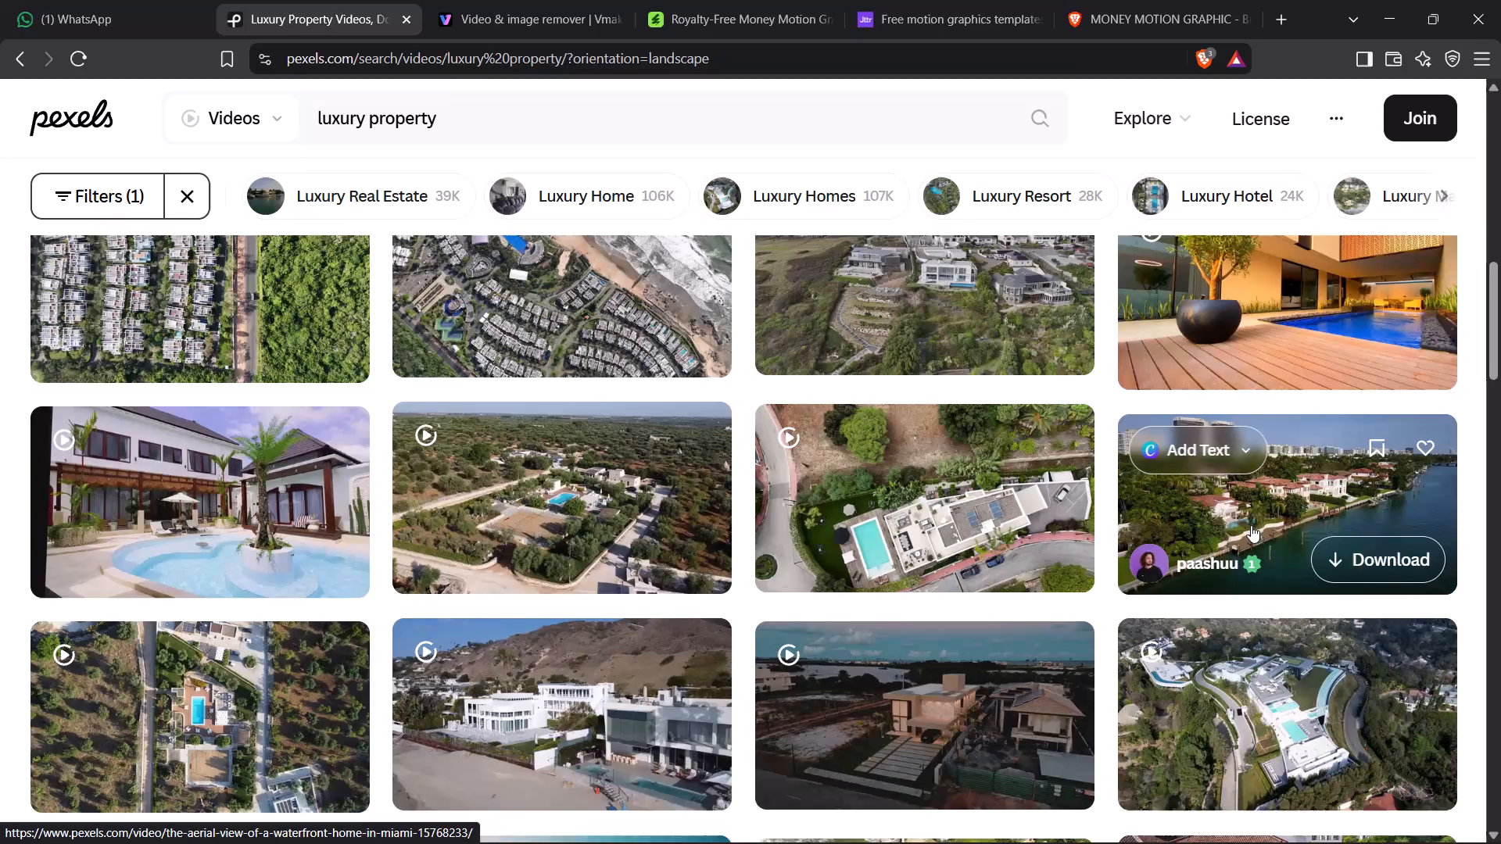
Search the Pexels video library for FARM HOUSE.
scroll(1220, 525, "up", 3)
scroll(917, 442, "up", 17)
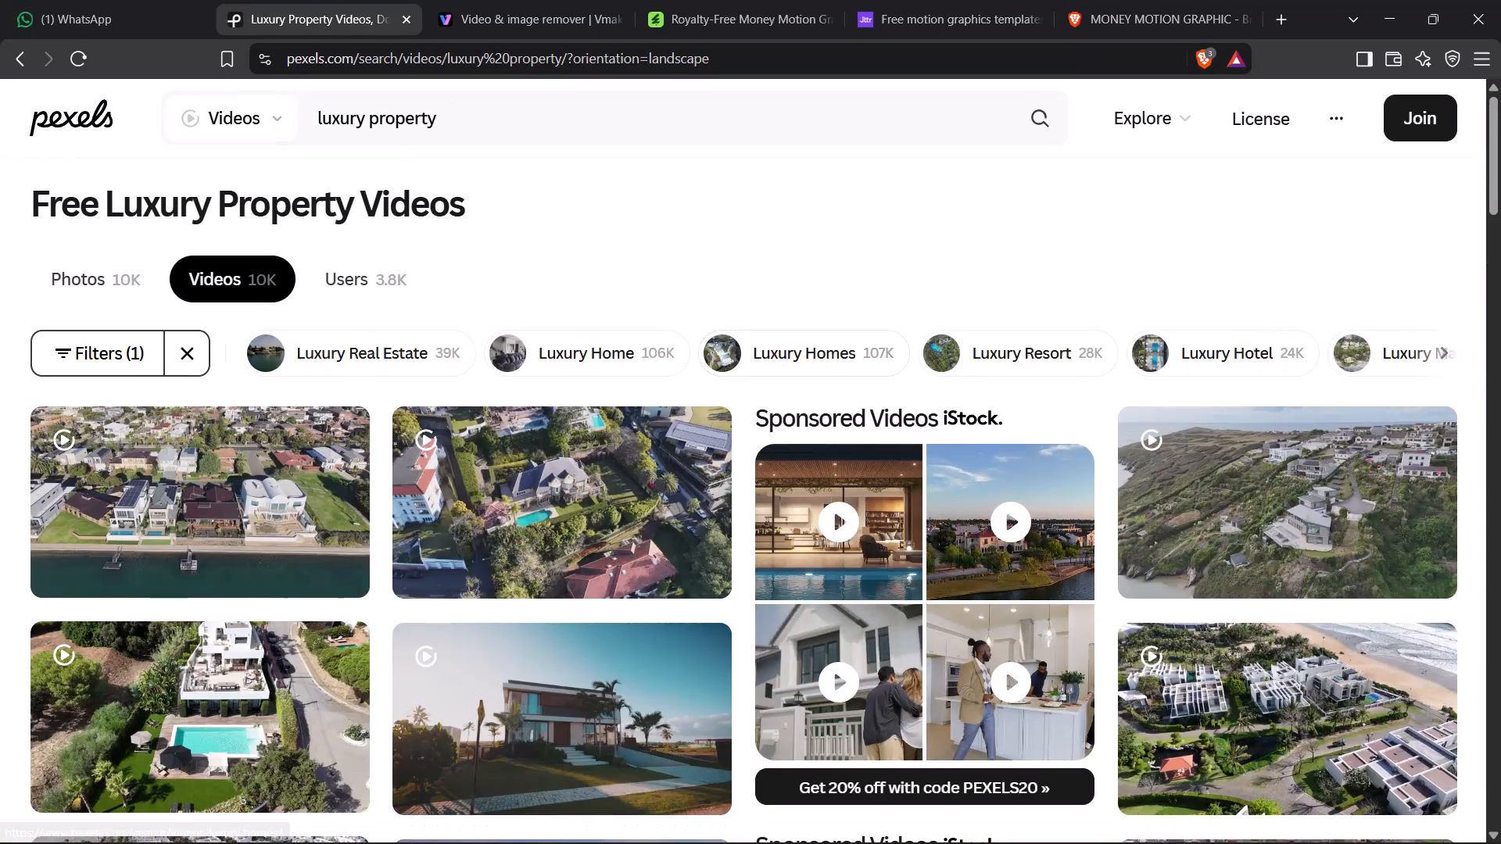
left_click(464, 126)
left_click_drag(462, 120, 316, 148)
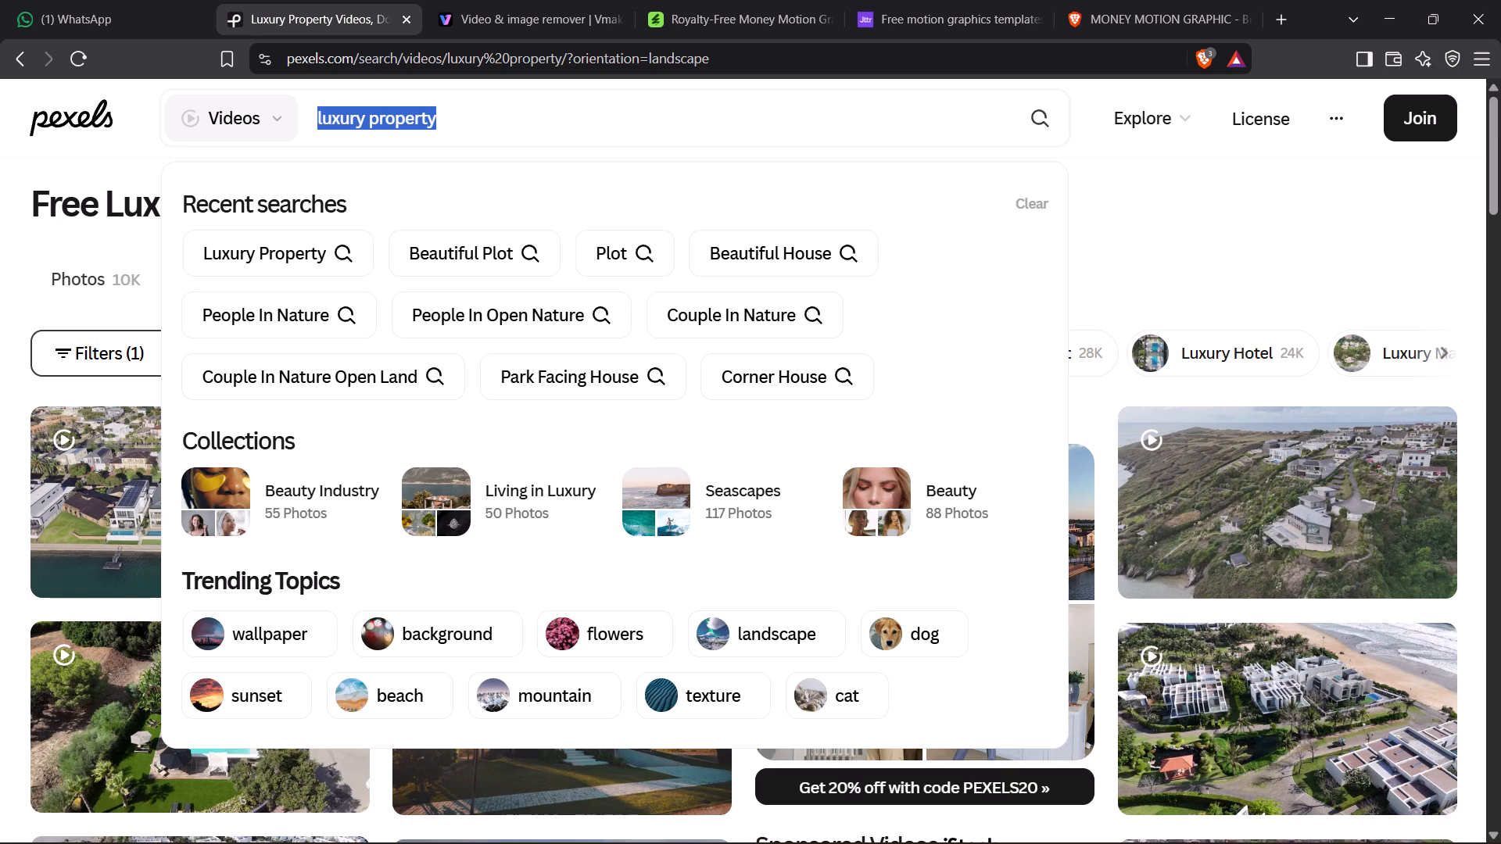
type("FARM HU")
key("BackSpace")
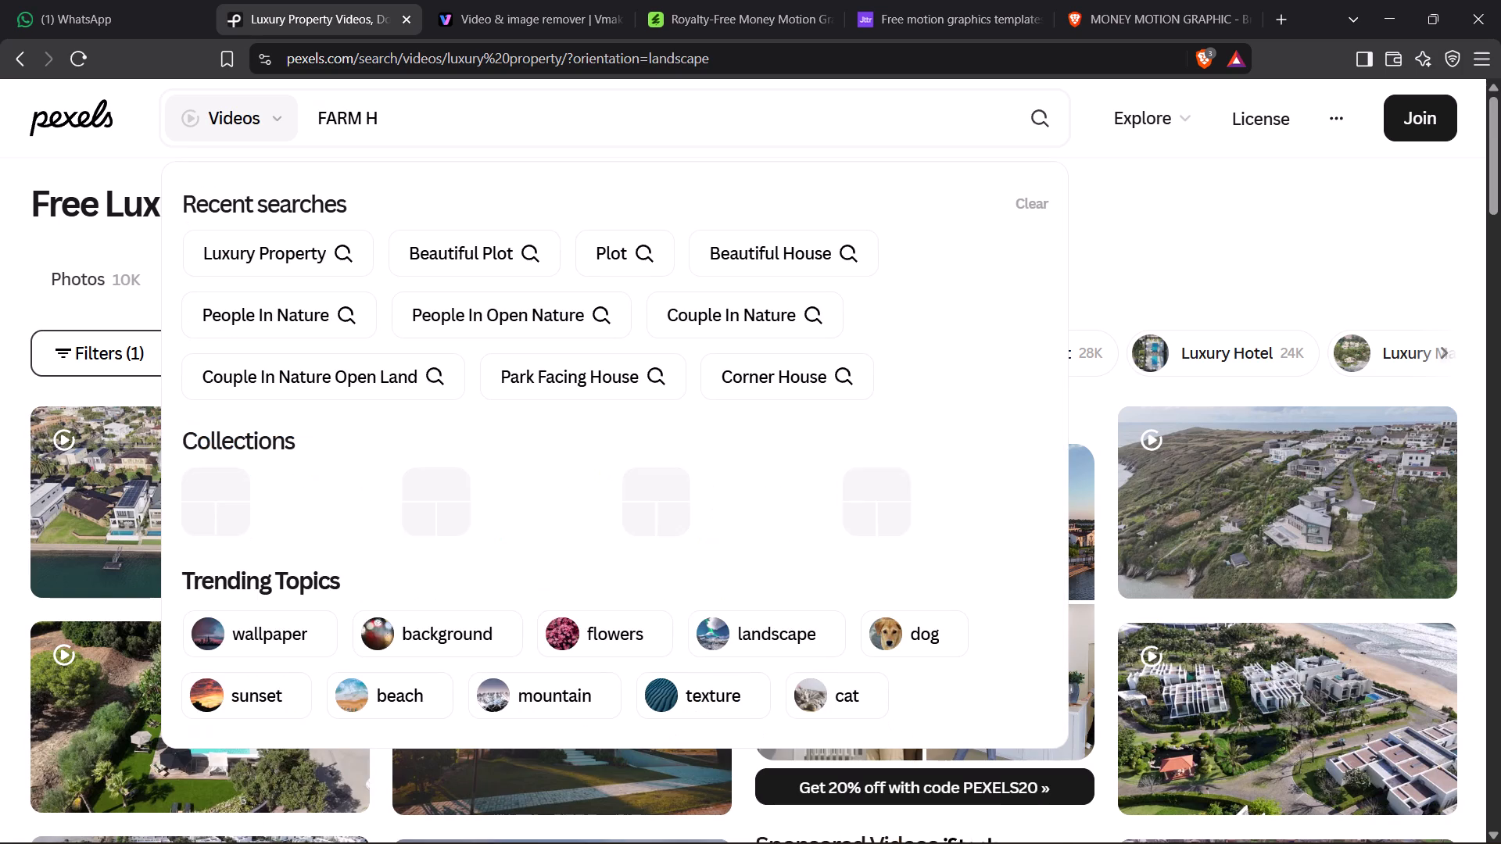
type("OUSE")
key("Return")
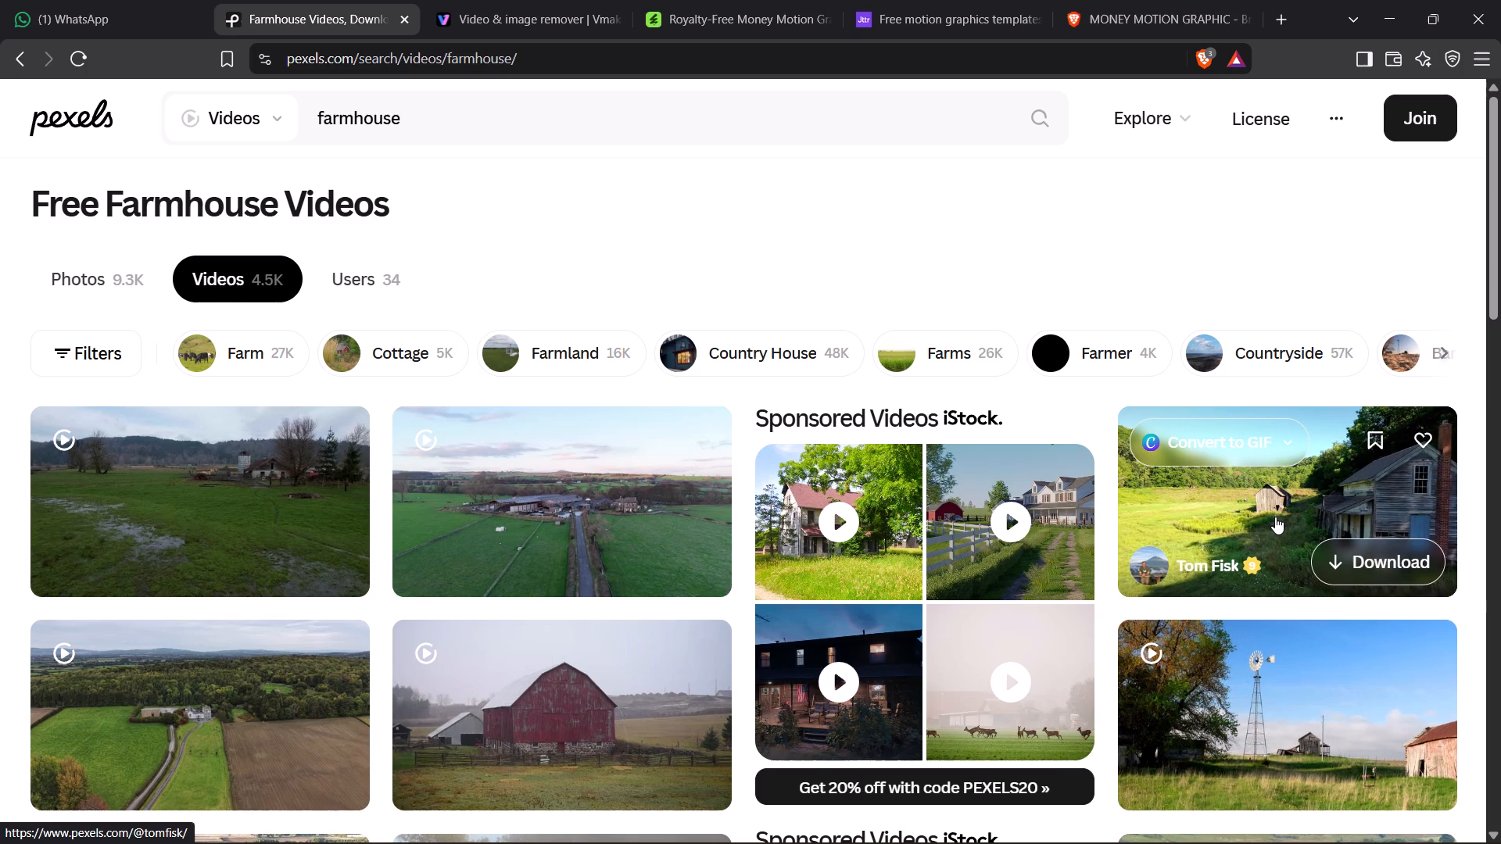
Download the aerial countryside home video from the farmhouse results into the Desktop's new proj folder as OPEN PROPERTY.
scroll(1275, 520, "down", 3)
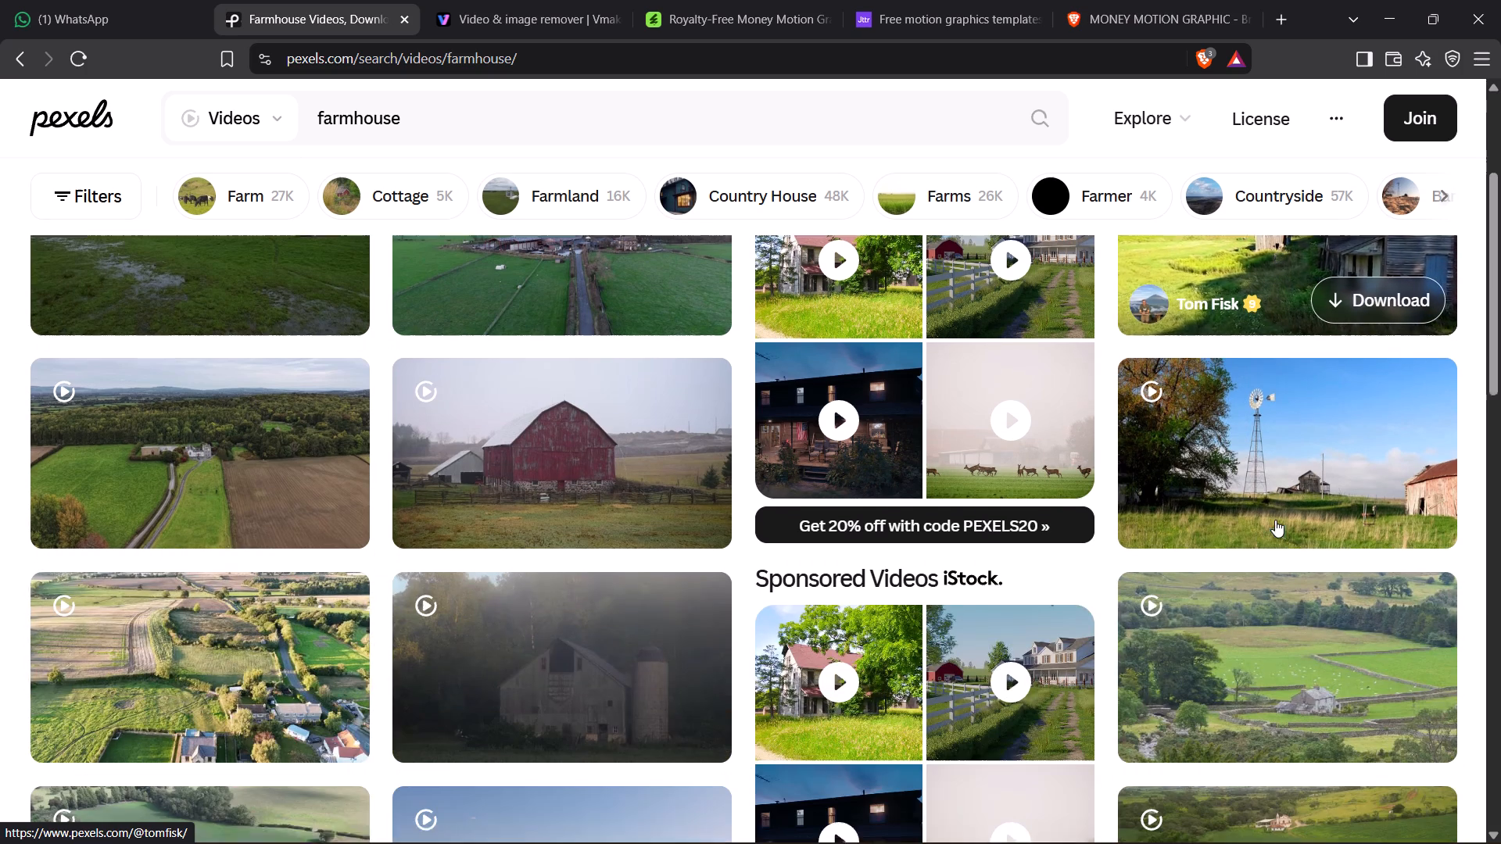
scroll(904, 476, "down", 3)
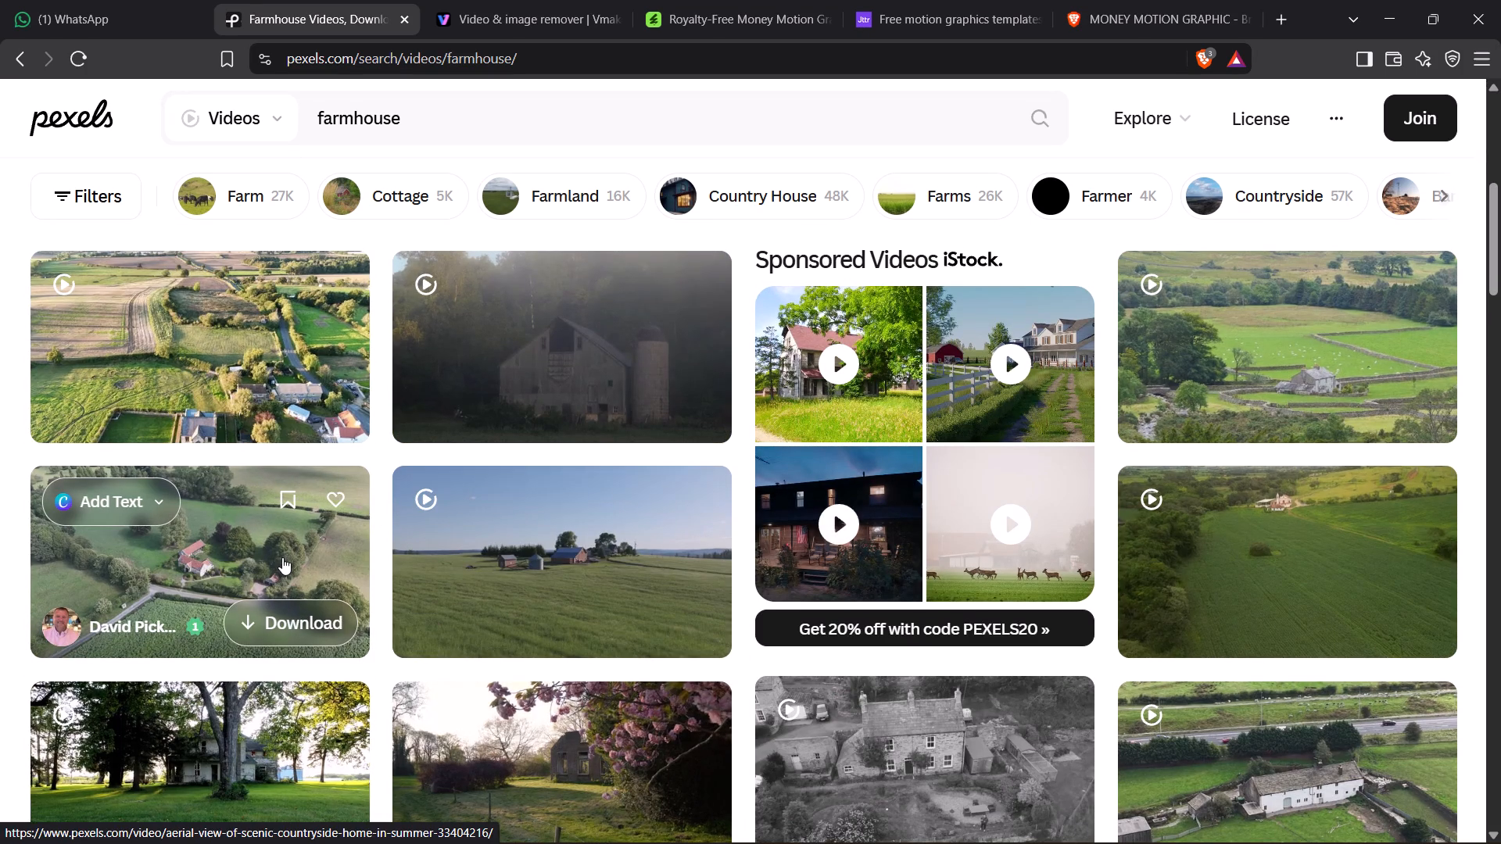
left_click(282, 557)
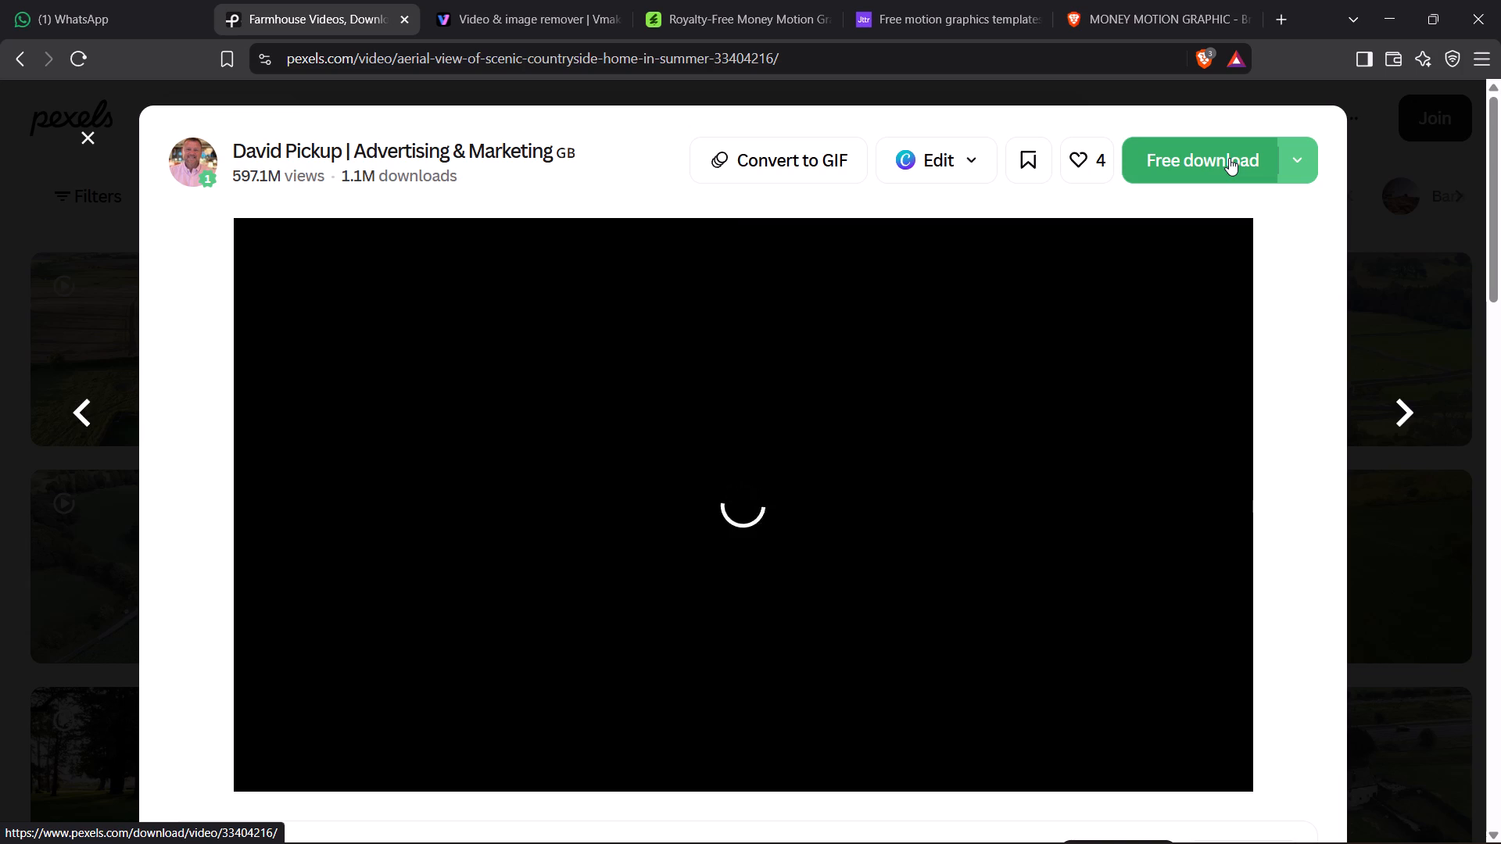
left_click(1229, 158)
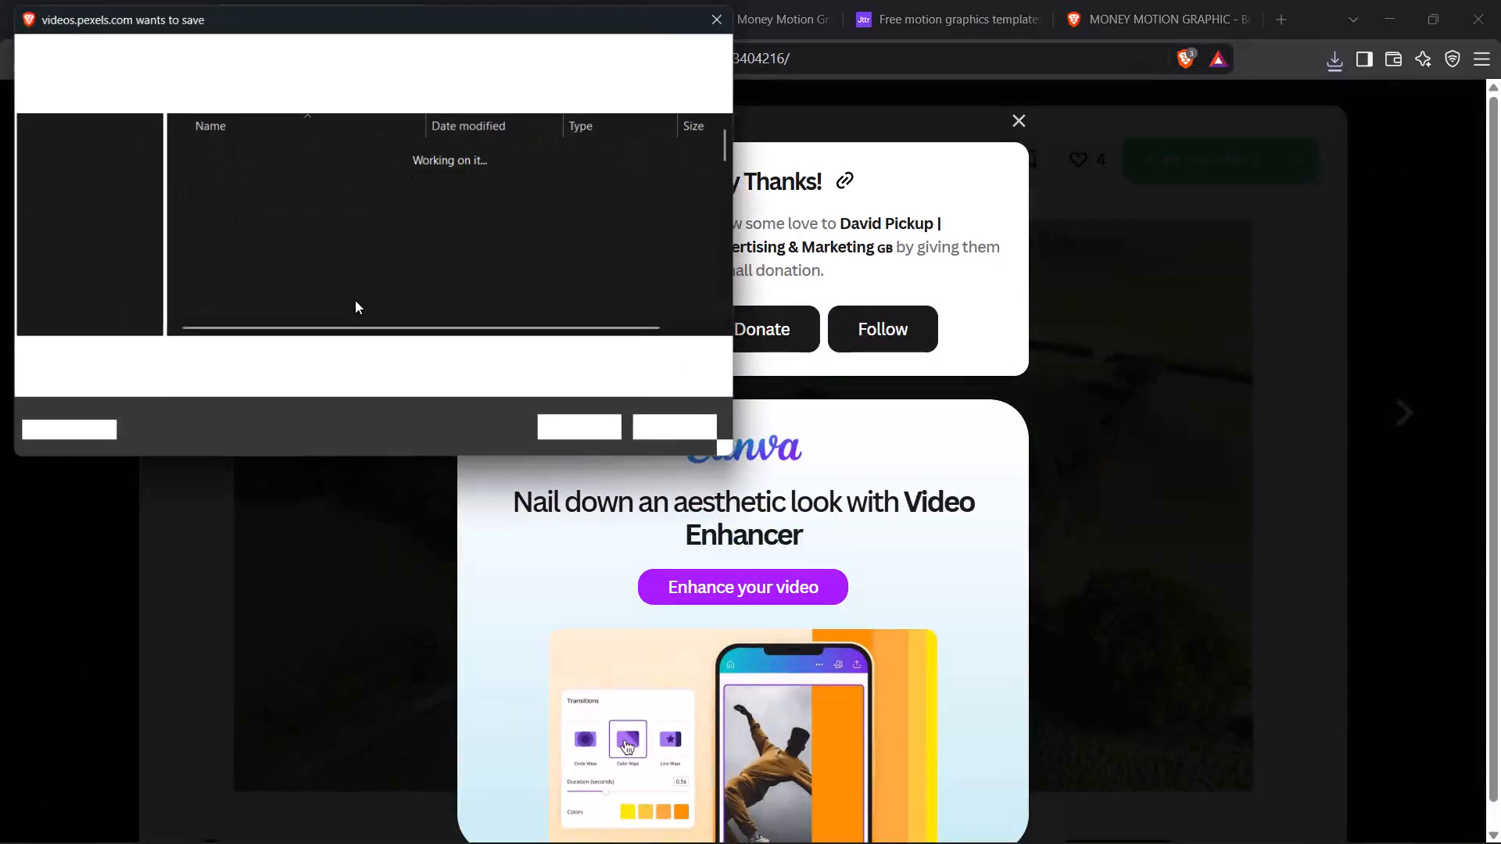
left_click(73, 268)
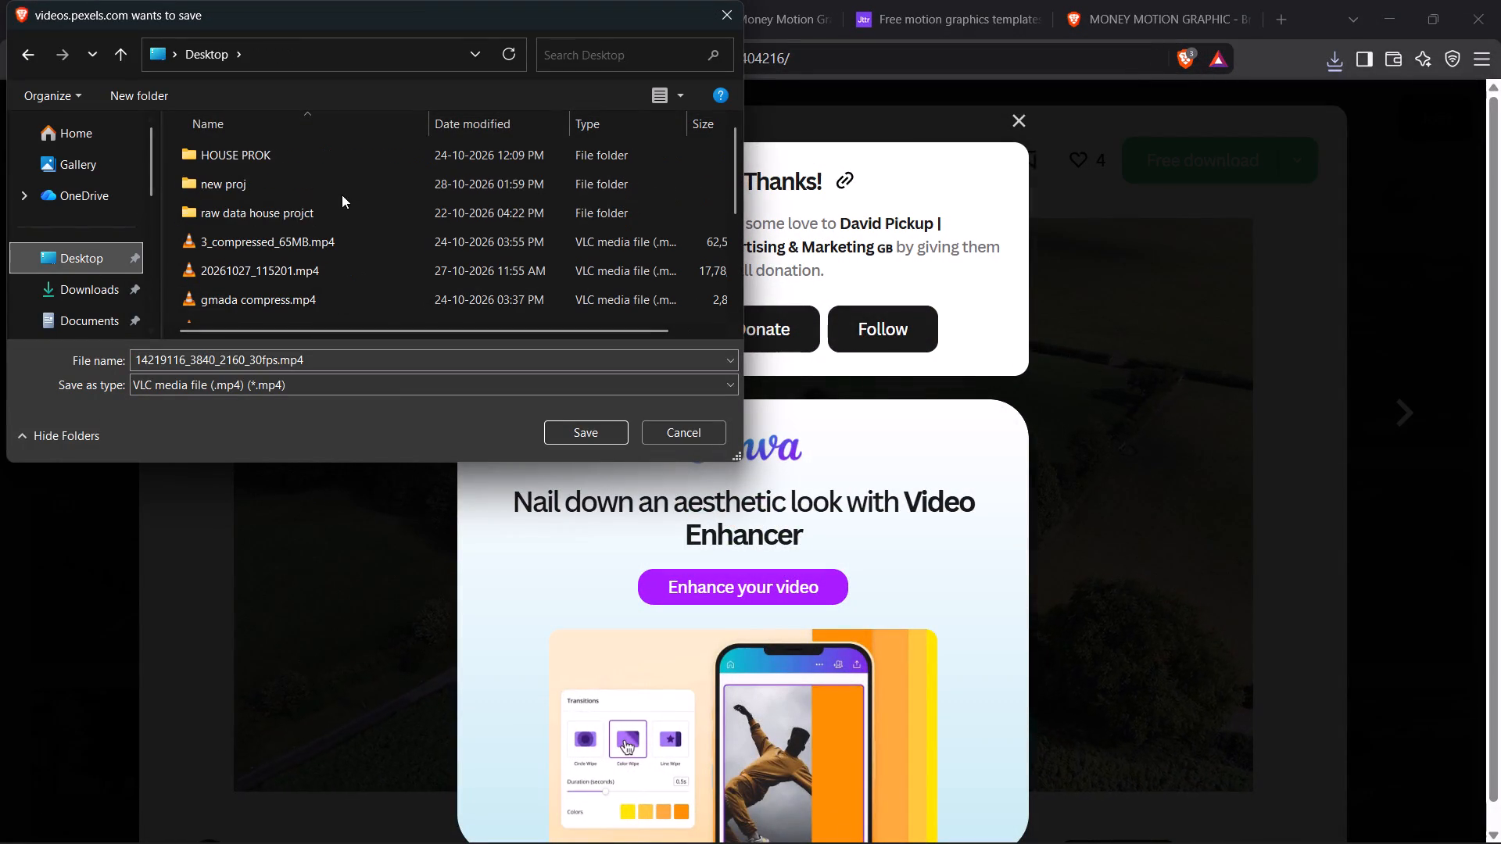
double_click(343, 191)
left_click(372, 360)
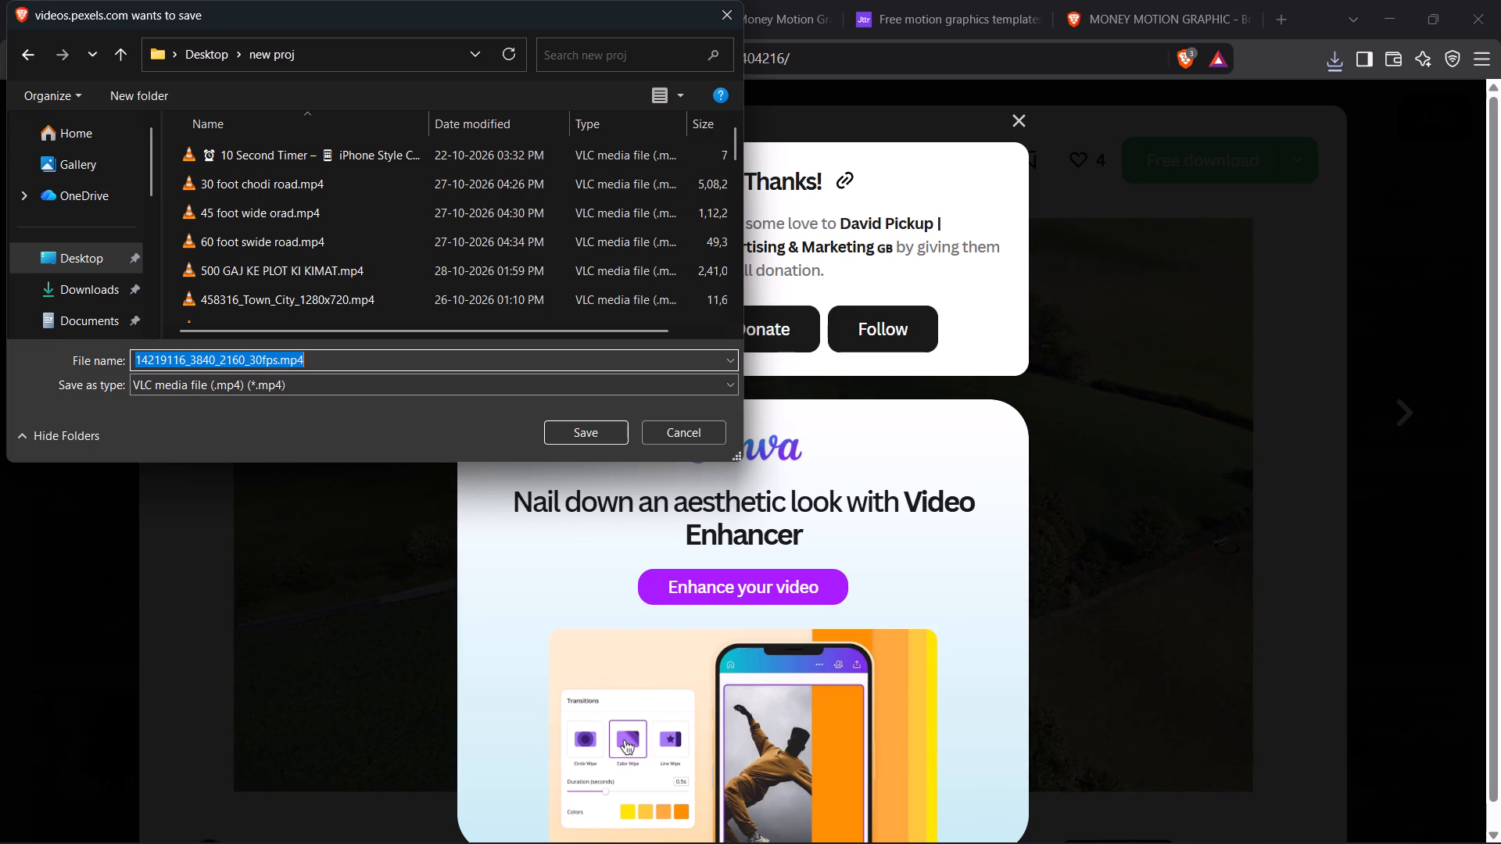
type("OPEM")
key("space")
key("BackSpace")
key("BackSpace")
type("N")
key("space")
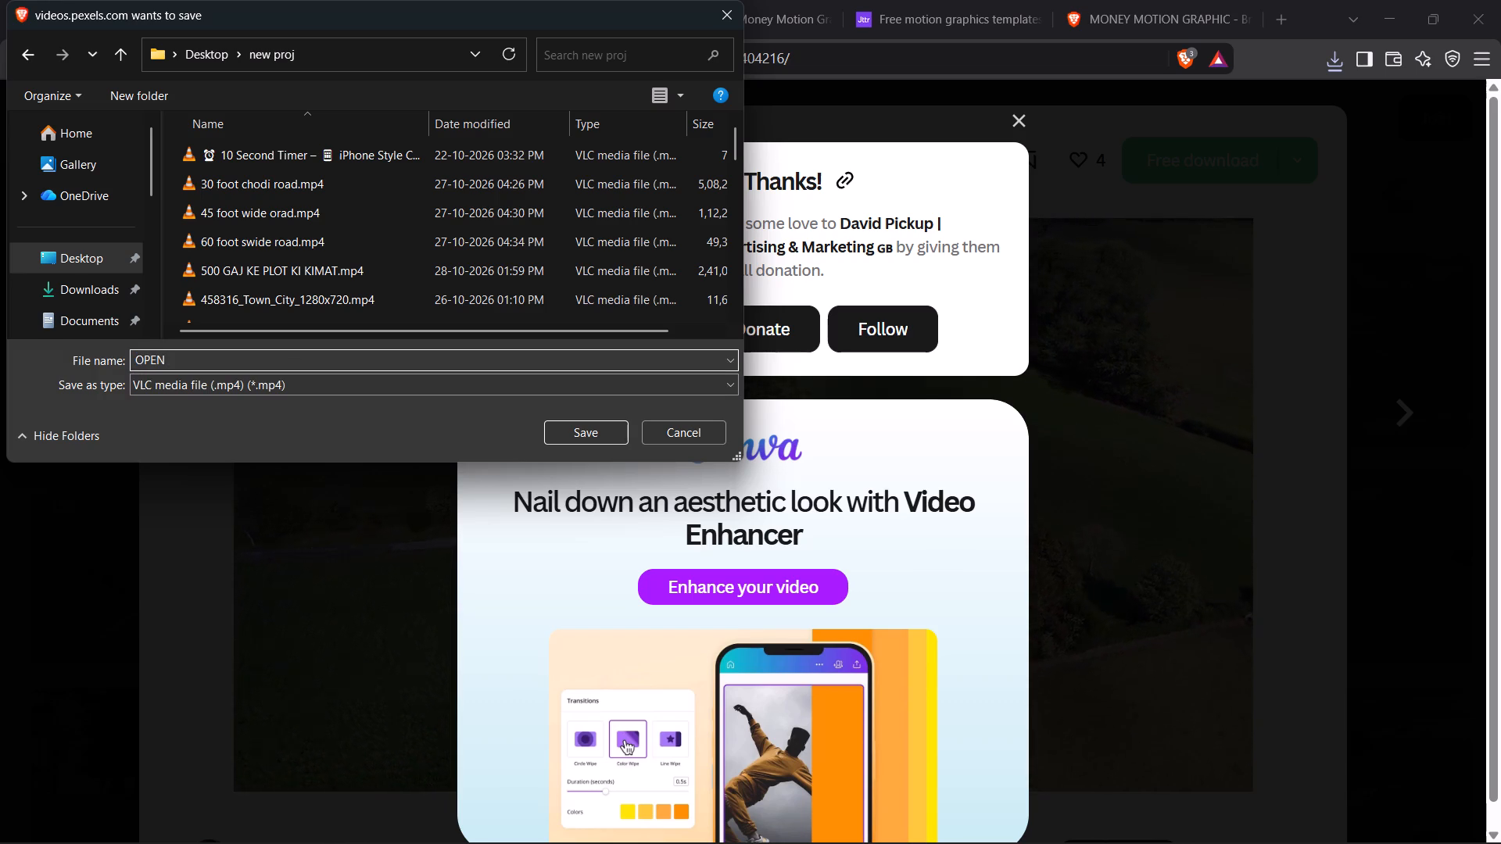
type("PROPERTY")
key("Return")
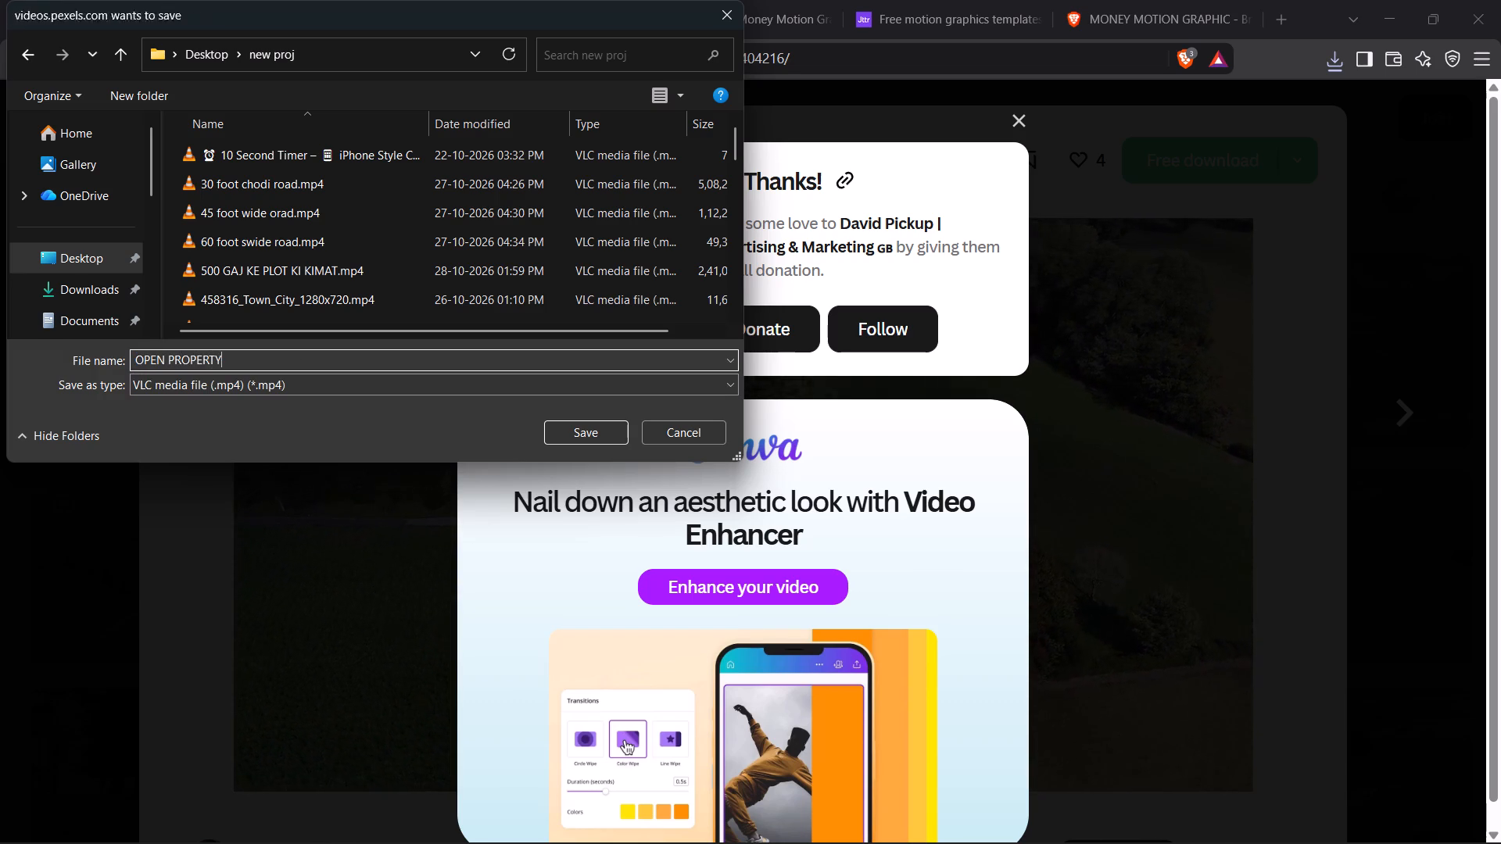
Switch to File Explorer, search the new proj folder for OPEN PROPERTY and refresh the results.
left_click(1388, 20)
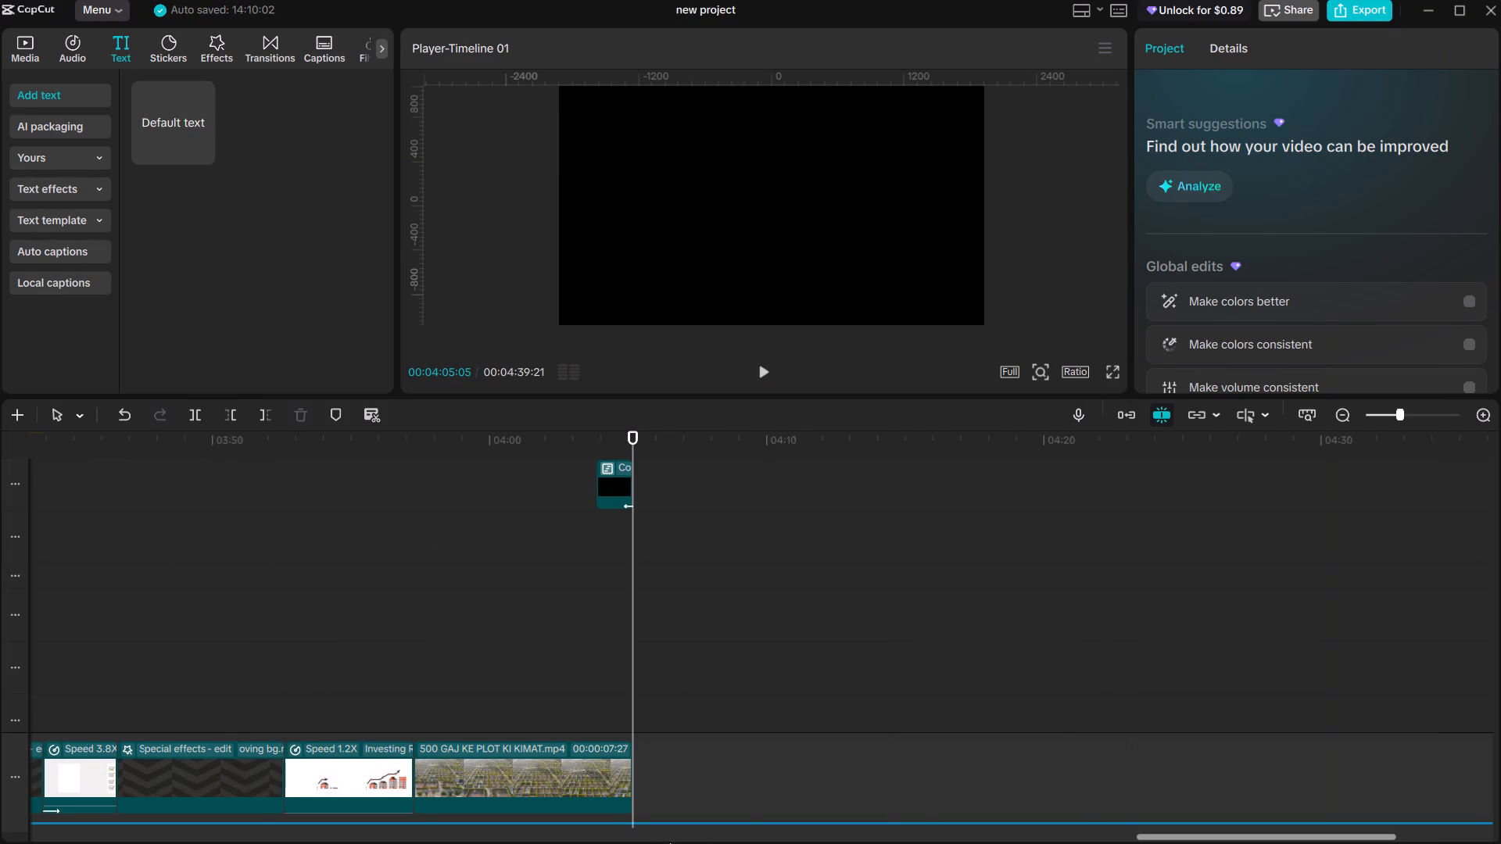
left_click(685, 817)
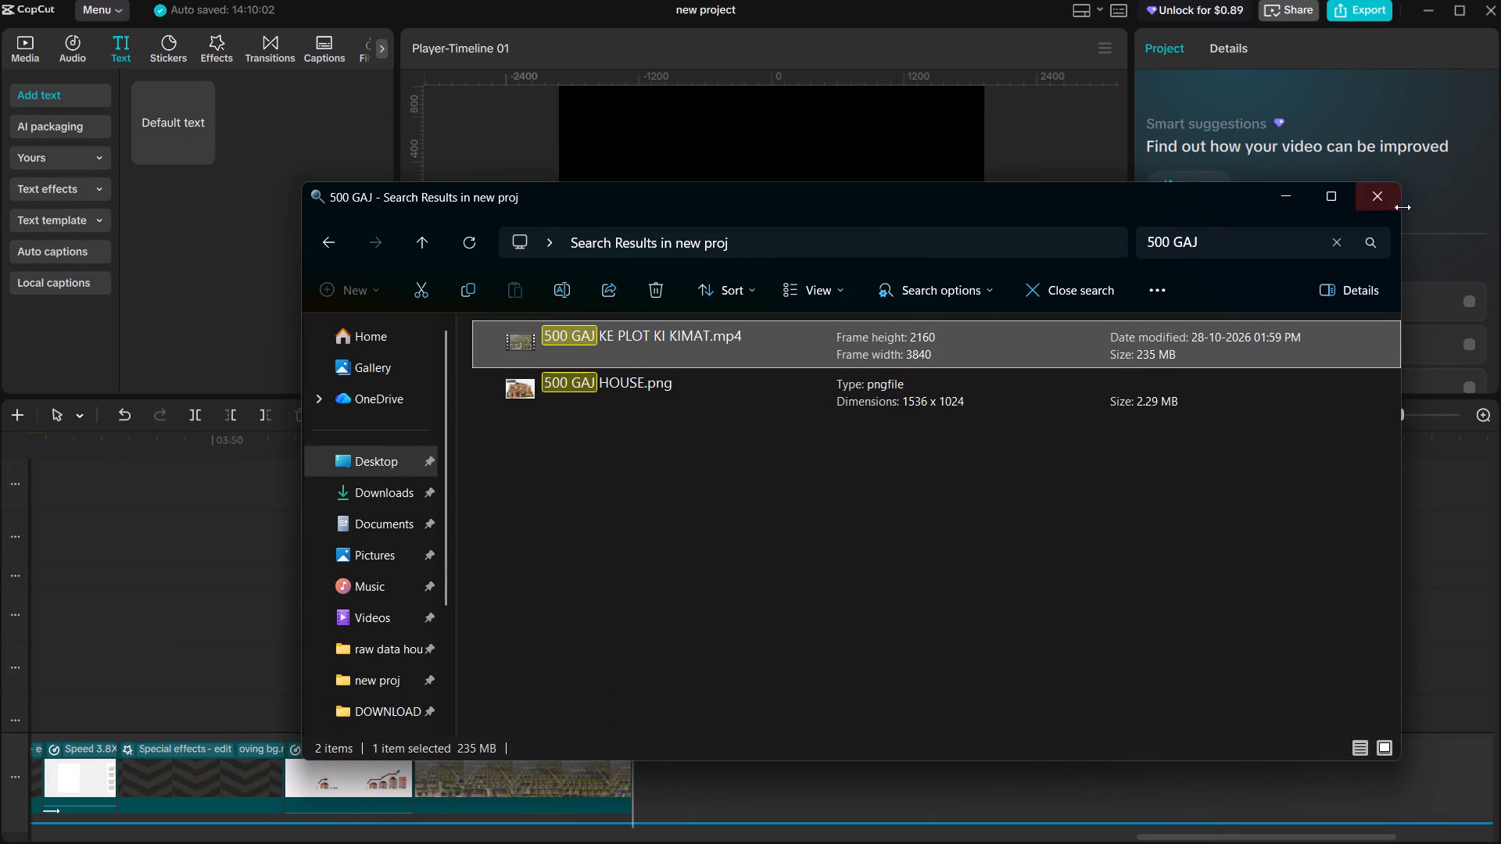
left_click(1340, 244)
type("OPEN PROPERTY")
key("Return")
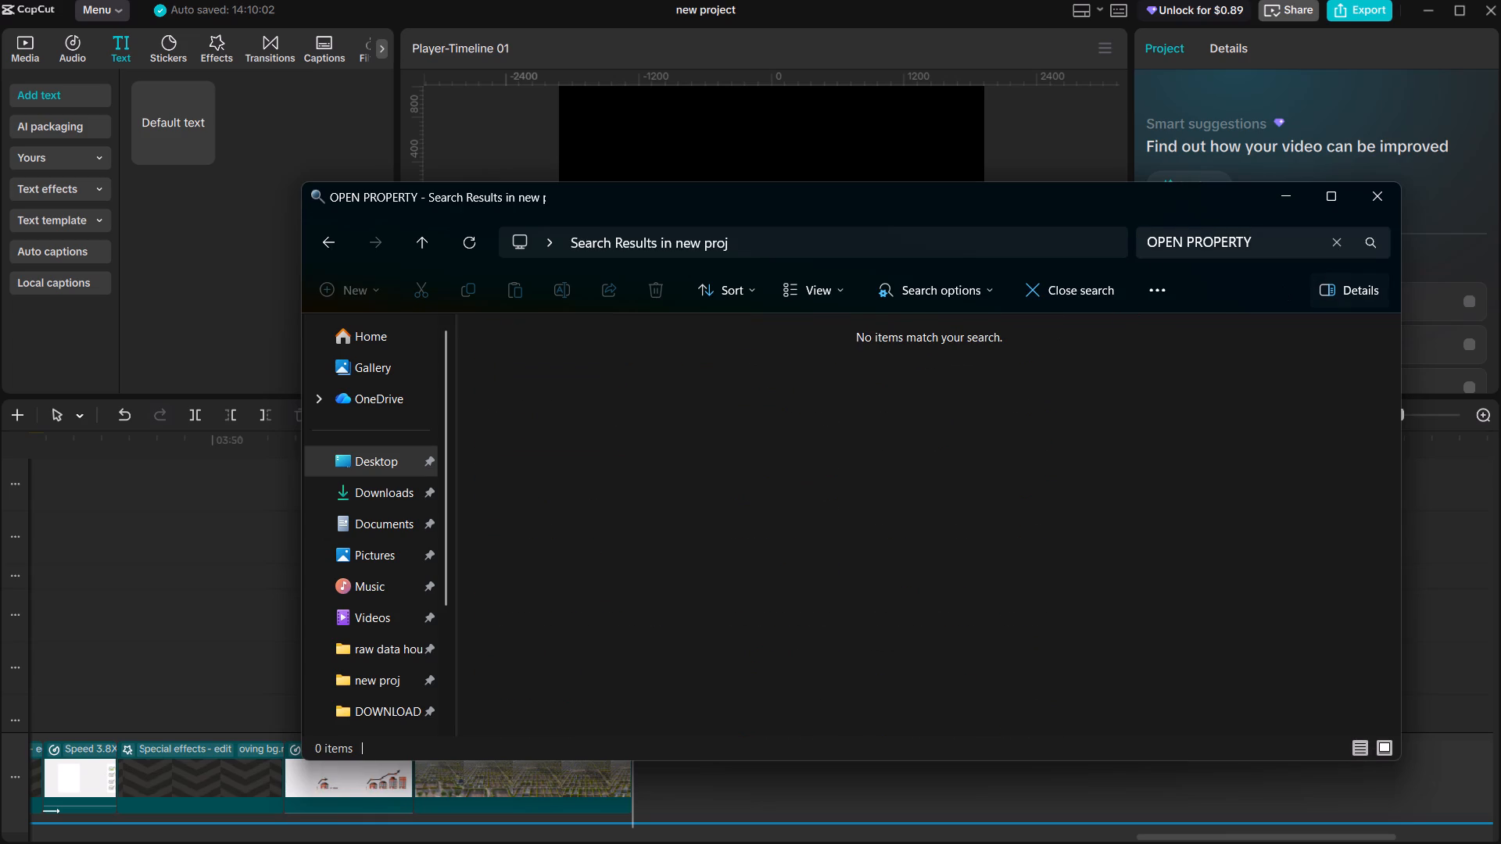
left_click(1261, 245)
left_click_drag(1259, 244, 1127, 249)
left_click(457, 245)
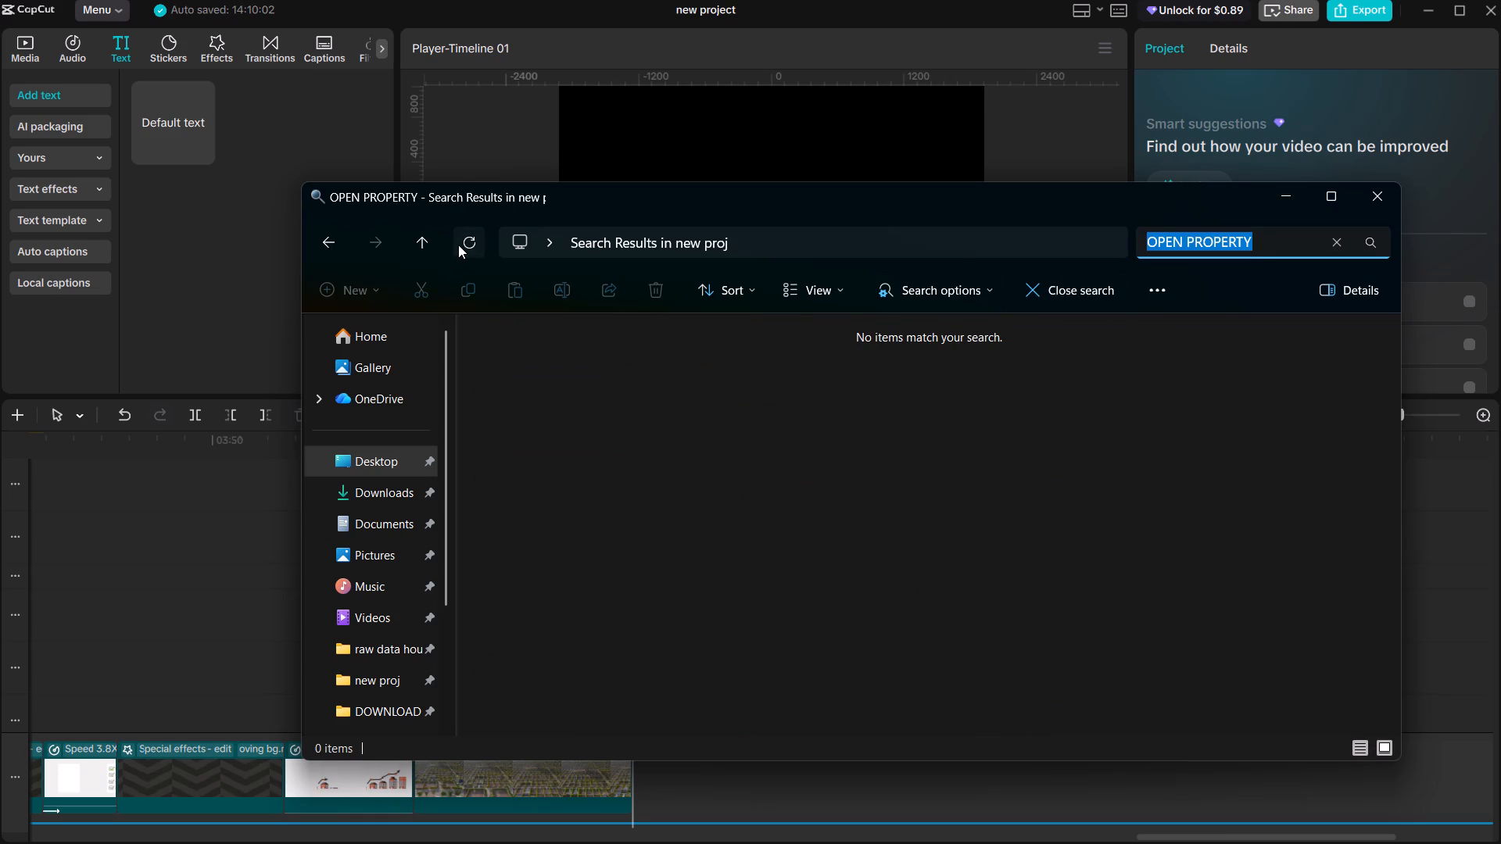
double_click(460, 245)
left_click(1281, 201)
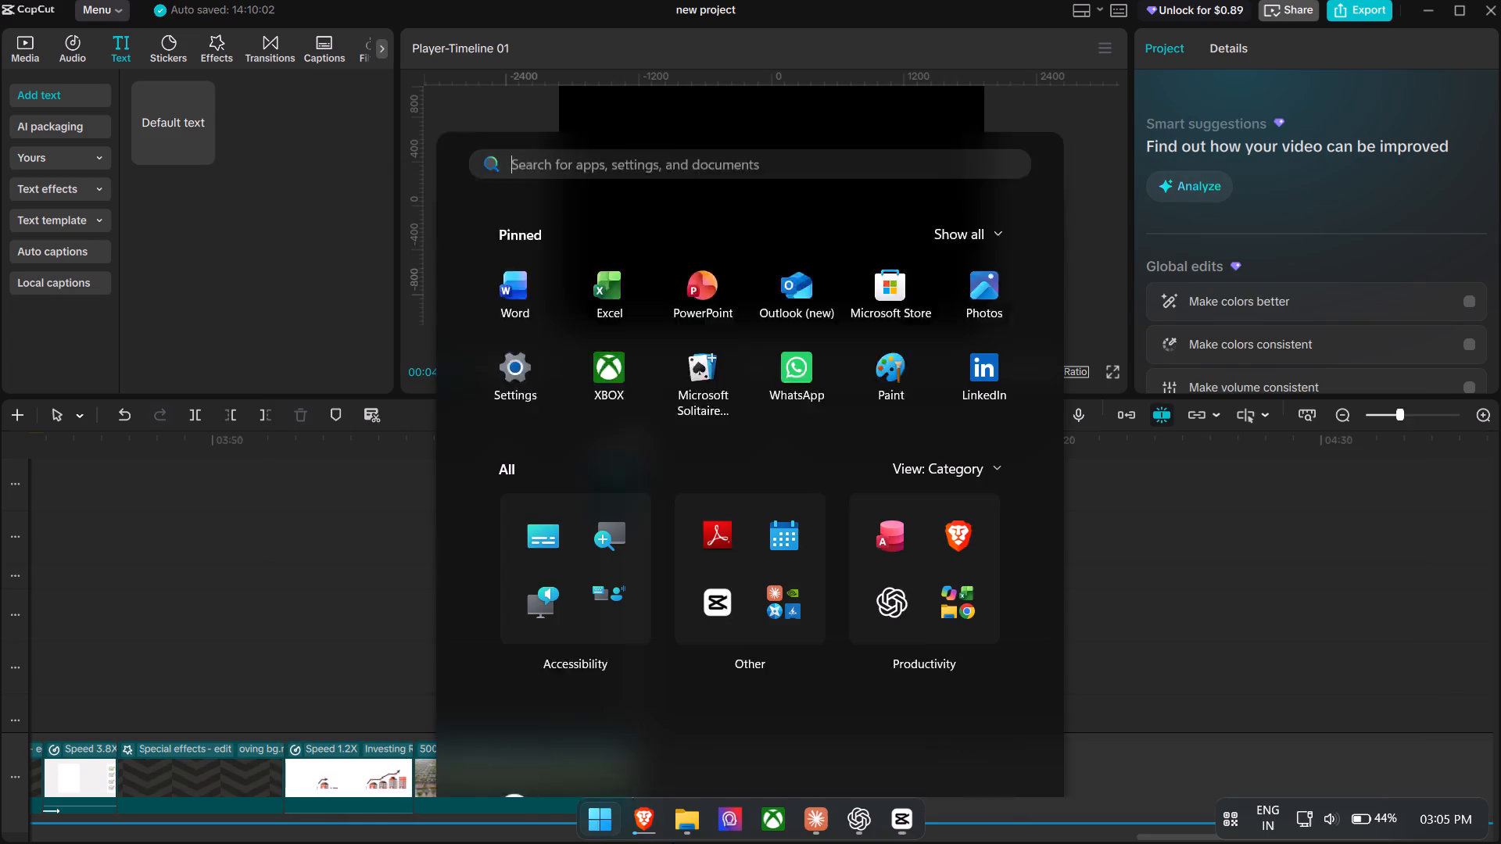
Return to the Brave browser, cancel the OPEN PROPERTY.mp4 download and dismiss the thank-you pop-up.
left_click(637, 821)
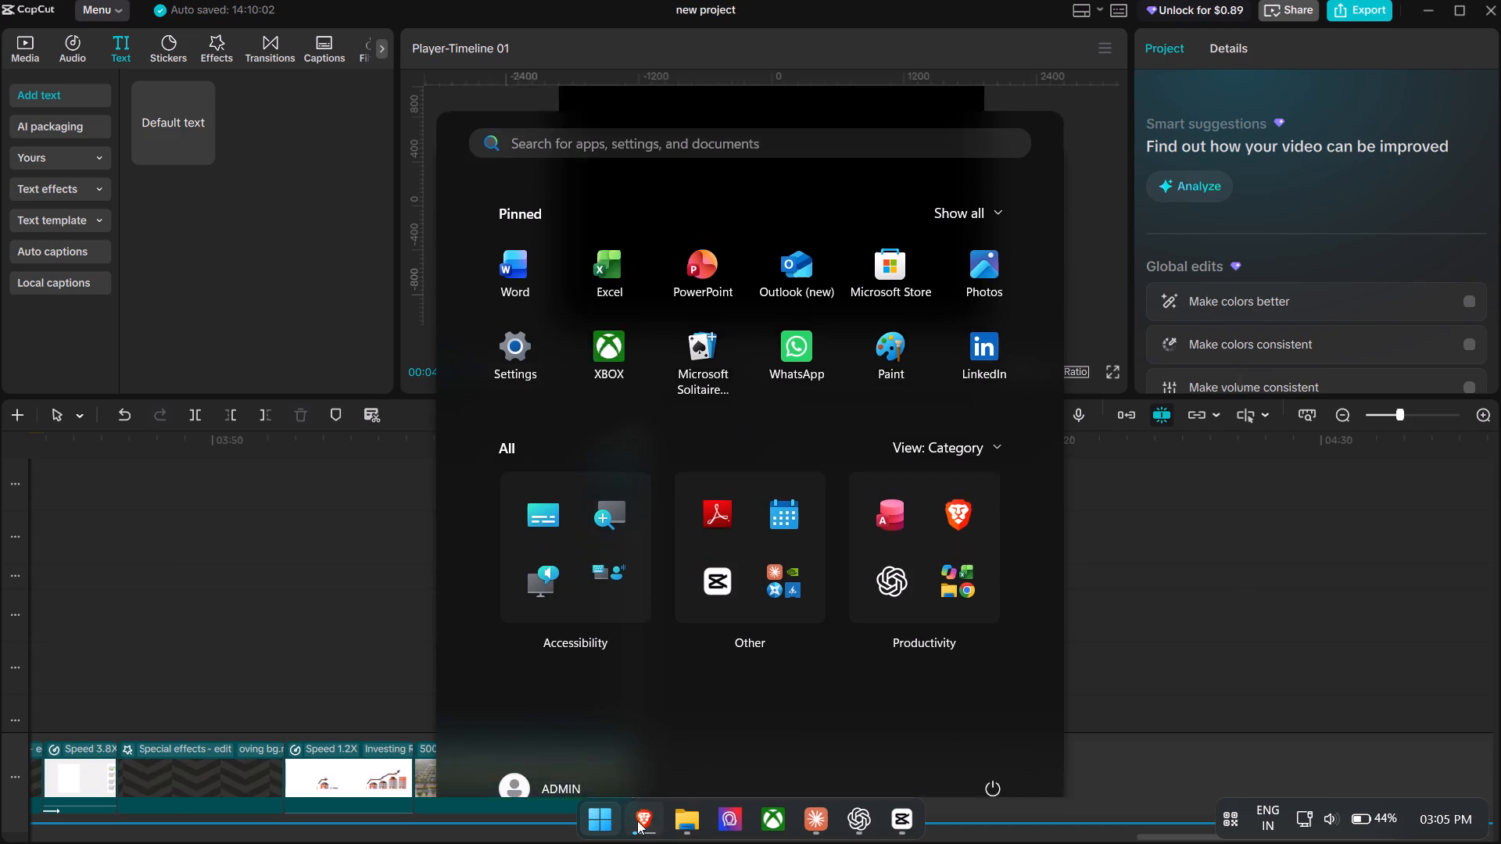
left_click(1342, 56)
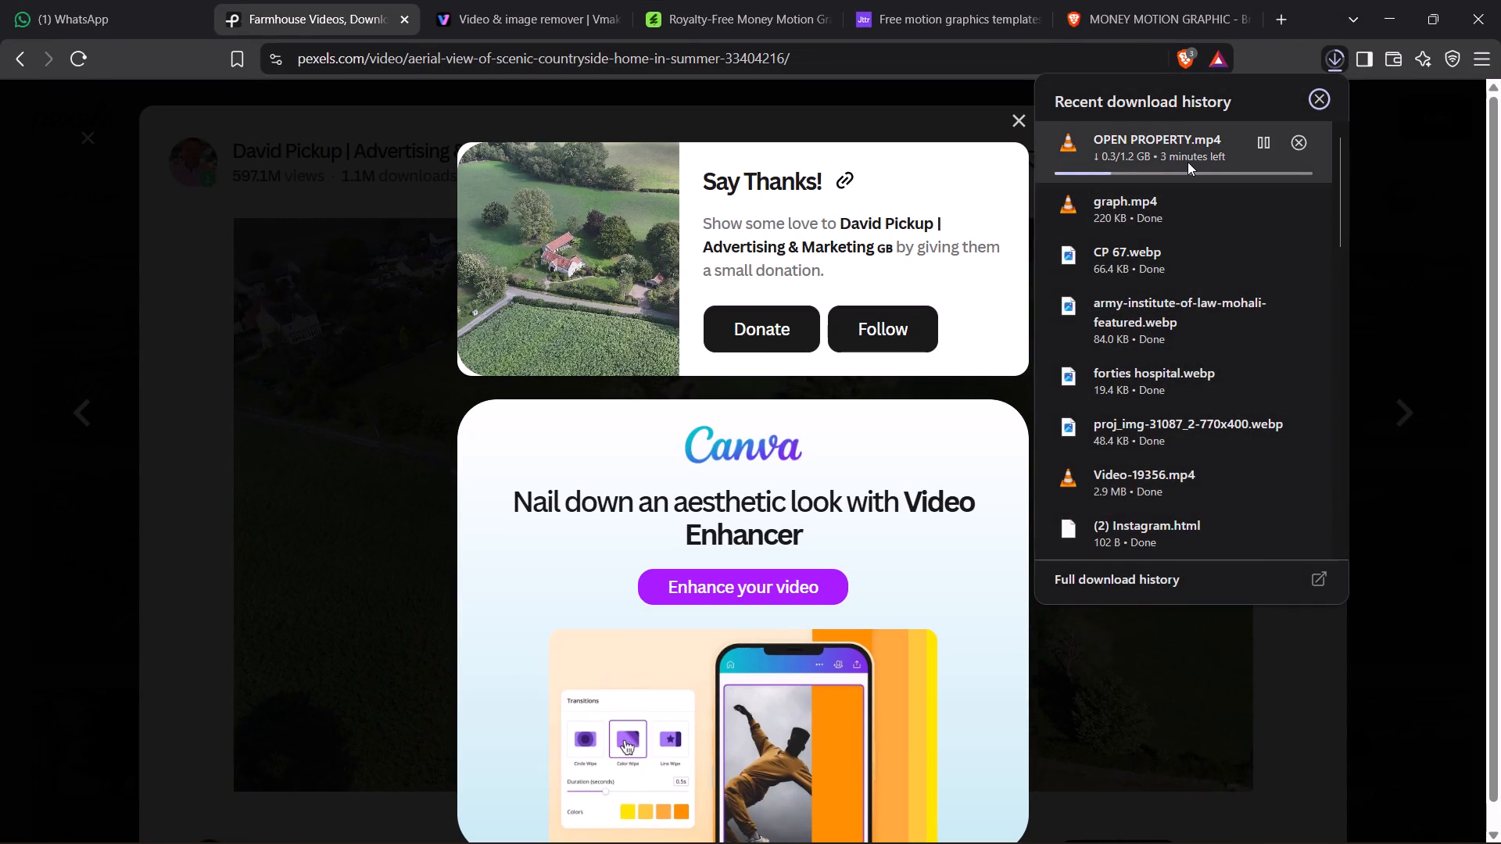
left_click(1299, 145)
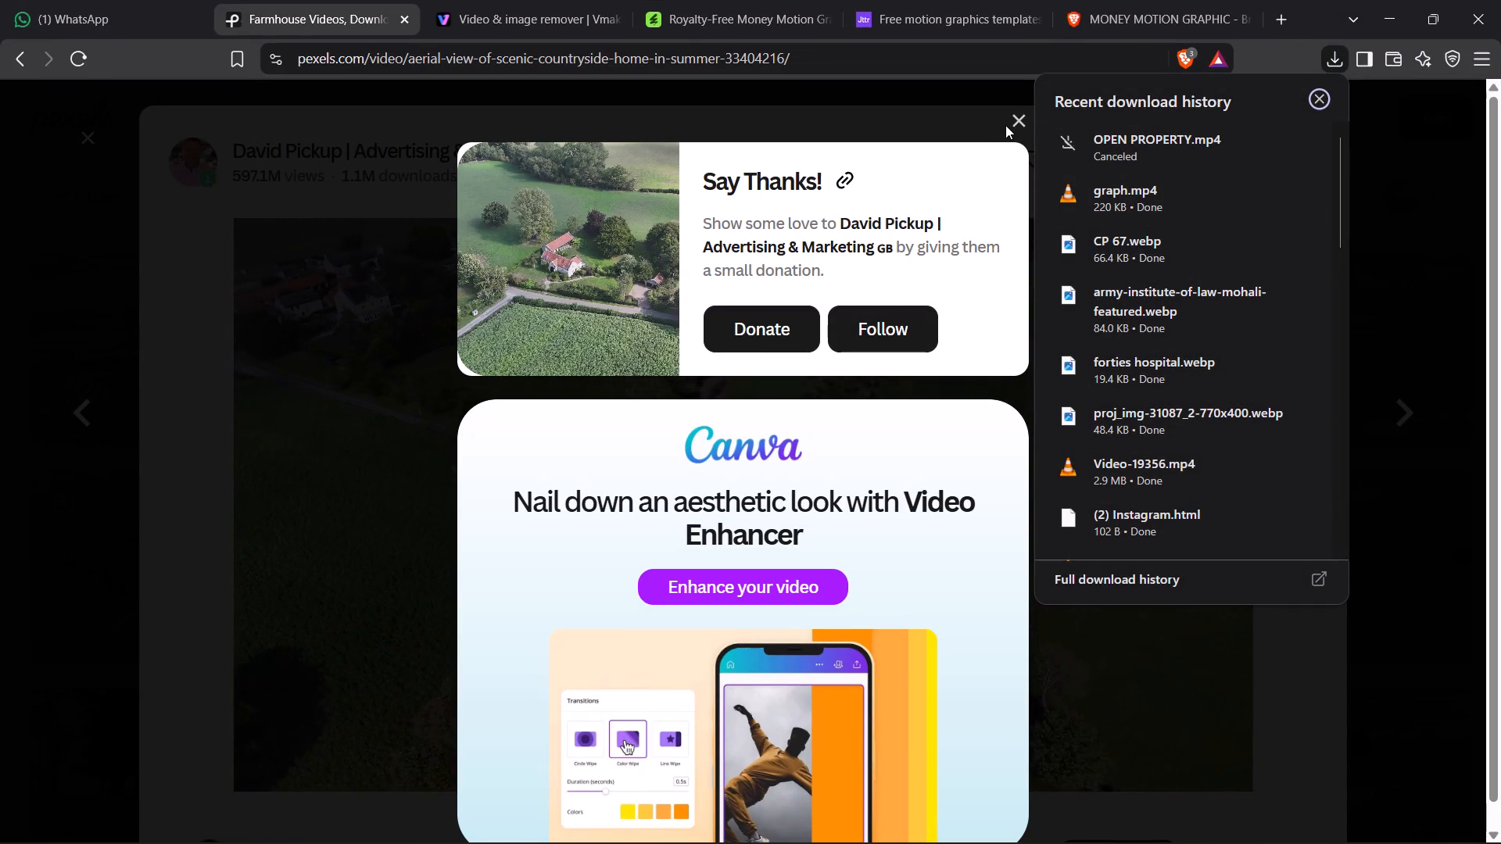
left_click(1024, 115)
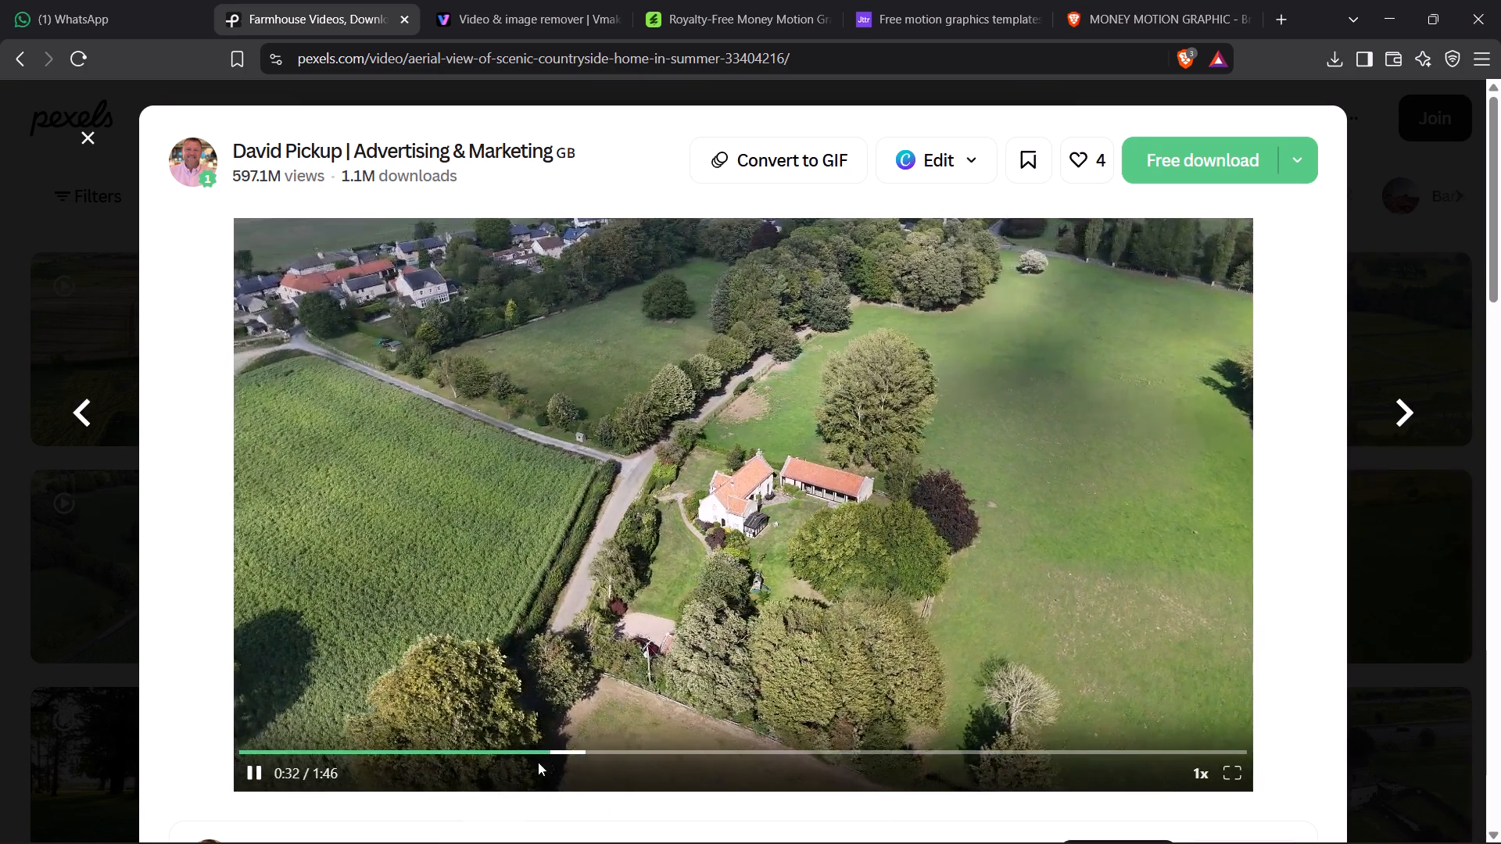
Skip ahead to about the halfway point in the aerial countryside video preview, and close the preview.
left_click_drag(567, 749, 768, 760)
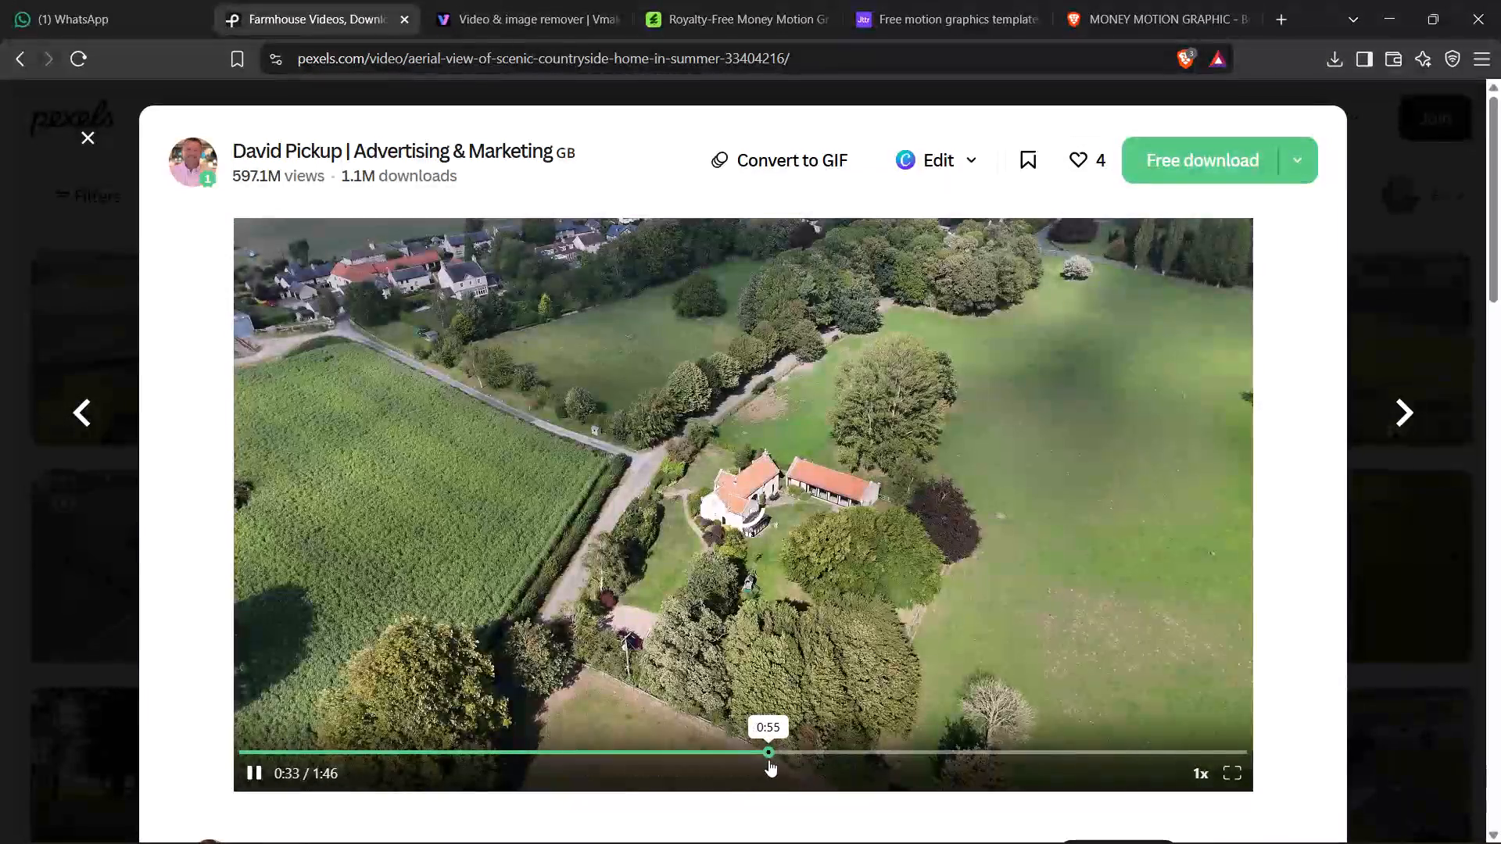
left_click_drag(768, 760, 758, 758)
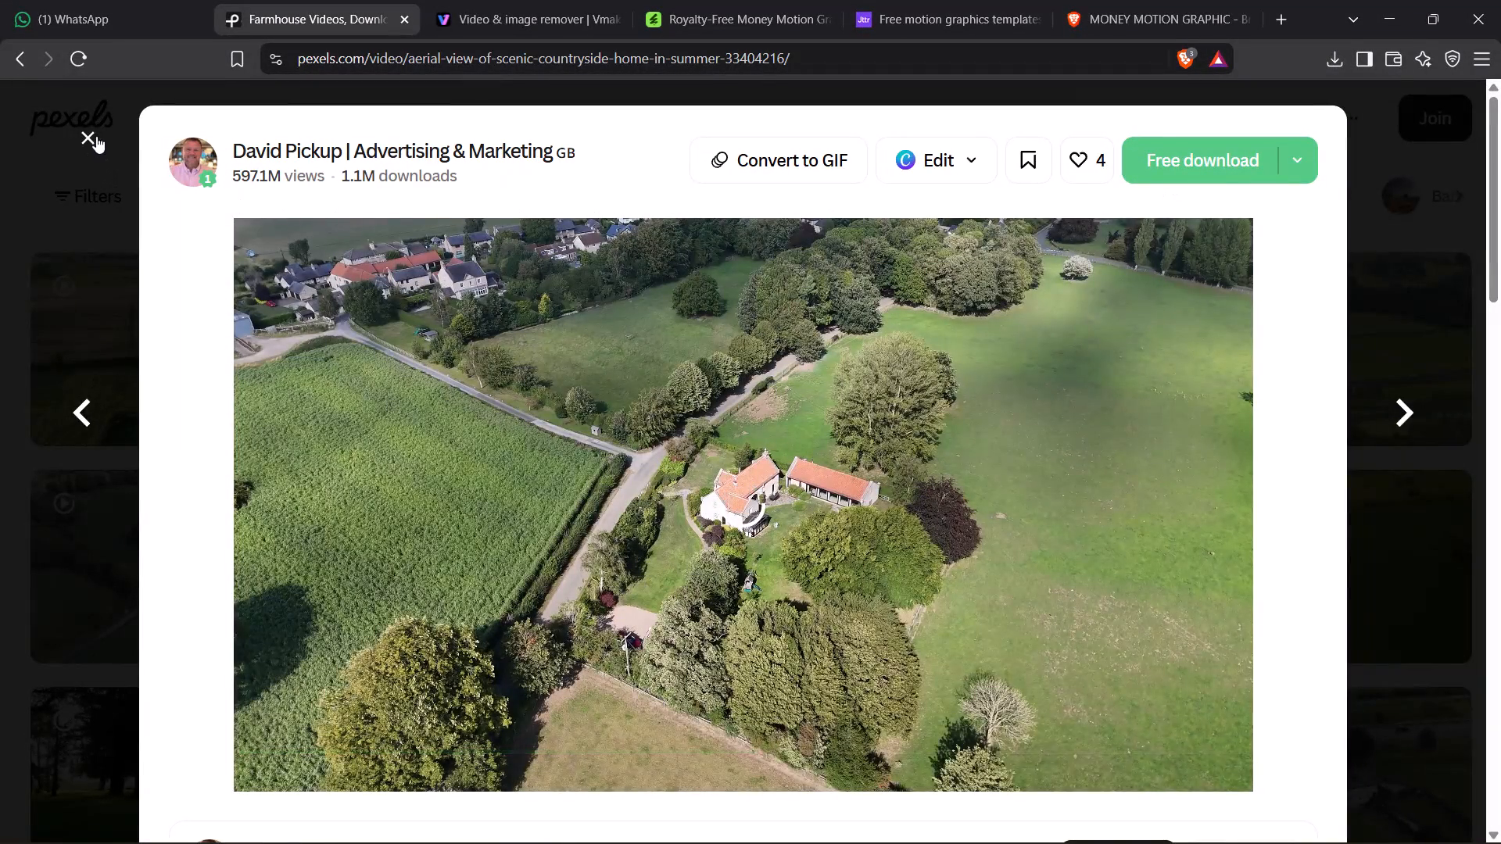
left_click(97, 135)
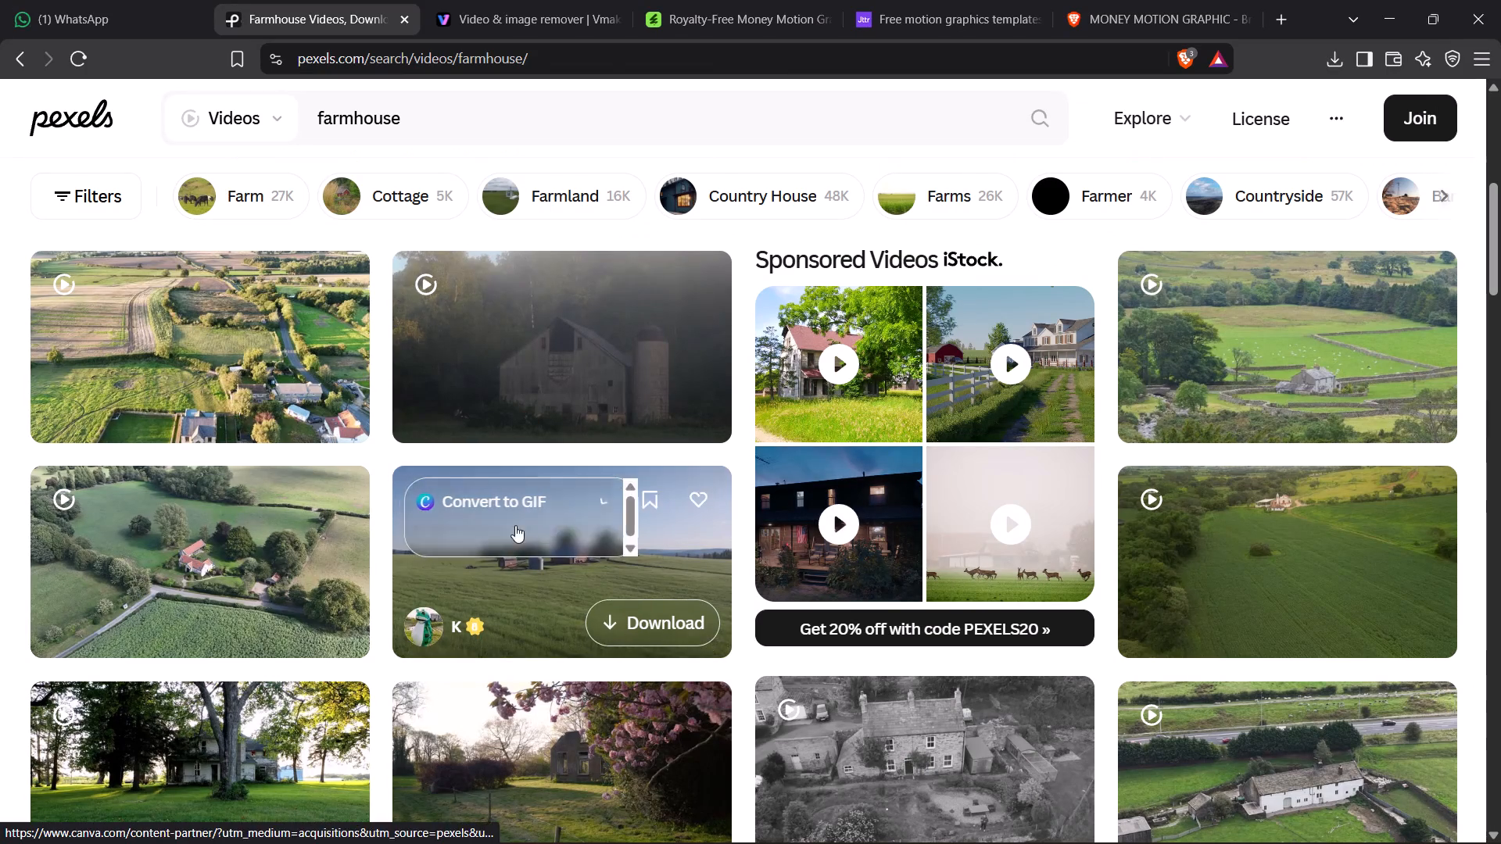
Download the tranquil rural farm landscape at sunrise video into the Desktop's new proj folder as OPEN HOUSE.
left_click(551, 580)
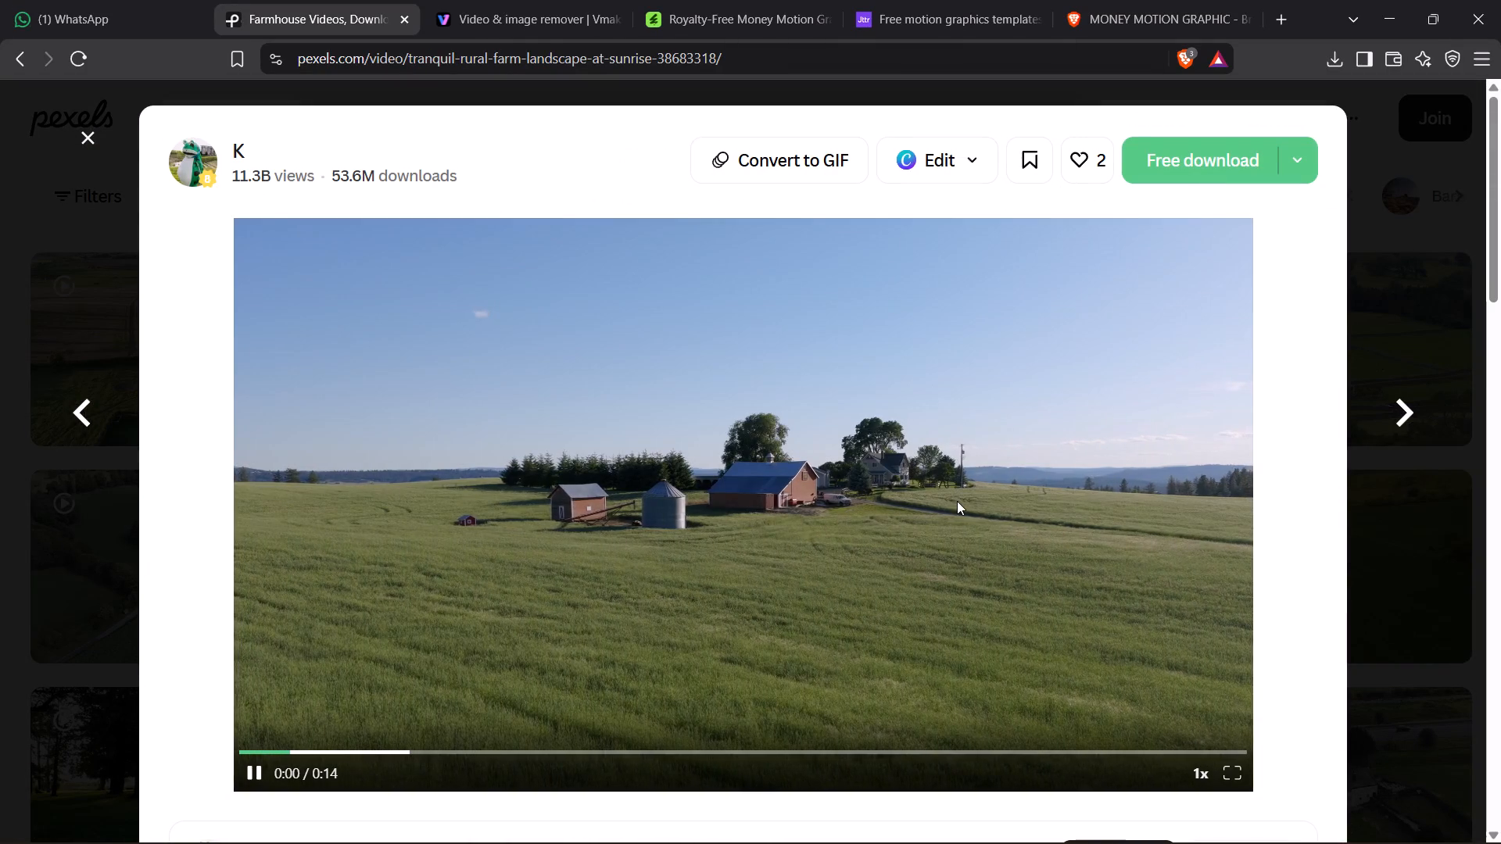
left_click(1196, 159)
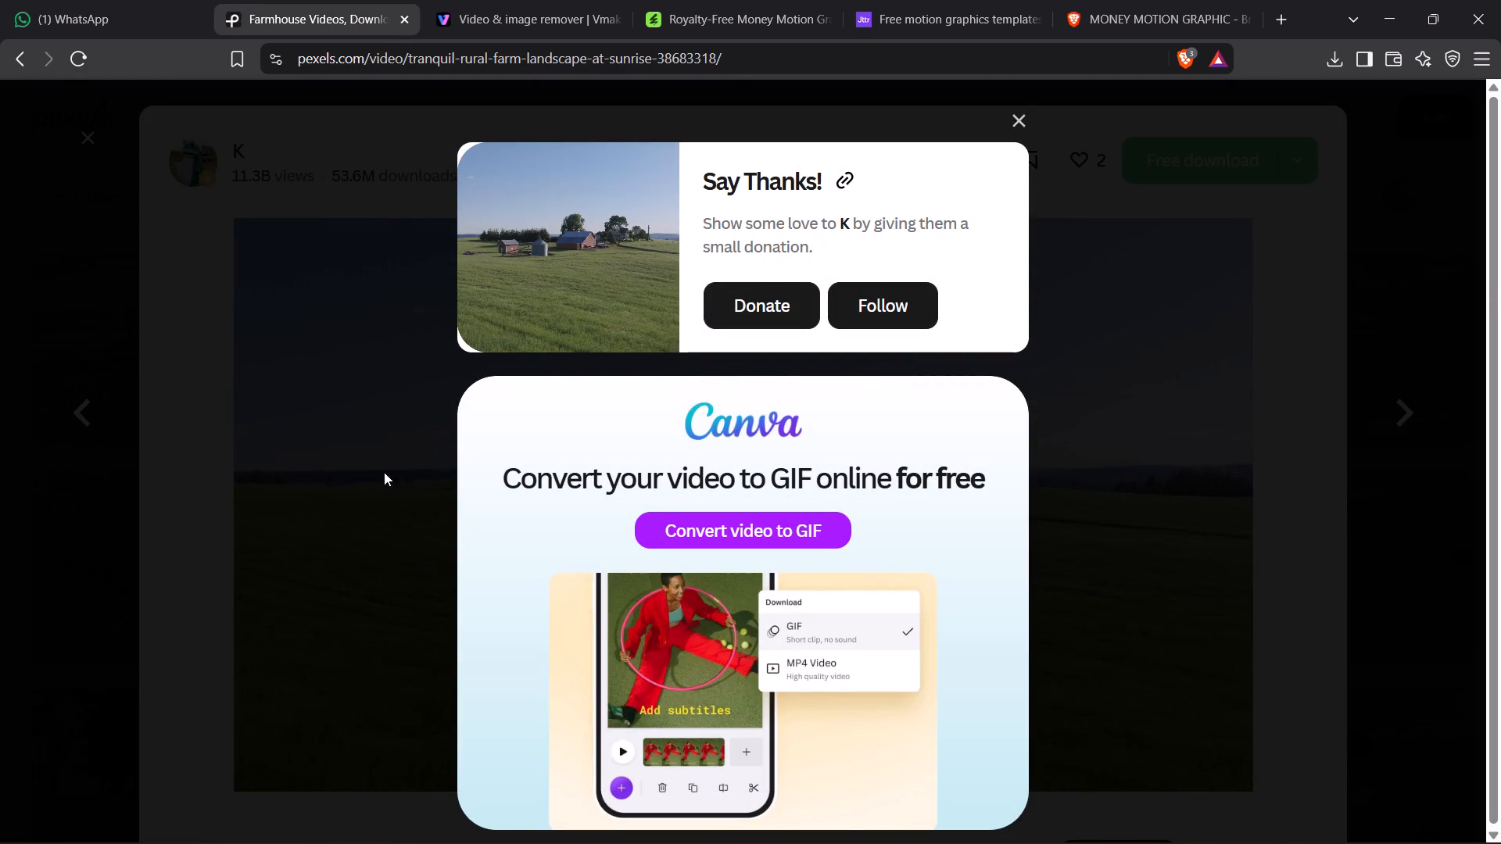
double_click(48, 259)
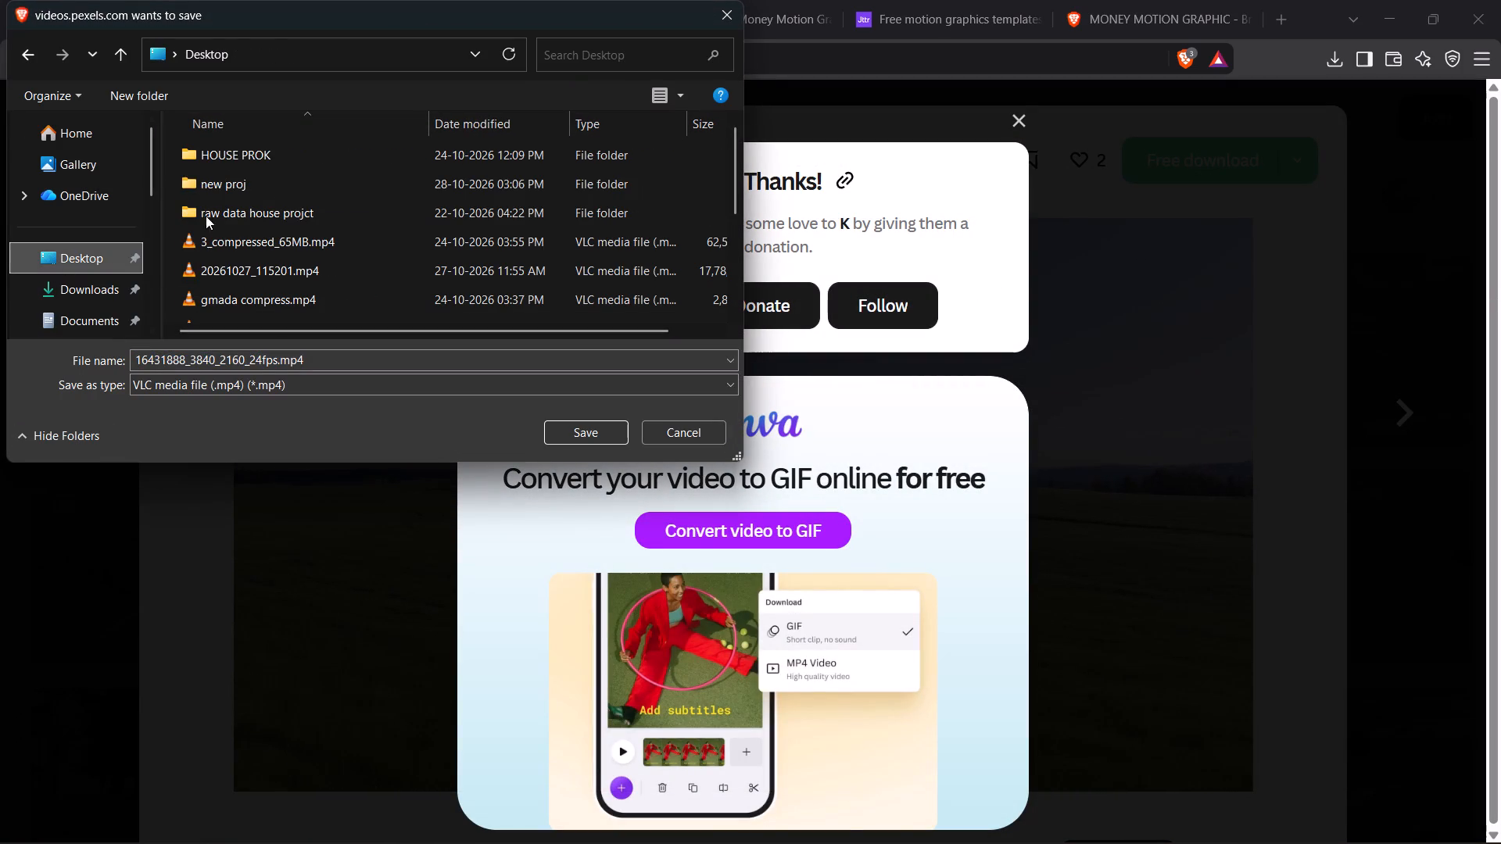
double_click(292, 193)
left_click(331, 364)
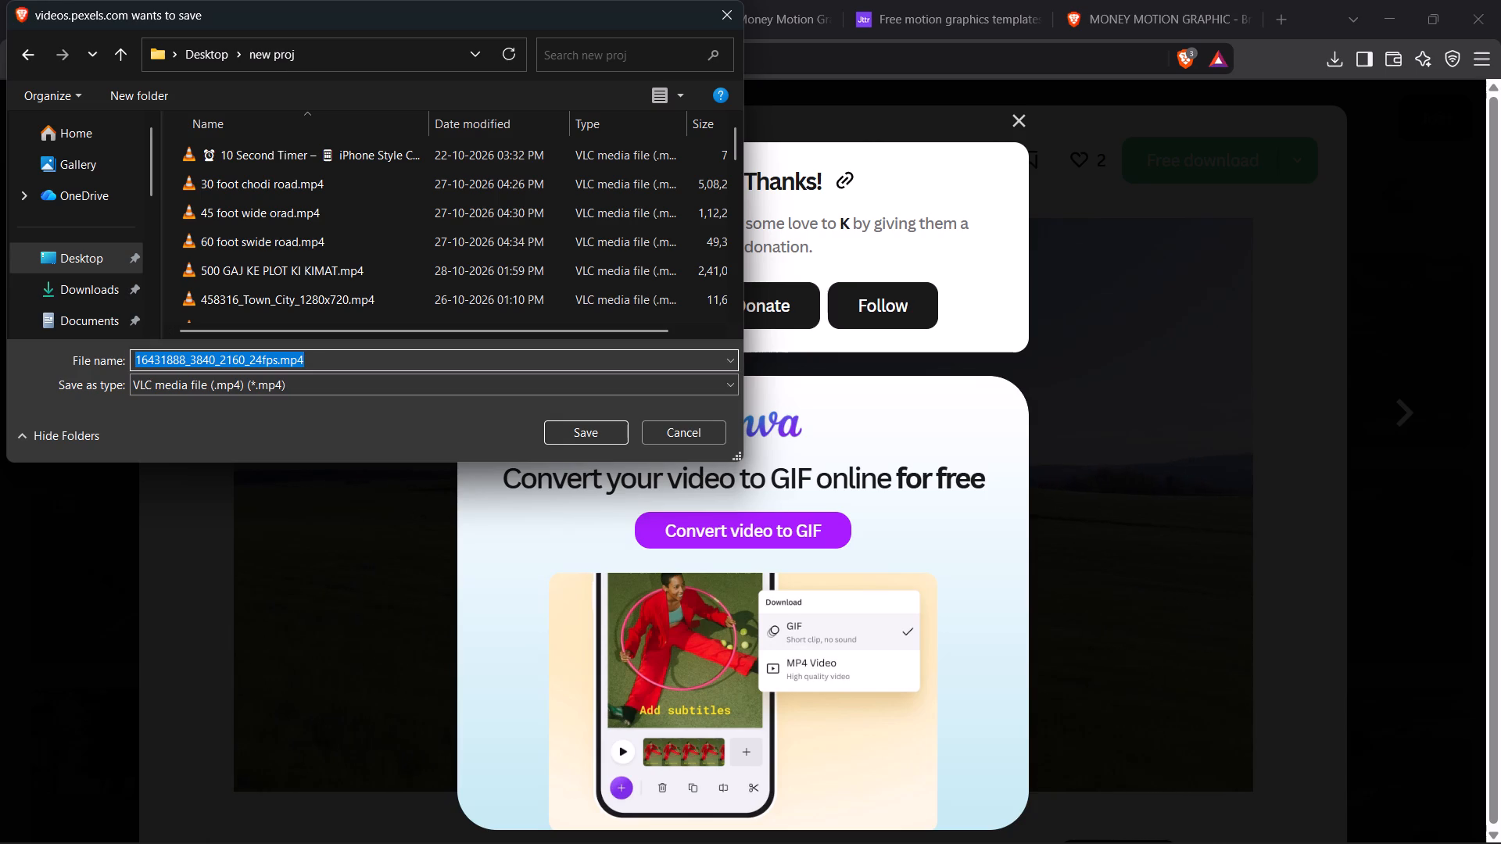
type("OPEN HOUSE")
key("Return")
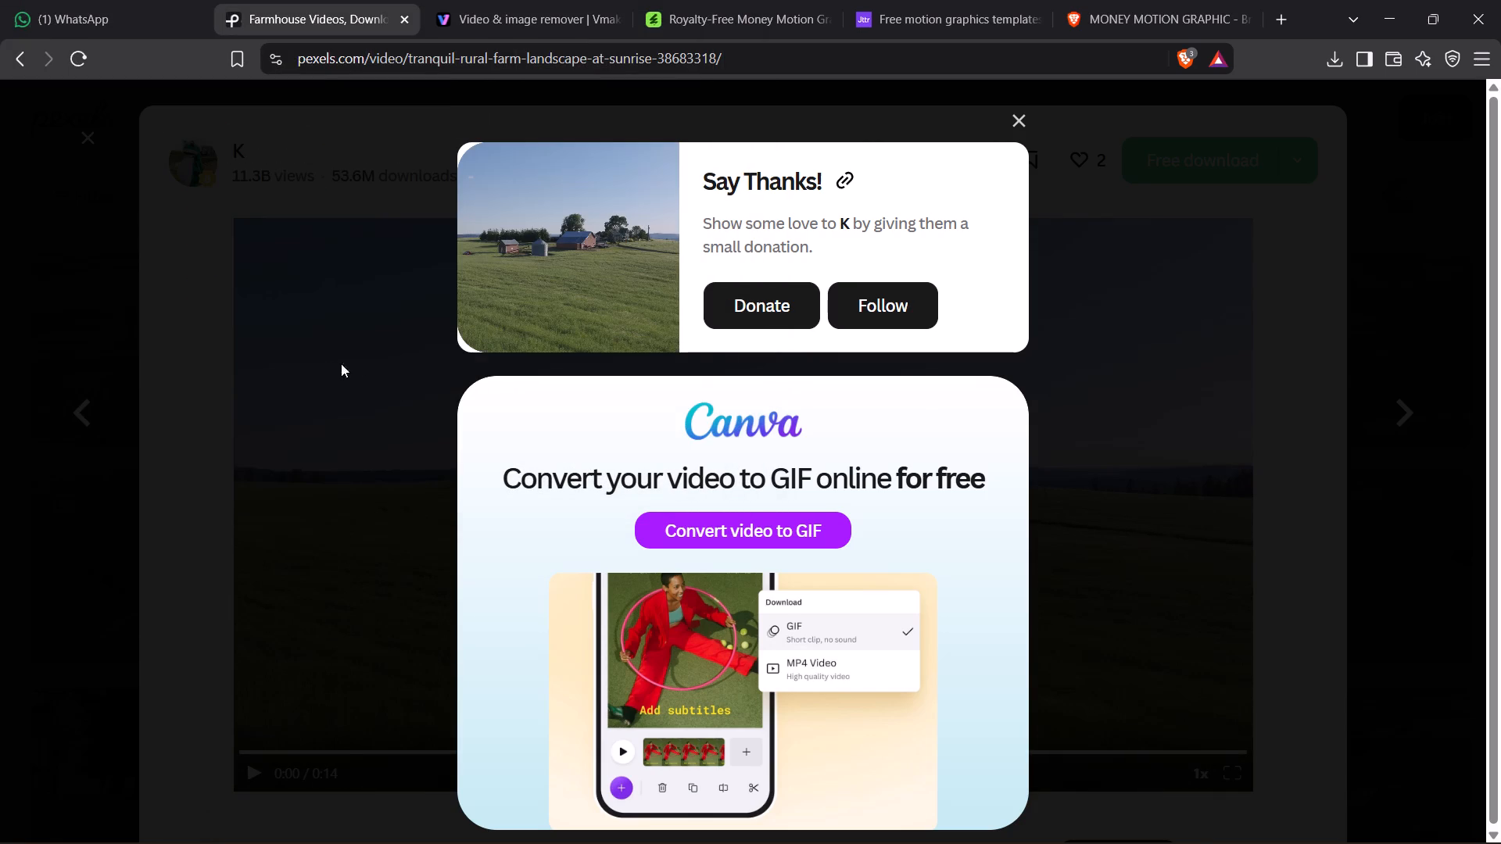
Switch back to the new project timeline in CapCut.
left_click(1405, 9)
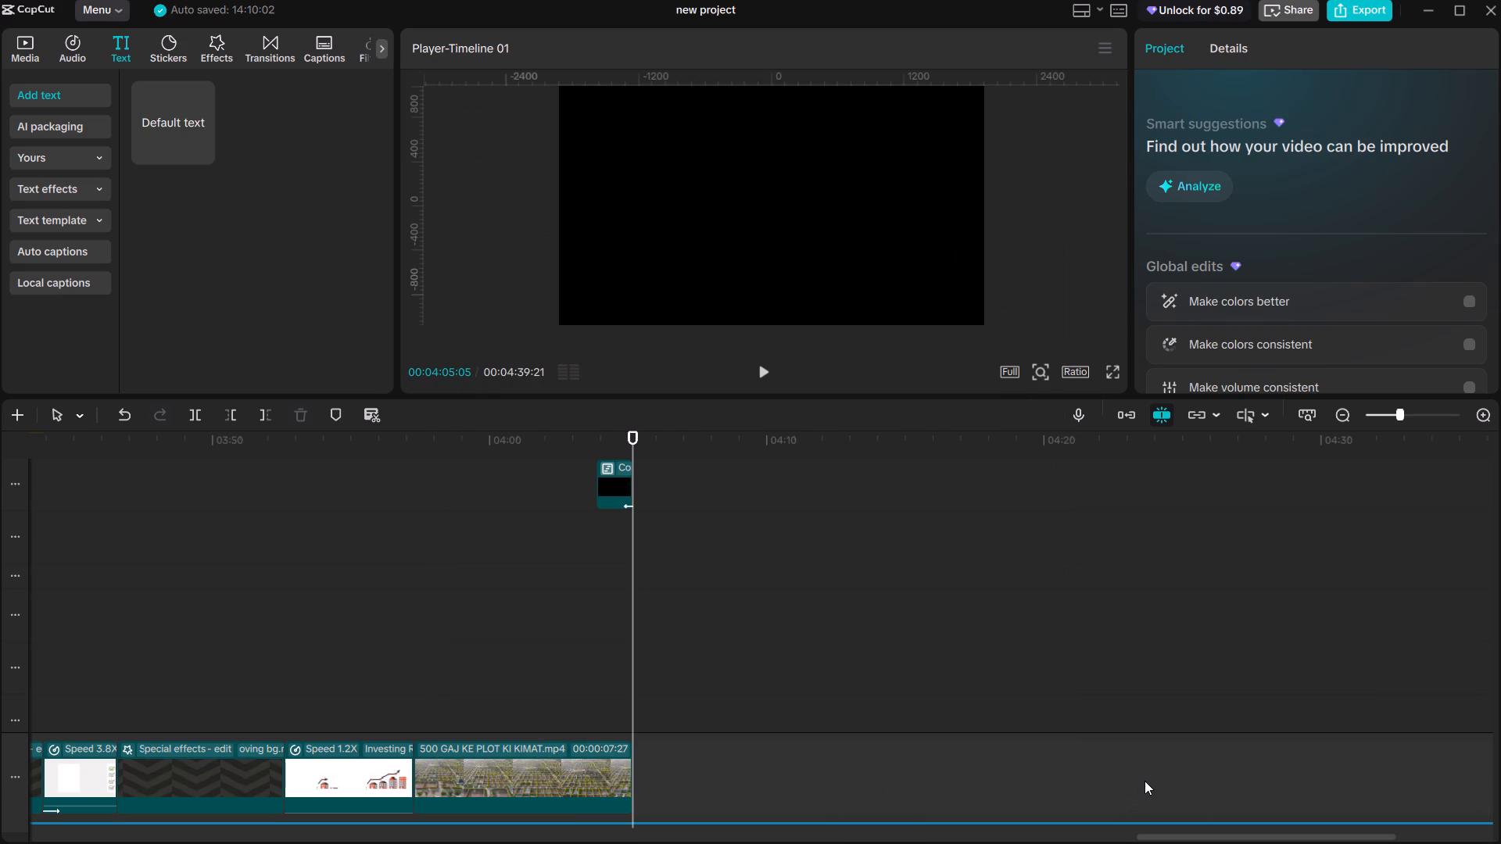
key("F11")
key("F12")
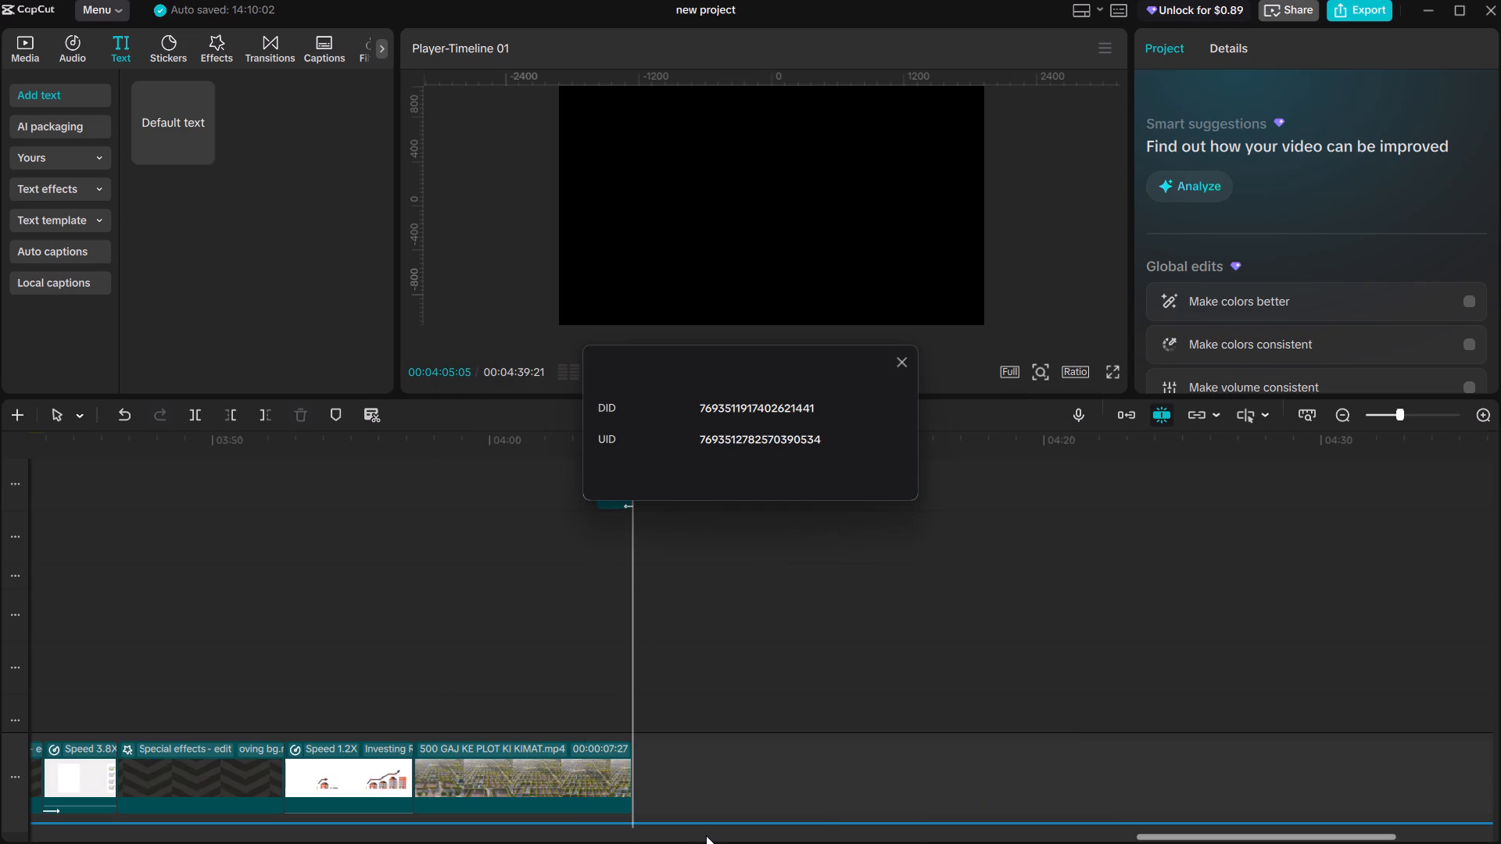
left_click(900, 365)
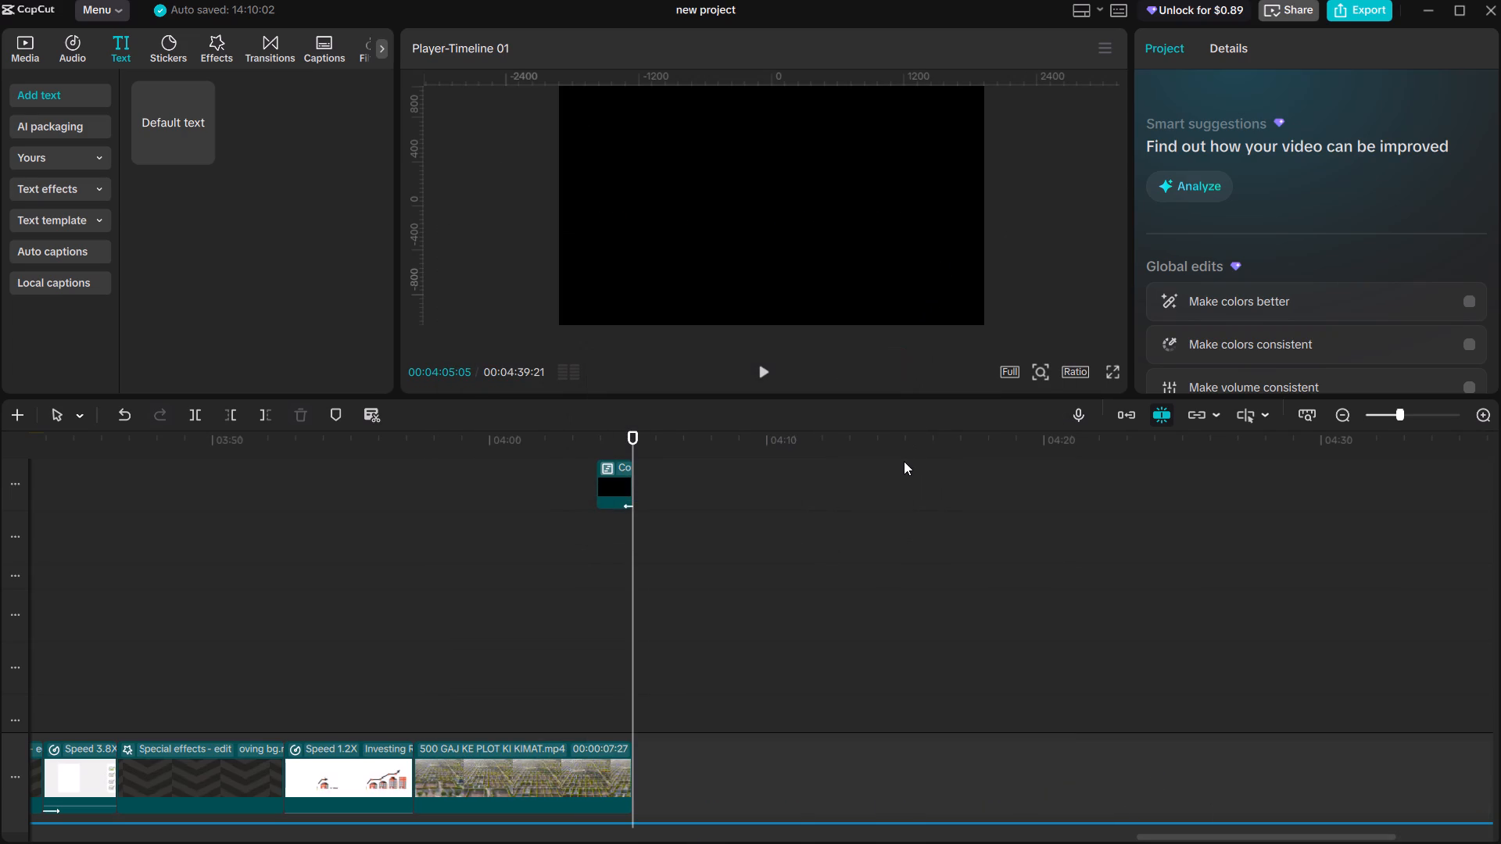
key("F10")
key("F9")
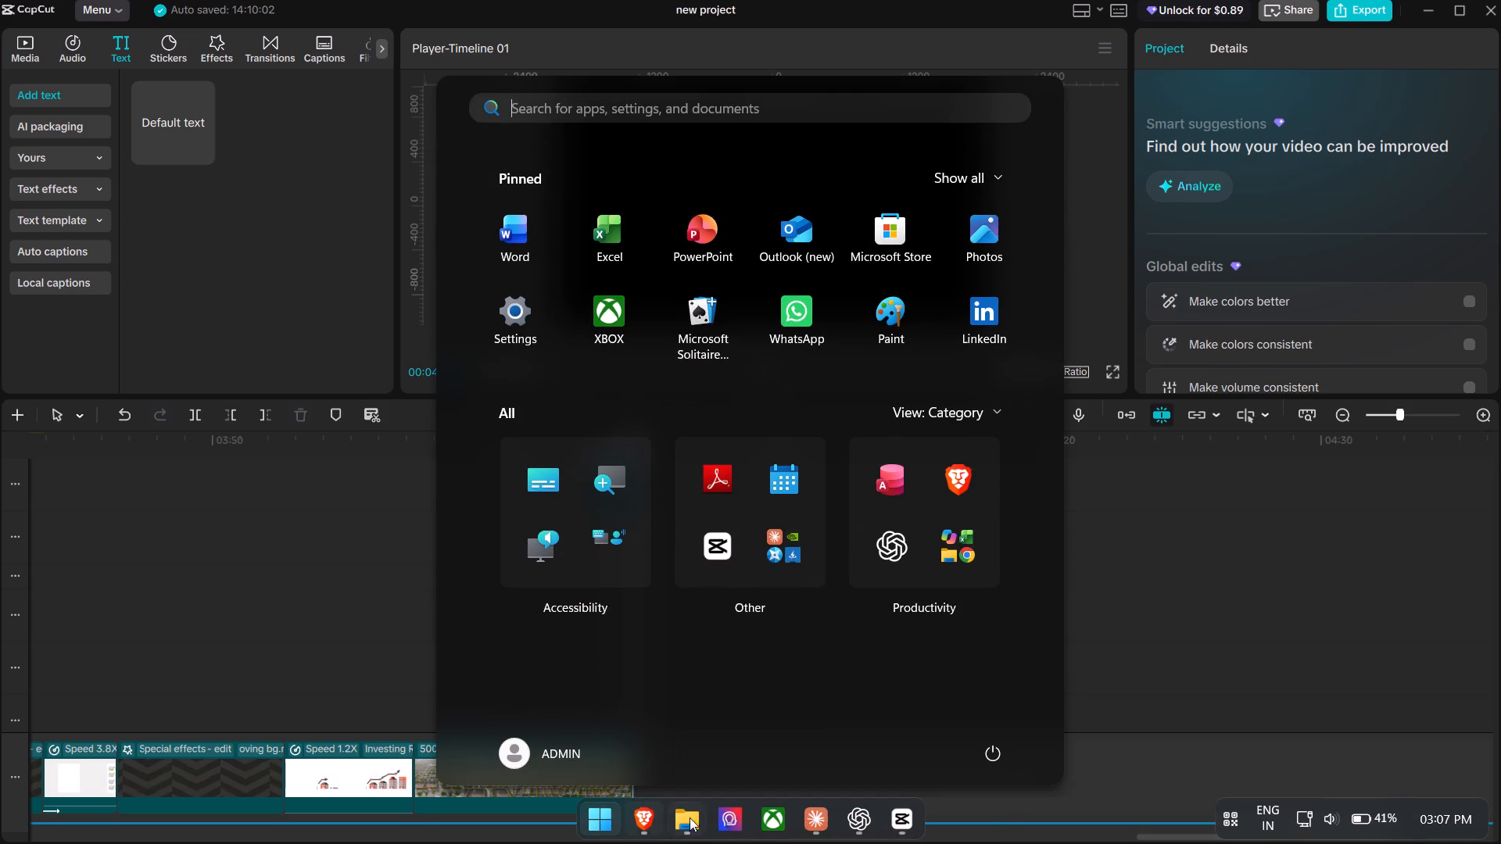
Switch to File Explorer, clear the OPEN PROPERTY search and search the new proj folder for OPEN.
left_click(690, 812)
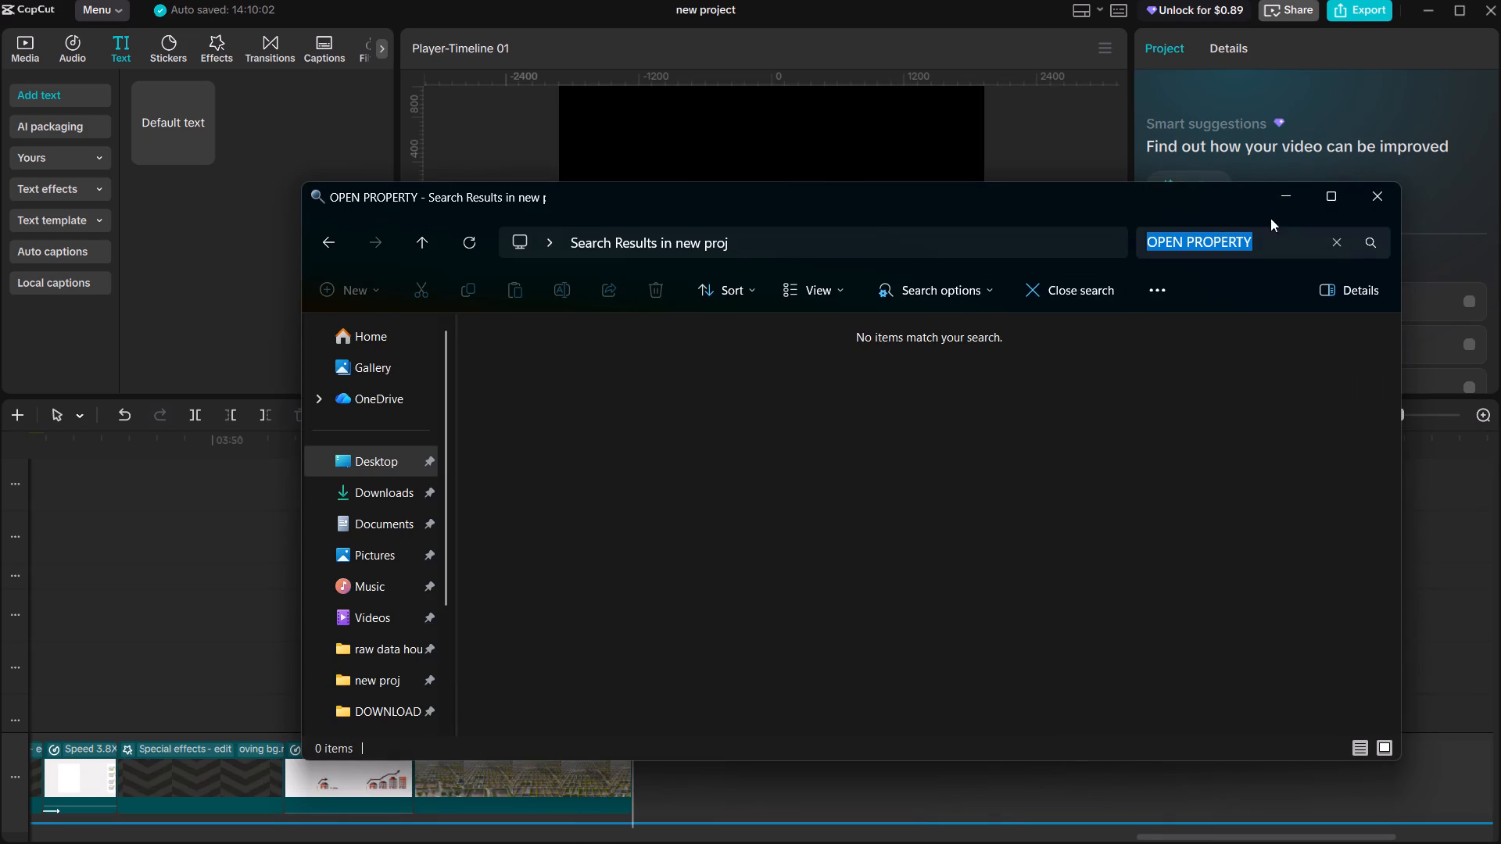
left_click(1367, 250)
left_click(1368, 244)
left_click(1369, 241)
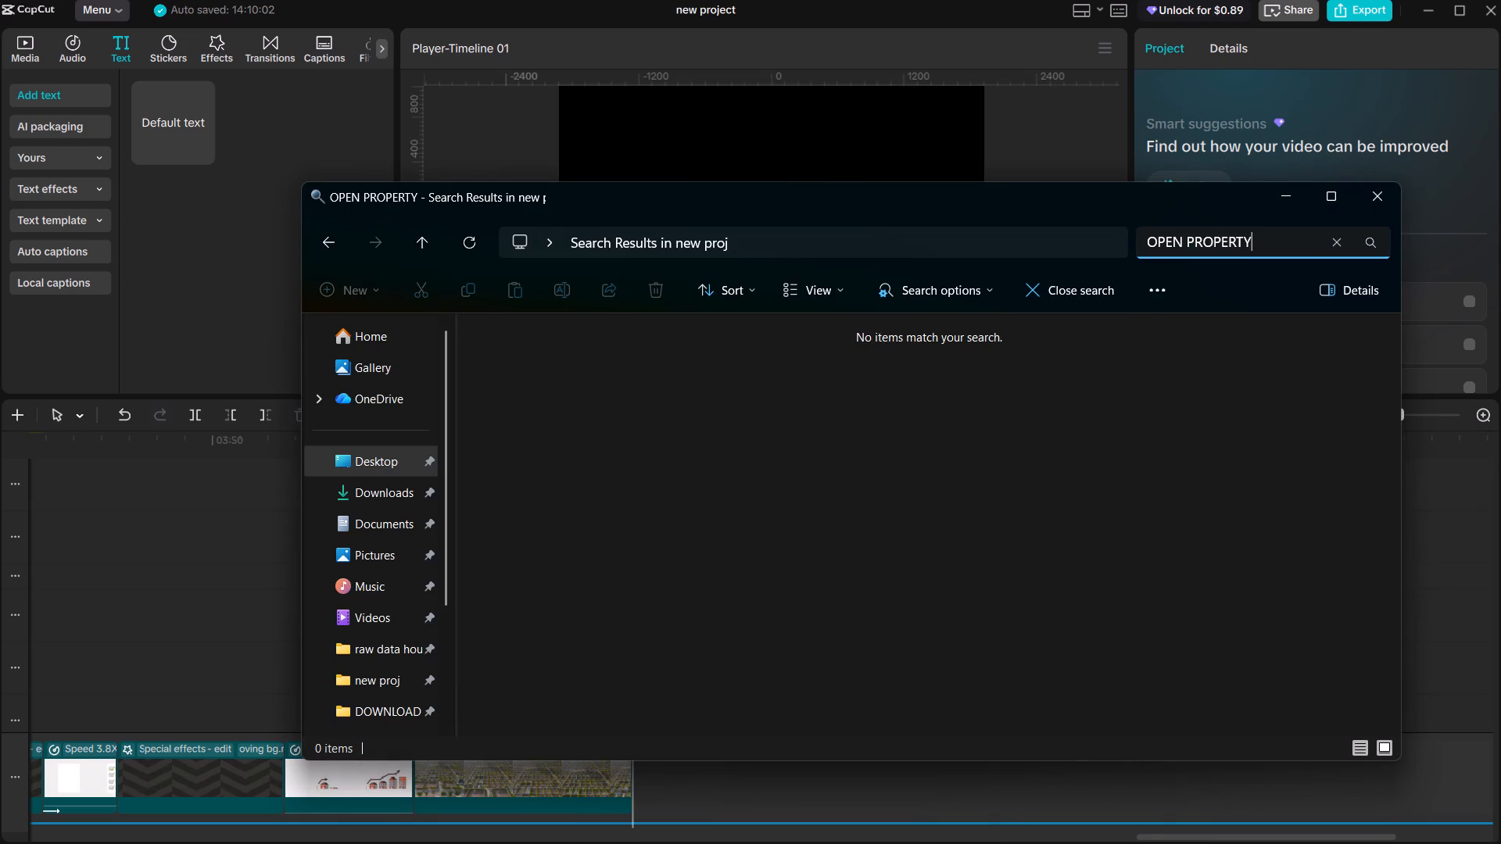
left_click_drag(1365, 238, 1359, 245)
left_click(481, 240)
left_click(466, 243)
left_click(1335, 242)
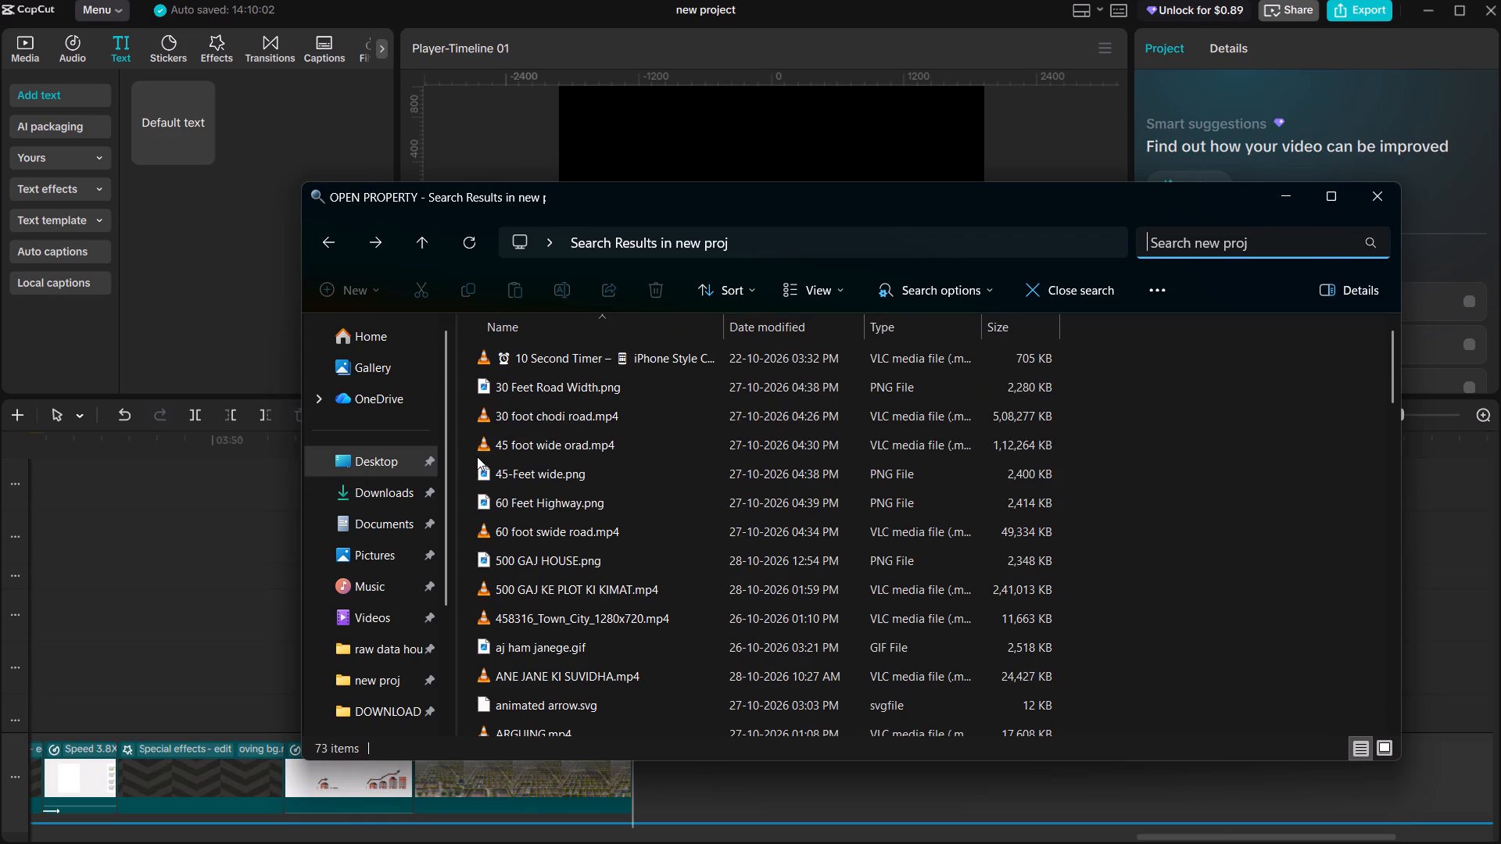
scroll(725, 374, "down", 20)
scroll(725, 374, "down", 19)
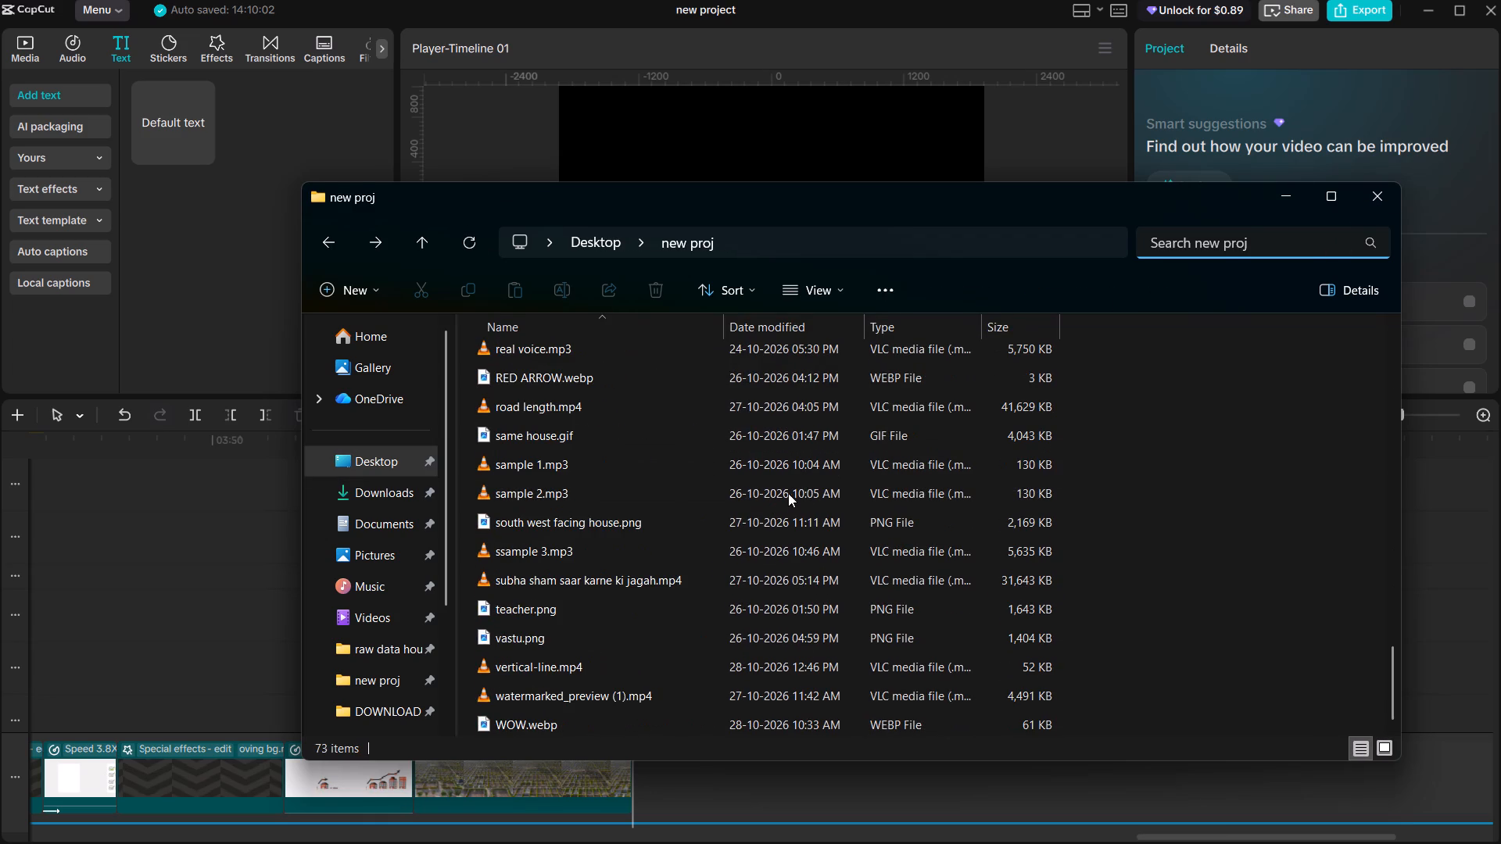
left_click(1245, 248)
type("OPEN")
key("Return")
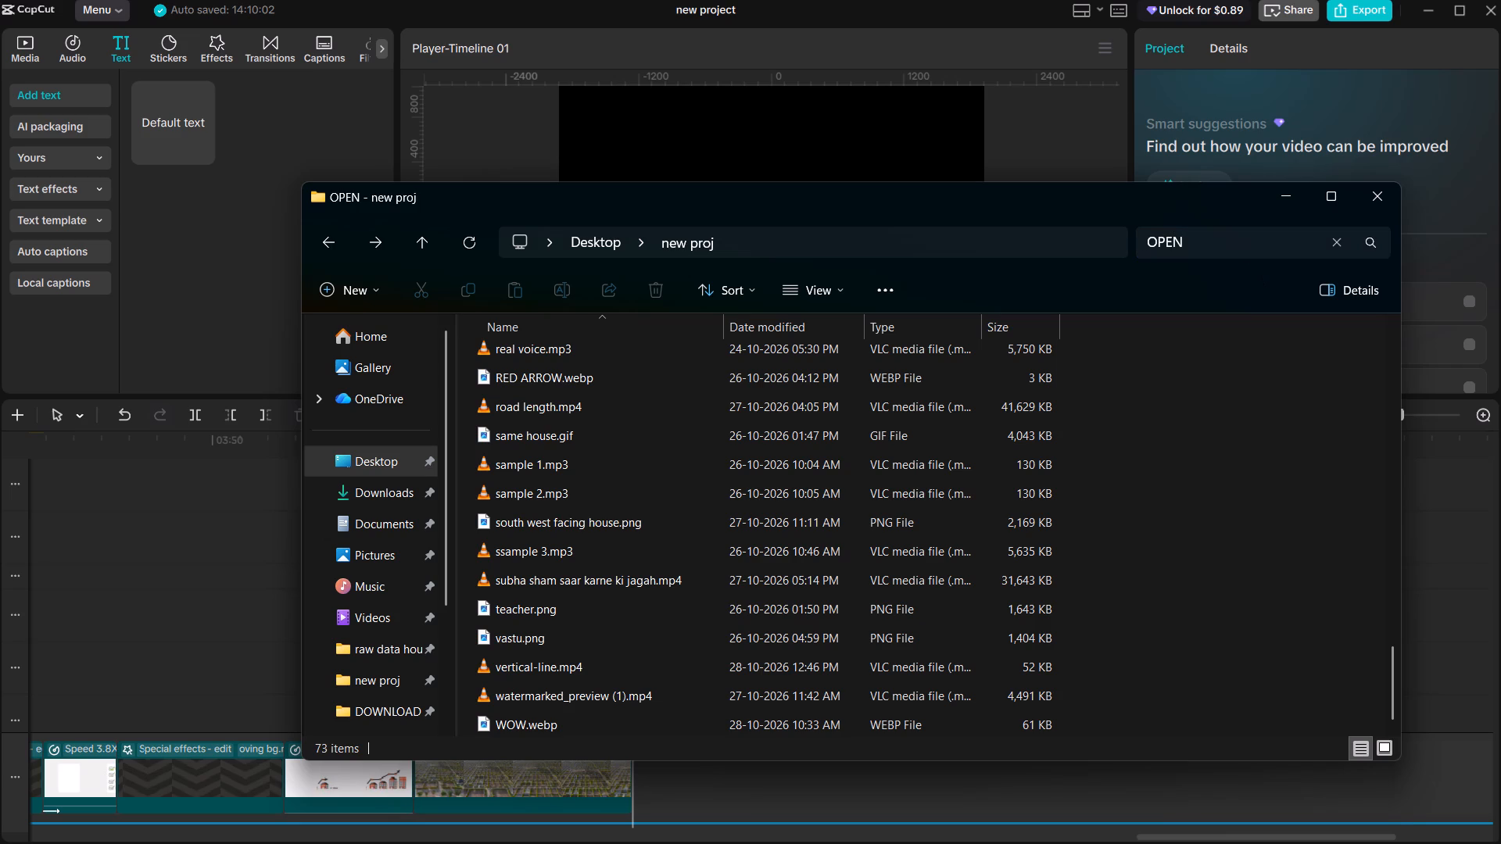
Place OPEN HOUSE.mp4 on CapCut's main track directly after the 500 GAJ KE PLOT KI KIMAT.mp4 clip.
left_click_drag(702, 337, 803, 358)
left_click_drag(741, 348, 747, 352)
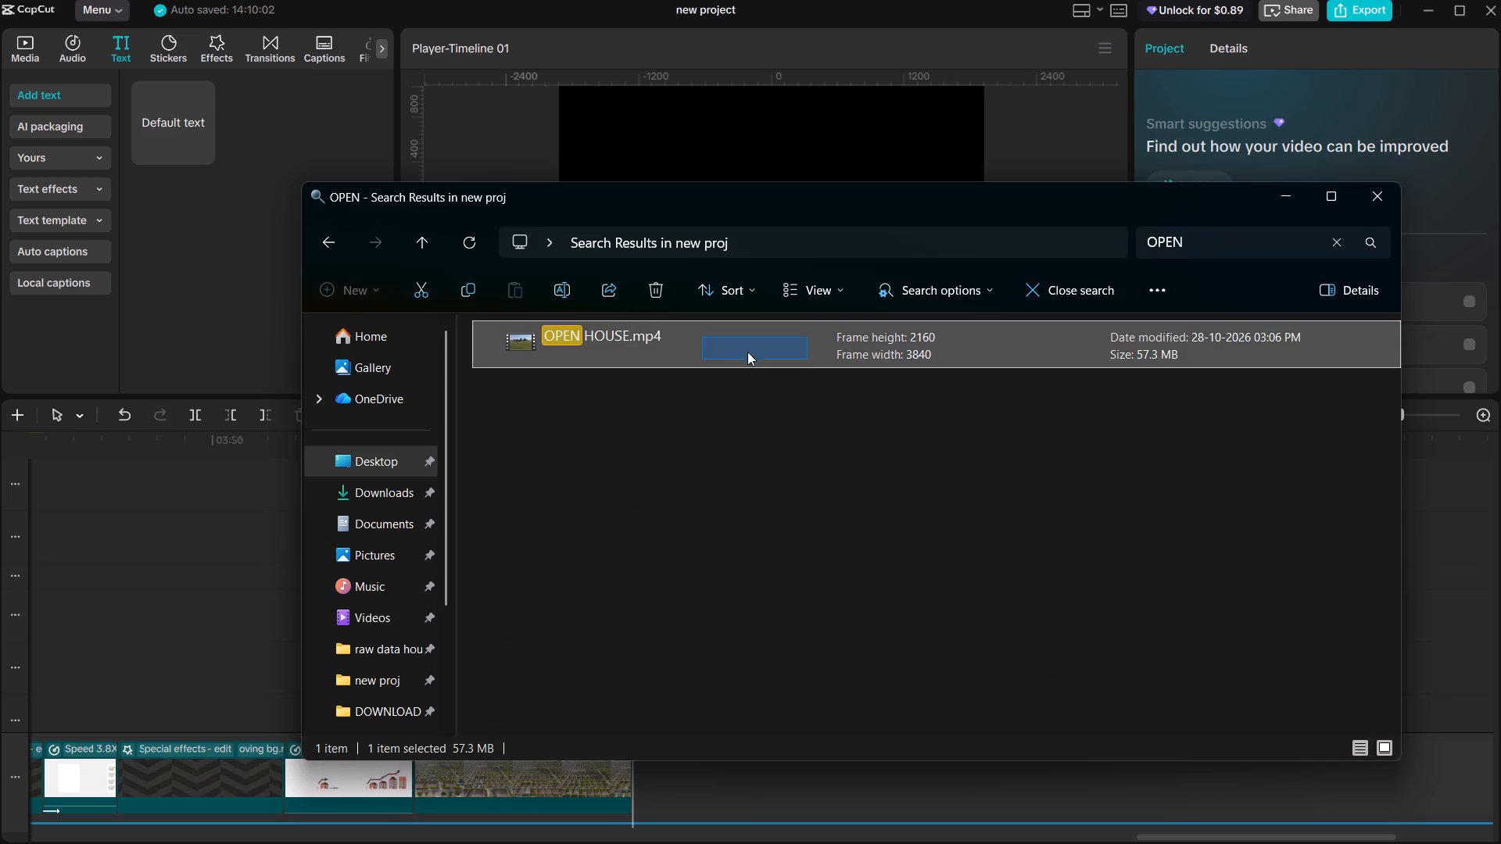
left_click_drag(747, 352, 644, 783)
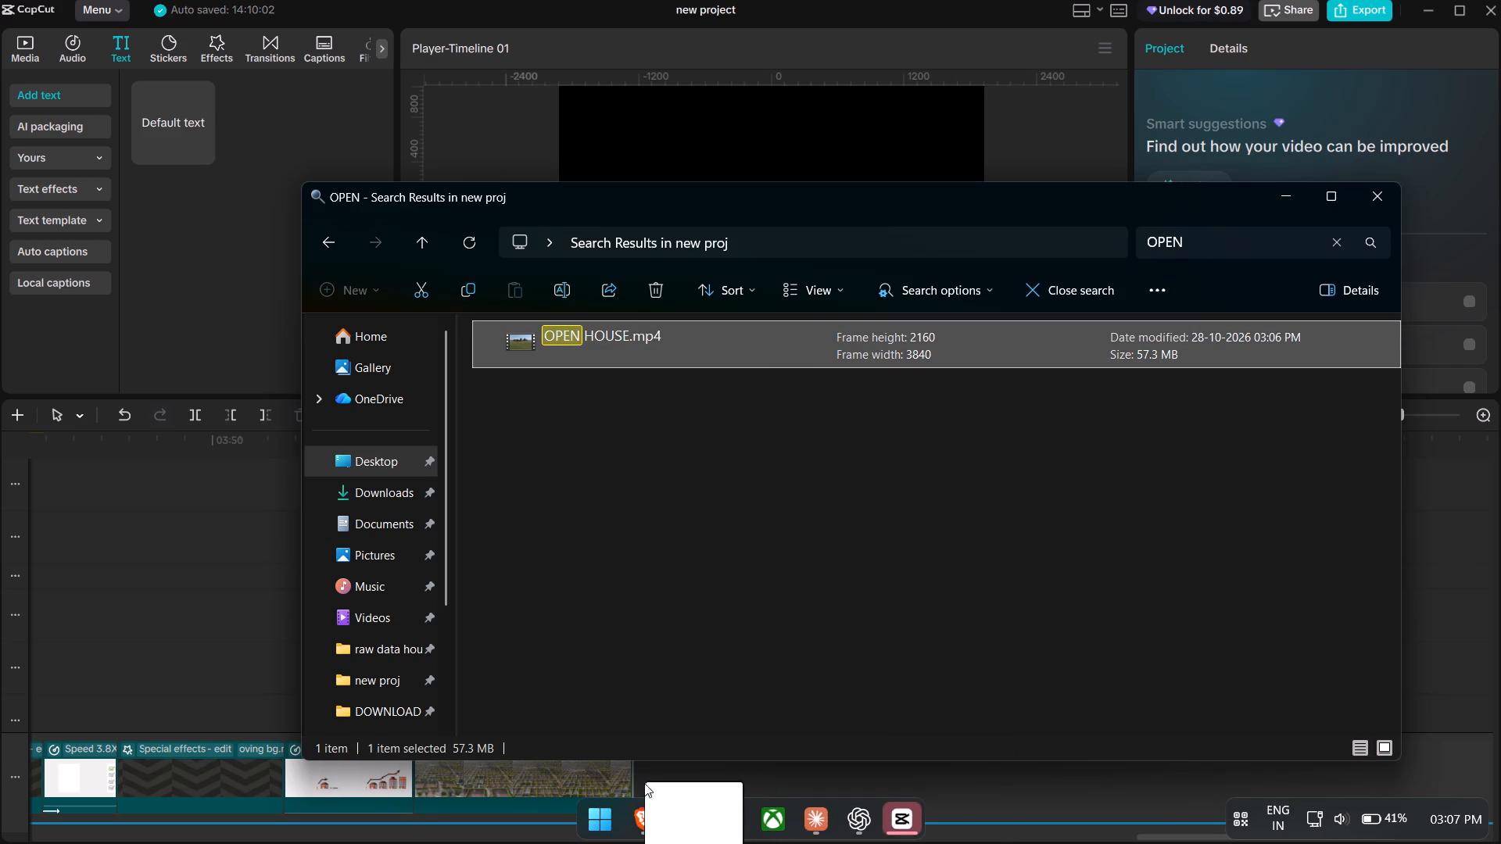
left_click_drag(644, 783, 644, 764)
Play back the cut from 500 GAJ KE PLOT KI KIMAT.mp4 to OPEN HOUSE.mp4 repeatedly to check its timing and look.
left_click(622, 692)
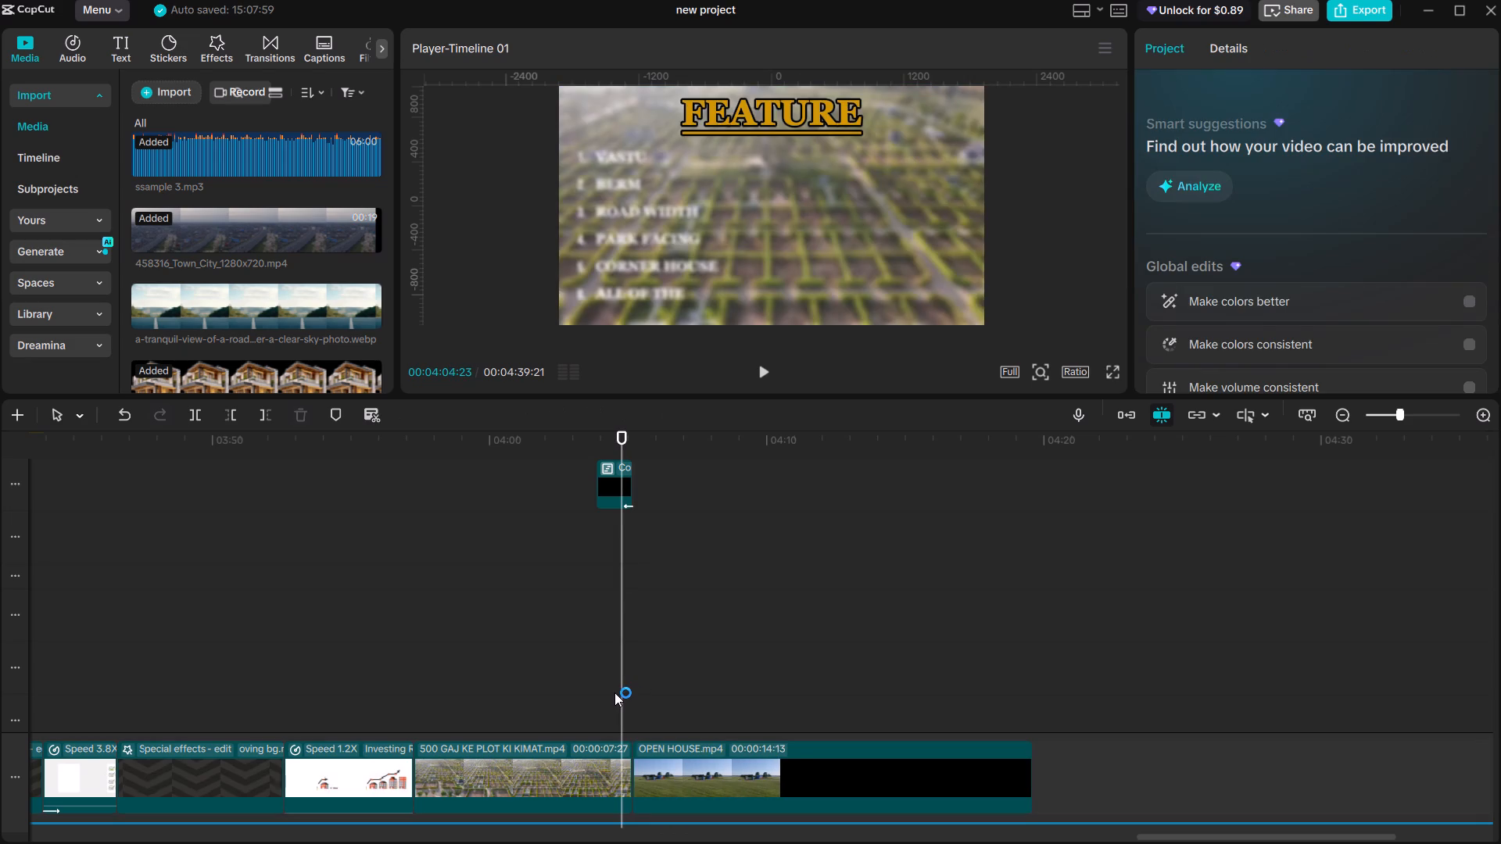
key("space")
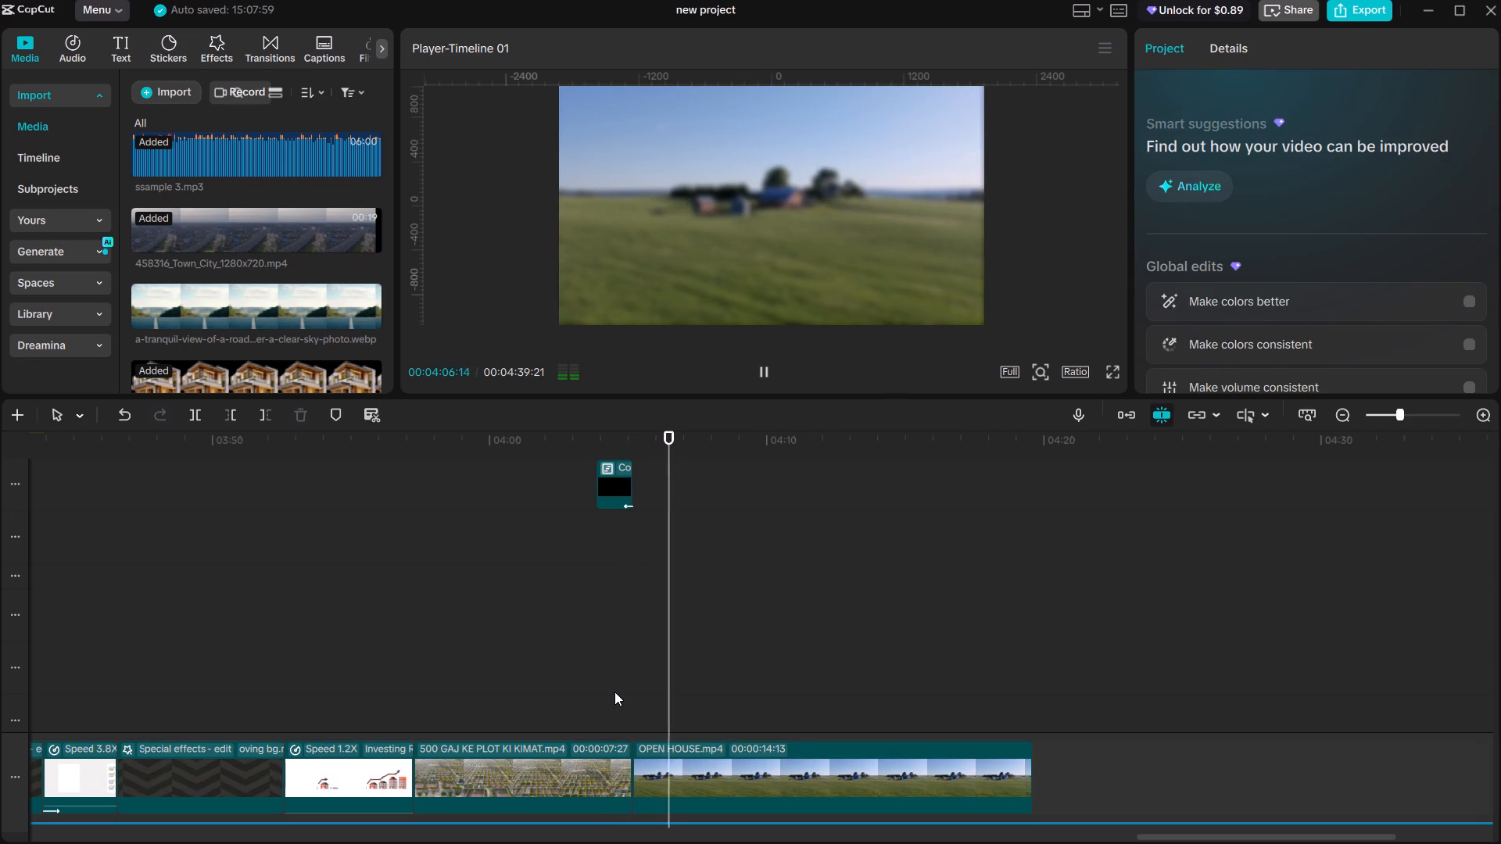
left_click(629, 700)
key("space")
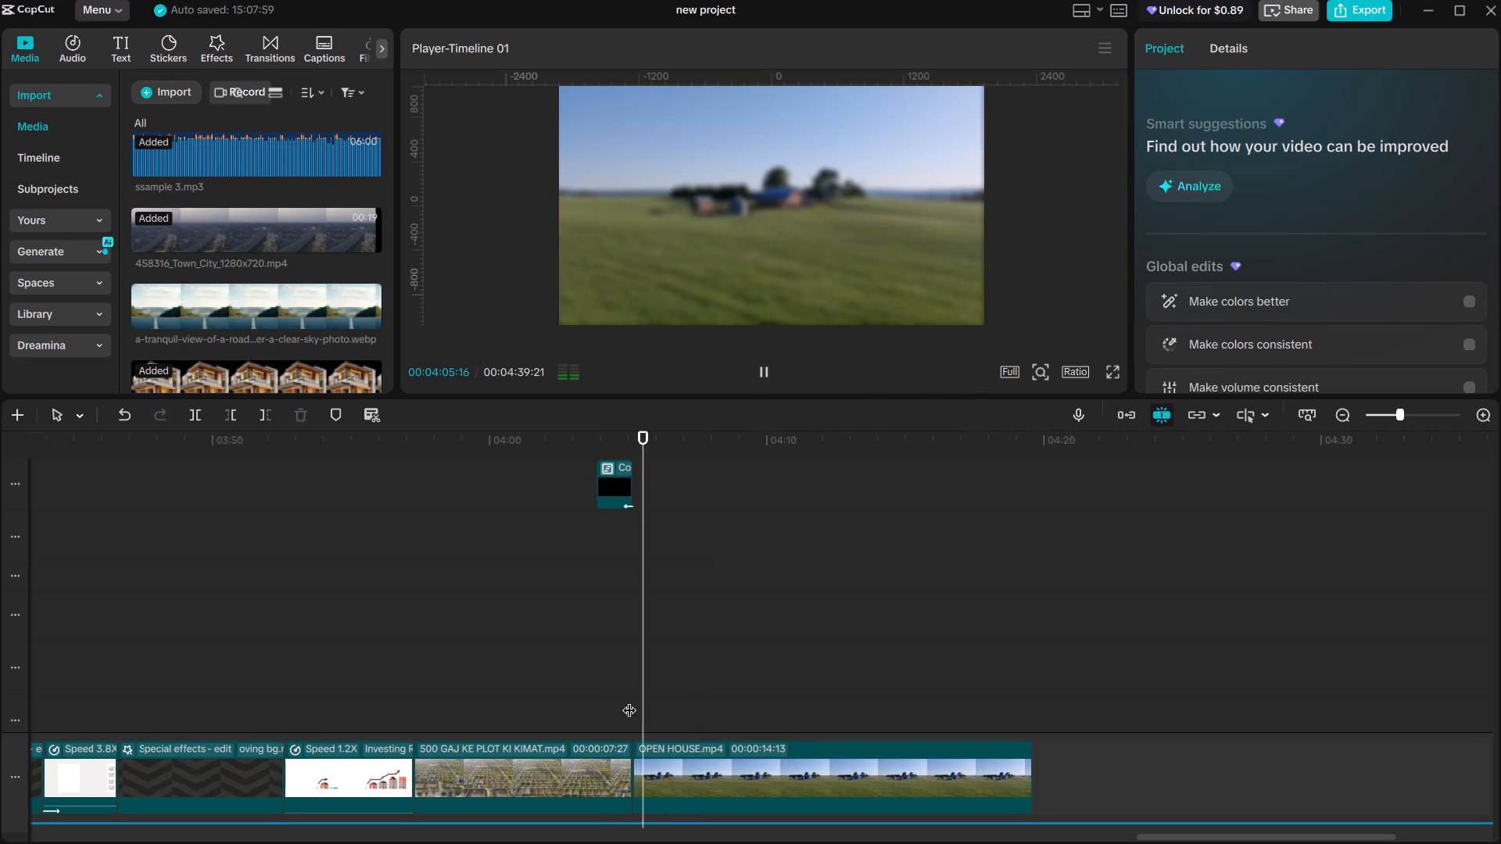
left_click(629, 700)
left_click(624, 703)
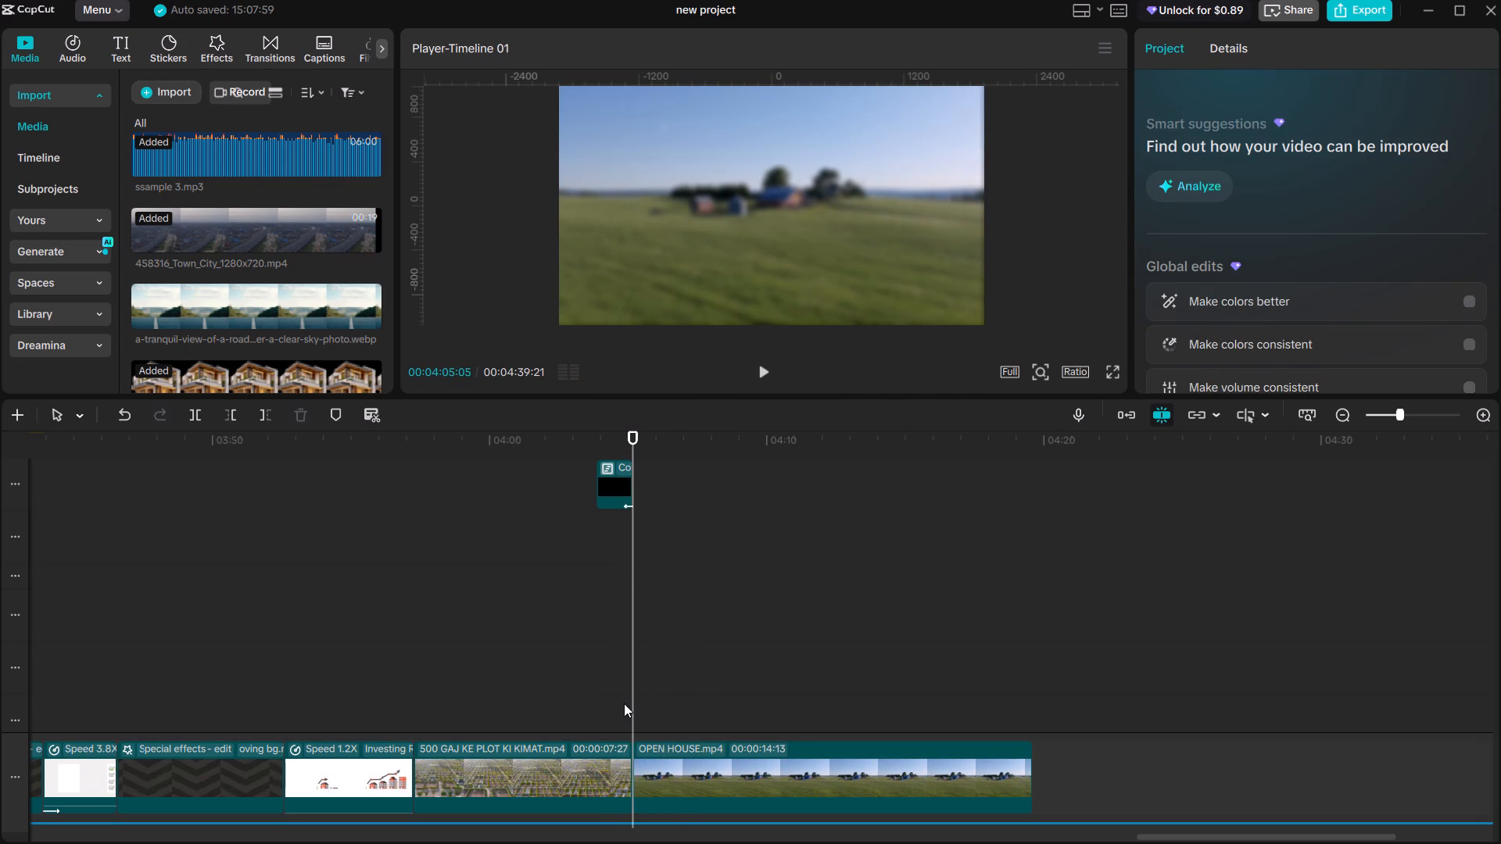
key("space")
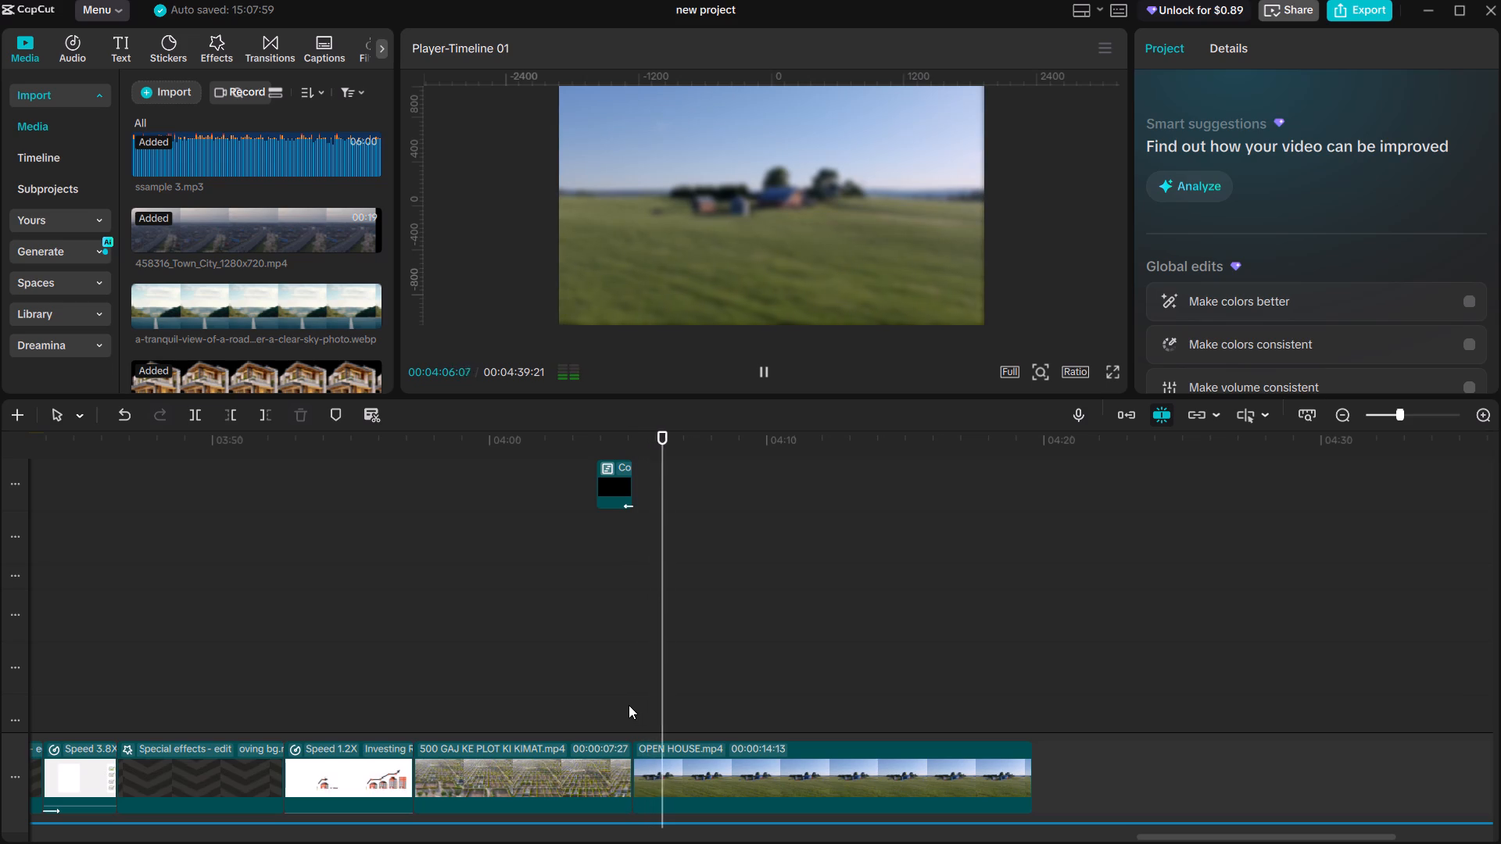
left_click(627, 703)
key("space")
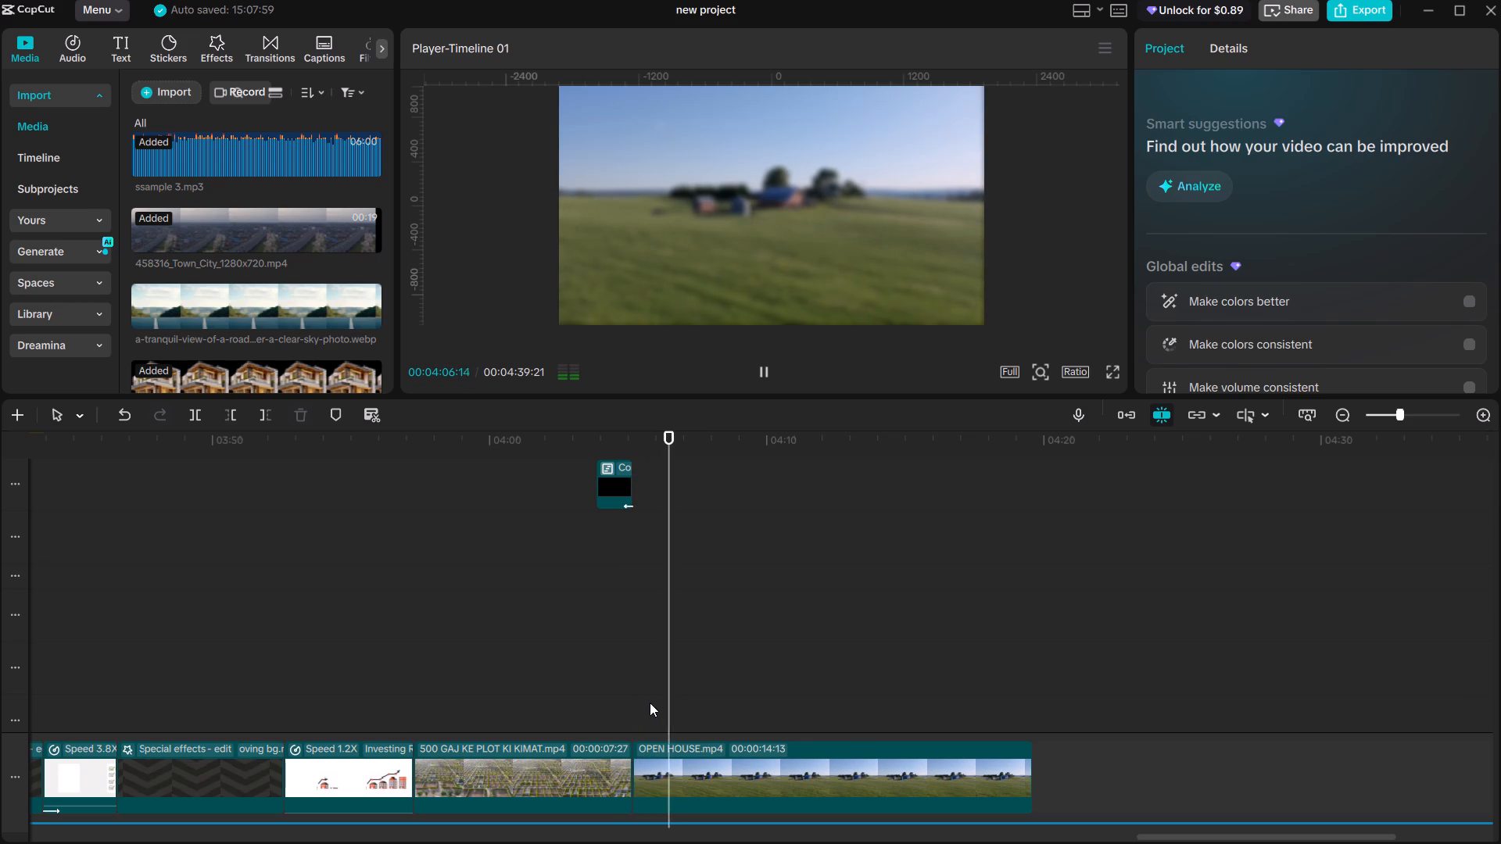
key("space")
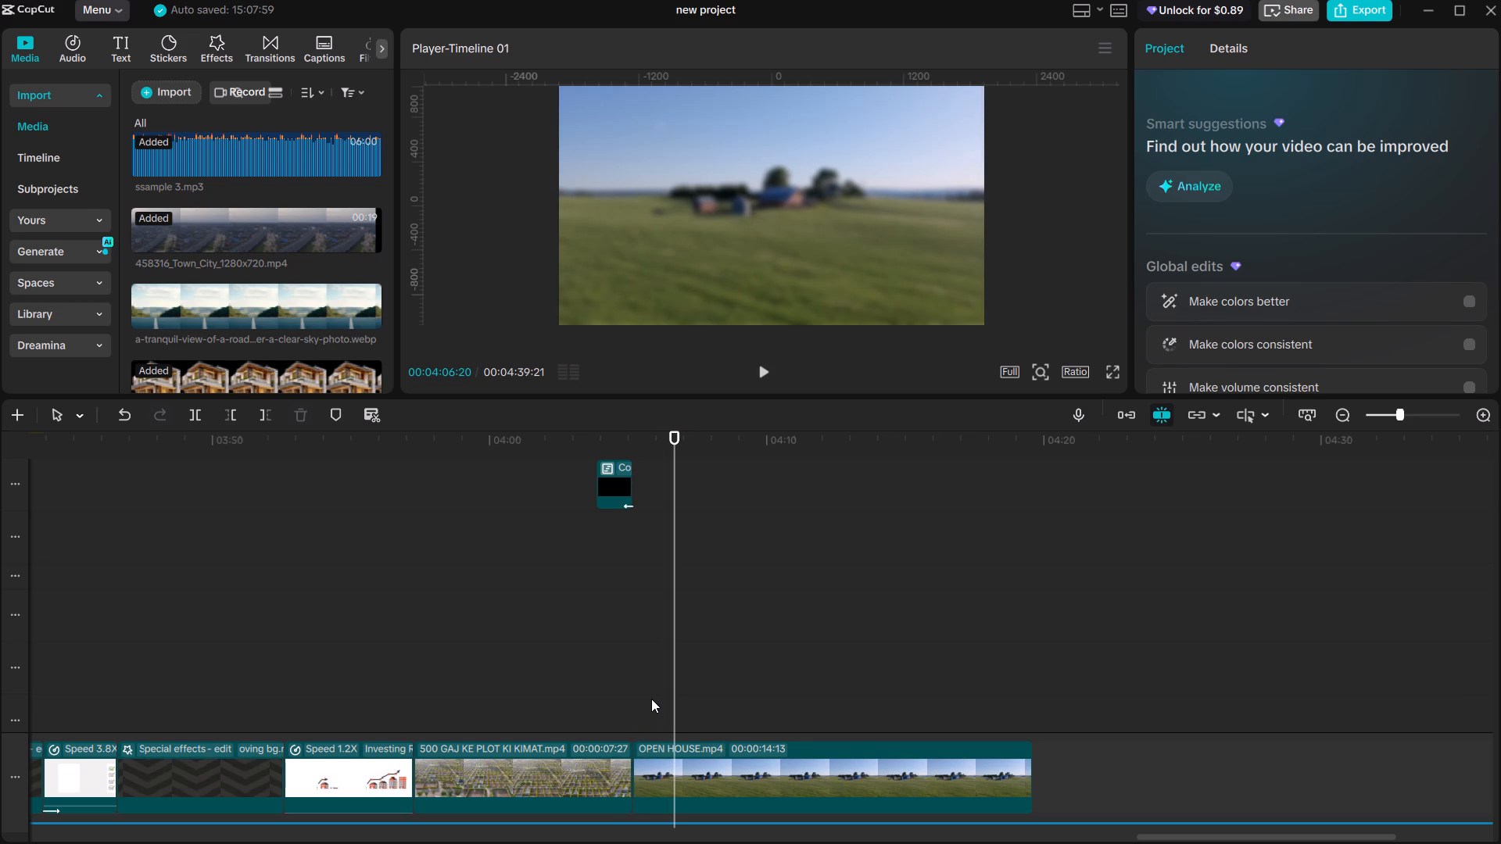
left_click(576, 707)
left_click(552, 713)
key("space")
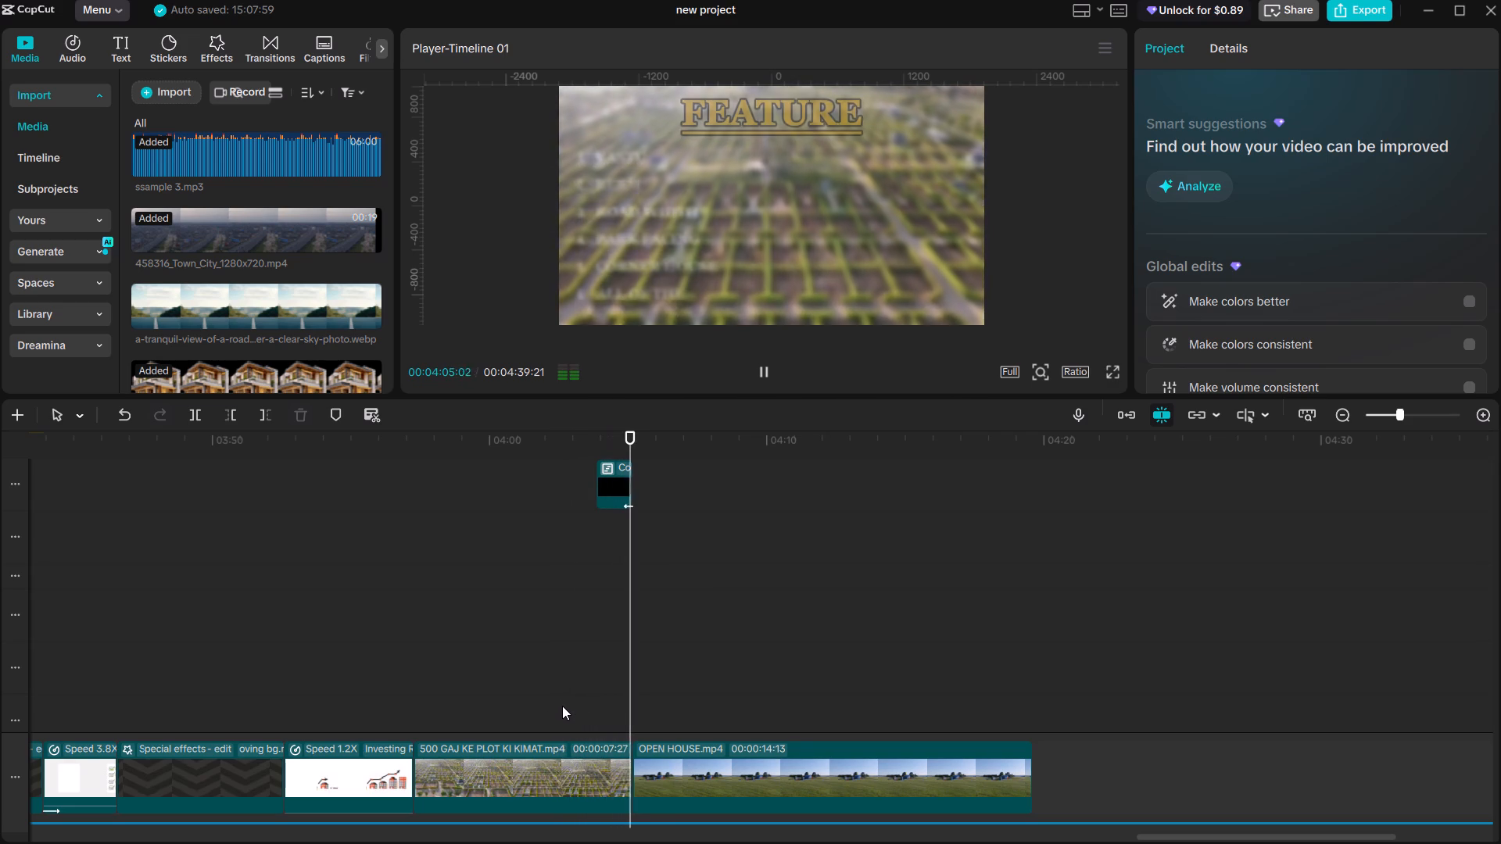
key("space")
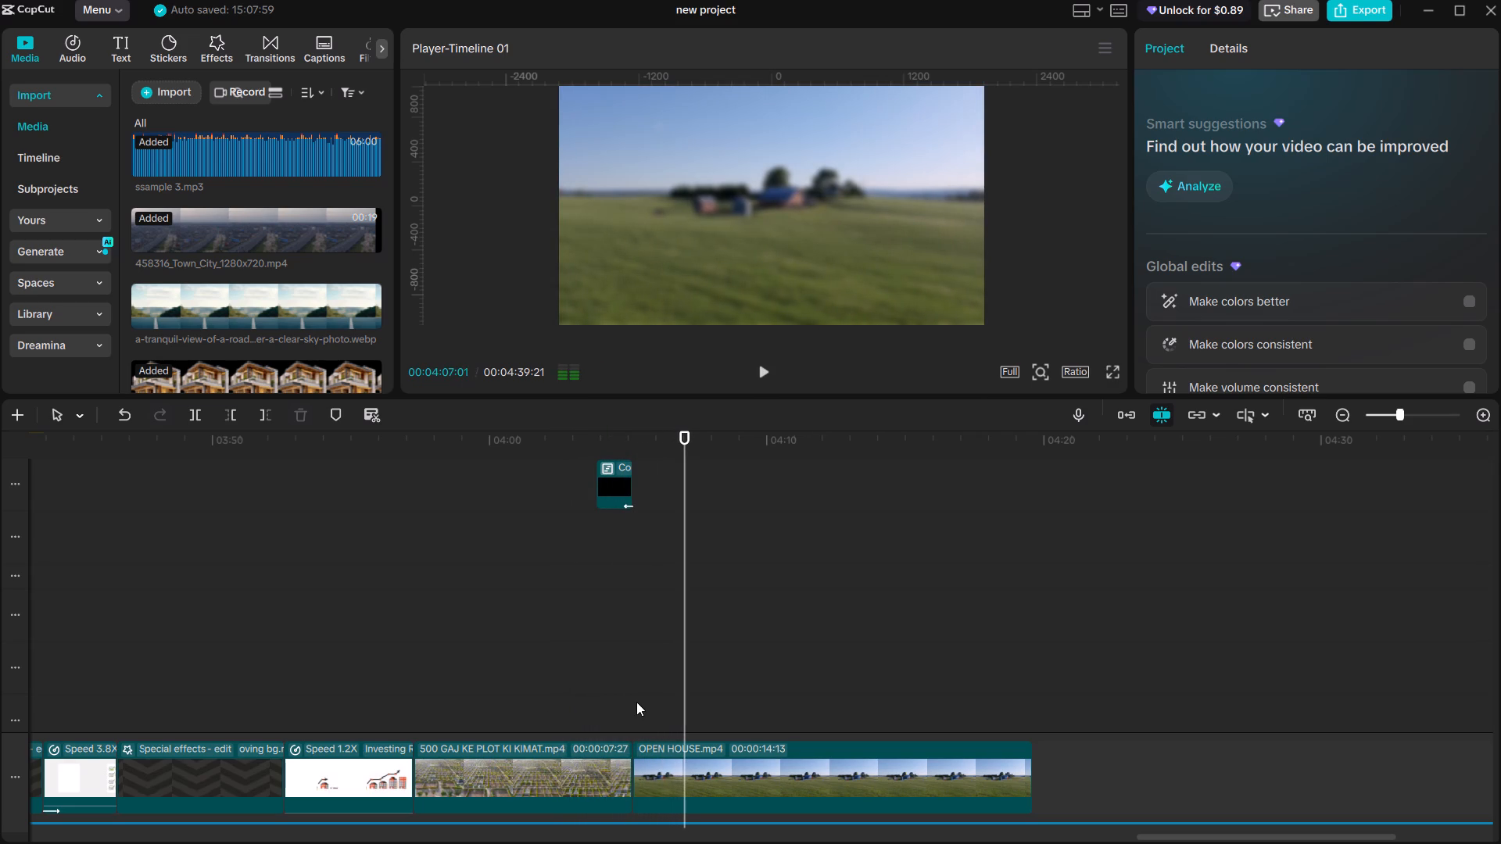
left_click(636, 702)
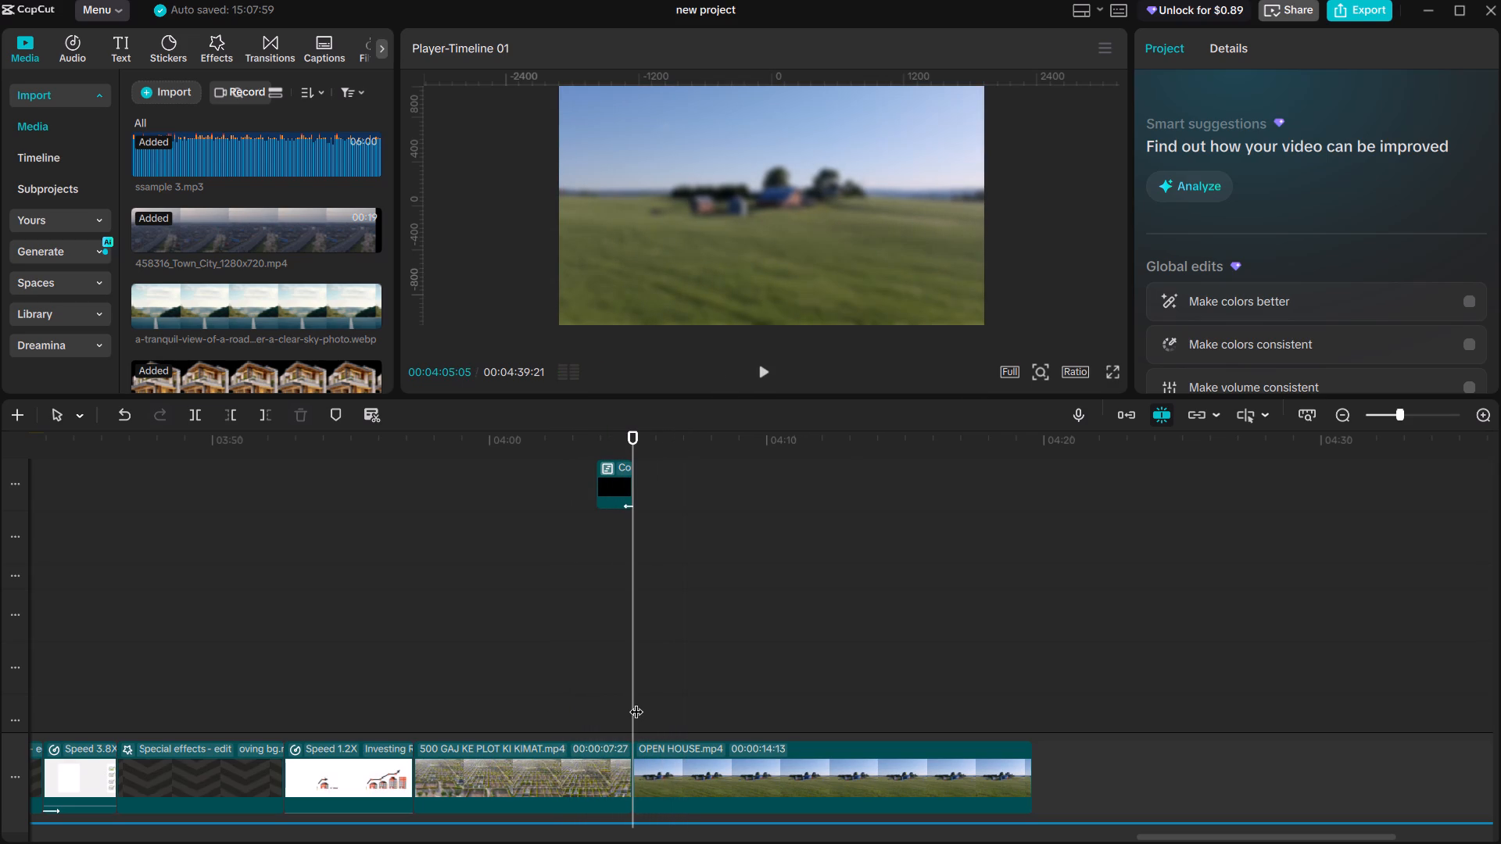
key("space")
key("space")
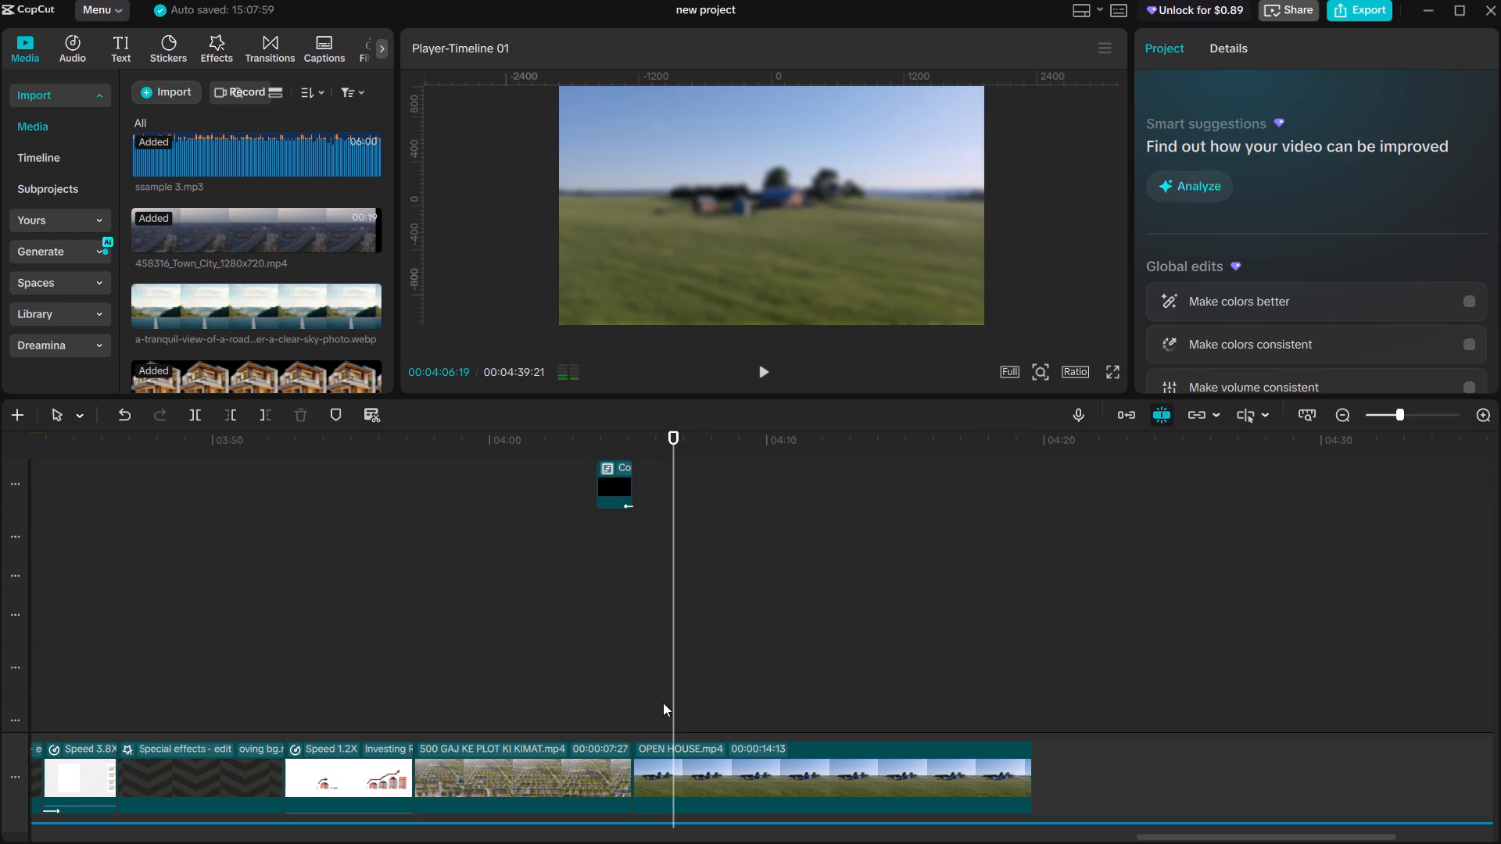
left_click(671, 712)
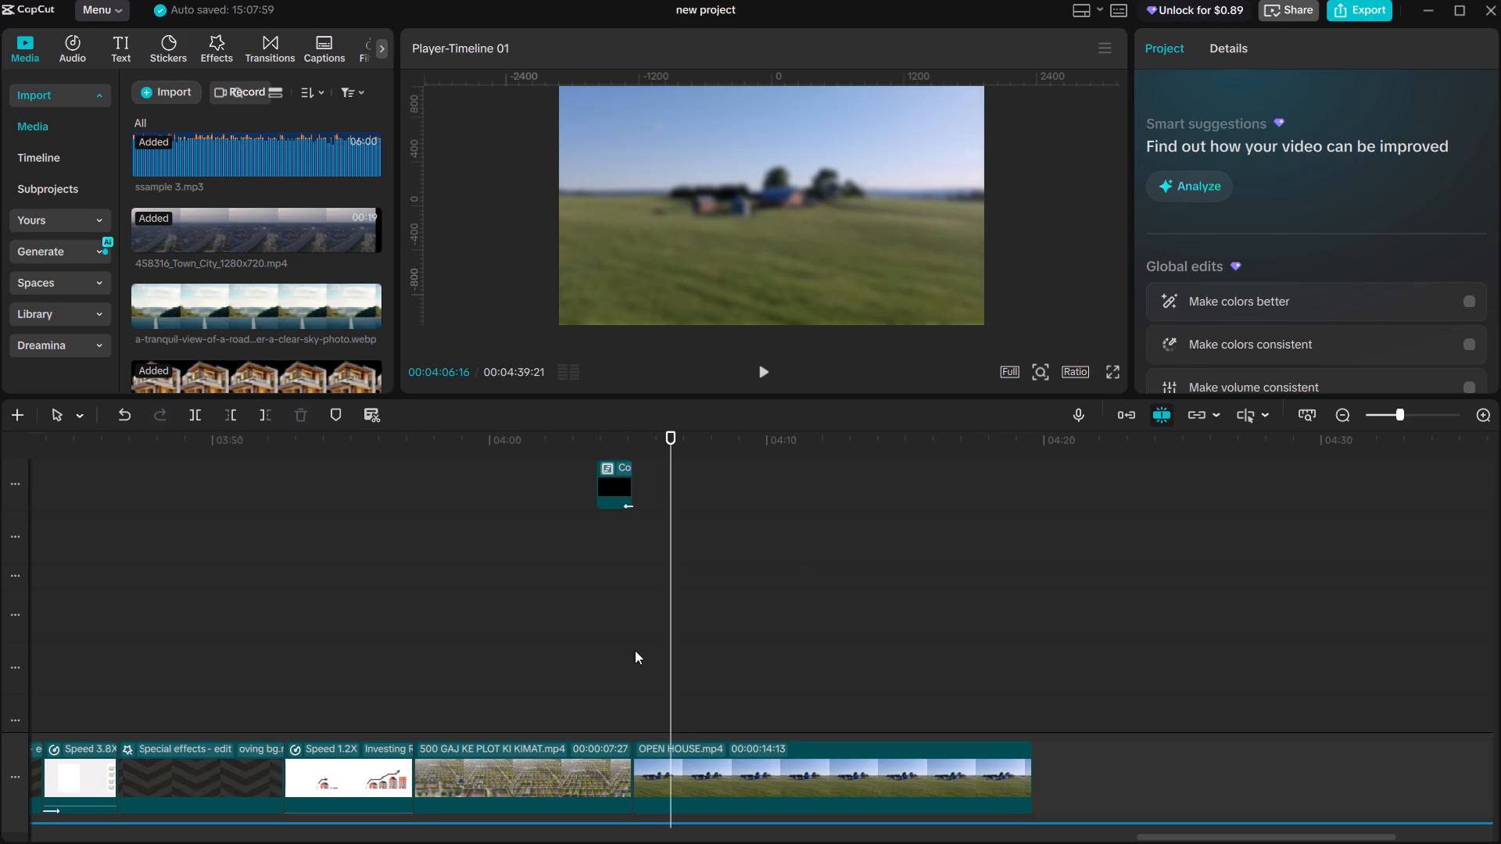
Add a keyframe to the Blur effect at 00:04:05:05, where OPEN HOUSE.mp4 starts, and set the blur to 0.
scroll(651, 663, "up", 20)
scroll(651, 663, "up", 14)
scroll(668, 674, "down", 20)
scroll(668, 674, "down", 10)
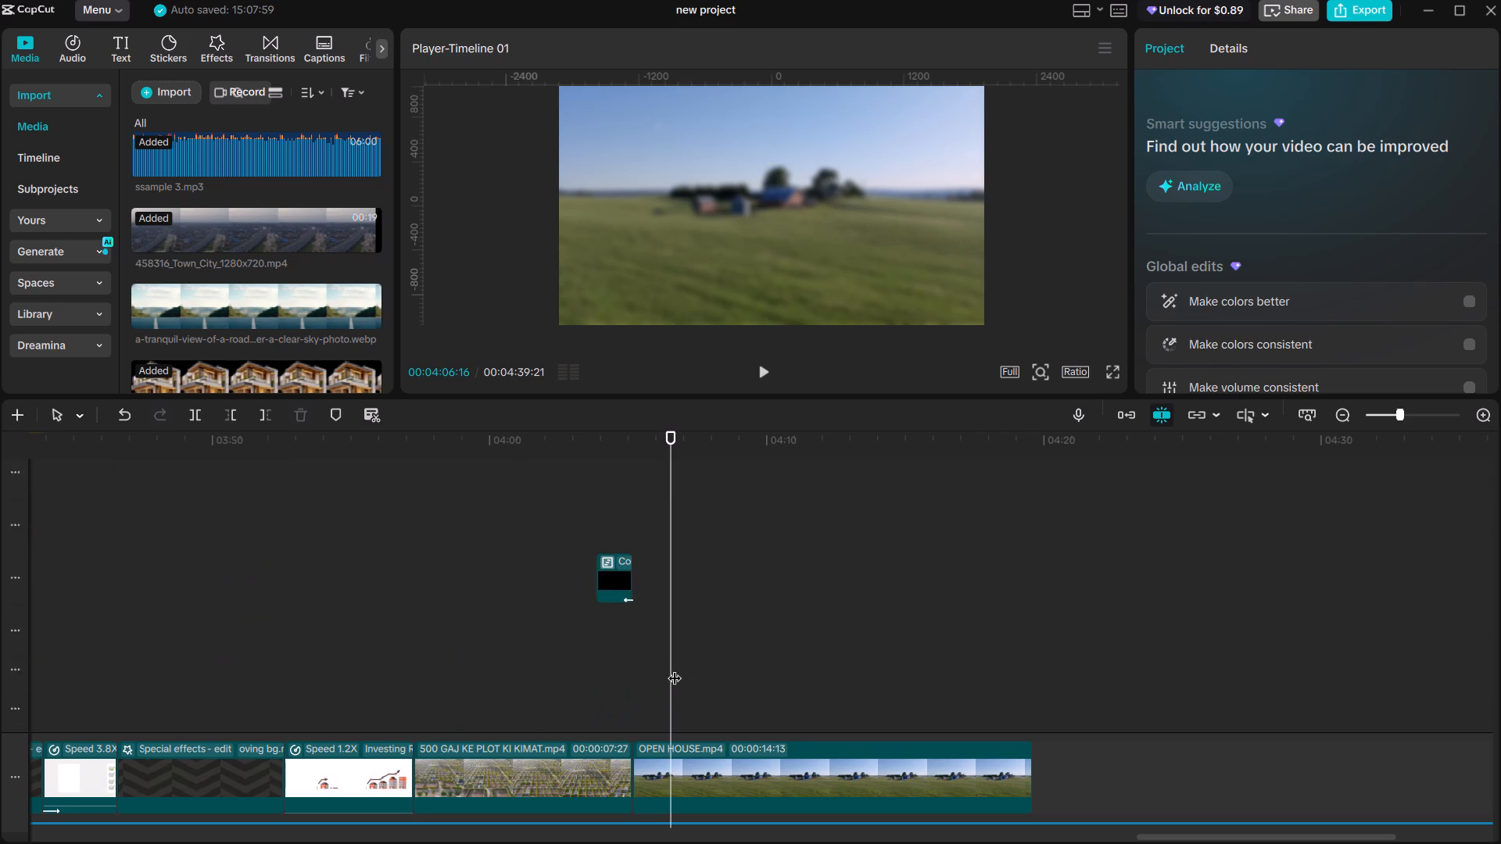
scroll(675, 668, "down", 18)
left_click(692, 538)
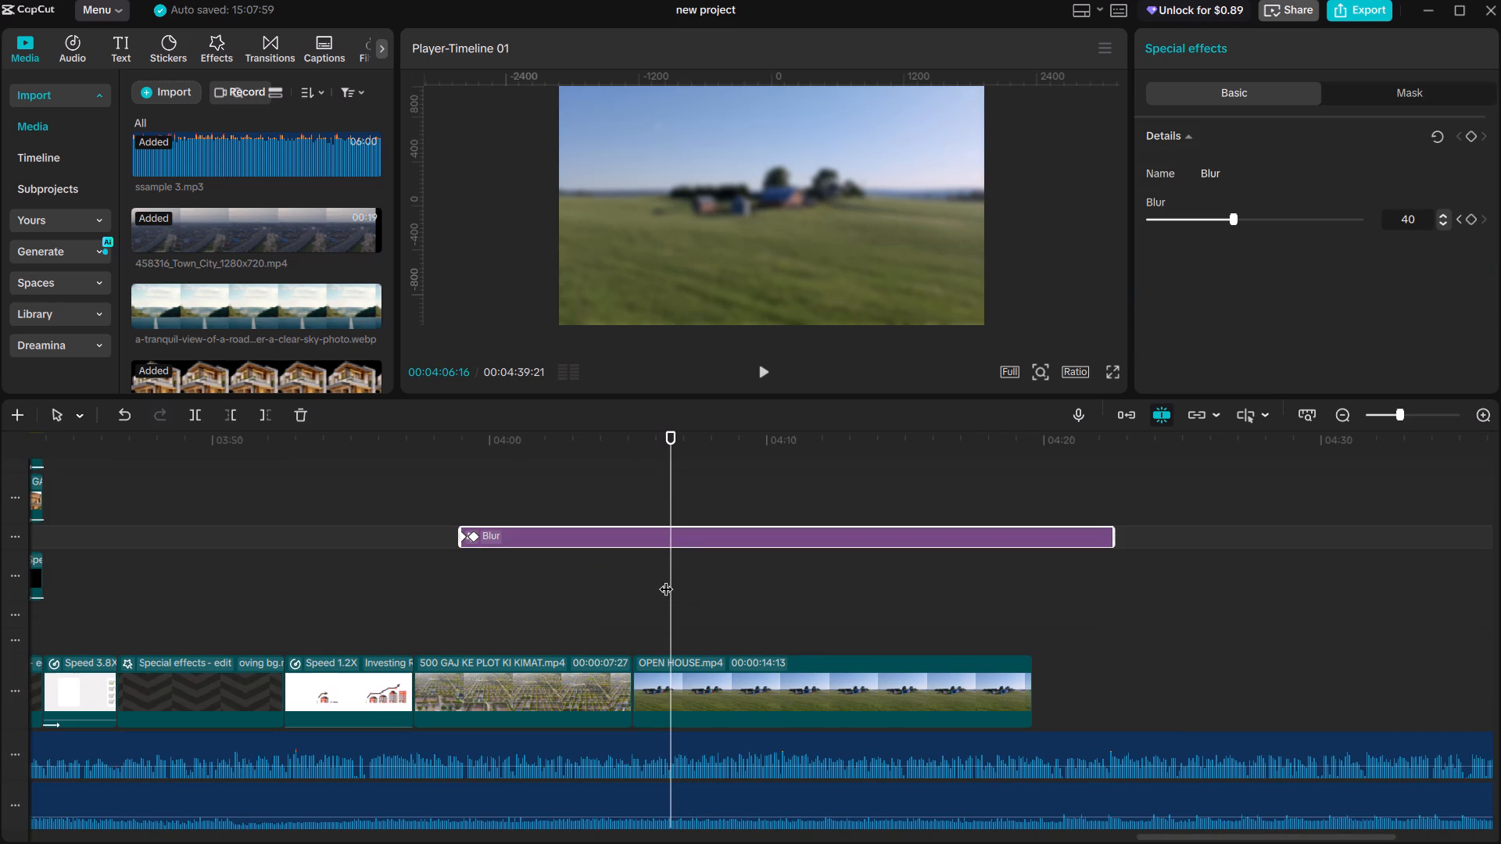
left_click_drag(672, 583, 634, 570)
left_click(1473, 212)
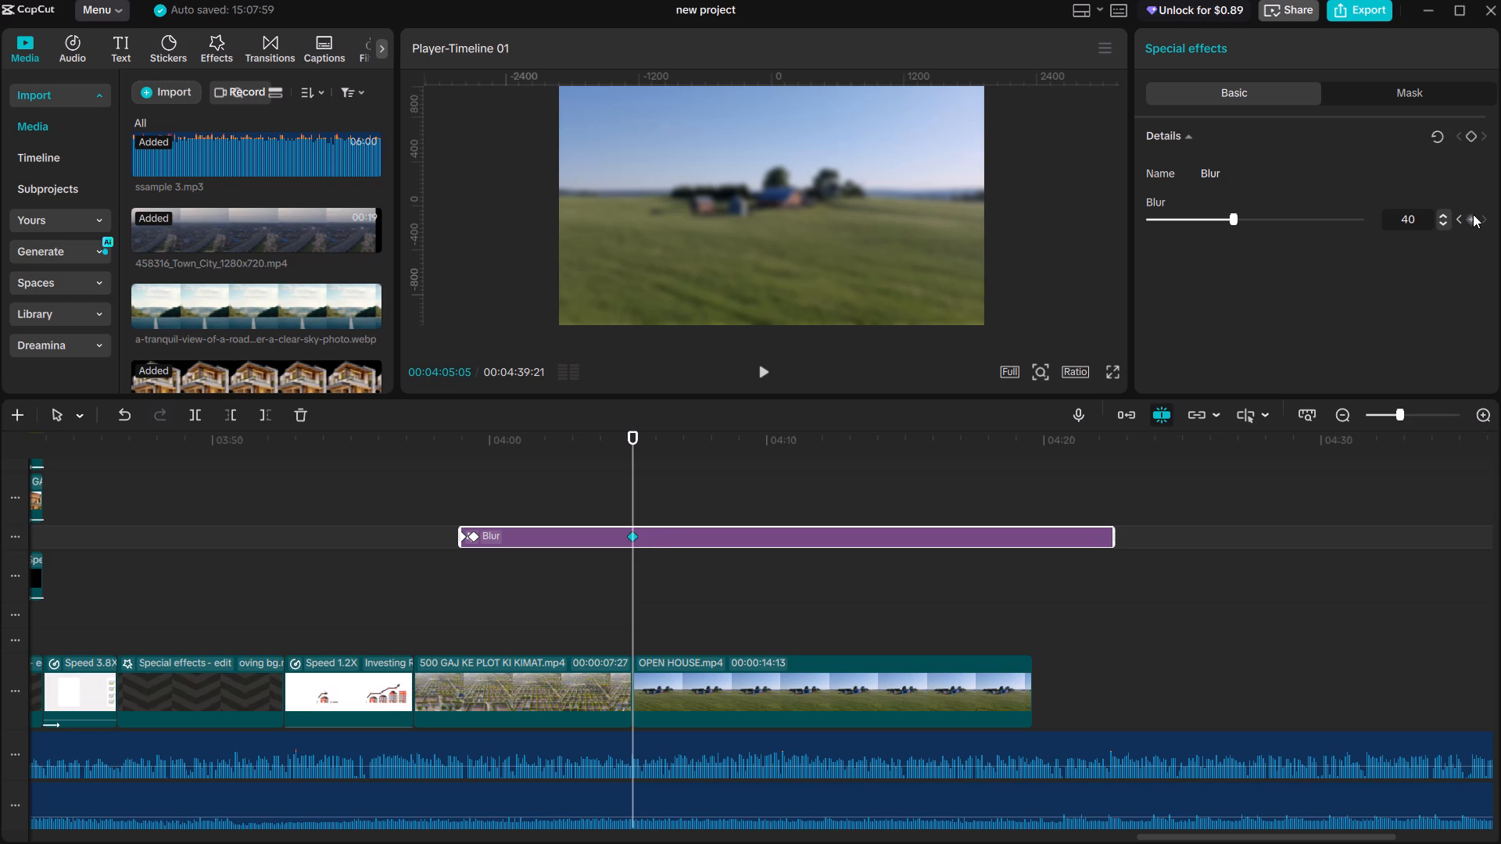
left_click_drag(1227, 223, 1135, 247)
Play on to 00:04:06:05 and add another Blur keyframe there with the blur at 0.
key("space")
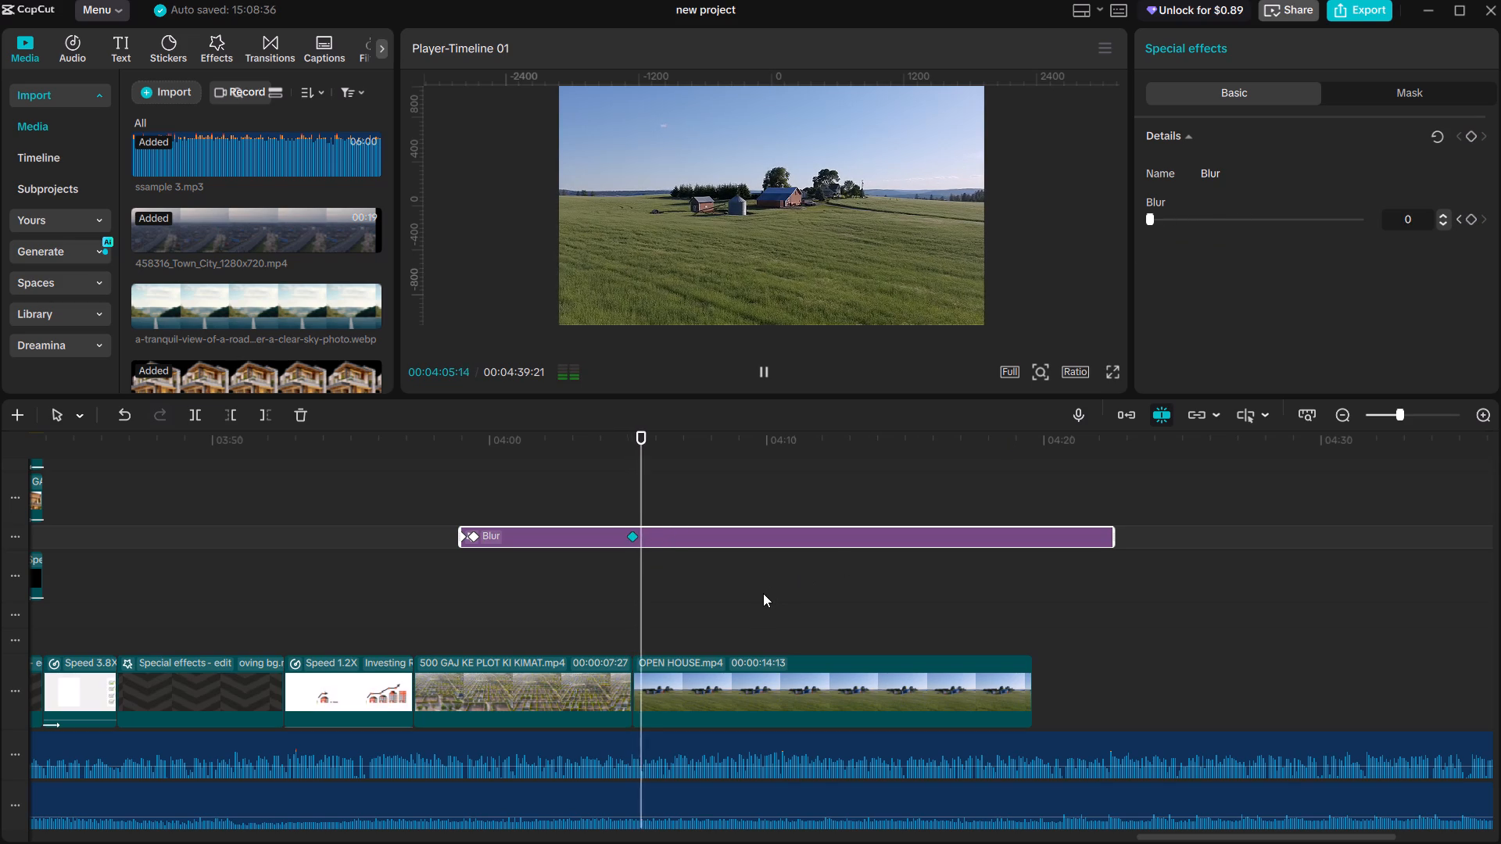
key("space")
key("space")
key("space")
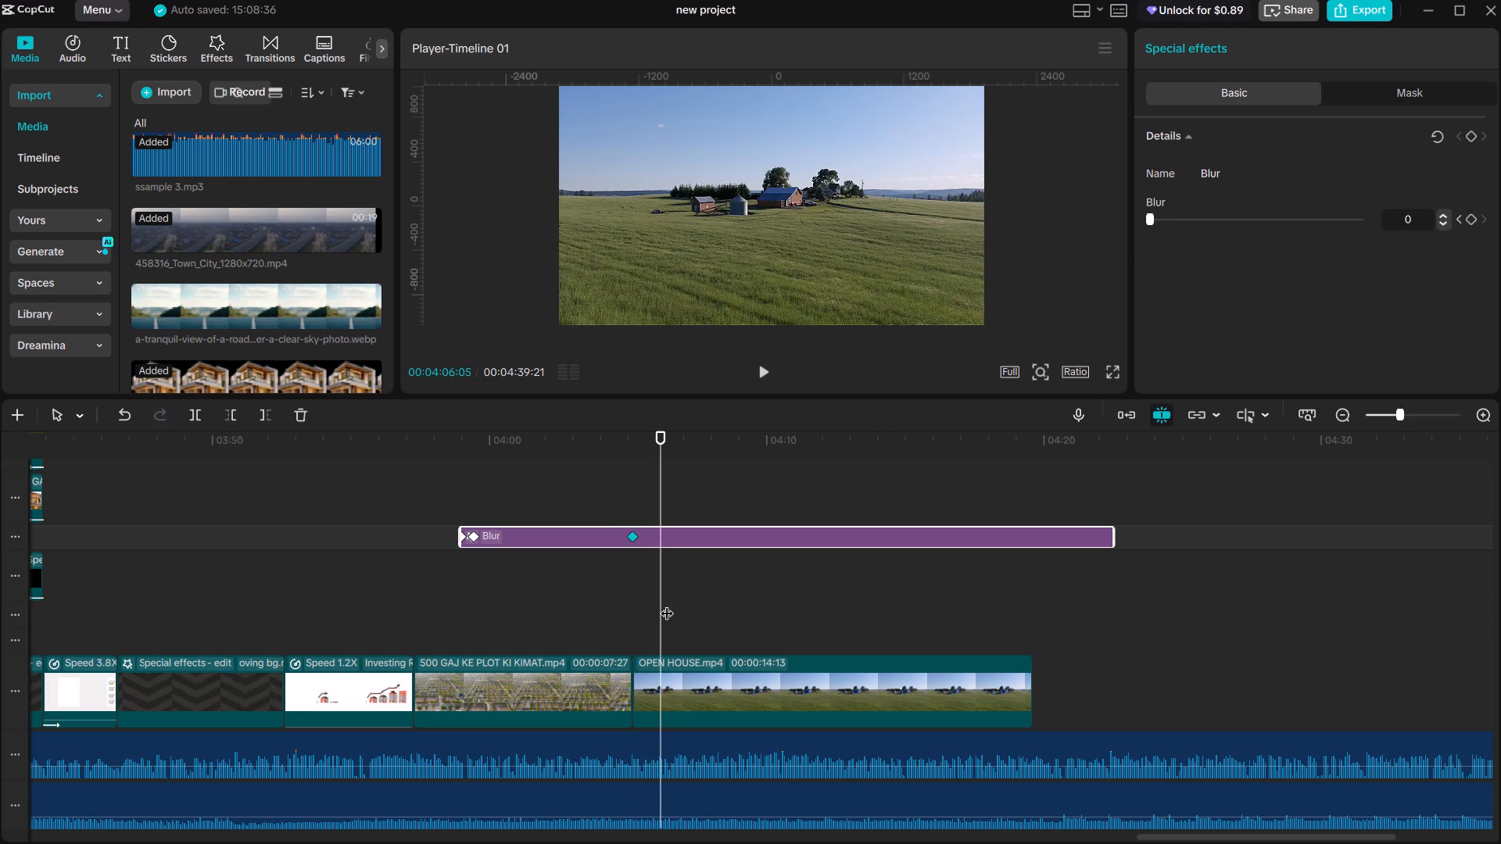
left_click(1469, 216)
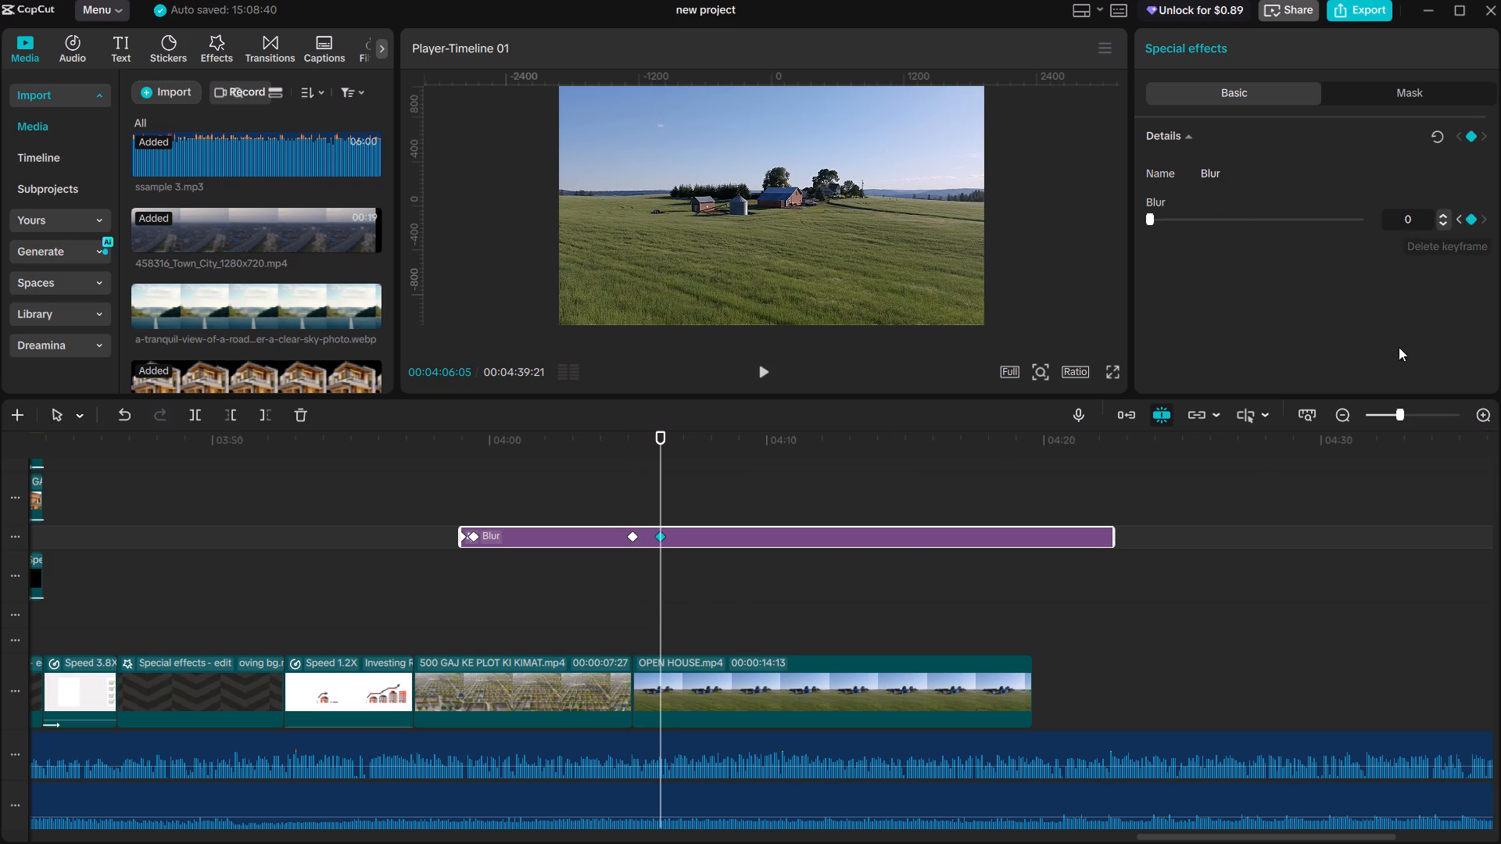
Raise the Blur effect to 38 at 00:04:06:18, creating a third keyframe over OPEN HOUSE.mp4.
key("space")
key("space")
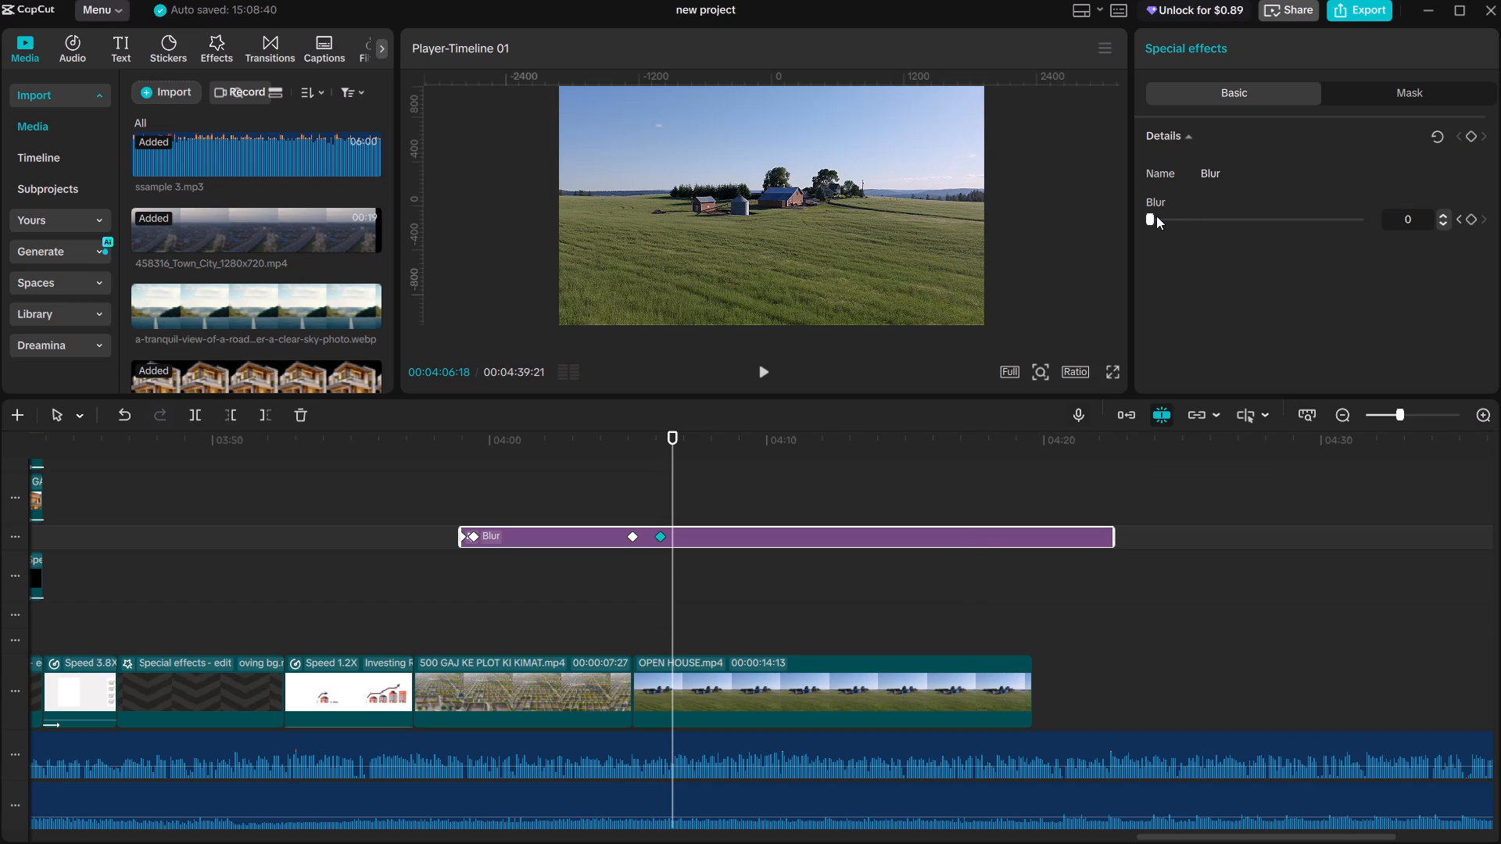
left_click_drag(1152, 213, 1195, 220)
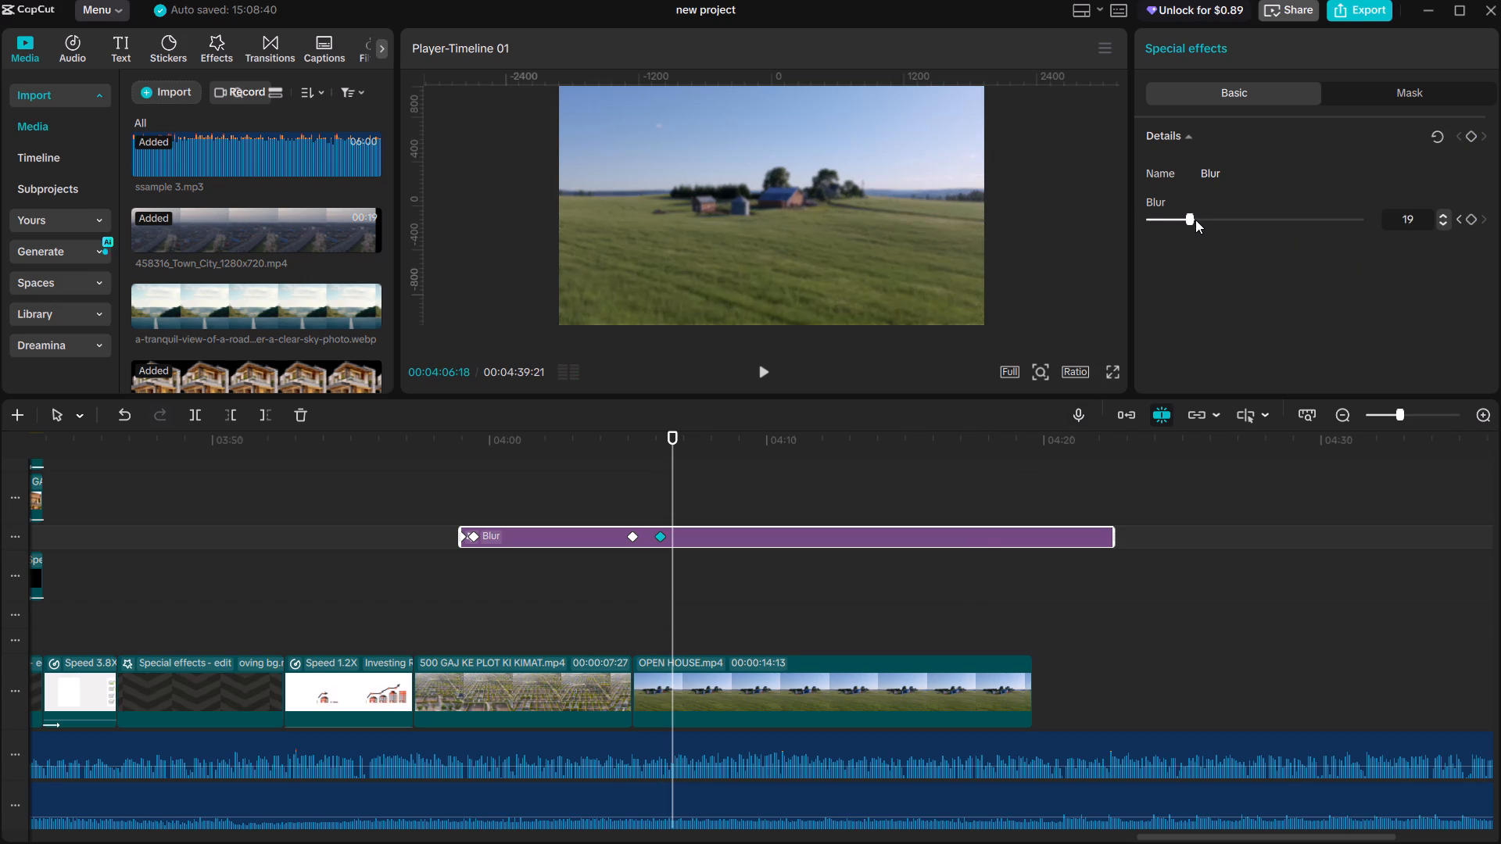
left_click_drag(1195, 220, 1225, 233)
left_click_drag(1225, 233, 1231, 236)
Play back the section of OPEN HOUSE.mp4 around the last Blur keyframe repeatedly to check how the blur comes in.
left_click(636, 498)
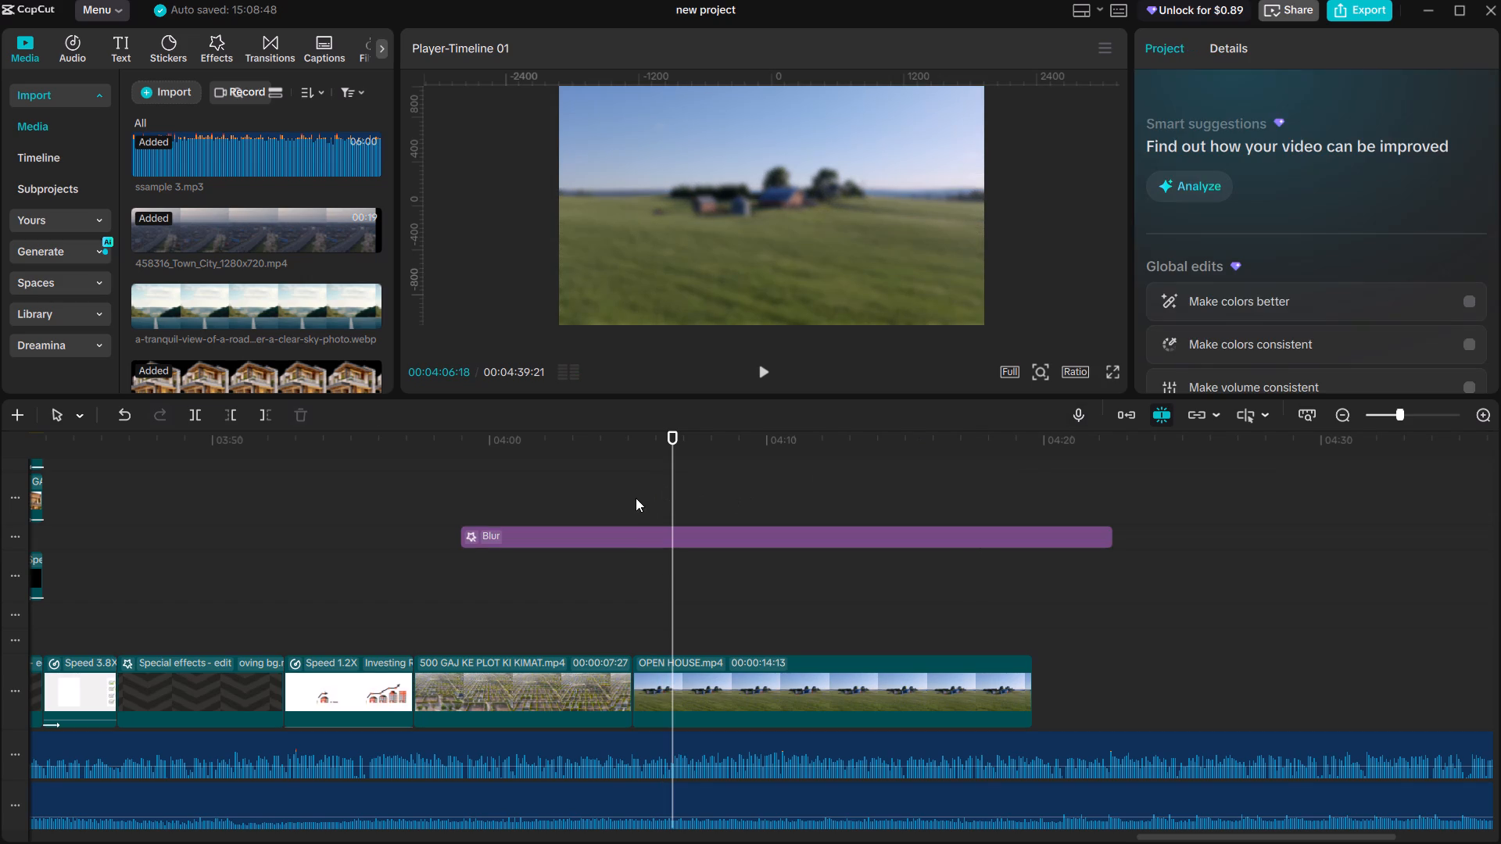
key("space")
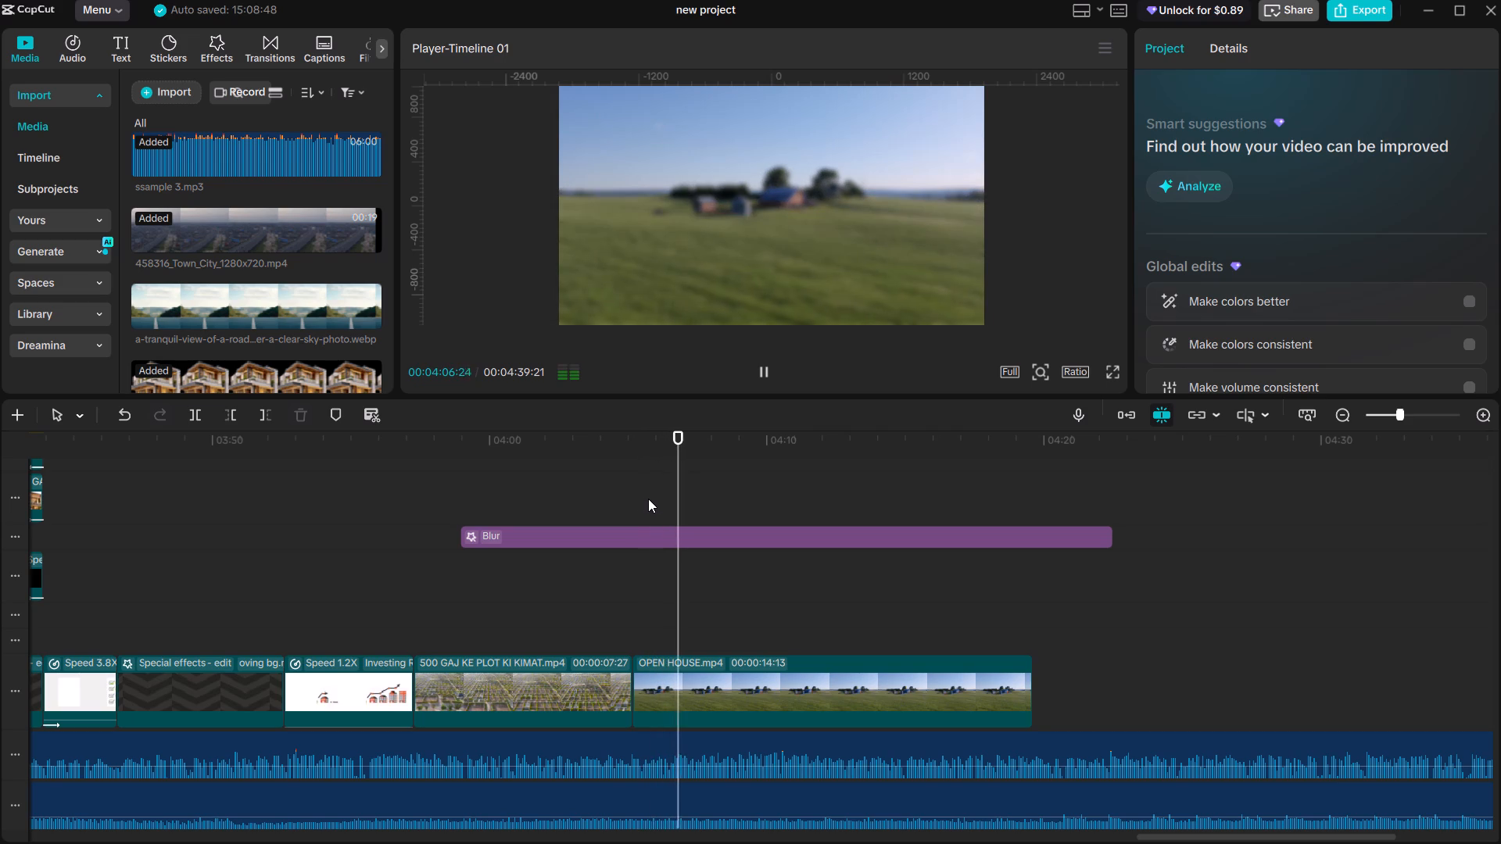
key("space")
left_click(665, 496)
left_click(679, 535)
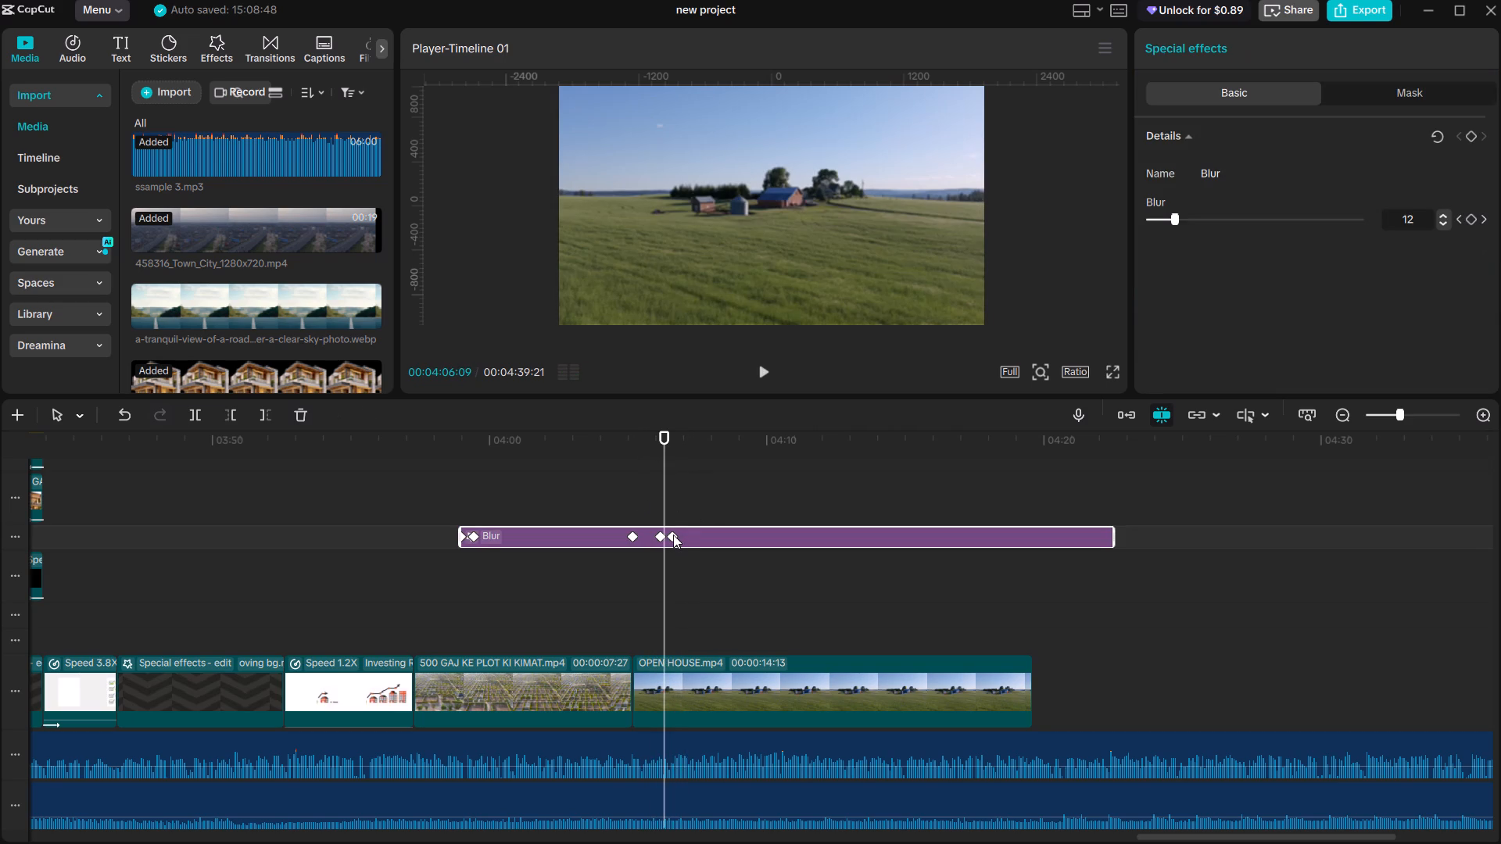
left_click(673, 535)
key("space")
left_click(668, 498)
left_click(682, 526)
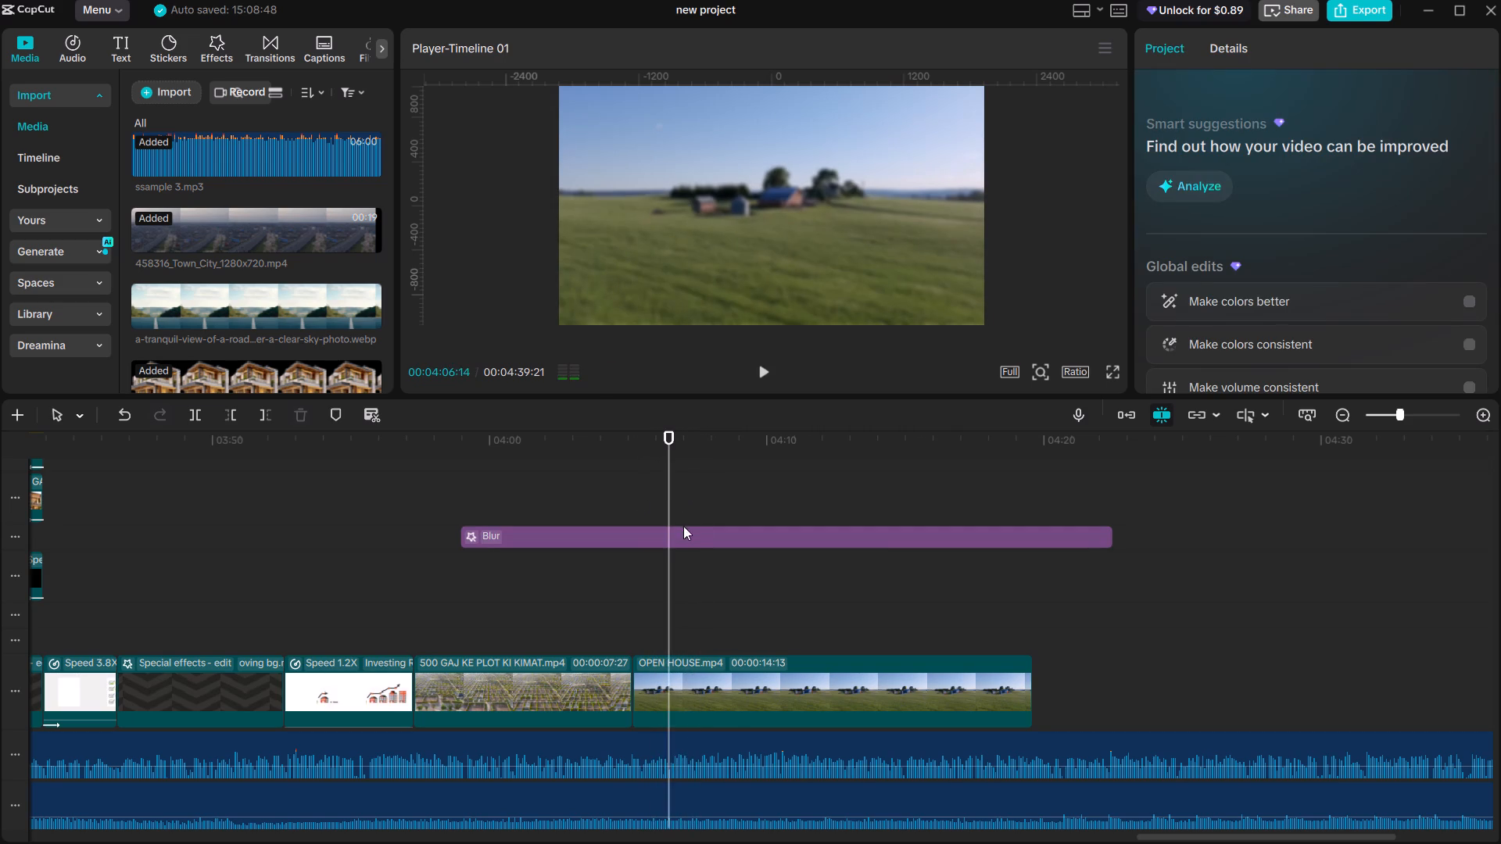
left_click(675, 535)
left_click(671, 535)
key("space")
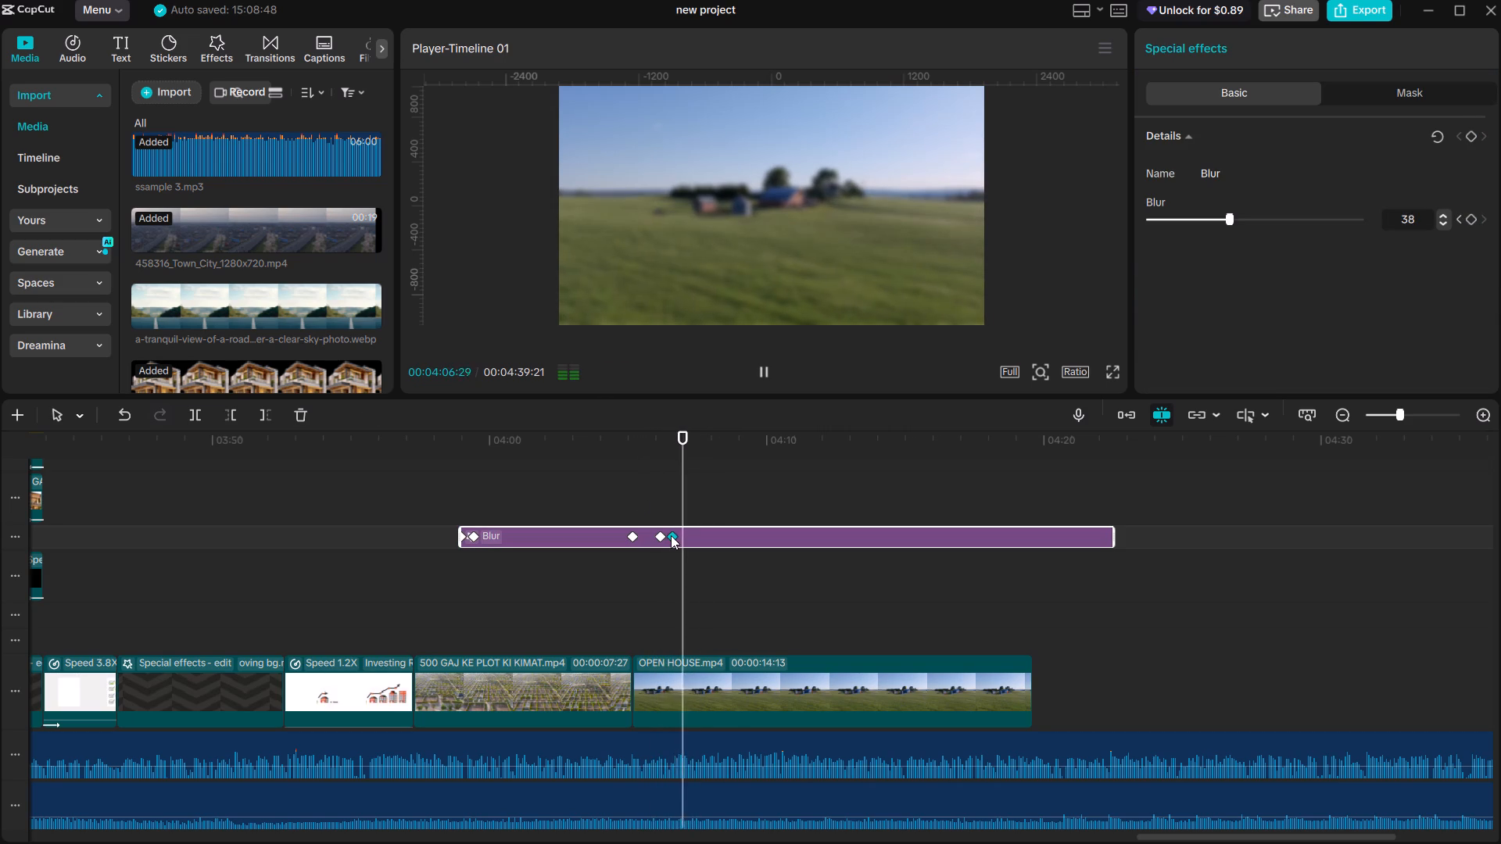
left_click(671, 535)
scroll(715, 709, "up", 9, "ctrl")
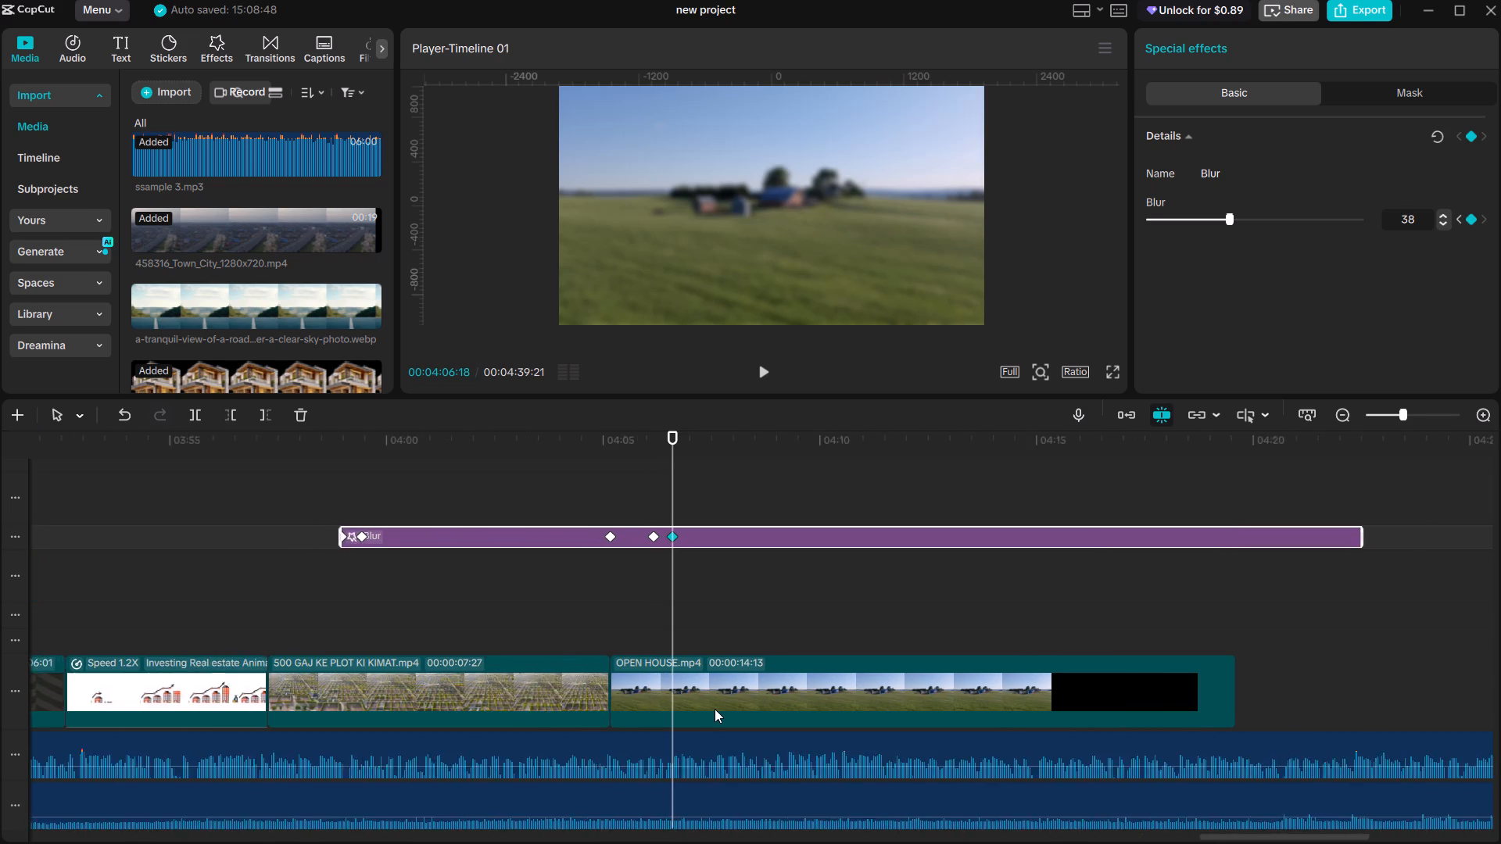
scroll(715, 709, "up", 13, "ctrl")
key("space")
key("space")
double_click(685, 637)
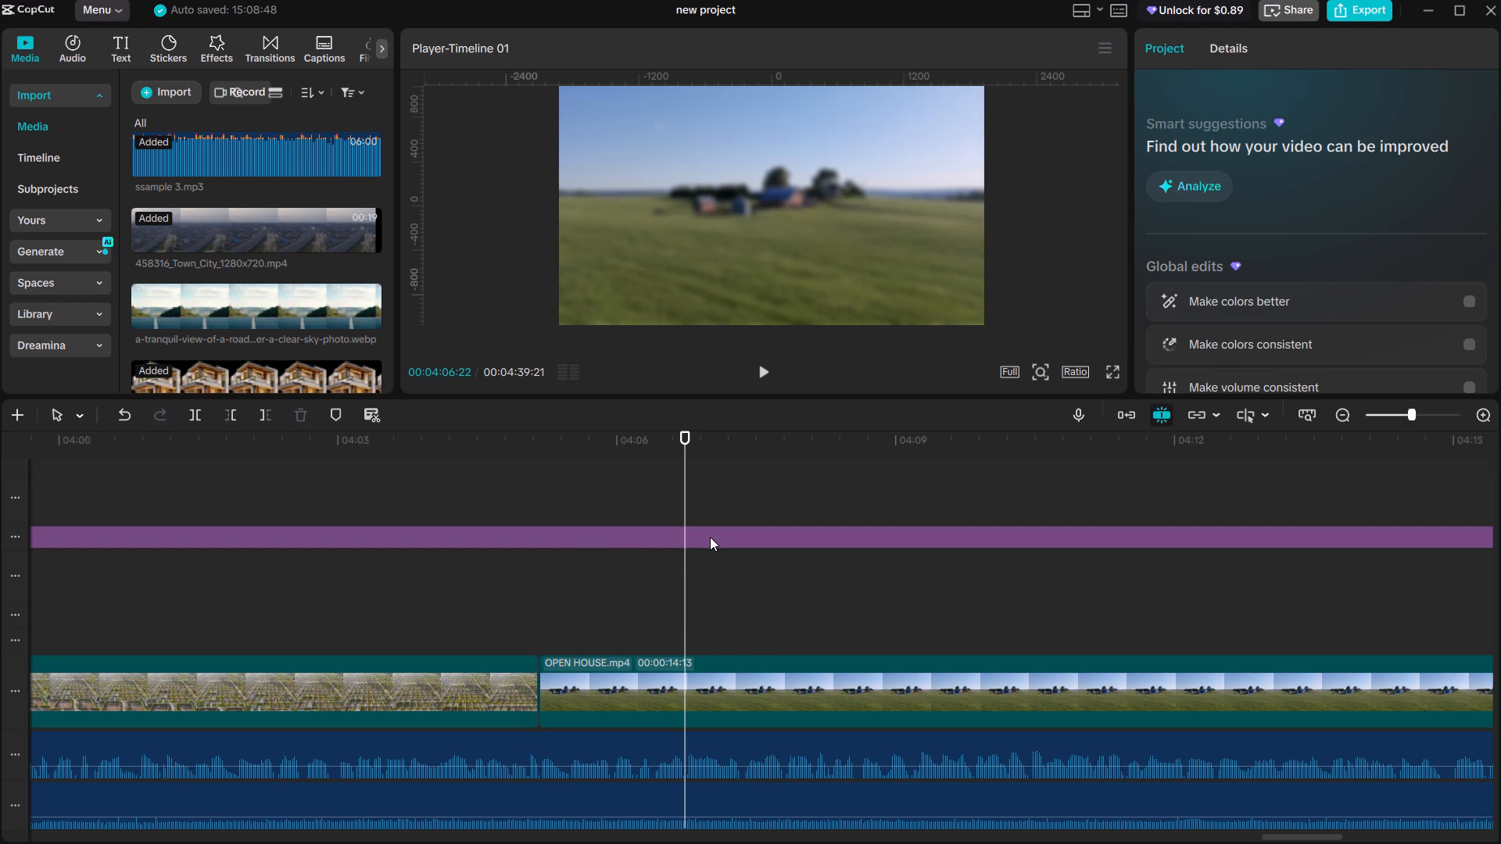
scroll(710, 537, "down", 15, "ctrl")
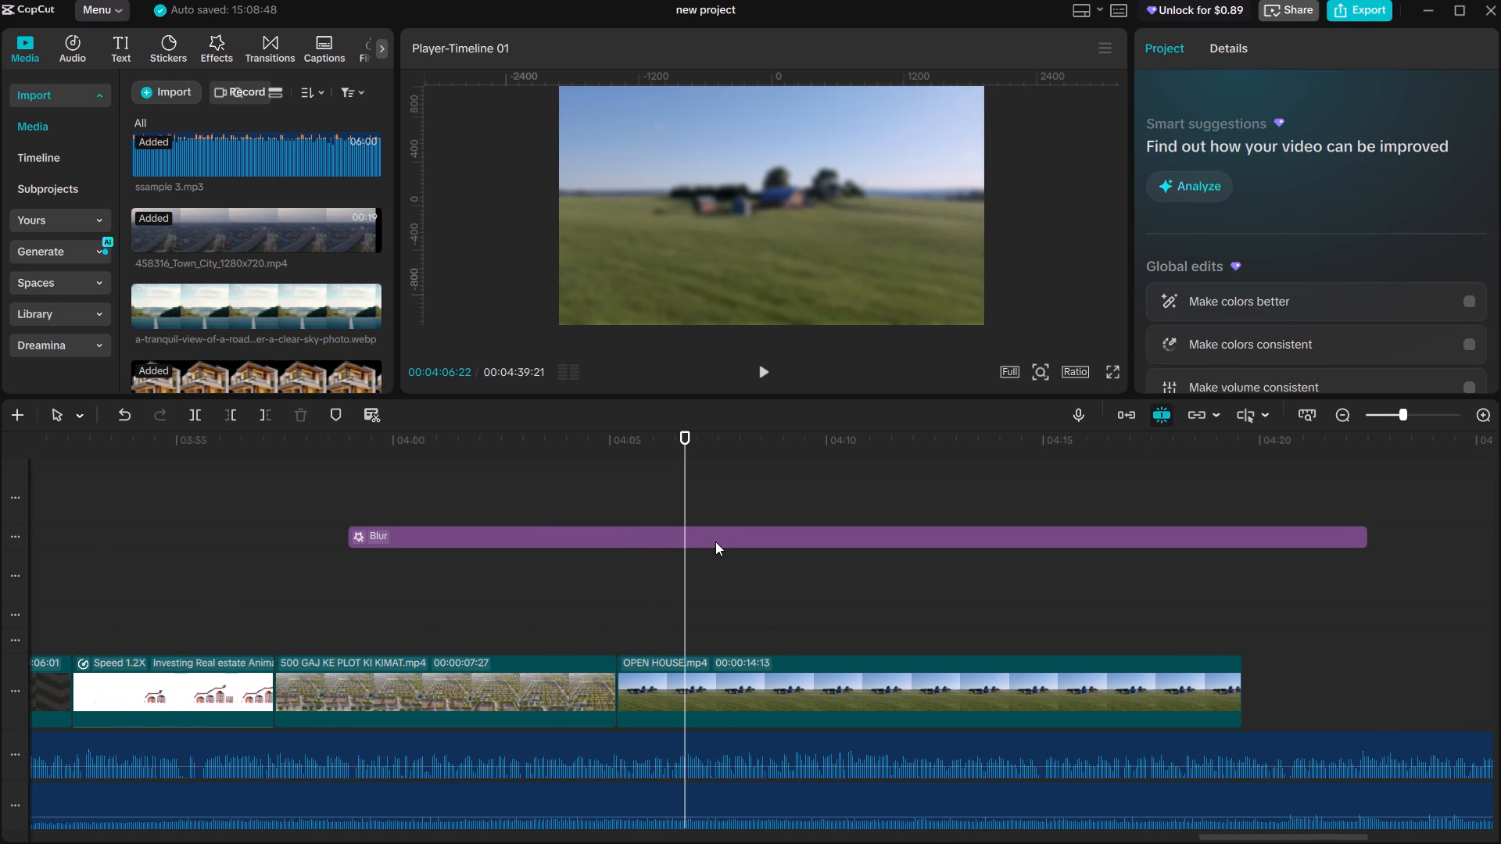
key("space")
left_click(686, 622)
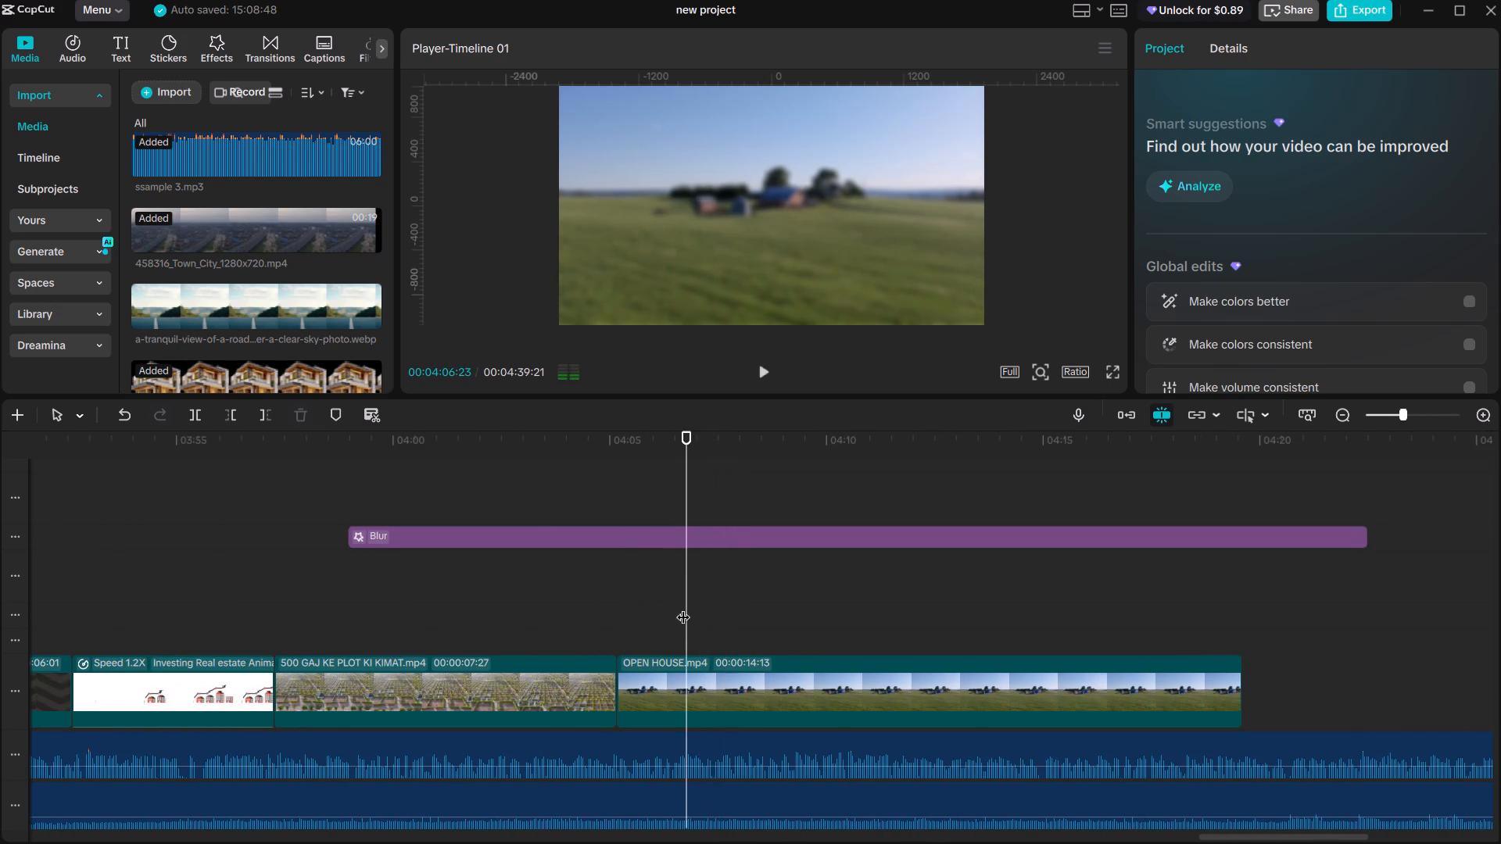
Add a default text clip at the last Blur keyframe, 00:04:06:18, over OPEN HOUSE.mp4 and change its wording to 13-15.
left_click(676, 542)
left_click(680, 538)
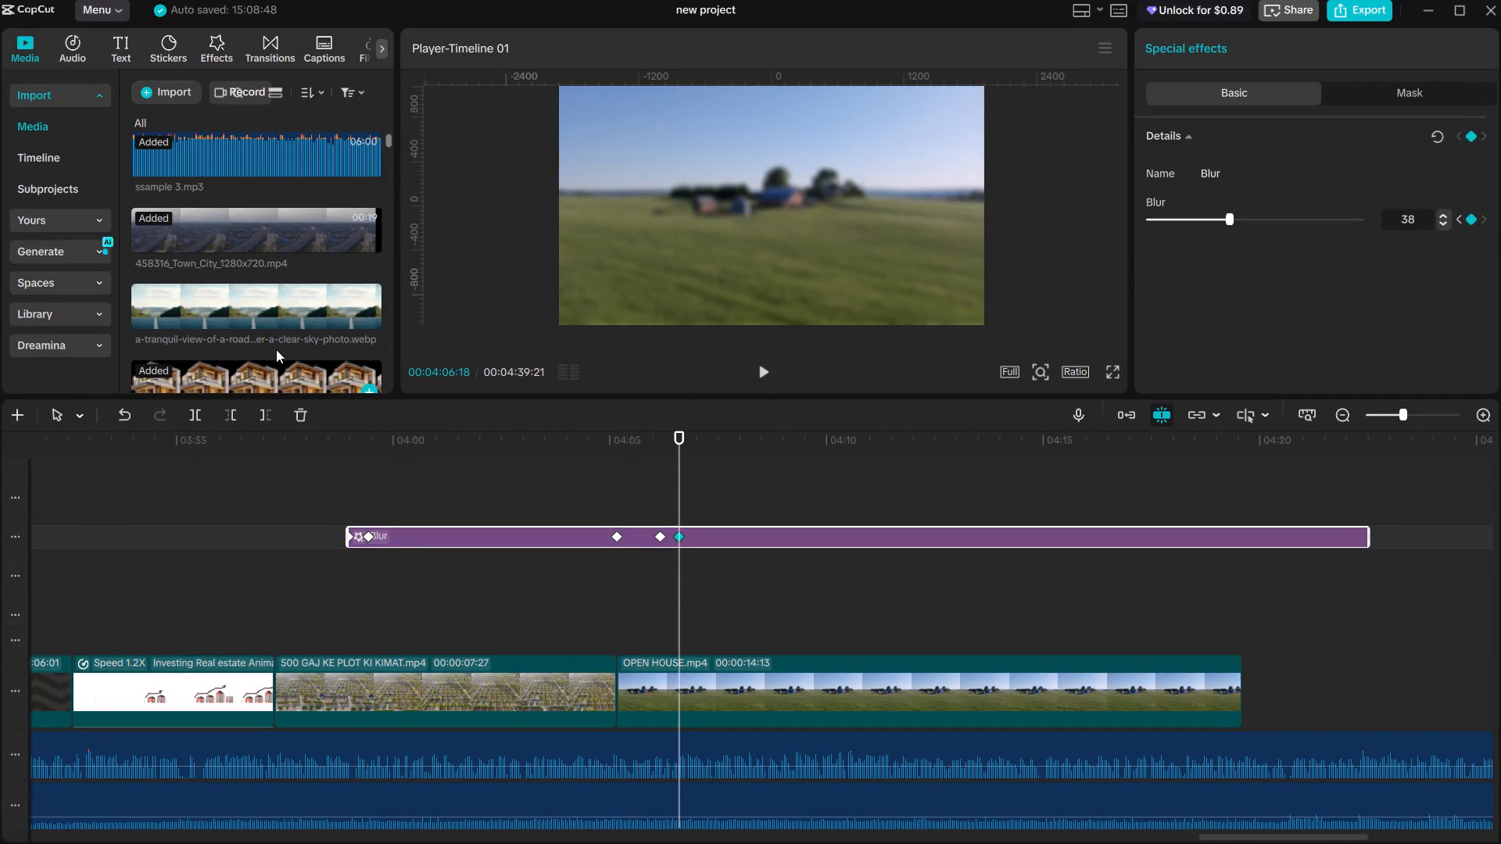
left_click(122, 44)
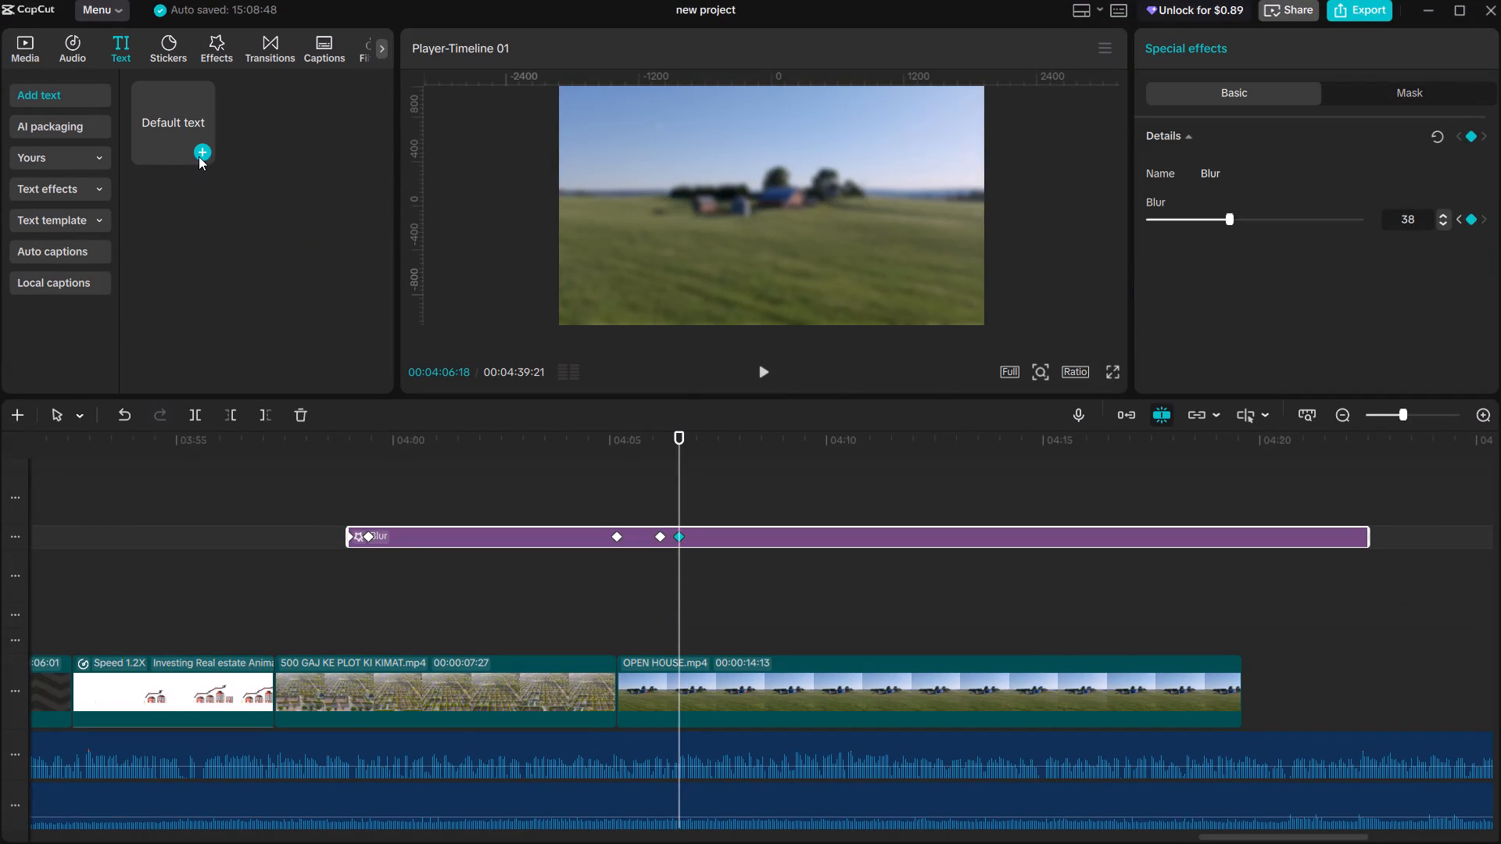
left_click(199, 156)
left_click(1236, 138)
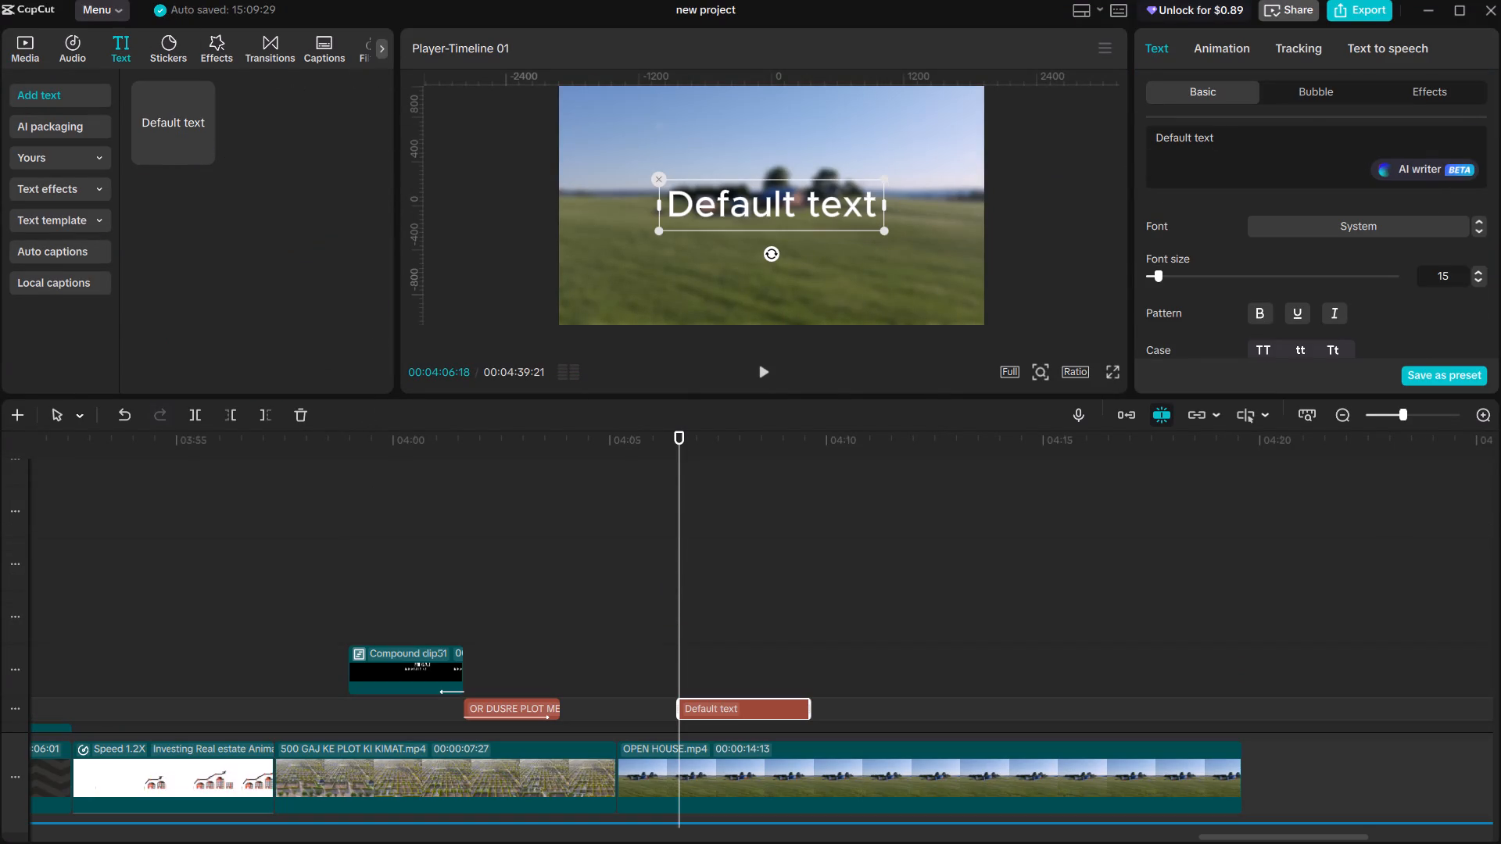
key("ctrl+a")
type("13")
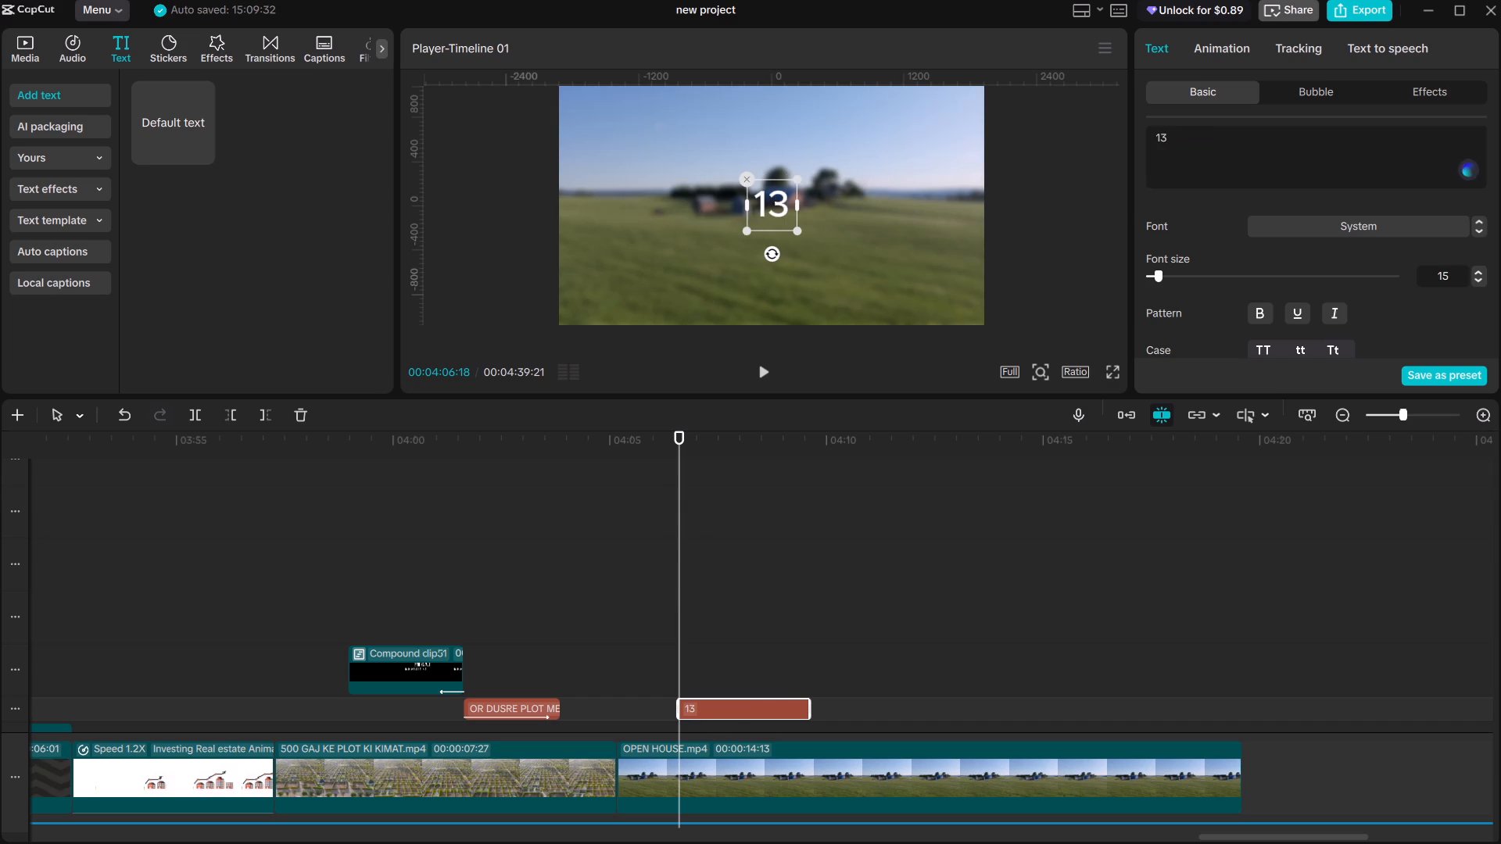
type("-15")
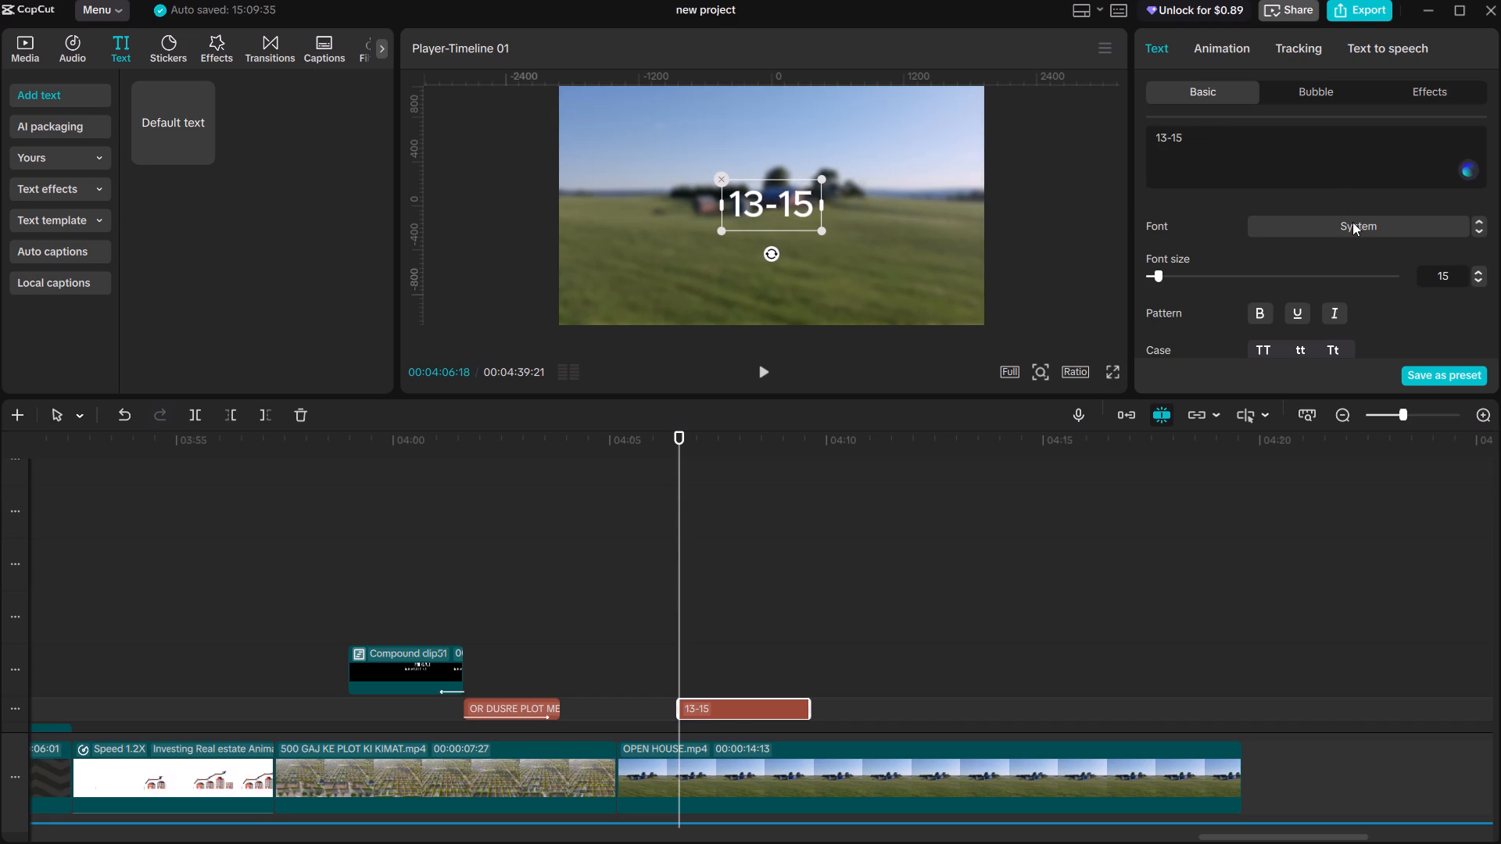
Open the font choices for the 13-15 text.
left_click(1352, 222)
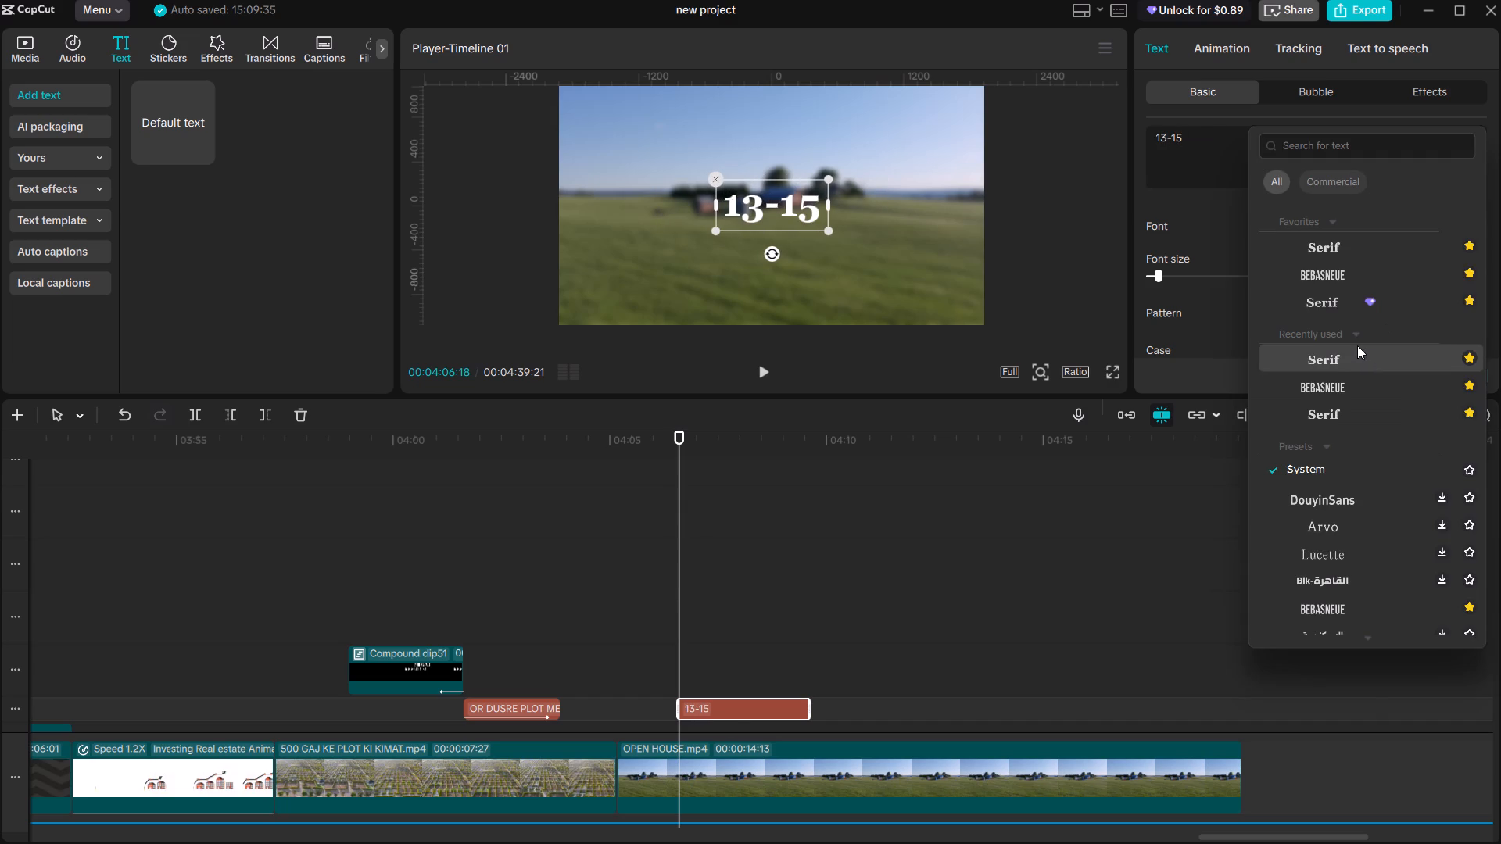
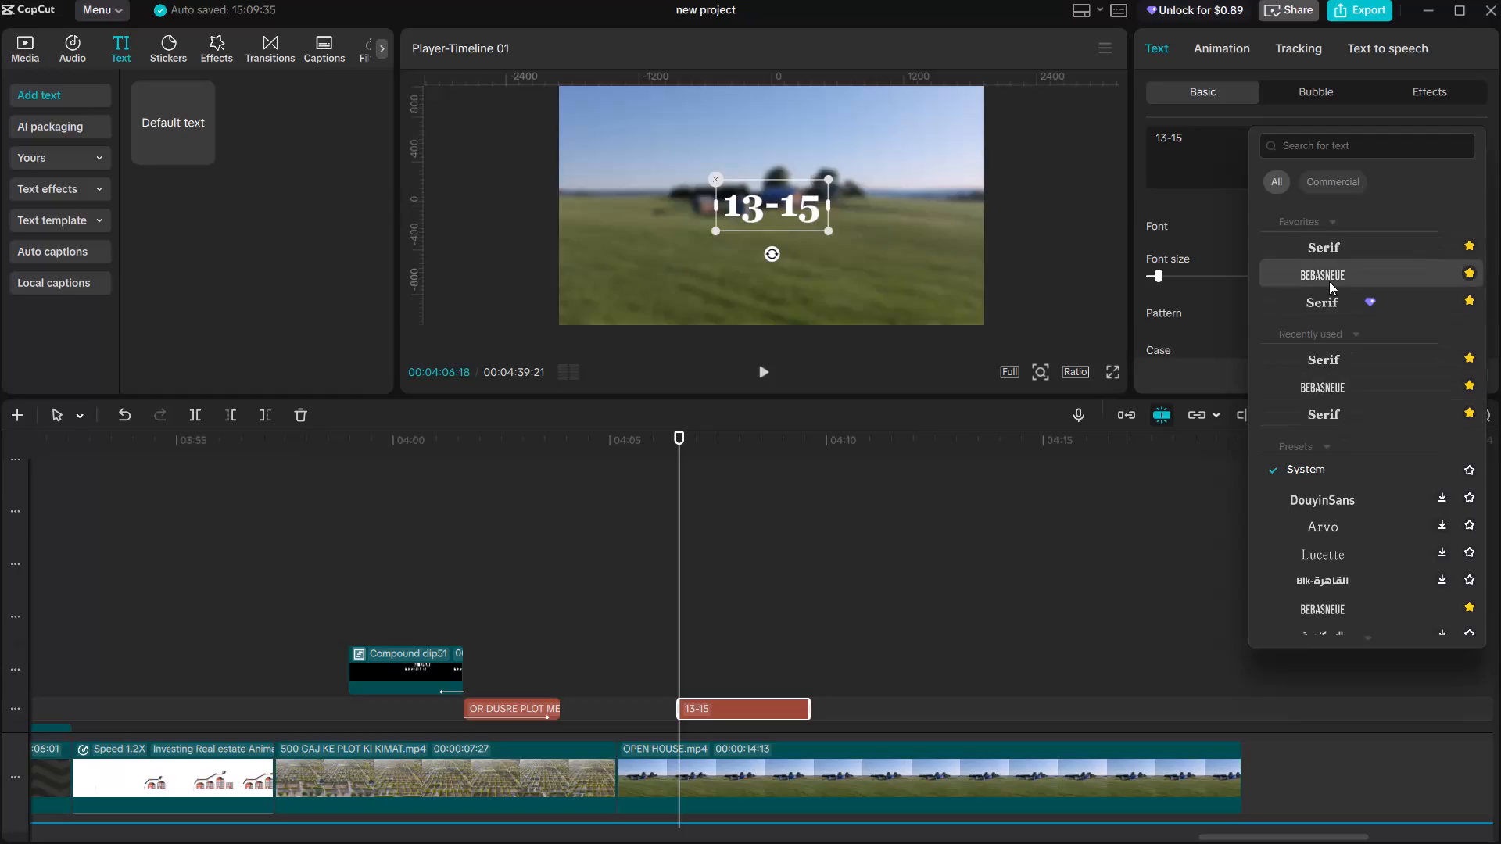
Set the 13-15 text in the BebasNeue font and move it up into the sky above the farmhouses, centred horizontally.
left_click(1329, 281)
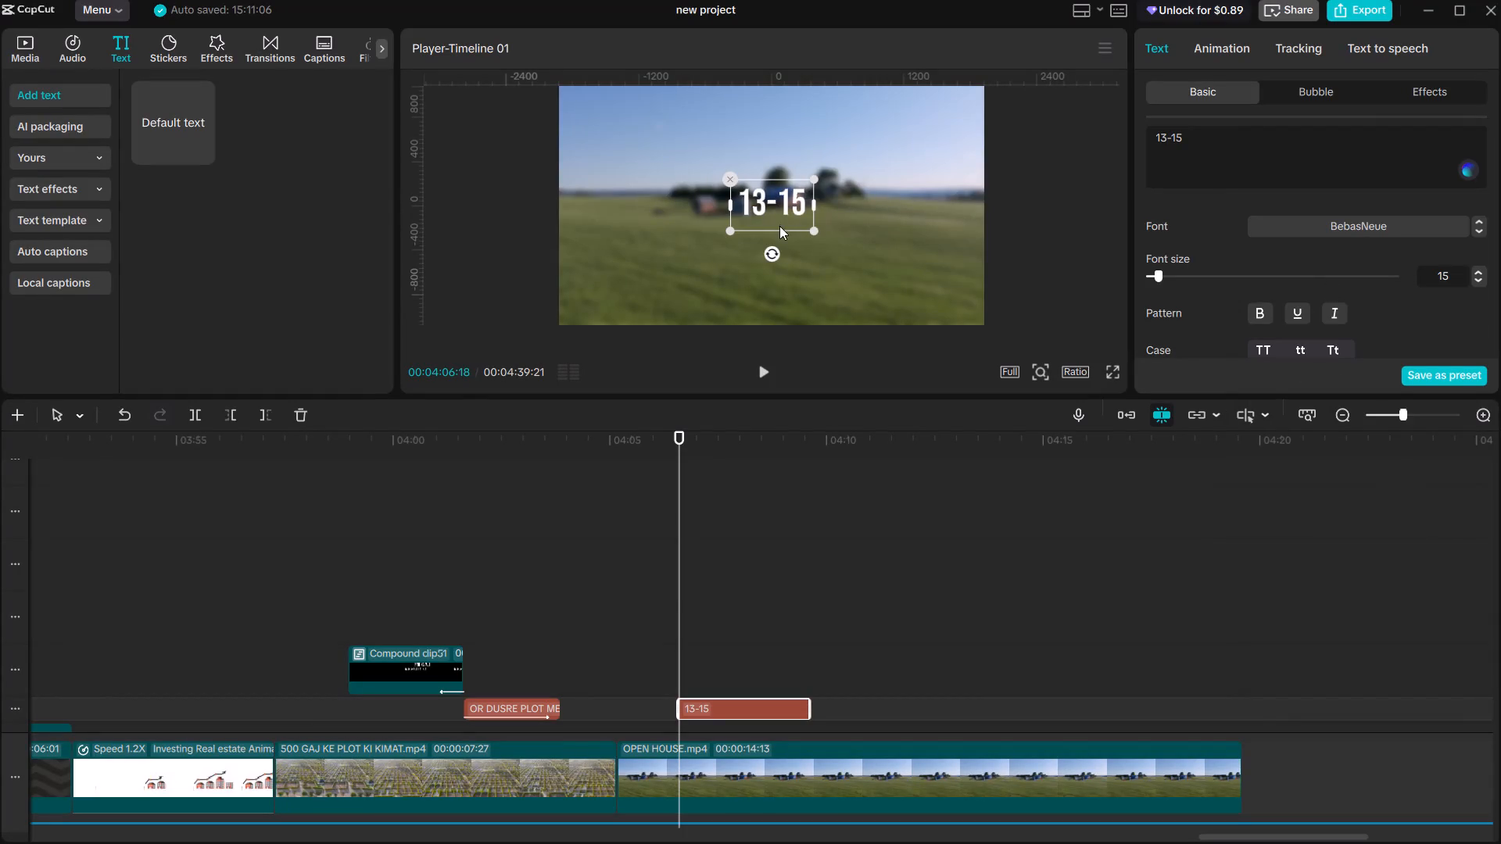
left_click_drag(765, 203, 763, 138)
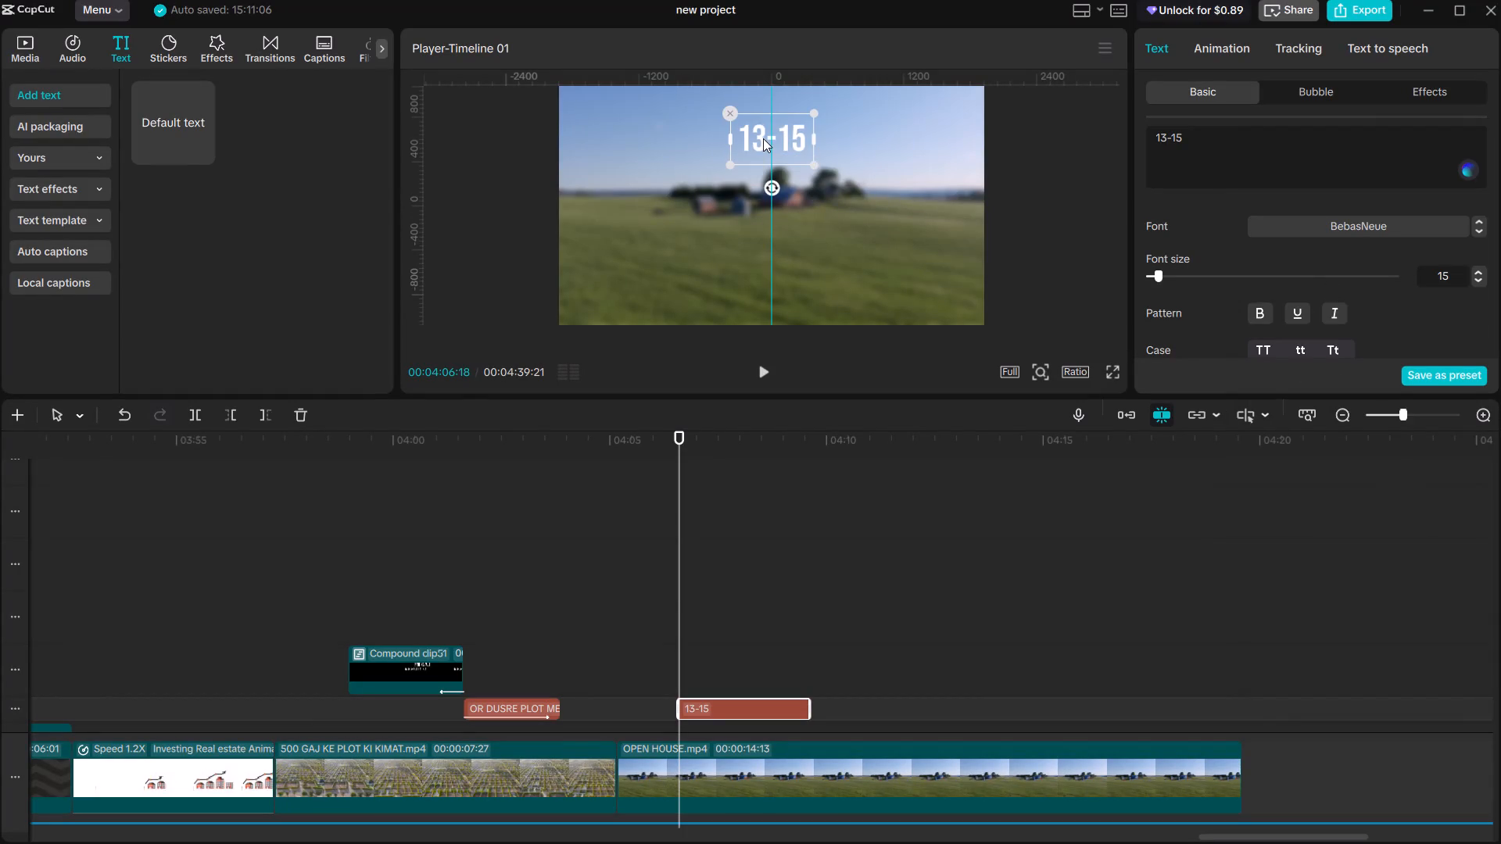
left_click_drag(763, 138, 763, 150)
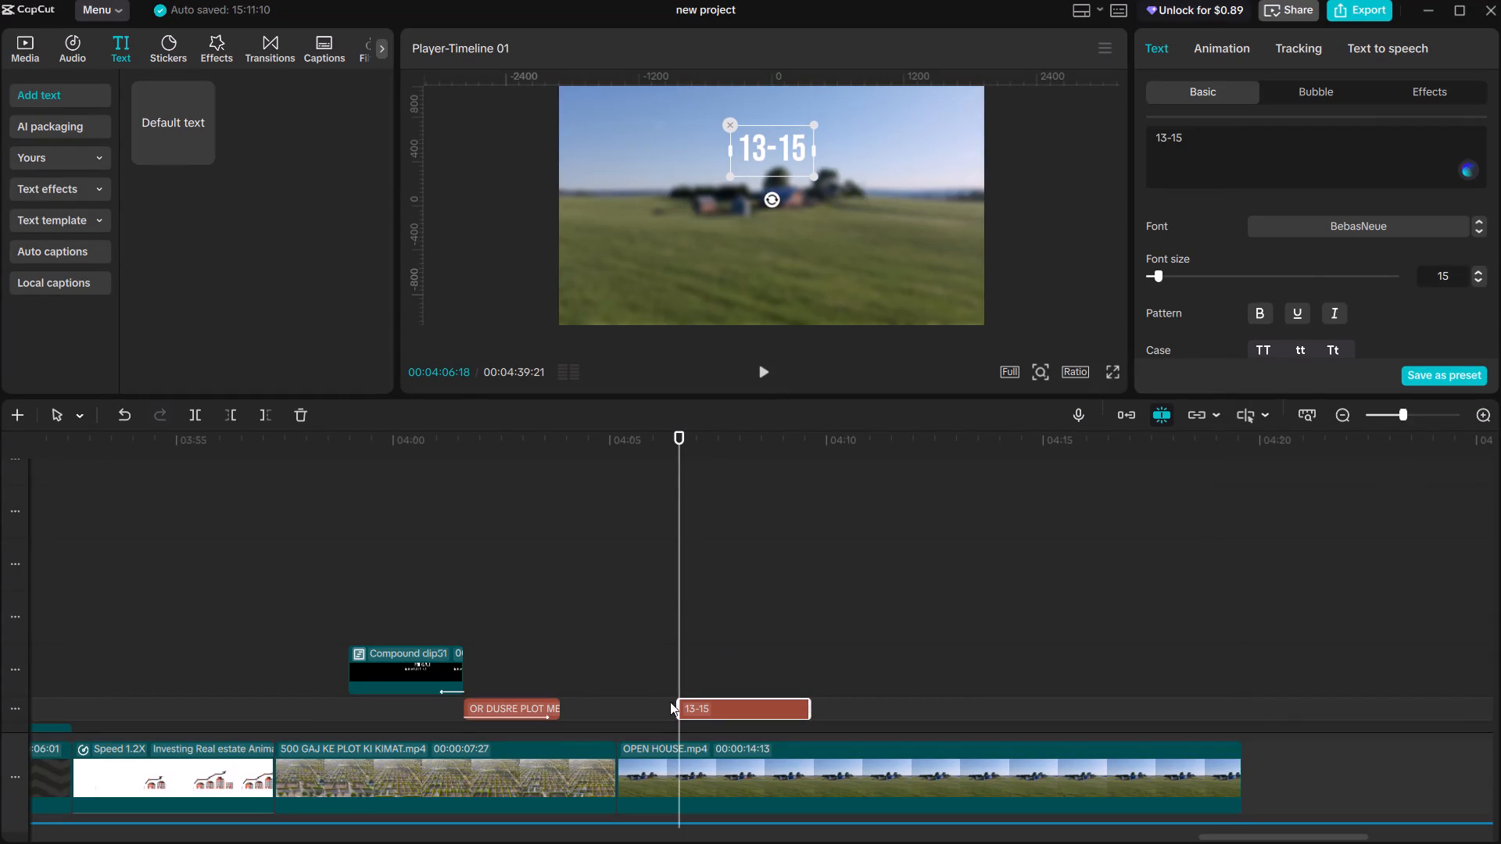
Play back the footage around the start of the 13-15 text repeatedly to check its timing against the blur.
left_click(671, 669)
key("space")
left_click(548, 659)
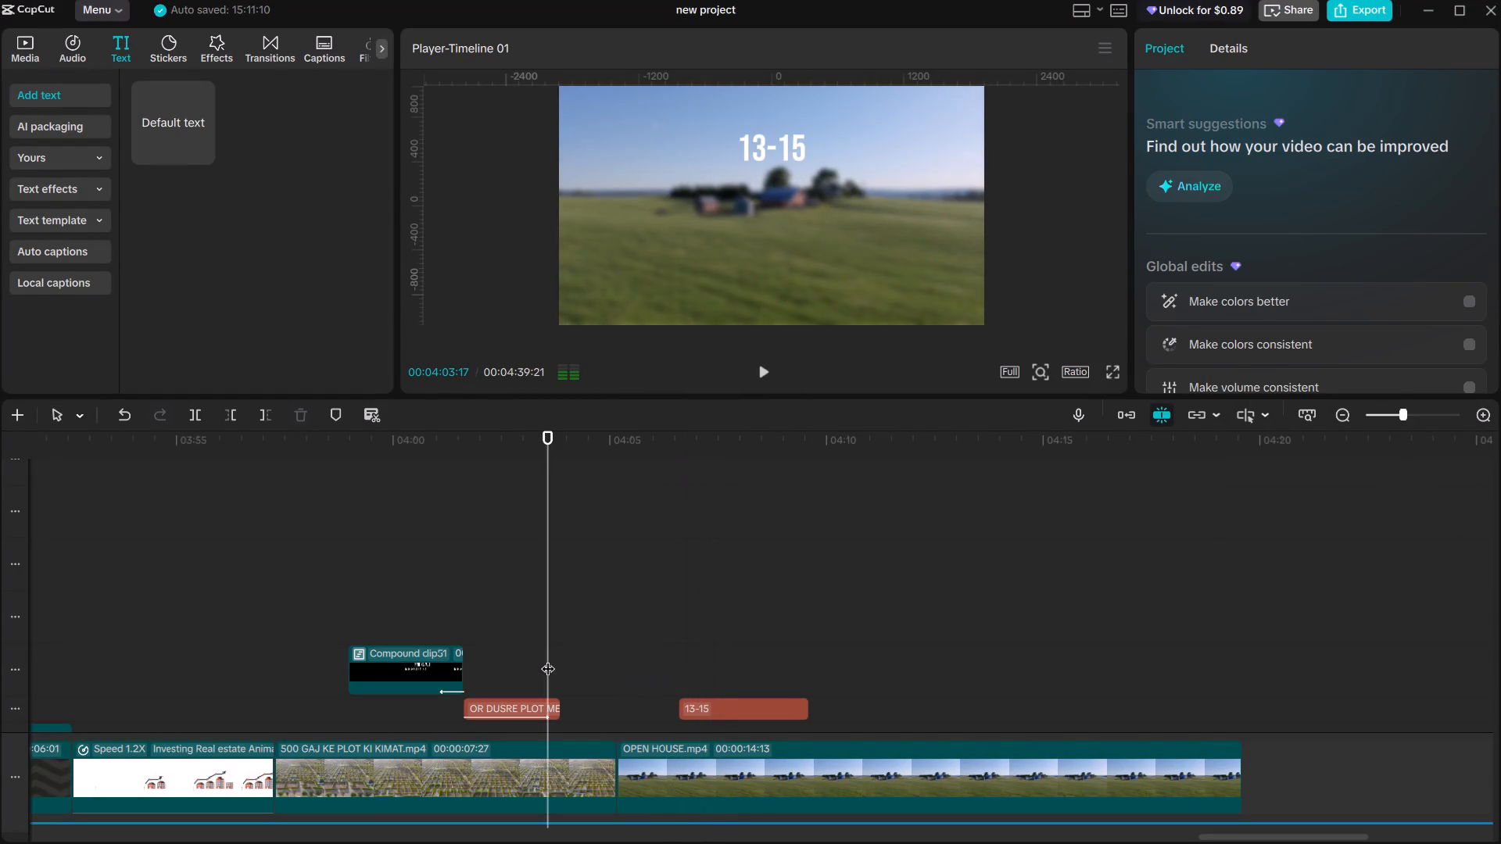
key("space")
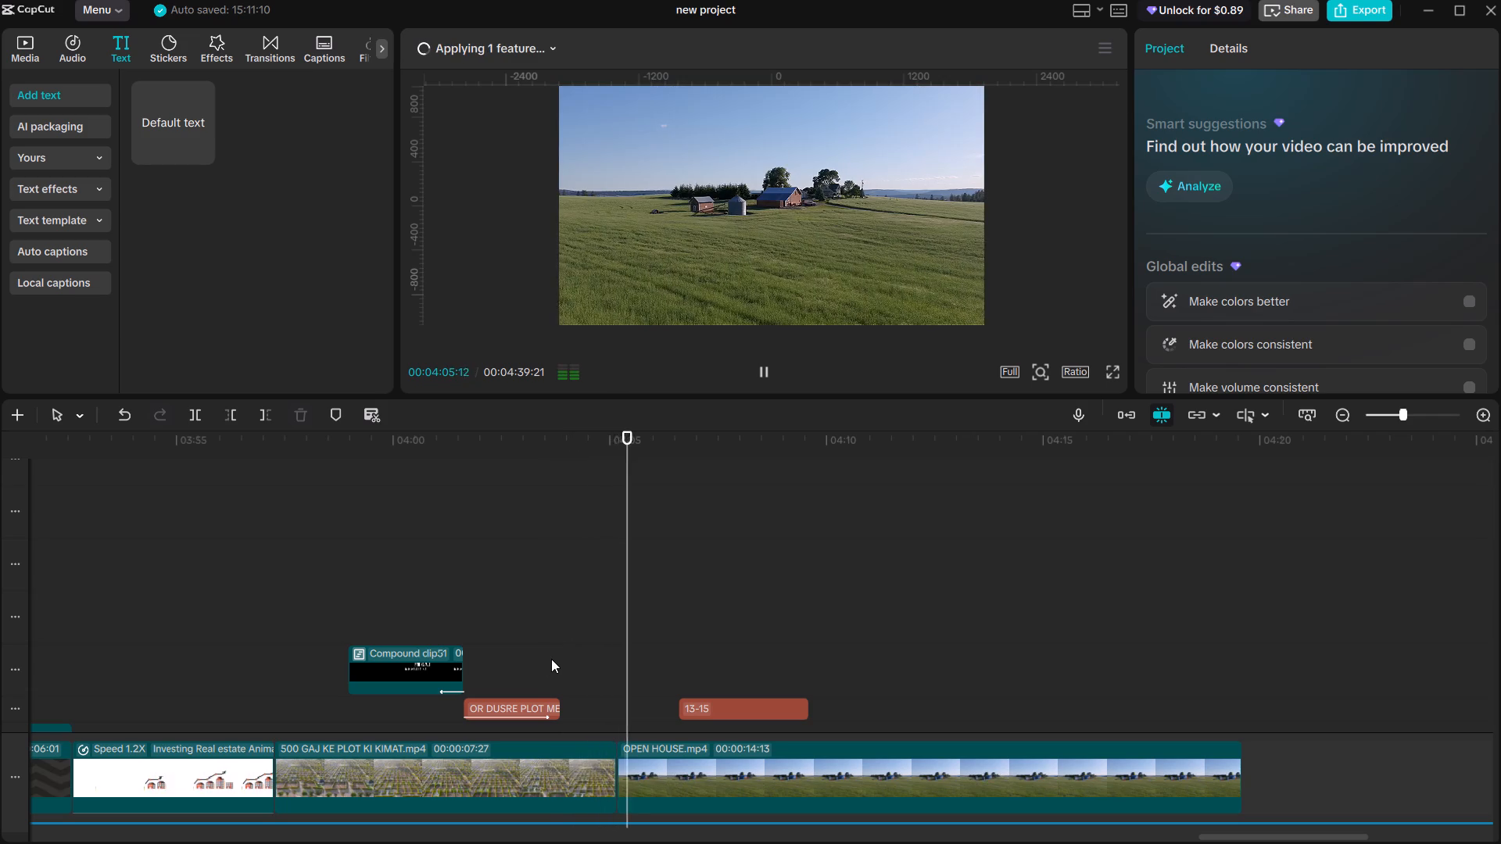
key("space")
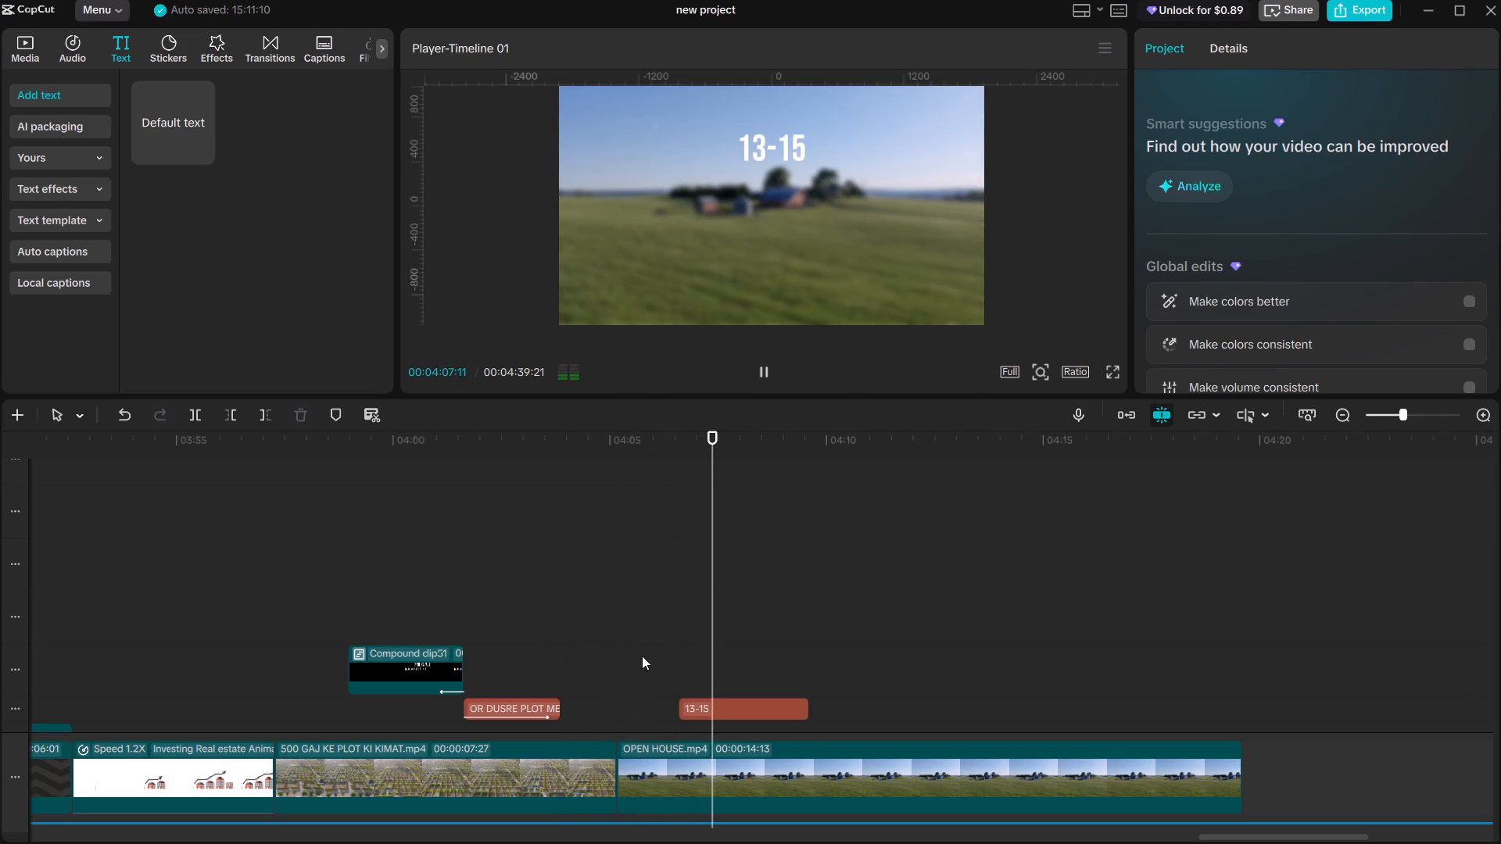
left_click(688, 656)
left_click_drag(687, 655, 678, 649)
key("space")
left_click(678, 649)
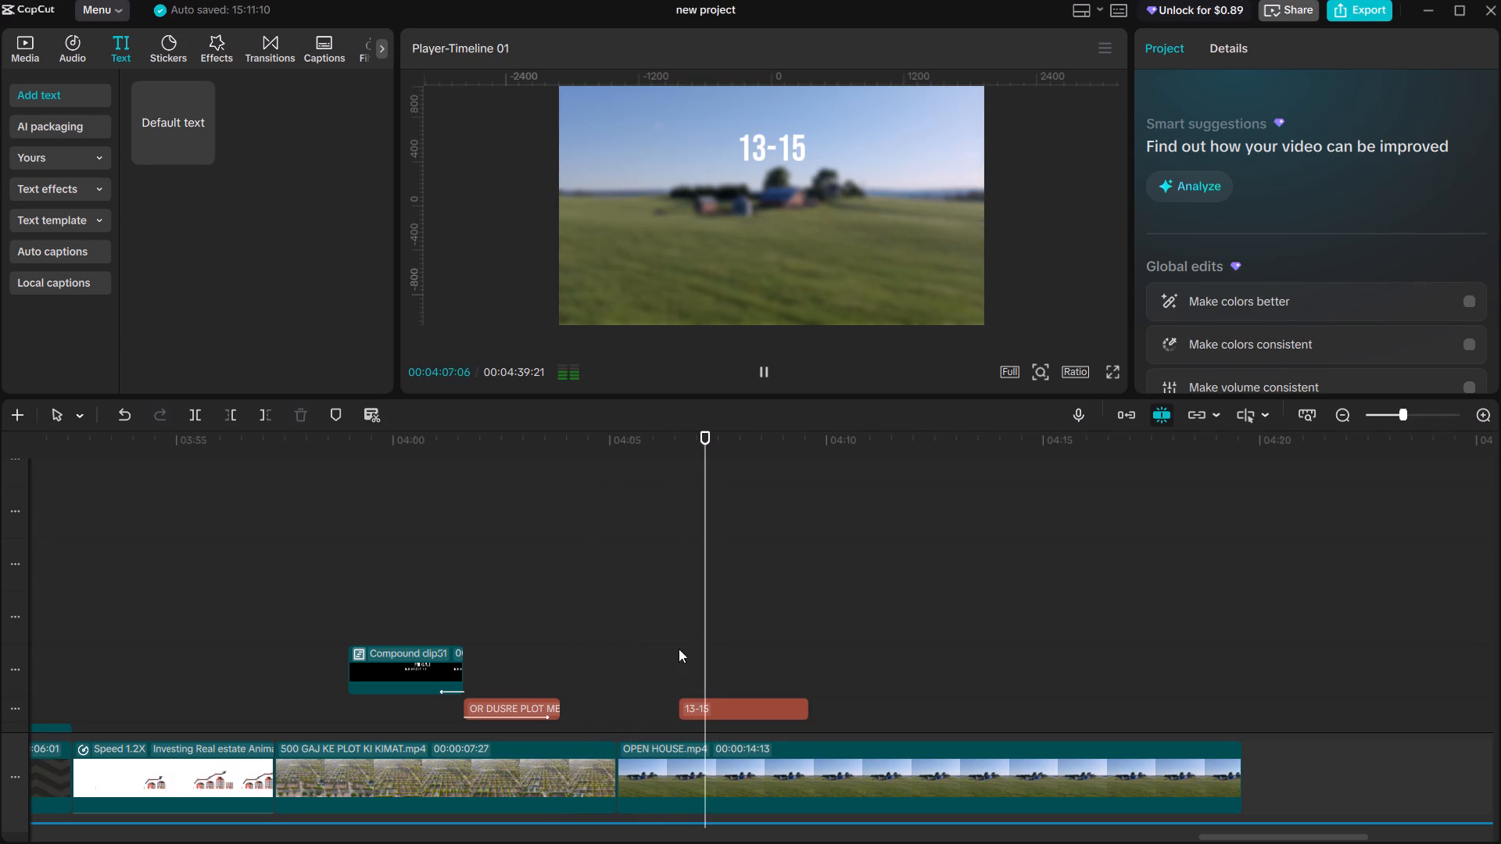
key("space")
left_click(679, 649)
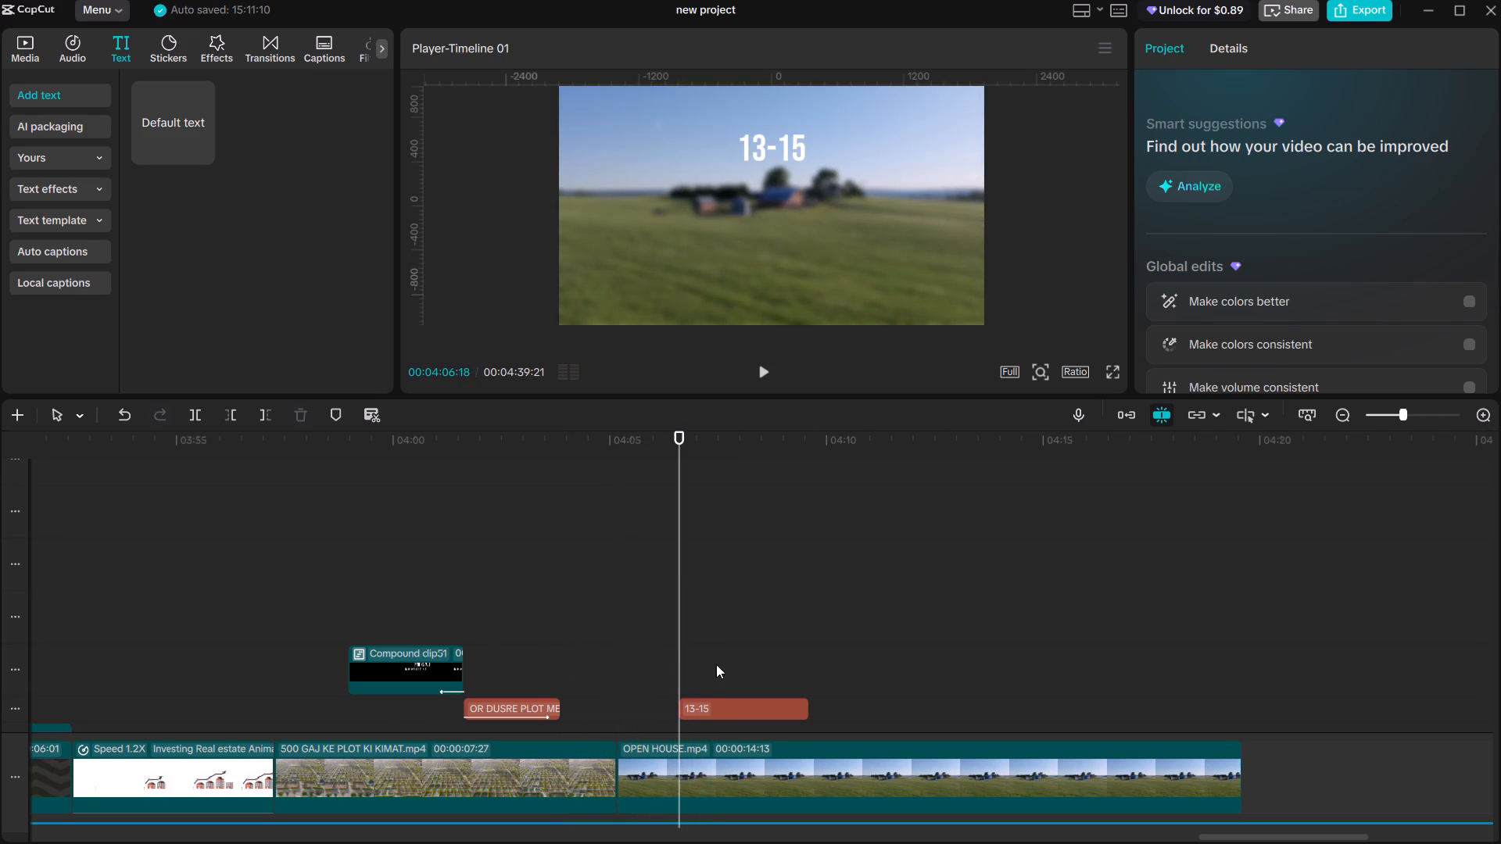
Shift the 13-15 text clip slightly so it starts at 00:04:06:22.
scroll(717, 666, "down", 20)
scroll(717, 666, "down", 20)
scroll(717, 666, "down", 16)
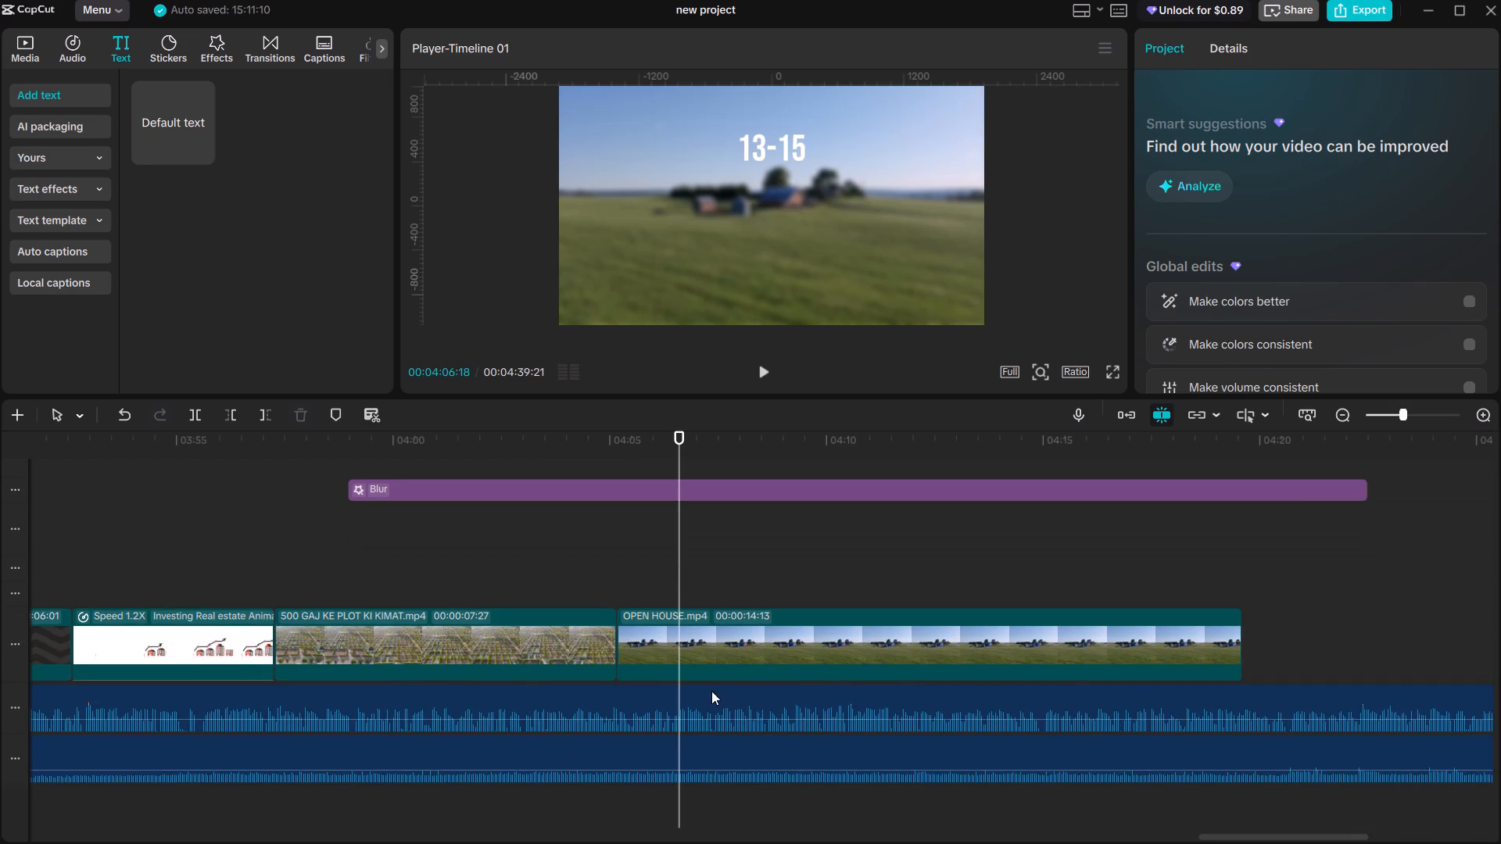
scroll(690, 661, "up", 19, "ctrl")
scroll(675, 570, "up", 8, "ctrl")
left_click(696, 575)
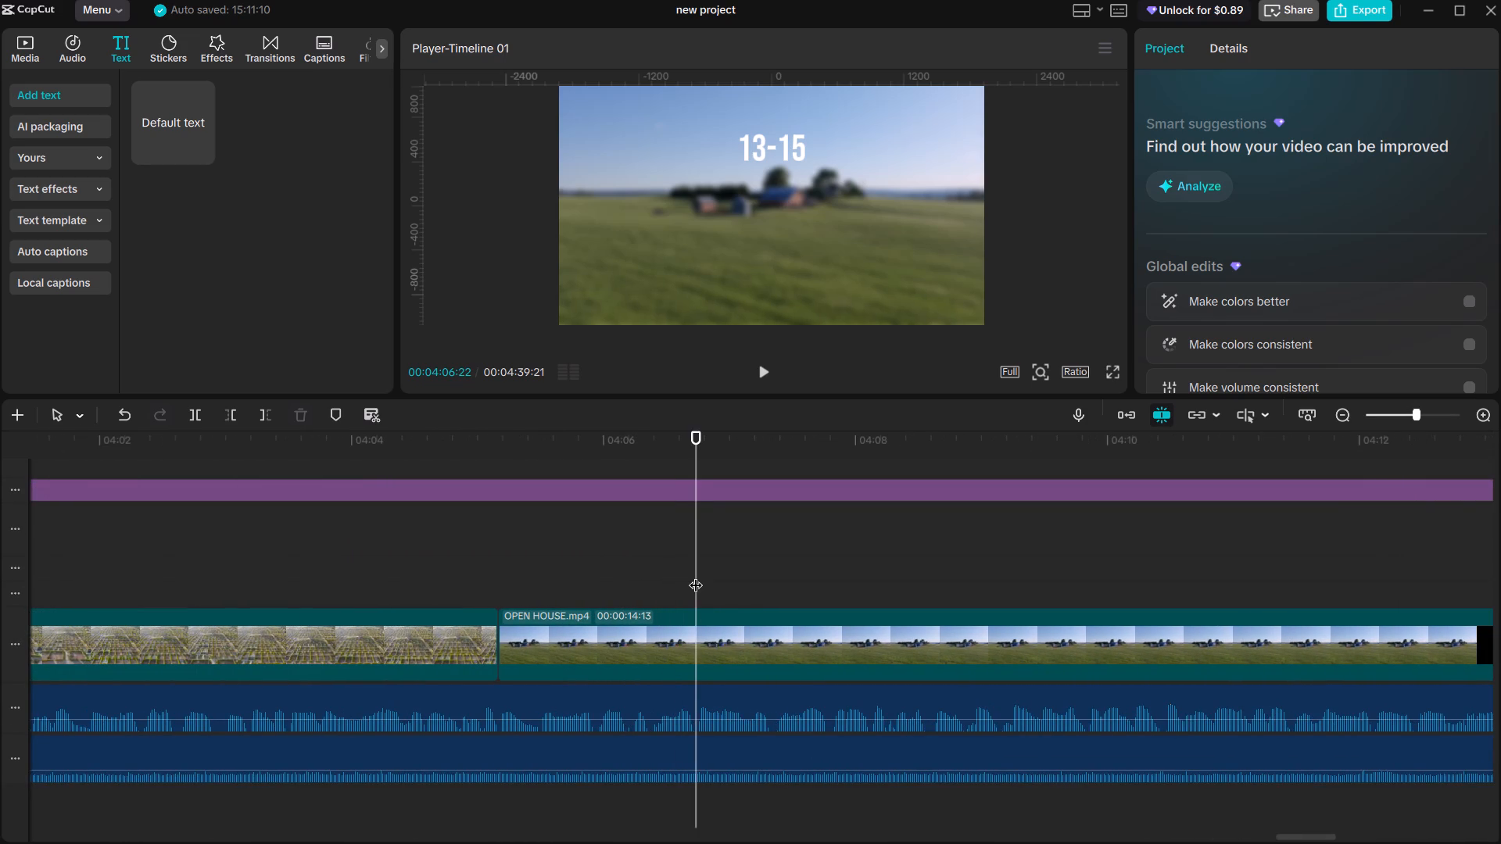
key("space")
left_click(696, 575)
scroll(697, 580, "up", 20)
scroll(697, 580, "up", 7)
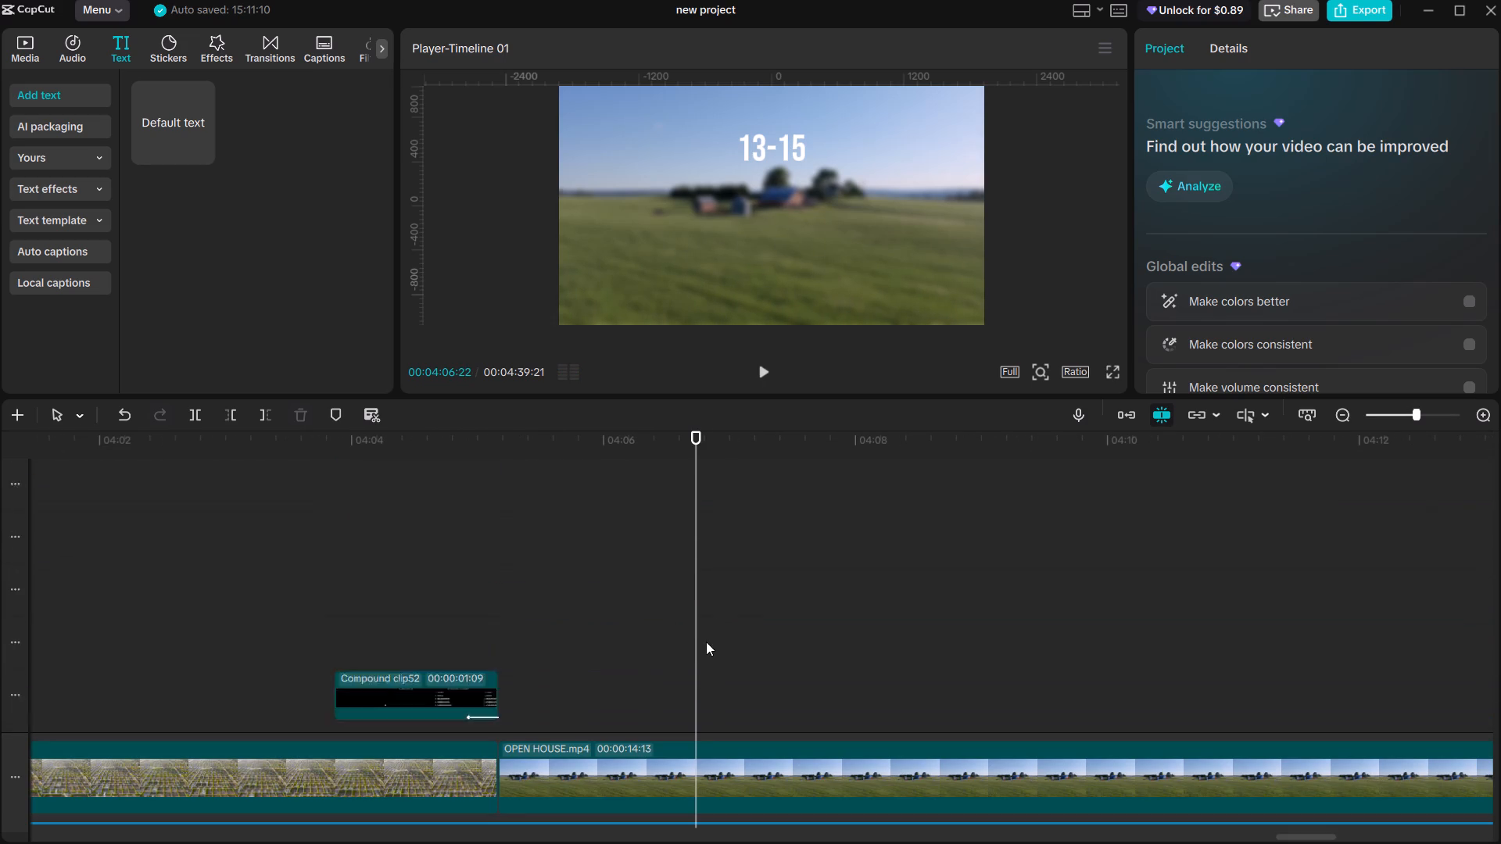
scroll(706, 642, "up", 11)
left_click_drag(745, 484, 760, 483)
Give the 13-15 text the Type 1 entrance animation with a duration of 0.8 s.
left_click(1223, 45)
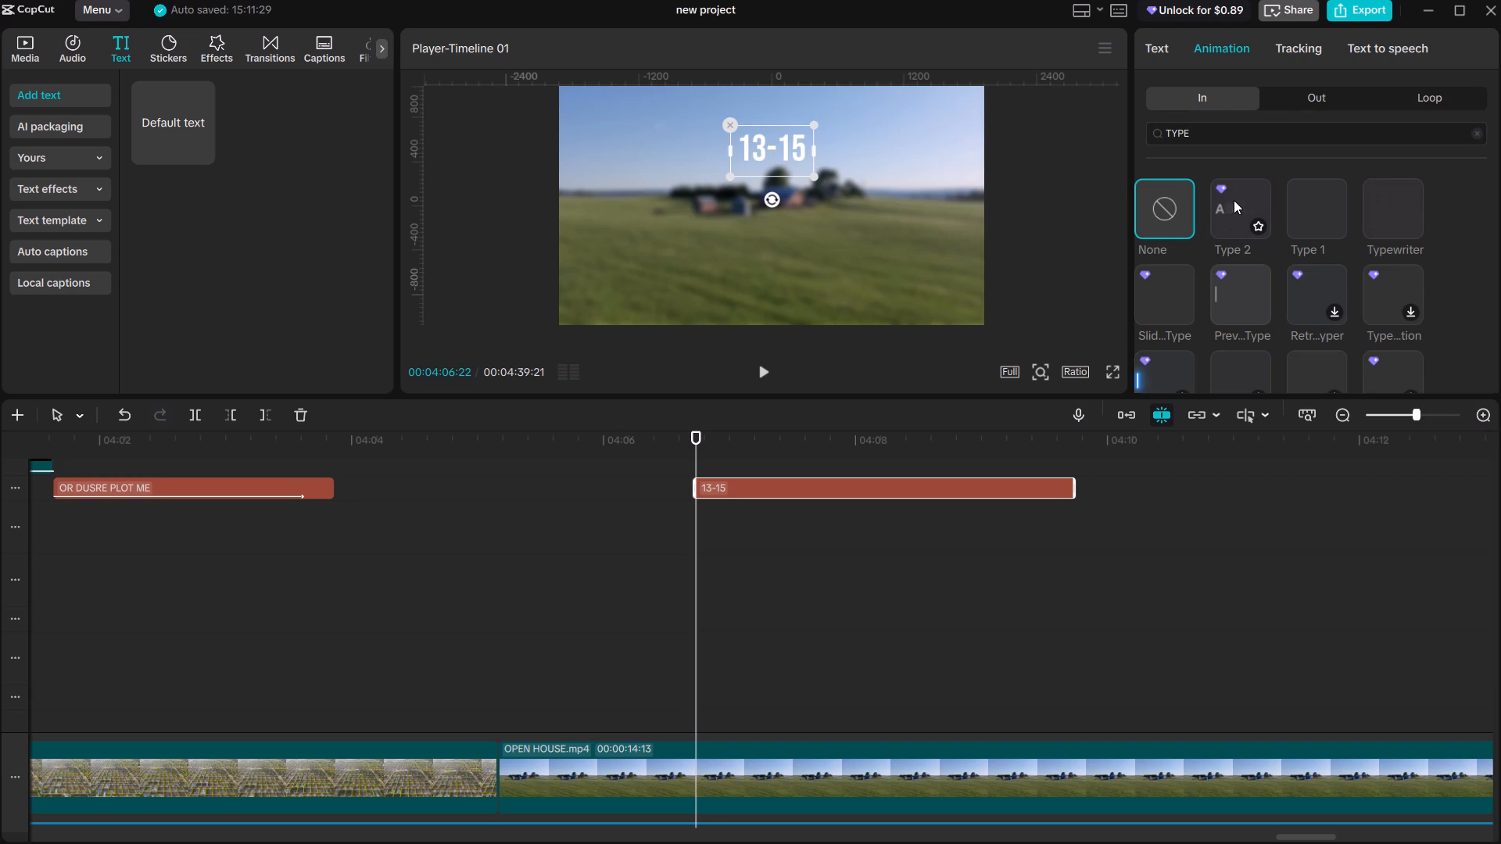
left_click(1234, 200)
left_click(1309, 202)
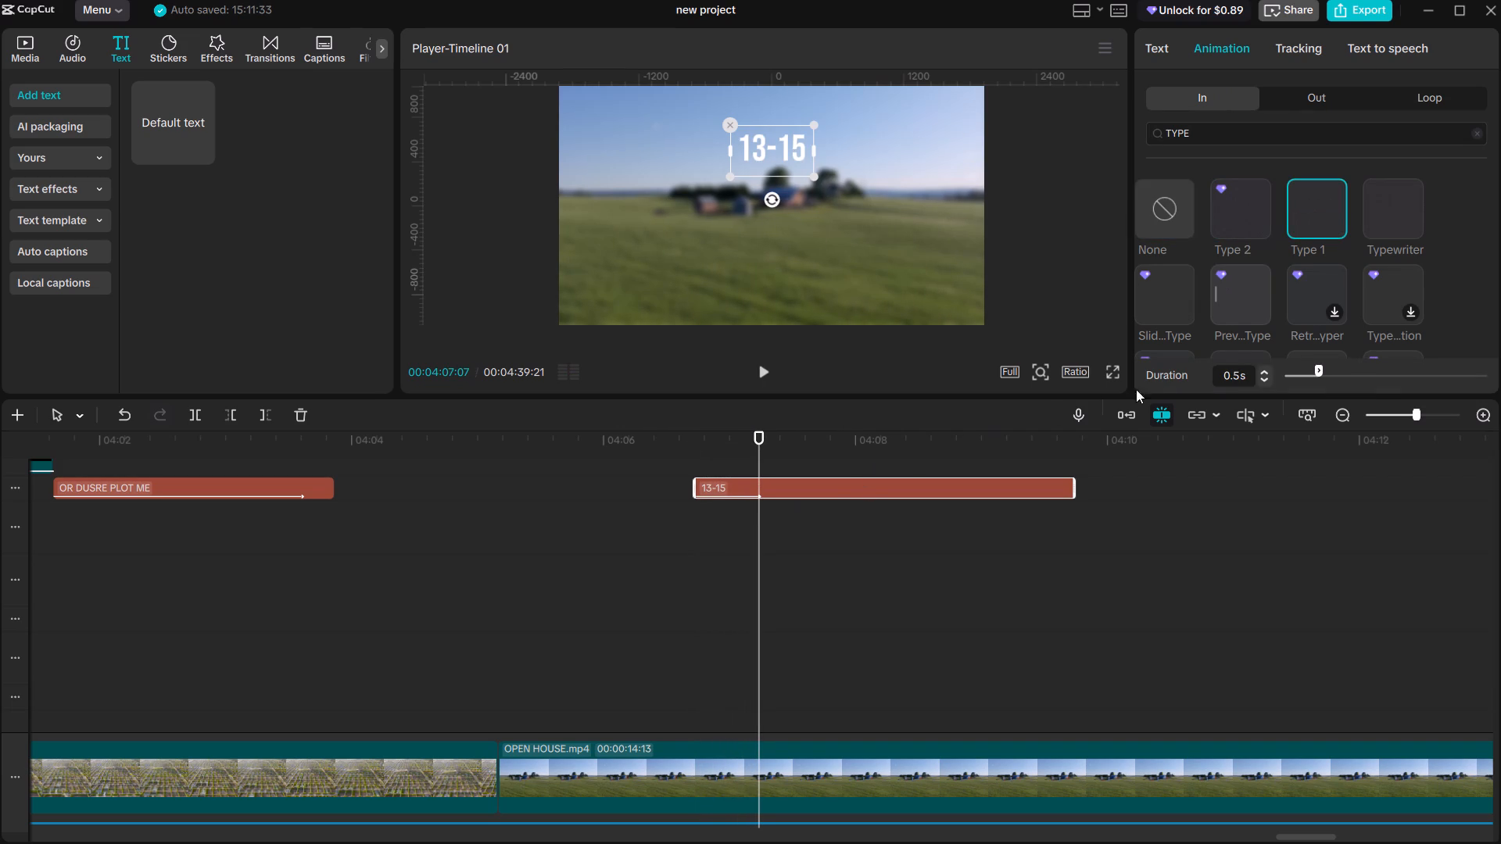
triple_click(1260, 372)
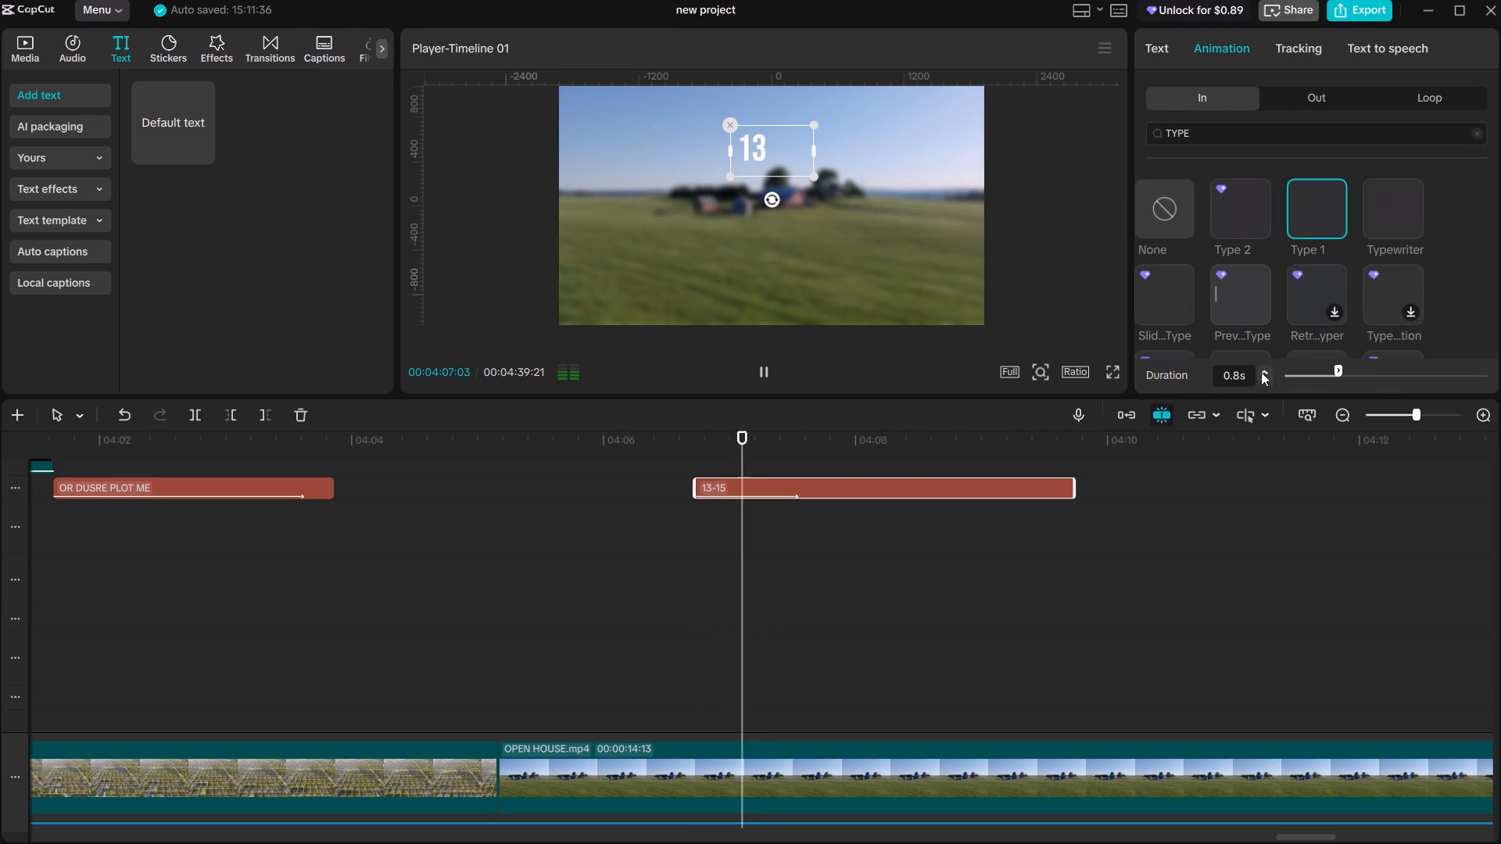
Play back the 13-15 text's entrance to check the typing animation's timing.
left_click(683, 555)
key("space")
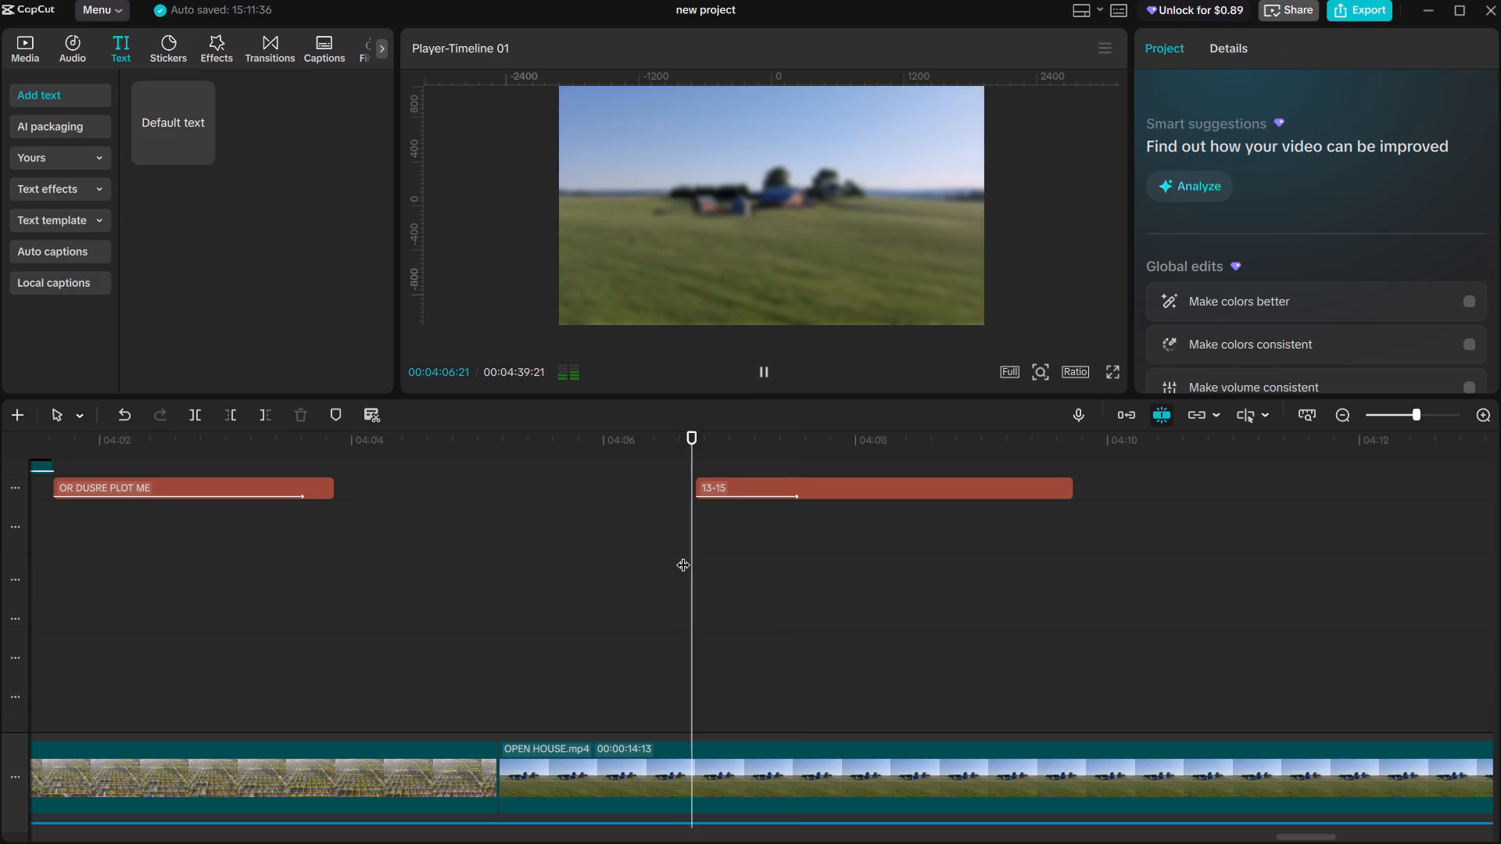
key("space")
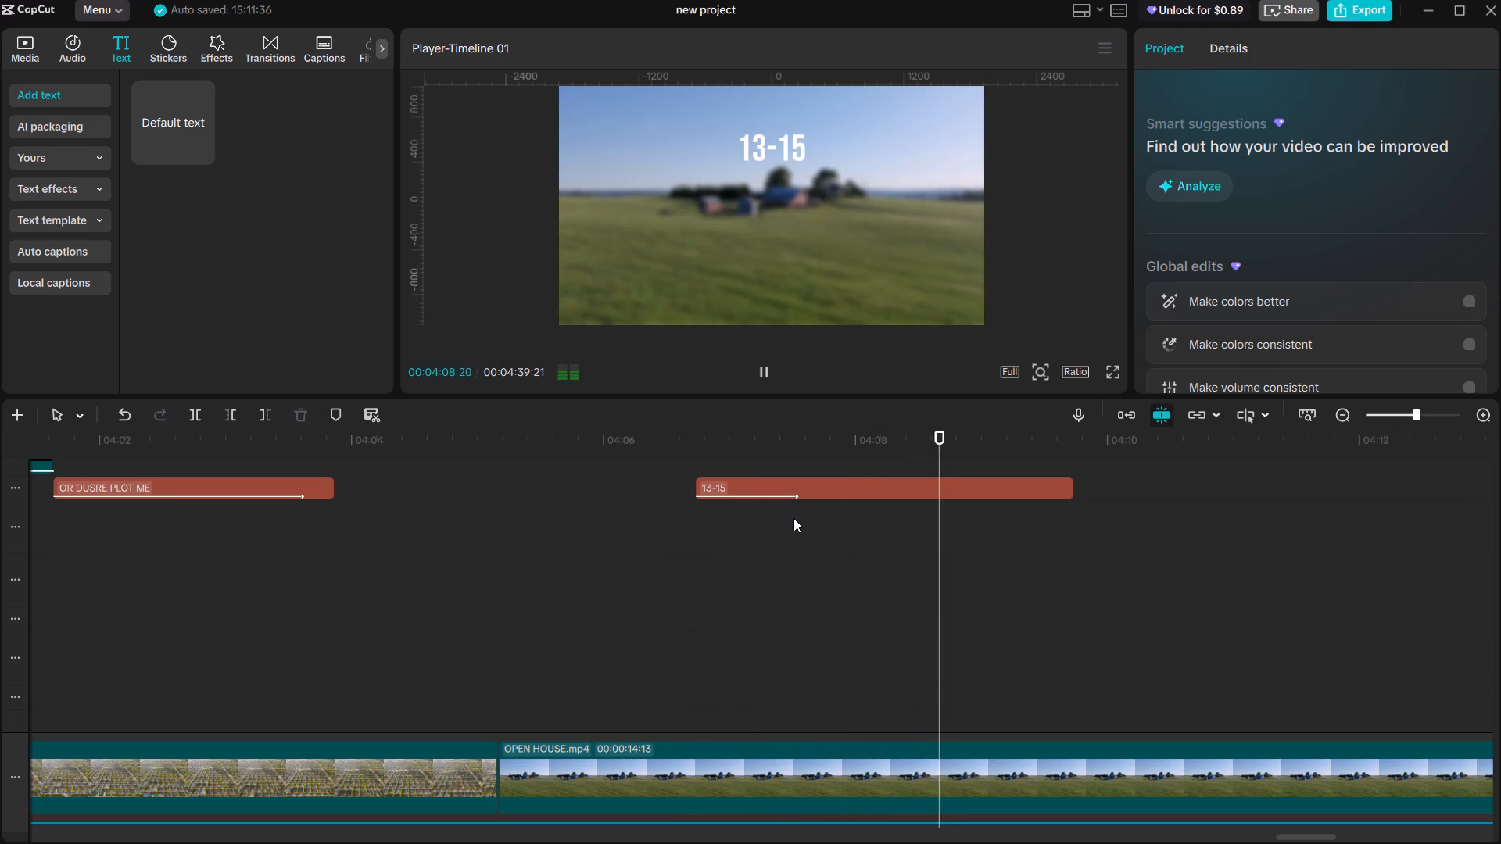
left_click(793, 518)
left_click(796, 521)
key("space")
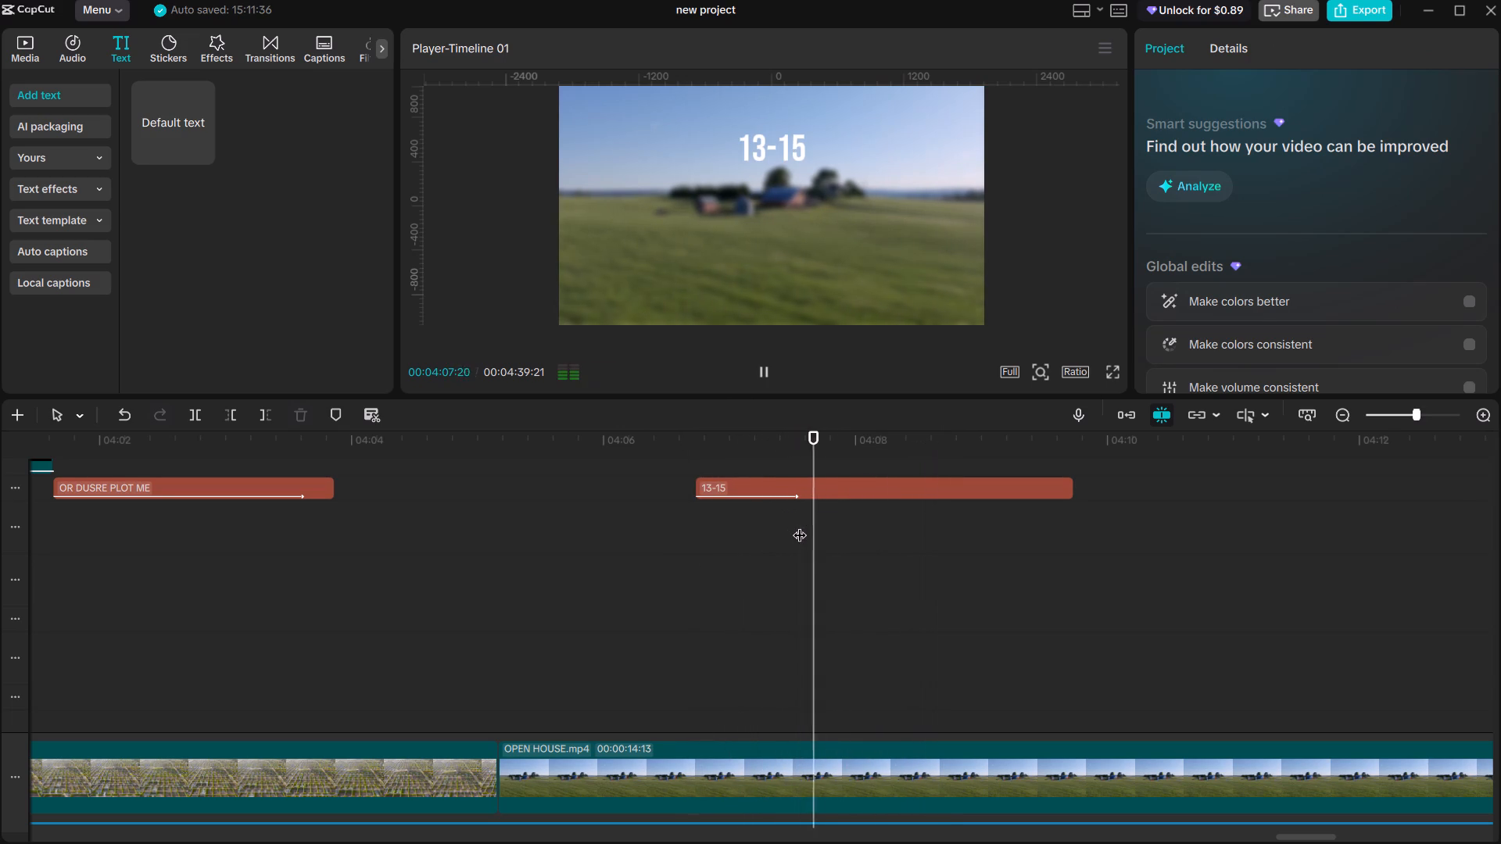
Add a default text clip at 00:04:07:17, where the 13-15 animation ends, and change its wording to CRORE.
double_click(800, 525)
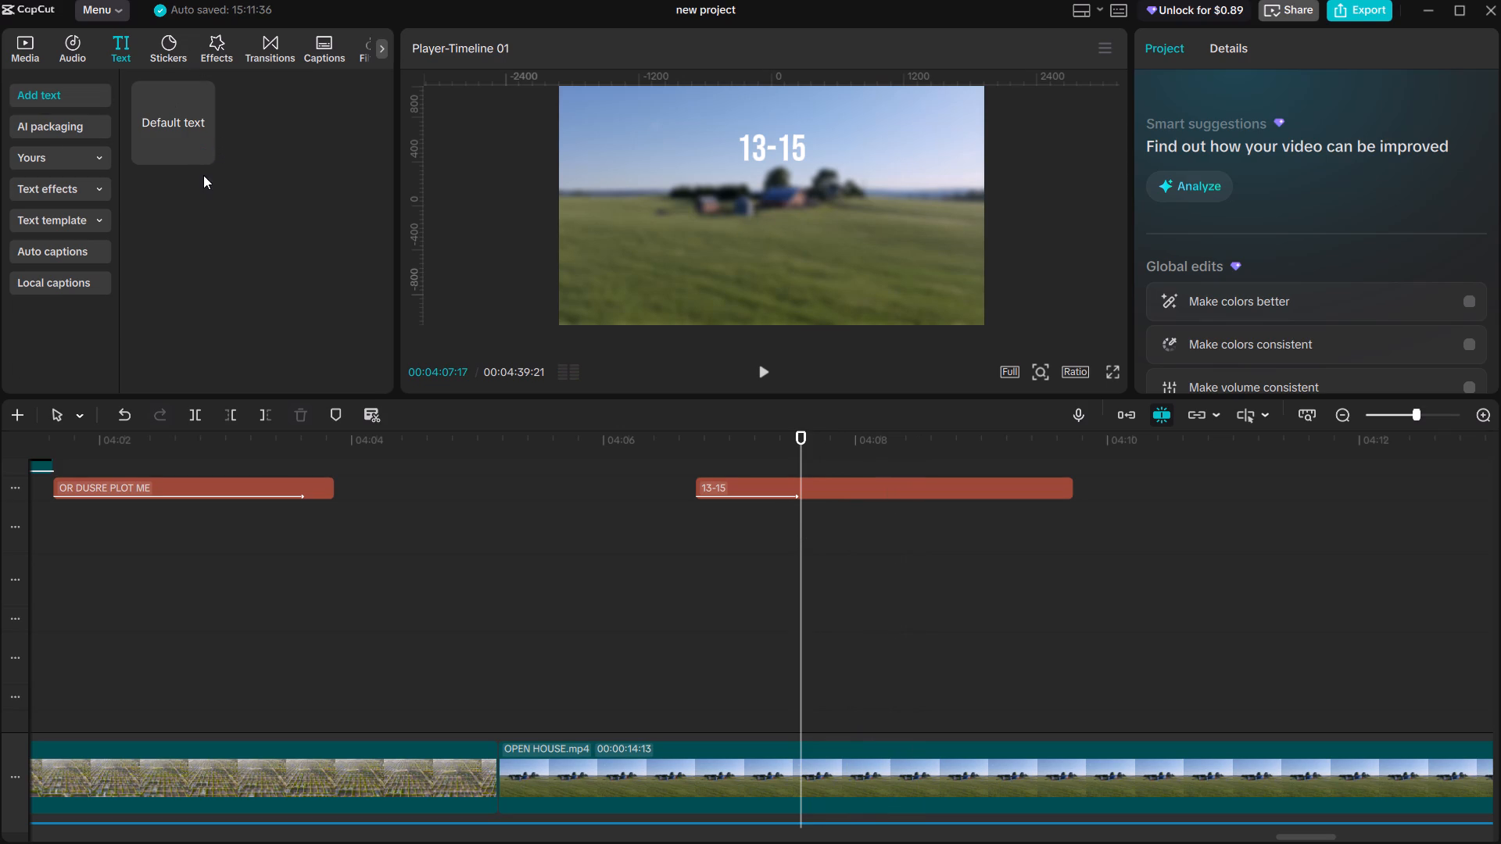
left_click(202, 153)
left_click(1267, 158)
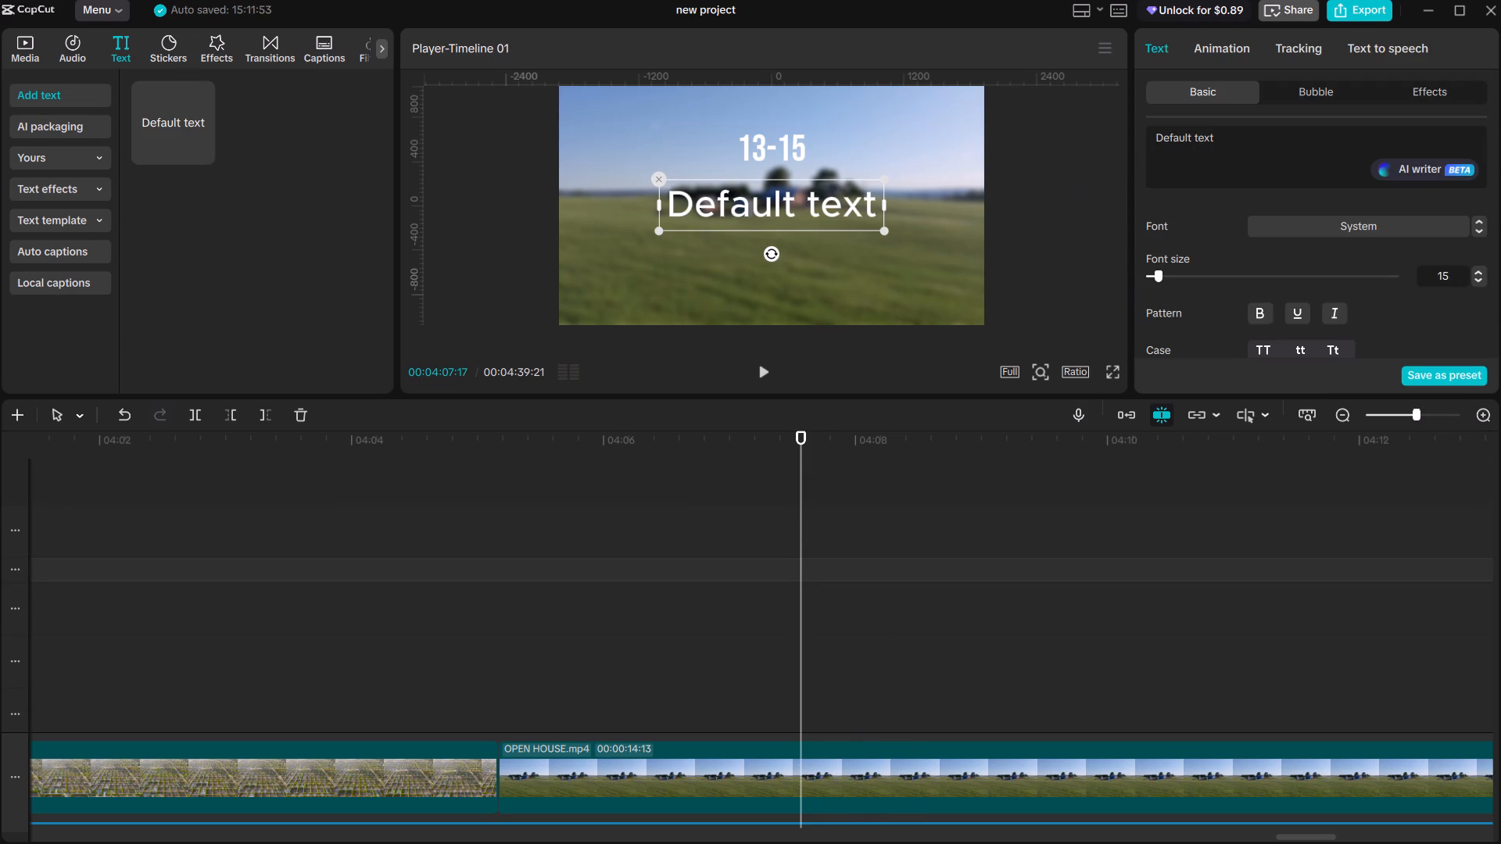
key("ctrl+a")
type("CROE")
key("BackSpace")
type("RE")
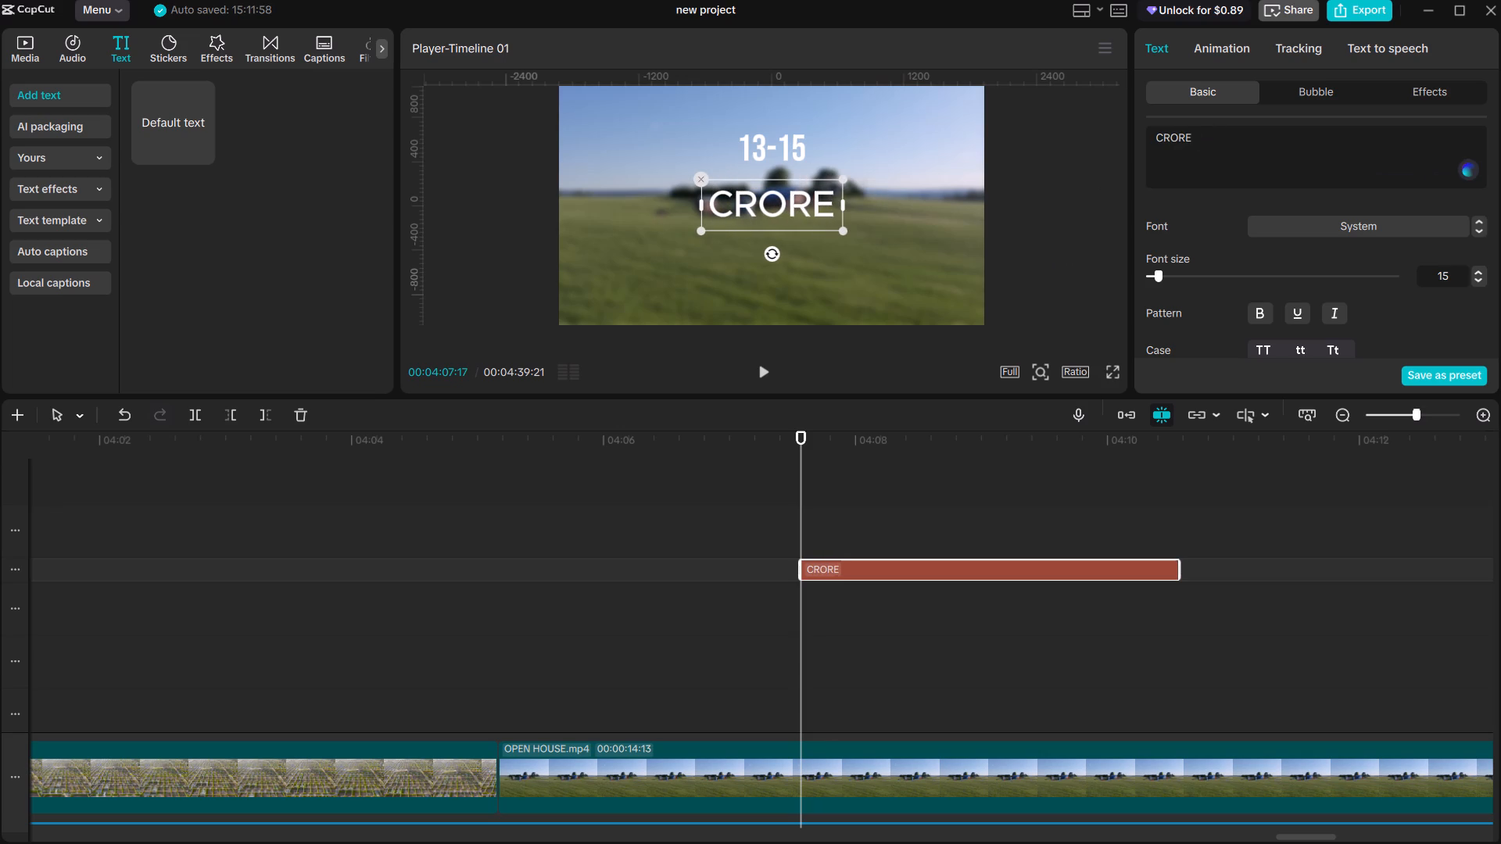
Set the CRORE text in the first favourite serif font and make it bold.
left_click(1399, 224)
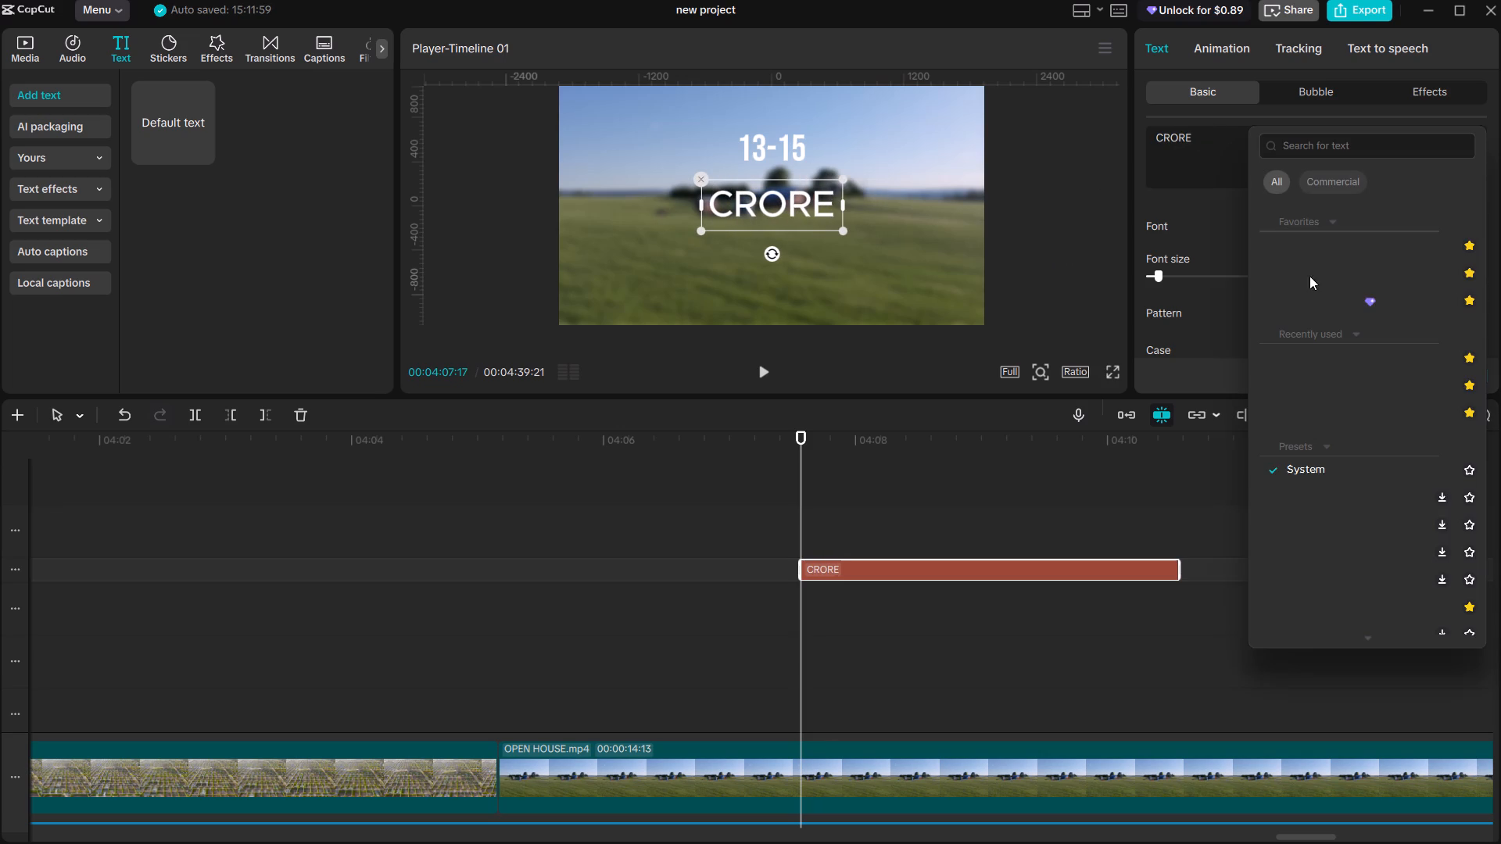
left_click(1338, 249)
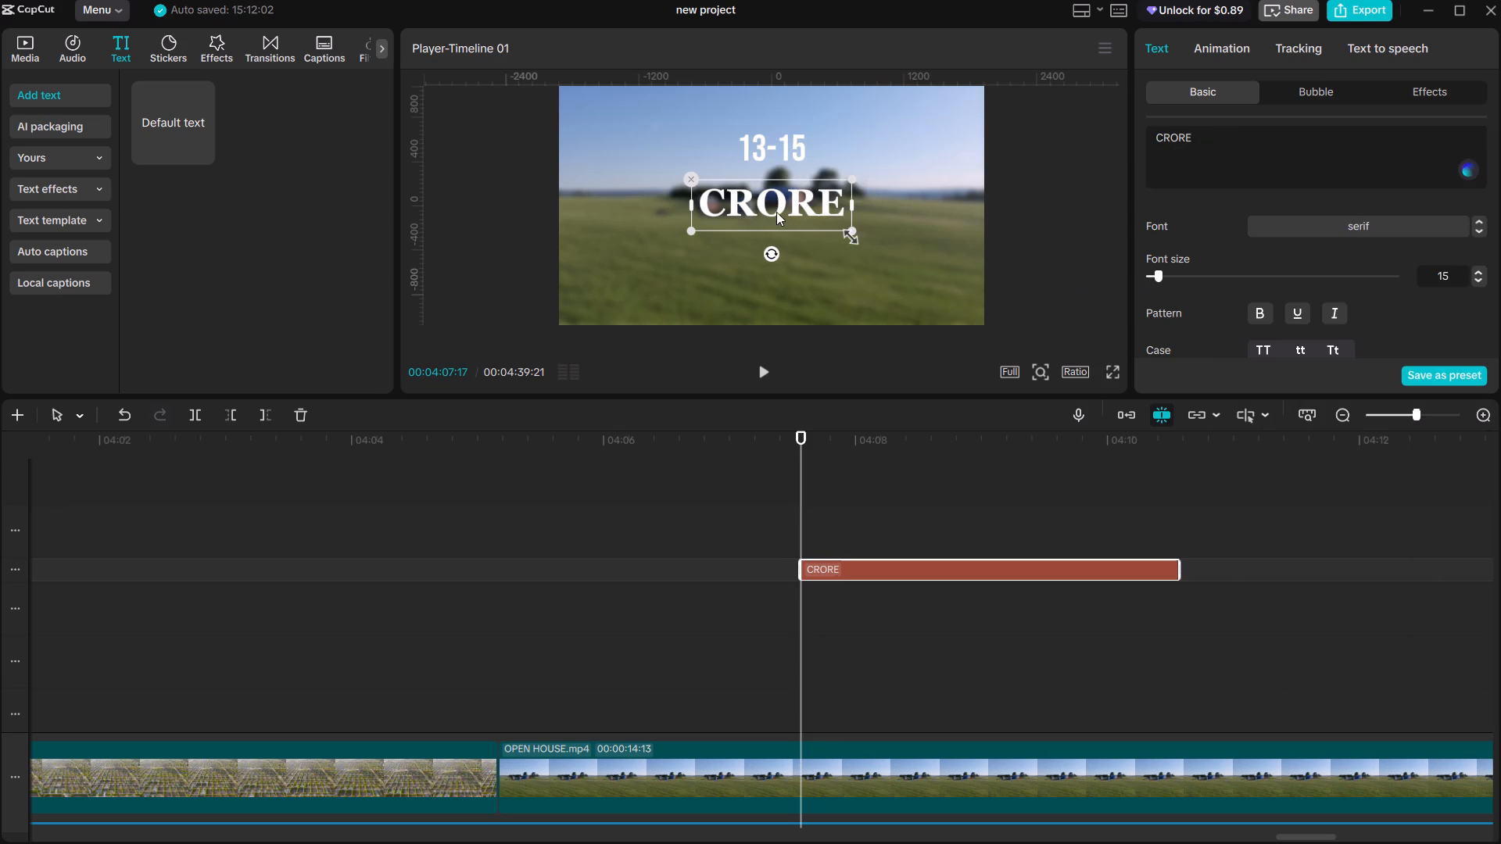
left_click(776, 206)
left_click(1259, 313)
Make the 13-15 text bold and apply the white preset style with a hard offset shadow.
scroll(1331, 286, "down", 1)
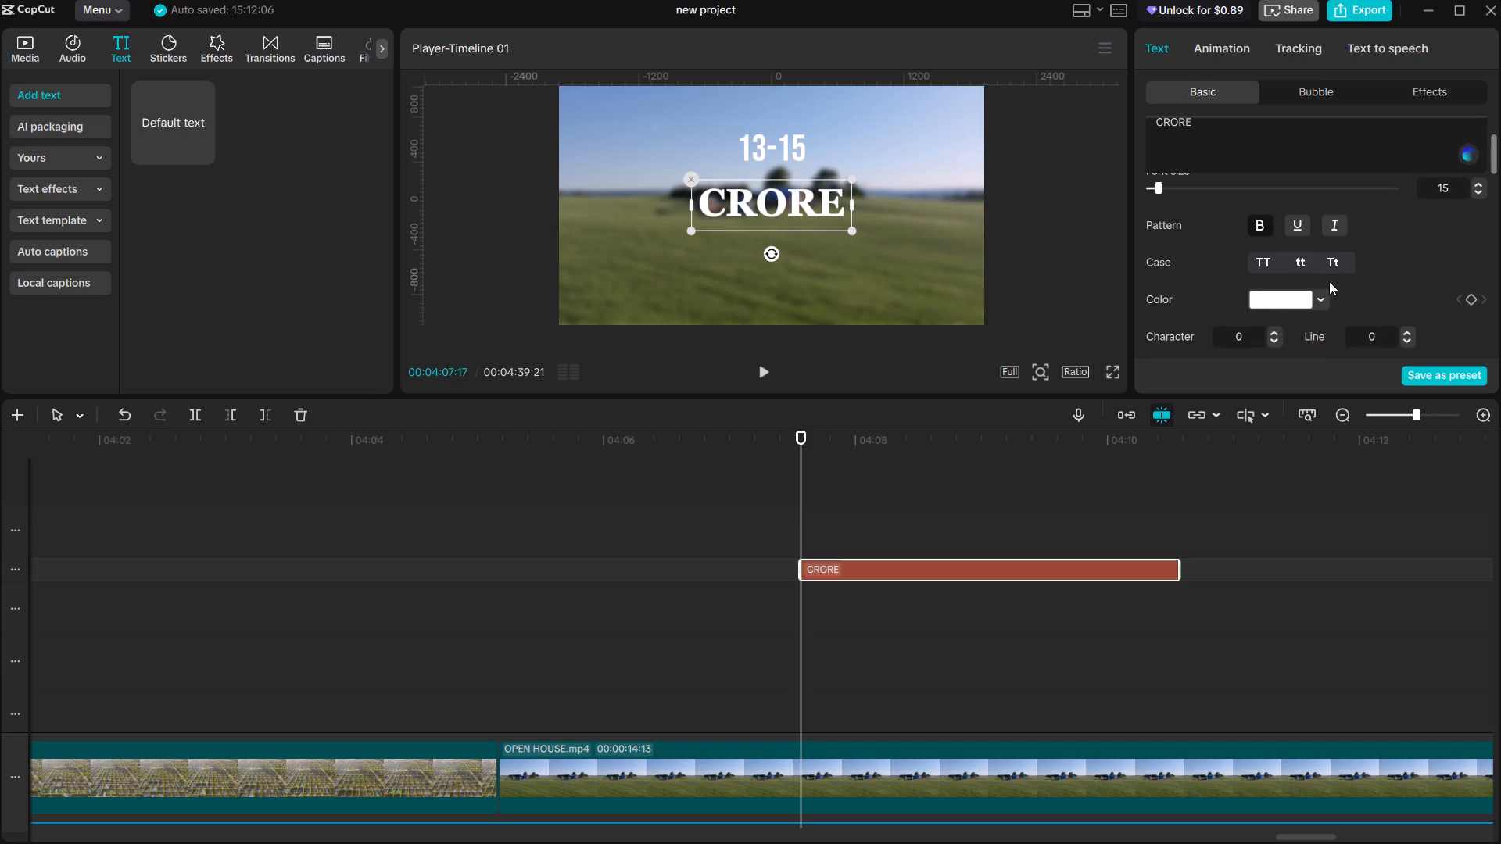
scroll(908, 558, "up", 7)
scroll(908, 577, "down", 11)
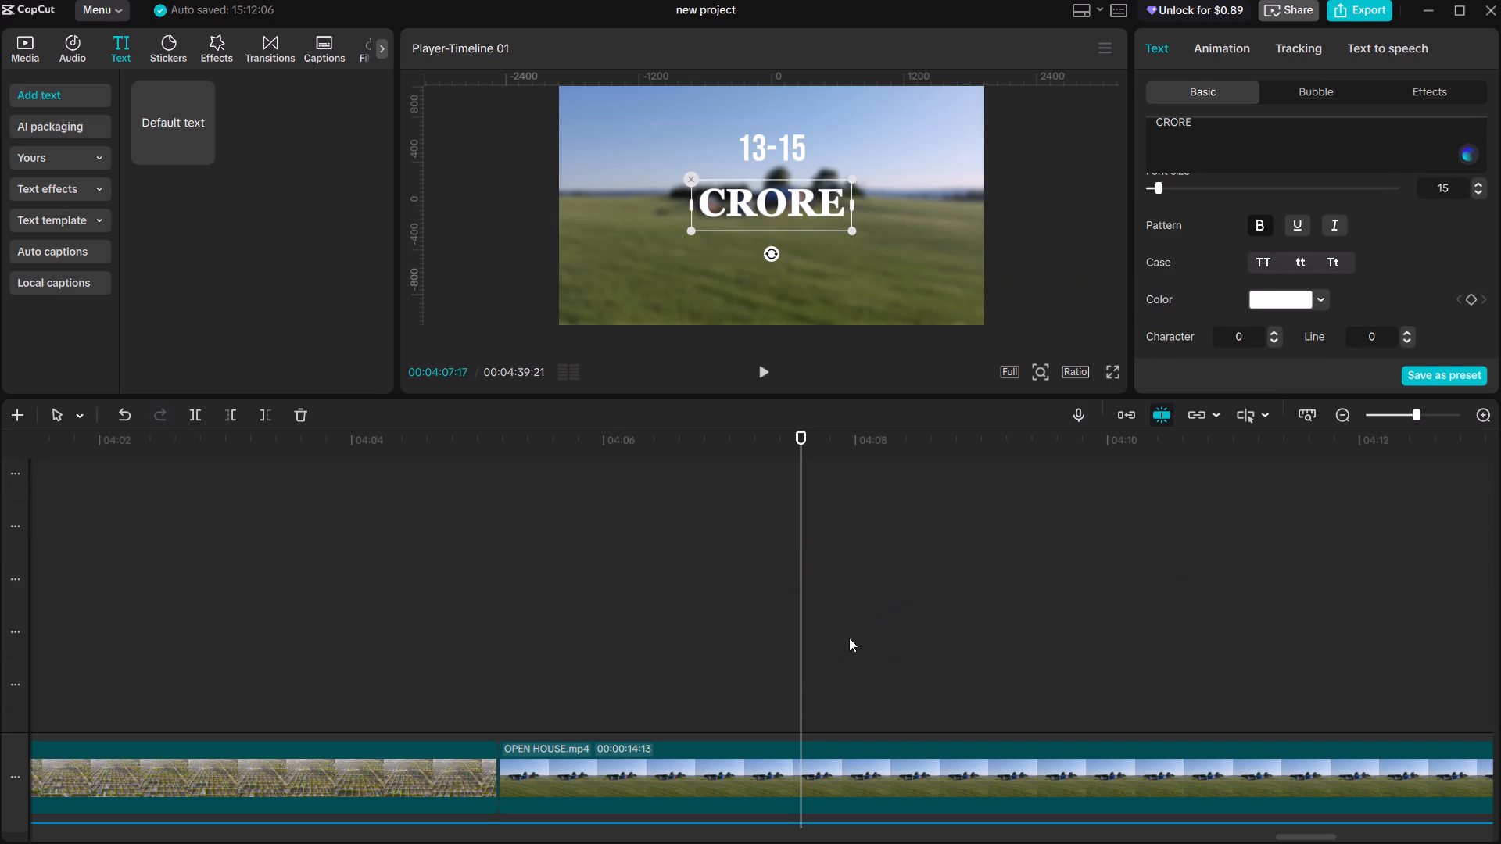
scroll(849, 638, "down", 15)
left_click(829, 617)
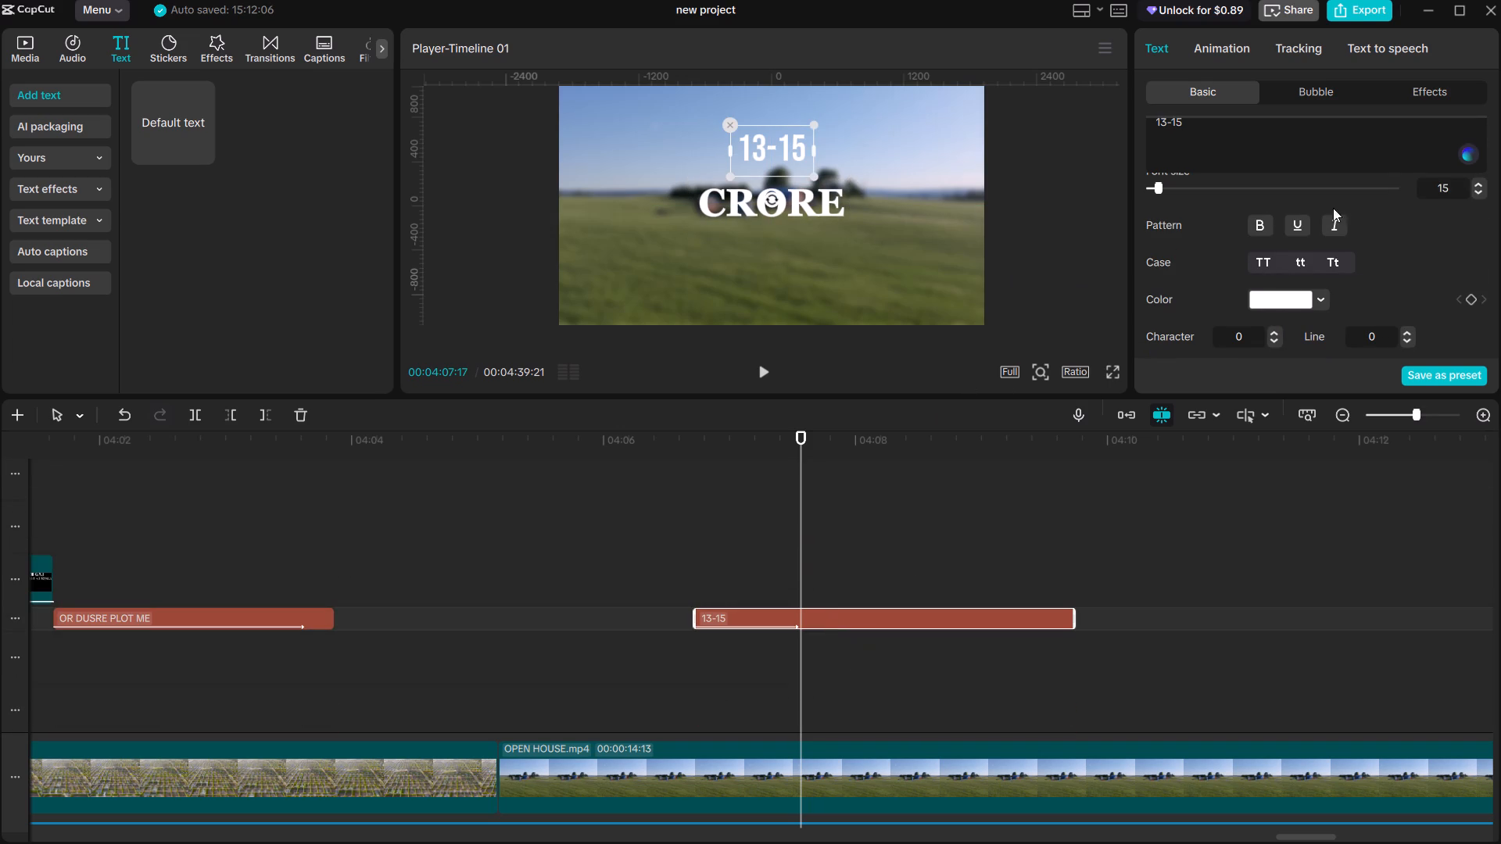
left_click(1264, 220)
scroll(1338, 232, "down", 3)
left_click(1320, 203)
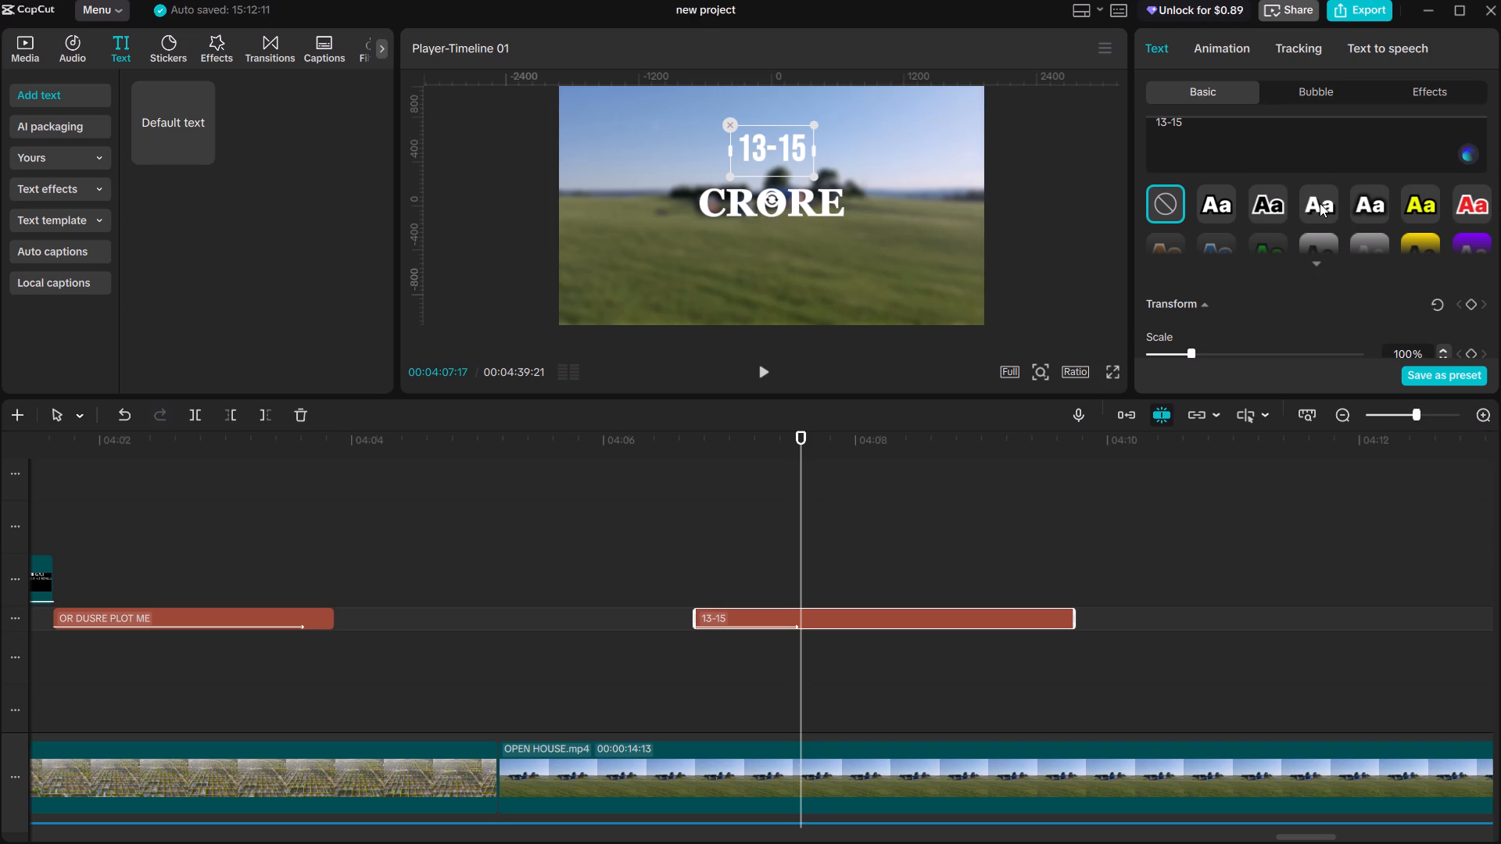
scroll(1180, 264, "up", 4)
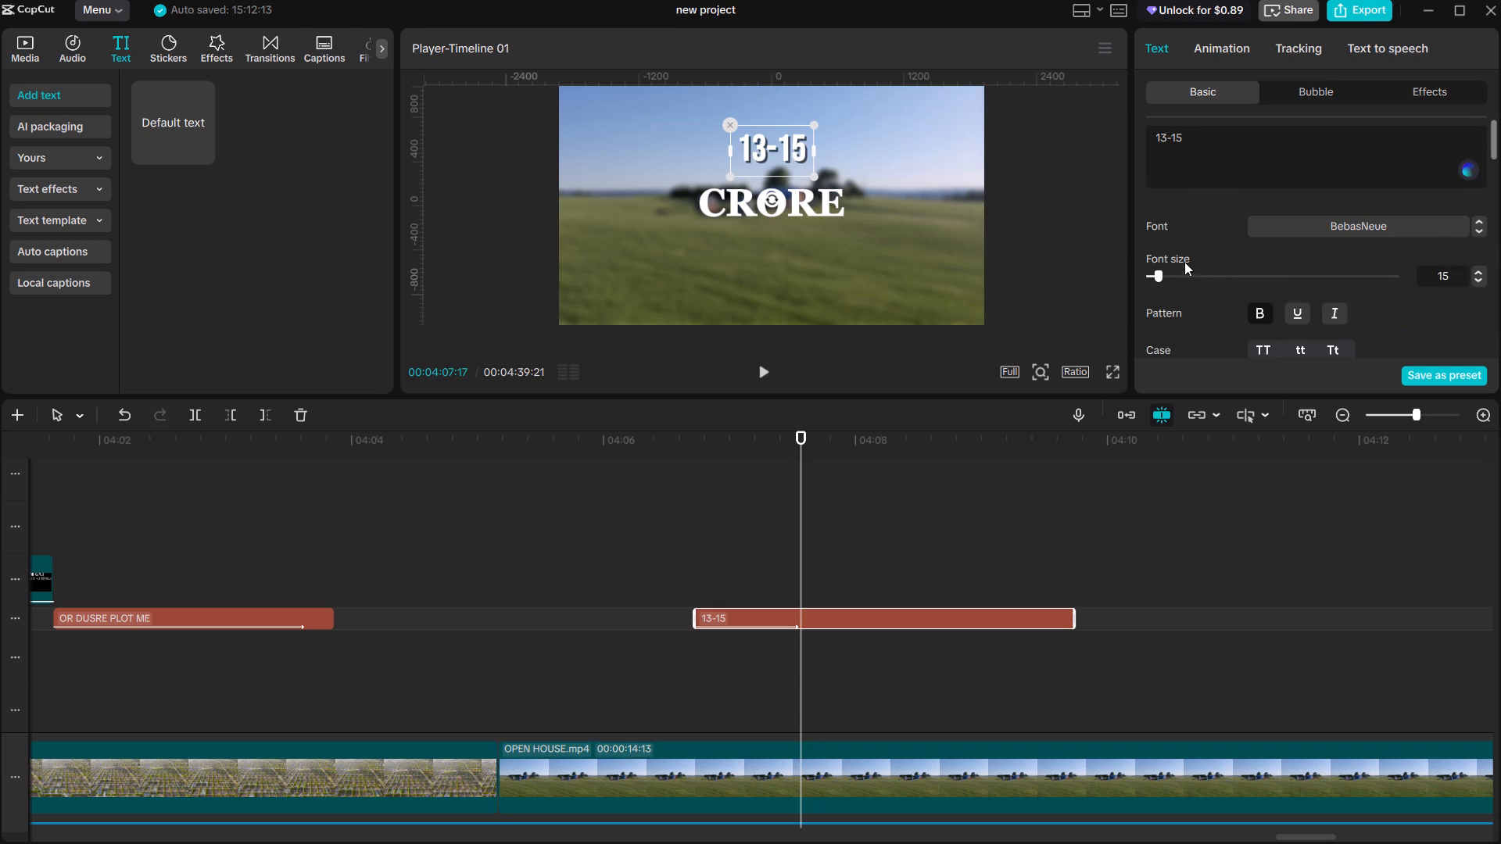
scroll(1184, 262, "up", 7)
Apply the white preset style with a soft dark shadow to the CRORE text.
left_click(800, 209)
scroll(1378, 254, "down", 7)
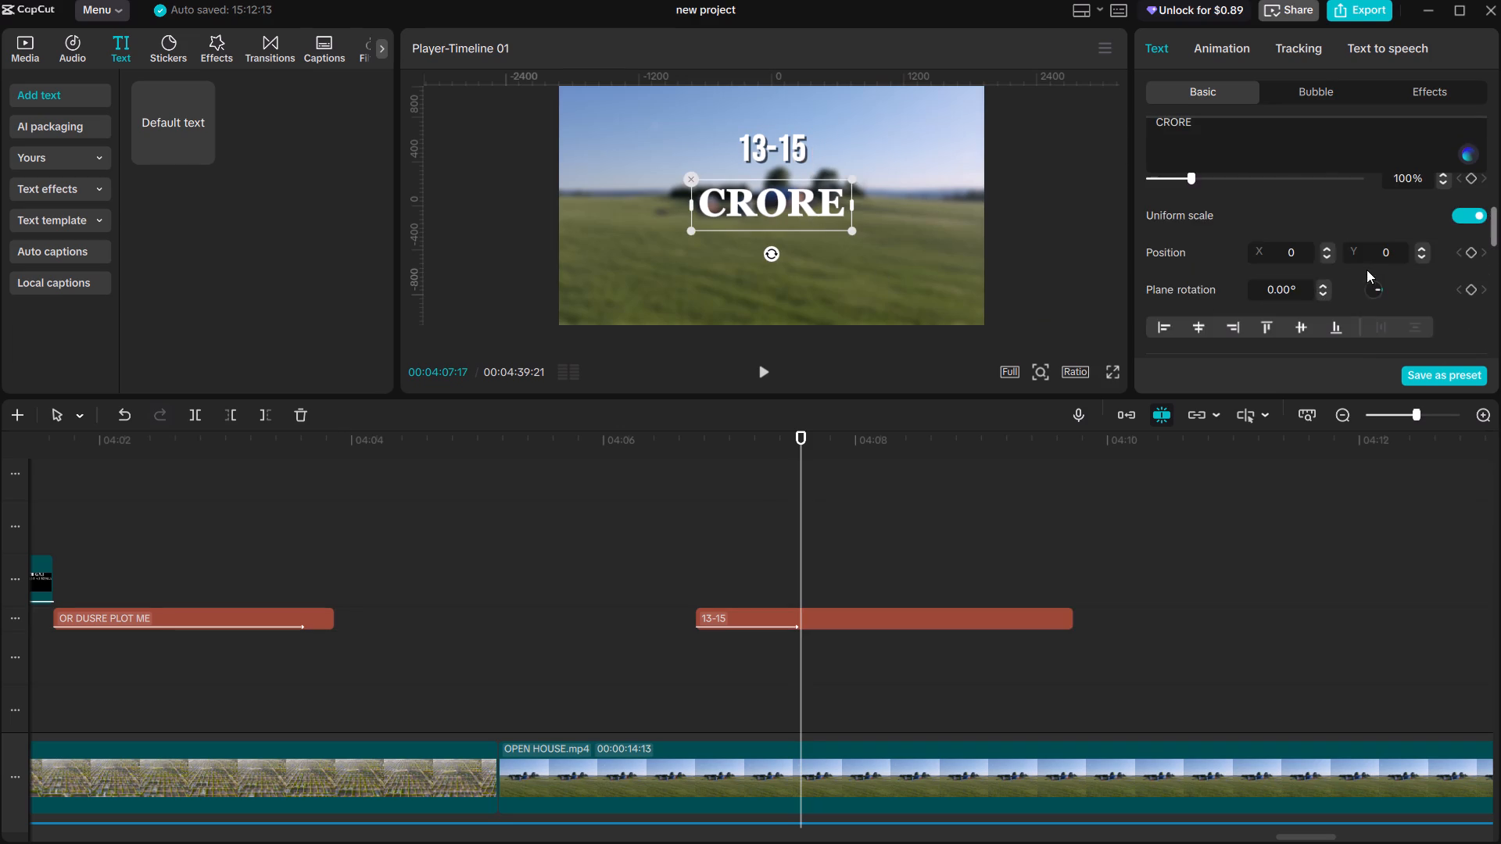
scroll(1363, 267, "up", 3)
left_click(1323, 205)
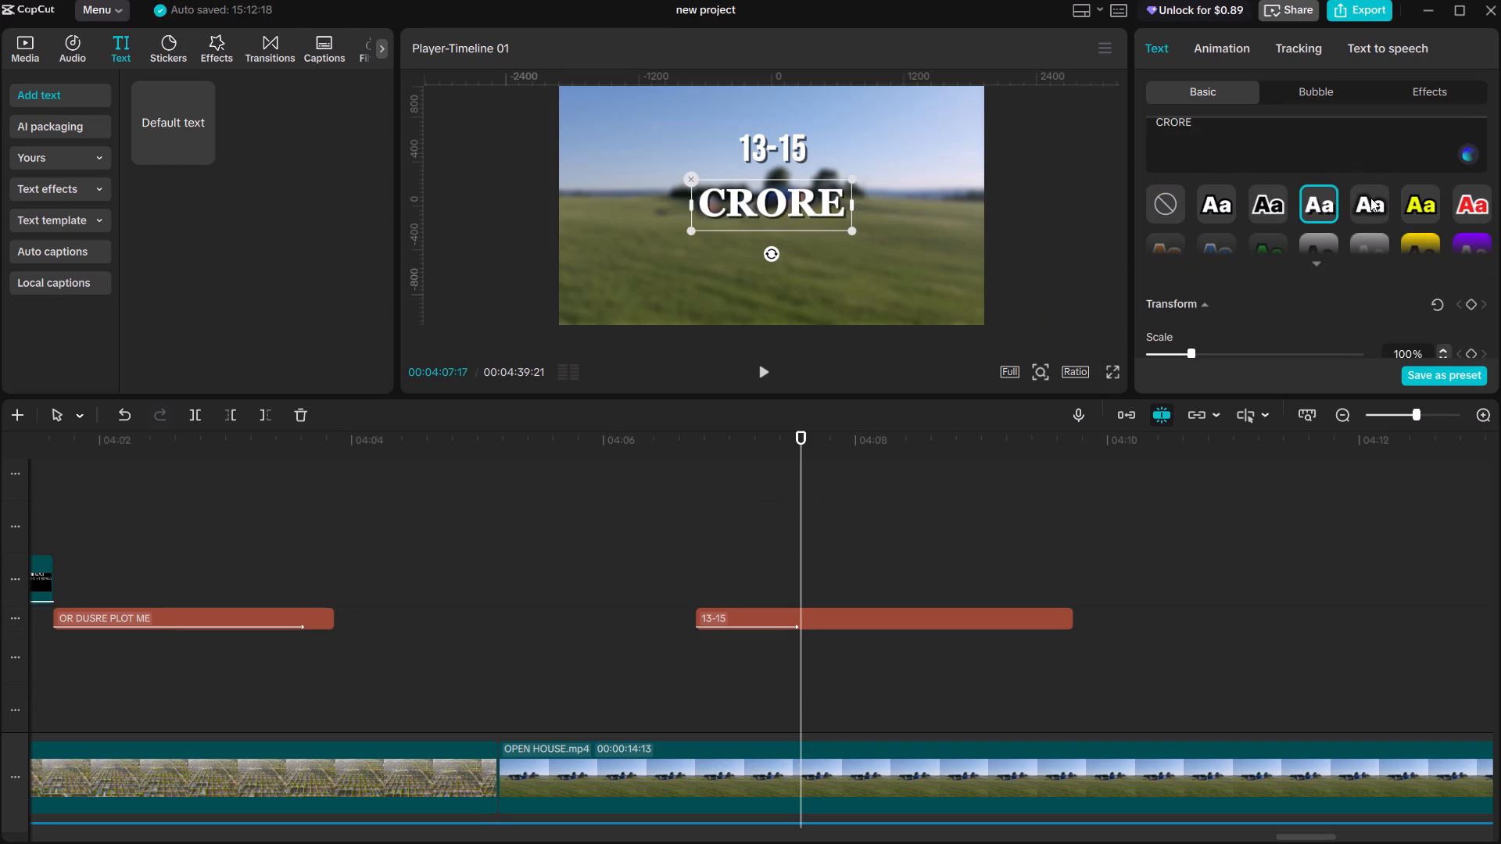
left_click(1375, 197)
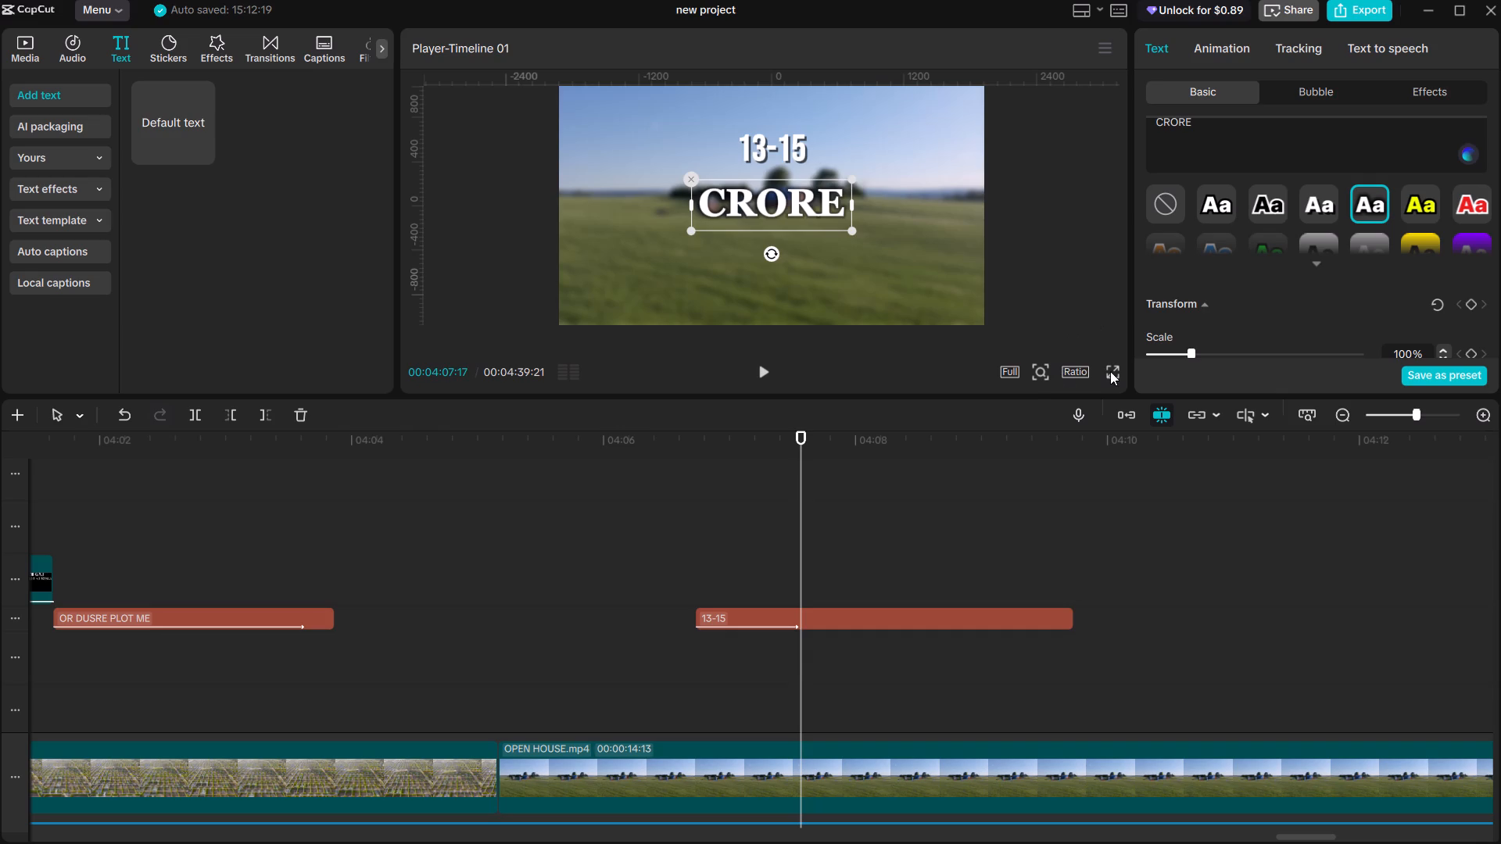
Preview the styled 13-15 and CRORE texts in full screen.
left_click(1110, 371)
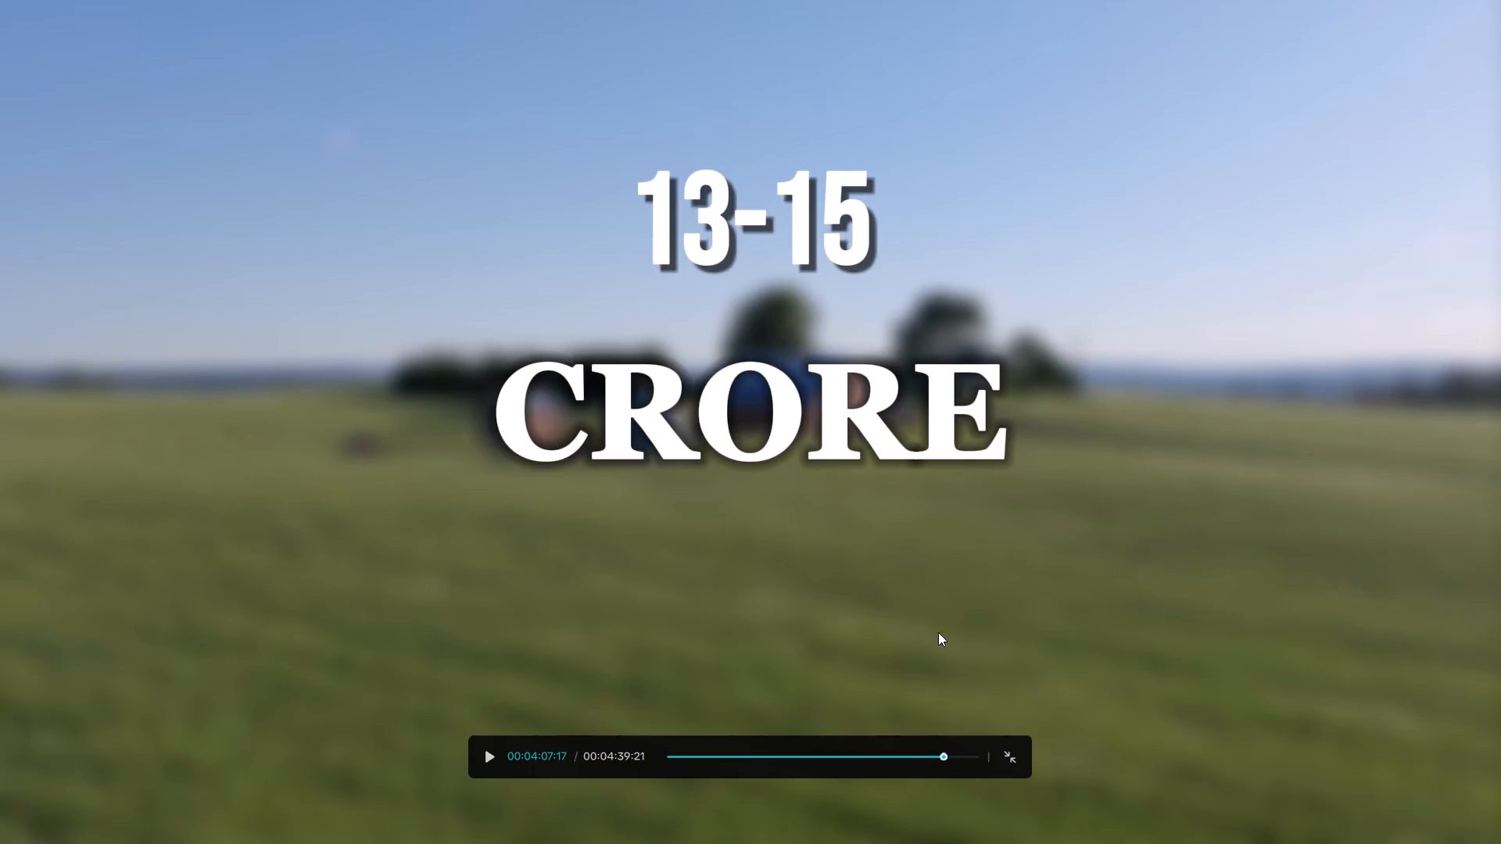
left_click(1016, 760)
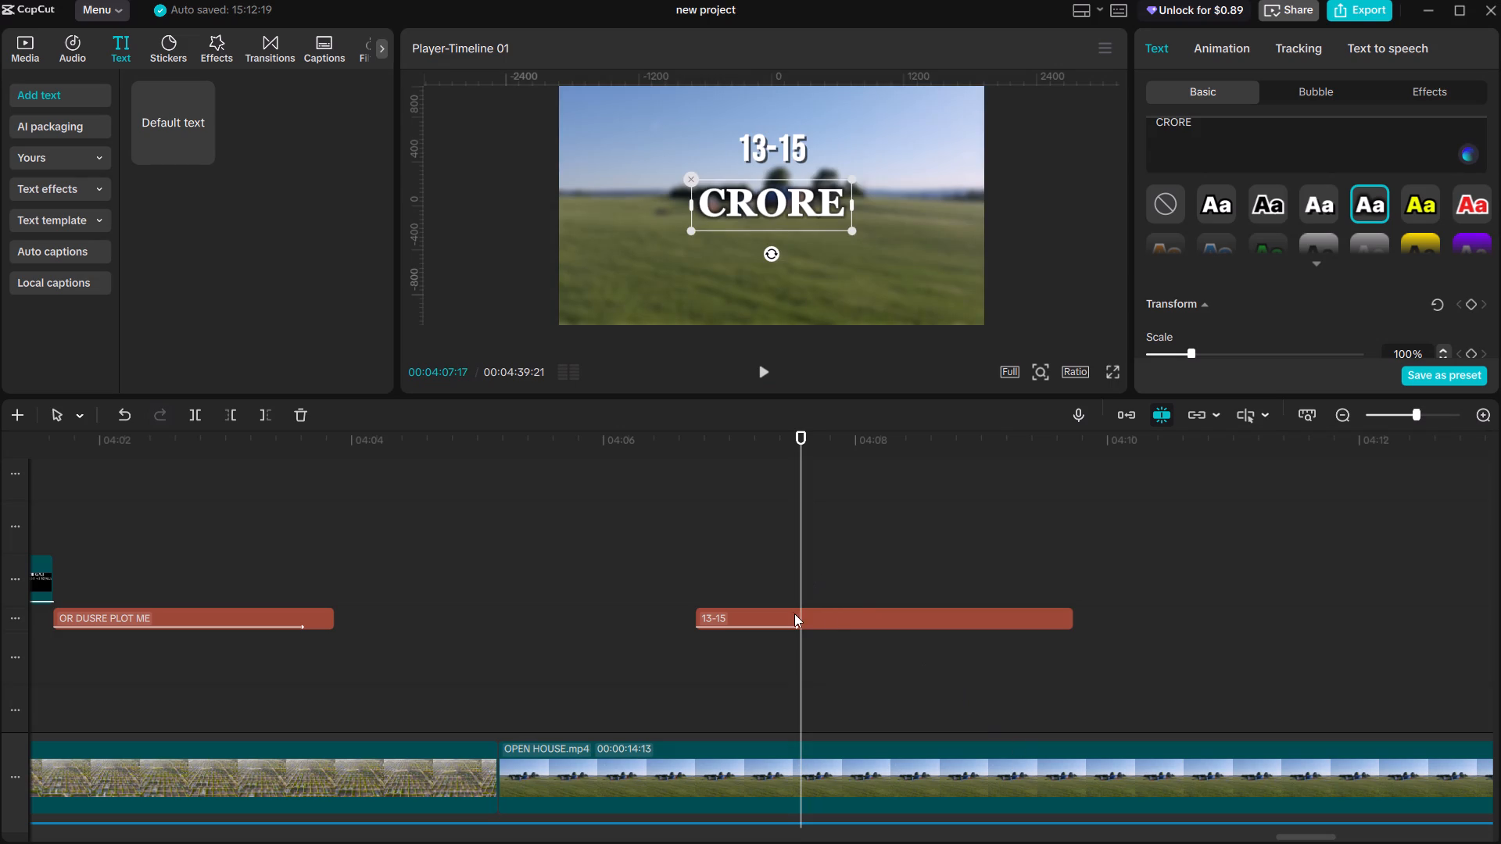
Set the CRORE text's shadow colour to dark green 004E09.
scroll(1345, 212, "up", 1)
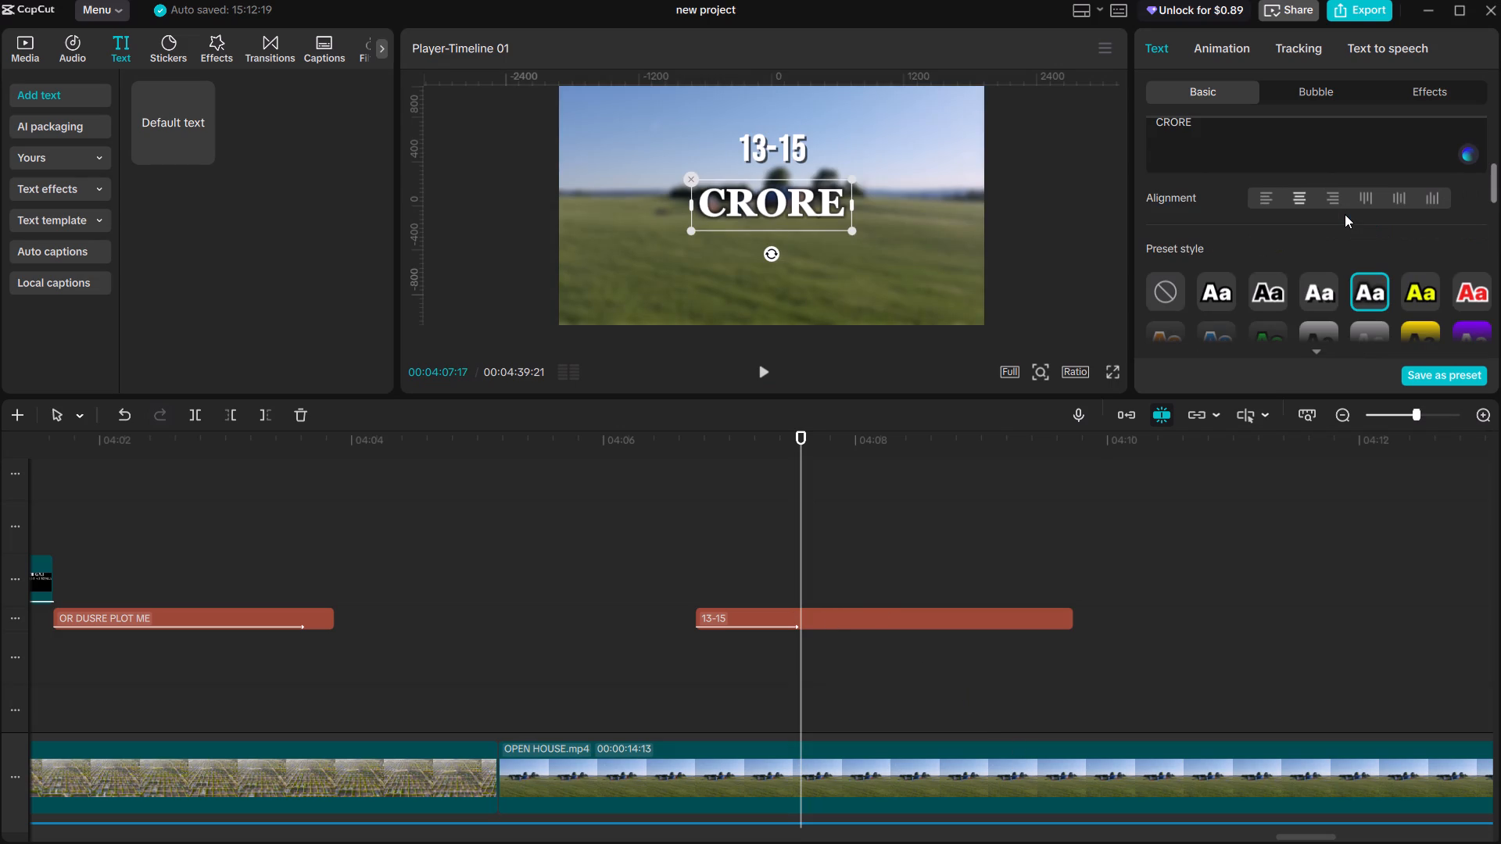
scroll(1345, 214, "up", 5)
scroll(1345, 215, "down", 14)
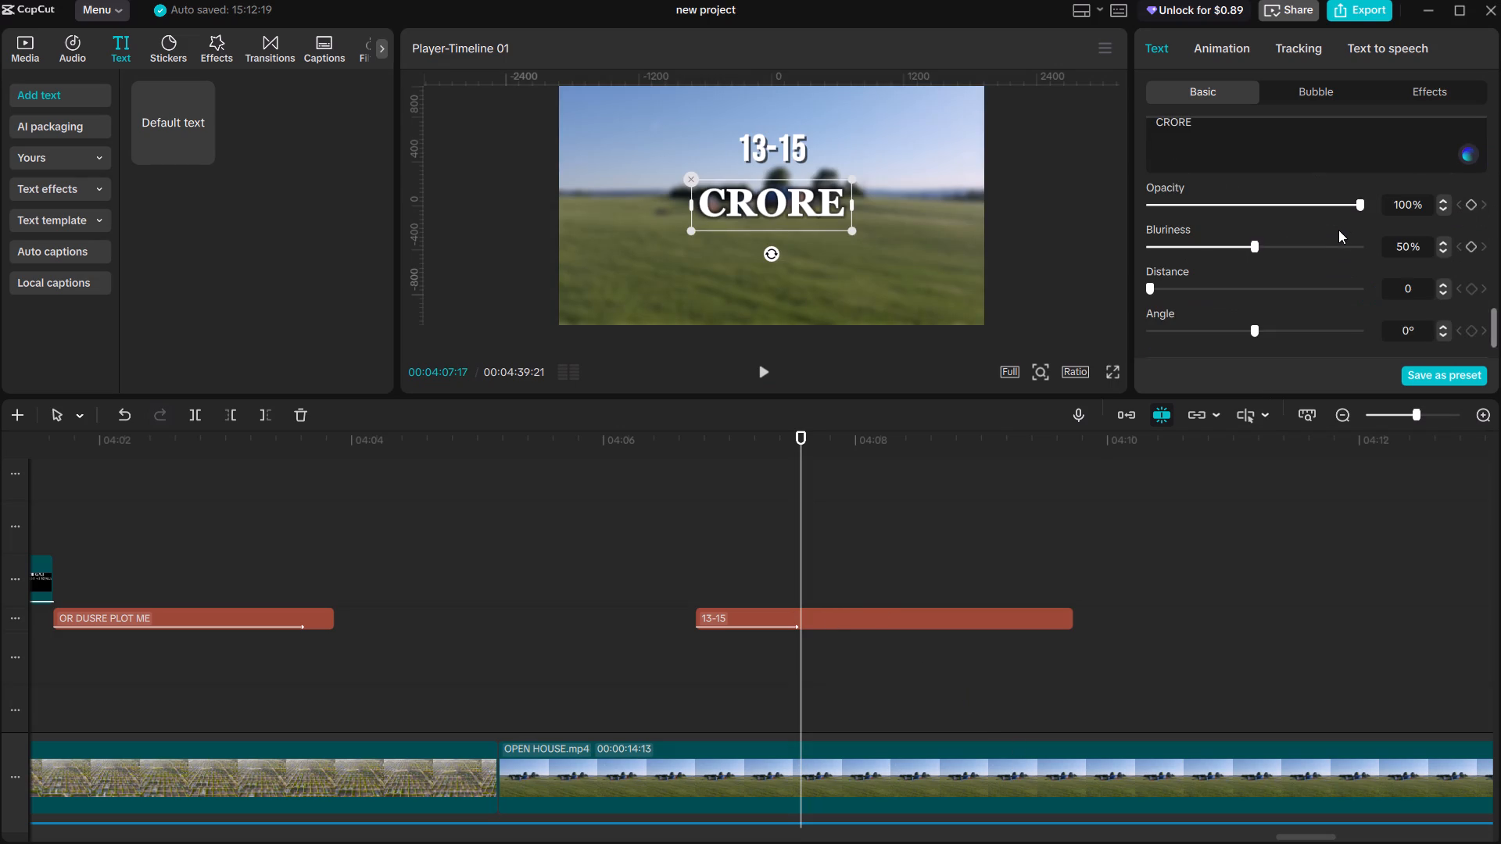
scroll(1338, 230, "down", 4)
scroll(1236, 300, "down", 4)
scroll(1234, 323, "up", 3)
scroll(1234, 318, "down", 1)
left_click(1264, 284)
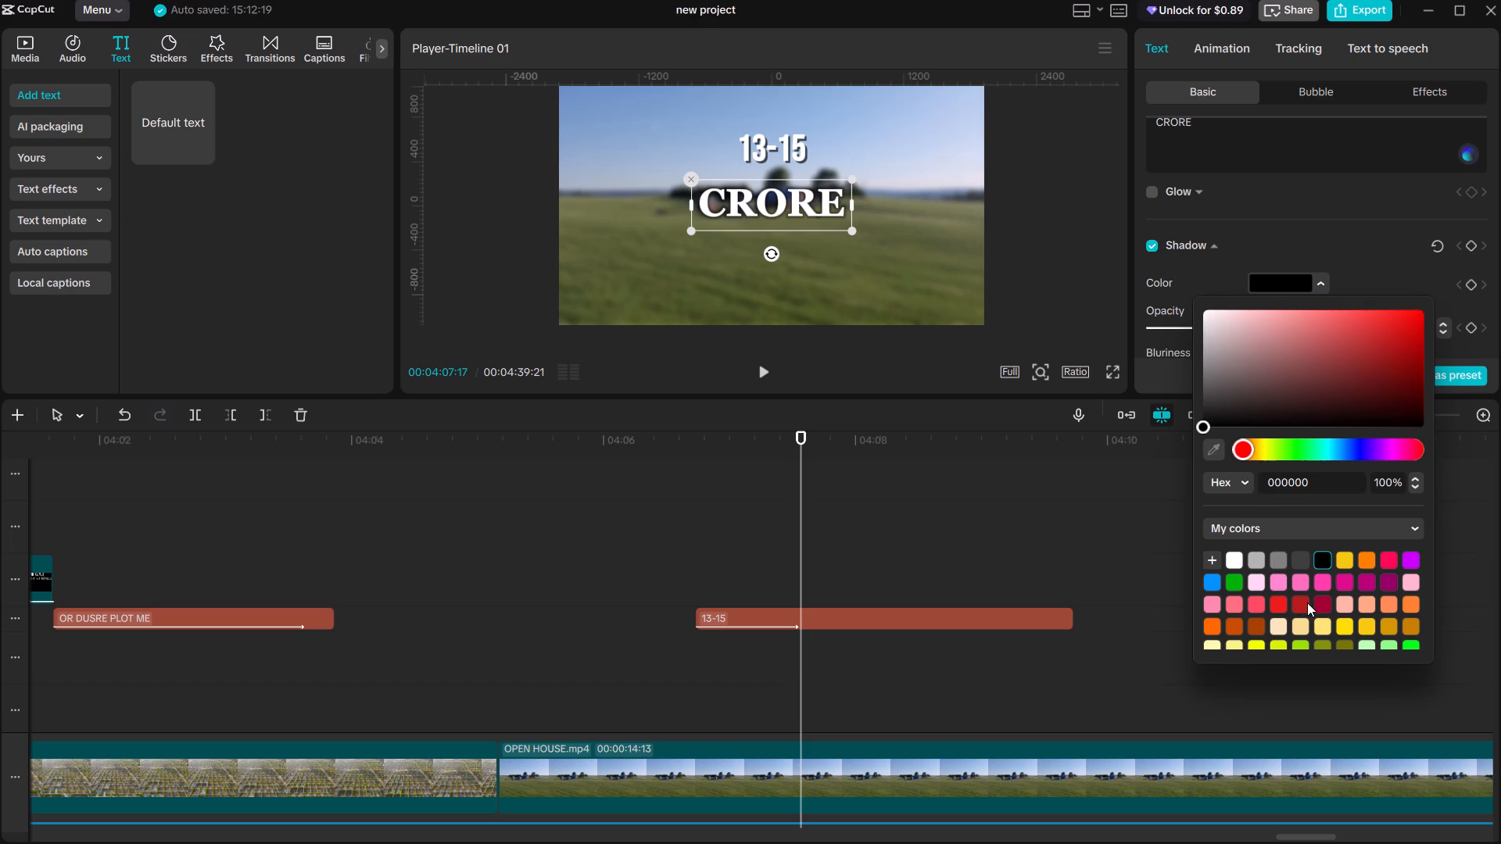
left_click(1321, 603)
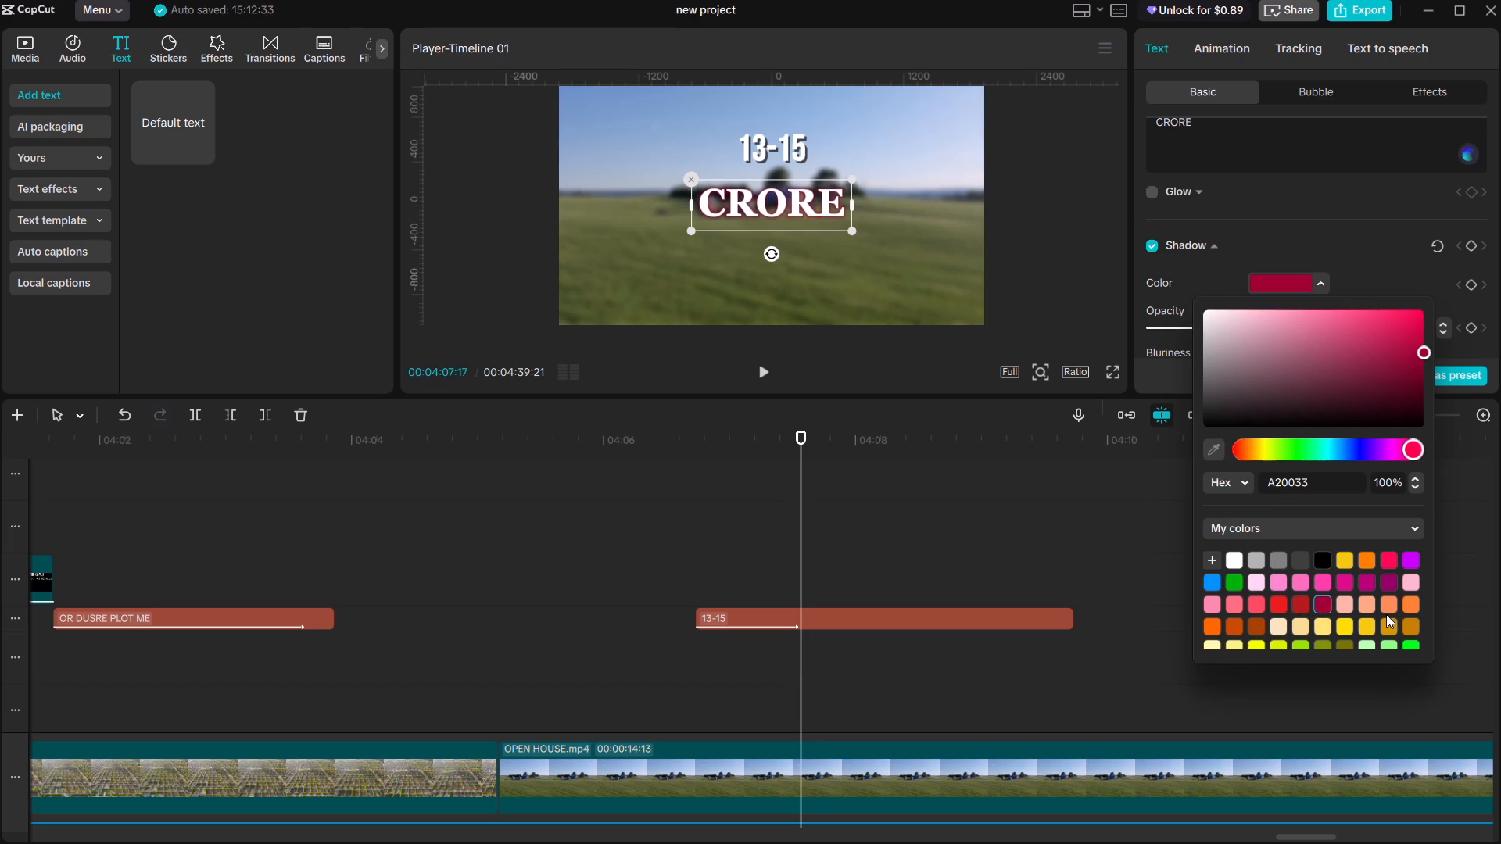
scroll(1380, 607, "down", 2)
left_click(1277, 570)
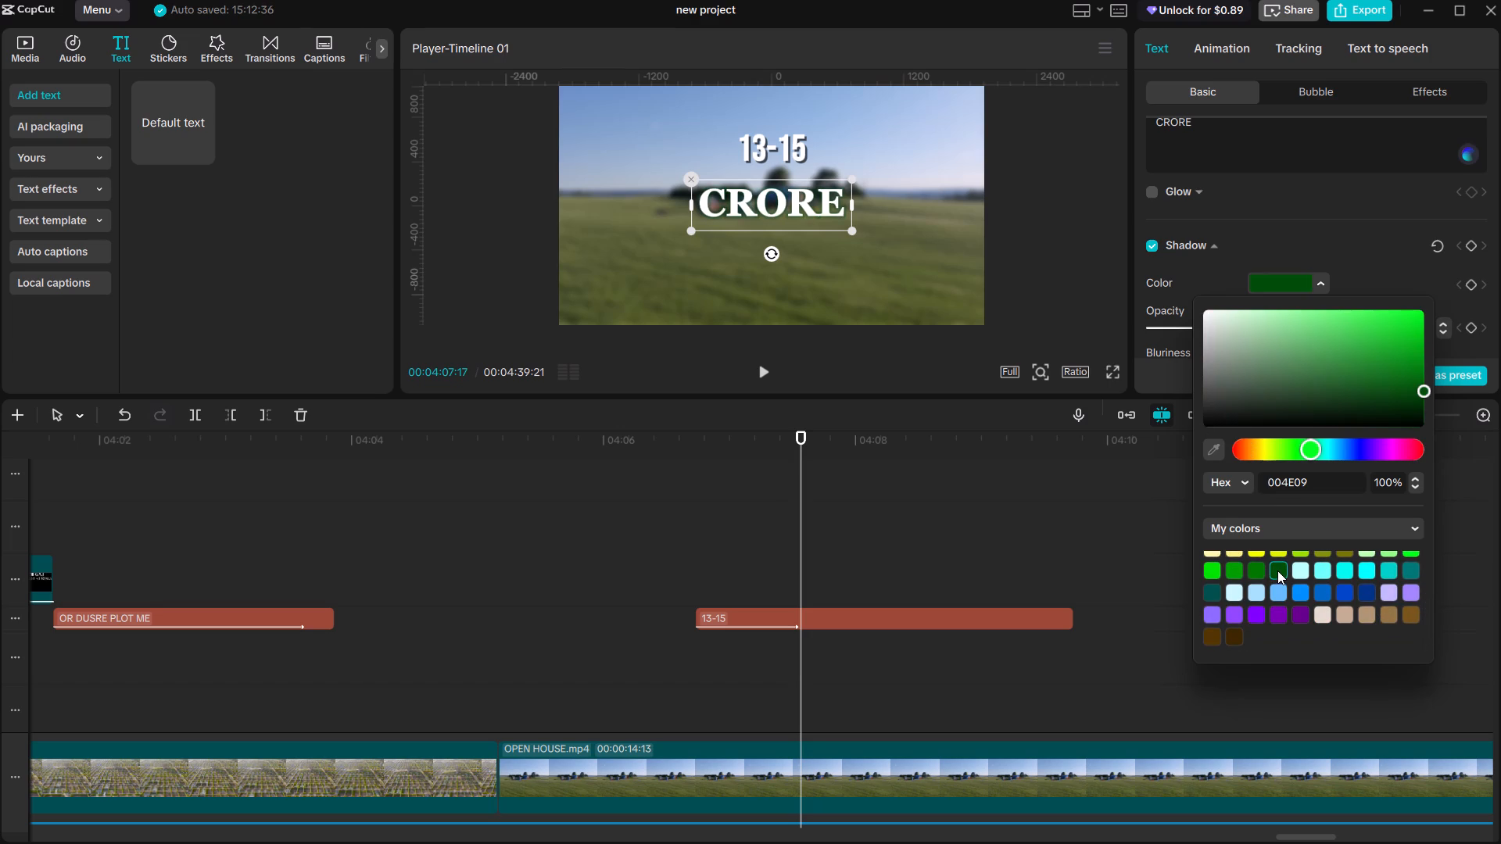
Preview the recoloured CRORE text in full screen and play that section of the timeline.
left_click(1119, 374)
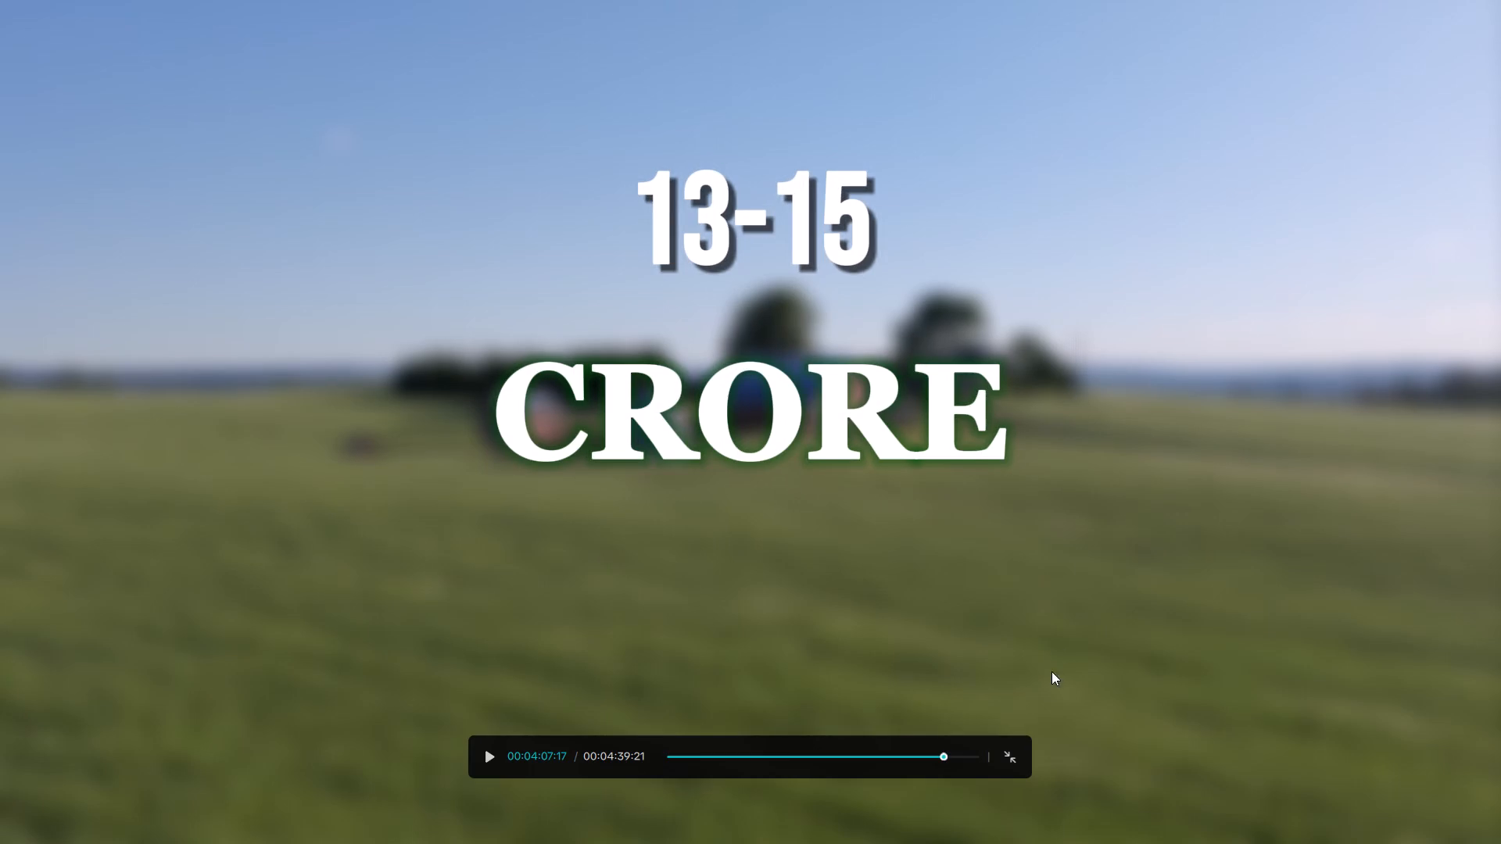
left_click(1005, 749)
left_click(670, 538)
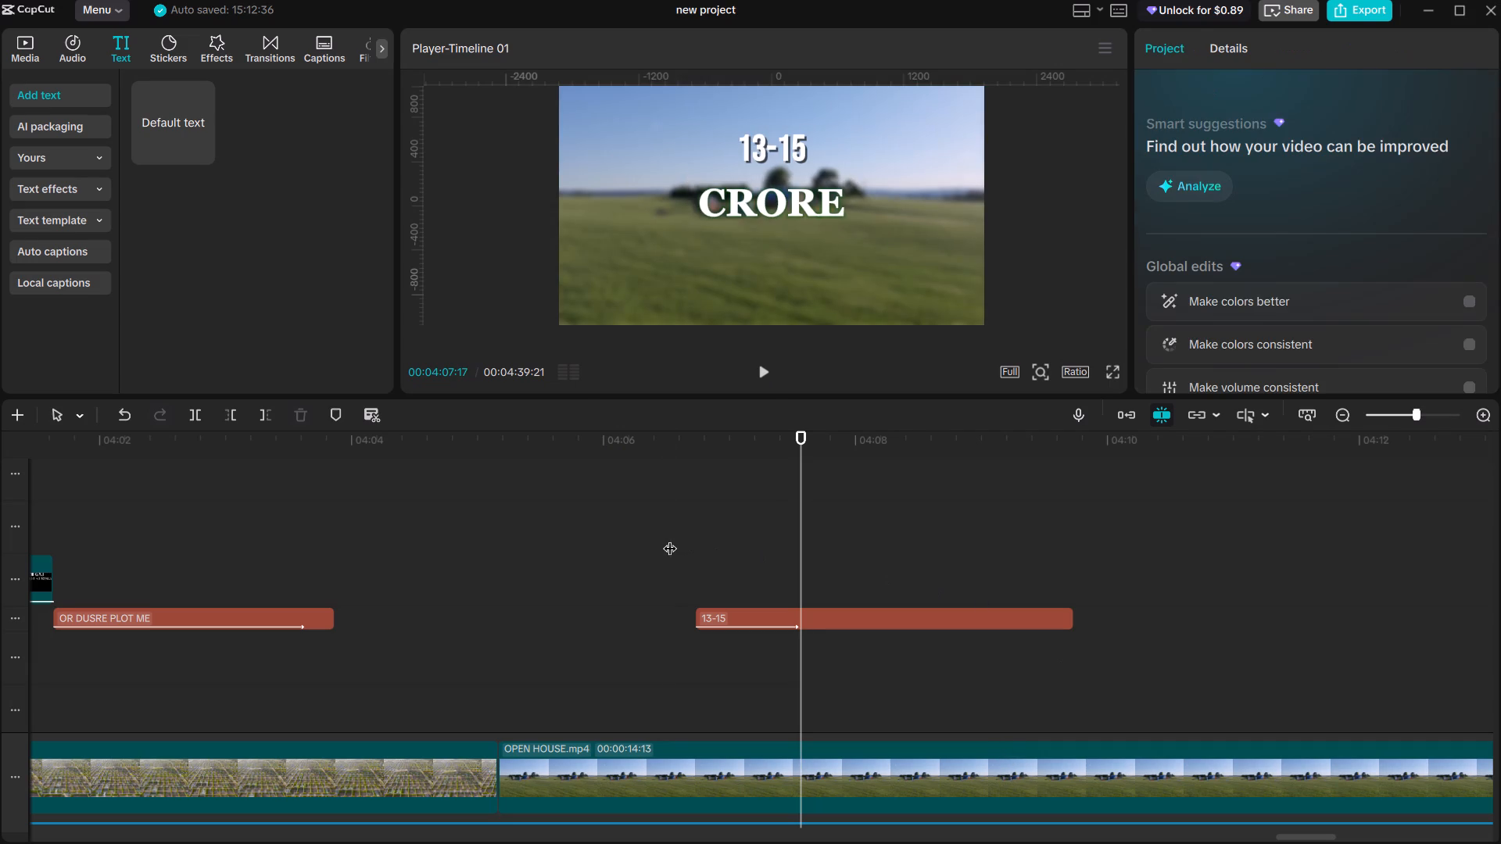
key("space")
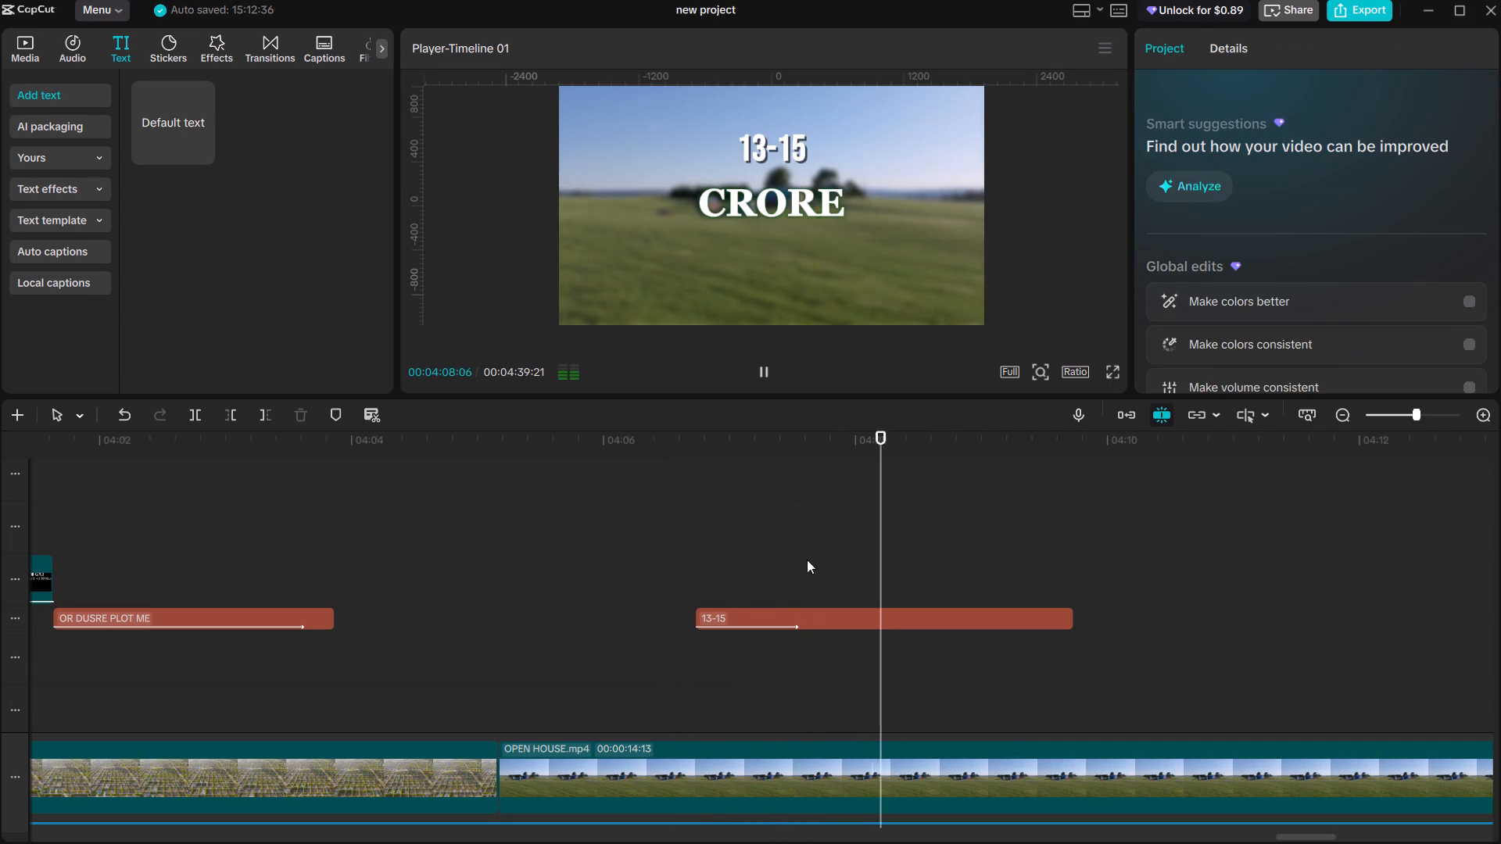
key("space")
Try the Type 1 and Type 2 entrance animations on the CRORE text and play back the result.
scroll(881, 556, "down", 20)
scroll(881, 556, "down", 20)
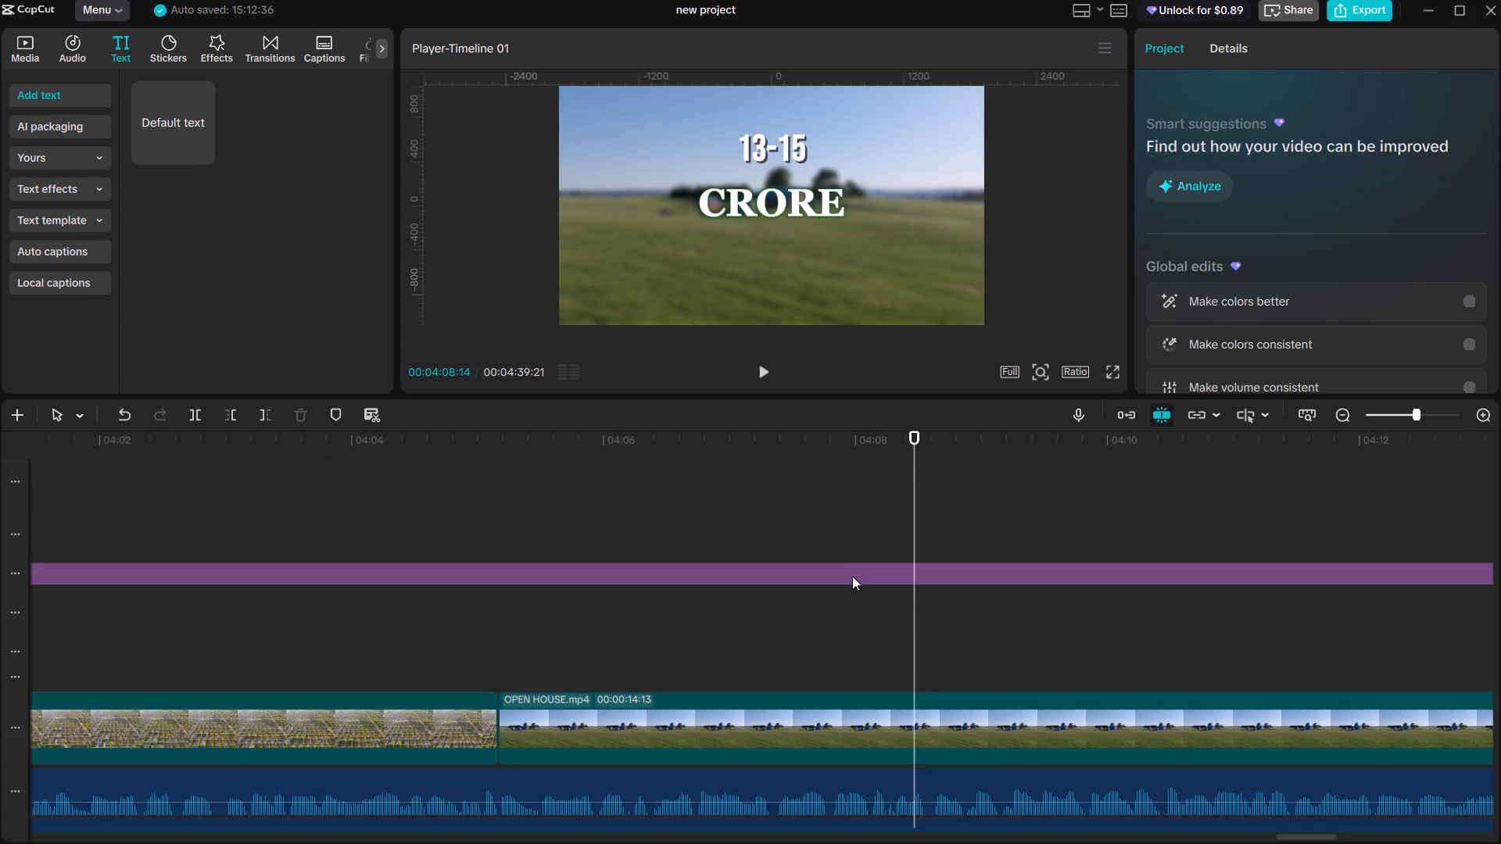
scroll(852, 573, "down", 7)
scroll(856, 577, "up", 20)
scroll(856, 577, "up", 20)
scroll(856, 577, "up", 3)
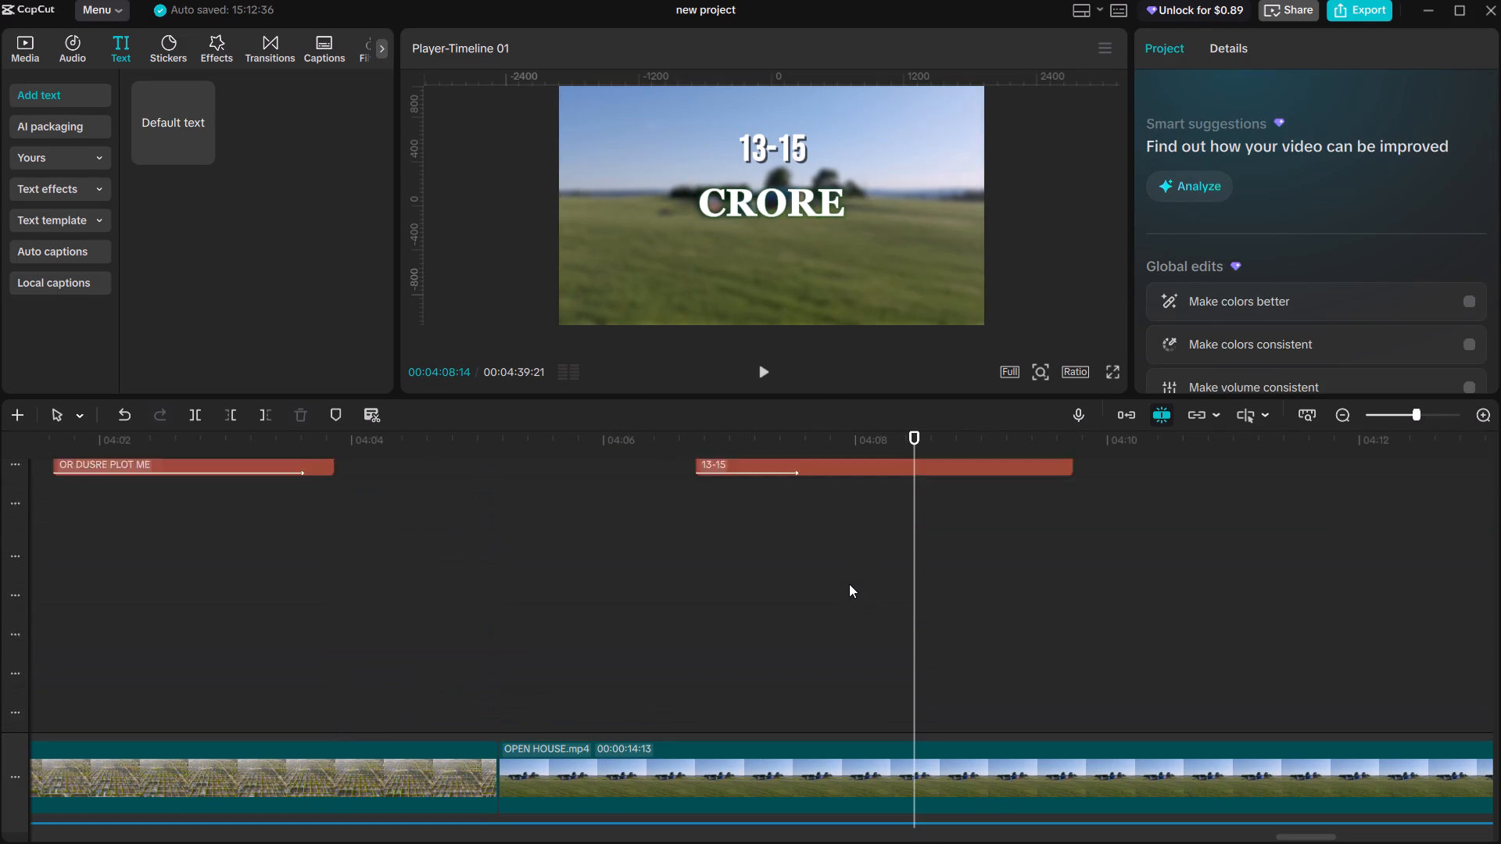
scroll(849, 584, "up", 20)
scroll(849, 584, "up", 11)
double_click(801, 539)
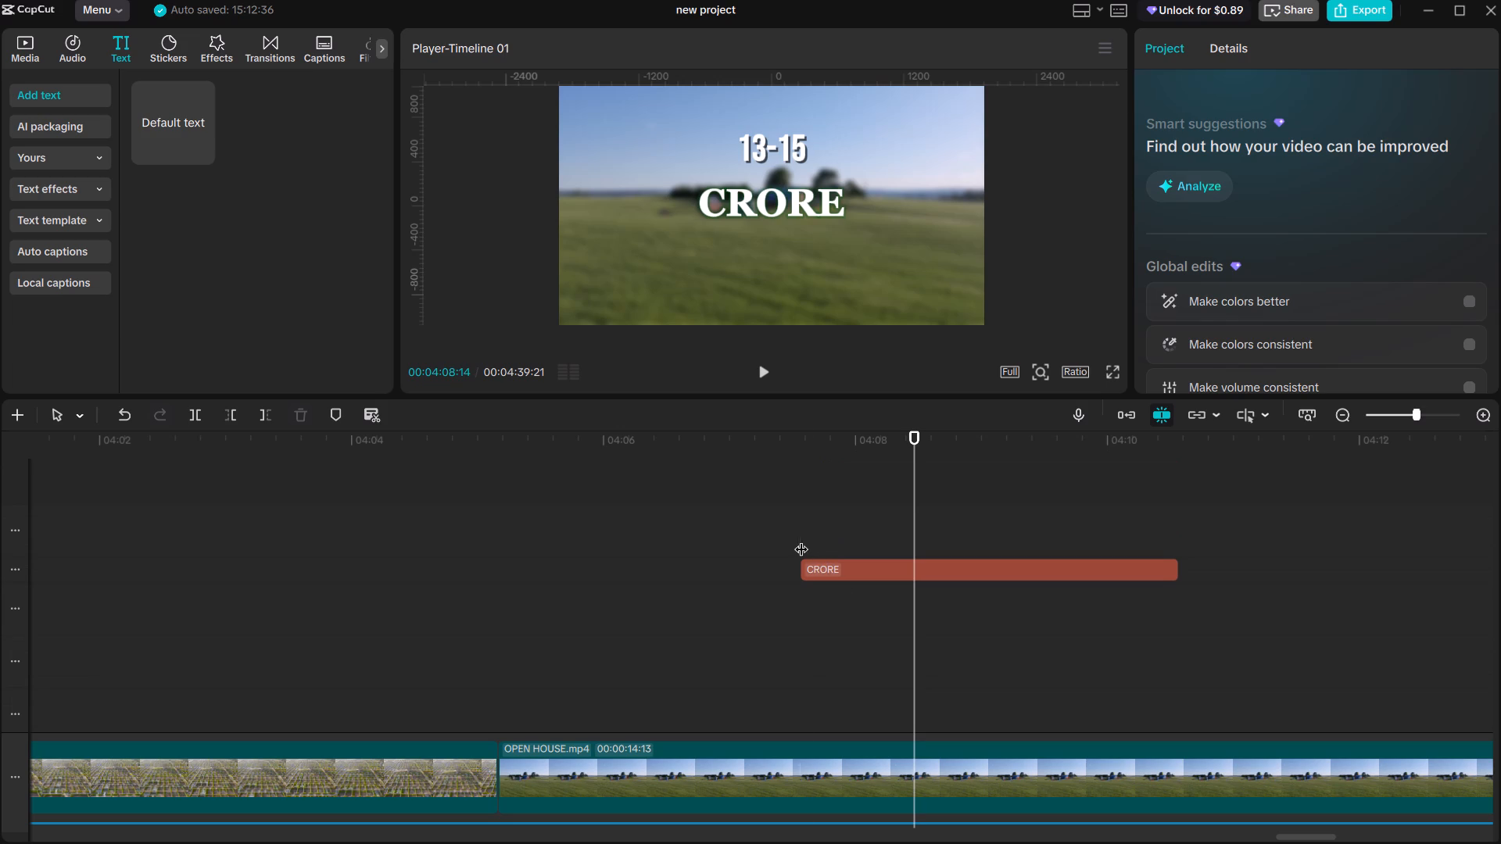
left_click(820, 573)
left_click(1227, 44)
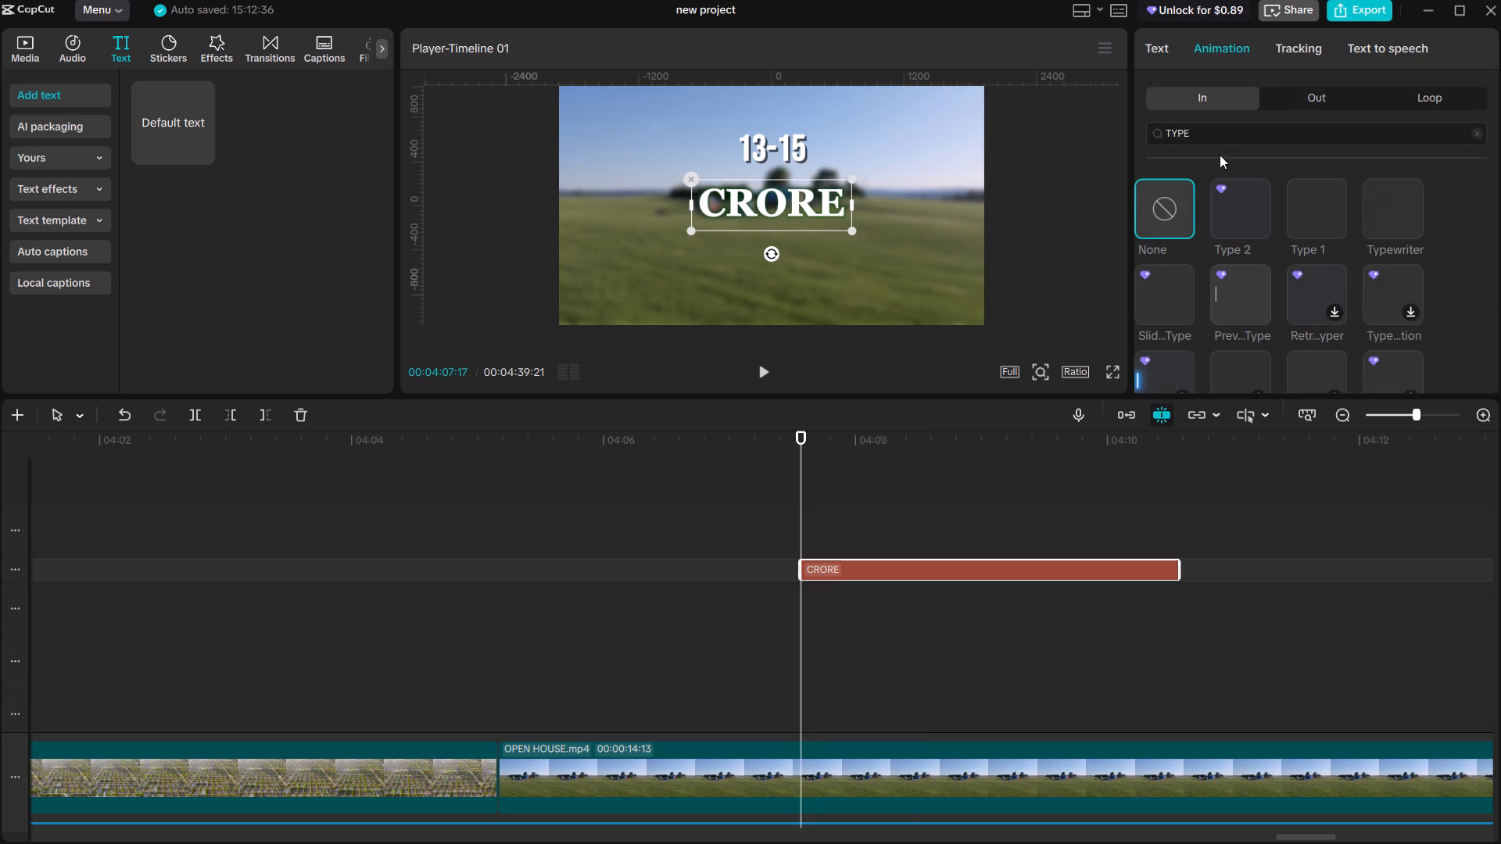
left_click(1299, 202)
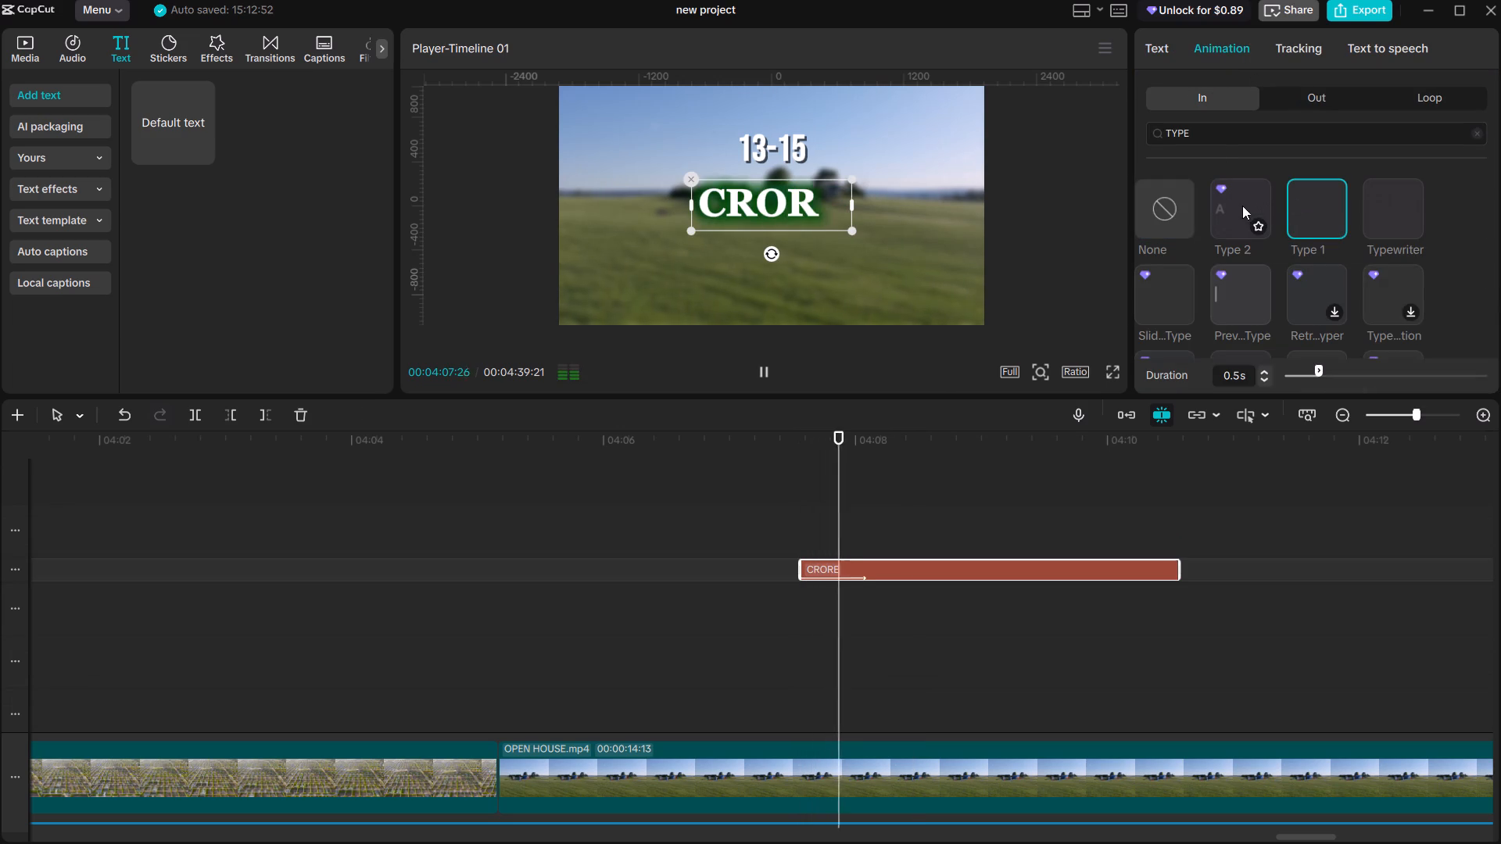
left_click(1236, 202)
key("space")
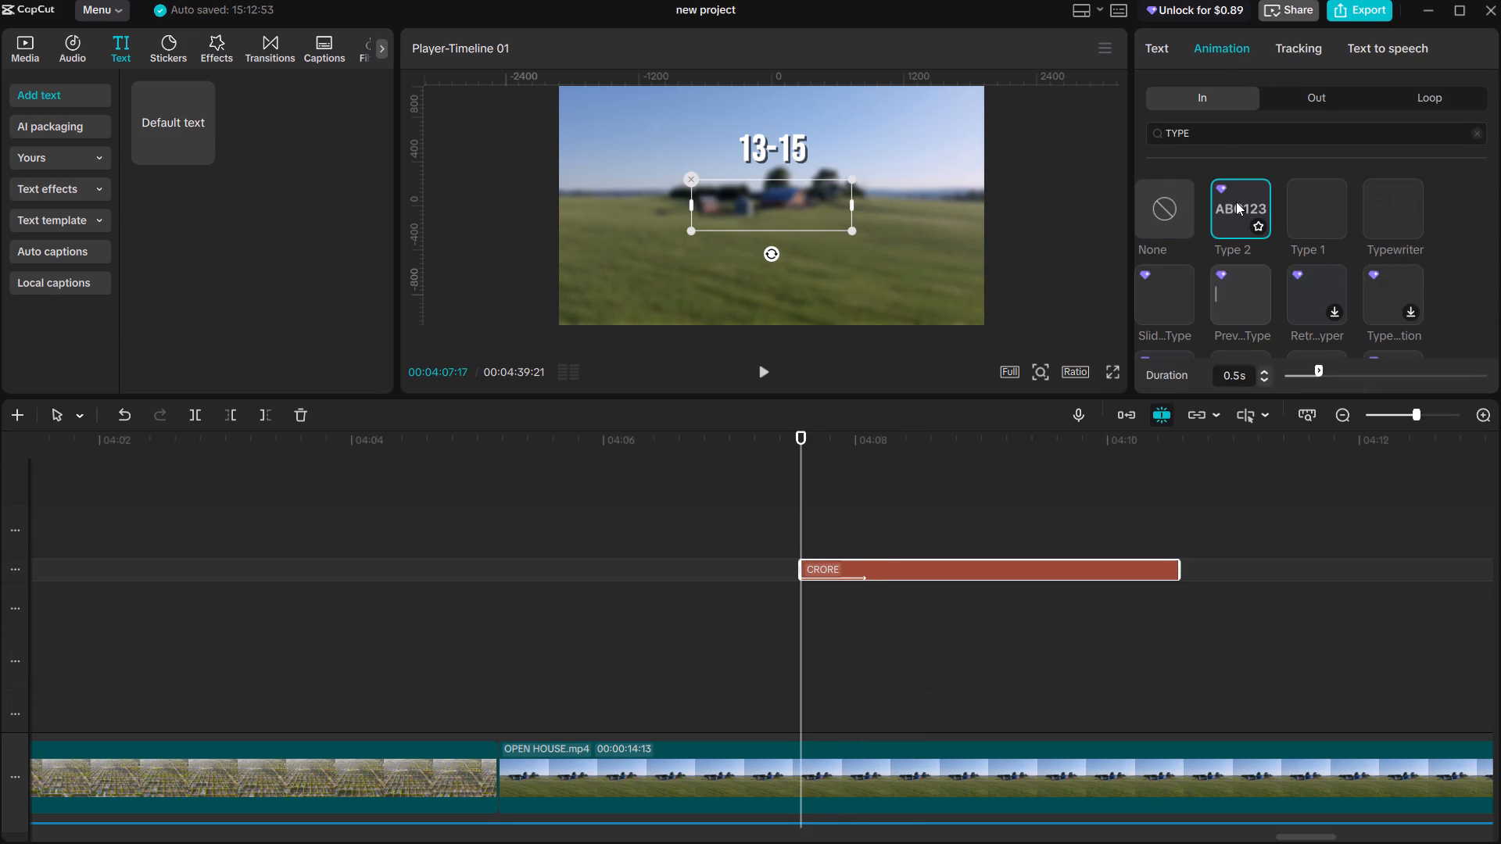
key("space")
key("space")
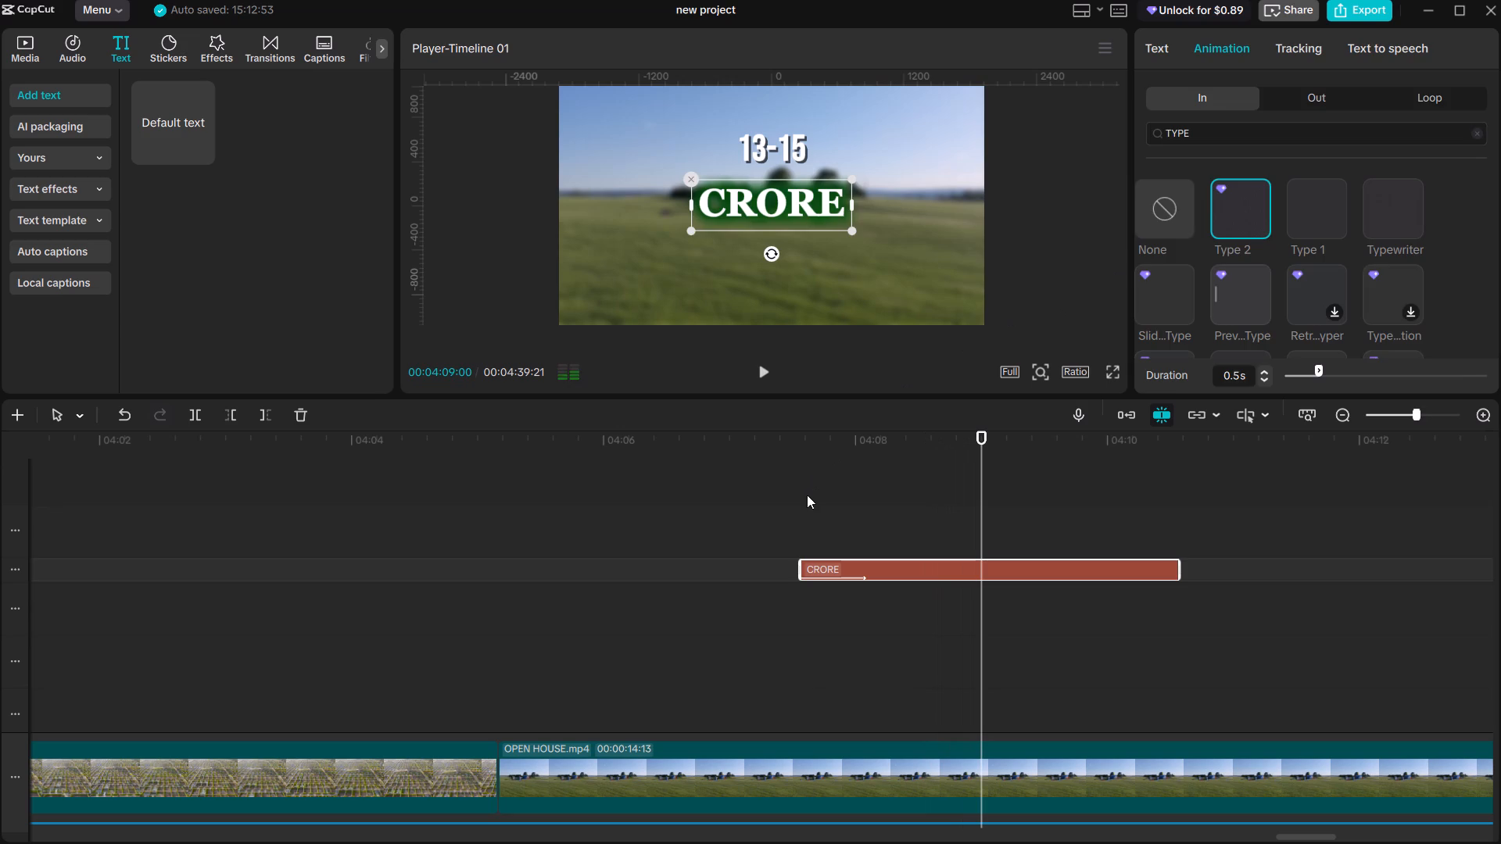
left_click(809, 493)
Search the entrance animations for FADE and apply Fade In to the CRORE text.
left_click(830, 582)
left_click(836, 566)
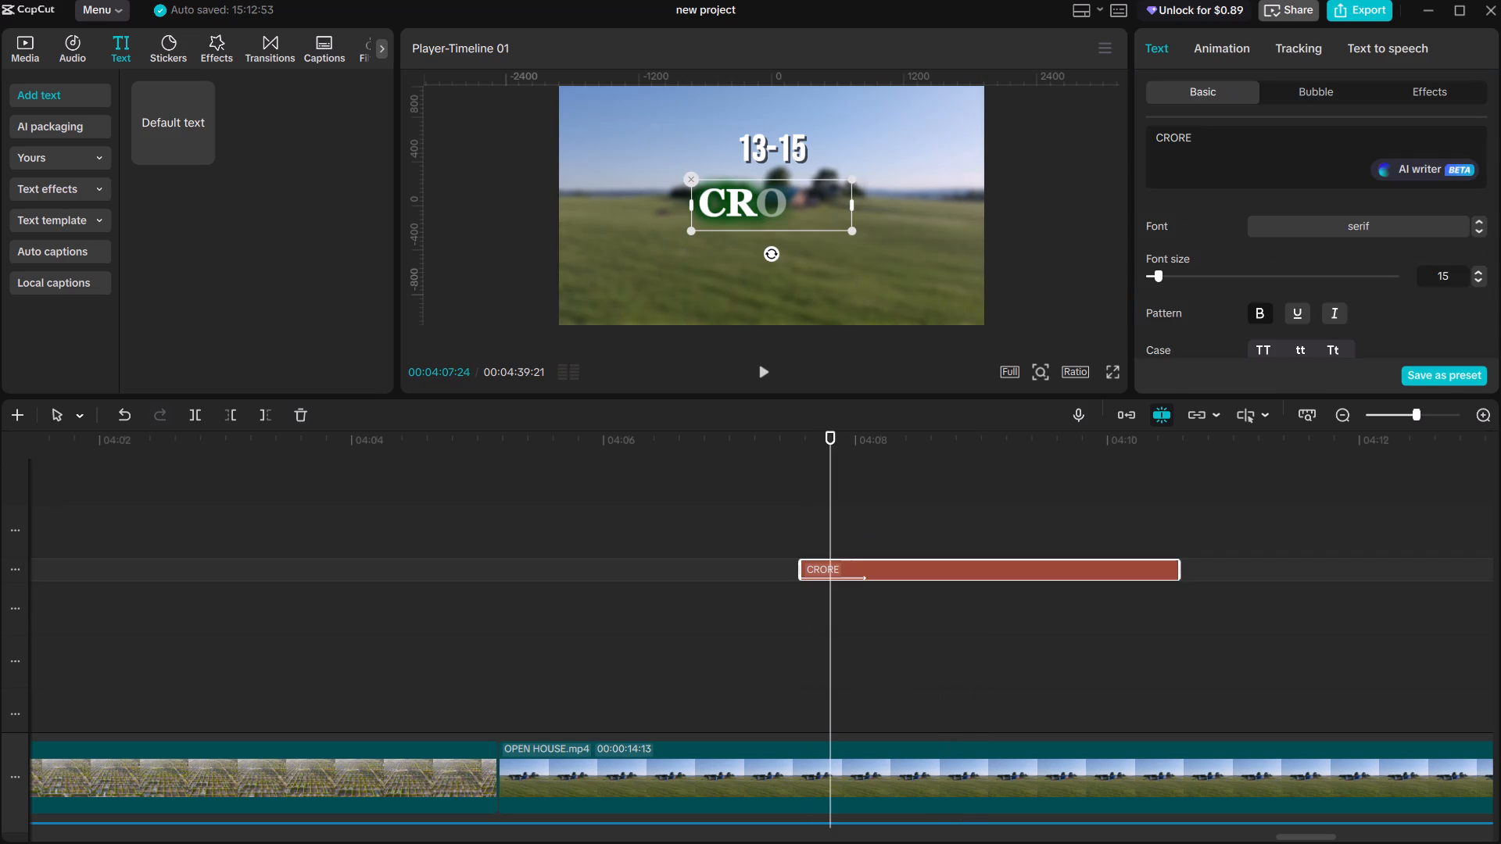
left_click(1225, 45)
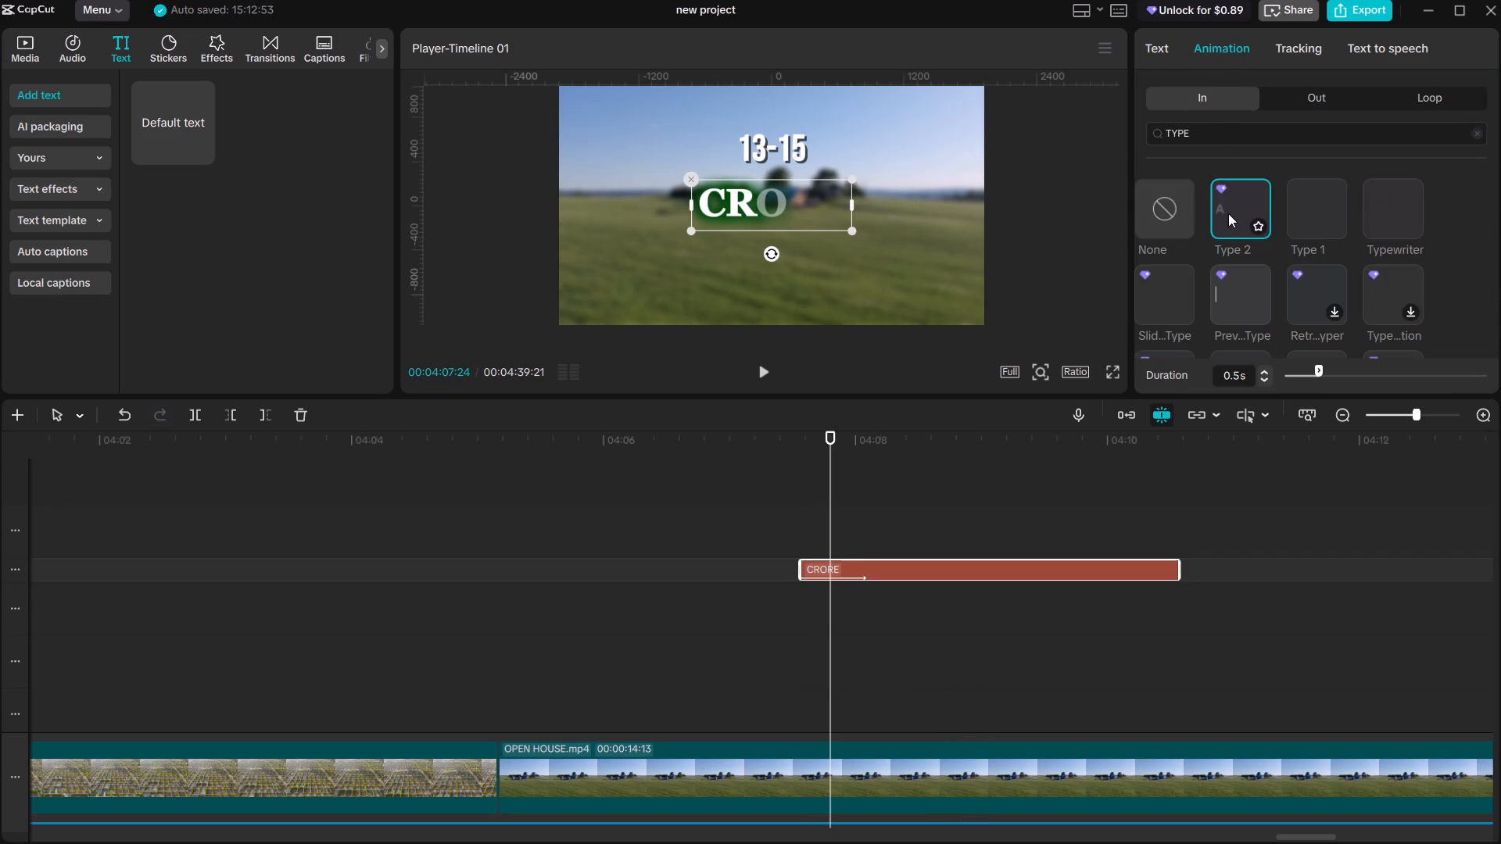
left_click(1212, 134)
key("ctrl+a")
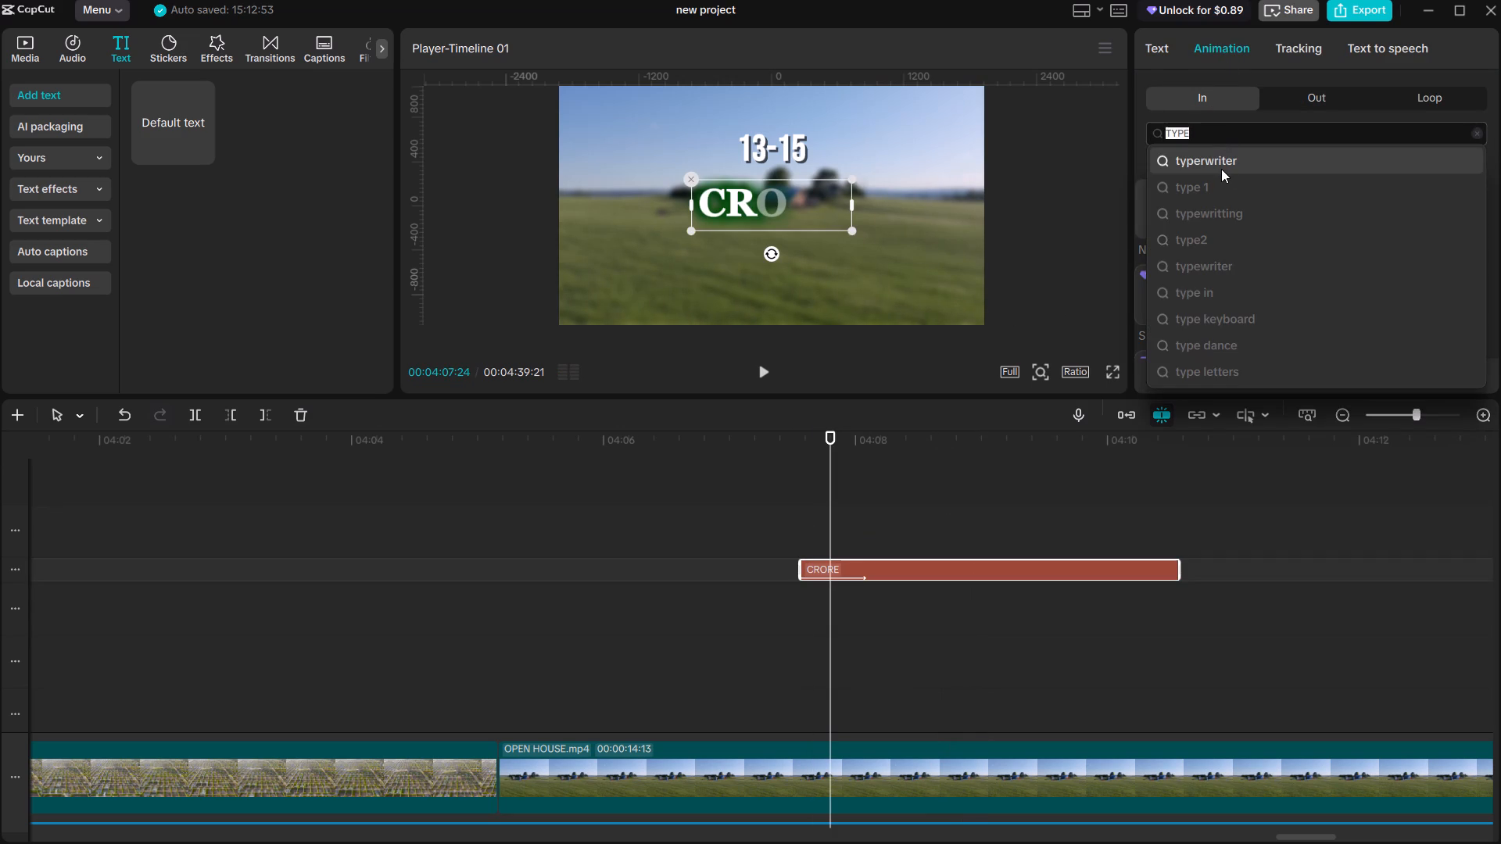
type("FADE")
key("Return")
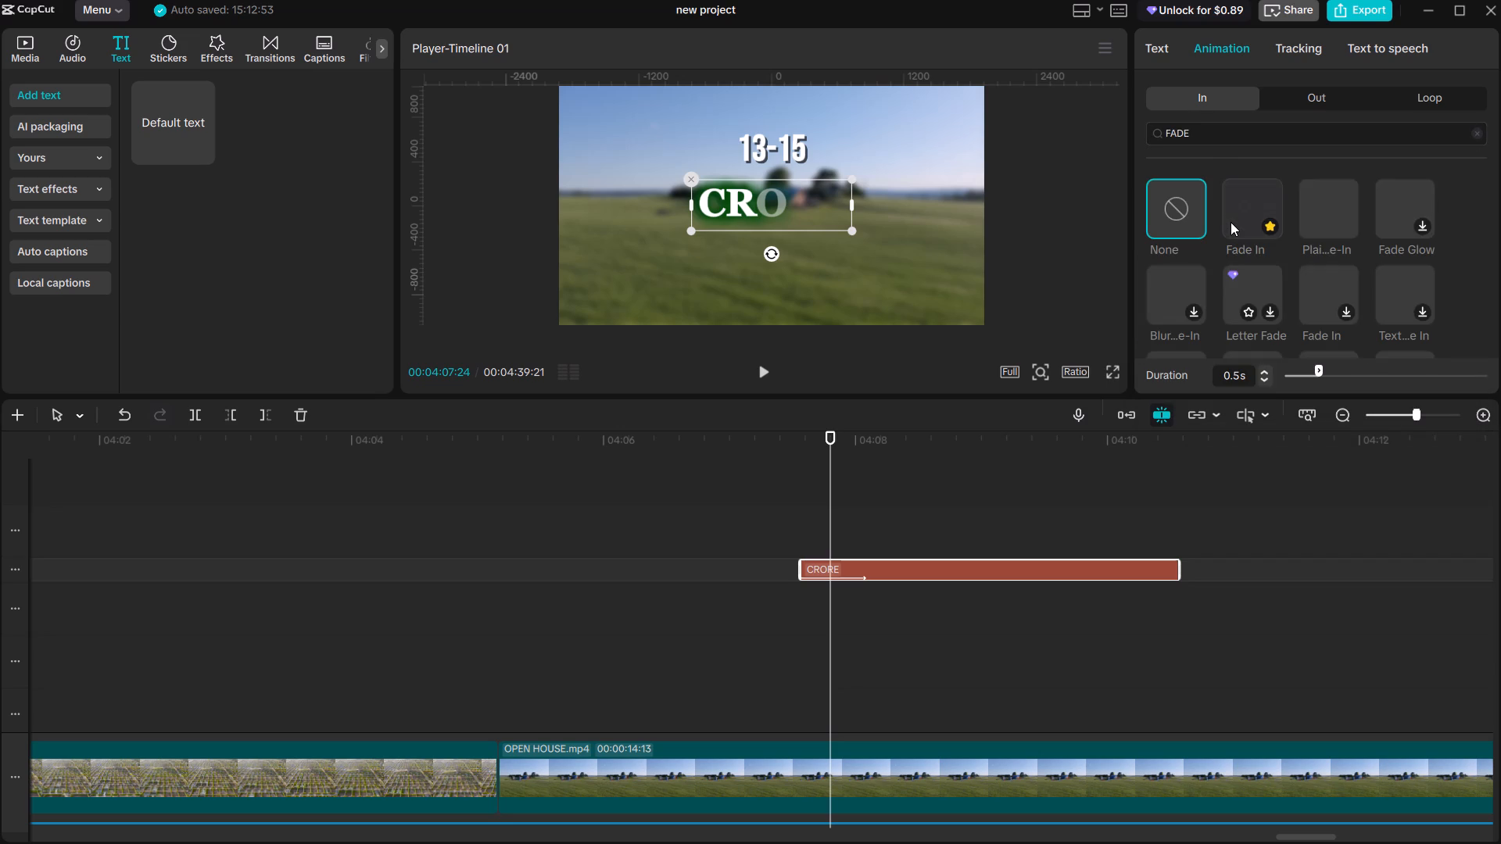
left_click(1231, 209)
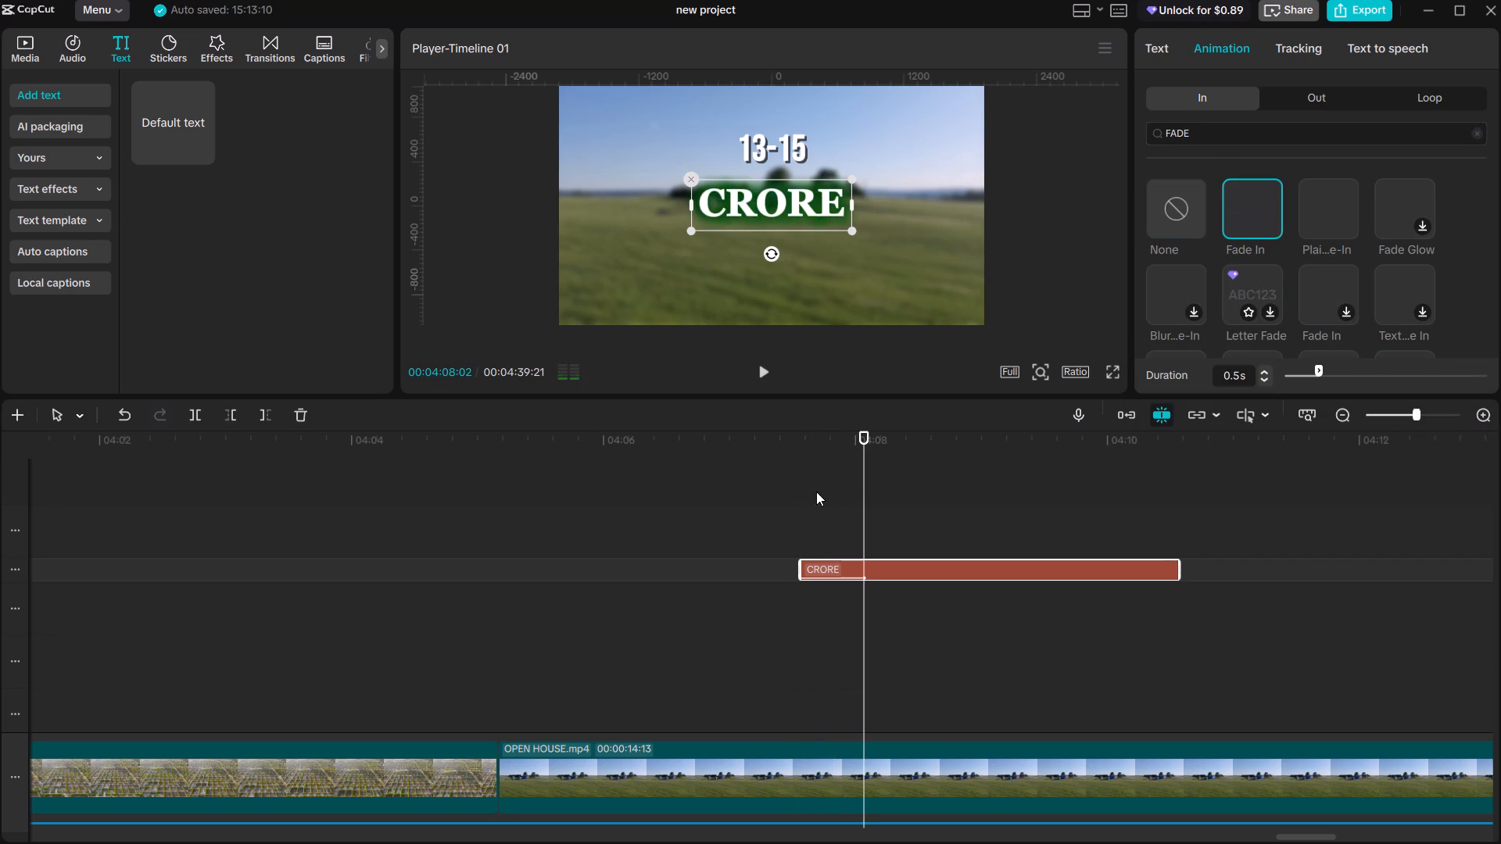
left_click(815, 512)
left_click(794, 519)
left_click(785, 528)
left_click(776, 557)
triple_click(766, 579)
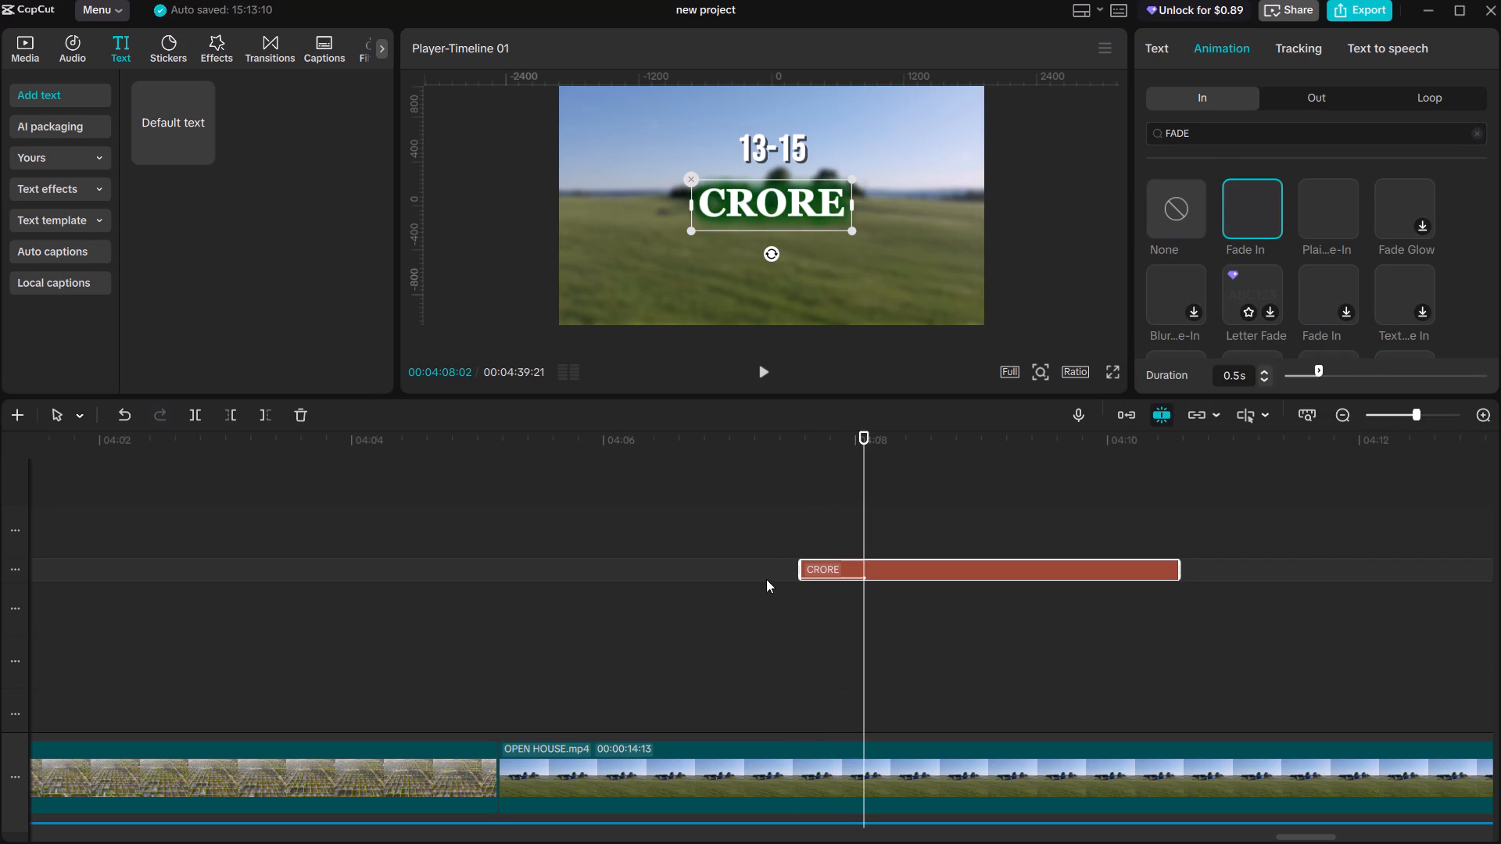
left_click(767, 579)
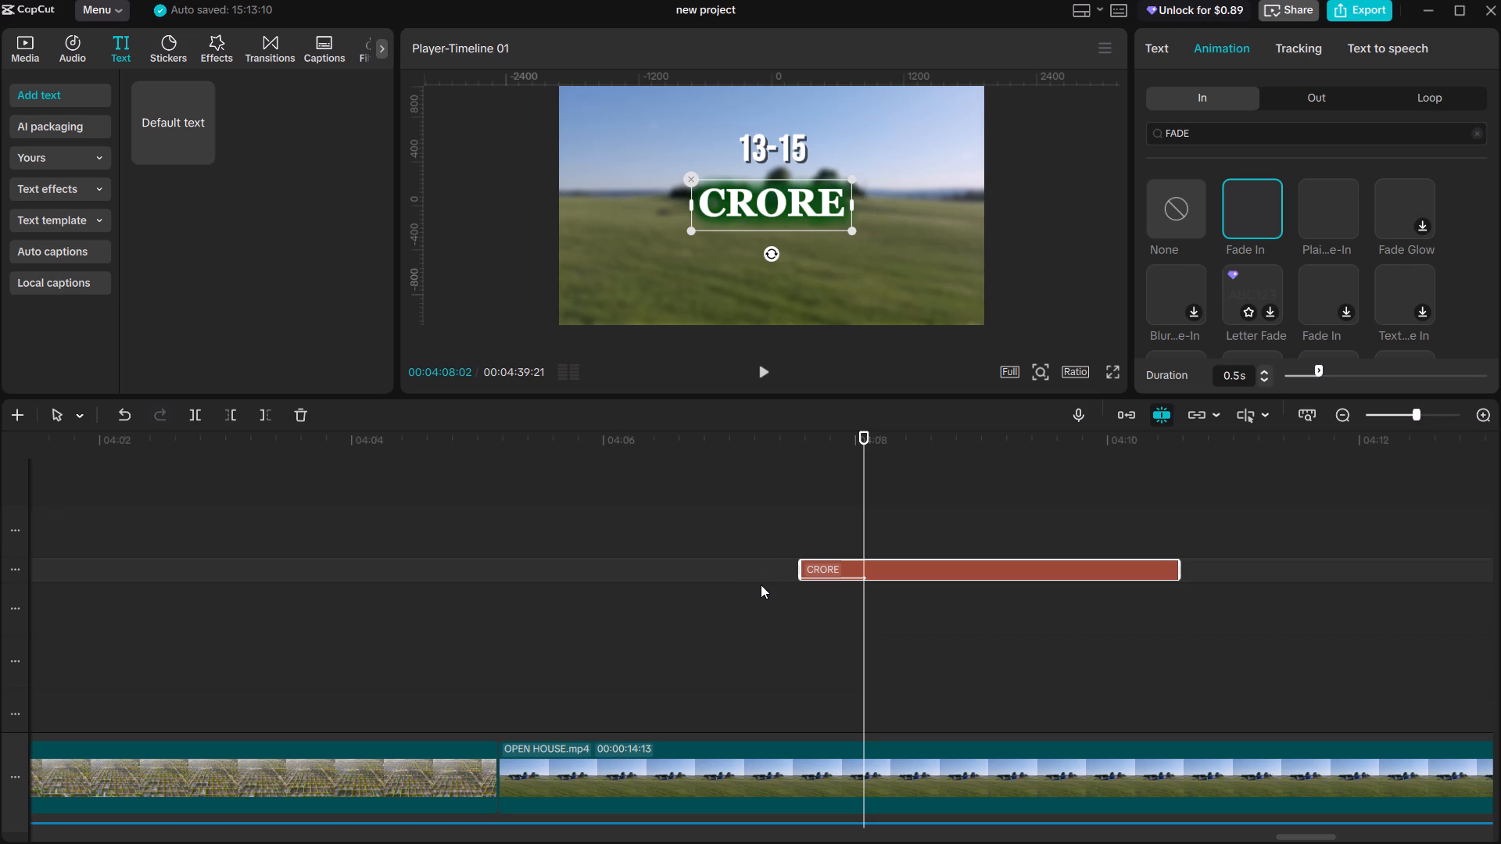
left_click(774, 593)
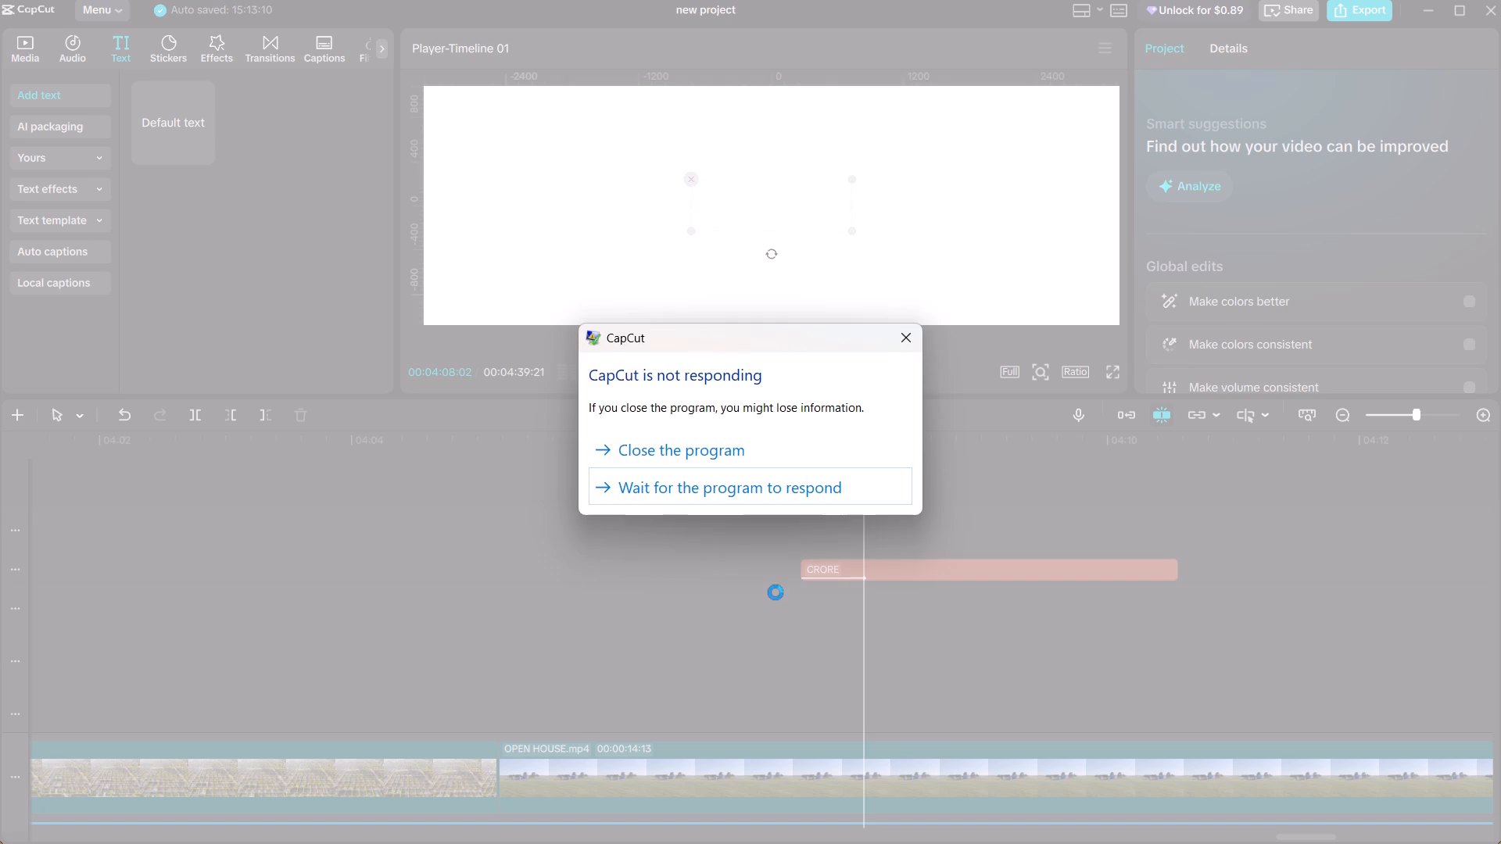
Choose to wait for the unresponsive program instead of closing it.
left_click(720, 492)
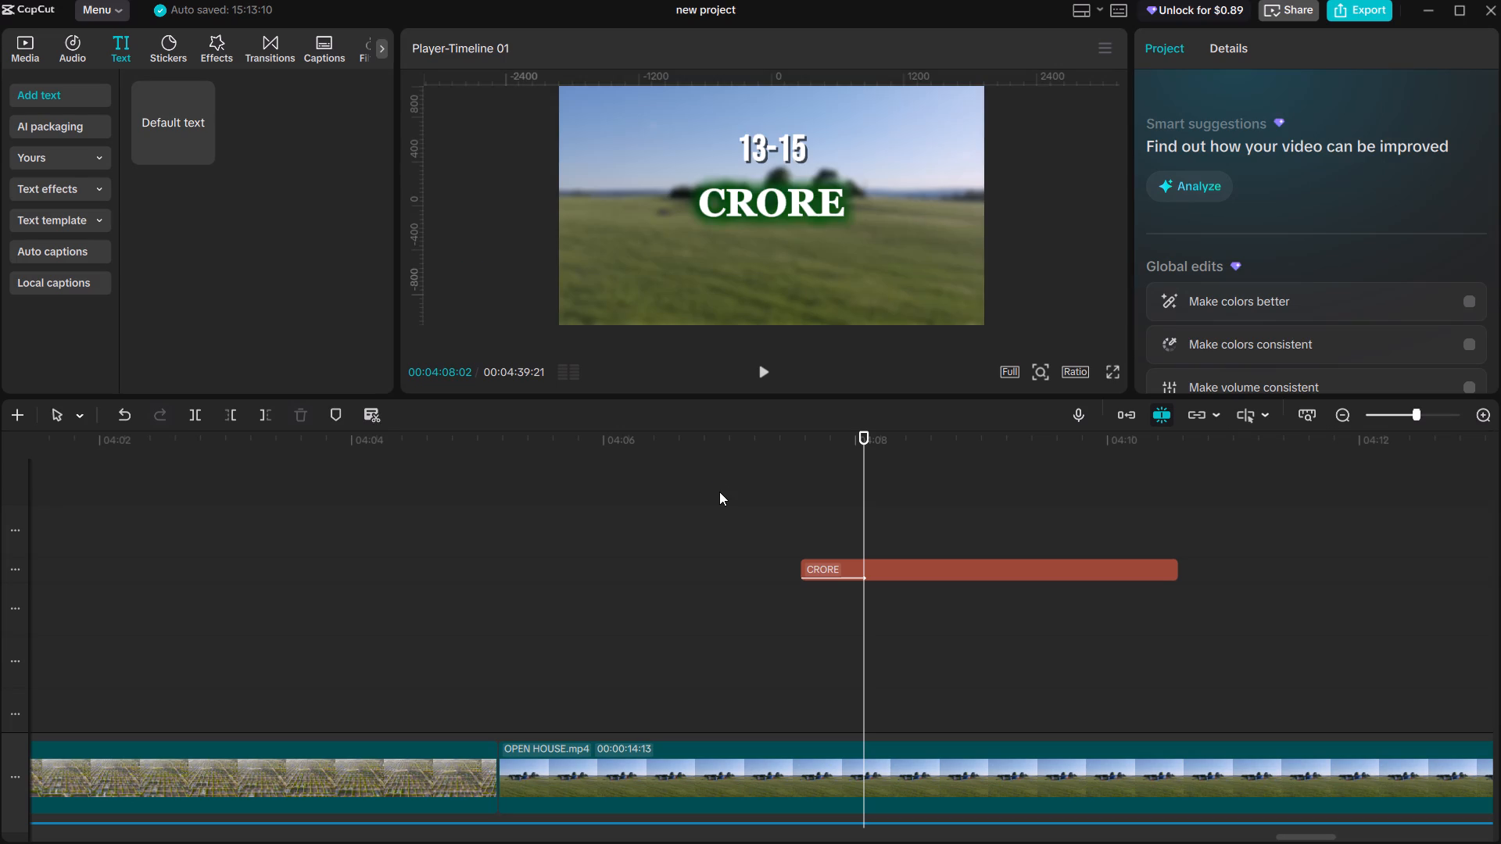
Play back the OPEN HOUSE section to check the timing and animation of the 13-15 and CRORE texts.
left_click(781, 524)
key("space")
left_click(766, 545)
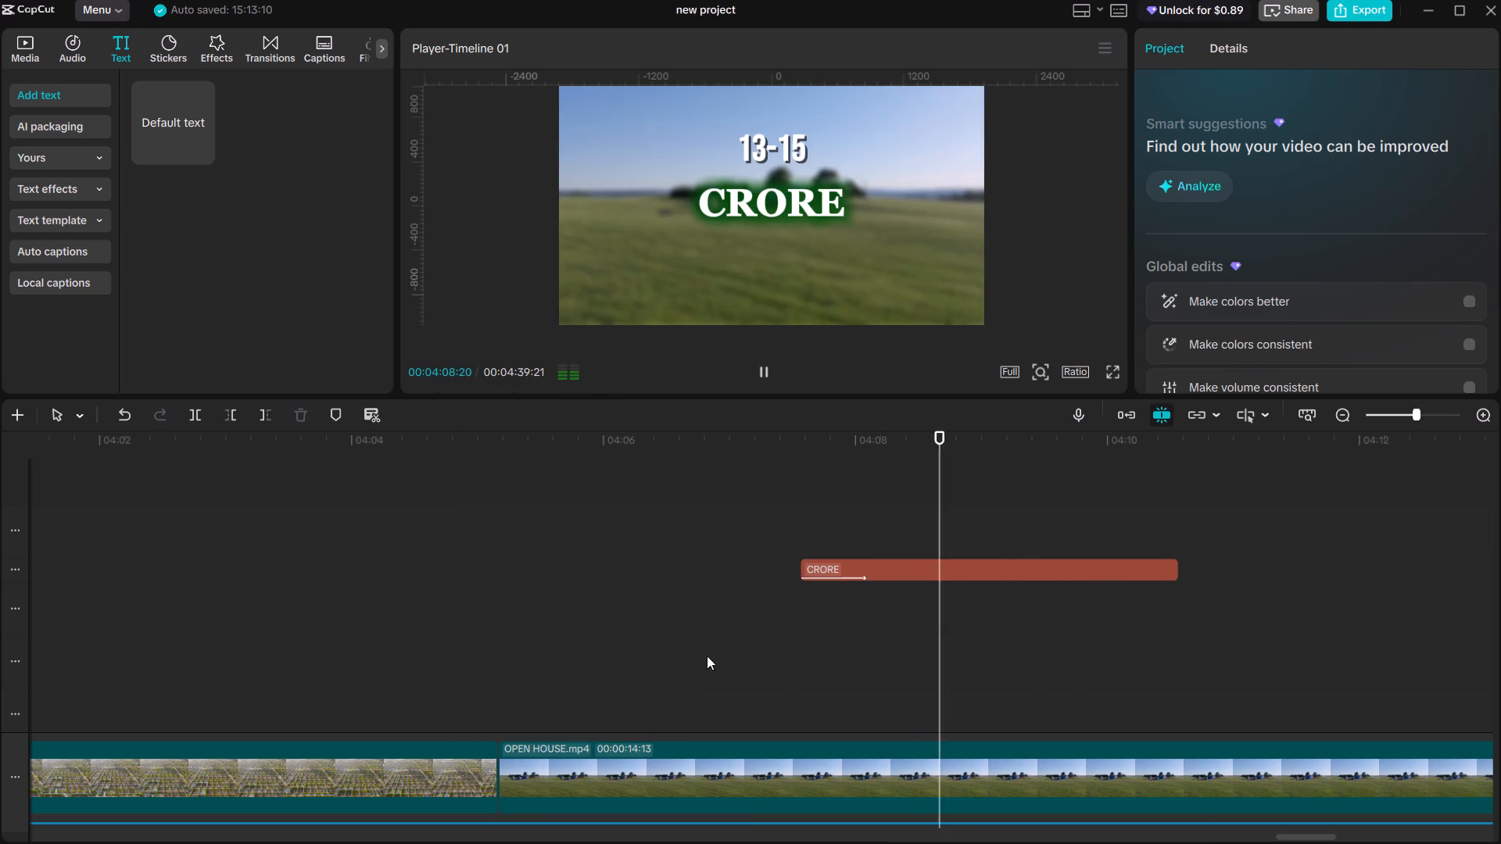
key("space")
left_click(753, 535)
key("space")
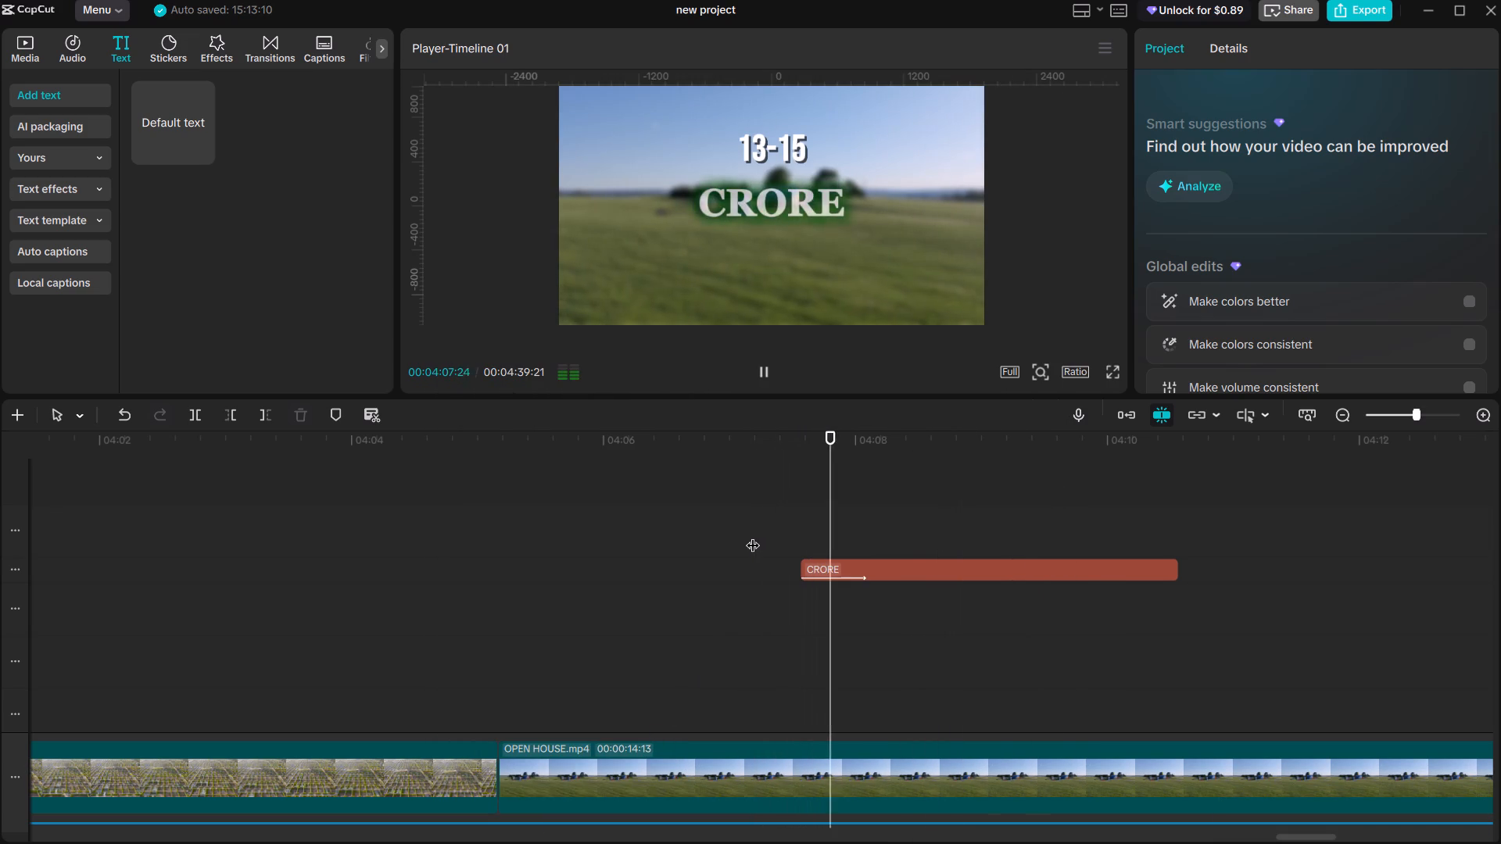
left_click(766, 527)
left_click(515, 592)
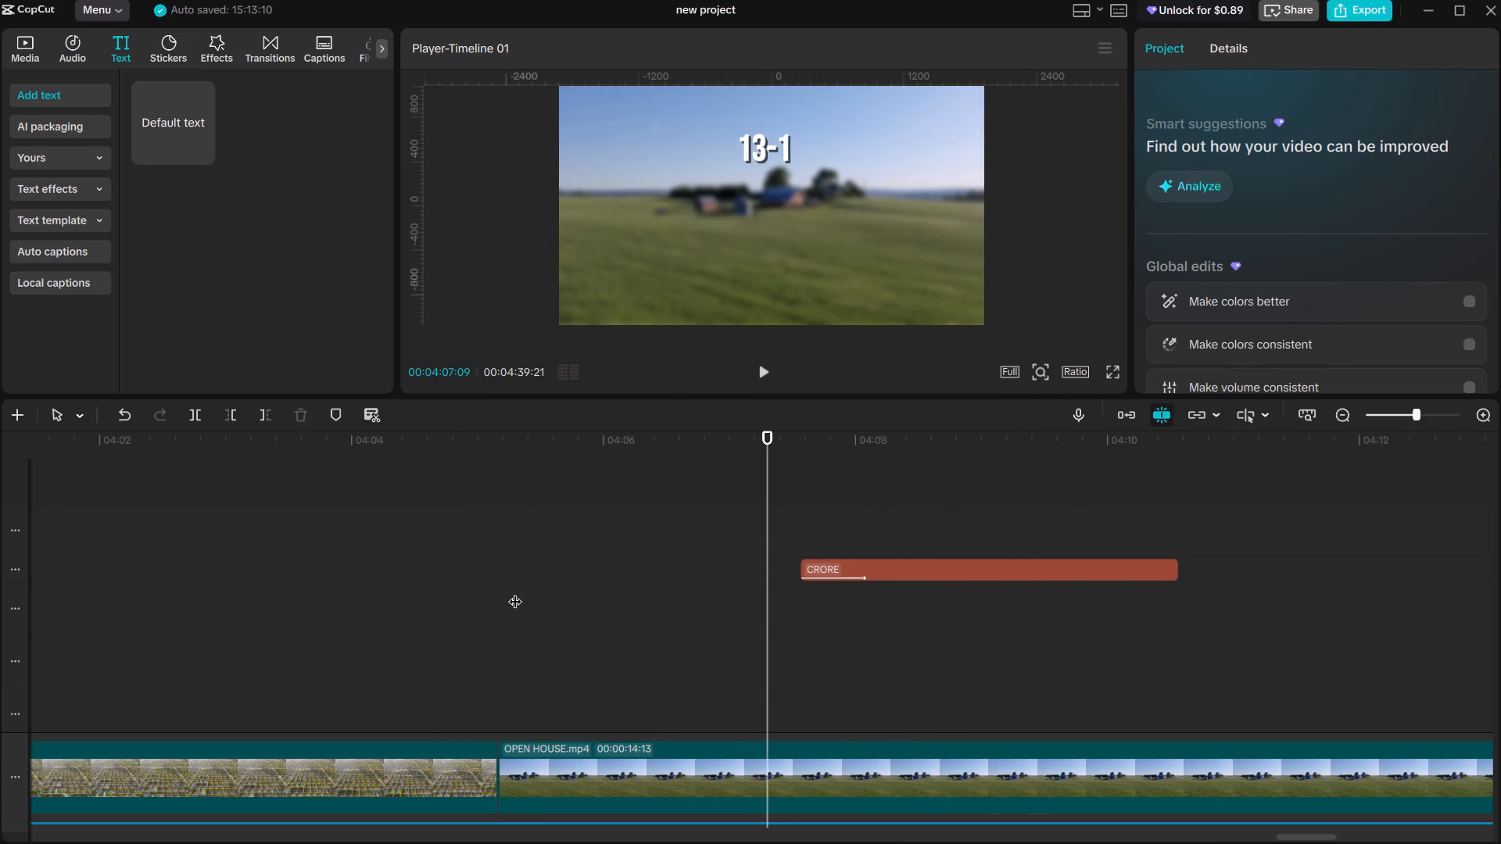
left_click(511, 592)
left_click(498, 595)
key("space")
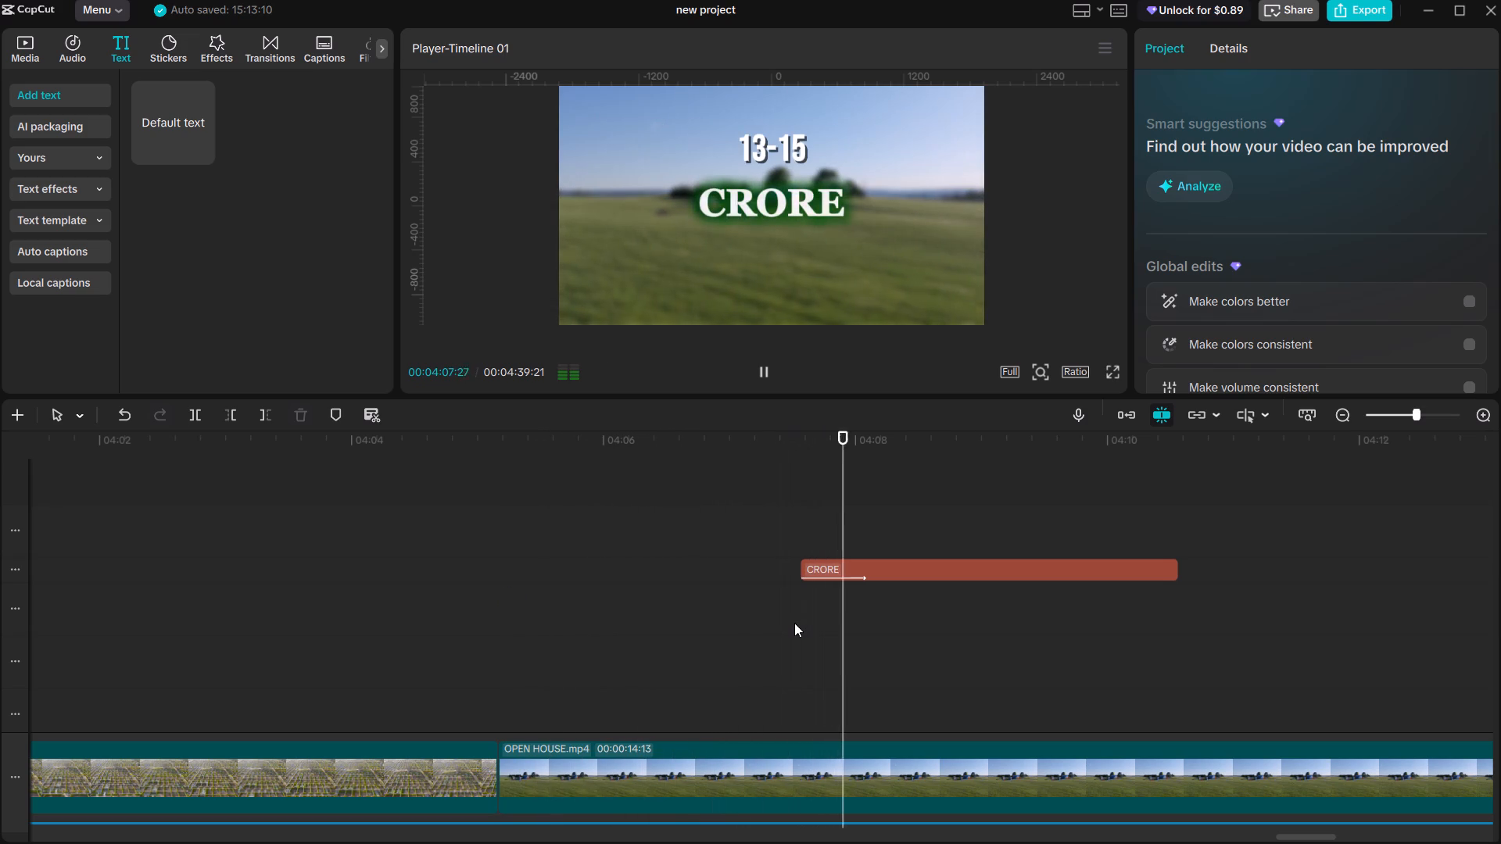
key("space")
key("space")
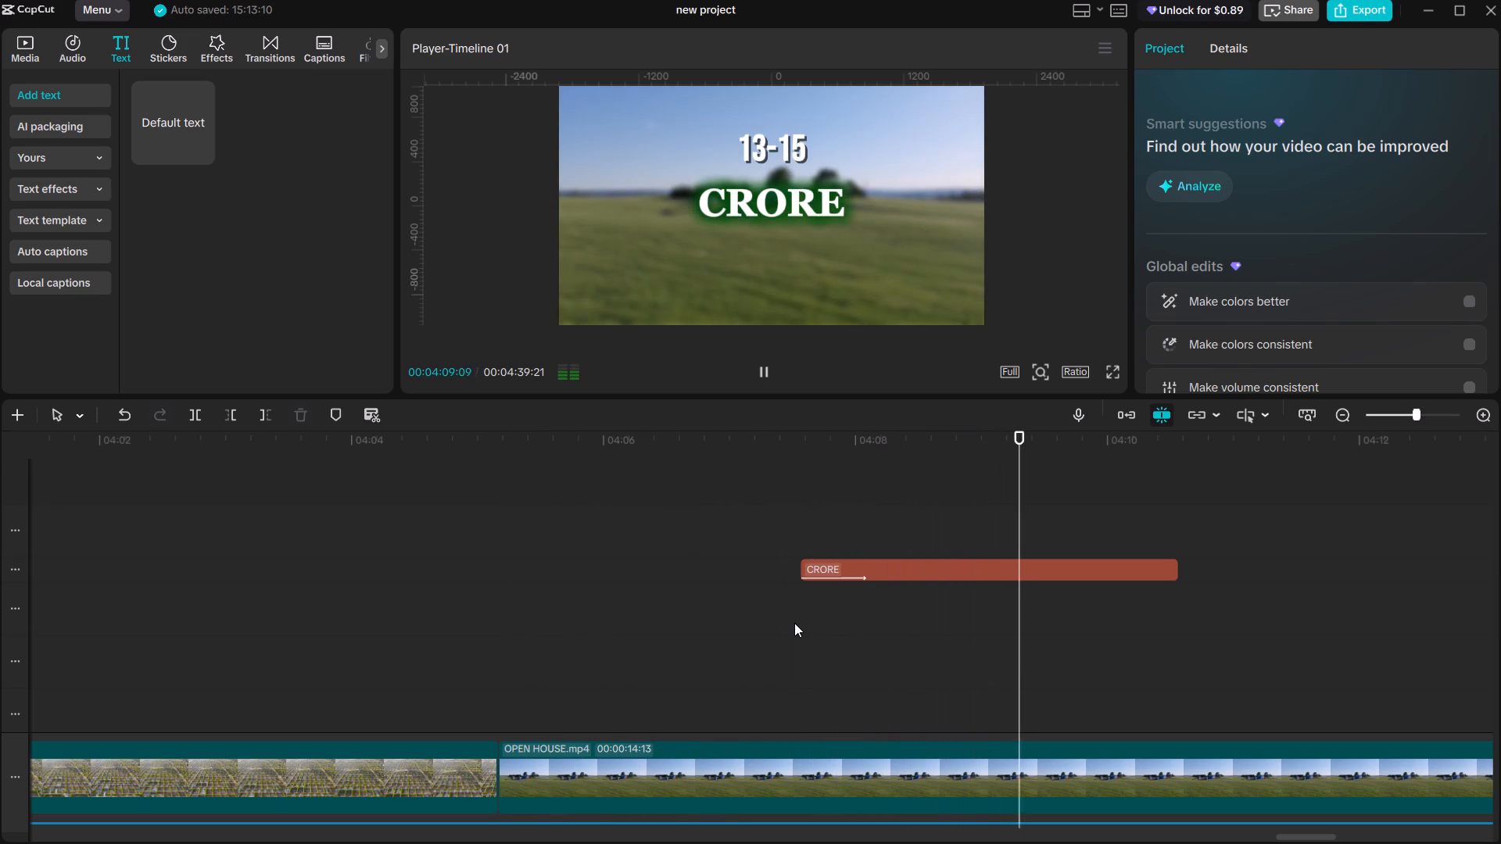
key("space")
left_click(838, 610)
left_click_drag(838, 610, 936, 631)
key("space")
key("space")
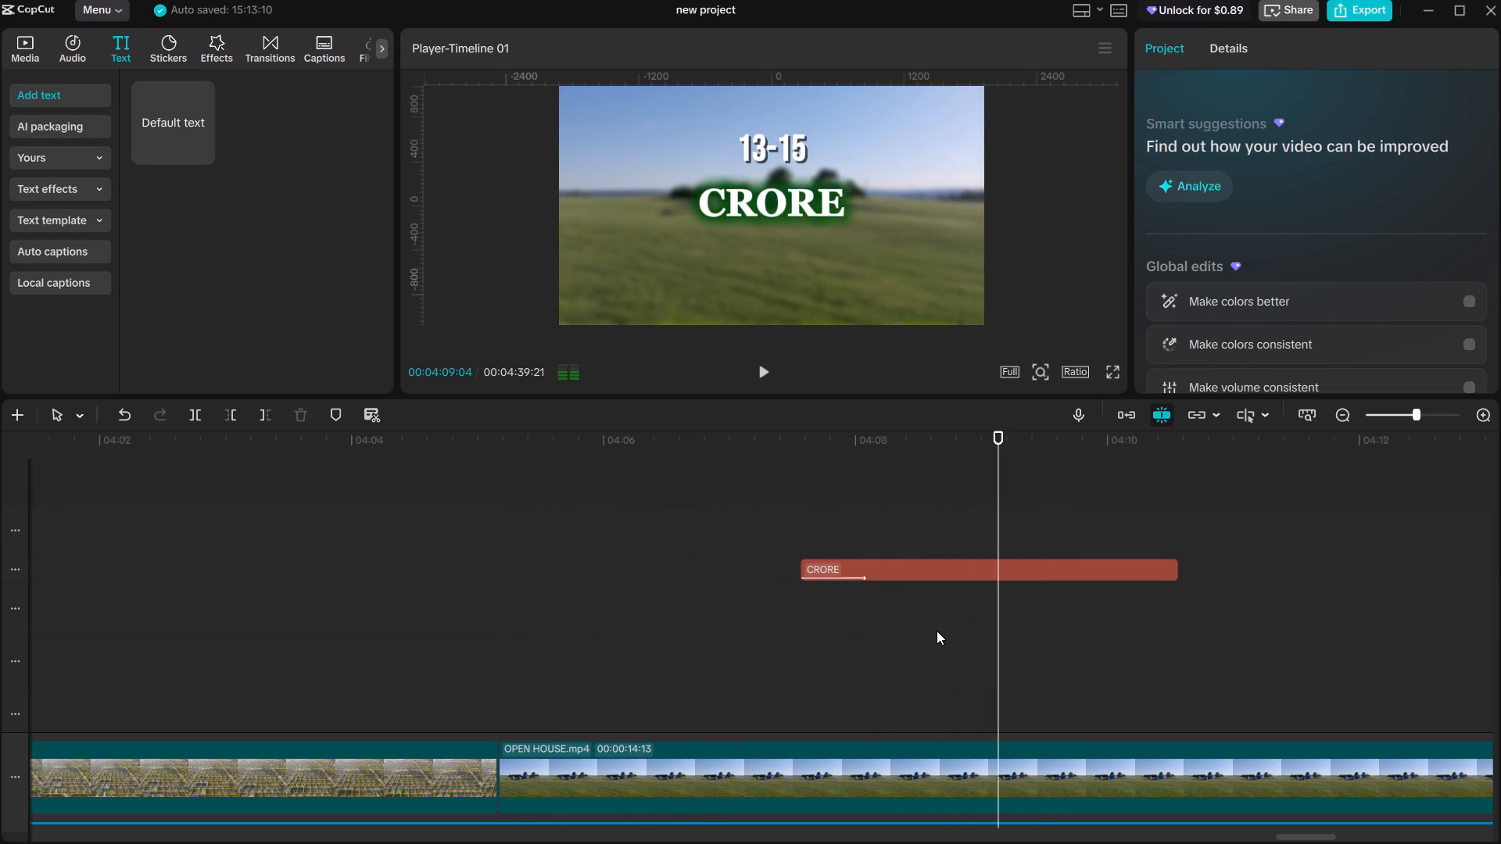
Split the OPEN HOUSE.mp4 clip at 00:04:08:26.
left_click(987, 618)
scroll(990, 618, "down", 16)
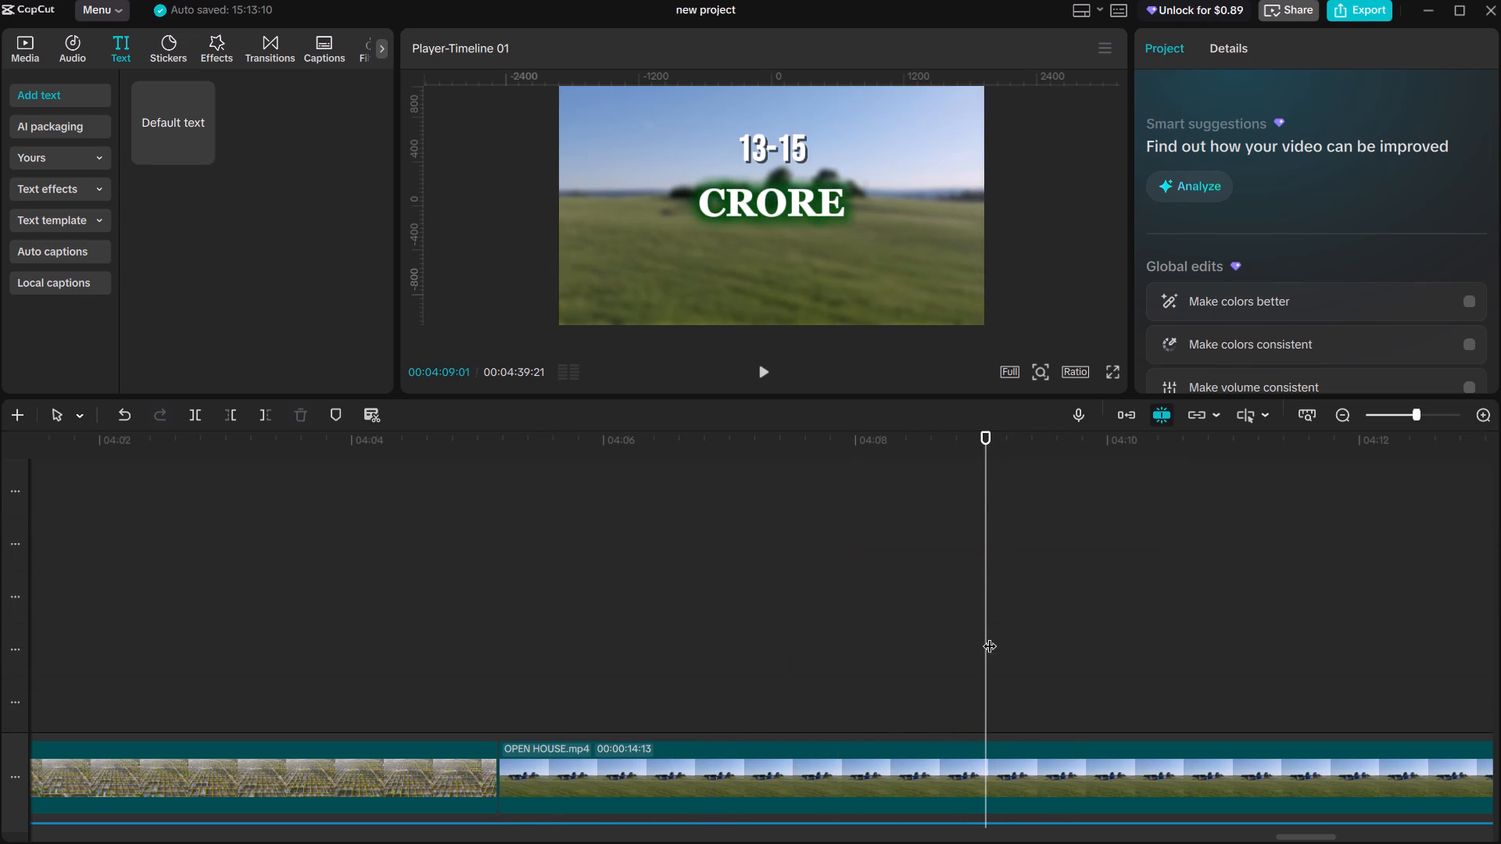
scroll(990, 636, "down", 20)
scroll(990, 636, "down", 20)
scroll(990, 636, "down", 15)
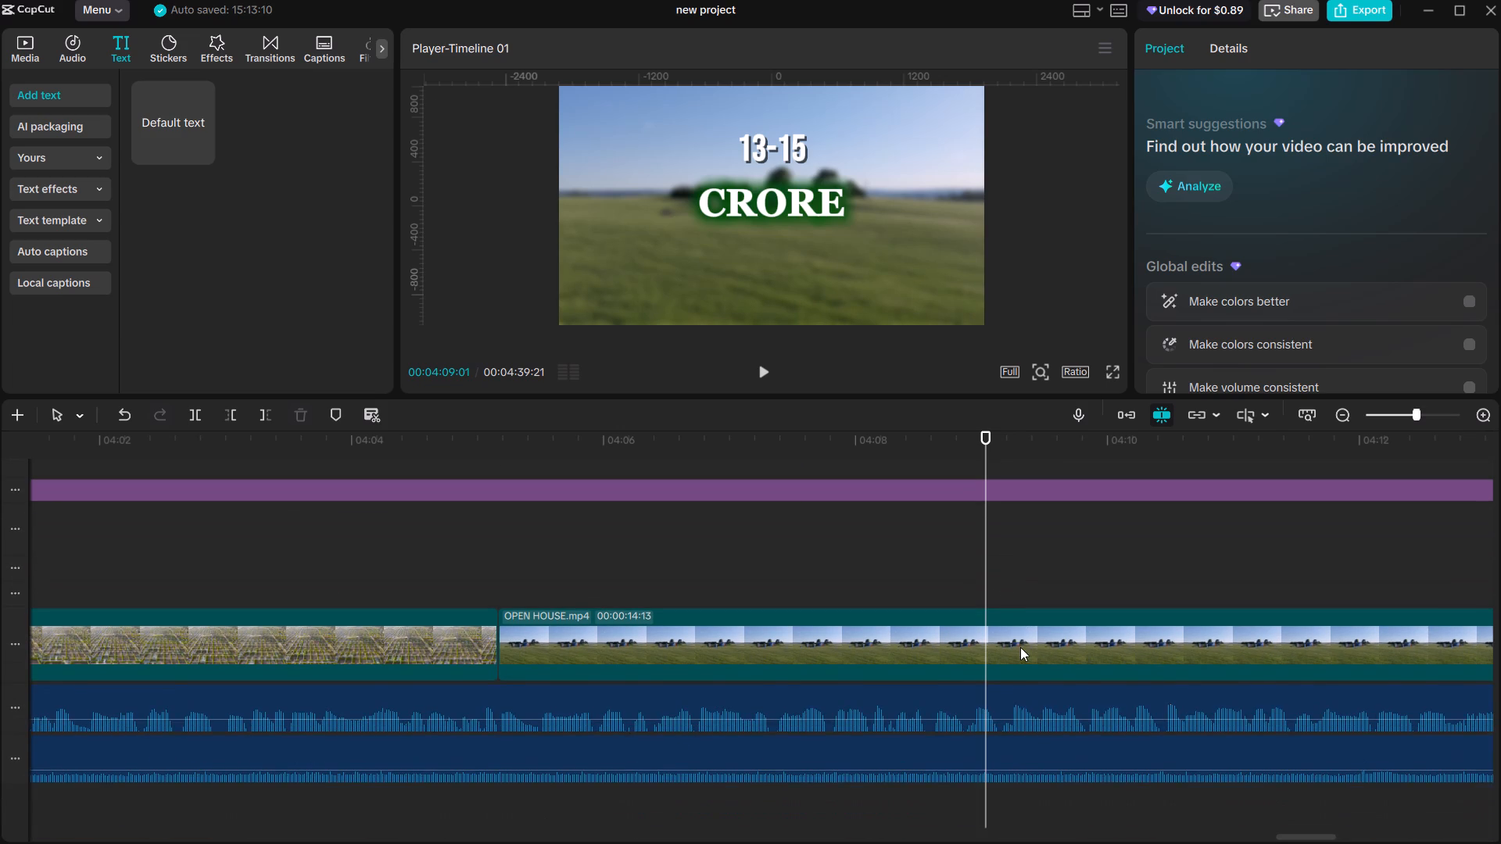
left_click_drag(985, 580, 966, 574)
key("space")
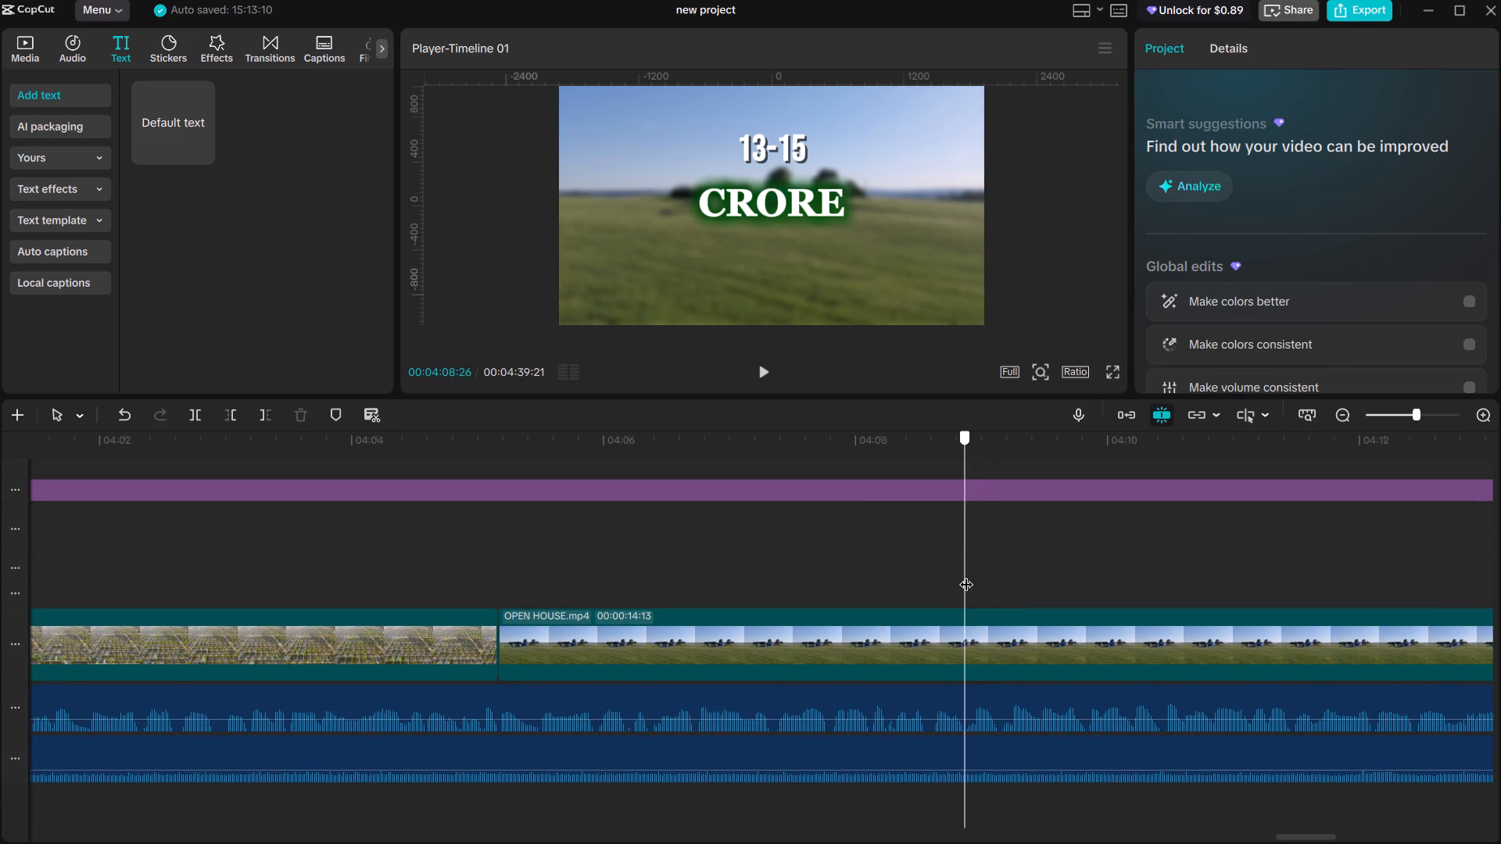
key("space")
left_click(966, 574)
scroll(966, 574, "up", 10)
scroll(951, 577, "down", 16)
left_click(963, 648)
key("ctrl+b")
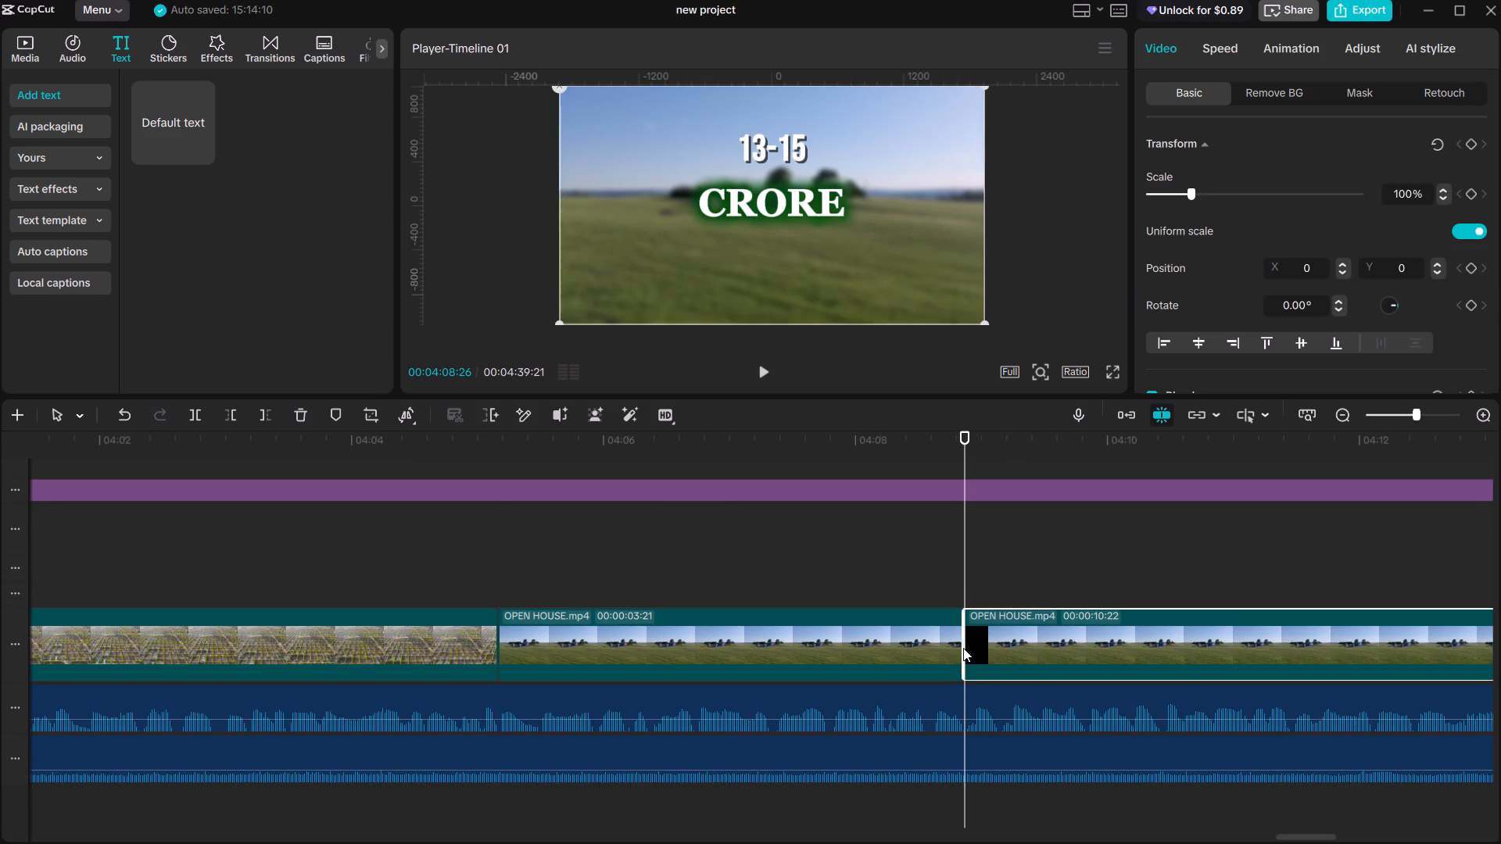
Delete the portion of the OPEN HOUSE.mp4 clip after 00:04:08:26.
key("BackSpace")
Split the Blur effect at 00:04:08:26 and delete its remaining part so it ends with the OPEN HOUSE clip.
left_click(1005, 492)
key("ctrl+b")
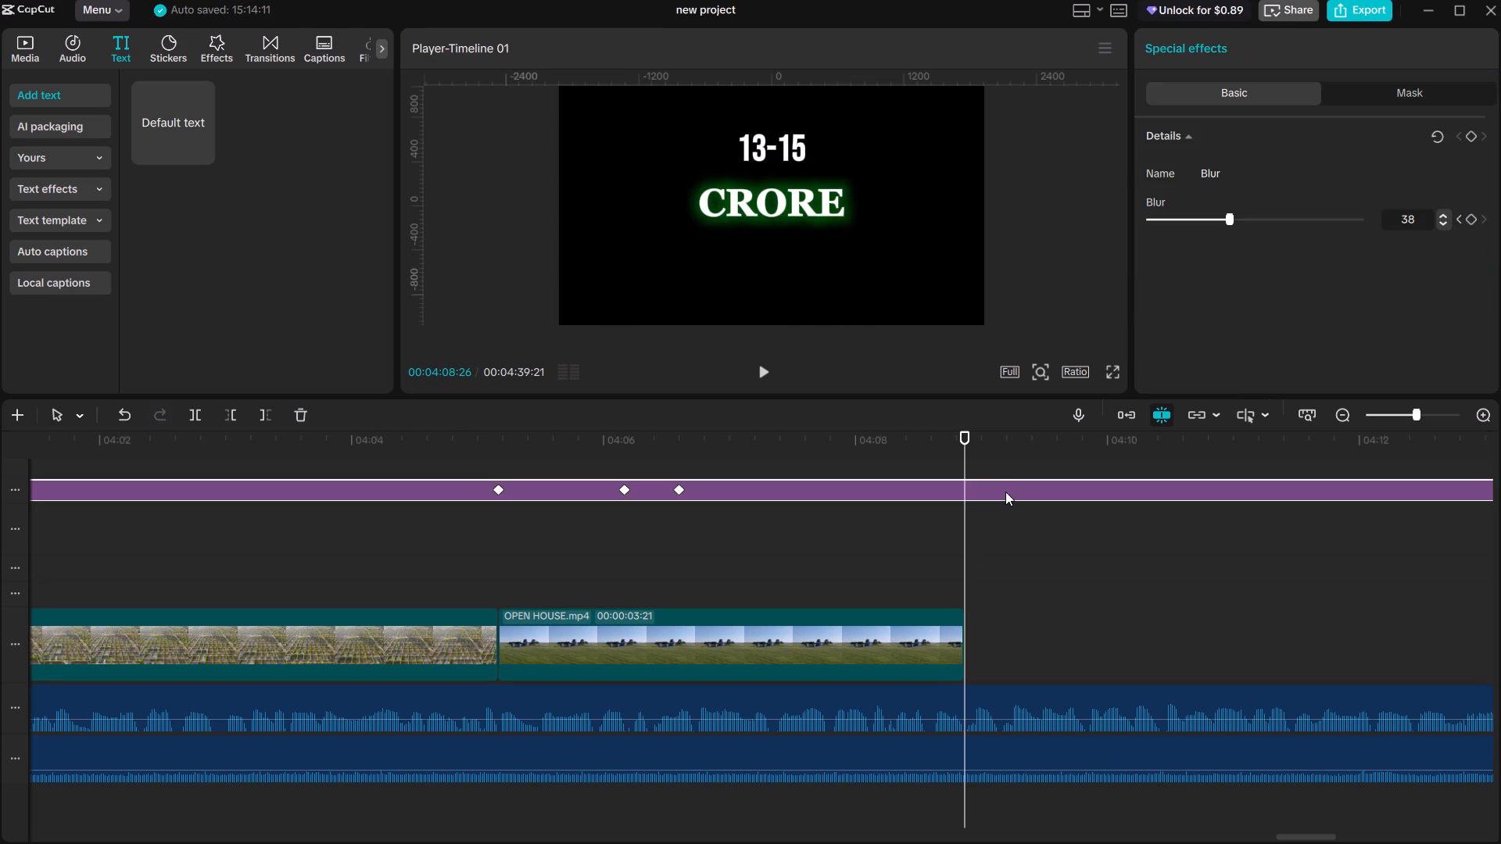
key("BackSpace")
Split the 13-15 text at 00:04:08:26 and delete the part beyond the end of the clip.
scroll(1001, 506, "up", 20)
scroll(1001, 506, "up", 6)
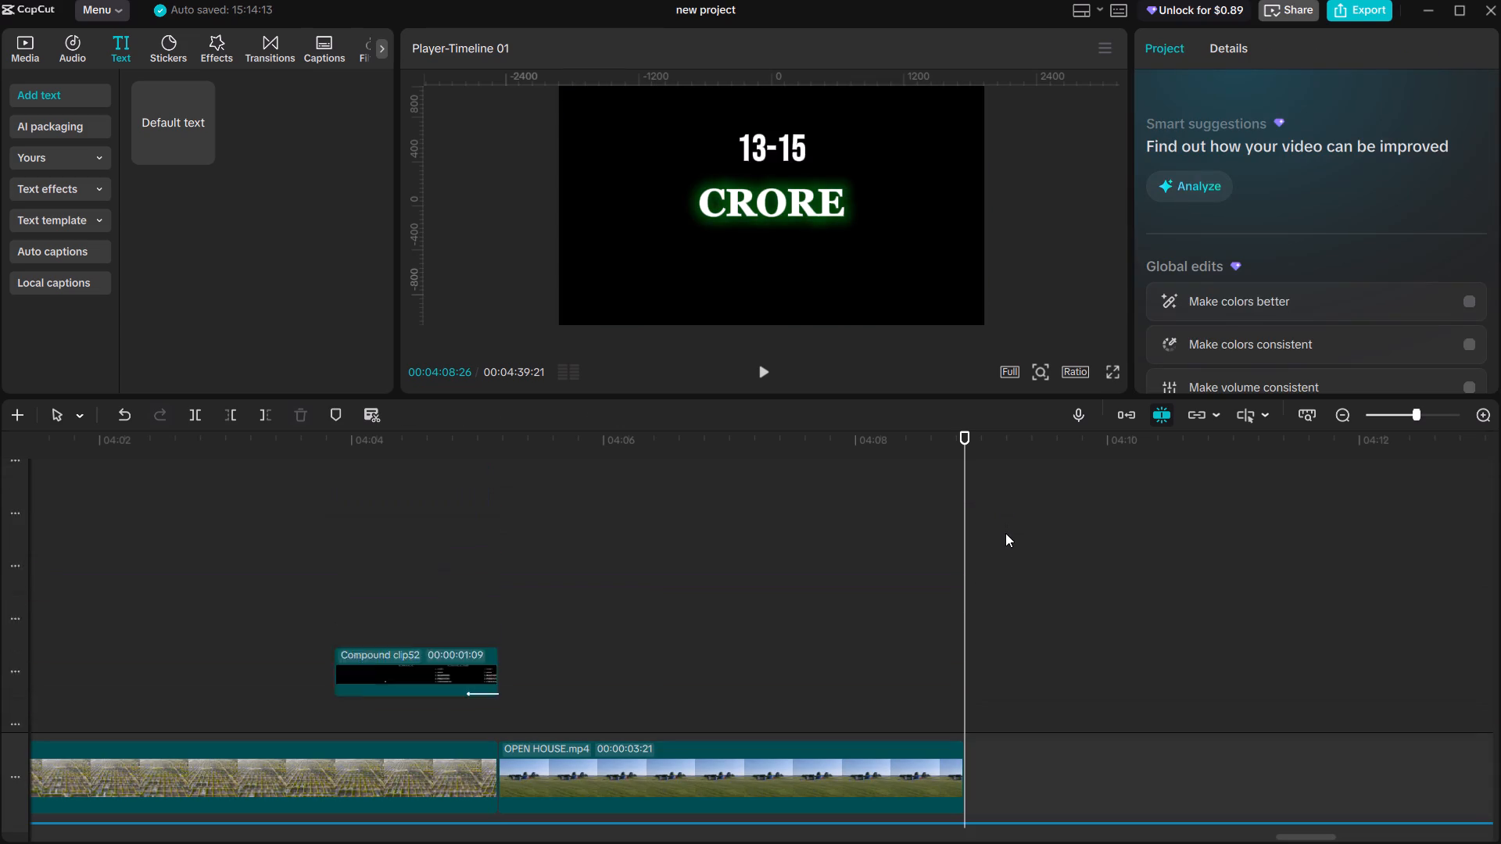
scroll(1005, 533, "up", 18)
left_click(987, 623)
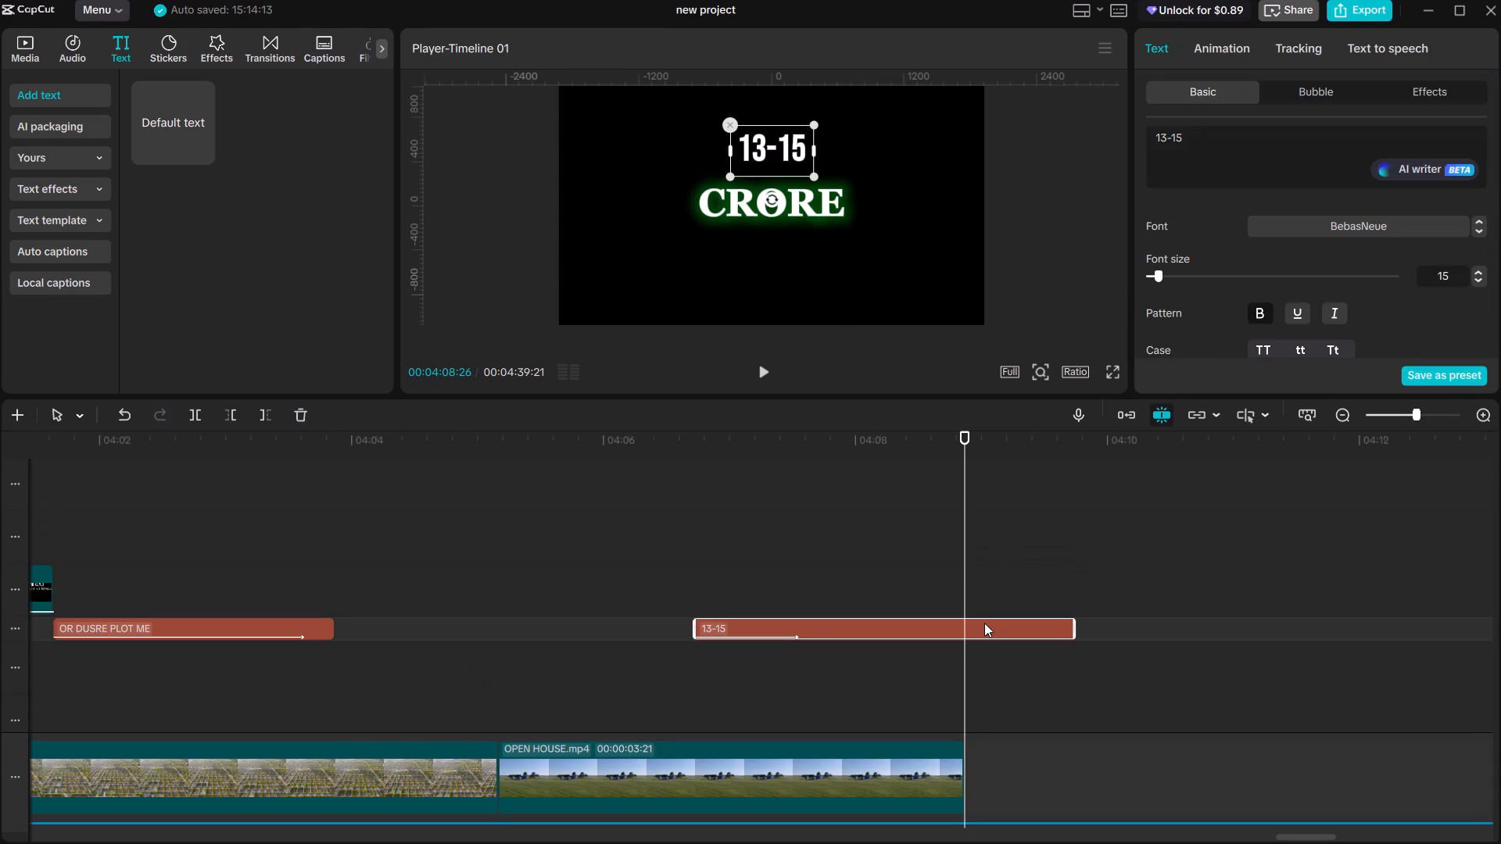
key("ctrl+b")
key("BackSpace")
Split the CRORE text at 00:04:08:26 and delete the part beyond the end of the clip.
scroll(982, 623, "up", 20)
scroll(982, 623, "up", 7)
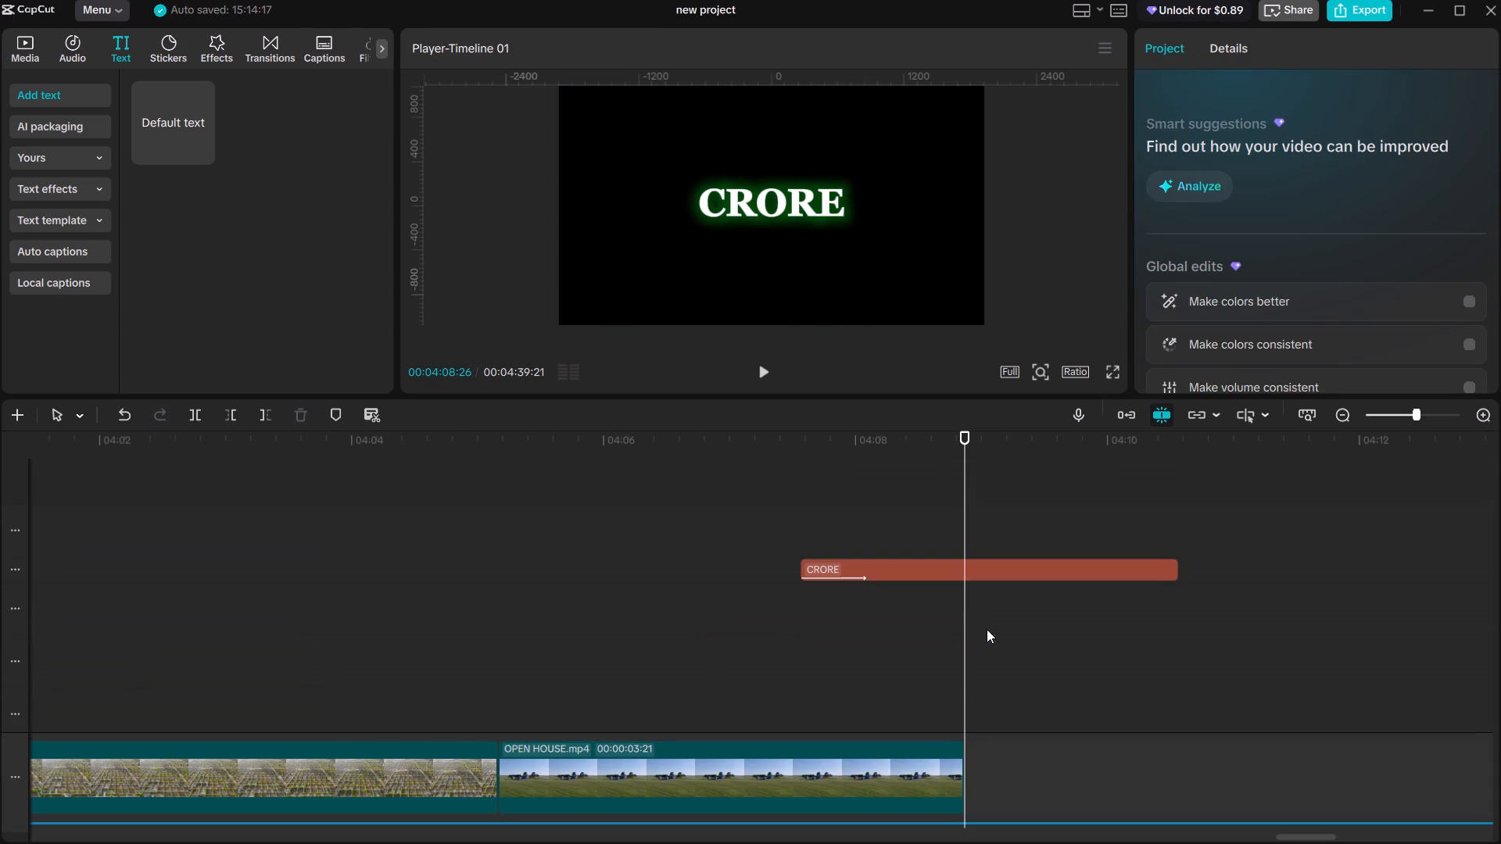
scroll(987, 629, "up", 2)
left_click(996, 566)
key("ctrl+b")
key("BackSpace")
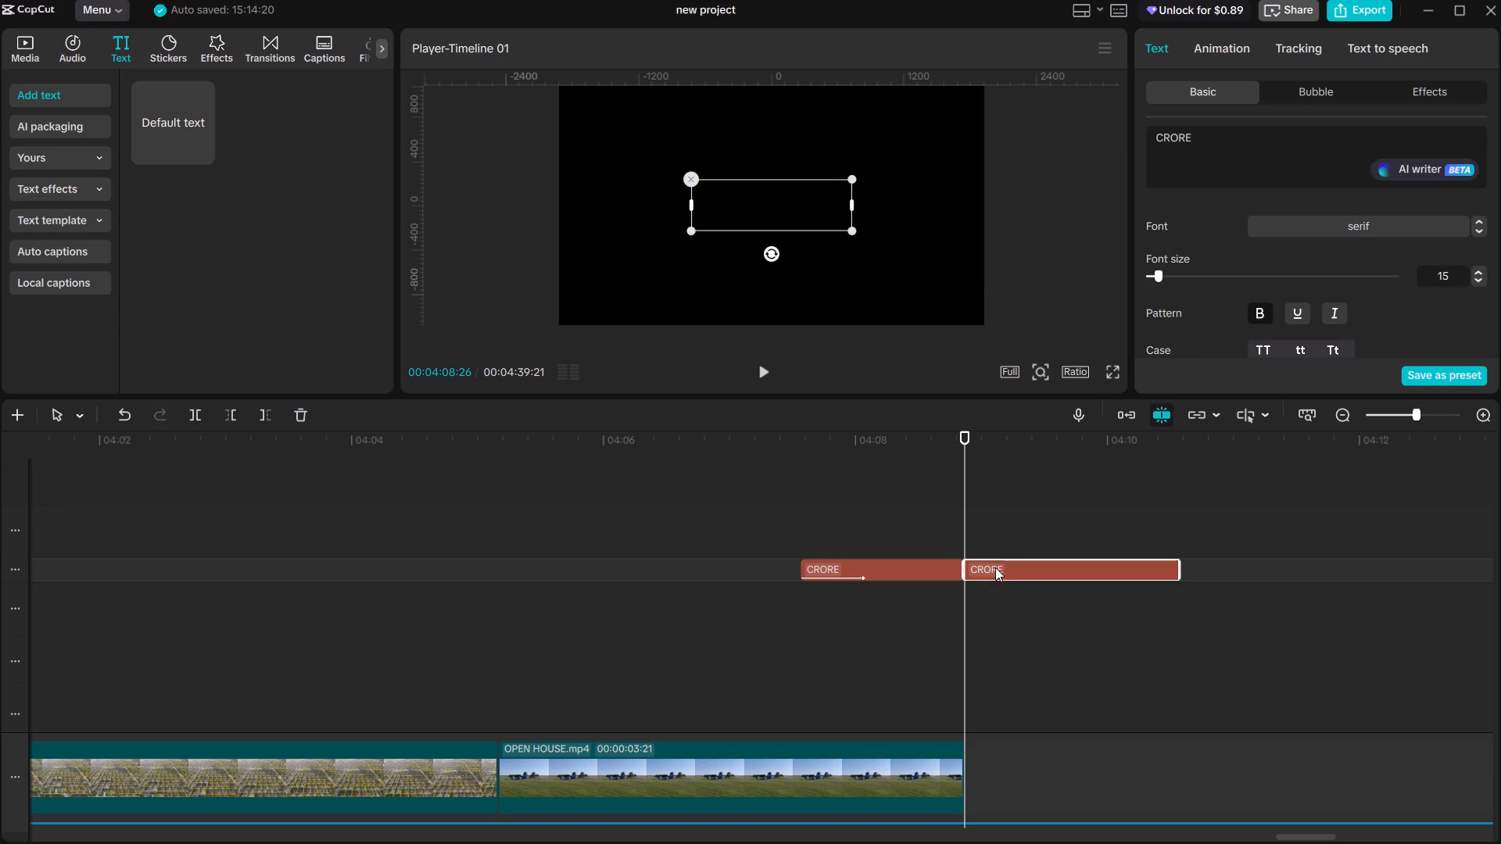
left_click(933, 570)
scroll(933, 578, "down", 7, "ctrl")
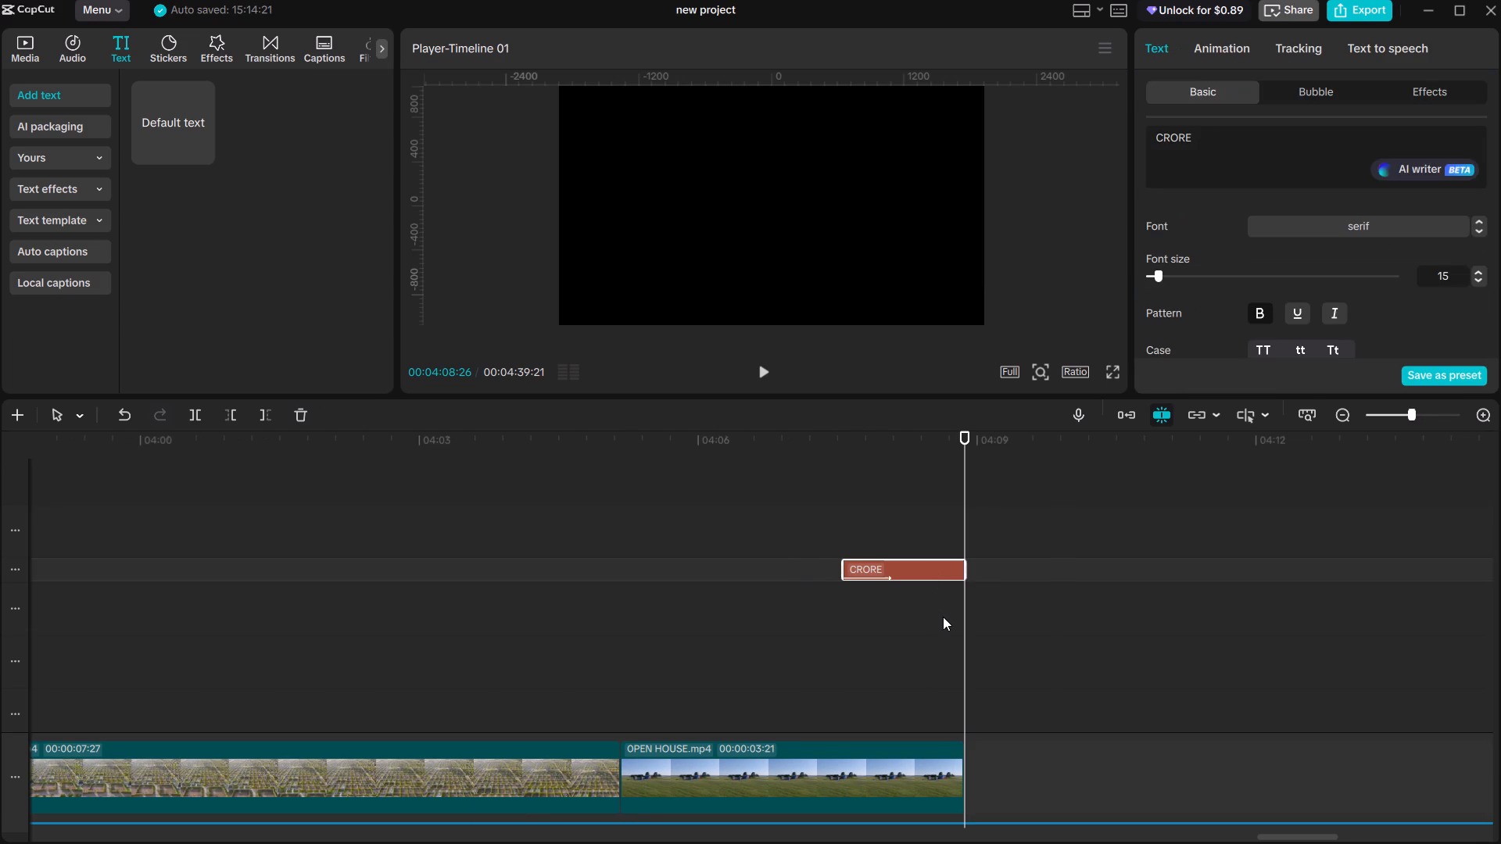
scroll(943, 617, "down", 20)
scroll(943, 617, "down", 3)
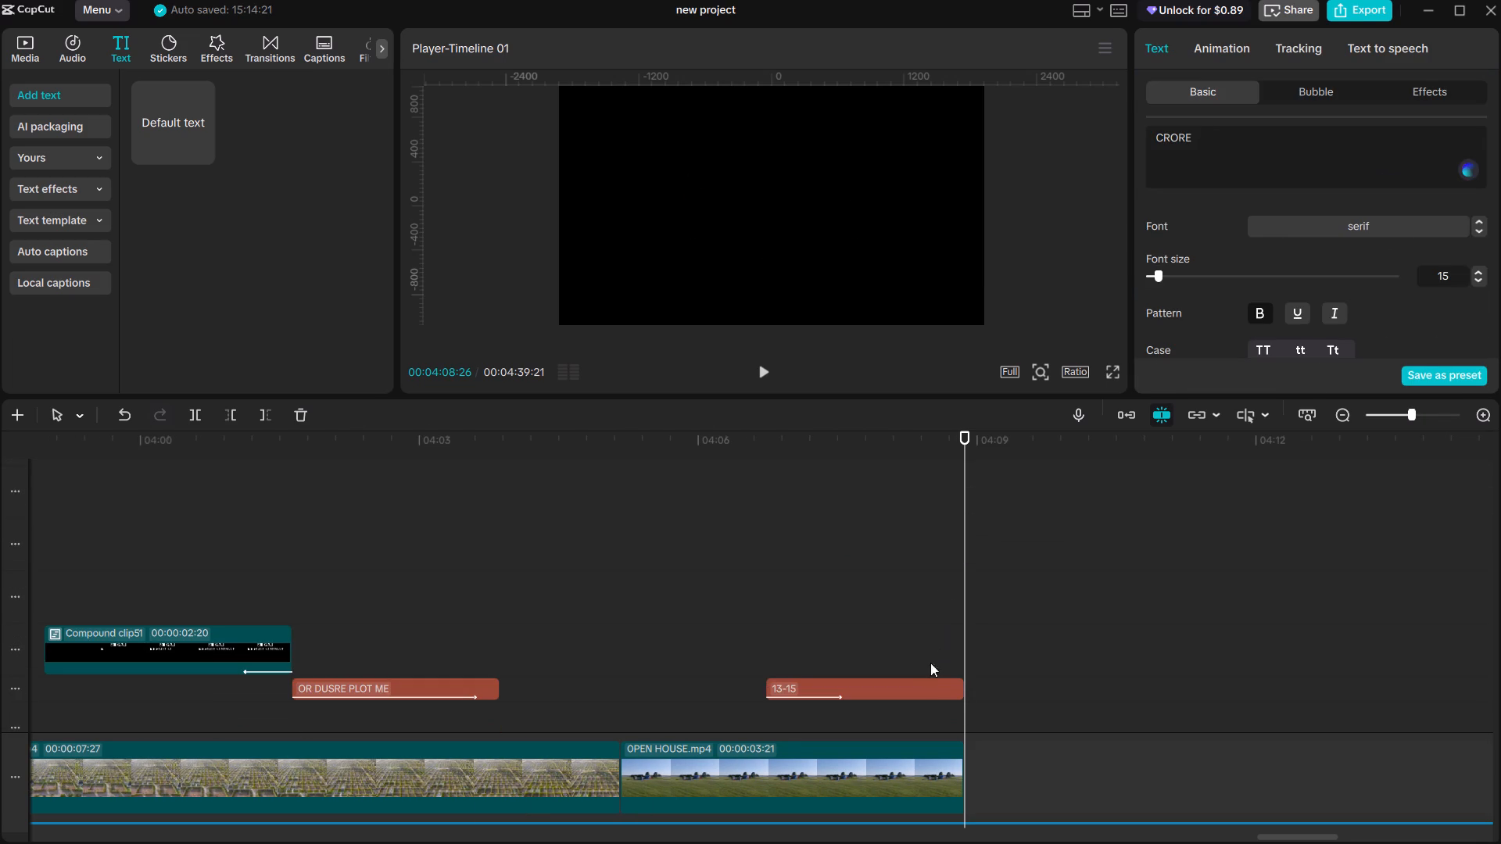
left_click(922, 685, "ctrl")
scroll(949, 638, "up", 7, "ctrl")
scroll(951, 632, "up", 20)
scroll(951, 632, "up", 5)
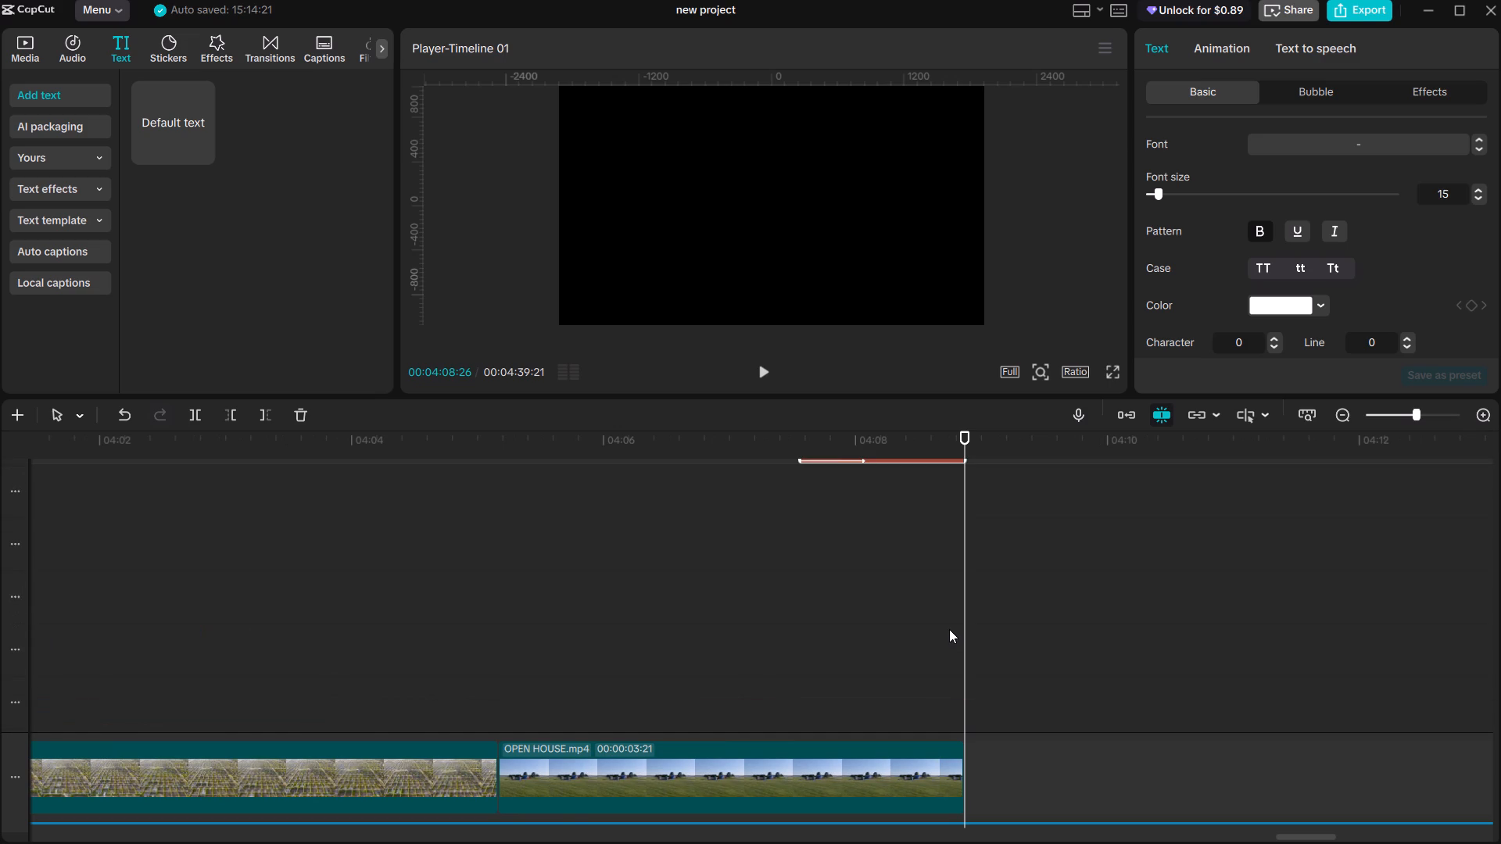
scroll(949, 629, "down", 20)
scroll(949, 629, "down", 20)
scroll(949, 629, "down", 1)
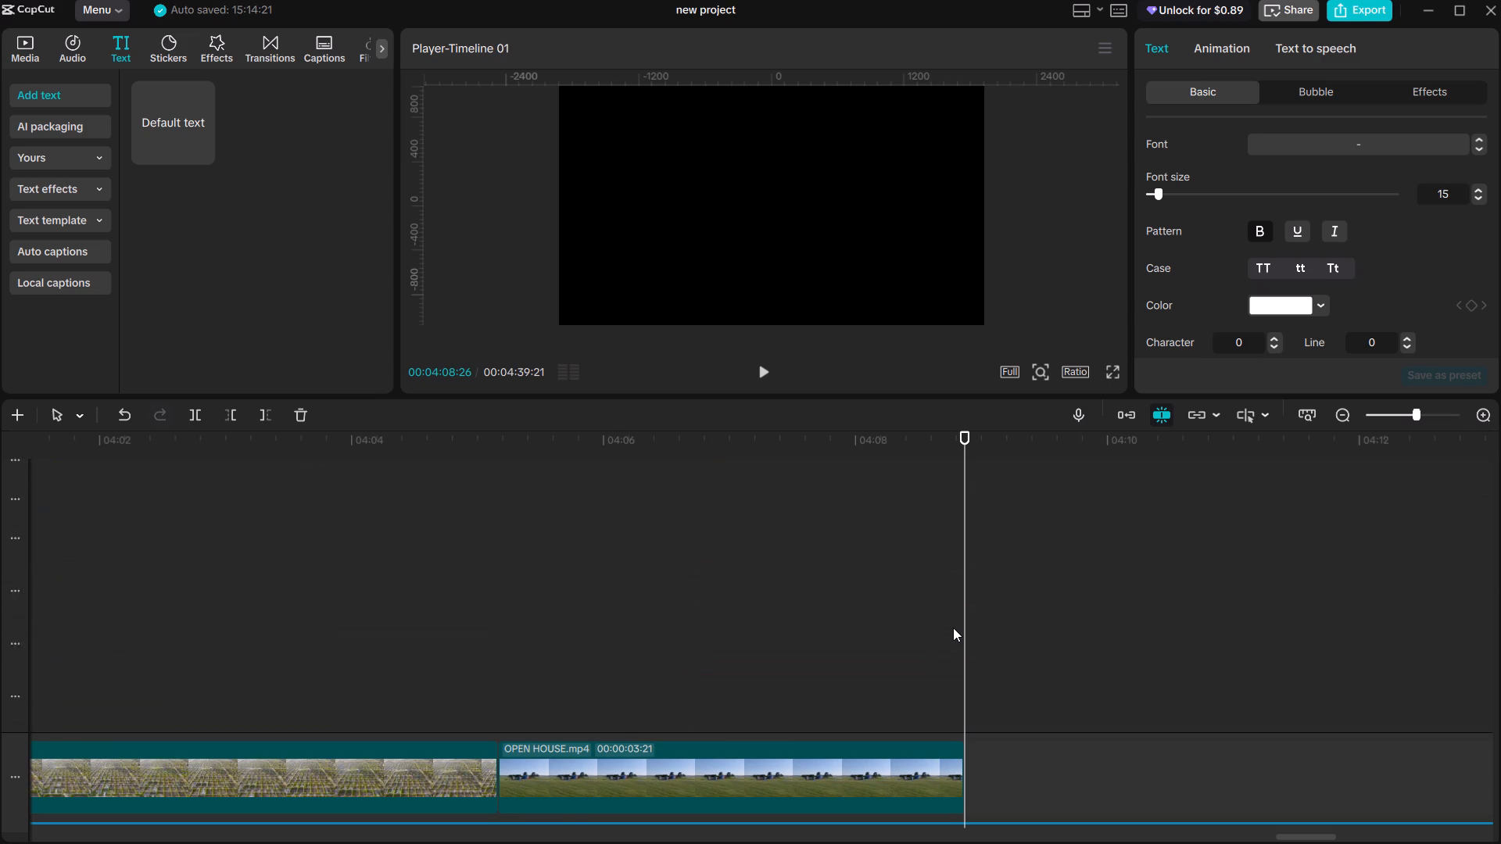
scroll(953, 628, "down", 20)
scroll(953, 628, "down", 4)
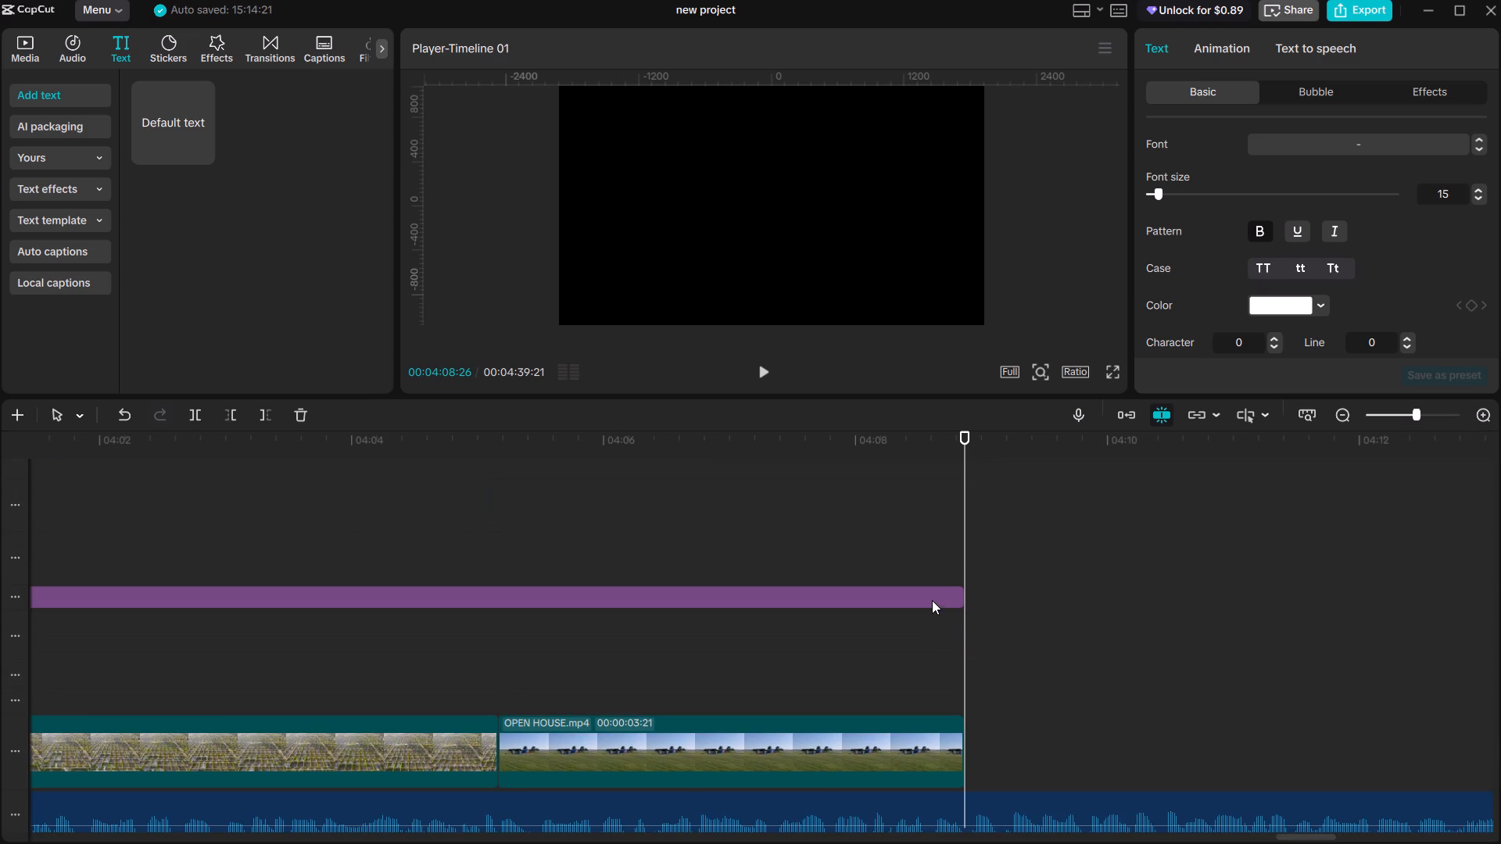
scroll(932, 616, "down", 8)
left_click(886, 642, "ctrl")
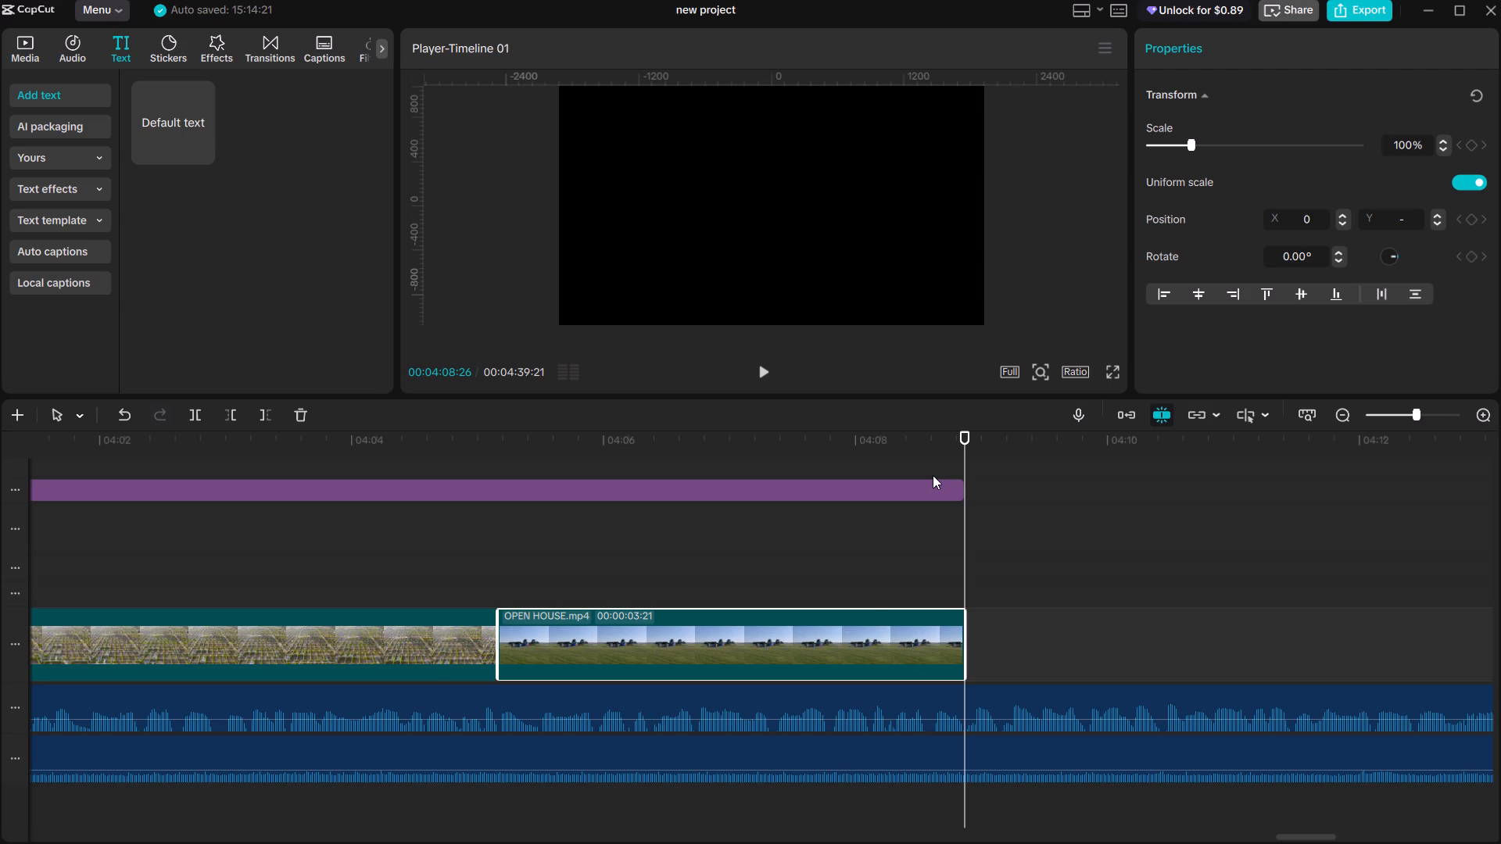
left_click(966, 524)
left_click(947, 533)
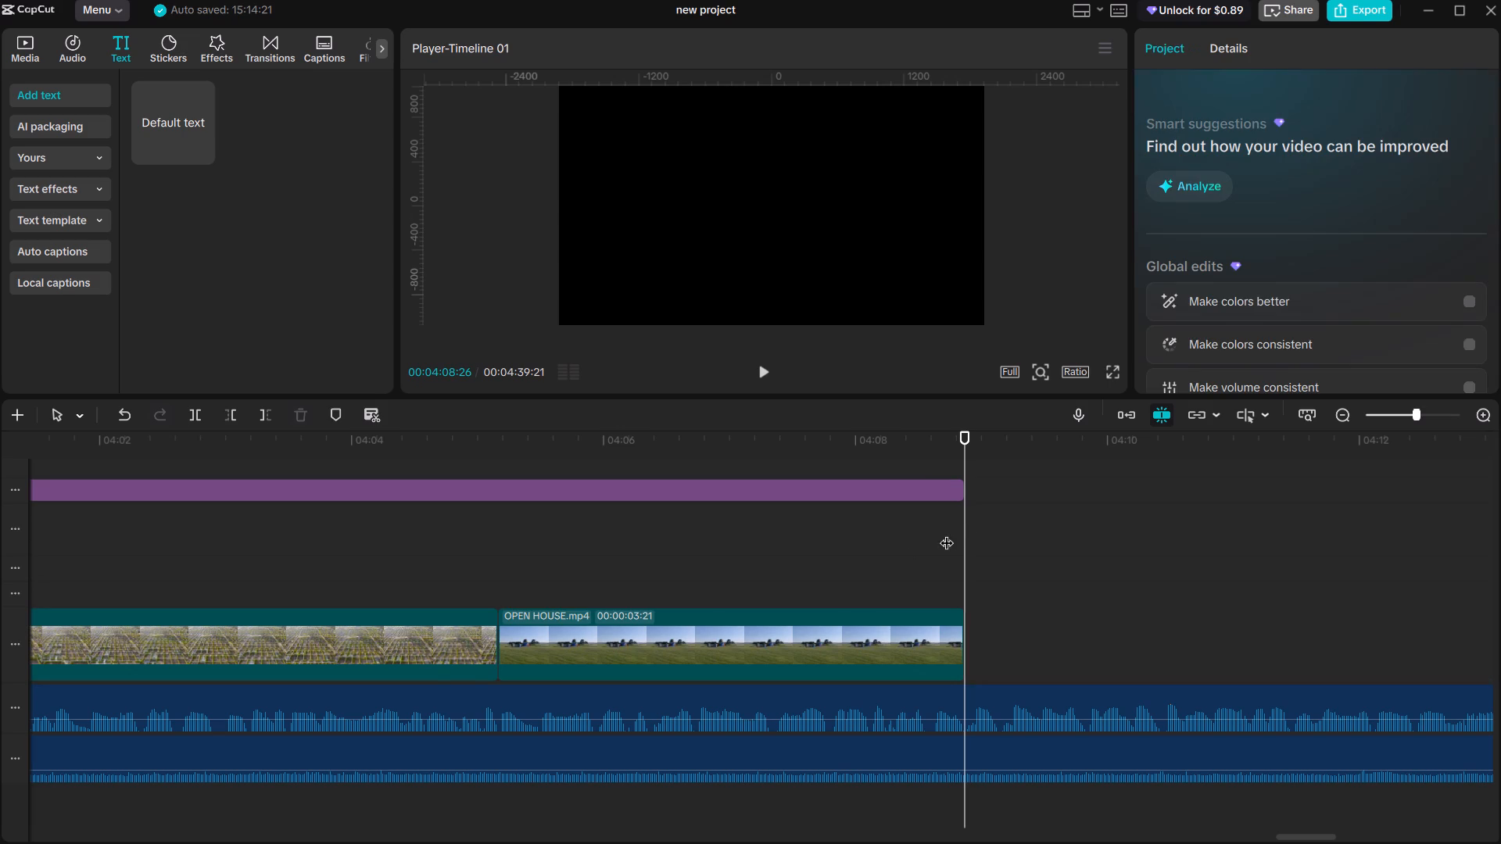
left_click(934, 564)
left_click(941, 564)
Play back the end of the OPEN HOUSE section and continue past the cut to hear what follows.
key("space")
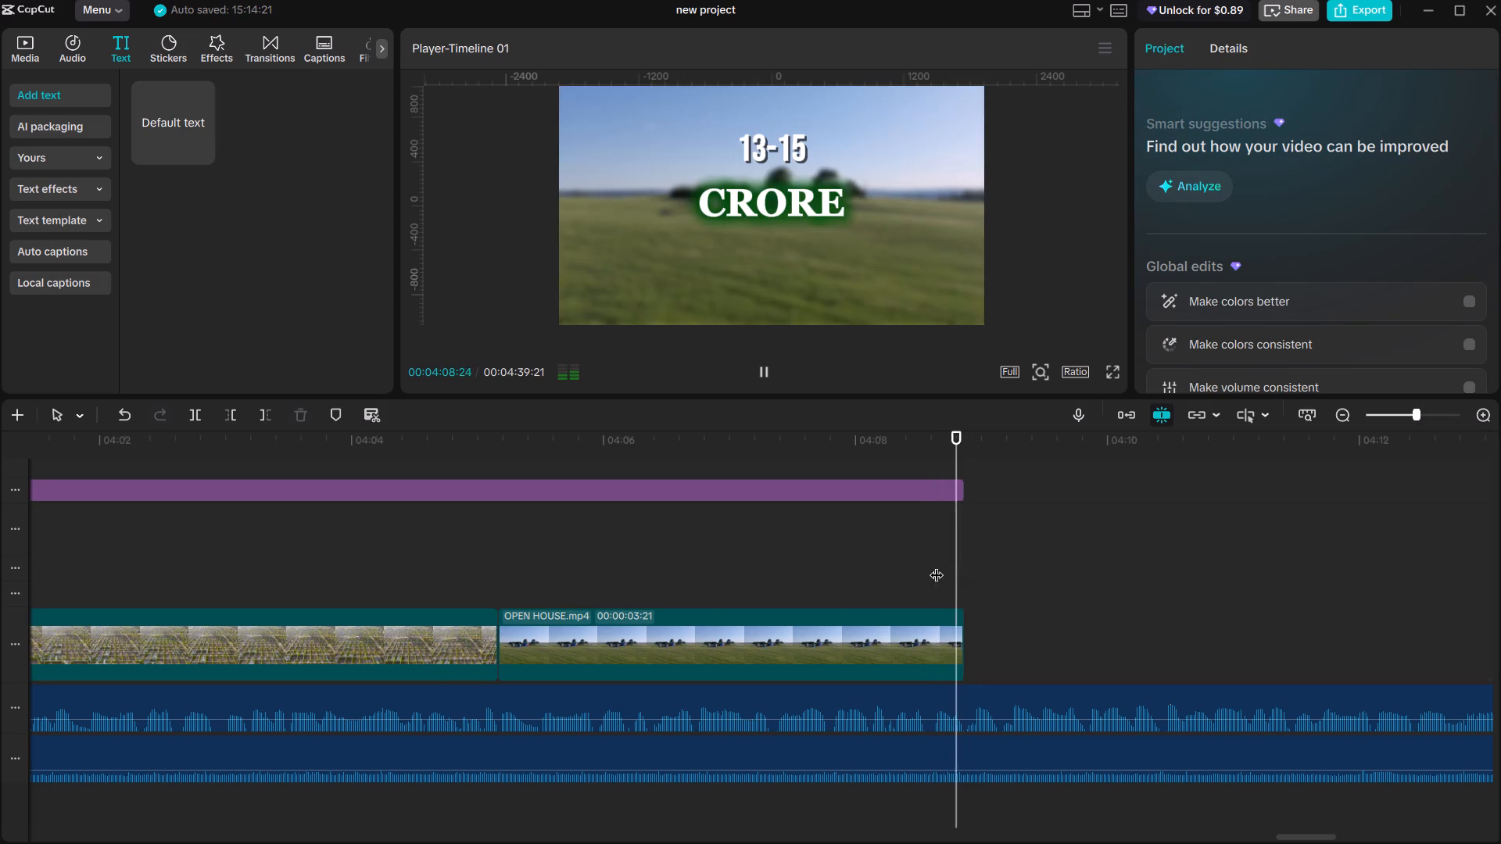
key("space")
Search the stock media library for SHOKED.
left_click(21, 52)
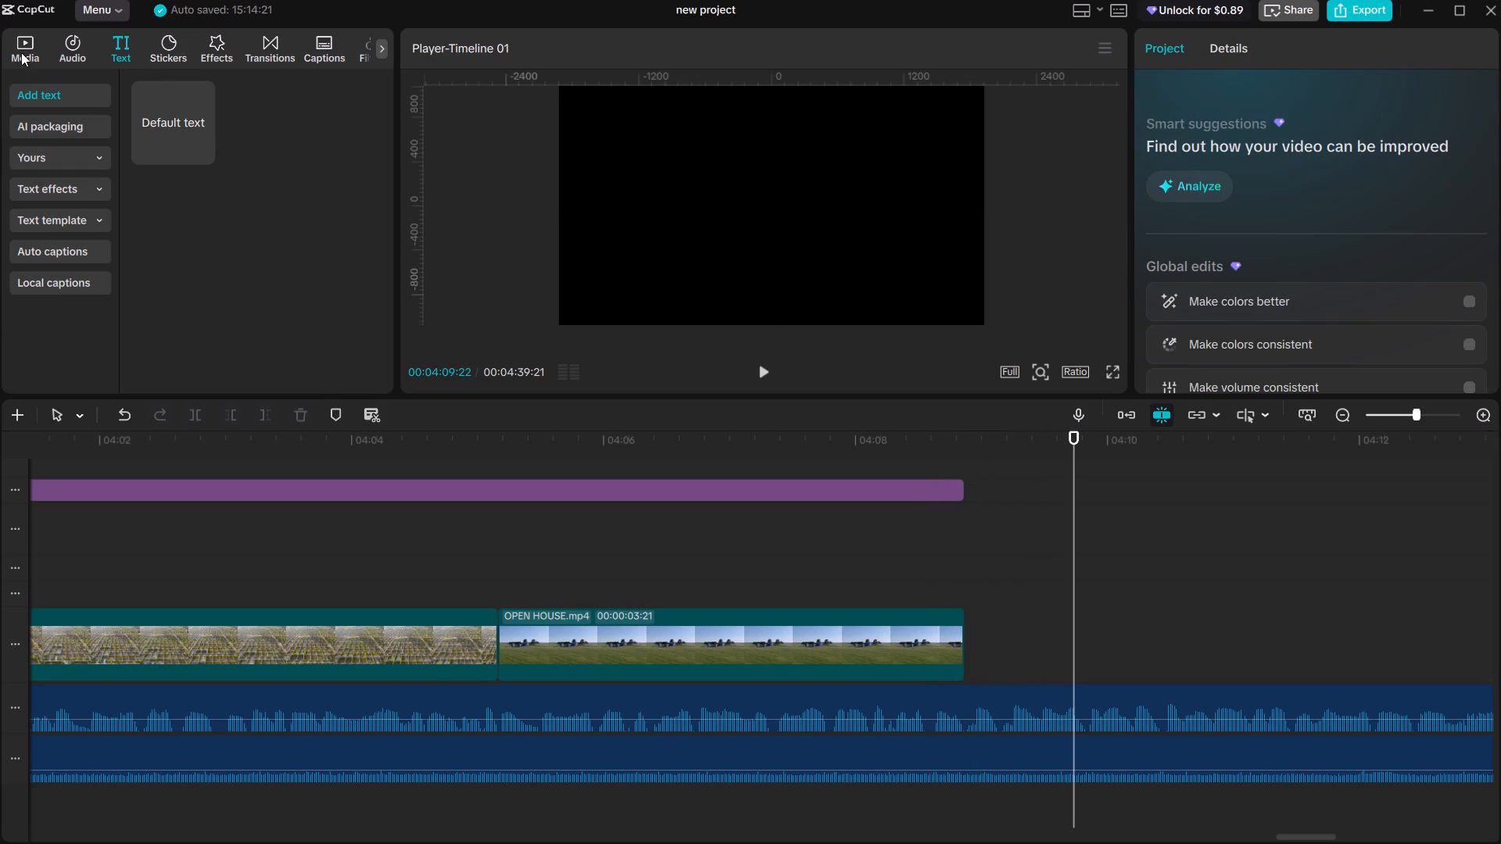
left_click(57, 309)
left_click(200, 93)
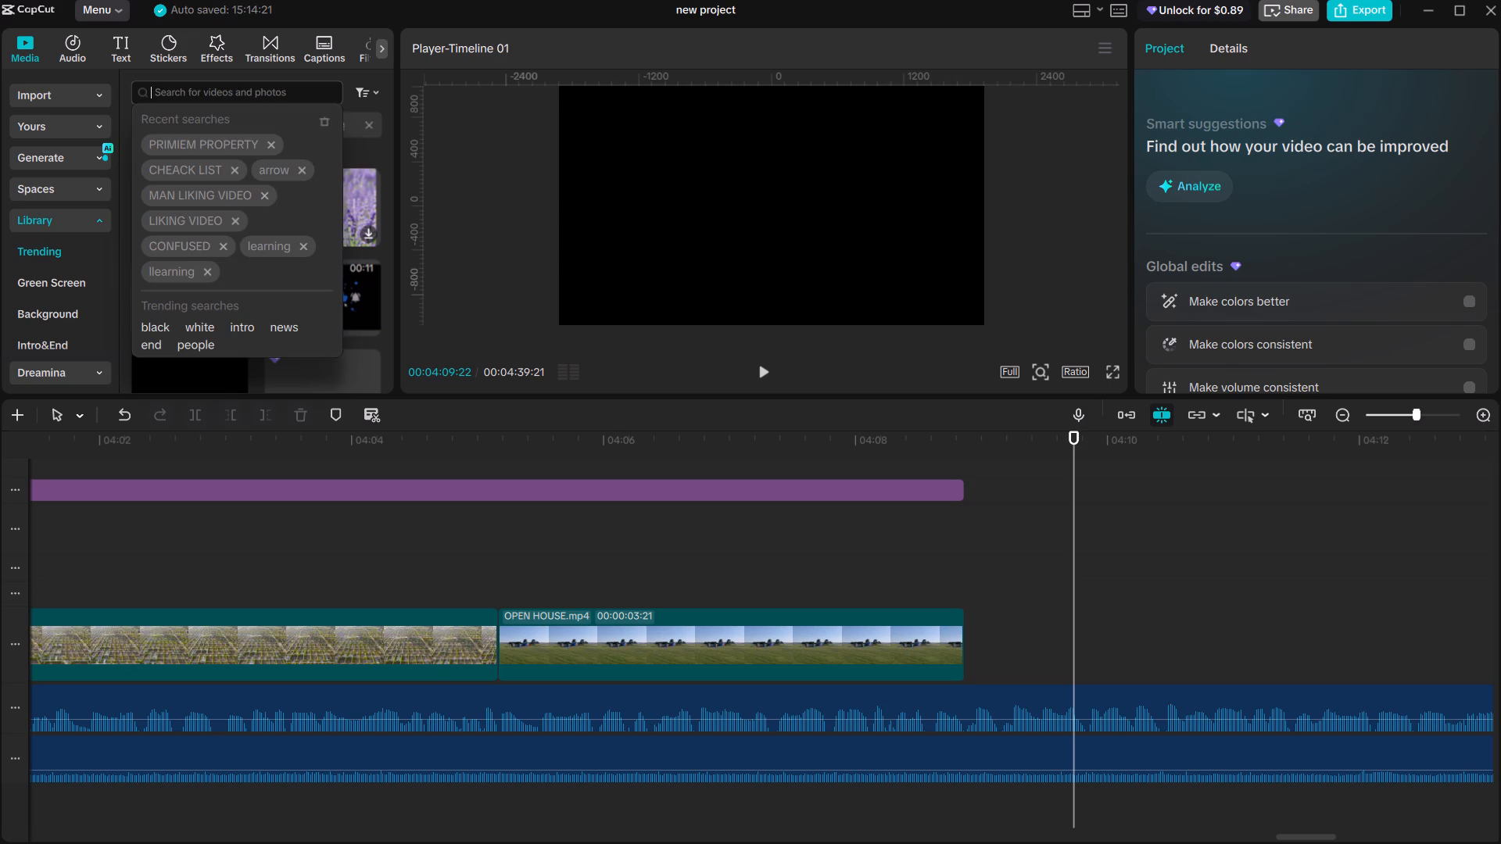
type("SHOKED")
key("Return")
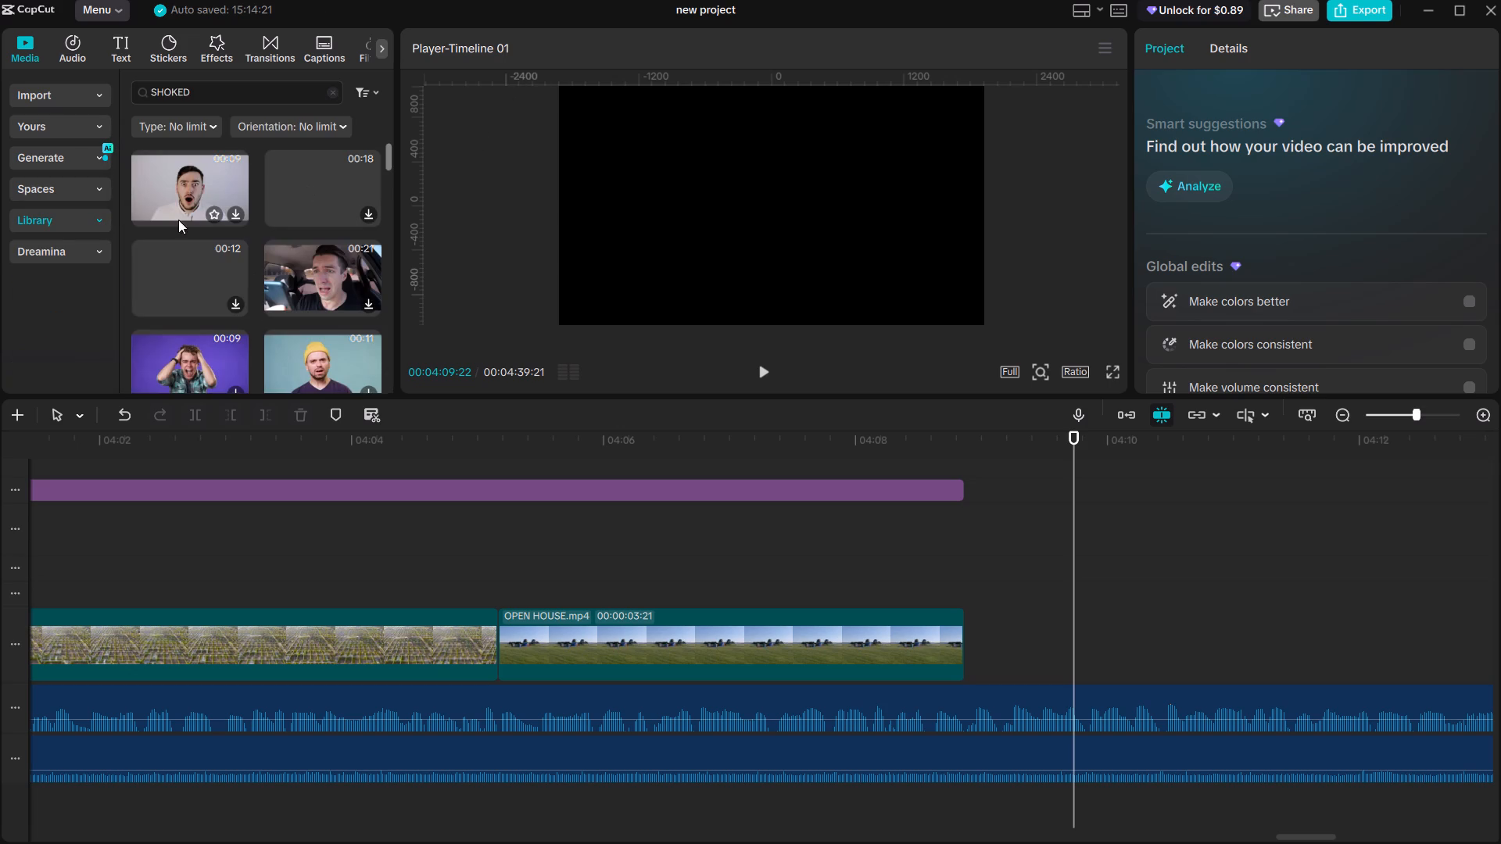
Browse the SHOKED stock videos and preview several candidates for a shocked reaction clip.
scroll(345, 190, "down", 1)
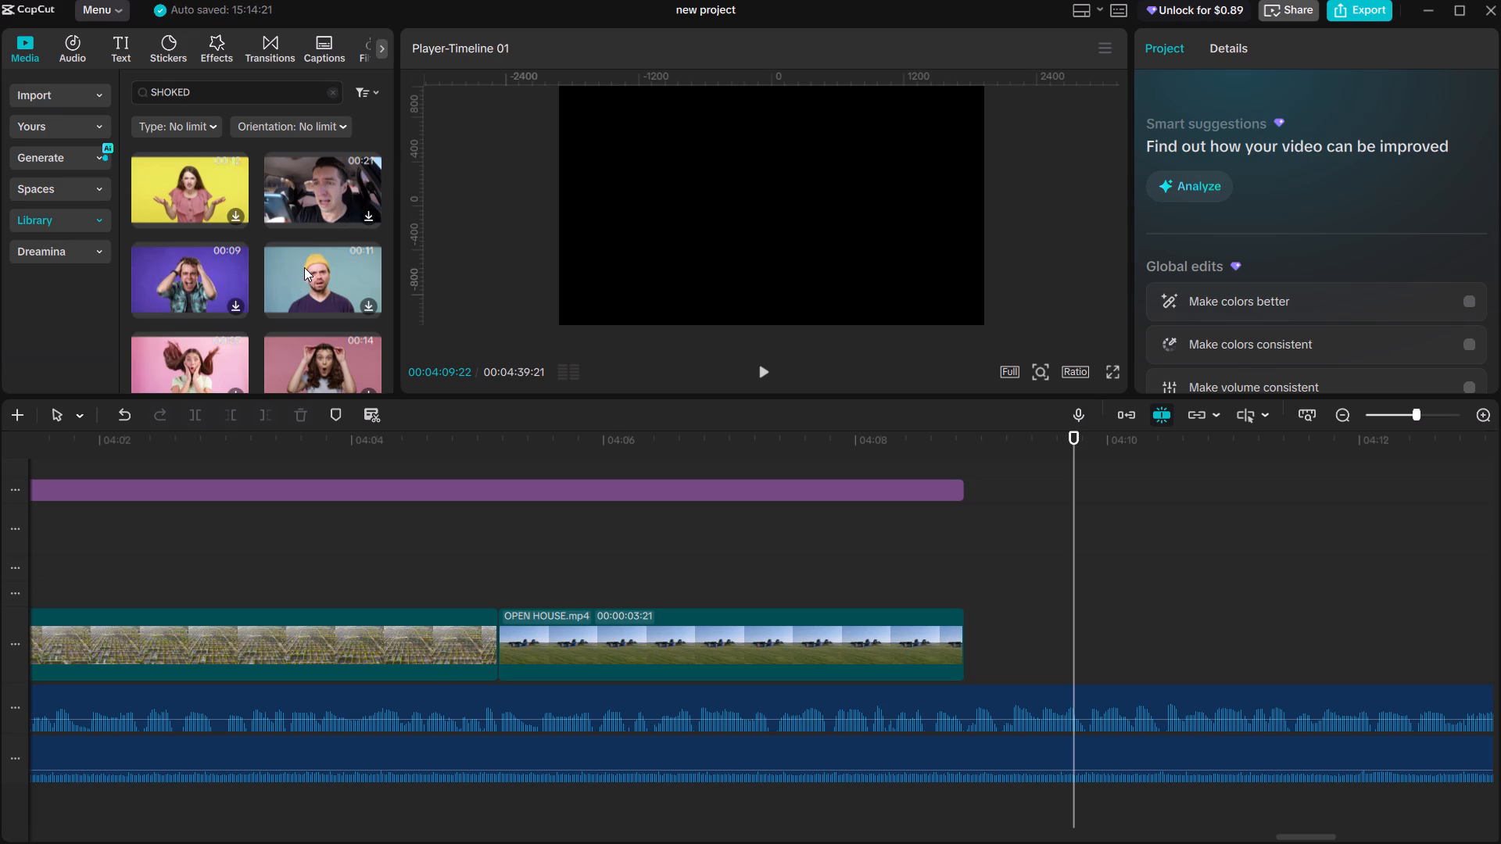
scroll(306, 266, "down", 5)
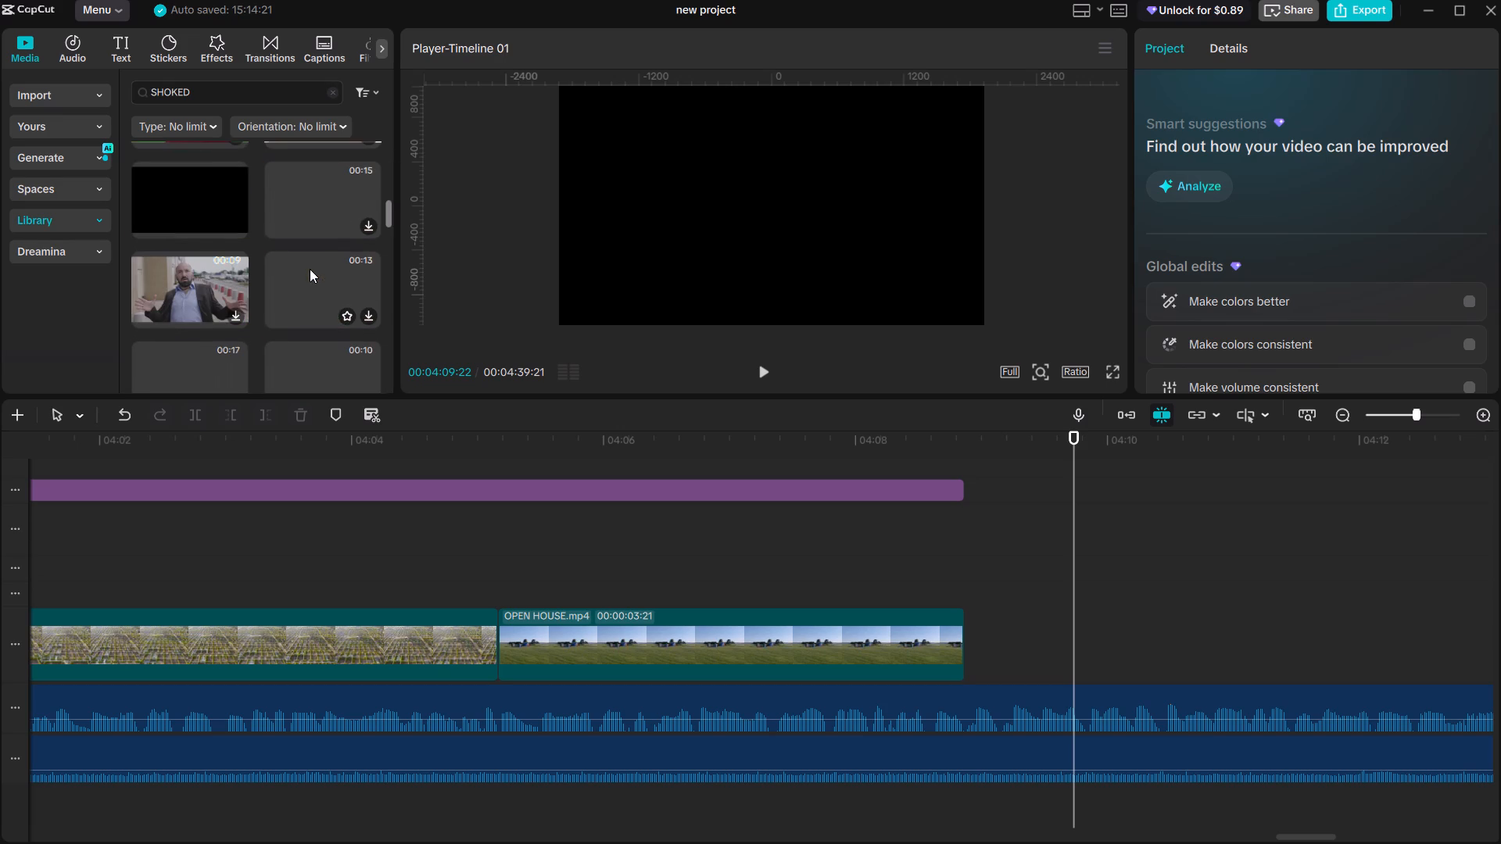
left_click(202, 295)
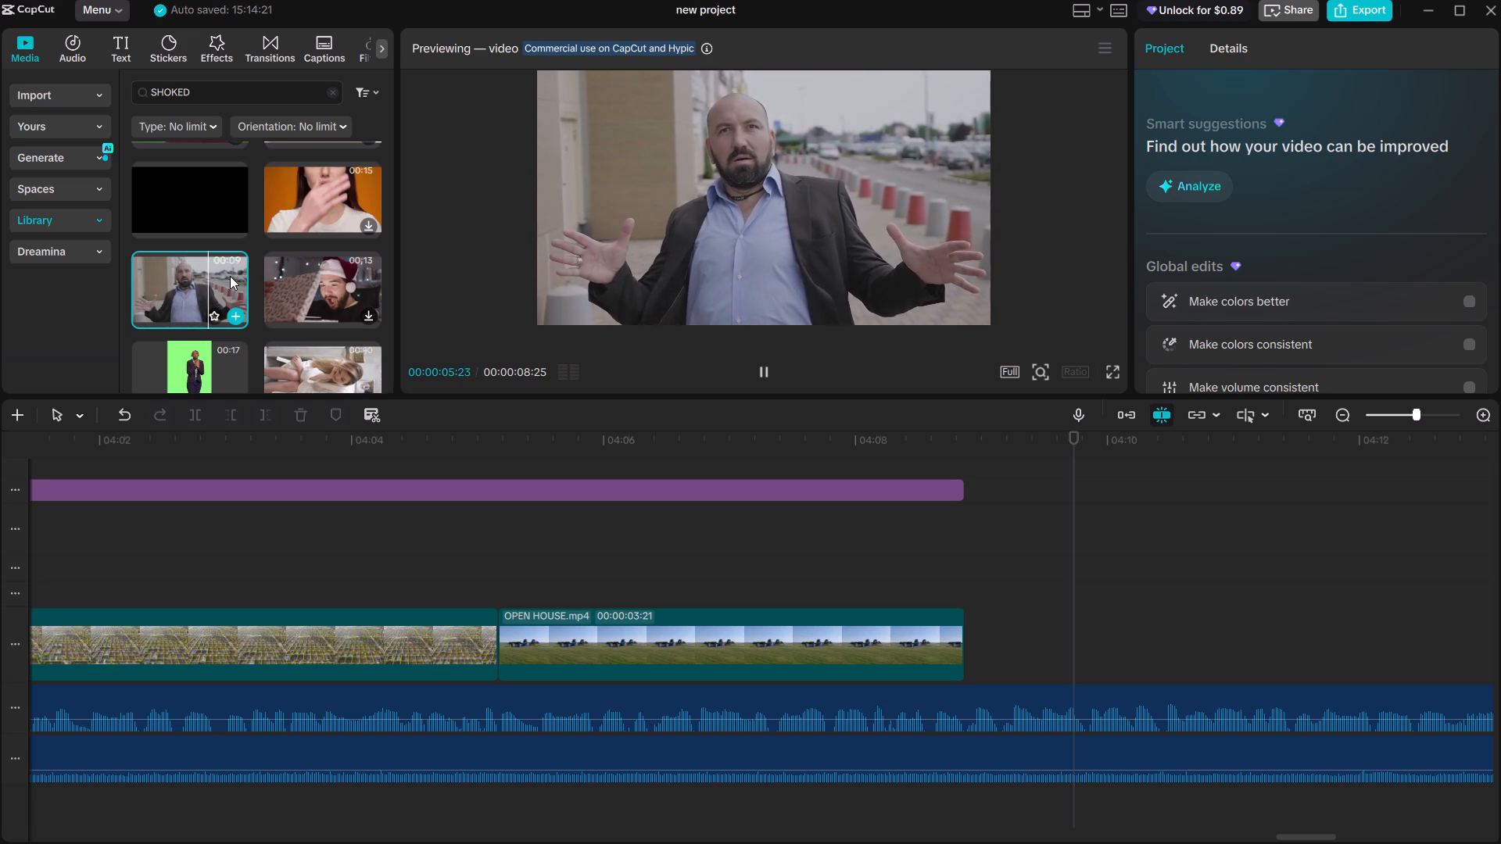
scroll(230, 276, "down", 1)
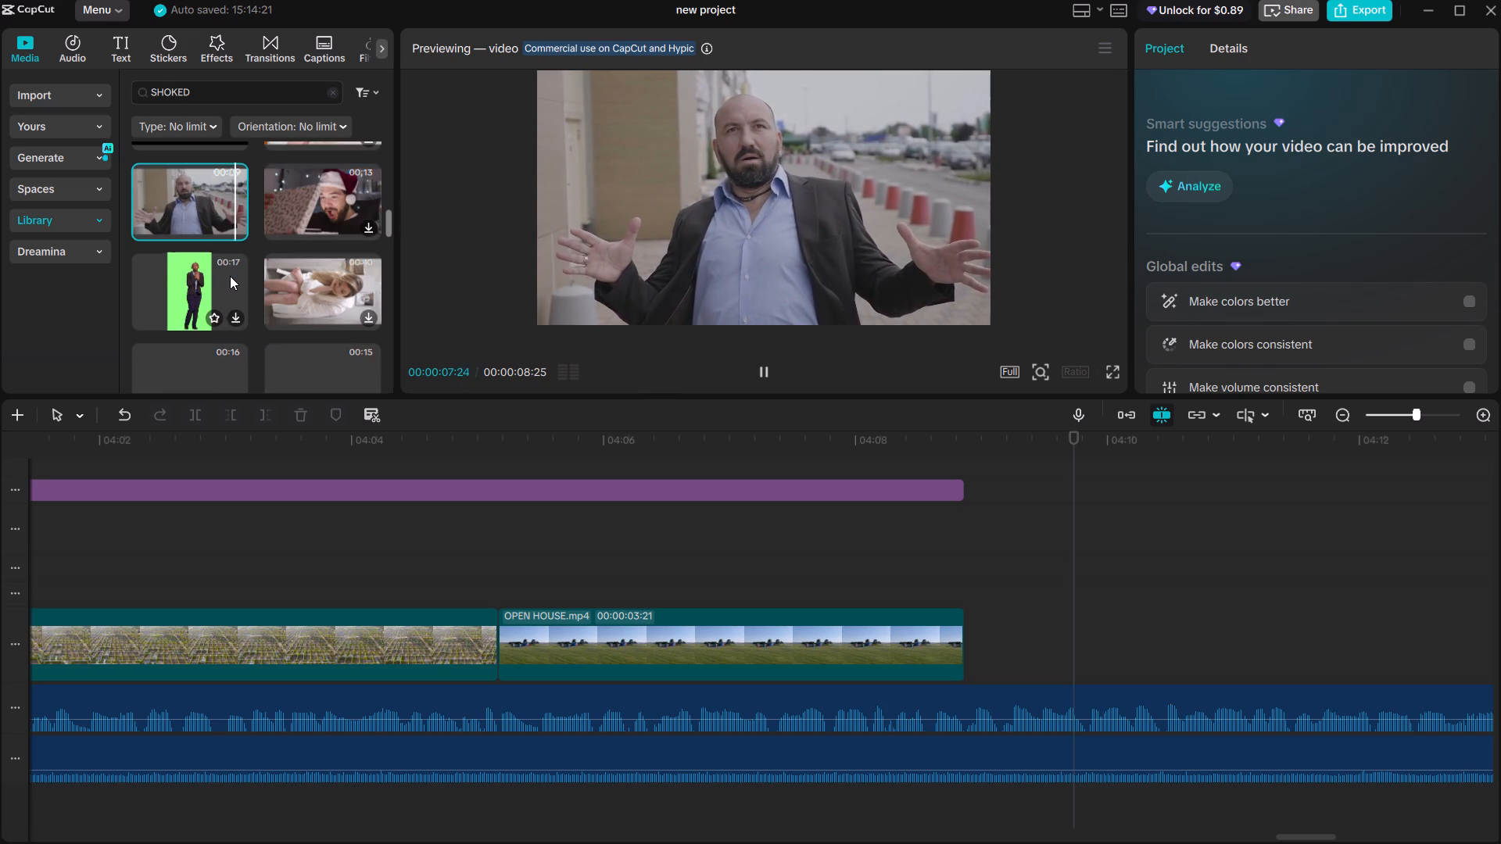
scroll(335, 227, "down", 1)
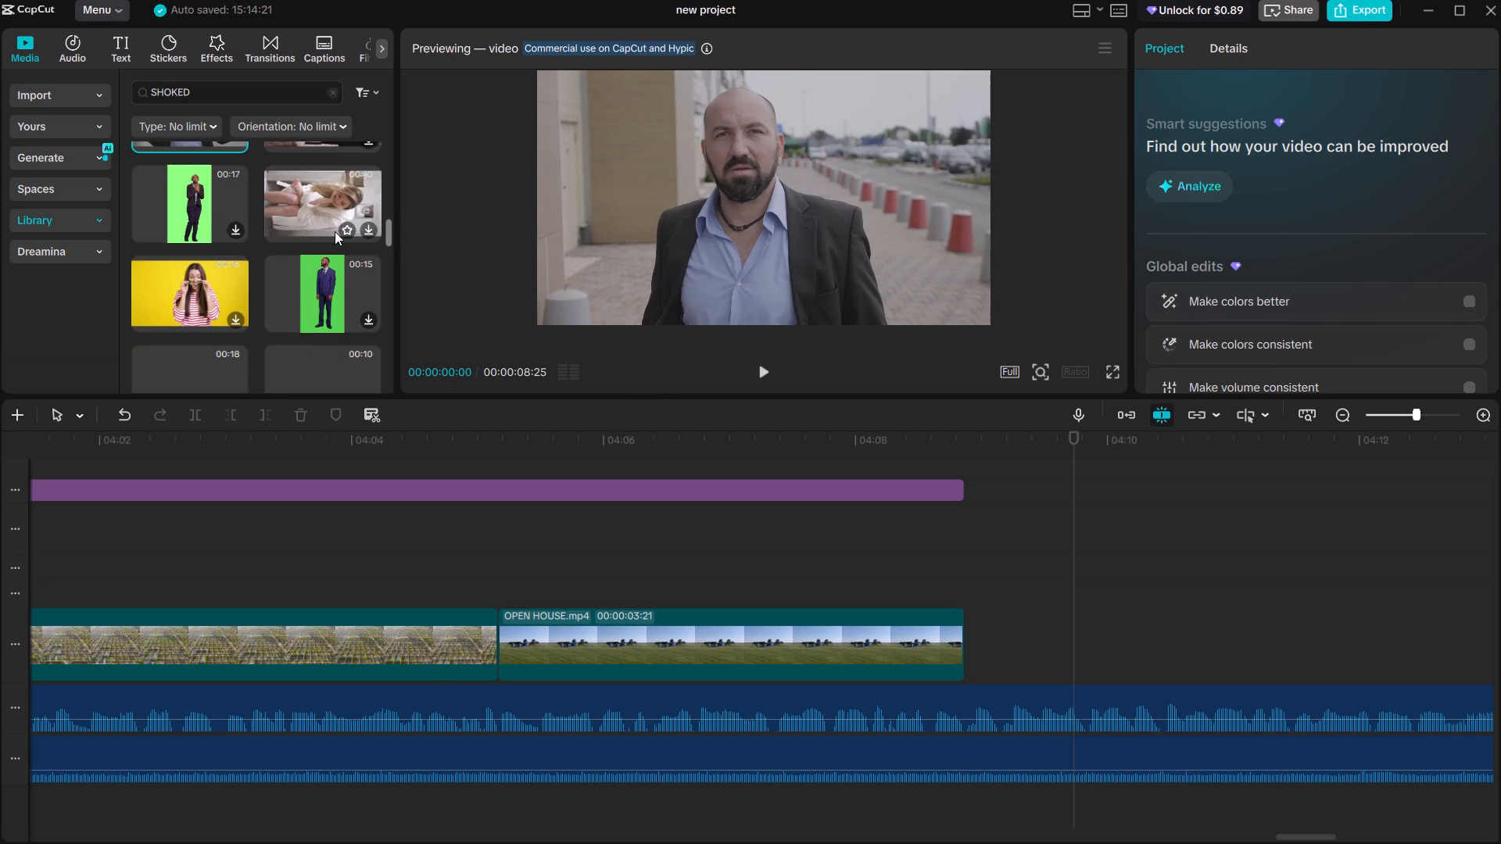
left_click(321, 206)
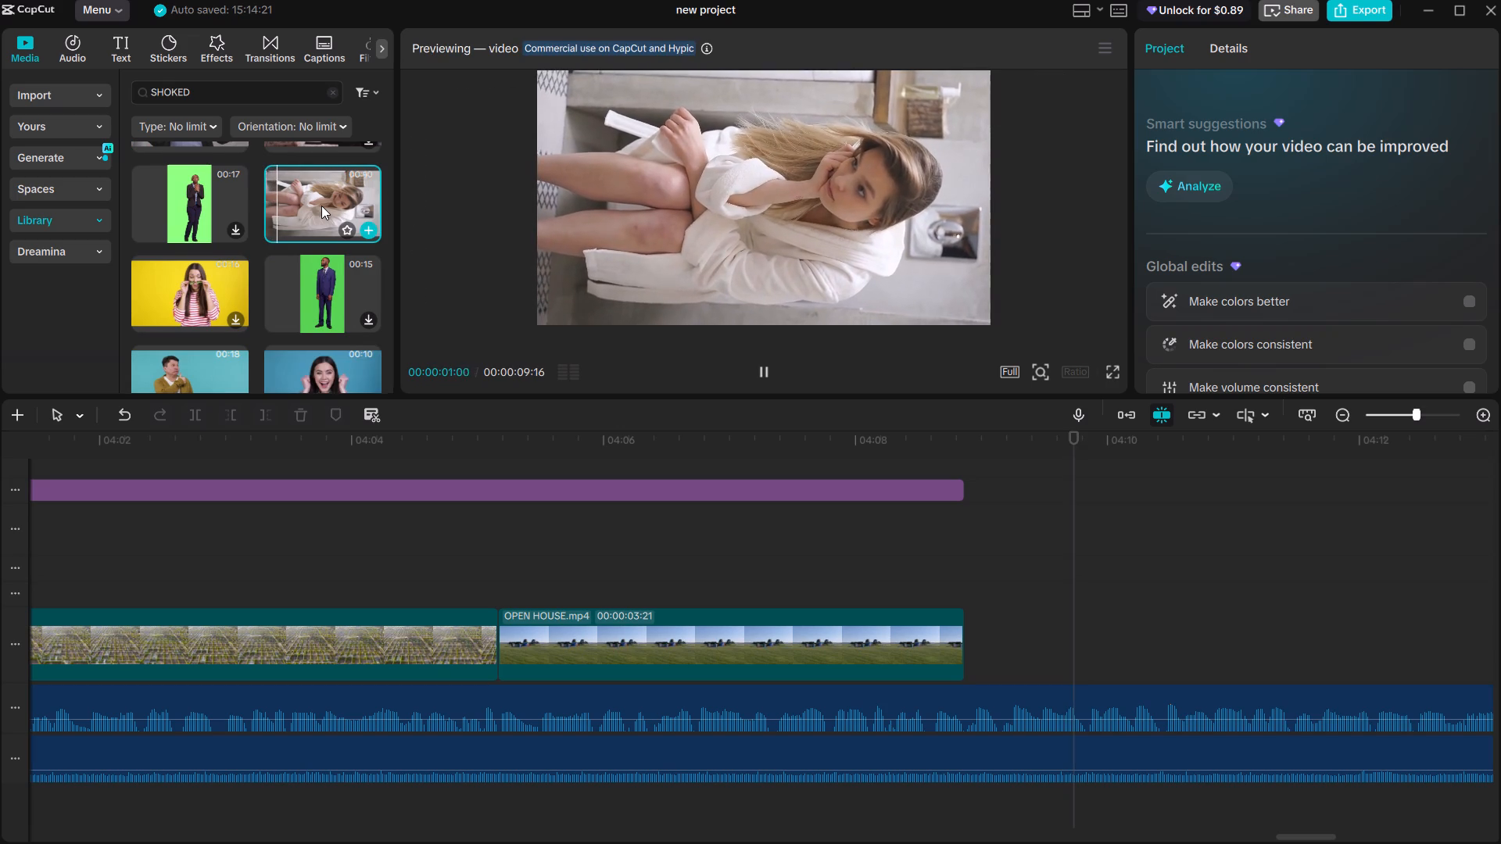
scroll(303, 324, "down", 2)
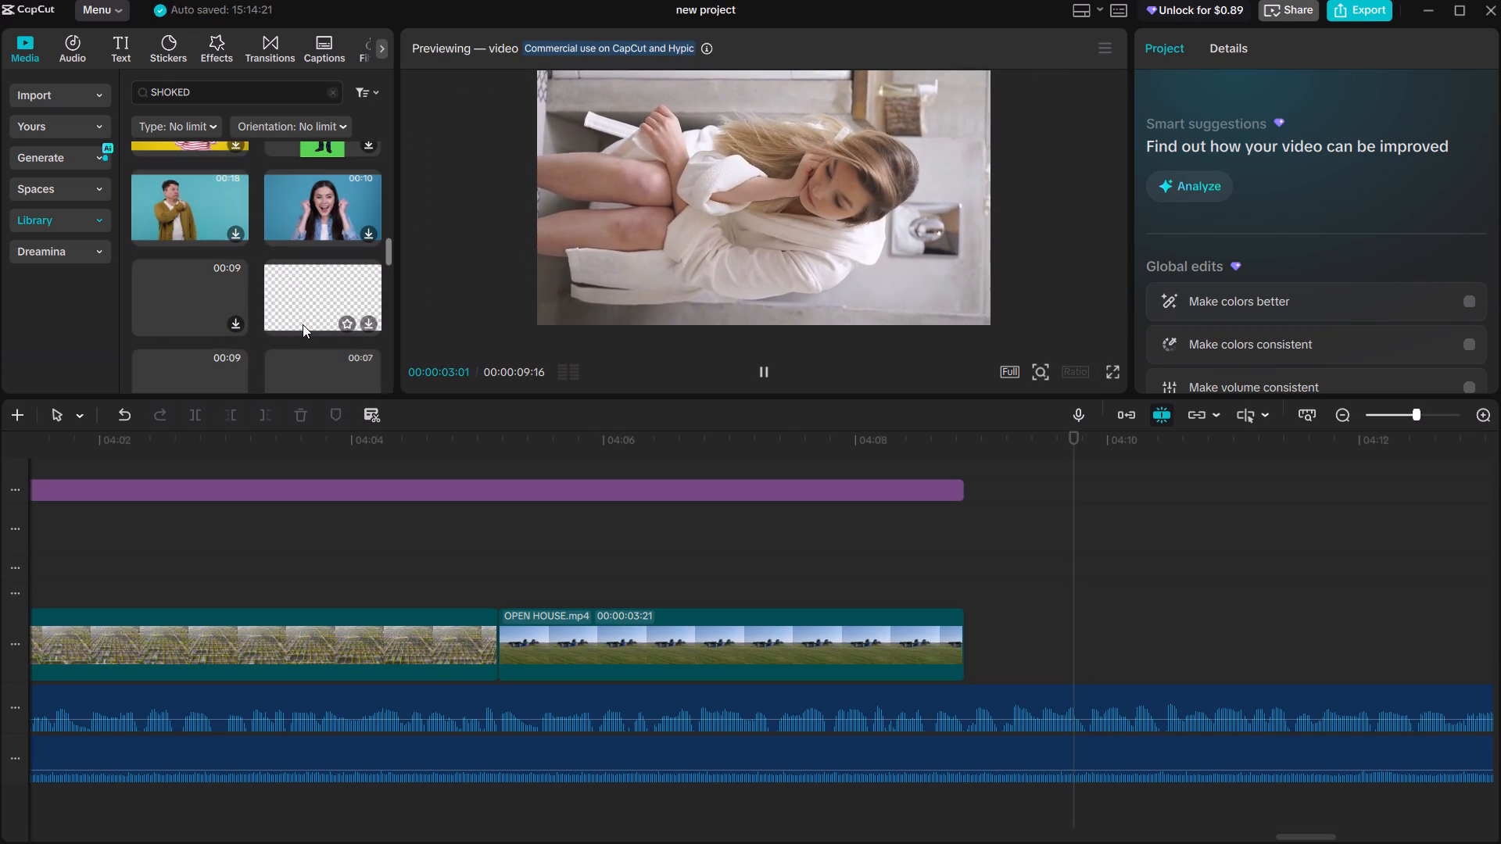
scroll(303, 324, "down", 2)
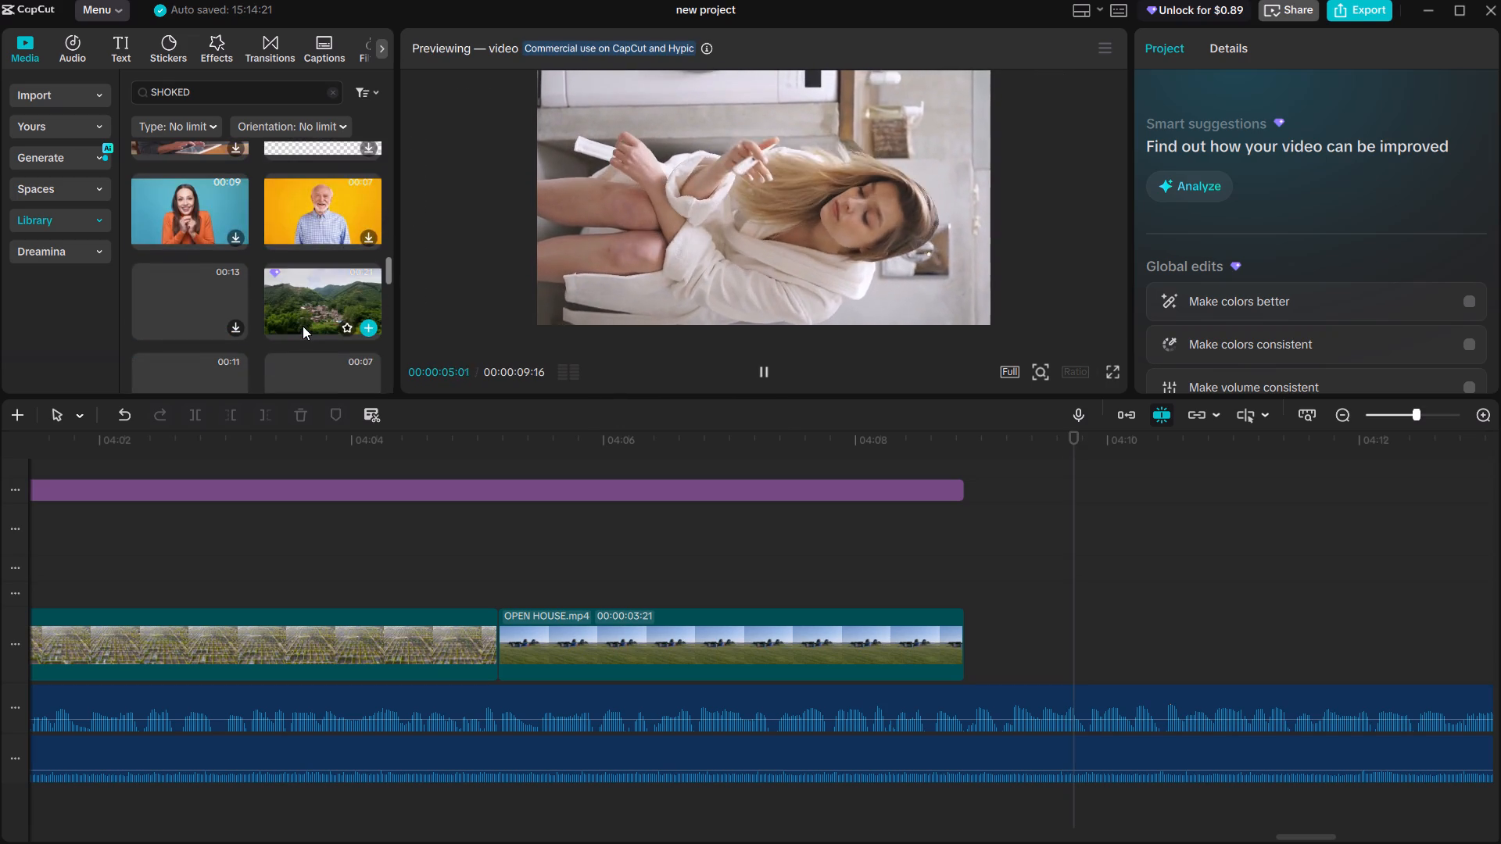
scroll(303, 326, "down", 4)
scroll(303, 326, "up", 2)
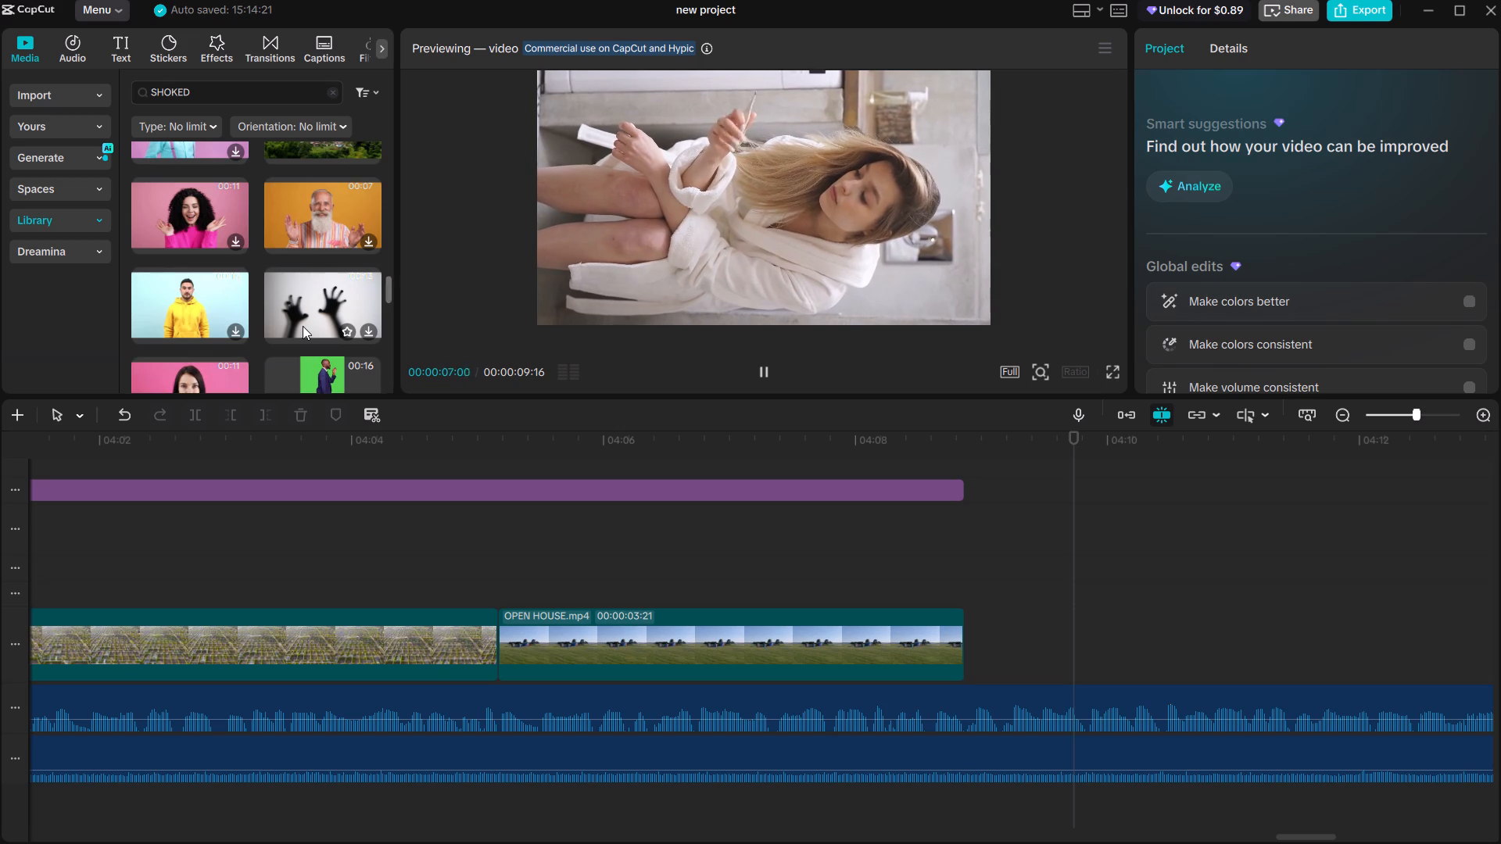
left_click(303, 202)
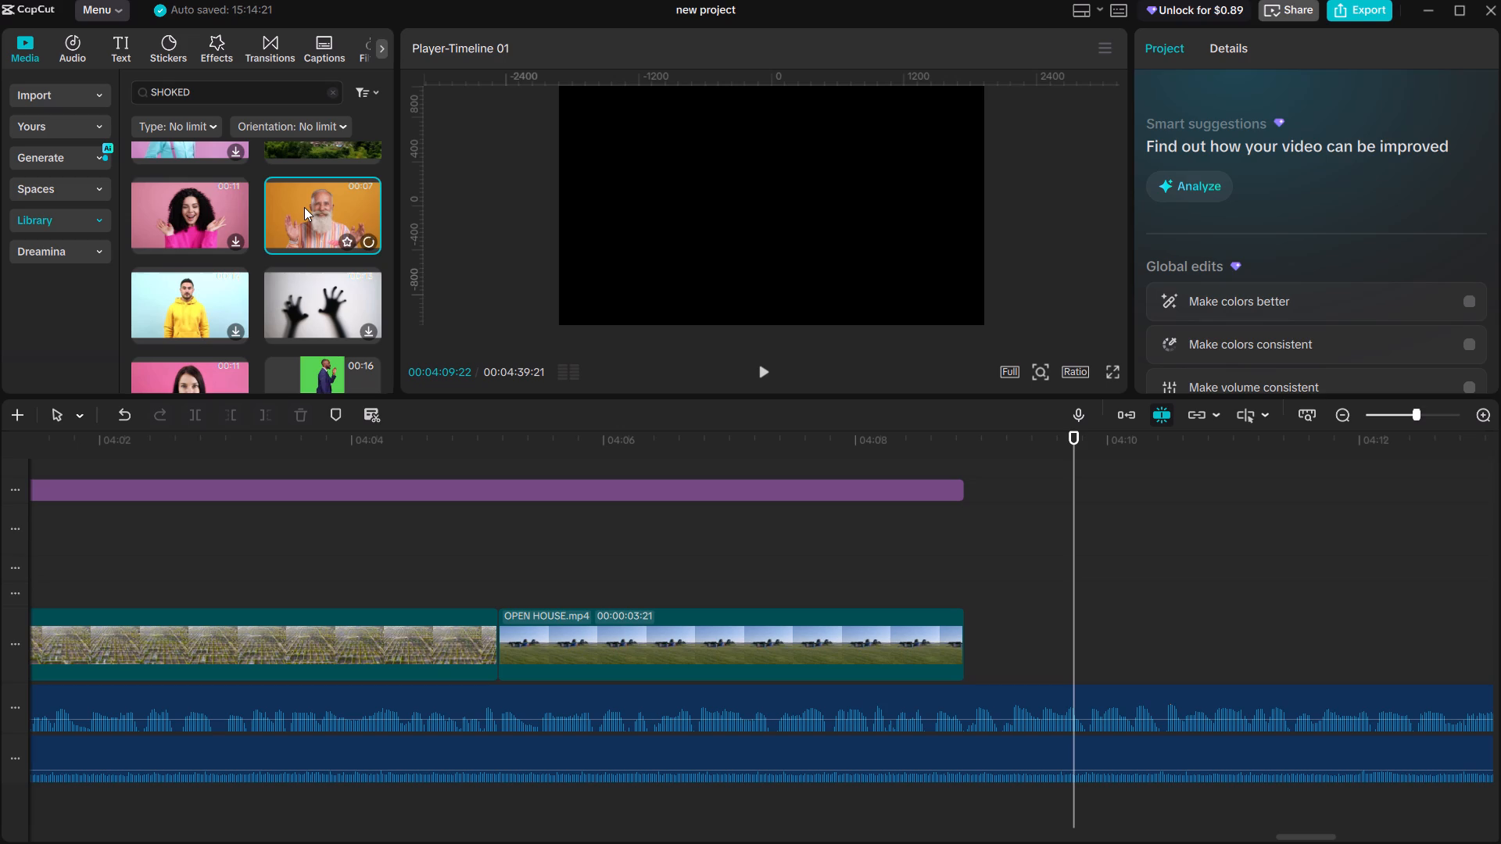
scroll(292, 258, "down", 4)
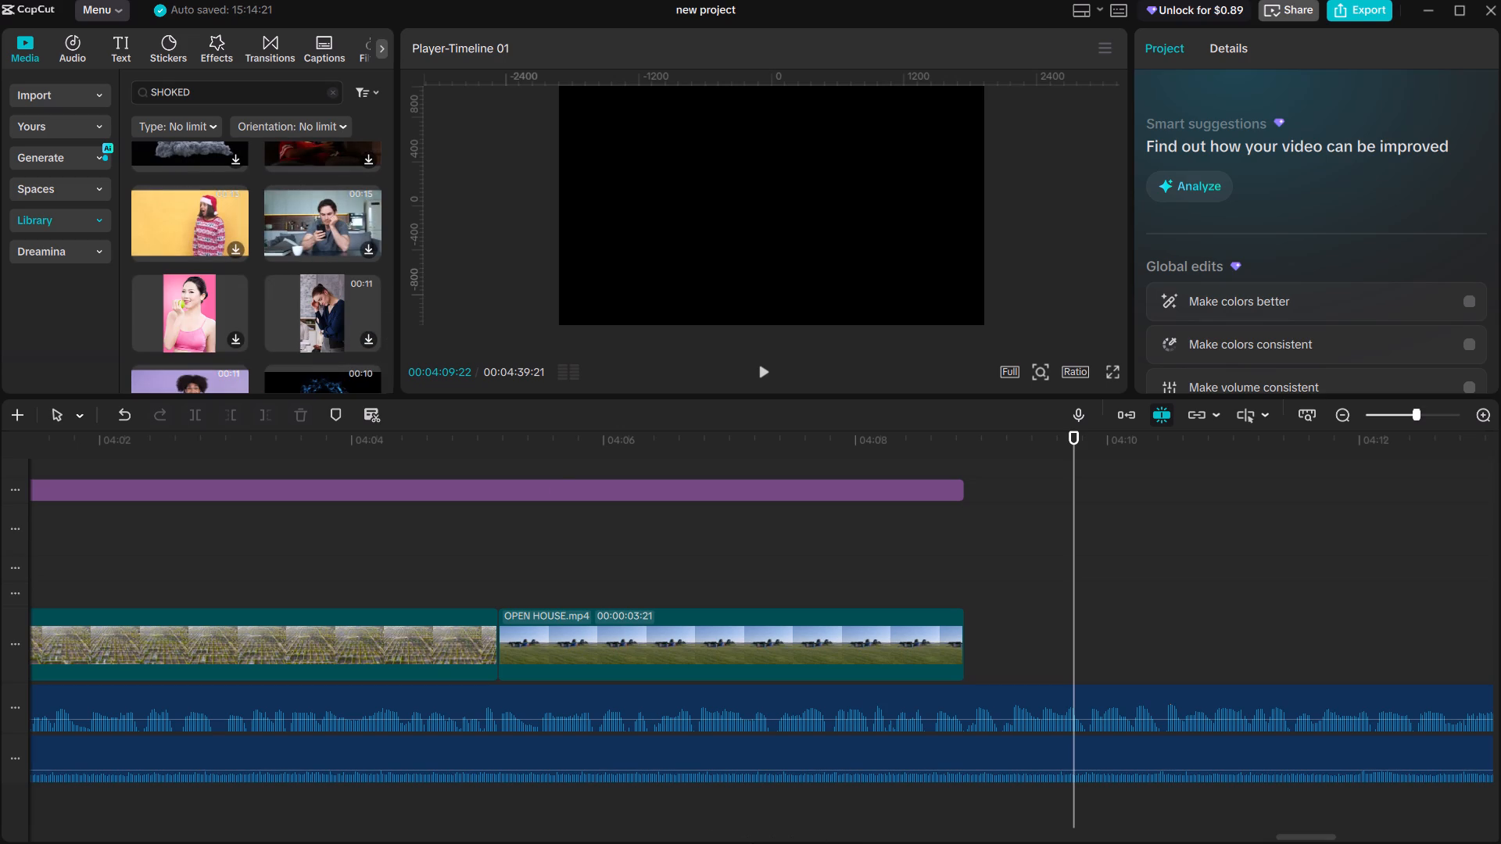
Switch to the Brave browser, dismiss the open farm video on Pexels, and search Pexels videos for SHOCKED.
left_click(650, 817)
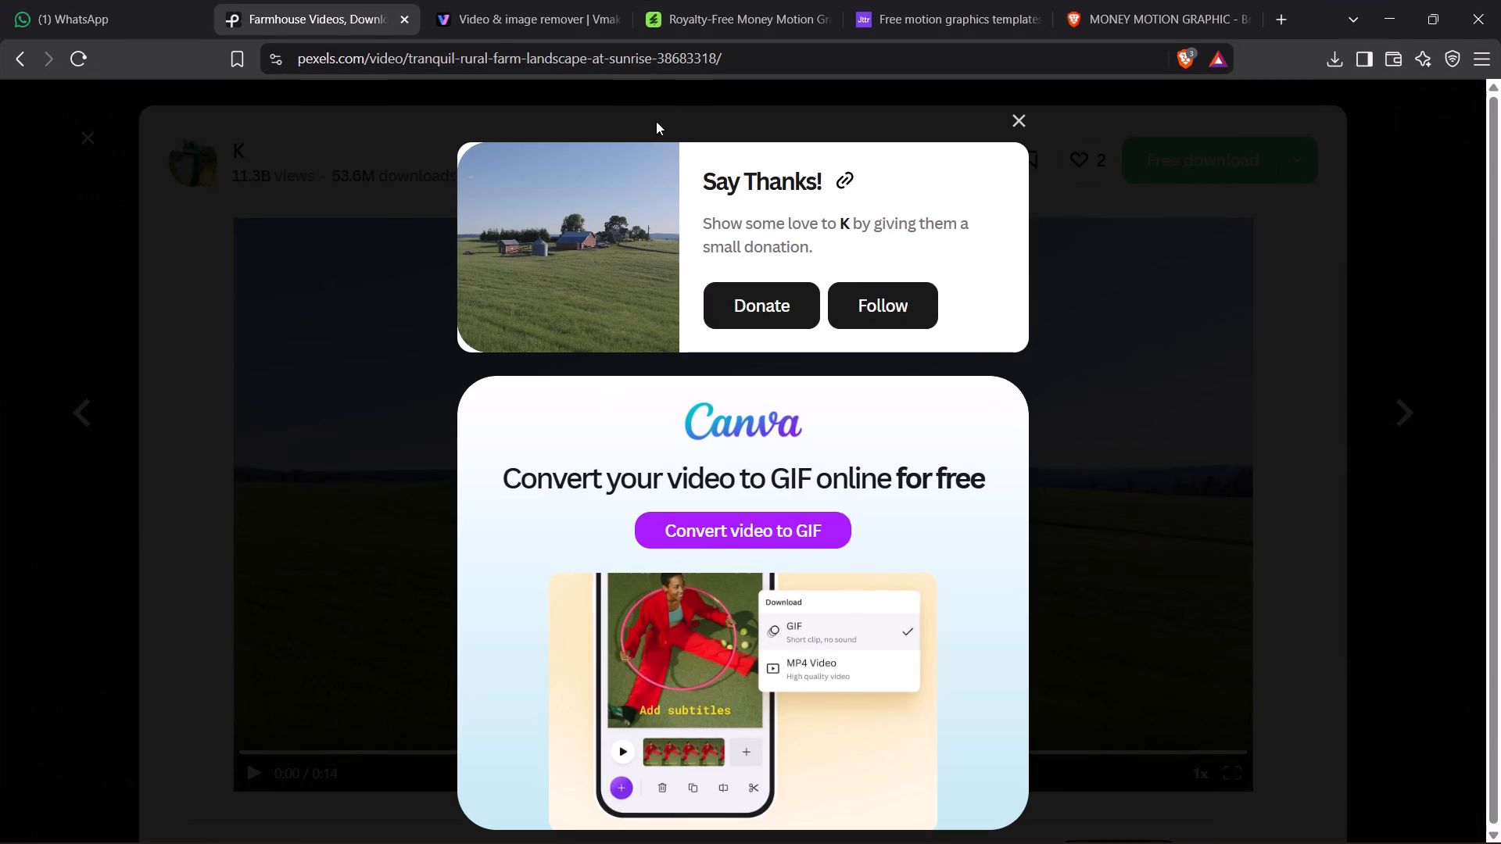
left_click(1012, 123)
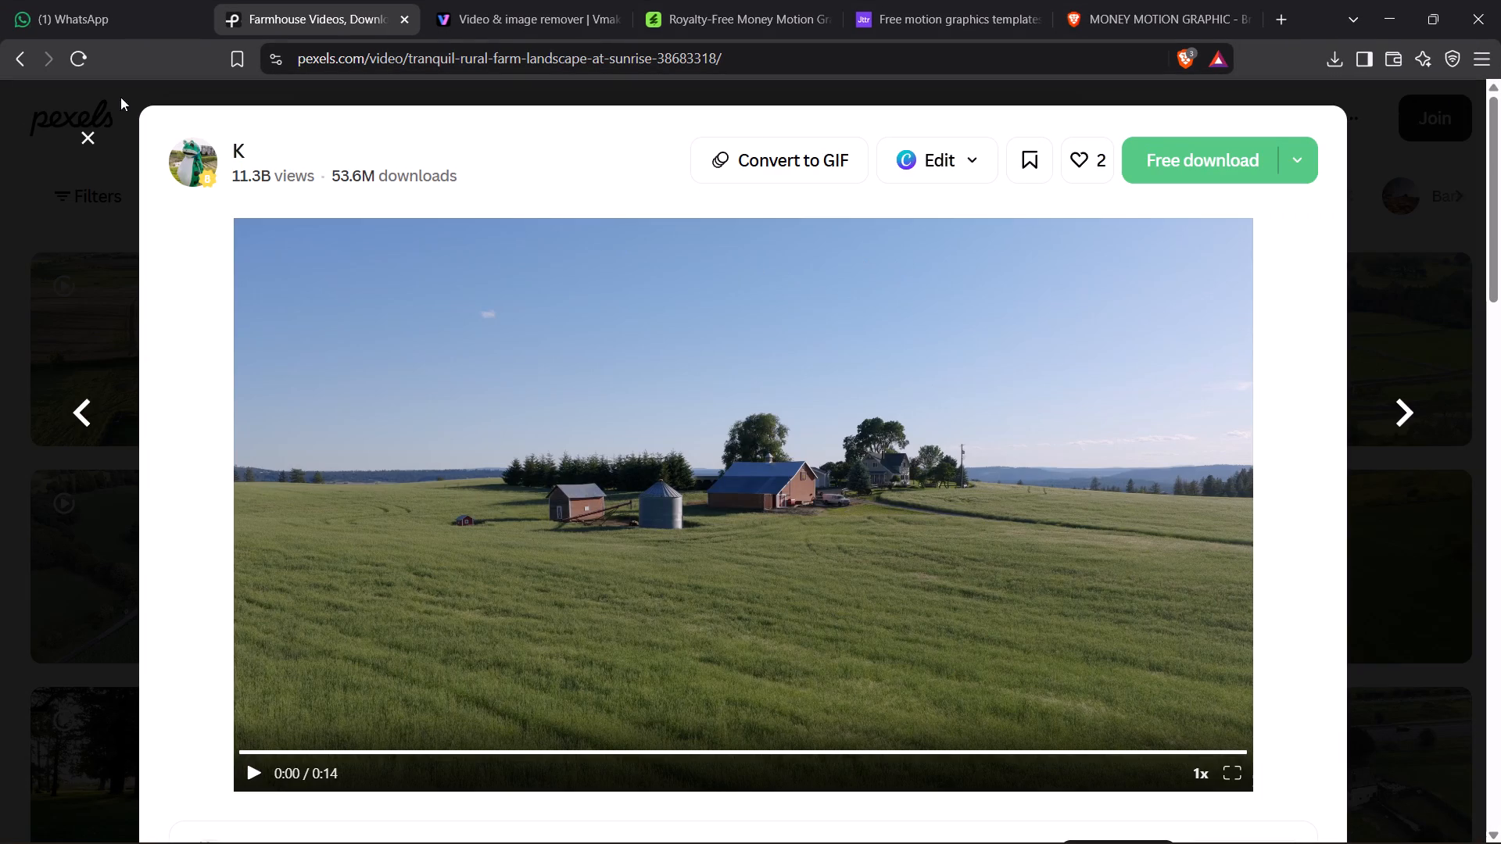
left_click(92, 140)
scroll(581, 215, "up", 7)
left_click(557, 116)
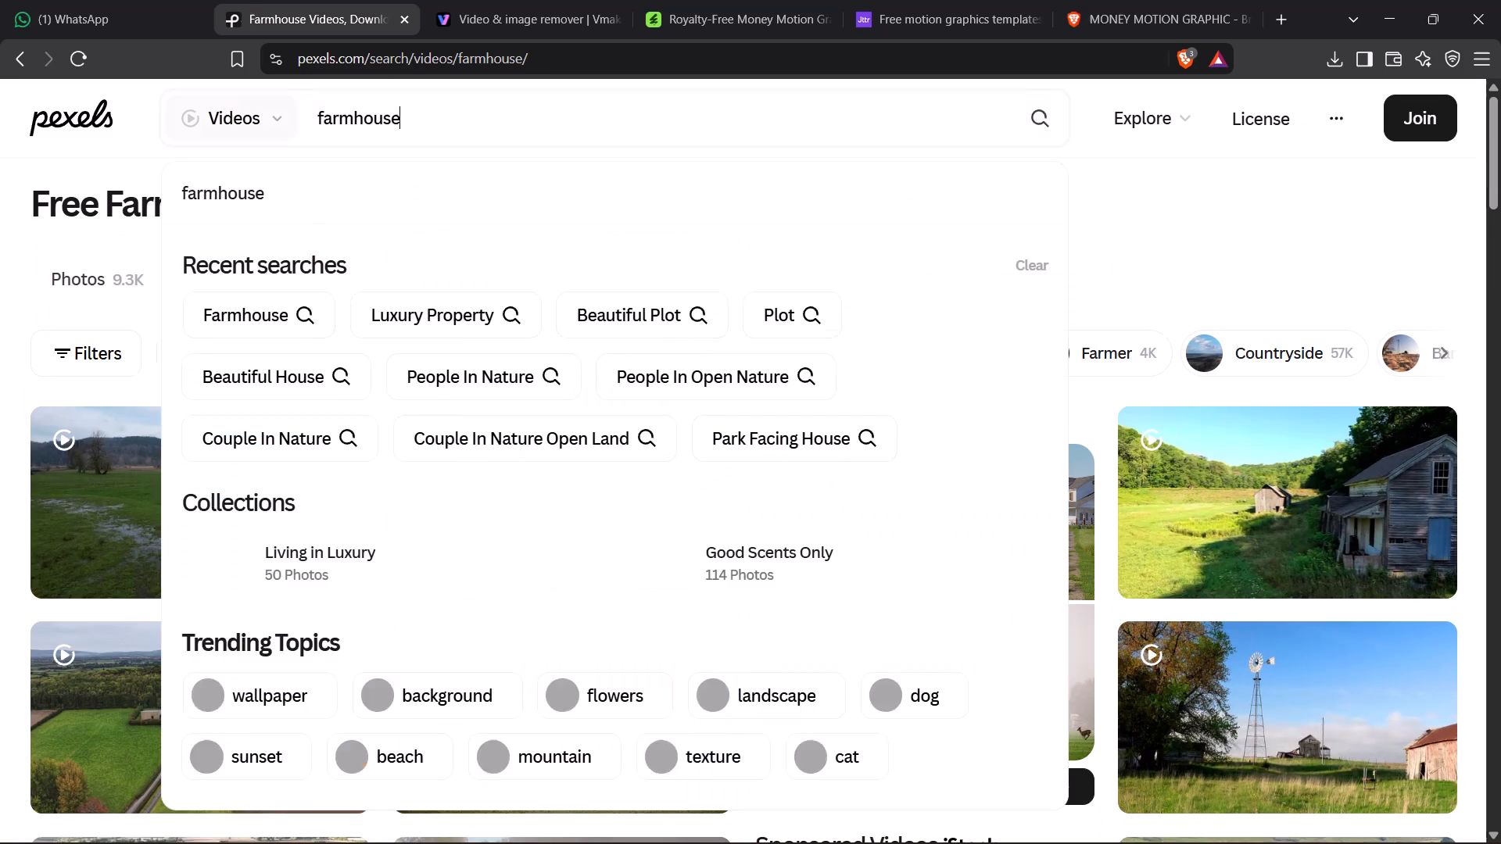
key("ctrl+a")
type("SHOCKED")
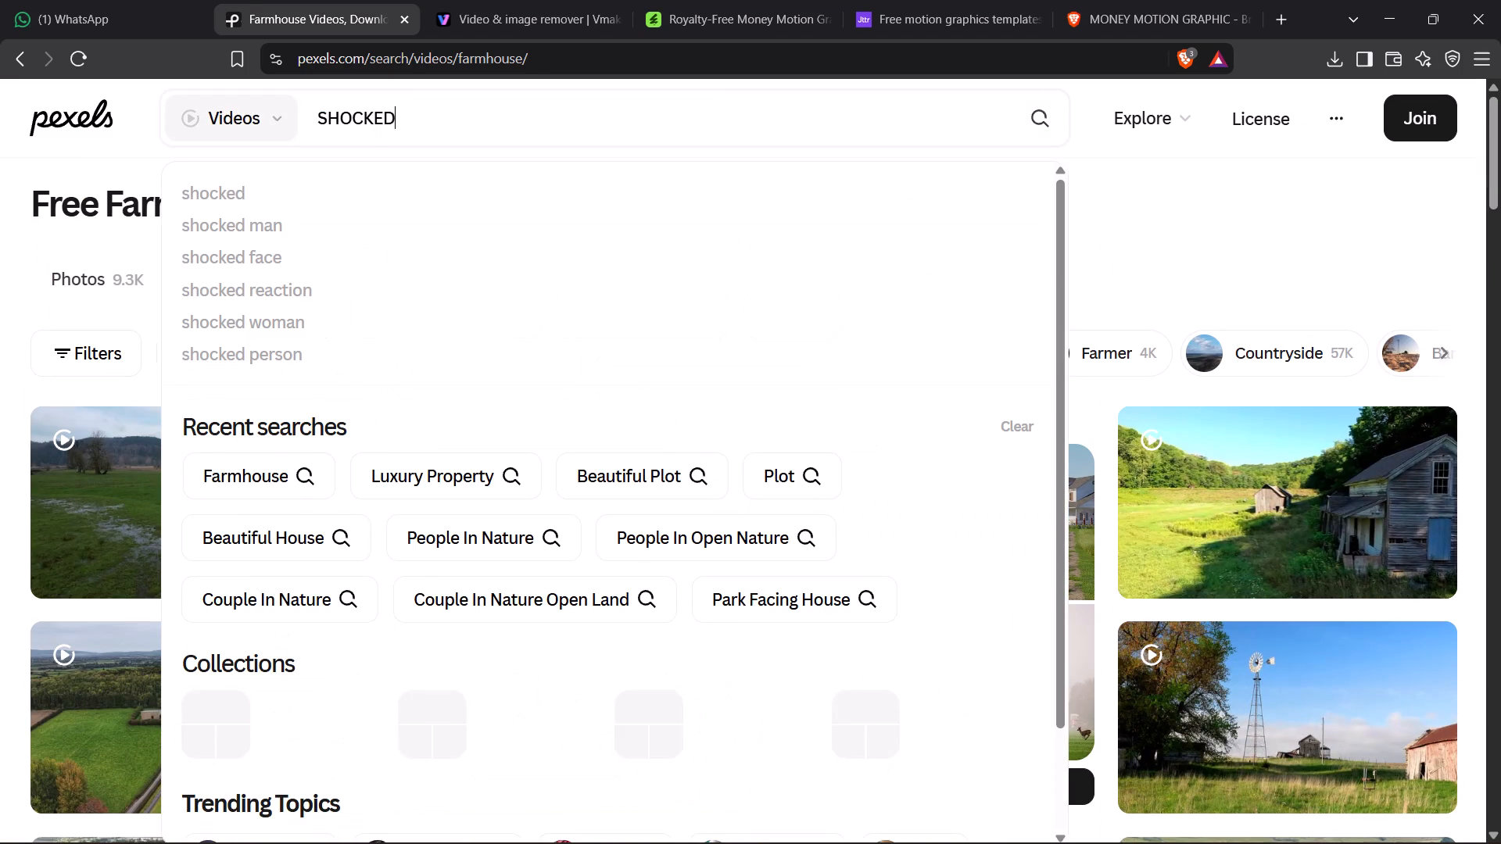
key("Return")
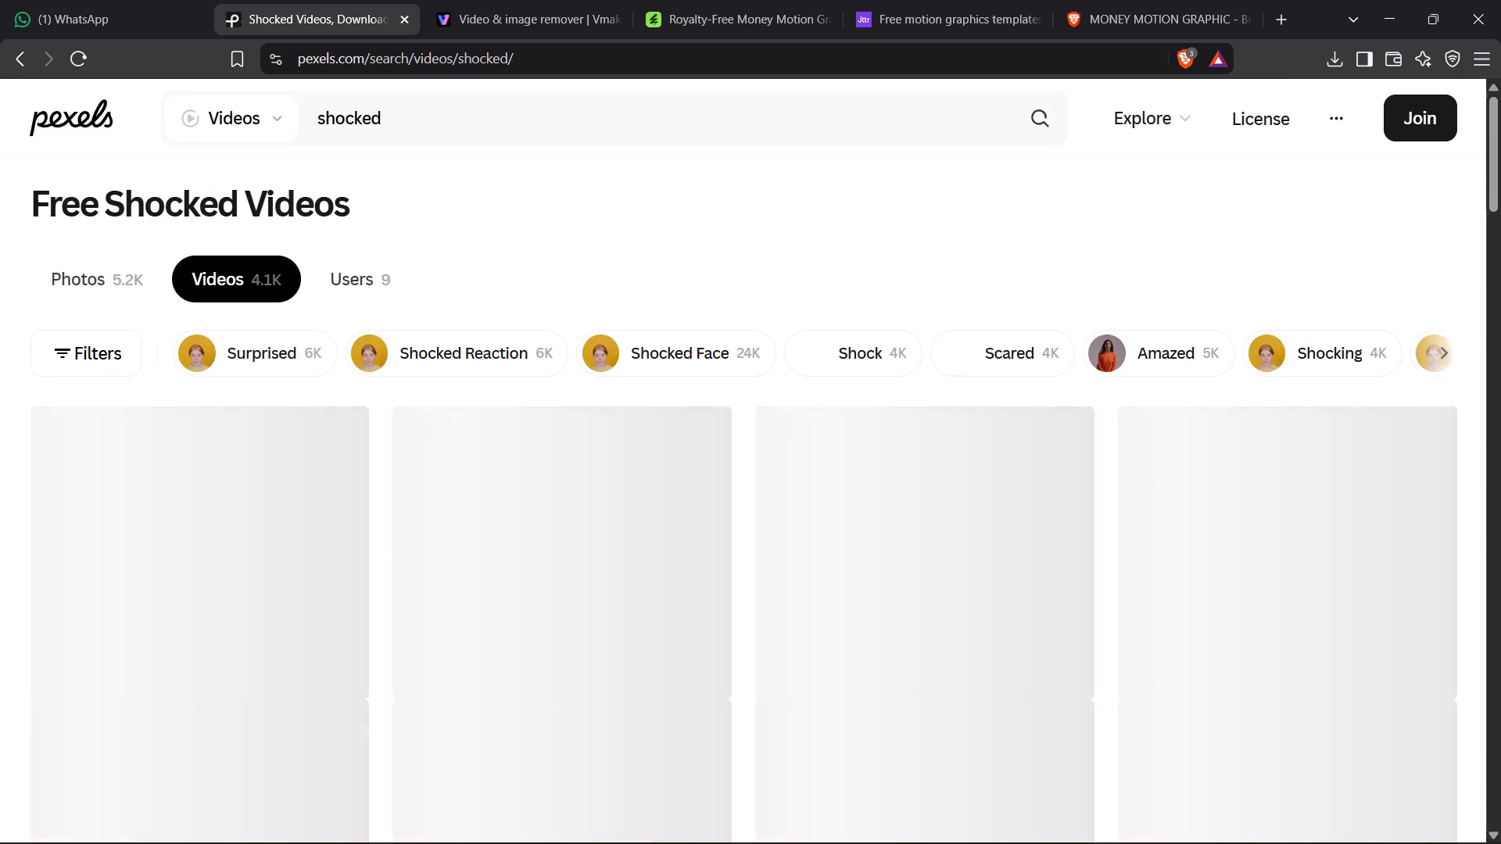
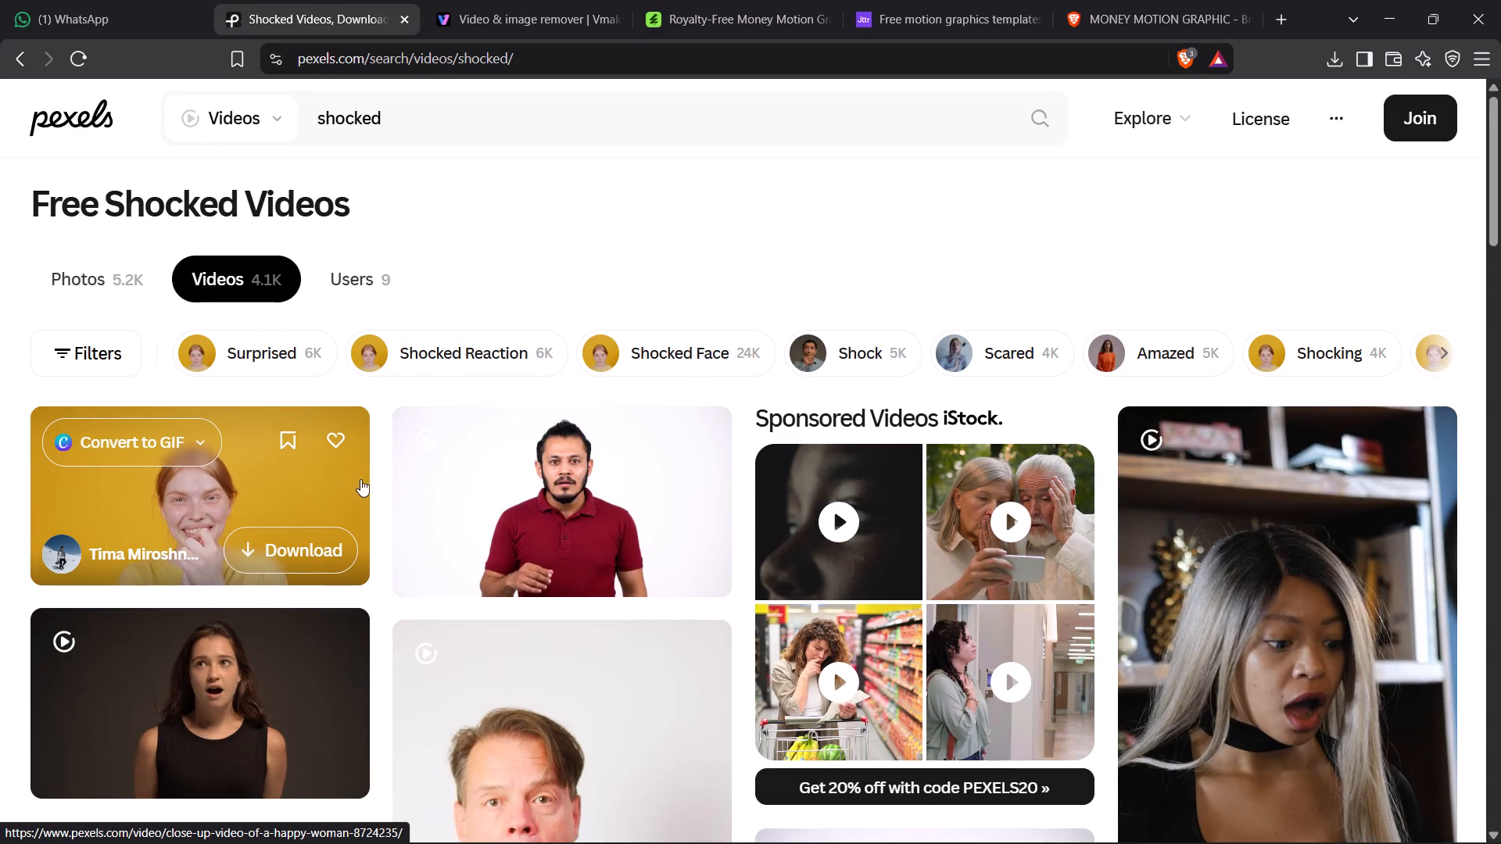
Refine the Pexels video search to Shocked Reaction and browse the results for a suitable clip.
left_click(444, 366)
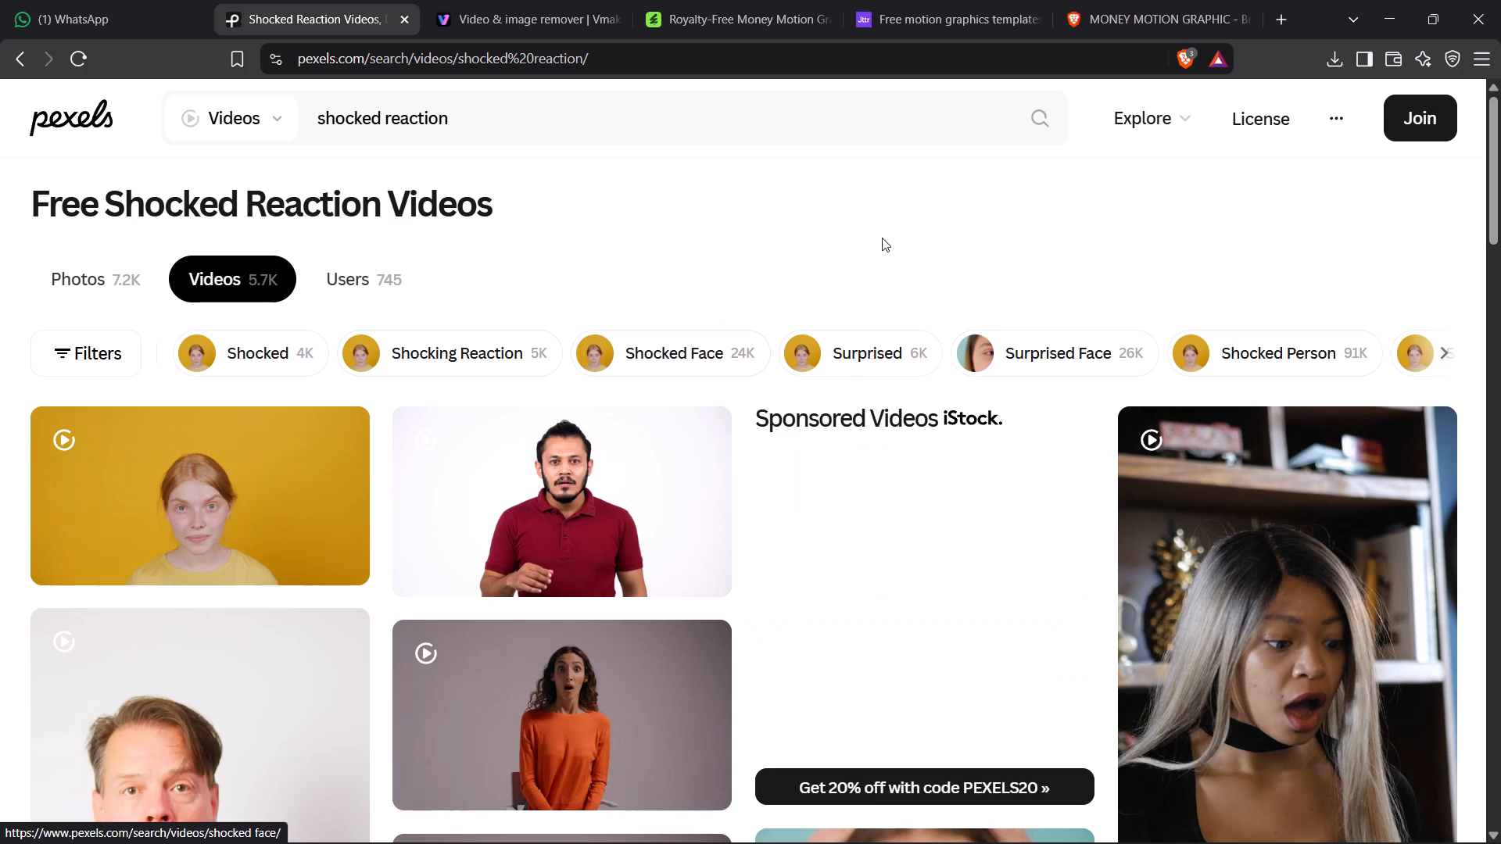
scroll(706, 277, "down", 3)
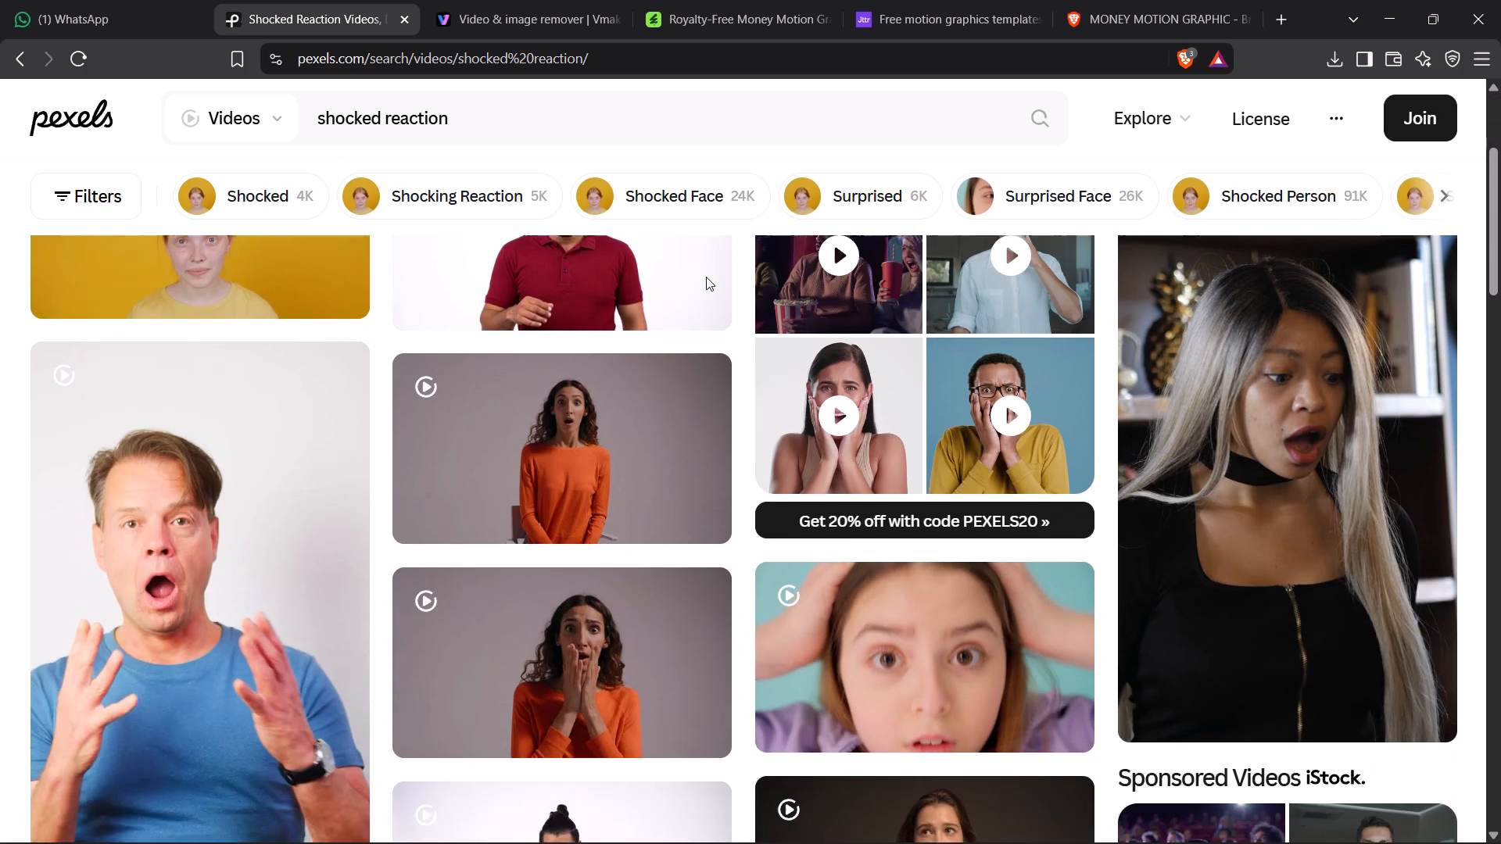
scroll(706, 277, "up", 3)
scroll(706, 277, "down", 4)
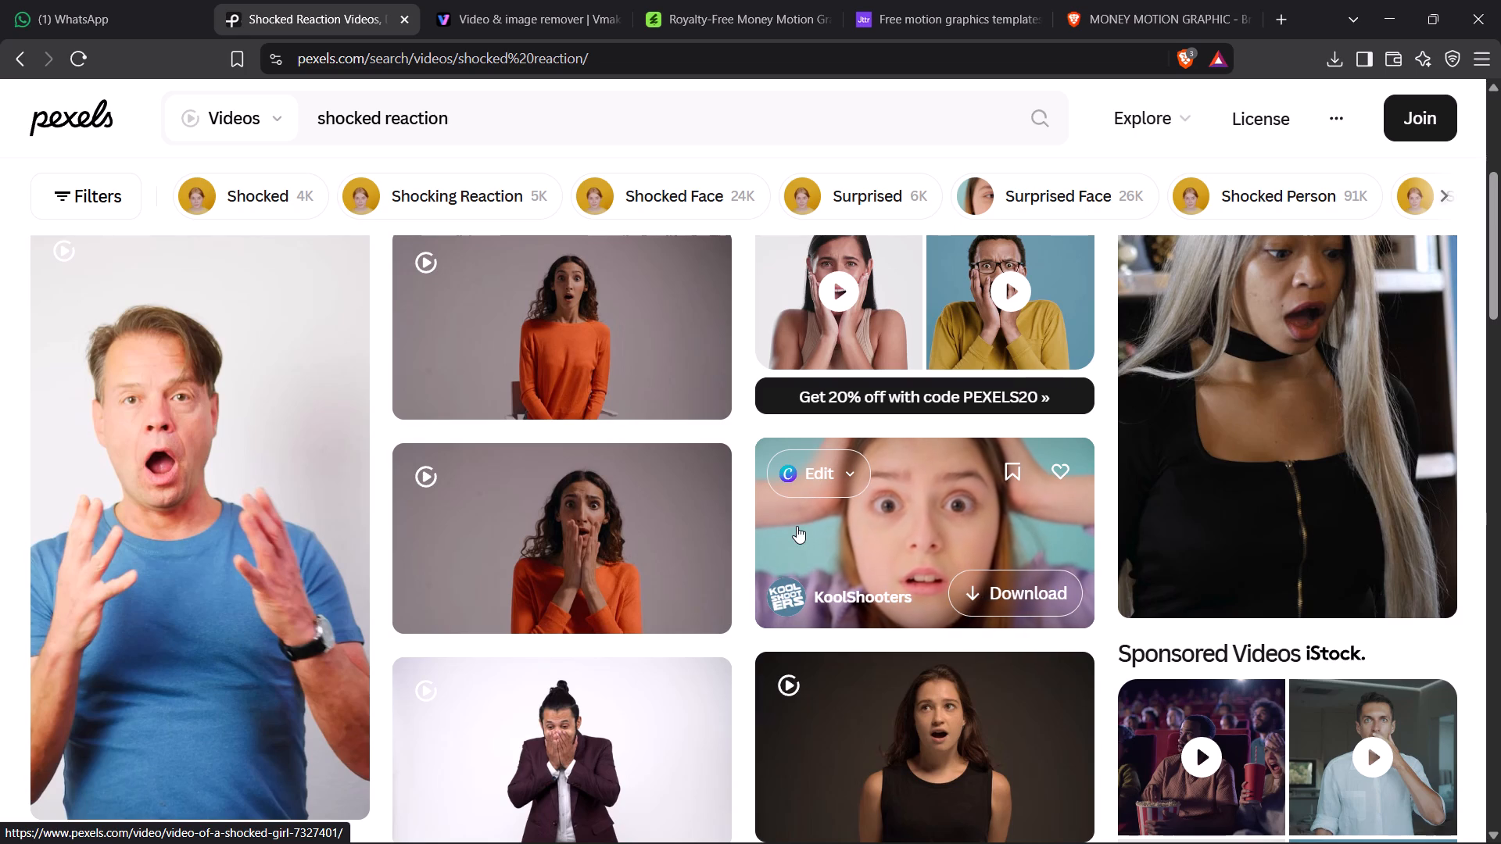
scroll(797, 526, "up", 7)
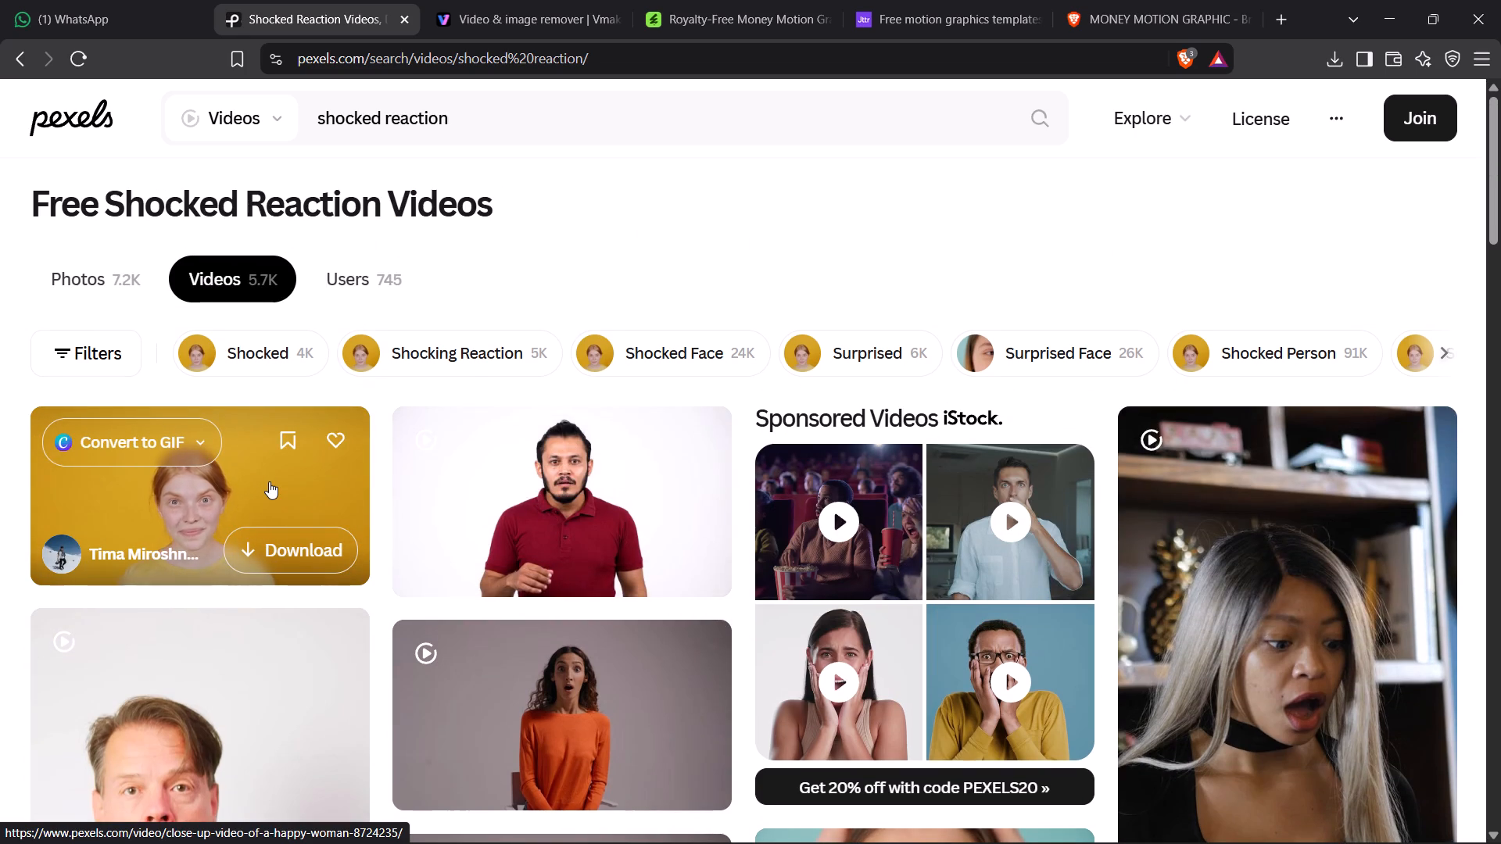
scroll(269, 481, "down", 7)
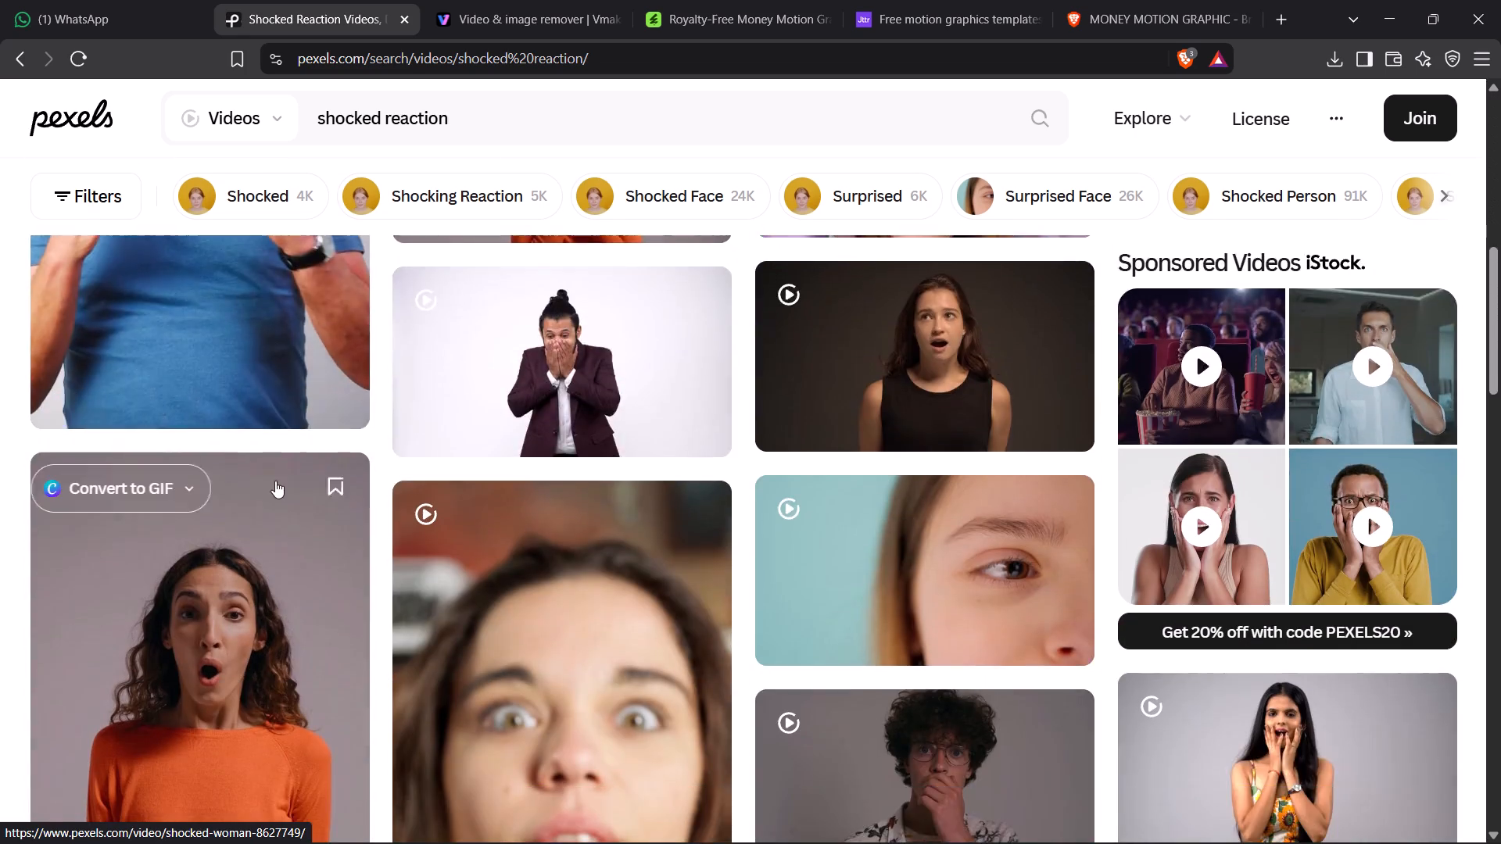
scroll(275, 481, "down", 4)
scroll(1092, 492, "down", 4)
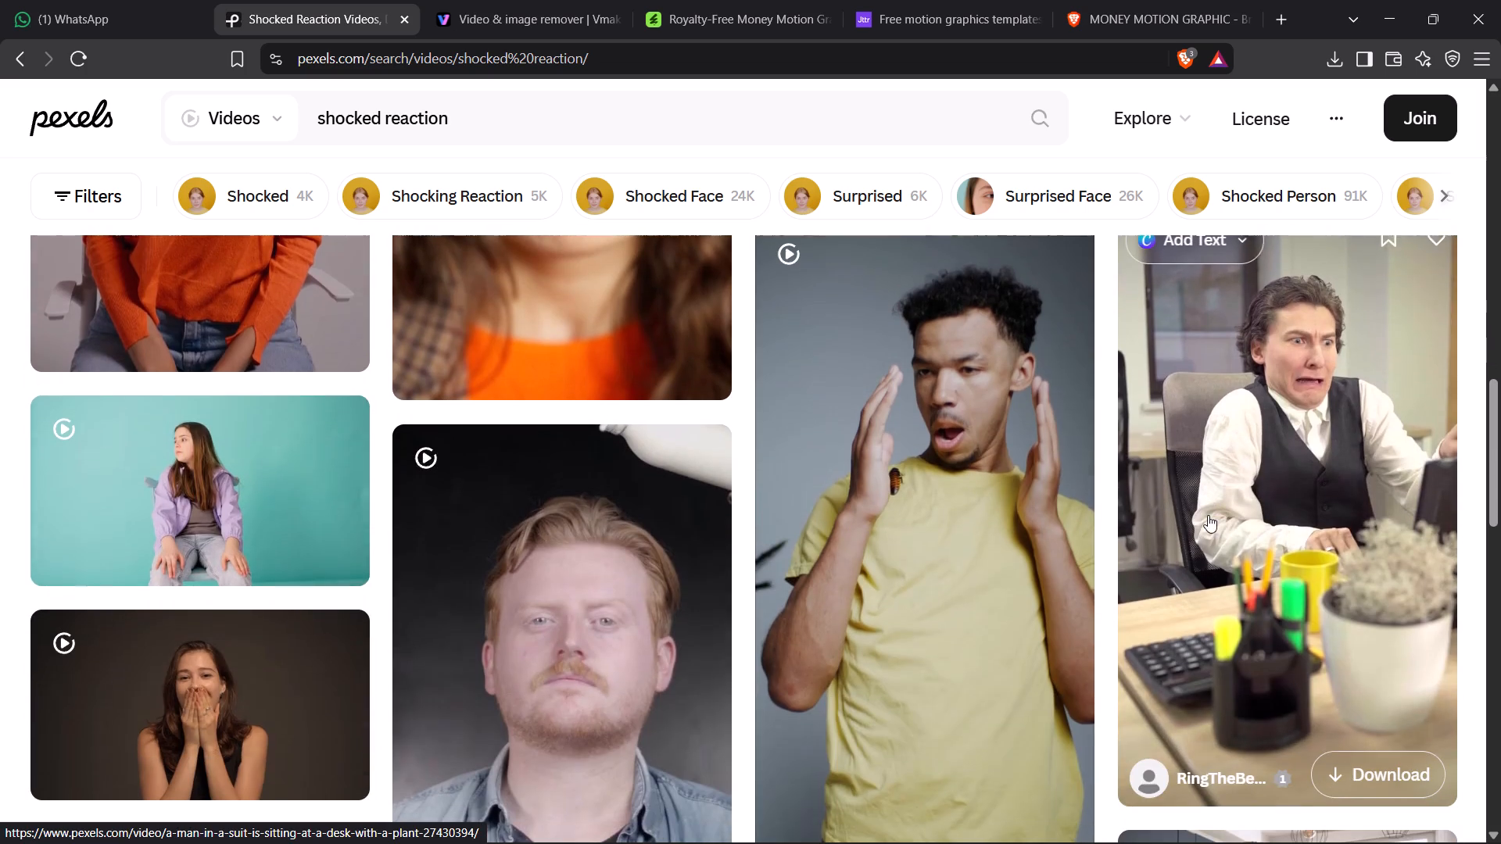
scroll(1256, 415, "down", 6)
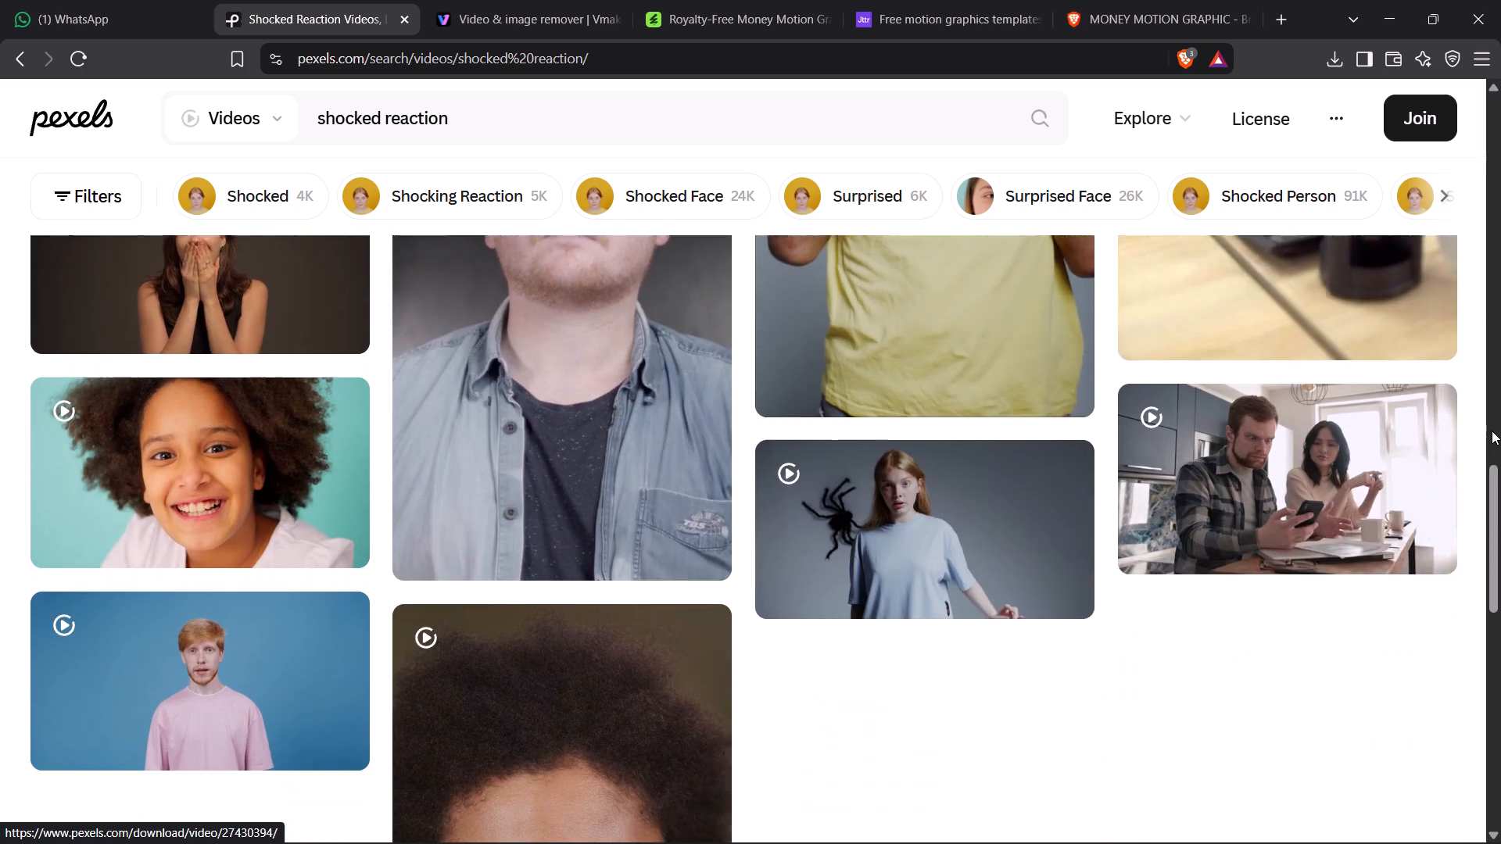
scroll(1500, 425, "down", 6)
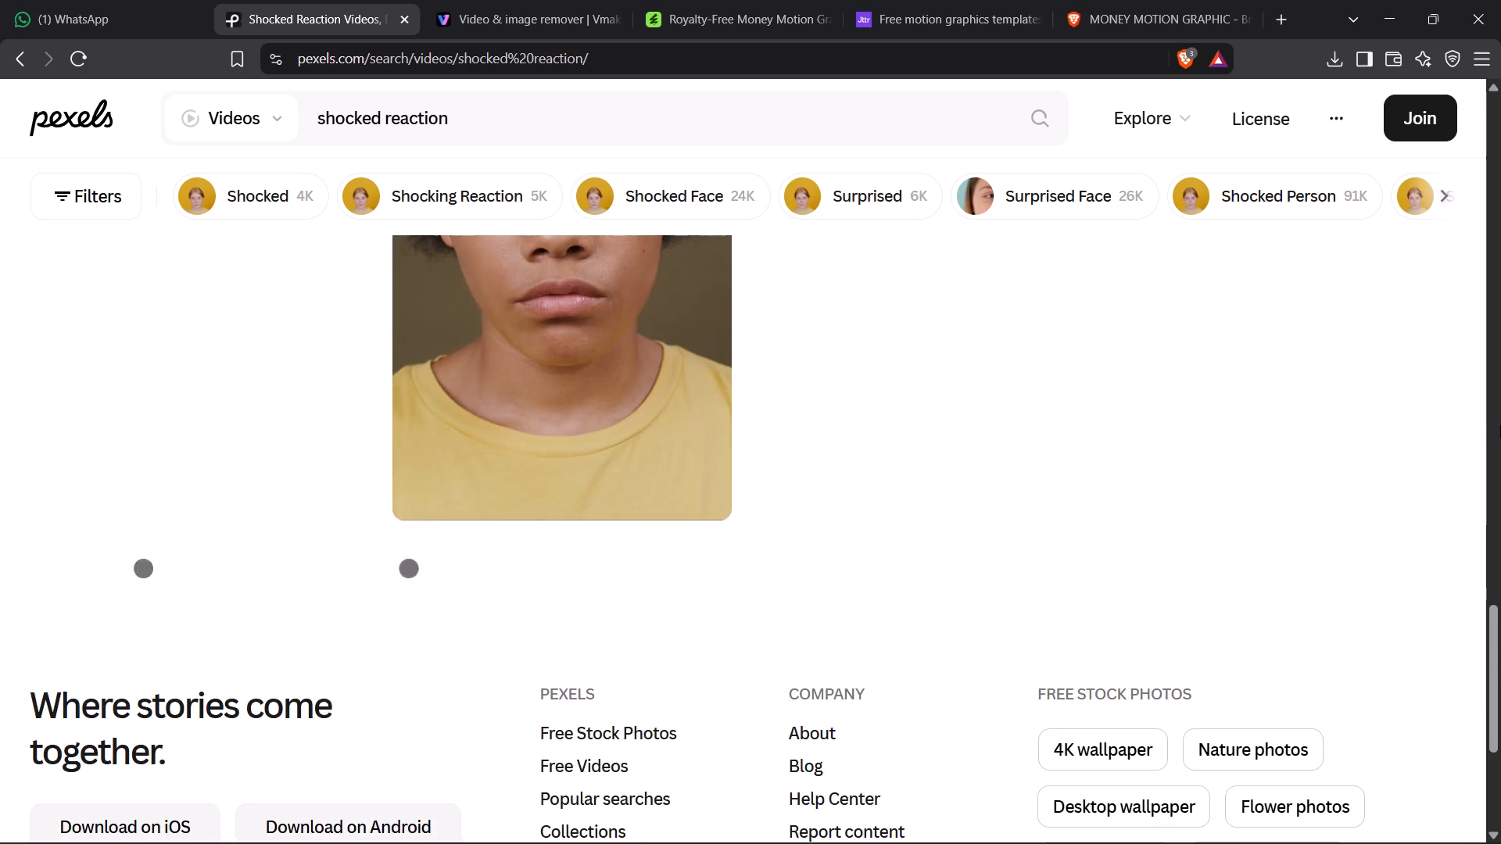
scroll(1500, 425, "up", 20)
scroll(1500, 425, "up", 15)
scroll(1496, 402, "down", 6)
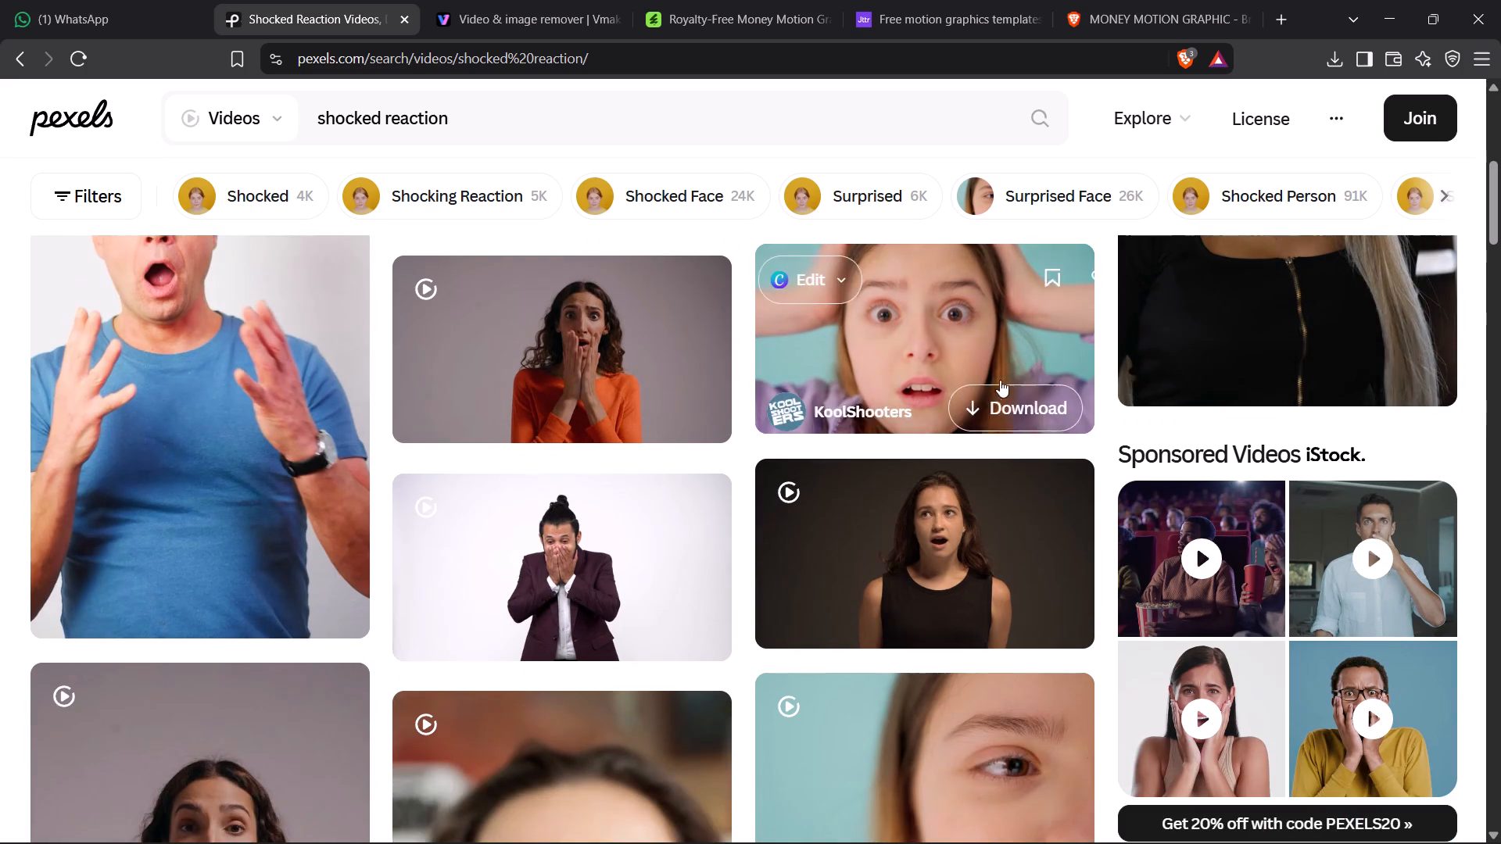
Download the KoolShooters video of the shocked girl and save it as SHOCKED in the new proj folder on the Desktop.
left_click(994, 382)
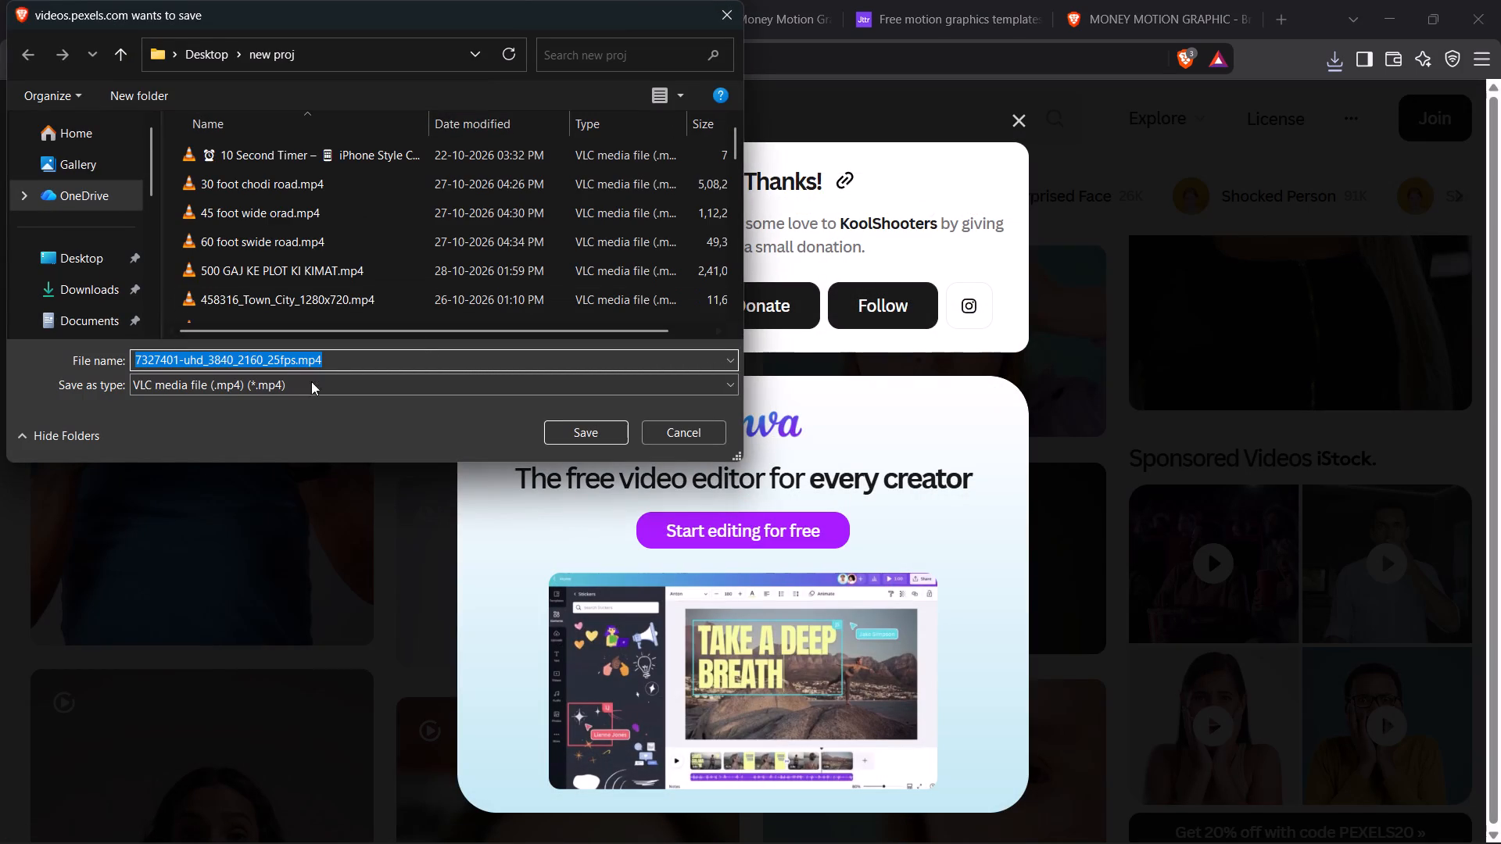
left_click(88, 259)
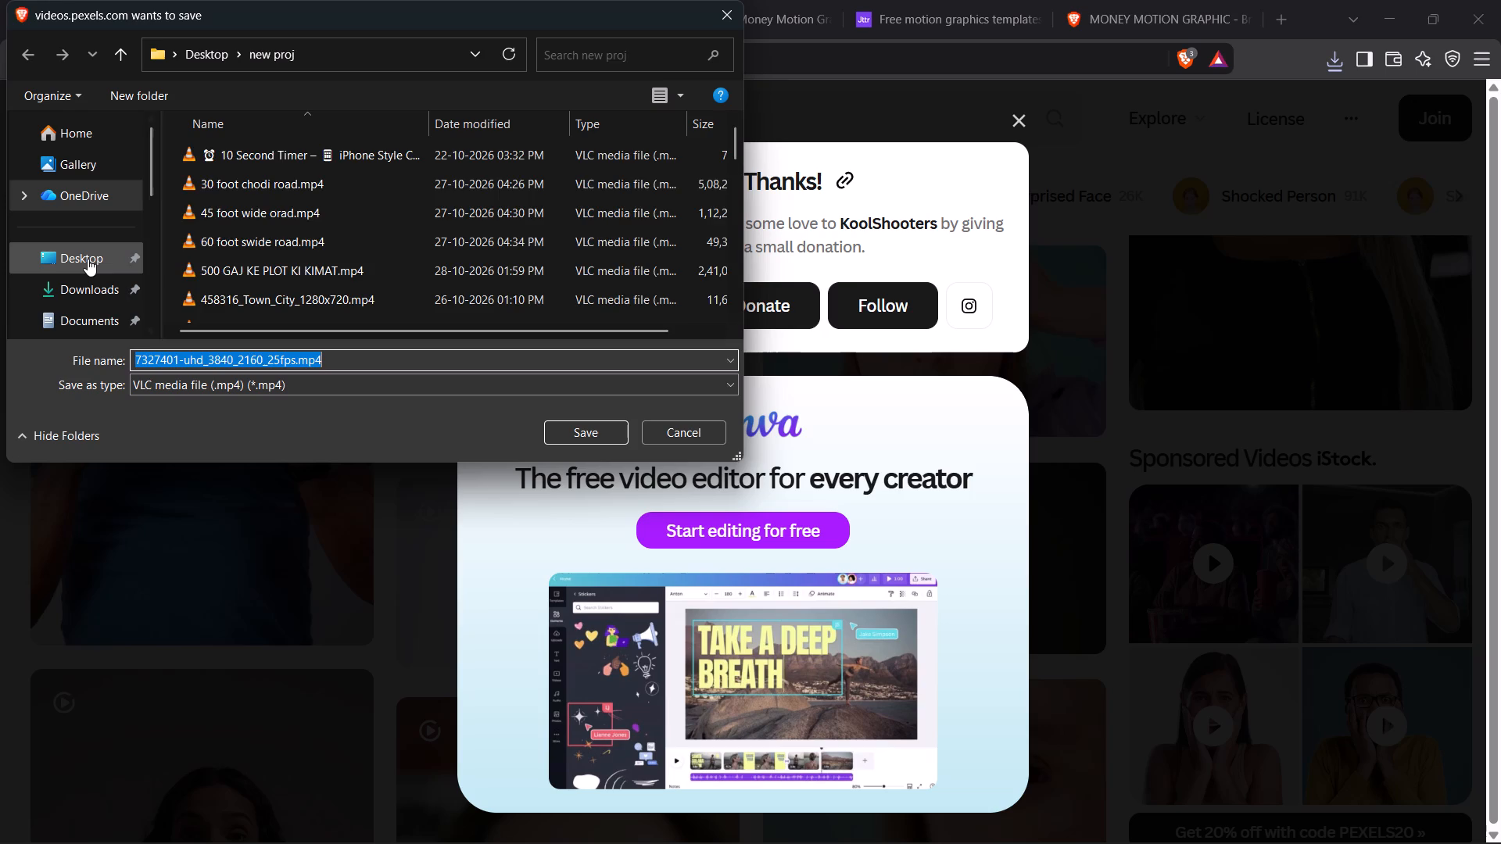
double_click(371, 183)
left_click(348, 356)
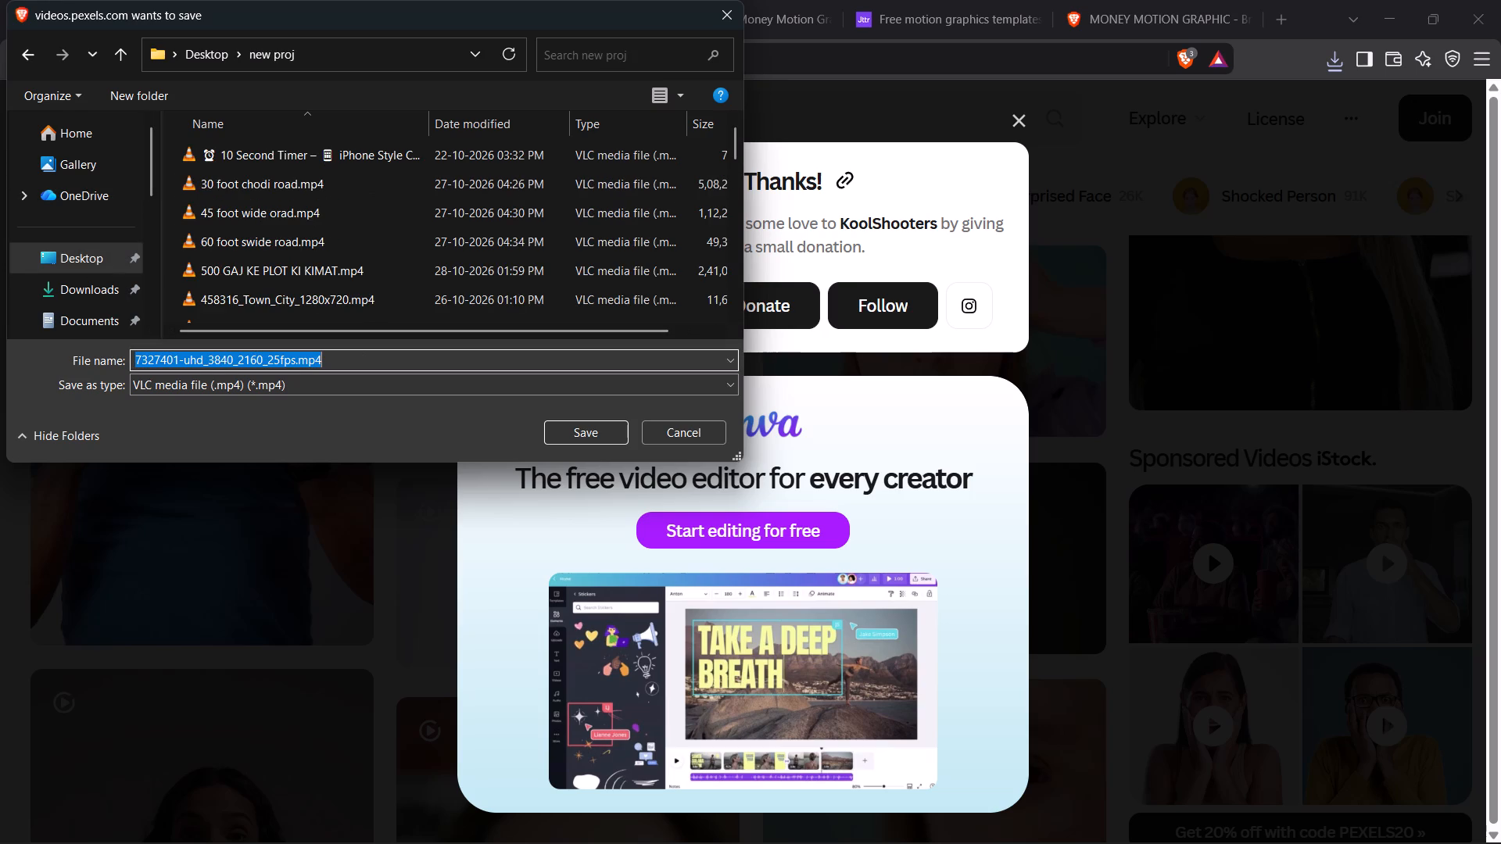
type("SHOCKED")
key("Return")
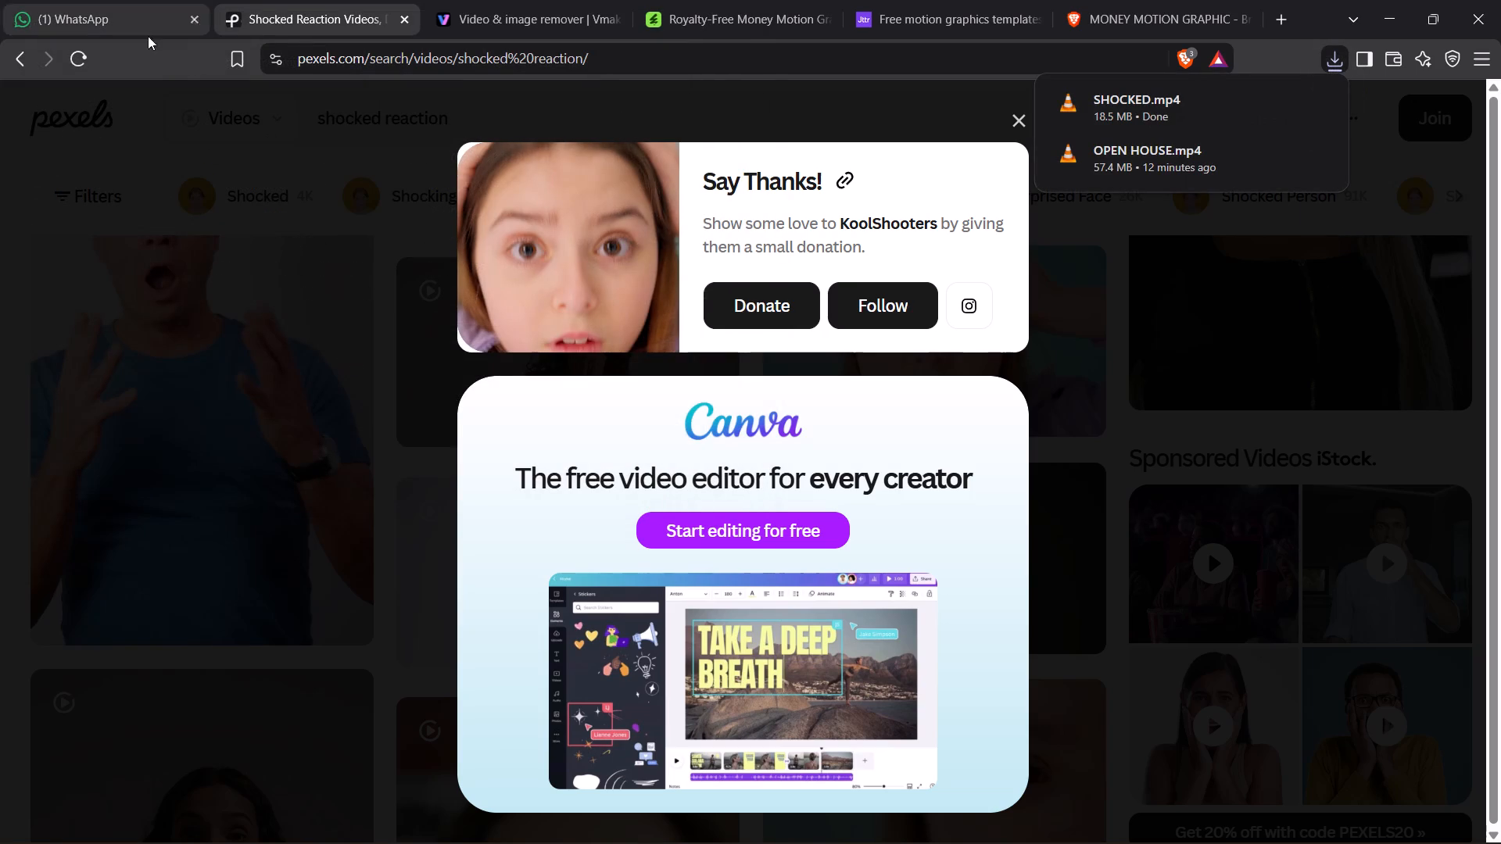
Switch back to CapCut and place the playhead at the end of the OPEN HOUSE clip.
left_click(1399, 10)
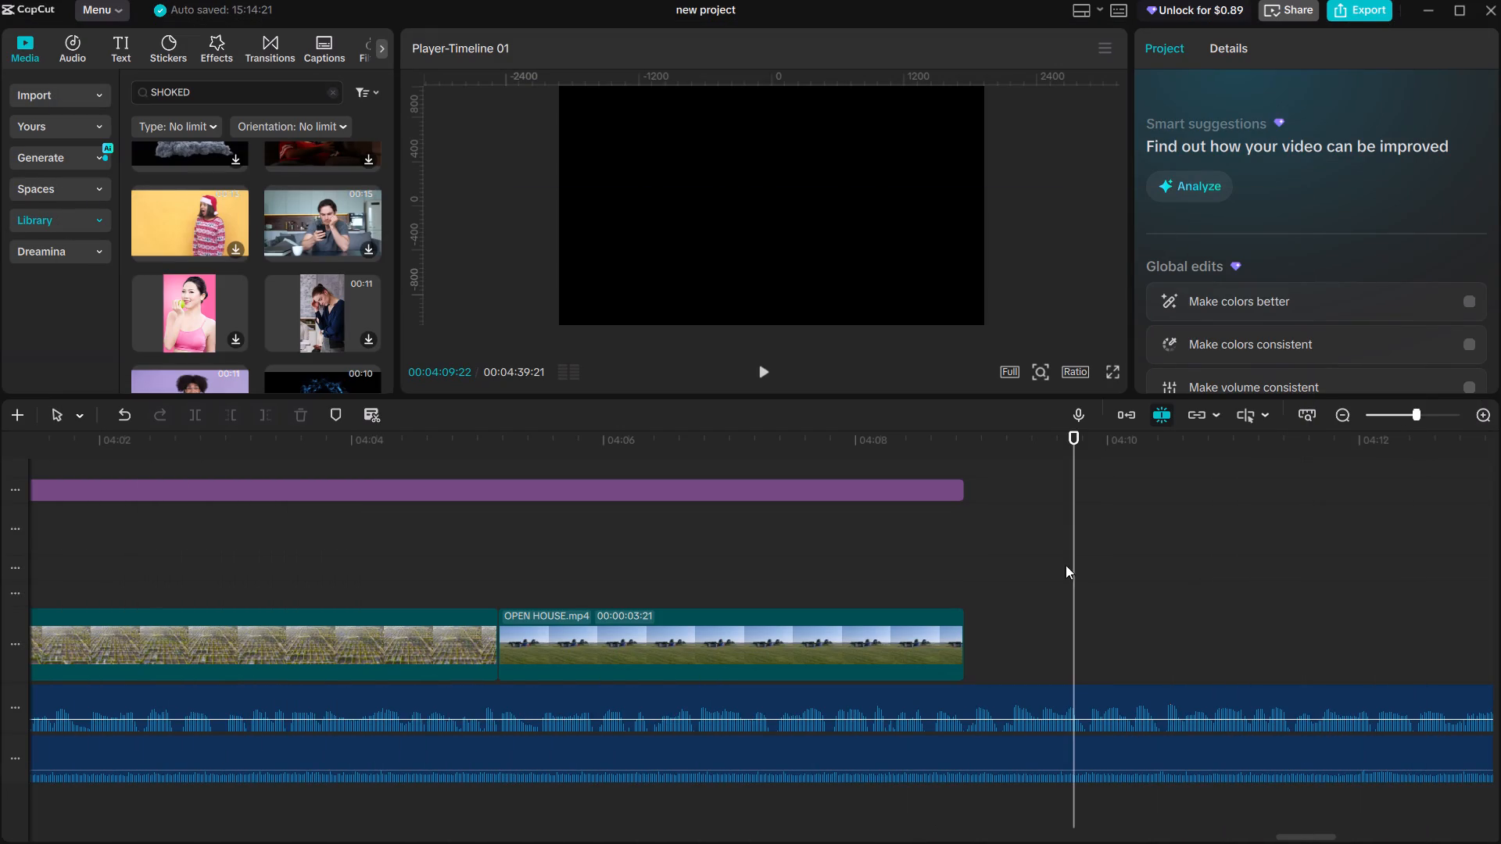
left_click(1022, 561)
left_click_drag(1022, 562, 969, 583)
key("space")
left_click(969, 583)
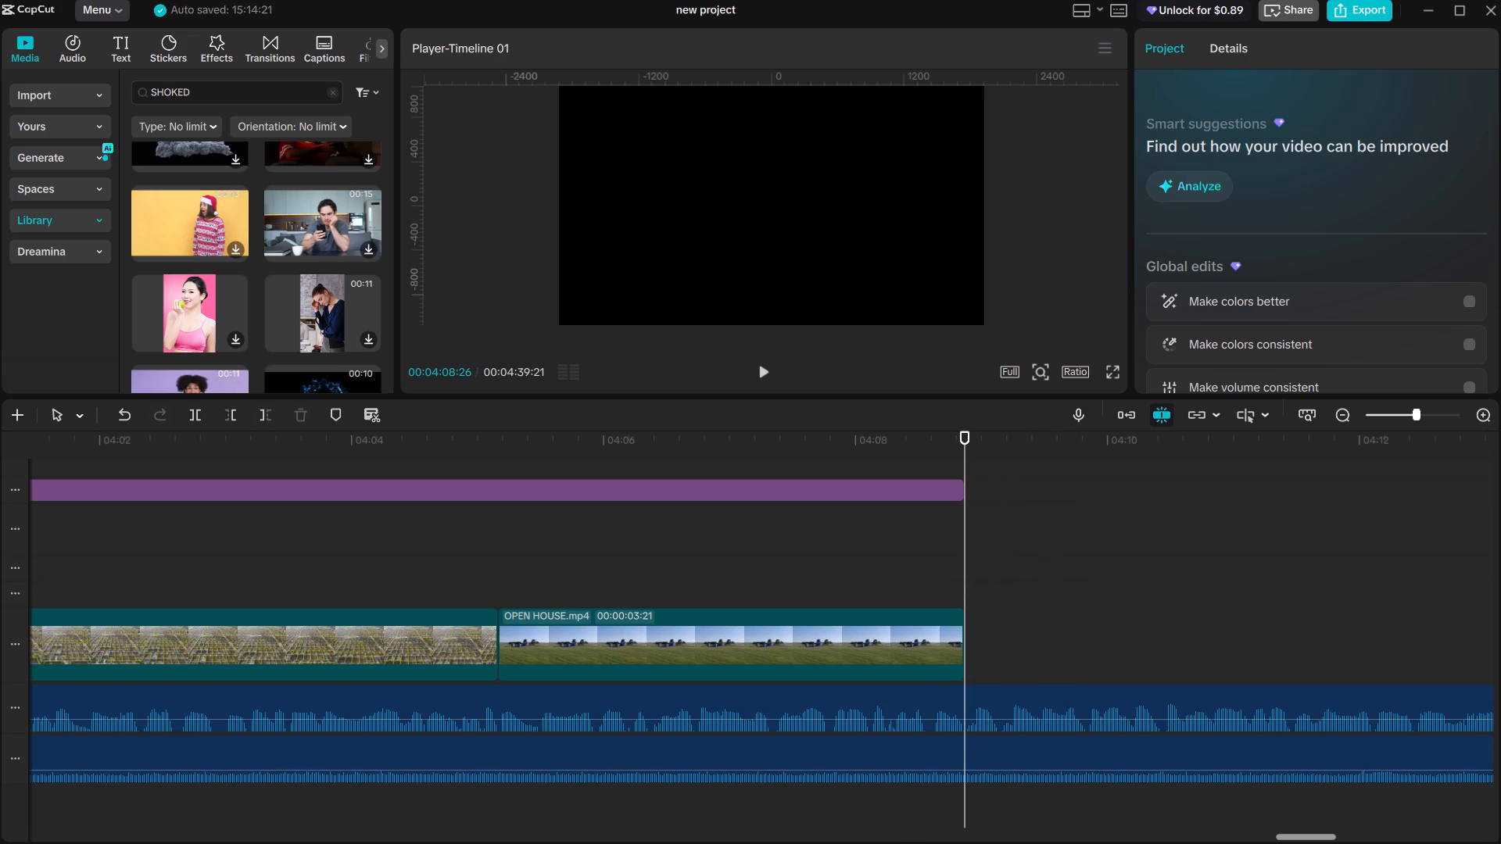
Search the new proj folder in File Explorer for SHOCKED, add SHOCKED.mp4 to CapCut's main track after OPEN HOUSE, and close the gap.
left_click(684, 820)
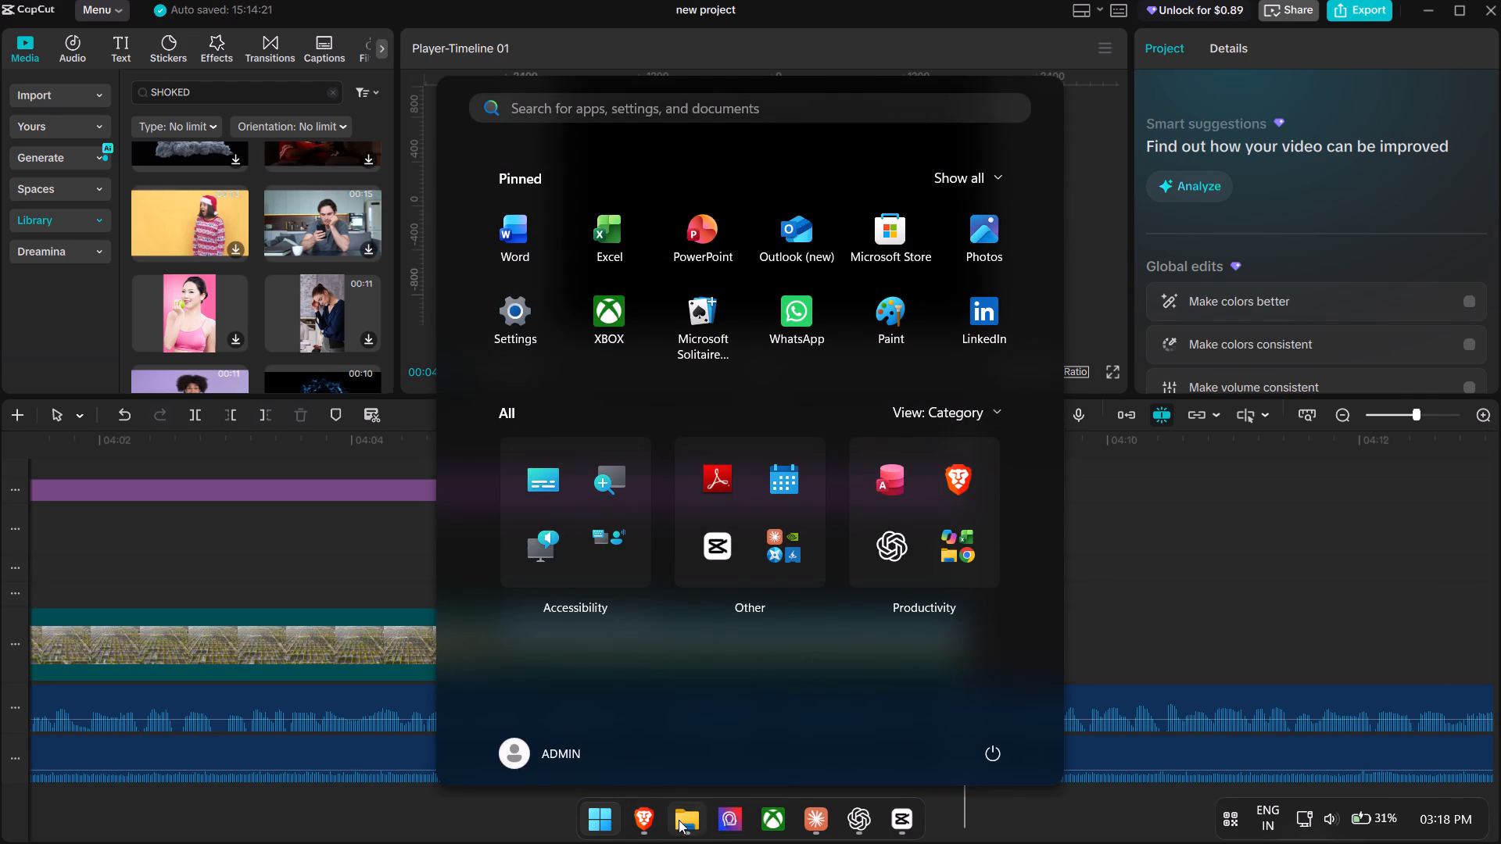
left_click(679, 818)
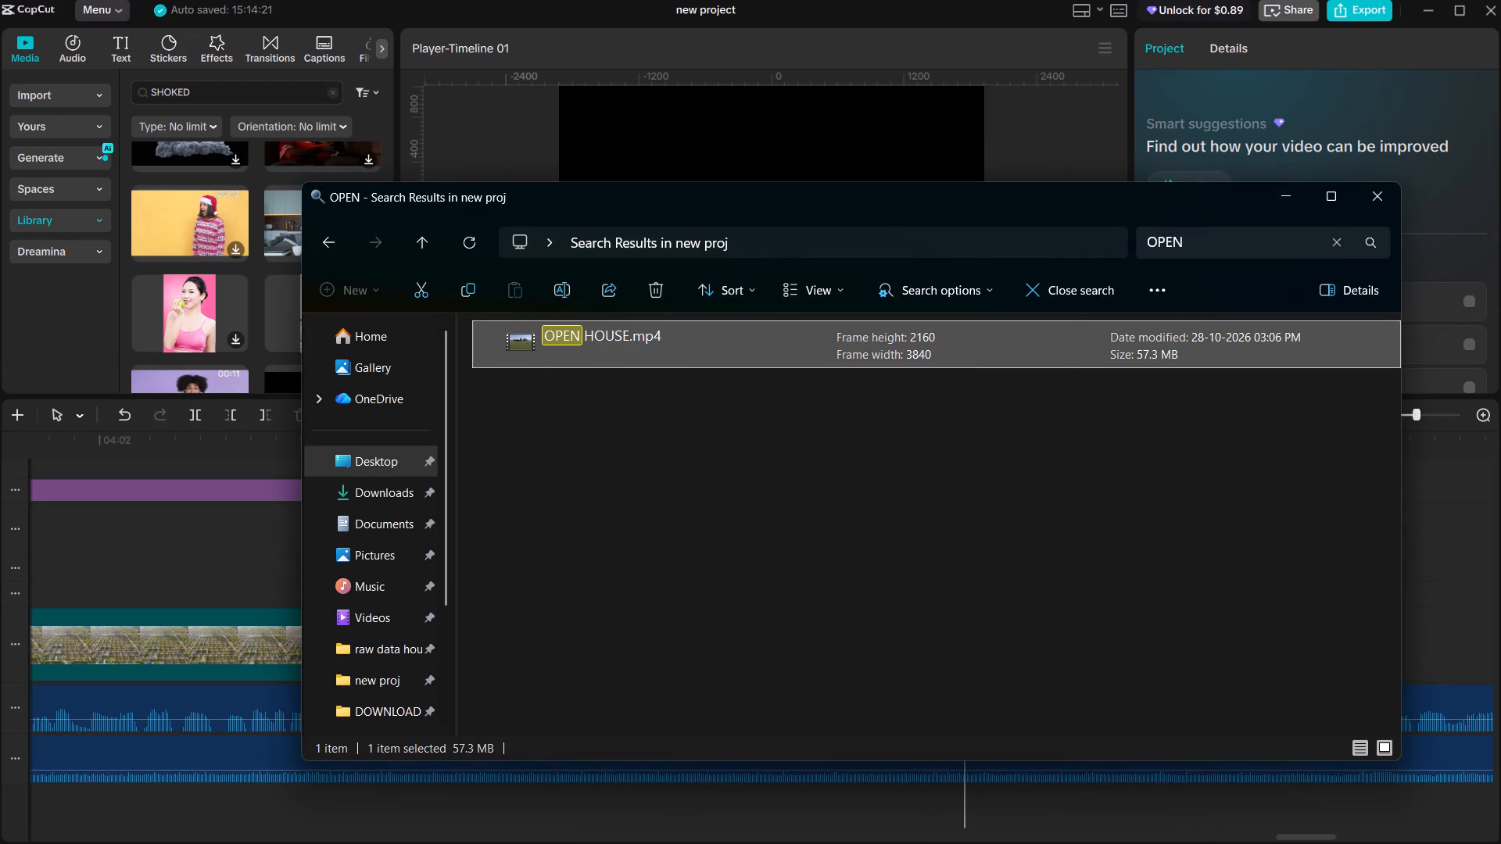
left_click(1337, 245)
type("SHOCKED")
key("Return")
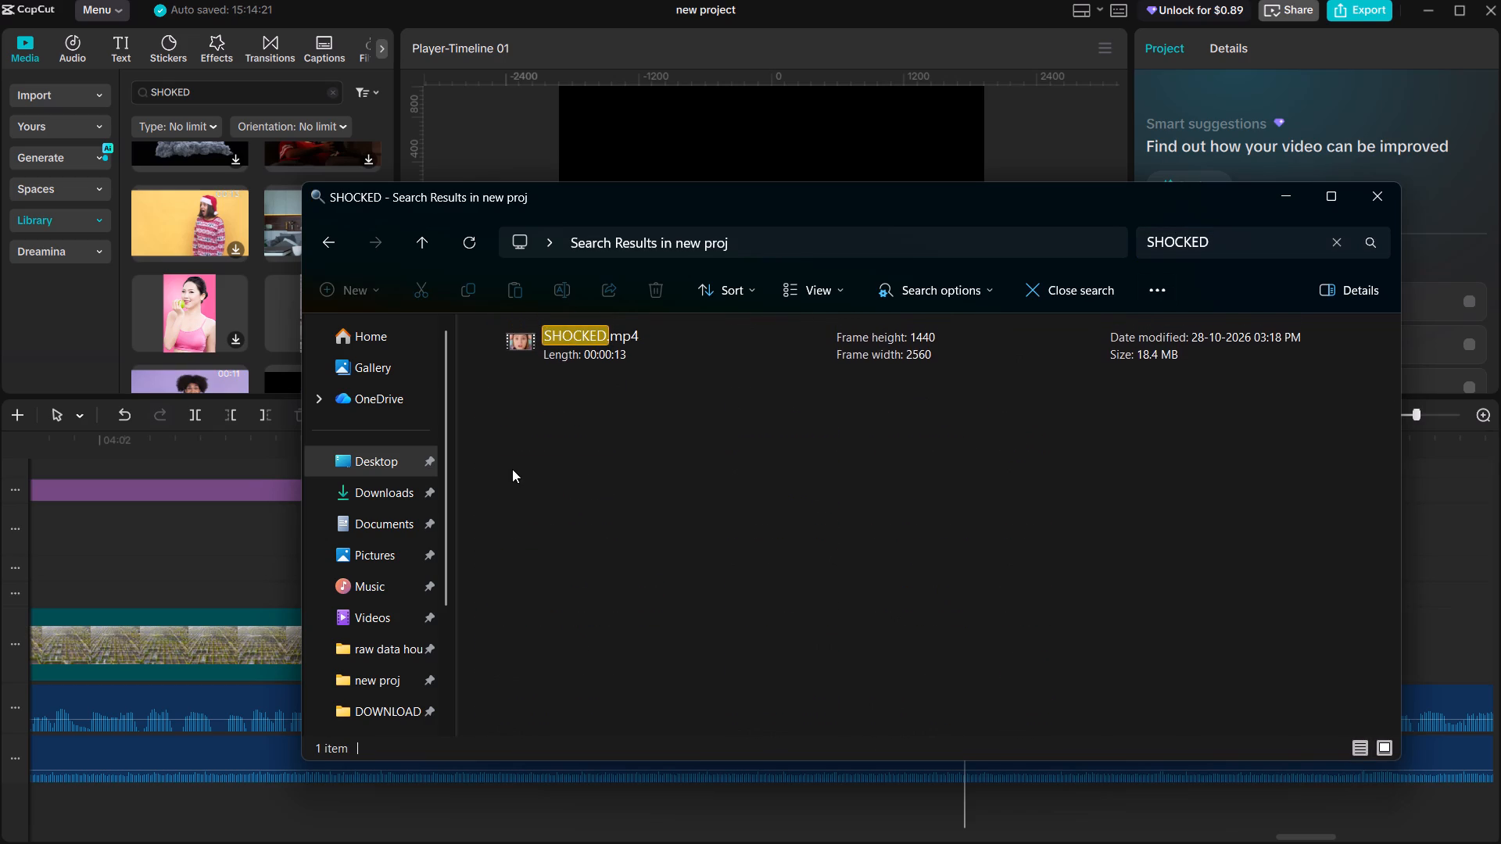
left_click_drag(693, 354, 768, 485)
left_click_drag(740, 345, 872, 815)
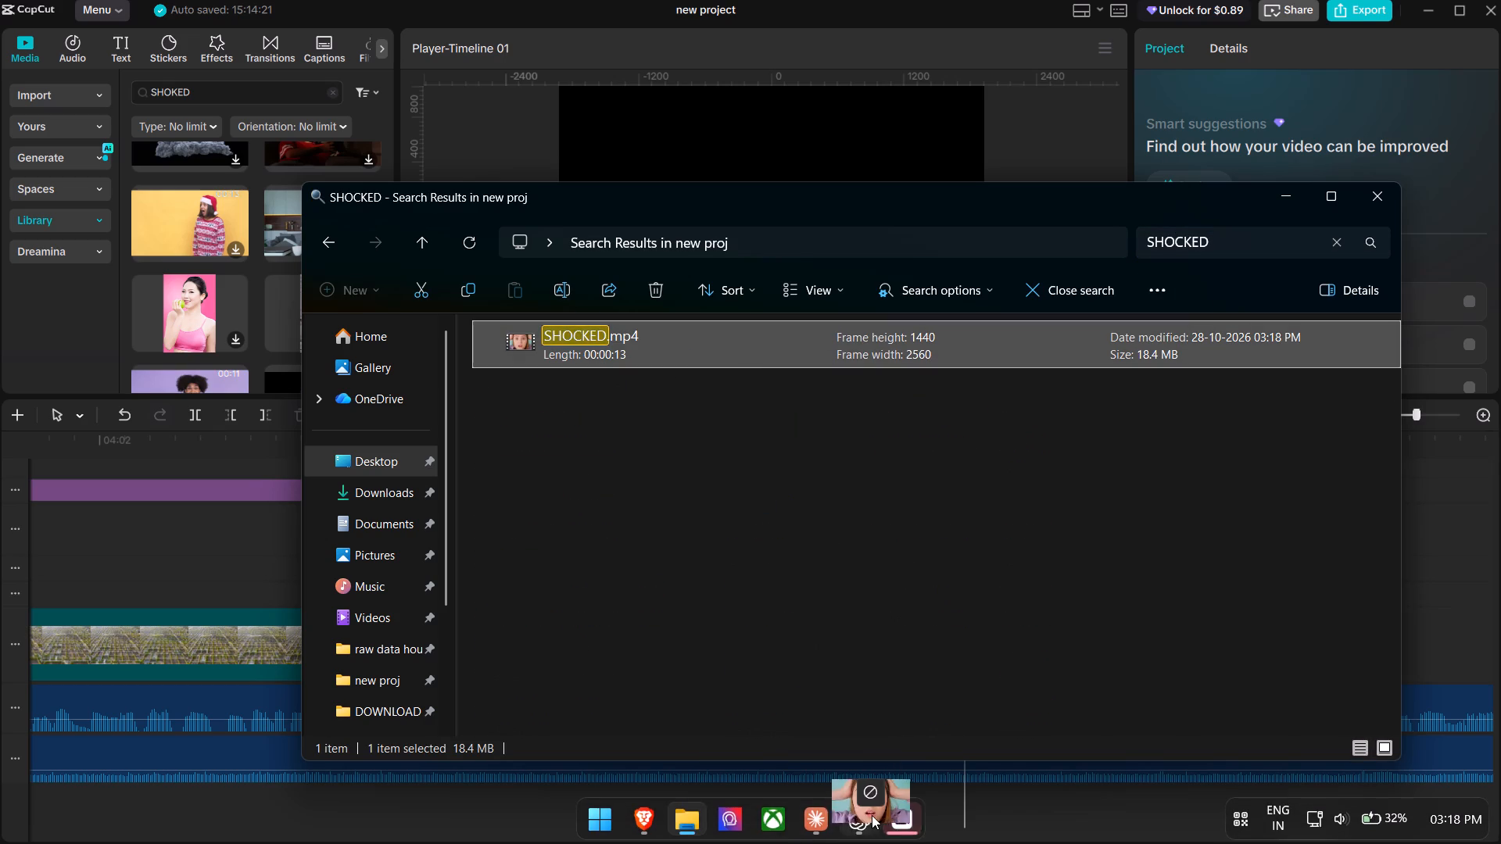
left_click_drag(872, 815, 974, 604)
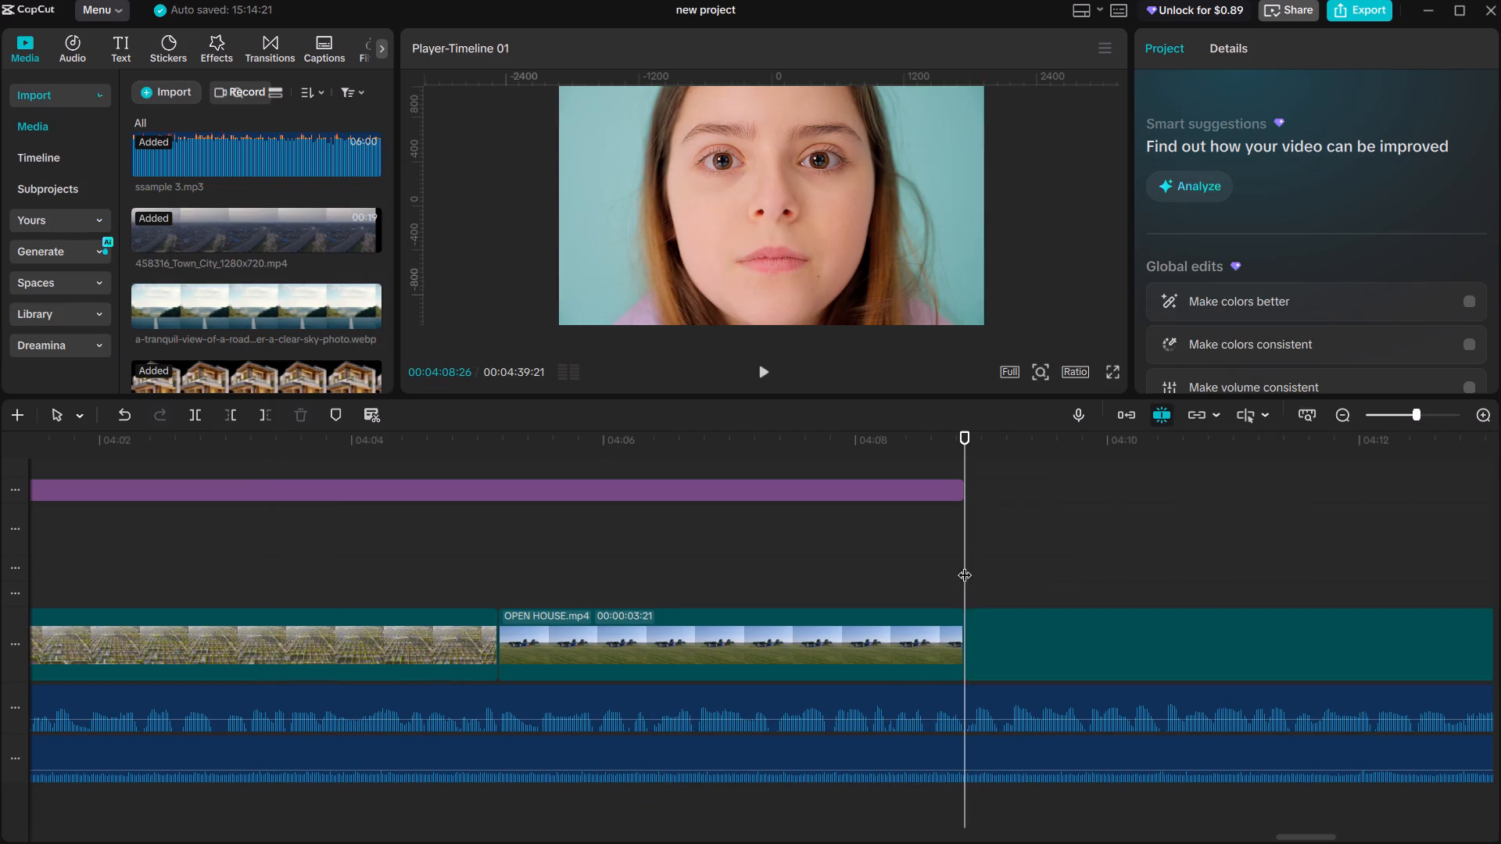
left_click_drag(980, 639, 1021, 641)
right_click(981, 639)
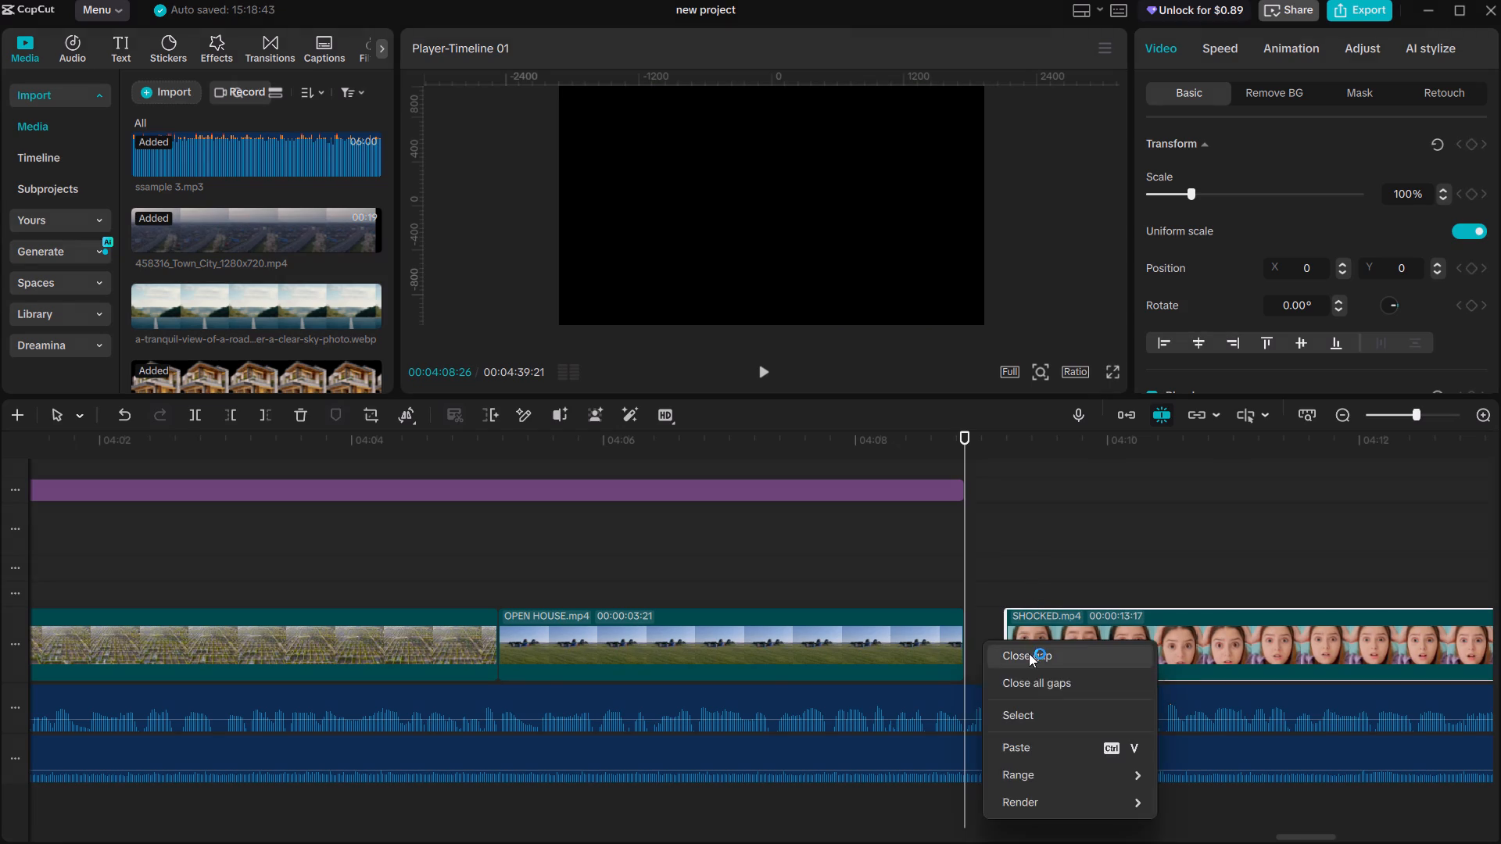
left_click(1029, 653)
Split the SHOCKED clip at 00:04:09:21, delete the part before the split, and close the gap after OPEN HOUSE.
left_click(940, 588)
key("space")
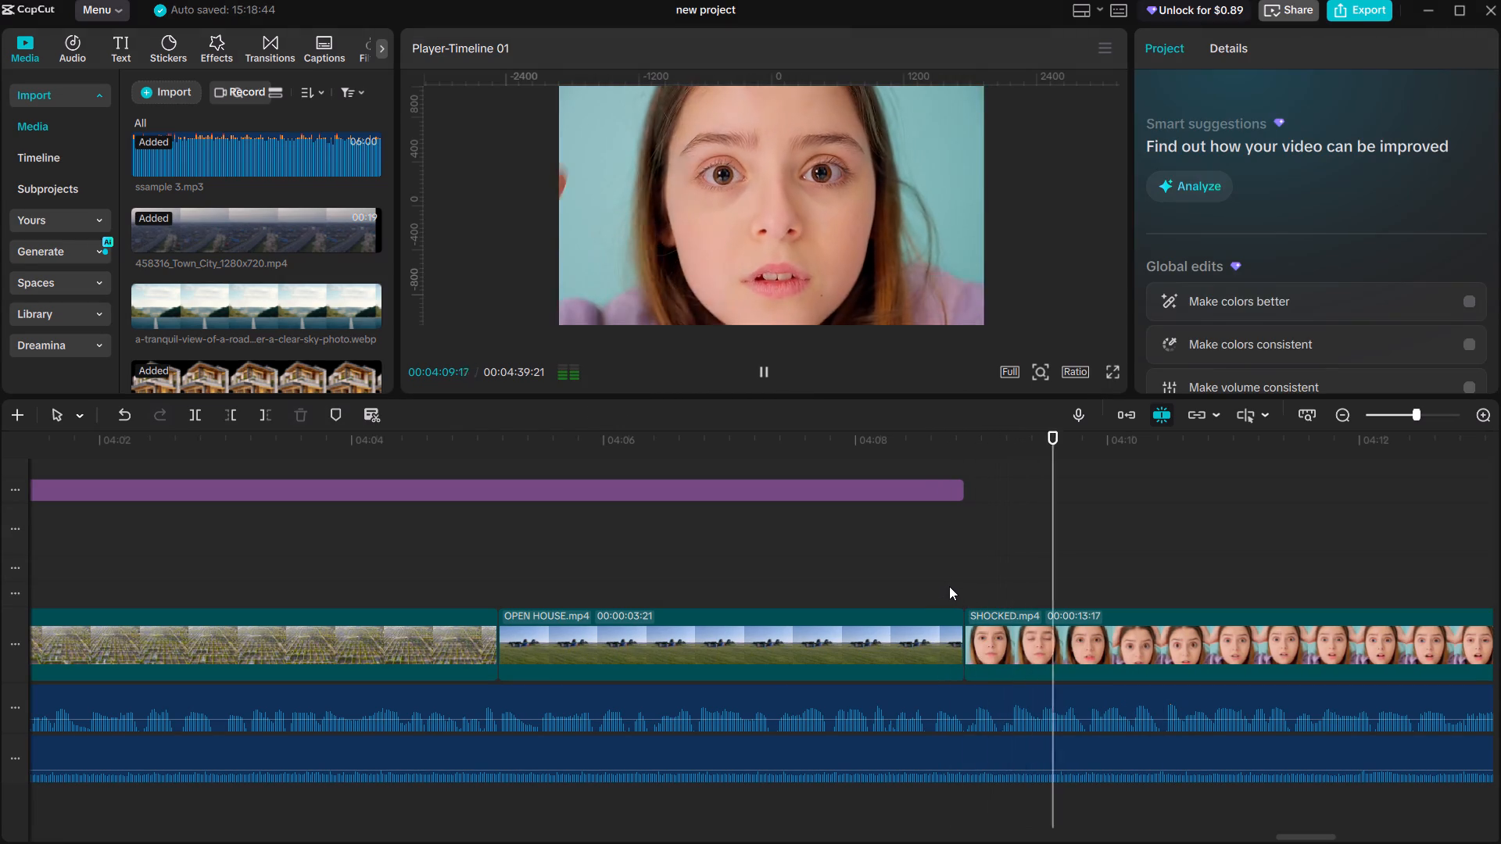
left_click(966, 580)
key("space")
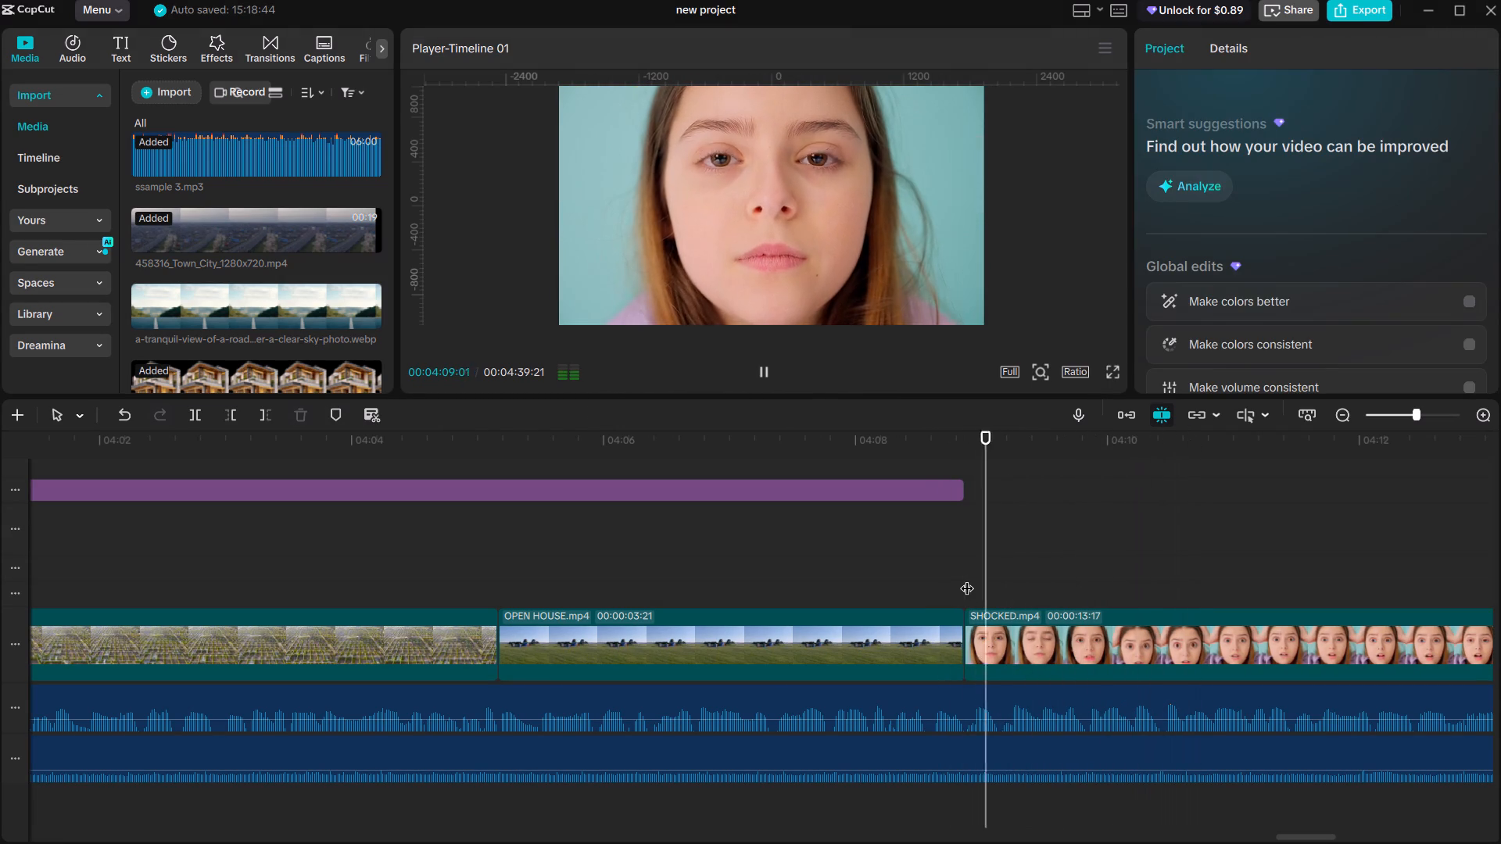
key("space")
left_click_drag(1032, 566, 1113, 584)
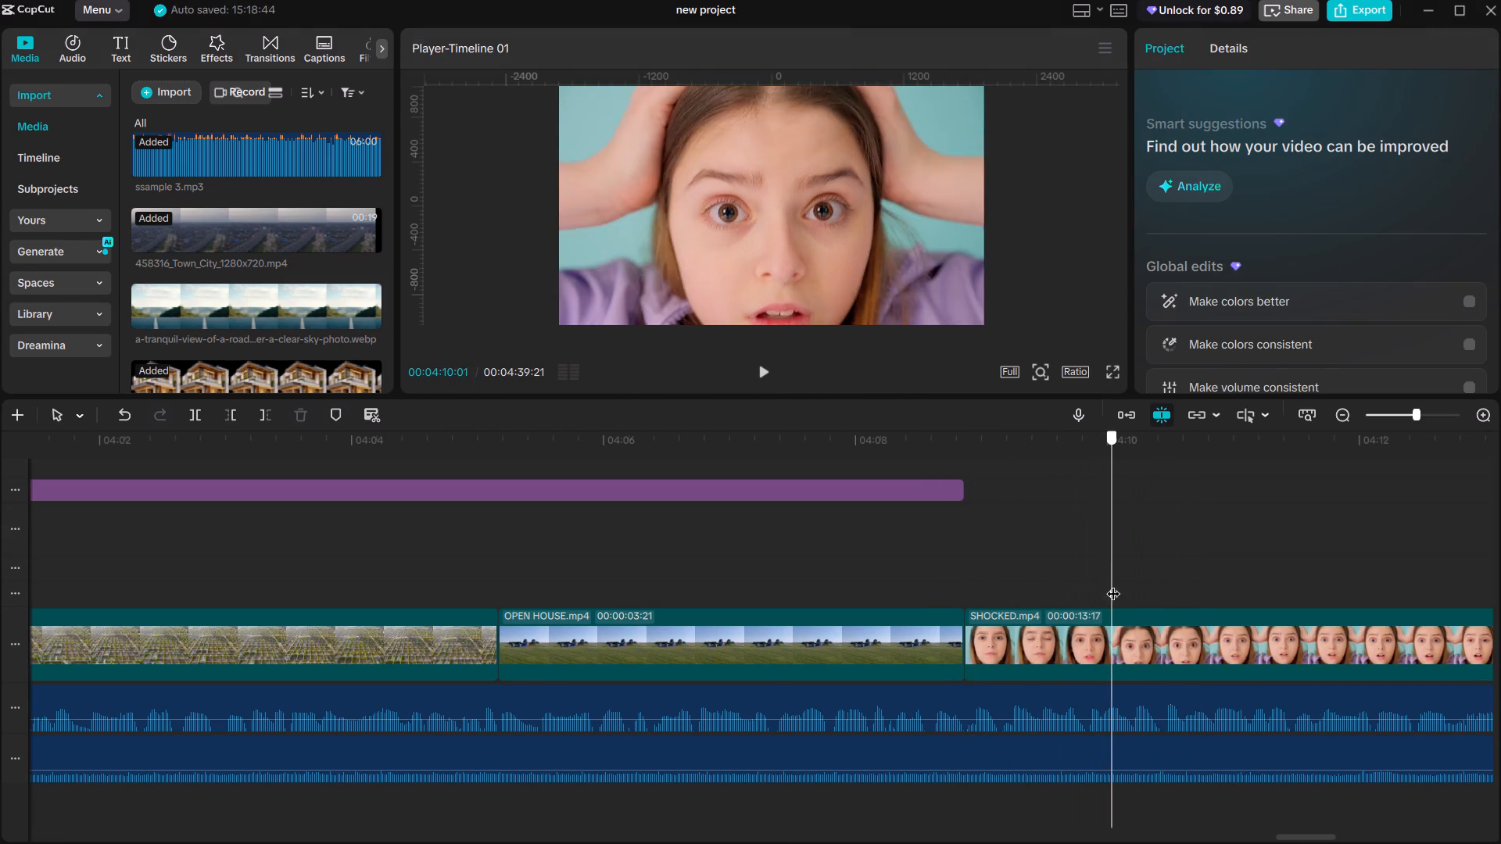
left_click_drag(1113, 584, 1059, 560)
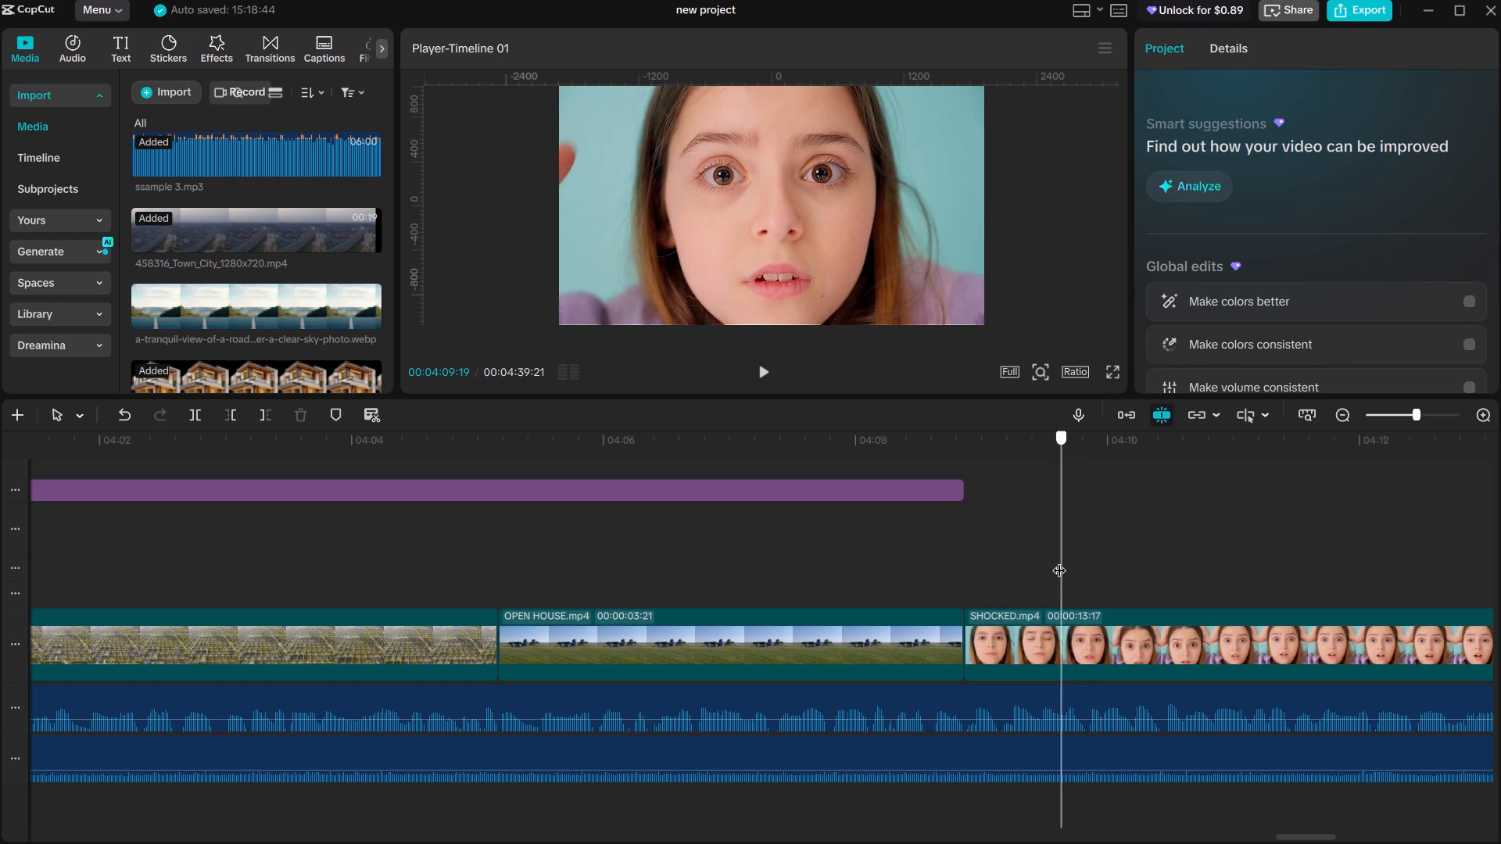
left_click_drag(1059, 560, 1069, 558)
left_click(1057, 626)
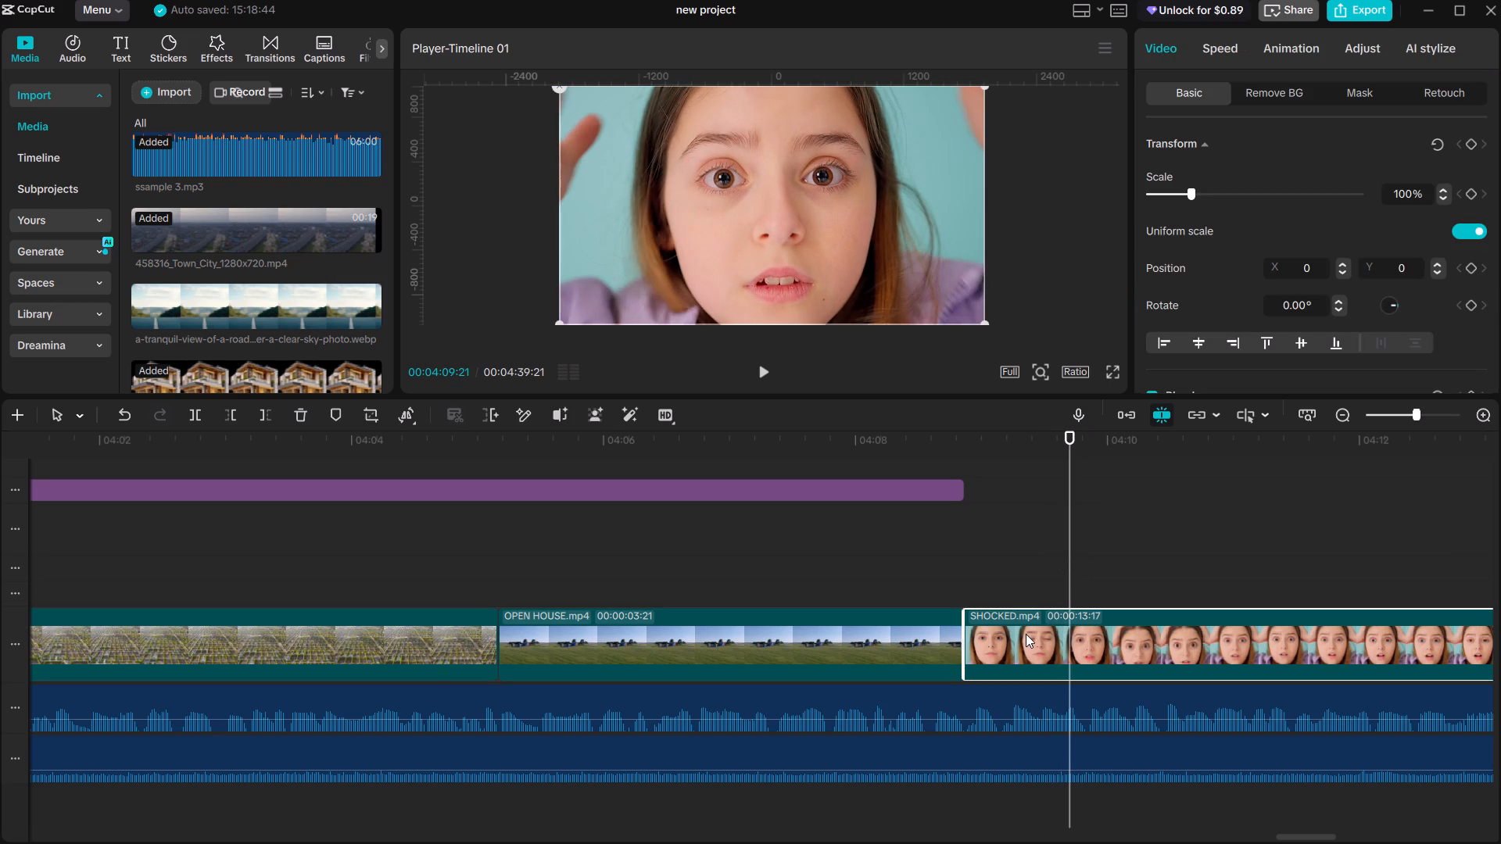
key("ctrl+b")
left_click(1001, 645)
key("BackSpace")
right_click(1035, 640)
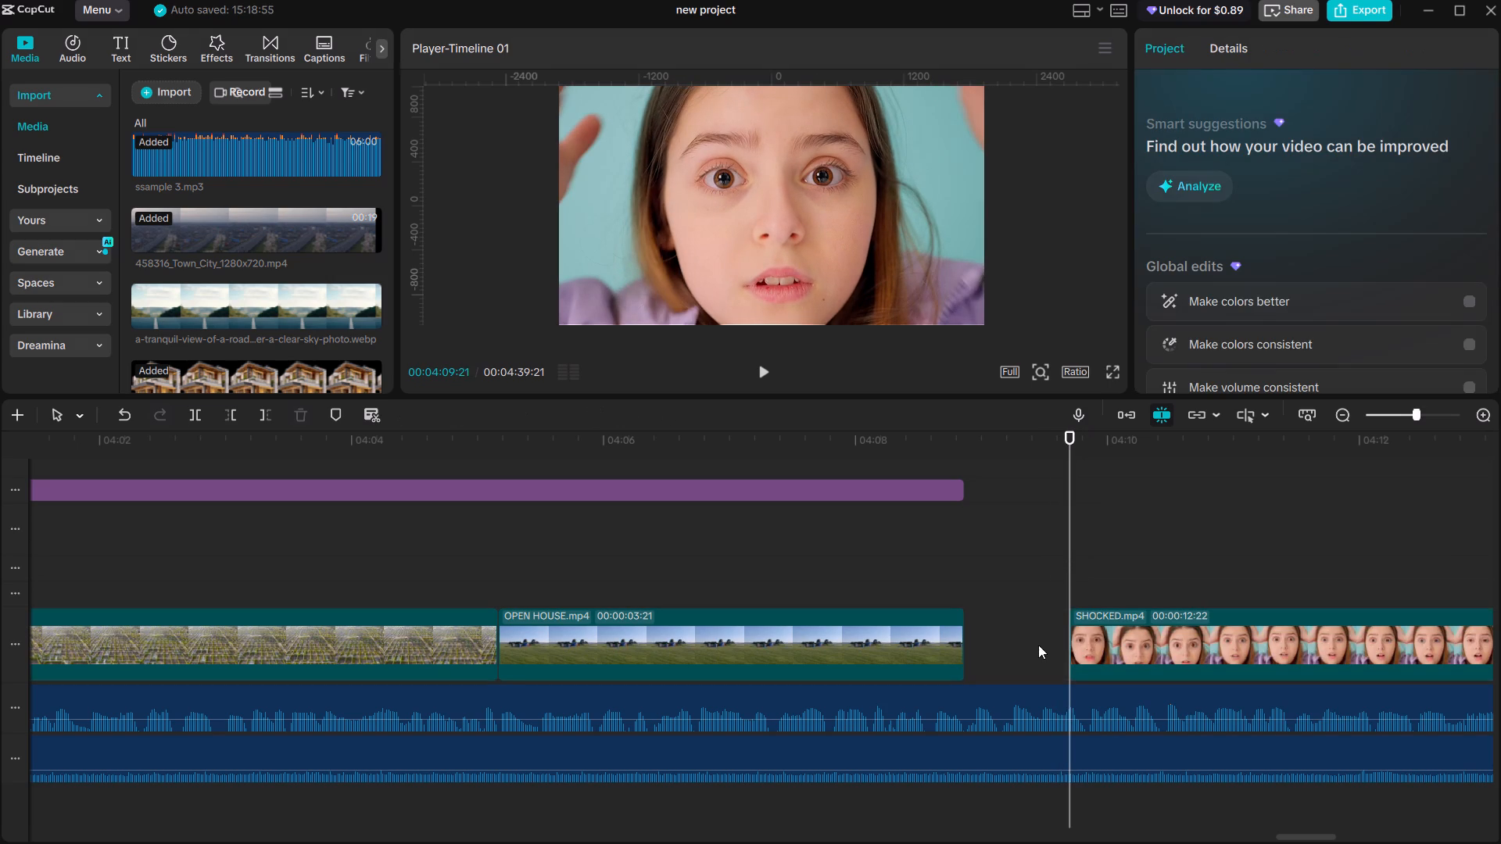
left_click(1069, 655)
Split the SHOCKED clip at 00:04:09:25, listen to the following narration, and delete the part of the clip after the split.
left_click(926, 577)
key("space")
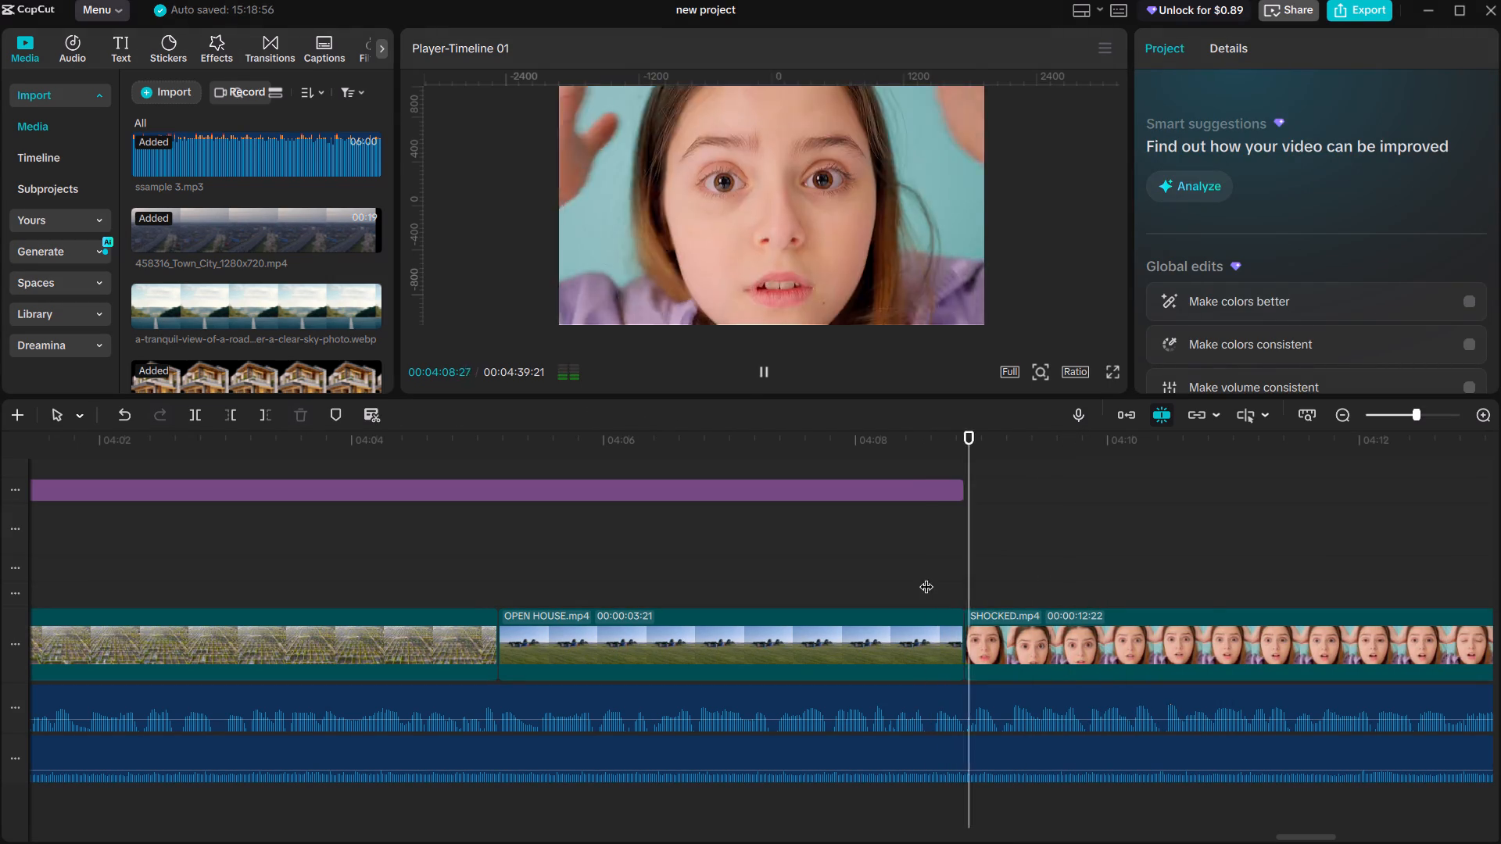
key("space")
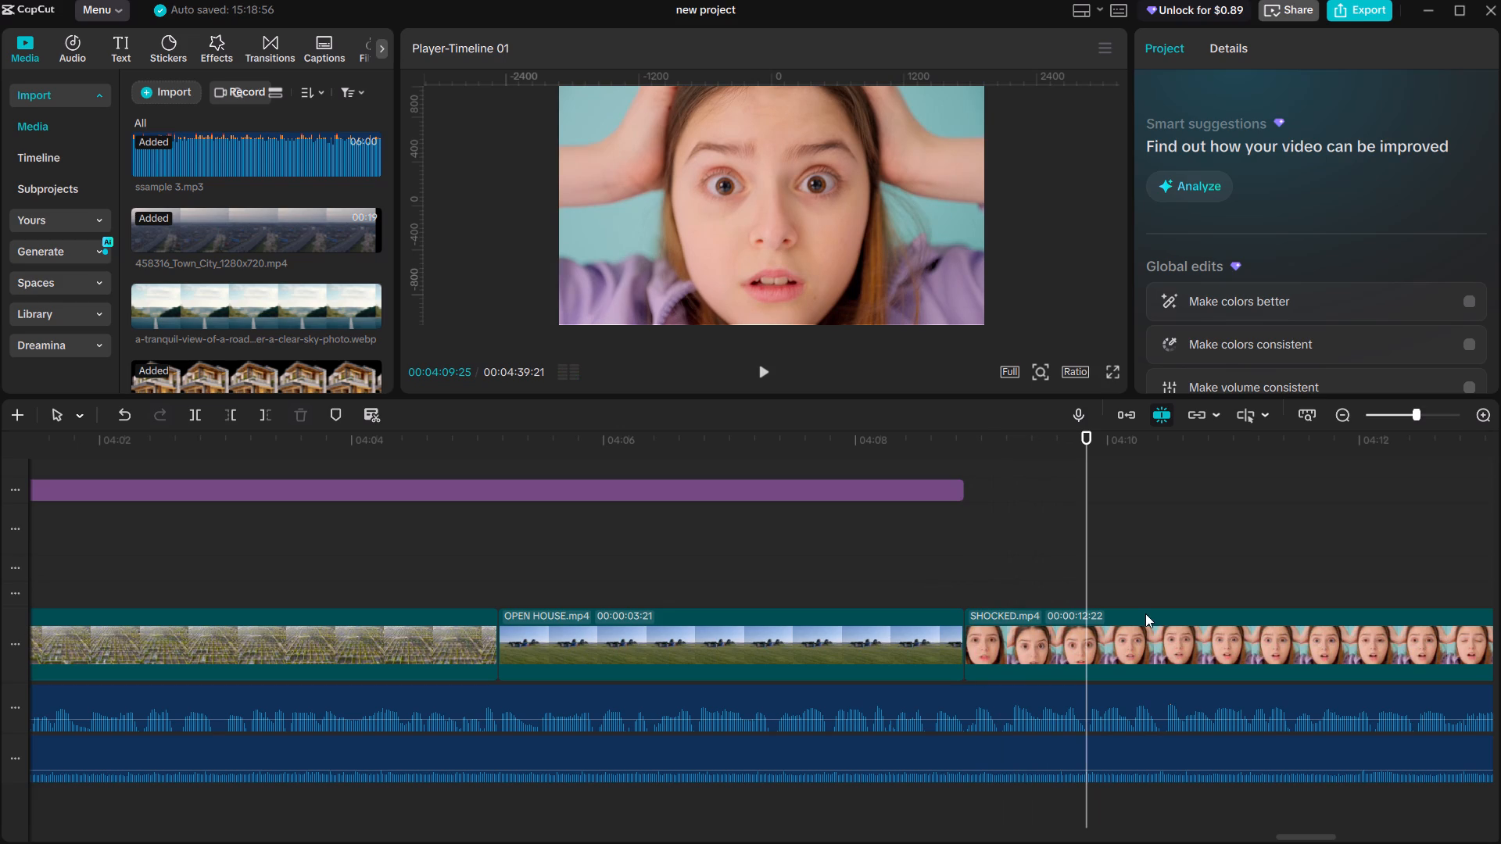
left_click(1102, 642)
key("ctrl+b")
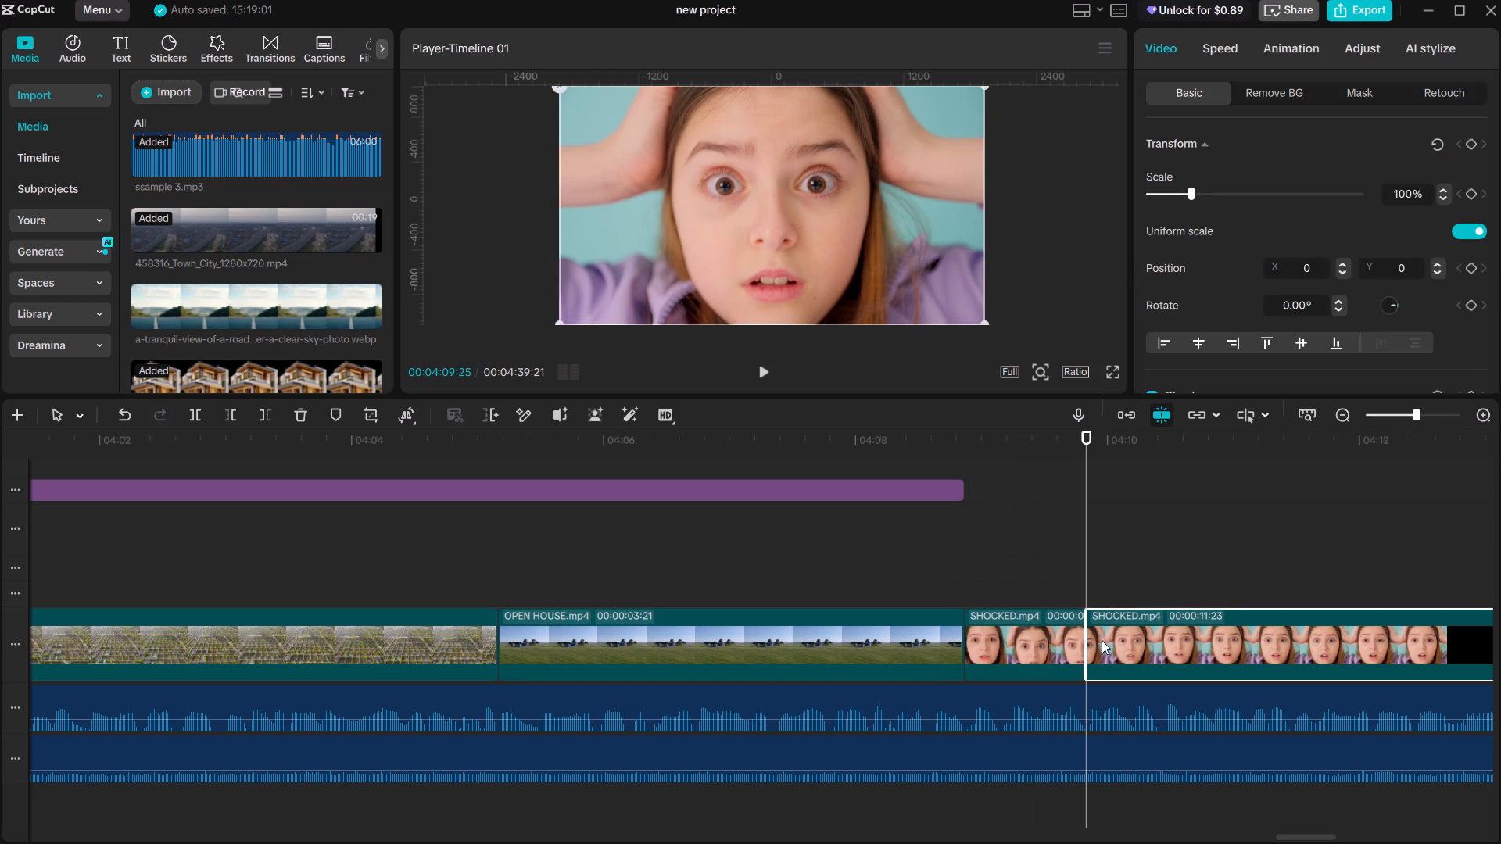
key("space")
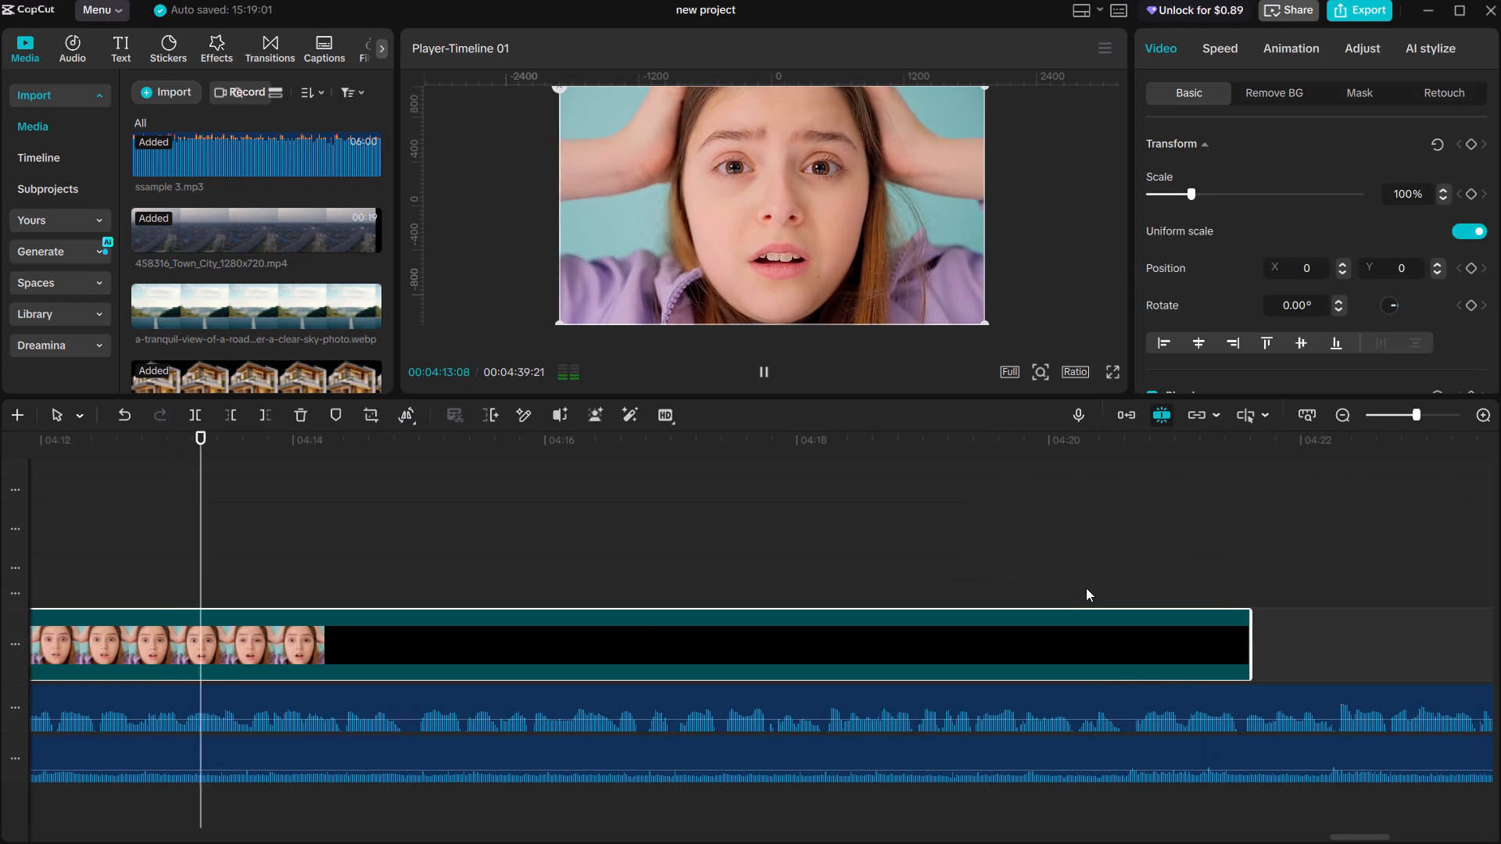
key("space")
key("space")
key("space")
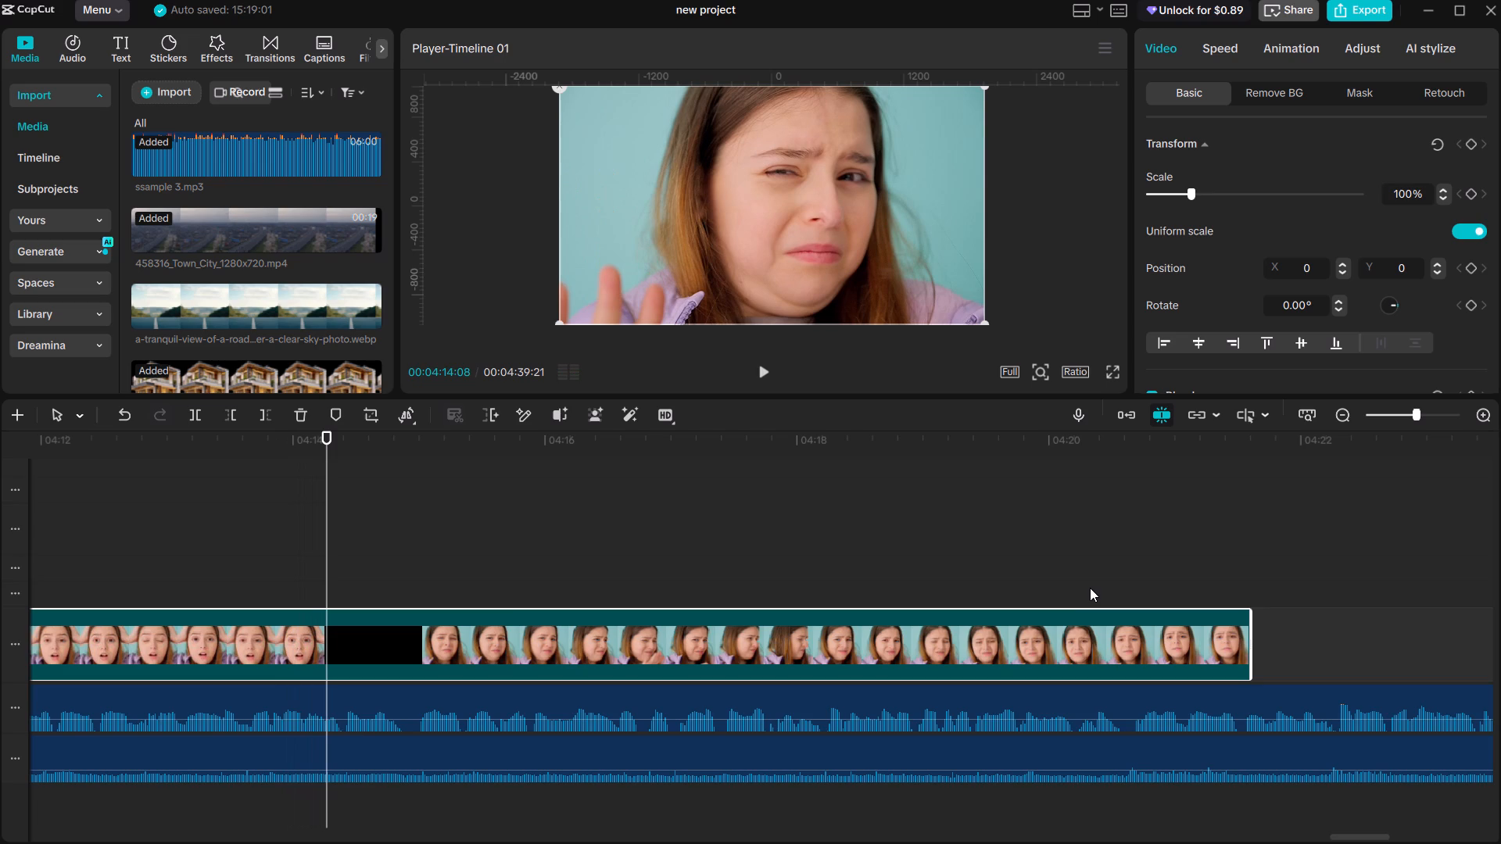
scroll(1091, 588, "down", 16, "ctrl")
scroll(1090, 599, "up", 2, "alt")
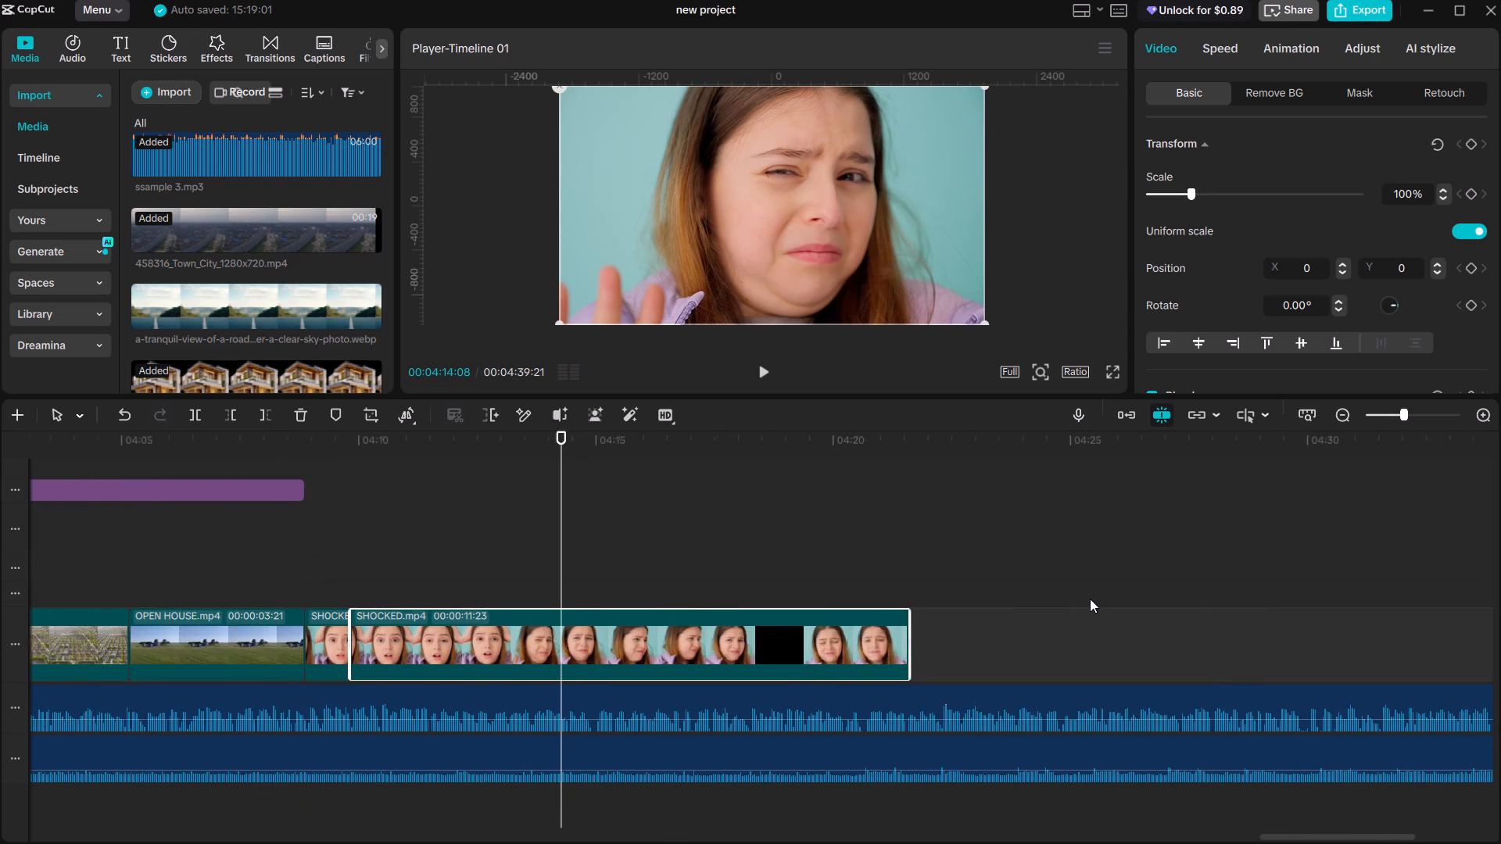
scroll(1090, 599, "up", 3, "alt")
key("BackSpace")
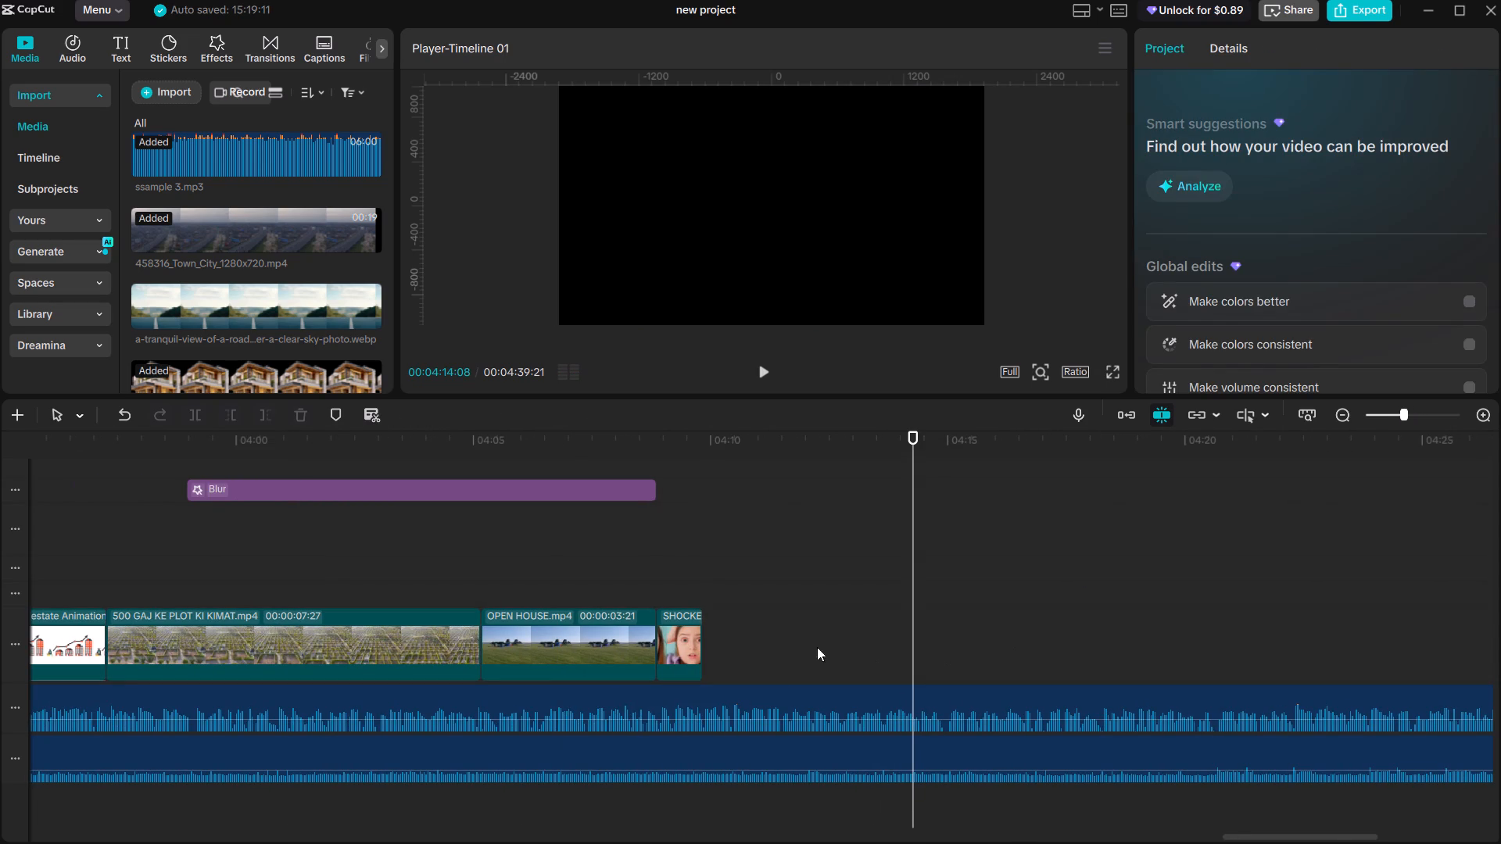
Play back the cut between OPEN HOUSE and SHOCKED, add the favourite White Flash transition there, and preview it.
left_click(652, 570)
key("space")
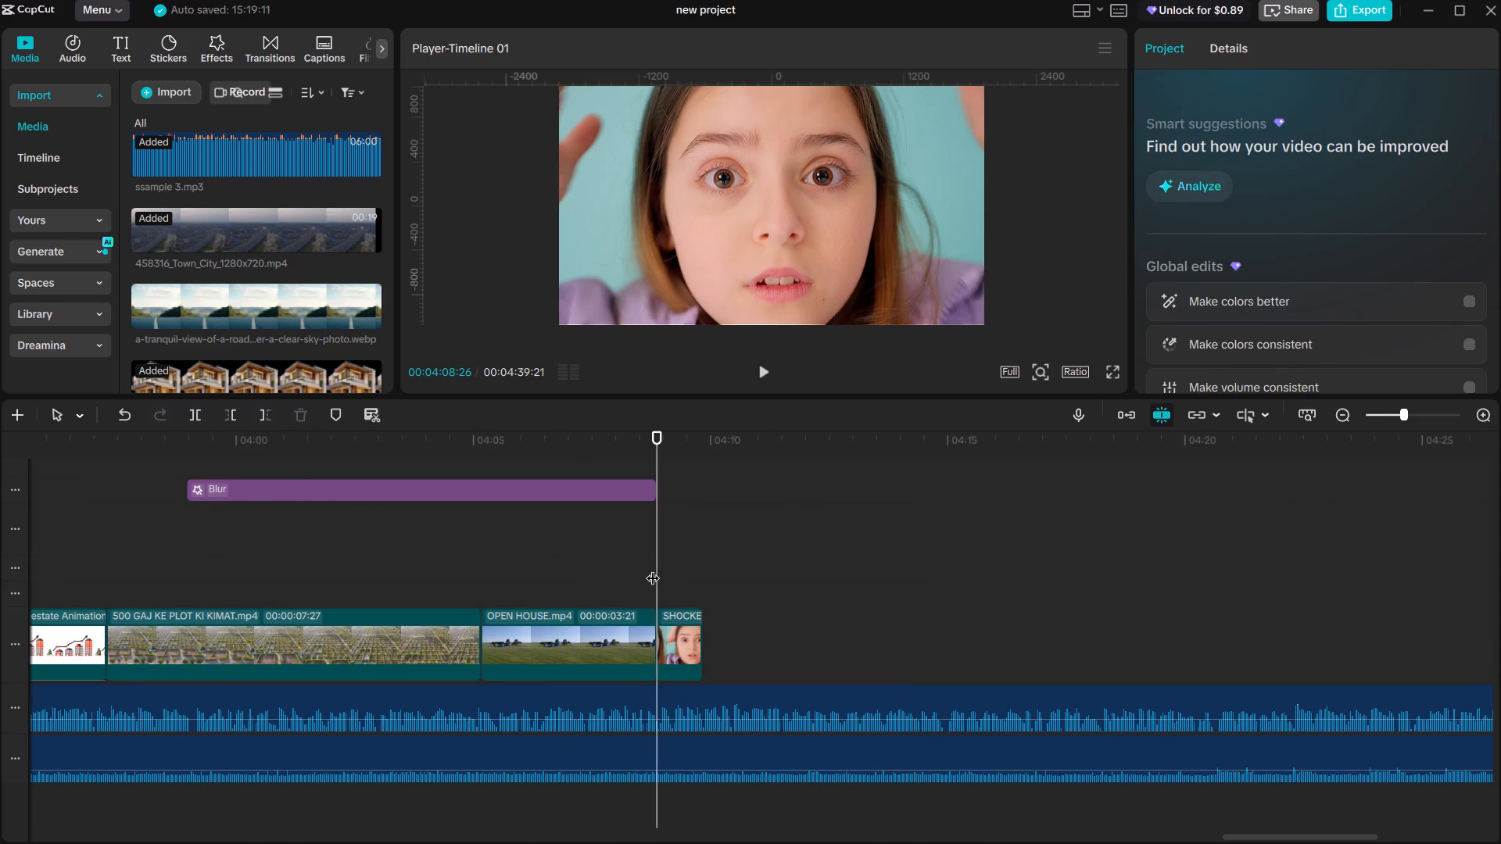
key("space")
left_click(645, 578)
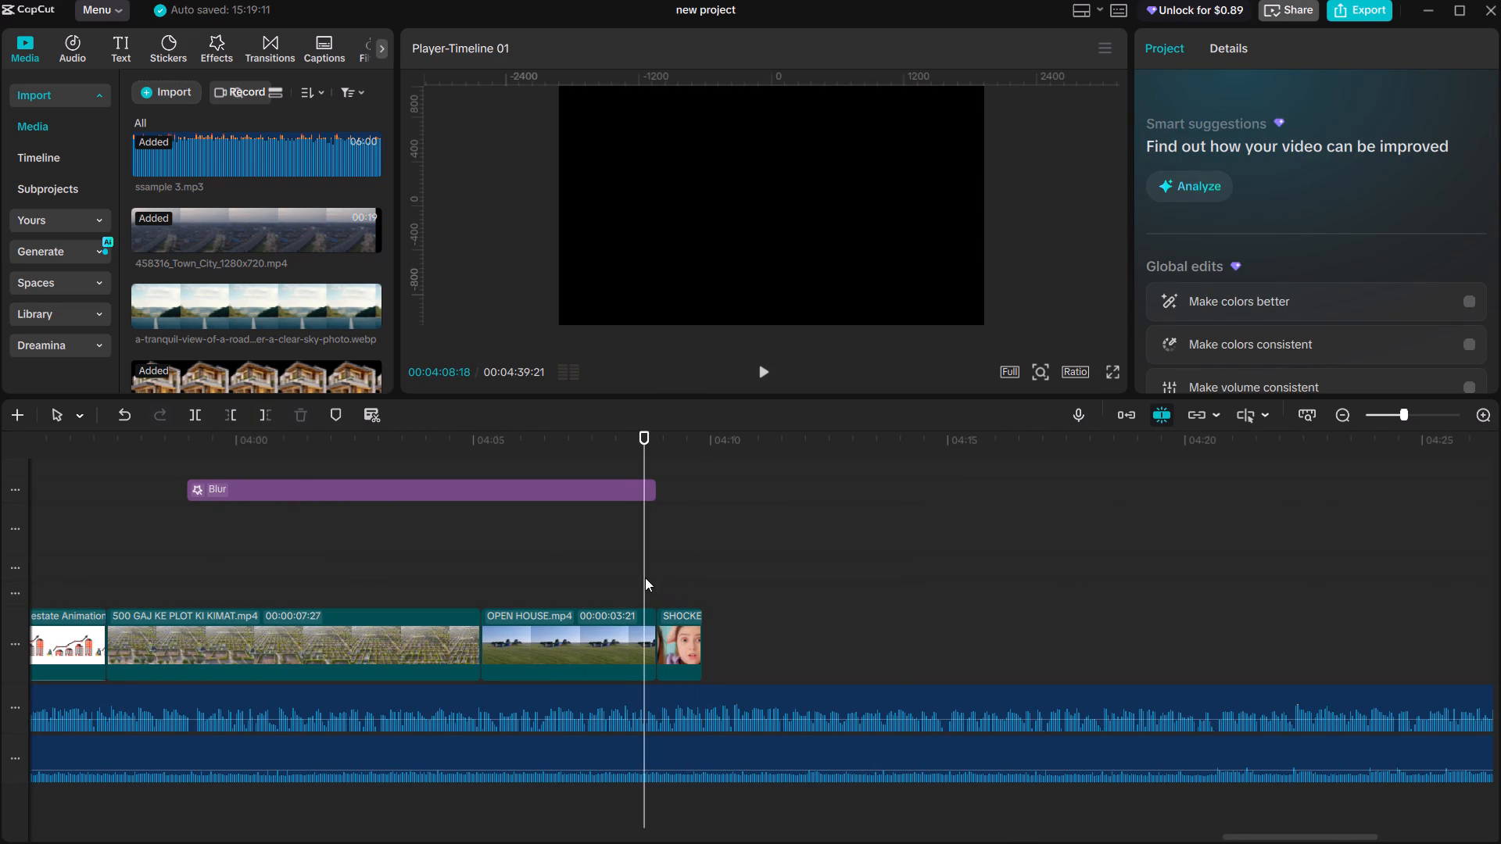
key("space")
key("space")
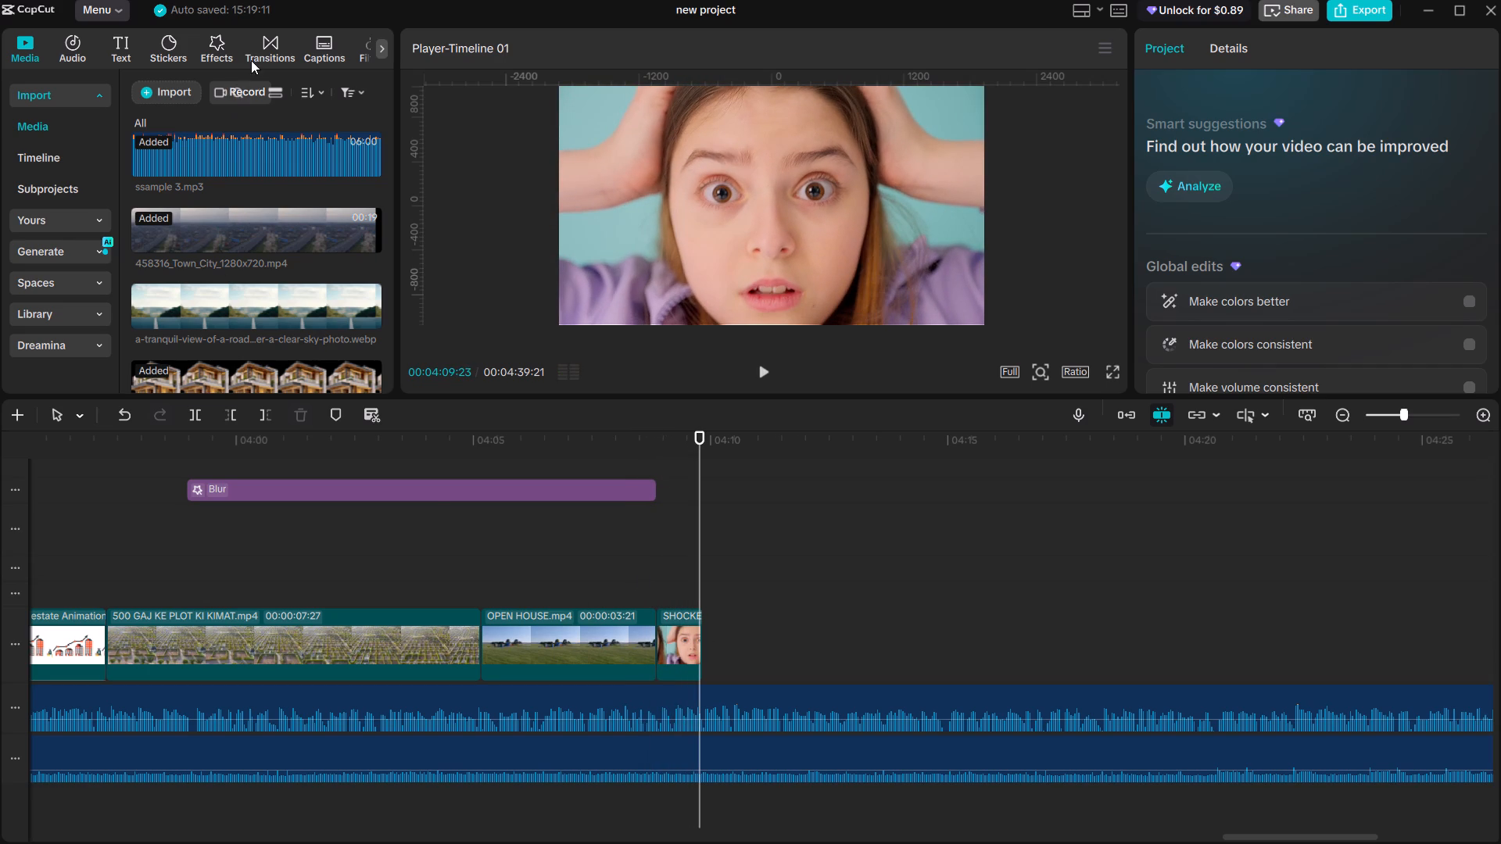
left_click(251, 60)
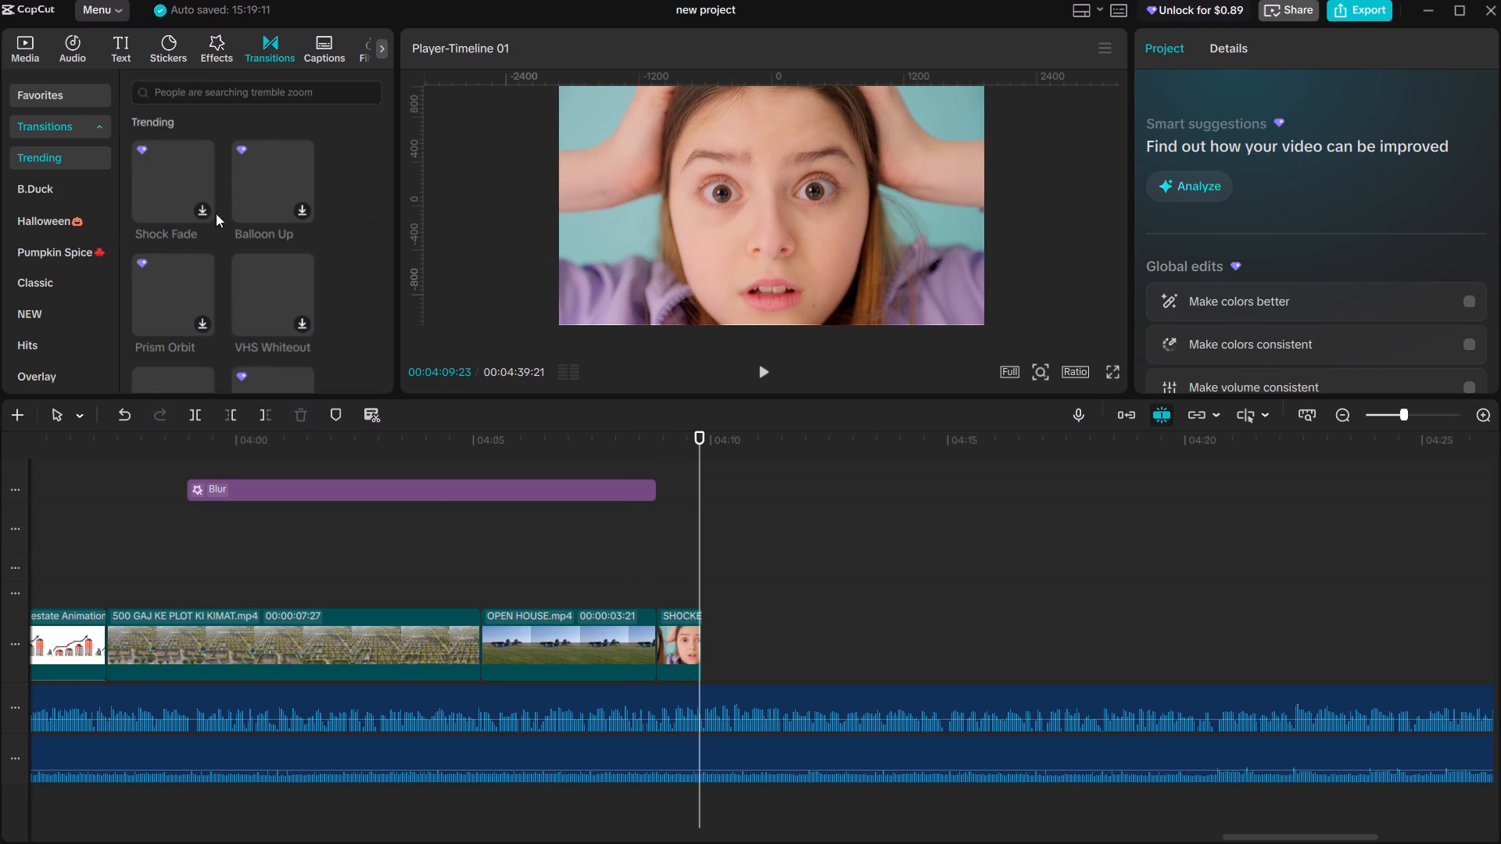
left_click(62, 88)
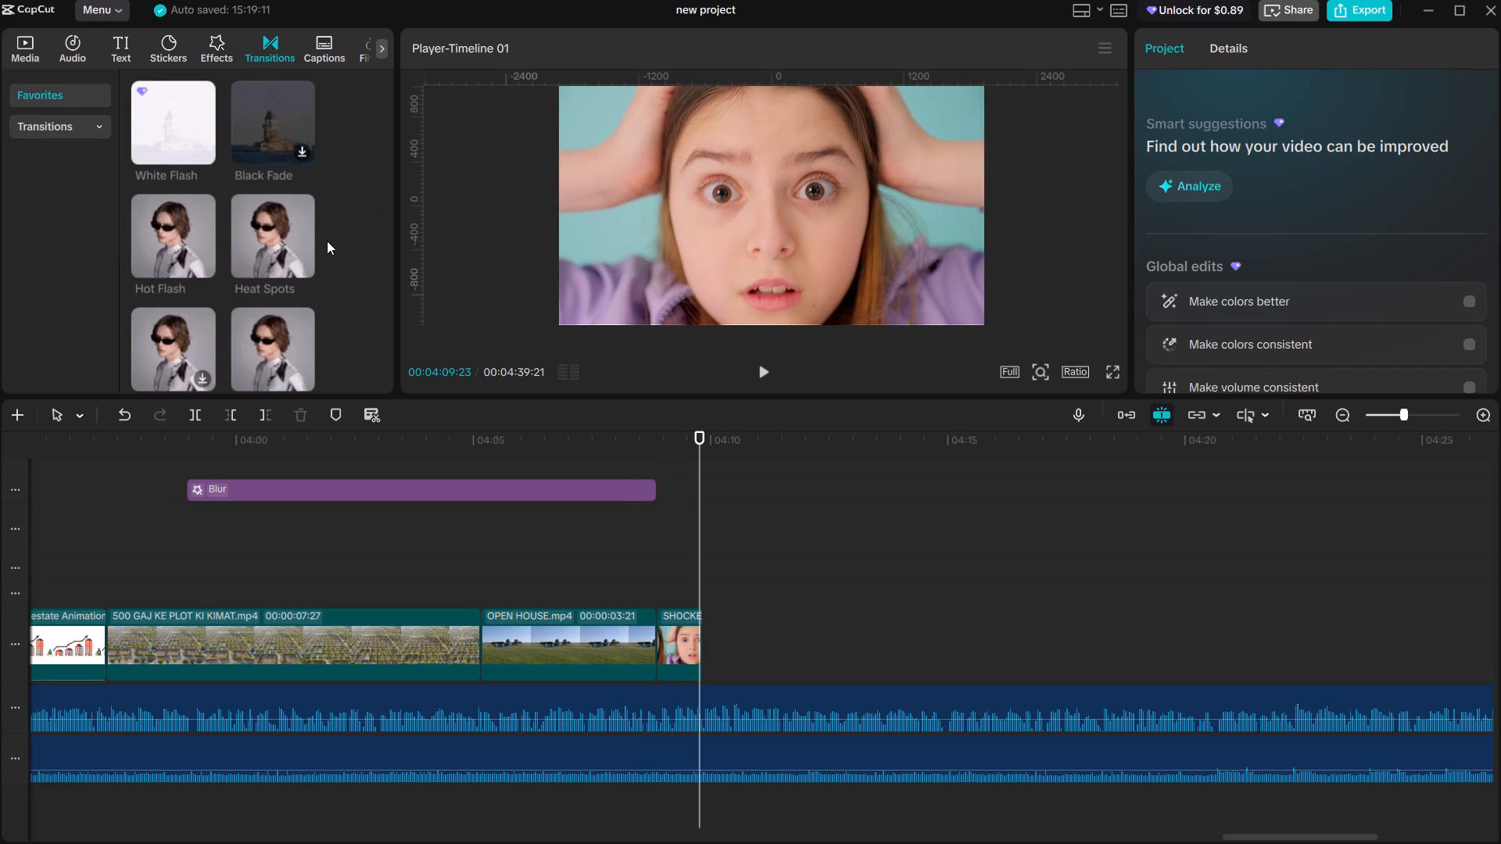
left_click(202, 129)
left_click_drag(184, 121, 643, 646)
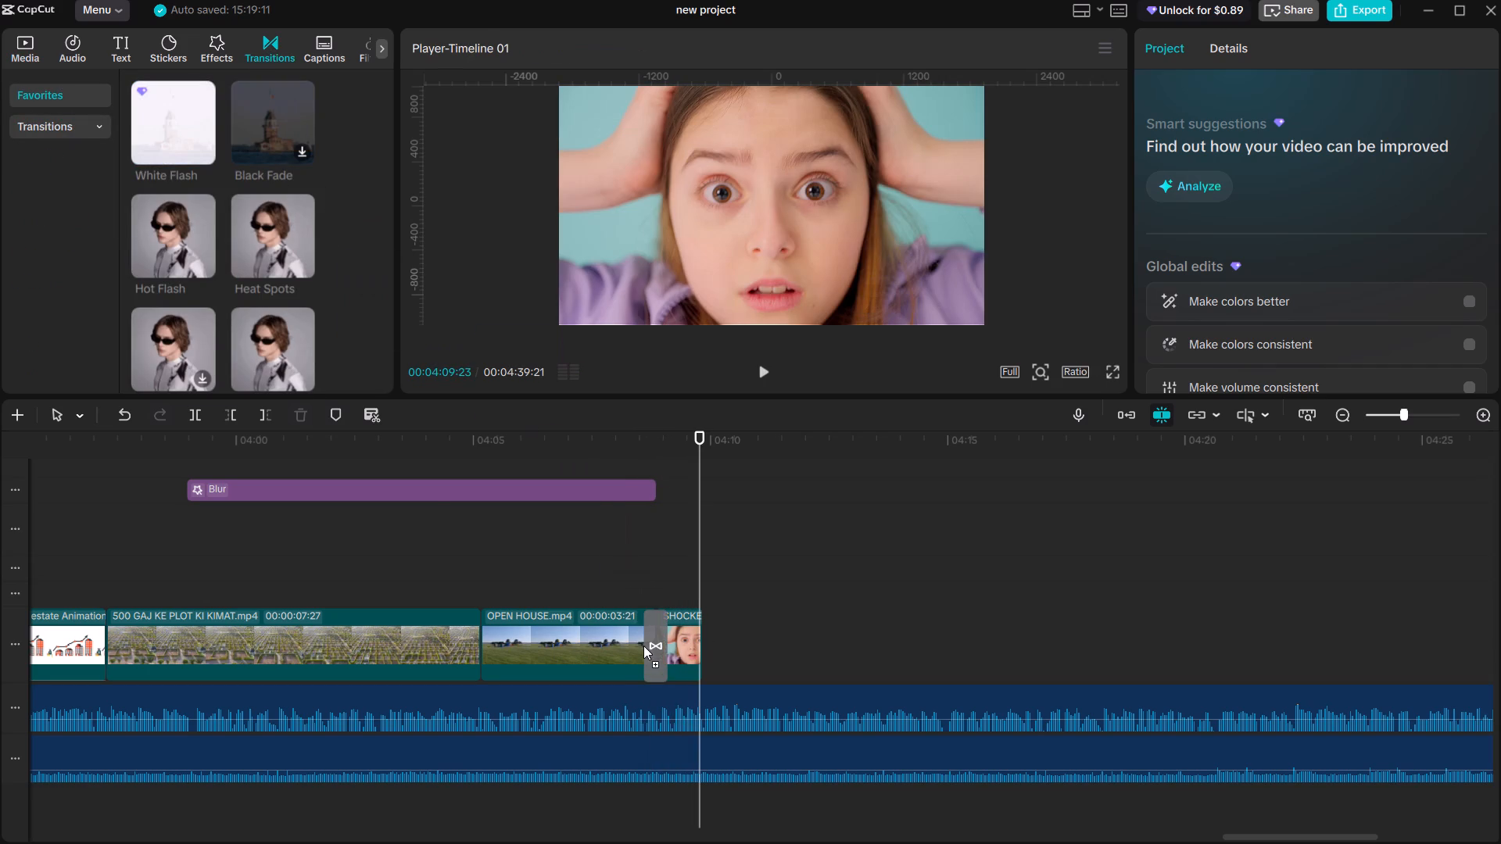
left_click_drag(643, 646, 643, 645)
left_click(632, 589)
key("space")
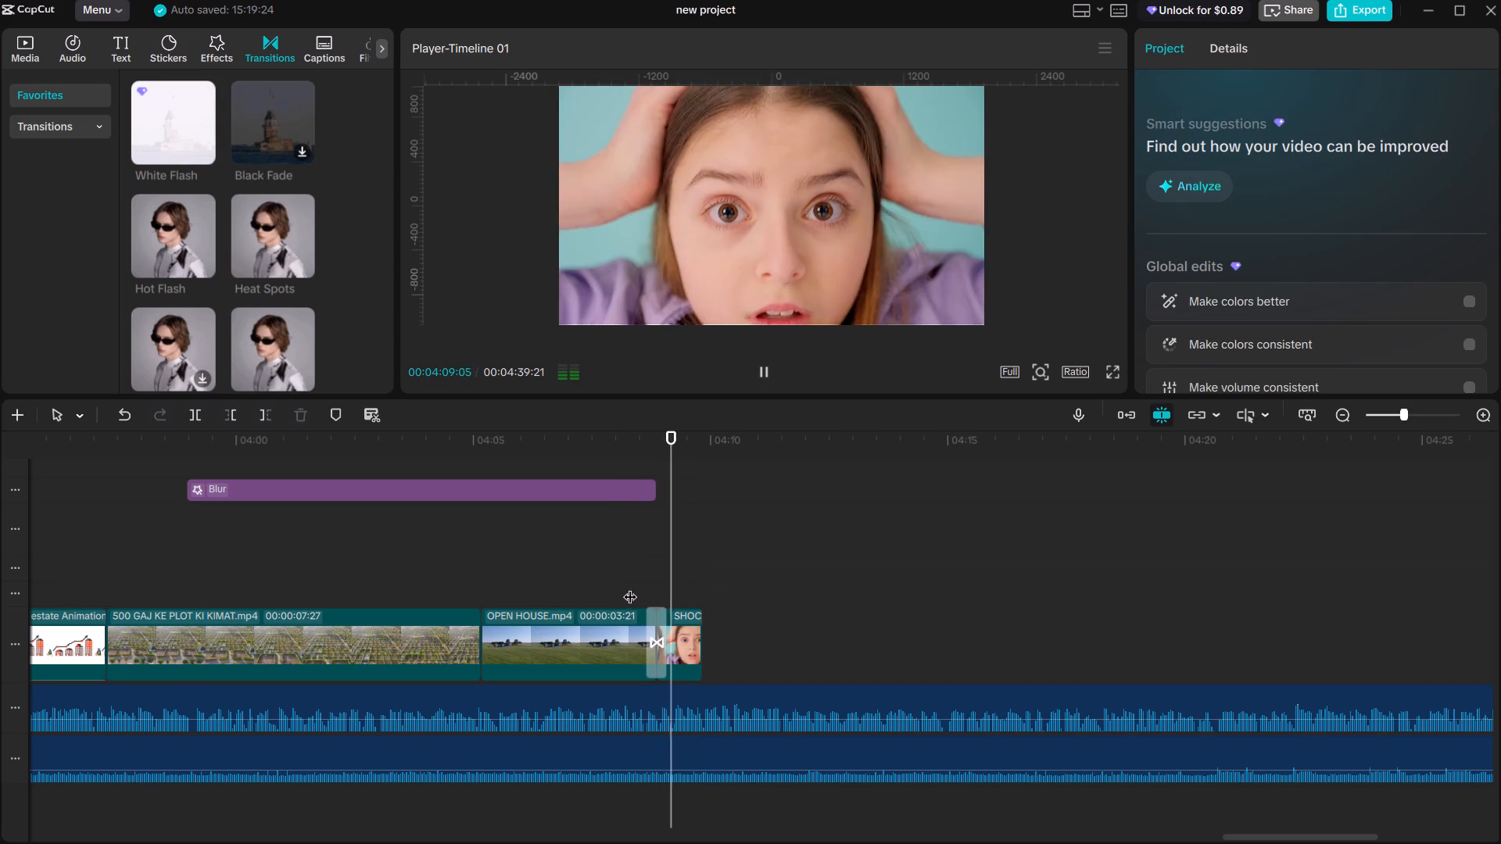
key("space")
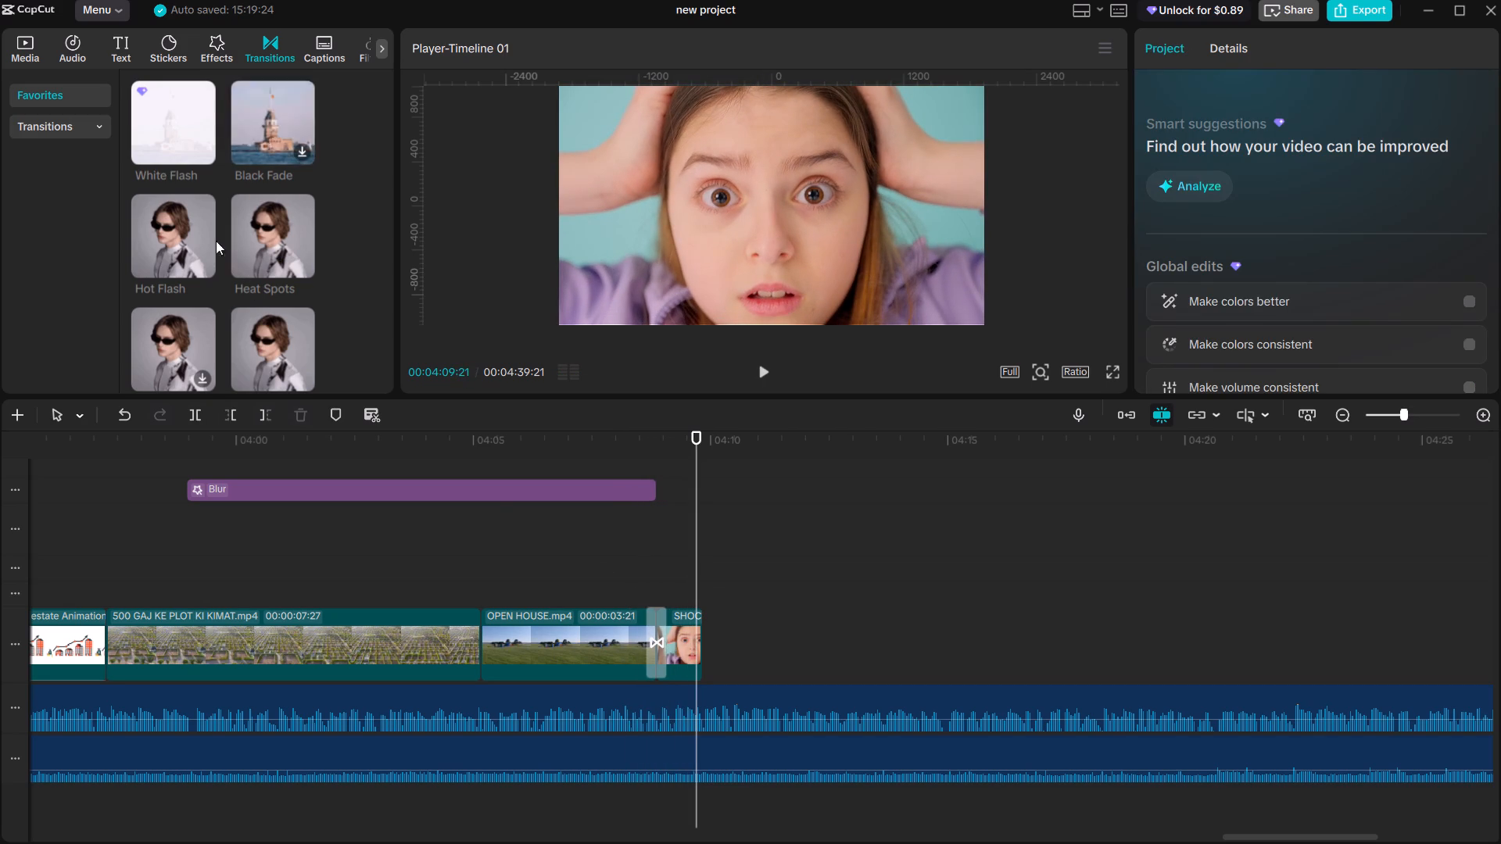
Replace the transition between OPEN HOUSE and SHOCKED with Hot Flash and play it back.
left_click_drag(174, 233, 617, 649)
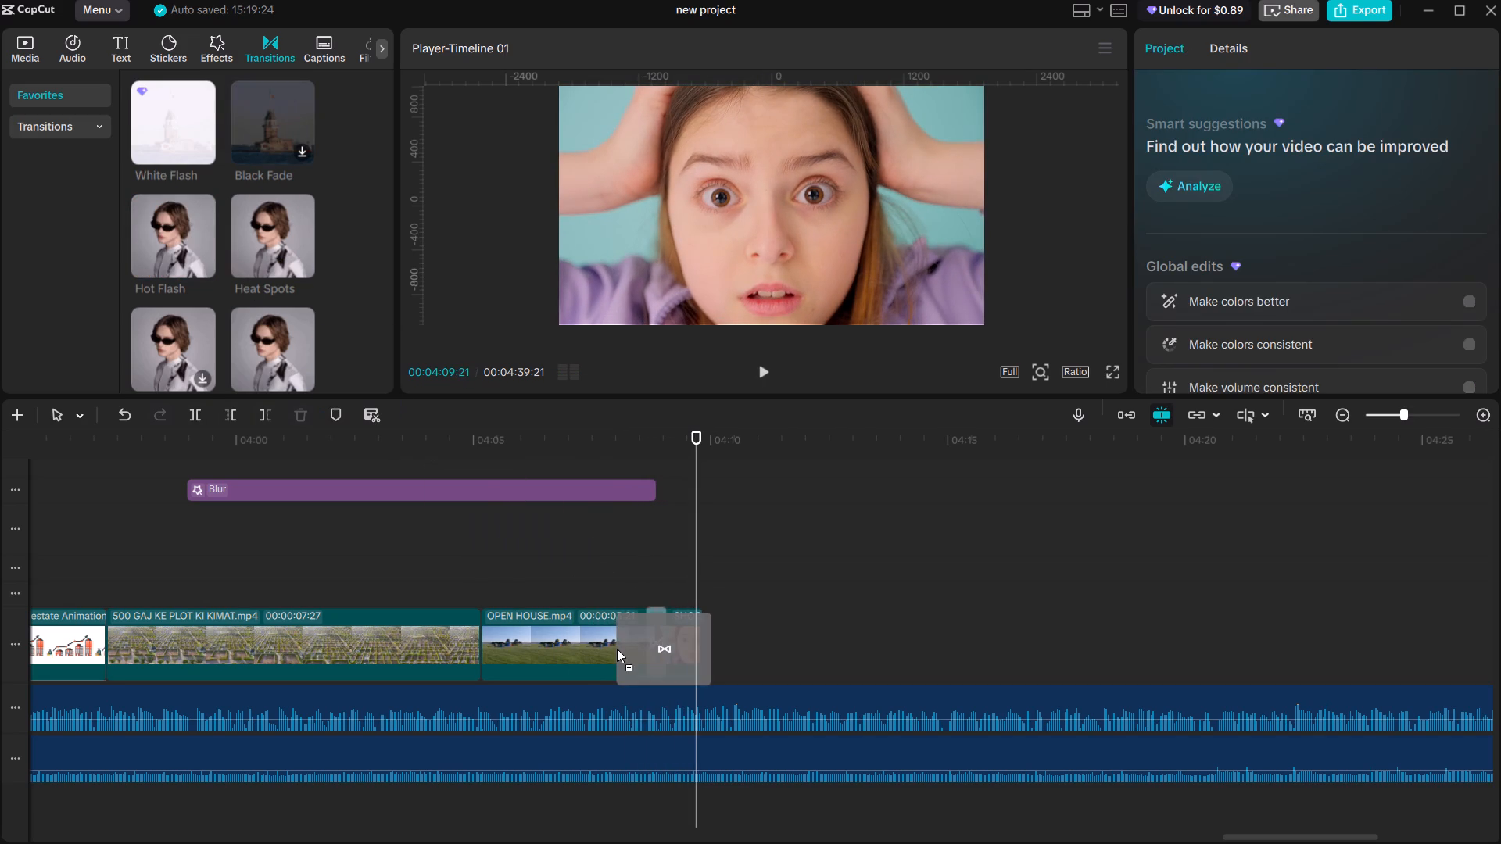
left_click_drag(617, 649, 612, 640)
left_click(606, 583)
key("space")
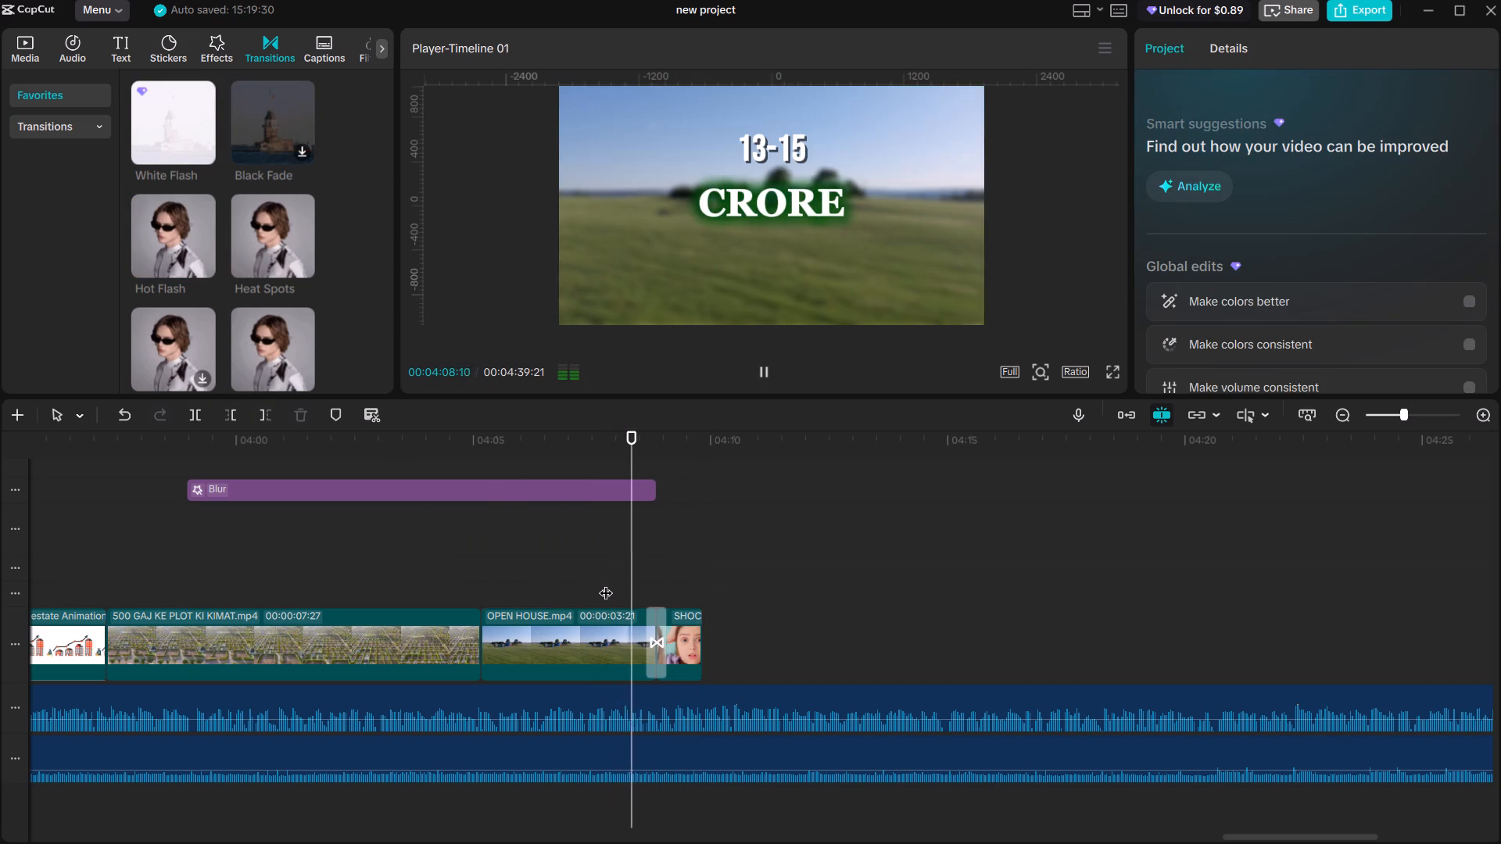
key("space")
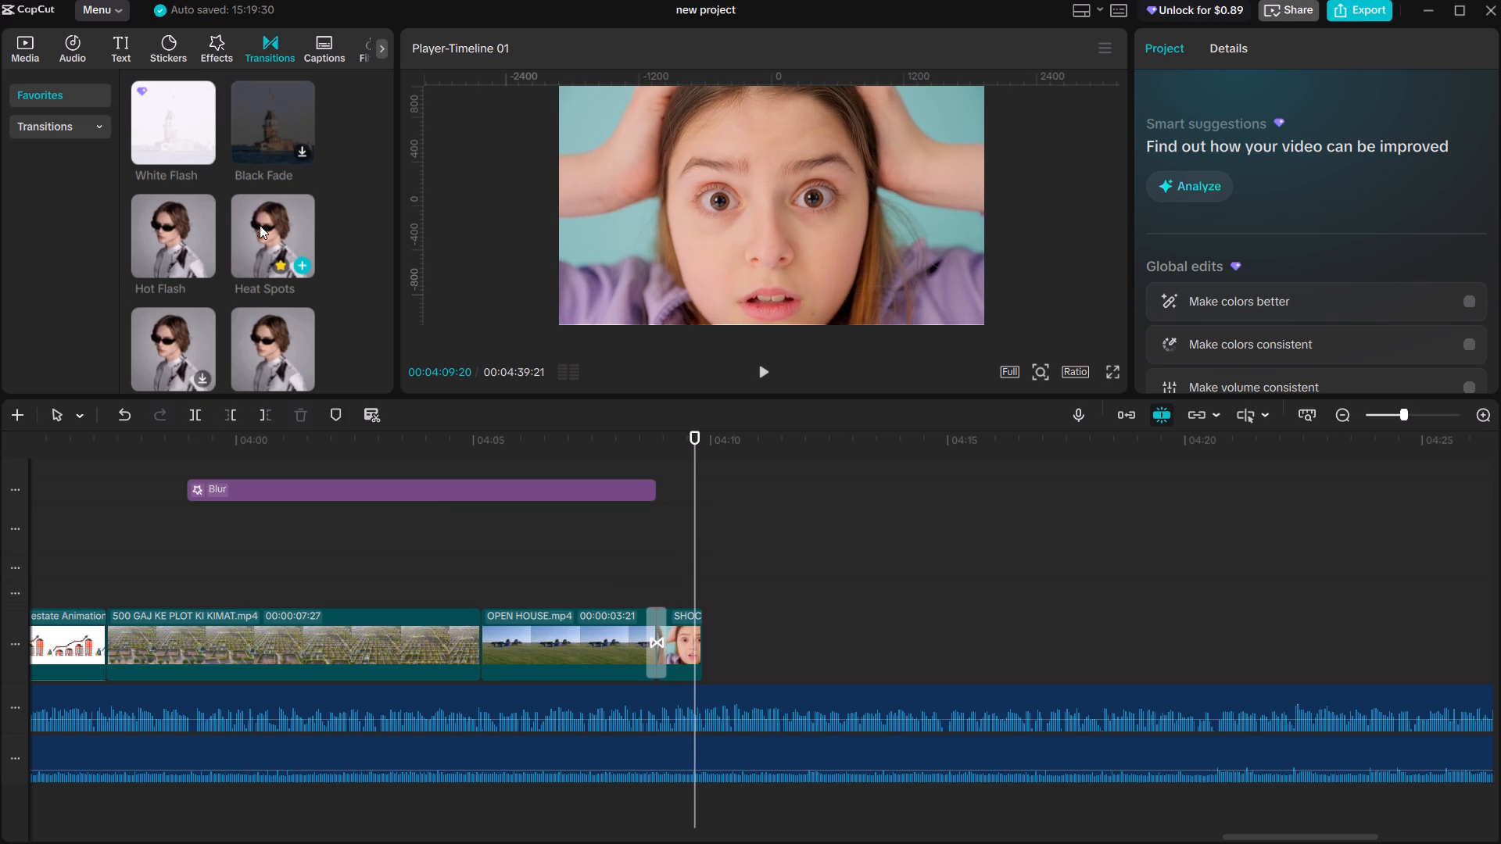
Preview the other favourite transitions, apply Heat Rush between OPEN HOUSE and SHOCKED, and play it back.
left_click(260, 225)
left_click(193, 344)
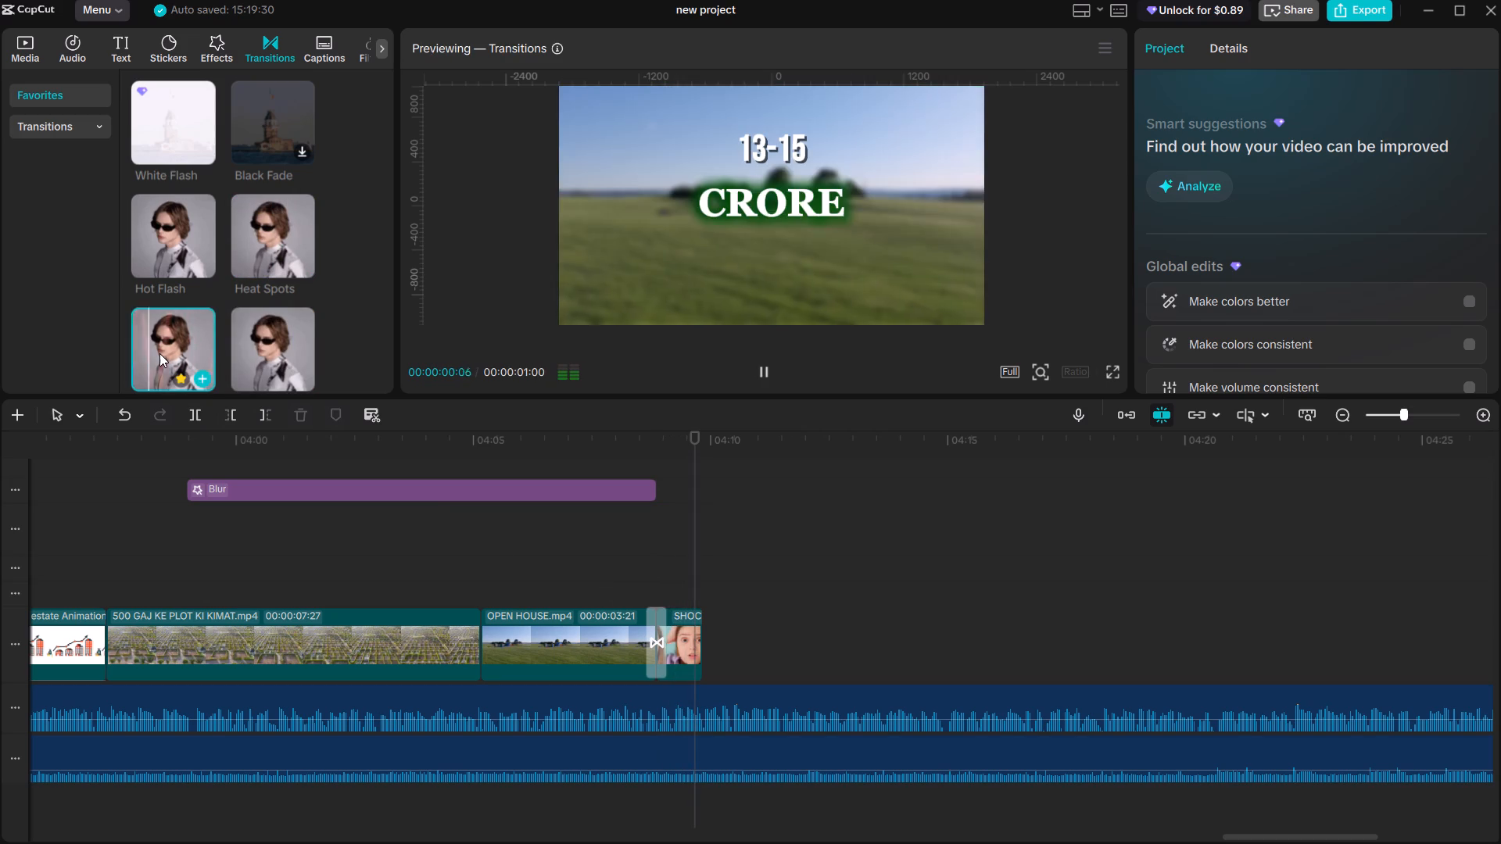
left_click(188, 359)
left_click(264, 352)
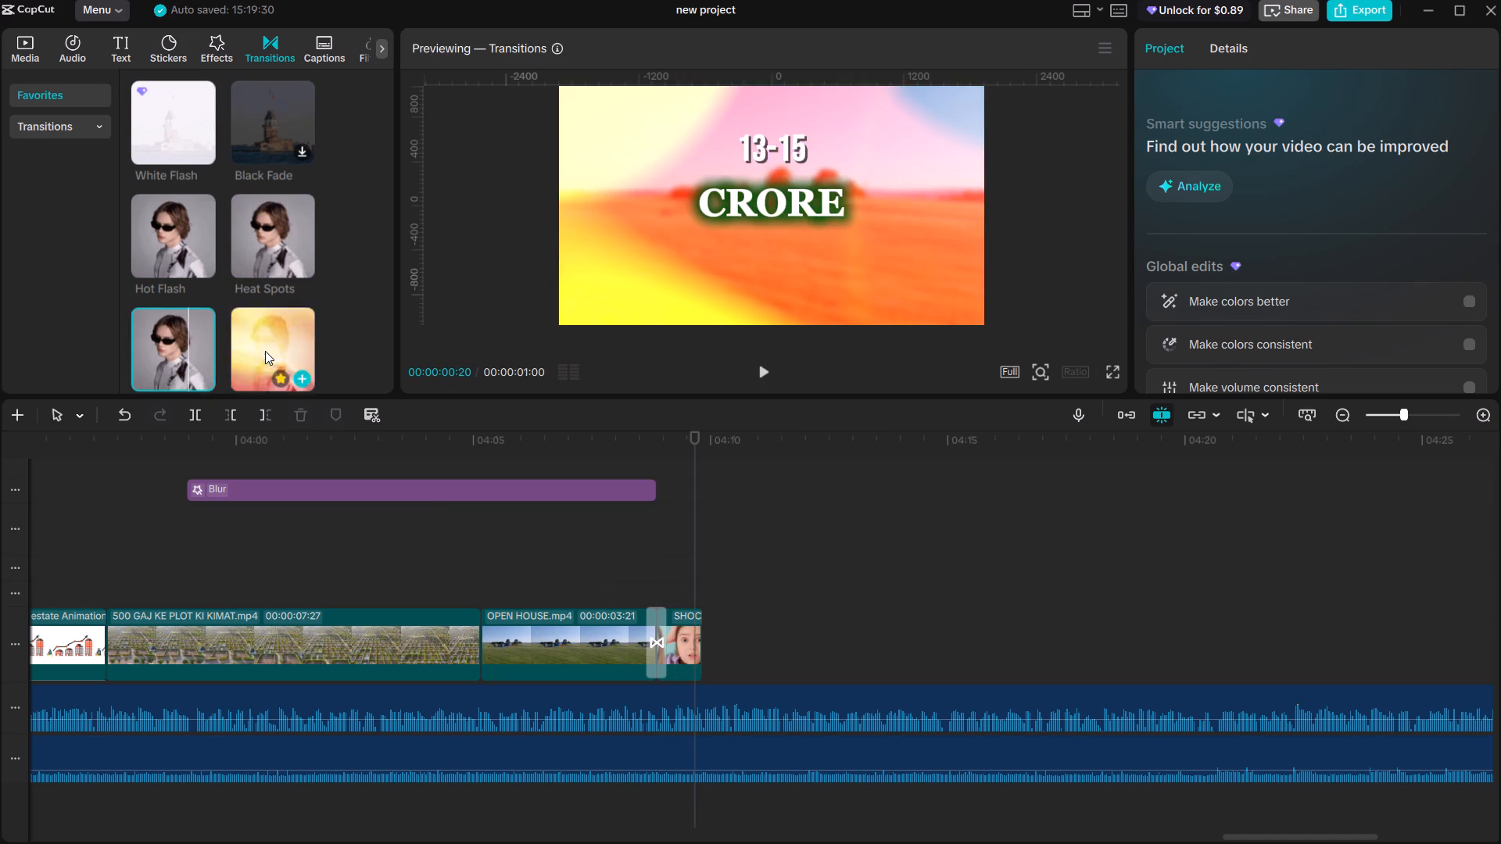
scroll(276, 345, "down", 3)
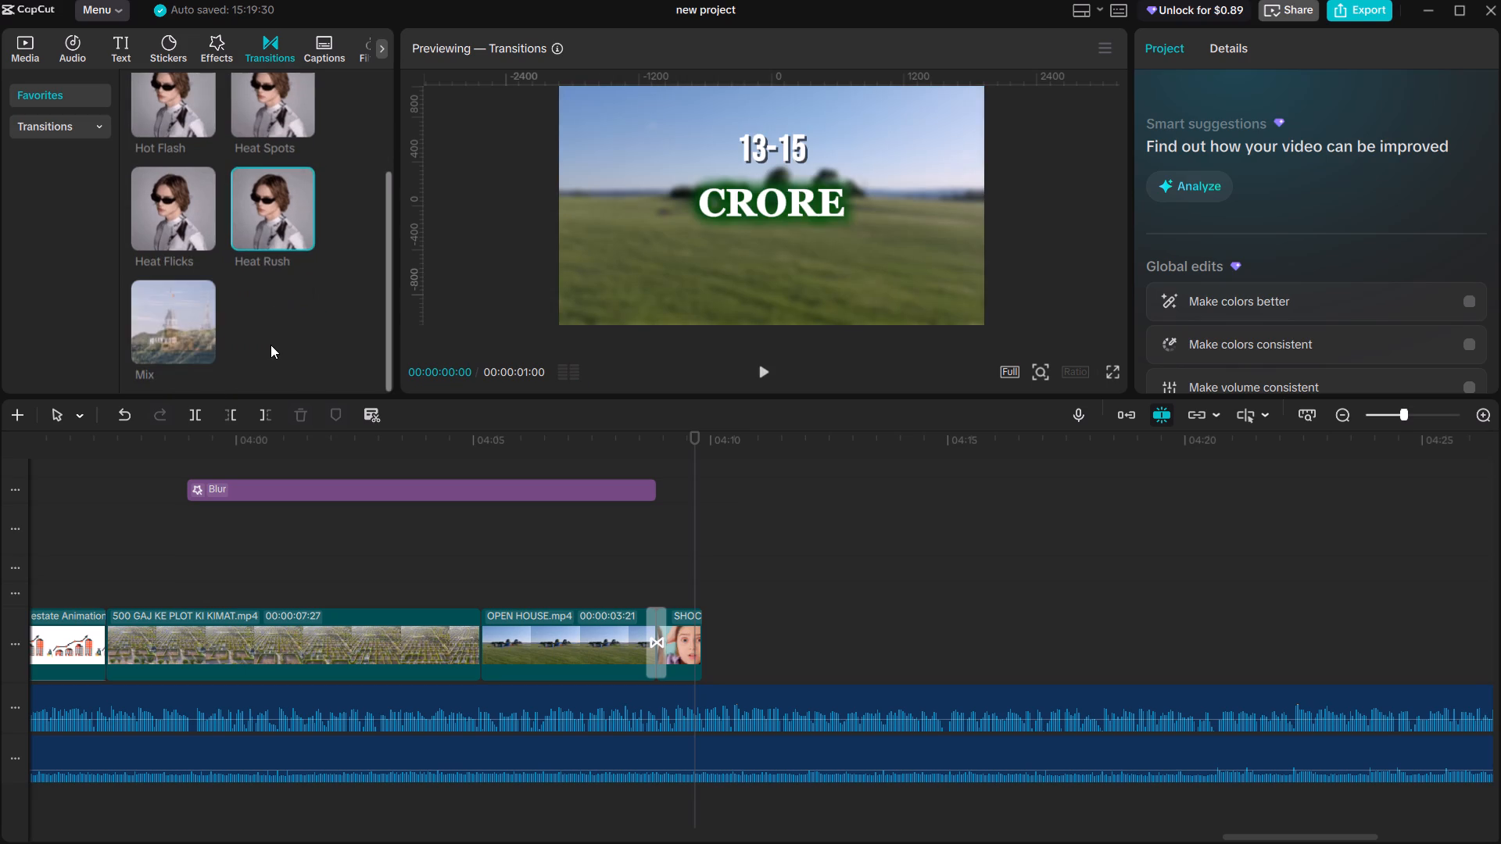
left_click(177, 320)
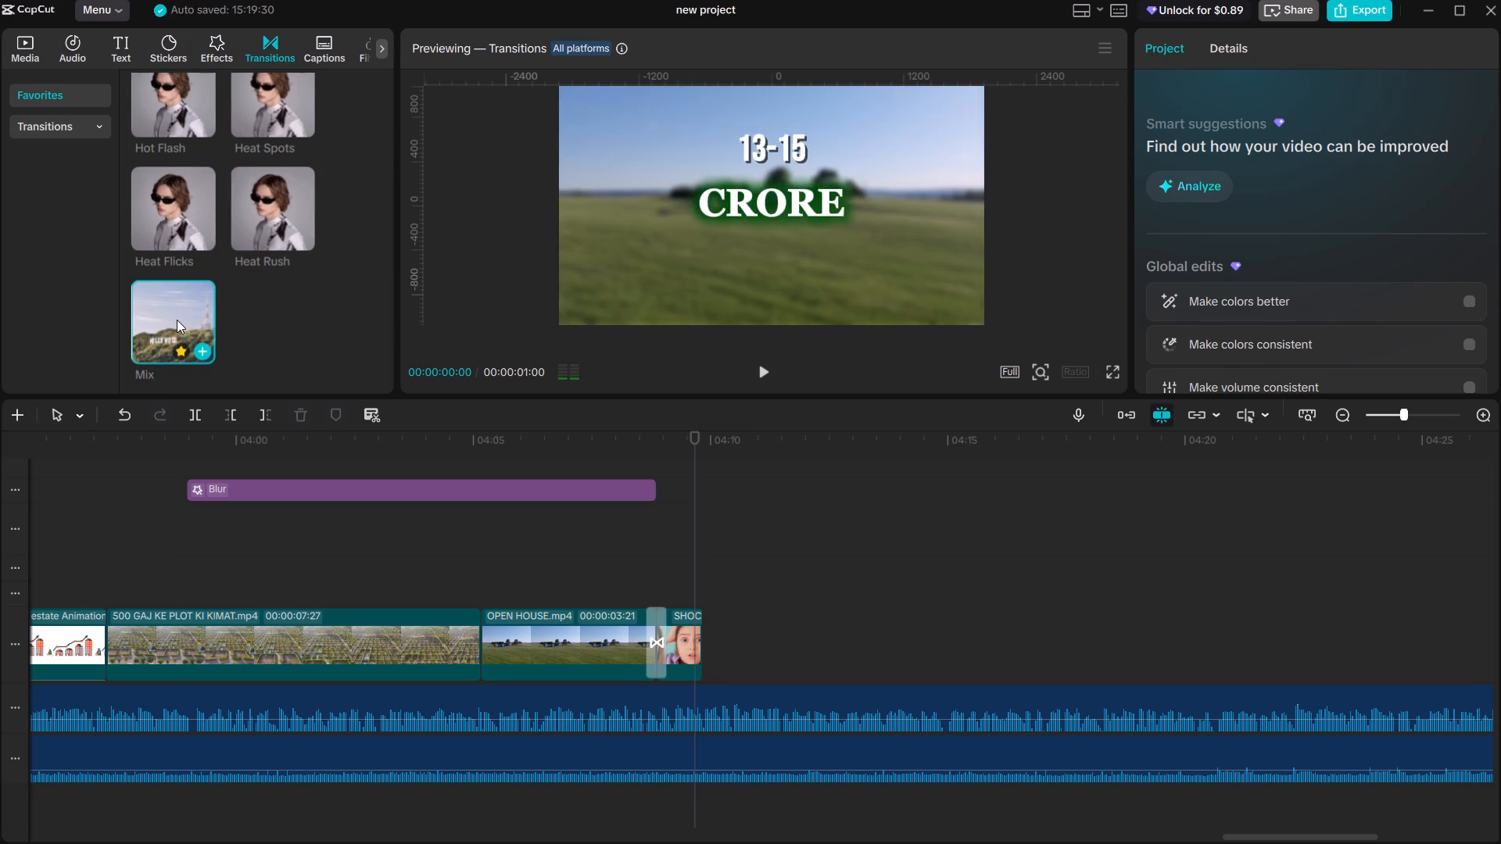
left_click(284, 188)
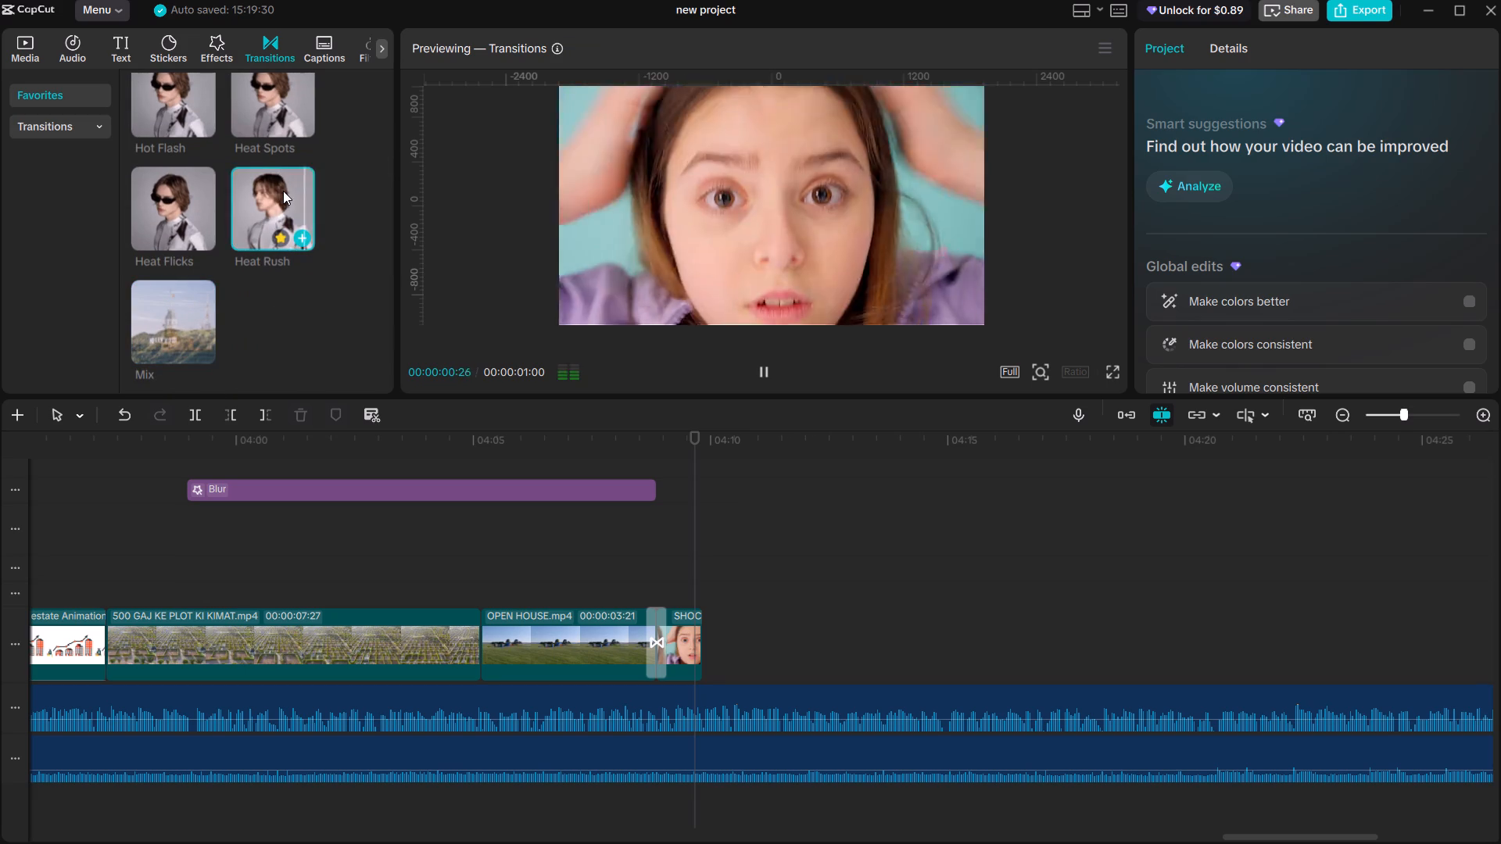
left_click_drag(279, 195, 618, 649)
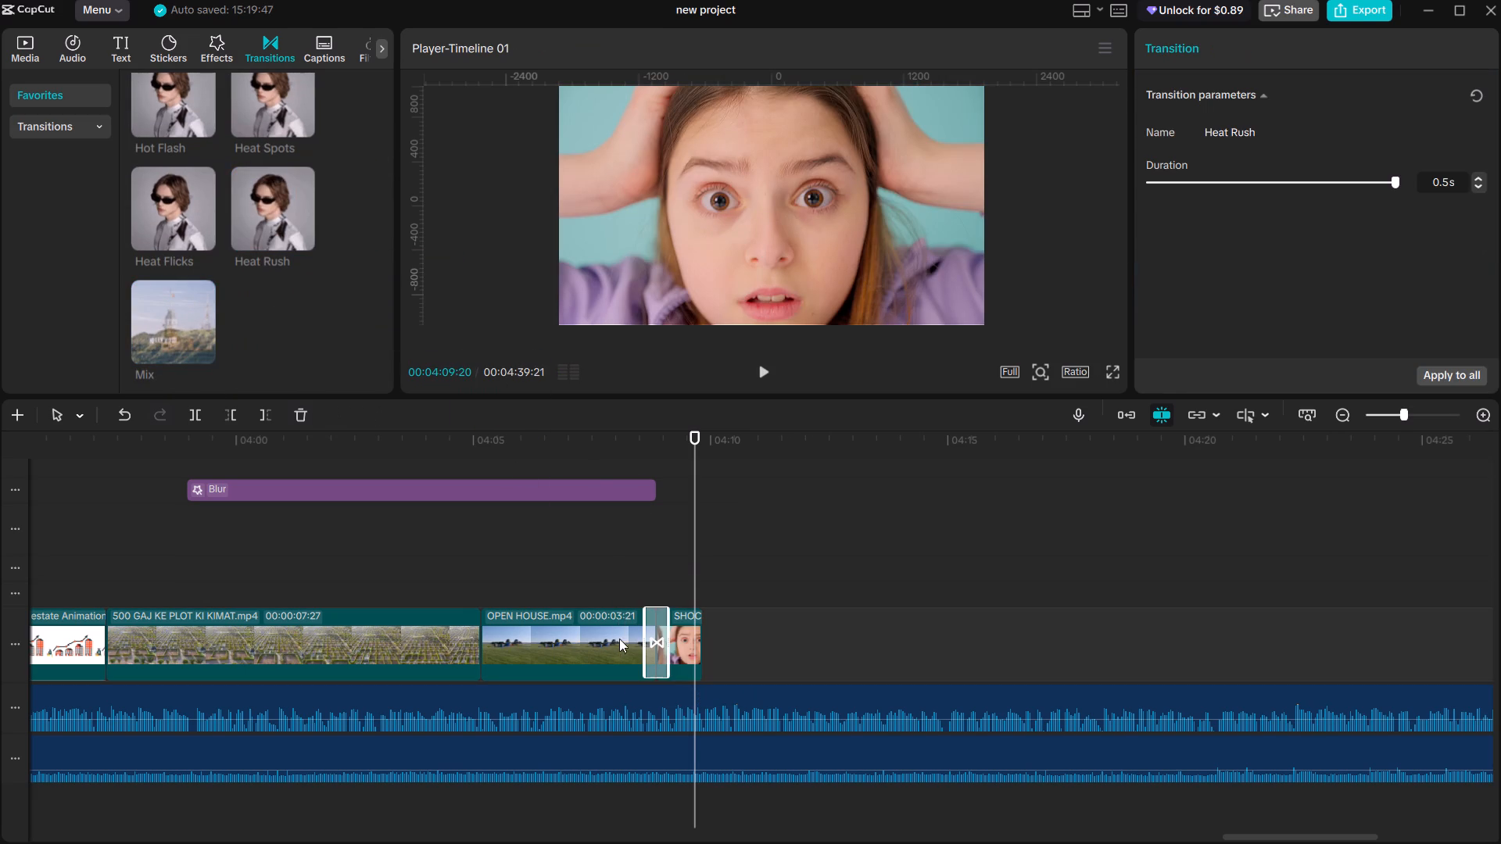
left_click(623, 580)
key("space")
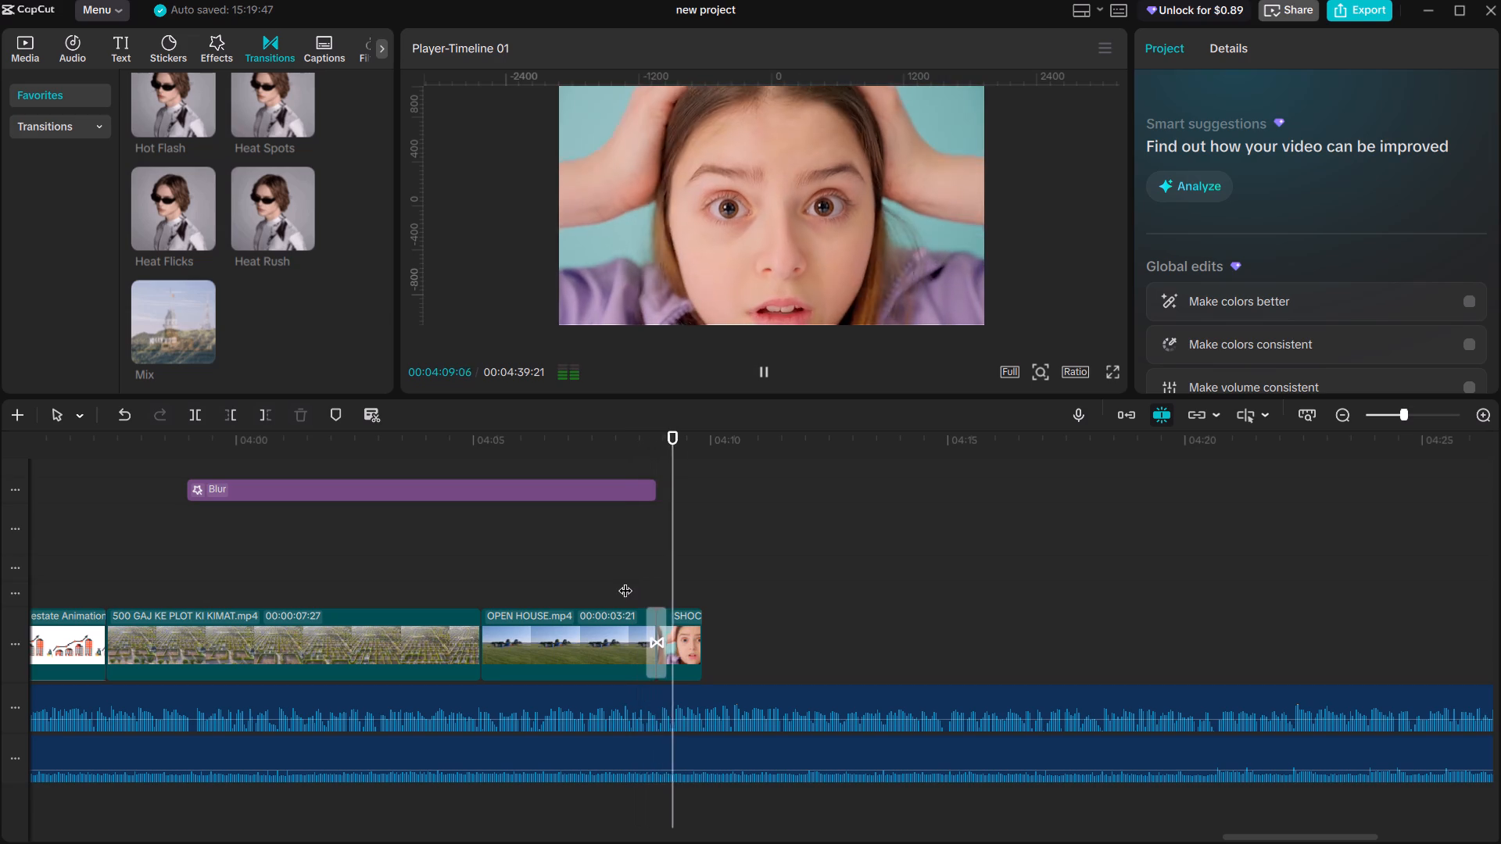
key("space")
Apply the Fade Out exit animation to the 13-15 text clip above OPEN HOUSE.
scroll(627, 588, "up", 20)
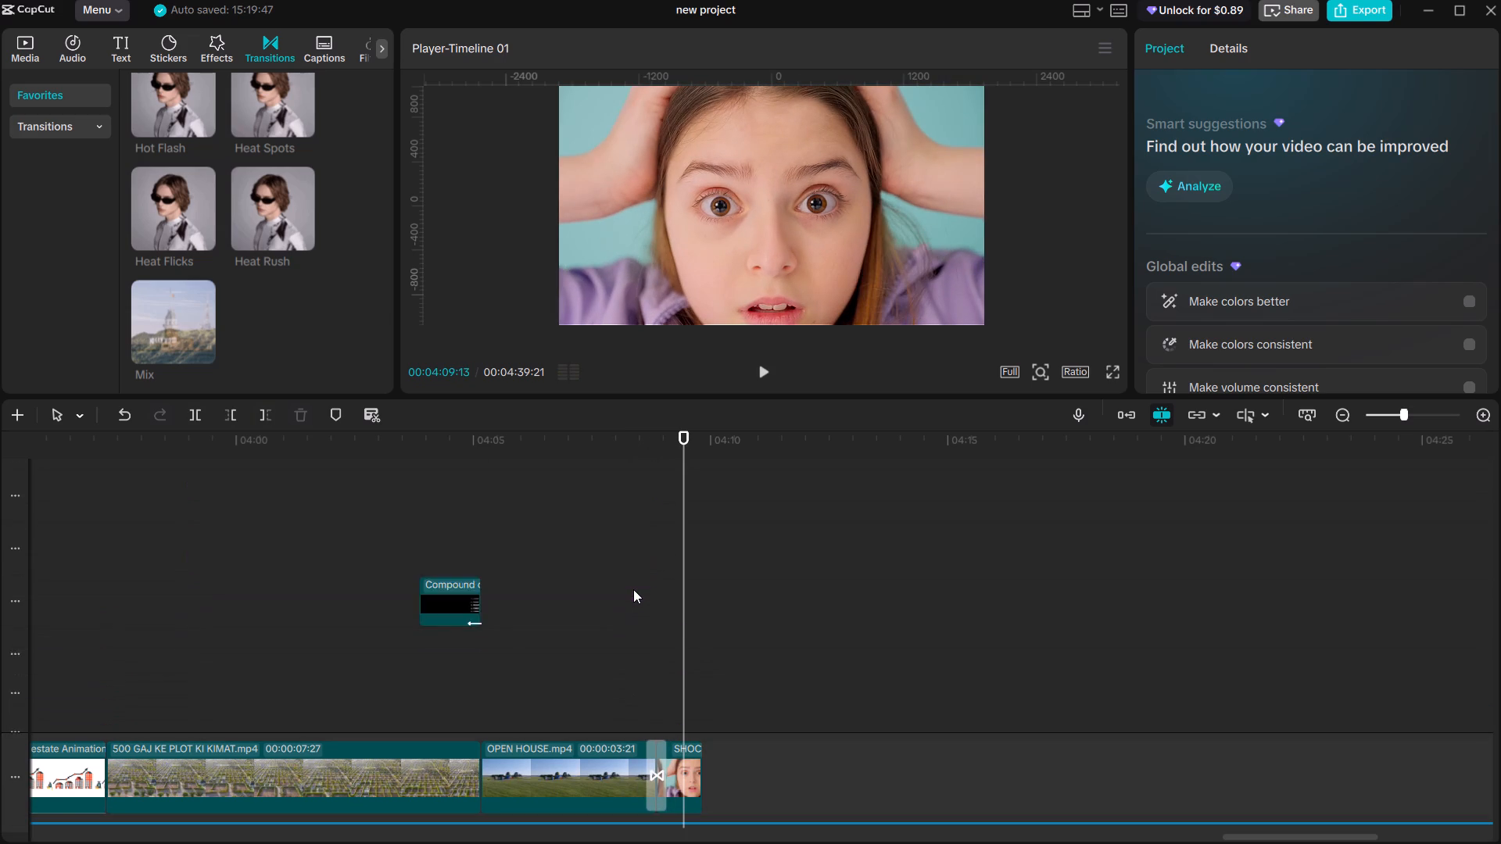
scroll(633, 589, "up", 20)
scroll(633, 589, "up", 4)
left_click(647, 631)
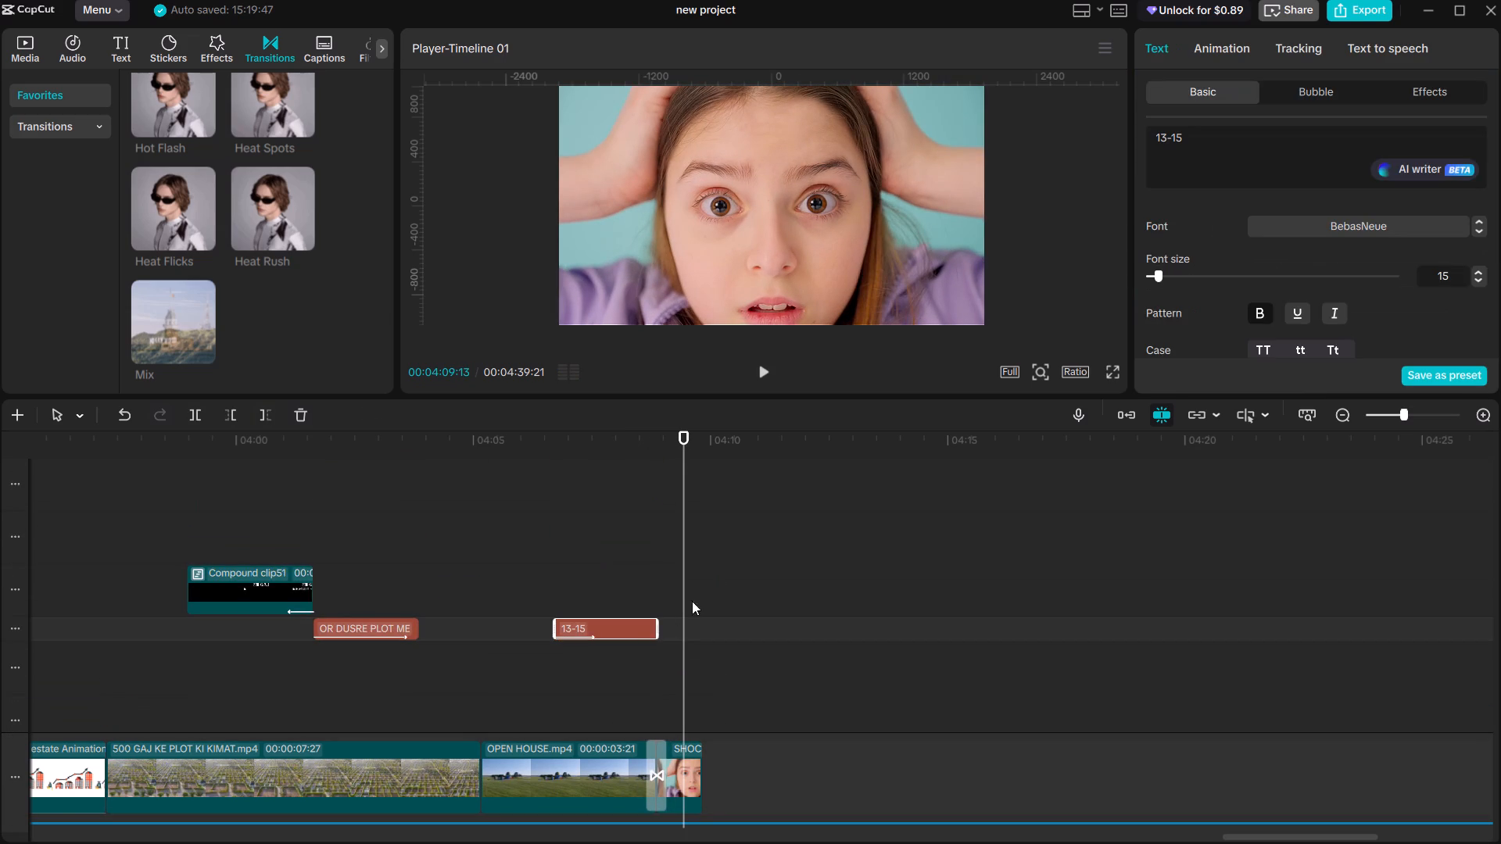
left_click(1248, 48)
left_click(1301, 95)
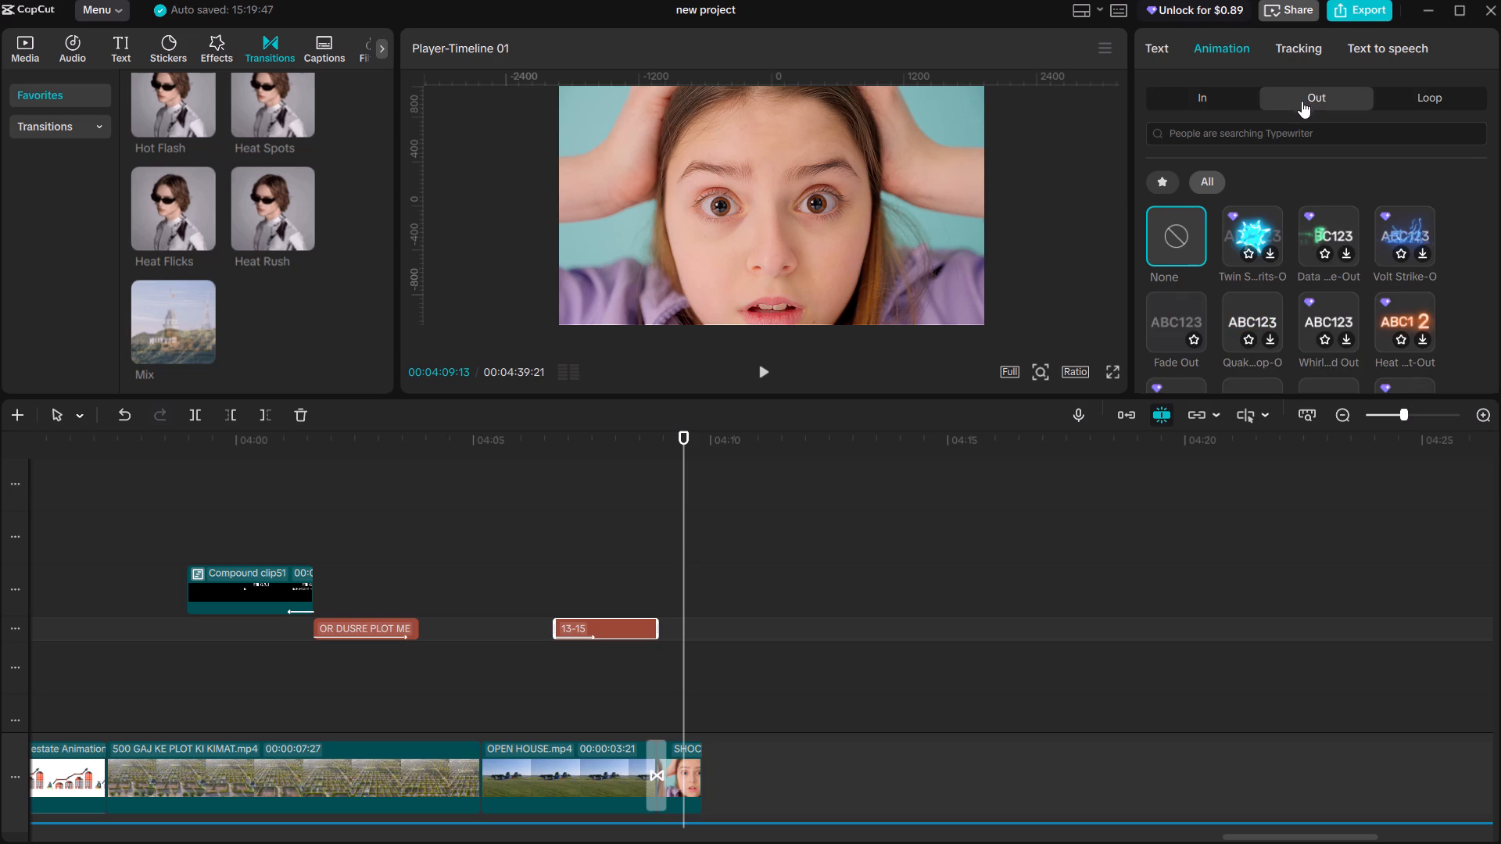
scroll(652, 617, "up", 2)
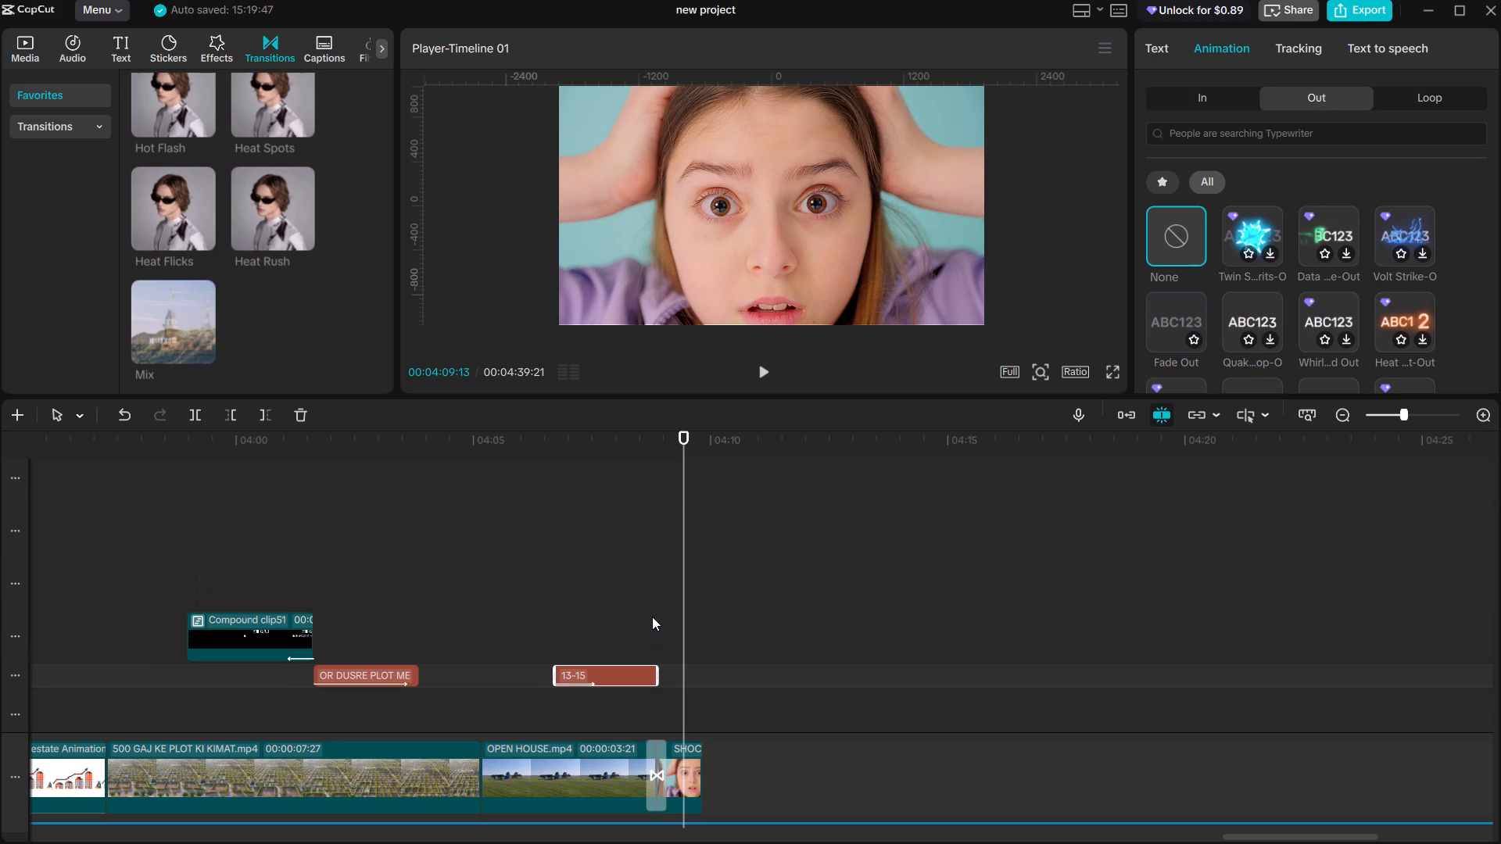
scroll(652, 617, "up", 6)
scroll(666, 615, "down", 7)
left_click(1177, 331)
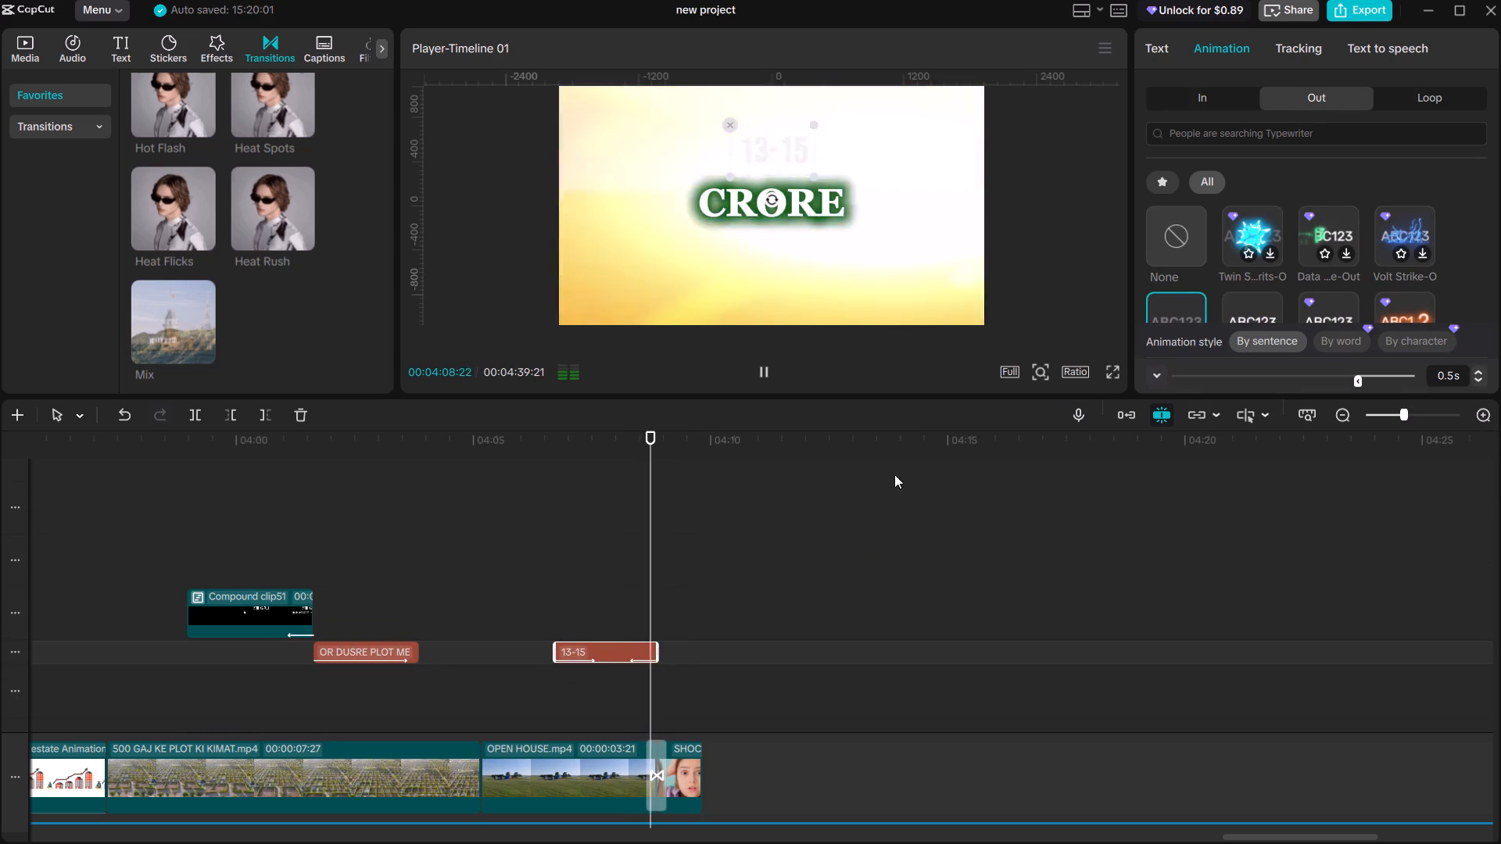
Apply the Fade Out exit animation to the CRORE text clip.
scroll(631, 630, "up", 20)
scroll(631, 630, "up", 4)
left_click(644, 562)
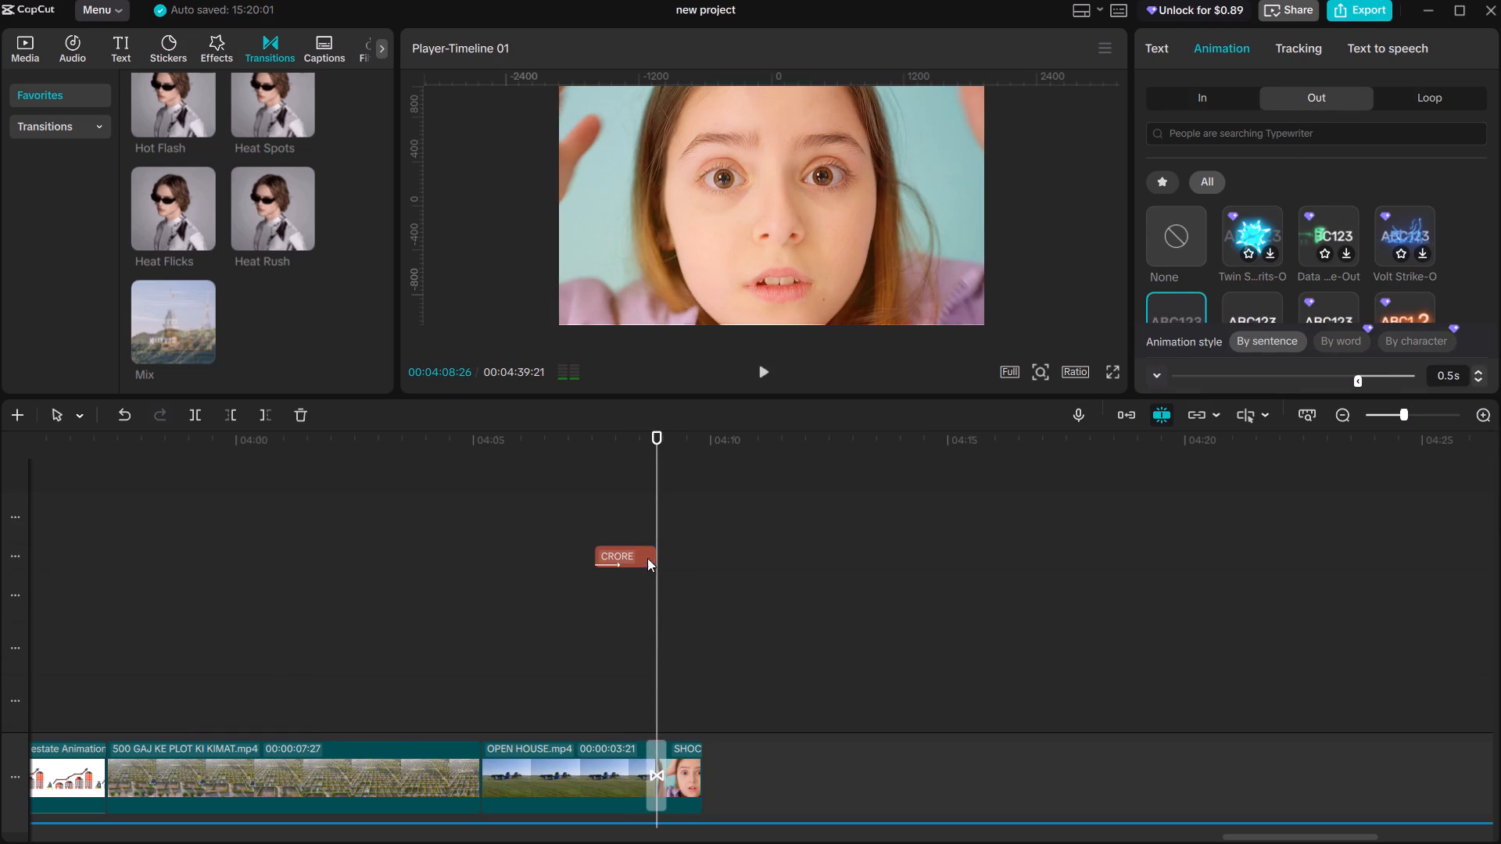
left_click(1225, 55)
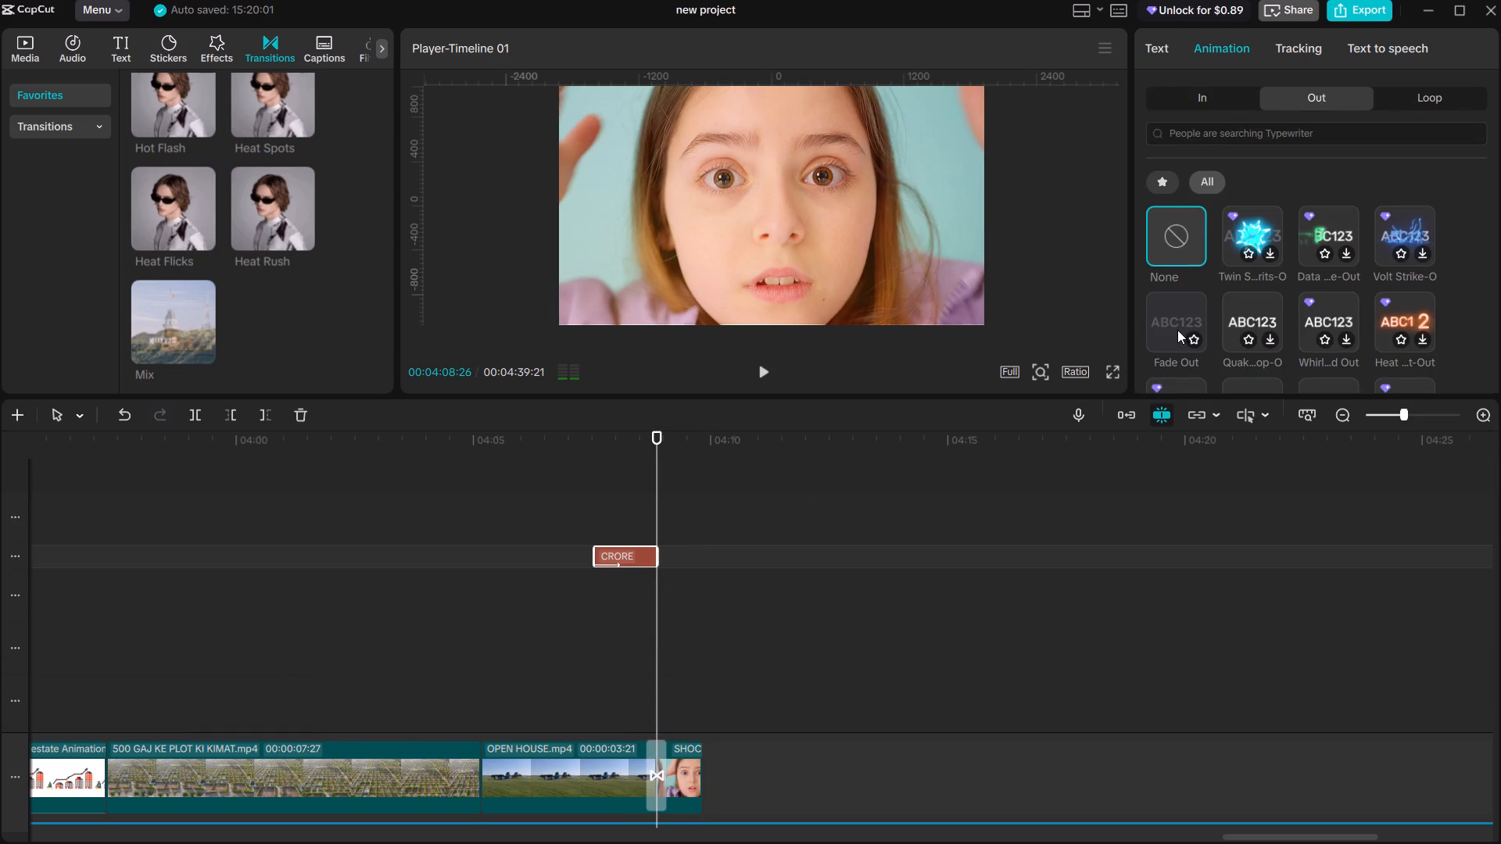
left_click(1177, 330)
Play back the text fade-outs with the transition, listen to the narration after SHOCKED, and return the playhead to the end of that clip.
scroll(636, 643, "down", 20)
scroll(636, 643, "down", 2)
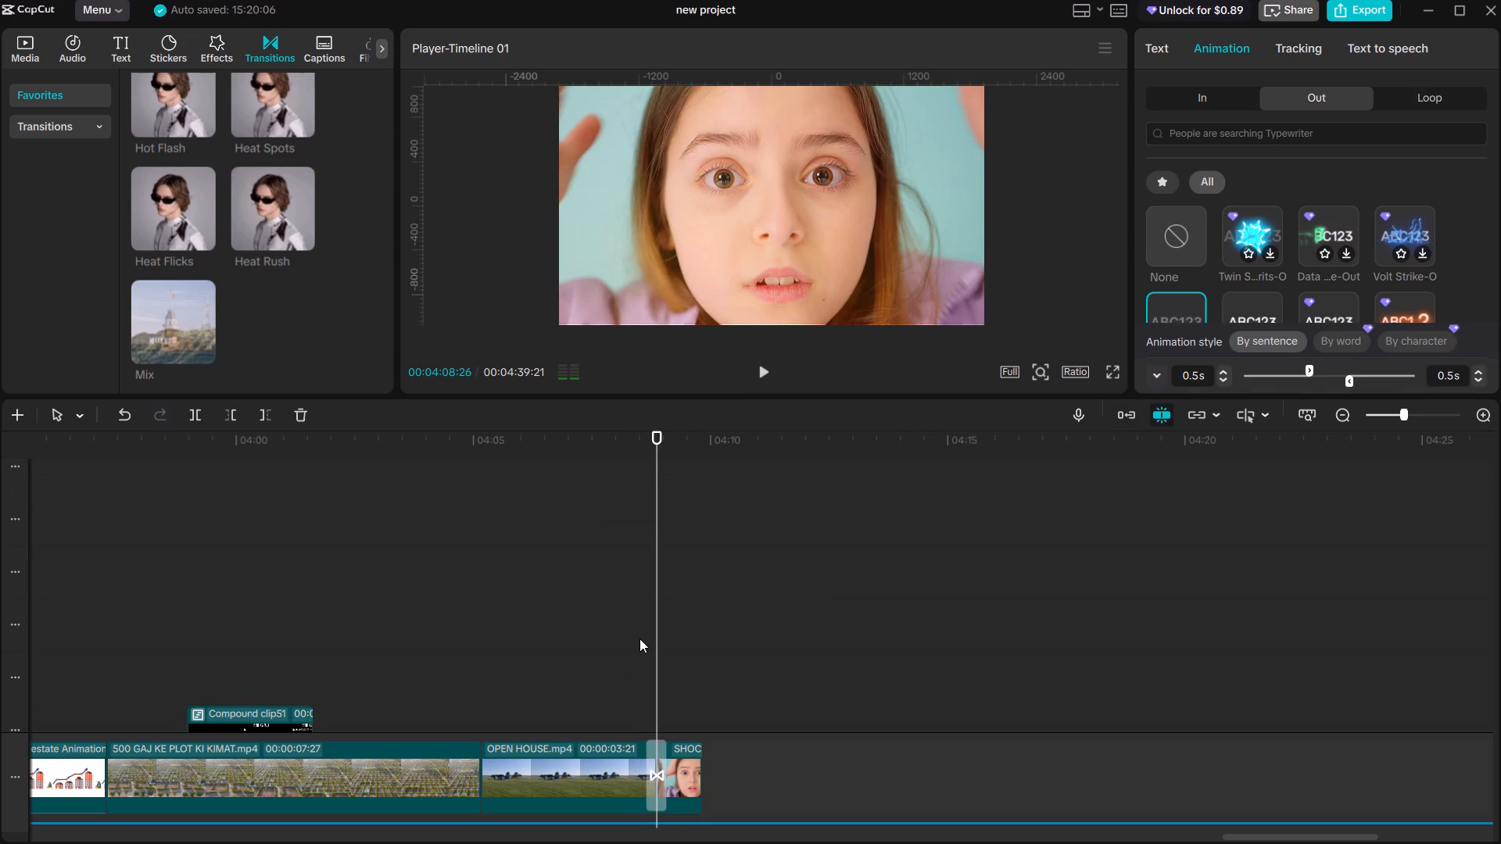
left_click(625, 639)
left_click(618, 634)
key("space")
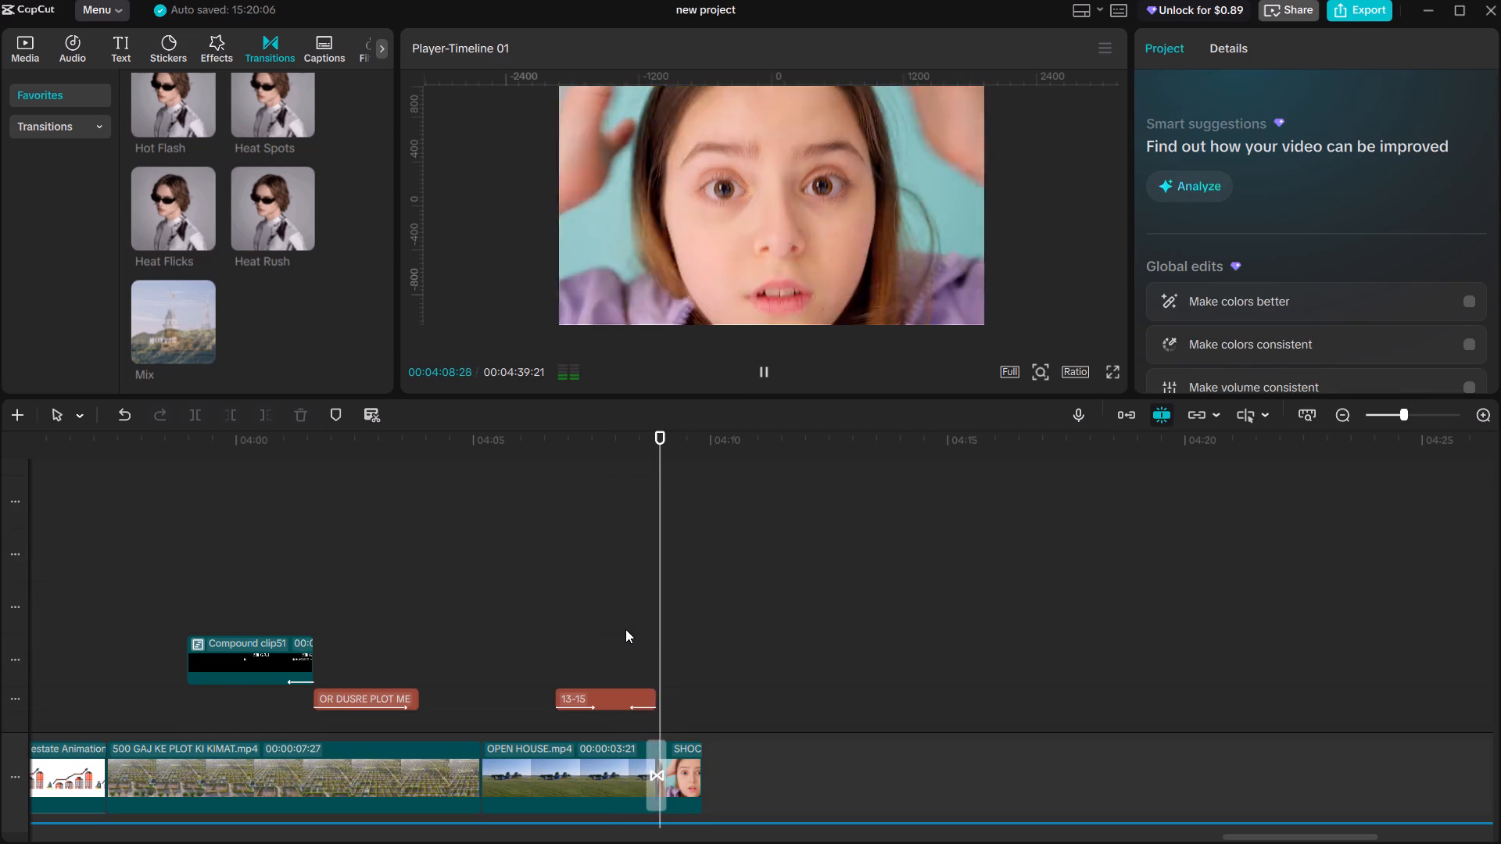
key("space")
key("space")
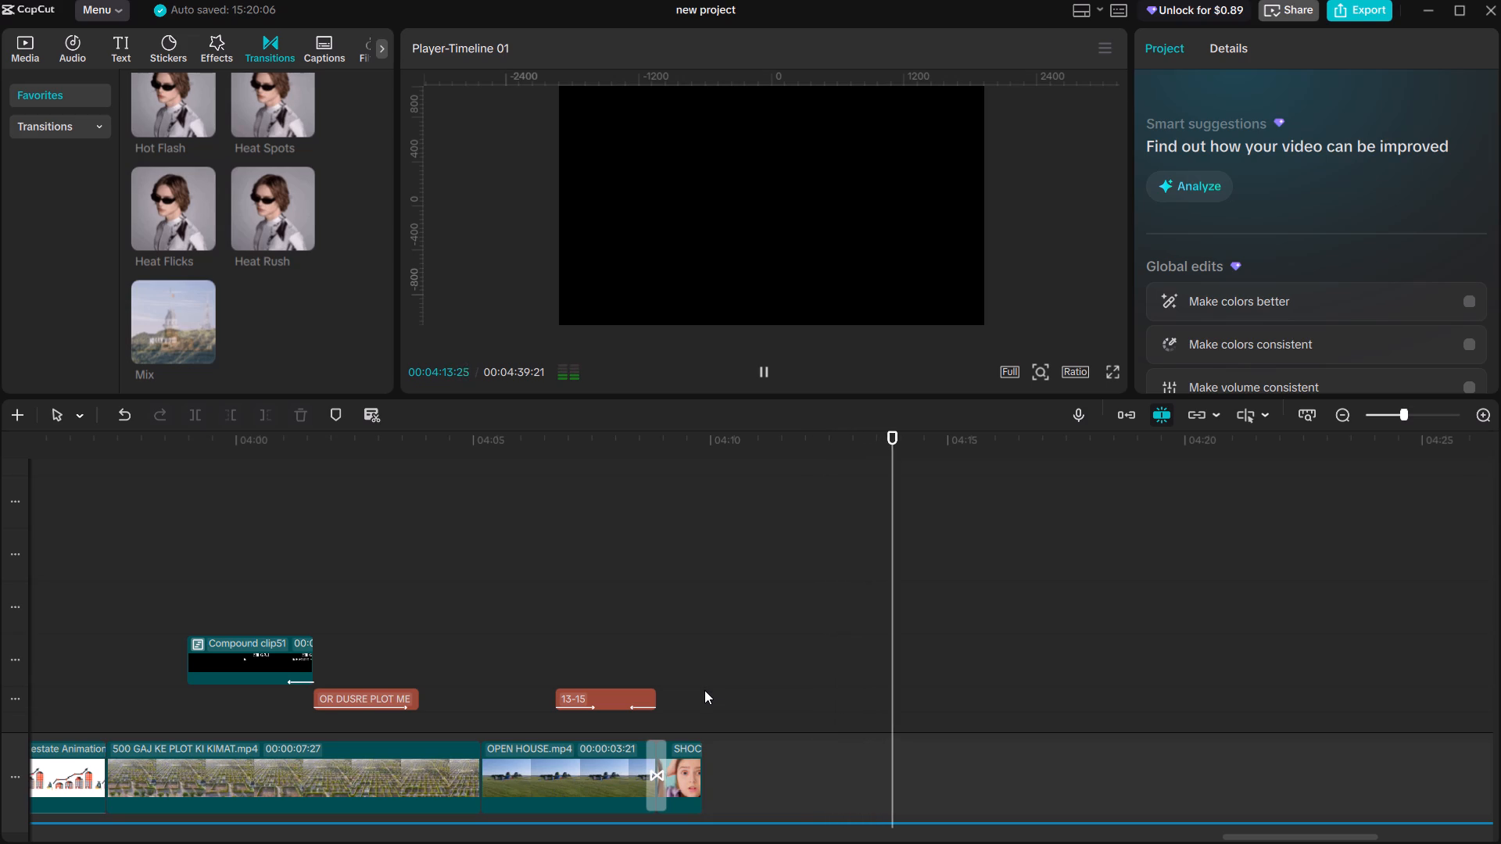
left_click(704, 690)
key("space")
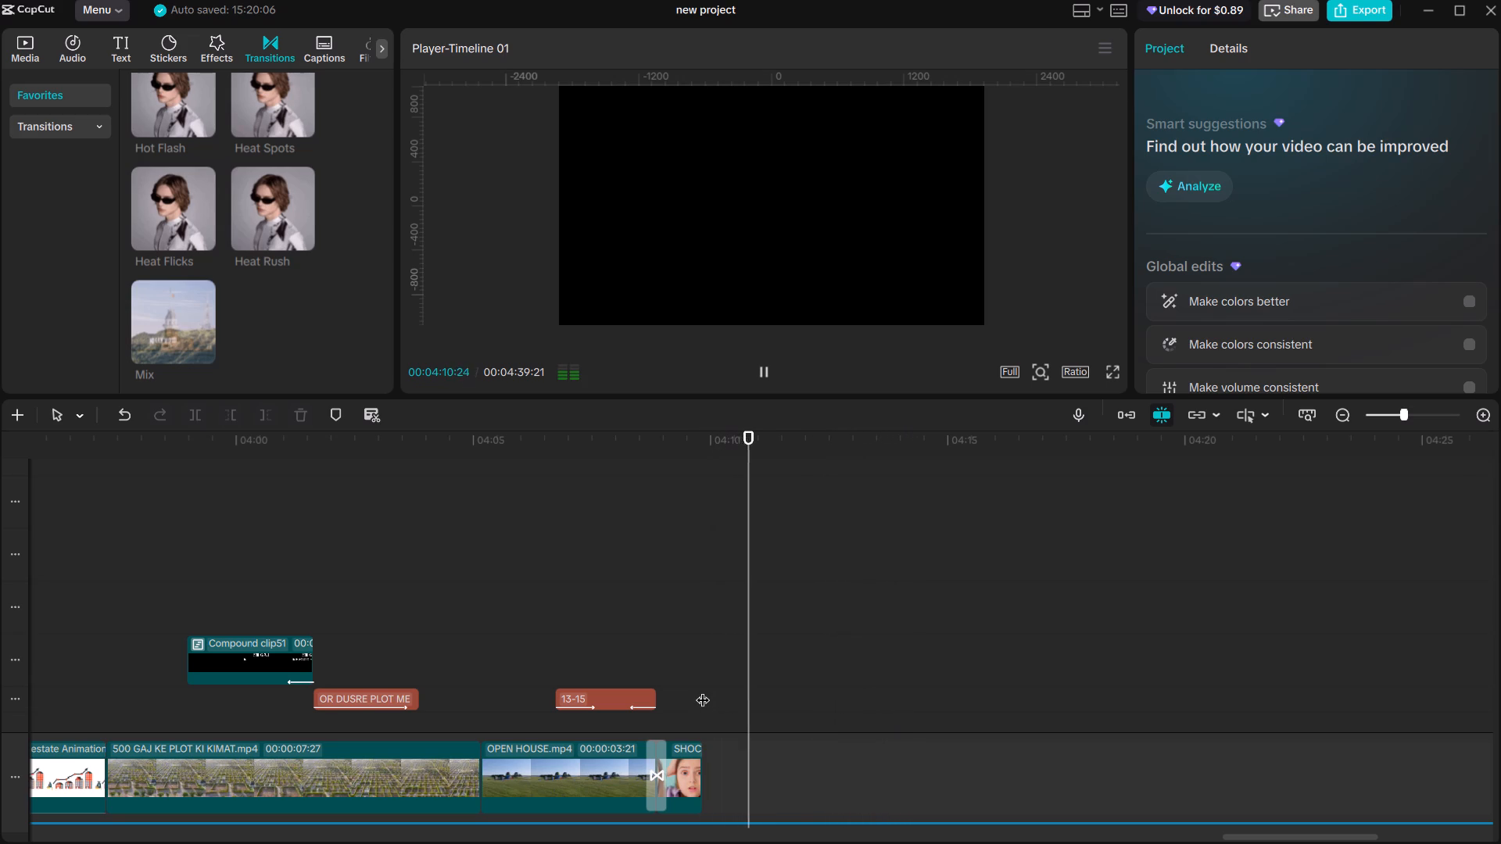
key("space")
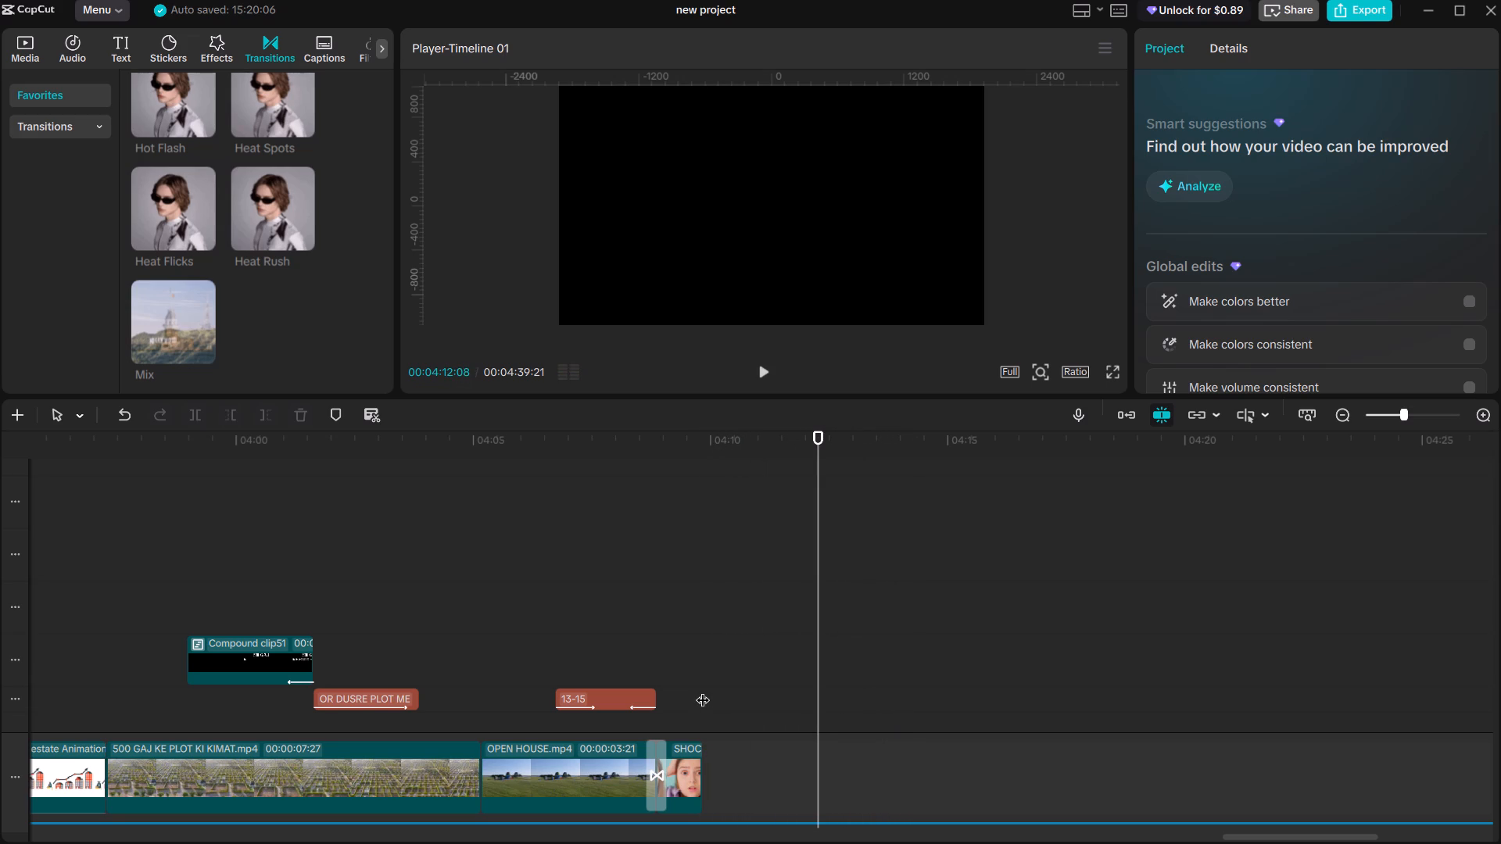
key("space")
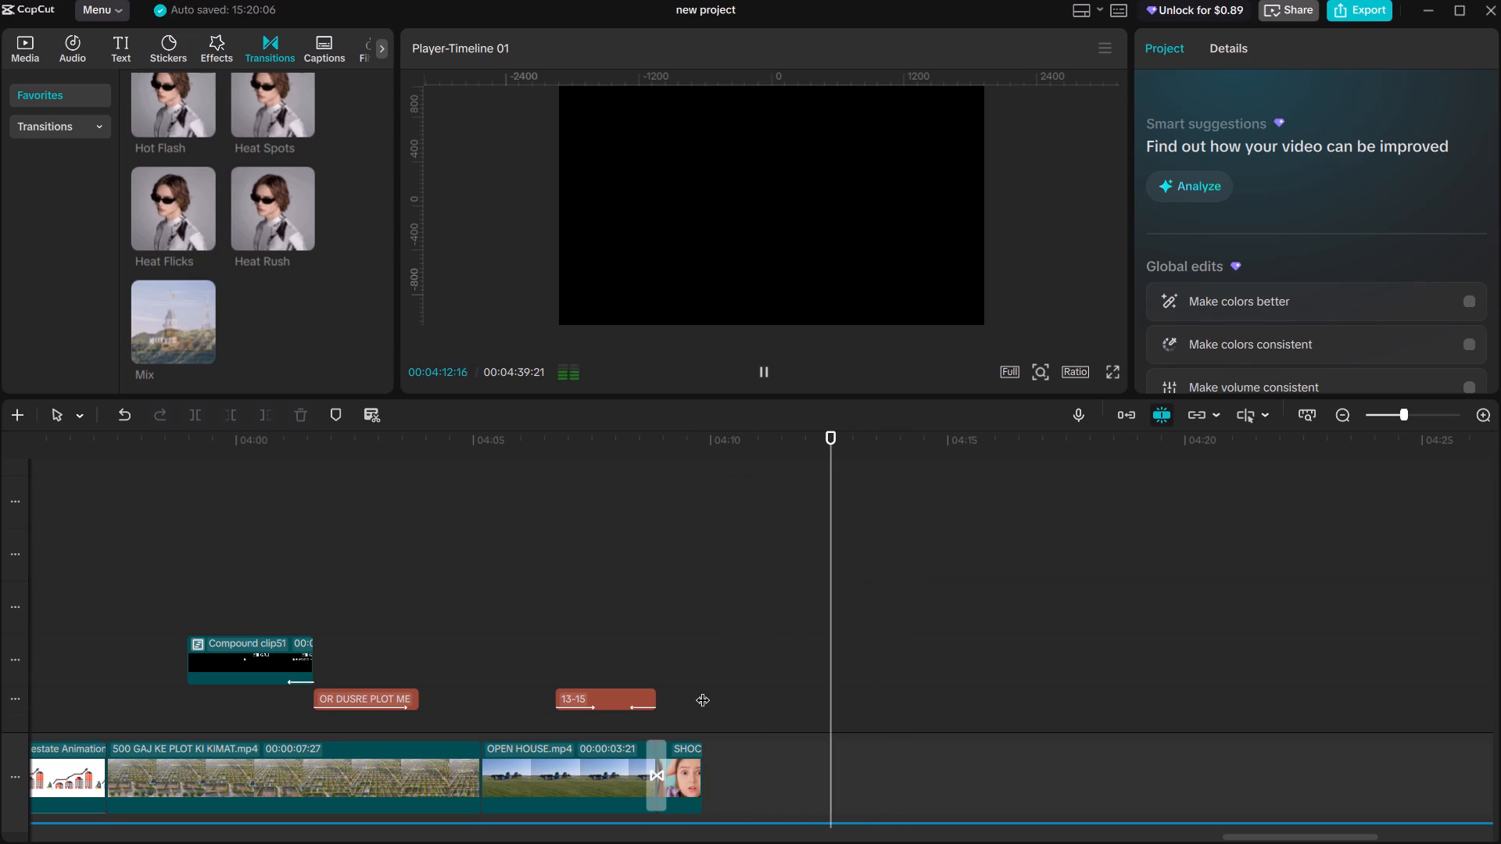
left_click(703, 690)
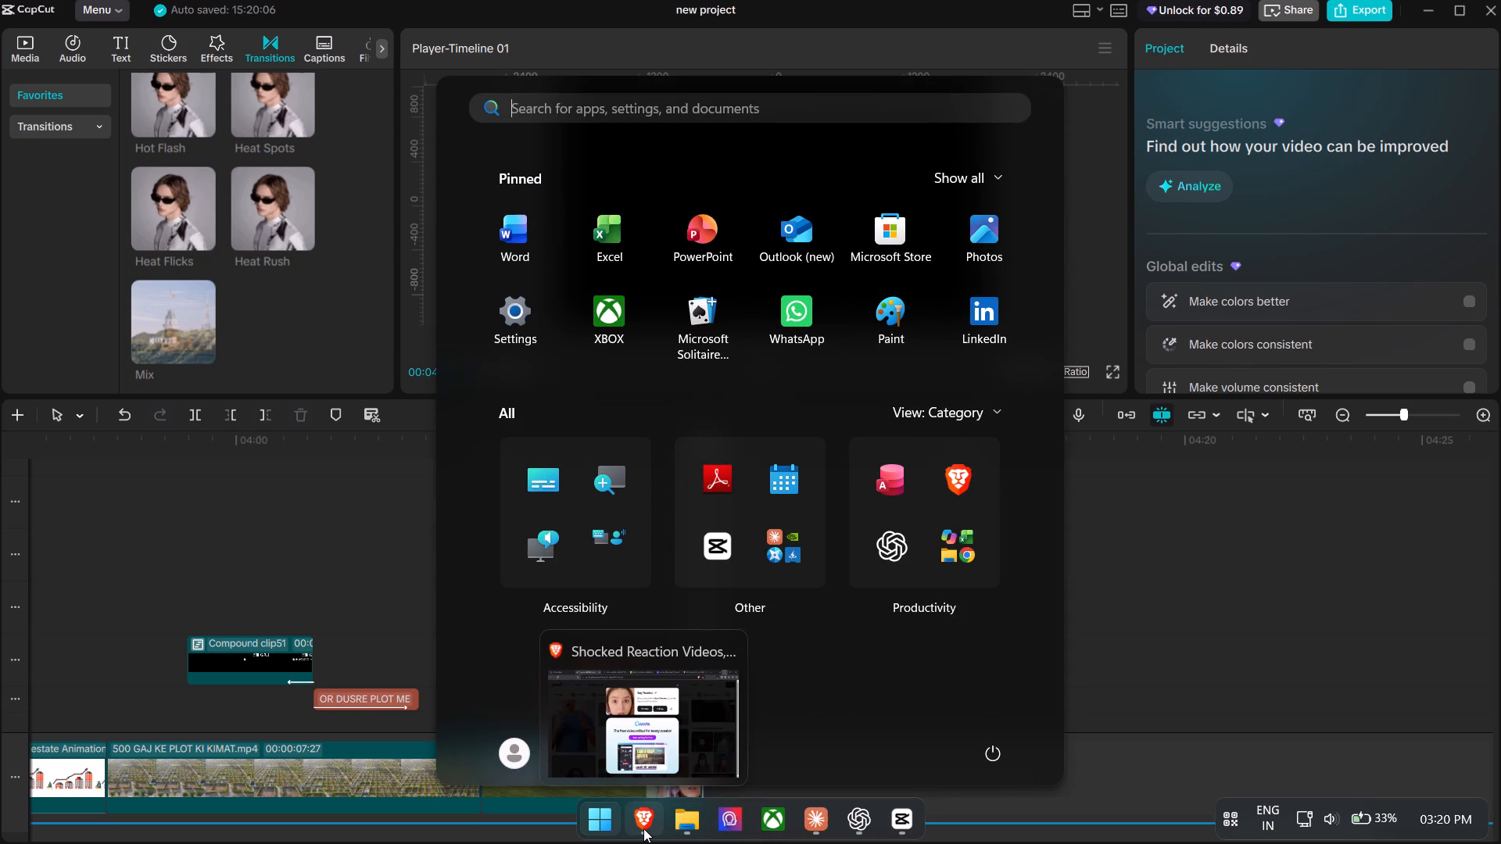
Switch to the Brave browser and search Pexels videos for HOUSE PURCHASE.
left_click(643, 828)
left_click(1017, 120)
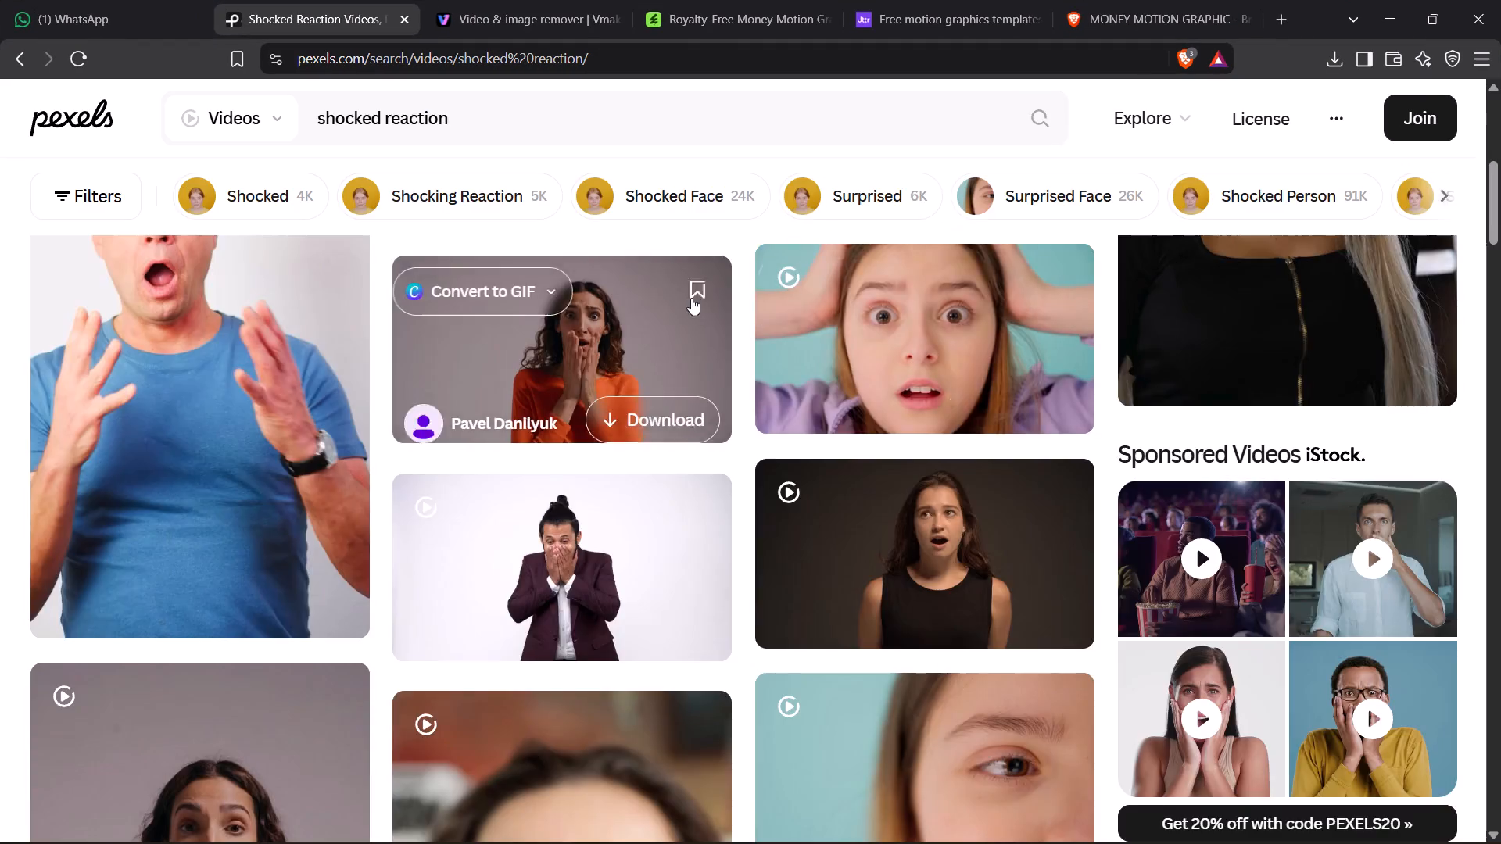
scroll(677, 279, "up", 7)
left_click(753, 104)
key("ctrl+a")
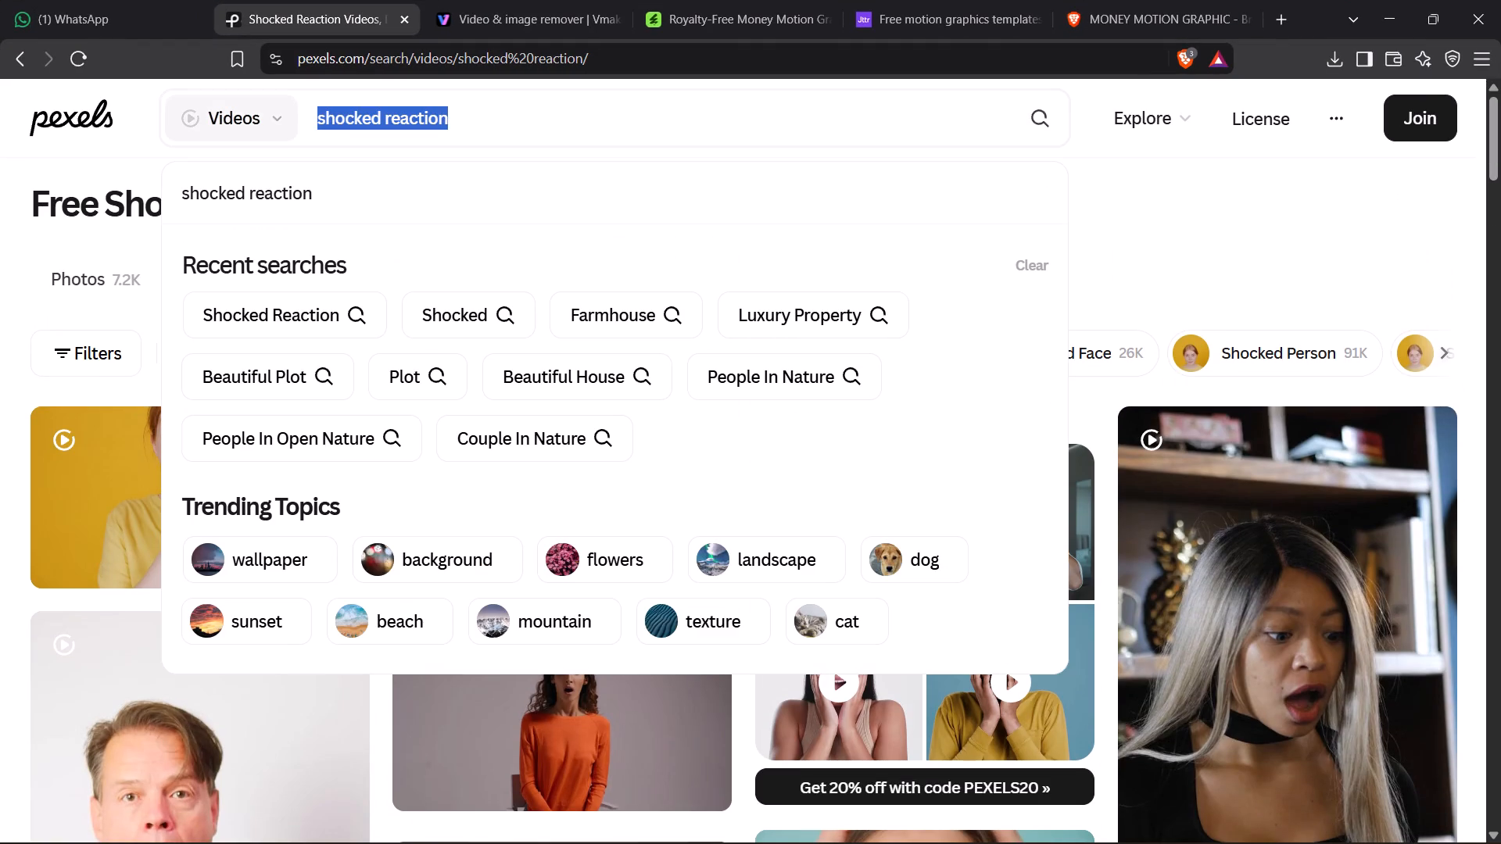
type("HPOS")
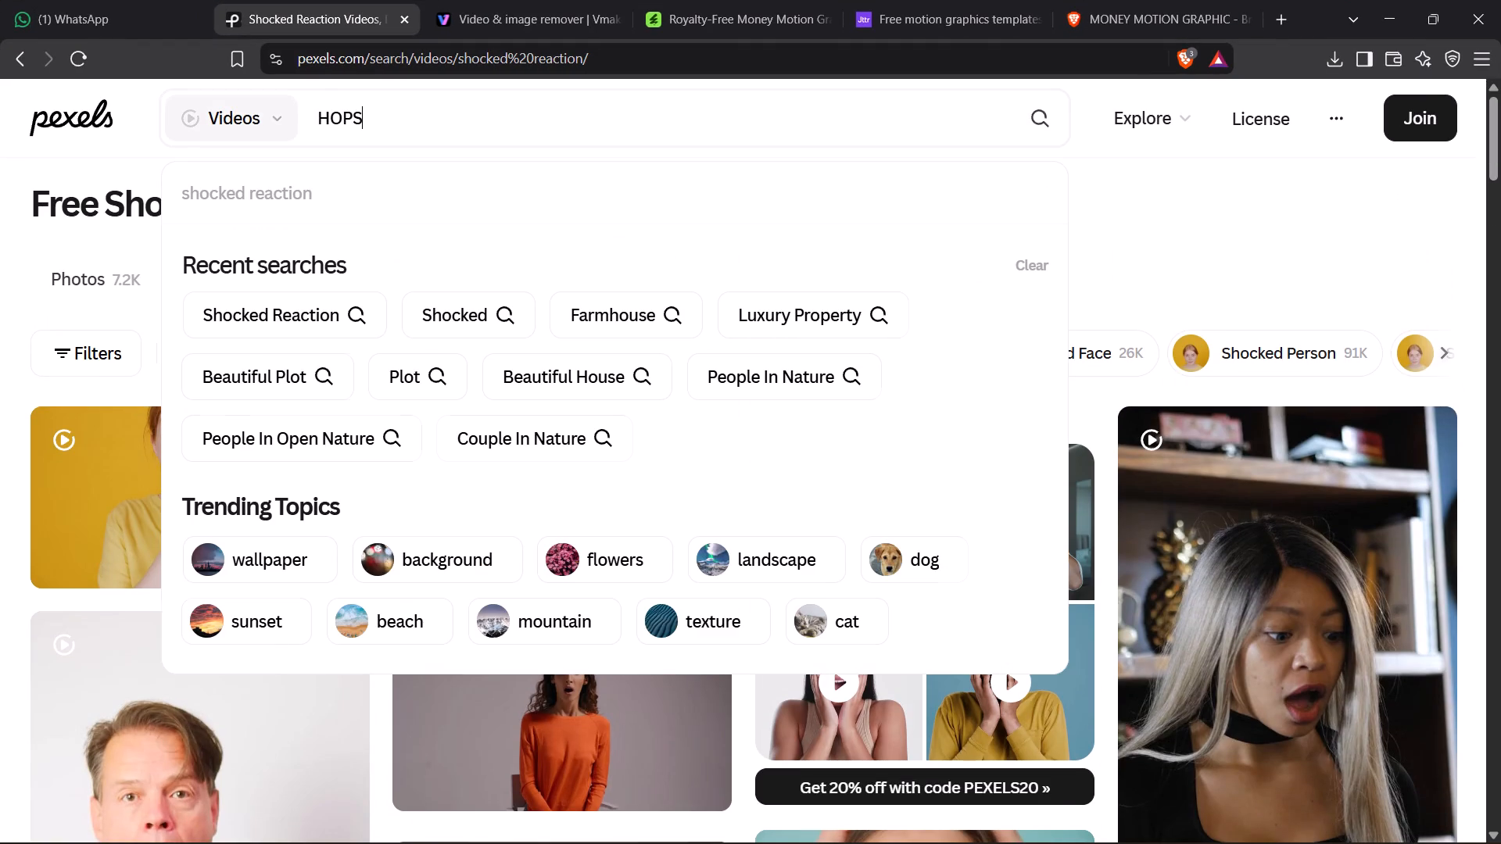
key("BackSpace")
key("u")
key("BackSpace")
key("BackSpace")
type("USE PO")
key("BackSpace")
key("BackSpace")
type("PURCHASE")
key("Return")
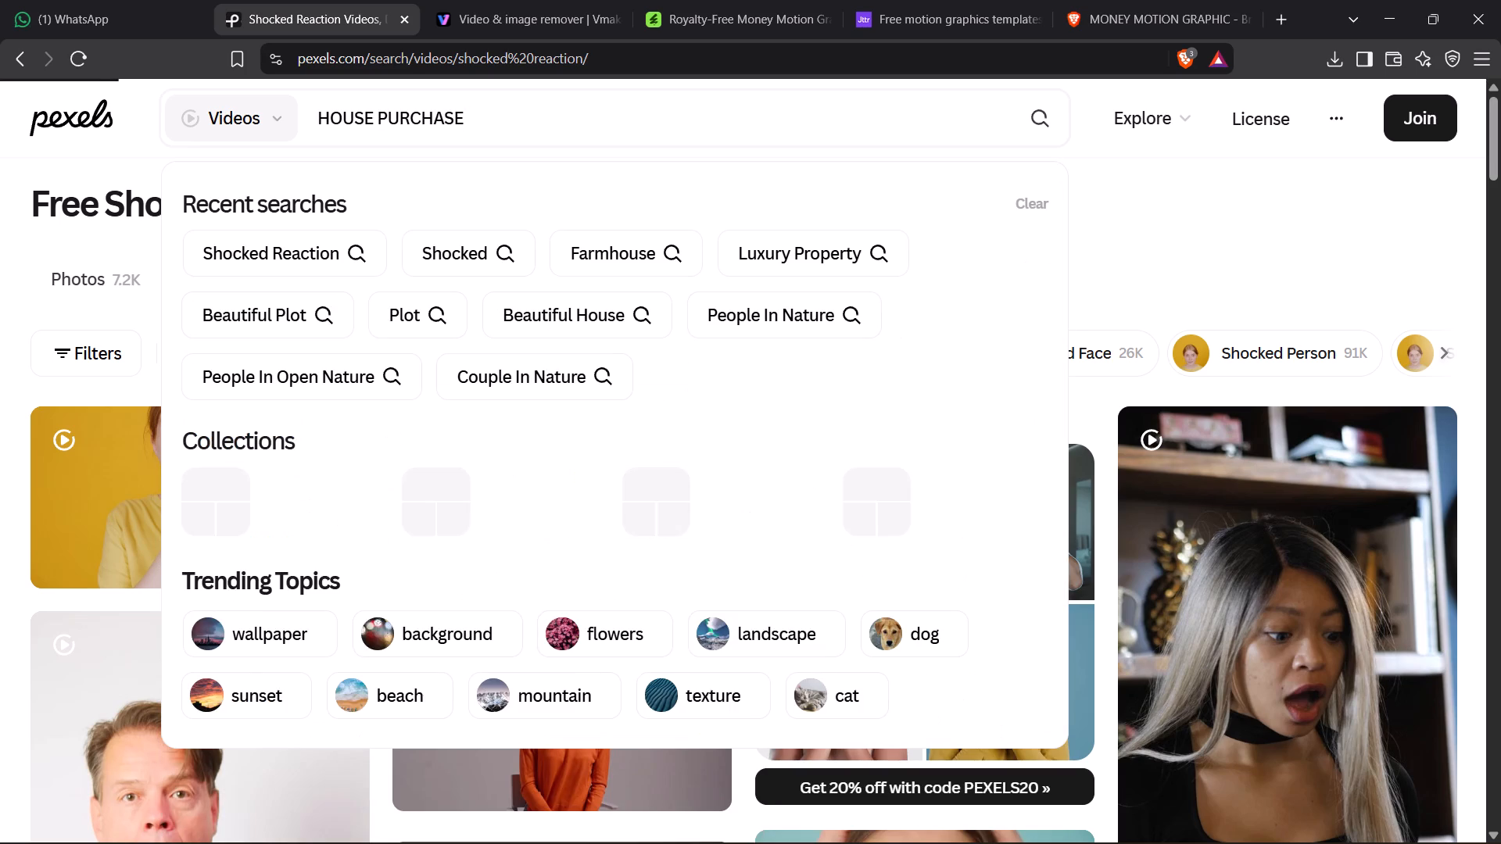
scroll(746, 105, "up", 1)
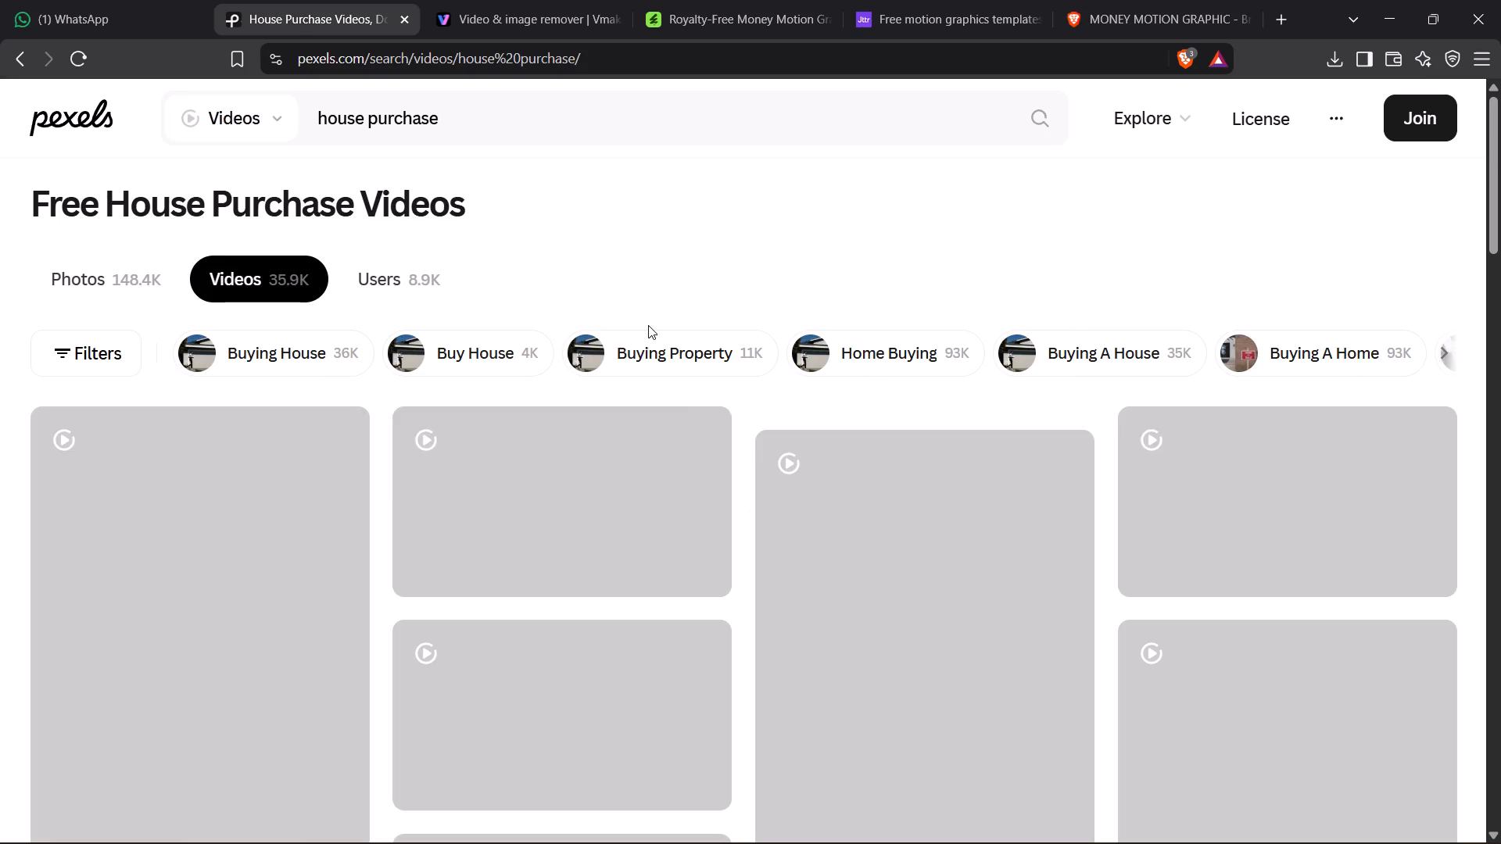
Open the related Buying Property video search and look through the clips for suitable footage.
left_click(660, 351)
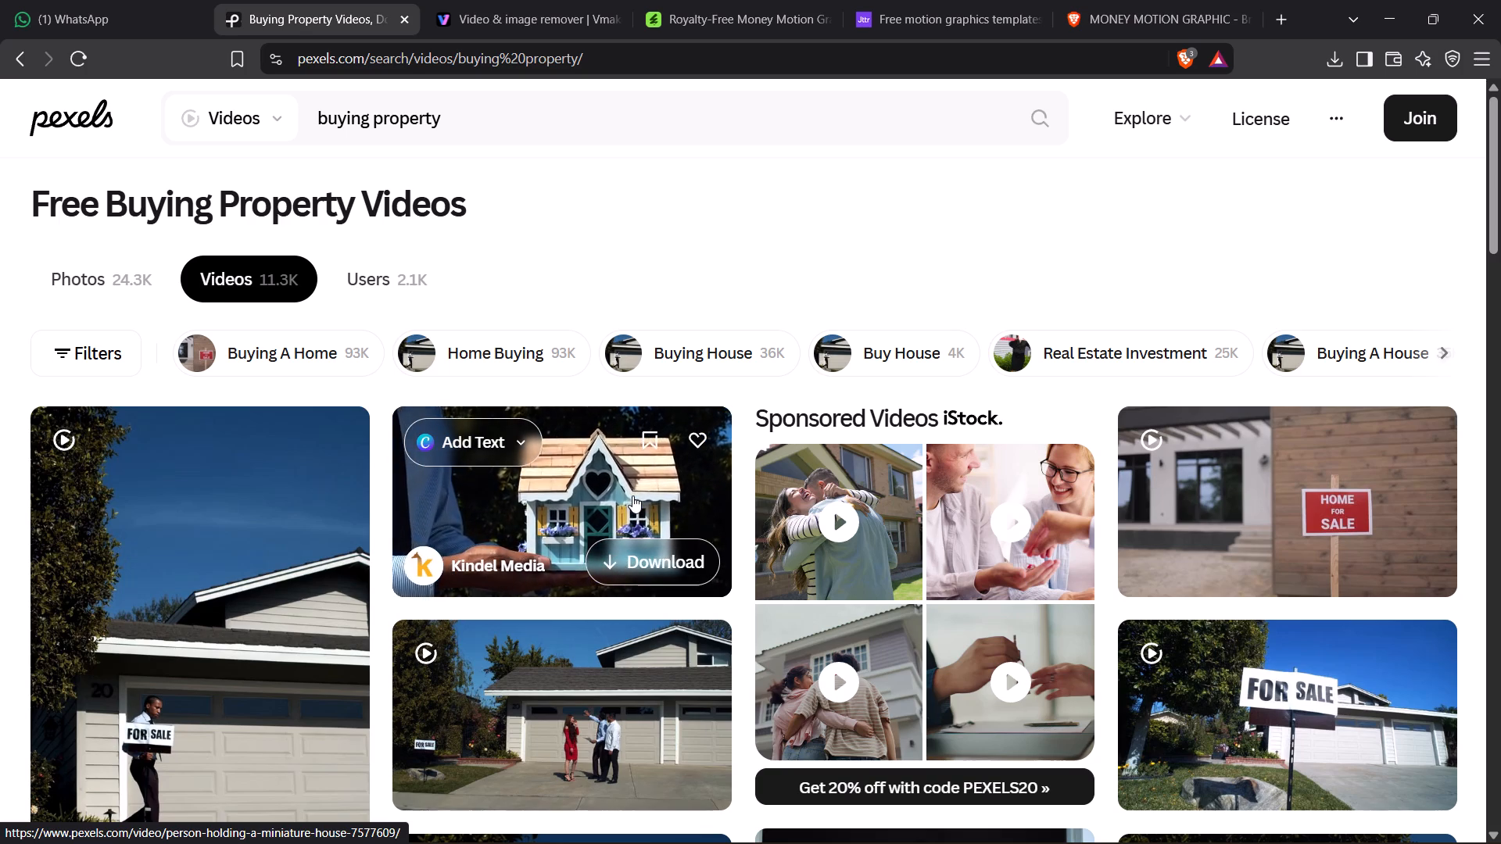
scroll(632, 495, "down", 10)
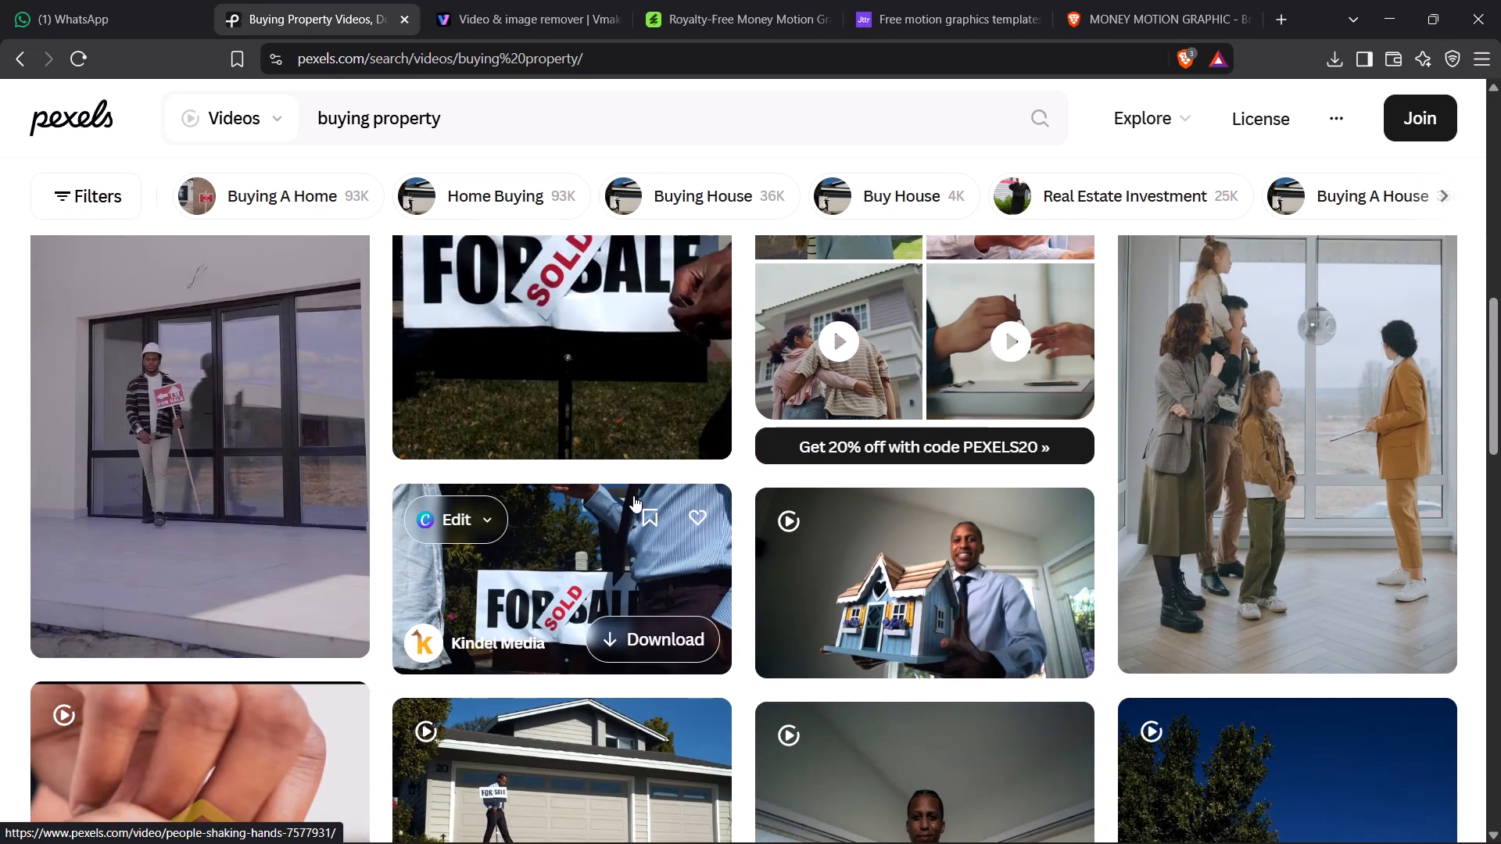
scroll(633, 495, "down", 5)
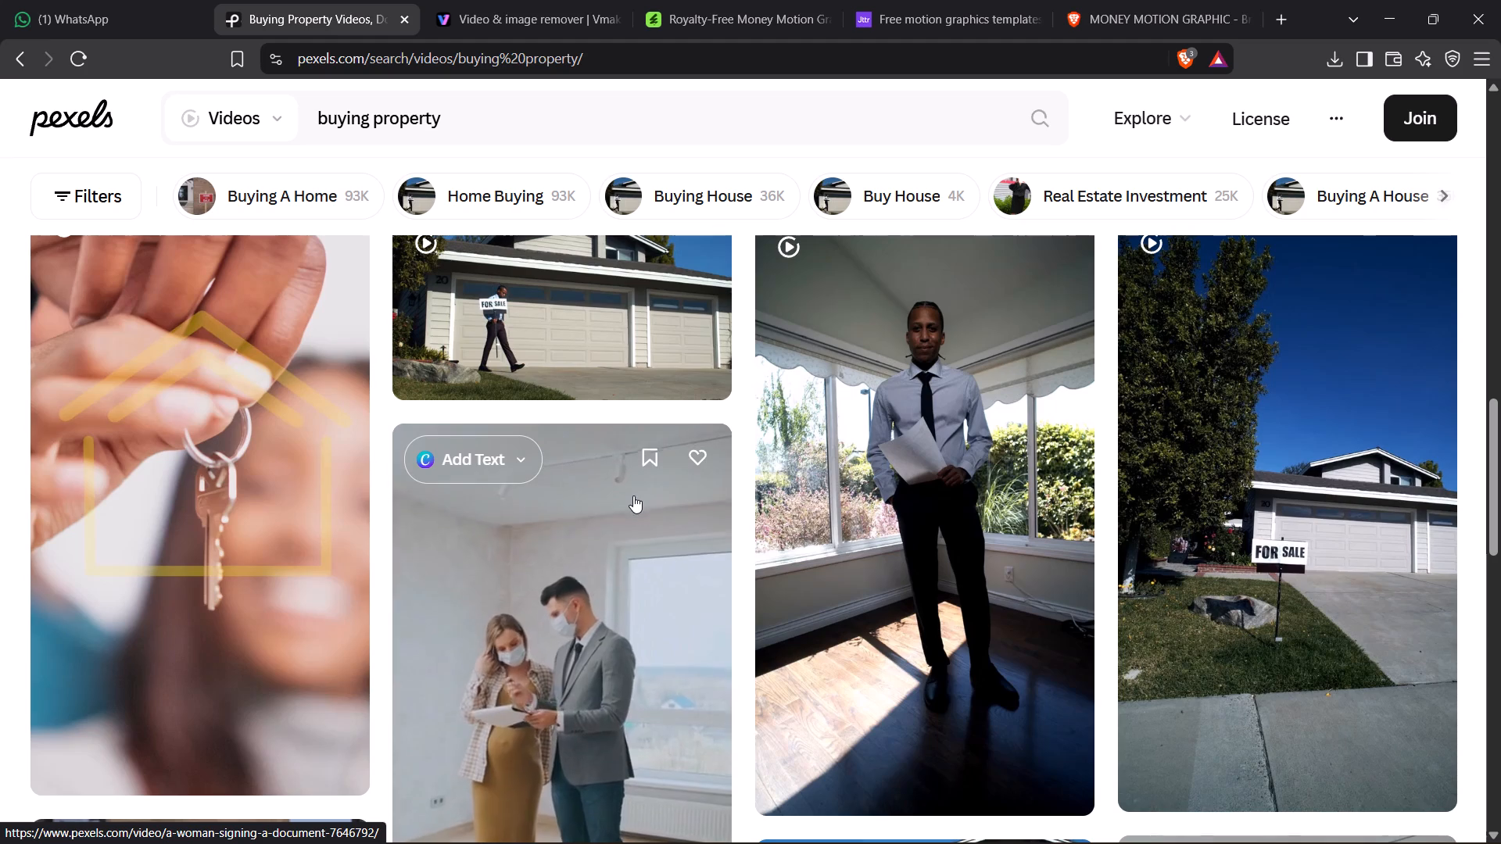
scroll(1257, 484, "down", 3)
scroll(0, 0, "up", 1)
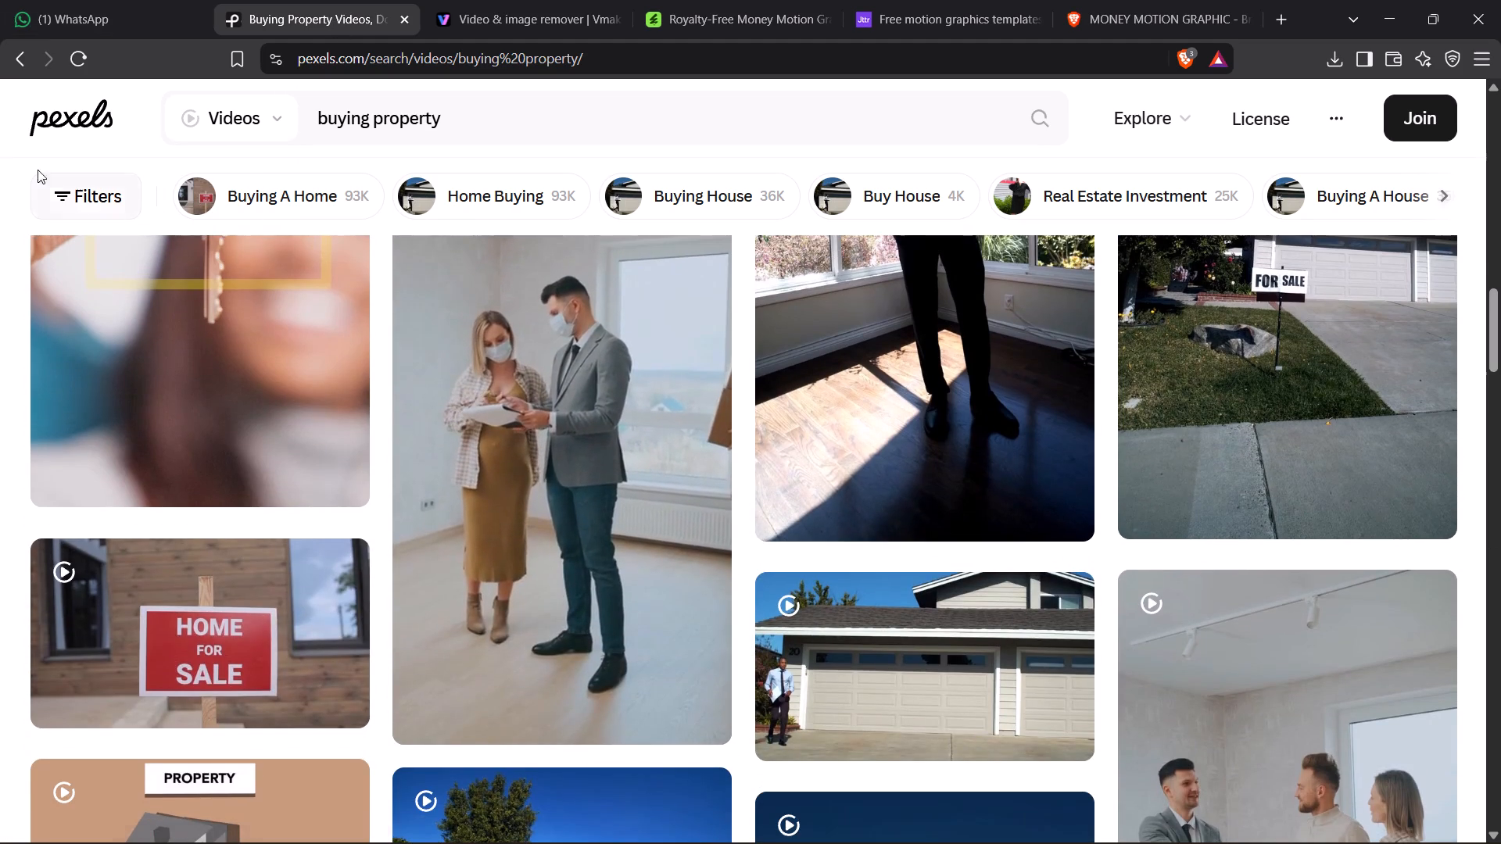
Filter the Buying Property videos to horizontal orientation and look through the filtered clips from the bottom back up to the start.
left_click(23, 170)
left_click(55, 182)
left_click(120, 274)
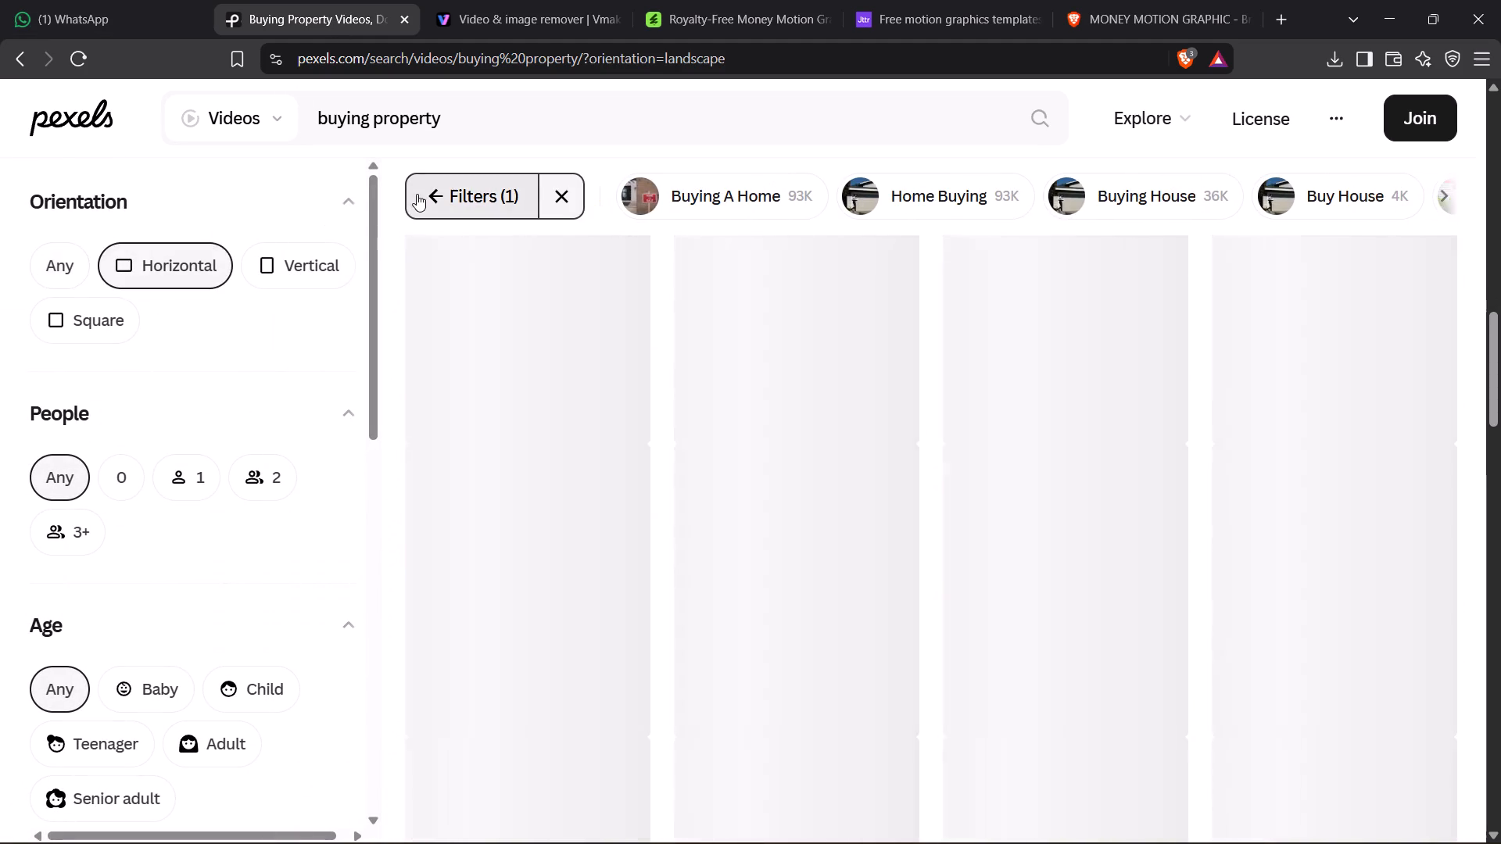
left_click(417, 194)
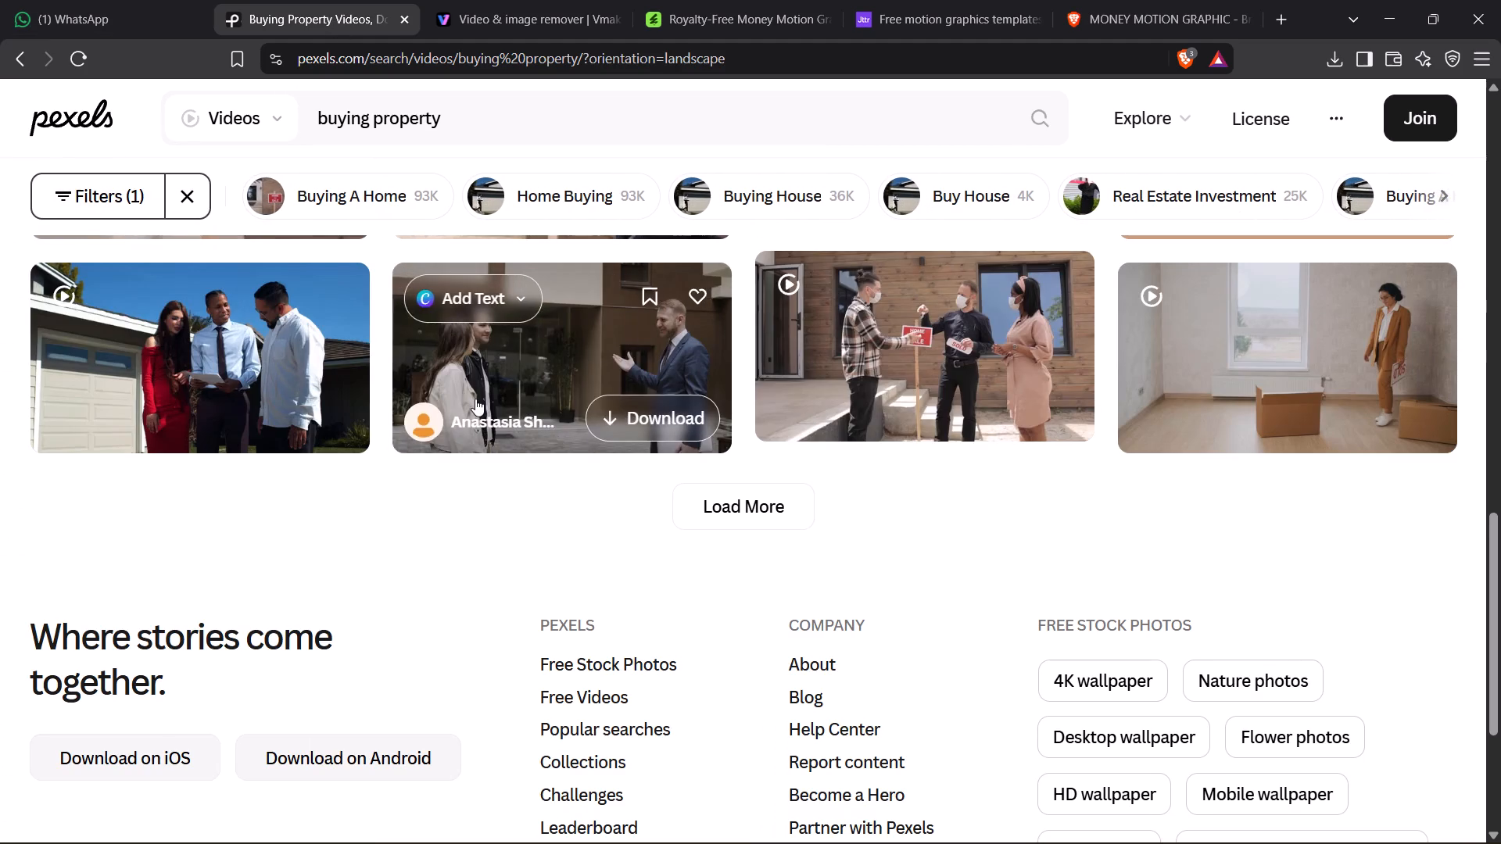
scroll(475, 399, "up", 6)
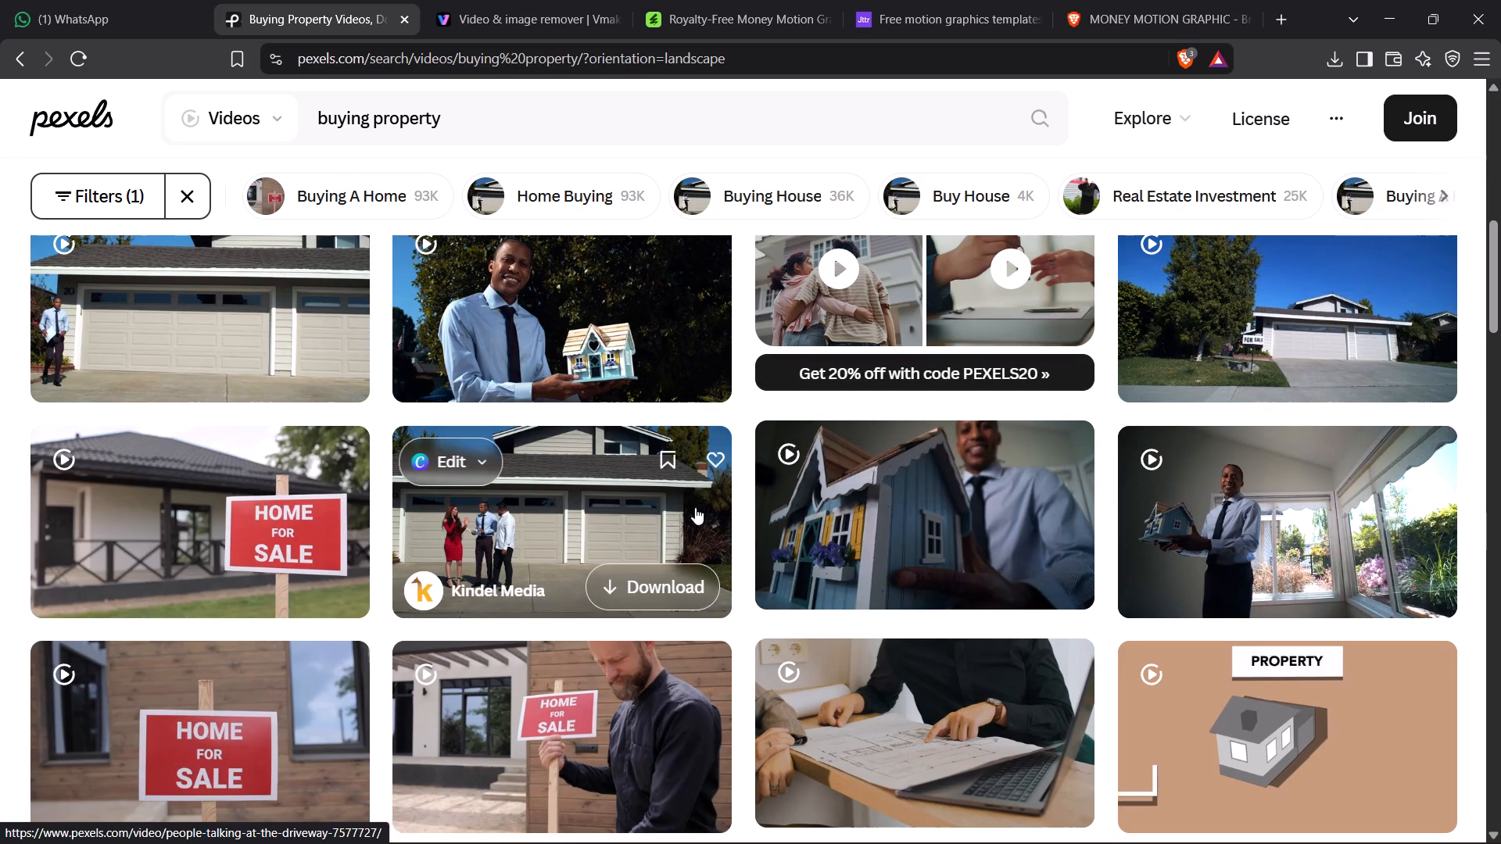
scroll(716, 512, "up", 4)
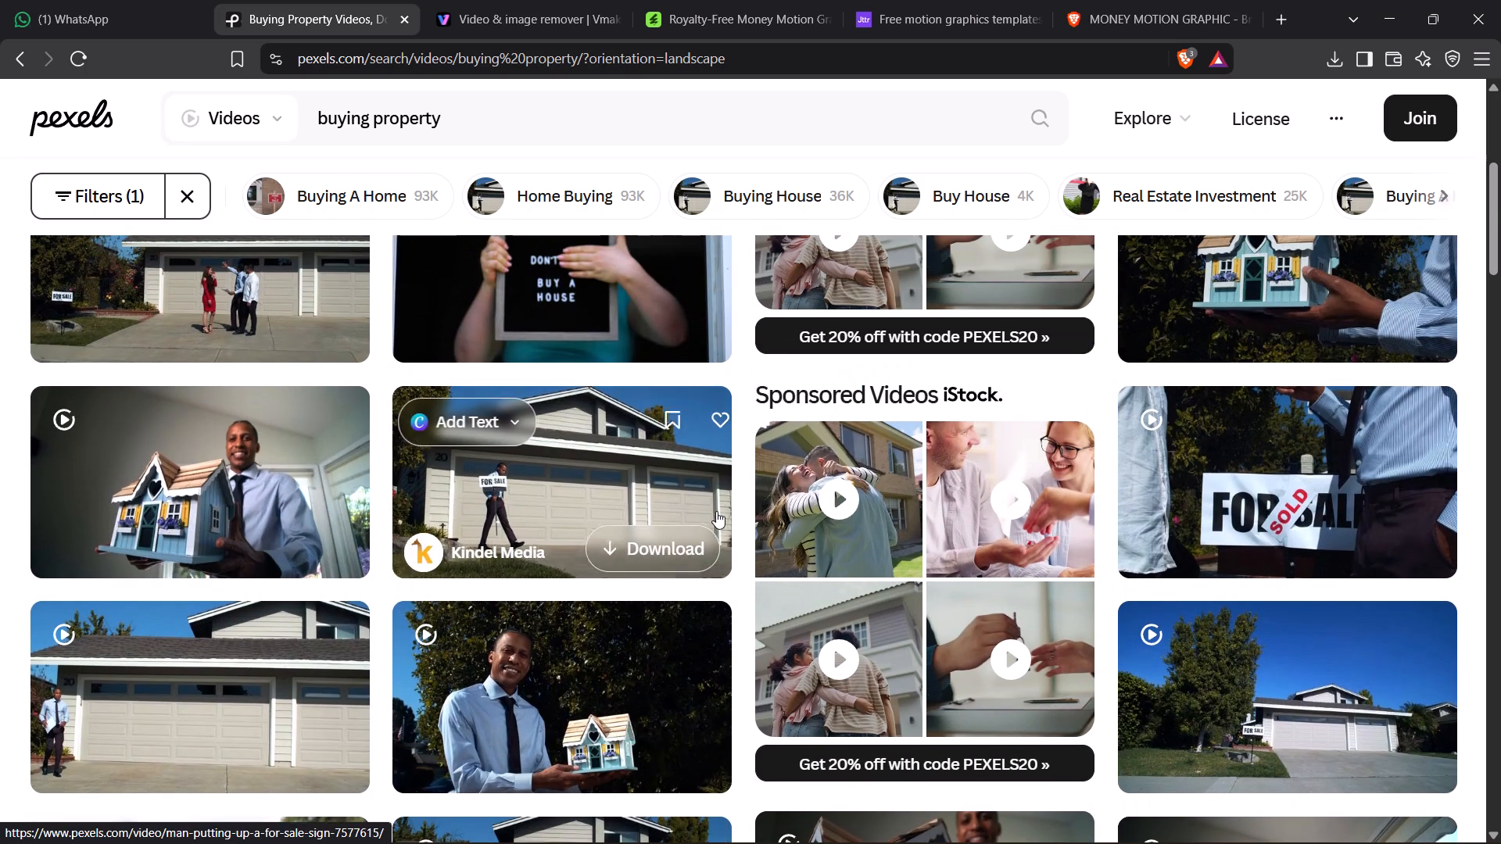
scroll(1246, 467, "up", 5)
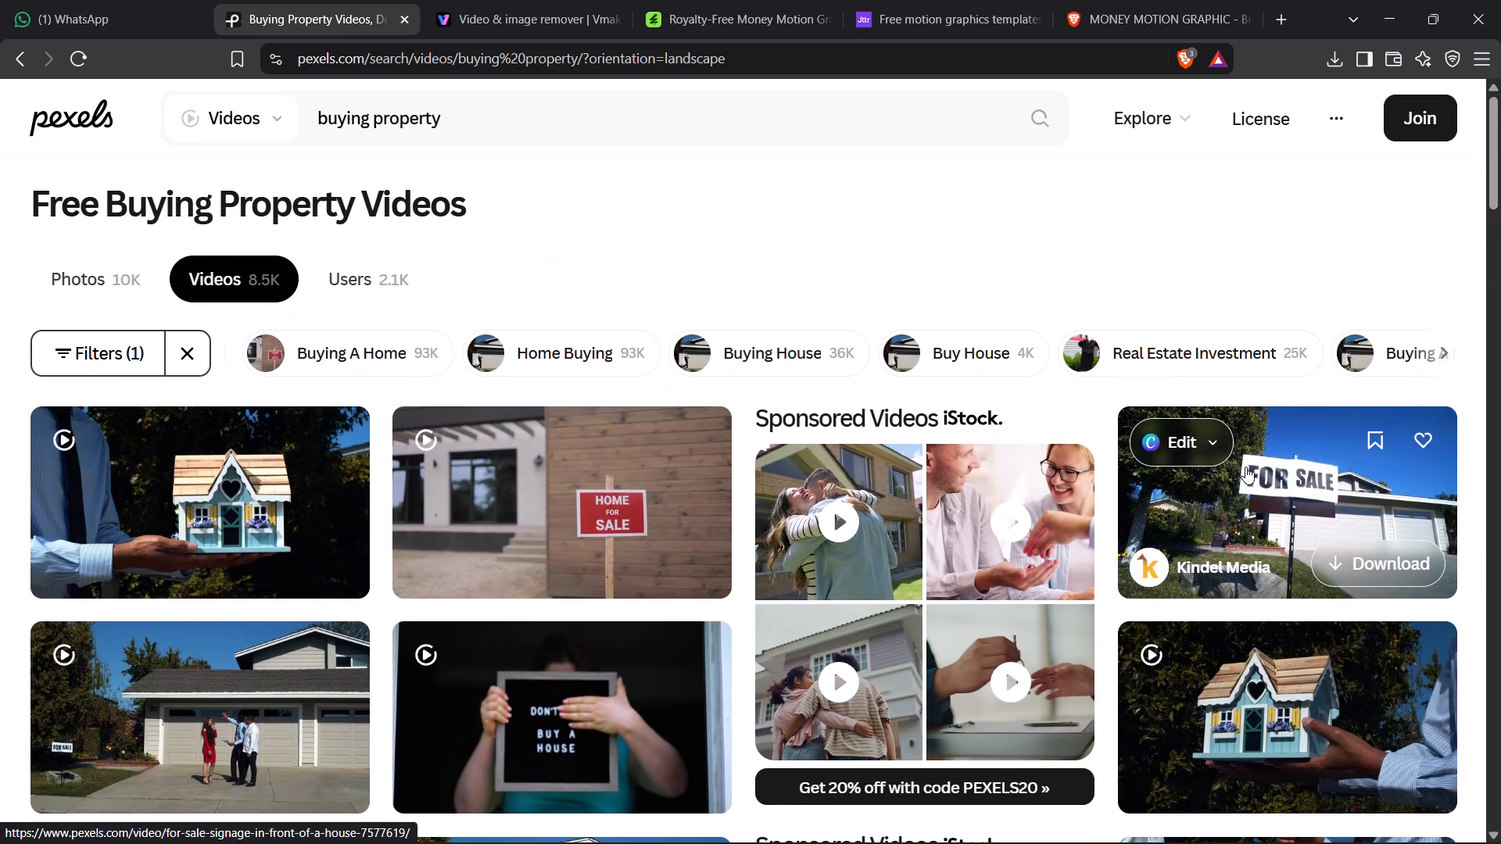
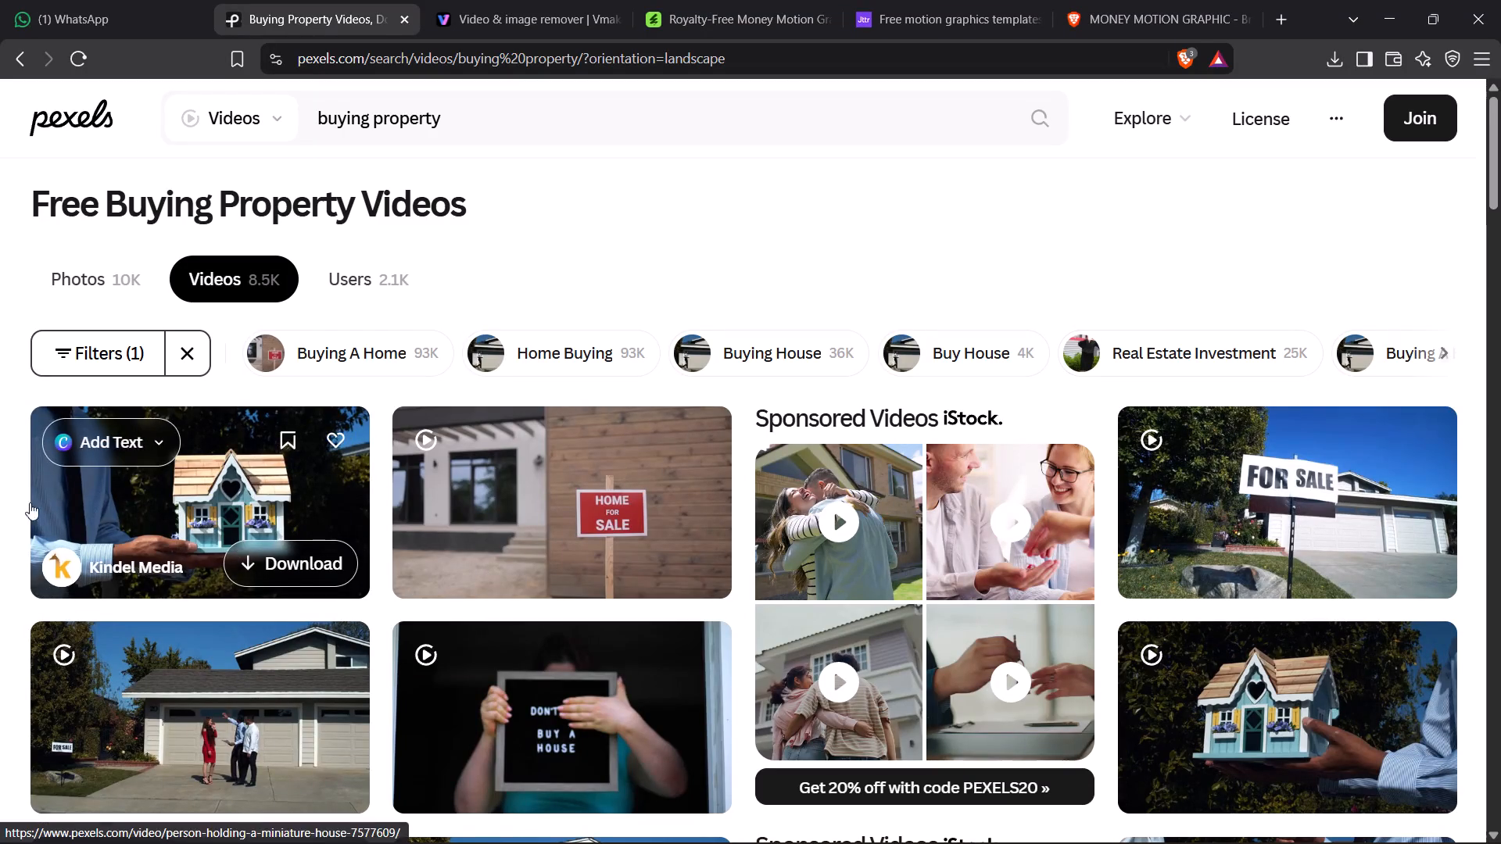
Download the clip of a hand holding a miniature house into Desktop's new proj folder as PROPERTY BUY OR SELL.
left_click(291, 554)
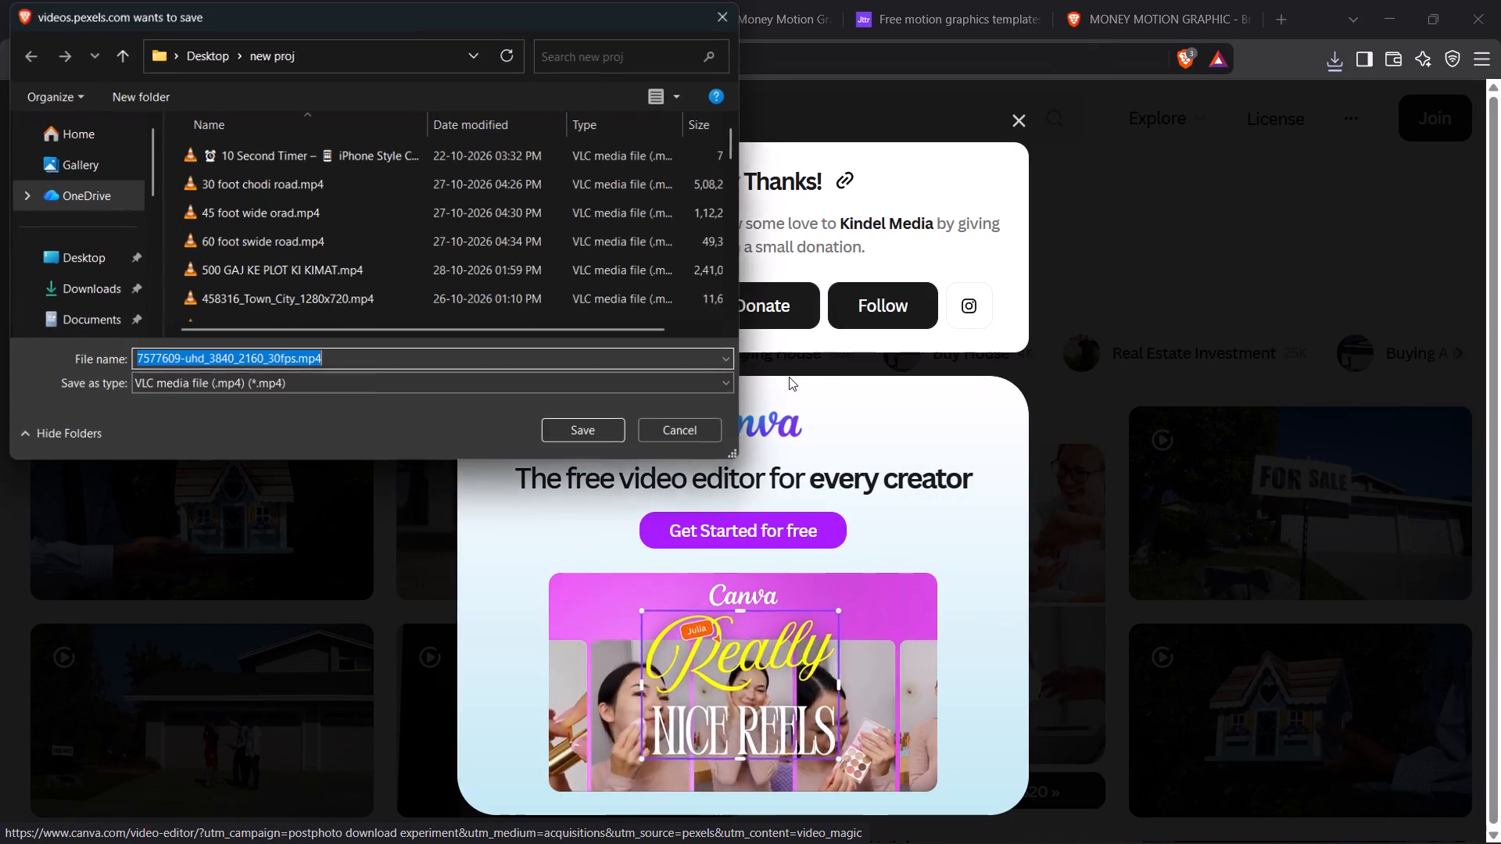
left_click(86, 256)
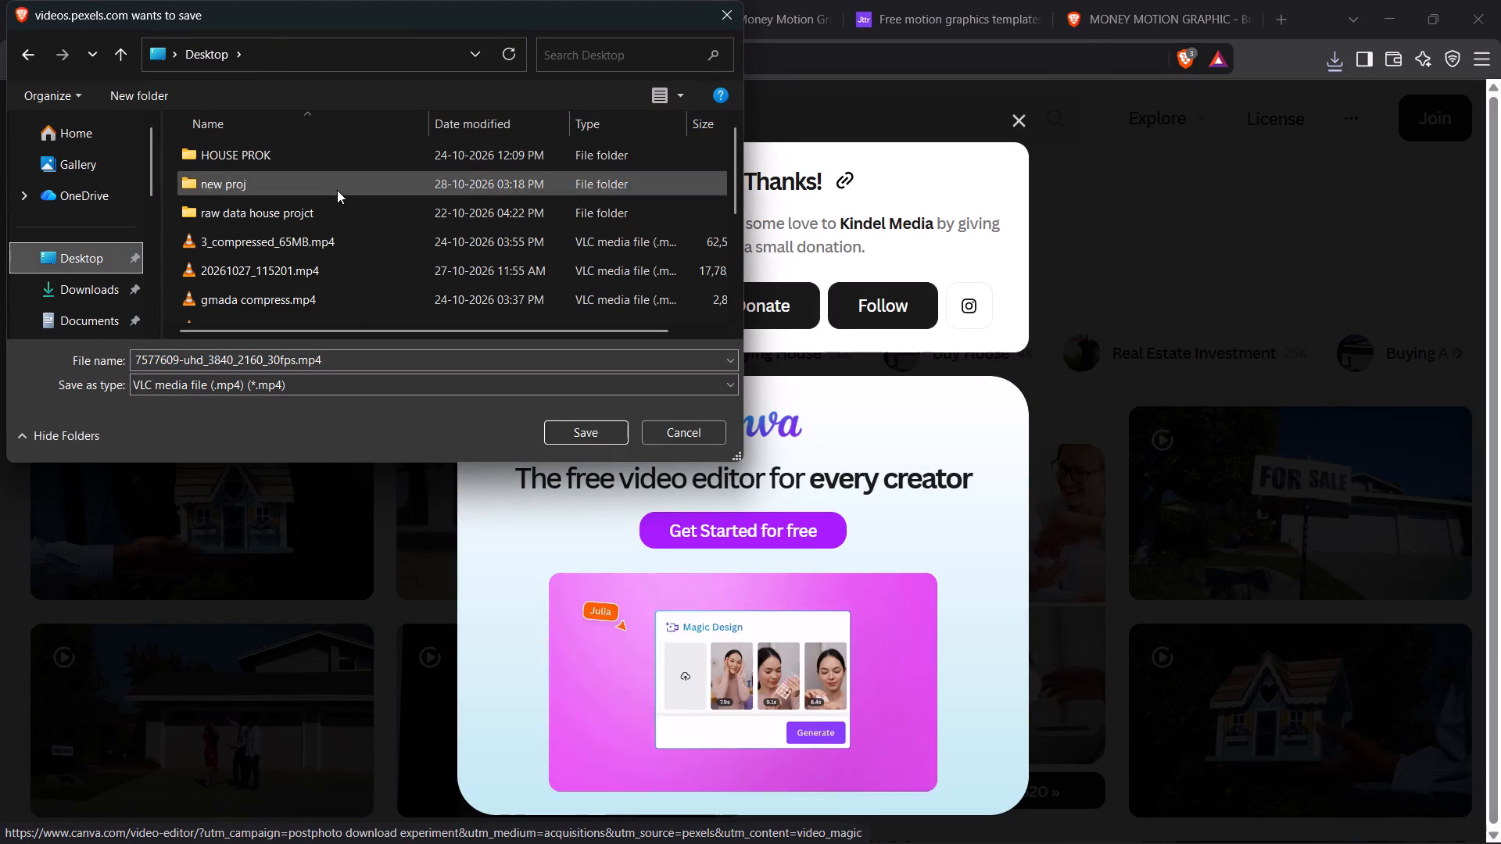
double_click(337, 190)
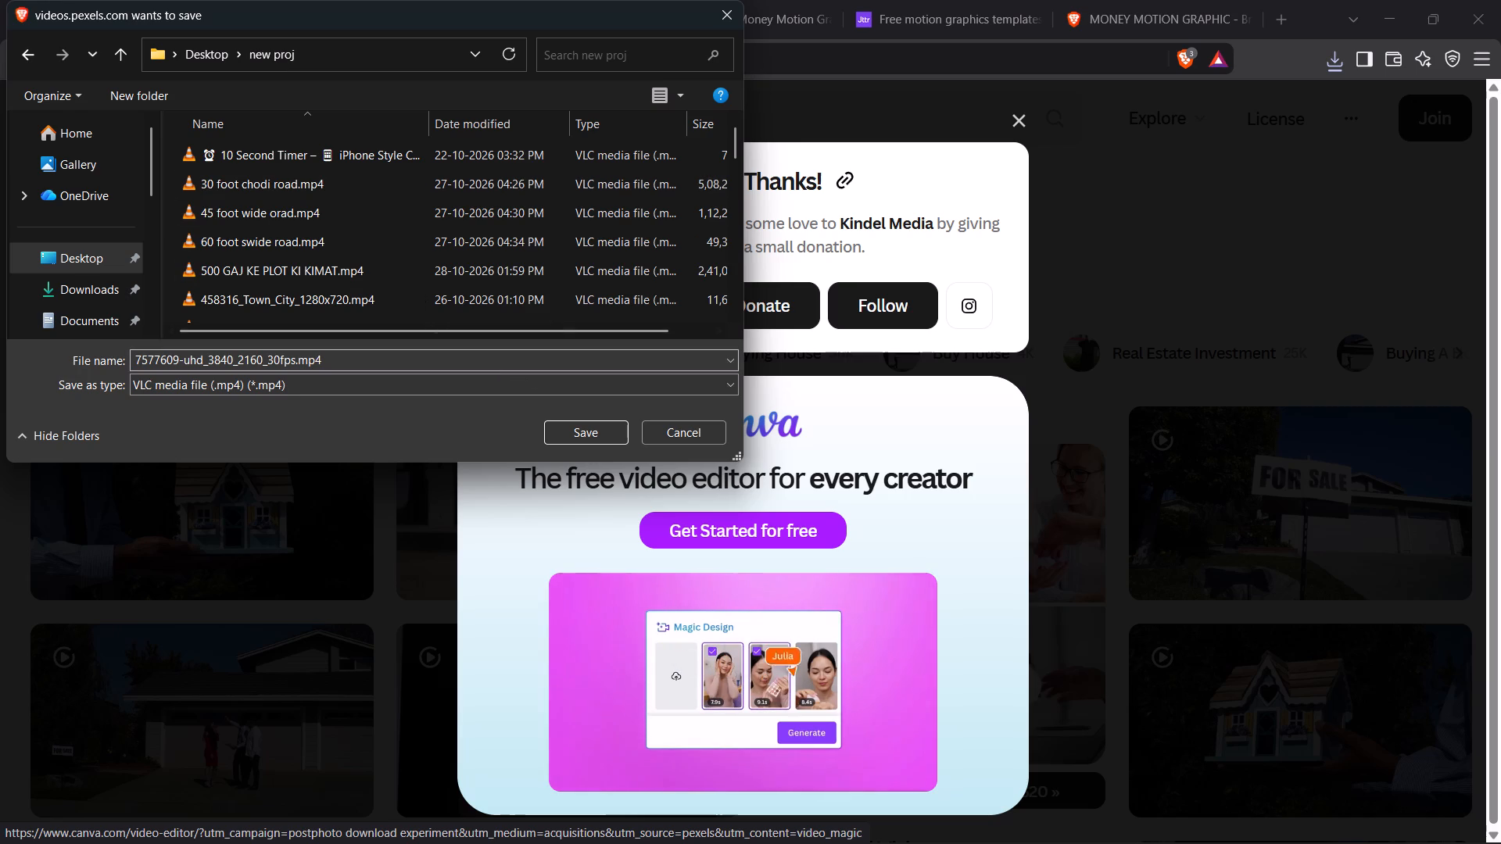
left_click(485, 358)
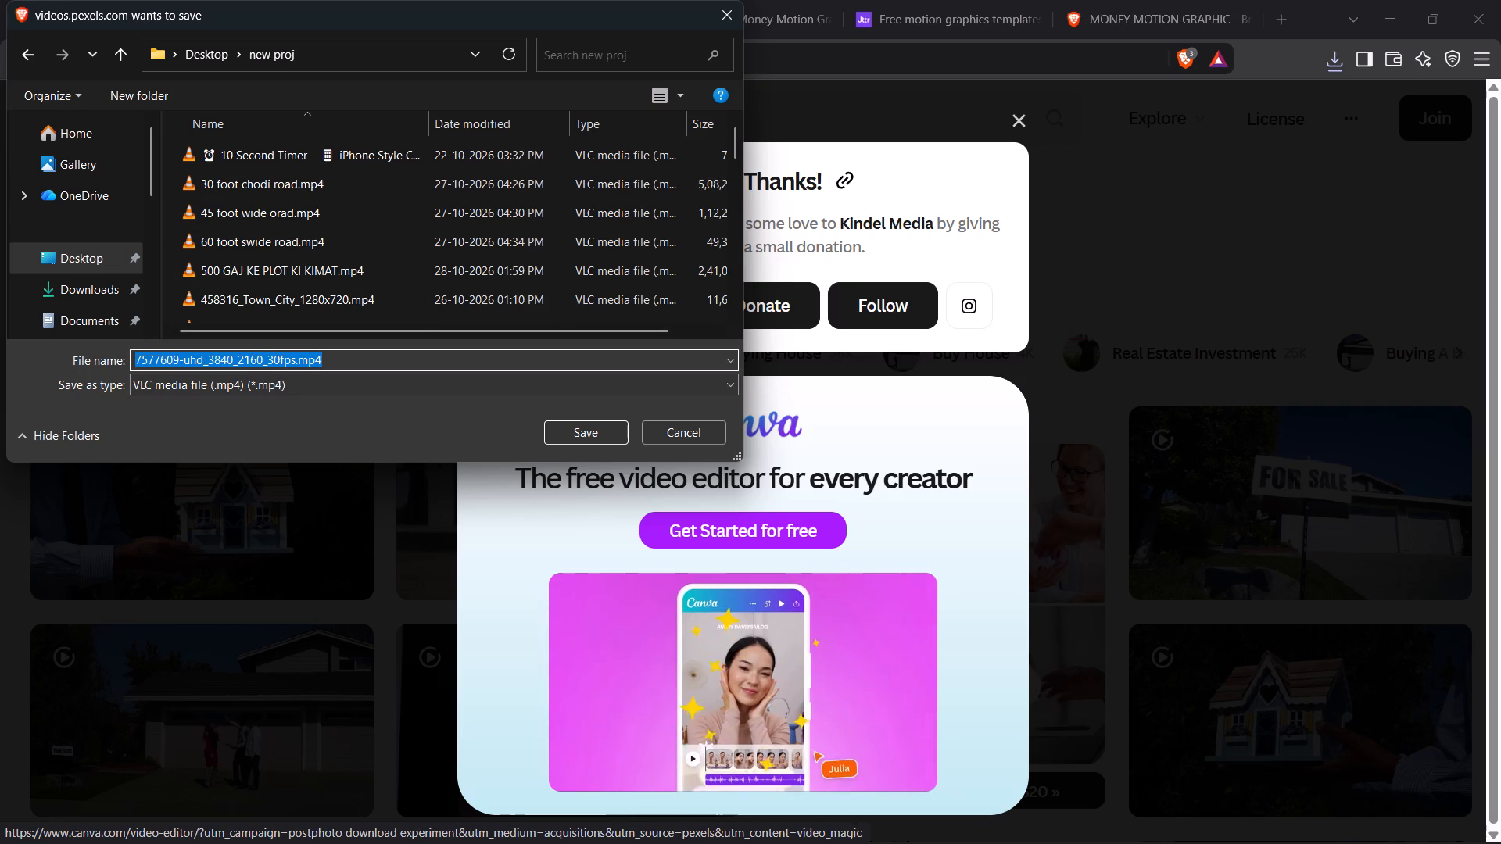
type("PROPERTY")
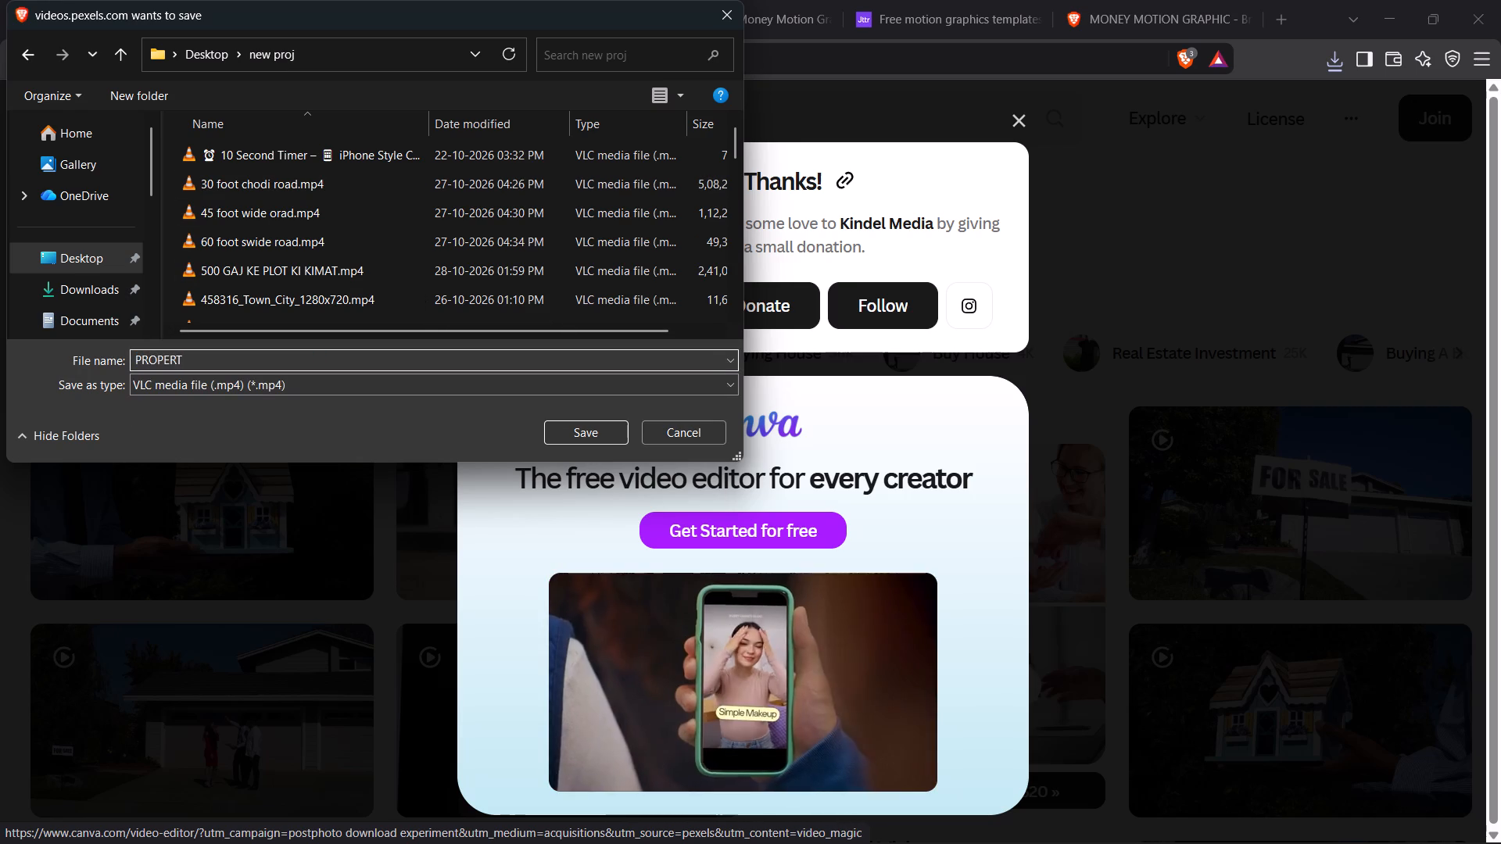
key("space")
key("u")
key("BackSpace")
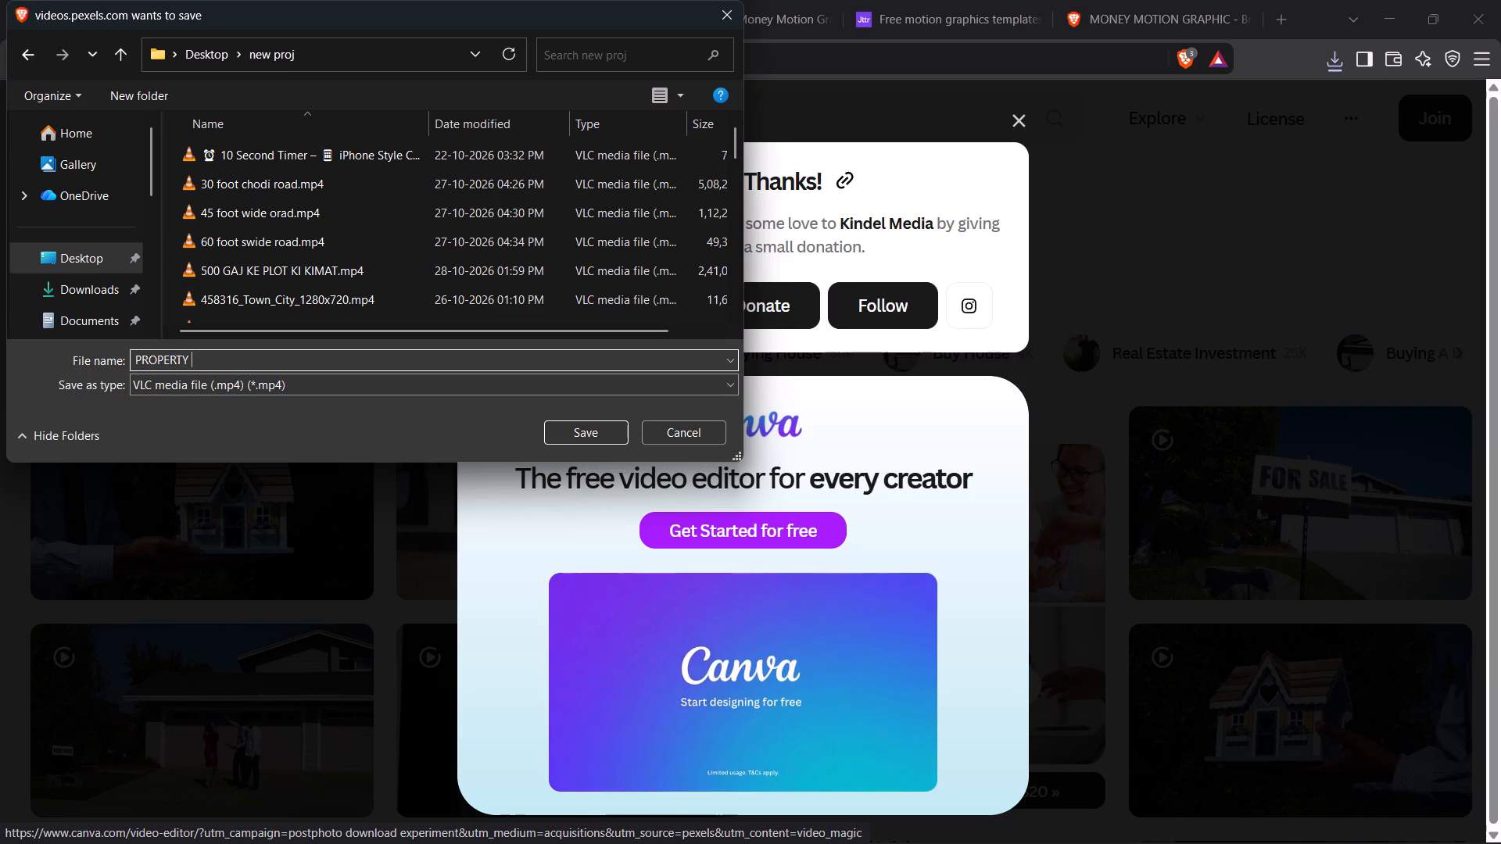
type("BUY OR SELL")
key("Return")
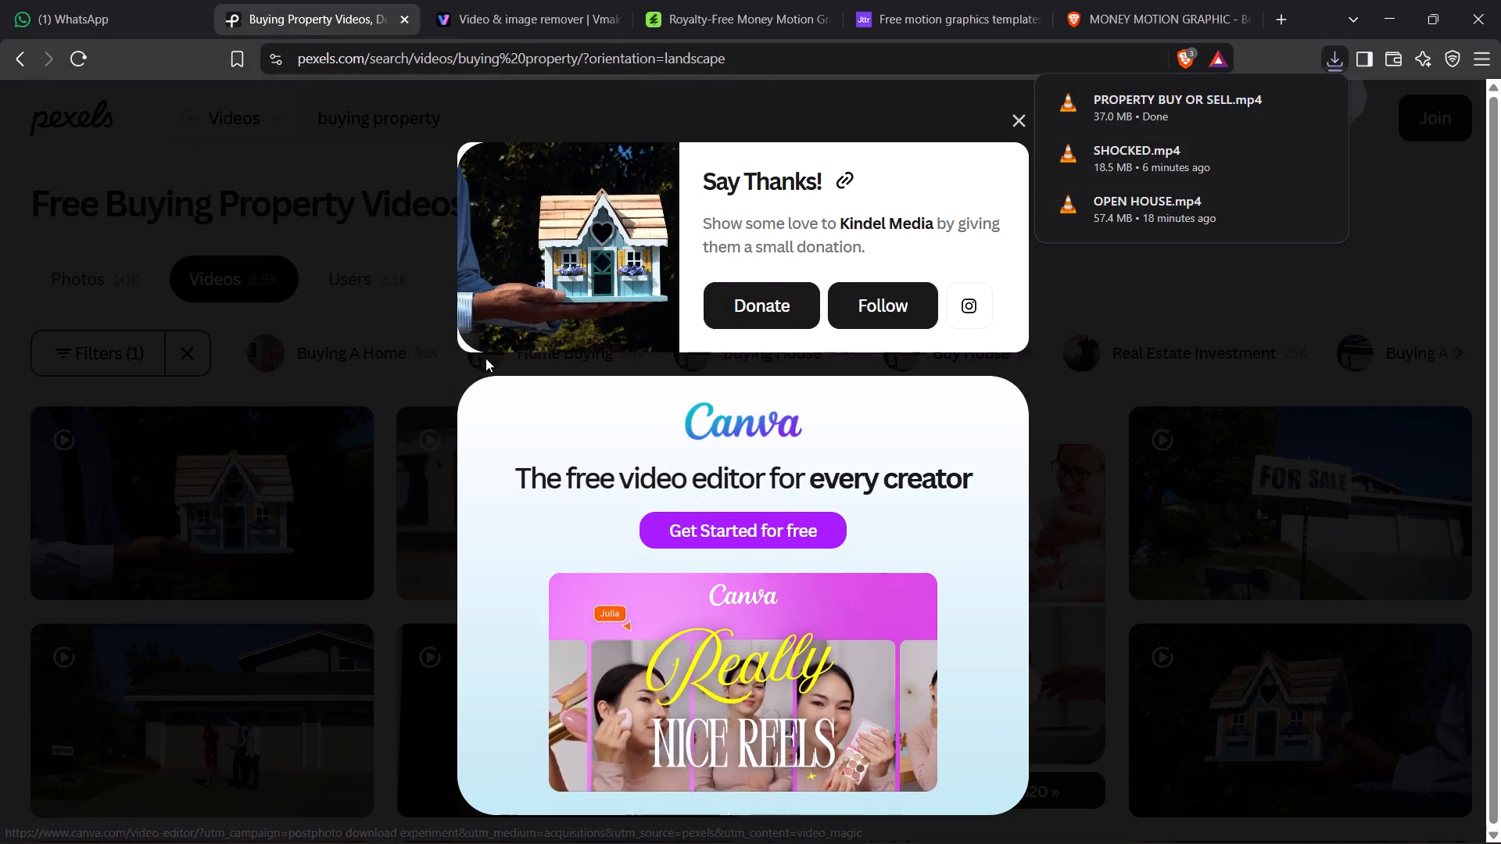
Switch to File Explorer, find the file with the search BUY OR SELL, and place it directly after SHOCKED on CapCut's main track.
left_click(1395, 2)
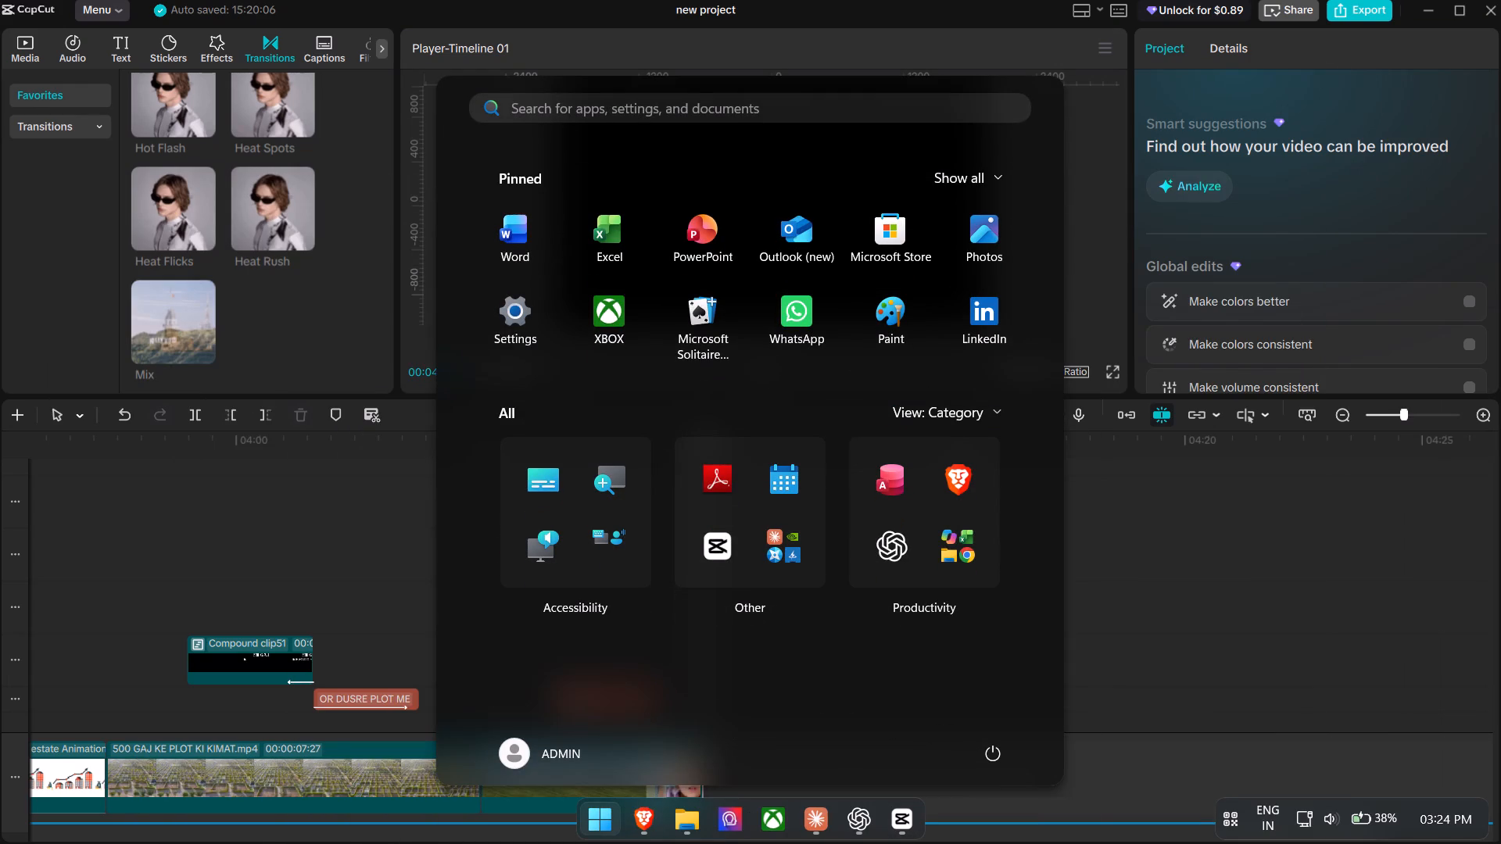
left_click(679, 821)
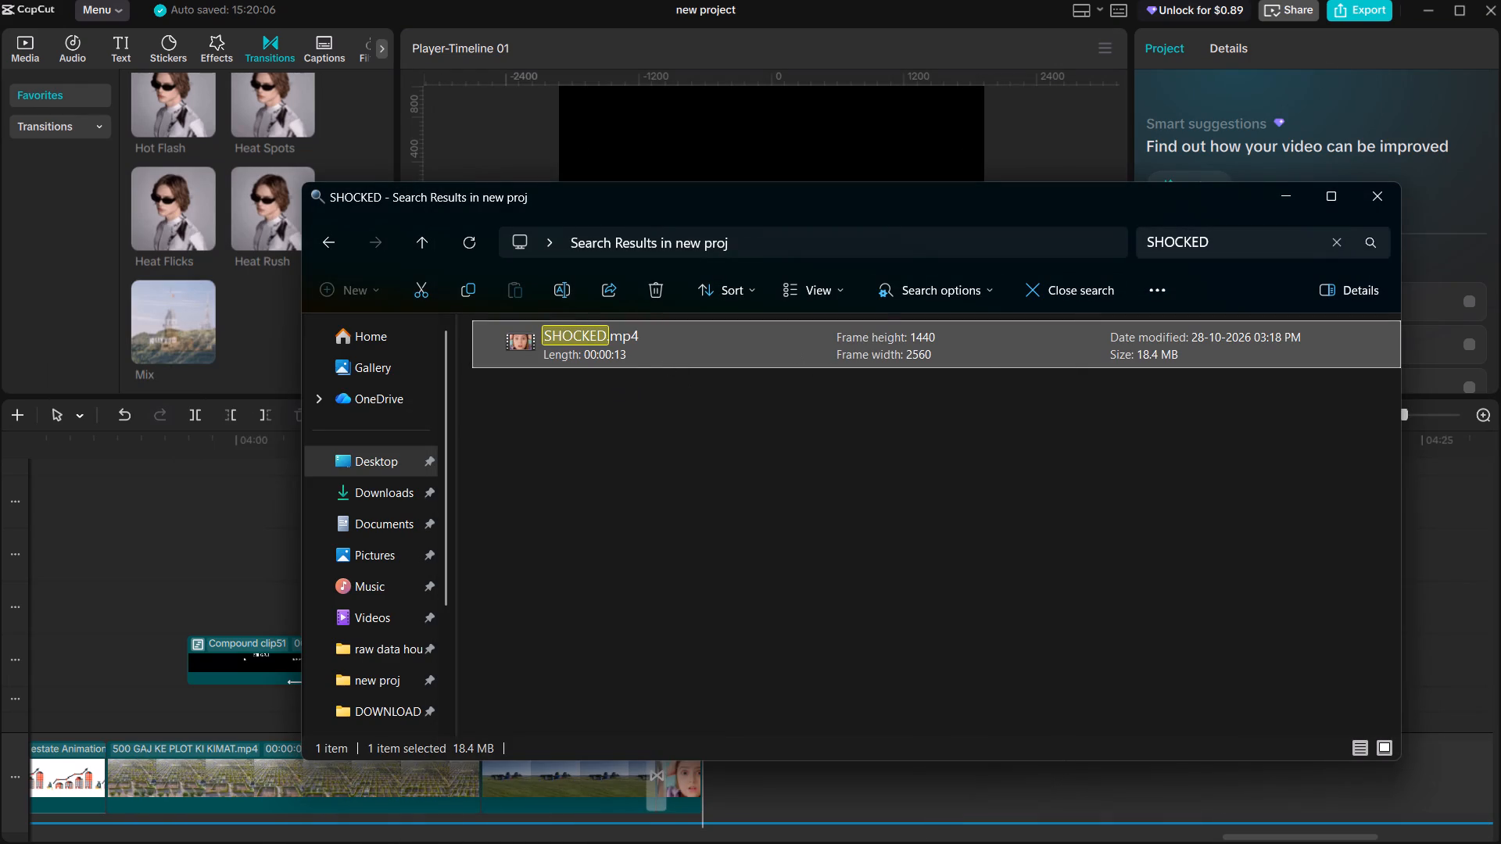
left_click(1335, 234)
type("BUY IO")
key("BackSpace")
key("BackSpace")
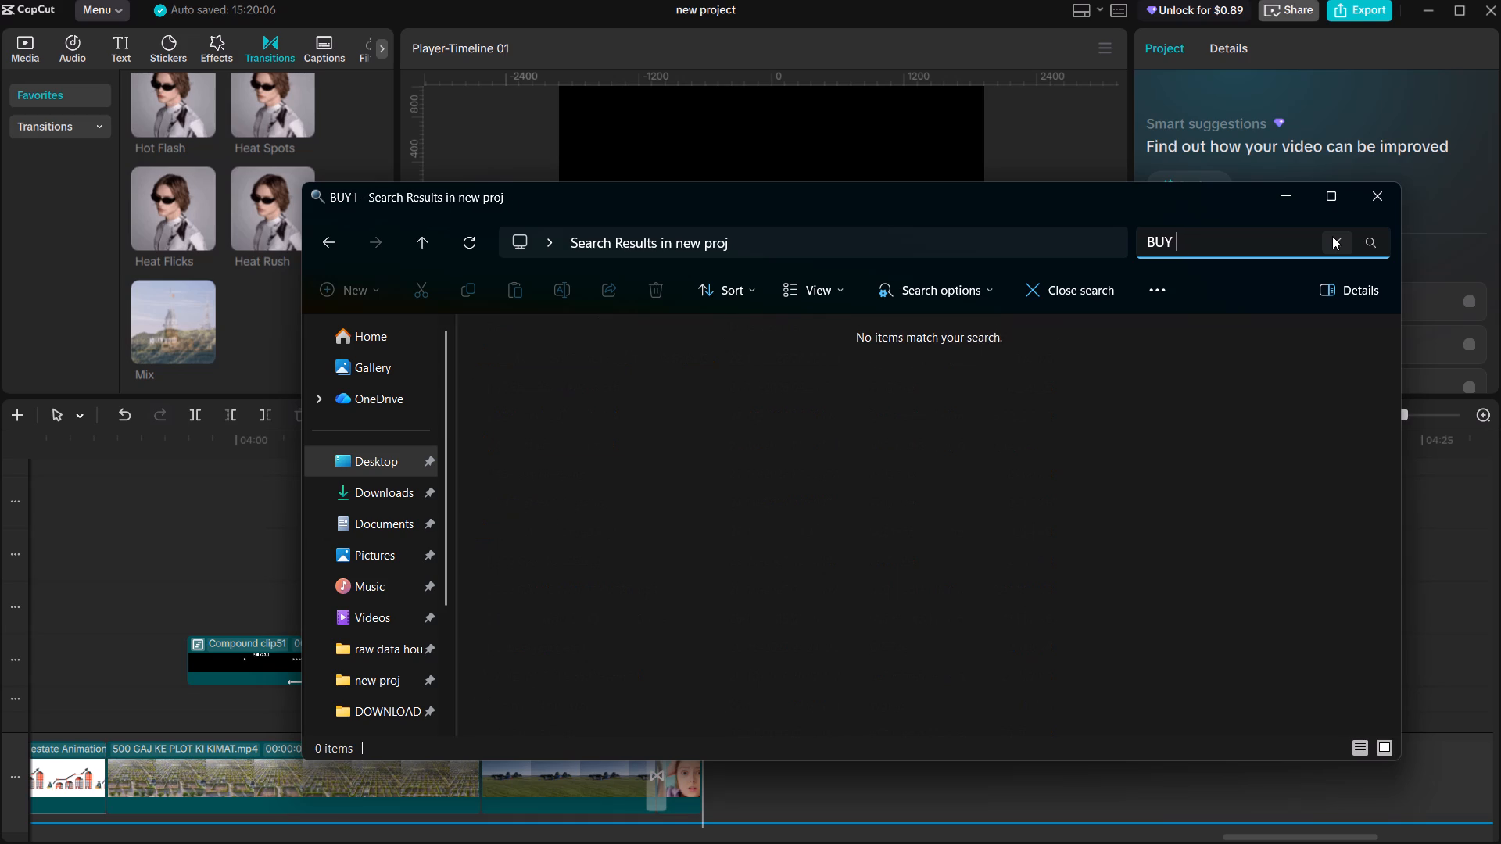
type("OR SELL")
scroll(1332, 236, "up", 2)
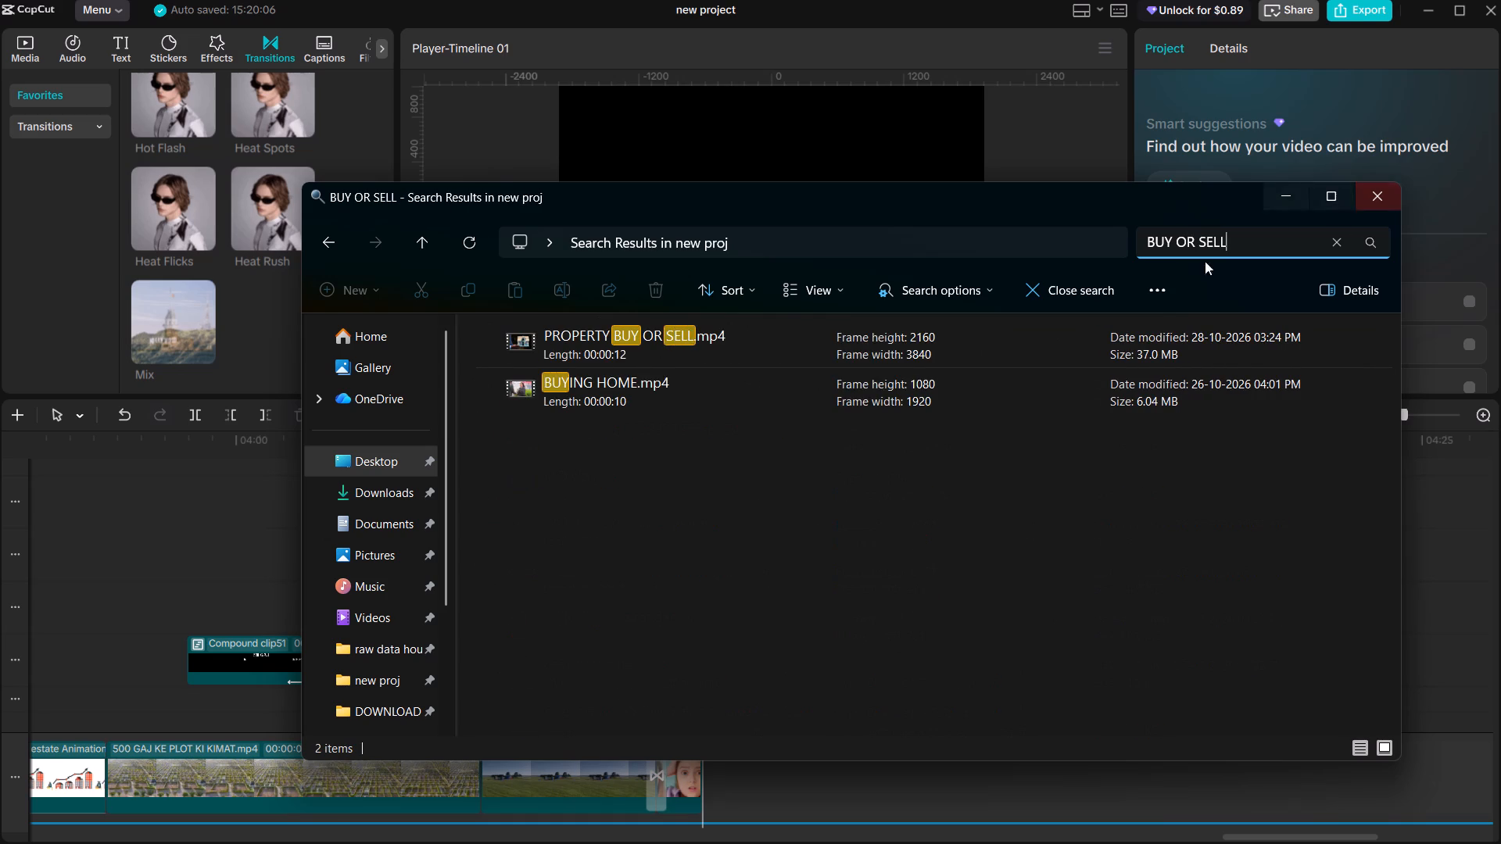
left_click(801, 335)
left_click_drag(783, 334, 812, 336)
left_click_drag(792, 338, 836, 429)
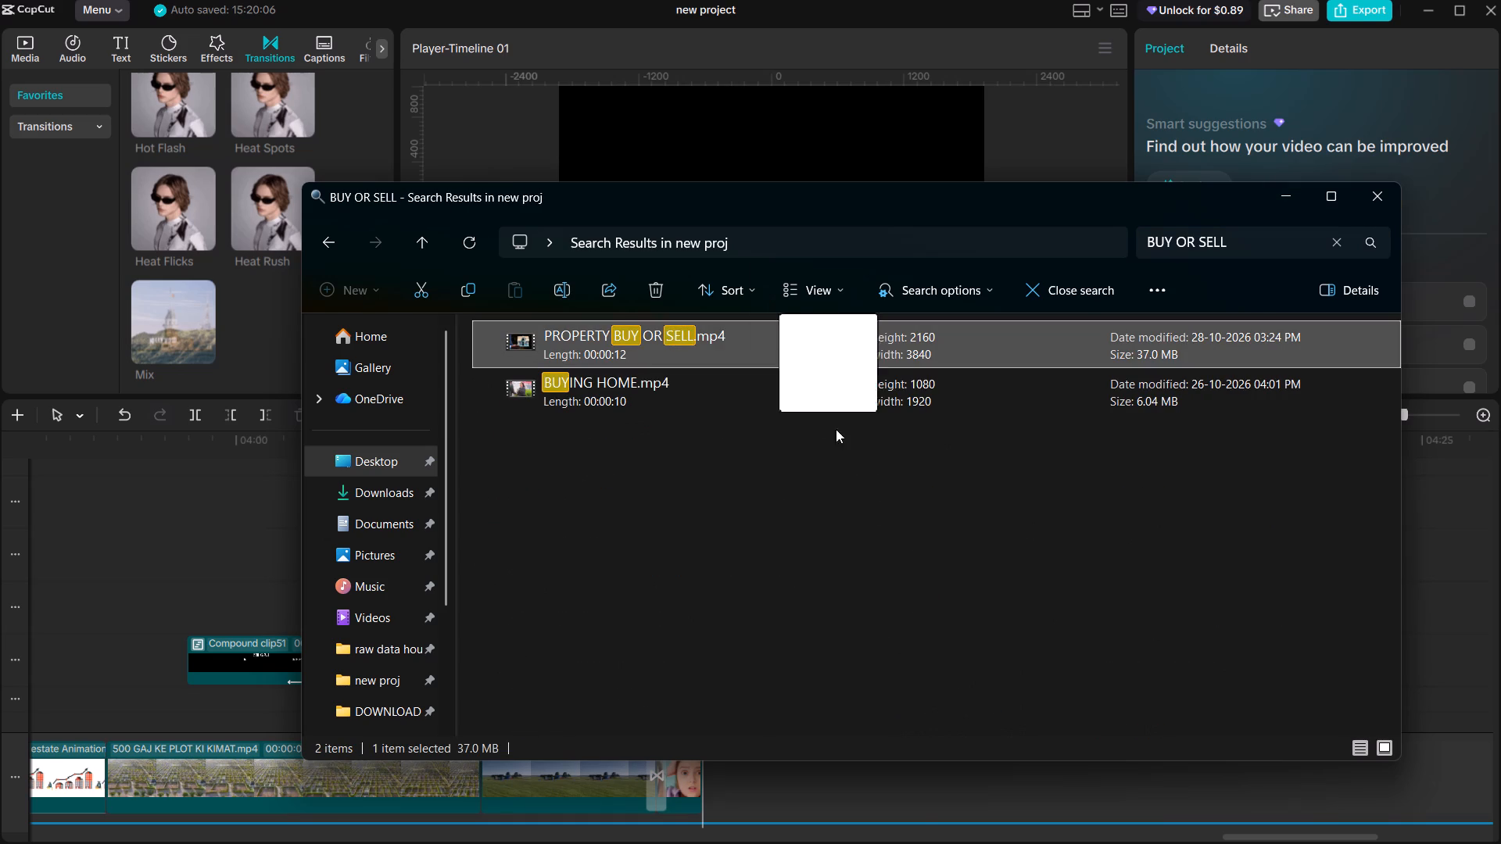
left_click_drag(836, 429, 725, 773)
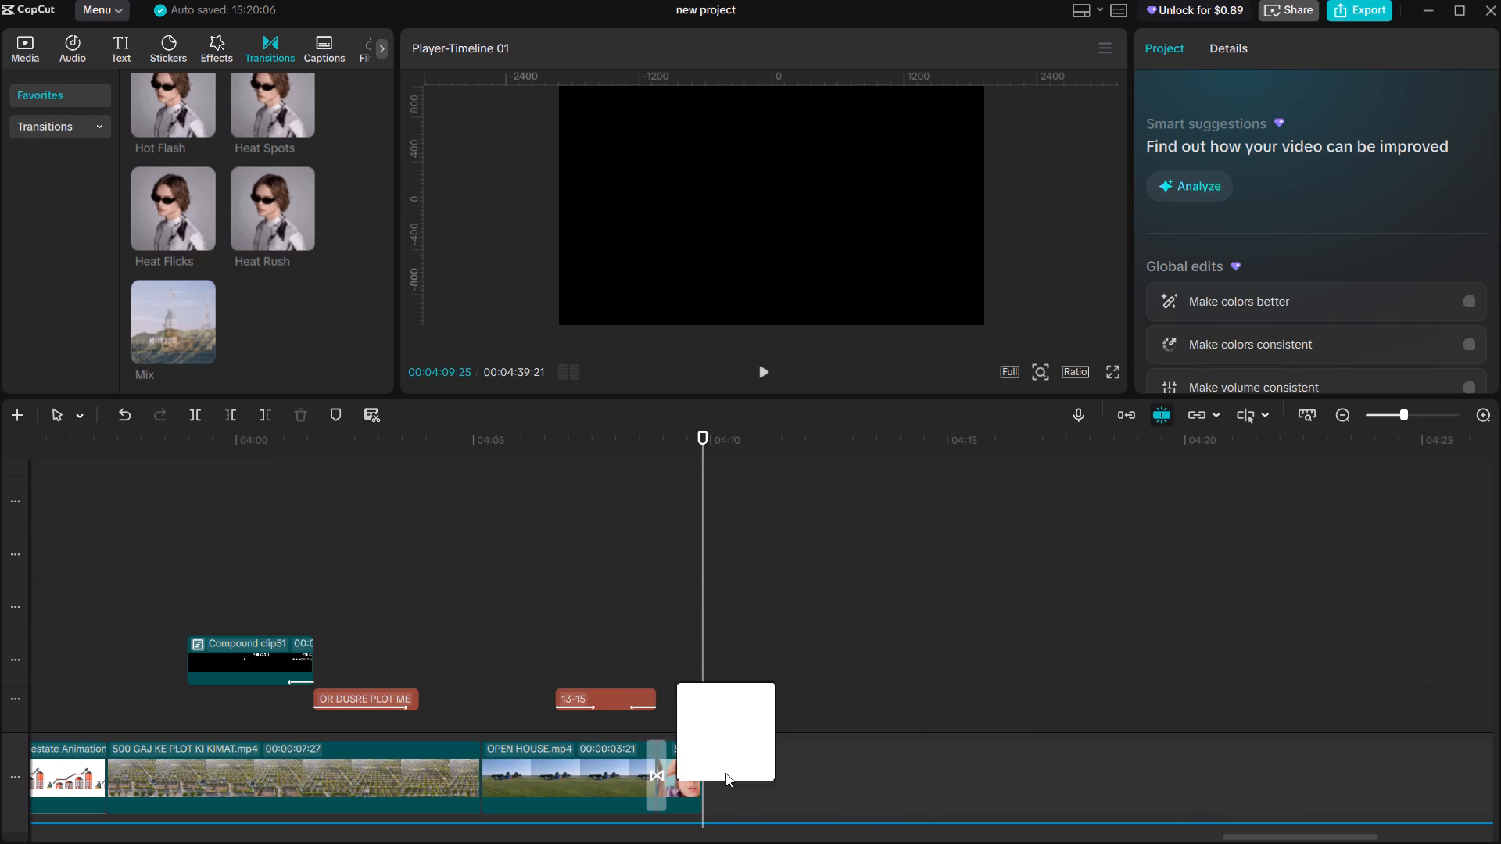
left_click_drag(725, 773, 733, 799)
Play from SHOCKED into PROPERTY BUY OR SELL and replay the narration around 04:13 to locate the cue for a text.
left_click(664, 608)
left_click(669, 629)
left_click(688, 649)
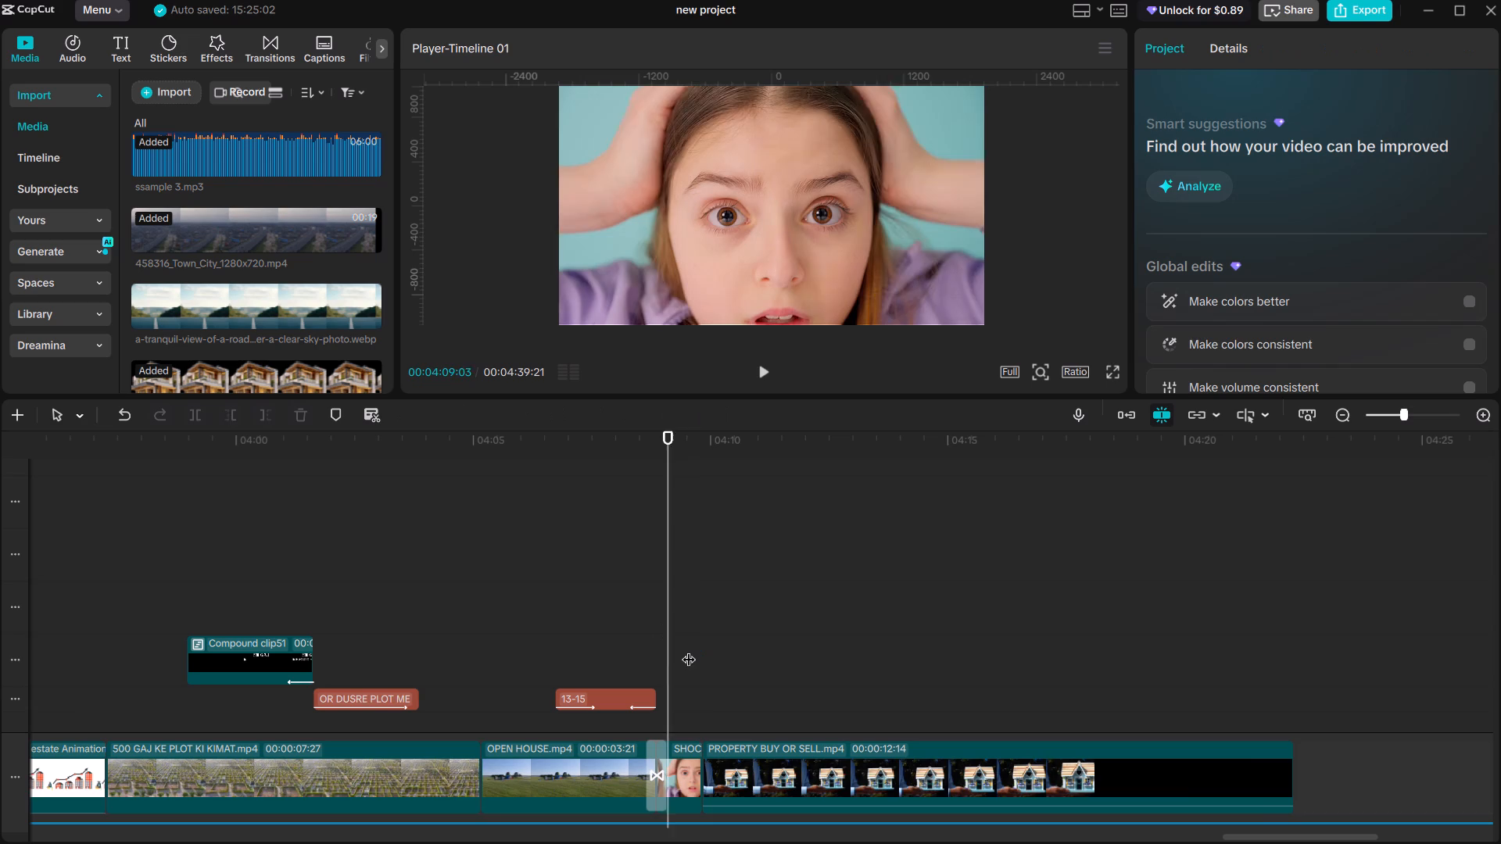
left_click(689, 649)
key("space")
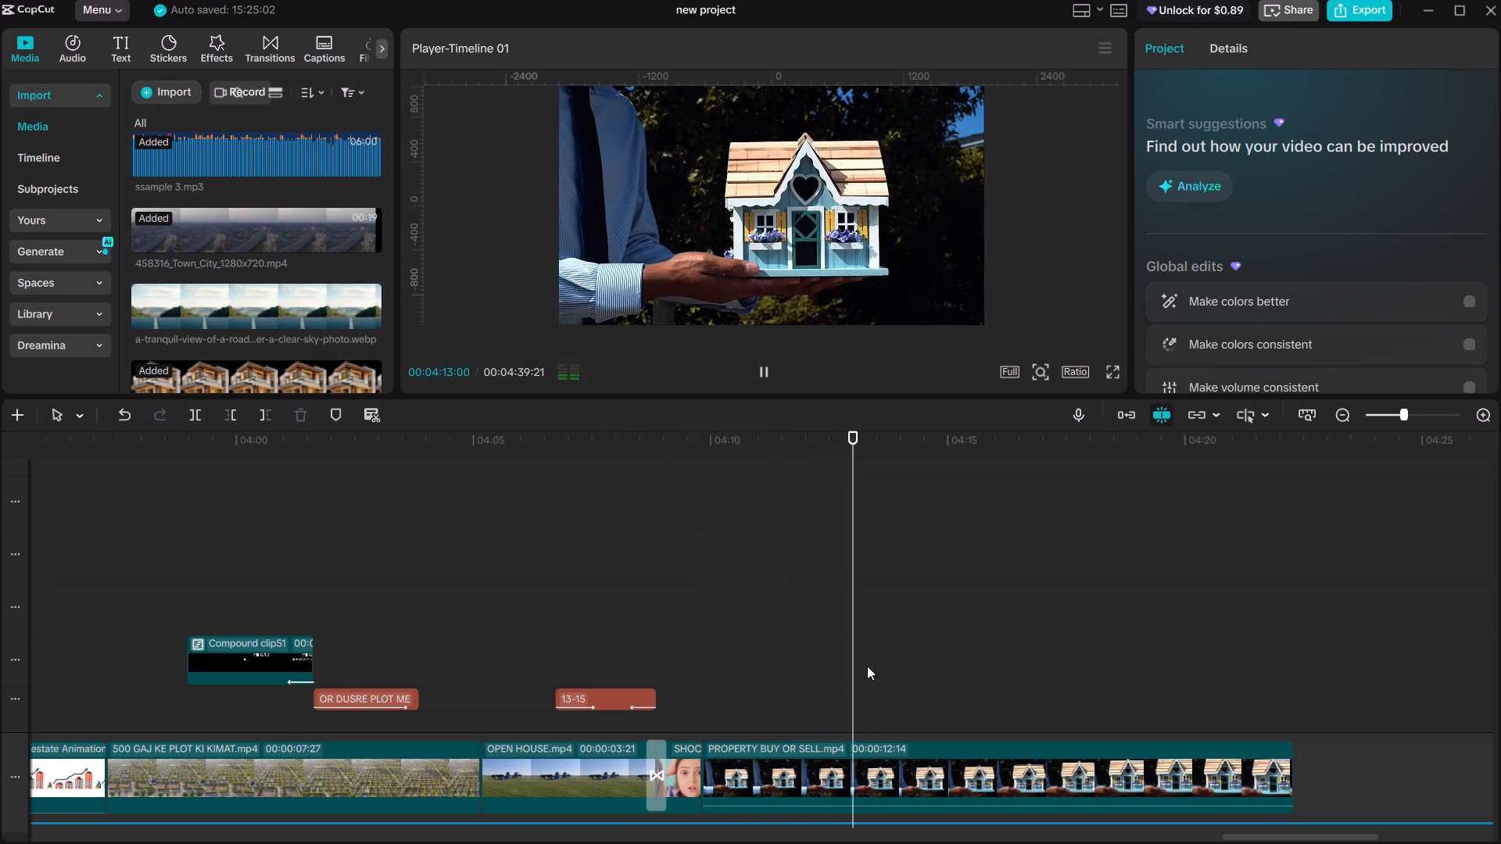
key("space")
left_click(754, 760)
left_click(705, 670)
left_click_drag(705, 670, 698, 670)
left_click(868, 679)
key("space")
key("space")
left_click(864, 687)
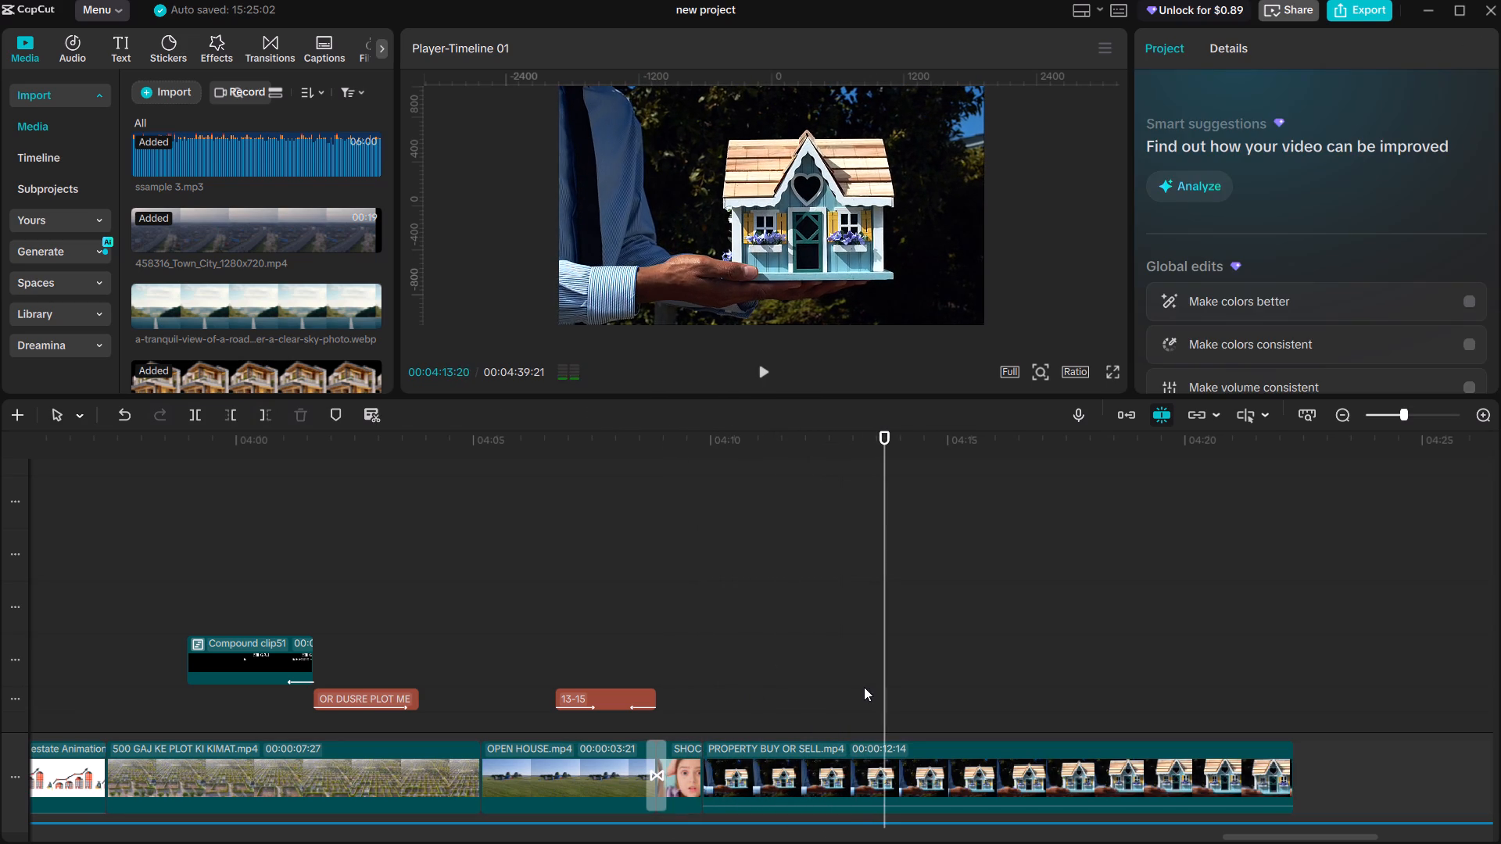
key("space")
key("space")
left_click(844, 696)
key("space")
key("space")
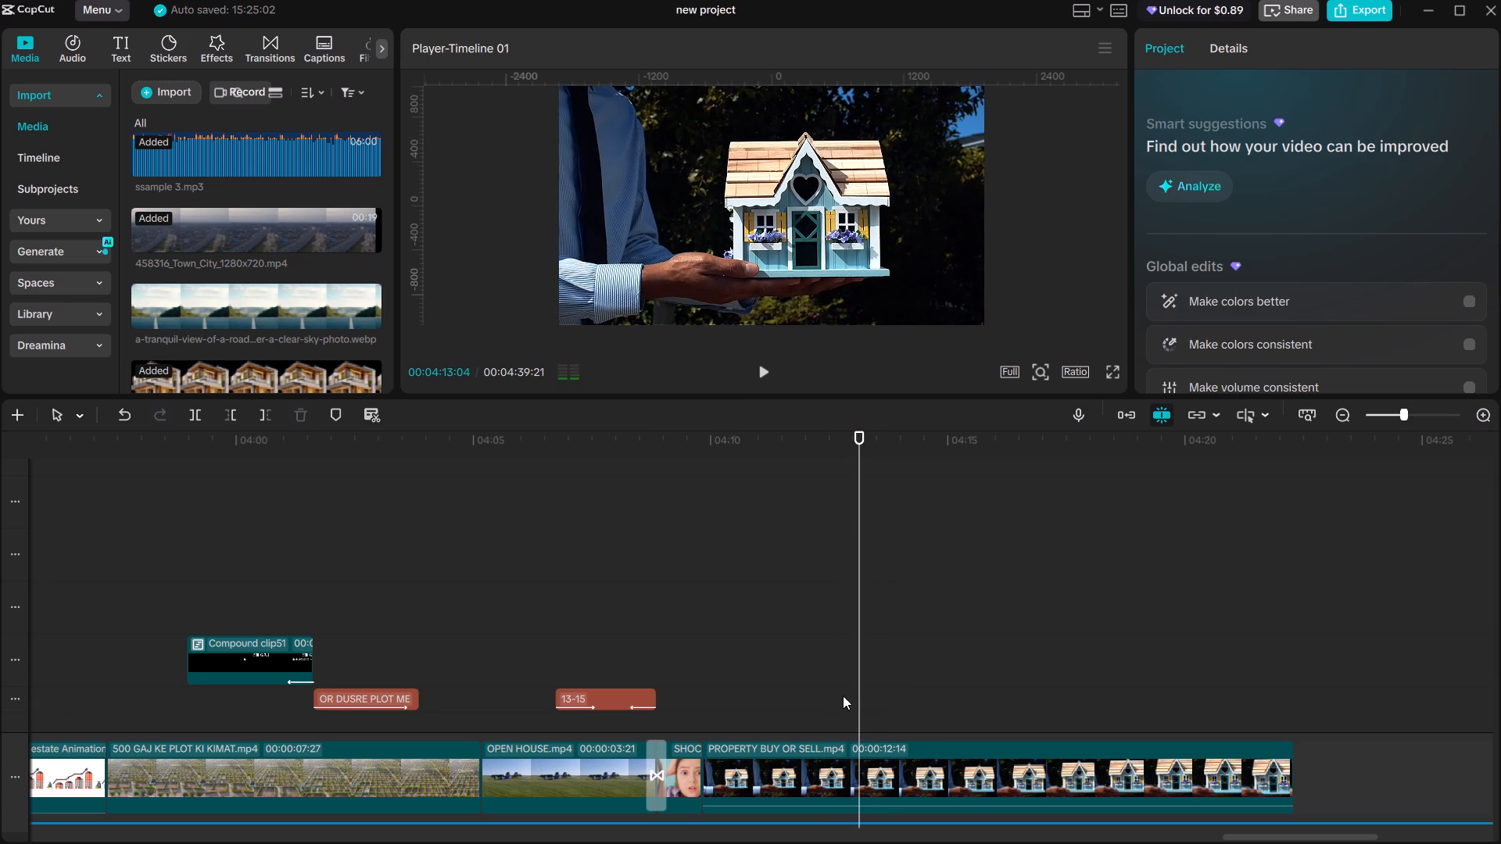
left_click(831, 696)
key("space")
left_click(831, 696)
left_click(841, 701)
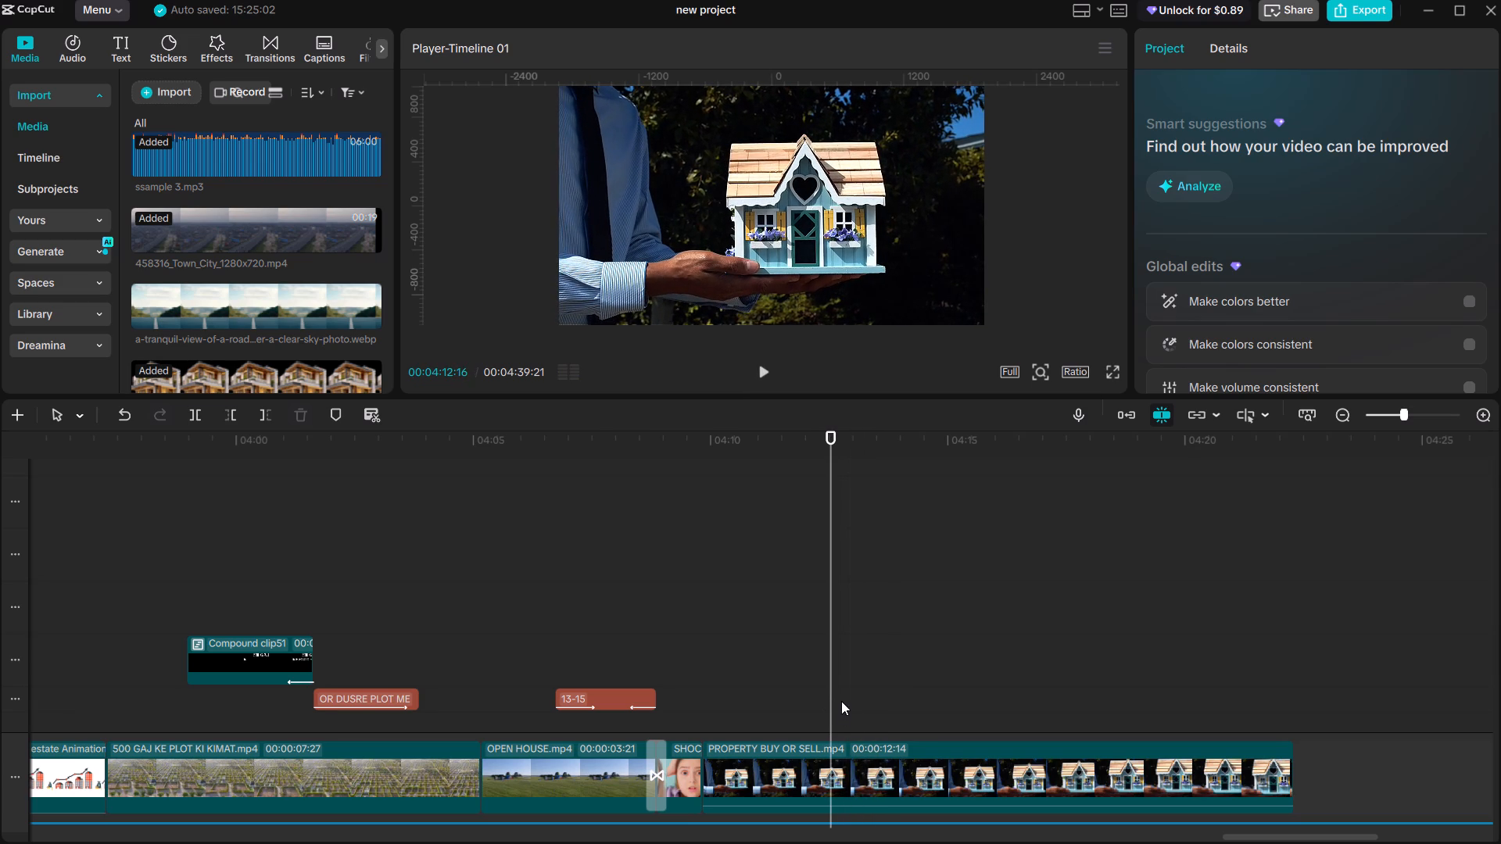
key("space")
left_click(841, 701)
Enlarge the PROPERTY BUY OR SELL clip to 111% and shift it left to about X -202, keeping Y at 0.
left_click(862, 775)
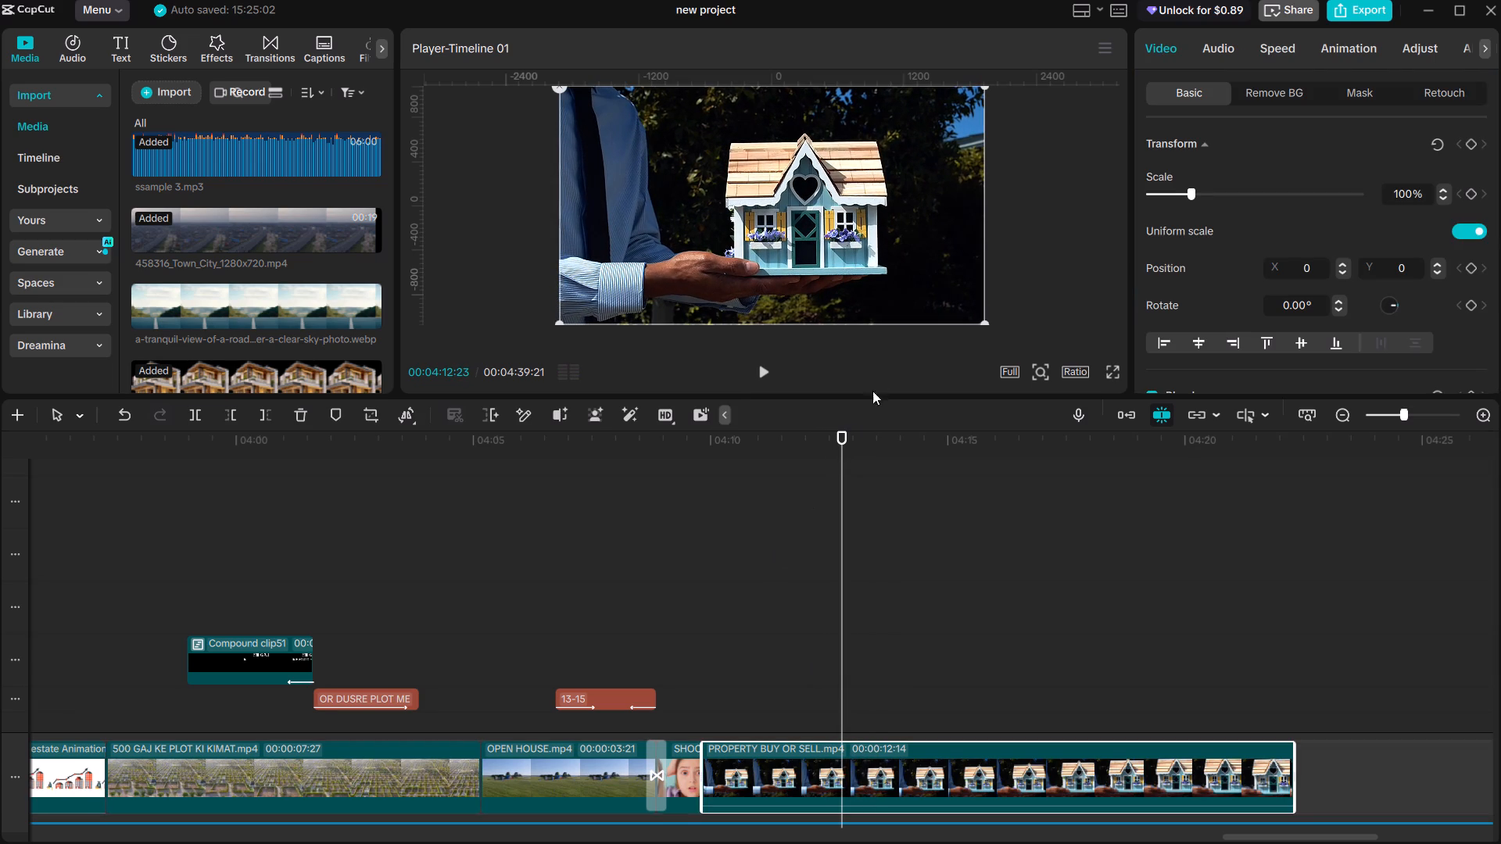
left_click_drag(981, 320, 991, 330)
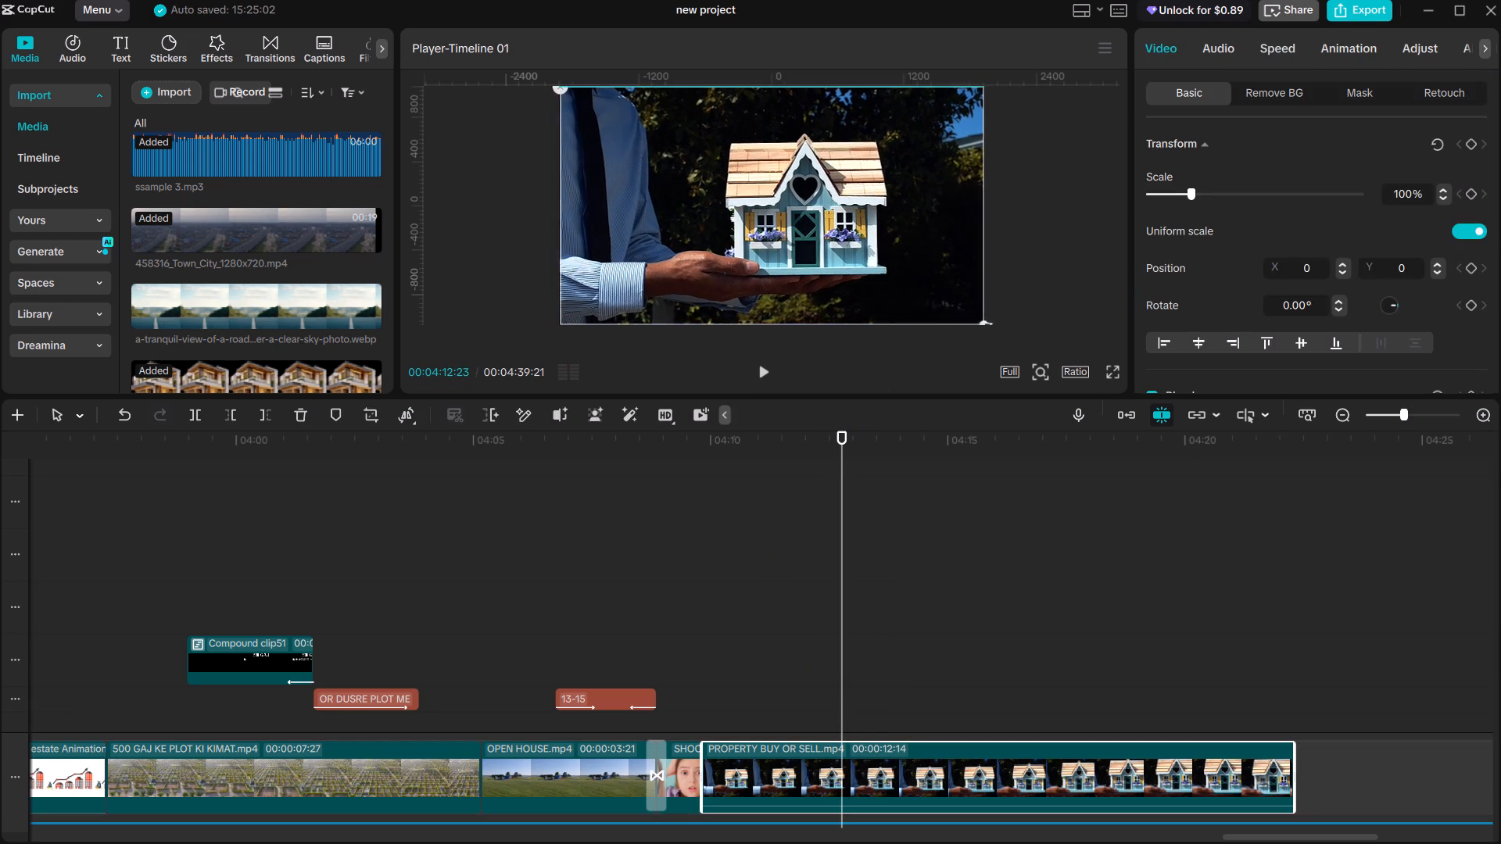
left_click_drag(991, 330, 1009, 345)
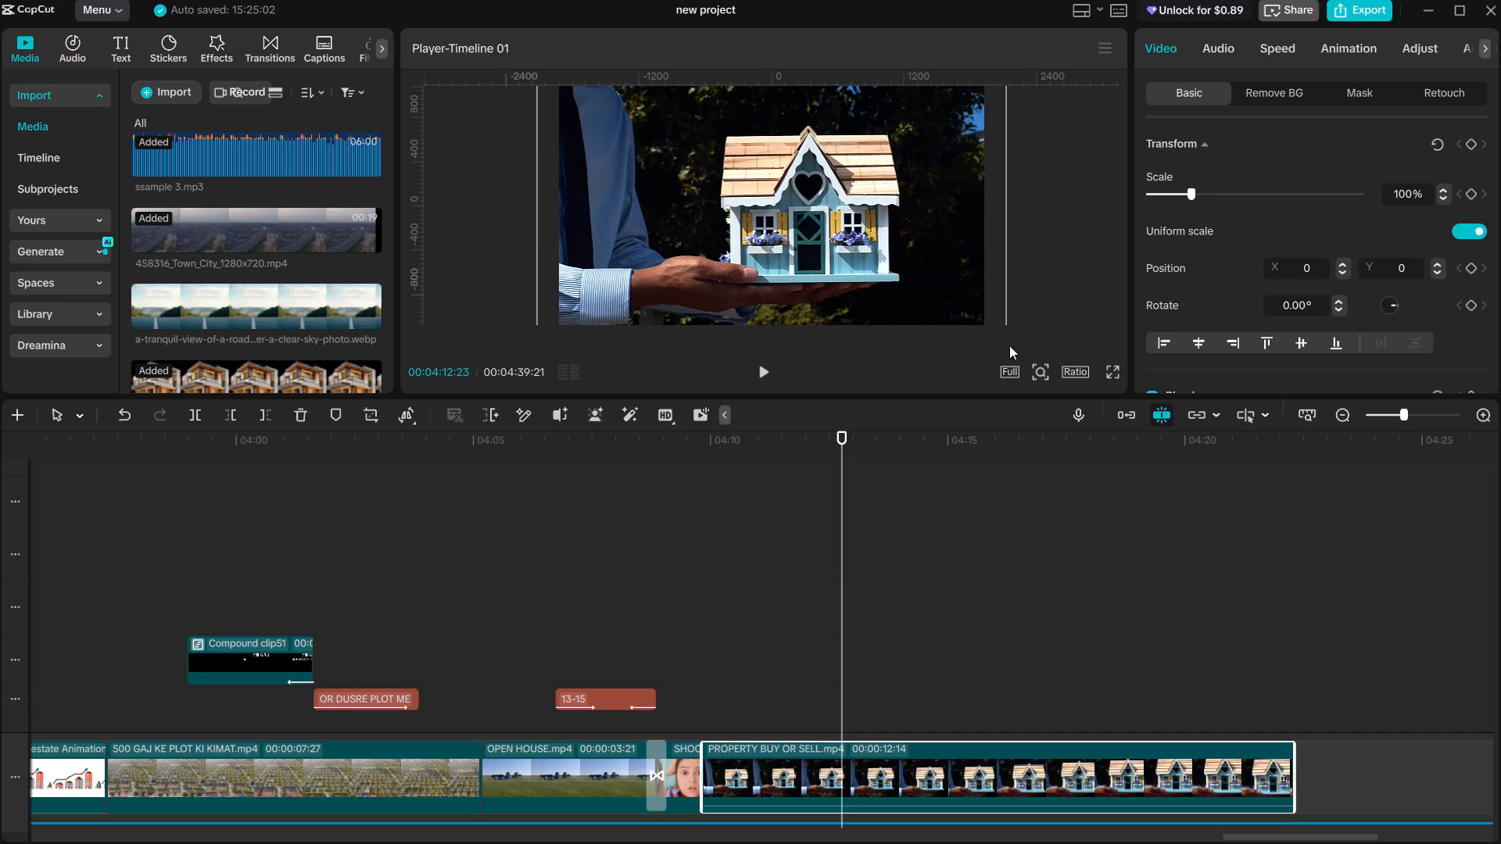
left_click_drag(931, 288, 904, 292)
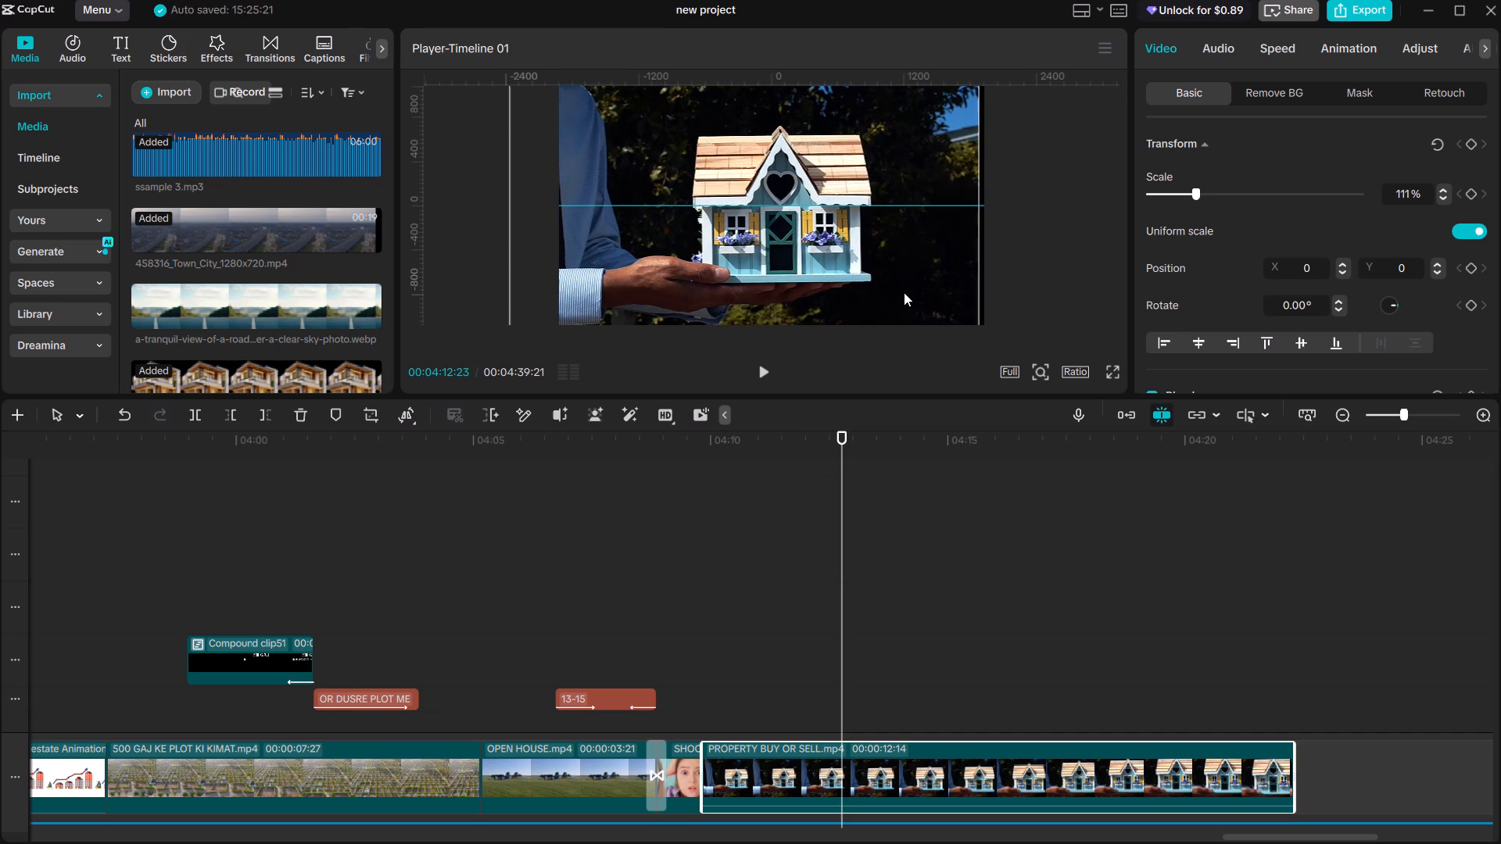
left_click_drag(904, 292, 908, 294)
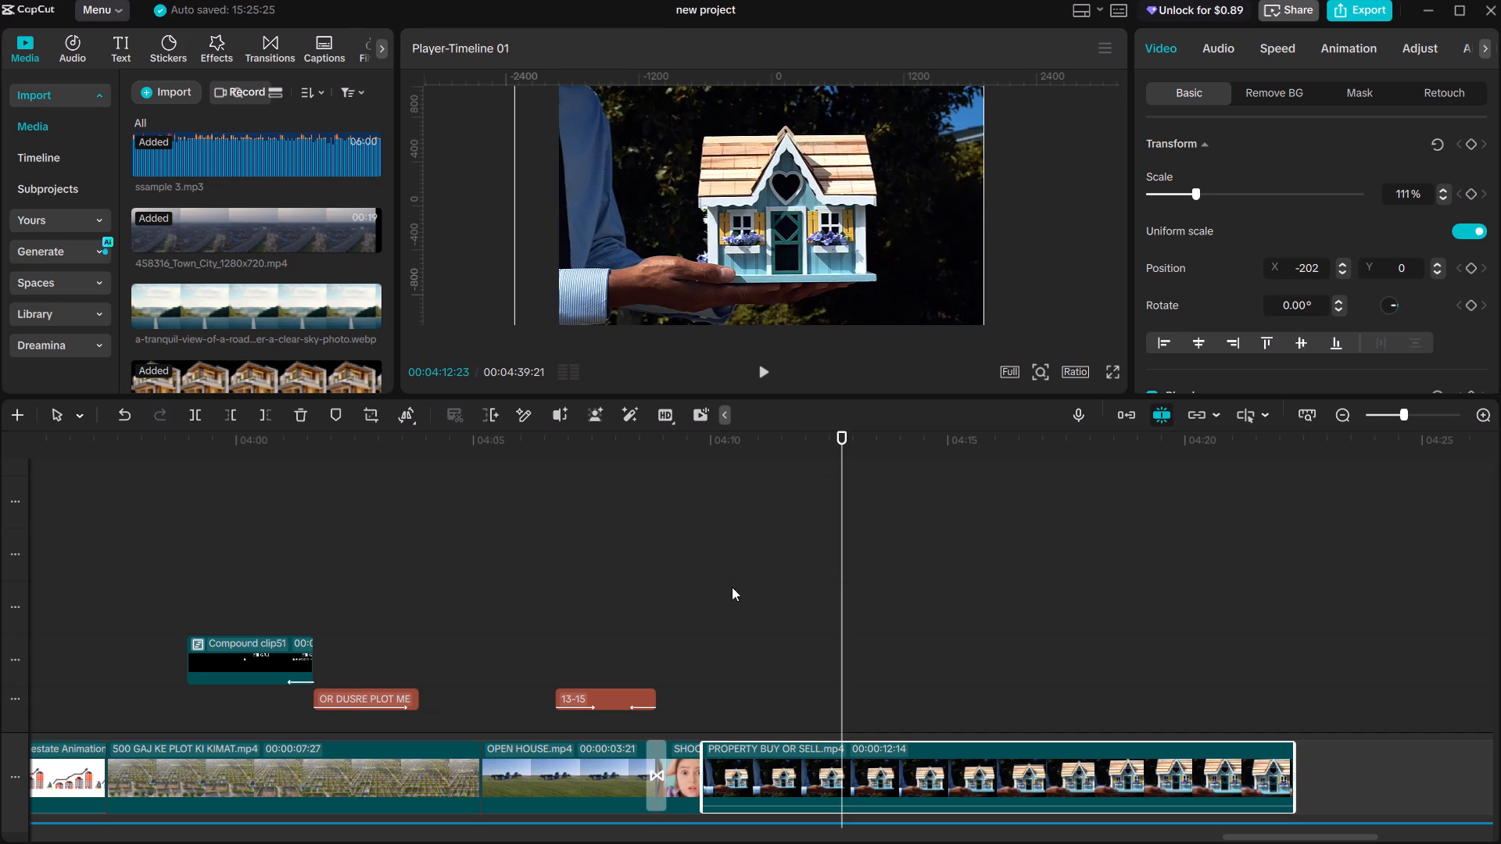
Add a default text at 04:12:25 above PROPERTY BUY OR SELL, reading BUYING in the serif font.
left_click(690, 629)
key("space")
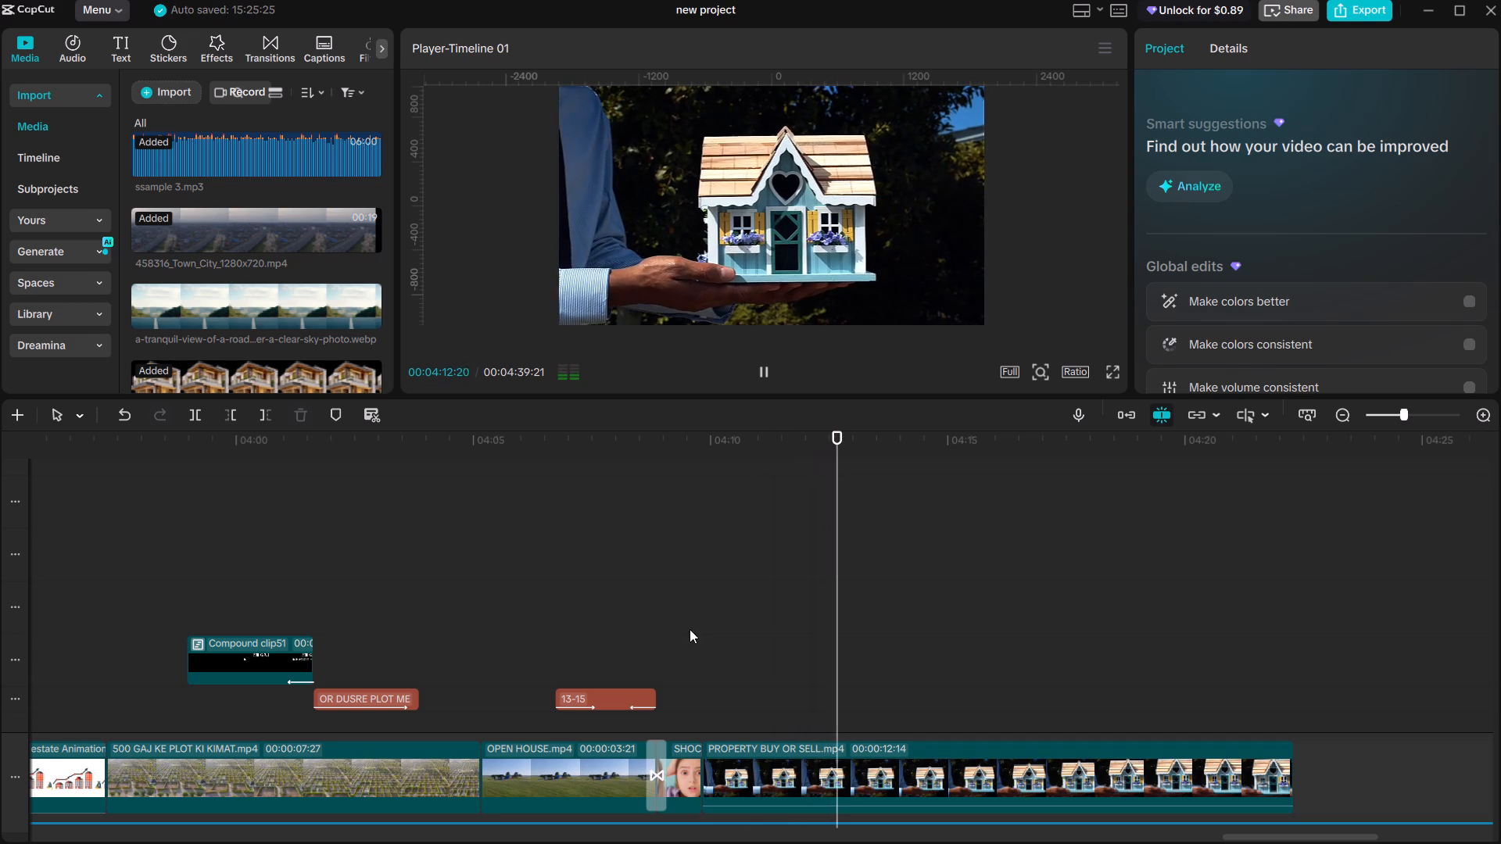
key("space")
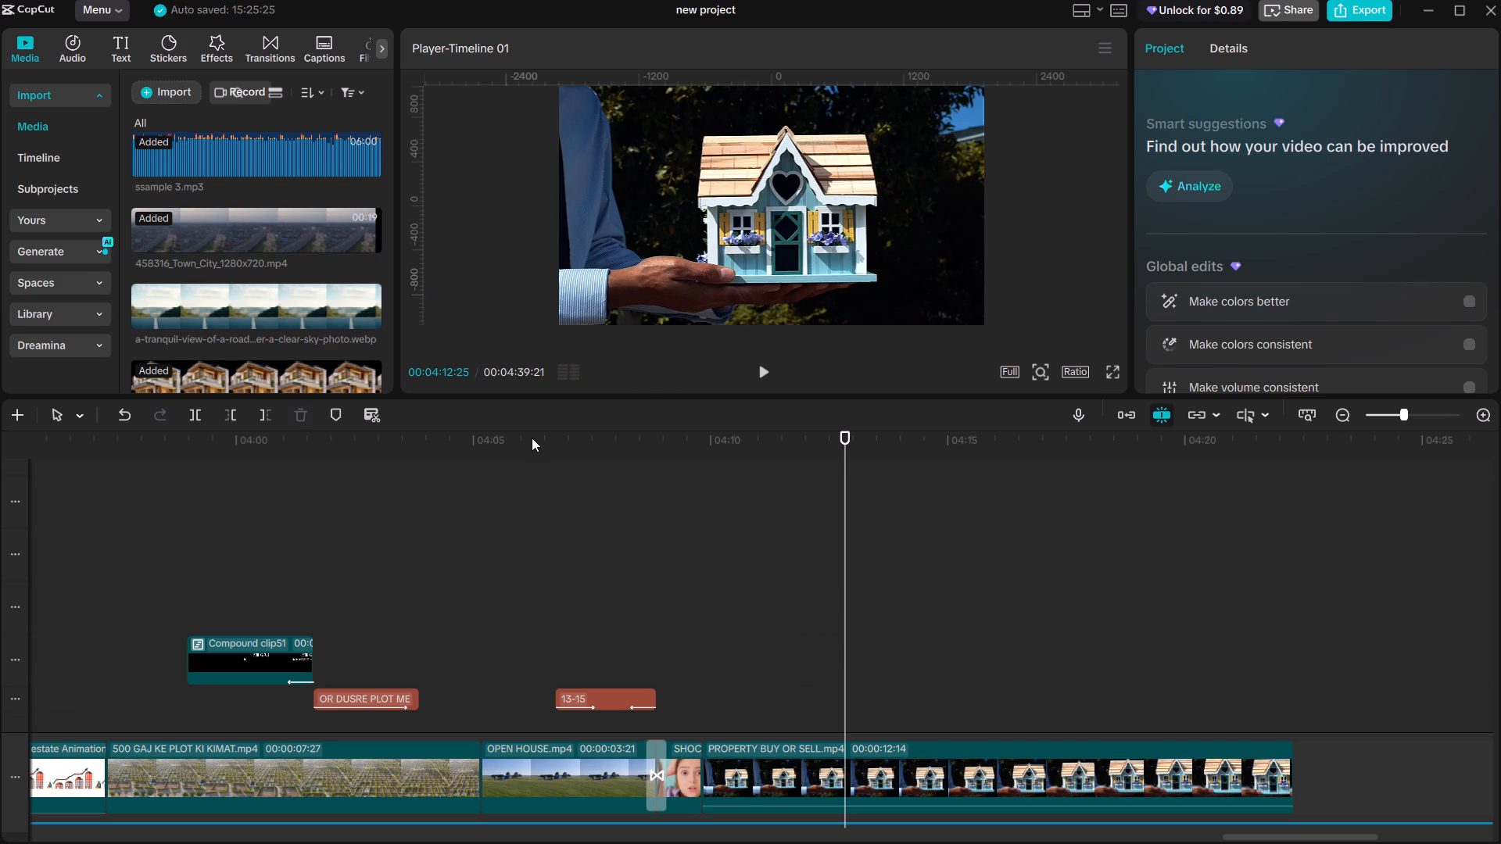
left_click(116, 46)
left_click(205, 152)
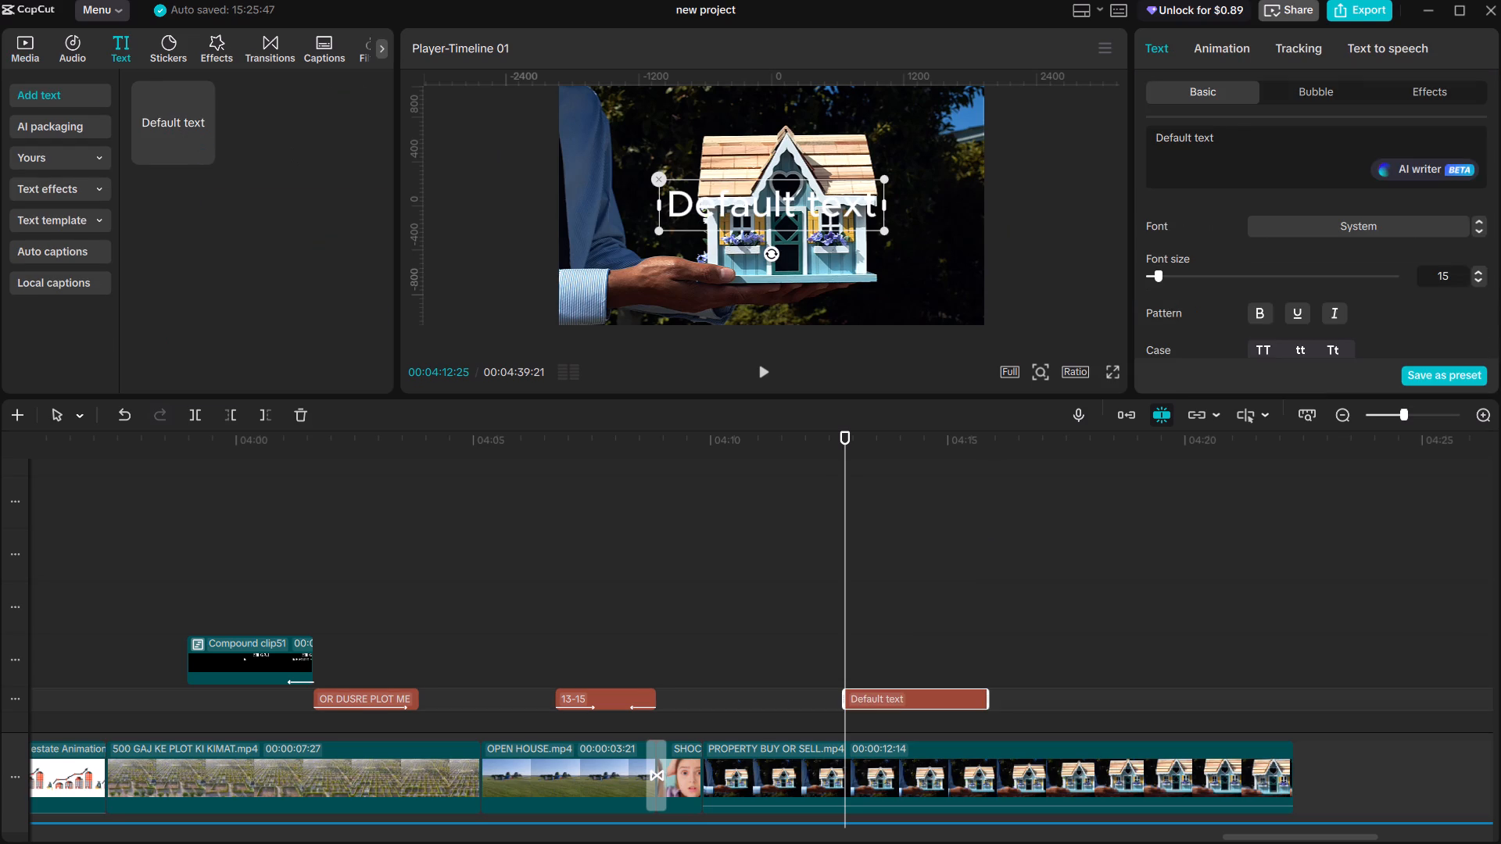
left_click(1232, 135)
key("ctrl+a")
type("BUYING")
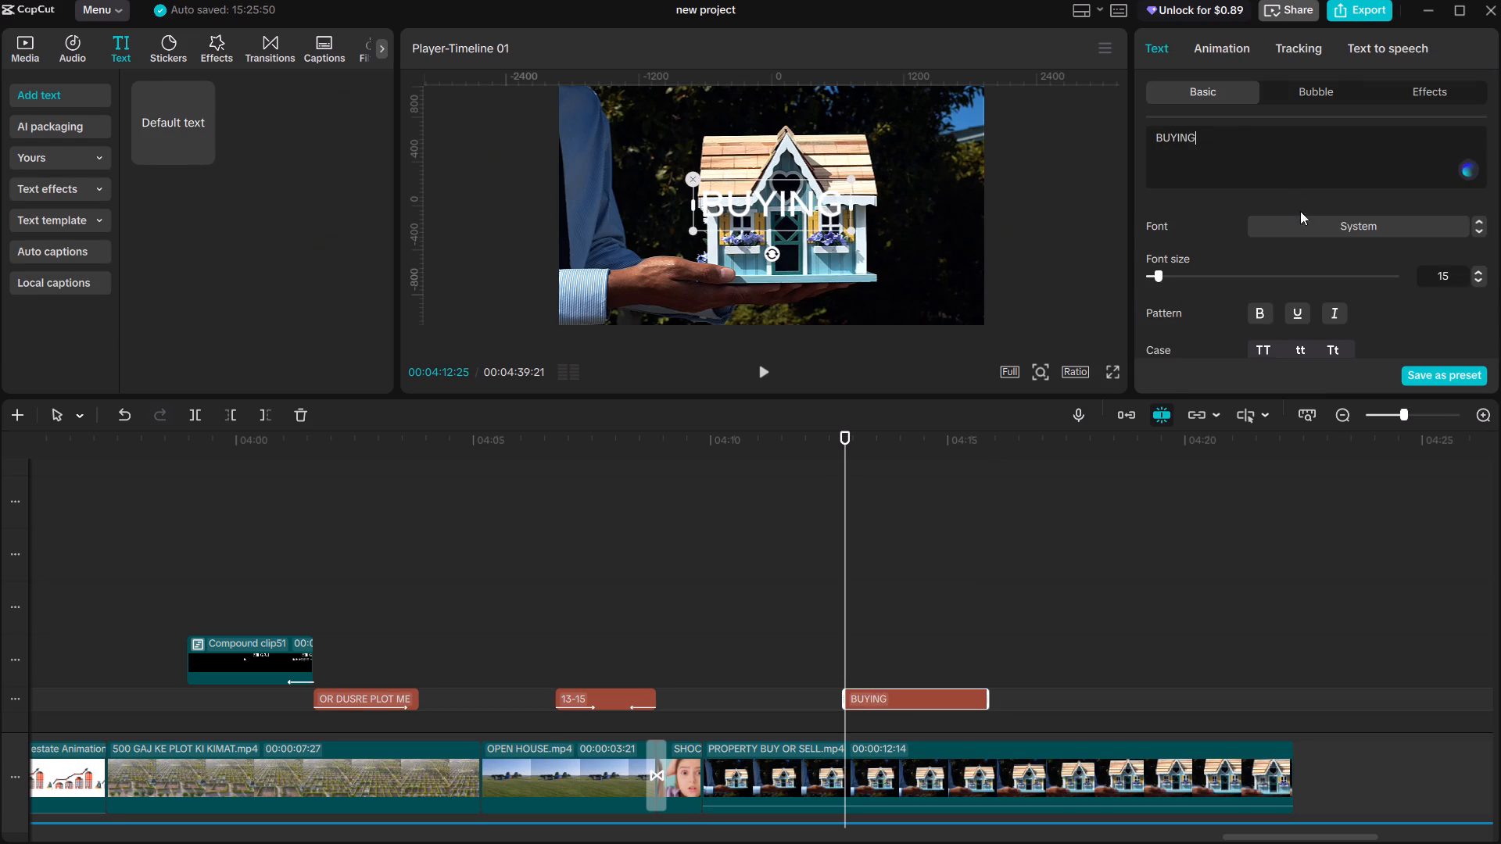
left_click(1308, 233)
left_click(1333, 224)
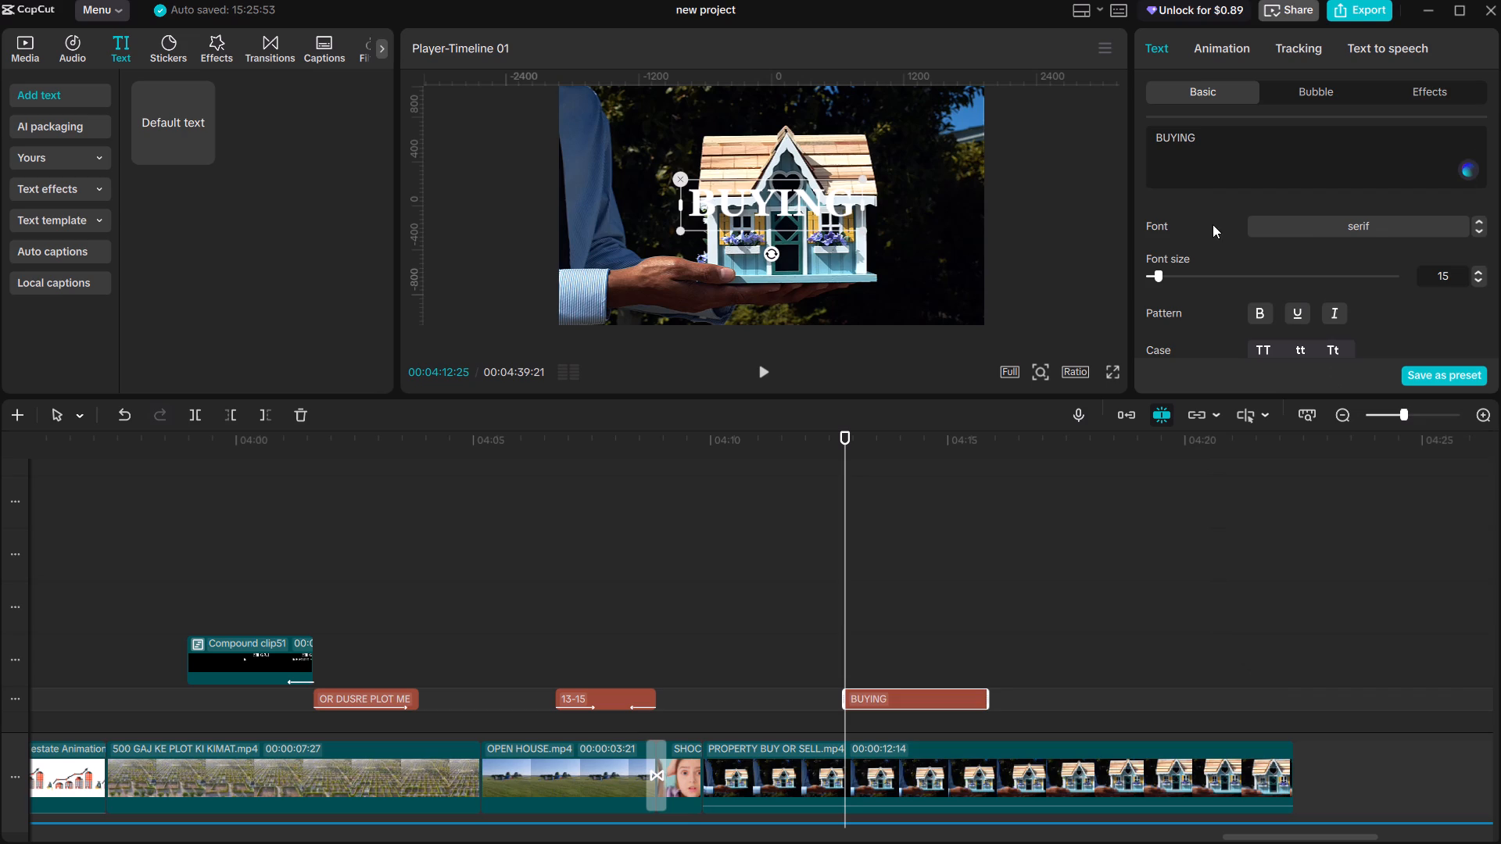
Move the BUYING text to the upper-left of the video frame, at about X -997, Y 666.
left_click_drag(752, 219, 643, 142)
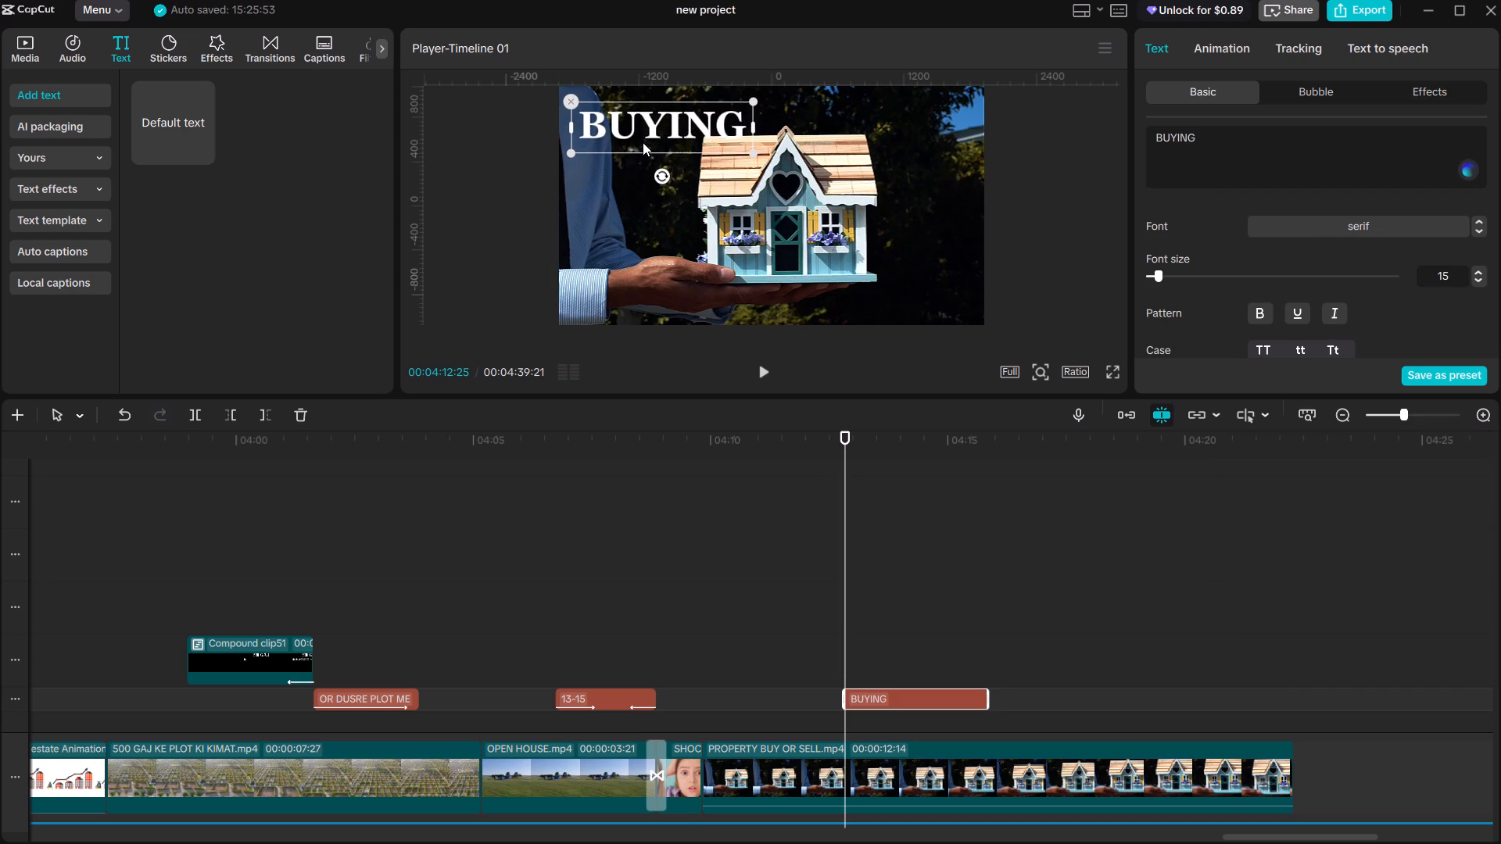
left_click_drag(643, 142, 641, 135)
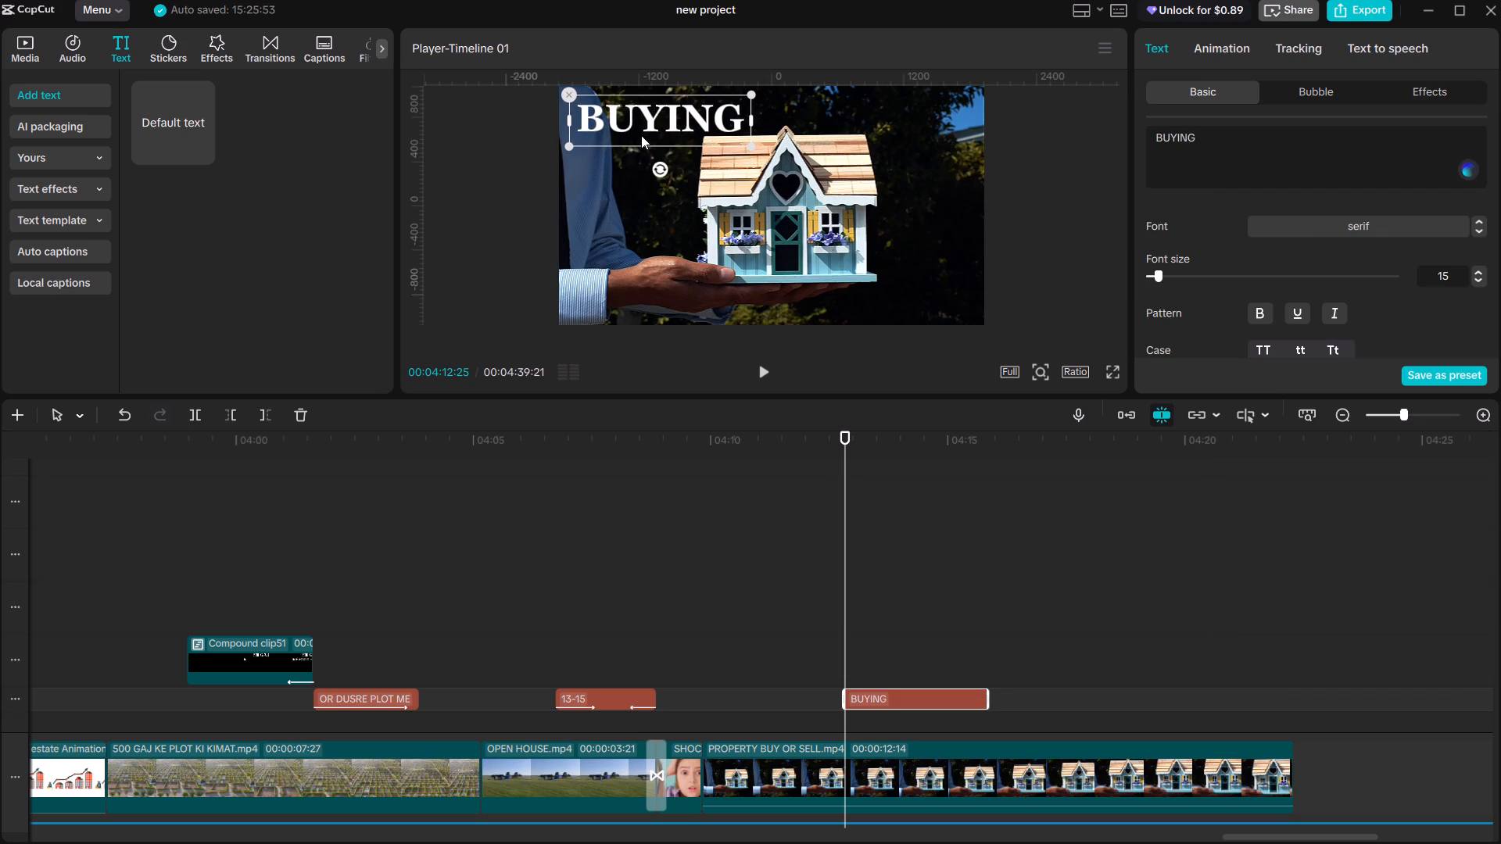
left_click_drag(641, 135, 642, 146)
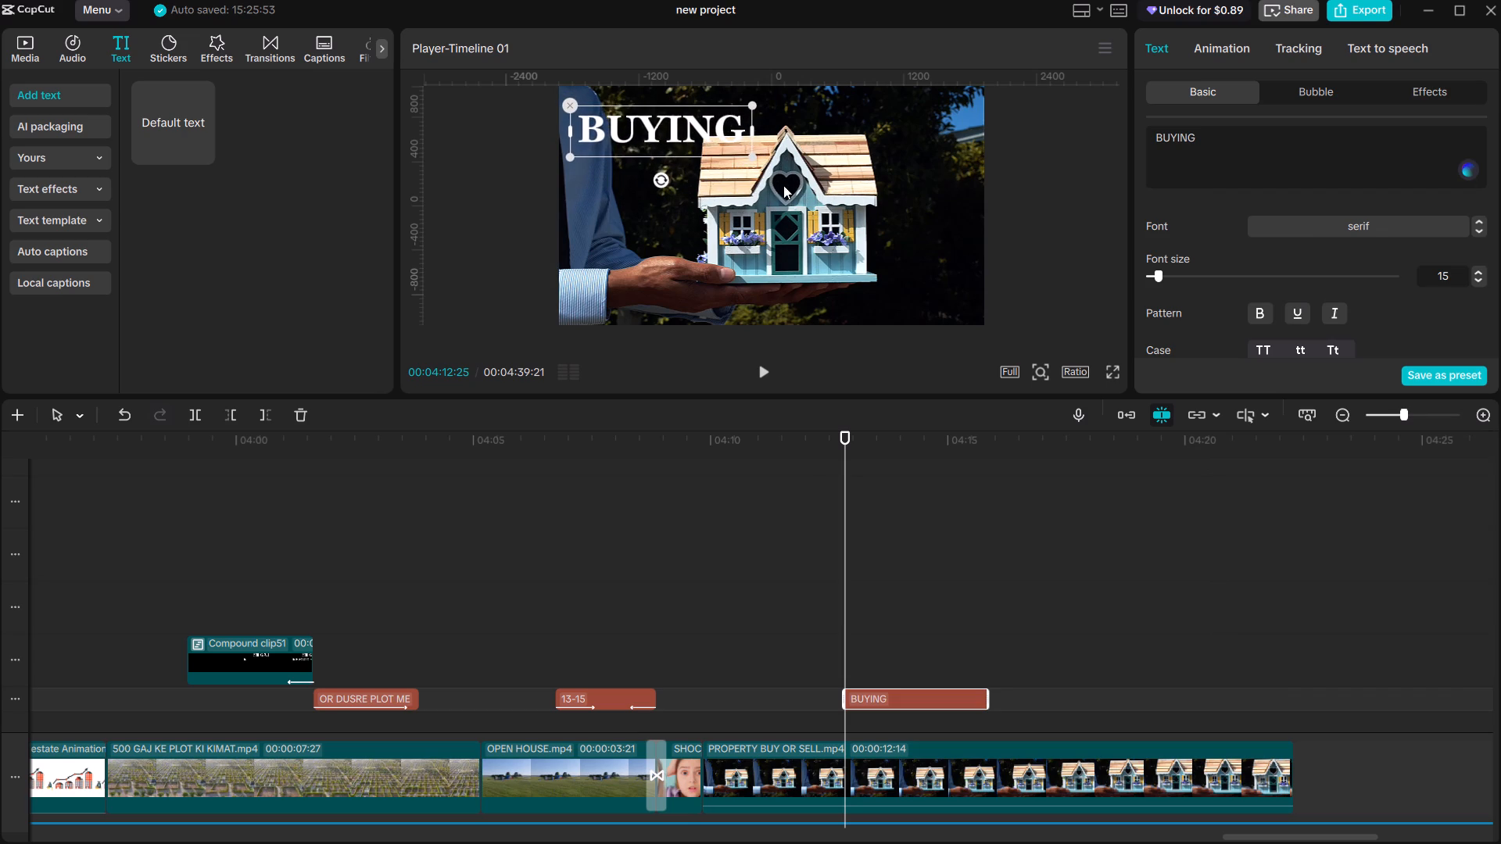
Make the BUYING text bold and apply the white preset style with a black shadow.
left_click(1252, 309)
scroll(1385, 297, "down", 2)
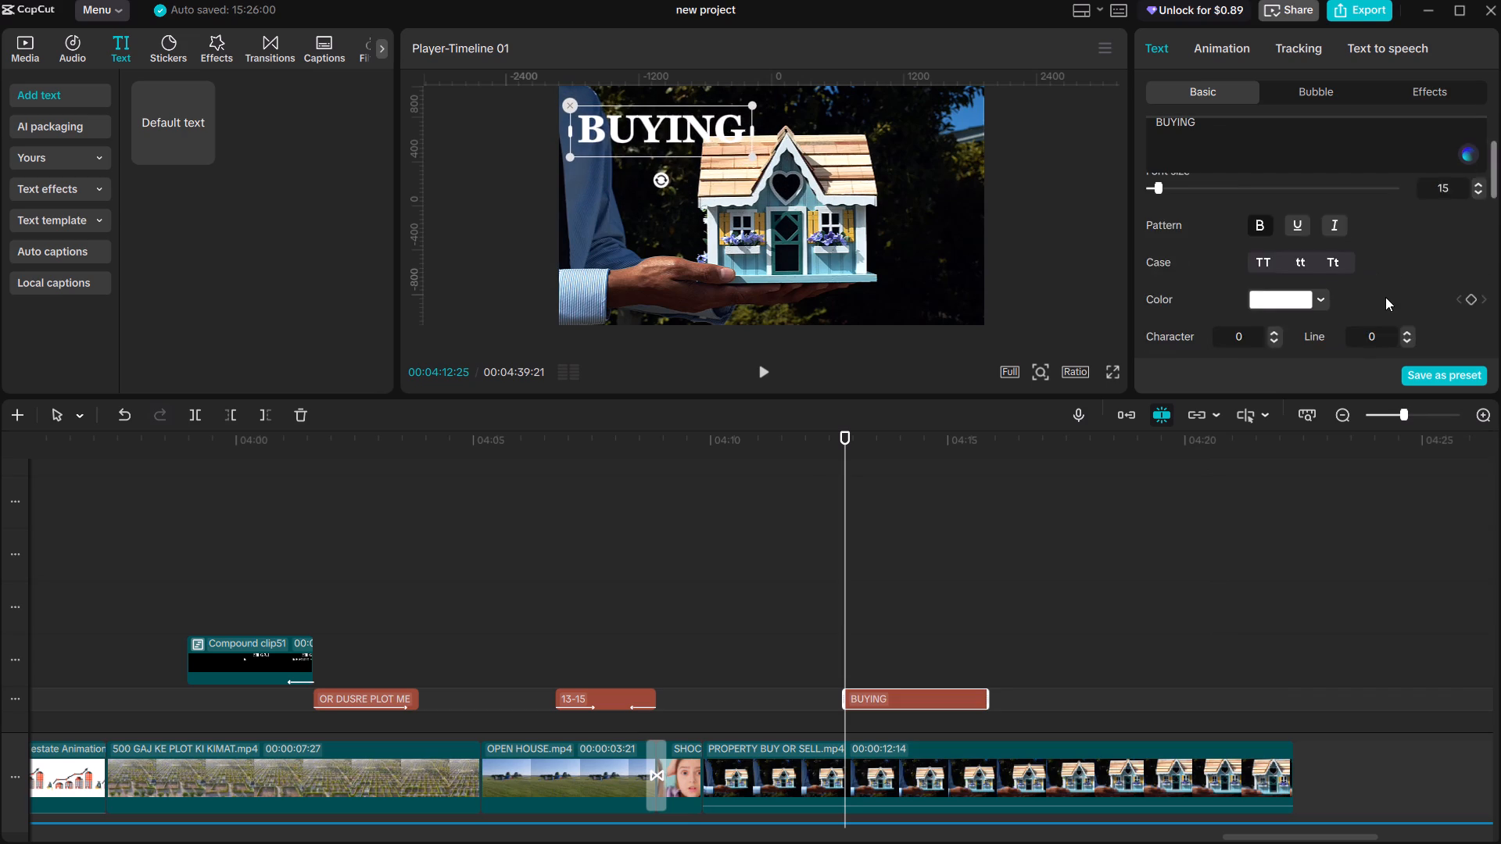
scroll(1385, 297, "down", 2)
left_click(1311, 207)
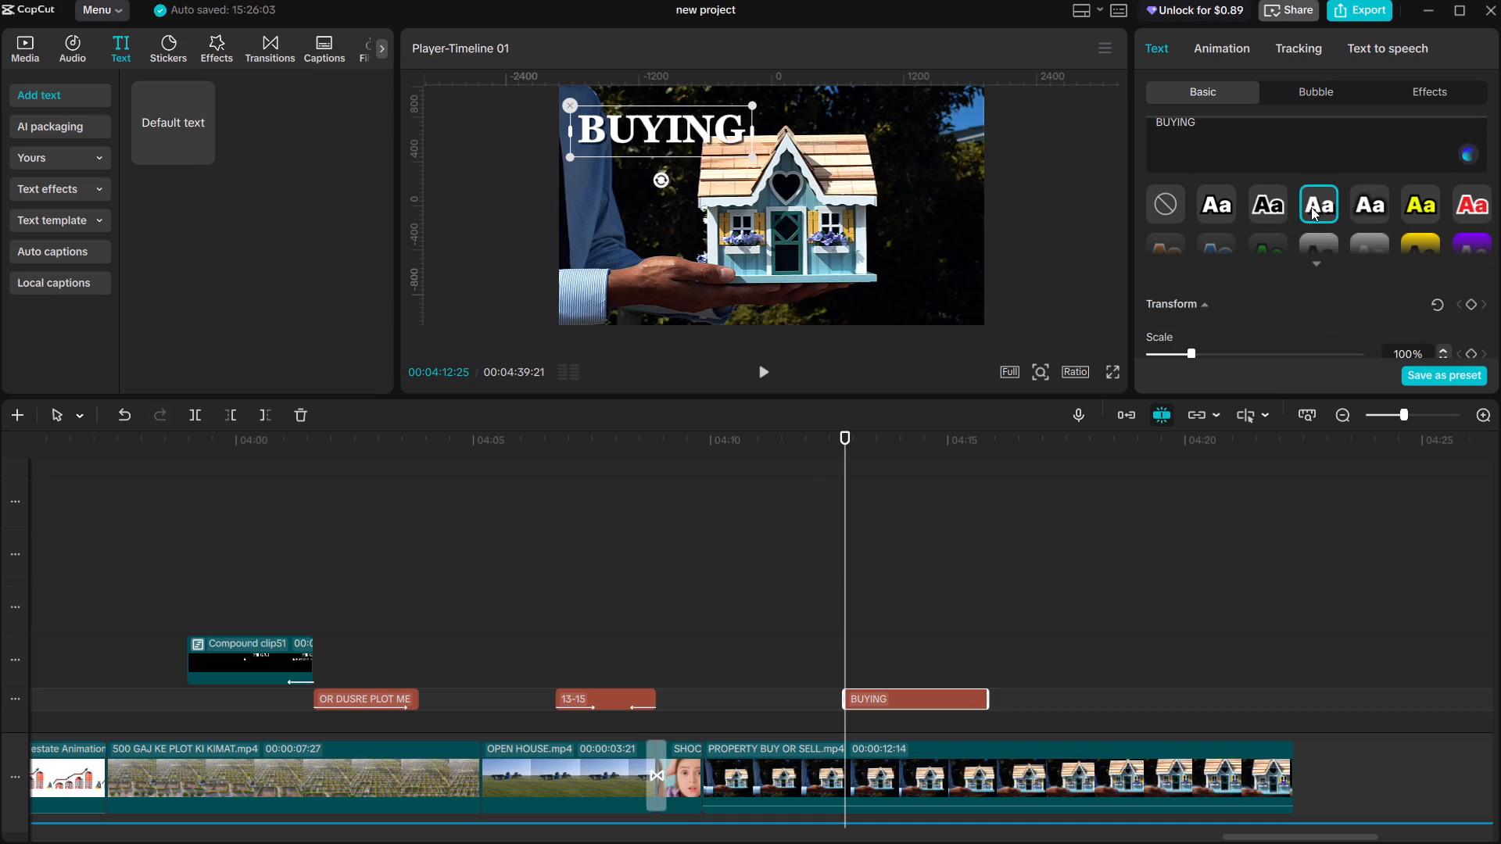
Change the BUYING text's shadow colour to dark green 004E09 and check it in the full-screen preview.
left_click(1315, 260)
scroll(1302, 258, "up", 1)
scroll(1302, 259, "down", 4)
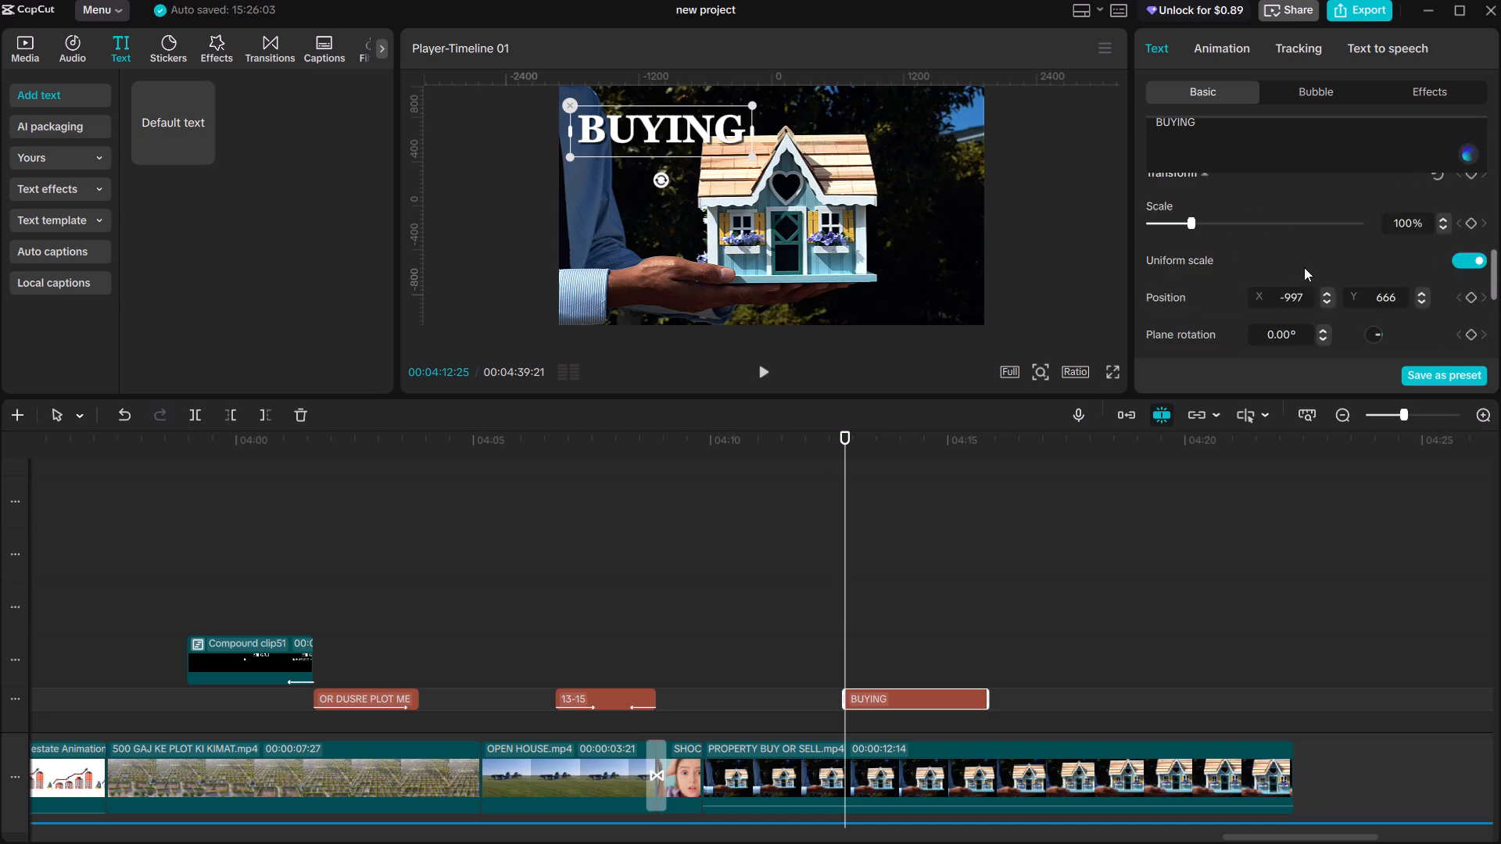
scroll(1304, 267, "down", 4)
scroll(1305, 267, "up", 5)
scroll(1305, 267, "down", 9)
scroll(1305, 267, "up", 2)
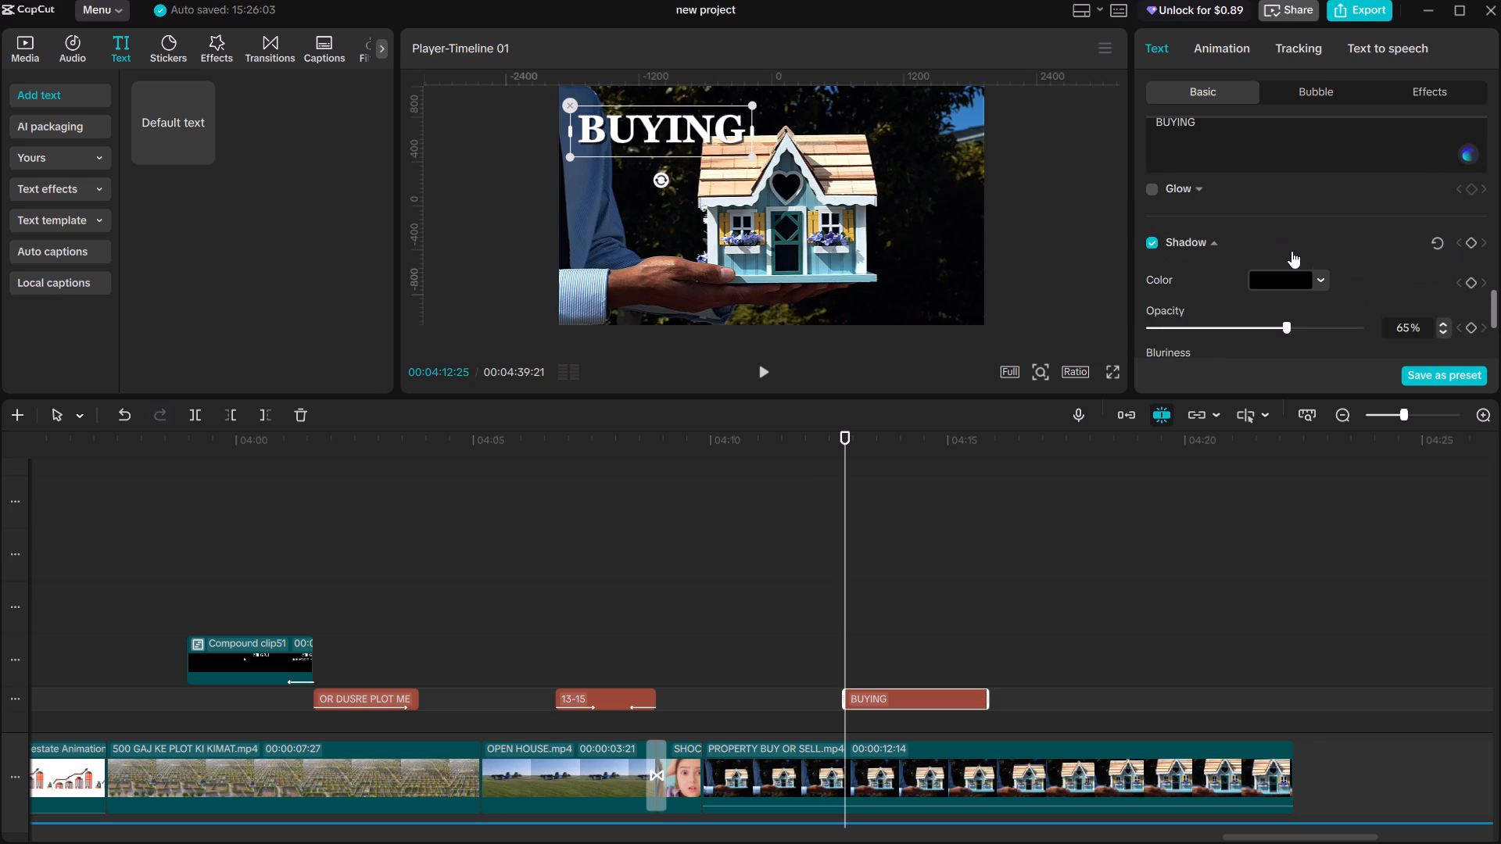
left_click(1286, 288)
scroll(1292, 481, "down", 3)
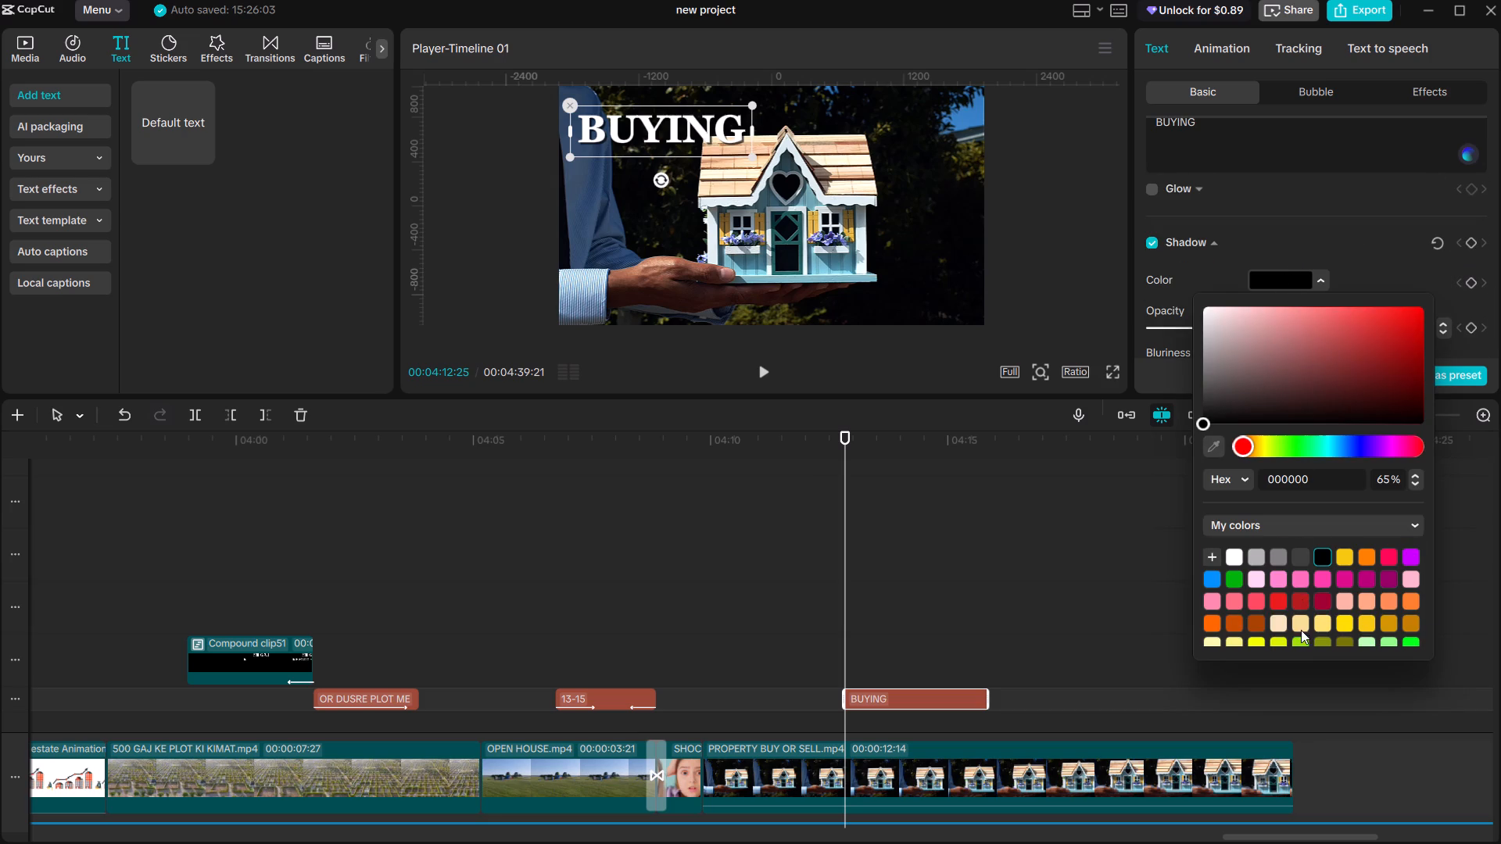
scroll(1301, 630, "down", 2)
left_click(1280, 567)
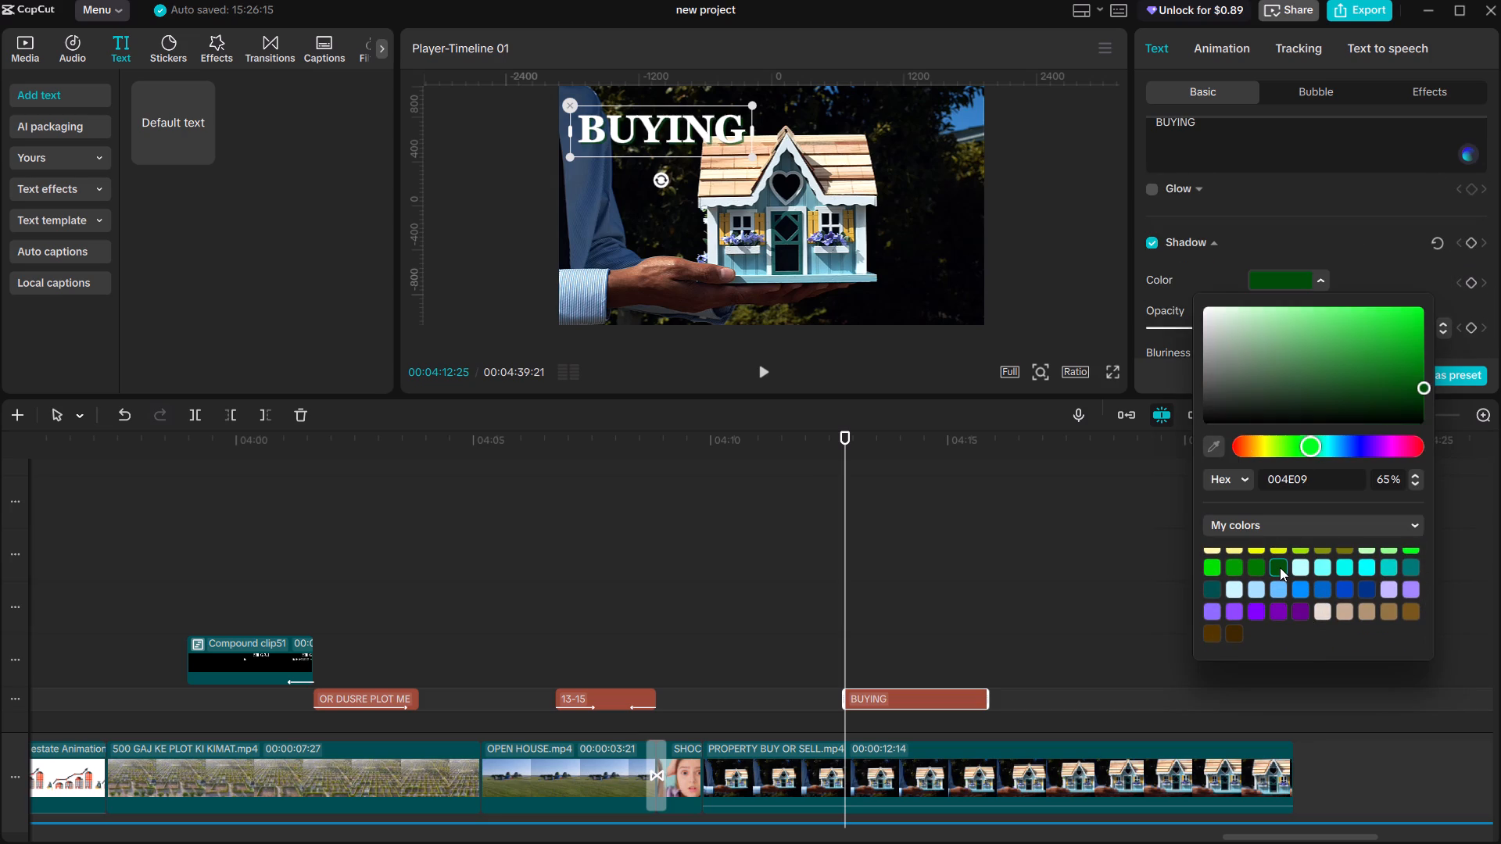
left_click(1116, 370)
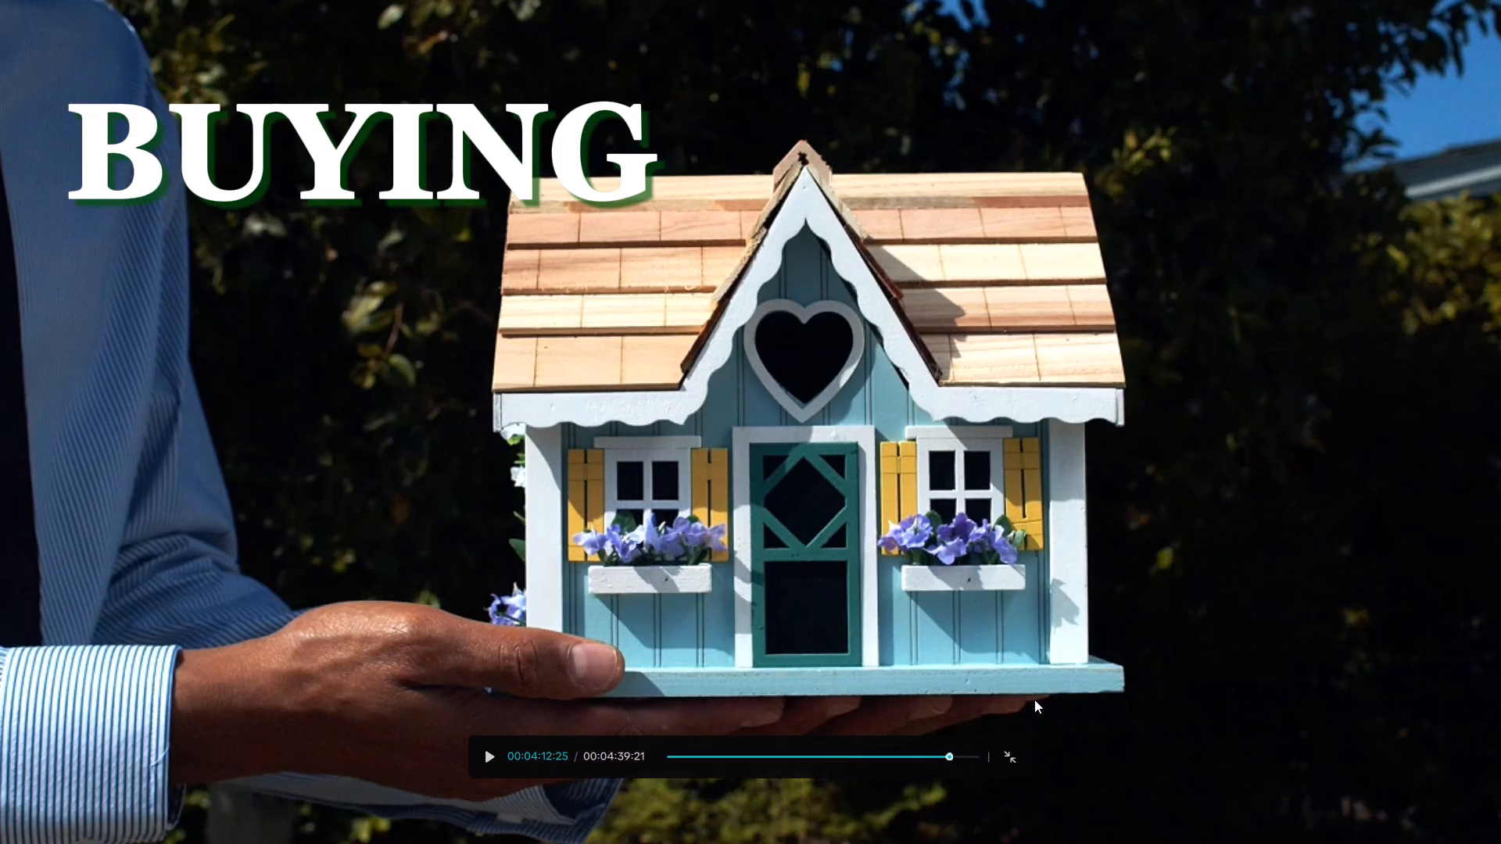
left_click(1008, 750)
Find the narration cue for BUYING and shift the BUYING text to start at 04:12:21.
key("space")
key("space")
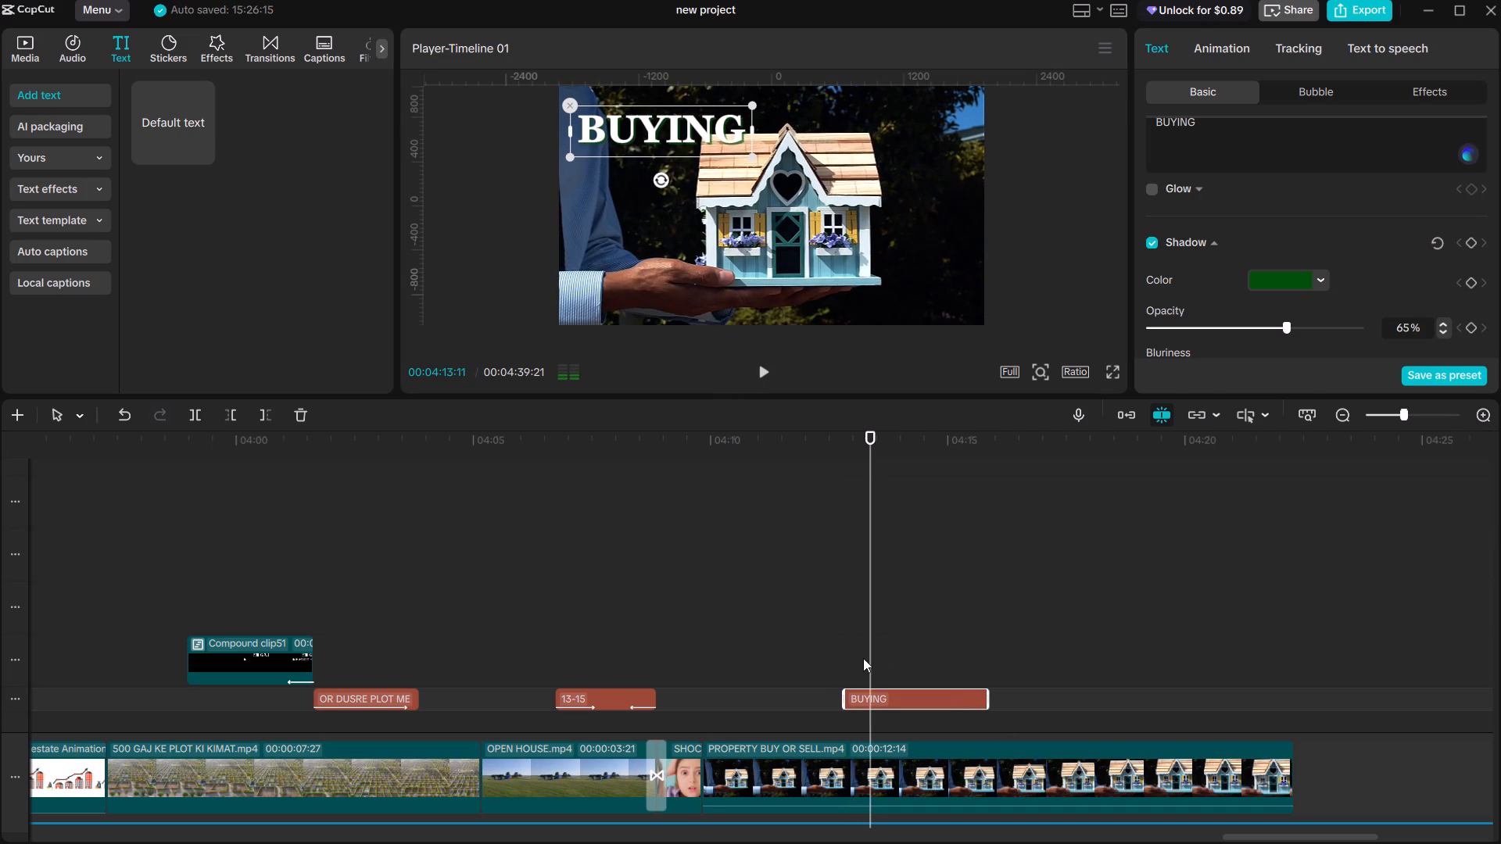
left_click(863, 658)
left_click(835, 661)
key("space")
key("space")
left_click(835, 661)
key("space")
left_click(835, 661)
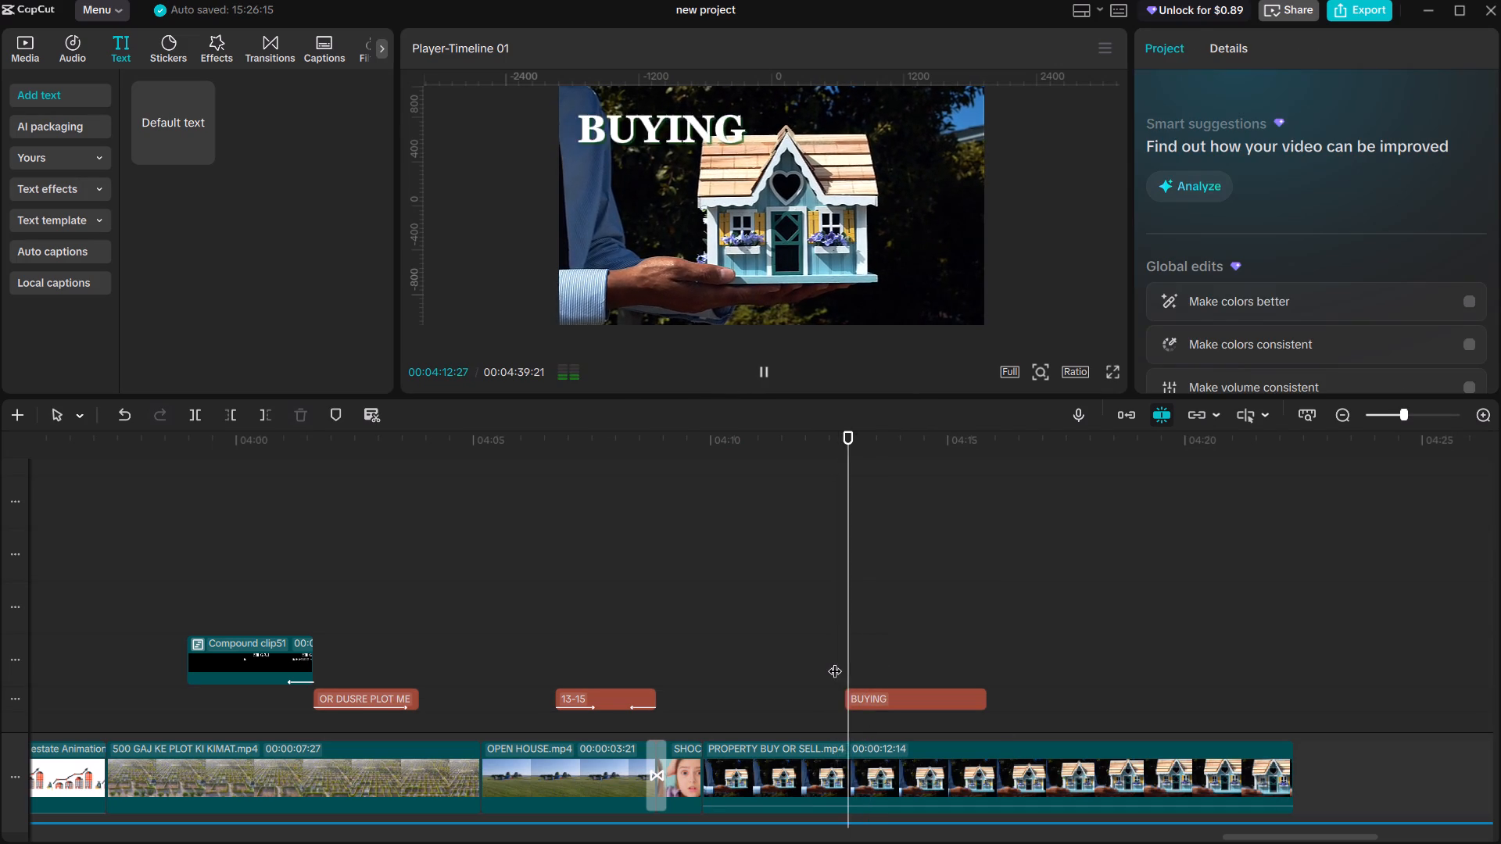
scroll(892, 685, "down", 20)
scroll(892, 685, "down", 17)
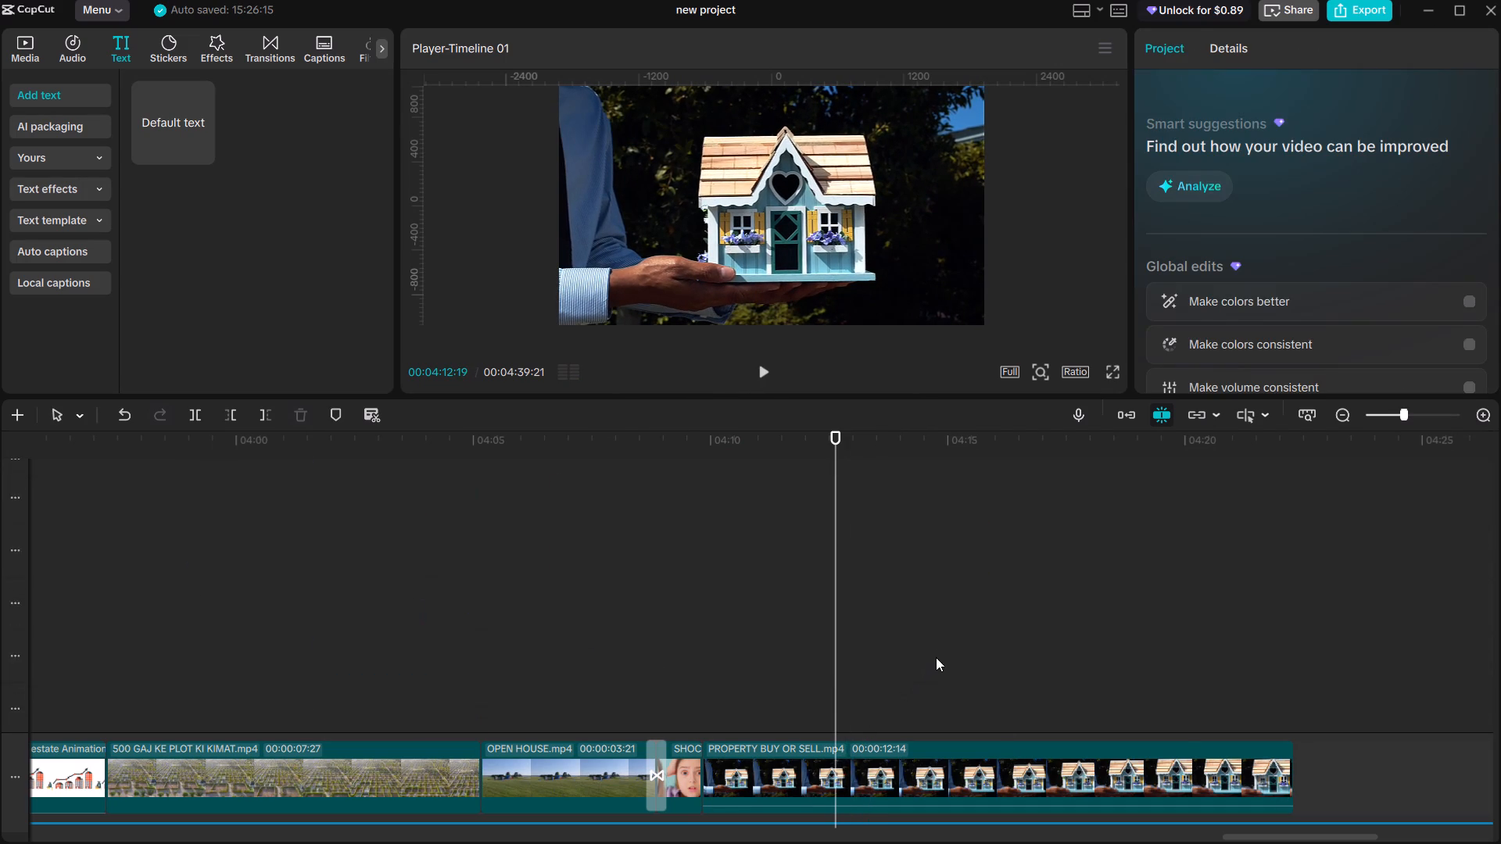
scroll(936, 657, "down", 12)
scroll(879, 626, "up", 20, "ctrl")
scroll(879, 626, "up", 7, "ctrl")
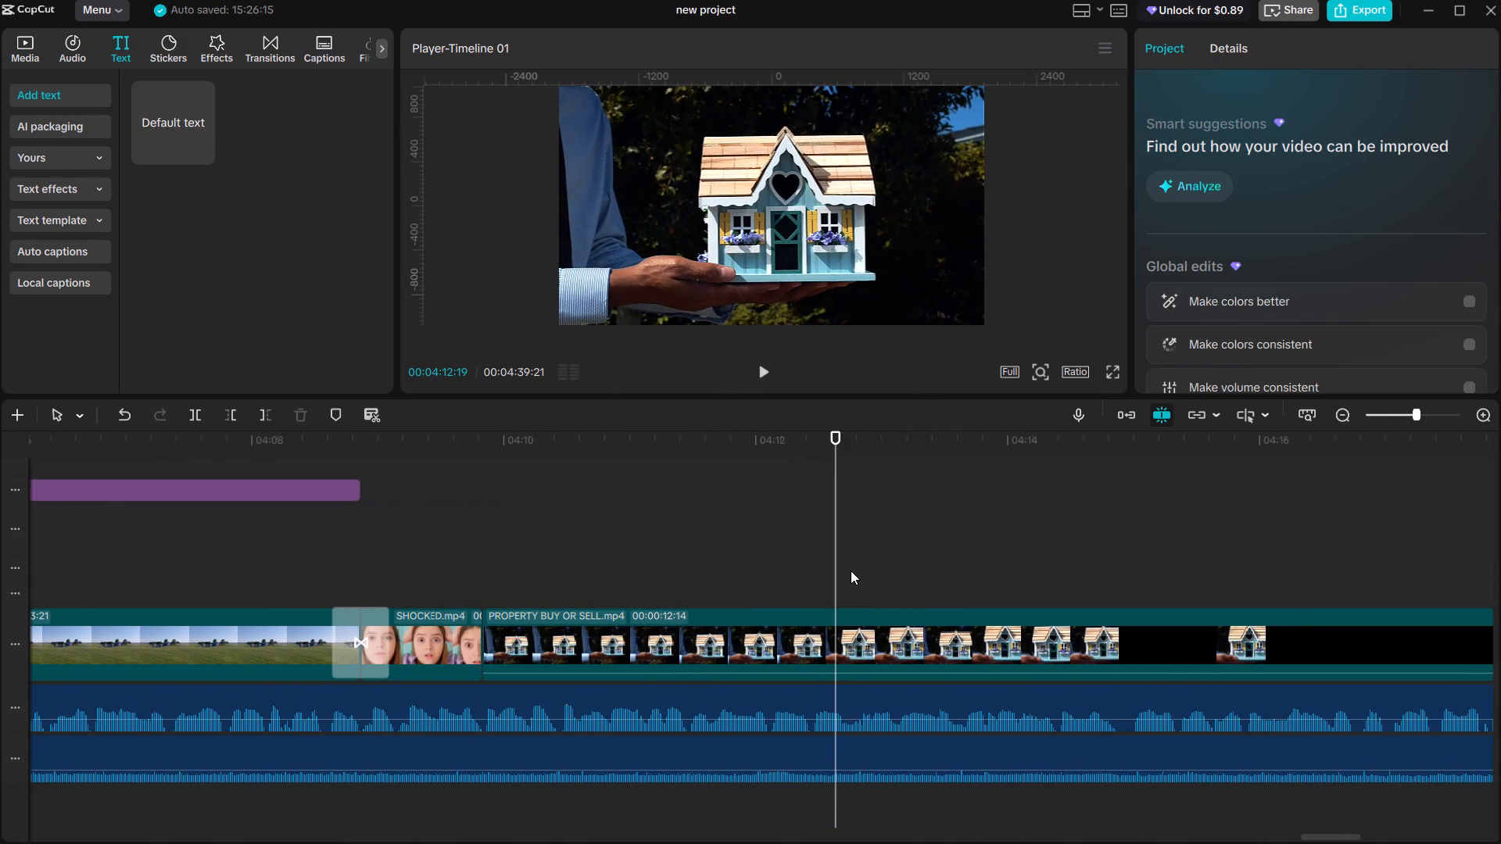
left_click(842, 570)
key("space")
left_click(842, 570)
scroll(868, 593, "up", 11)
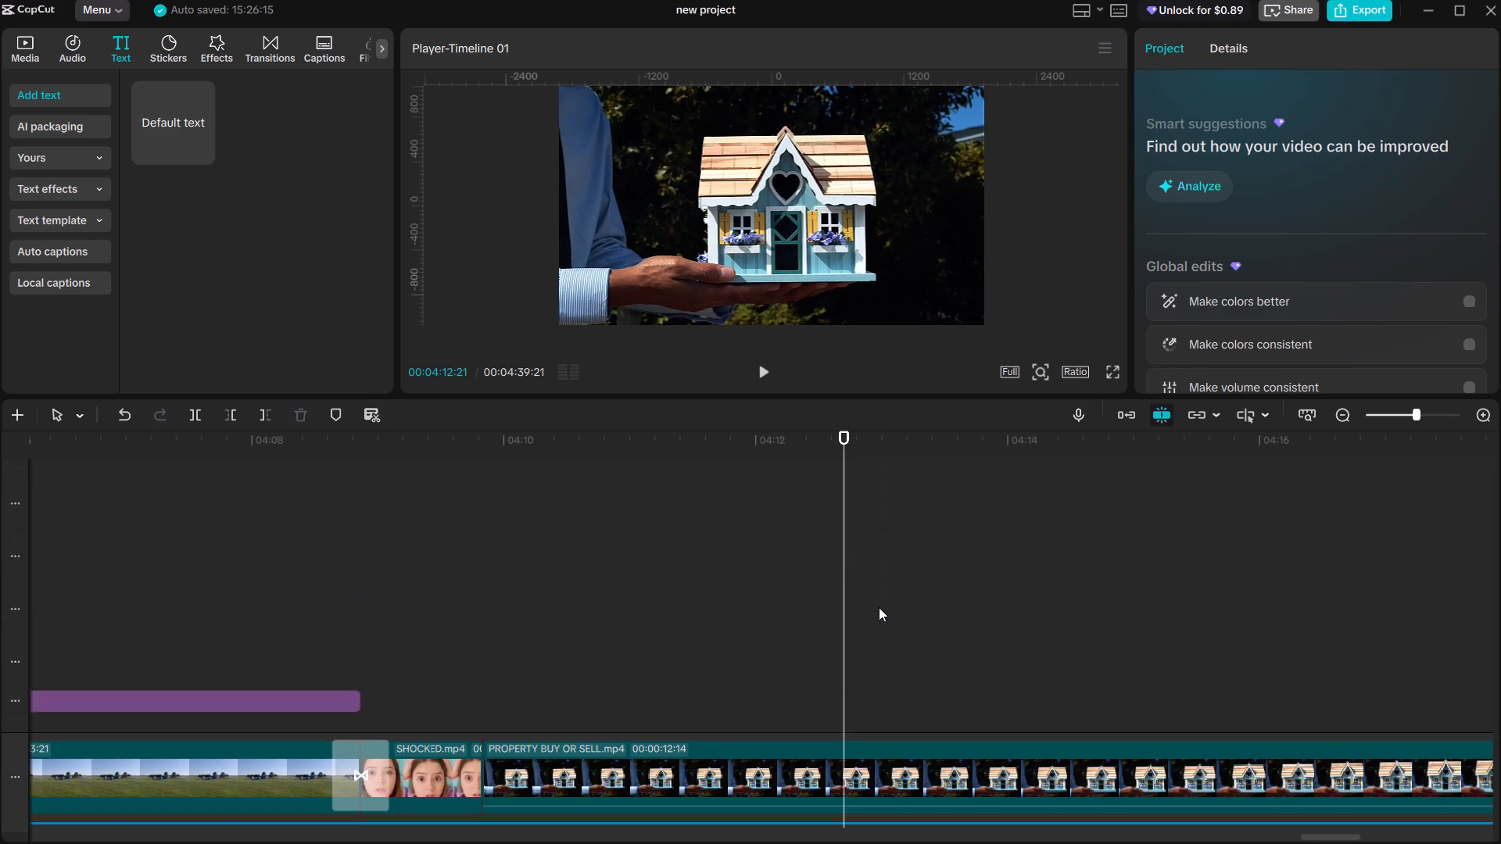
scroll(879, 607, "up", 20)
scroll(879, 607, "up", 16)
scroll(890, 622, "down", 5)
scroll(890, 615, "down", 9, "ctrl")
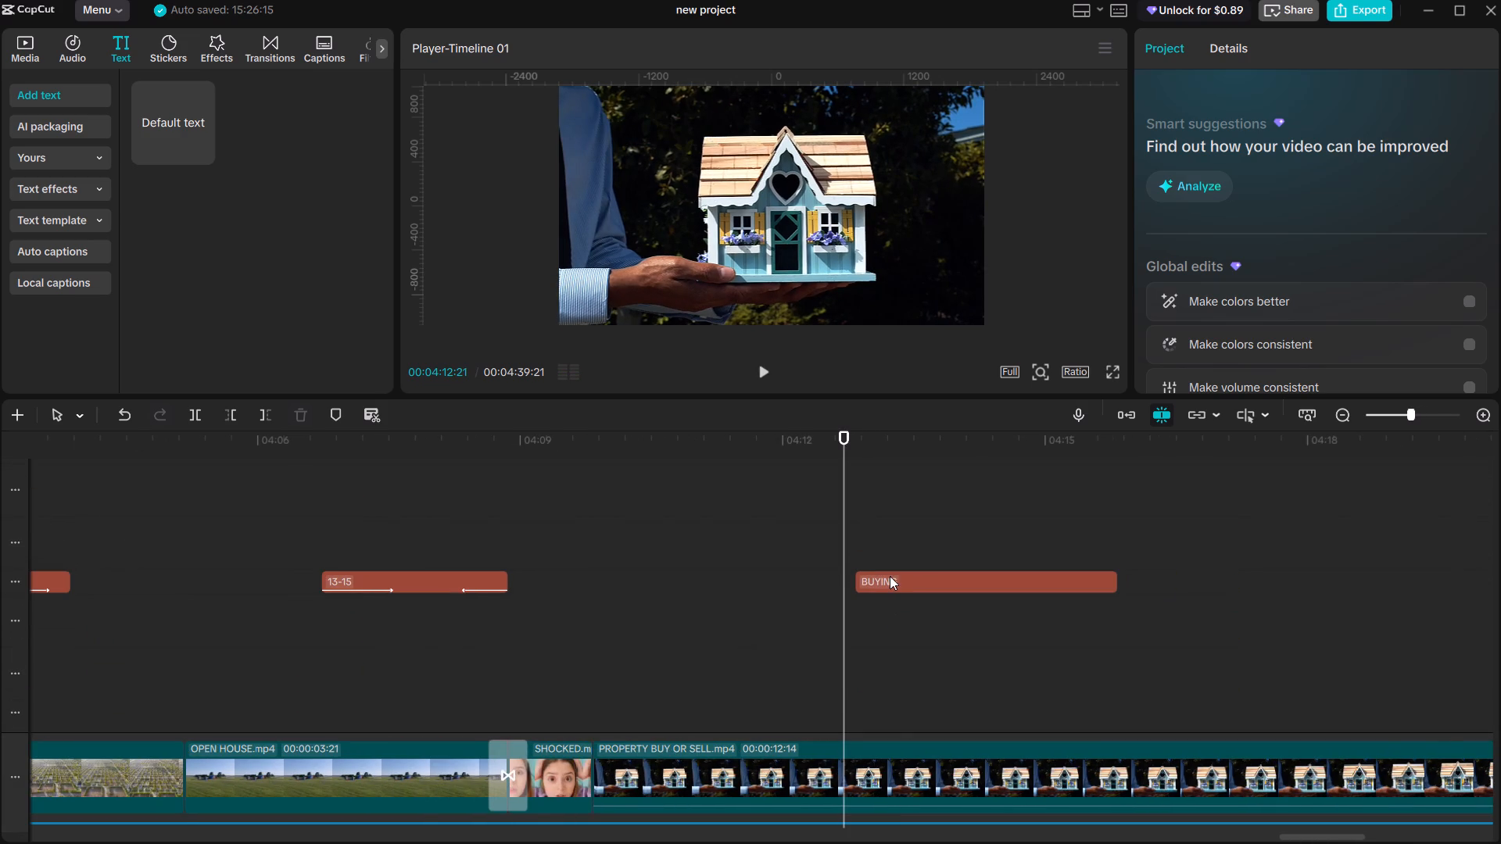
left_click_drag(890, 575, 878, 578)
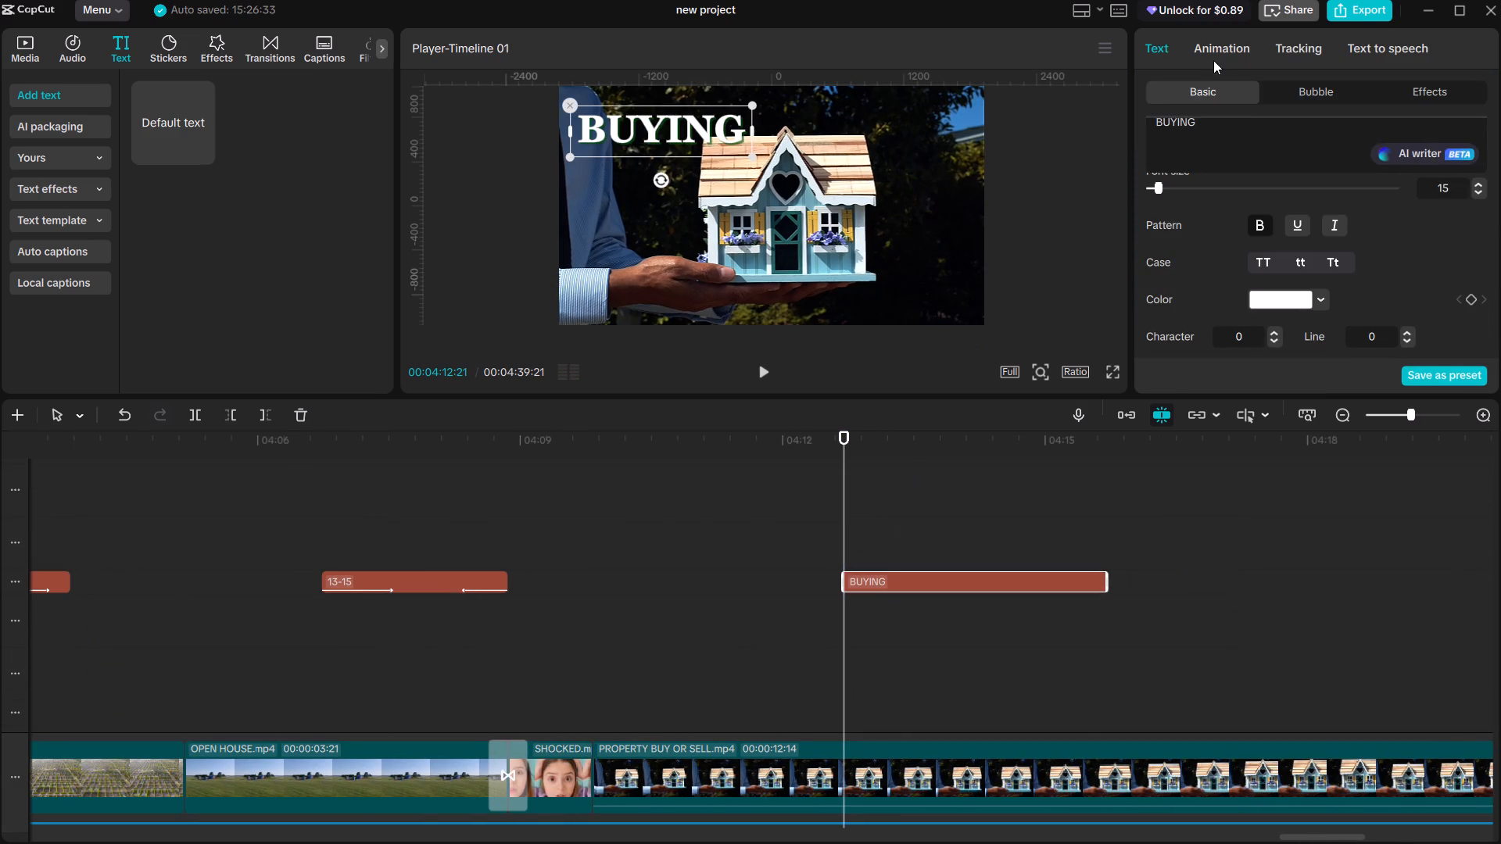
Search the entrance animations for TYPE and apply Type 2 to the BUYING text.
left_click(1231, 40)
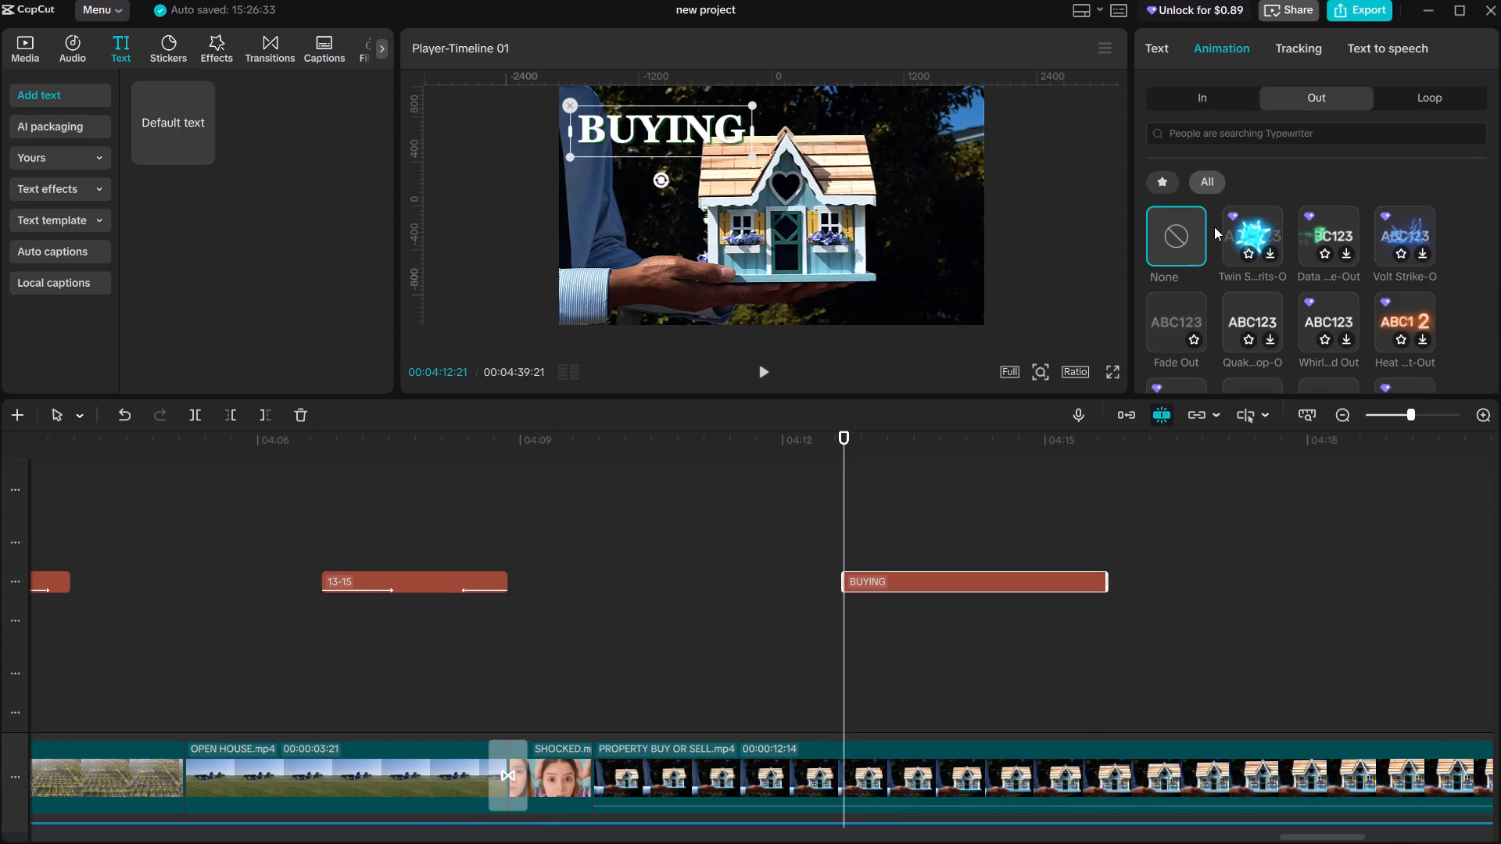
left_click(1177, 86)
left_click(1177, 91)
left_click(1214, 143)
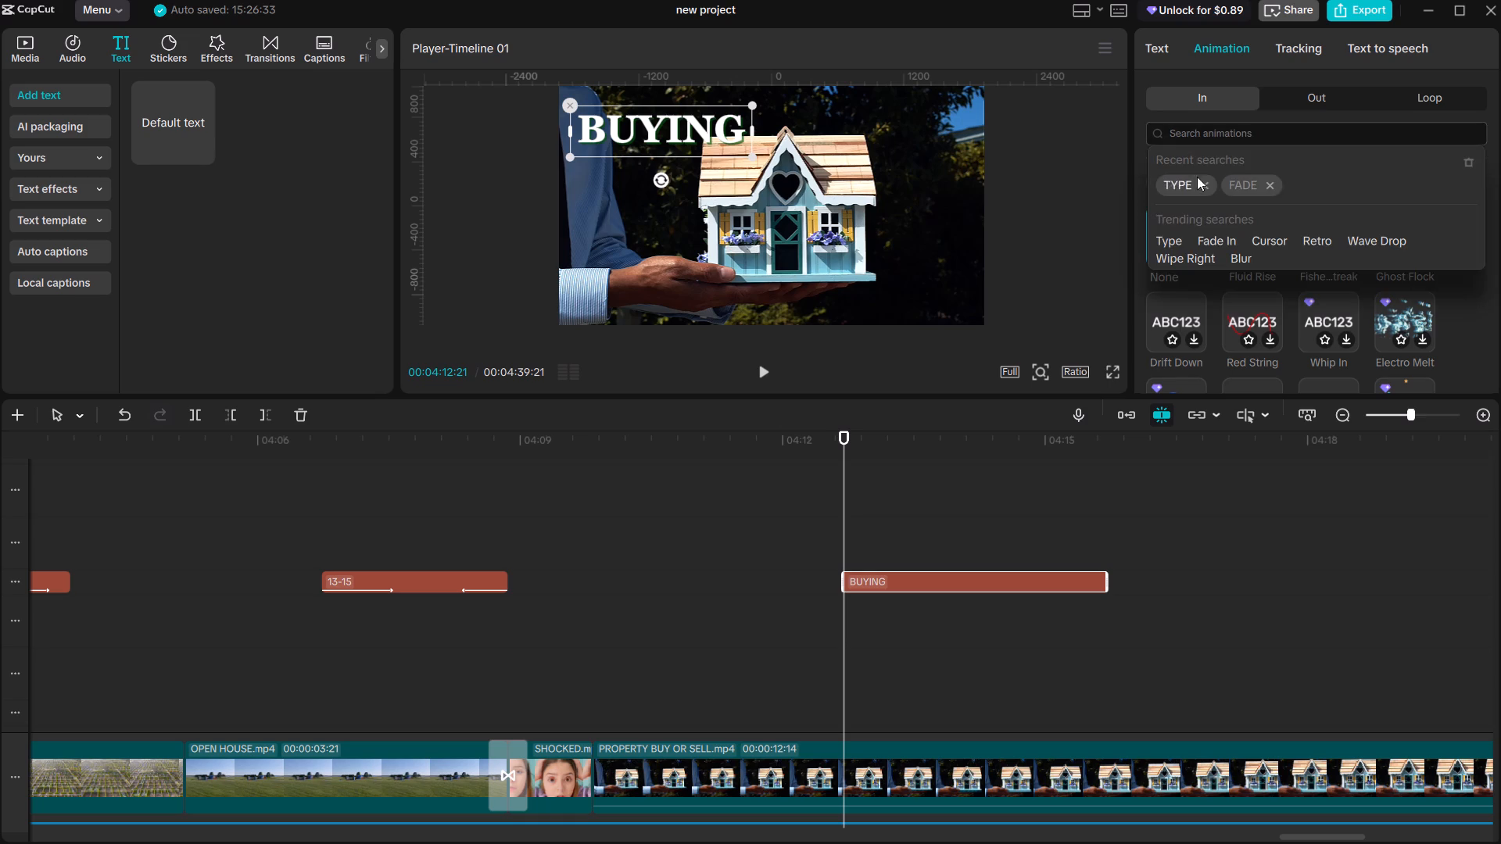
left_click(1176, 183)
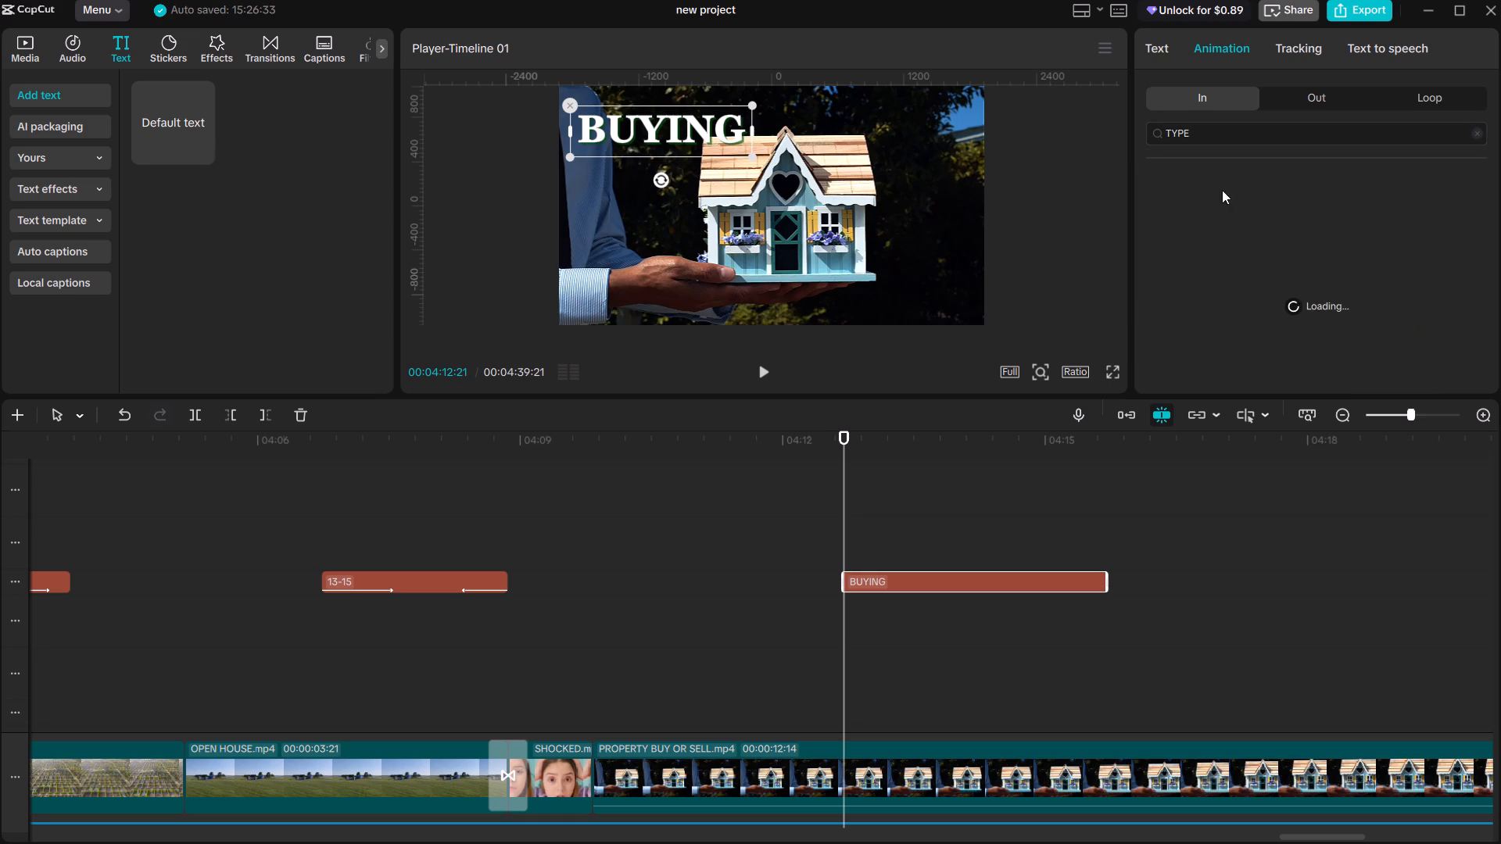
left_click(1252, 224)
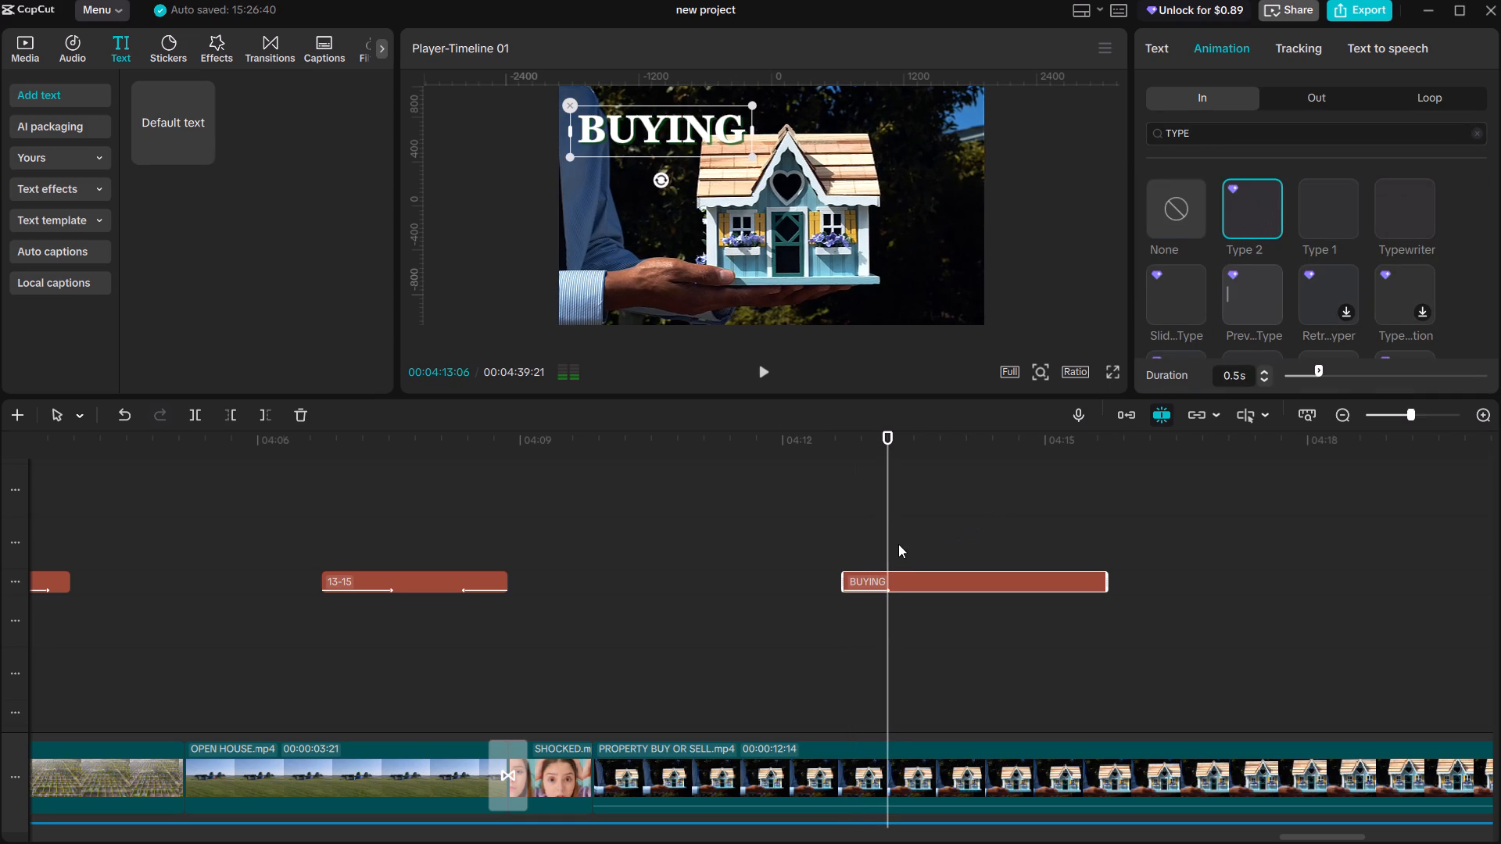
Find the next narration cue and paste a copy of the BUYING text at 04:13:20.
key("space")
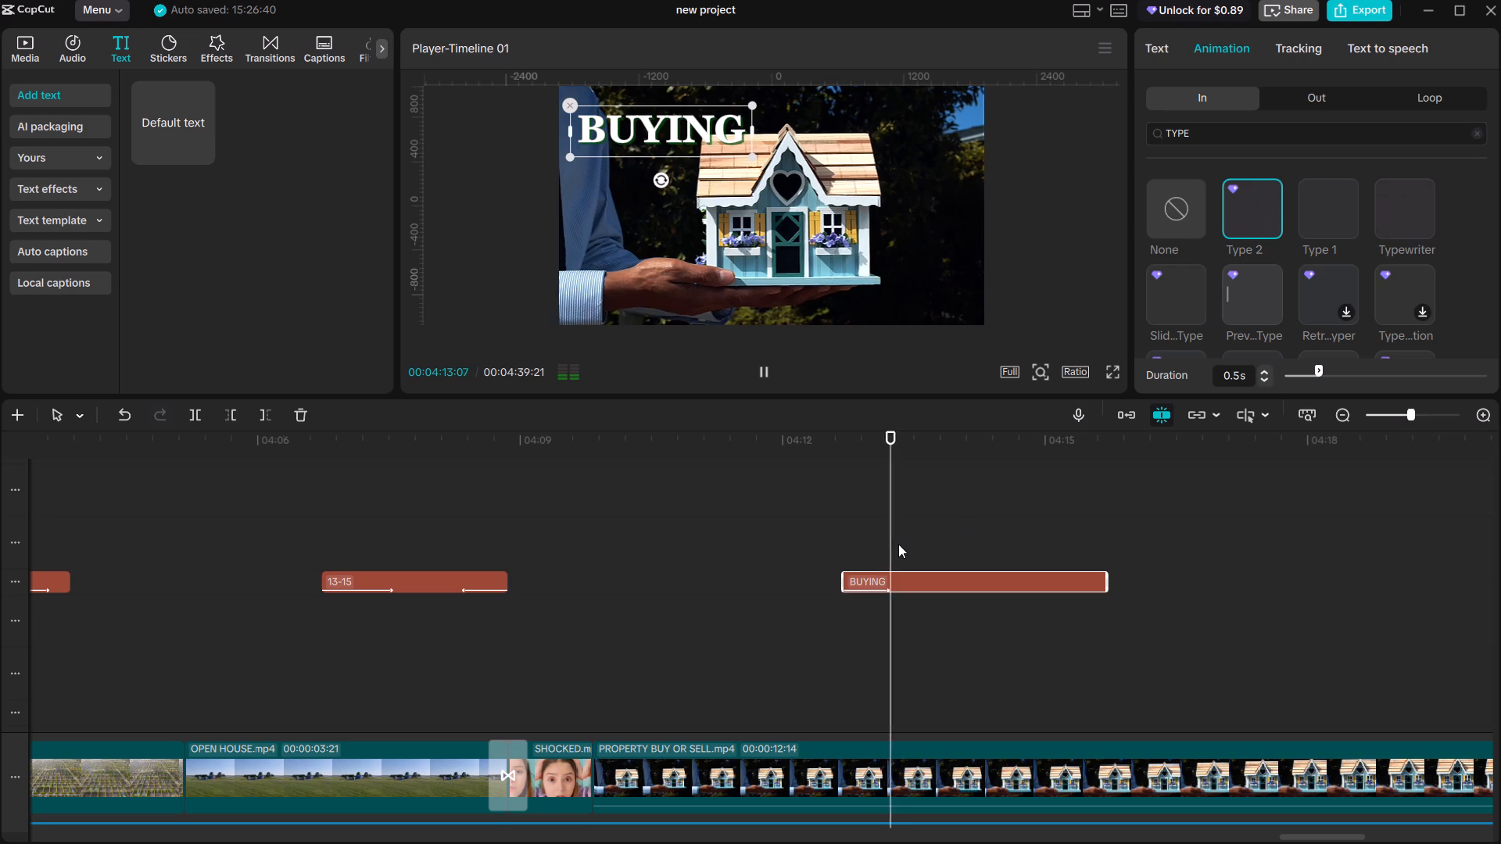
key("space")
key("space")
key("space")
left_click(937, 550)
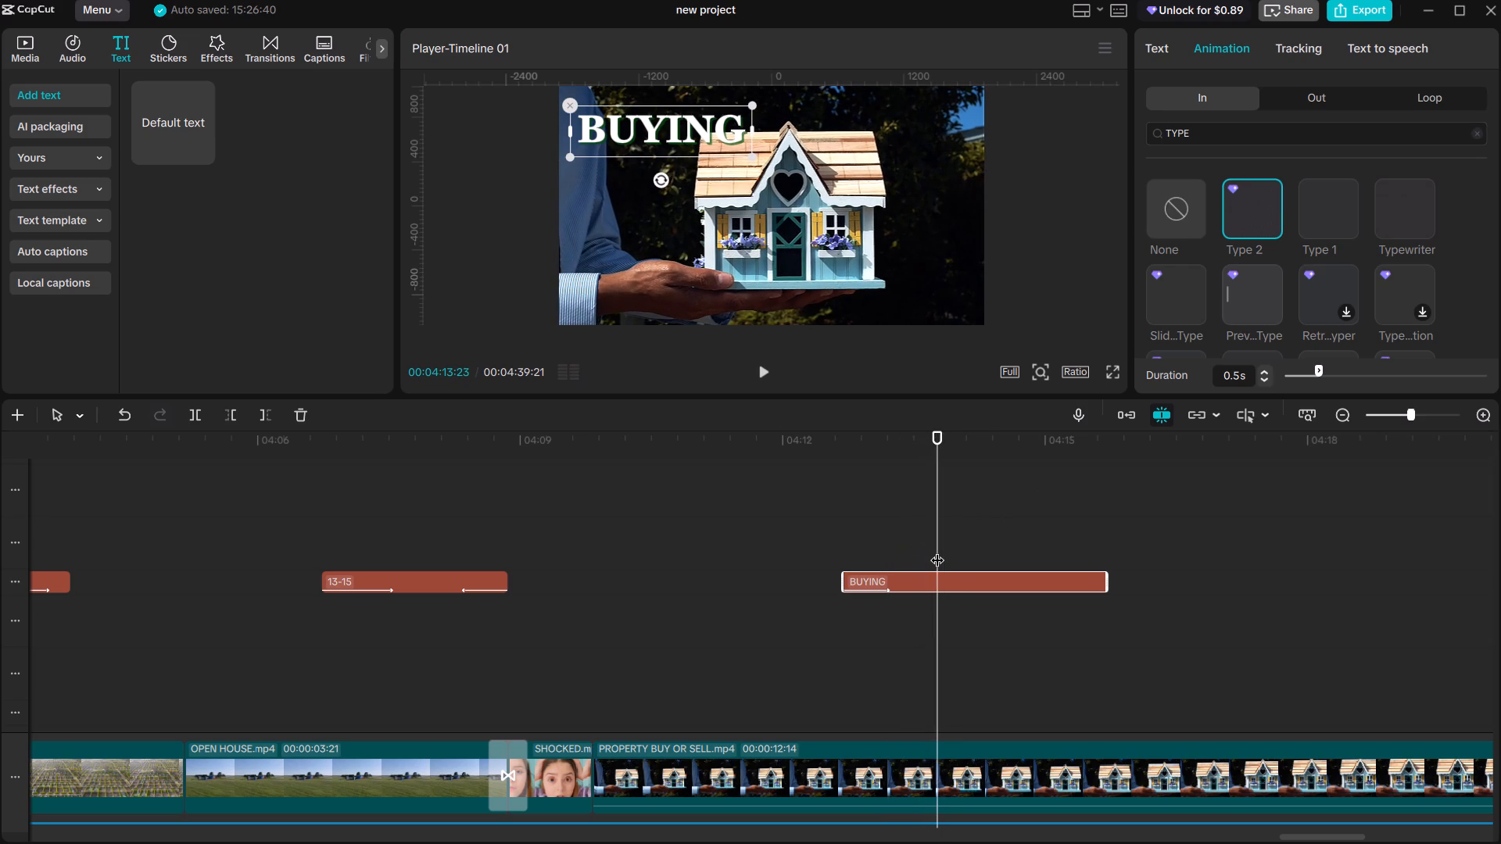
key("space")
left_click(937, 550)
left_click(927, 553)
key("space")
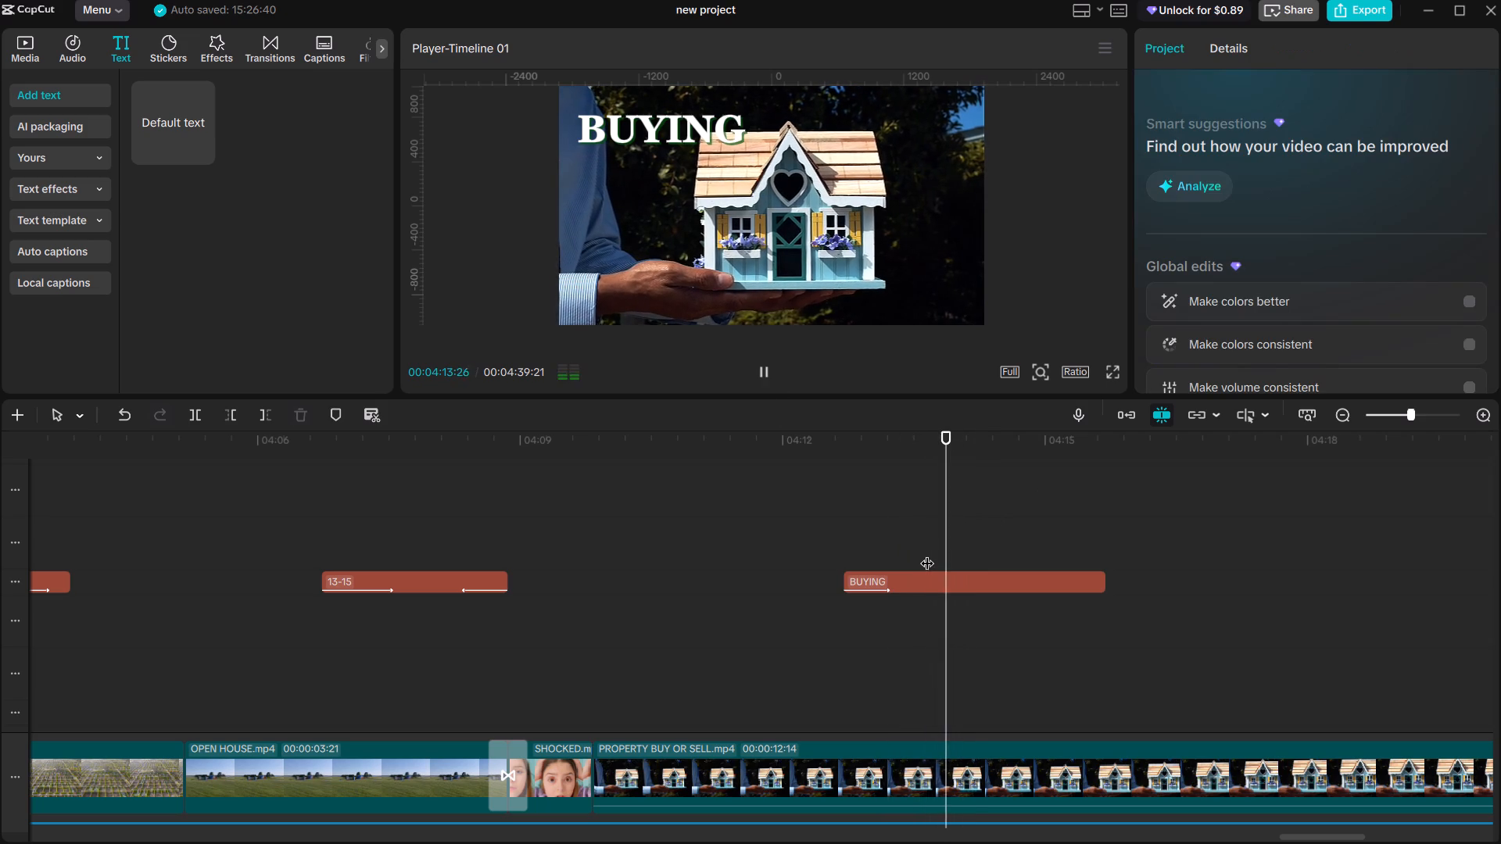
left_click(927, 553)
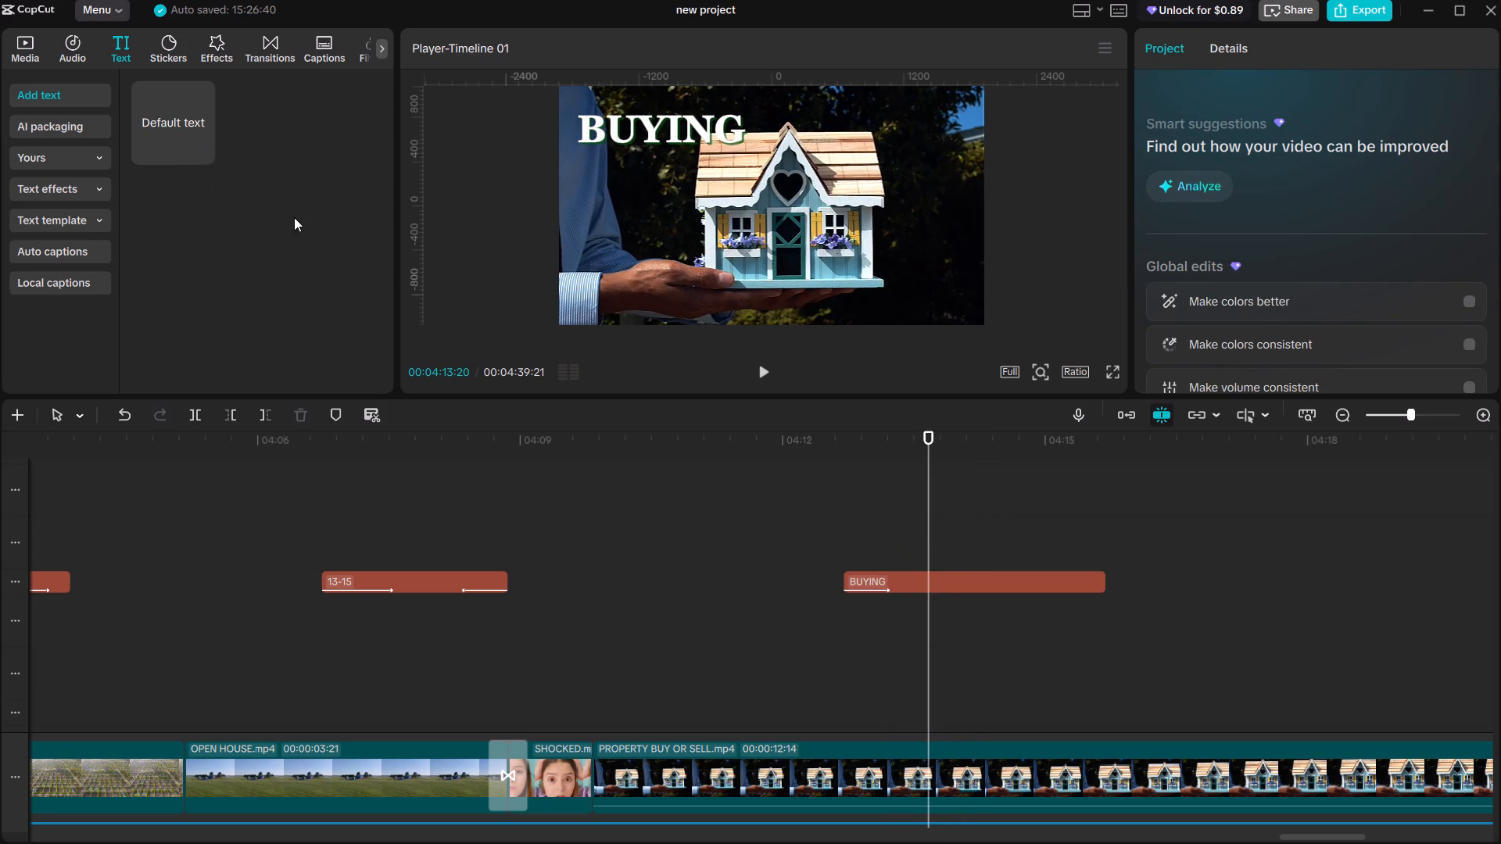
left_click(913, 577)
key("ctrl+c")
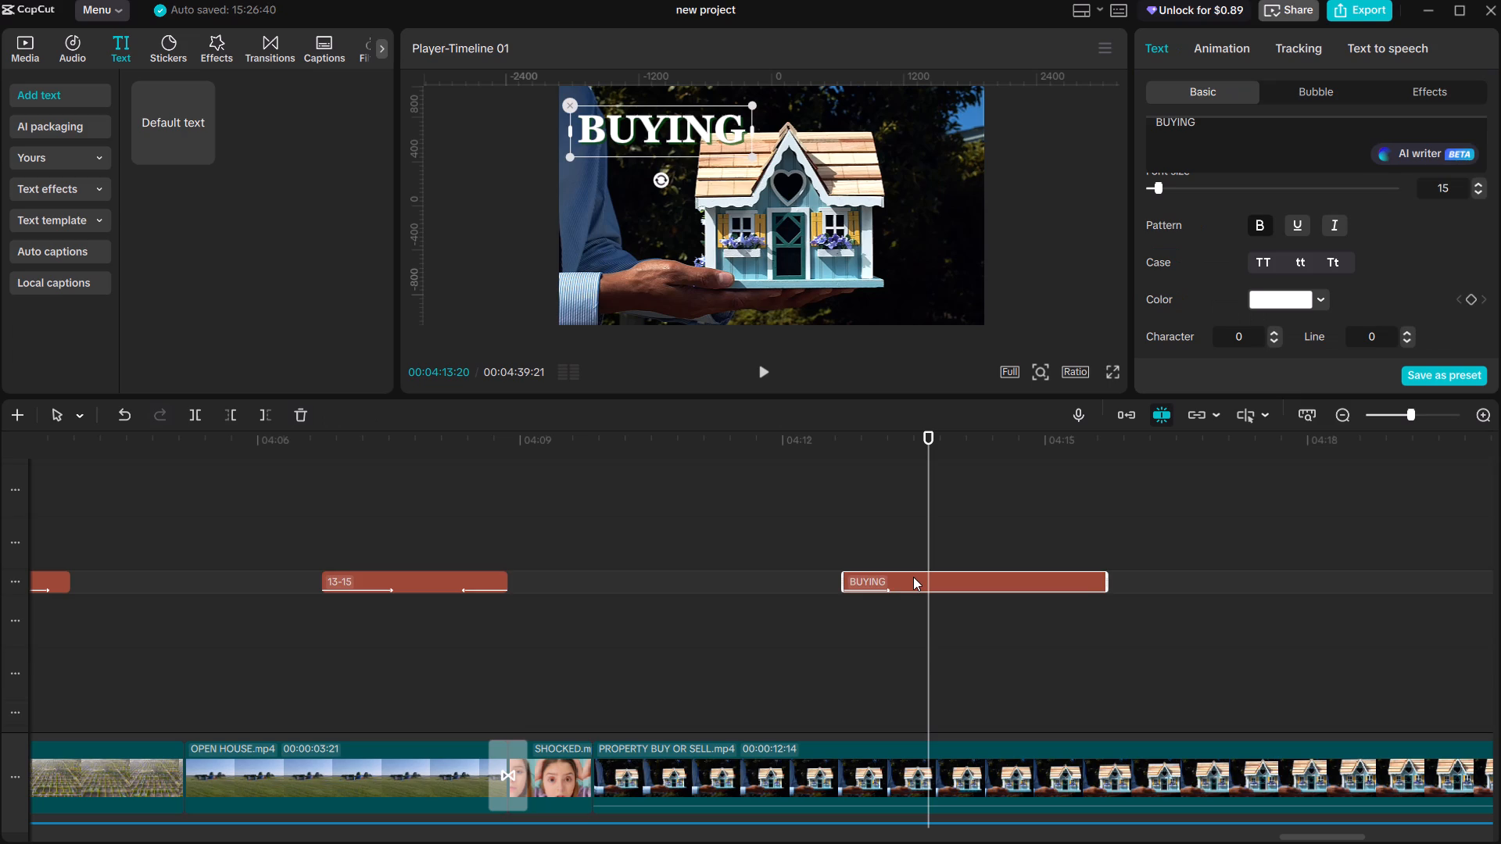
key("ctrl+v")
Move the copied BUYING text to the lower-right area of the video frame.
left_click_drag(641, 124, 817, 245)
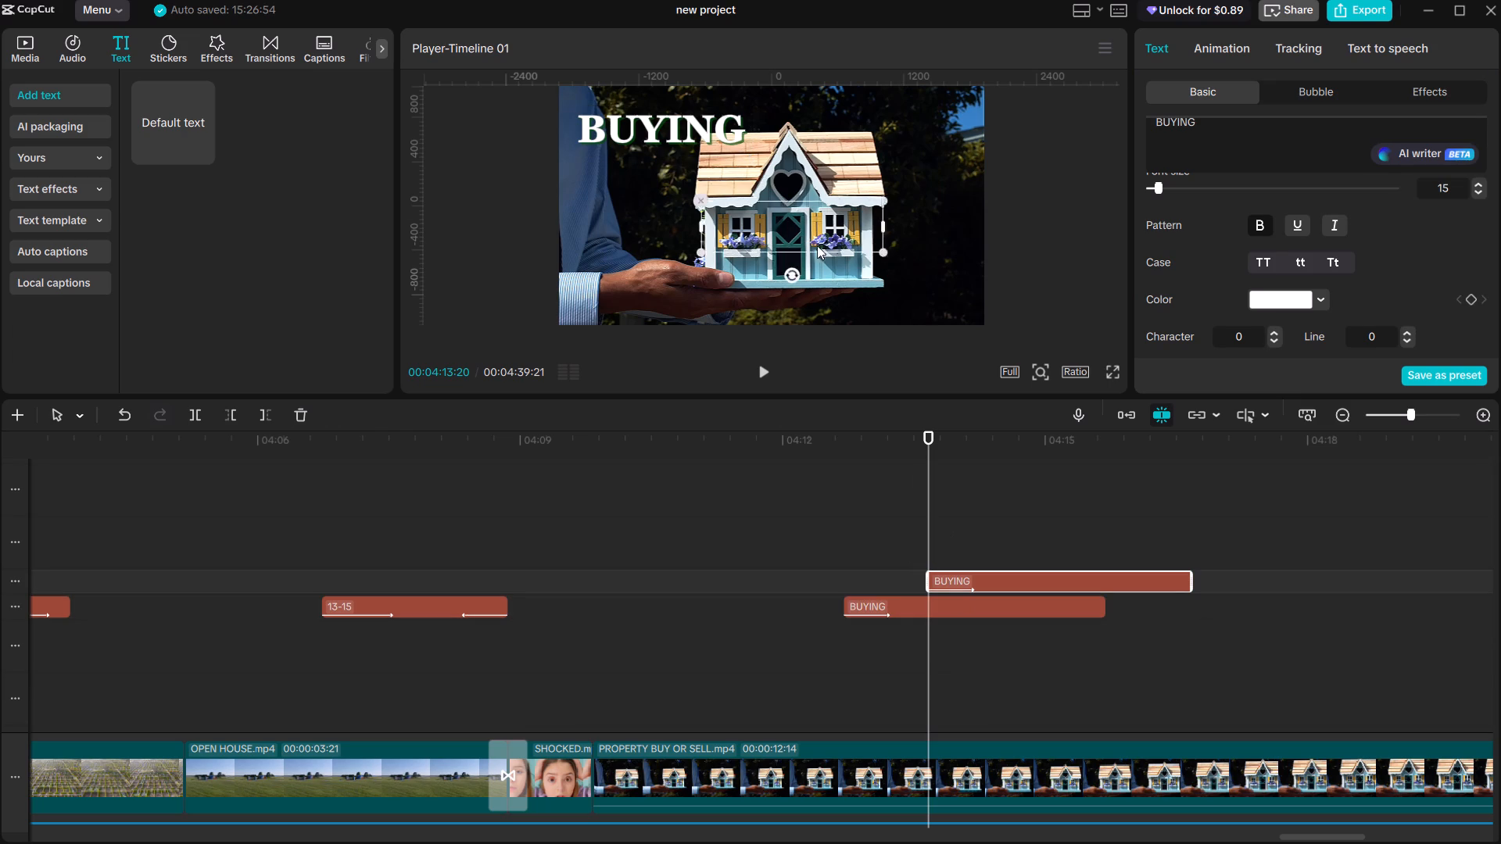
left_click_drag(817, 245, 858, 275)
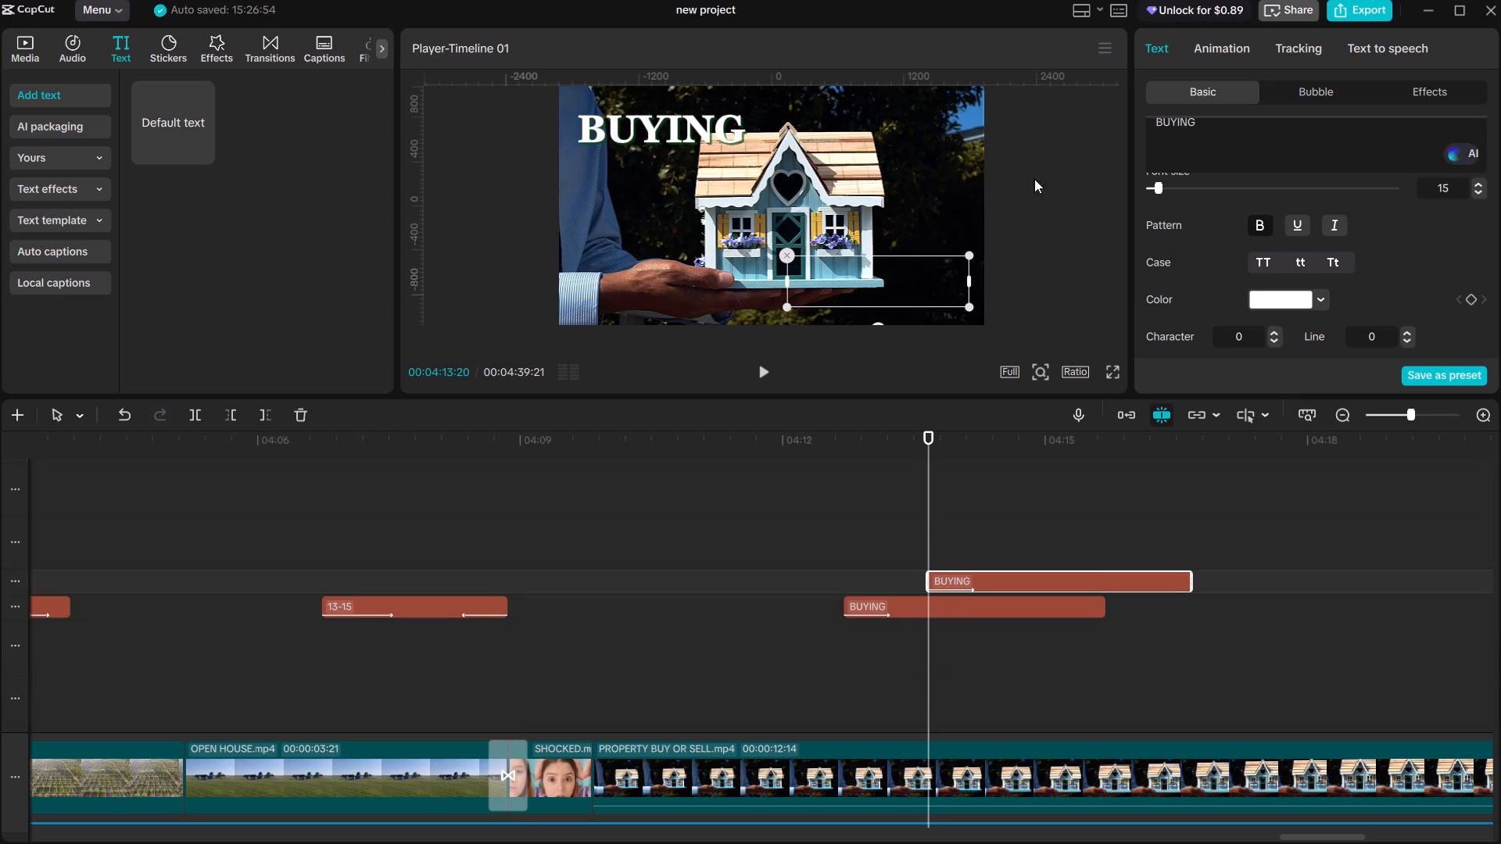
Replace the copied text's wording with SELLING and play back its entrance animation.
left_click(1204, 138)
key("ctrl+a")
key("a")
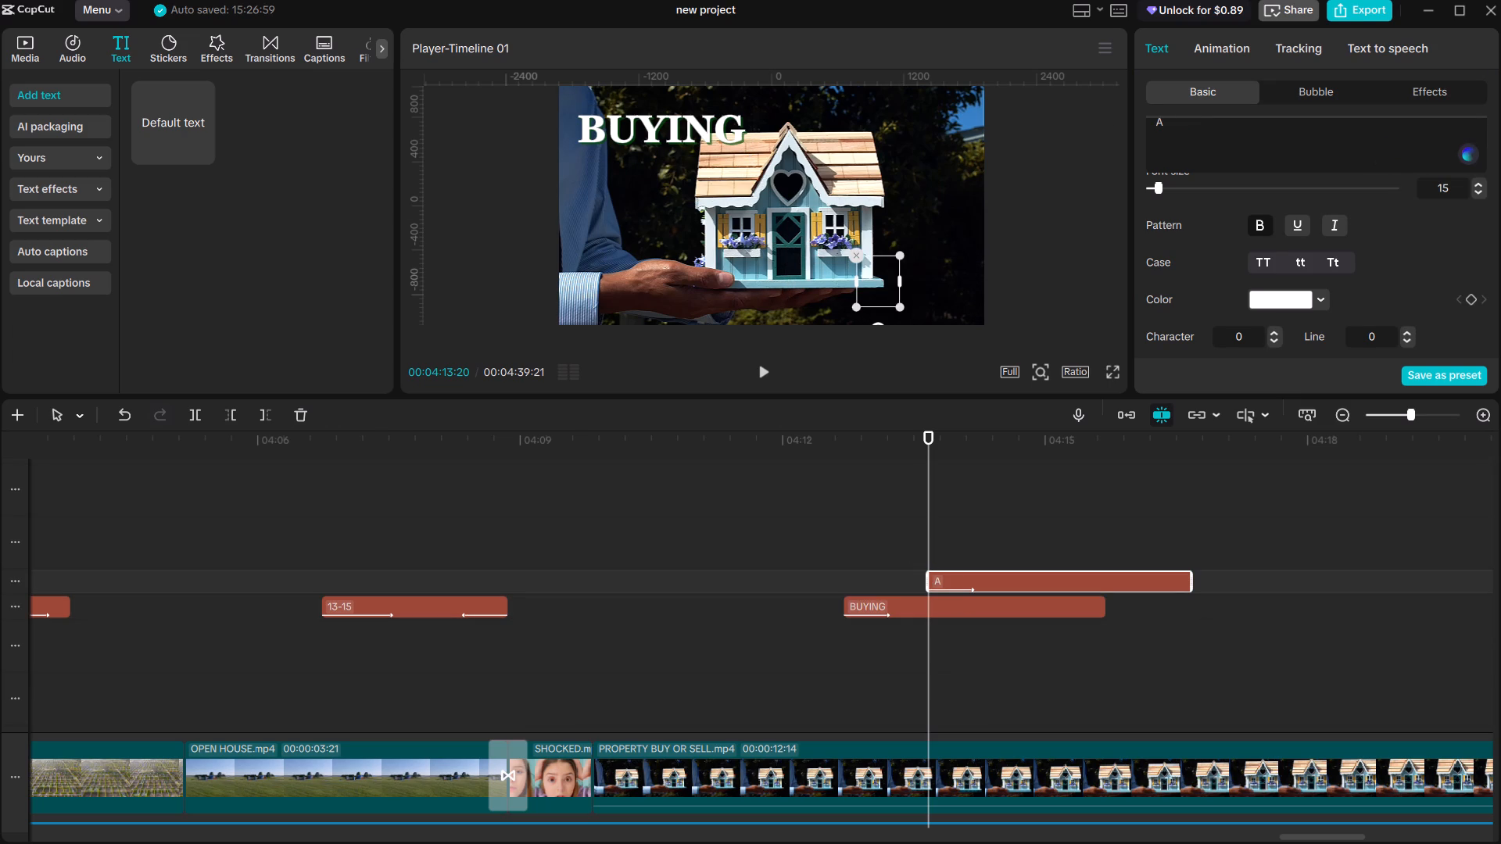
key("BackSpace")
type("SELLING")
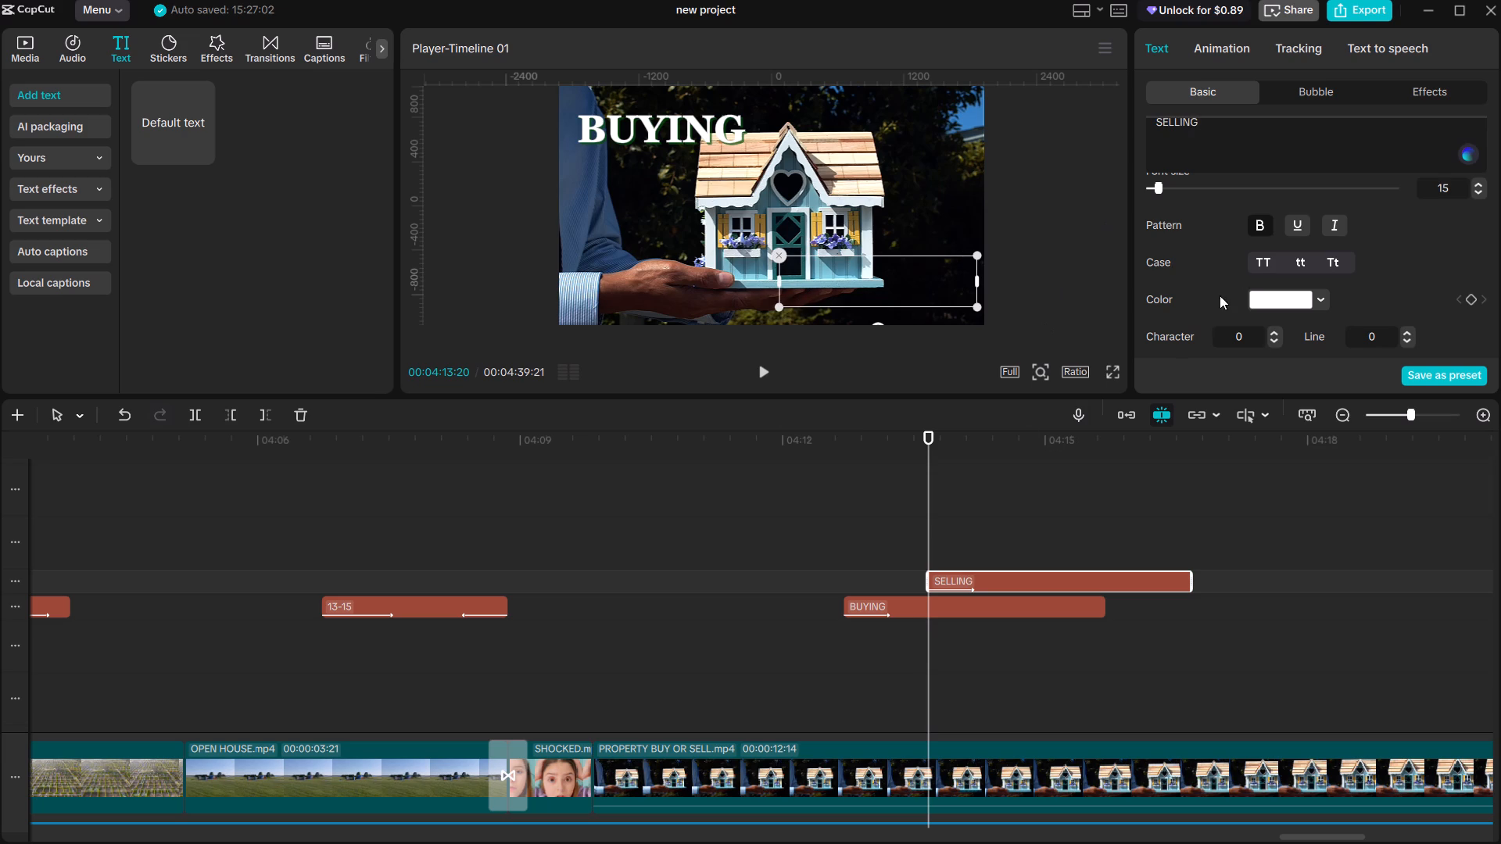
key("space")
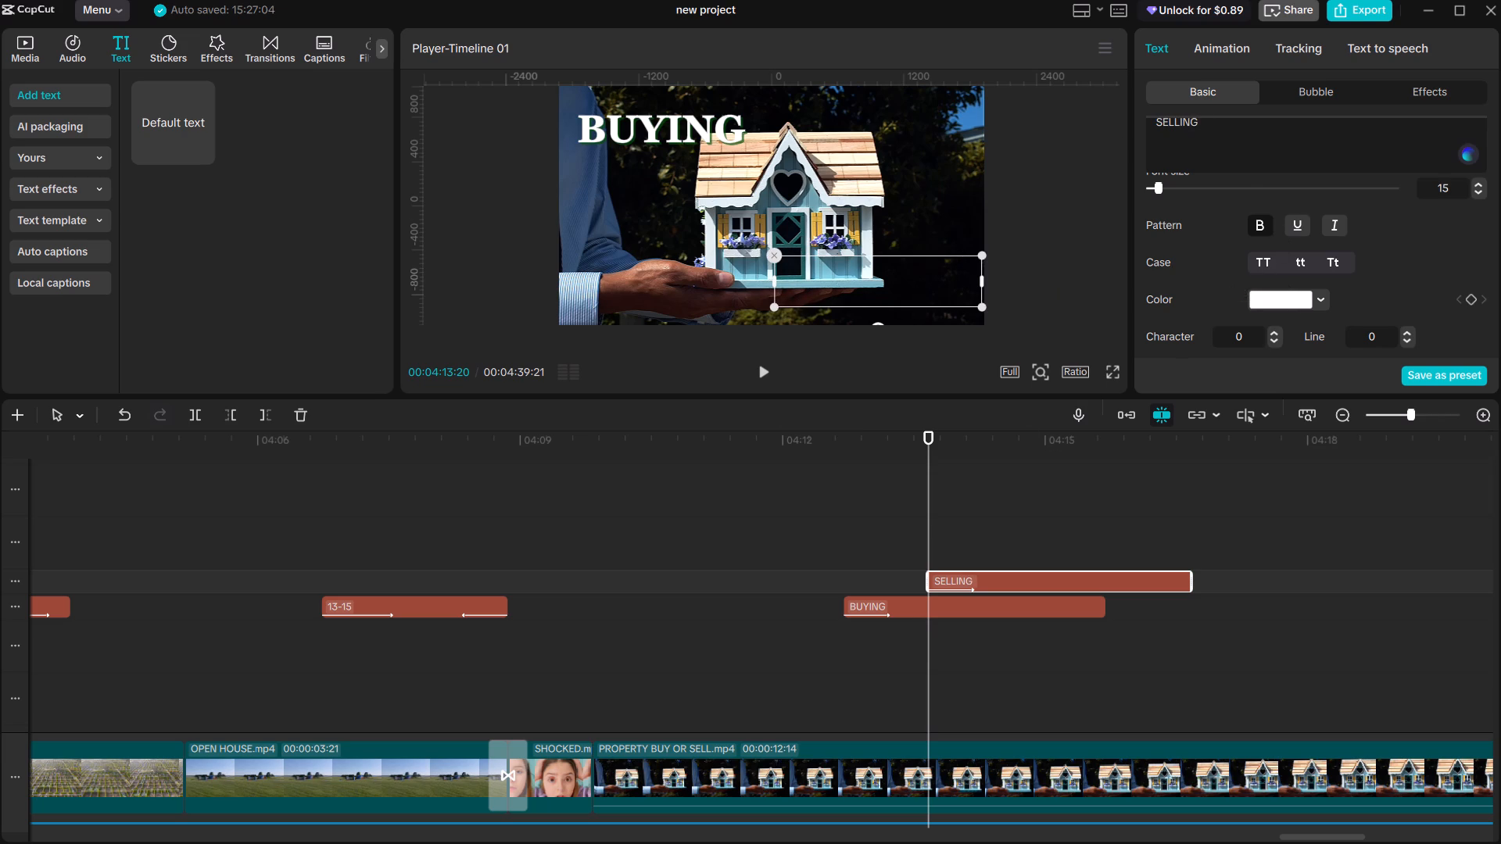
key("BackSpace")
left_click(759, 375)
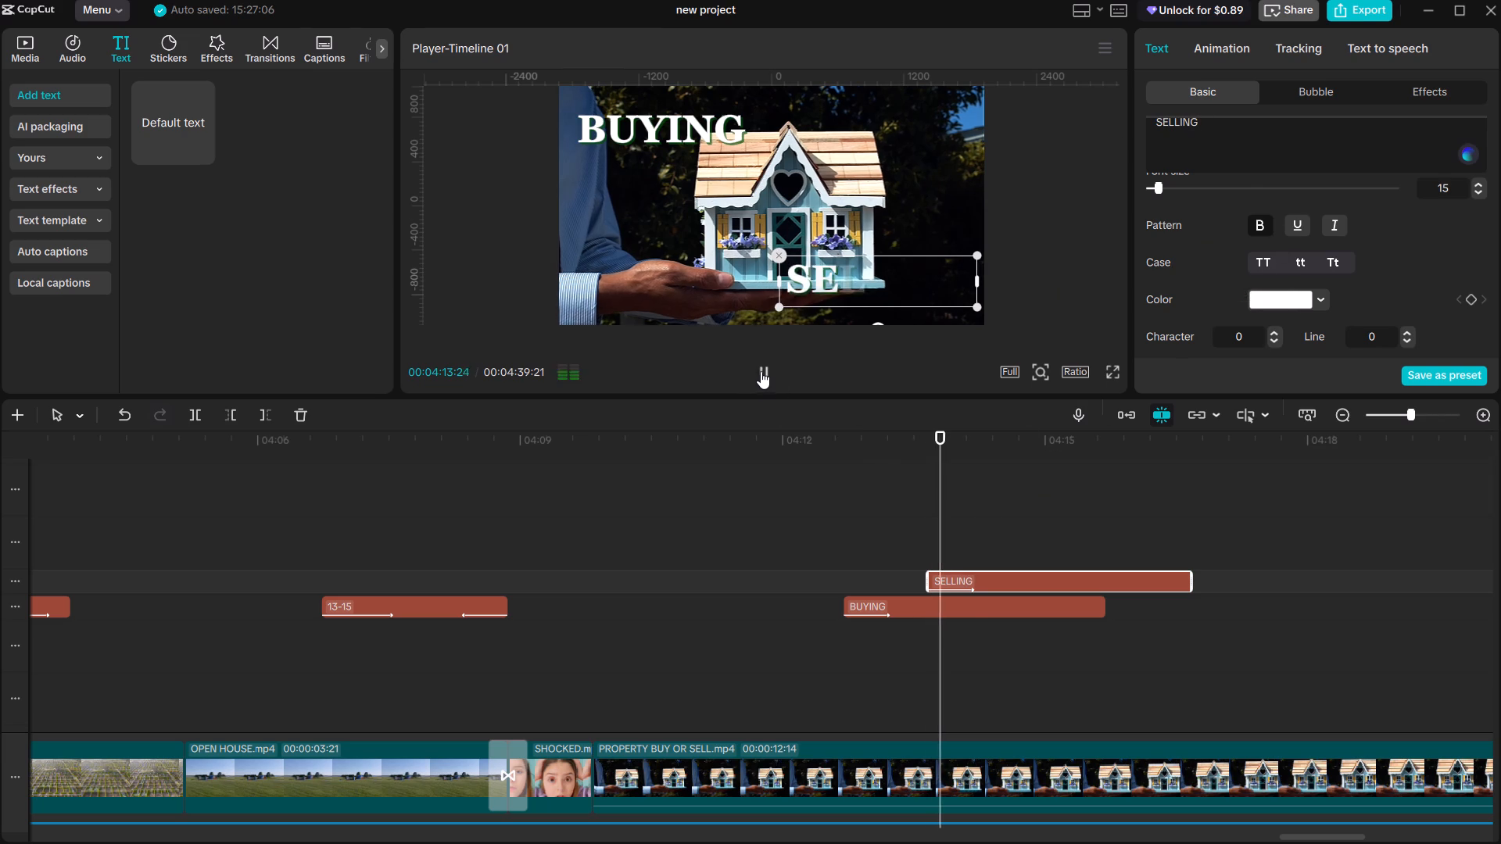
left_click(761, 370)
key("space")
left_click(761, 370)
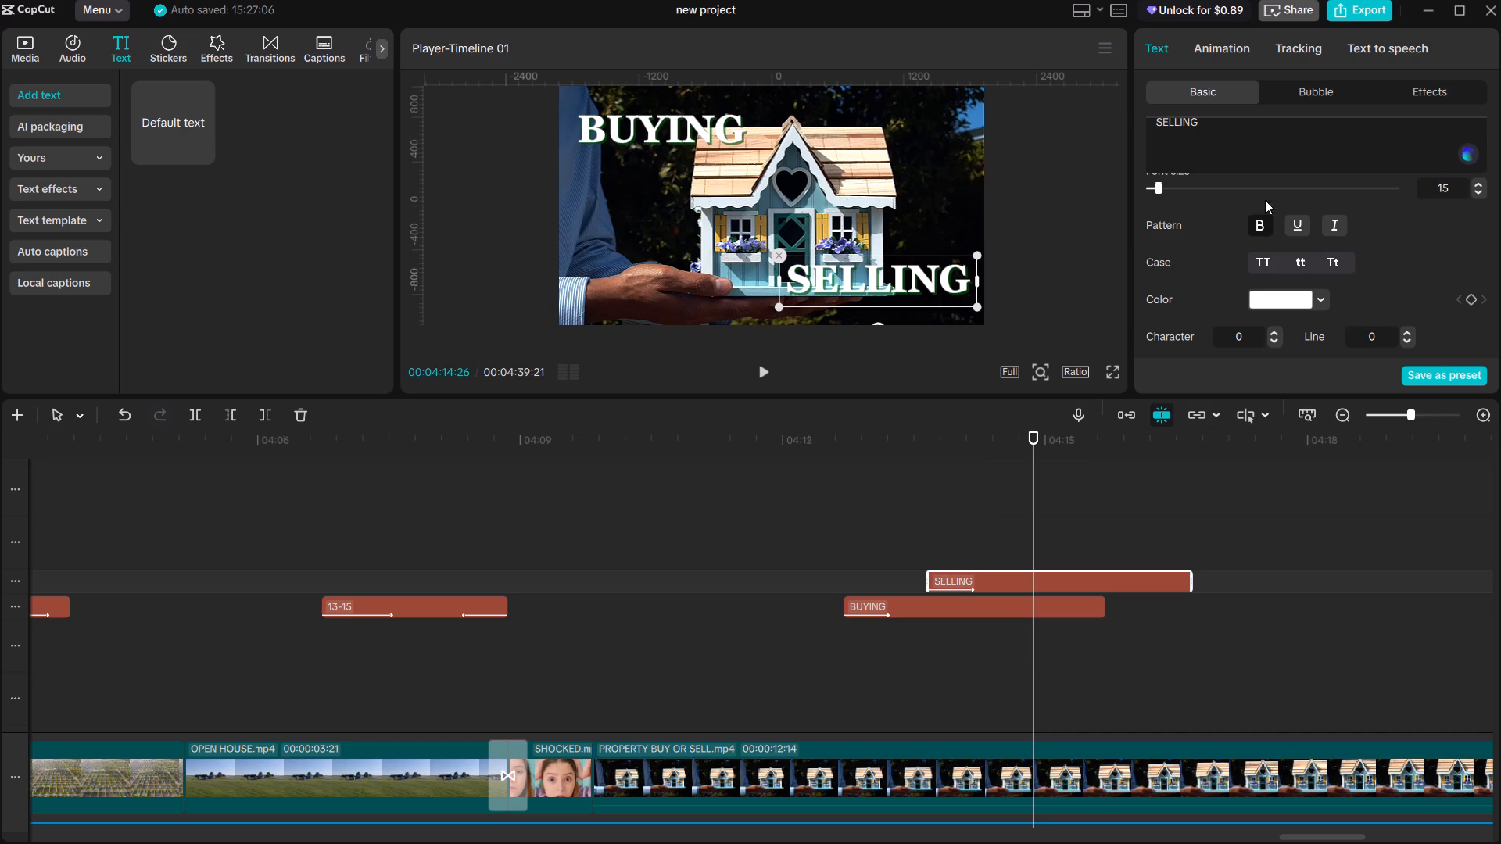
Change the SELLING text's shadow colour to dark red A20033 and check it in the full-screen preview.
scroll(1293, 256, "down", 16)
scroll(1295, 266, "up", 3)
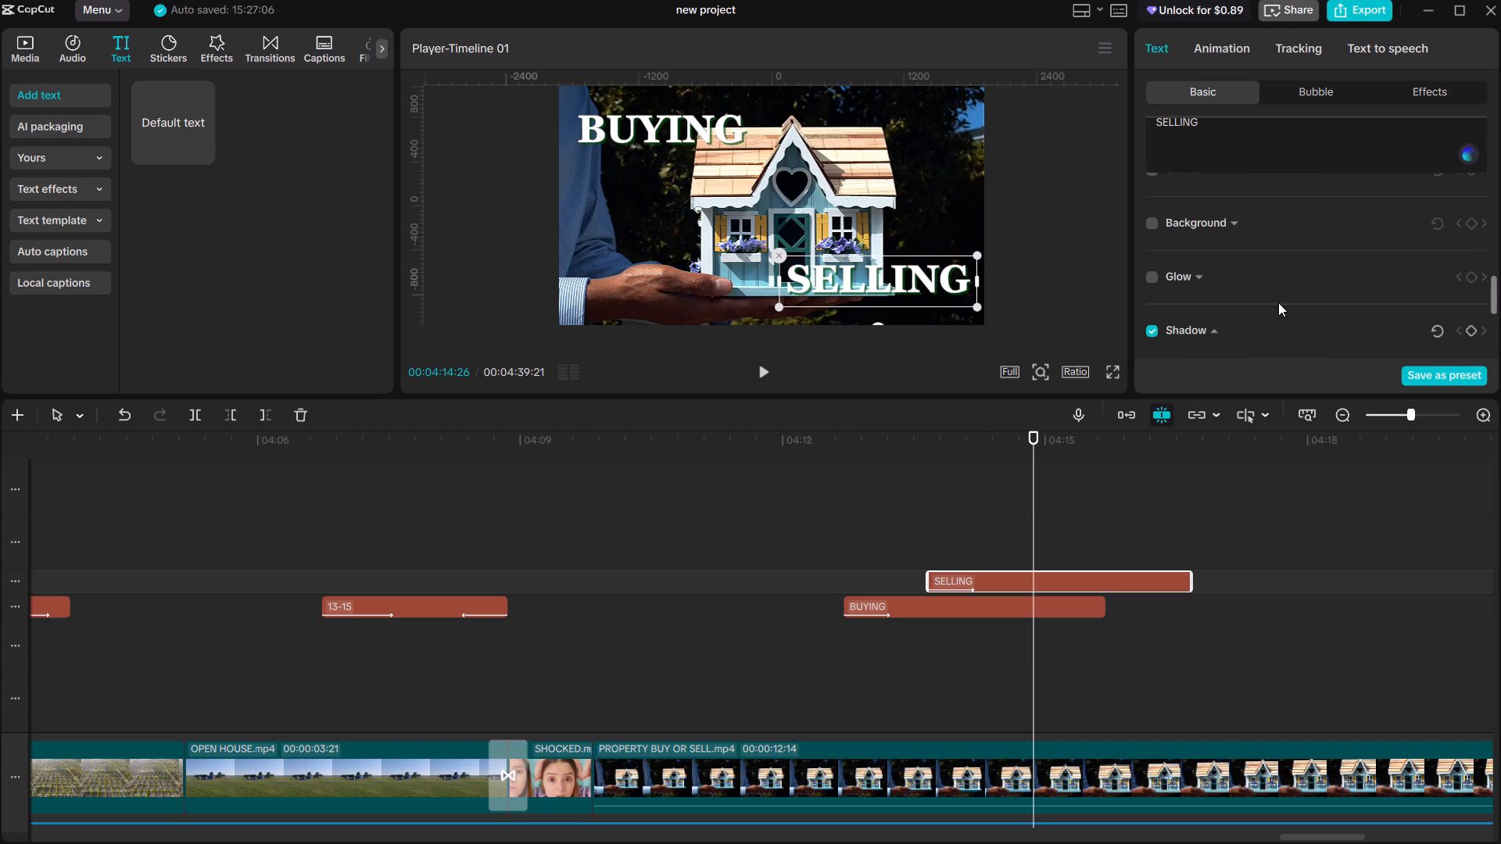
scroll(1293, 318, "down", 2)
left_click(1286, 189)
scroll(1333, 478, "up", 1)
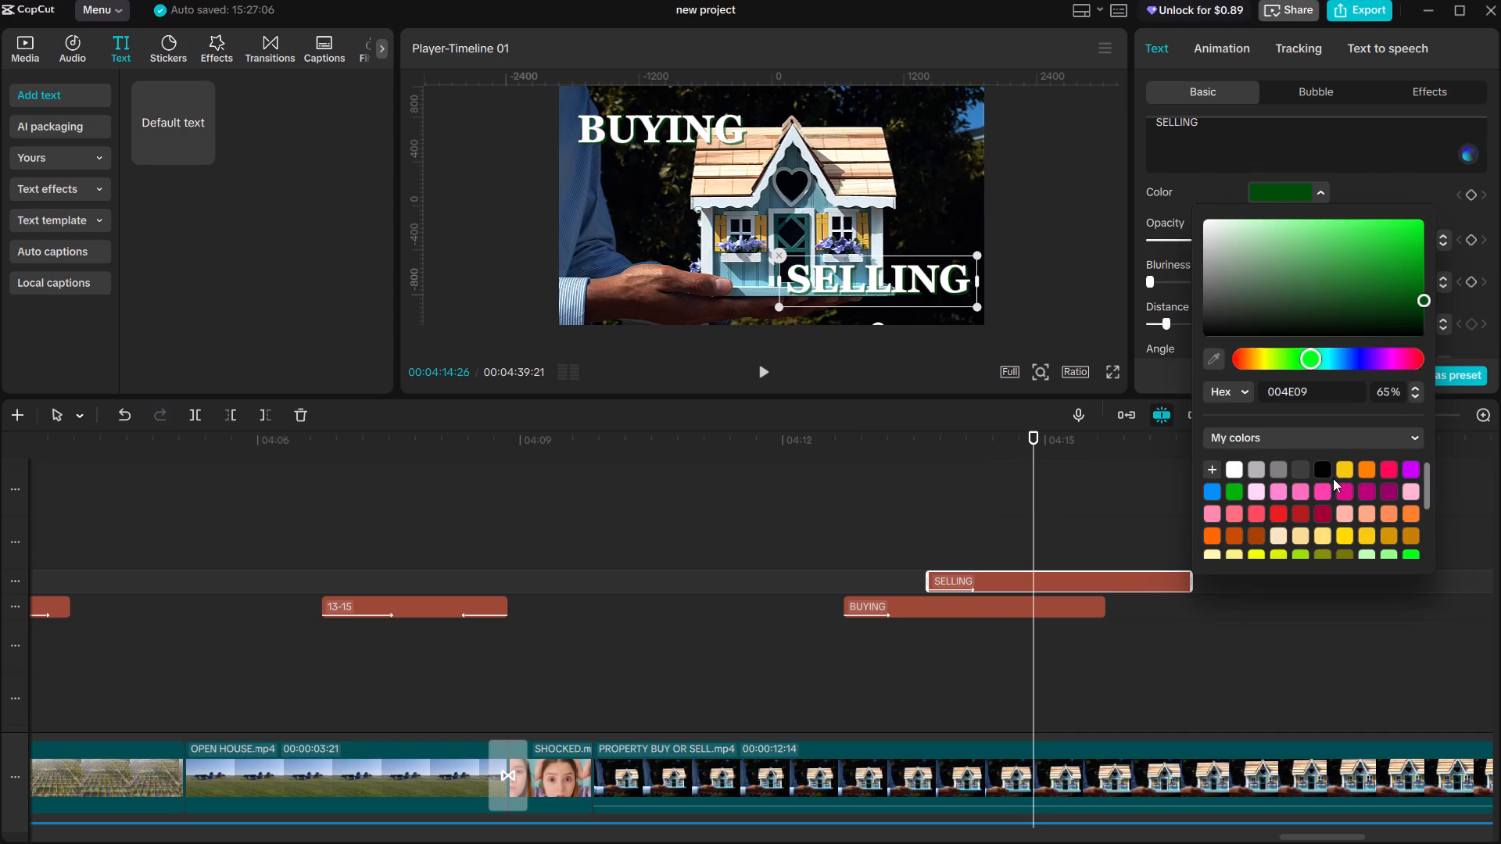
left_click(1324, 514)
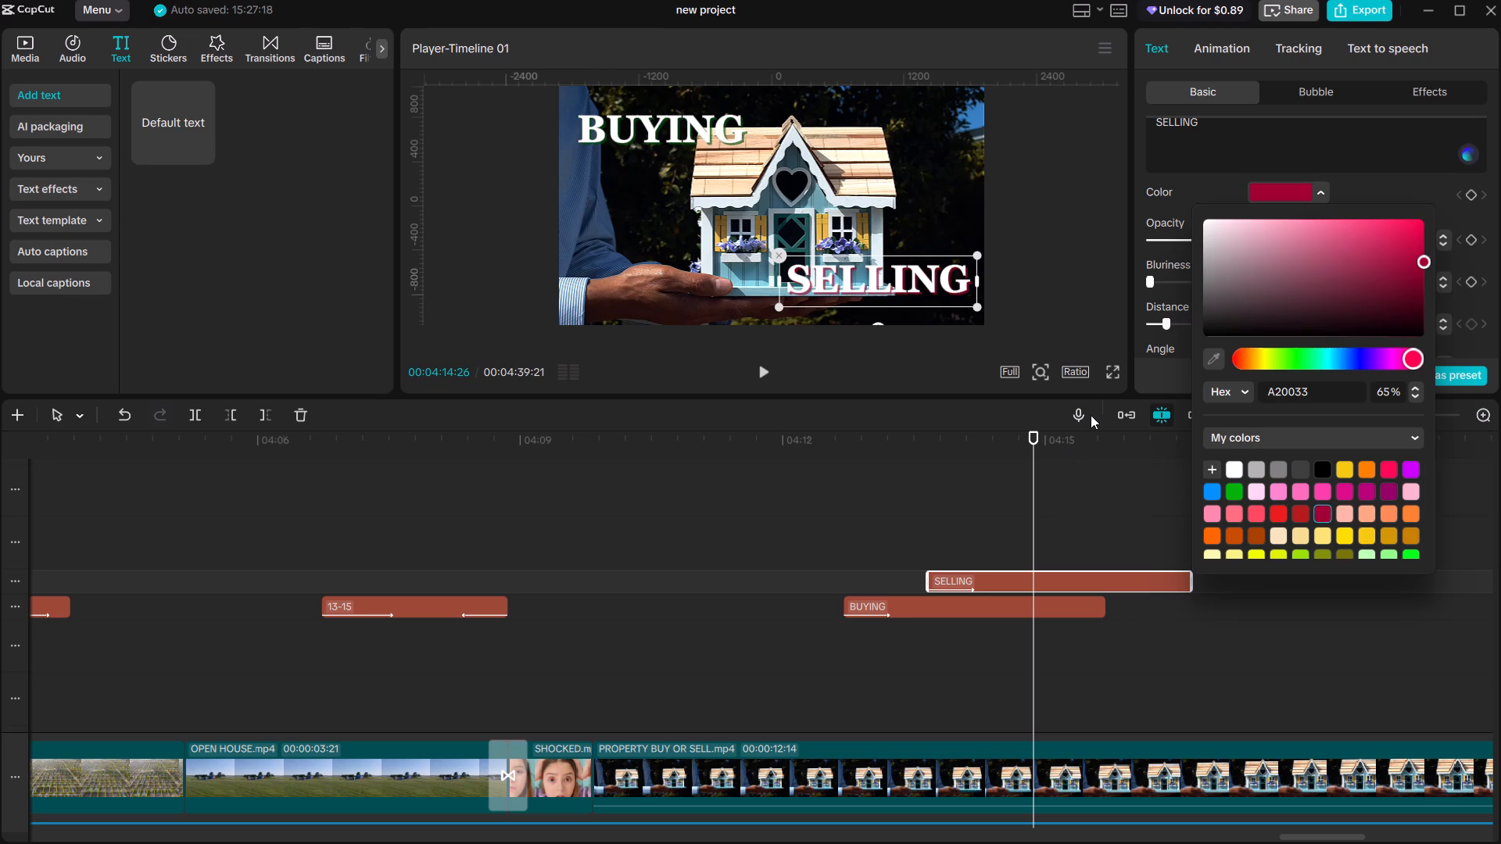
left_click(1112, 370)
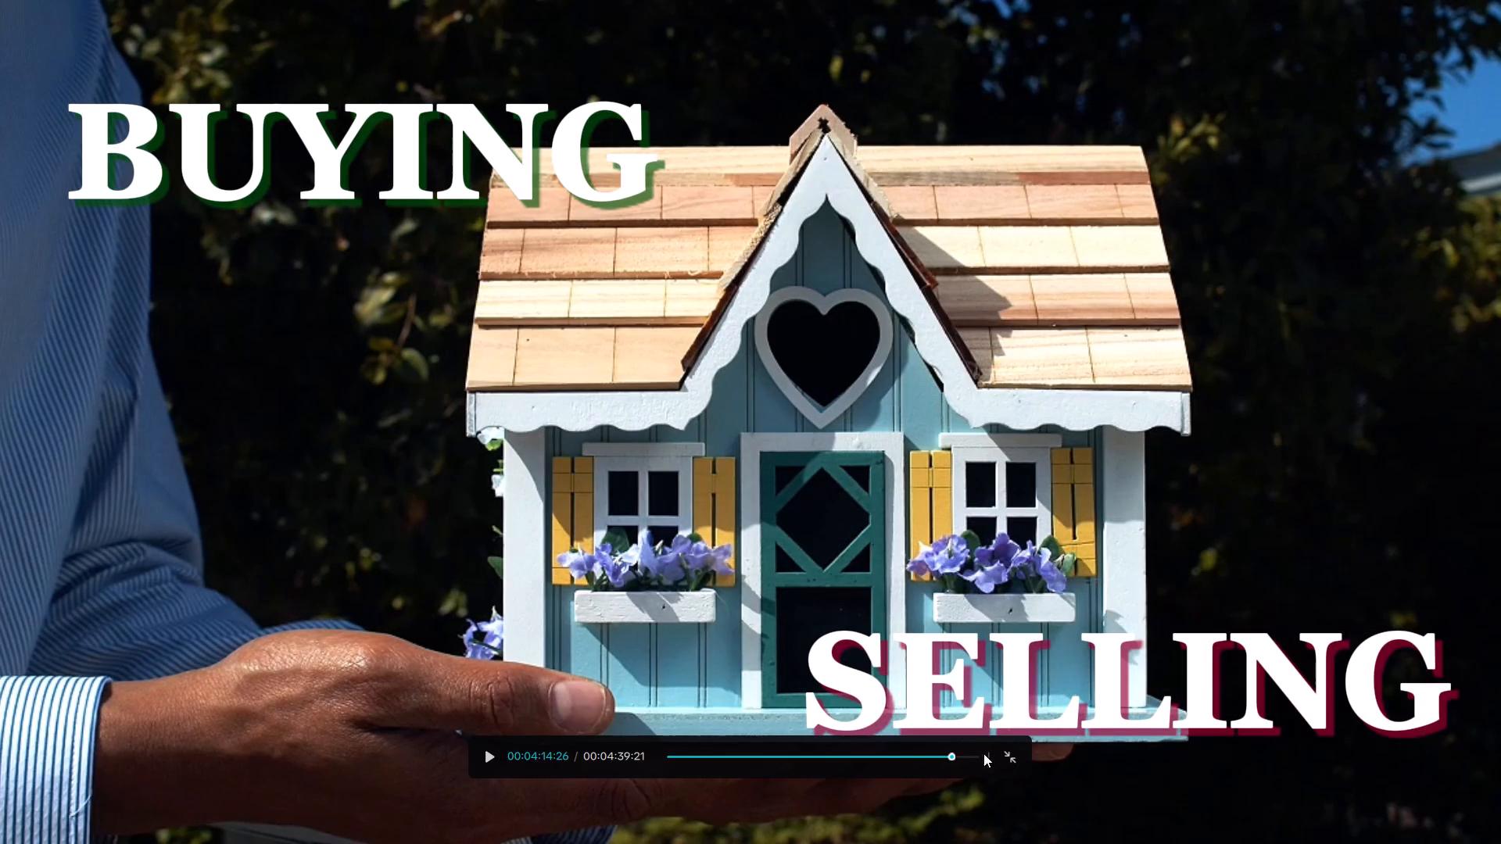
left_click(1012, 759)
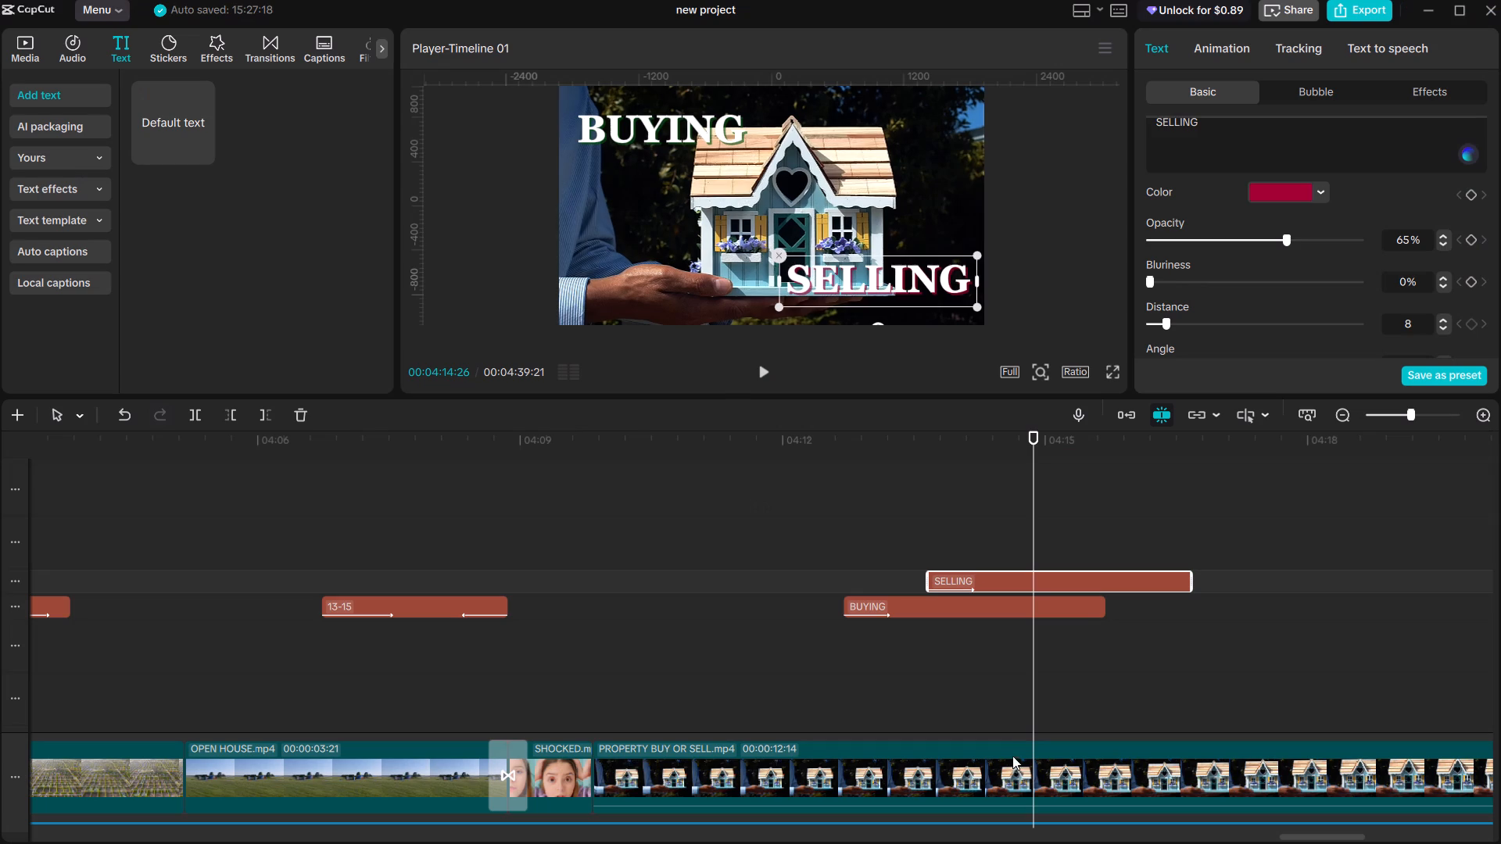
Replay the narration around 04:15 over the BUYING and SELLING texts to find where the phrase ends.
left_click(829, 535)
key("space")
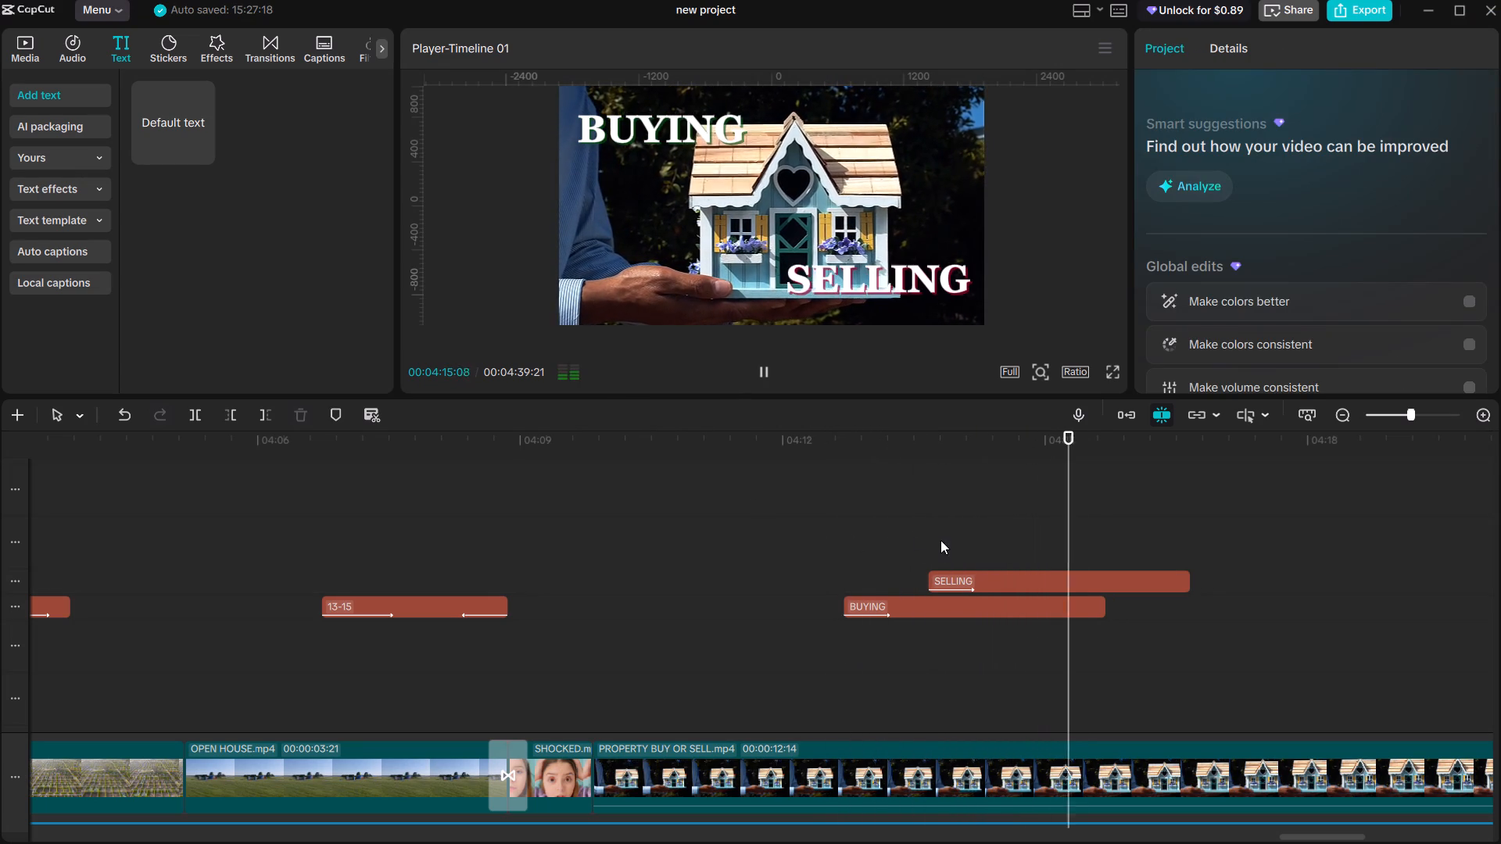
key("space")
left_click(1061, 535)
key("space")
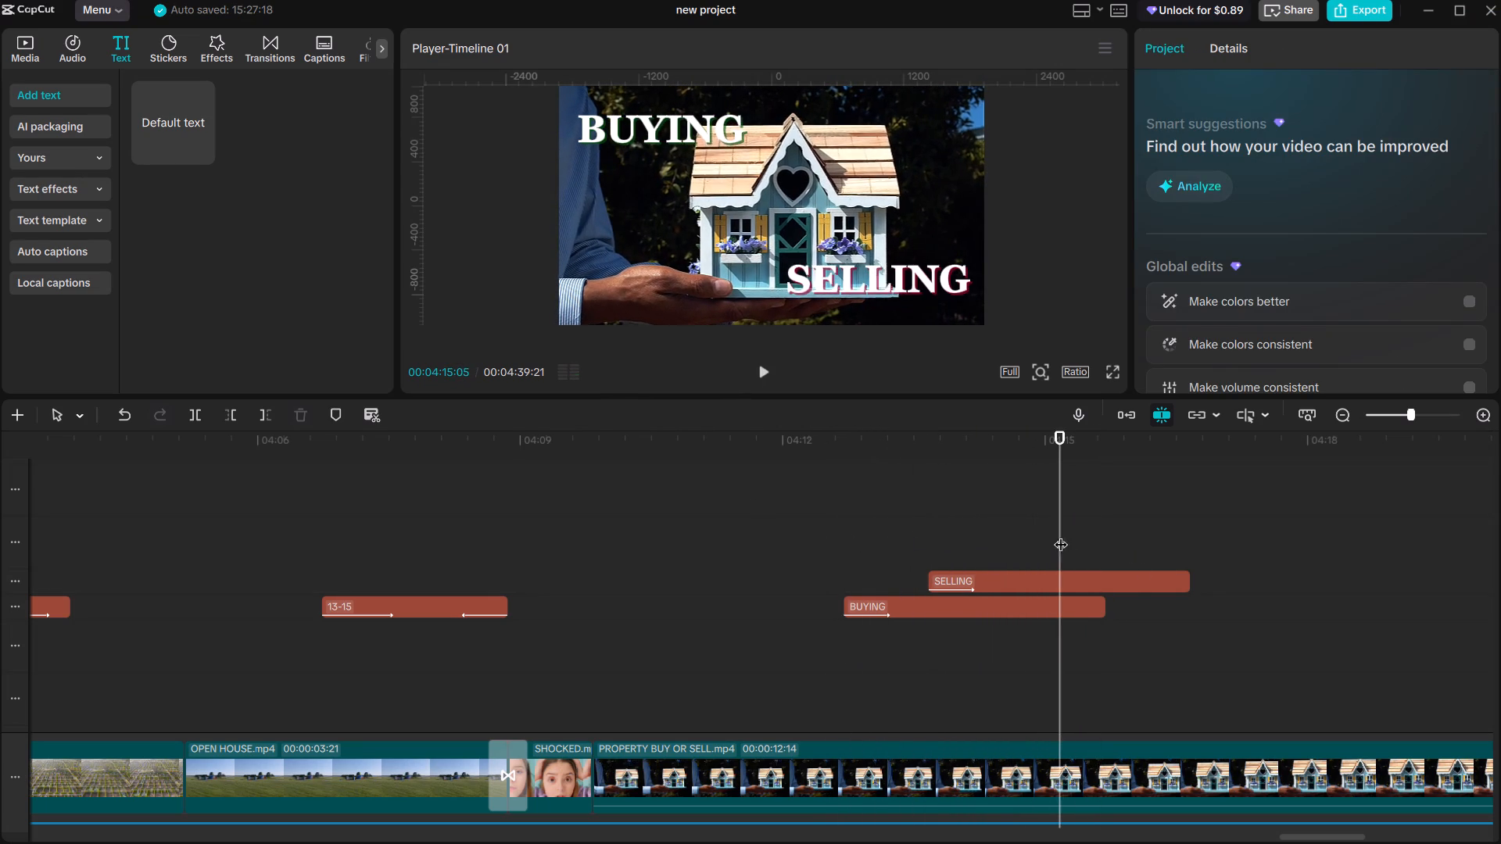
key("space")
left_click(1069, 540)
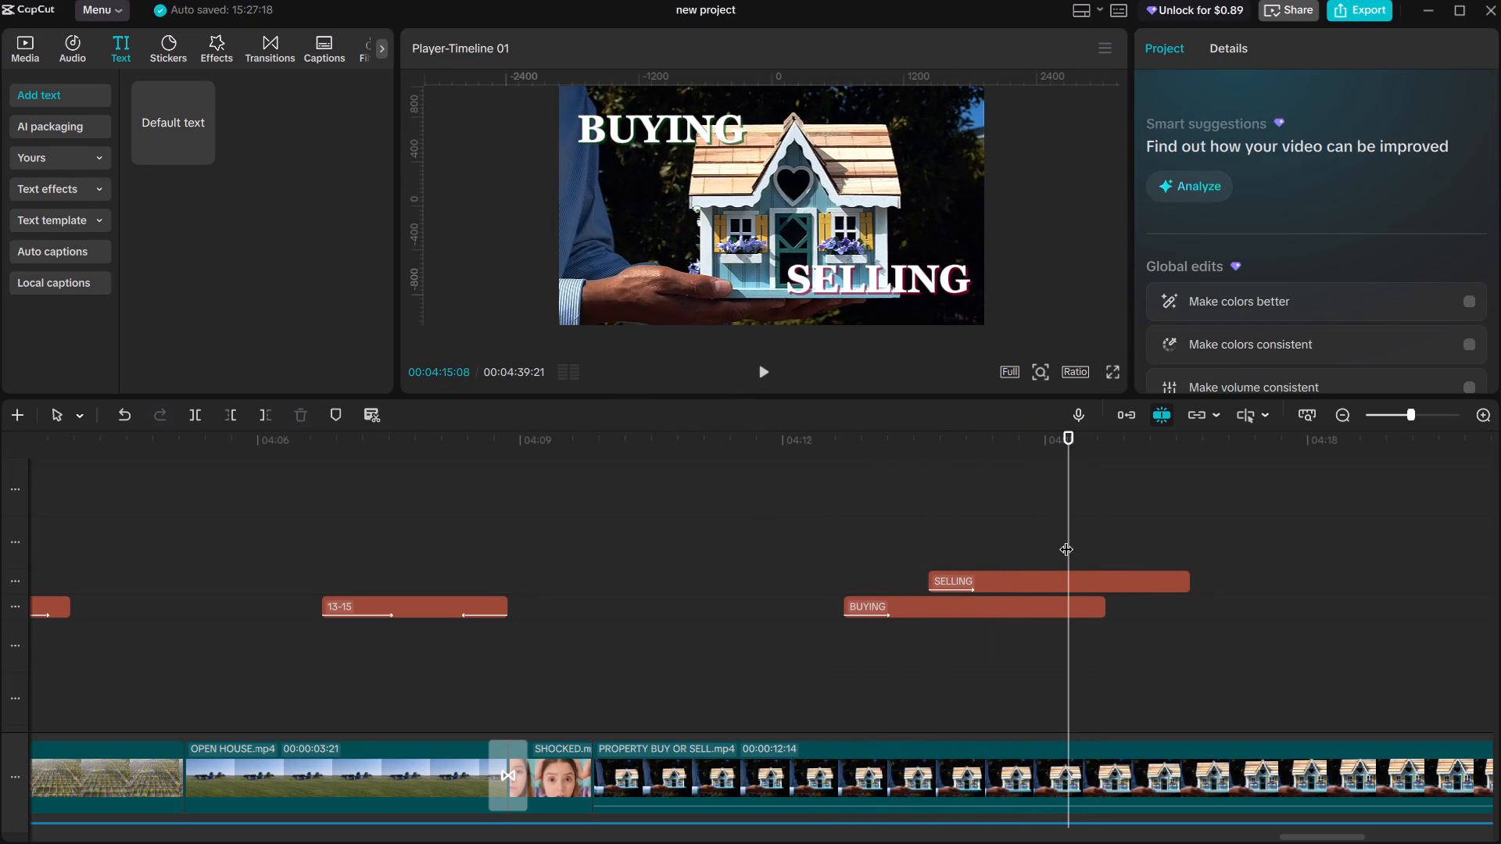
key("space")
left_click(1066, 539)
left_click(1045, 542)
key("space")
left_click(1045, 542)
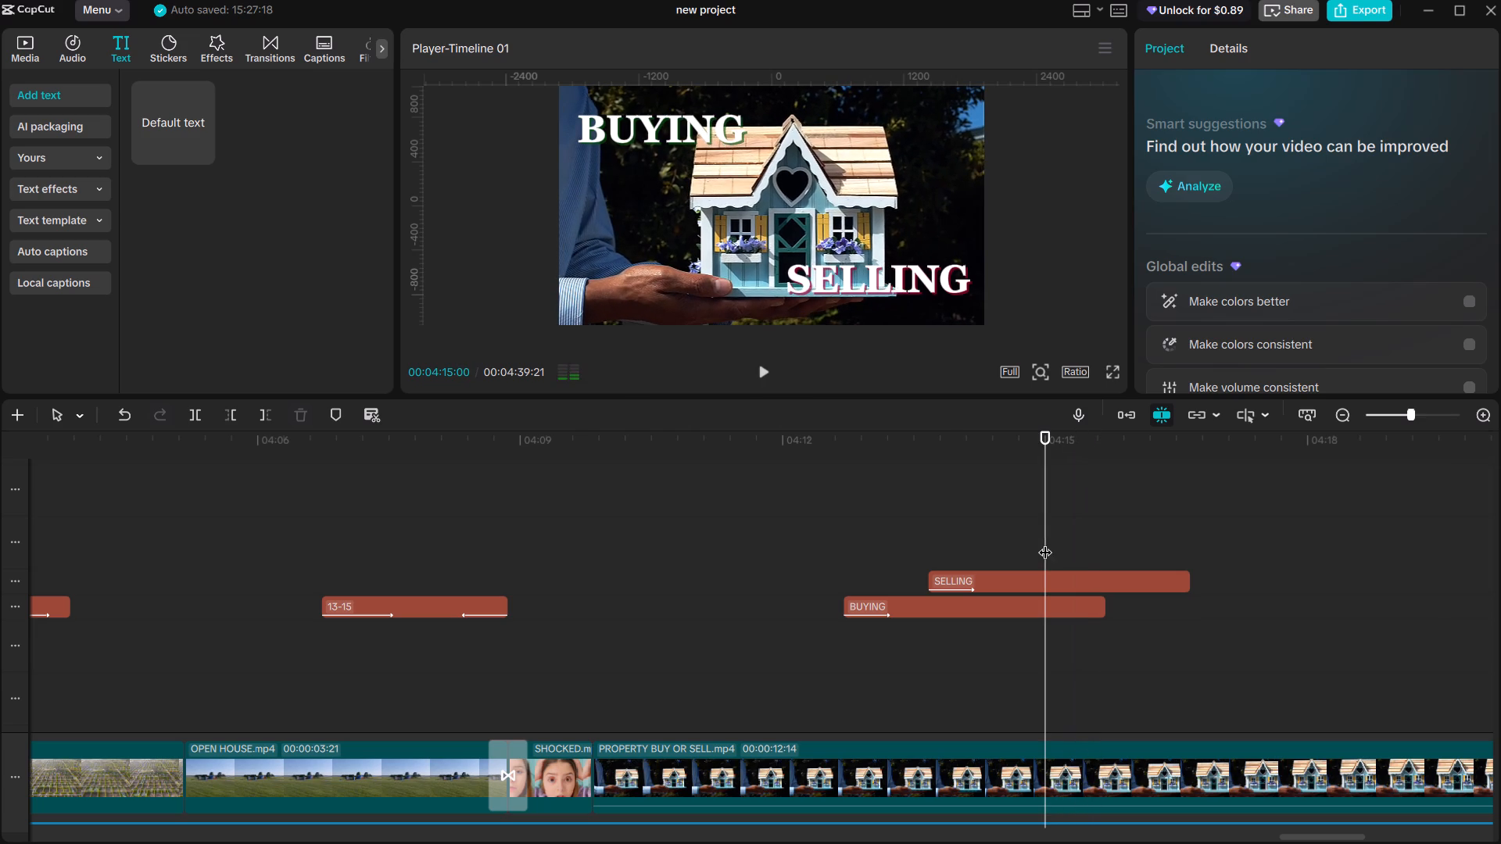
left_click(1005, 545)
key("space")
key("space")
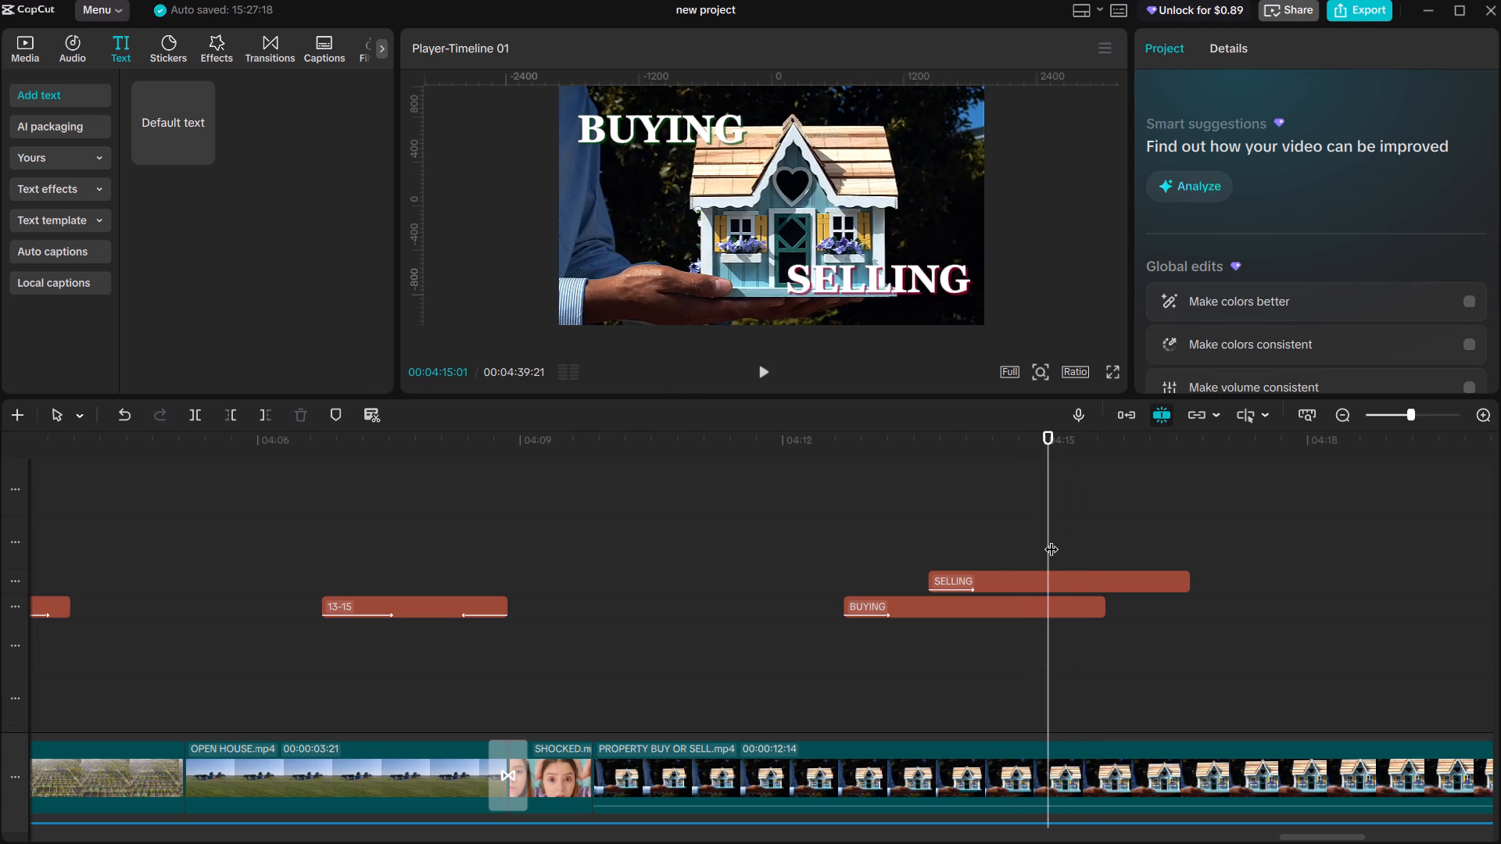
Split the SELLING and BUYING texts at 04:14:29 and delete the parts after that point.
key("Left")
key("Left")
left_click_drag(1069, 537, 1076, 612)
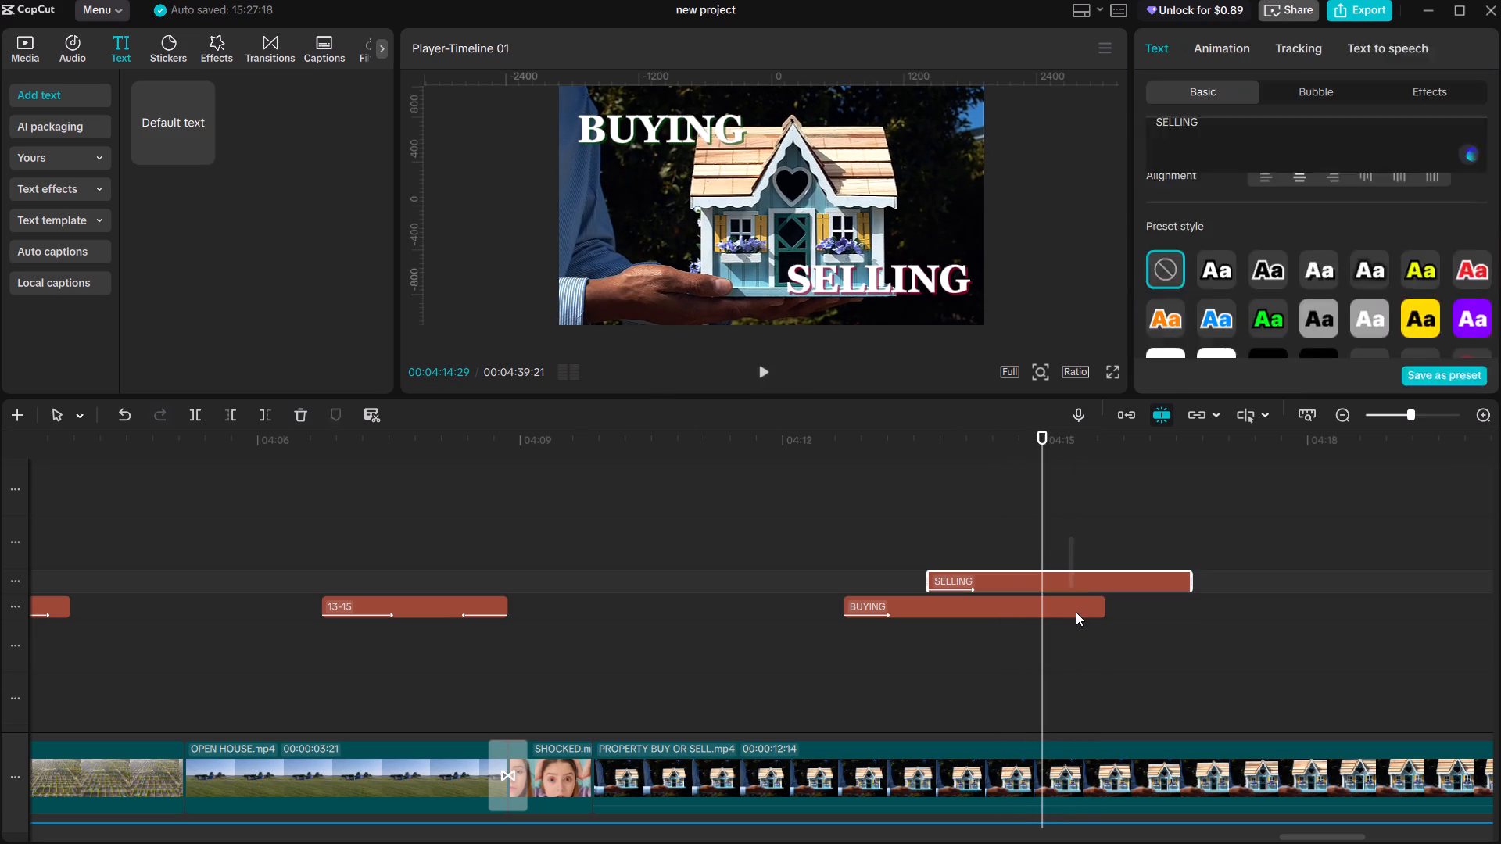
left_click_drag(1076, 612, 1076, 613)
key("ctrl+b")
key("BackSpace")
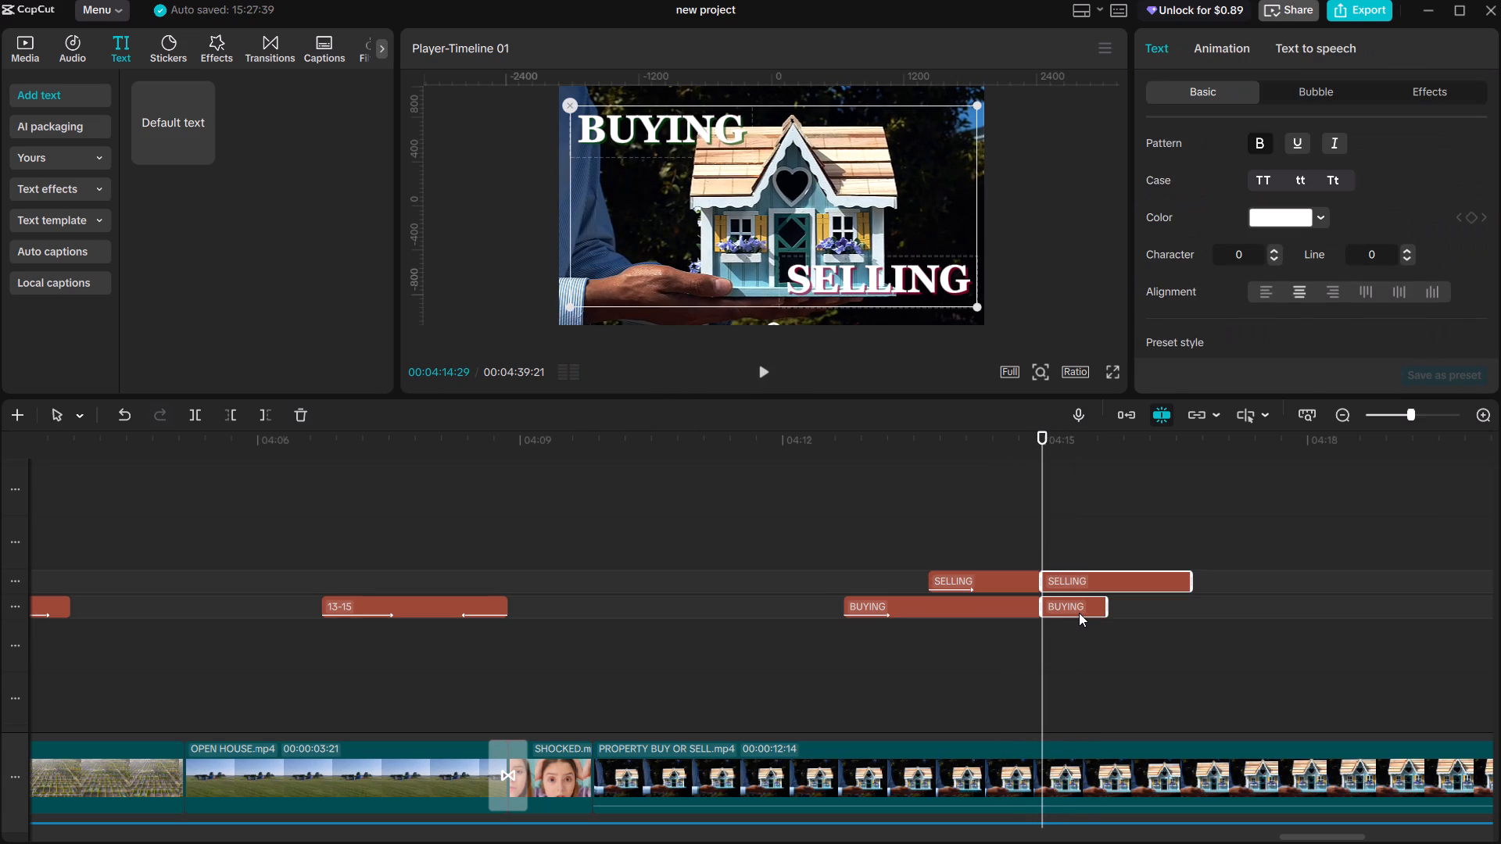
Split the PROPERTY BUY OR SELL clip at 04:14:29 and delete its remaining part.
scroll(1059, 575, "down", 8)
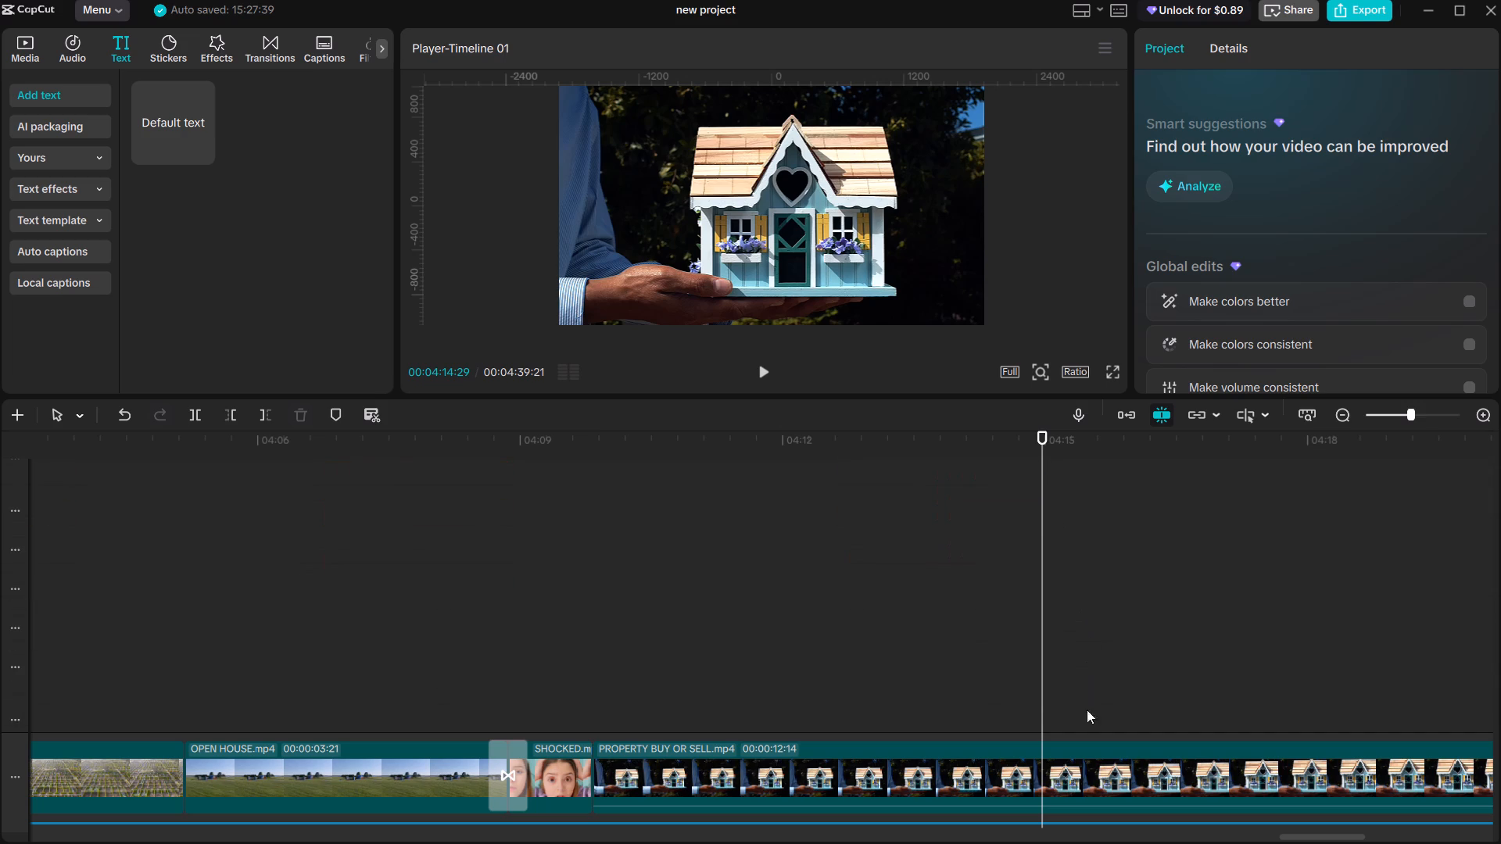
left_click(1093, 763)
key("ctrl+b")
key("BackSpace")
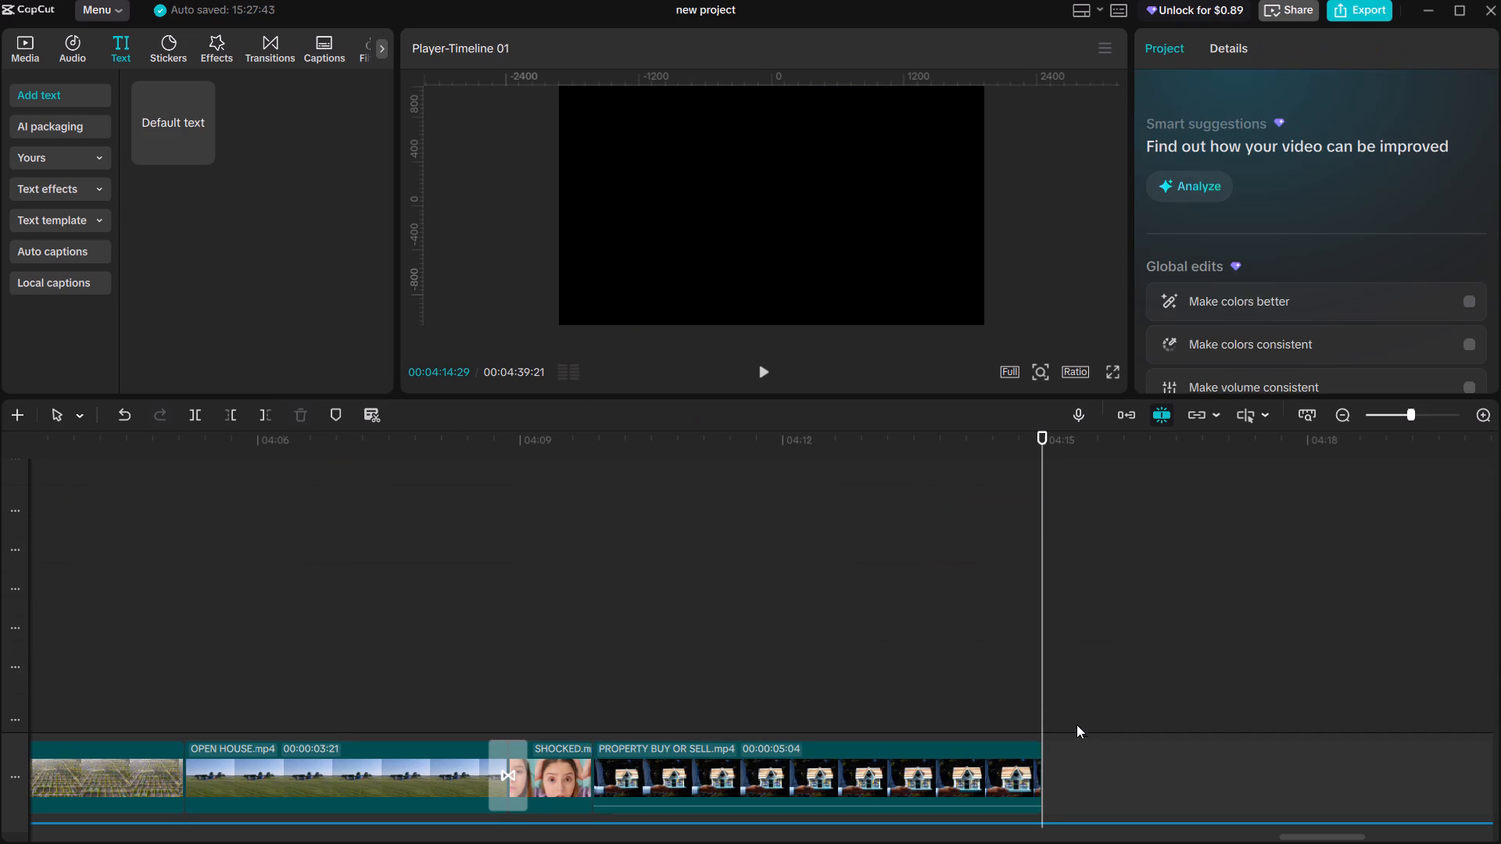
Listen to the following narration, search the stock library for THINKING, and add the animated woman-thinking clip directly after PROPERTY BUY OR SELL.
scroll(1075, 716, "down", 8, "ctrl")
key("space")
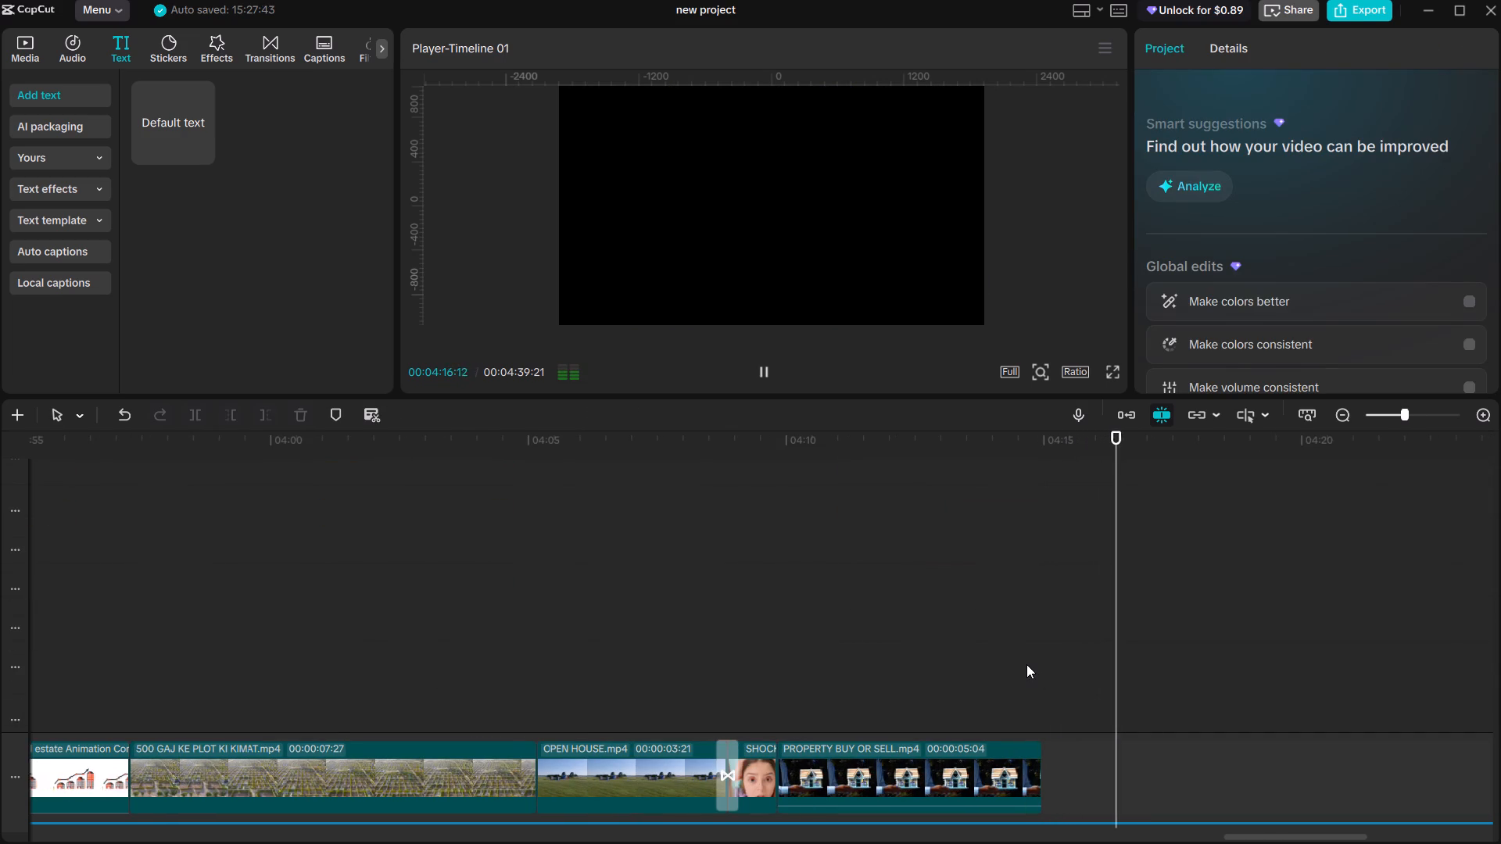
left_click(1040, 674)
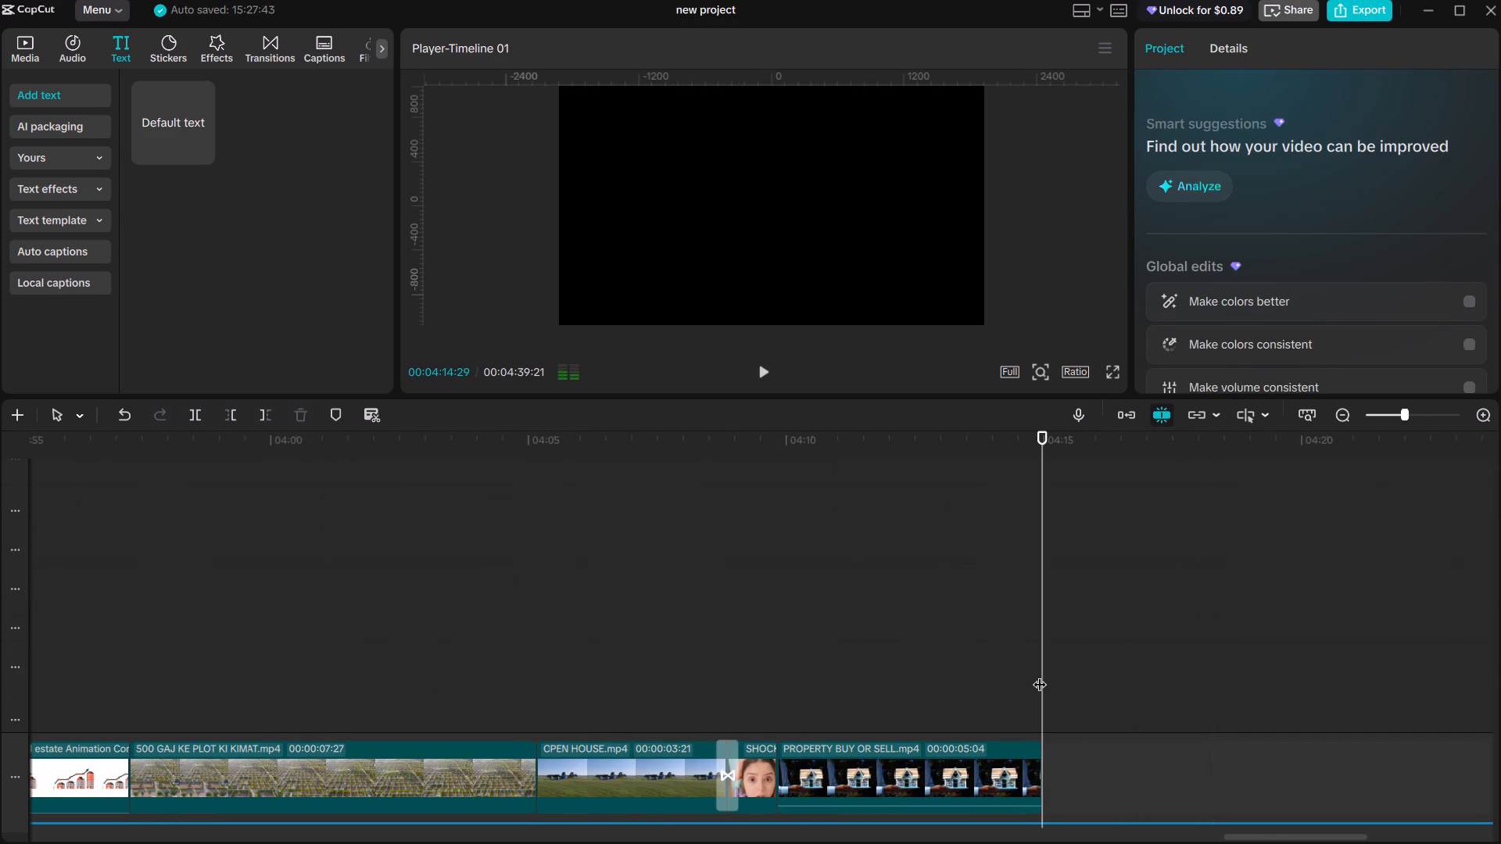
left_click(28, 42)
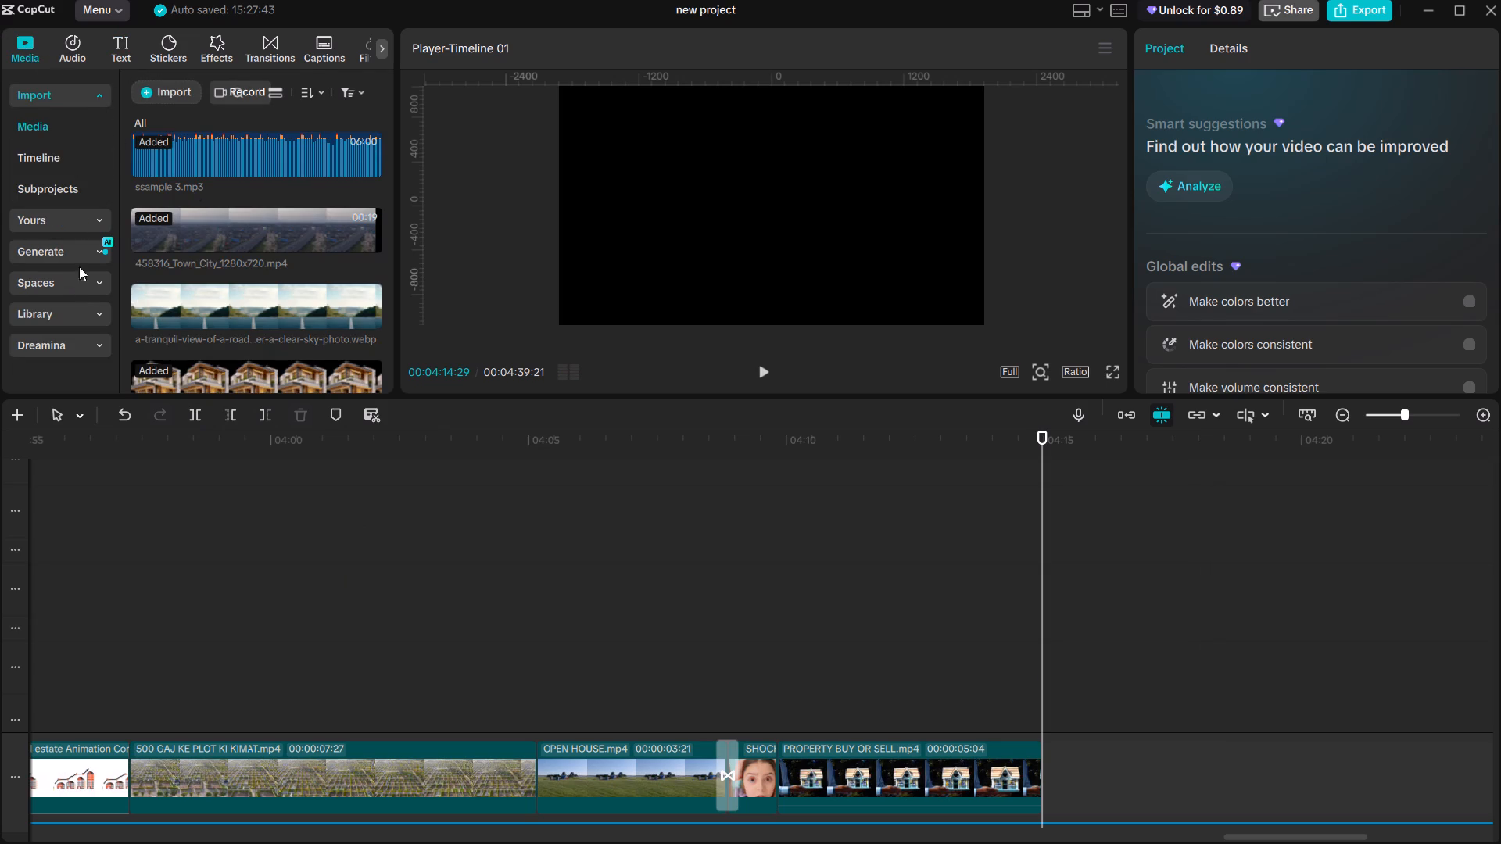
left_click(79, 309)
left_click(159, 94)
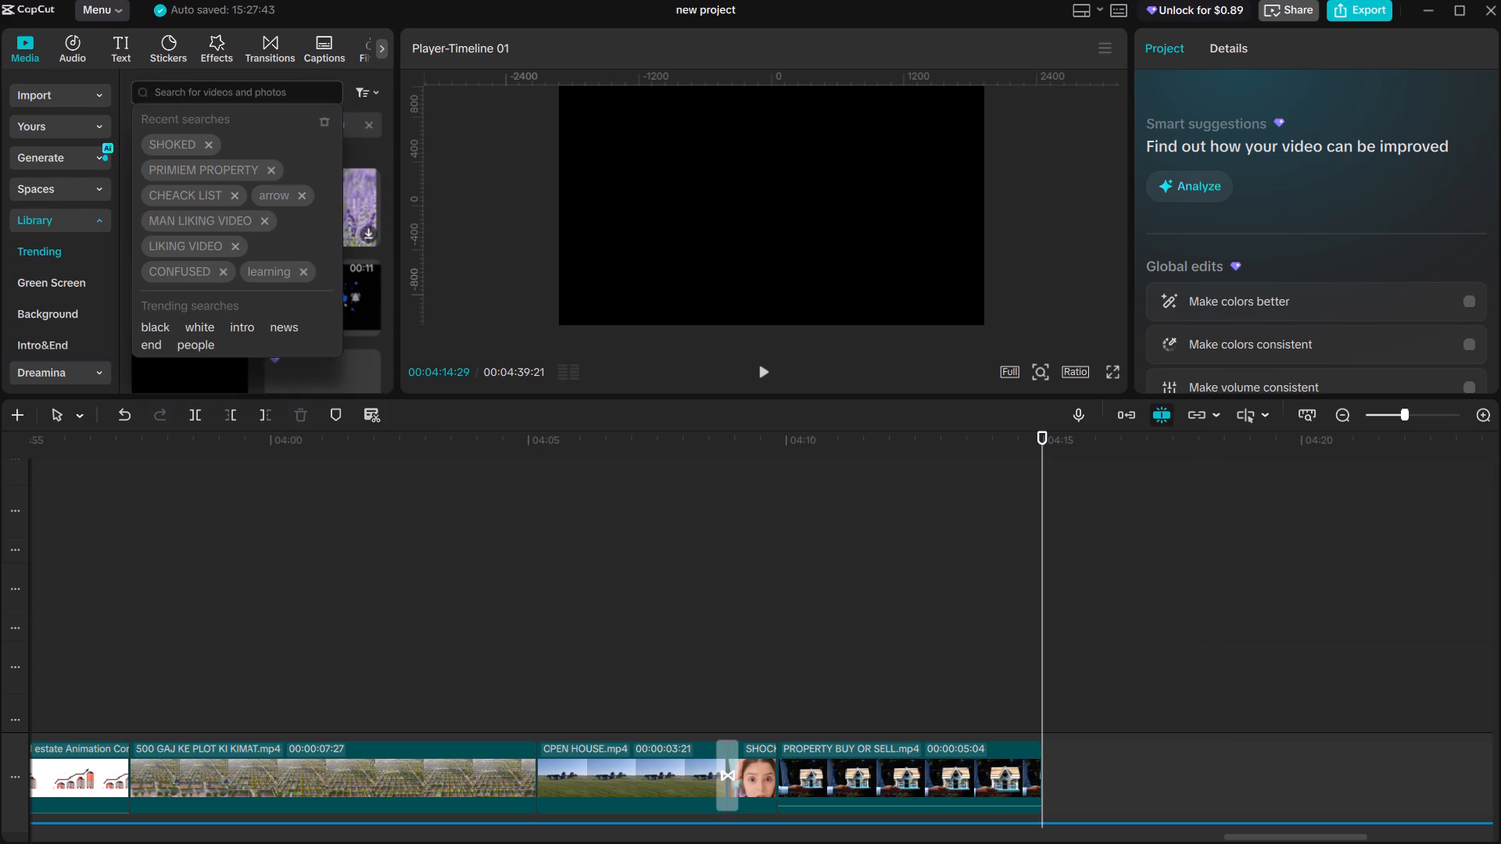
type("THINKING")
key("Return")
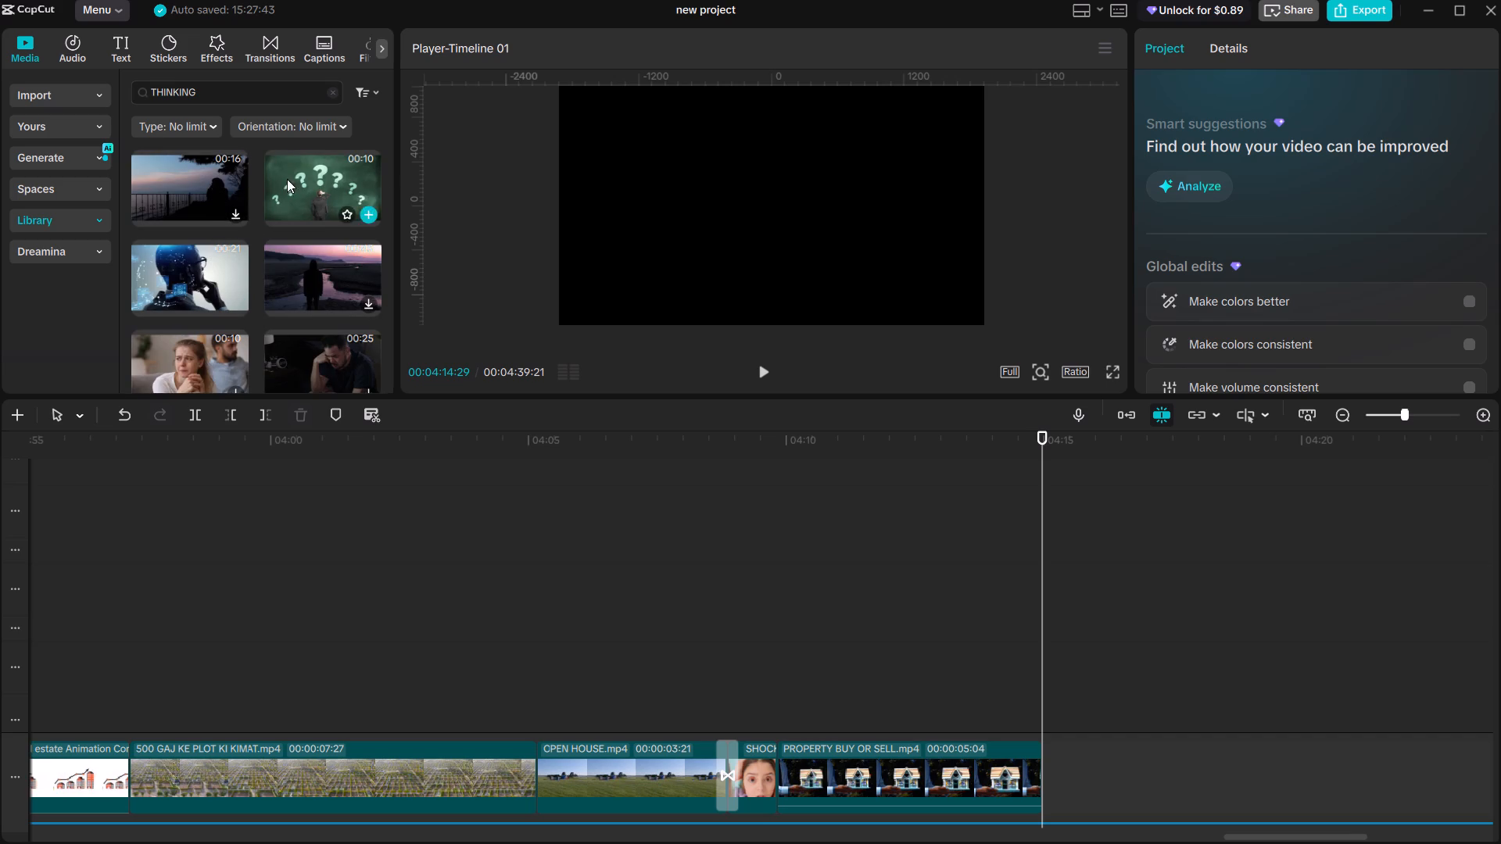
scroll(287, 179, "down", 2)
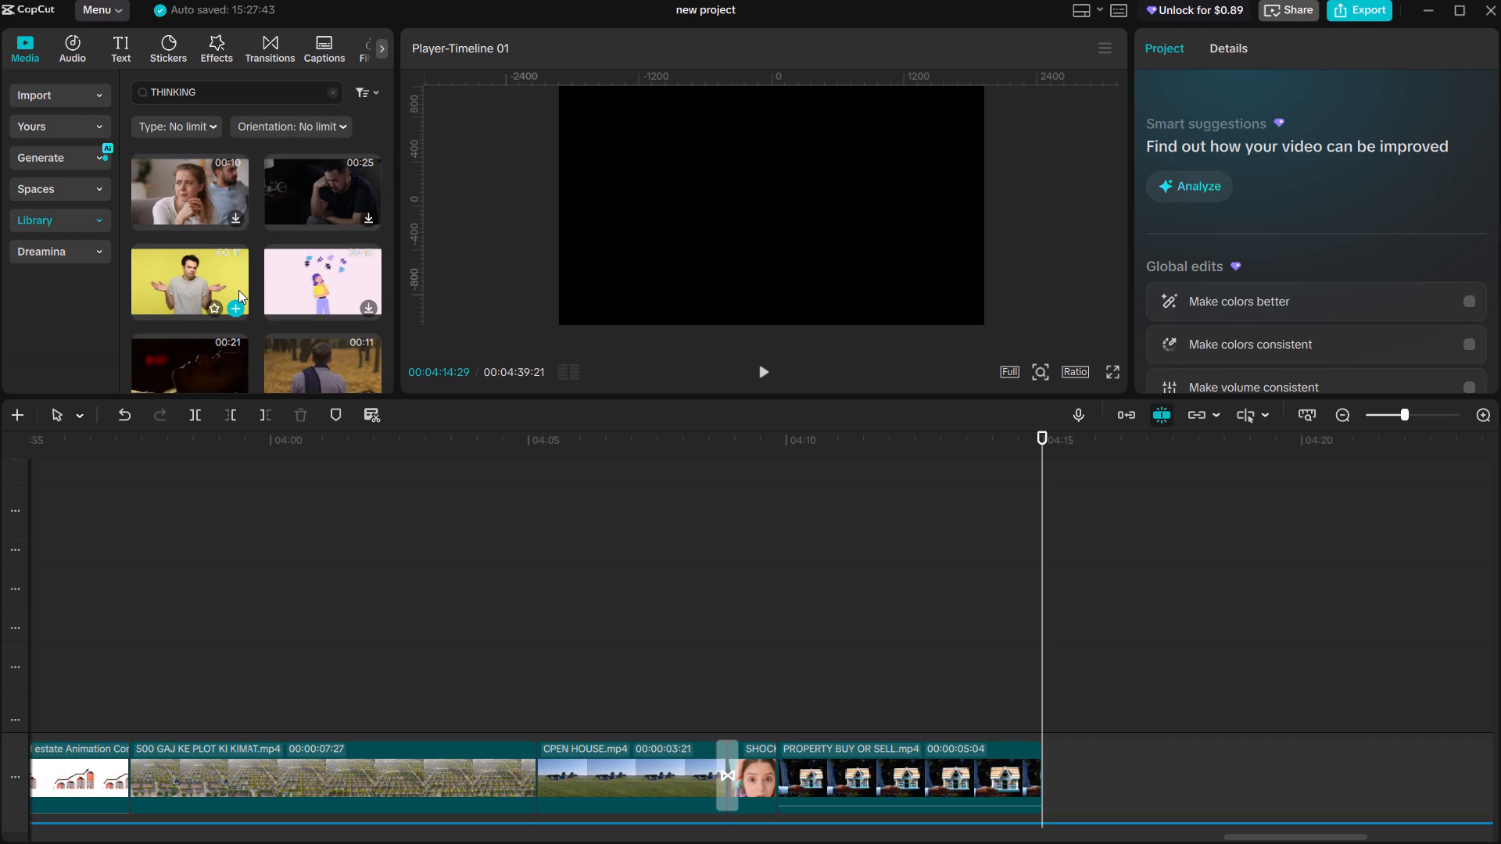
left_click_drag(309, 286, 1006, 721)
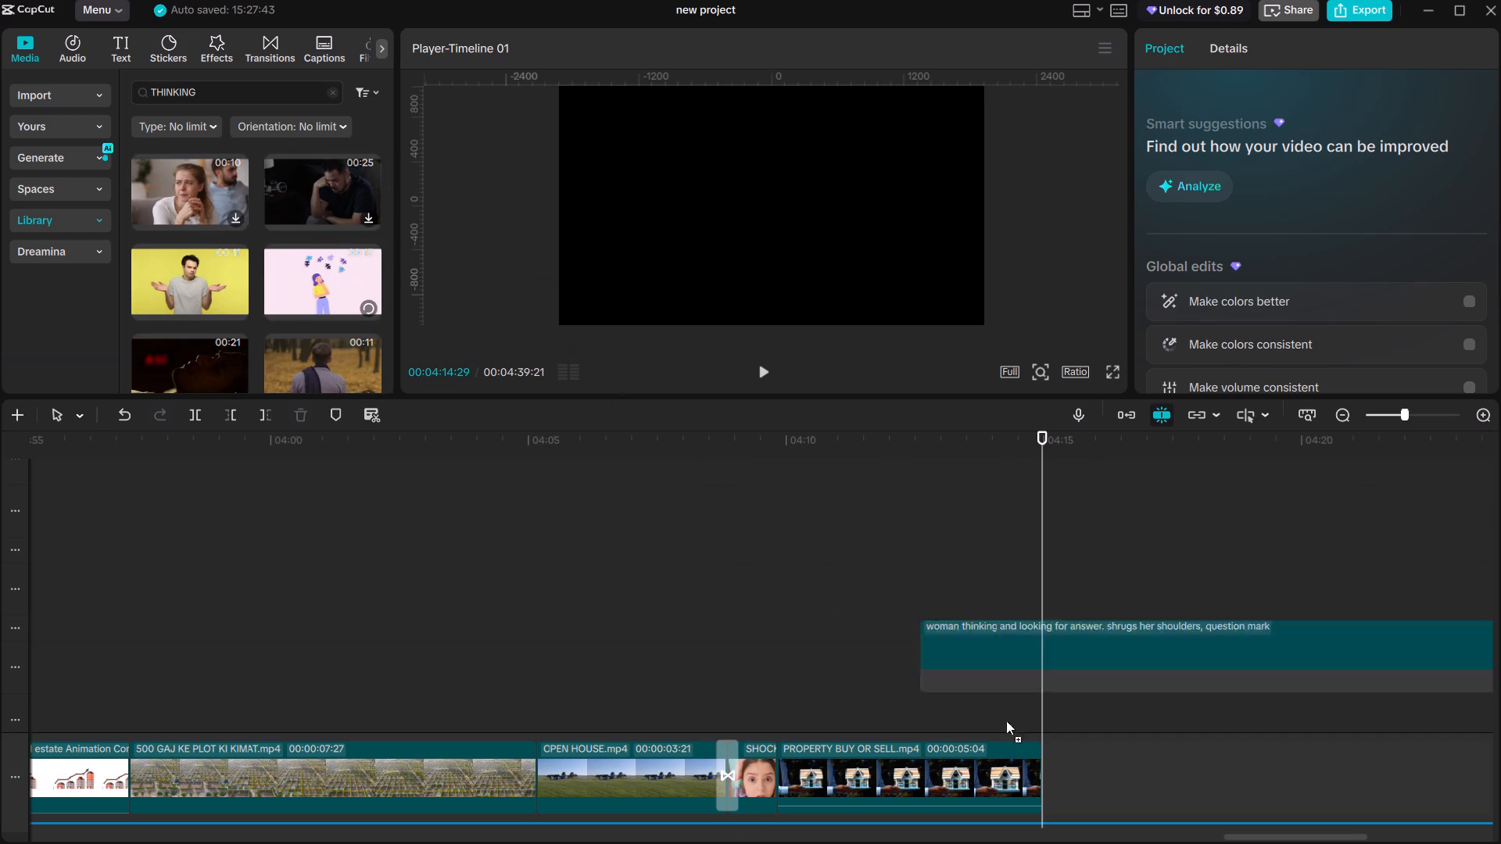
left_click_drag(1006, 721, 1036, 772)
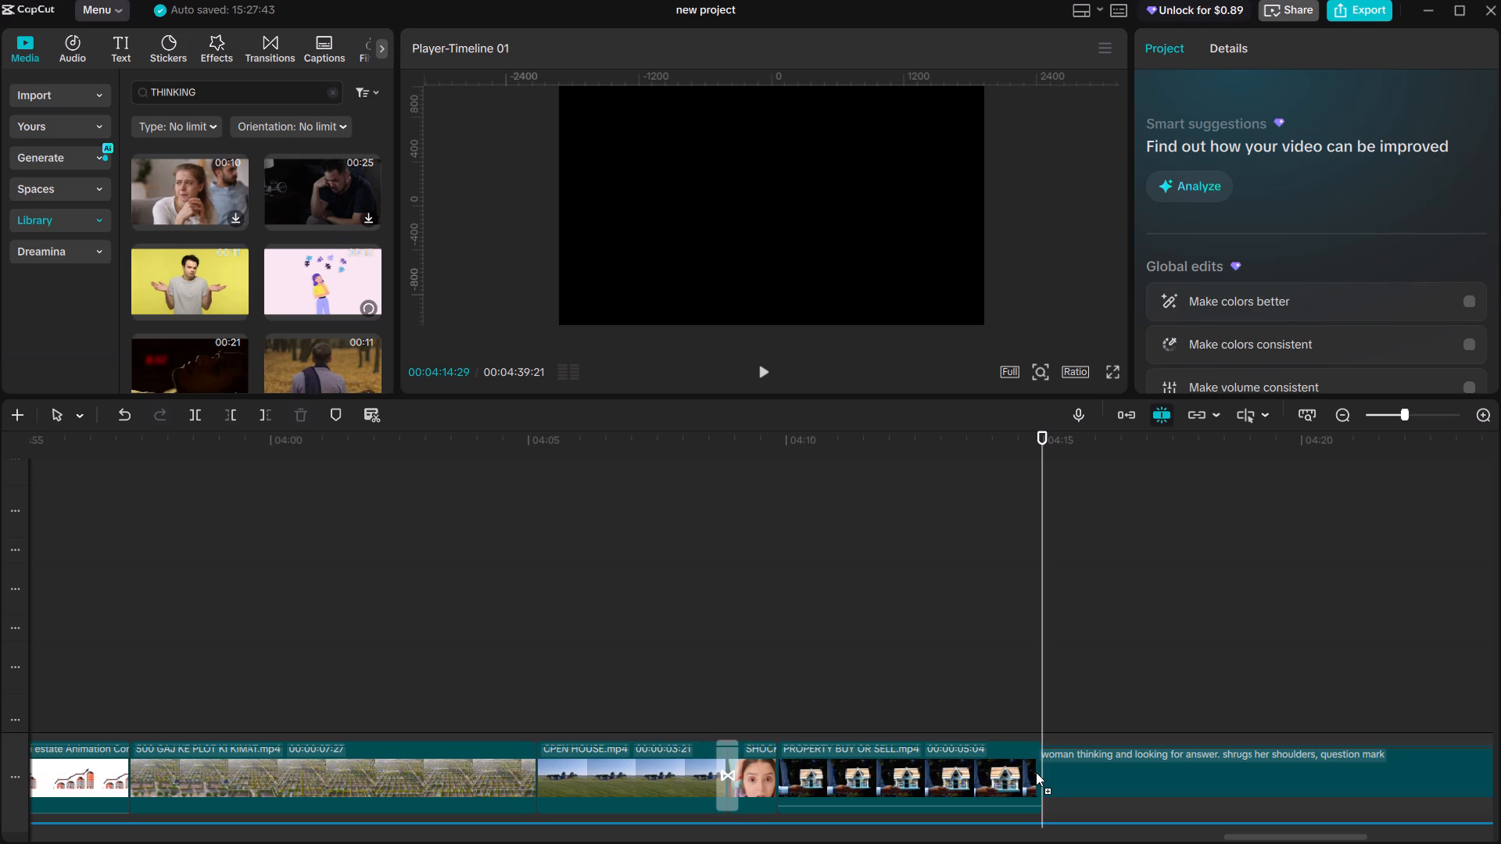
left_click_drag(1036, 772, 1039, 771)
Replay the woman-thinking clip from its start several times to check how it fits the narration.
left_click(1029, 701)
key("space")
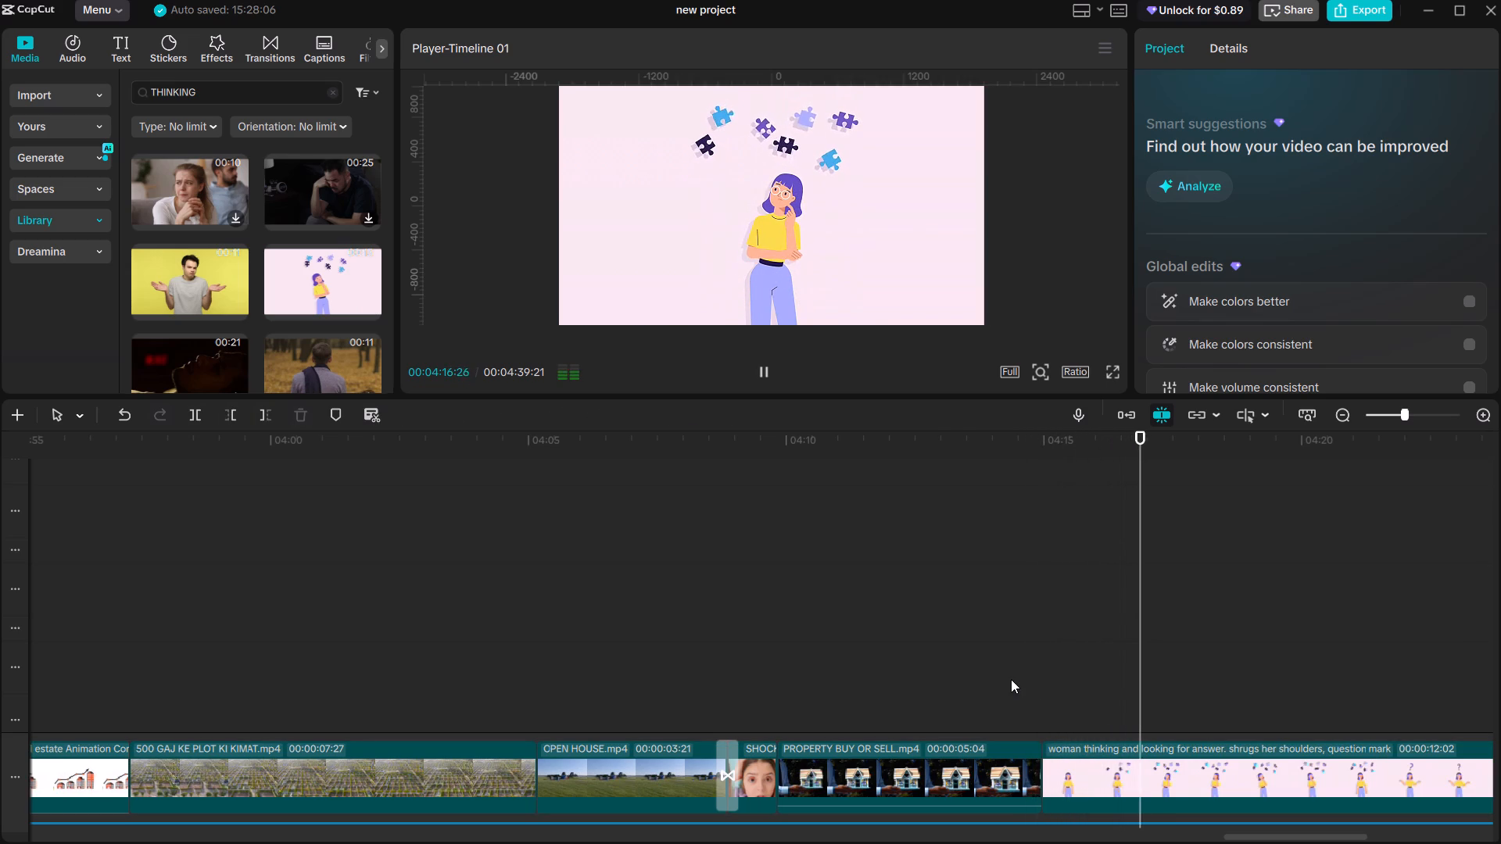
key("space")
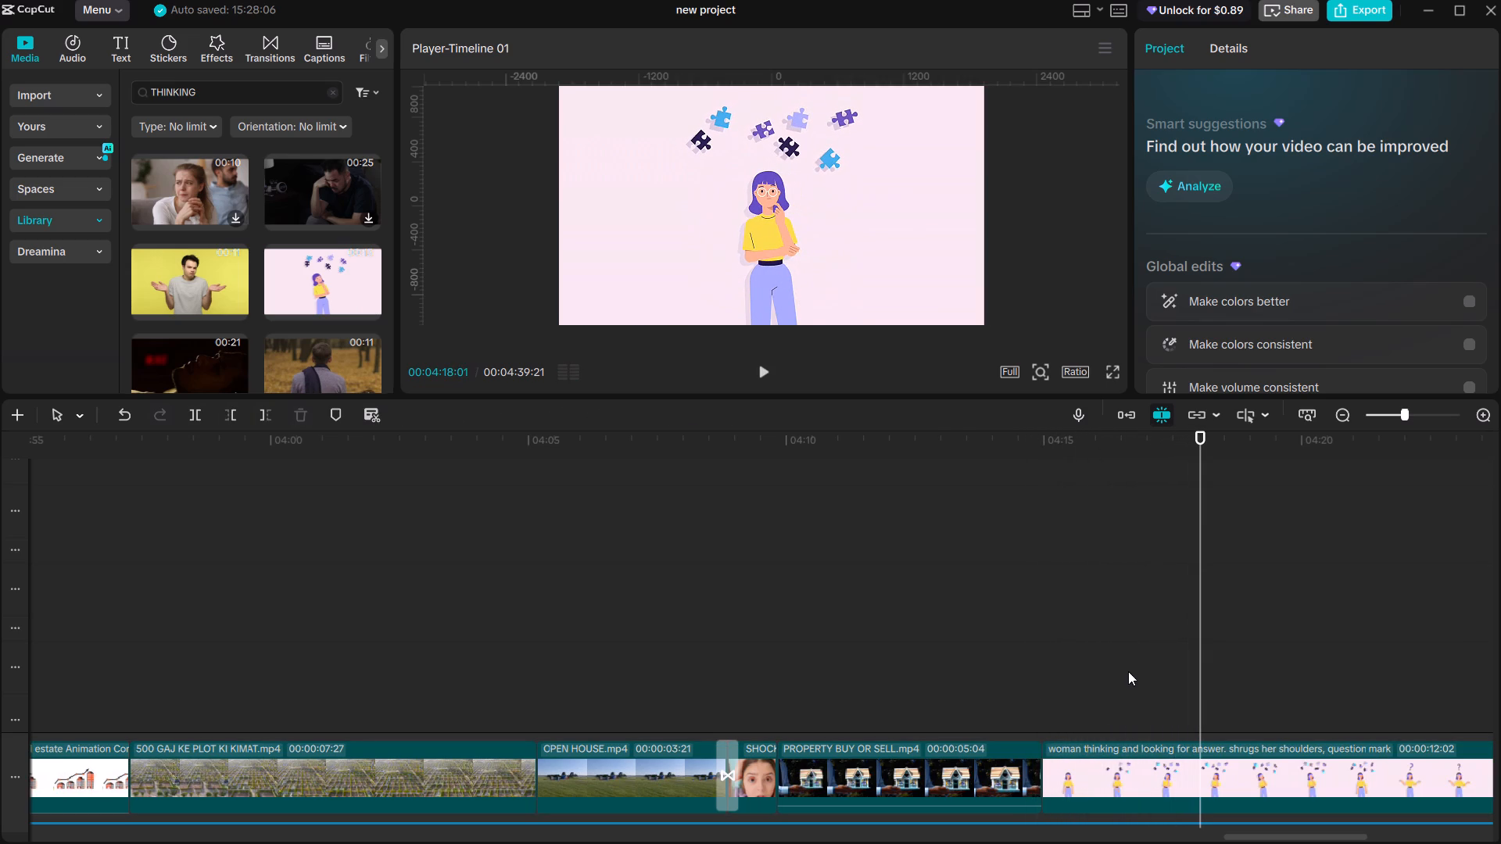
left_click(1142, 699)
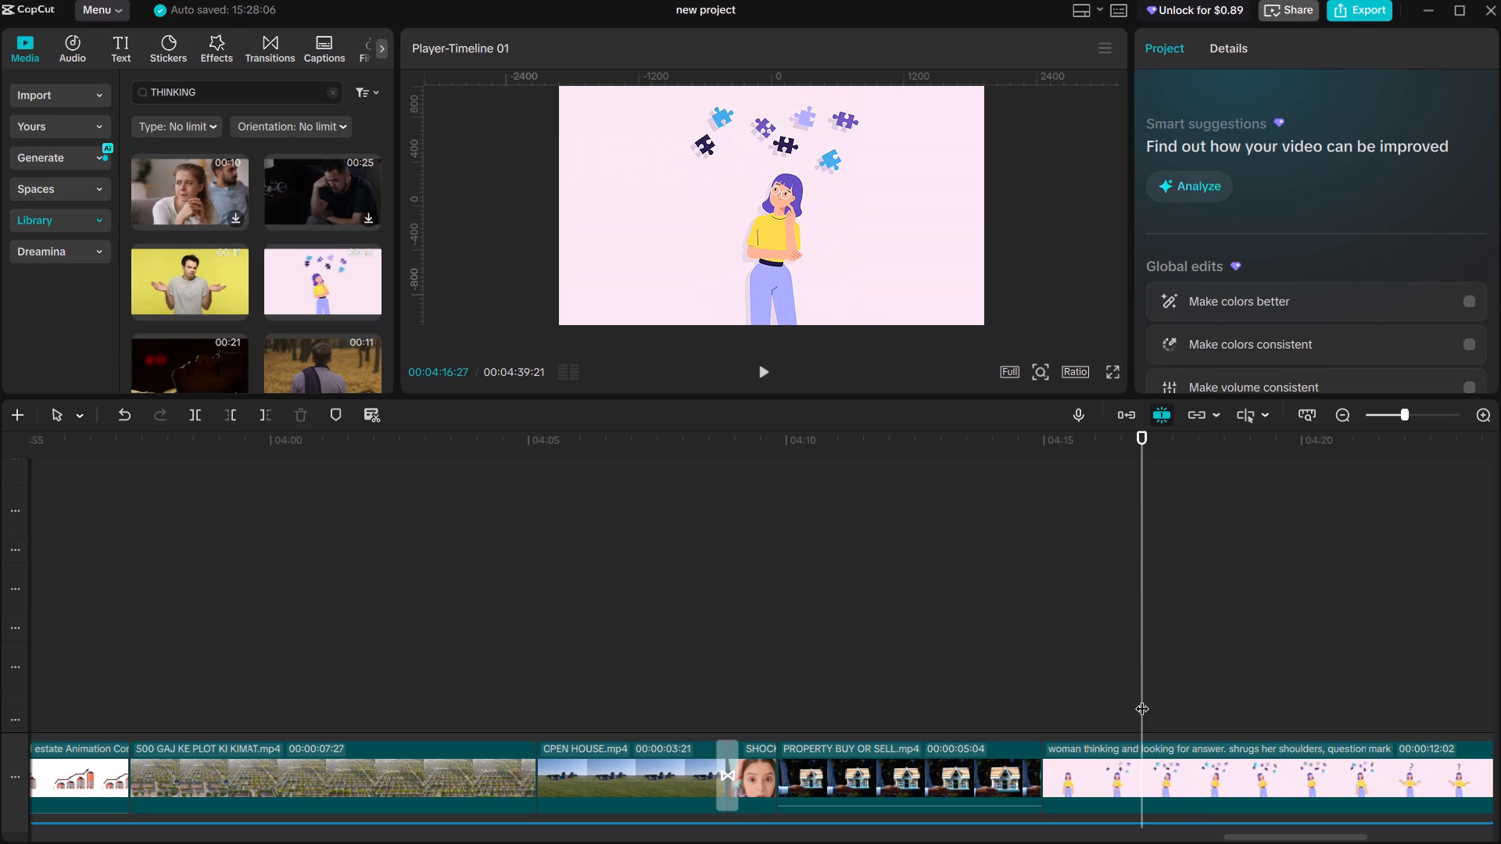
left_click_drag(1142, 699, 1114, 698)
key("space")
key("space")
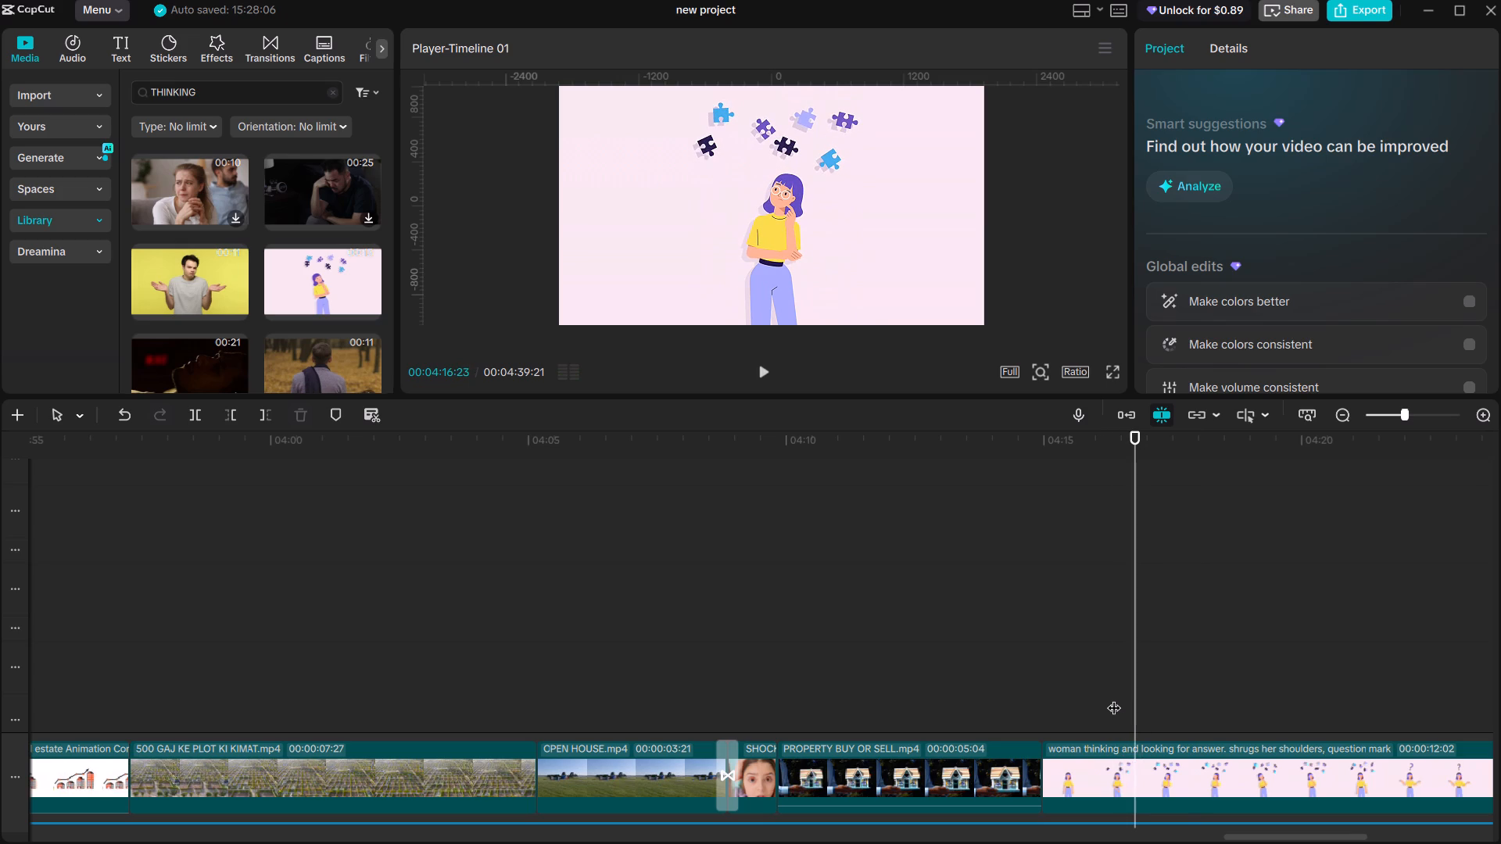
left_click(1096, 697)
key("space")
left_click(1076, 699)
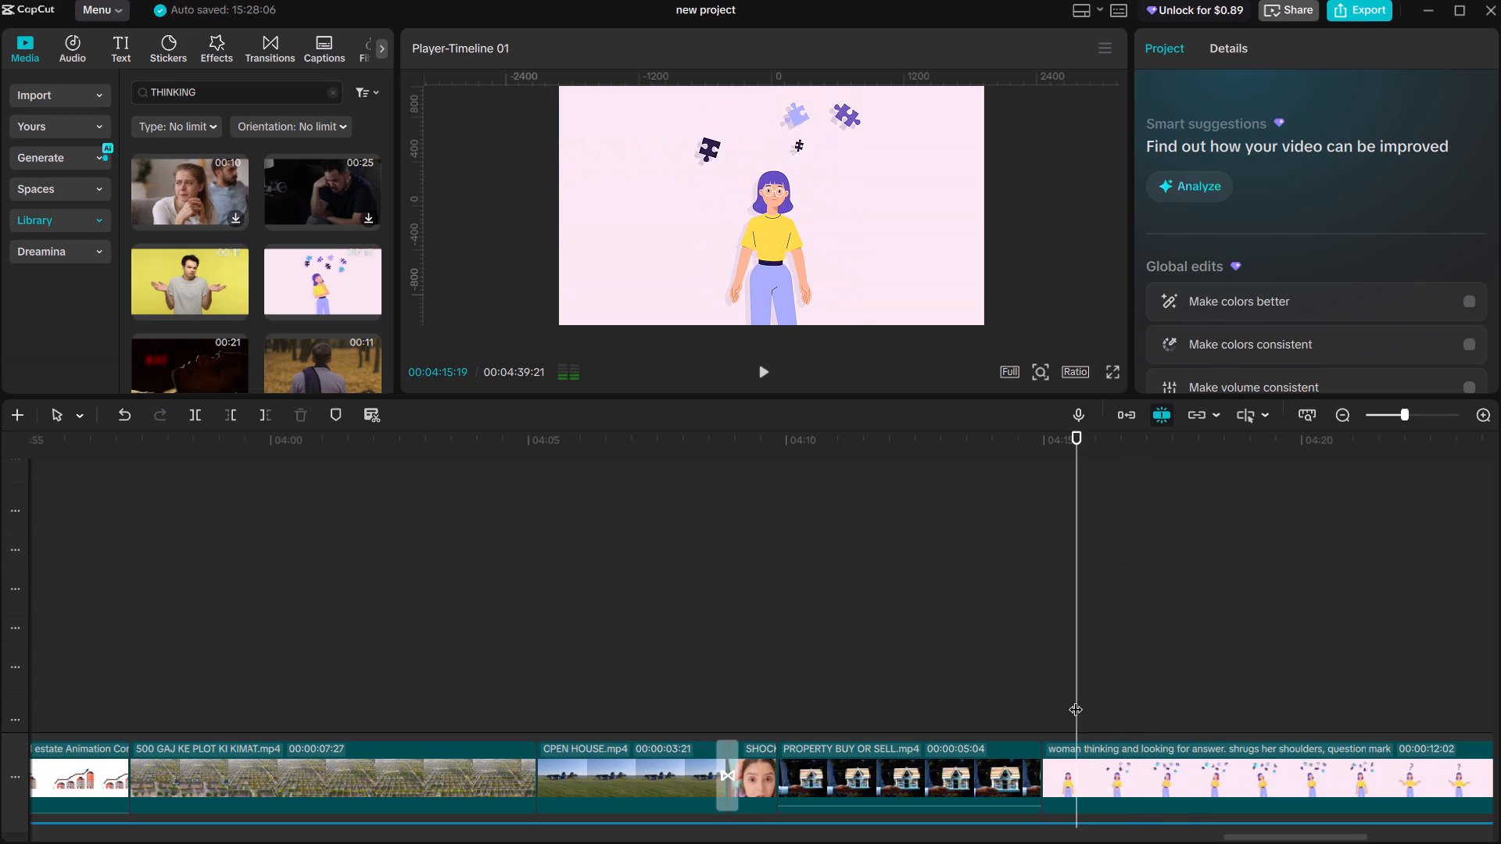
key("space")
left_click(1049, 702)
key("space")
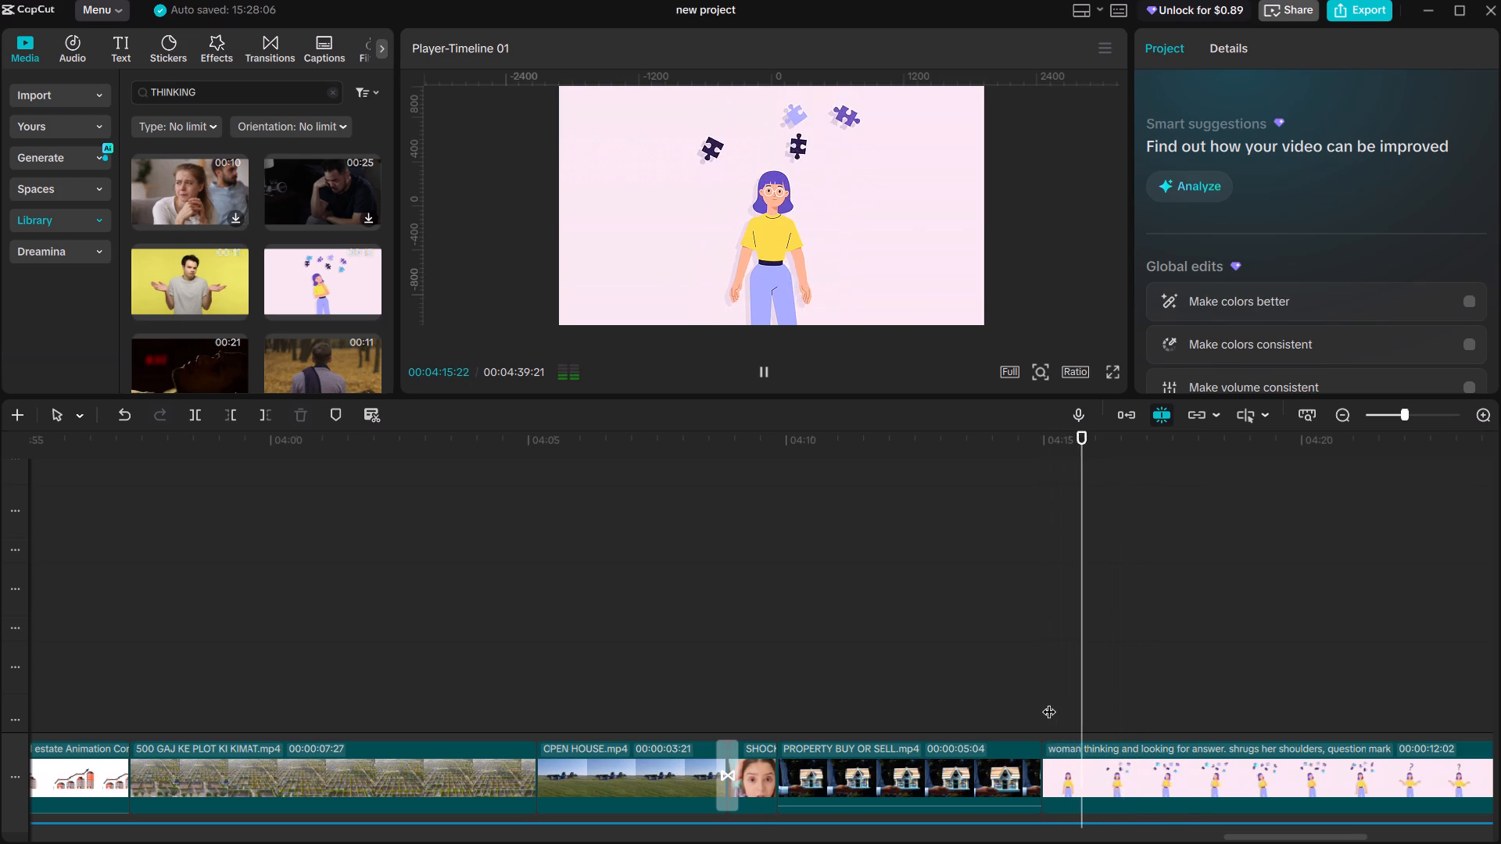
left_click(1049, 702)
left_click(991, 702)
key("space")
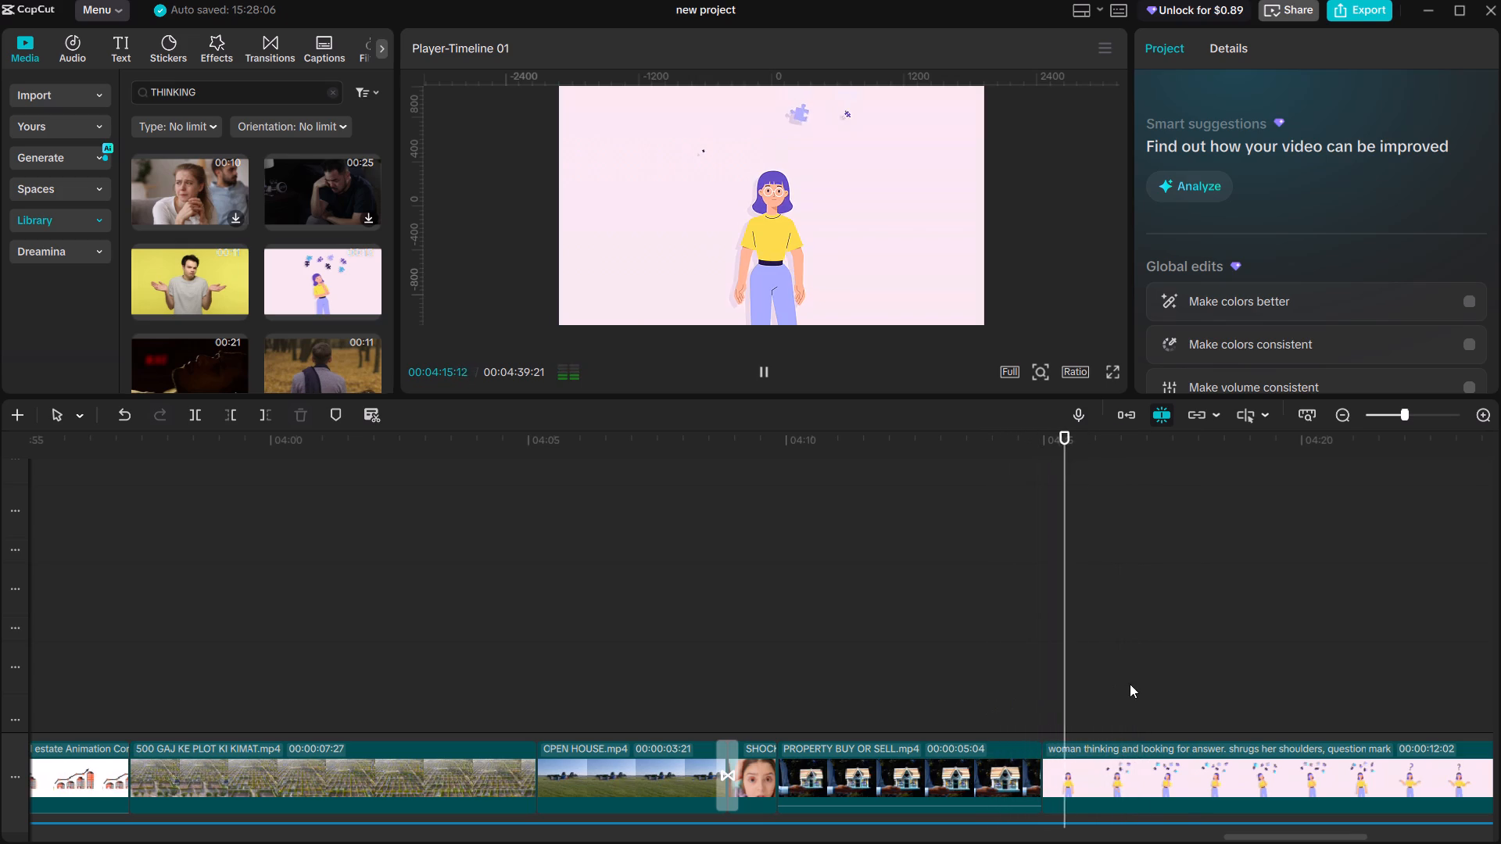
left_click(1035, 692)
left_click_drag(1031, 684, 1040, 691)
key("space")
key("space")
key("space")
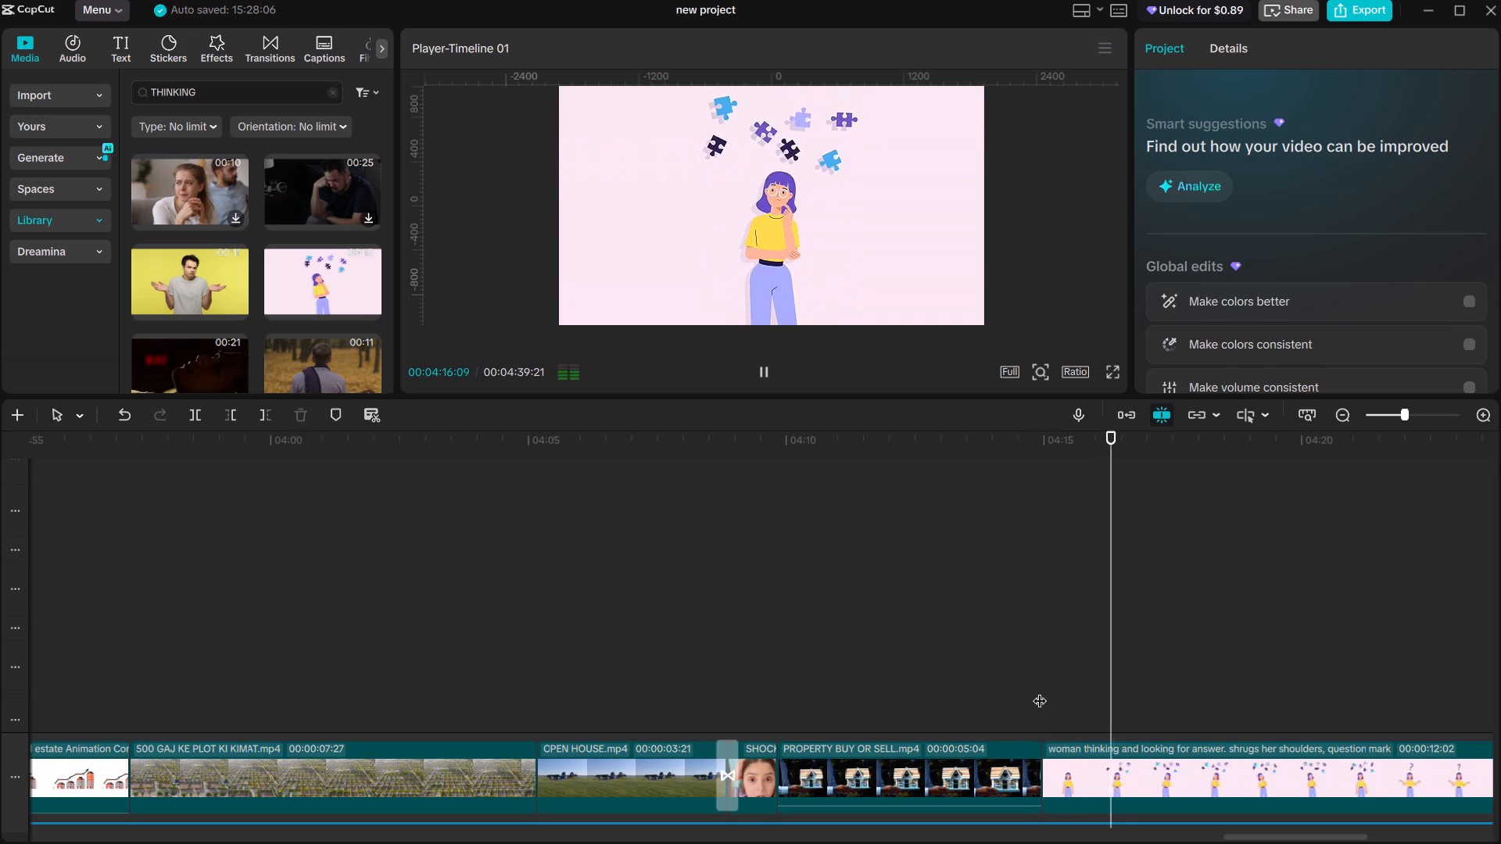
key("space")
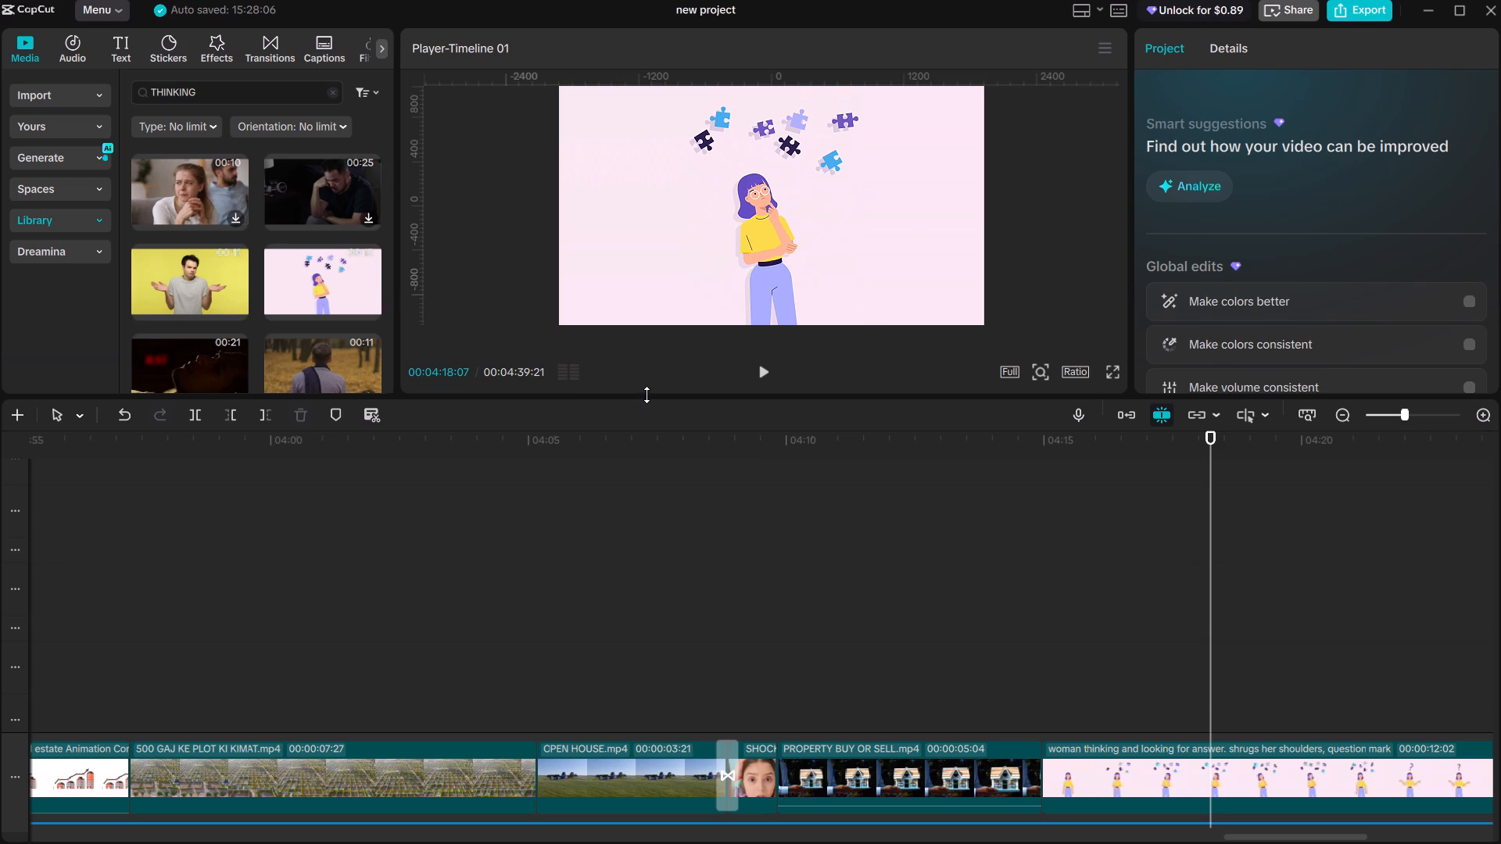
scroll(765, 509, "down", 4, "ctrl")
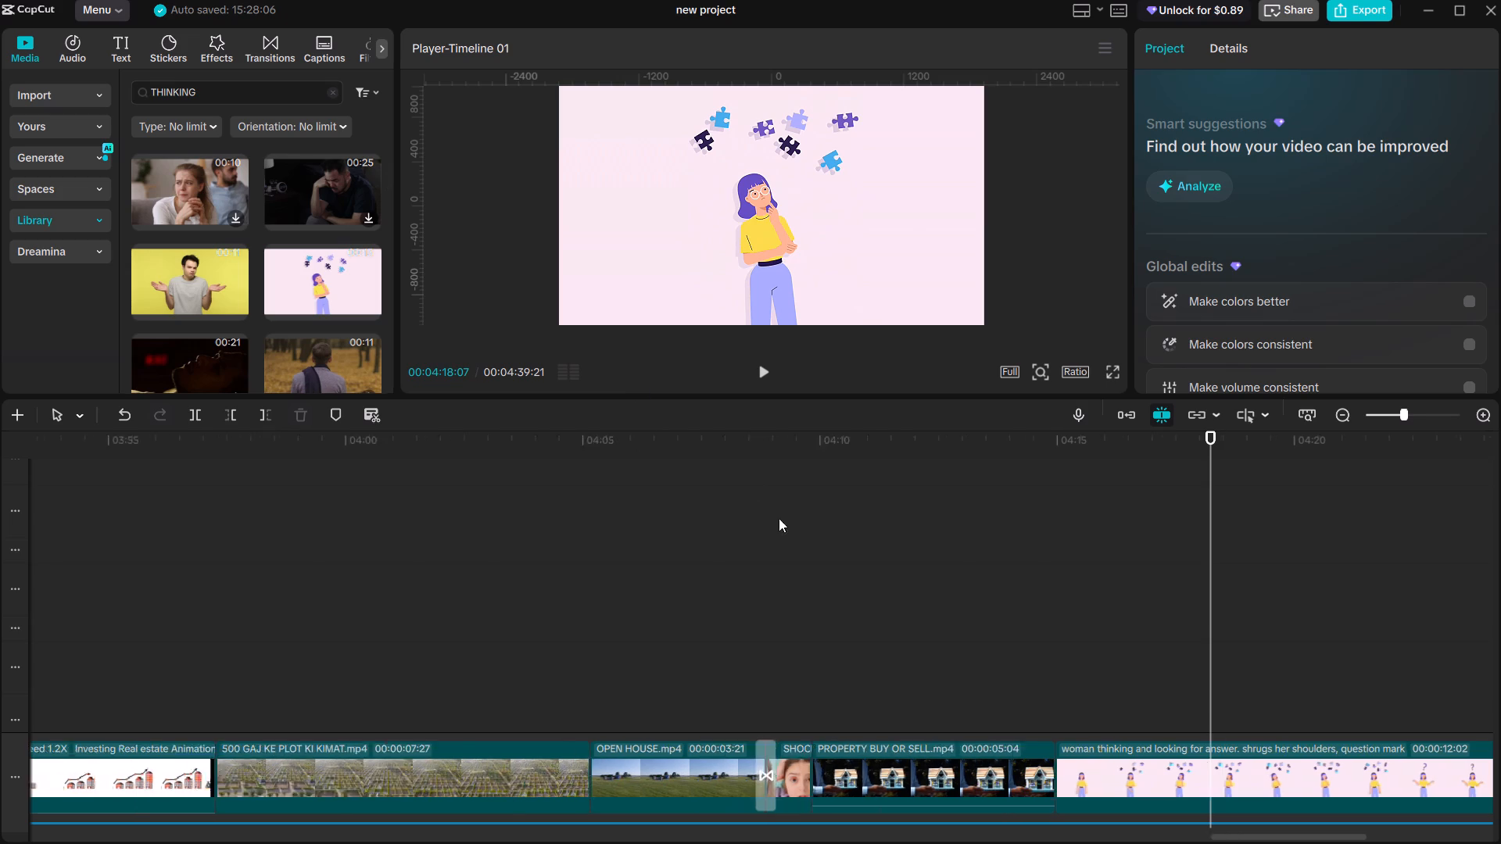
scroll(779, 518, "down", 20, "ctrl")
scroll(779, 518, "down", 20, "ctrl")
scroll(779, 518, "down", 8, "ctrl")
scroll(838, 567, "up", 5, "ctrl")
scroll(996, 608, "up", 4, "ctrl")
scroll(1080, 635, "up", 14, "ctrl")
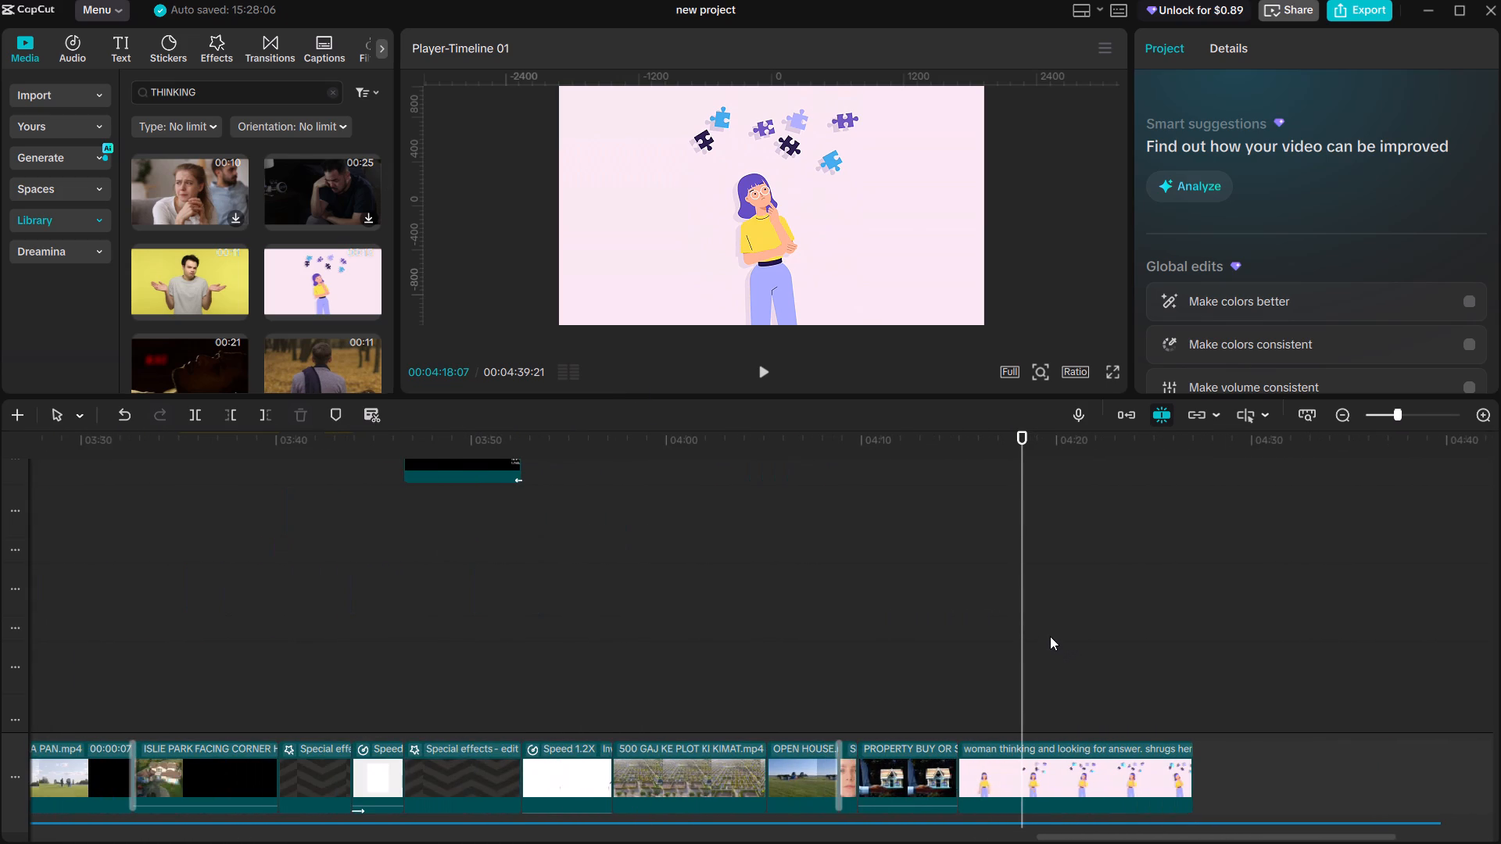
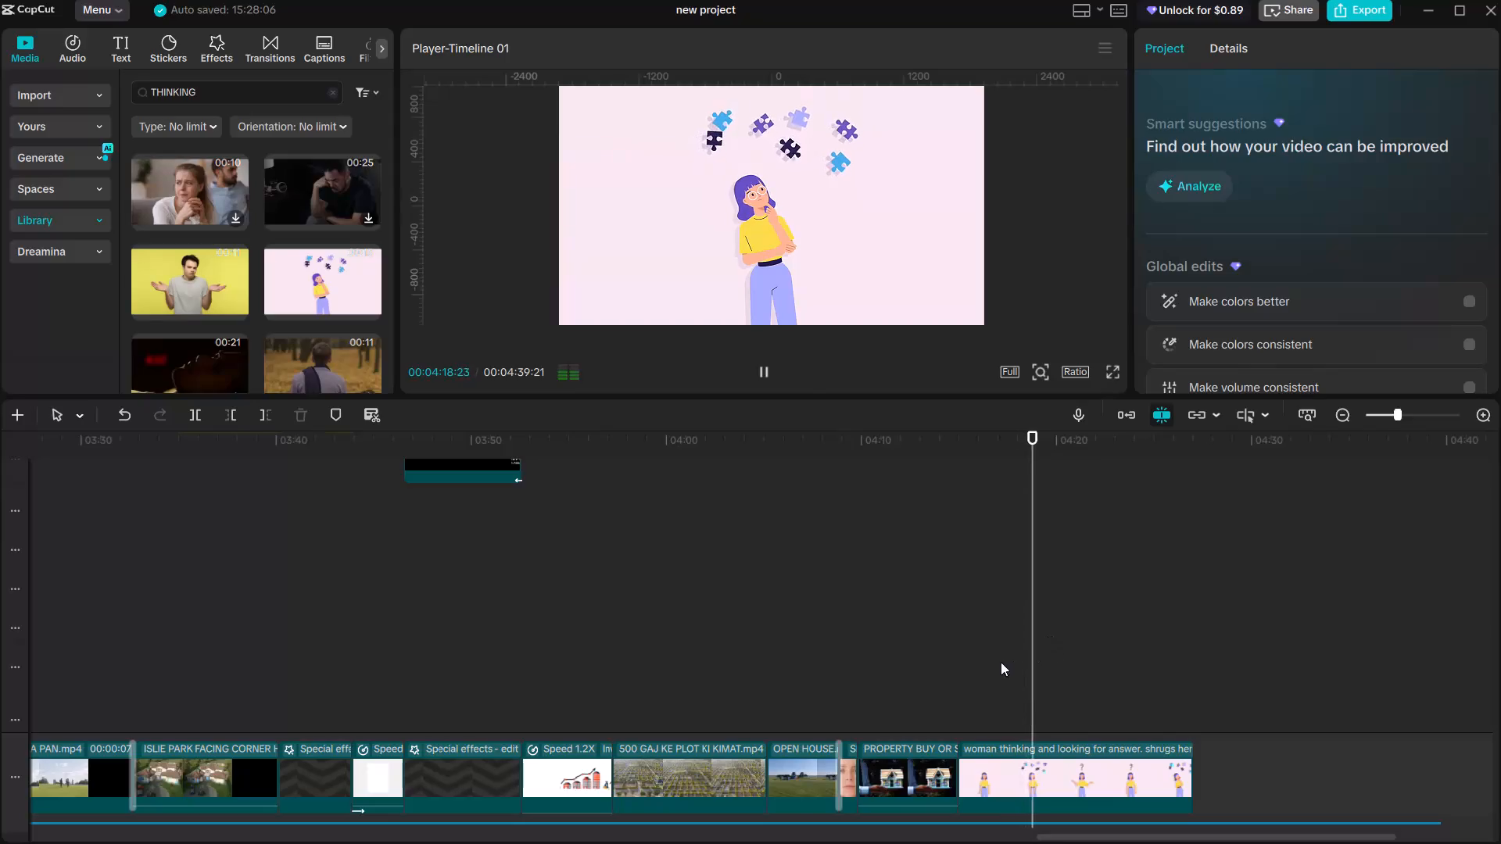
Replay the cut into the woman-thinking clip, split PROPERTY BUY OR SELL at 04:14:10 and delete its remaining part.
left_click(955, 674)
key("space")
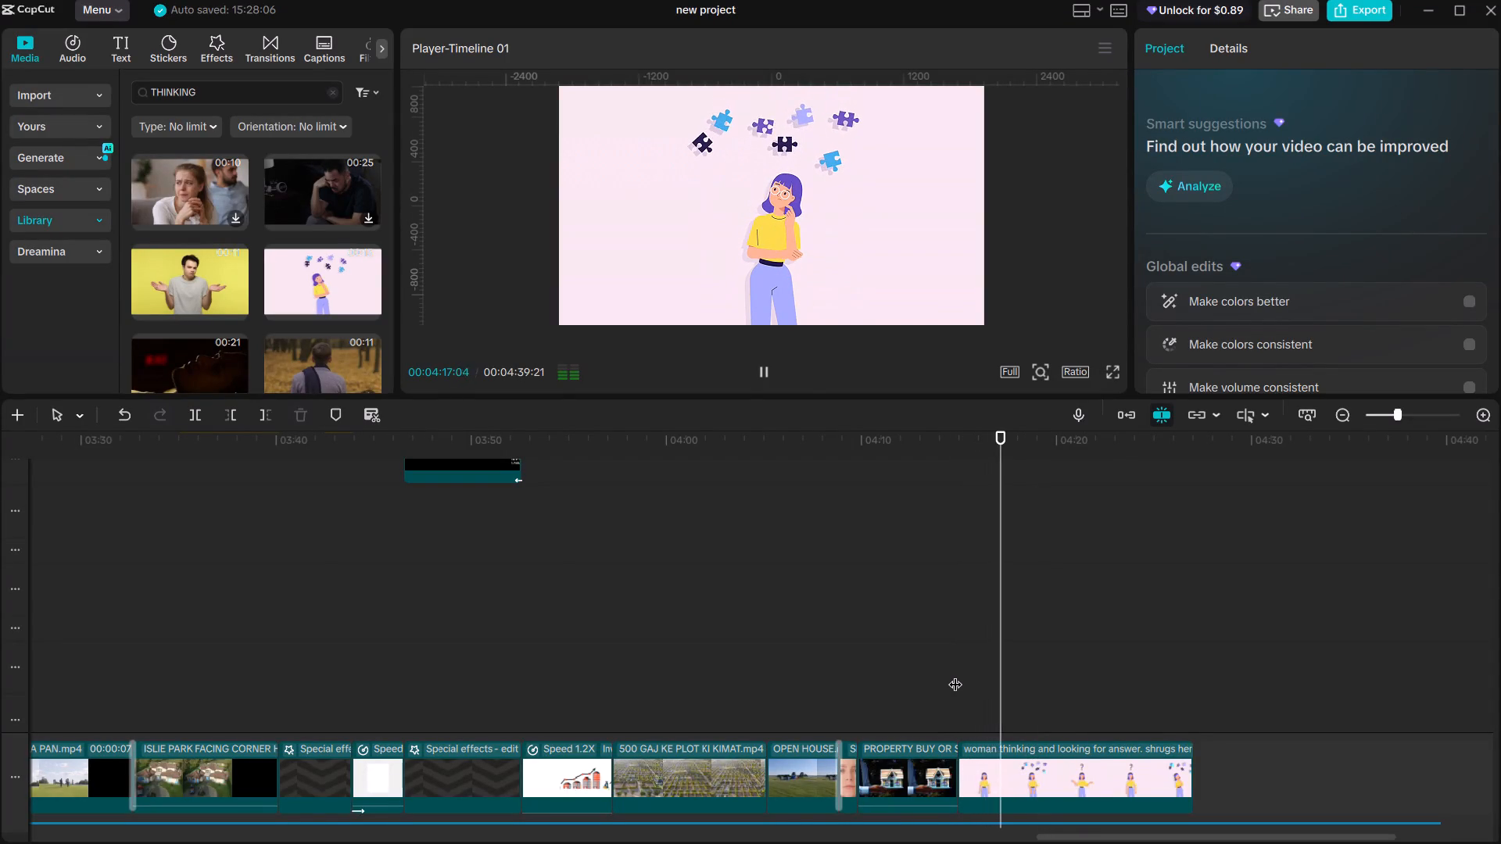
key("space")
left_click(920, 678)
key("space")
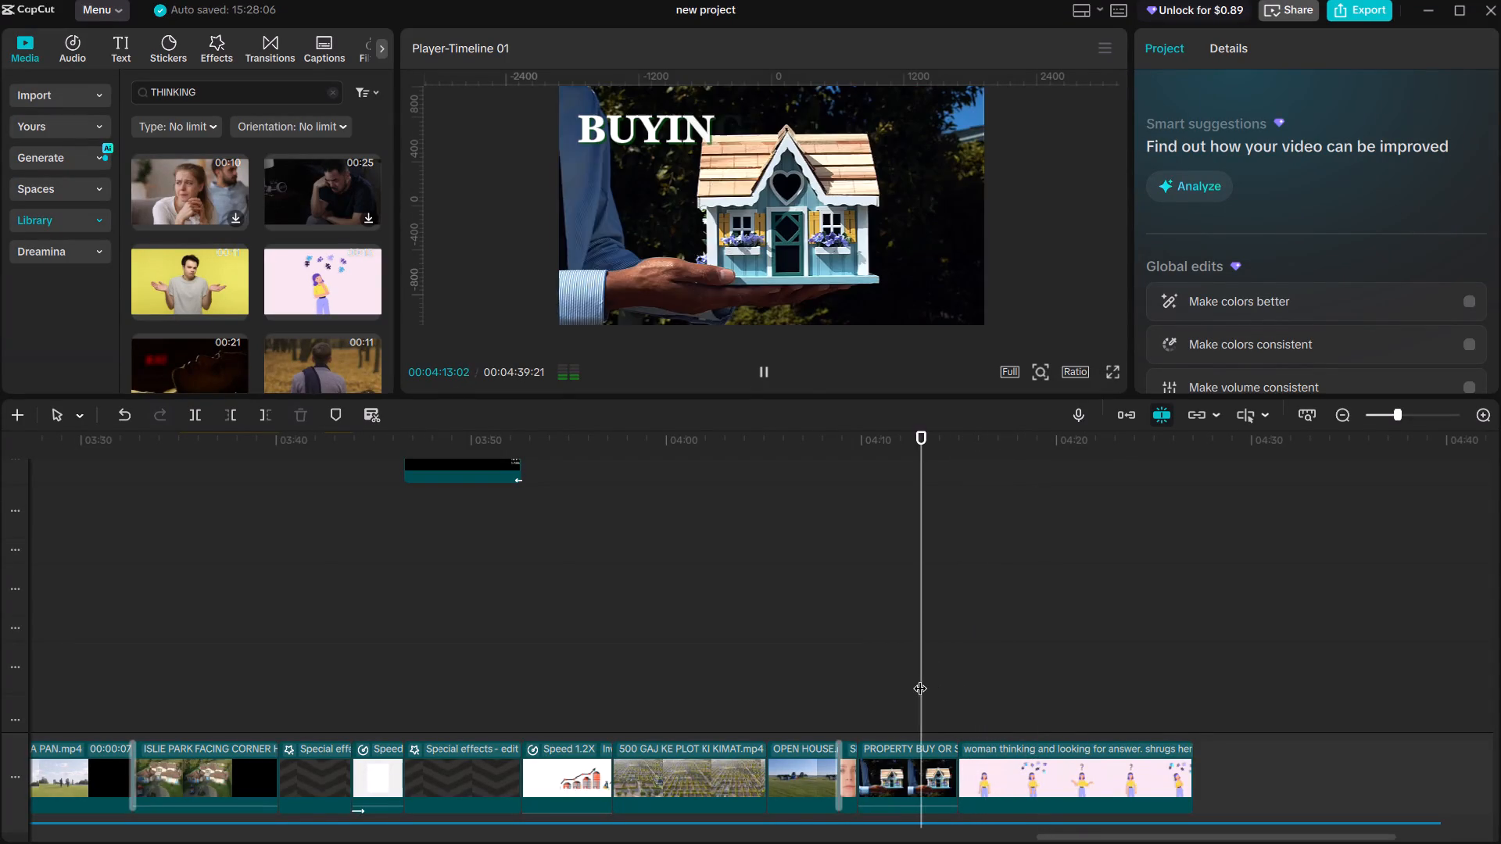
key("space")
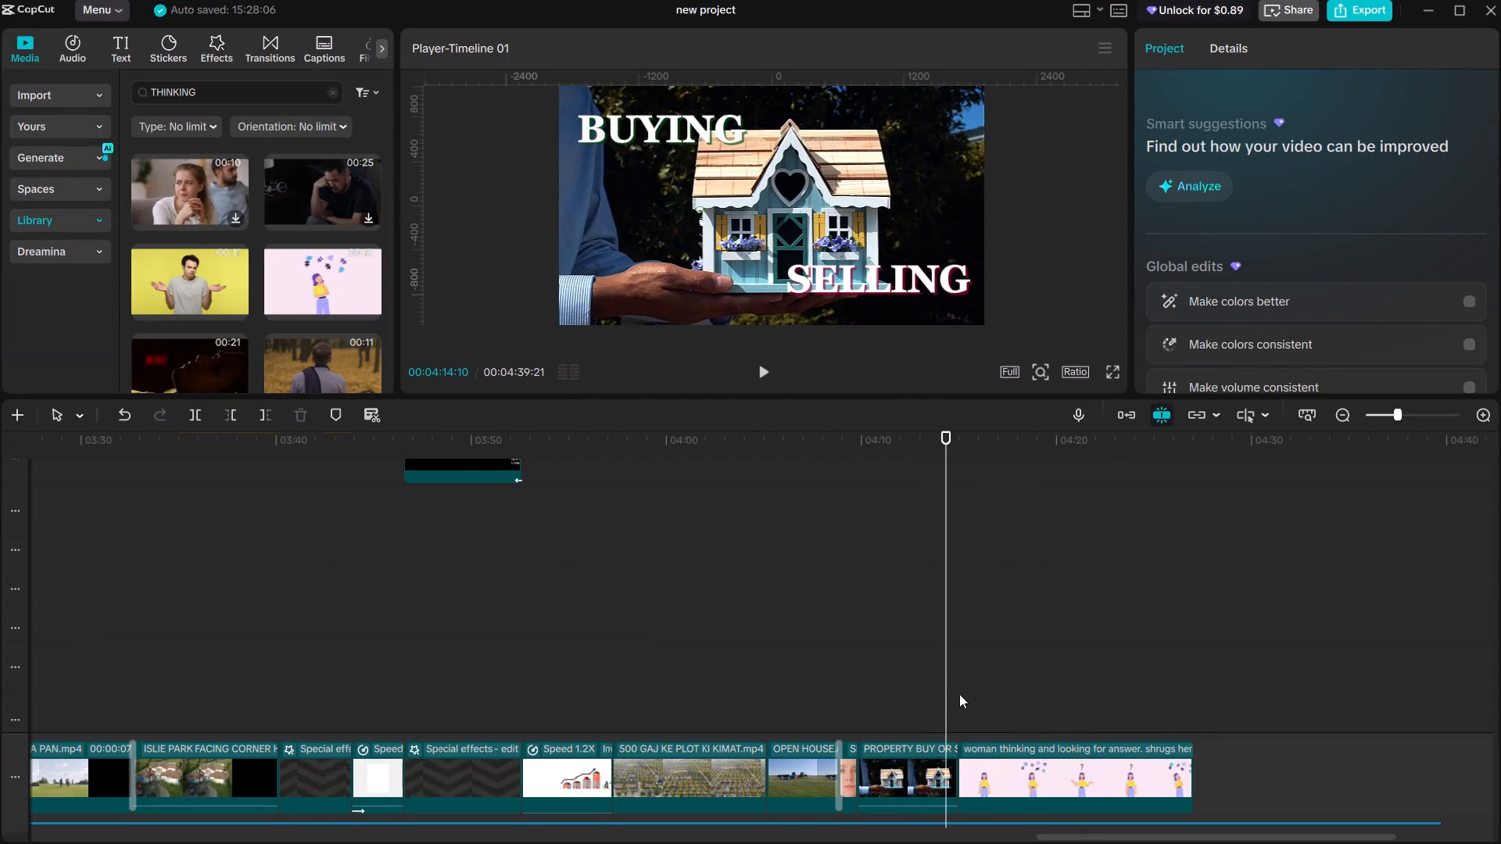
scroll(976, 721, "up", 17, "ctrl")
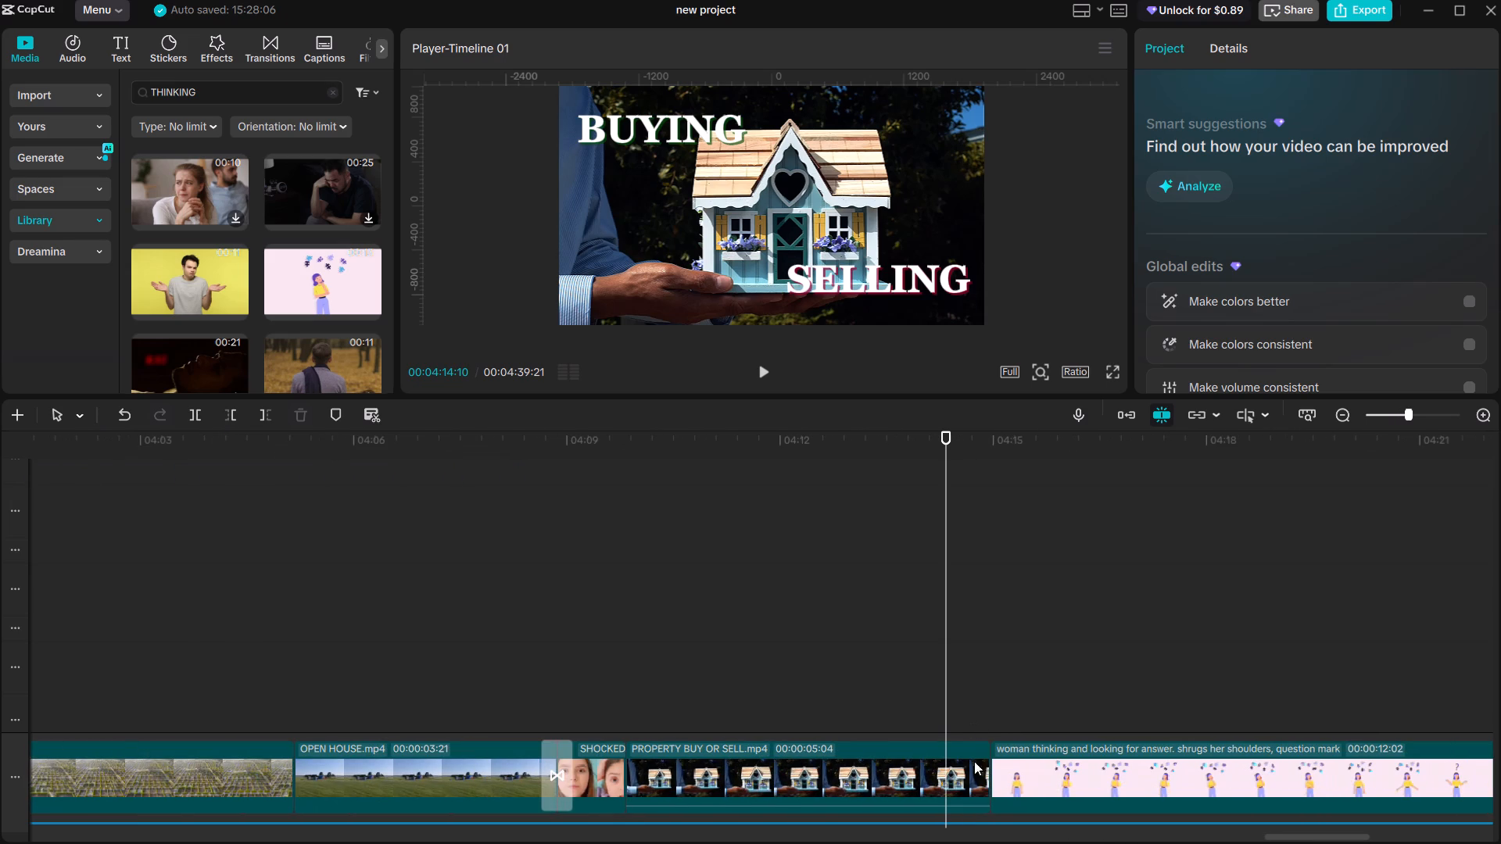
left_click(969, 771)
key("ctrl+b")
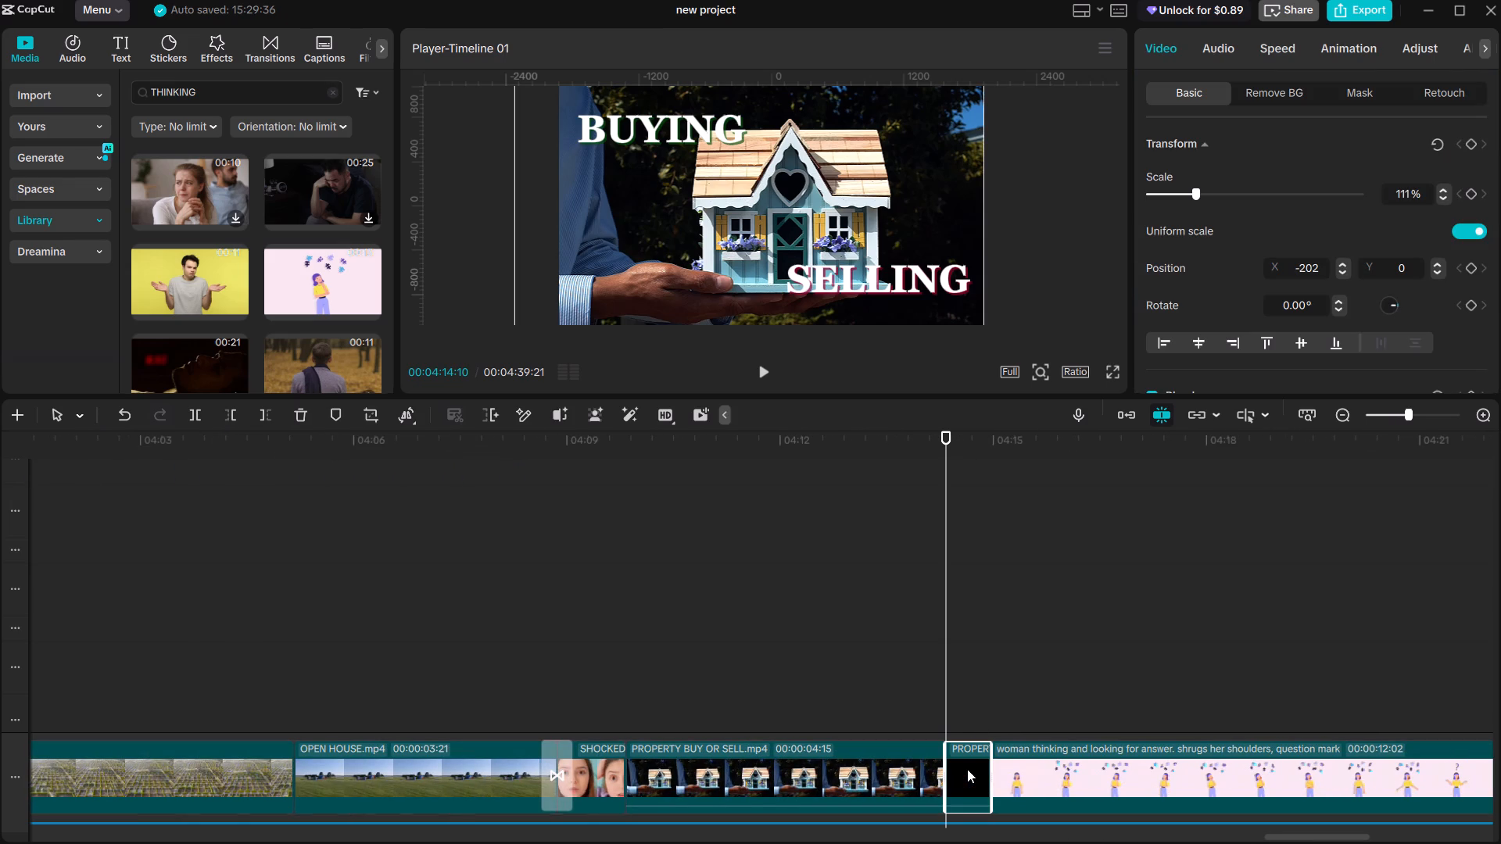
key("BackSpace")
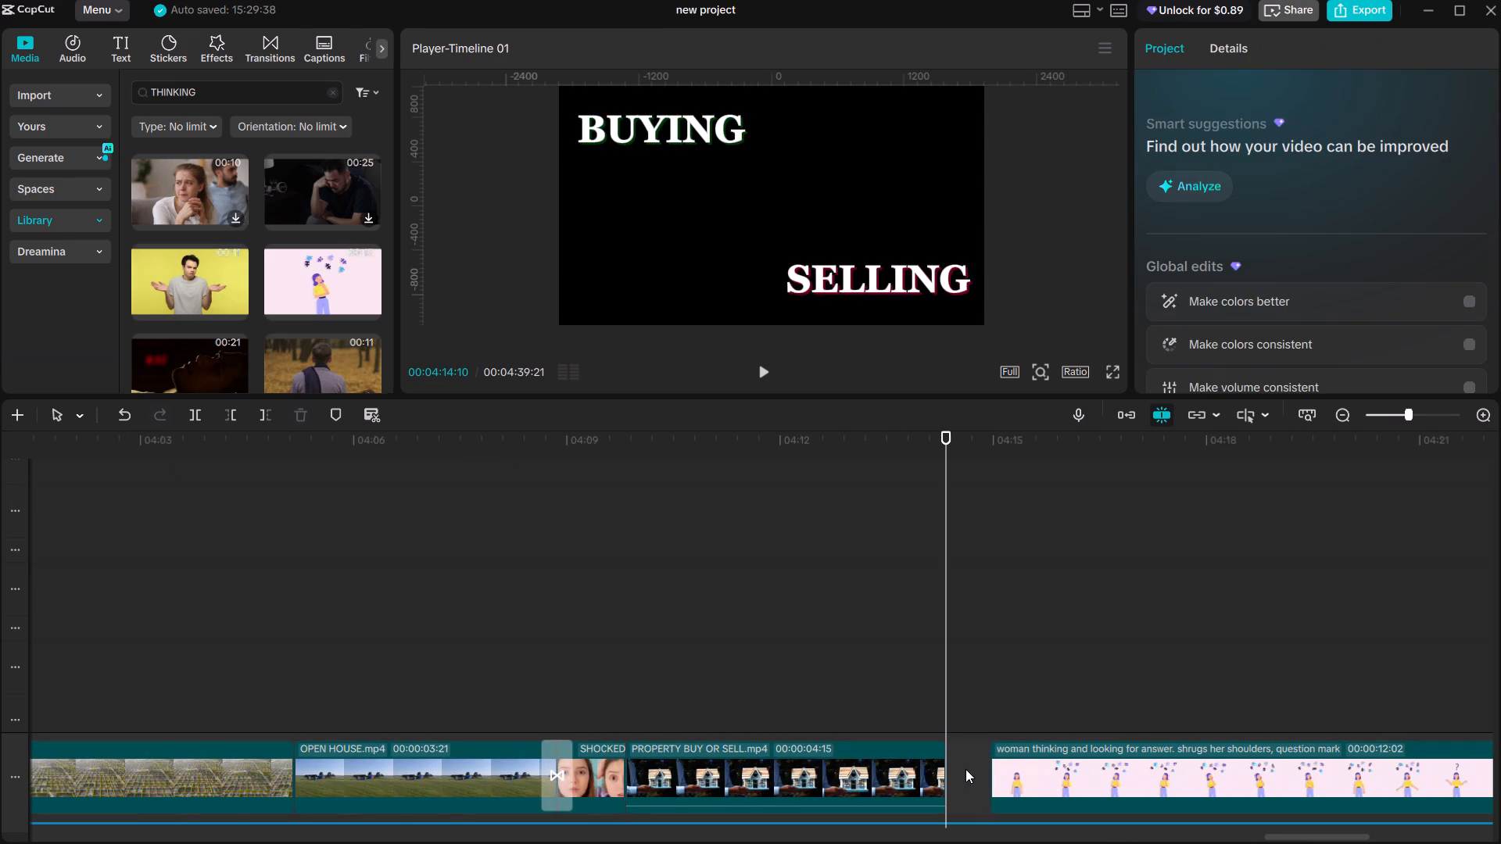
Split the SELLING and BUYING texts at 04:14:10 and delete the parts after that point.
scroll(965, 756, "up", 16)
scroll(964, 713, "down", 7)
left_click_drag(995, 558, 967, 604)
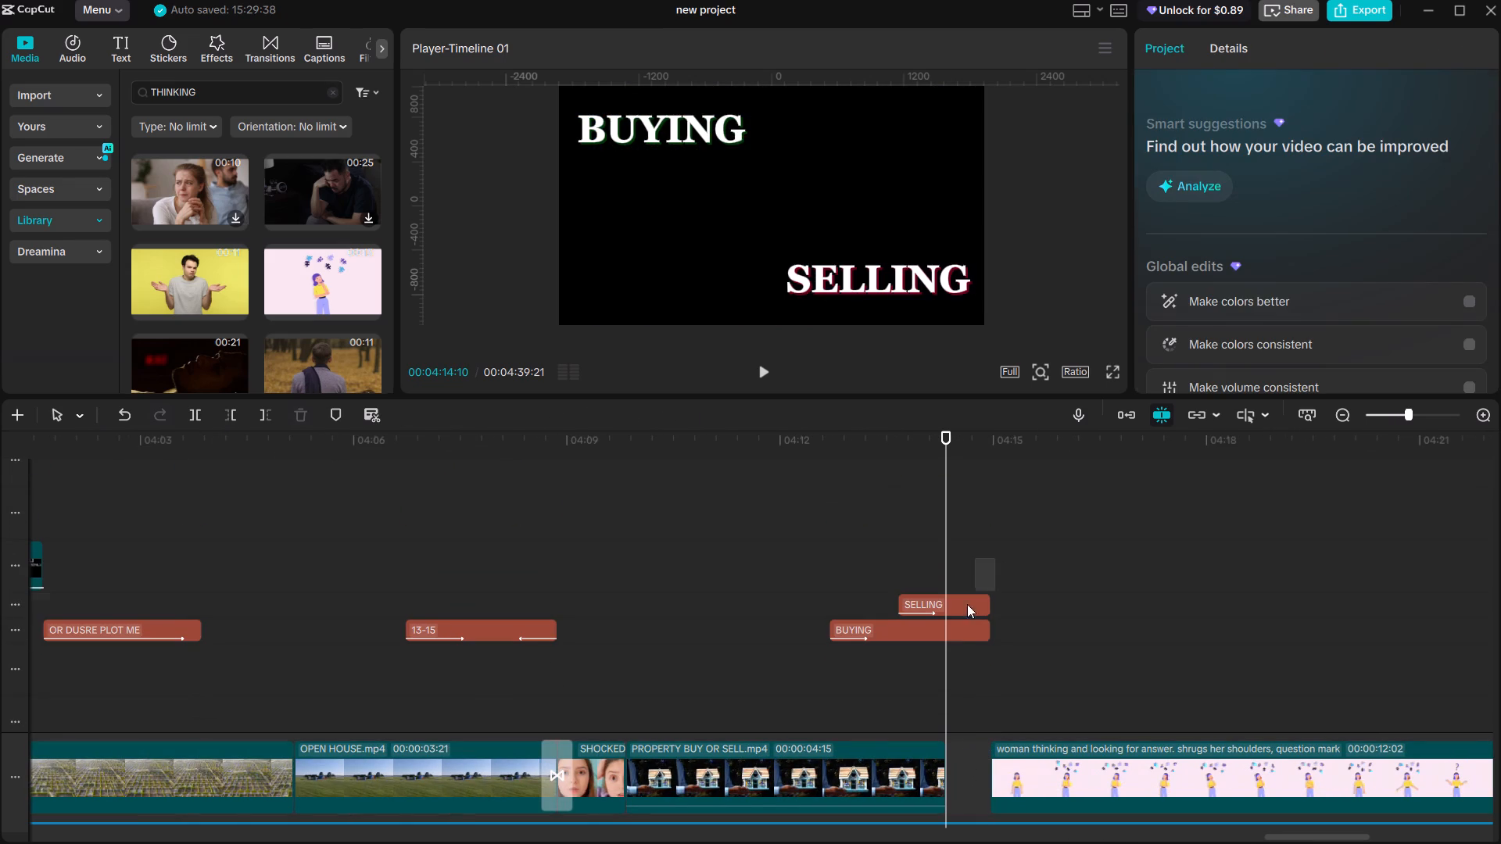
left_click_drag(967, 604, 958, 636)
key("ctrl+b")
key("BackSpace")
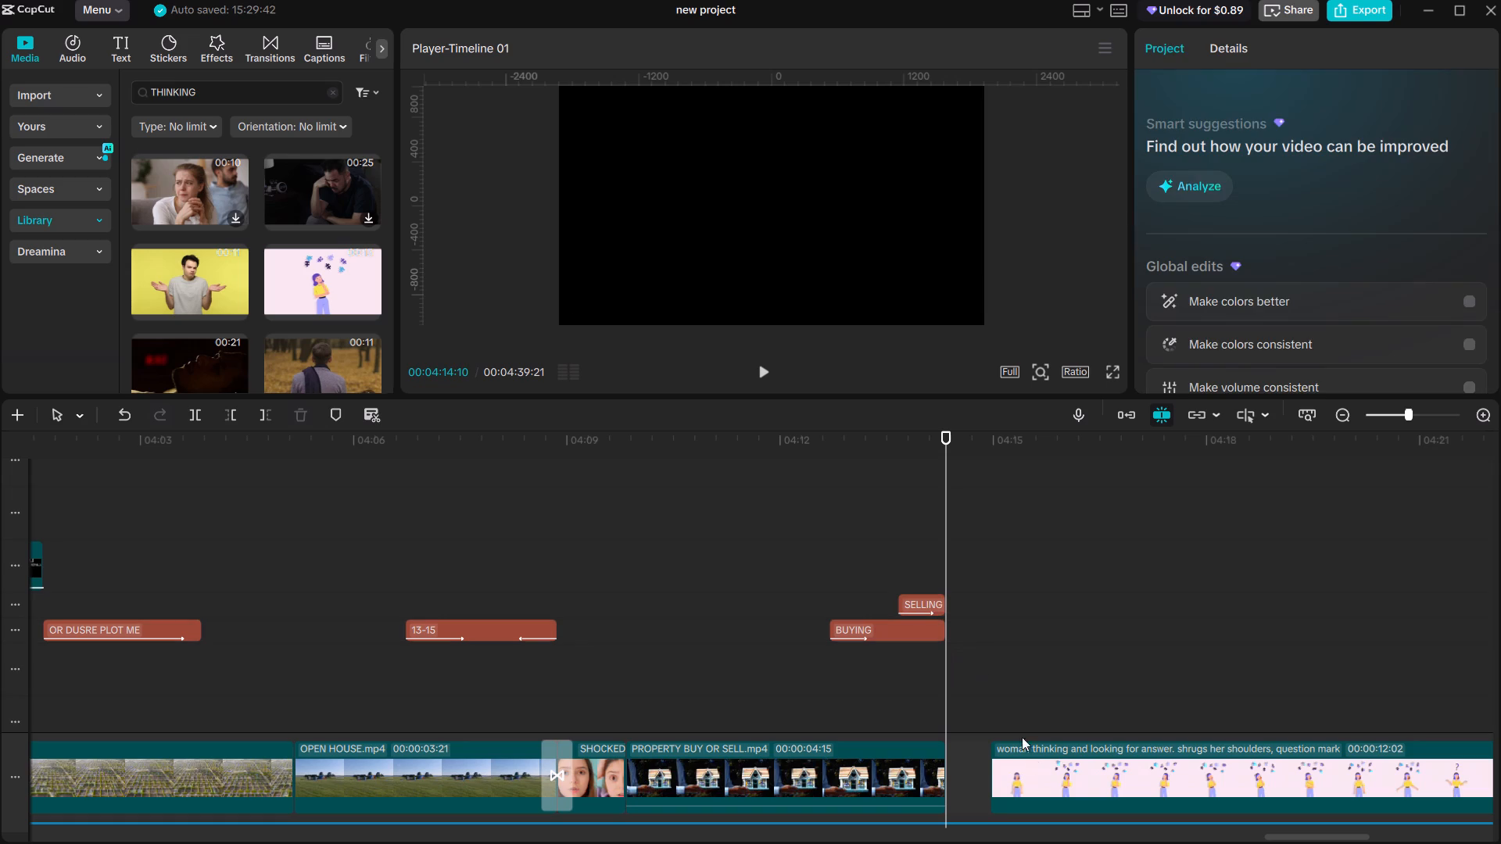
Close the gap before the woman-thinking clip on the main track and replay the join.
right_click(952, 775)
left_click(997, 687)
left_click(912, 709)
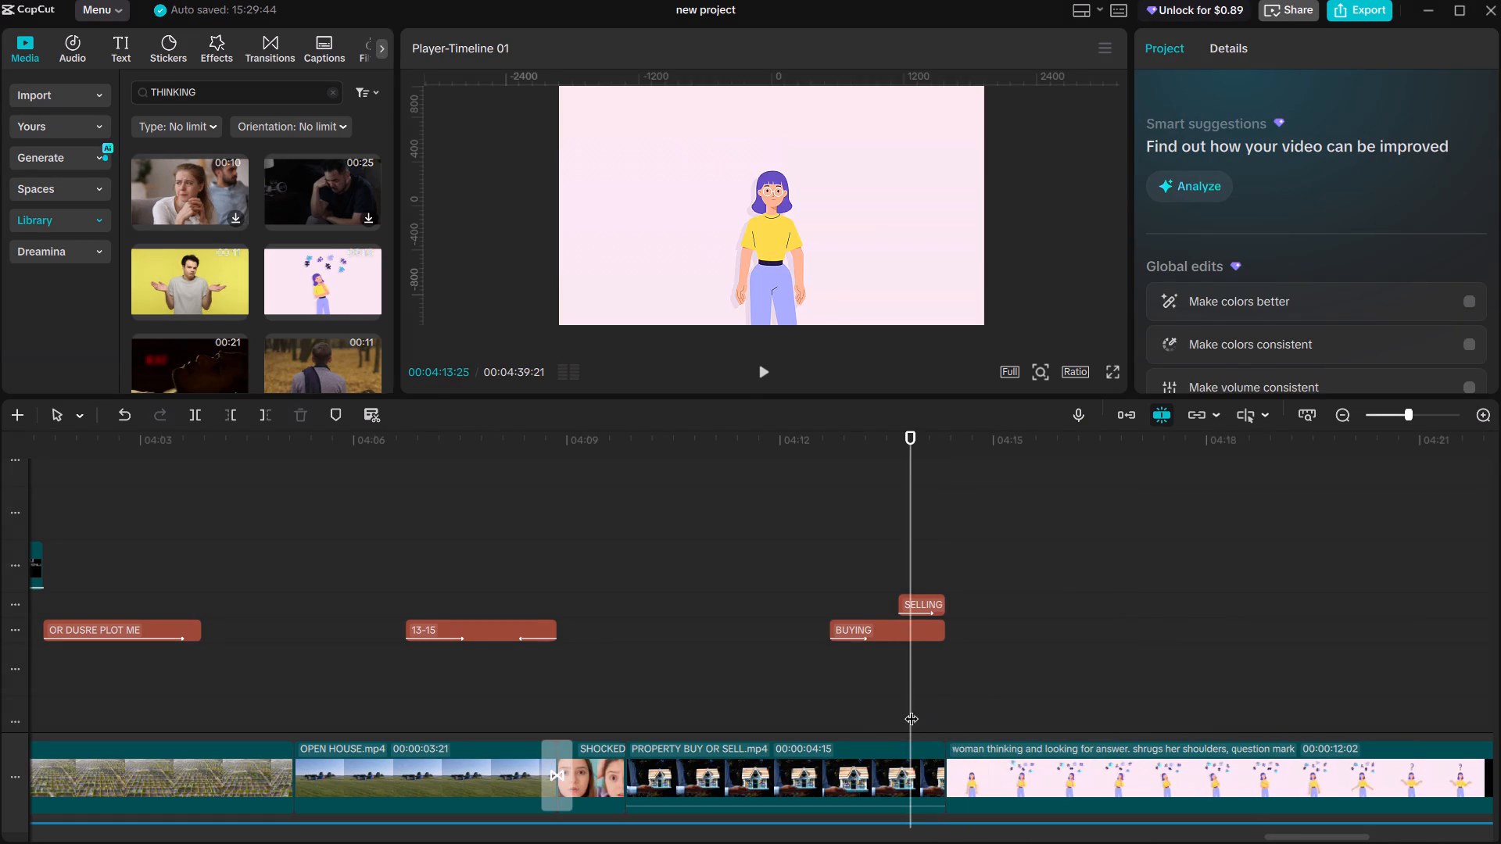
key("space")
key("space")
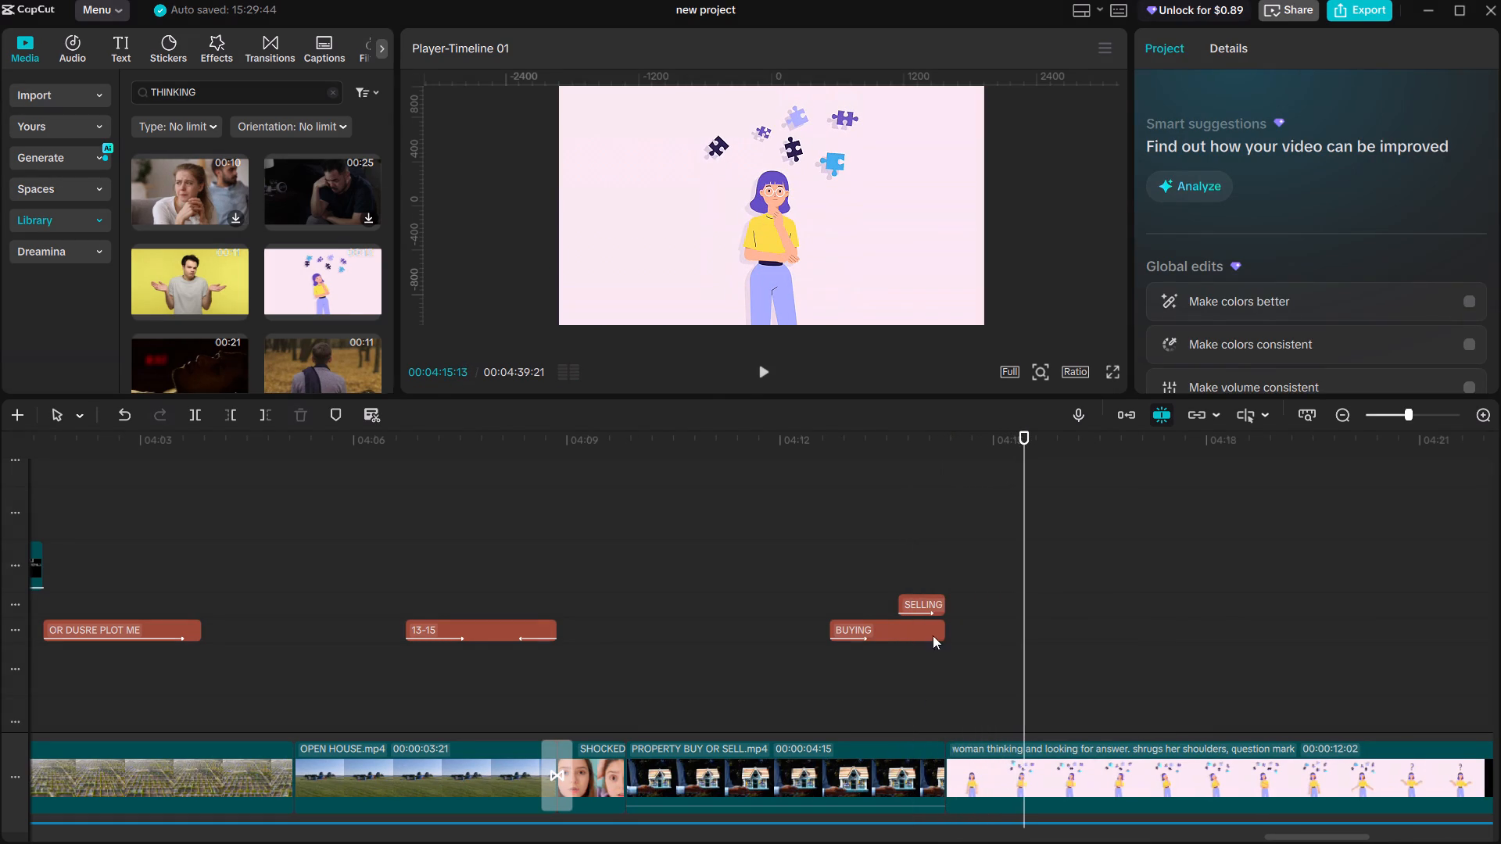
Combine the PROPERTY BUY OR SELL clip with the BUYING and SELLING texts into one compound clip.
left_click_drag(969, 558, 885, 710)
left_click_drag(837, 550, 865, 672)
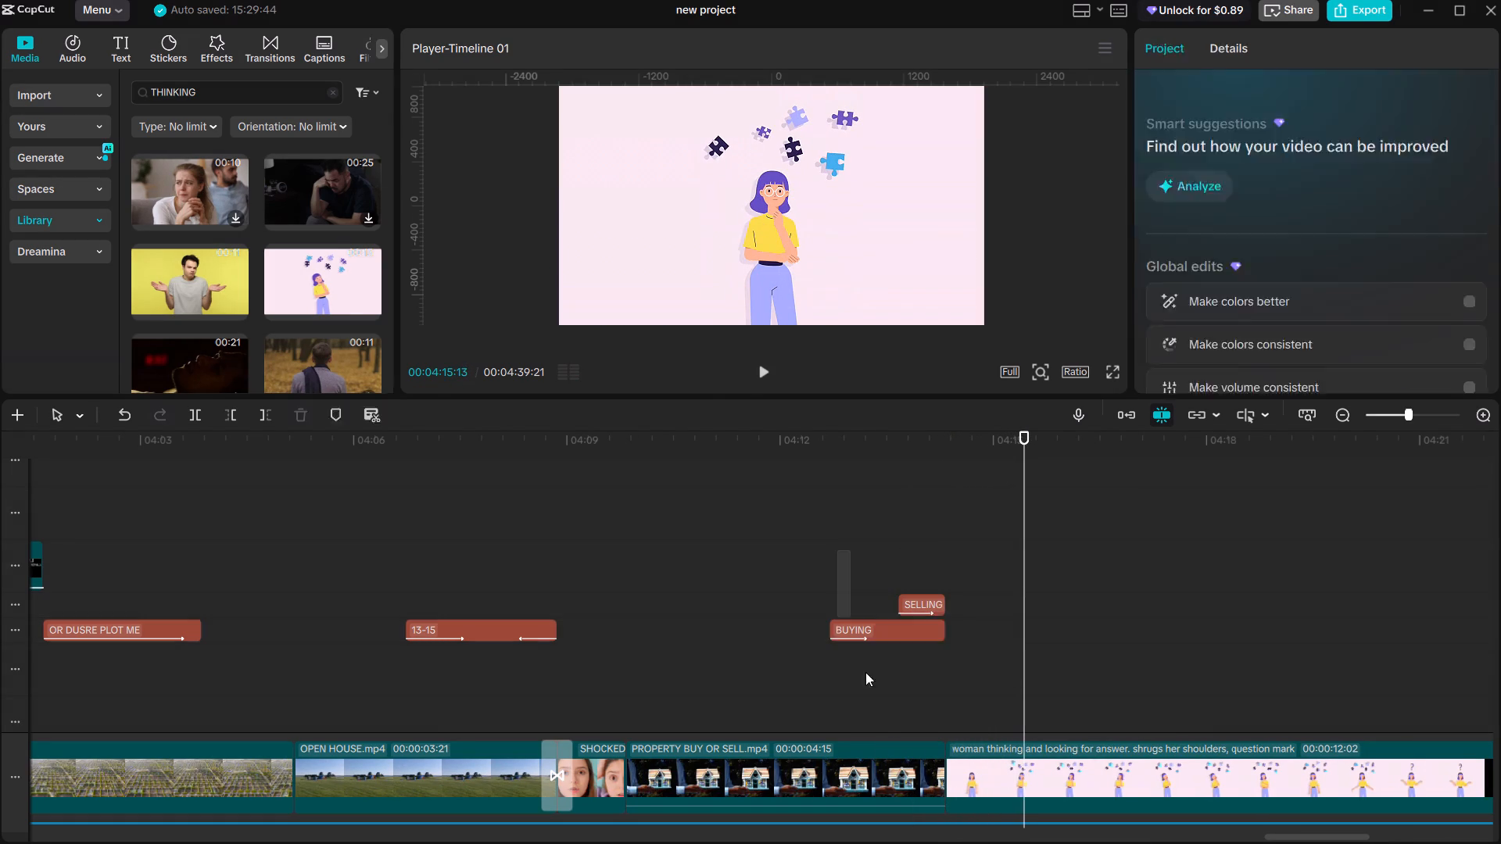
left_click_drag(865, 672, 912, 781)
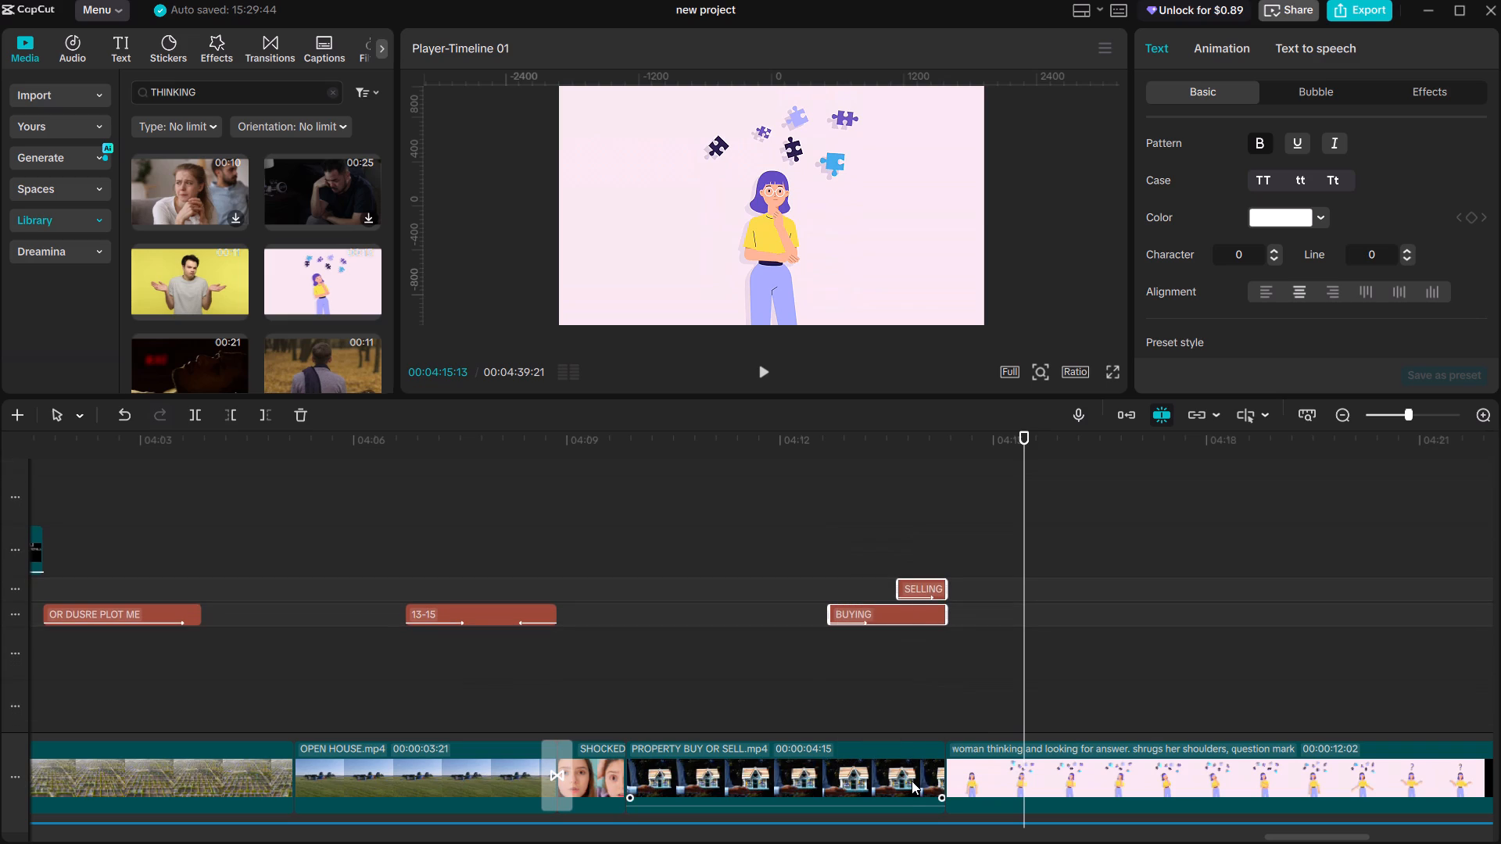
left_click(894, 764)
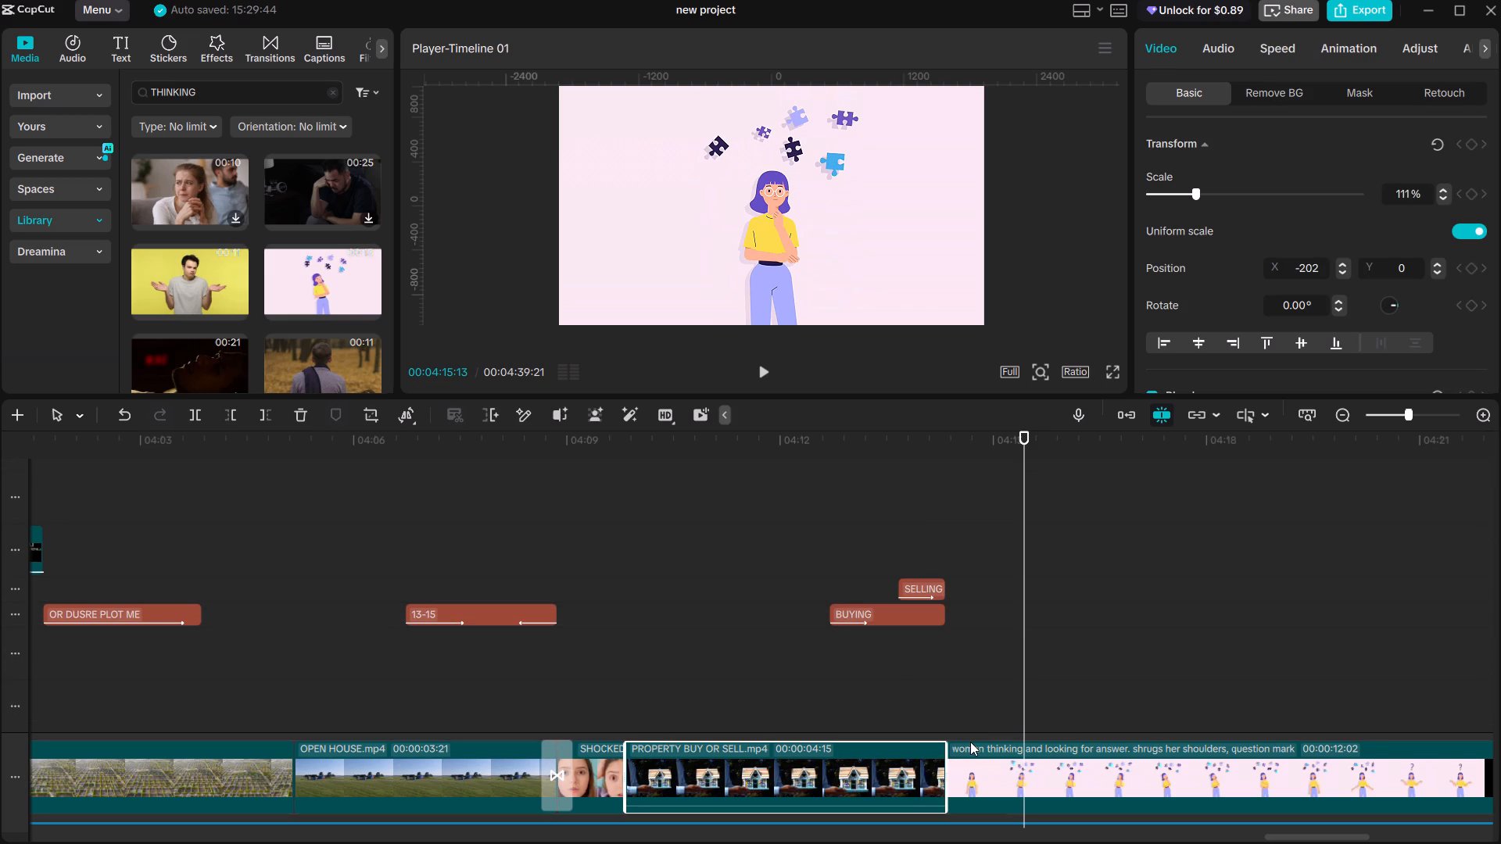
left_click(904, 612, "ctrl")
left_click(913, 588, "ctrl")
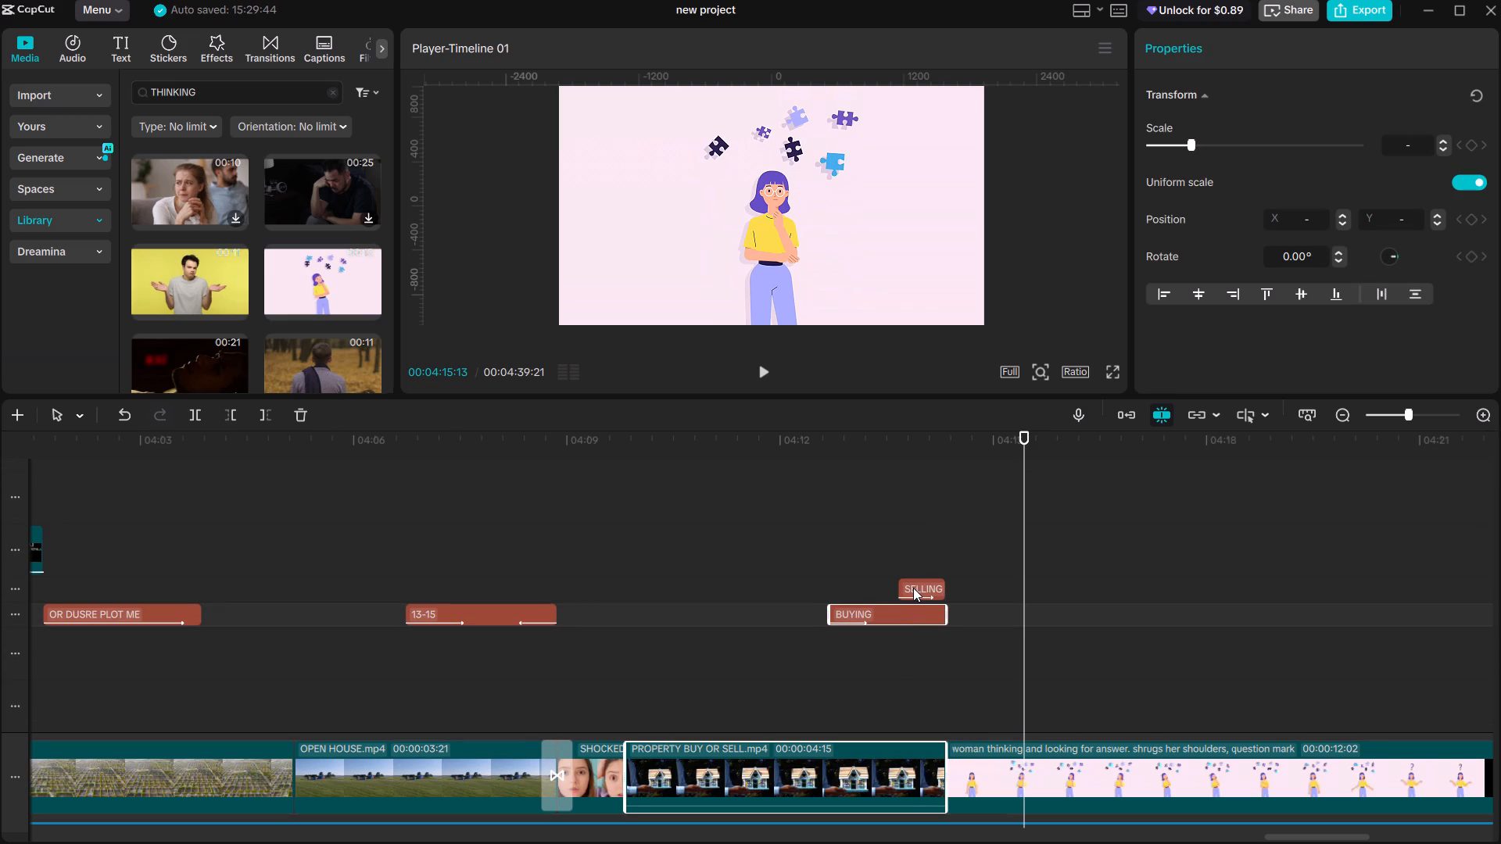
key("alt+g")
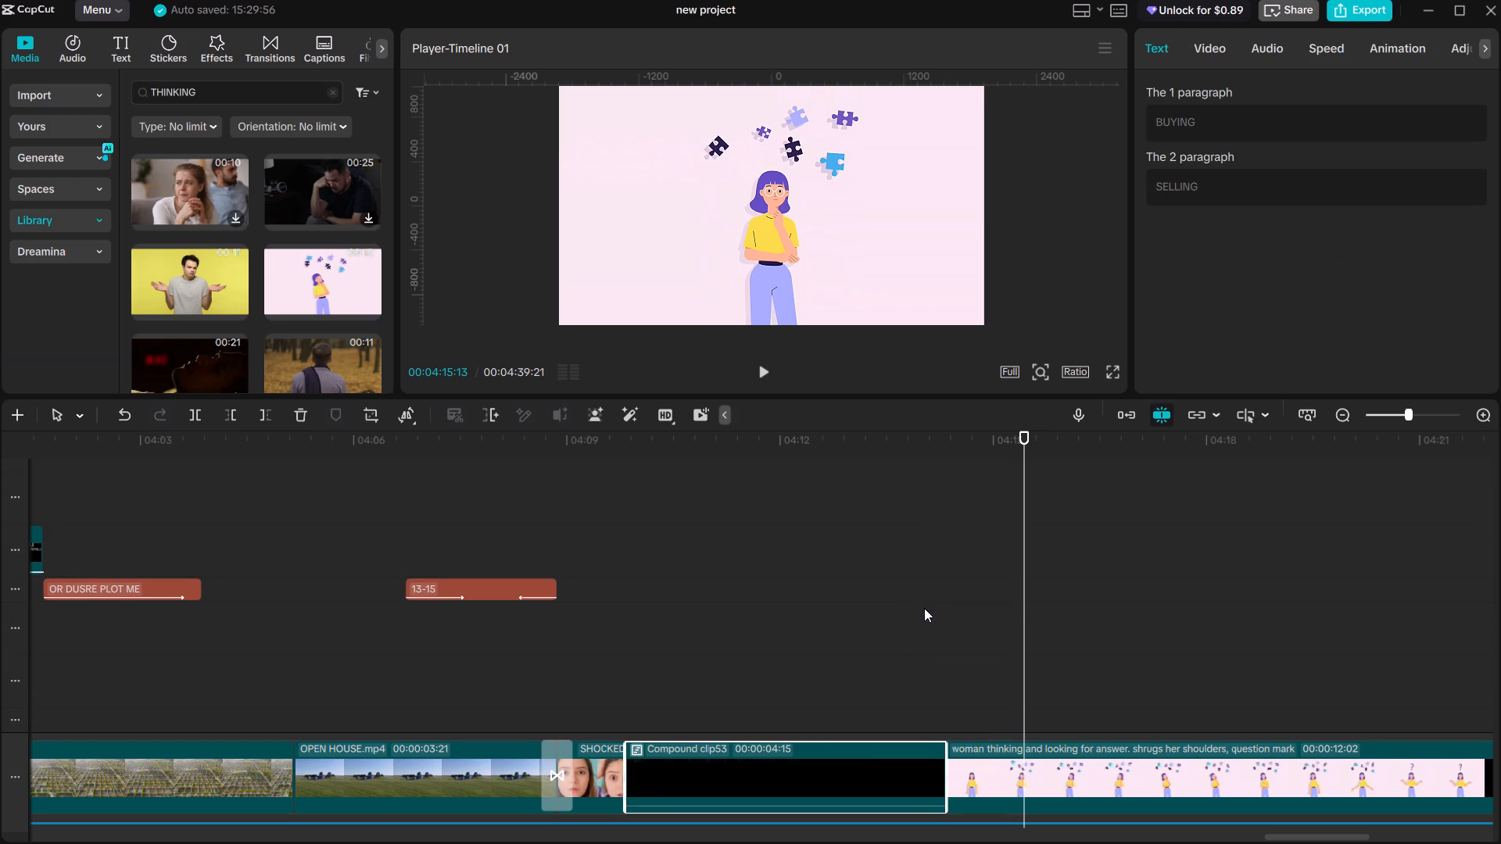
Give the BUYING/SELLING compound clip a Fade Out exit animation of 0.3 s and replay its ending.
left_click(1320, 47)
left_click(1216, 45)
left_click(1391, 43)
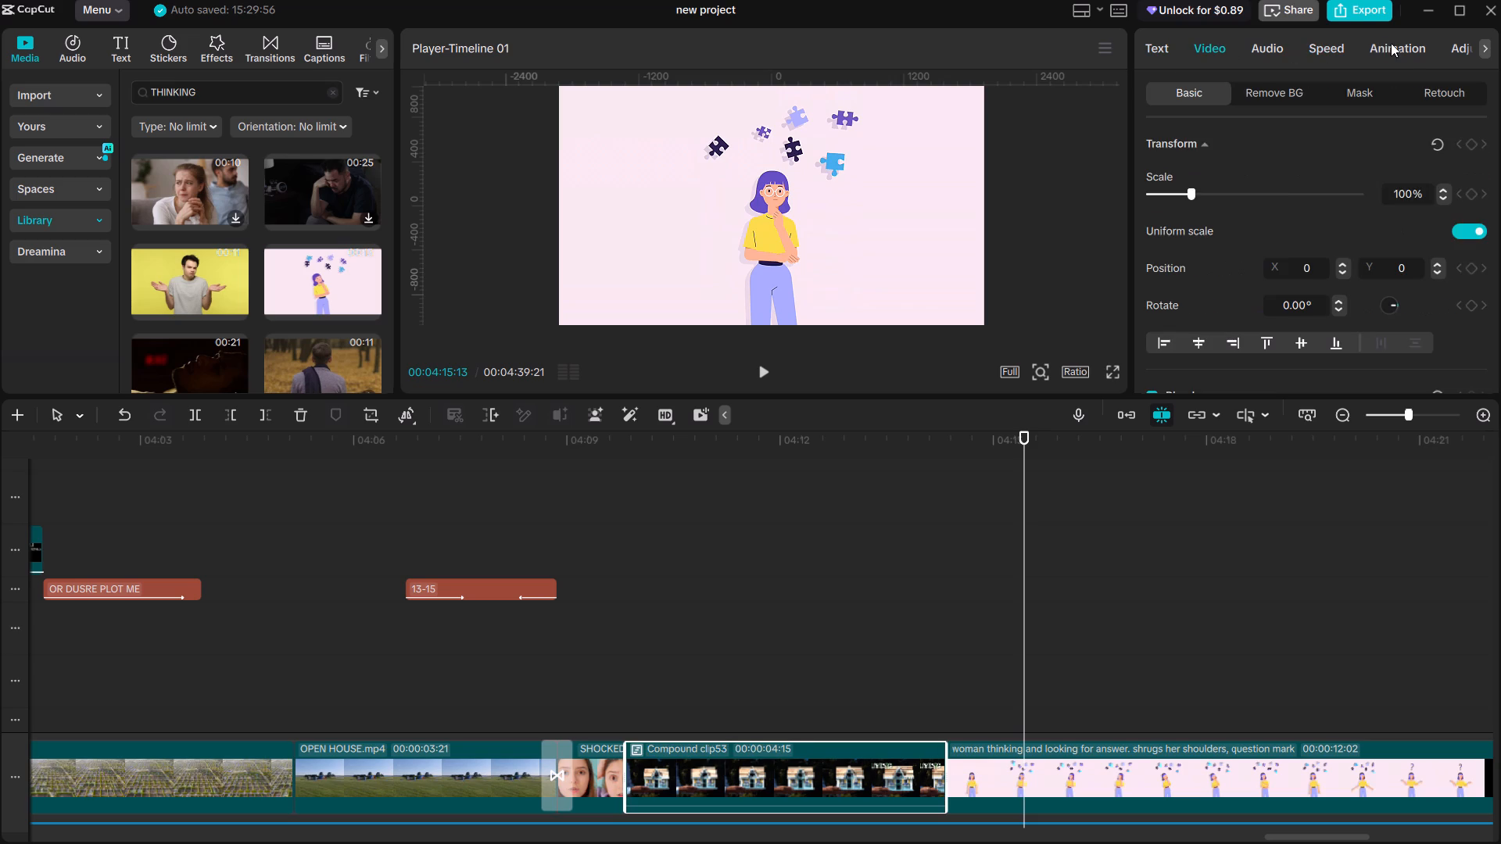
left_click(1162, 228)
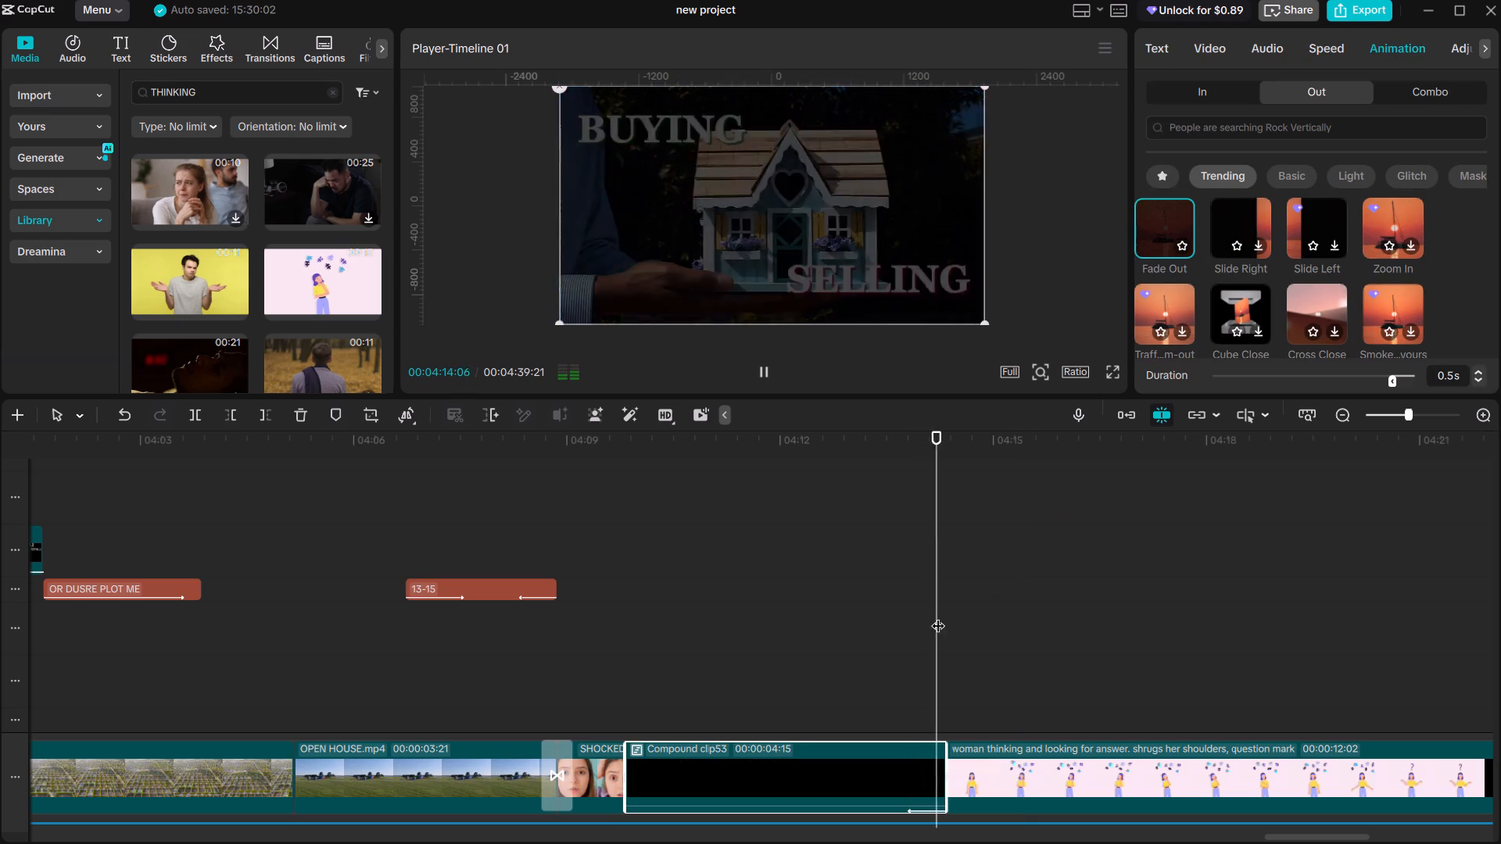
double_click(1478, 377)
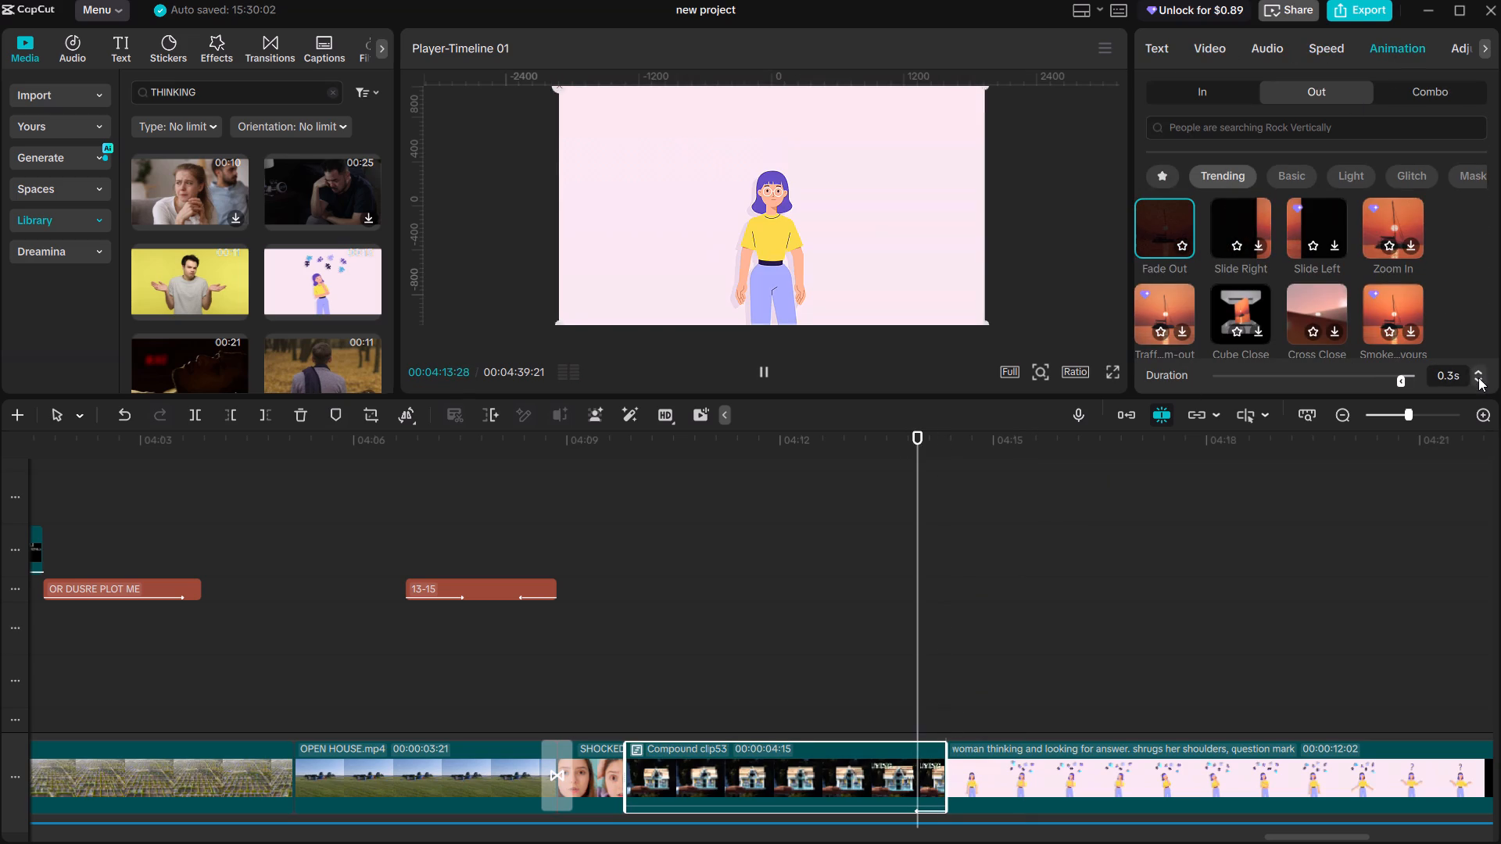
left_click(872, 688)
key("space")
left_click(895, 684)
key("space")
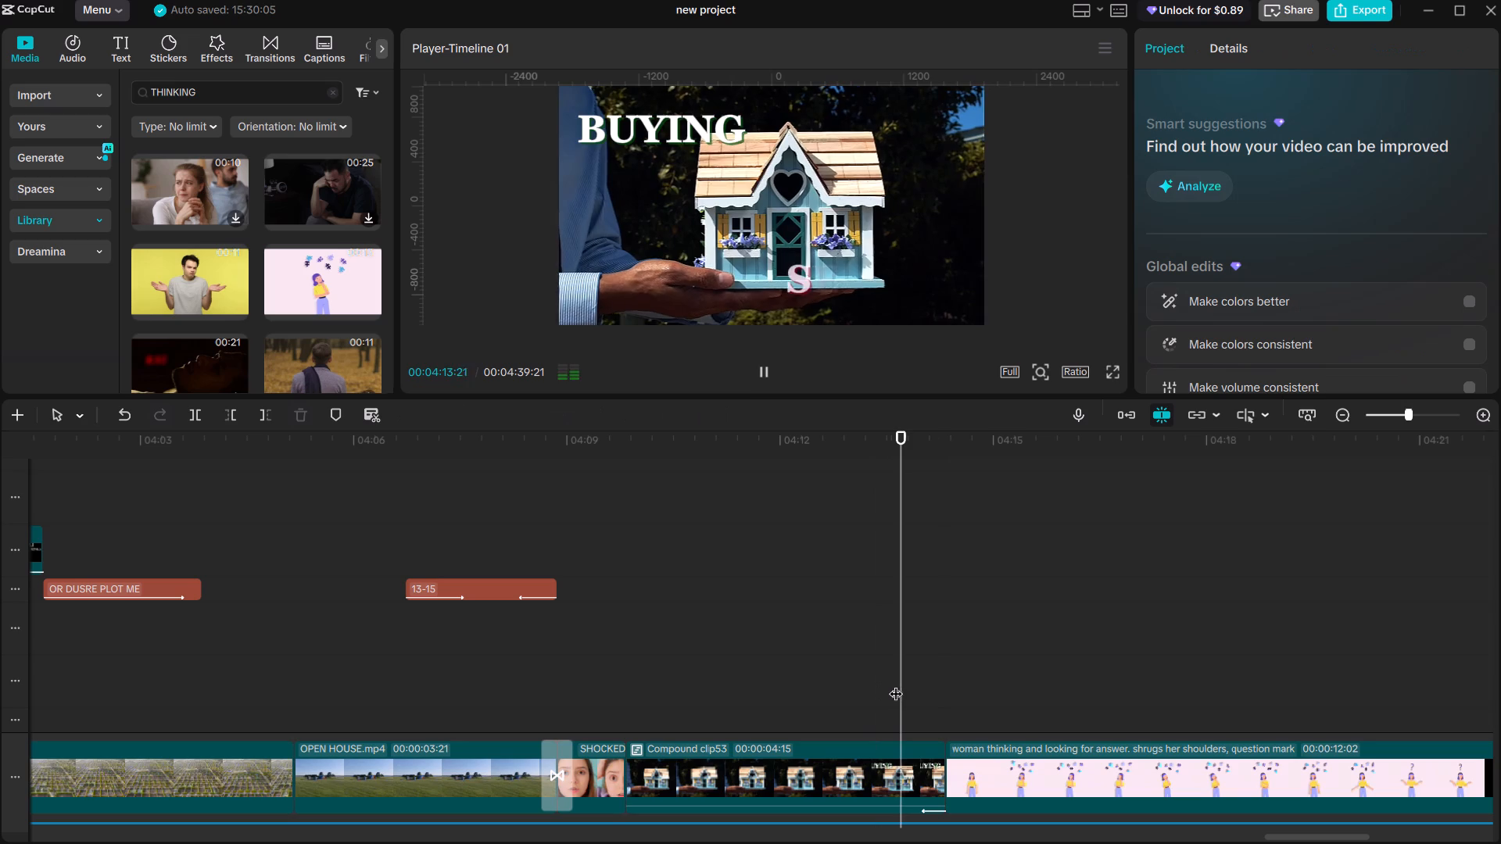
left_click(897, 684)
key("space")
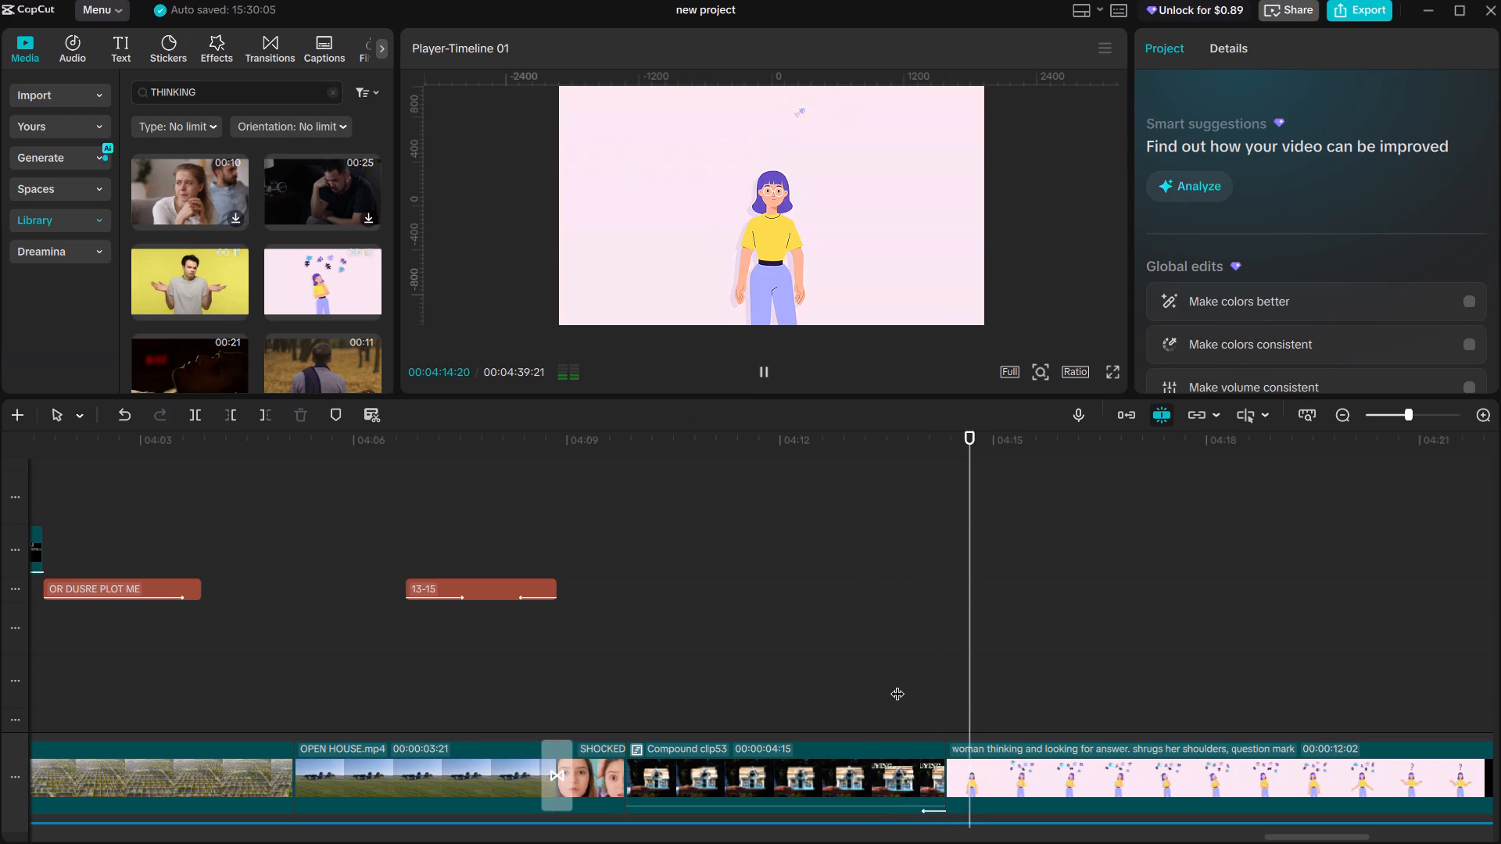
Apply the Fade In entrance animation to the woman-thinking clip and play the transition into it.
left_click(948, 697)
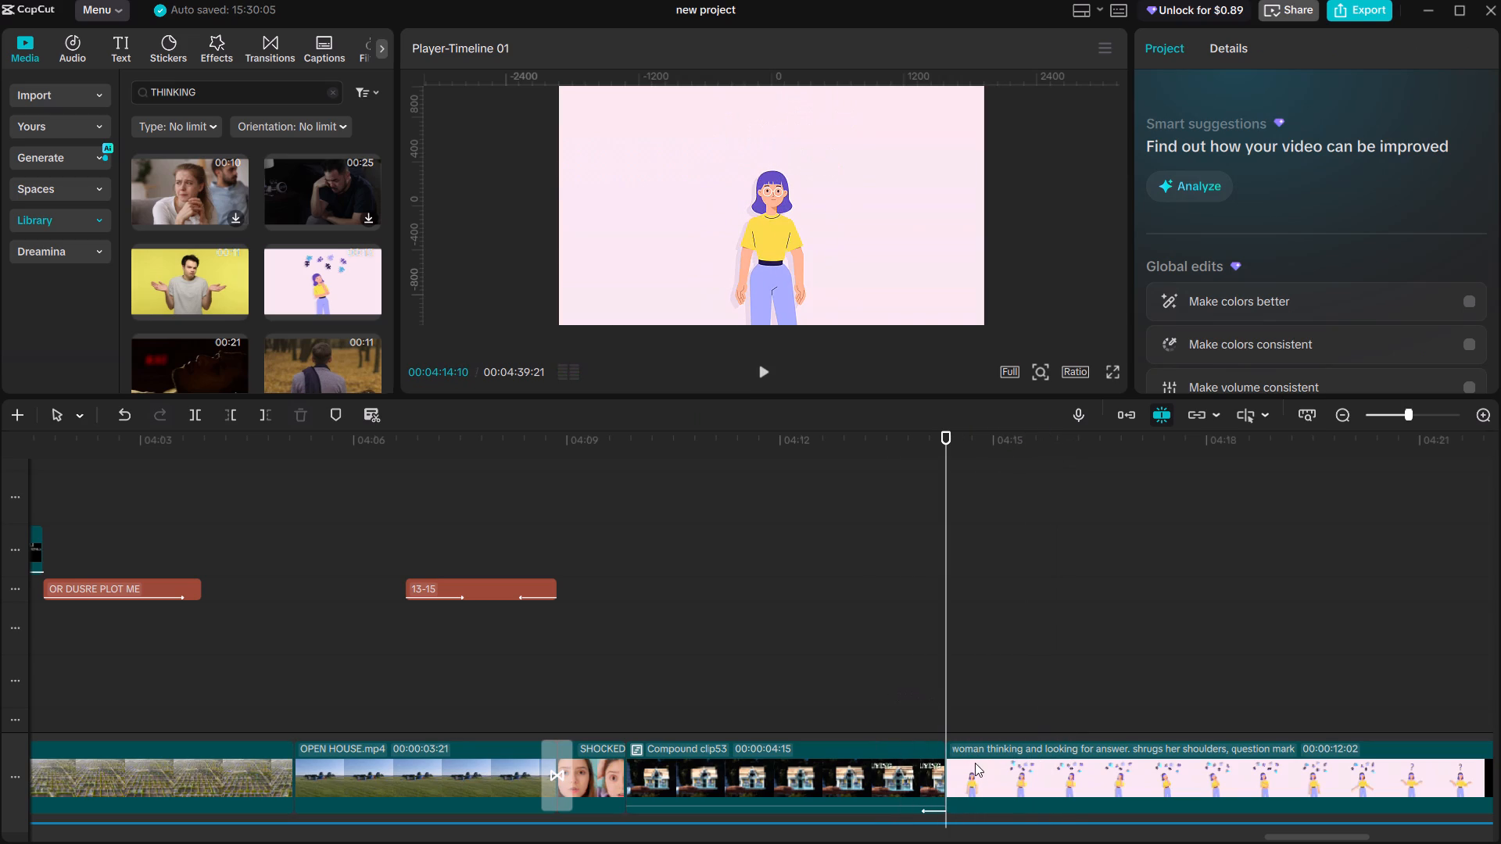
left_click(975, 763)
left_click(1268, 52)
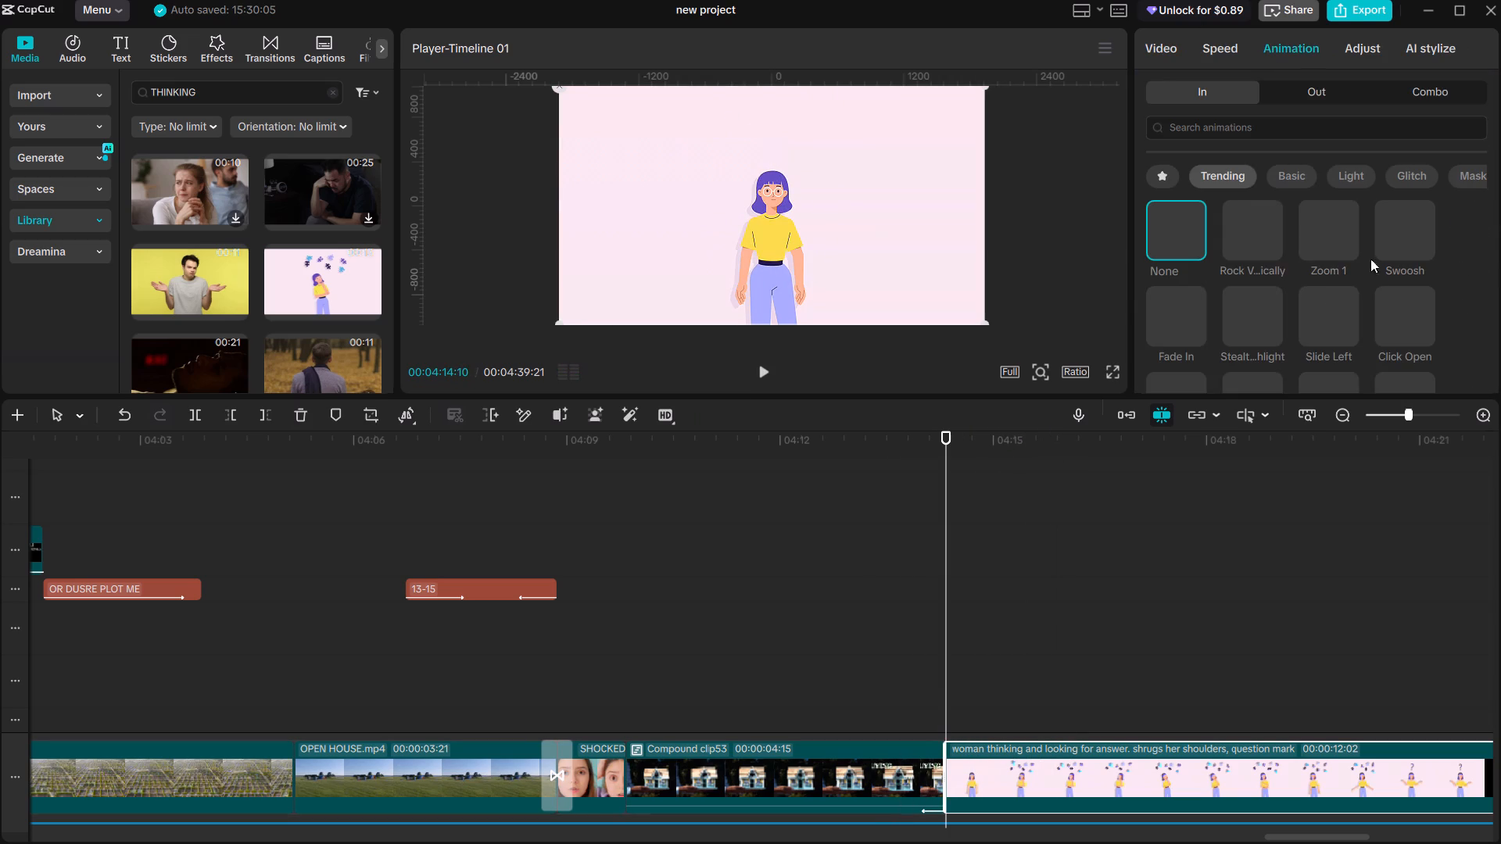
left_click(1189, 311)
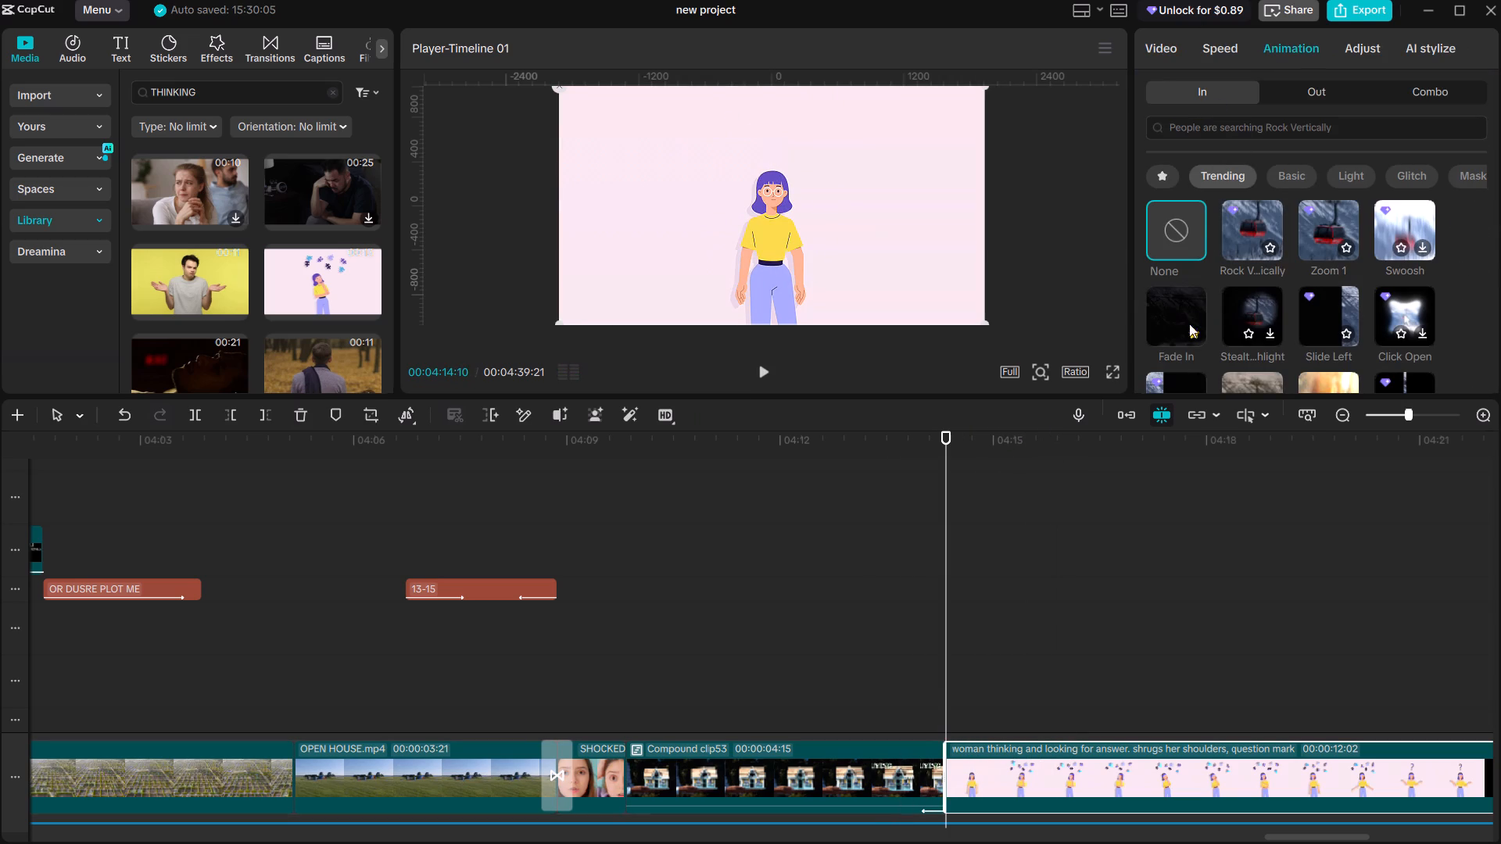
left_click(1161, 328)
left_click(913, 665)
key("space")
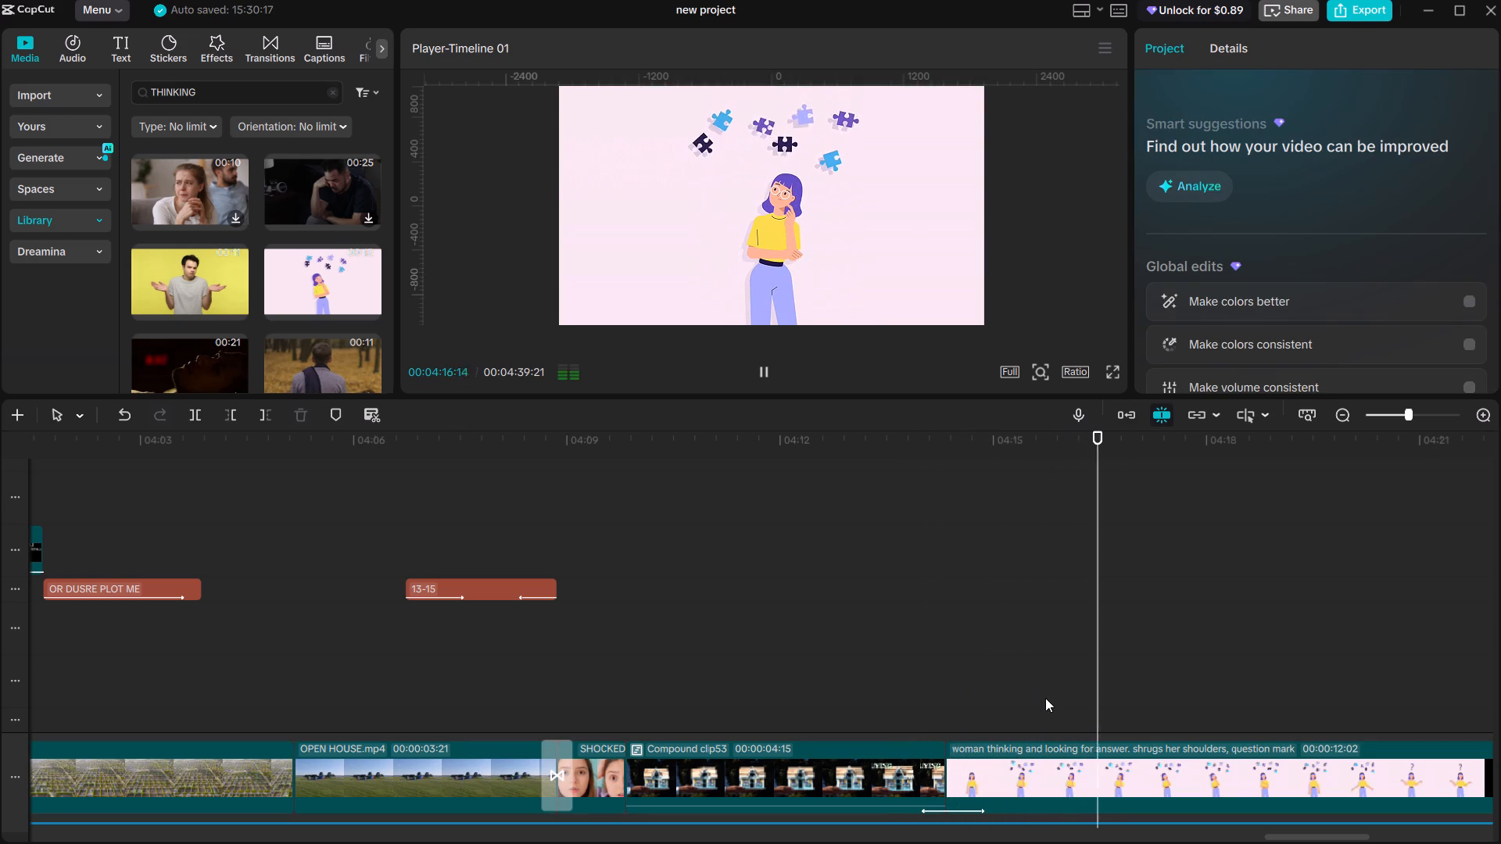
key("space")
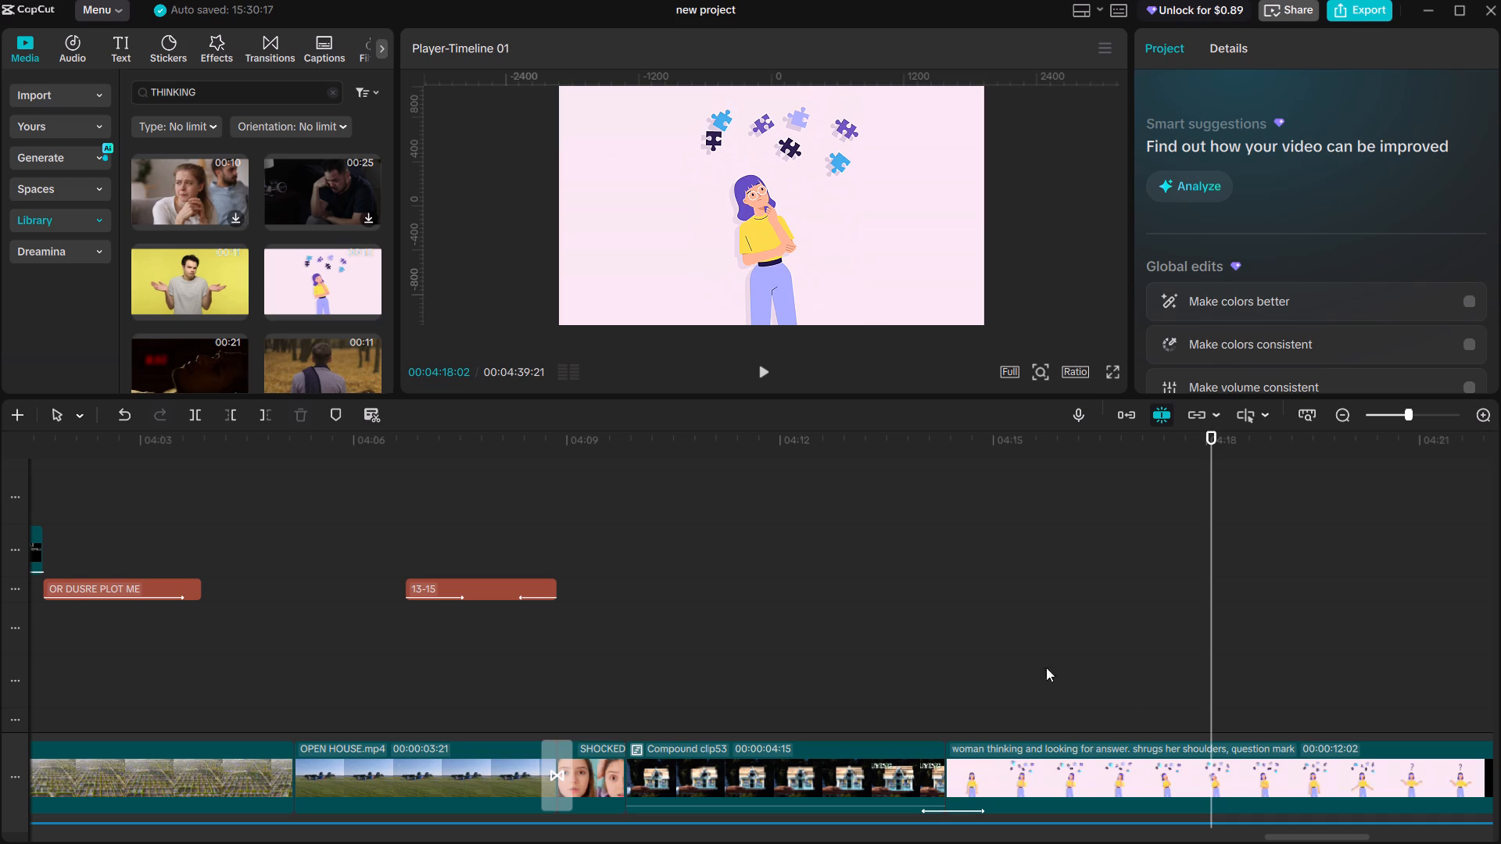
Review the edit from the Special effects clip before the Speed 1.2X clip through the 13-15 CRORE scene.
scroll(718, 590, "down", 20, "ctrl")
scroll(718, 590, "down", 2, "ctrl")
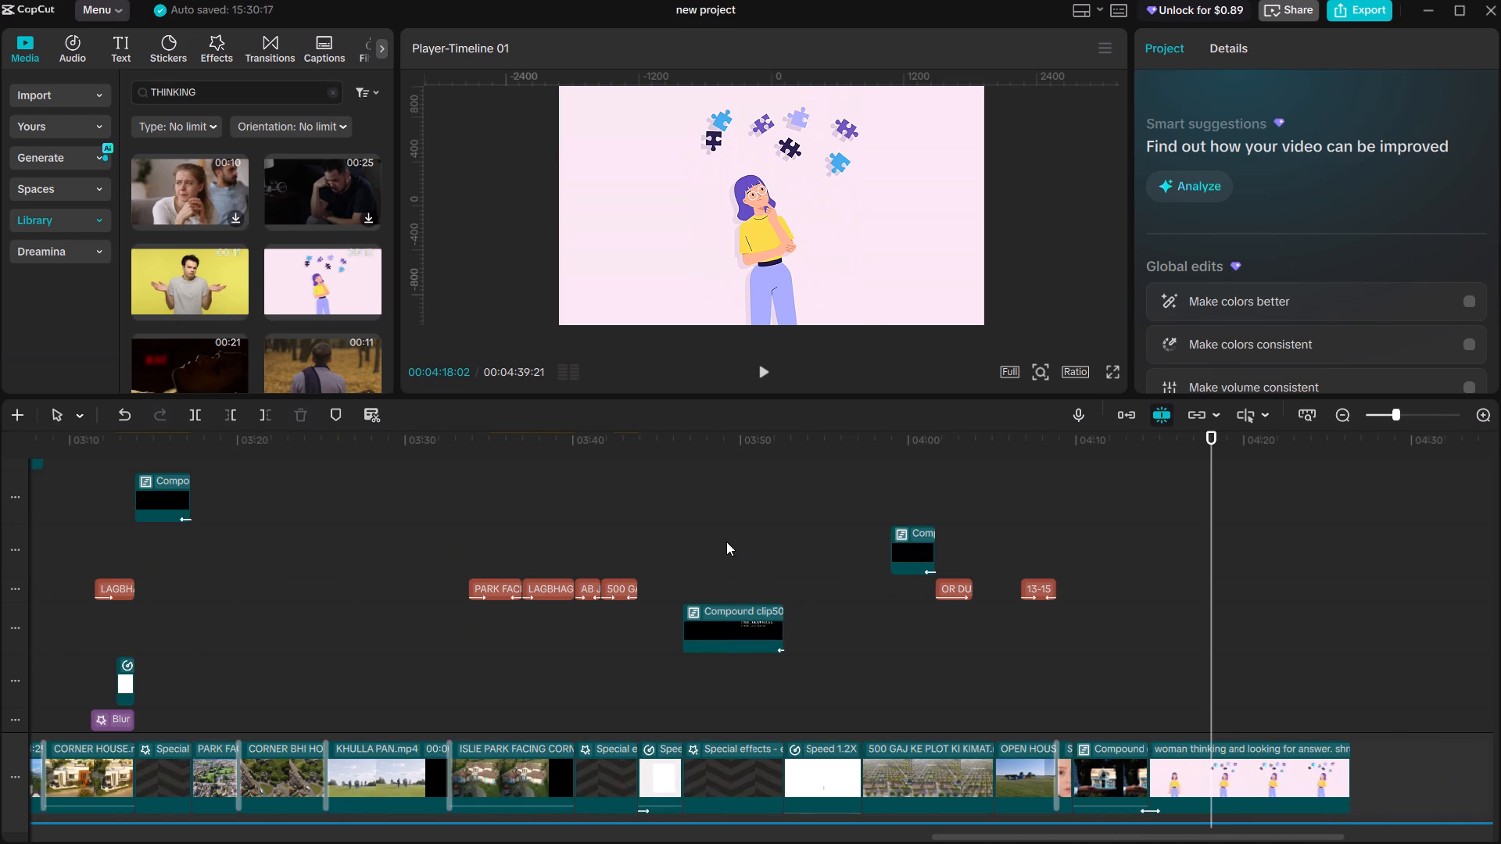
left_click(722, 539)
key("space")
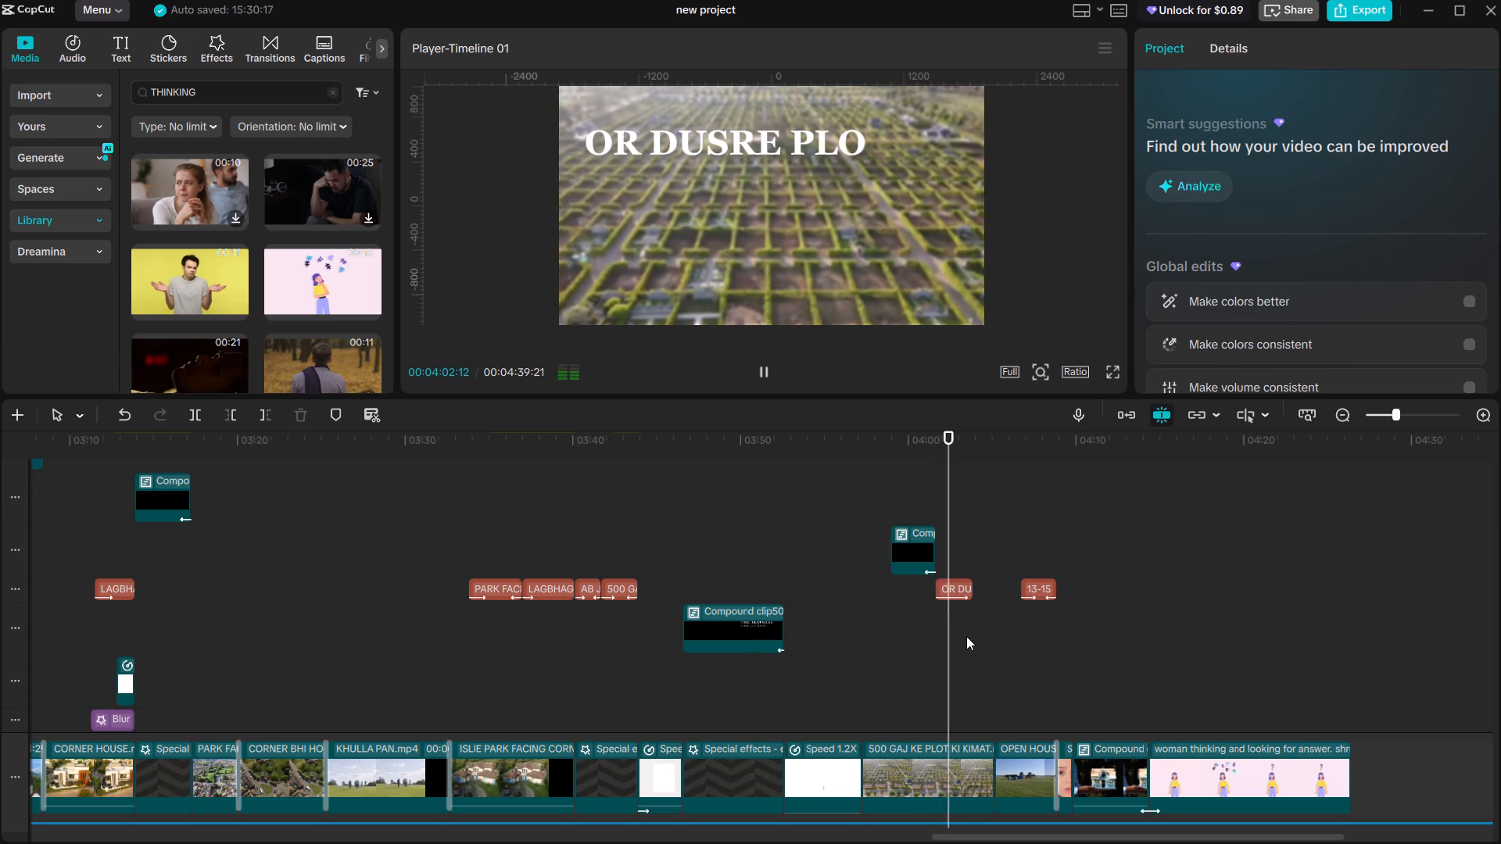
key("space")
left_click(915, 636)
key("space")
key("space")
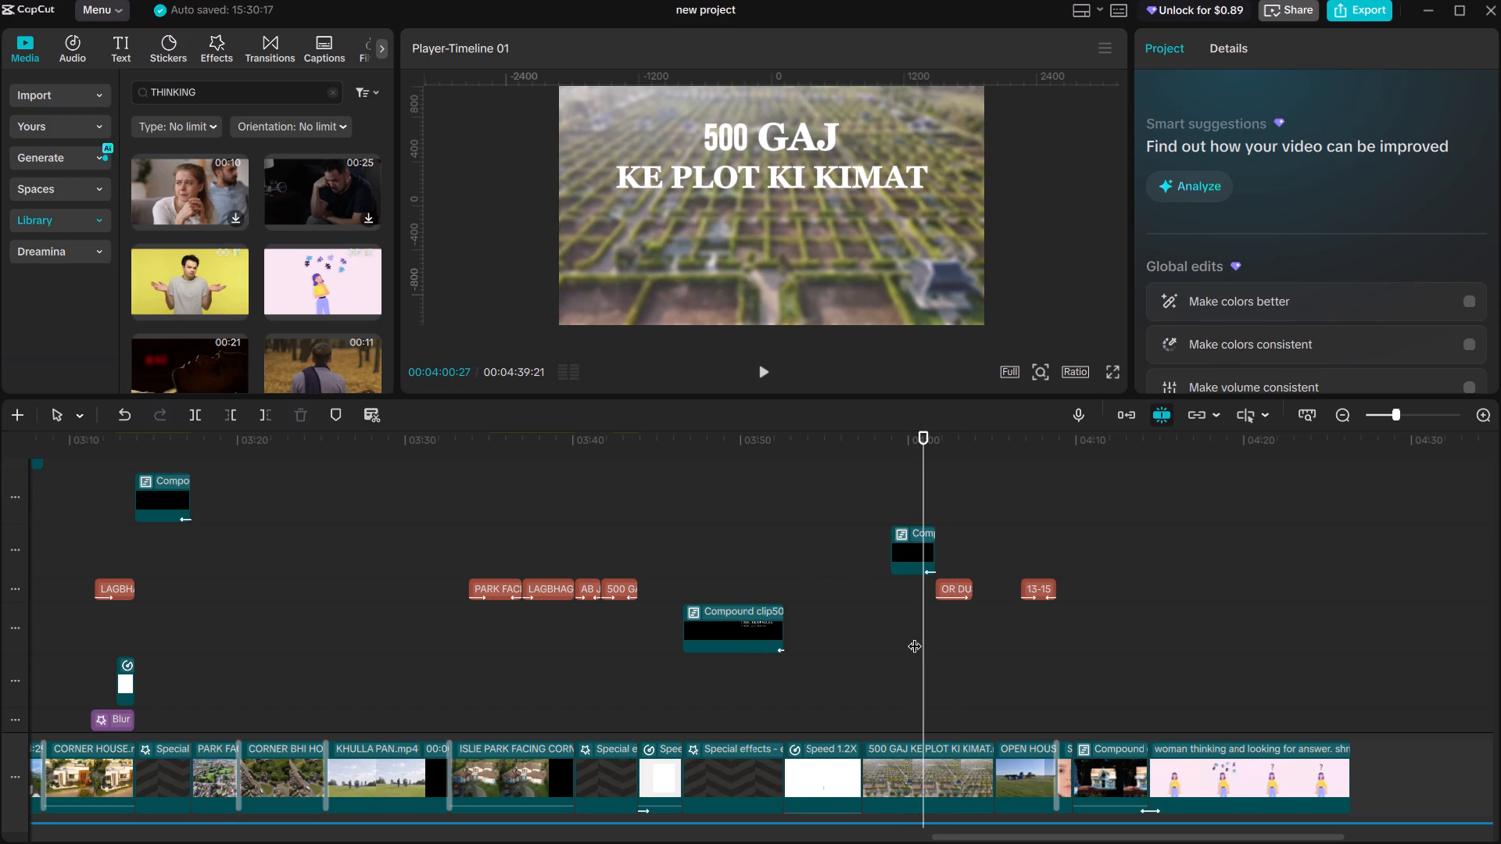
key("space")
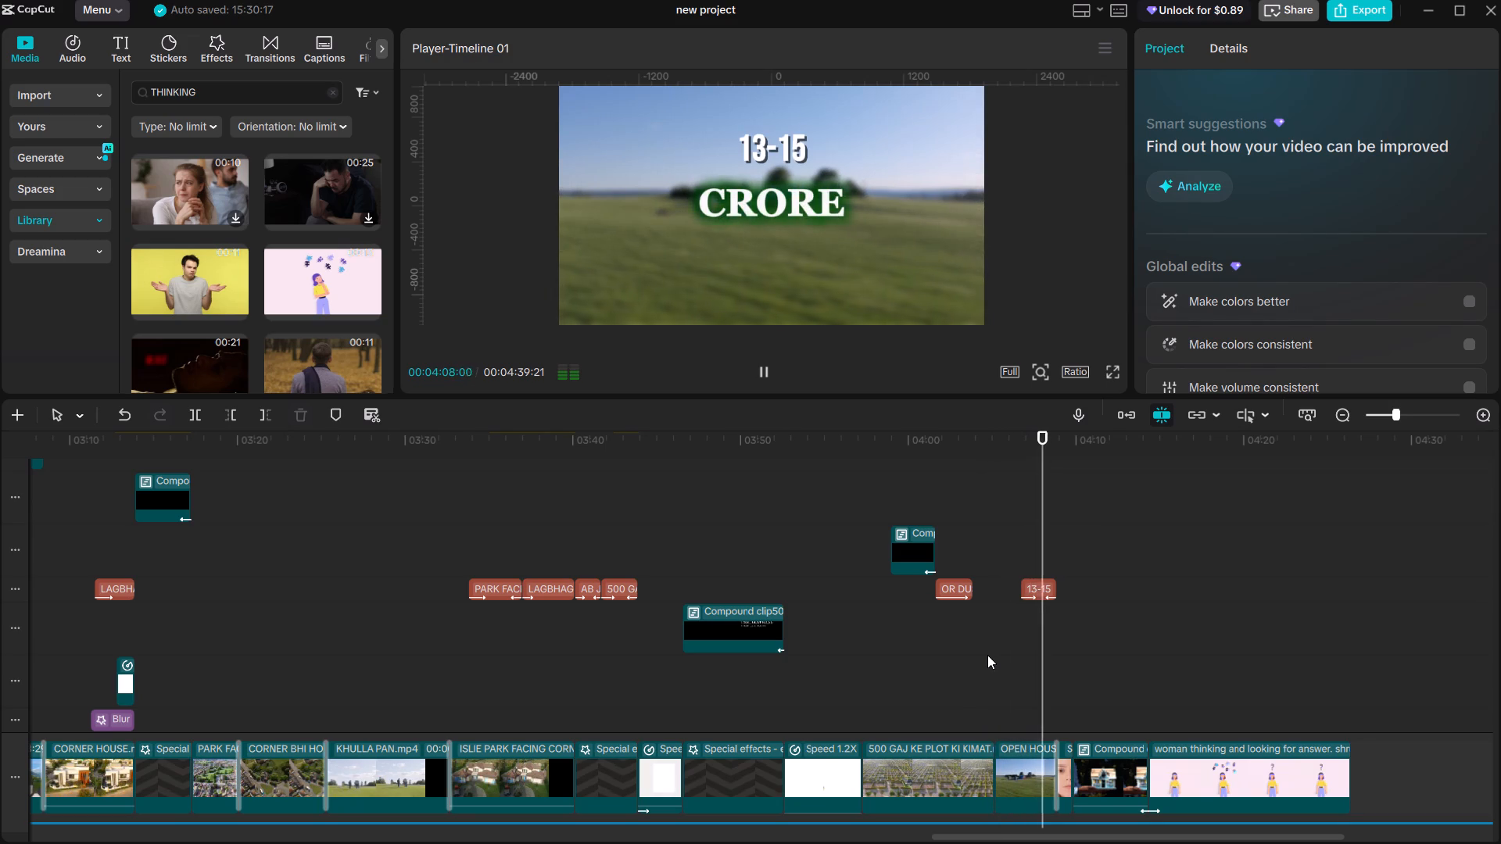
Replay the 500 GAJ KE PLOT KI KIMAT title around 04:00 in short bursts to check its narration timing.
left_click(900, 635)
key("space")
key("space")
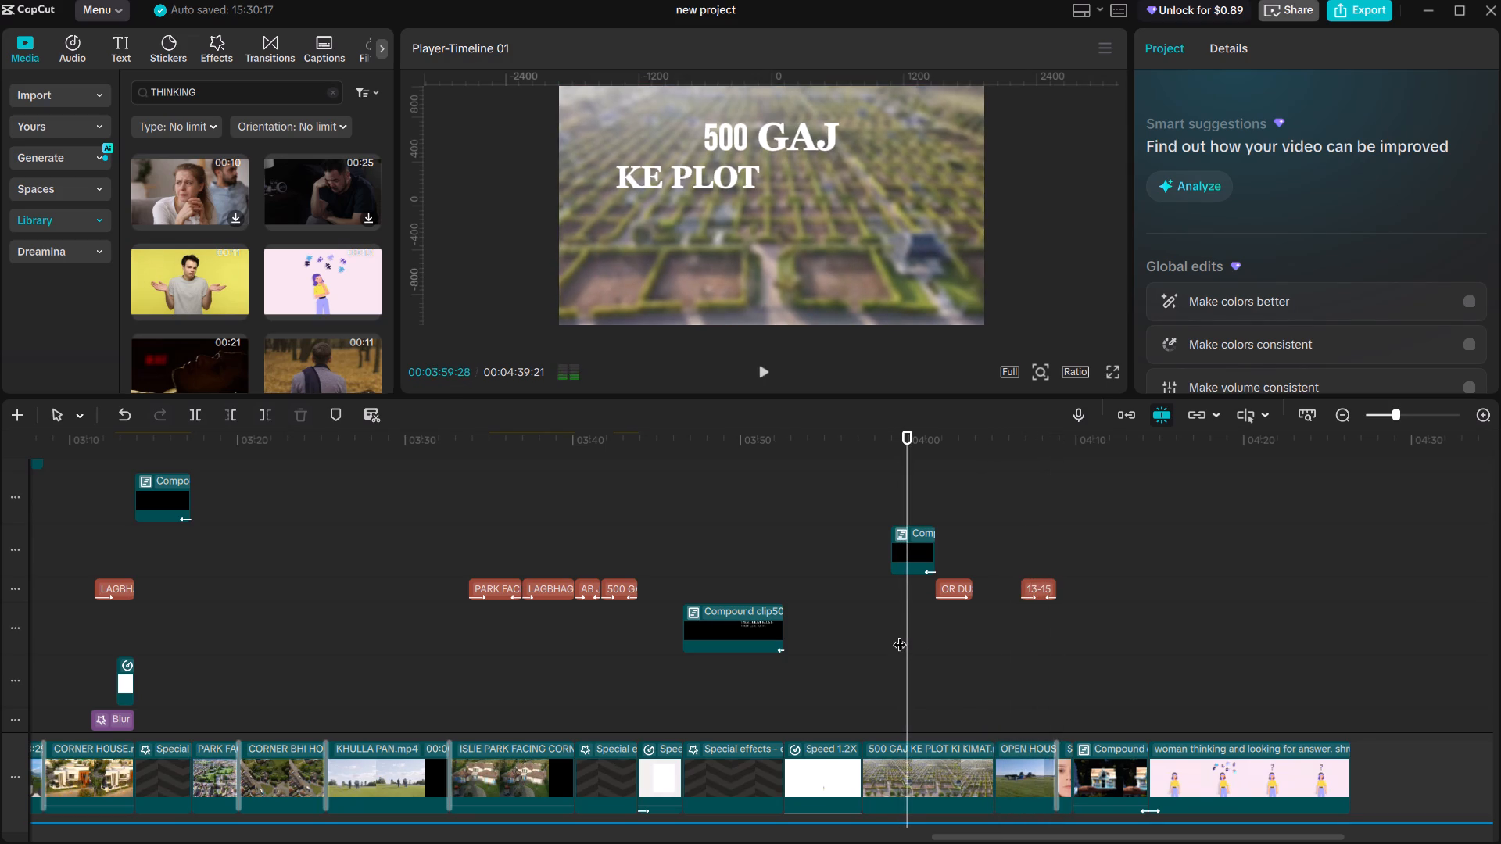
key("space")
key("space")
key("space")
key("space")
key("space")
key("space")
key("space")
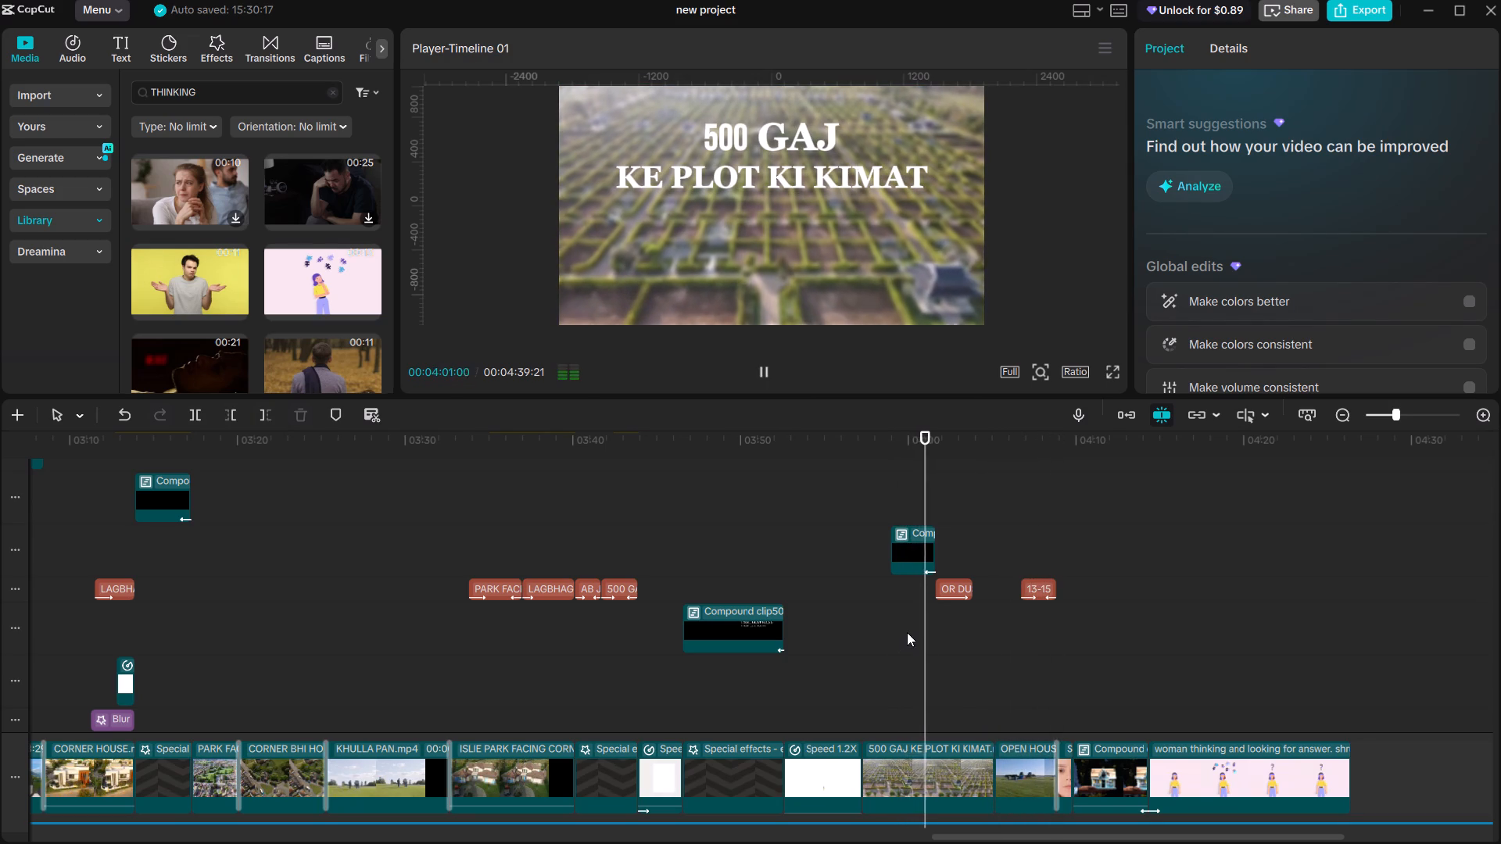
key("space")
left_click(907, 632)
key("space")
key("space")
key("space")
key("space")
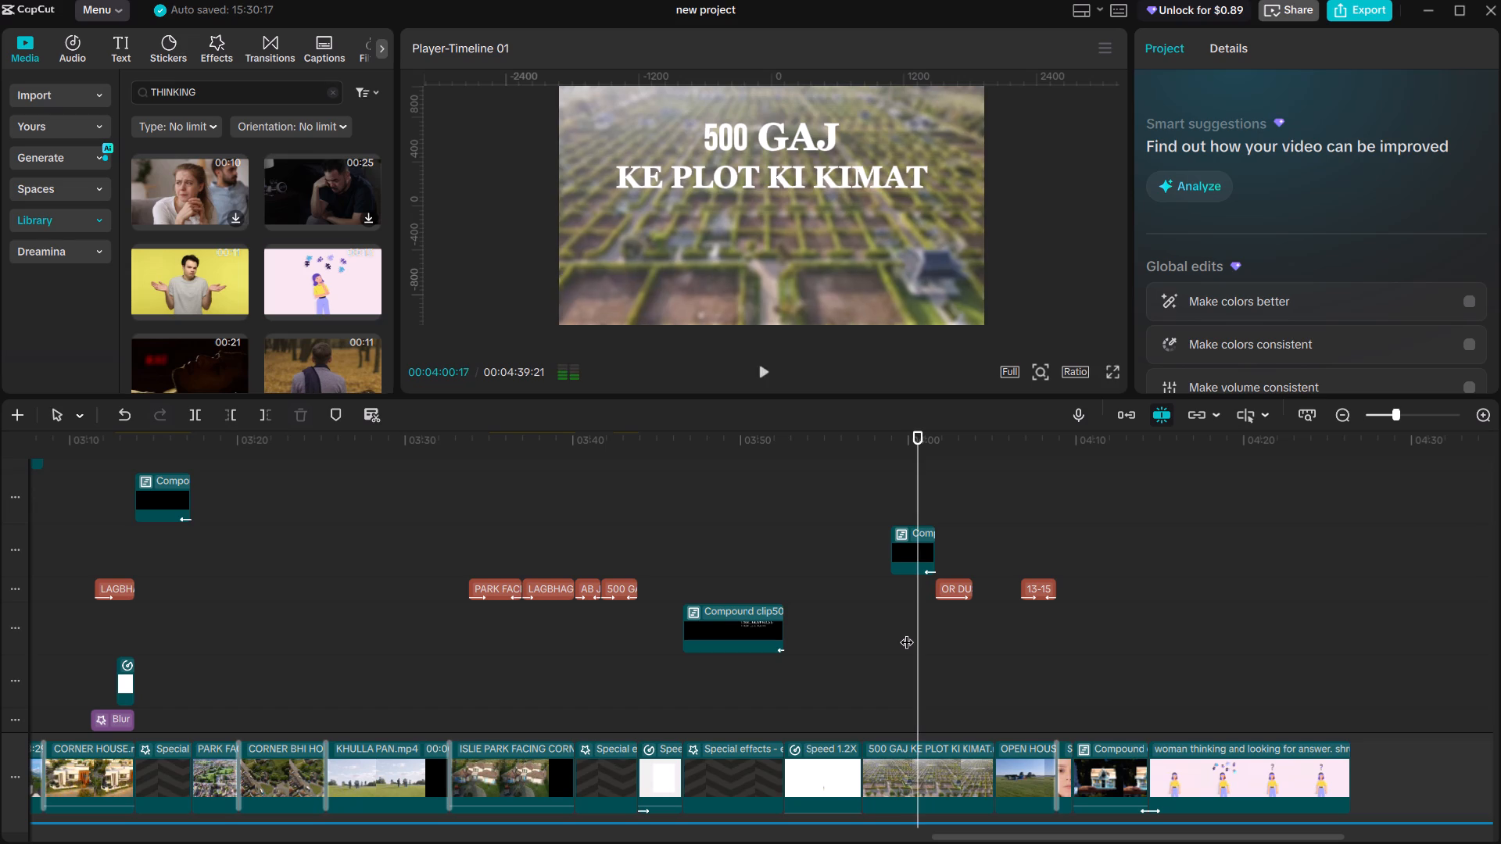
key("space")
key("space")
left_click(912, 628)
key("space")
key("space")
key("space")
key("space")
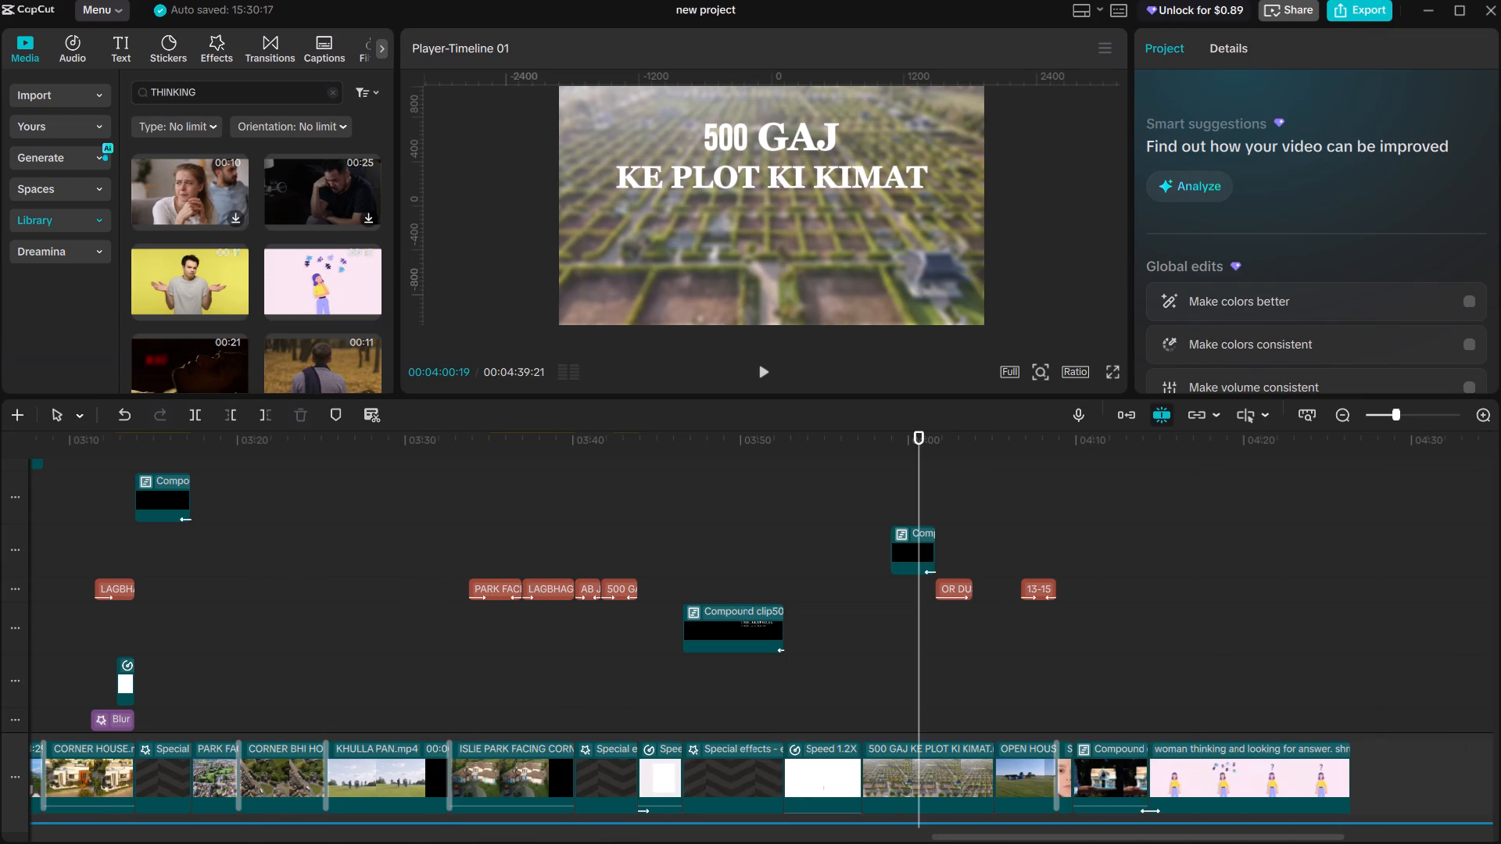
Search the new proj folder for 10 and place ten-crore-counter.mp4 on CapCut's timeline at 04:00:19, on the track above the Blur effect.
left_click(684, 835)
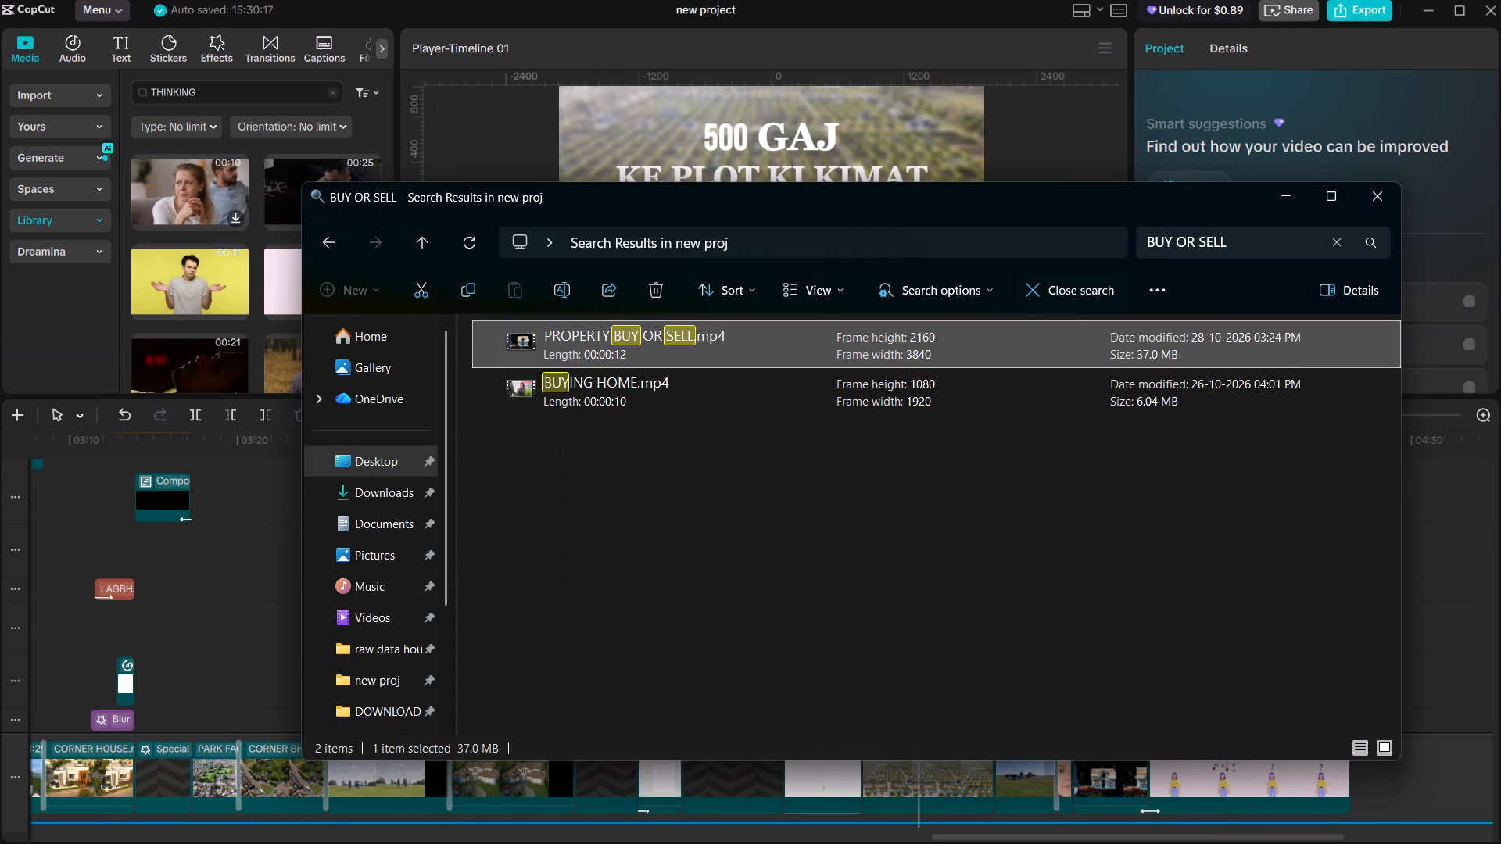
left_click(1332, 245)
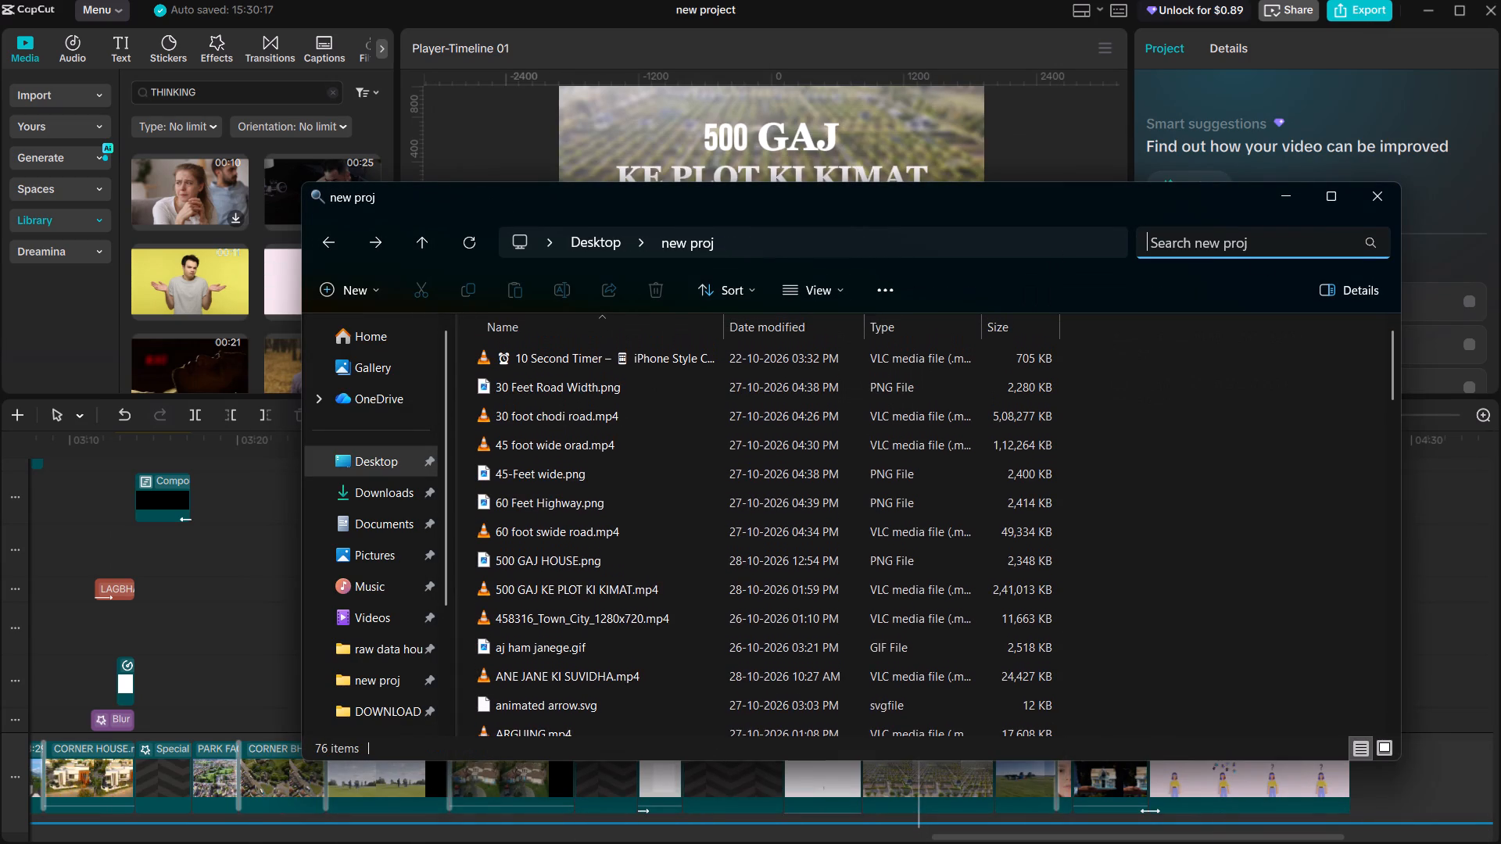
type("10")
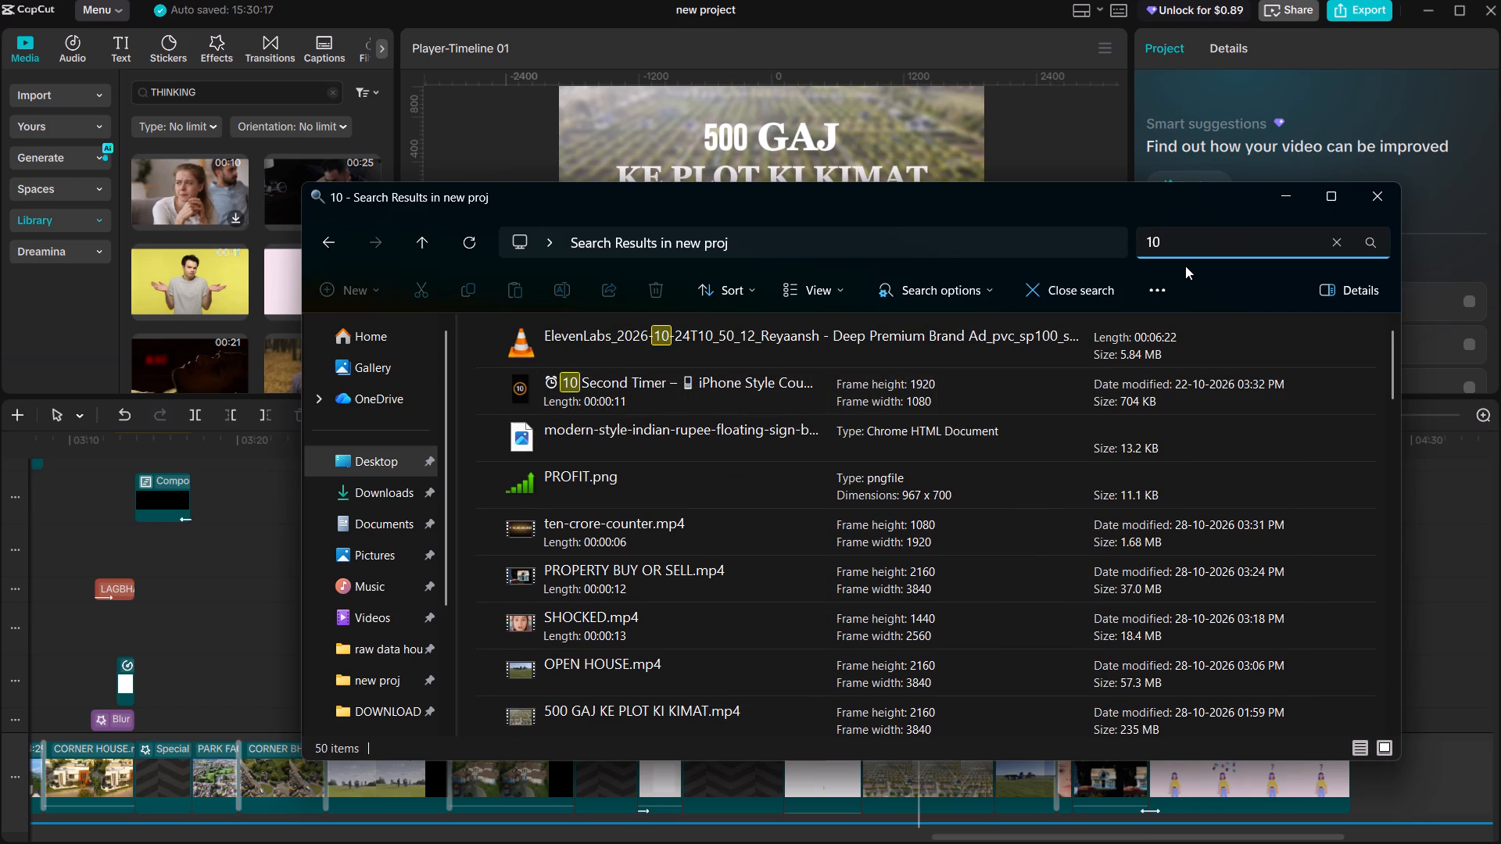
left_click_drag(721, 520, 780, 535)
left_click_drag(760, 530, 913, 542)
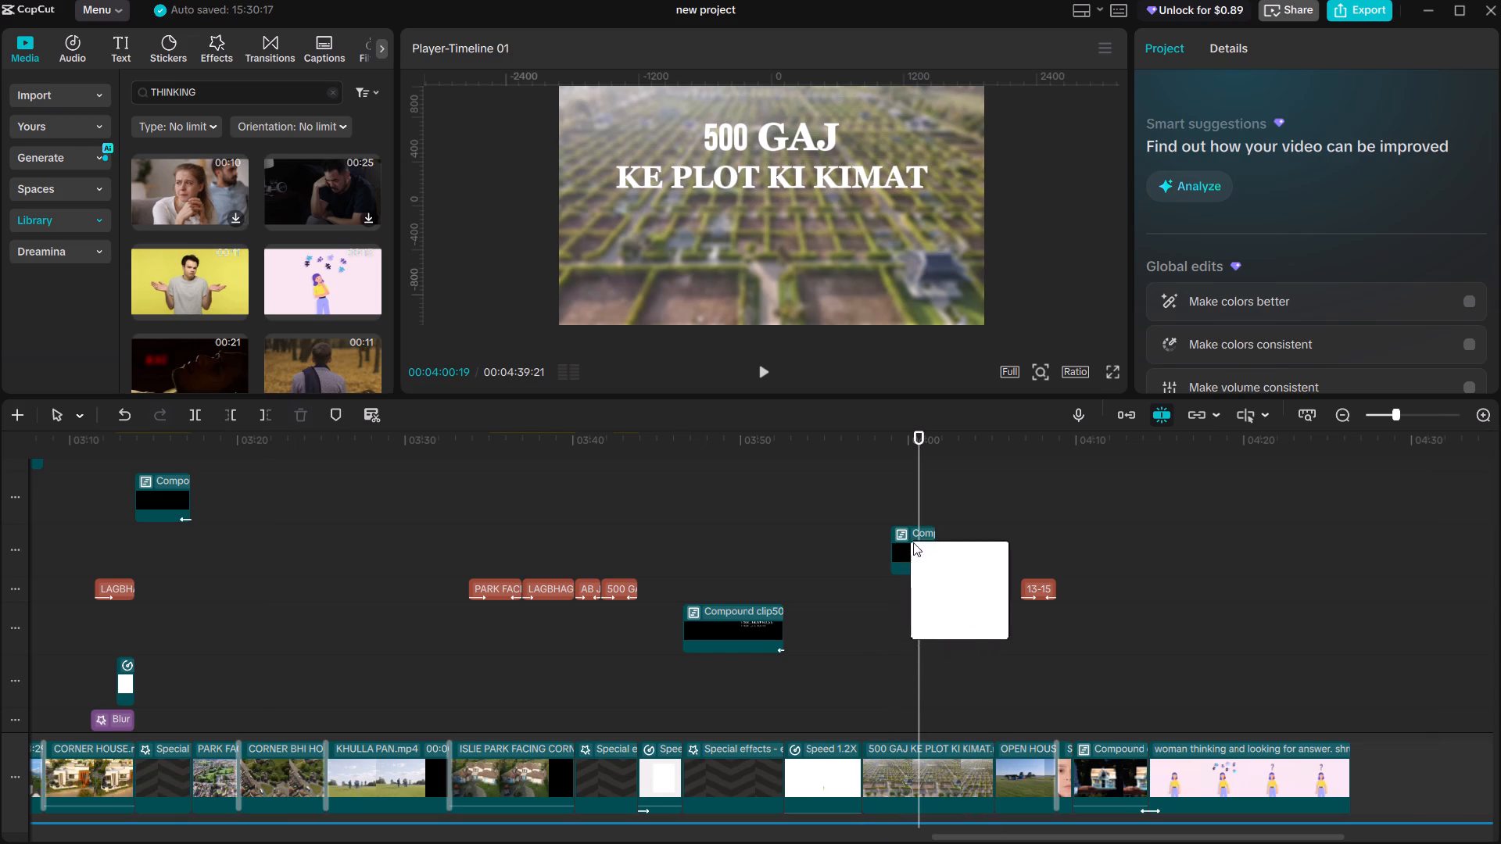
left_click_drag(913, 542, 921, 616)
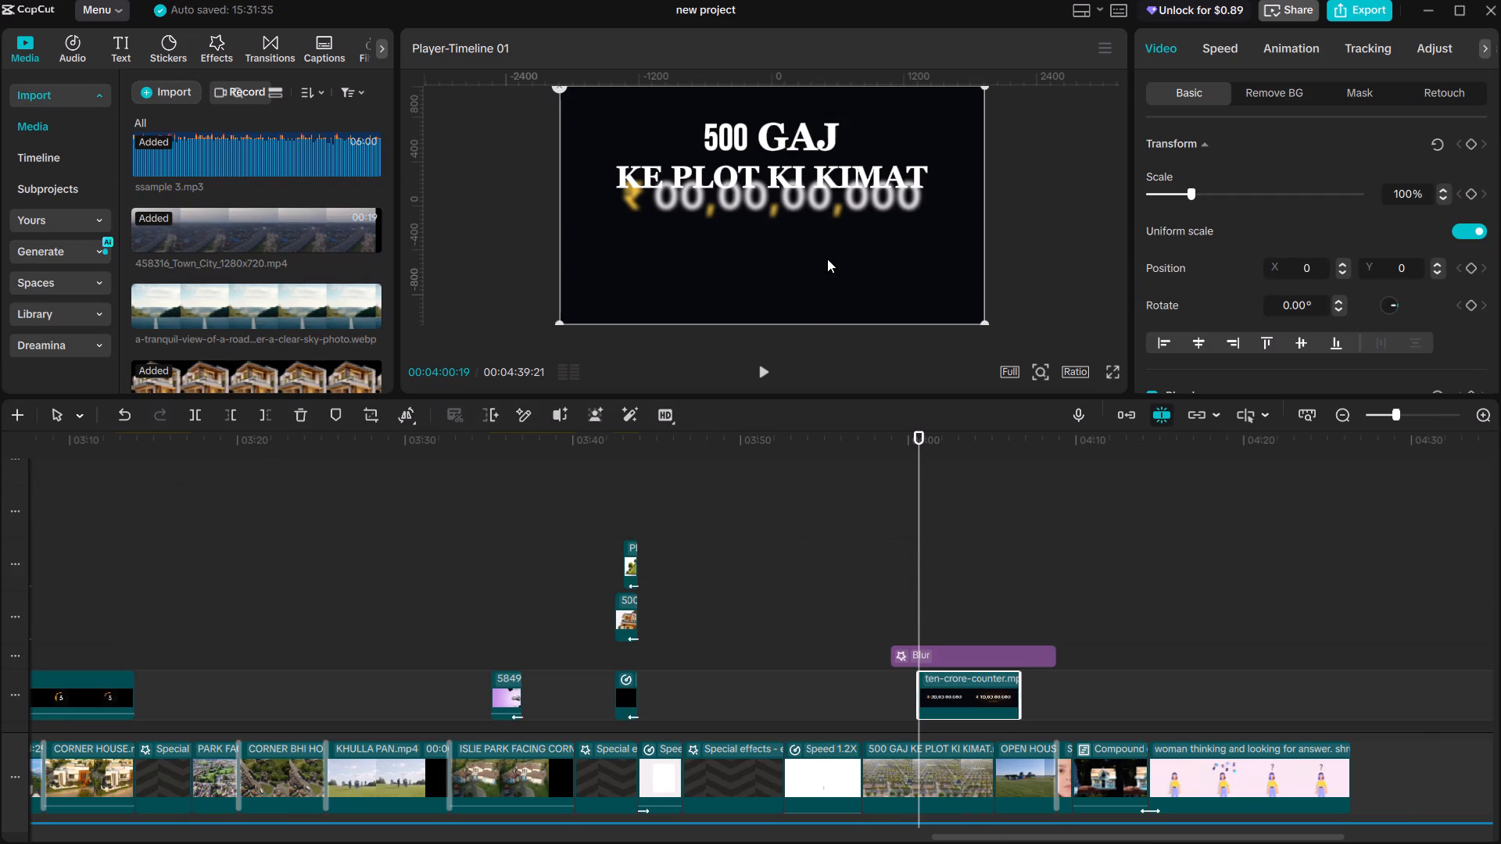
left_click_drag(962, 696, 960, 624)
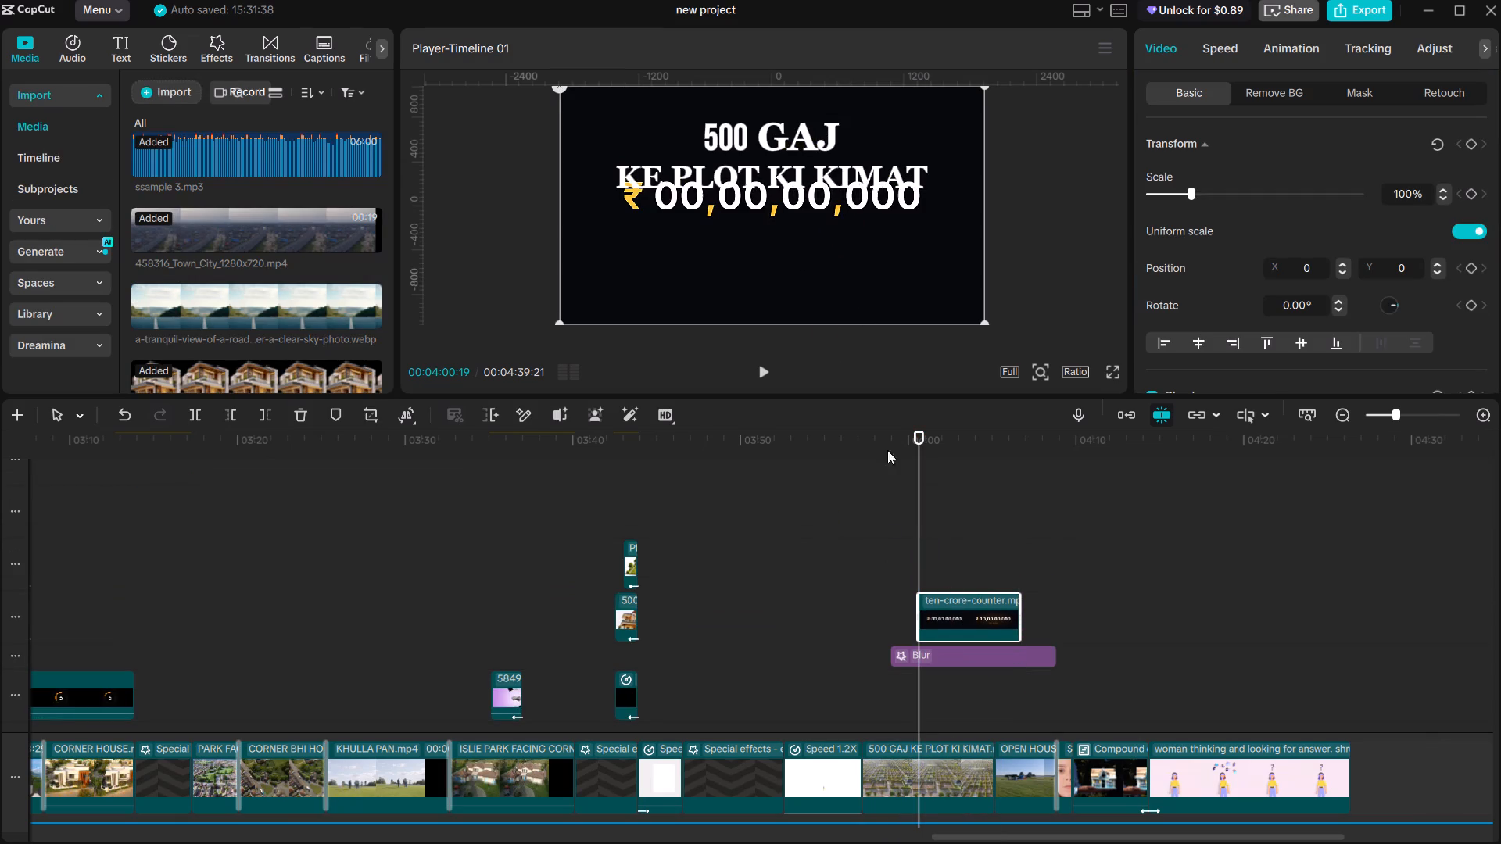
Move the counter clip straight down beneath the 500 GAJ KE PLOT KI KIMAT title, to about Y -401.
left_click_drag(834, 259, 834, 288)
left_click_drag(836, 263, 837, 307)
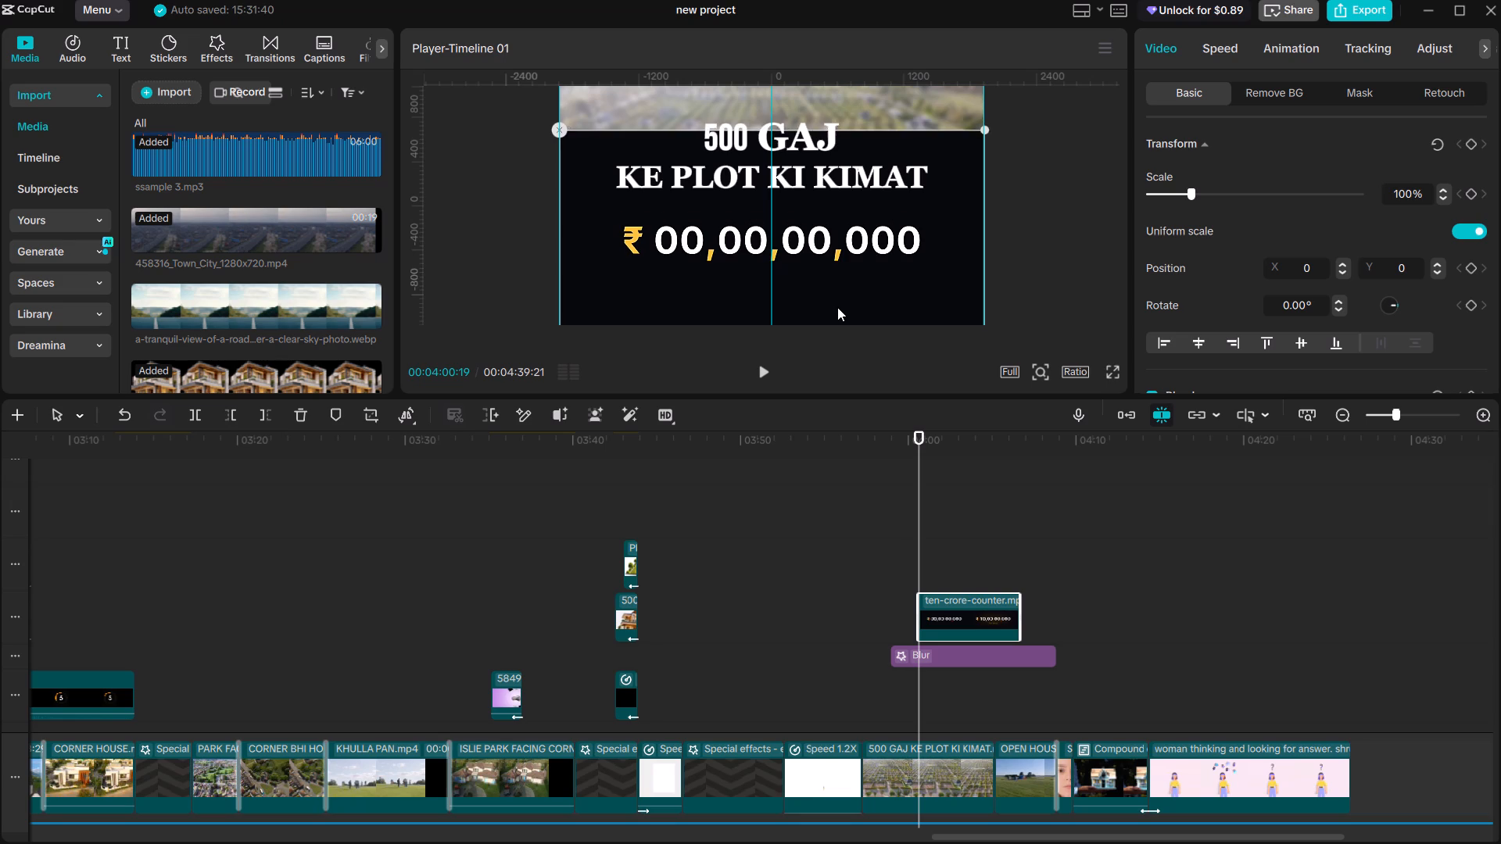
left_click_drag(837, 307, 836, 307)
Key out the counter clip's near-black background with Chroma key and briefly play the rolling digits.
left_click(1271, 94)
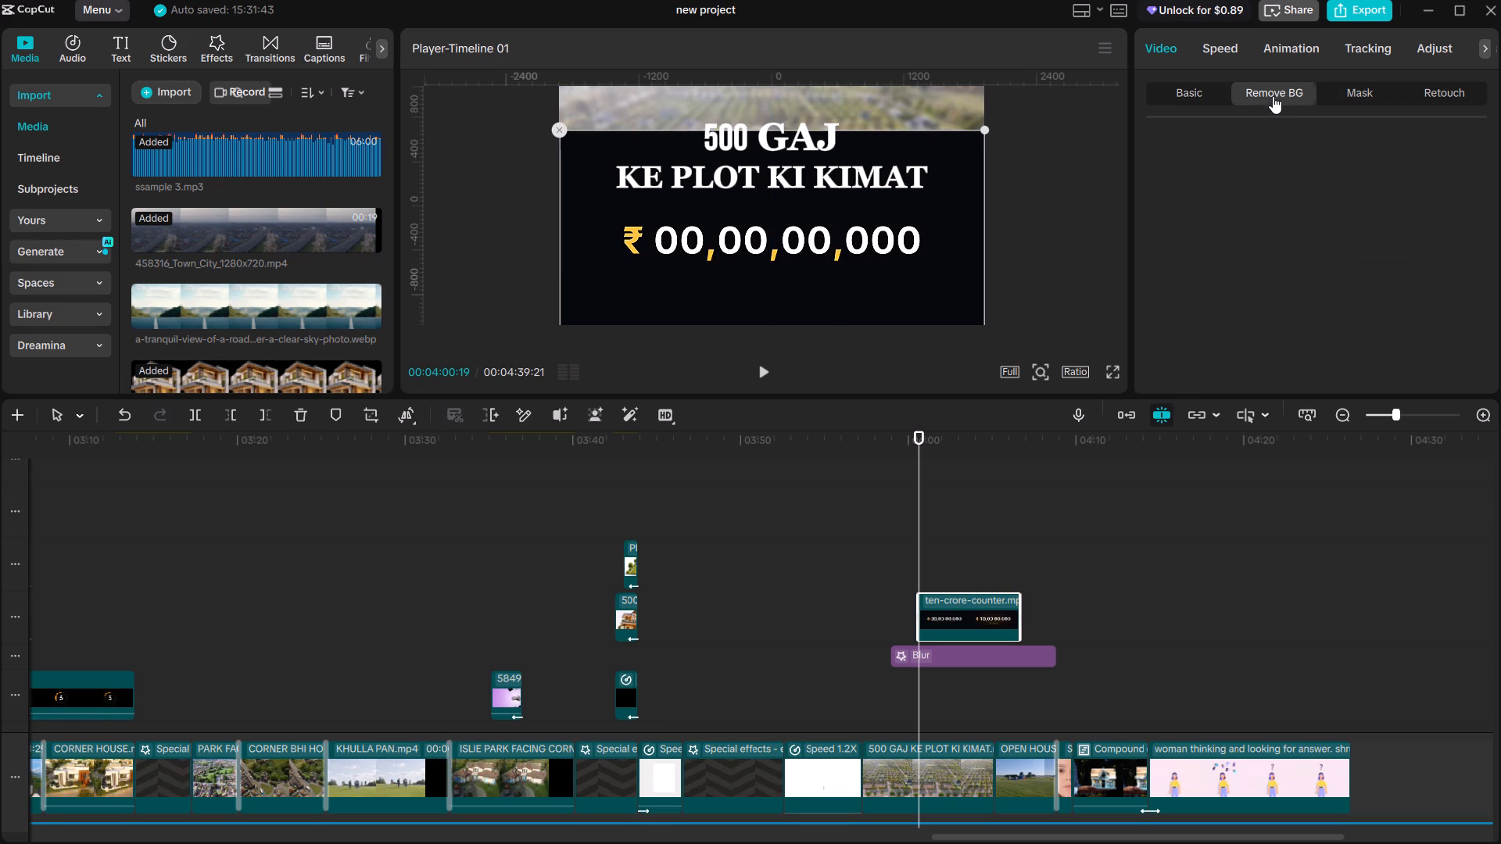
left_click(1153, 238)
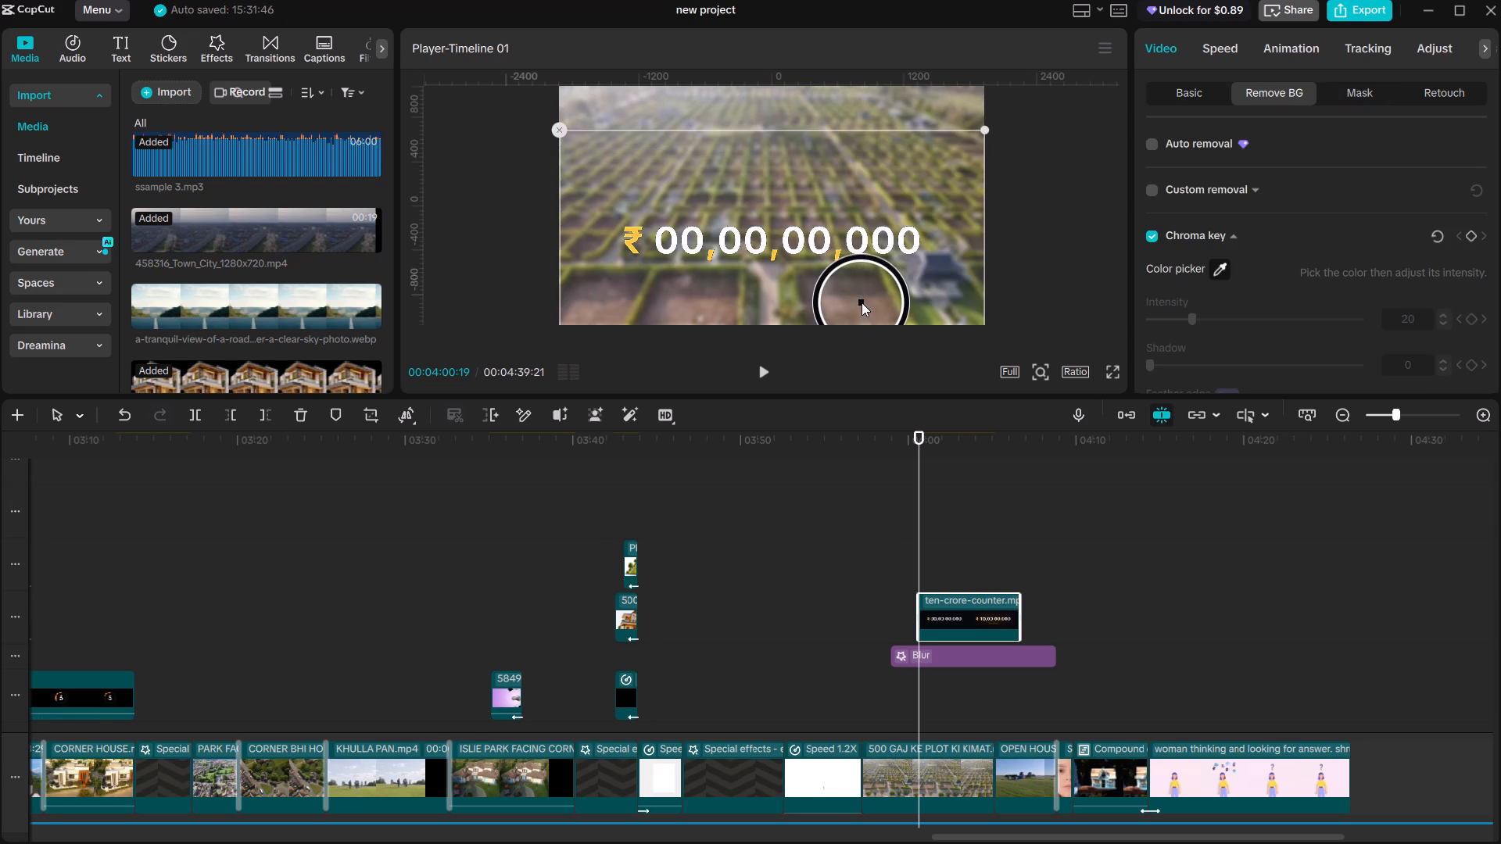
left_click(862, 302)
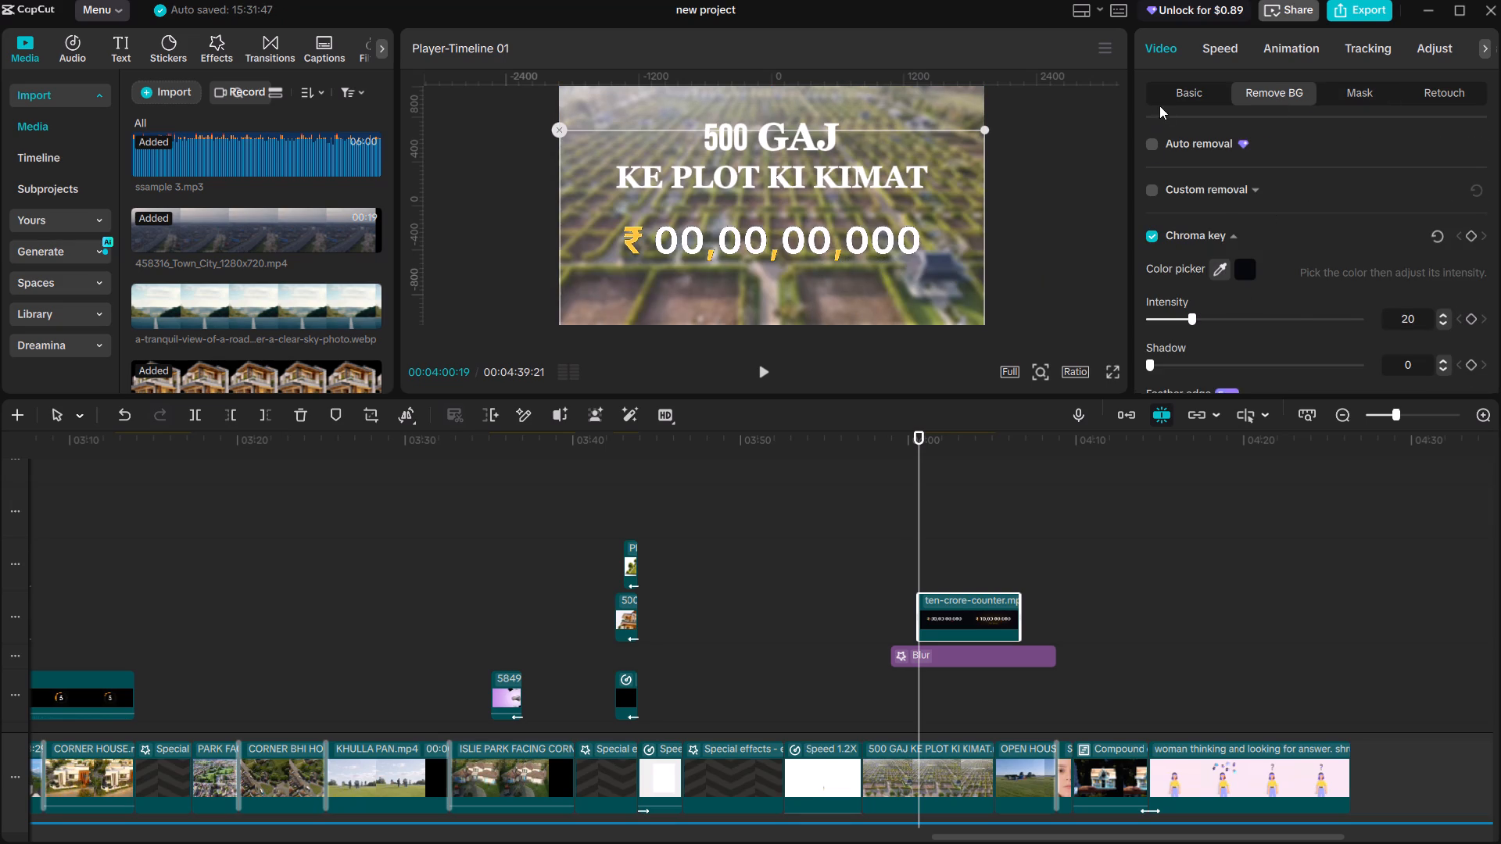
left_click(1159, 105)
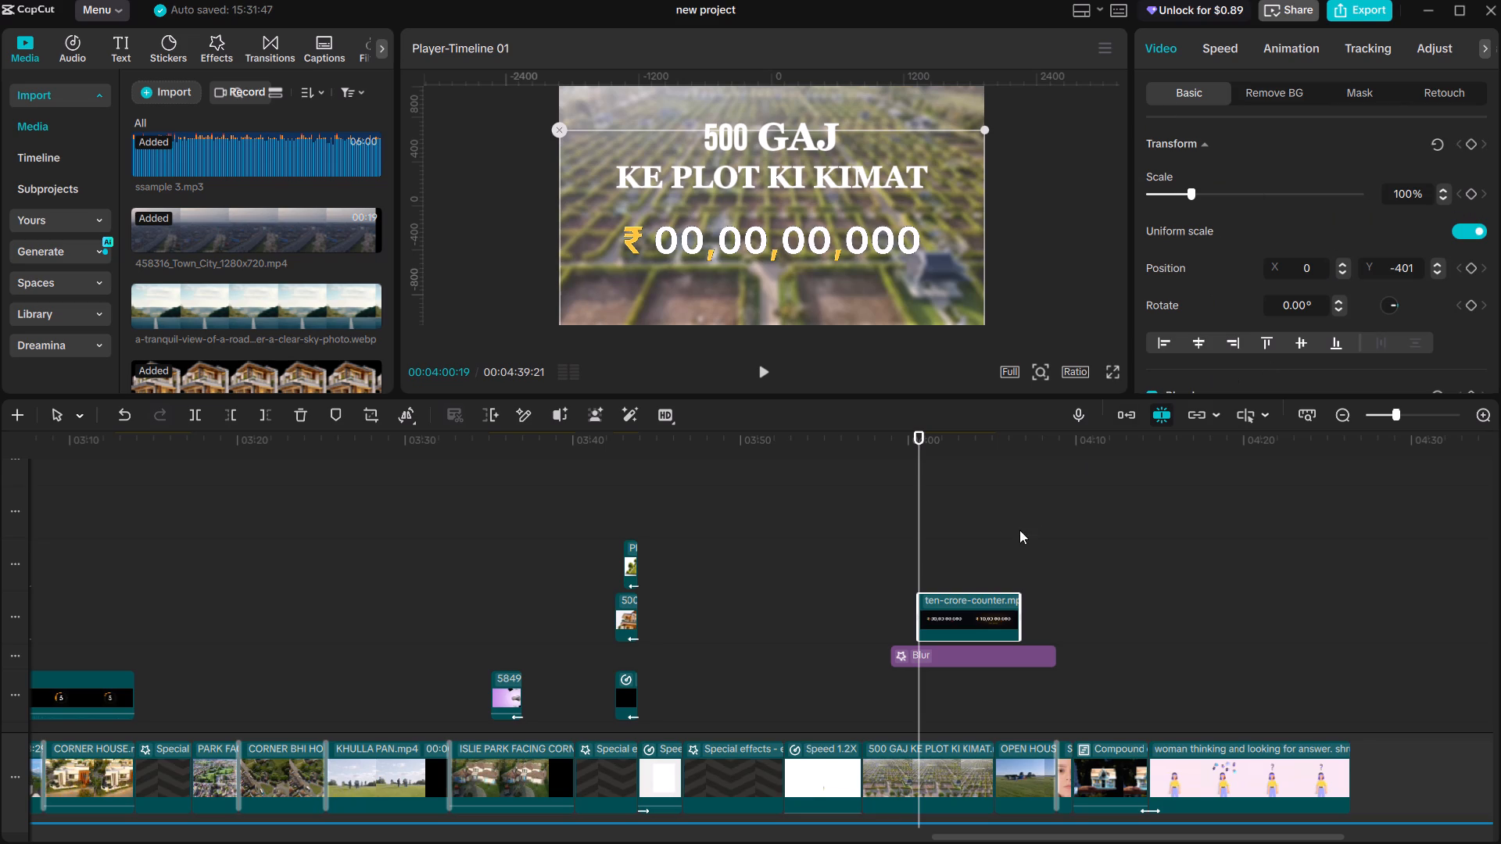
key("space")
key("space")
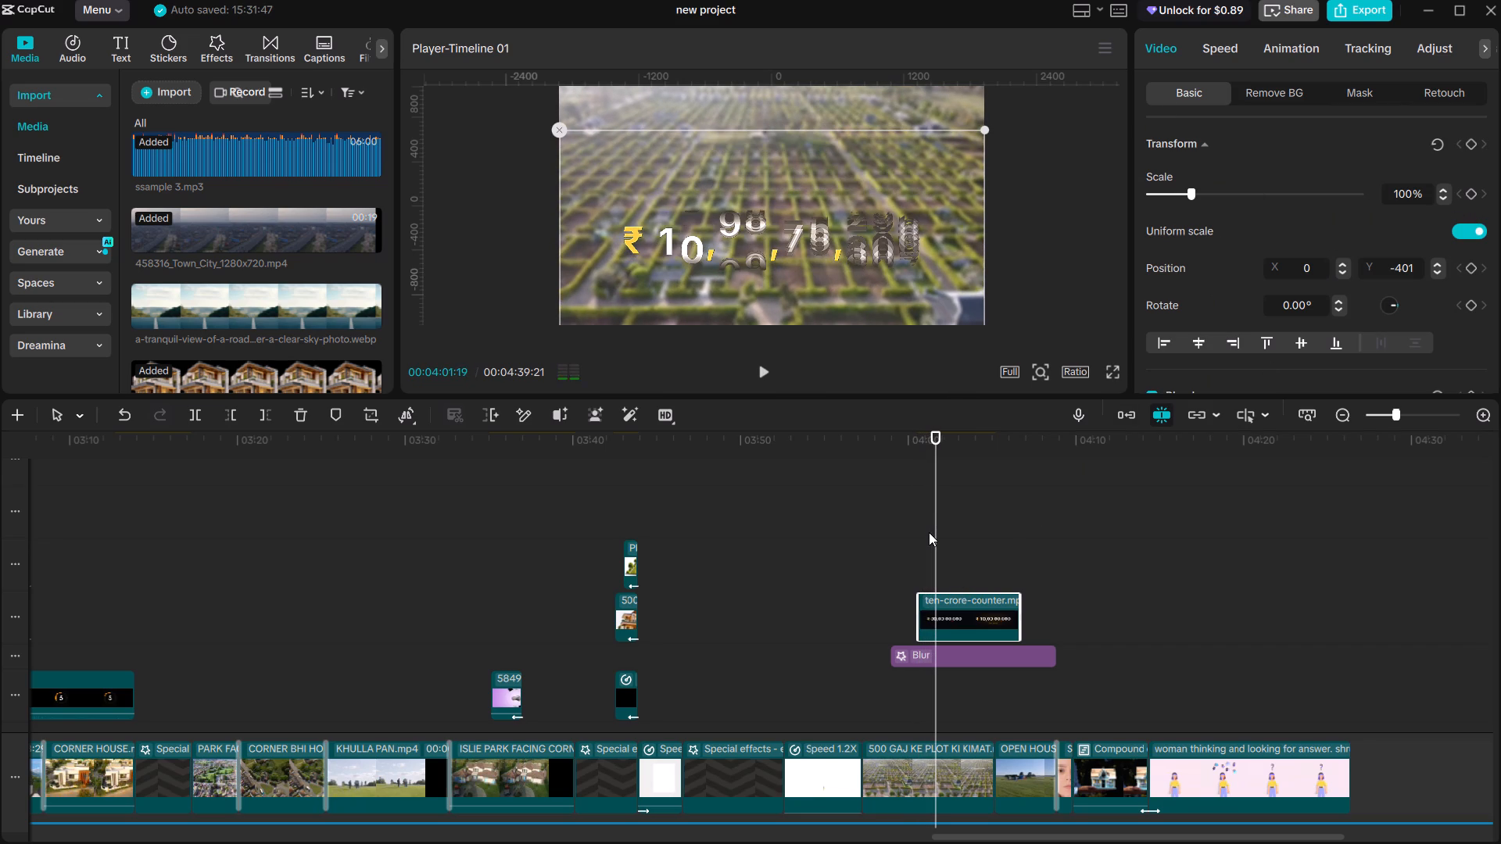
left_click(936, 563)
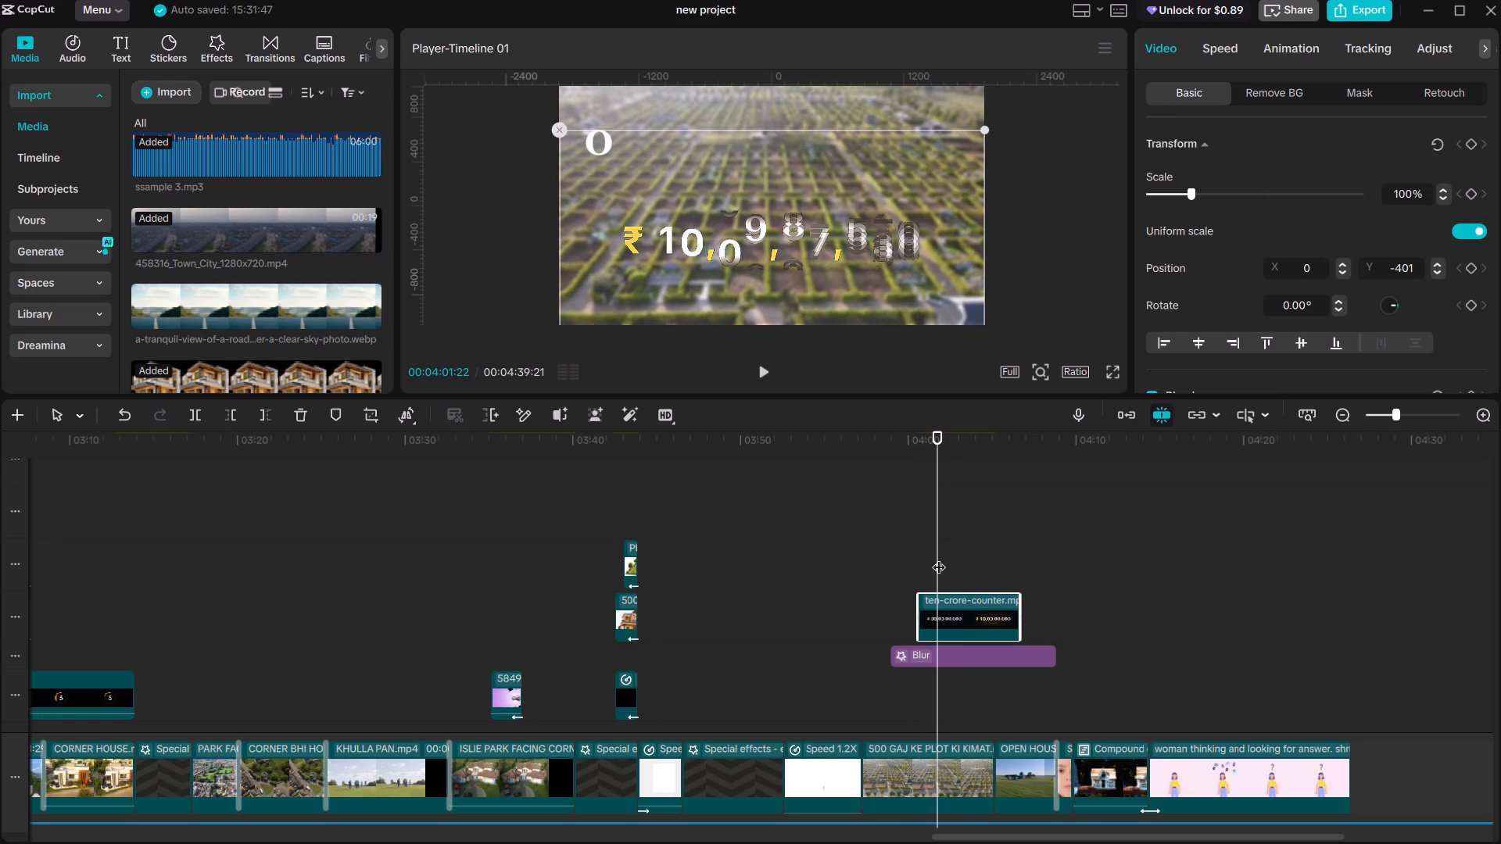
Try the Brighten, Overlay and Darken blend modes on the counter clip, and settle on Screen.
scroll(1331, 227, "down", 3)
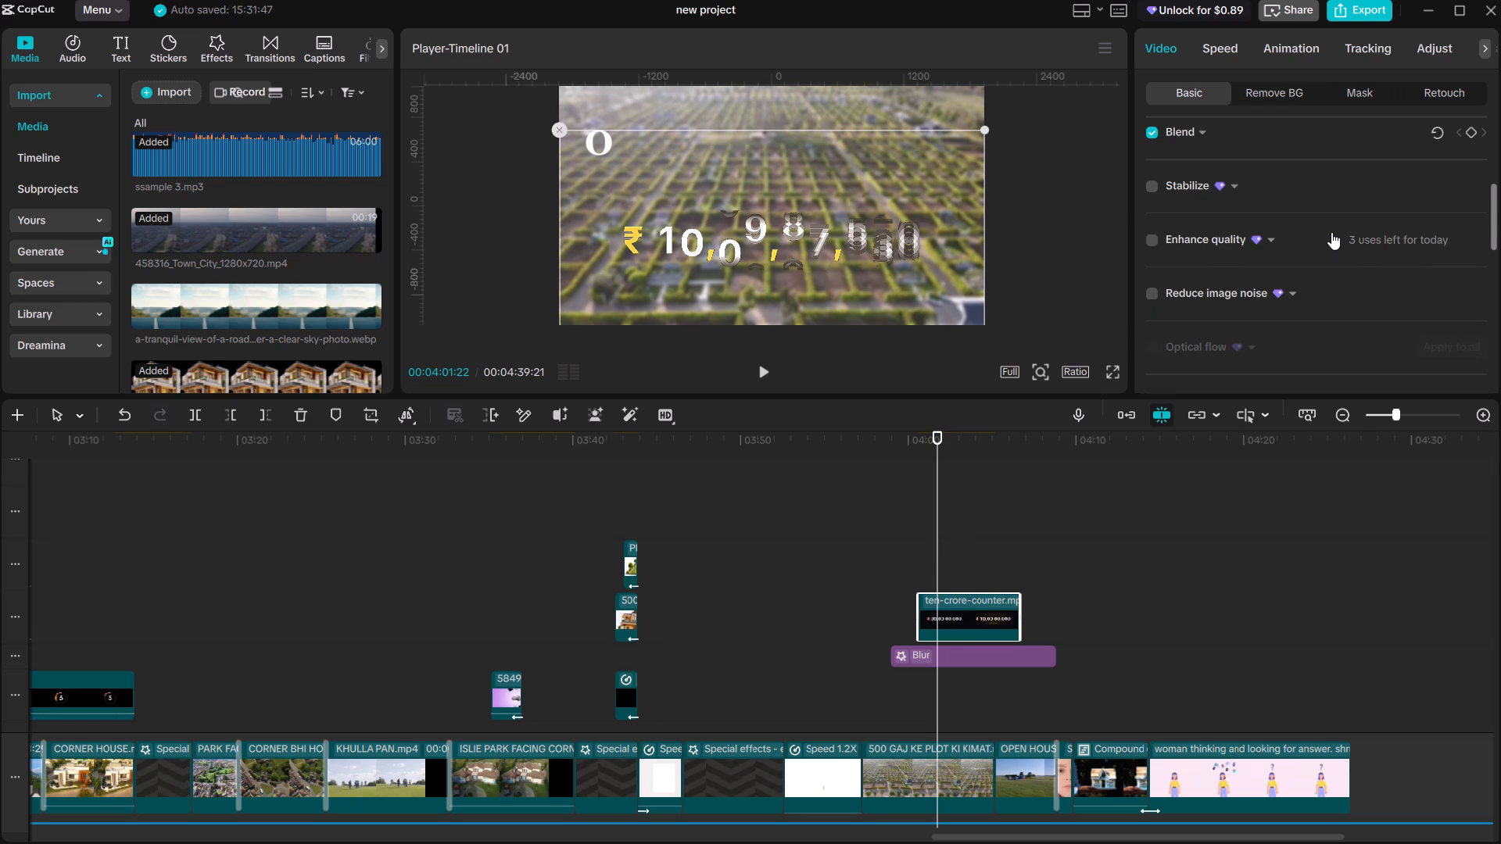
scroll(1346, 229, "up", 2)
left_click(1189, 305)
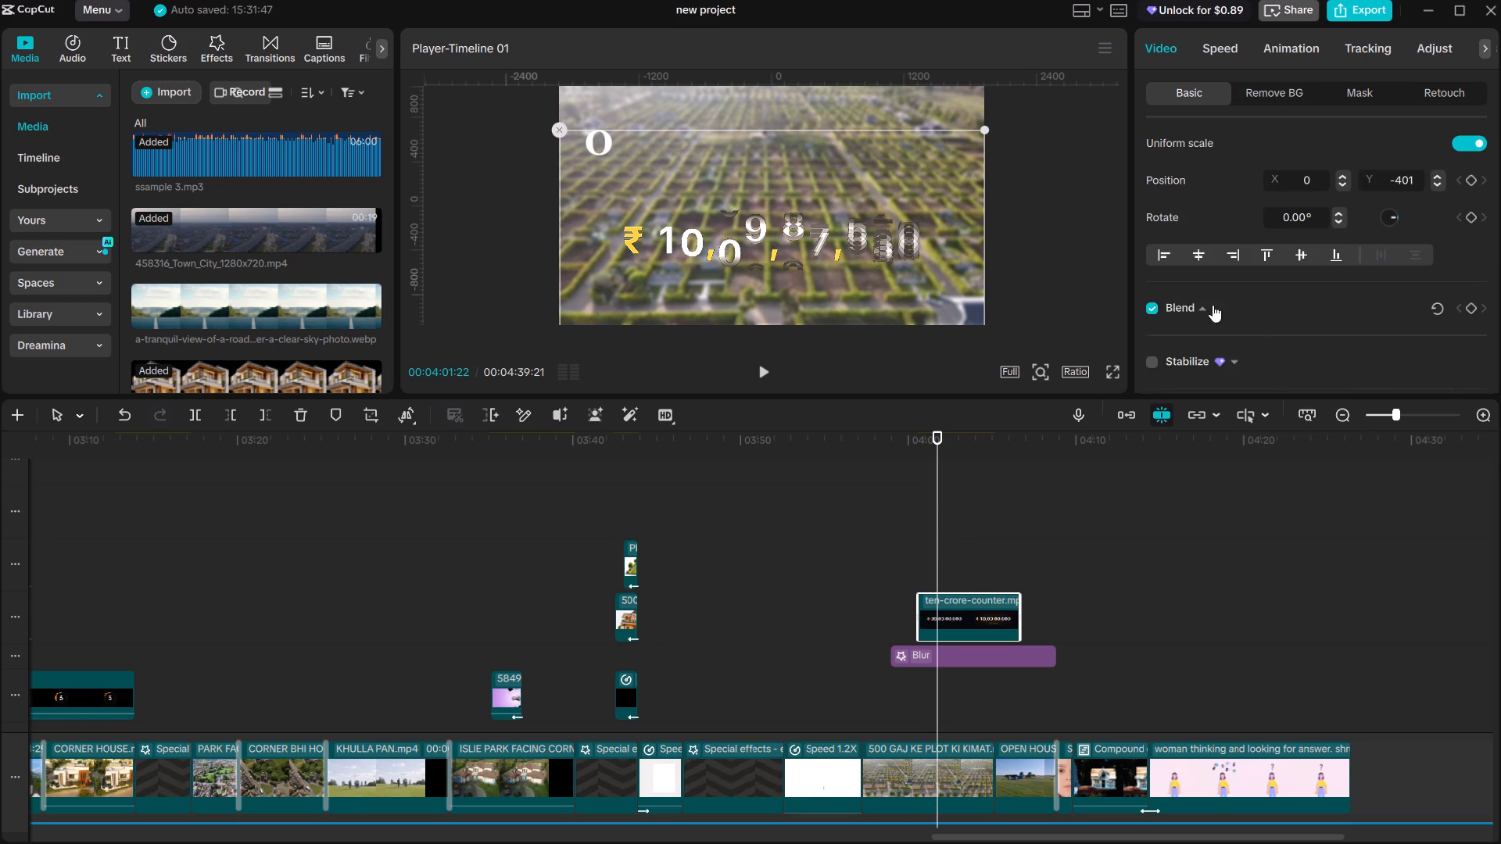
left_click(1354, 351)
left_click(1307, 418)
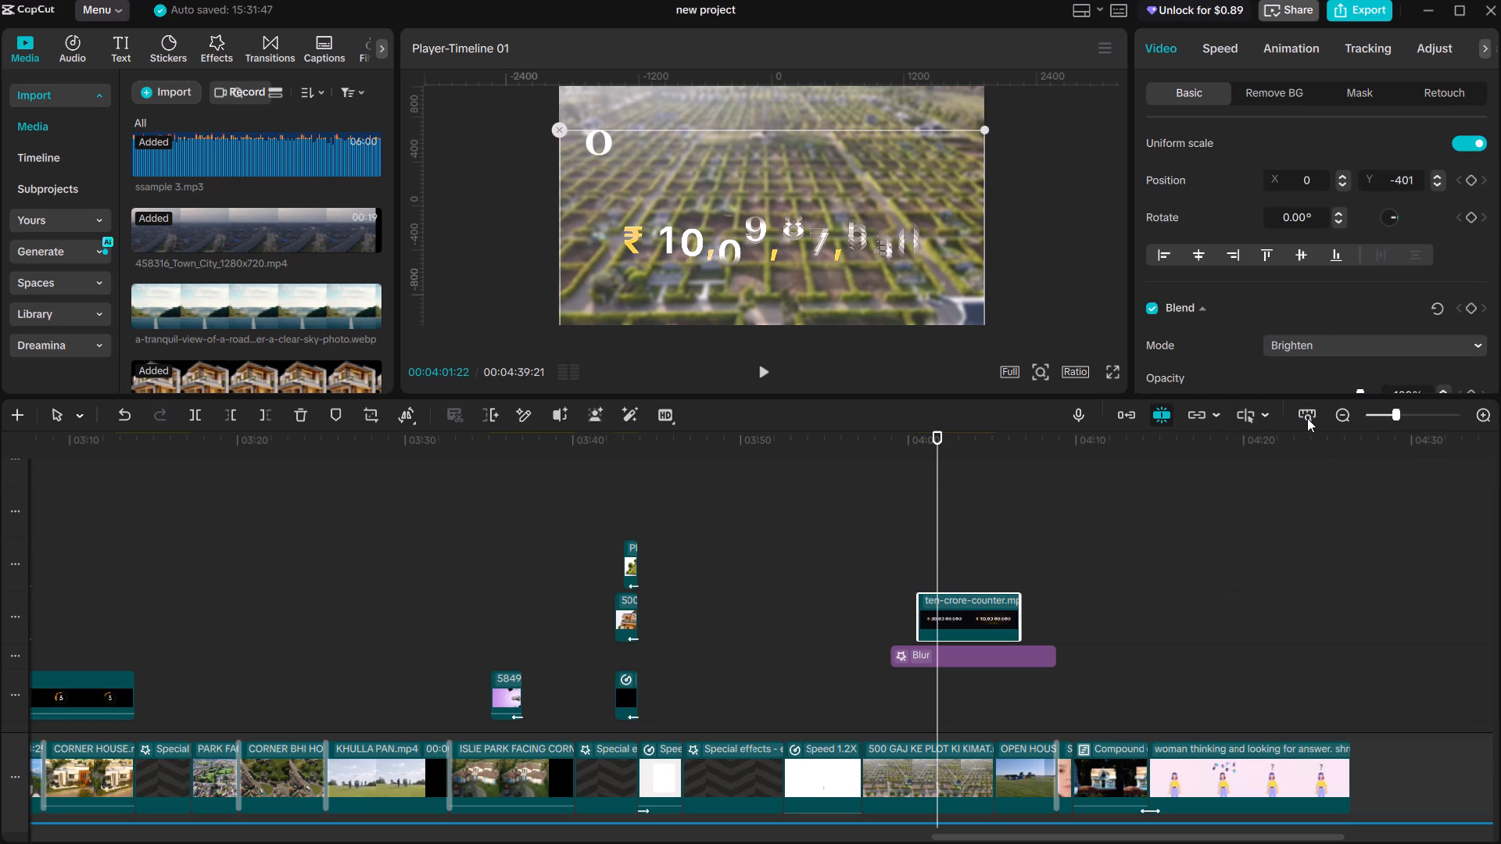
left_click(1334, 345)
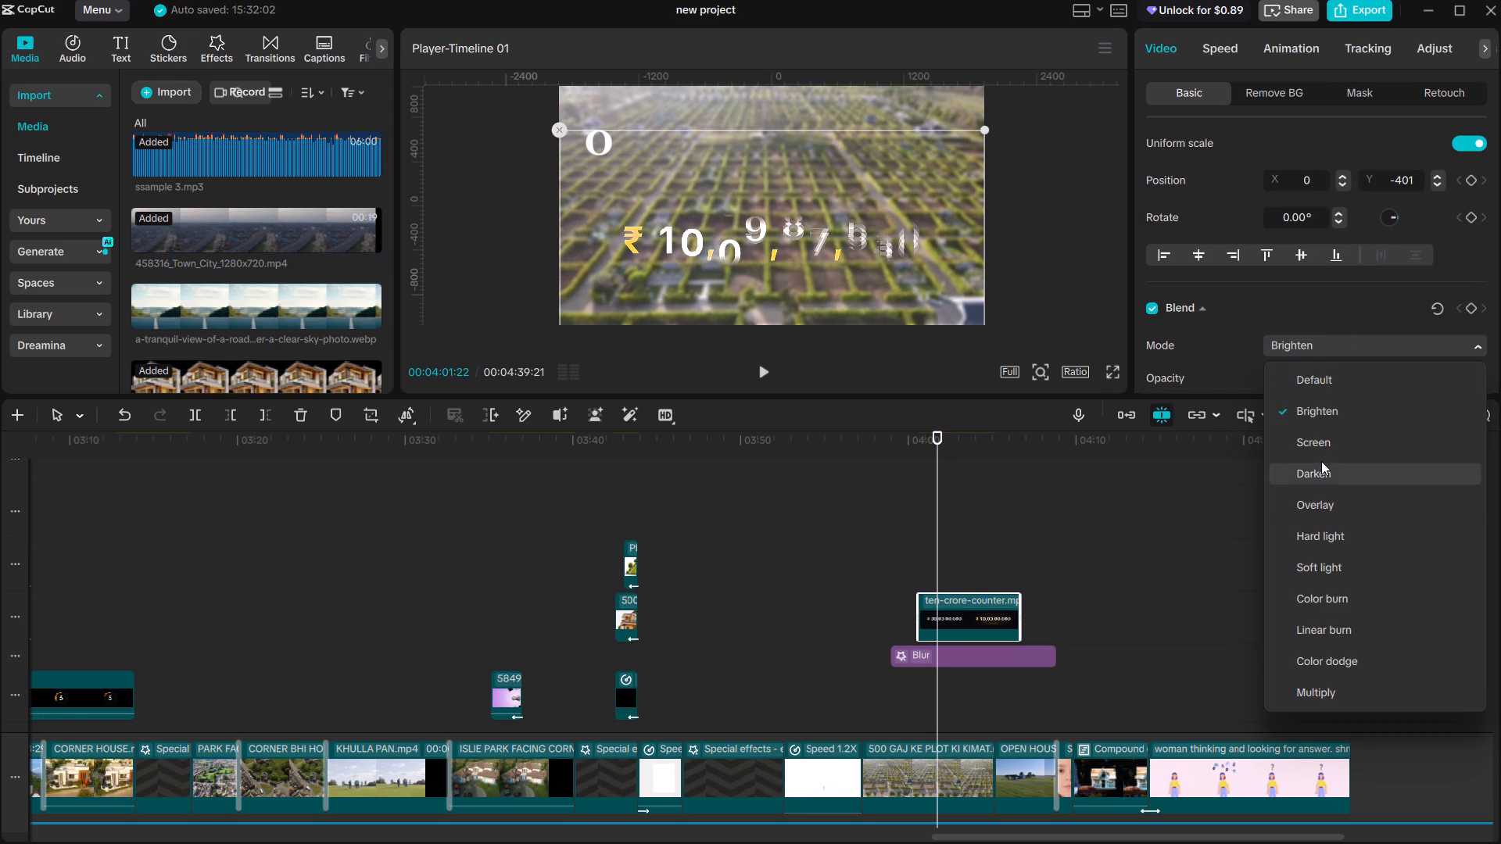
left_click(1314, 500)
left_click(1340, 347)
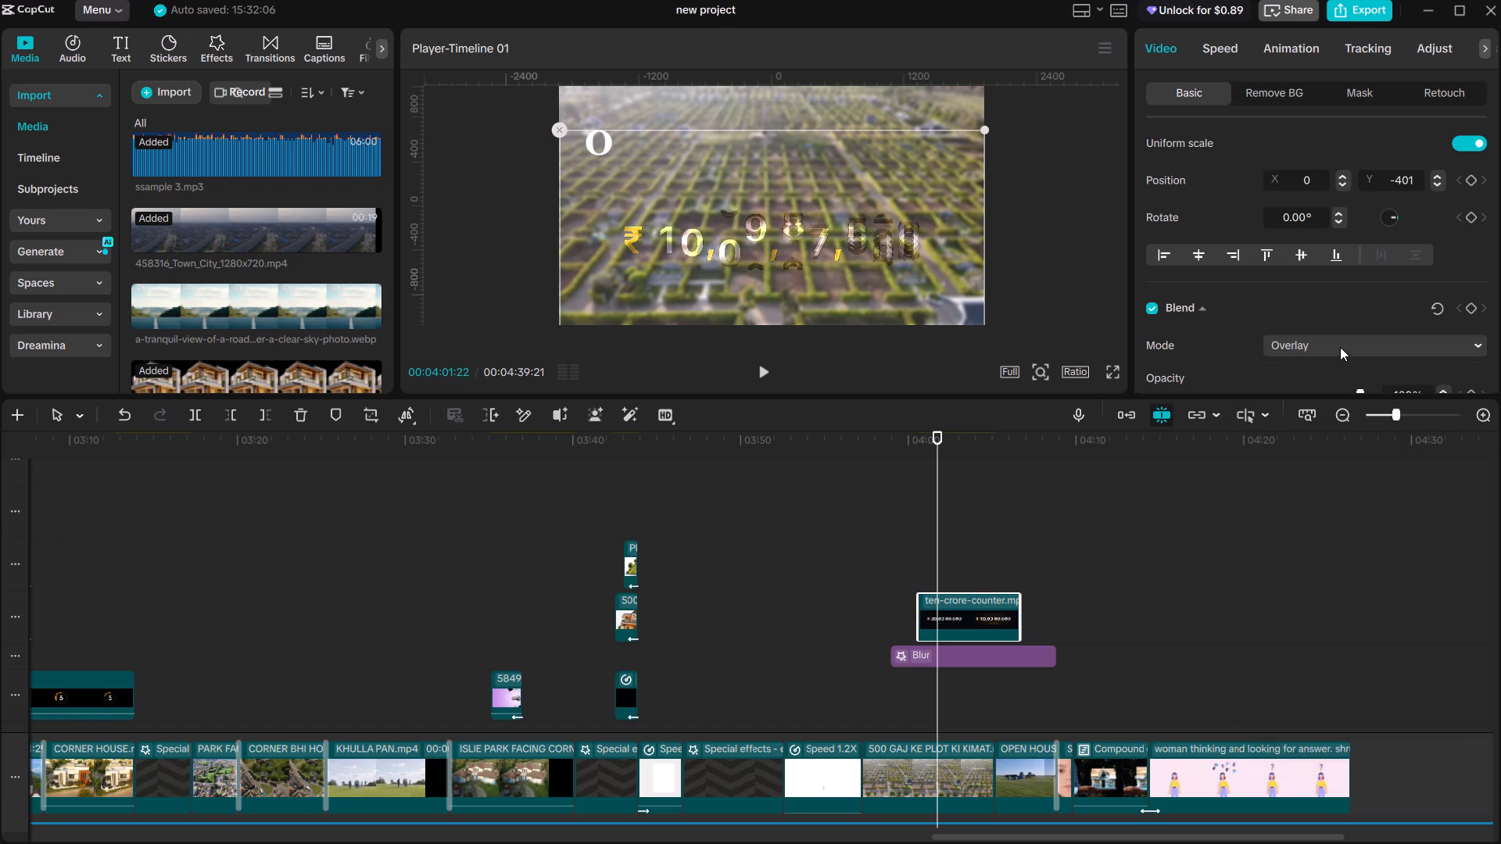
left_click(1331, 476)
left_click(1342, 349)
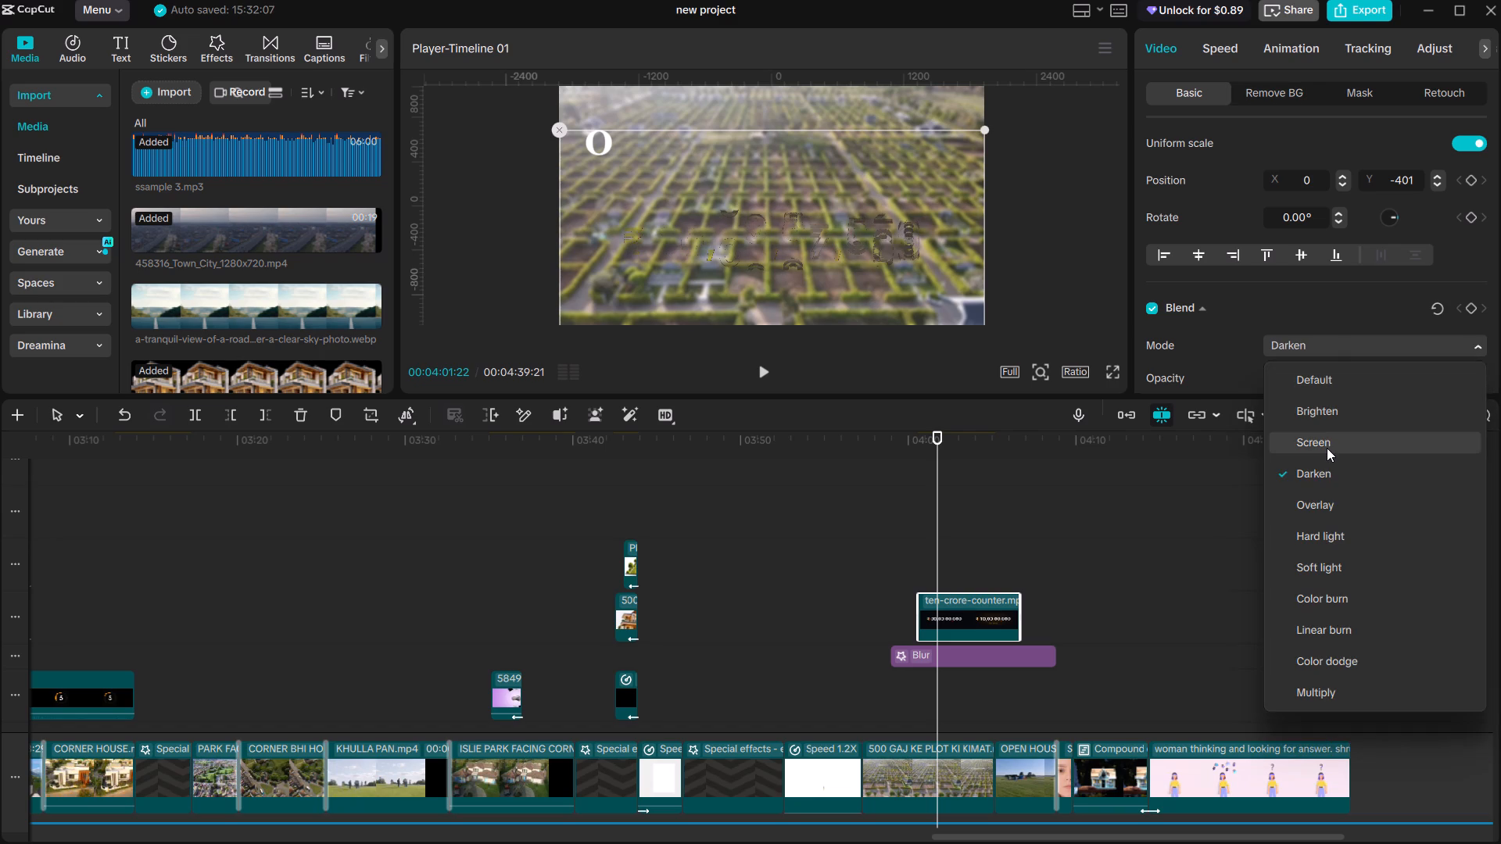
left_click(1327, 448)
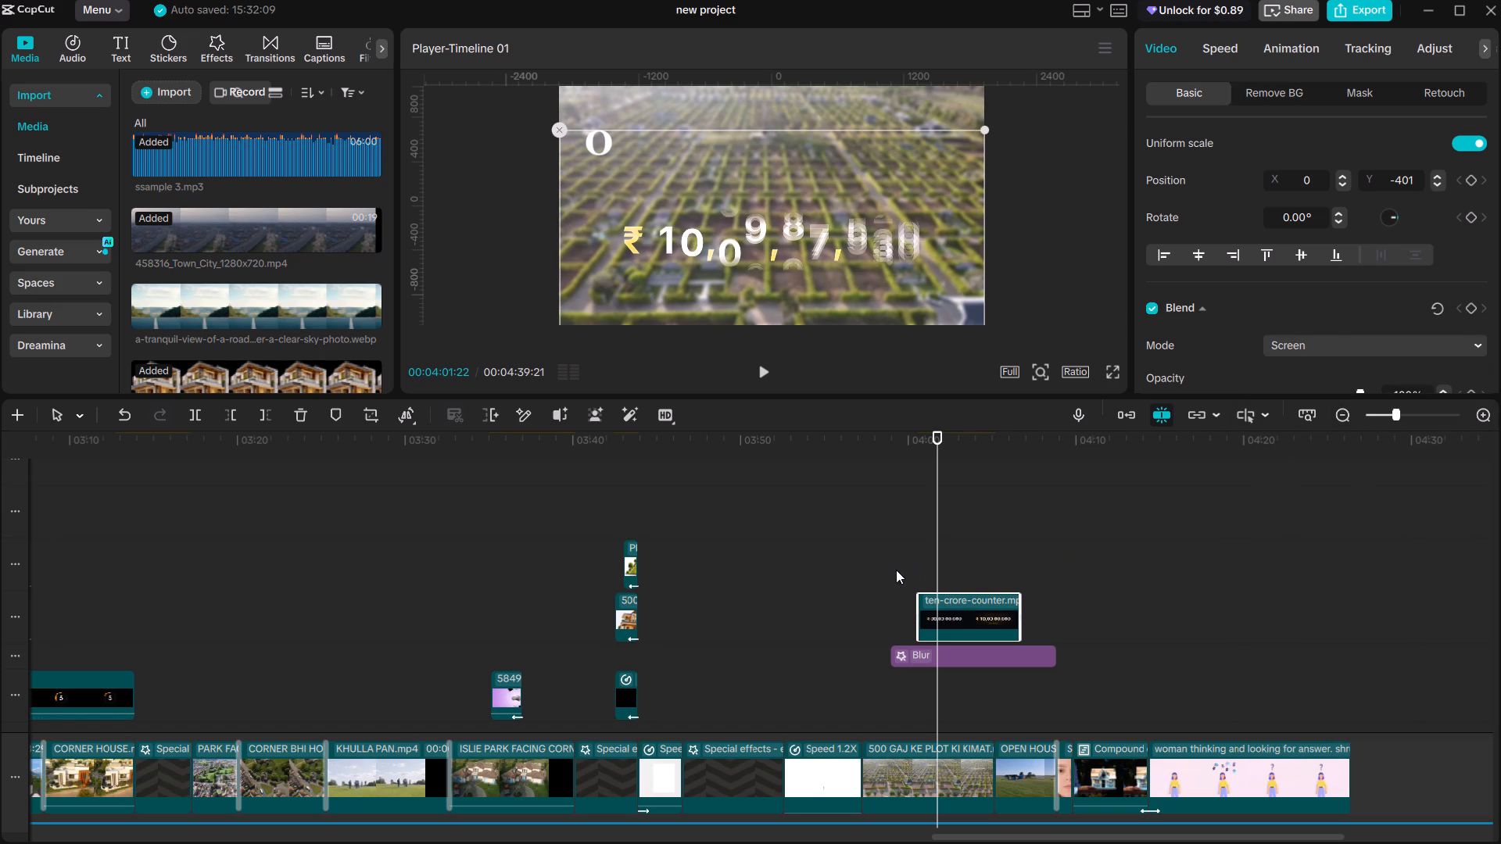
Replay the 500 GAJ title and rolling counter around 04:00 in short bursts to check when the counter should start.
left_click(894, 570)
left_click(912, 561)
key("space")
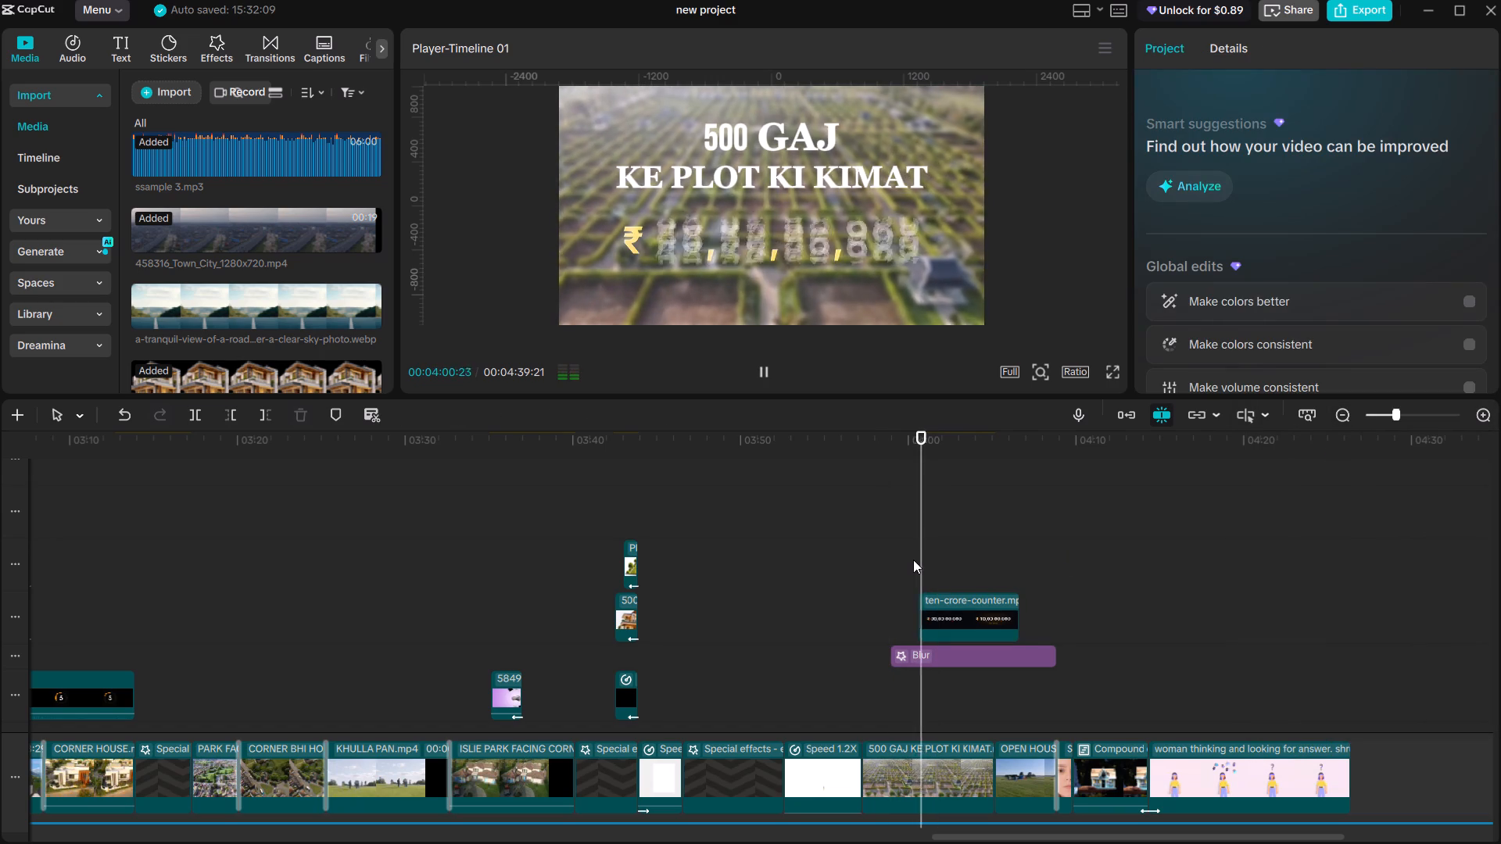
key("space")
key("space")
key("space")
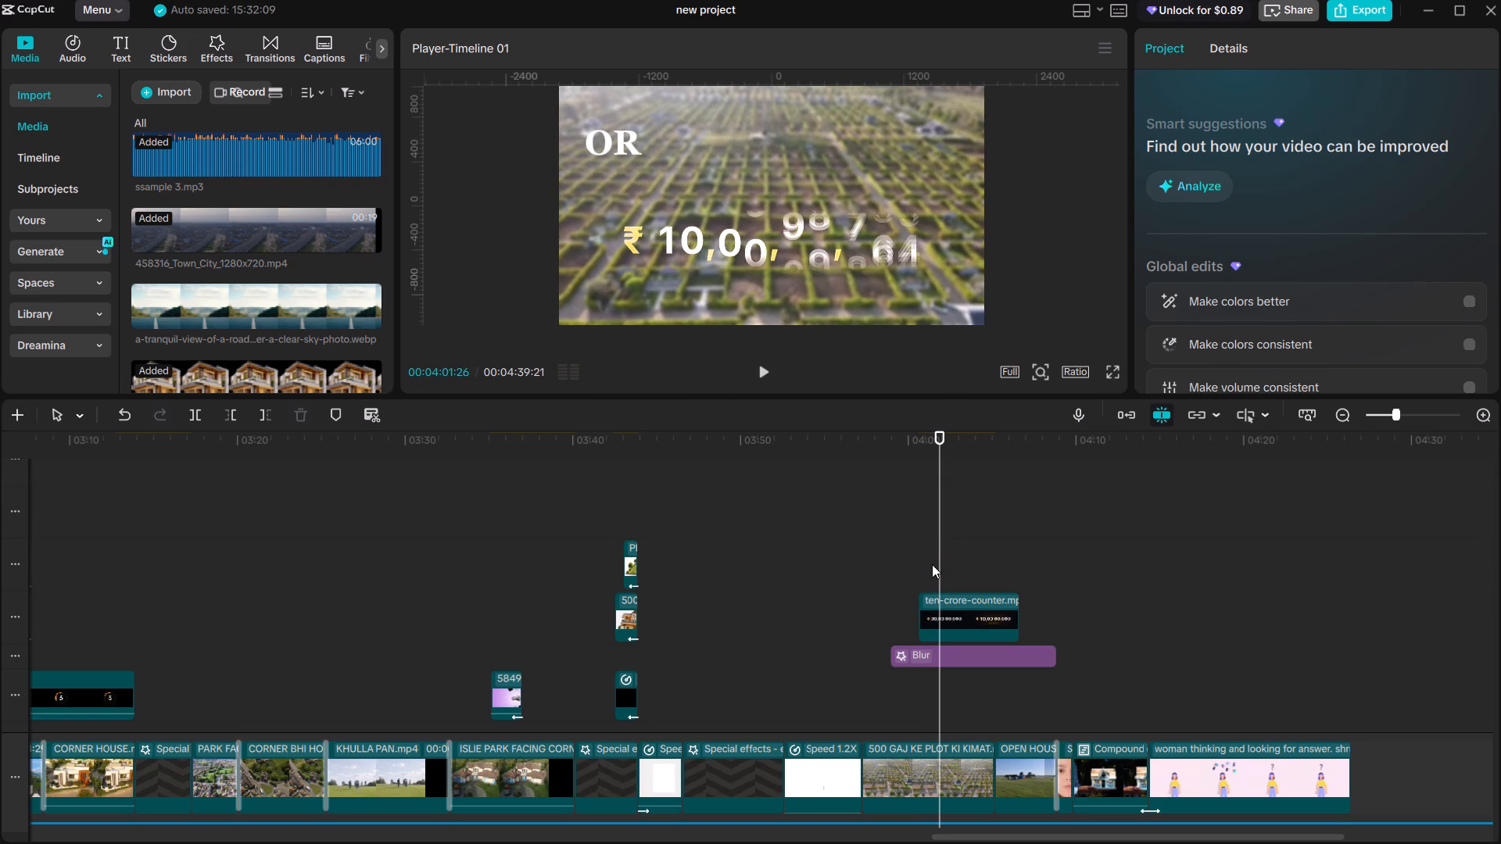
left_click(919, 560)
key("space")
key("space")
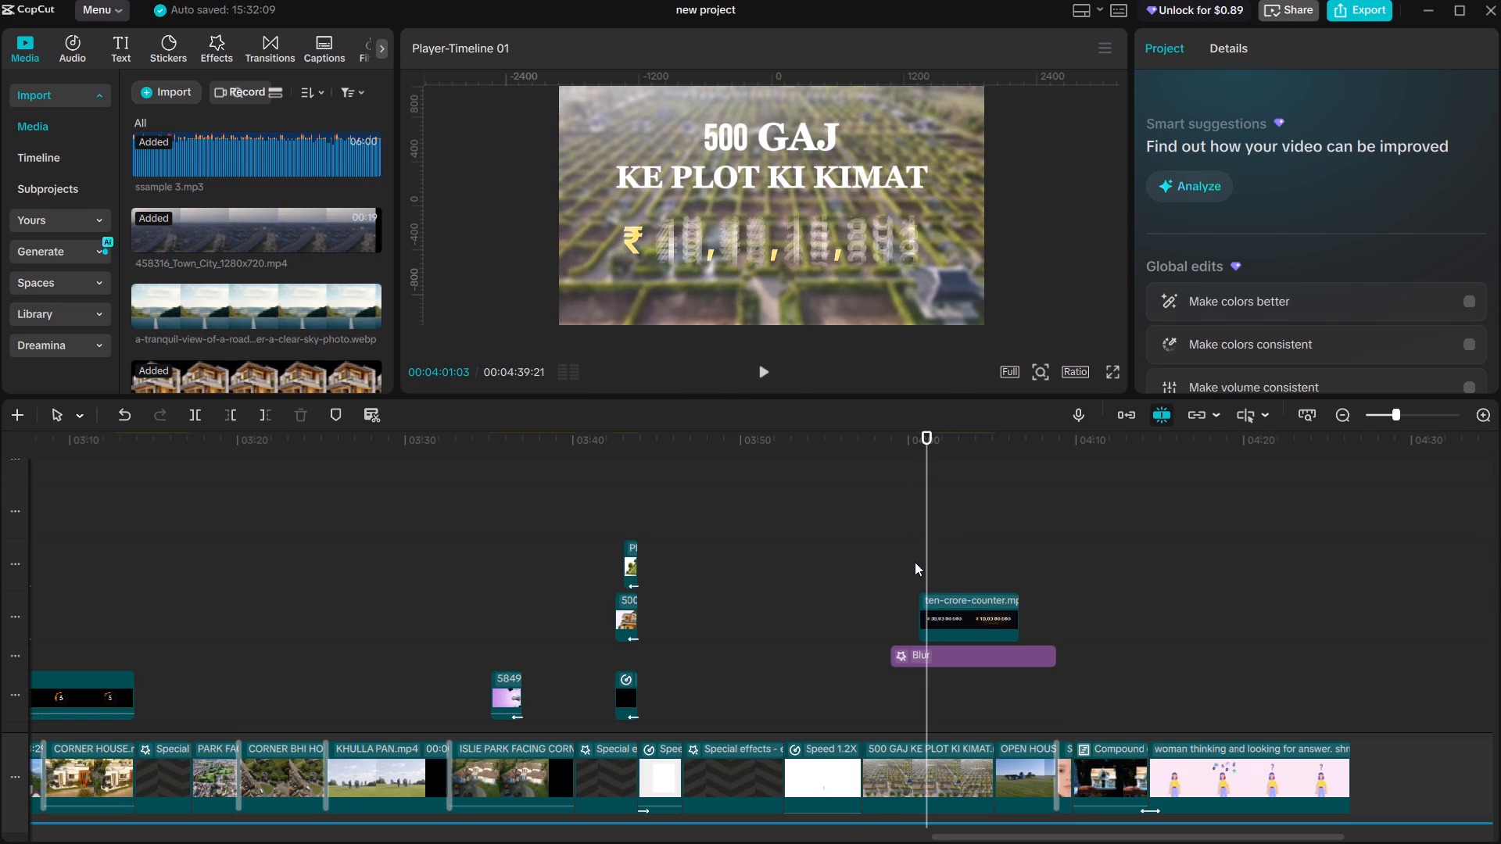
left_click(894, 570)
key("space")
key("space")
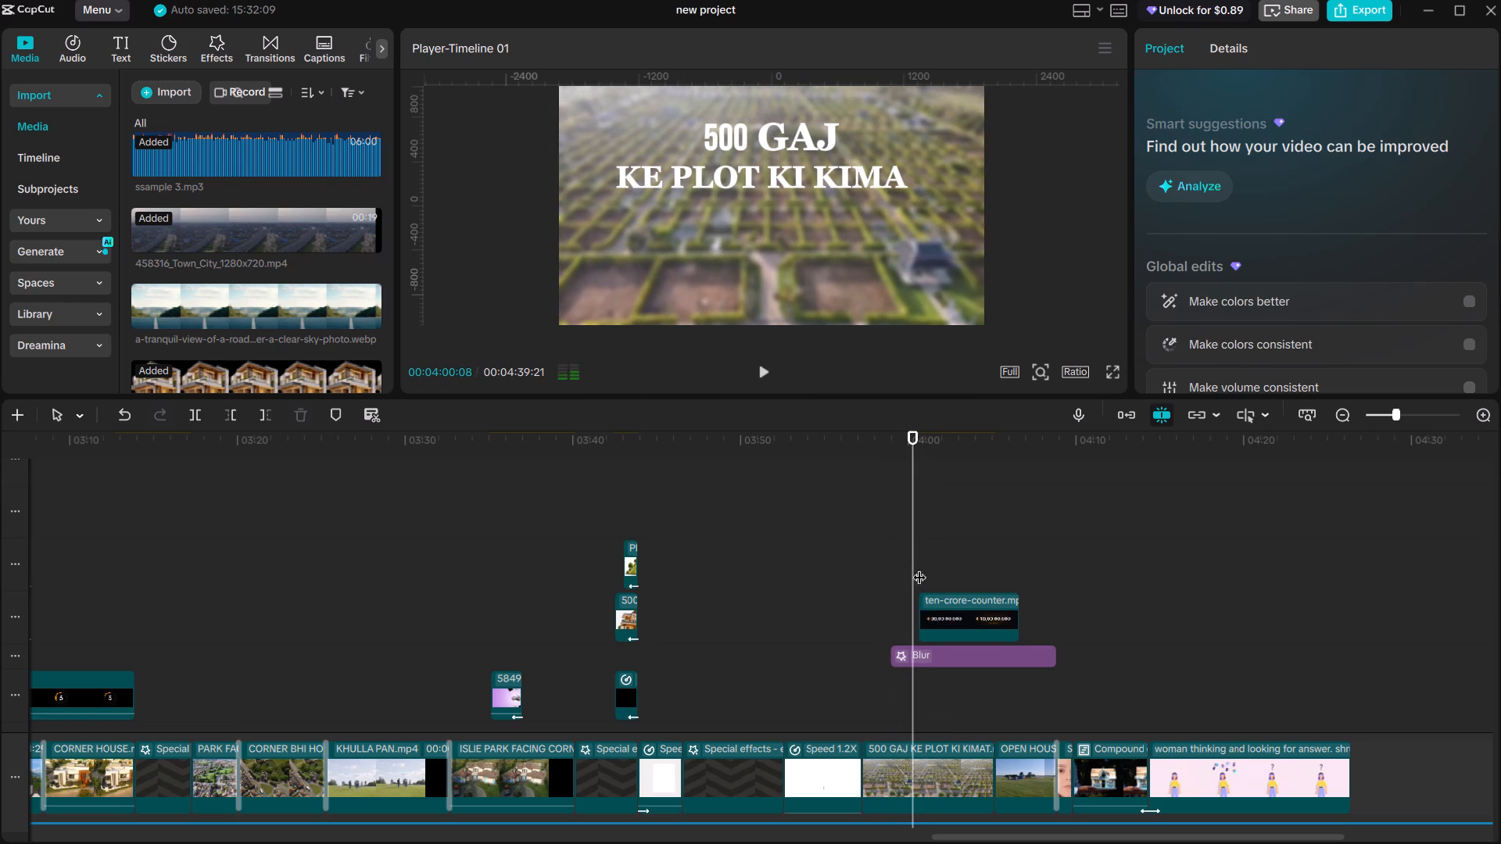
Shift the counter clip earlier to start at 04:00:08 and replay the title scene from about 03:59.
scroll(932, 564, "down", 11)
scroll(931, 552, "up", 5)
left_click_drag(940, 560, 920, 560)
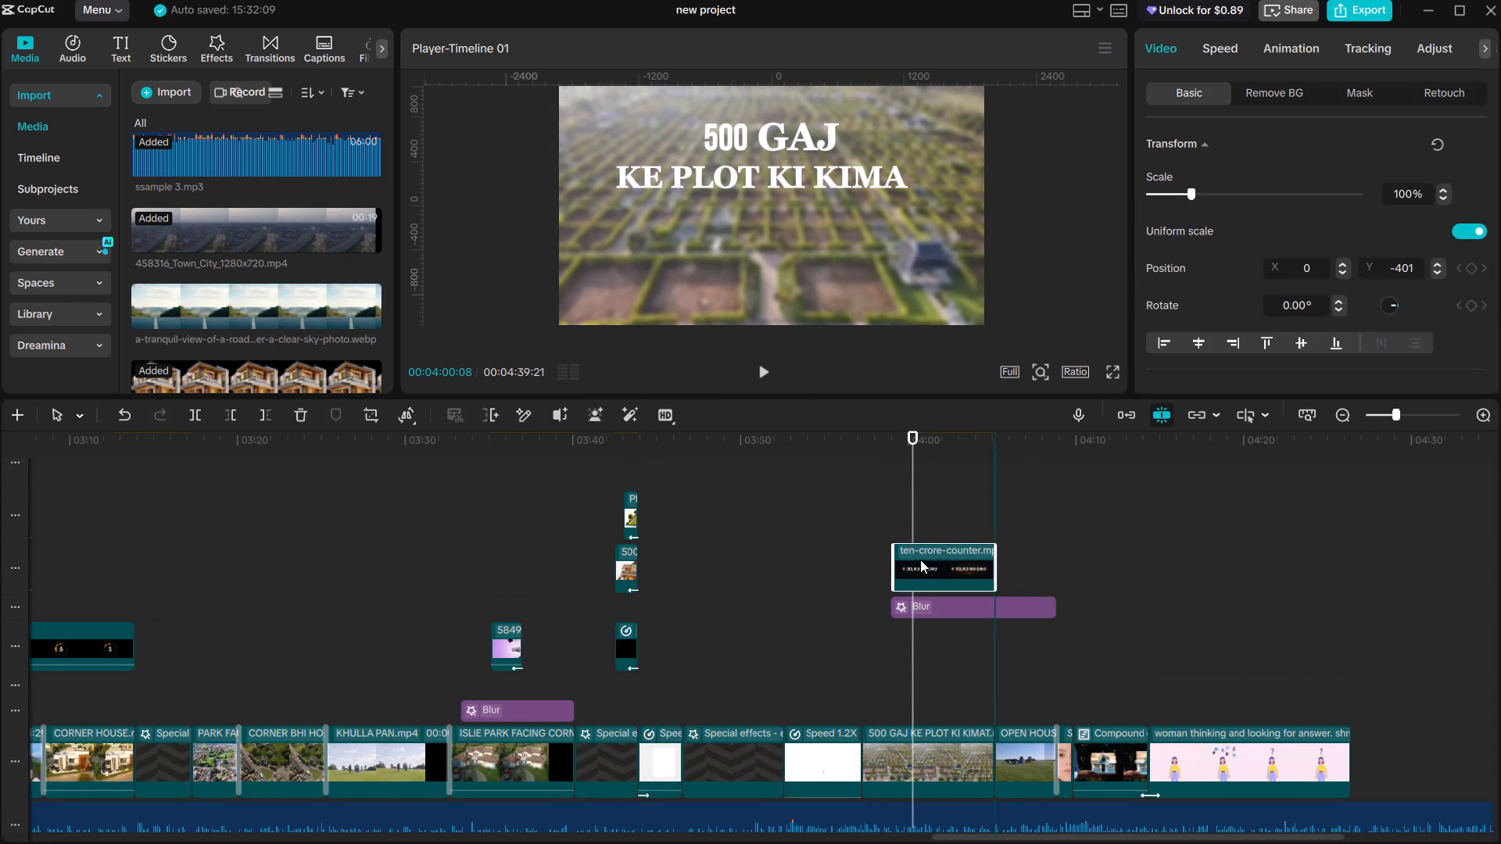
left_click_drag(920, 560, 933, 560)
key("space")
left_click(896, 525)
key("space")
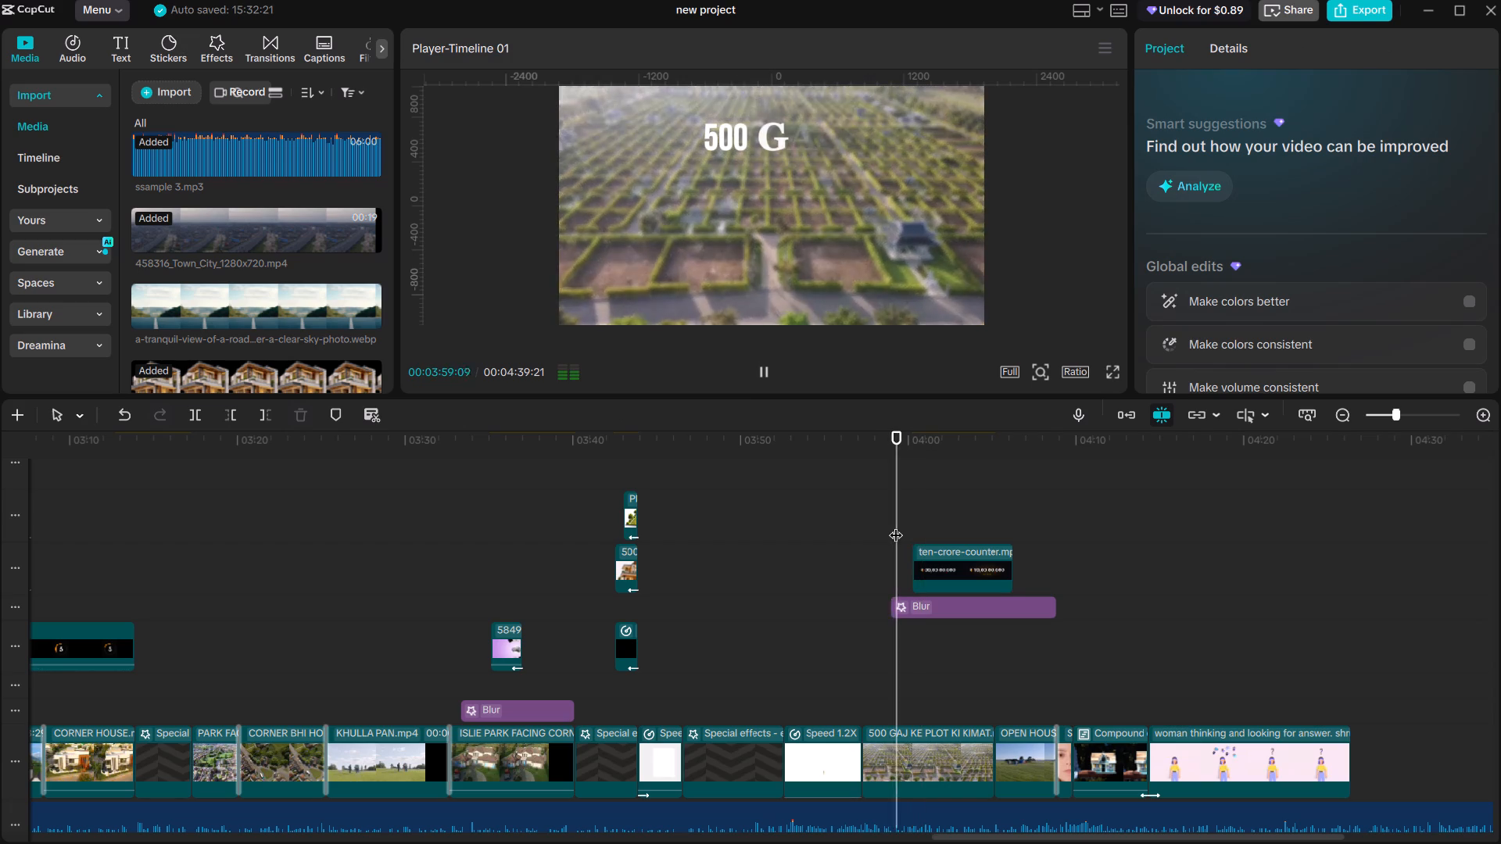
key("space")
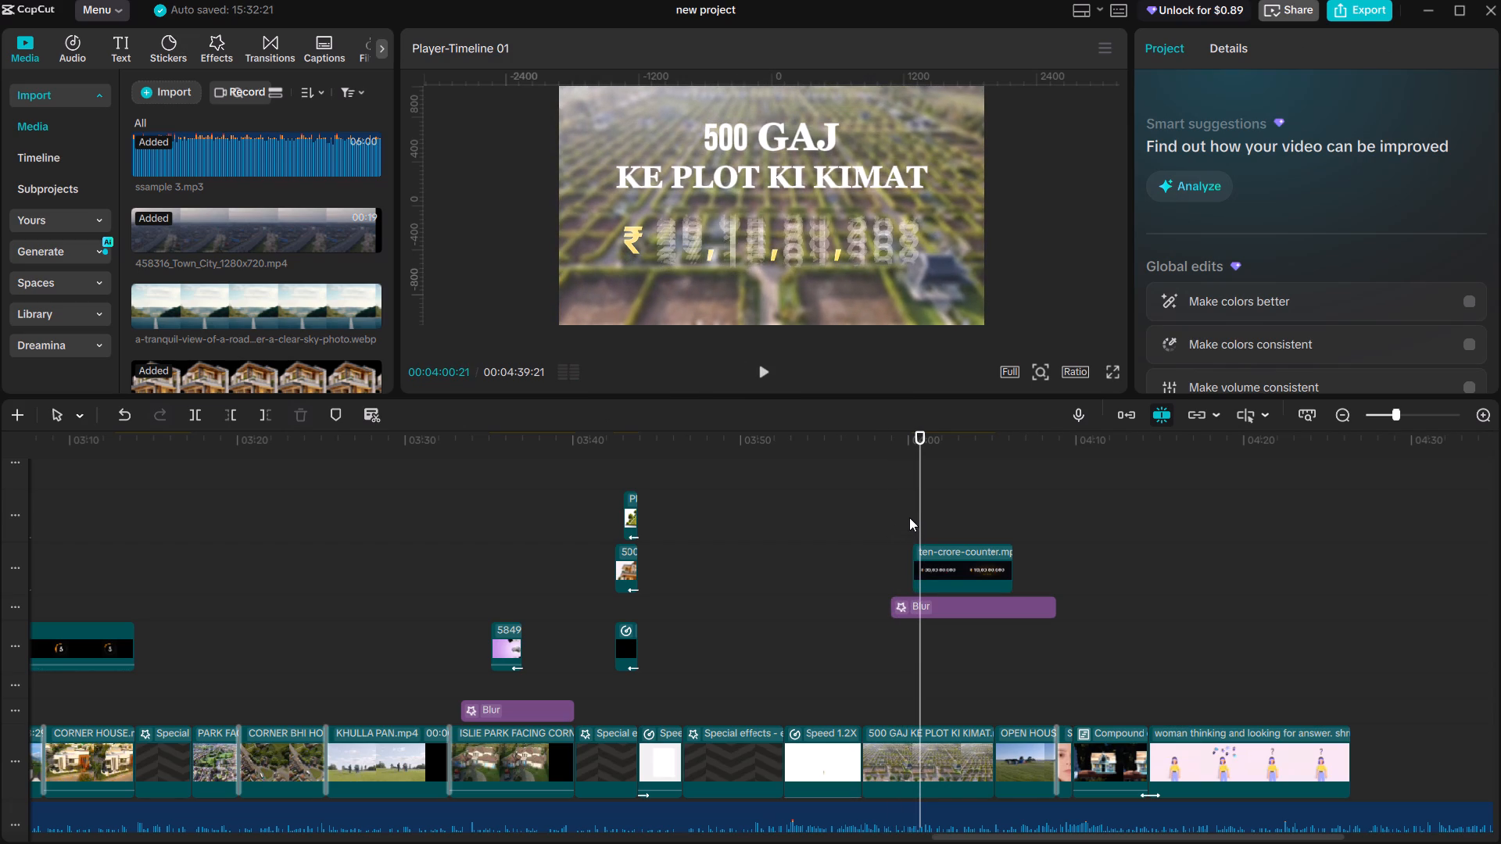
Give the counter clip a 0.5 s Fade In entrance animation and replay the title scene in short bursts from about 03:59.
left_click(912, 525)
left_click(944, 577)
left_click(1222, 51)
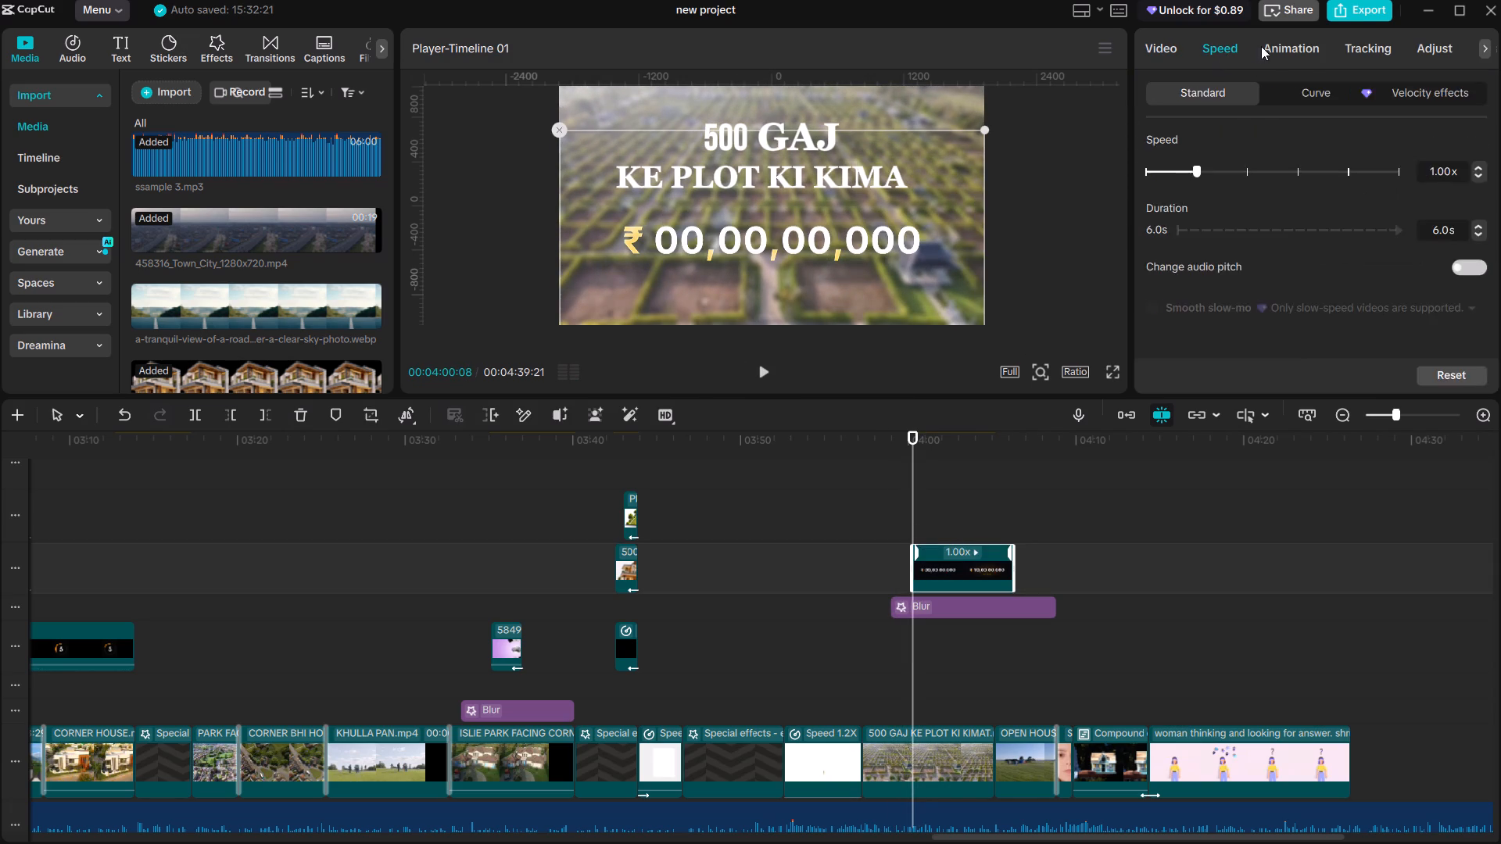
left_click(1261, 46)
left_click(1175, 313)
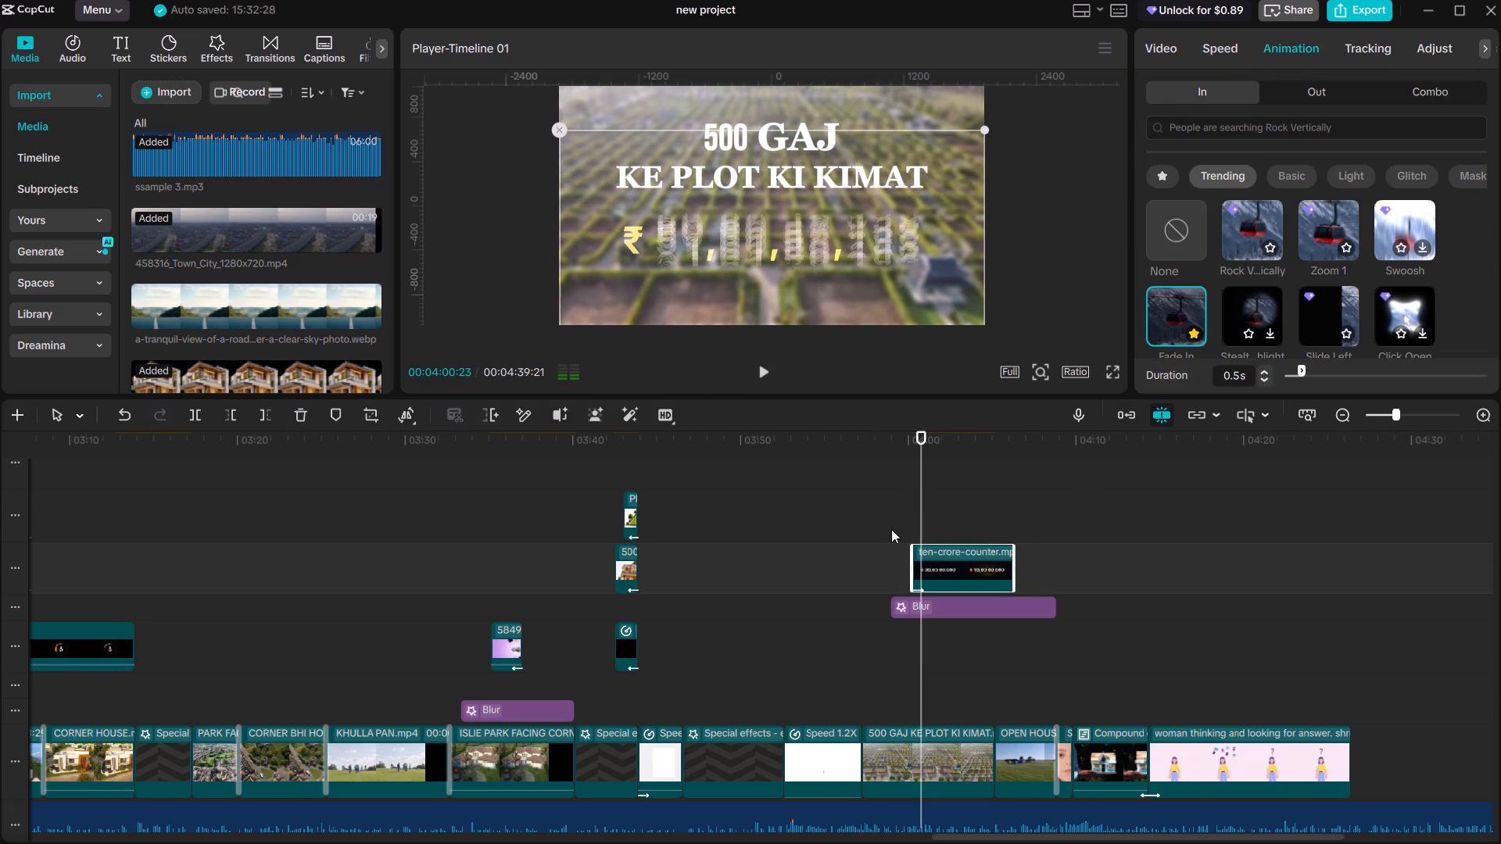
left_click(892, 514)
key("space")
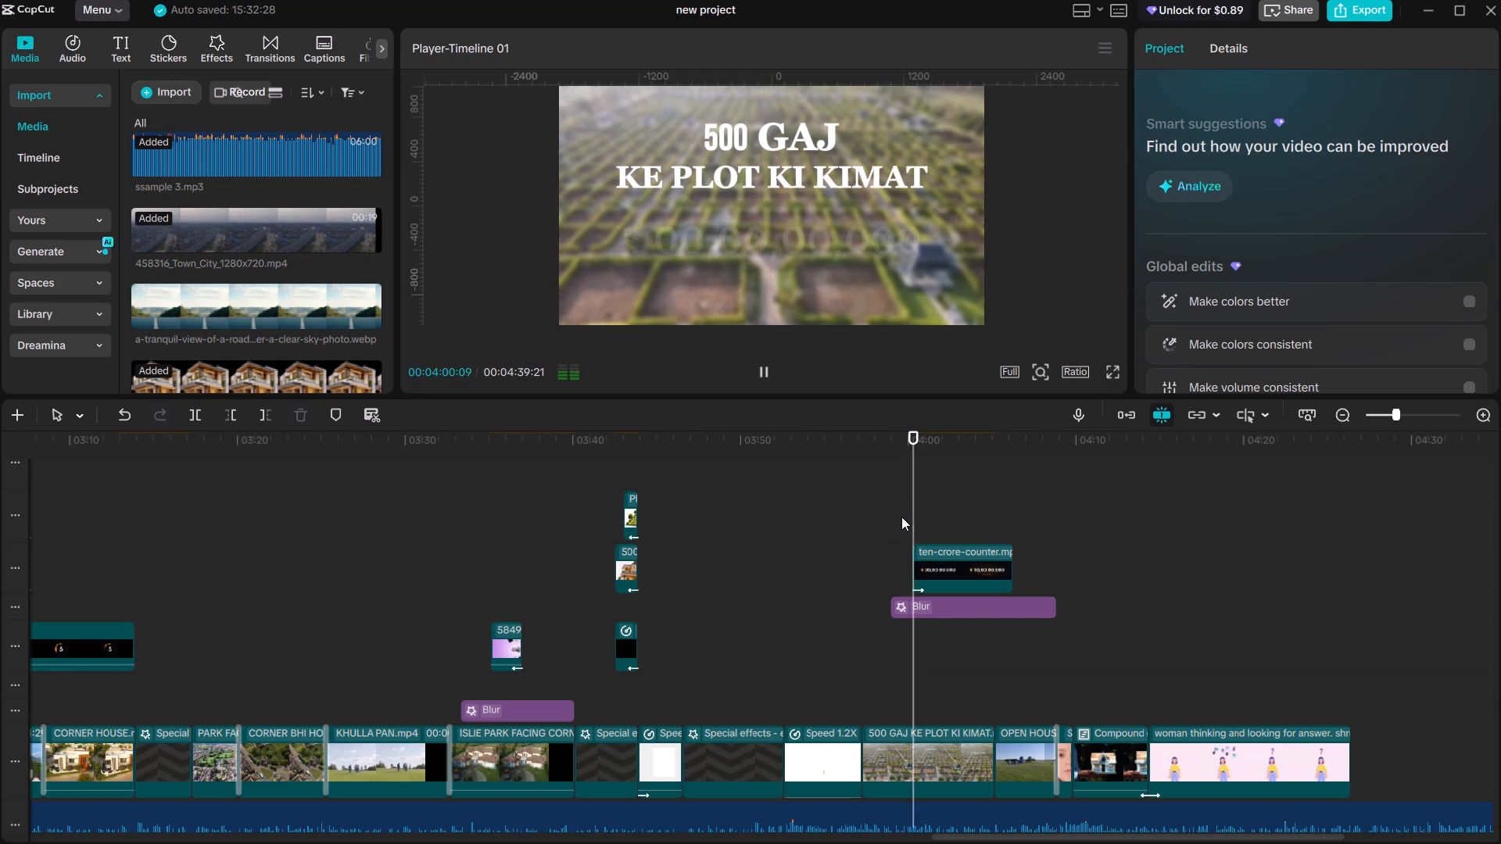
key("space")
key("space")
key("space")
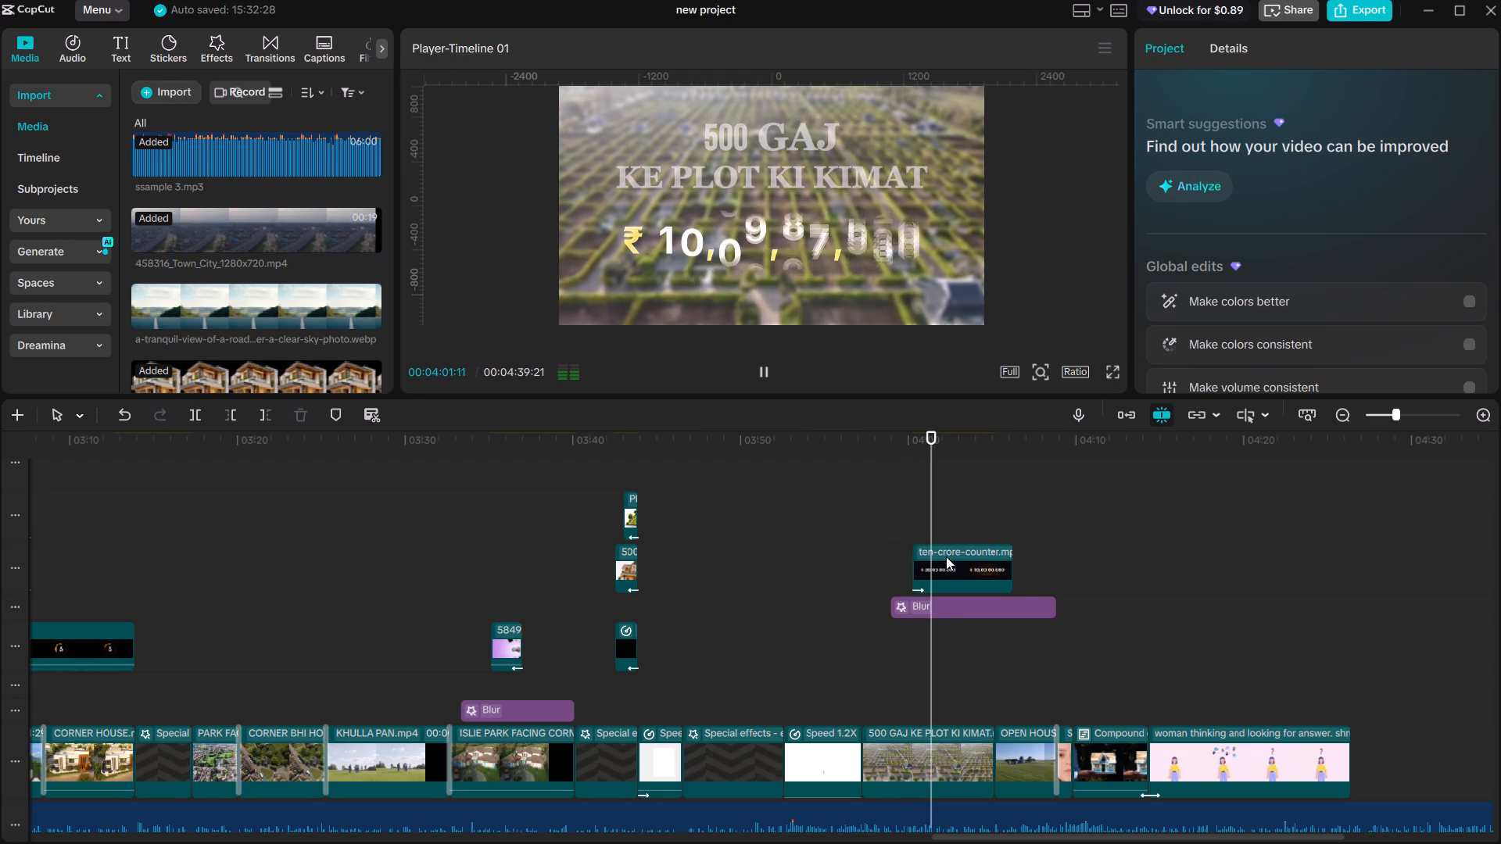
key("space")
key("space")
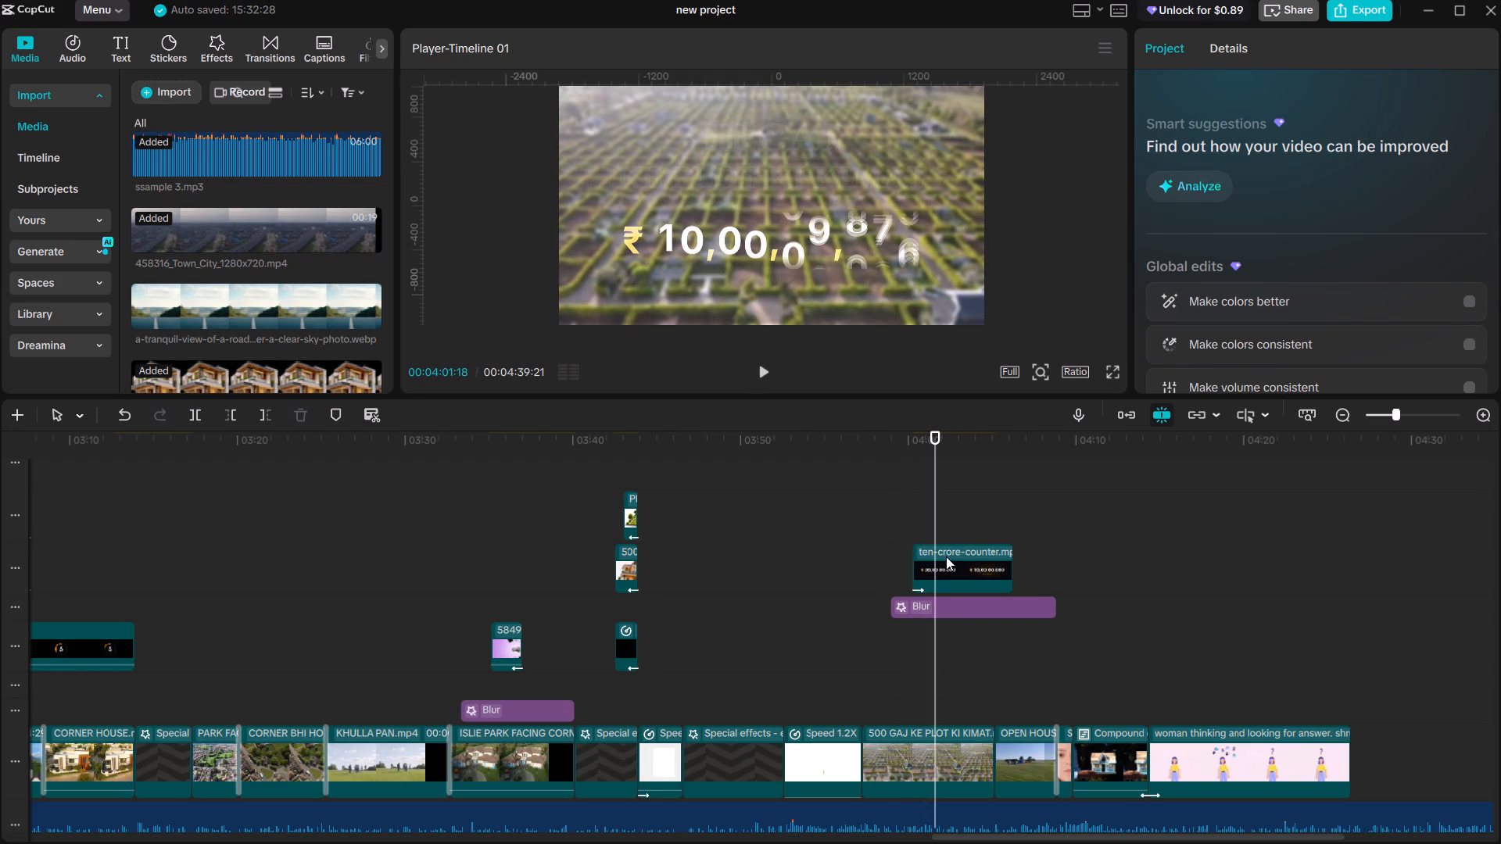
Check where the 500 GAJ title ends and scrub through the counter between about 04:00 and 04:06 to compare their timing.
scroll(937, 545, "down", 5)
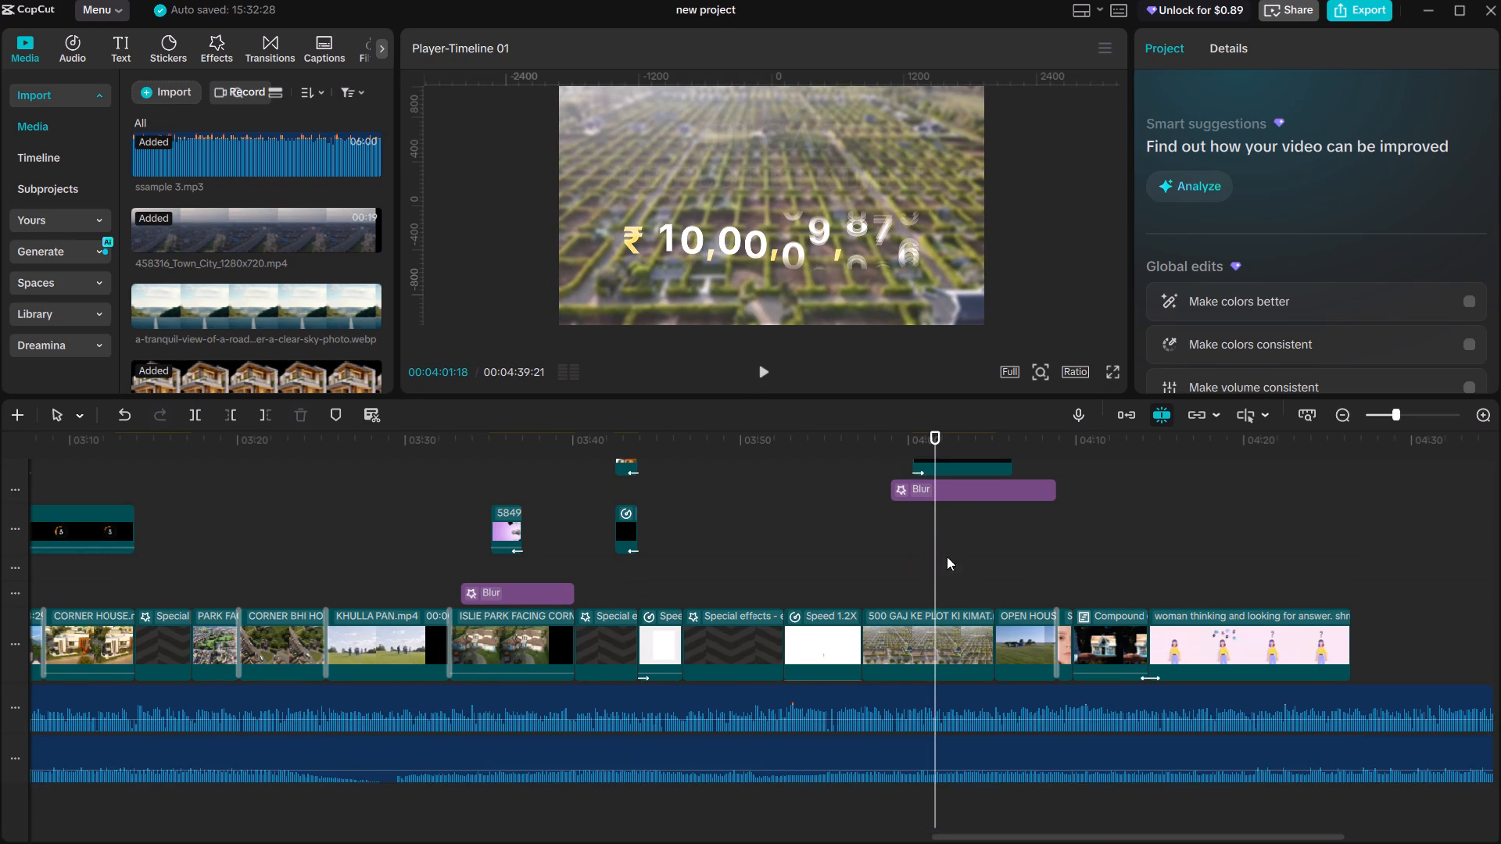
scroll(947, 556, "down", 10)
scroll(965, 567, "up", 20)
scroll(965, 567, "up", 20)
scroll(965, 567, "up", 3)
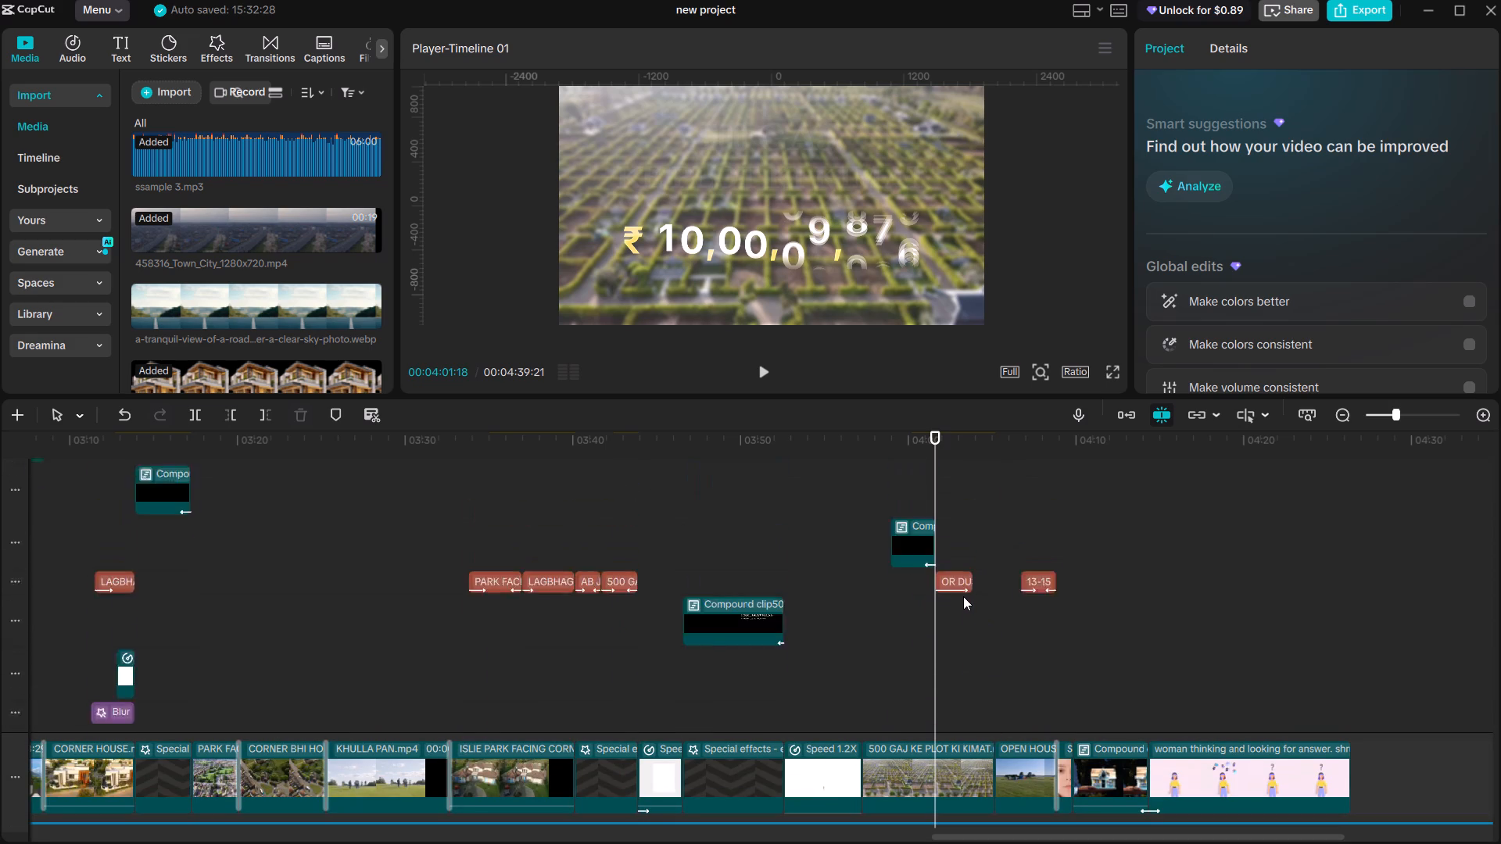
scroll(963, 596, "up", 2)
left_click(932, 549)
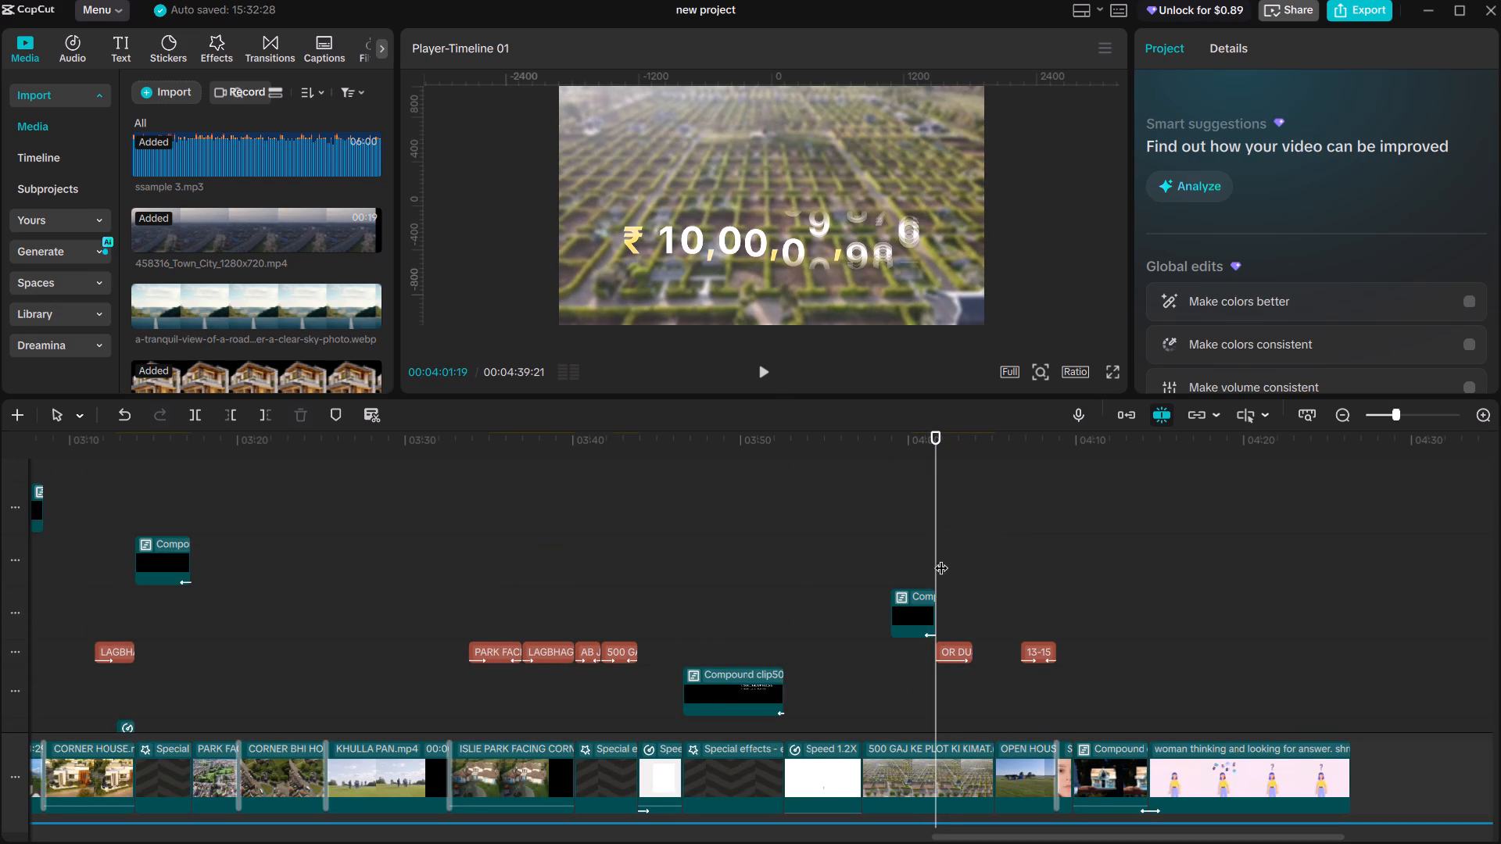
scroll(945, 565, "down", 20)
scroll(945, 565, "down", 20)
scroll(945, 565, "down", 1)
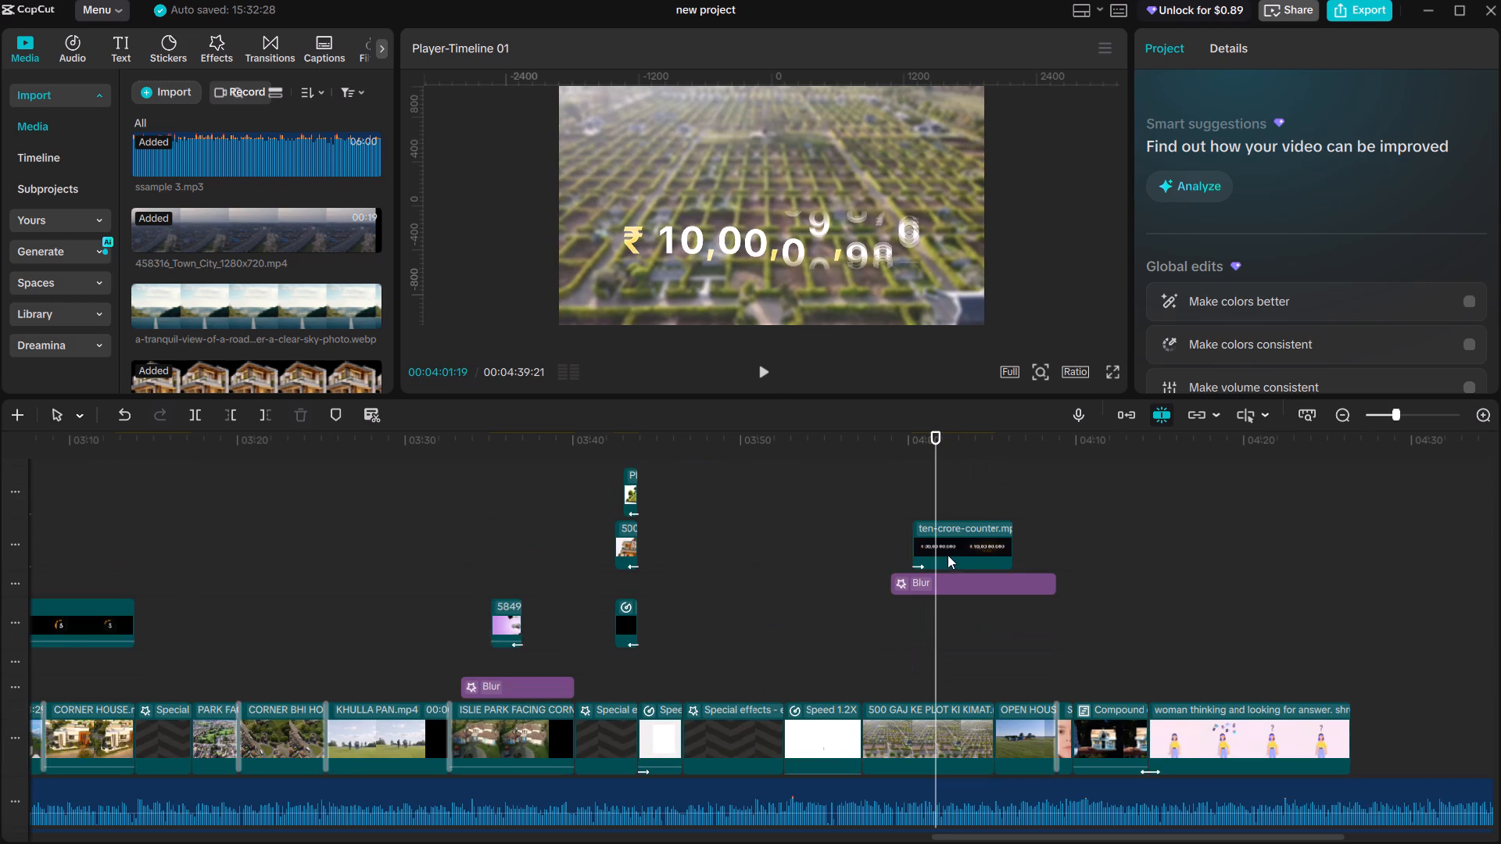
left_click(952, 535)
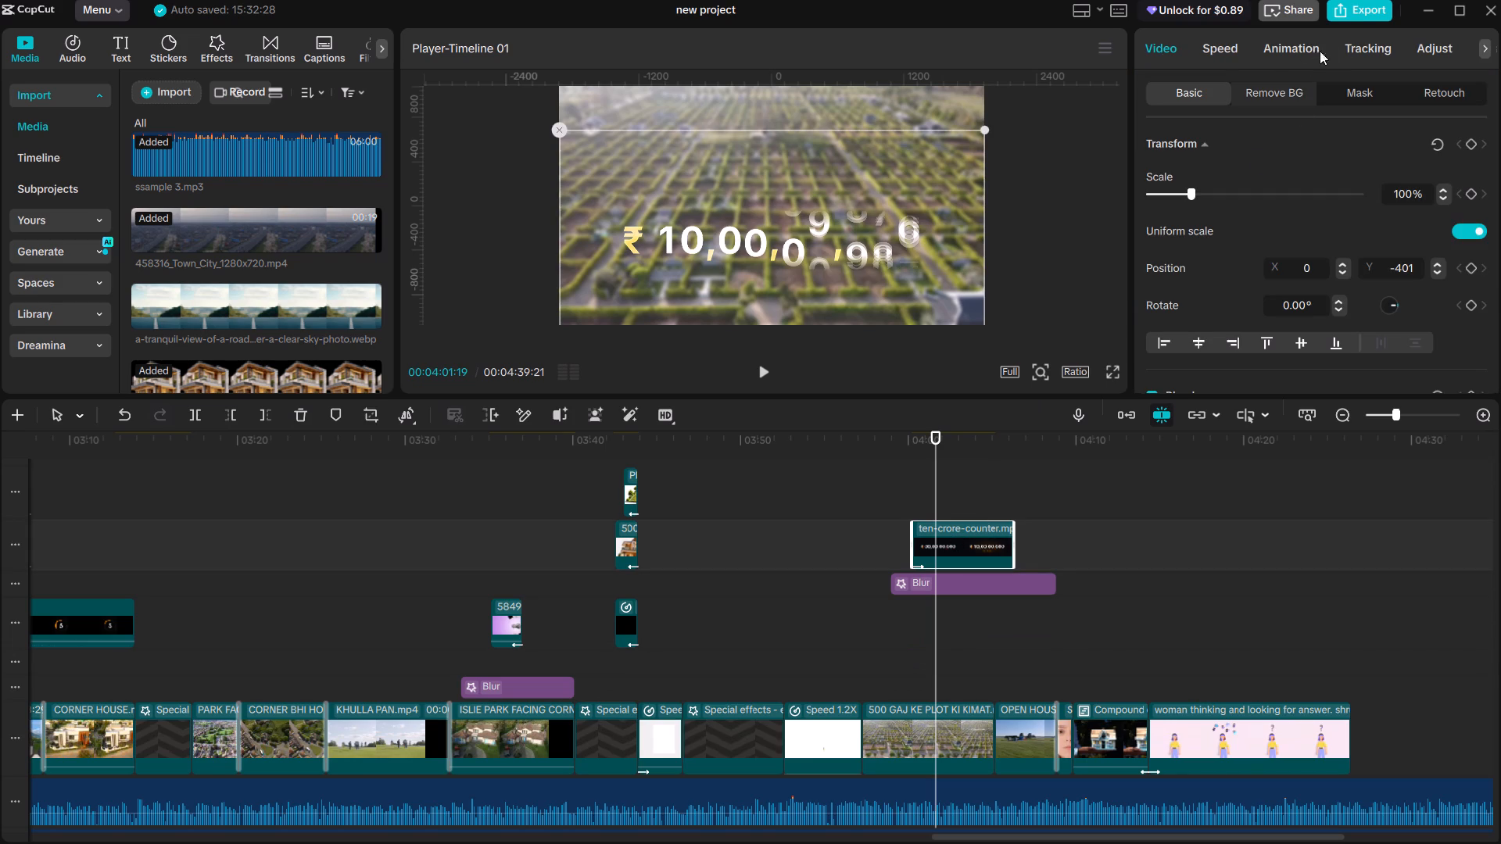
left_click(1230, 45)
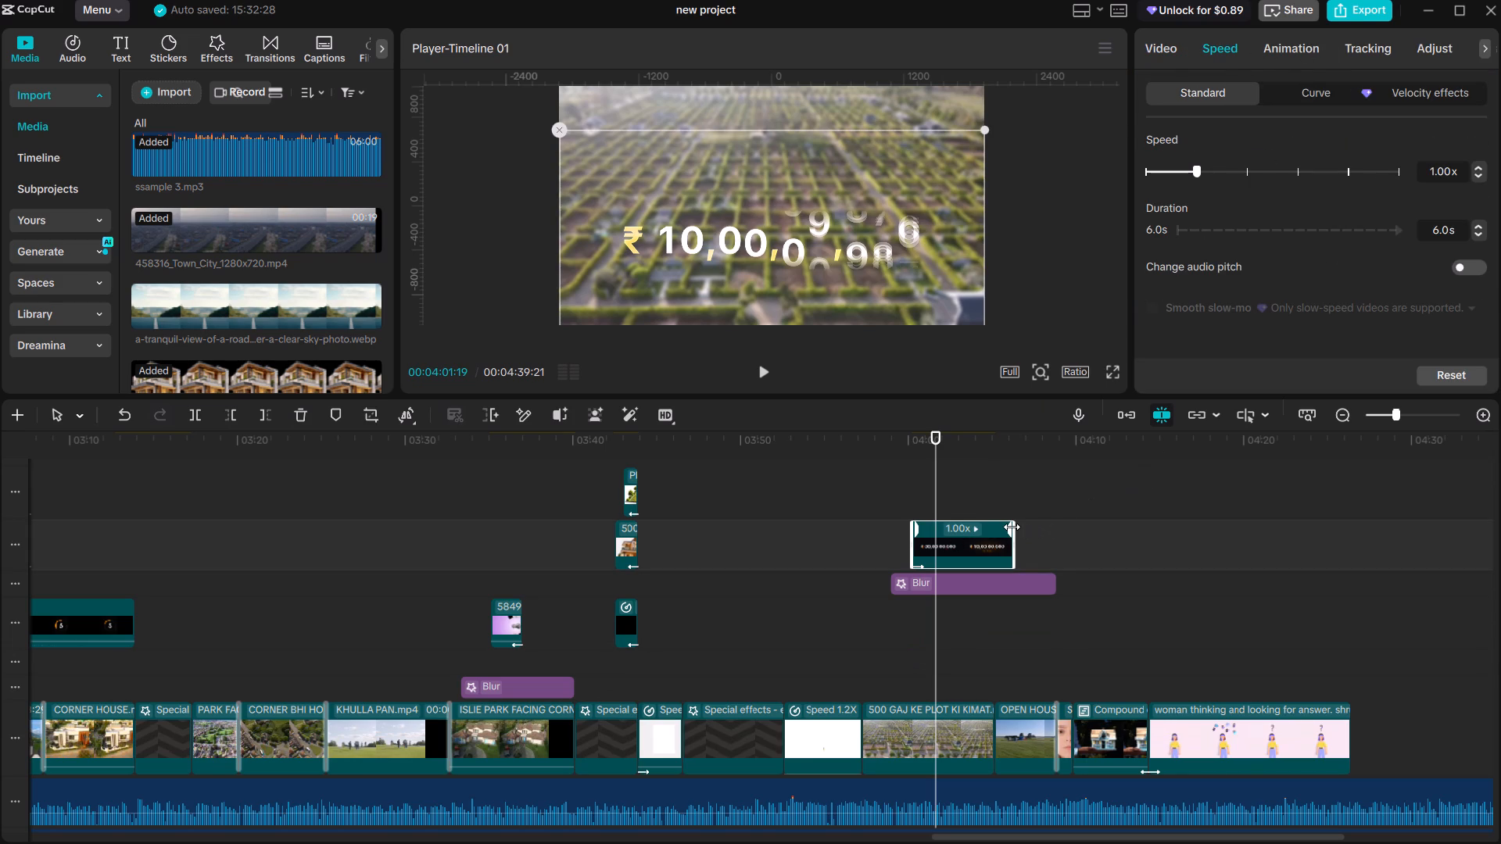
left_click_drag(940, 493, 994, 506)
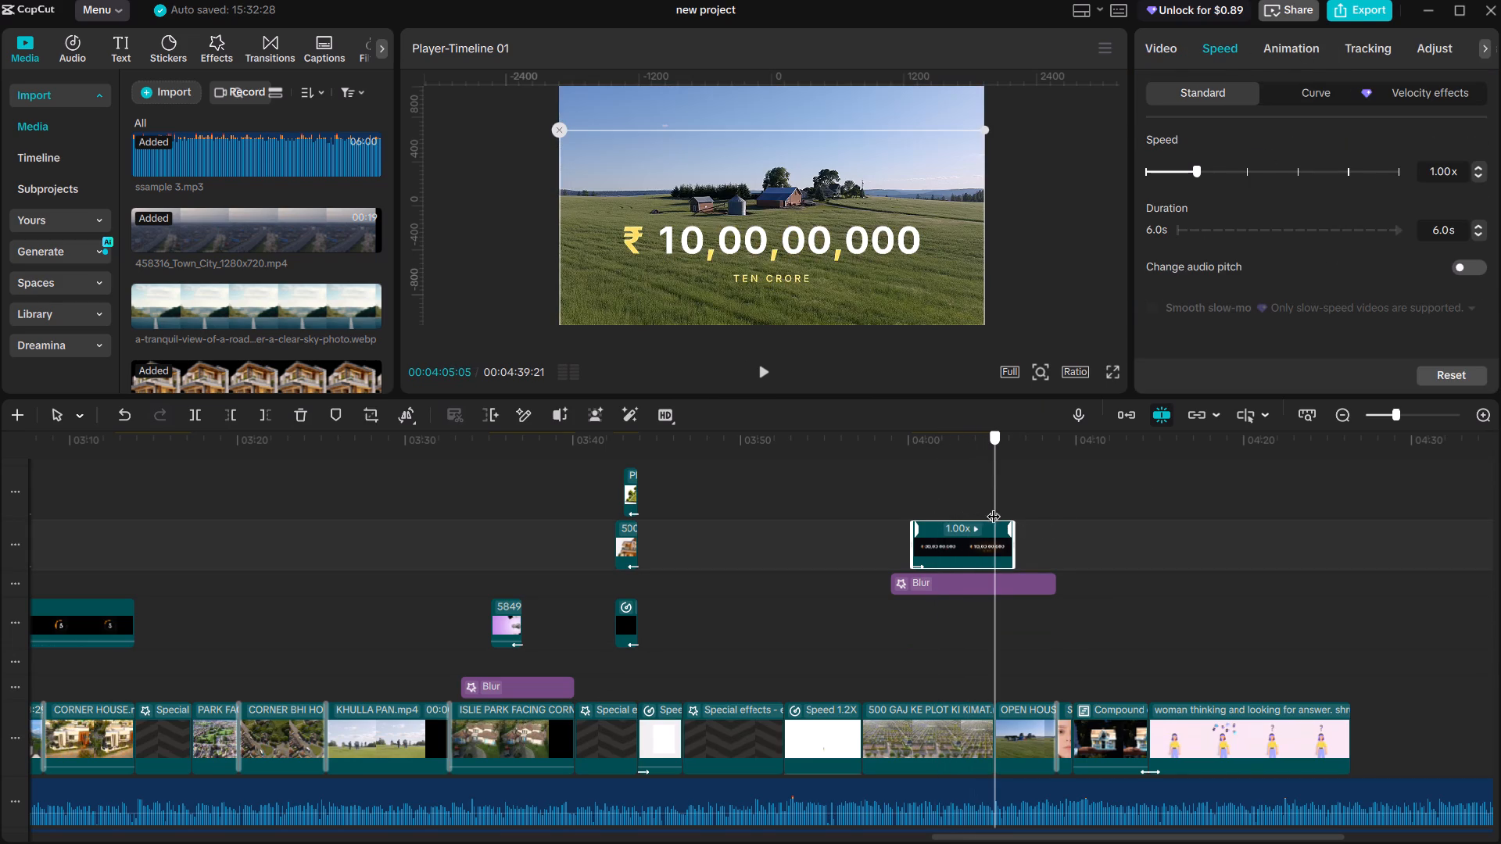
left_click_drag(994, 506, 1005, 510)
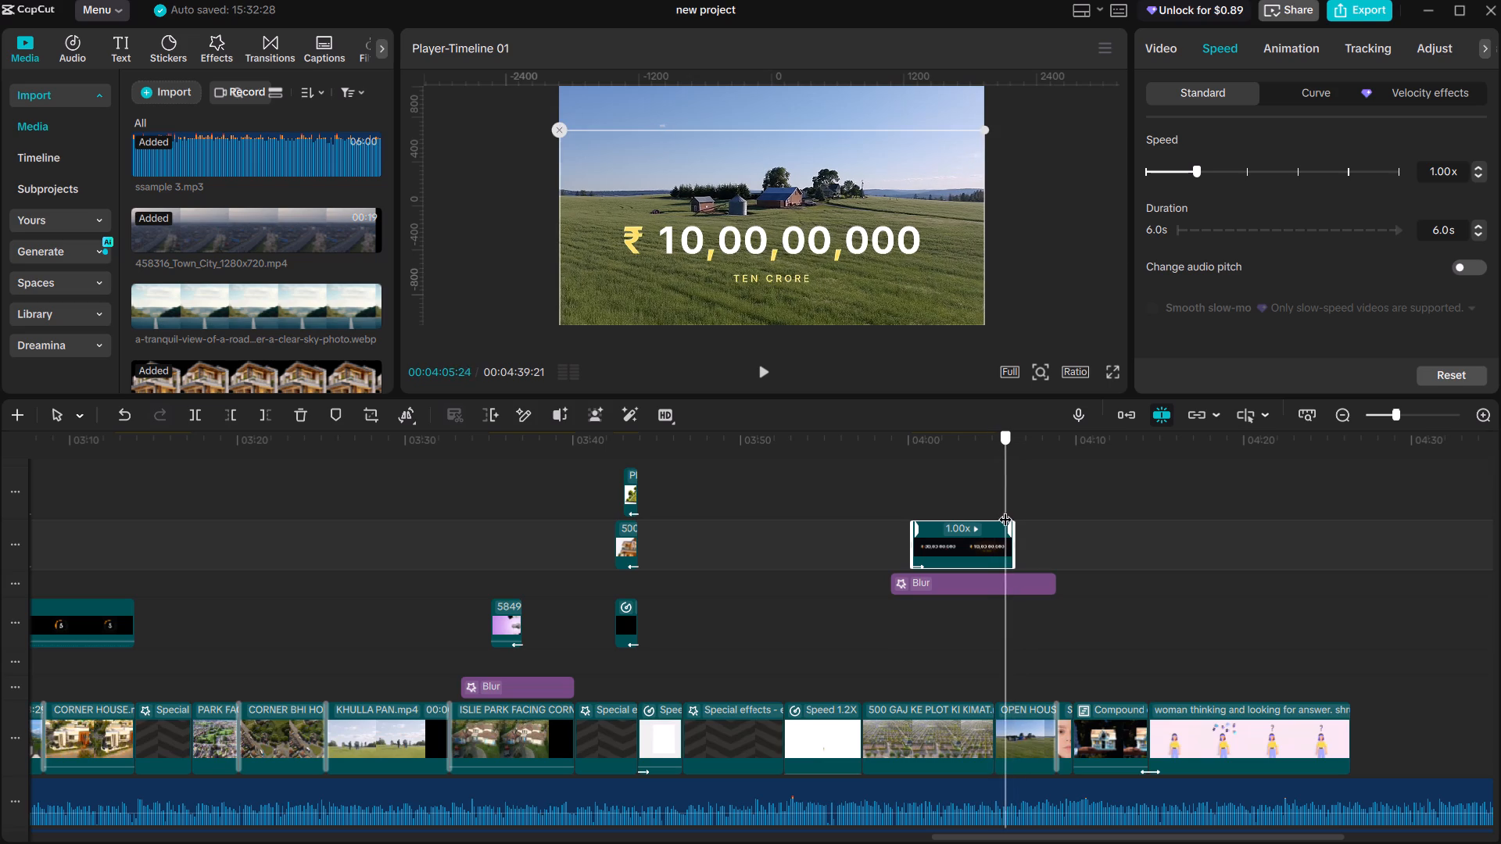
left_click_drag(1005, 510, 919, 463)
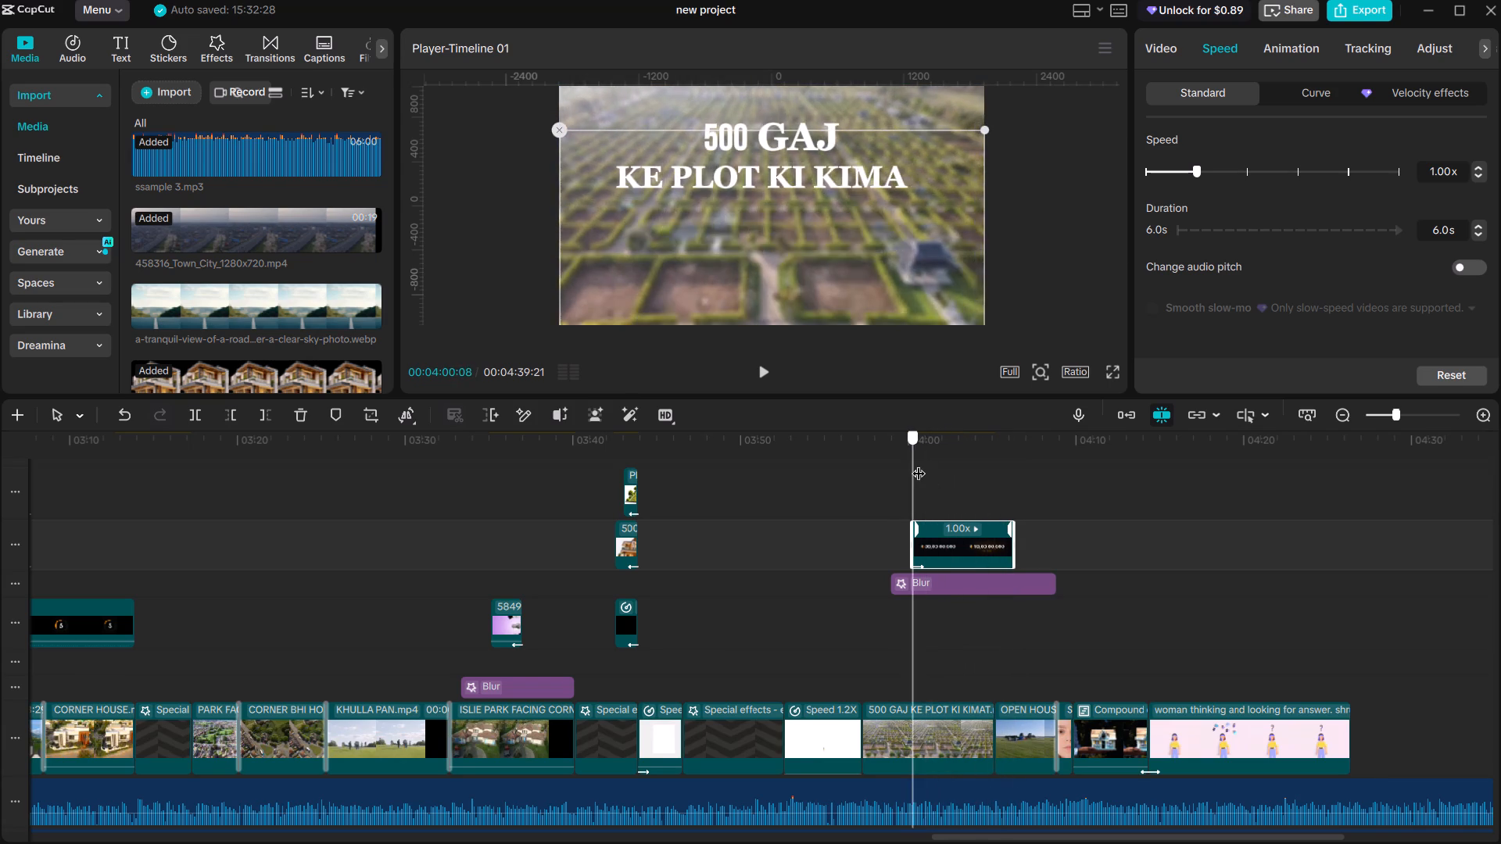
left_click_drag(919, 463, 970, 486)
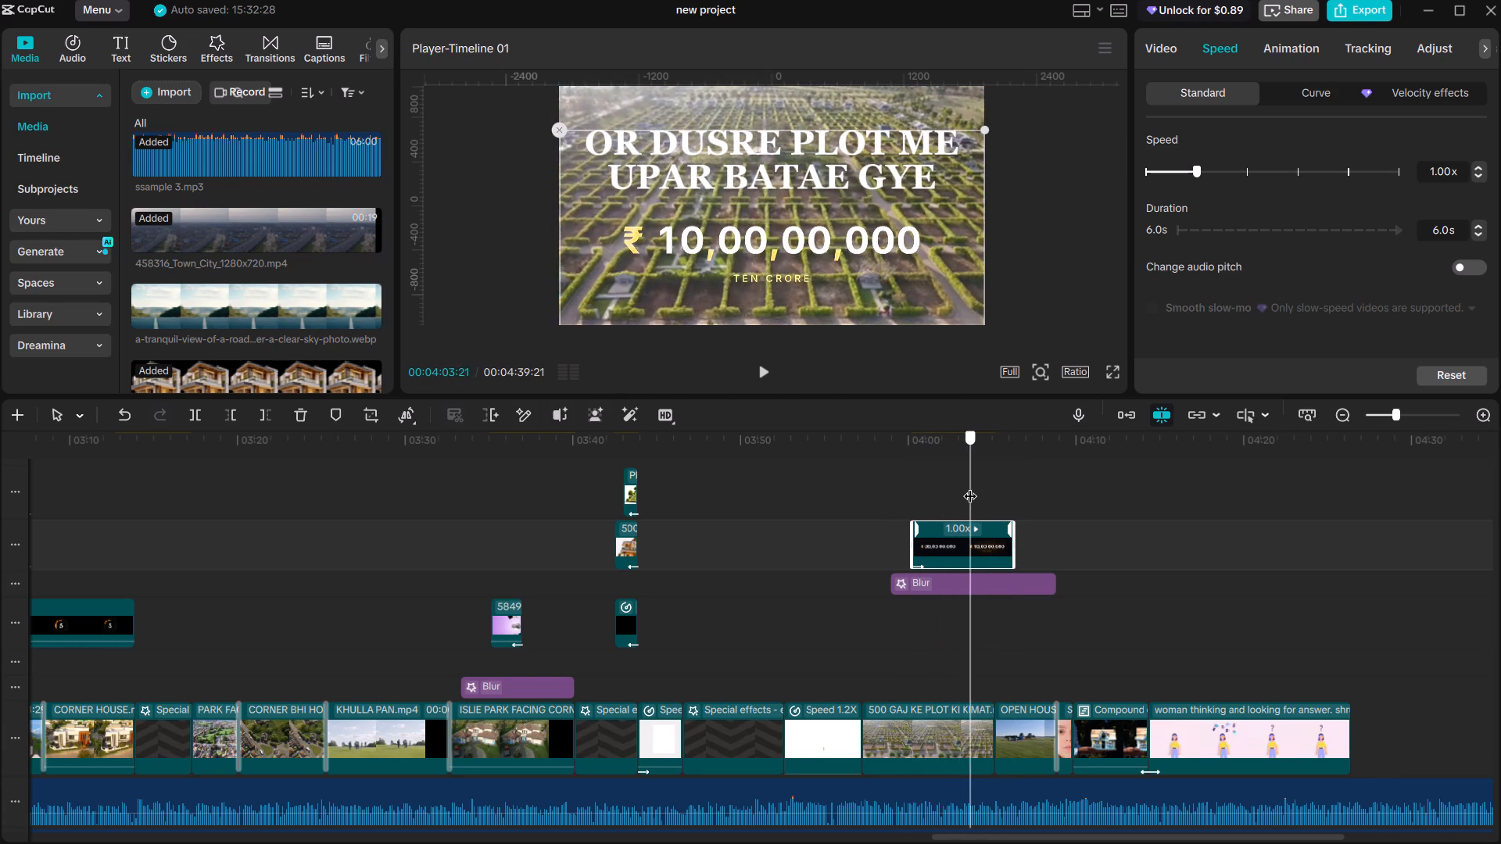
left_click_drag(970, 486, 930, 477)
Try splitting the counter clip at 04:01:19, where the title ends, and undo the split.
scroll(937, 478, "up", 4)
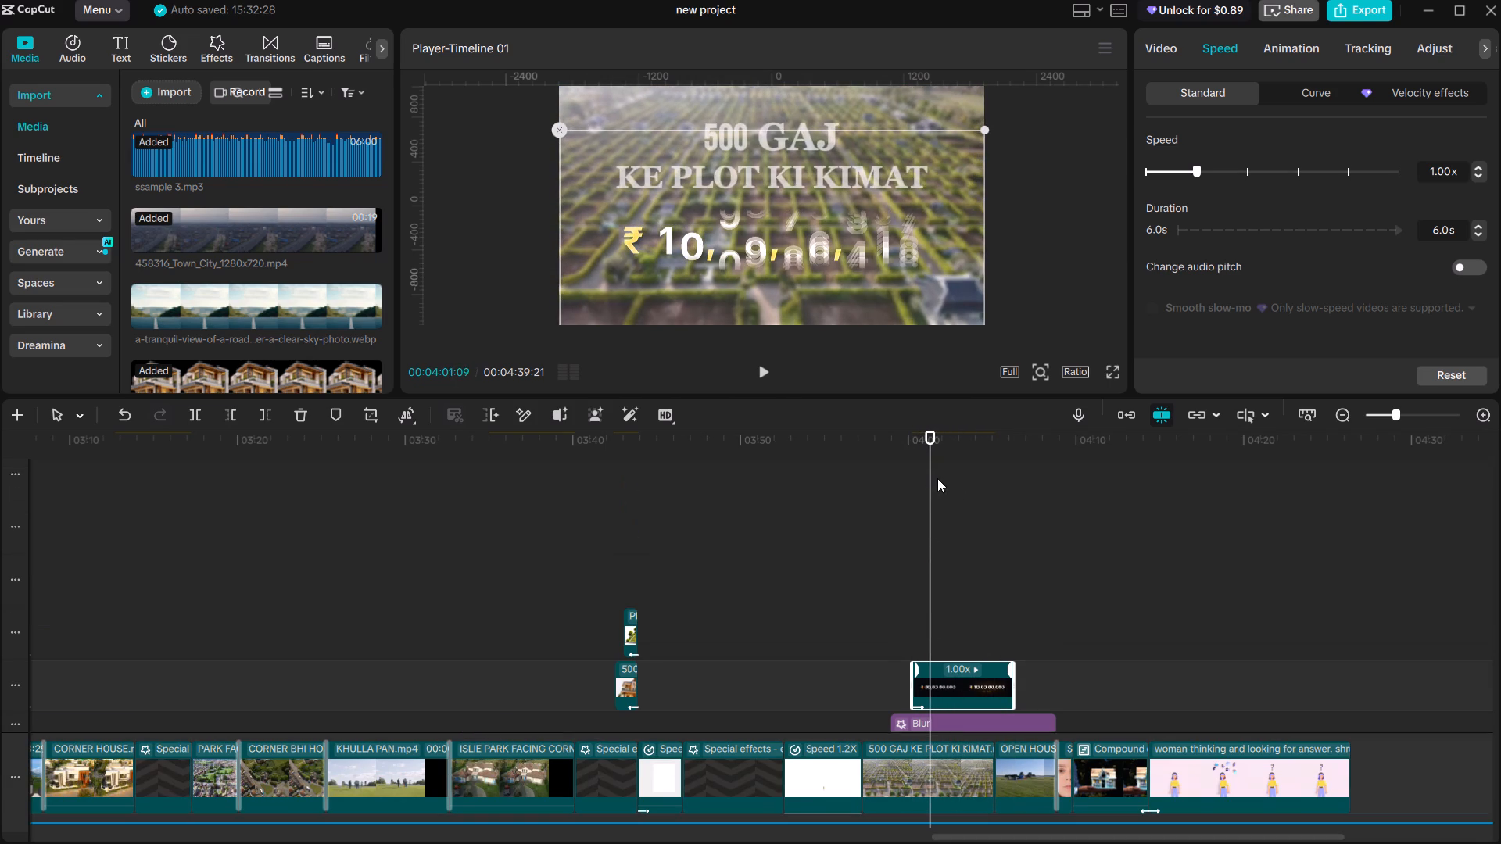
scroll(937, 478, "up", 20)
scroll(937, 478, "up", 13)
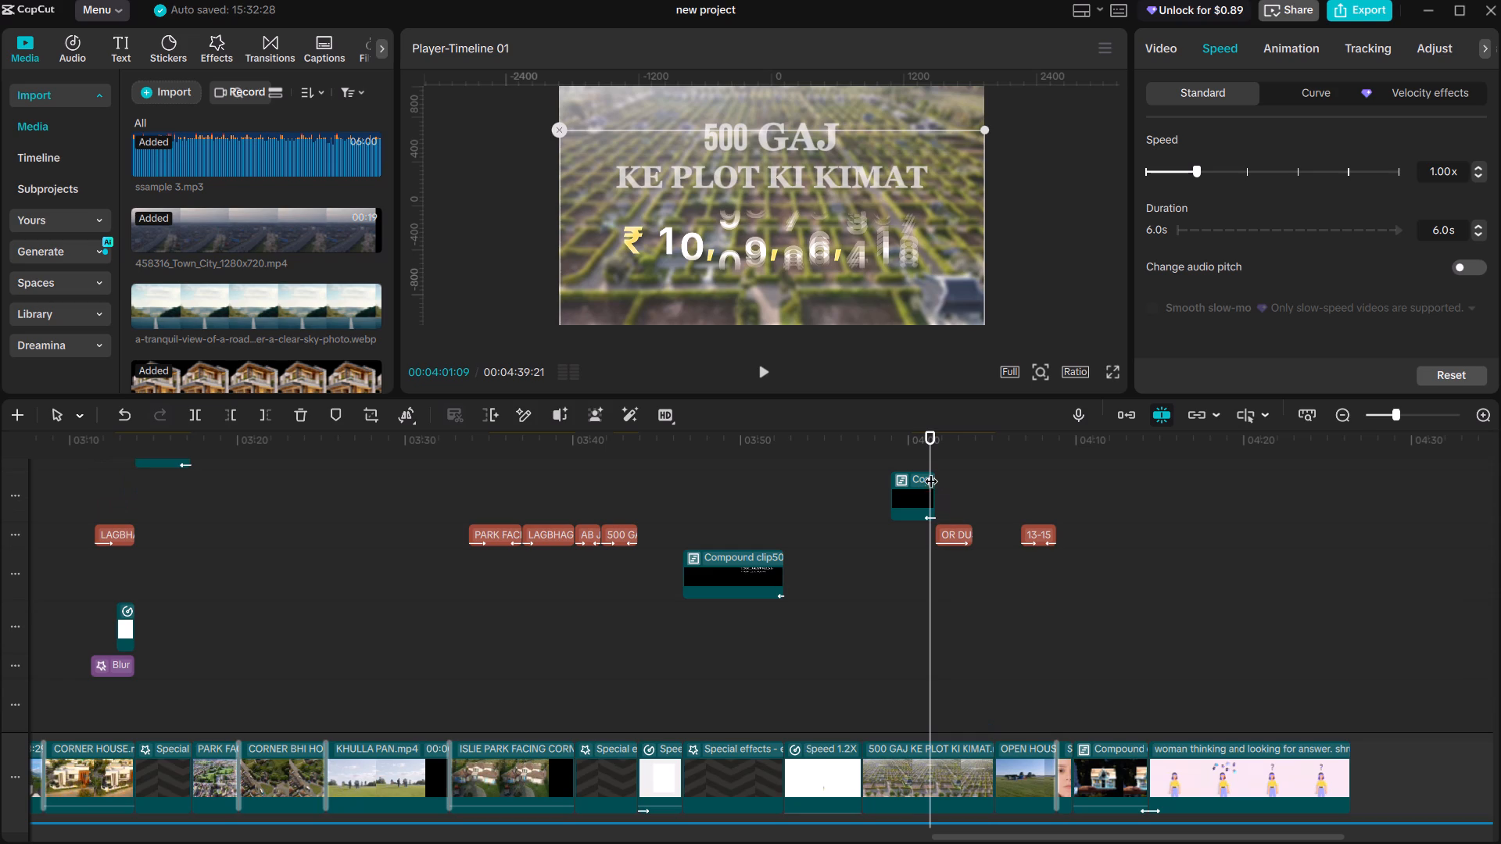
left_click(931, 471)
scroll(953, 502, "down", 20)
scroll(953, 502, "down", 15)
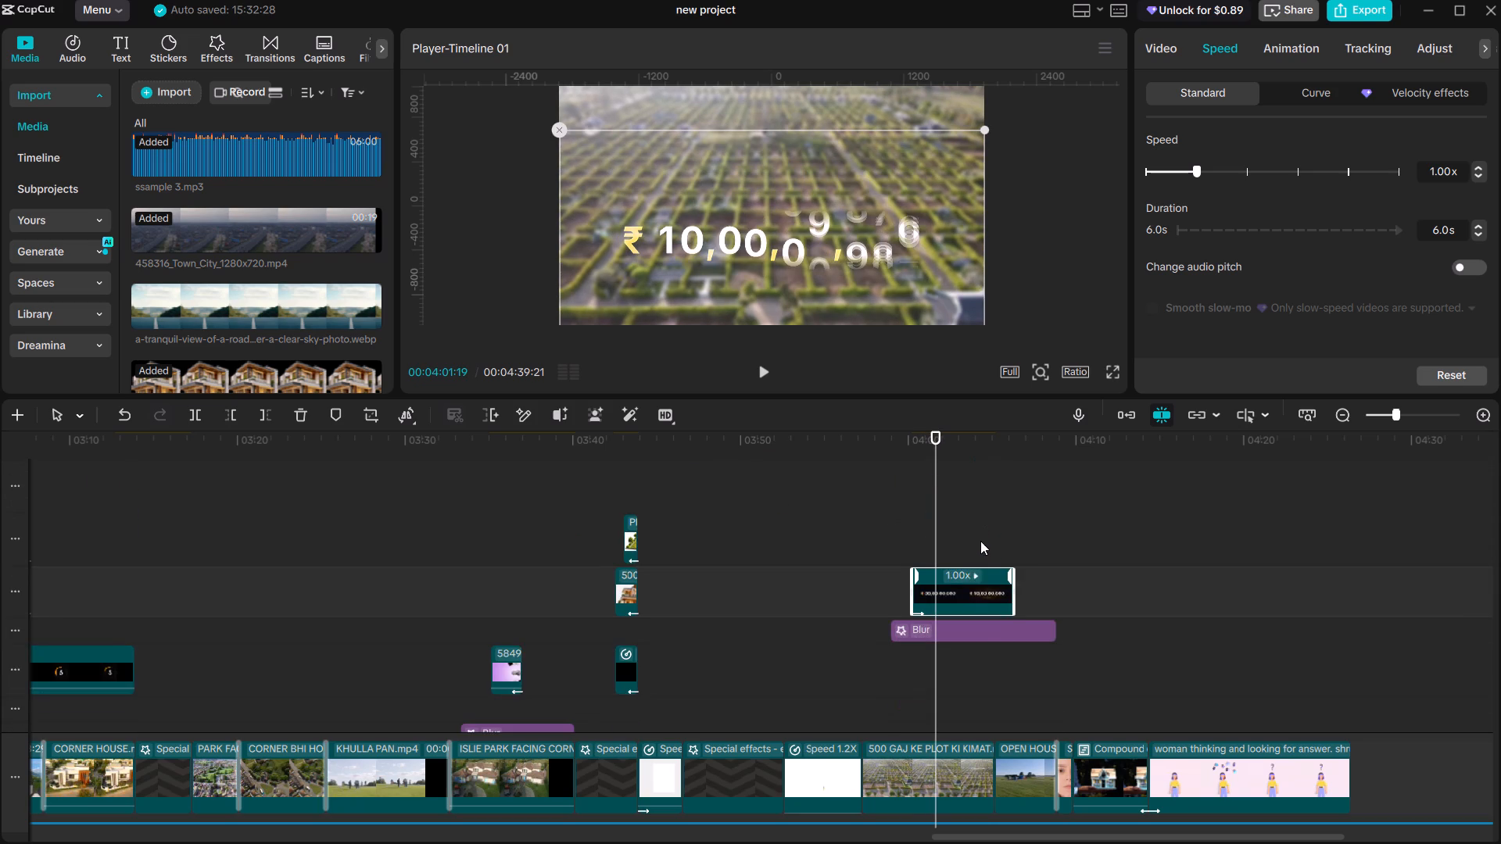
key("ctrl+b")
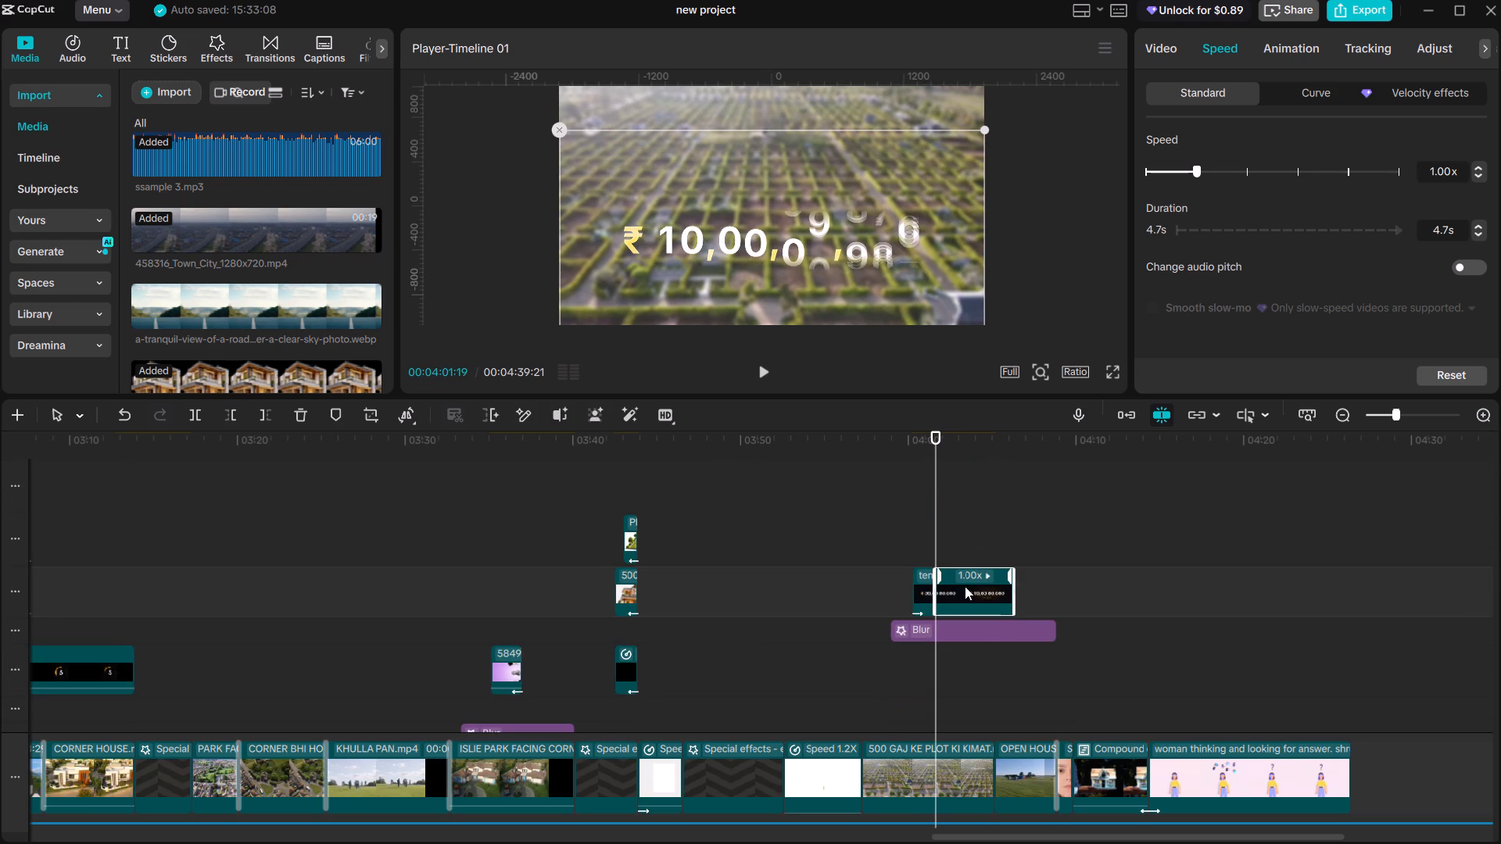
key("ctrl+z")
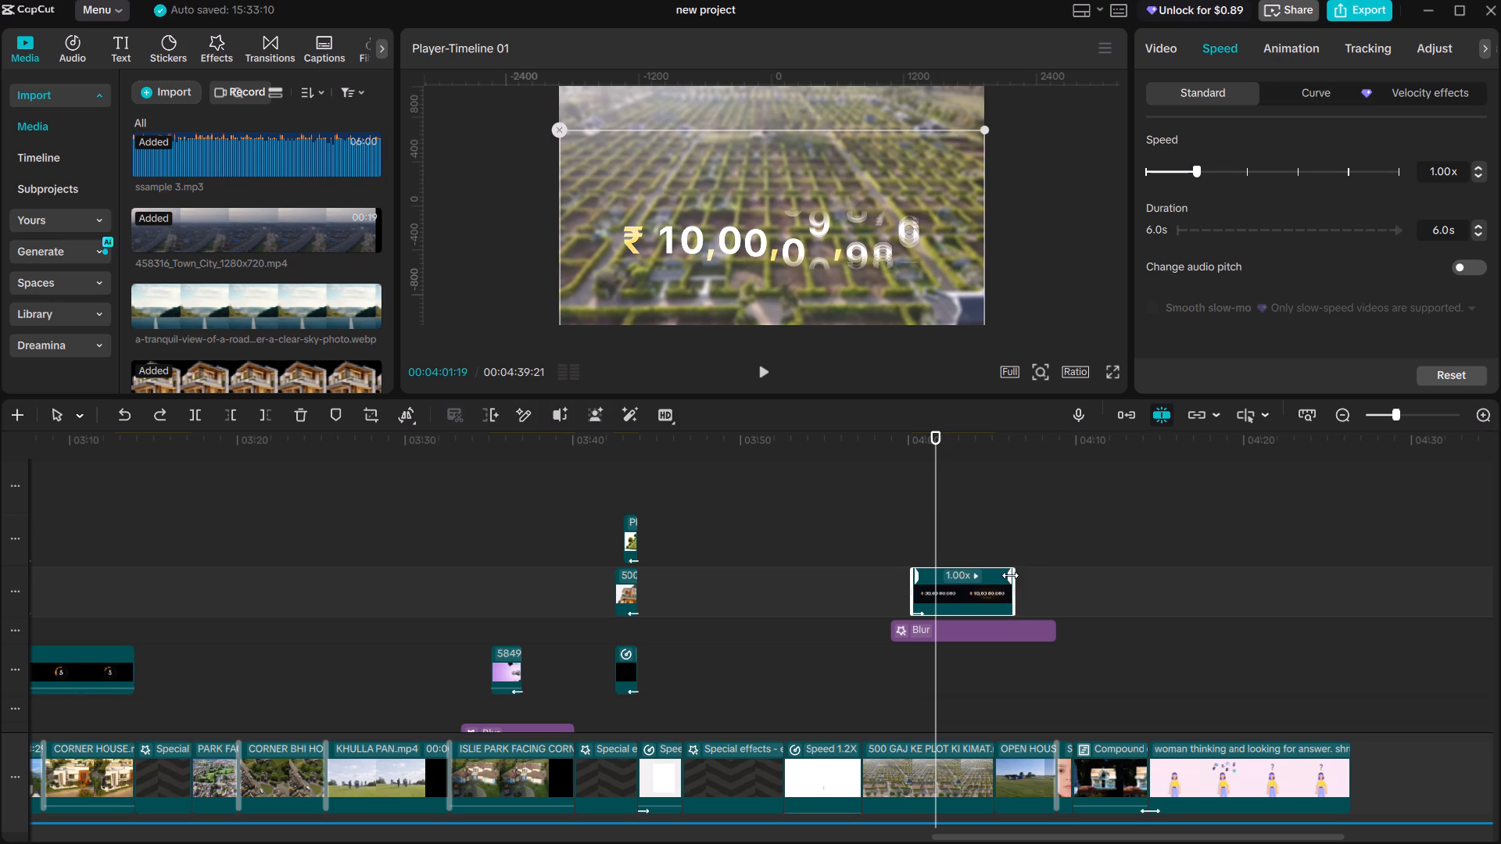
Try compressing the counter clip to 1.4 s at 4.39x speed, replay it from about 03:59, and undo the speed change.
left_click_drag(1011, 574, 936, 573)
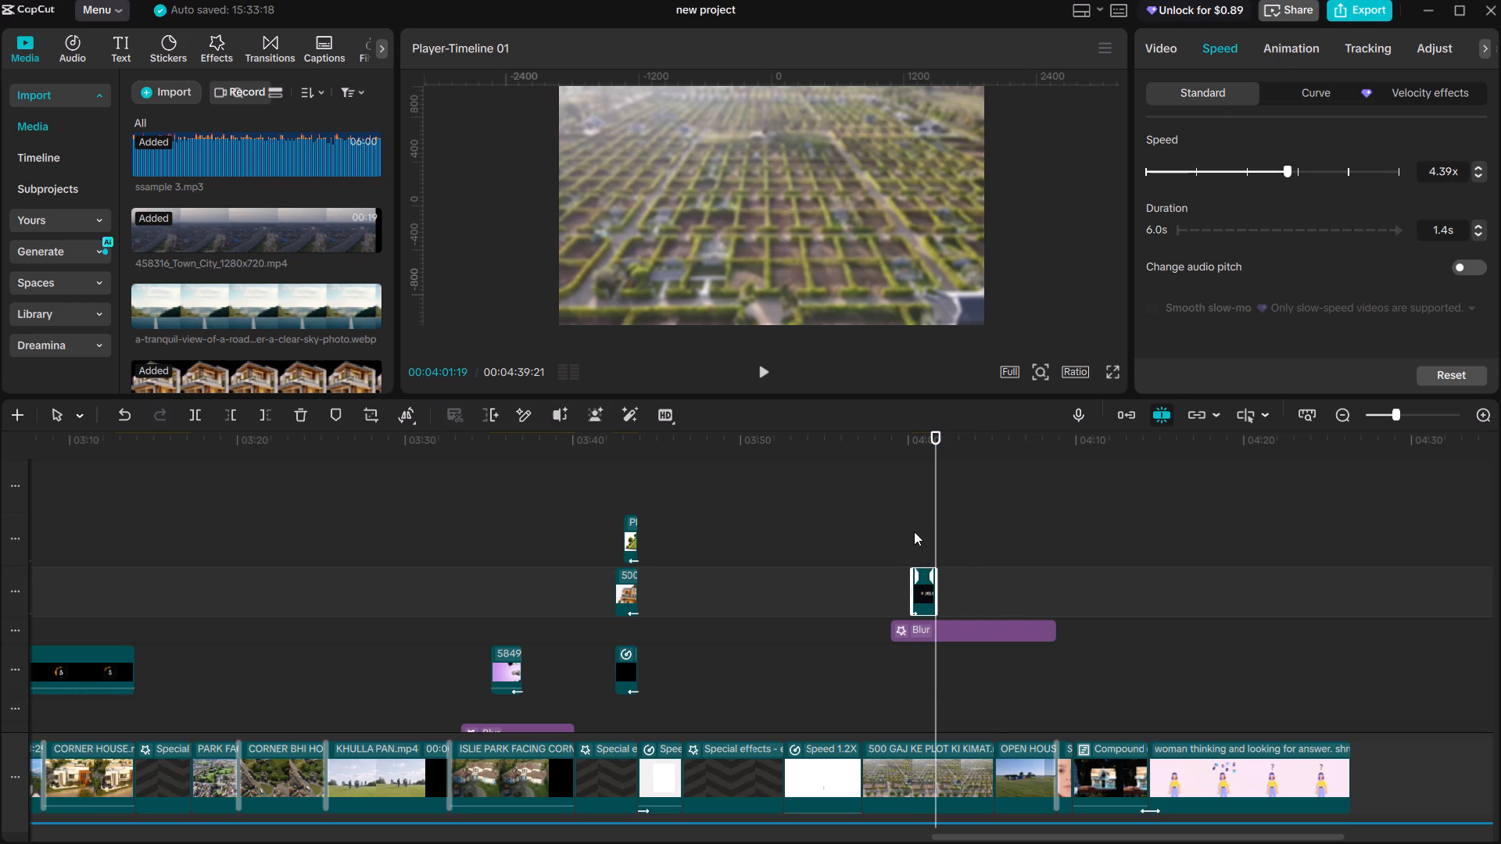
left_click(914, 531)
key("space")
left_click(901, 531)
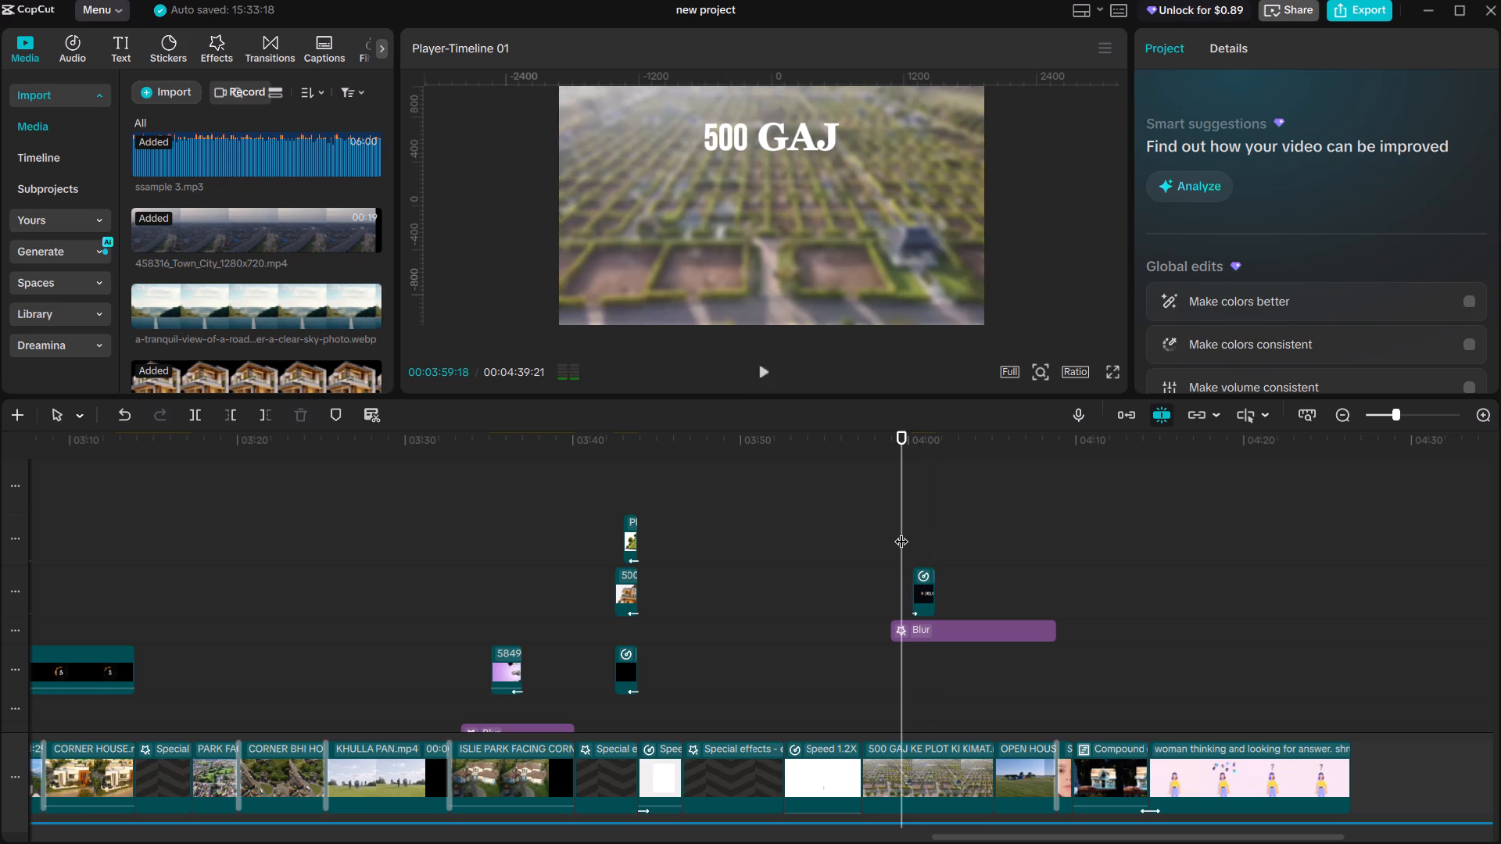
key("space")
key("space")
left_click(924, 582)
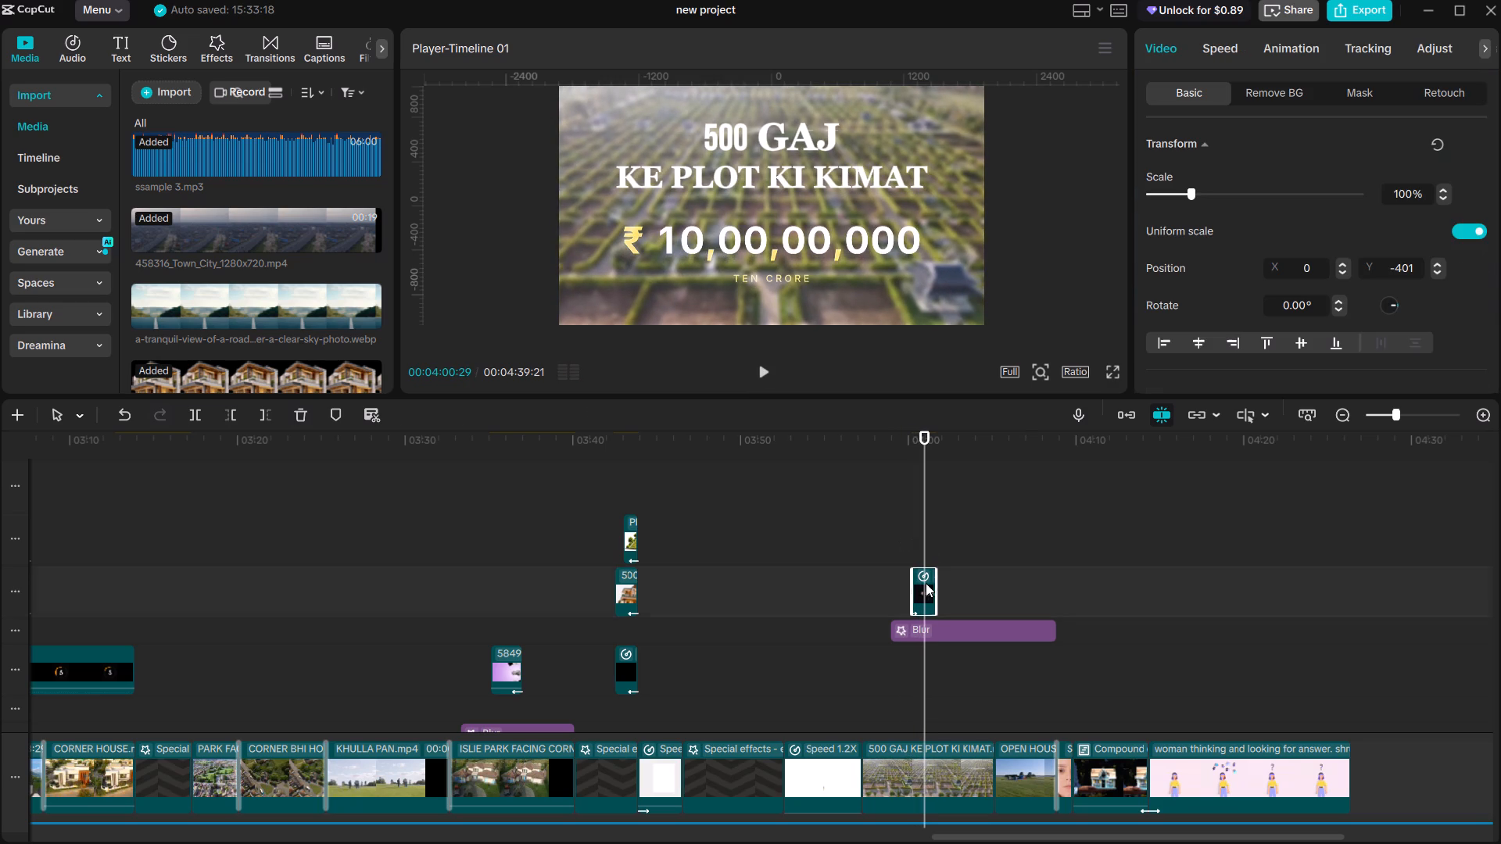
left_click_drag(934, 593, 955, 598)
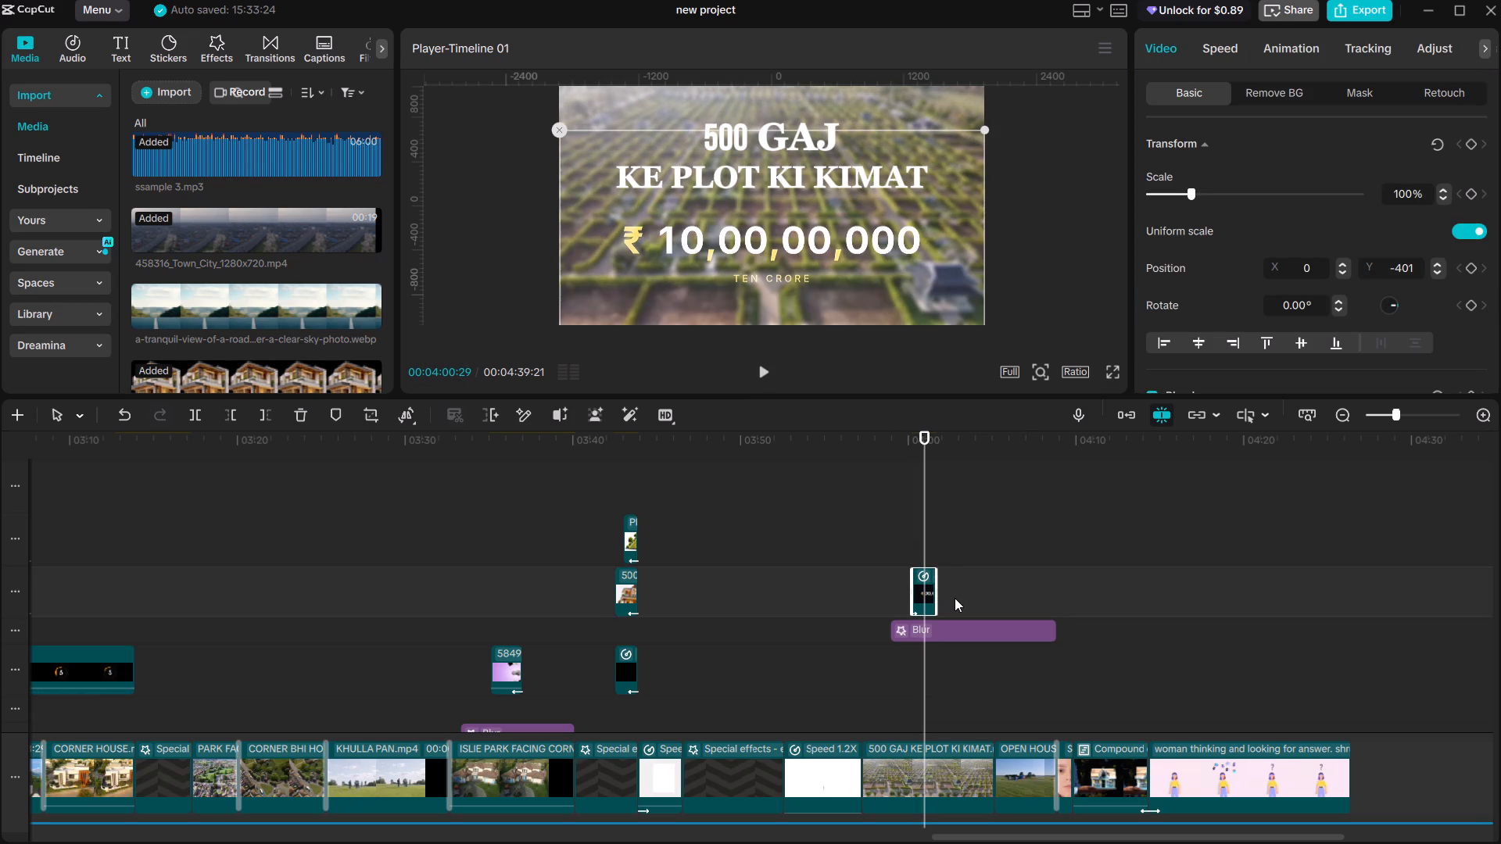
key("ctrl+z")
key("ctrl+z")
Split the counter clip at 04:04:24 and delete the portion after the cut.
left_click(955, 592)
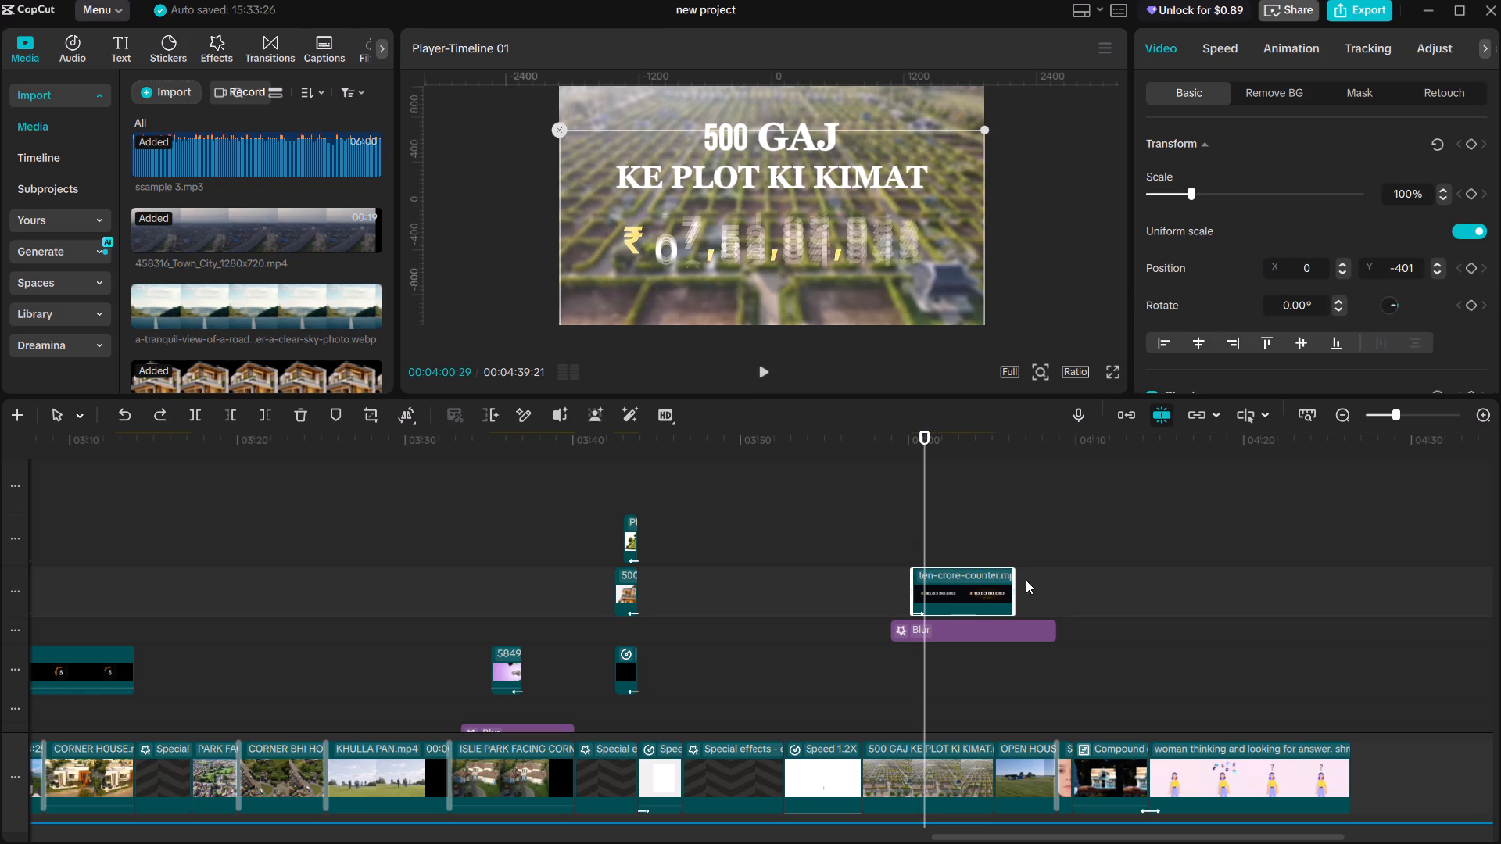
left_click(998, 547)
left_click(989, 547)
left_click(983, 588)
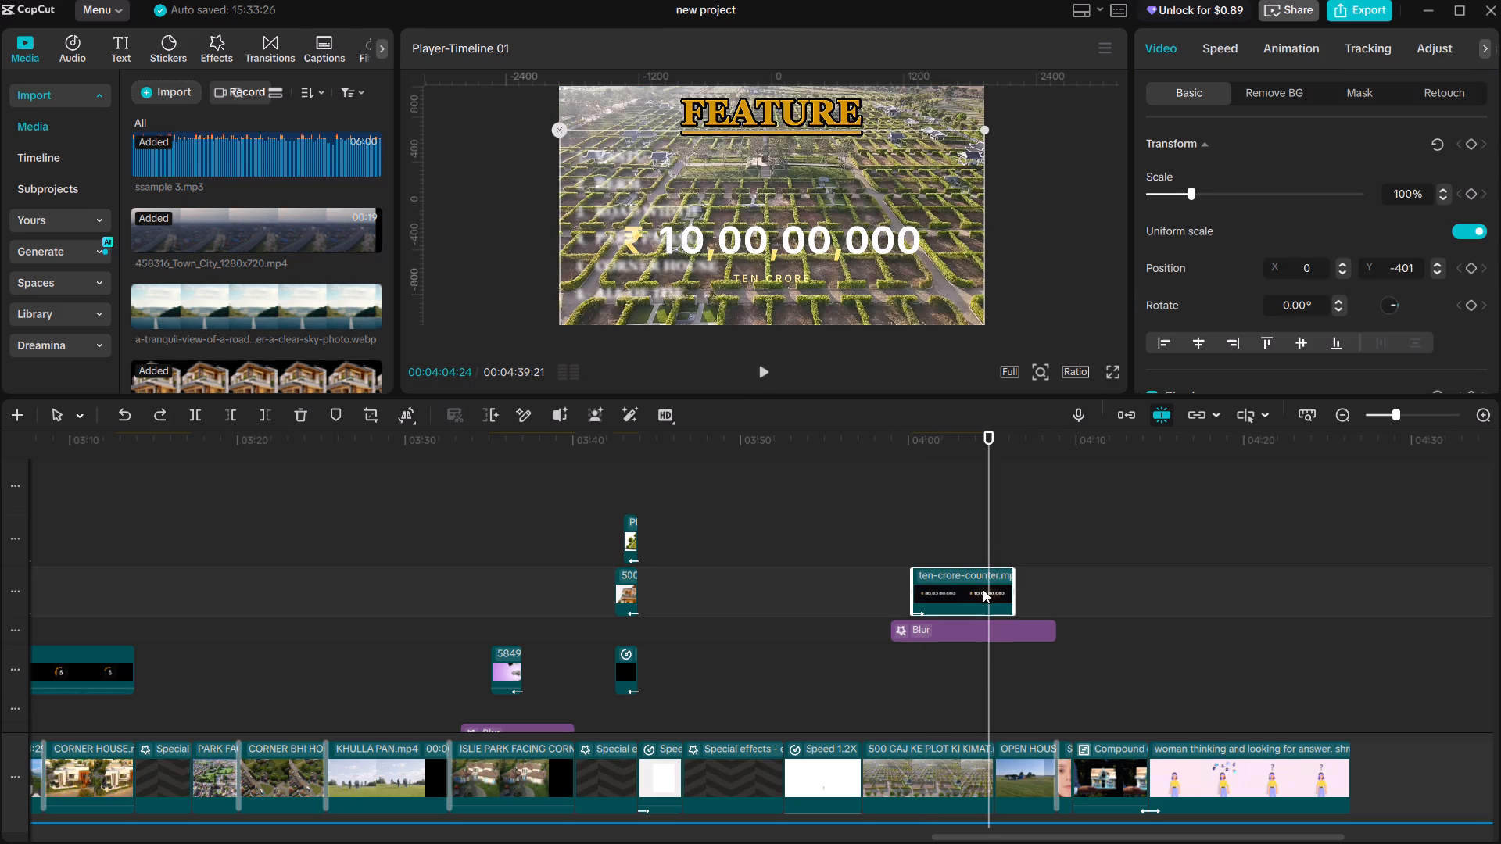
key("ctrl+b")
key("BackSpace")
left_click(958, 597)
Check the title's end at 04:01:19 and trim the end of the counter clip to a 3-second length.
left_click(926, 540)
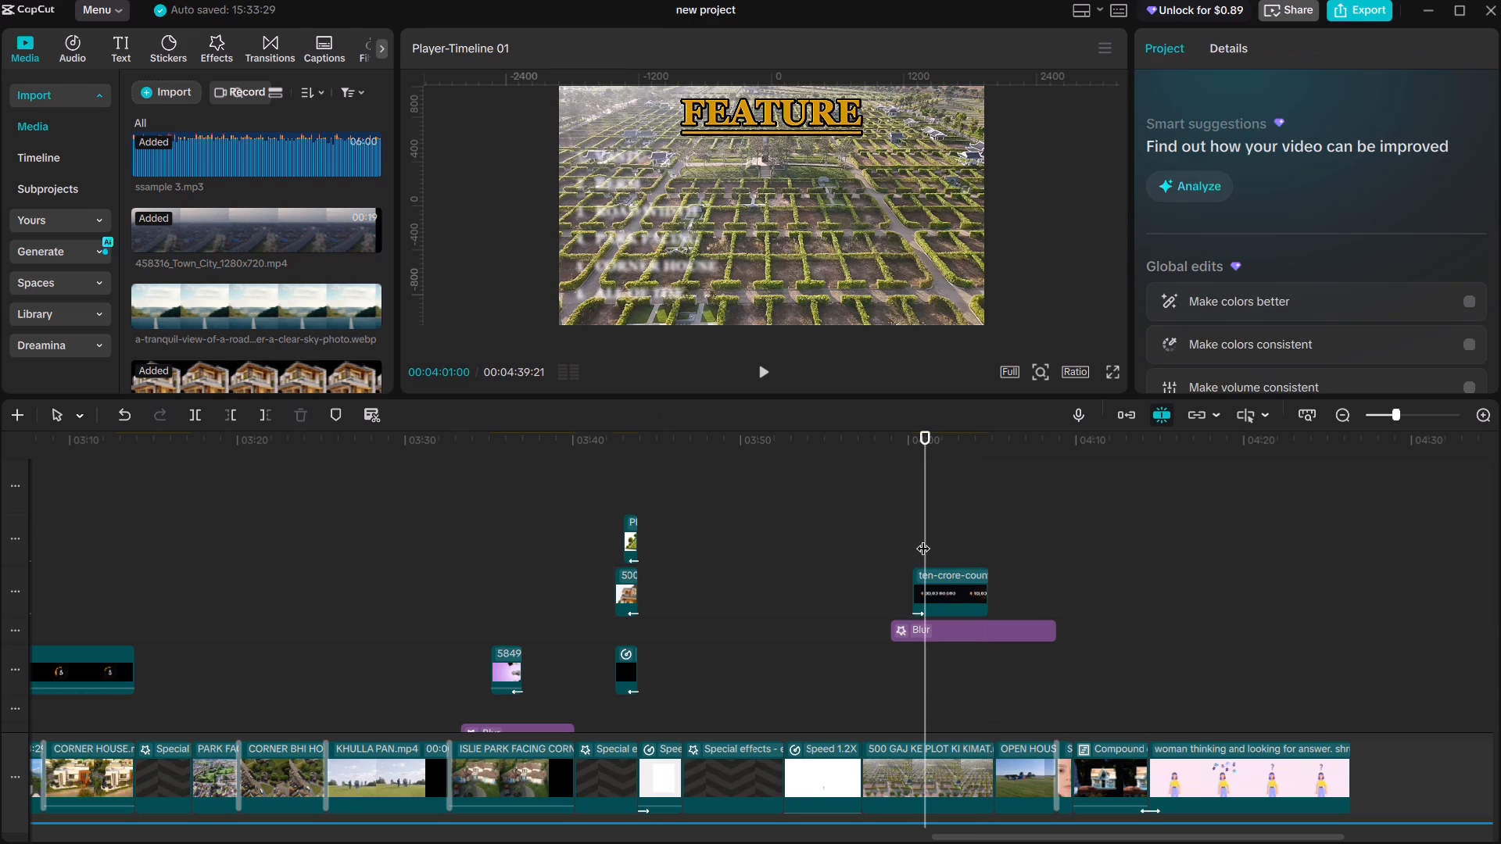
scroll(923, 538, "up", 20)
scroll(923, 538, "up", 18)
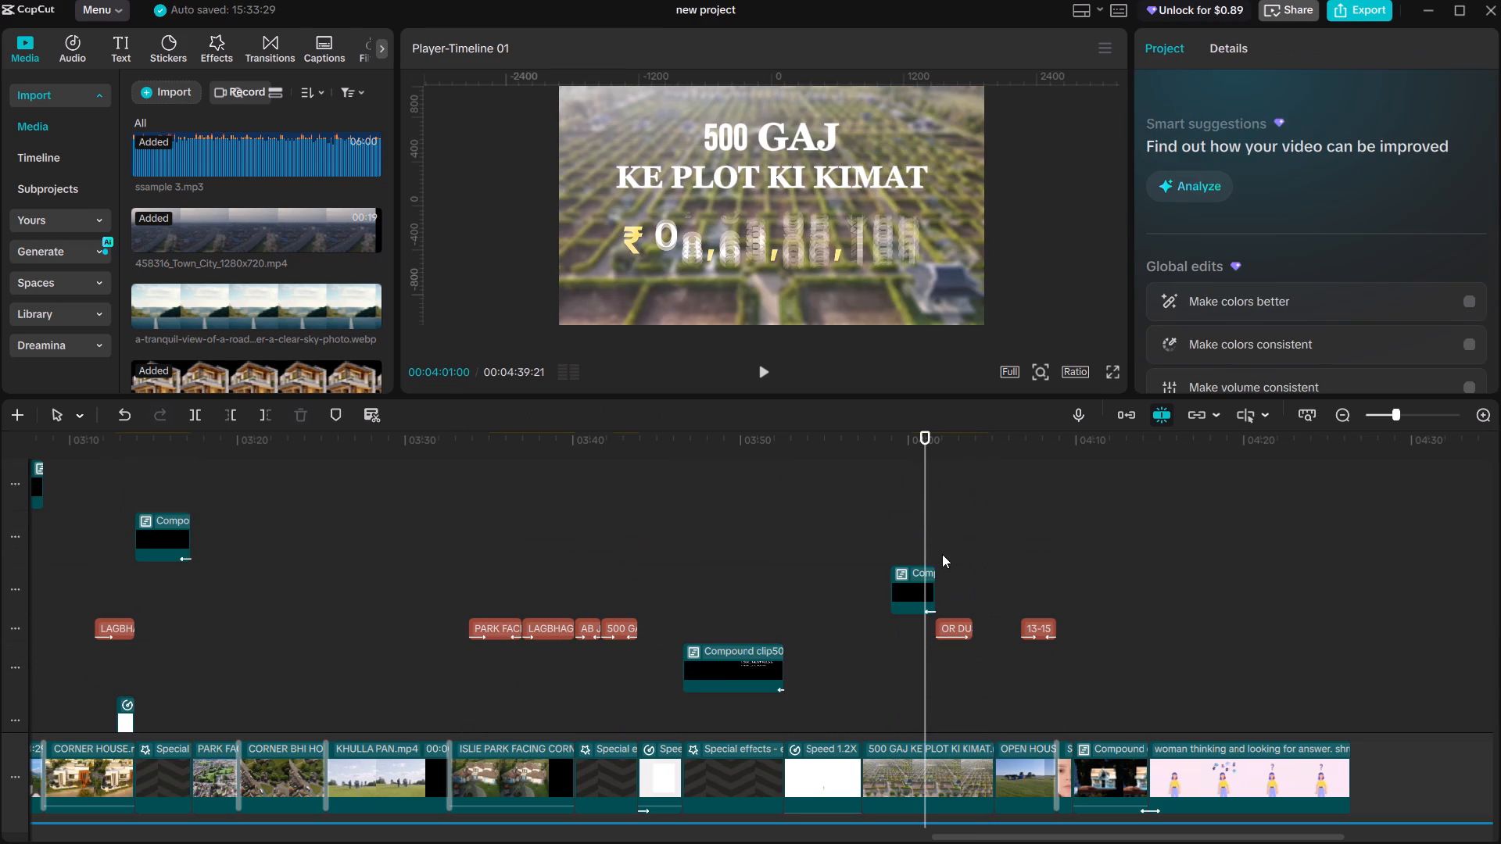
left_click_drag(927, 524, 936, 529)
scroll(939, 536, "down", 20)
scroll(939, 536, "down", 2)
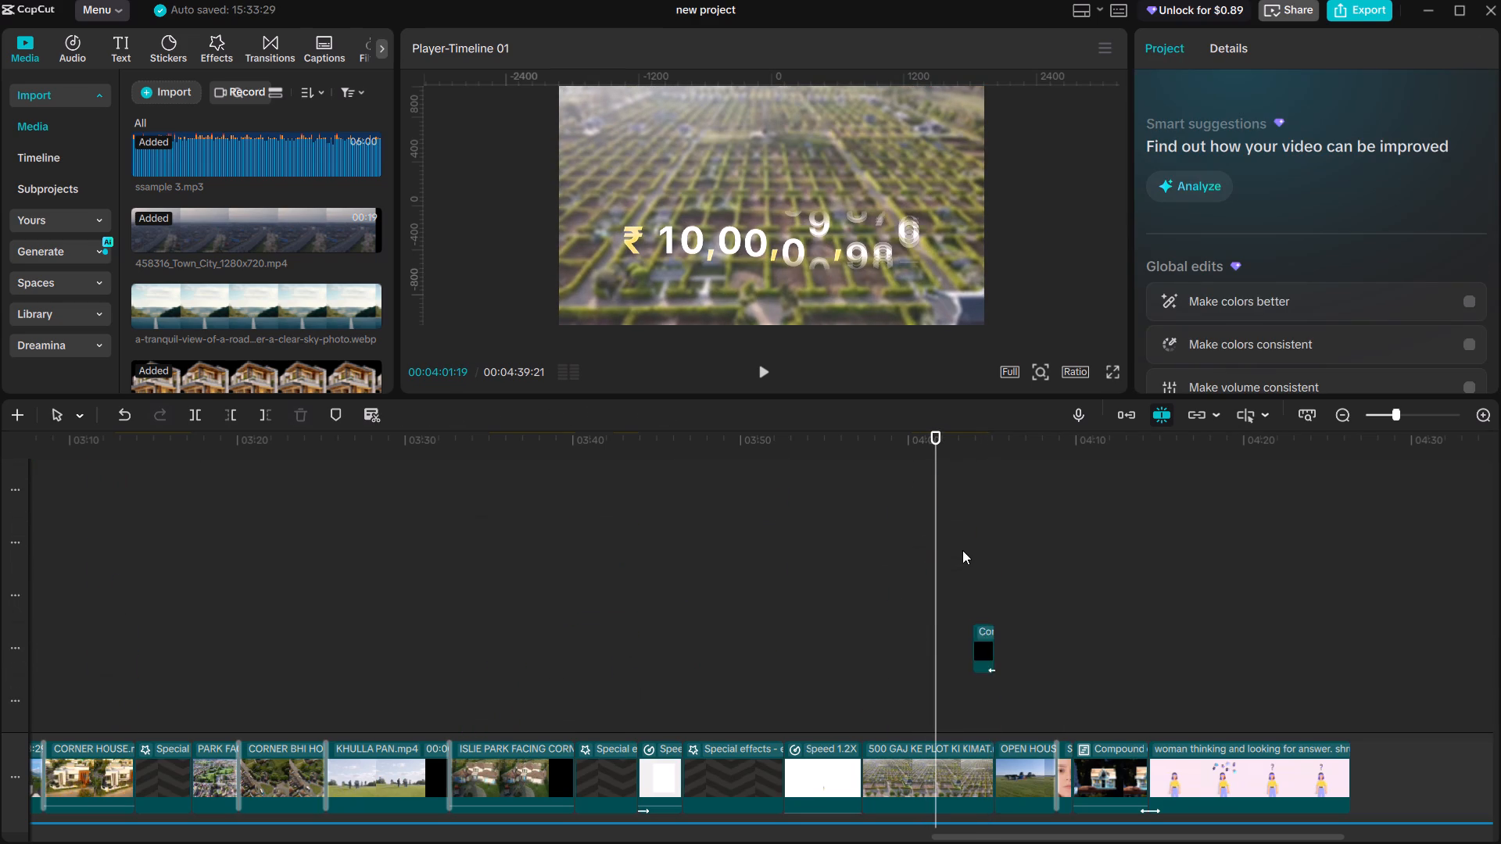
scroll(962, 550, "down", 16)
left_click(962, 595)
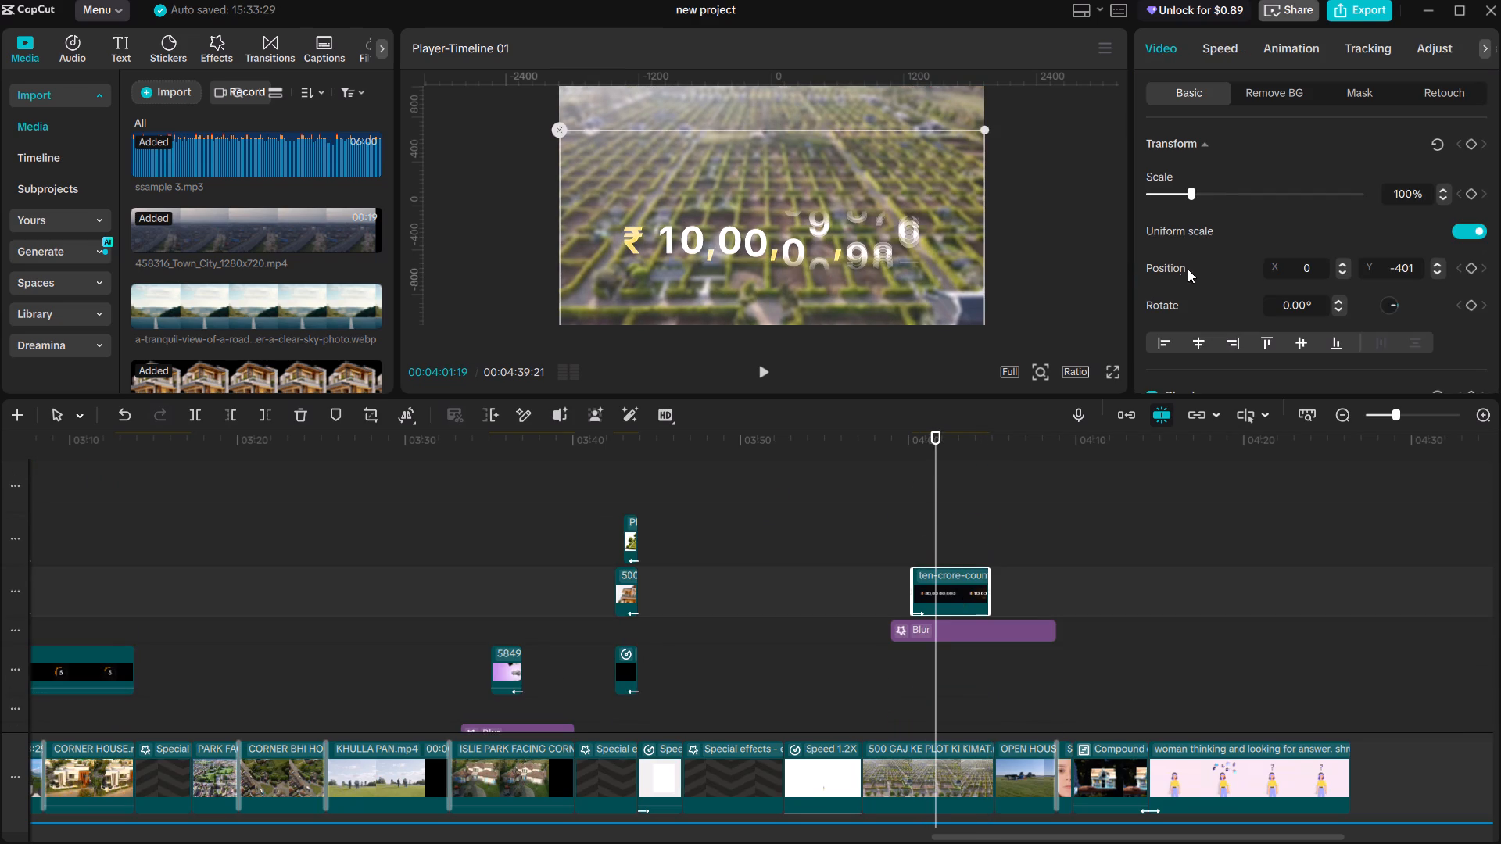
left_click_drag(987, 582, 969, 580)
left_click_drag(969, 580, 961, 578)
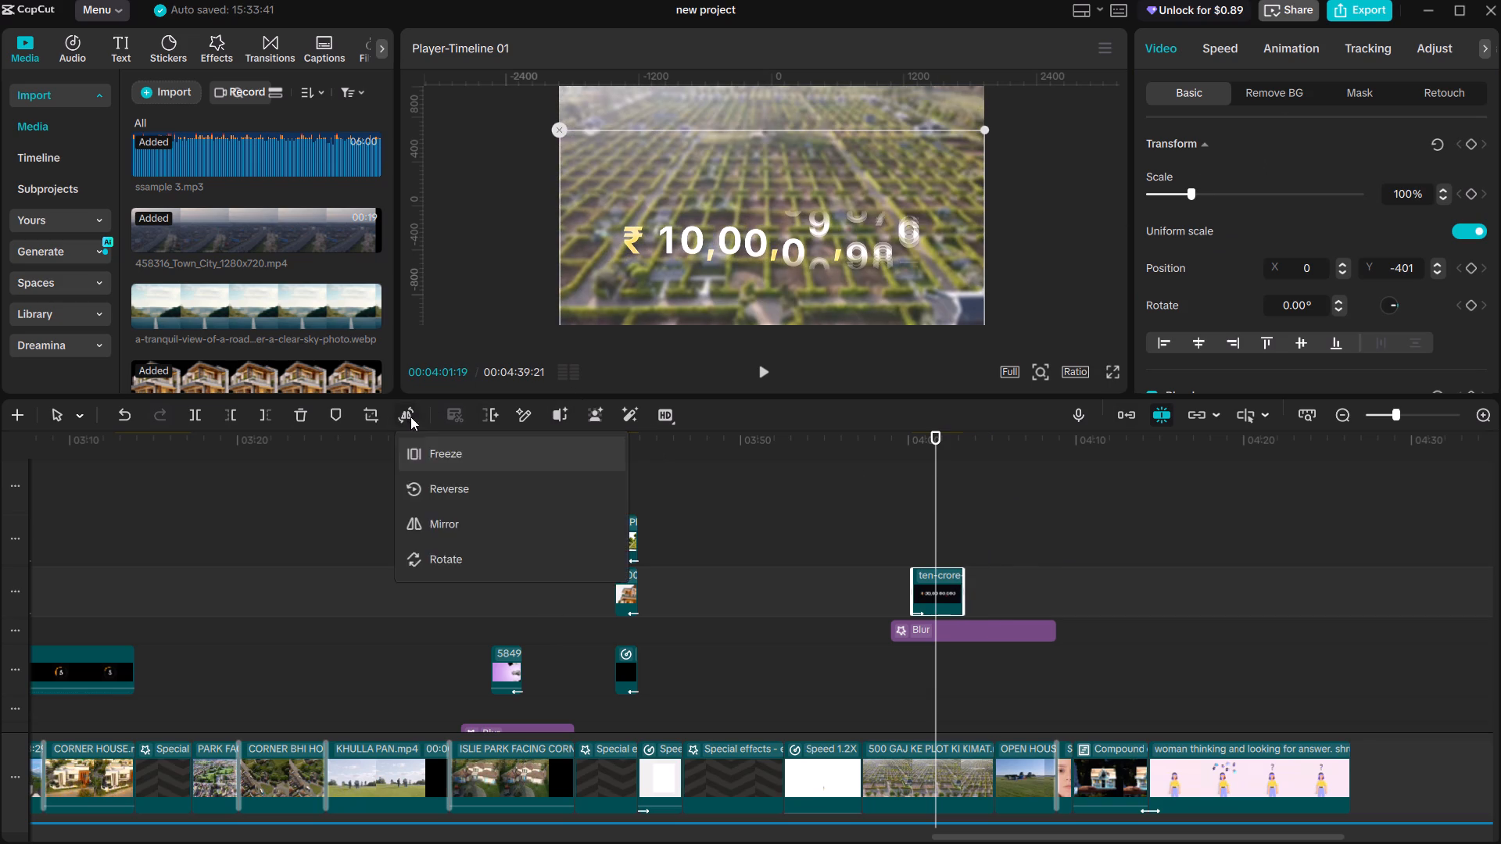
Crop away the lower part of the counter clip's frame beneath the rolling digits.
left_click(375, 413)
left_click_drag(758, 642, 766, 610)
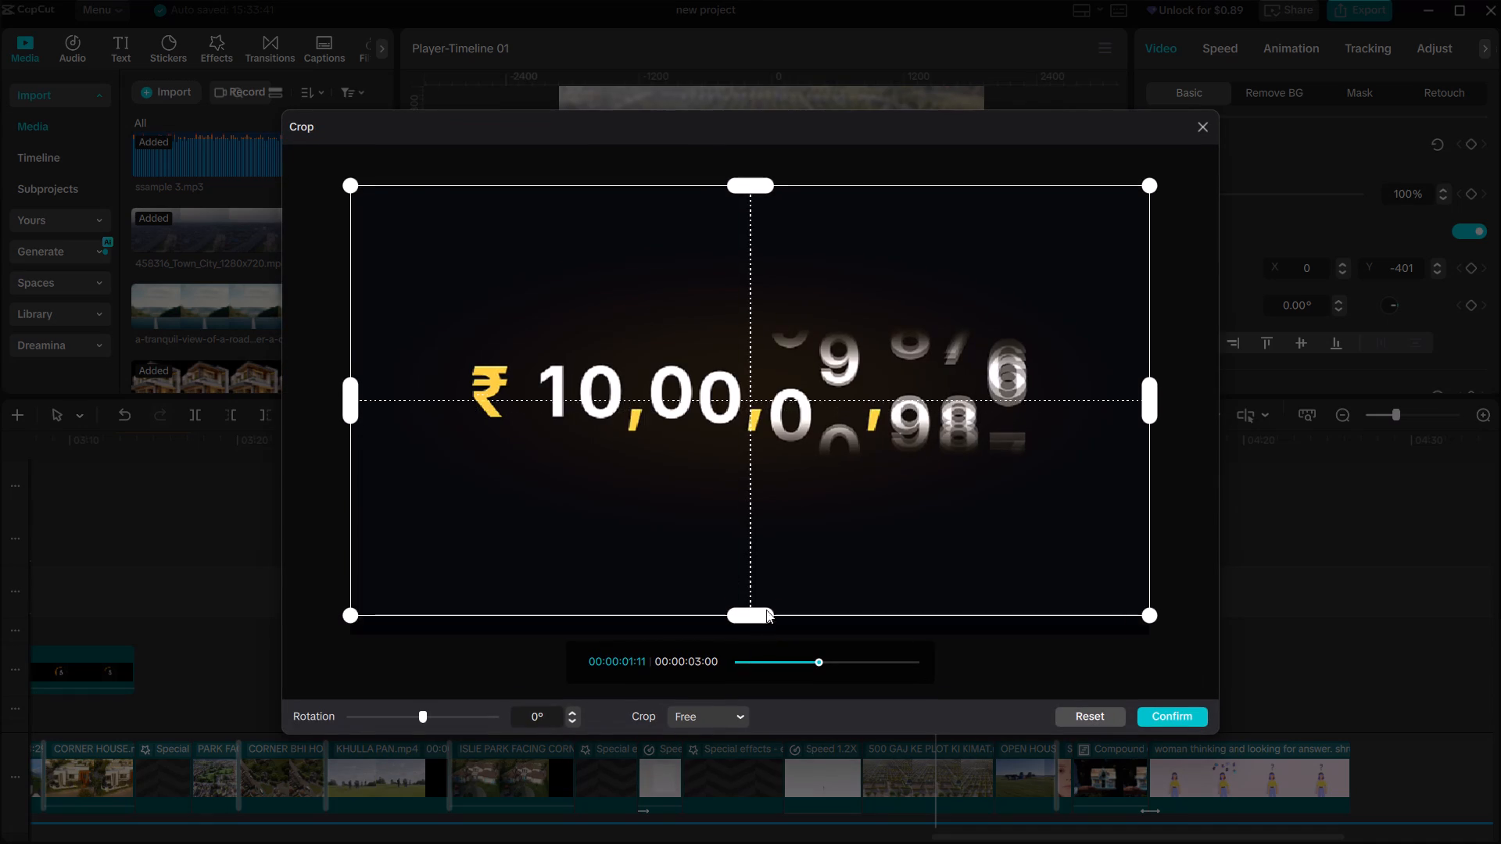
left_click_drag(766, 610, 794, 482)
left_click(1184, 721)
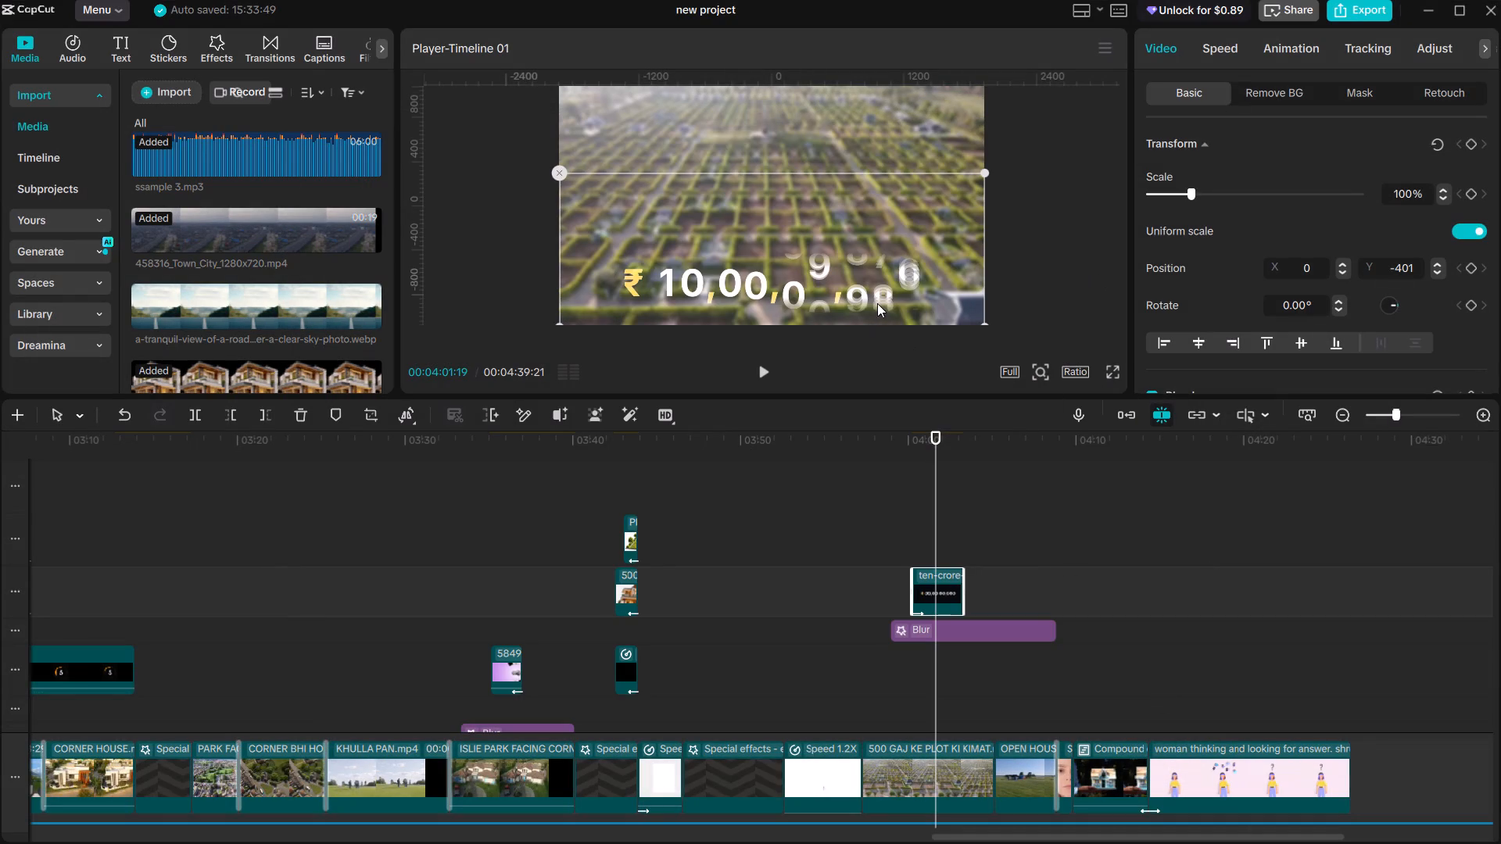
Move the counter up beneath the title, centred horizontally at position X 0, Y 0.
left_click_drag(877, 303, 872, 264)
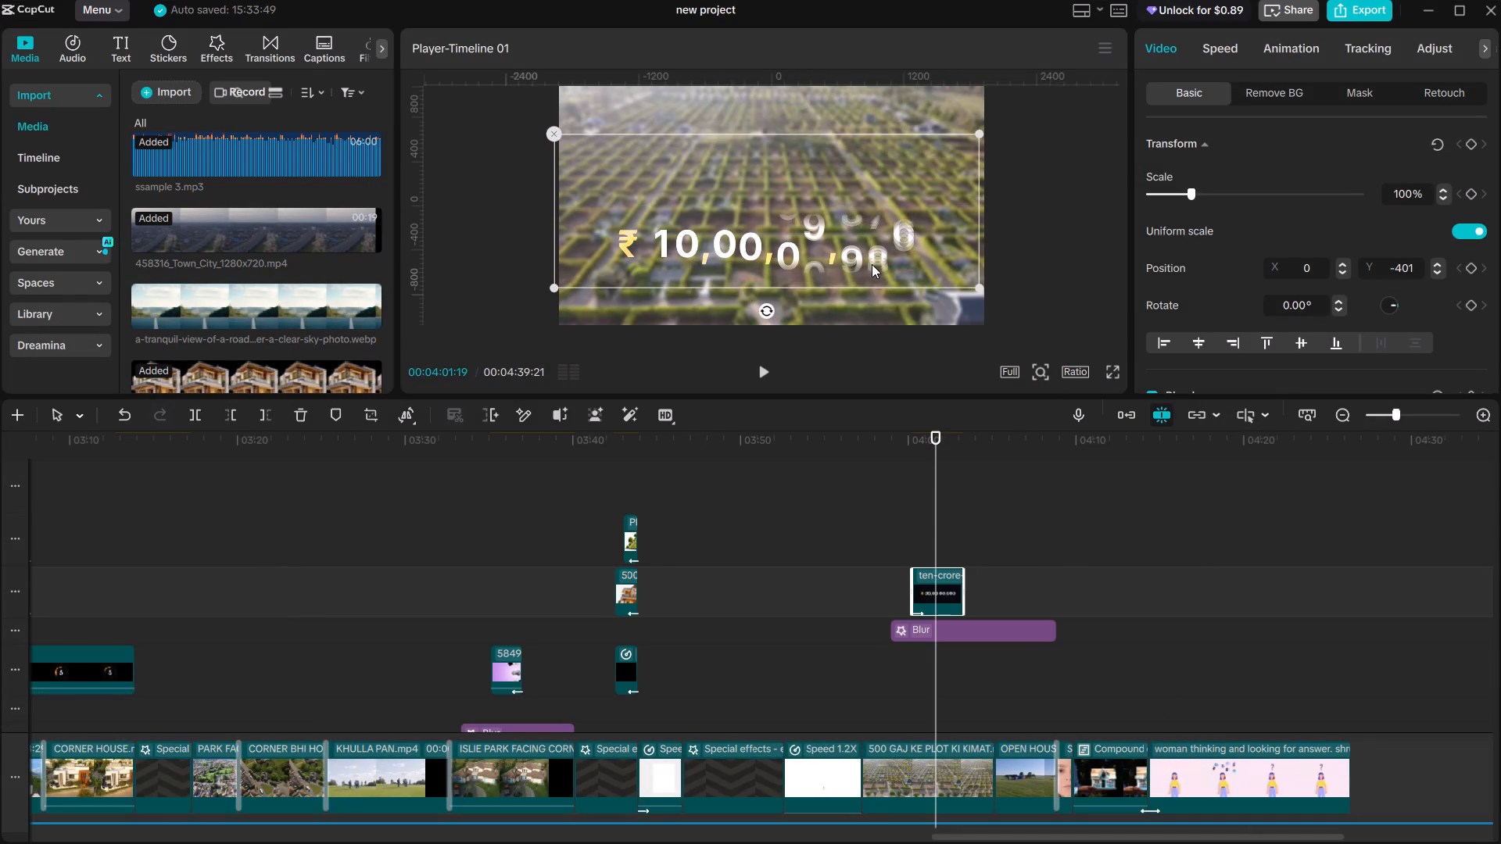
left_click_drag(872, 264, 872, 259)
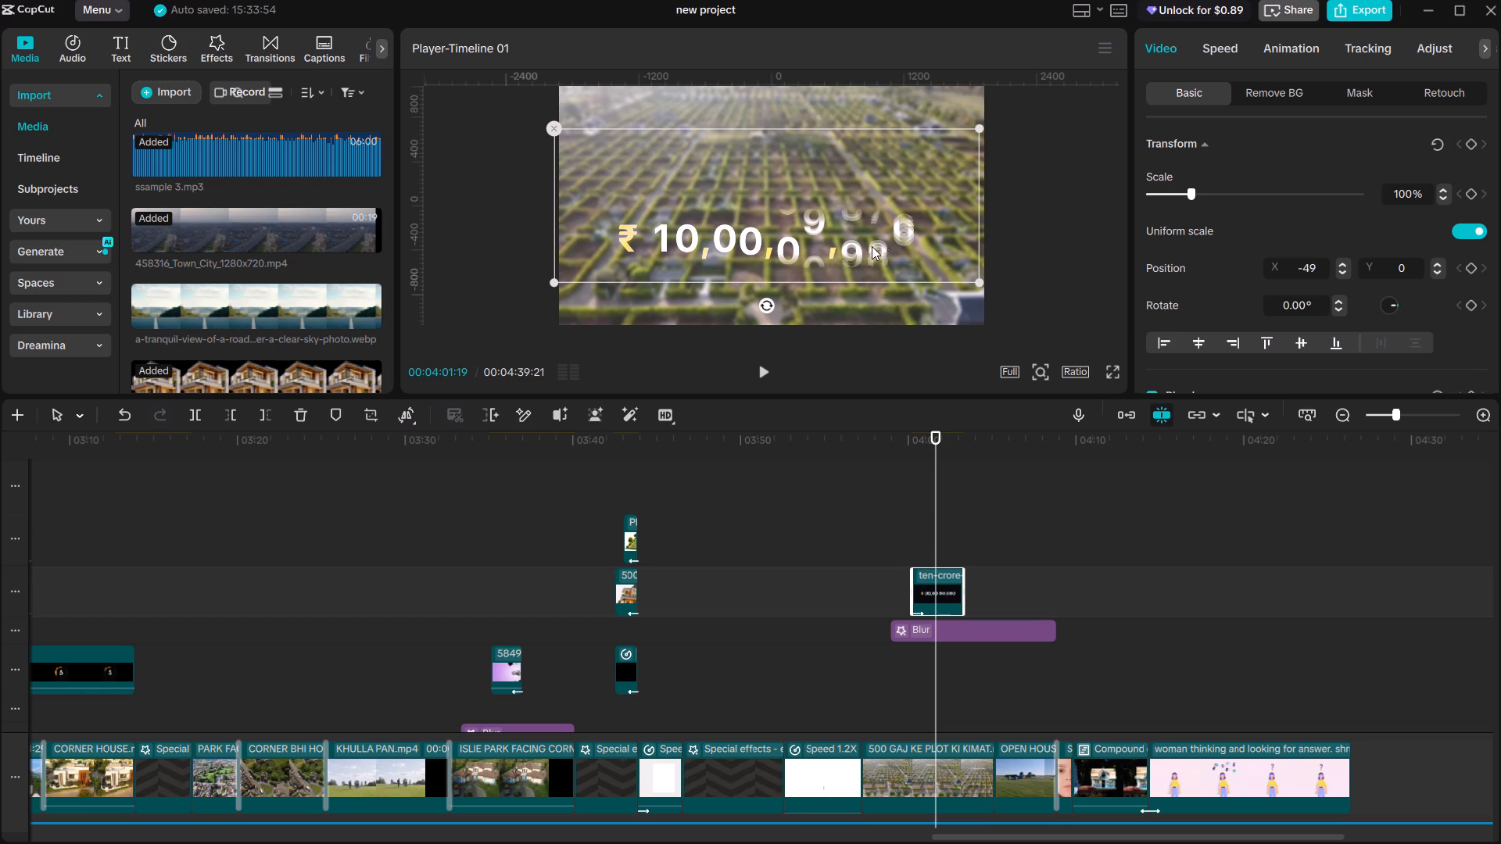
left_click(870, 246)
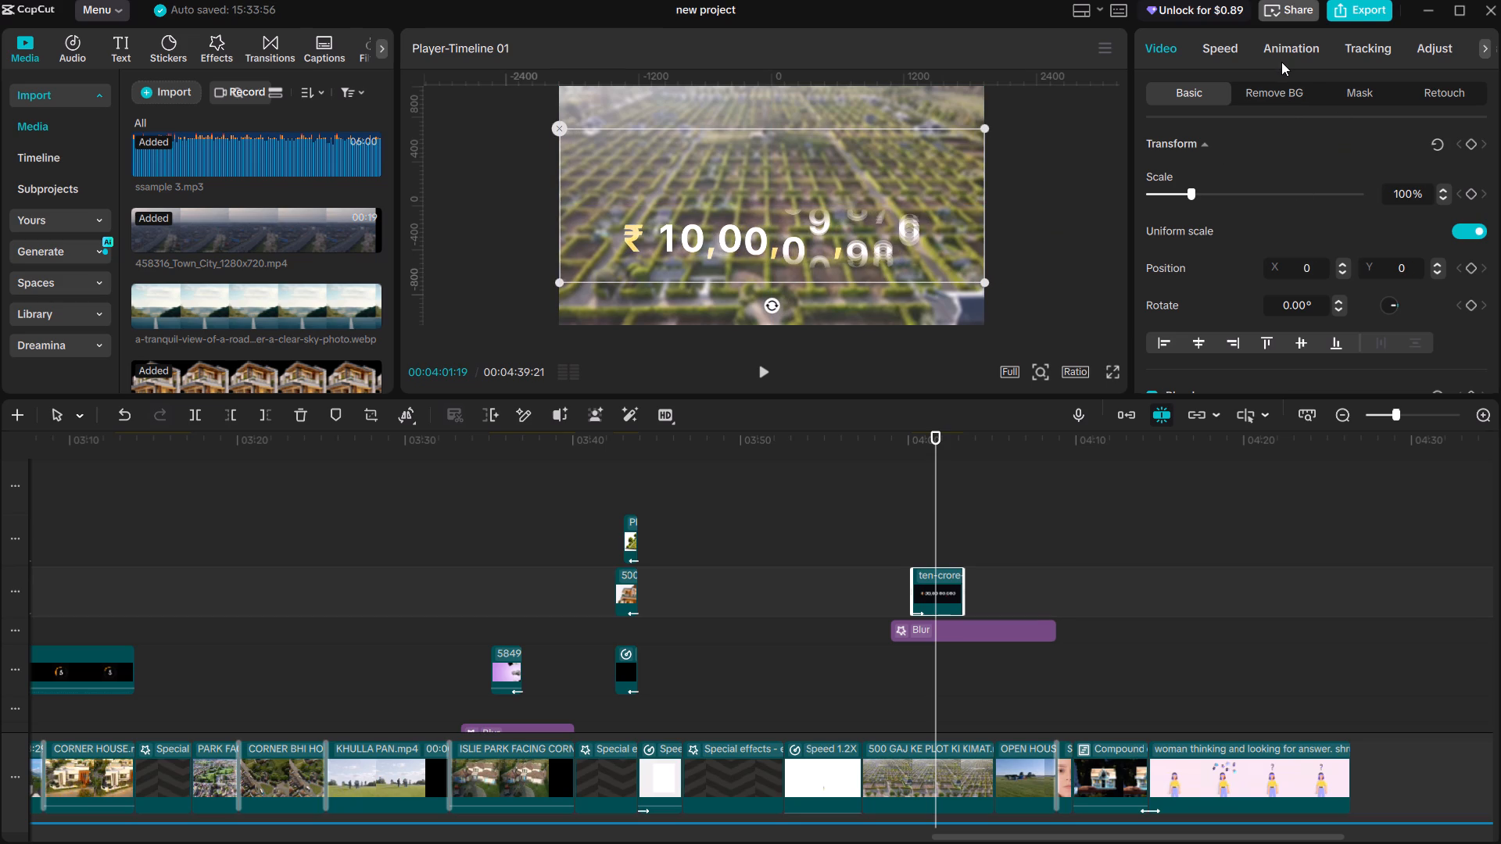
Compress the counter clip to 1.4 s at 2.20x speed so it ends near 04:01:19, and replay that section.
left_click(1220, 55)
left_click_drag(957, 578, 939, 577)
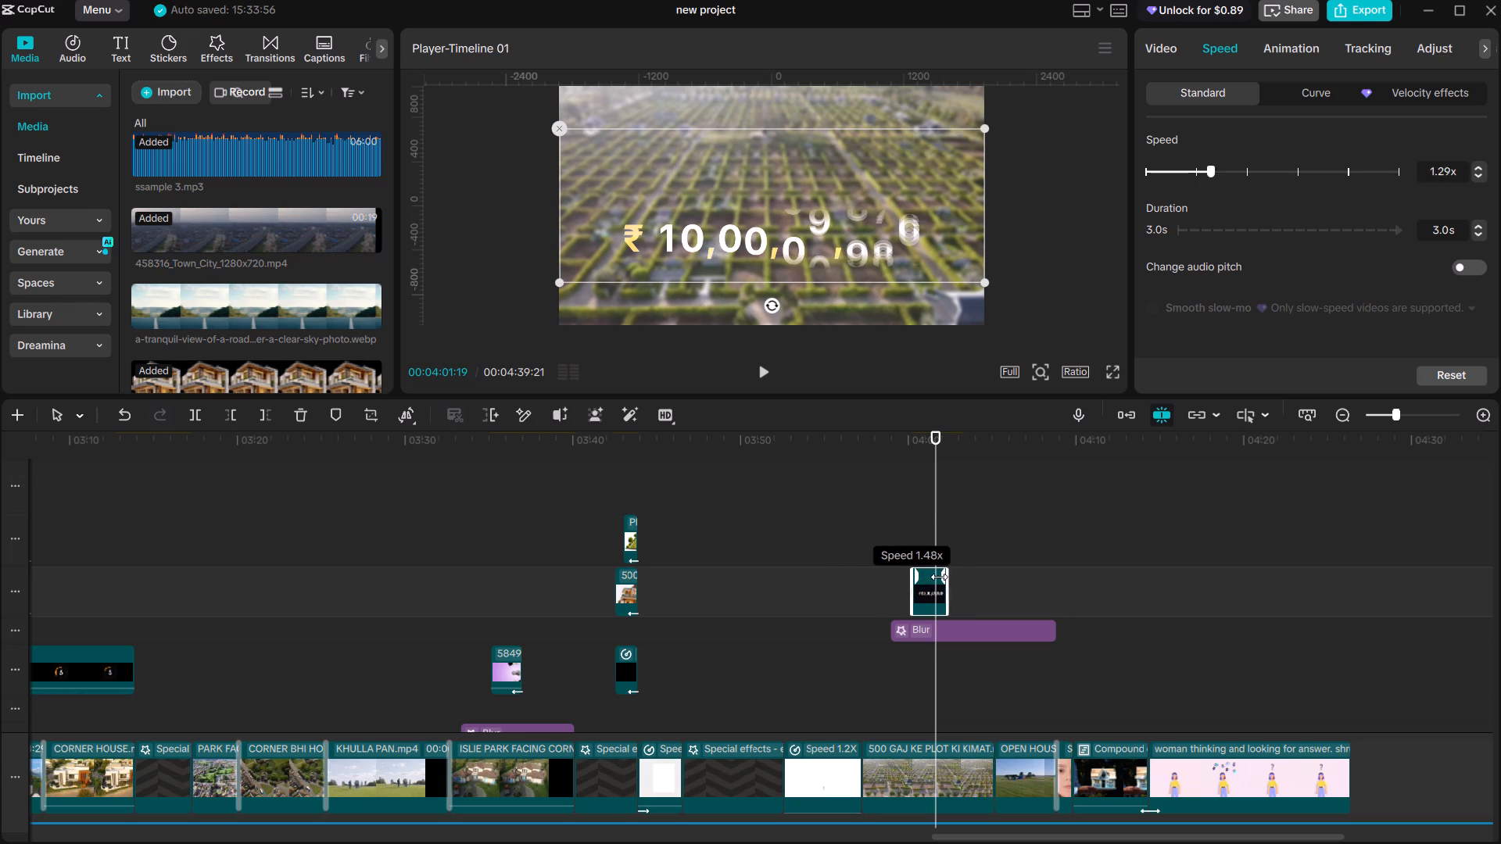
left_click_drag(939, 577, 933, 574)
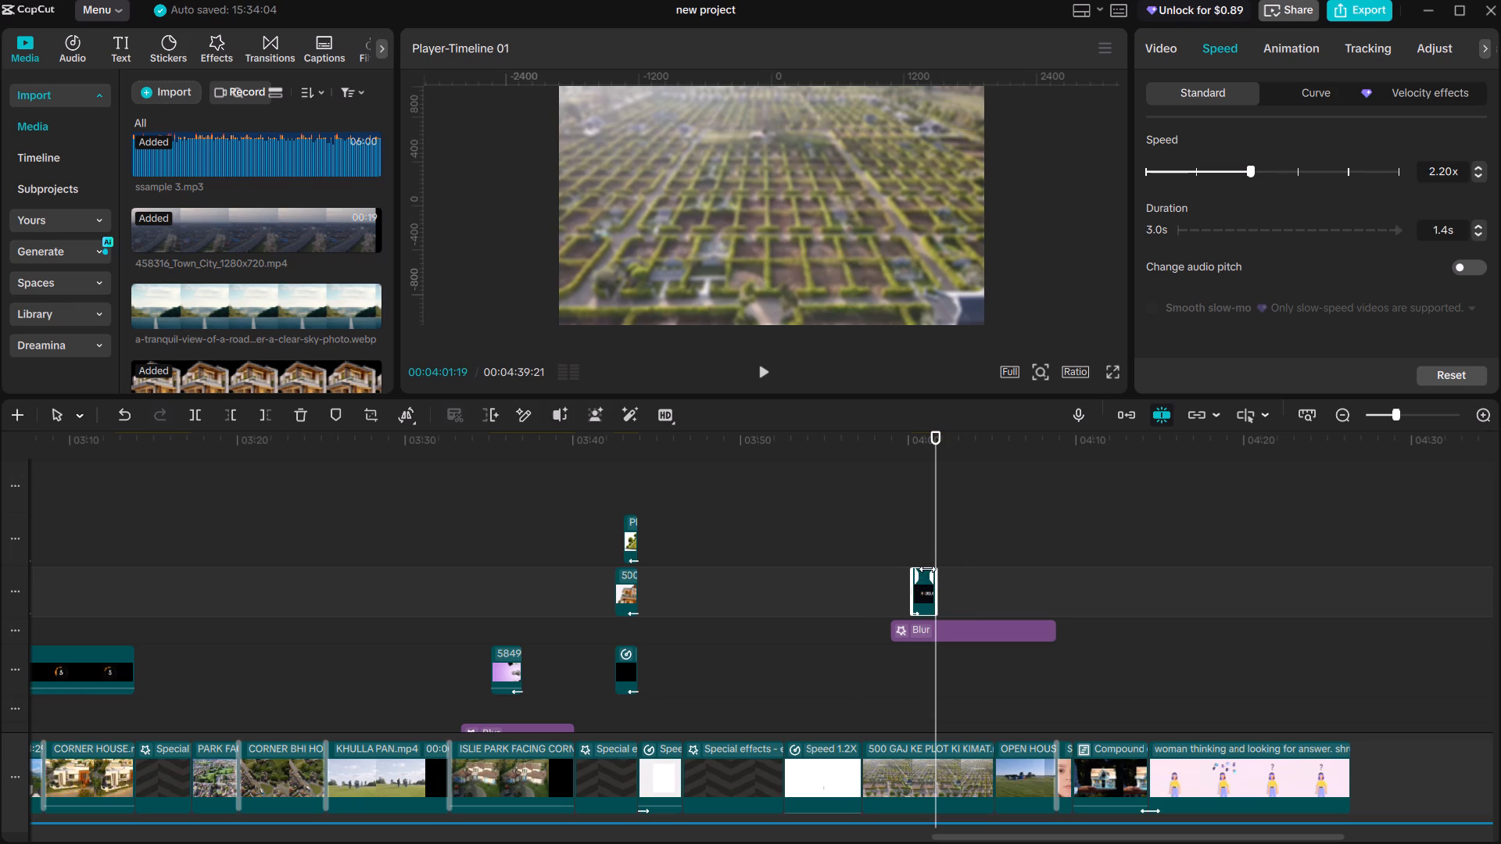
left_click(930, 571)
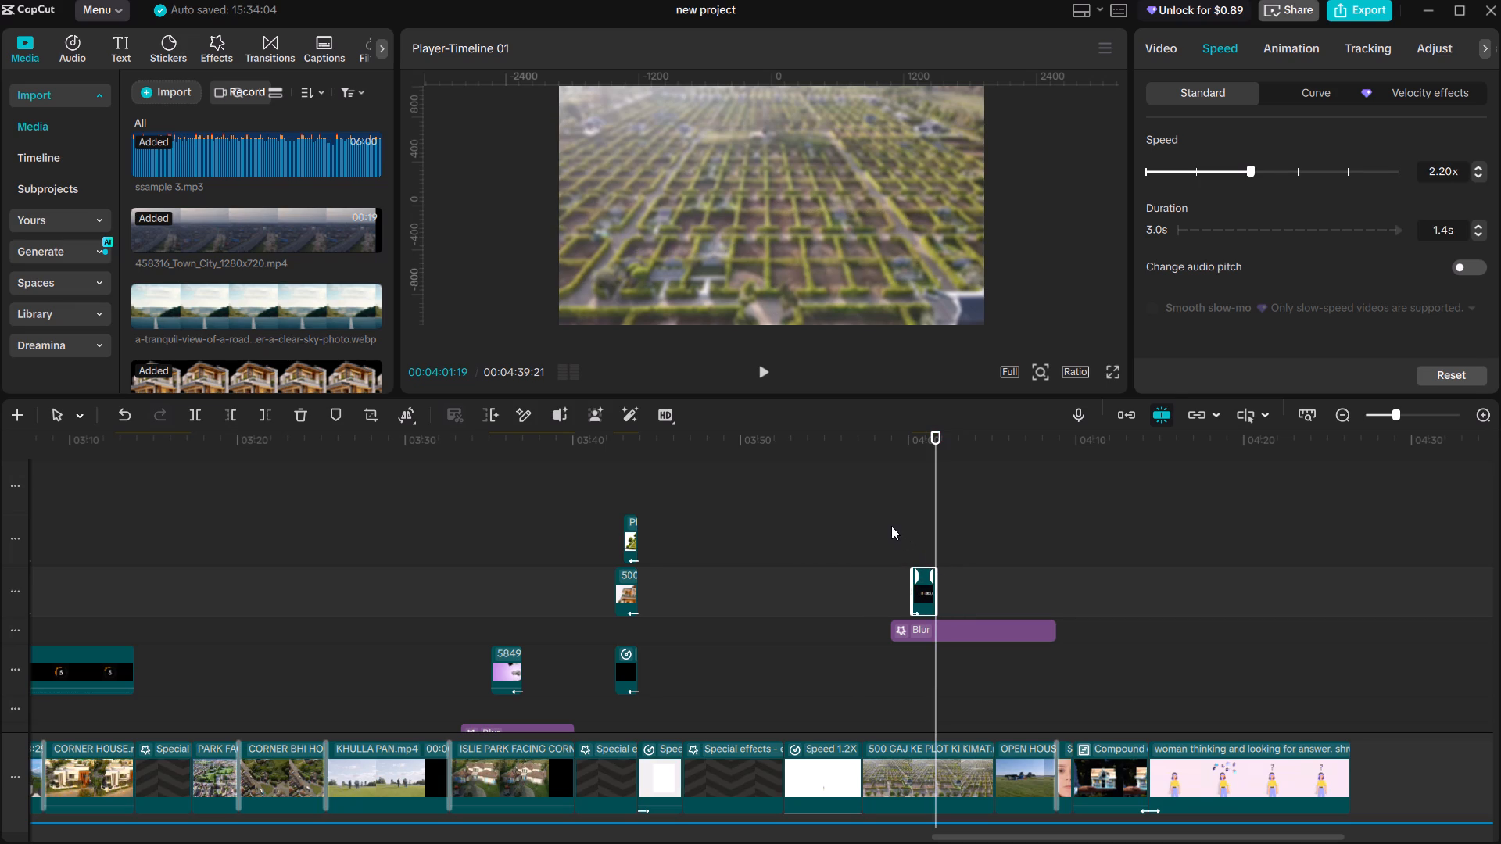
left_click(891, 526)
key("space")
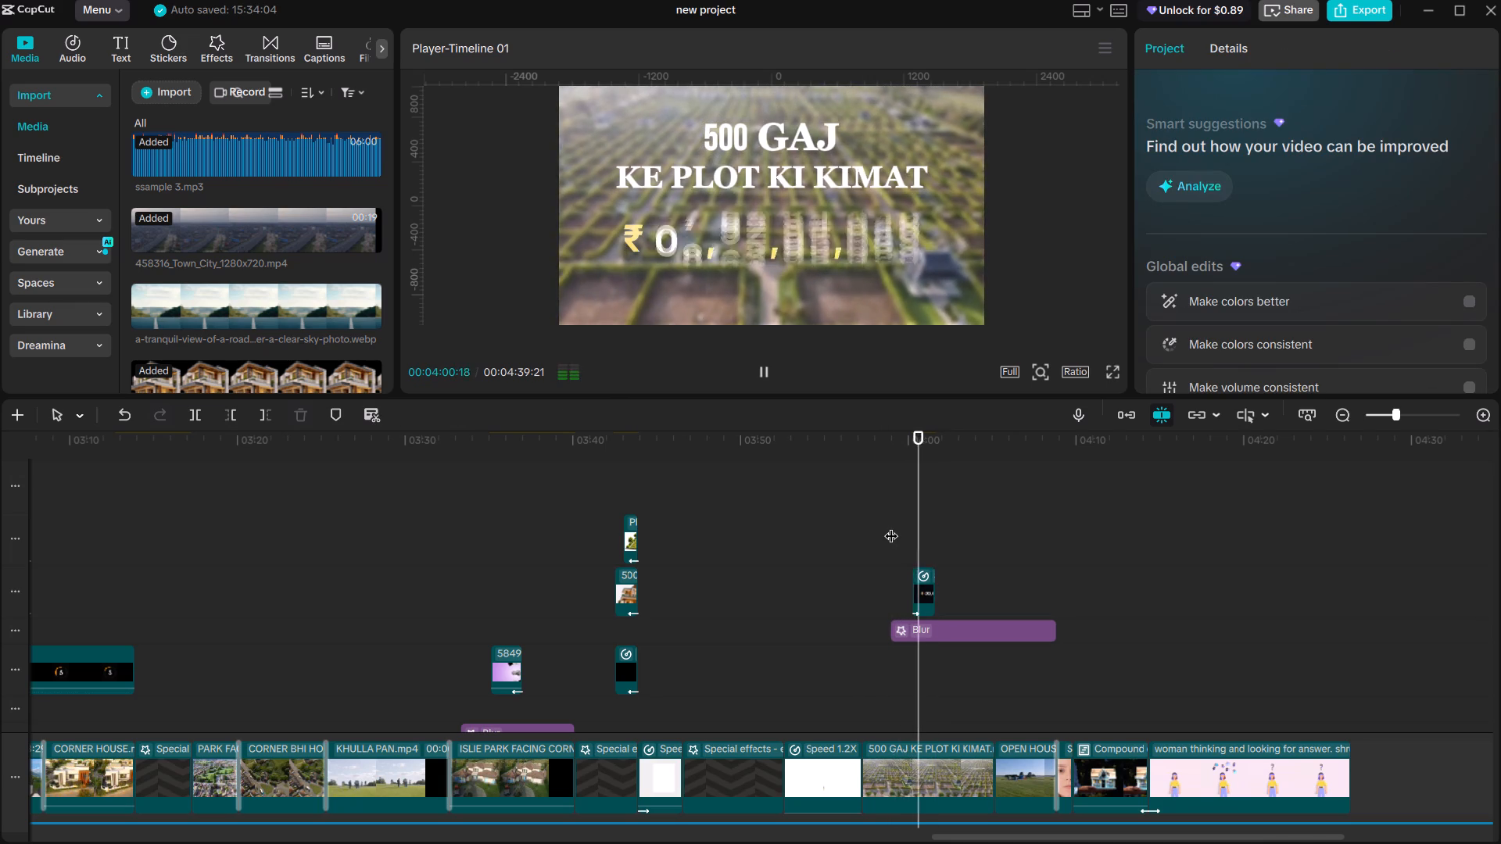
key("space")
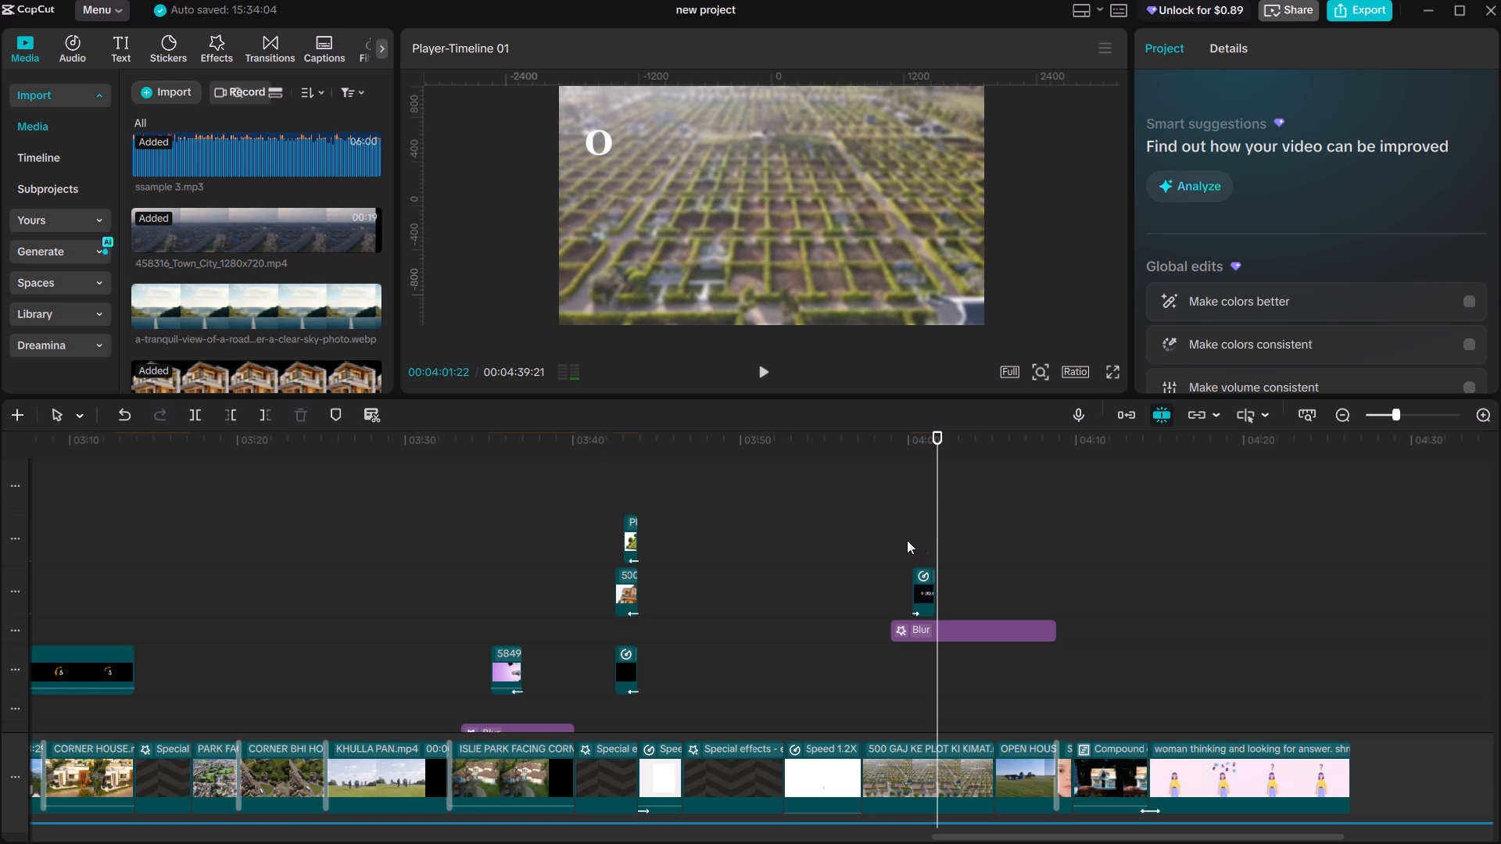
left_click(907, 540)
key("space")
Set the playhead at 04:01:13, during the title's fade-out, and select the counter clip there.
left_click_drag(907, 540, 931, 555)
key("Left")
key("Left")
key("Left")
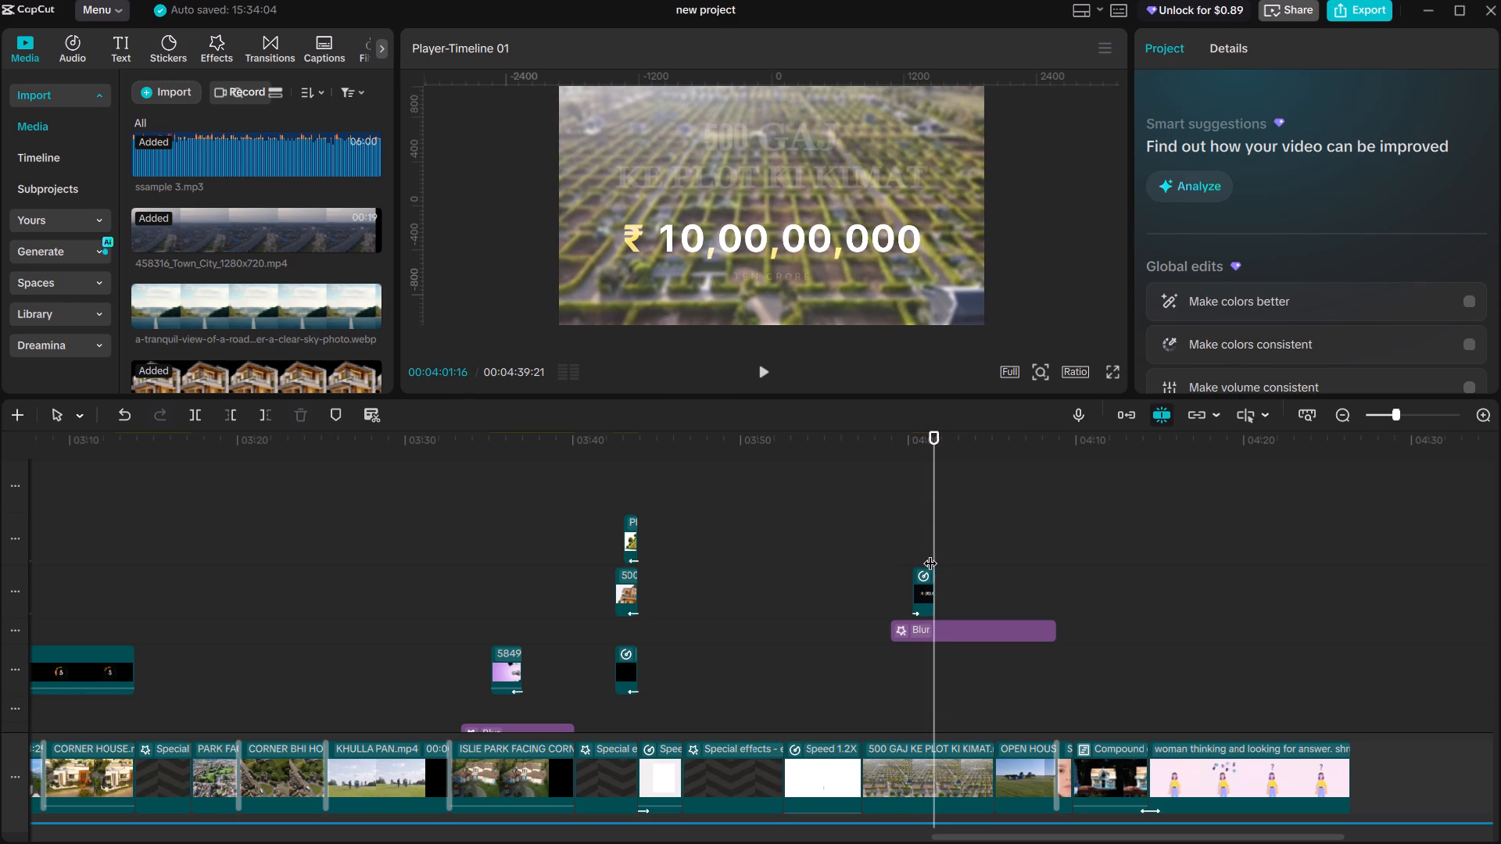
key("Left")
key("Left")
key("Left")
key("Left")
key("Right")
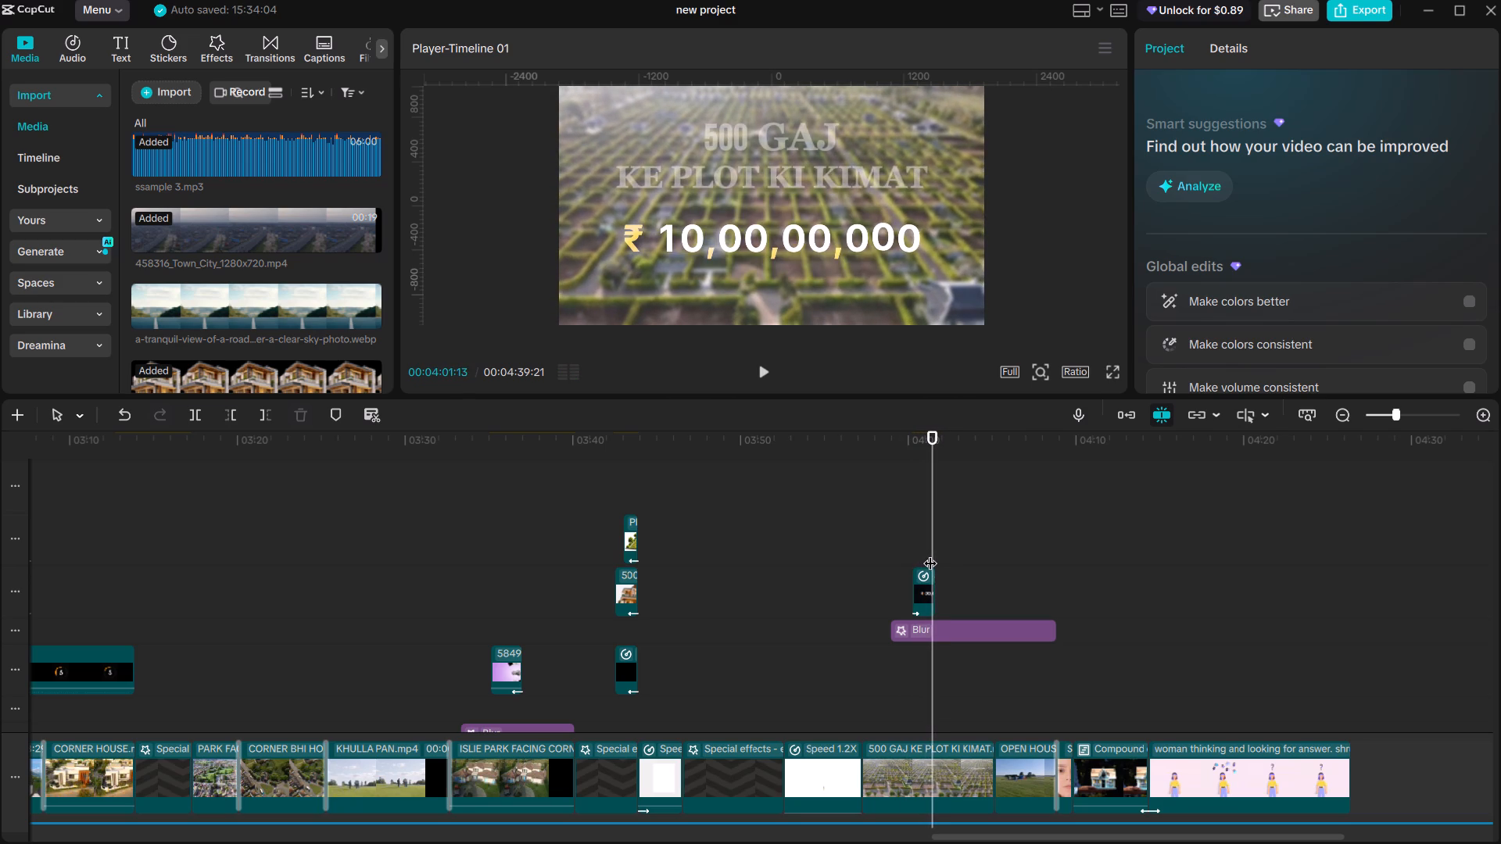
key("Right")
key("Left")
scroll(930, 553, "up", 3, "ctrl")
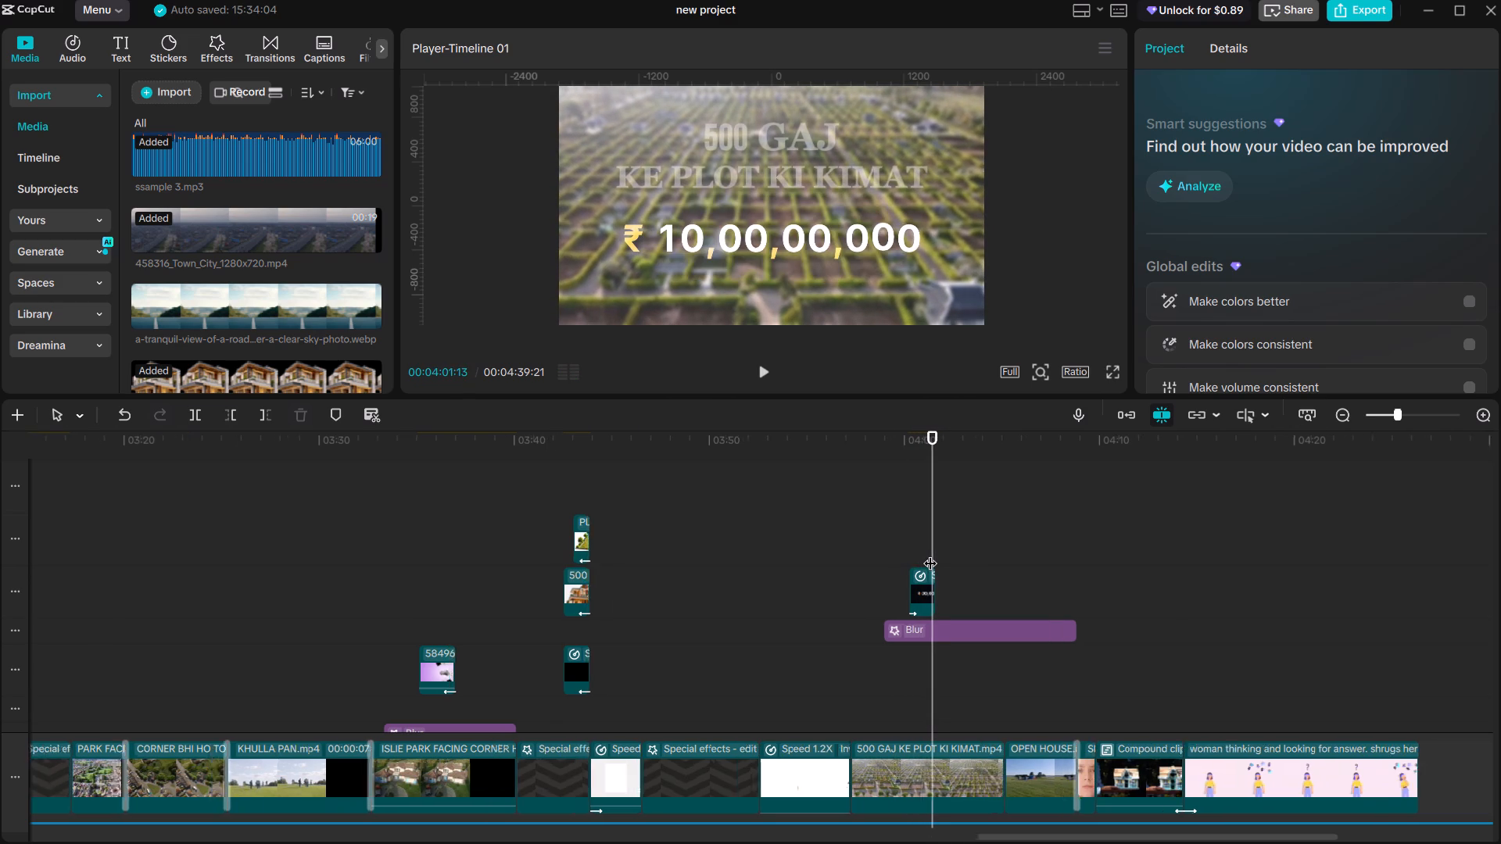
scroll(930, 553, "up", 20, "ctrl")
scroll(930, 553, "up", 20, "ctrl")
scroll(930, 553, "up", 10, "ctrl")
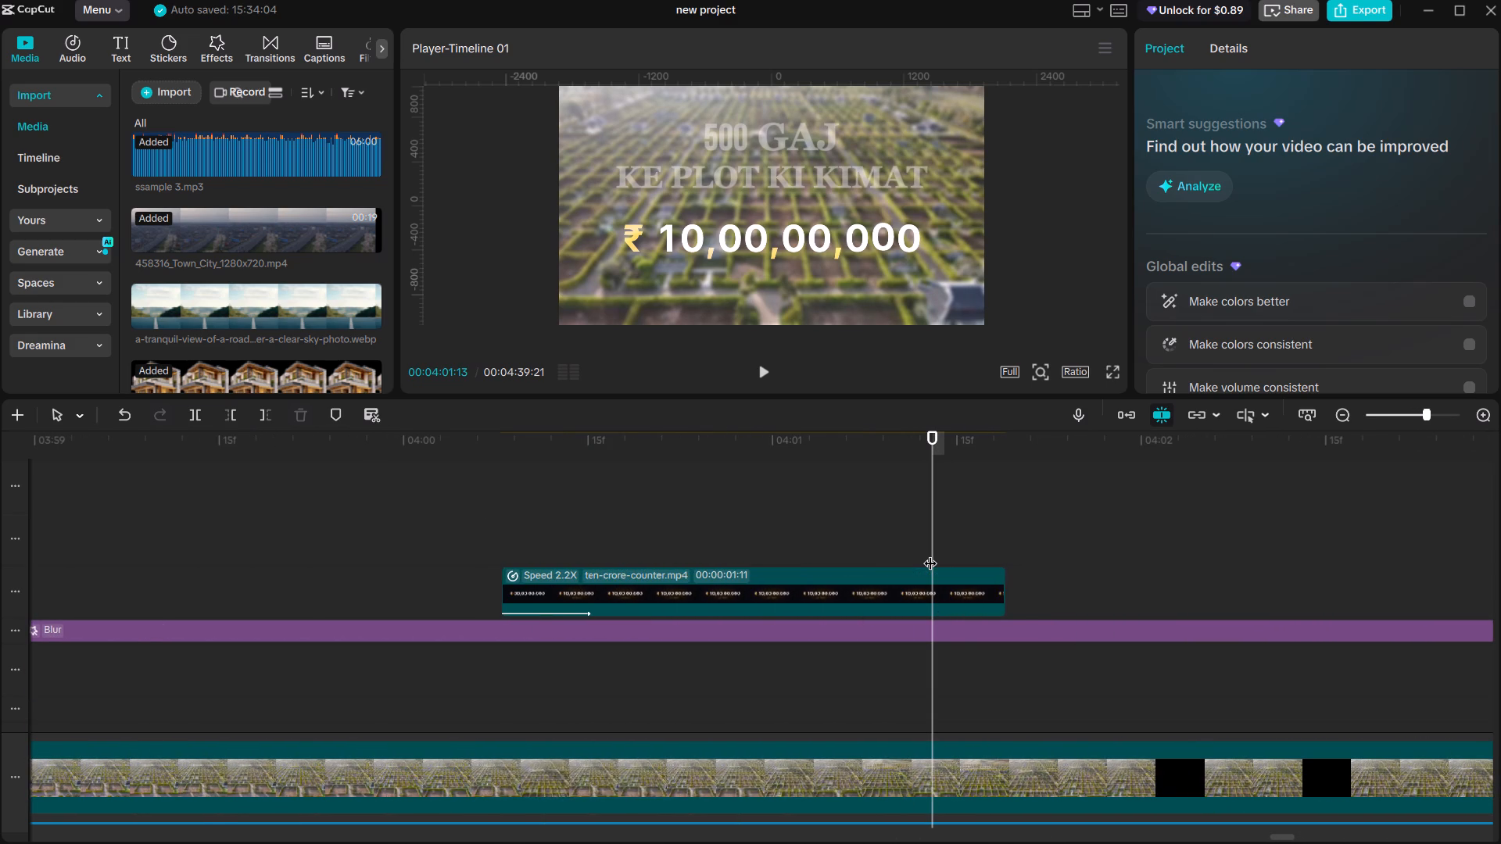
left_click(985, 590)
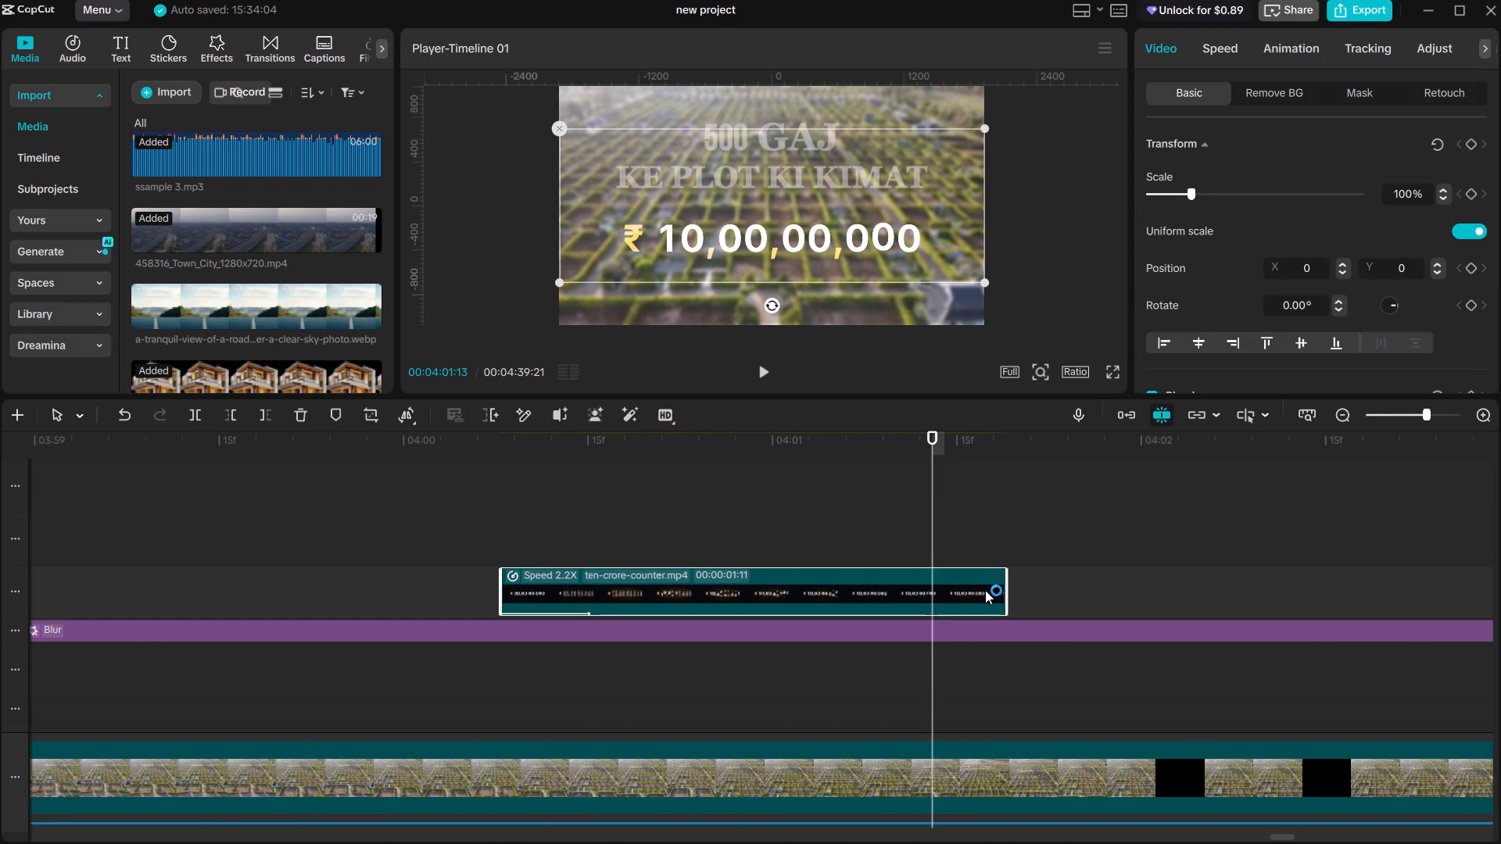
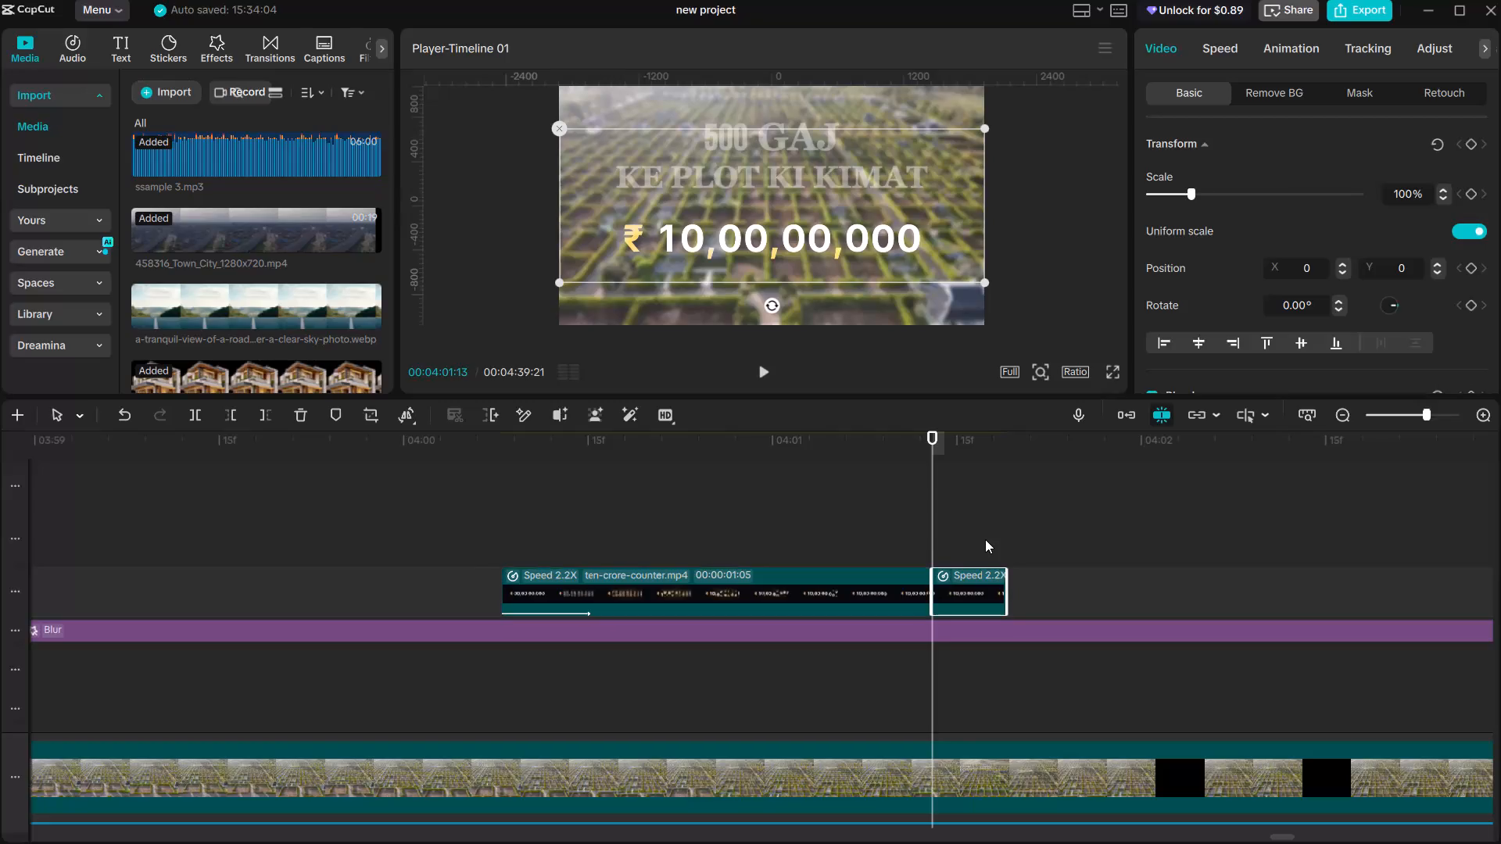
Place the playhead at the counter's end, 04:01:19, and delete the short split-off tail of the counter clip.
left_click(998, 523)
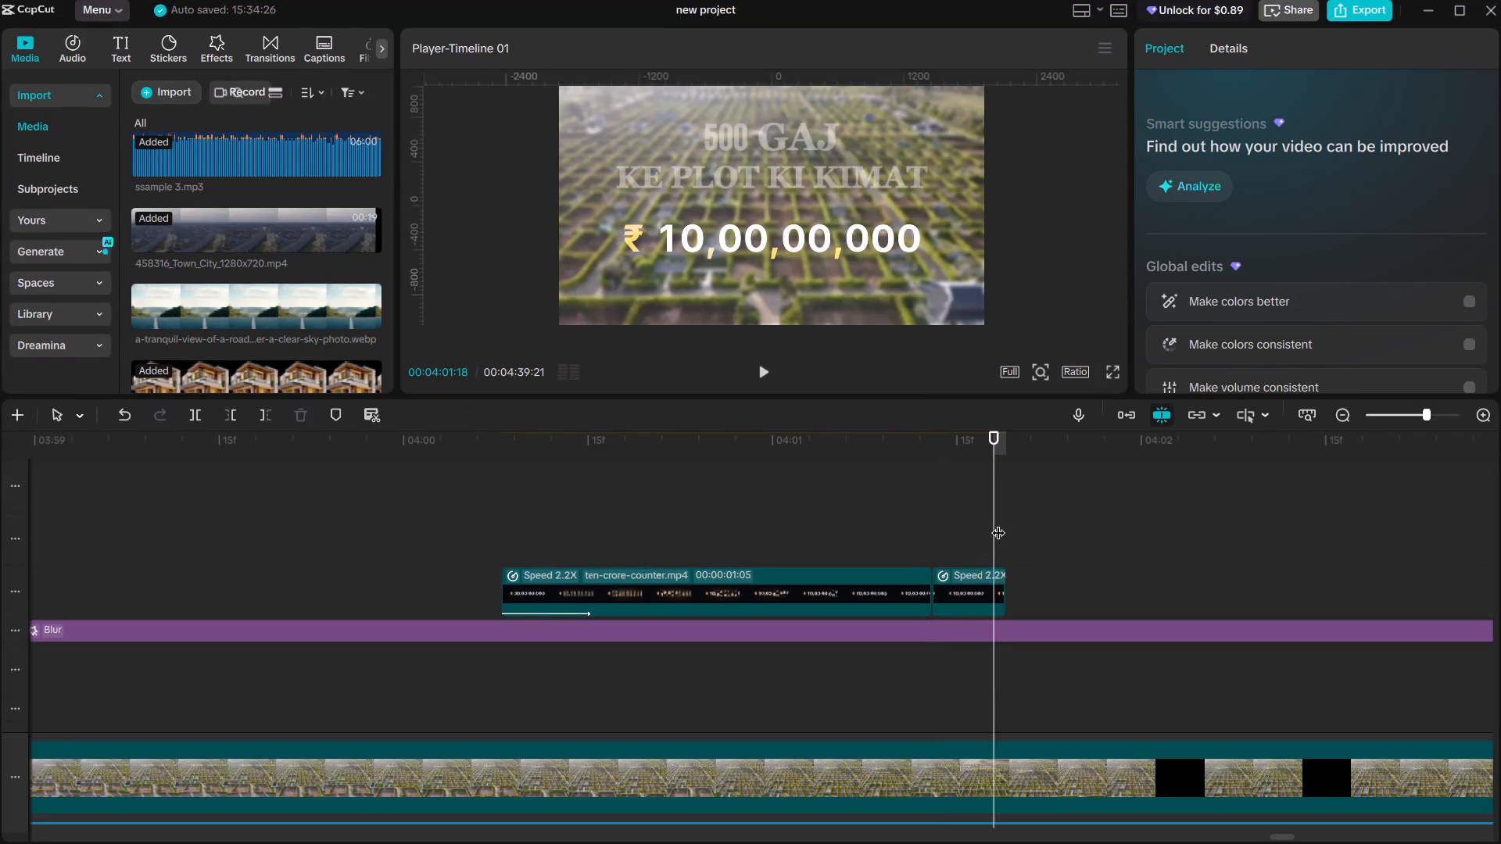
left_click_drag(998, 523, 1004, 531)
left_click(987, 577)
key("BackSpace")
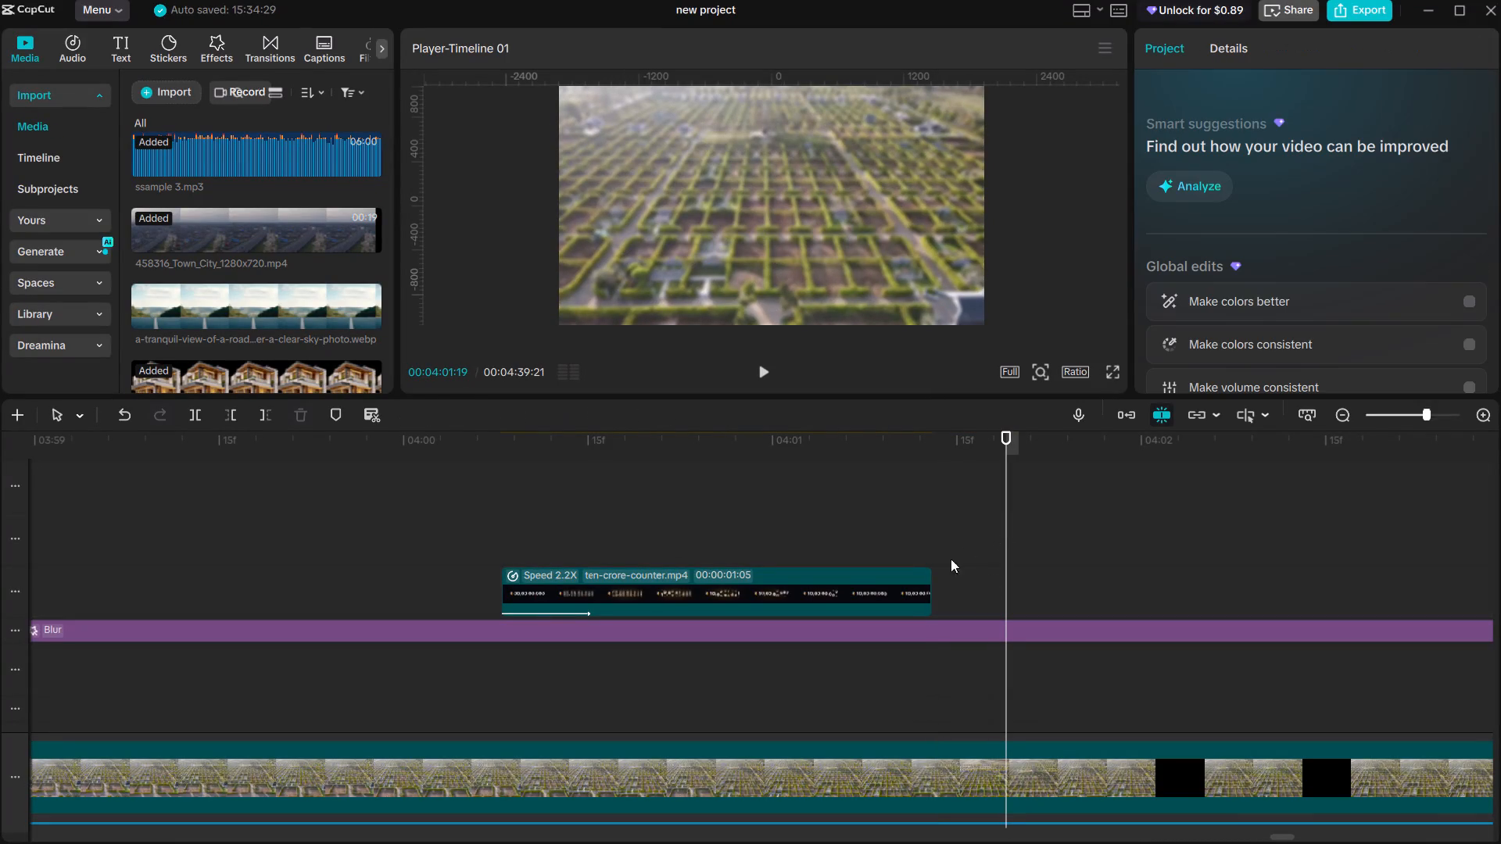
Stretch the remaining counter clip to 1.4 s at 1.87x speed so it ends at 04:01:19, and replay it.
left_click(918, 585)
left_click(1220, 45)
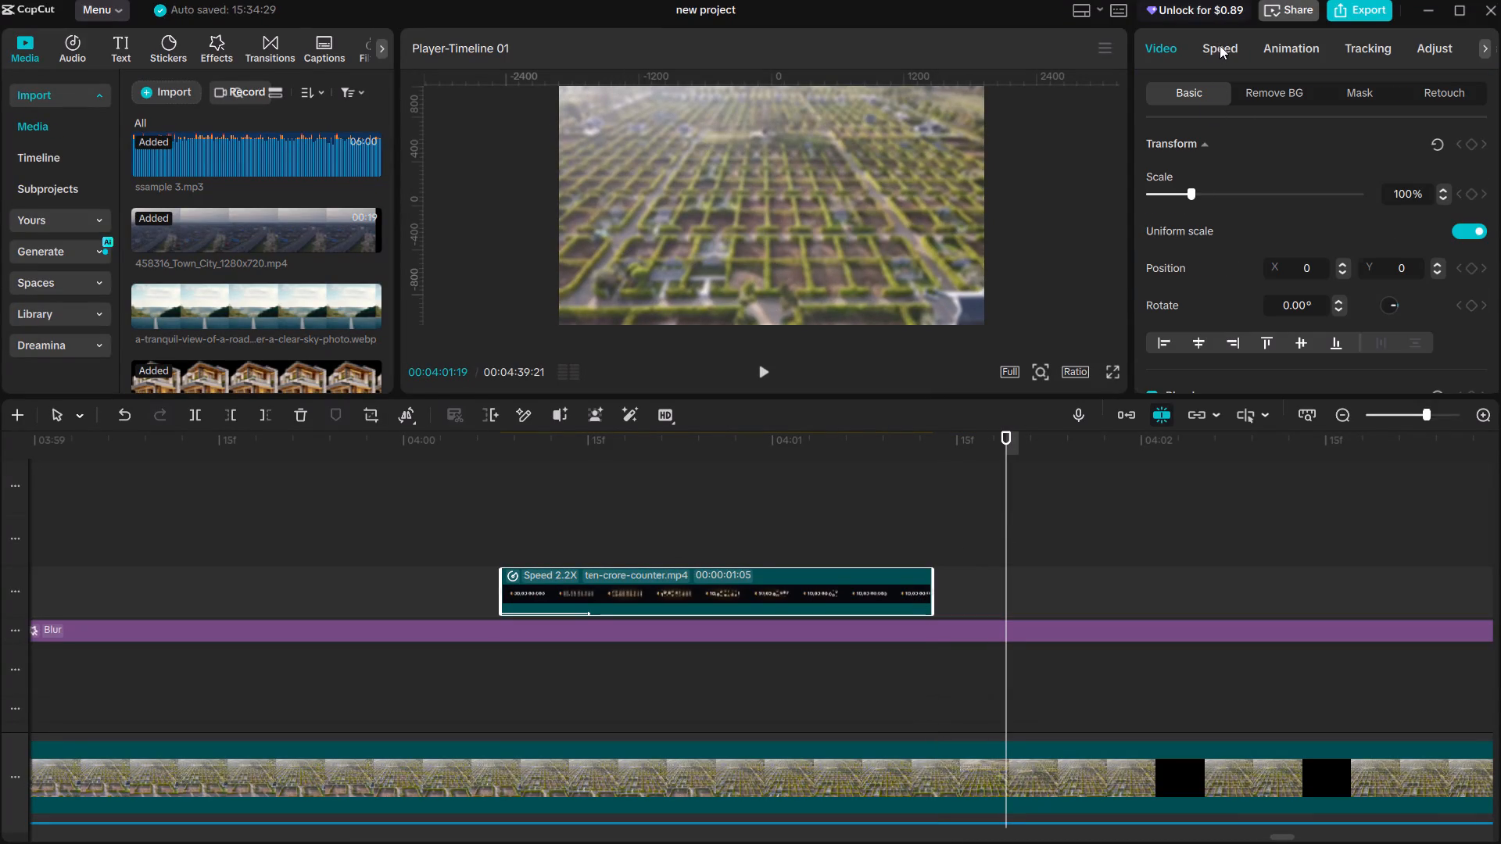
left_click_drag(927, 576, 1002, 592)
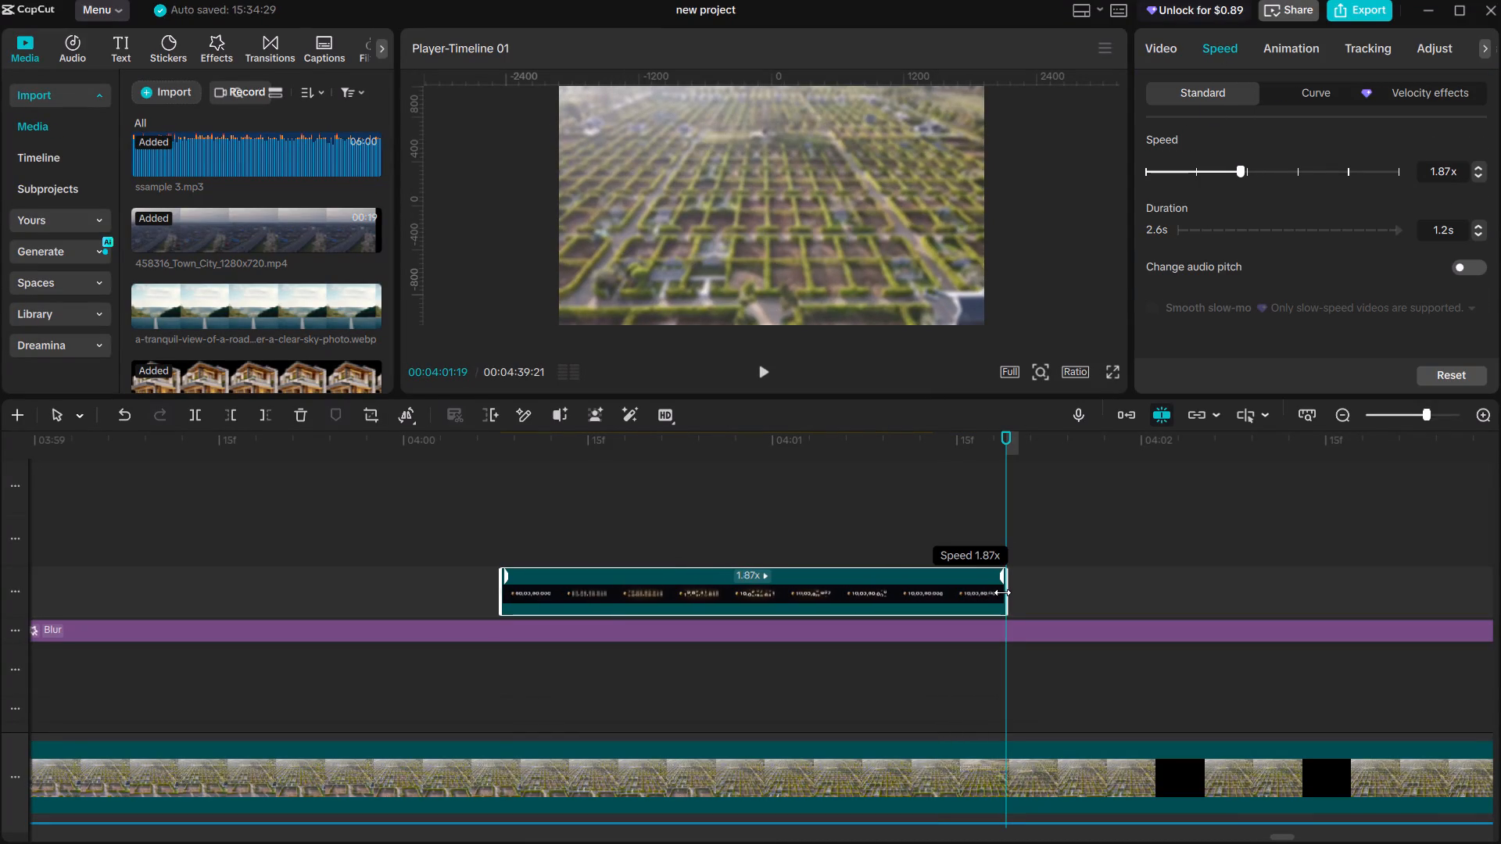
left_click_drag(1002, 592, 1003, 592)
scroll(649, 535, "down", 9, "ctrl")
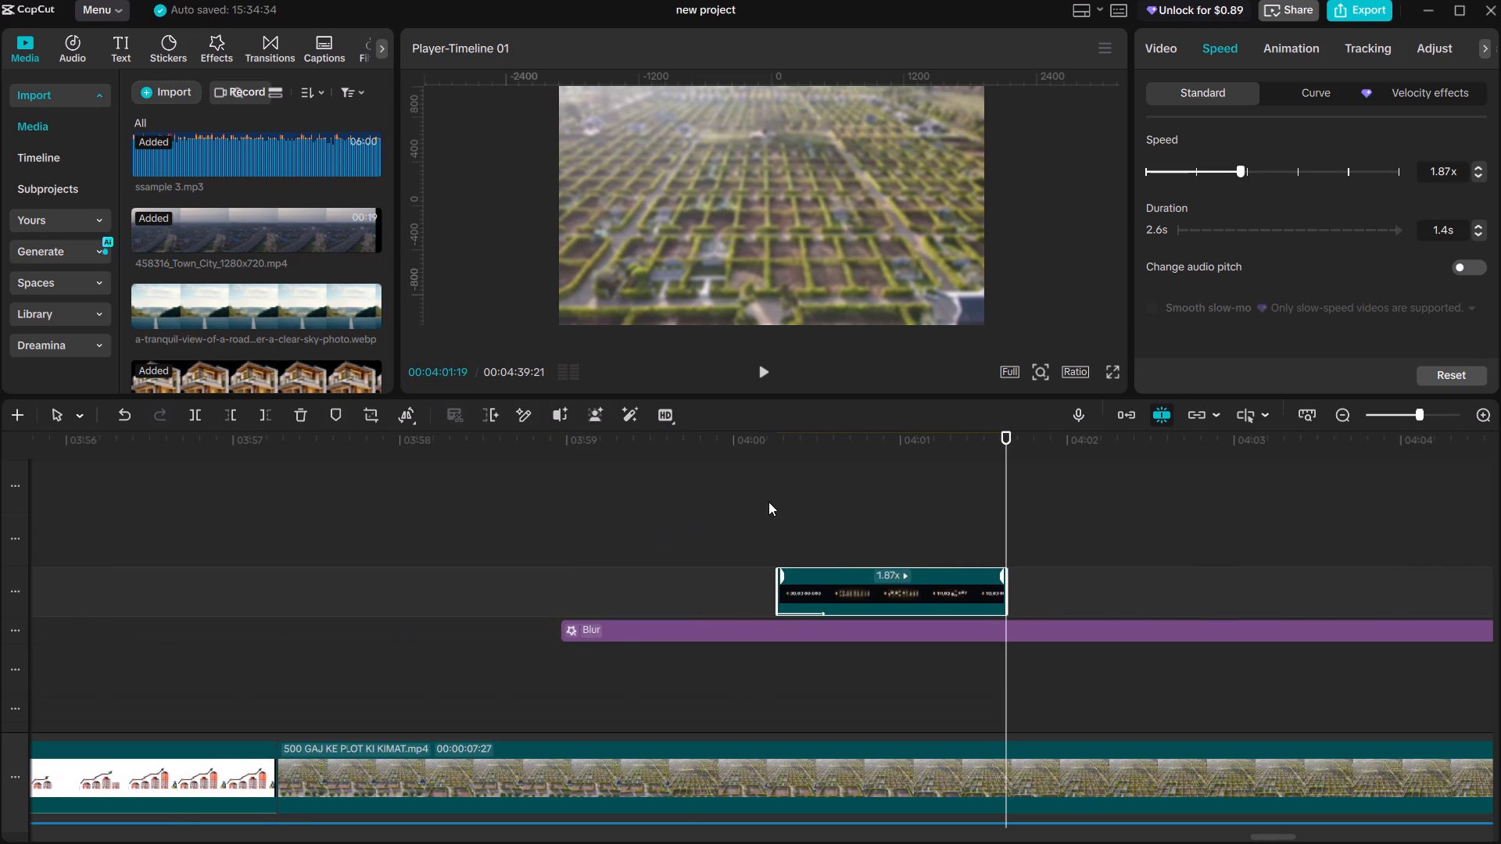
left_click(768, 502)
key("space")
key("space")
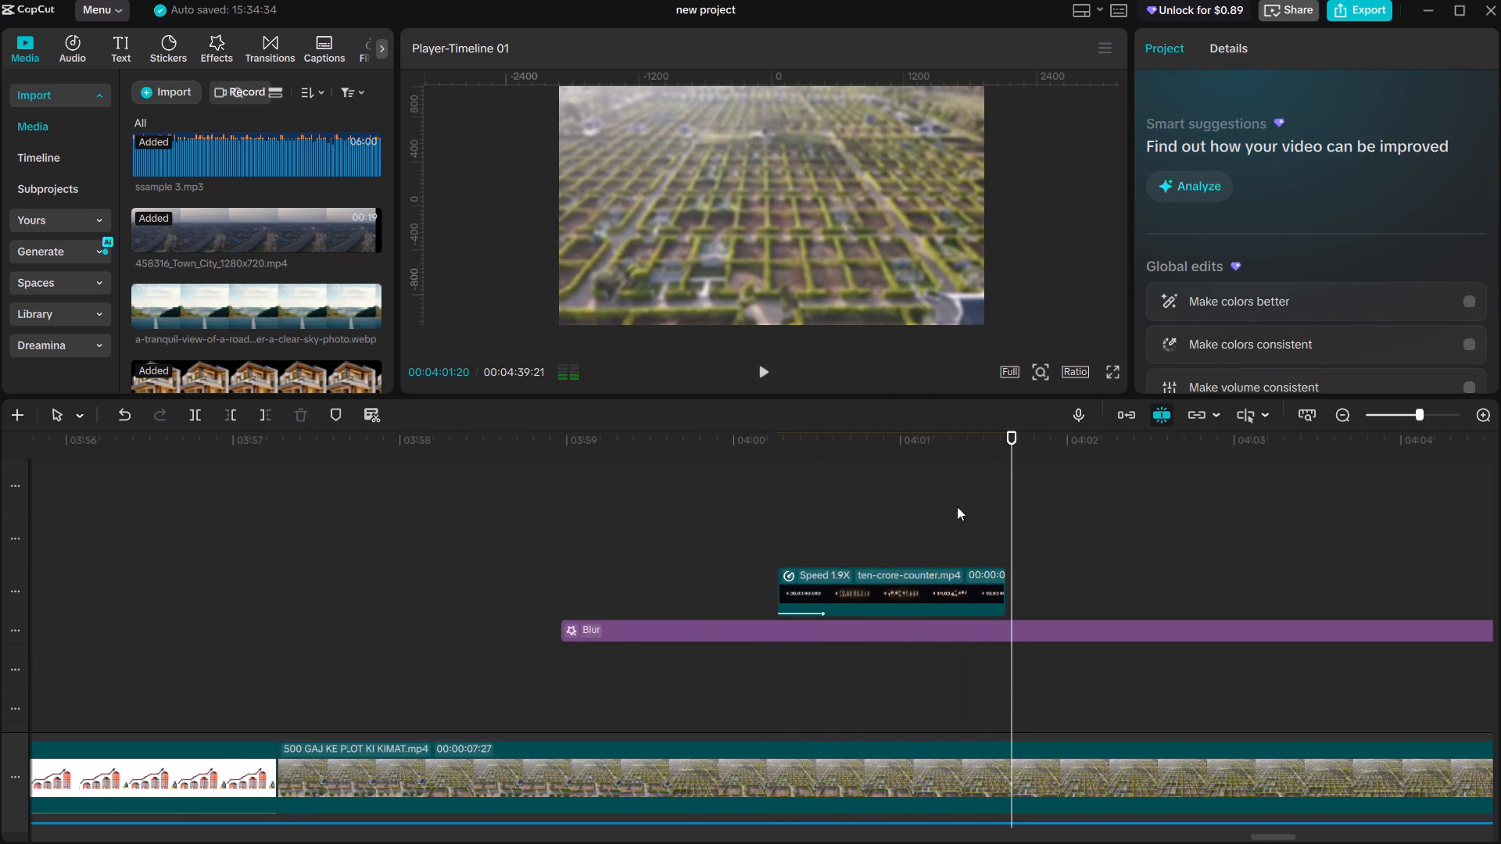
Apply a 0.5 s Fade Out exit animation to the counter clip and replay the title section.
left_click(948, 604)
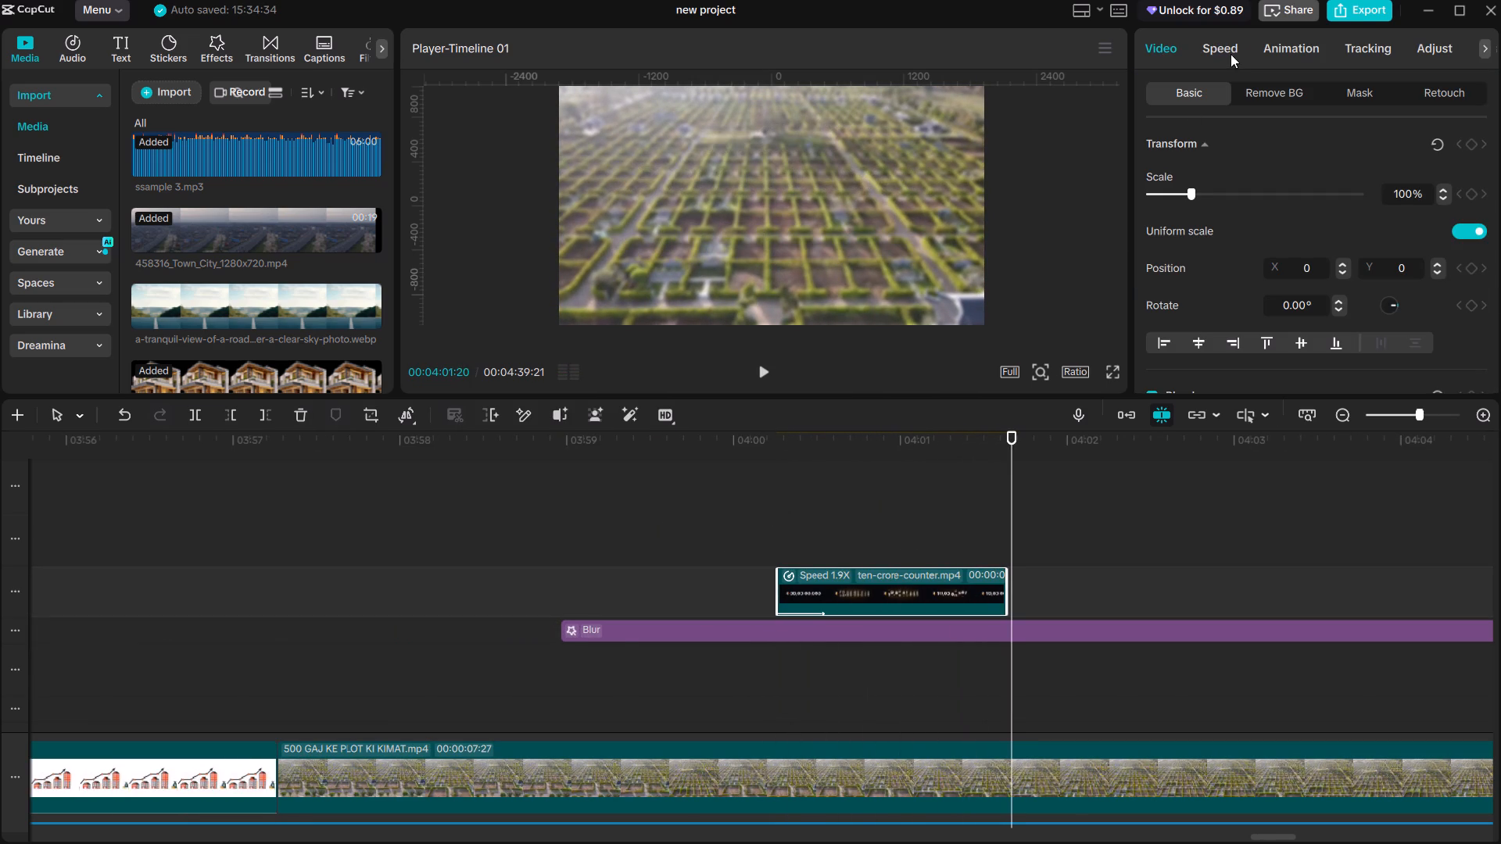
left_click(1284, 46)
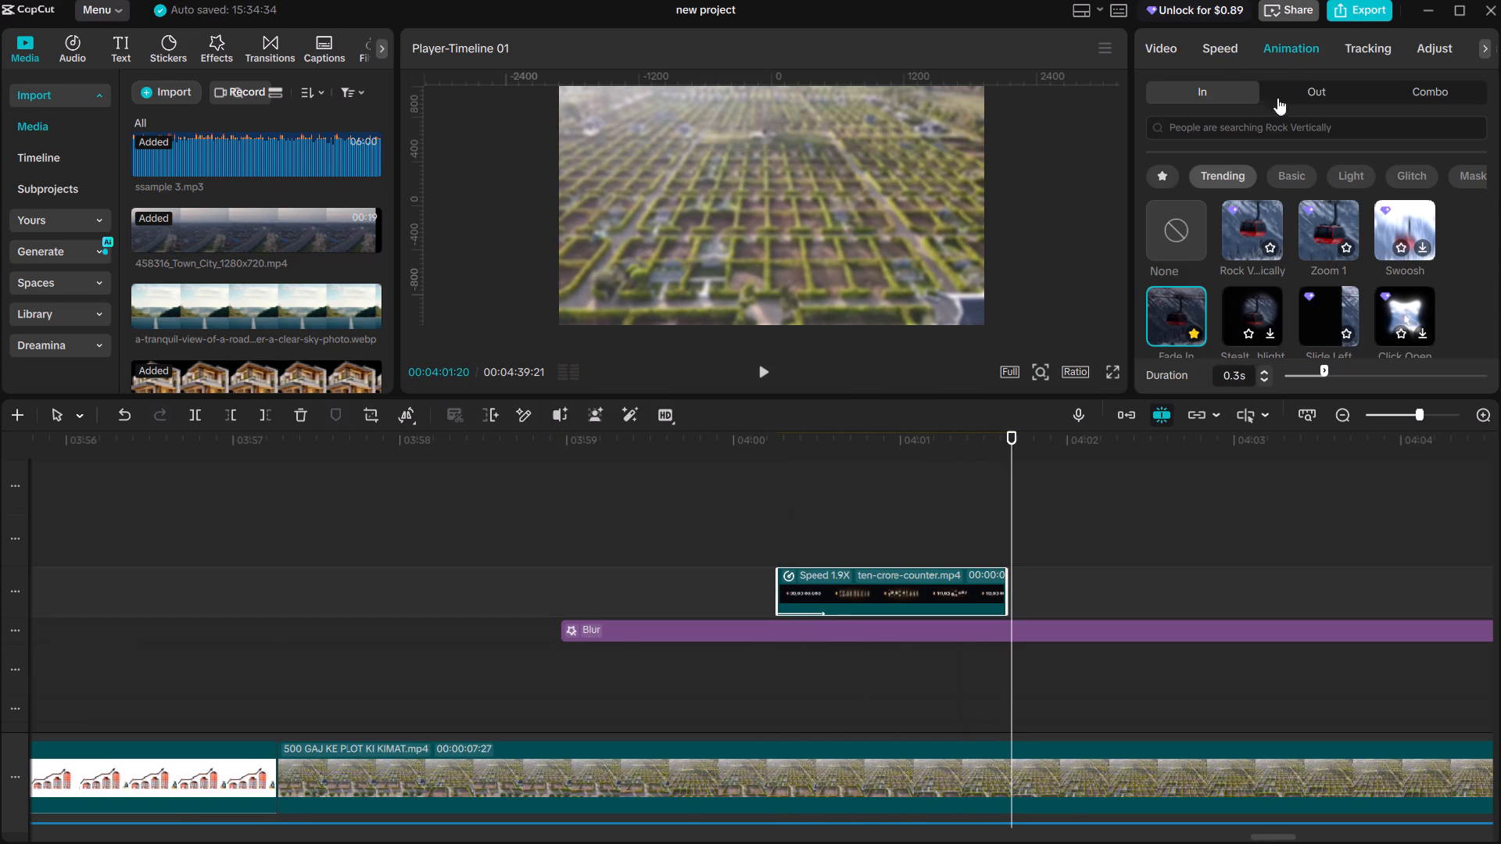
left_click(1274, 93)
left_click(1179, 327)
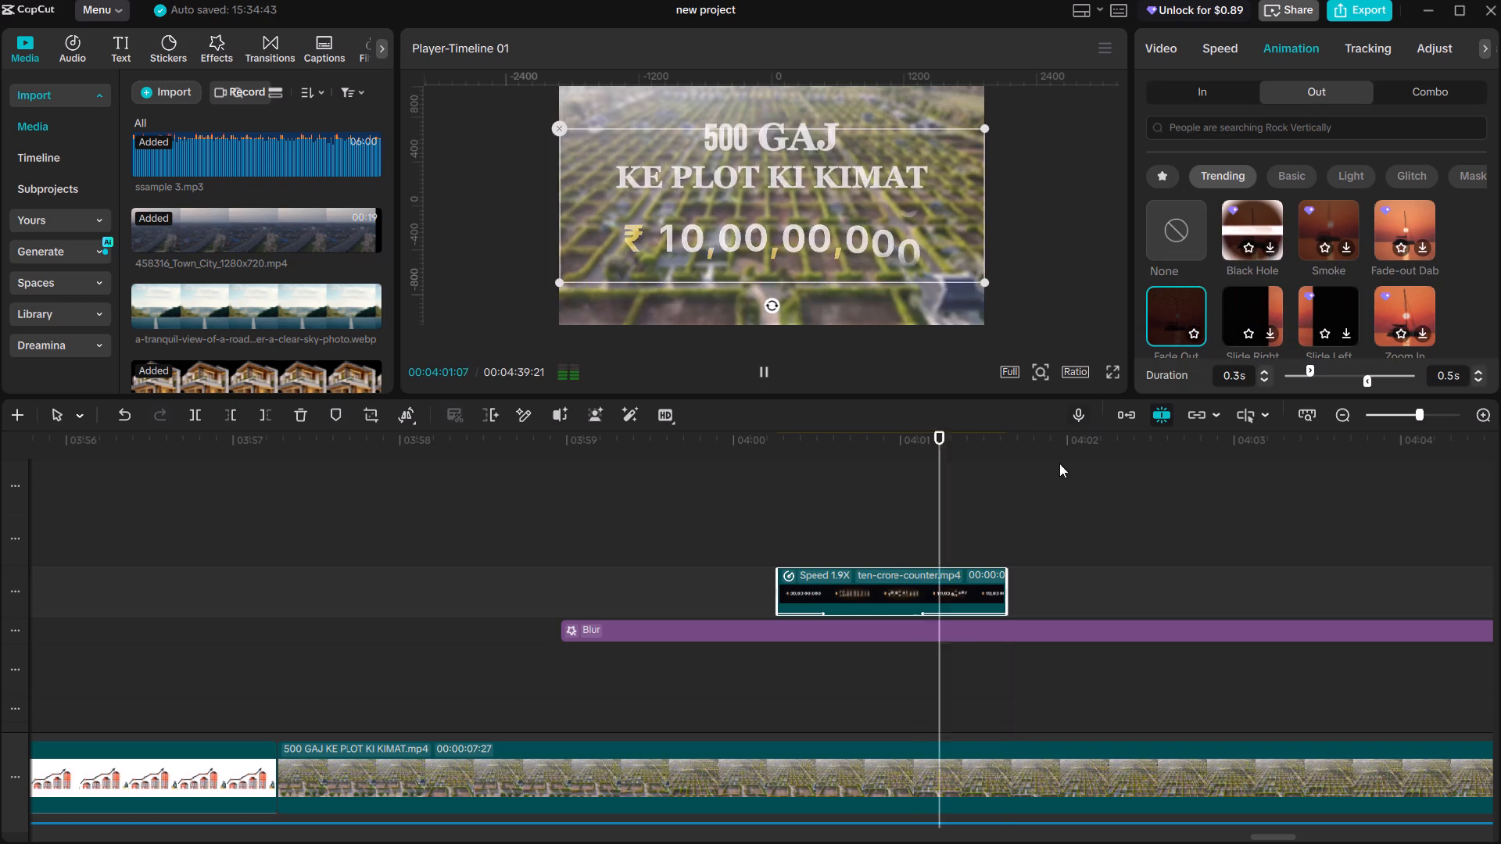
left_click(772, 489)
key("space")
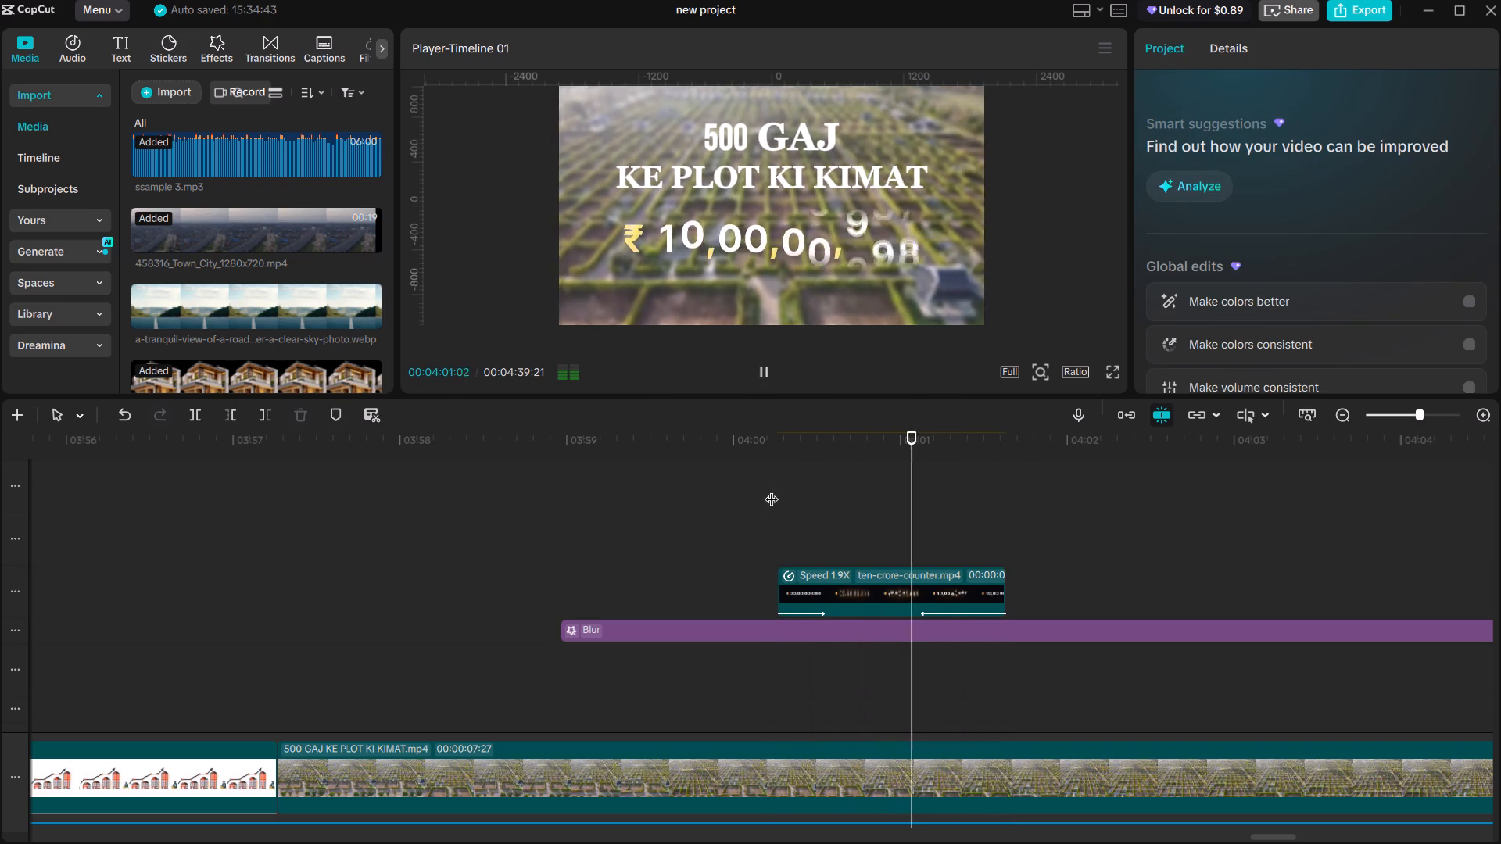
Watch the video onward from the plot-price title through the OPEN HOUSE, SHOCKED and Compound clip53 clips into the thinking-woman clip.
scroll(772, 492, "down", 13, "ctrl")
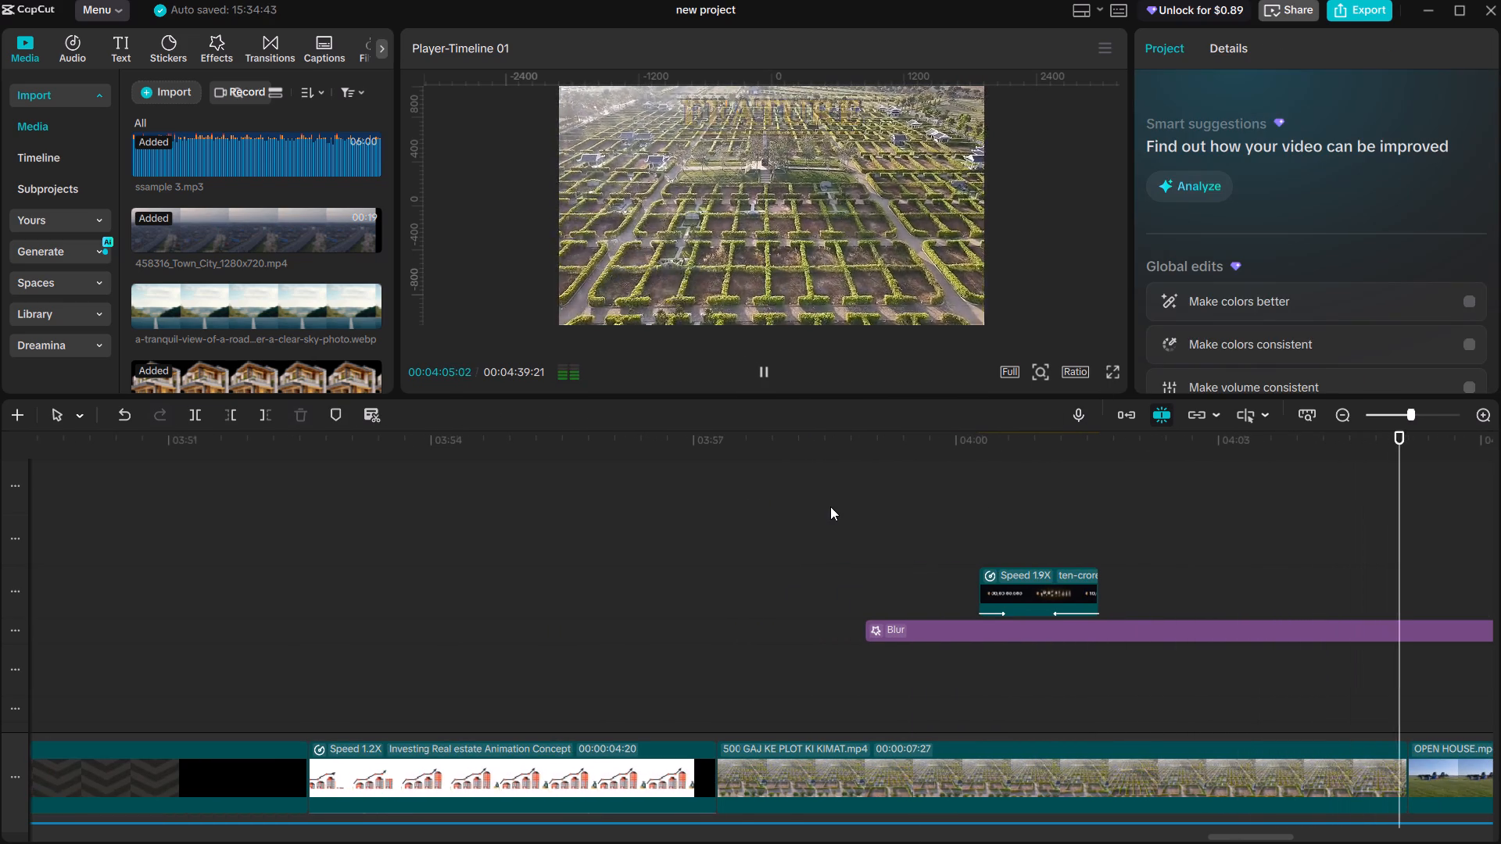
scroll(995, 529, "down", 6, "alt")
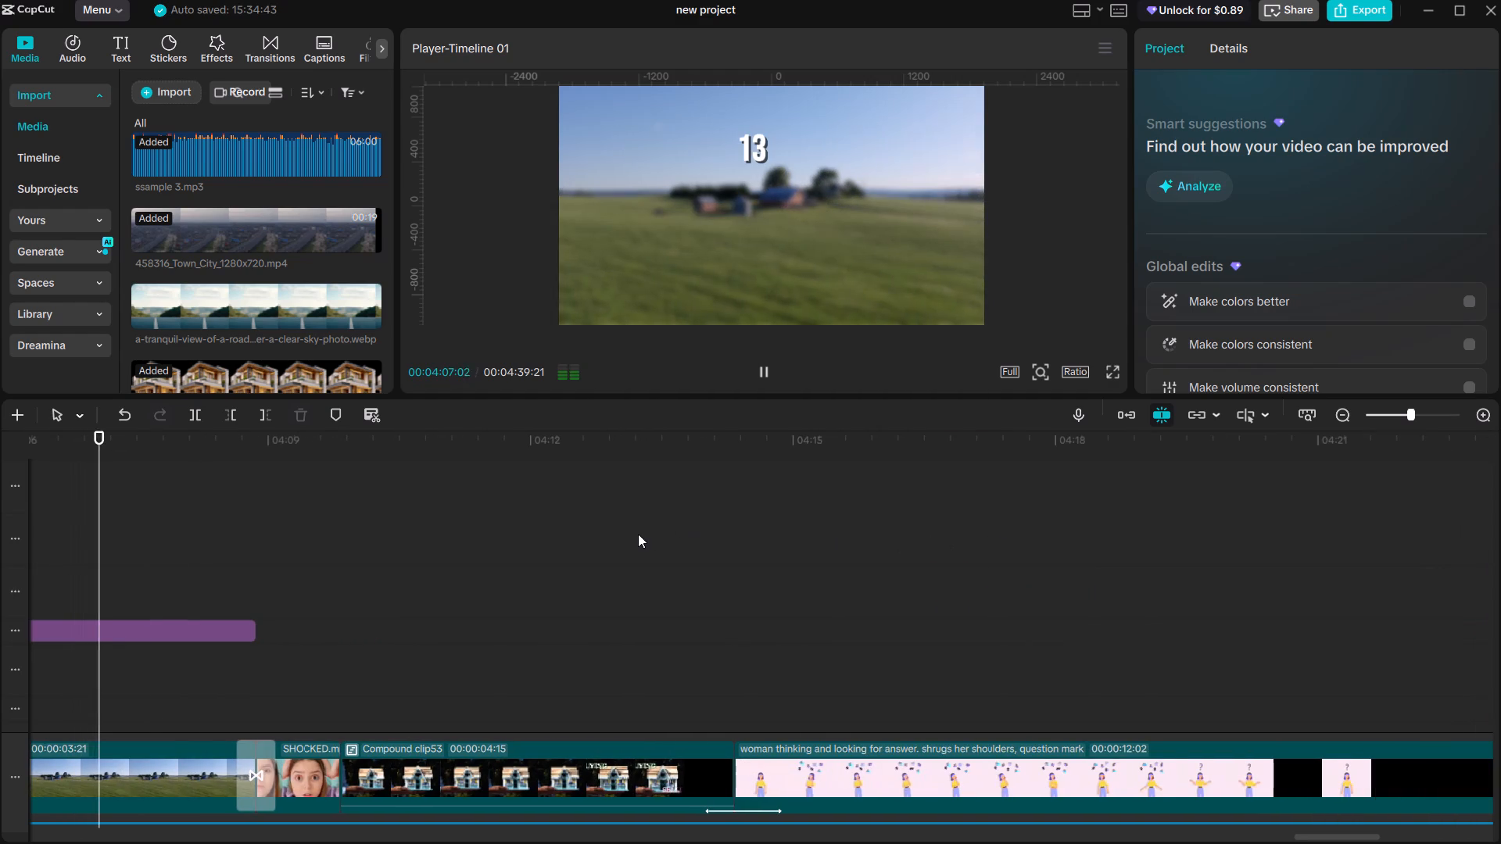
scroll(635, 534, "down", 5, "ctrl")
key("space")
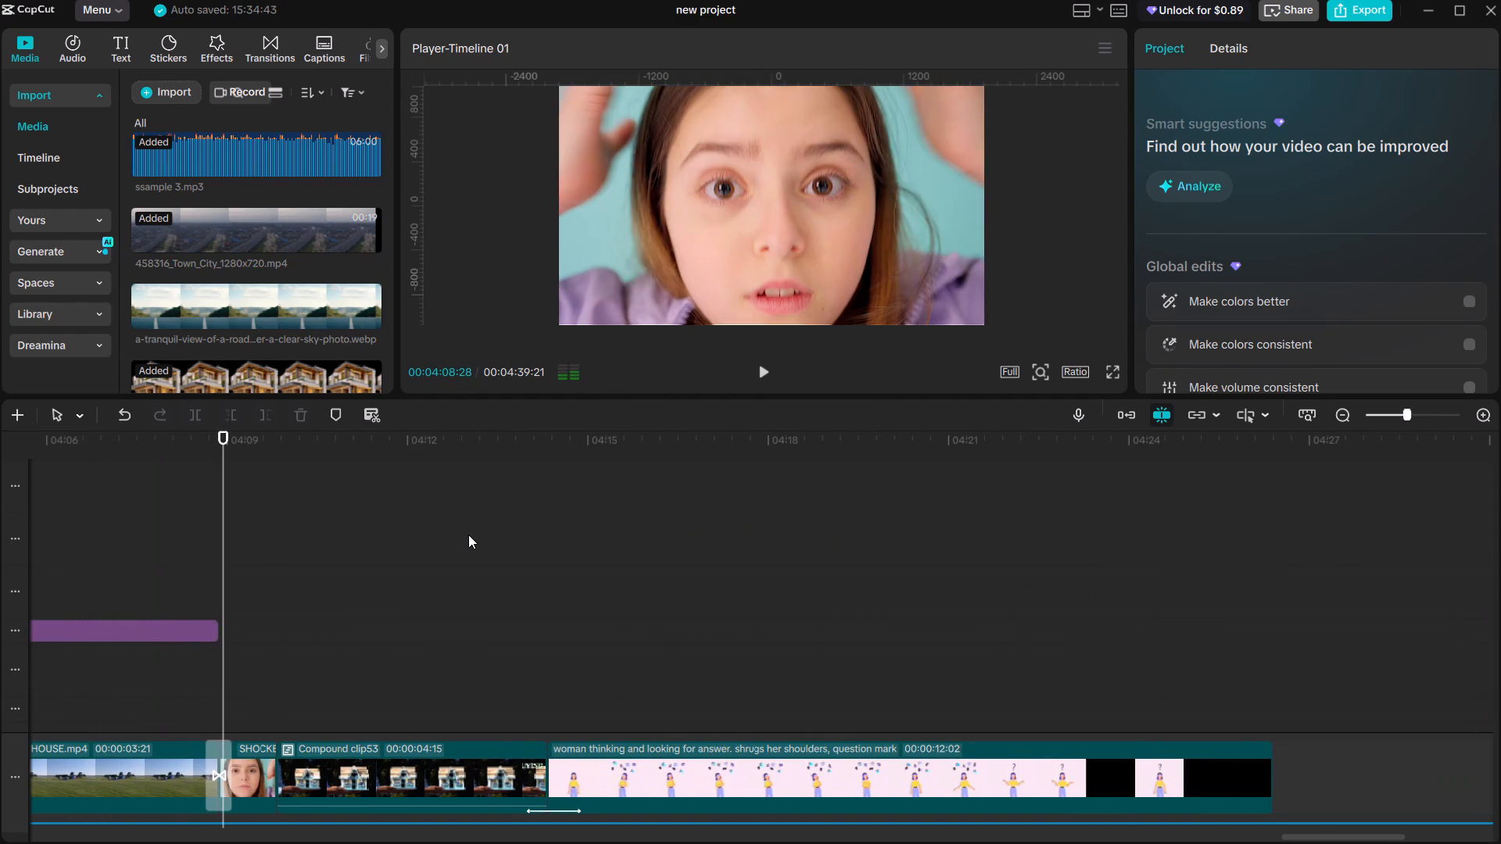
key("space")
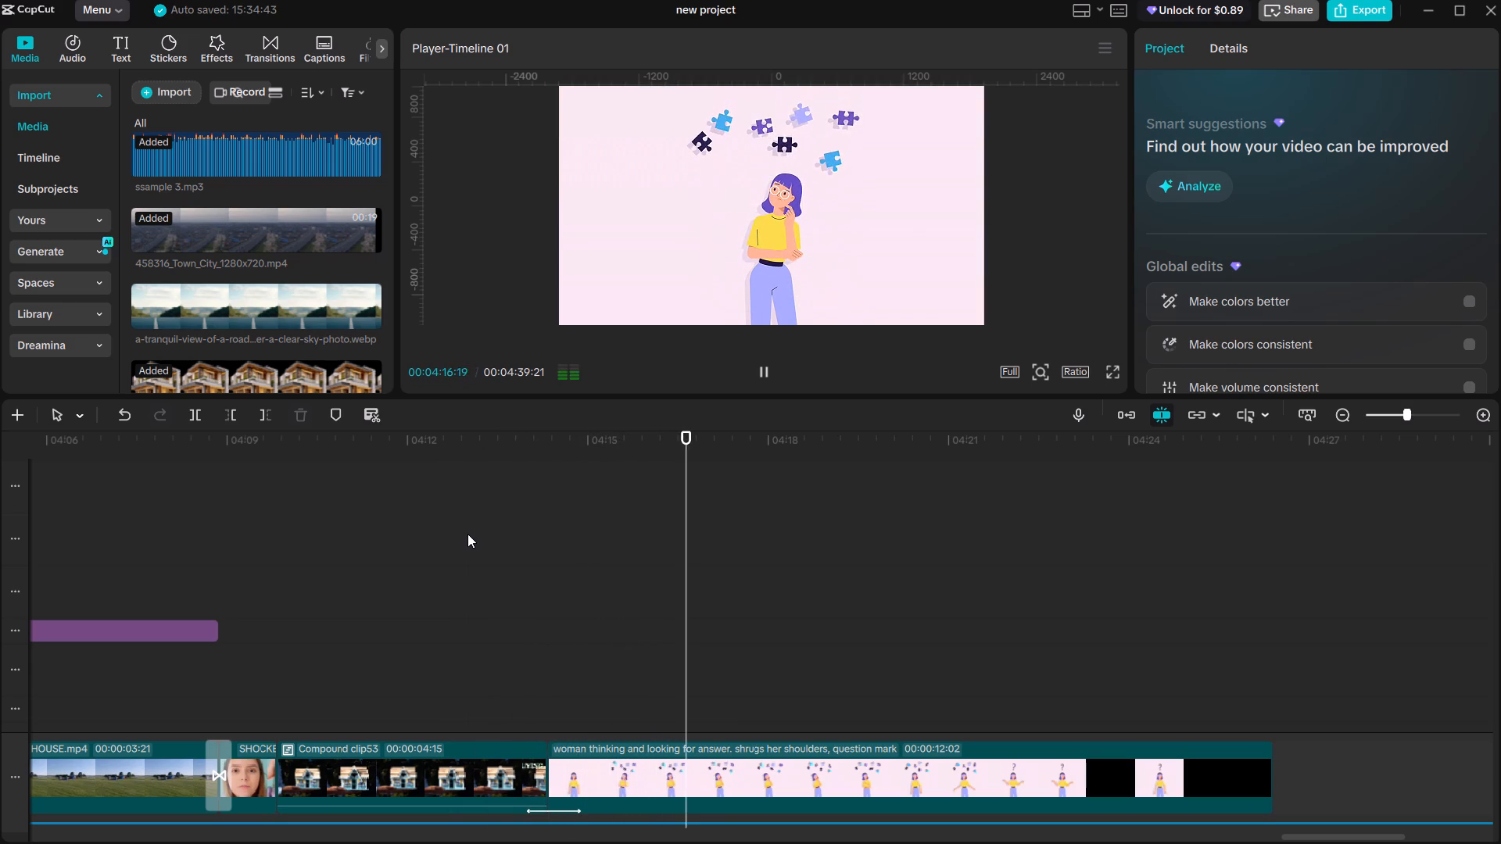
key("space")
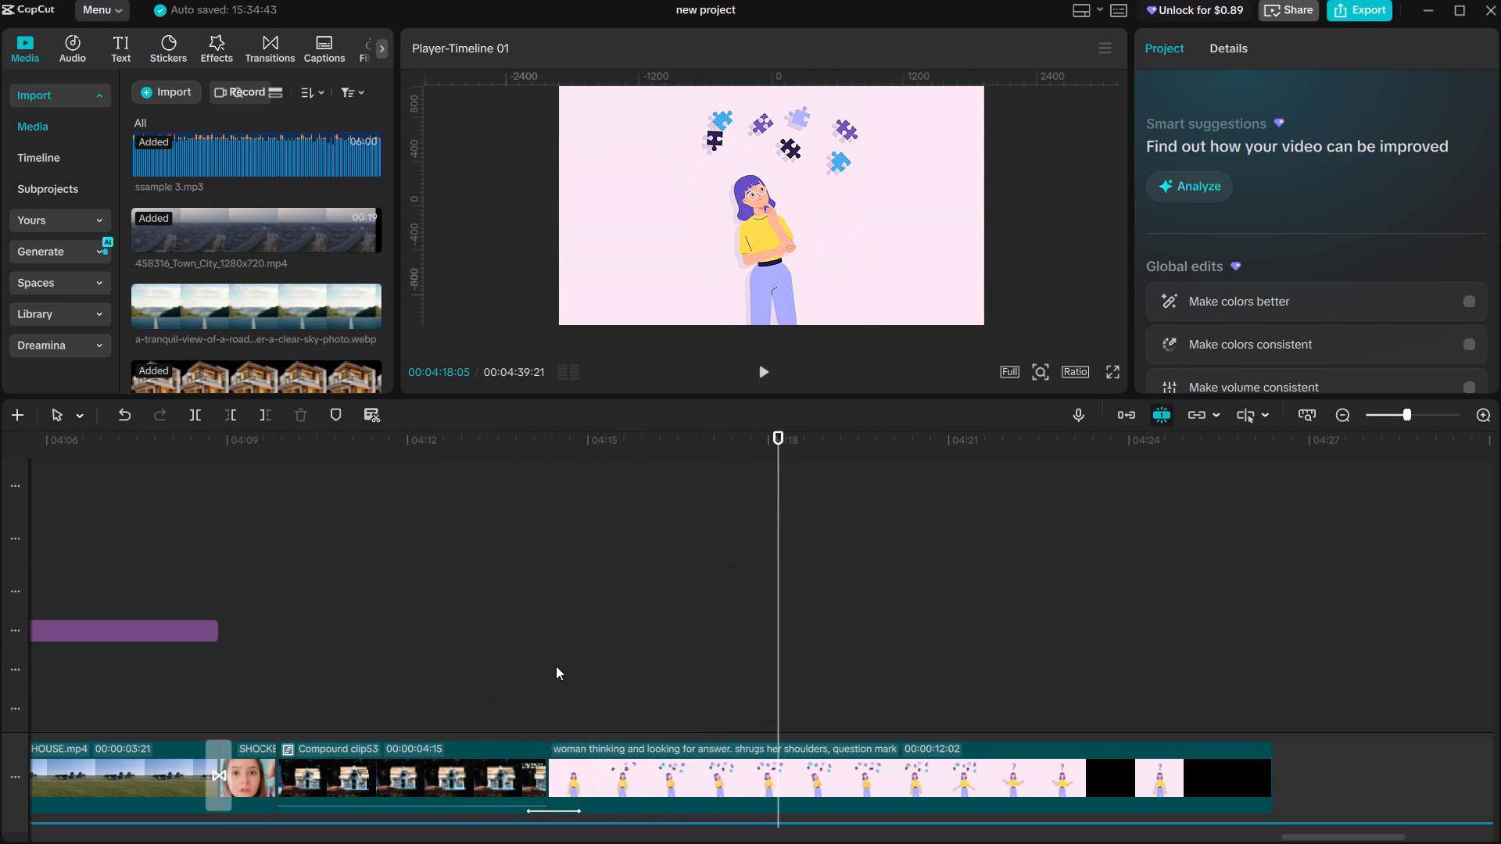
Replay and scrub the opening of the thinking-woman clip, between about 04:14 and 04:18, to check it against the narration.
left_click(550, 665)
key("space")
key("space")
key("space")
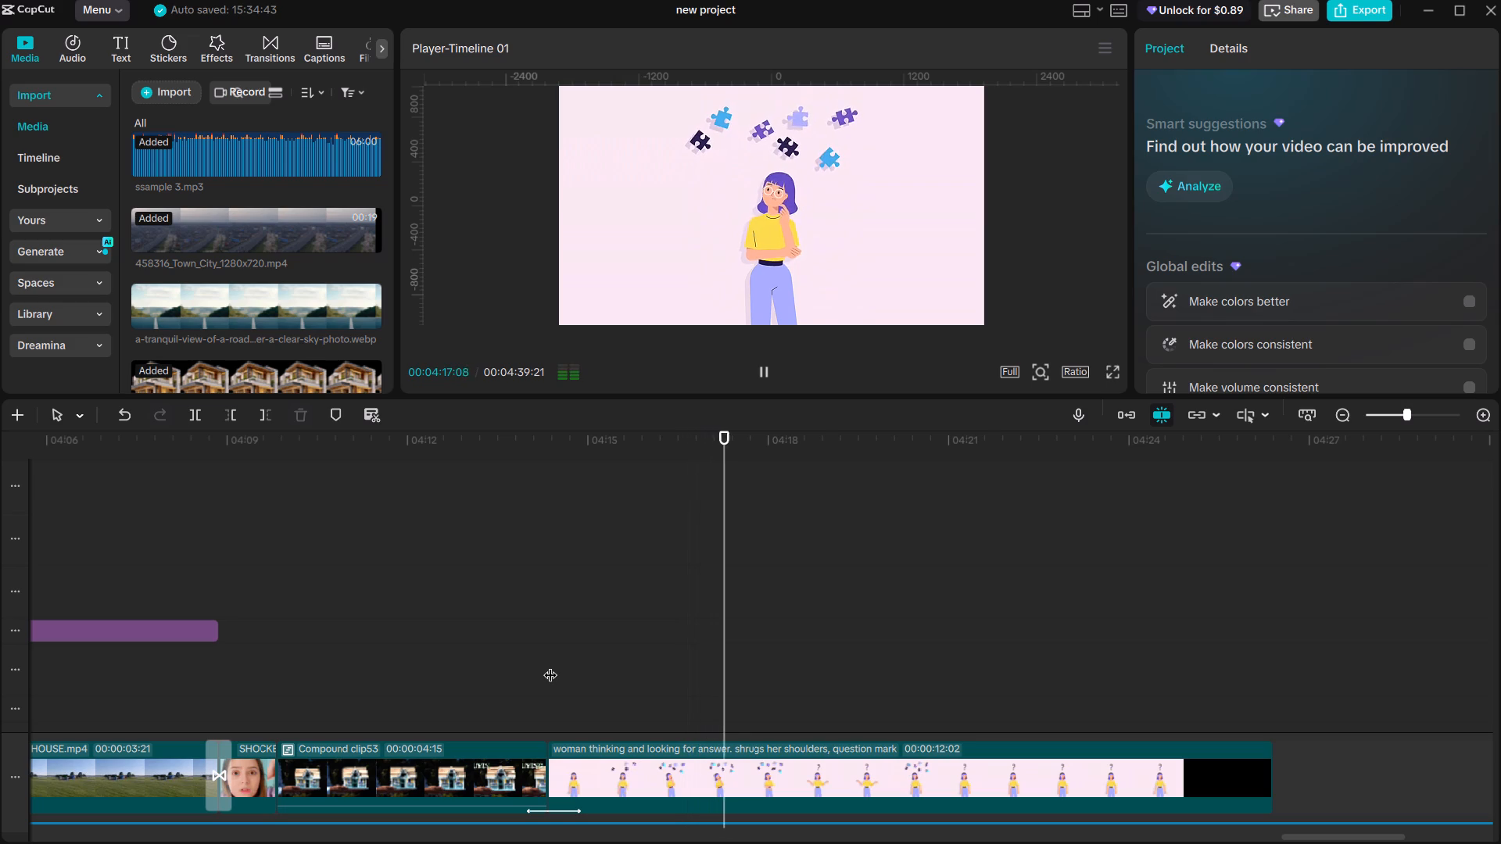
key("space")
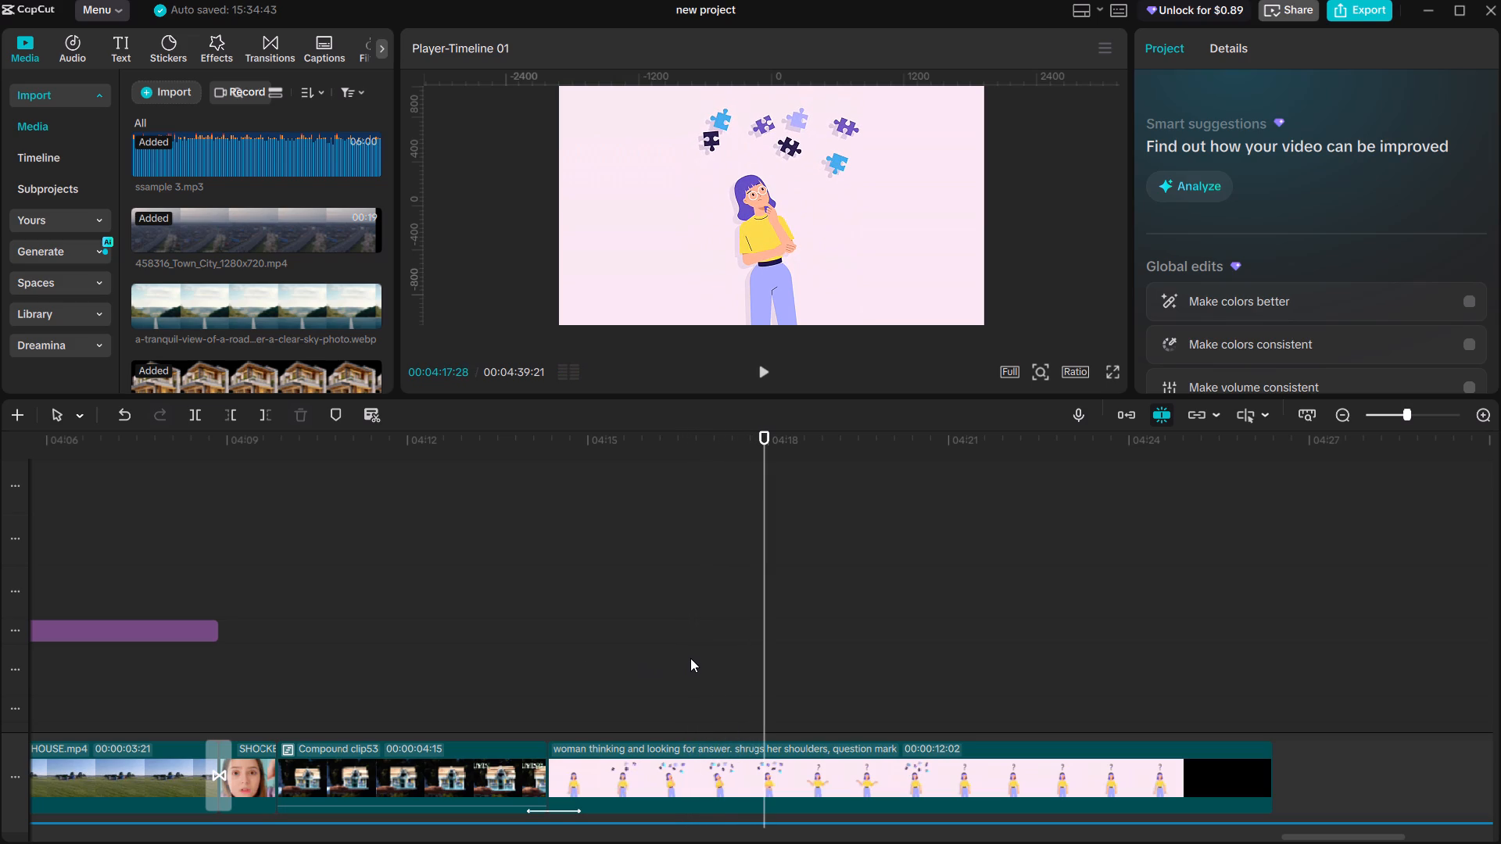
key("space")
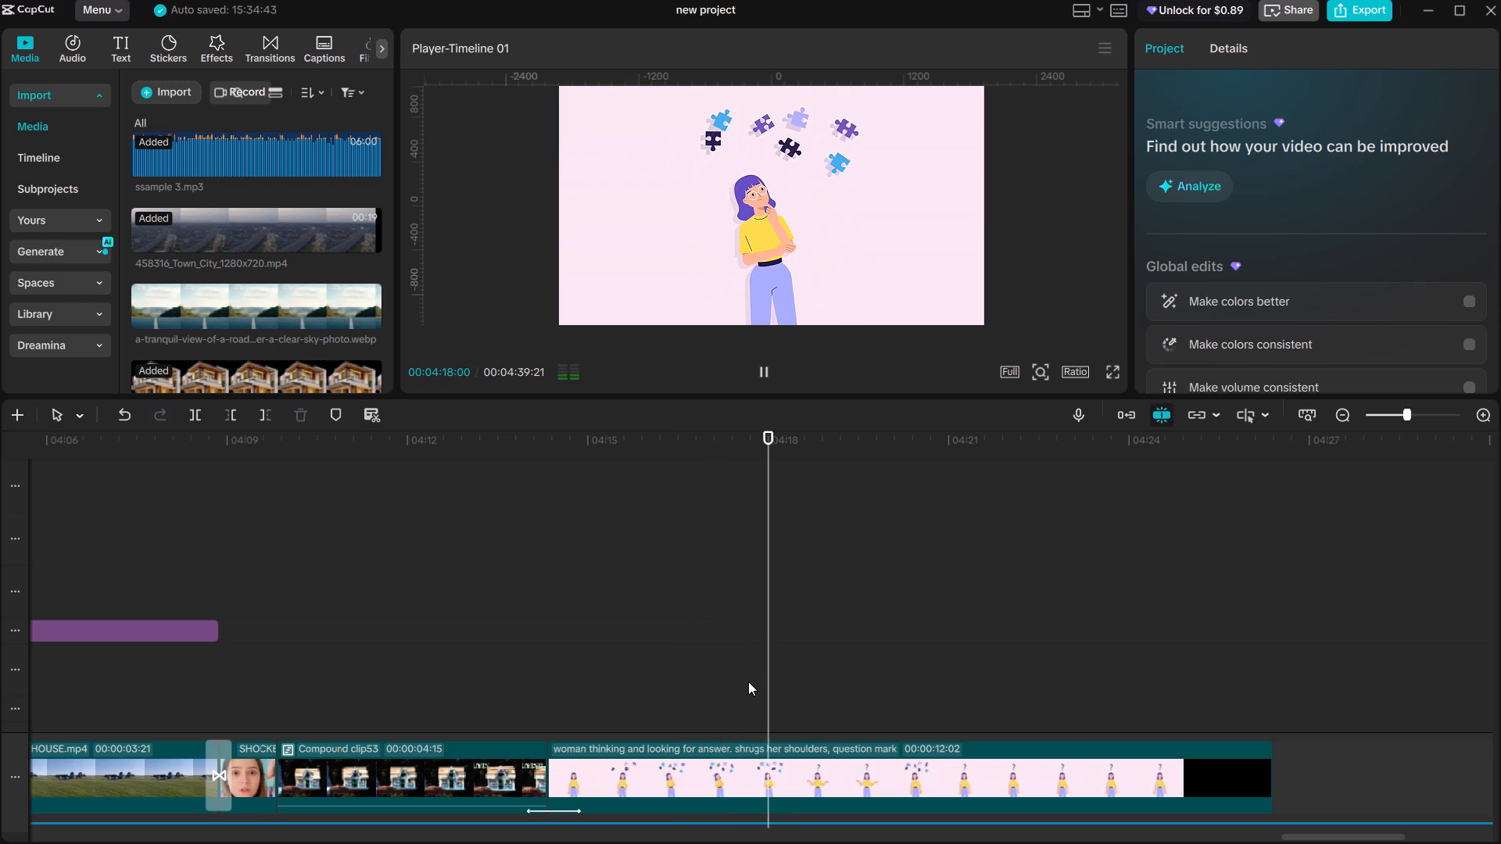
key("space")
left_click(748, 681)
key("space")
left_click(742, 683)
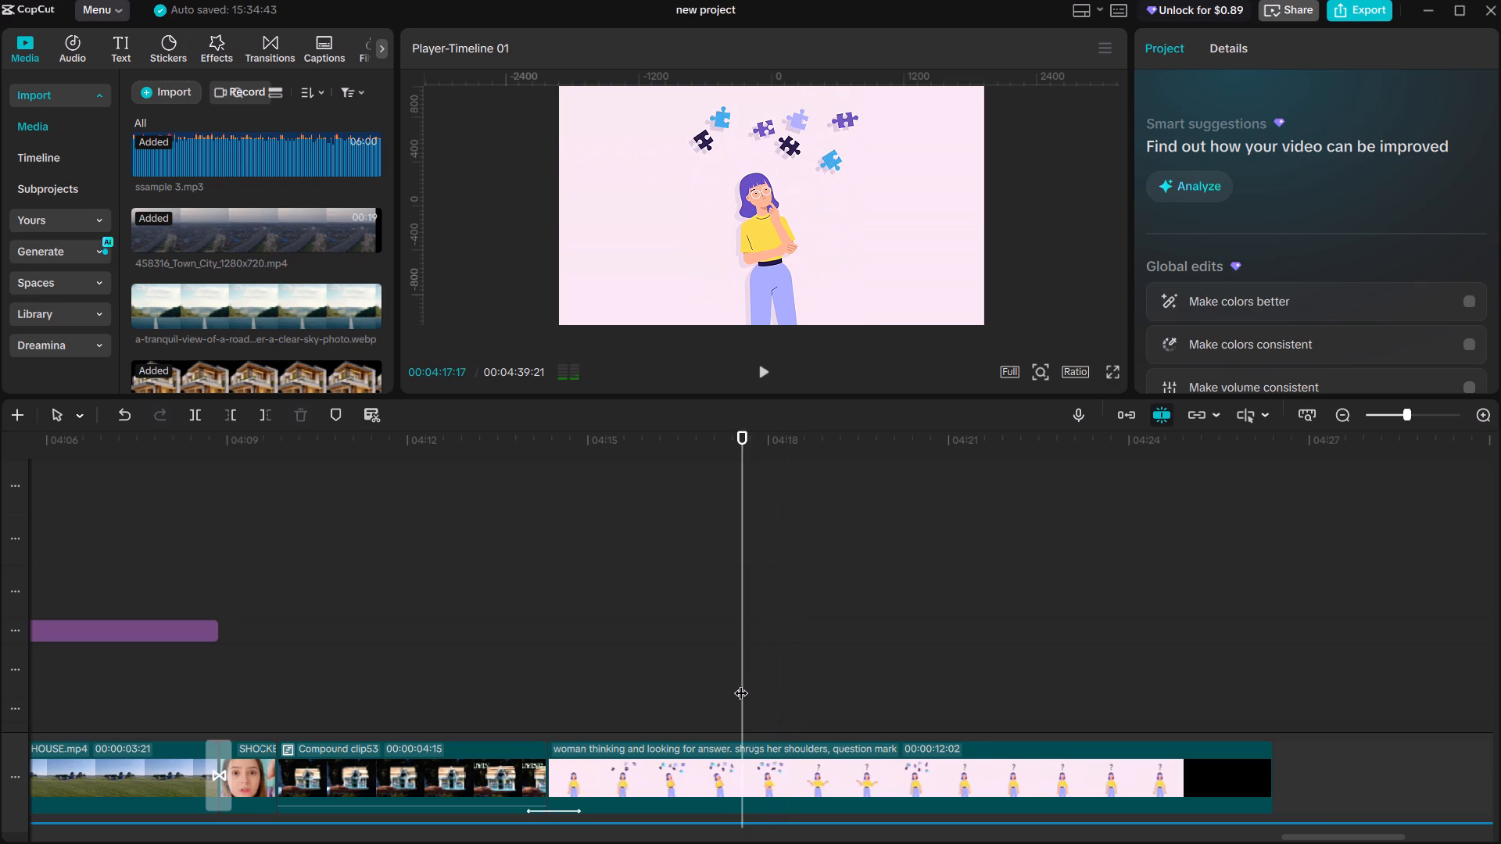
key("space")
left_click(554, 681)
key("space")
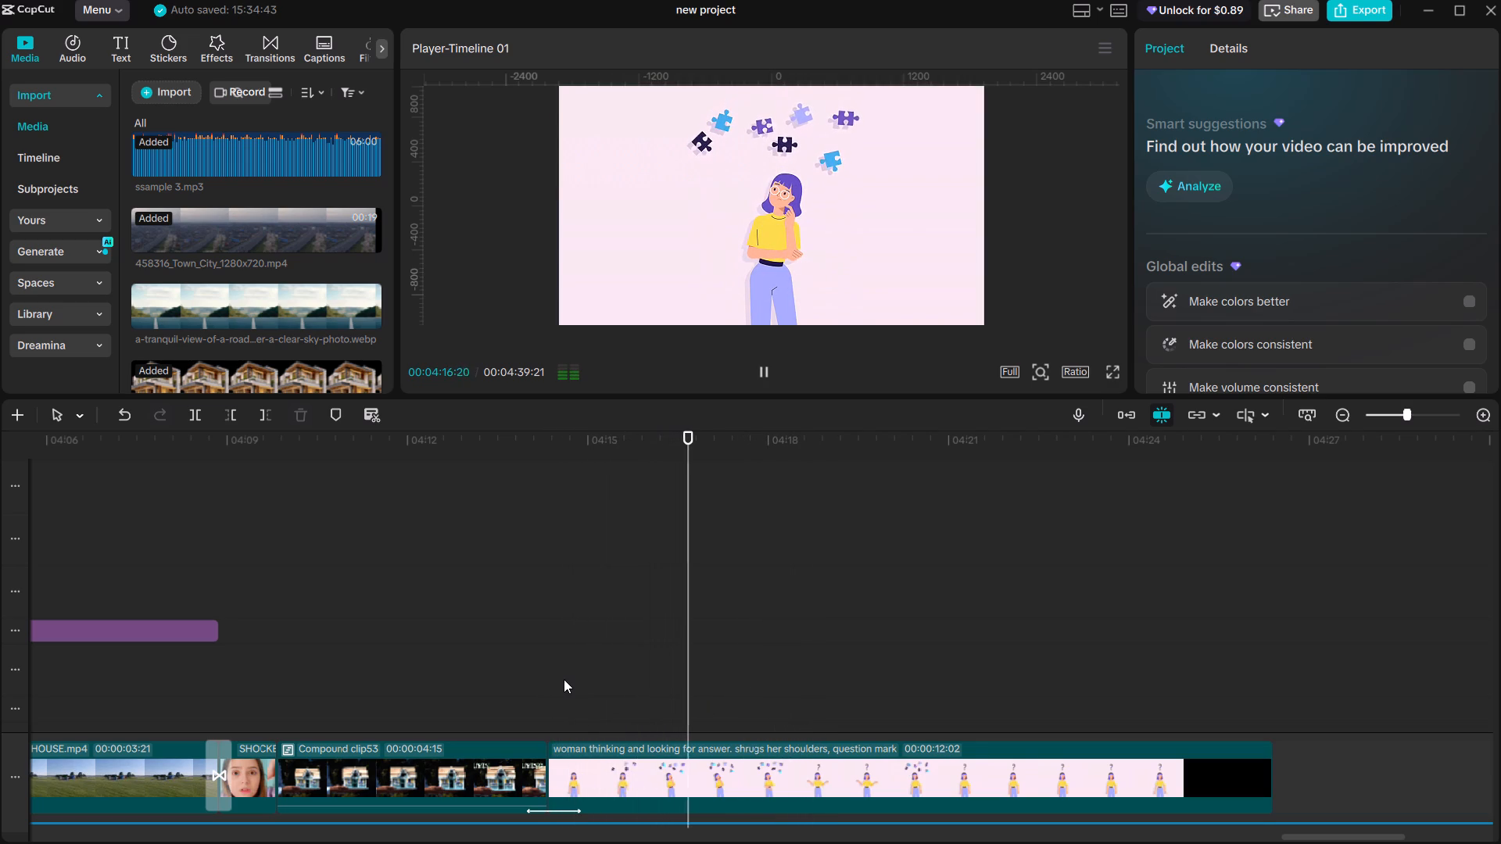
key("space")
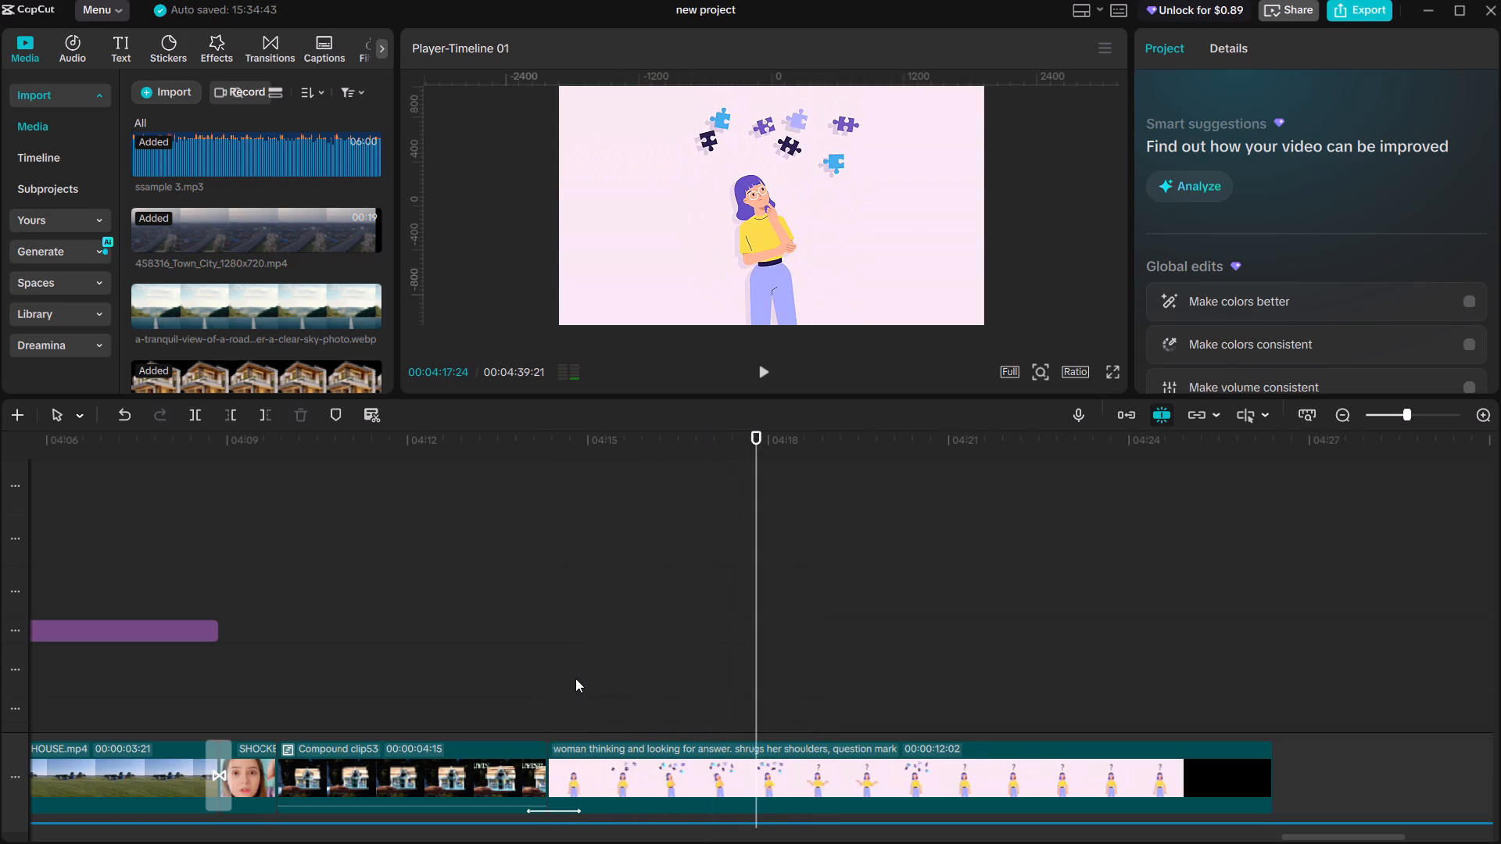
left_click(553, 682)
key("space")
left_click_drag(552, 682, 560, 685)
left_click_drag(564, 683, 594, 689)
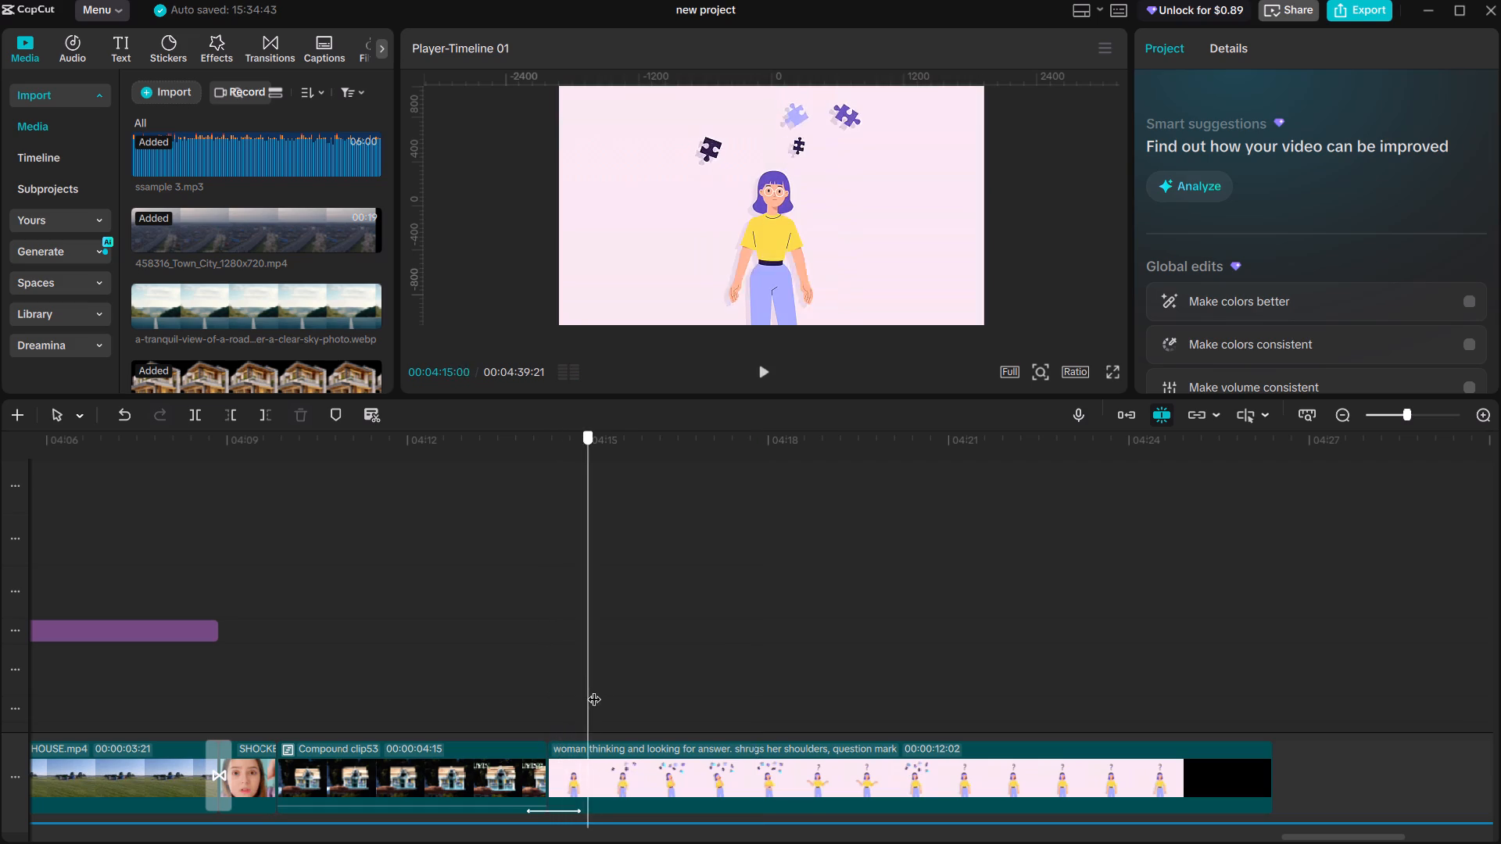
left_click_drag(594, 689, 731, 724)
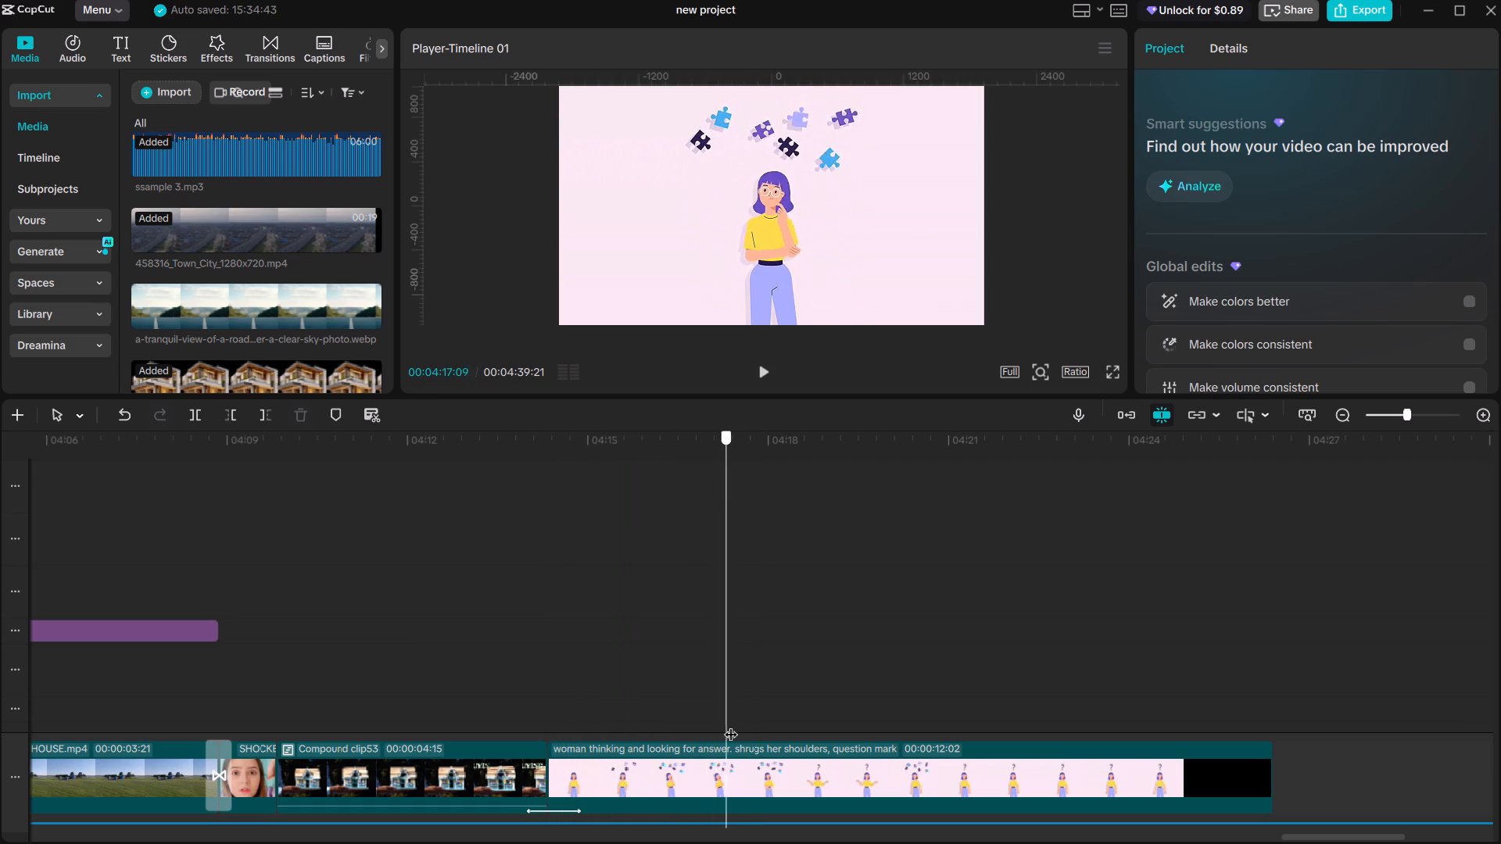
left_click_drag(731, 724, 515, 706)
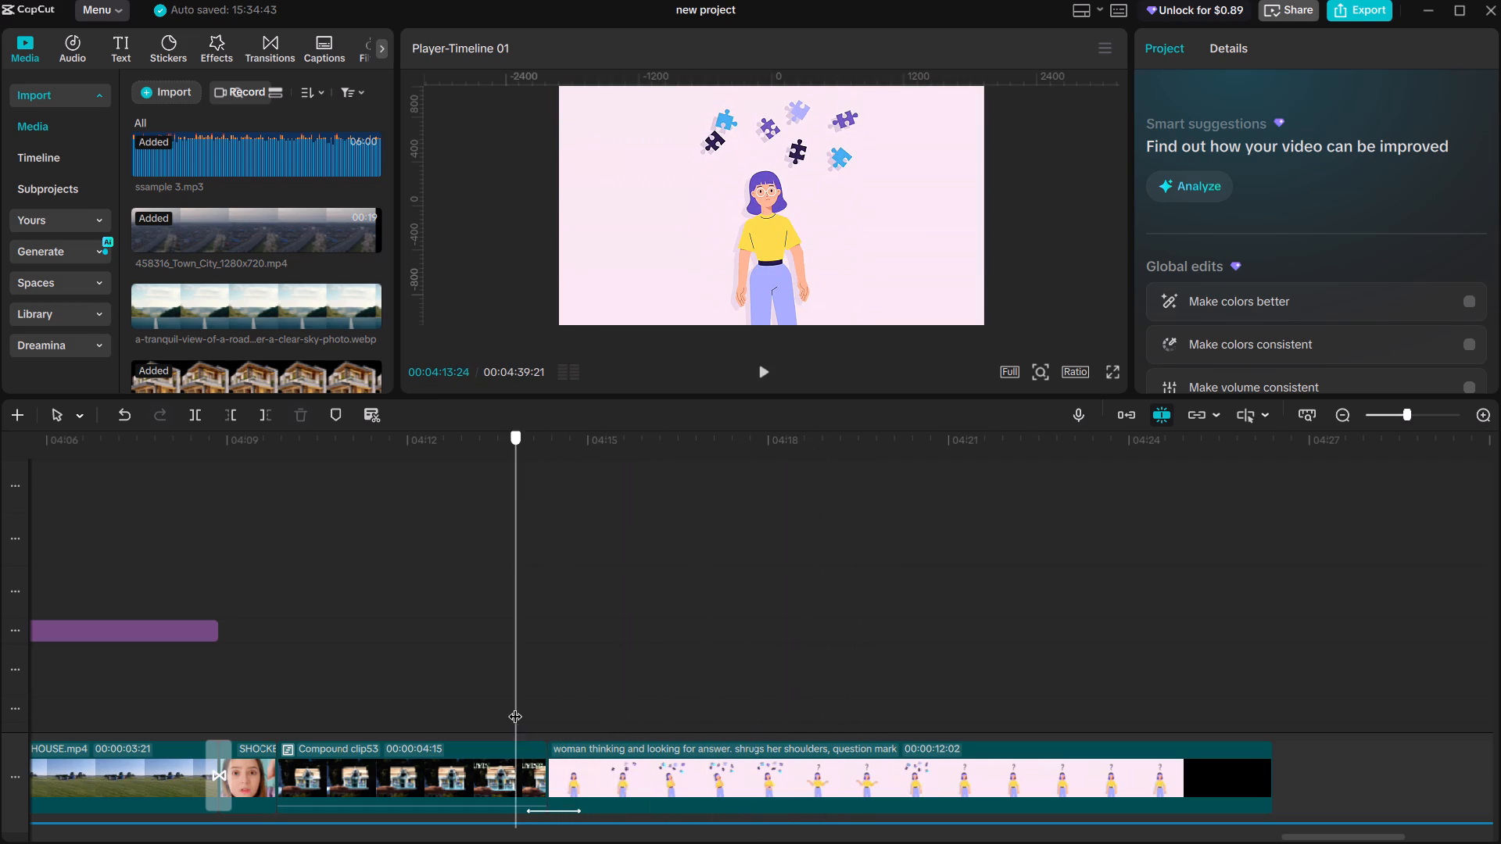
left_click_drag(515, 706, 553, 699)
key("space")
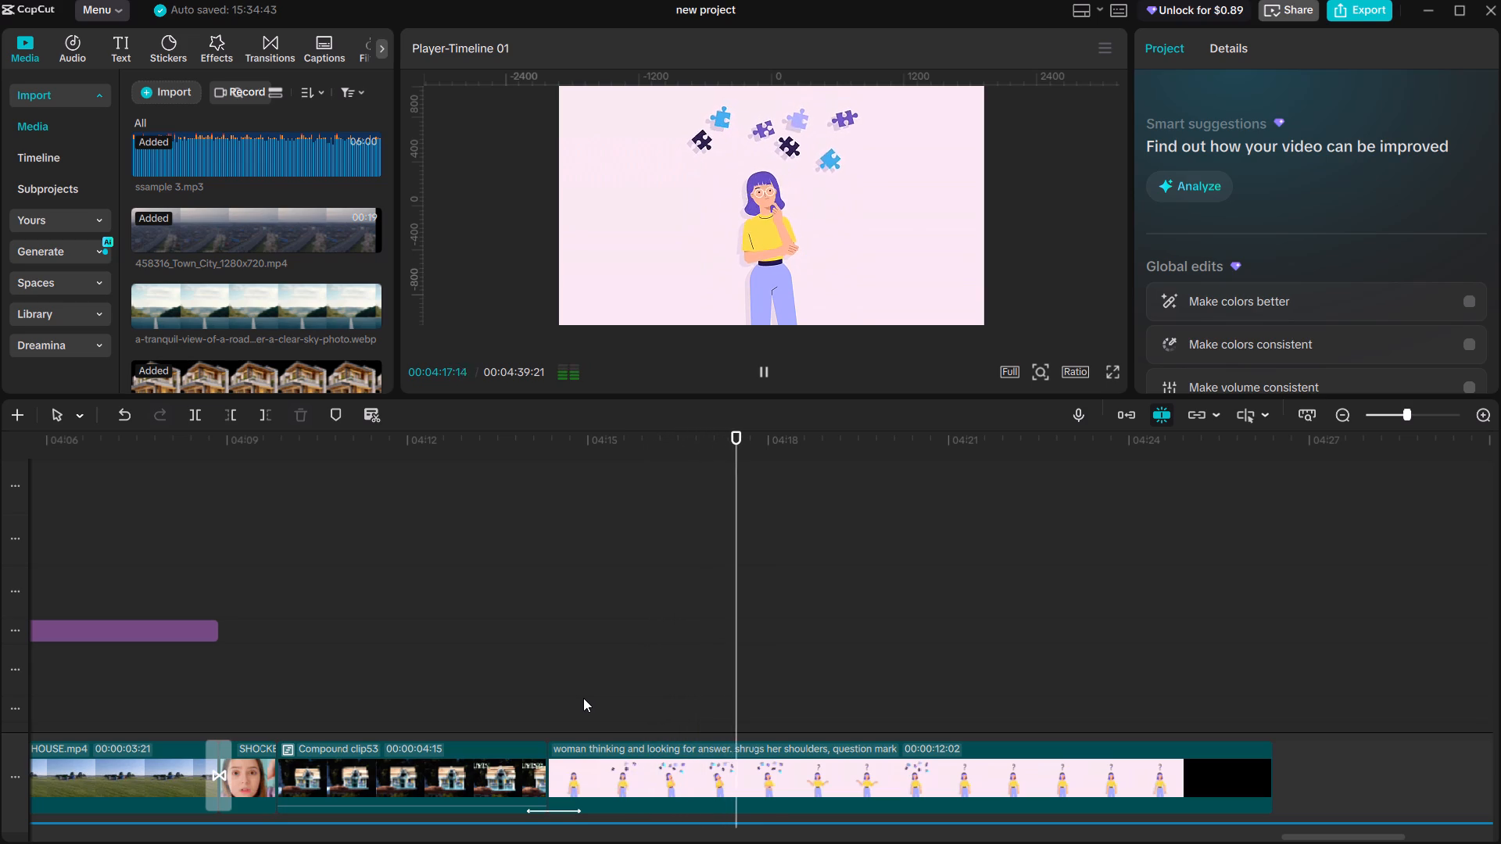
key("space")
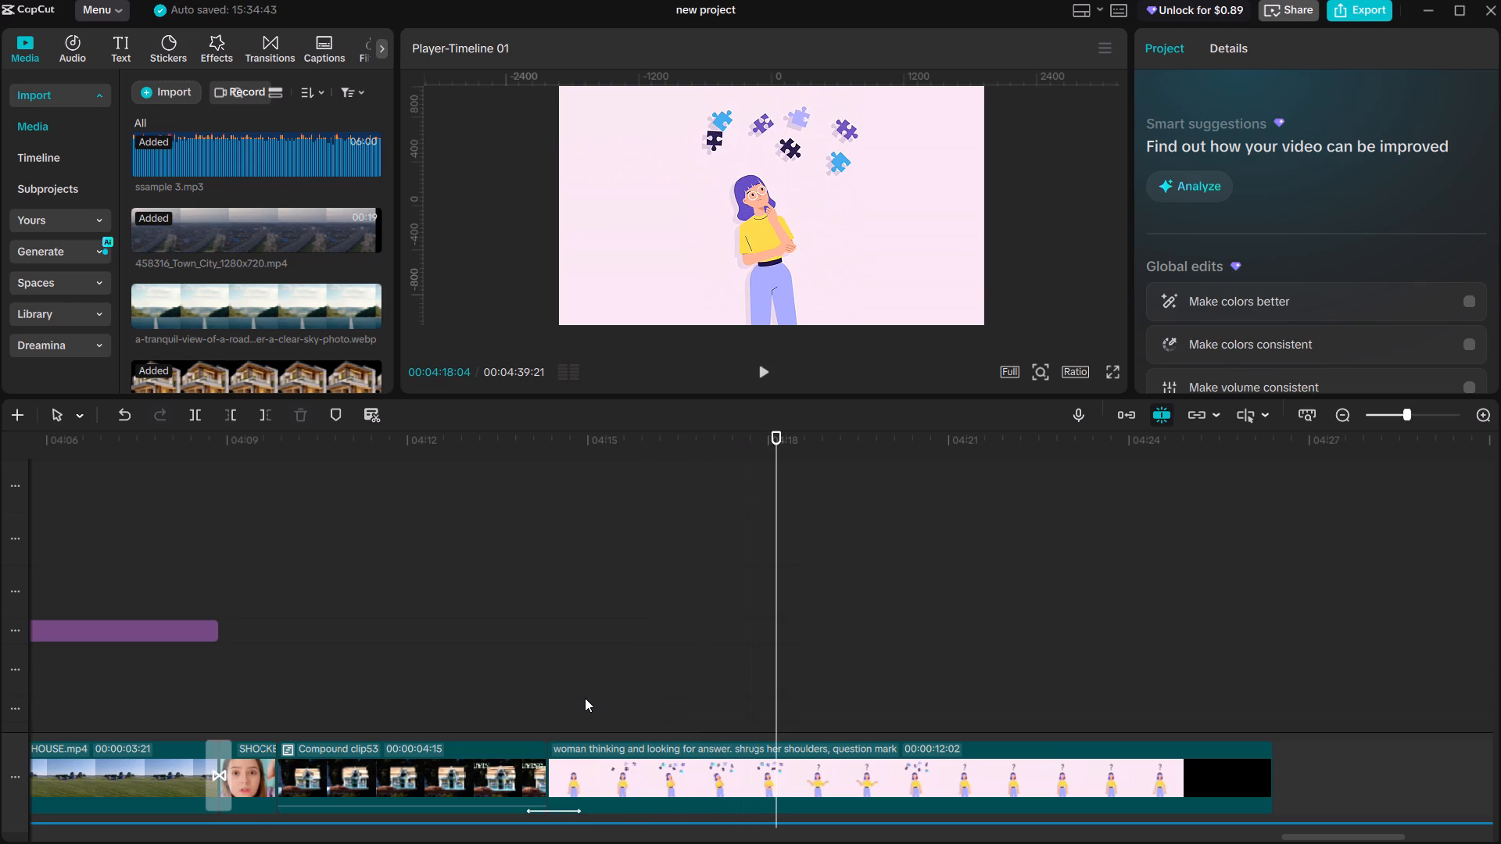
Play the rest of the thinking-woman clip and the uncovered narration beyond its end to review what still needs visuals.
left_click(613, 767)
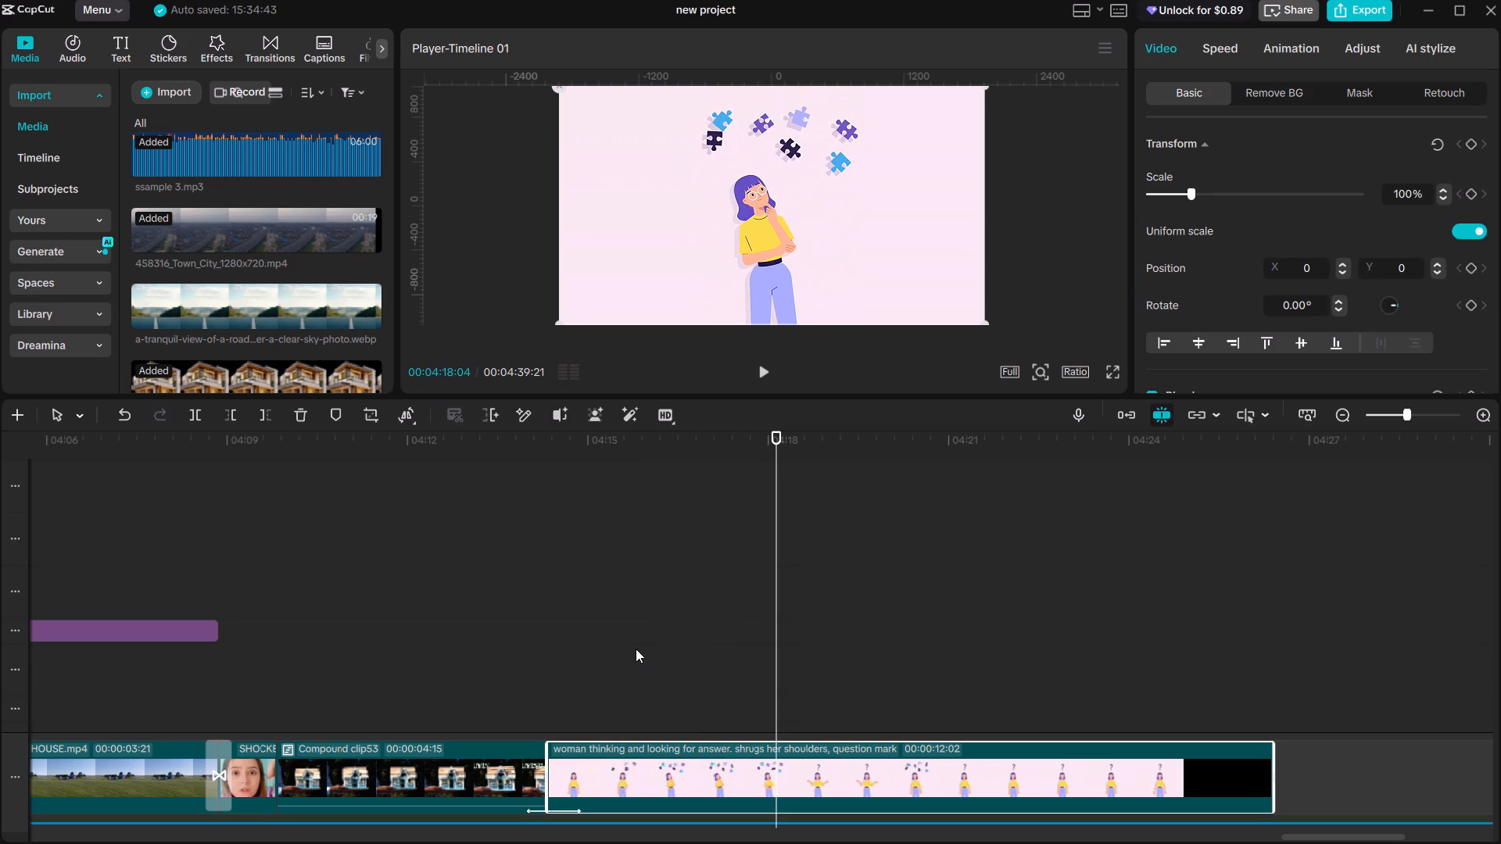
key("b")
key("space")
key("space")
key("space")
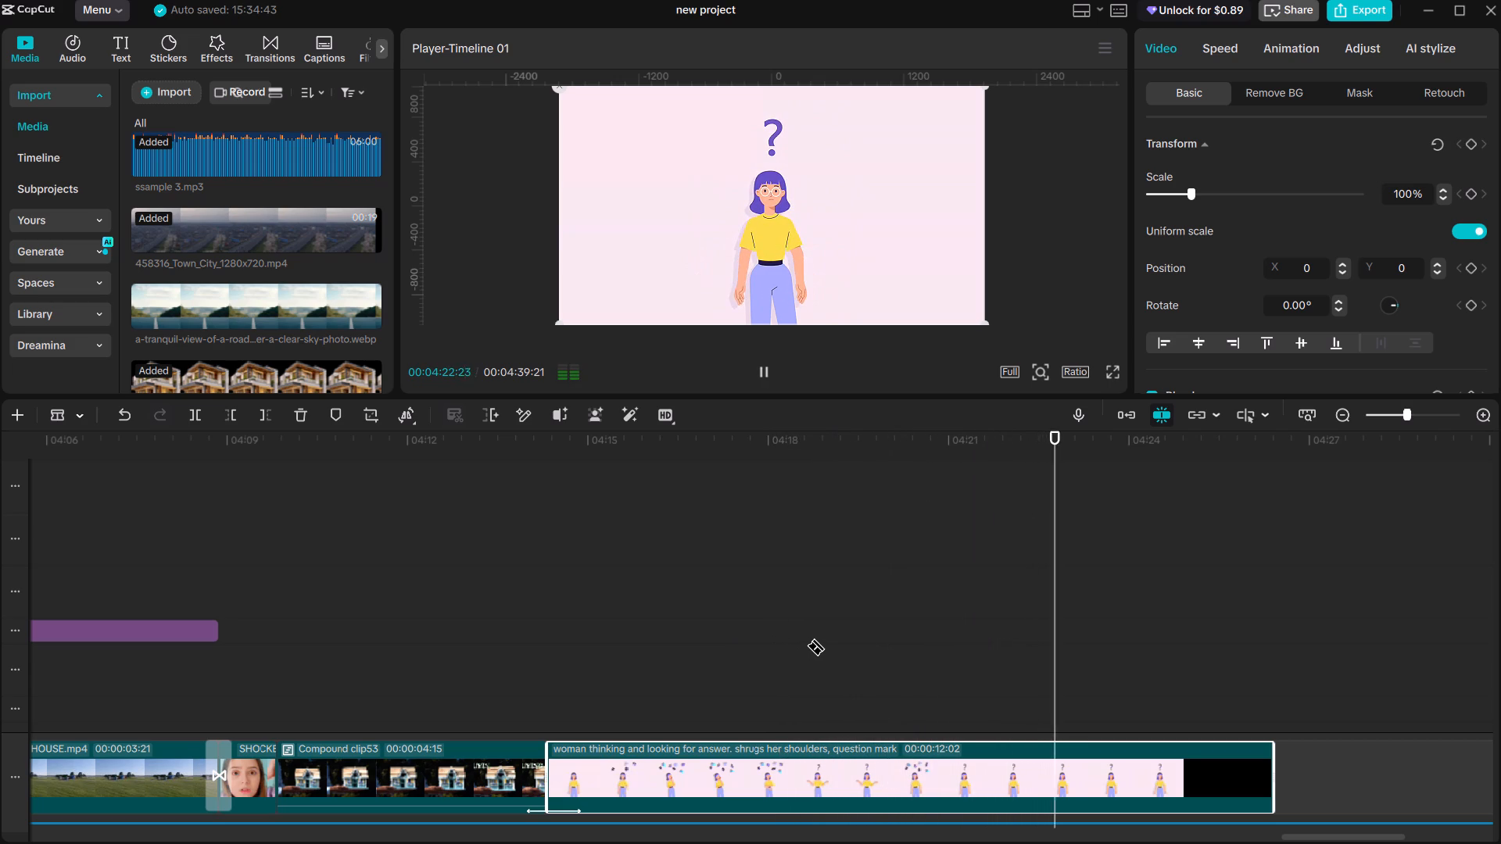
scroll(908, 645, "down", 9, "ctrl")
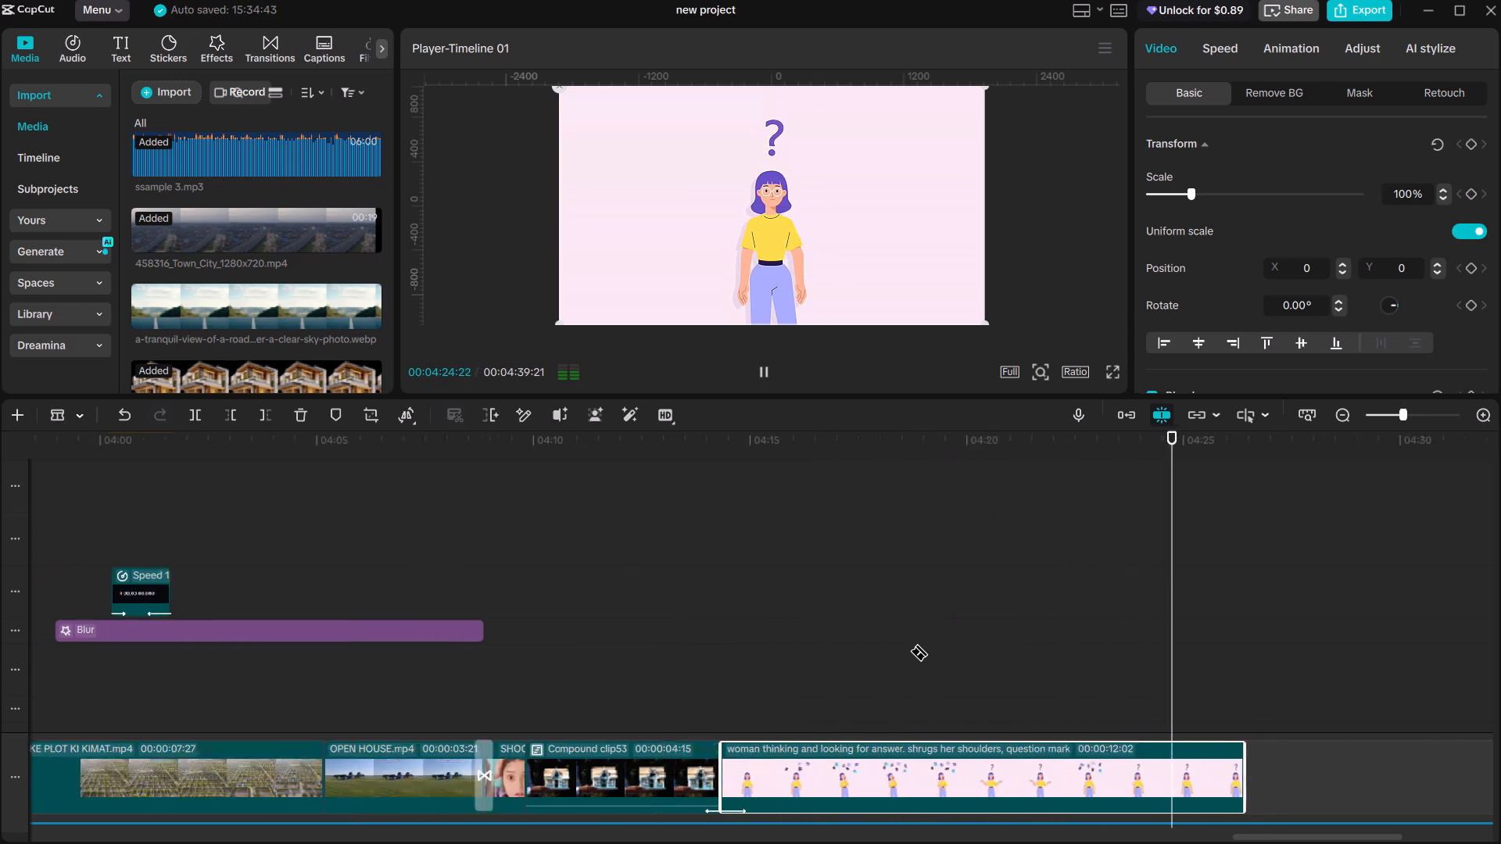
scroll(909, 653, "down", 5, "ctrl")
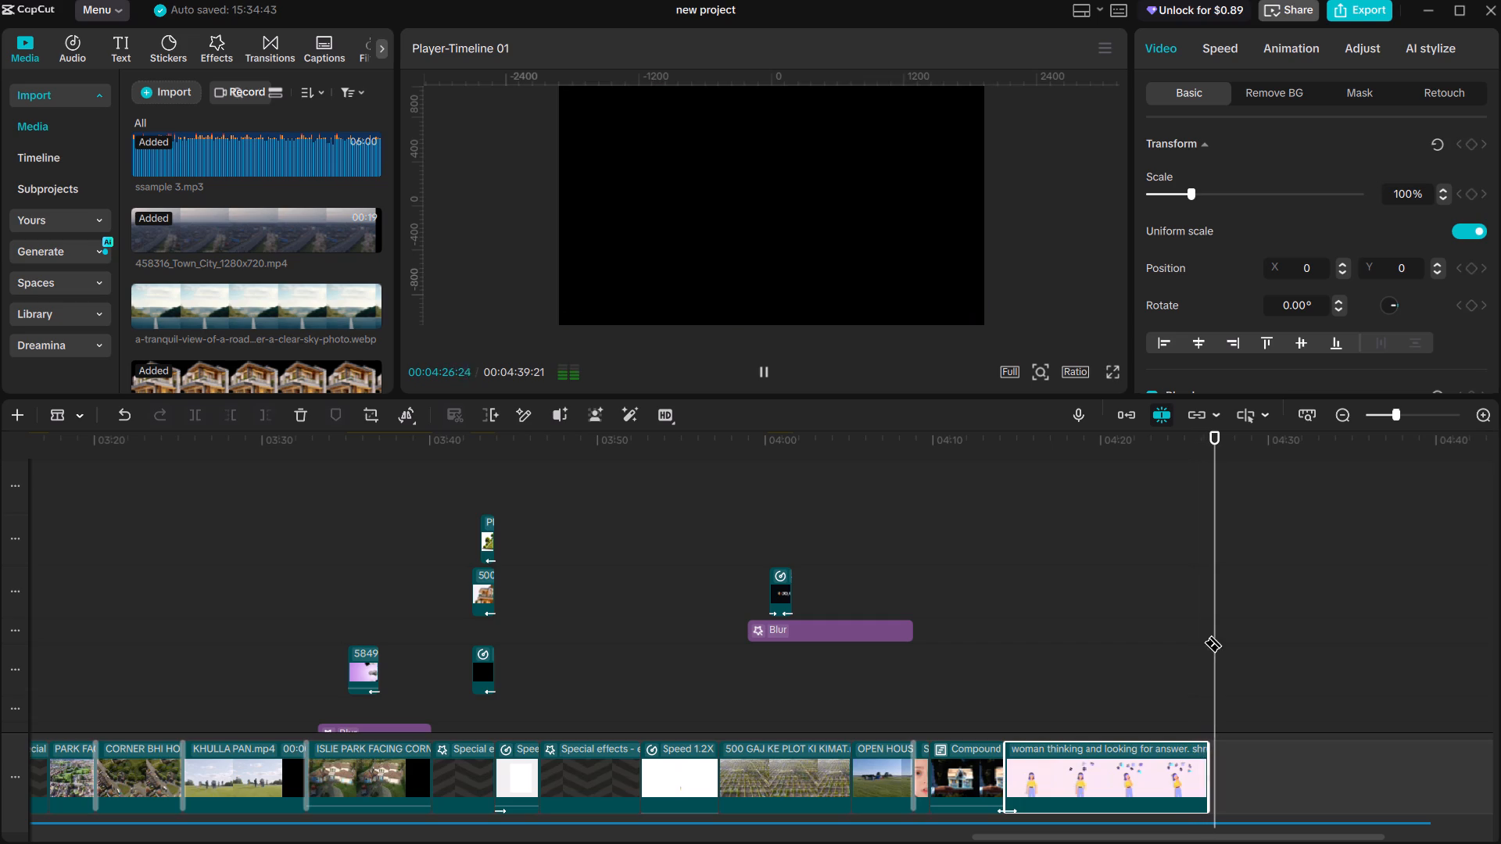
scroll(1202, 645, "down", 8, "ctrl")
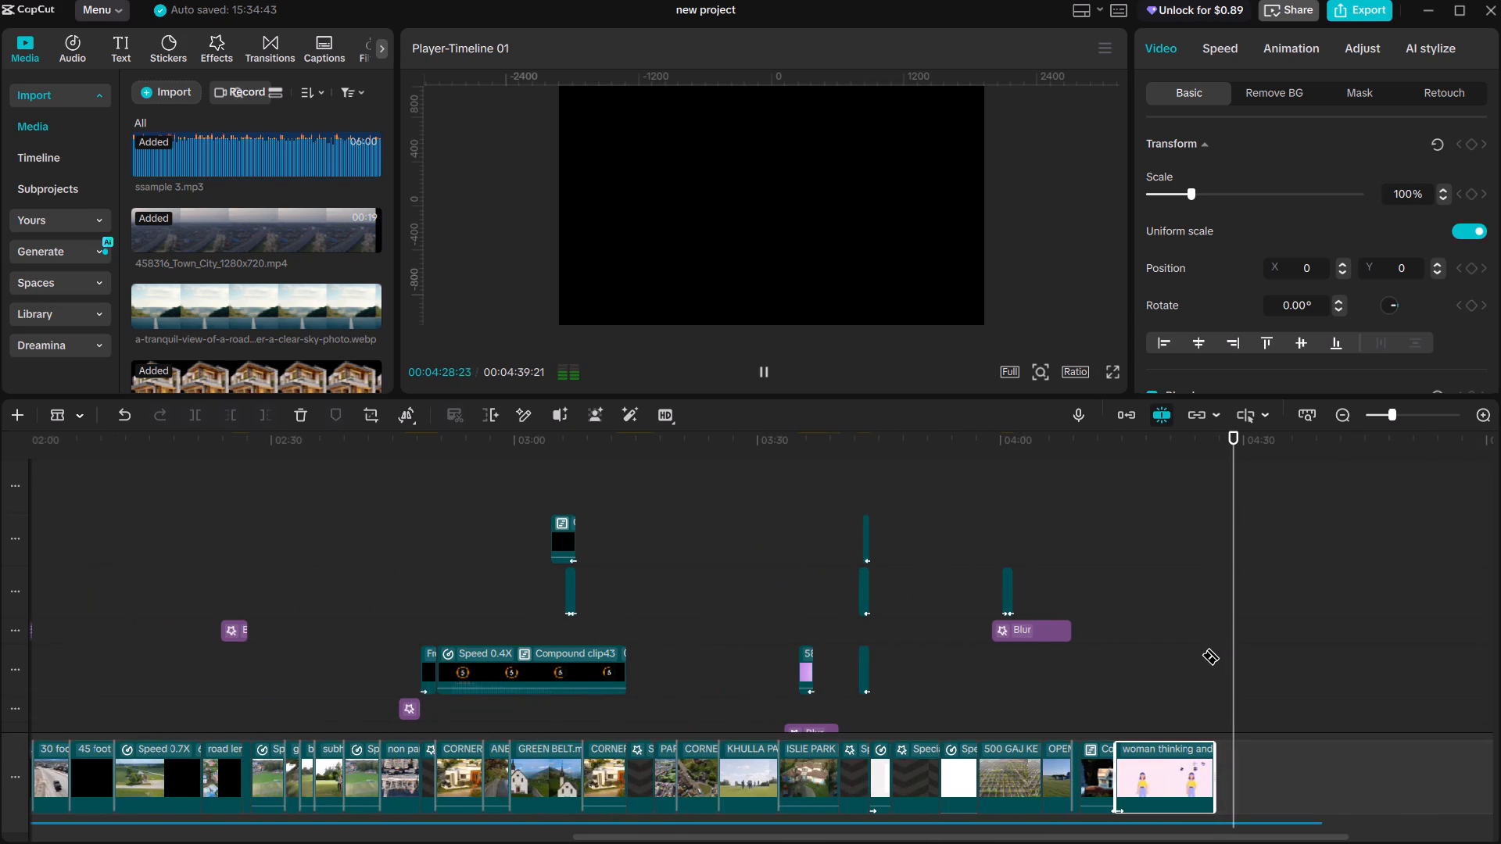
key("a")
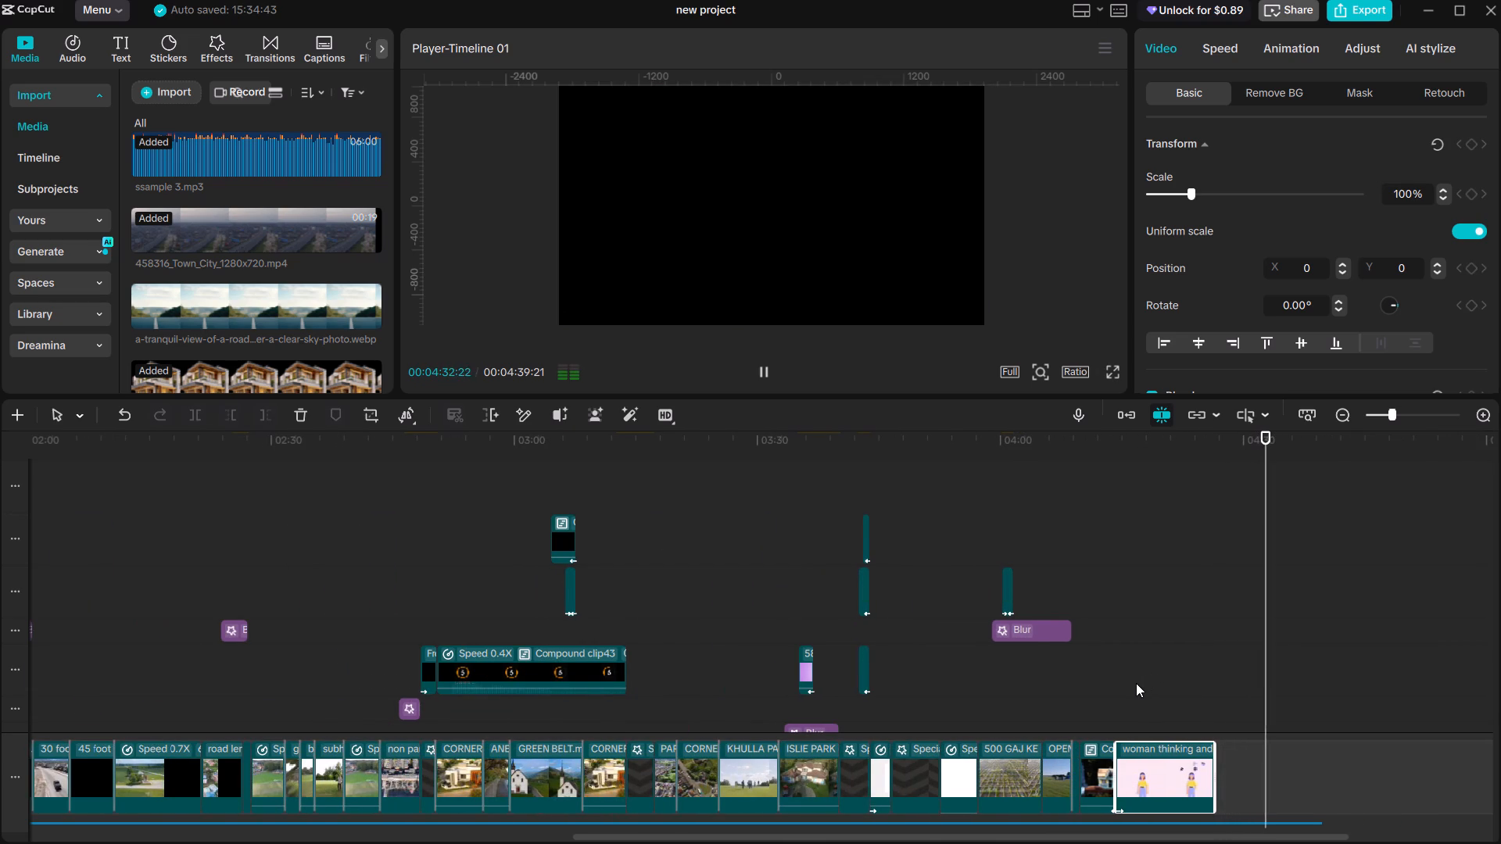
Replay the opening of the thinking-woman clip from about 04:14 and open the clip's speed settings.
left_click(1114, 690)
left_click_drag(1114, 690, 1120, 703)
scroll(1151, 721, "up", 20, "ctrl")
scroll(1151, 721, "up", 4, "ctrl")
key("space")
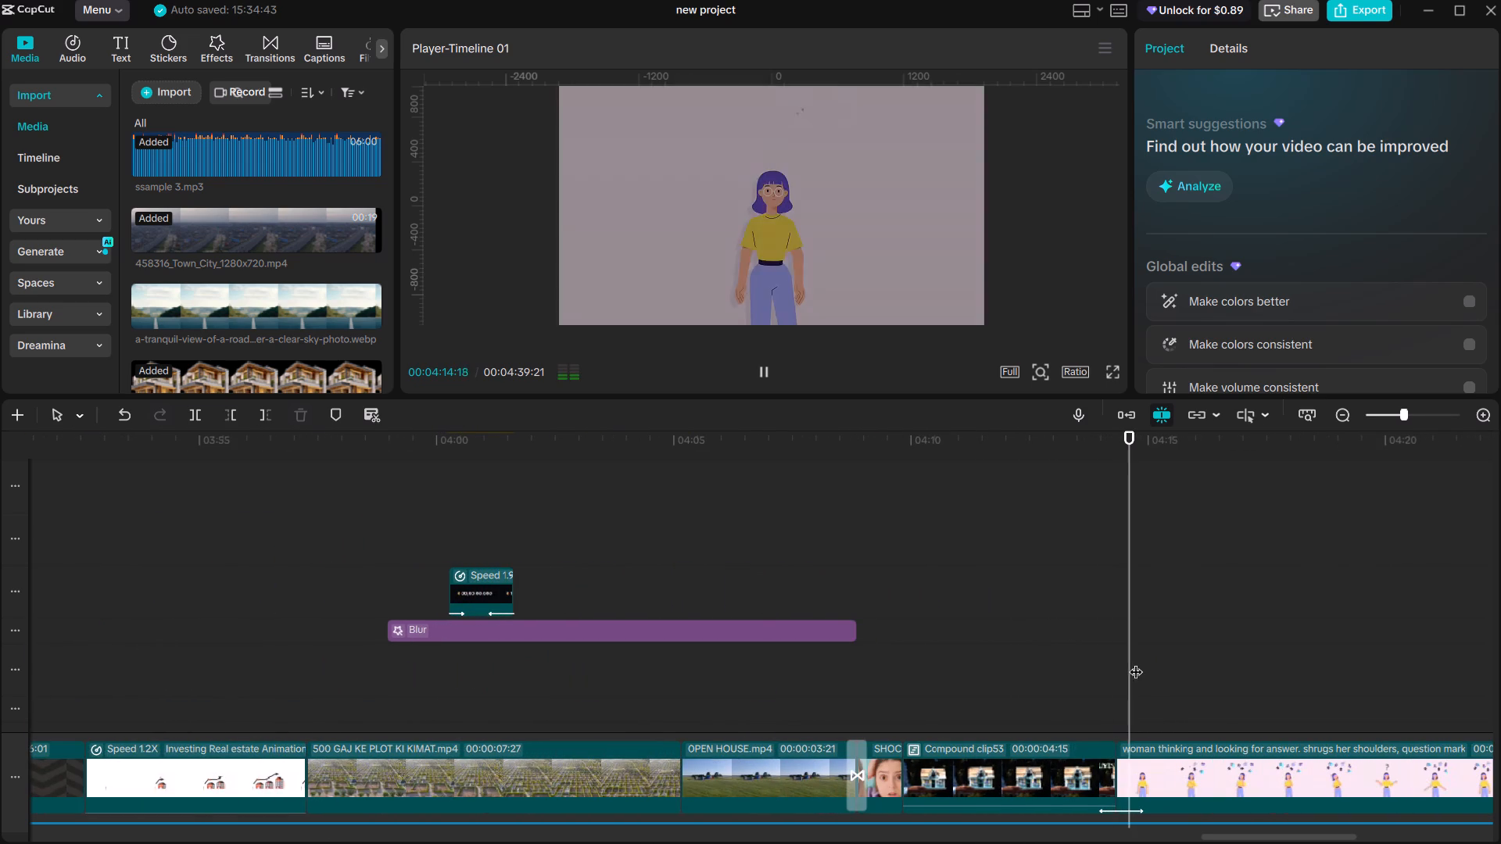
key("space")
left_click(1191, 773)
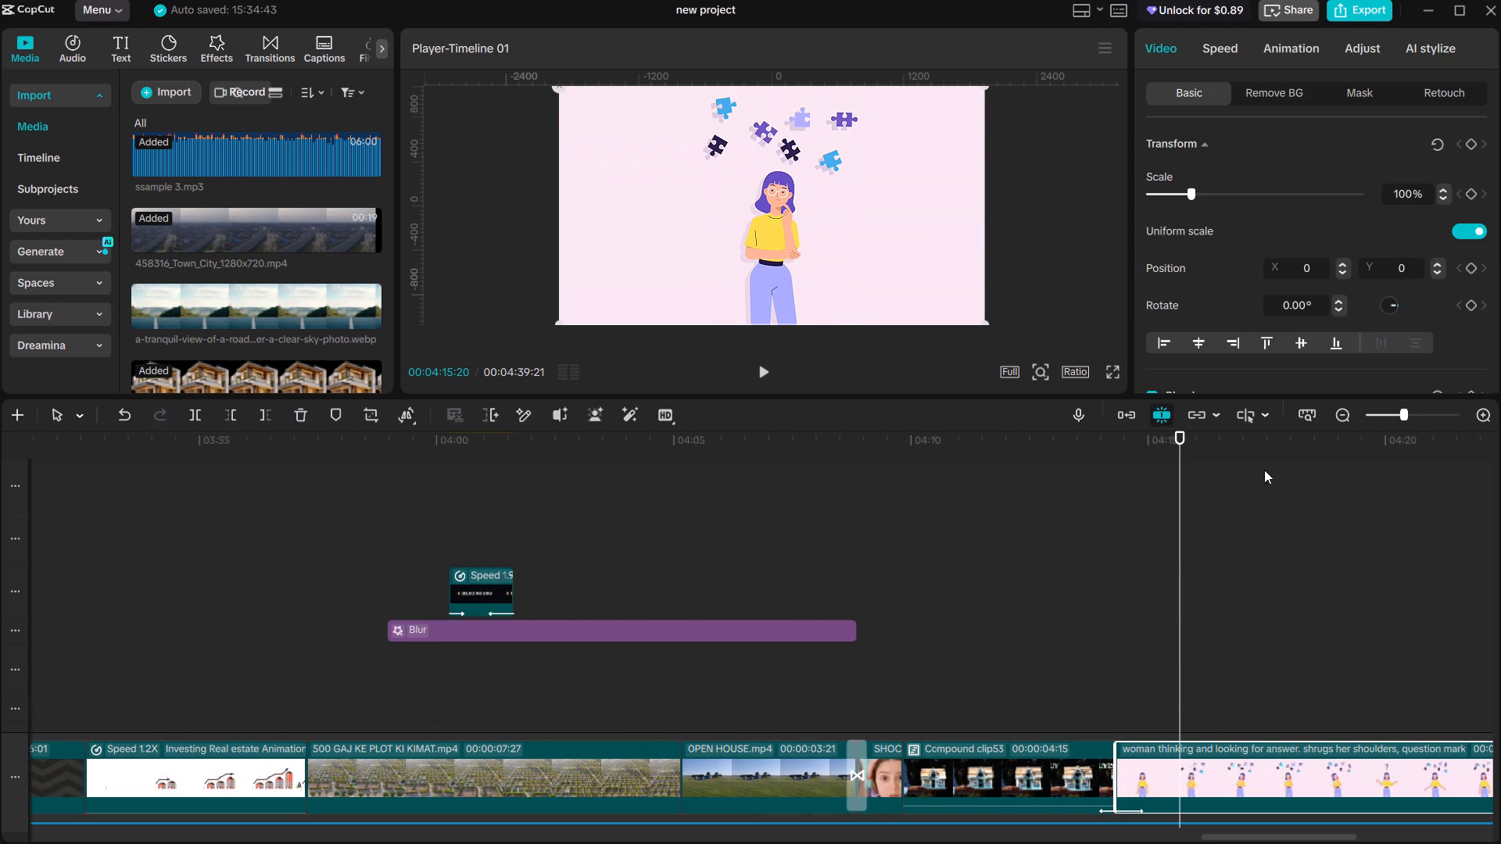
left_click(1221, 47)
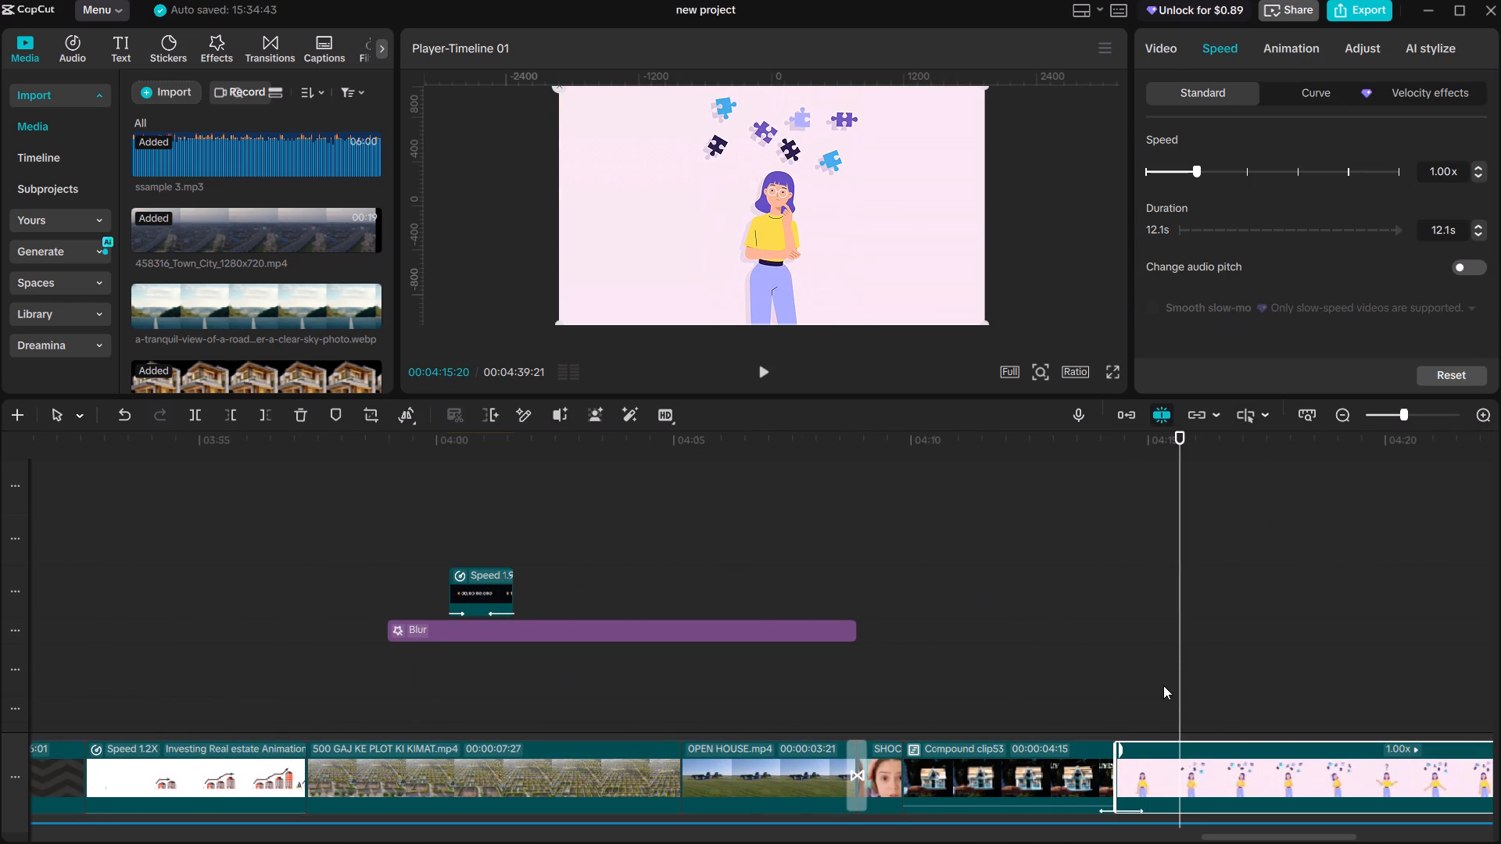
Replay and scrub the thinking-woman clip between about 04:15 and 04:16 to check its puzzle-piece pose against the narration.
left_click(1168, 674)
left_click_drag(1168, 674, 1152, 671)
key("space")
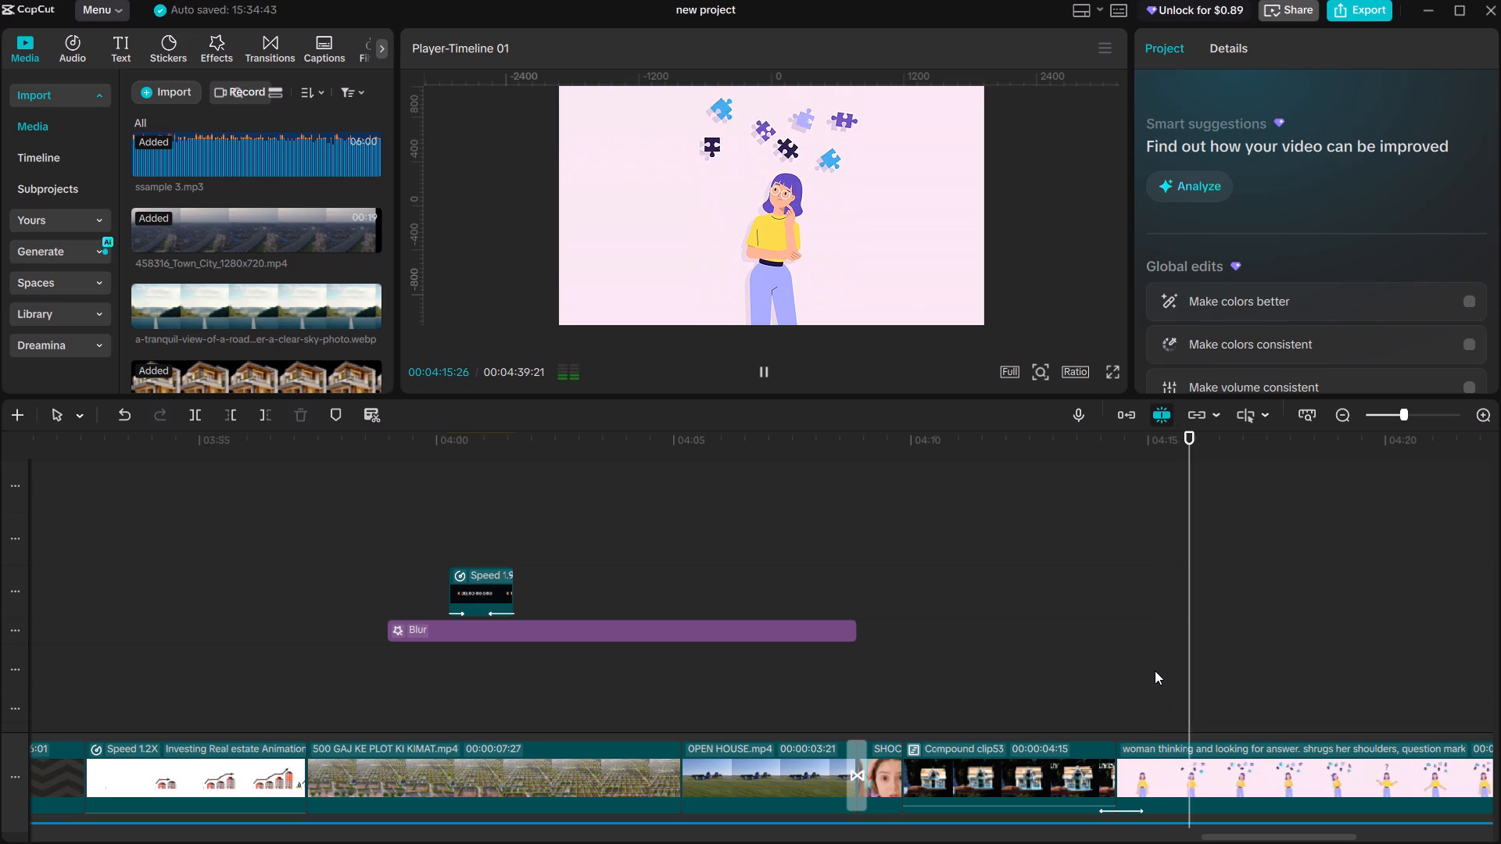
key("space")
left_click(1199, 681)
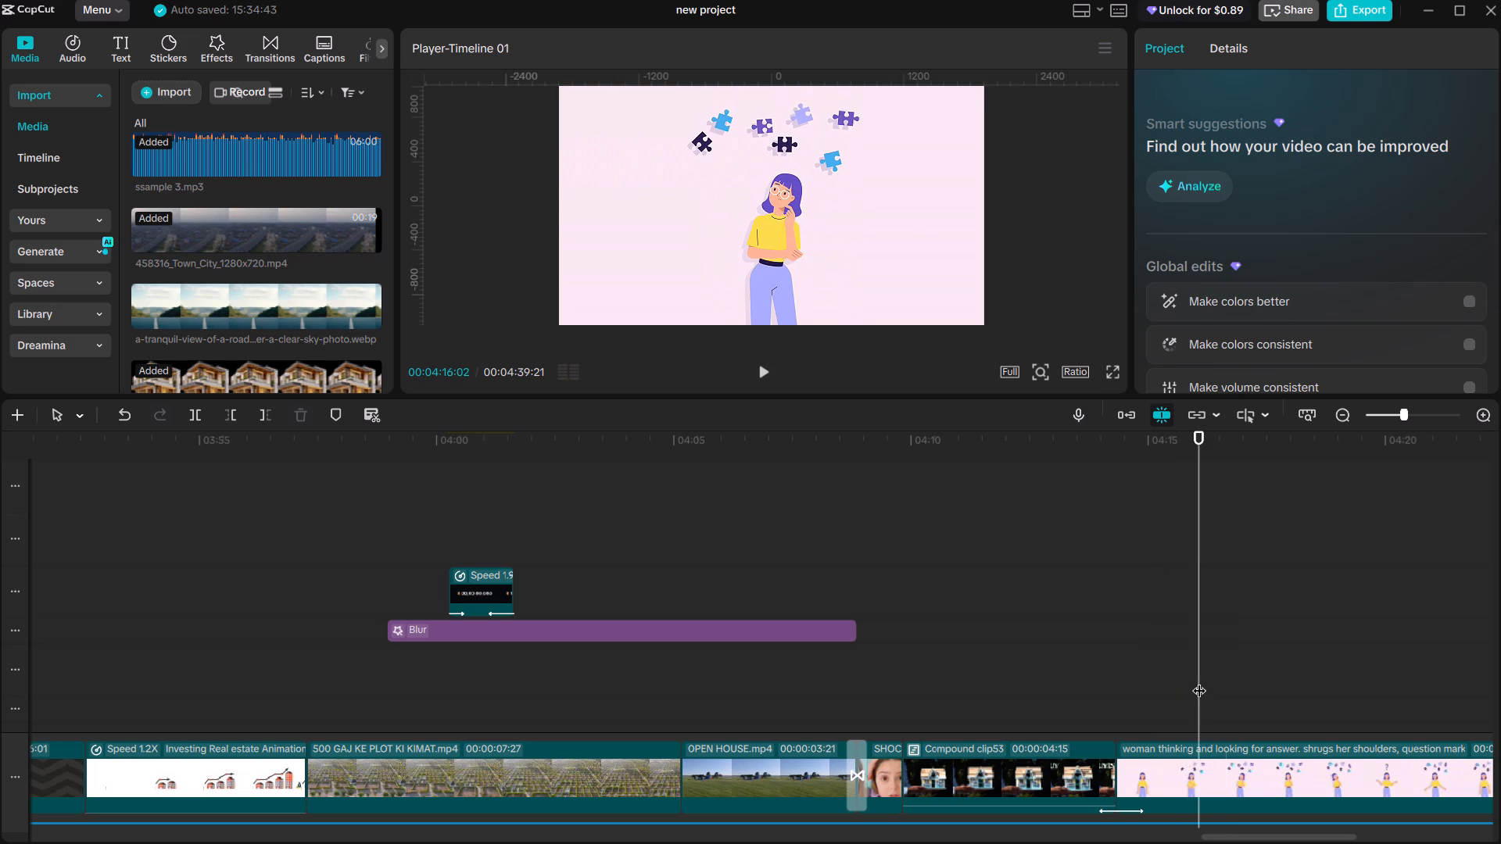
key("space")
left_click(1199, 681)
left_click(1190, 678)
key("space")
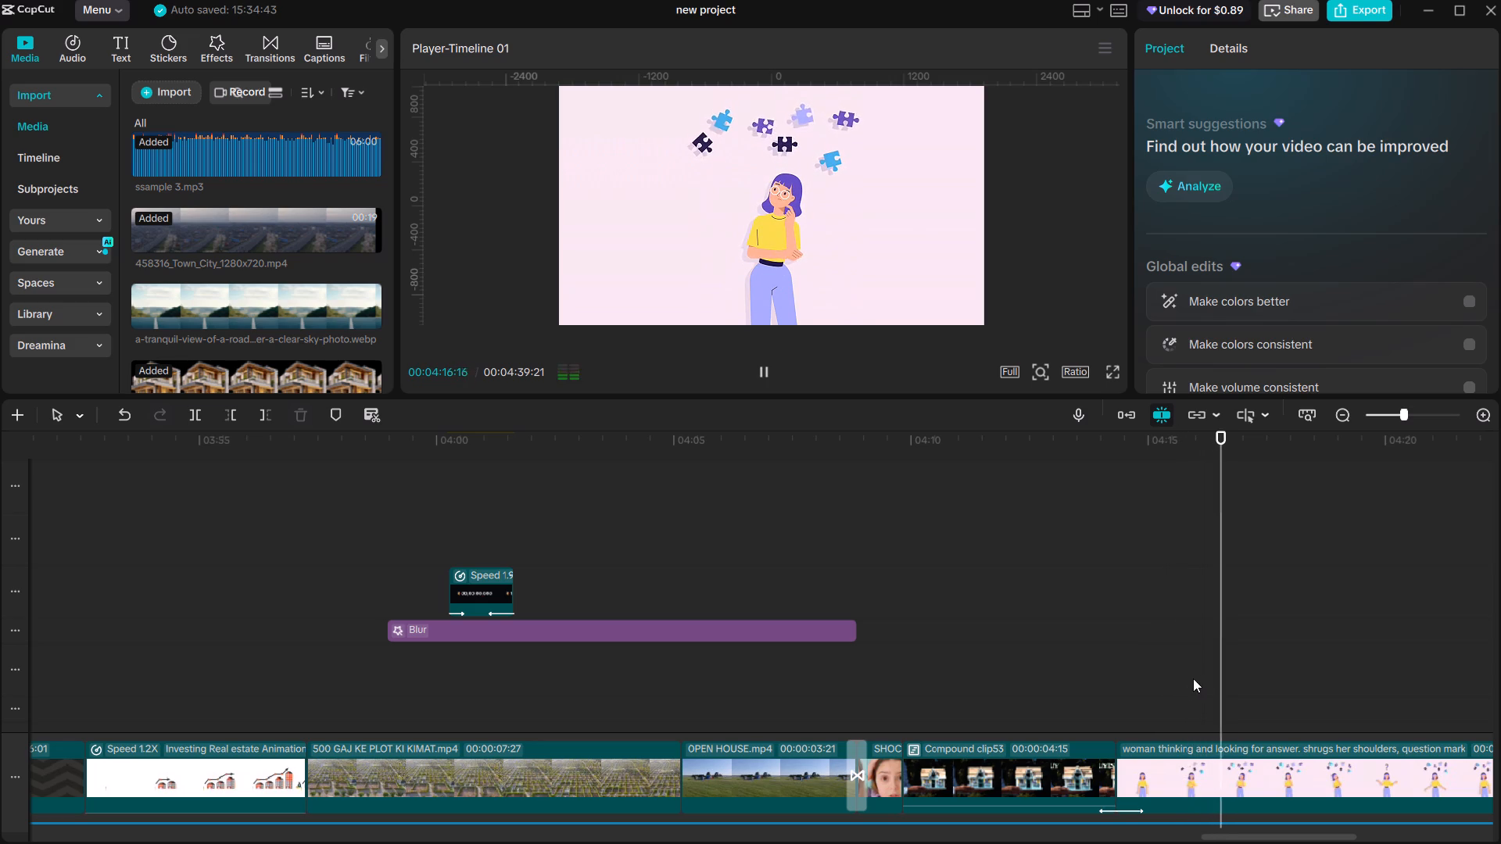
left_click(1195, 678)
key("space")
left_click(1170, 677)
key("space")
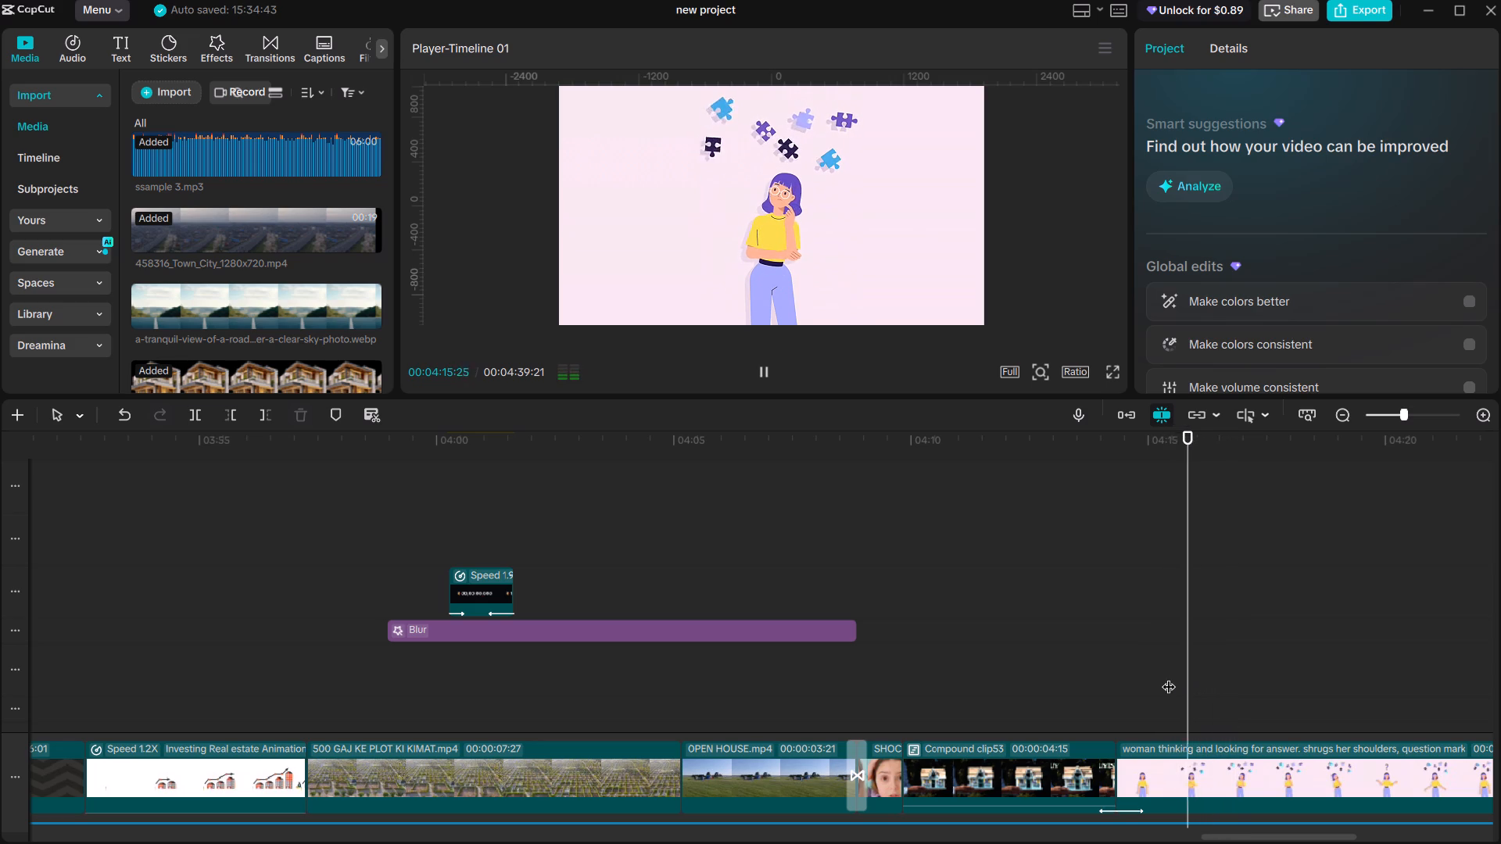
left_click(1169, 677)
left_click(1180, 678)
key("space")
left_click(1180, 678)
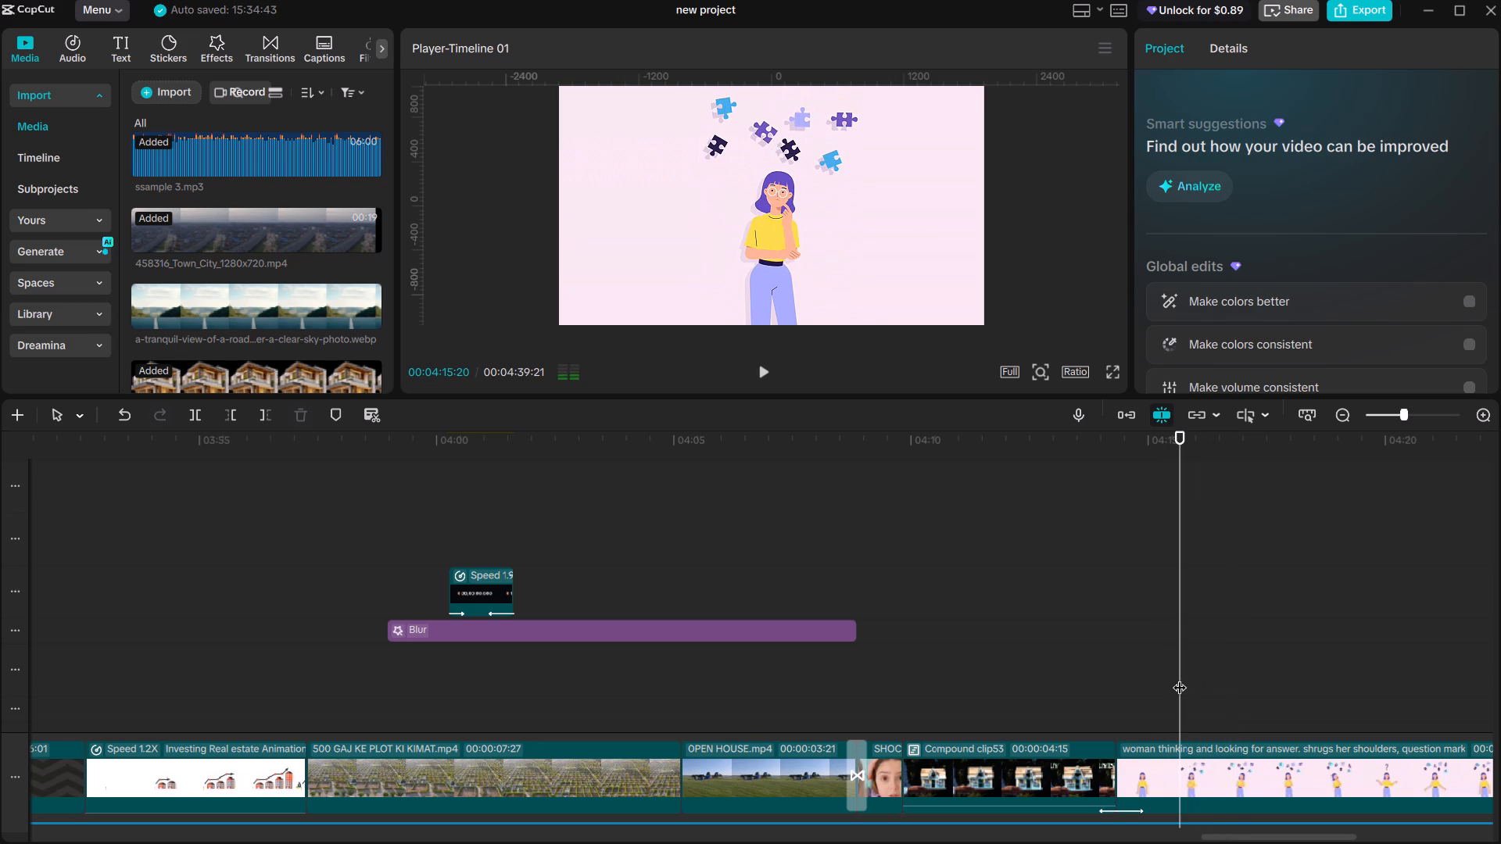
Speed up the thinking-woman clip to 2.39x, giving it a duration of about 5.1 s.
left_click(1191, 754)
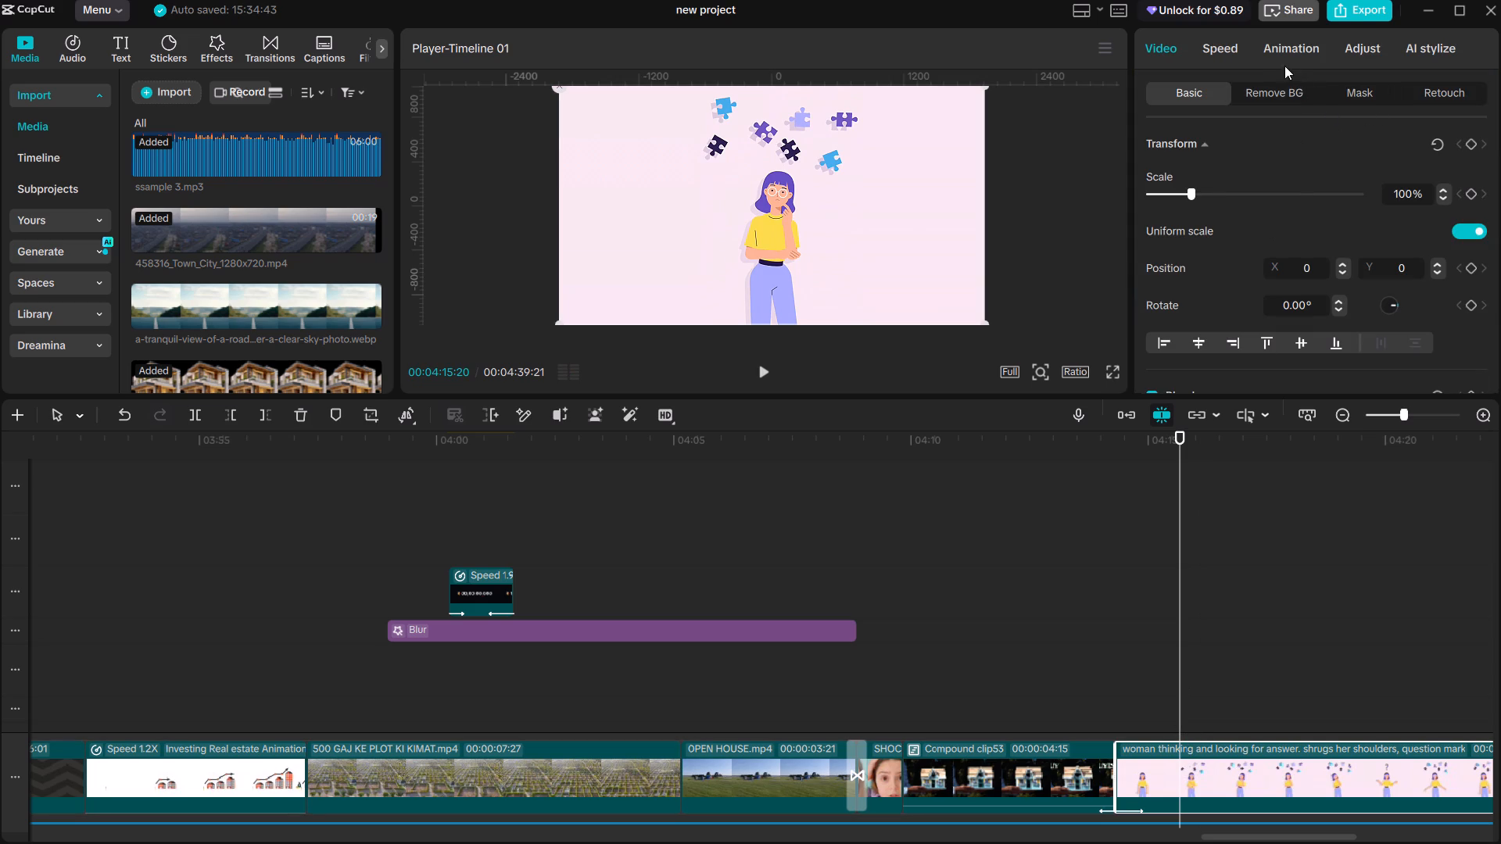
left_click(1238, 52)
left_click(1215, 171)
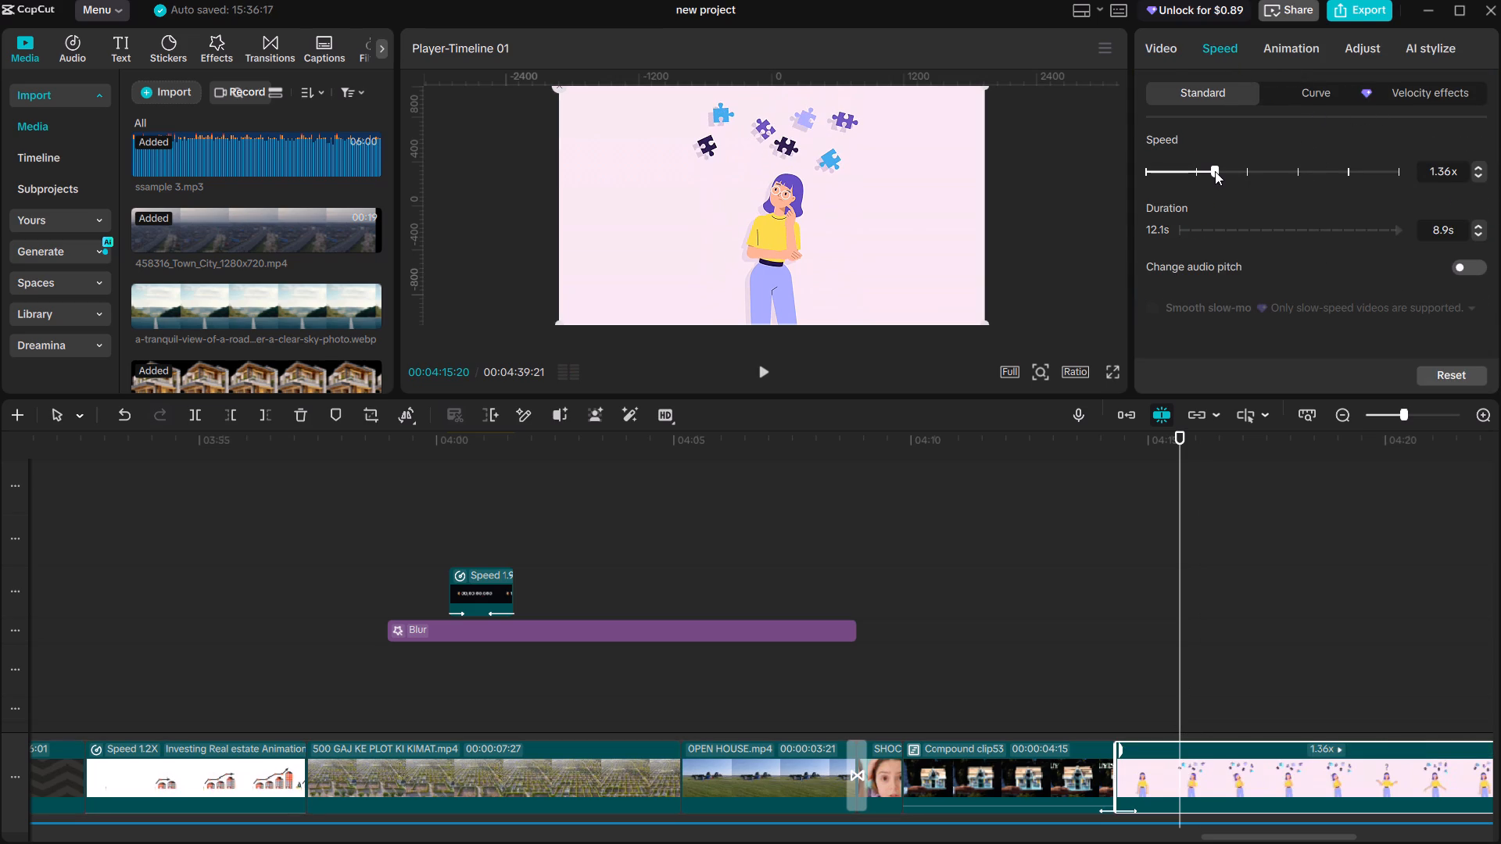
left_click_drag(1215, 171, 1231, 176)
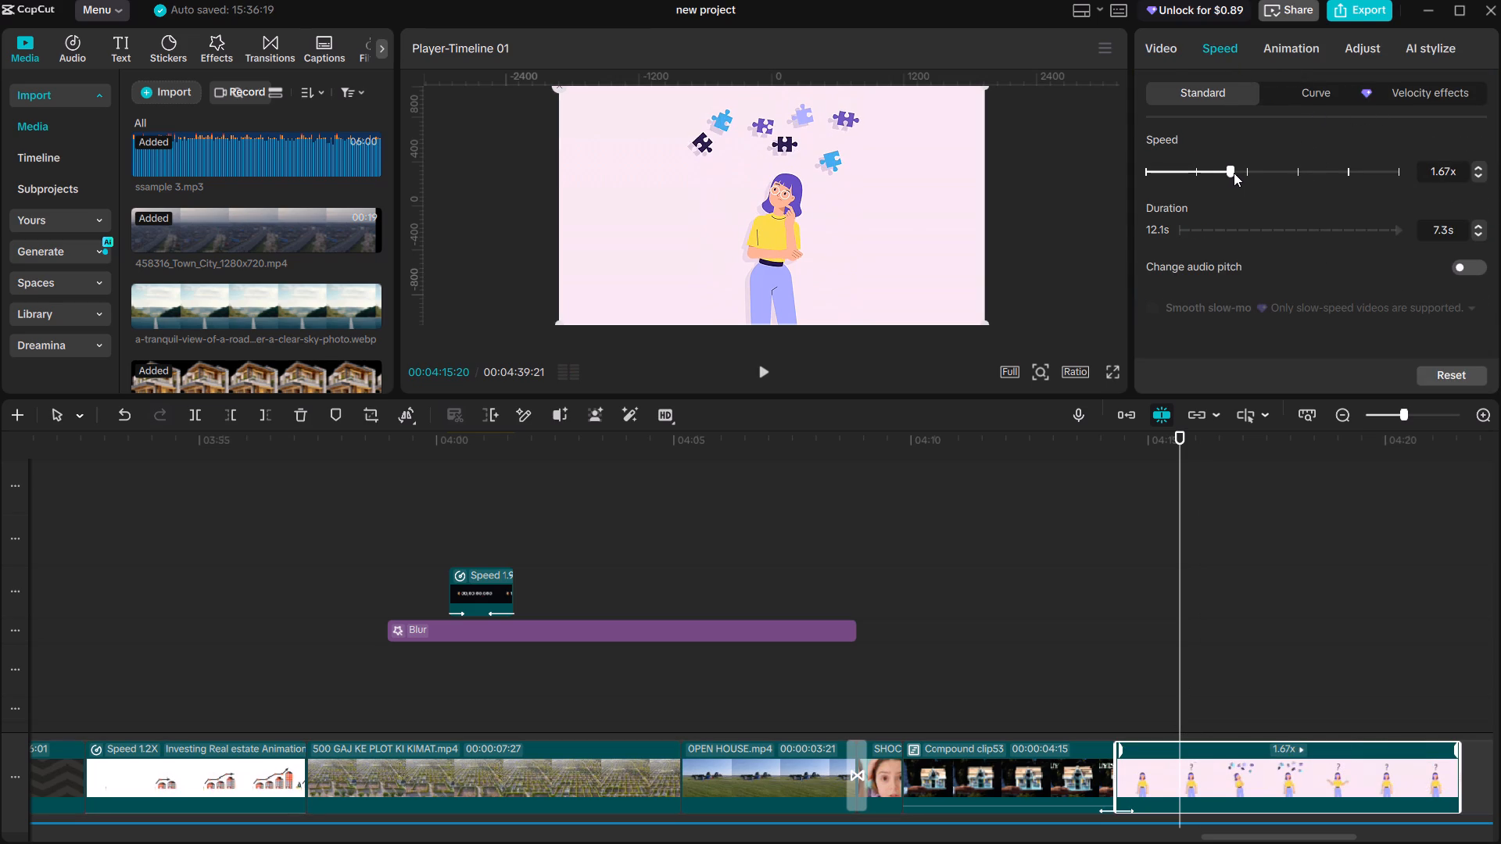
left_click_drag(1234, 168, 1244, 173)
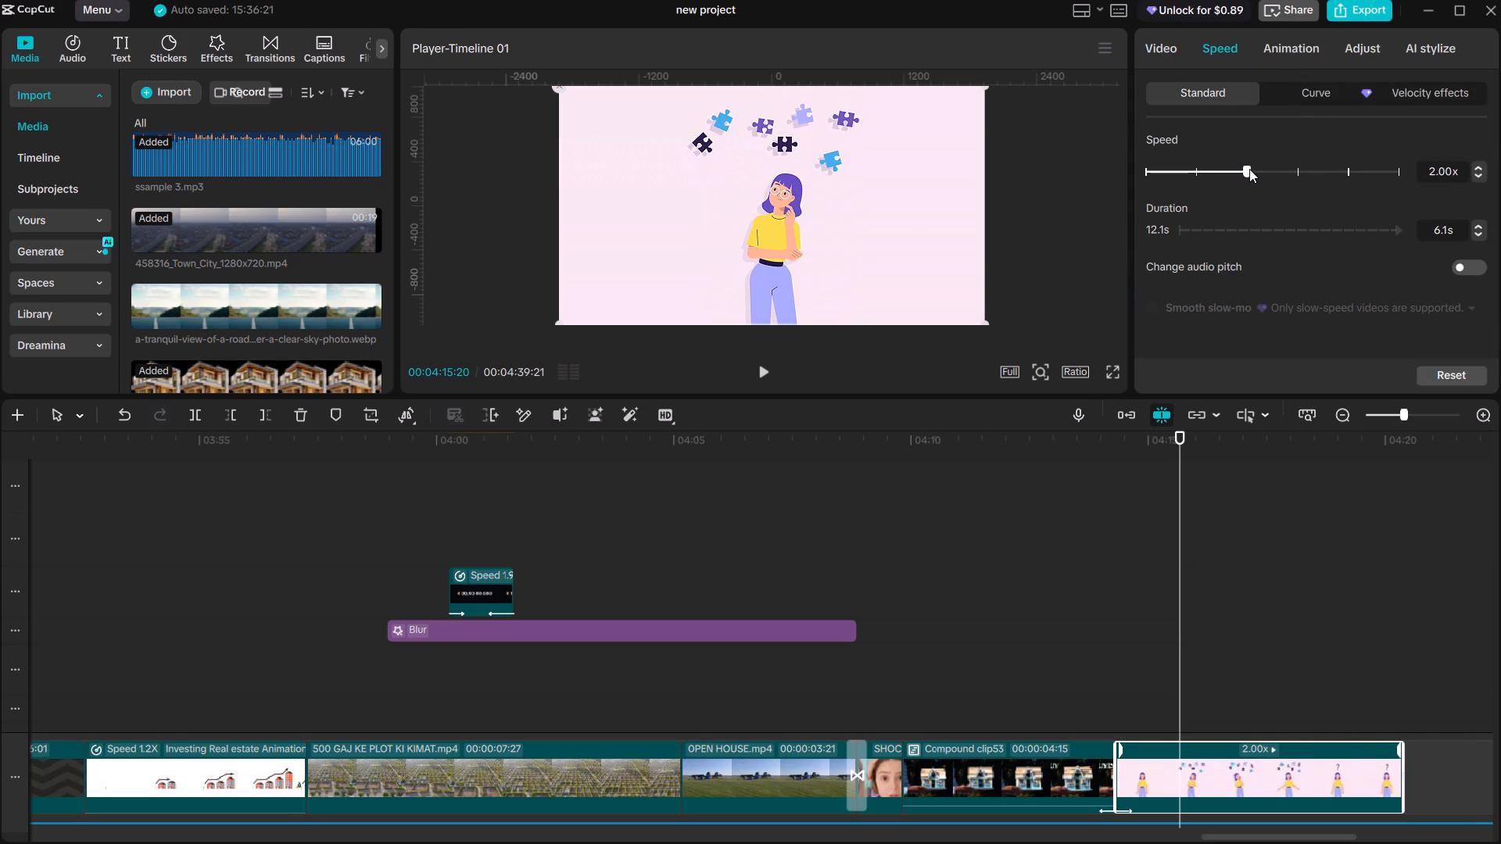
left_click_drag(1250, 169, 1261, 174)
left_click(1261, 168)
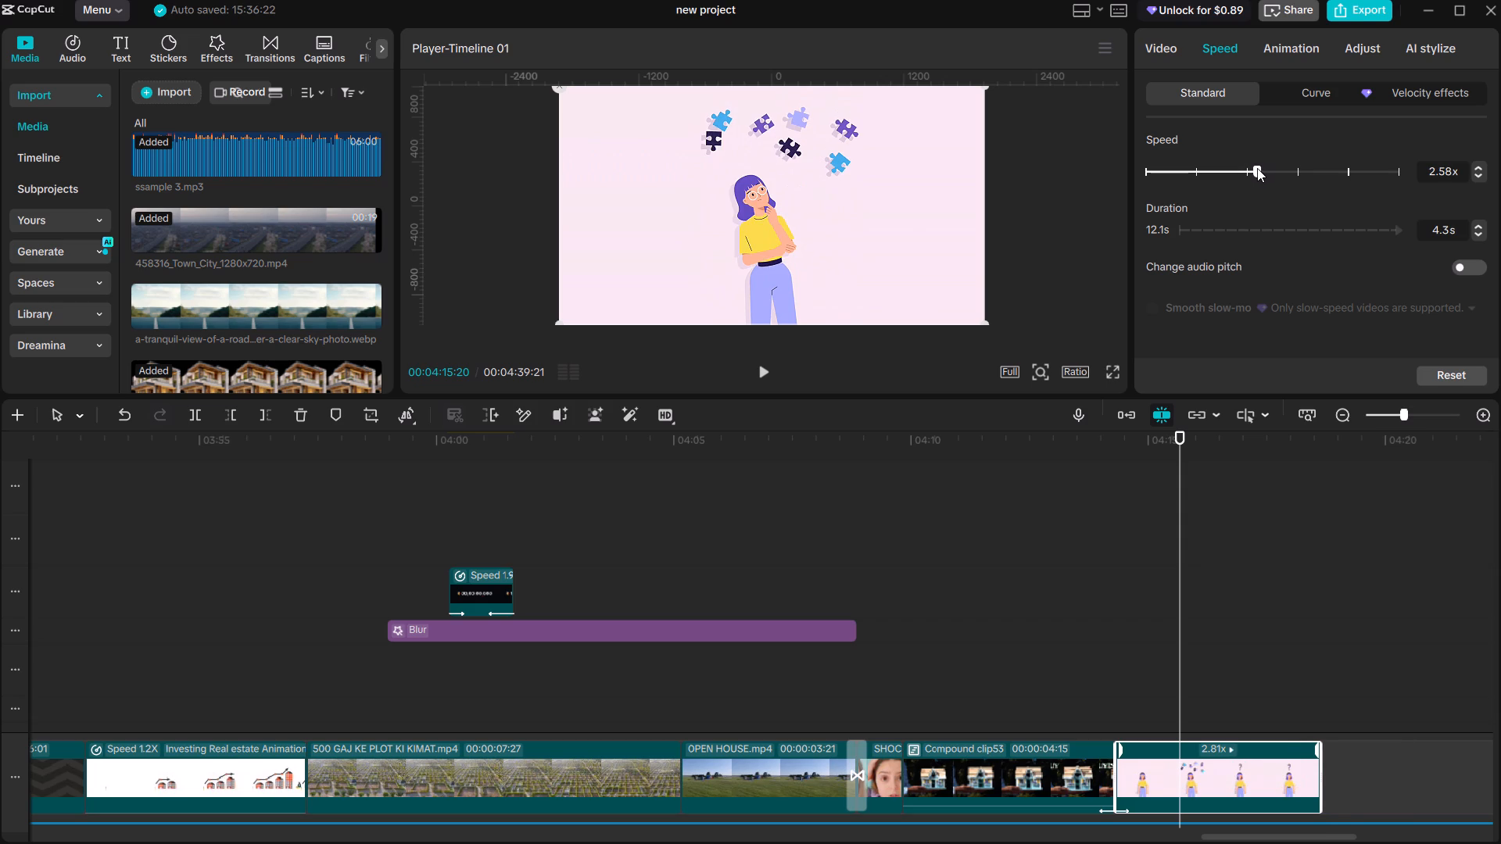
left_click(1257, 168)
left_click(1254, 168)
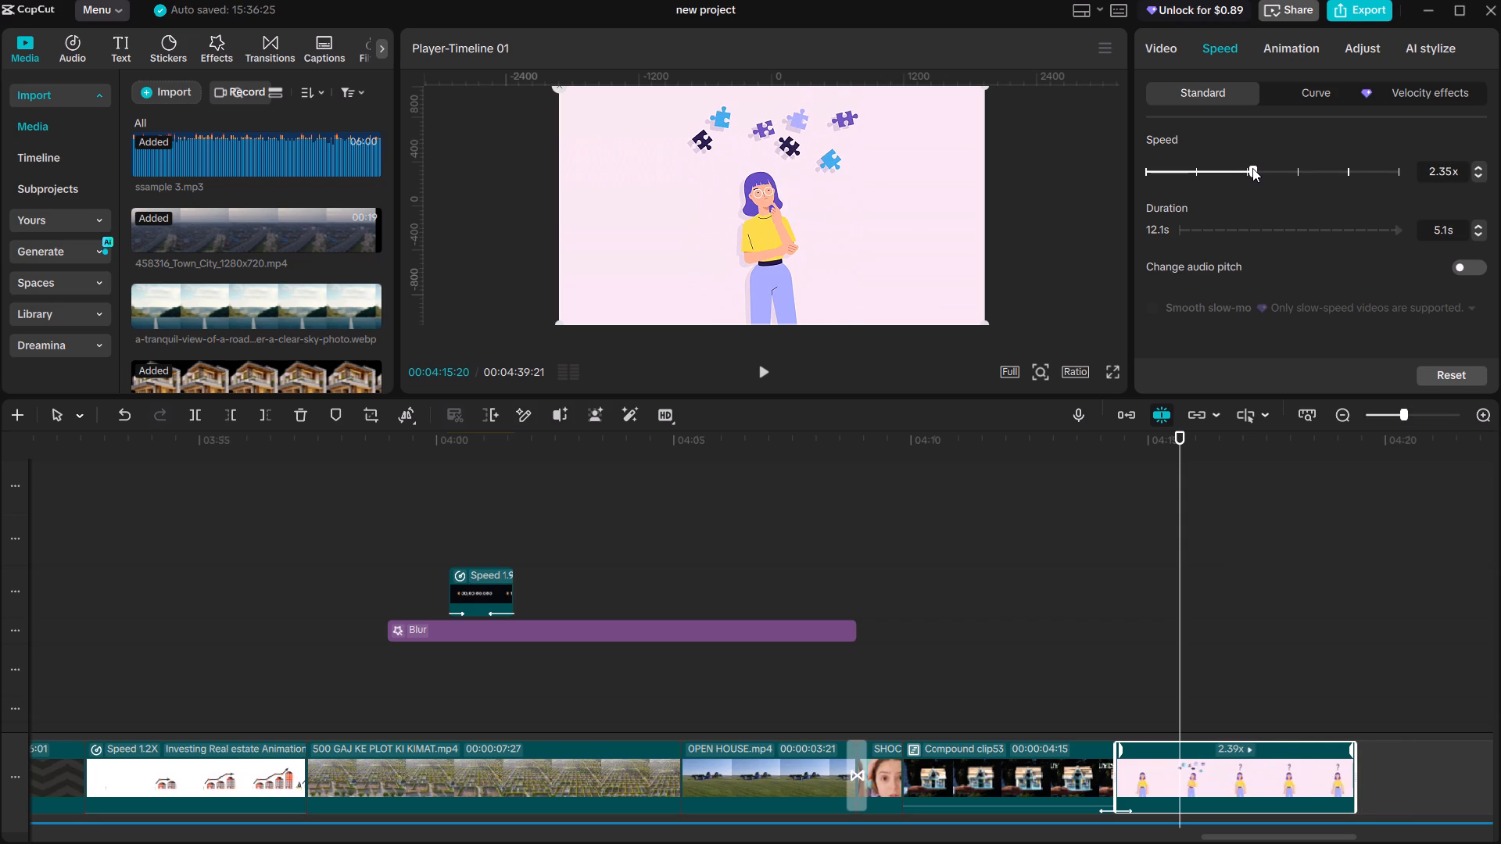
left_click(1252, 168)
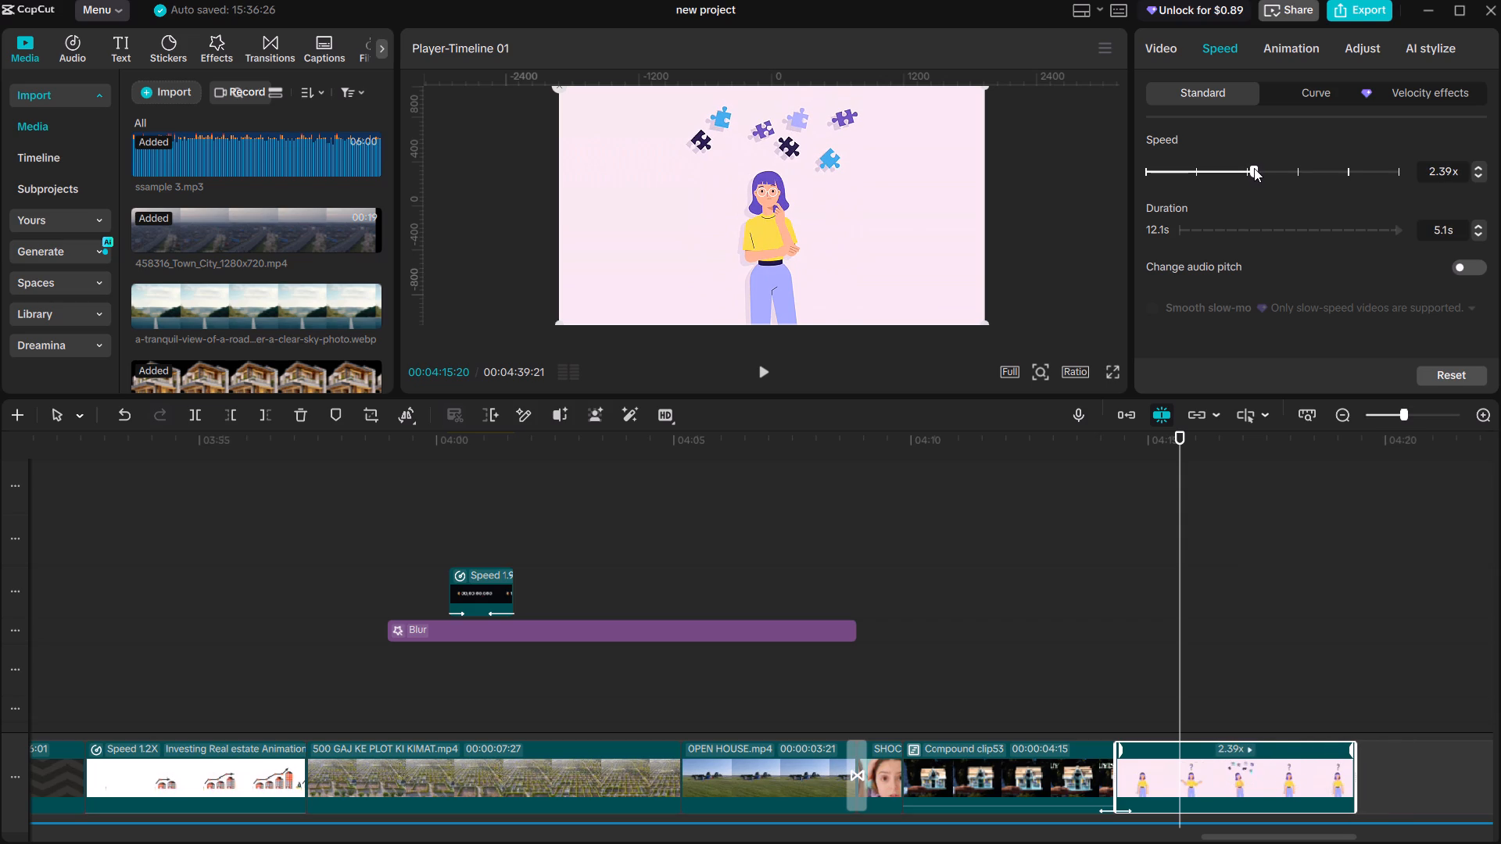
Replay the sped-up thinking-woman clip from about 04:14 to 04:18 to check its timing, and return to its start.
left_click(1110, 603)
key("space")
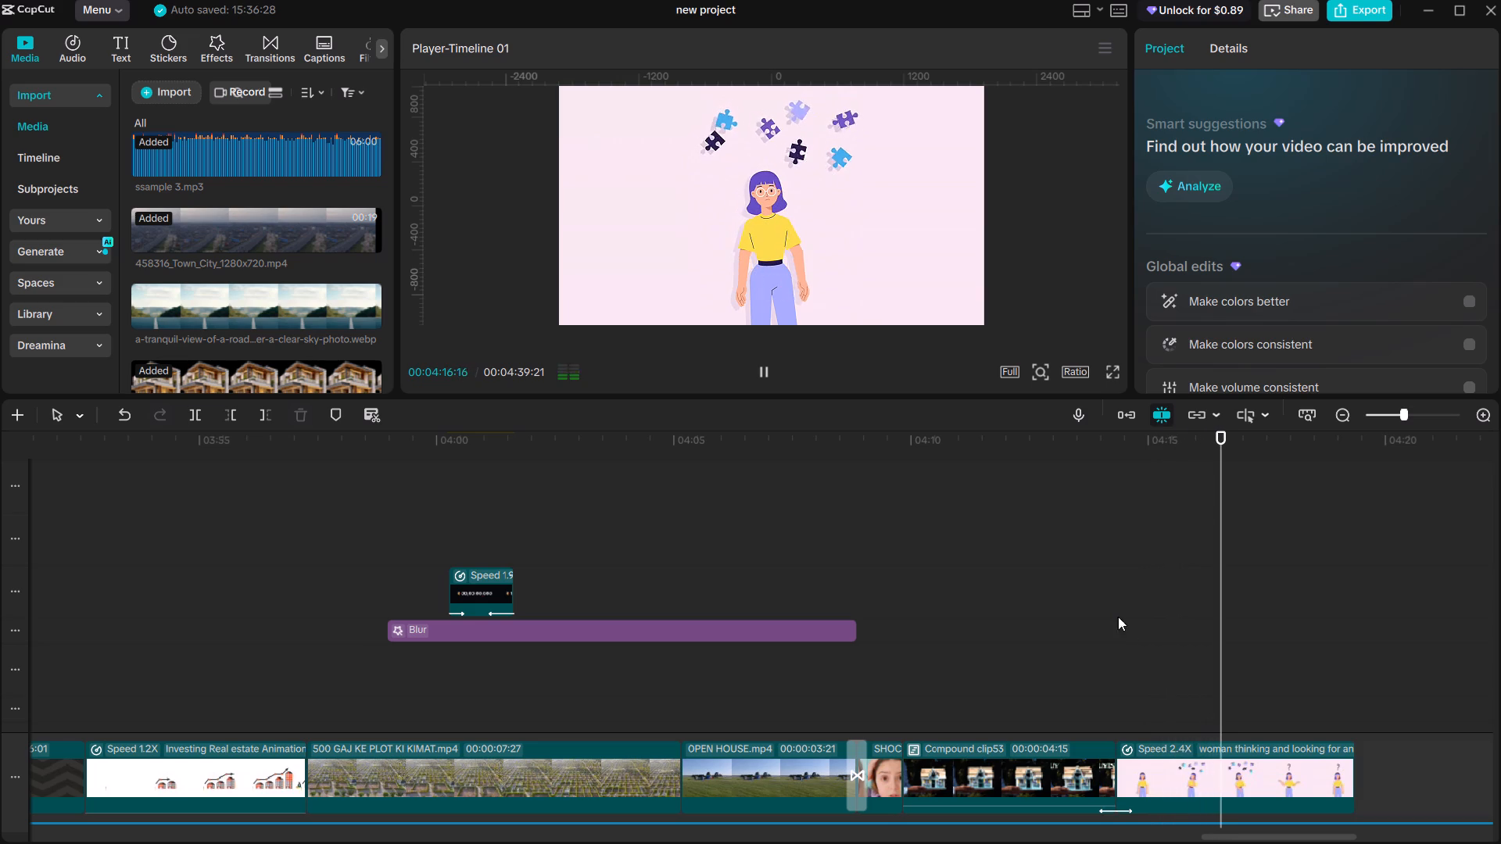
key("space")
left_click(1120, 653)
key("space")
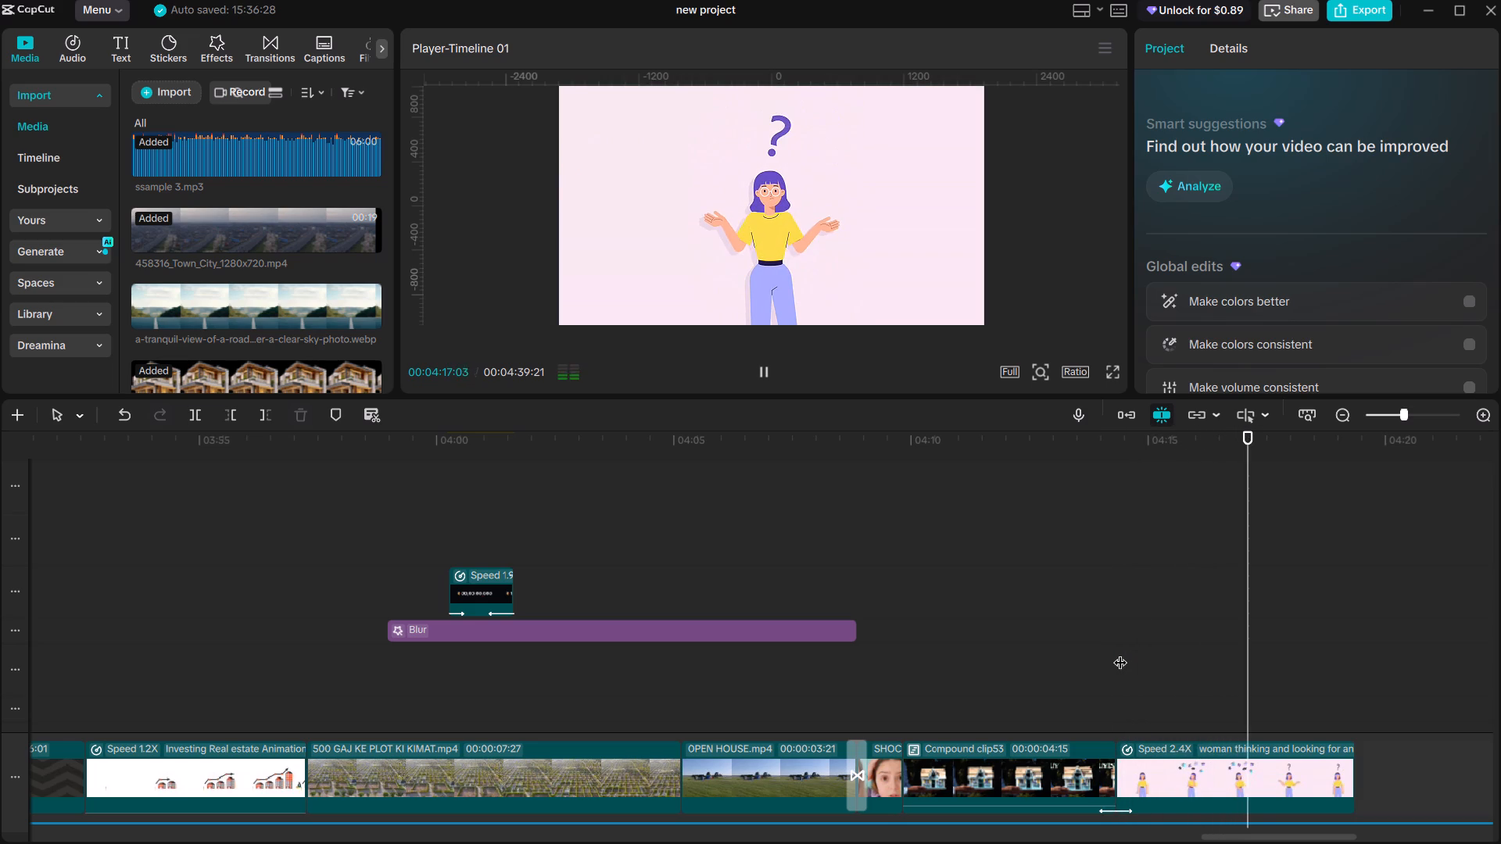
key("space")
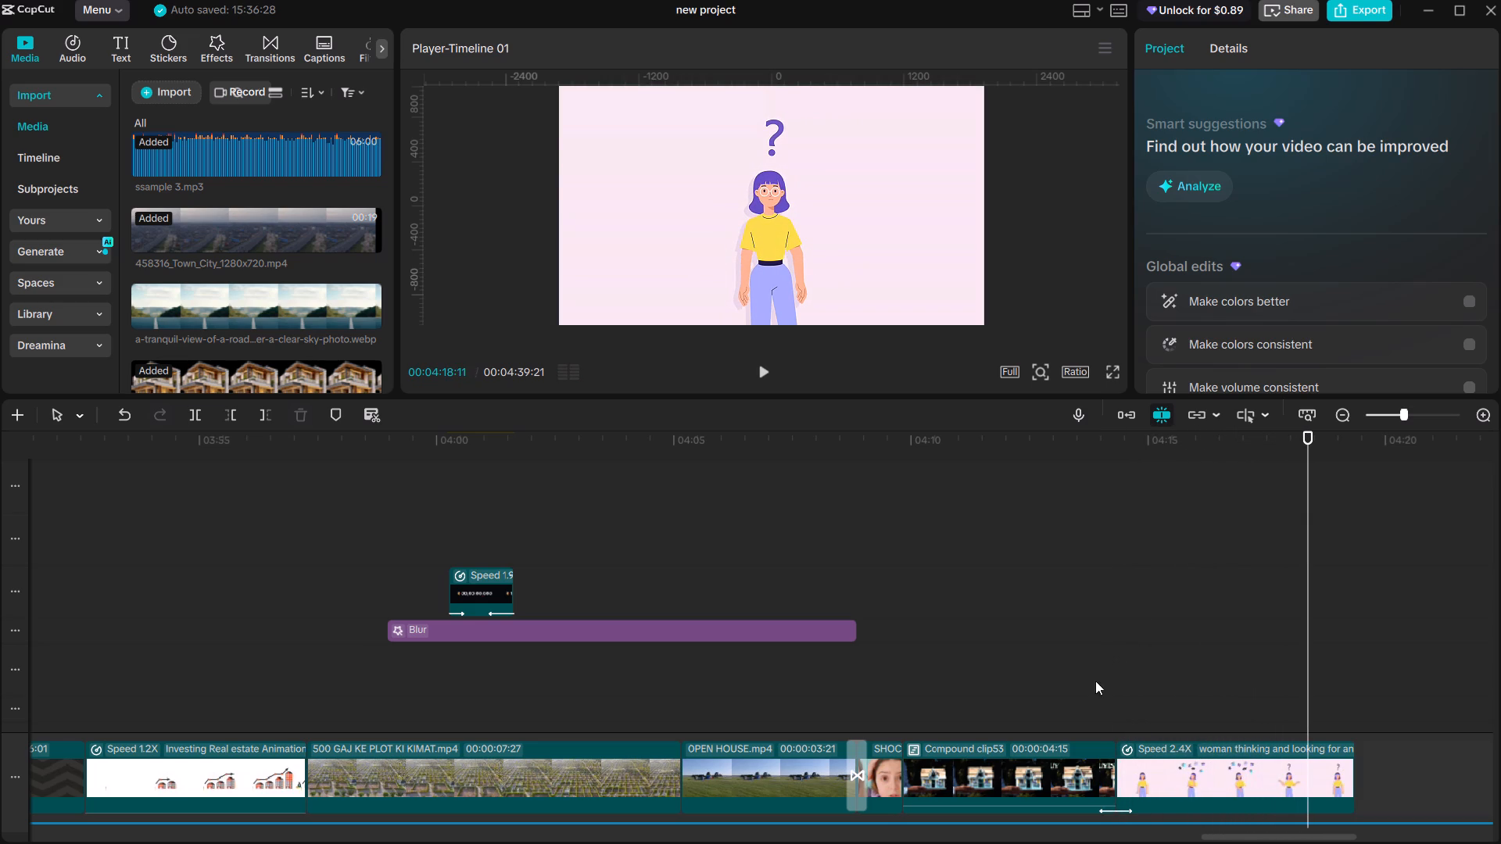
left_click(1070, 693)
key("space")
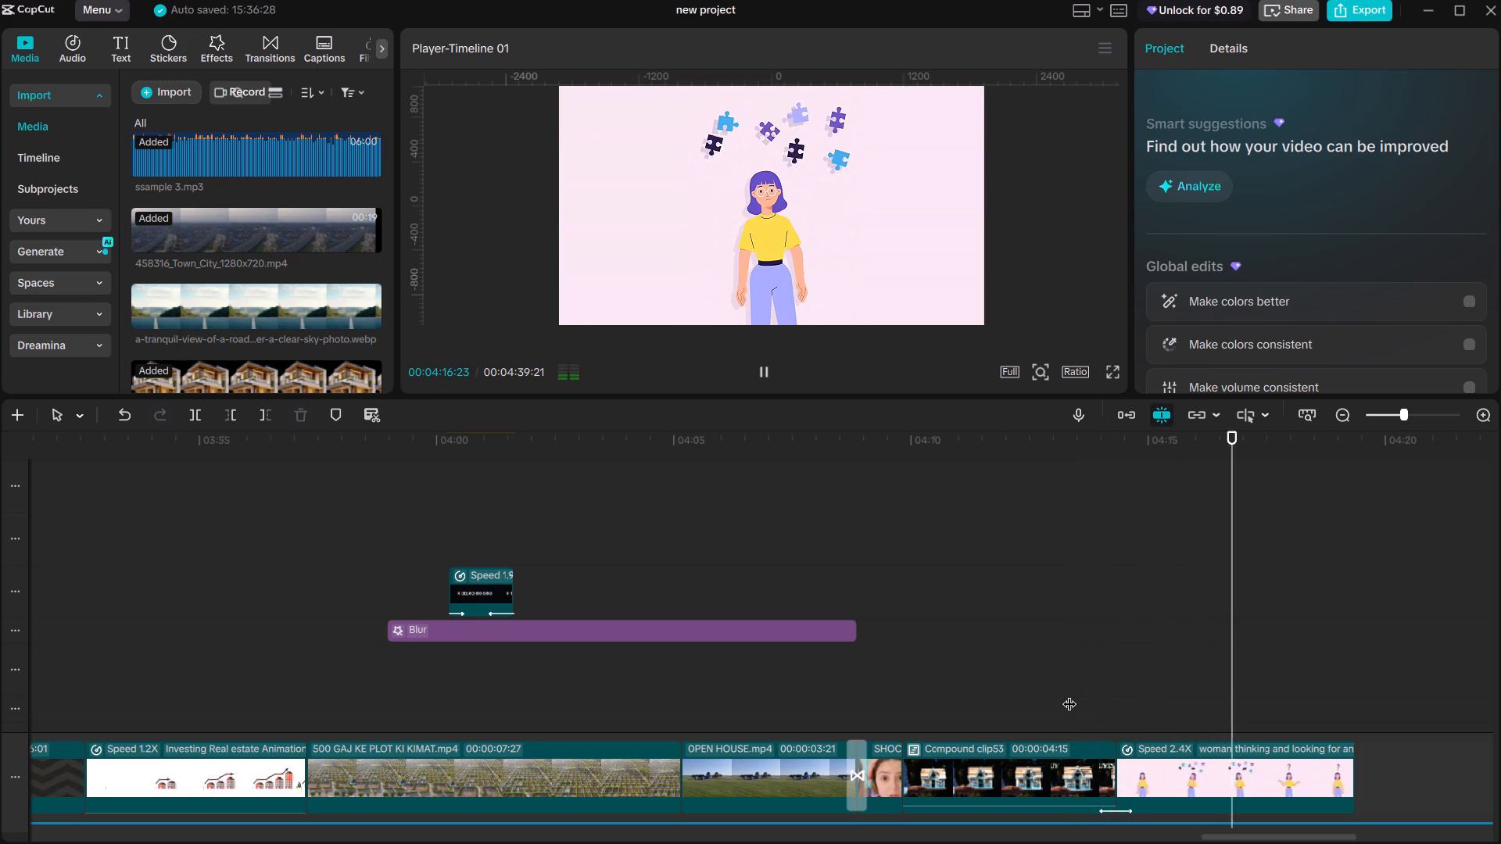
key("space")
left_click(1123, 694)
left_click(1123, 693)
key("space")
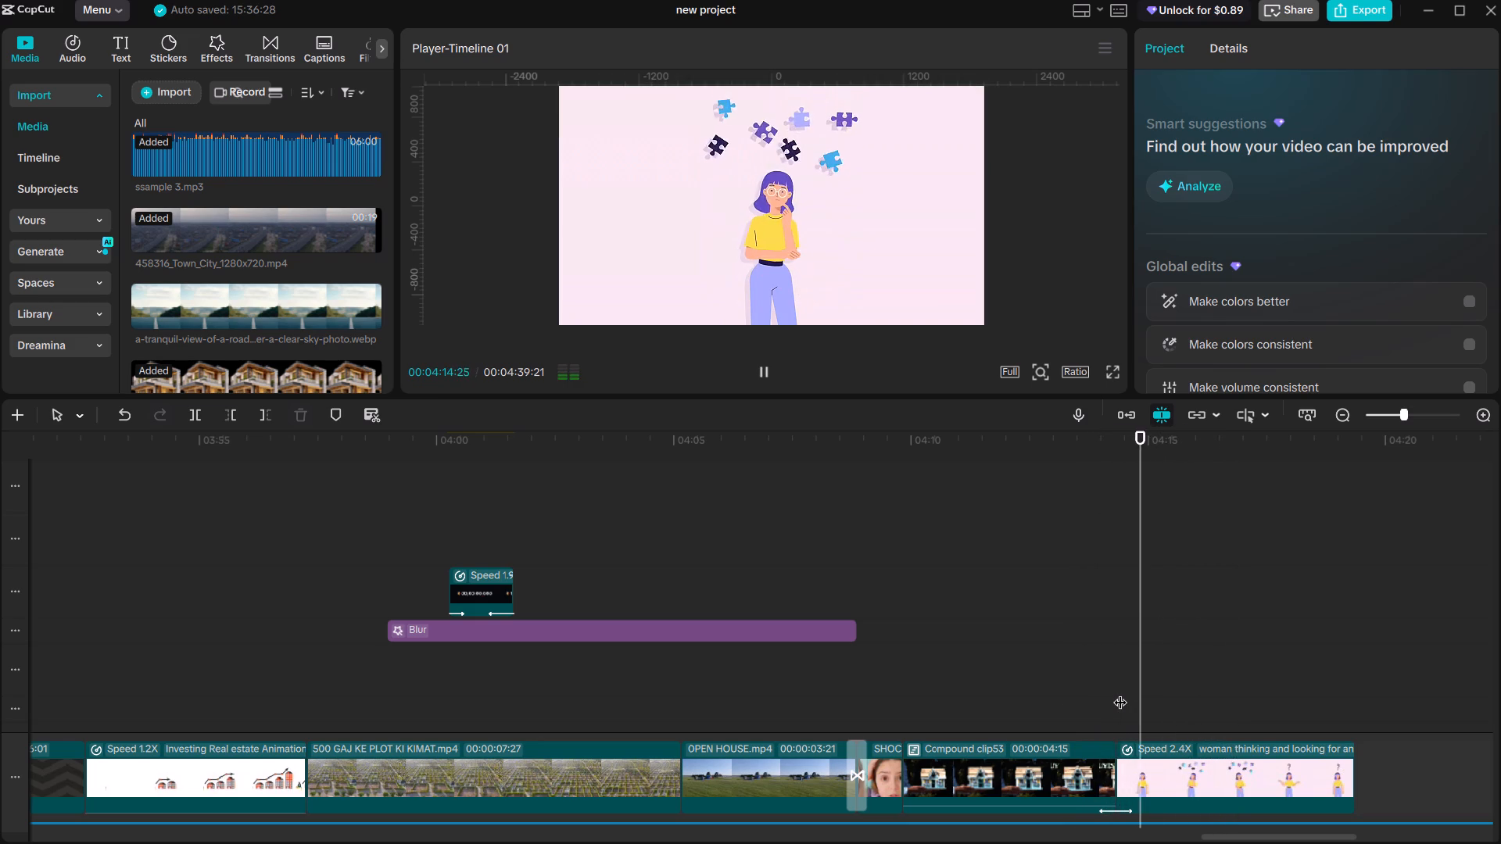
key("space")
left_click(1120, 692)
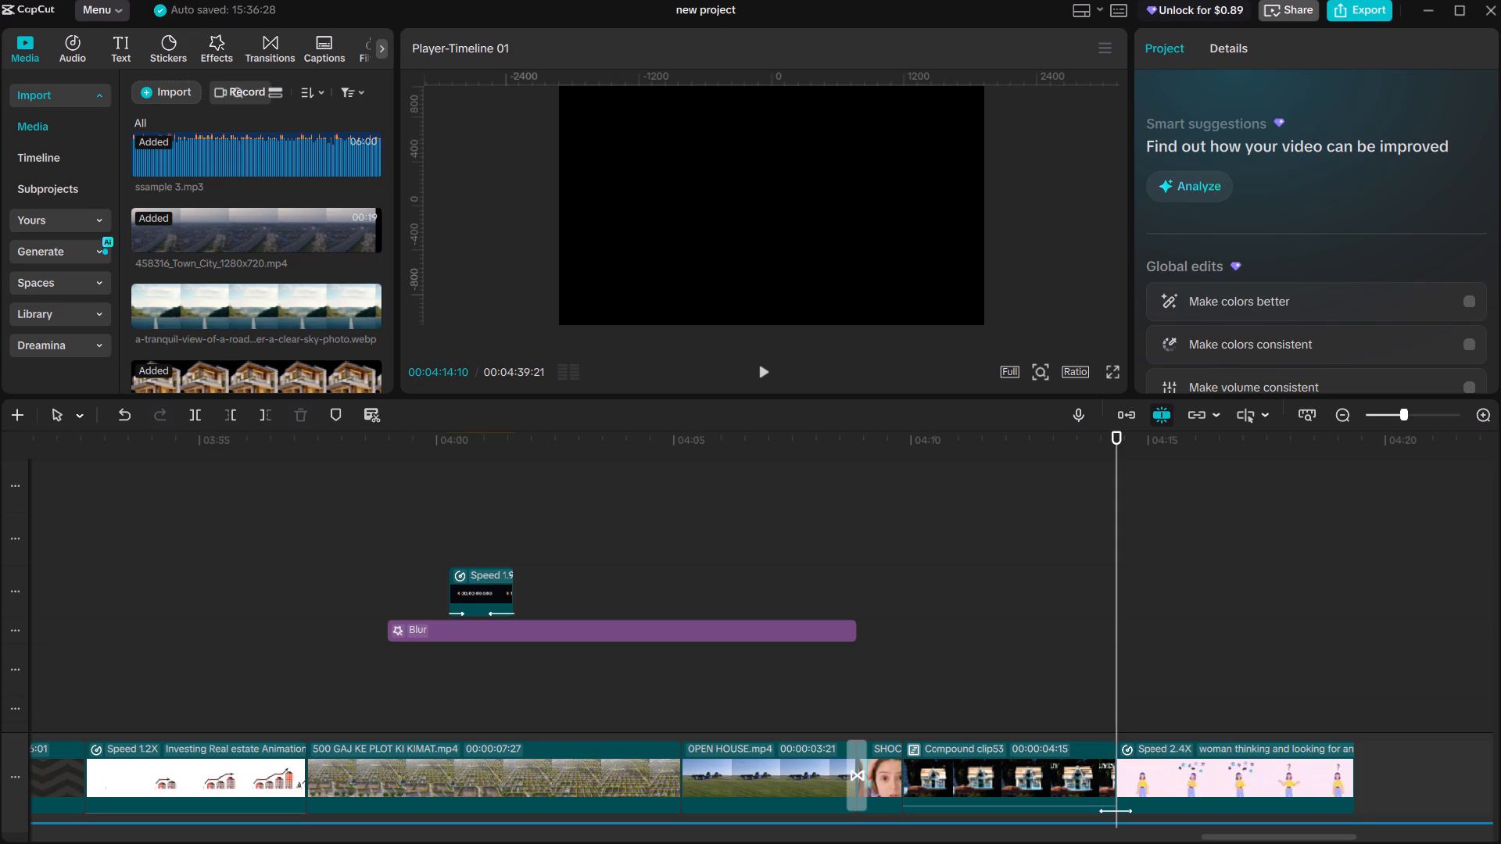
Widen the media library, switch it to grid view and browse it for the house and plot images.
scroll(275, 331, "down", 4)
scroll(278, 335, "up", 2)
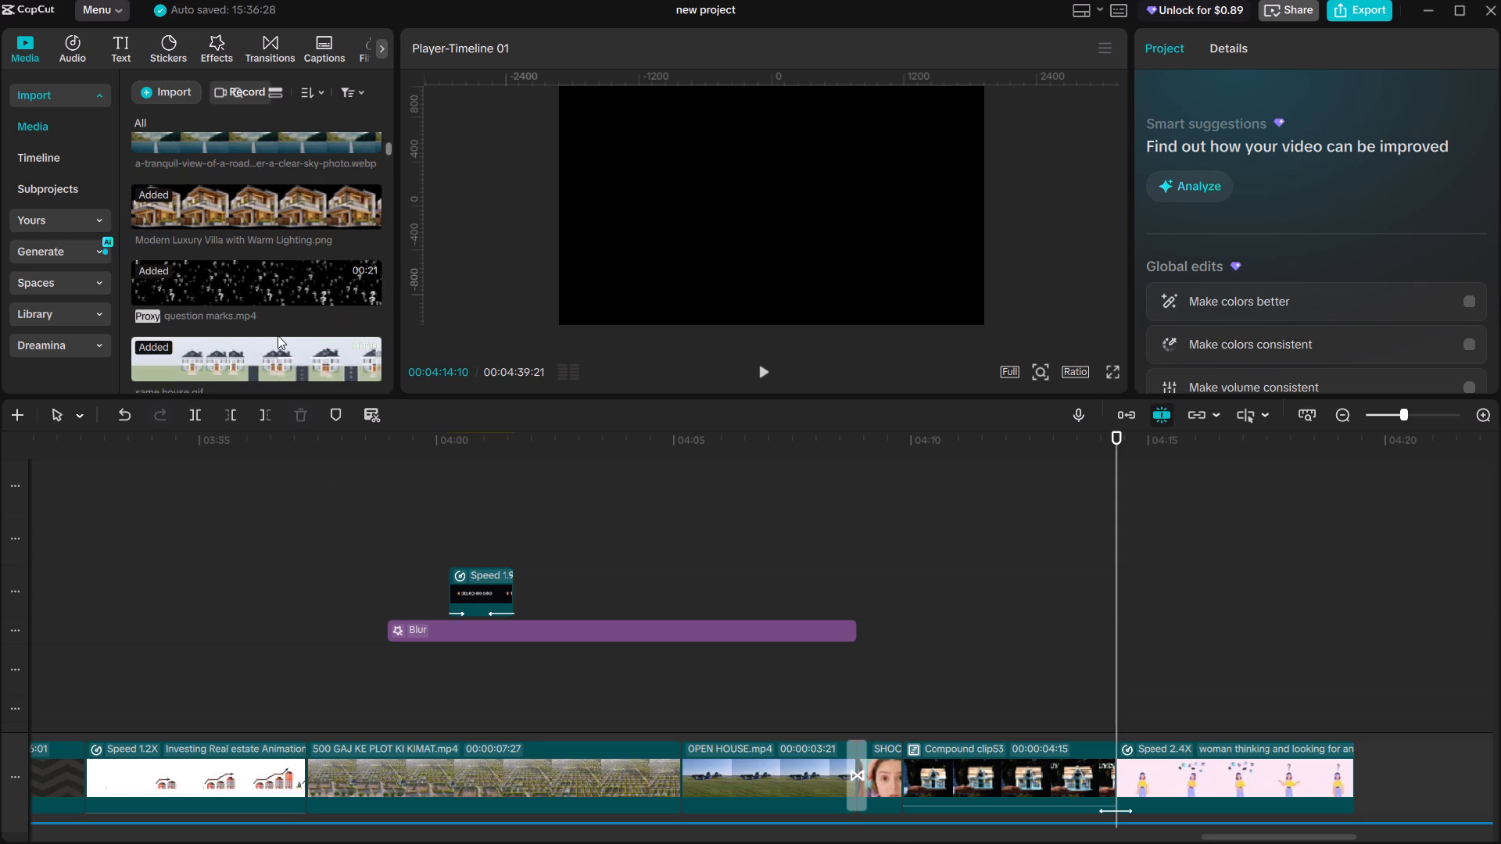
scroll(257, 231, "down", 9)
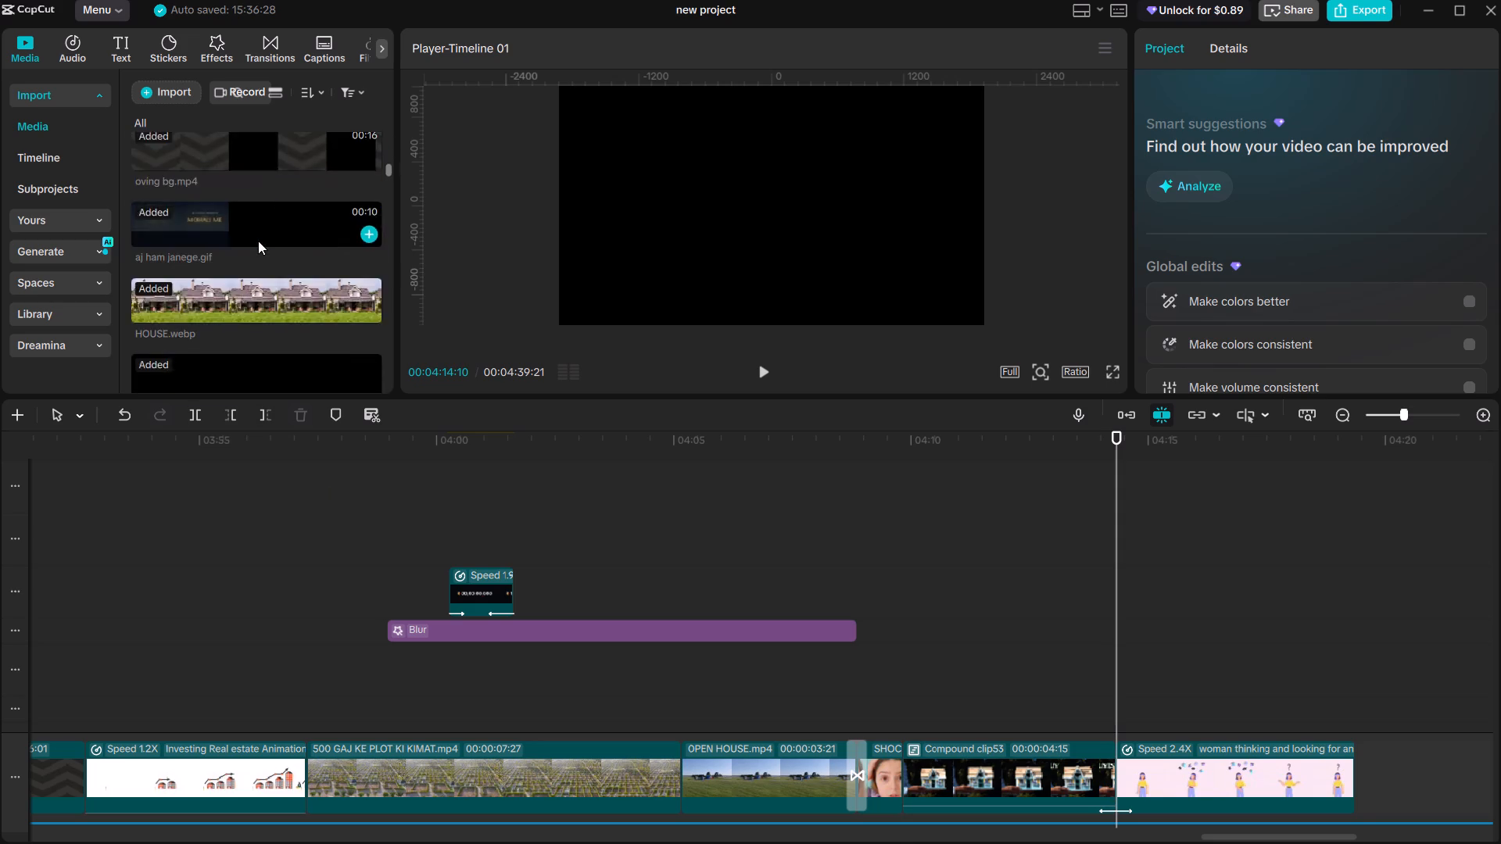
scroll(258, 241, "down", 19)
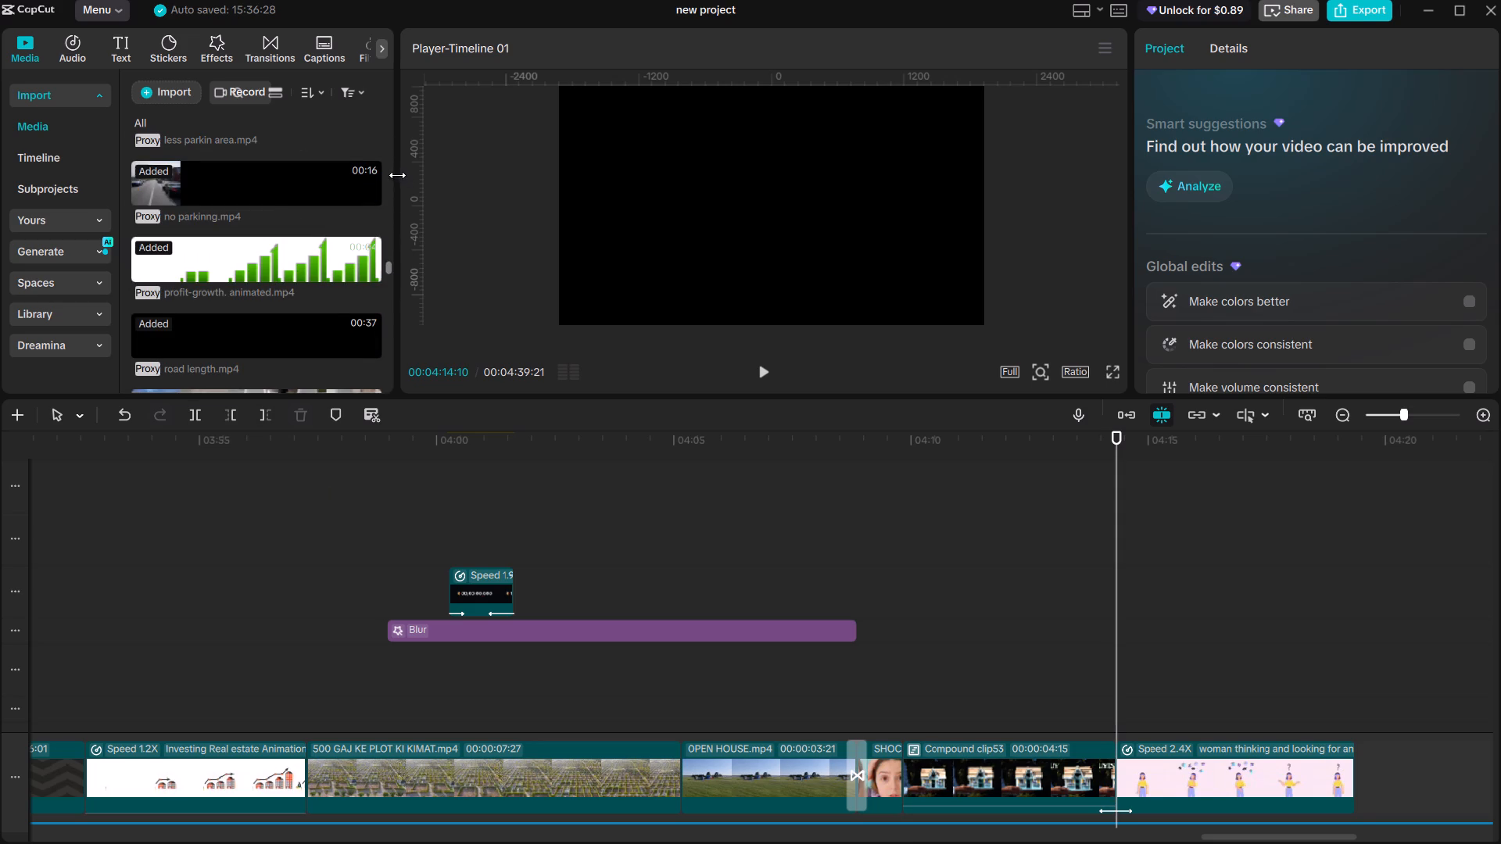
left_click_drag(397, 175, 478, 194)
scroll(244, 159, "down", 3)
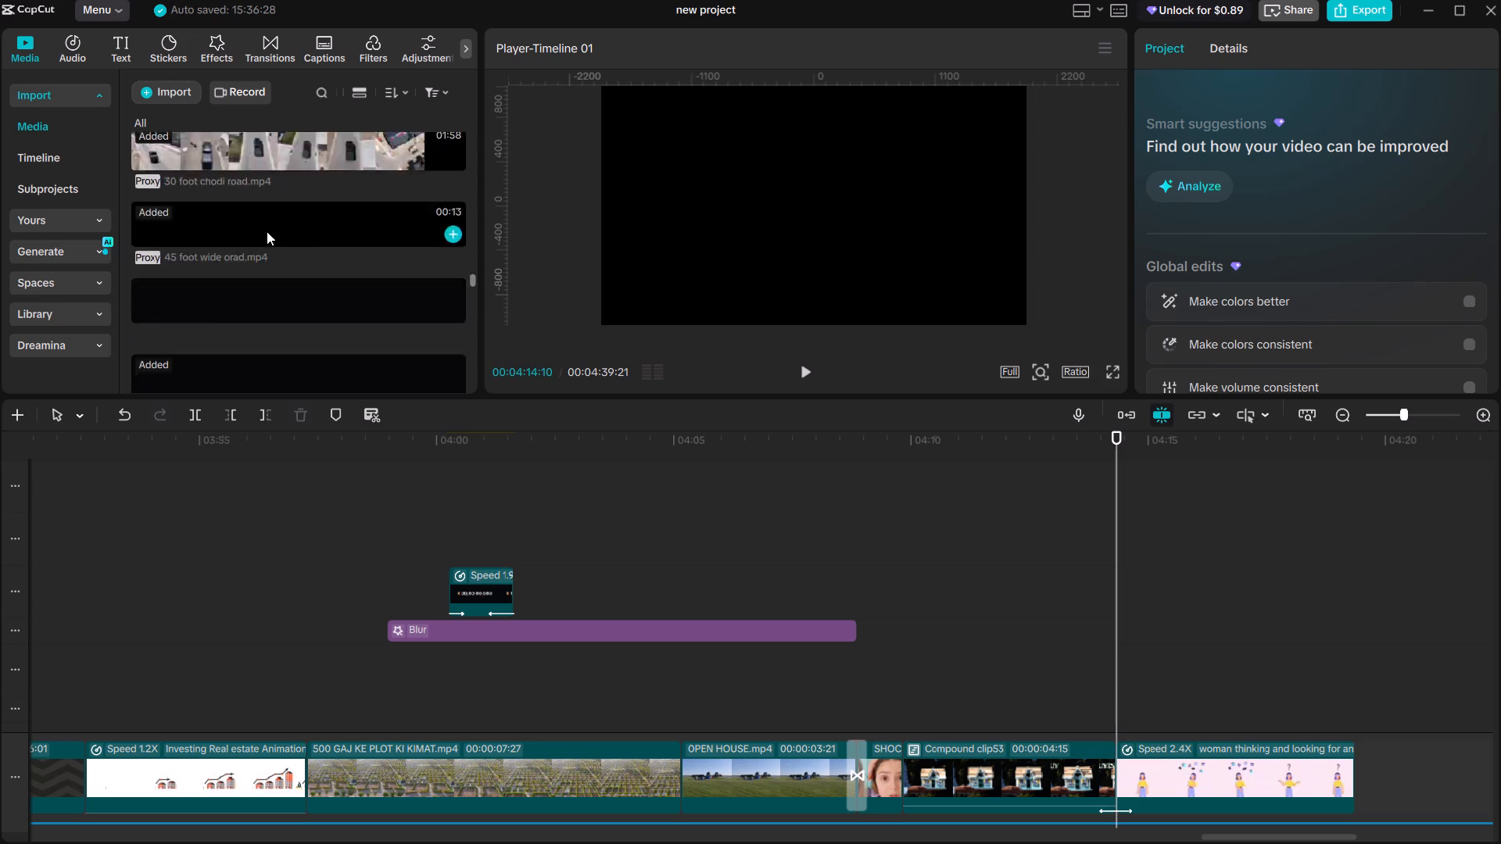
scroll(267, 231, "down", 9)
scroll(277, 295, "down", 6)
scroll(281, 359, "down", 7)
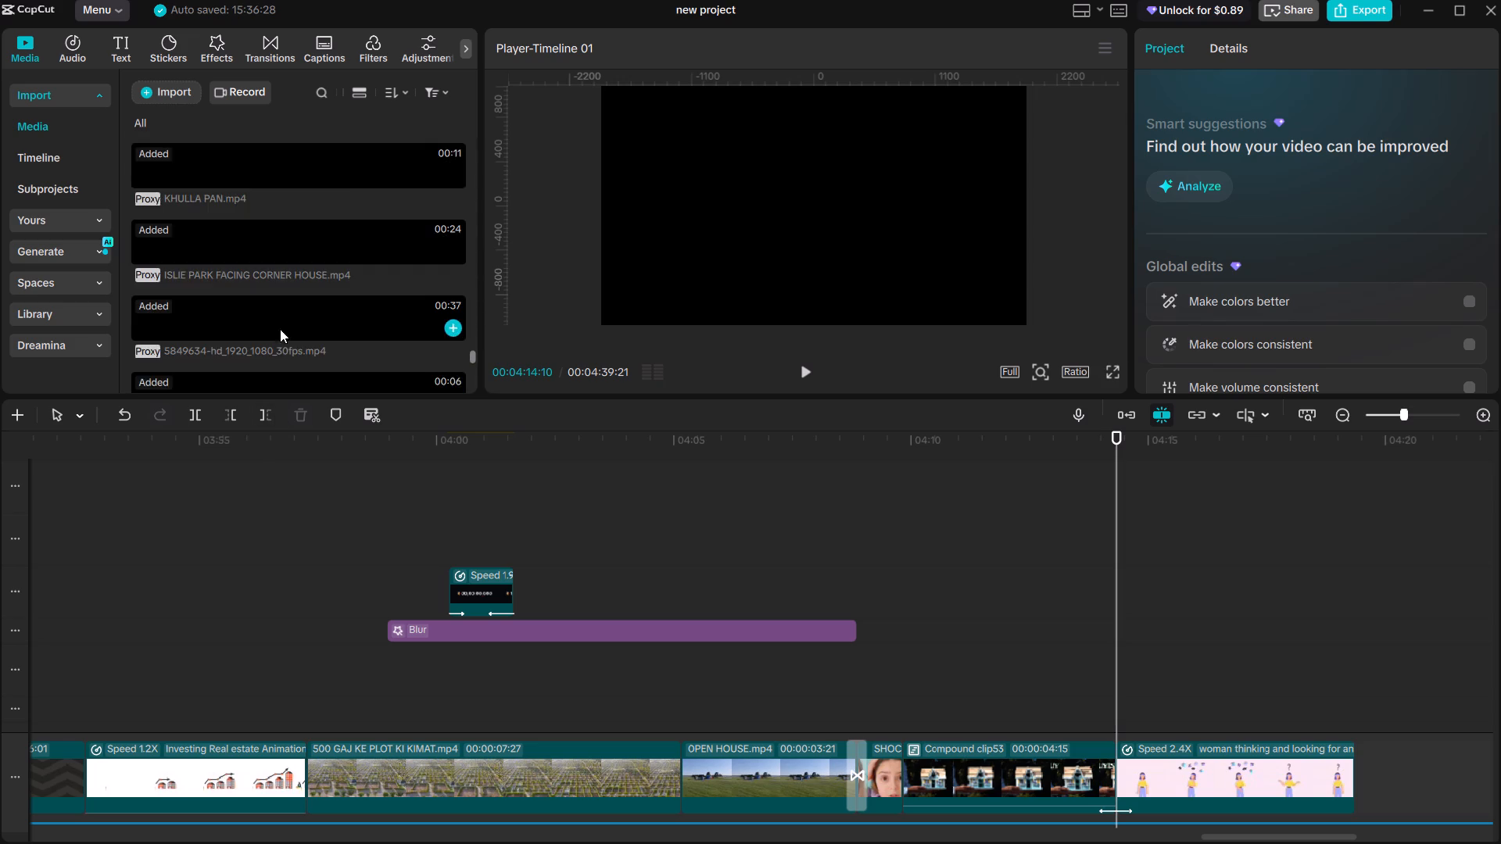
scroll(283, 326, "down", 14)
left_click(364, 88)
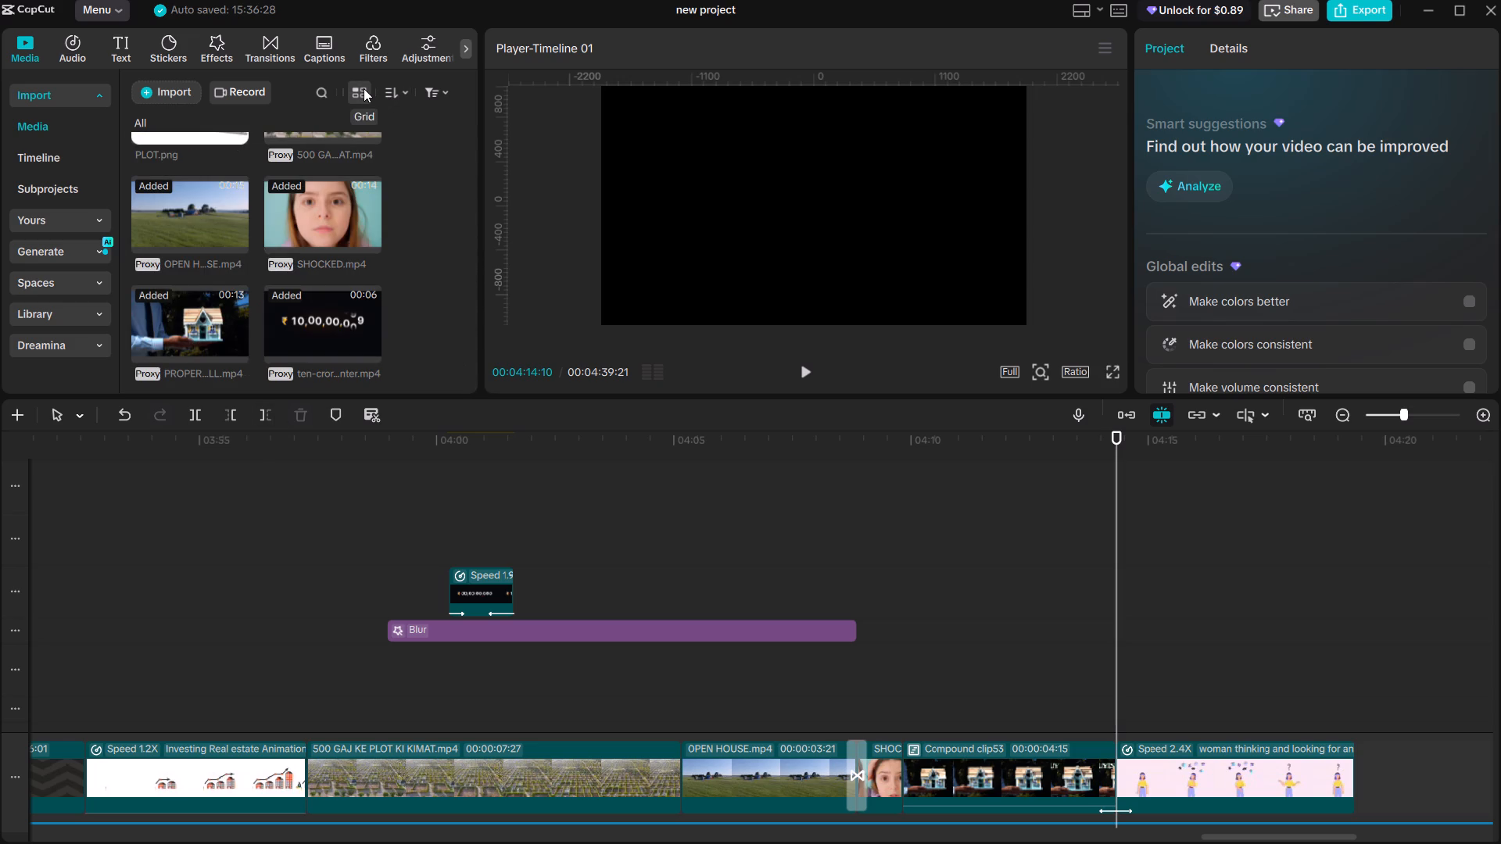
scroll(285, 191, "down", 10)
scroll(310, 302, "up", 2)
Place PLOT.png on an overlay track above the thinking-woman clip, starting at 04:14:10.
left_click_drag(329, 174, 826, 520)
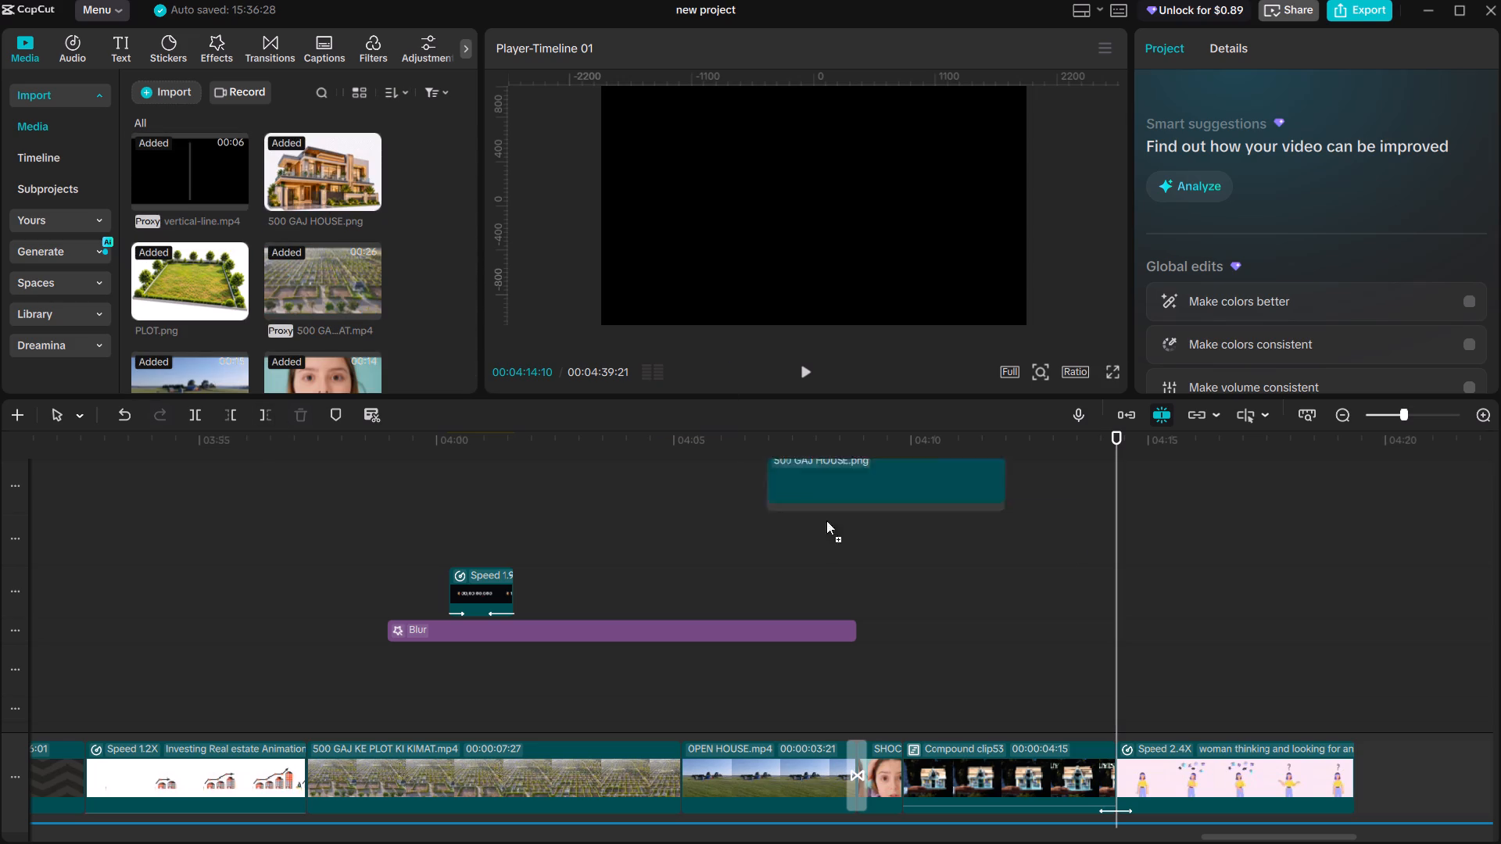
left_click_drag(826, 520, 357, 187)
left_click_drag(190, 277, 657, 484)
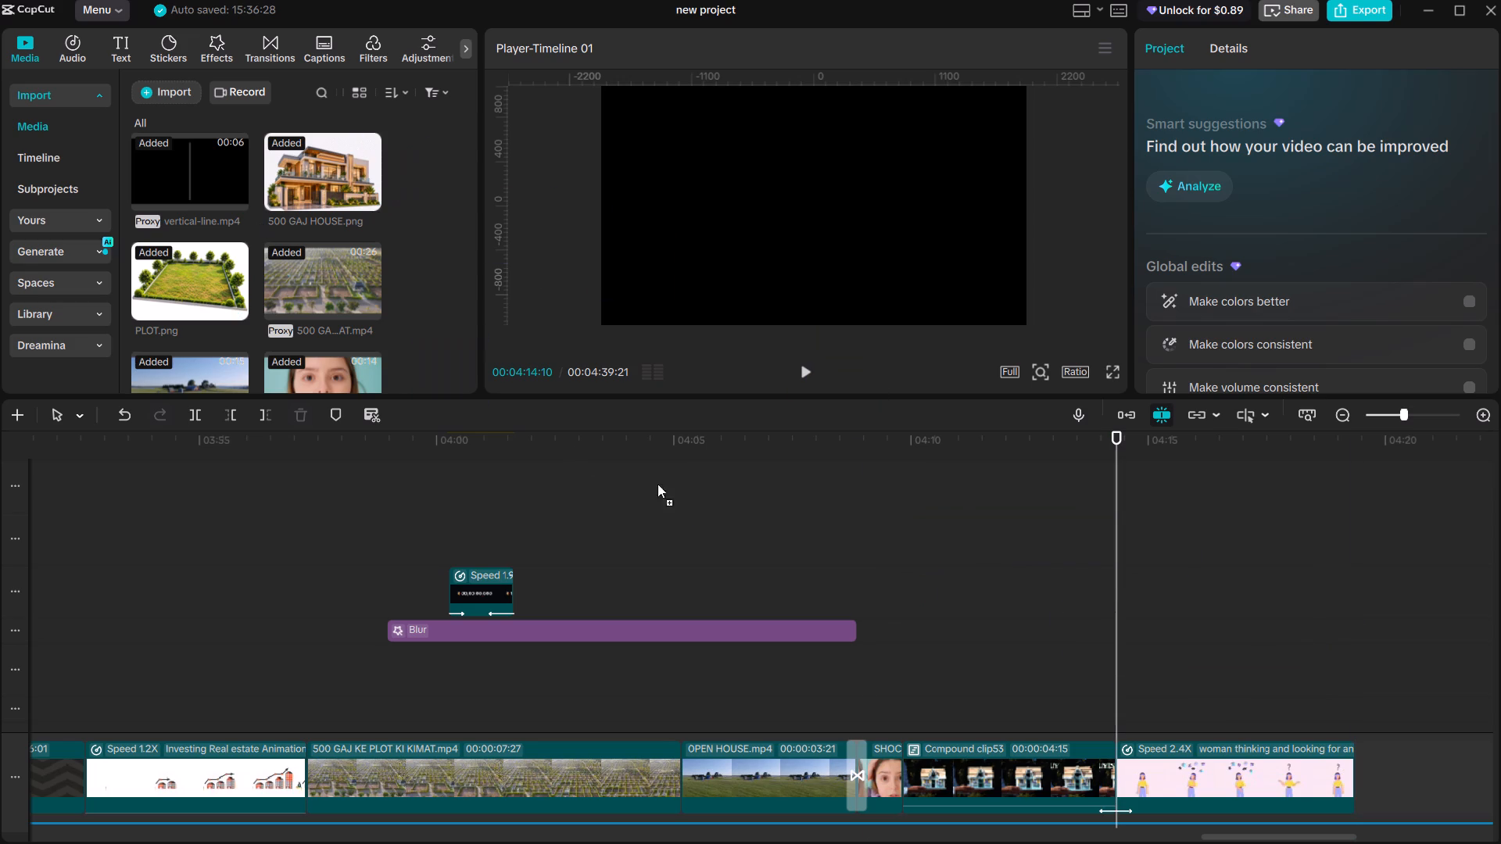
left_click_drag(657, 484, 1116, 670)
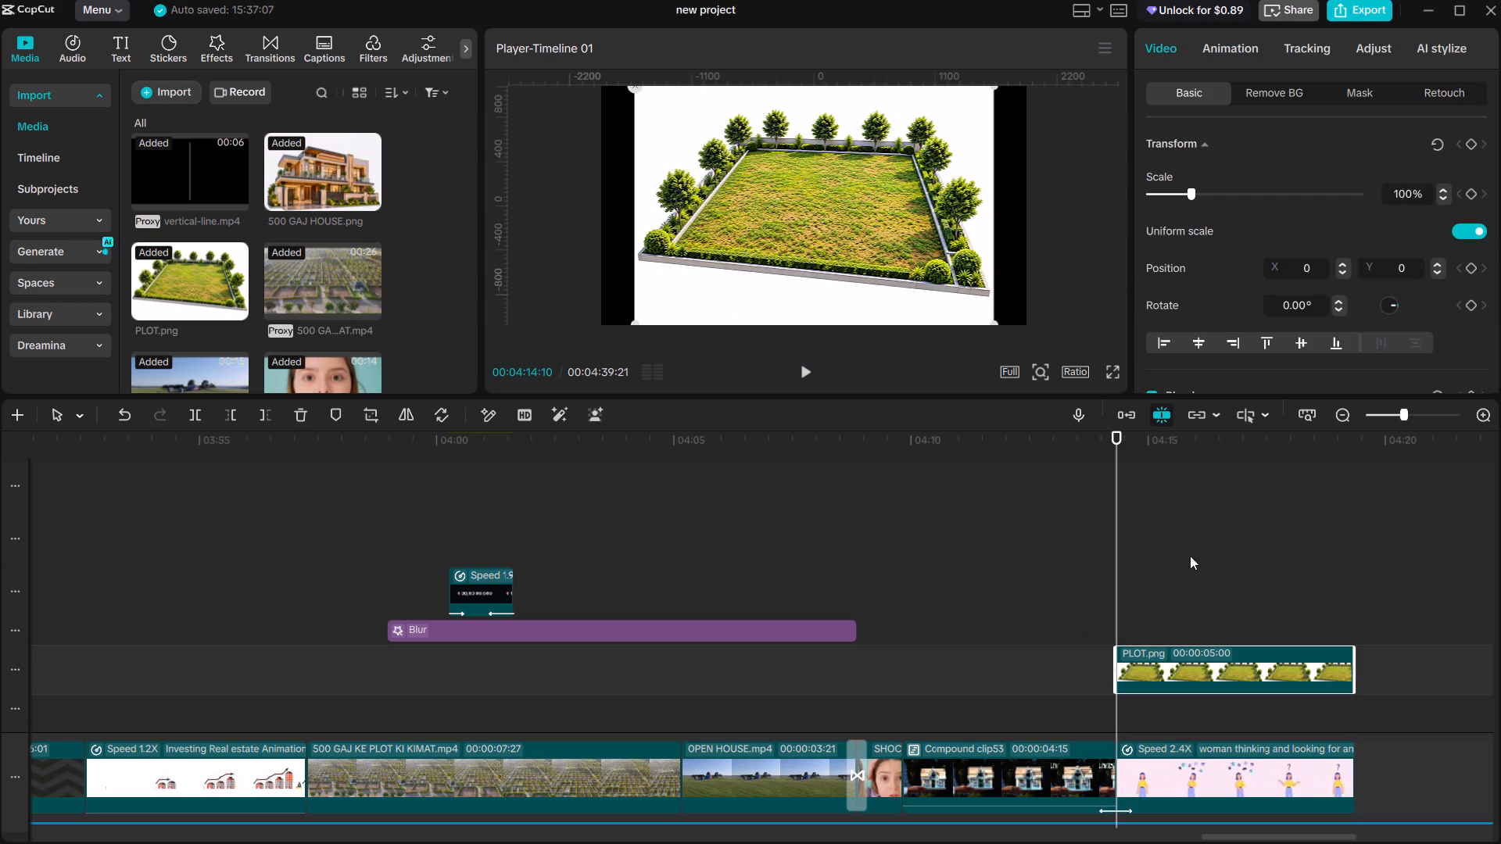
Remove the plot image's white background with Chroma key, sampling white as the key colour.
left_click(1277, 91)
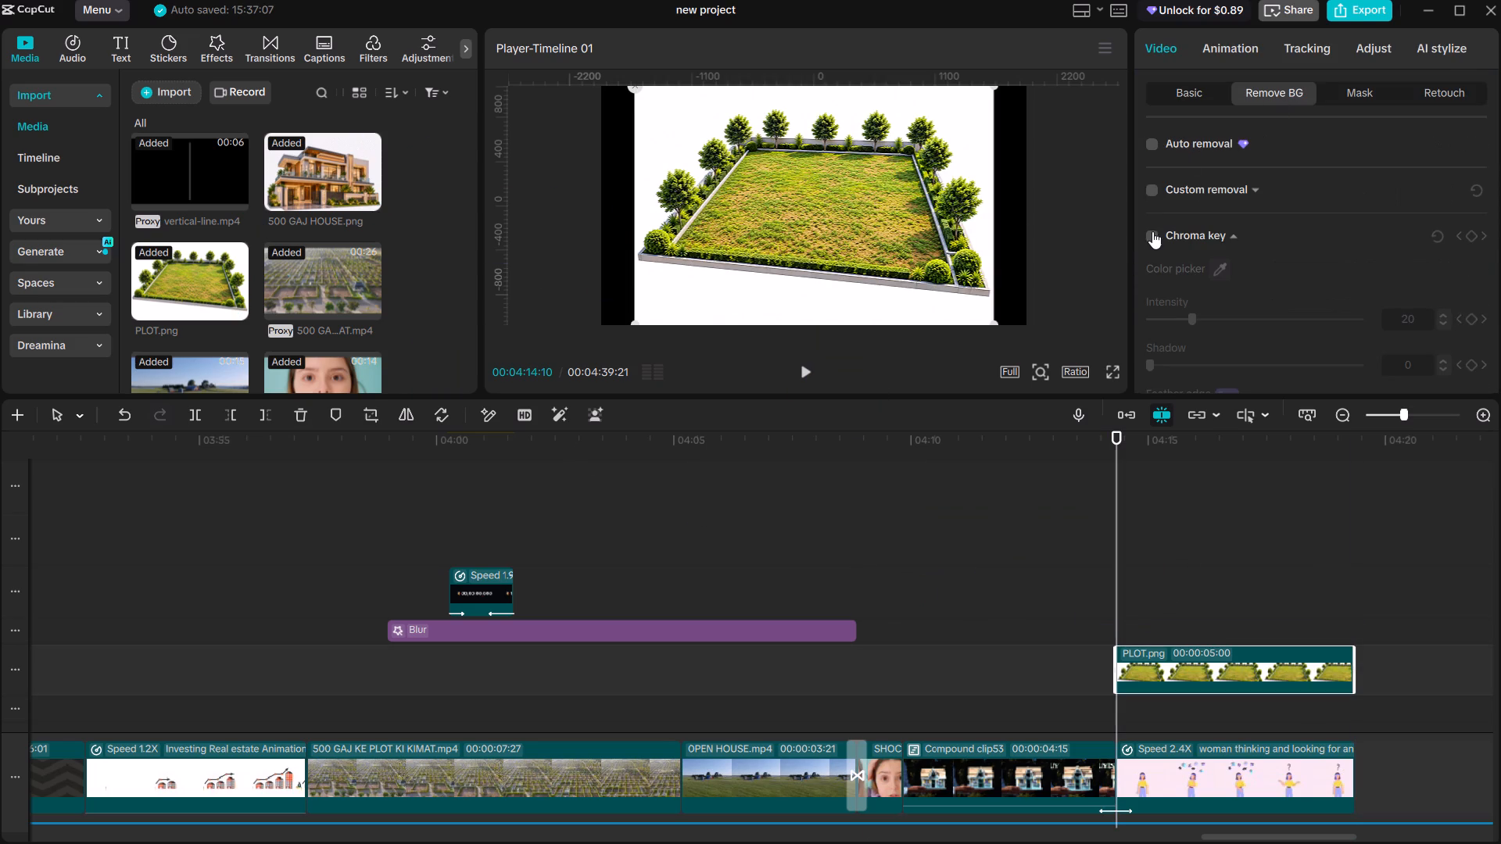
left_click(1152, 232)
left_click(789, 306)
Scale the plot image down to about 41% and place it left of the thinking woman at about X -1262, Y 0.
left_click_drag(994, 320, 992, 319)
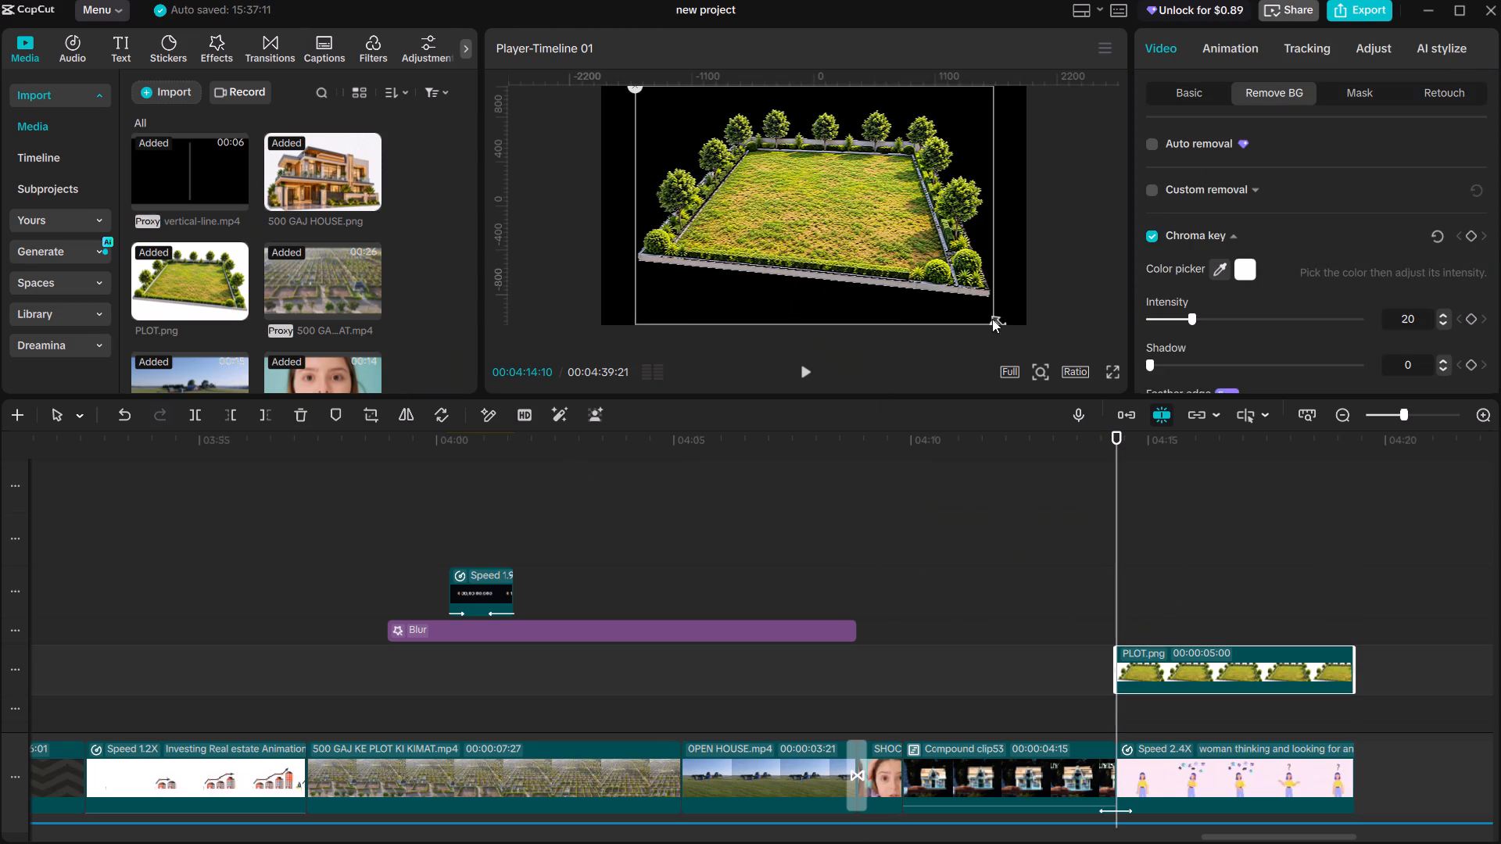
left_click_drag(992, 319, 892, 220)
key("space")
key("space")
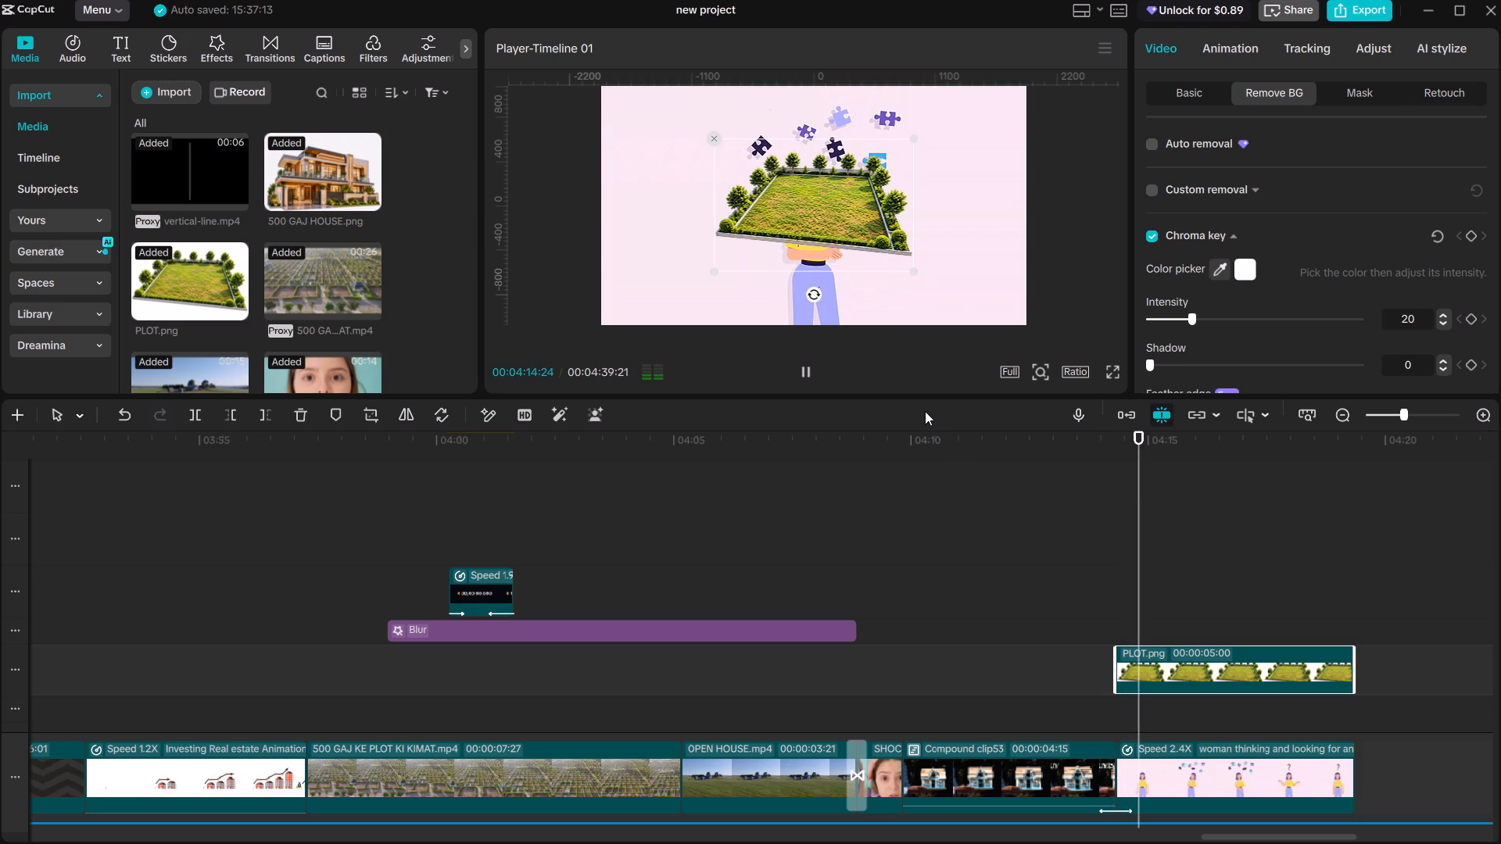
left_click_drag(808, 211, 608, 210)
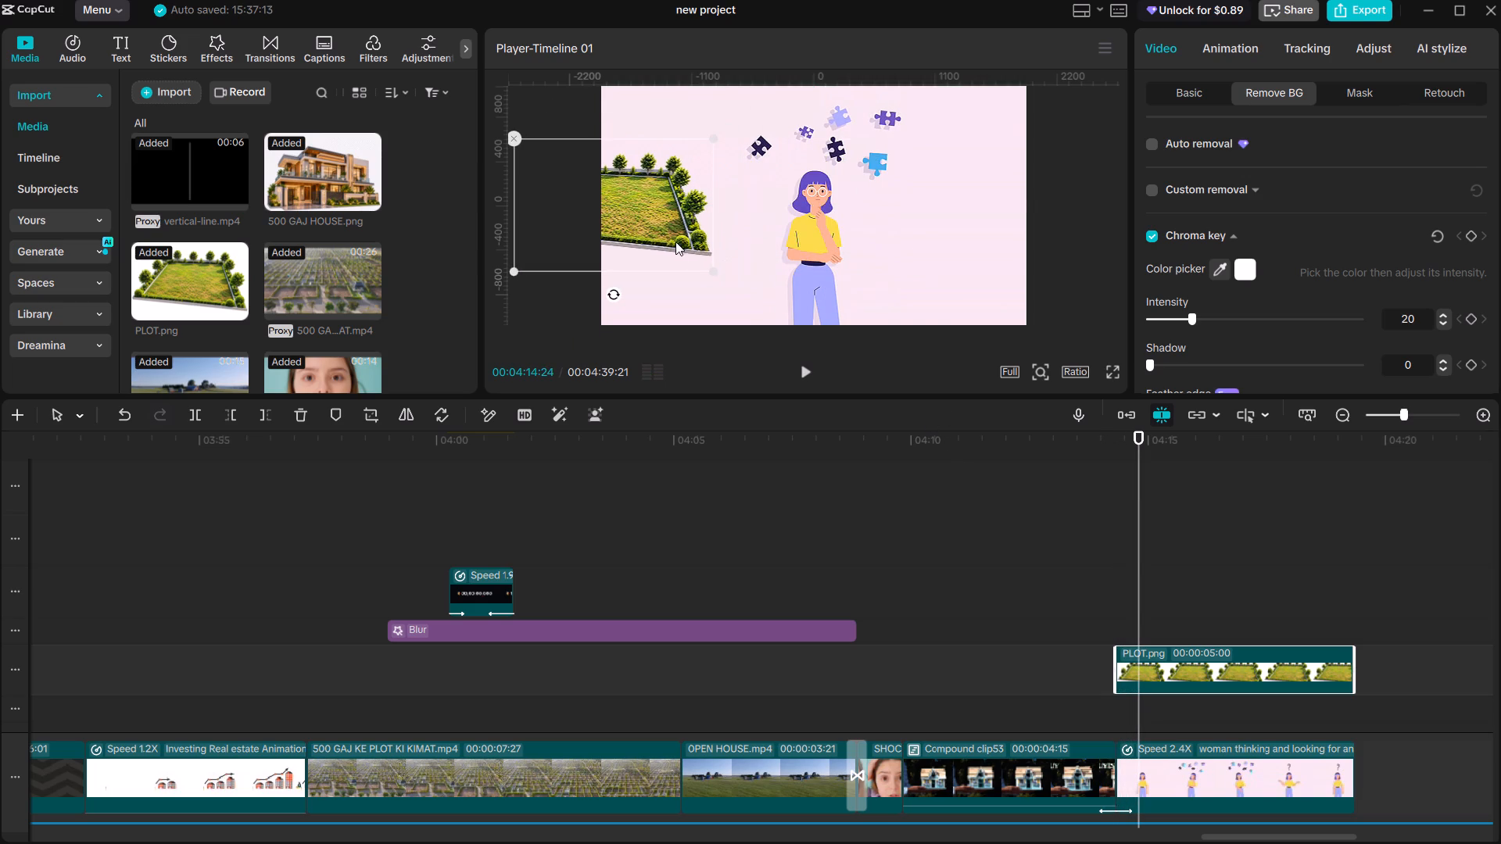
left_click_drag(711, 266, 676, 234)
left_click_drag(624, 198, 692, 211)
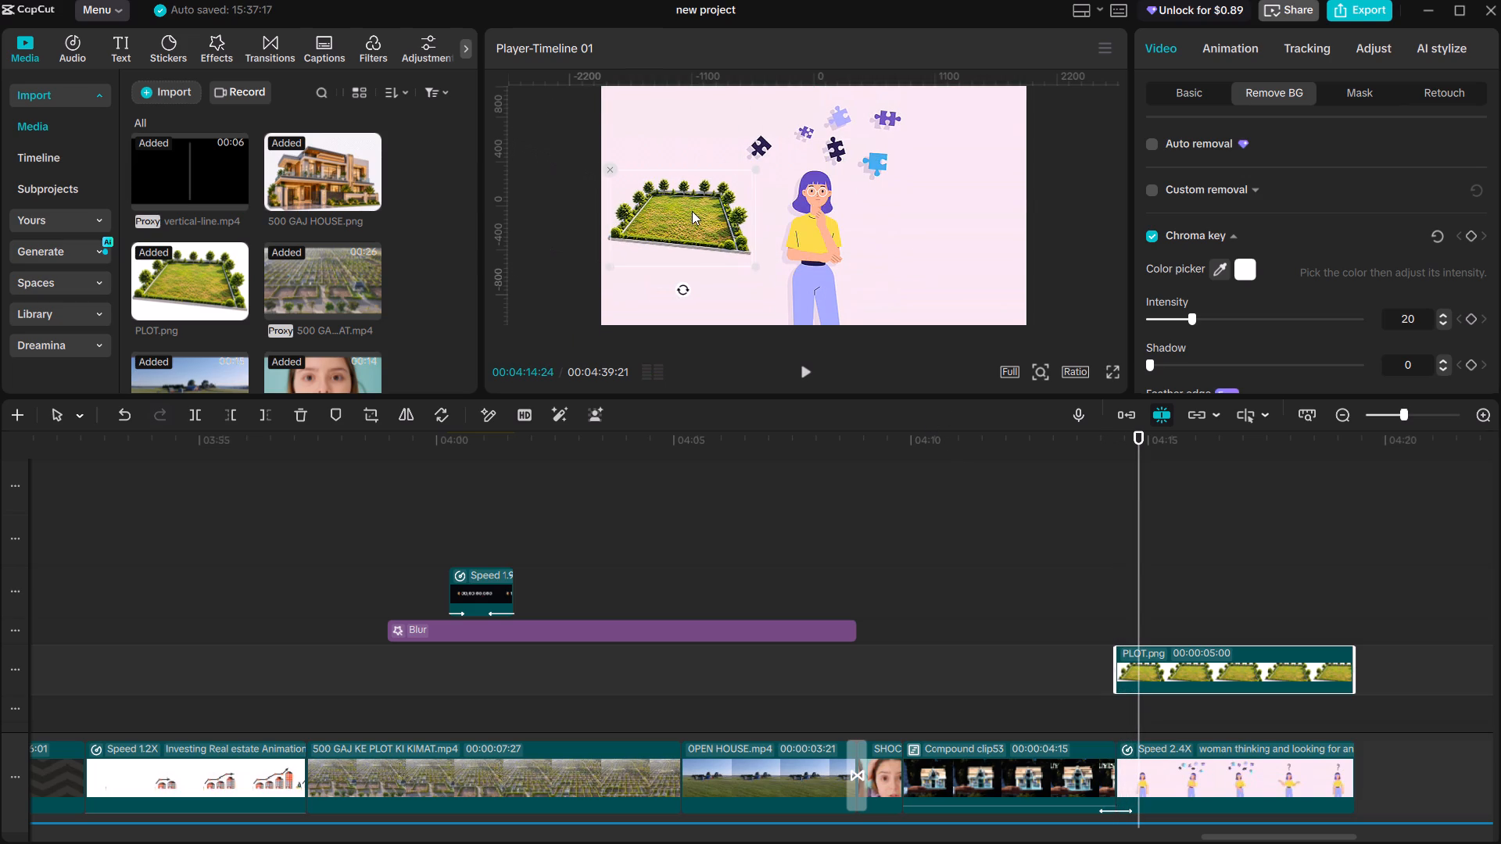
left_click_drag(692, 211, 690, 224)
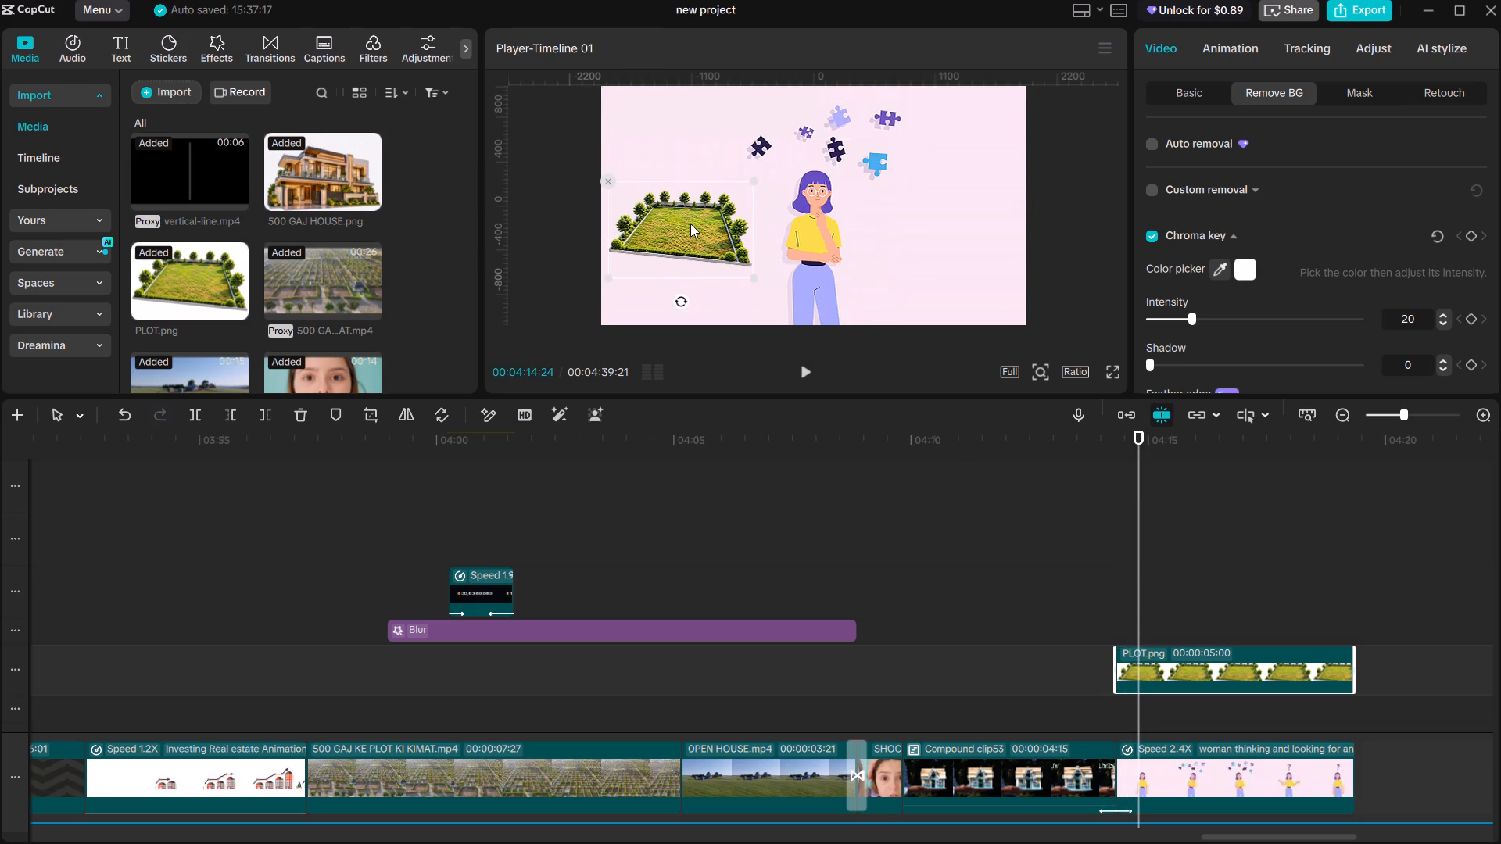
left_click_drag(690, 224, 563, 198)
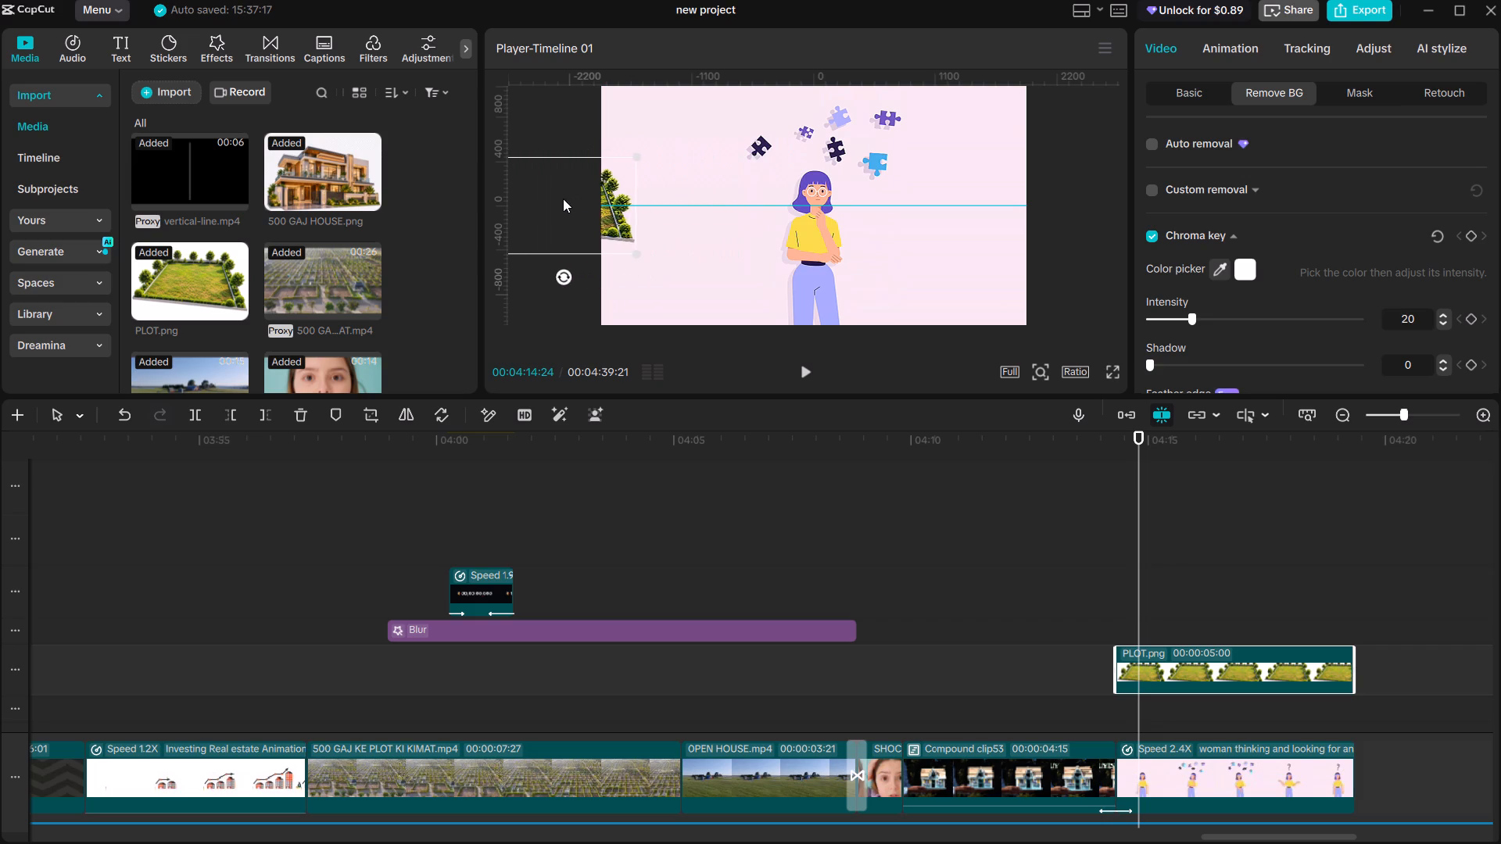
left_click_drag(563, 198, 649, 191)
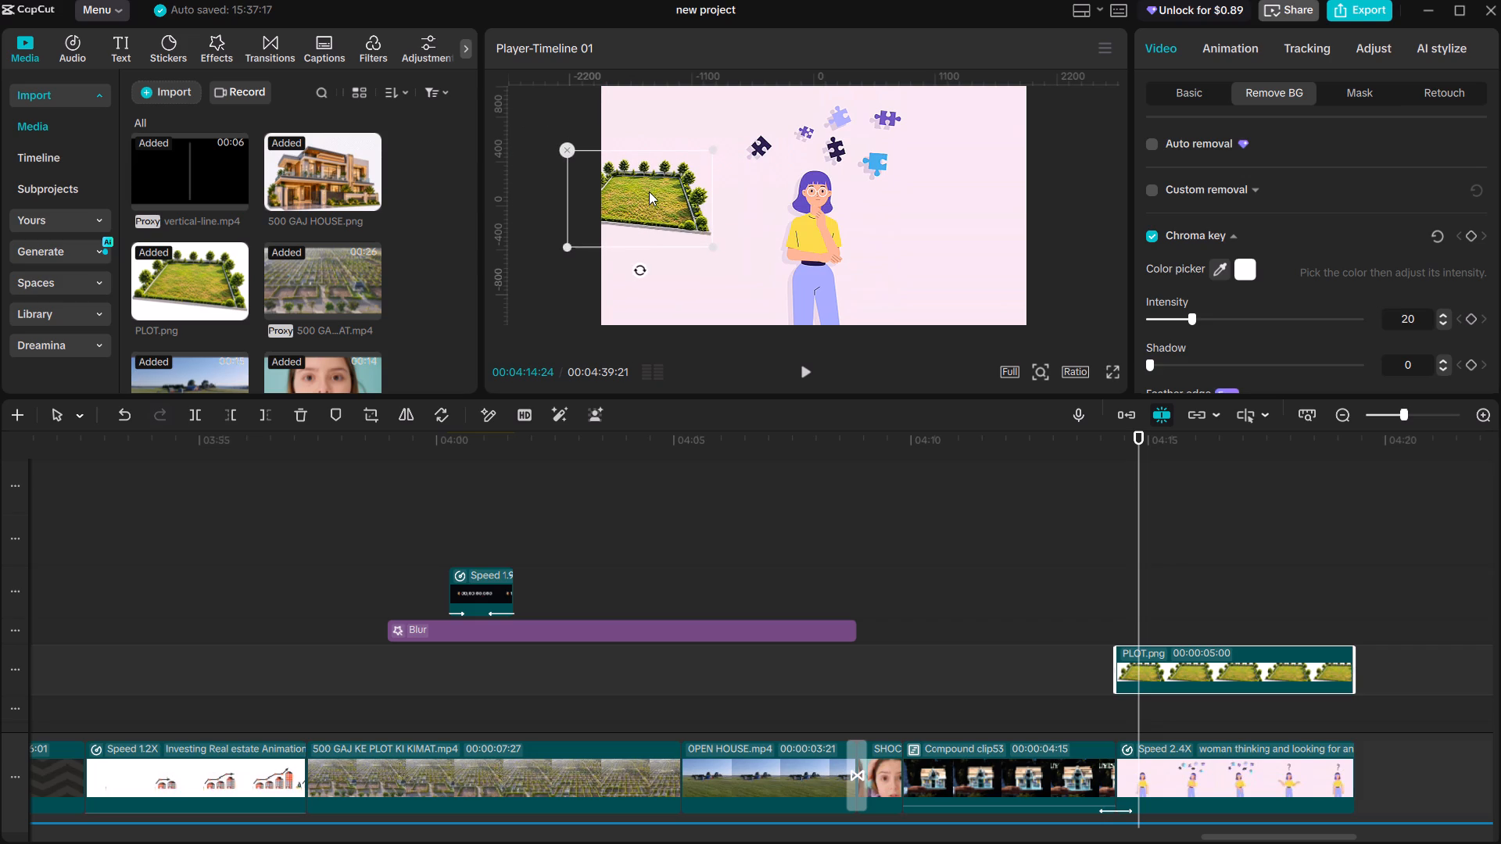
left_click_drag(649, 191, 690, 197)
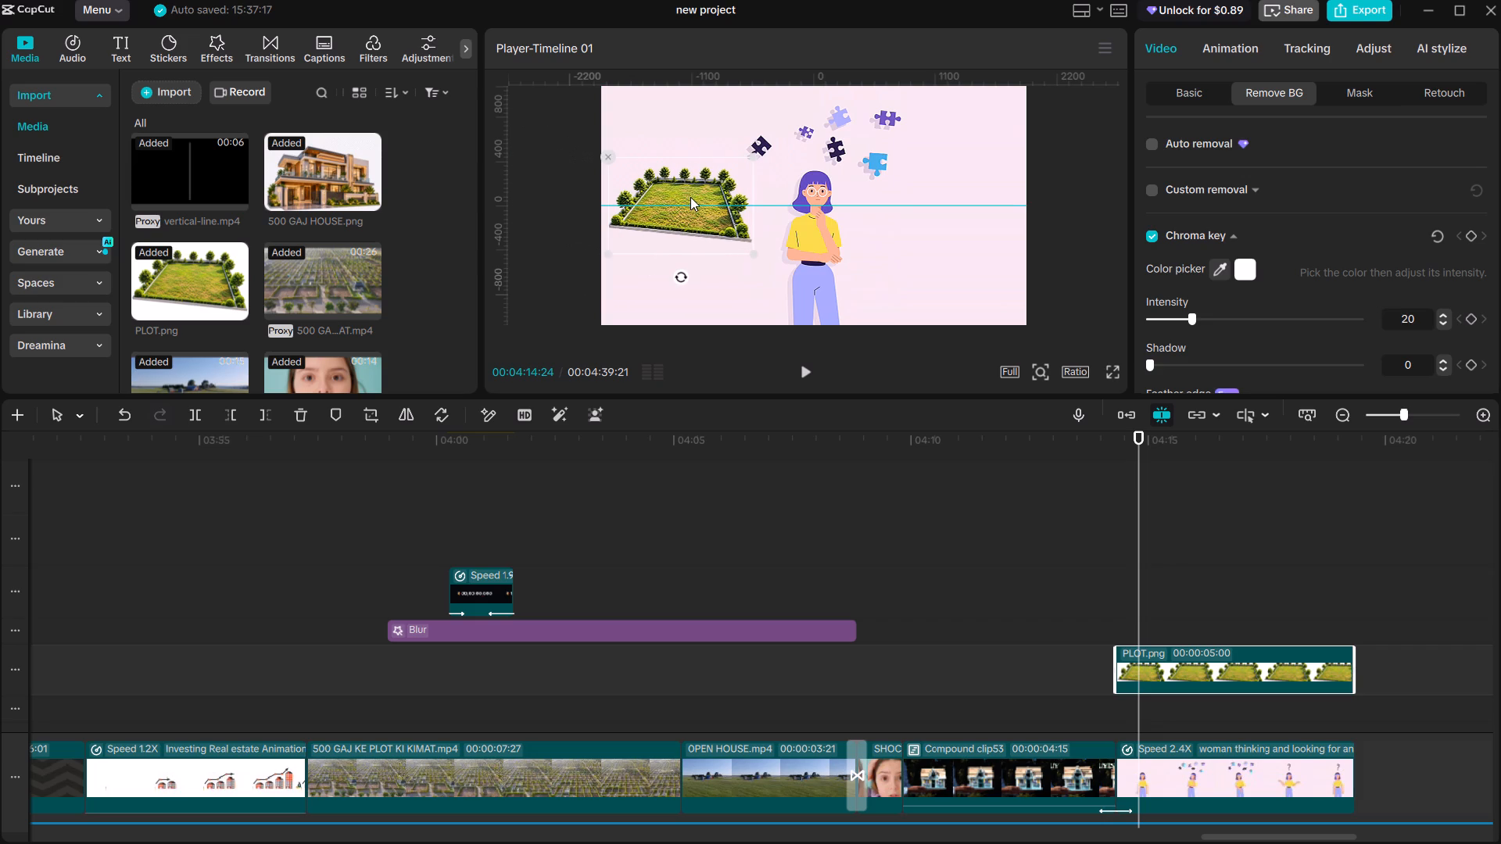
left_click_drag(690, 197, 688, 197)
Check the plot's timing against the narration and shift the PLOT.png overlay to start at 04:14:24.
key("space")
key("space")
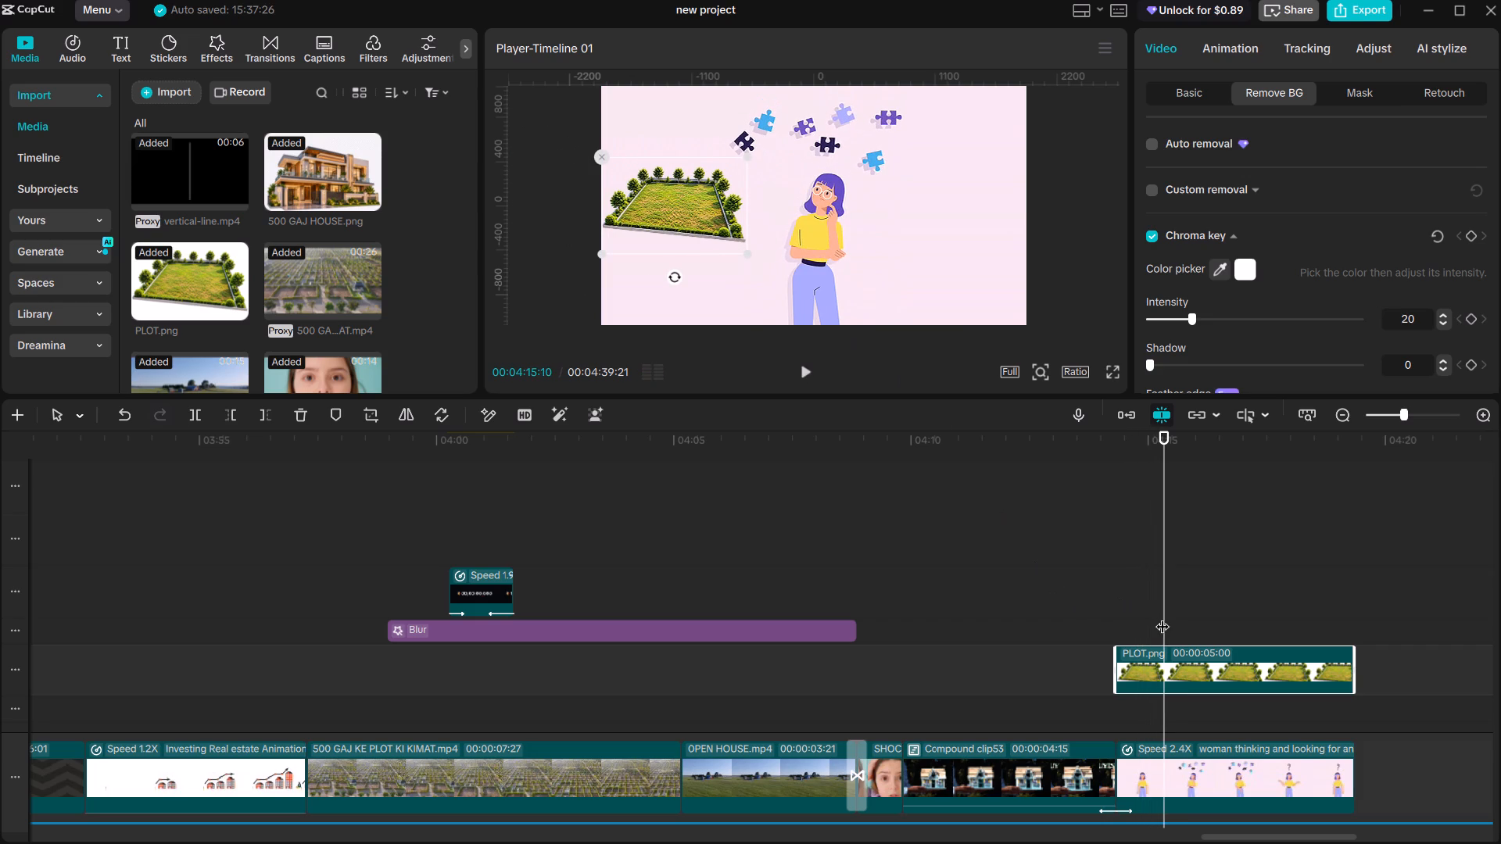
left_click_drag(1162, 617, 1152, 615)
key("space")
left_click(1152, 615)
scroll(1151, 631, "down", 12)
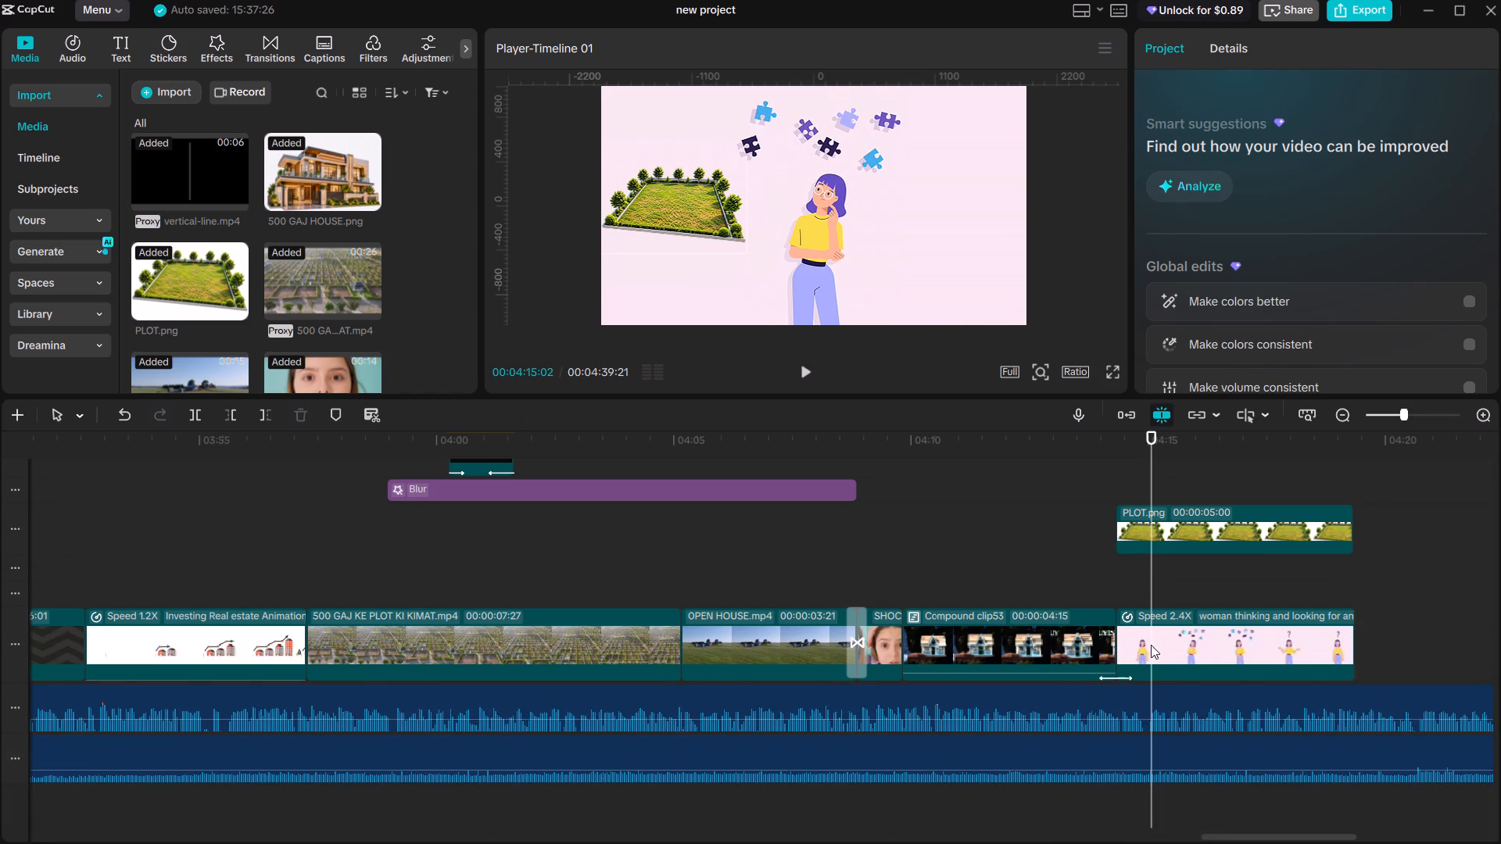
scroll(1151, 645, "down", 7)
scroll(1147, 638, "up", 20, "ctrl")
scroll(1147, 638, "up", 4, "ctrl")
left_click_drag(1151, 595, 1141, 588)
scroll(1134, 595, "up", 7)
left_click_drag(1118, 688, 1150, 692)
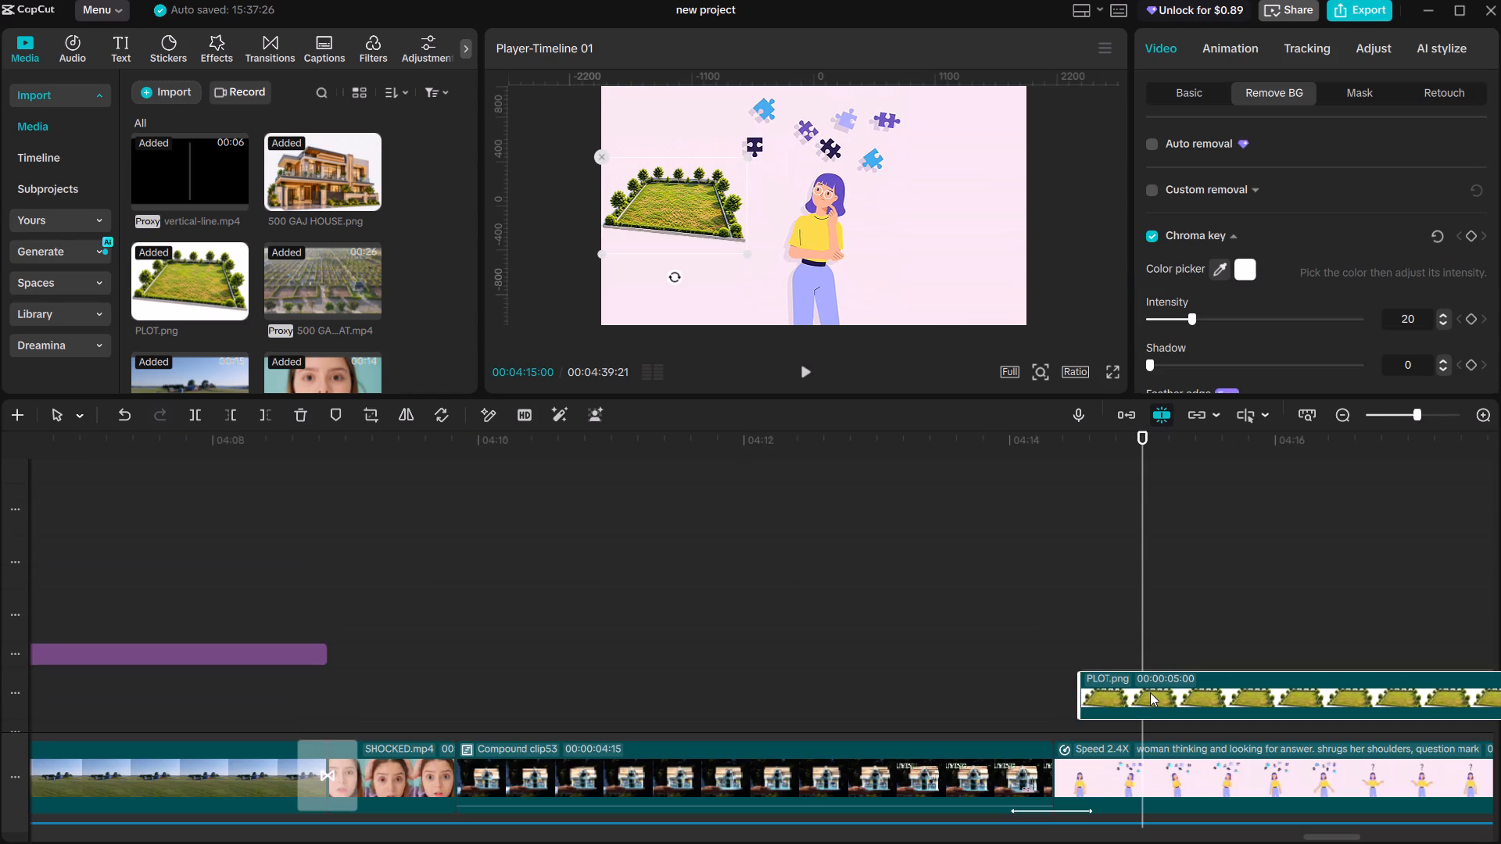
left_click_drag(1150, 692, 1121, 681)
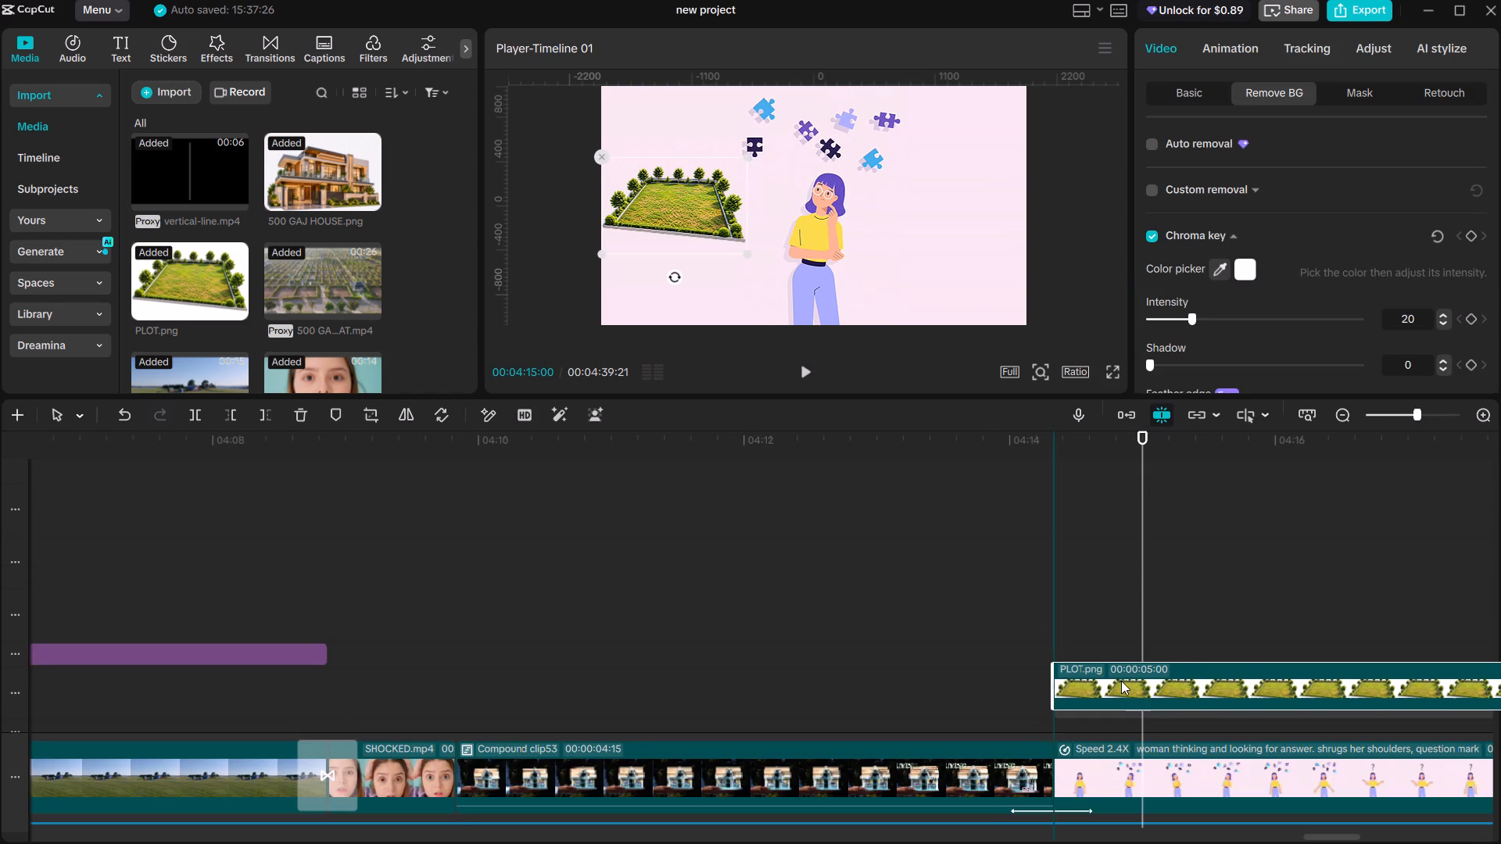
left_click_drag(1121, 681, 1168, 681)
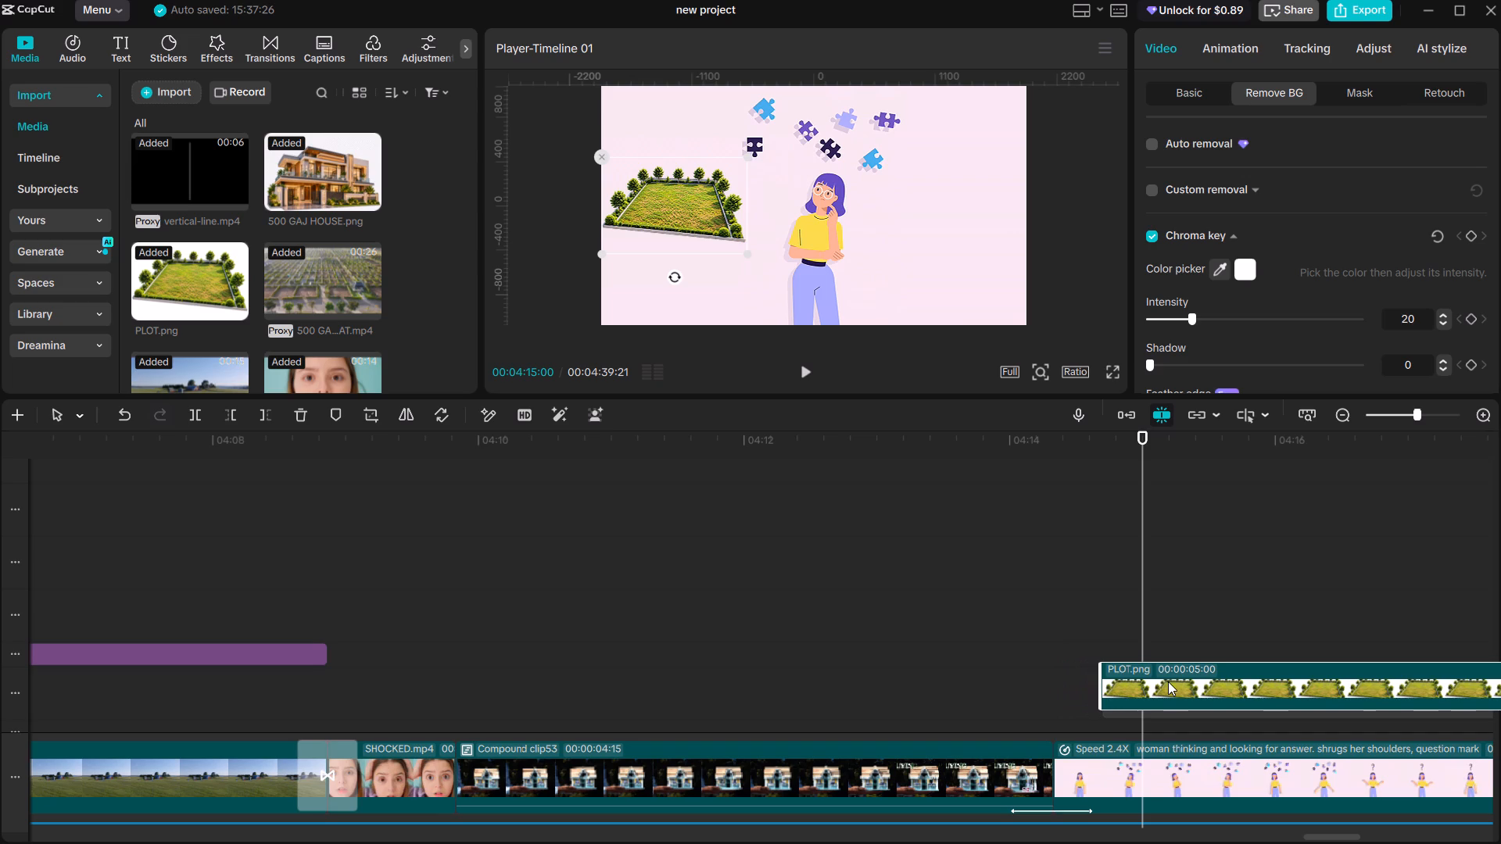
left_click_drag(1148, 692, 1162, 692)
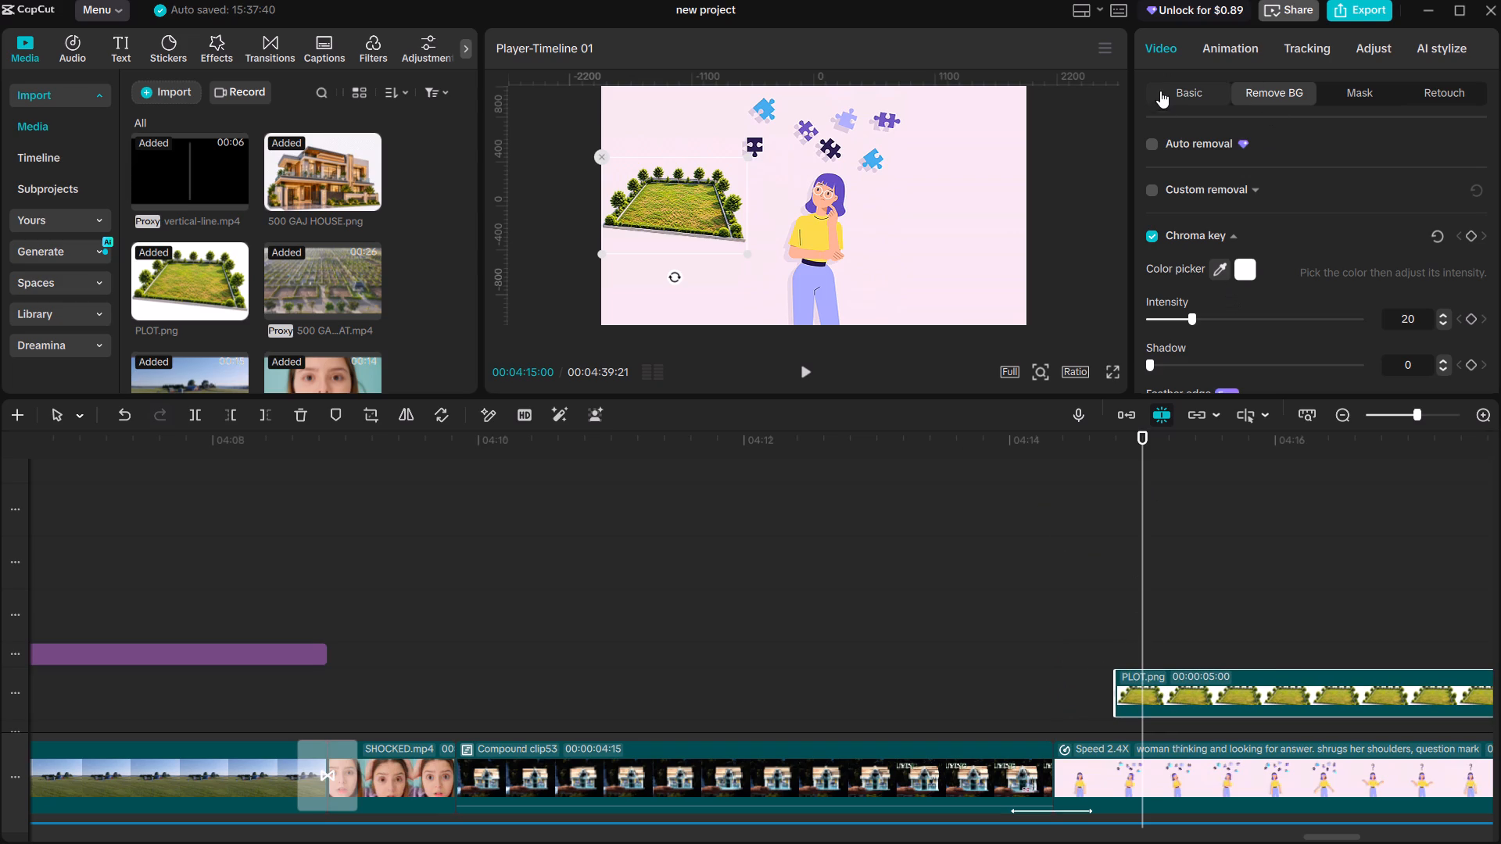
Keyframe a slide-in for the plot, from beyond the frame's left edge (X -2578) at 04:14:24 to its resting place at 04:15:00.
left_click(1170, 95)
left_click(1467, 143)
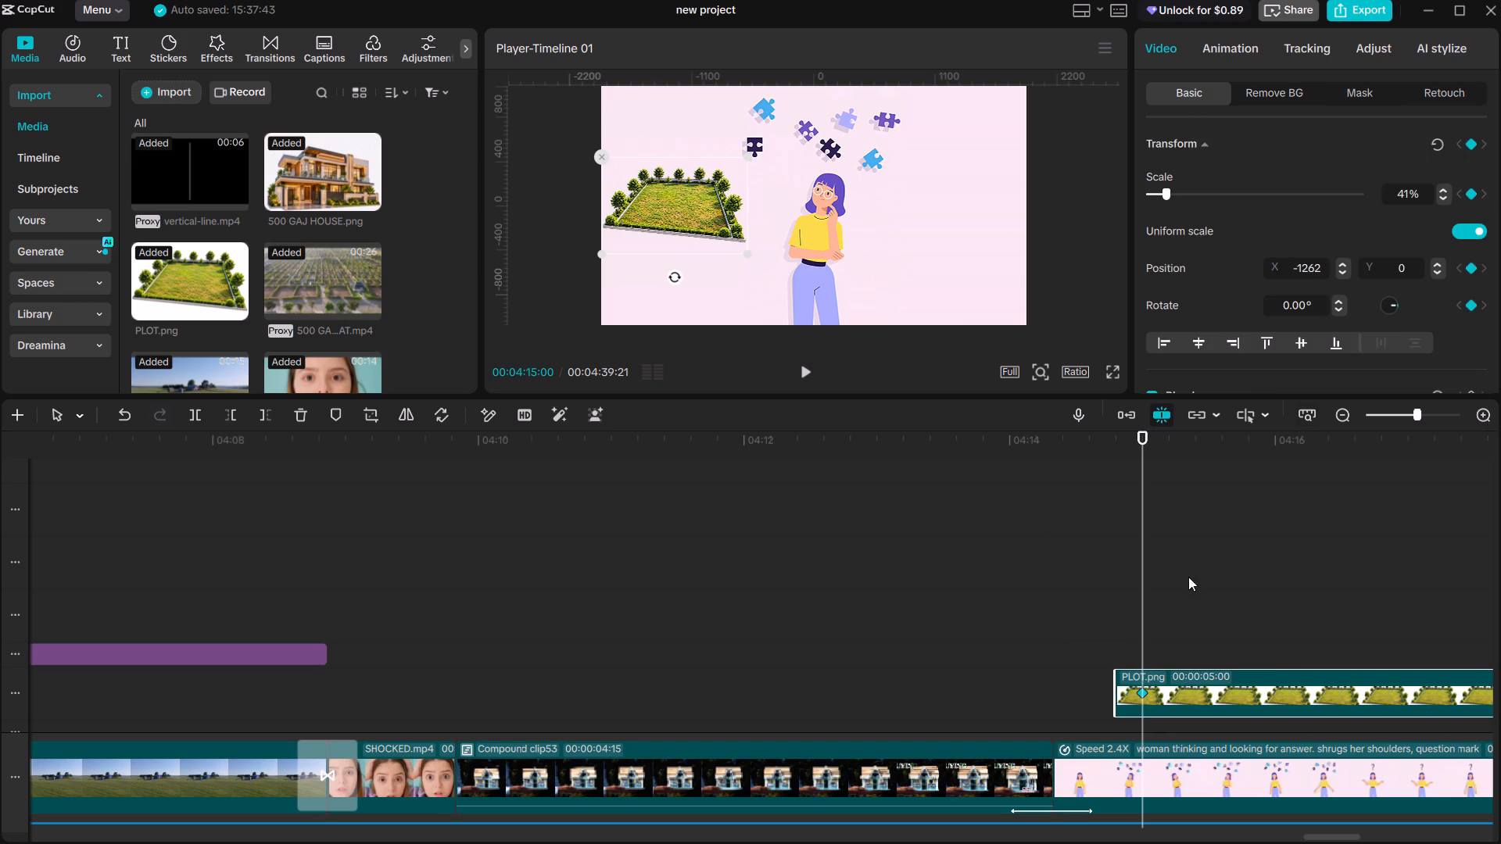
left_click_drag(1142, 600, 1115, 599)
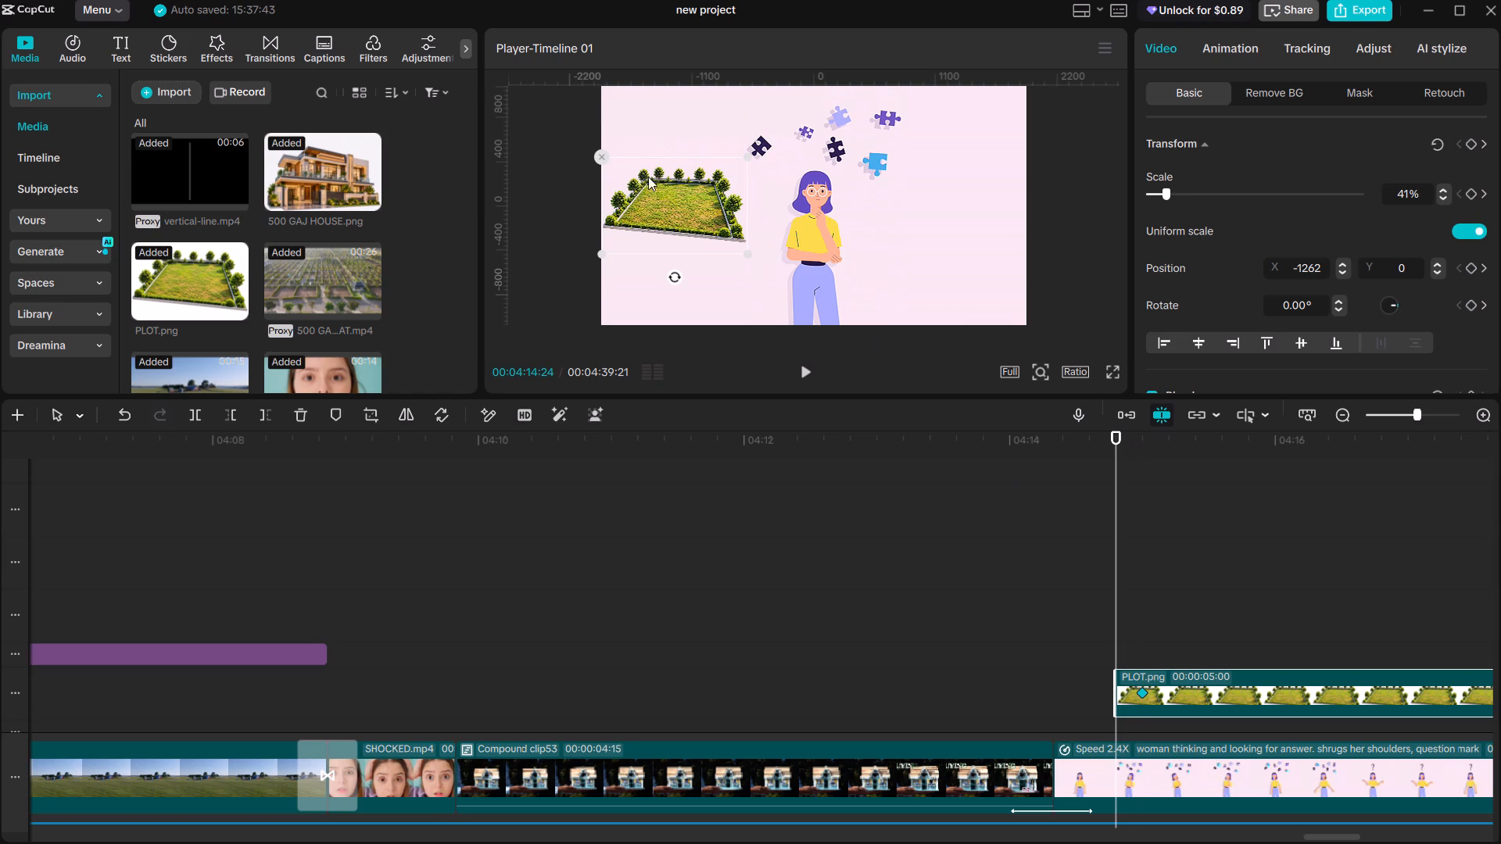
left_click_drag(695, 198, 625, 198)
left_click_drag(666, 209, 611, 206)
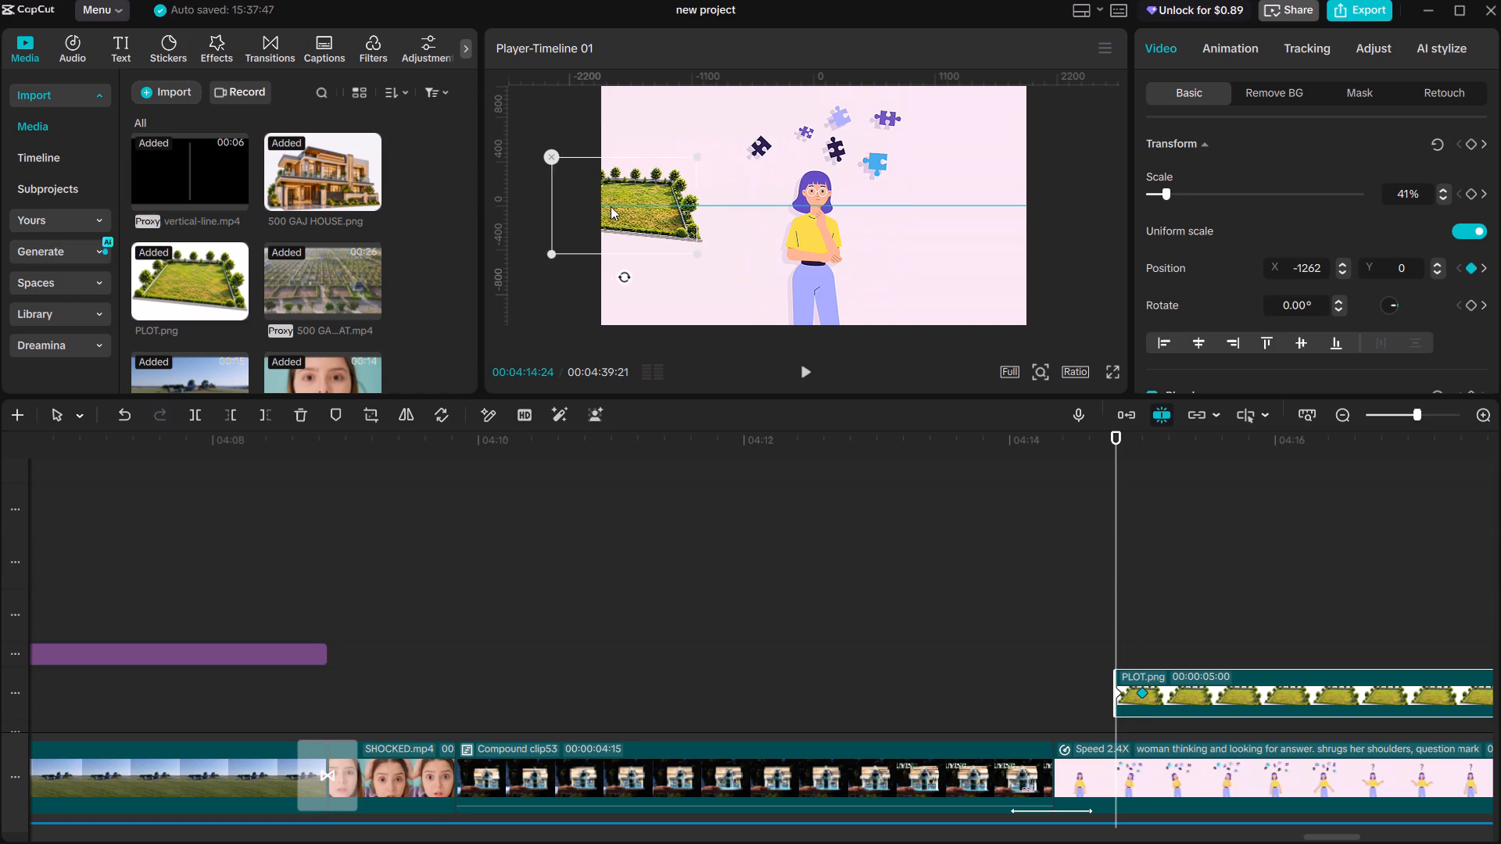
left_click_drag(611, 206, 517, 207)
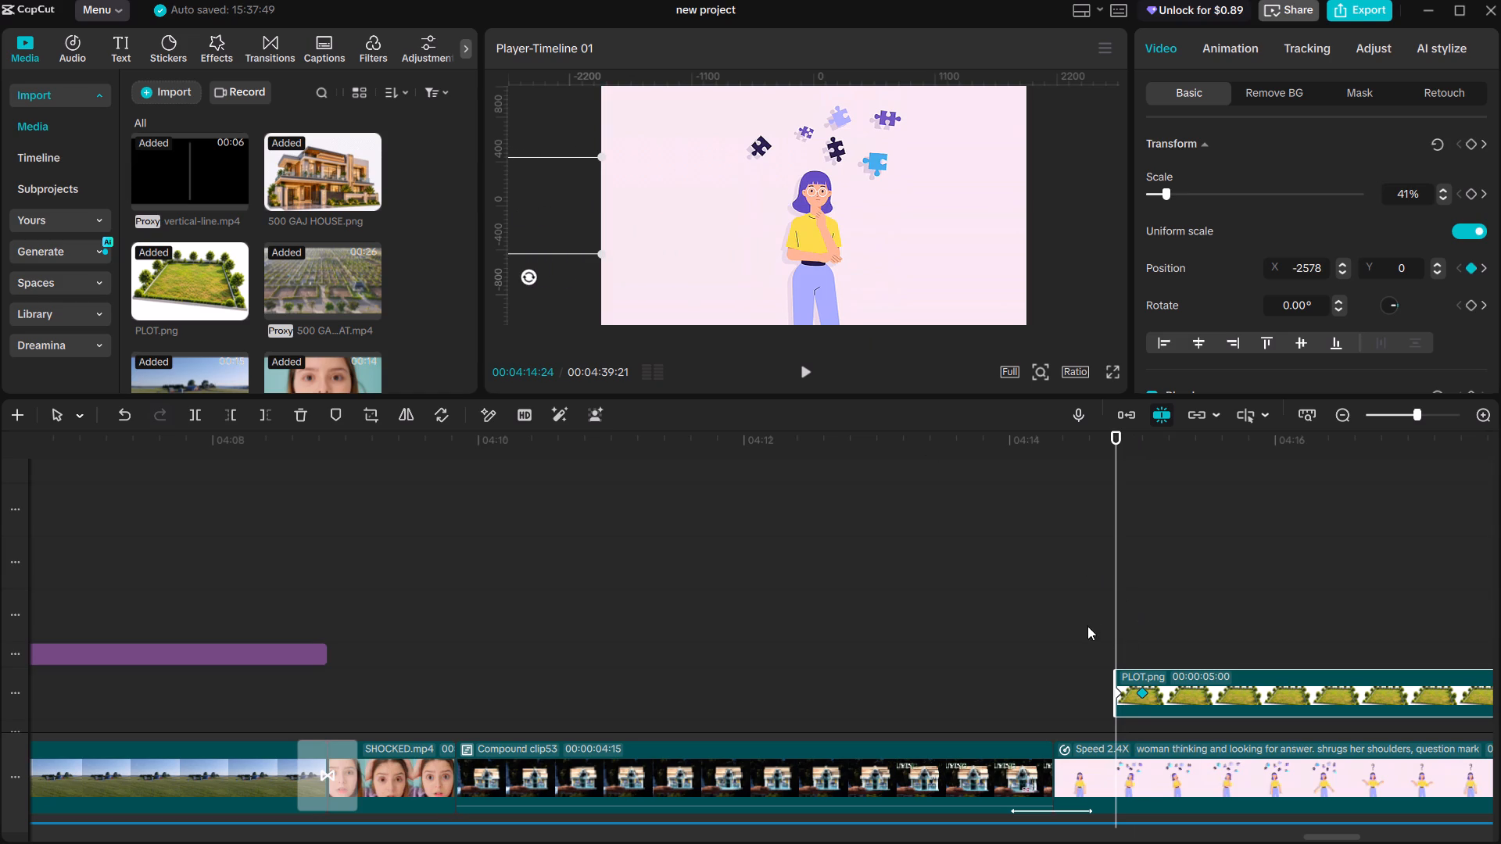
right_click(1141, 692)
left_click(1180, 657)
left_click(1081, 625)
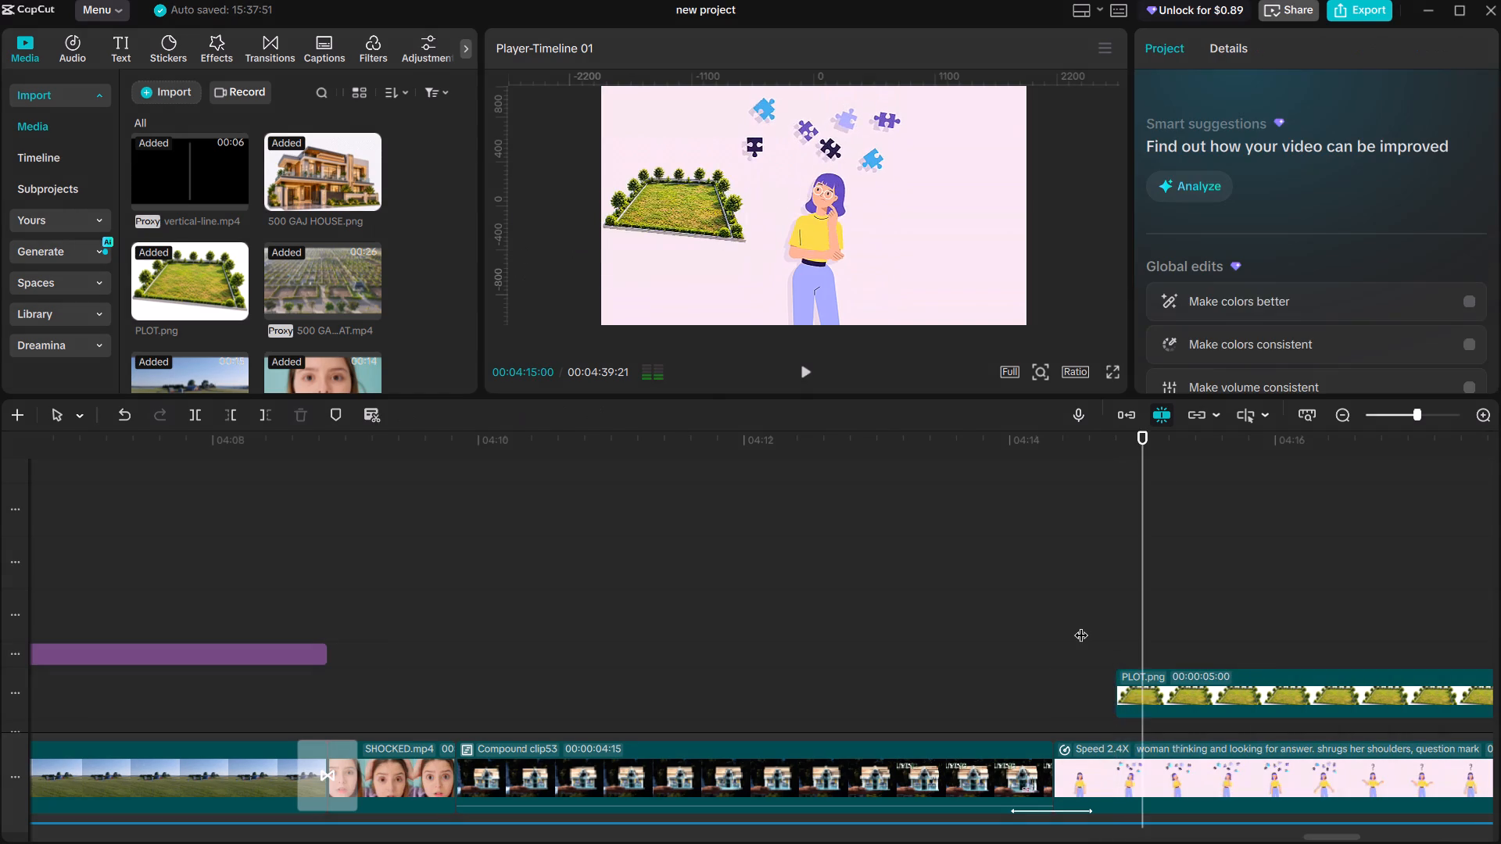
key("space")
key("space")
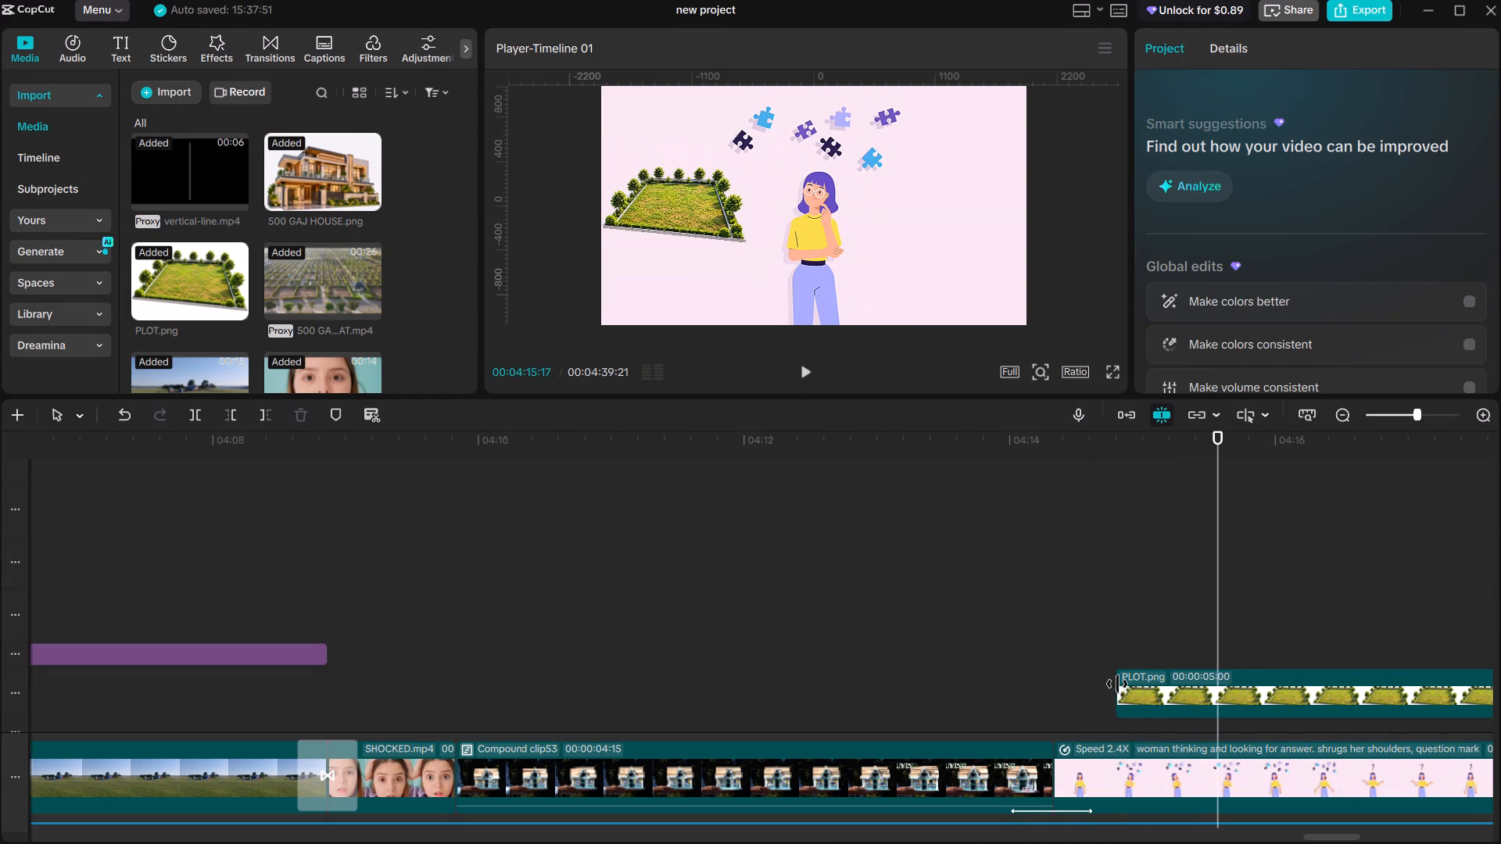
Extend the PLOT.png clip's start to about 04:14:21, move its first keyframe to the new start and replay the slide-in.
left_click(1117, 684)
left_click_drag(1115, 675, 1104, 675)
left_click_drag(1116, 692, 1112, 692)
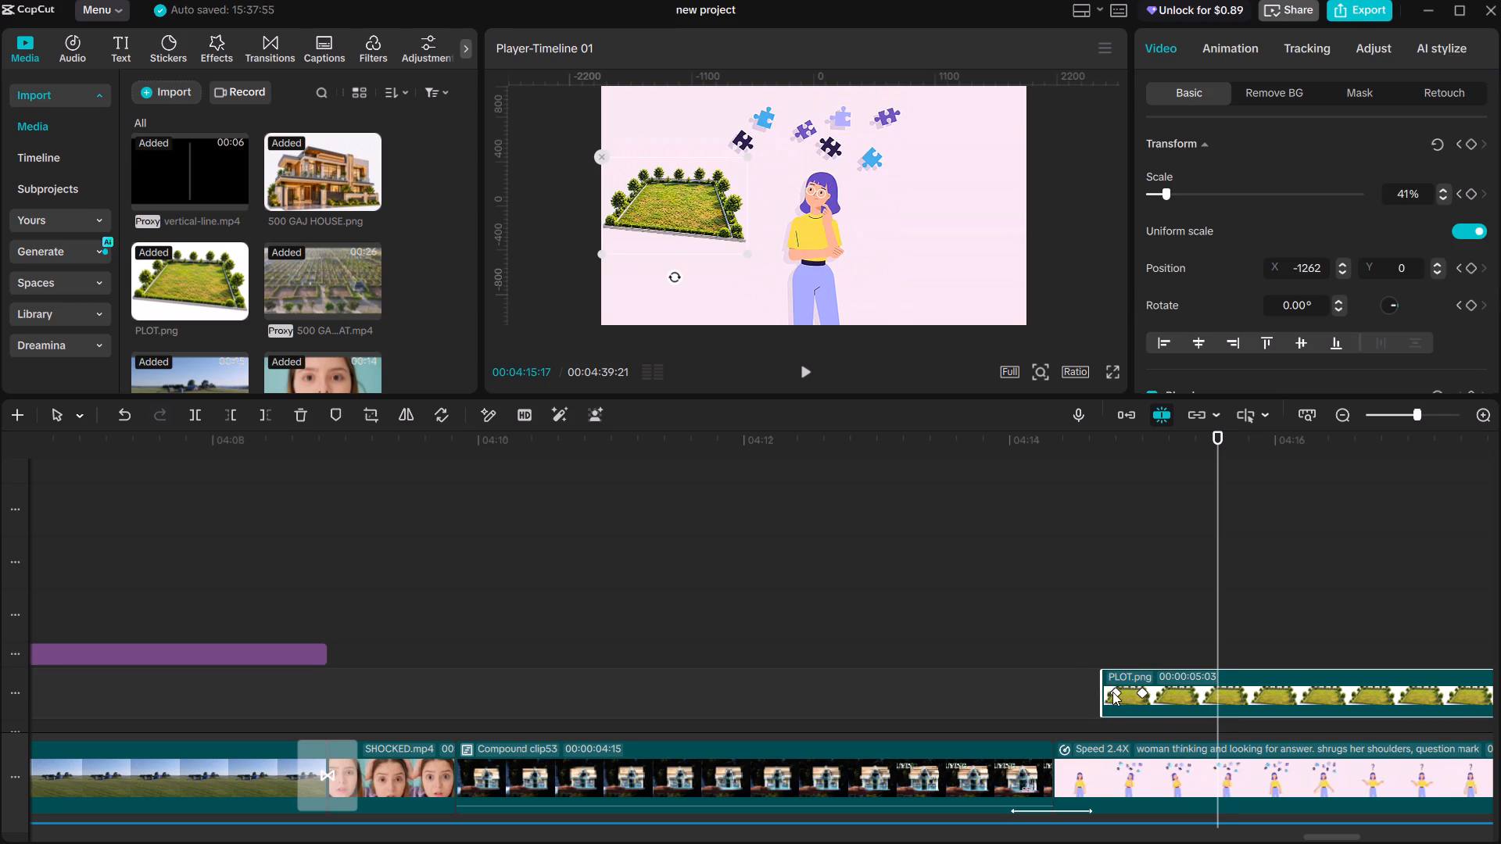
left_click_drag(1112, 692, 1097, 690)
left_click(1080, 648)
key("space")
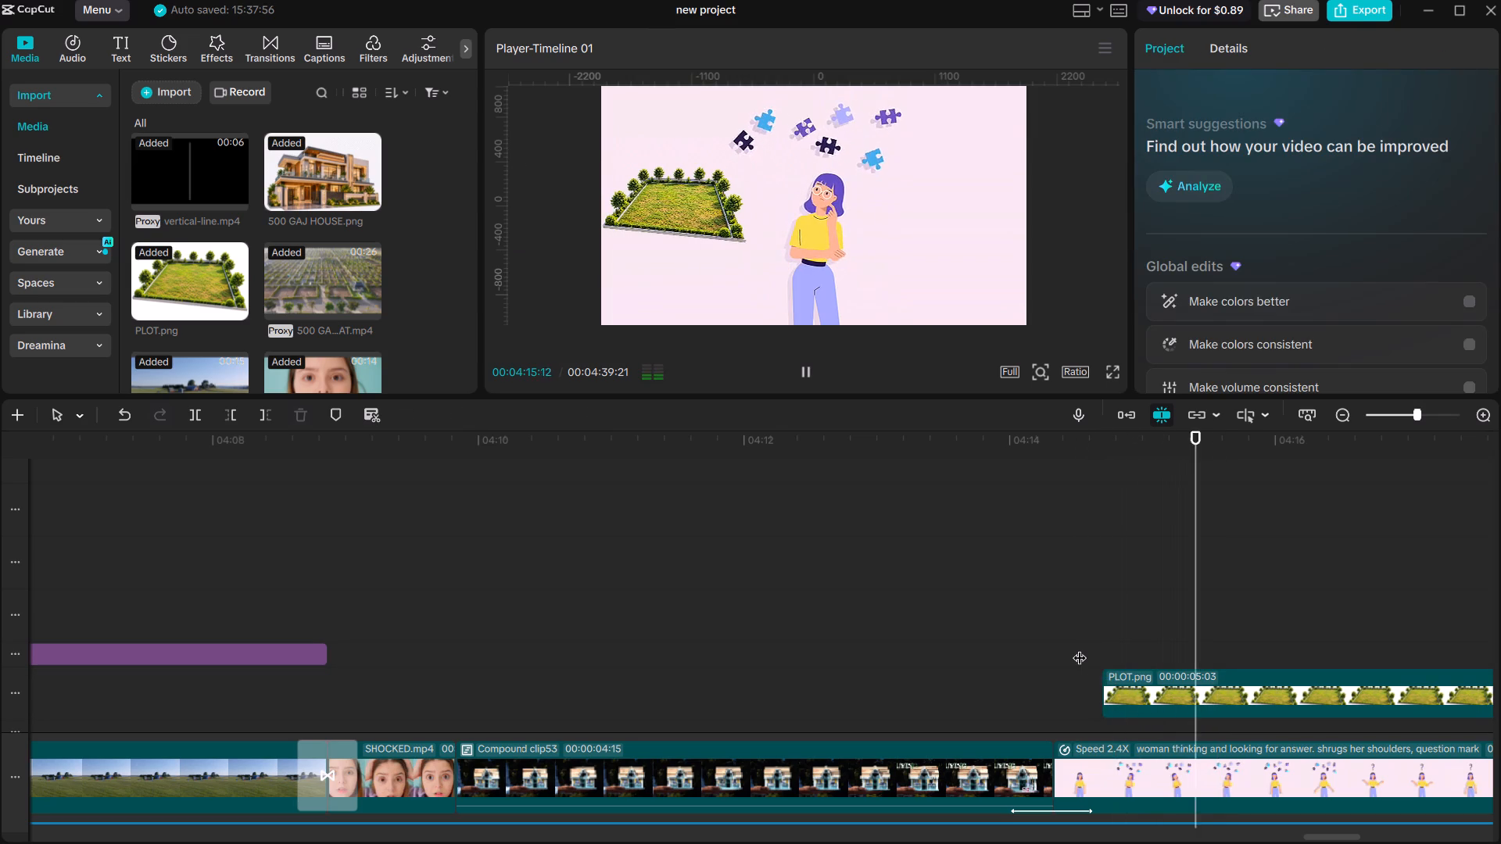
left_click(1080, 648)
key("space")
left_click(1051, 638)
key("space")
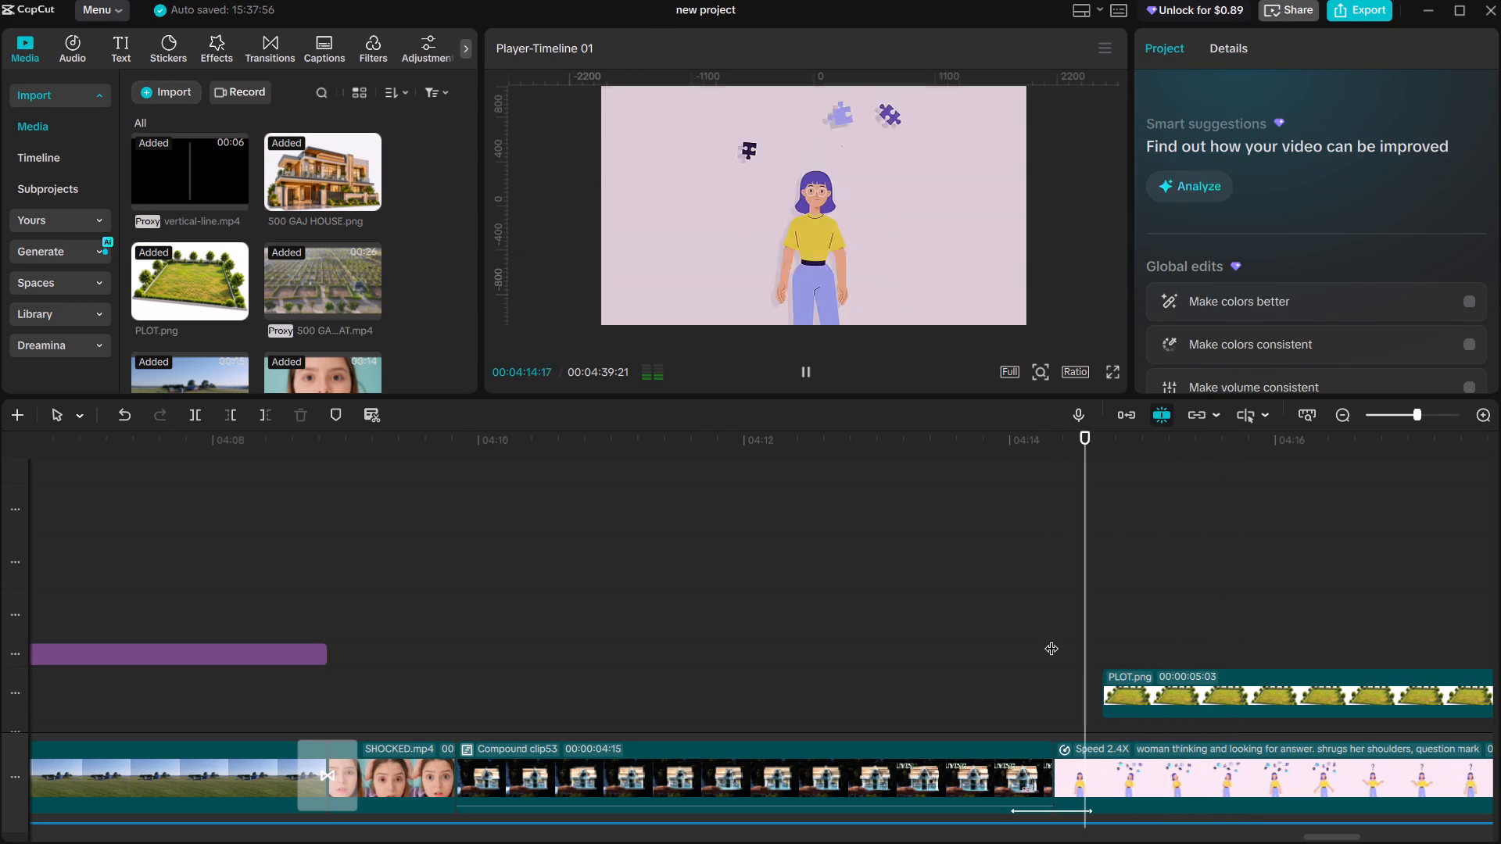
key("space")
Adjust the options of the plot's 04:15:00 keyframe and replay the slide-in up to 04:15:18.
left_click(1146, 695)
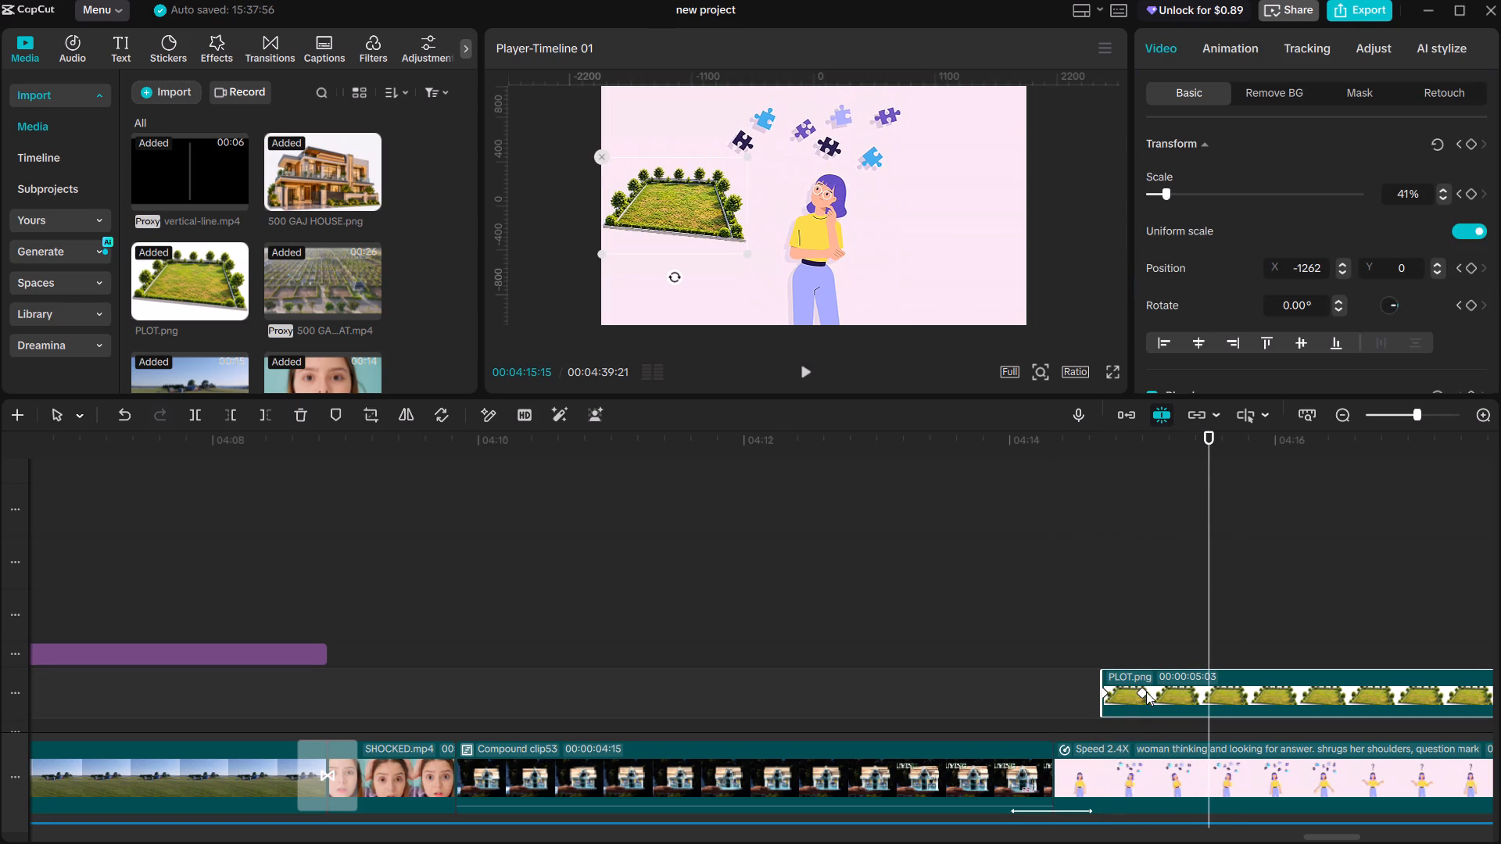
right_click(1146, 692)
left_click(1187, 689)
left_click(1078, 644)
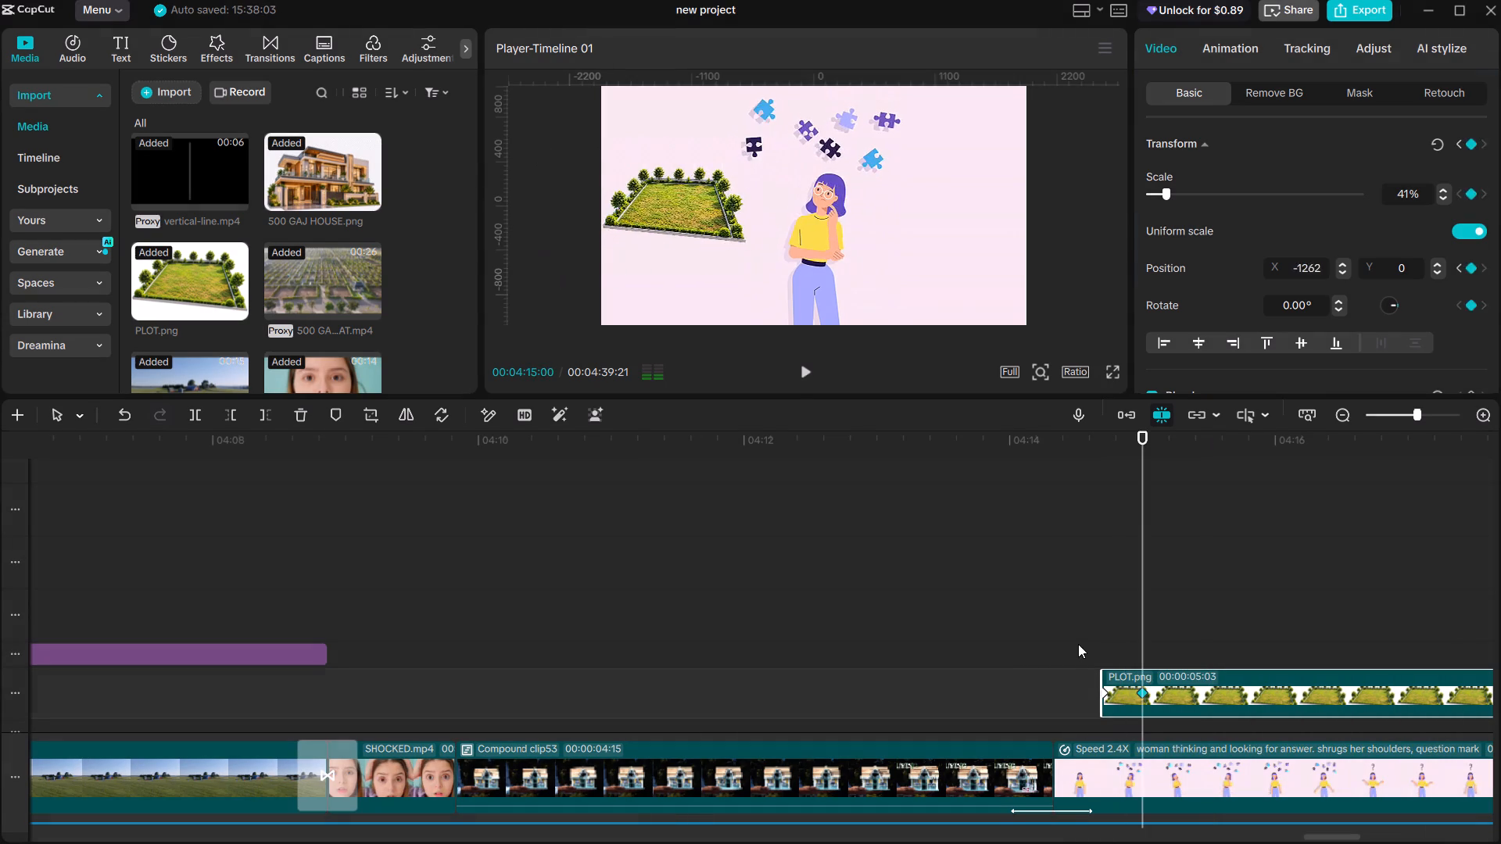
key("space")
key("space")
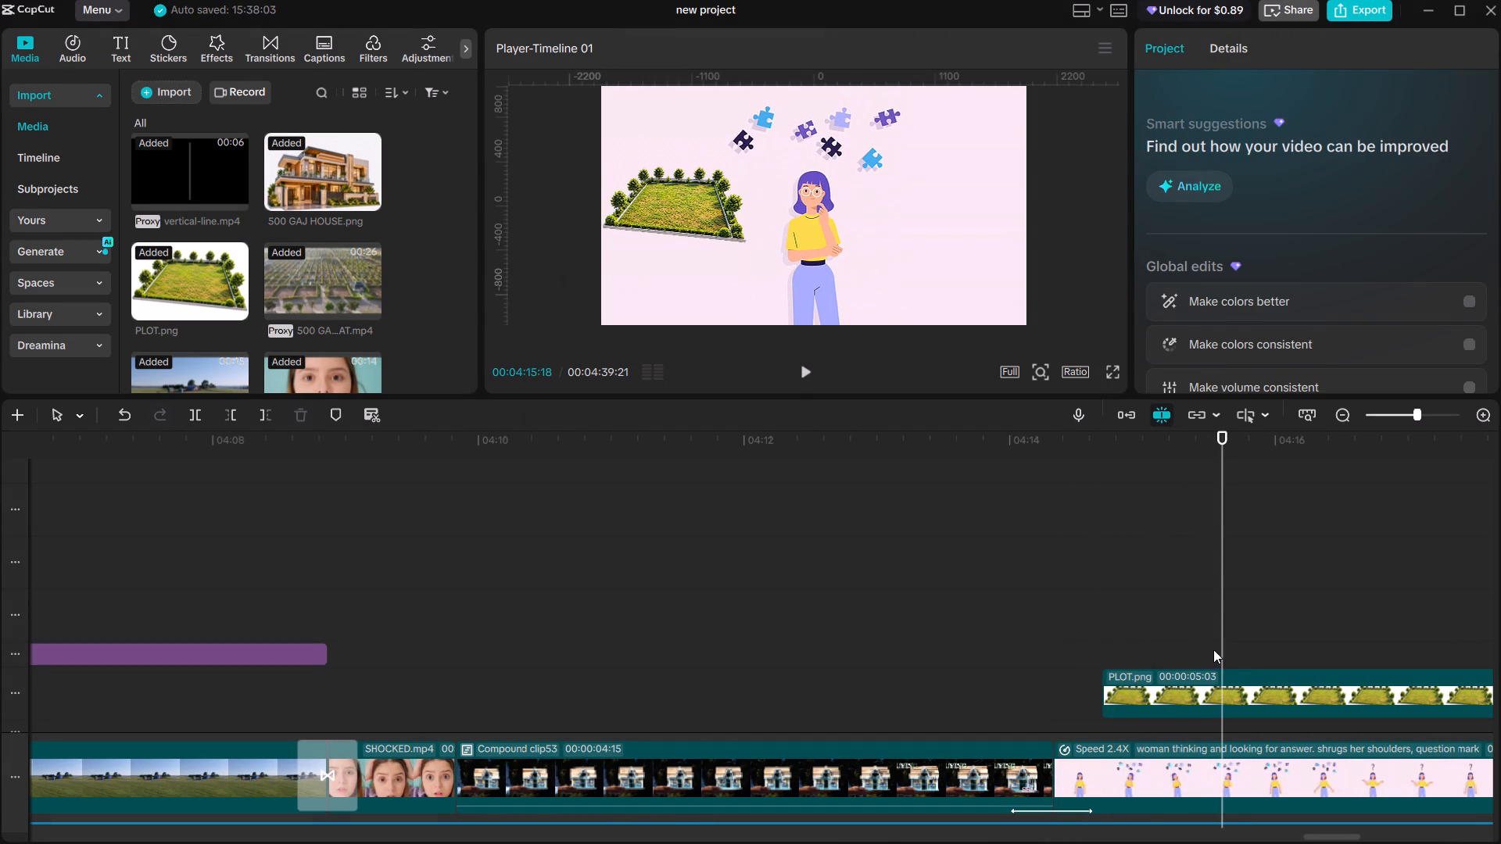
Place 500 GAJ HOUSE.png on an overlay track above the plot image, starting at 04:15:18.
left_click_drag(320, 184, 922, 465)
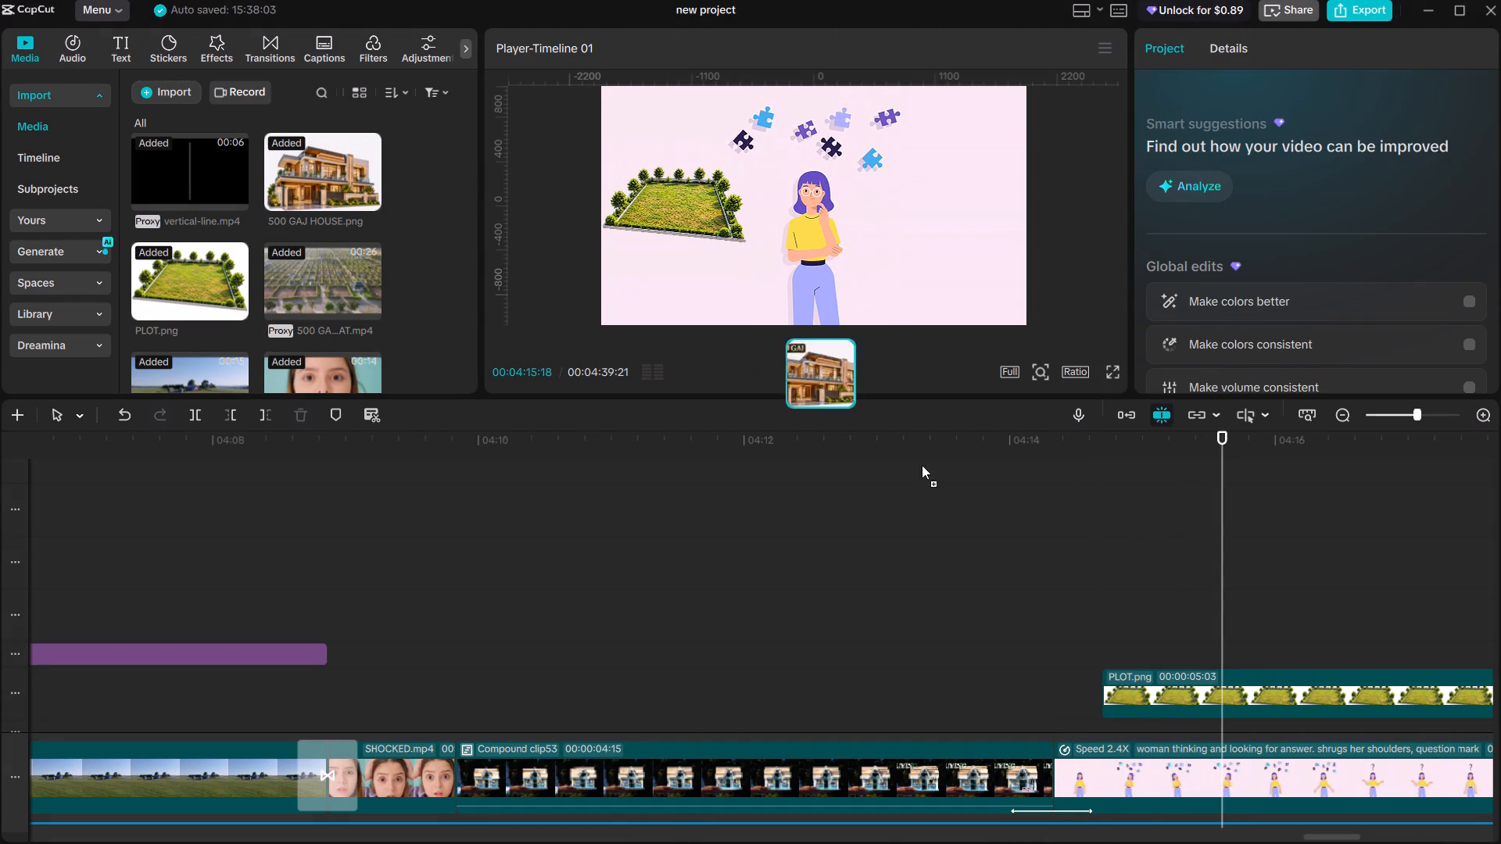
left_click_drag(922, 465, 1218, 645)
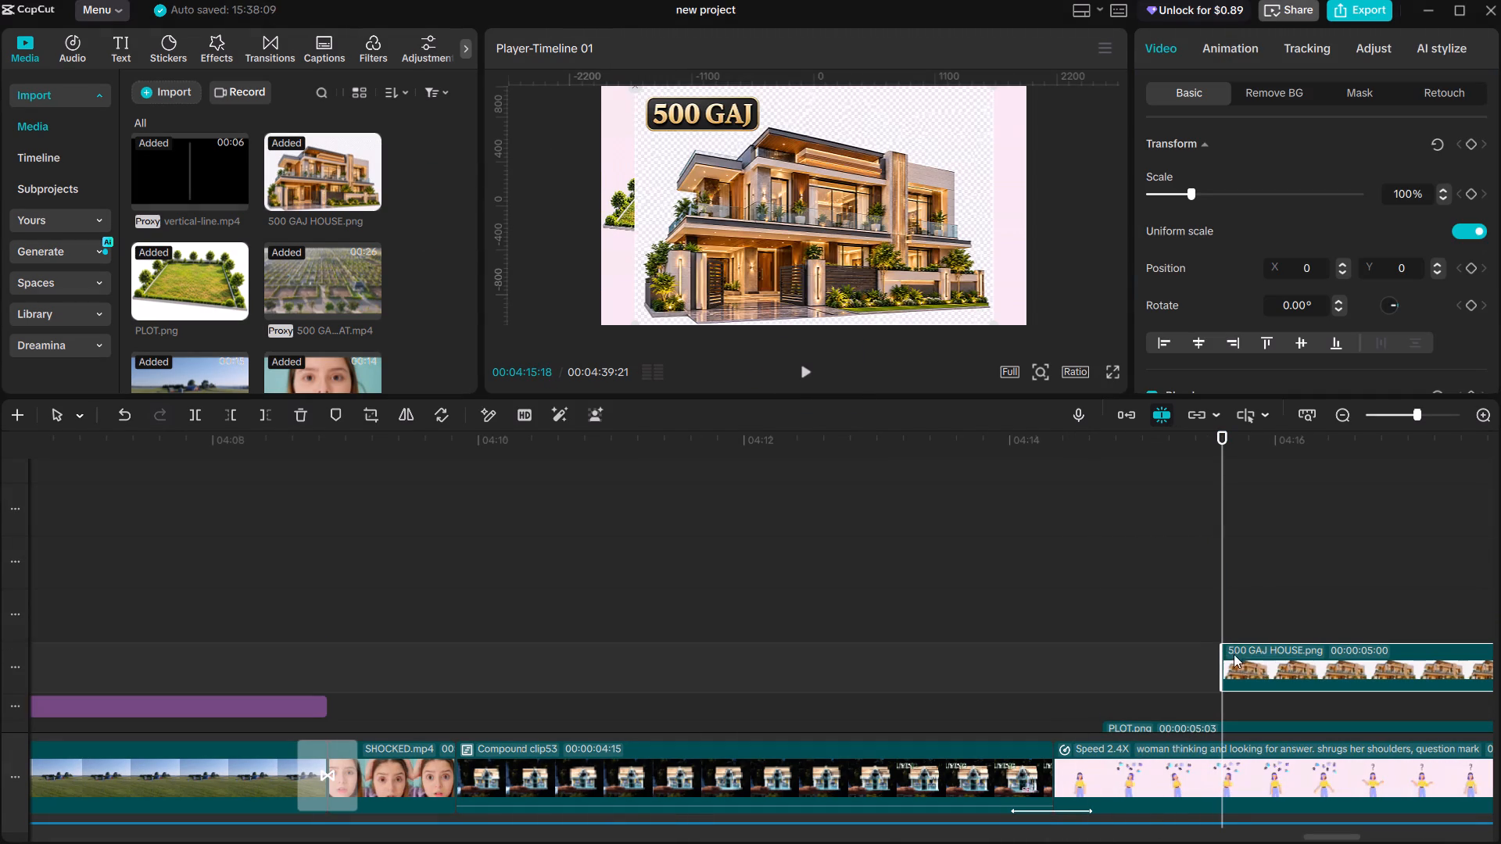
scroll(1271, 651, "down", 5, "alt")
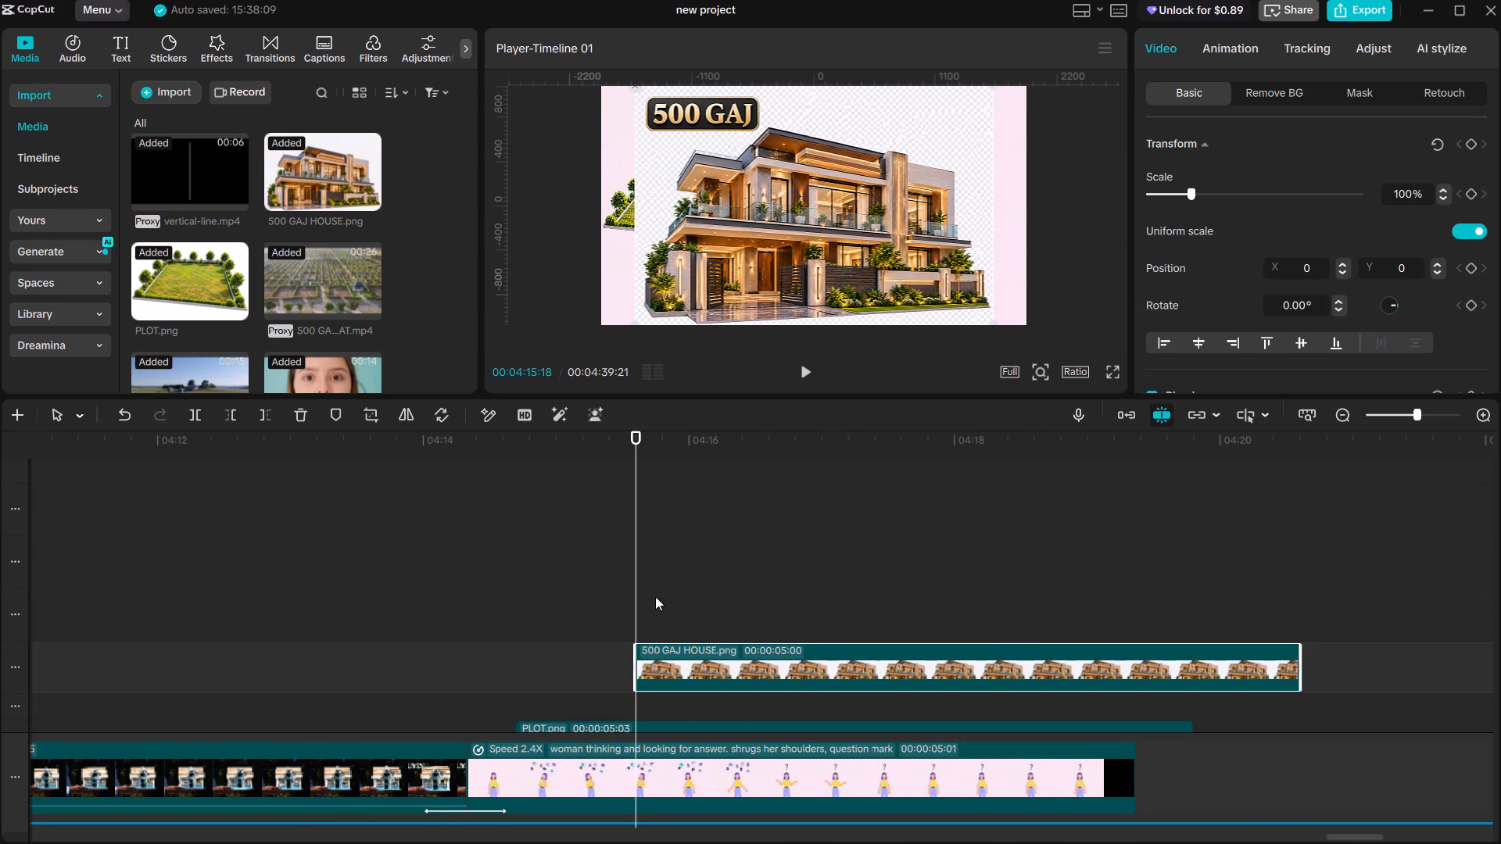
Remove the house image's white background with Chroma key, using white as the key colour.
left_click(1266, 92)
left_click(1153, 238)
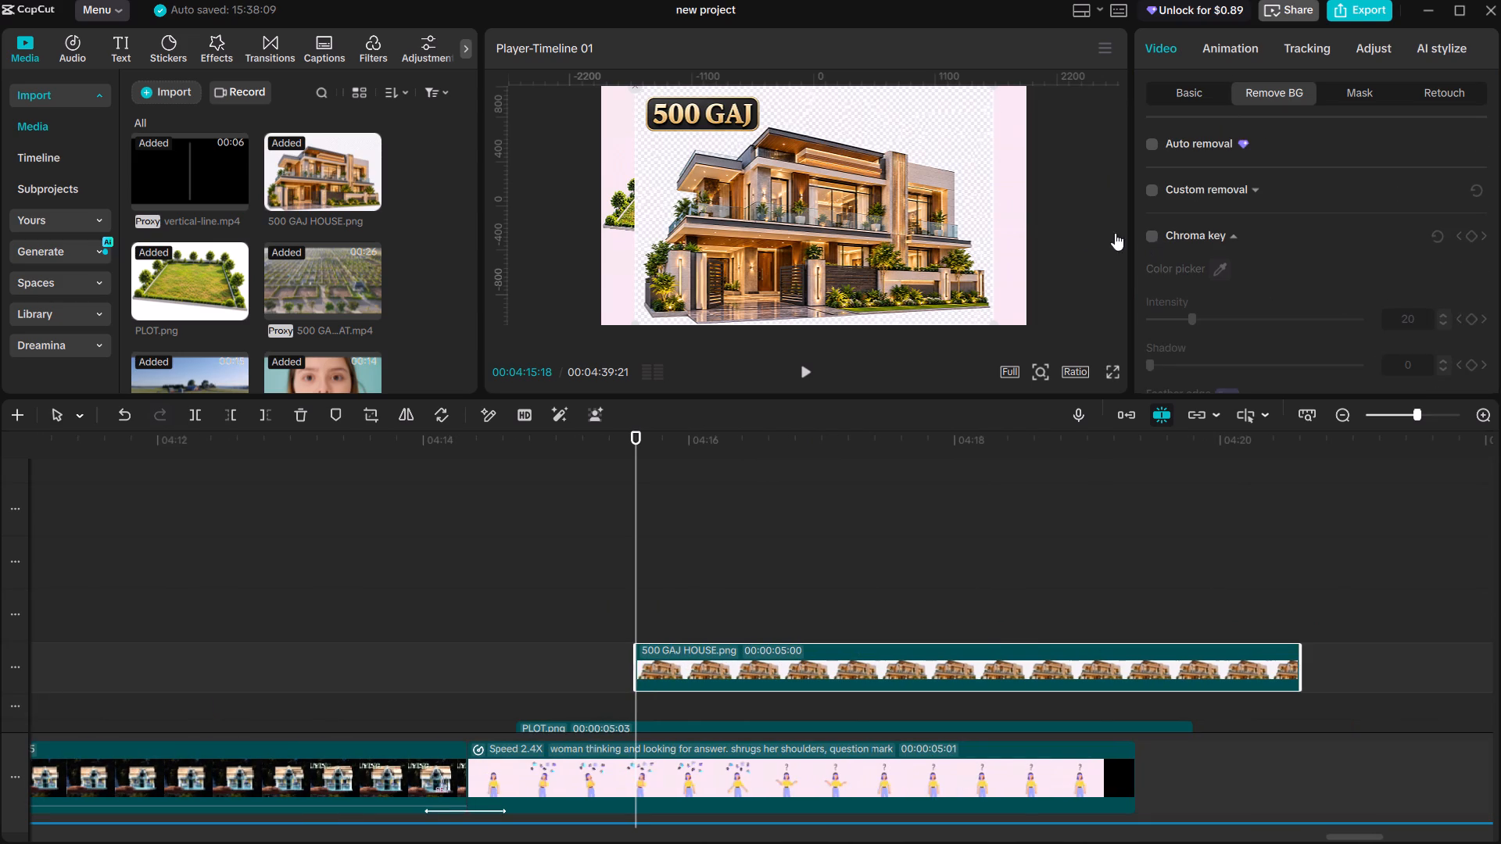
left_click(965, 173)
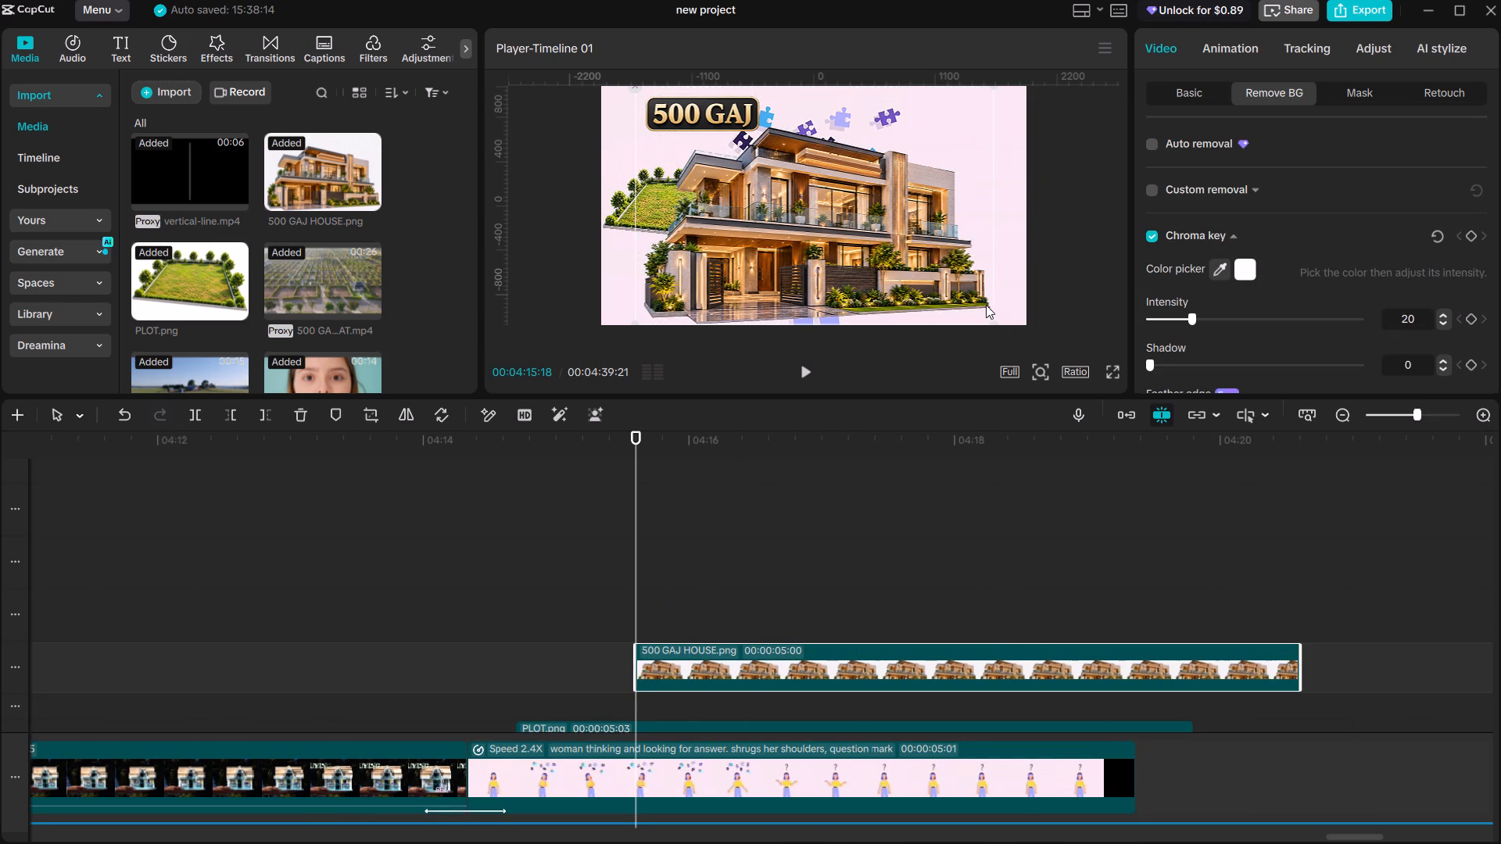
left_click(973, 286)
Scale the house image down to about the plot's size and position it over the plot, left of the thinking woman.
left_click_drag(993, 321, 914, 220)
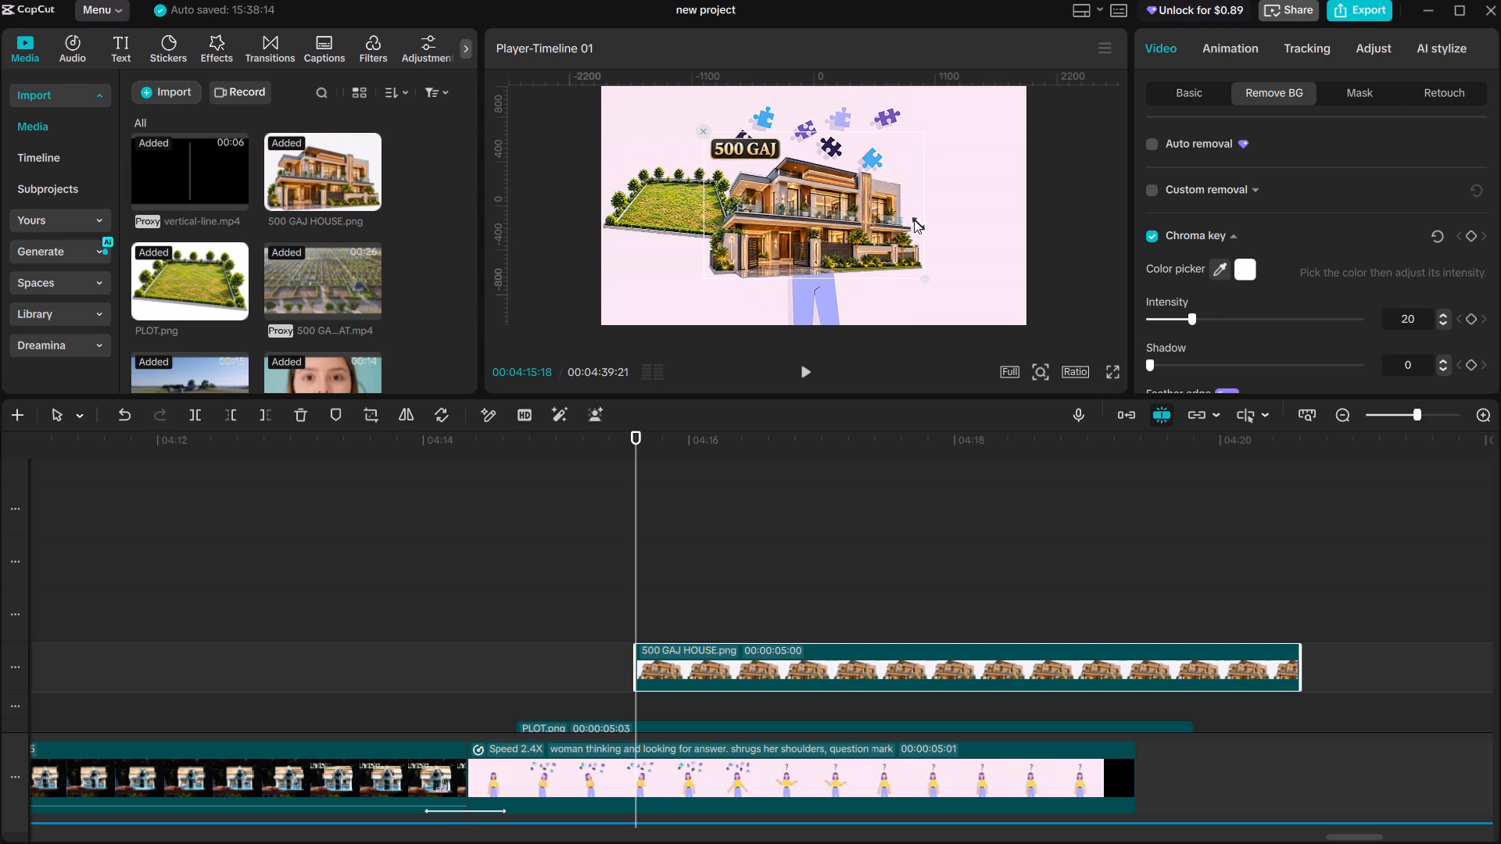
left_click_drag(914, 220, 901, 202)
left_click_drag(838, 231, 702, 207)
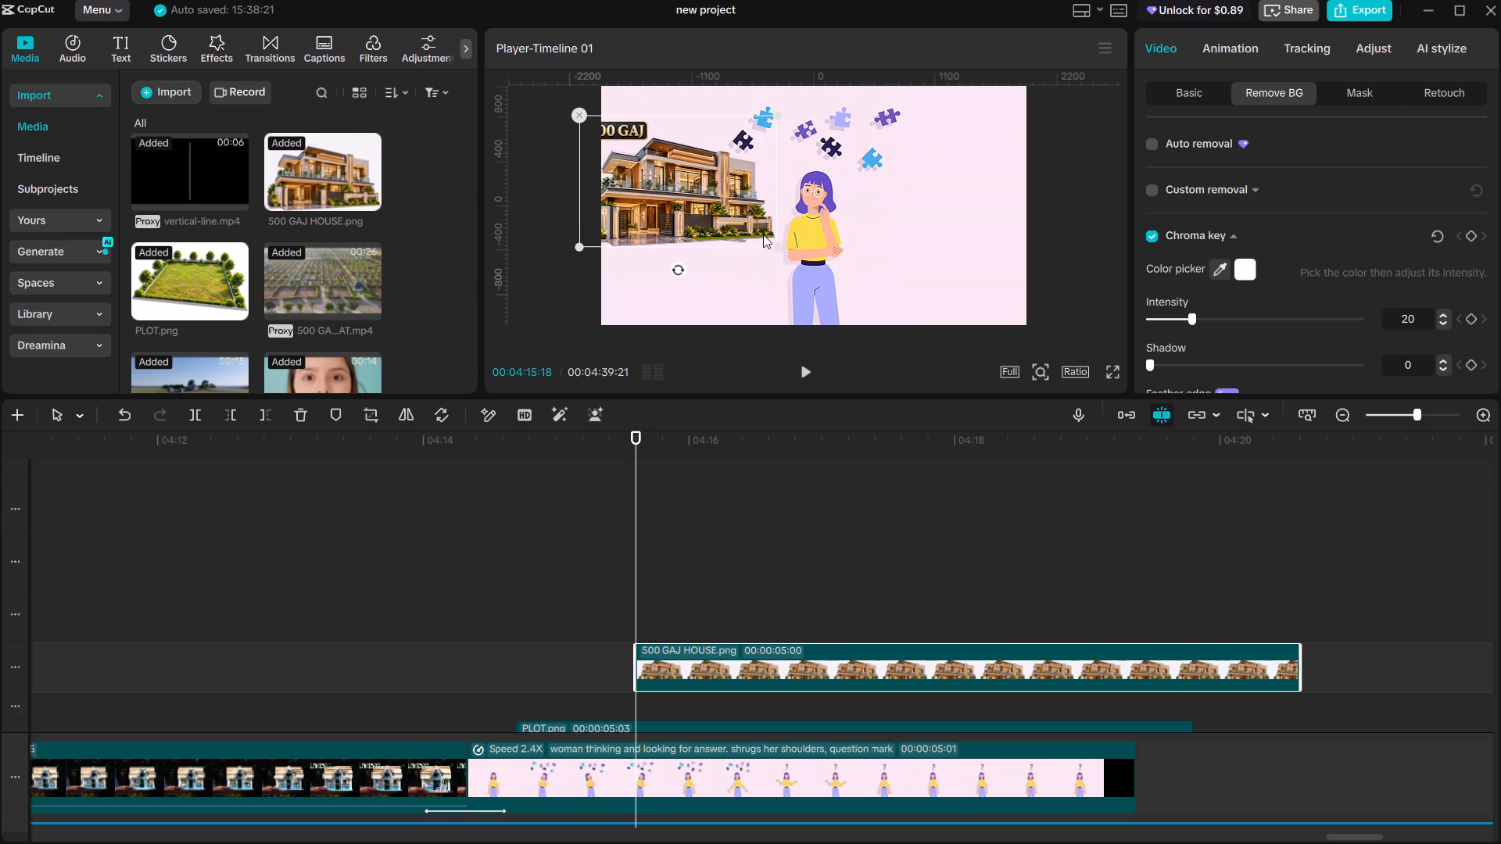
left_click_drag(770, 234, 749, 222)
left_click_drag(761, 227, 697, 189)
left_click_drag(691, 180, 710, 195)
left_click_drag(726, 218, 741, 246)
left_click_drag(708, 209, 728, 220)
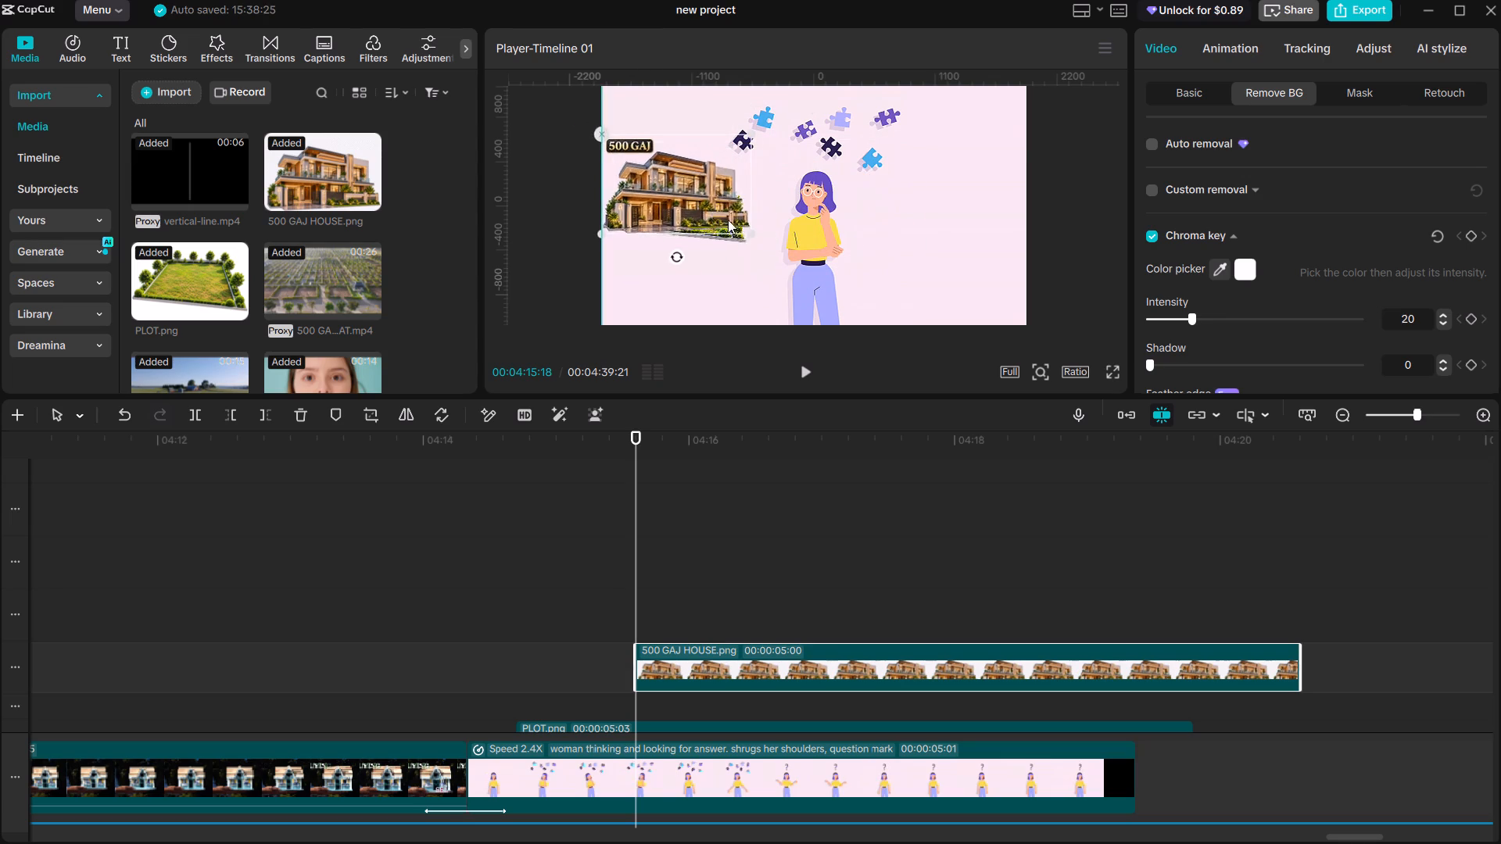
Move the house image to the right of the thinking woman, at about X 1244, Y 75, and play on to 04:15:29.
left_click_drag(728, 220, 983, 224)
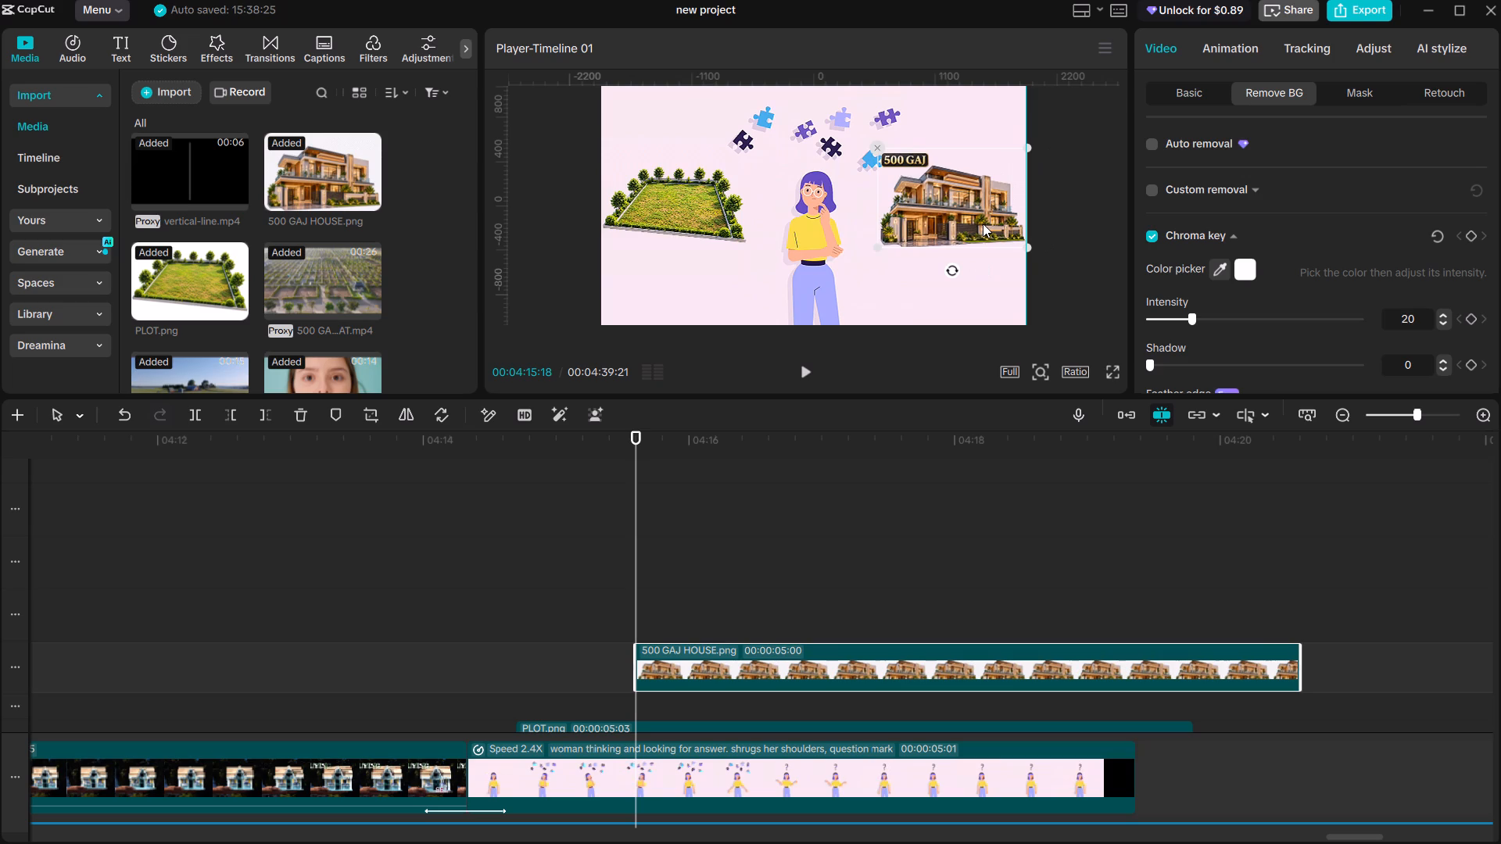
left_click_drag(983, 224, 981, 231)
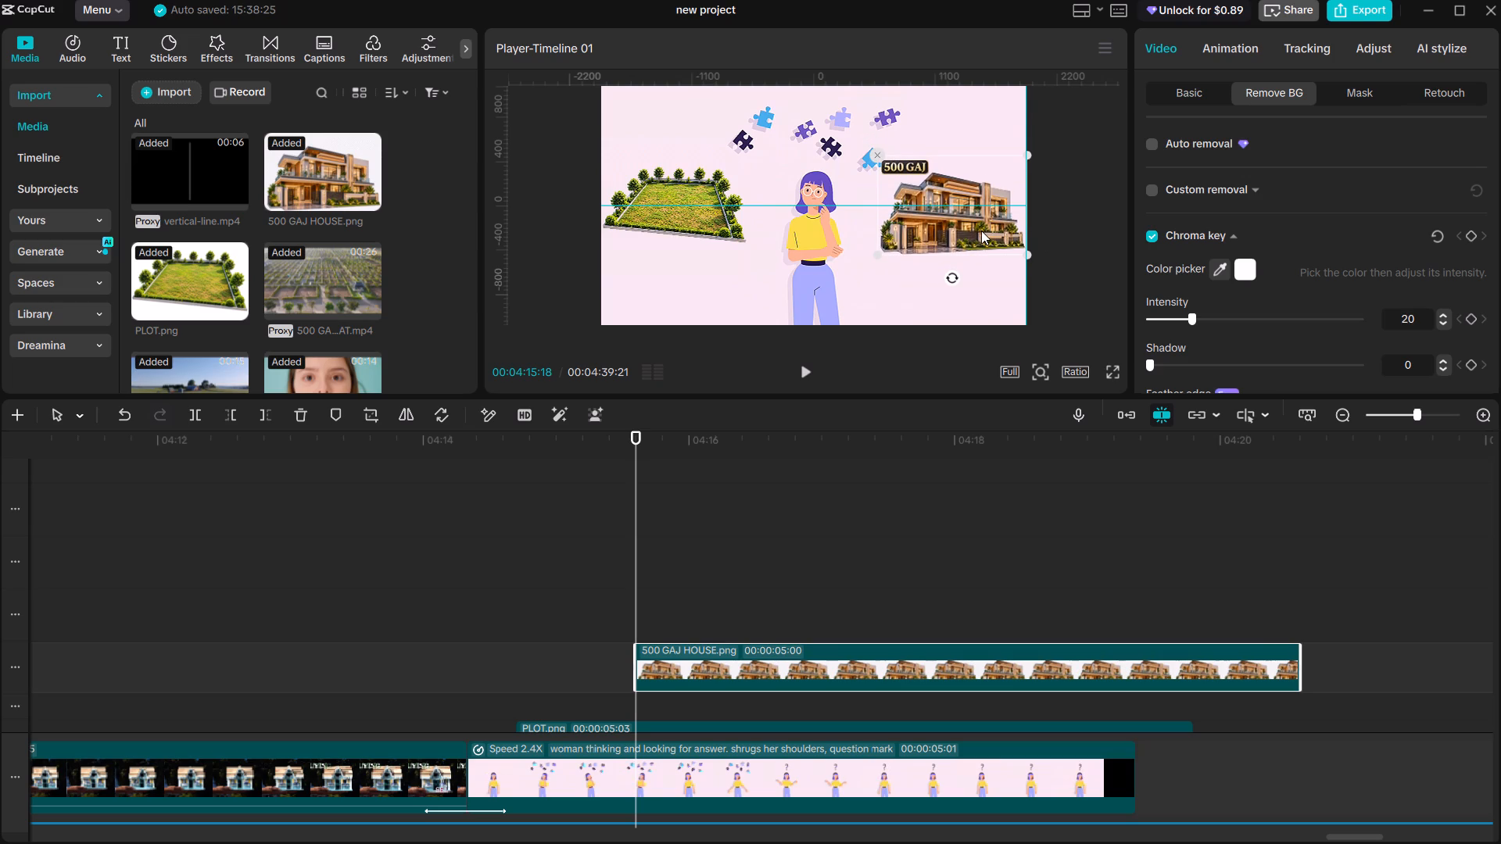
left_click_drag(981, 231, 982, 222)
key("space")
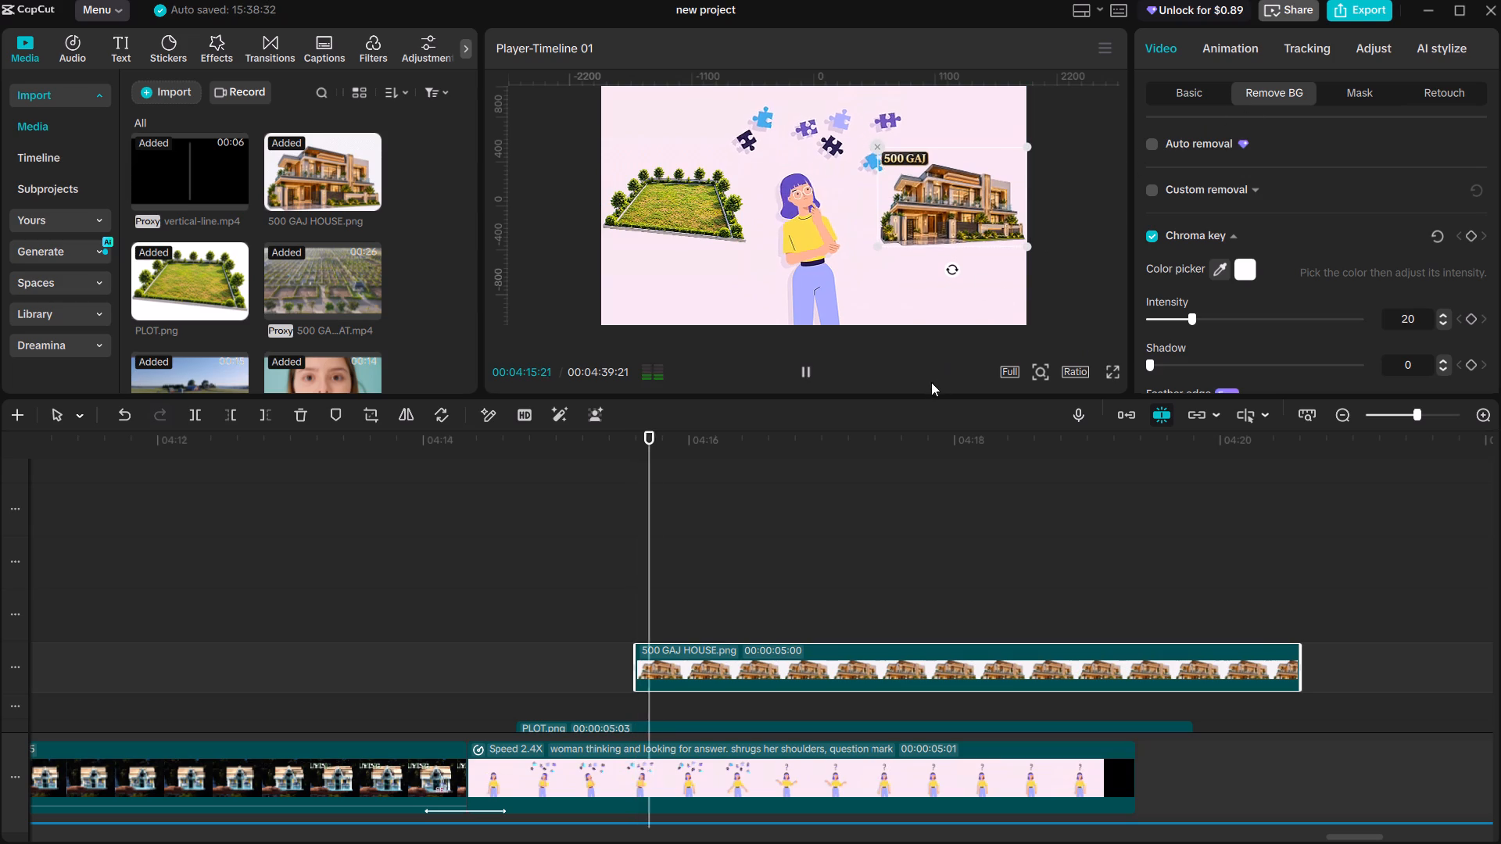
key("space")
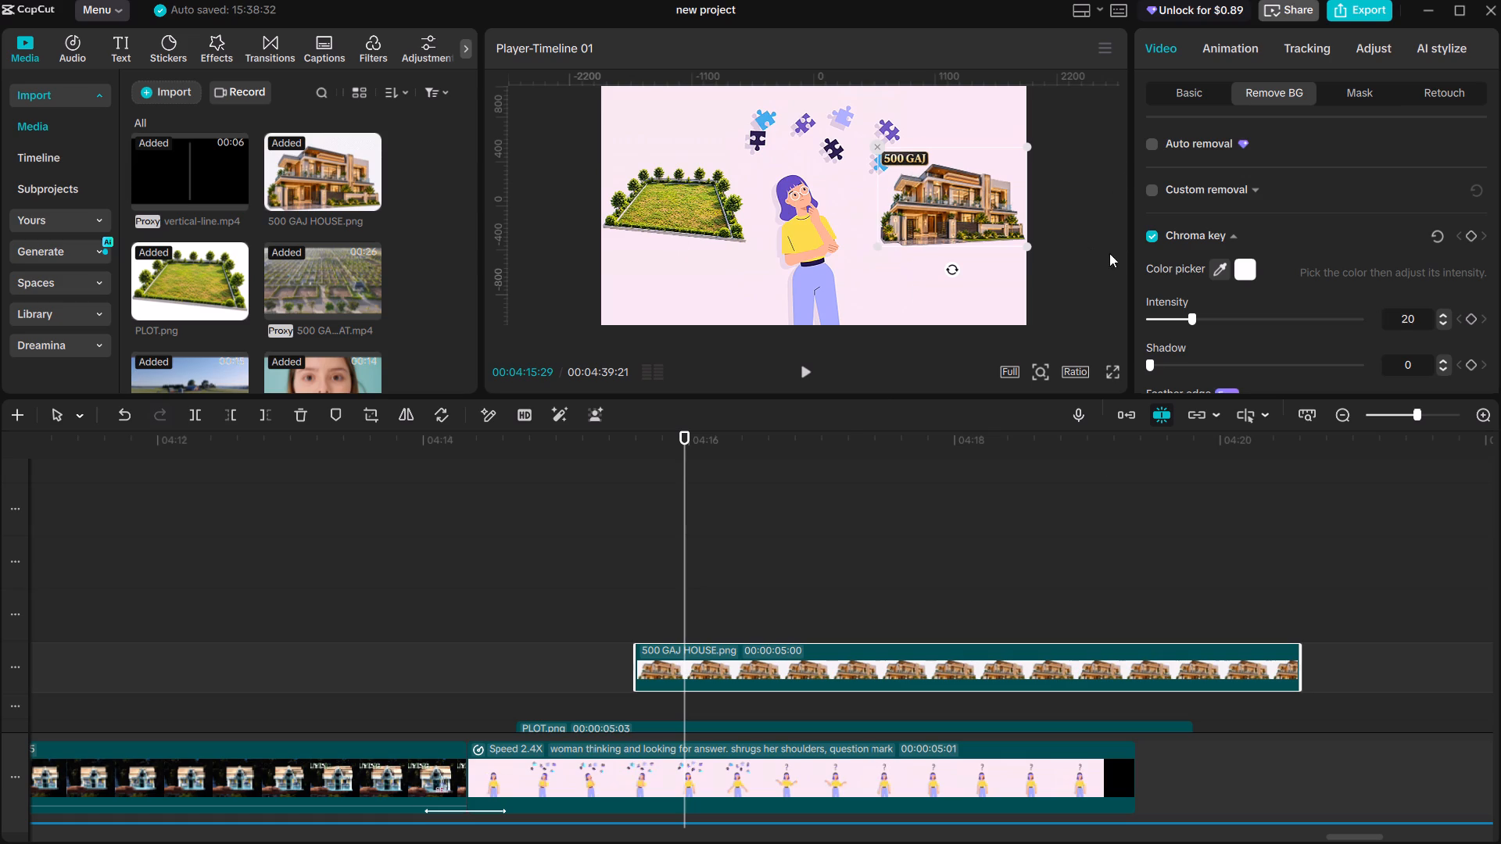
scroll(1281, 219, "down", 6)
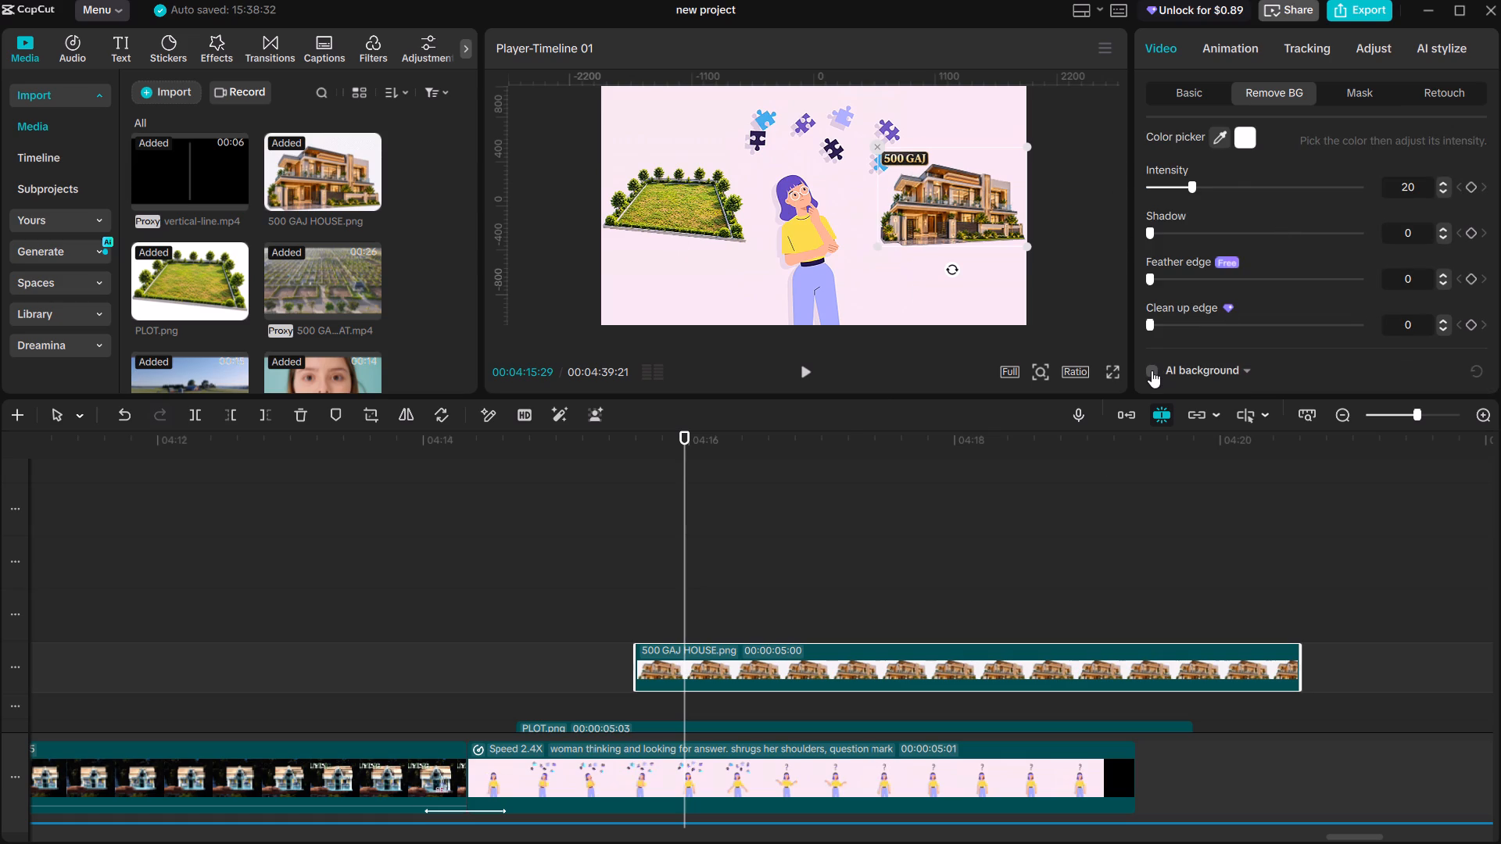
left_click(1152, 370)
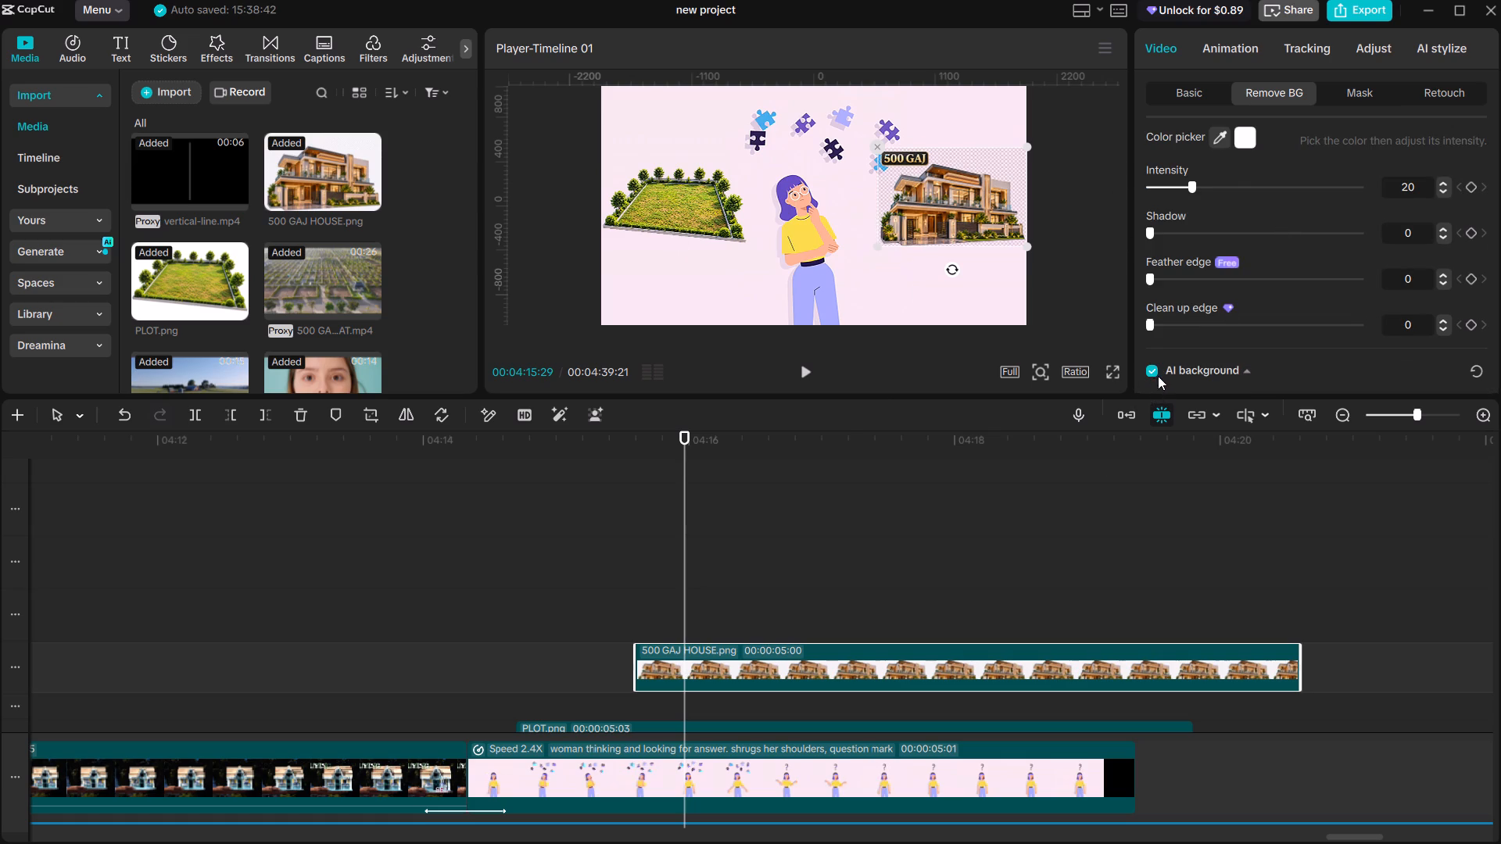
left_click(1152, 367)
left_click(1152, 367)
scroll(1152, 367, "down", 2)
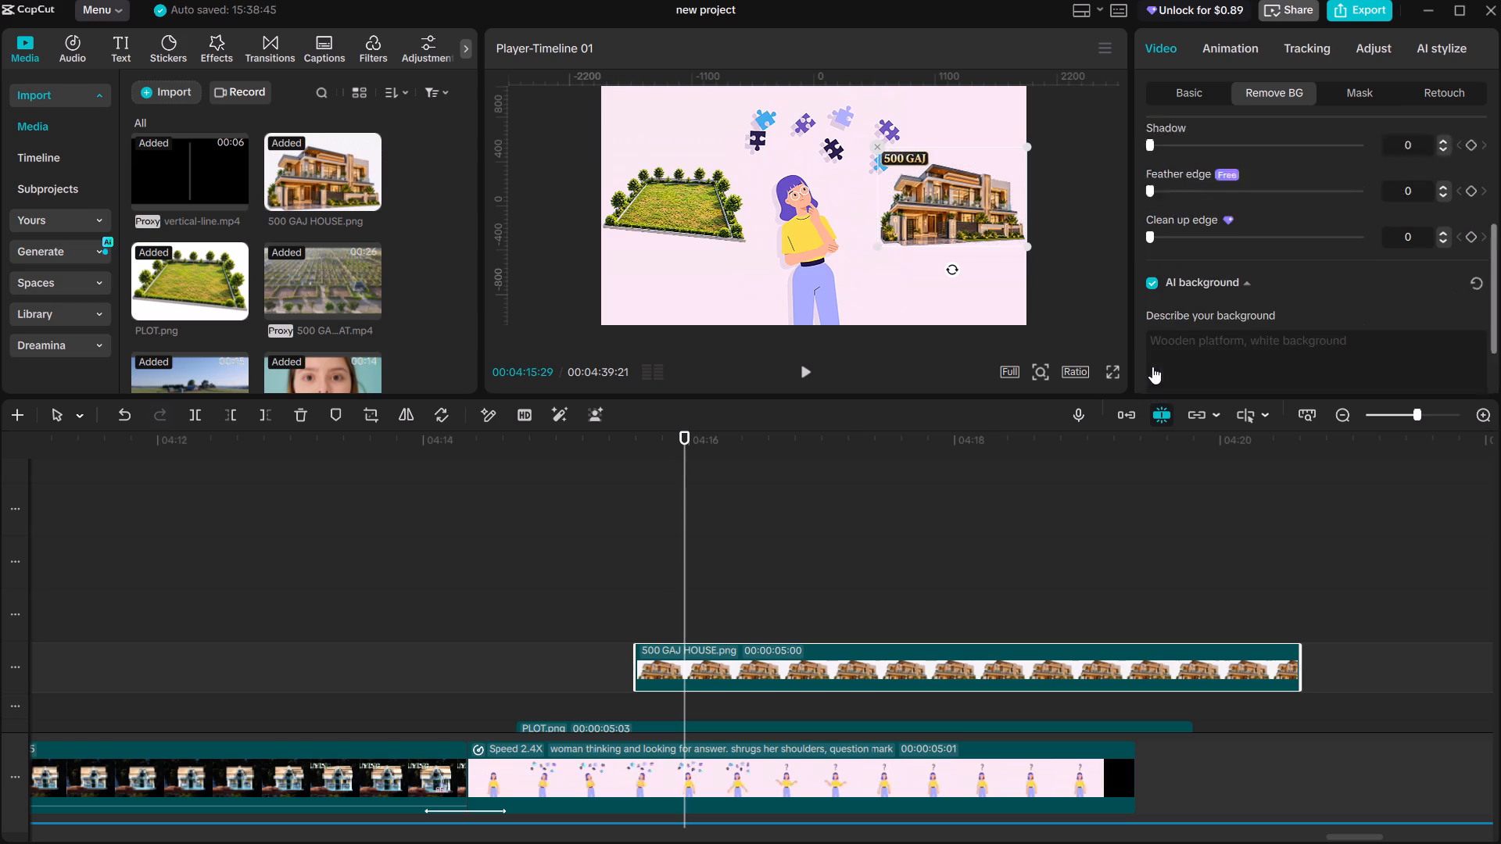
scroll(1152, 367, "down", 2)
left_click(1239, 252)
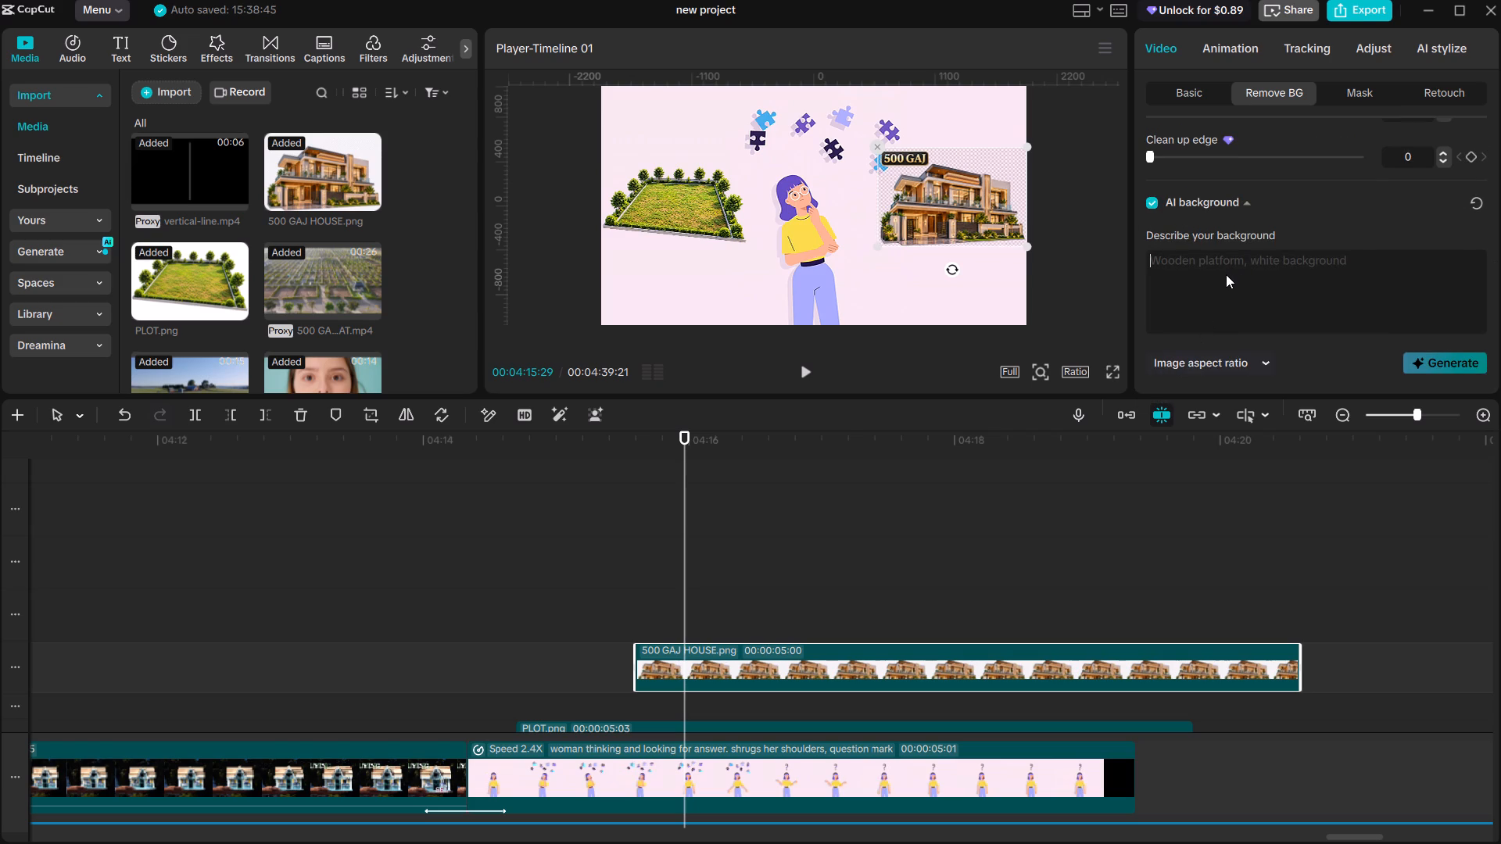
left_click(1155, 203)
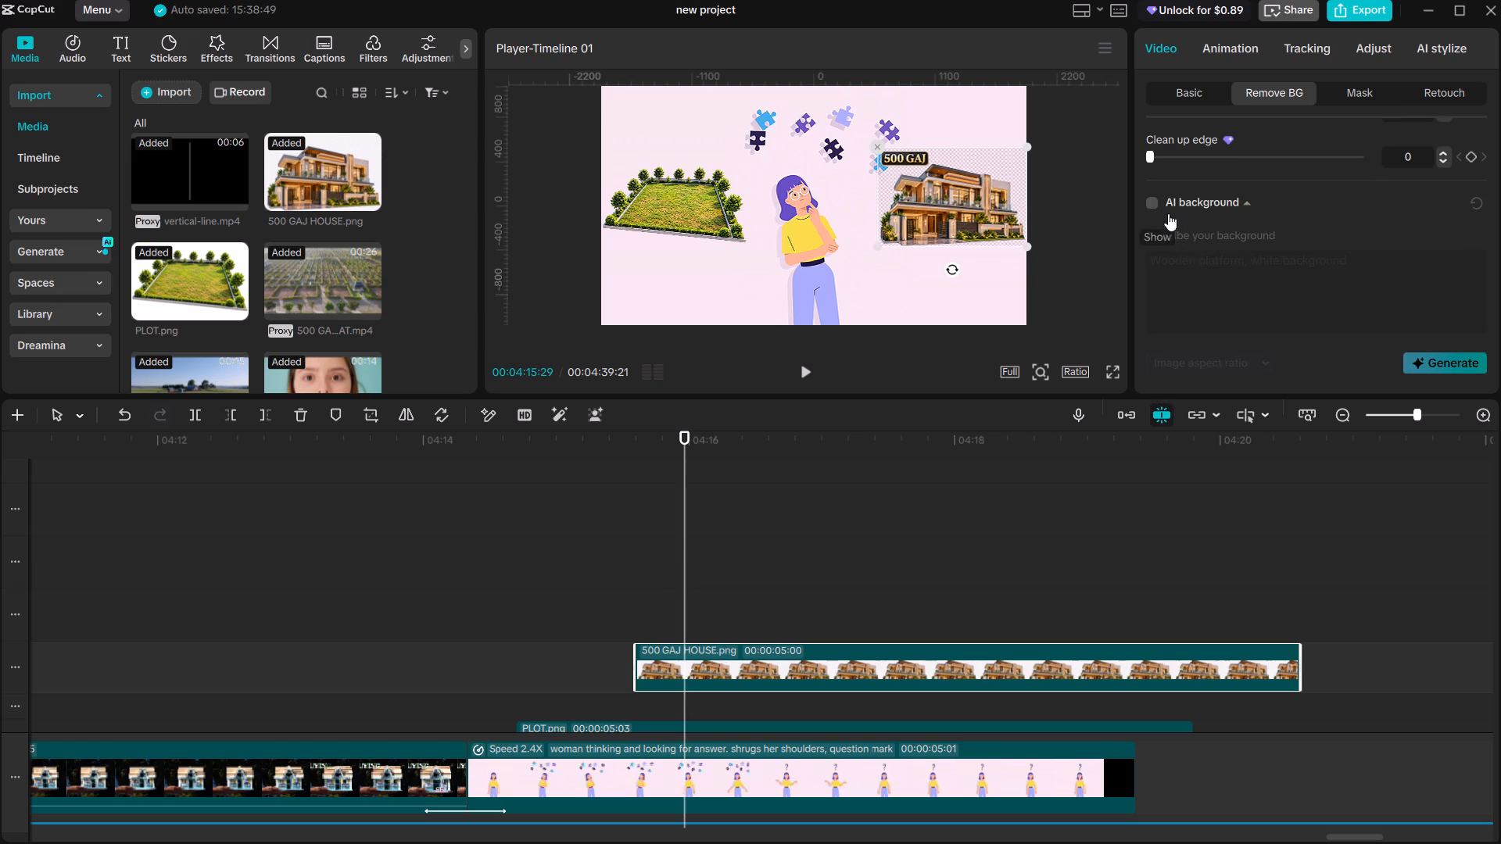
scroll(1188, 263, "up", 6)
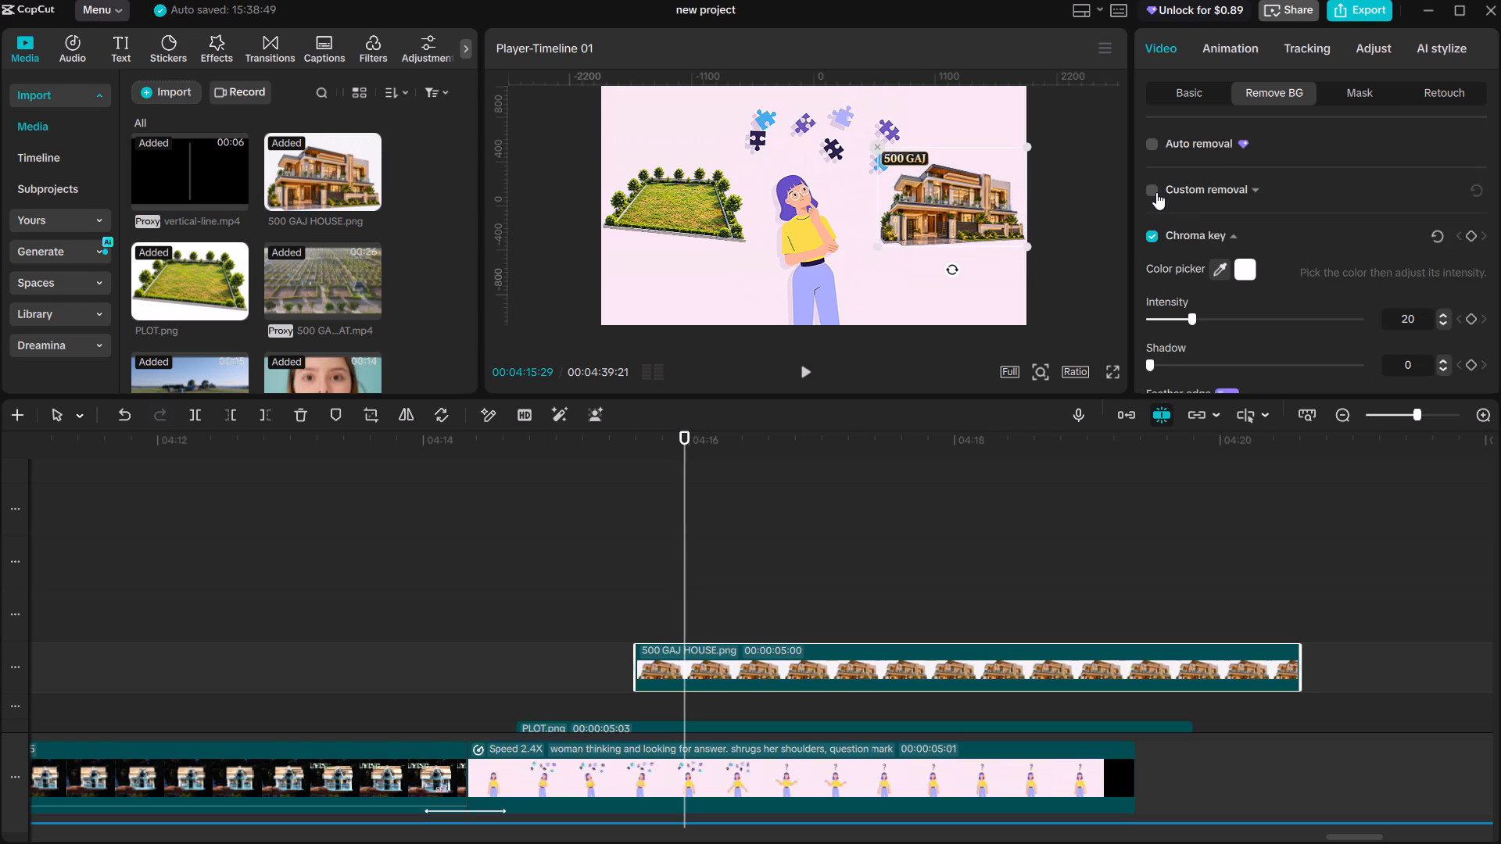
Turn on Custom removal for the house image.
left_click(1156, 191)
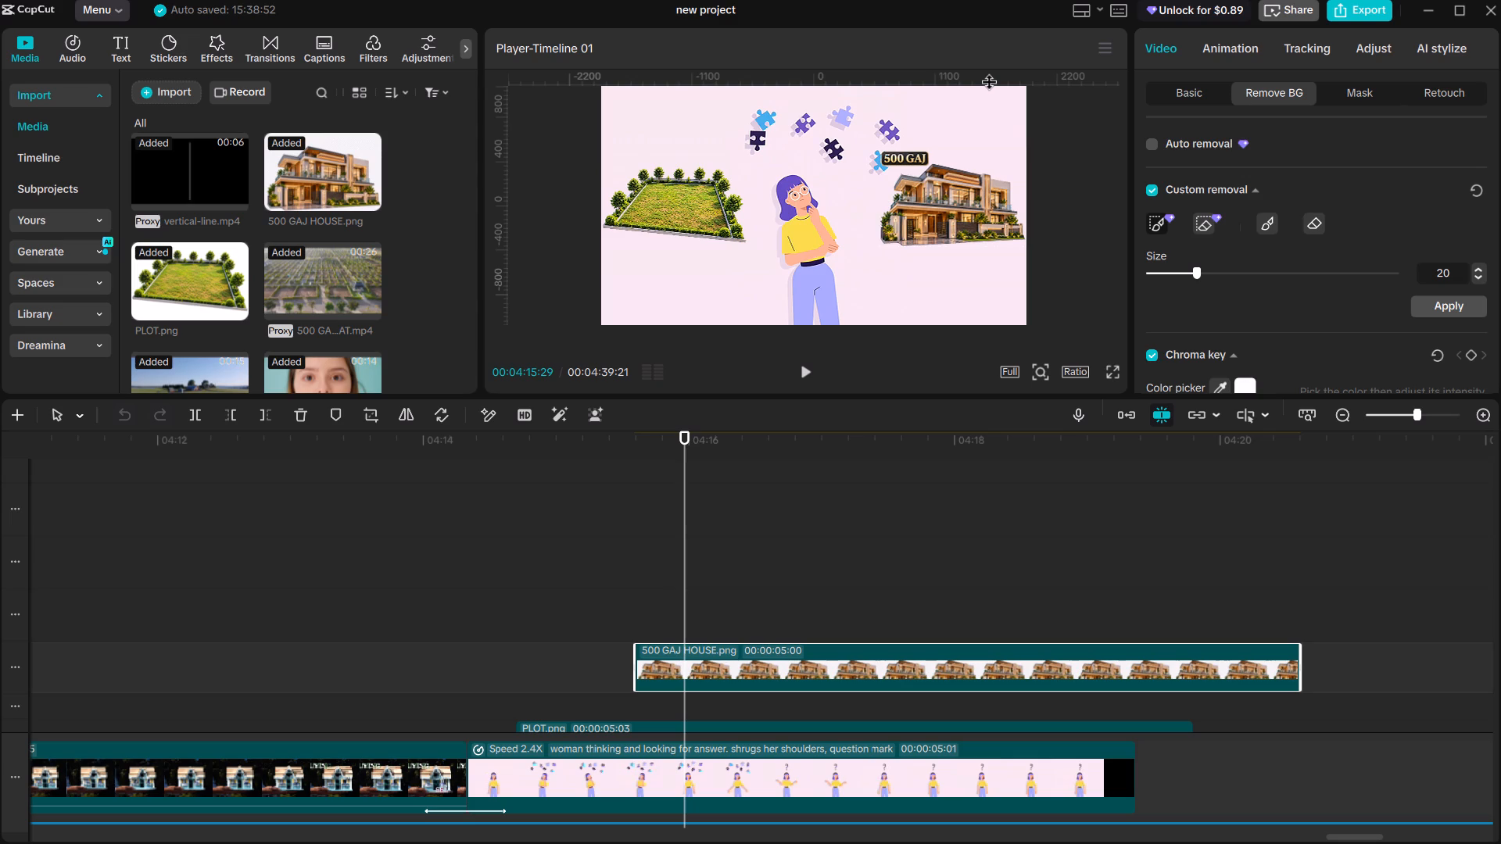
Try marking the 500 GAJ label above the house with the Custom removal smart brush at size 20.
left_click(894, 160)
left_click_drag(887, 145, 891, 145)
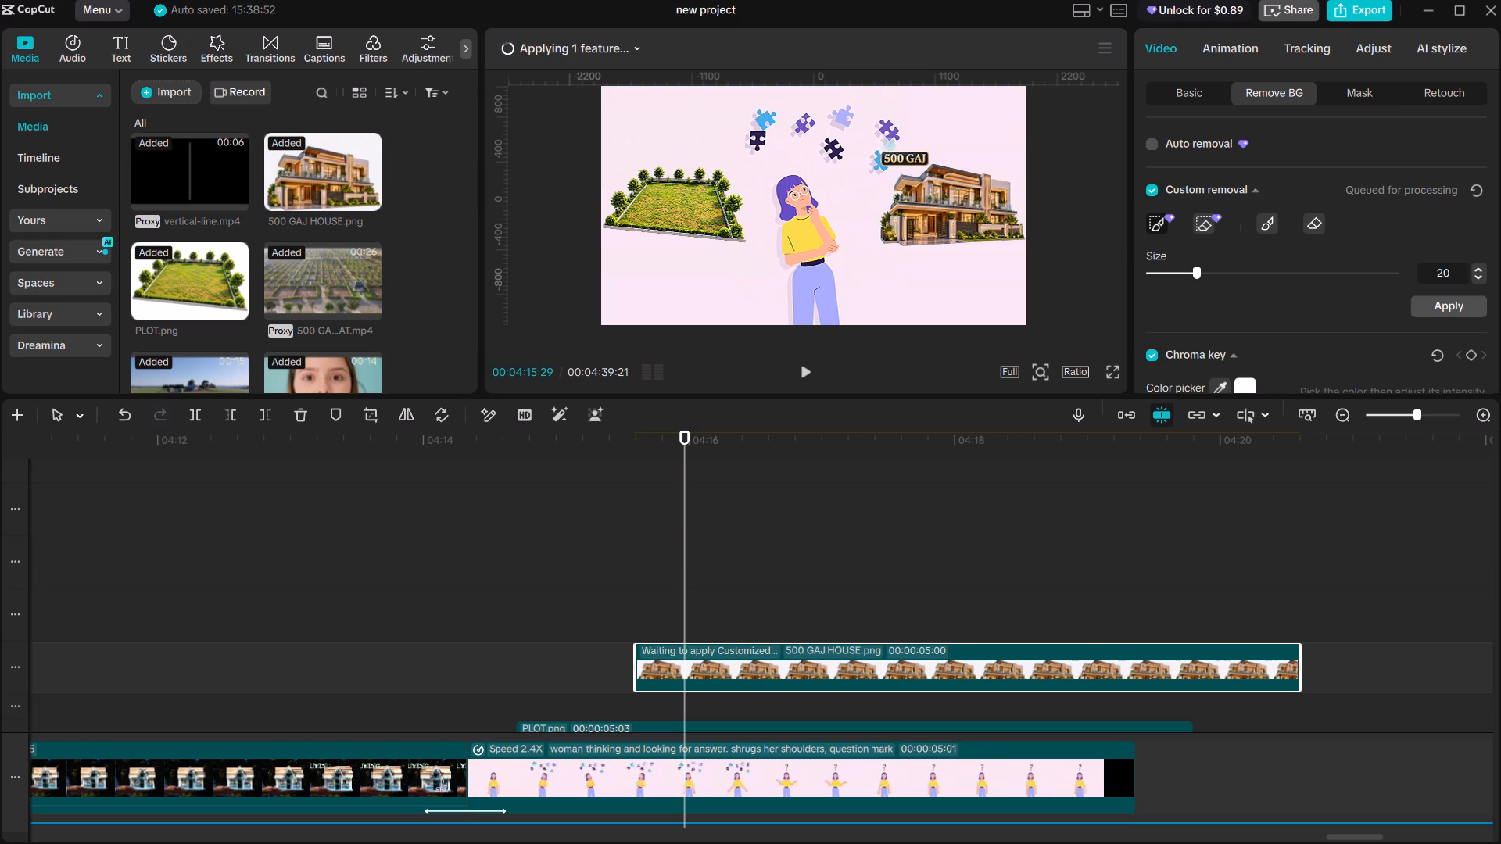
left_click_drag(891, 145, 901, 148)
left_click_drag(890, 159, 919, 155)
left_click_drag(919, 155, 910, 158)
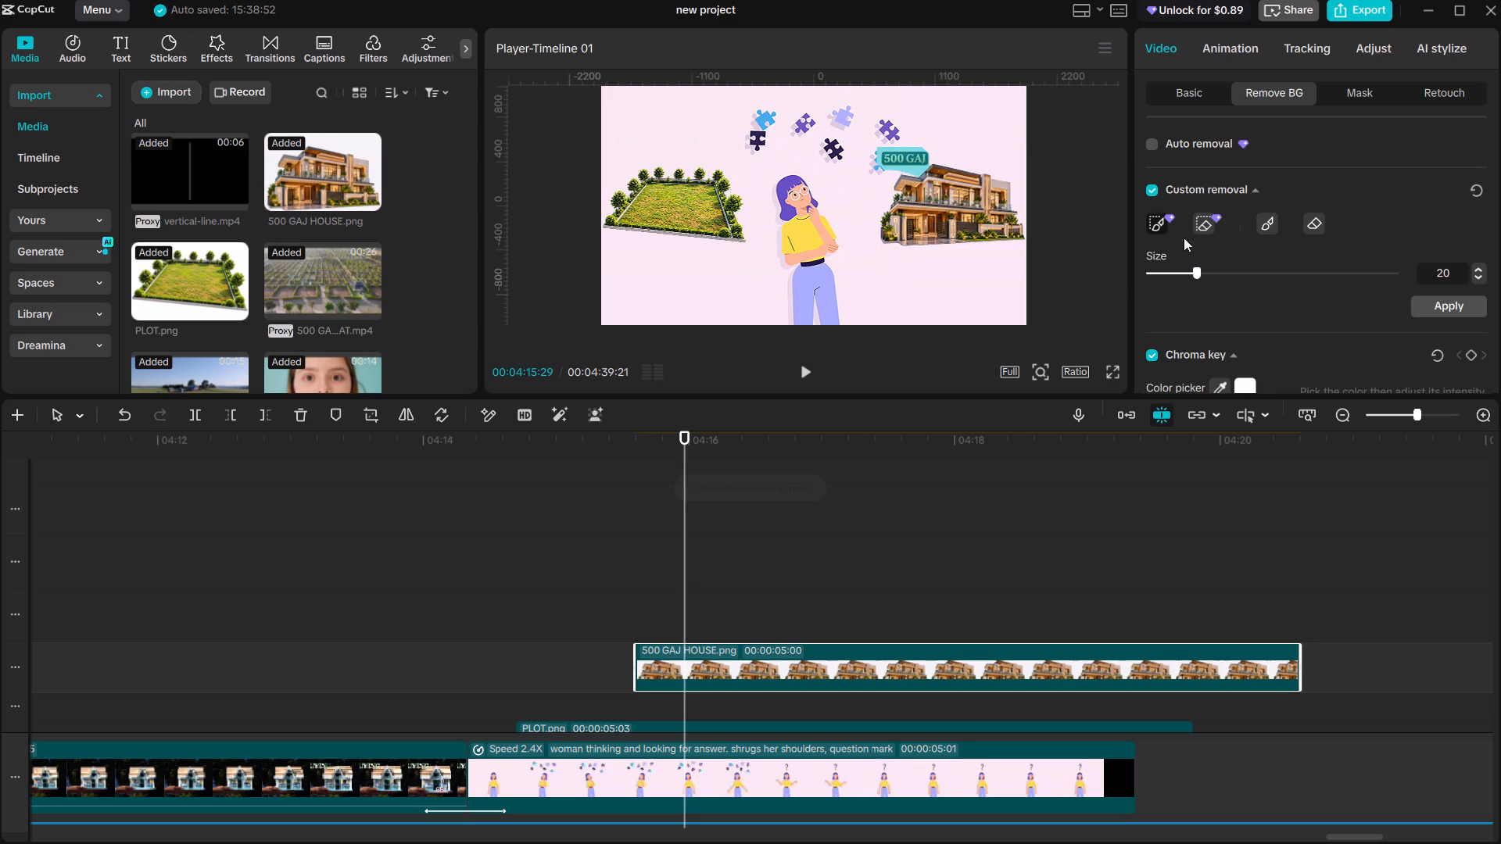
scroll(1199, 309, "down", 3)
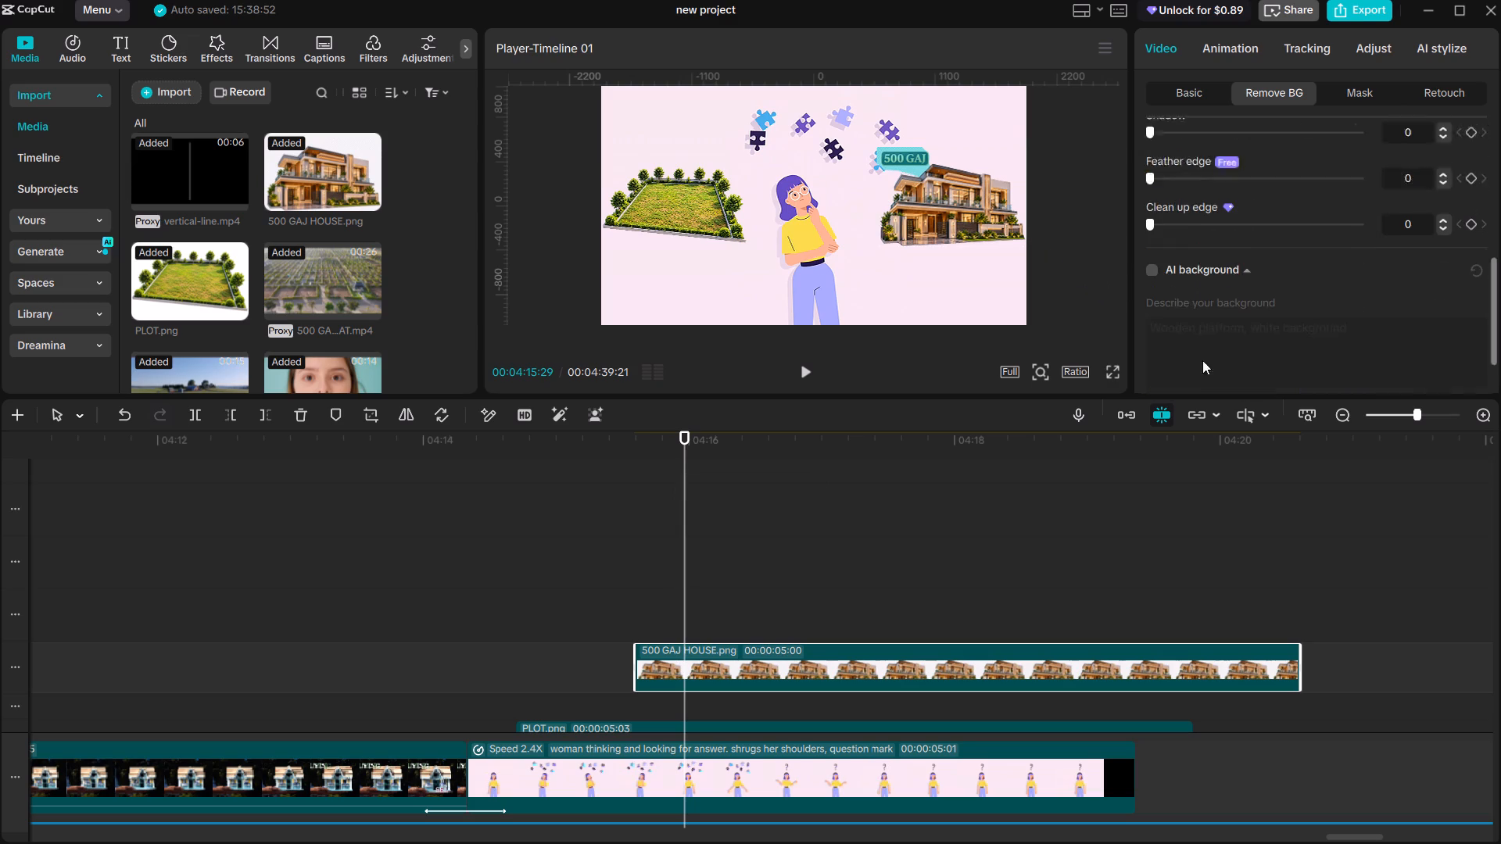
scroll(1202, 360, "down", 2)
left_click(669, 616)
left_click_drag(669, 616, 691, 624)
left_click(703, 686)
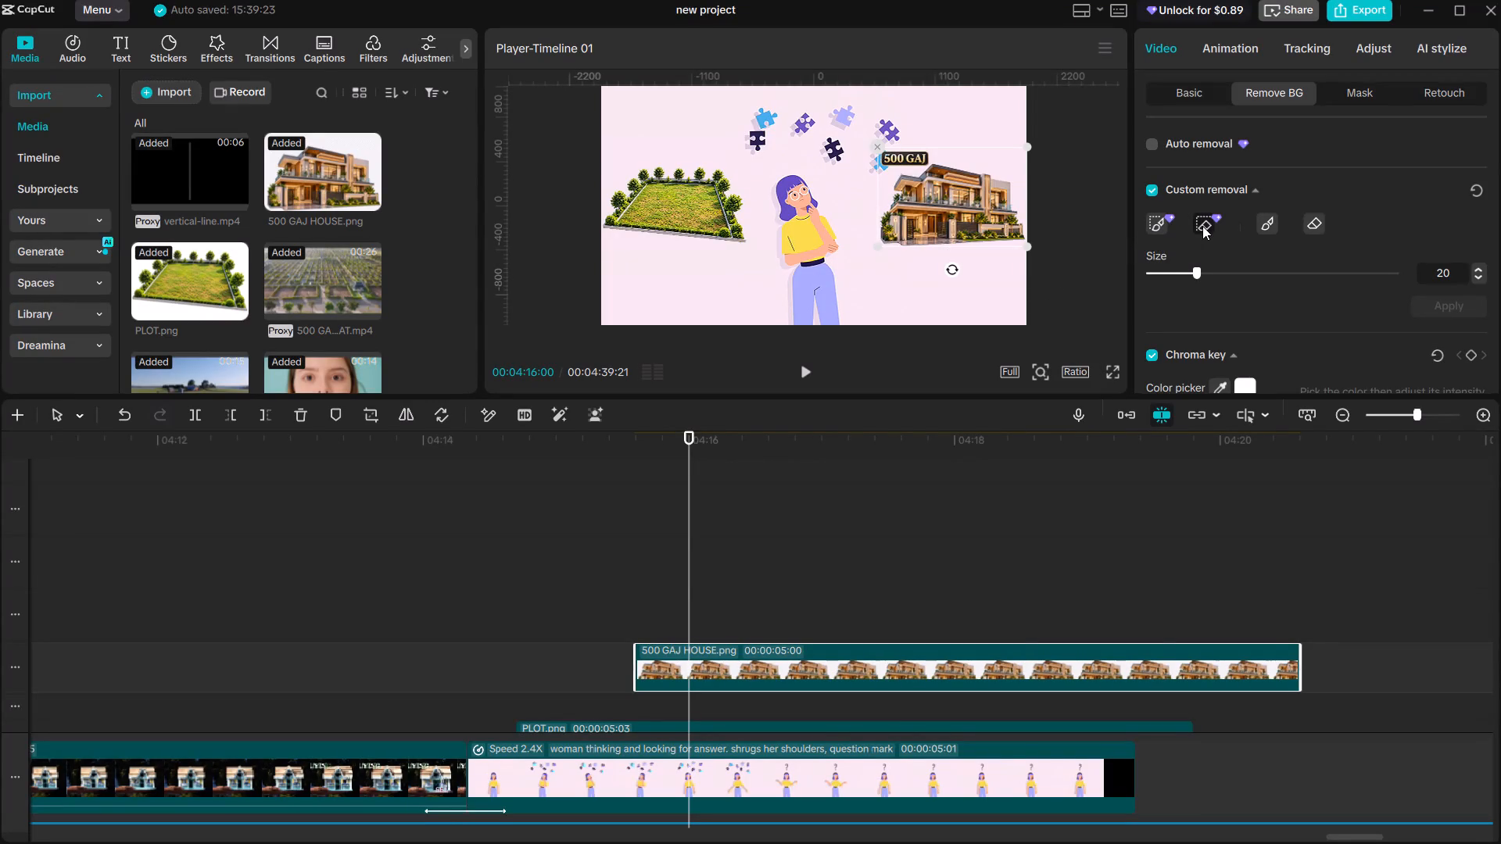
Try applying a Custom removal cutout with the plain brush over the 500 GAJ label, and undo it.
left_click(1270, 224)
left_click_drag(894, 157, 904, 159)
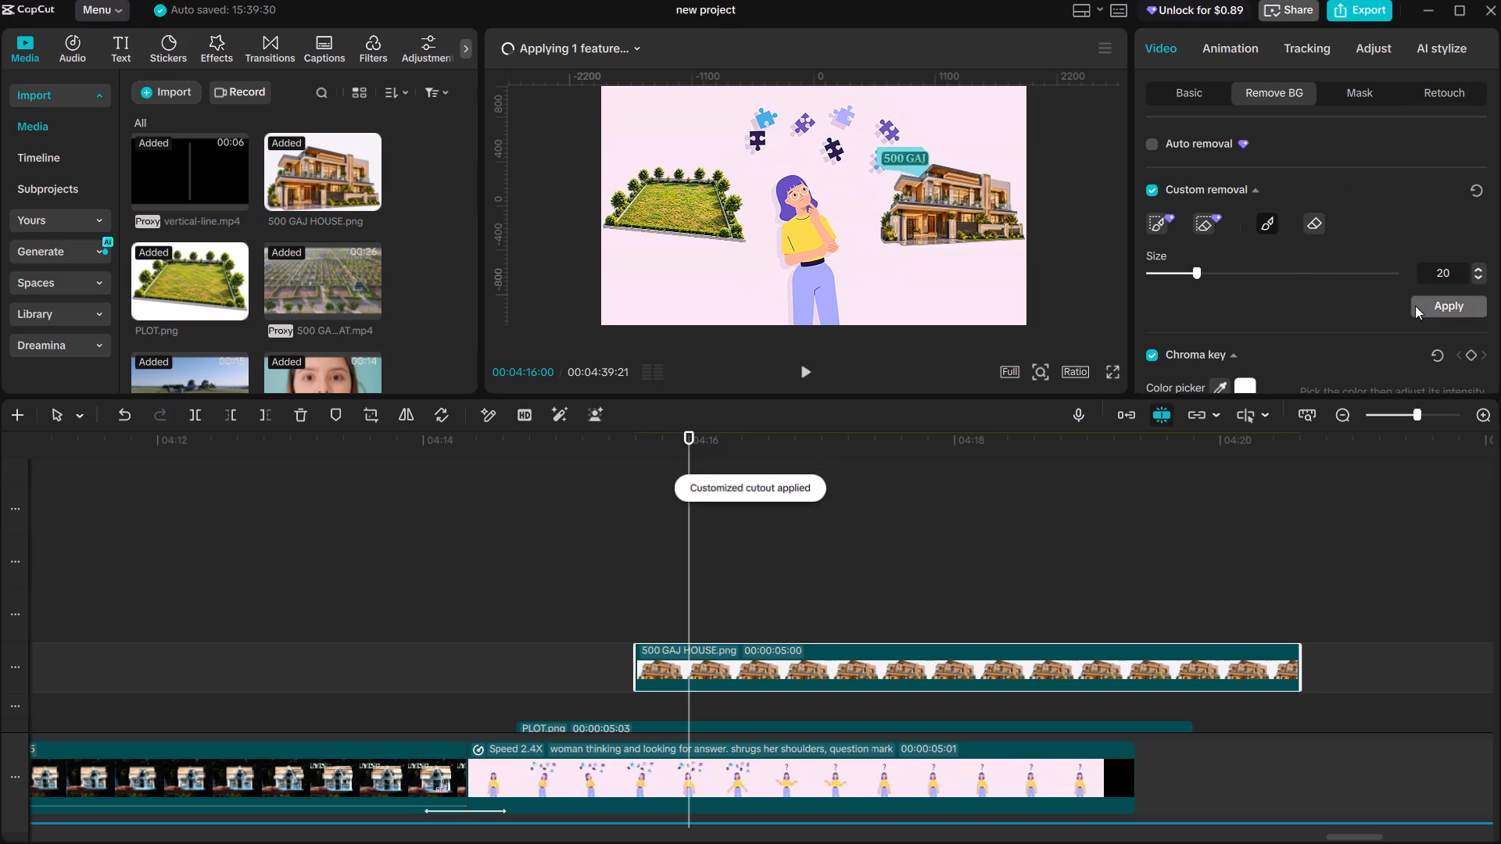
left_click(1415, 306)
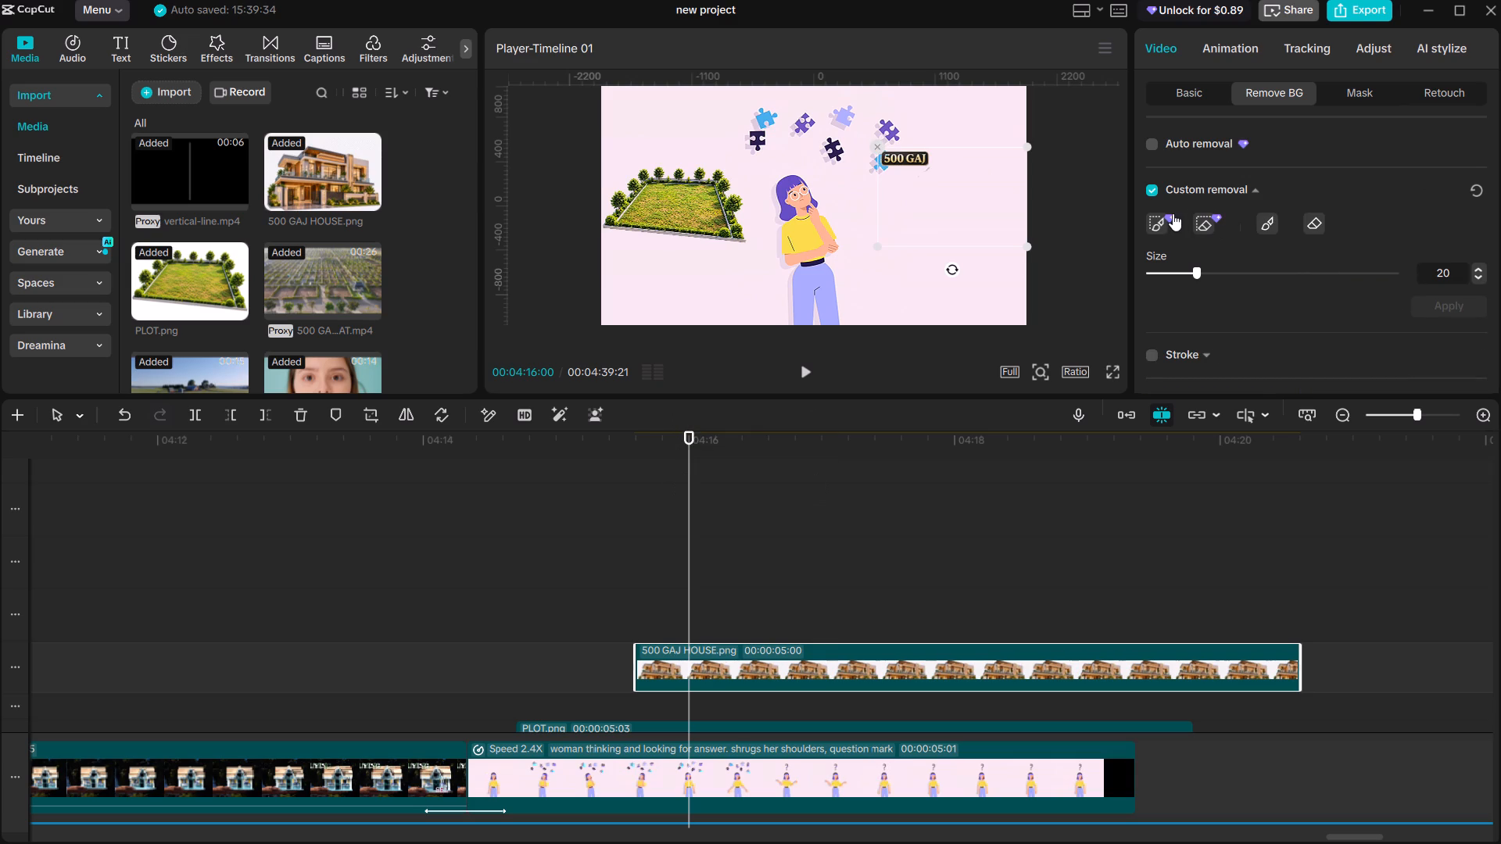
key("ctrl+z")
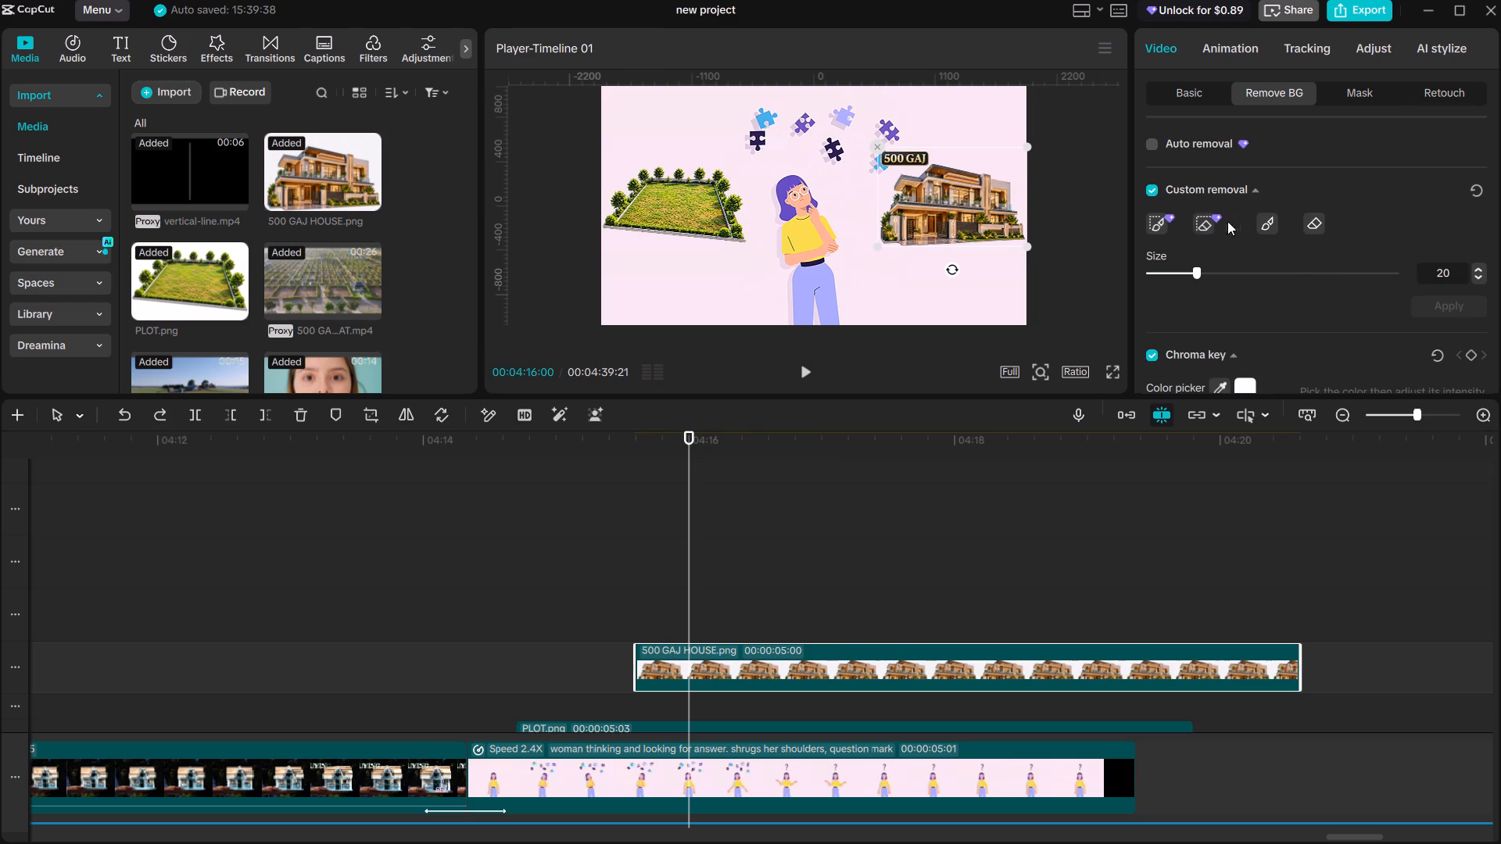
Erase the marking over the 500 GAJ label from the house image's Custom removal selection.
left_click(956, 202)
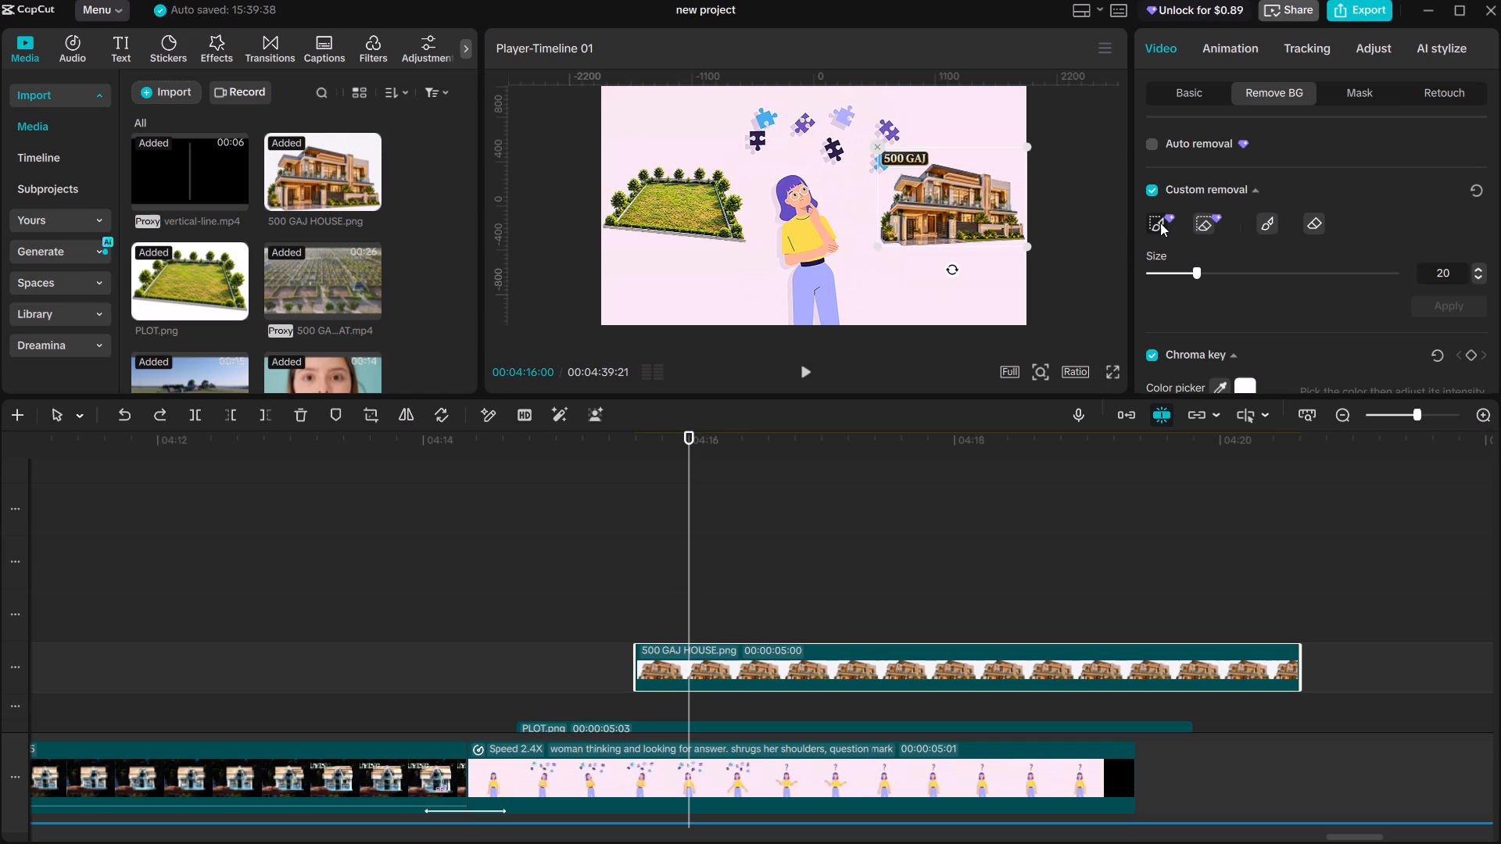
left_click(1160, 223)
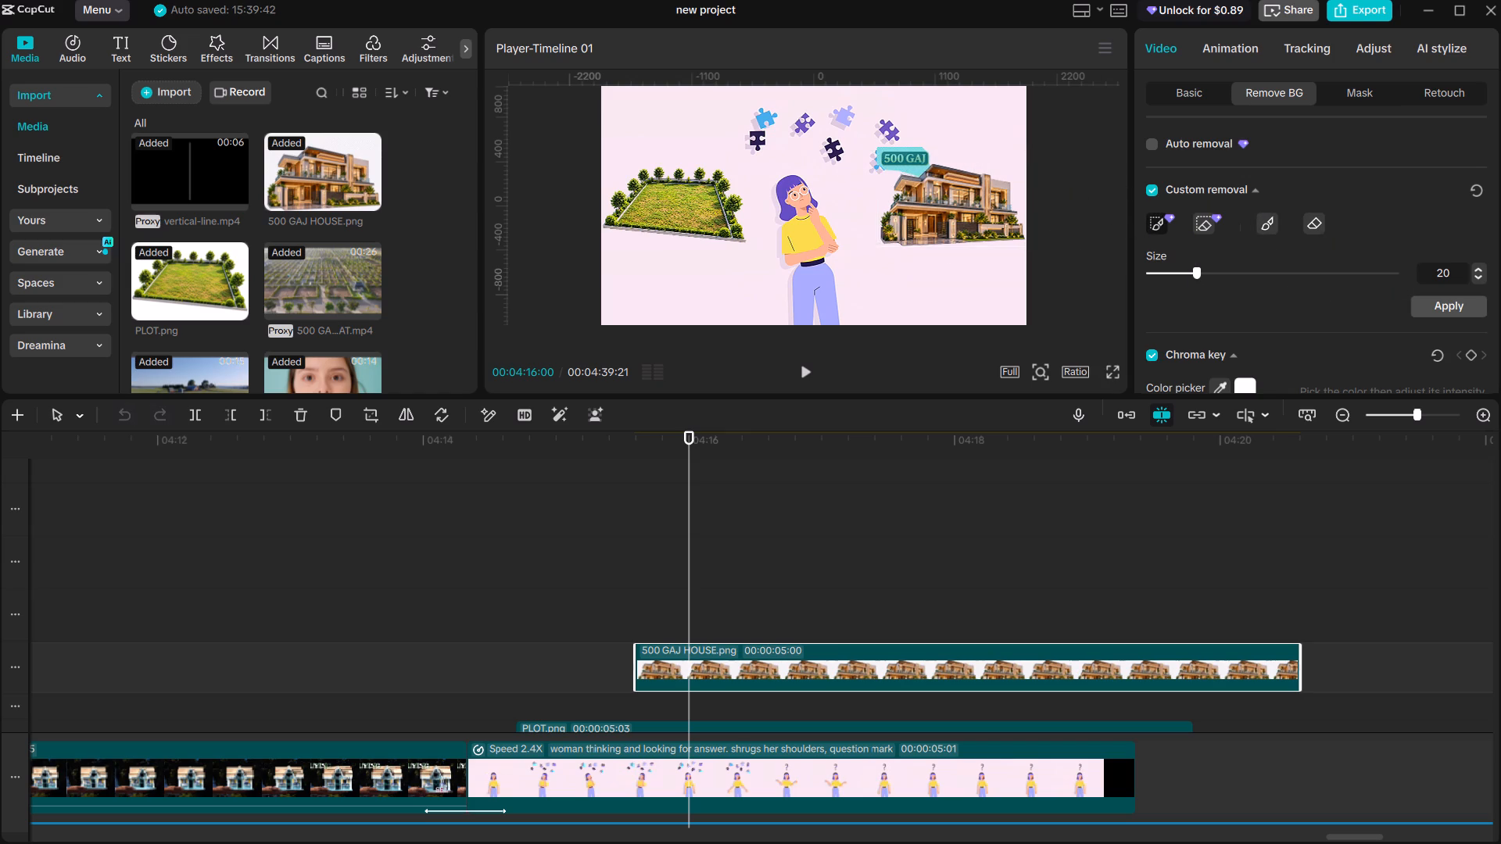
left_click(1310, 223)
left_click_drag(884, 157, 914, 165)
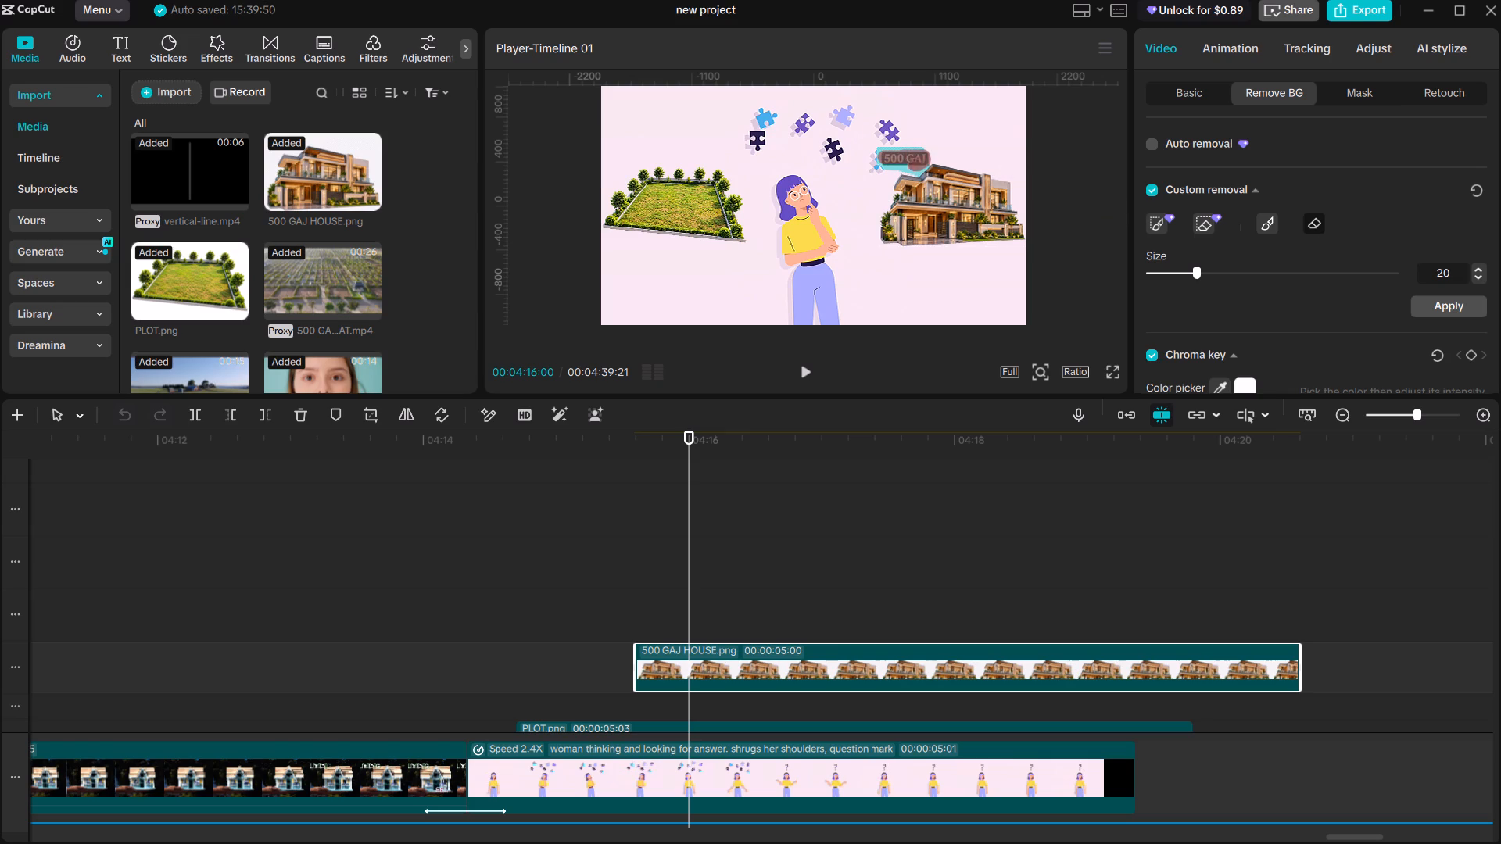
left_click_drag(914, 165, 923, 158)
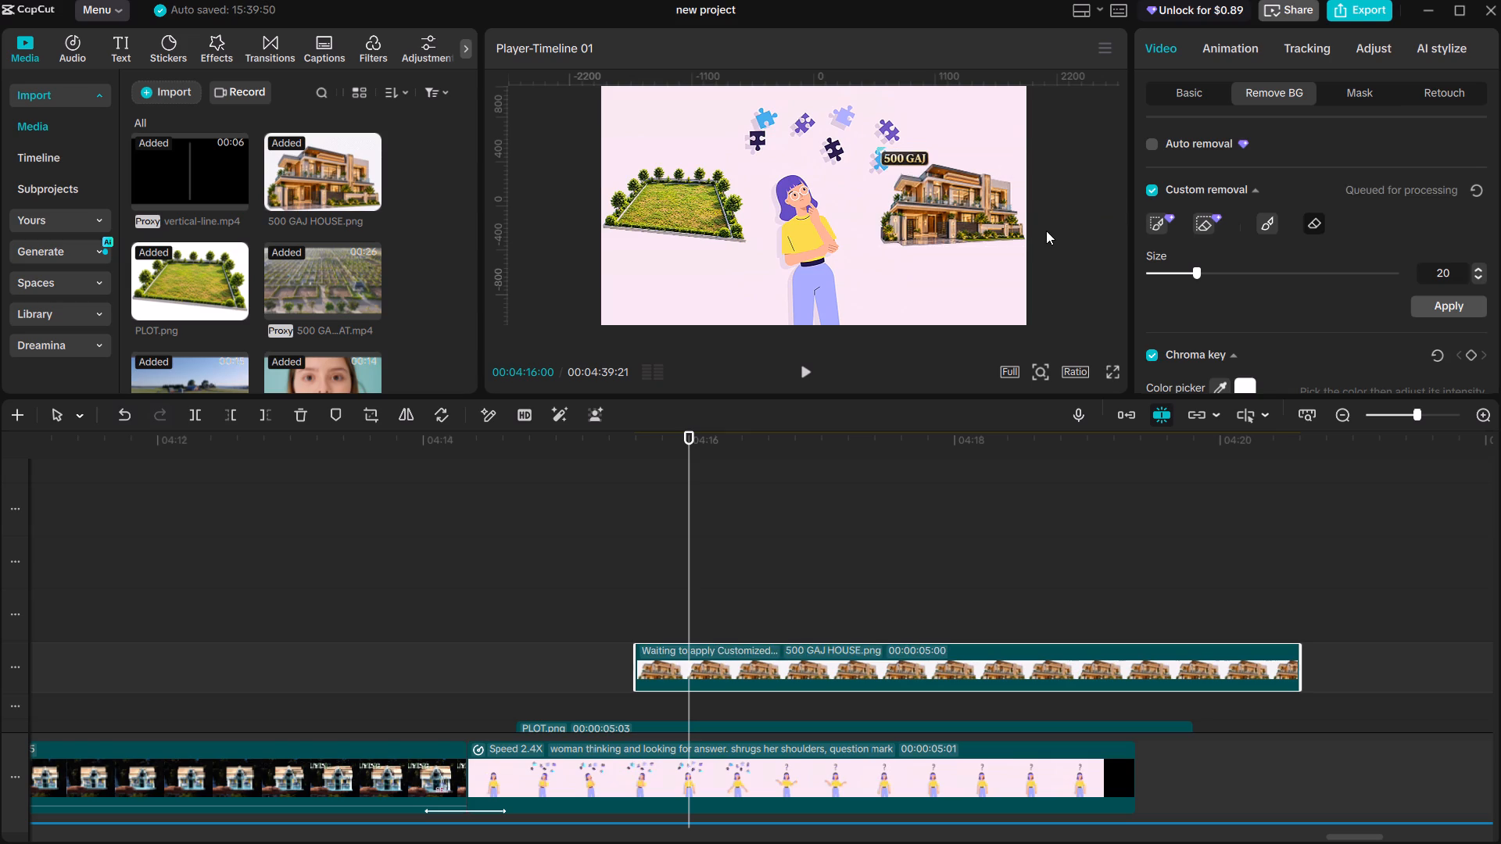
Mark the whole house and its front boundary with the smart brush, leaving out the 500 GAJ label, and apply the cutout.
left_click(1170, 223)
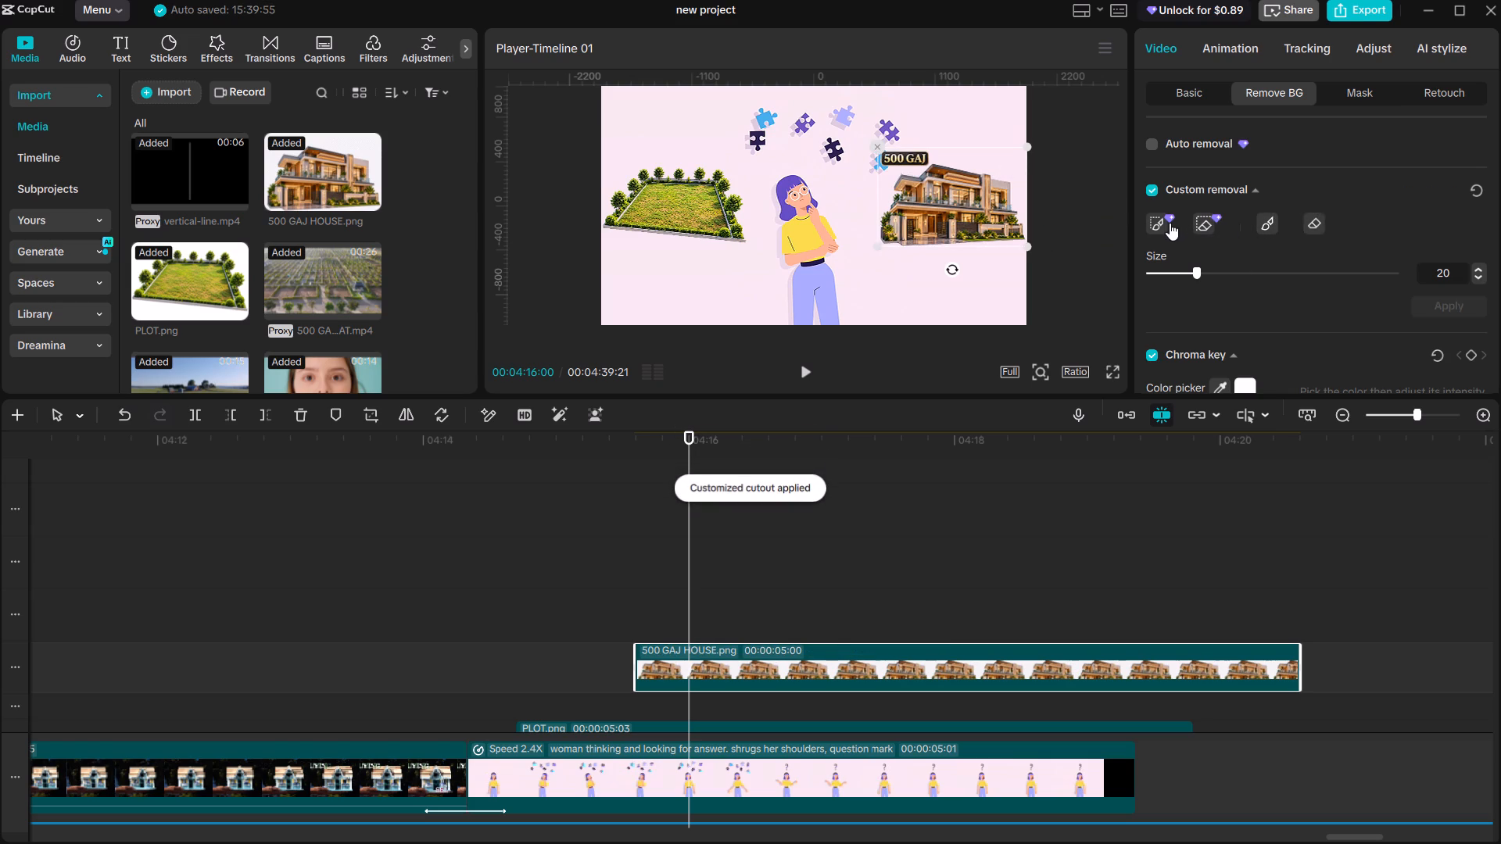
left_click(1164, 226)
left_click(979, 202)
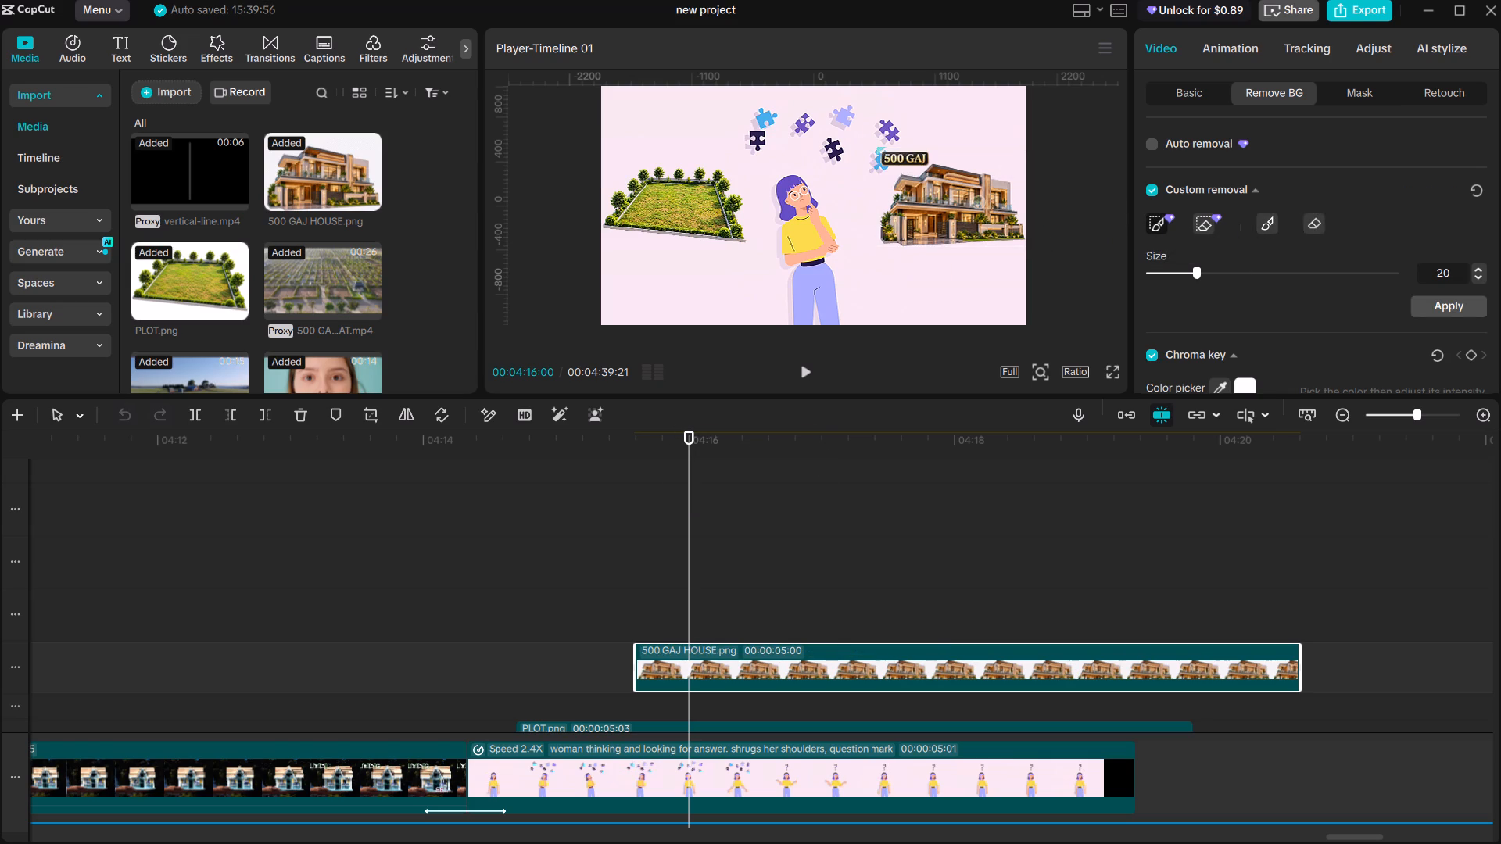
left_click_drag(966, 200, 956, 216)
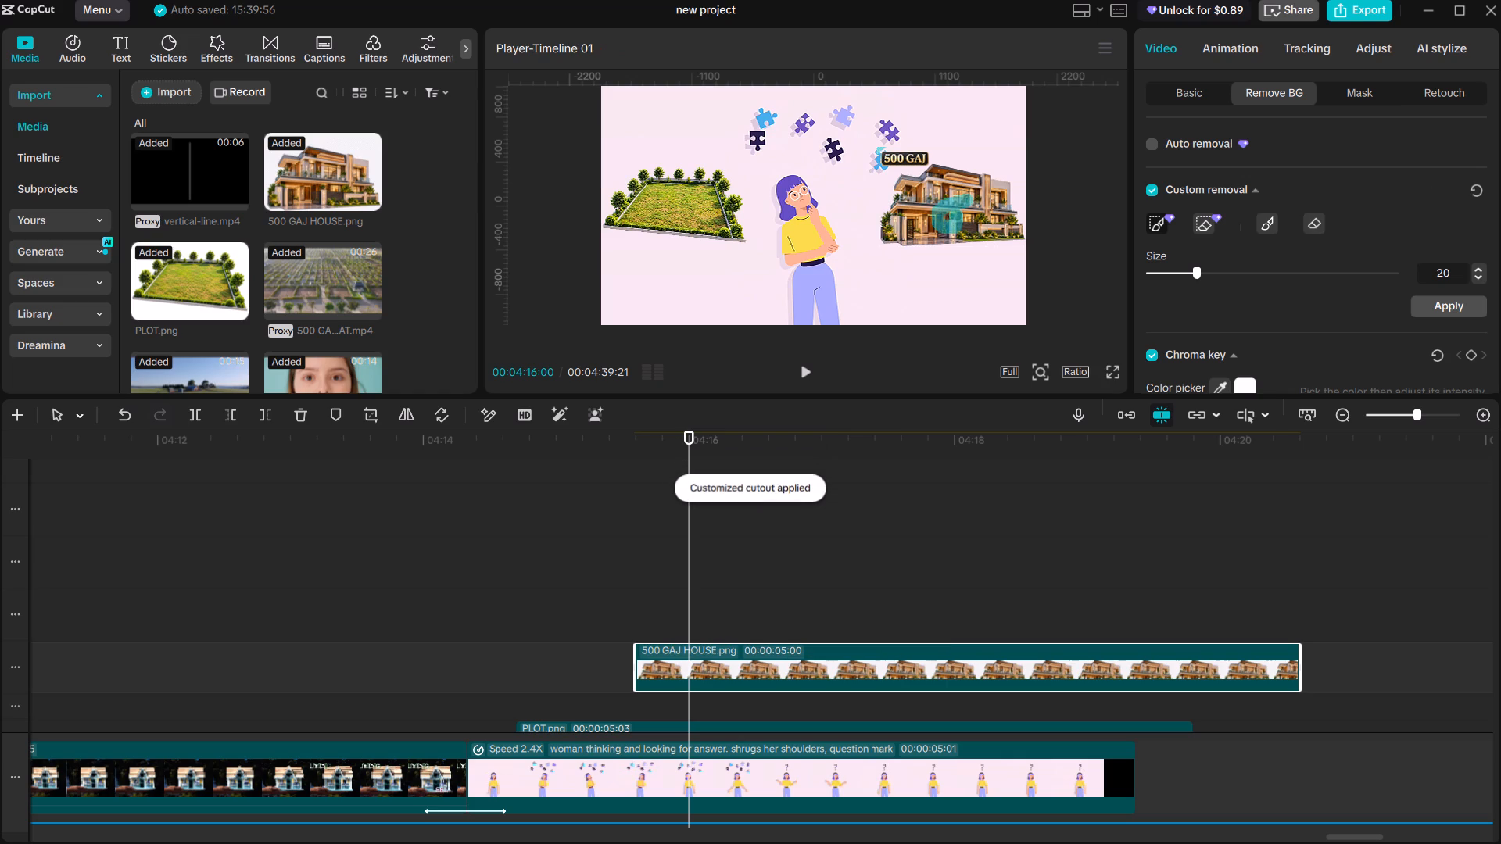
left_click_drag(956, 216, 956, 213)
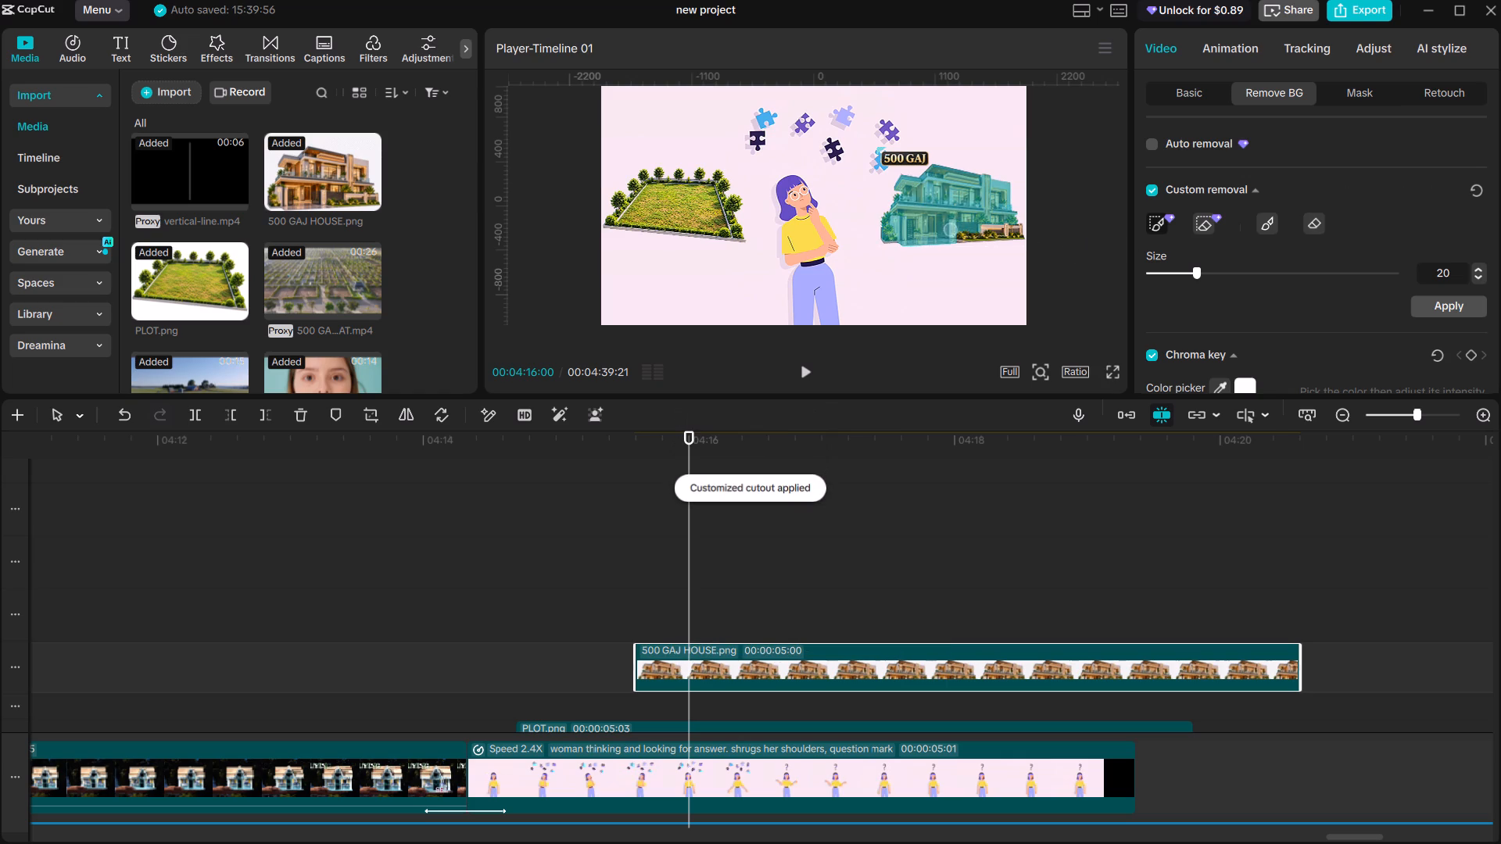
left_click_drag(951, 230, 1020, 227)
left_click_drag(1020, 227, 1003, 224)
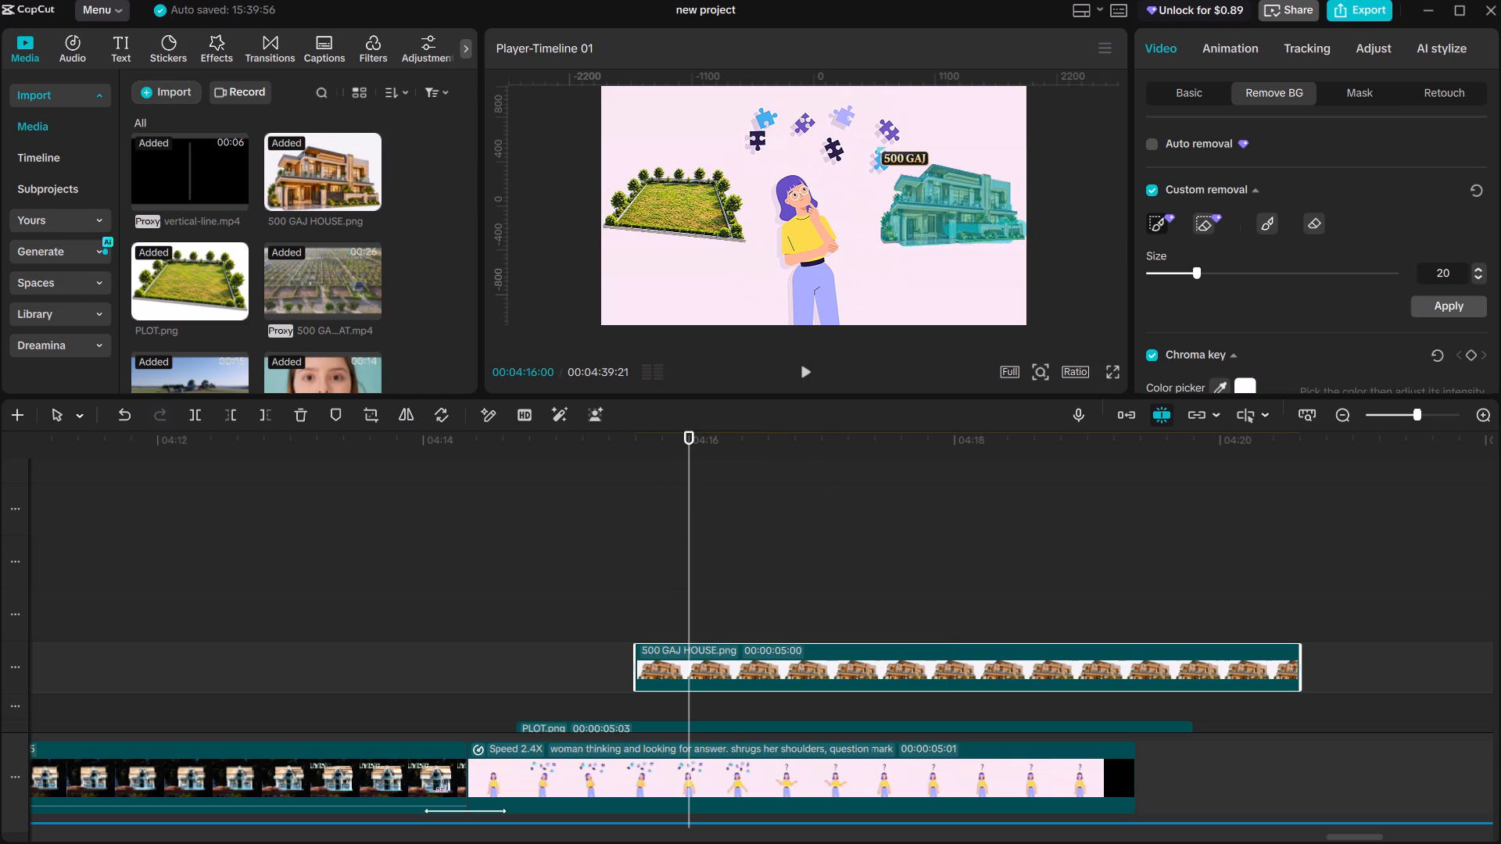
left_click_drag(1003, 224, 912, 245)
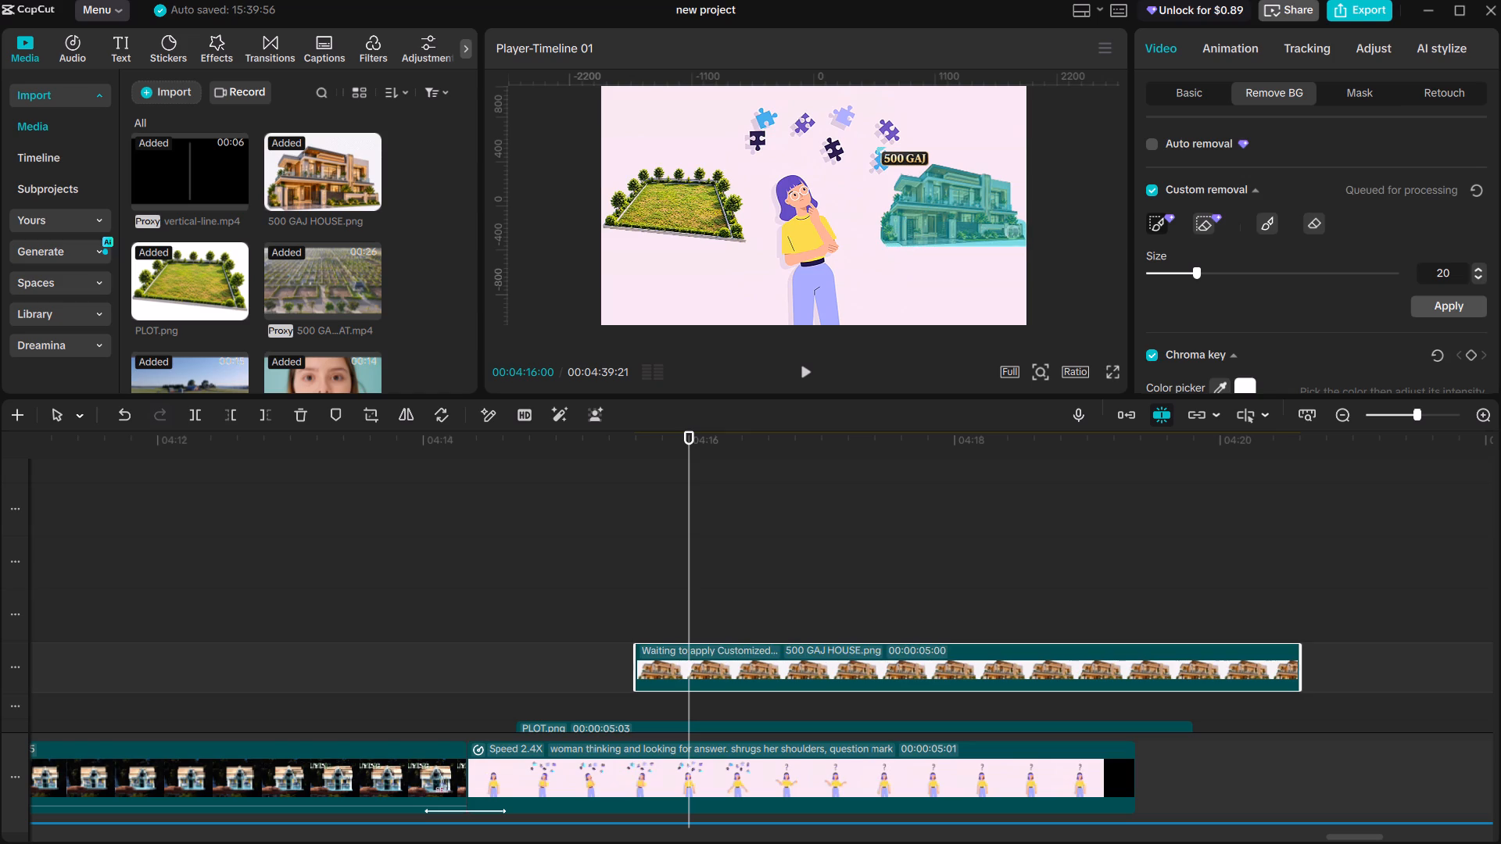
left_click(1437, 309)
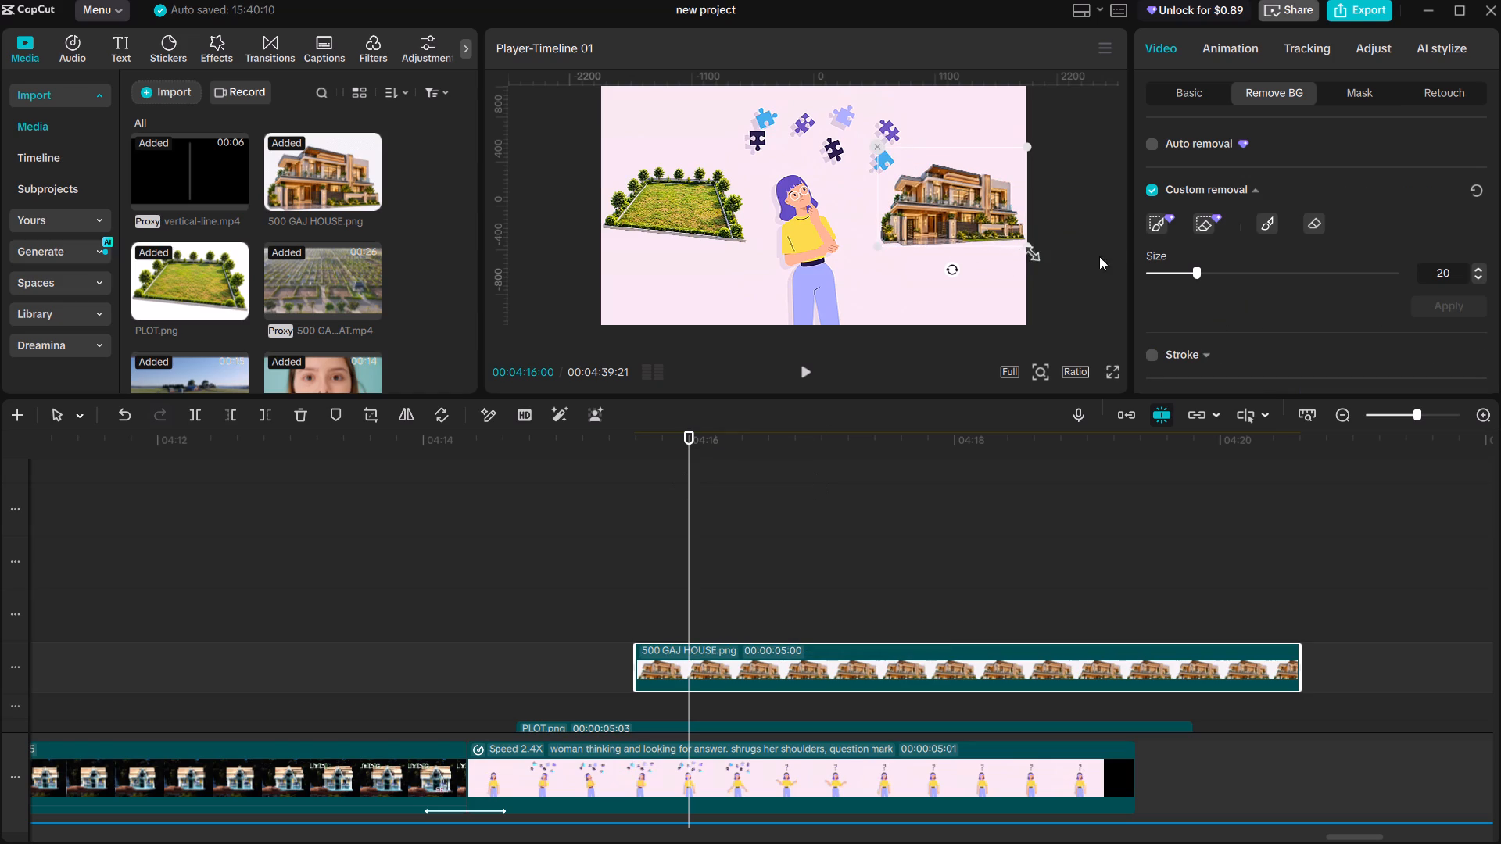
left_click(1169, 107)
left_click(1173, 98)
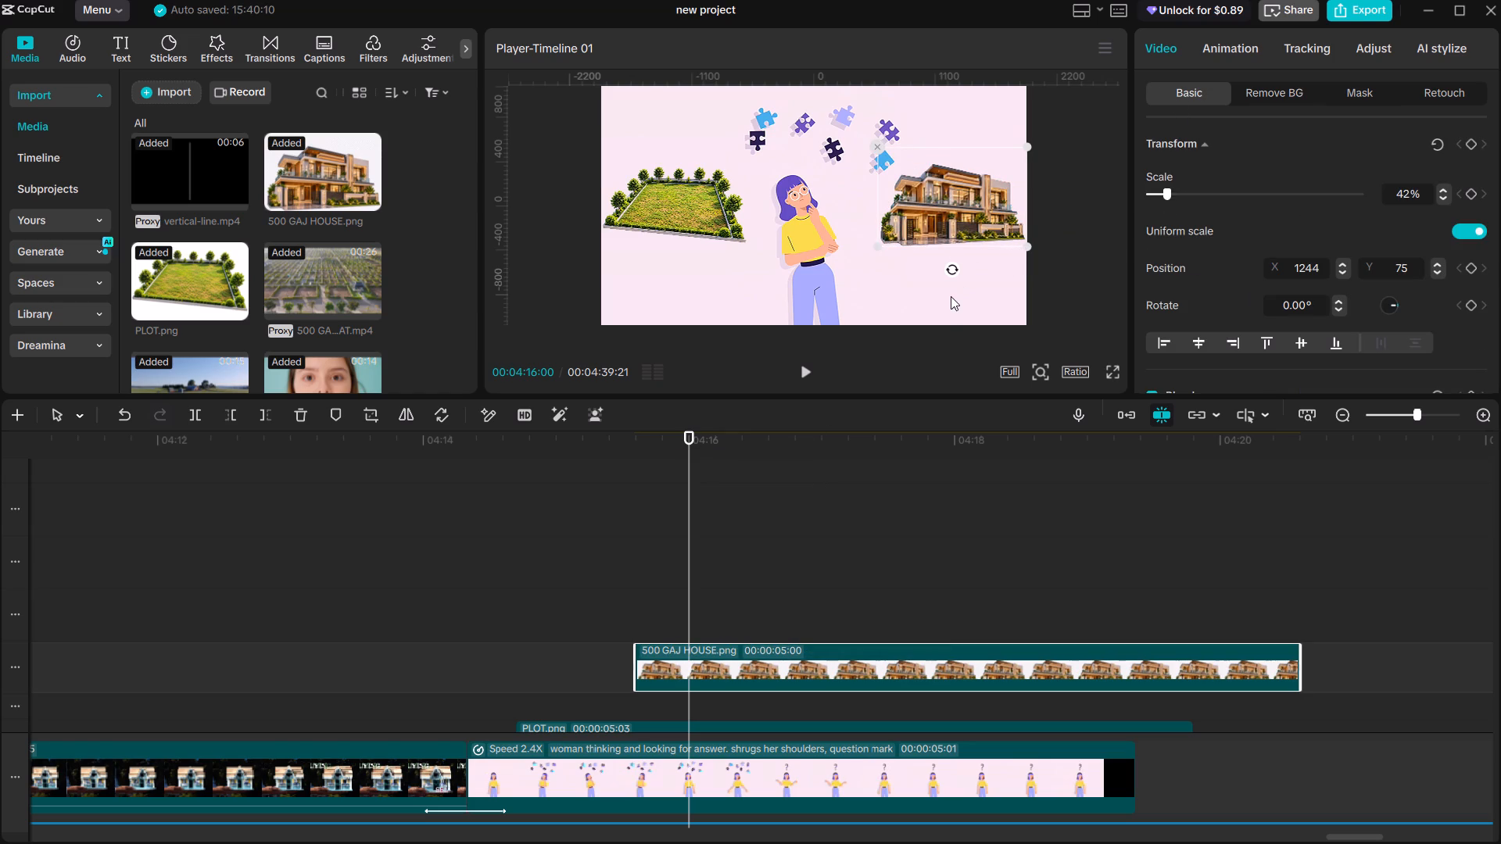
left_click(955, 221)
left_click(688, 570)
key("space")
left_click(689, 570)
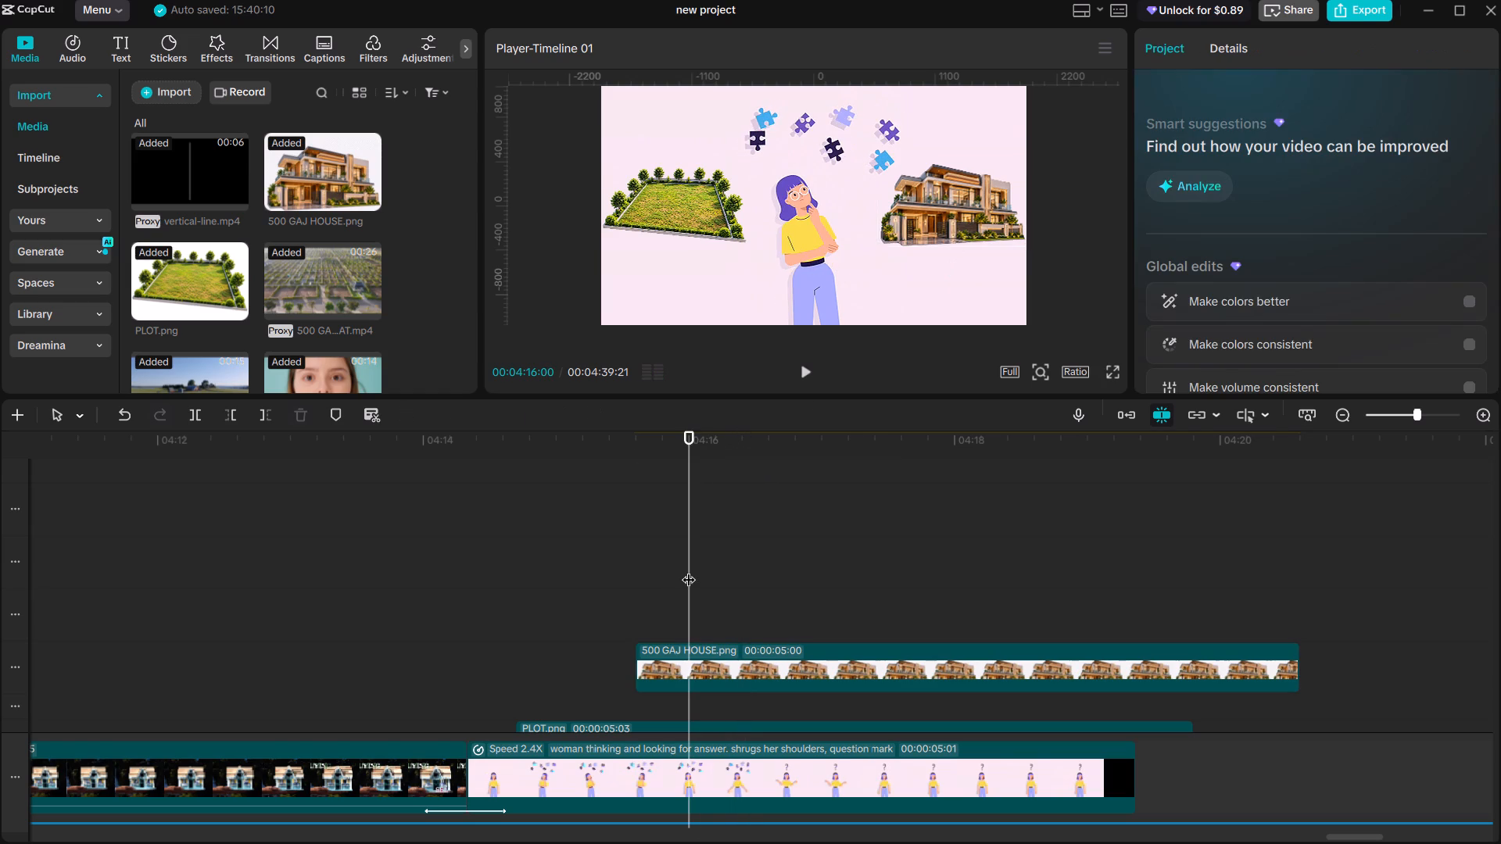
Add a Transform keyframe to the 500 GAJ house overlay at 00:04:15:29, keeping its spot beside the woman.
left_click(689, 570)
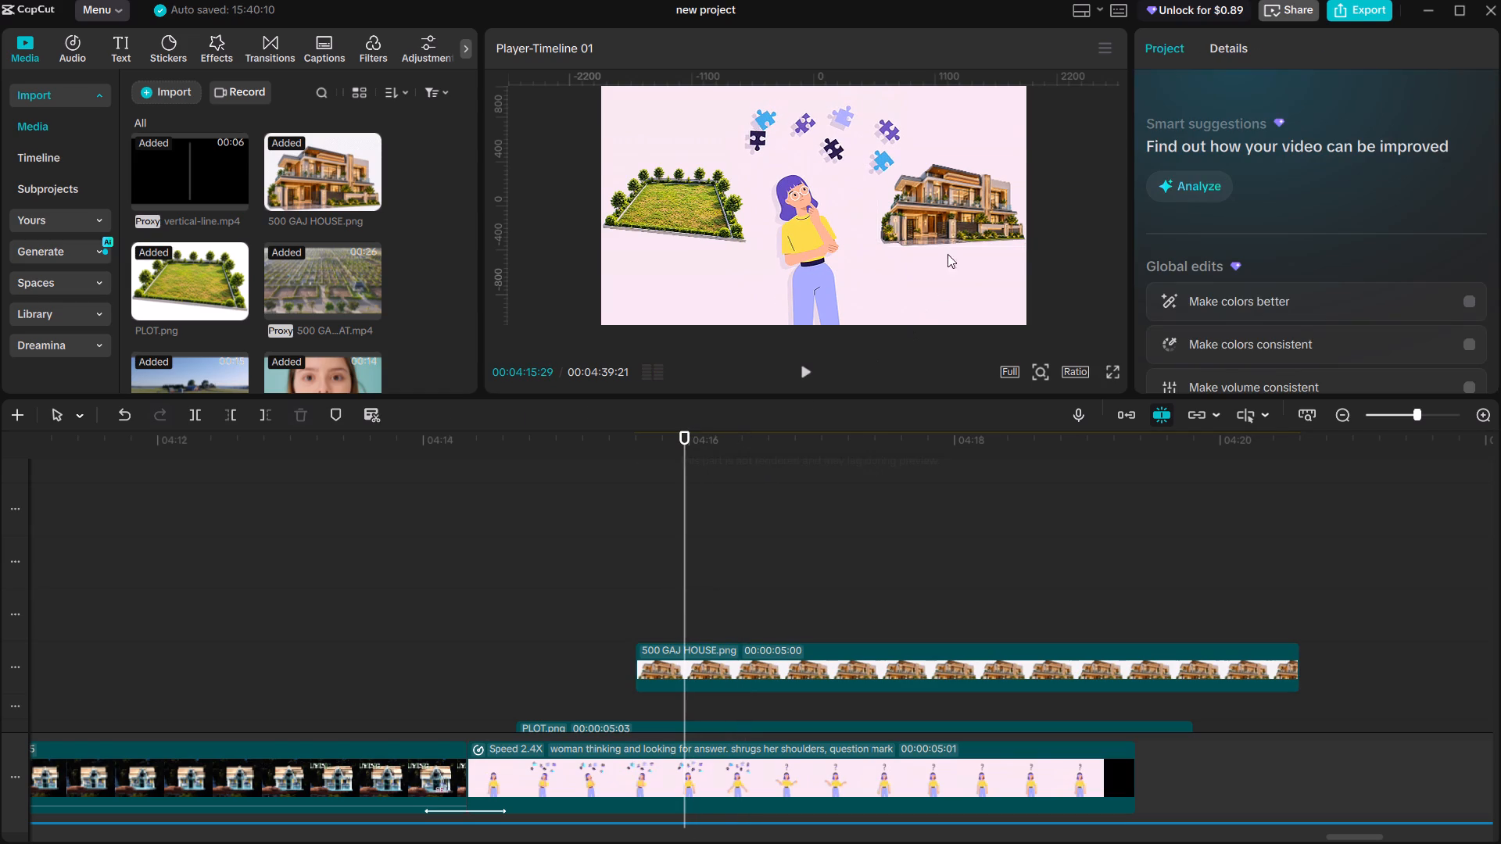
left_click(958, 215)
left_click(1469, 141)
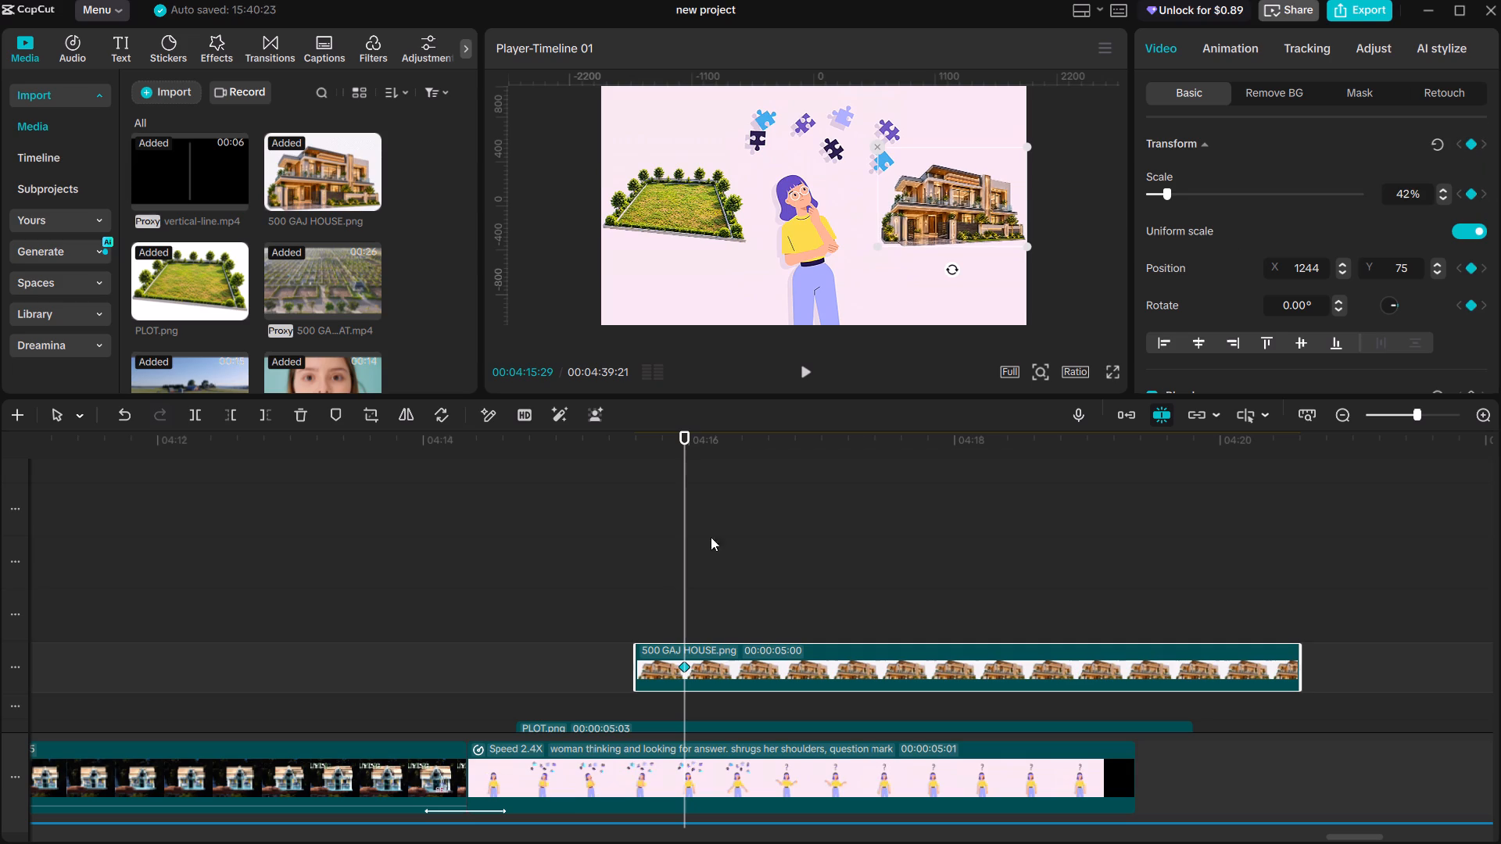
At the house clip's start, move the house image just beyond the frame's right edge, to about X 2596, Y 159.
left_click(657, 601)
left_click_drag(657, 601, 639, 594)
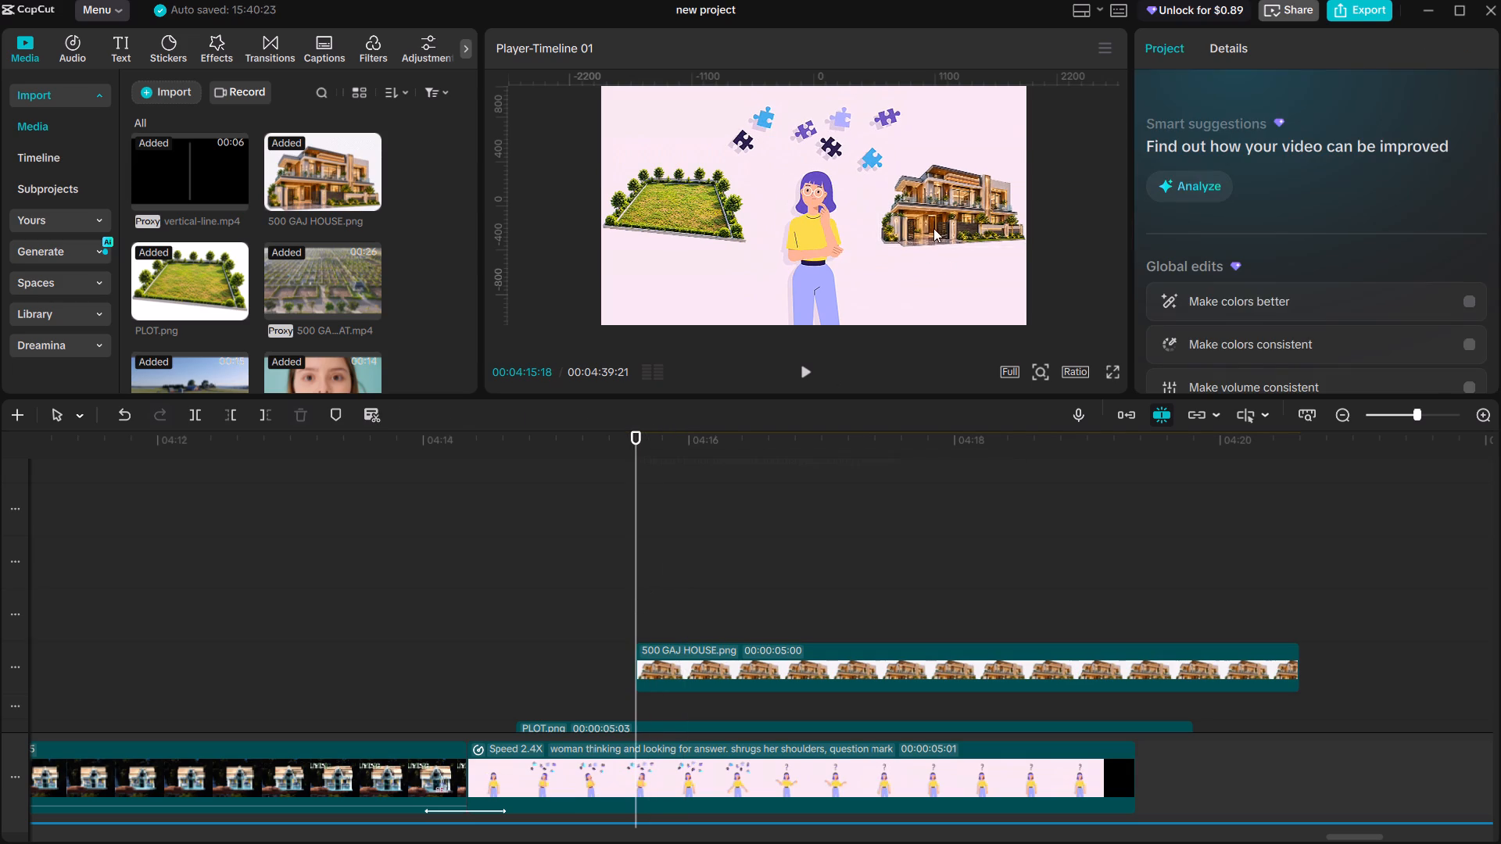
left_click(933, 228)
left_click_drag(939, 216, 1032, 213)
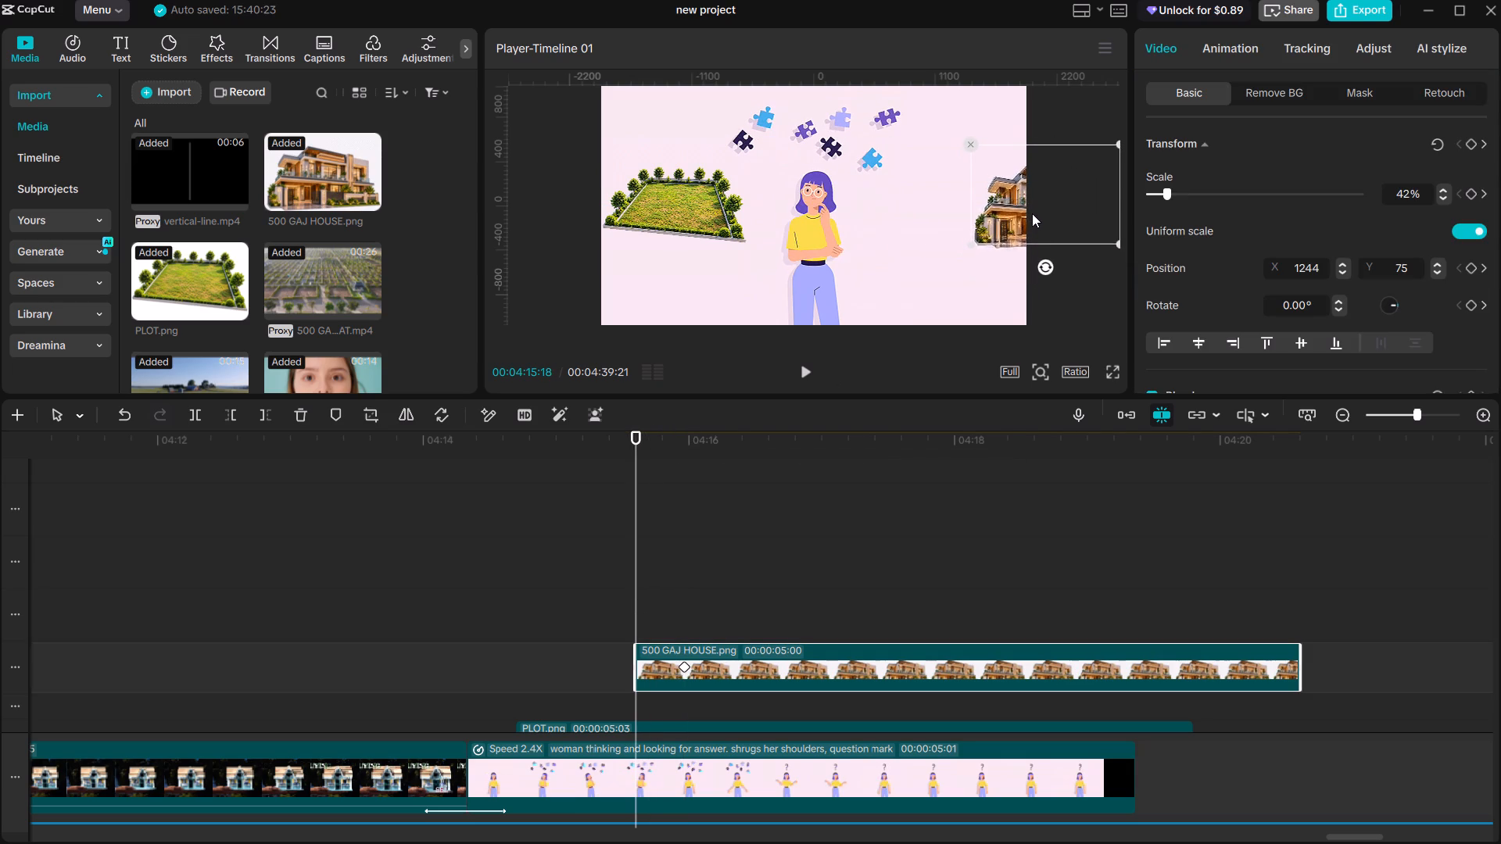
left_click_drag(1032, 213, 1080, 206)
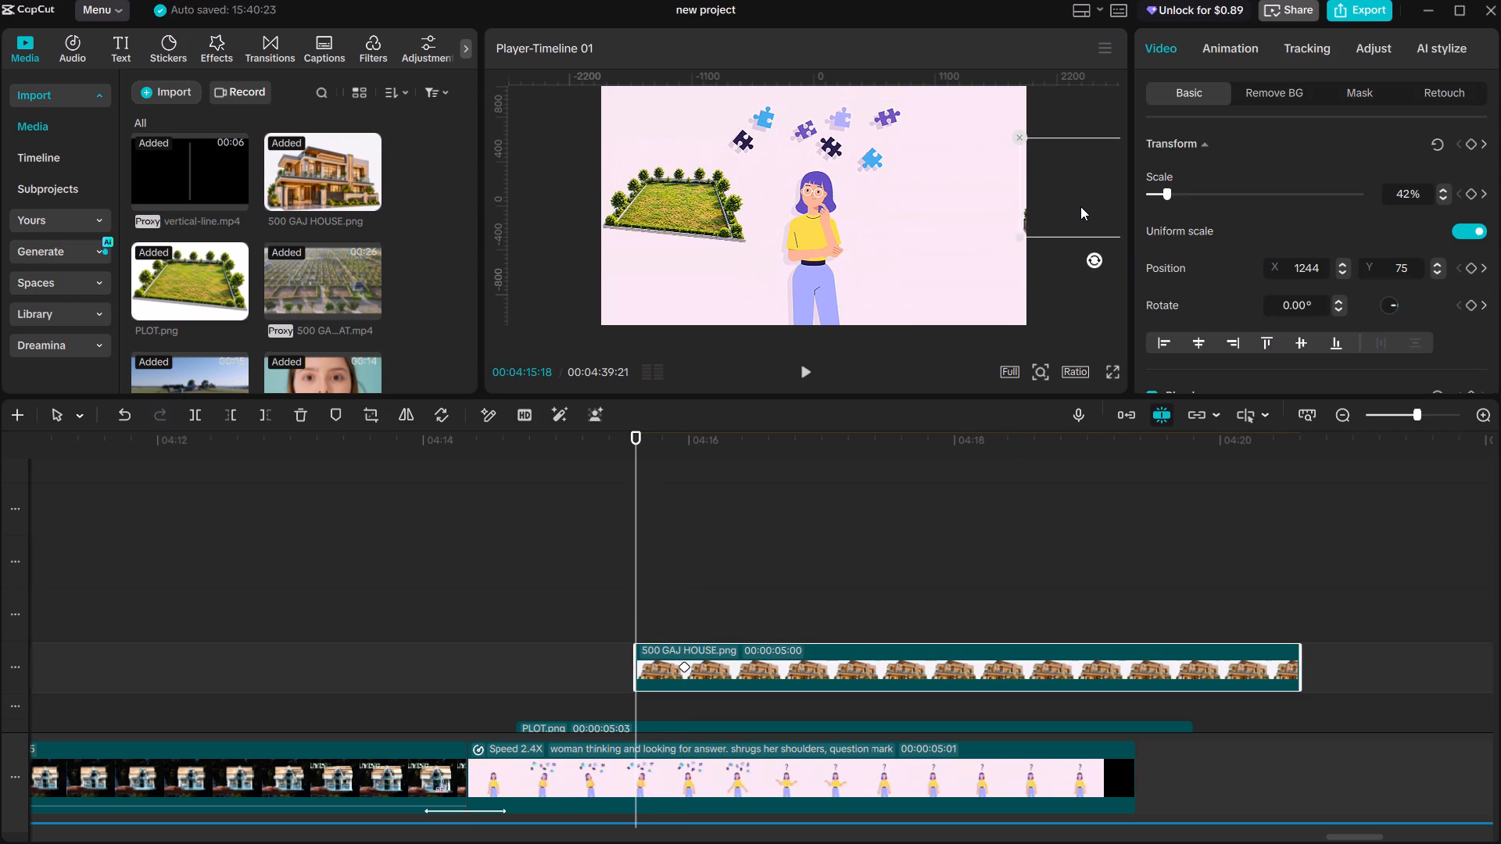
left_click_drag(1080, 206, 1084, 206)
Apply the Easing curve to the house clip's second keyframe and play back the slide-in.
right_click(688, 669)
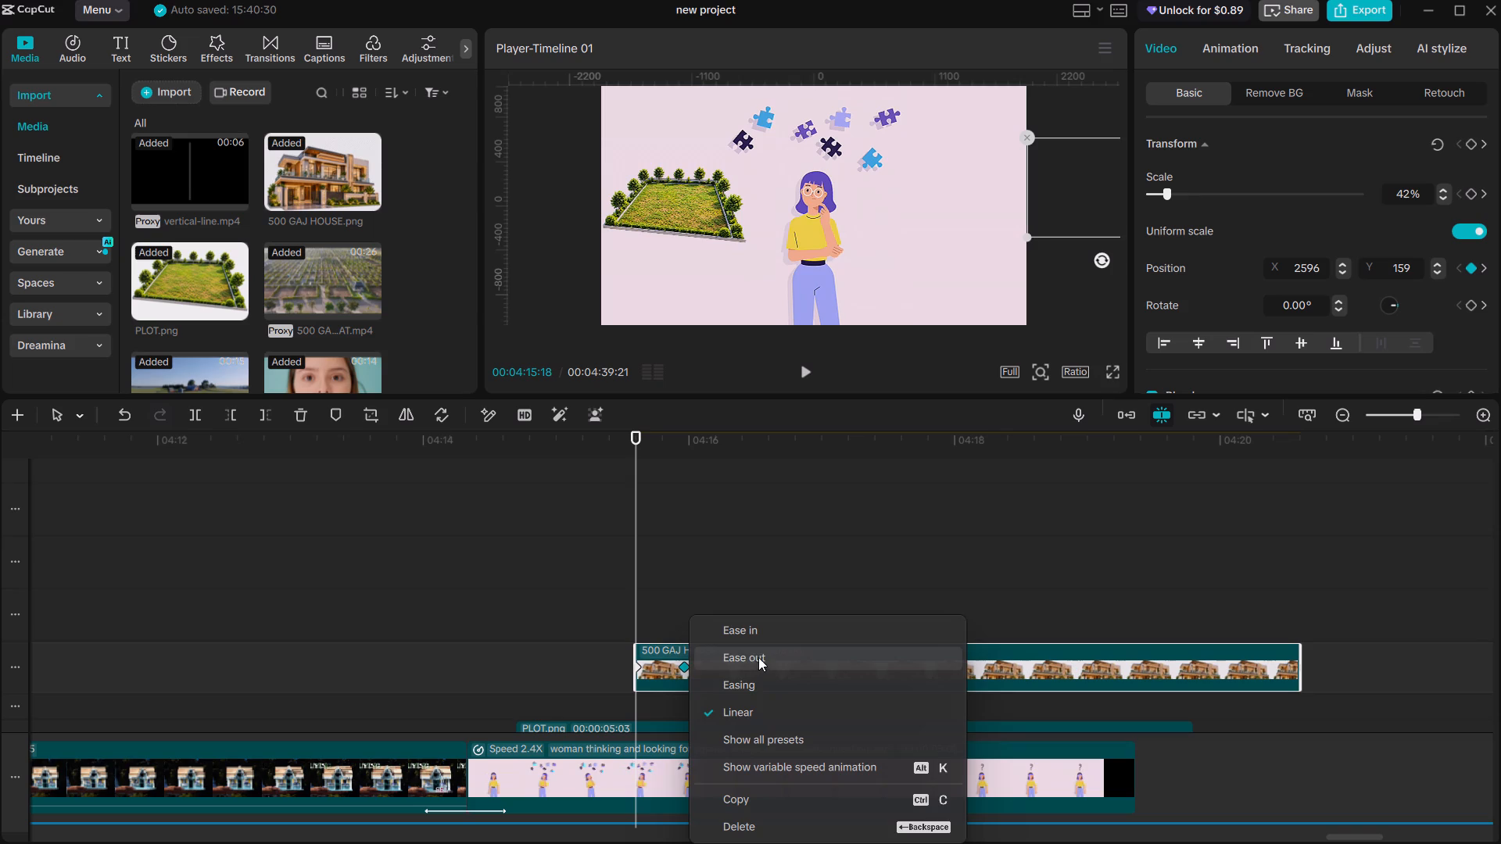
left_click(753, 679)
left_click(564, 594)
key("space")
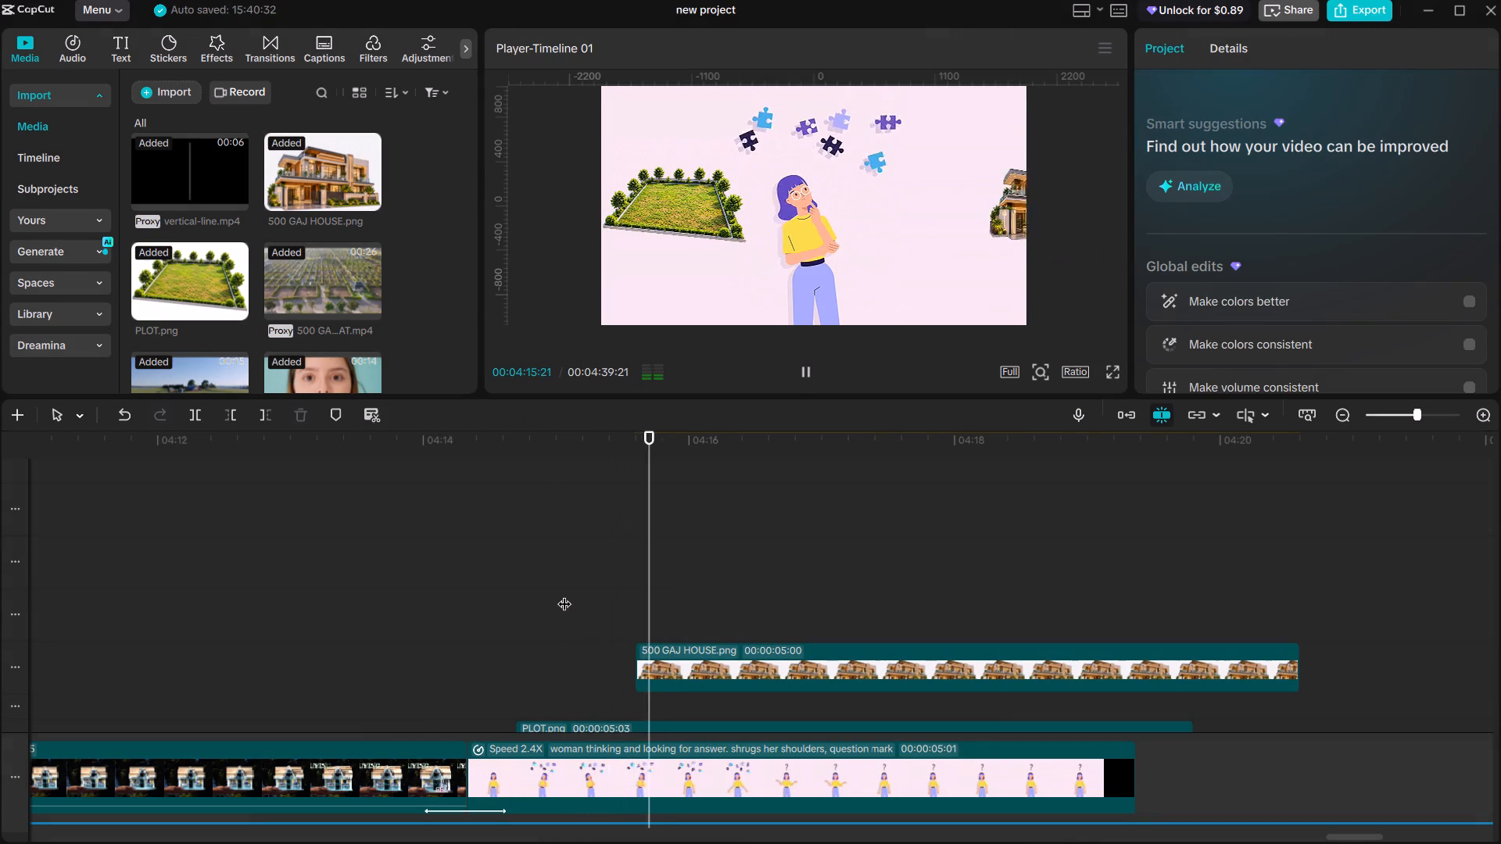
key("space")
Set the house's Y position to 75 at the clip's first keyframe so the slide-in runs level.
left_click(671, 674)
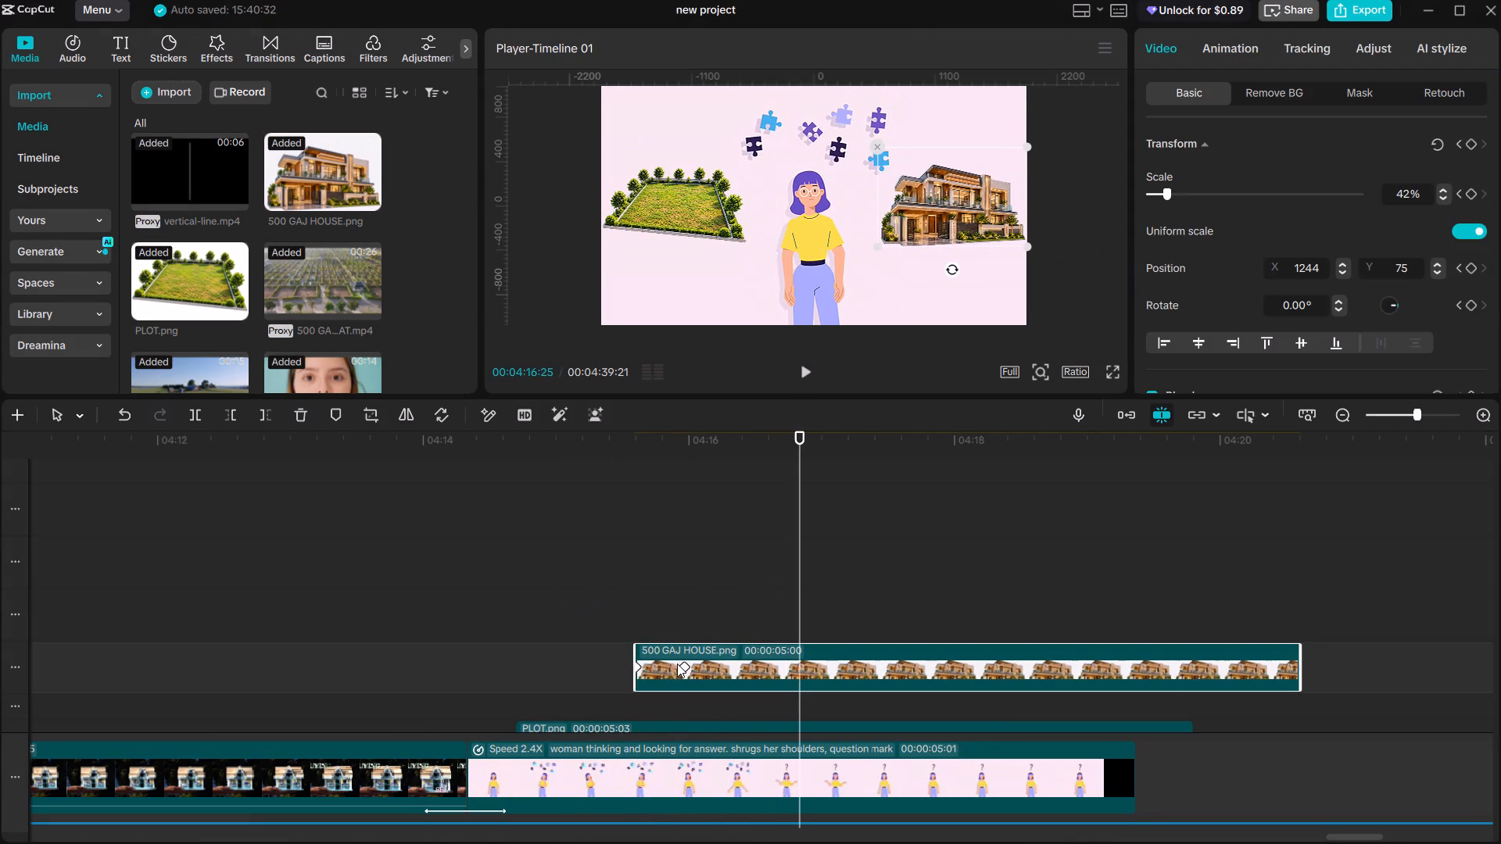
left_click(682, 665)
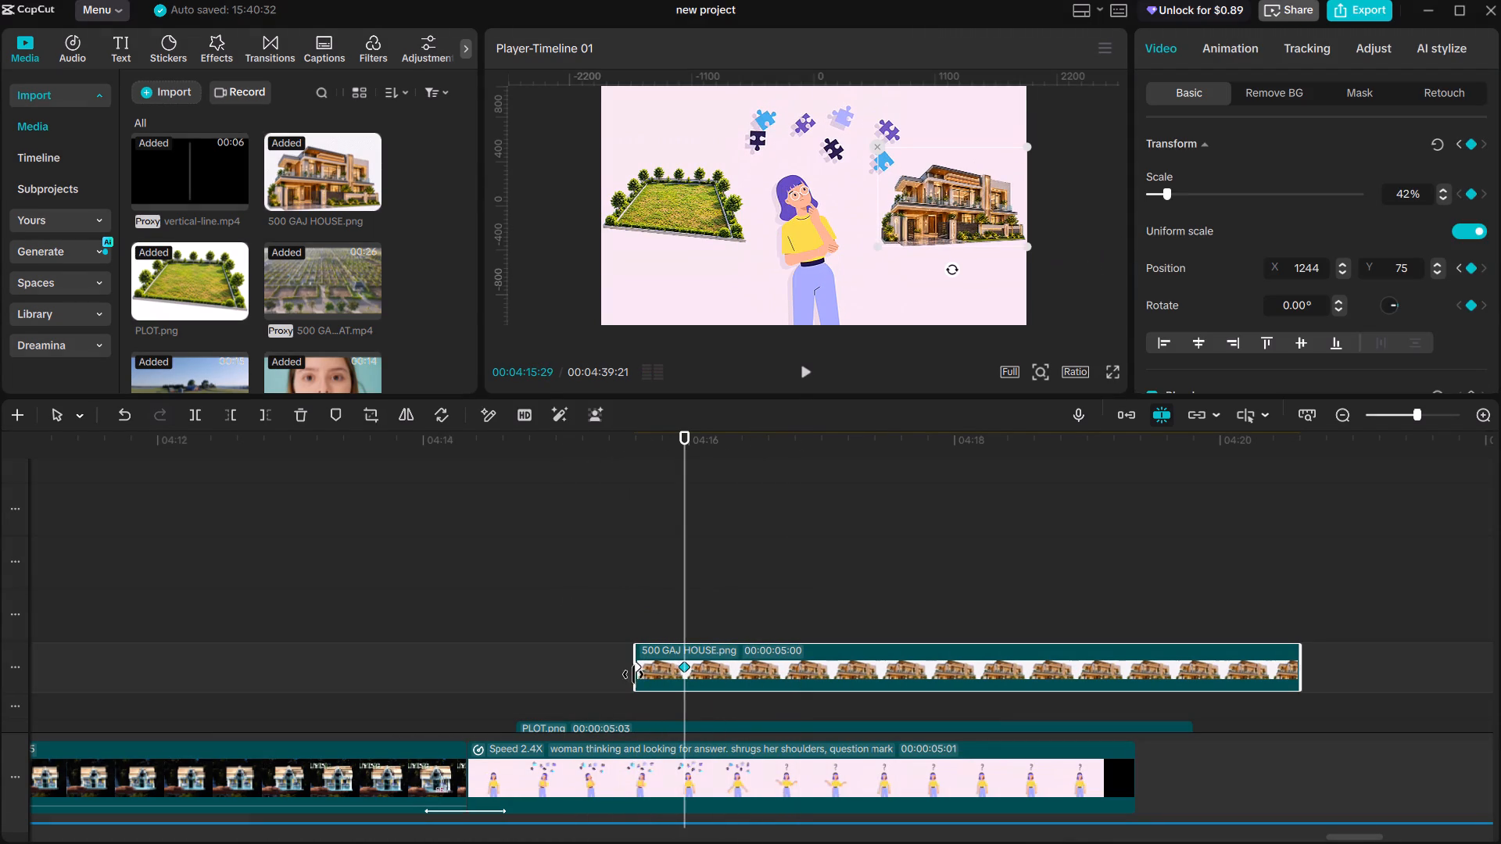
left_click(639, 667)
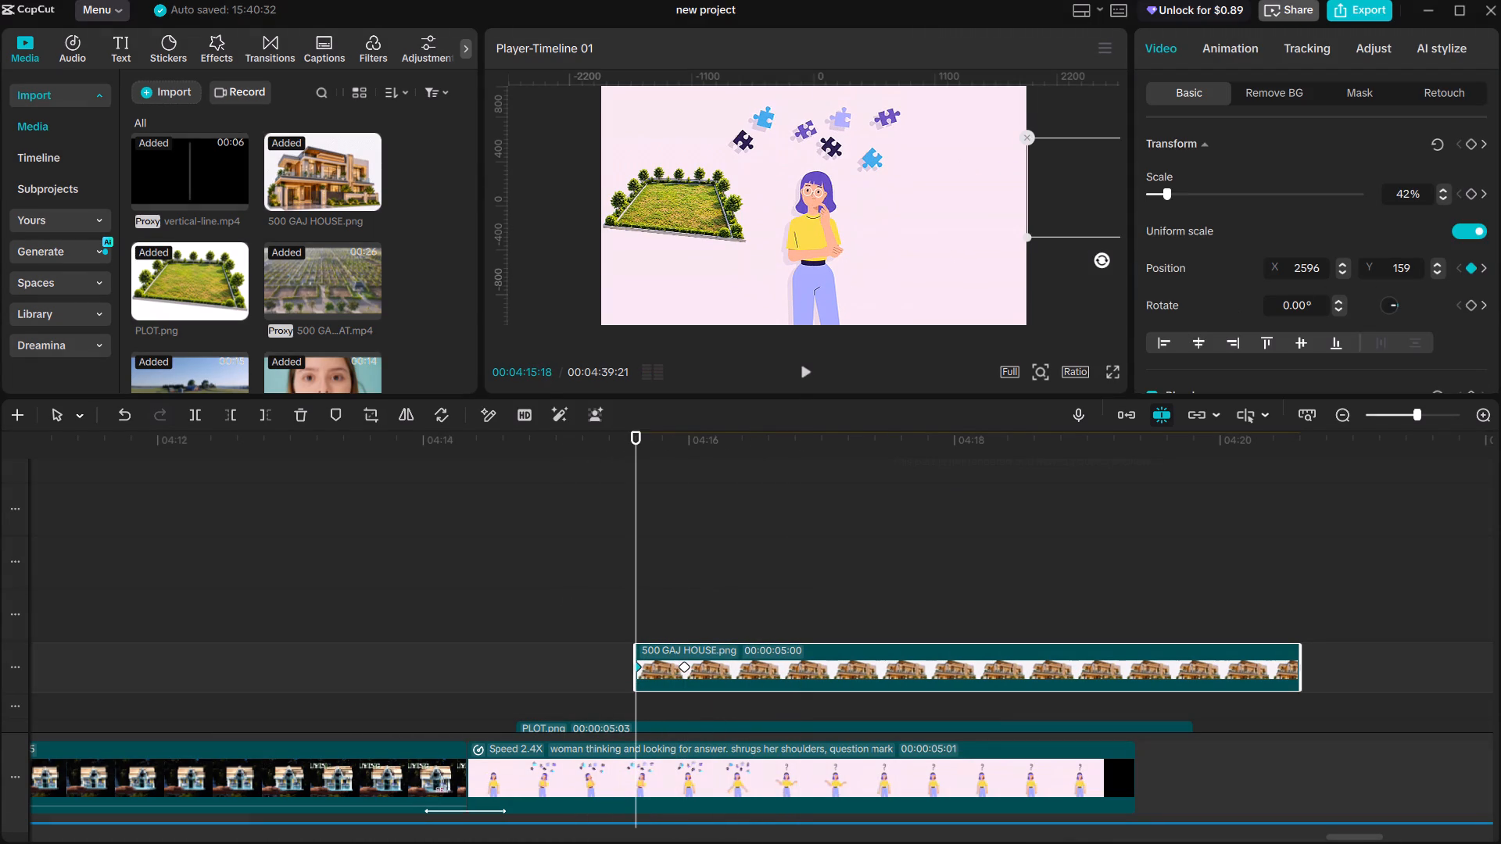
double_click(1410, 267)
type("75")
key("Return")
Play back the house's slide-in and examine when the woman raises her hands in the shrug.
left_click(590, 612)
left_click(561, 613)
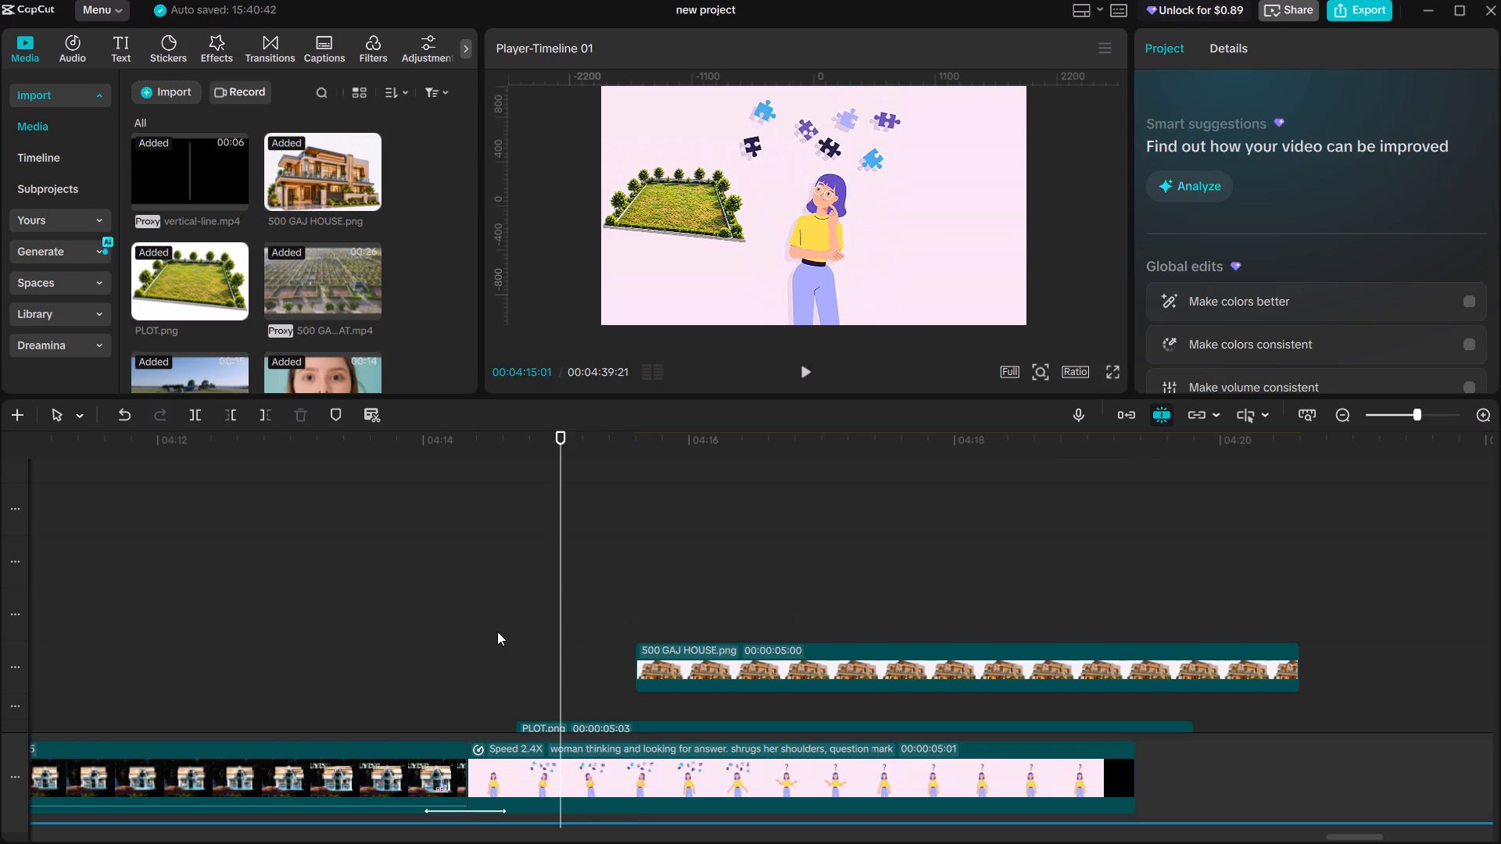
left_click(497, 631)
key("space")
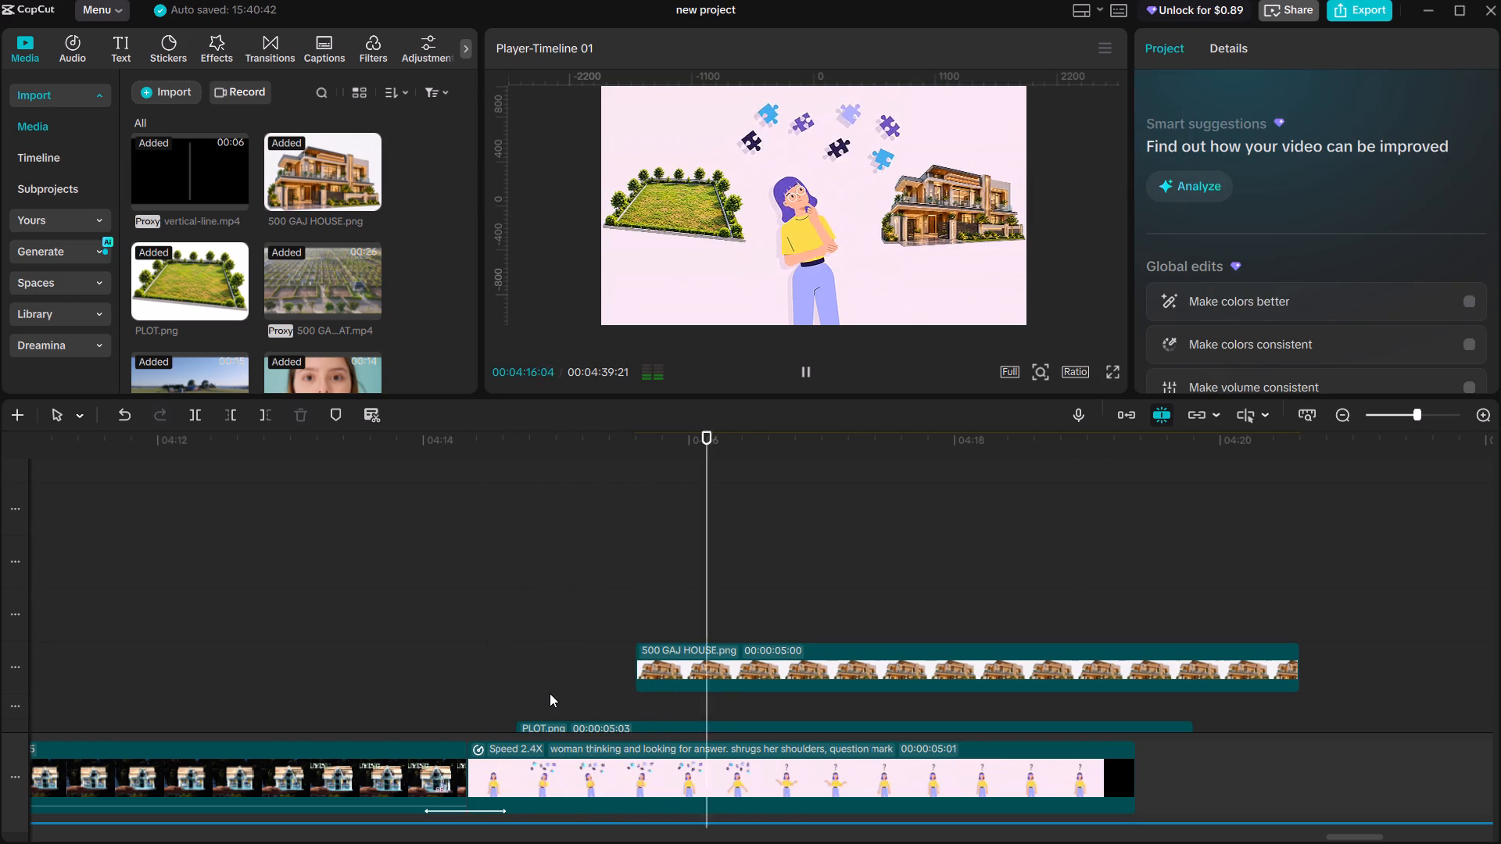
key("space")
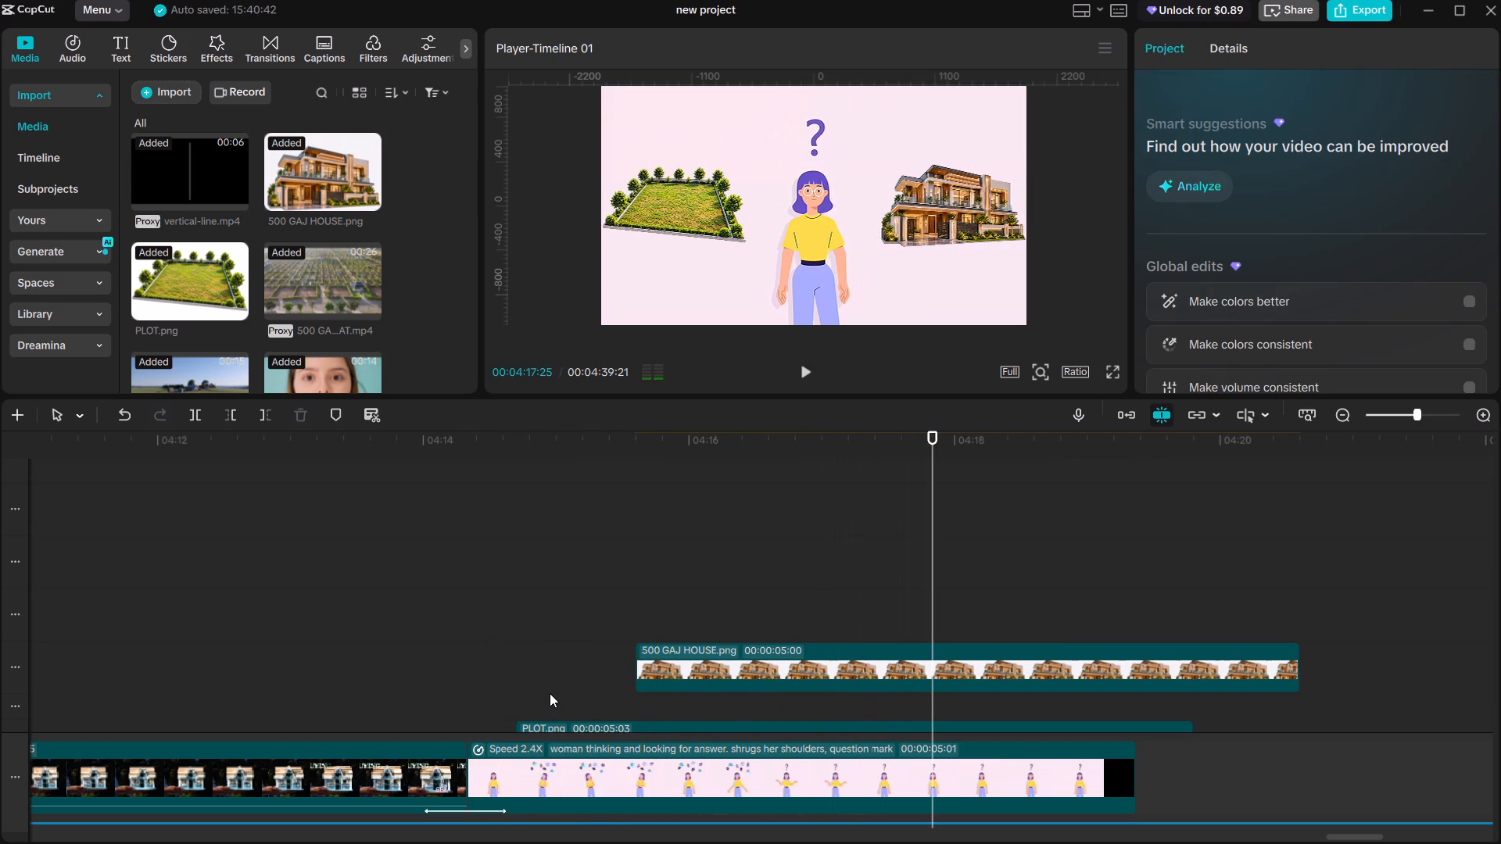
left_click(628, 602)
left_click_drag(628, 601, 779, 612)
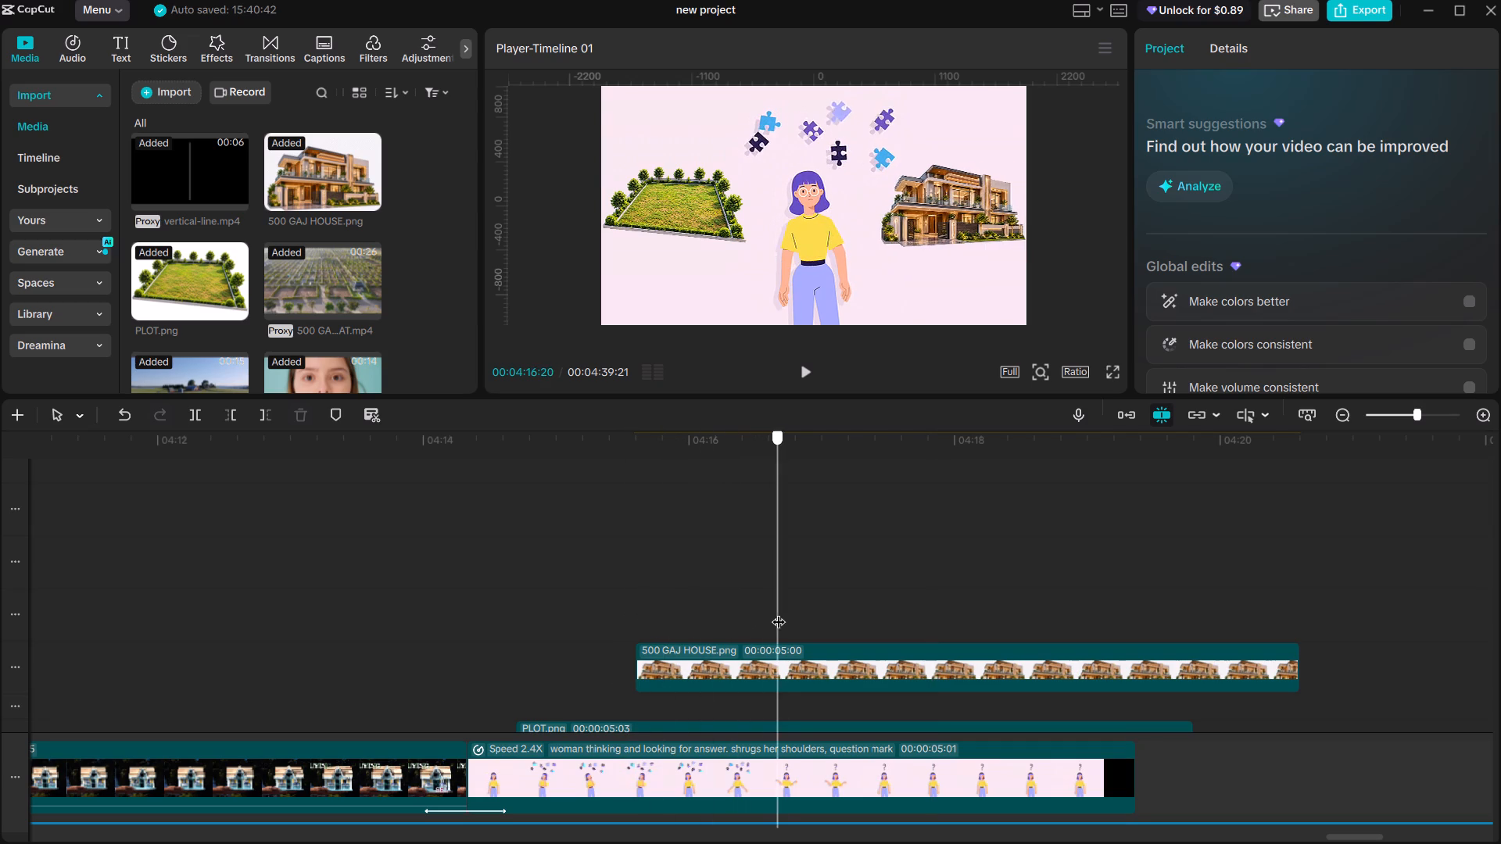
left_click_drag(779, 612, 823, 622)
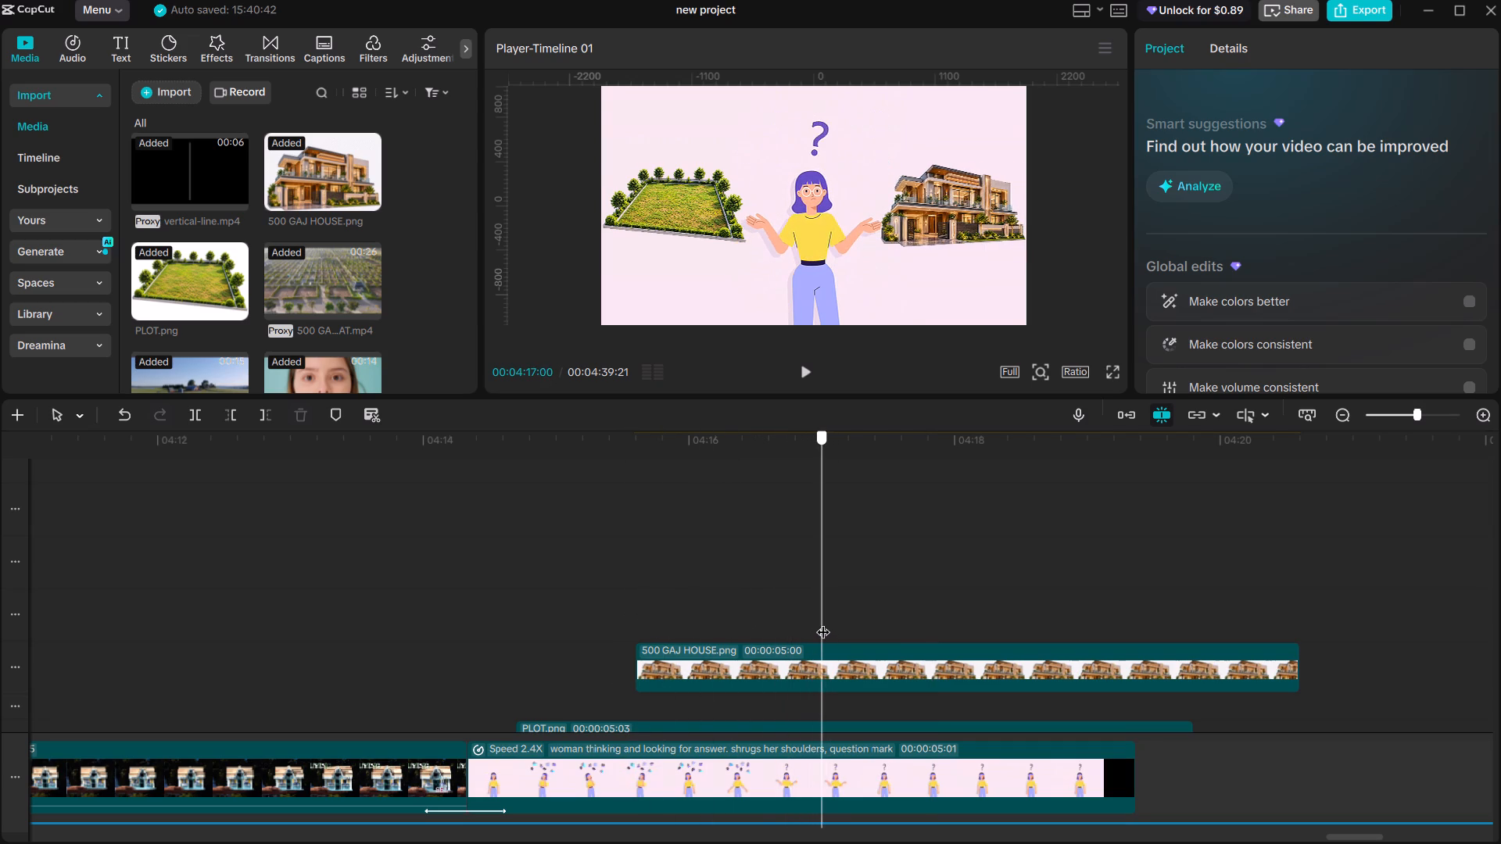
left_click_drag(823, 622, 816, 617)
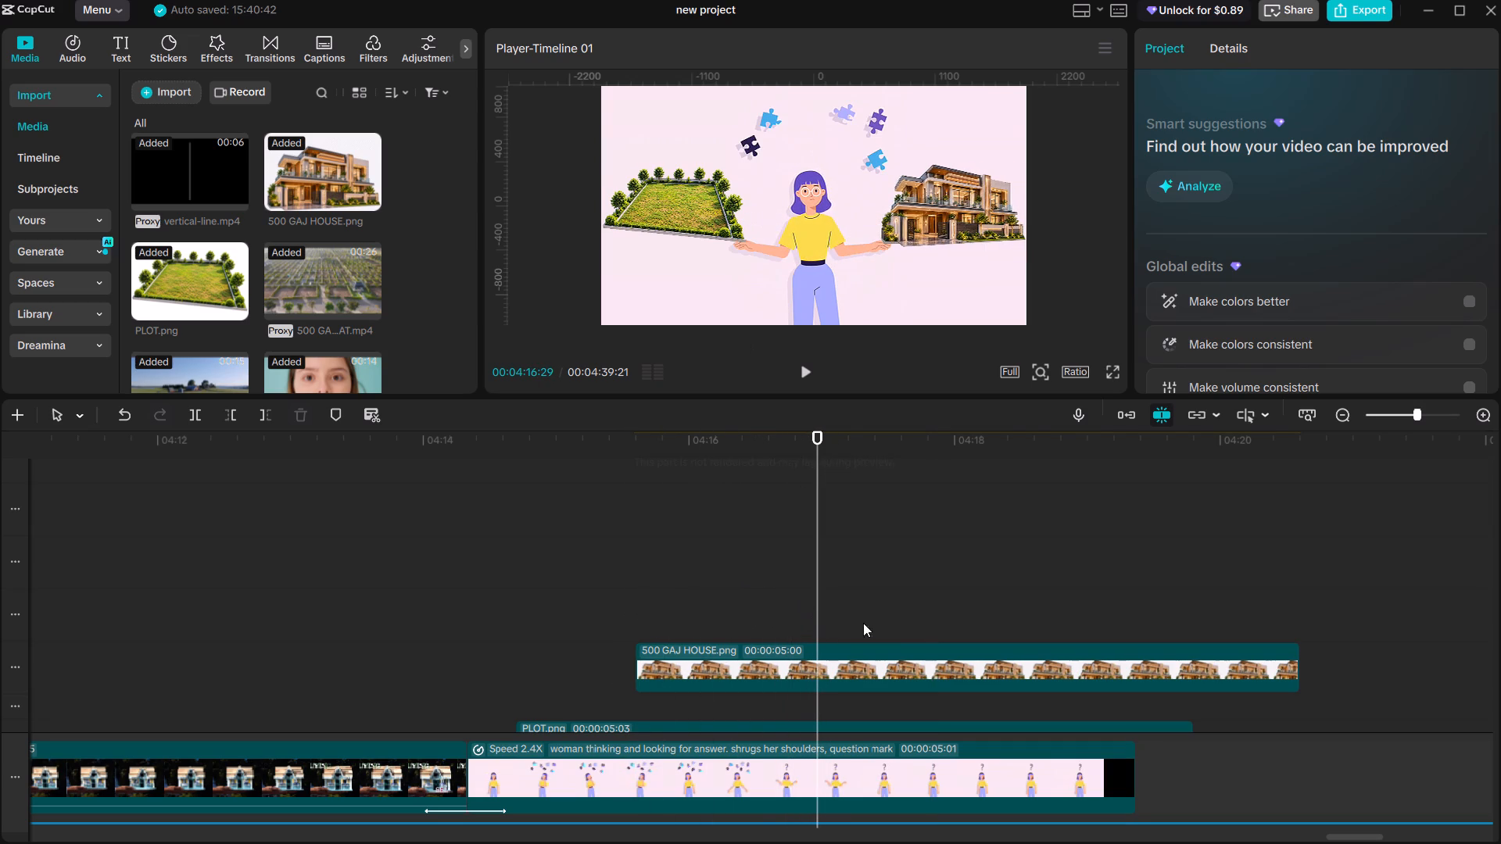
Split the 500 GAJ HOUSE and PLOT overlays together at 00:04:17:18 and delete the parts after that point.
scroll(885, 636, "down", 7)
left_click_drag(898, 466, 901, 533)
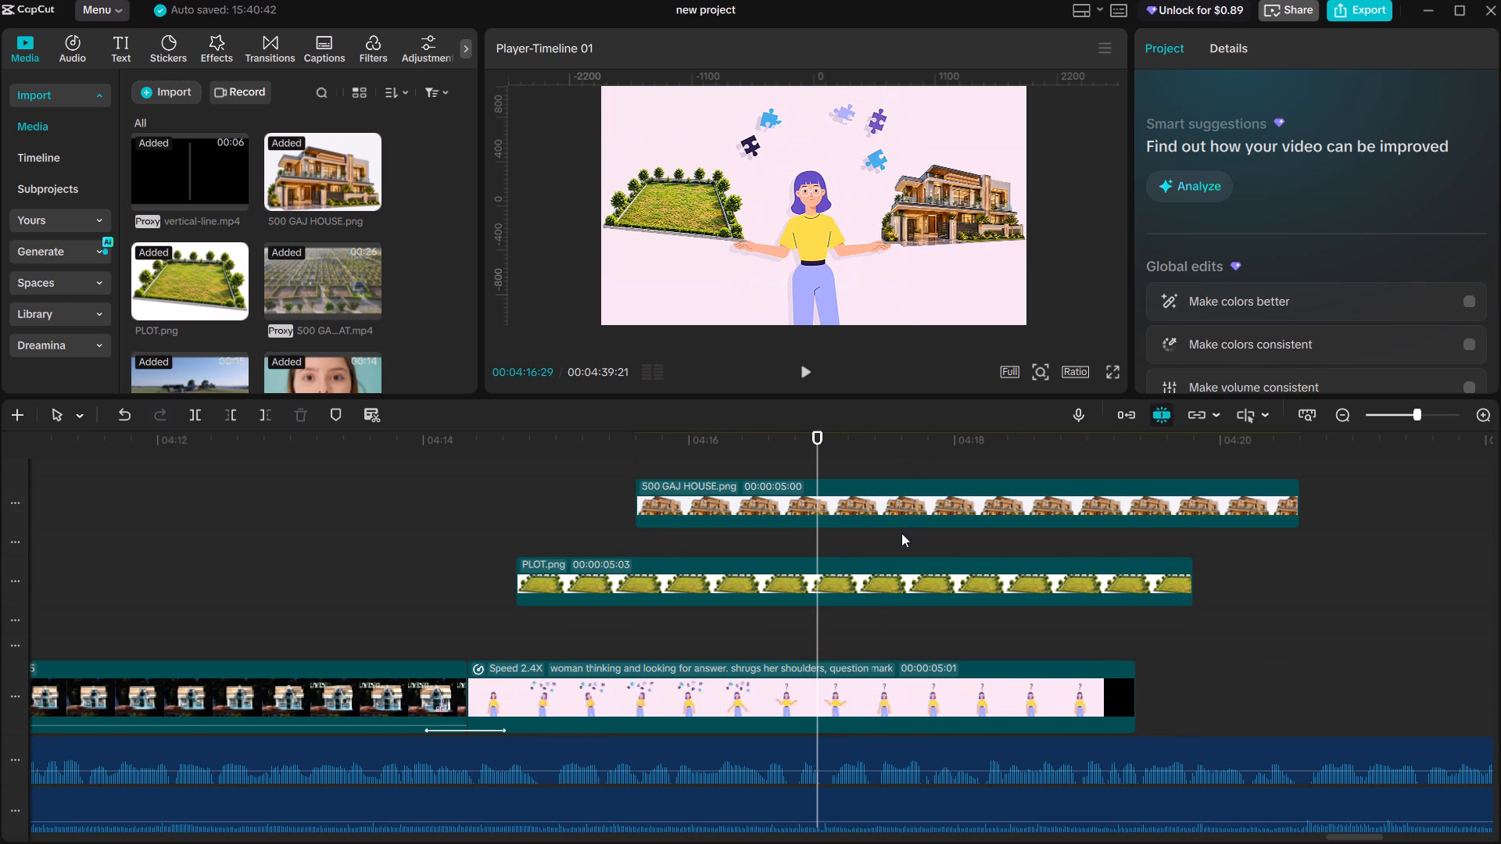
left_click_drag(901, 533, 901, 534)
left_click_drag(1340, 583, 1113, 504)
key("ctrl+v")
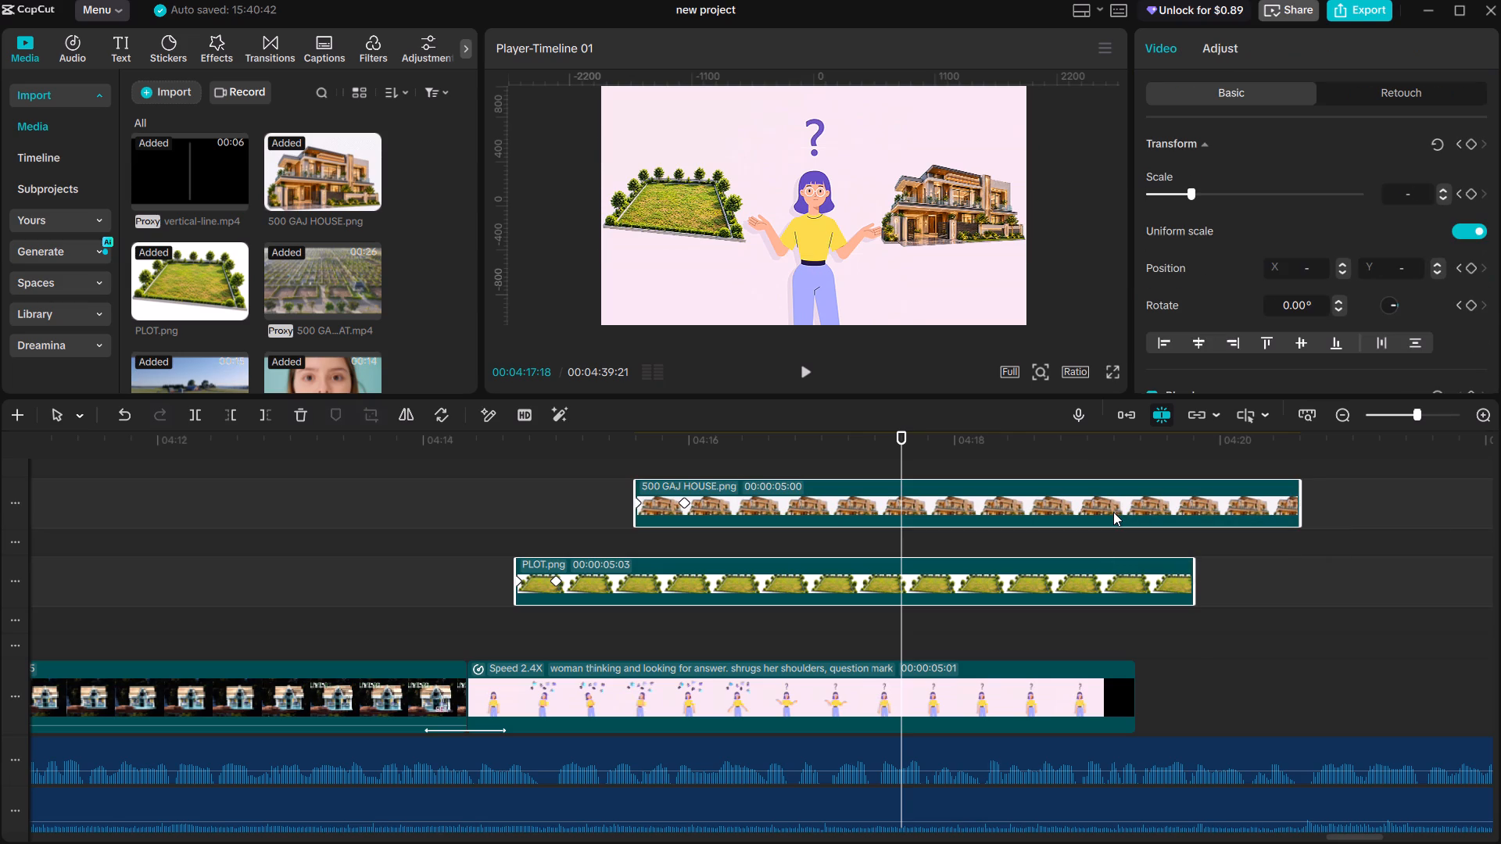
key("ctrl+b")
key("BackSpace")
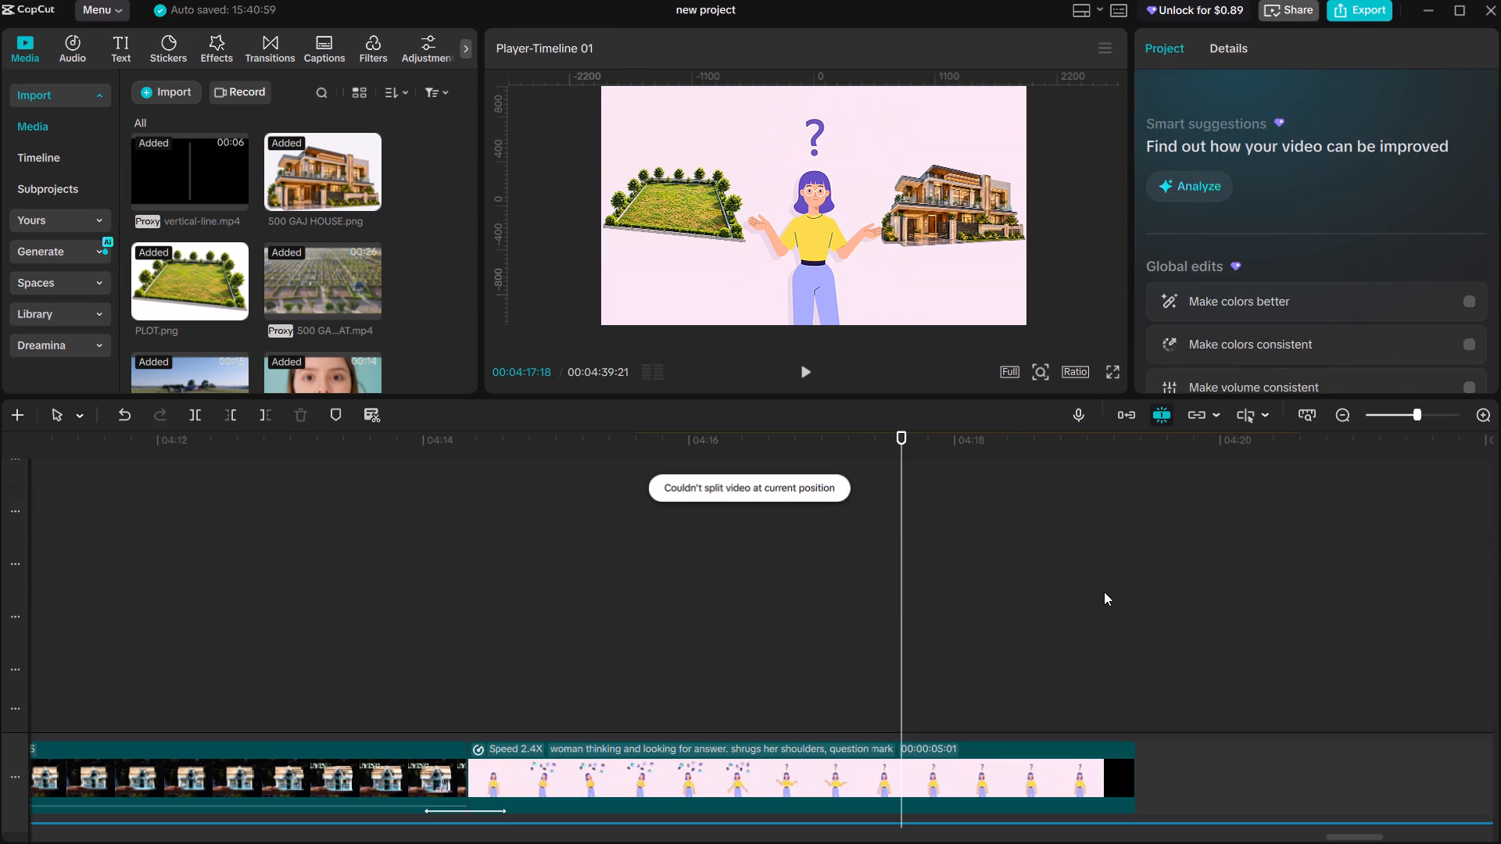
scroll(1104, 595, "down", 20)
scroll(1104, 595, "down", 20)
scroll(1104, 595, "down", 9)
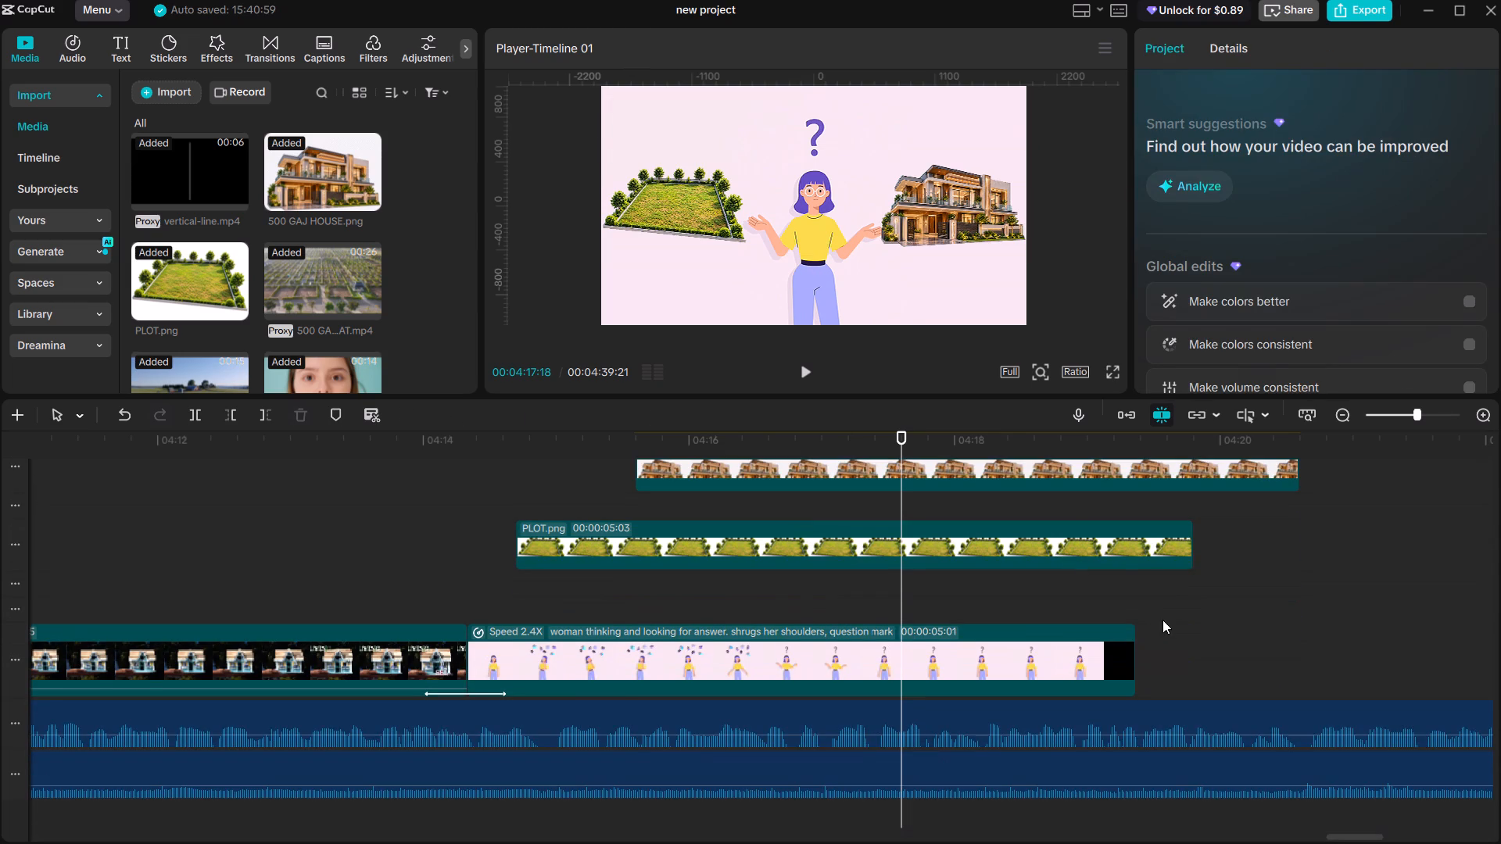
left_click_drag(1213, 590, 1055, 466)
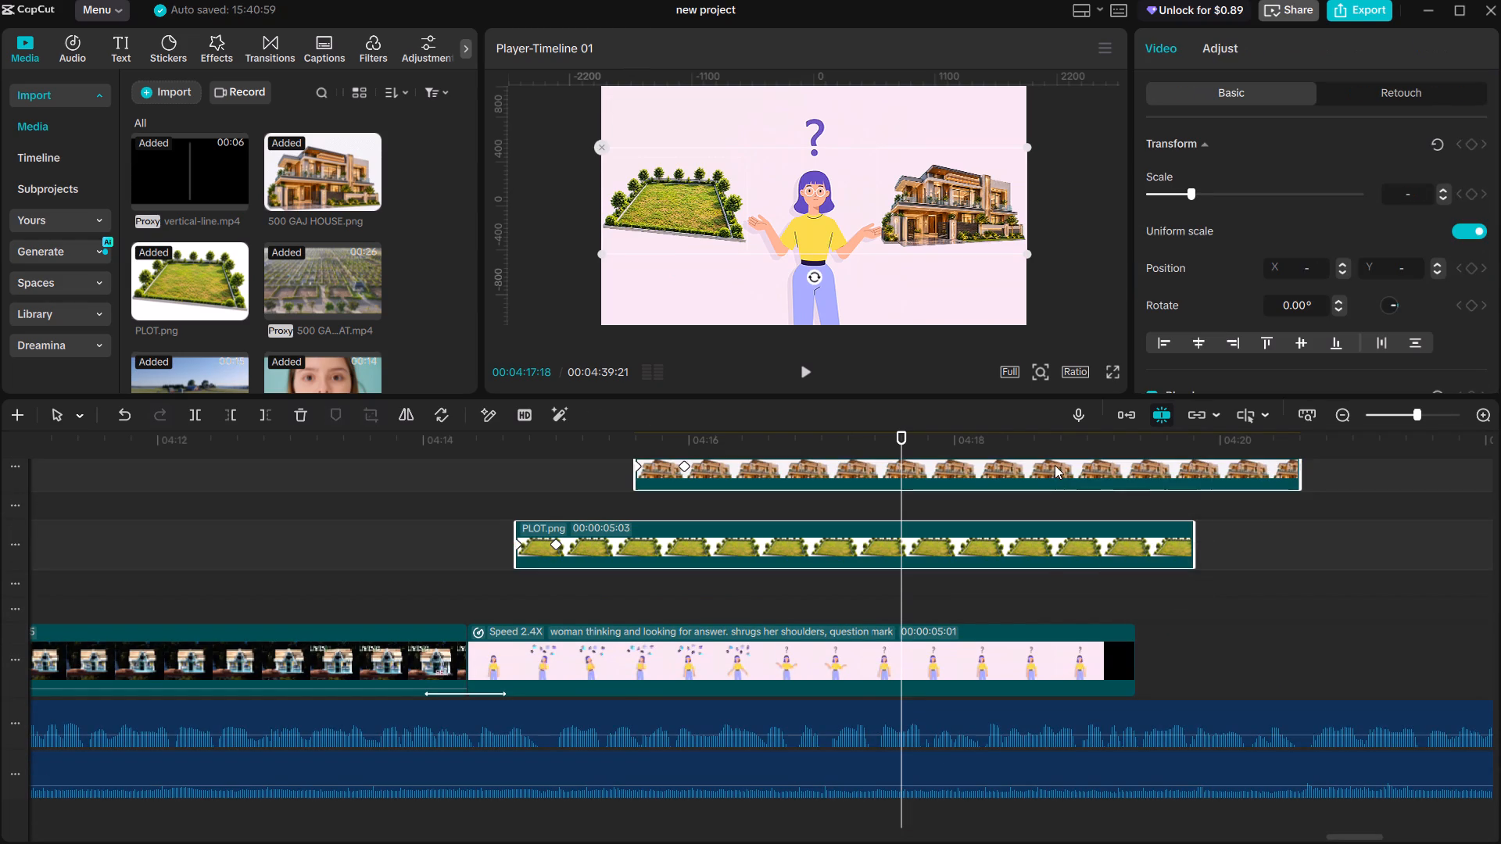
key("ctrl+b")
key("BackSpace")
Combine the trimmed house and plot overlays into one compound clip.
left_click_drag(910, 575, 852, 465)
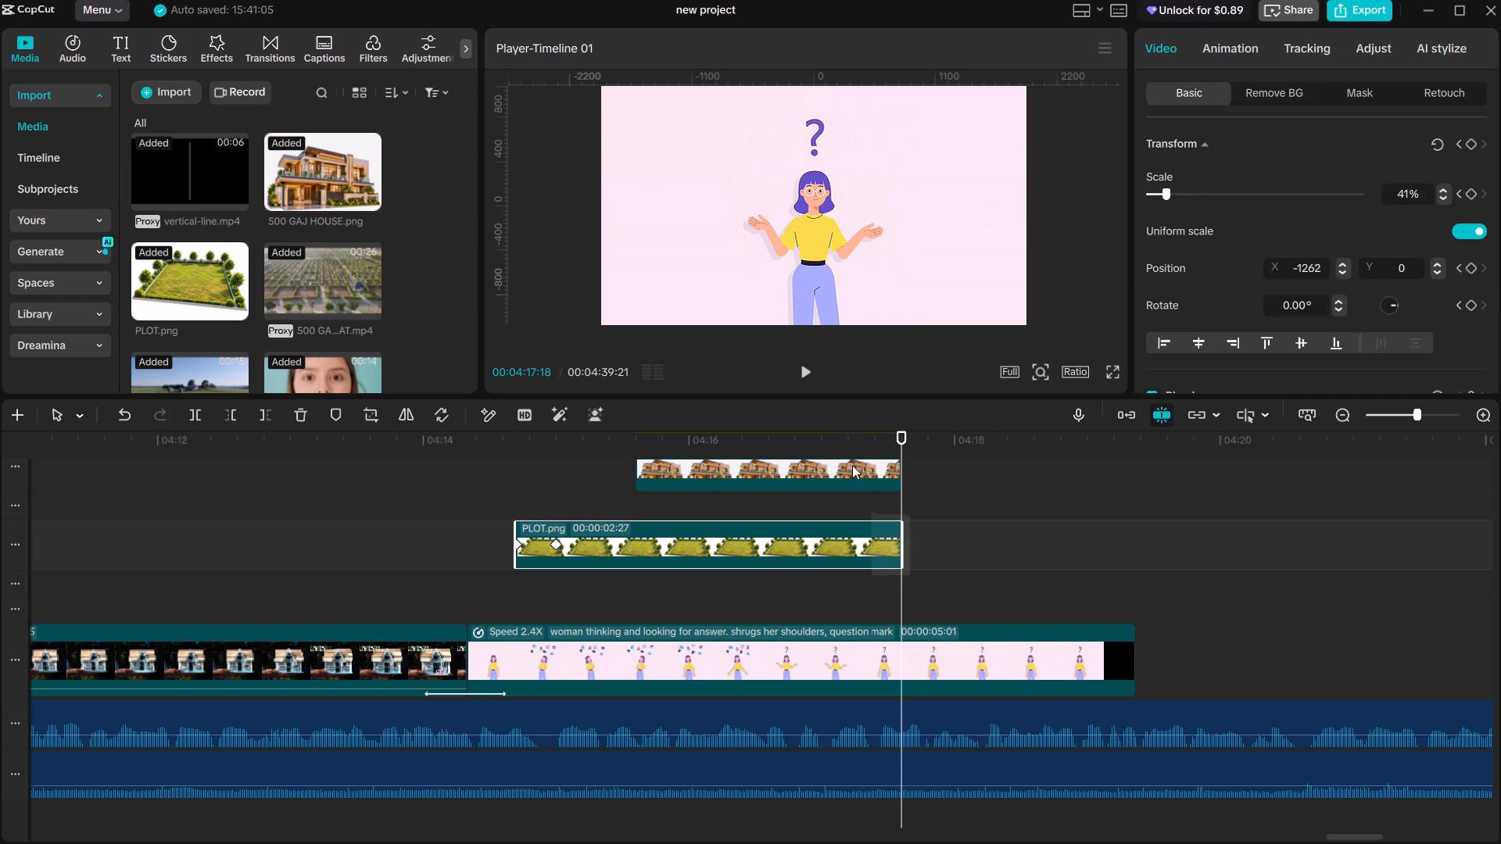
left_click_drag(852, 465, 846, 454)
key("alt+g")
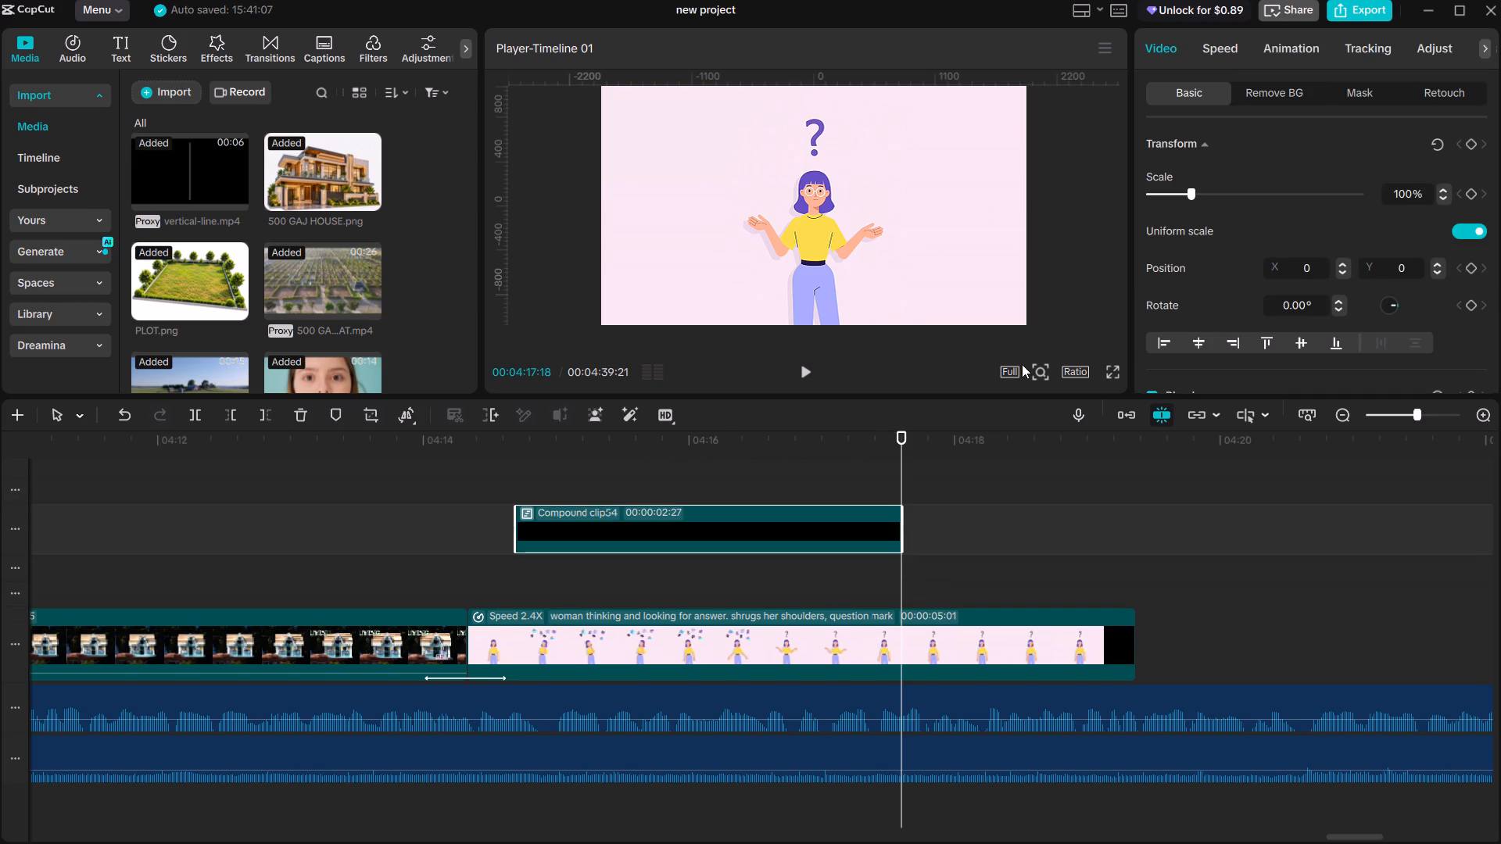
Apply the Smoke Out animation to the compound clip of the plot and house.
left_click(1220, 48)
left_click(1267, 45)
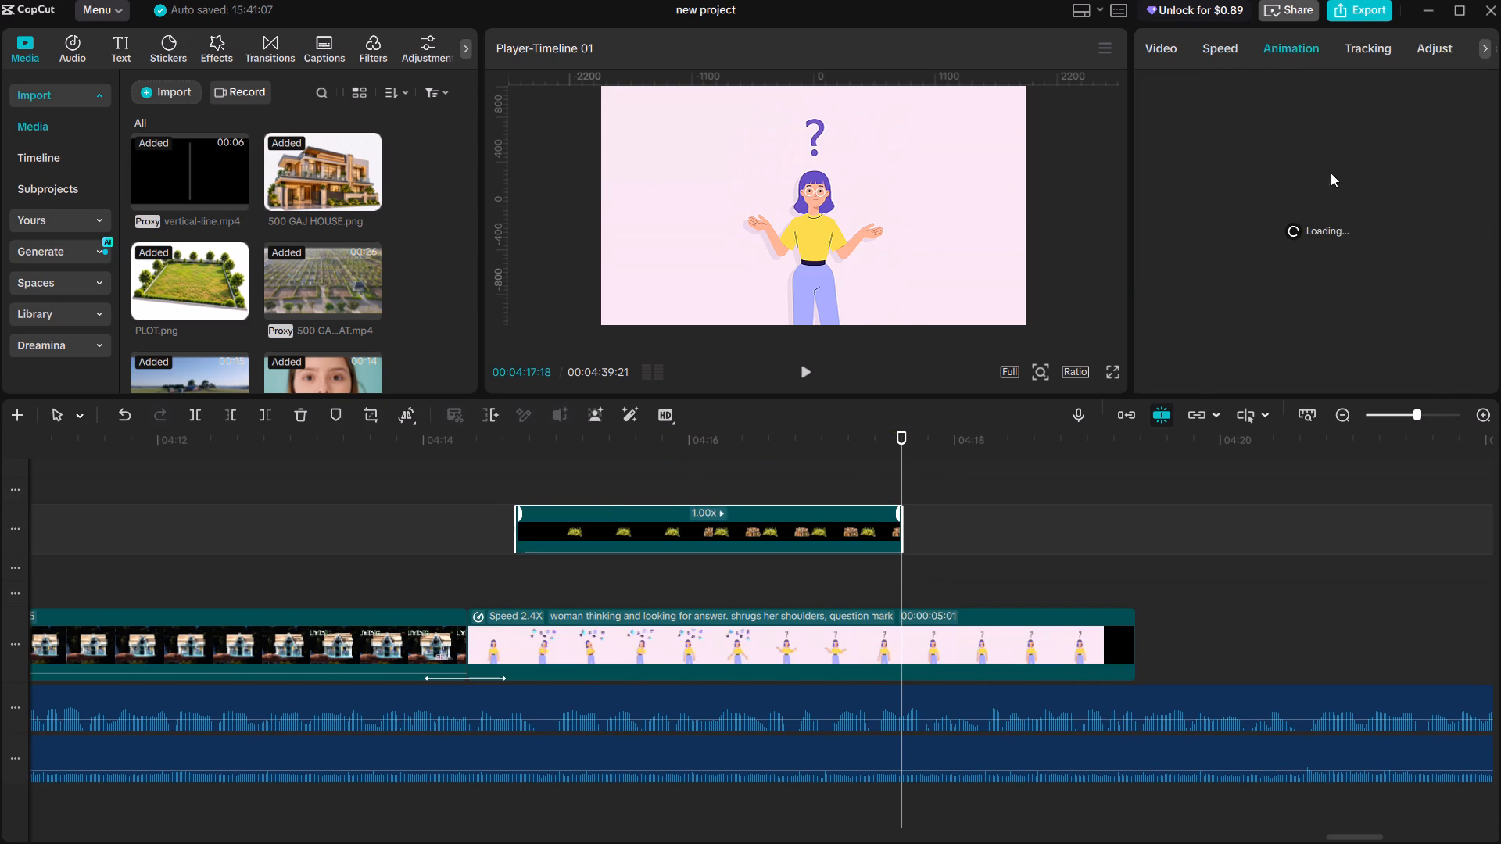
left_click(1292, 106)
left_click(1293, 95)
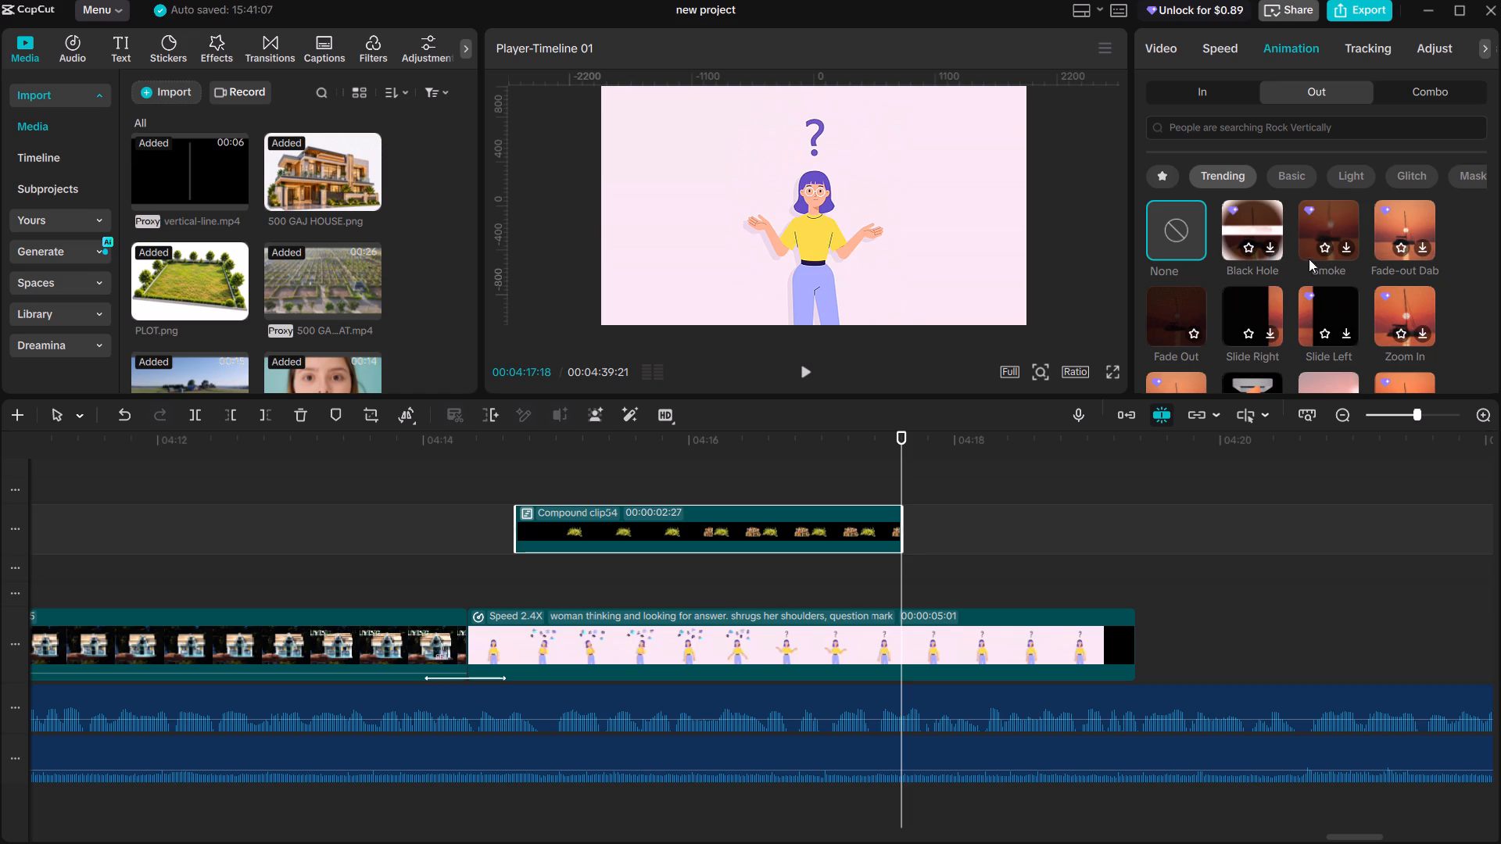
left_click(1323, 213)
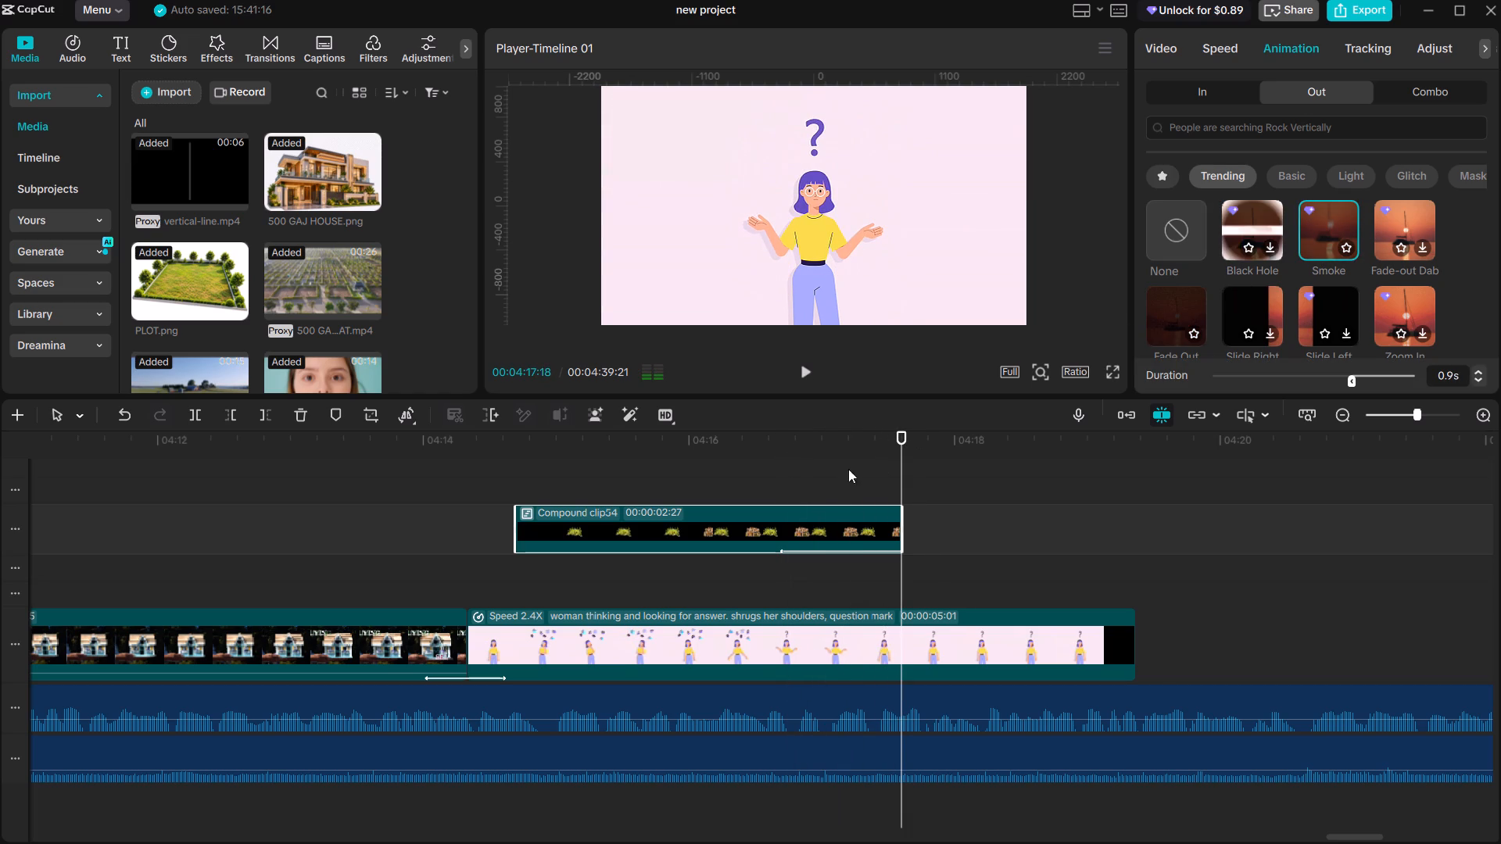
Play back the plot and house overlays and examine how the Smoke exit runs against the woman's shrug.
left_click(732, 478)
key("space")
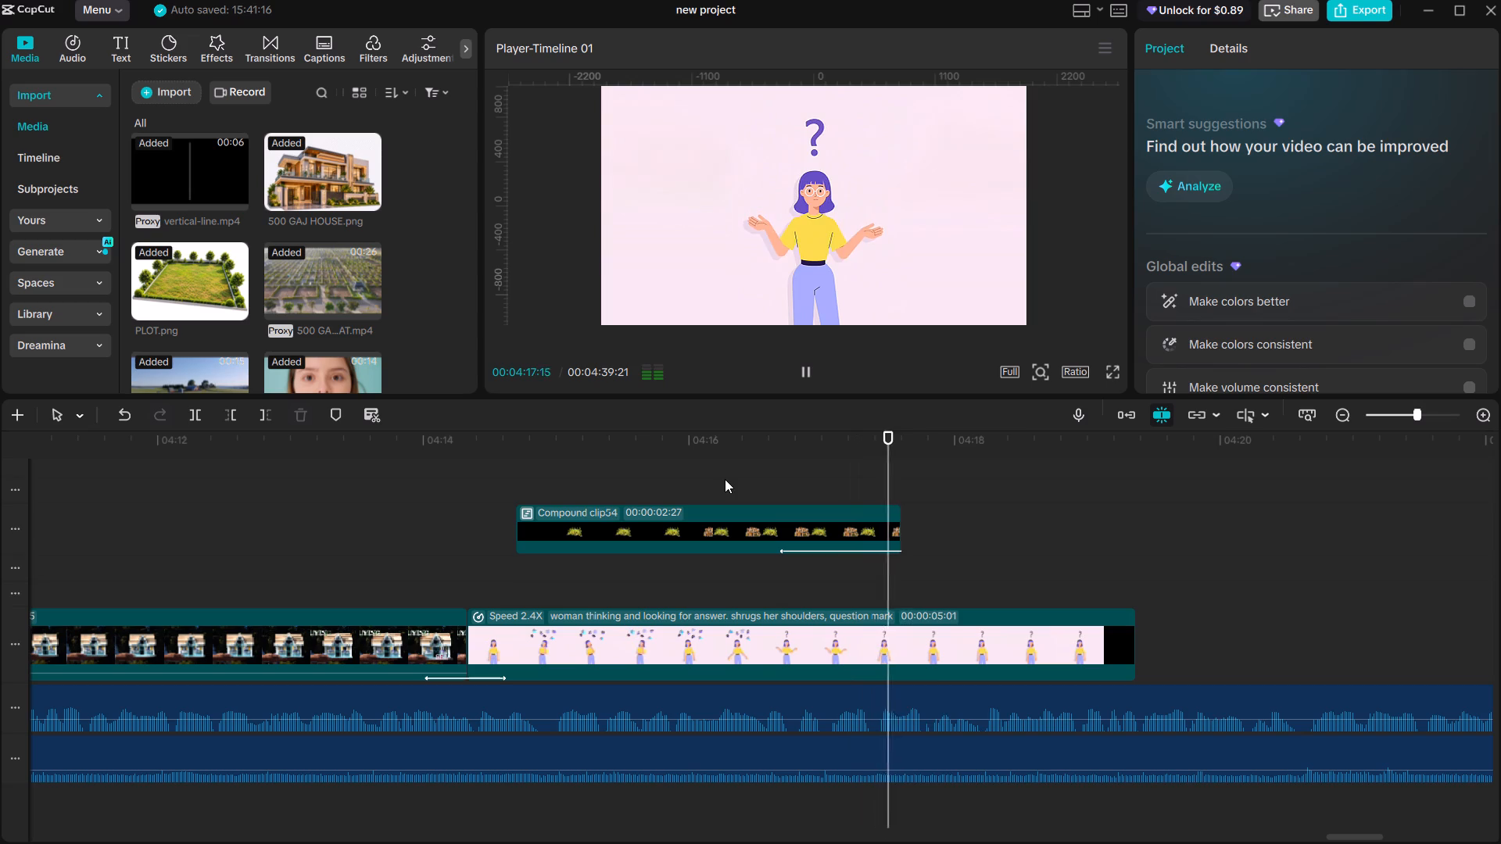
left_click(496, 480)
key("space")
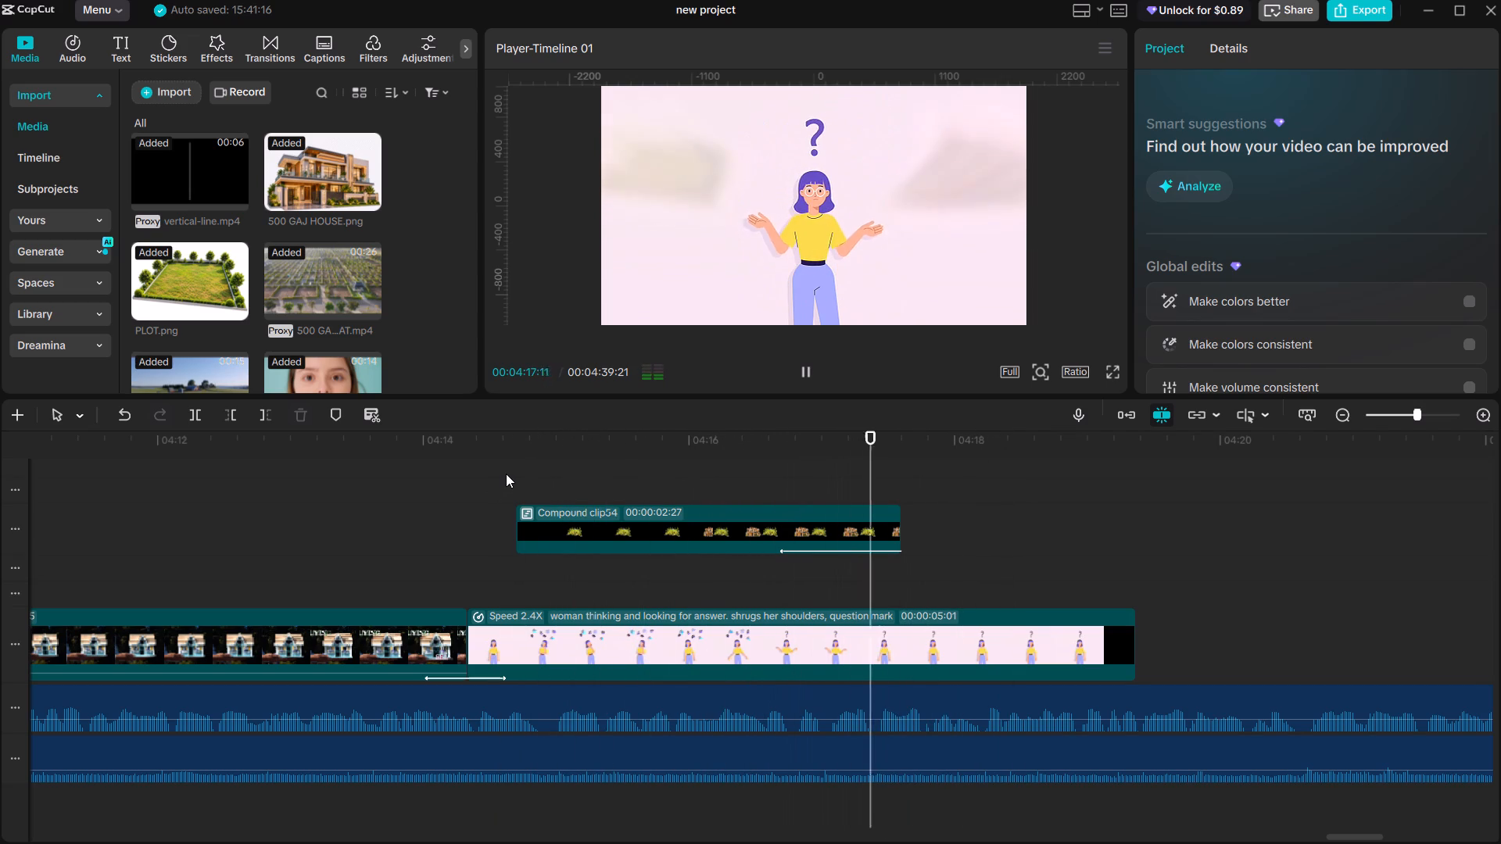
key("space")
left_click(763, 470)
key("space")
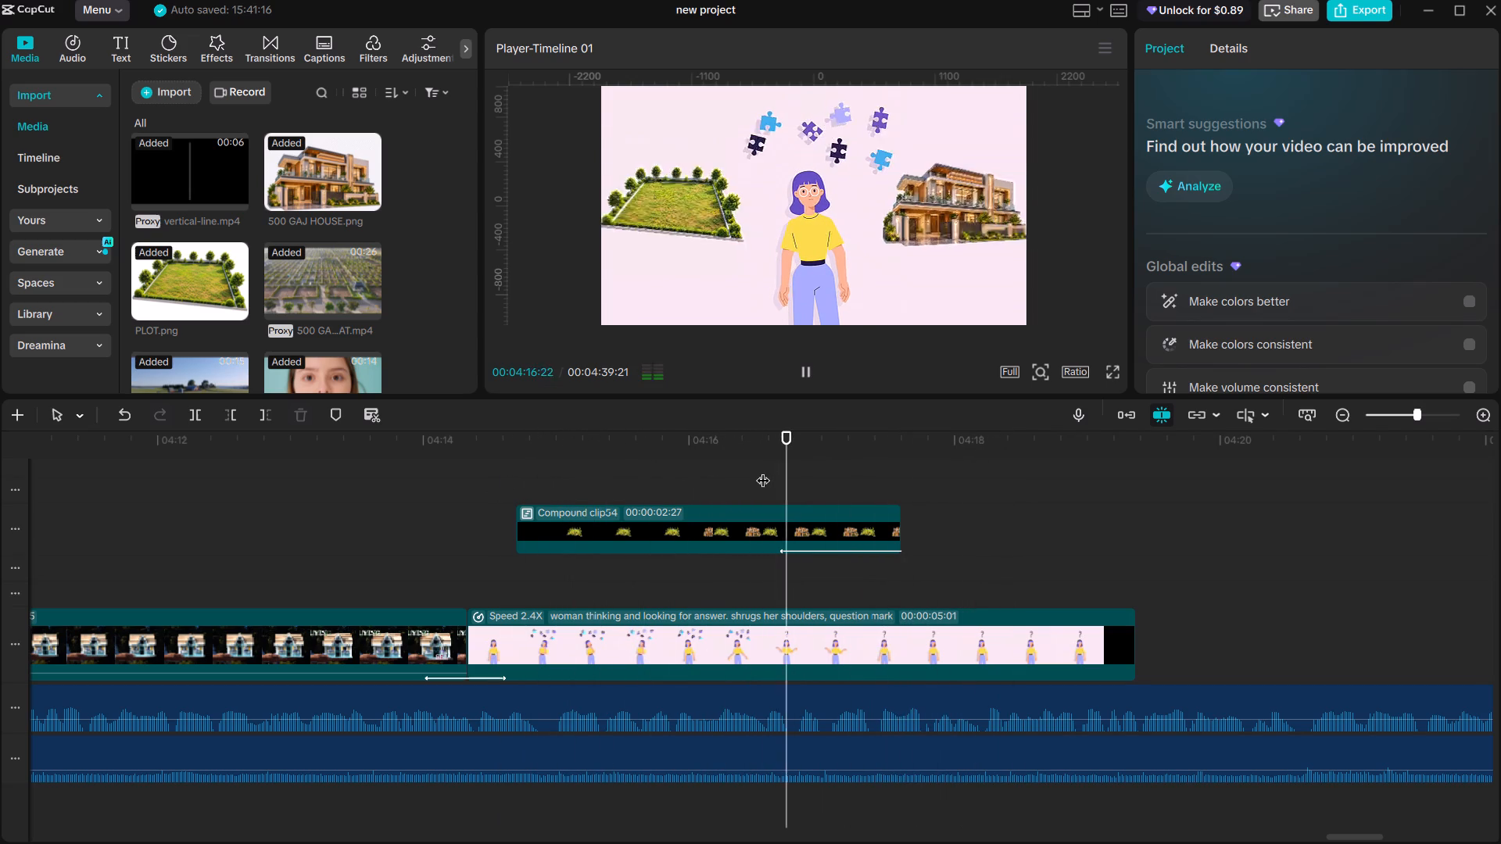
key("space")
Set the compound clip's Smoke Out animation duration to 0.5 s and play back the exit.
left_click(809, 495)
left_click(809, 510)
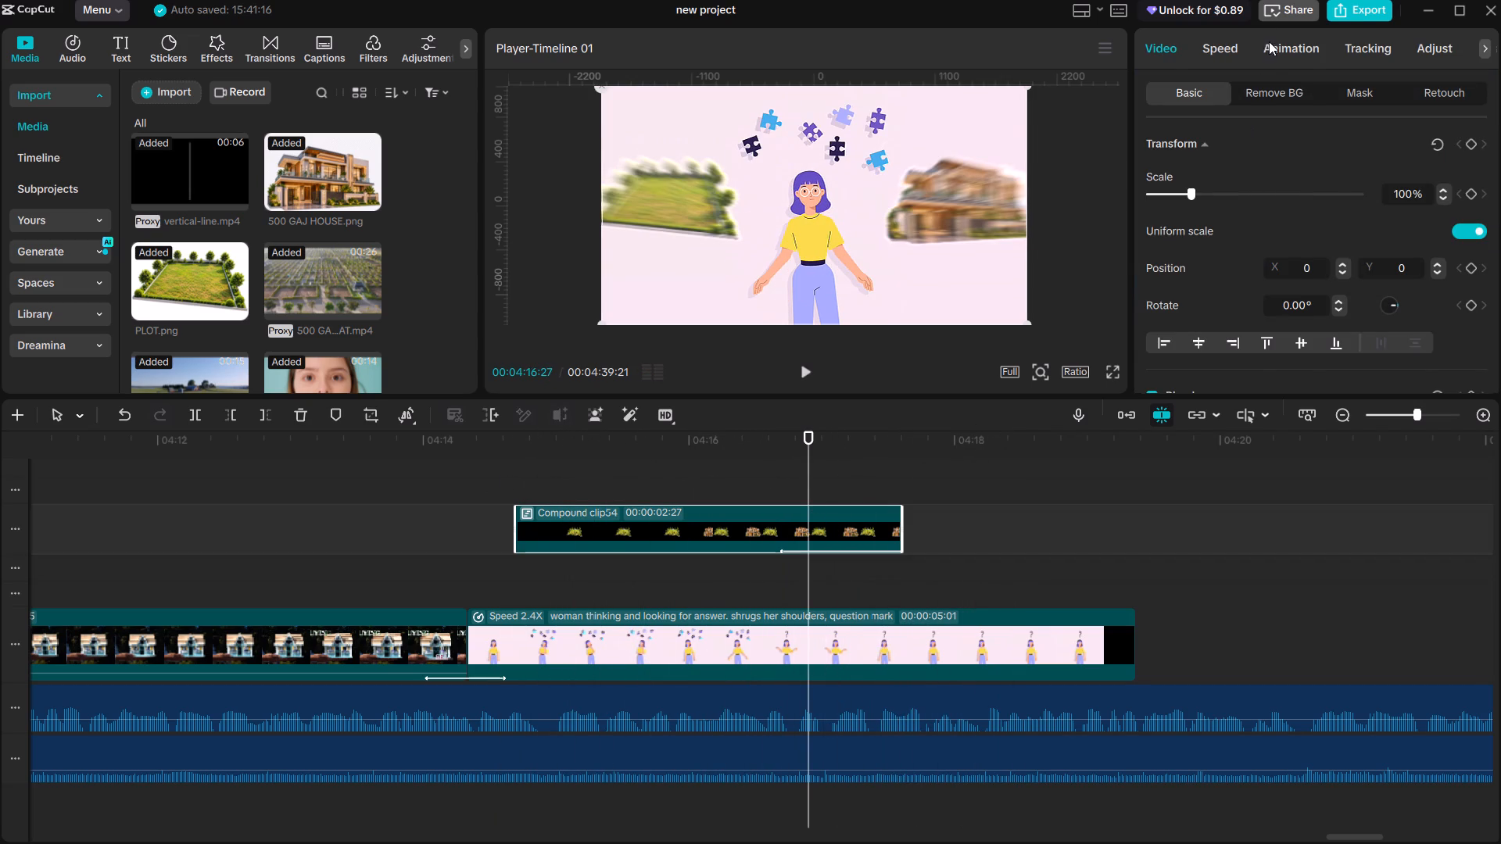
left_click(1269, 41)
double_click(1478, 374)
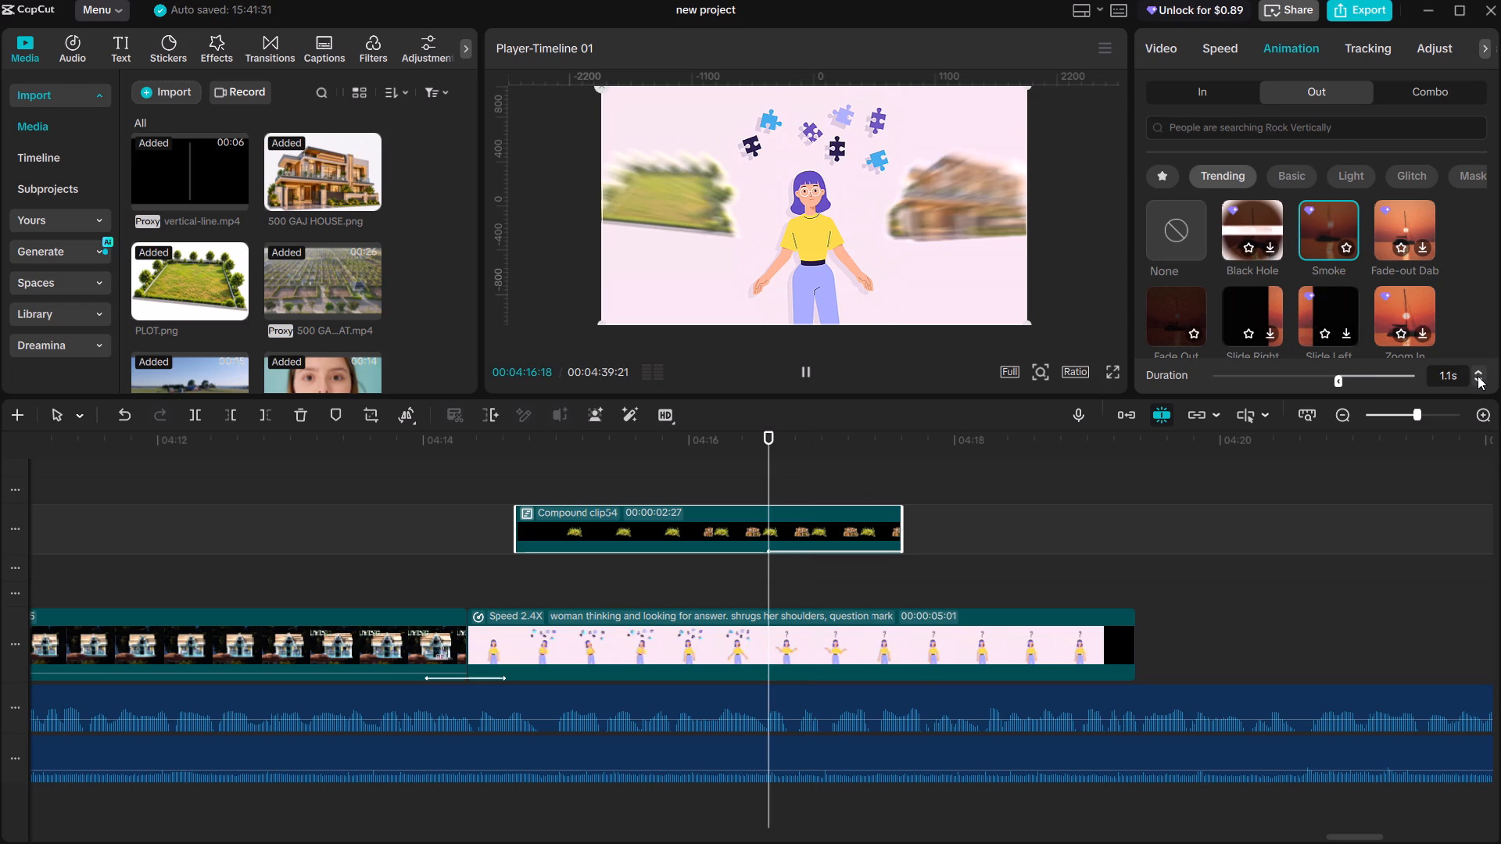
triple_click(1478, 380)
double_click(1478, 380)
left_click(1478, 380)
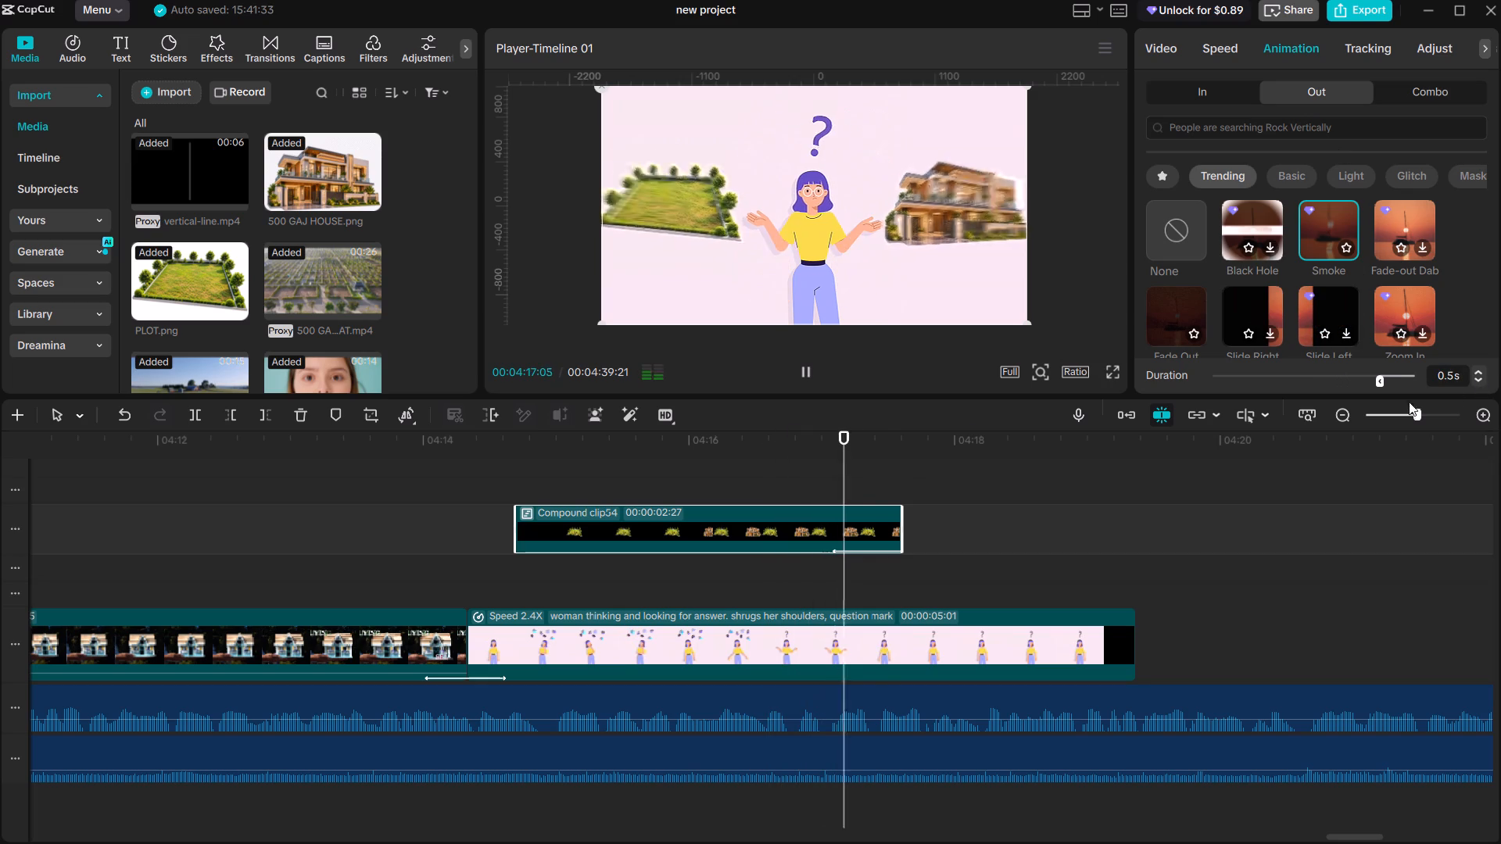
left_click(748, 468)
key("space")
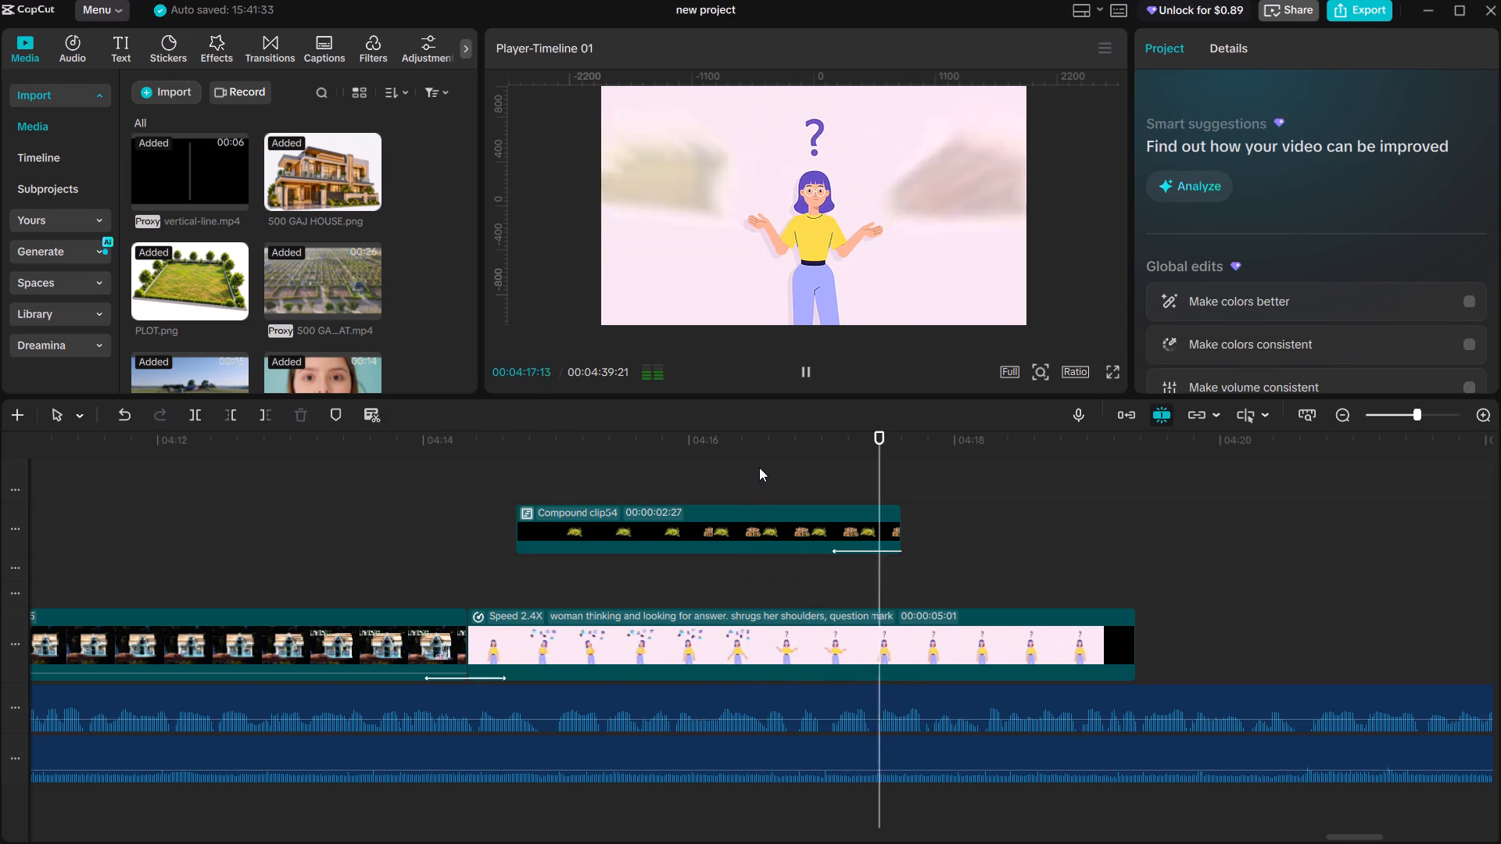
key("space")
left_click(822, 461)
key("space")
key("space")
Play back the end of the plot and house compound clip and examine its exit beside the shrugging woman.
key("space")
key("space")
left_click(895, 480)
left_click(894, 480)
key("space")
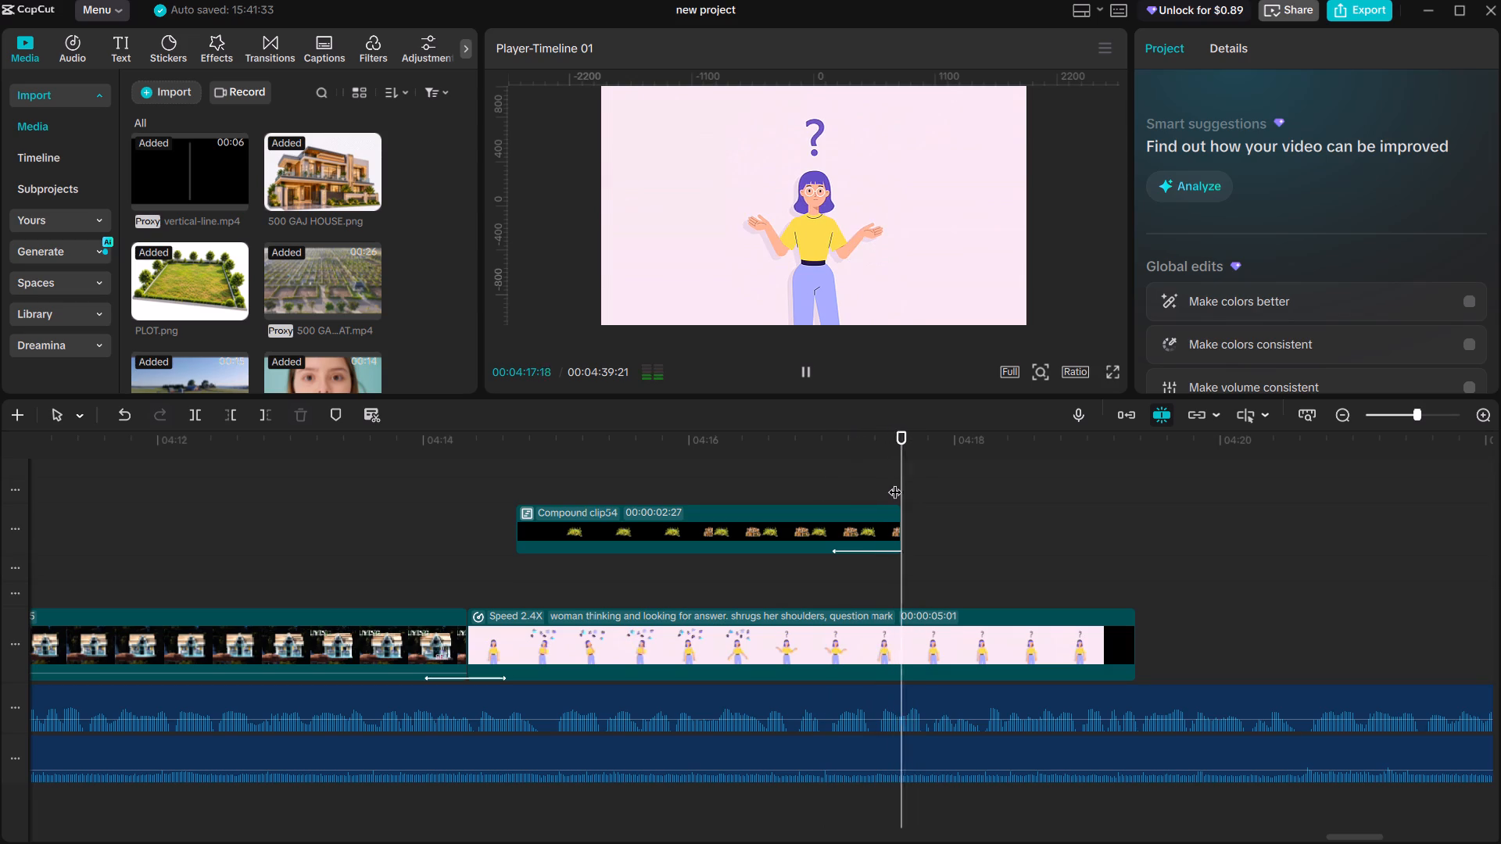
triple_click(897, 482)
key("space")
left_click(901, 484)
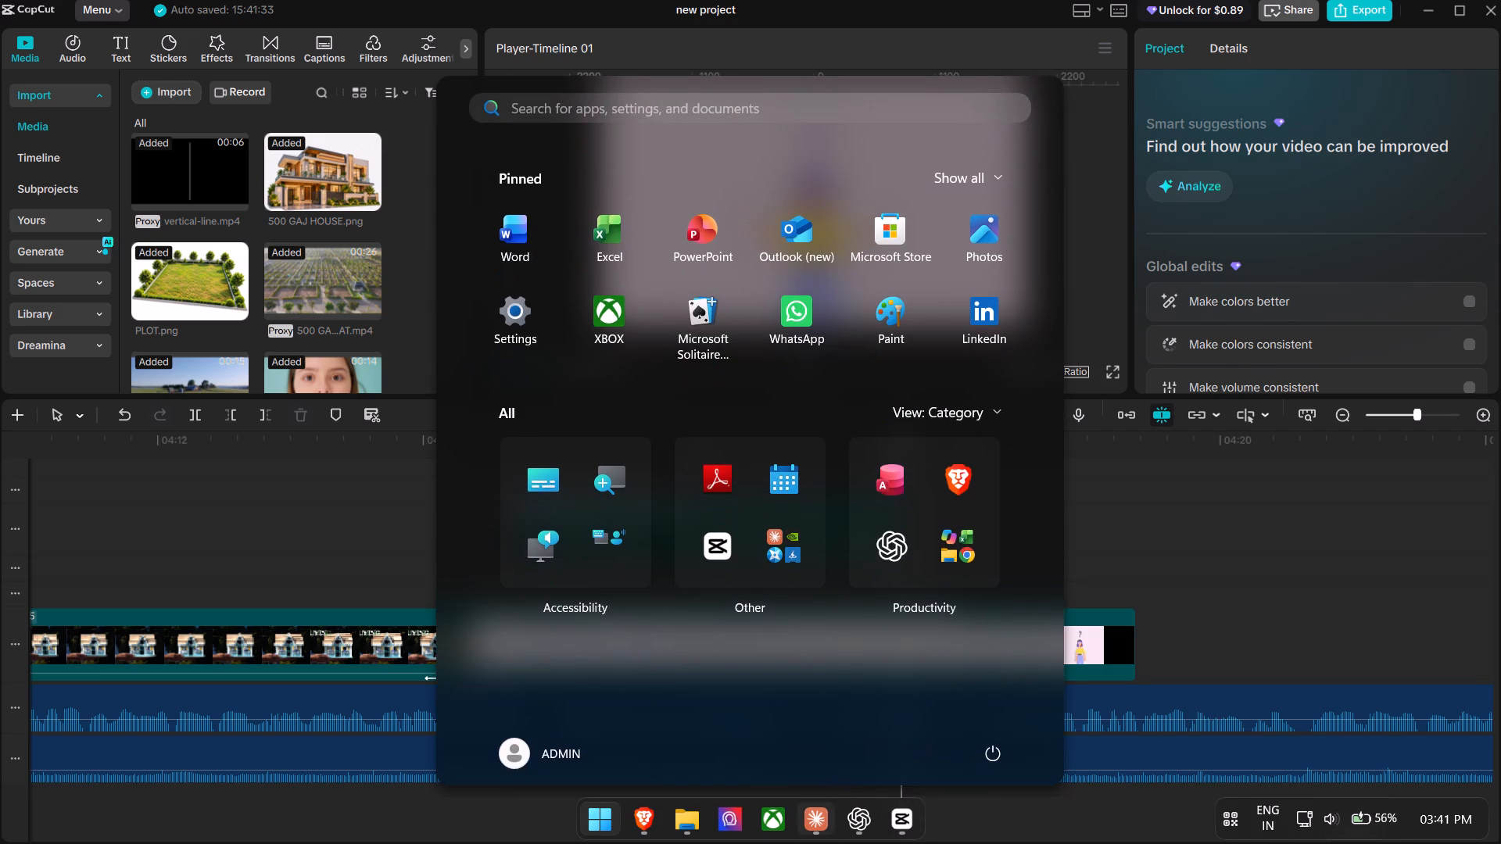
Switch to the Brave browser and search Pexels for "cross", viewing the videos and the photos.
left_click(652, 817)
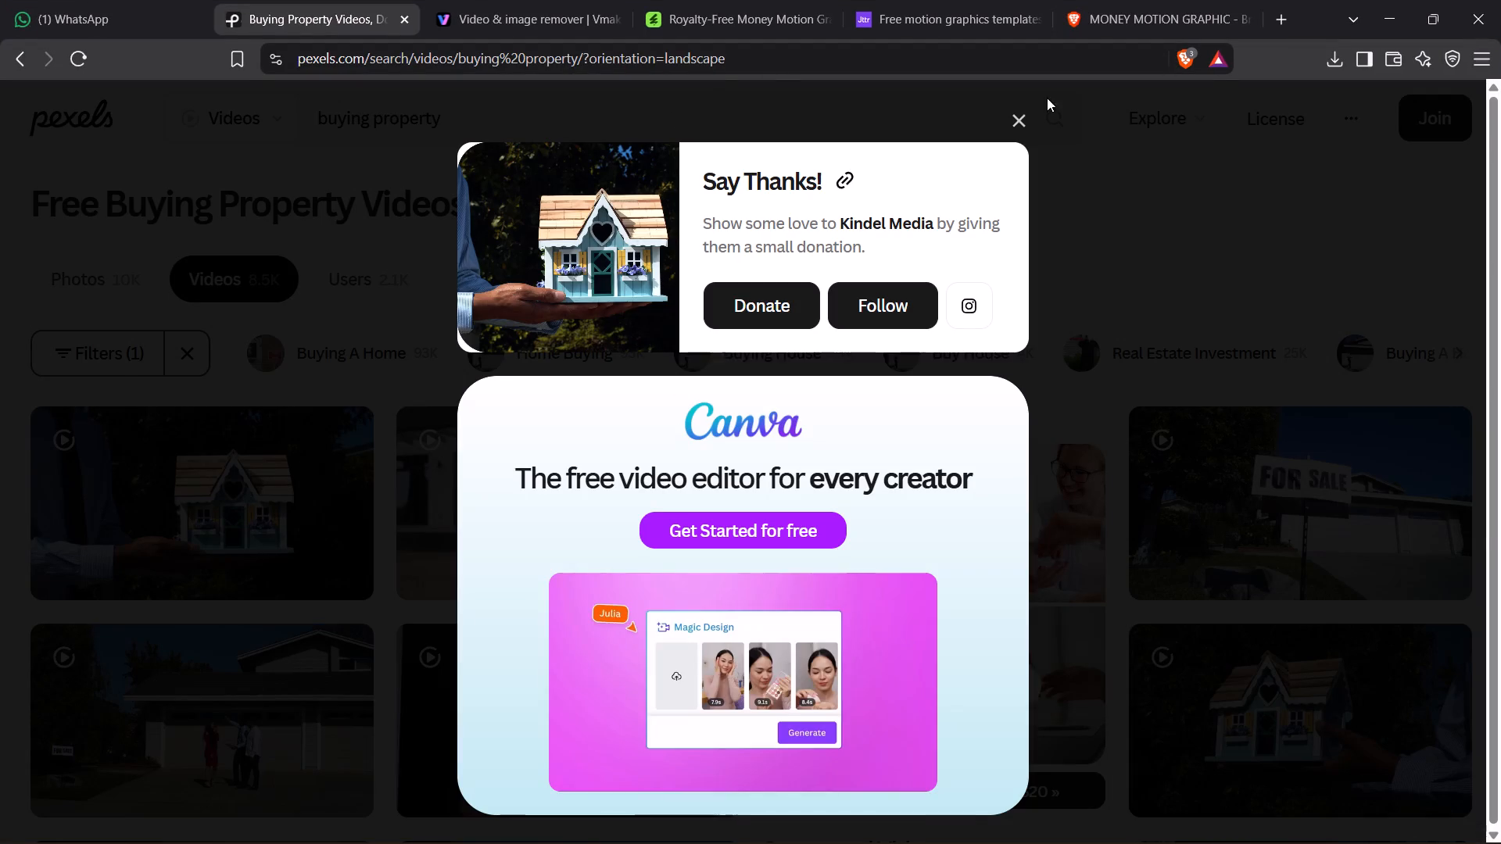
left_click(1010, 122)
left_click(483, 123)
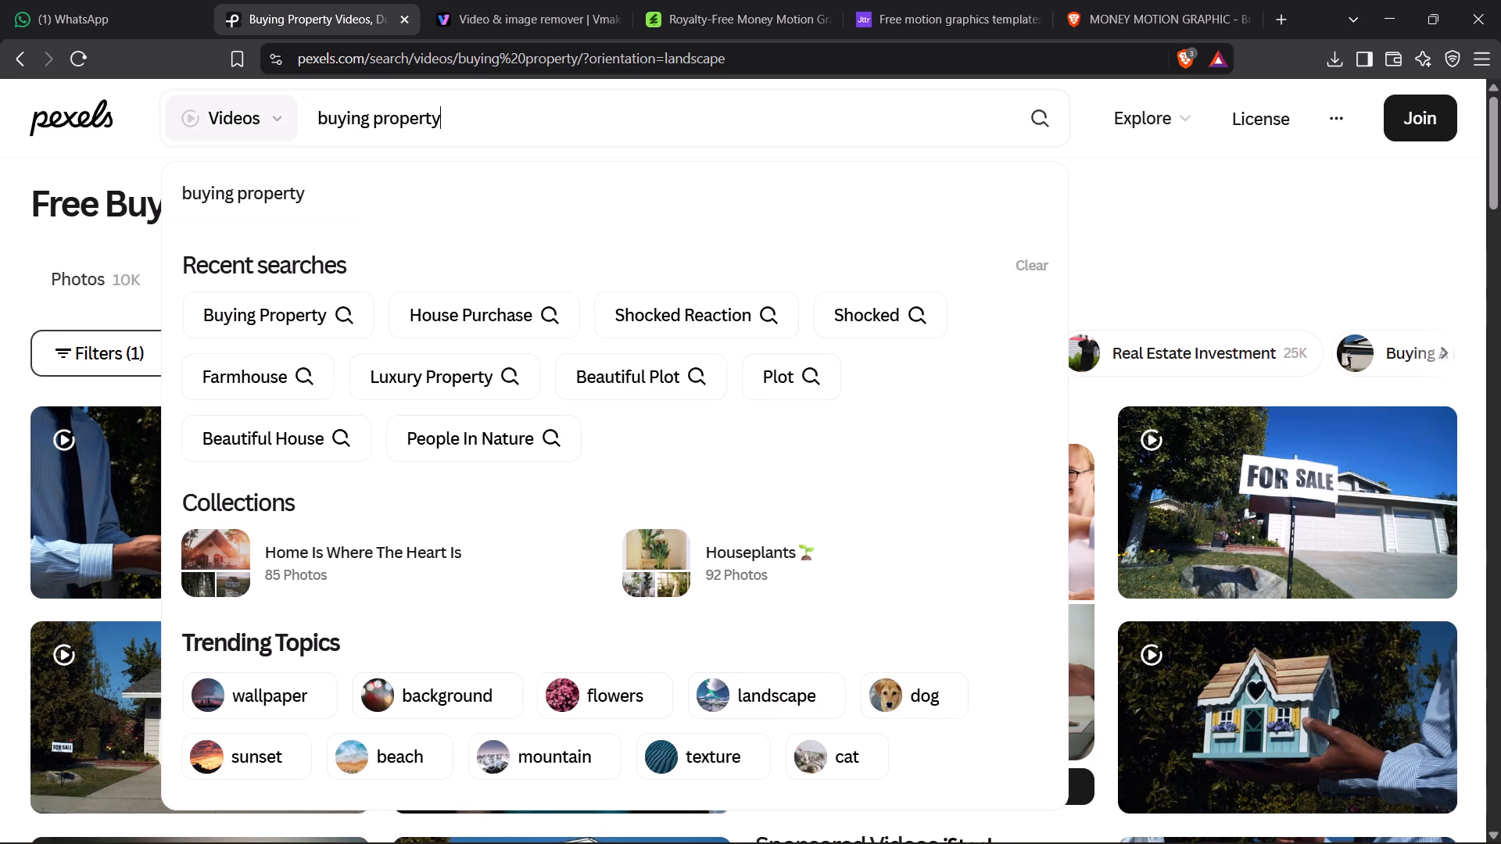
key("ctrl+a")
type("CROSS")
key("Return")
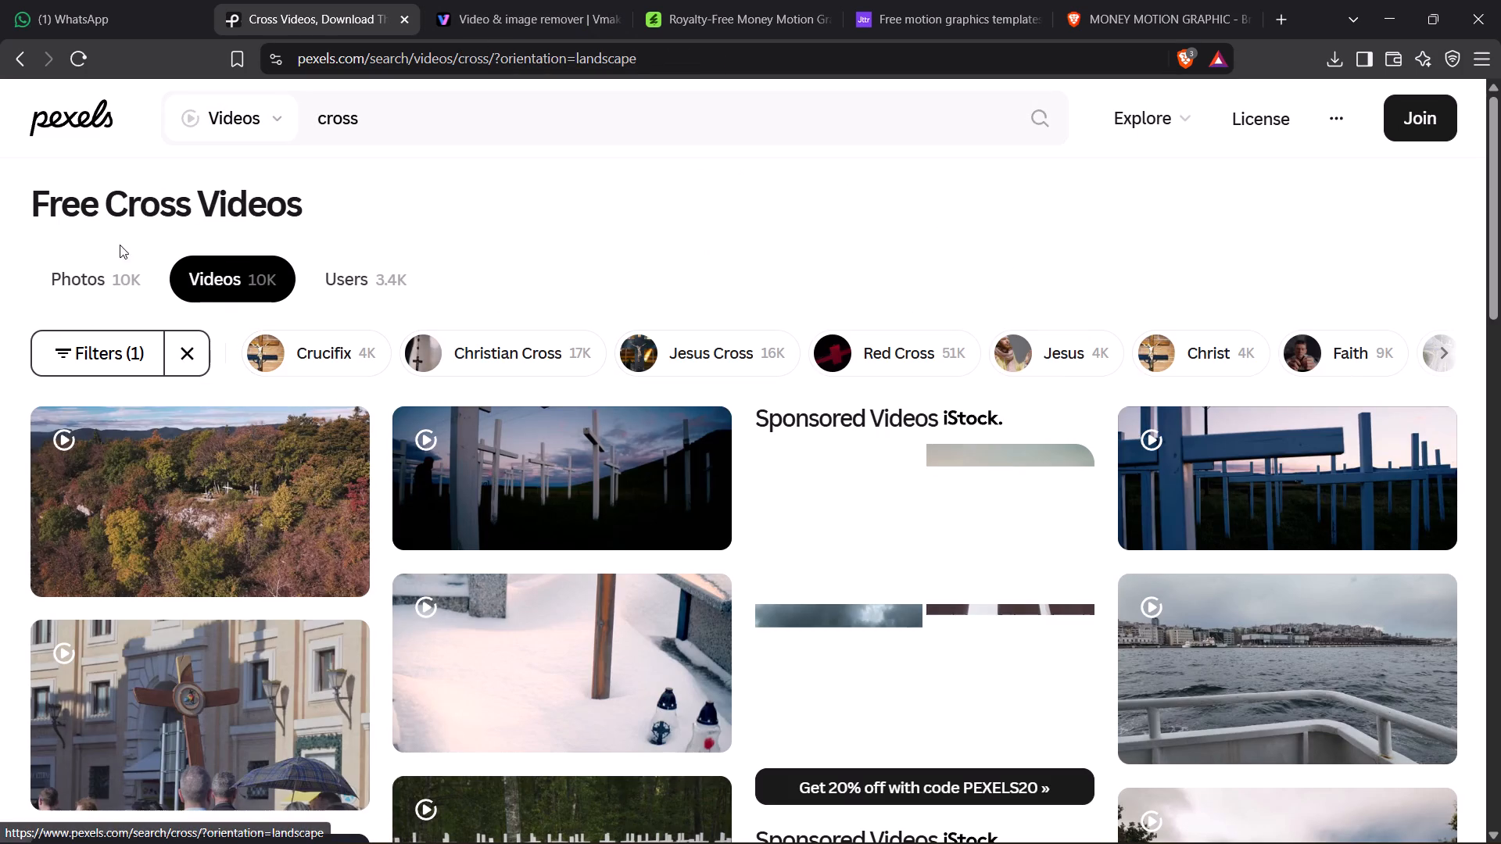
left_click(87, 277)
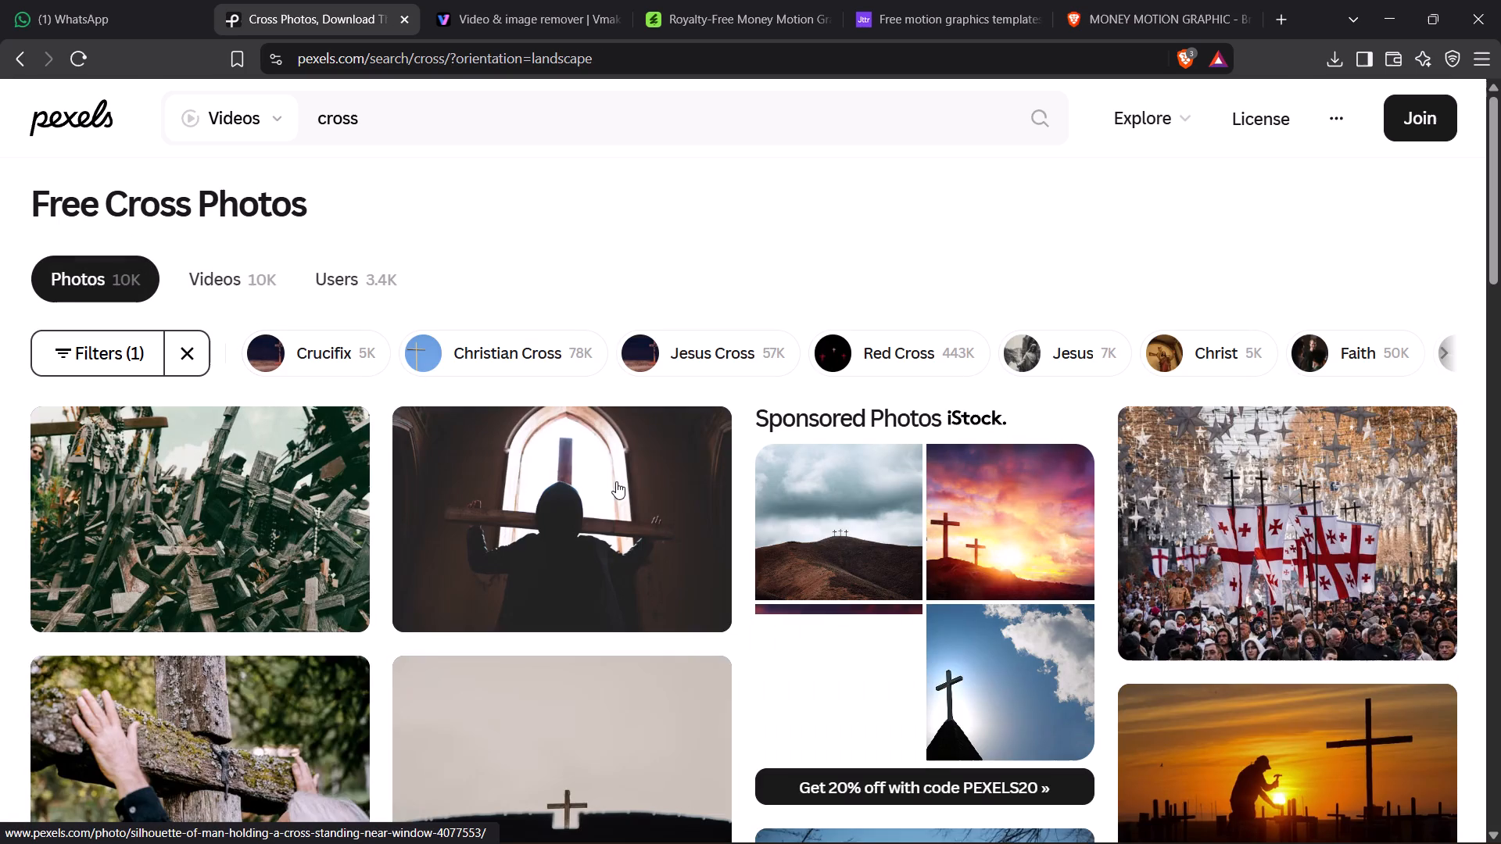
Search Pexels for "wrong" videos and look through the results for a wrong-mark clip.
left_click(396, 126)
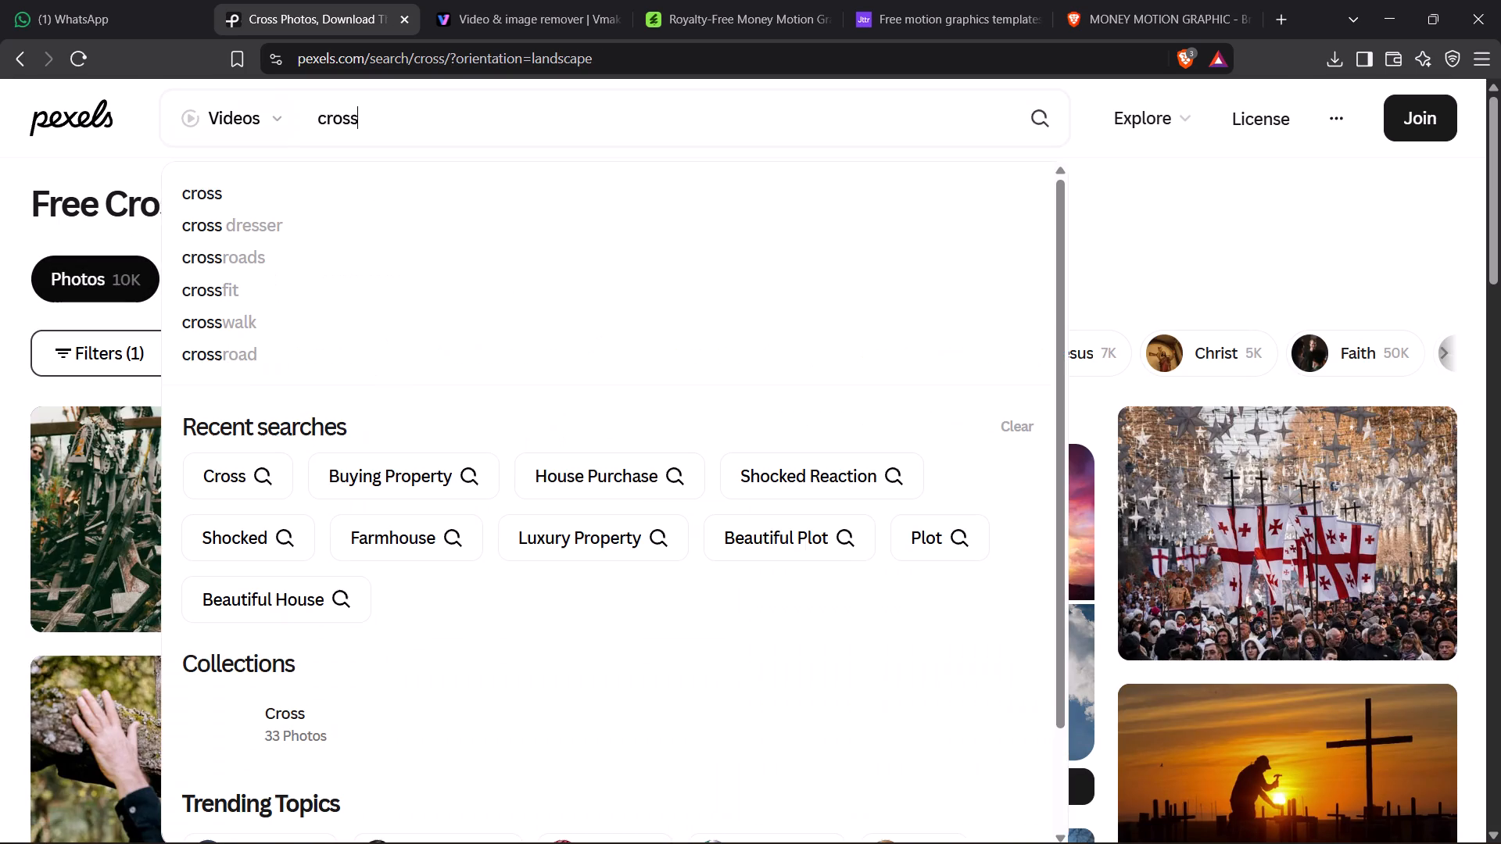
key("ctrl+a")
type("WRONMG")
key("Return")
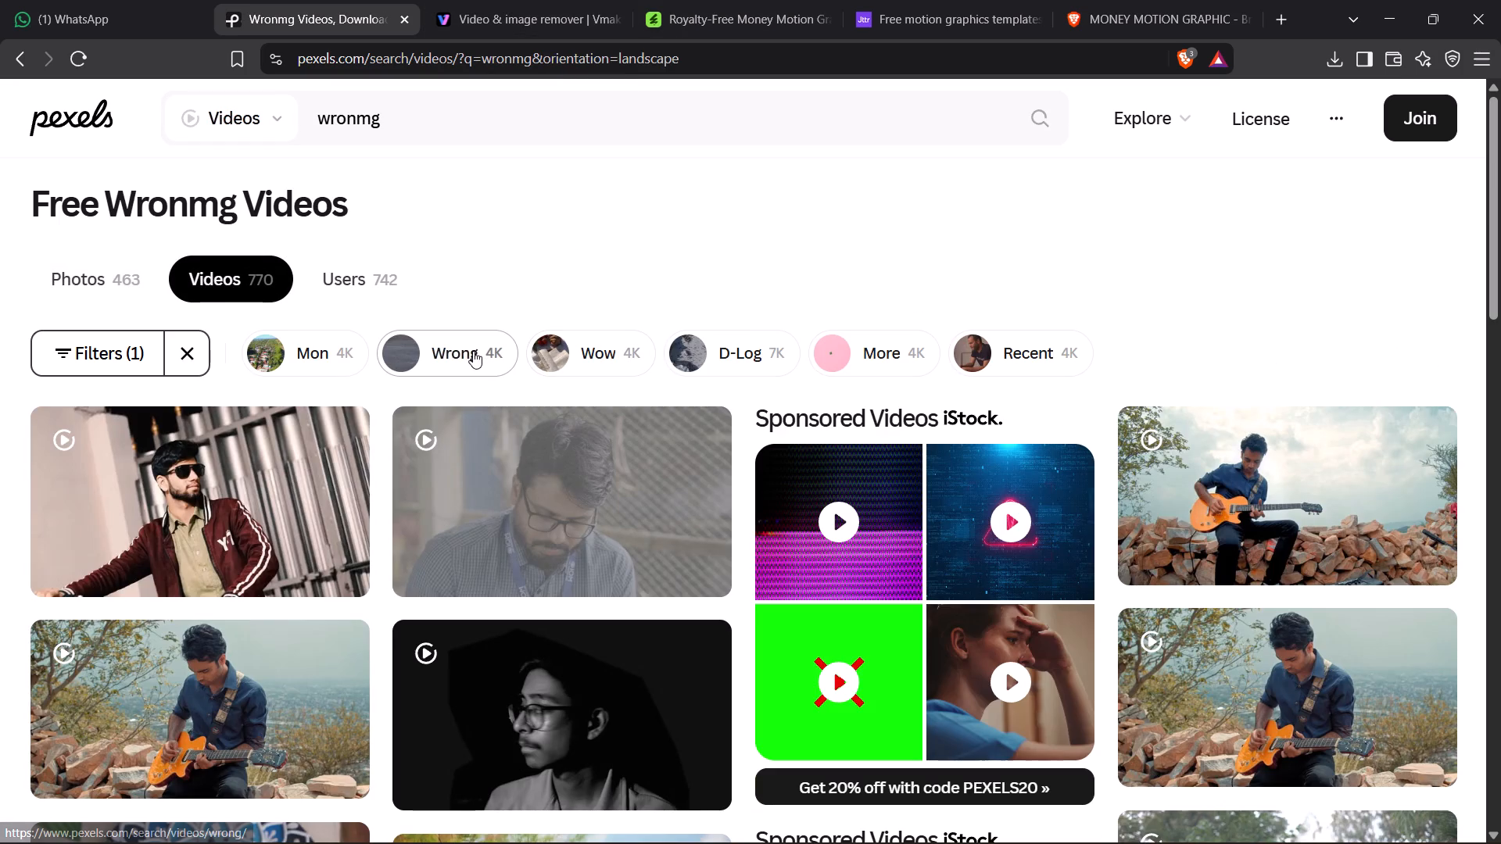
left_click(473, 351)
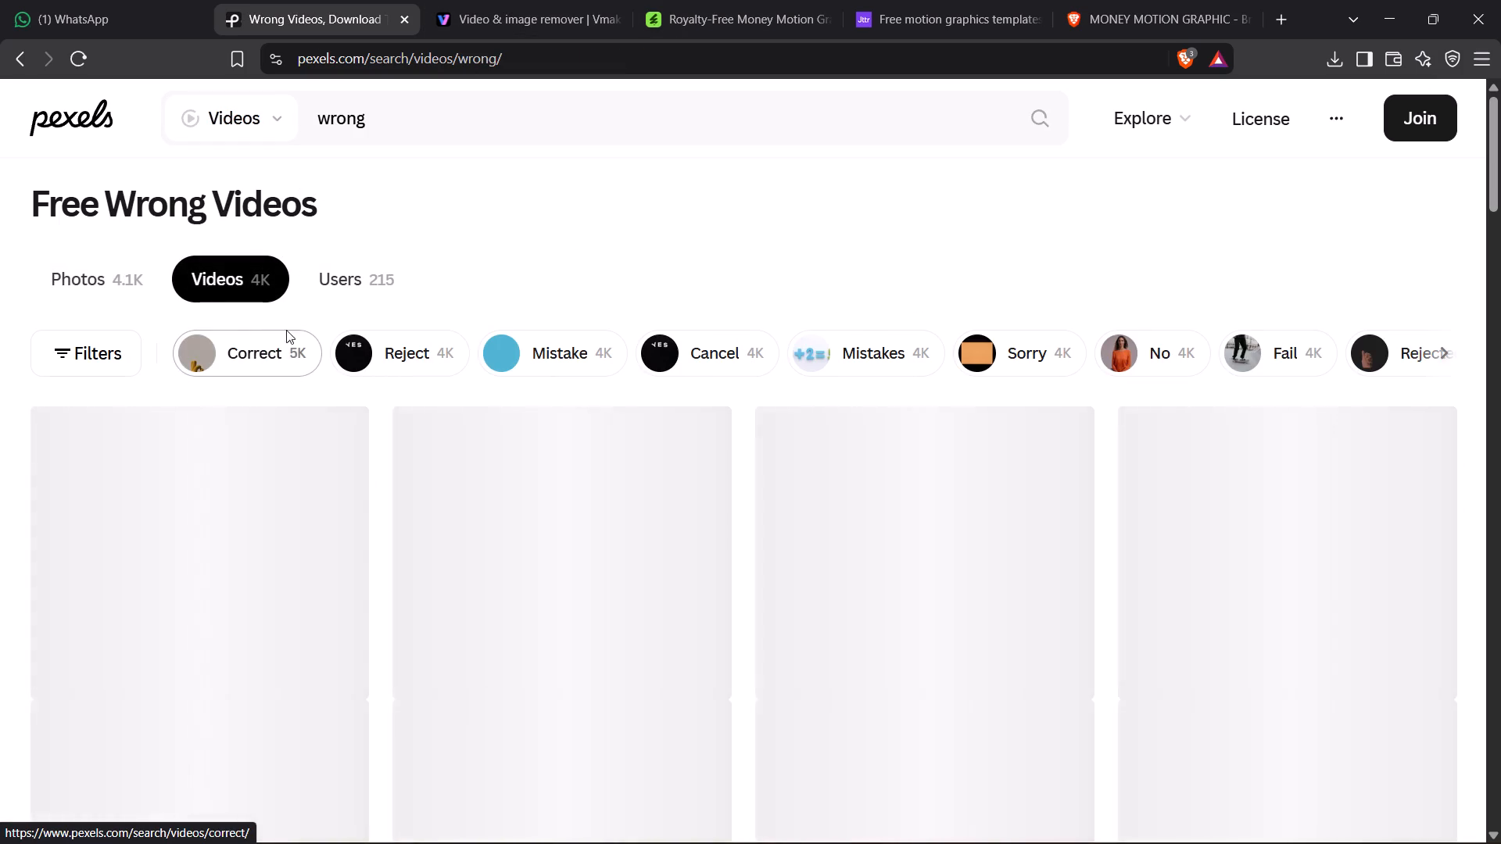
scroll(730, 321, "down", 7)
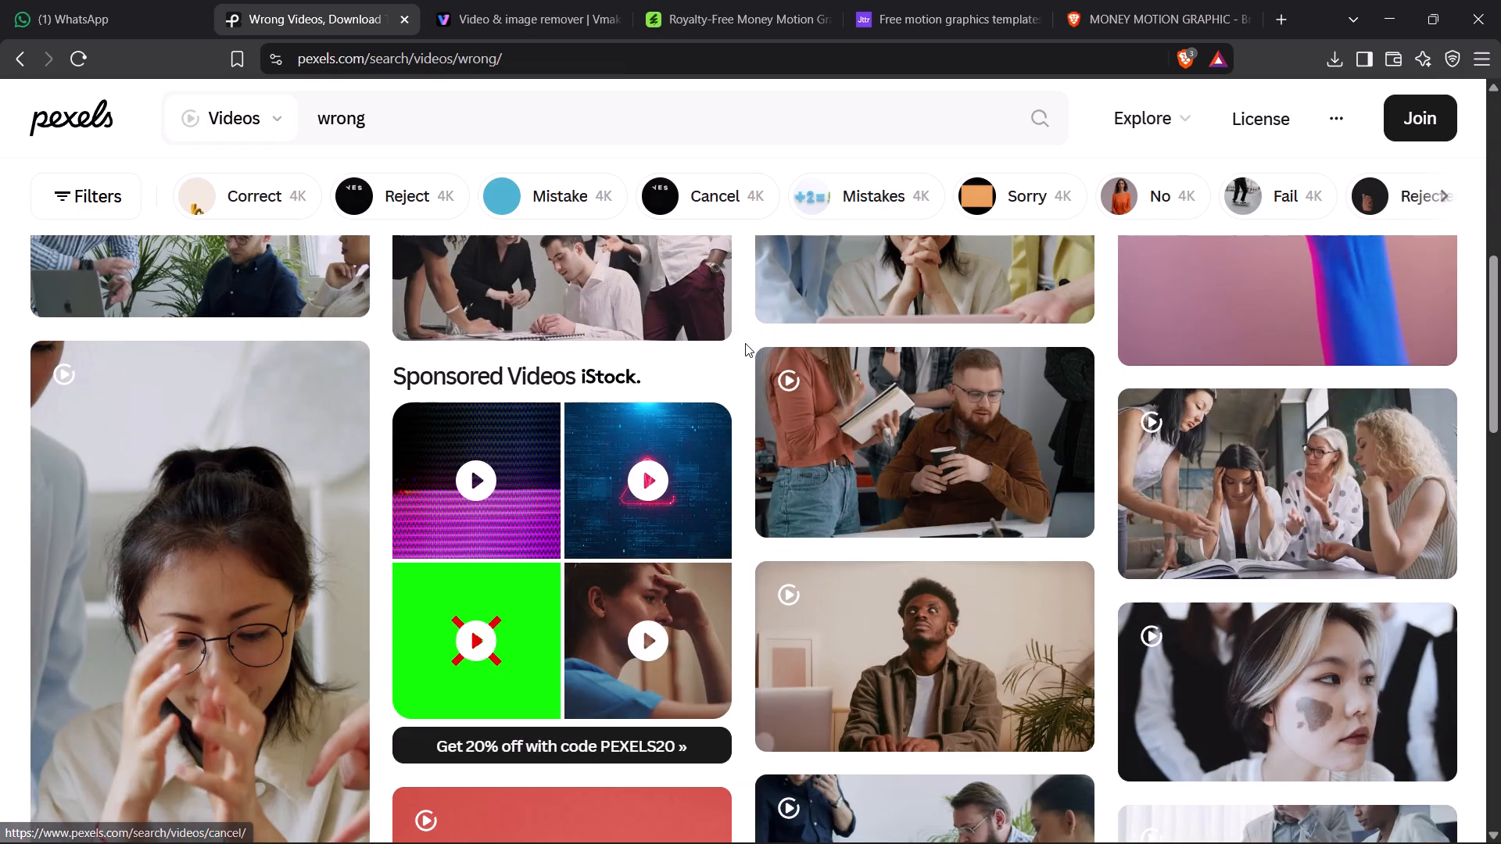
scroll(754, 340, "down", 11)
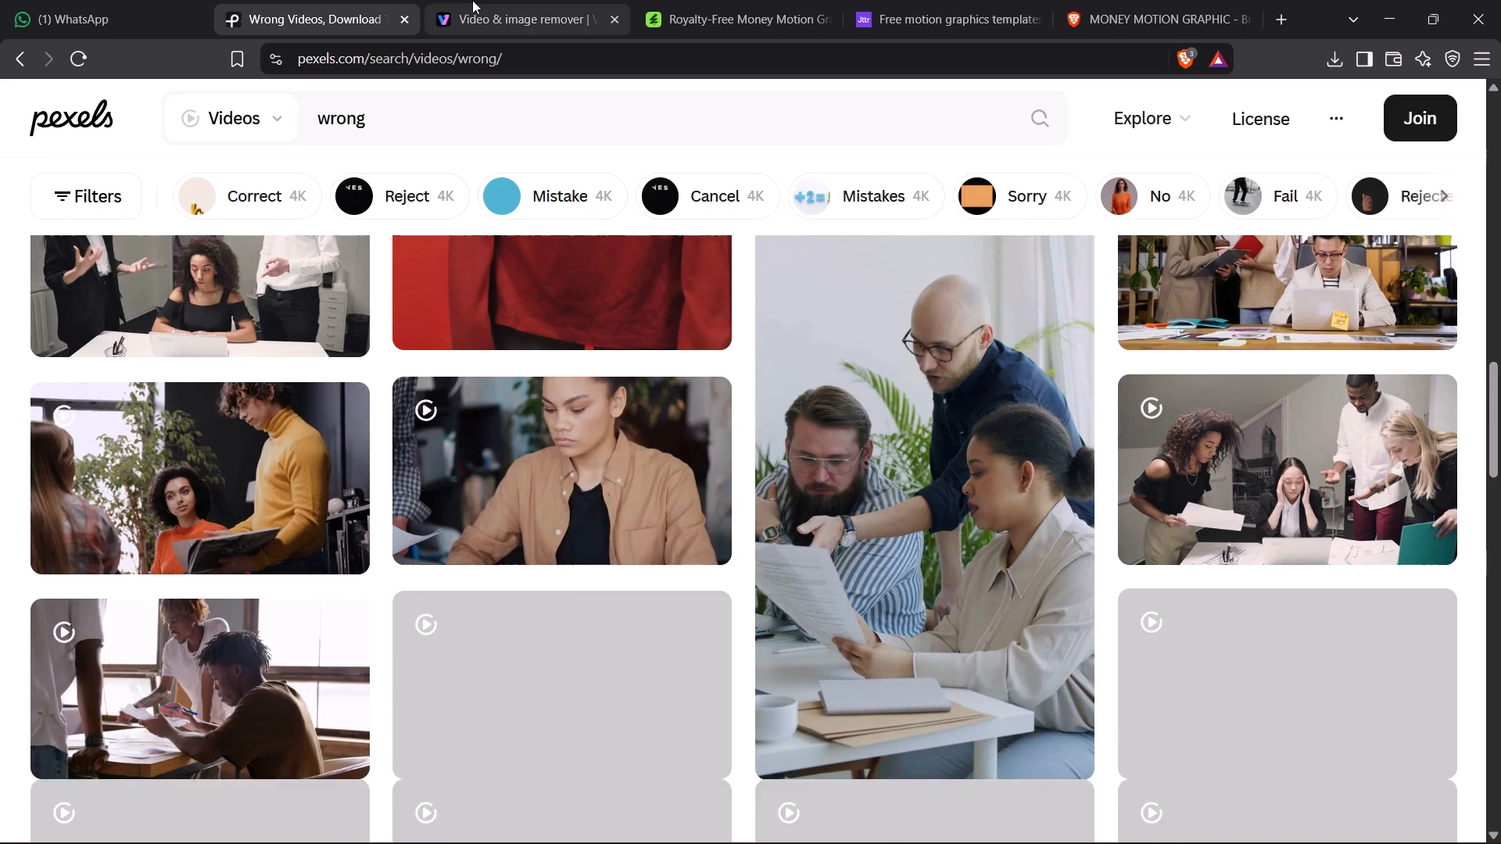
Search Pexels videos for "red cross".
left_click(317, 113)
left_click(387, 124)
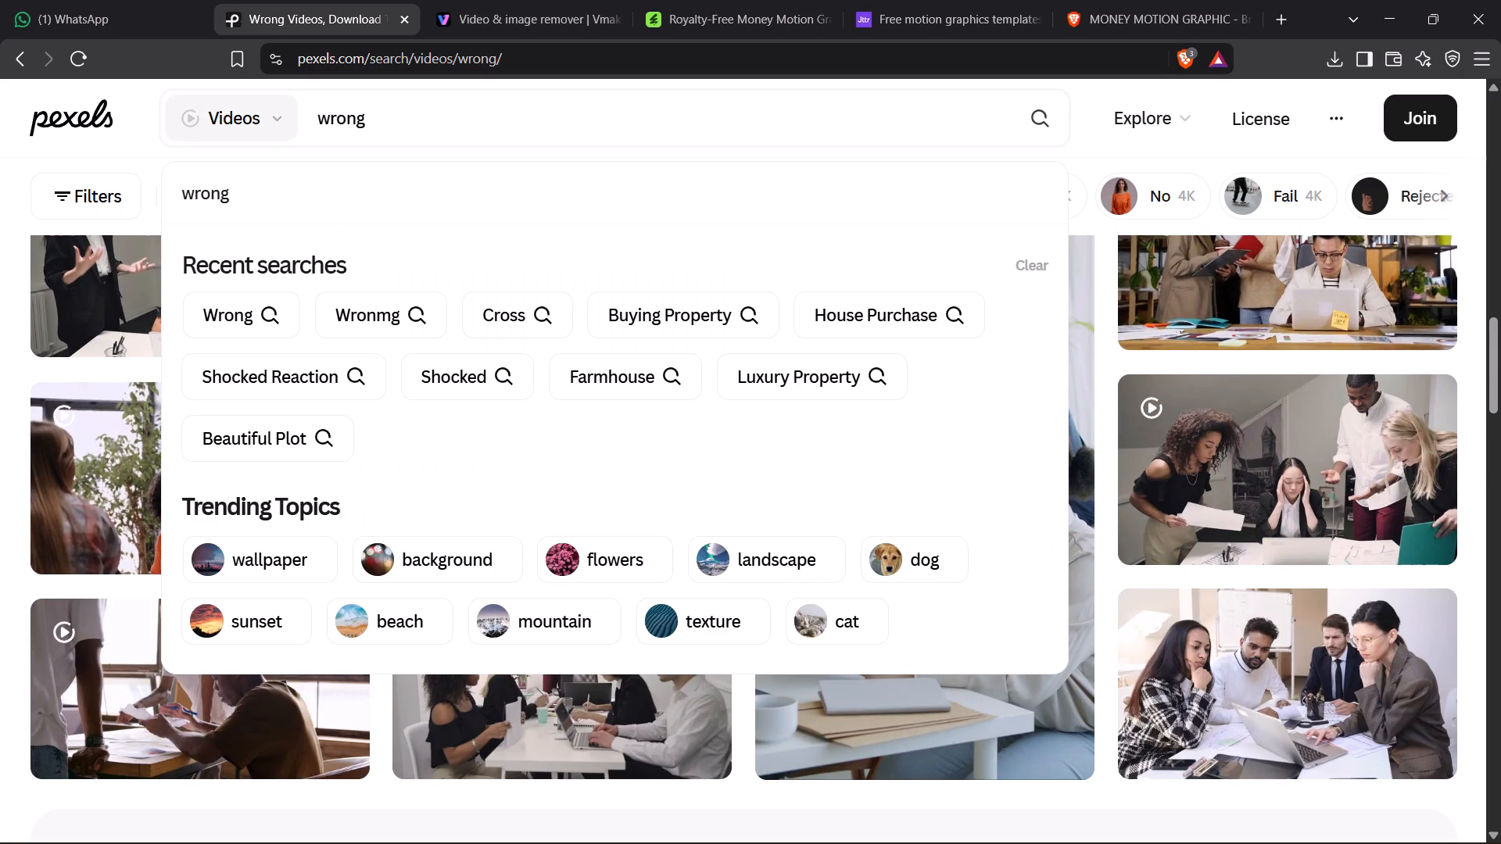
key("ctrl+a")
type("RED CROSS")
key("Return")
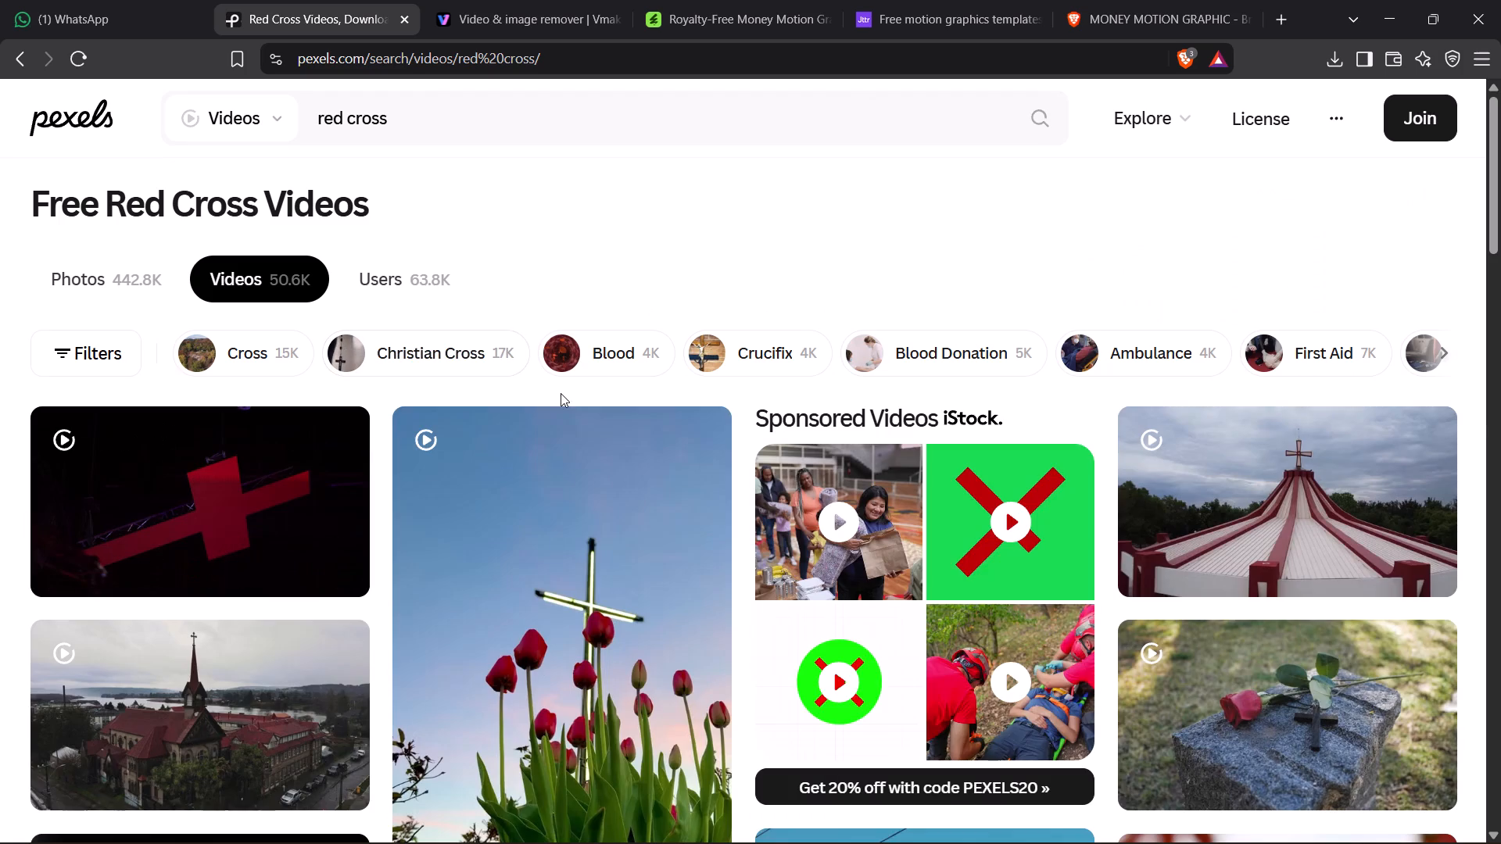
Look through the Pexels red cross videos, including the sponsored iStock clips, for a usable red X animation.
scroll(454, 458, "down", 4)
scroll(496, 475, "up", 3)
scroll(969, 434, "down", 4)
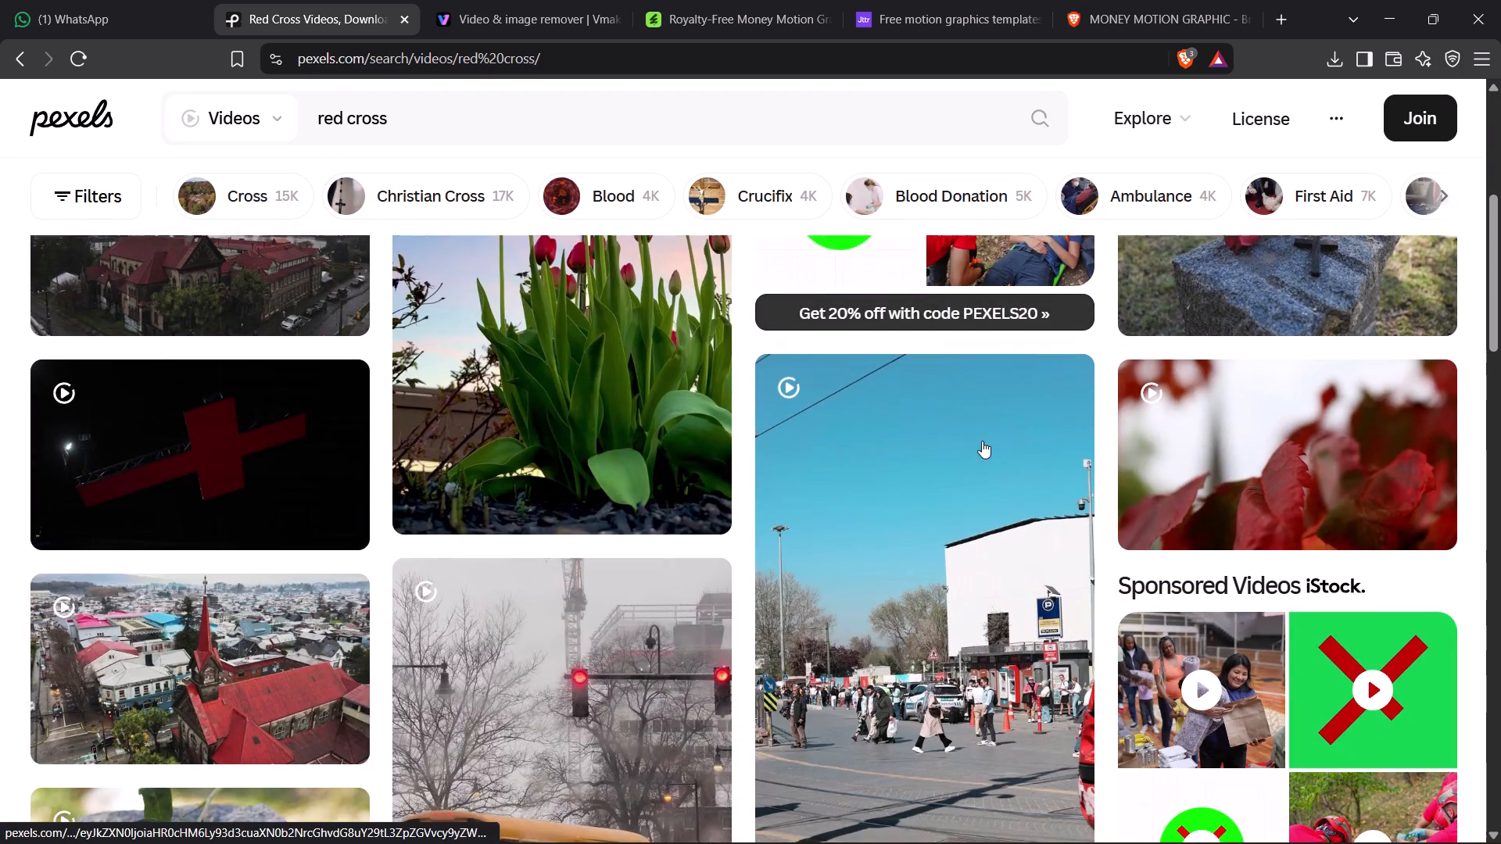
scroll(1210, 488, "down", 5)
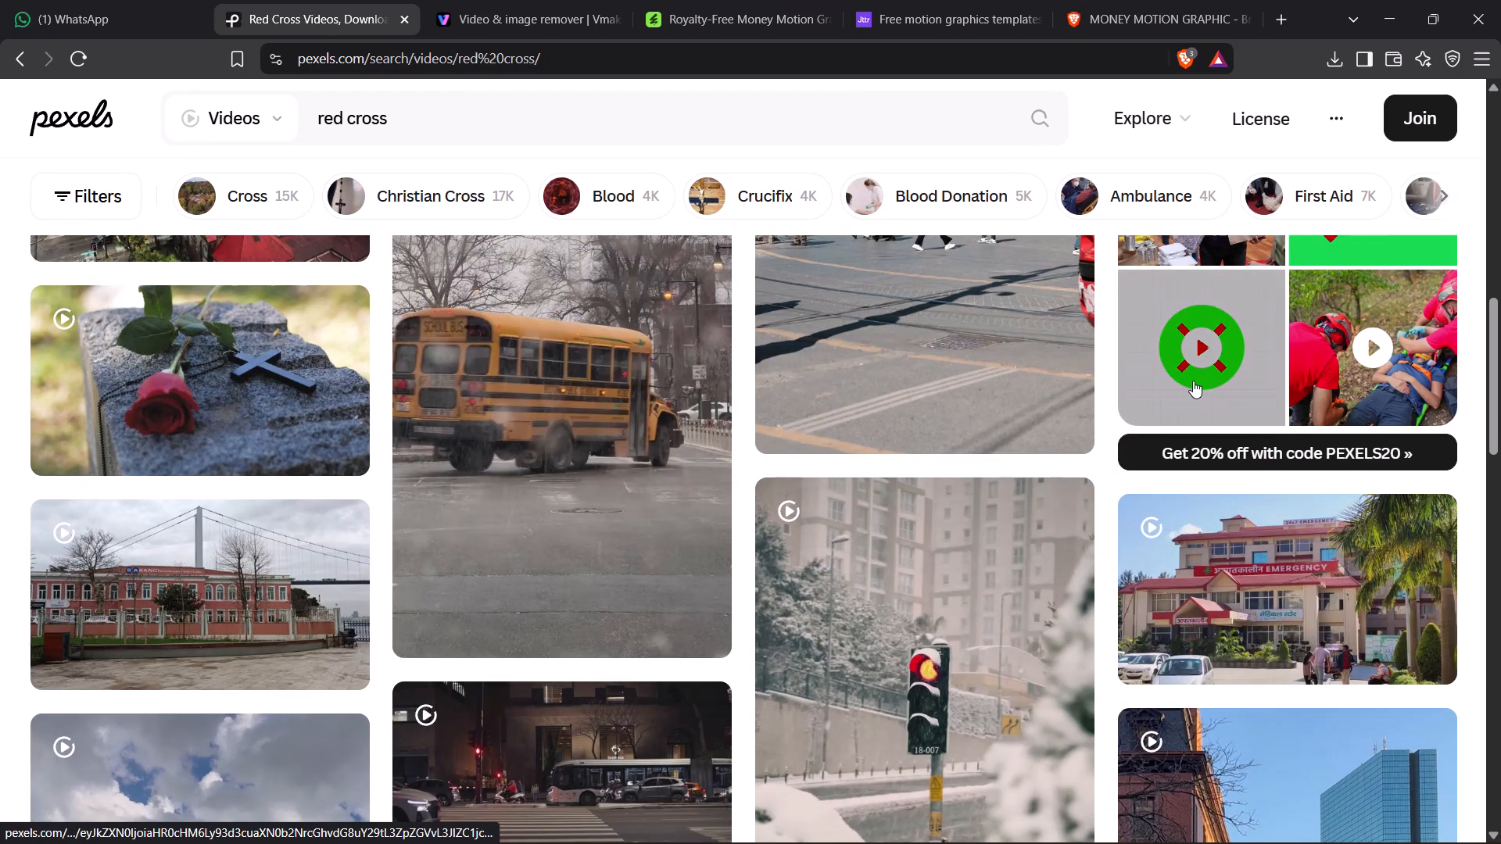
scroll(1193, 381, "down", 7)
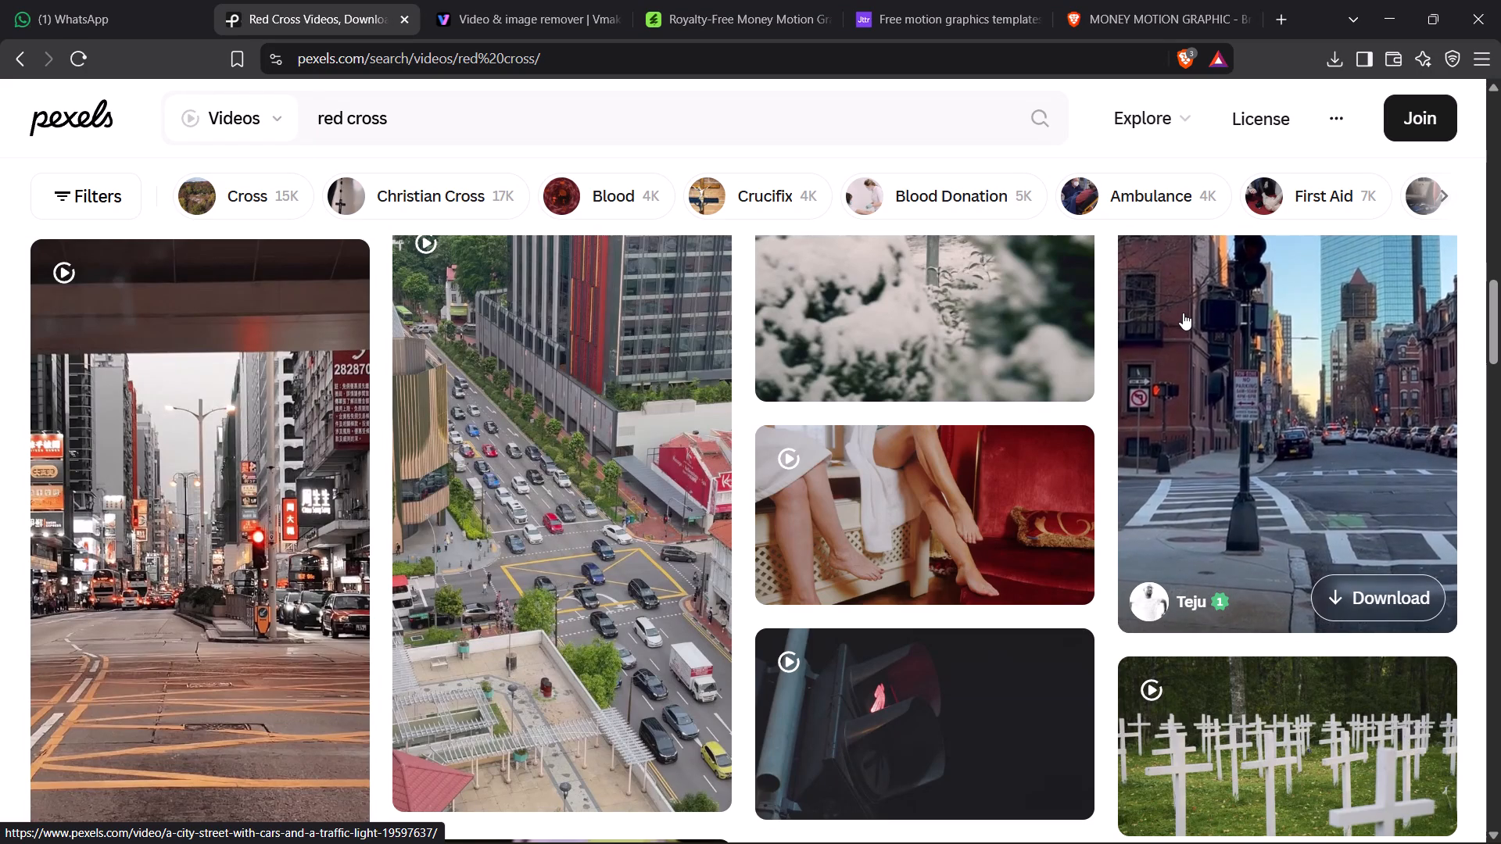
scroll(937, 445, "down", 11)
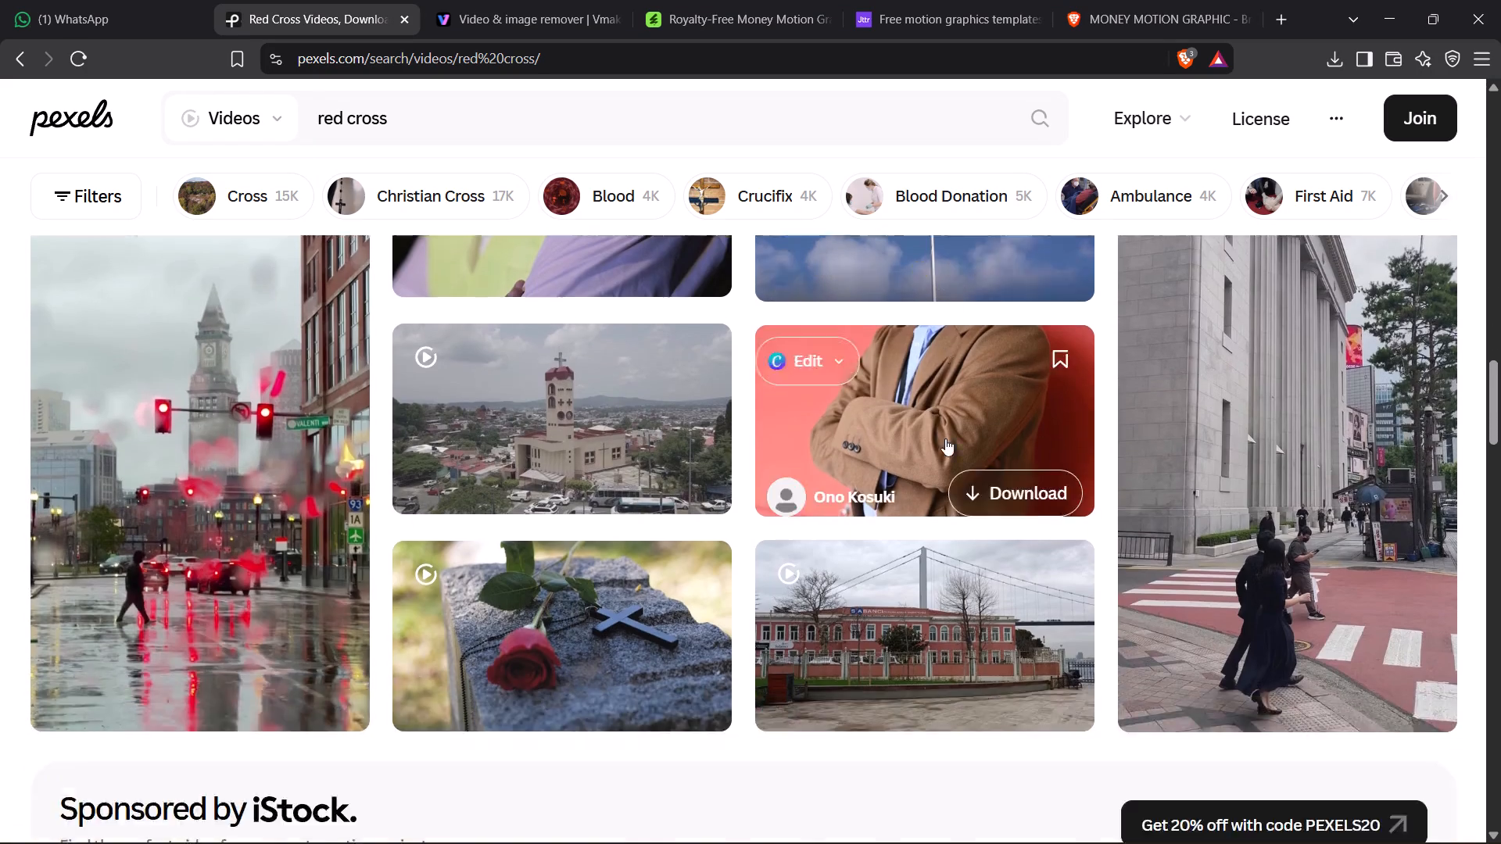
scroll(945, 438, "down", 2)
scroll(796, 471, "up", 4)
scroll(806, 472, "down", 3)
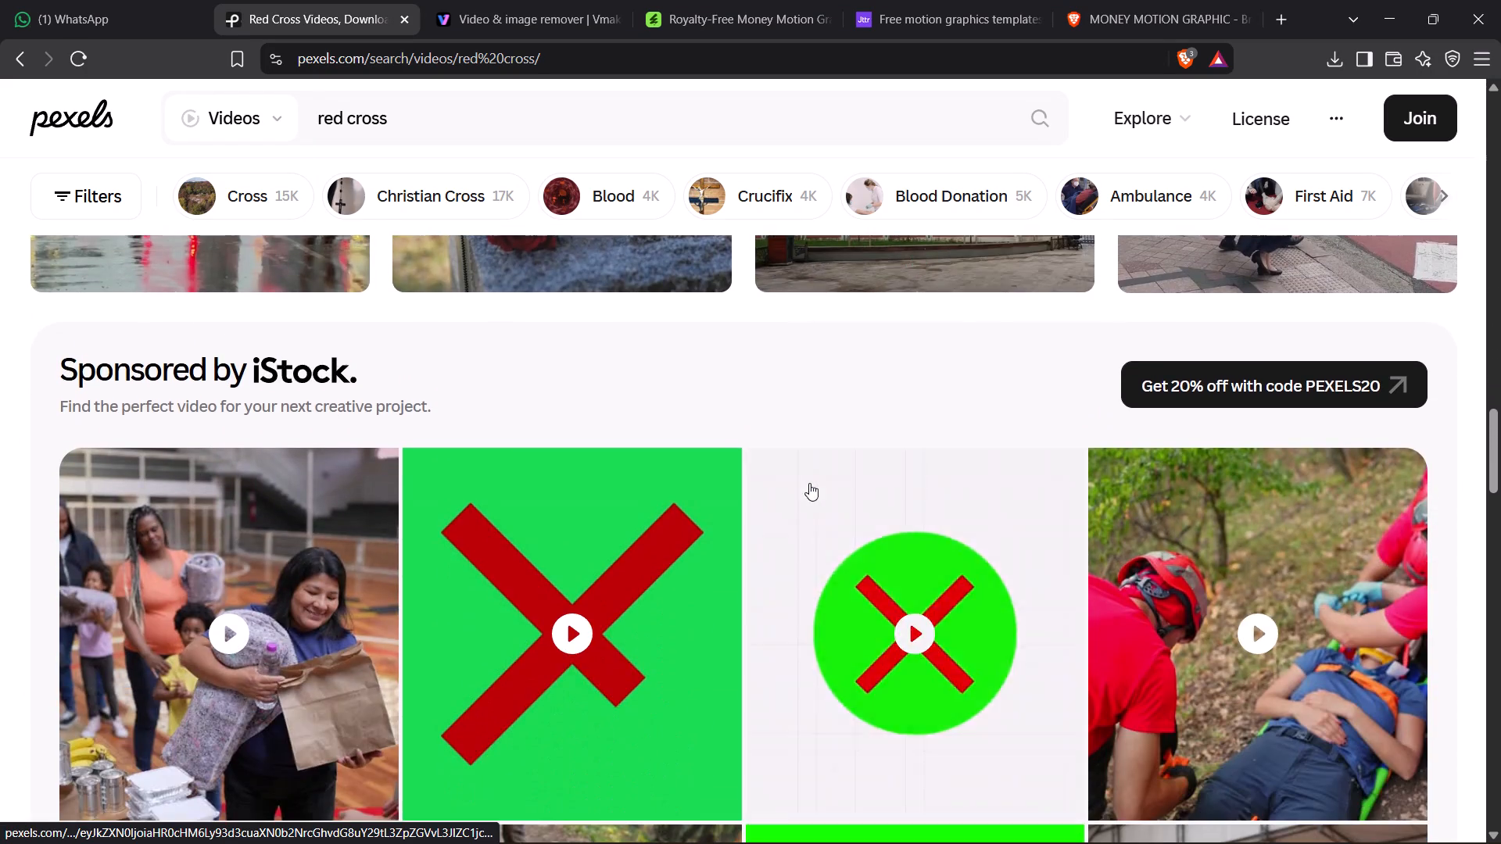
scroll(815, 477, "down", 4)
scroll(923, 467, "up", 1)
Check the sponsored iStock clip of a red X in a green circle, close its page and browse the remaining results.
left_click(936, 425)
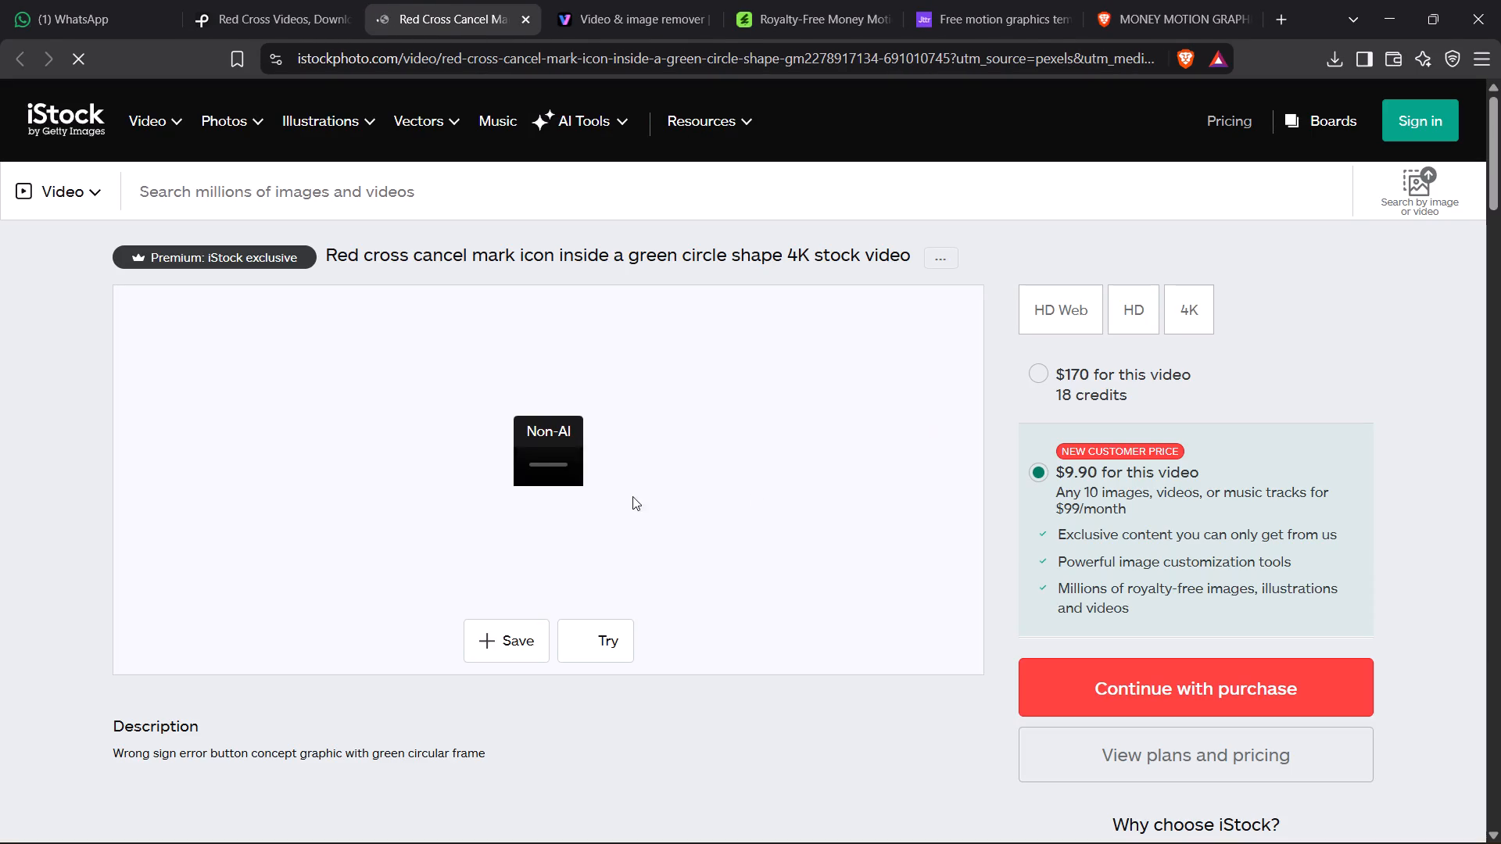
left_click(526, 20)
scroll(764, 291, "down", 2)
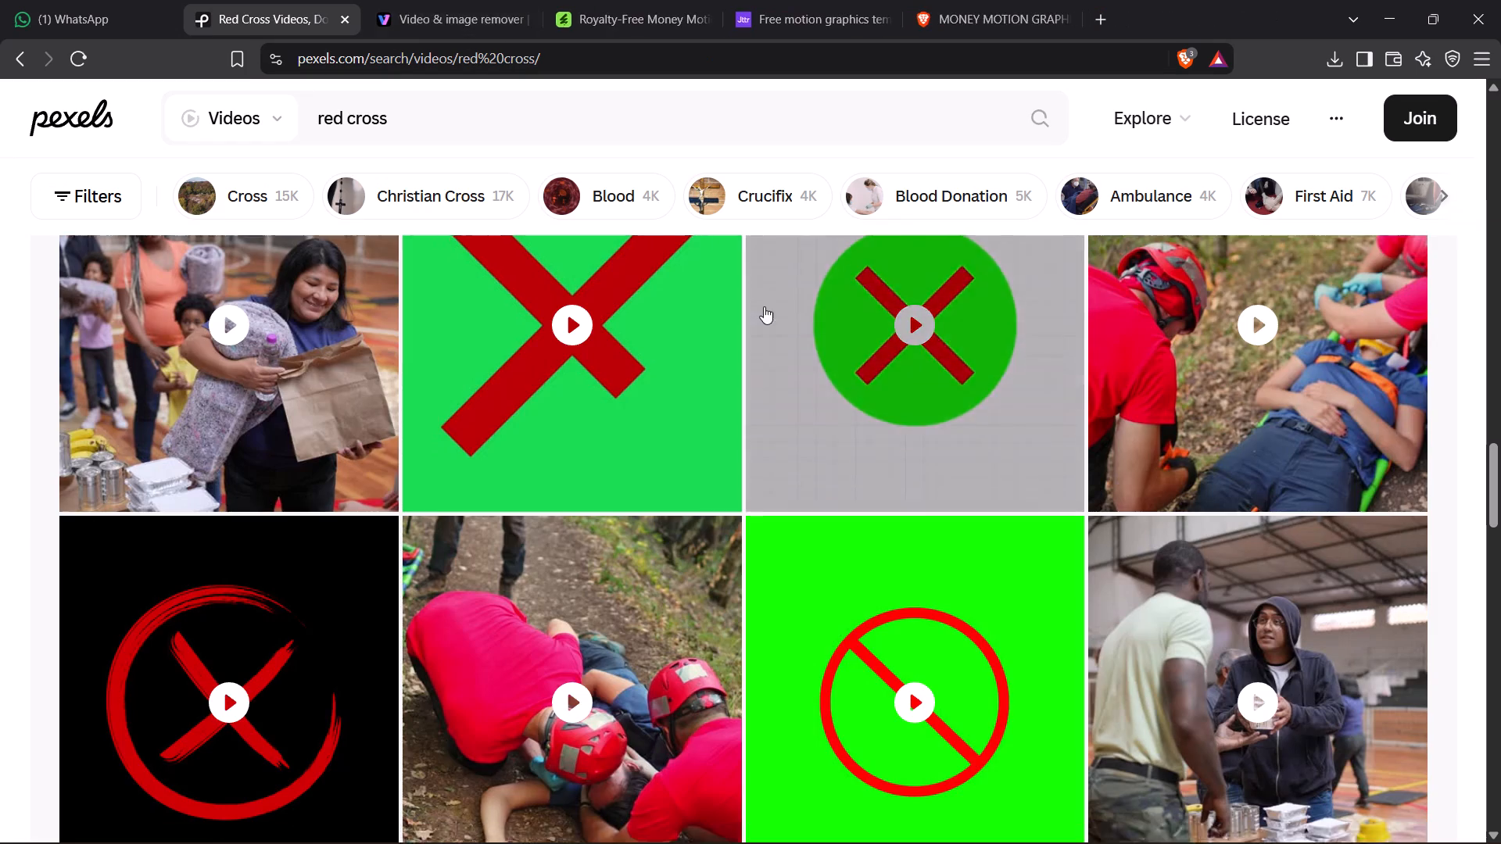
scroll(764, 306, "down", 15)
scroll(764, 306, "down", 6)
scroll(763, 308, "up", 7)
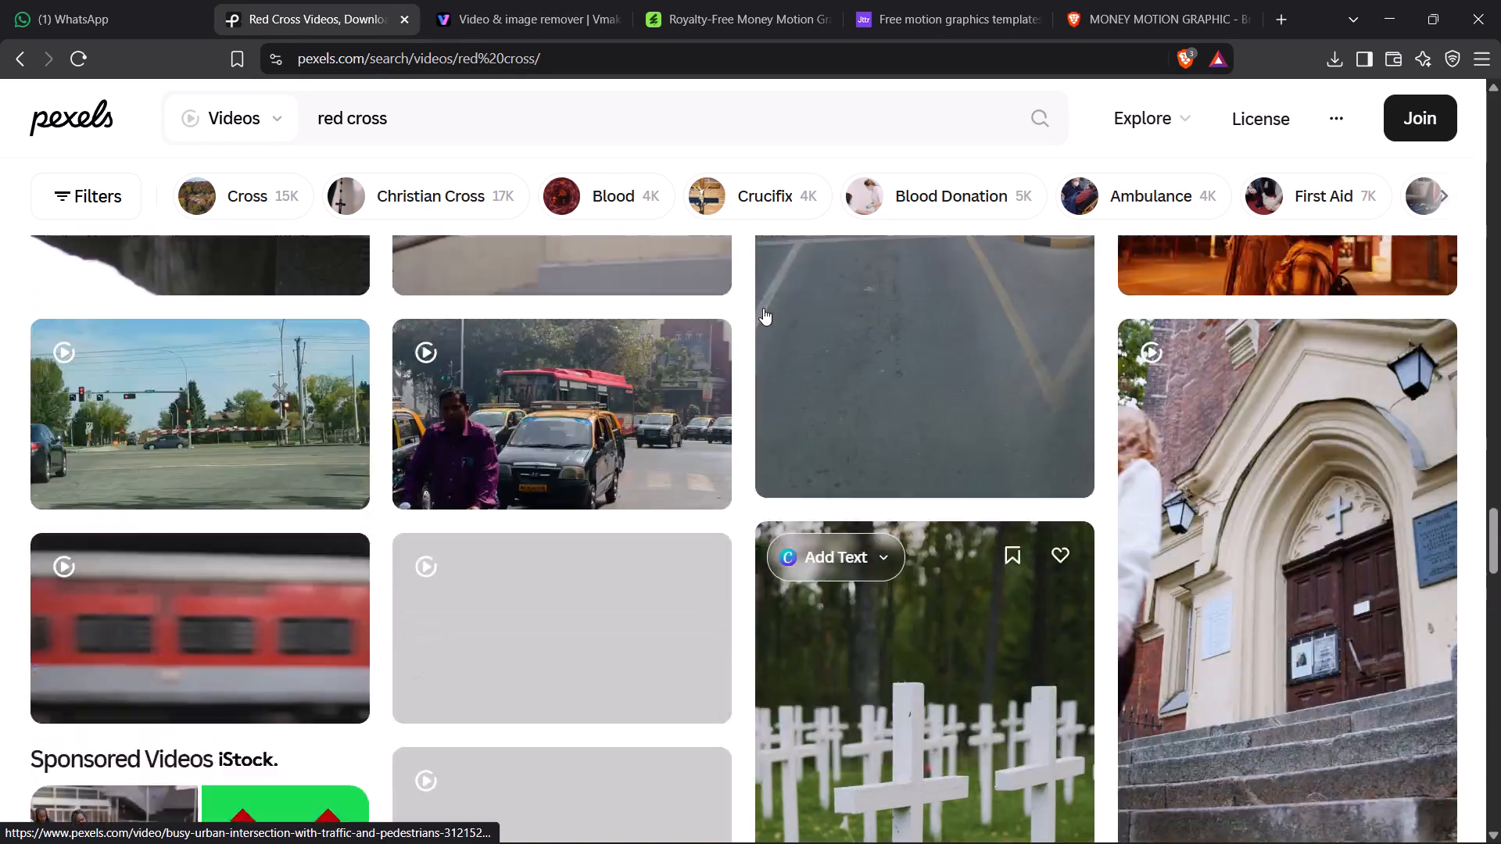
scroll(763, 308, "up", 20)
scroll(763, 308, "up", 20)
scroll(763, 308, "up", 20)
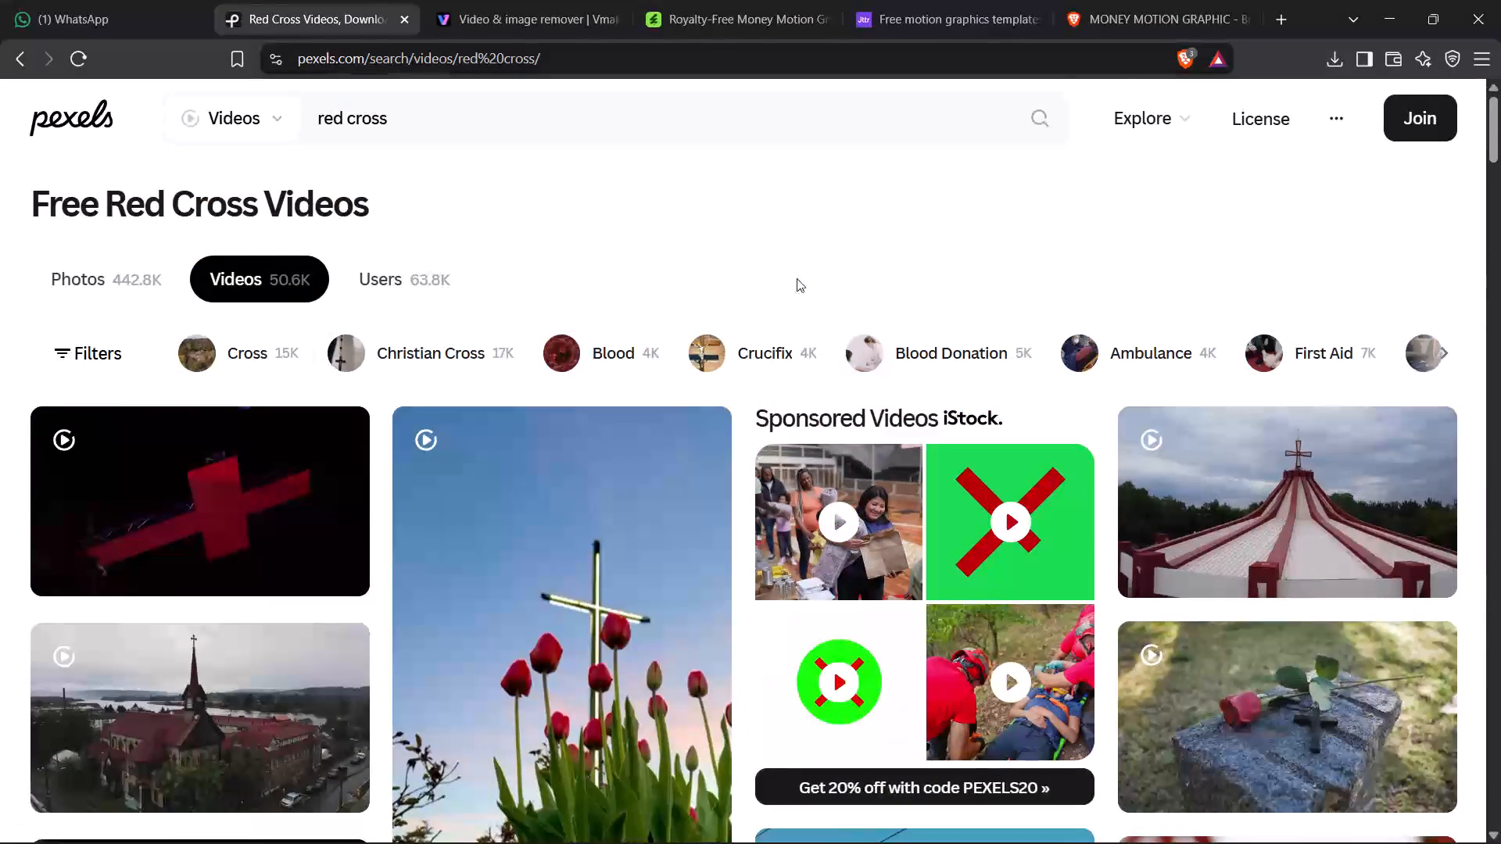
Close the Envato page and search the Jitter templates for "RED CROSS".
left_click(668, 0)
left_click(822, 20)
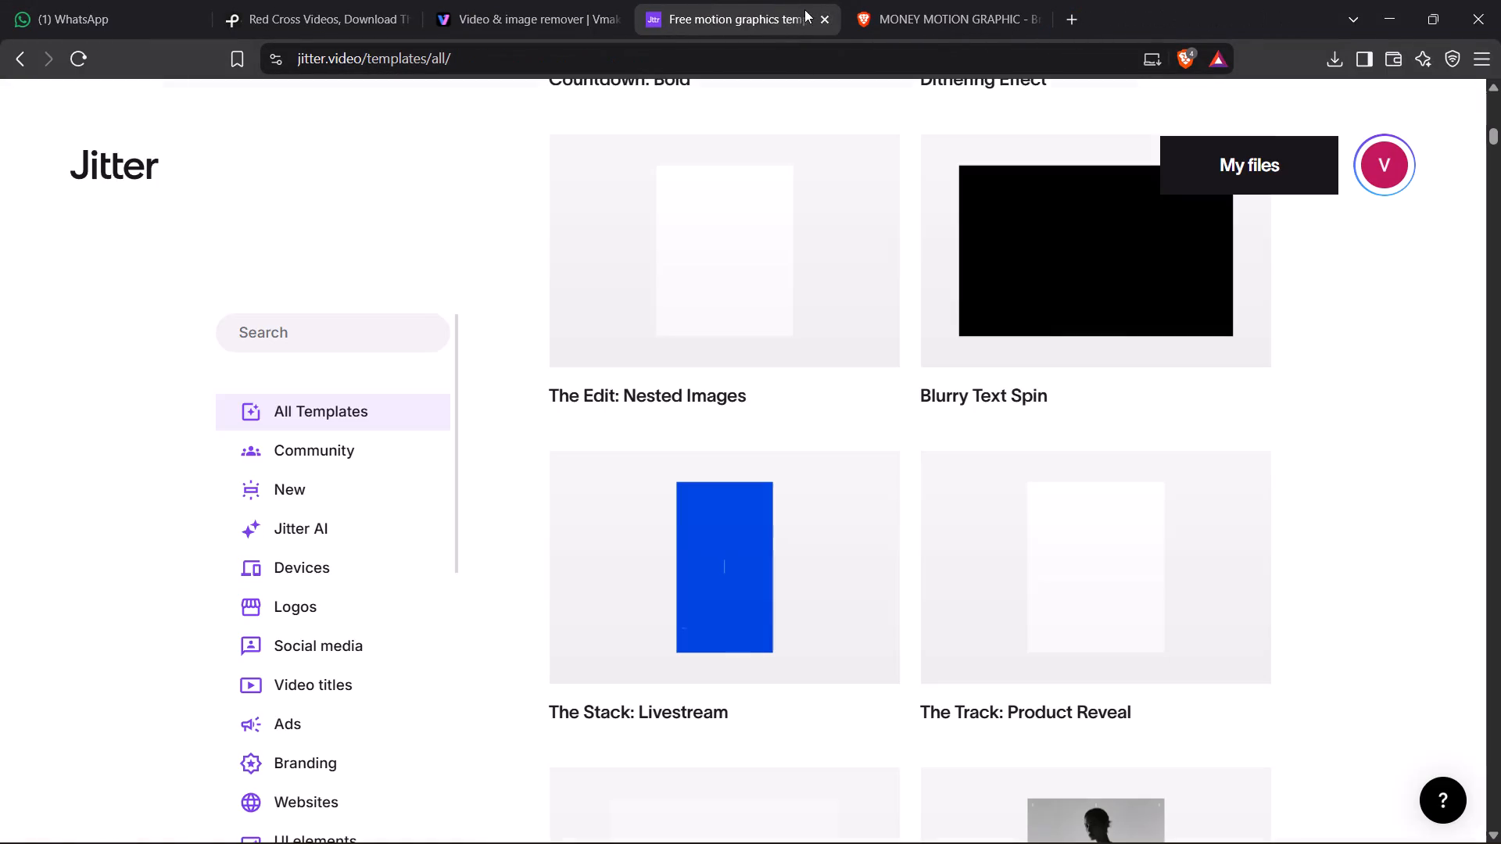
left_click(360, 309)
left_click(347, 327)
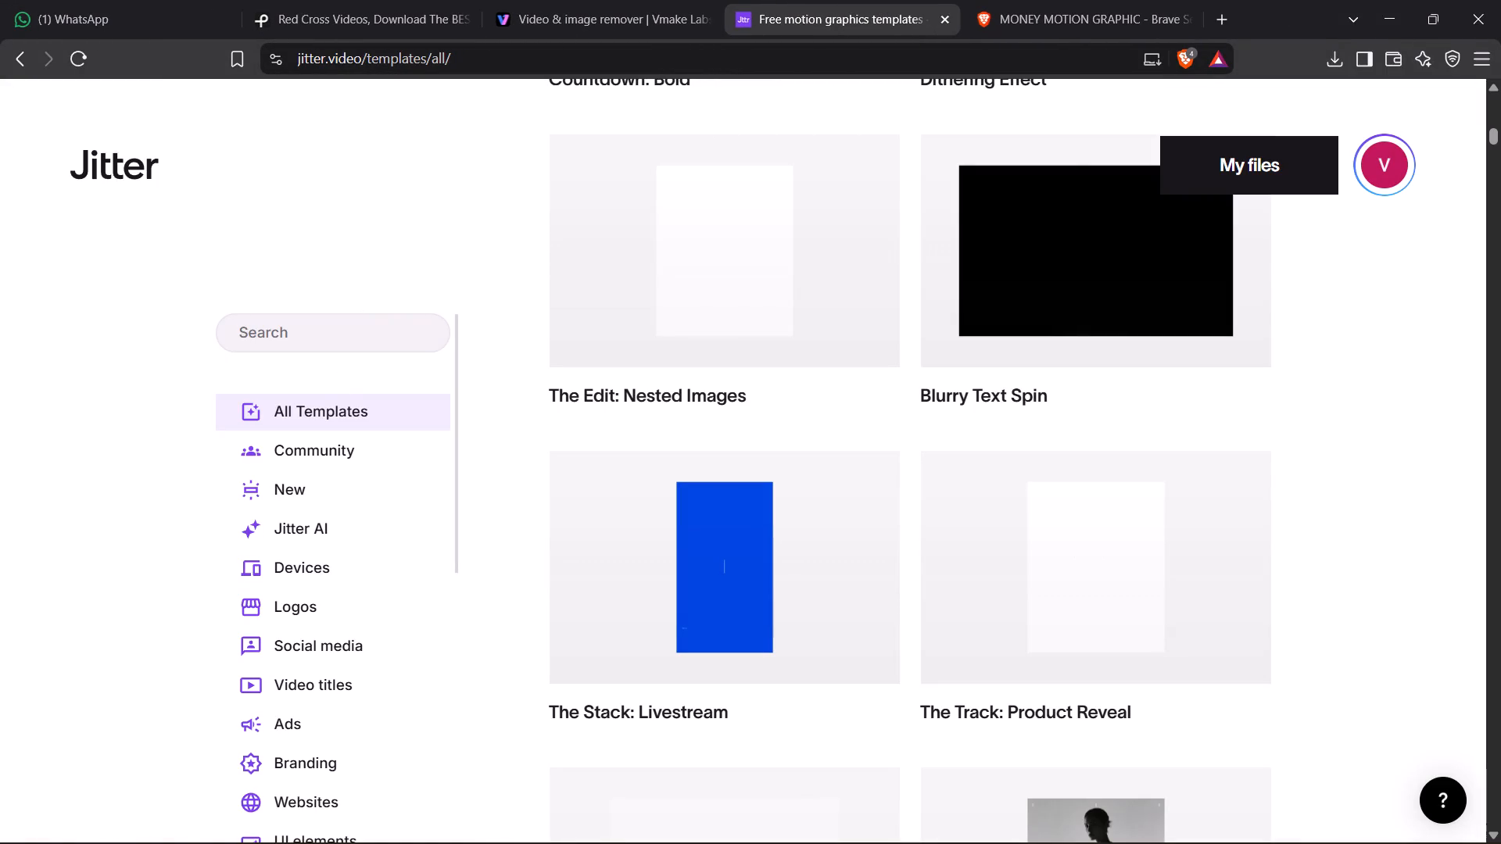
type("RED CROSS")
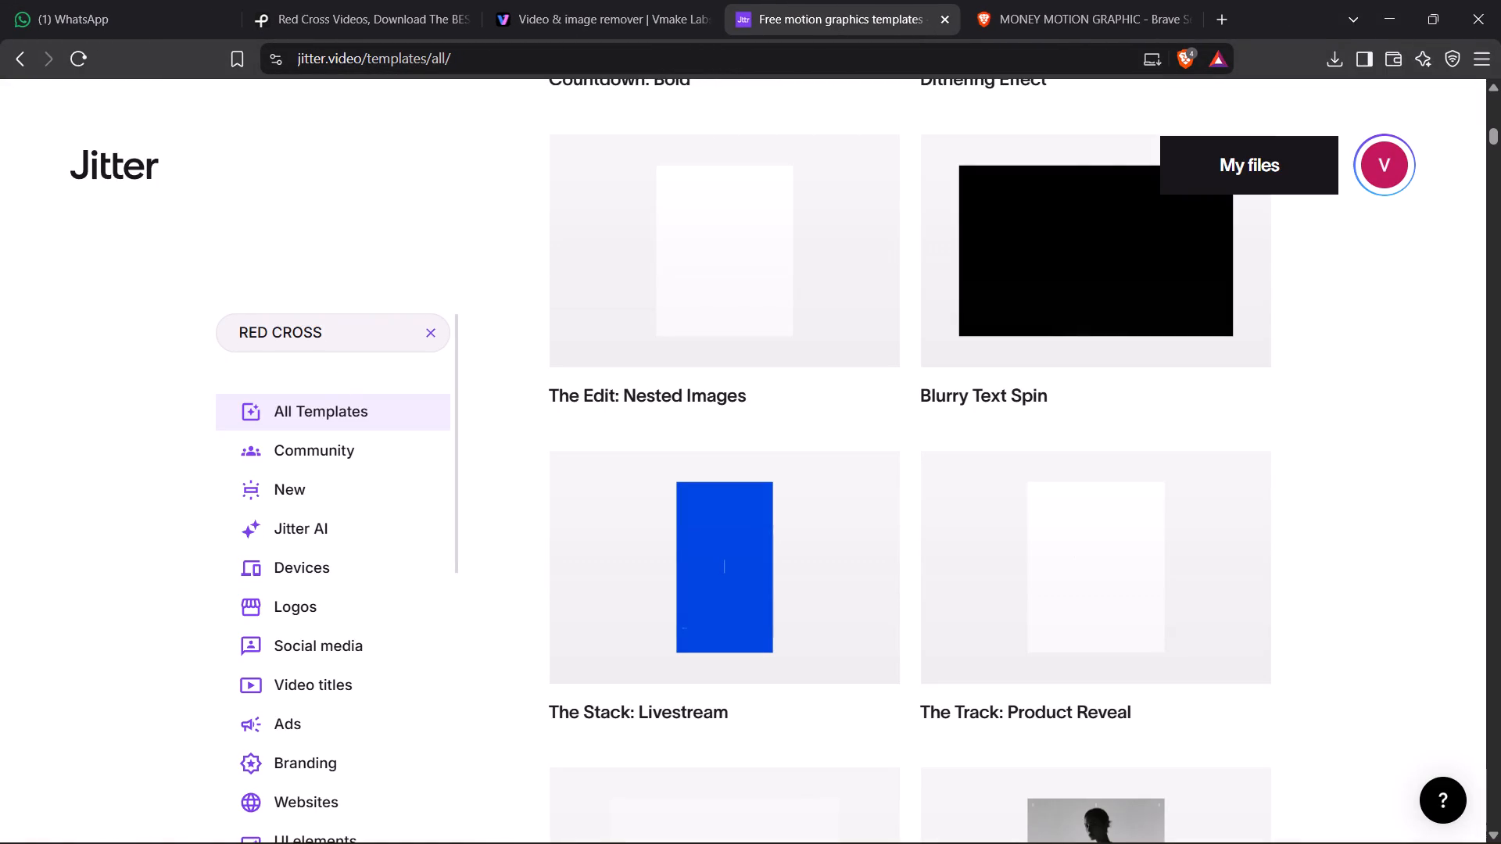
key("Return")
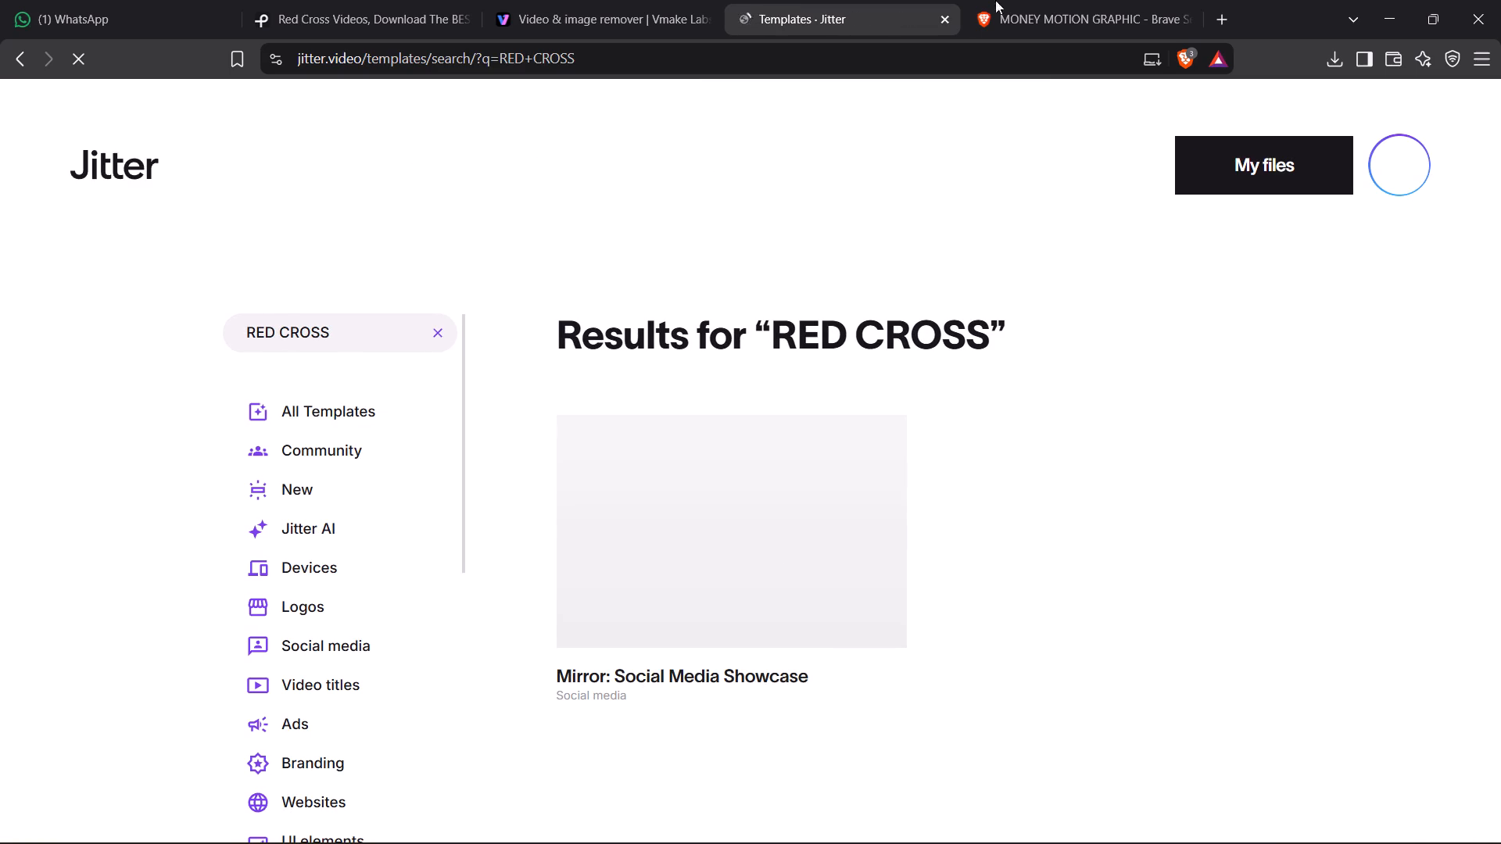
Close the Jitter page and search the web with Brave Search for "RED CROSS MOTION GRAPHIC".
left_click(937, 19)
left_click(861, 20)
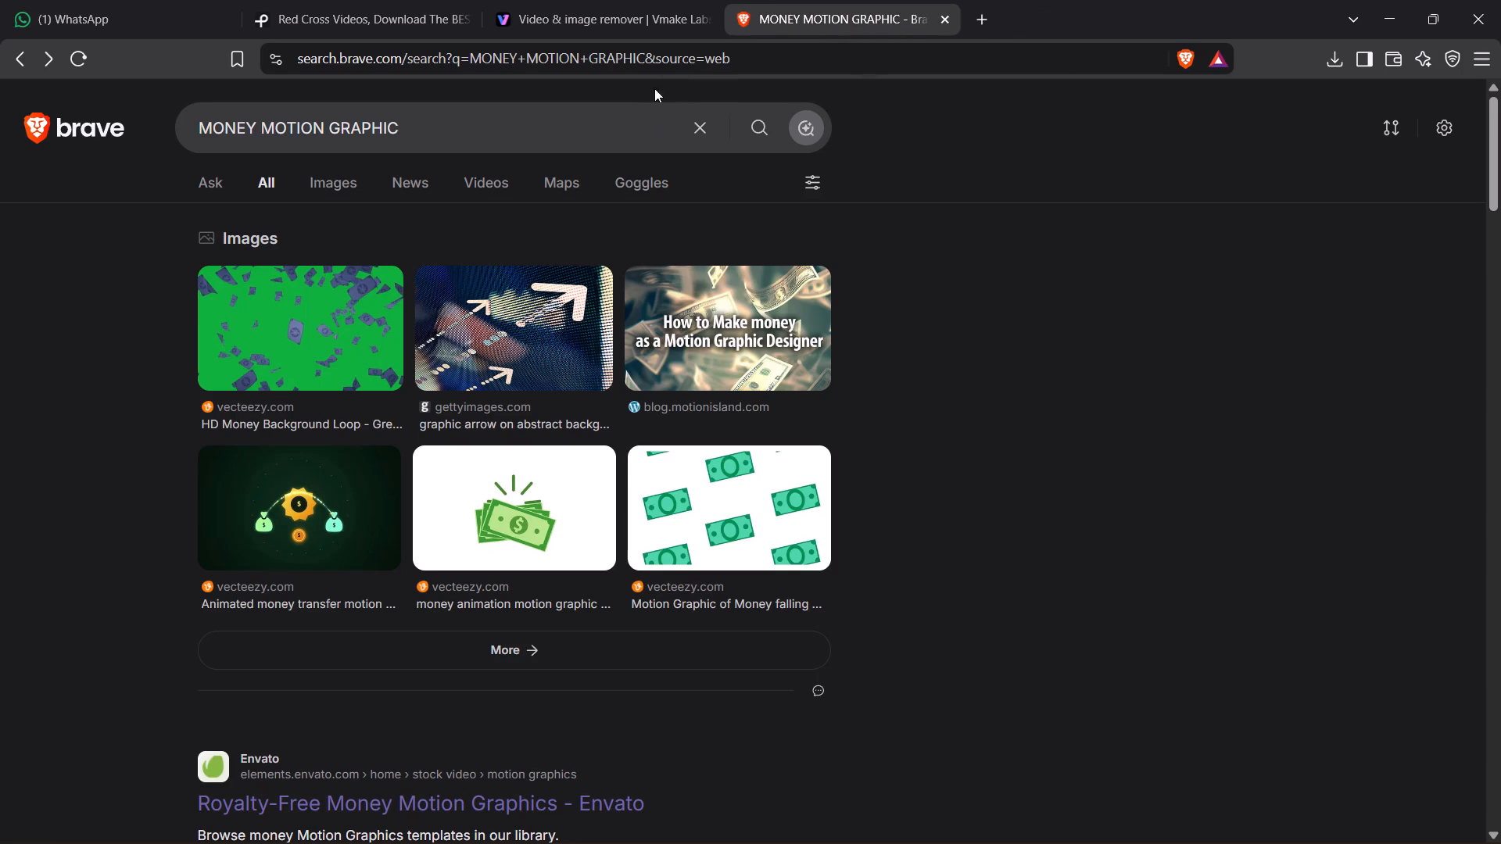
left_click(626, 118)
key("ctrl+a")
type("RED CROSS MOTION")
key("space")
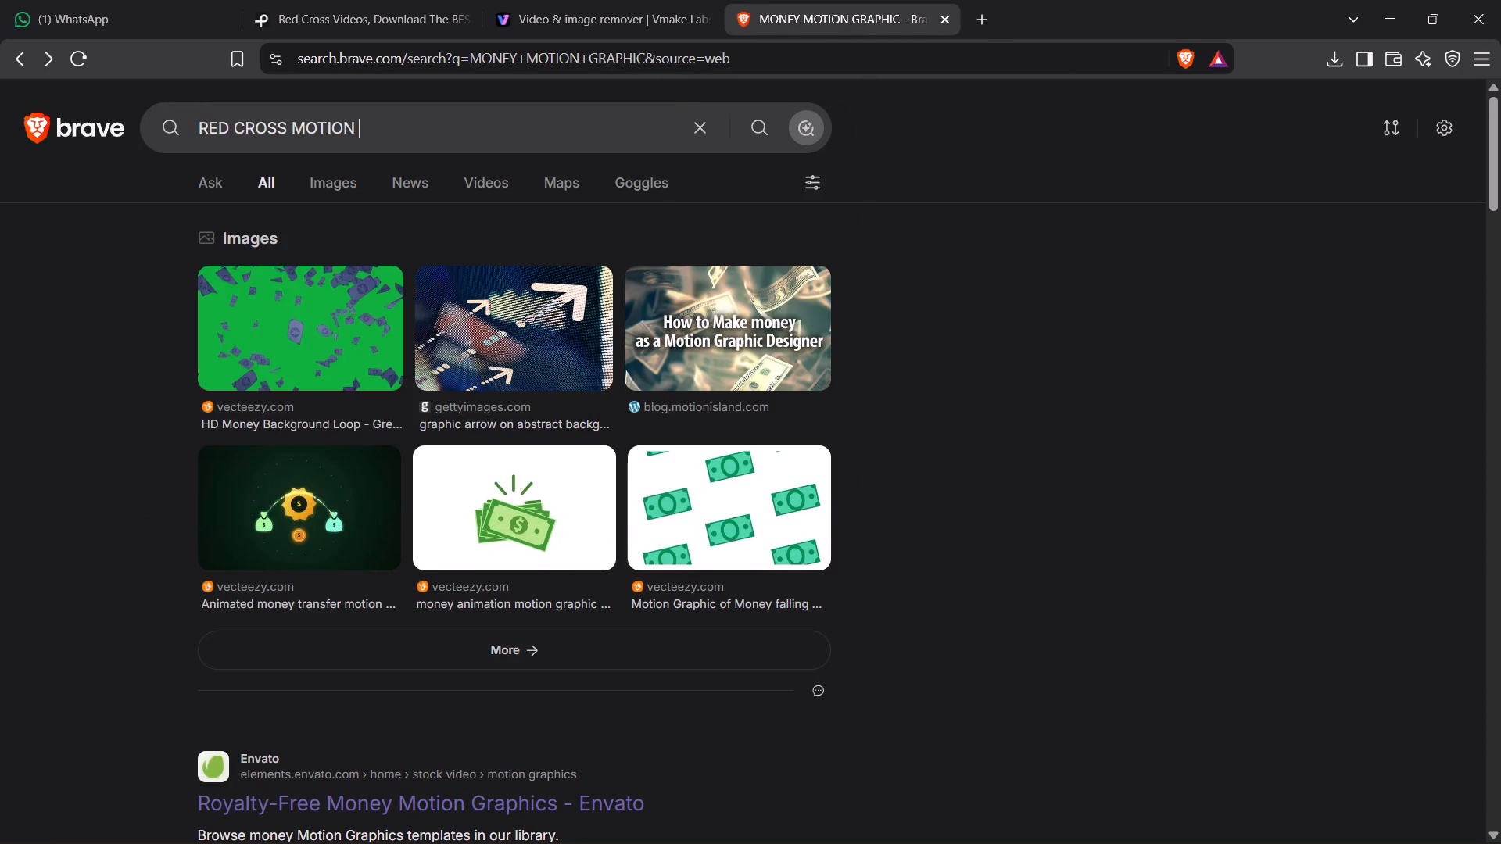
type("GRAPHIC")
key("Return")
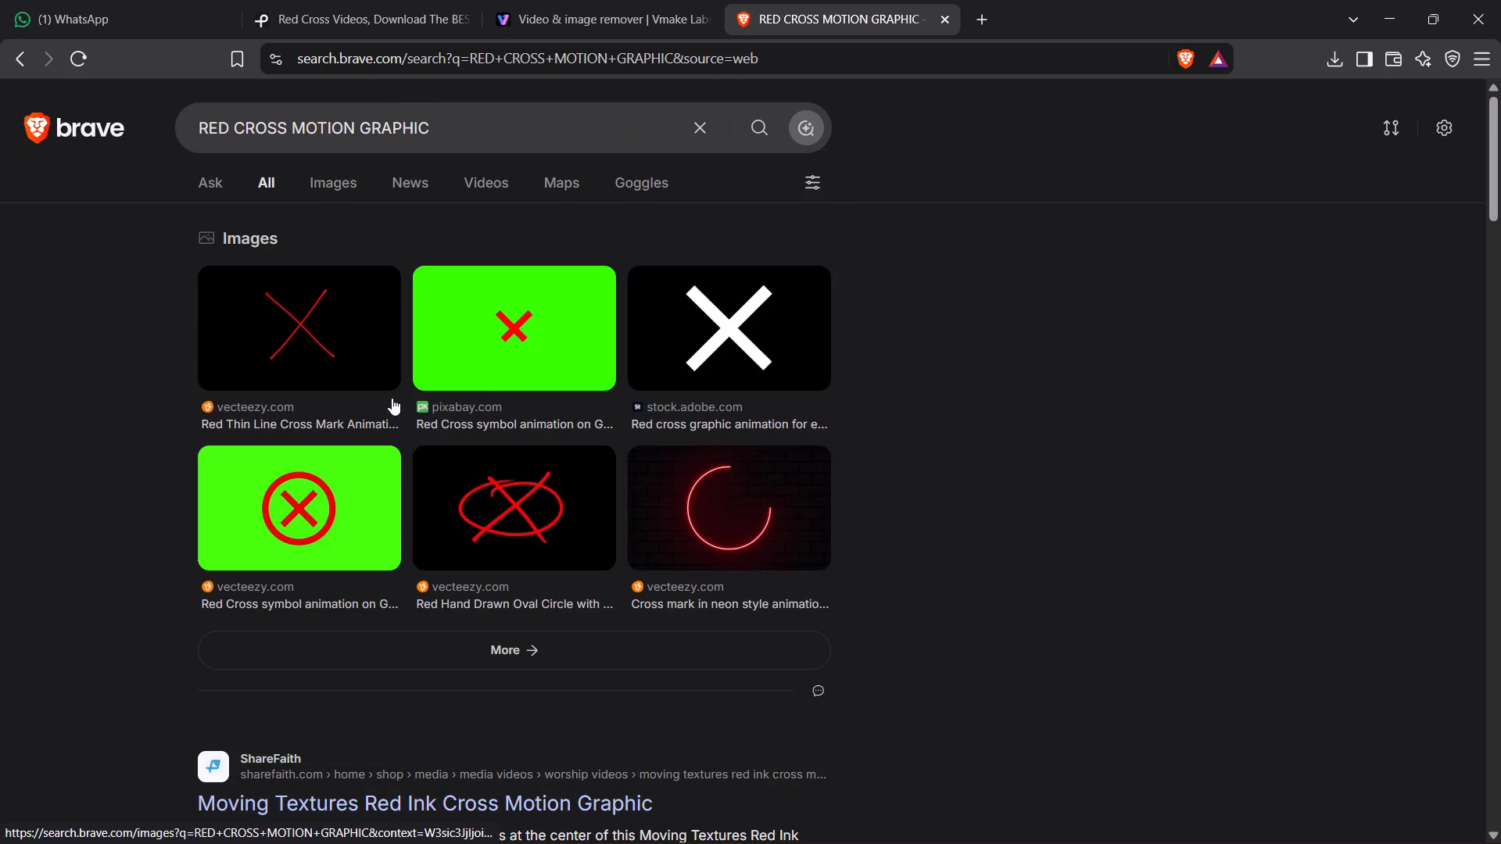
Look through the web and image results for "RED CROSS MOTION GRAPHIC" for a usable red X graphic.
scroll(324, 617, "down", 3)
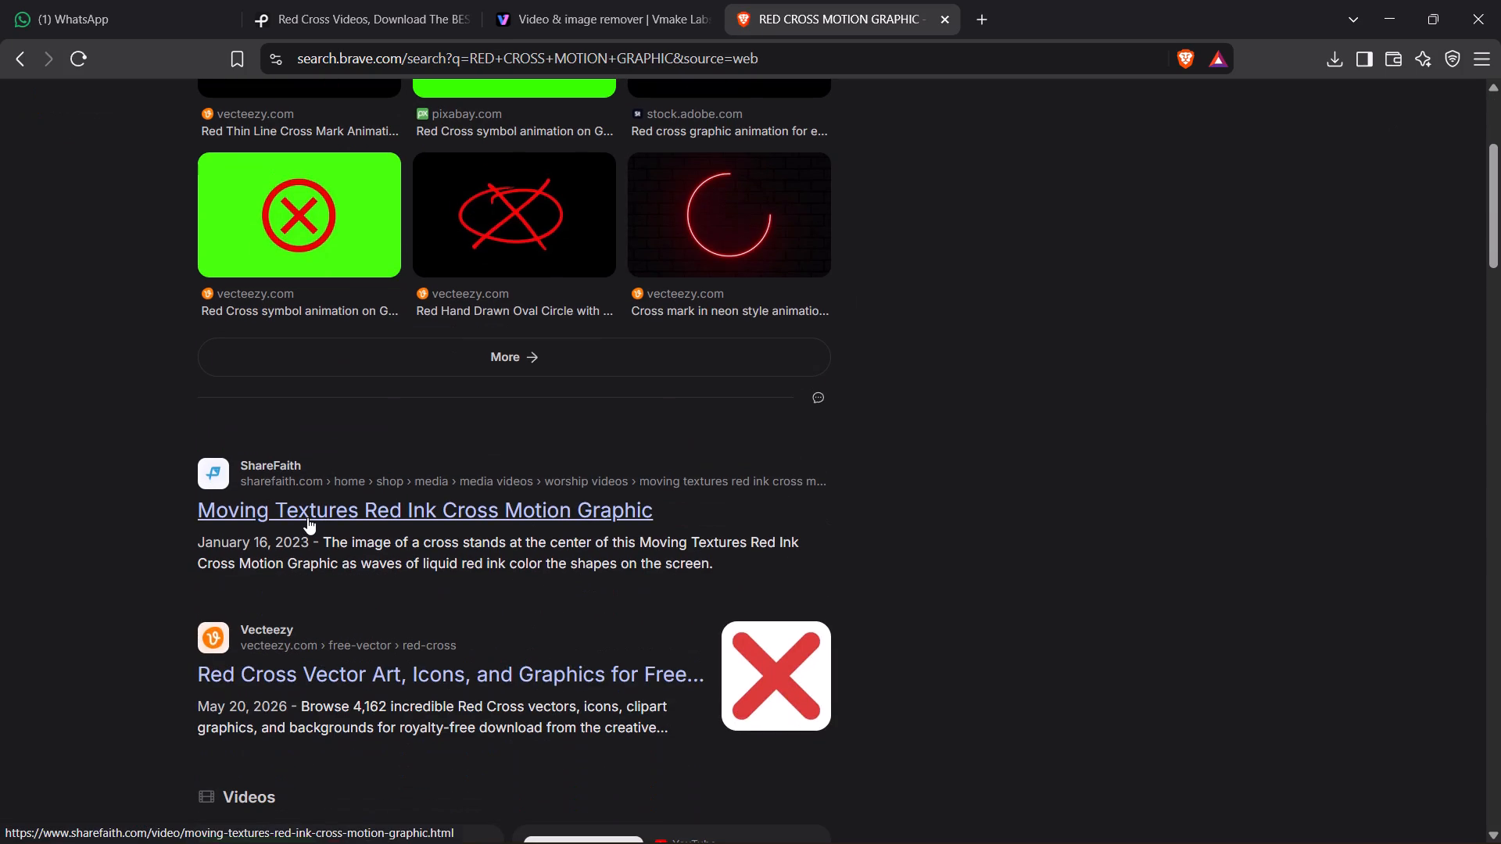
scroll(388, 556, "up", 8)
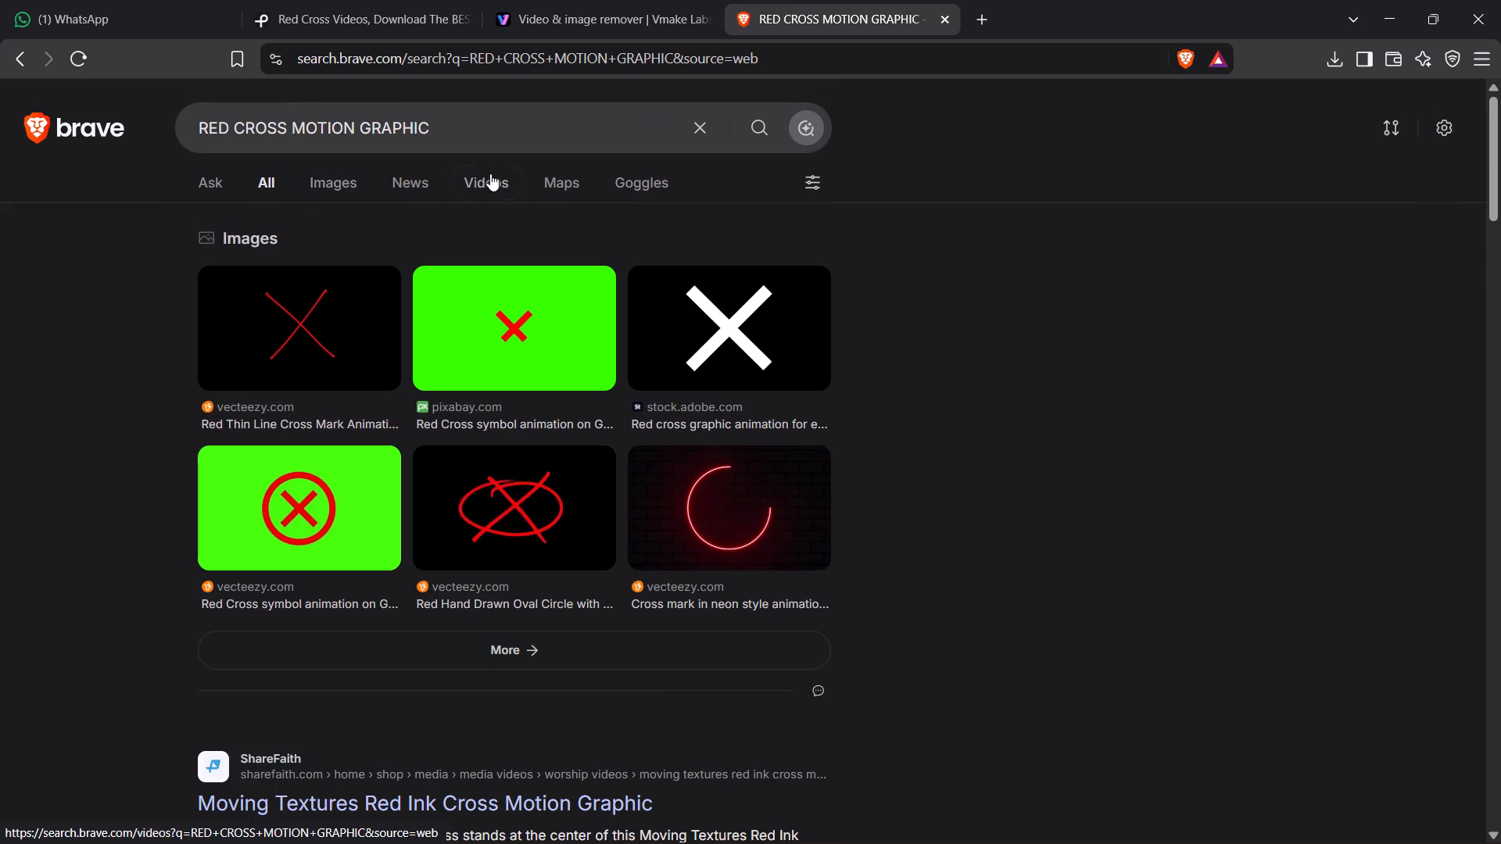
left_click(313, 186)
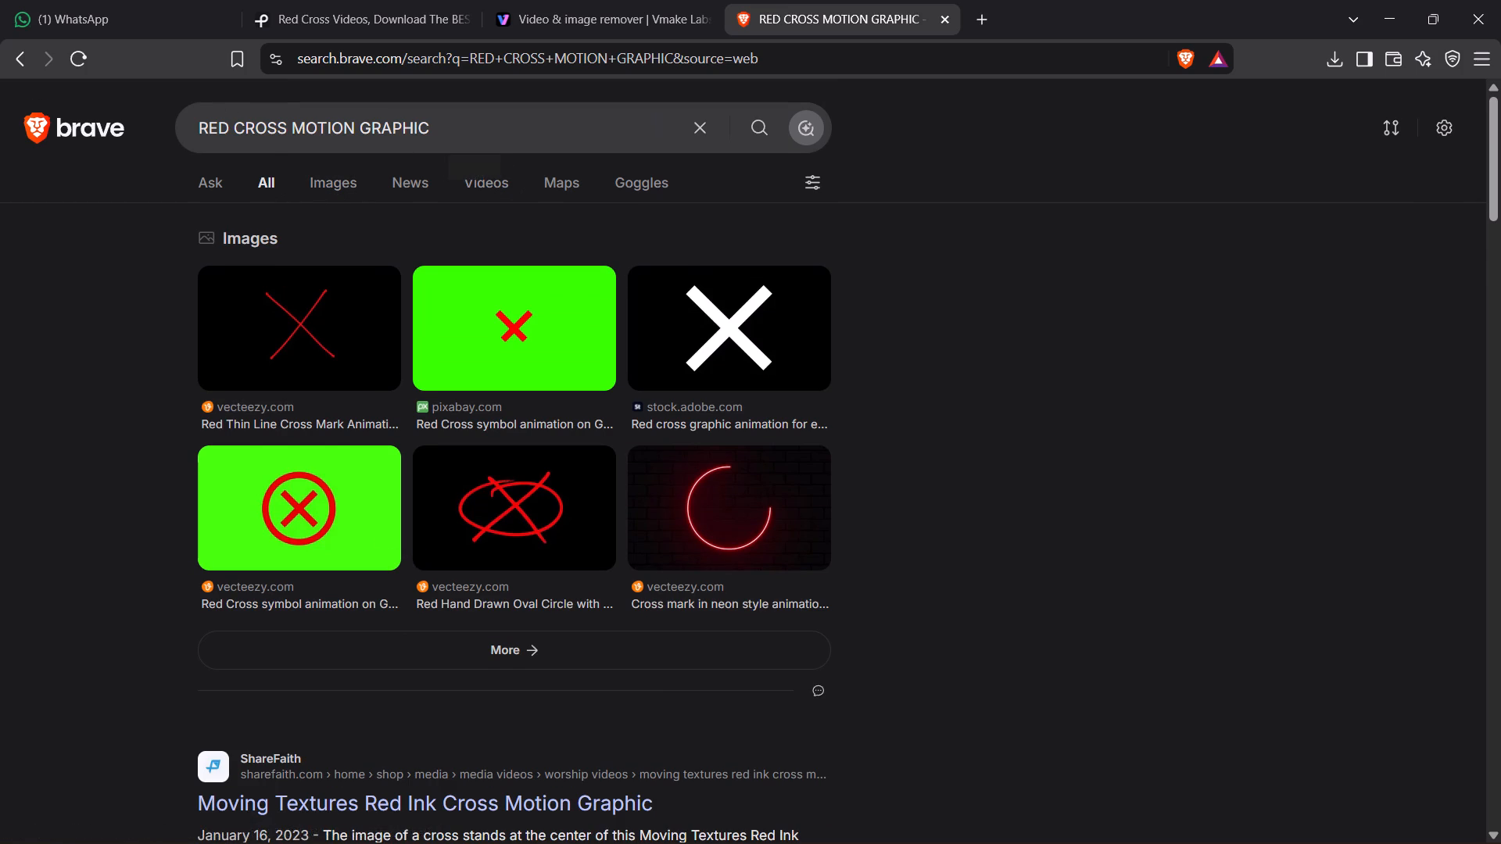
scroll(768, 375, "down", 5)
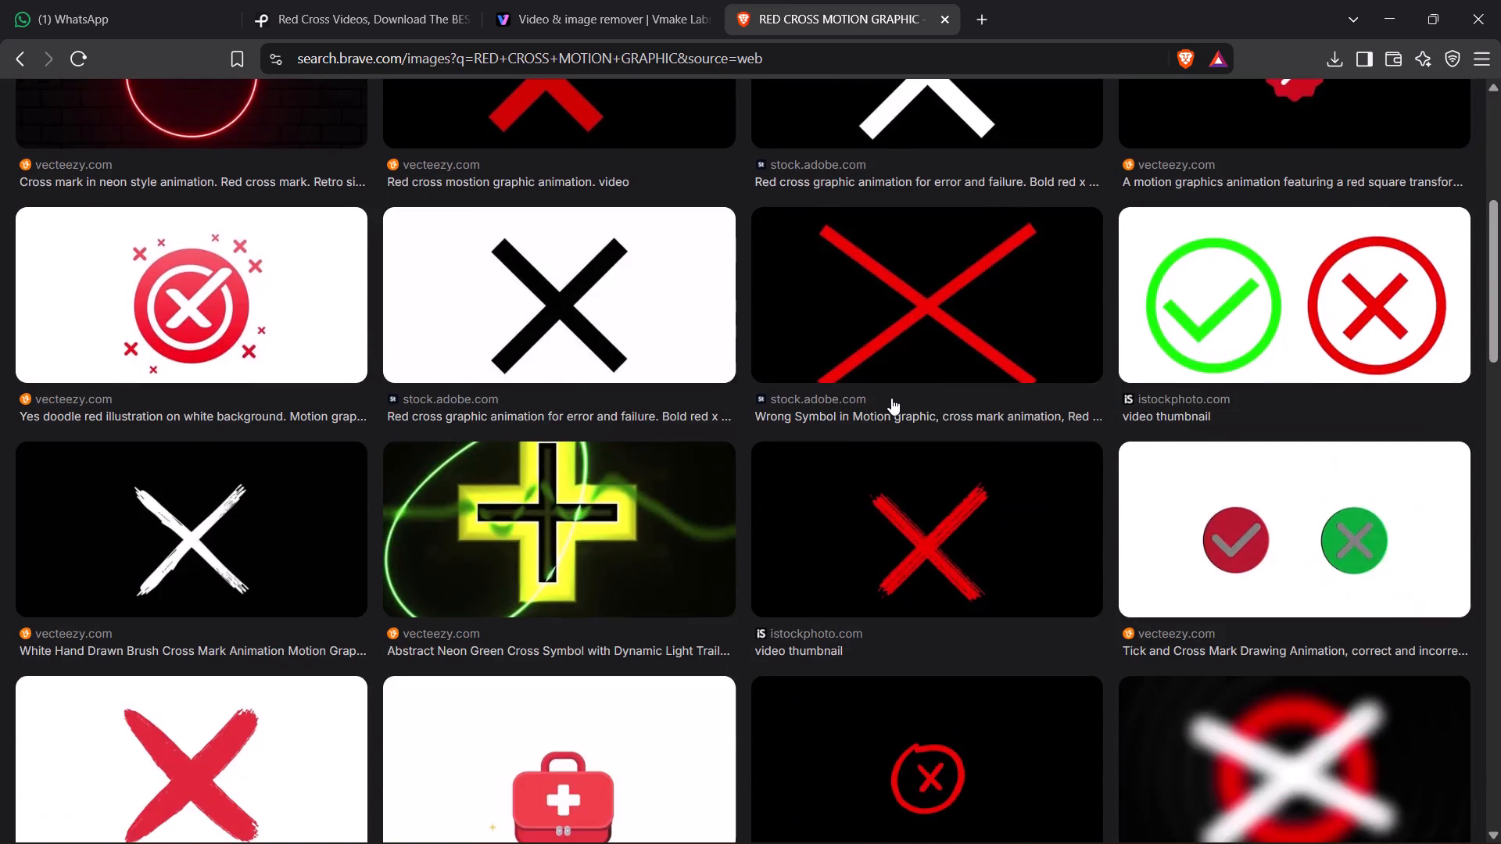
scroll(883, 396, "down", 11)
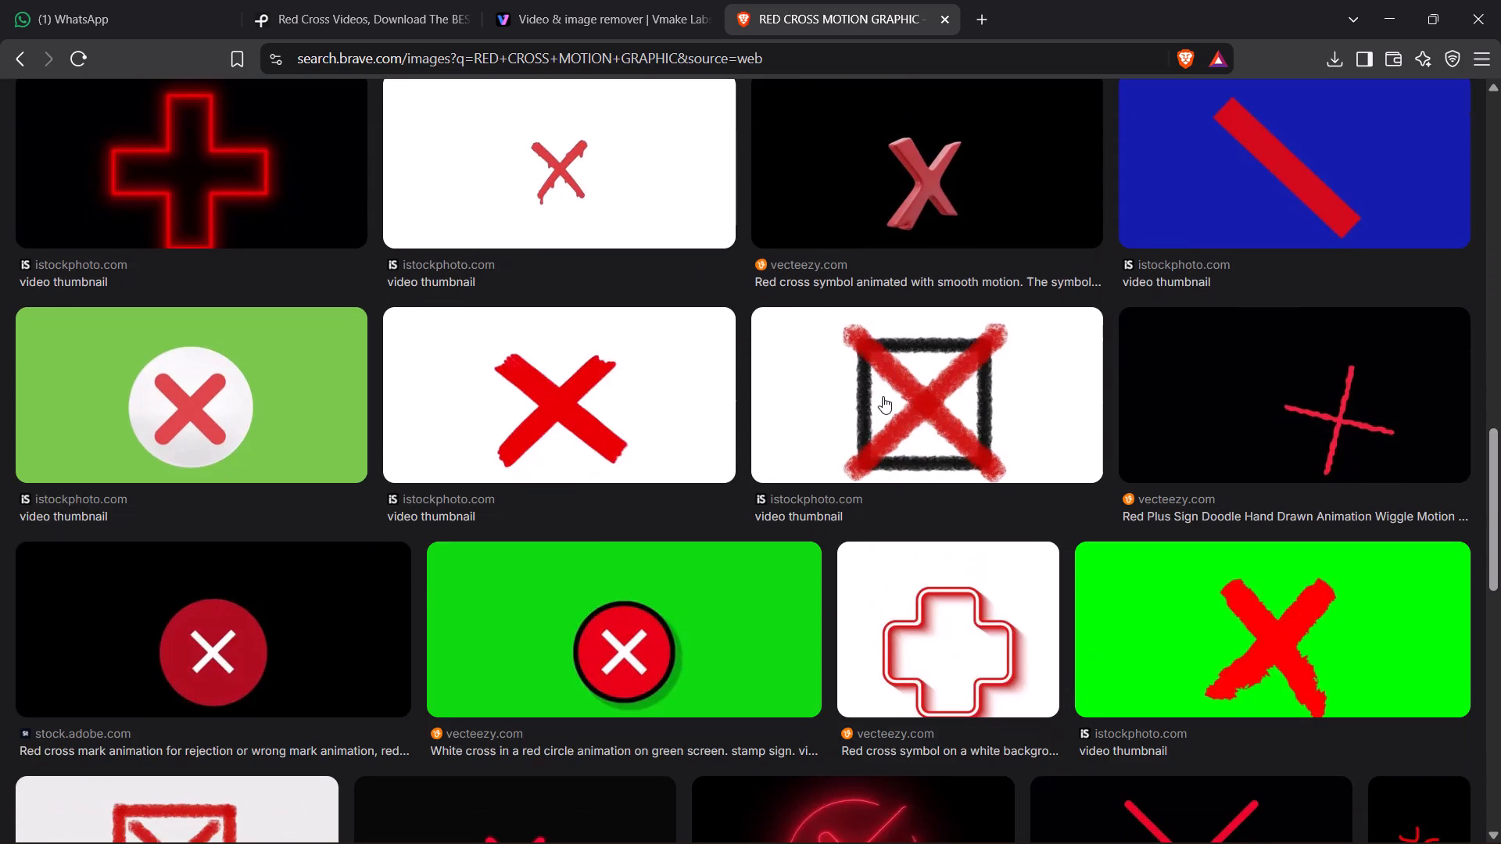
scroll(883, 396, "down", 6)
scroll(883, 396, "up", 4)
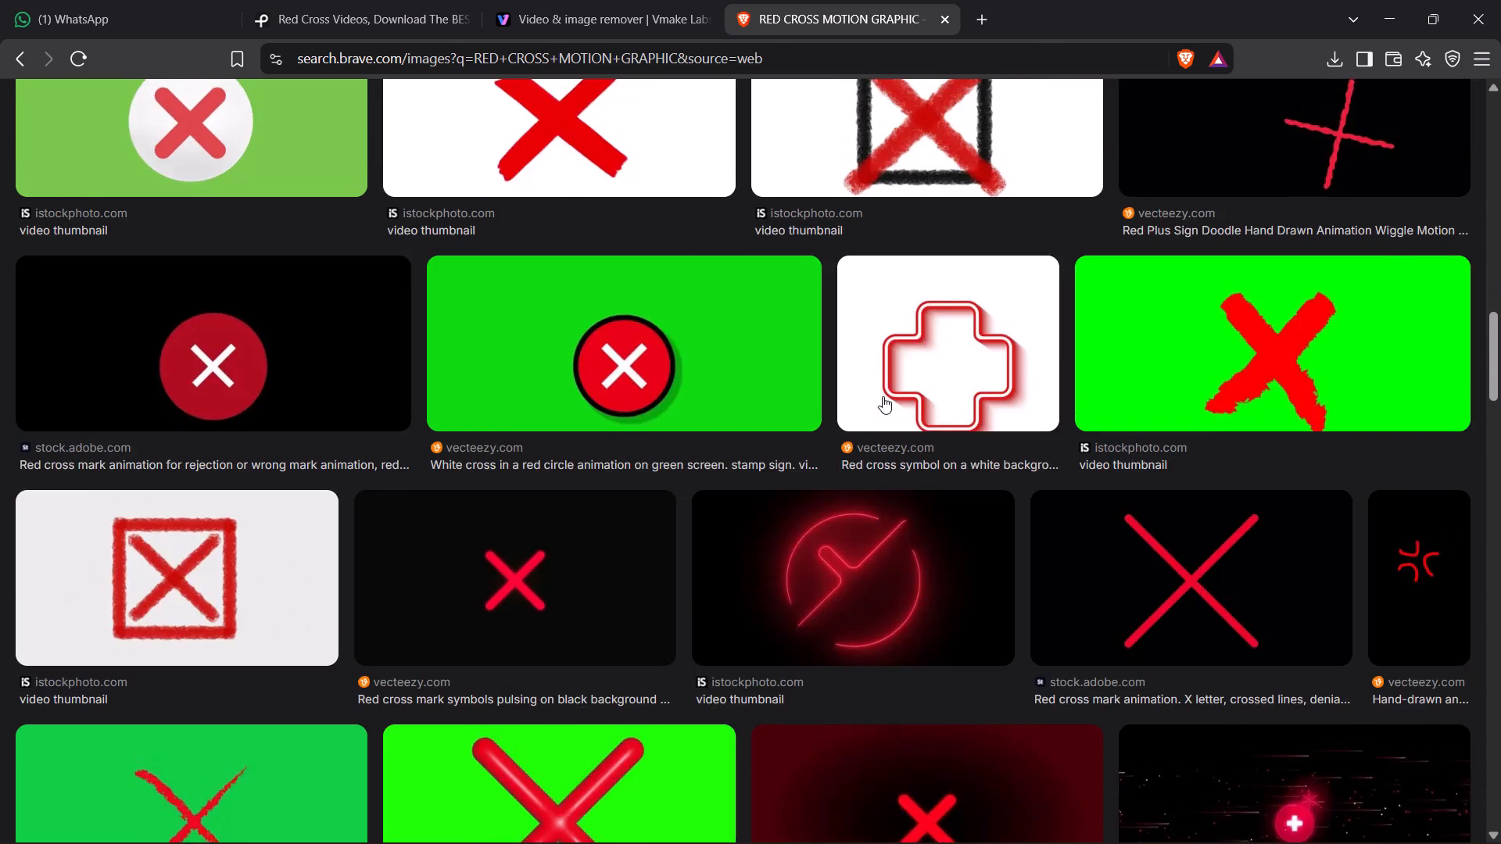
scroll(883, 396, "up", 1)
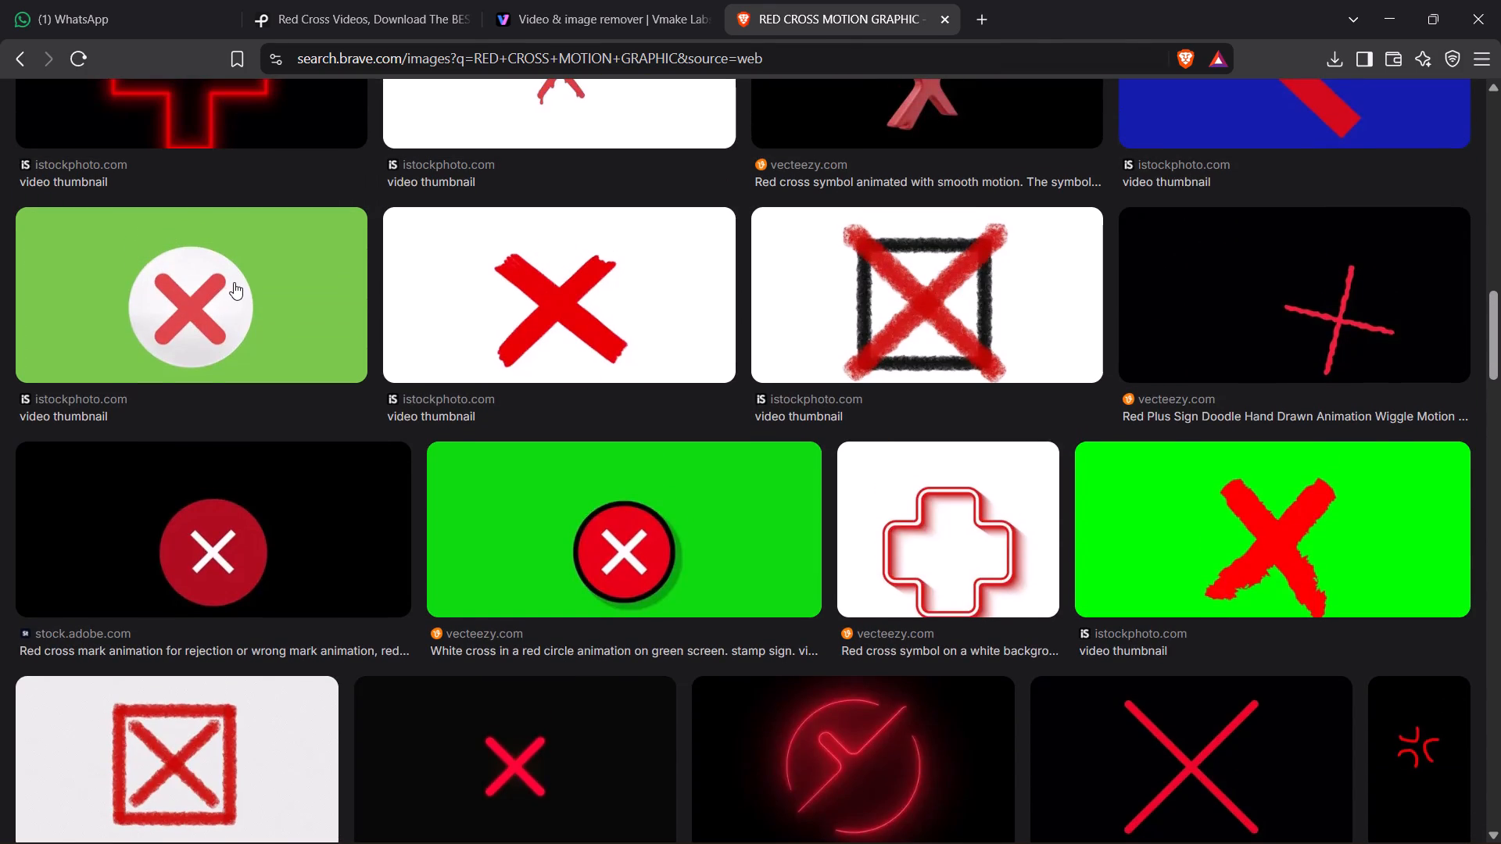
scroll(342, 292, "down", 7)
scroll(1245, 404, "down", 5)
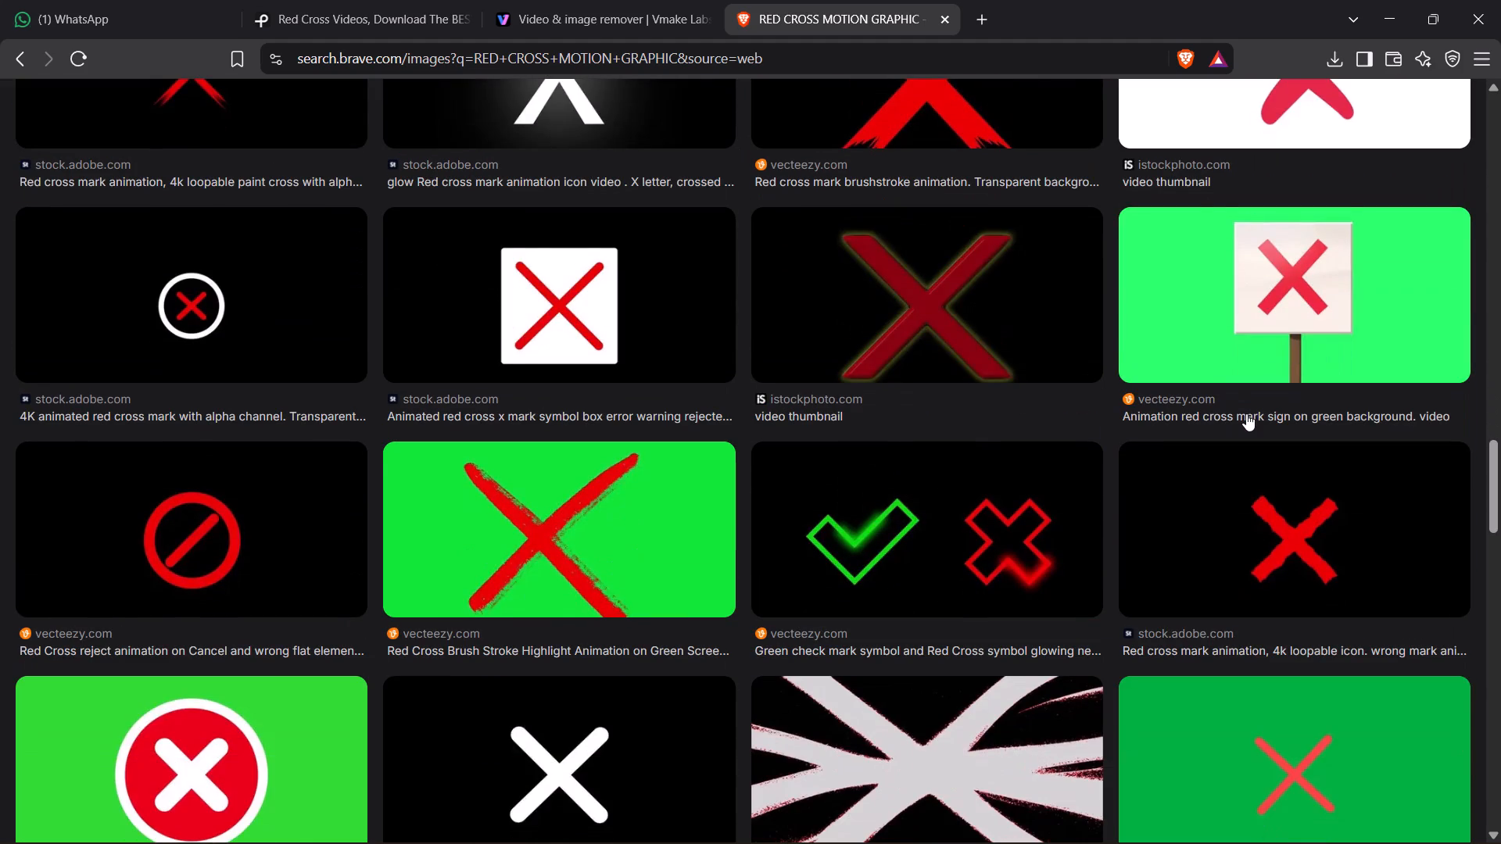
scroll(1245, 413, "down", 5)
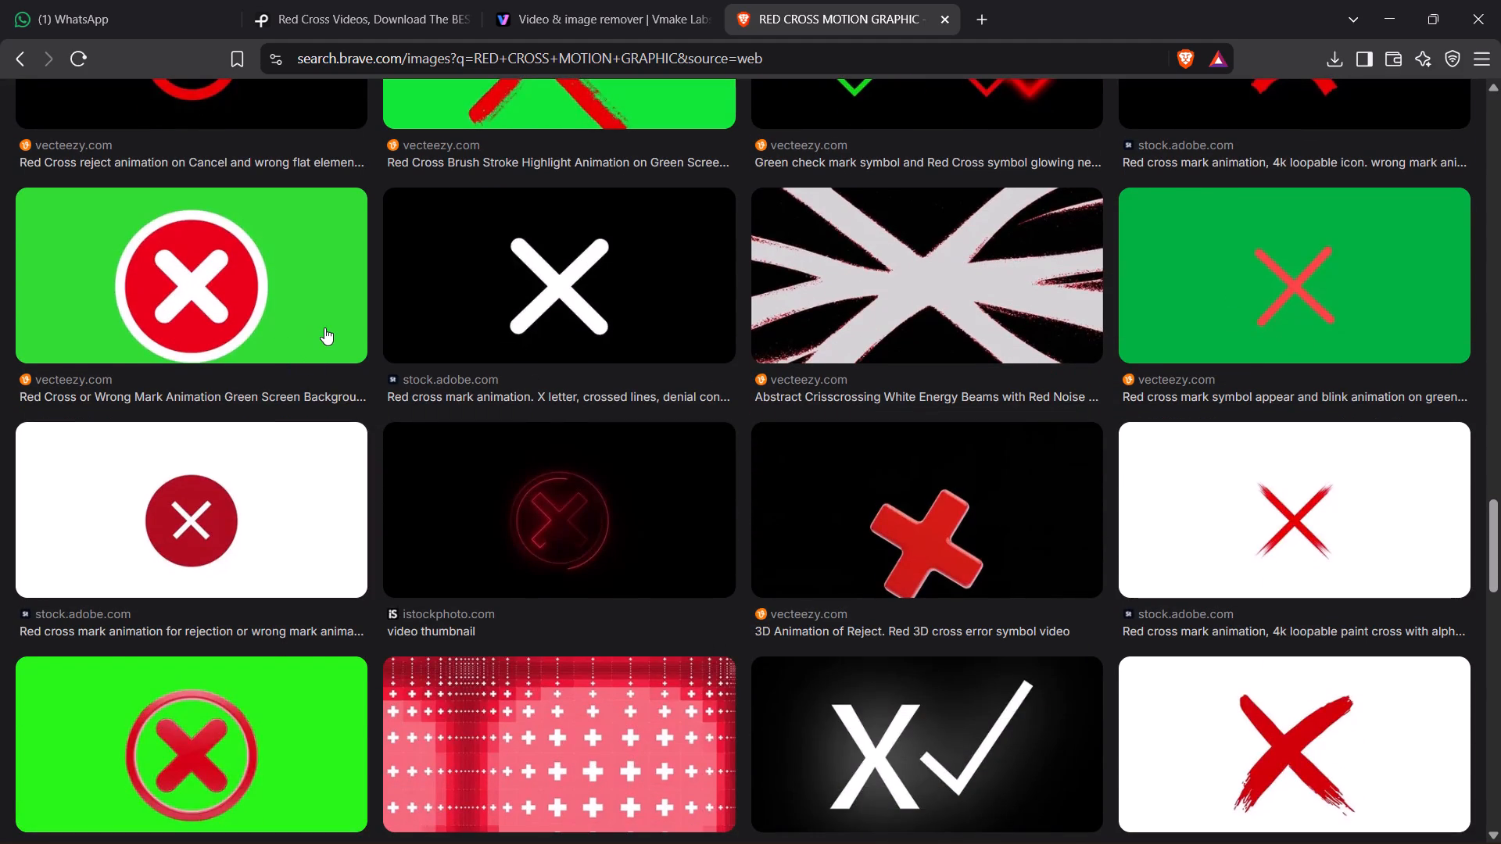
scroll(324, 327, "down", 4)
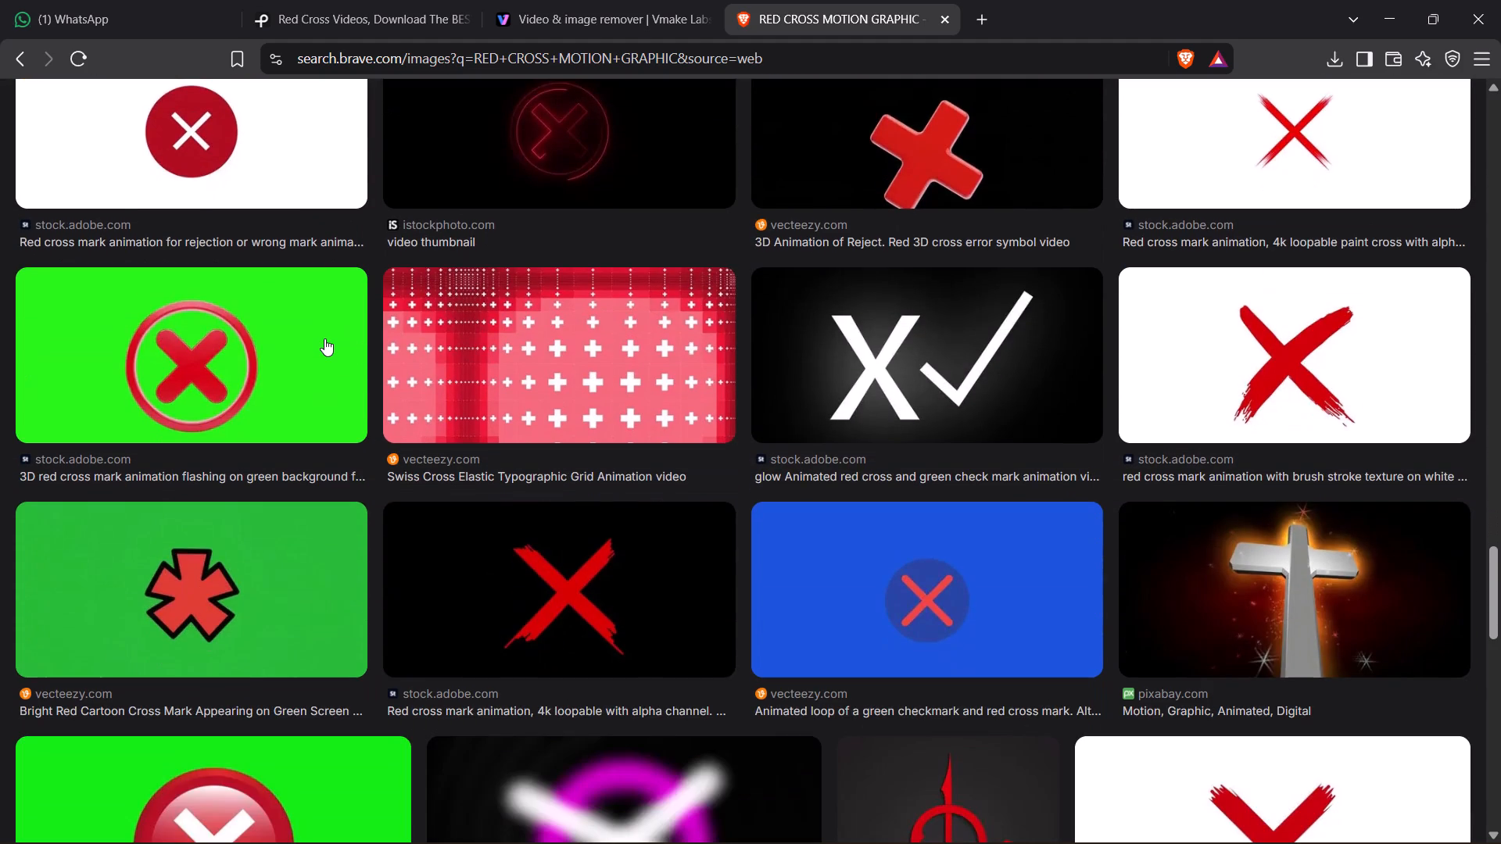
scroll(324, 338, "down", 6)
scroll(325, 341, "up", 15)
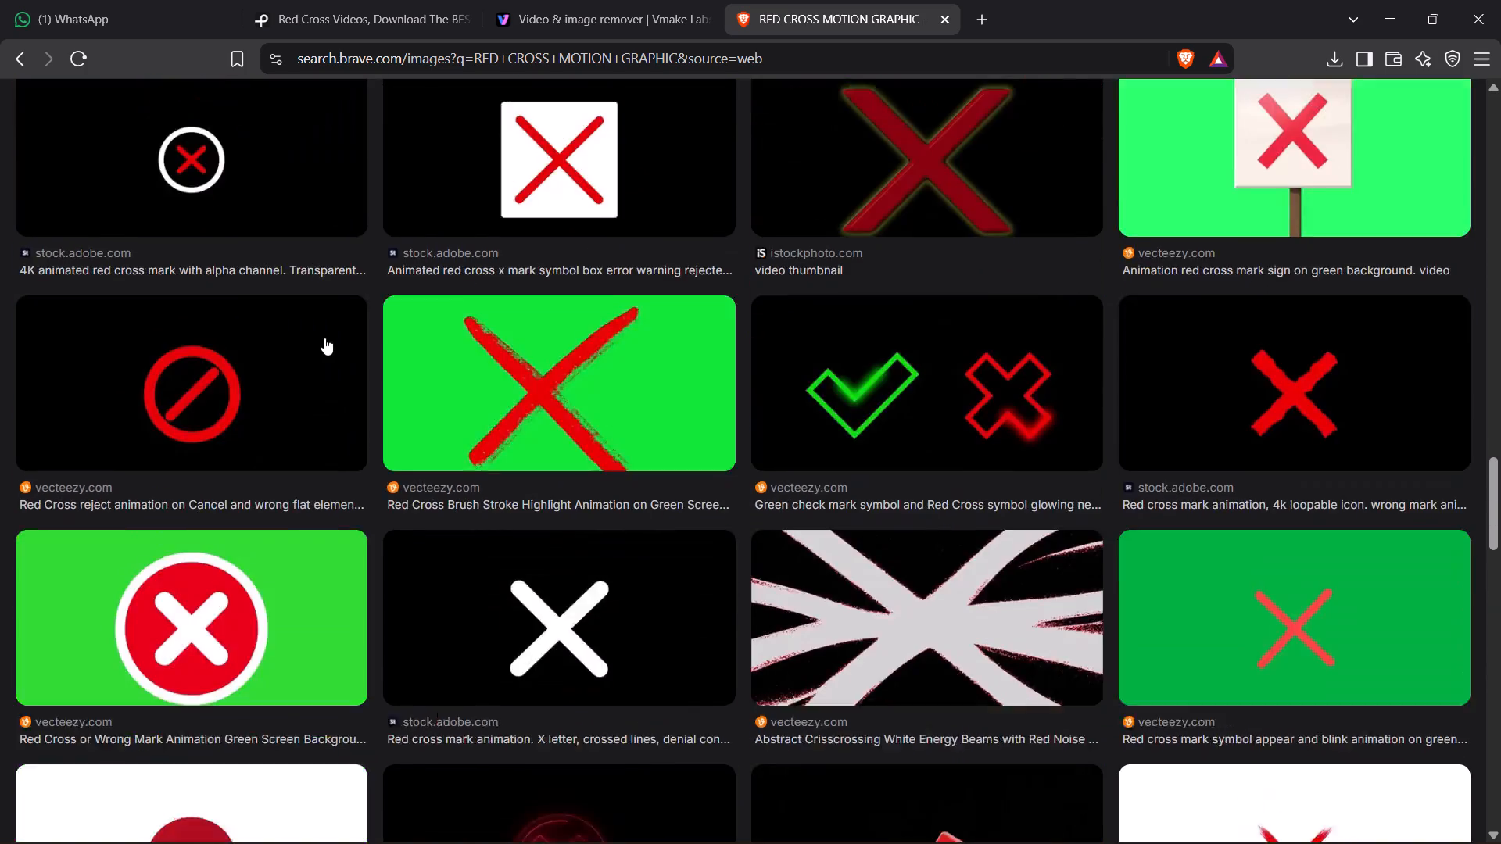
scroll(324, 338, "up", 15)
scroll(303, 337, "down", 1)
scroll(297, 339, "up", 20)
scroll(297, 339, "up", 4)
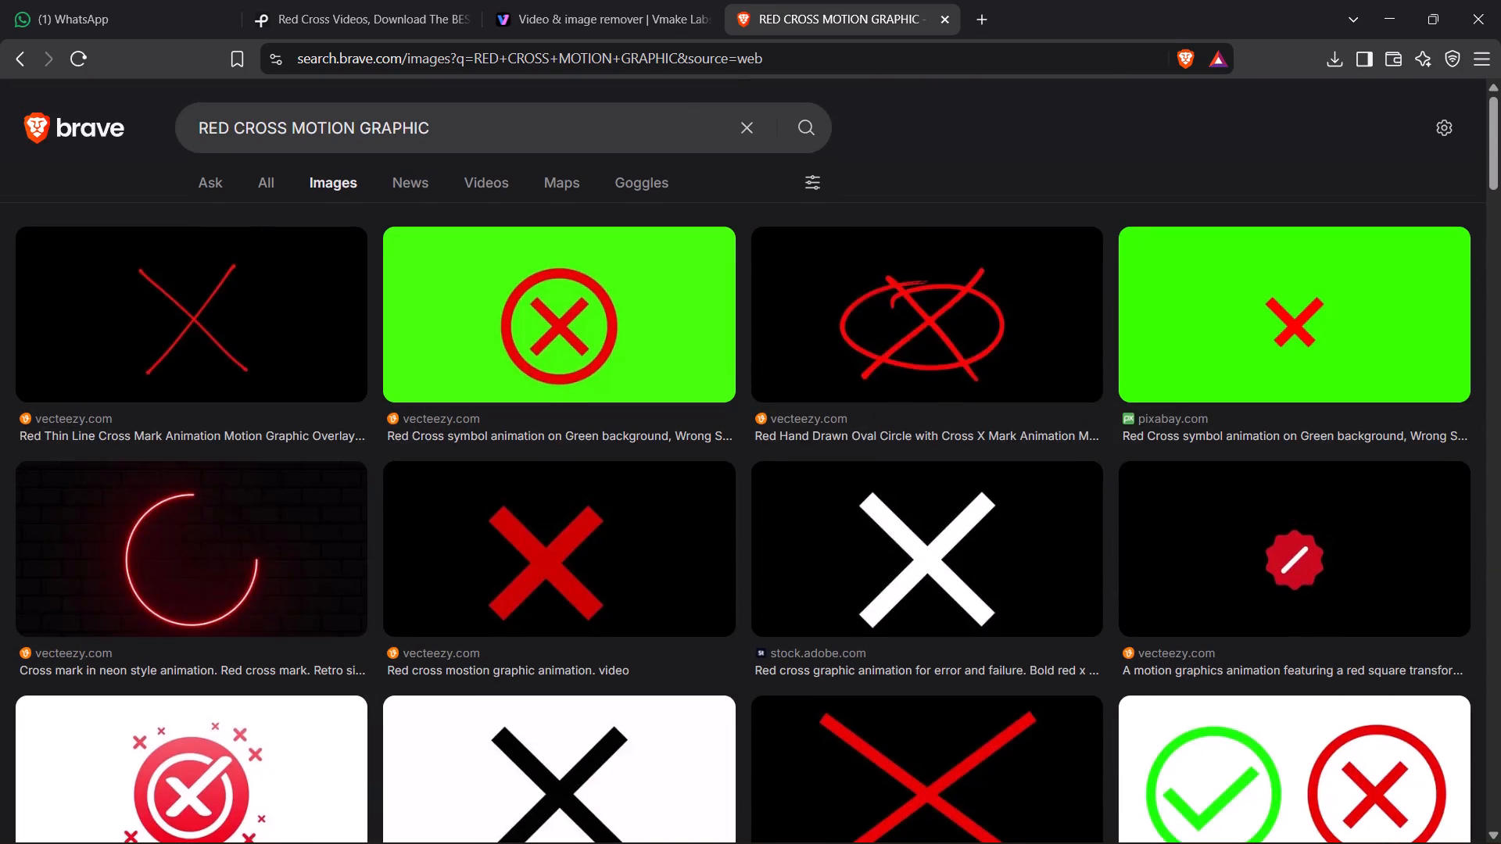
Shorten the image search to "RED CROSS" and look through the results.
left_click_drag(461, 129, 297, 113)
key("BackSpace")
key("Return")
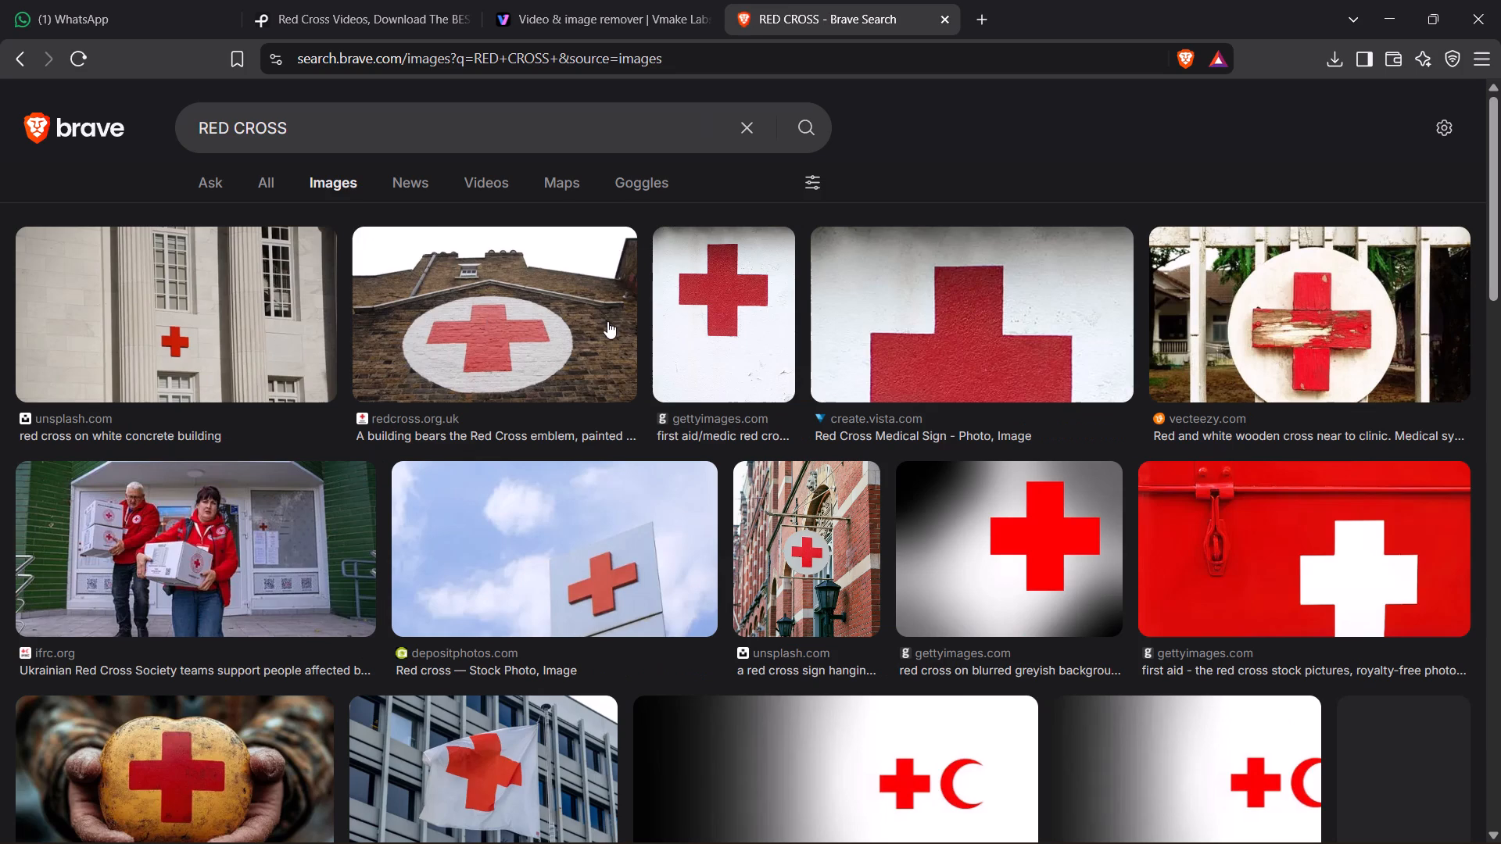
scroll(433, 174, "down", 6)
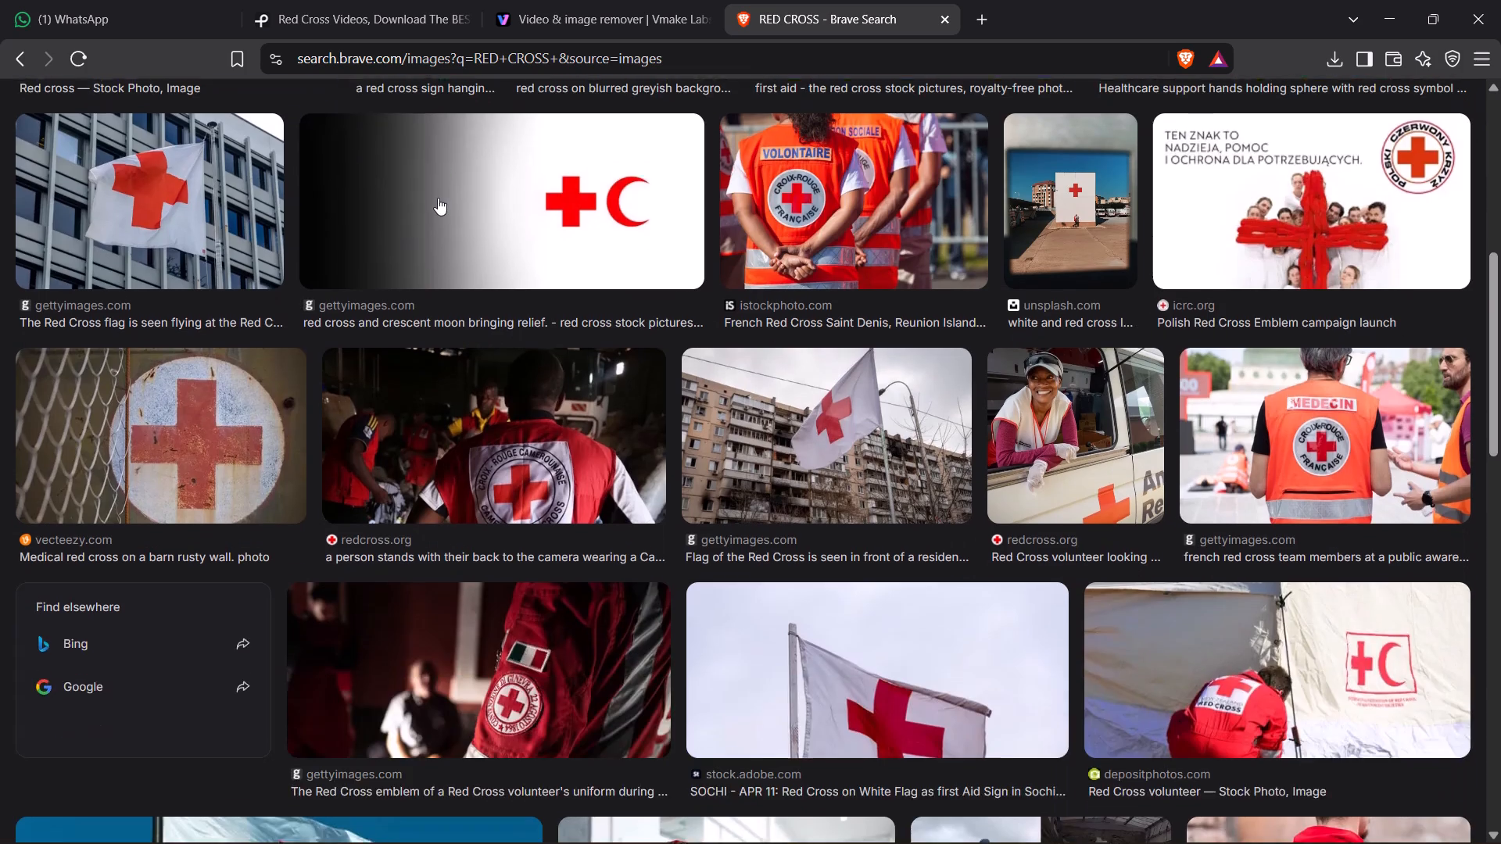
scroll(439, 202, "up", 7)
Refine the image search to "RED CROSS WRONG".
left_click(345, 124)
key("space")
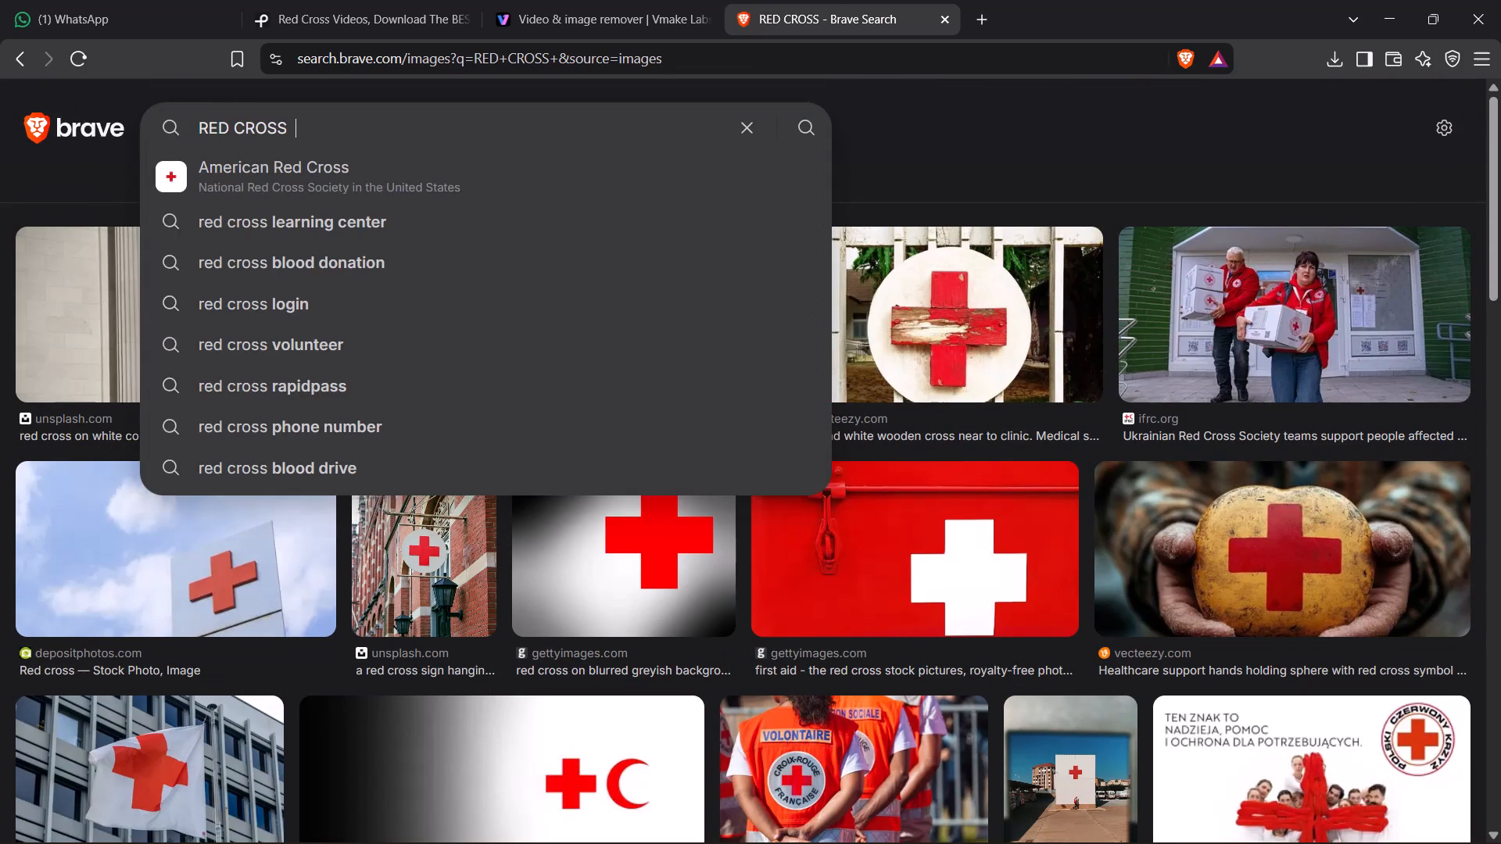
key("BackSpace")
type("WRONG")
key("space")
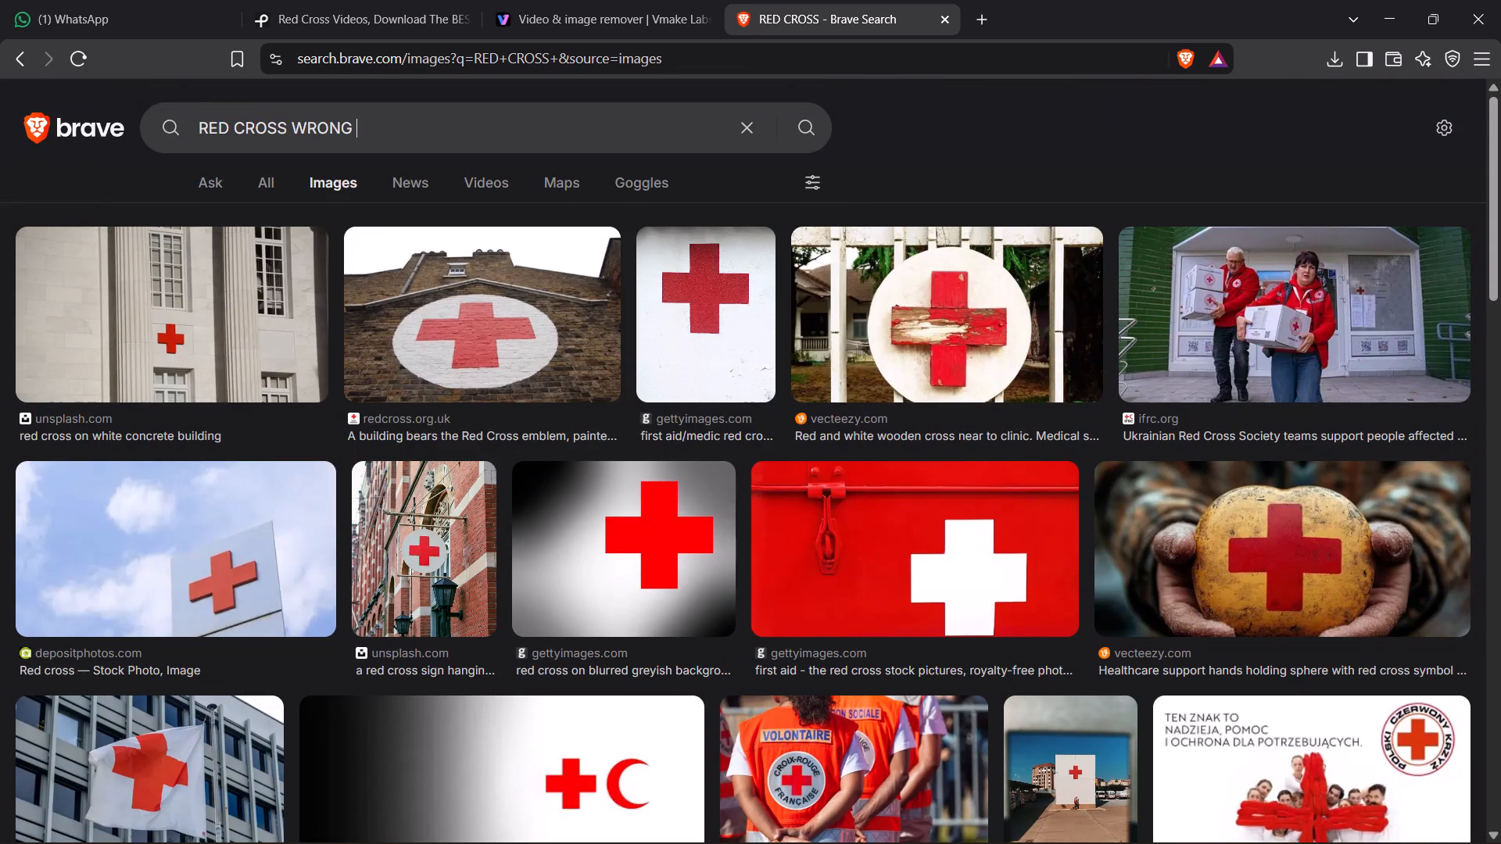
key("Return")
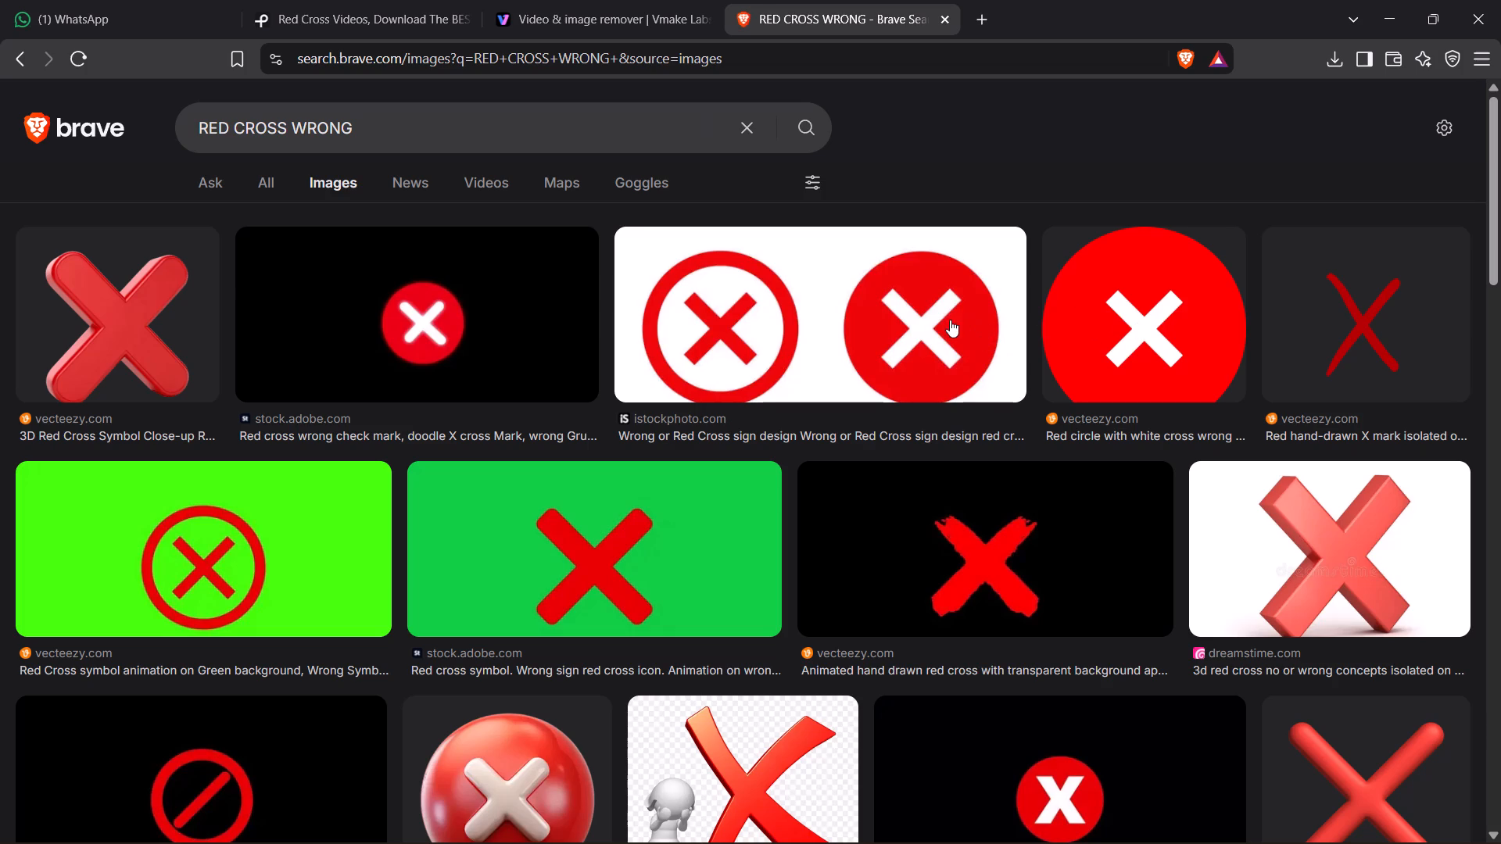
Save the iStock image of two red circled X signs in the new proj folder under the name CROSS.
right_click(896, 320)
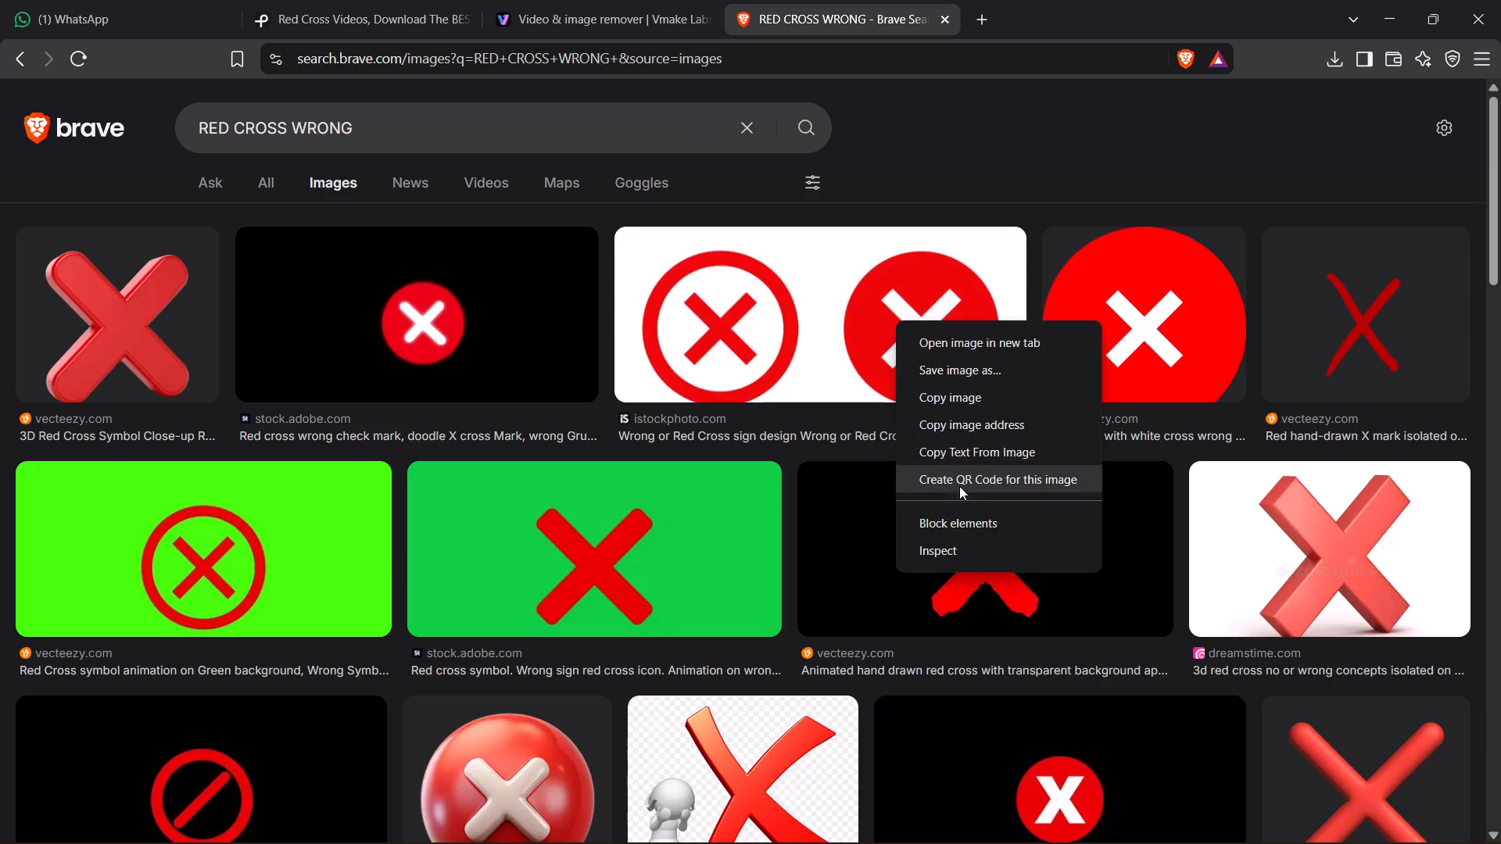
left_click(977, 373)
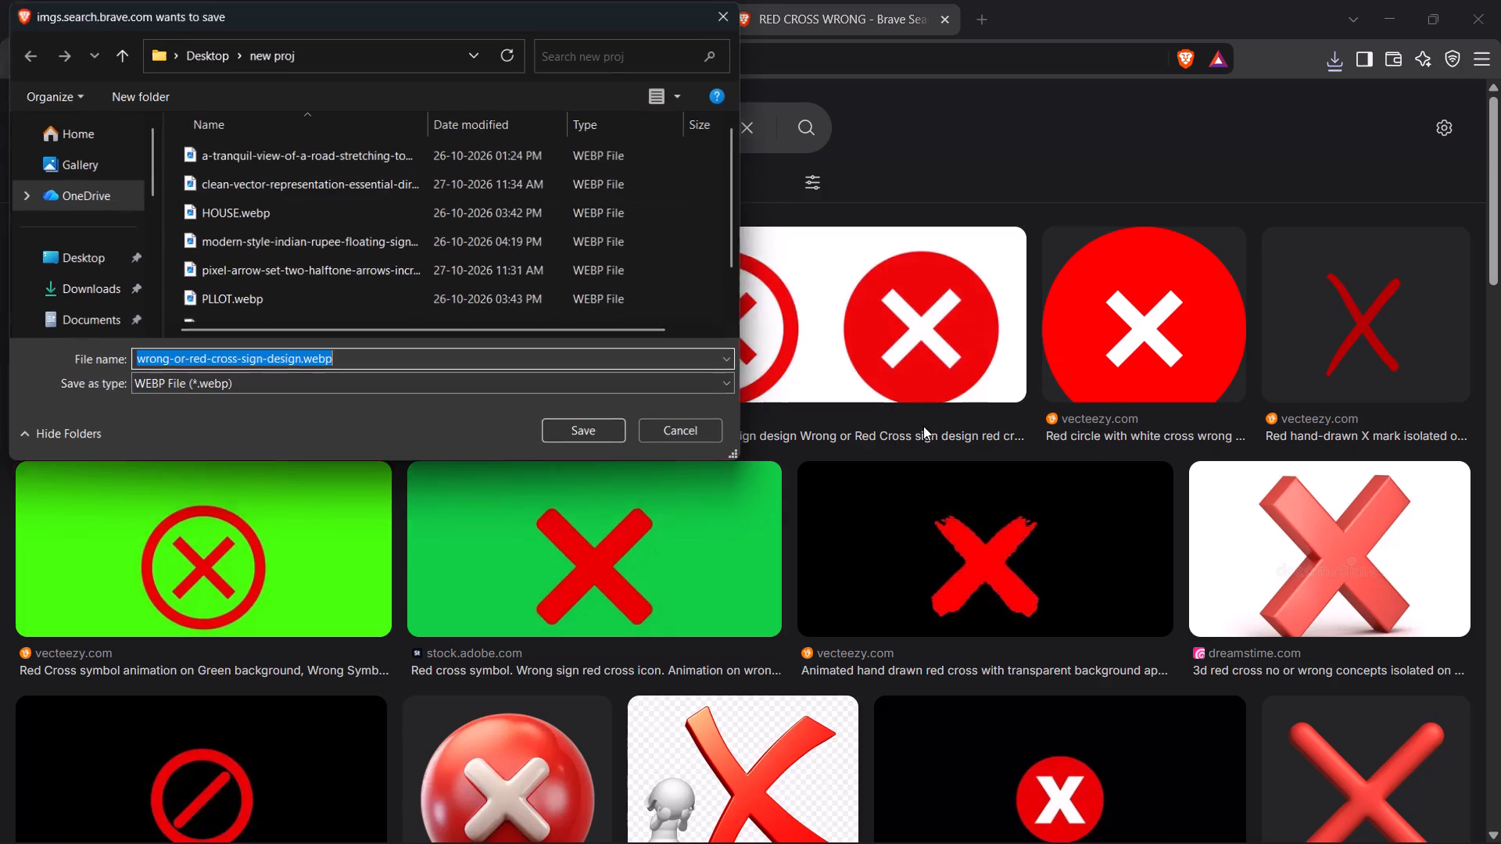
left_click(91, 259)
double_click(270, 189)
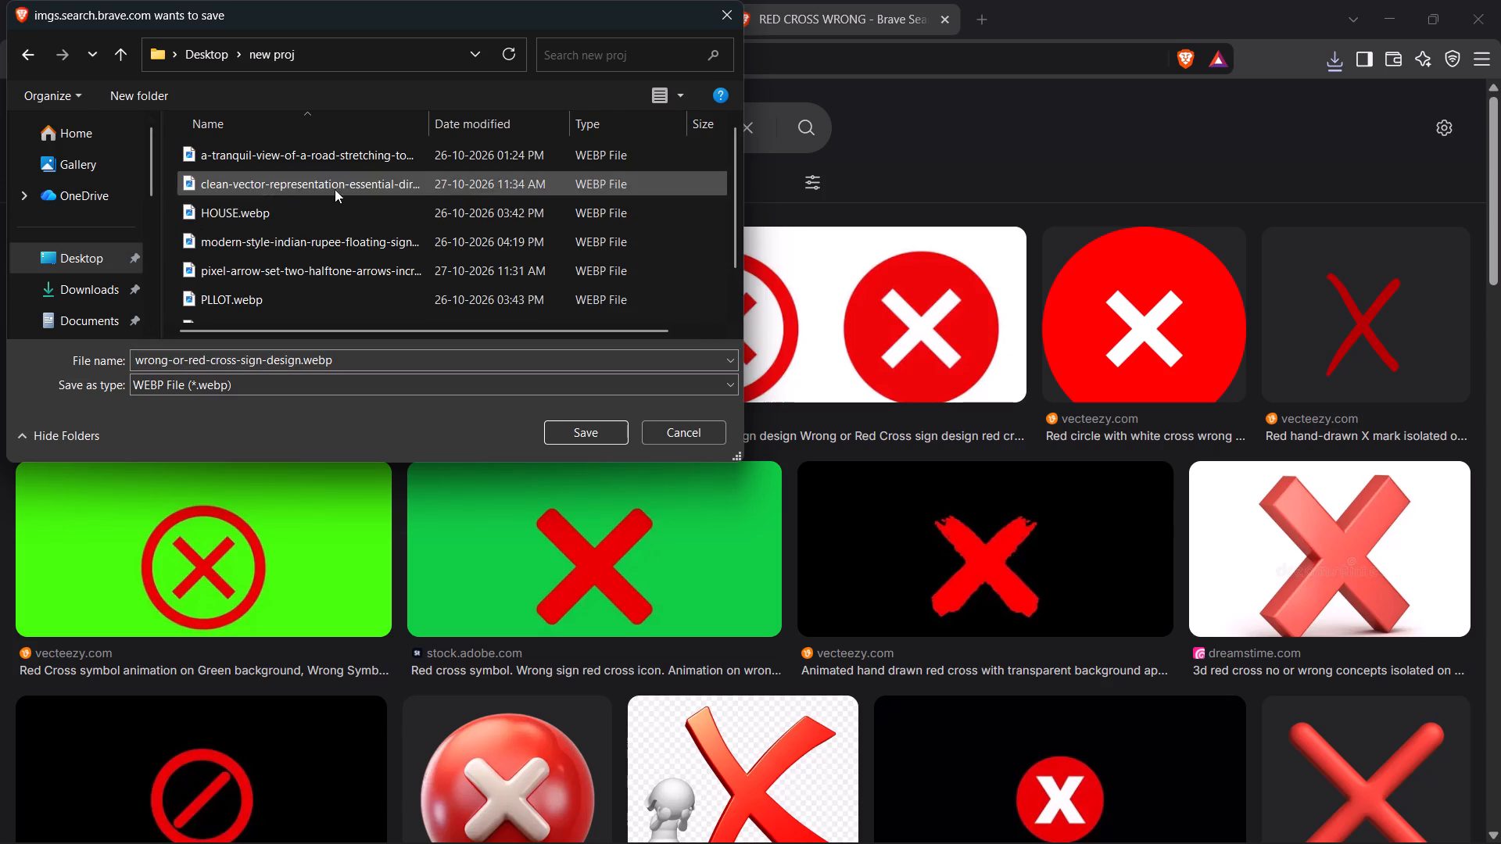
left_click(514, 367)
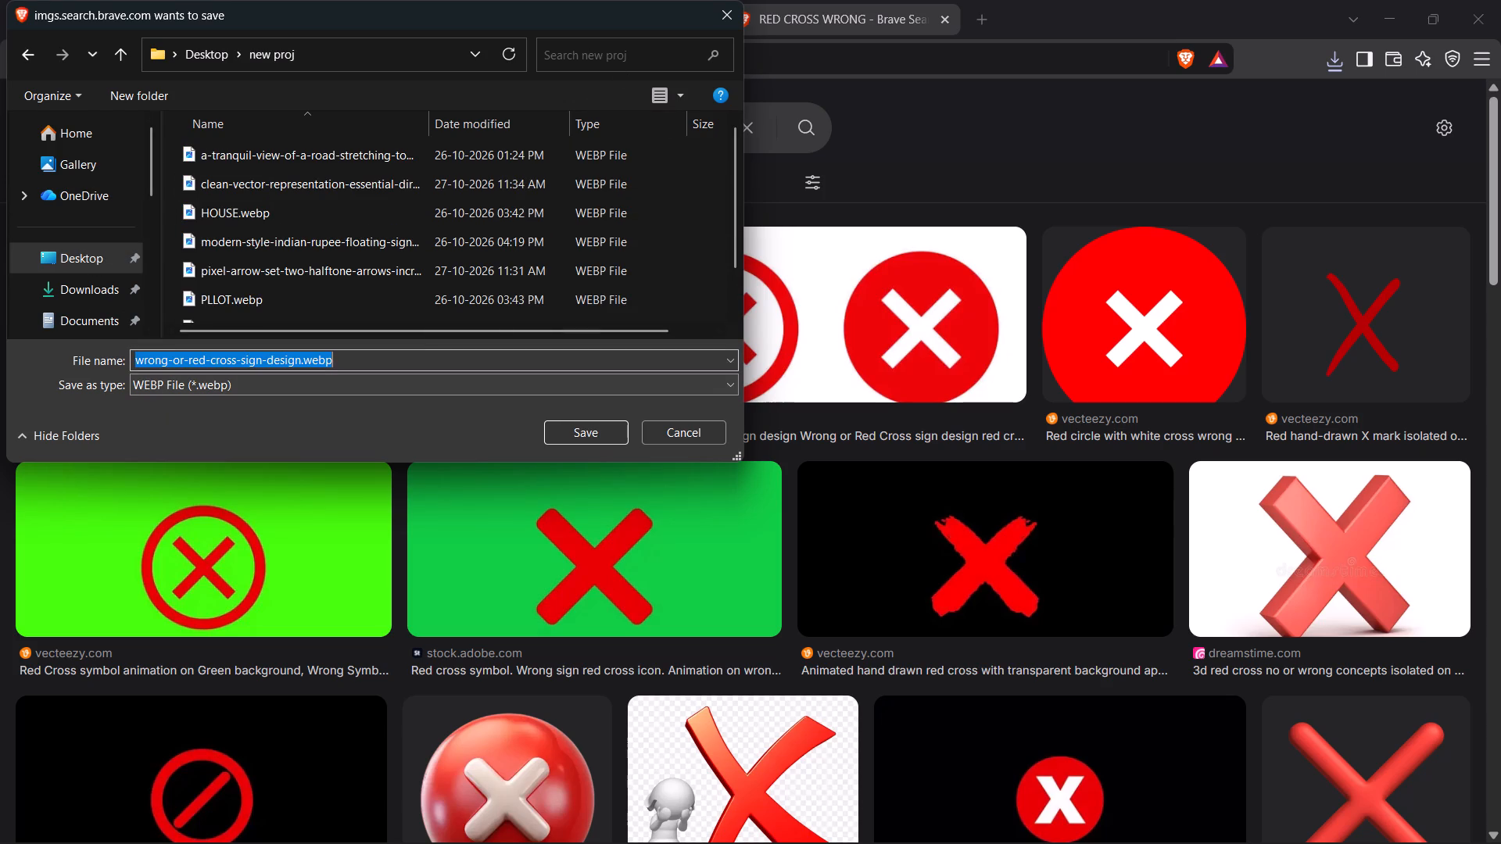
type("CORSS")
key("BackSpace")
key("BackSpace")
key("BackSpace")
key("BackSpace")
type("RS")
key("BackSpace")
type("OSS")
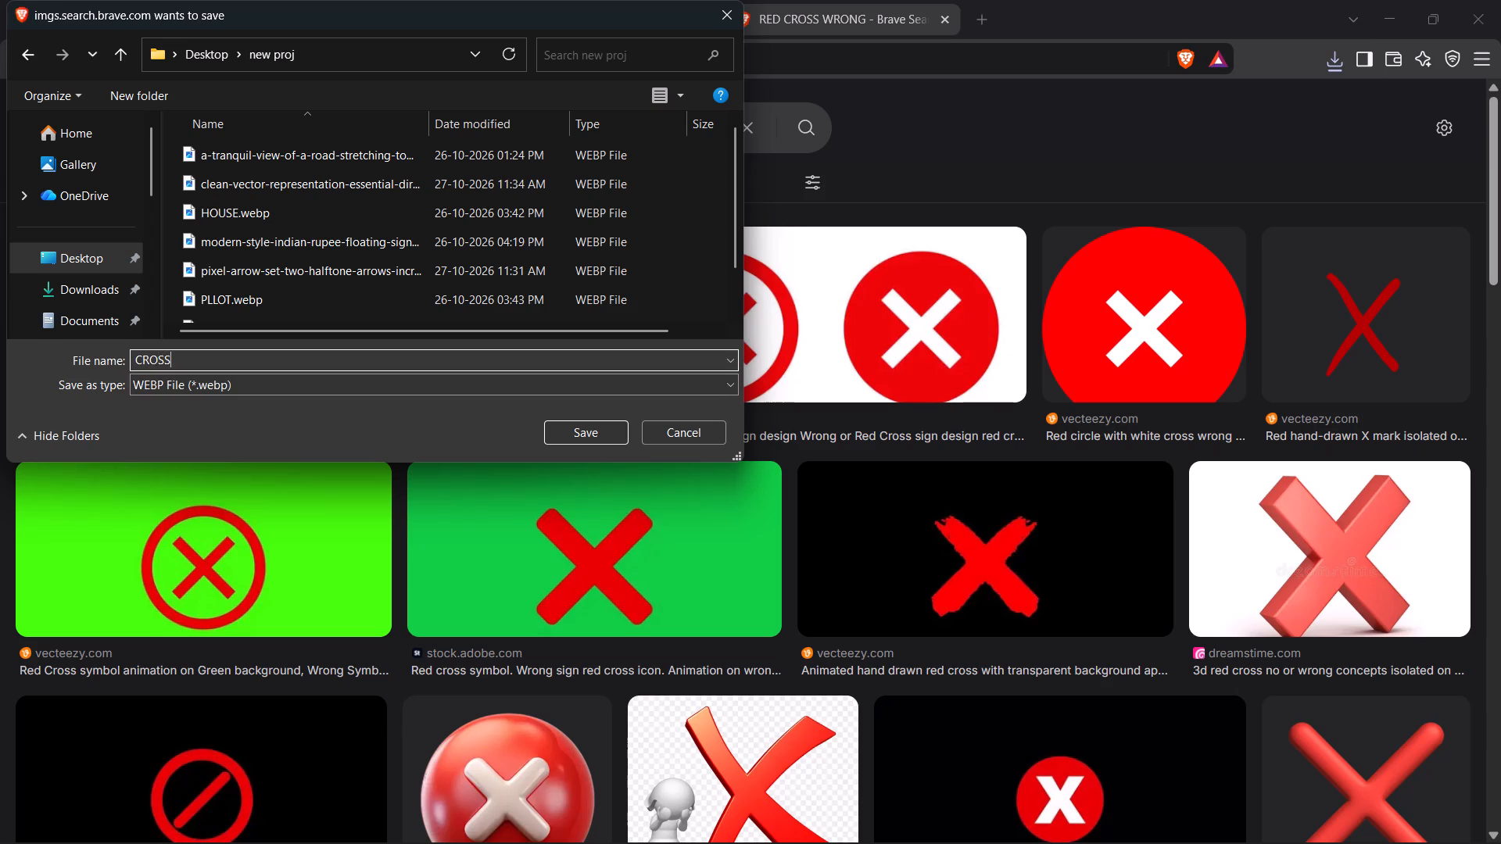
key("Return")
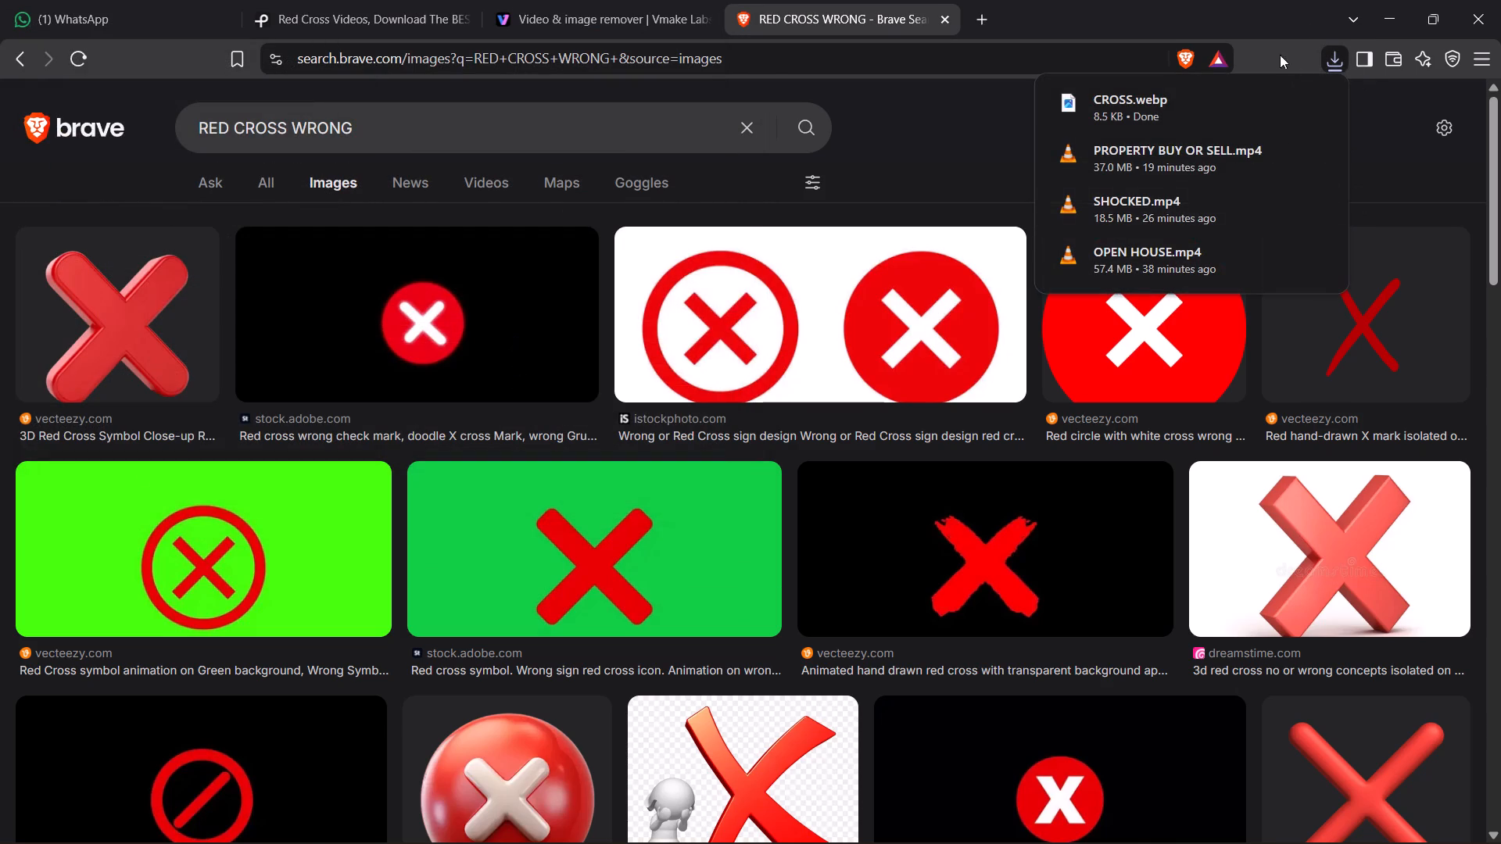
Leave the browser and search the new proj folder in File Explorer for "CROSS".
left_click(1371, 0)
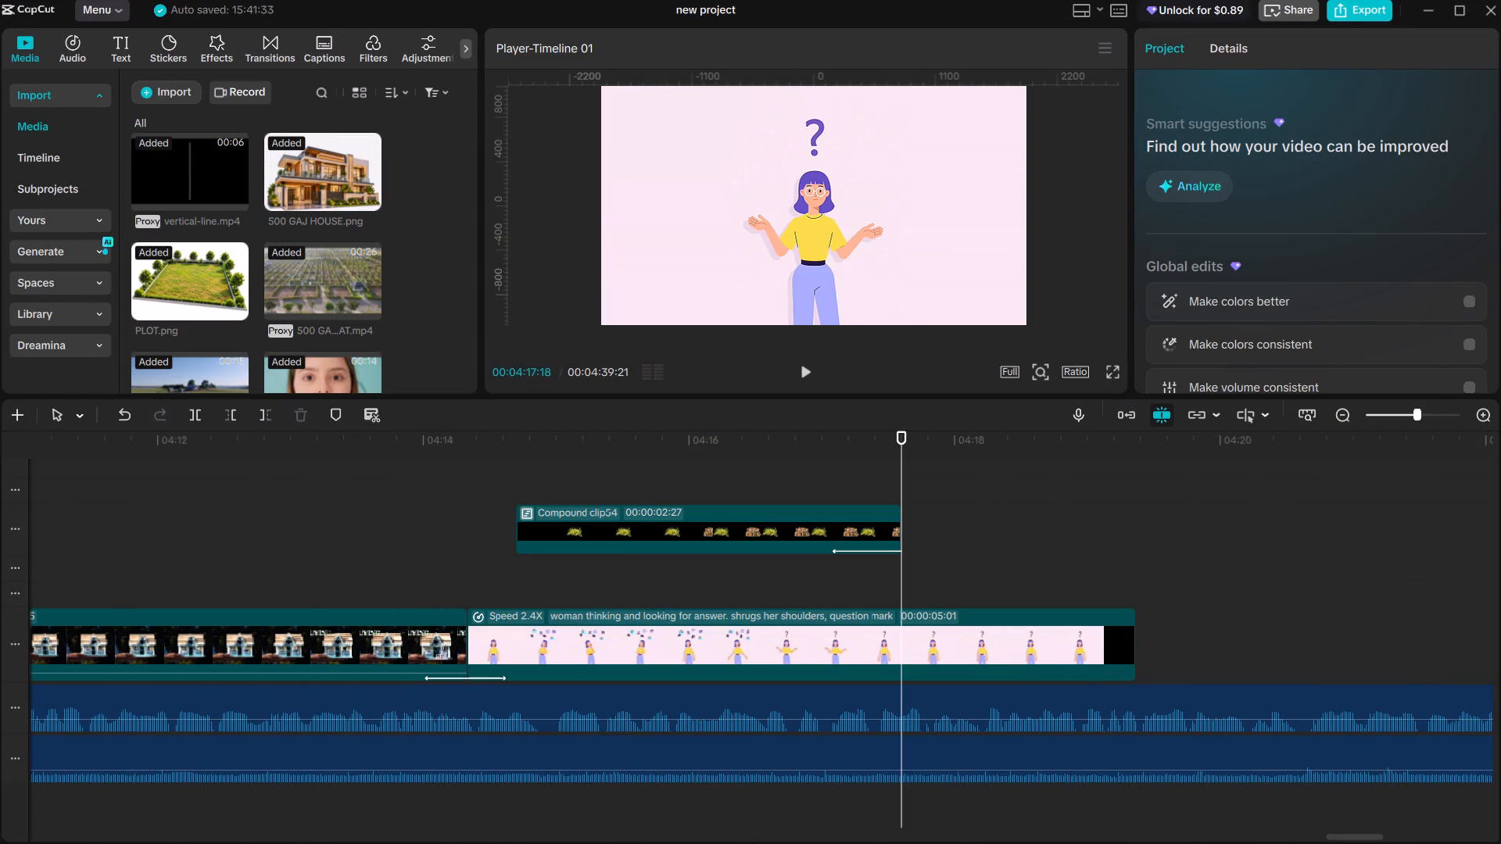
left_click(679, 828)
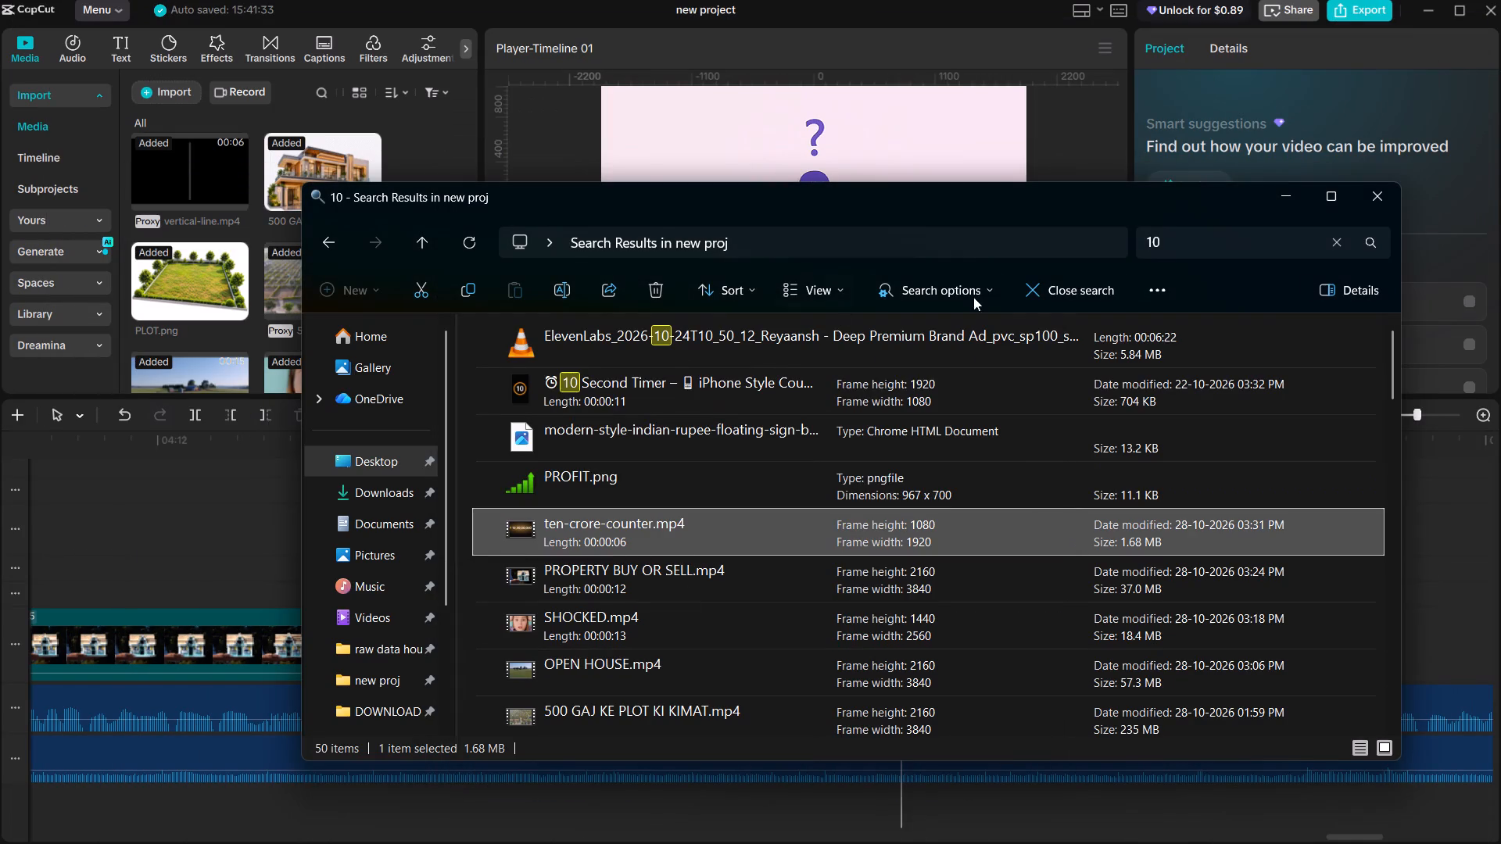
left_click(1334, 245)
type("CR")
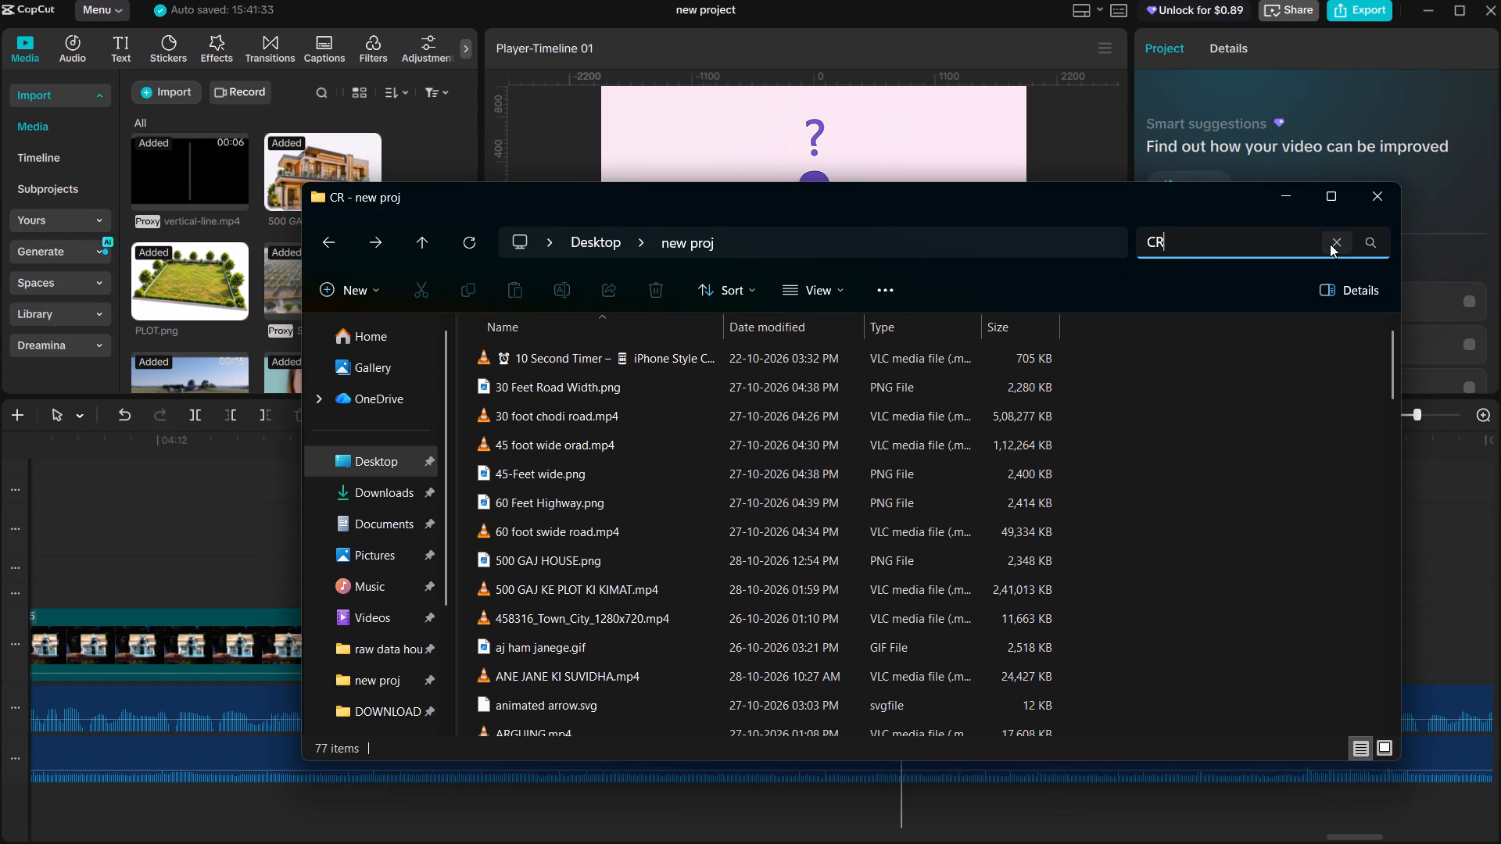
key("o")
key("s")
key("s")
key("Return")
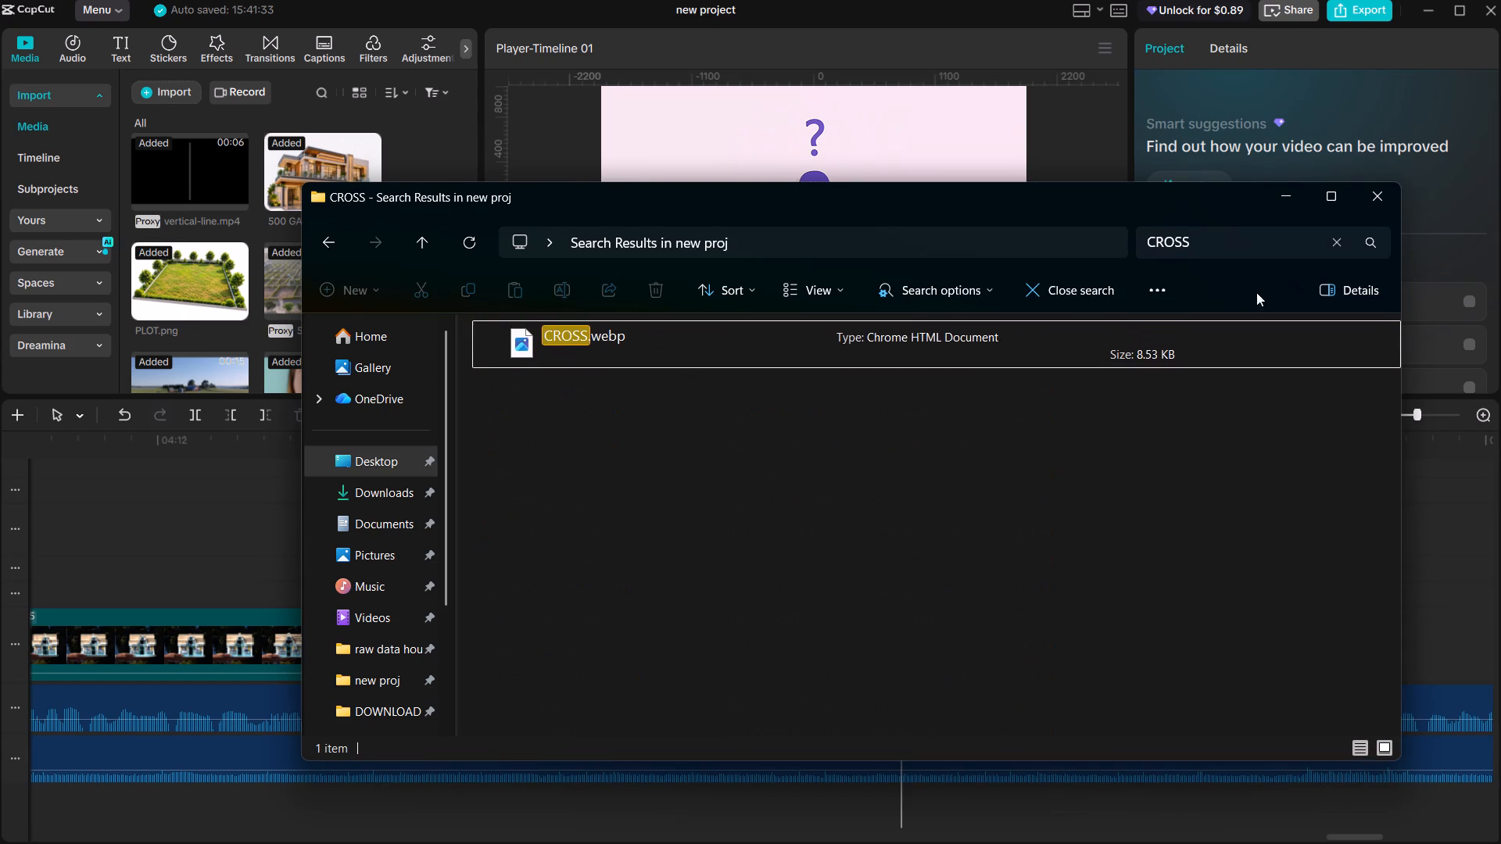
Place CROSS.webp on the CapCut timeline directly after the plot-and-house compound clip, at 00:04:17:18, and briefly preview it.
left_click_drag(762, 349, 840, 360)
left_click_drag(788, 348, 955, 567)
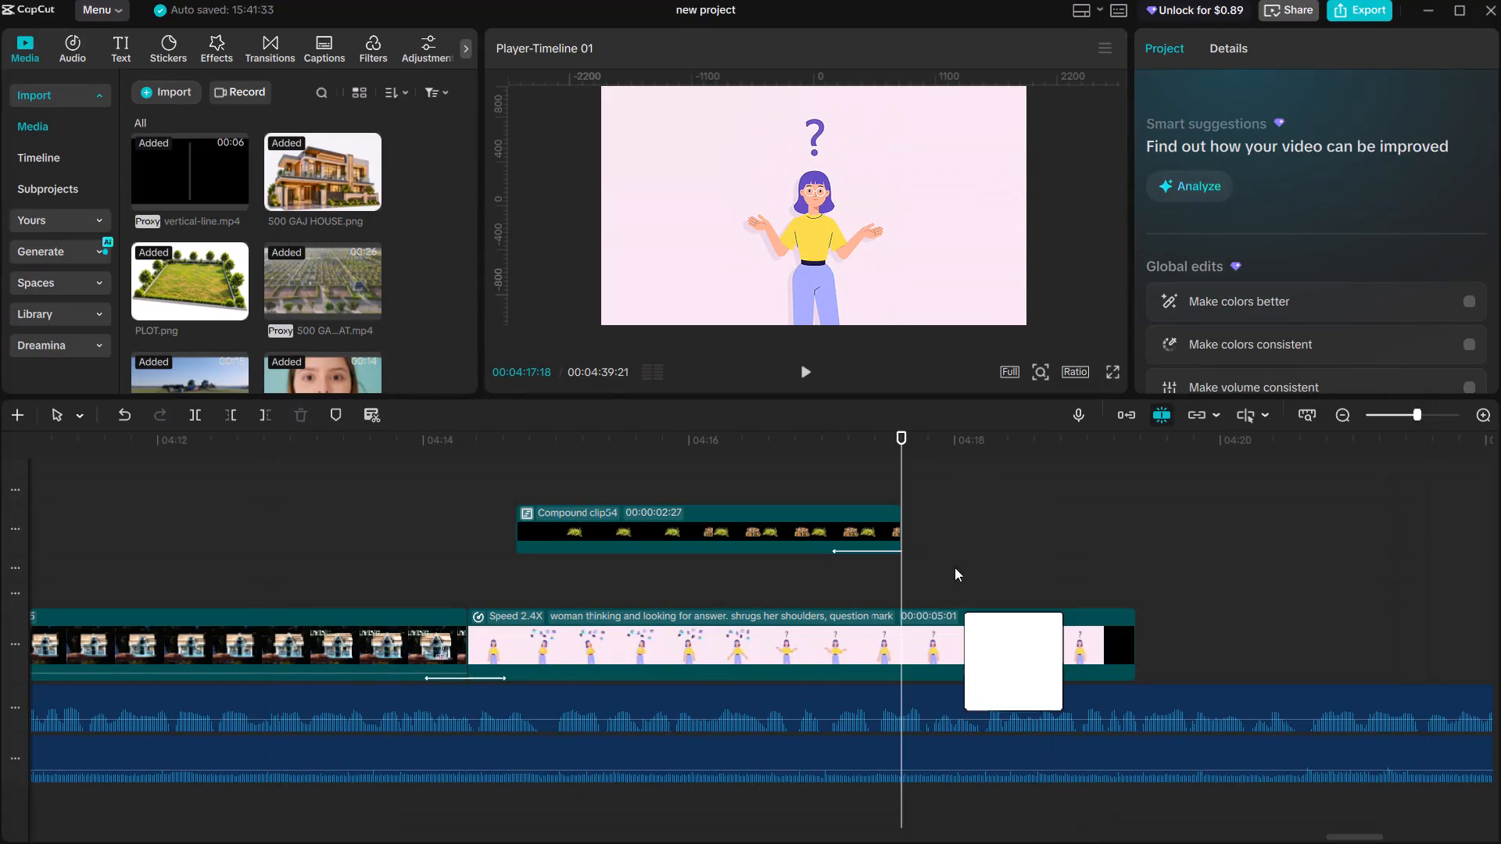
left_click_drag(955, 567, 872, 477)
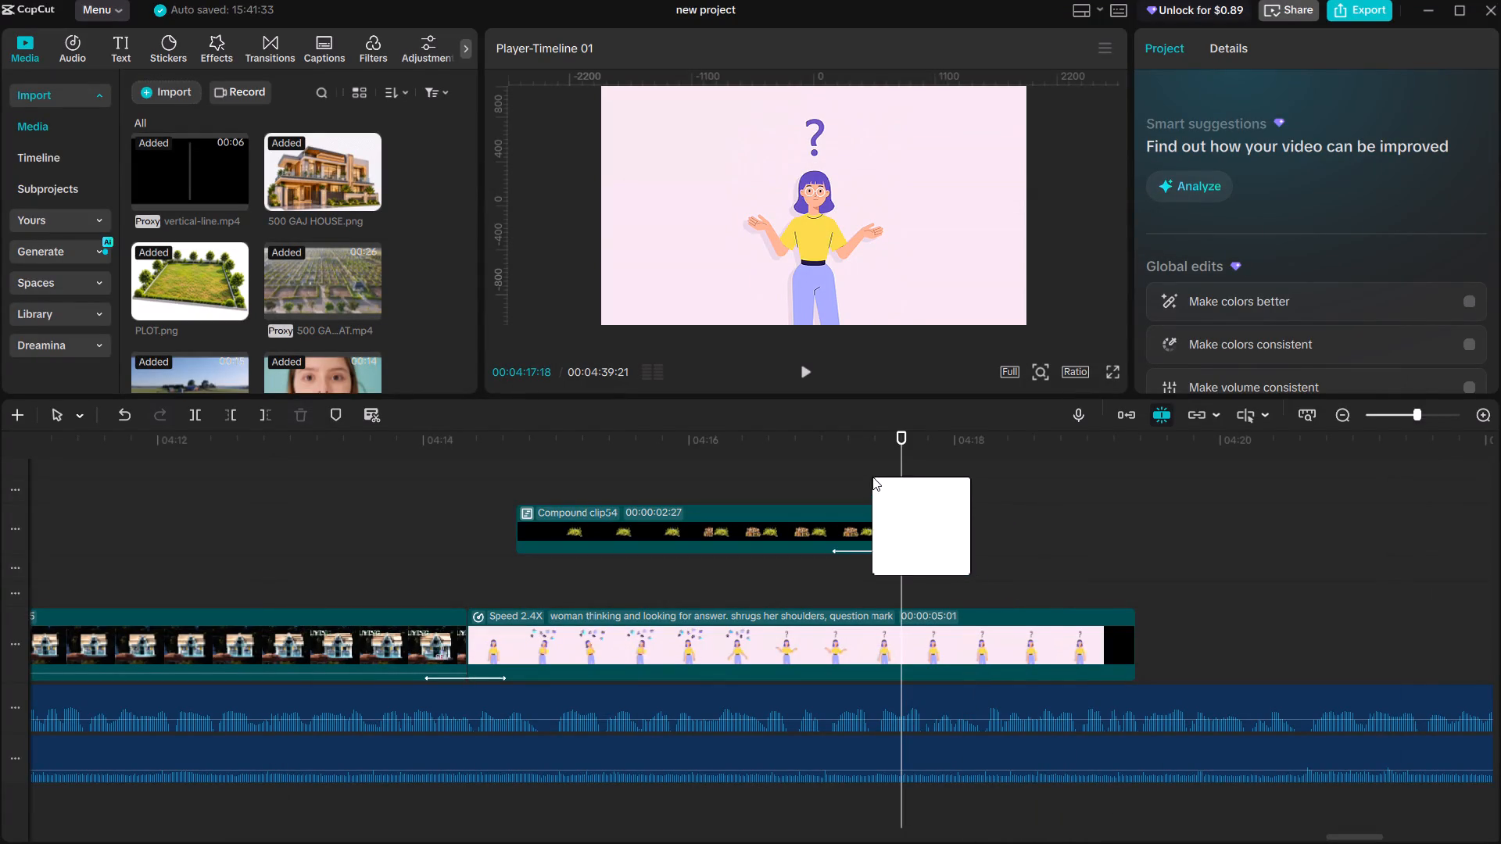
left_click_drag(872, 477, 907, 513)
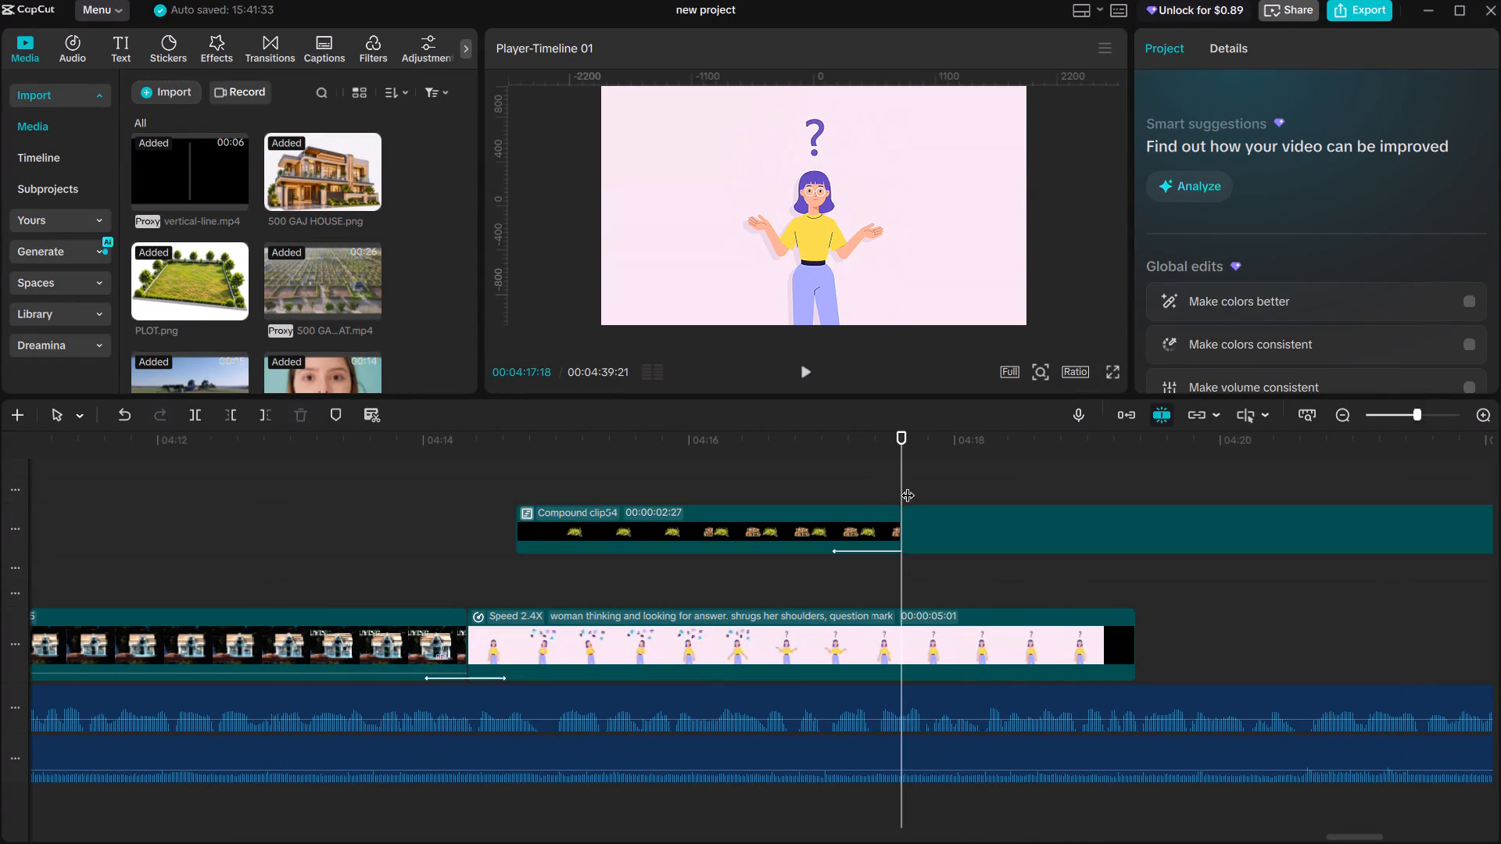
left_click(889, 483)
key("space")
key("space")
Crop the CROSS.webp clip to only the solid red circle with the white X, keeping its original orientation.
left_click(940, 535)
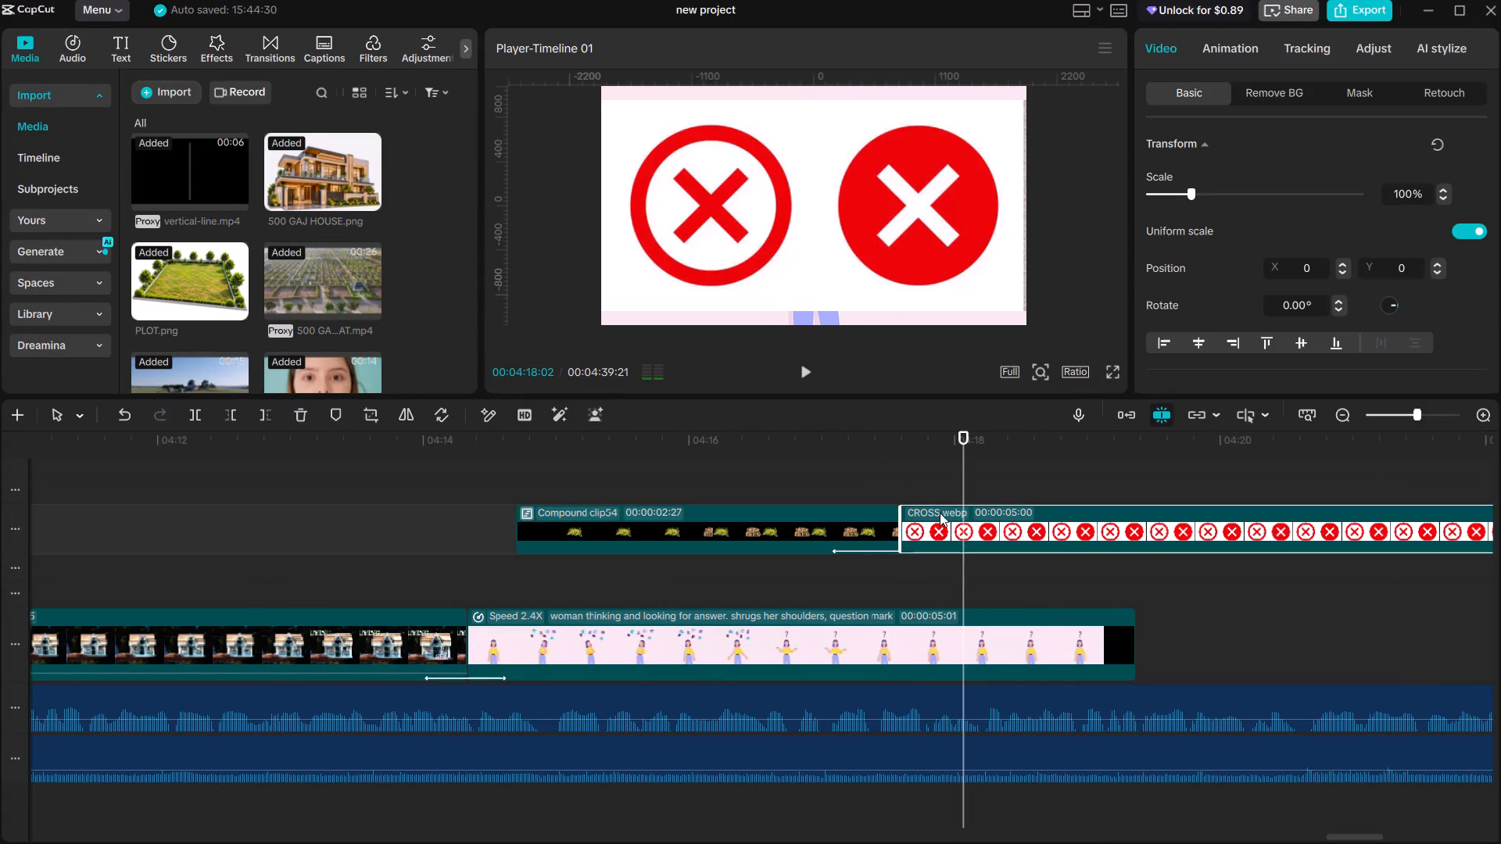
left_click(410, 408)
left_click(379, 417)
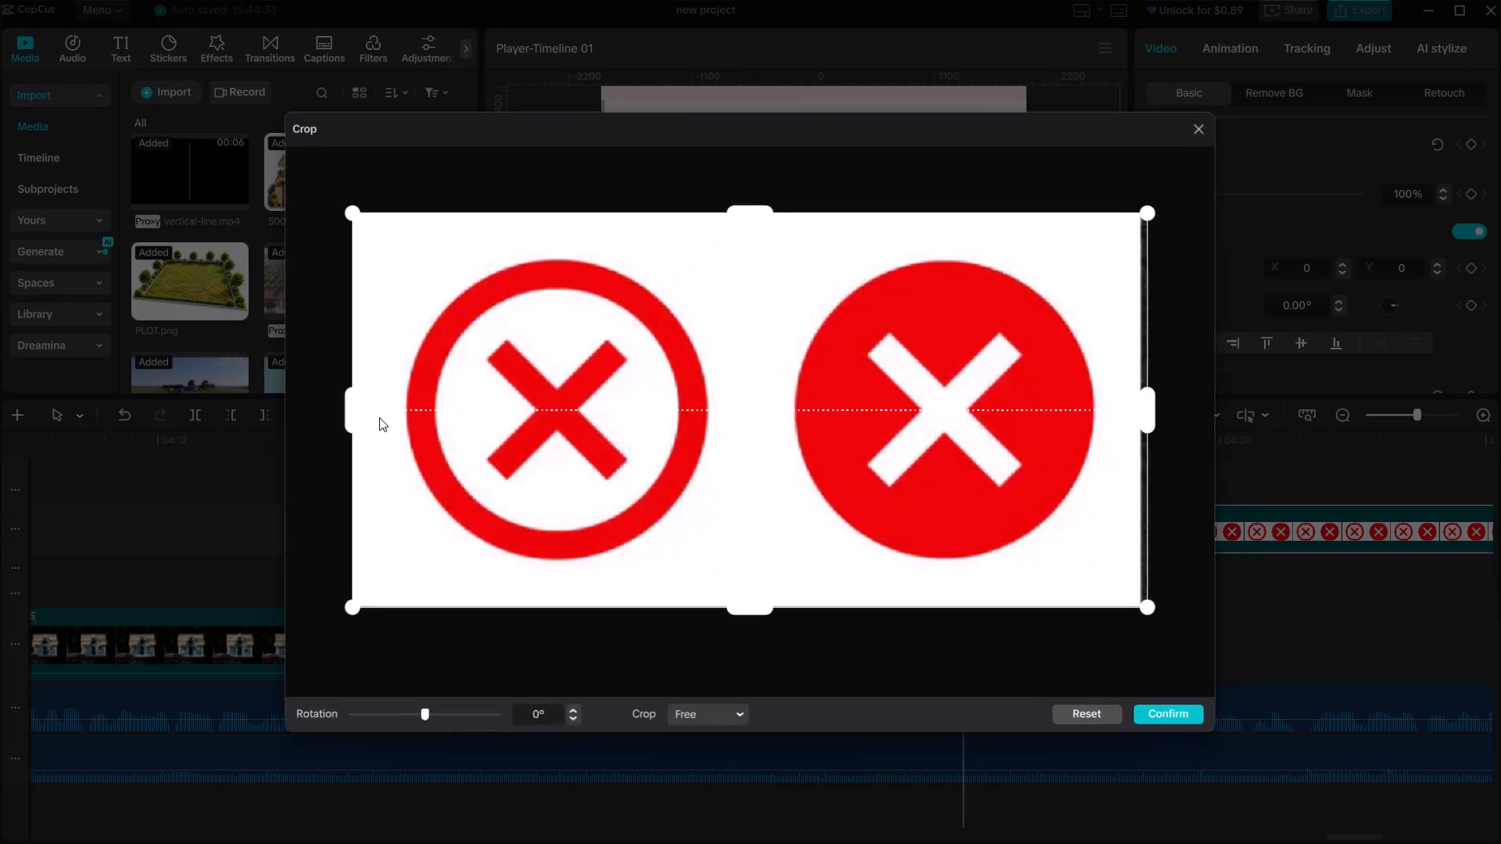
left_click_drag(1138, 409, 917, 409)
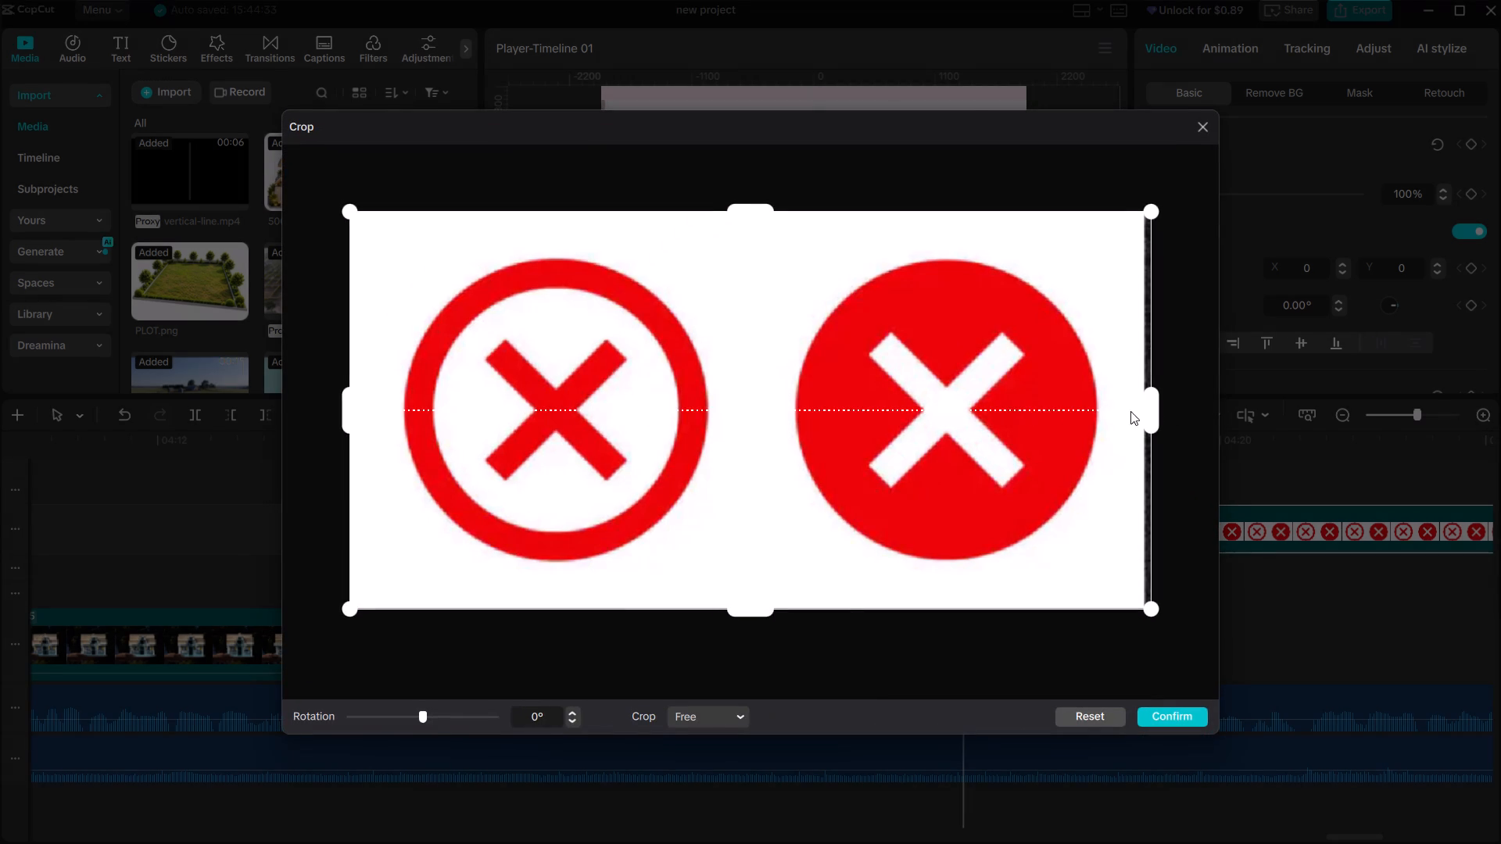
left_click_drag(1154, 413, 747, 436)
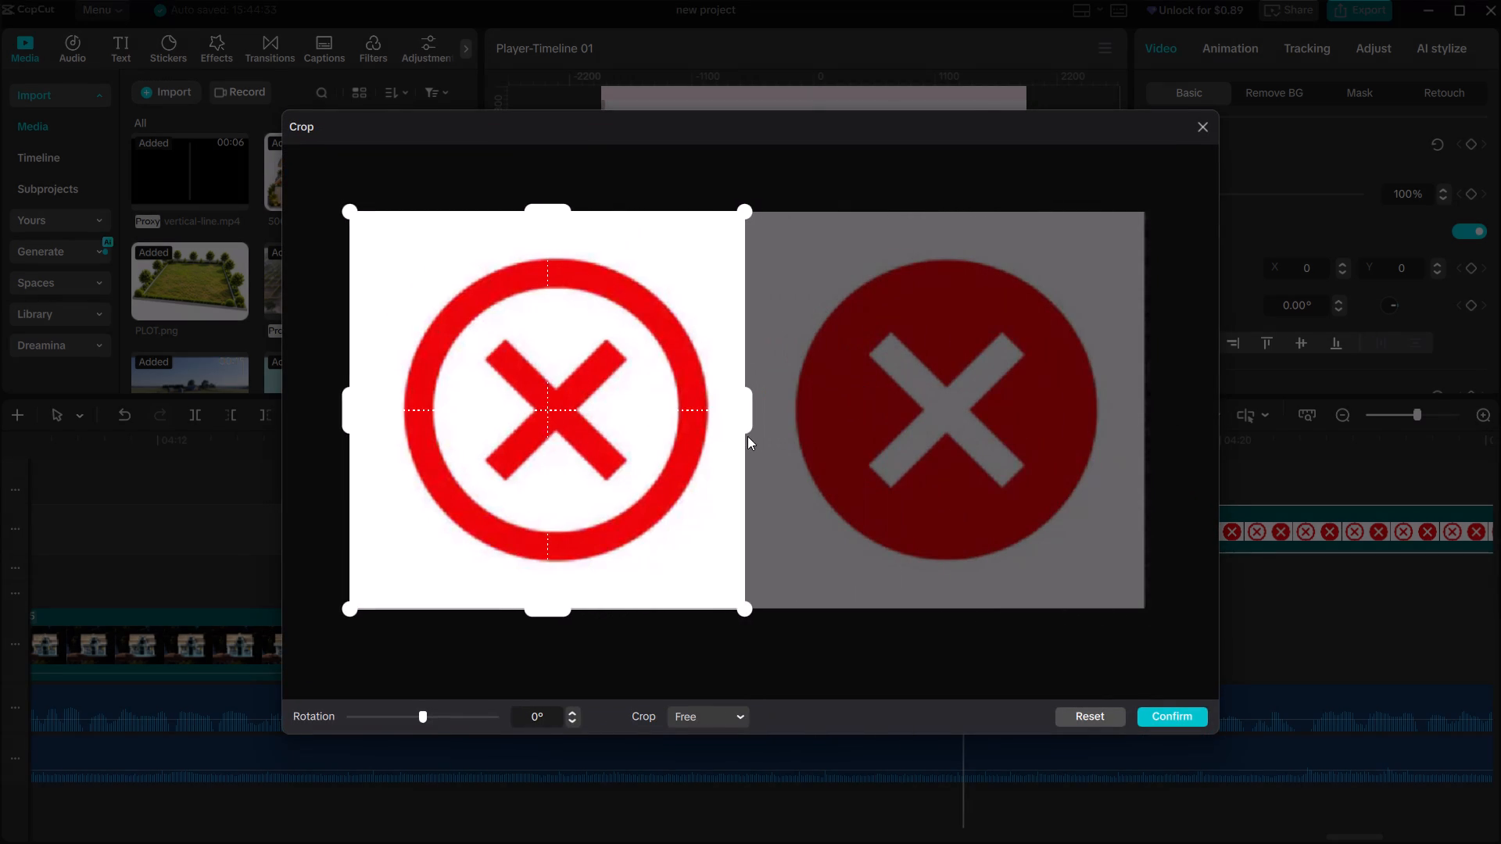
left_click_drag(747, 436, 1228, 437)
left_click_drag(346, 410, 580, 417)
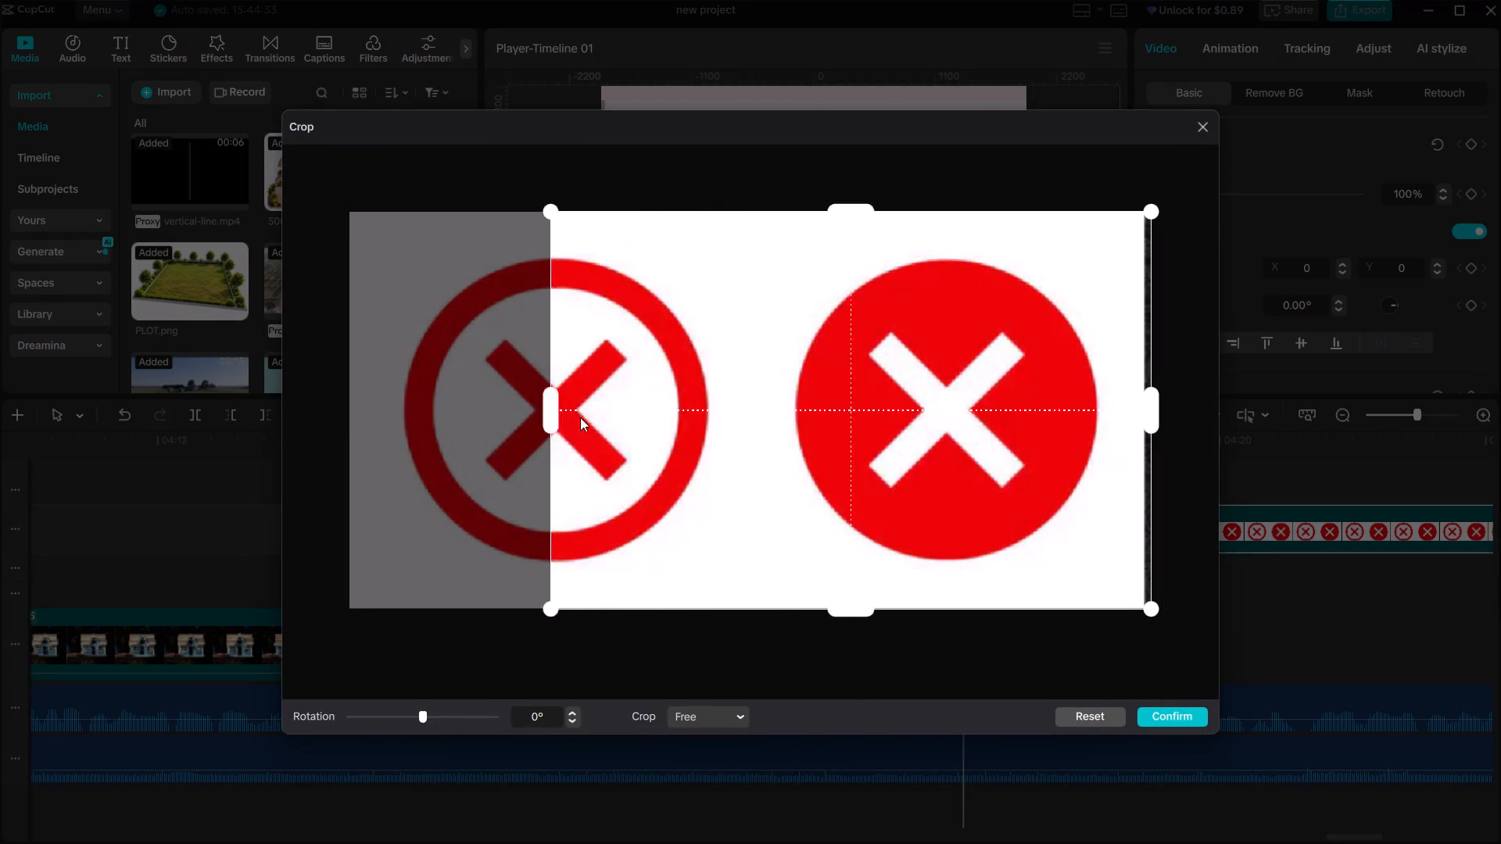
left_click_drag(580, 417, 764, 431)
left_click(1179, 718)
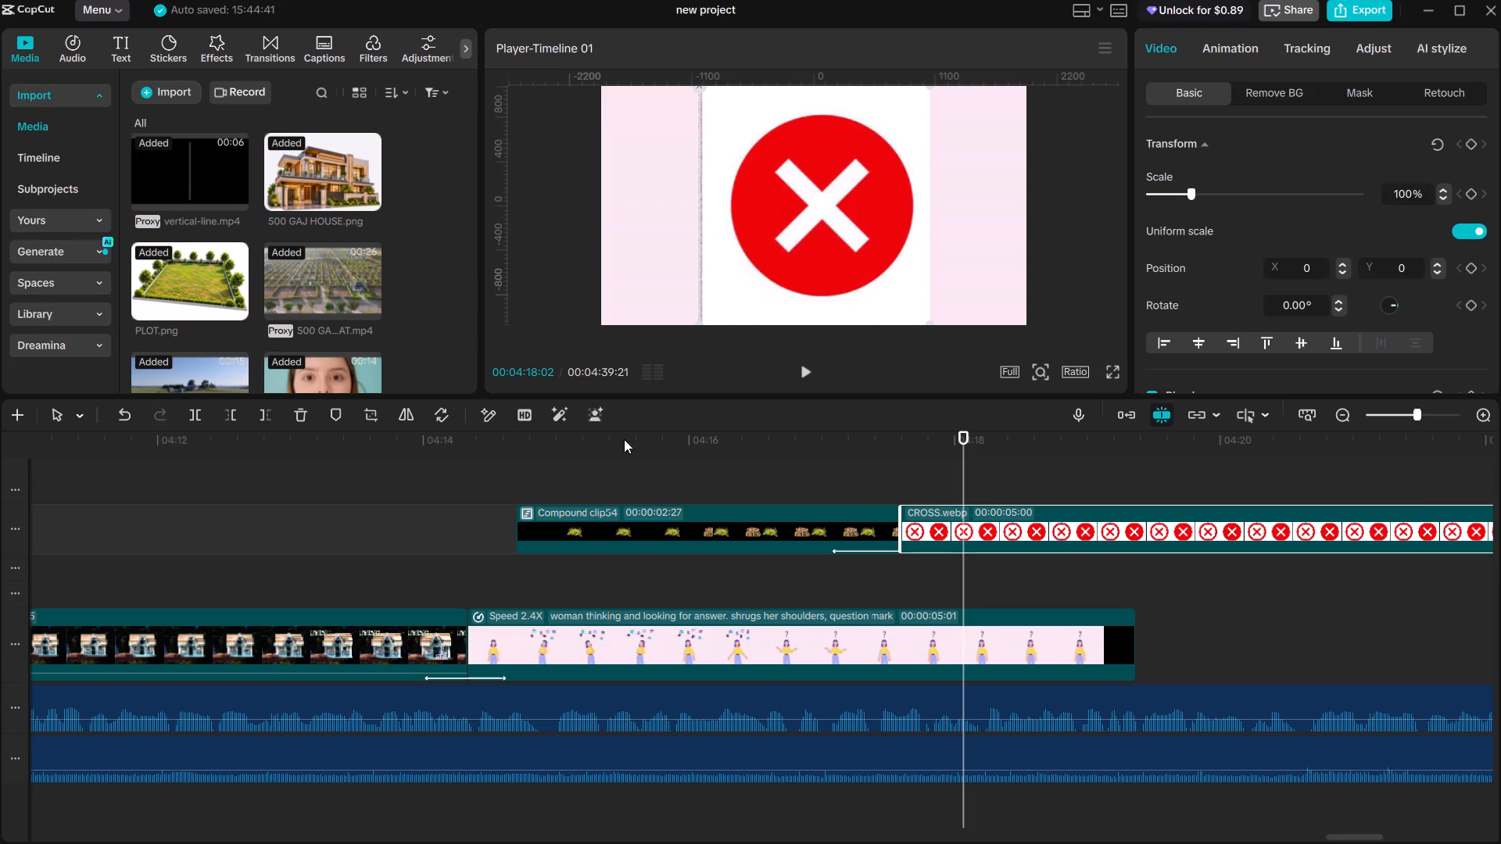
left_click(409, 415)
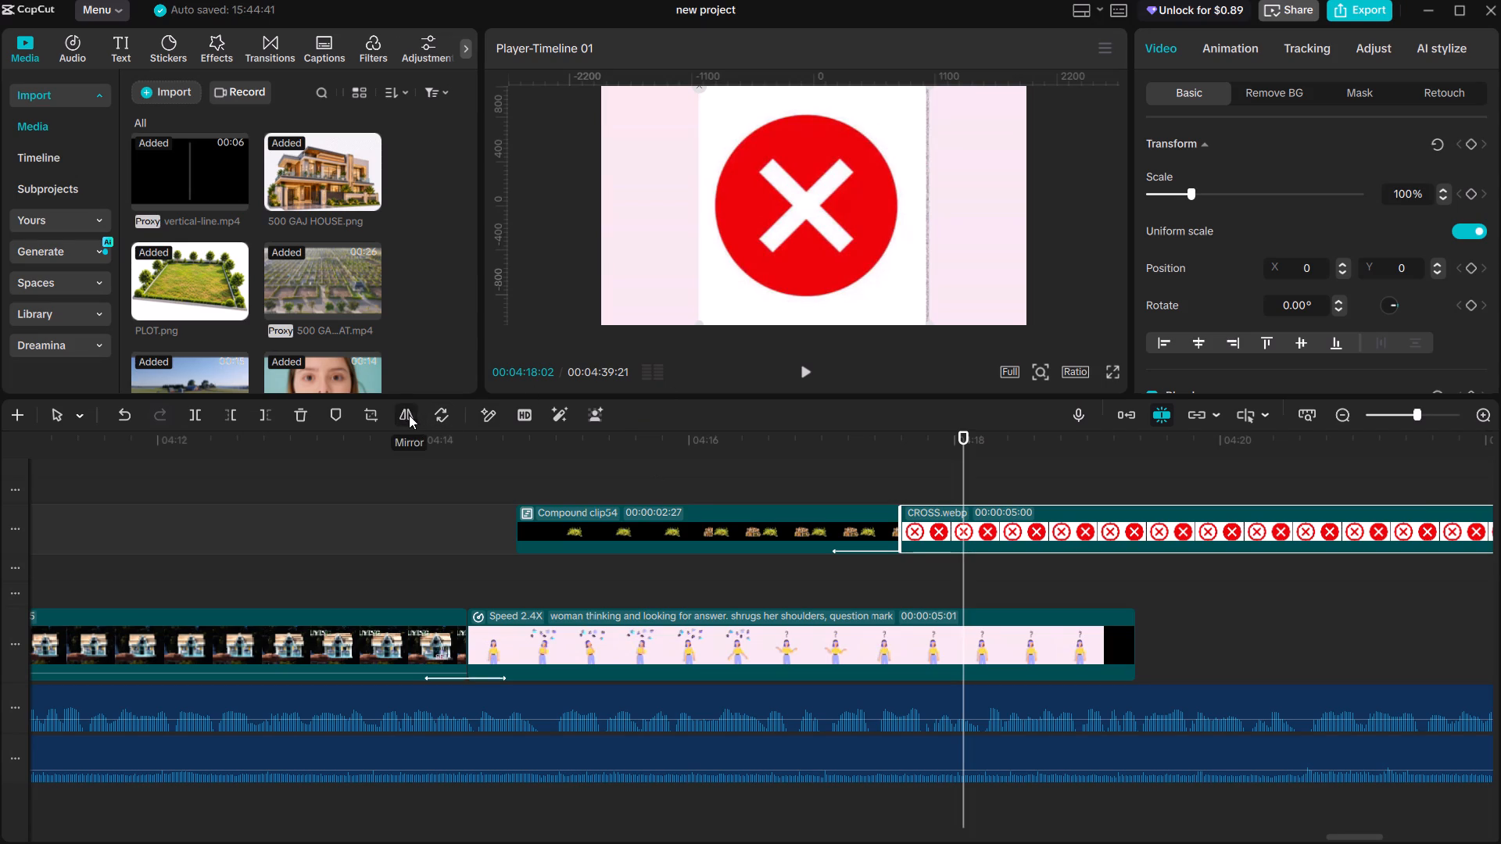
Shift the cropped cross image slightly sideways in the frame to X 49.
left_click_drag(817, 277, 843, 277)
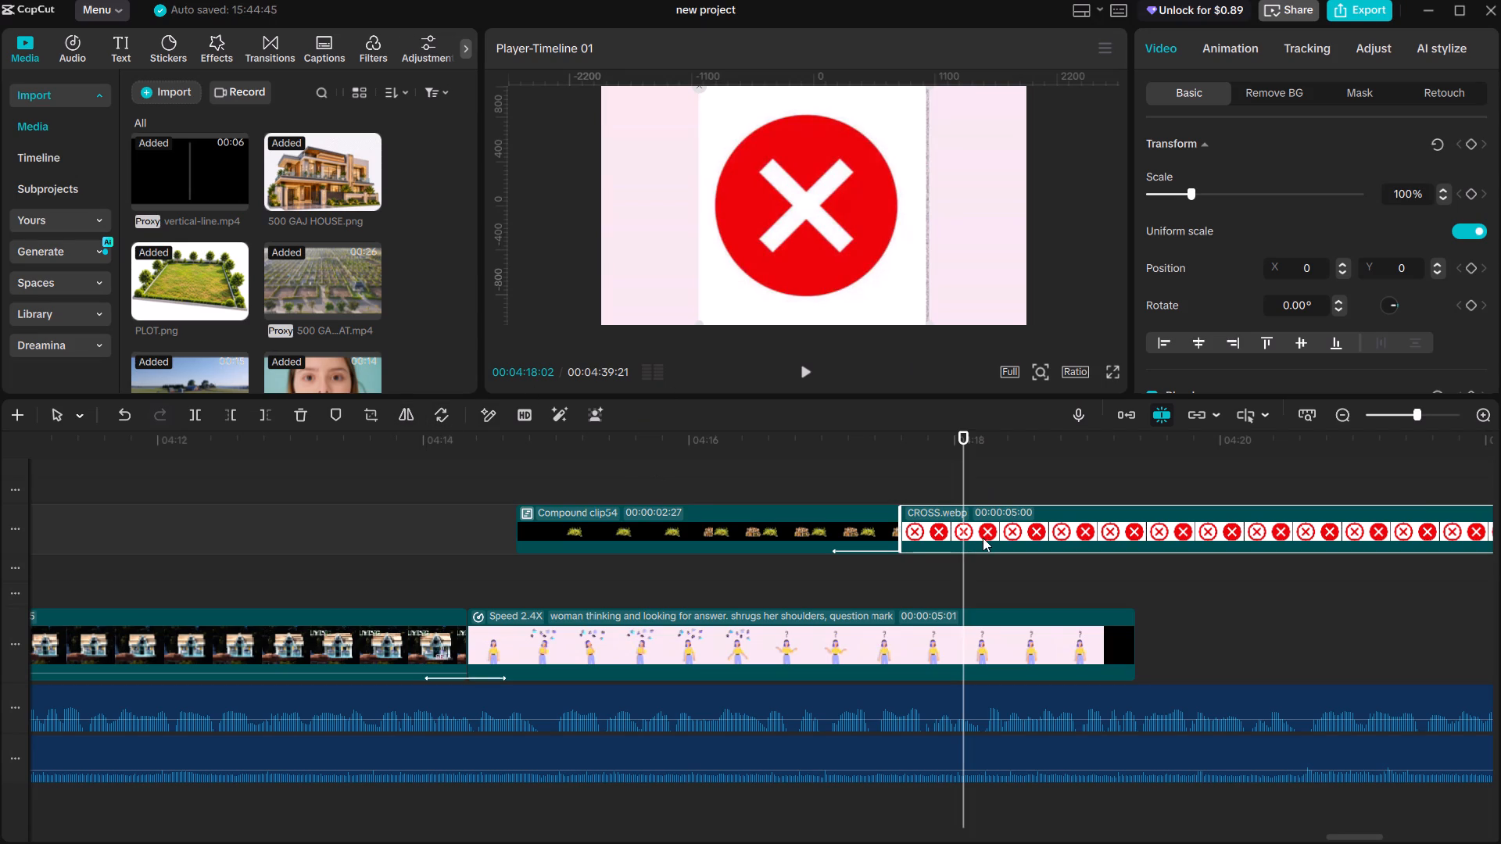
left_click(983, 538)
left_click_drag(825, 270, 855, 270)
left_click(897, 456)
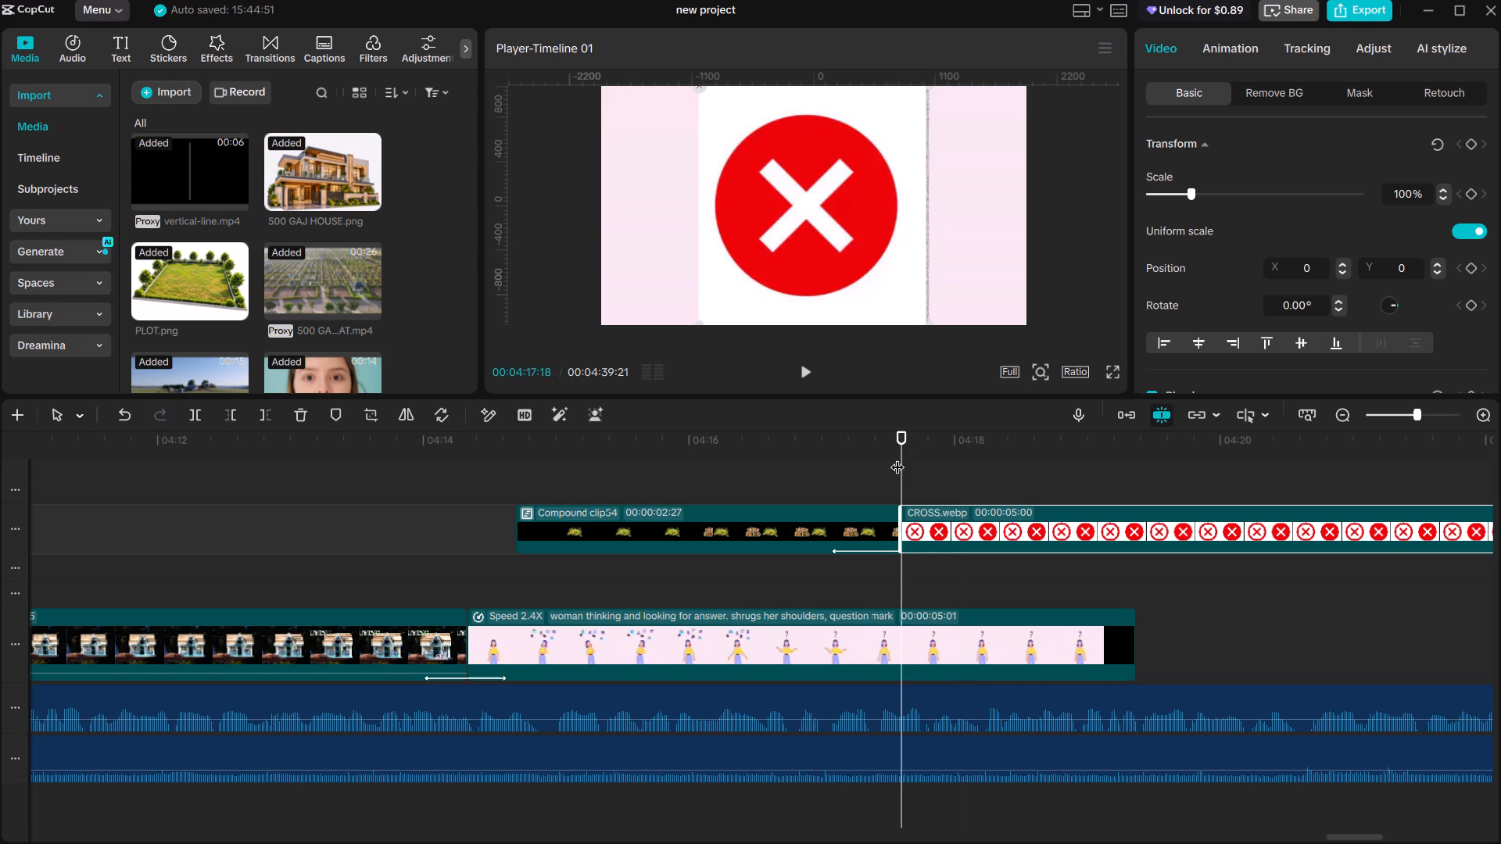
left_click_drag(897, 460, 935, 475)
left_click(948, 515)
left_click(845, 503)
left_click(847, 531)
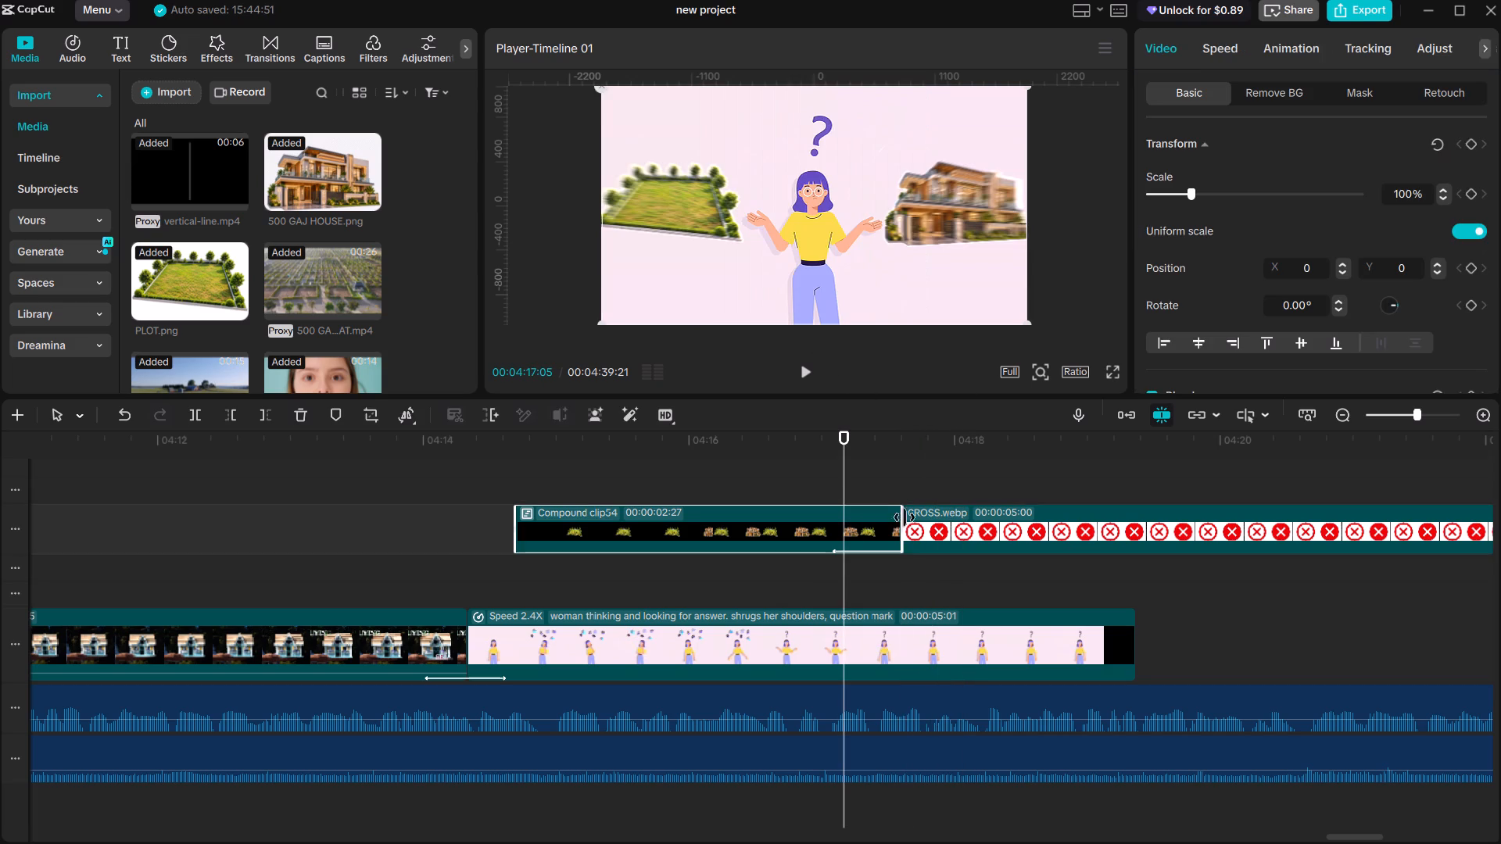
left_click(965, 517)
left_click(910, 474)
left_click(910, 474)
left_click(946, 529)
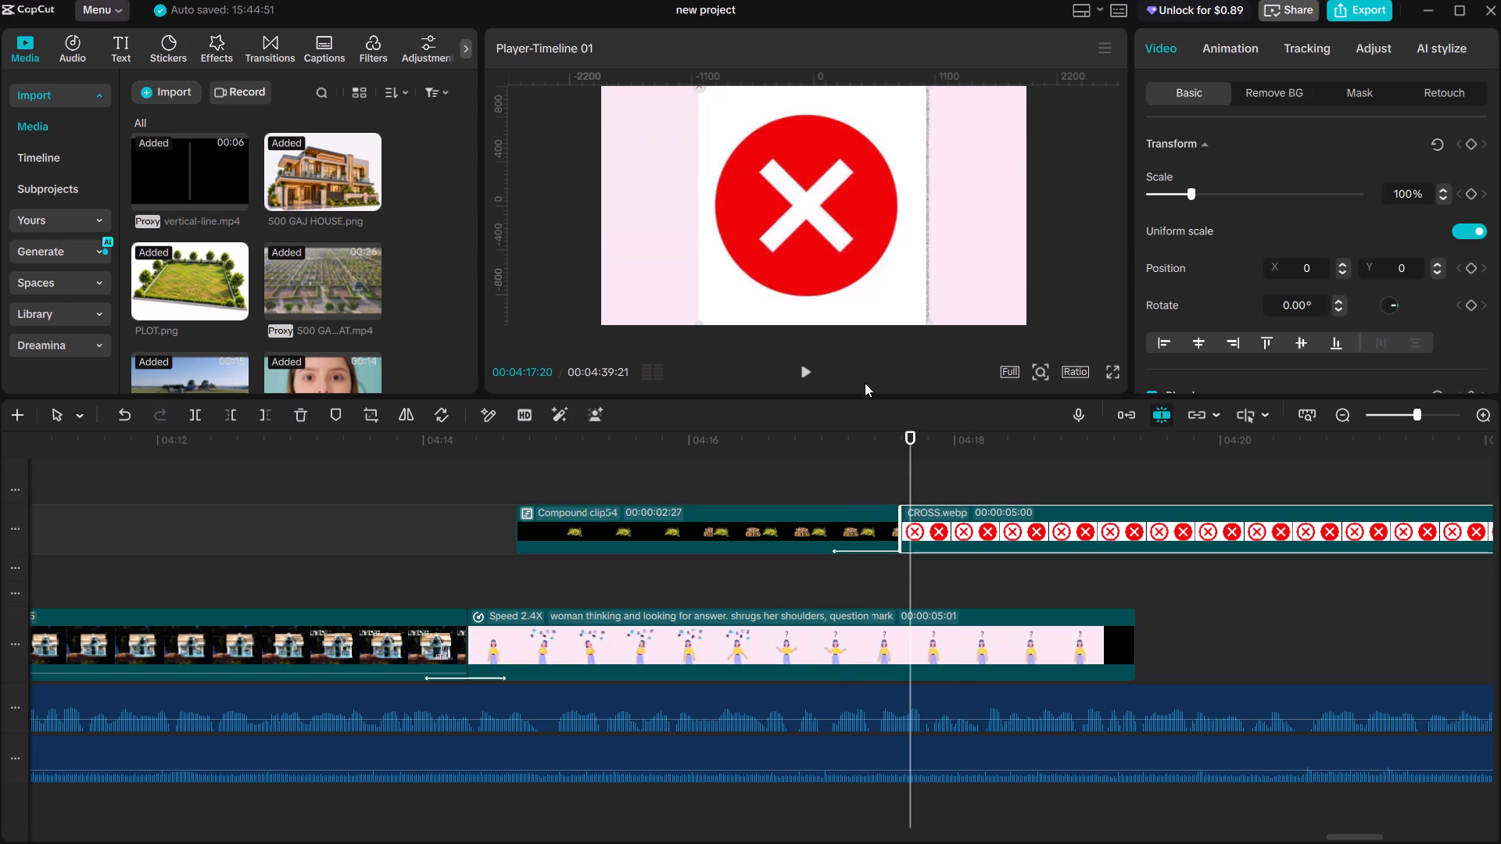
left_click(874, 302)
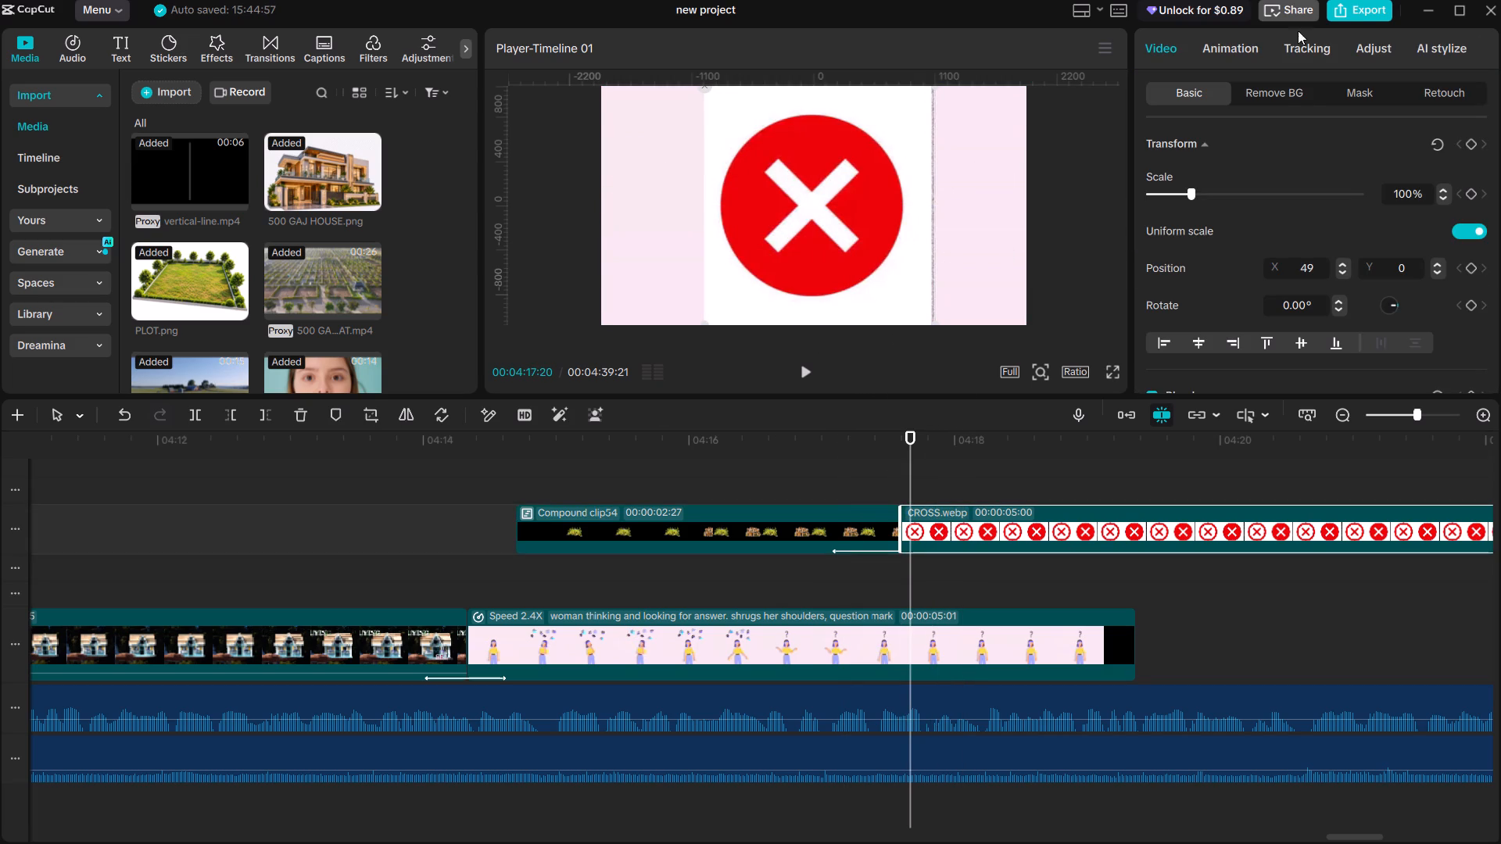
Remove the cross image's white background with Chroma key, picking white as the key colour.
left_click(1300, 88)
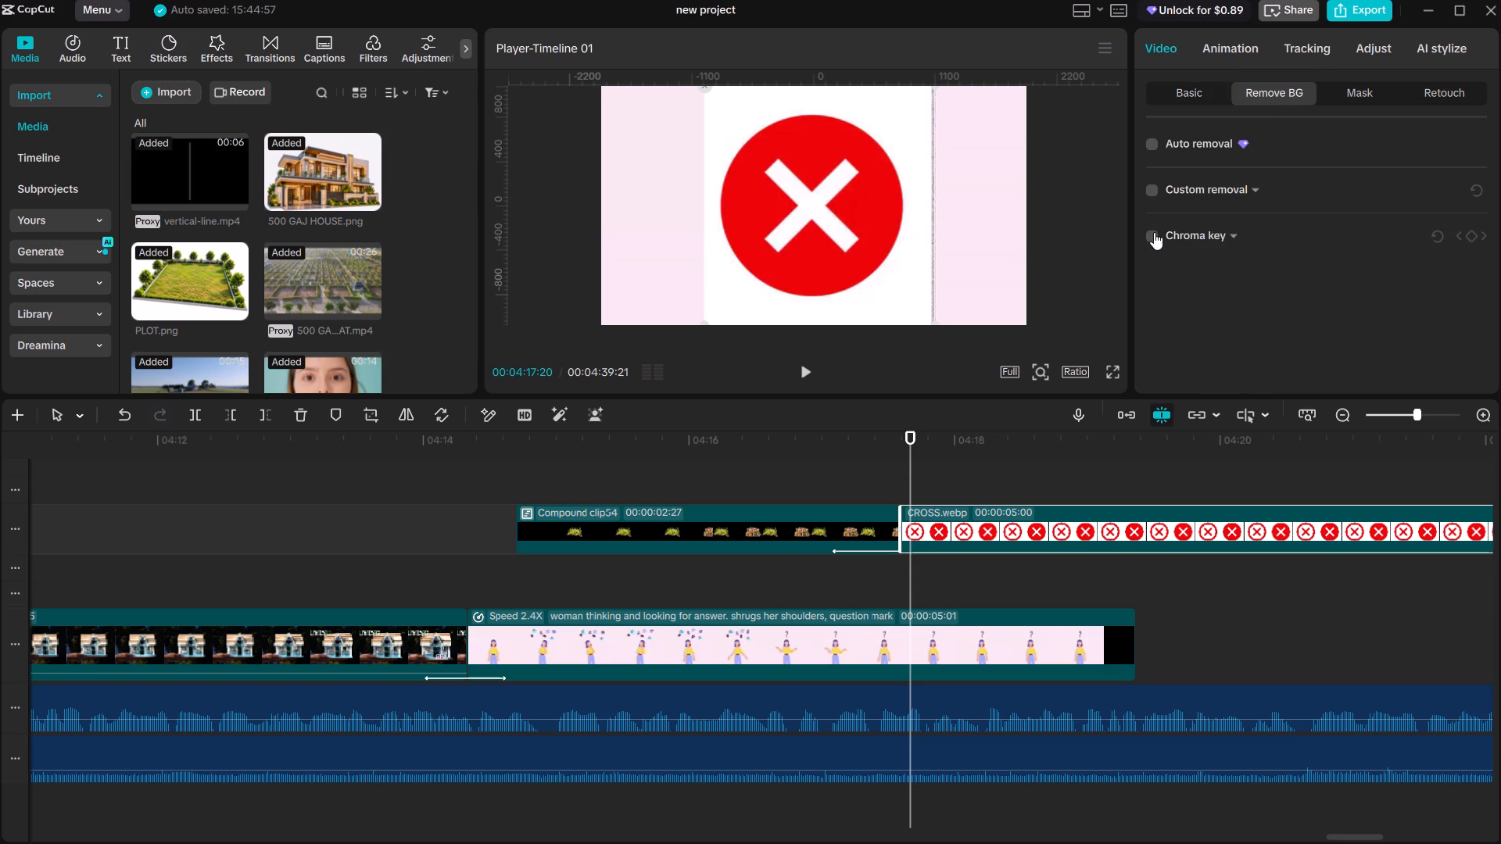
left_click(1154, 232)
left_click(876, 298)
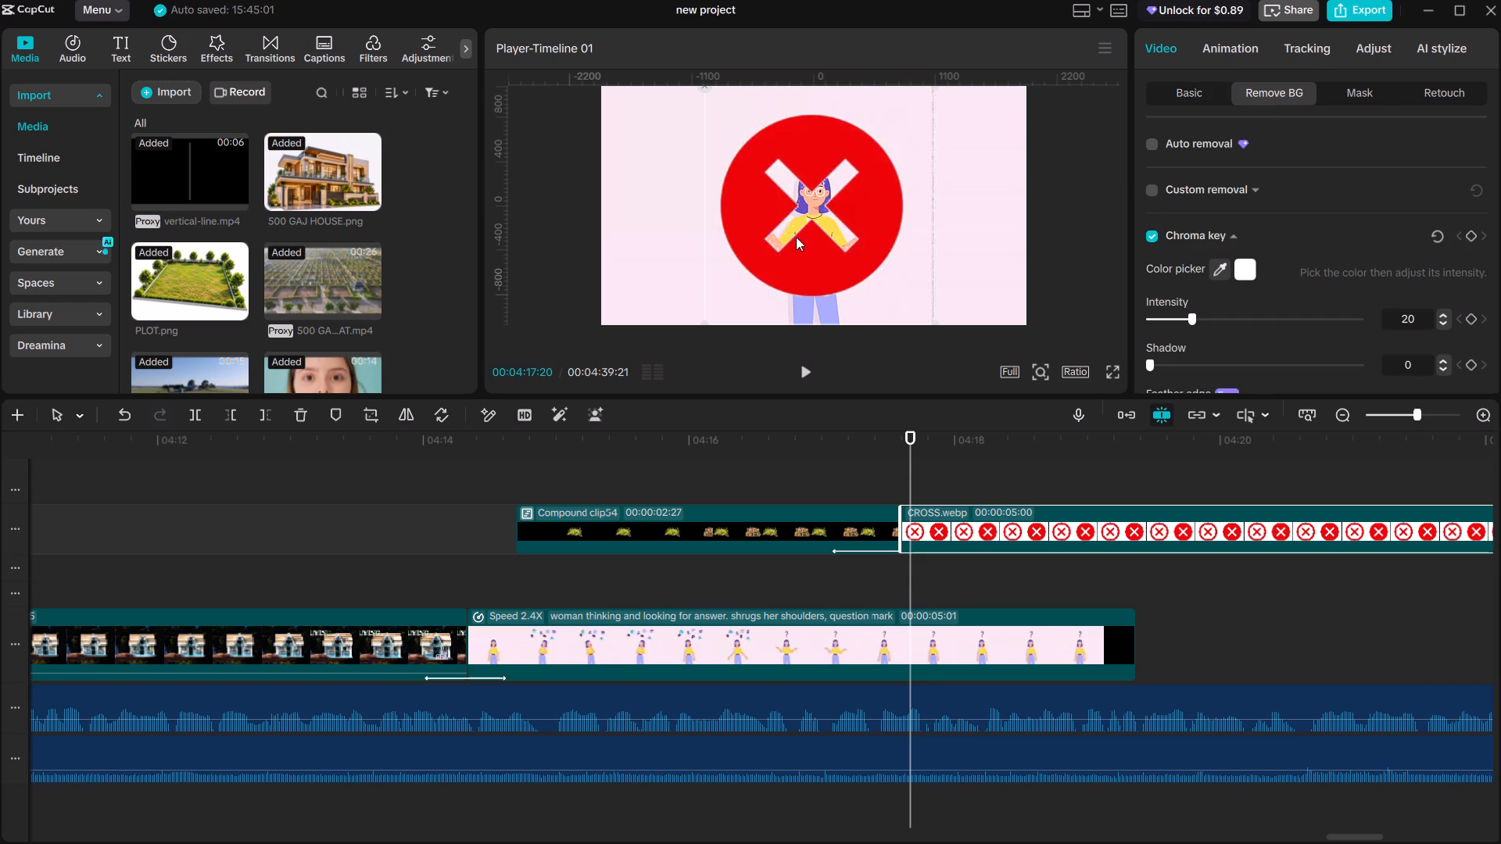
Move the keyed cross image down over the woman, to position X 79, Y -181.
left_click_drag(809, 226, 812, 240)
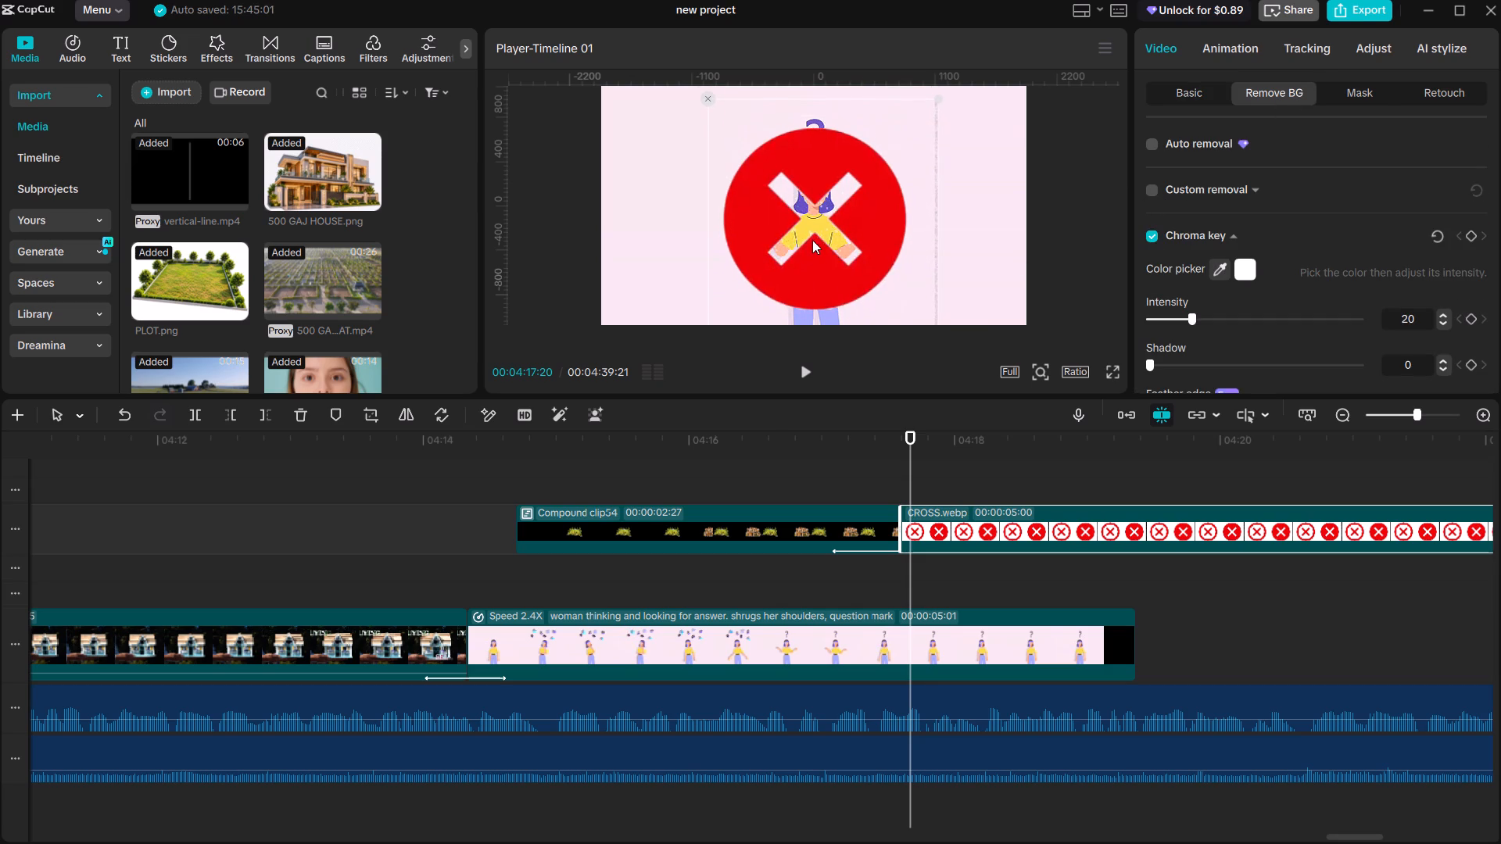
left_click_drag(812, 240, 812, 246)
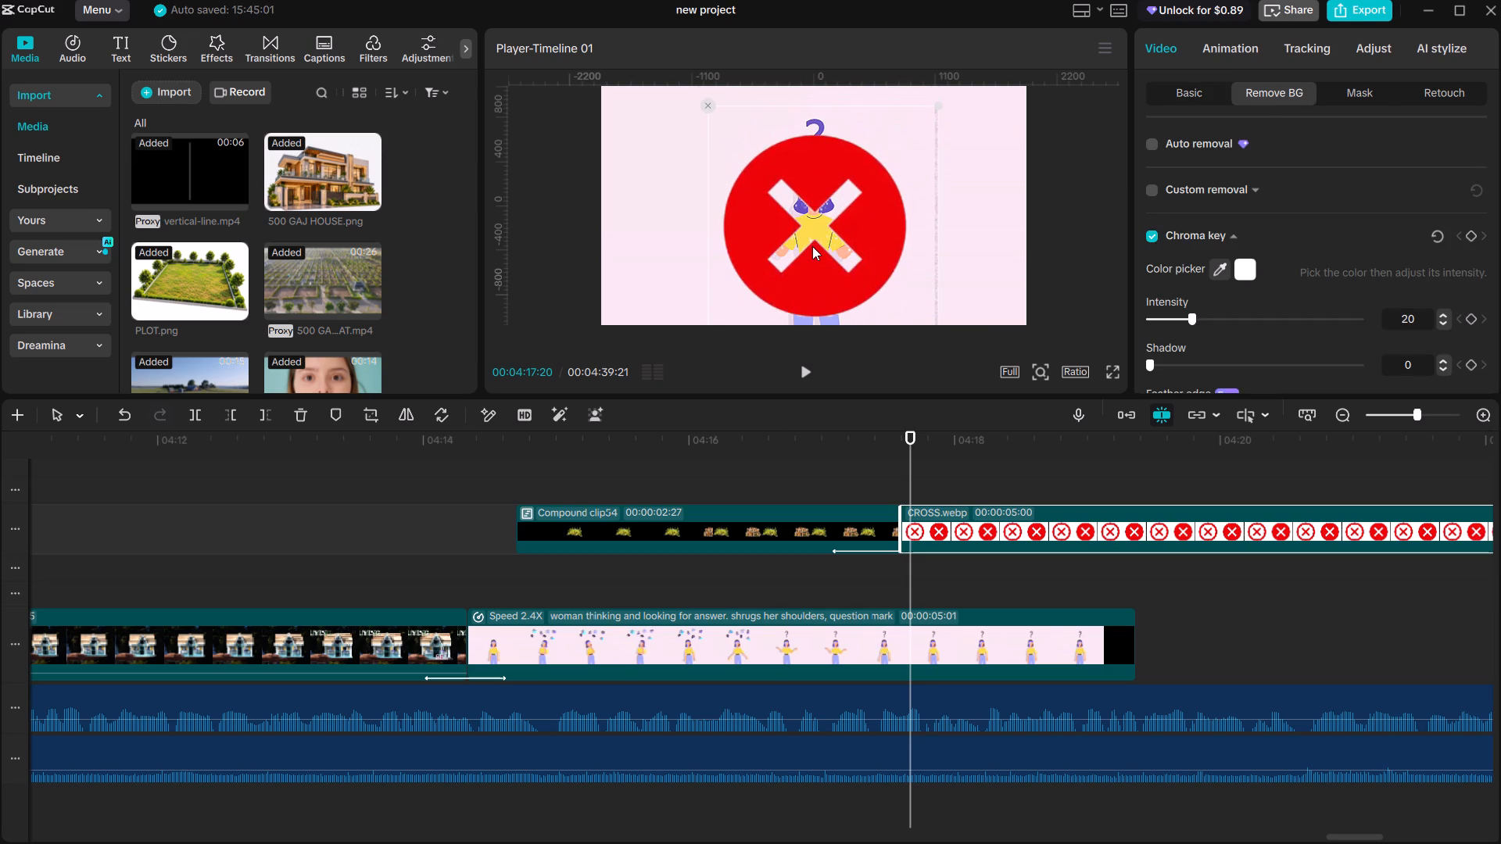
Apply the Fade In entrance animation to the cross clip and play it back.
left_click(908, 477)
left_click_drag(908, 477, 901, 477)
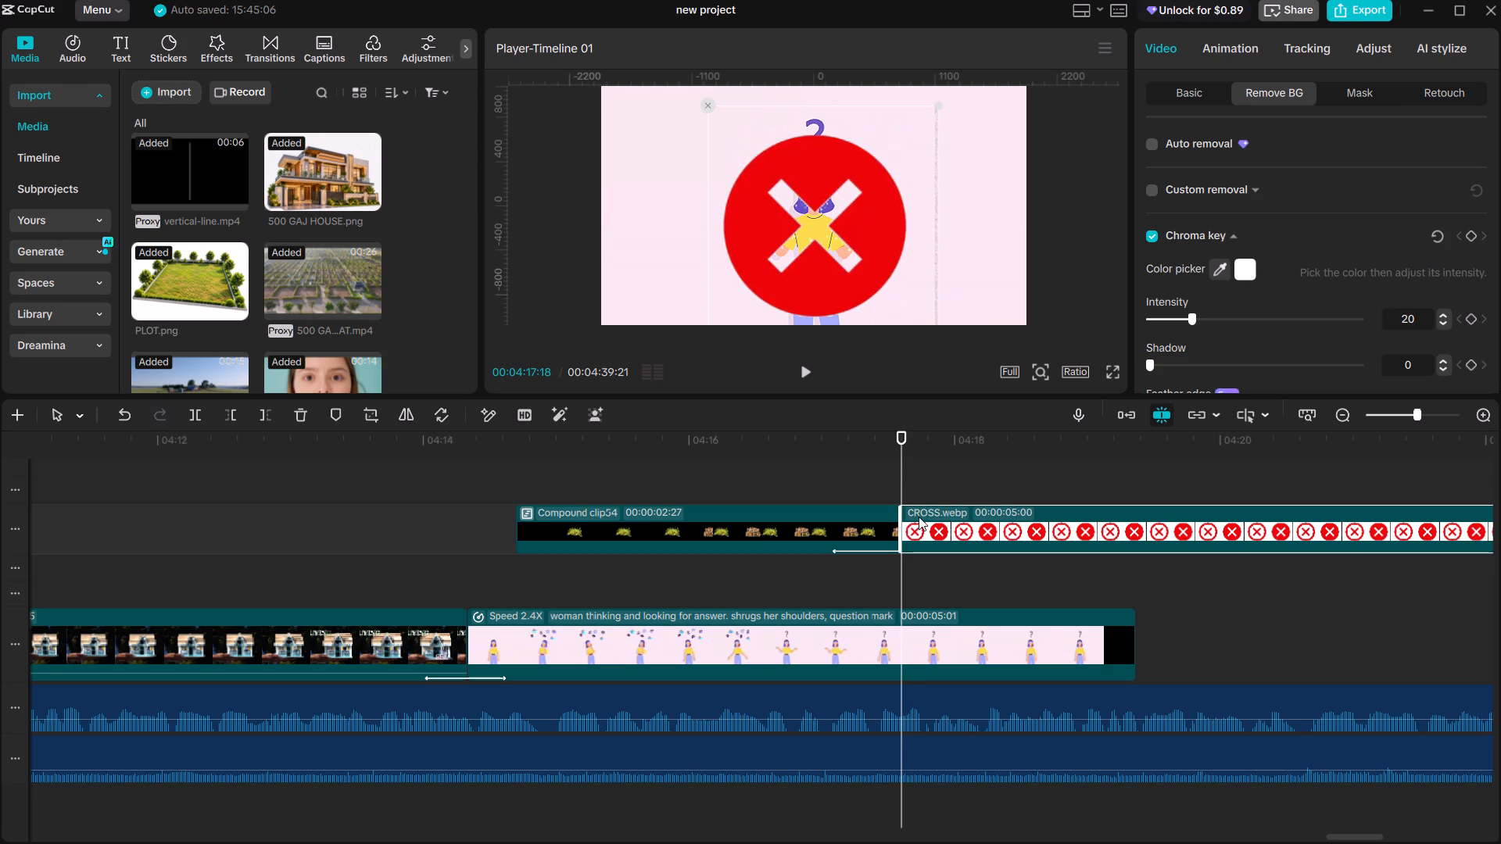
left_click(1192, 89)
left_click(1226, 55)
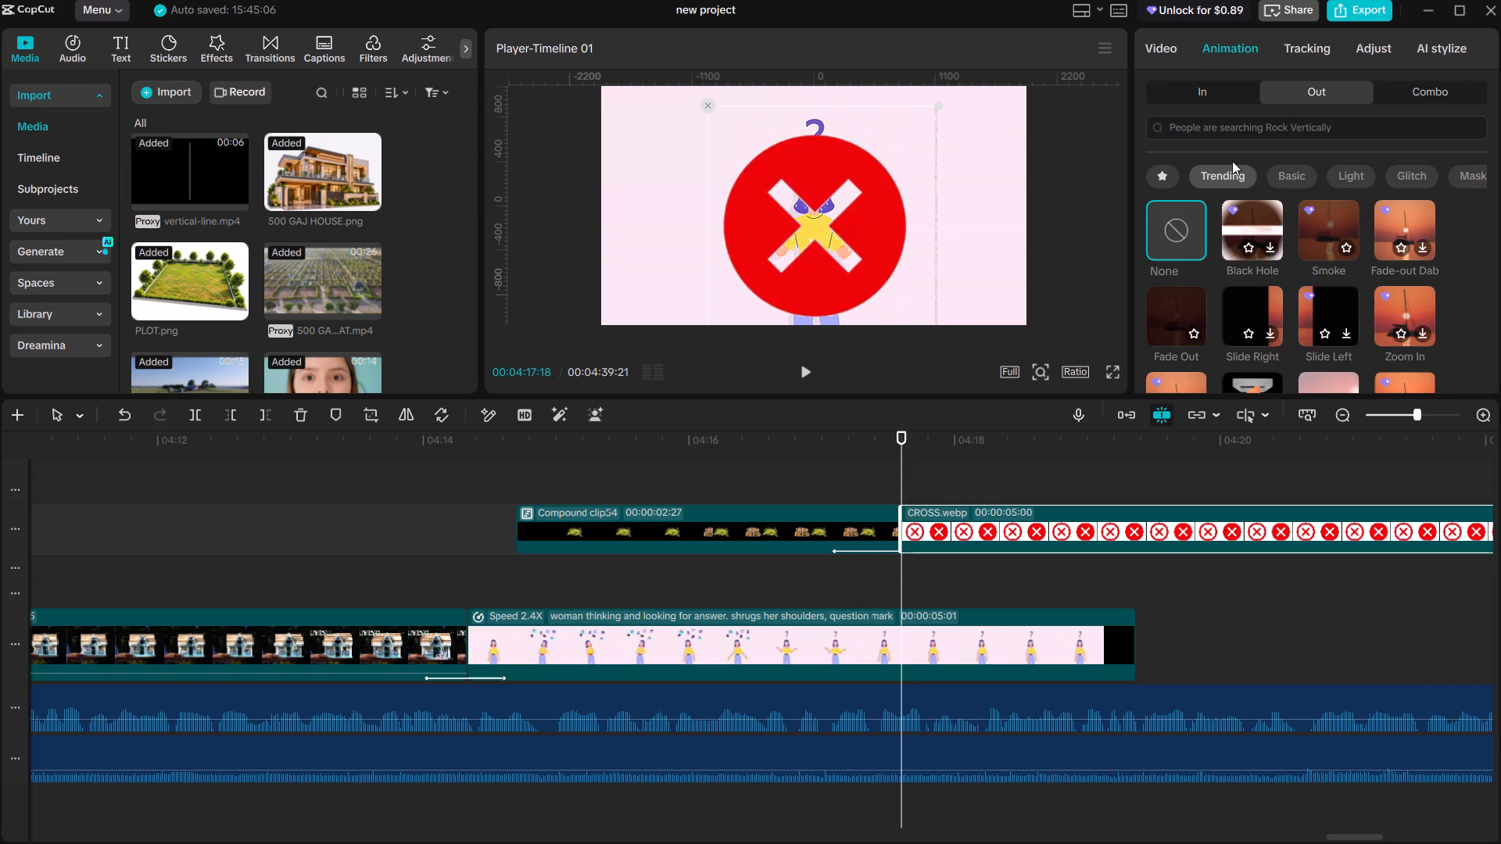
left_click(1171, 73)
left_click(1171, 88)
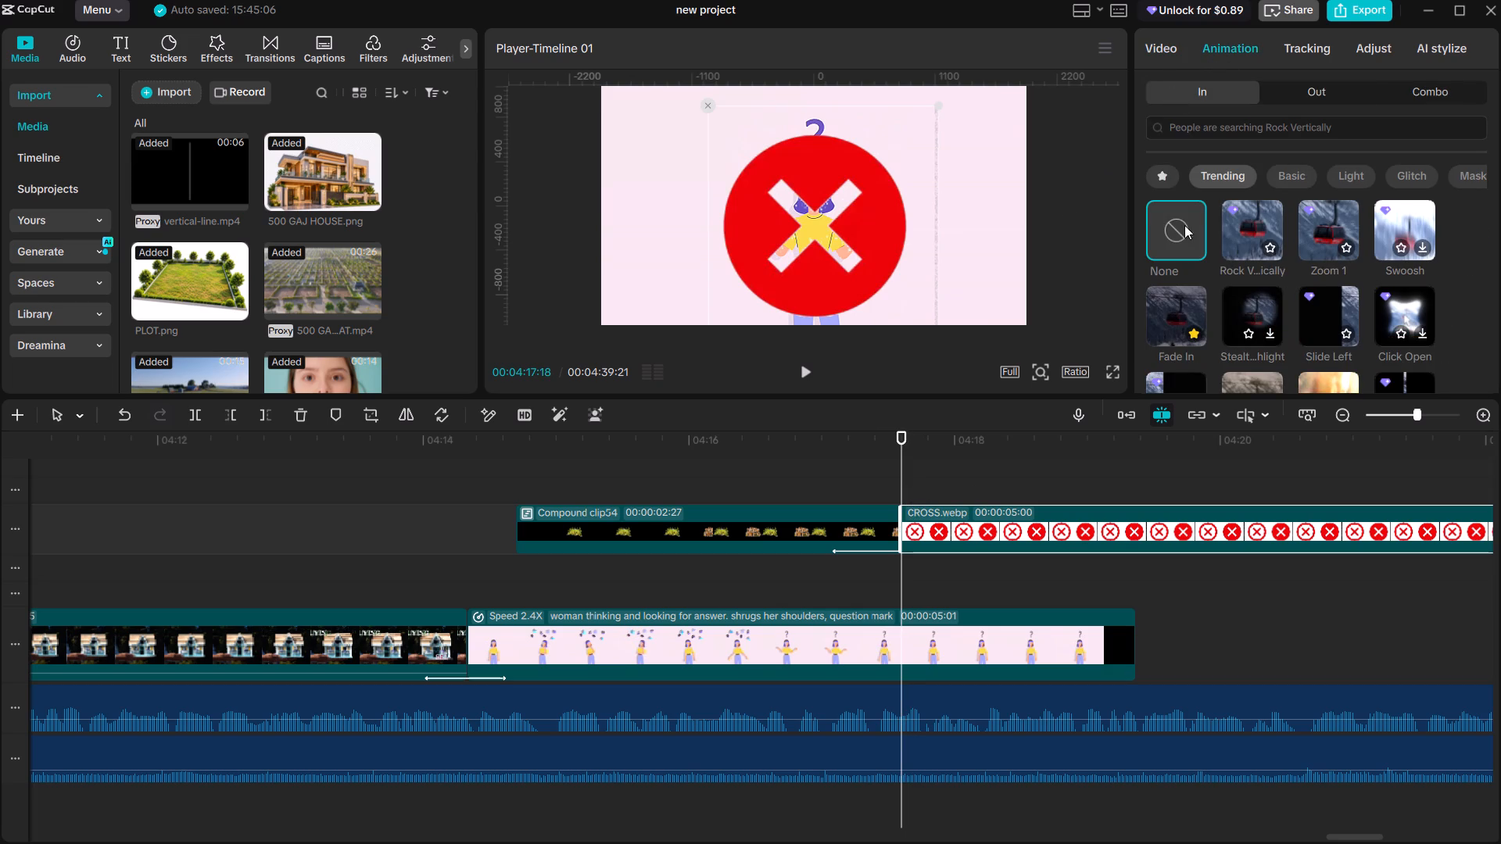
left_click(1178, 312)
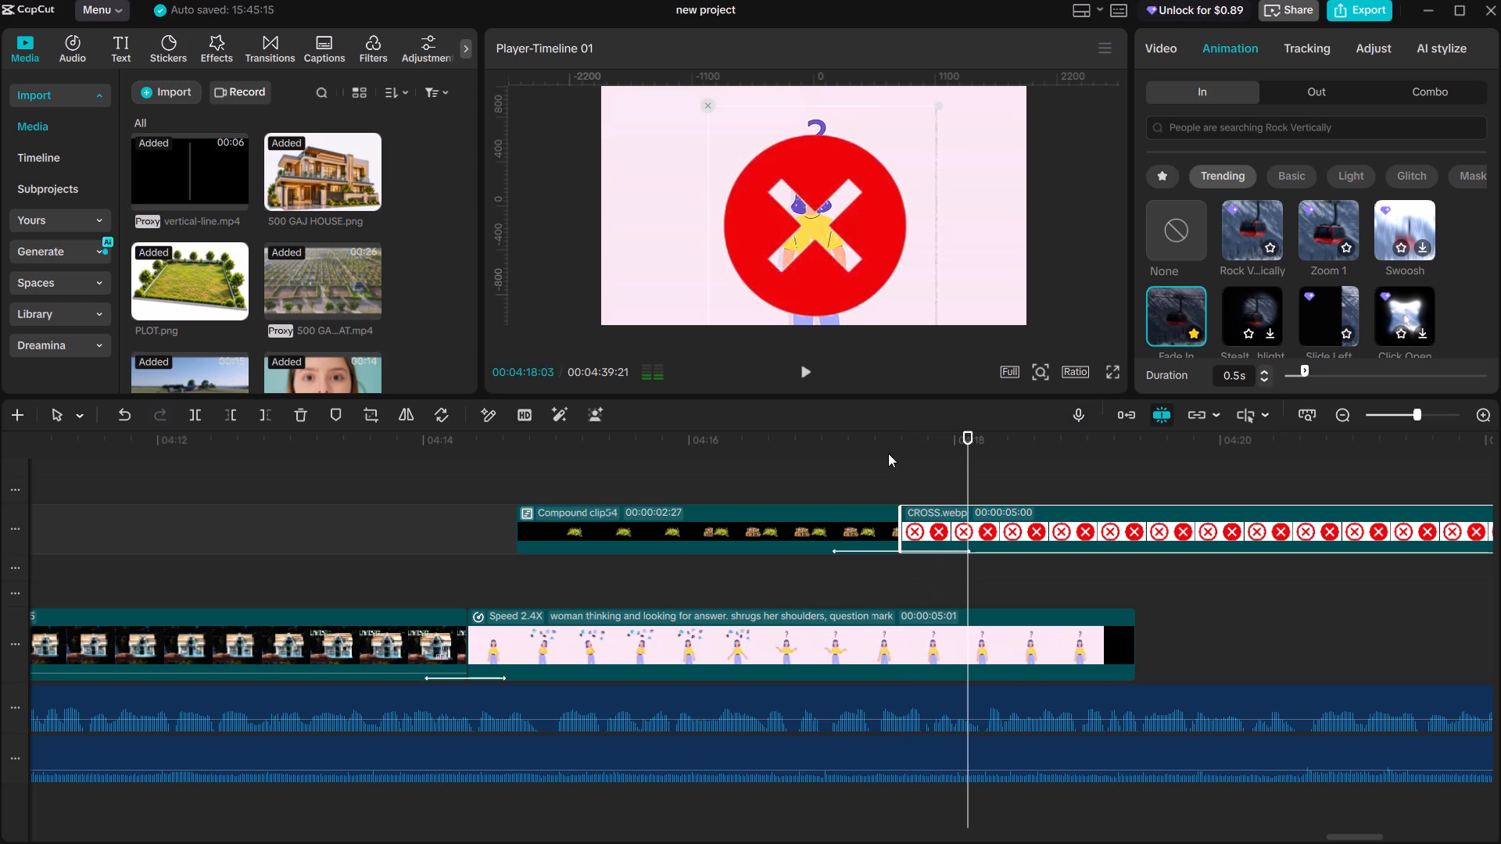
left_click(887, 460)
key("space")
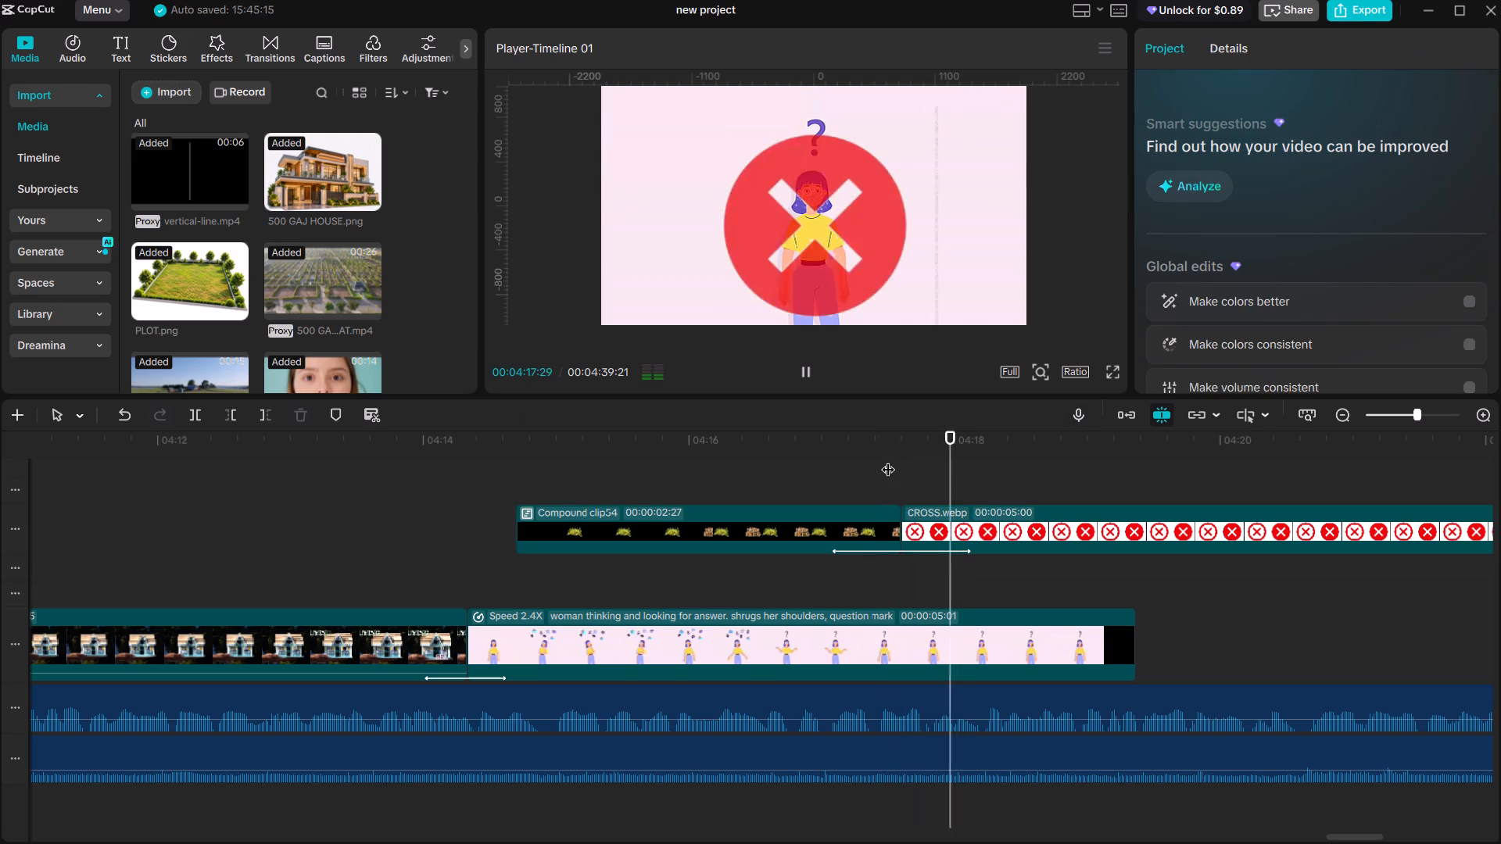
Inspect the cross image full screen and tighten its crop to exclude the grainy strip along the outer vertical edge.
left_click(864, 454)
left_click_drag(864, 454, 943, 458)
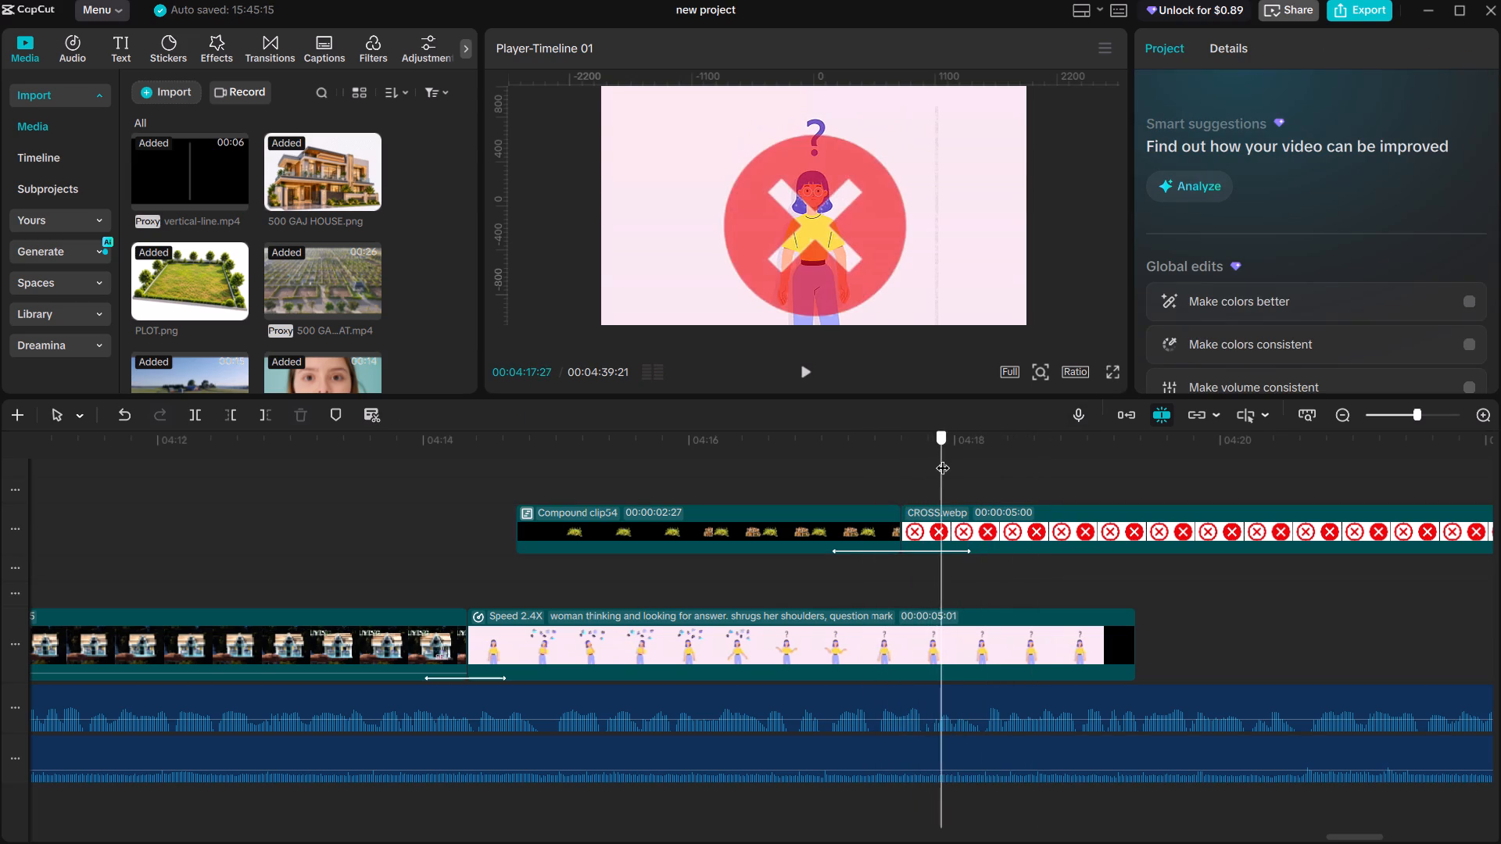
left_click_drag(943, 458, 1012, 463)
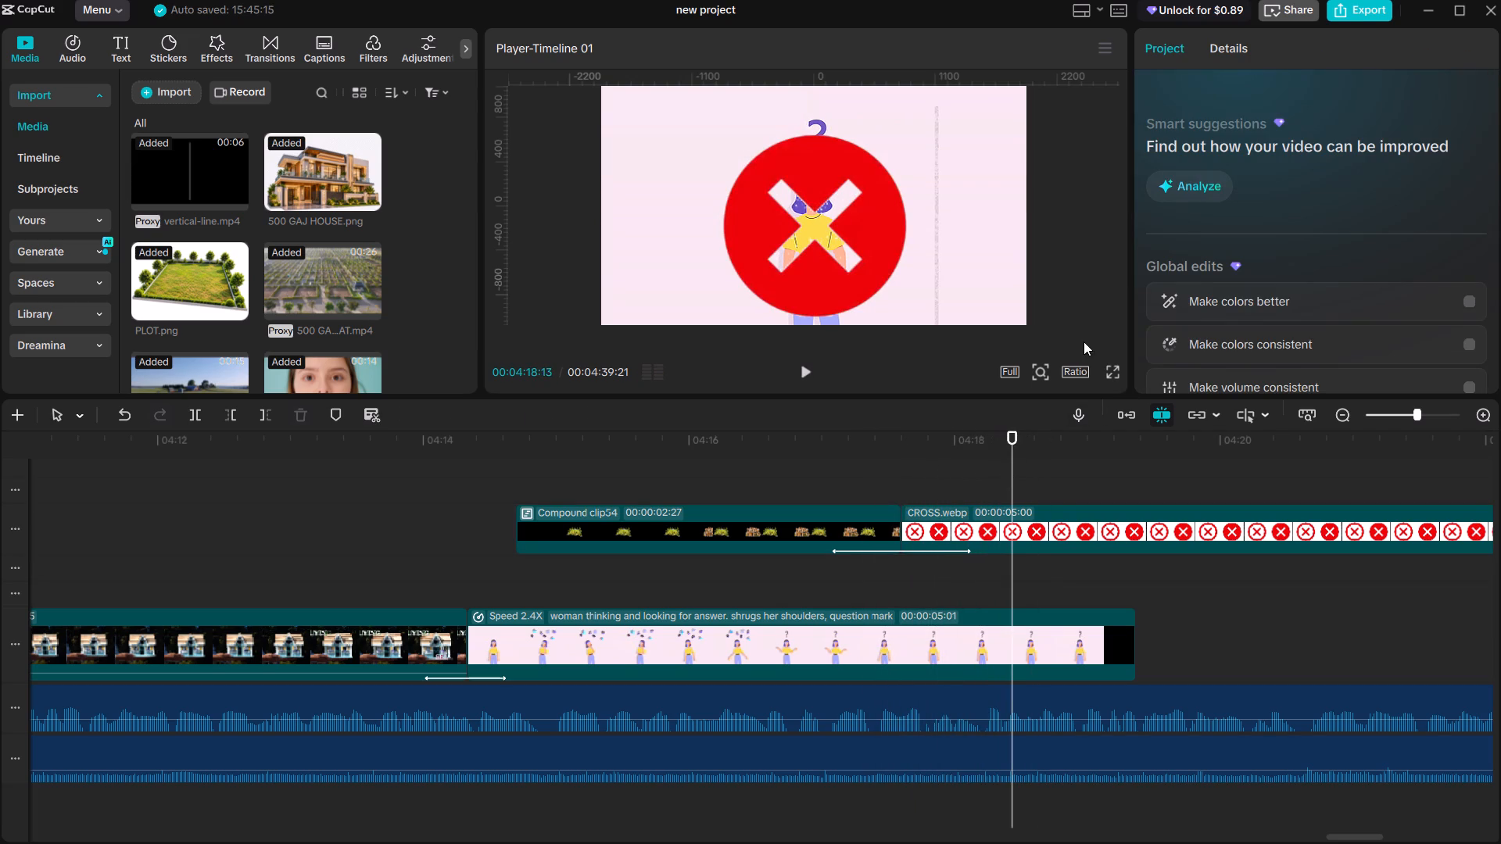
left_click(1117, 374)
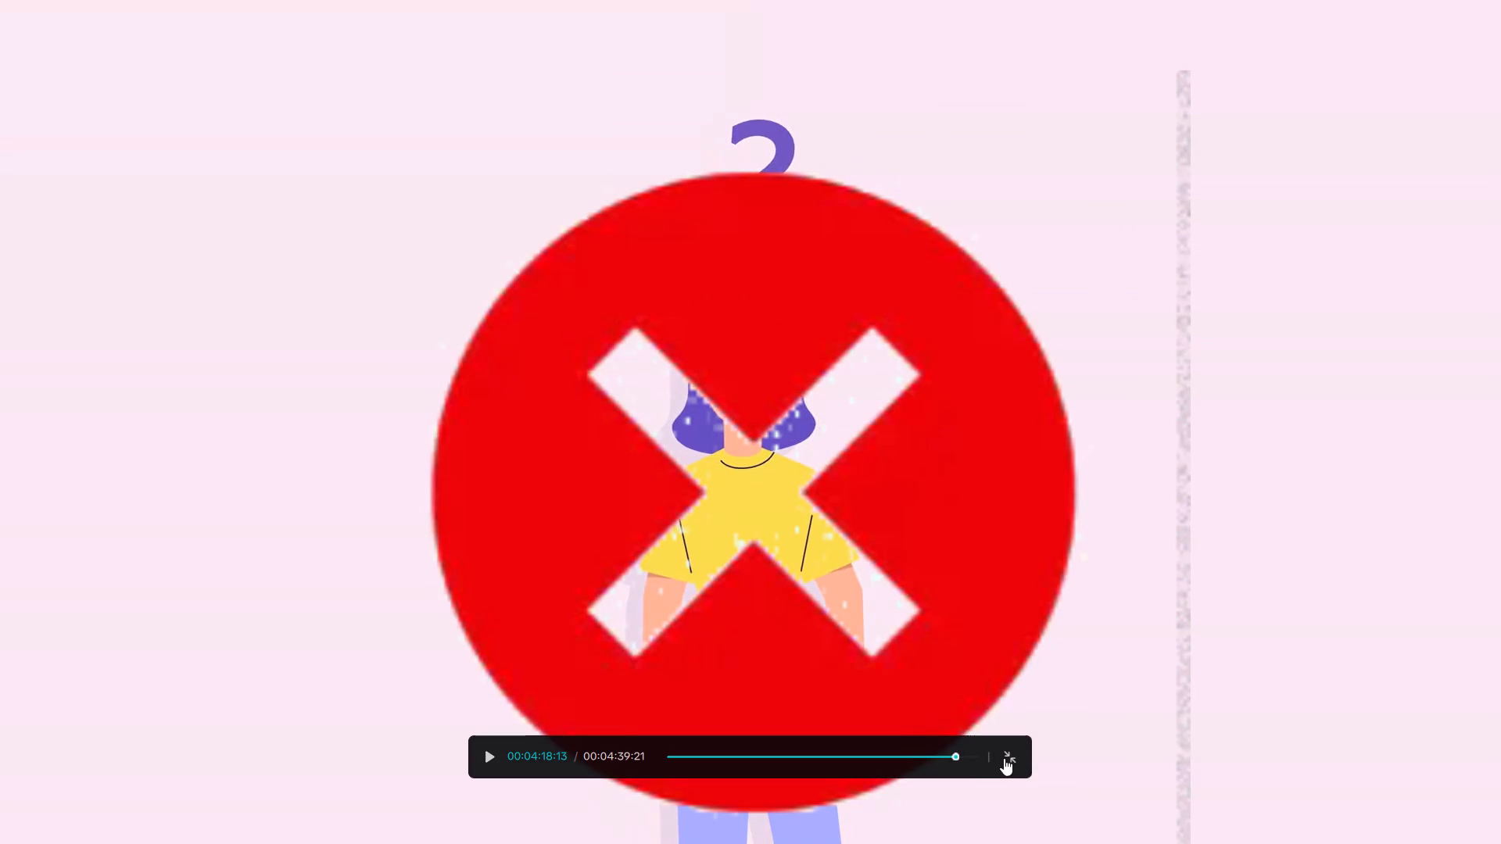
left_click(1005, 758)
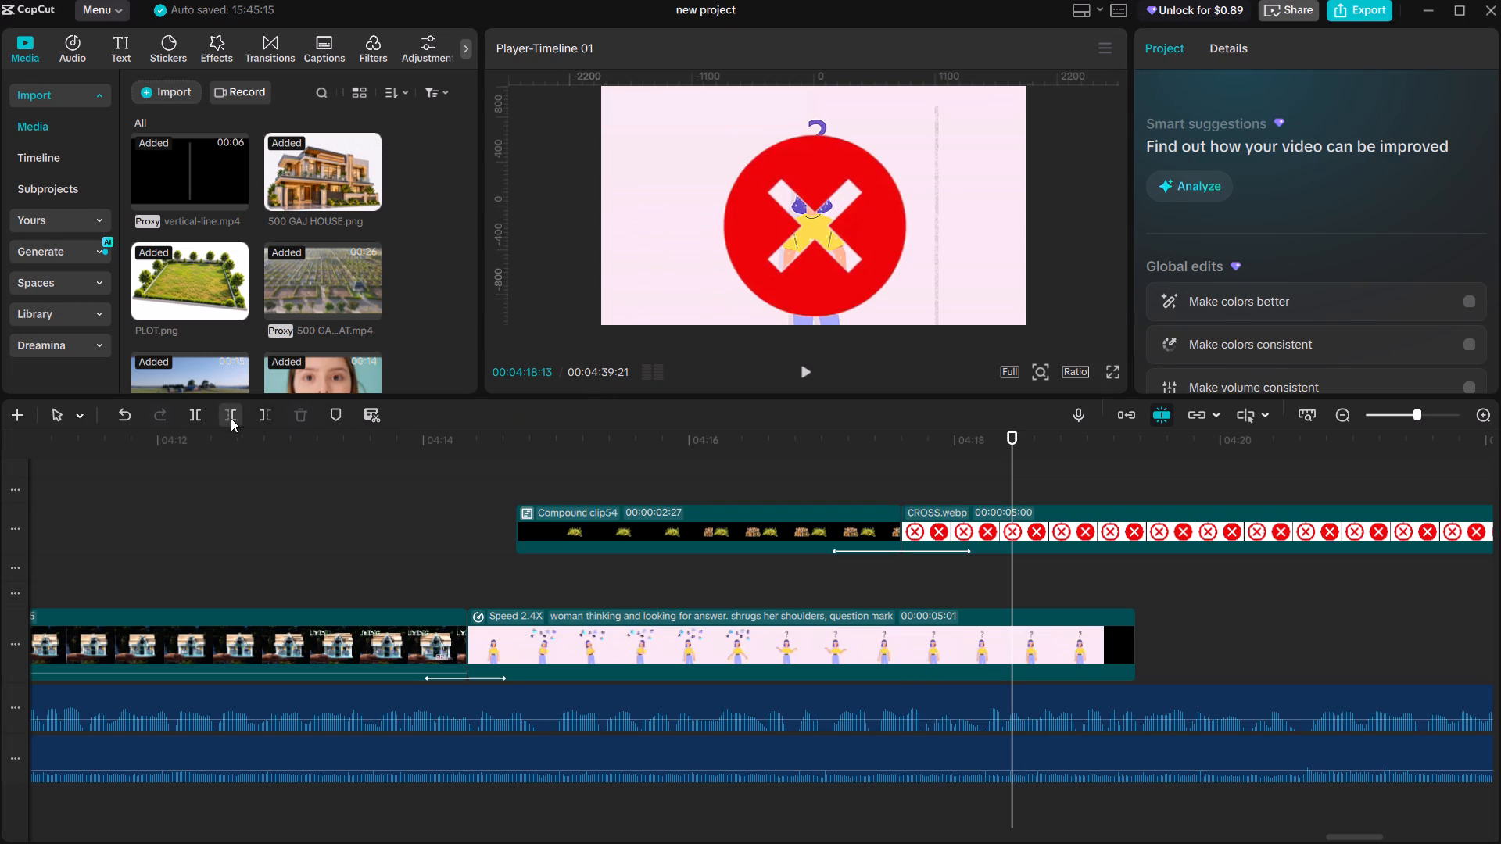
left_click(1021, 499)
left_click(917, 529)
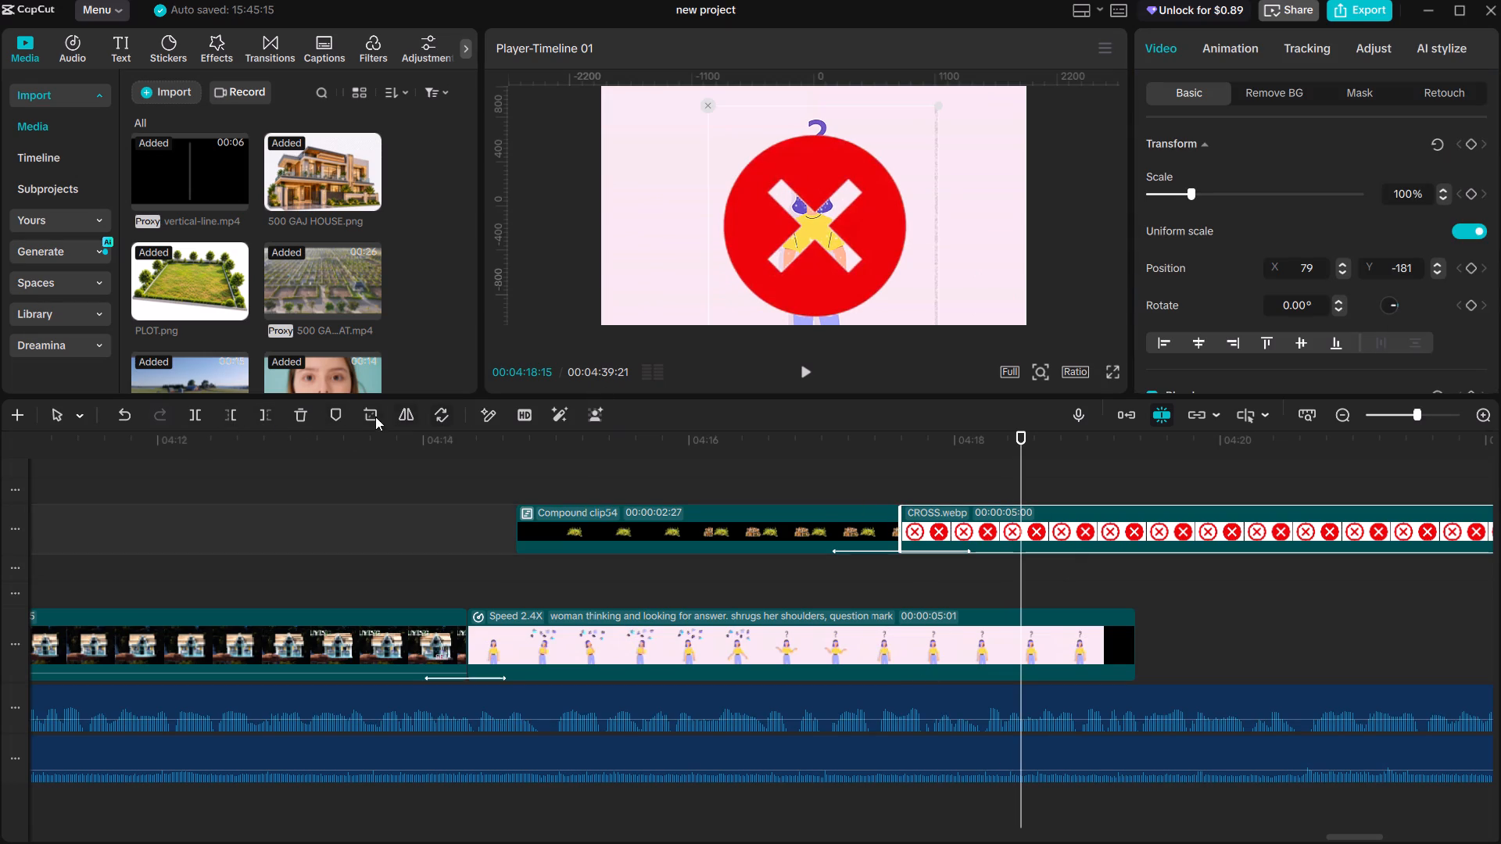
left_click(371, 413)
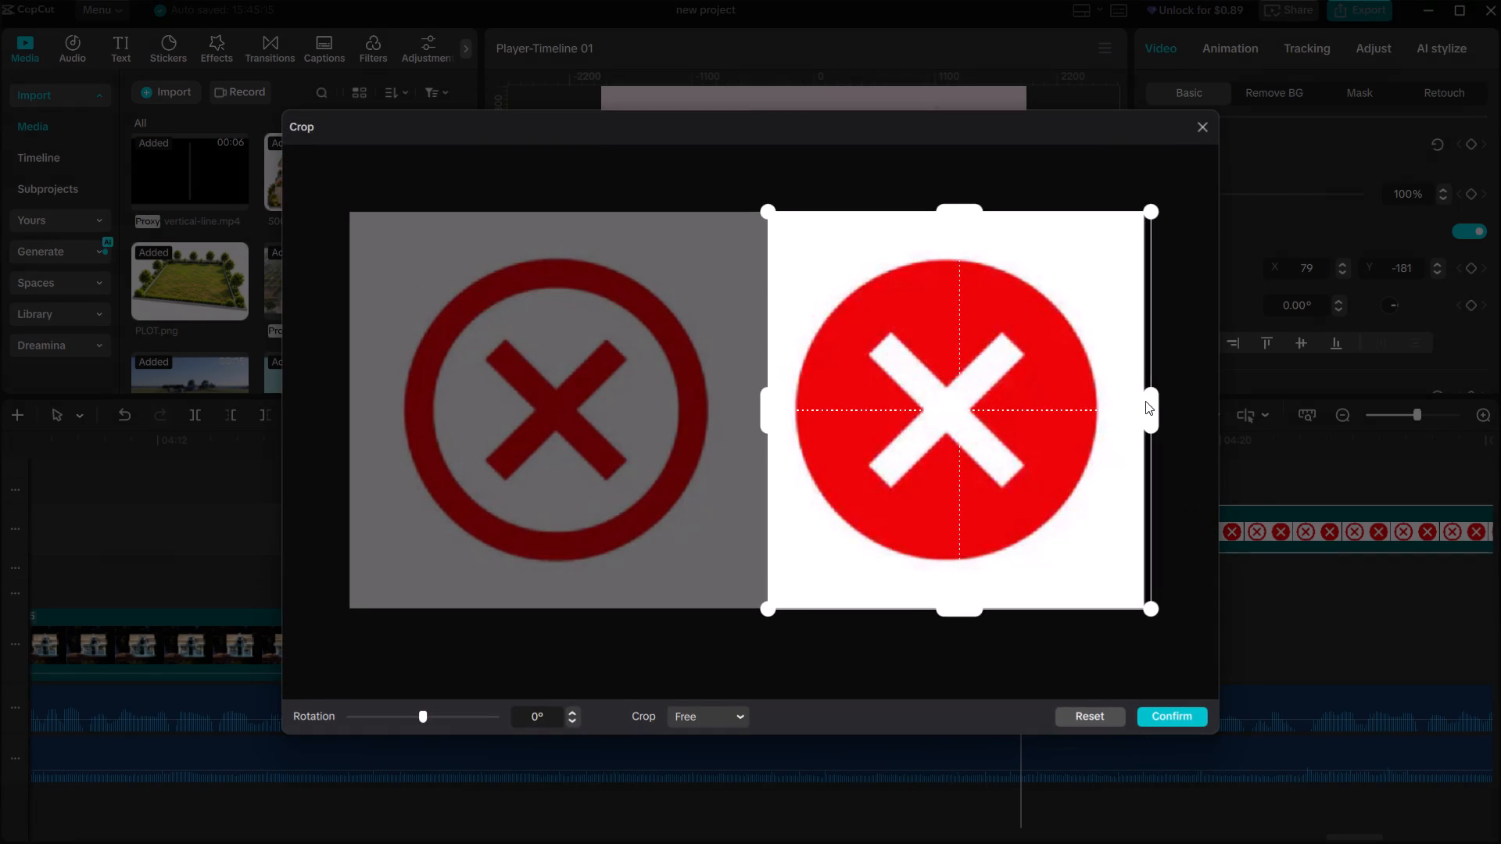
left_click_drag(1149, 402, 1135, 396)
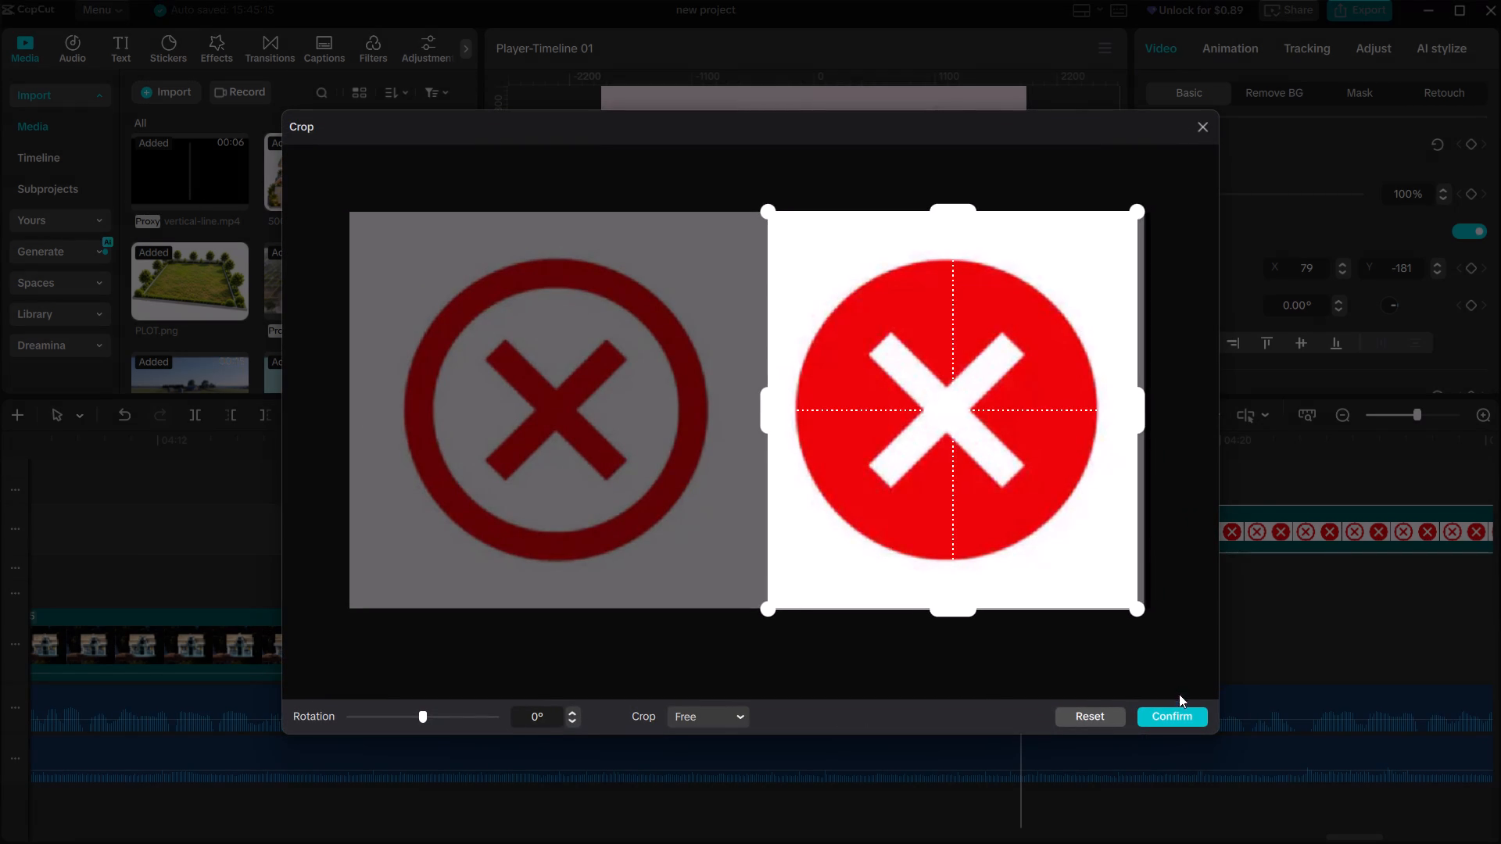
left_click(1180, 711)
Play back the transition from the plot-and-house compound clip into the cross to check the fade-in timing against the narration.
left_click(865, 470)
key("space")
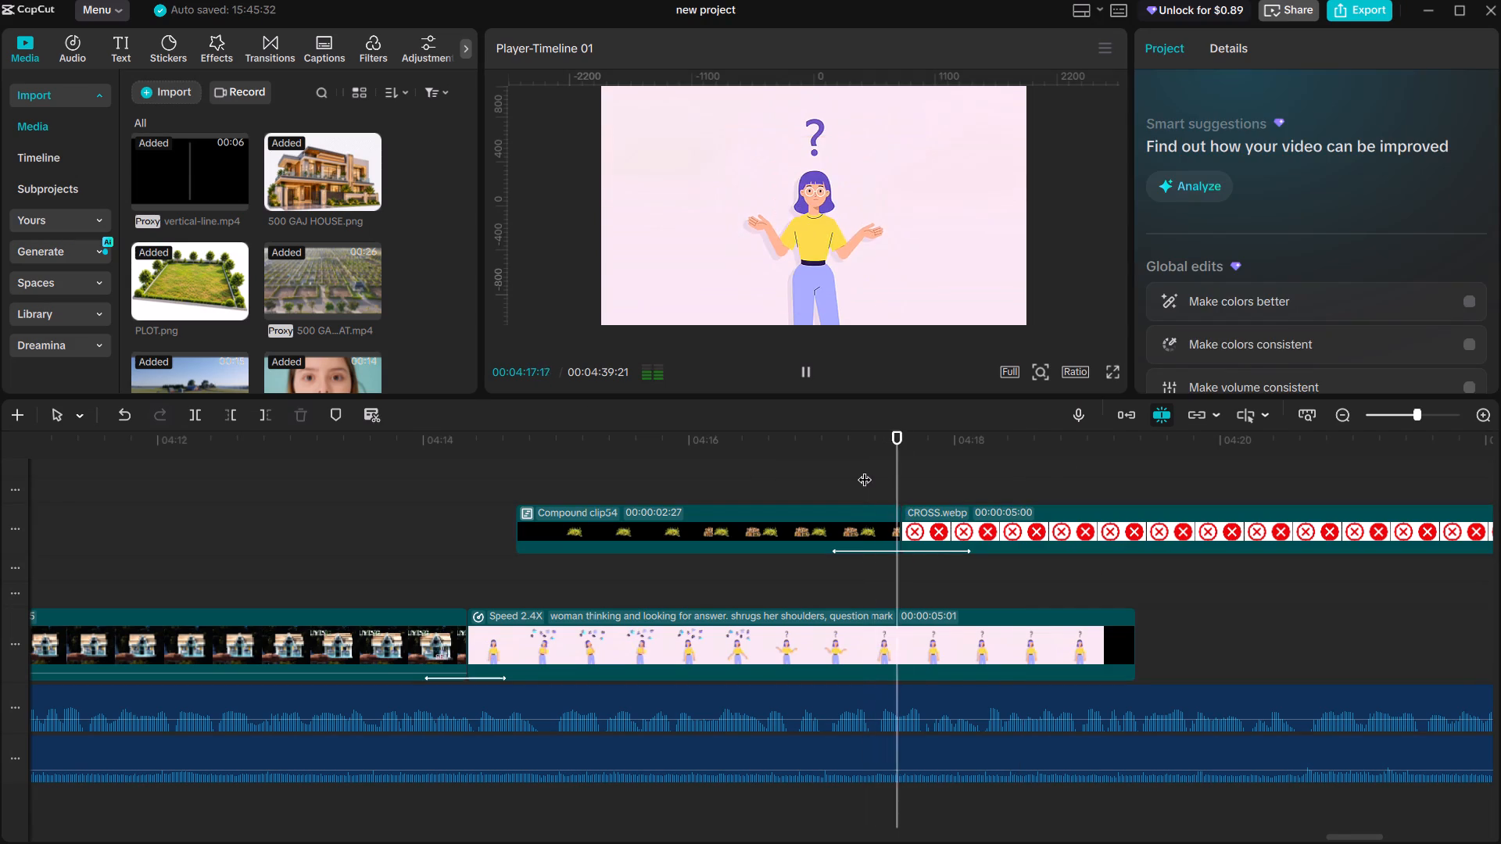
key("space")
left_click(862, 480)
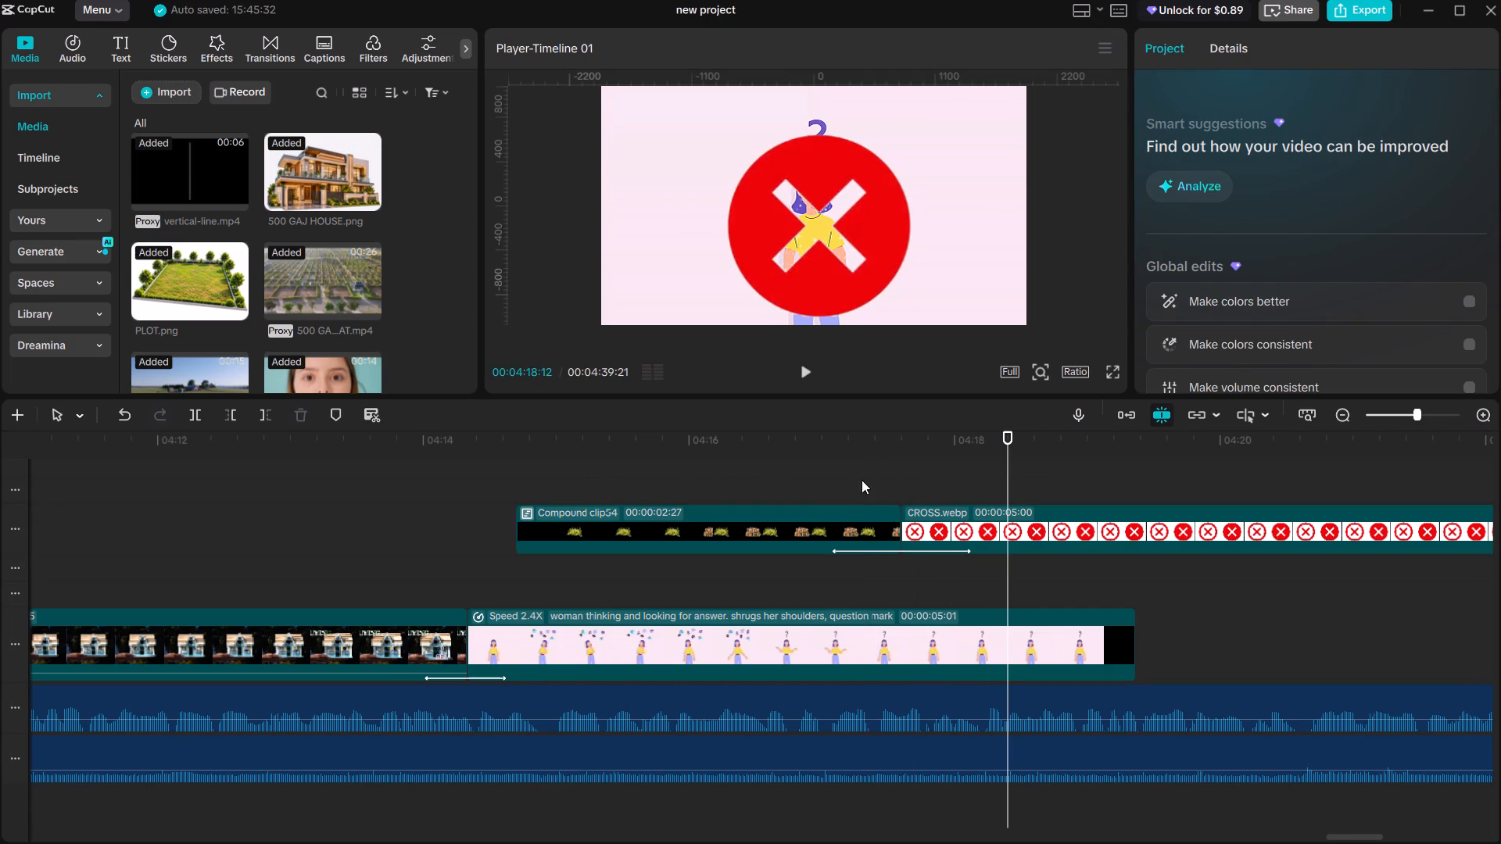
left_click(824, 481)
key("space")
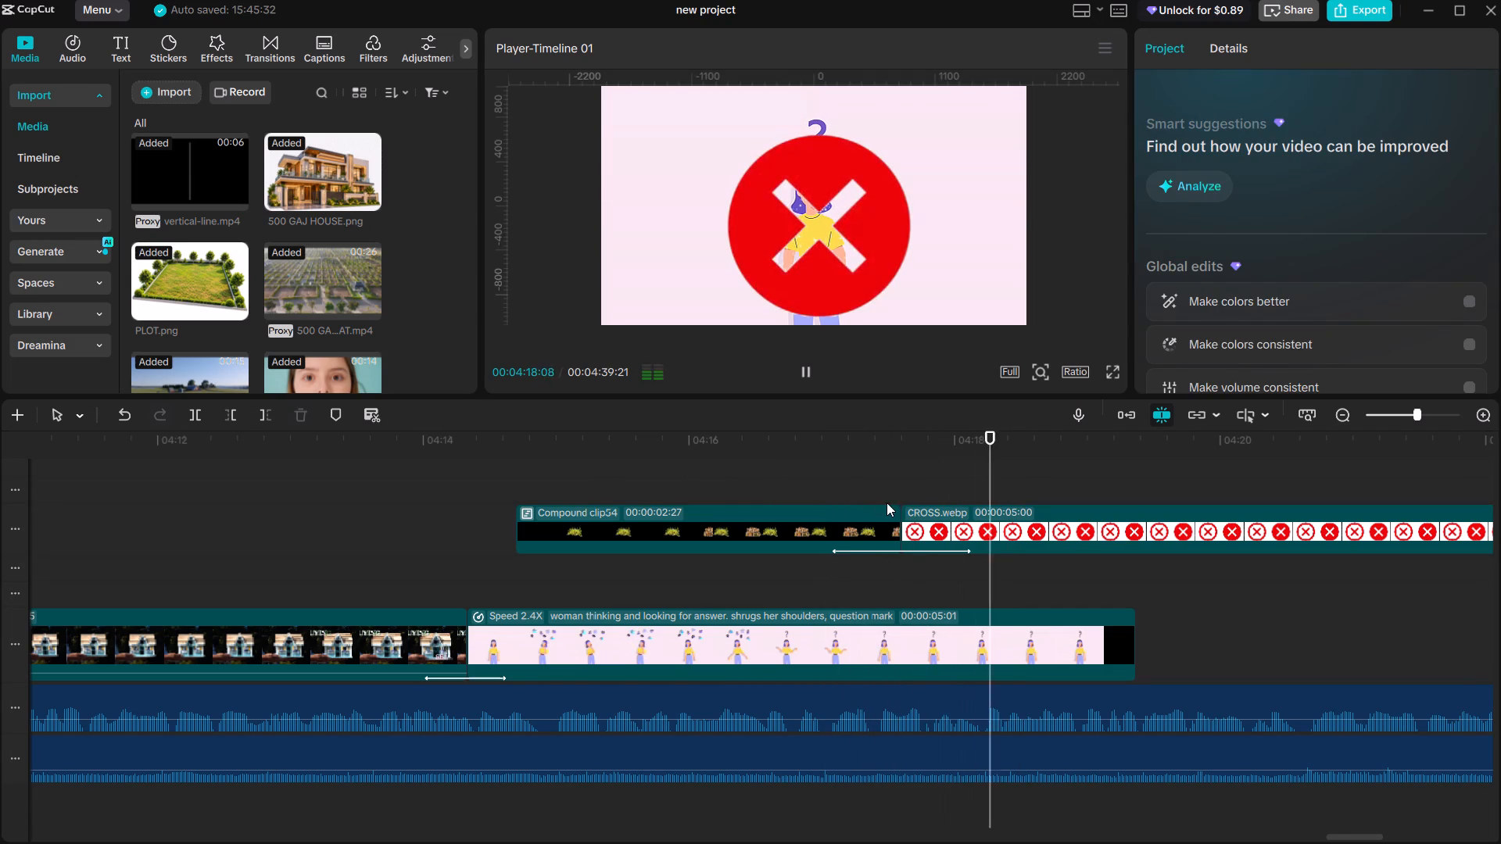
key("space")
left_click(903, 477)
key("space")
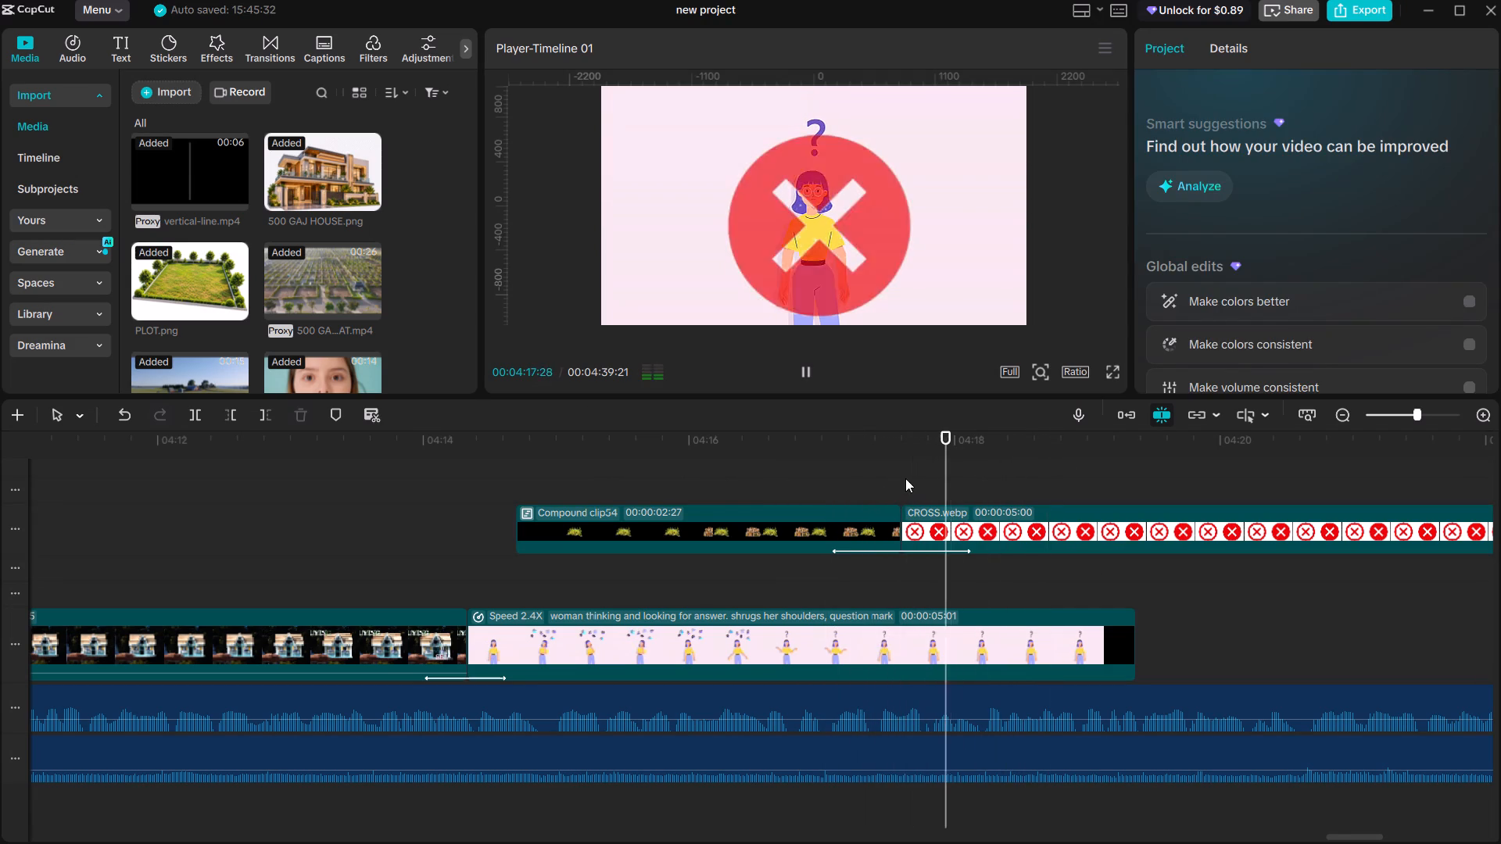
key("space")
left_click(918, 483)
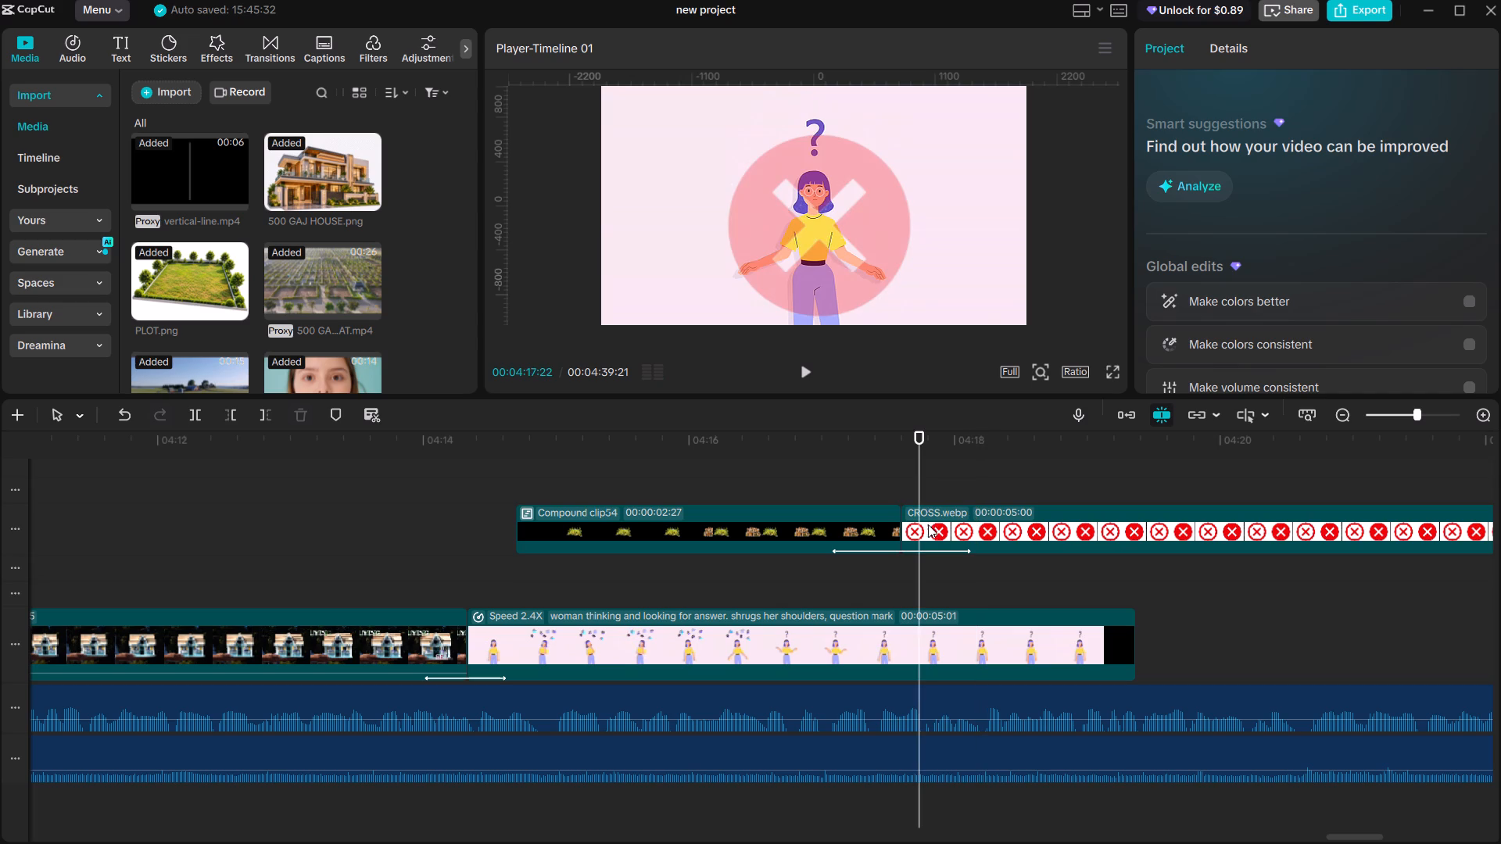
Turn the cross image clip into a compound clip.
left_click(933, 533)
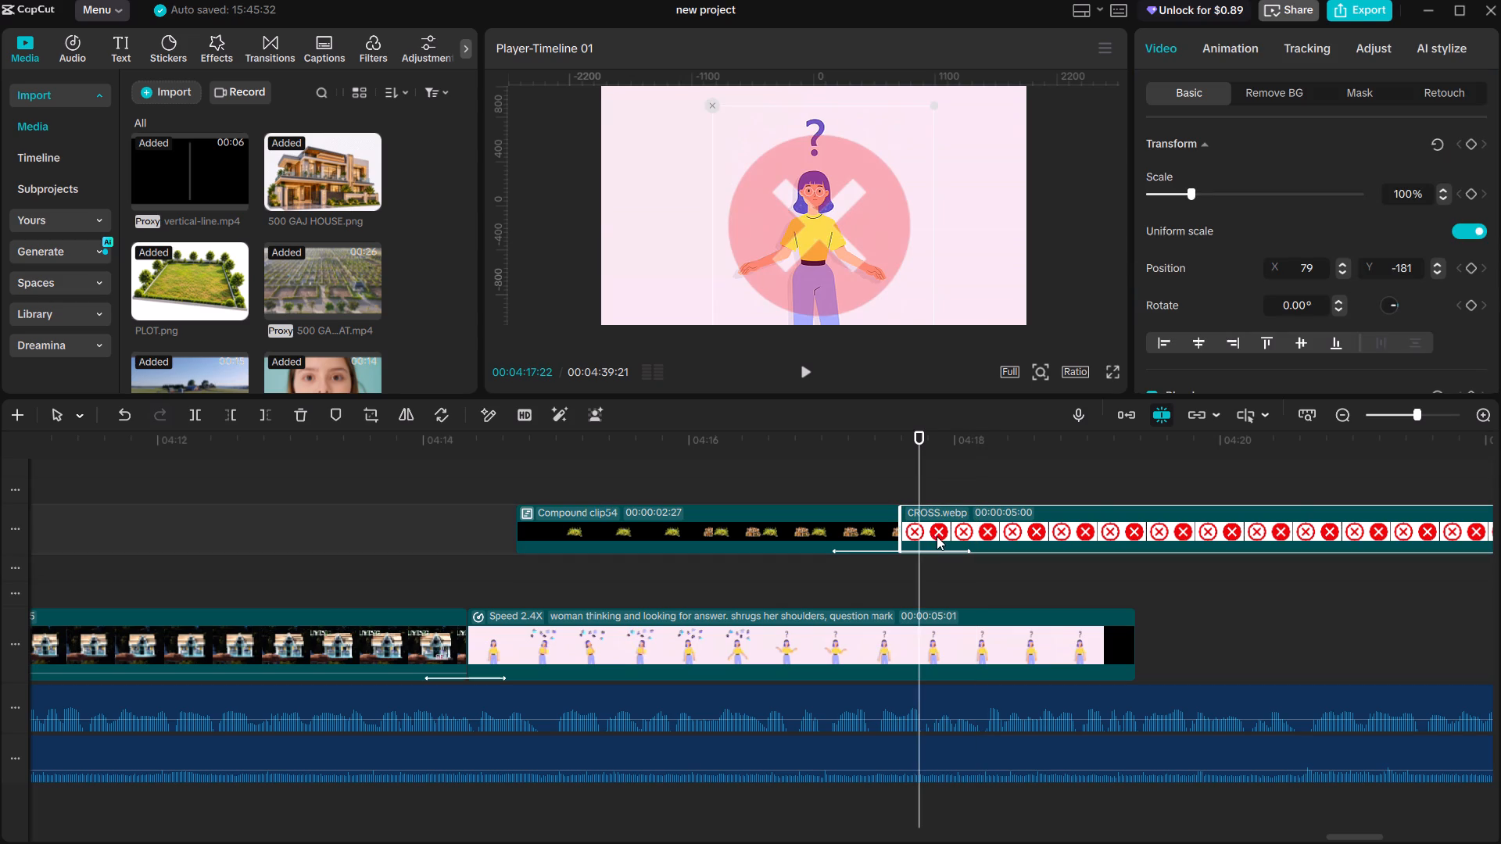
key("alt+g")
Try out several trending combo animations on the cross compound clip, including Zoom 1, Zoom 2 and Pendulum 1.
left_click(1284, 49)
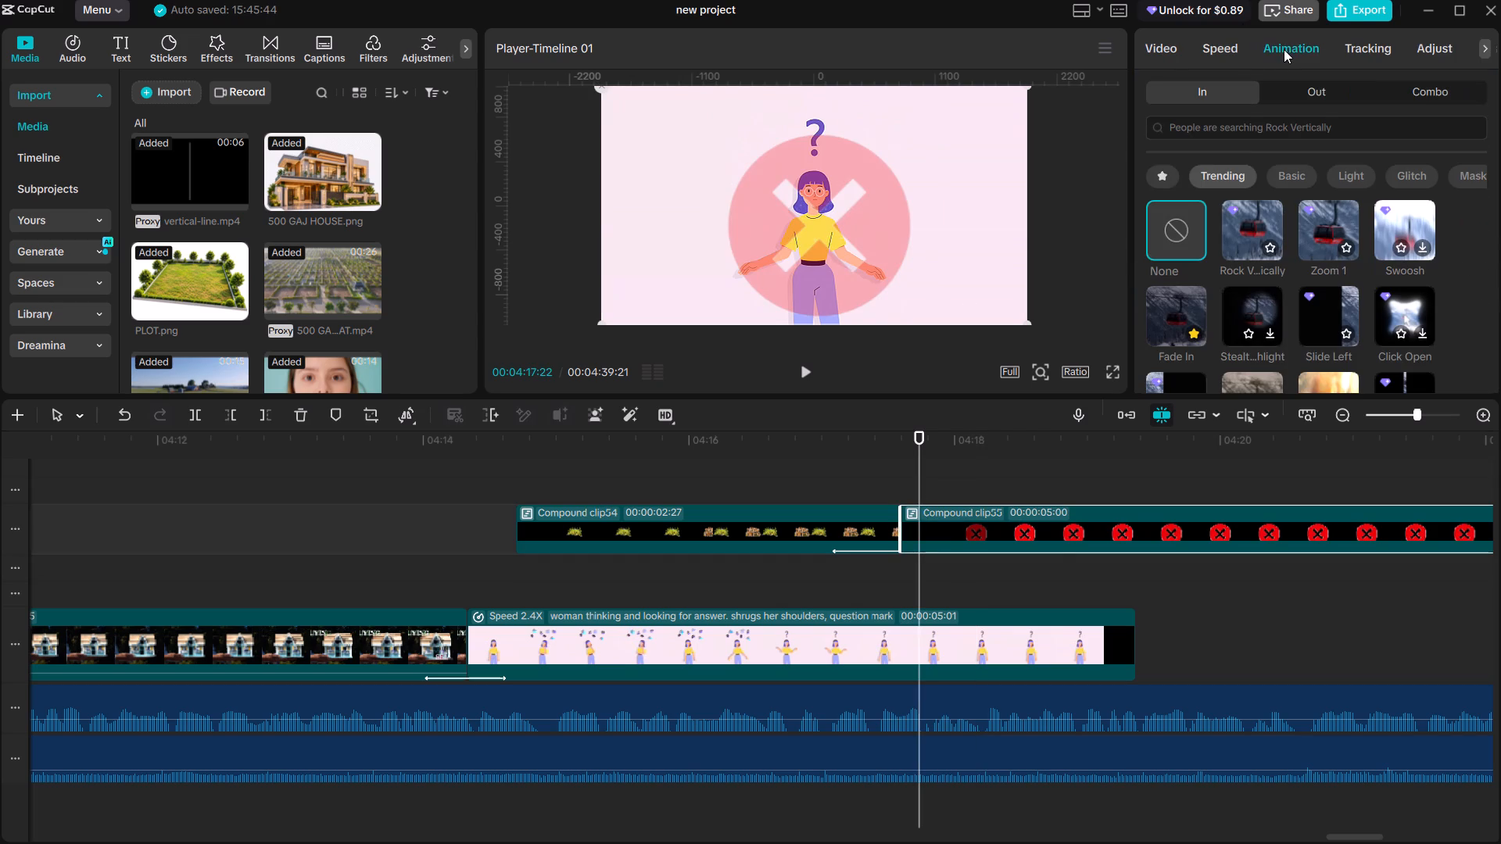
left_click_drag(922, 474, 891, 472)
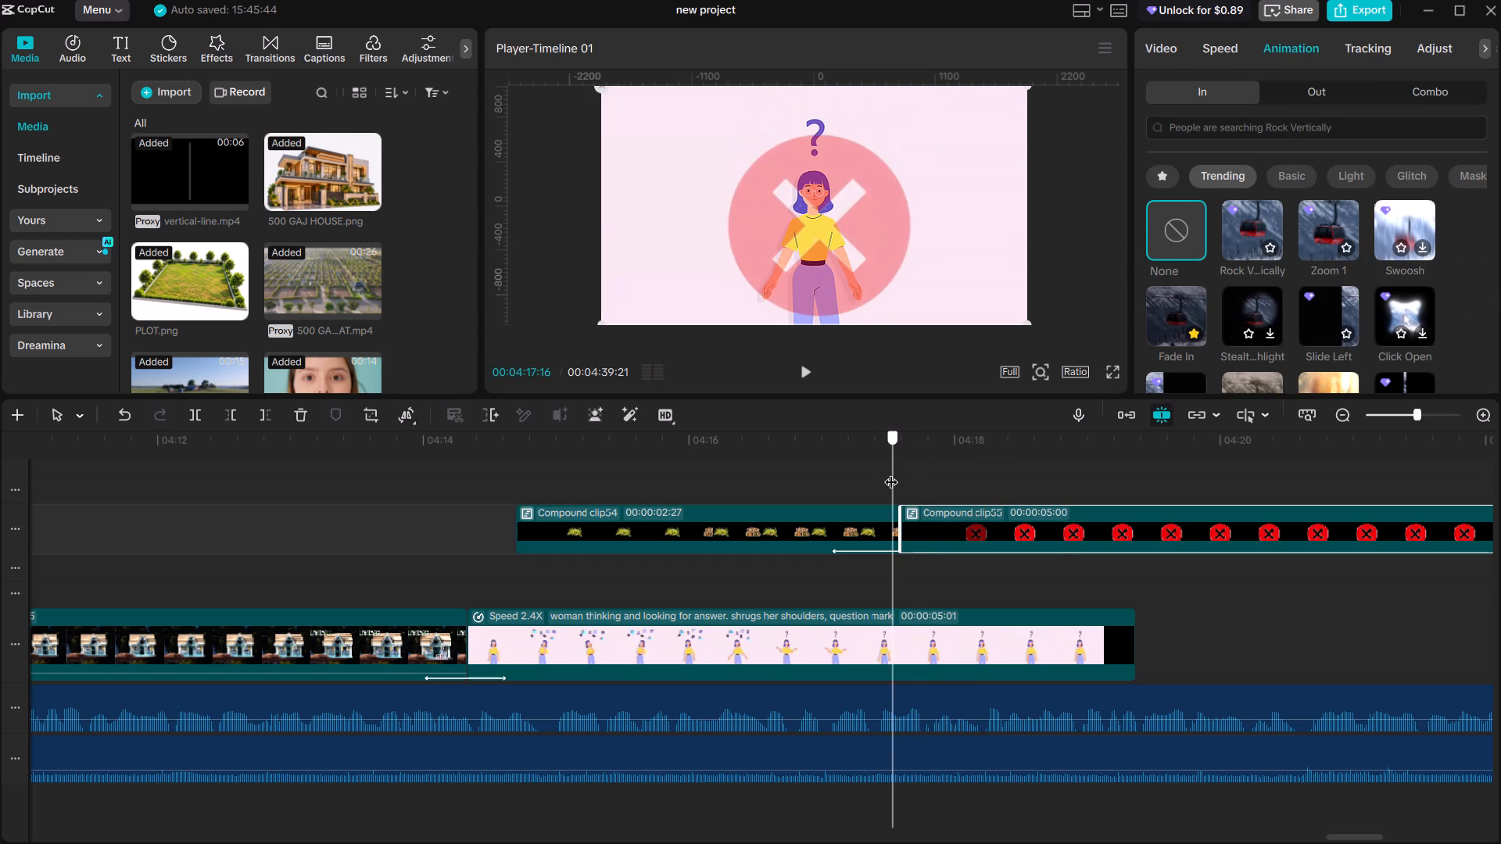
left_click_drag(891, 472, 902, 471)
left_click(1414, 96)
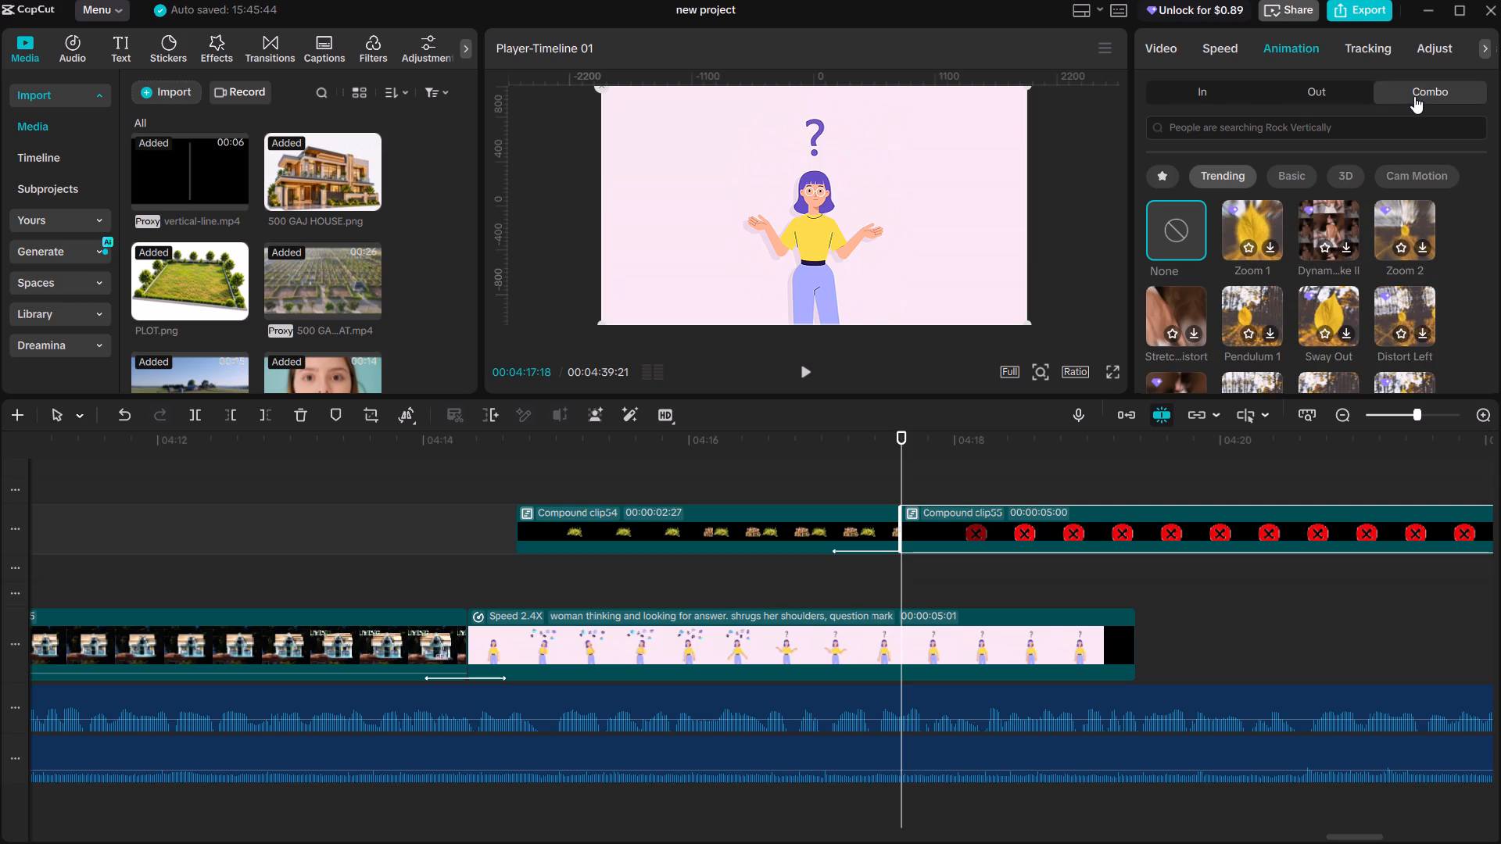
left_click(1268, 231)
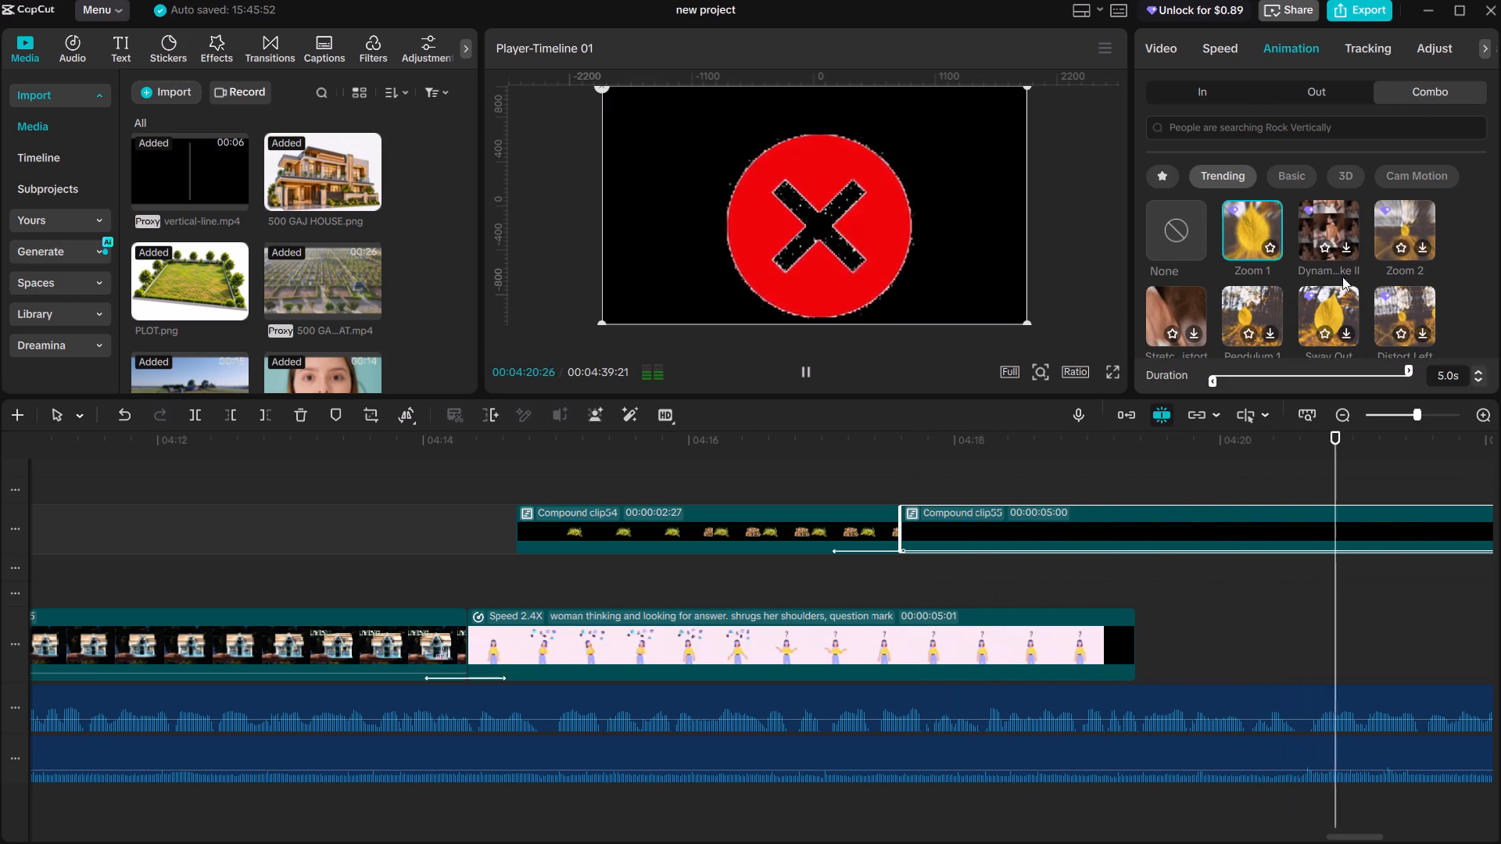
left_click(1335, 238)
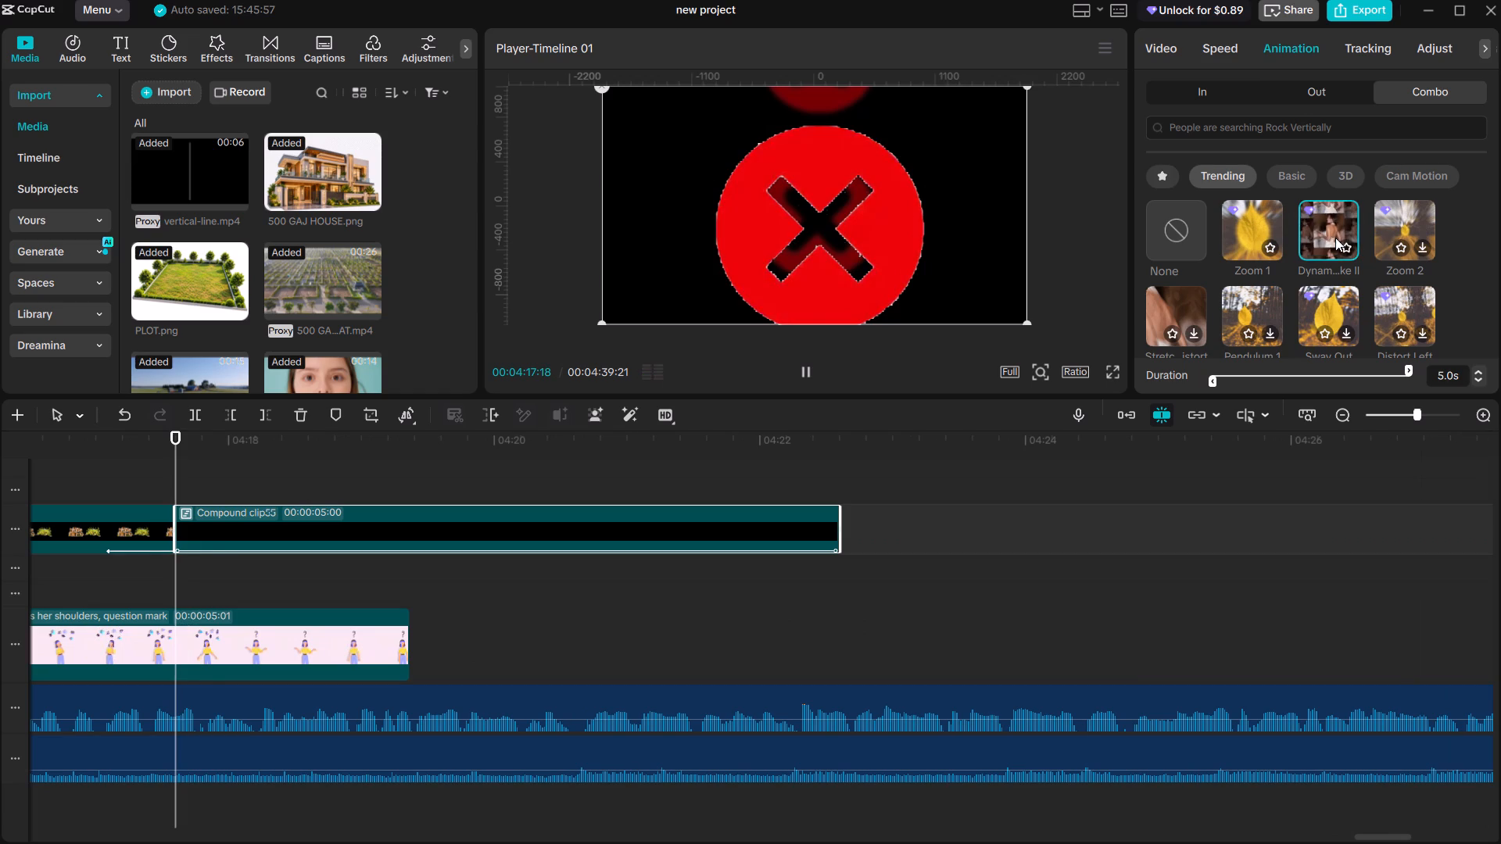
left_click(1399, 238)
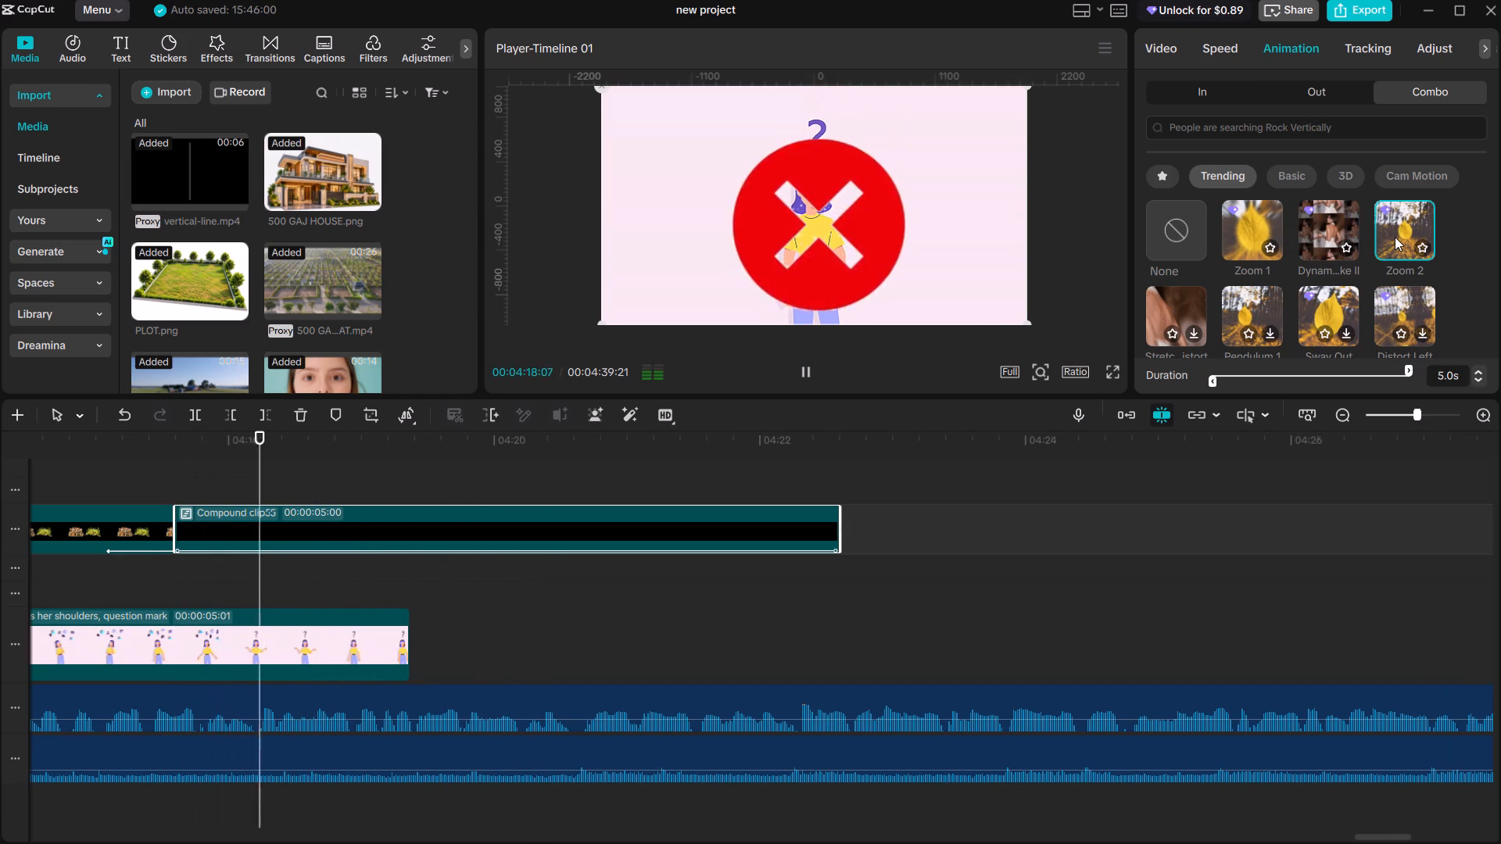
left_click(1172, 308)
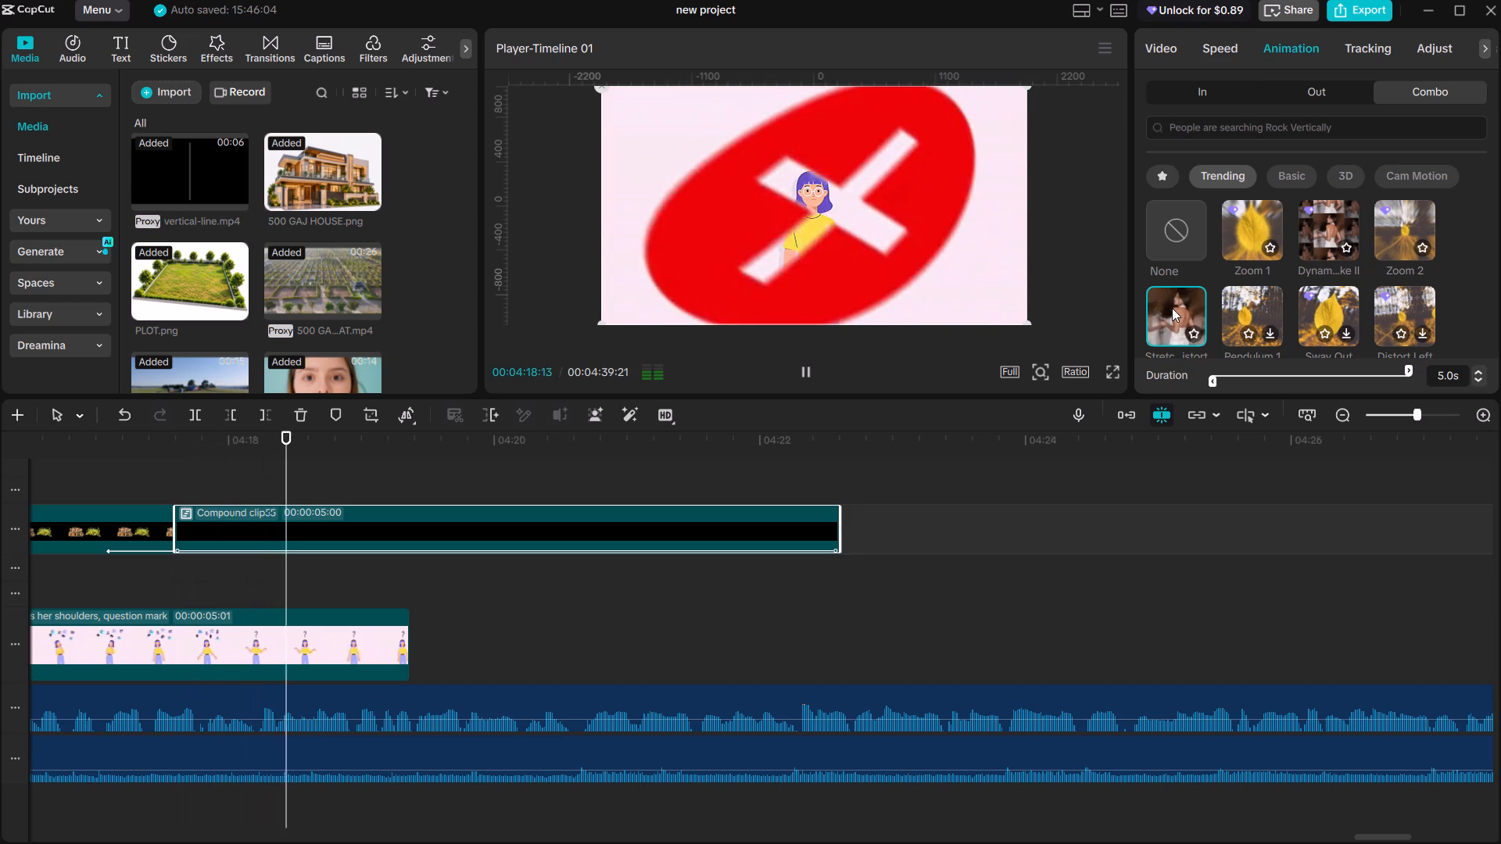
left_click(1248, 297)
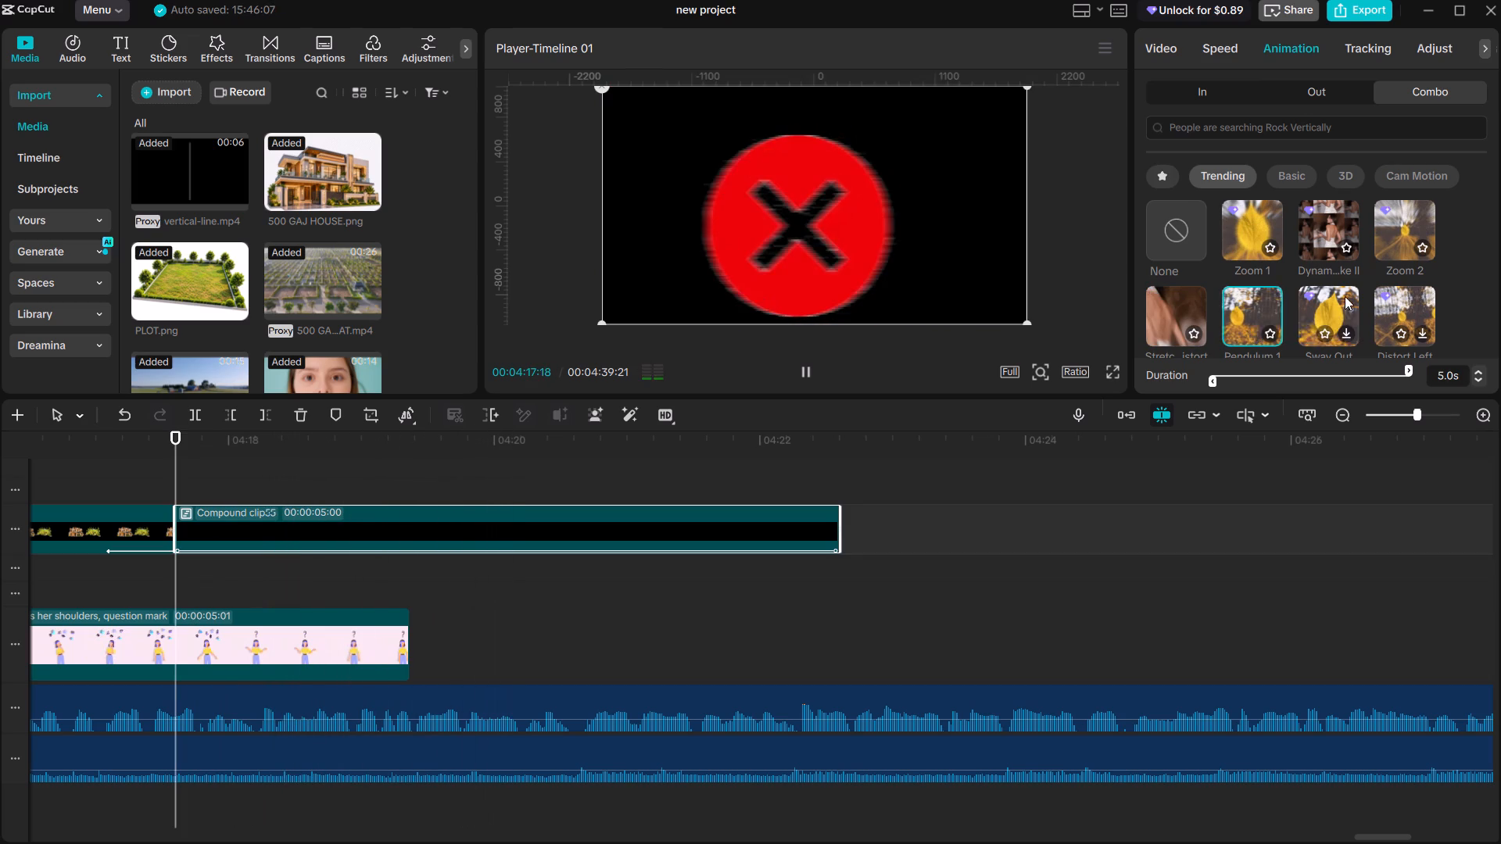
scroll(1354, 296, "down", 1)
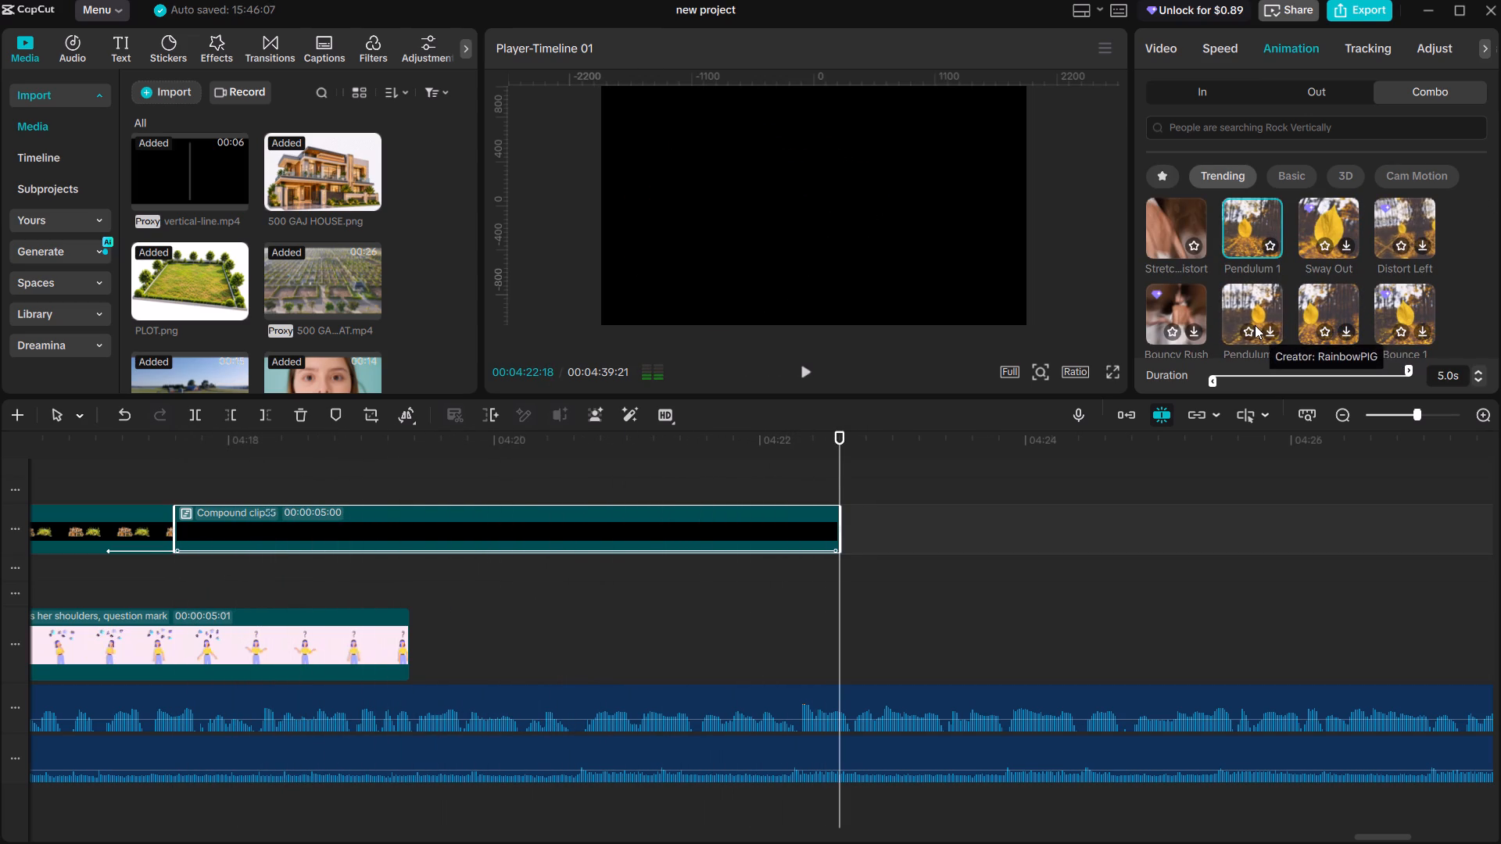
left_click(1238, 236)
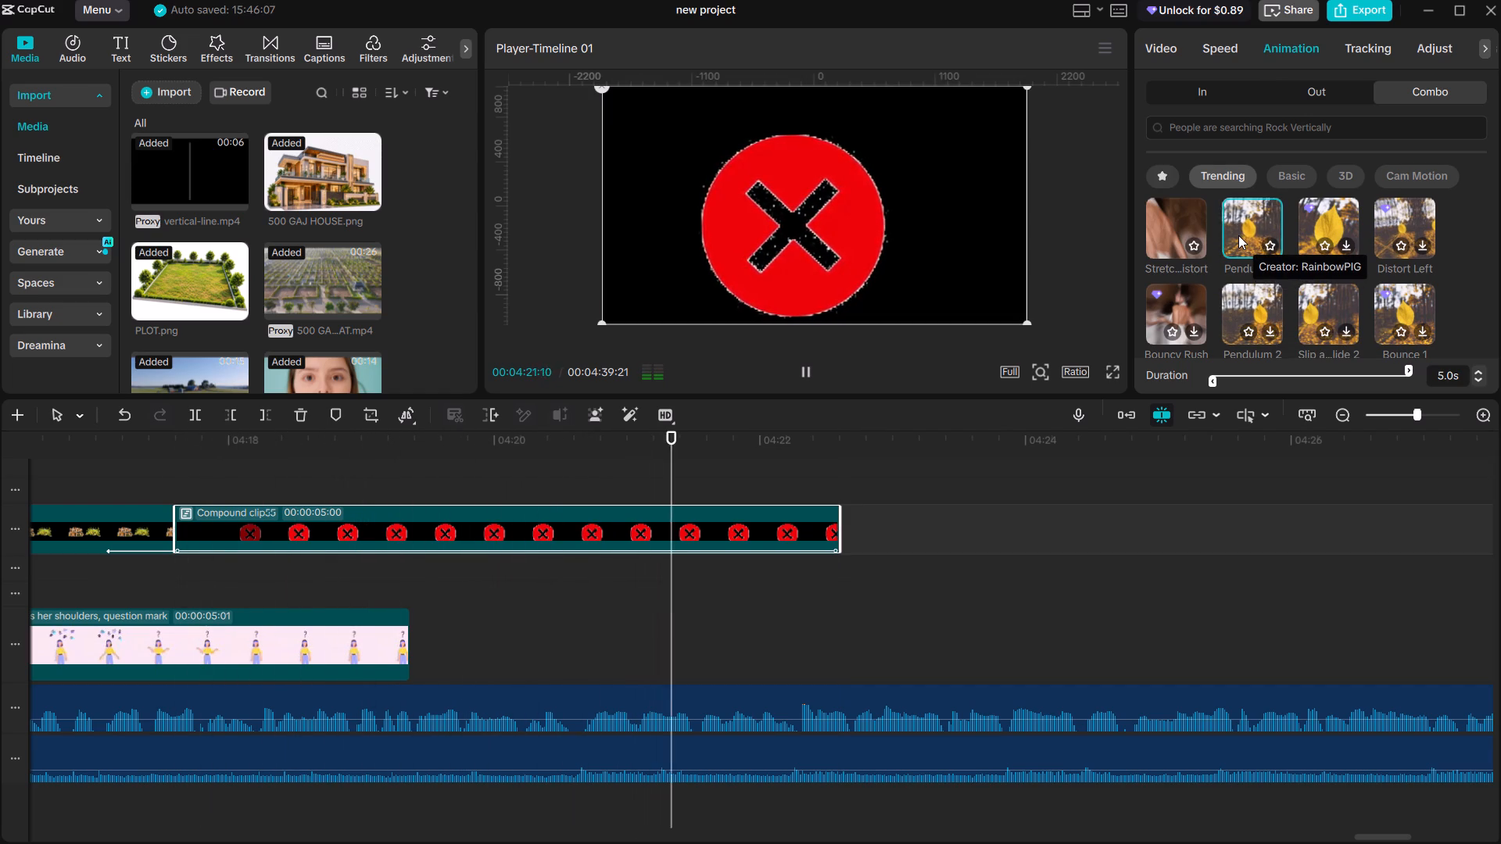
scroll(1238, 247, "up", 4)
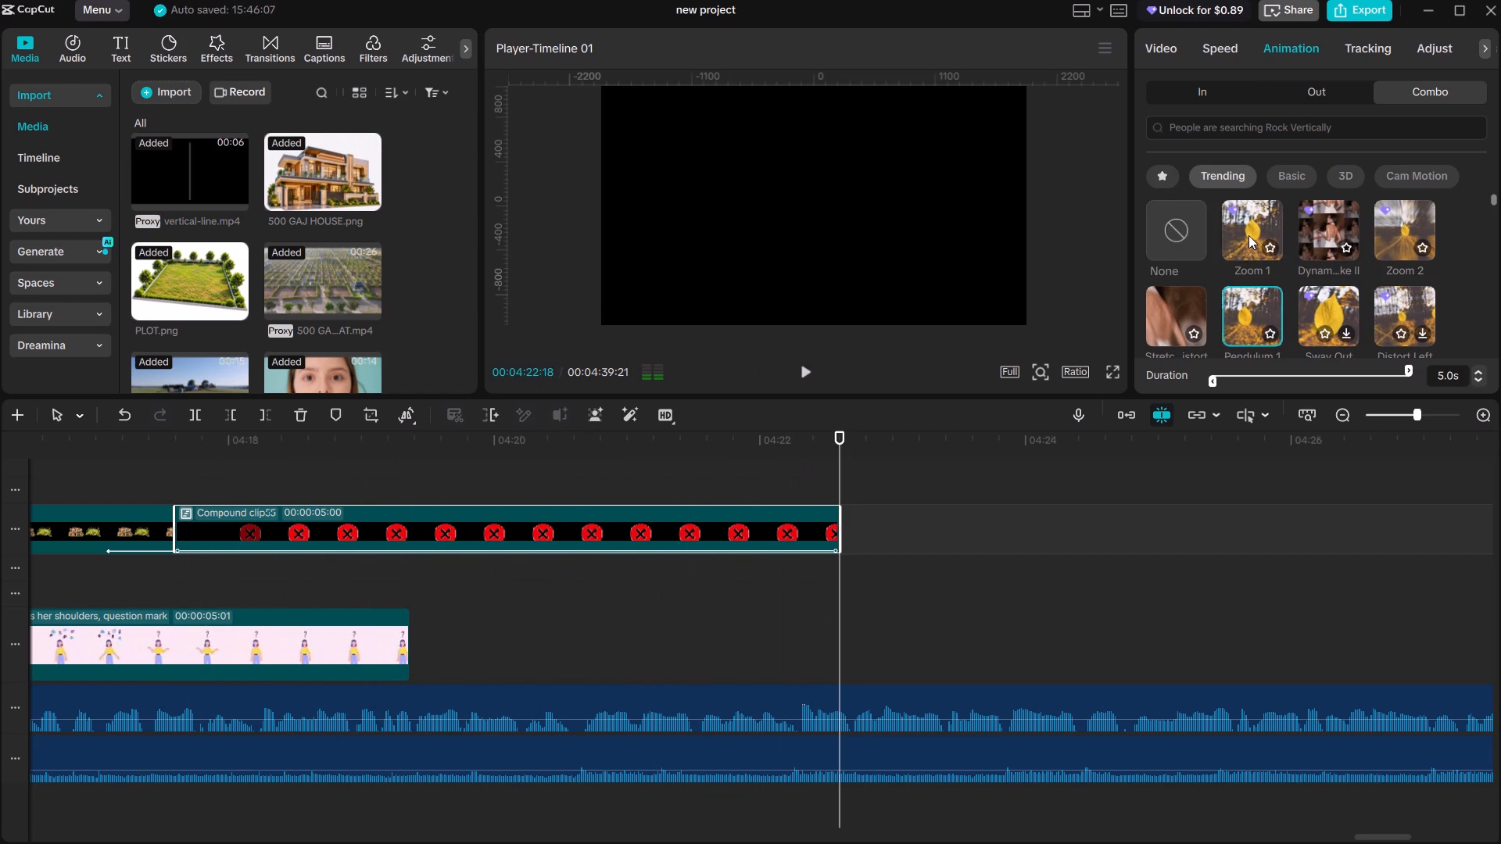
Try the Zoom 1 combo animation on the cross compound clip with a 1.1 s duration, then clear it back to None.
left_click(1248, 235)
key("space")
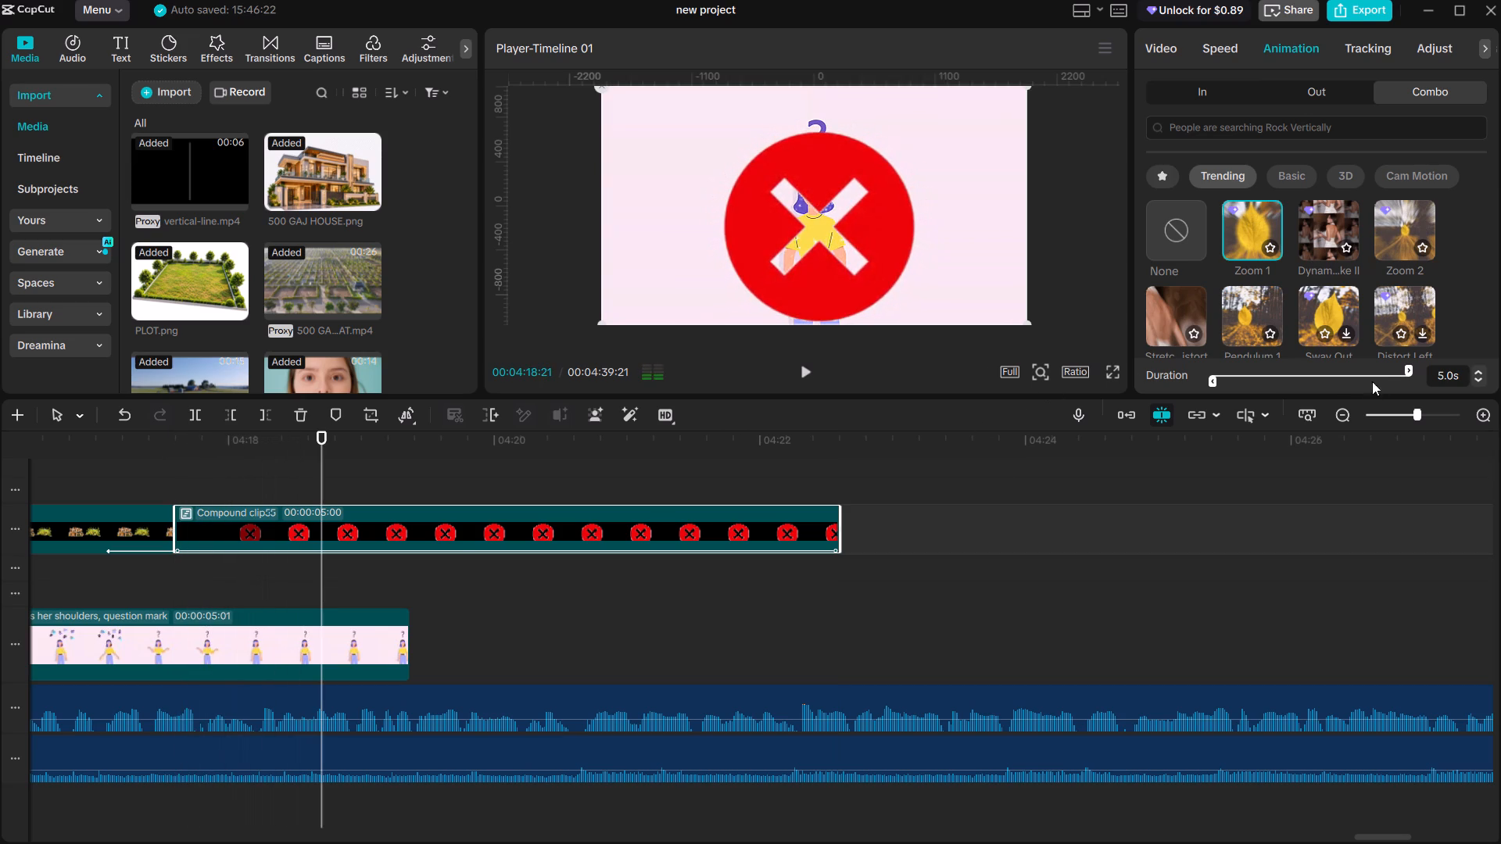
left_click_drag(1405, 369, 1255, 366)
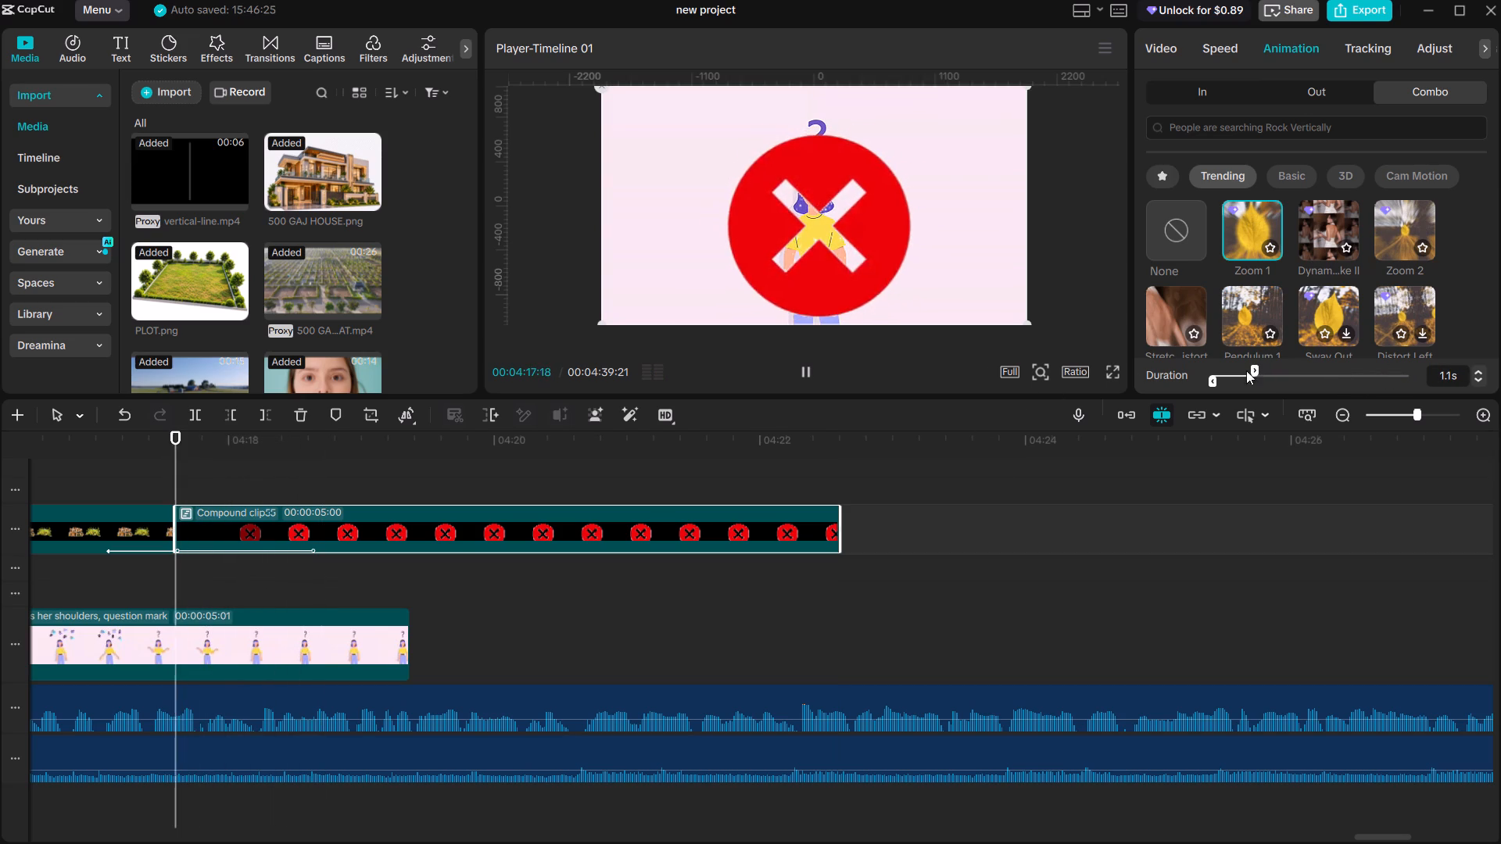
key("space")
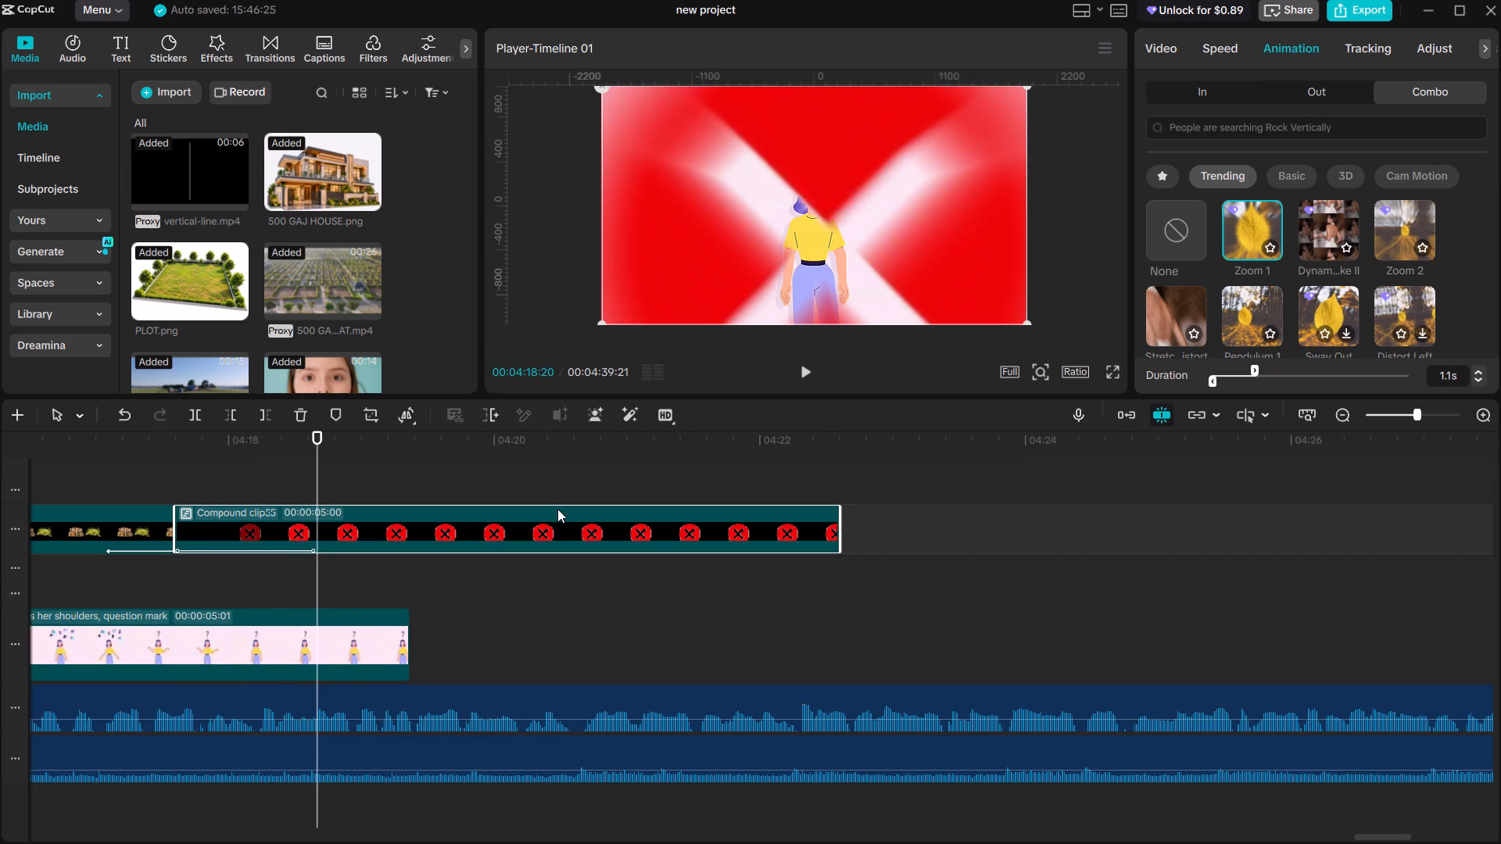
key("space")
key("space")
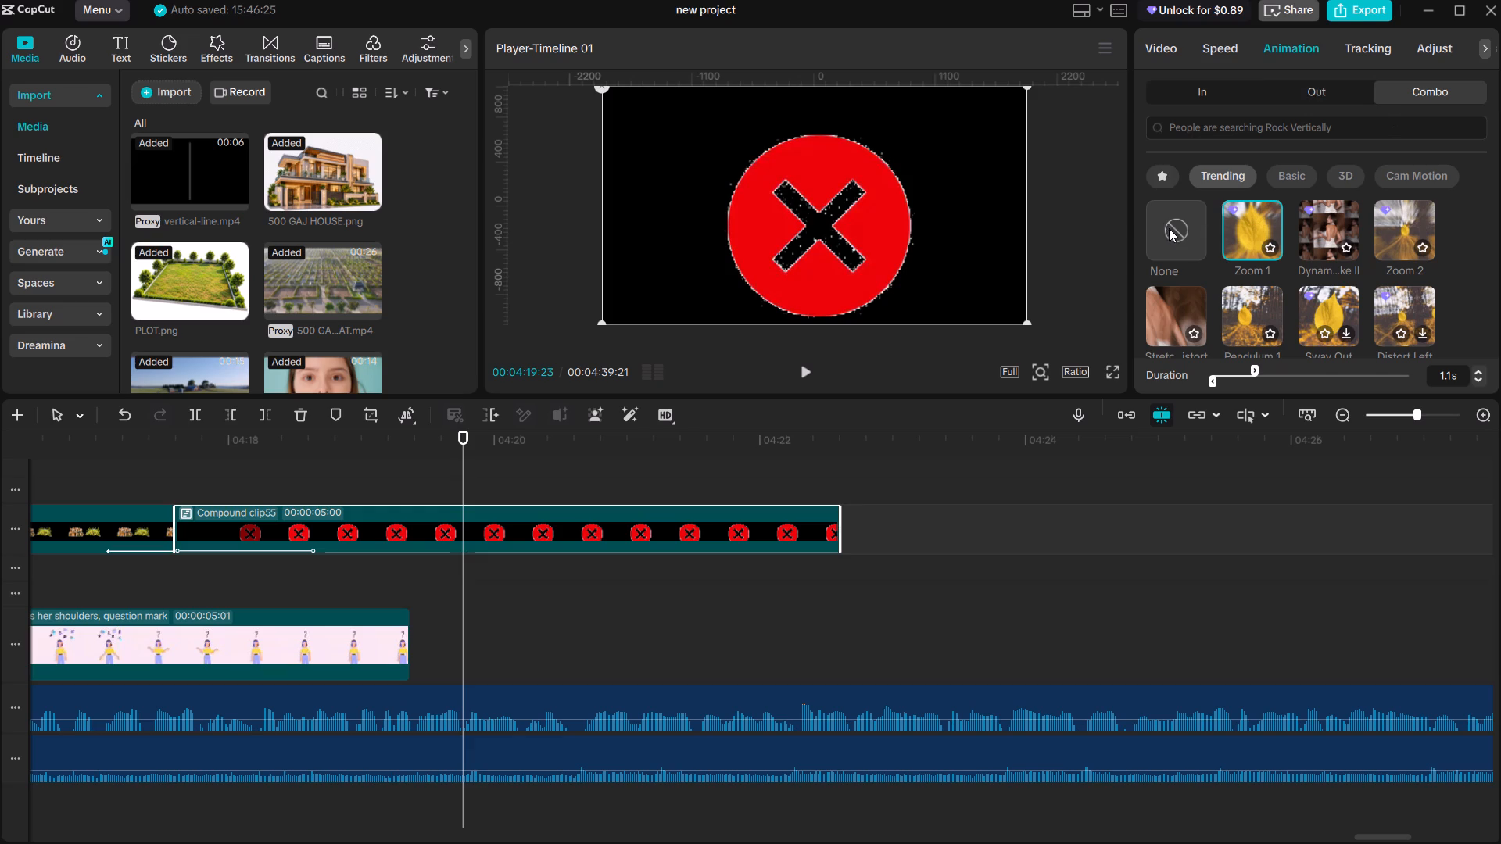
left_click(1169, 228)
Apply the Zoom 1 entrance animation to the cross compound clip with a duration of 1.0 s.
left_click(1236, 85)
left_click(1326, 225)
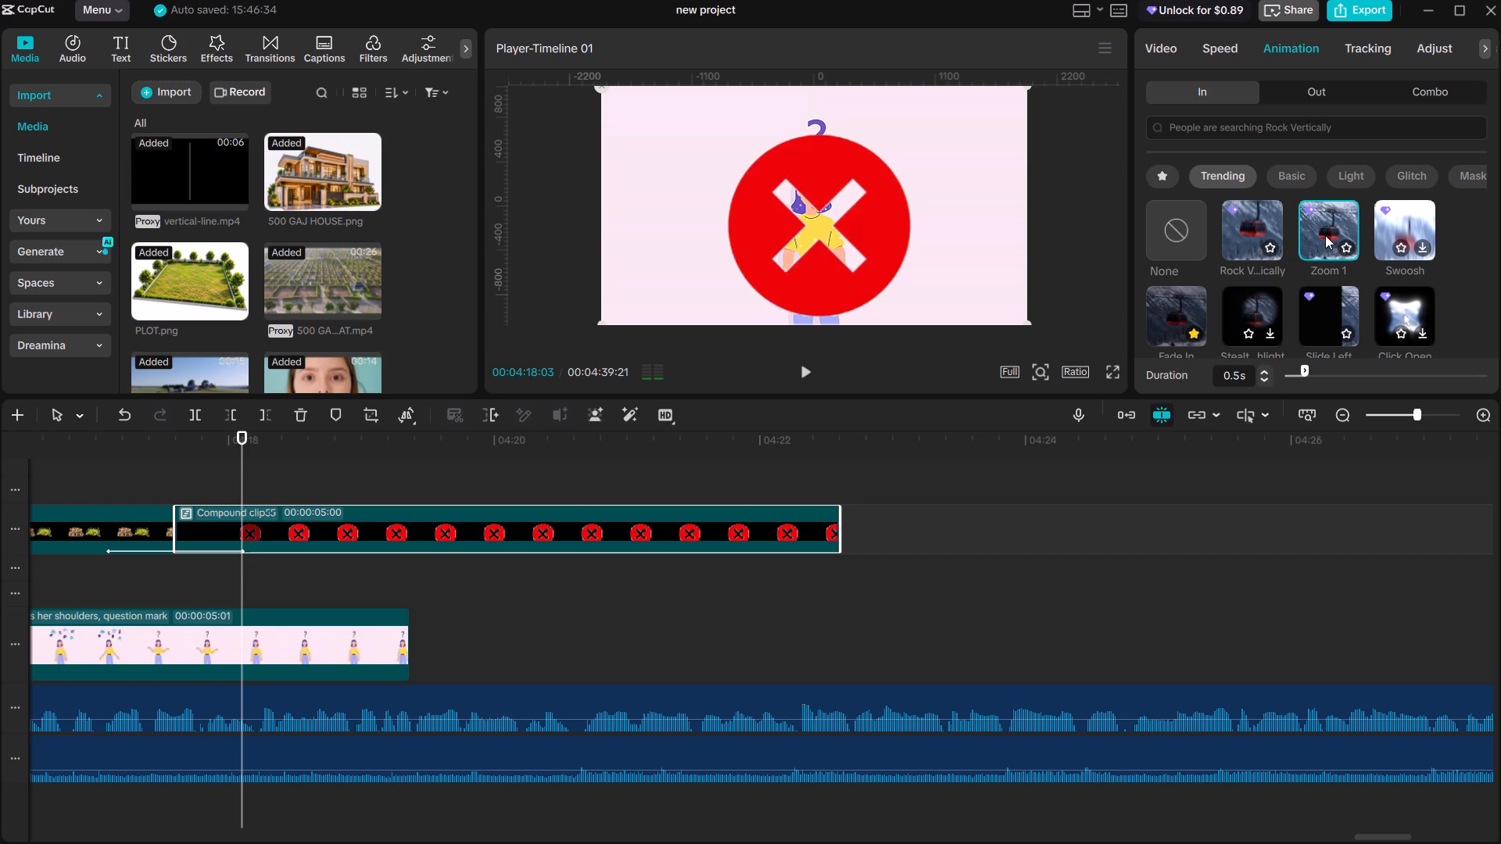
triple_click(1264, 374)
double_click(1264, 374)
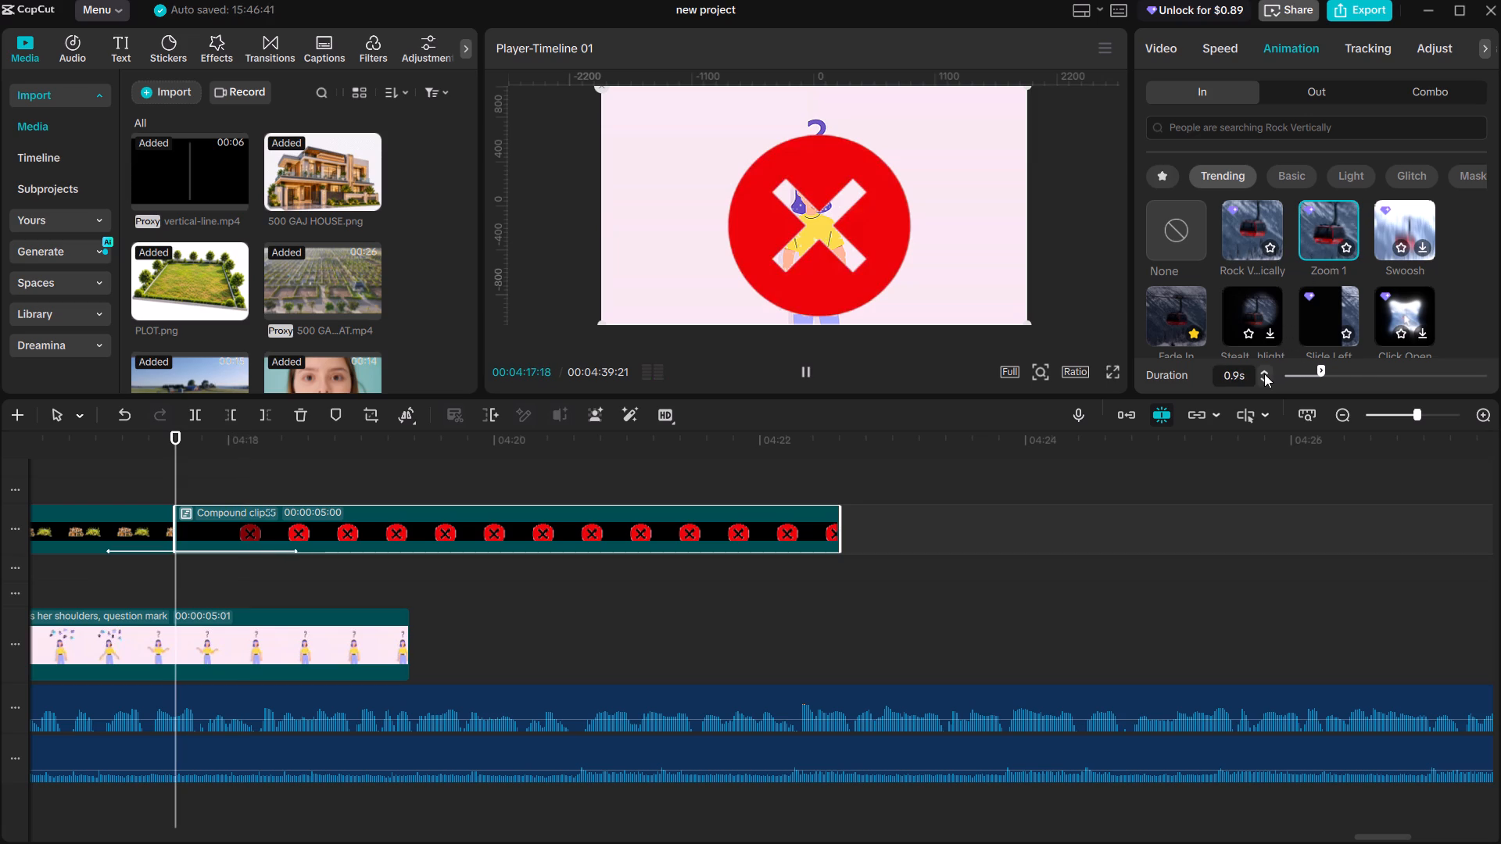
Play back the cross's zoom-in repeatedly to check its timing against the narration and find the end of the phrase.
left_click(146, 477)
key("space")
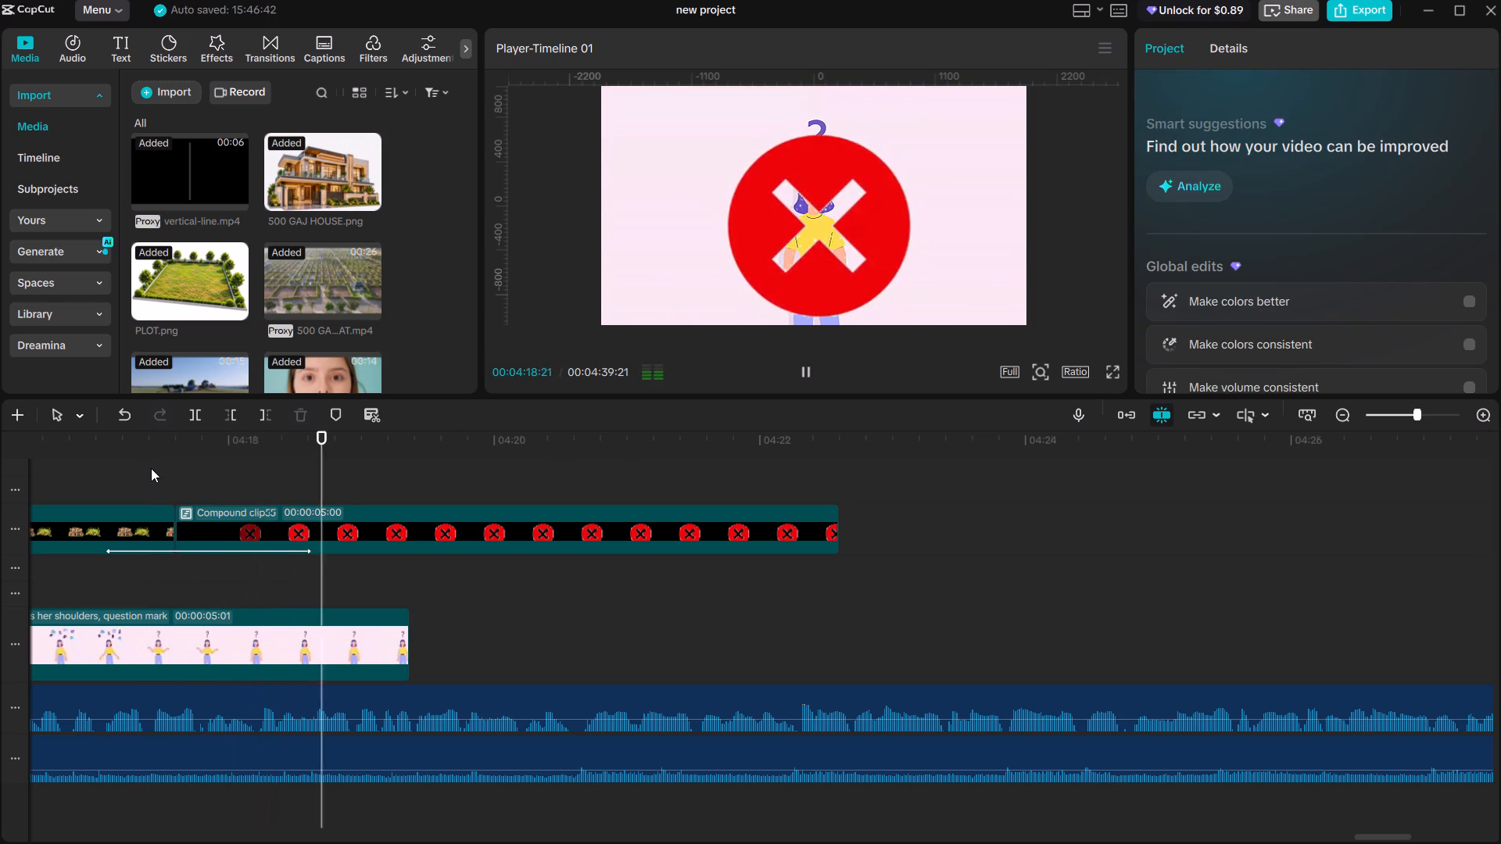
key("space")
double_click(306, 484)
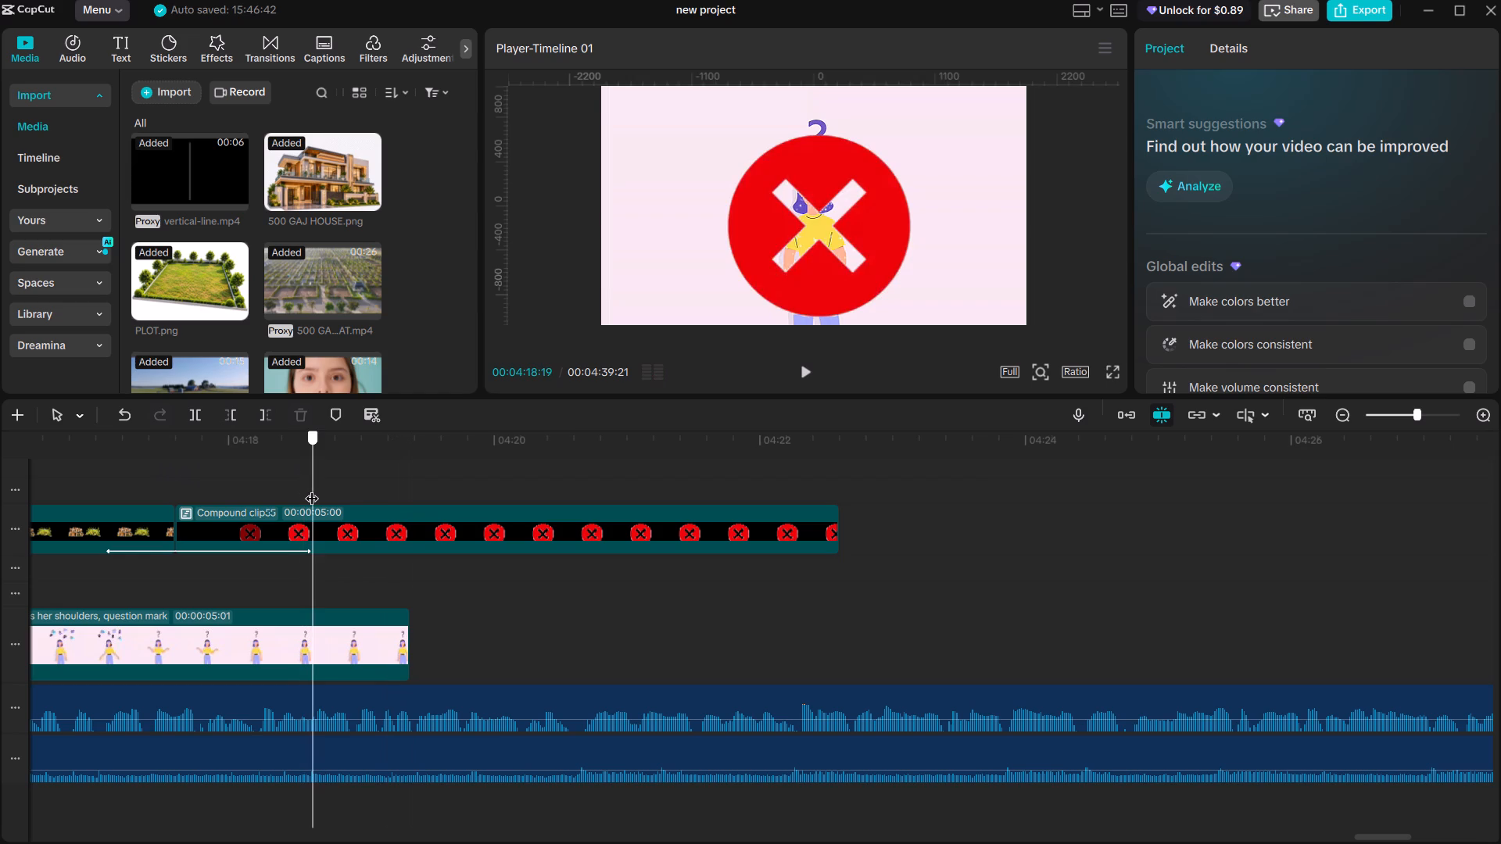
key("space")
left_click(312, 485)
left_click_drag(312, 485, 304, 477)
key("space")
left_click(304, 477)
left_click_drag(304, 477, 294, 473)
key("space")
left_click(294, 473)
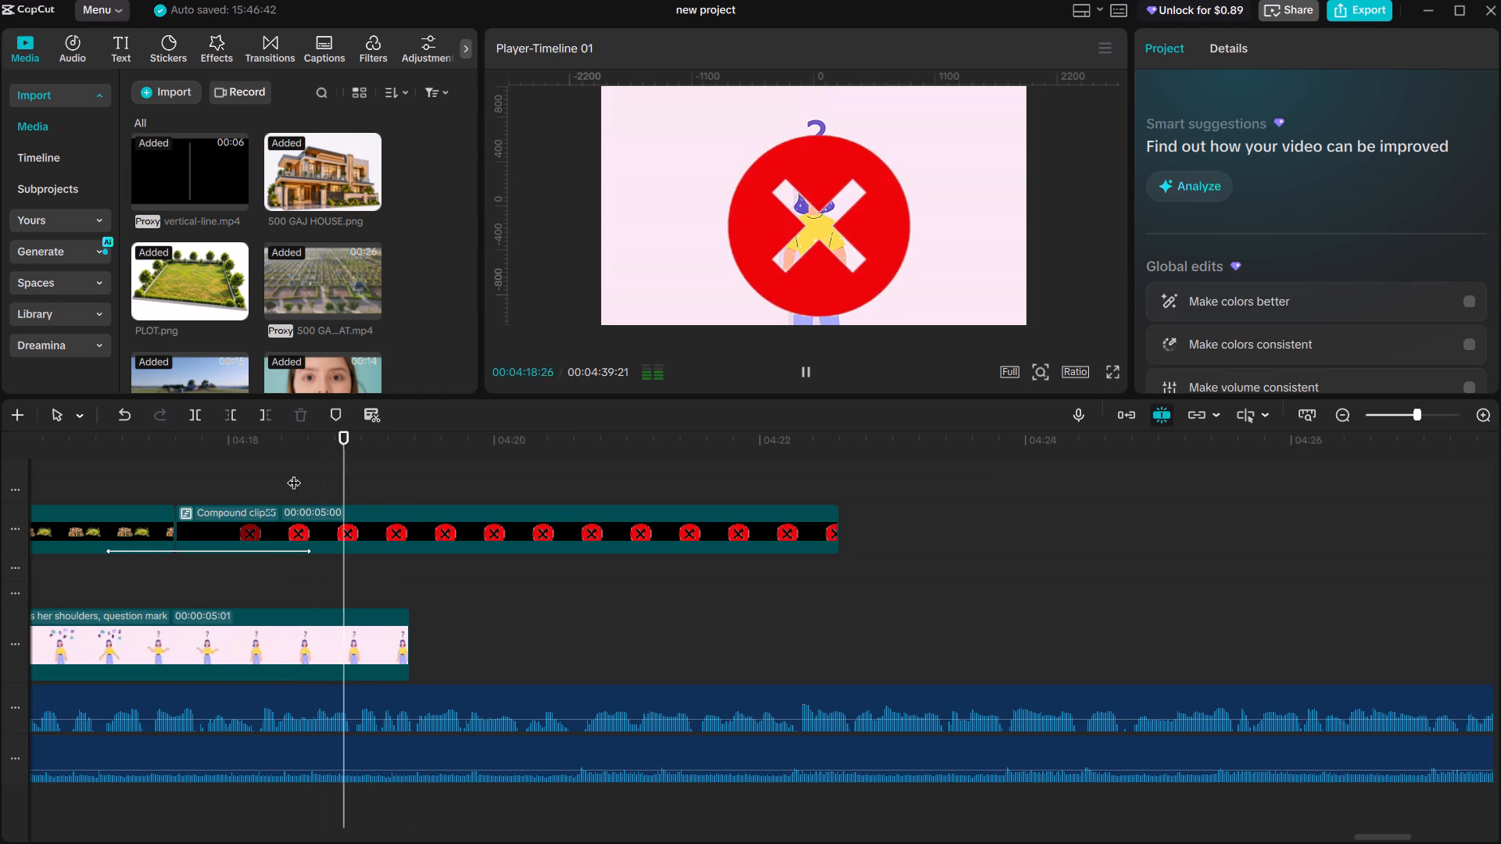
left_click_drag(294, 473, 275, 473)
key("space")
left_click(275, 473)
left_click_drag(275, 473, 252, 473)
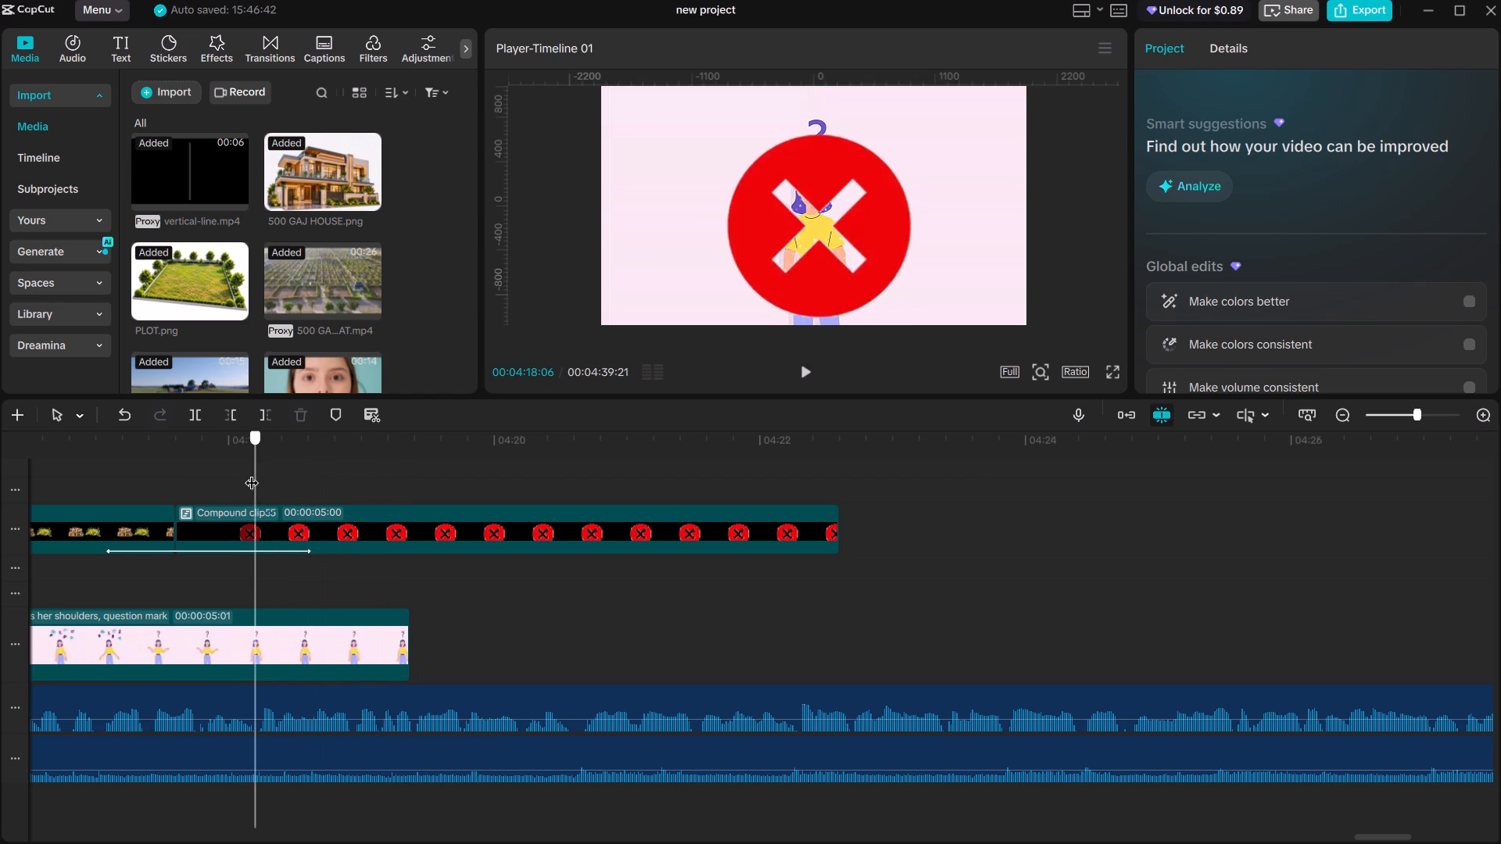
left_click_drag(252, 473, 256, 481)
Shorten the cross compound clip's Zoom 1 entrance animation to 0.3 s.
left_click(269, 525)
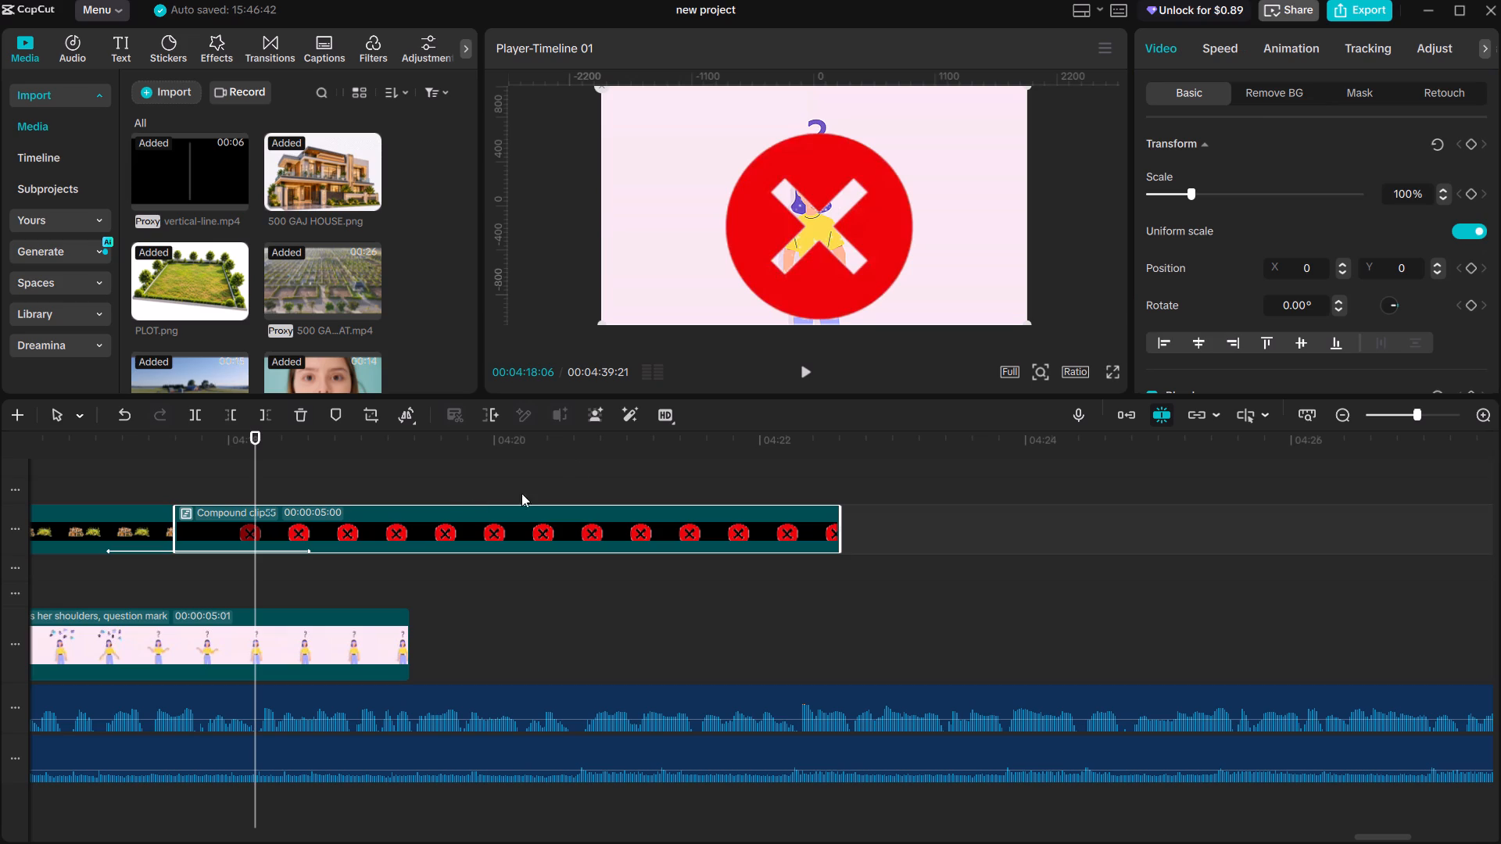
left_click(1227, 48)
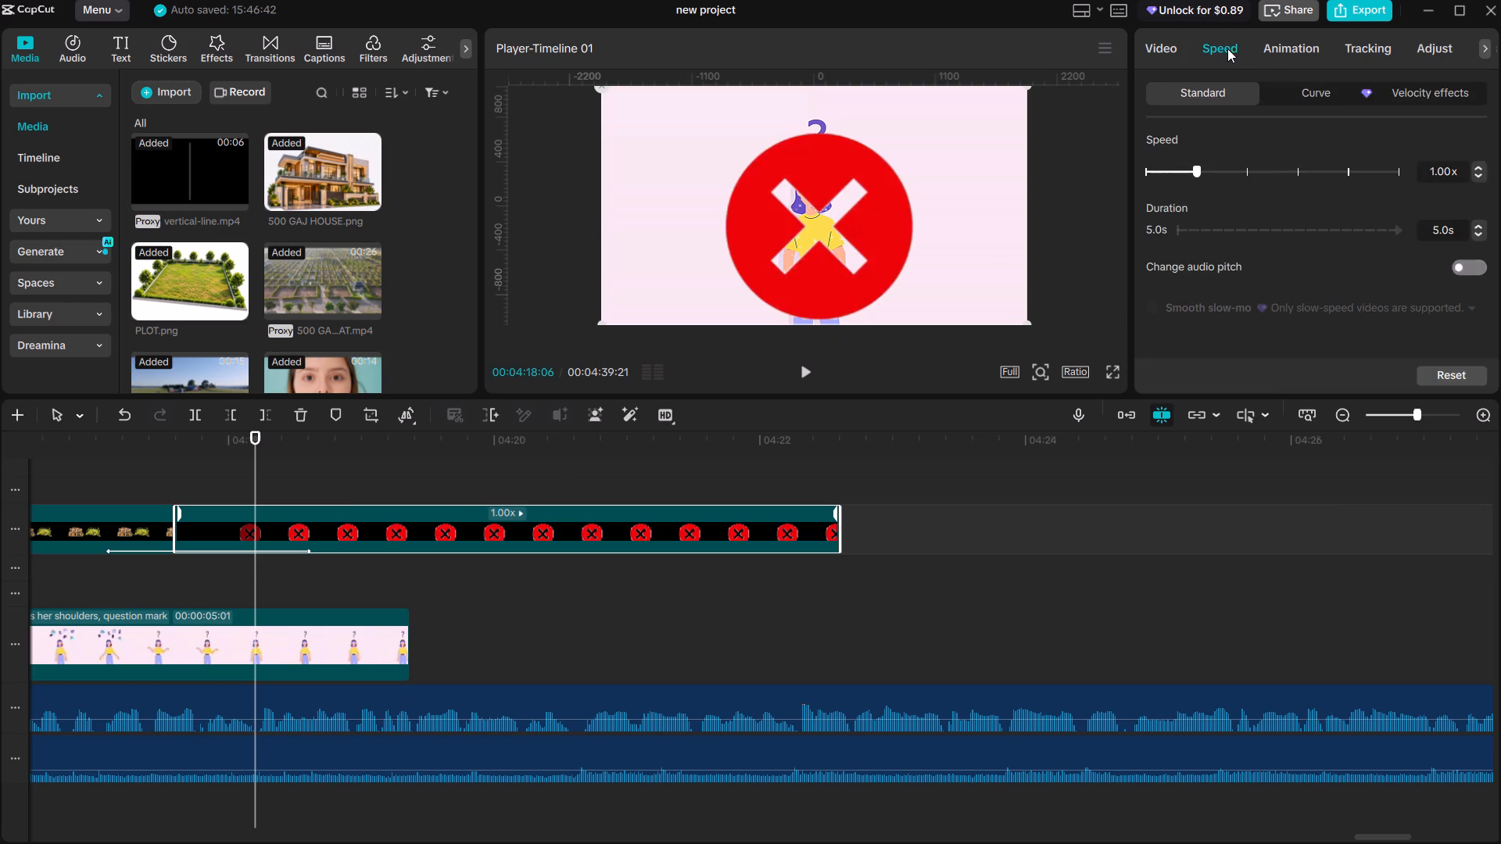
left_click(1293, 42)
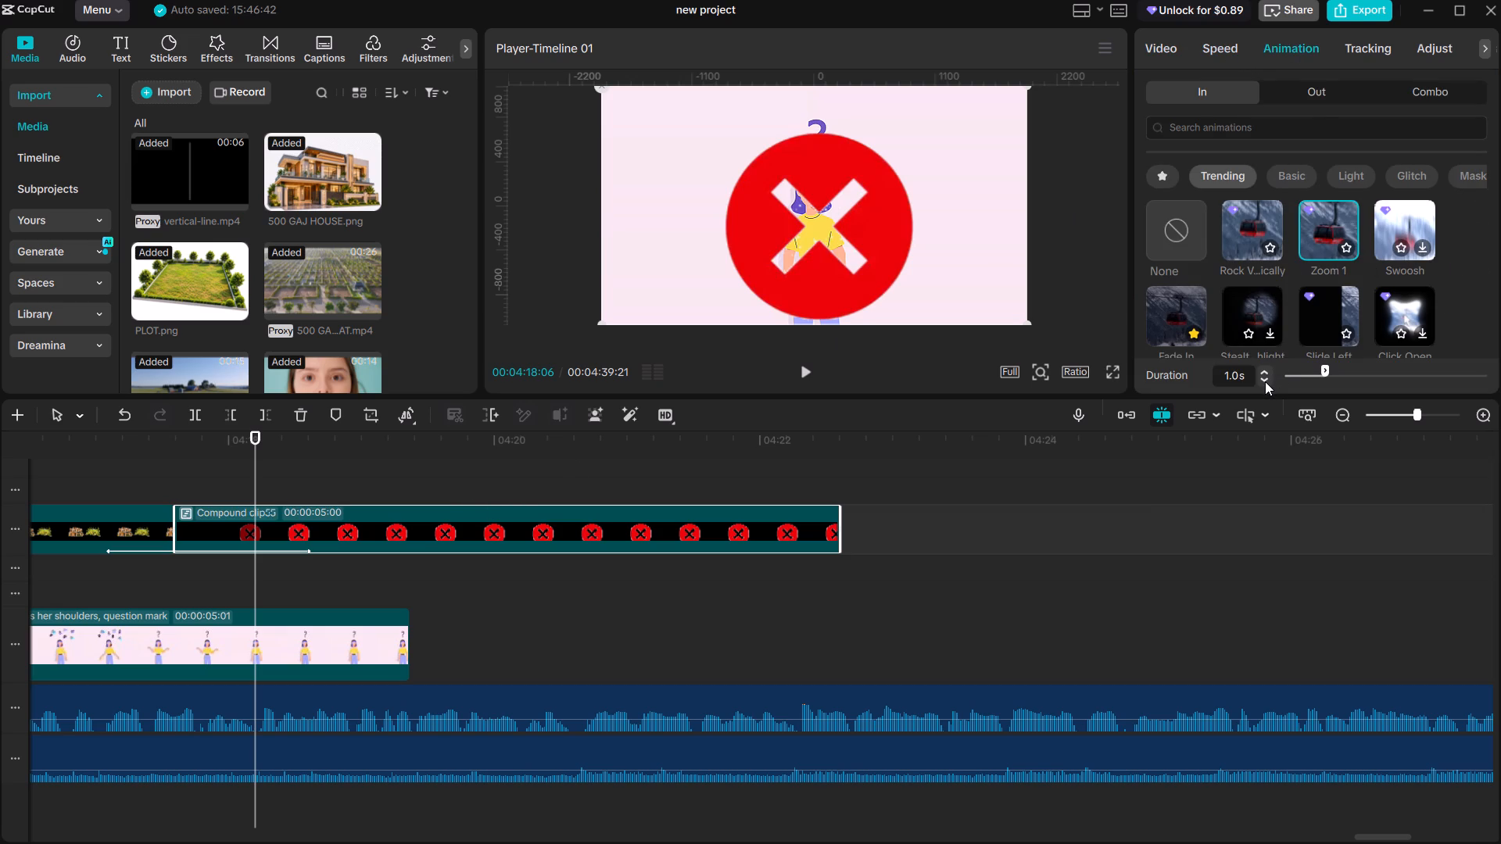
triple_click(1265, 381)
left_click(1265, 381)
double_click(1265, 381)
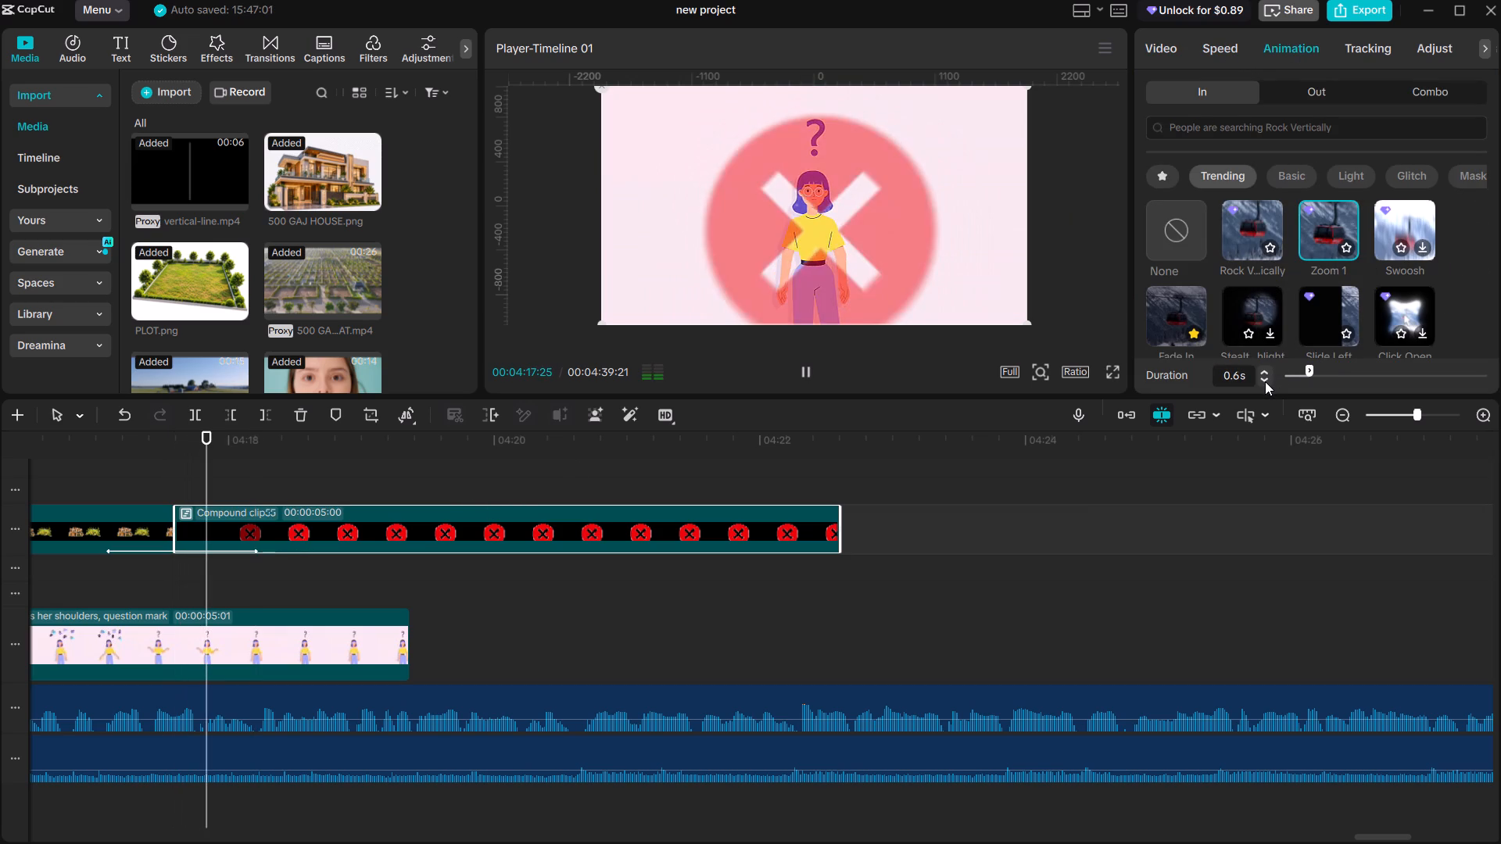
double_click(1265, 381)
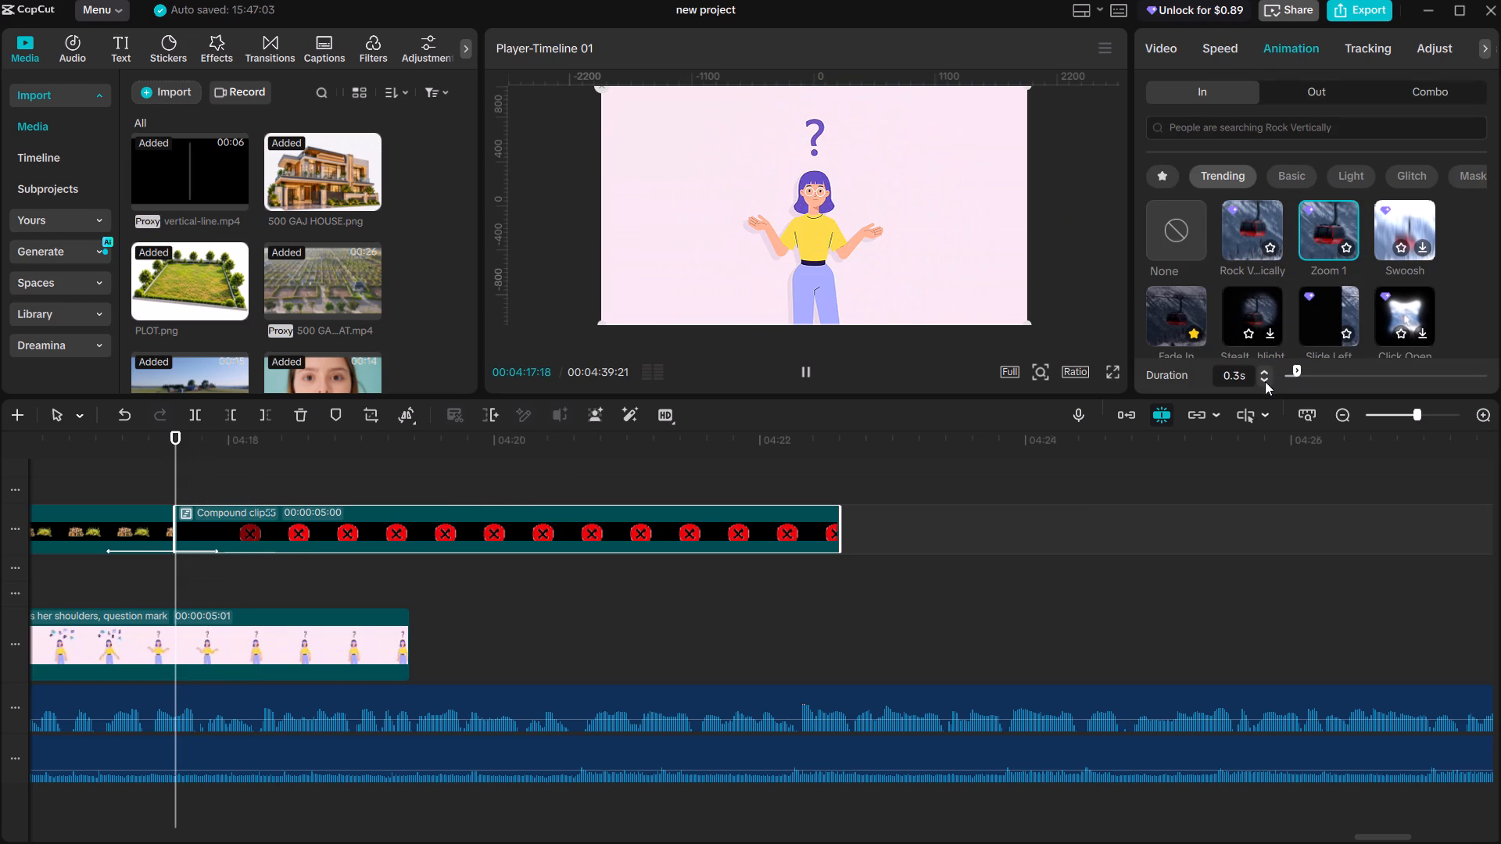
key("space")
Play back the shortened cross entrance to check its timing against the narration.
left_click(179, 454)
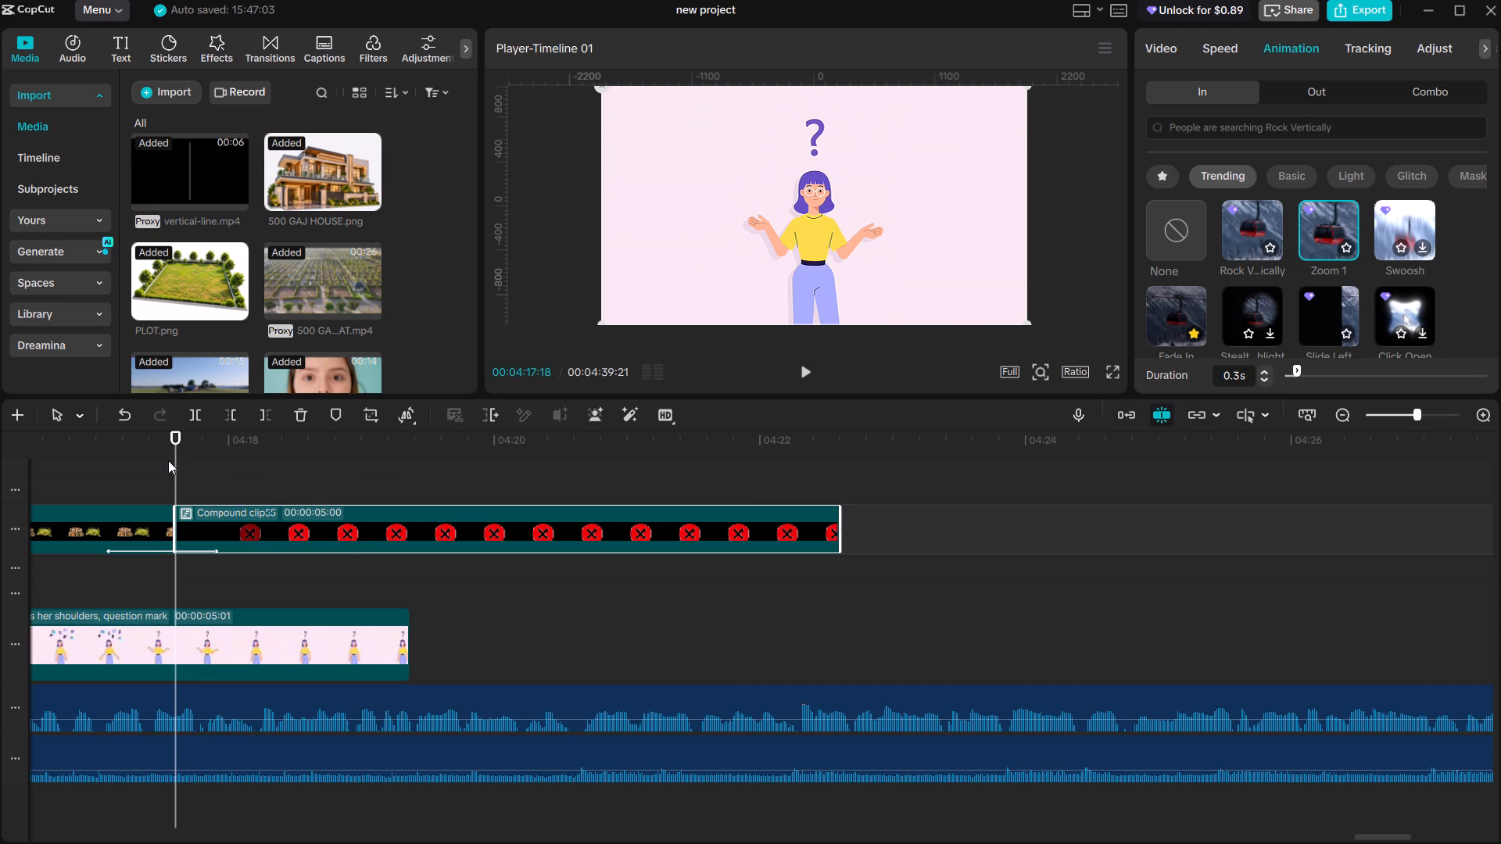
left_click(168, 460)
key("space")
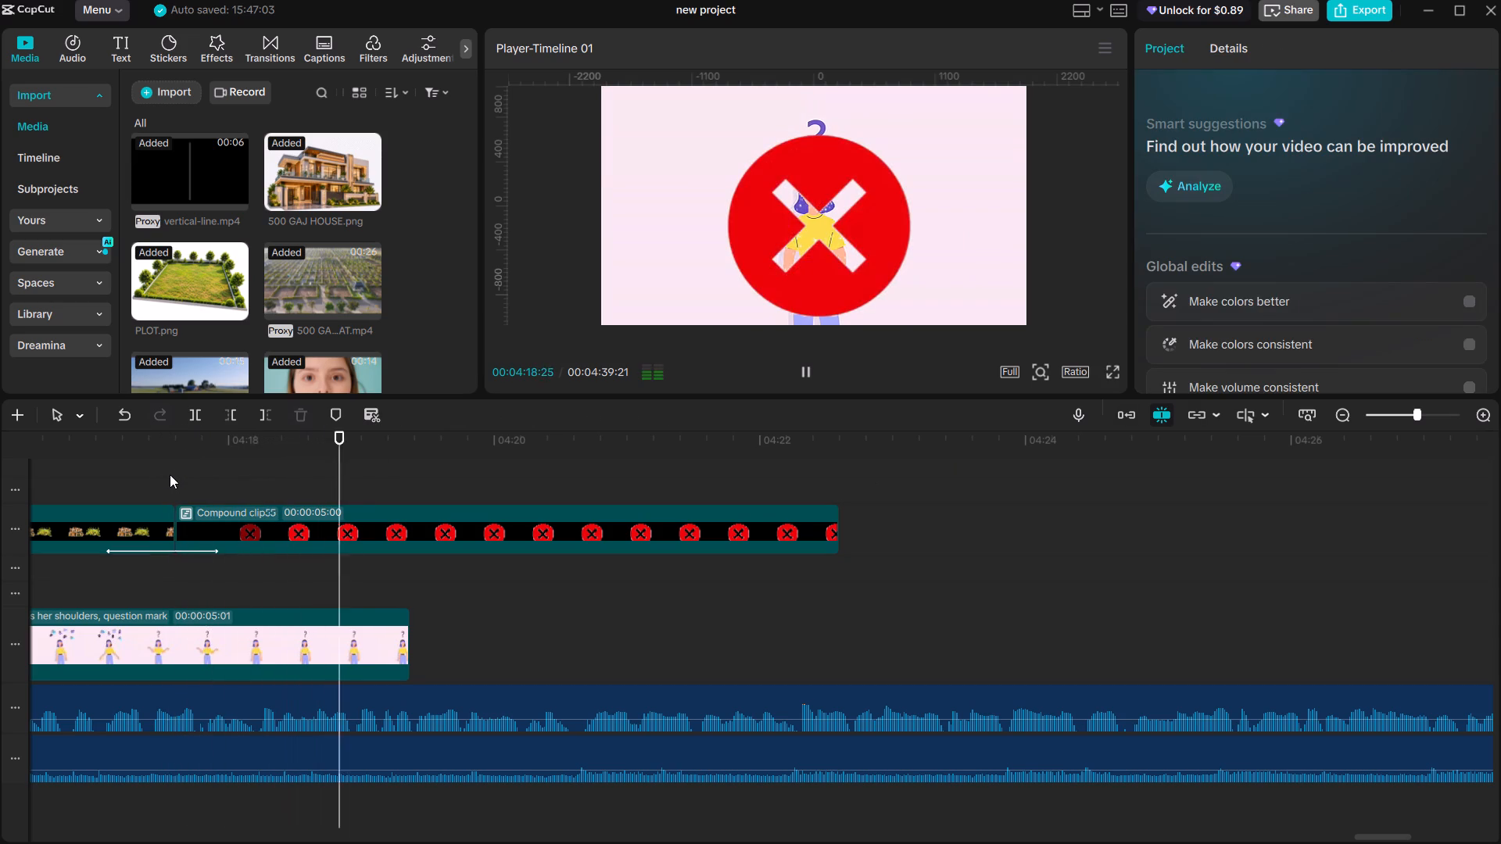
double_click(170, 474)
key("space")
key("space")
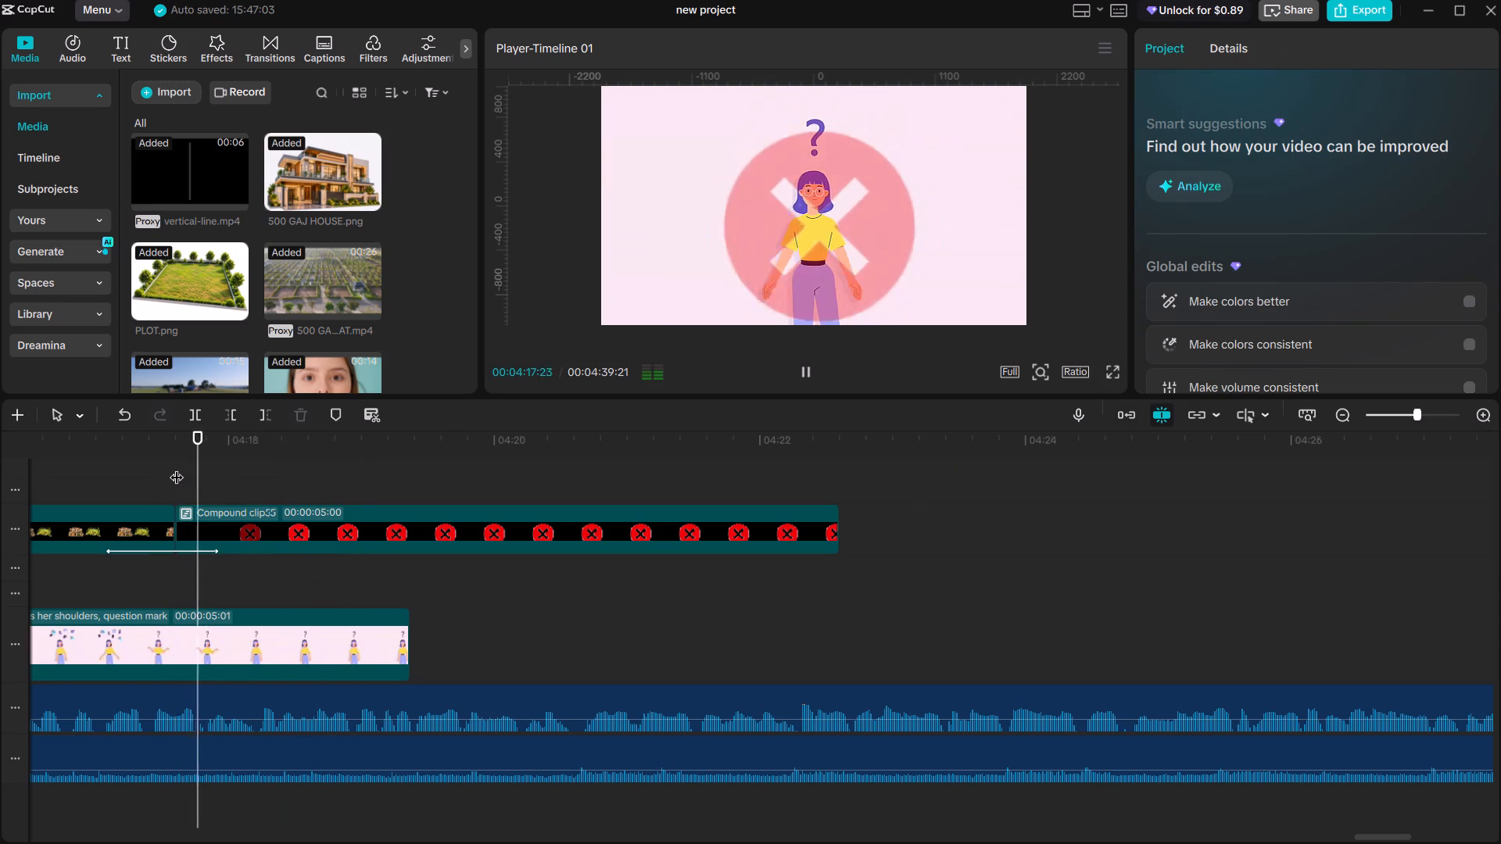
key("space")
double_click(215, 463)
key("space")
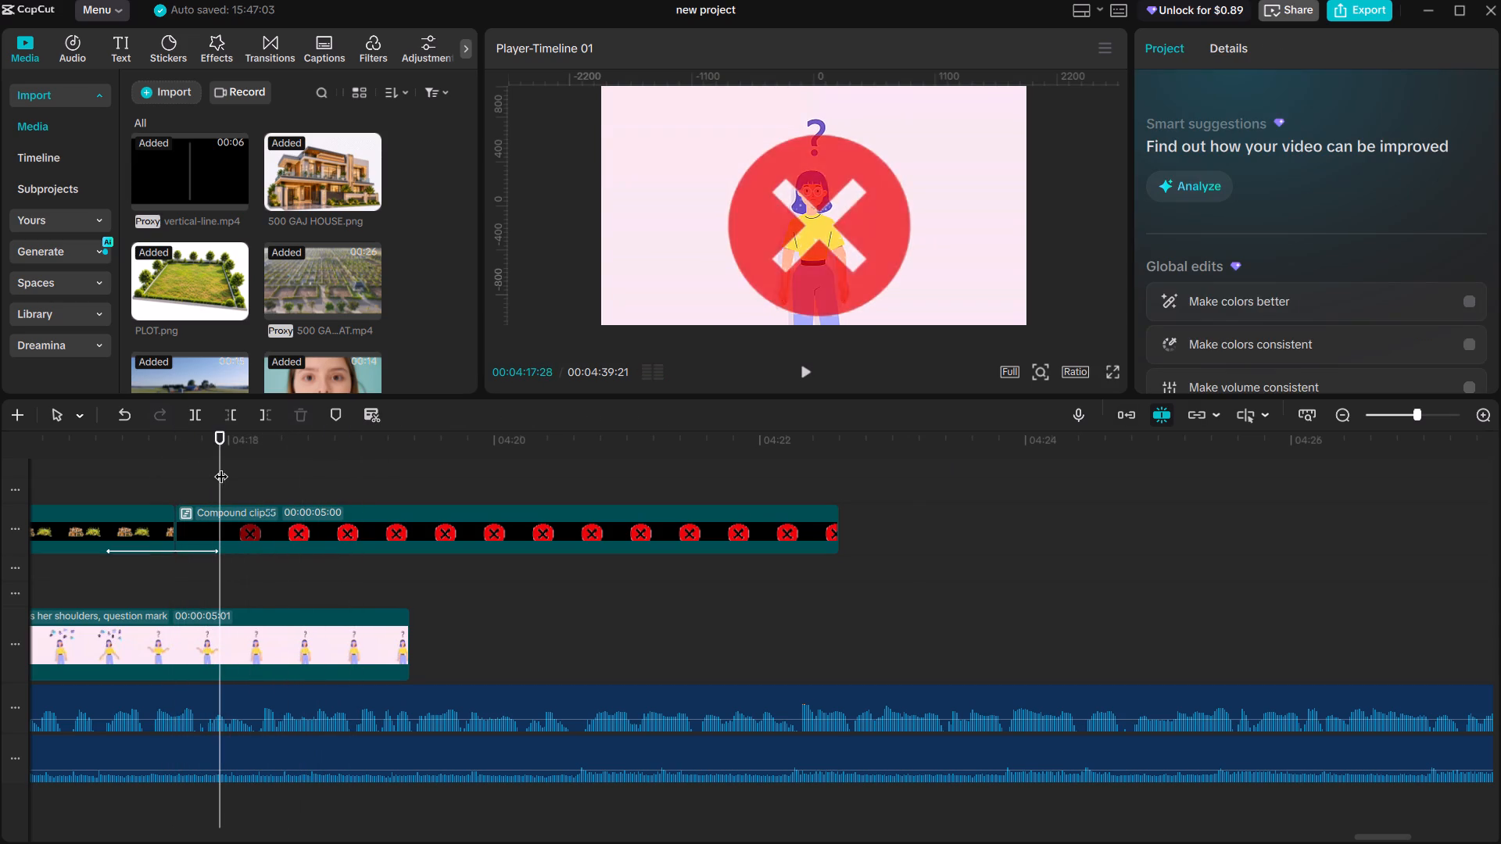
key("space")
Split the cross compound clip and the thinking-woman clip at 00:04:18:06 and delete the remainder of both.
left_click(262, 482)
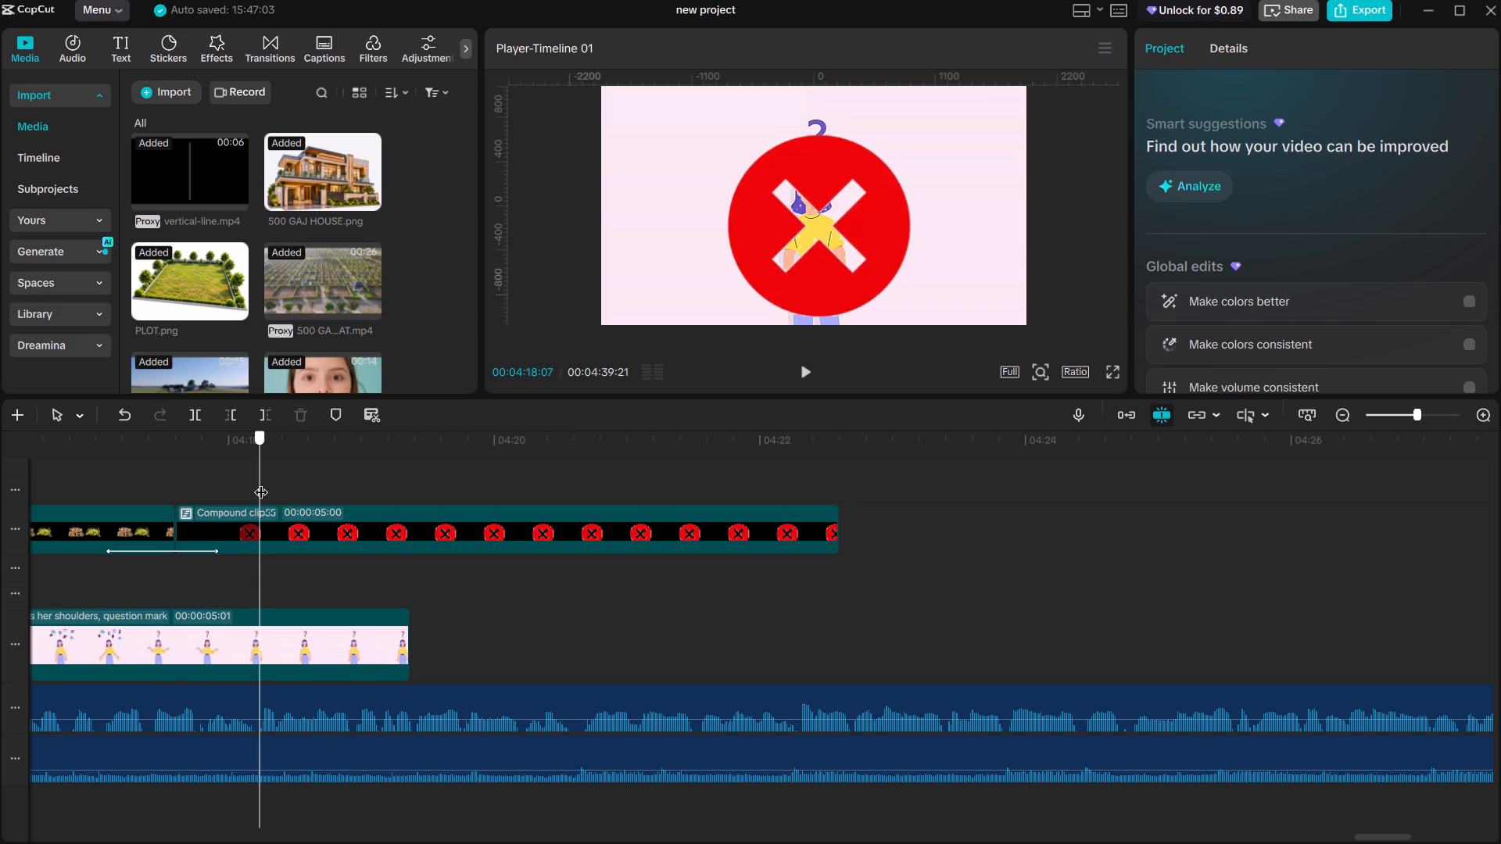
left_click(304, 524)
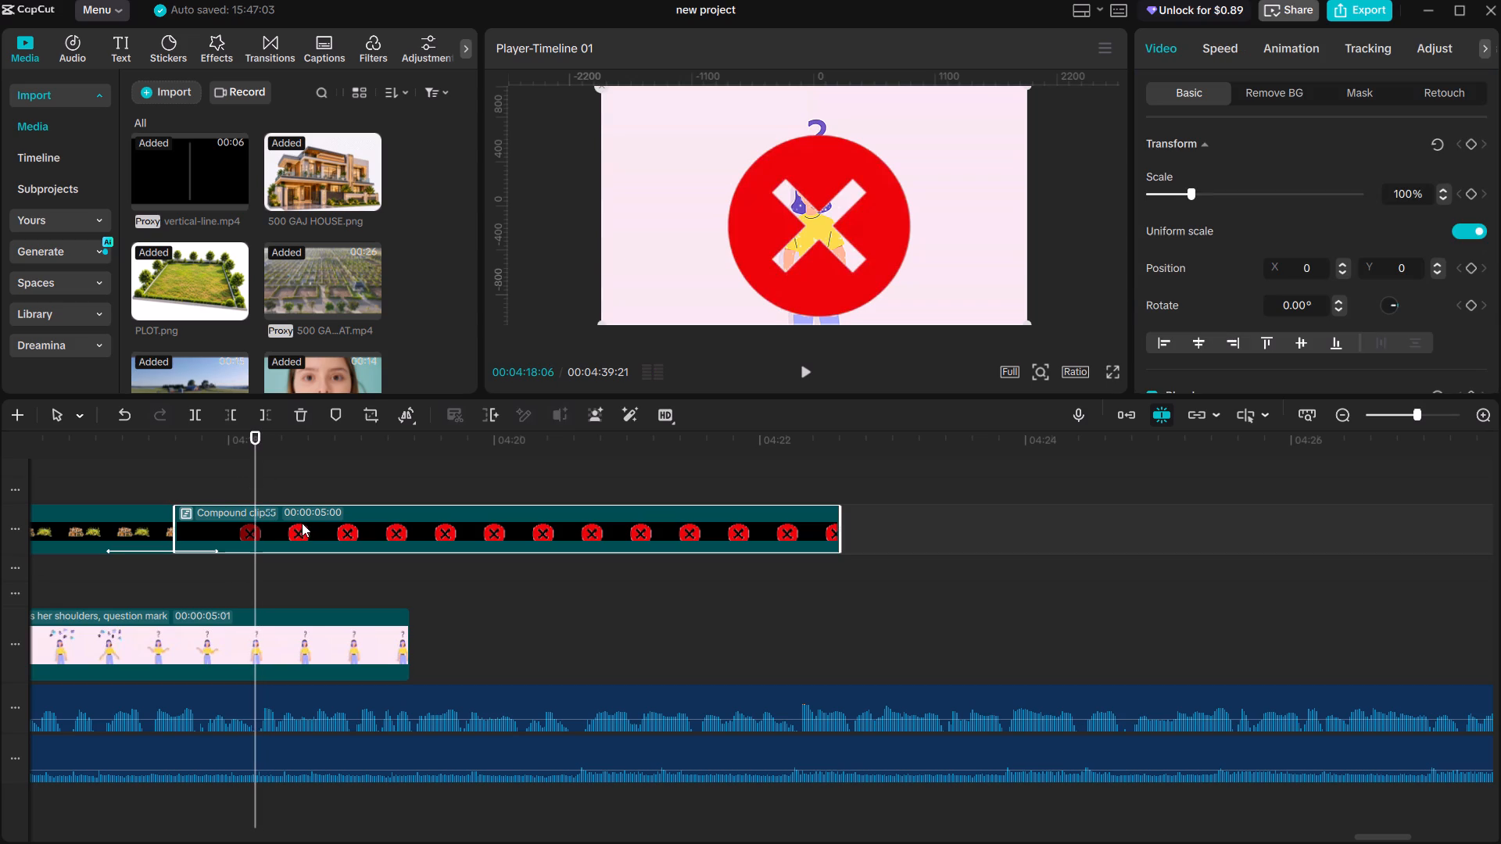
key("ctrl+b")
left_click(305, 632, "ctrl")
key("ctrl+b")
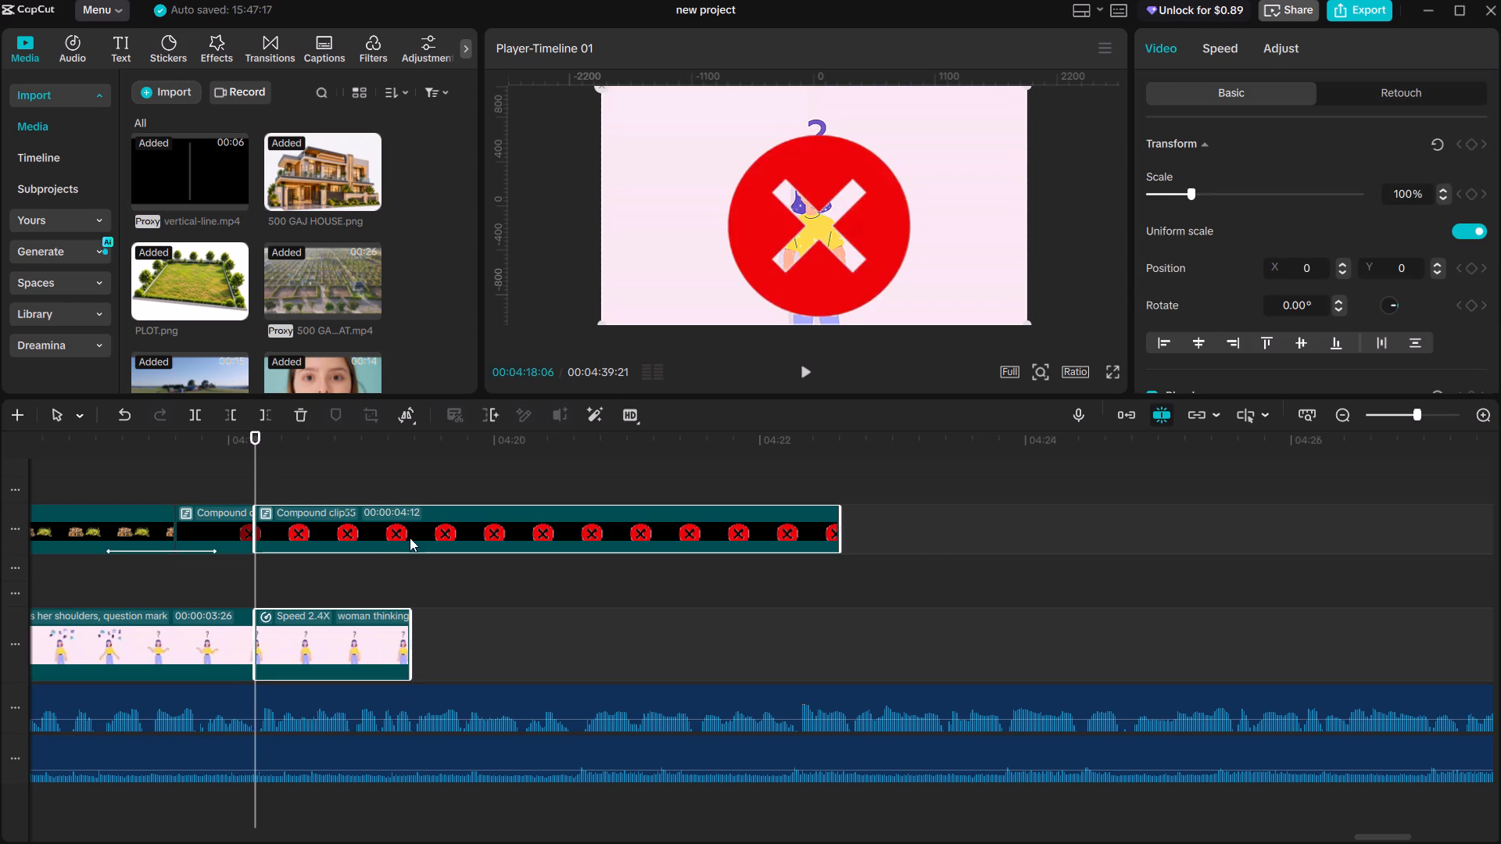
key("BackSpace")
Play back the trimmed cross section and the narration that follows it.
left_click(203, 485)
key("space")
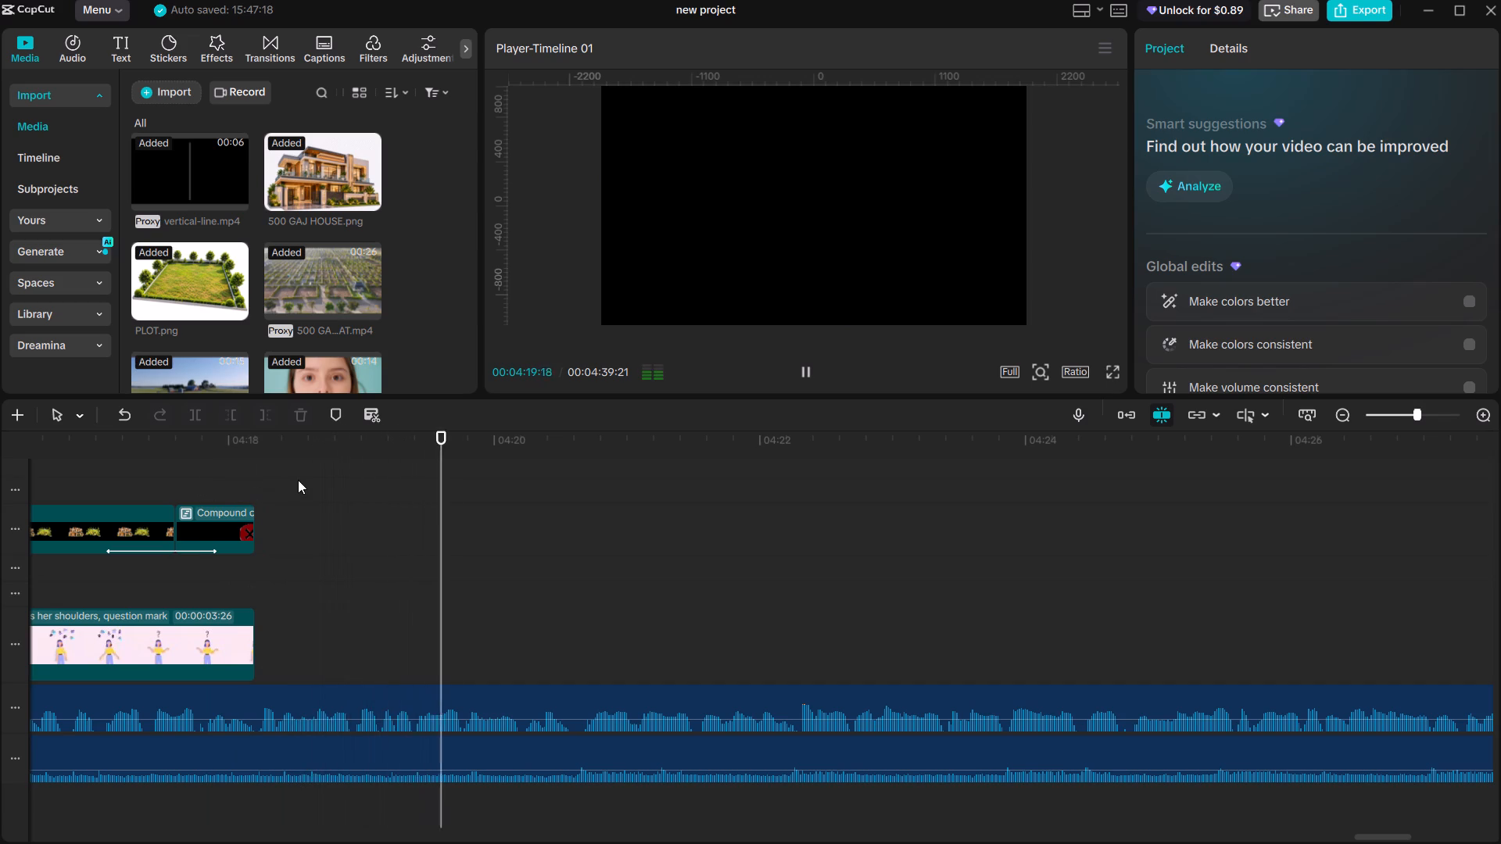
Play back the narration after 00:04:18:06 in short stretches to hear what the next section says.
scroll(306, 495, "down", 12, "ctrl")
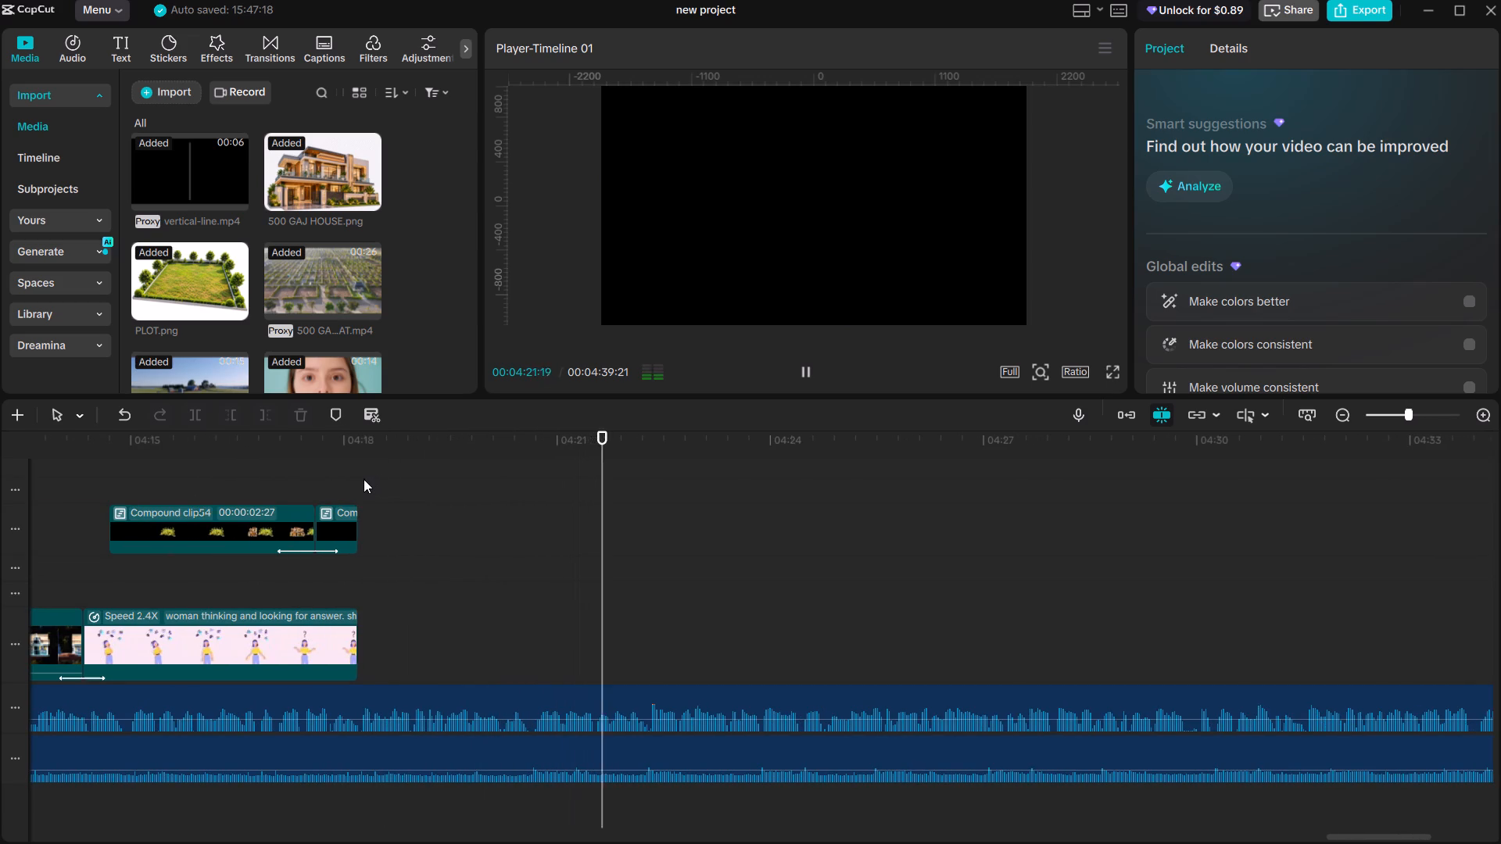
double_click(364, 477)
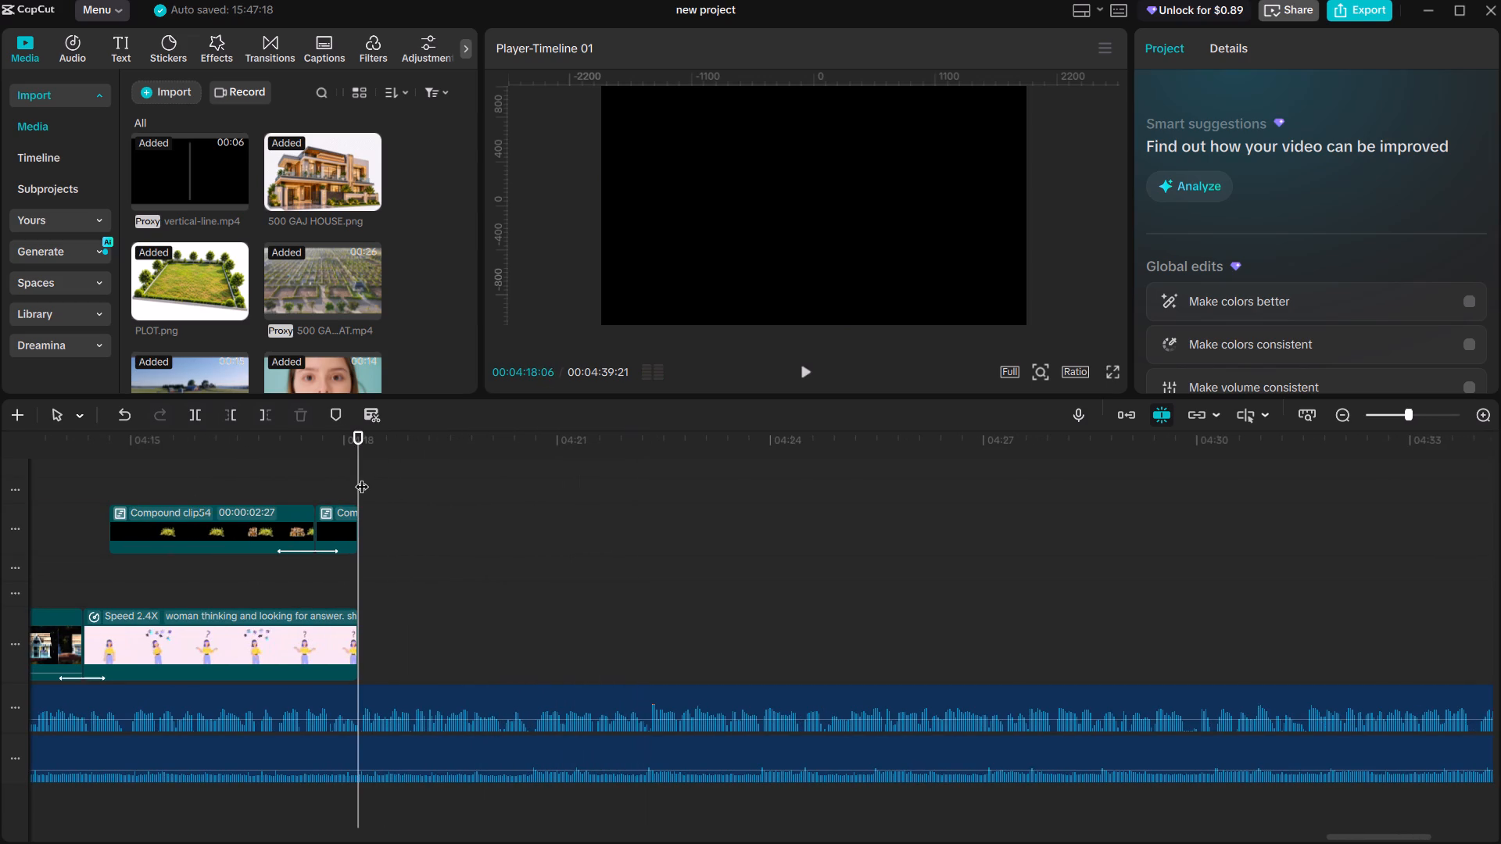
key("space")
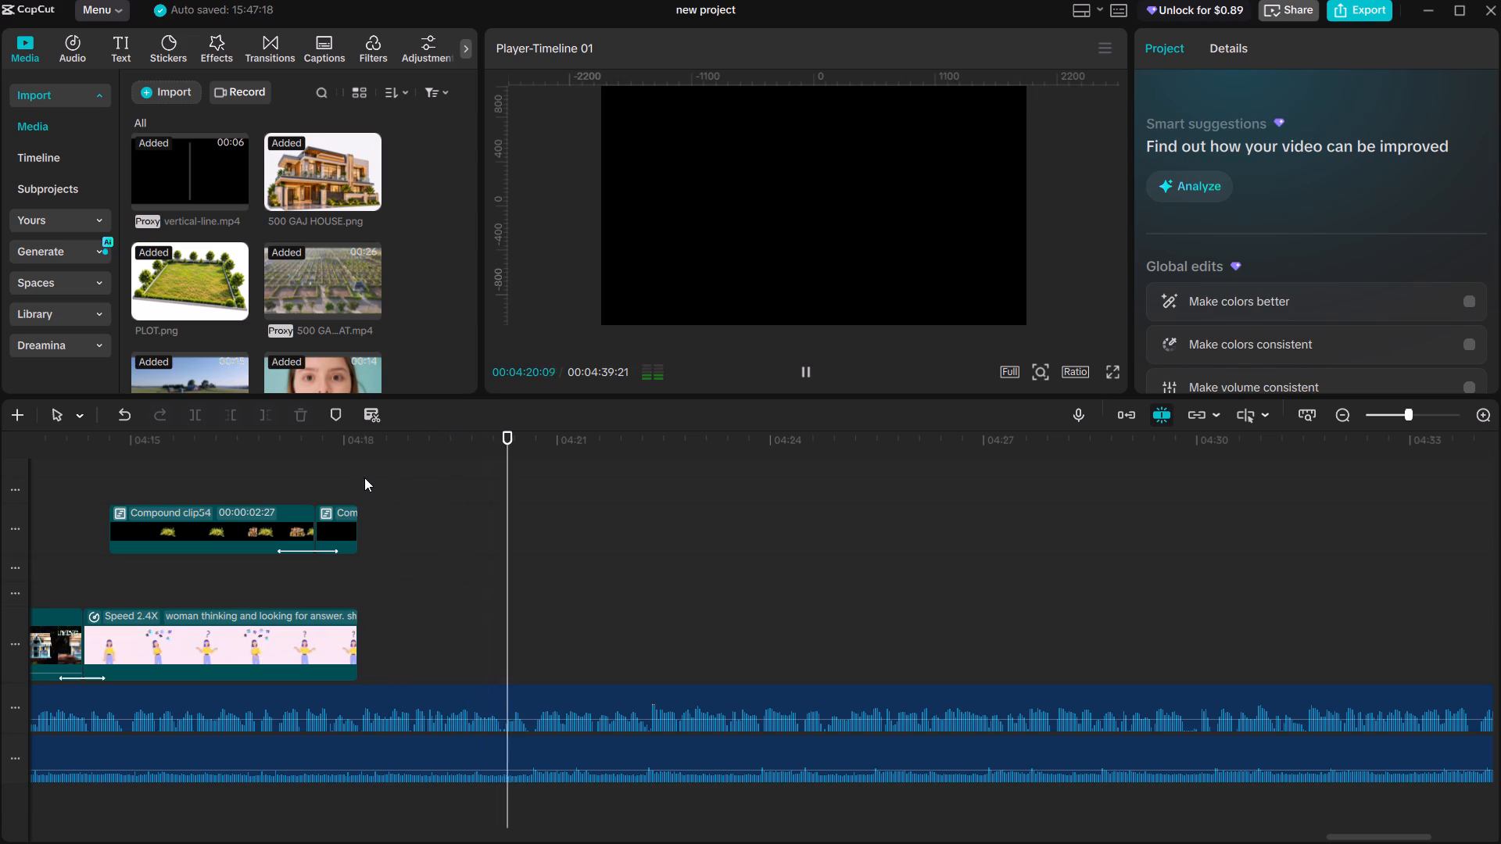
key("space")
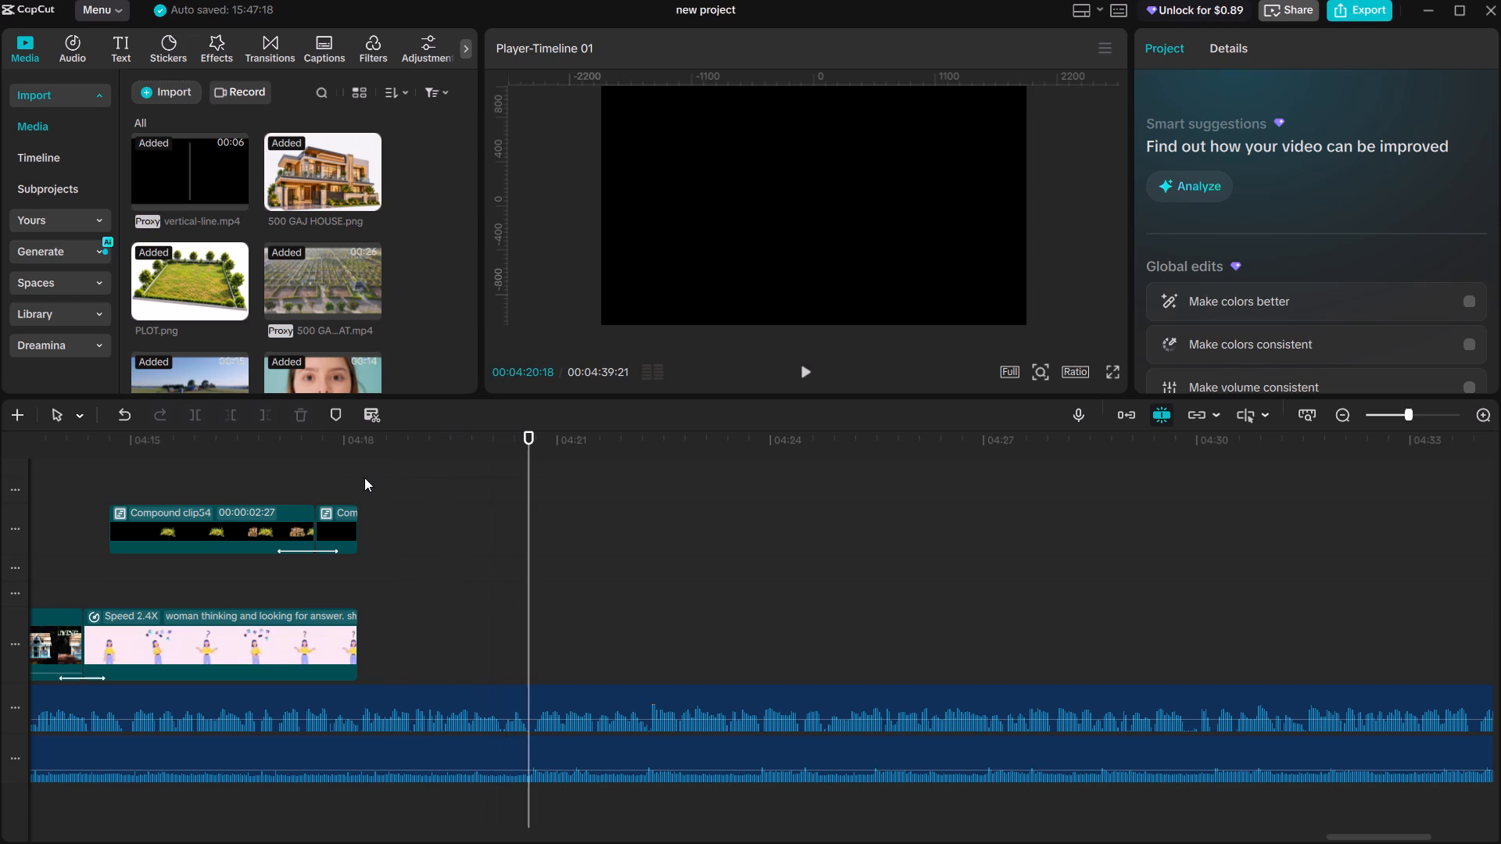
key("space")
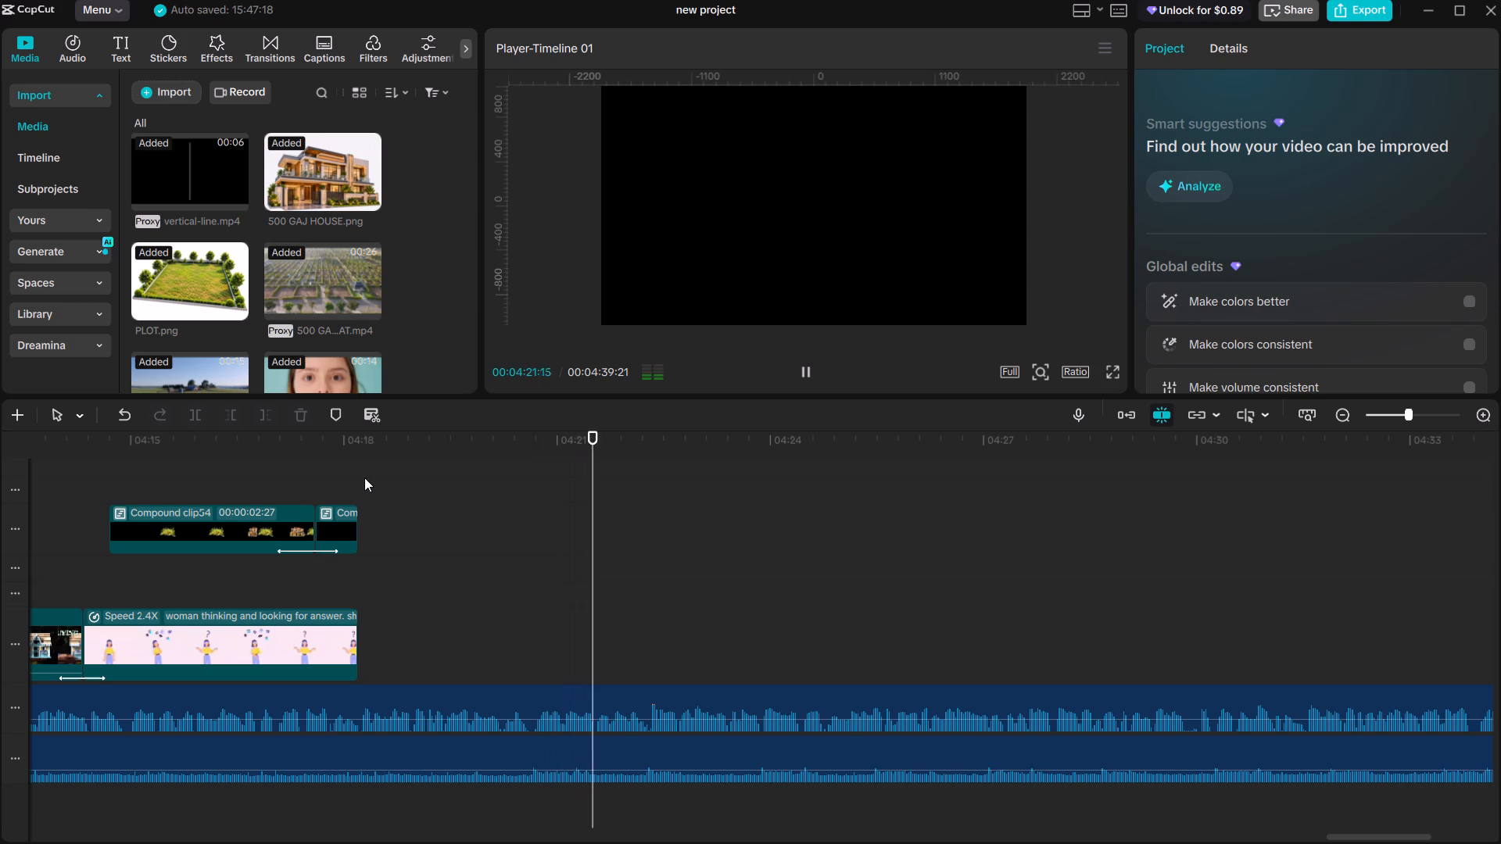
key("space")
key("space")
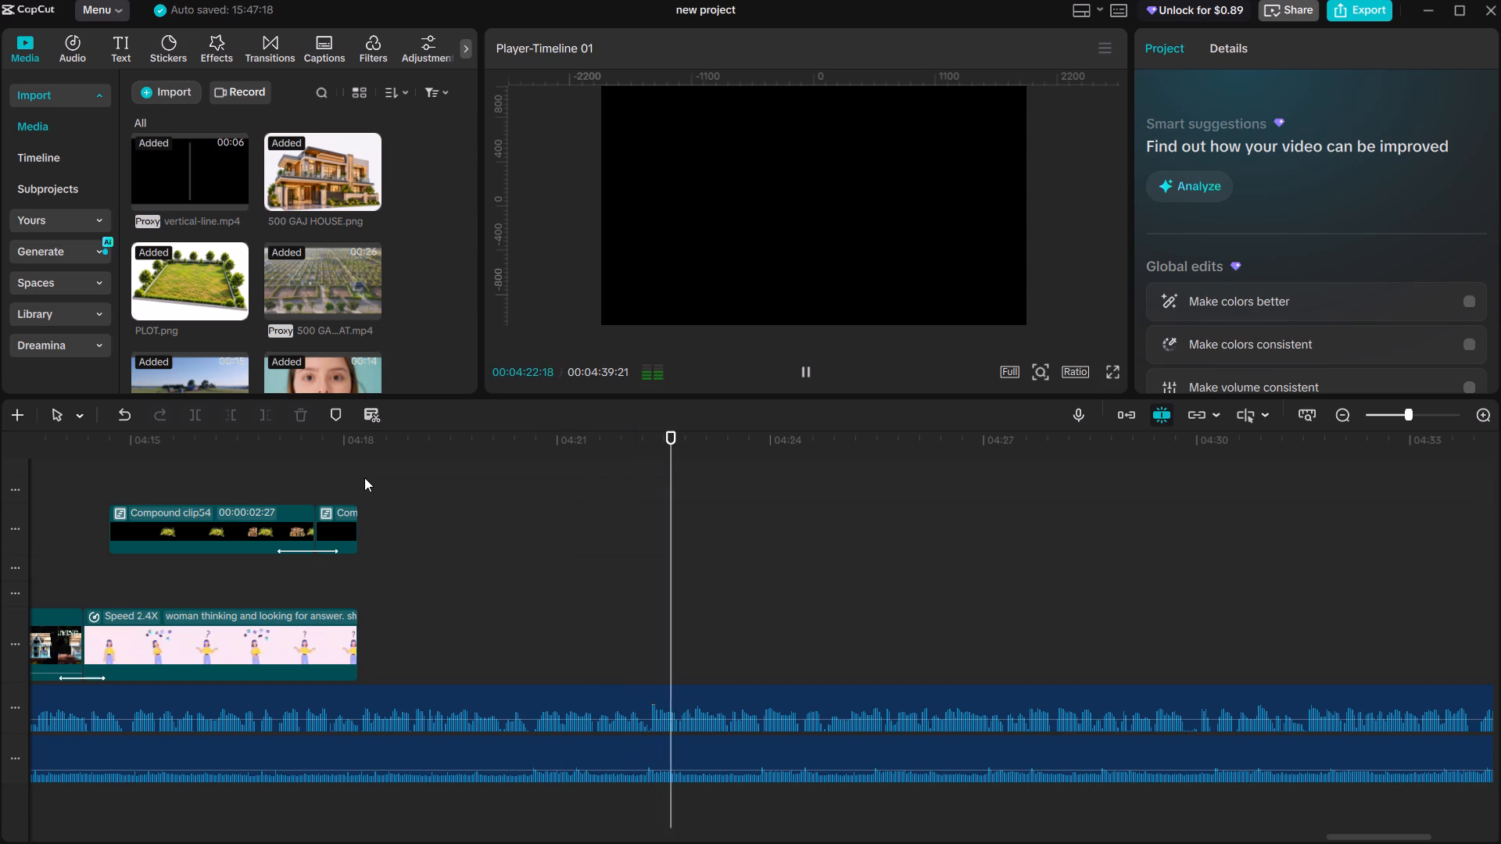
left_click(367, 479)
left_click_drag(367, 478, 353, 468)
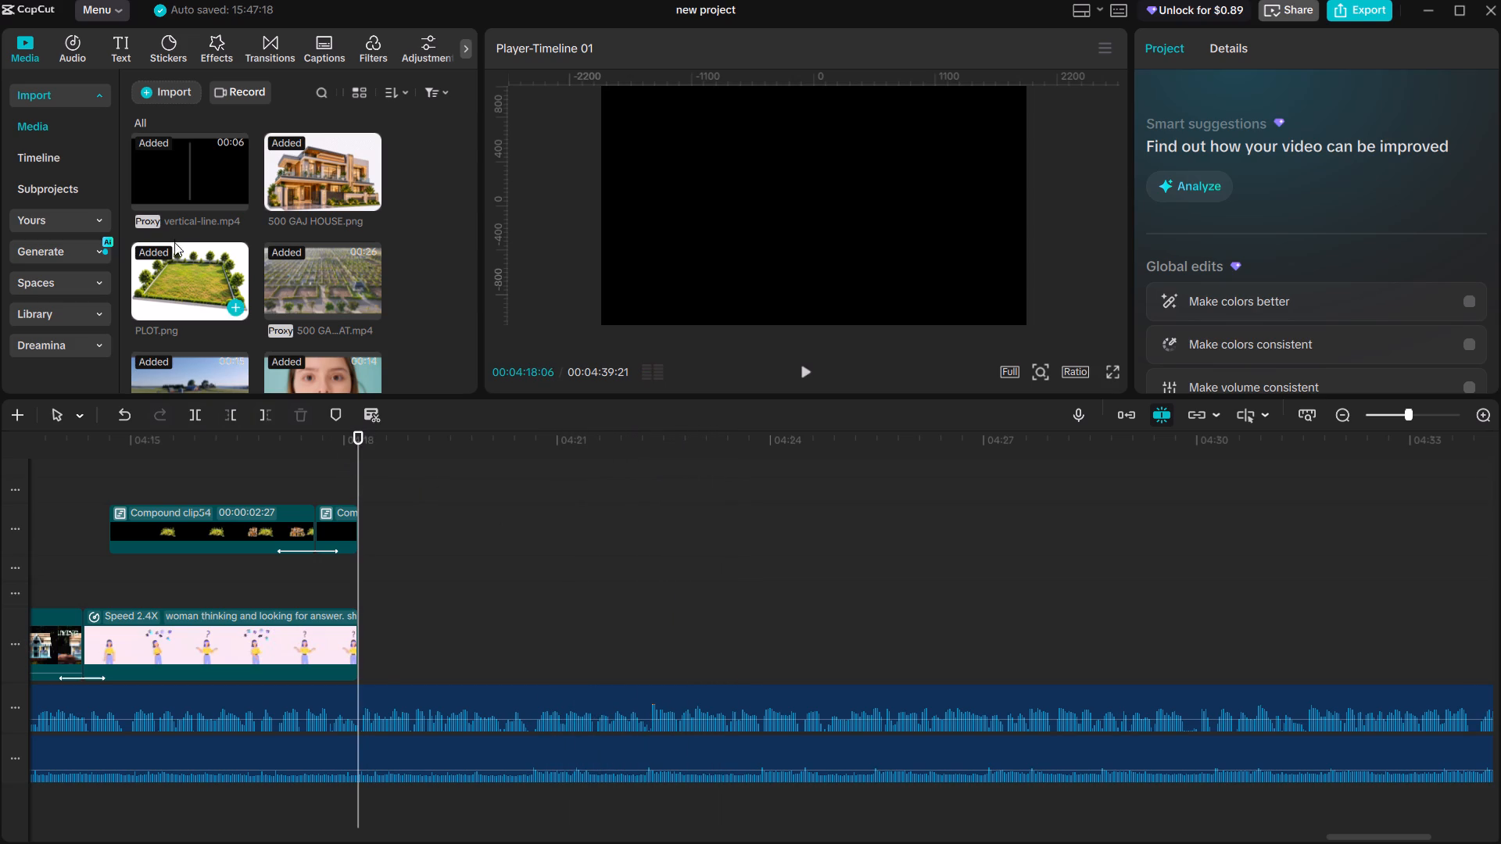
Copy the dark chevron "Special effects" moving background clip and paste it after the thinking-woman clip at 00:04:18:06.
scroll(267, 411, "down", 20)
scroll(267, 411, "down", 3)
scroll(295, 645, "down", 5, "ctrl")
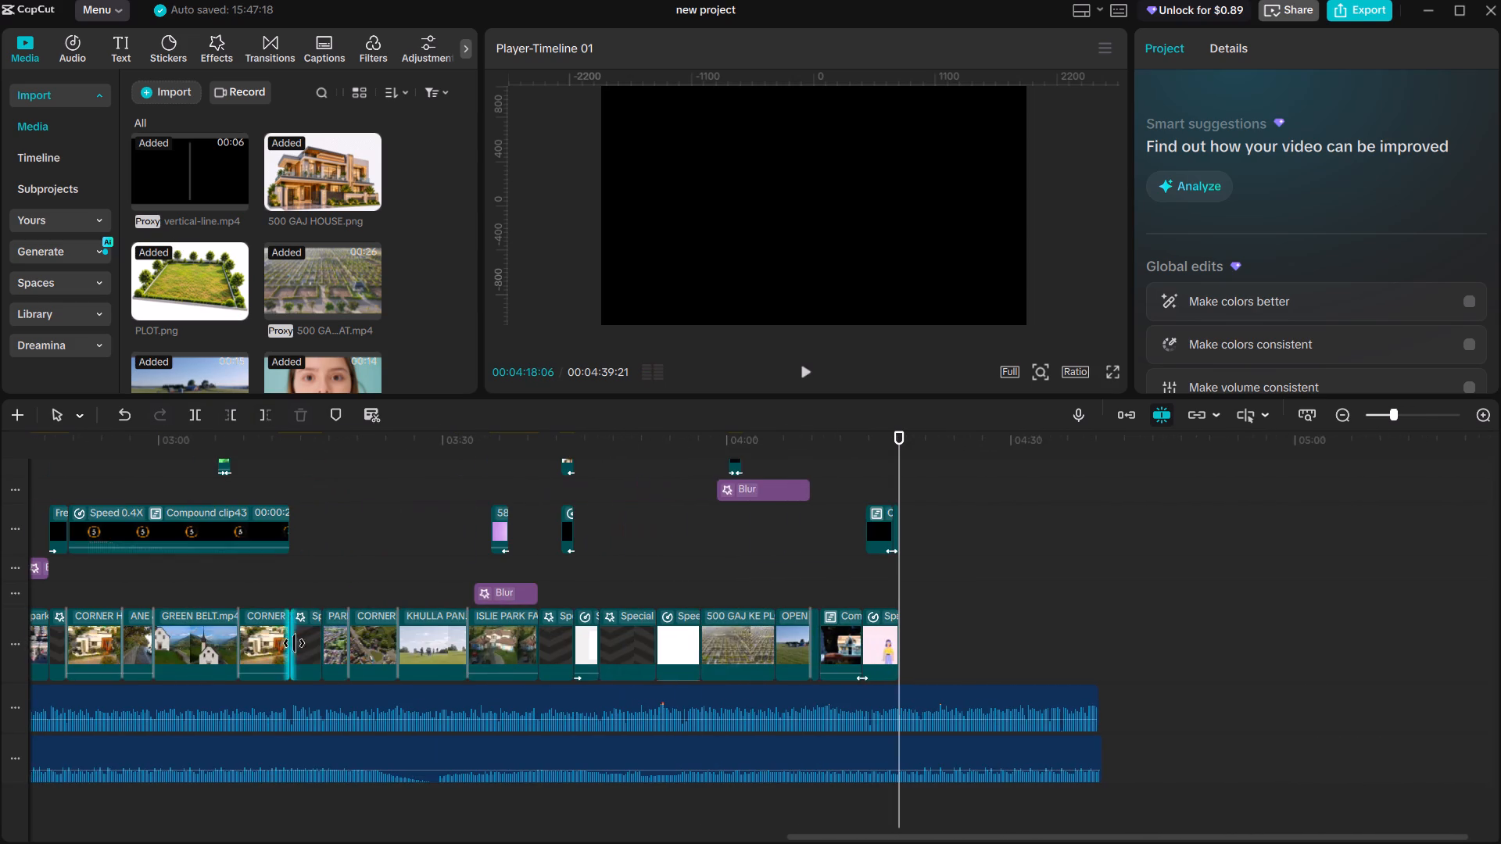
left_click(636, 653)
key("ctrl+c")
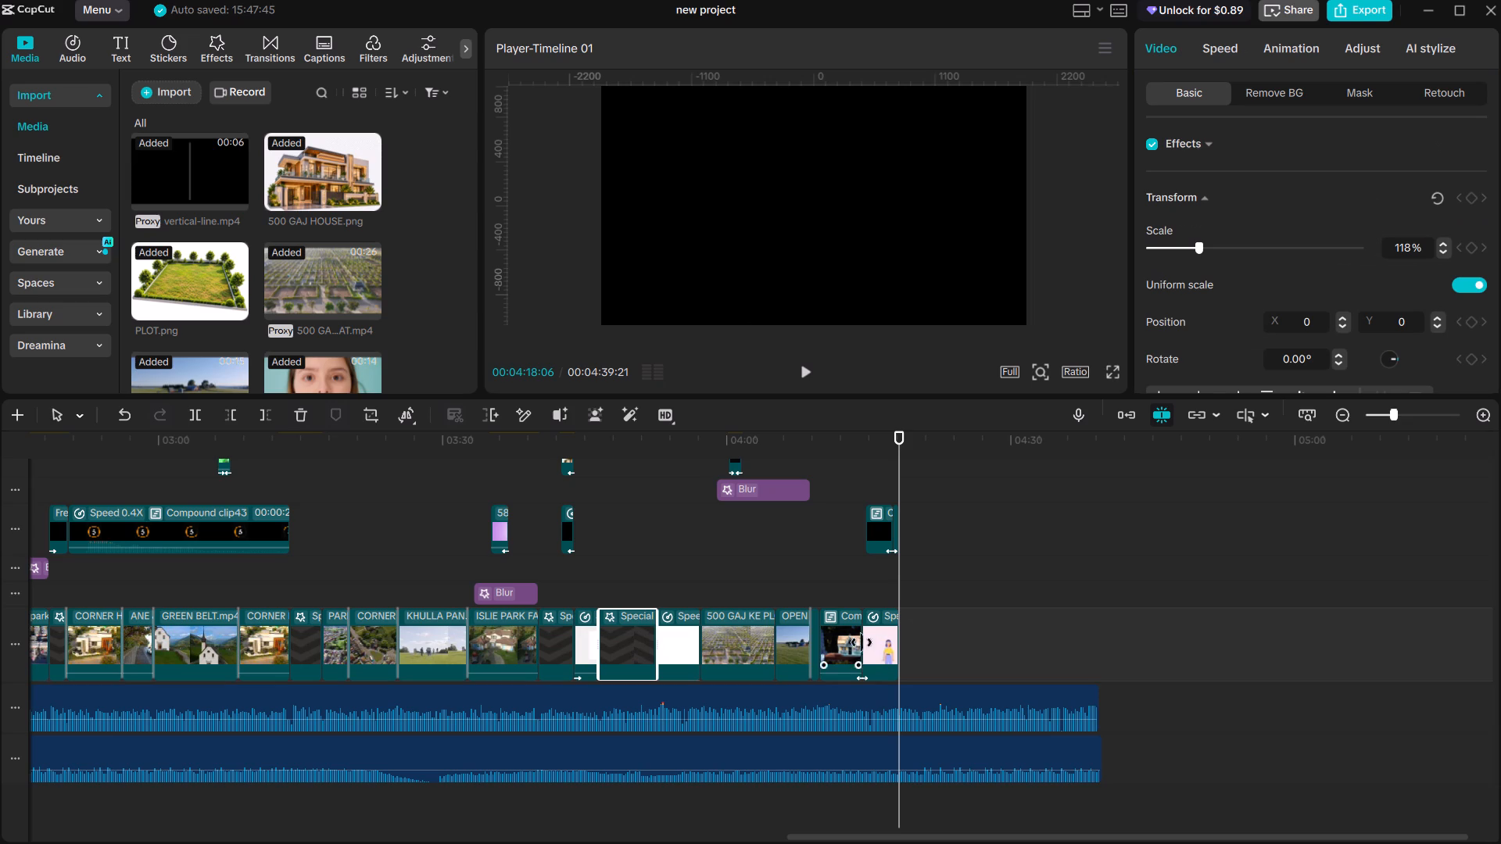
key("ctrl+v")
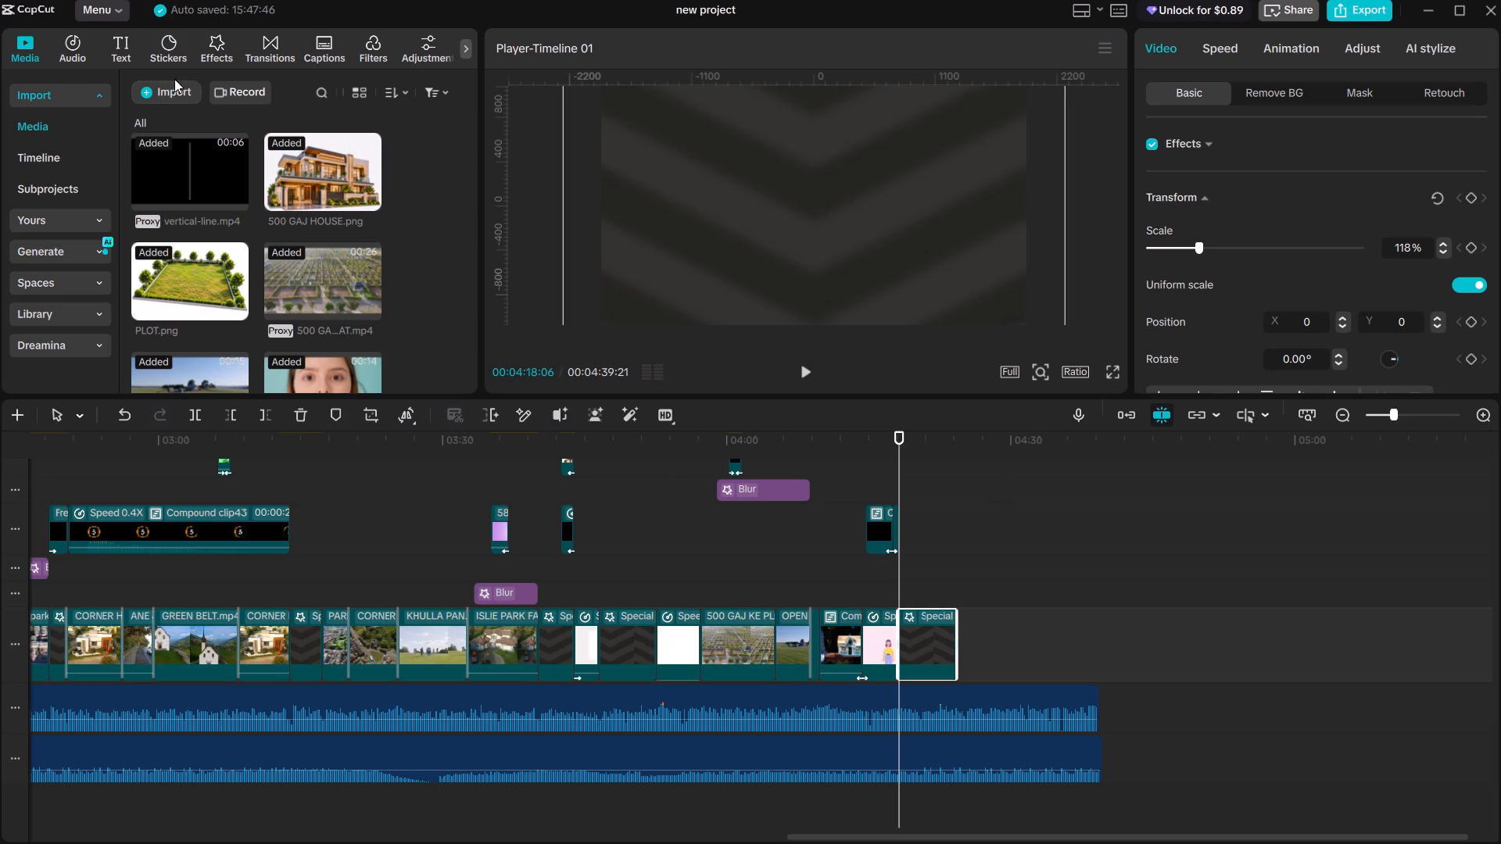
Add a default text clip at 00:04:18:06 reading "KYUKI SAHI PROPERTY".
left_click(126, 47)
left_click(202, 154)
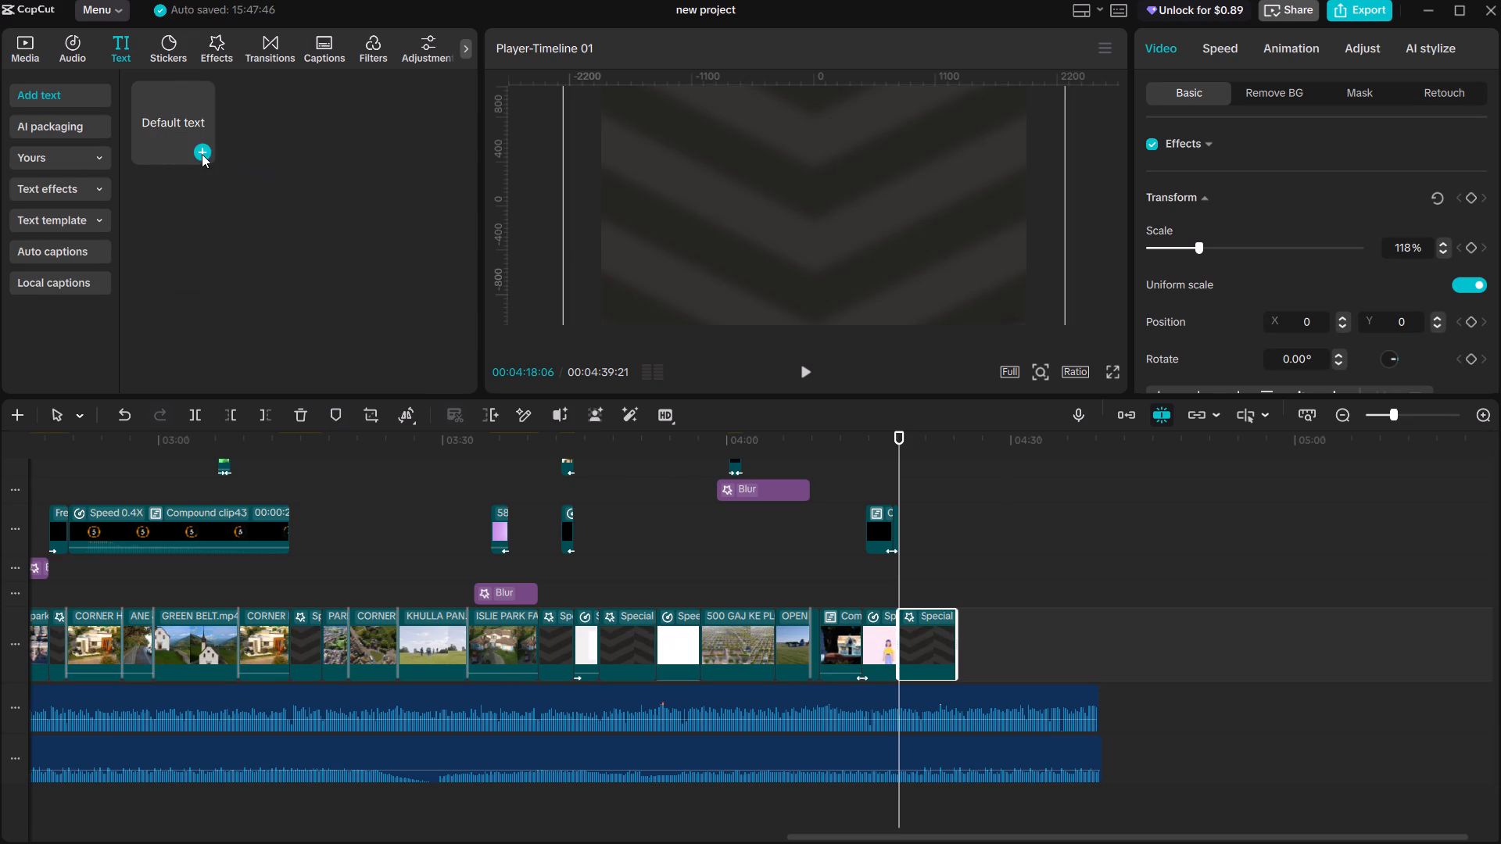
left_click(1236, 140)
key("ctrl+a")
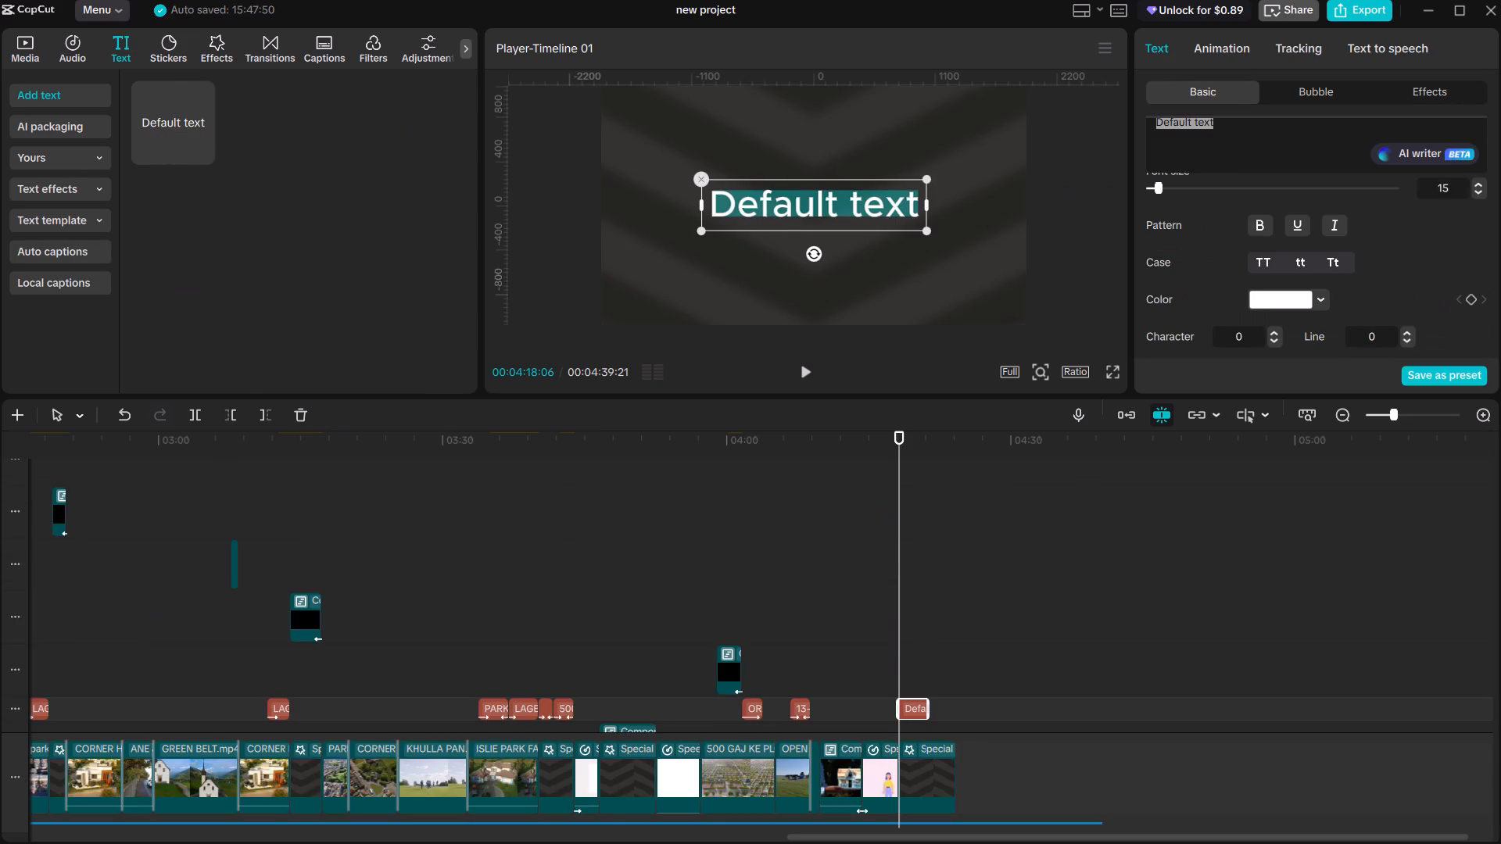
type("KYUKI SAHI")
key("space")
type("PROP")
type("ER")
type("TY")
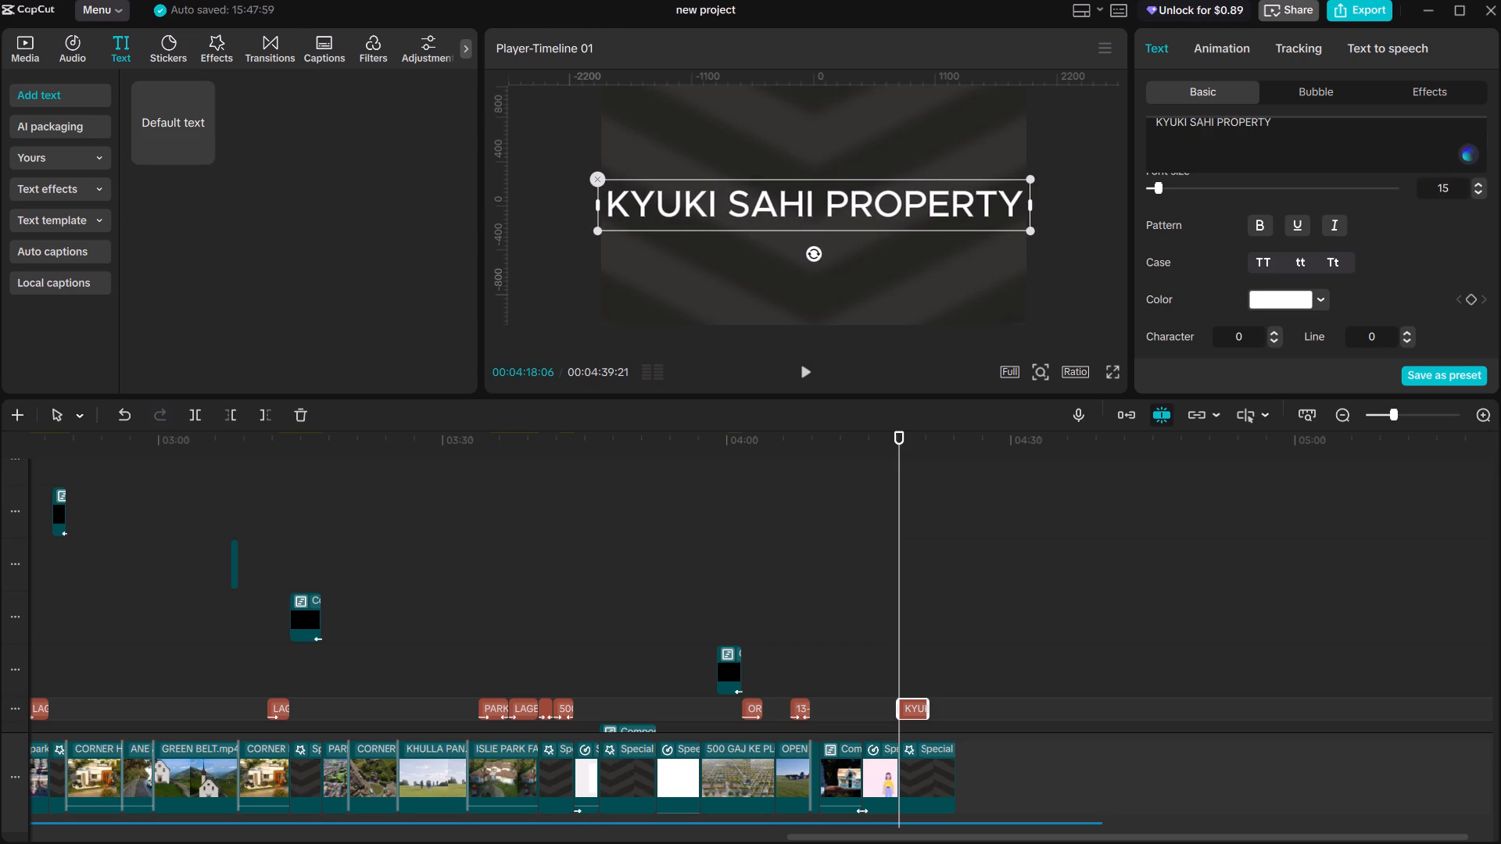
Shrink the "KYUKI SAHI PROPERTY" title to about two-thirds of its width and format it in bold Serif.
left_click_drag(1023, 231, 976, 193)
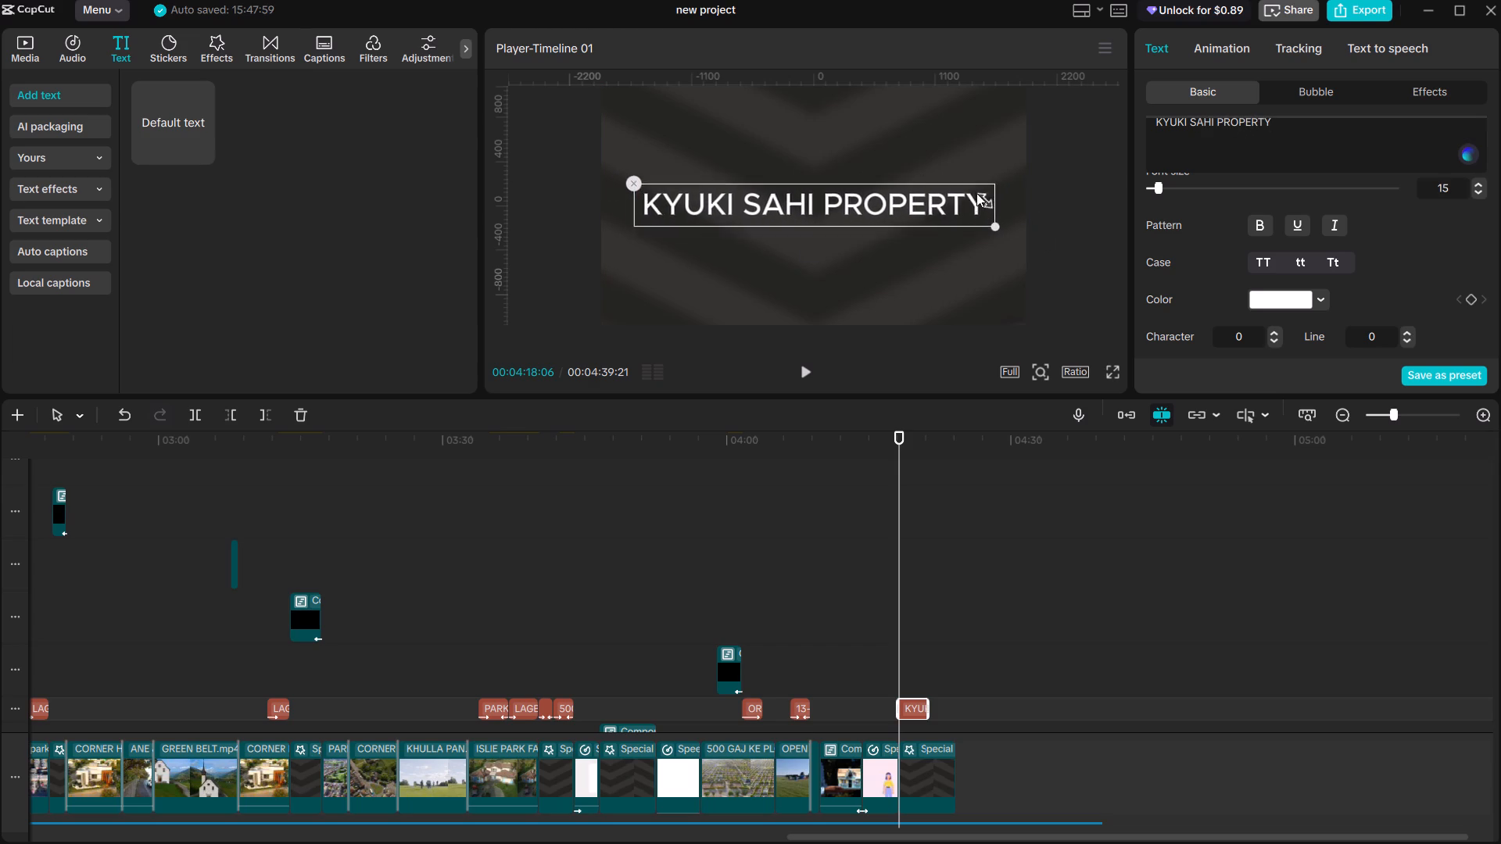
left_click_drag(976, 193, 926, 167)
left_click_drag(952, 220, 964, 227)
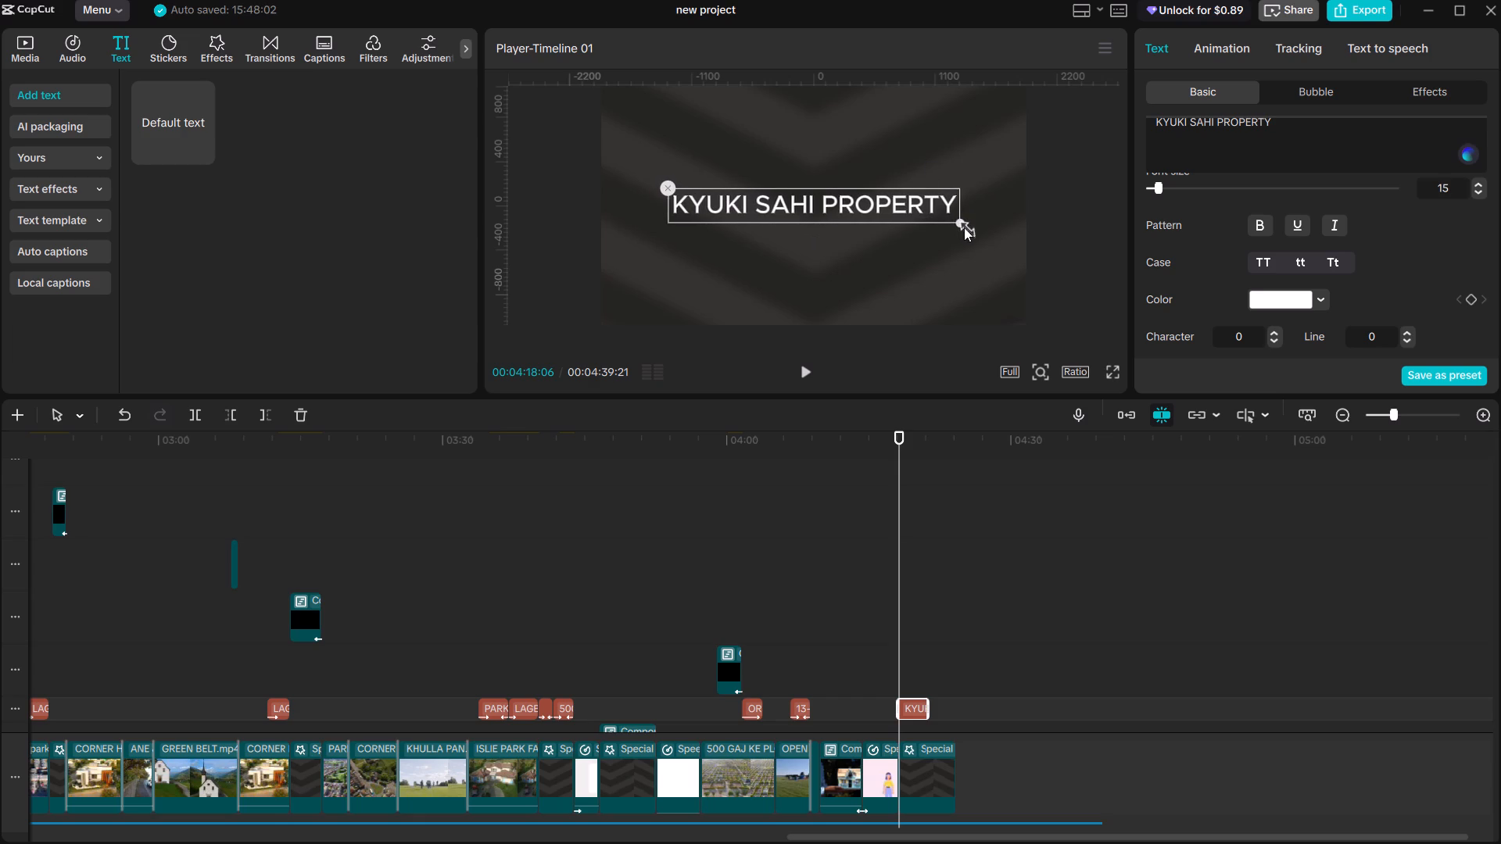
left_click_drag(964, 227, 965, 228)
scroll(1256, 226, "up", 4)
scroll(1301, 241, "down", 2)
scroll(1273, 209, "up", 2)
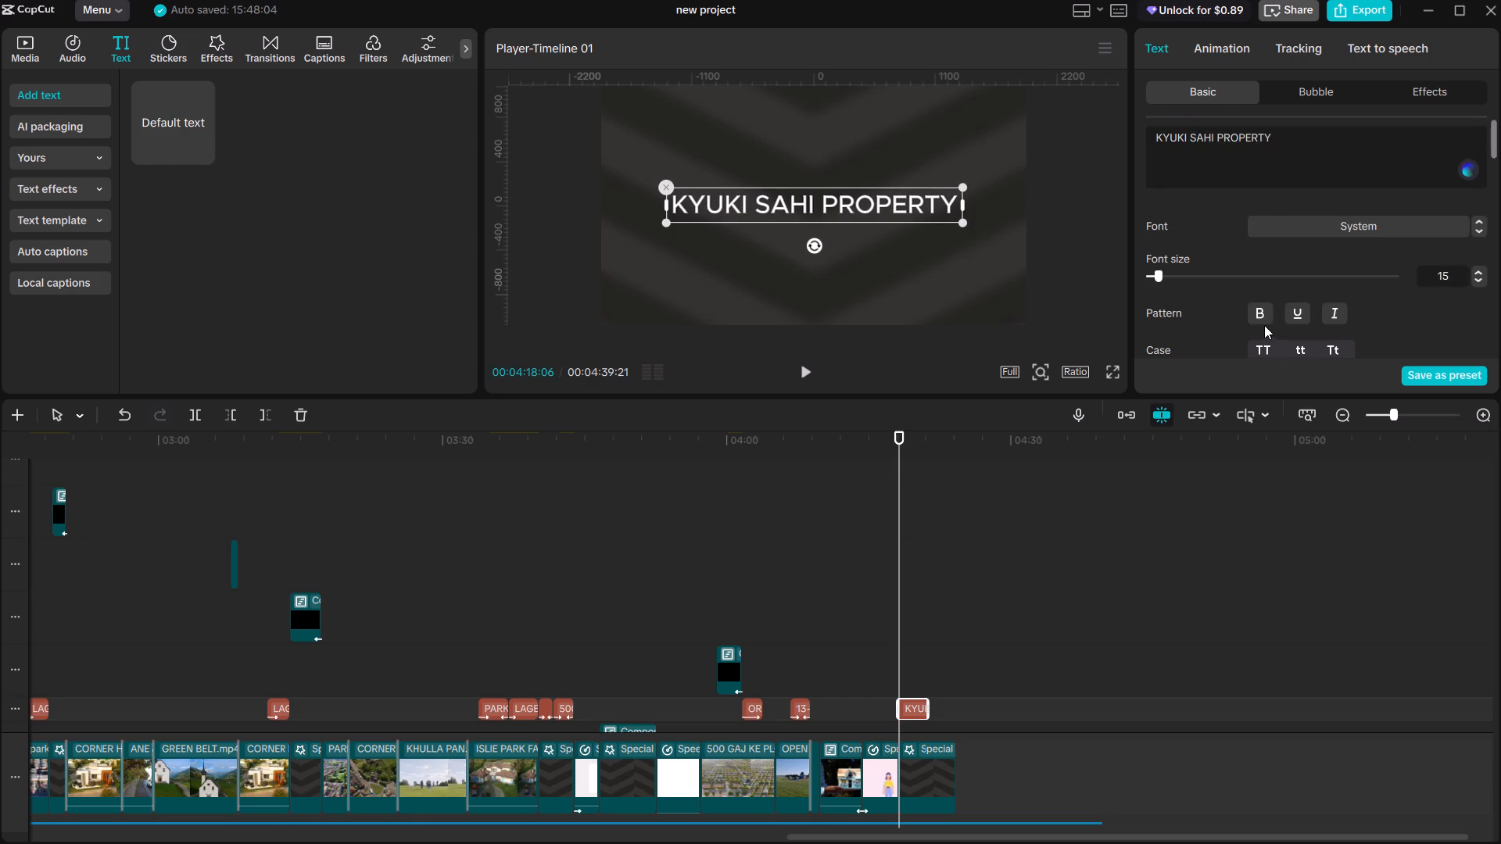
left_click(1258, 313)
left_click(1342, 224)
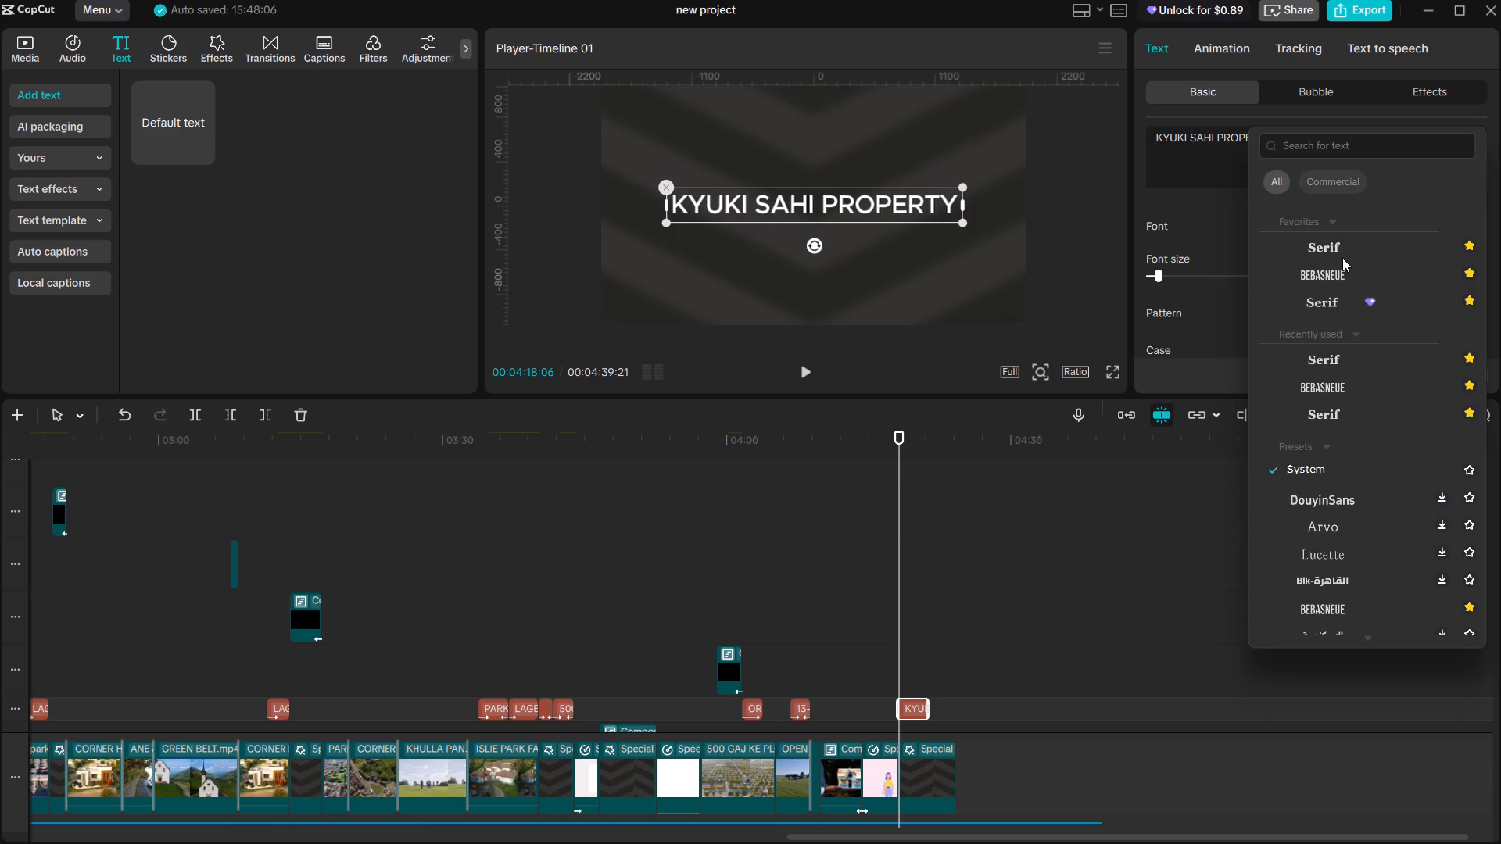
left_click(1344, 247)
Move the "KYUKI SAHI PROPERTY" title to the top of the frame, centred horizontally.
left_click_drag(847, 209, 837, 158)
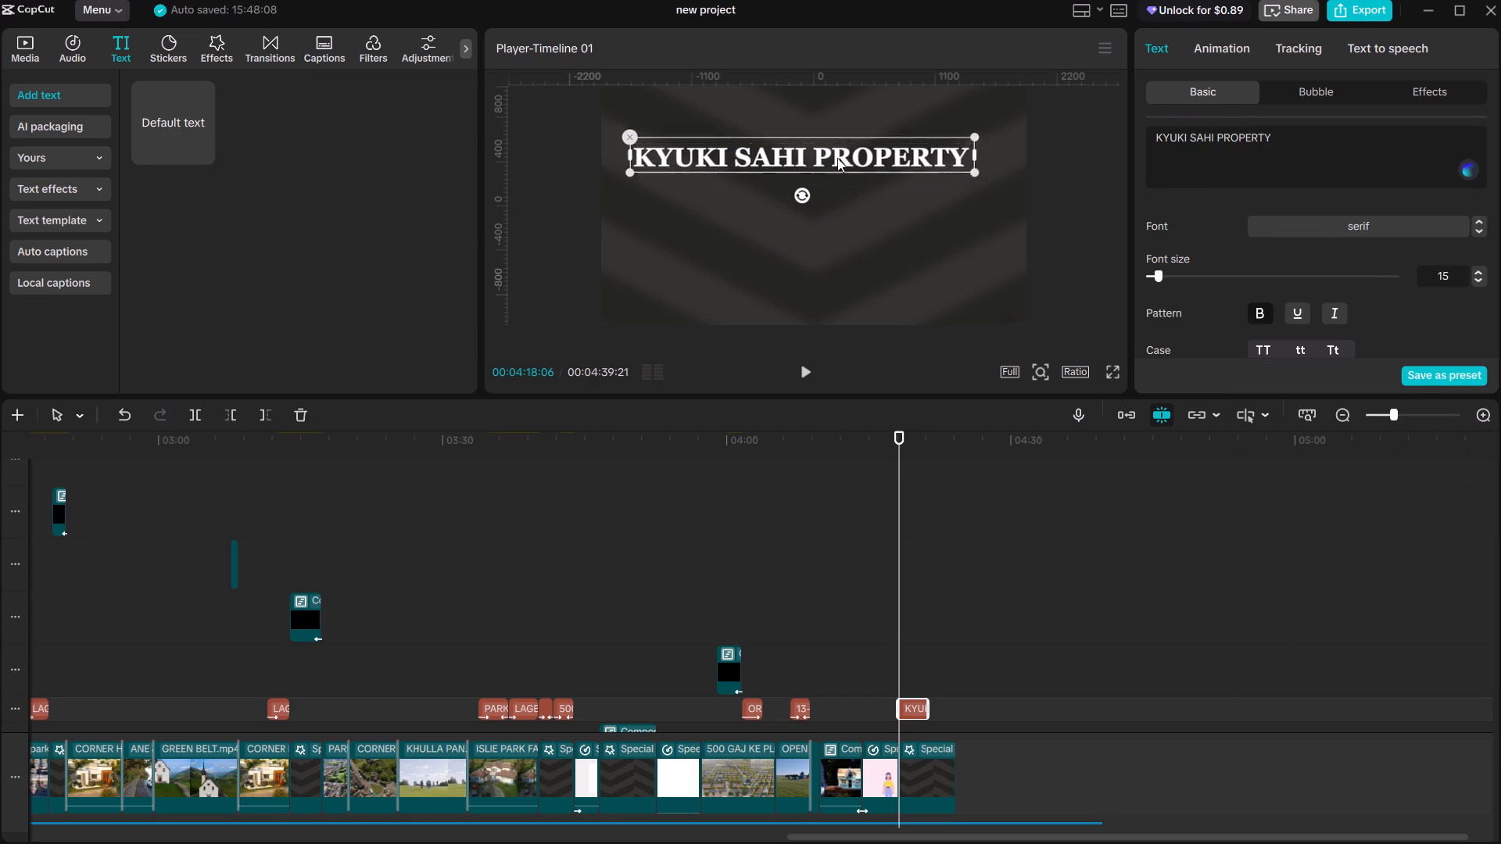
left_click_drag(837, 158, 845, 127)
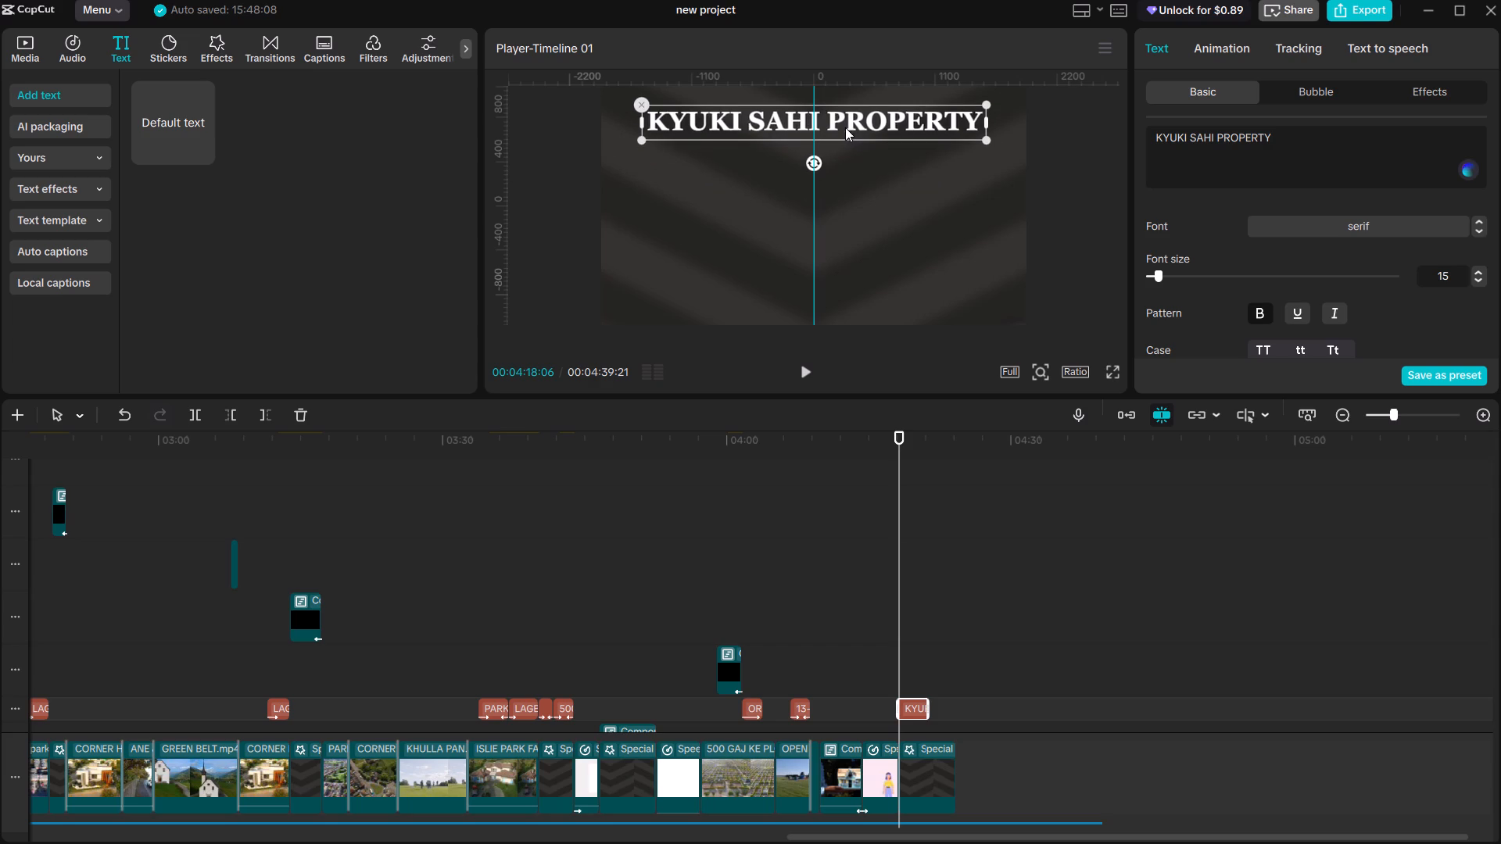
left_click_drag(845, 127, 844, 132)
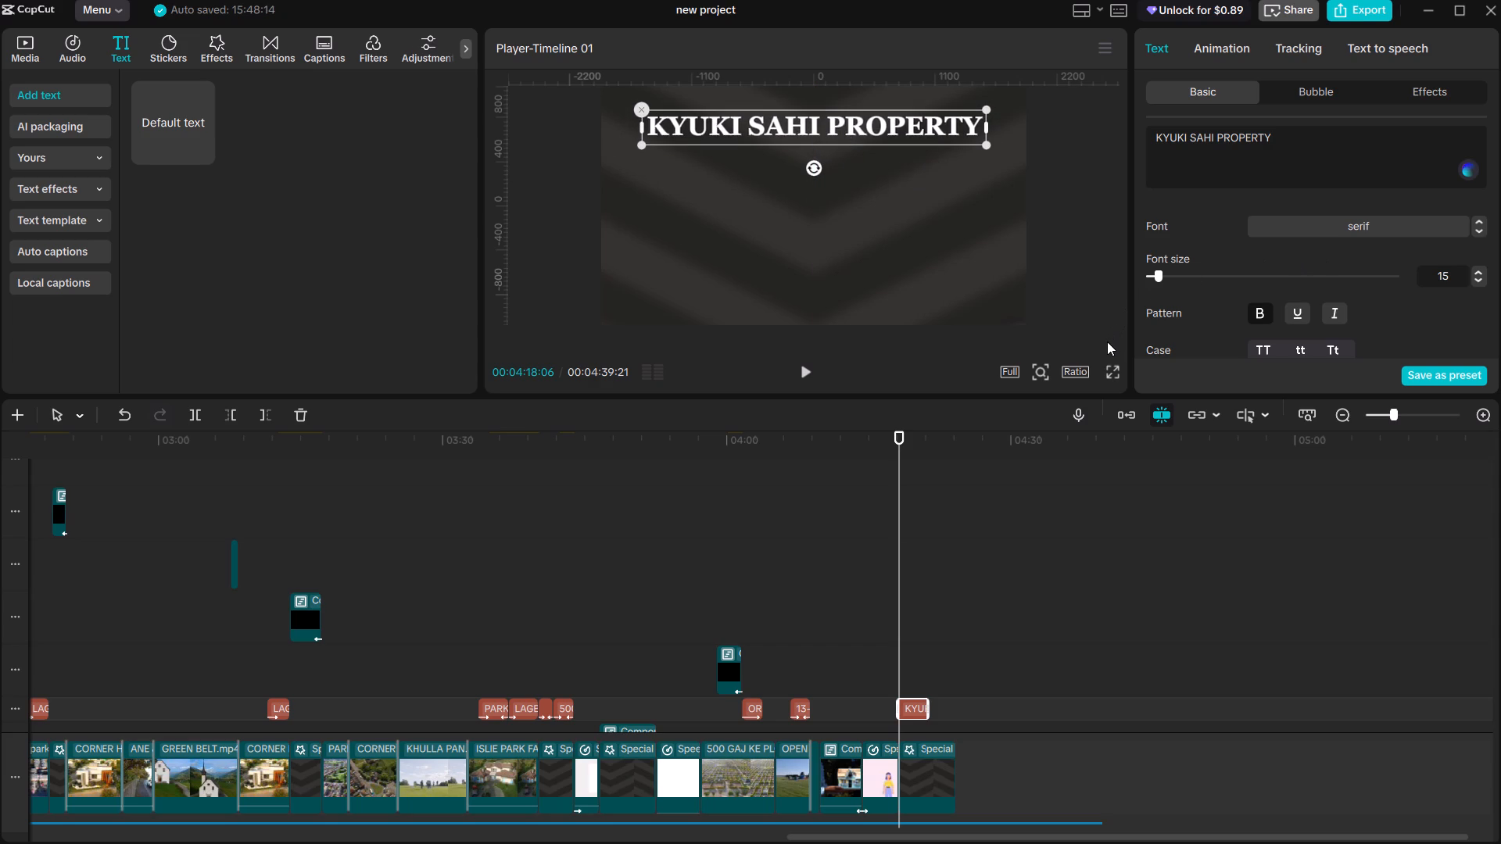
Turn the title into a compound clip and, with uniform scale off, stretch its height to 135%.
key("alt+g")
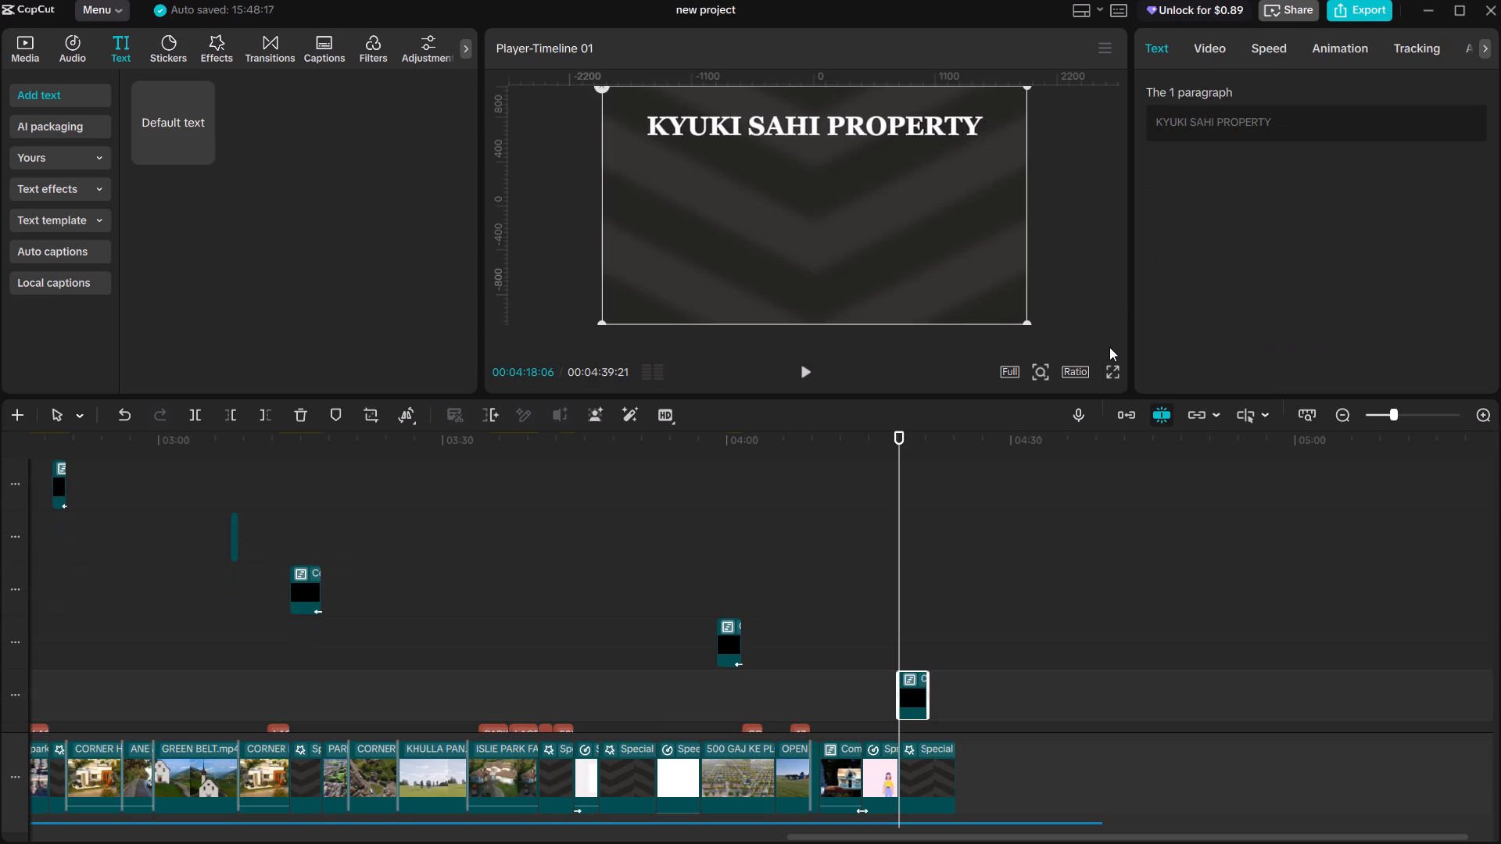
left_click(1192, 47)
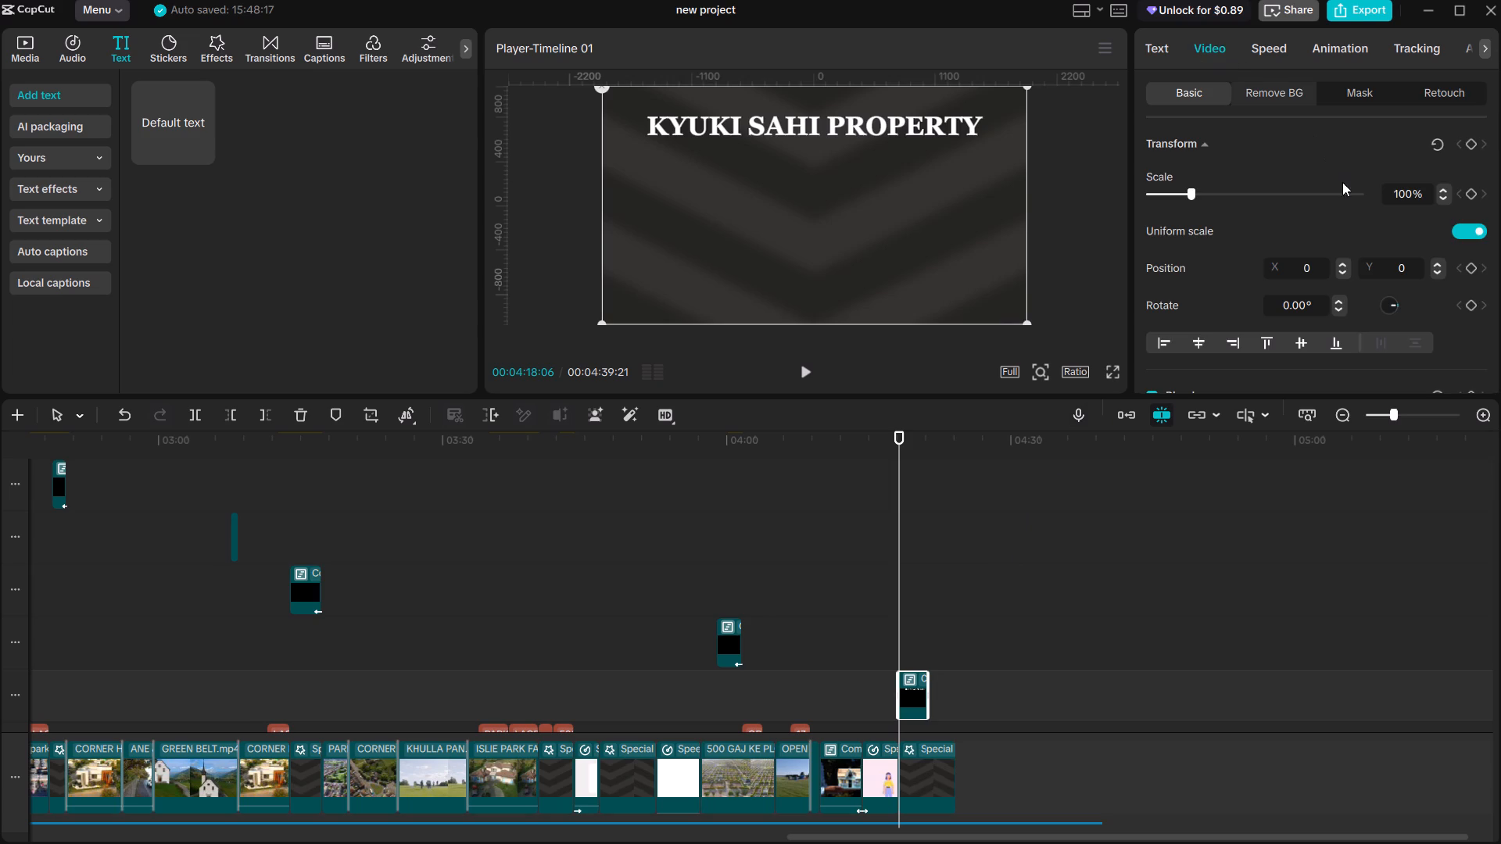
left_click(1485, 222)
left_click(1478, 230)
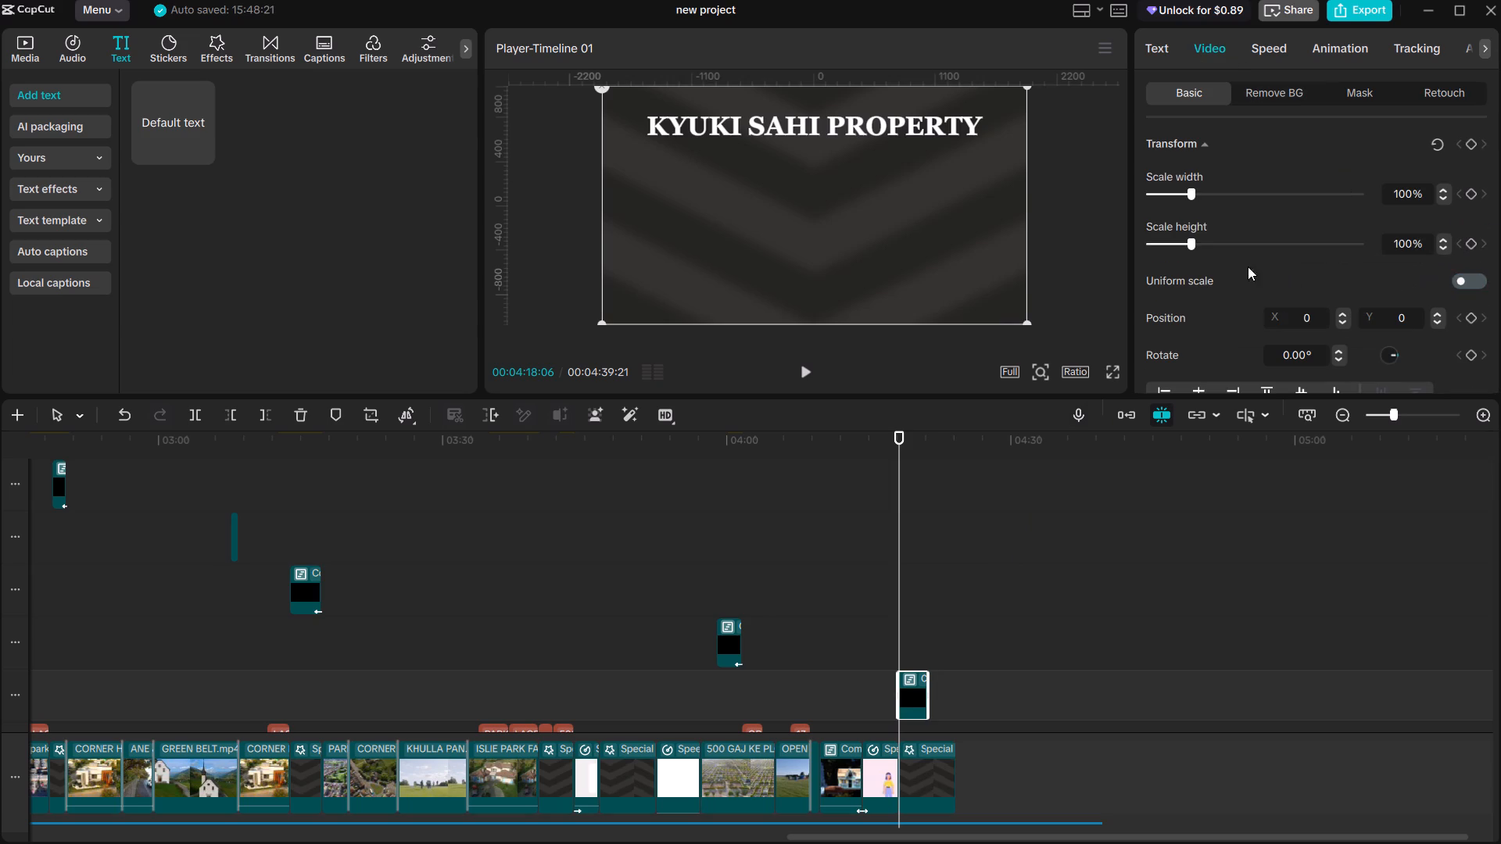
left_click_drag(1188, 242, 1203, 245)
Move the stretched title compound clip down to about Y -229, keeping it centred horizontally.
left_click_drag(995, 232, 995, 247)
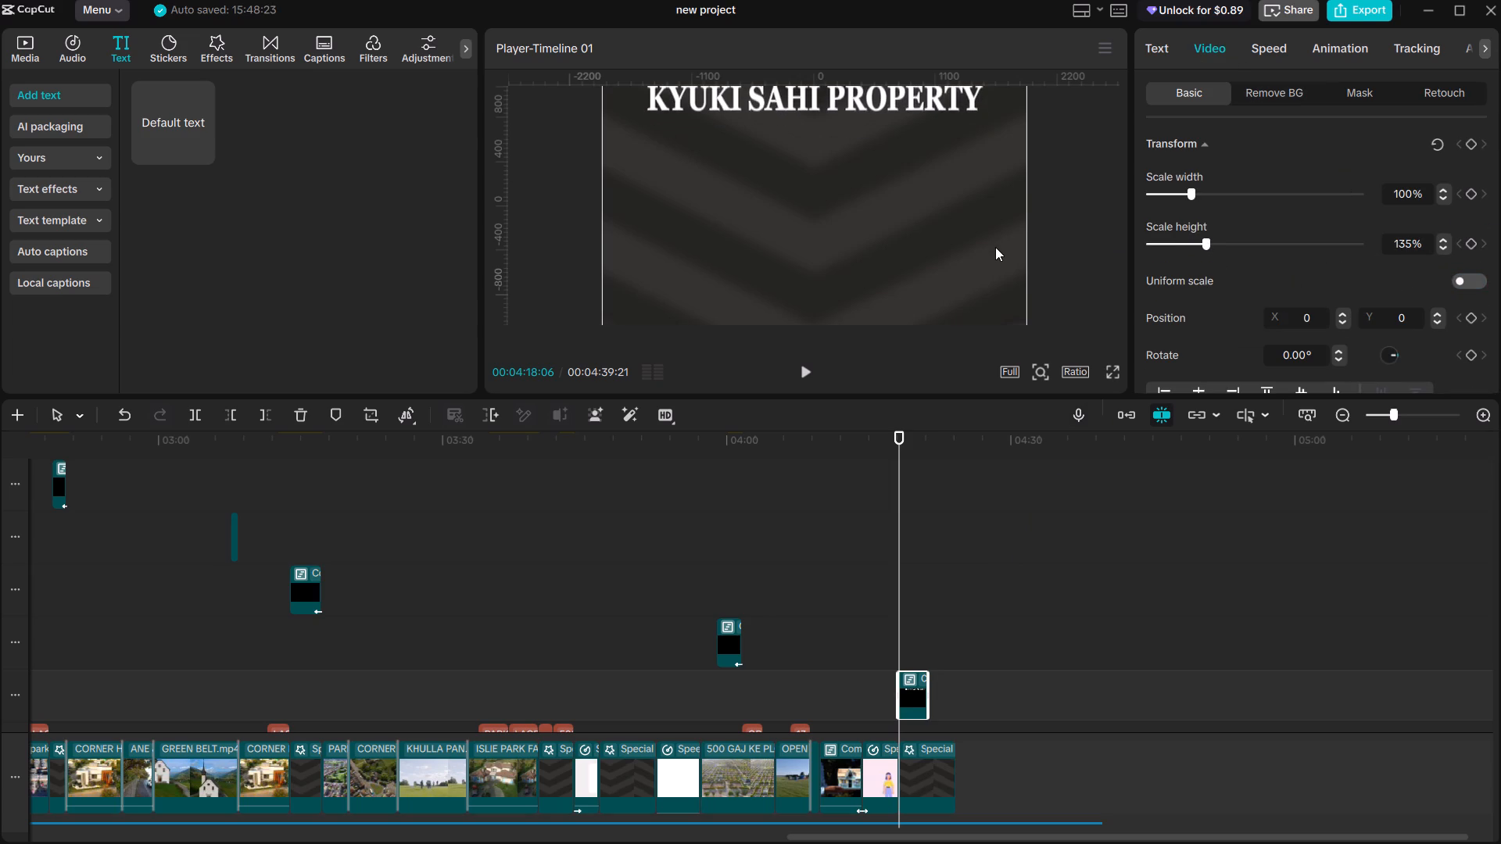
left_click_drag(995, 247, 994, 269)
left_click_drag(990, 259, 991, 242)
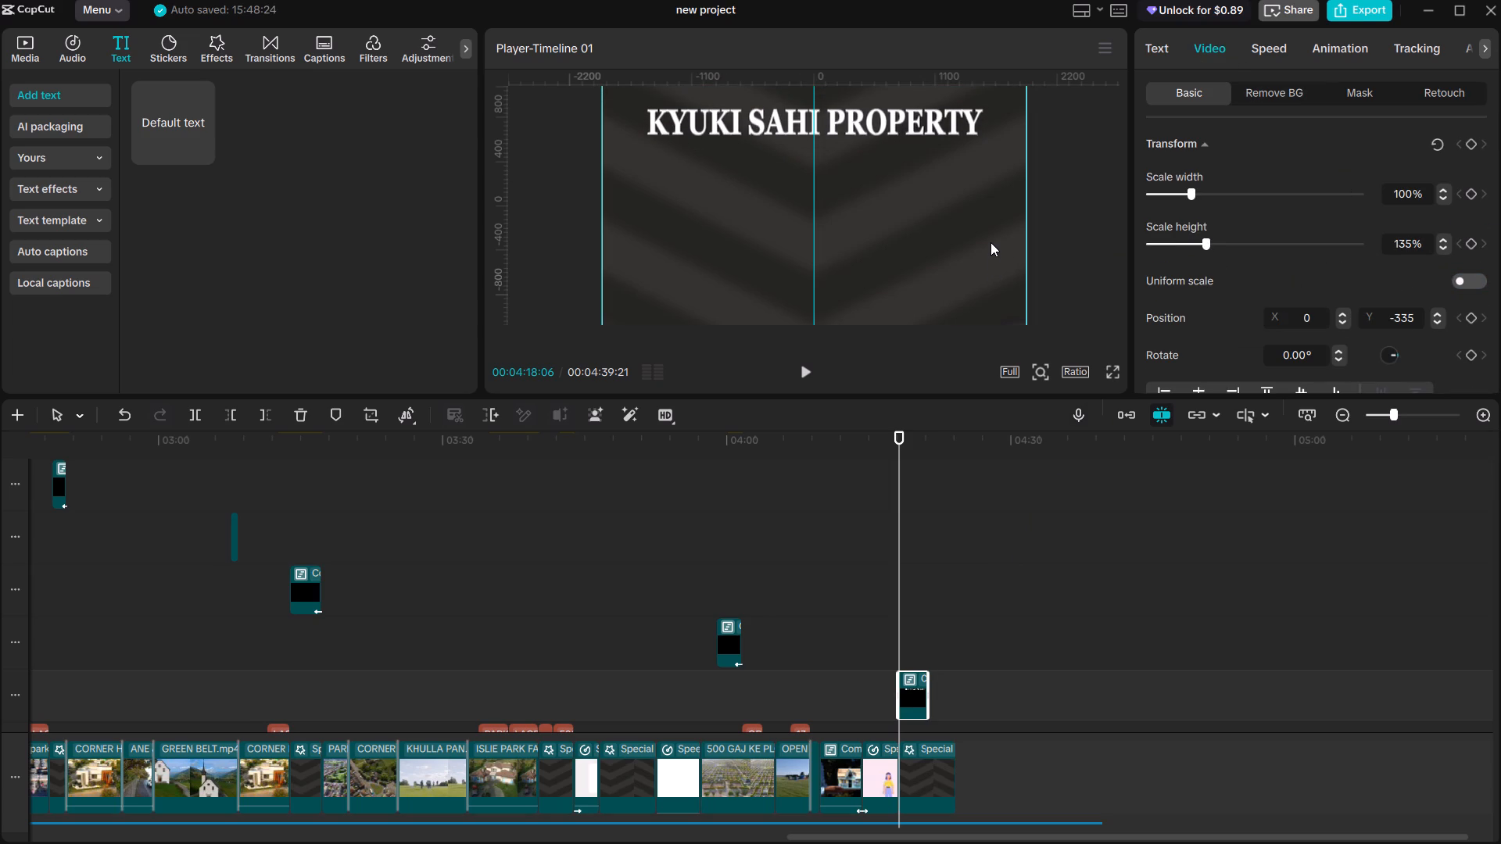
left_click_drag(991, 242, 988, 234)
left_click_drag(988, 234, 991, 247)
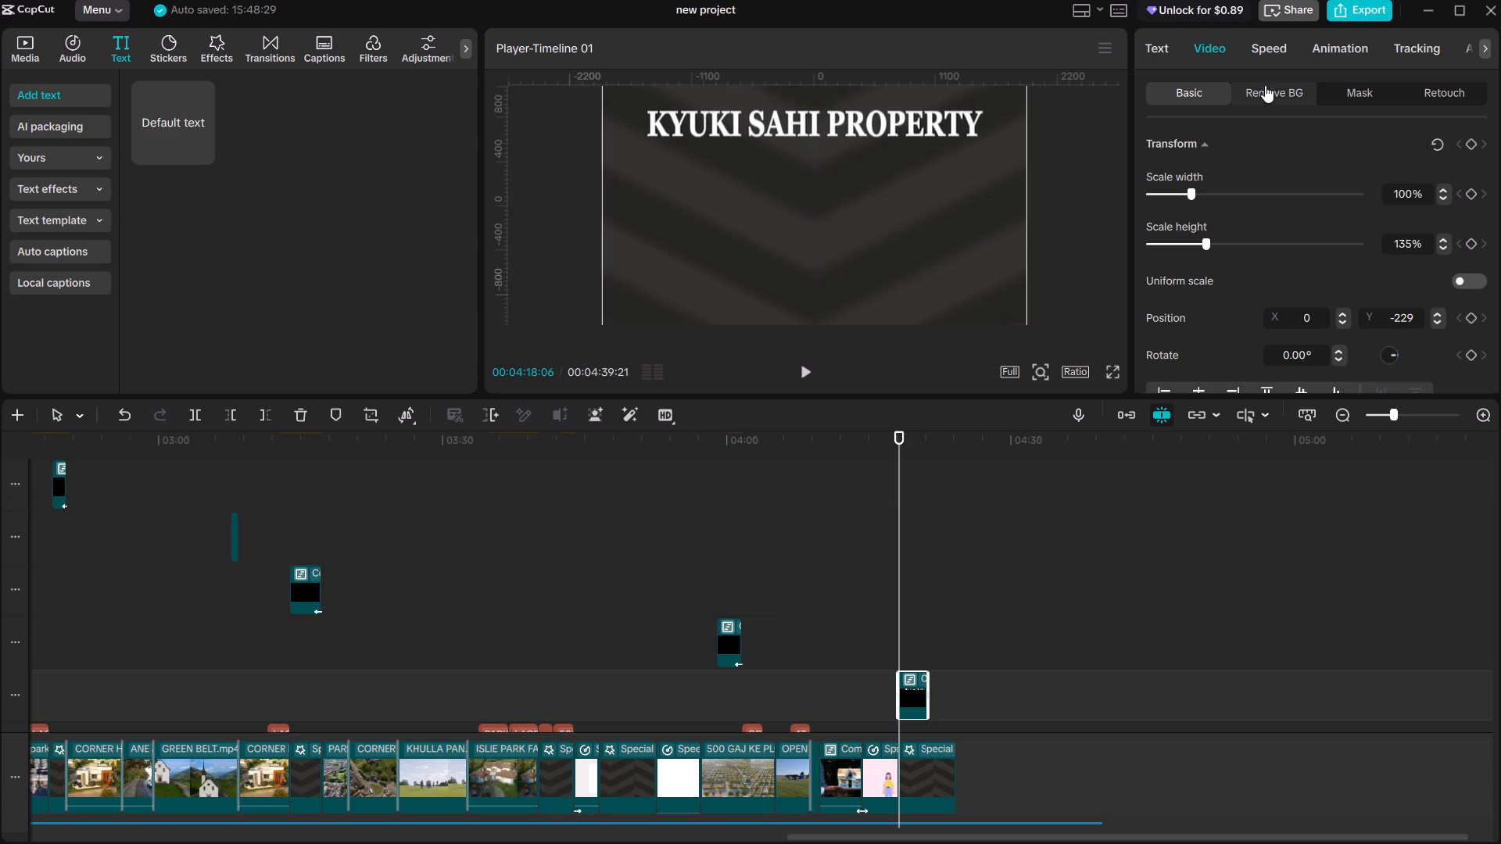
Inside the title compound clip, apply the Type 2 entrance animation to the text with a 1.0 s duration.
double_click(919, 689)
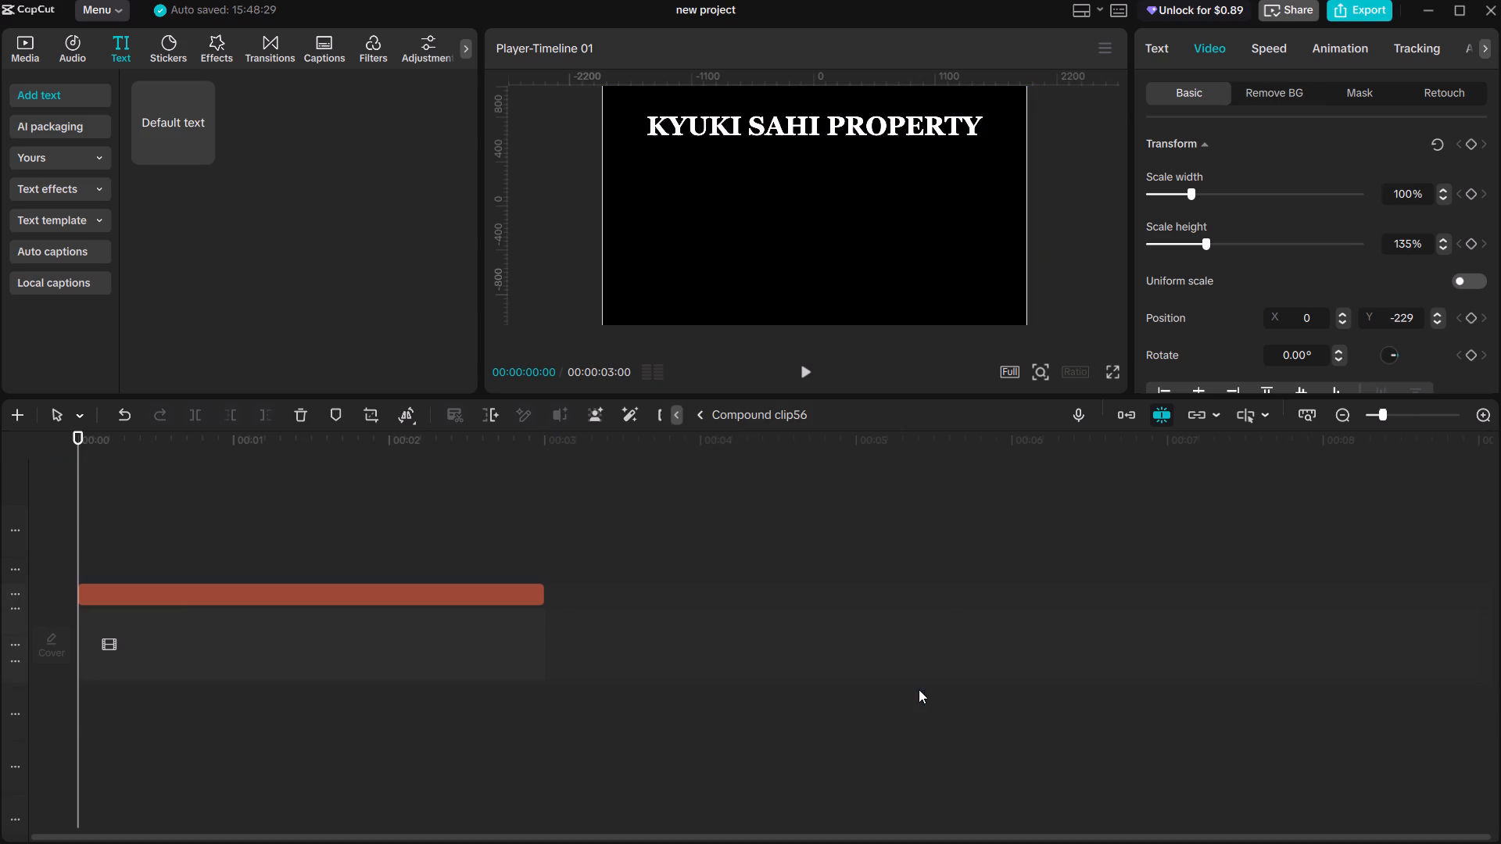
left_click(415, 599)
left_click(1224, 48)
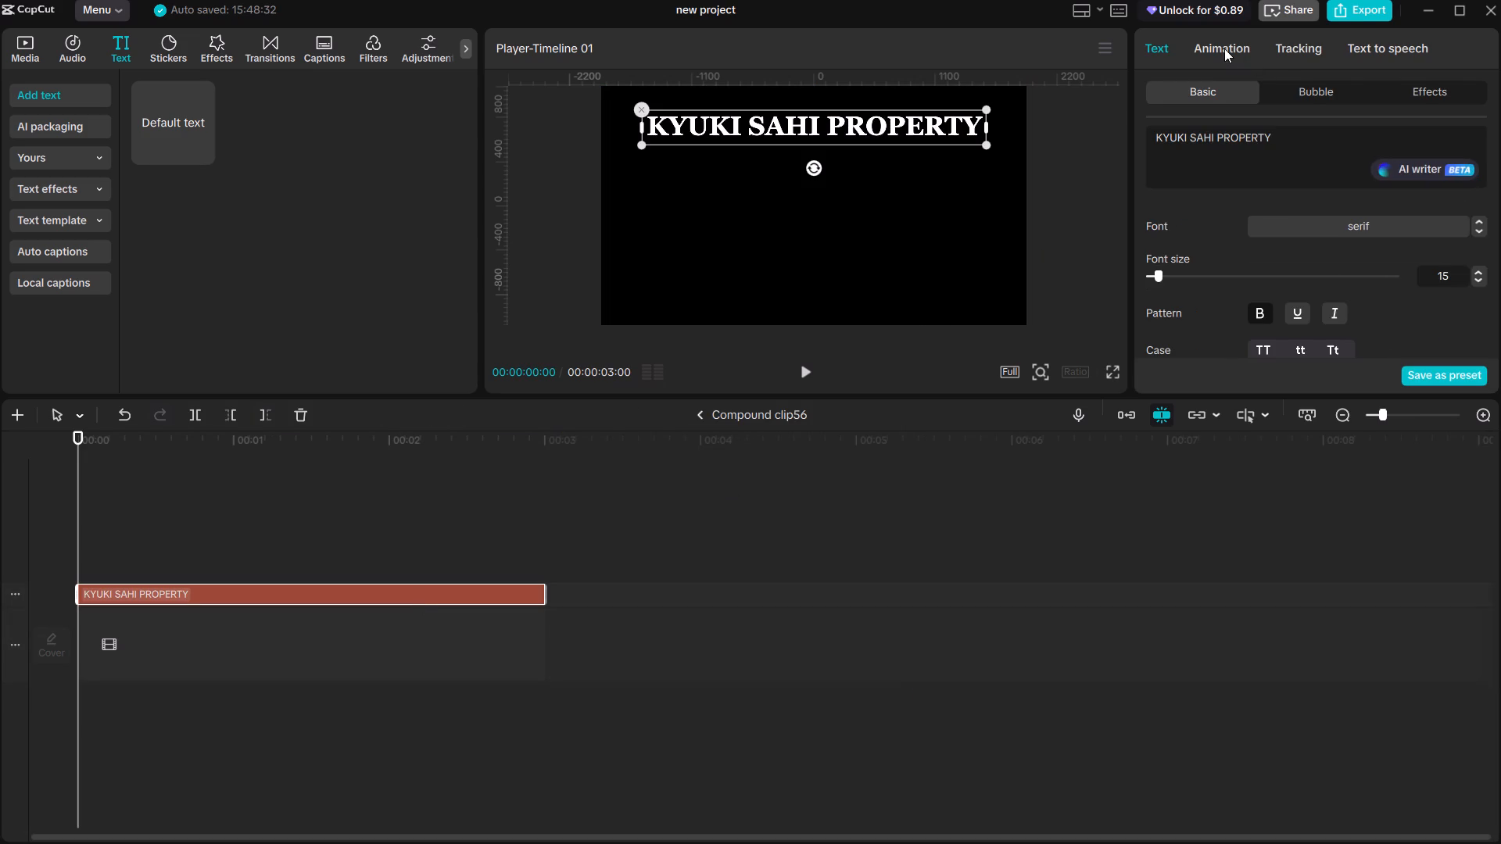
left_click(1245, 209)
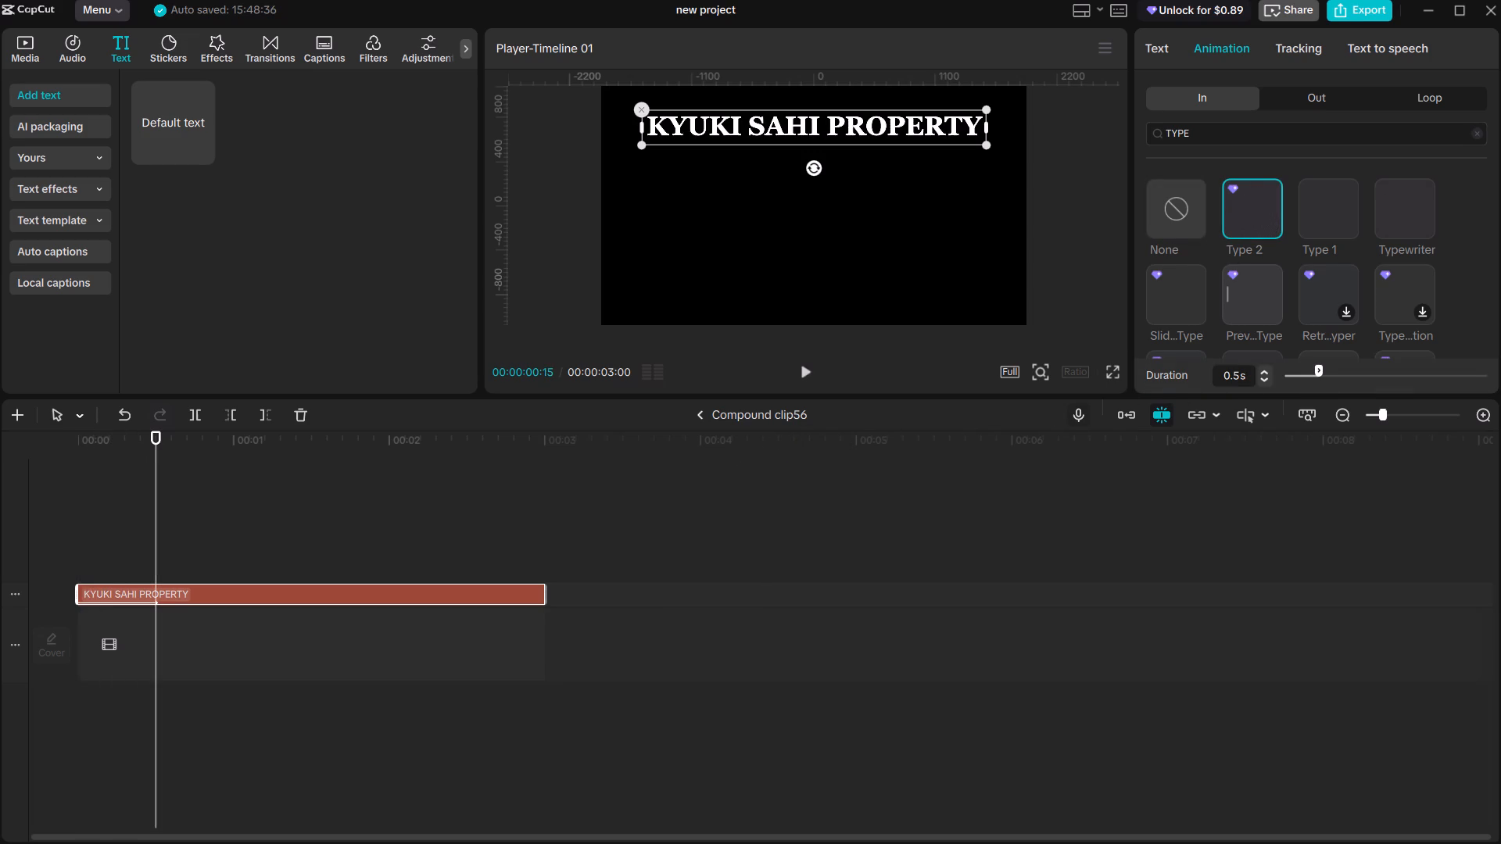
triple_click(1262, 371)
double_click(1262, 371)
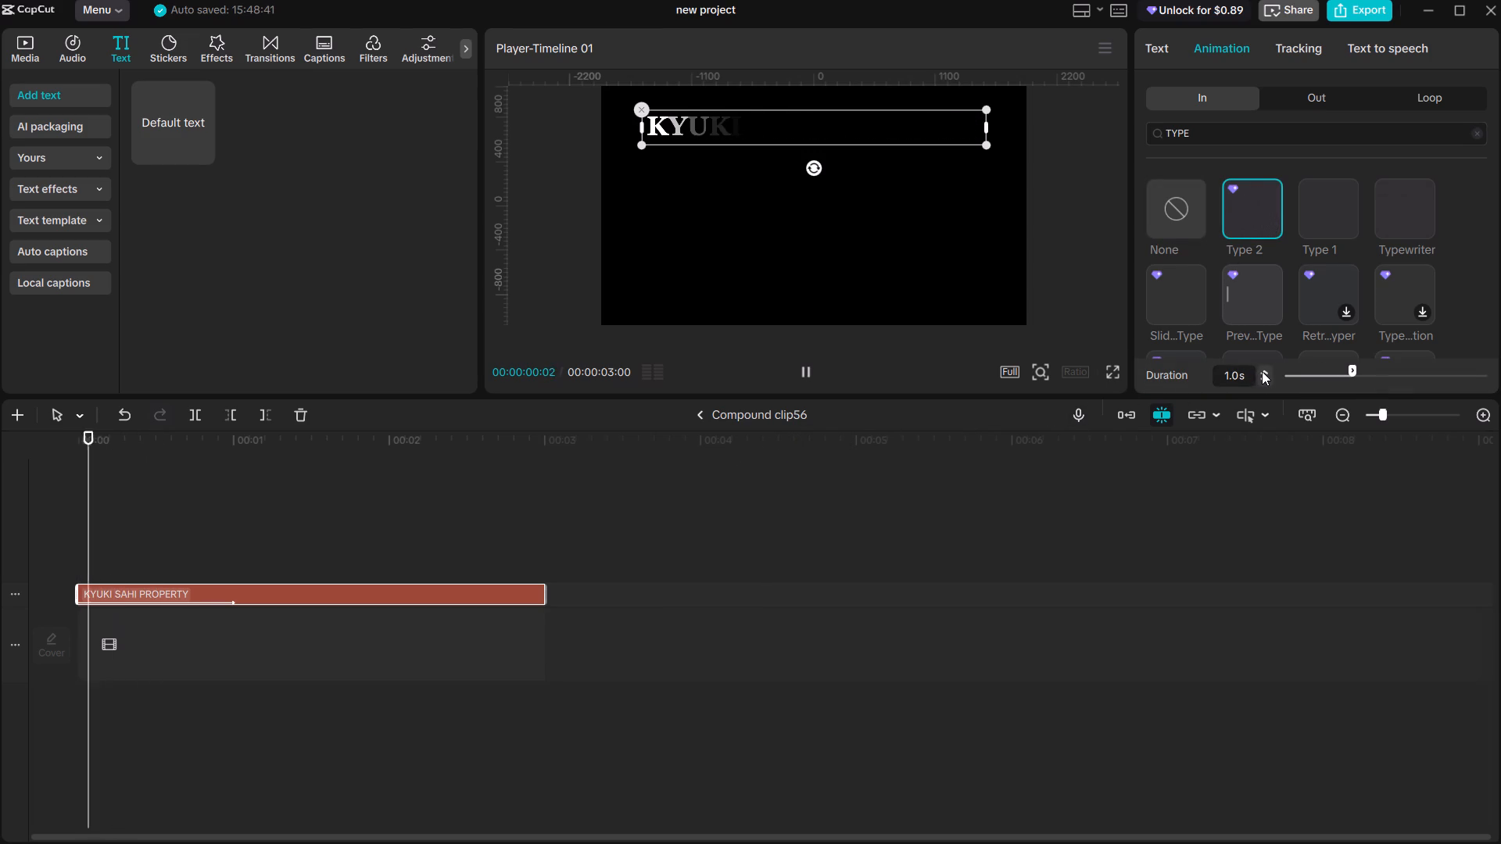
left_click(697, 414)
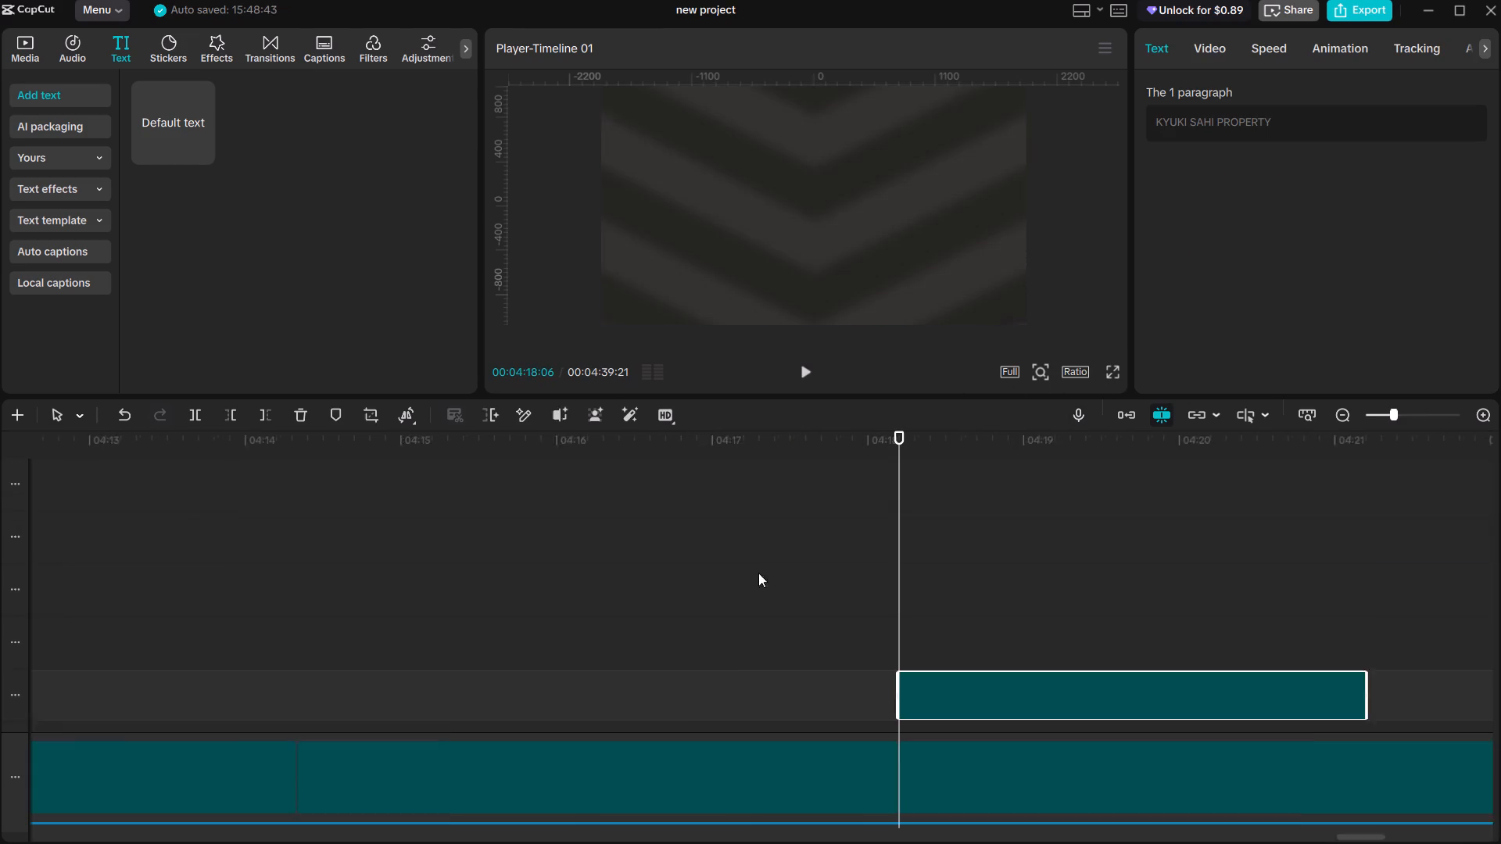
Play back the animated title over the chevron background to check its timing against the narration.
left_click(890, 603)
key("space")
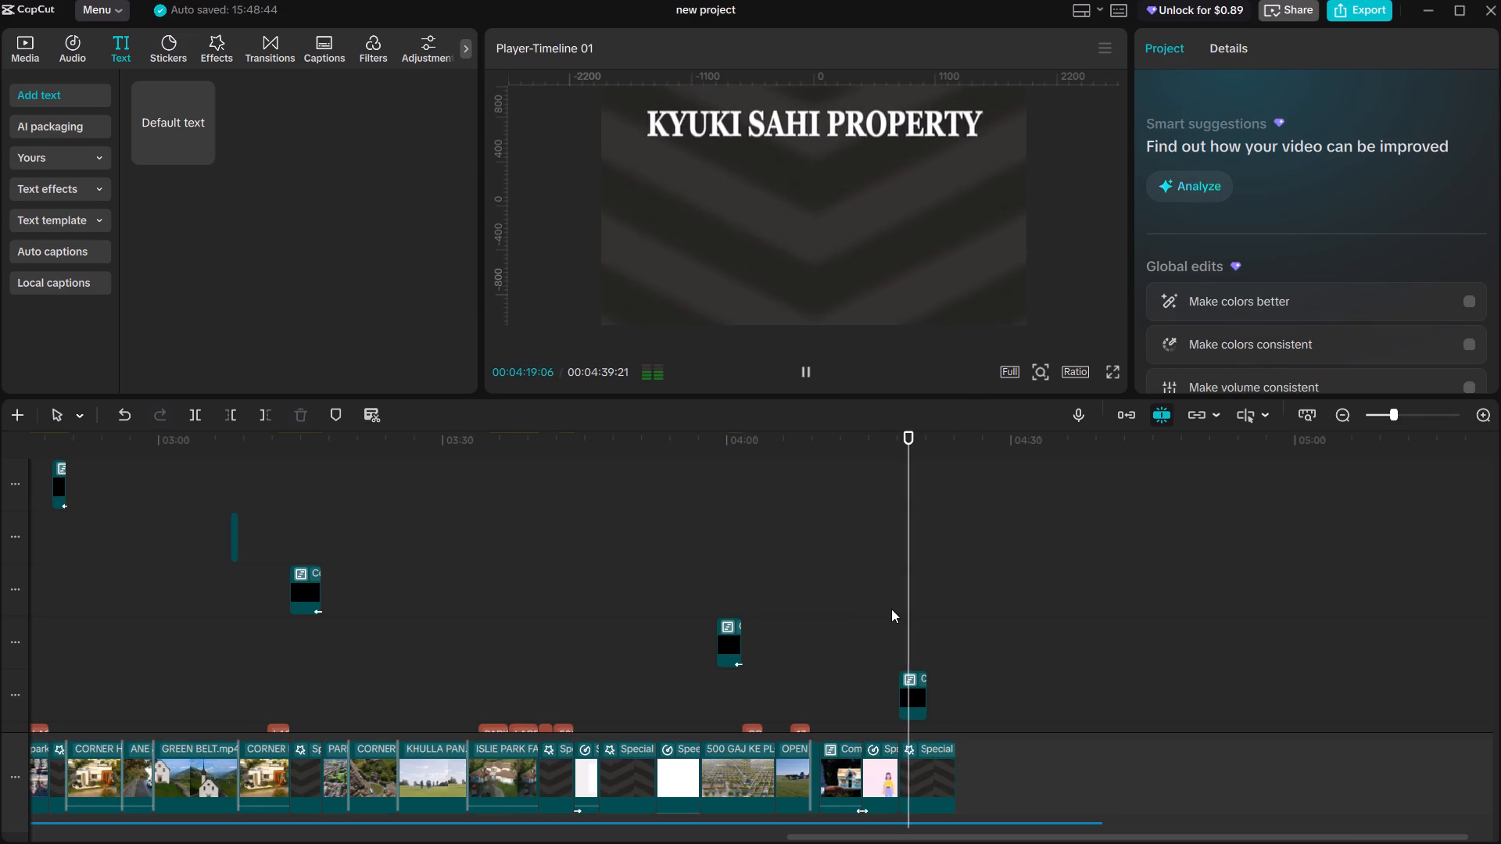
key("space")
key("space")
left_click(916, 617)
left_click_drag(916, 617, 908, 616)
key("space")
key("space")
Add a default text clip at 00:04:19:11, over the chevron background, and change its wording to CHUNE KE LIE.
scroll(919, 613, "down", 11)
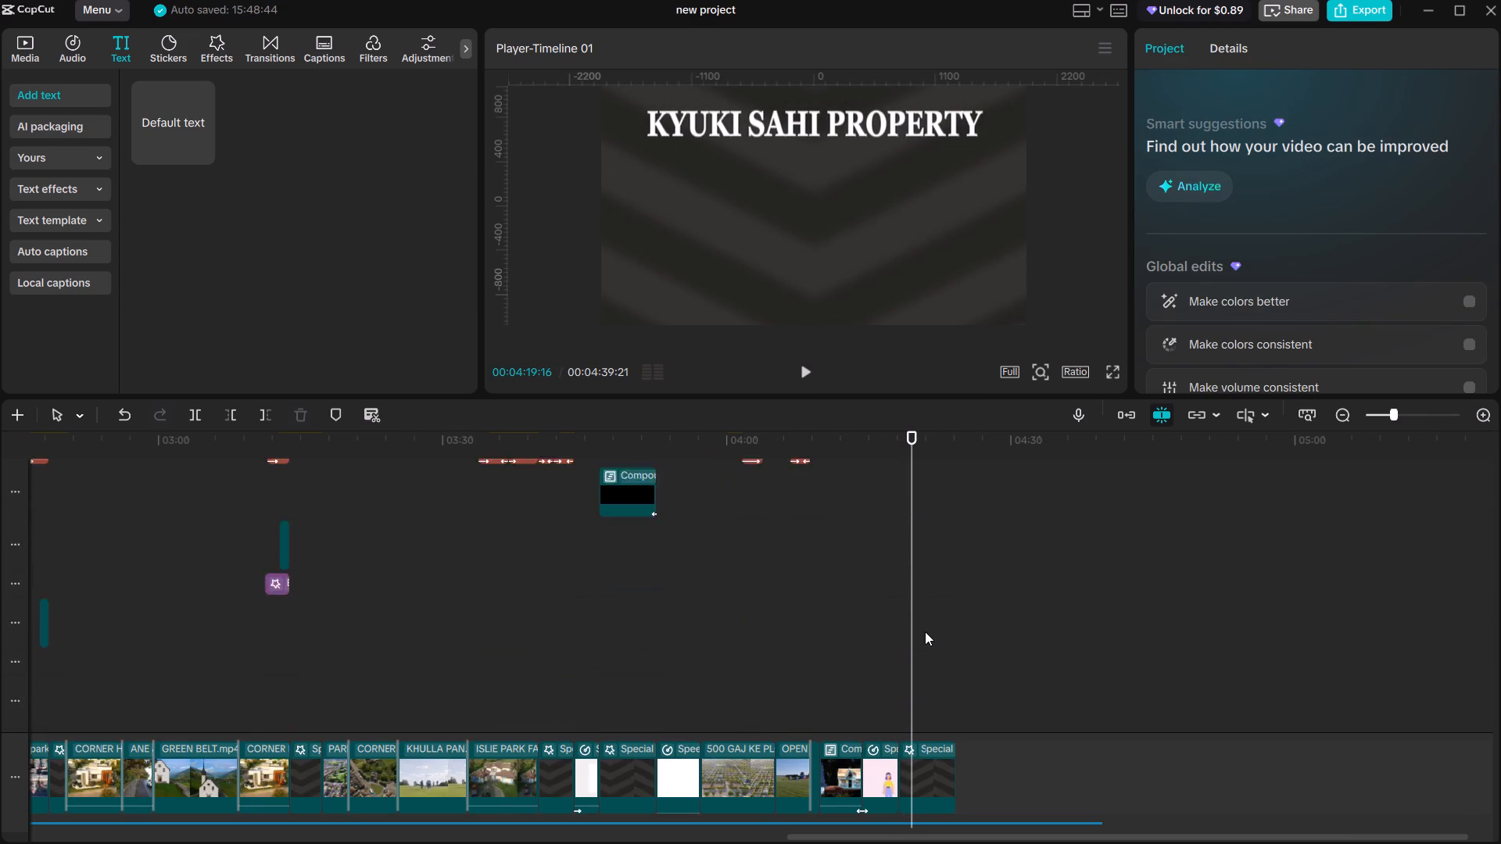
scroll(925, 631, "down", 20)
scroll(925, 631, "down", 20)
scroll(931, 591, "up", 20, "ctrl")
scroll(931, 591, "up", 16, "ctrl")
left_click_drag(910, 528, 904, 524)
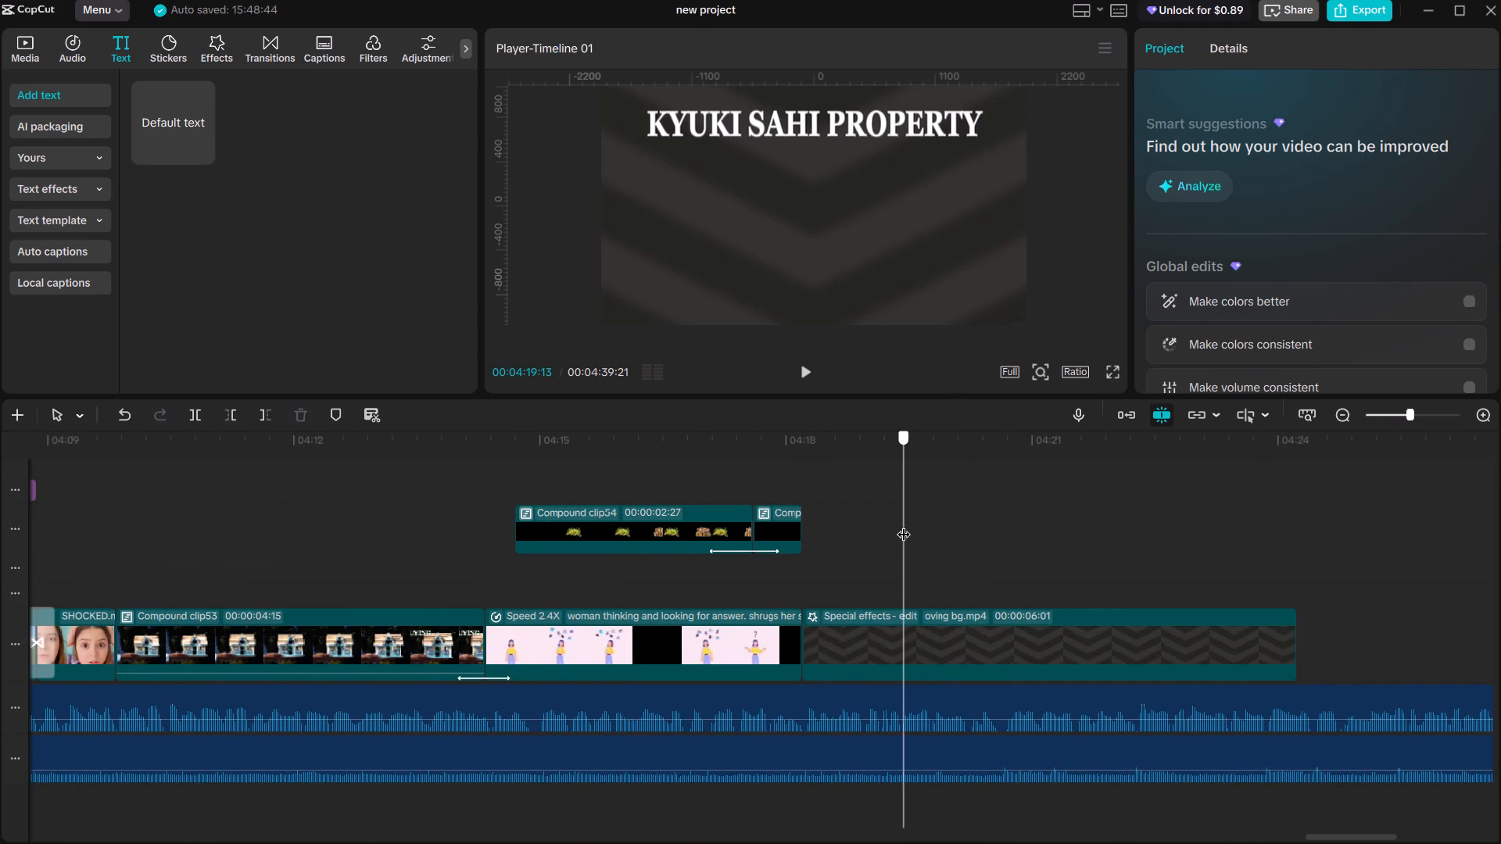
left_click_drag(904, 524, 901, 523)
key("space")
double_click(901, 522)
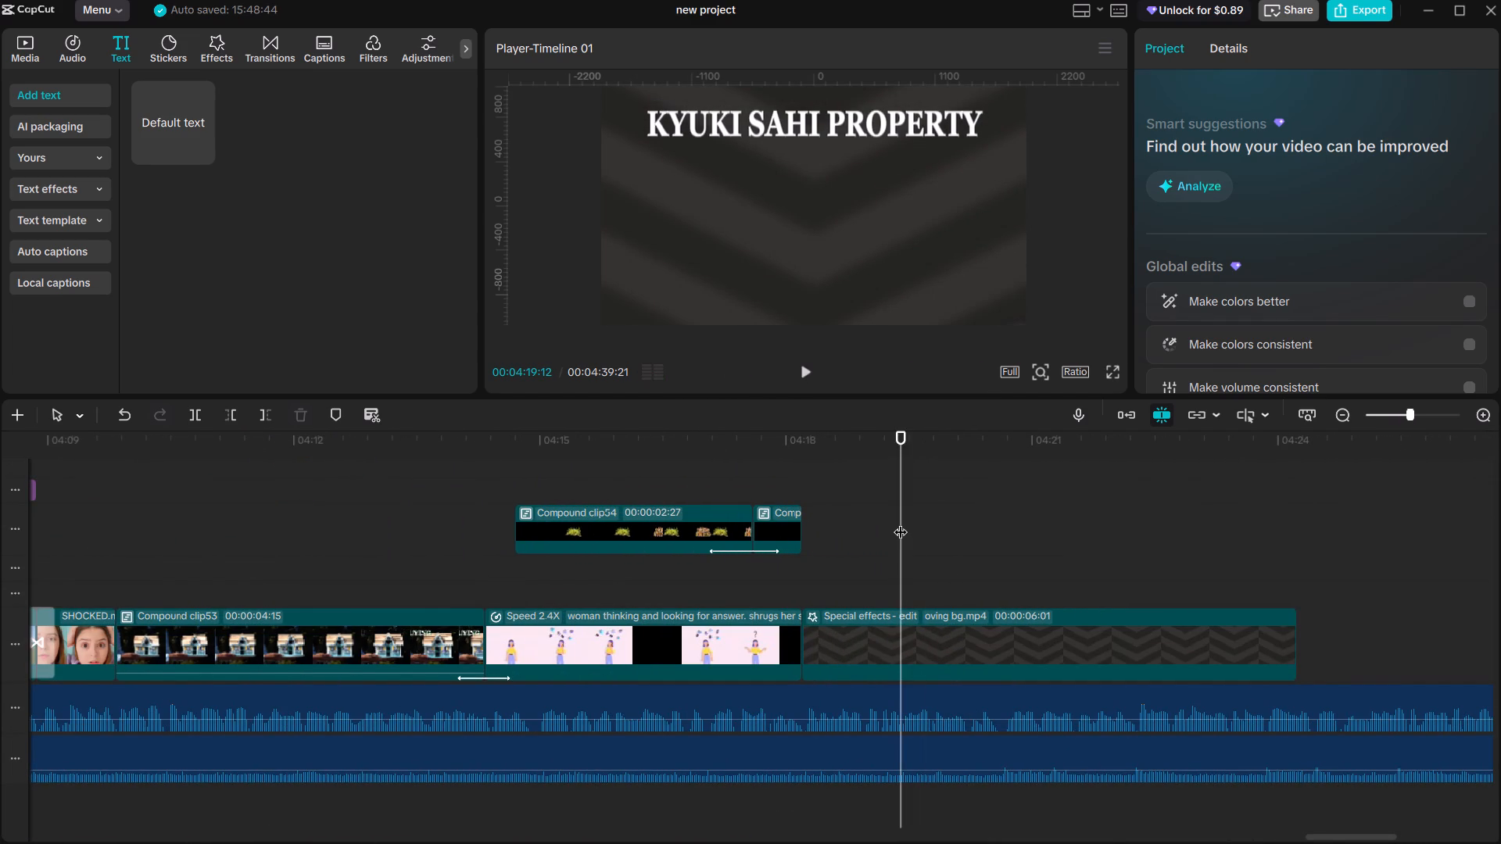
scroll(899, 519, "up", 18, "ctrl")
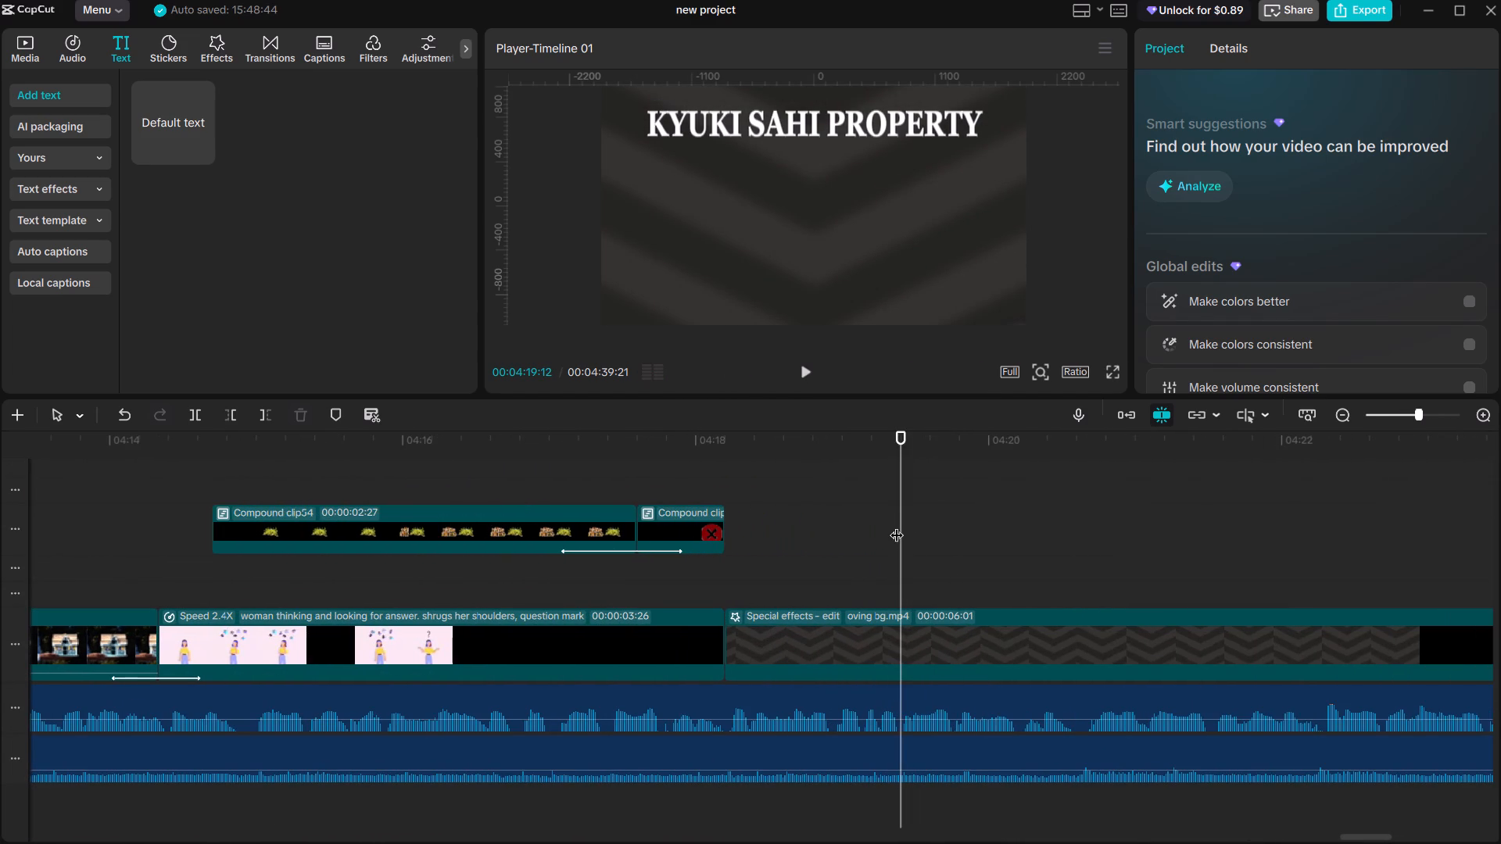
key("Left")
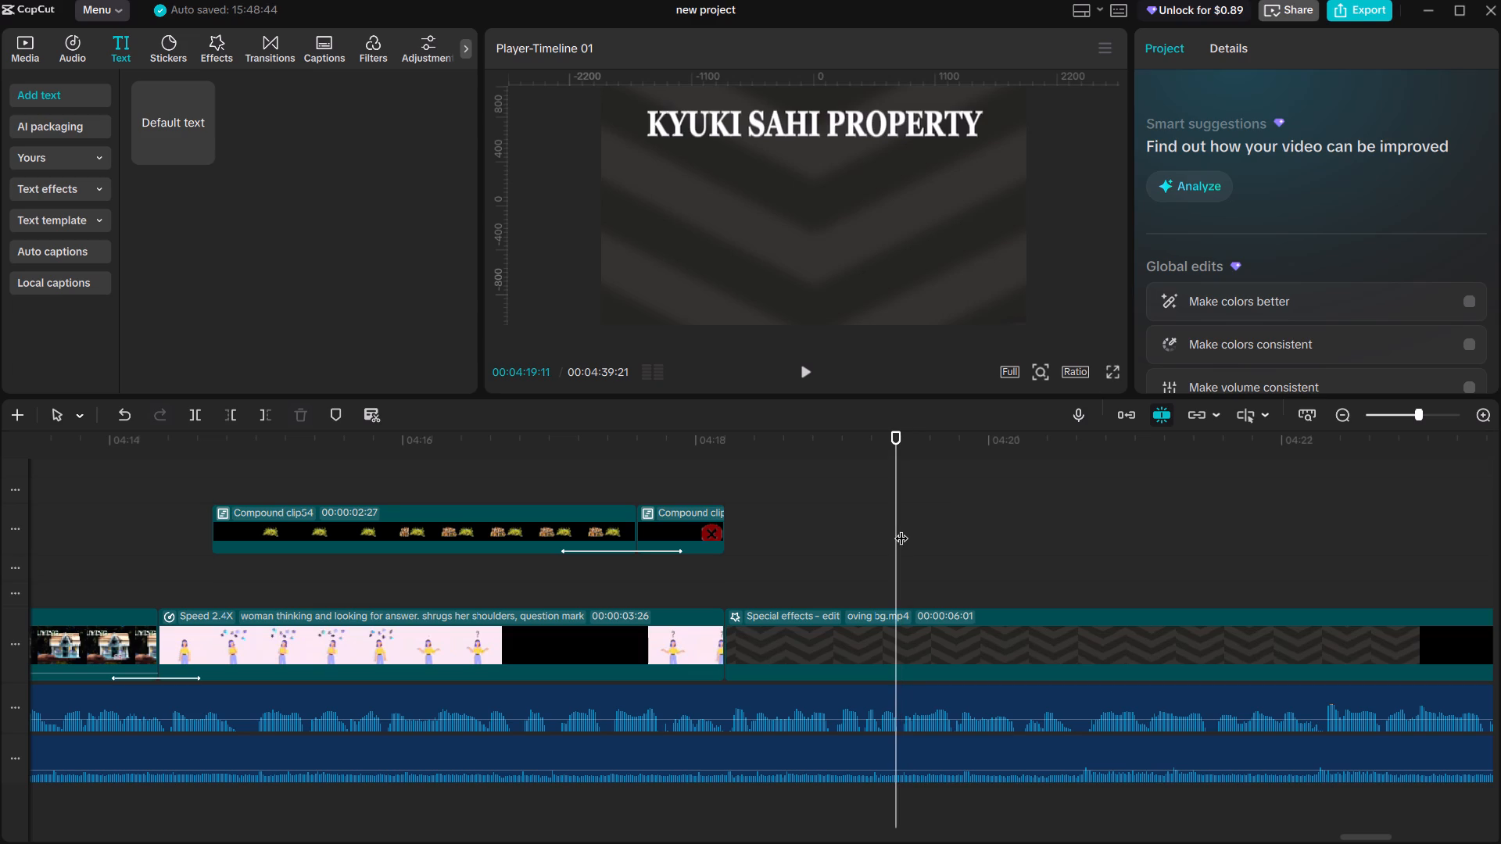
left_click(202, 152)
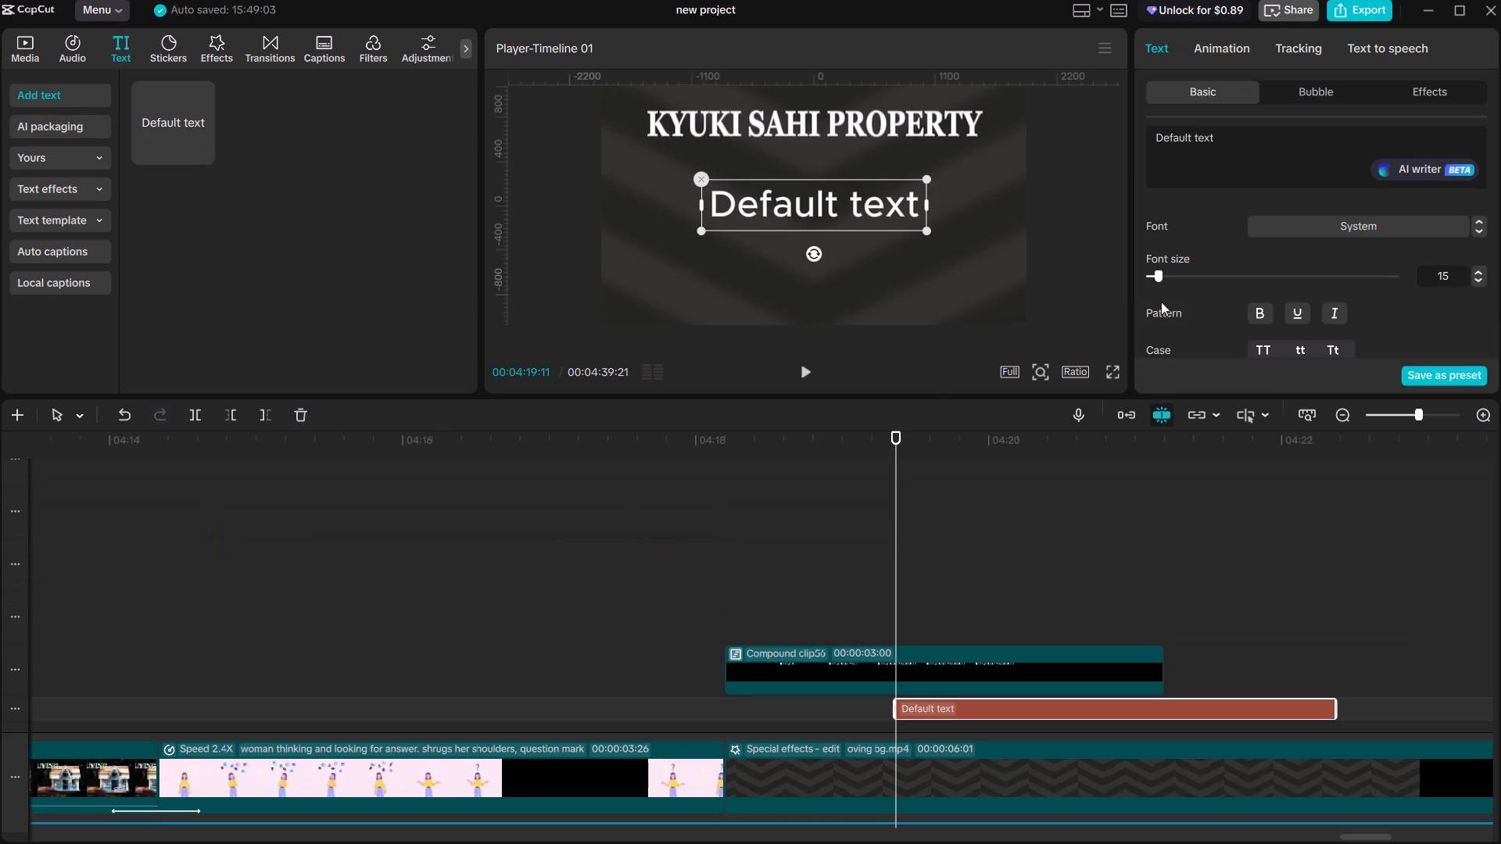
left_click(1227, 152)
key("ctrl+a")
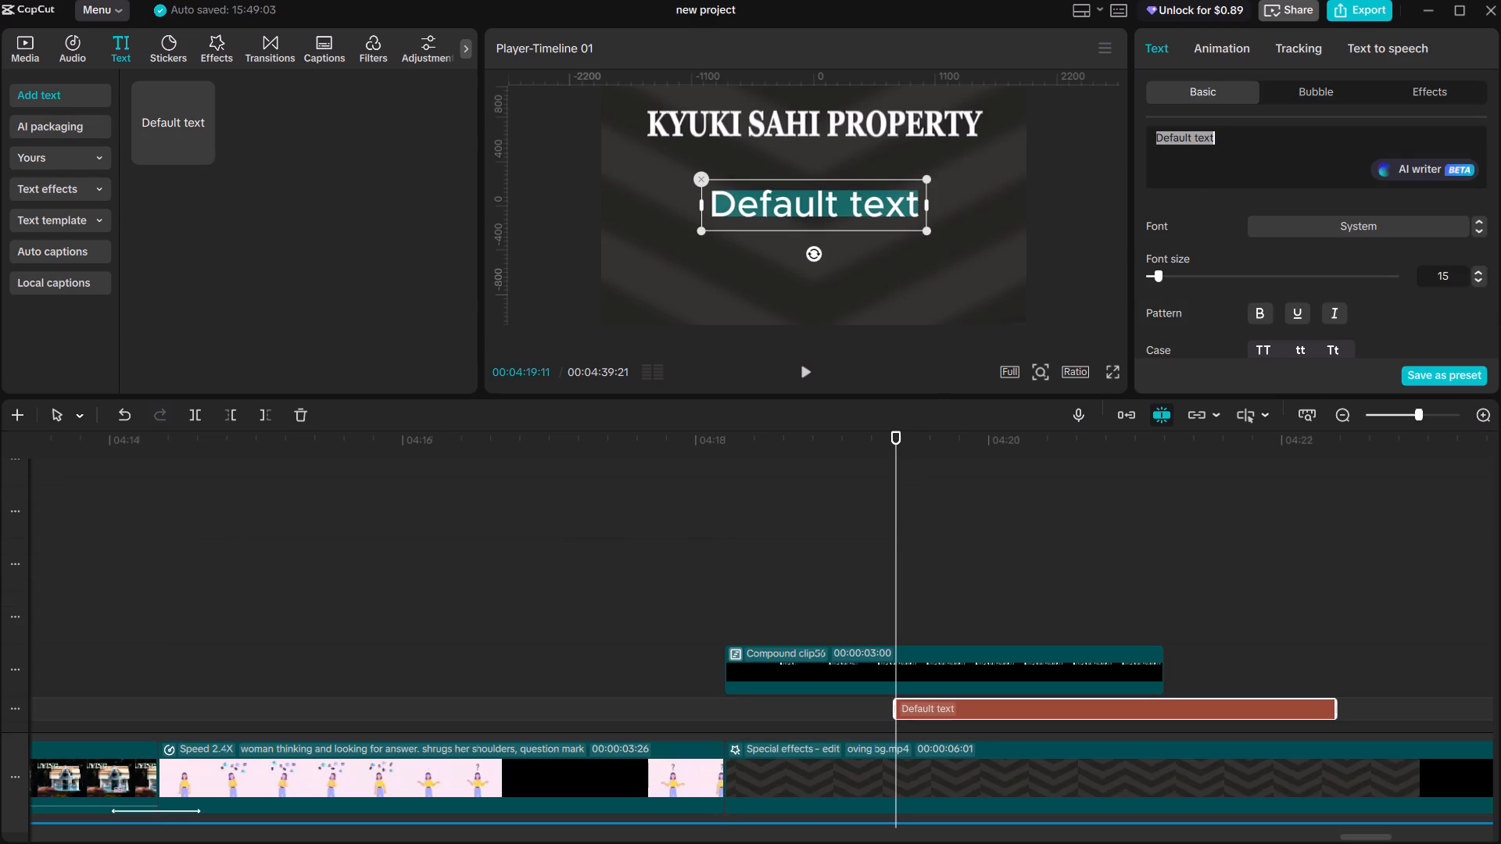
type("CHUNE")
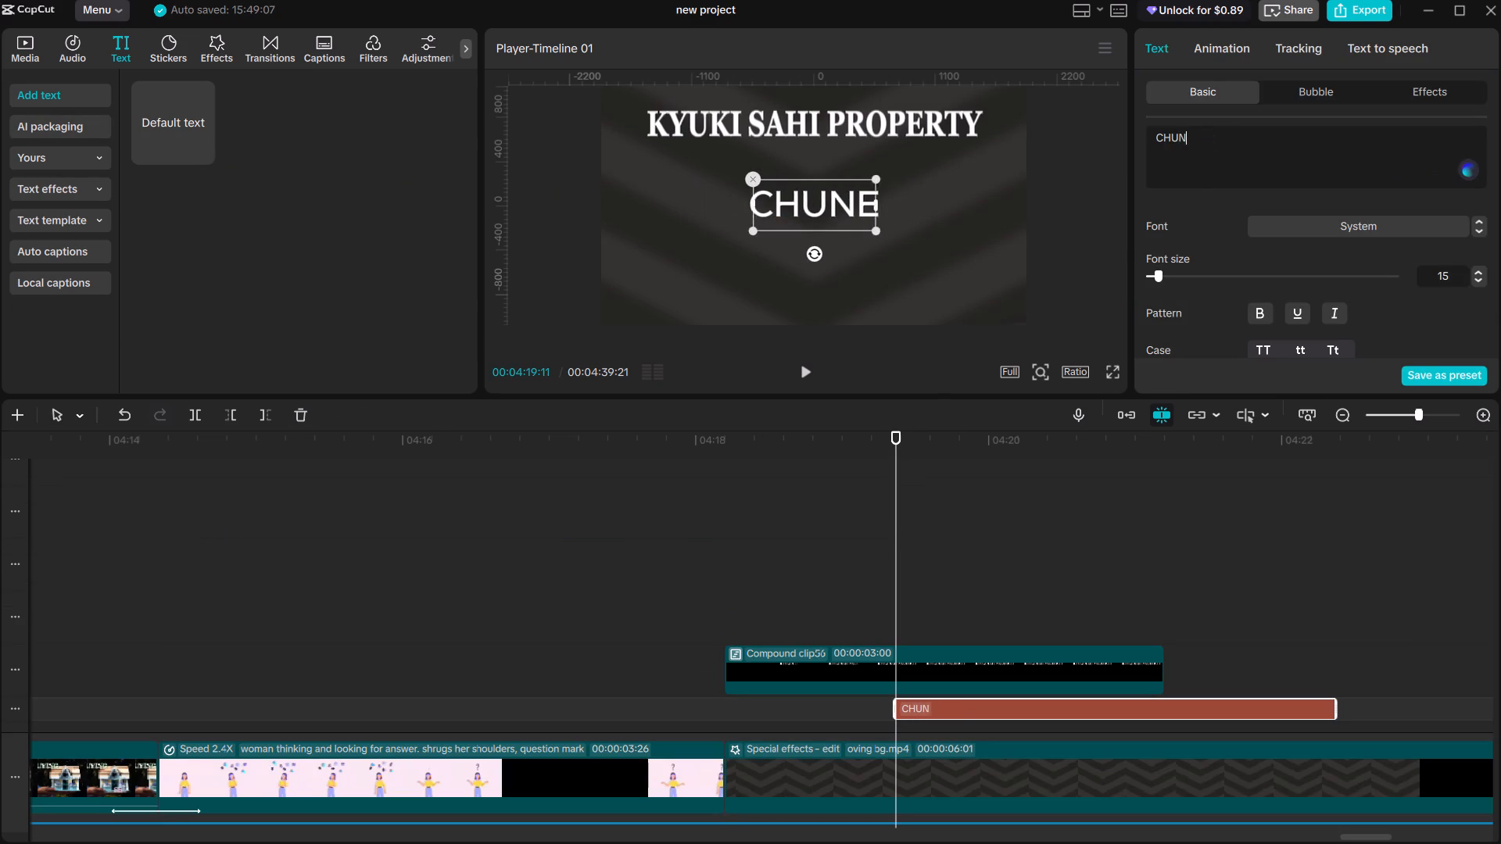
key("space")
type("KE LIE")
Set the CHUNE KE LIE text to bold serif and centre it just below the KYUKI SAHI PROPERTY title.
left_click(1367, 221)
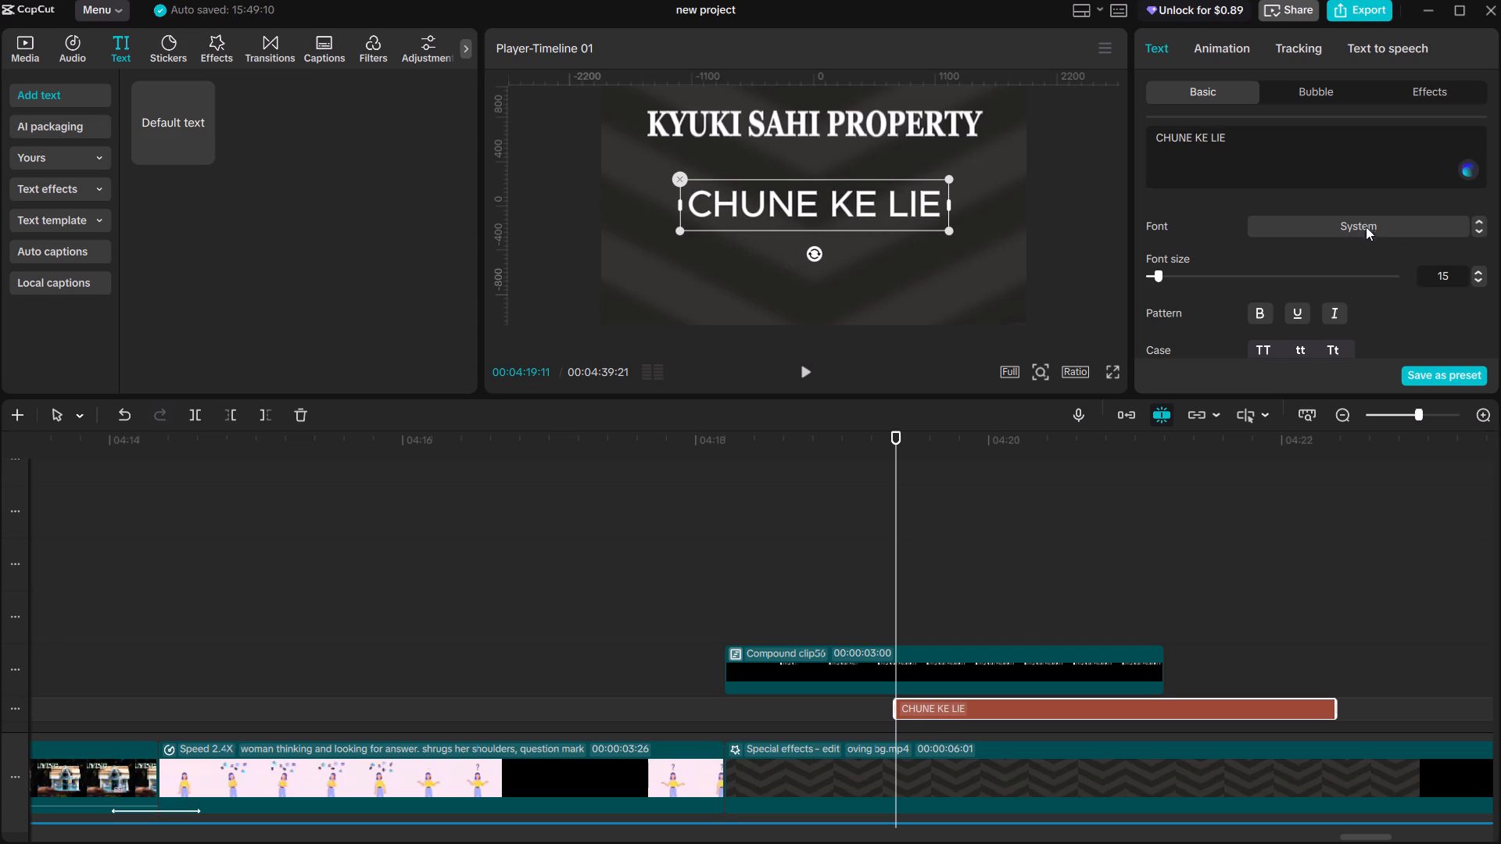
left_click(1366, 234)
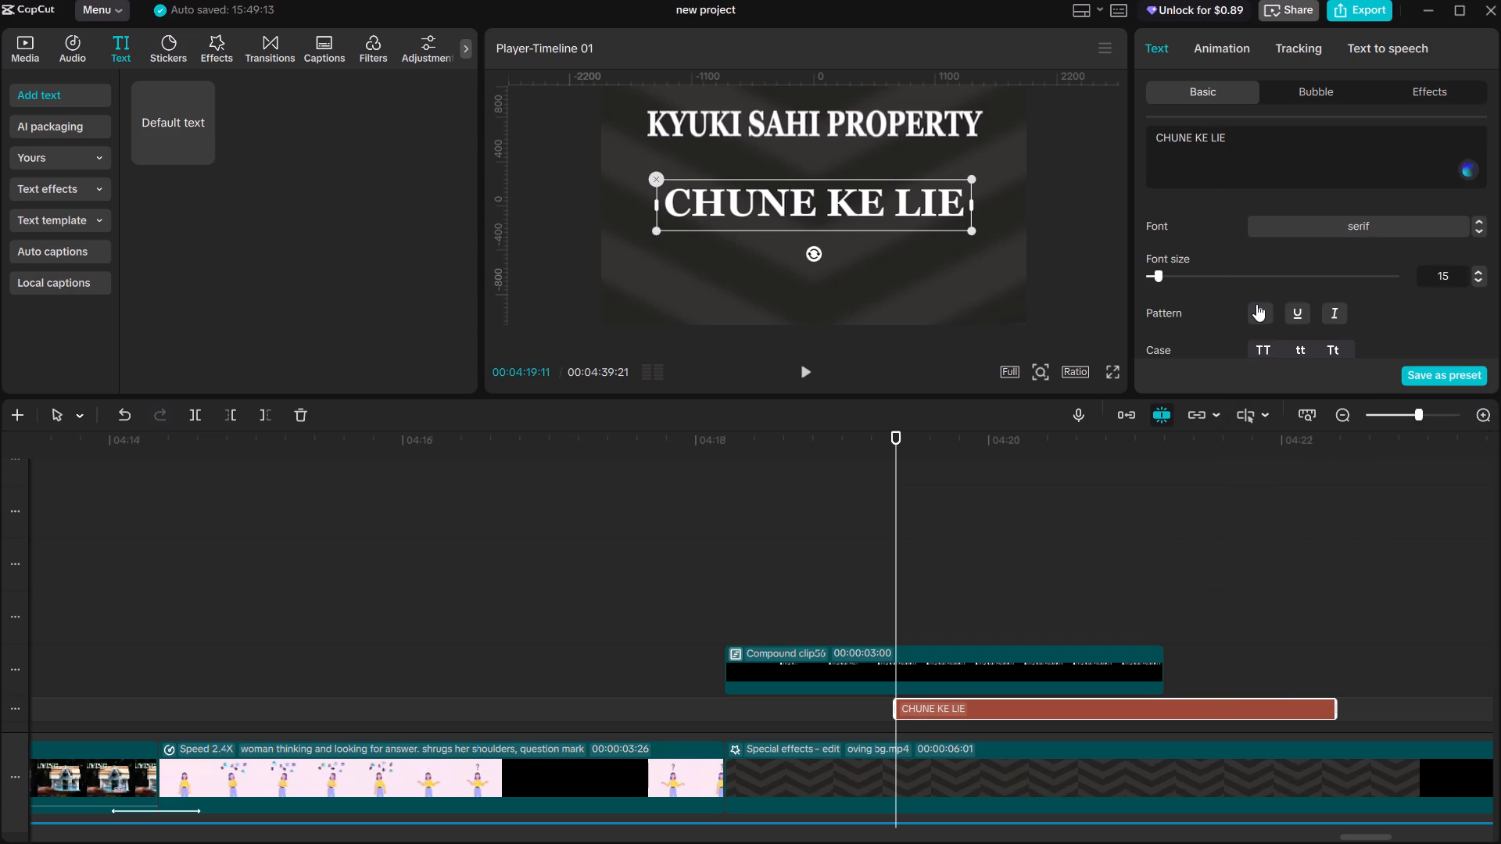
left_click(1258, 305)
left_click_drag(808, 204, 804, 178)
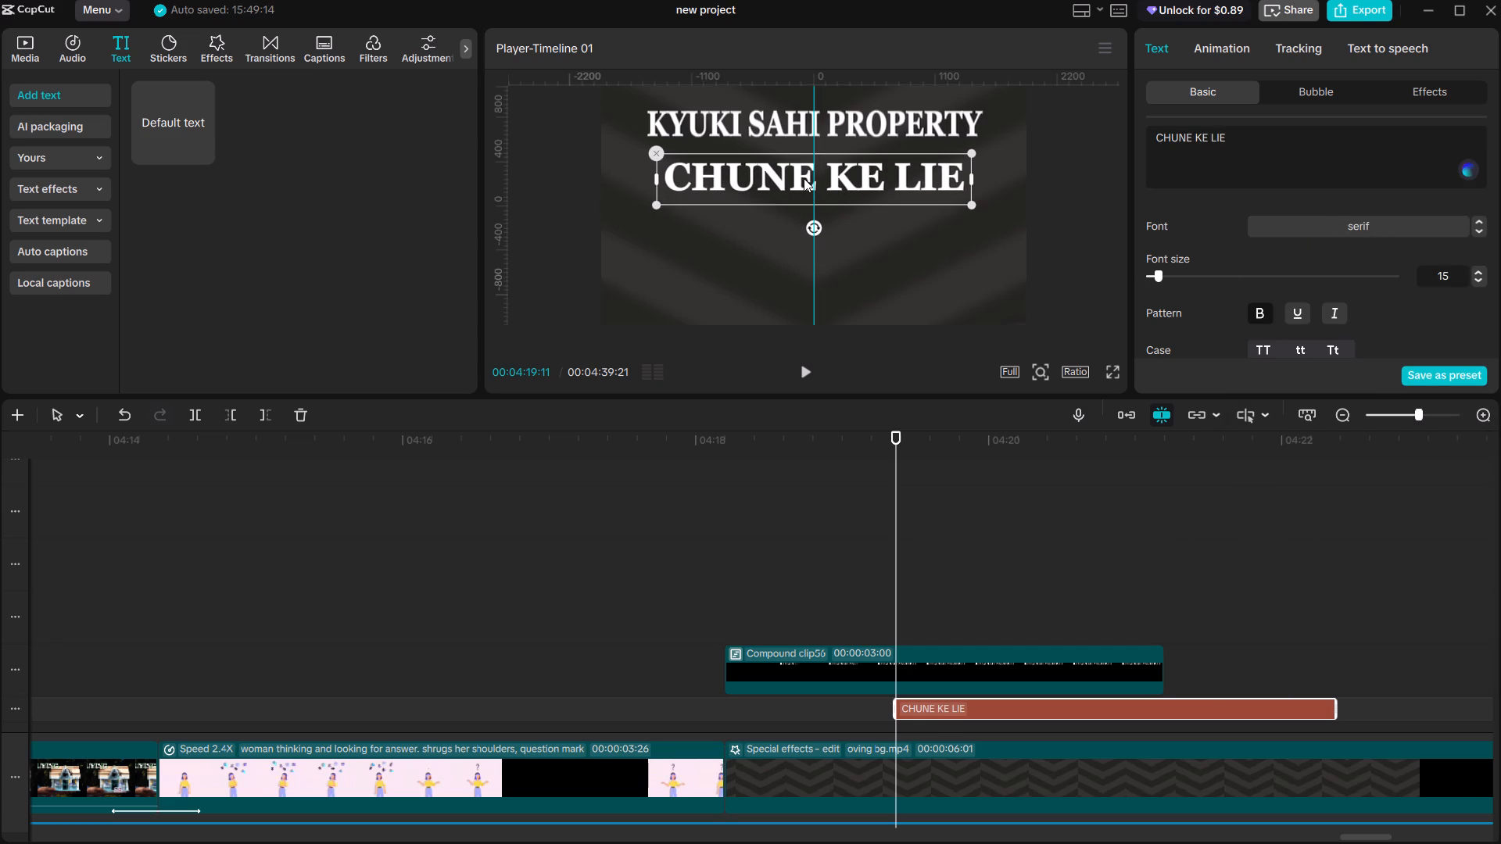
left_click_drag(804, 178, 804, 181)
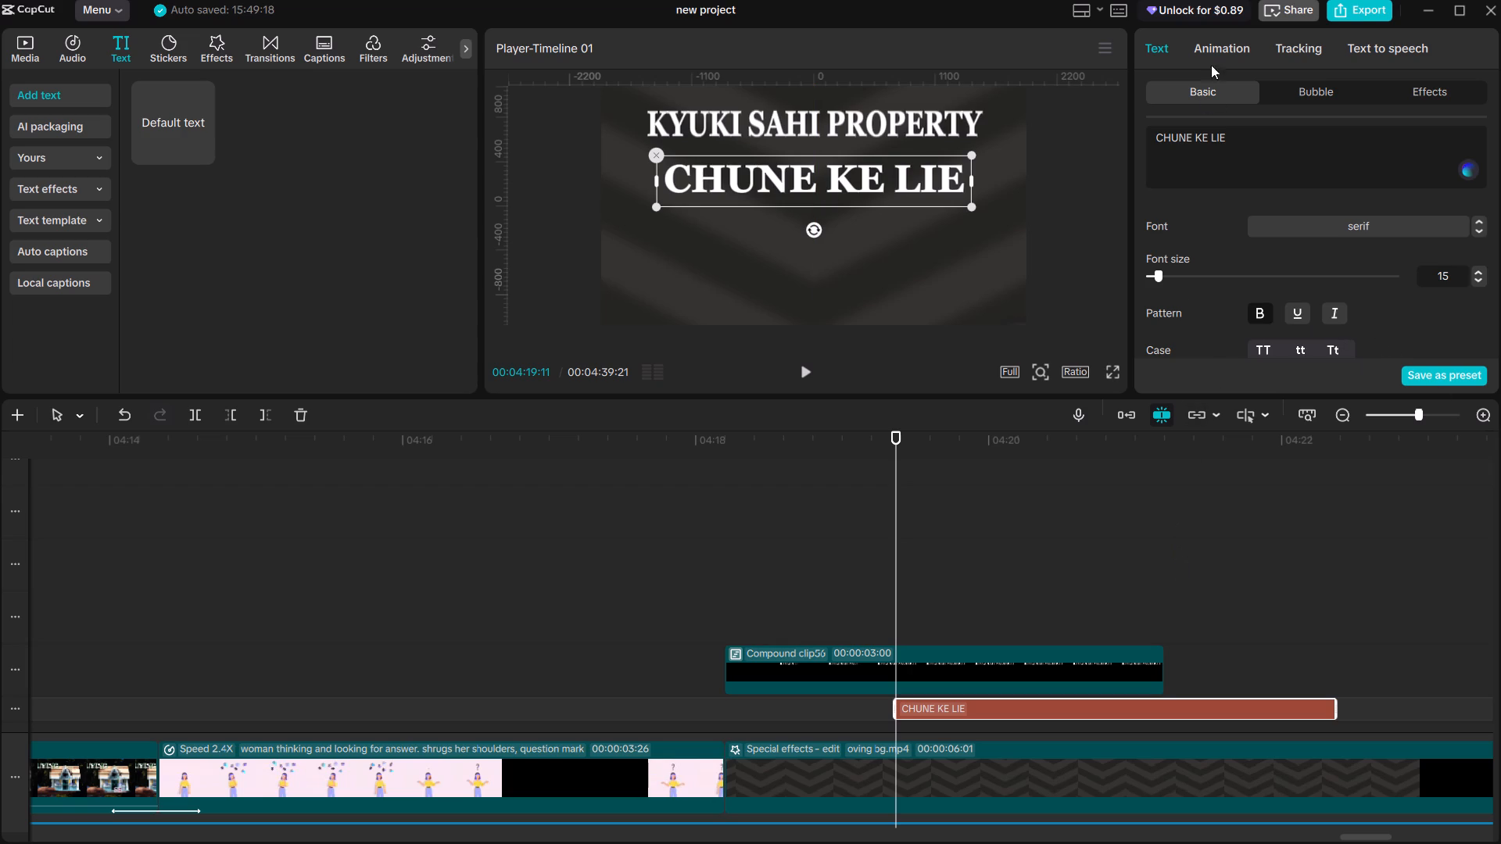
Apply the Type 1 entrance animation to the CHUNE KE LIE text.
key("space")
key("space")
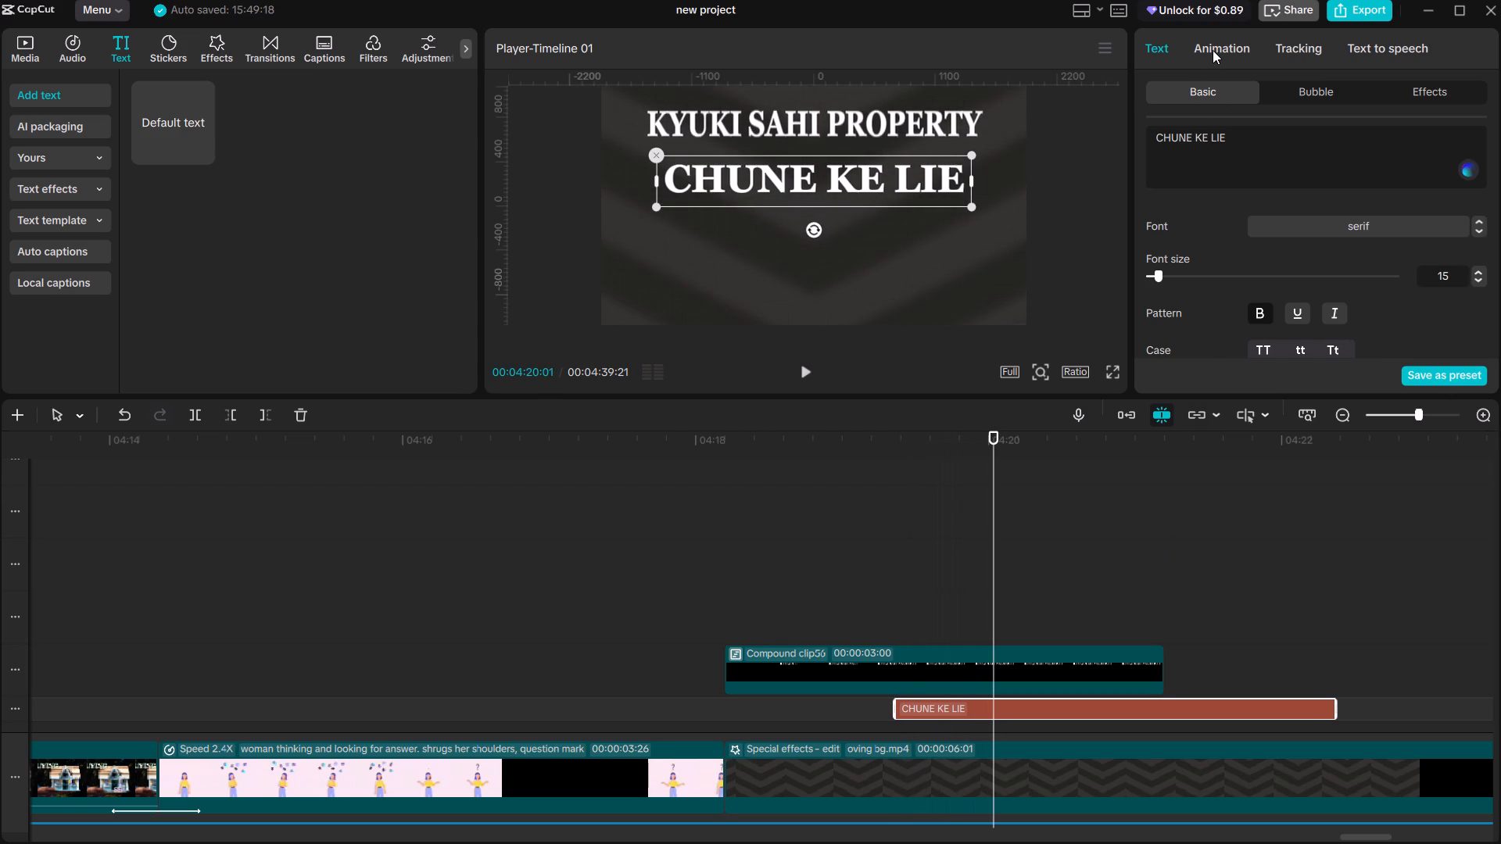
left_click(1214, 47)
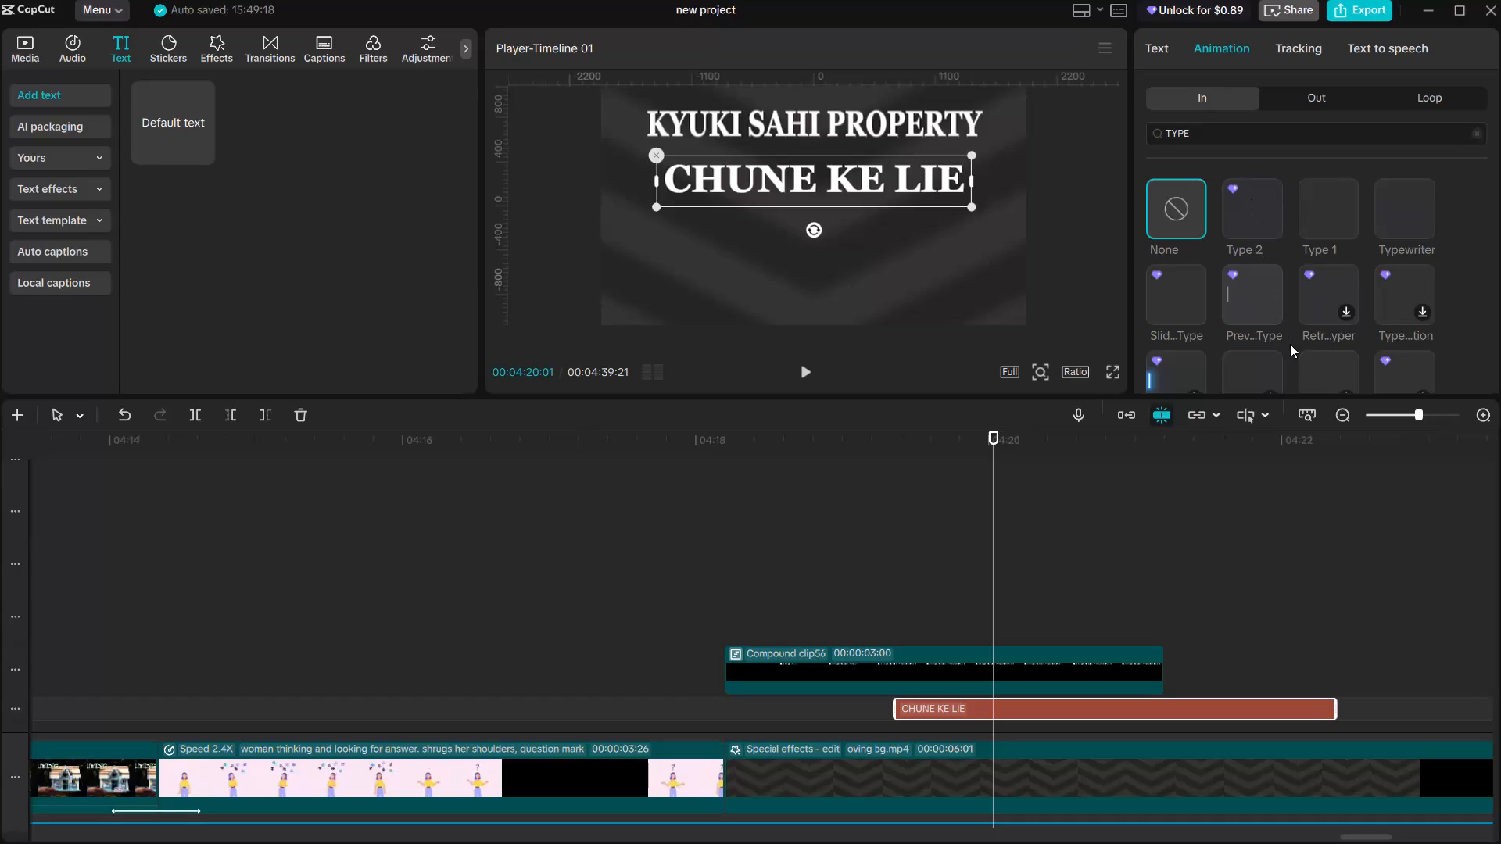
left_click(1310, 222)
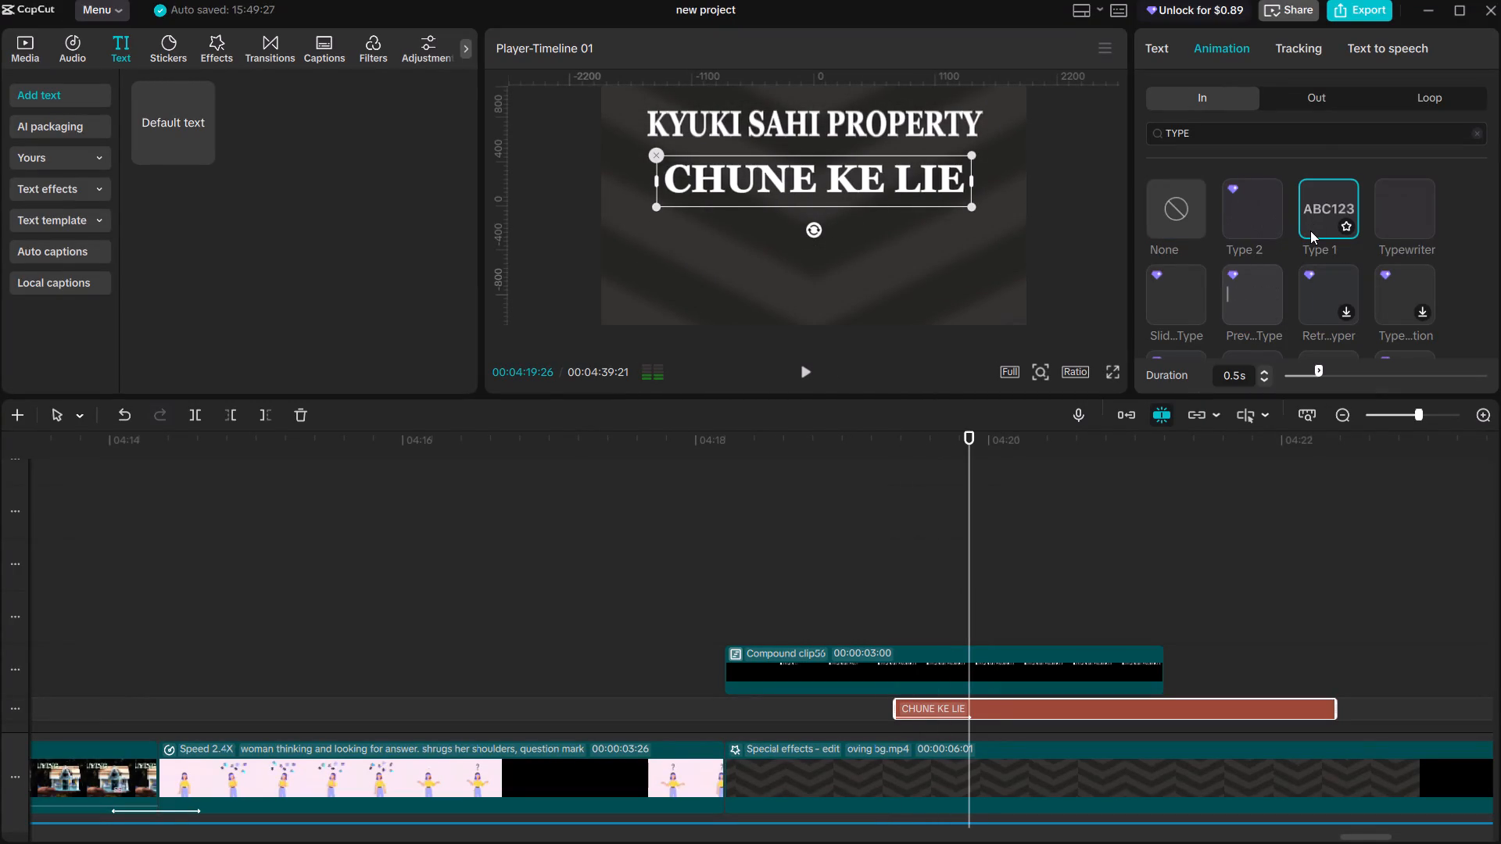
Play back the CHUNE KE LIE text's entrance several times to check its timing against the narration.
left_click(890, 598)
key("space")
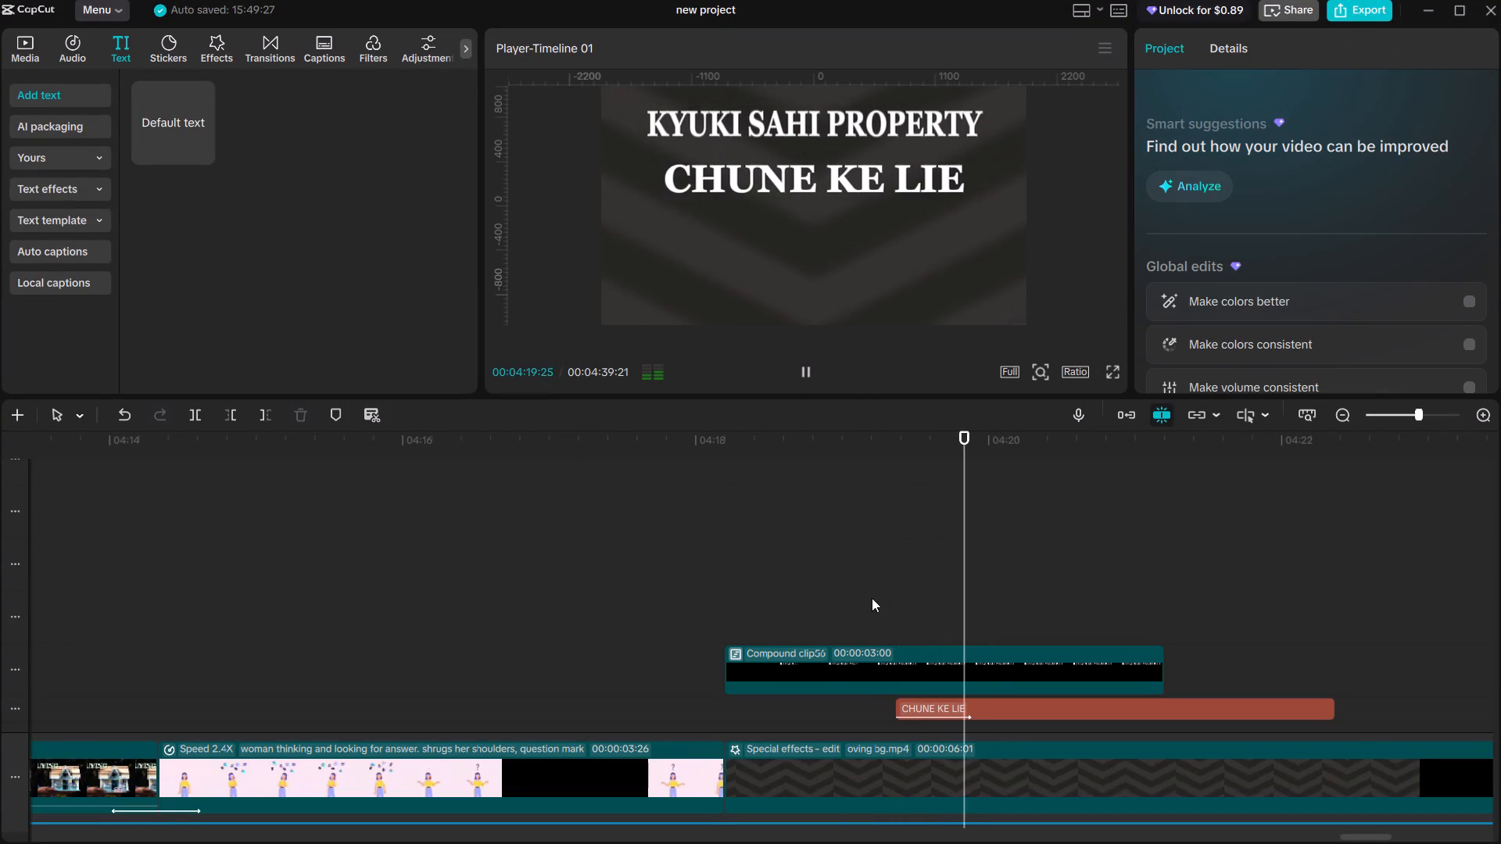
left_click(840, 595)
key("space")
key("space")
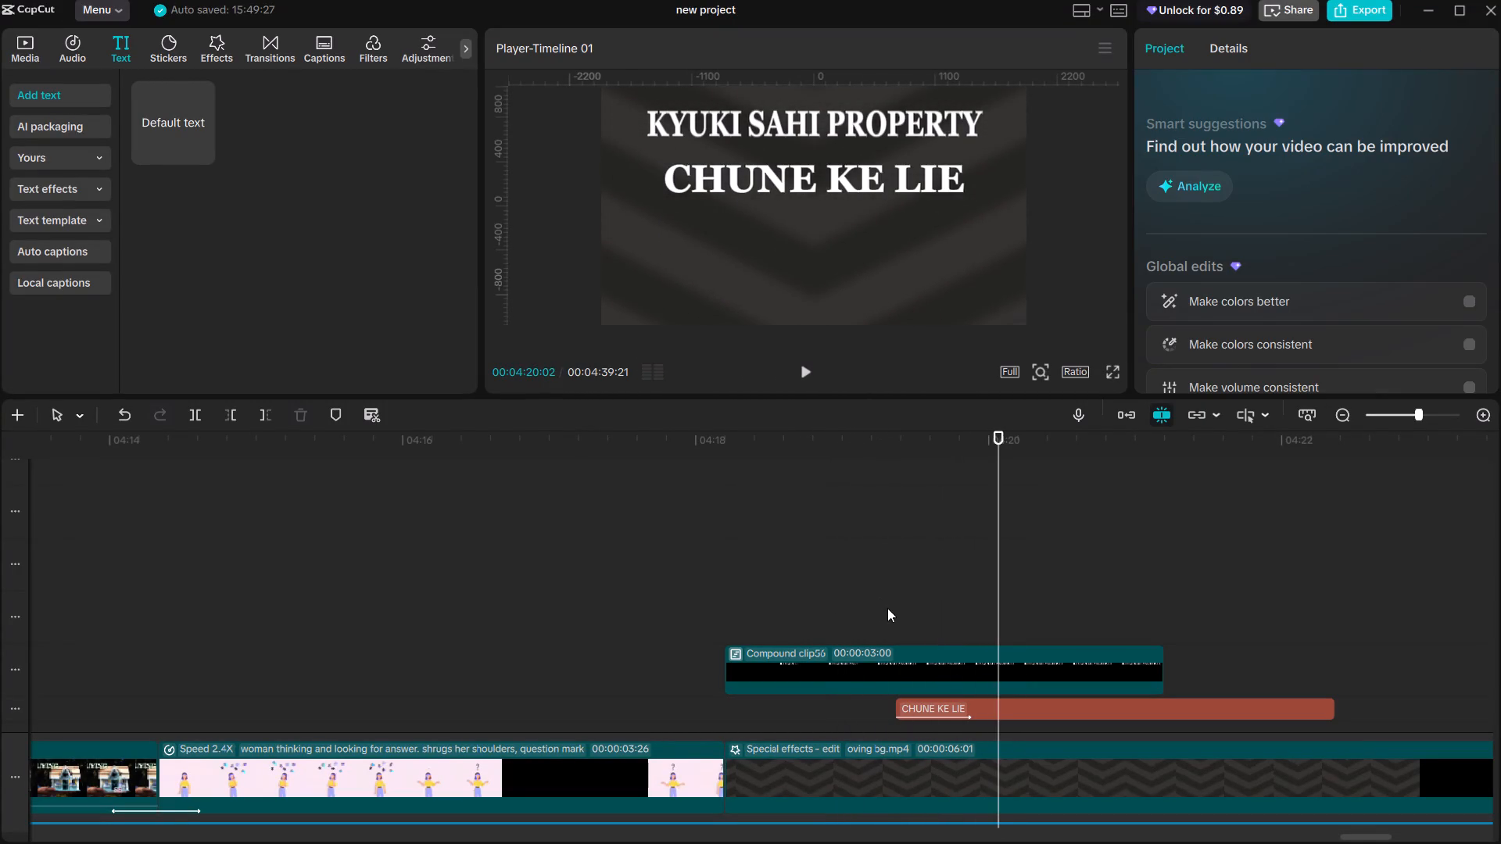
double_click(888, 608)
key("space")
key("space")
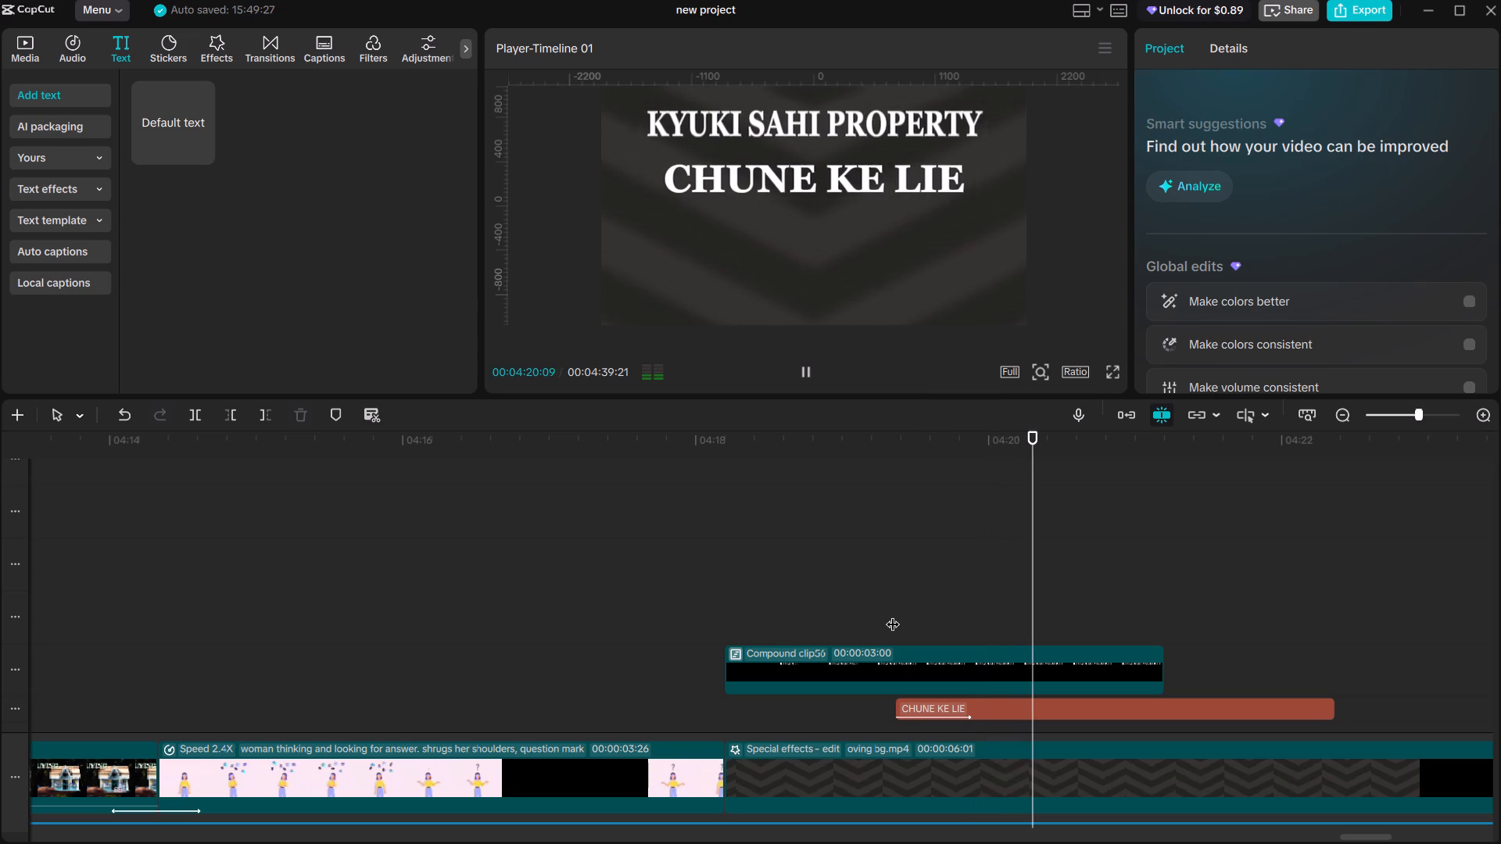
Turn the CHUNE KE LIE text into a compound clip and, with uniform scale off, stretch its height to 126%.
left_click(923, 704)
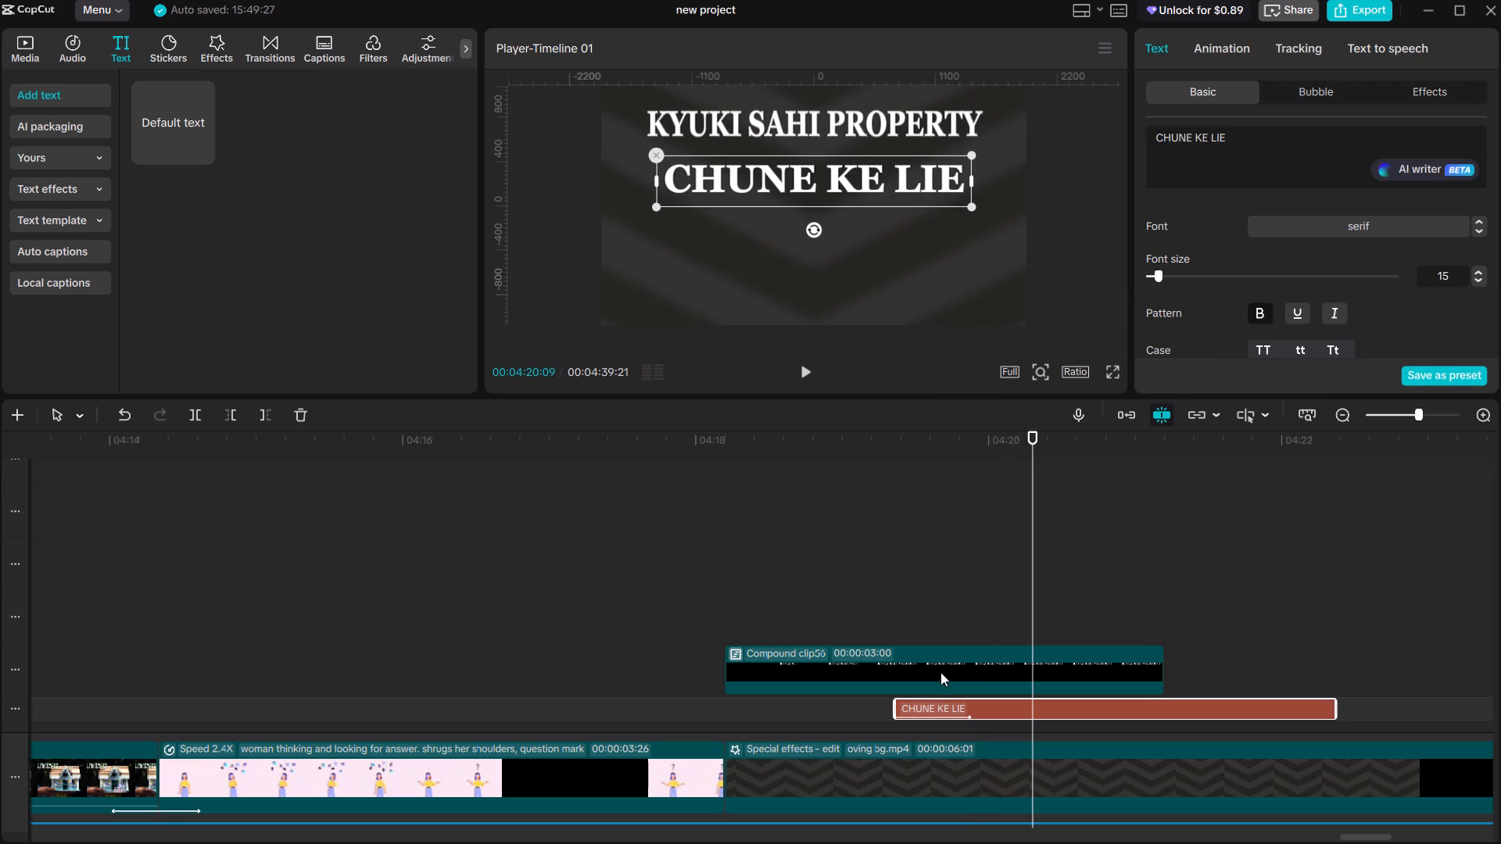
key("alt+g")
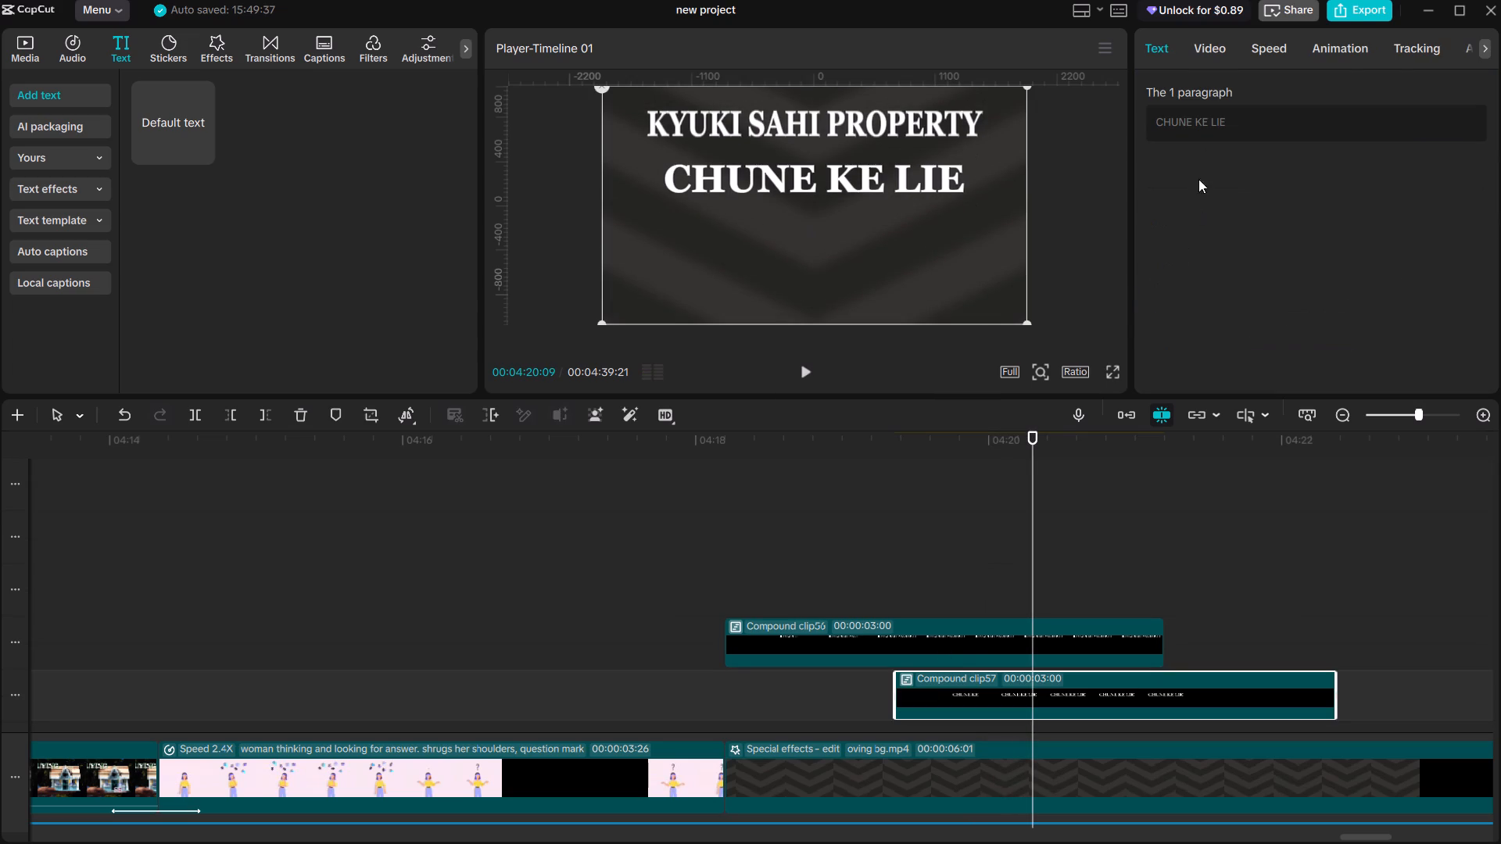
left_click(1209, 54)
left_click(1471, 227)
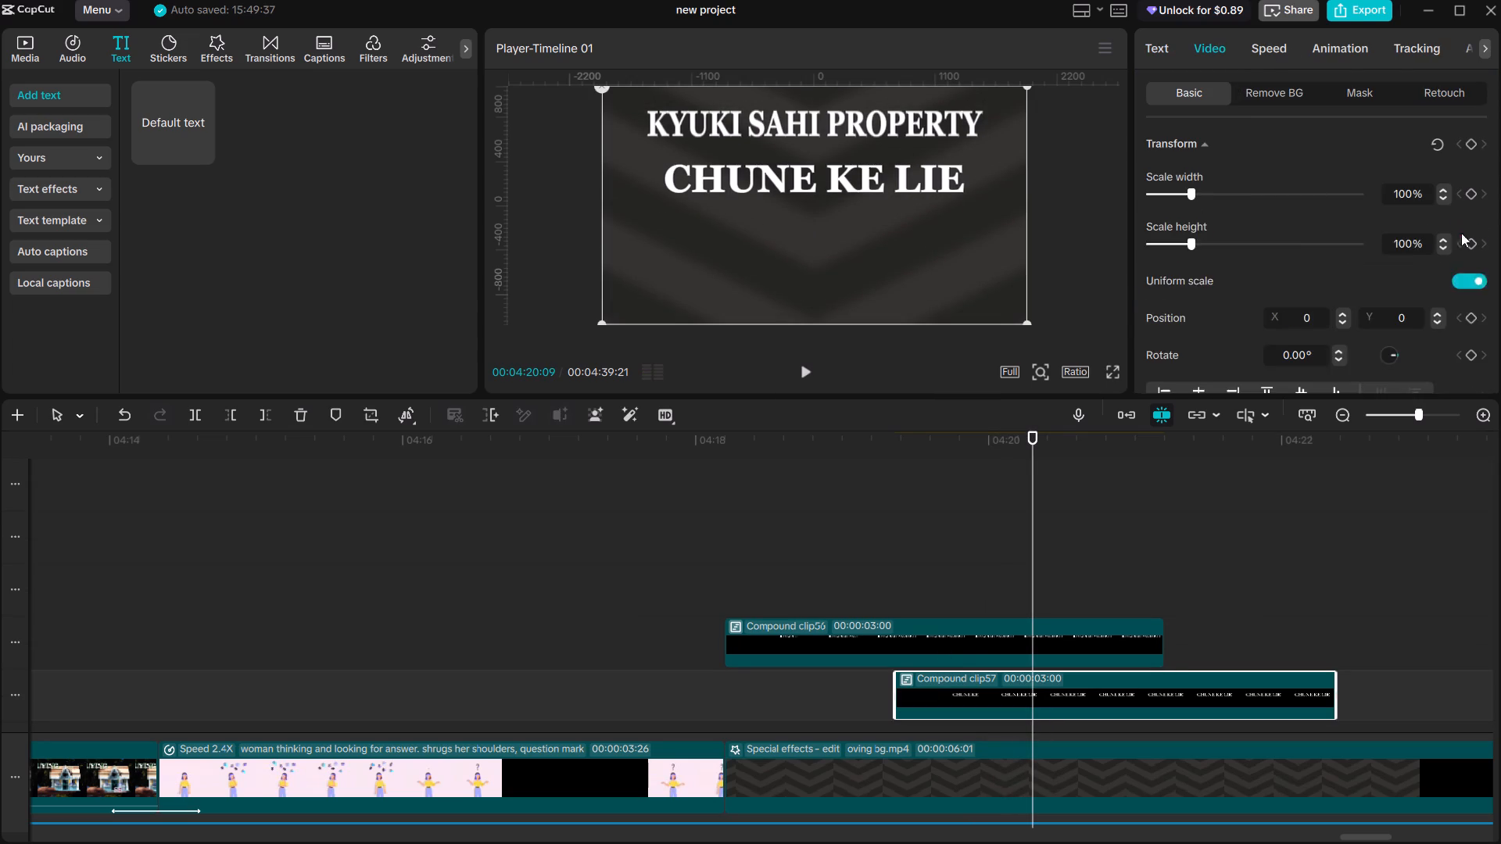
scroll(1369, 281, "down", 1)
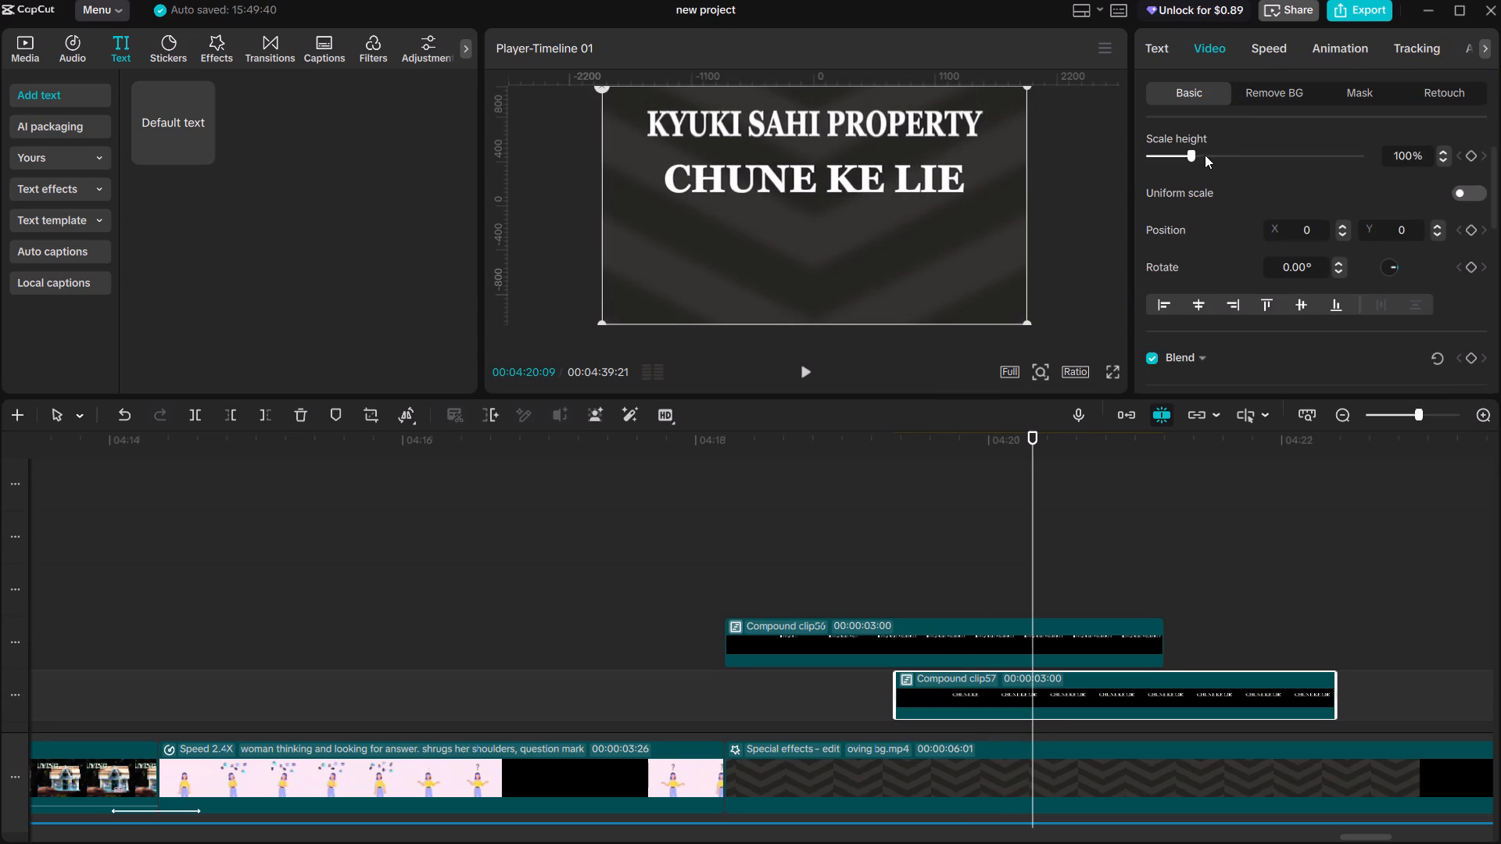
left_click_drag(1195, 152, 1211, 156)
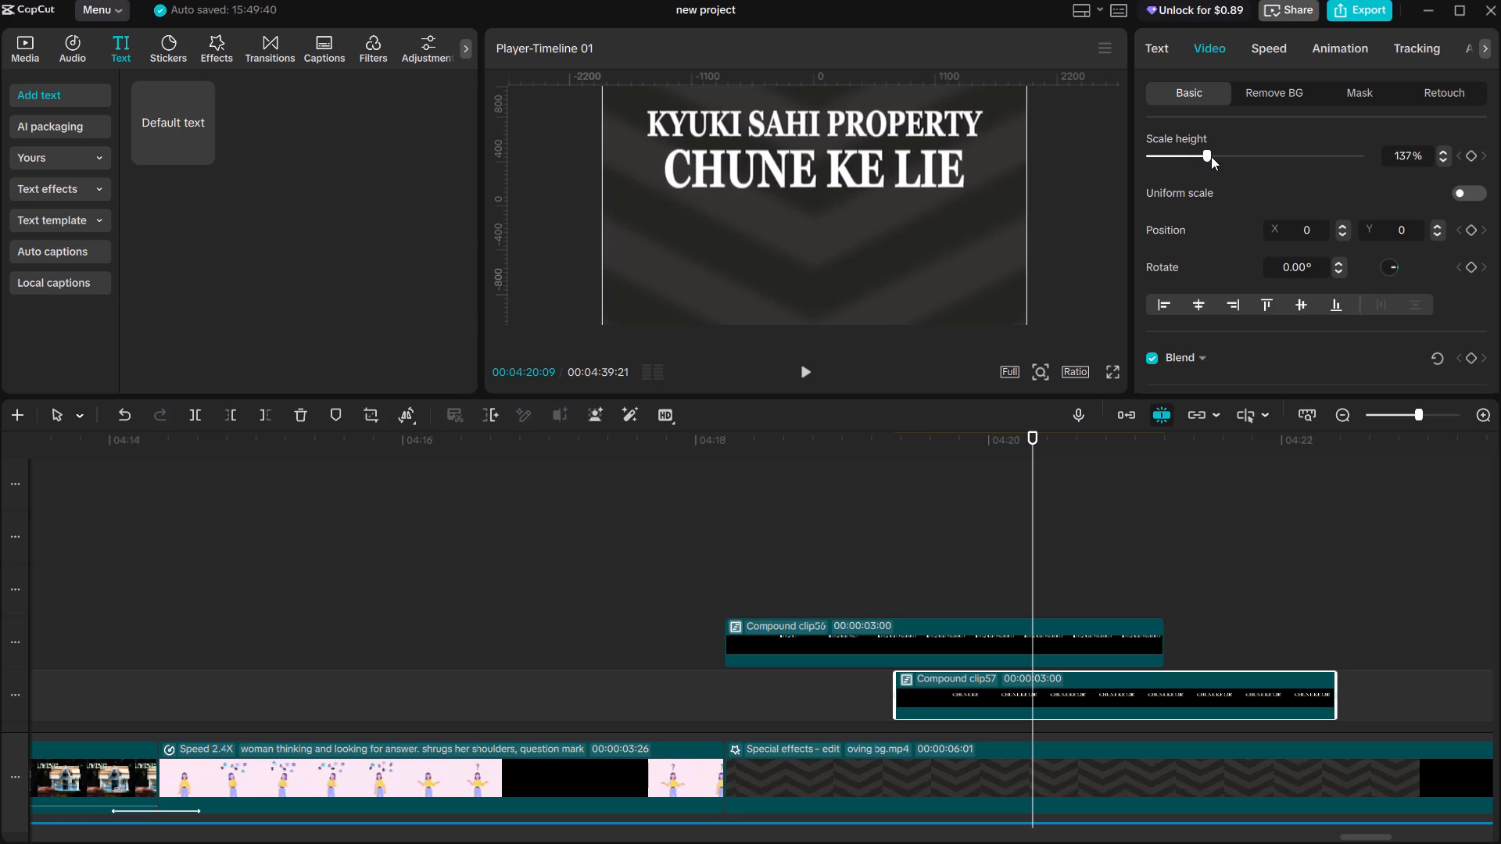
left_click_drag(1211, 156, 1206, 156)
left_click(944, 224)
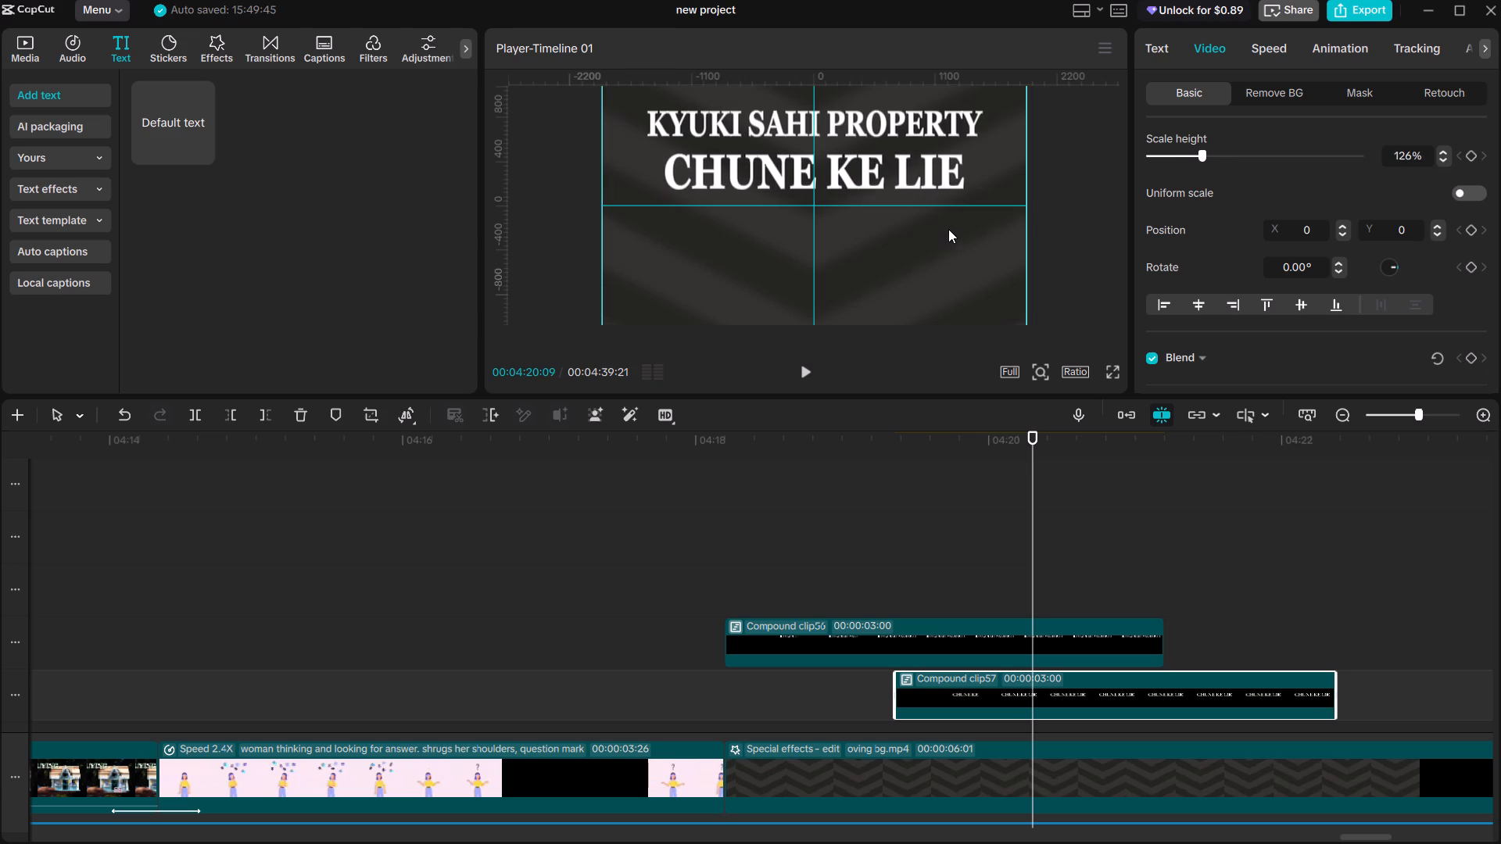
Play back both title lines, and move the CHUNE KE LIE compound clip slightly lower to widen the gap beneath the first line.
left_click(711, 564)
key("space")
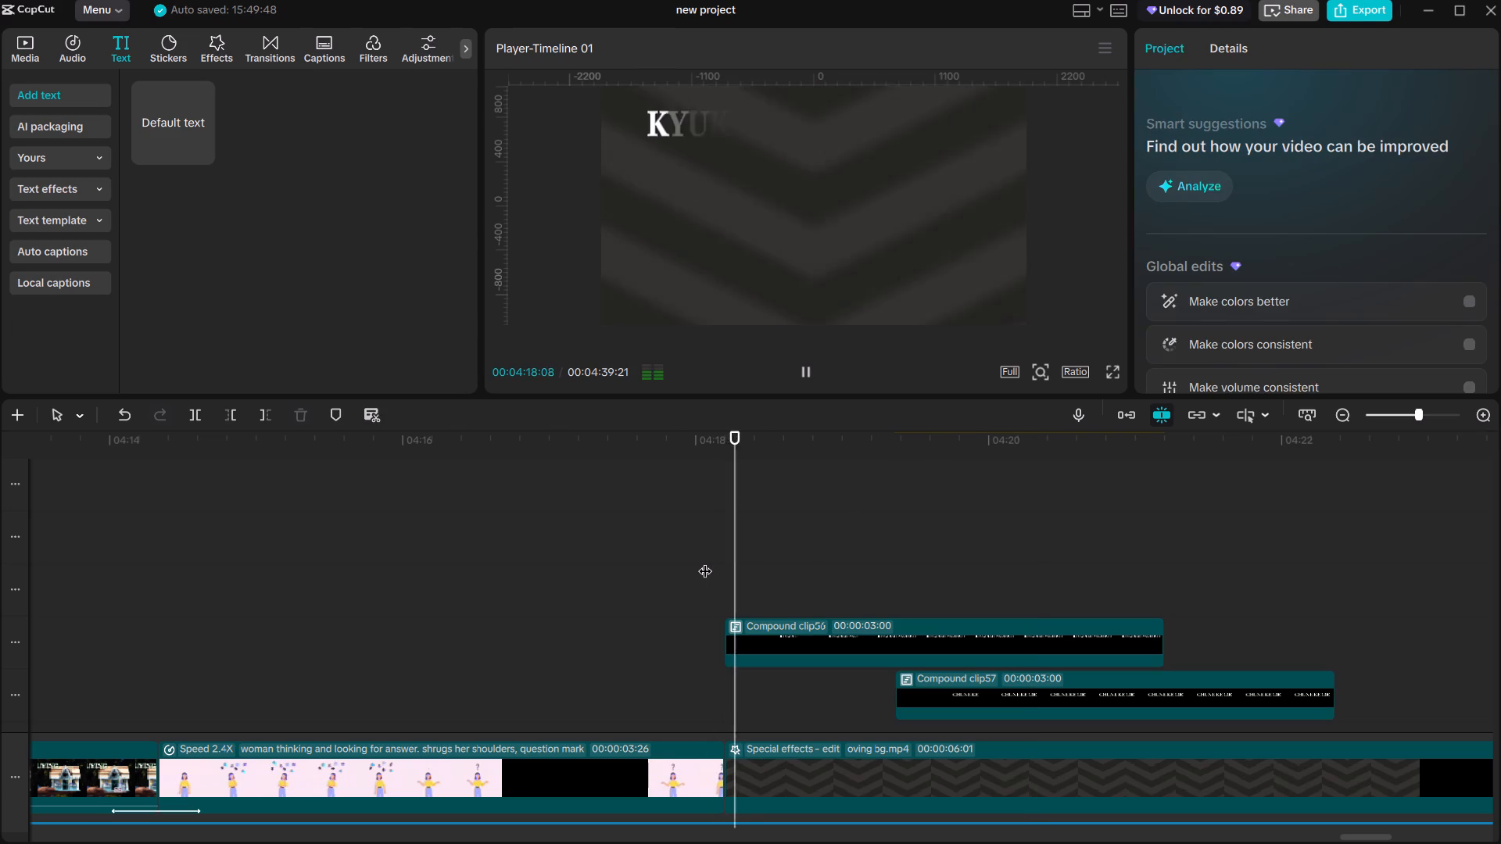
key("space")
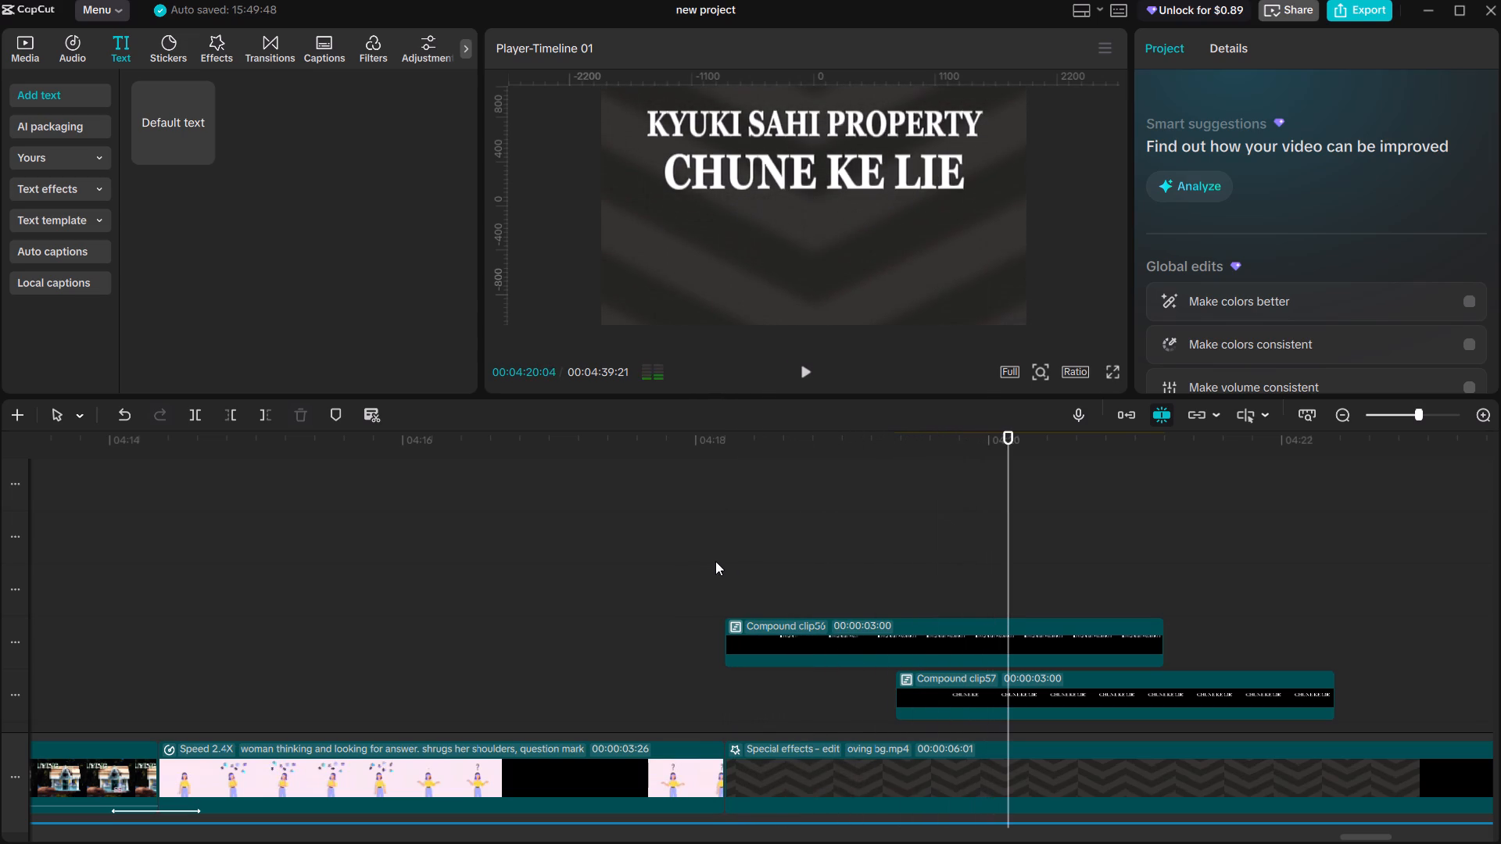
key("space")
key("space")
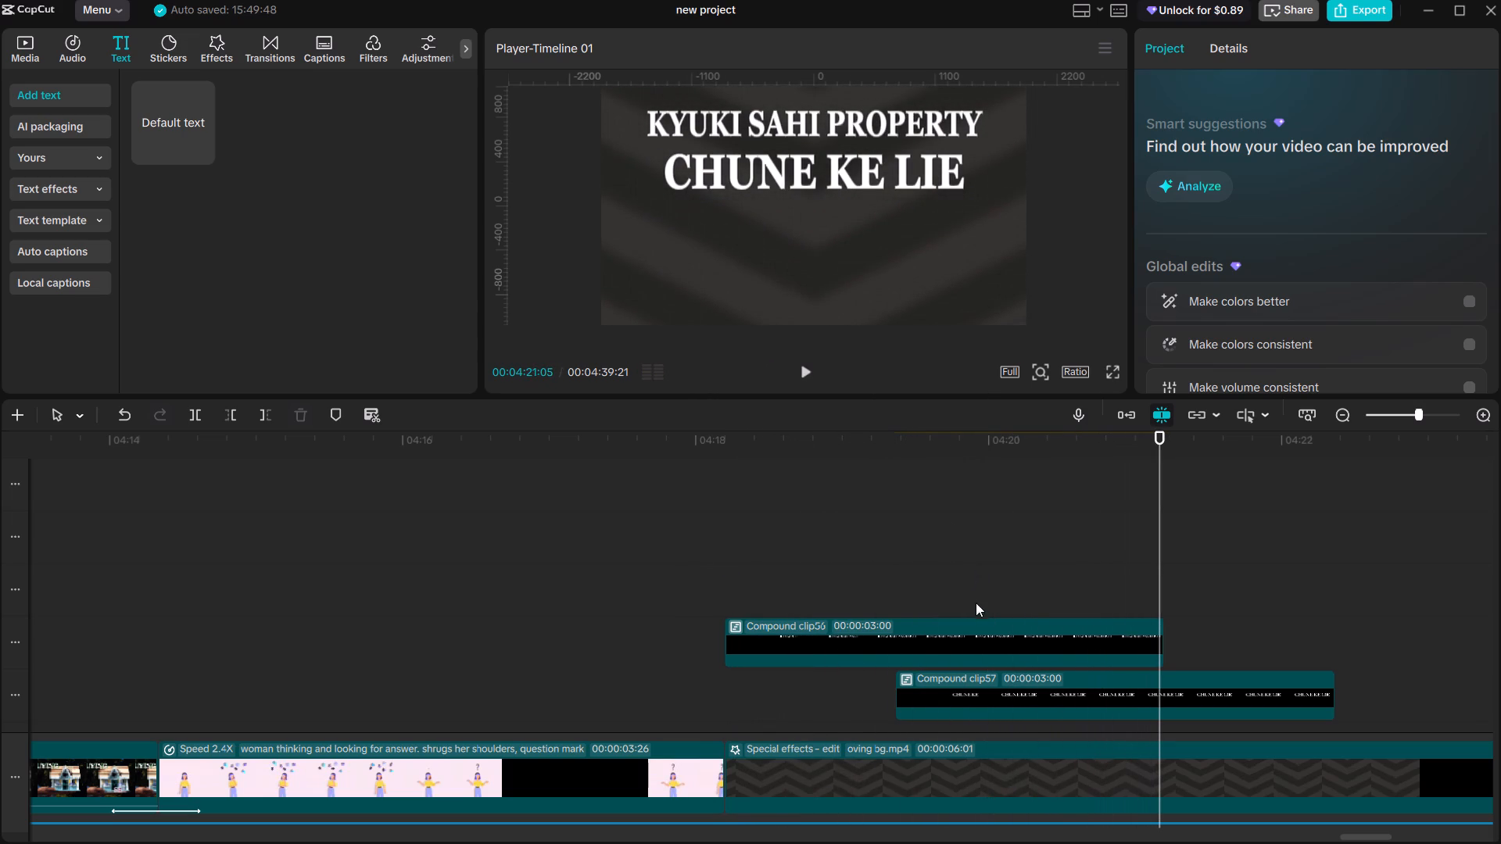
left_click(927, 712)
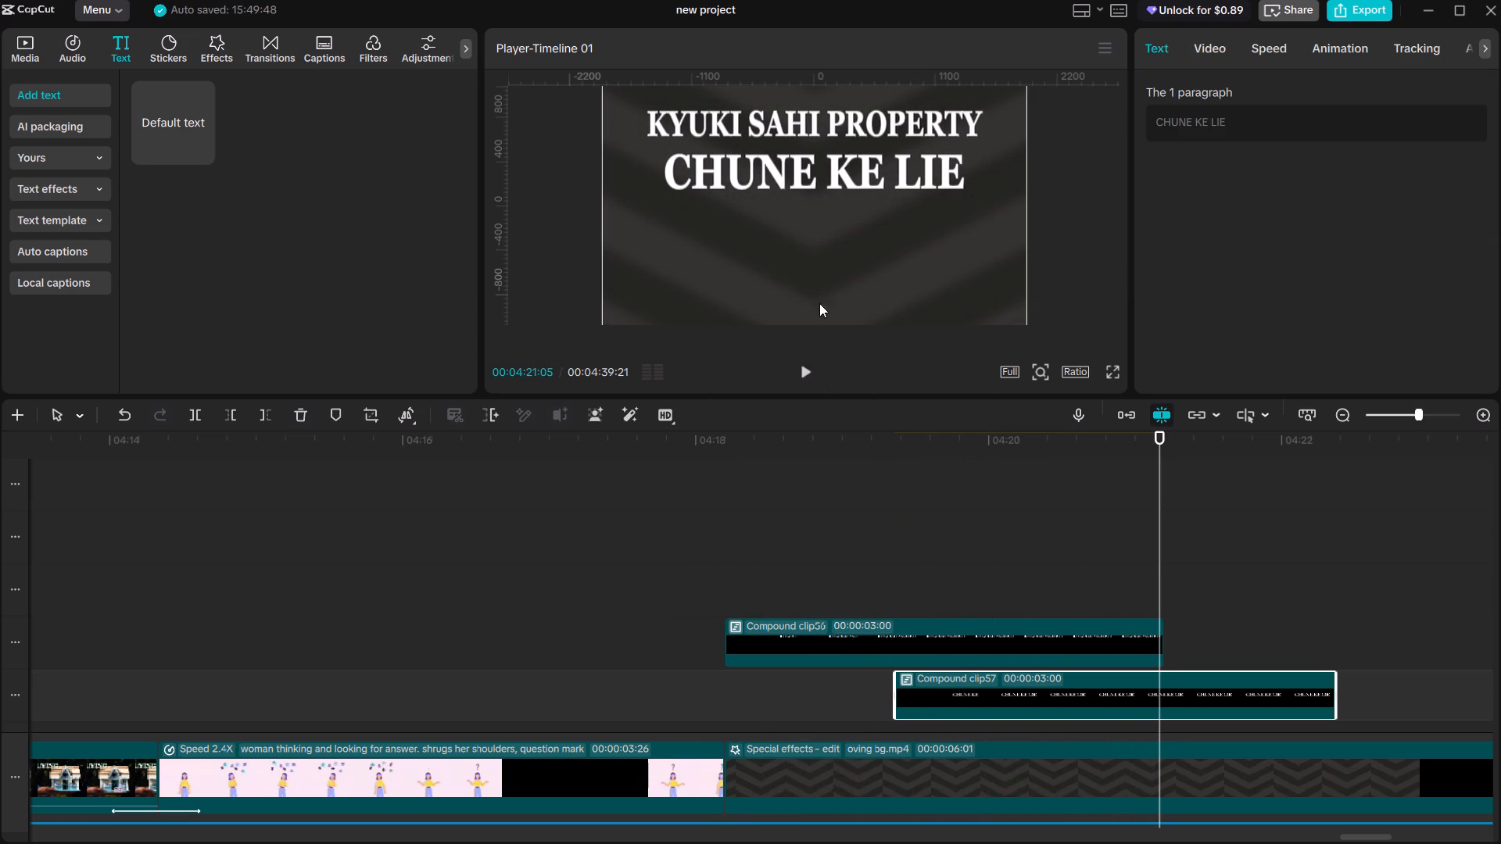
left_click_drag(824, 173, 828, 185)
Play the titles through to 00:04:20:04 and add a text clip there reading SIRF.
left_click(704, 555)
key("space")
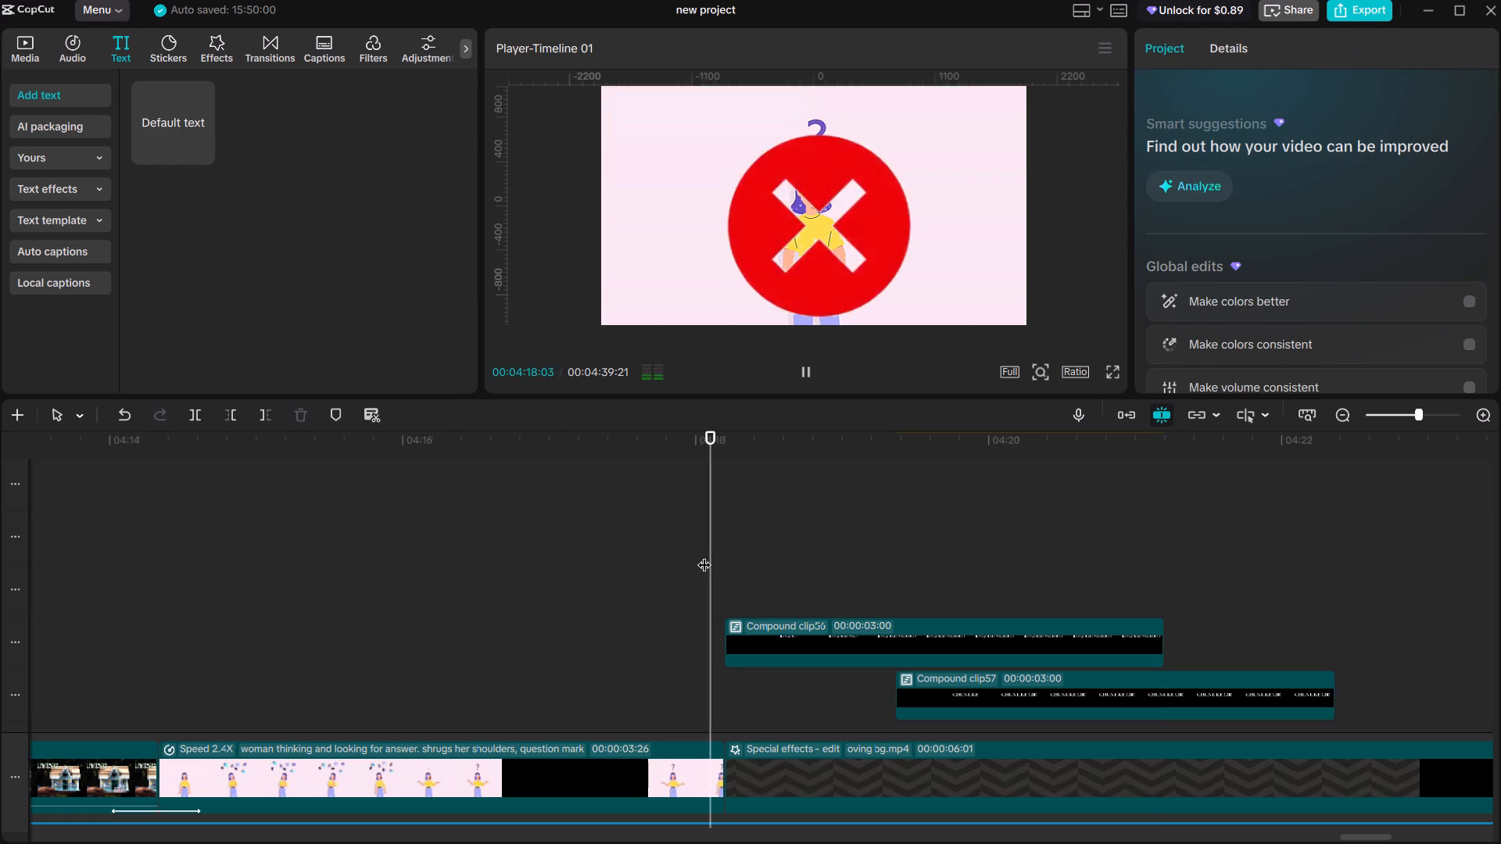
key("space")
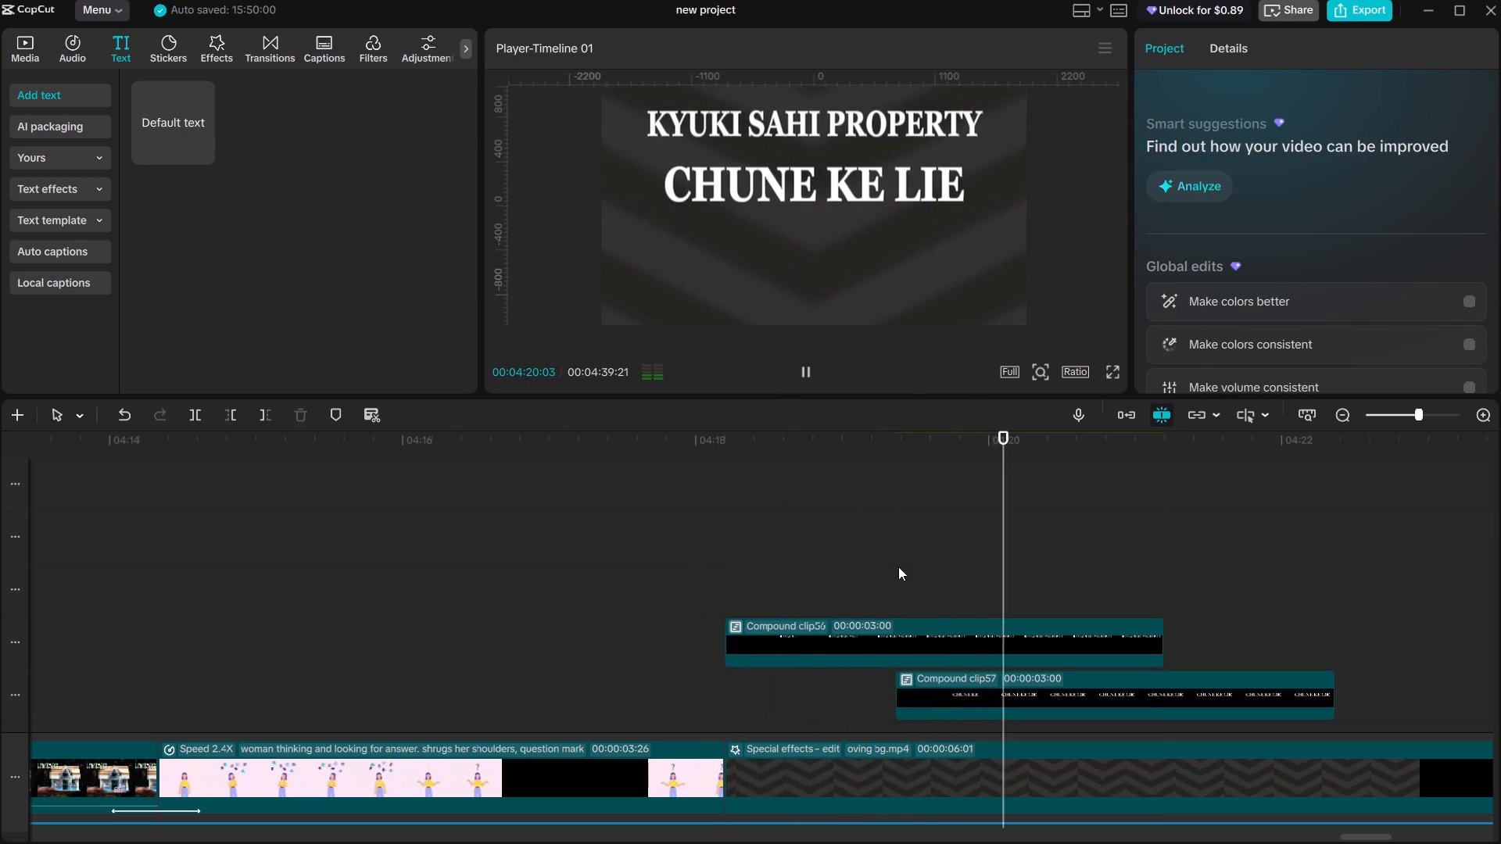
left_click(208, 152)
left_click(1244, 150)
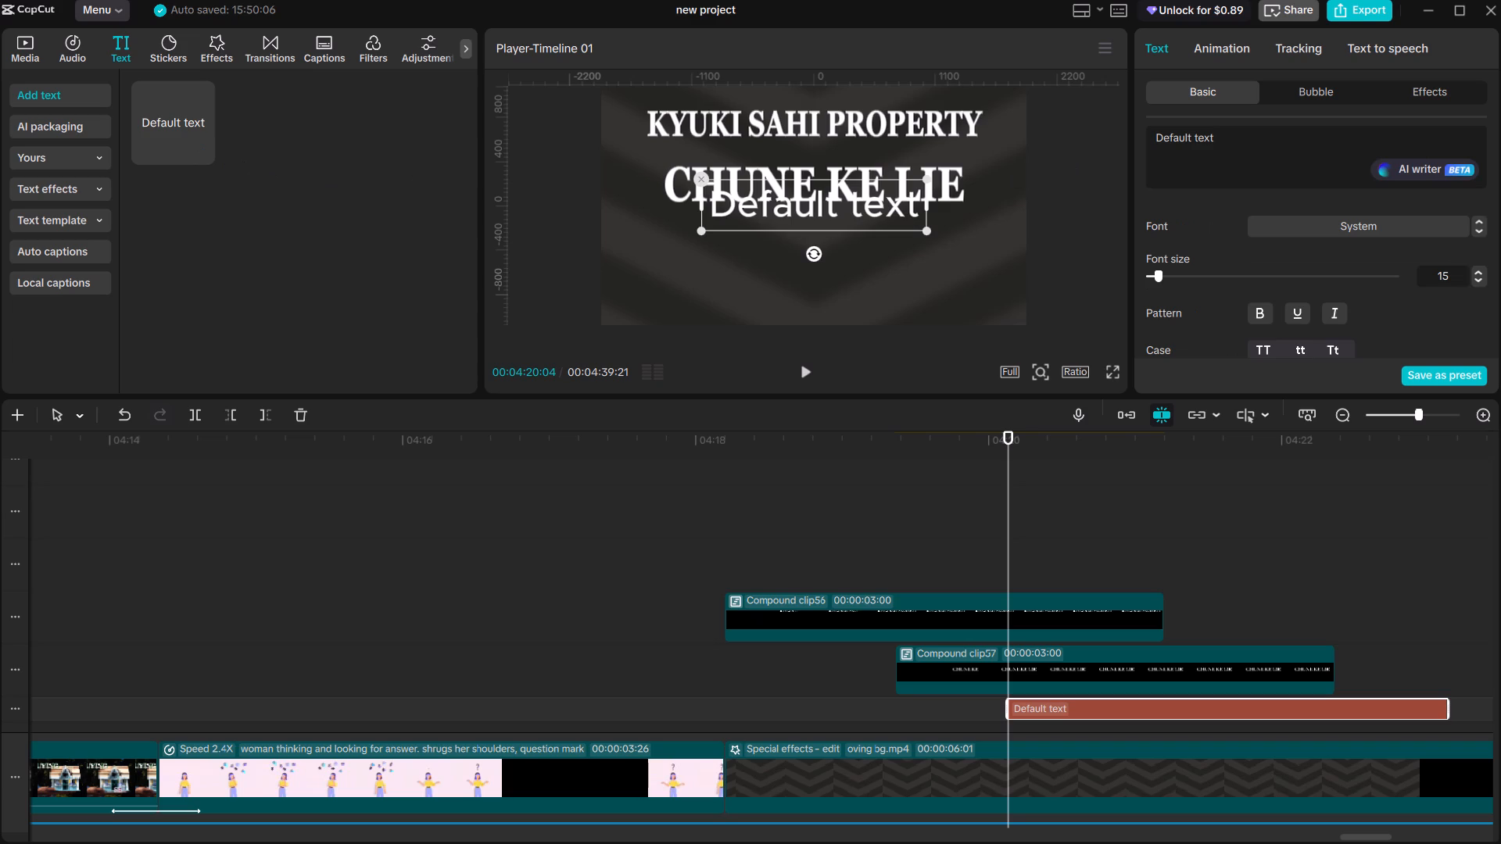
key("ctrl+a")
type("SIRF")
Centre the SIRF text below the CHUNE KE LIE line and set its font to serif.
left_click_drag(826, 202, 826, 249)
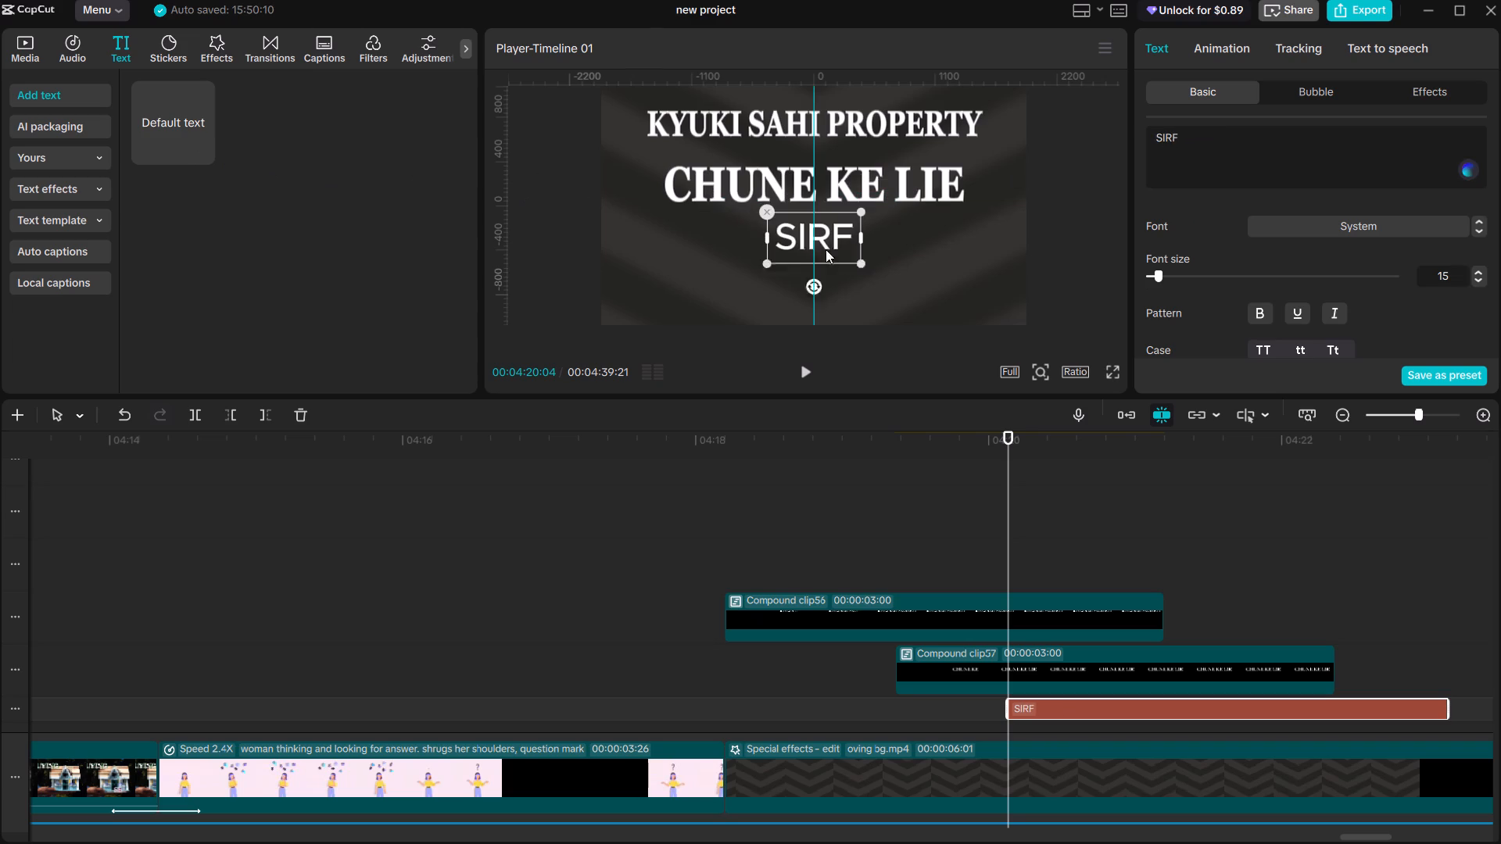
left_click_drag(826, 249, 829, 243)
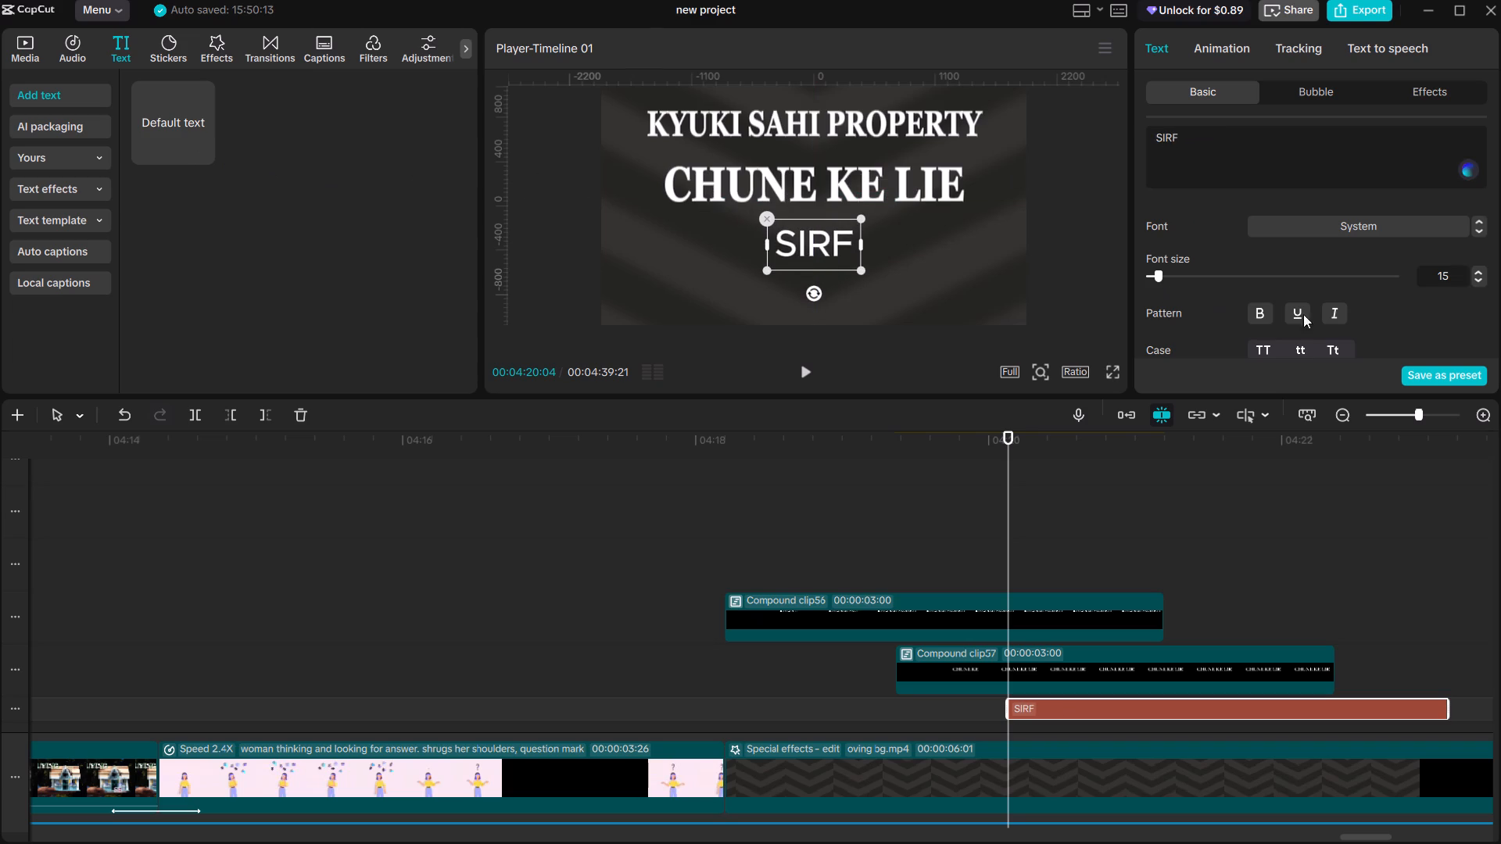
left_click(1323, 220)
left_click(1343, 246)
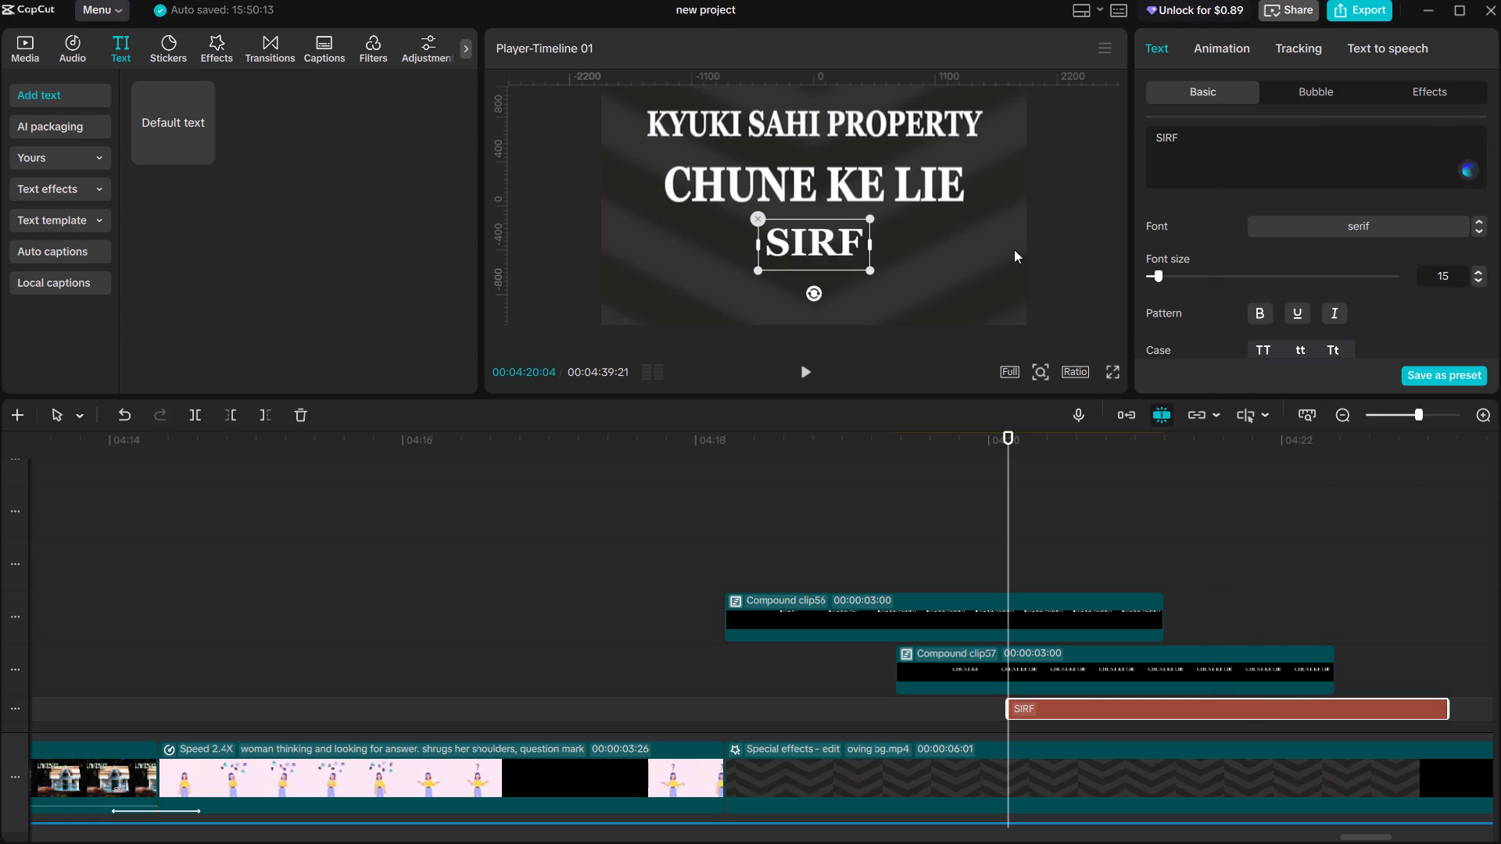
left_click(808, 246)
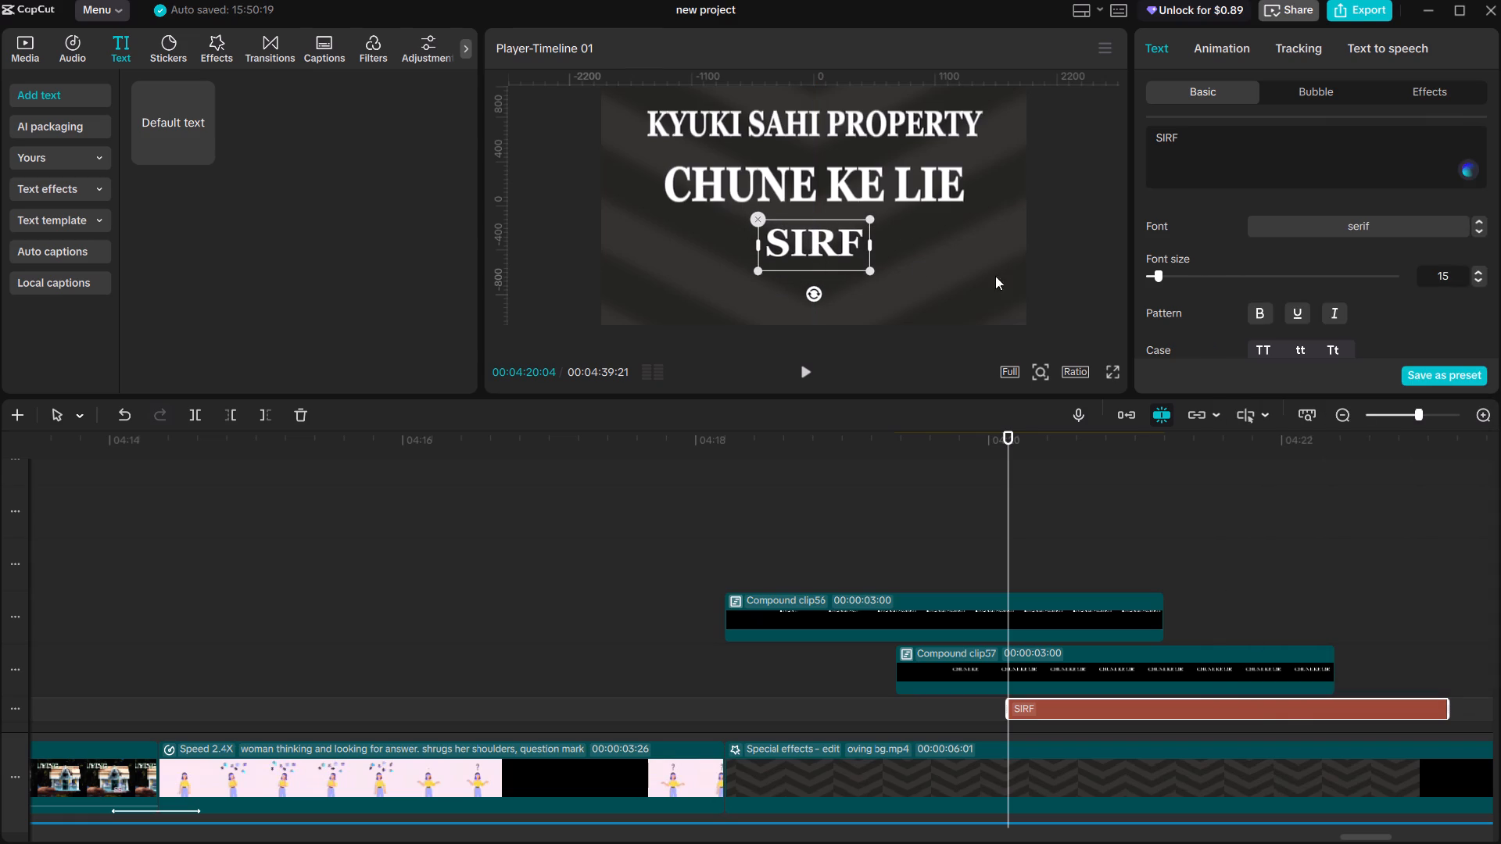
Make the SIRF text bold and apply the Type 2 entrance animation to it.
left_click(1257, 309)
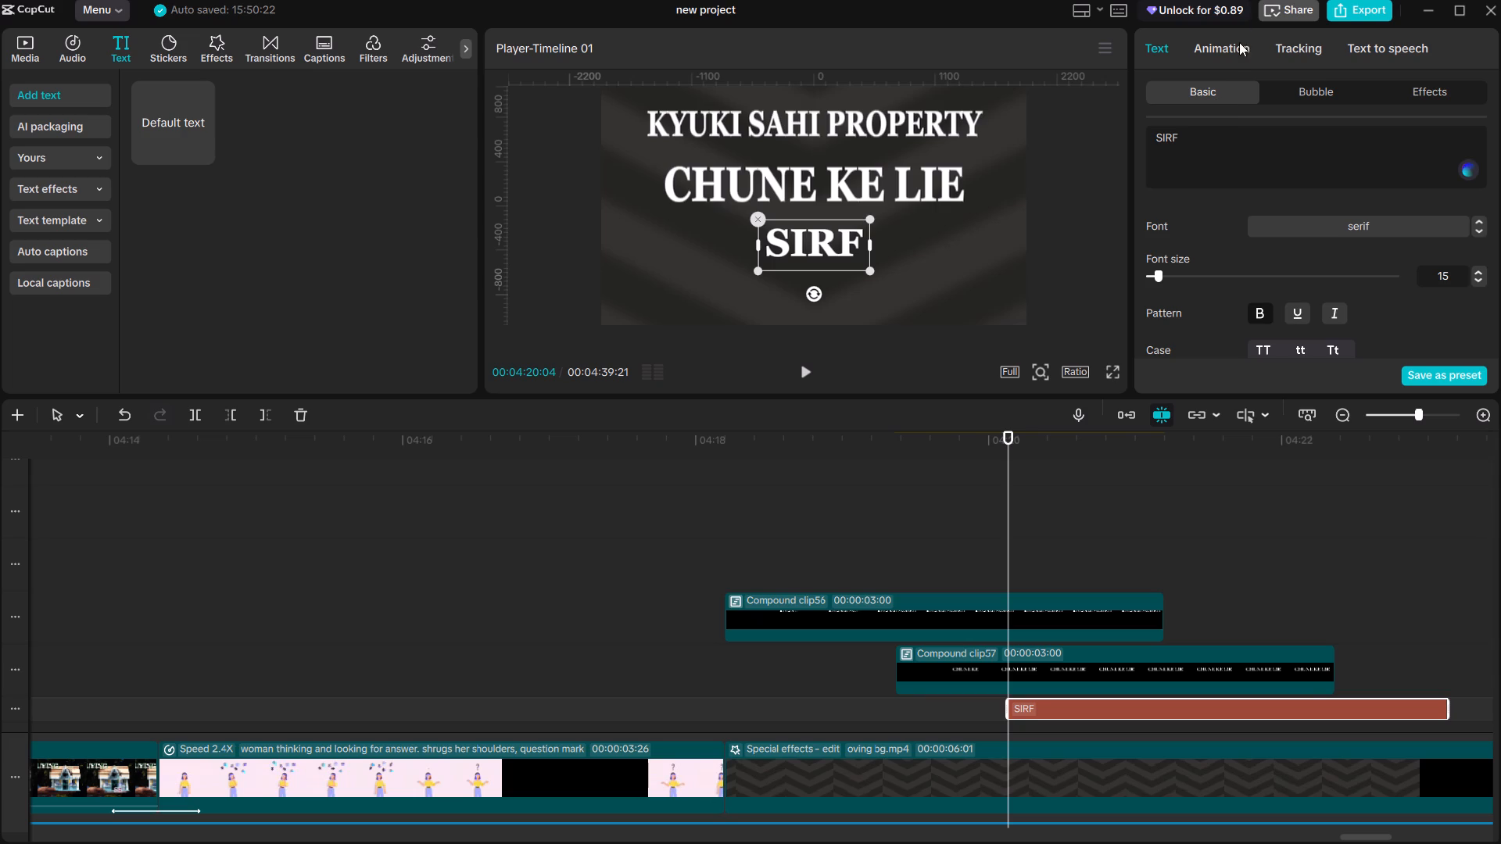
key("space")
key("space")
key("space")
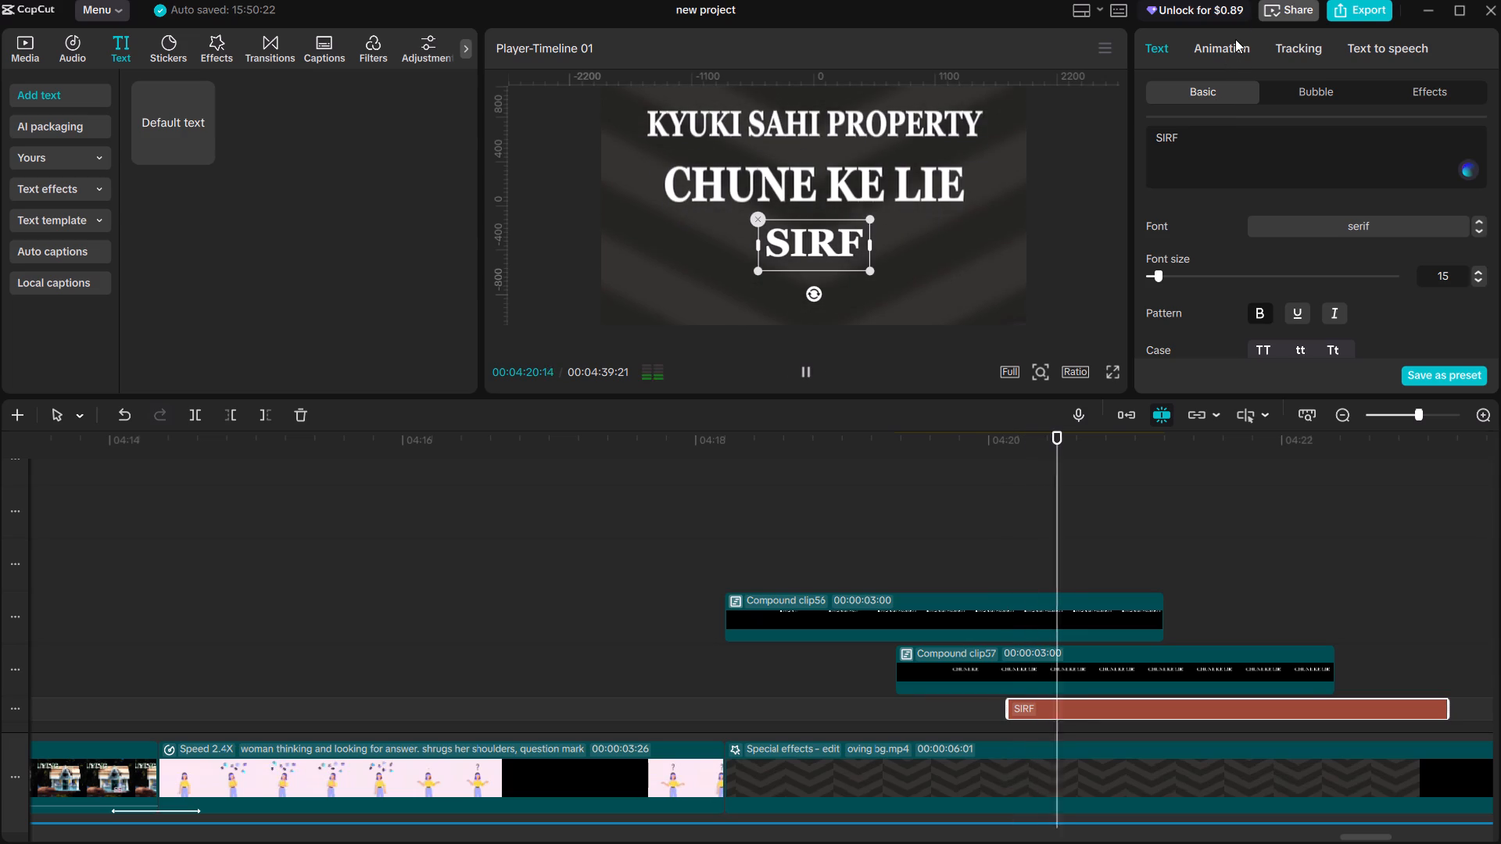
key("space")
left_click(1234, 42)
left_click(1249, 219)
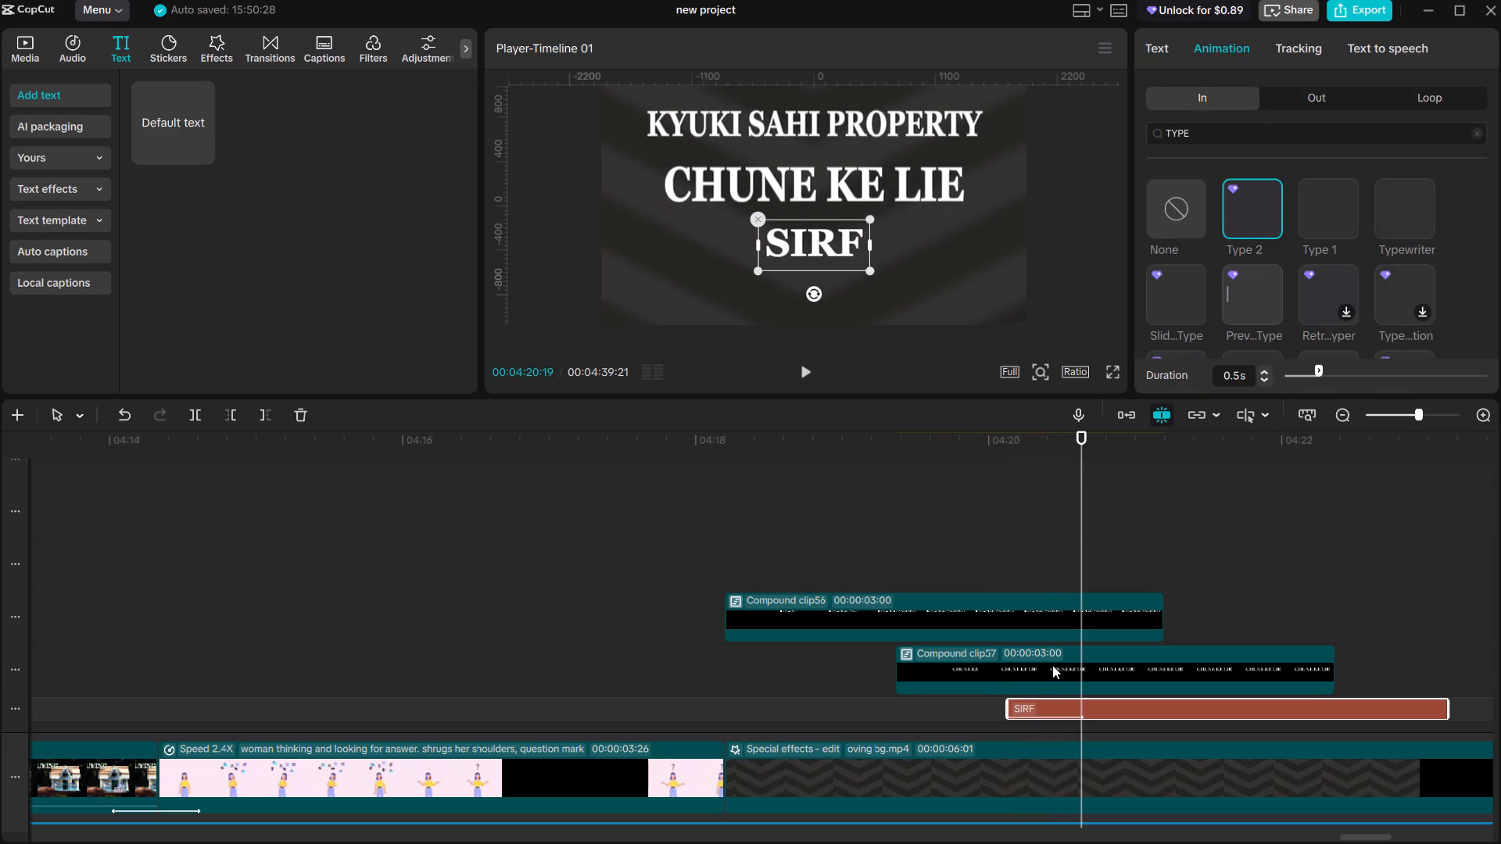
Turn the SIRF text into a compound clip, stretch its height to 137% with uniform scale off, and move it slightly up towards CHUNE KE LIE.
key("alt+g")
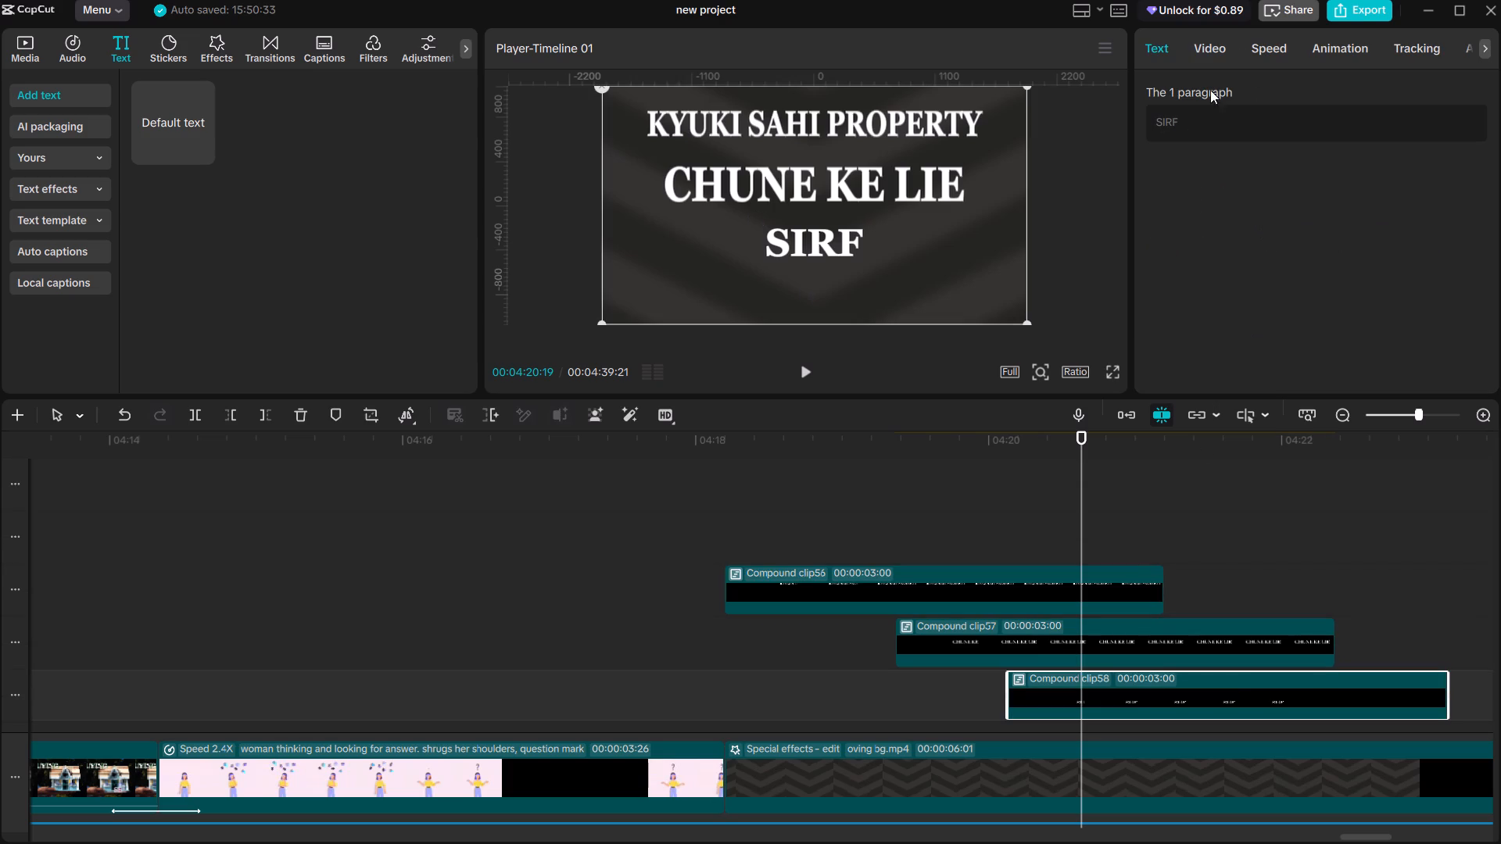
left_click(1205, 54)
left_click(1480, 217)
left_click(1472, 229)
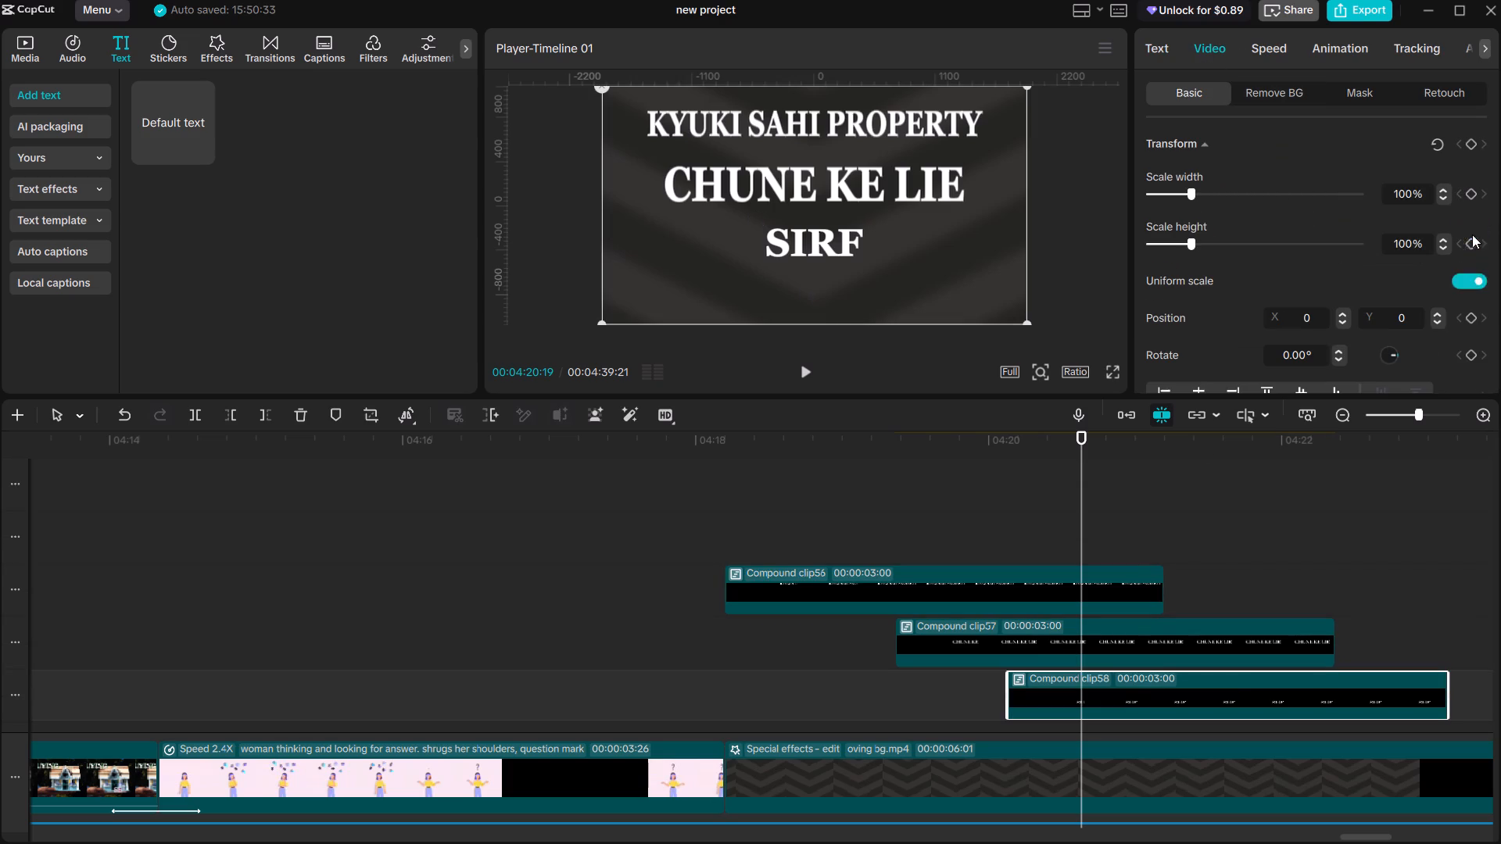
left_click_drag(1192, 240, 1207, 248)
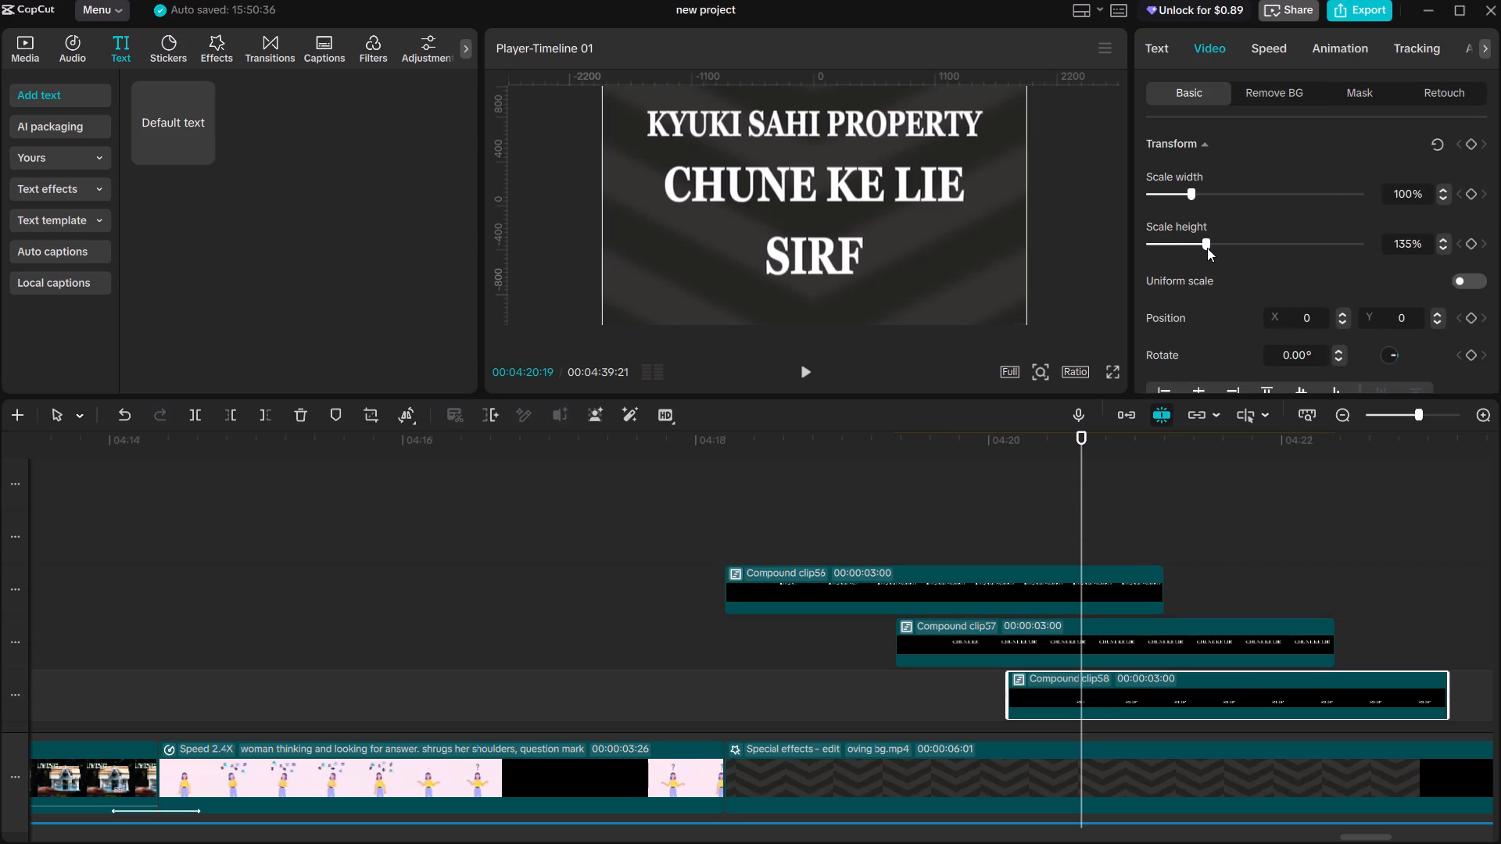
left_click_drag(1207, 248, 1208, 248)
left_click_drag(846, 276, 844, 266)
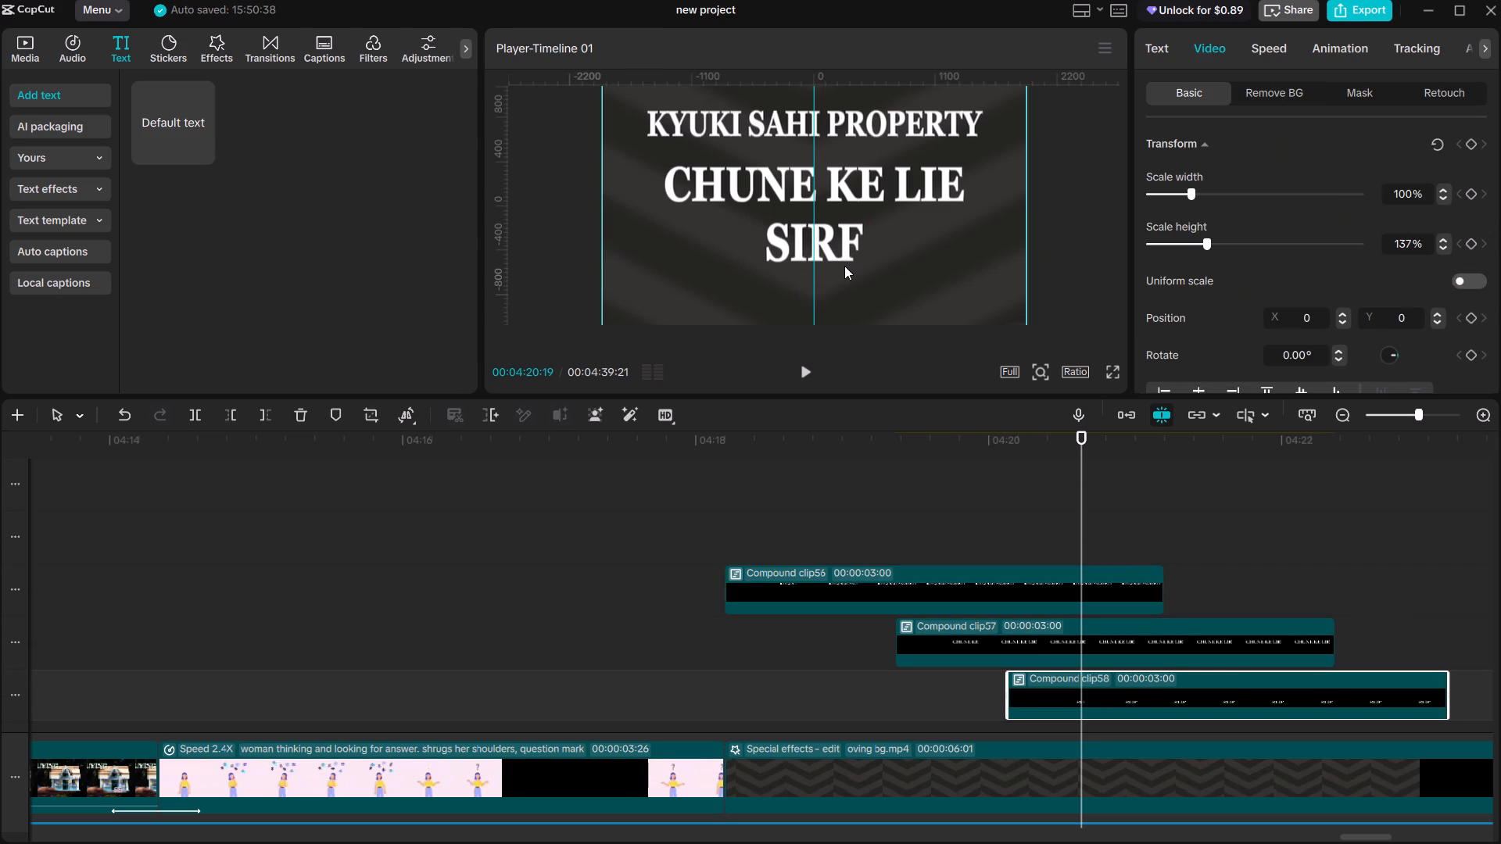
left_click_drag(844, 266, 844, 267)
Play back the three title lines against the narration to find where the SIRF line should end.
left_click(696, 534)
key("space")
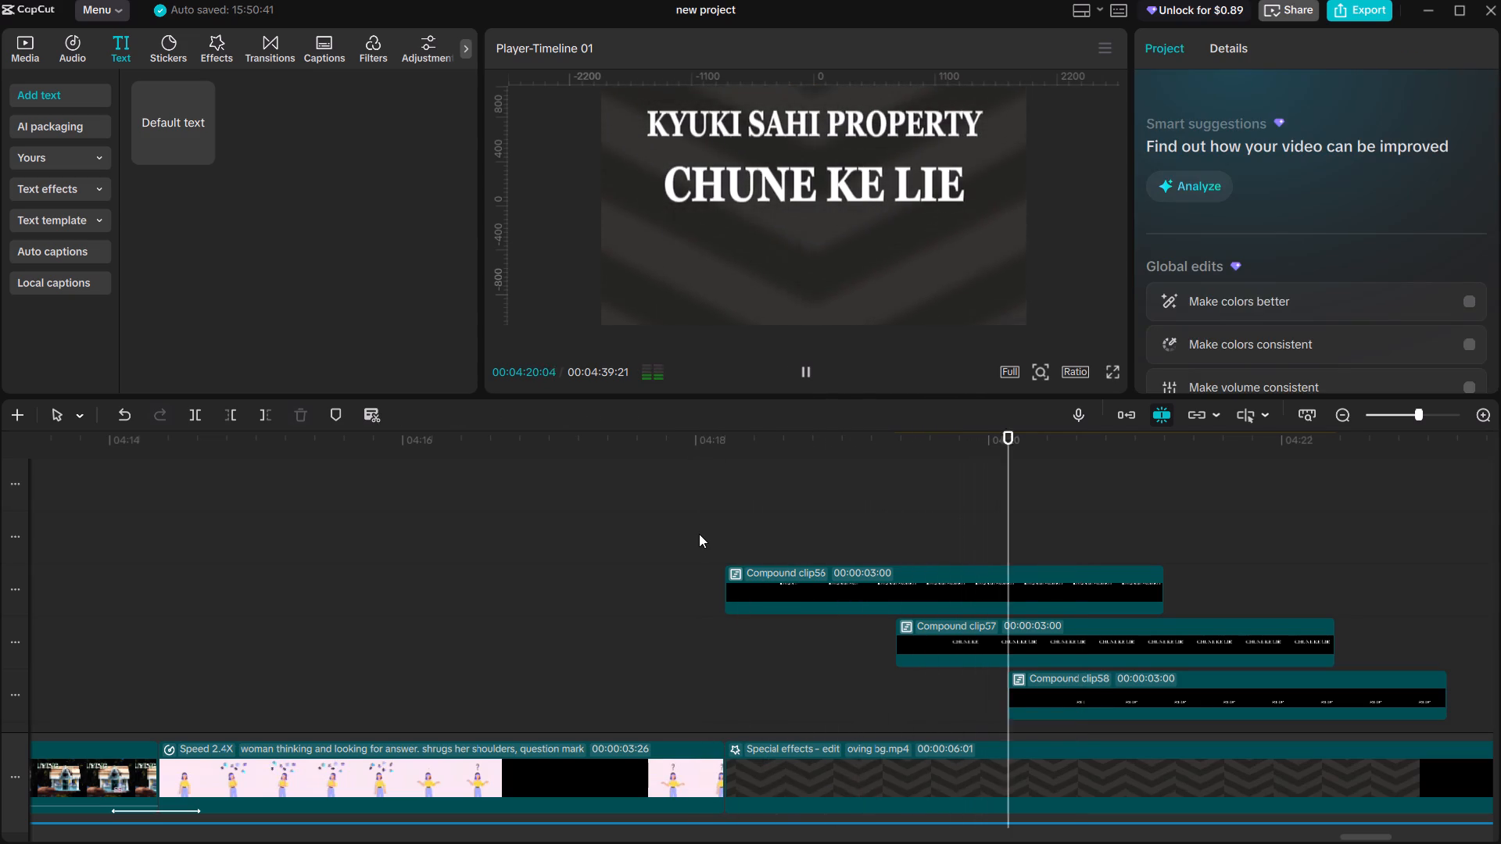
key("space")
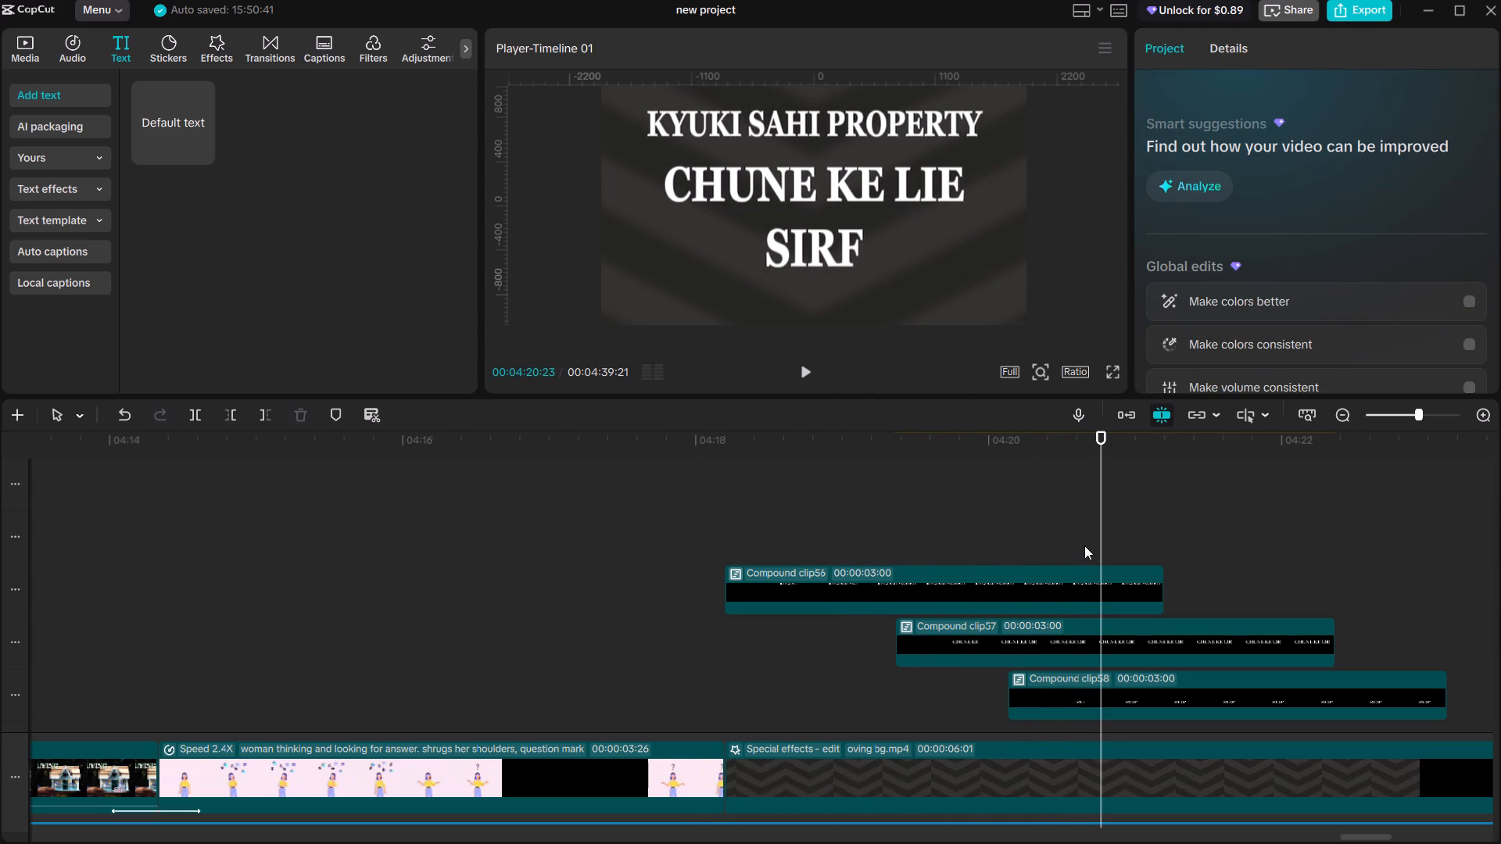
left_click(1091, 543)
key("space")
left_click(1091, 543)
Split all three title compound clips at 00:04:20:20 and delete the parts after that point.
scroll(1094, 546, "down", 18)
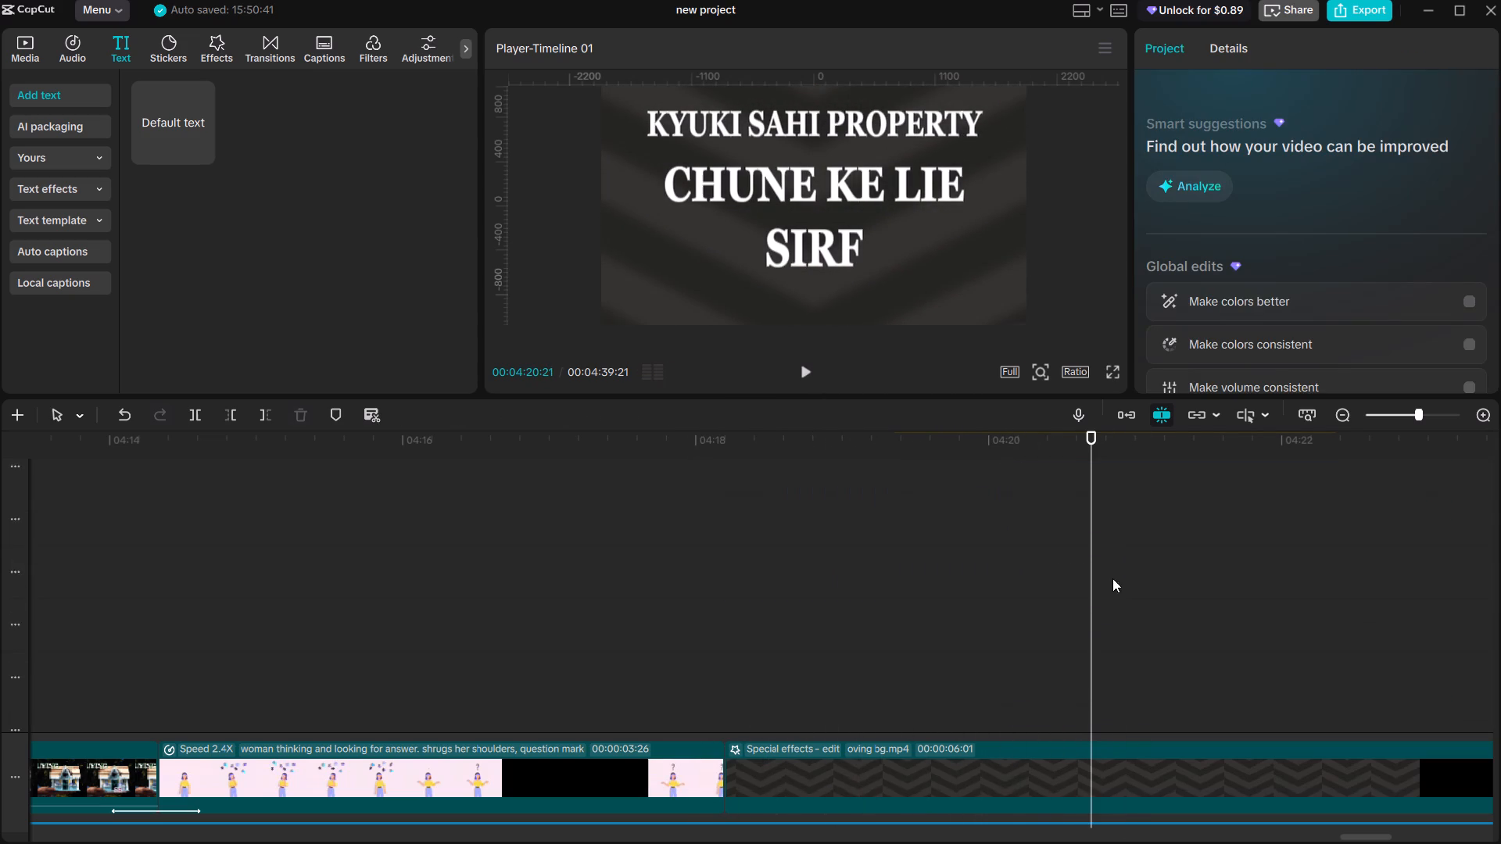
scroll(1112, 578, "down", 20)
scroll(1112, 578, "down", 10)
scroll(1109, 560, "up", 2, "ctrl")
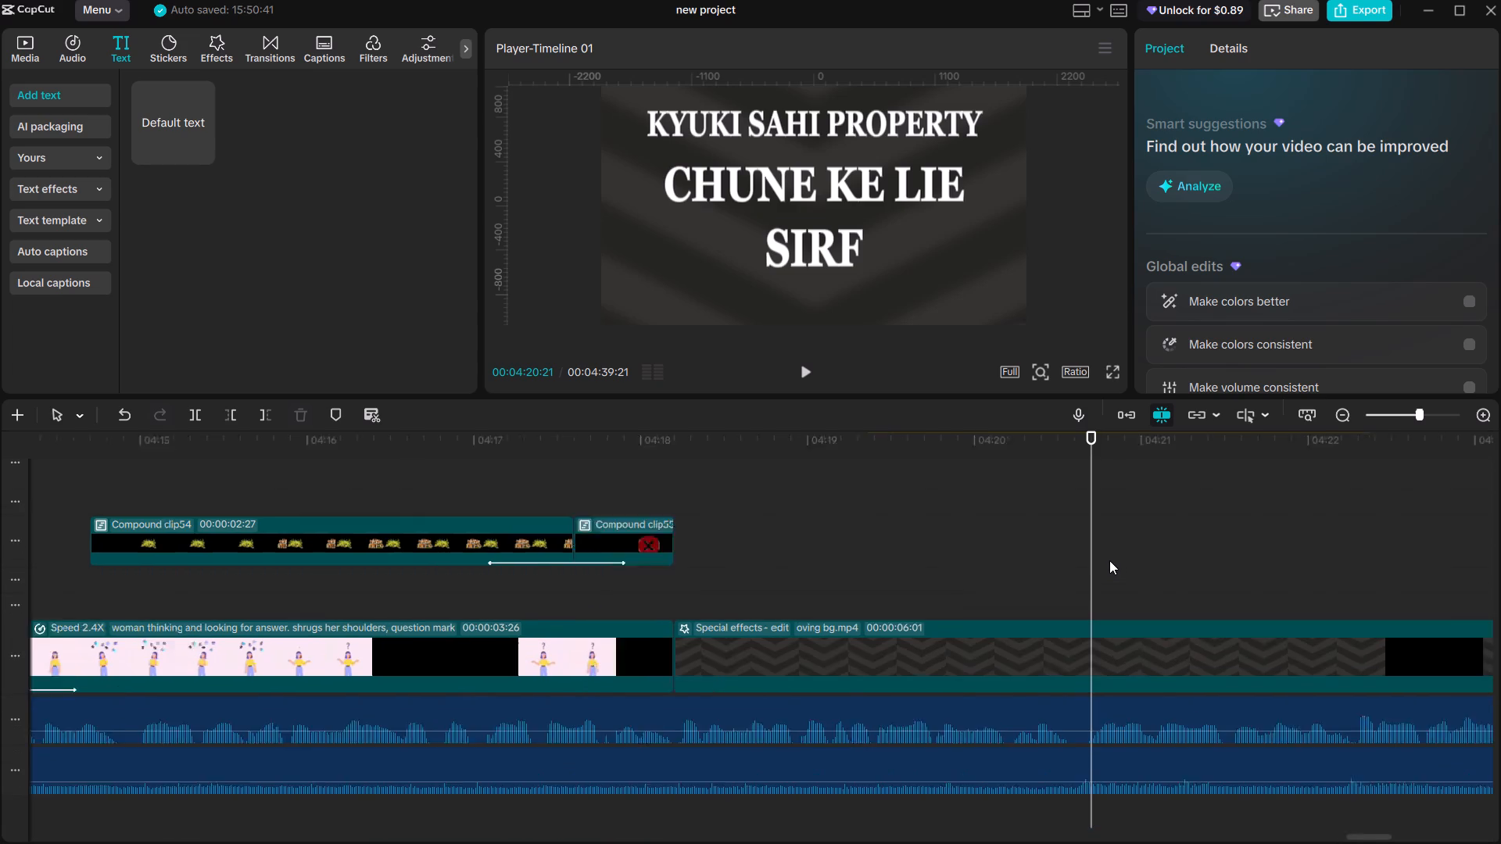
scroll(1109, 560, "up", 3, "ctrl")
left_click(1081, 578)
scroll(1087, 571, "up", 20)
scroll(1087, 571, "up", 1)
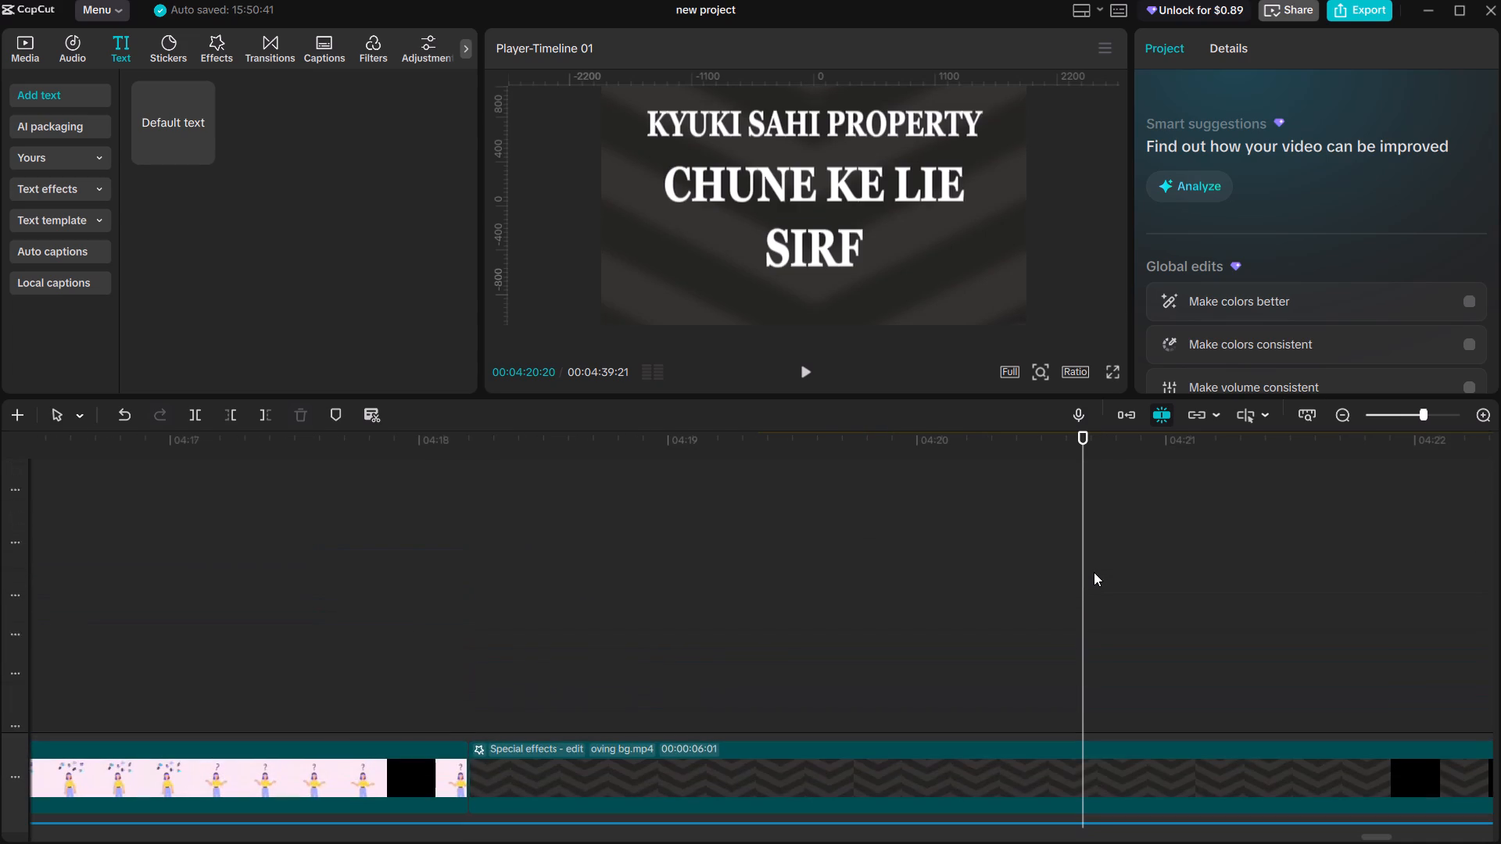
scroll(1094, 572, "up", 20)
scroll(1094, 572, "up", 2)
scroll(1099, 576, "down", 15, "ctrl")
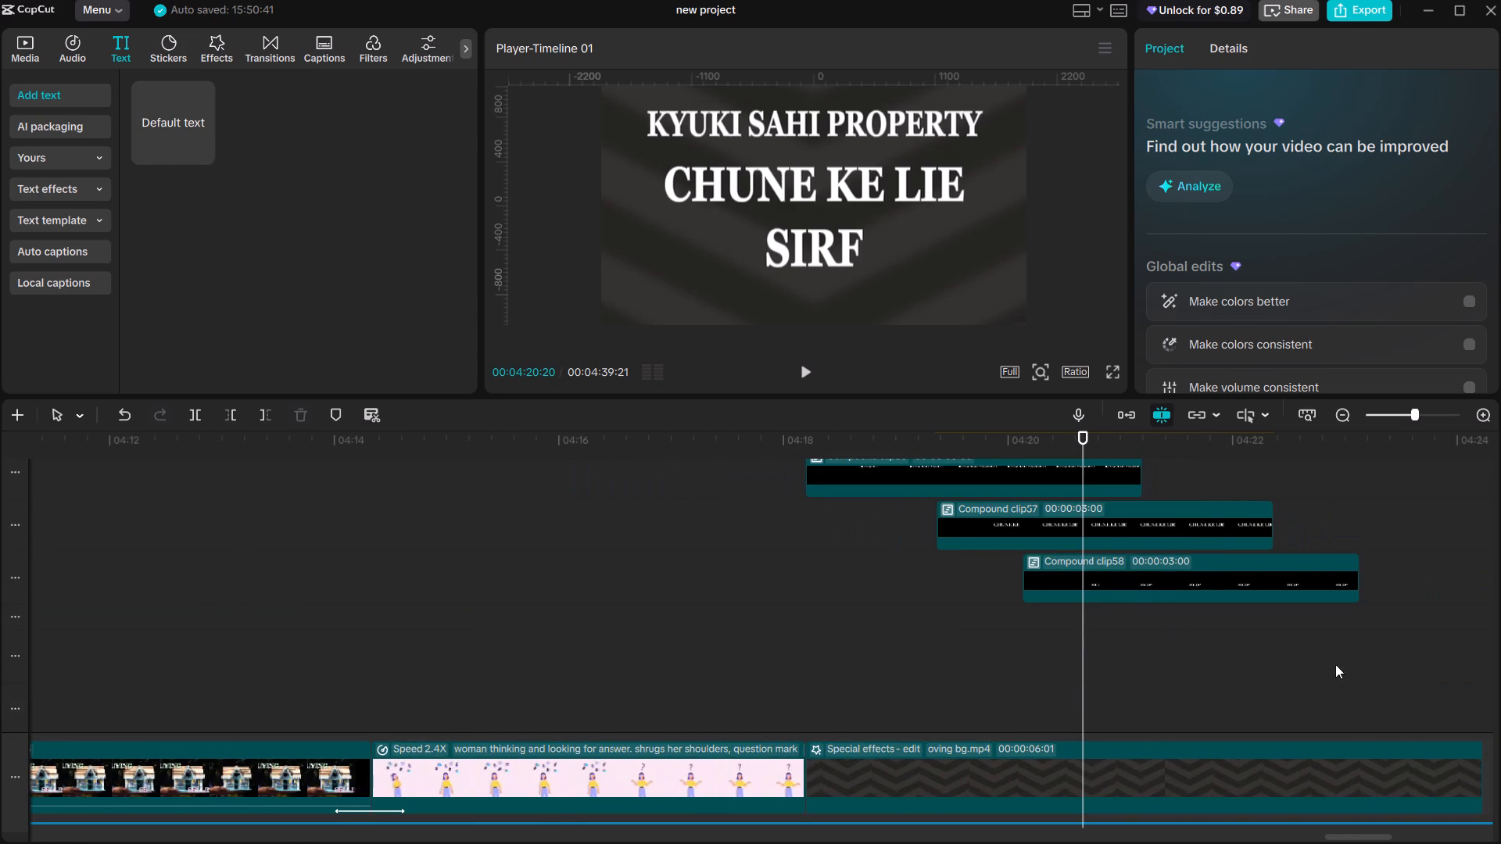
scroll(1278, 678, "up", 3)
left_click_drag(1245, 717, 1033, 497)
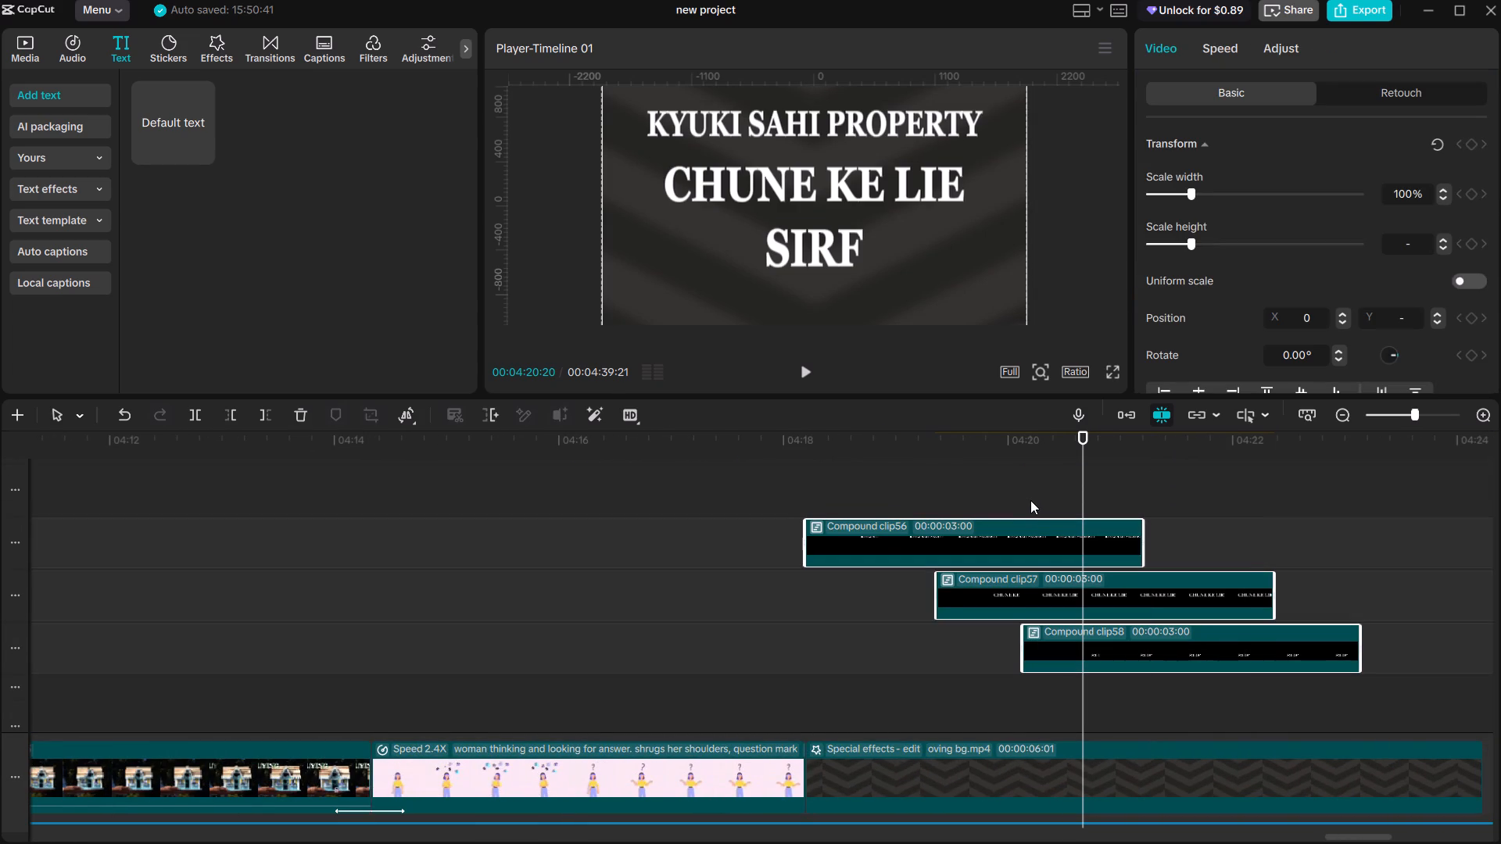
key("ctrl+b")
key("BackSpace")
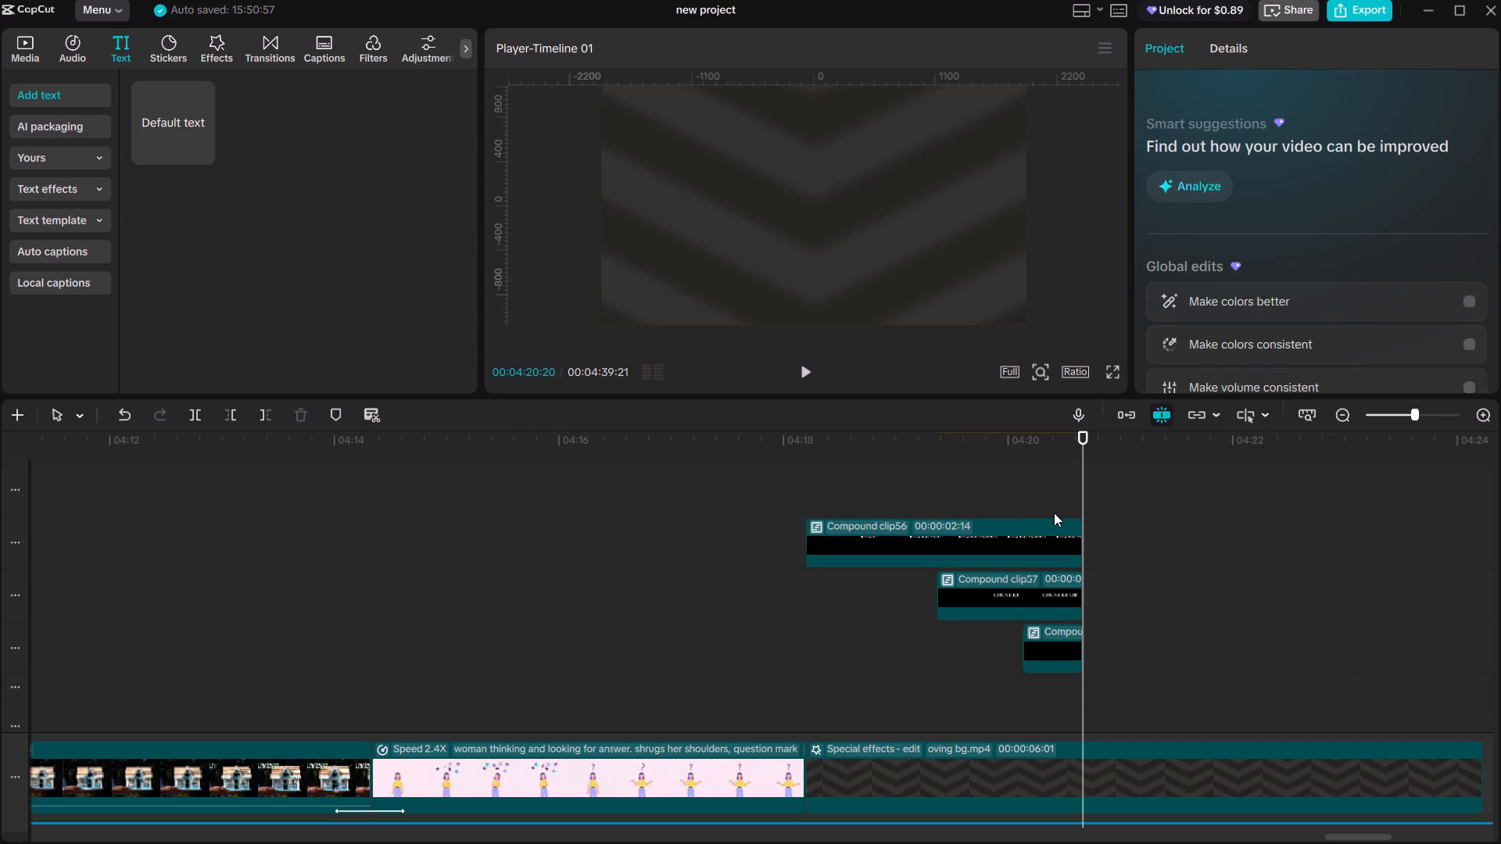
Combine the three trimmed title clips into a single compound clip.
scroll(1016, 509, "down", 8, "ctrl")
left_click_drag(995, 477, 1128, 678)
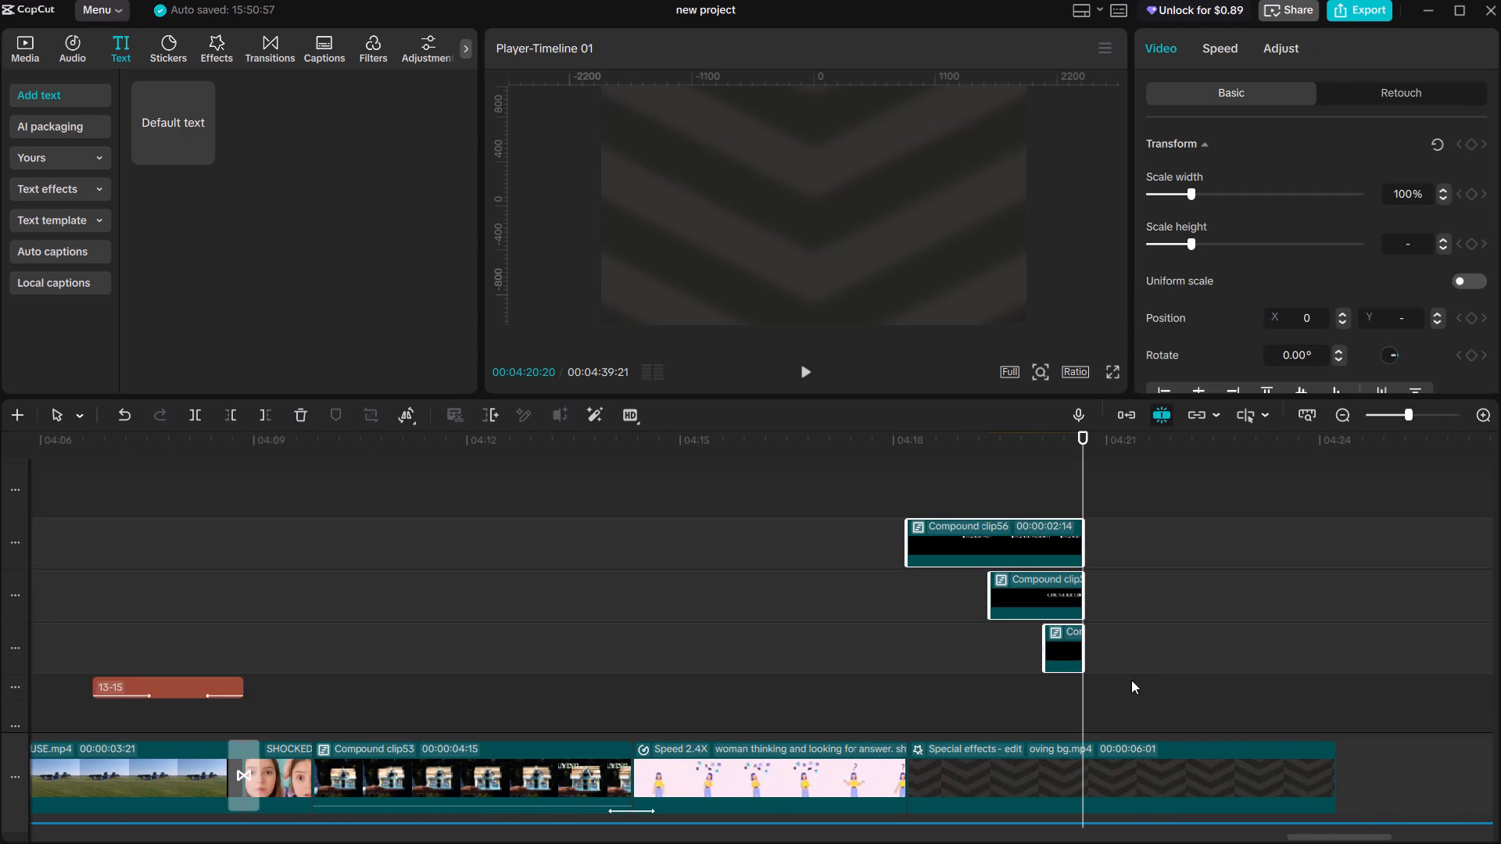
key("alt+g")
Play back the combined title clip from just before its start through to its end.
left_click(884, 493)
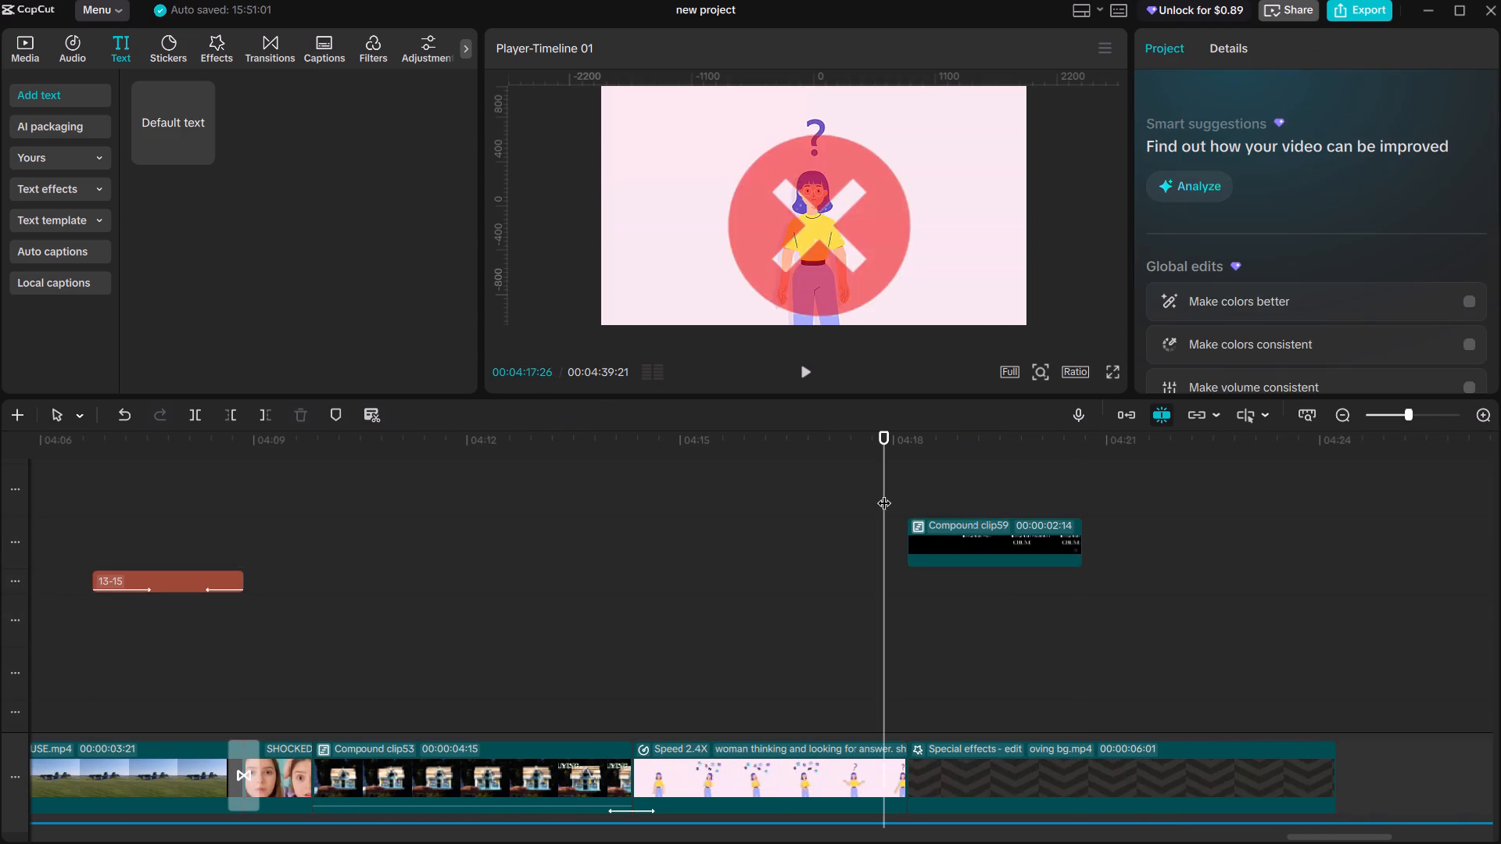
key("space")
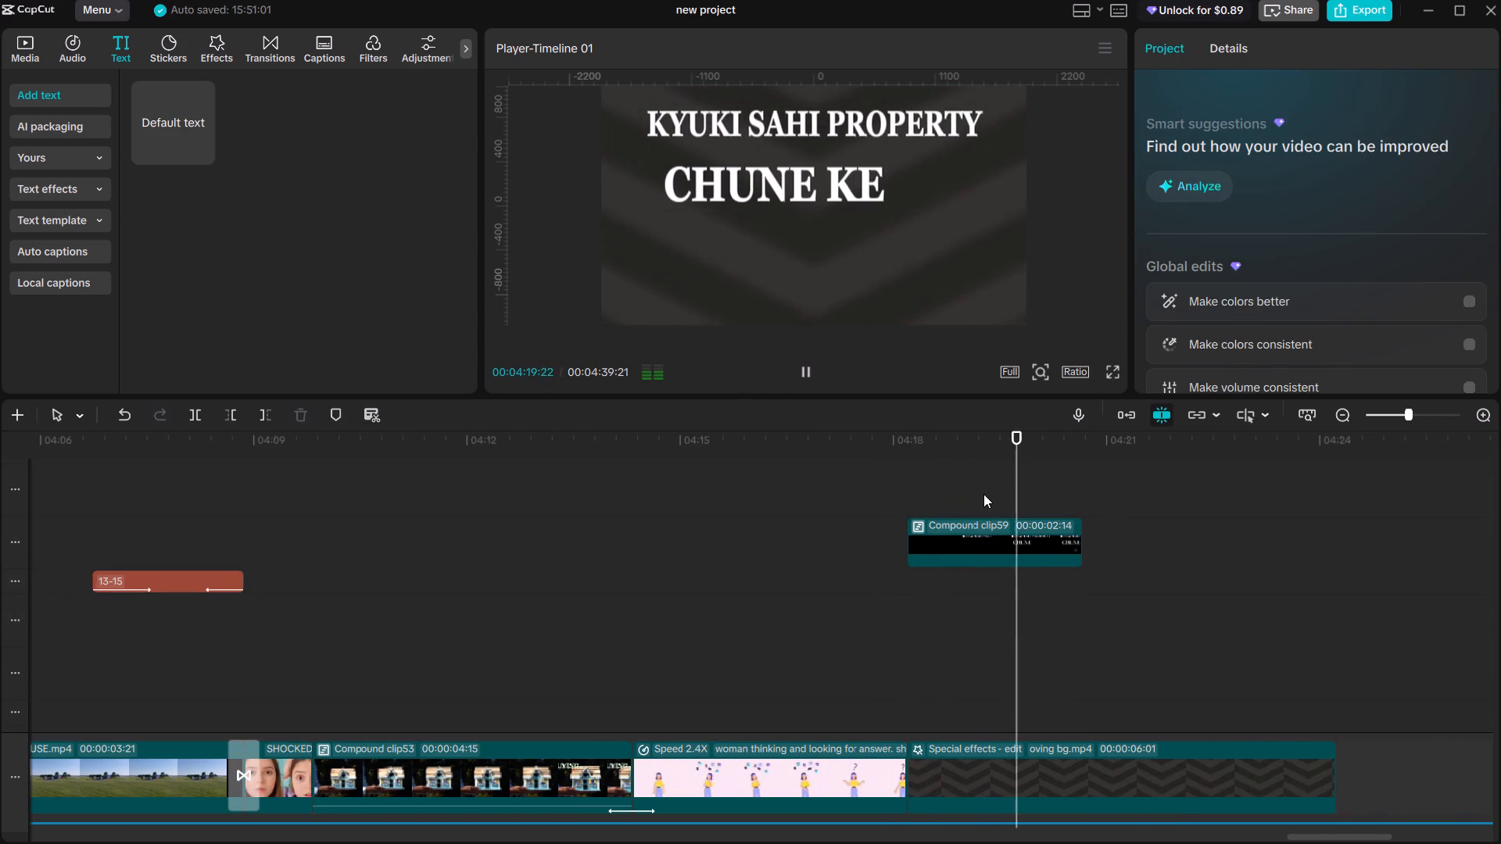
key("space")
left_click(994, 481)
key("space")
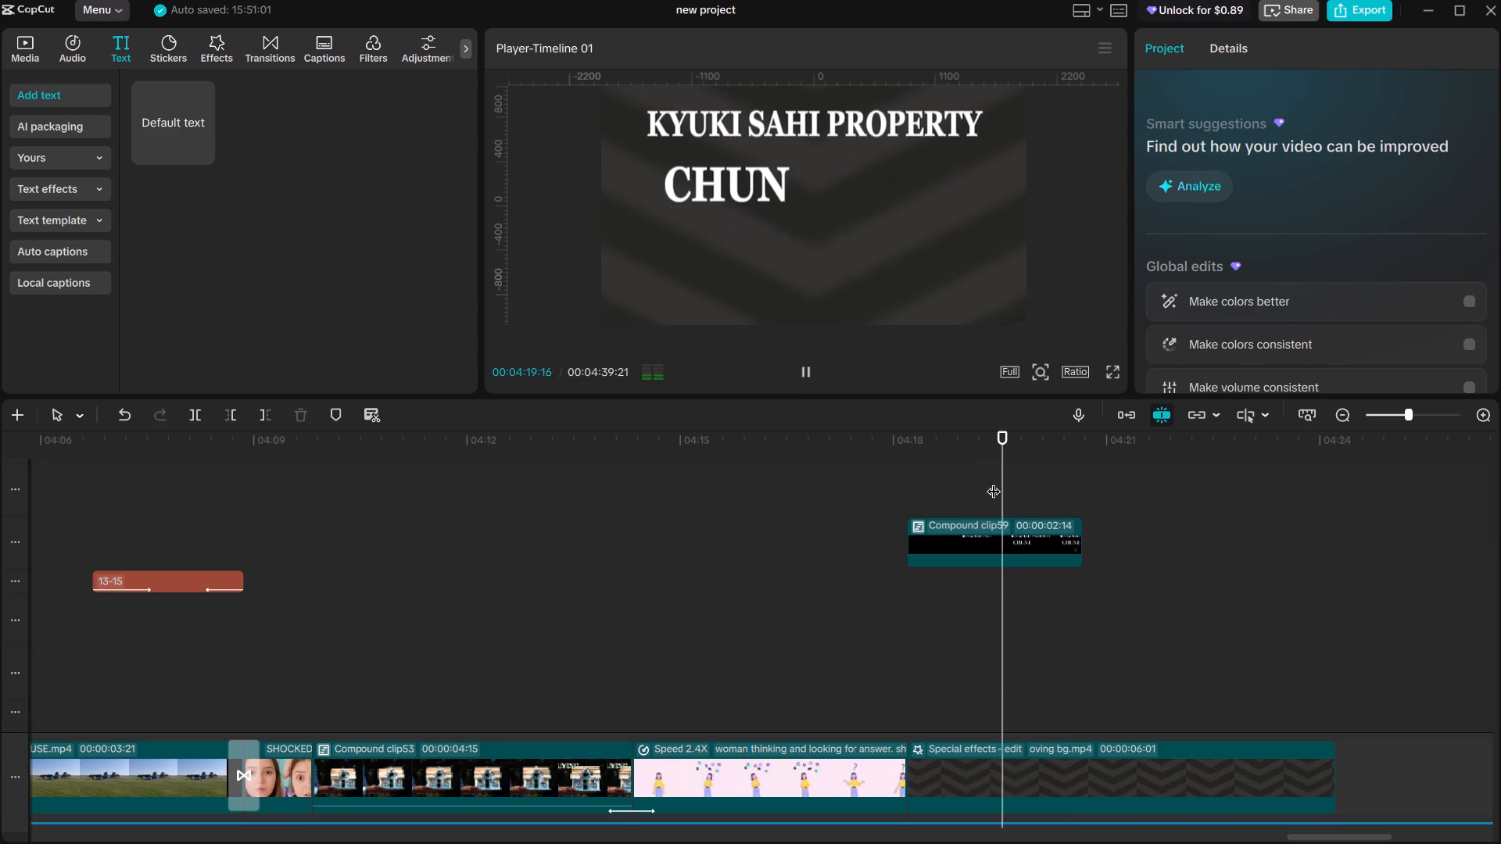
key("space")
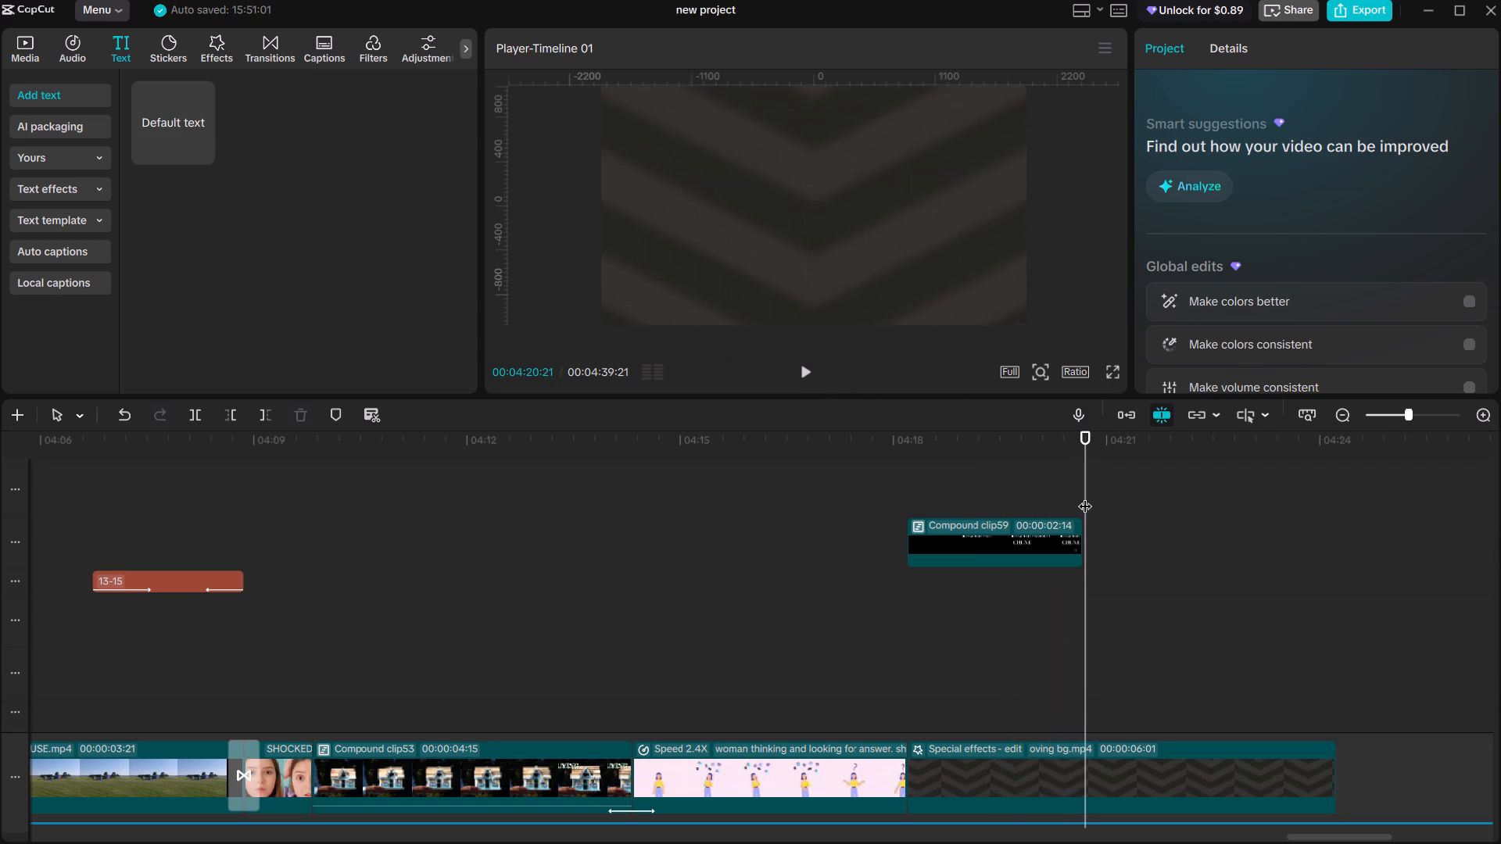
left_click(1085, 496)
Apply the Fade Out exit animation to the combined title clip with a duration of 0.3s.
left_click(1066, 530)
left_click(1277, 45)
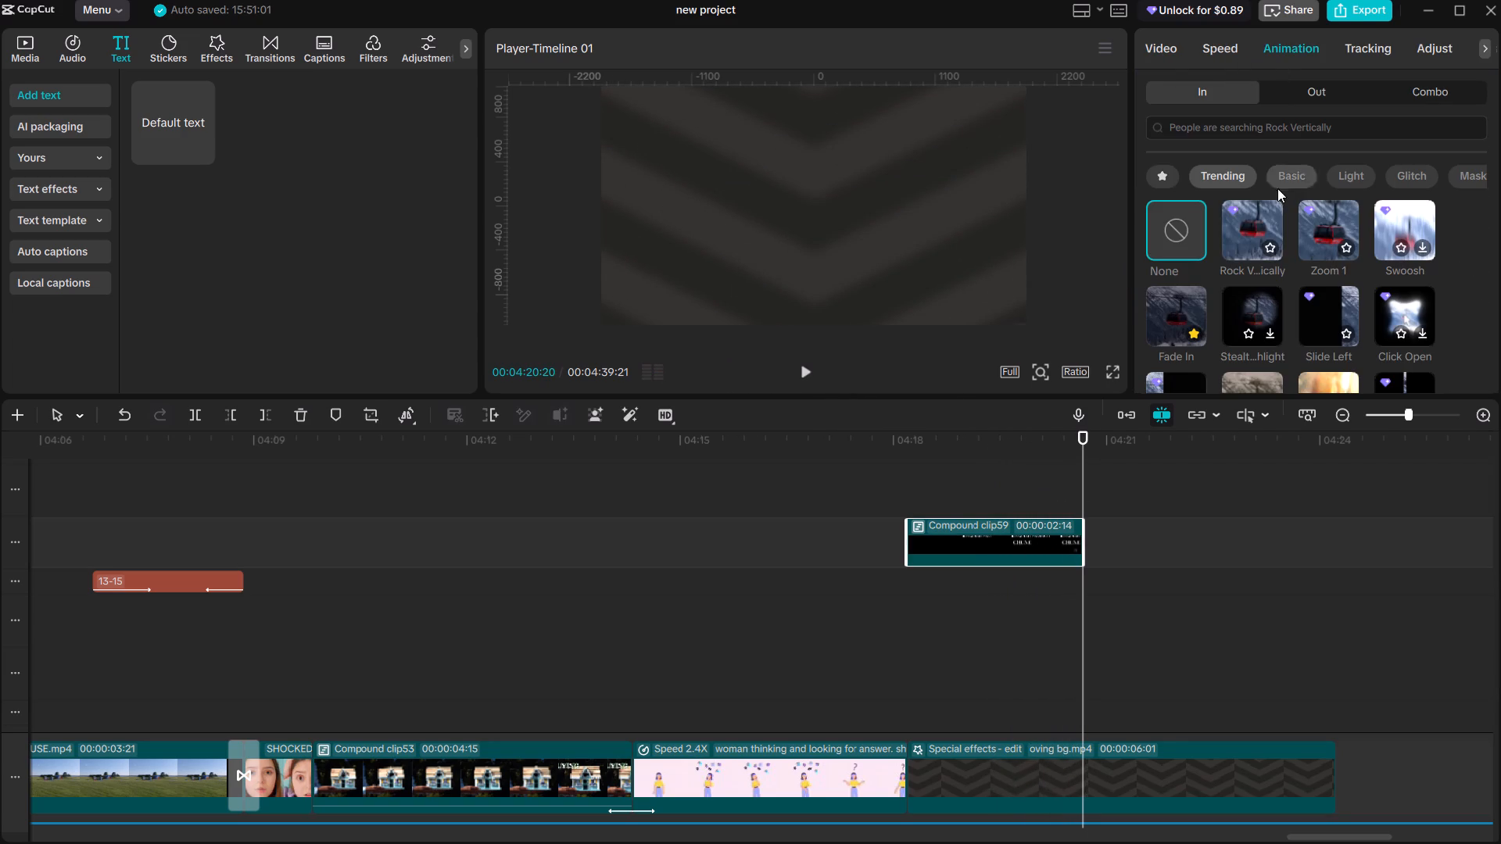
left_click(1281, 77)
left_click(1283, 94)
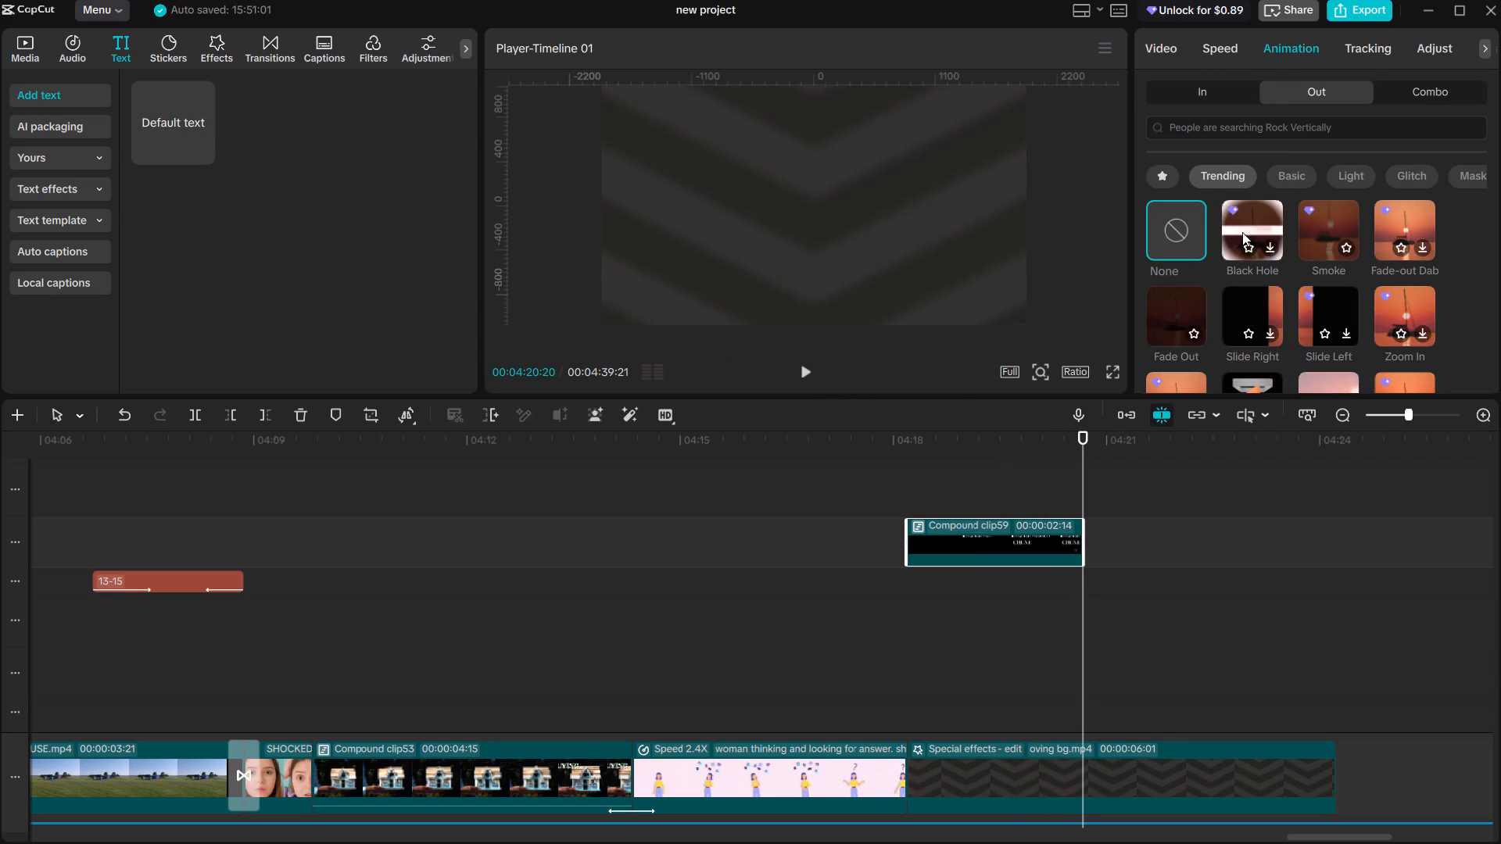
left_click(1173, 311)
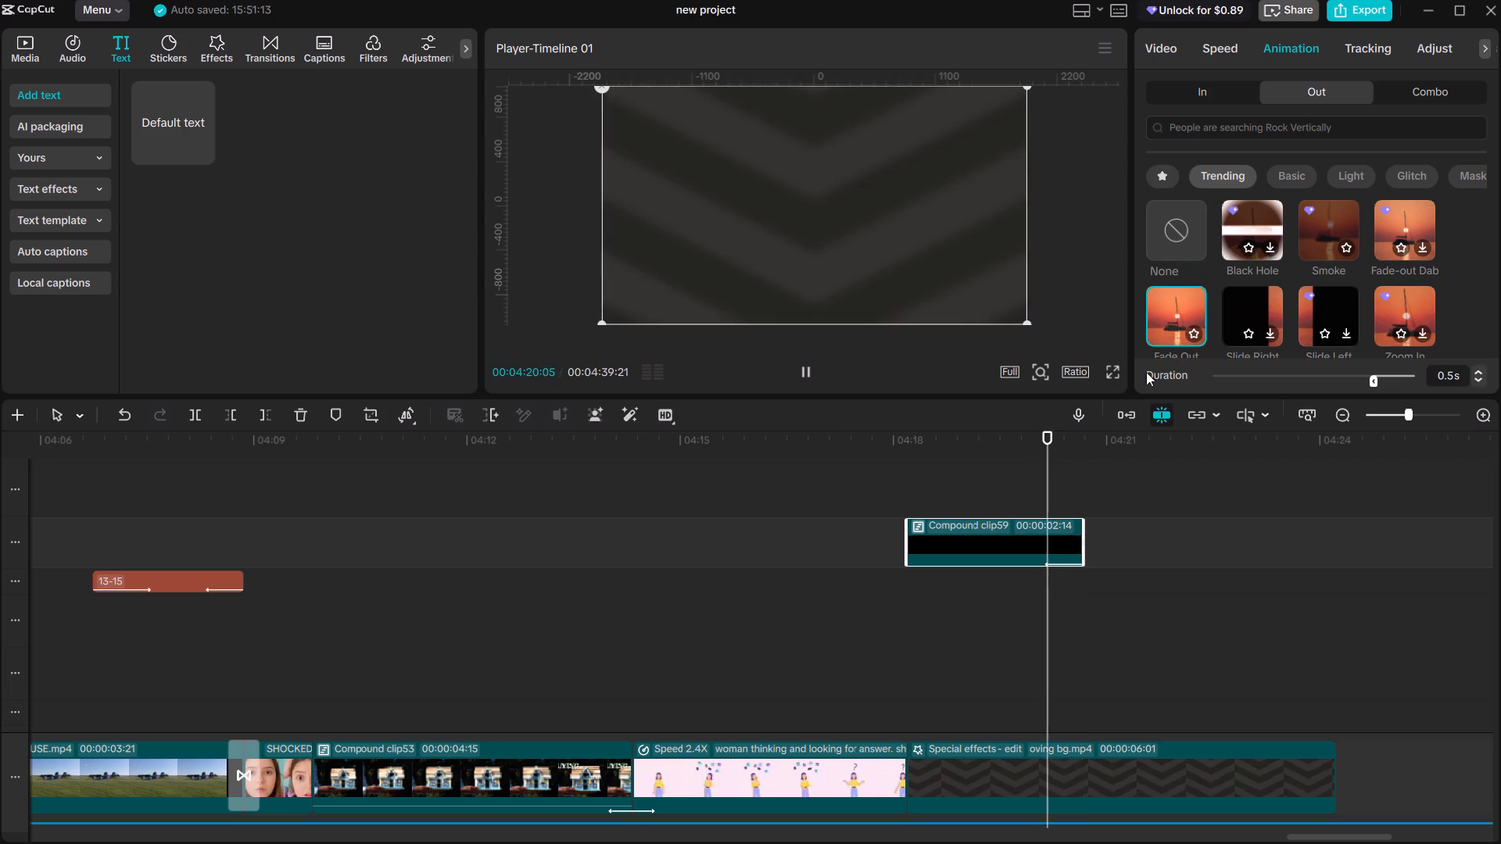
double_click(1478, 377)
Play back the ending of the combined title clip and shorten its Fade Out duration by one more increment.
left_click(1017, 475)
key("space")
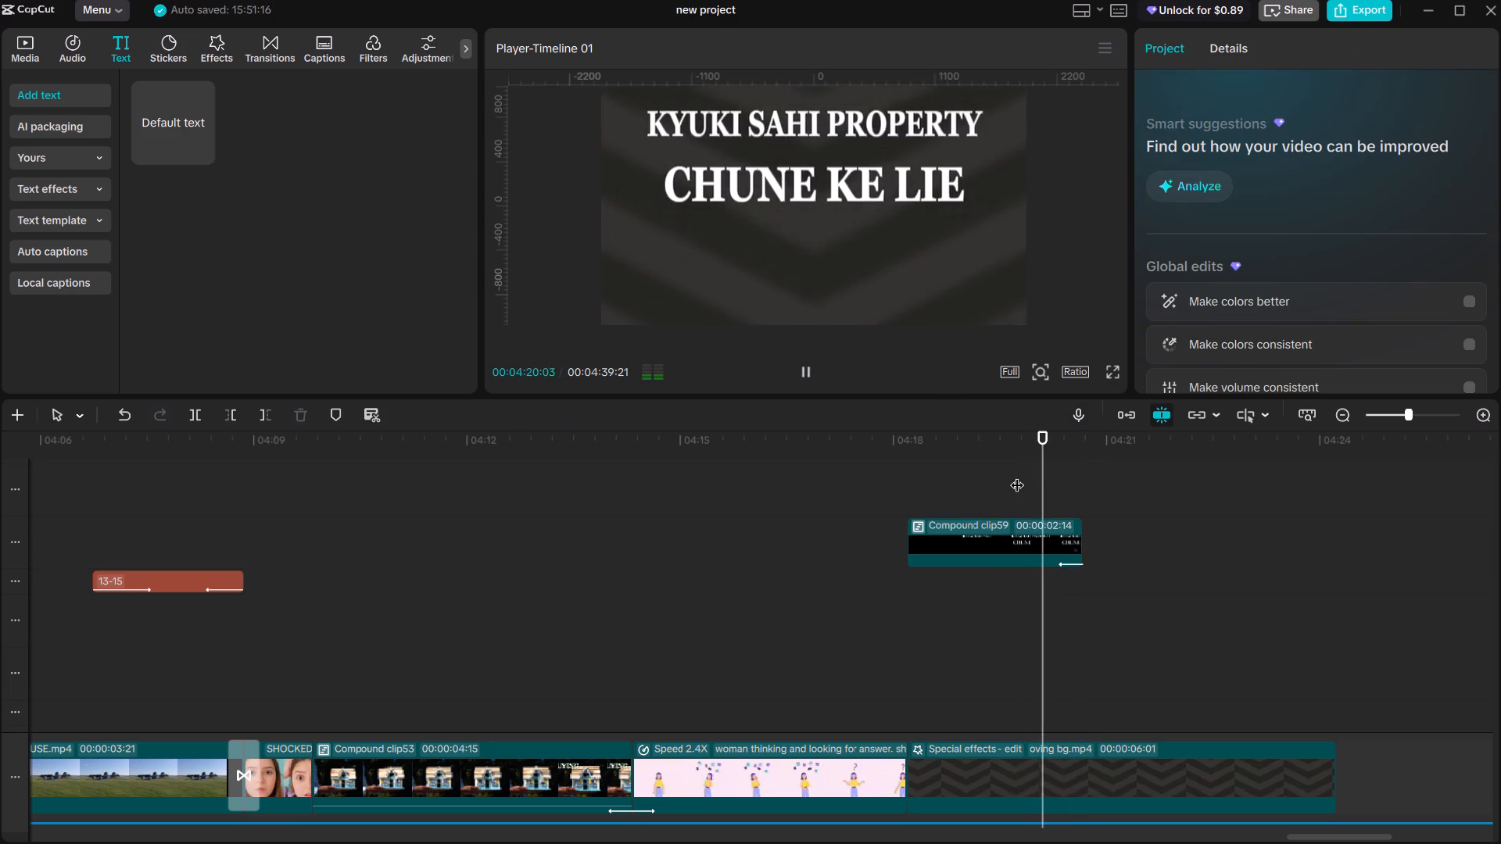
key("space")
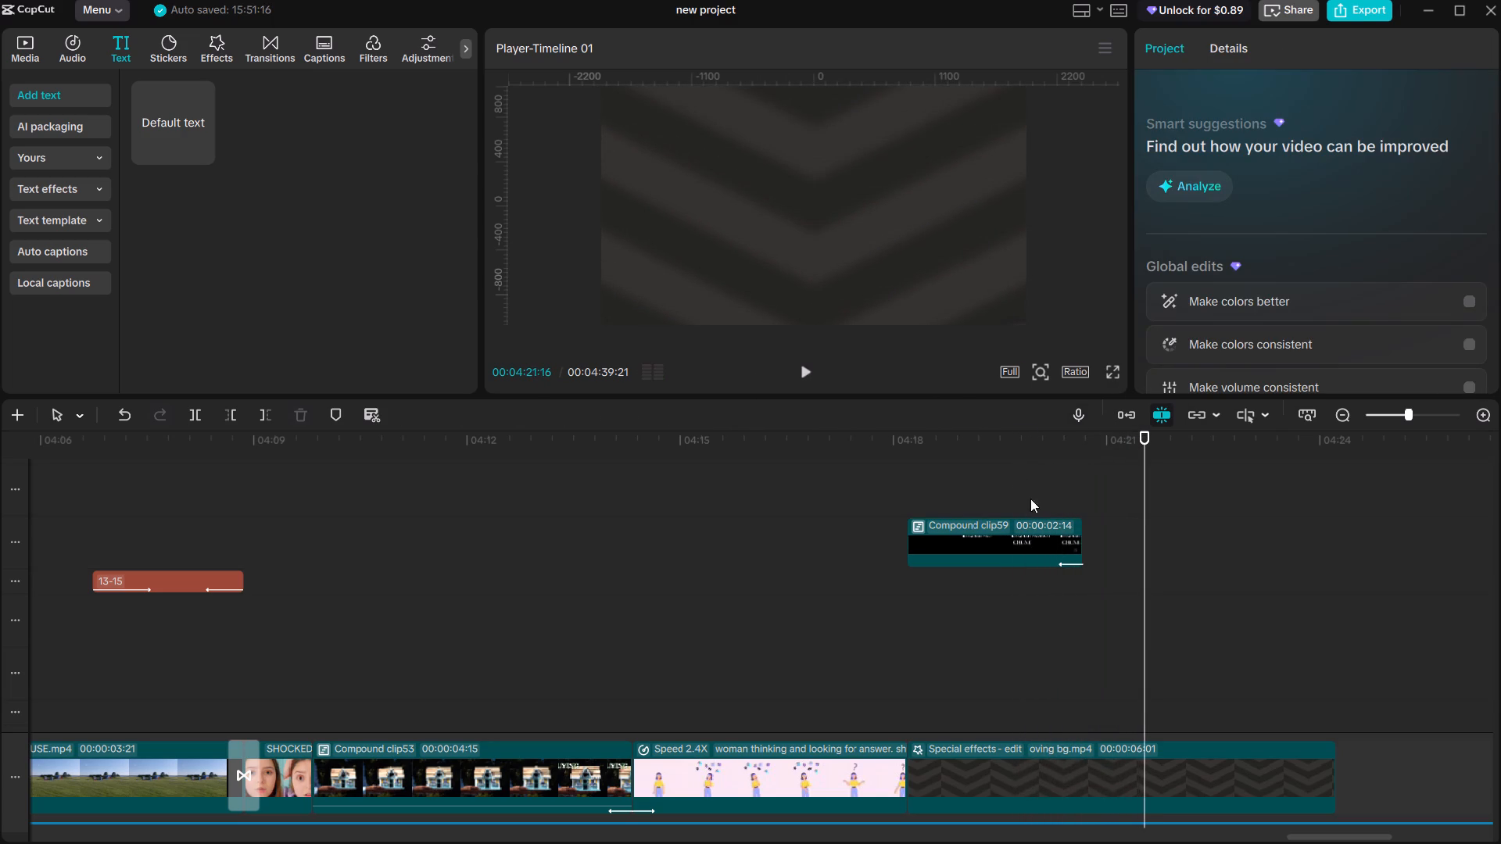
left_click(1037, 543)
left_click(1295, 45)
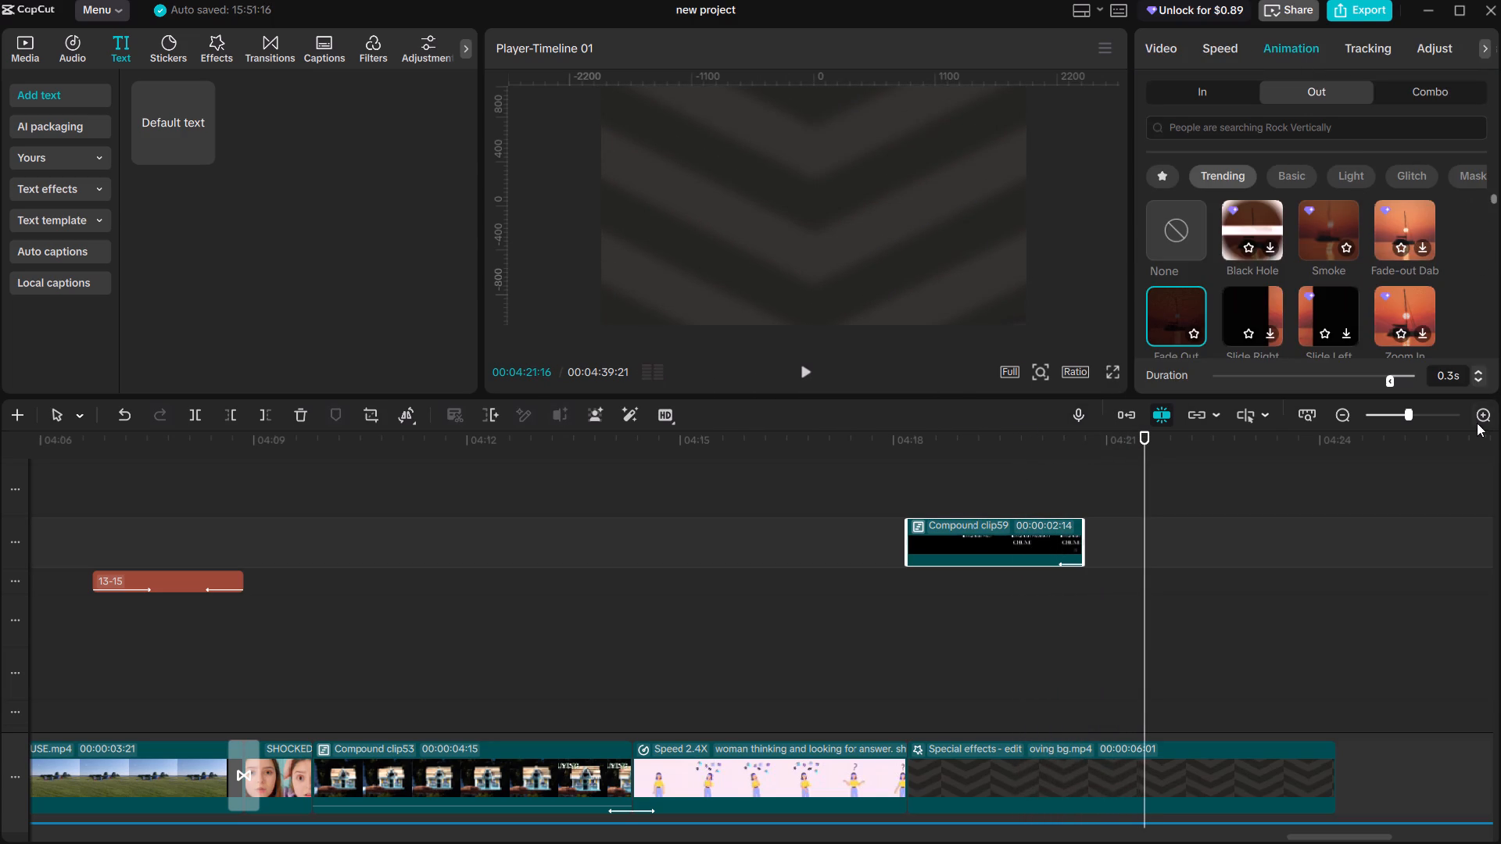
left_click(1481, 381)
left_click(1026, 505)
key("space")
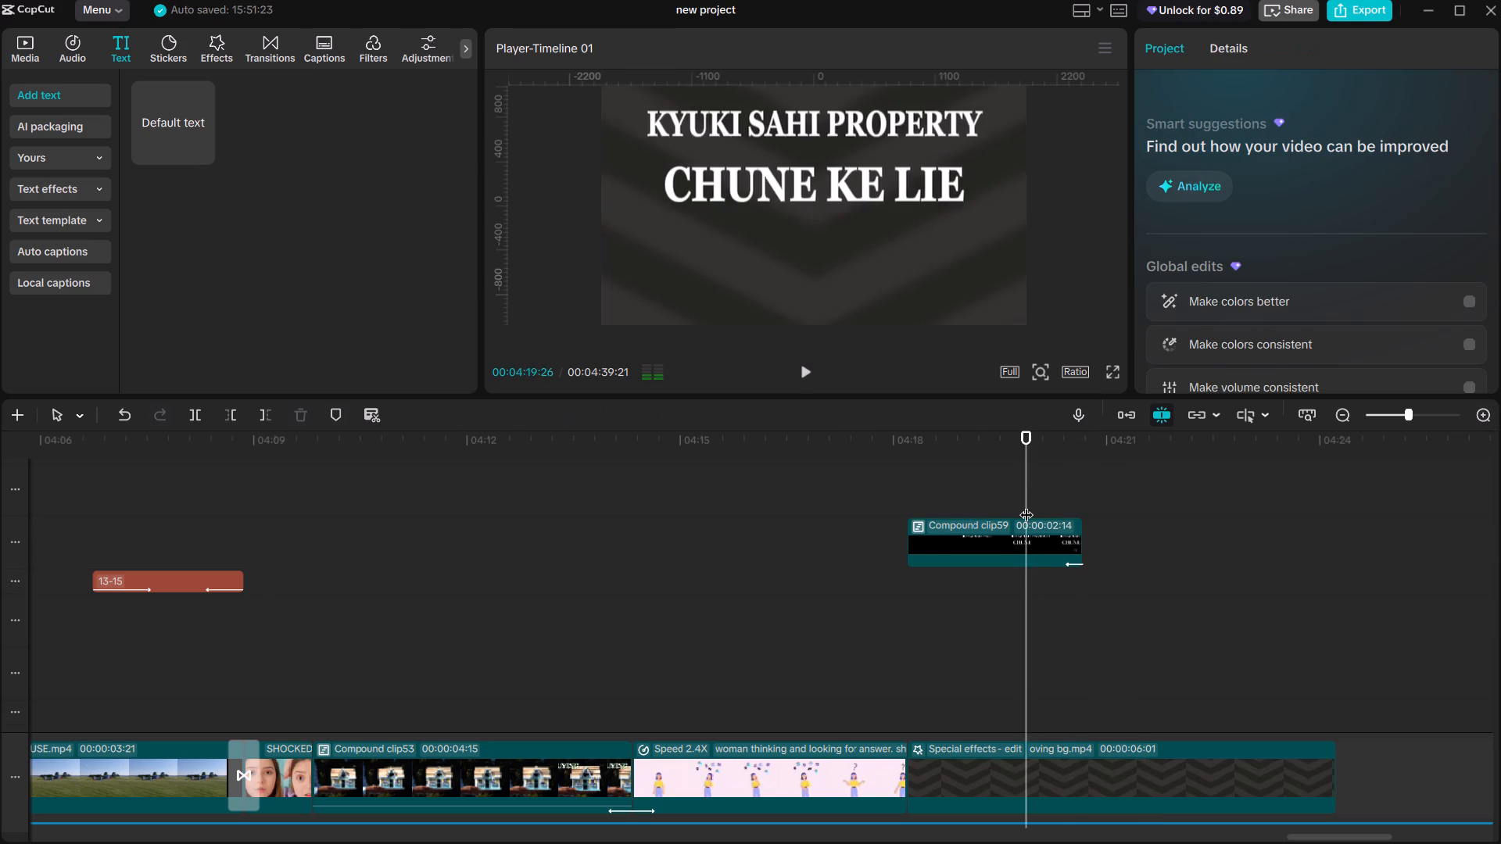
left_click(1048, 486)
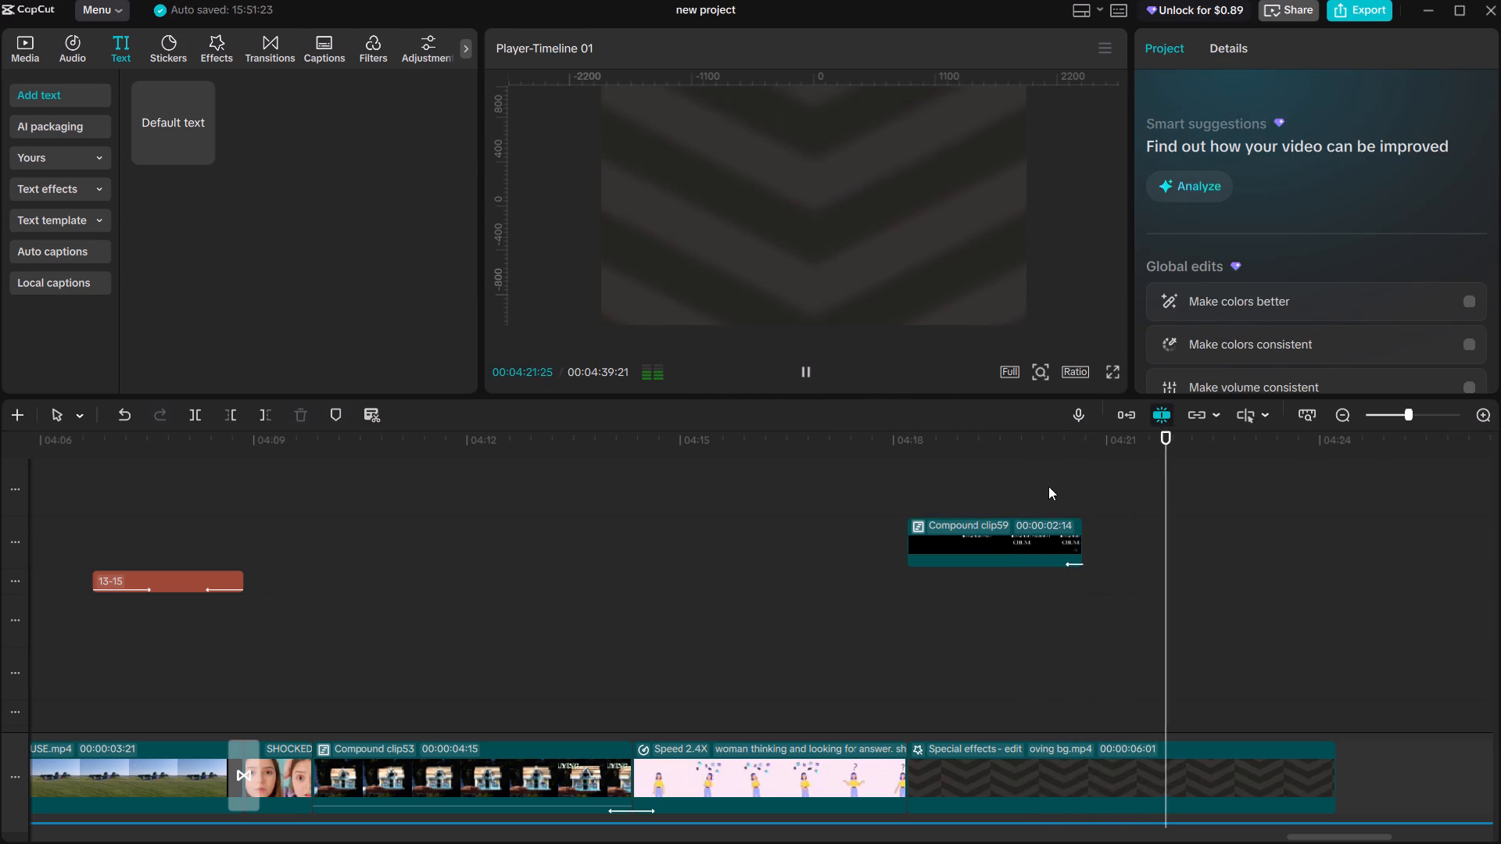
key("space")
key("space")
key("space")
Inside the nested SIRF compound clip, set the text's Type 2 animation duration to 0.4s and return to the main timeline.
double_click(1056, 551)
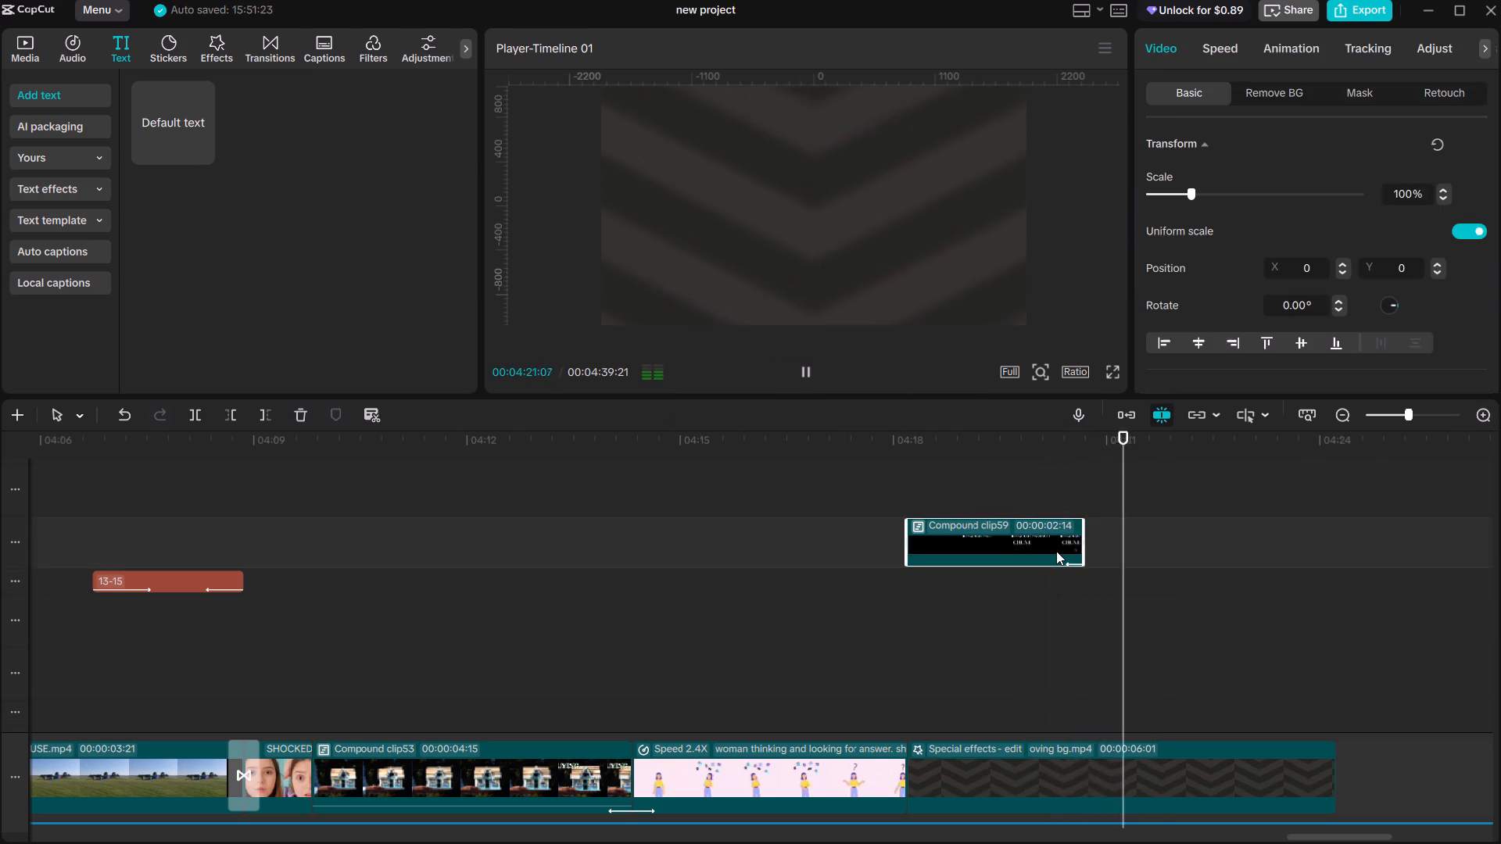
double_click(476, 644)
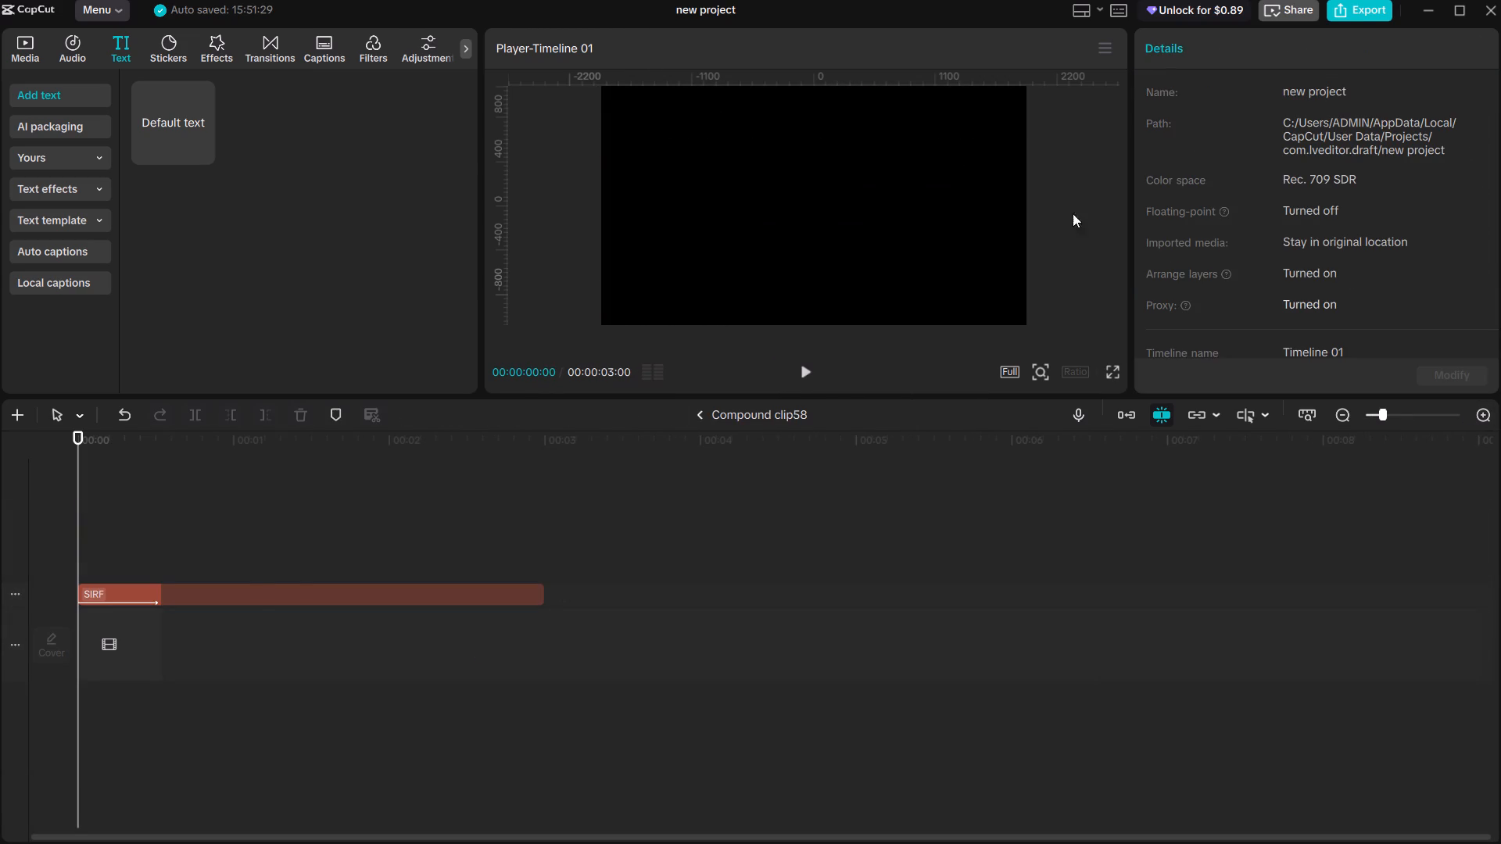
left_click(249, 595)
left_click(1234, 55)
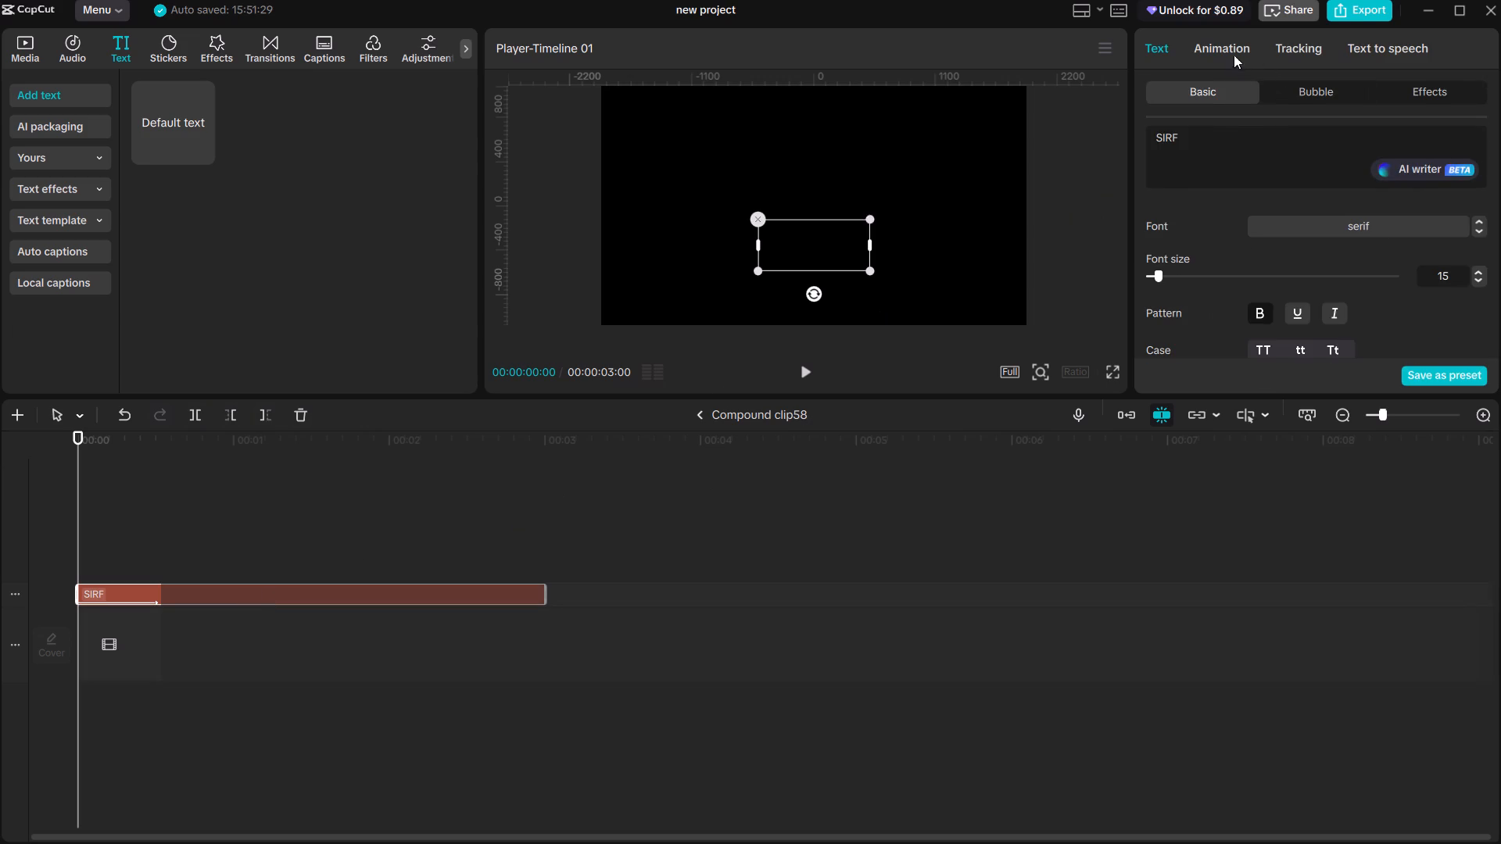
left_click(1263, 379)
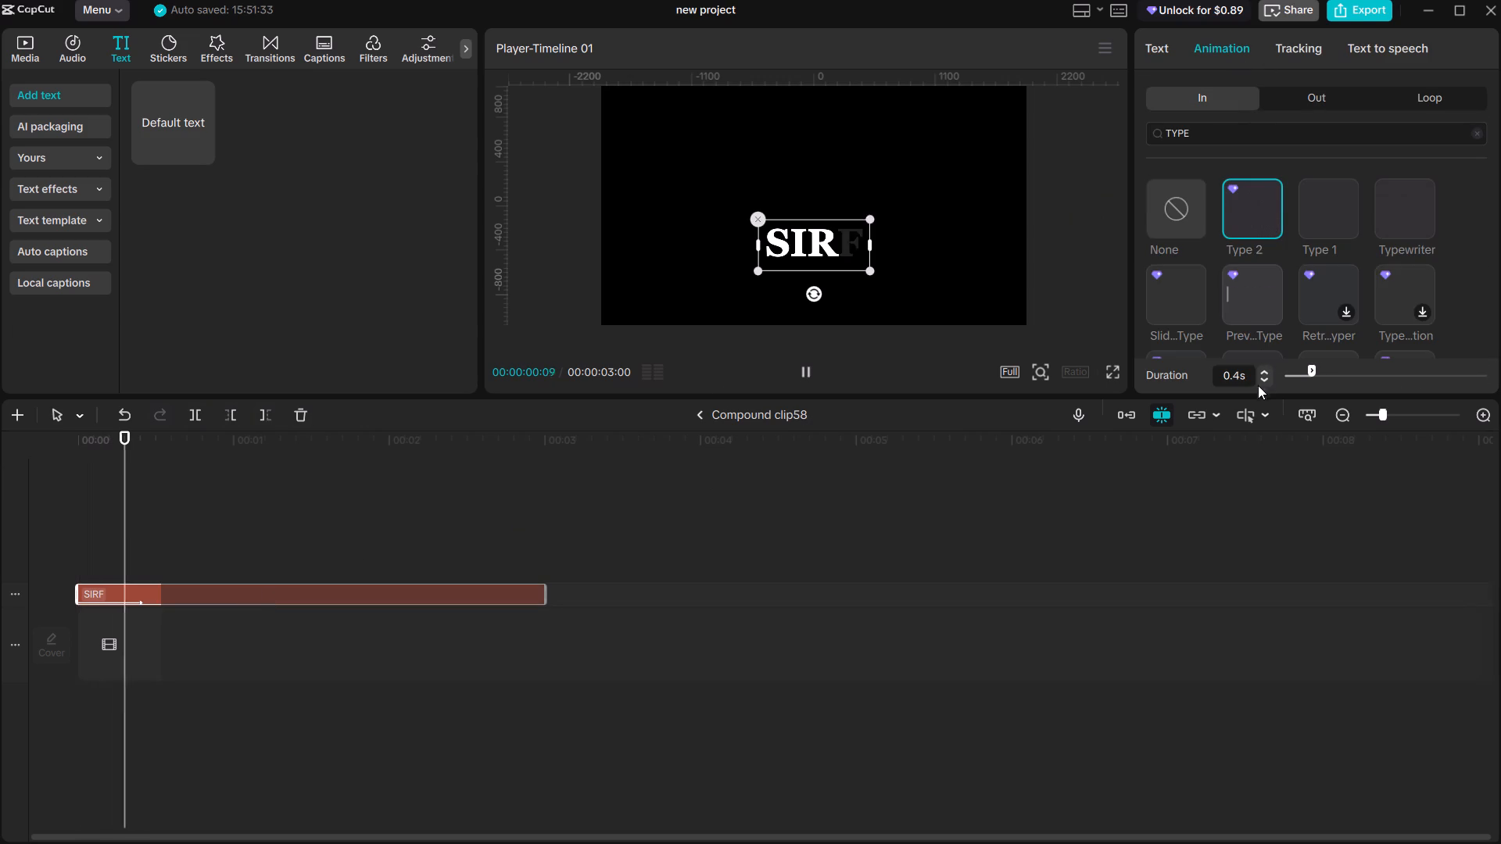
left_click(748, 411)
left_click(714, 418)
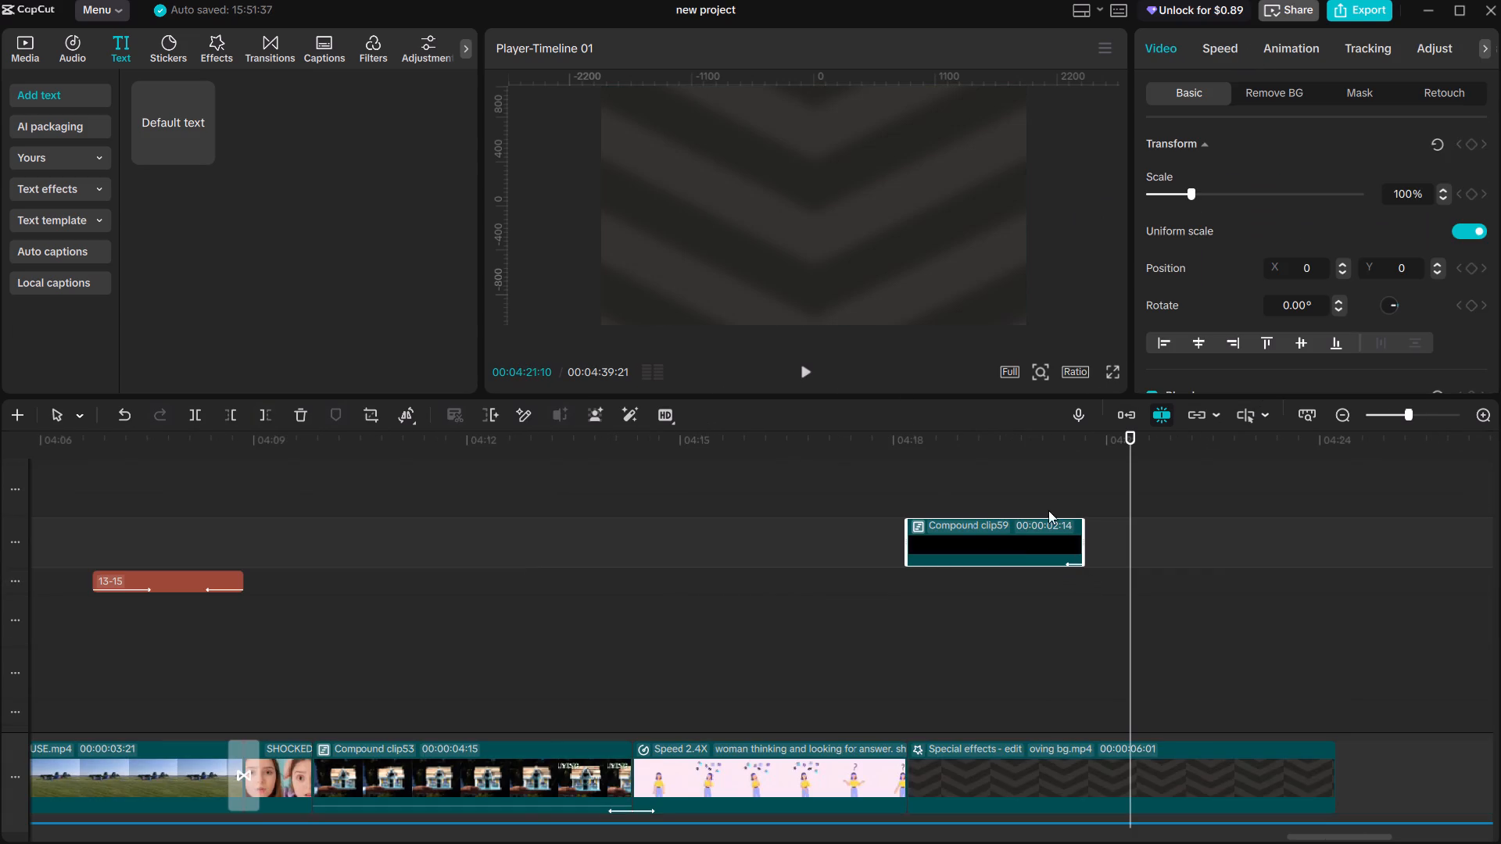
Play back the ending of the combined titles and place the playhead at 00:04:20:20.
left_click(1008, 493)
key("space")
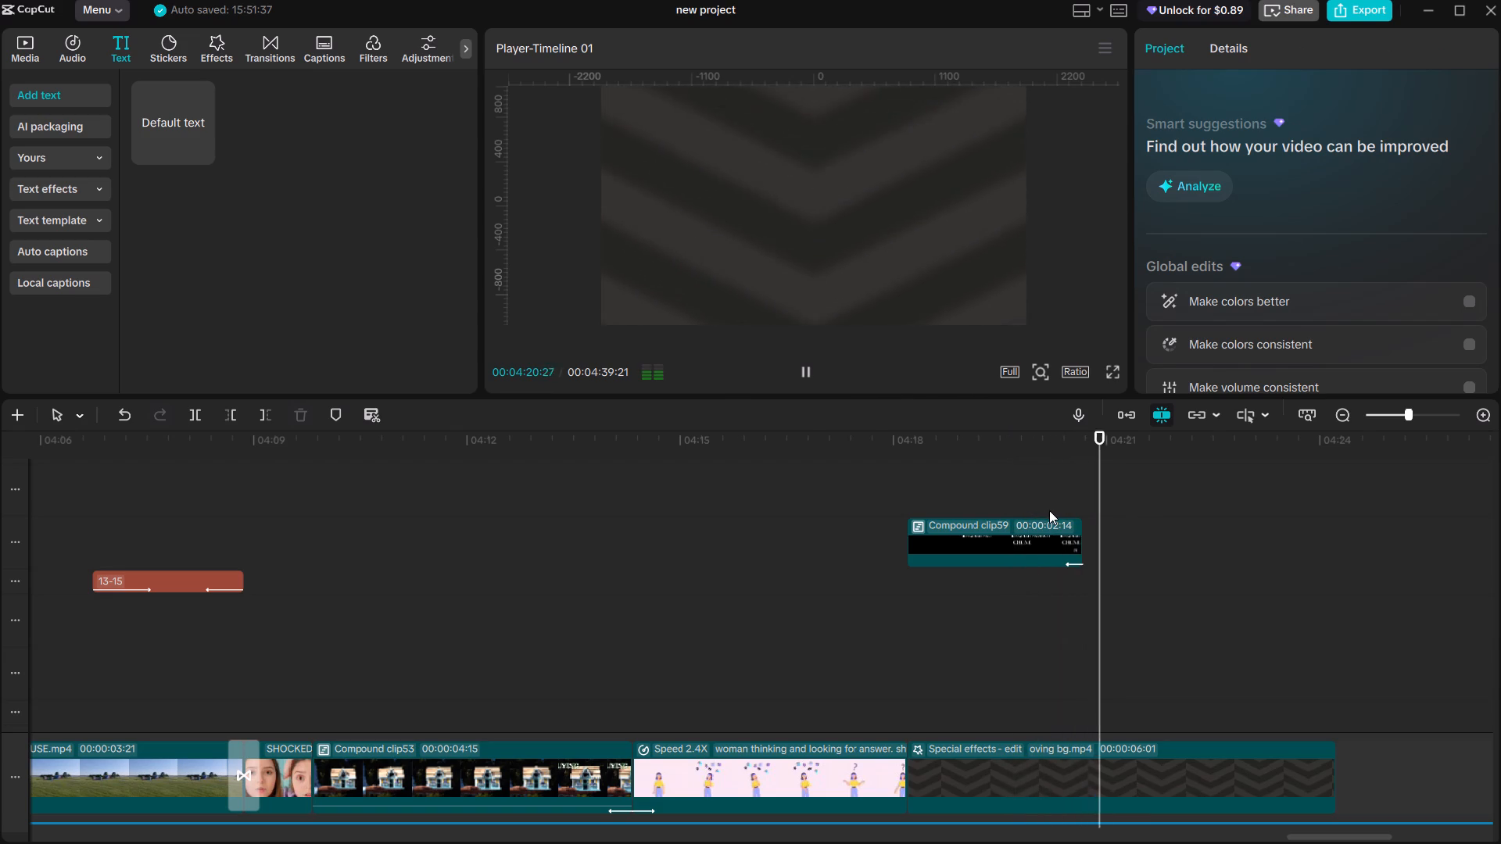
left_click(1073, 495)
left_click_drag(1073, 495, 1080, 498)
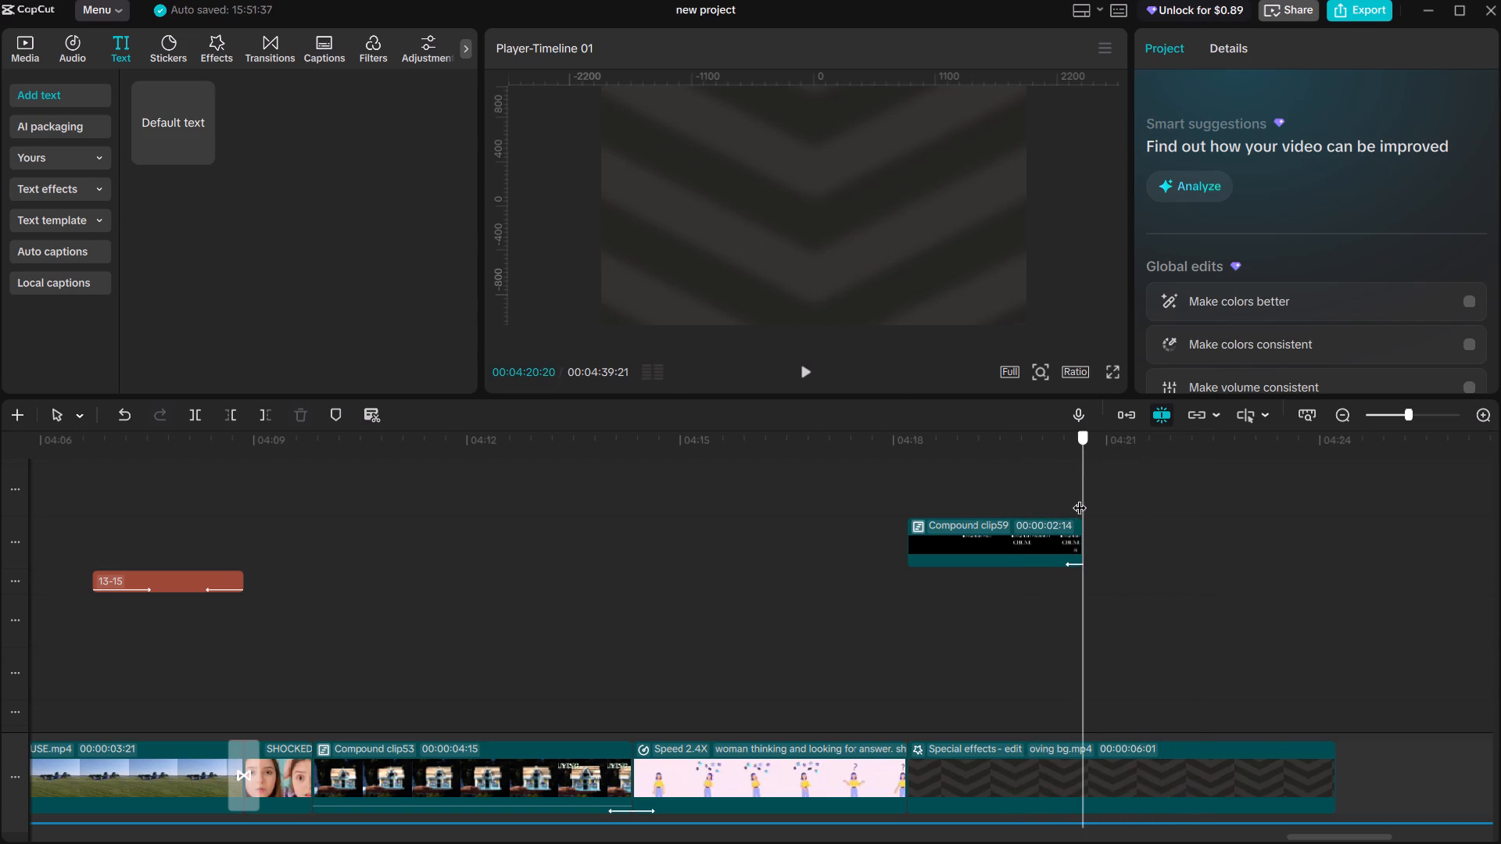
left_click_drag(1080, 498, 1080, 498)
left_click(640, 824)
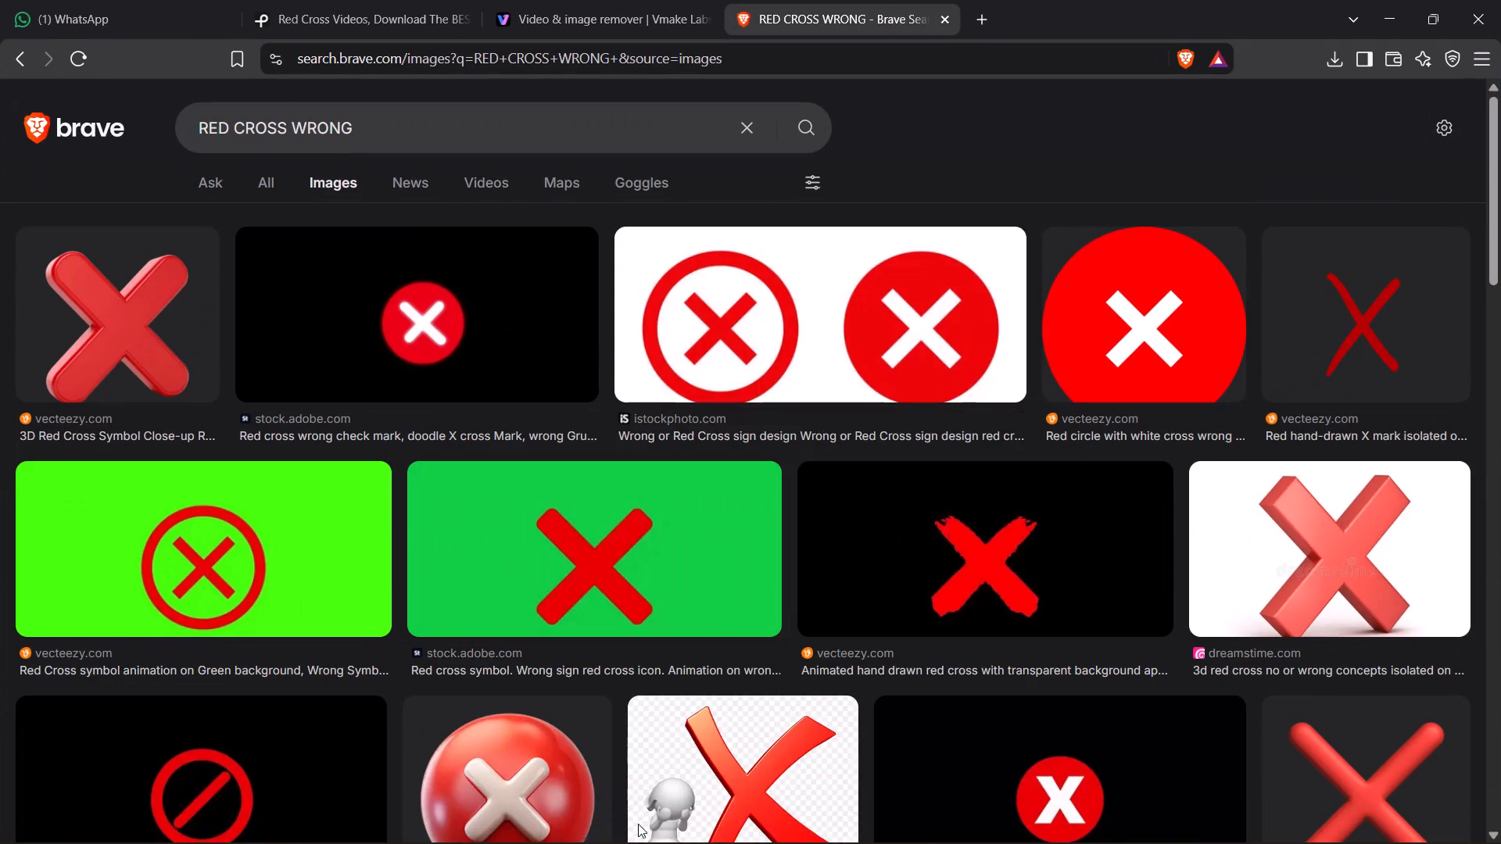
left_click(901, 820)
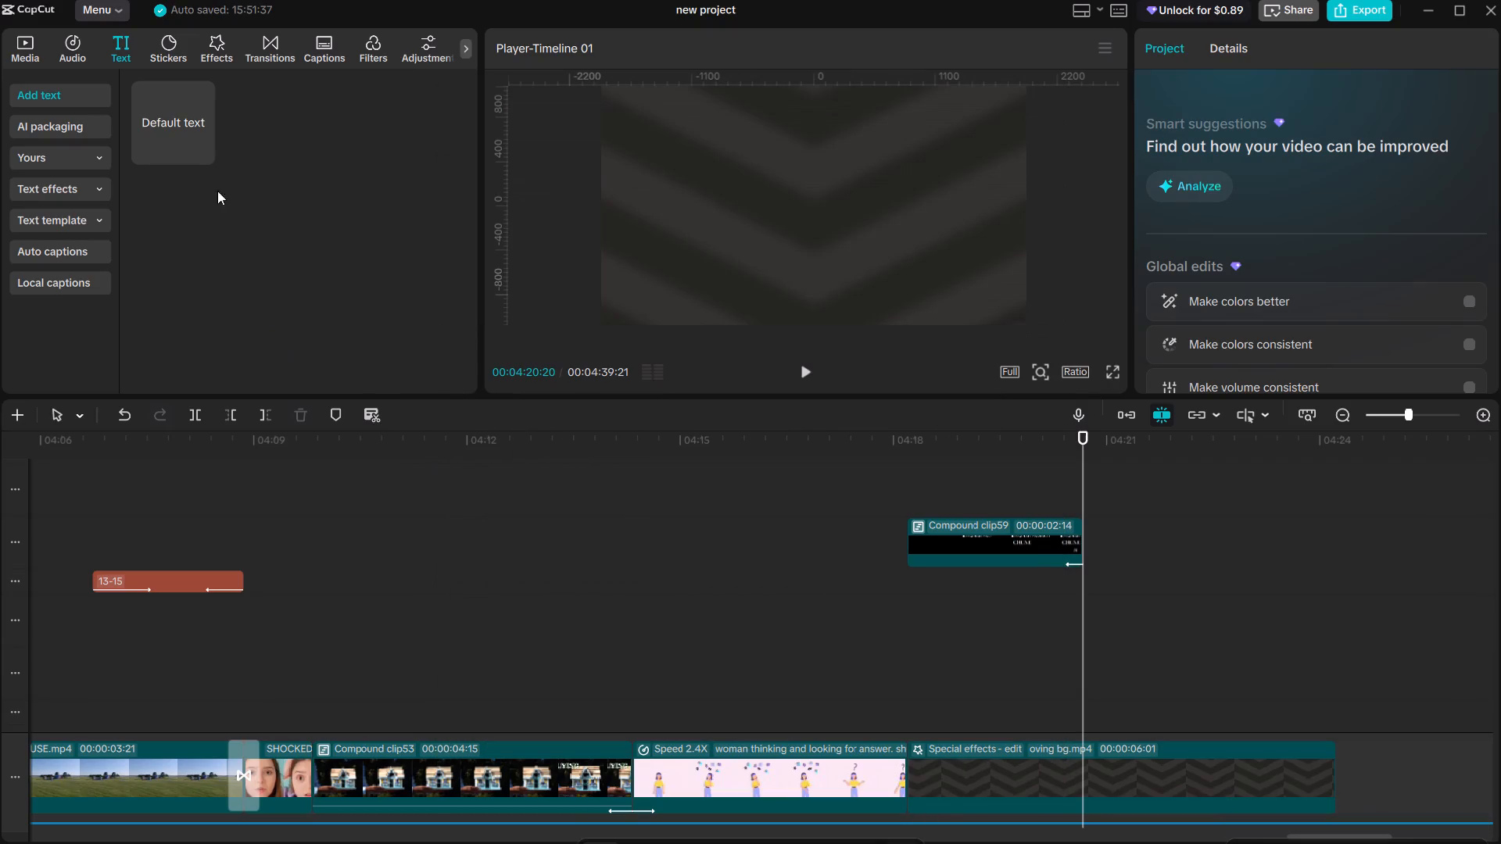
Search the stock library for GUY WITH MONEY and add the man counting dollars and filling tax form clip at 00:04:20:20.
left_click(35, 59)
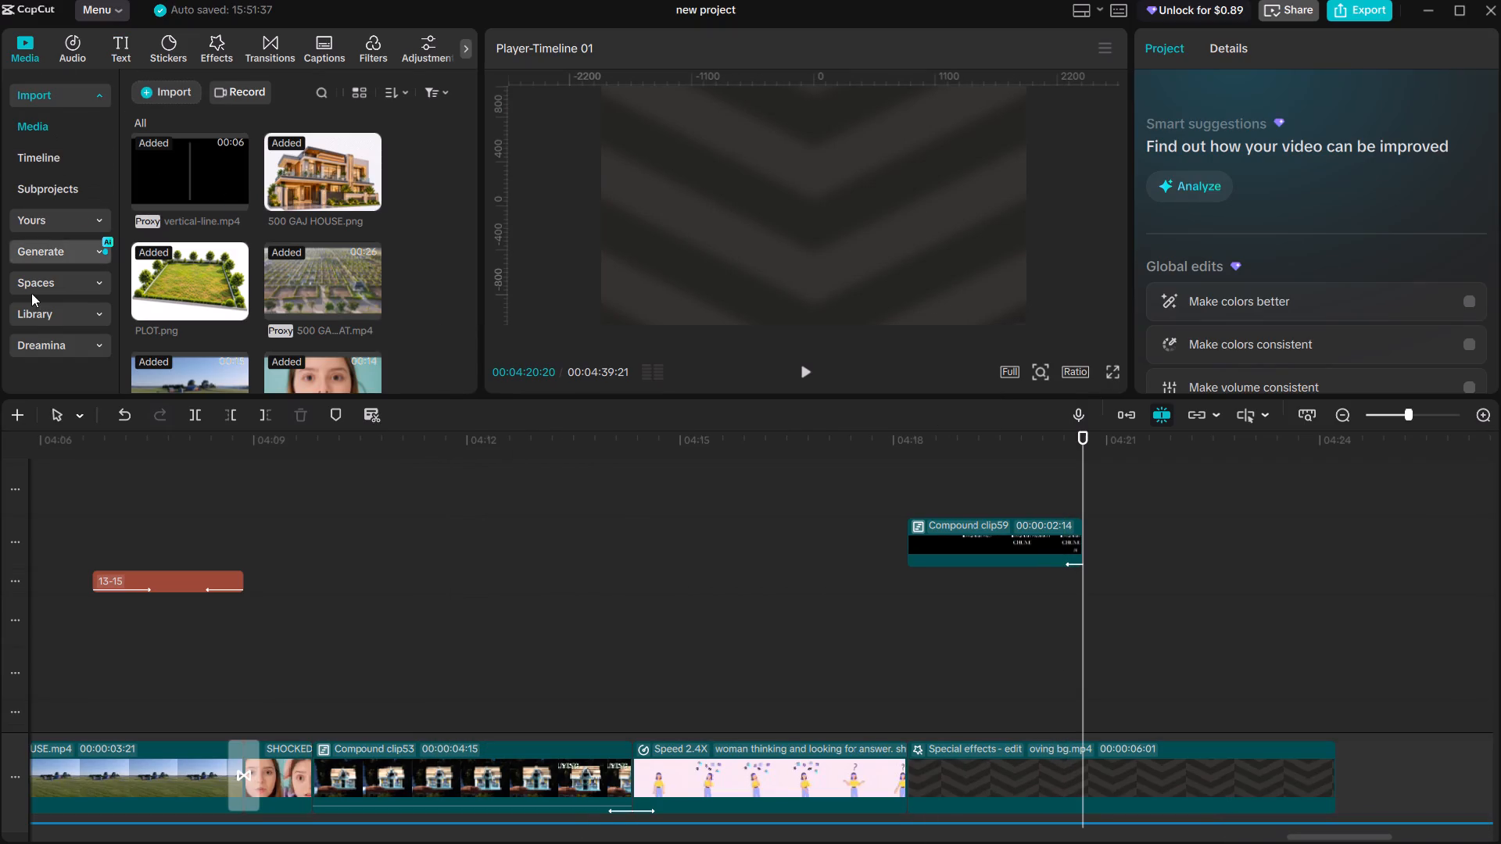
left_click(34, 316)
left_click(174, 80)
left_click(172, 95)
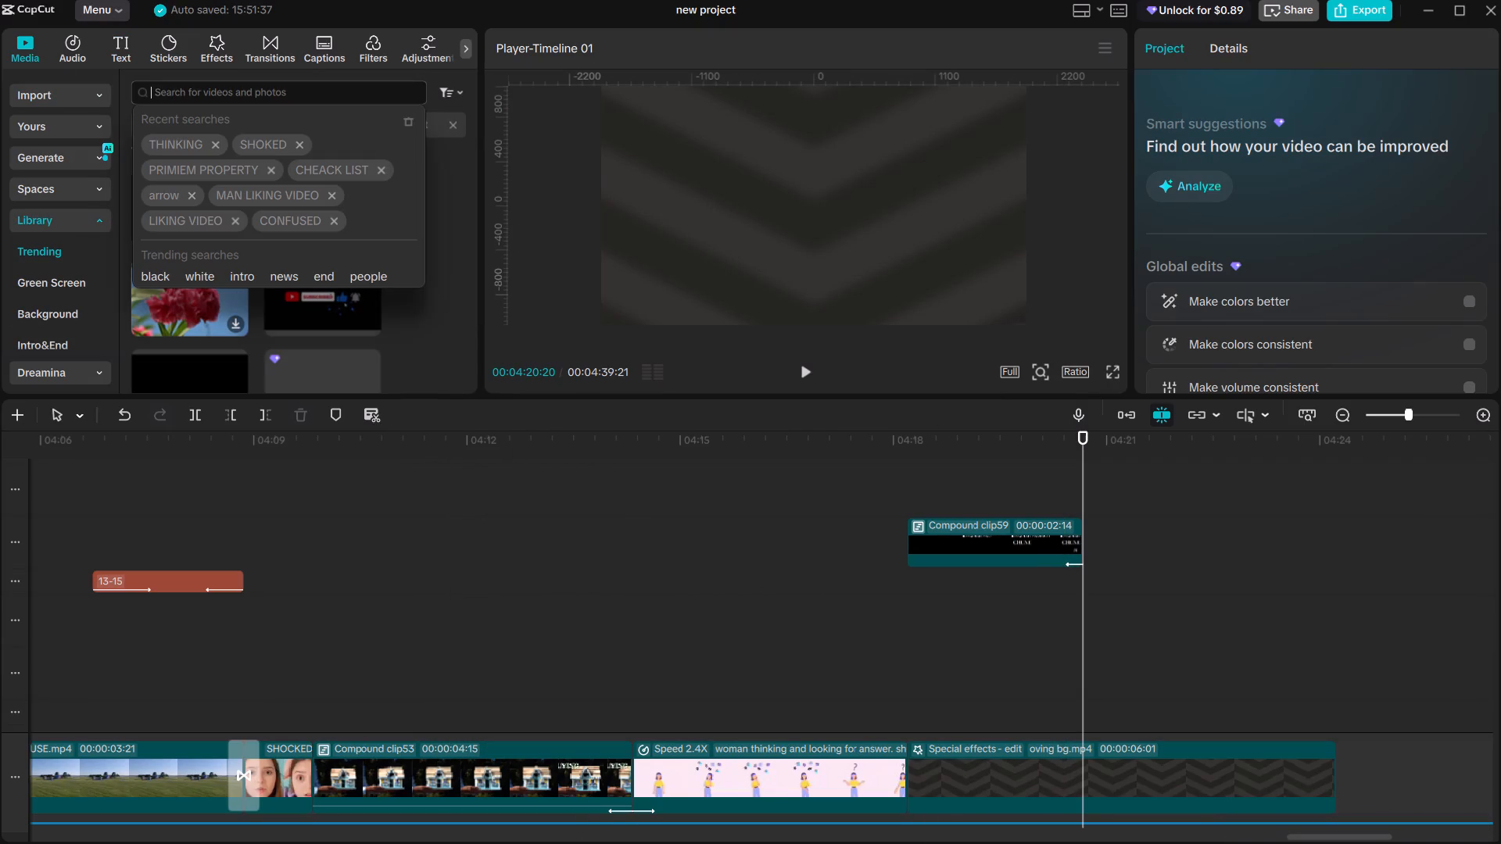
type("GUY WITH MONEY")
key("space")
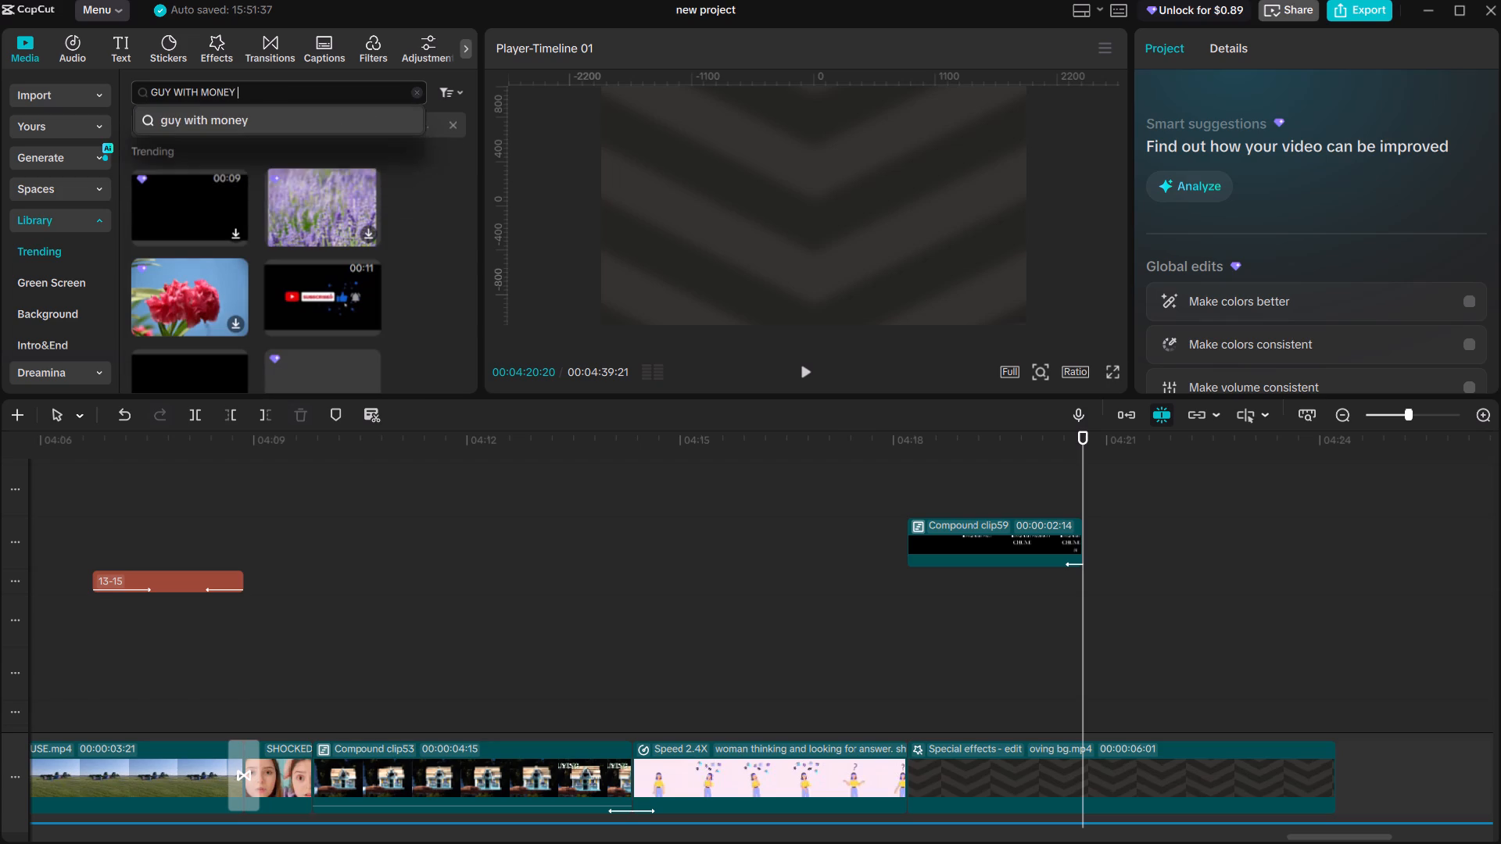
key("Return")
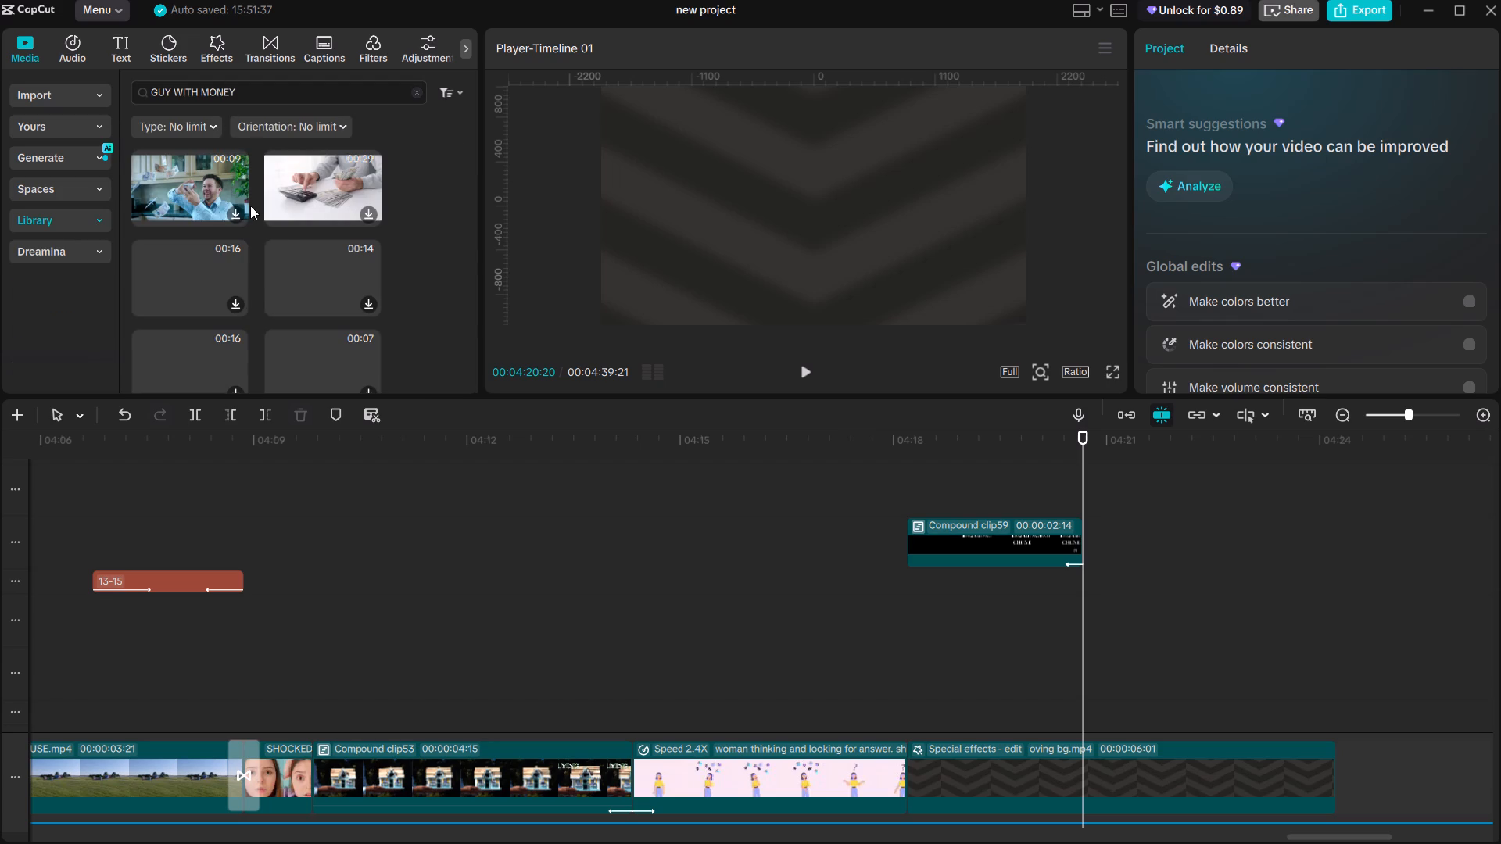
left_click_drag(320, 186, 953, 619)
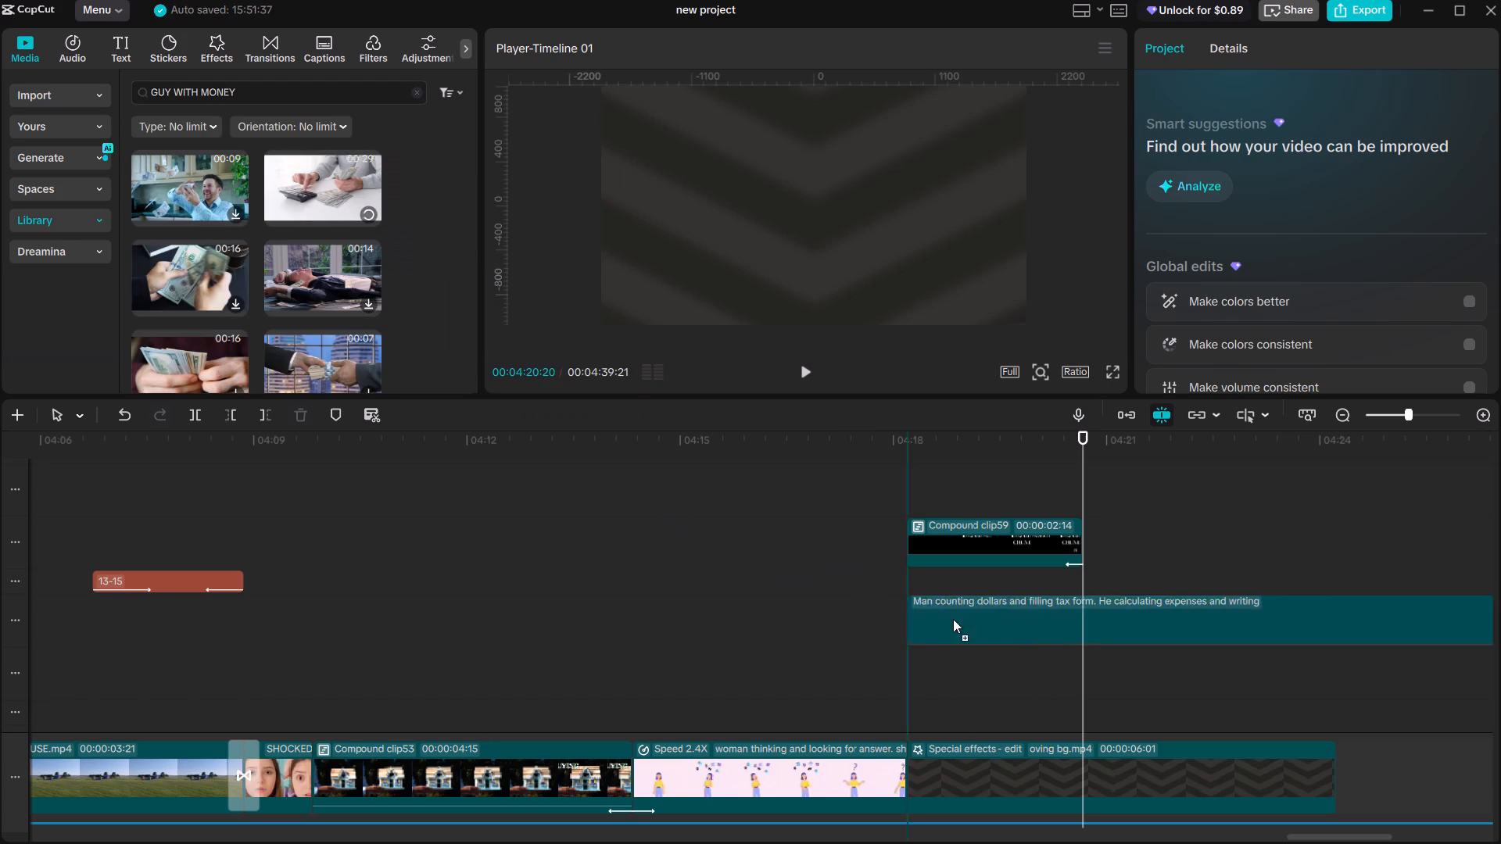
left_click_drag(953, 619, 1081, 683)
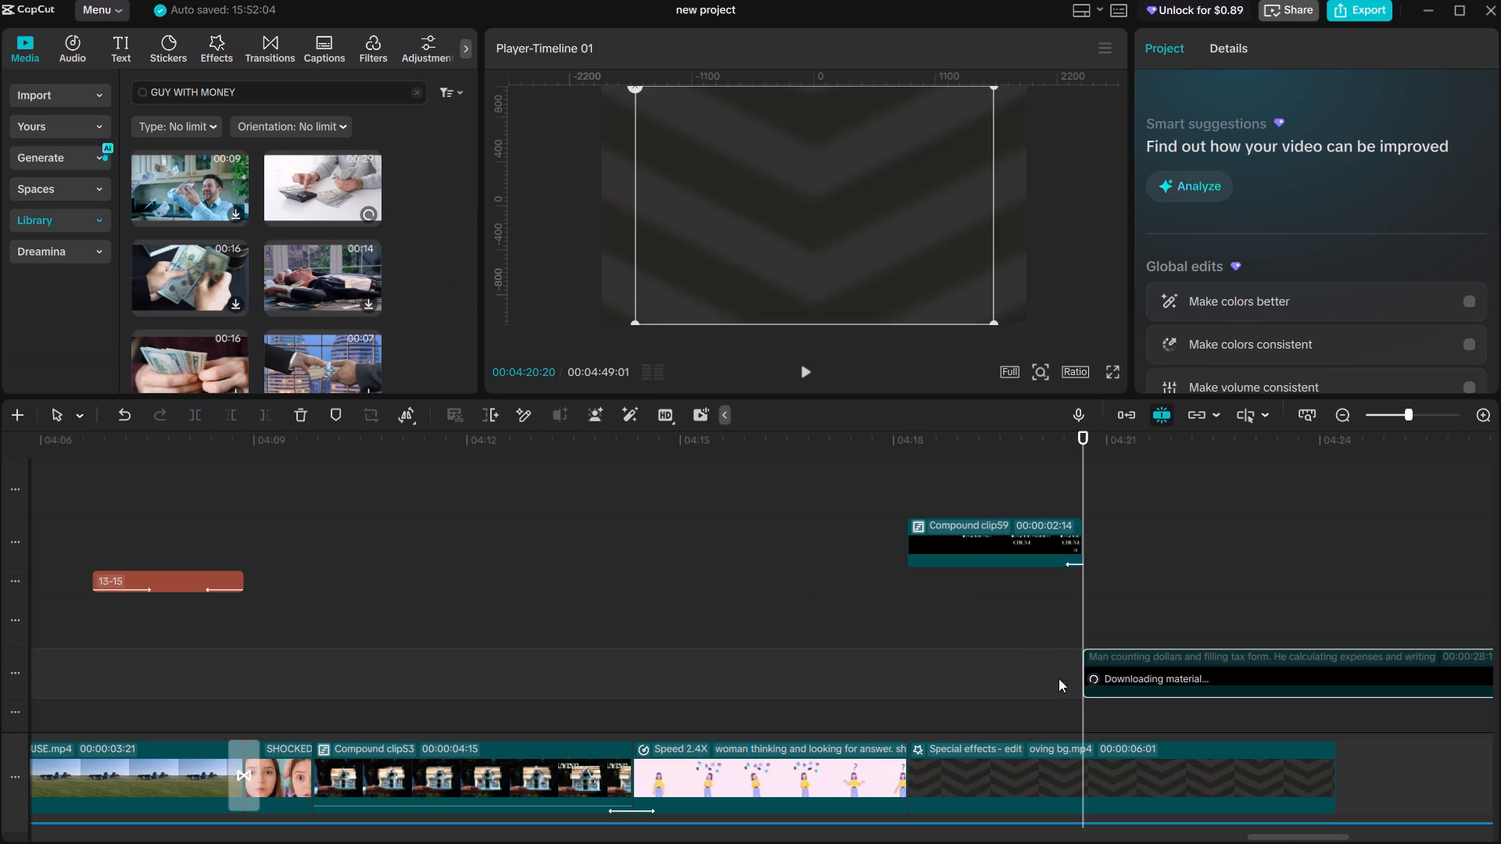
Split the chevron background clip at 00:04:20:20 and delete the part after the split.
left_click(1107, 771)
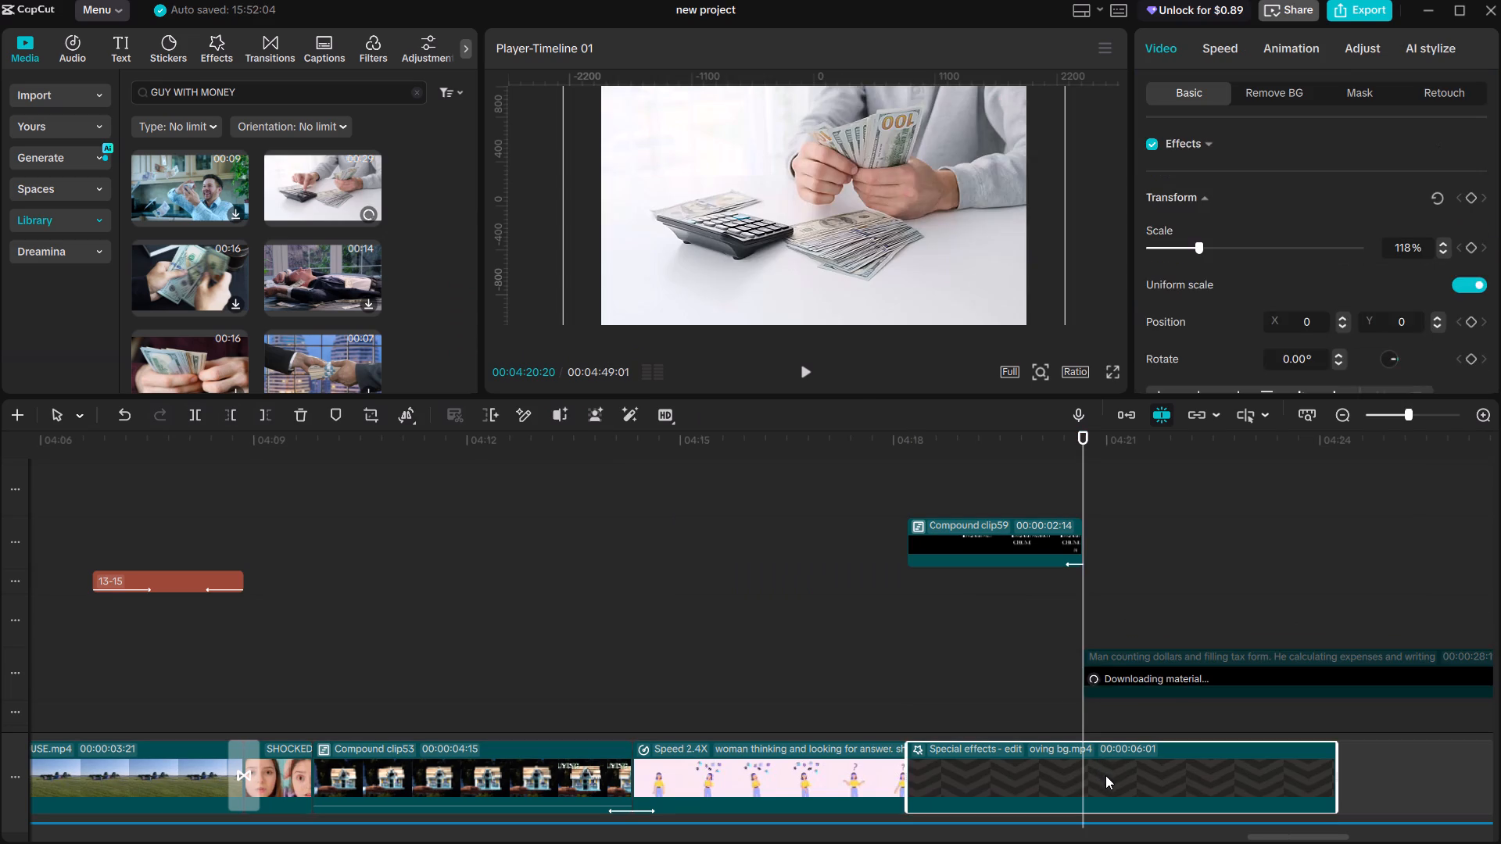
key("ctrl+b")
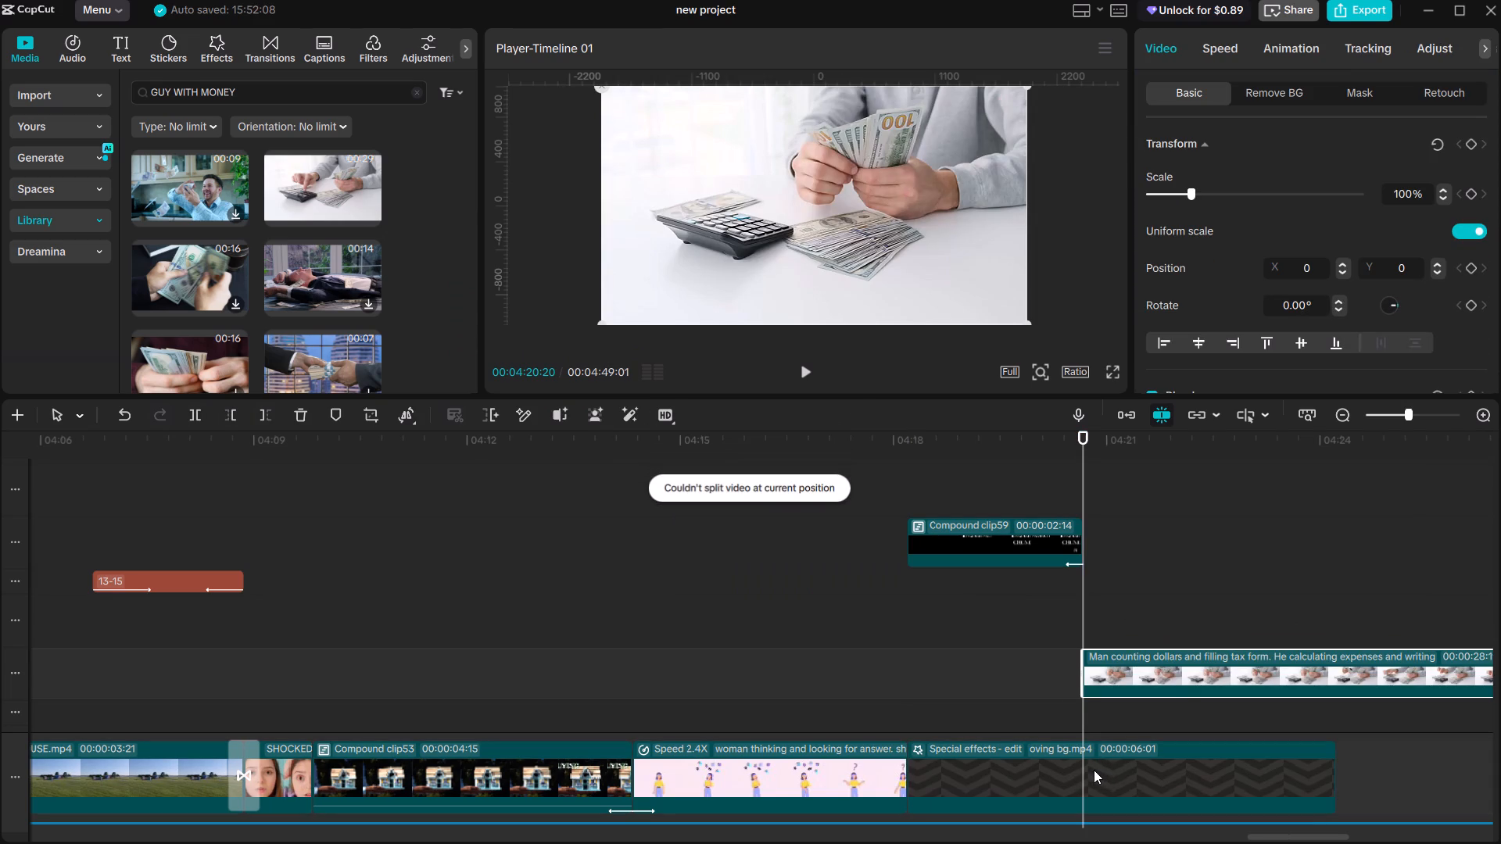
left_click(1094, 770)
key("ctrl+b")
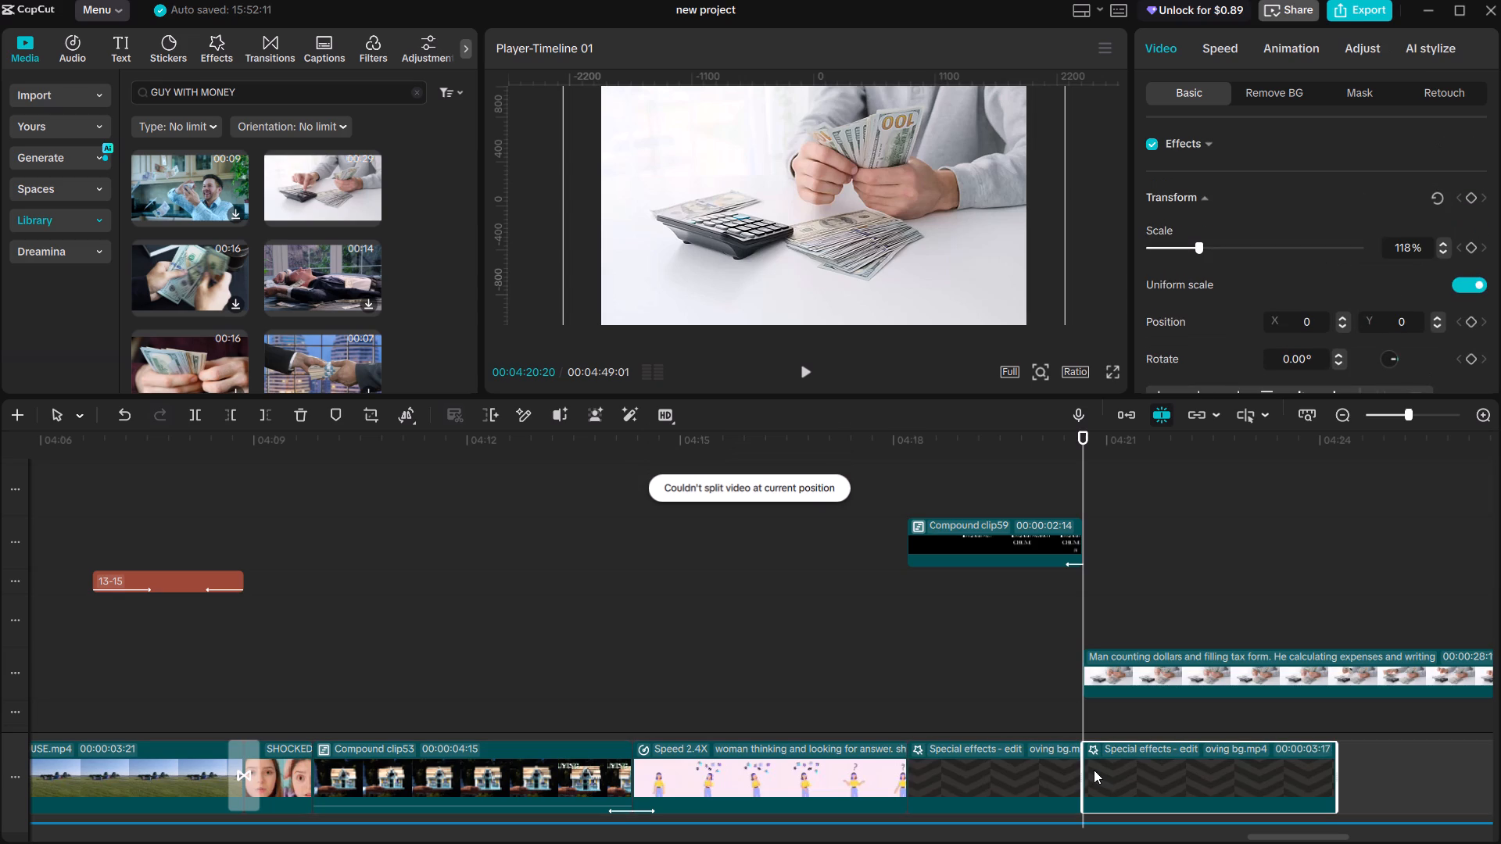
key("BackSpace")
Move the money-counting clip onto the main track directly after the chevron background and play back the join.
left_click_drag(1145, 672, 1147, 775)
left_click(1066, 706)
key("space")
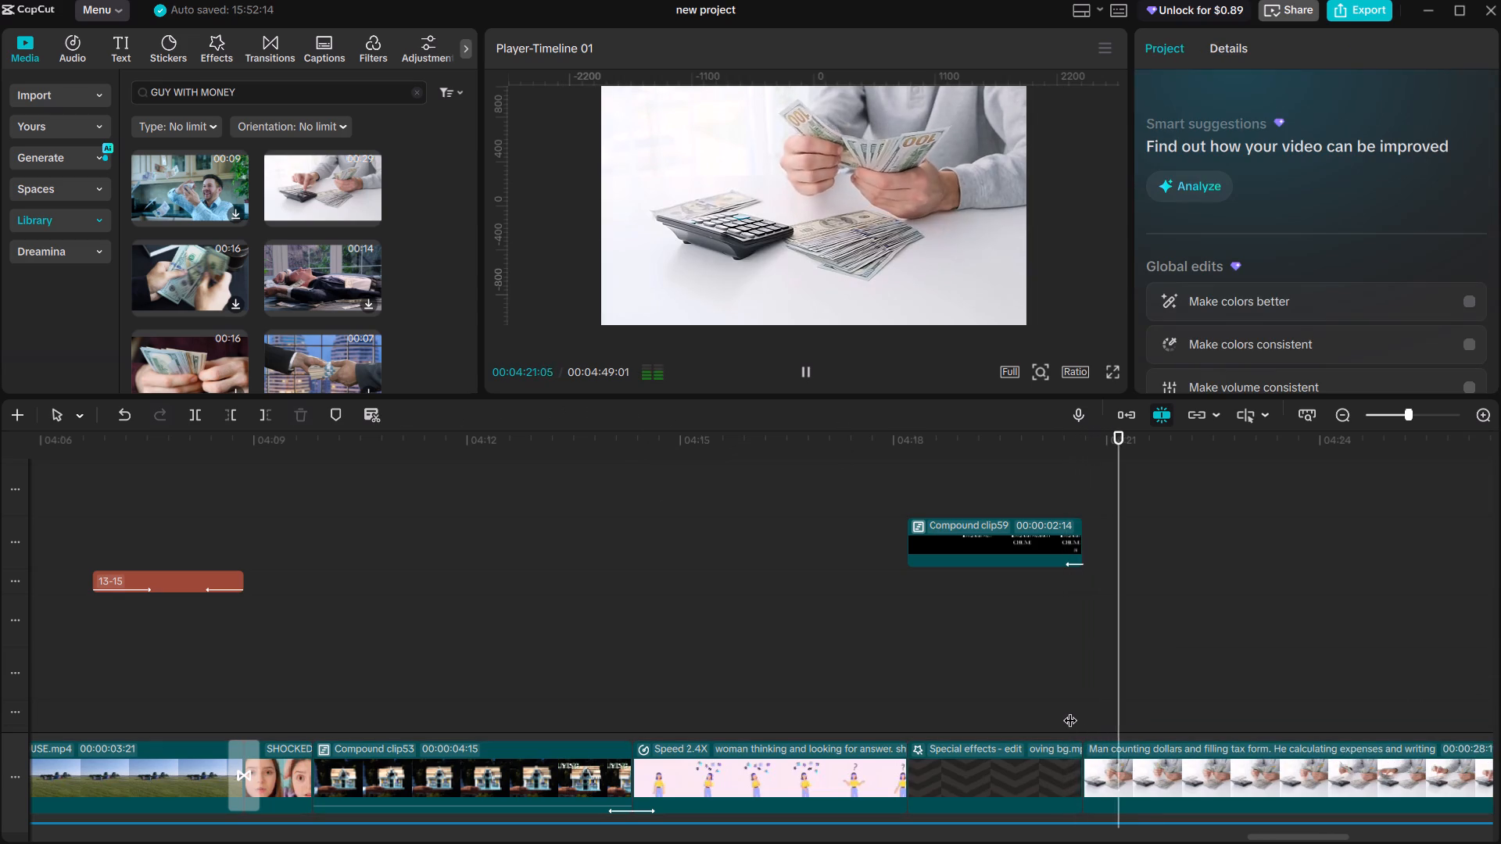
left_click(1070, 710)
left_click_drag(1067, 704, 1073, 706)
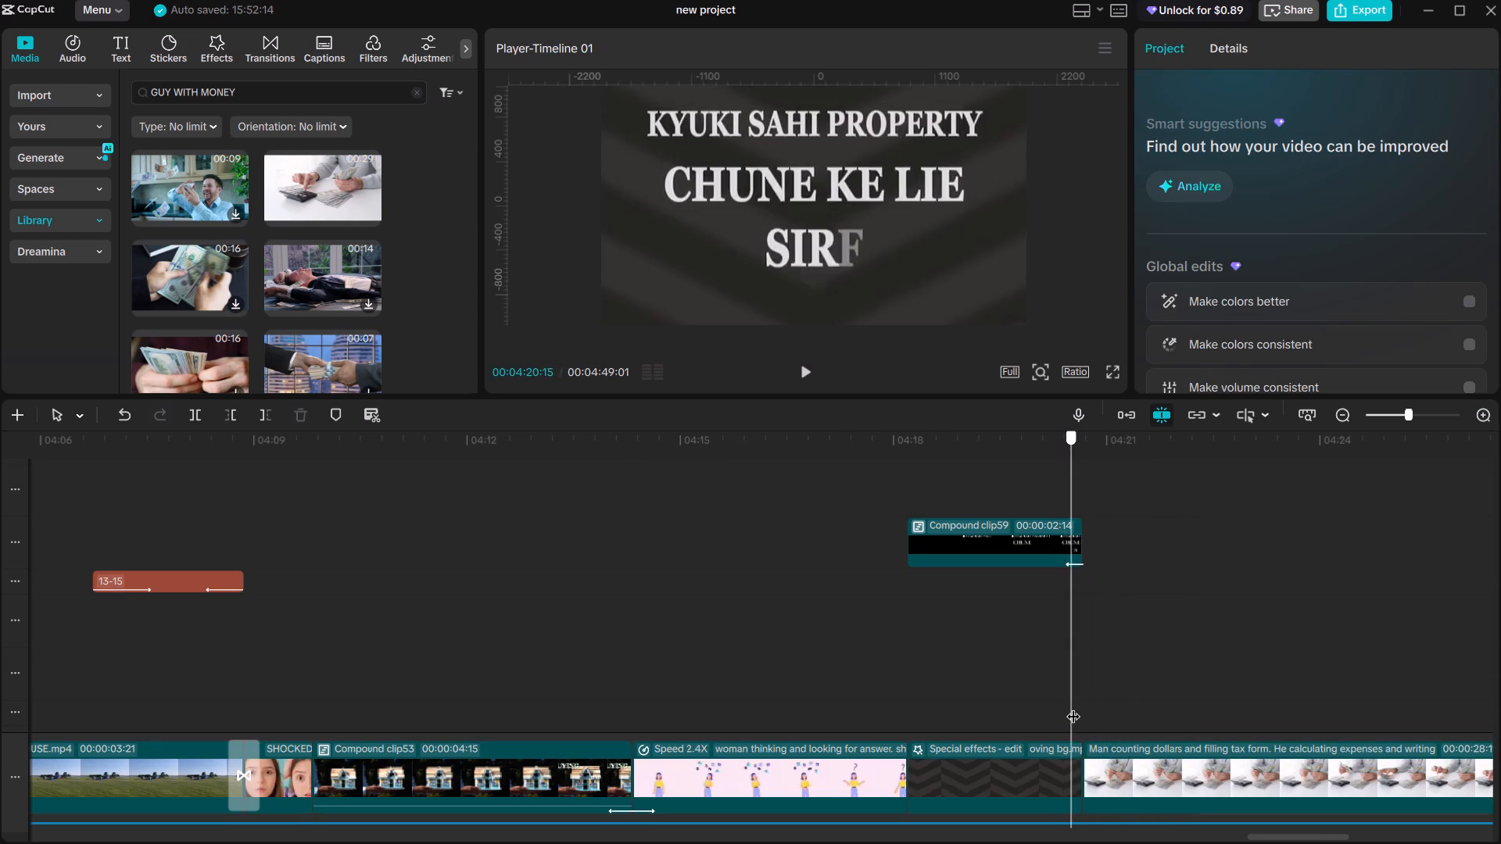
left_click_drag(1073, 706, 1079, 710)
Combine the title clip and the chevron background beneath it into one compound clip.
left_click_drag(988, 487, 1008, 783)
left_click(992, 767)
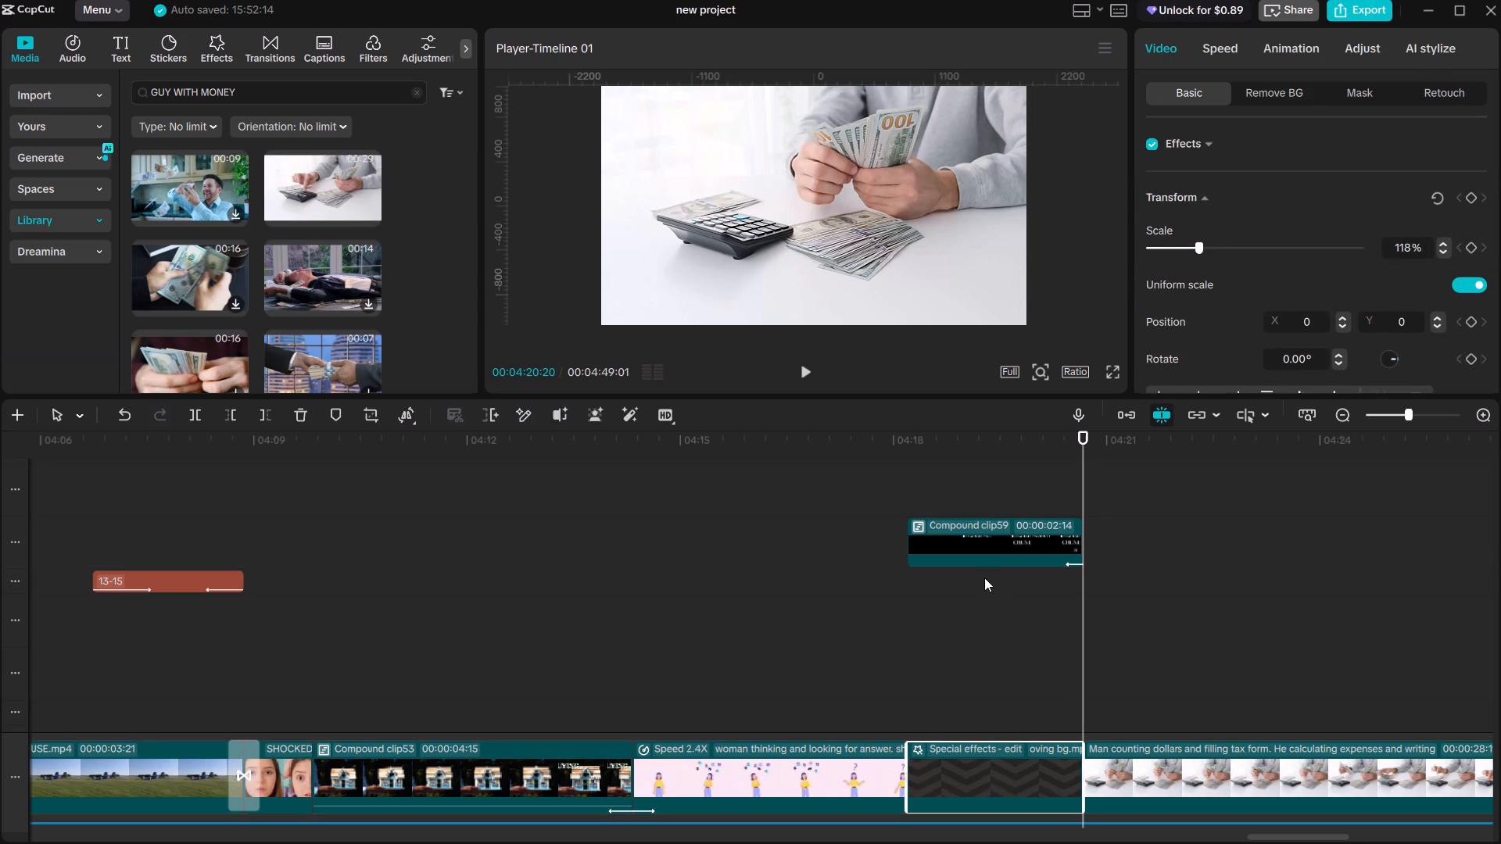
left_click(988, 560, "ctrl")
key("alt+g")
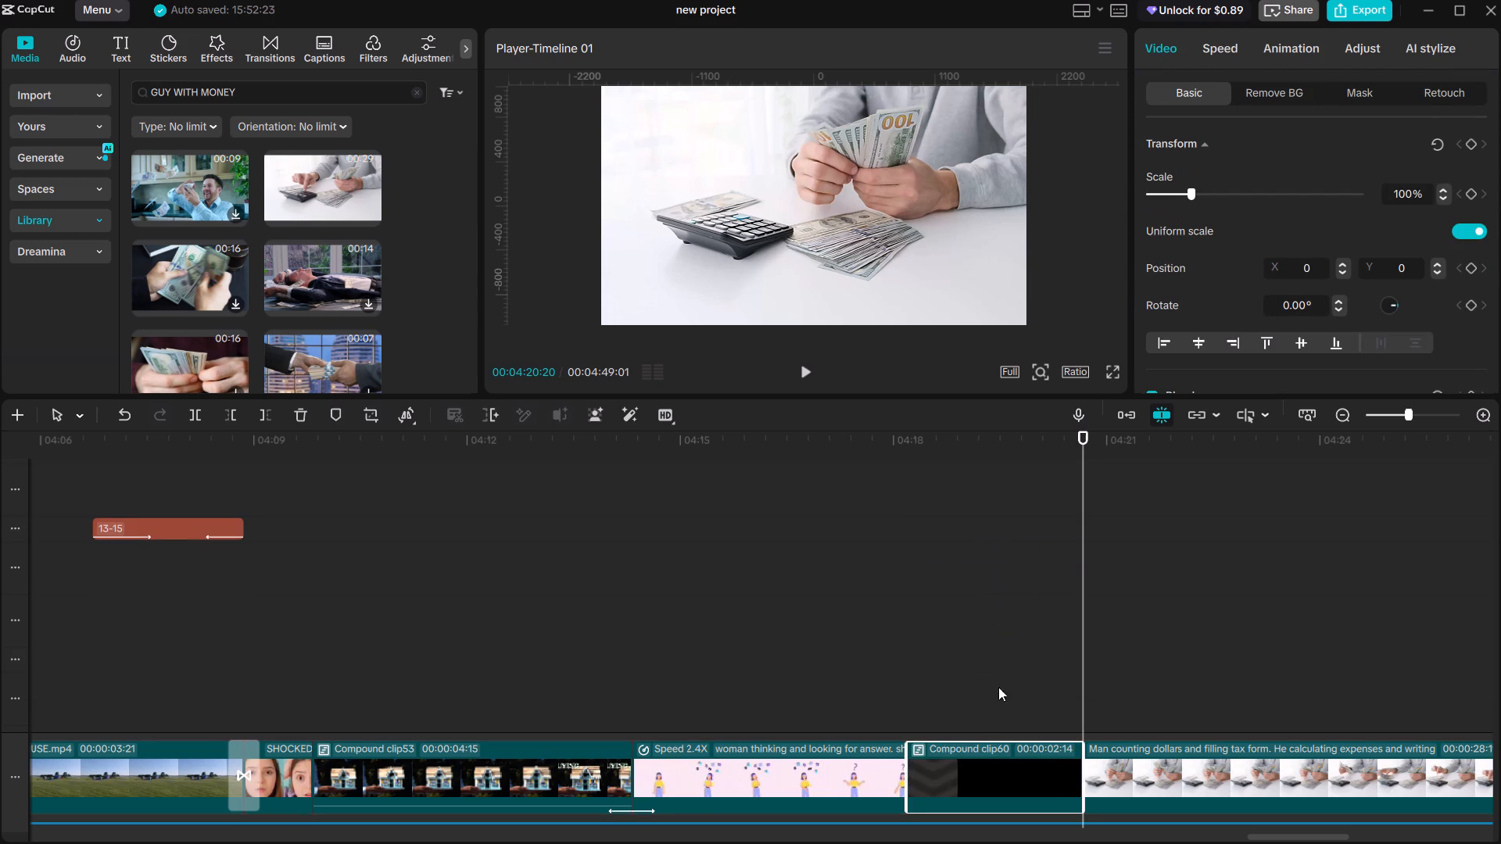
Preview the favorite transitions Heat Spots, White Flash, Heat Flicks, Heat Rush and Hot Flash on the cut to the money-counting clip.
left_click(264, 49)
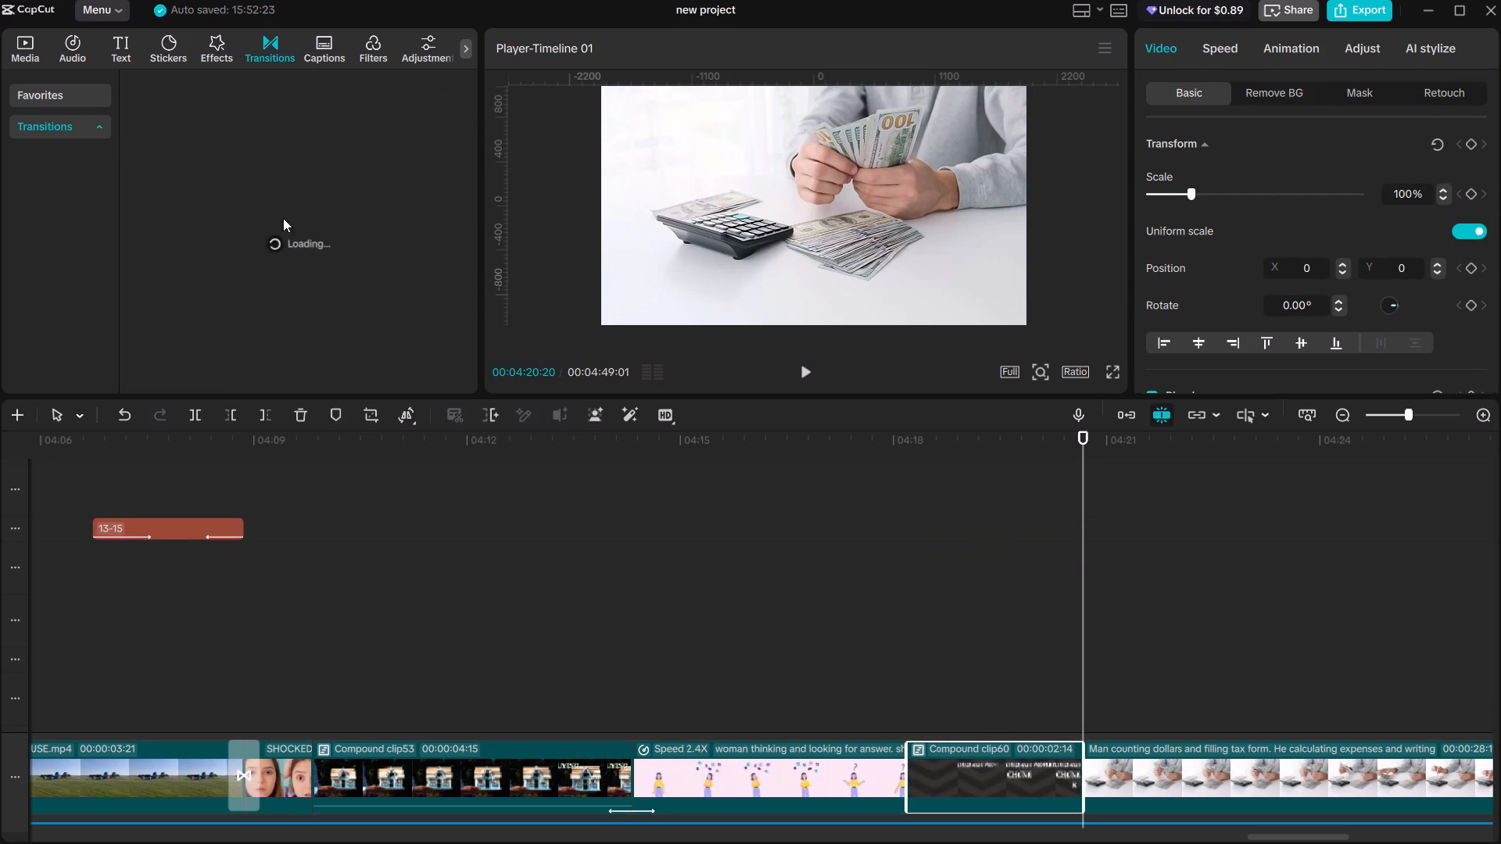
left_click(64, 88)
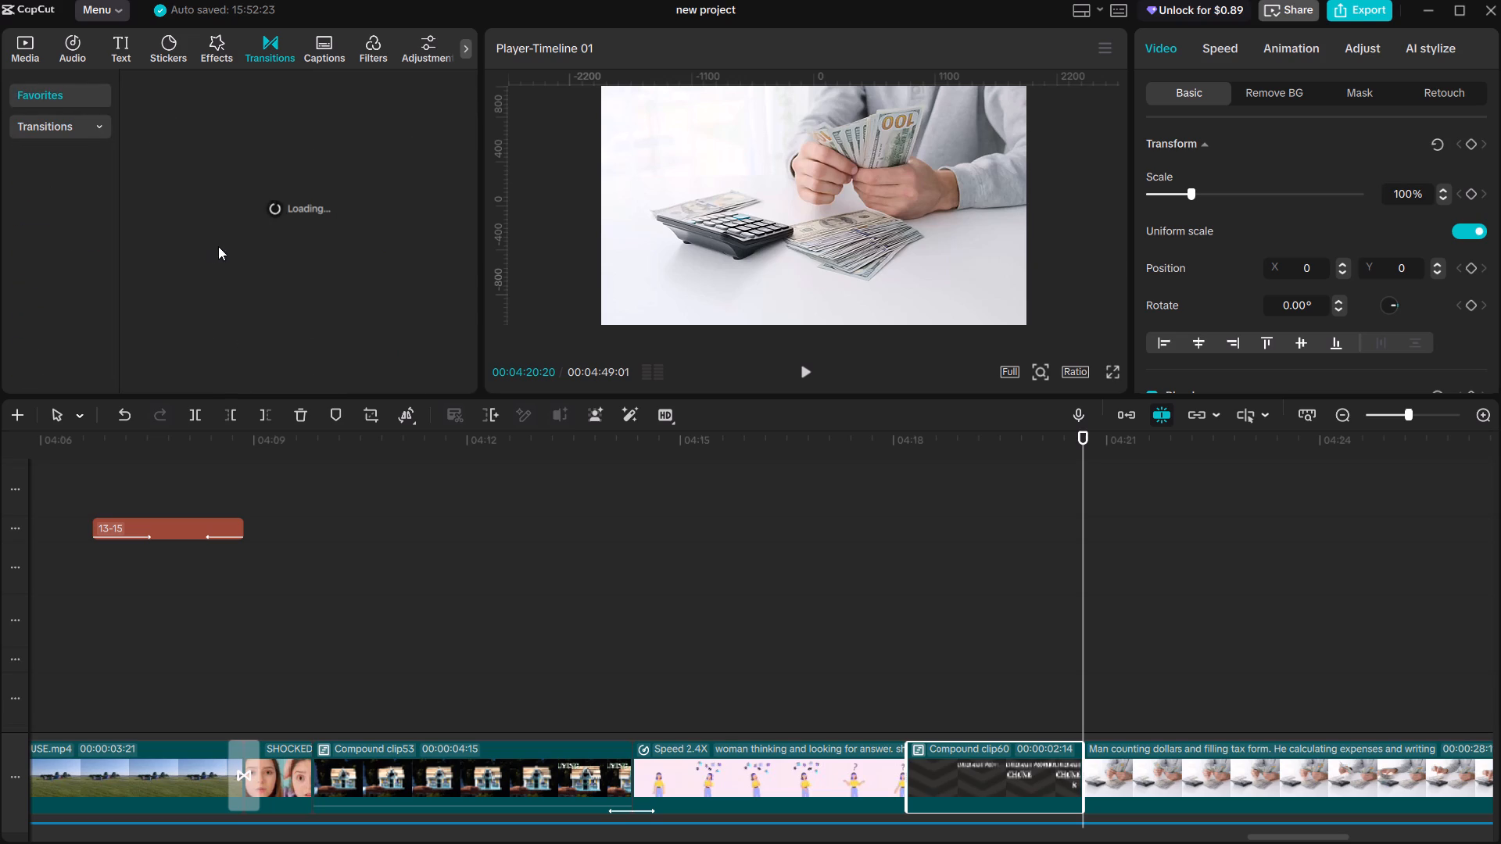
left_click(167, 232)
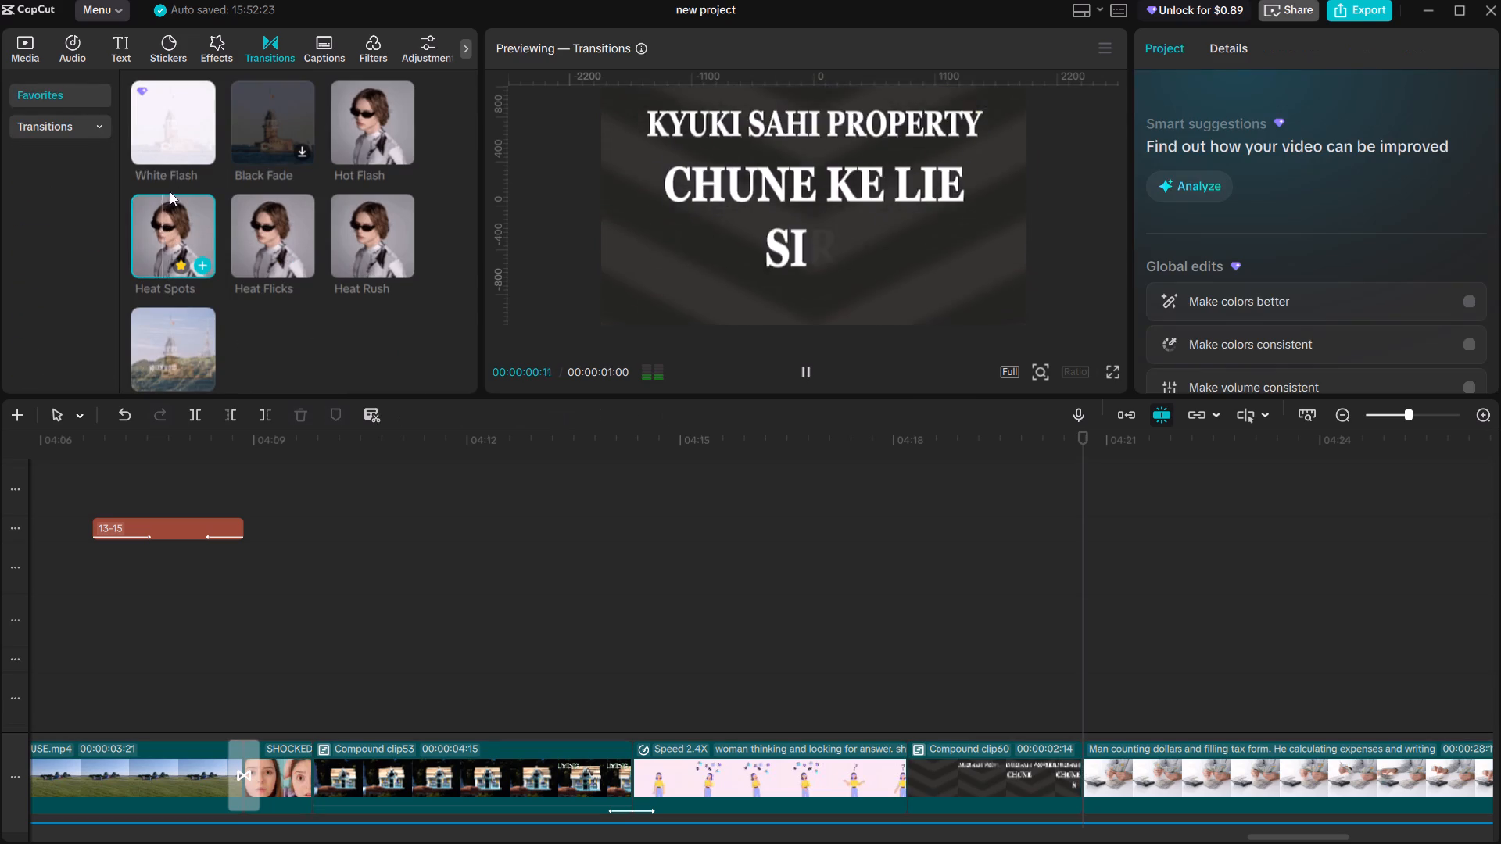
left_click(173, 120)
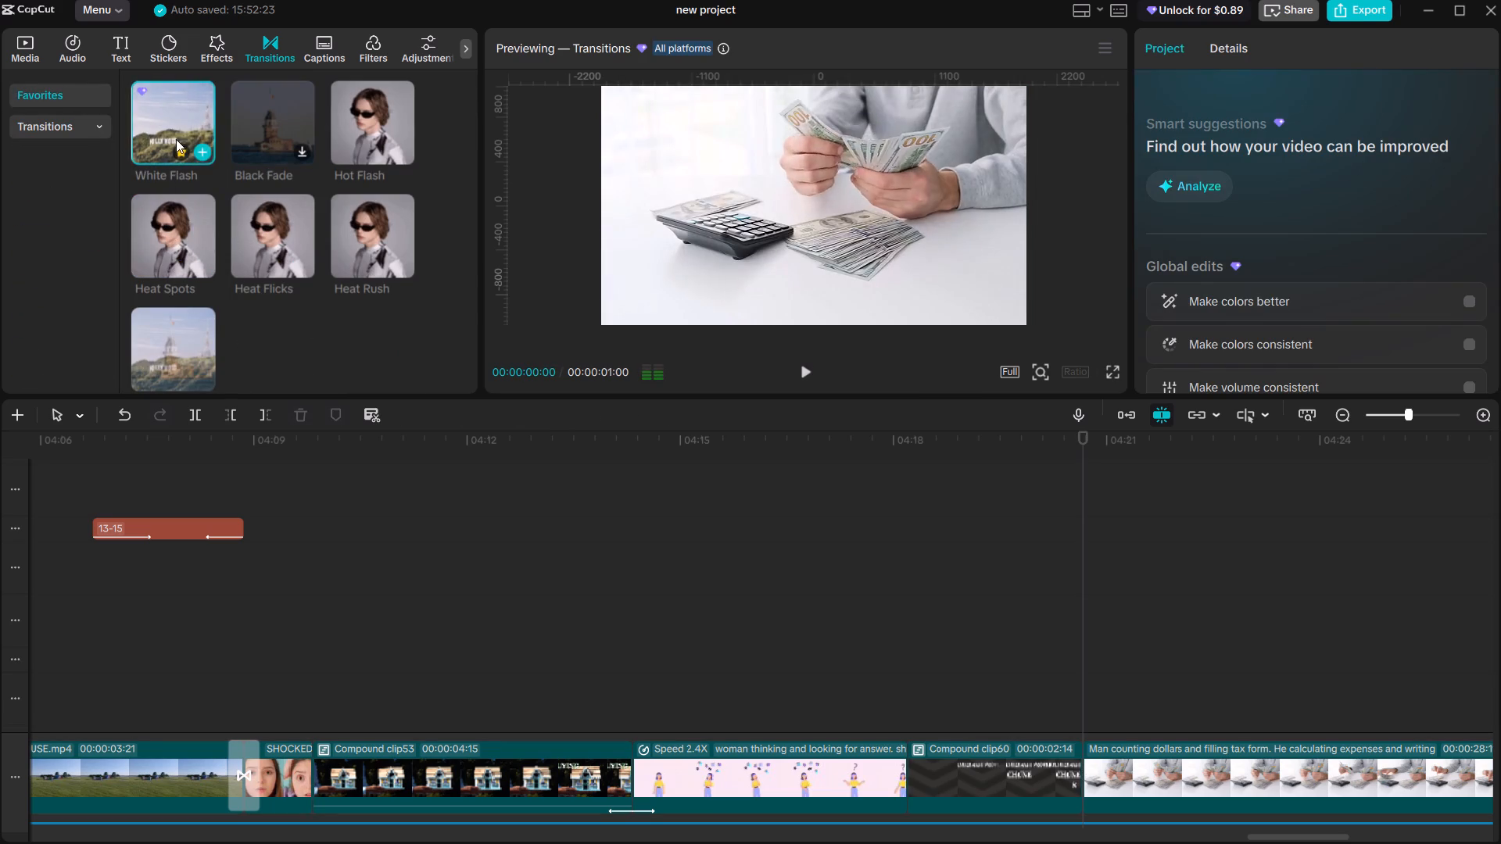
left_click(174, 238)
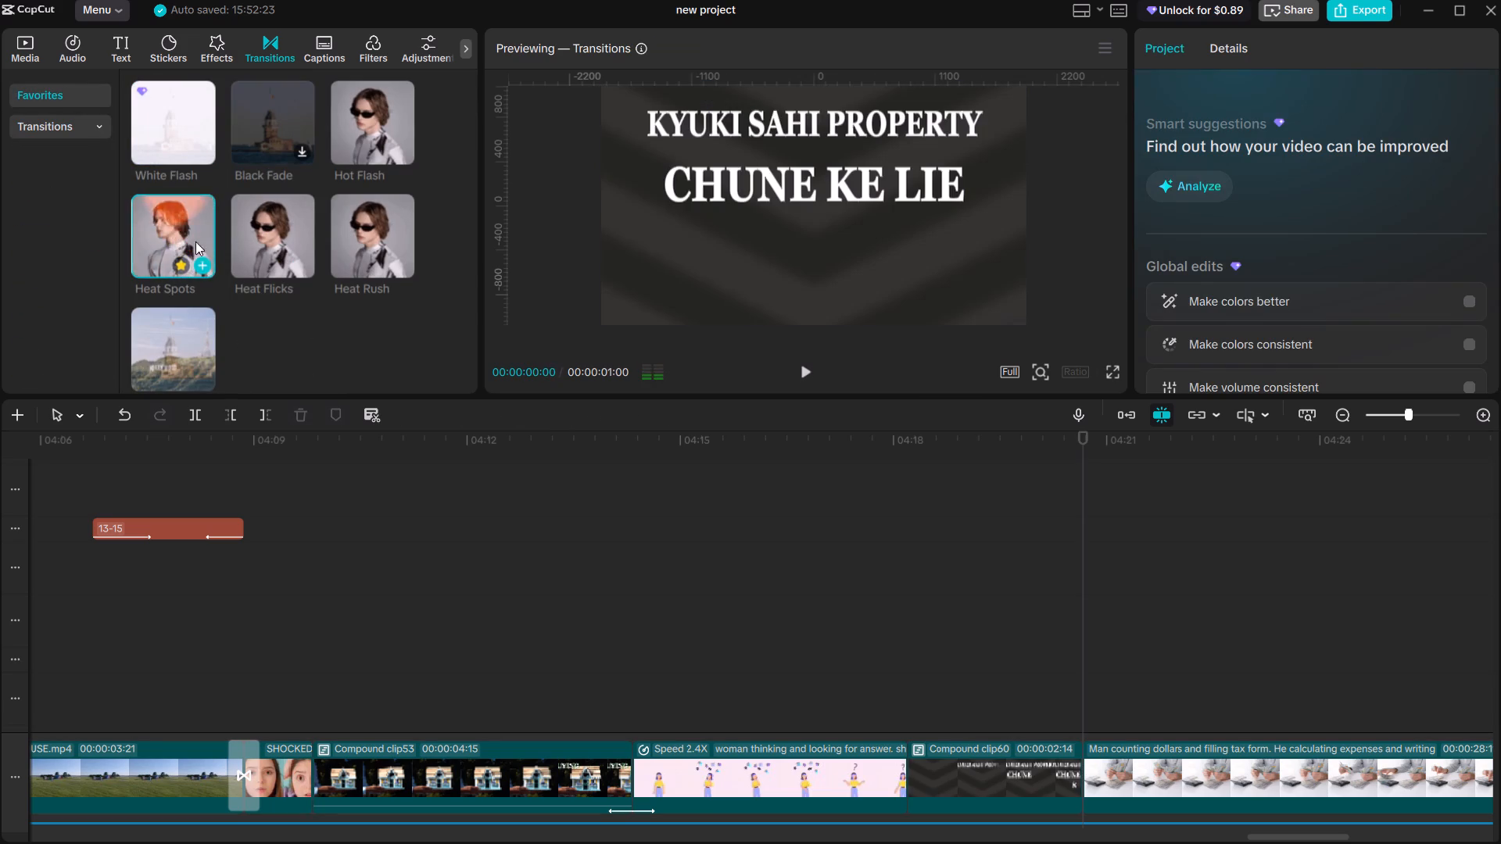
left_click(252, 230)
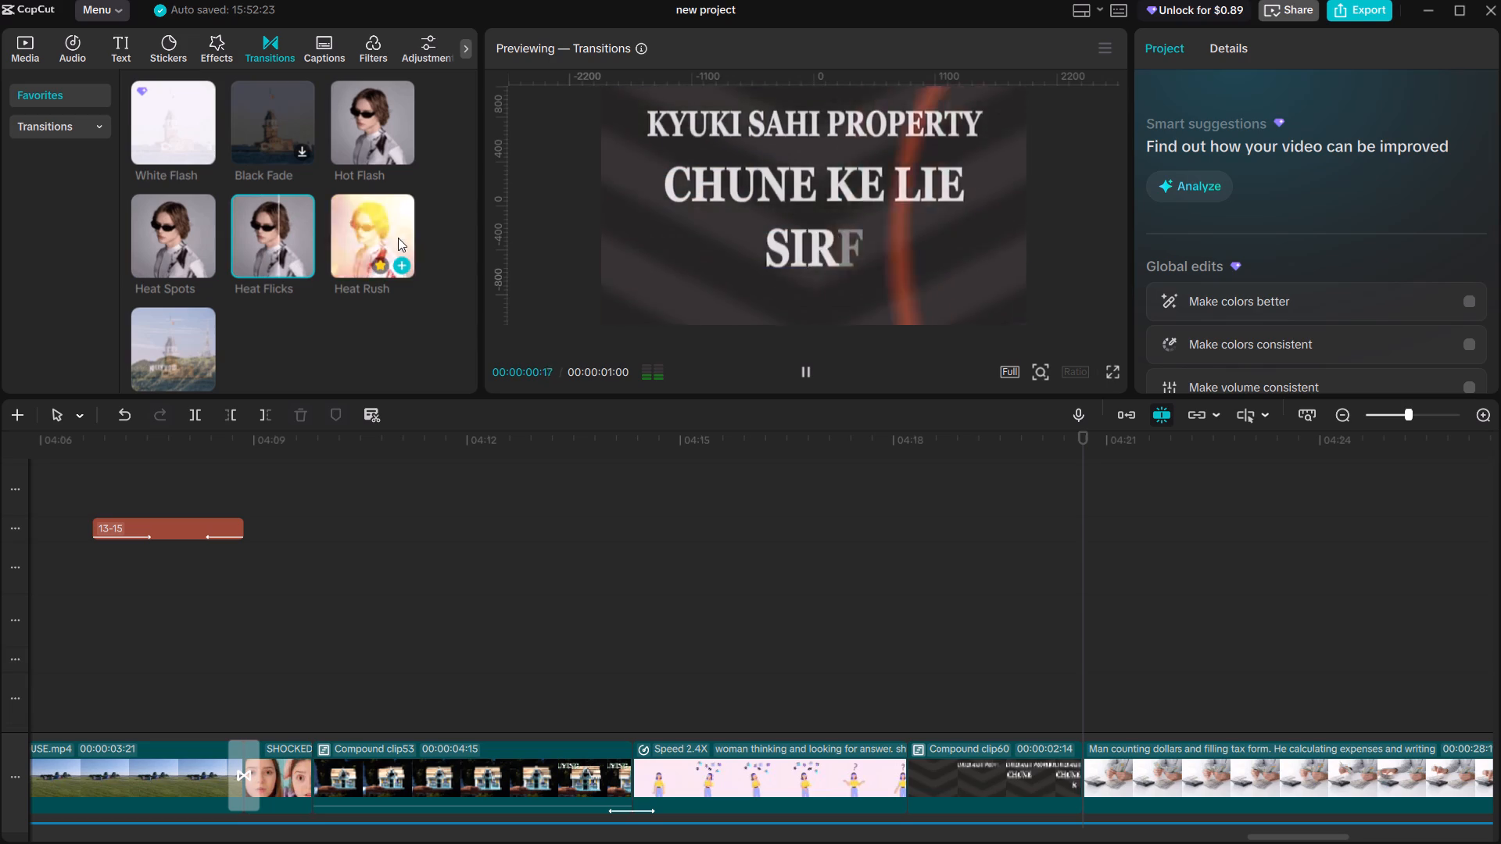
left_click(378, 211)
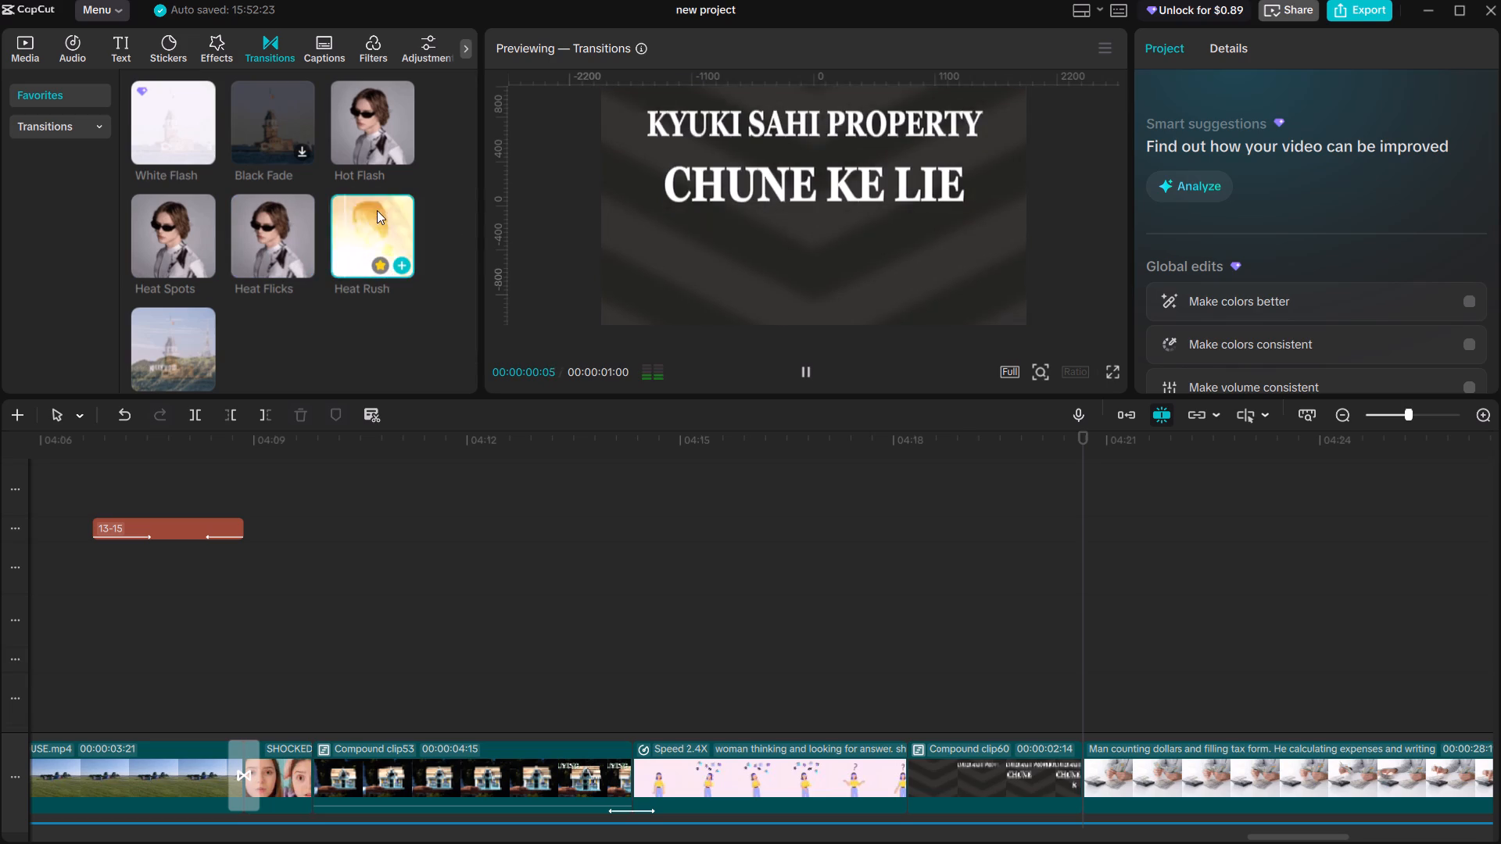
left_click(362, 121)
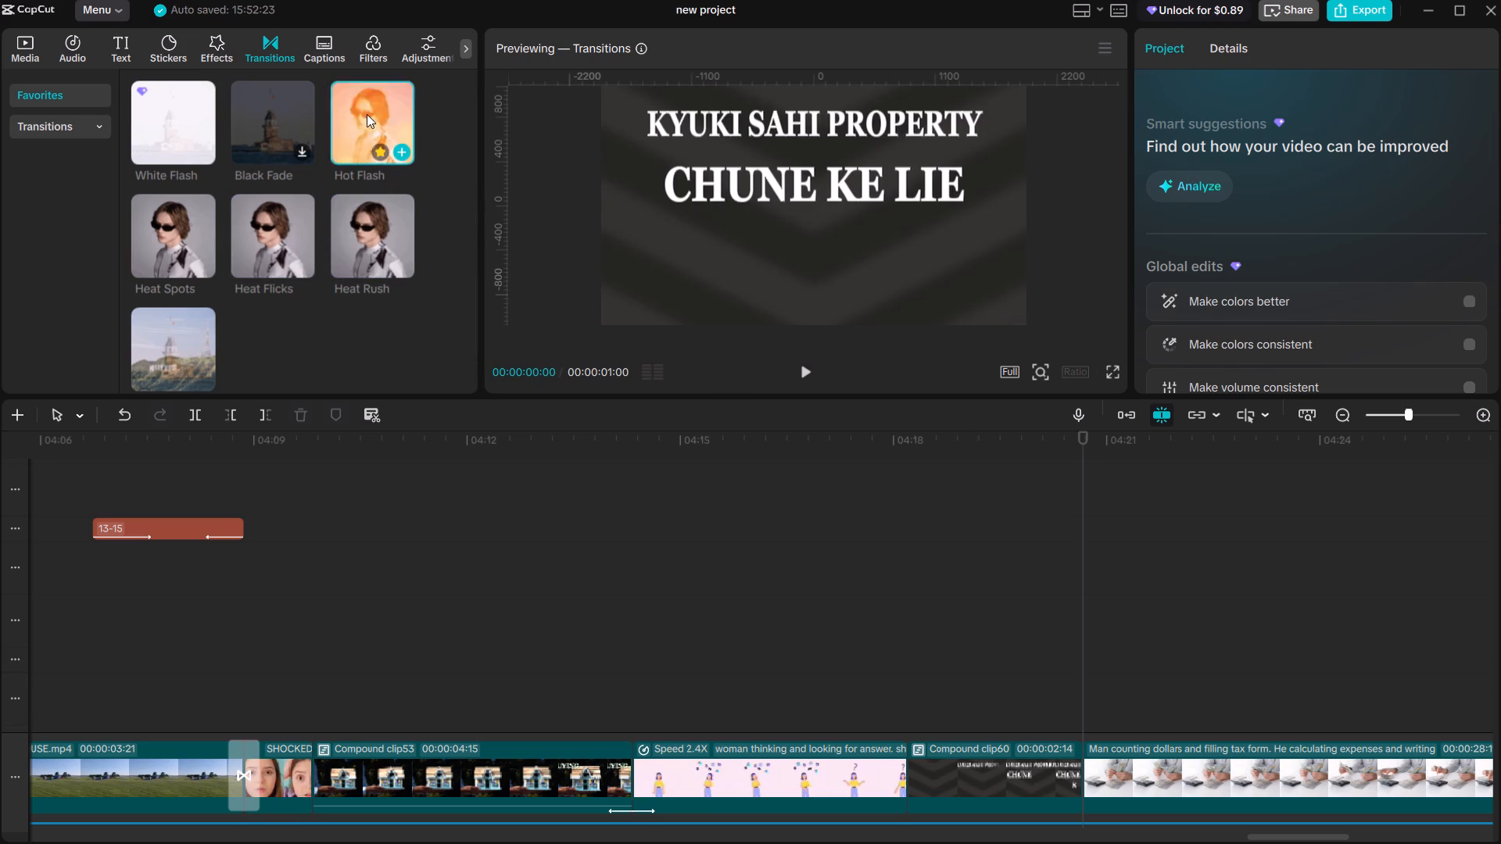
left_click(174, 231)
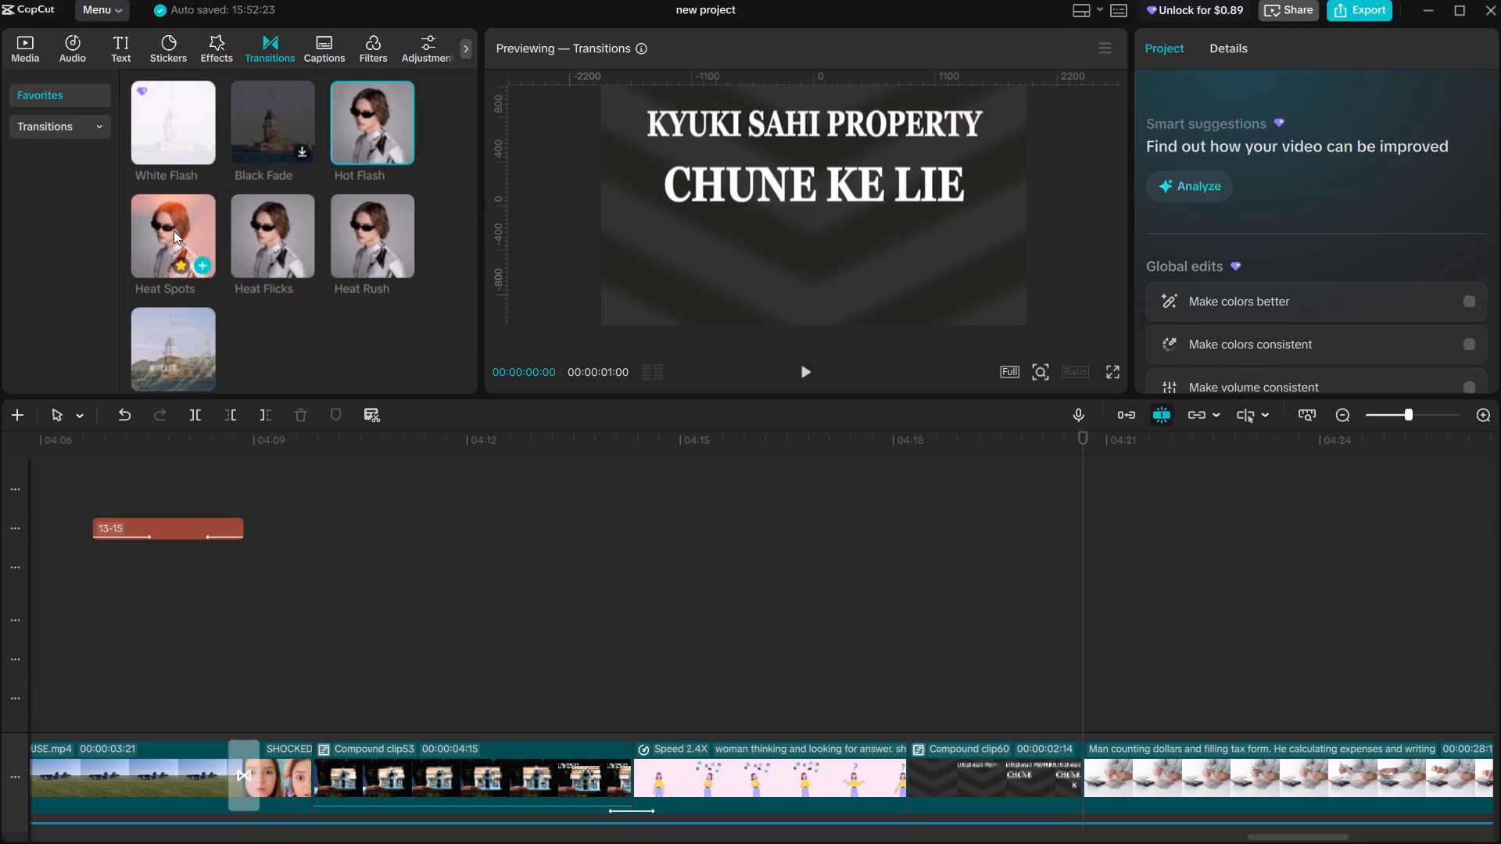
Add the Heat Spots transition between the title compound clip and the money-counting clip, accepting duplicate frames.
left_click_drag(174, 227, 903, 682)
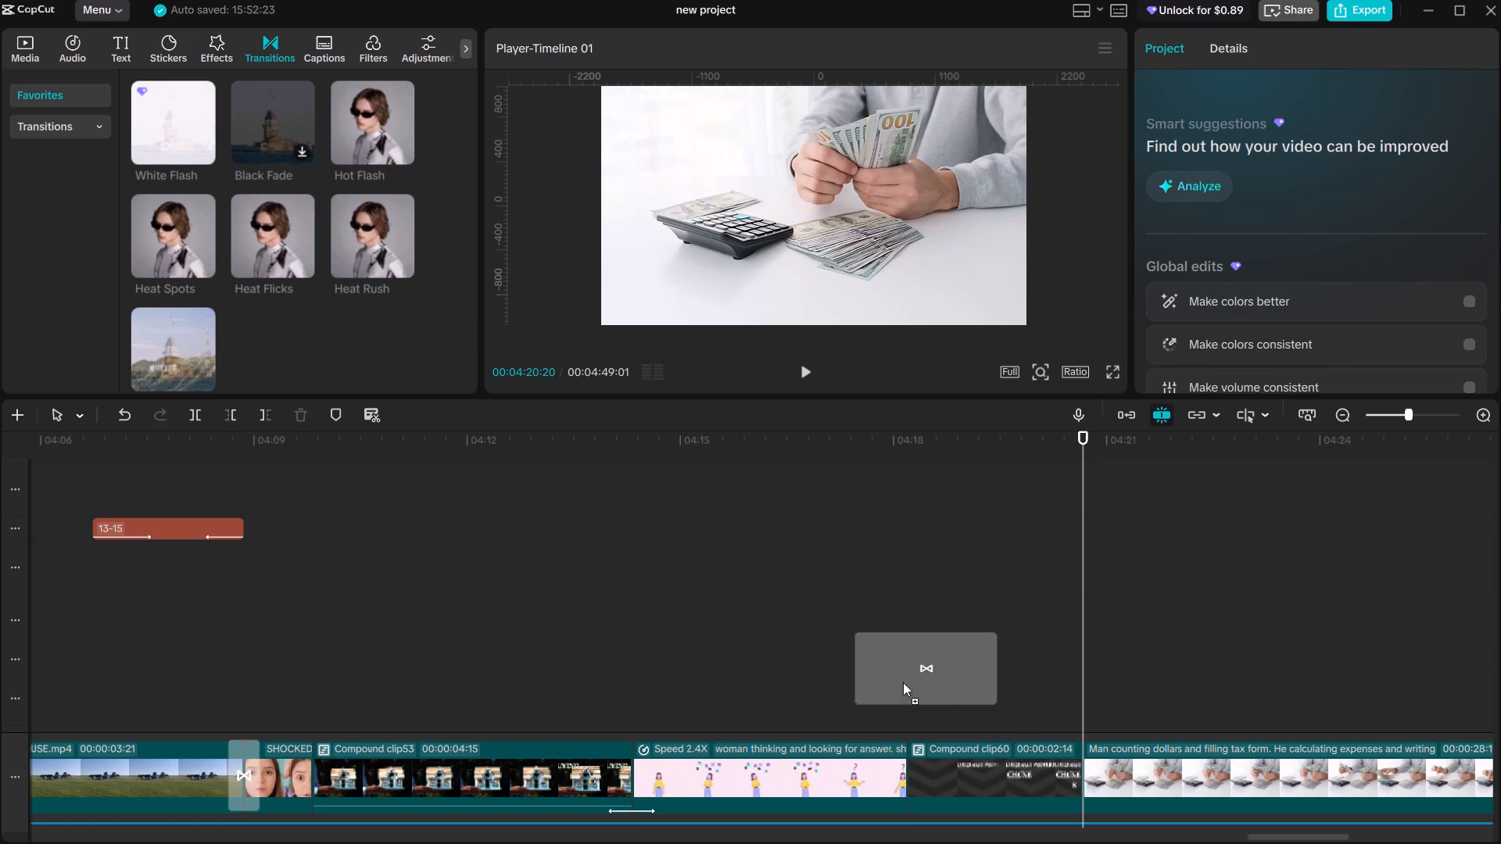
left_click_drag(903, 682, 1000, 774)
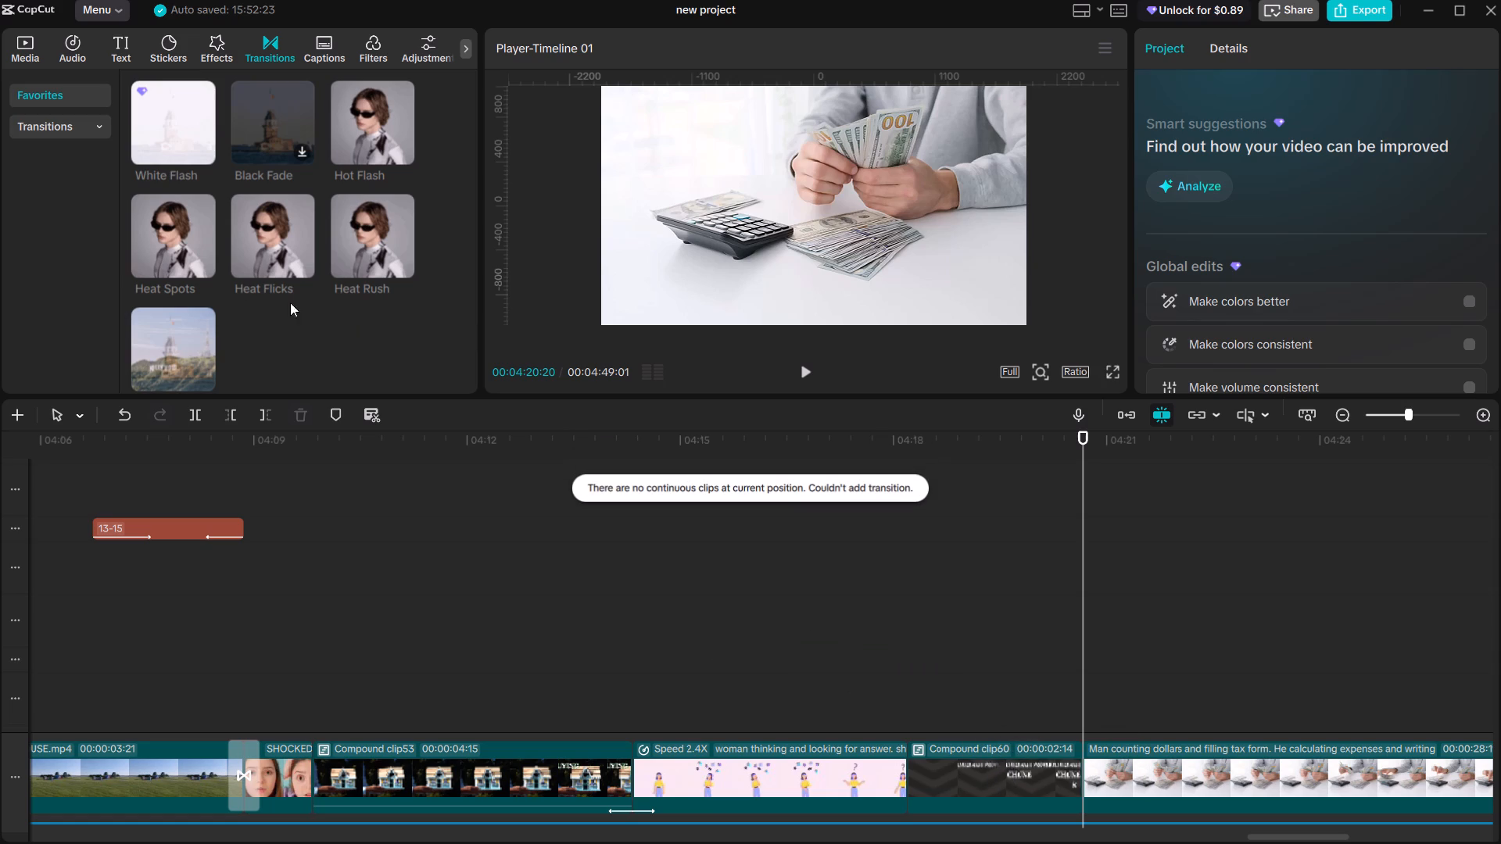
left_click(1127, 770)
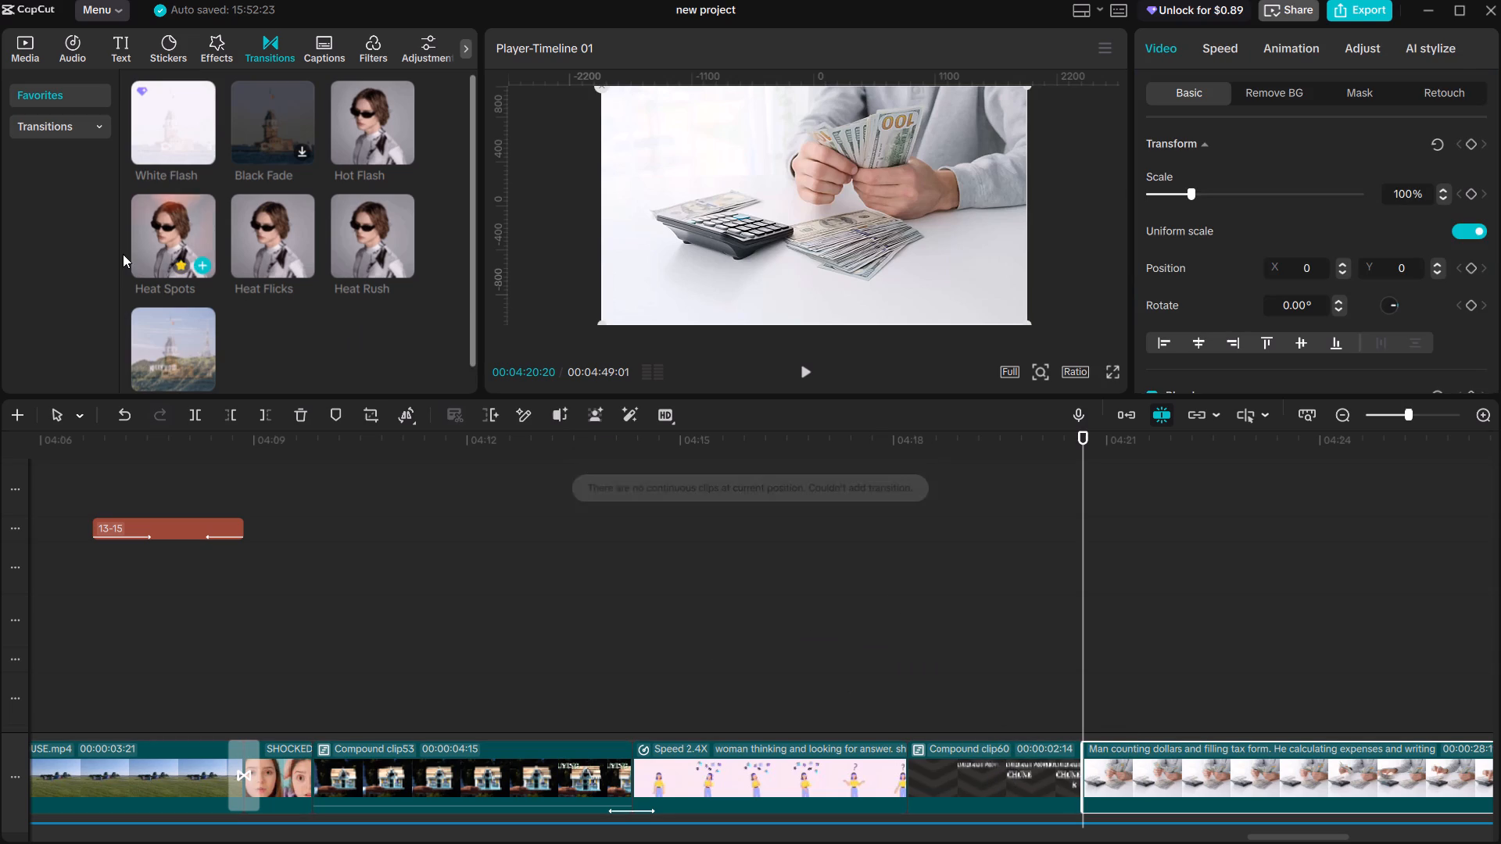
left_click(201, 263)
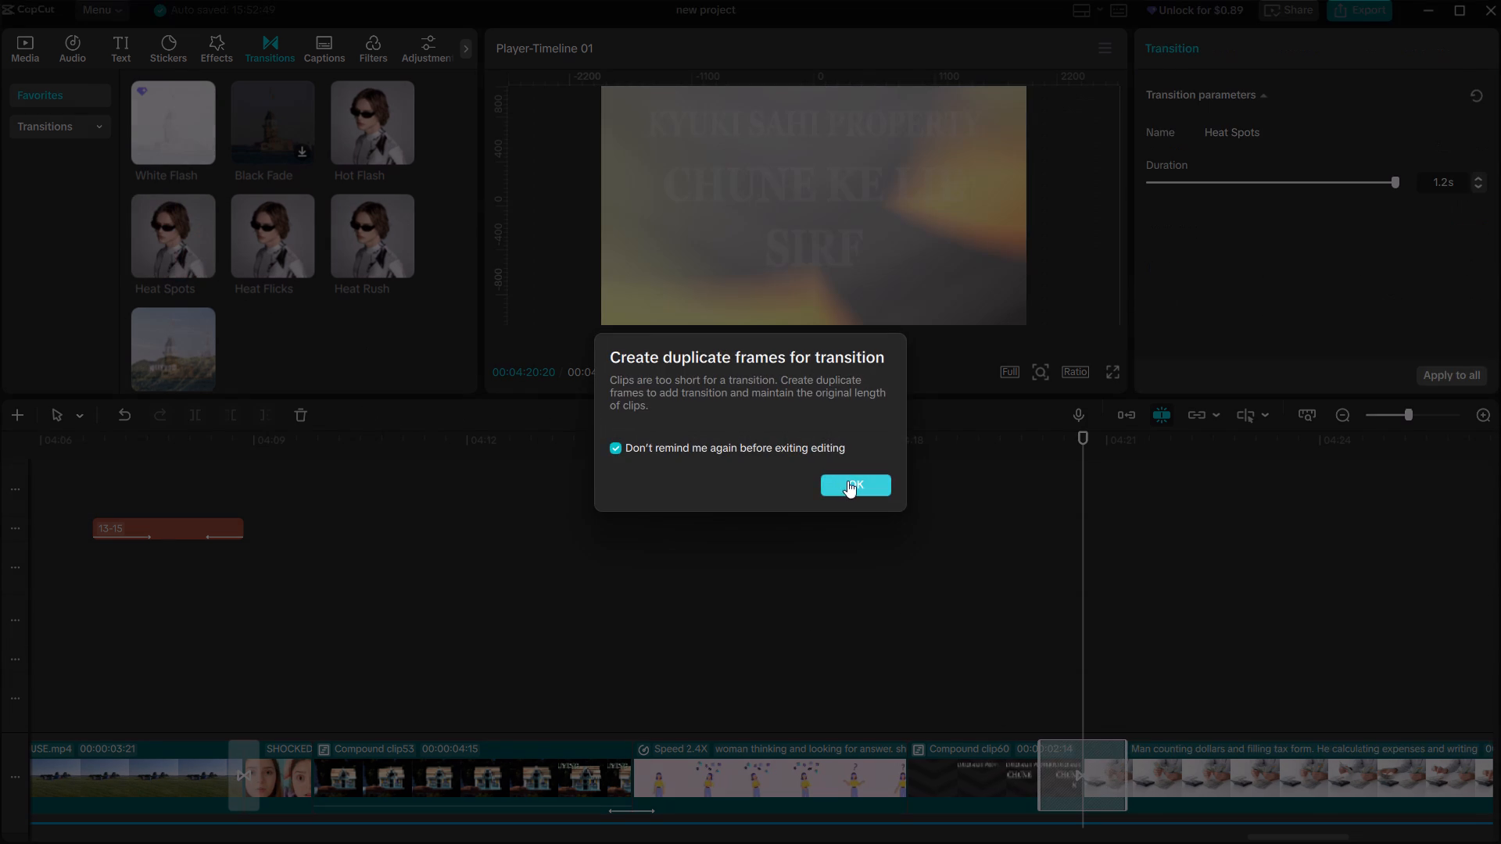
left_click(847, 481)
Play back the Heat Spots transition, shorten its duration to 0.8s, review it again and set it to 0.7s.
left_click(984, 682)
key("space")
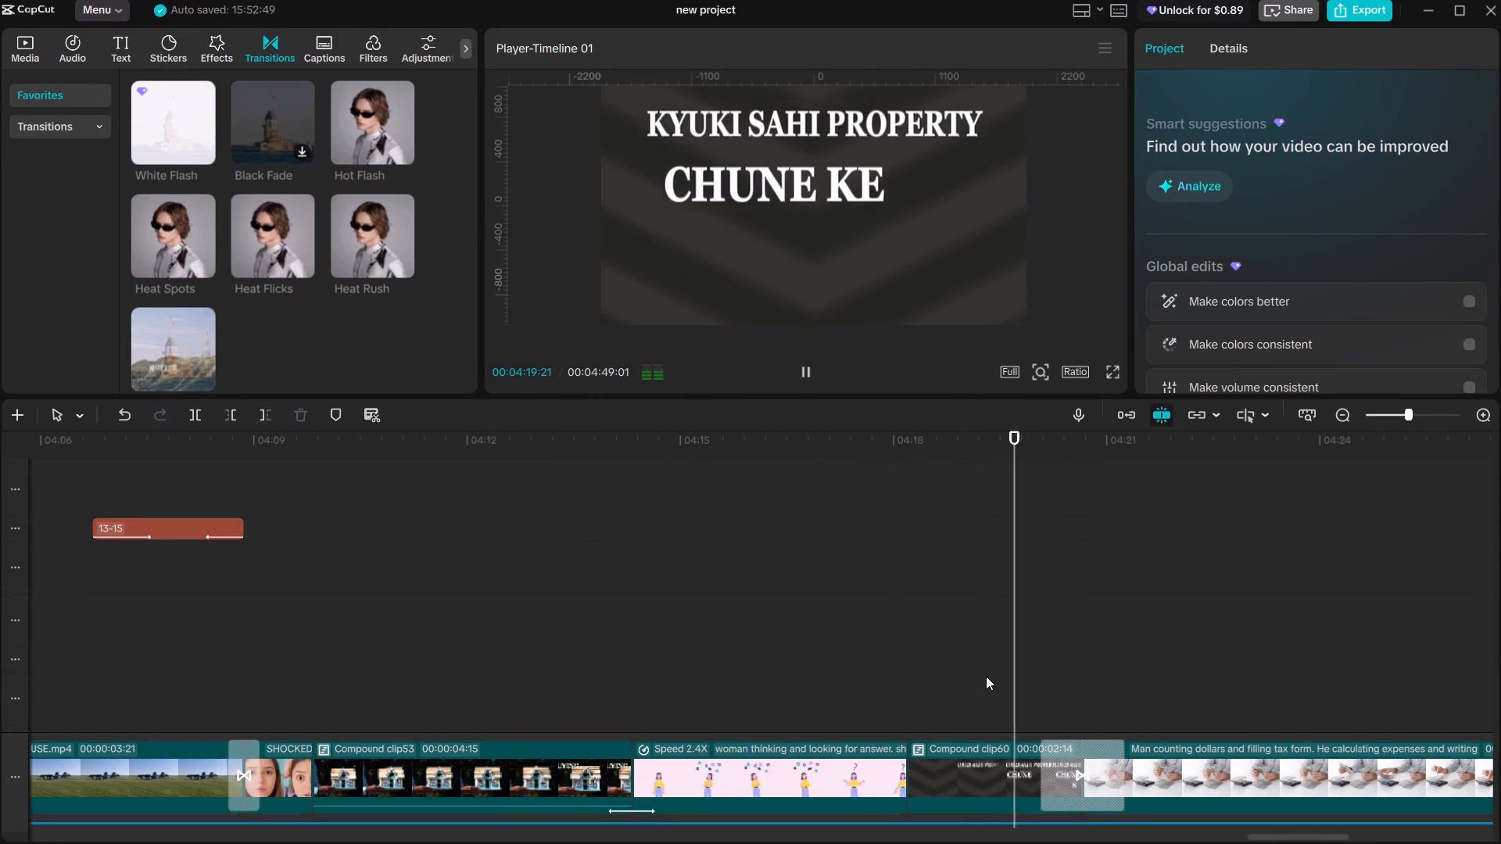
key("space")
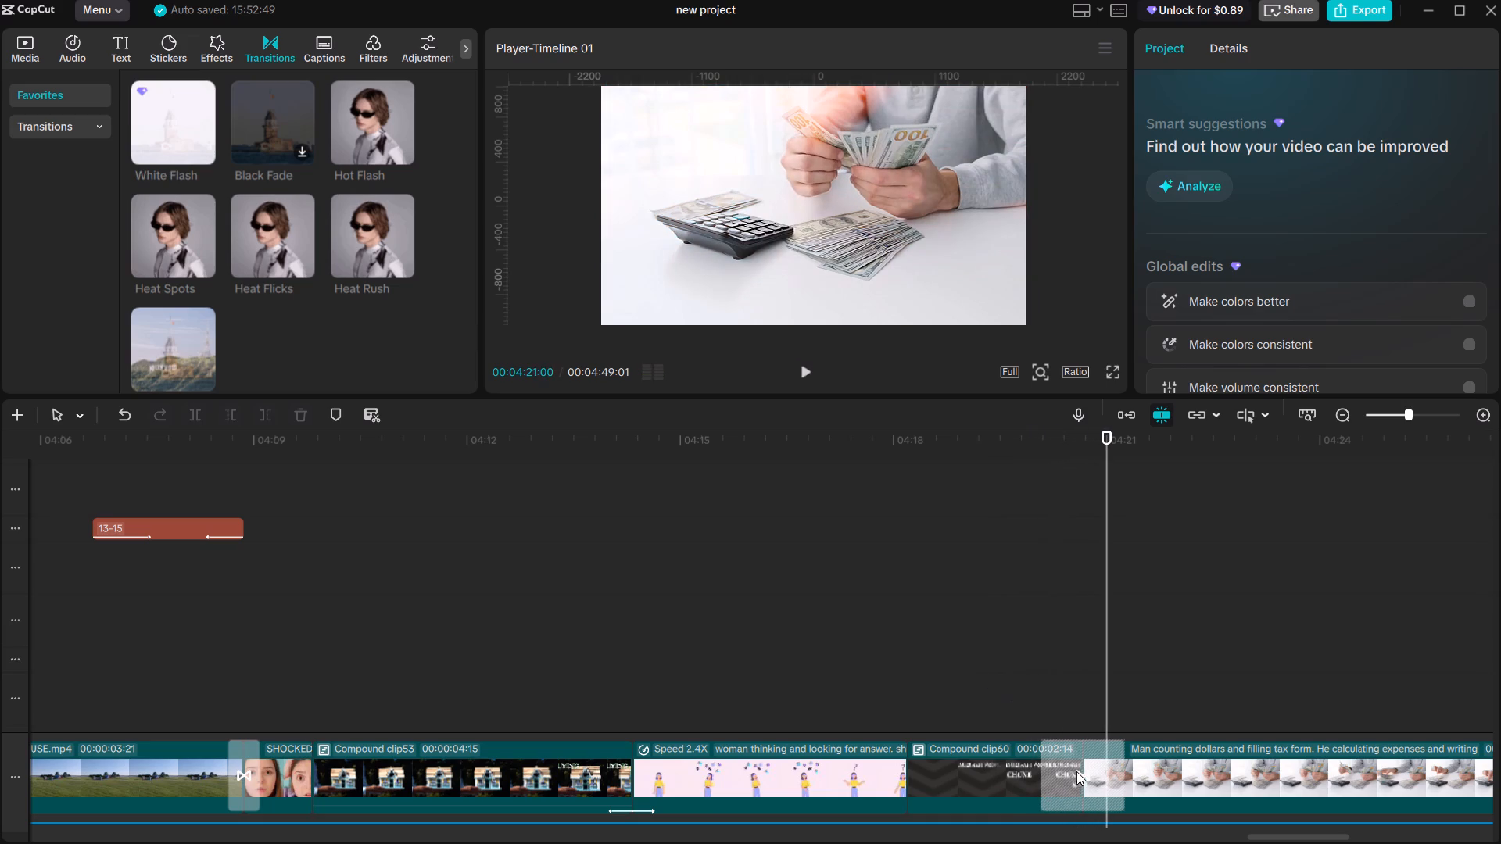
left_click(1076, 771)
triple_click(1479, 184)
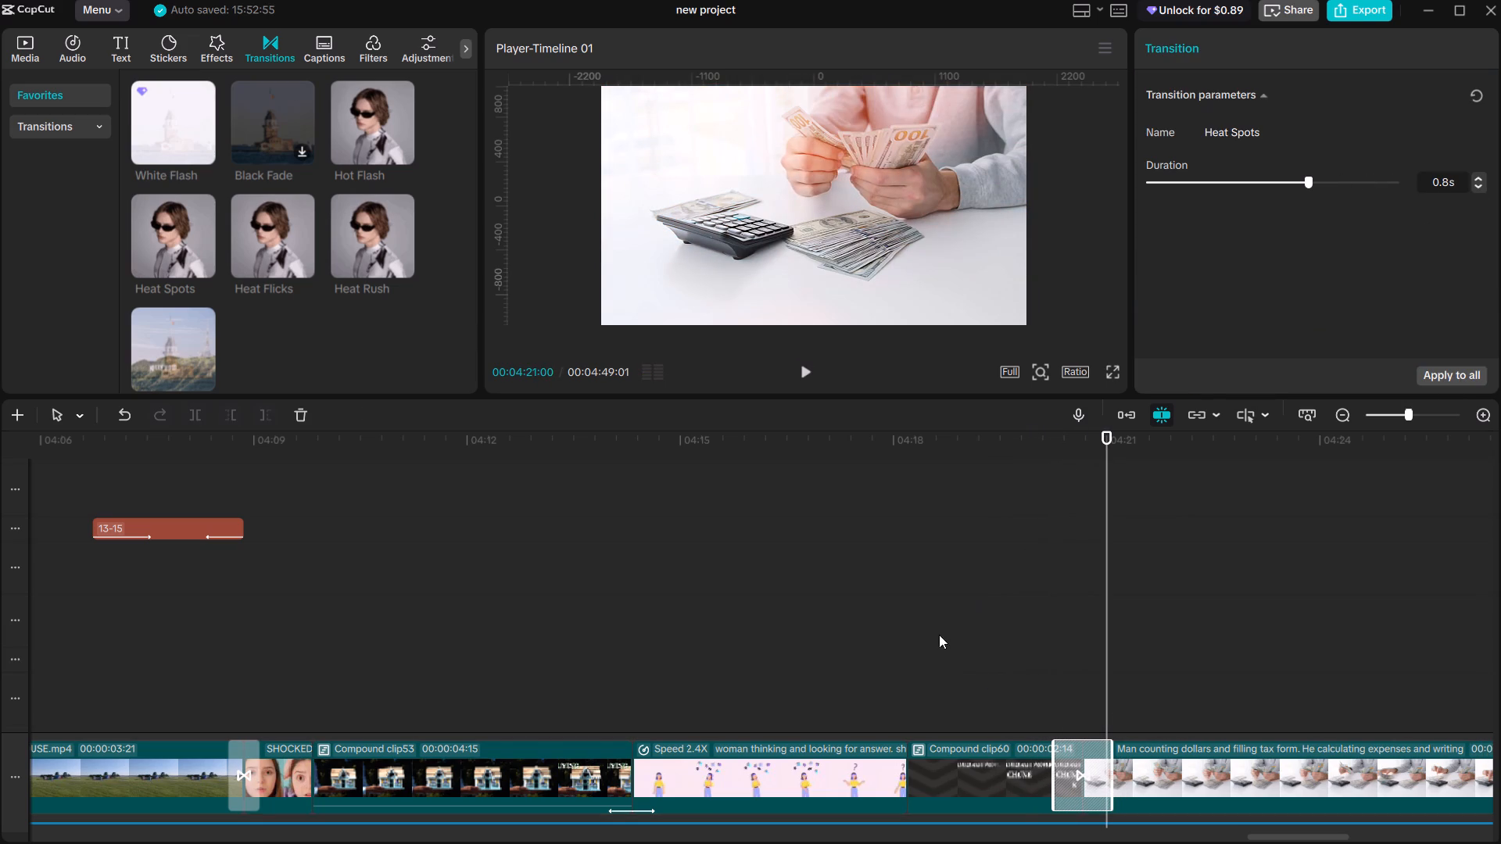
left_click(1024, 690)
key("space")
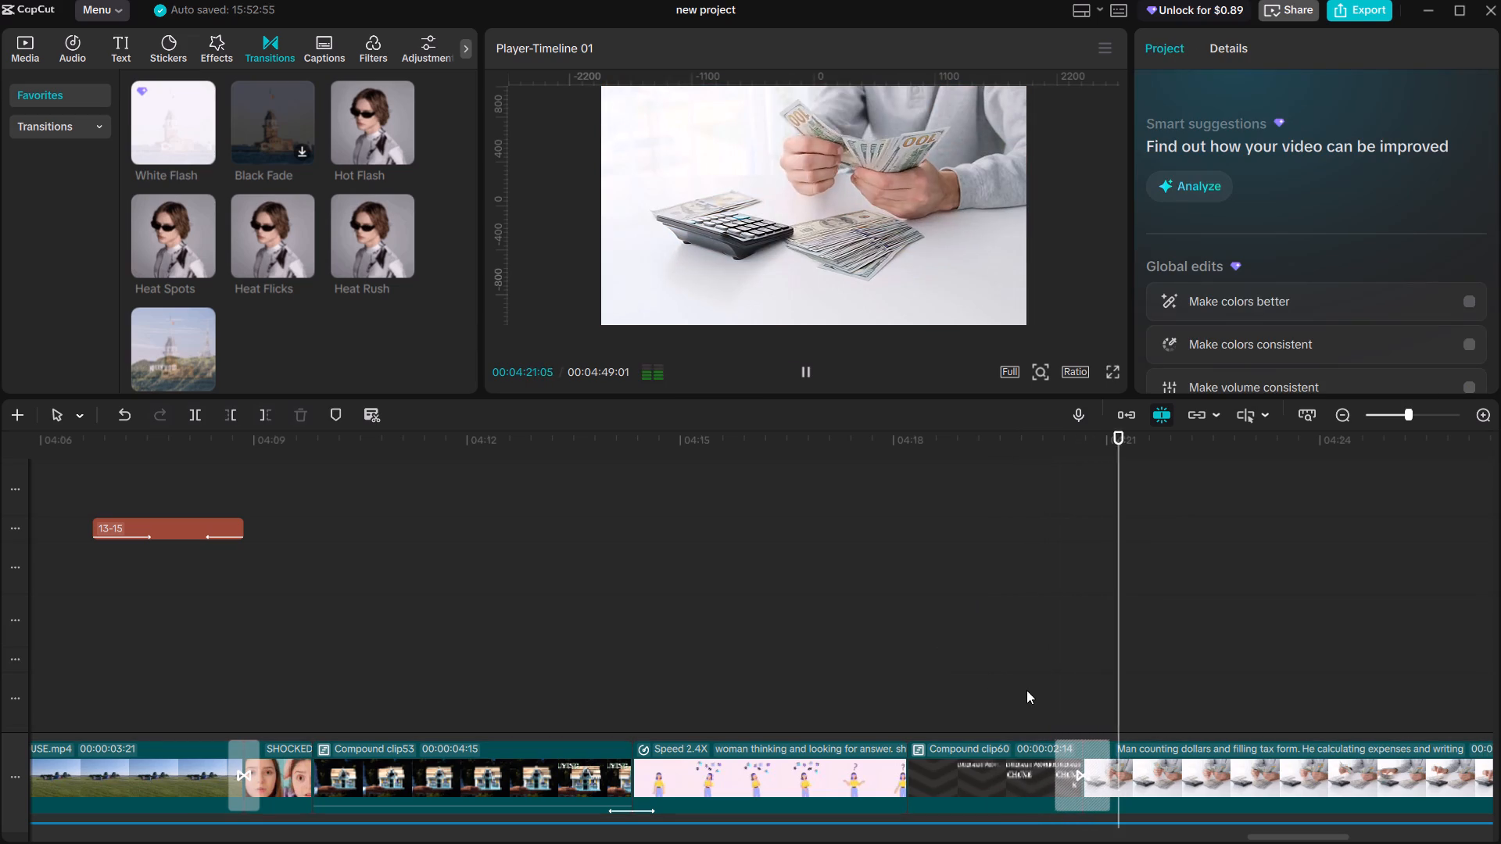
key("space")
left_click(1059, 781)
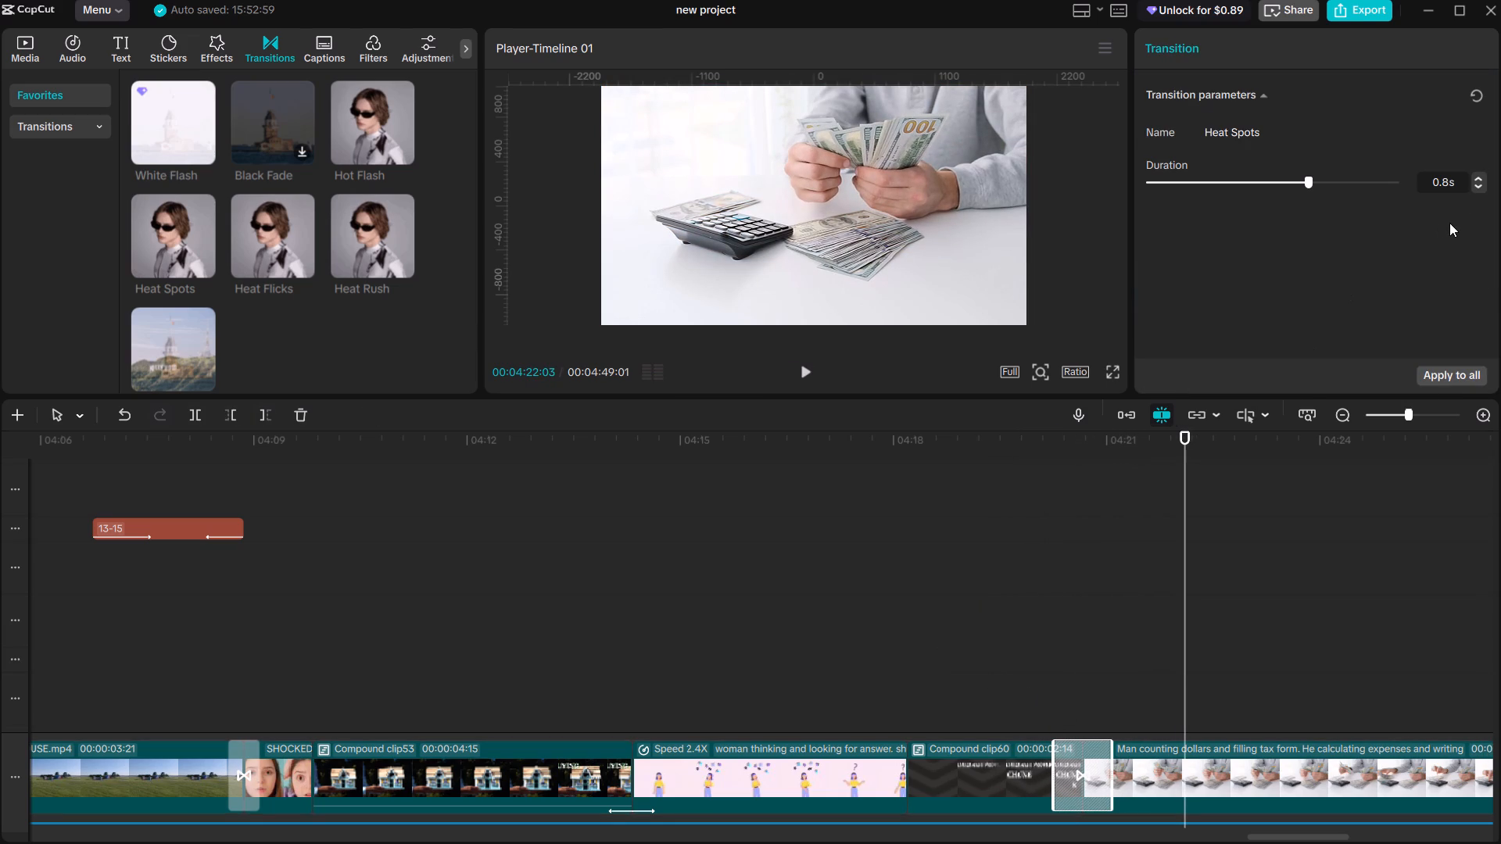
left_click(1478, 188)
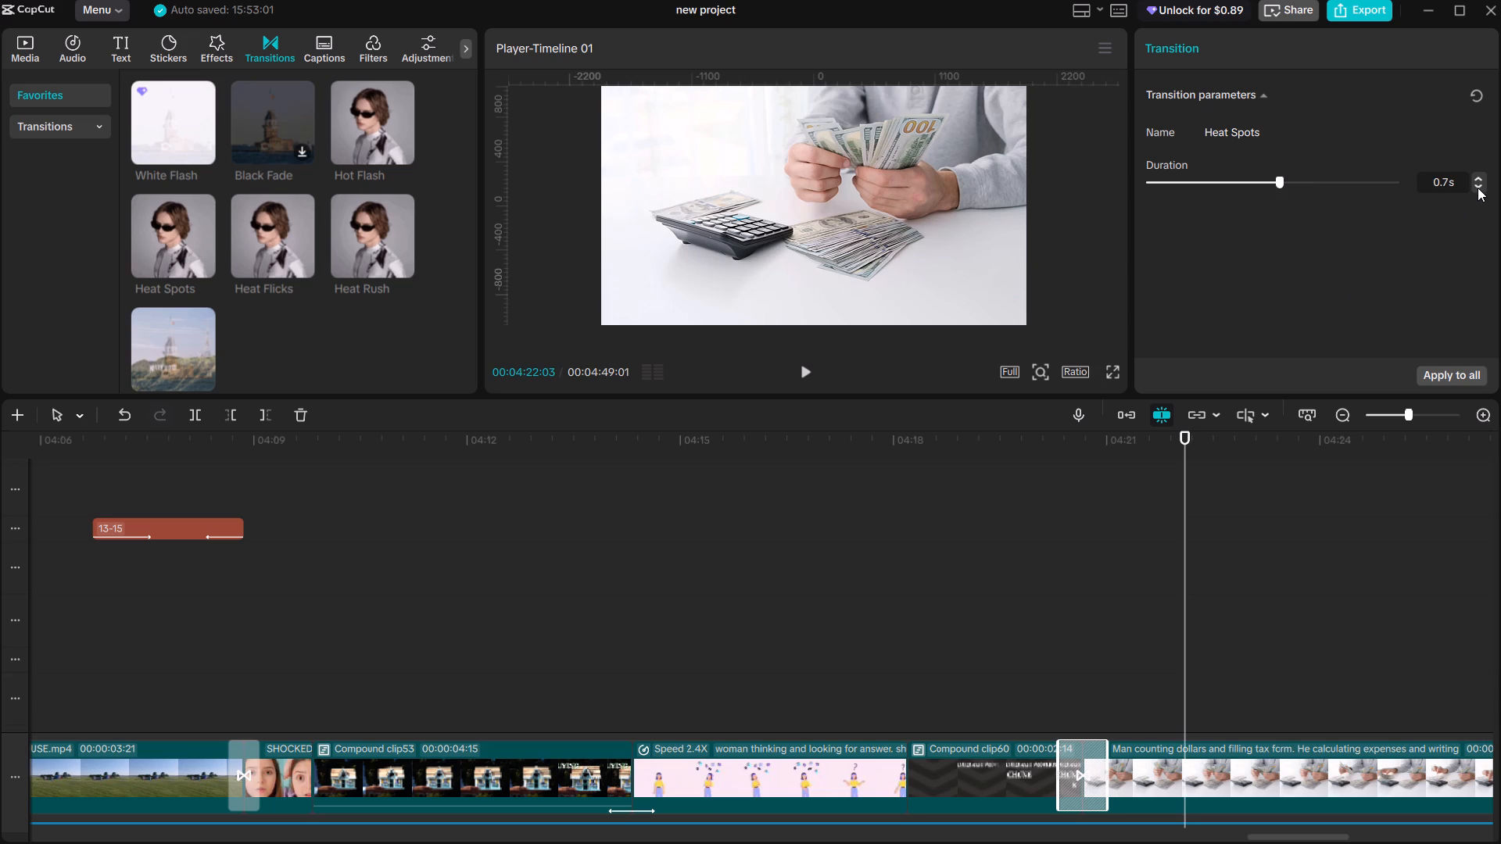
Shorten the Heat Spots transition to 0.5s and play back the cut into the money-counting clip.
left_click(1477, 188)
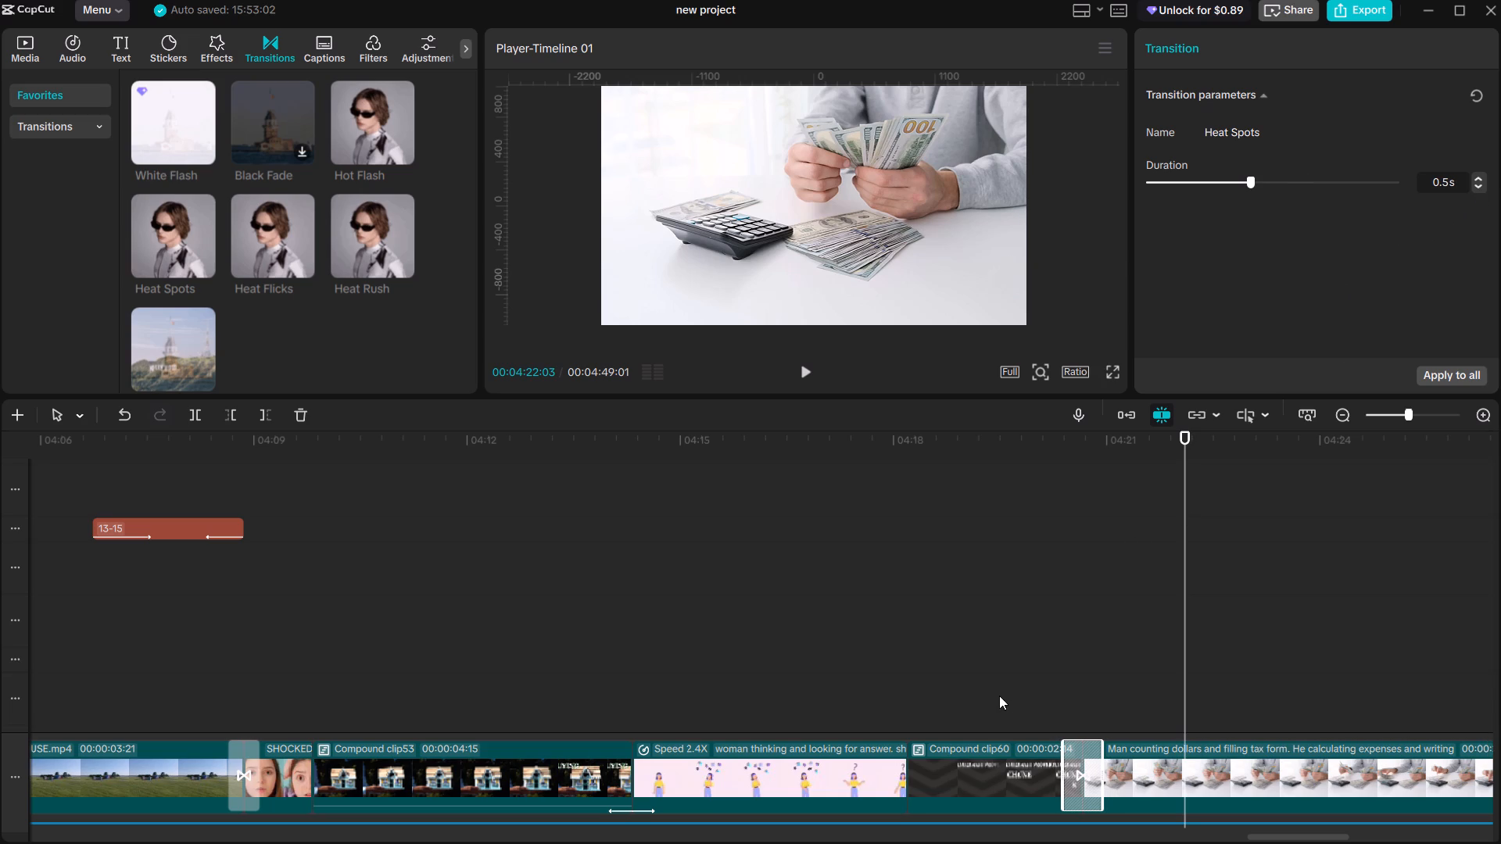
left_click(1040, 695)
key("space")
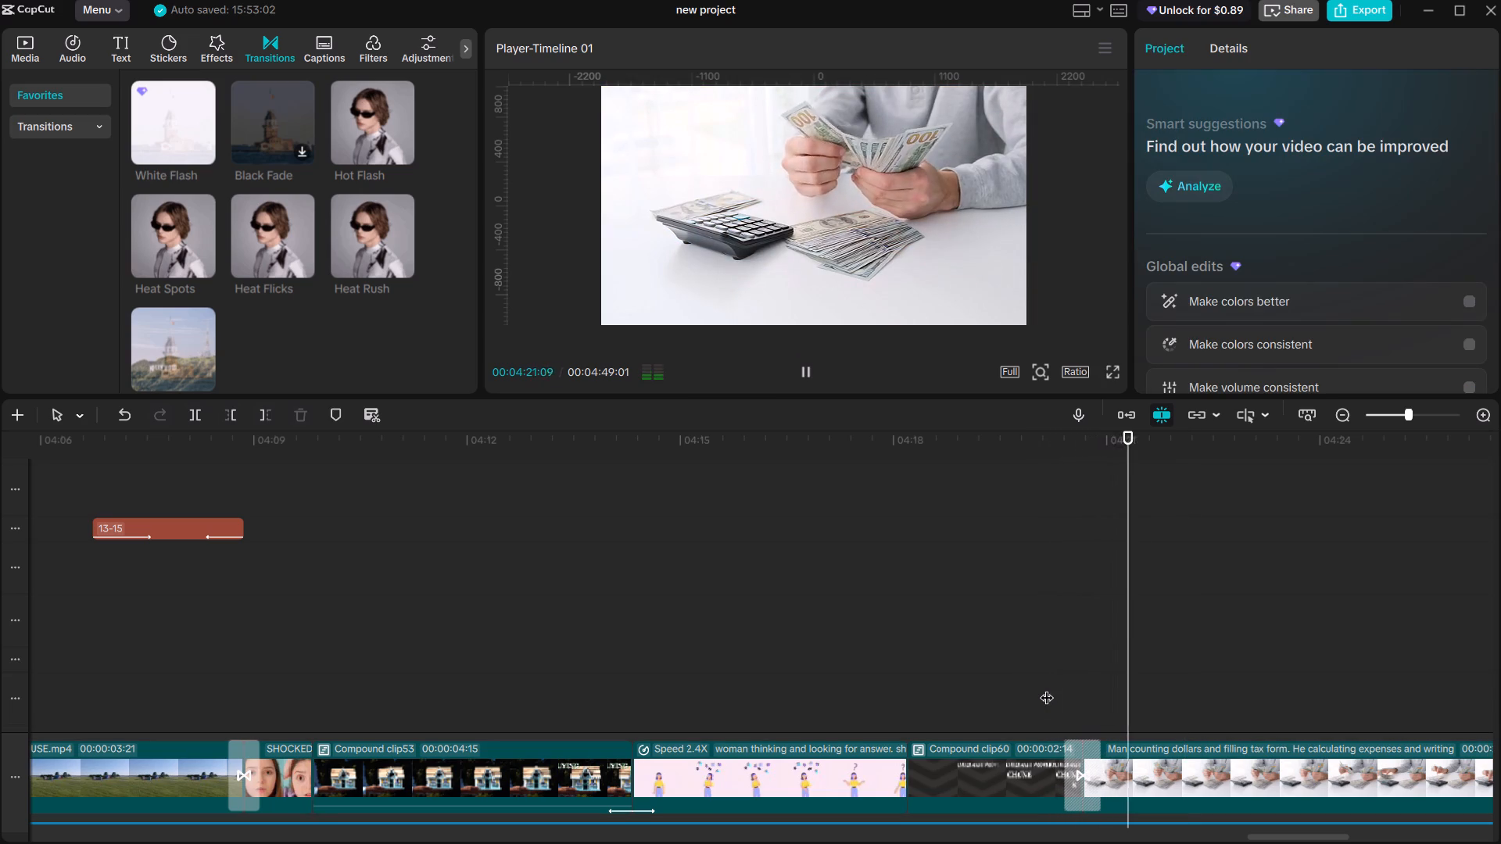
key("space")
left_click(1089, 683)
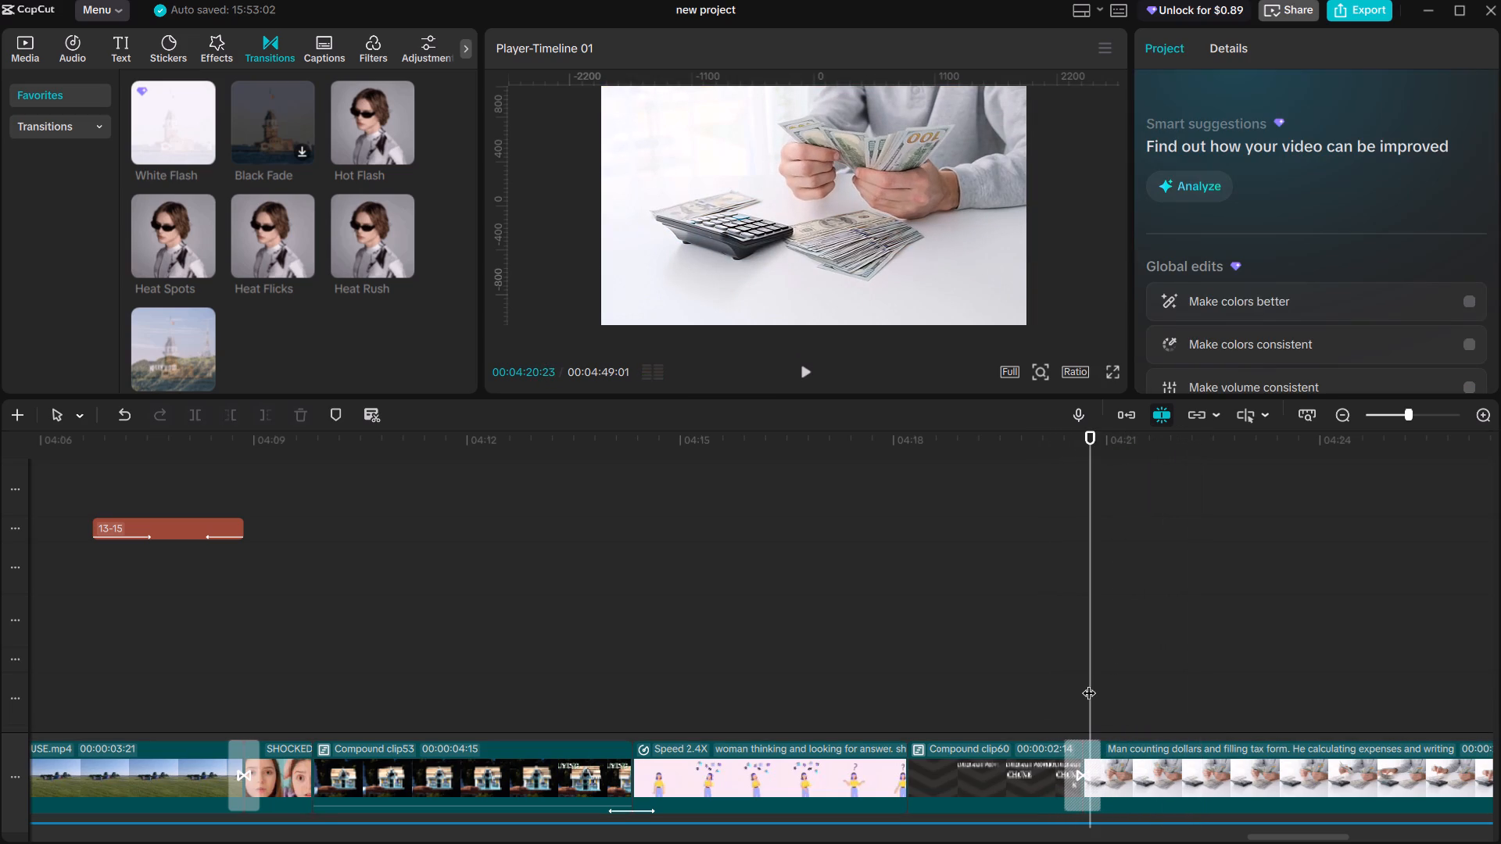
key("space")
key("space")
key("space")
key("space")
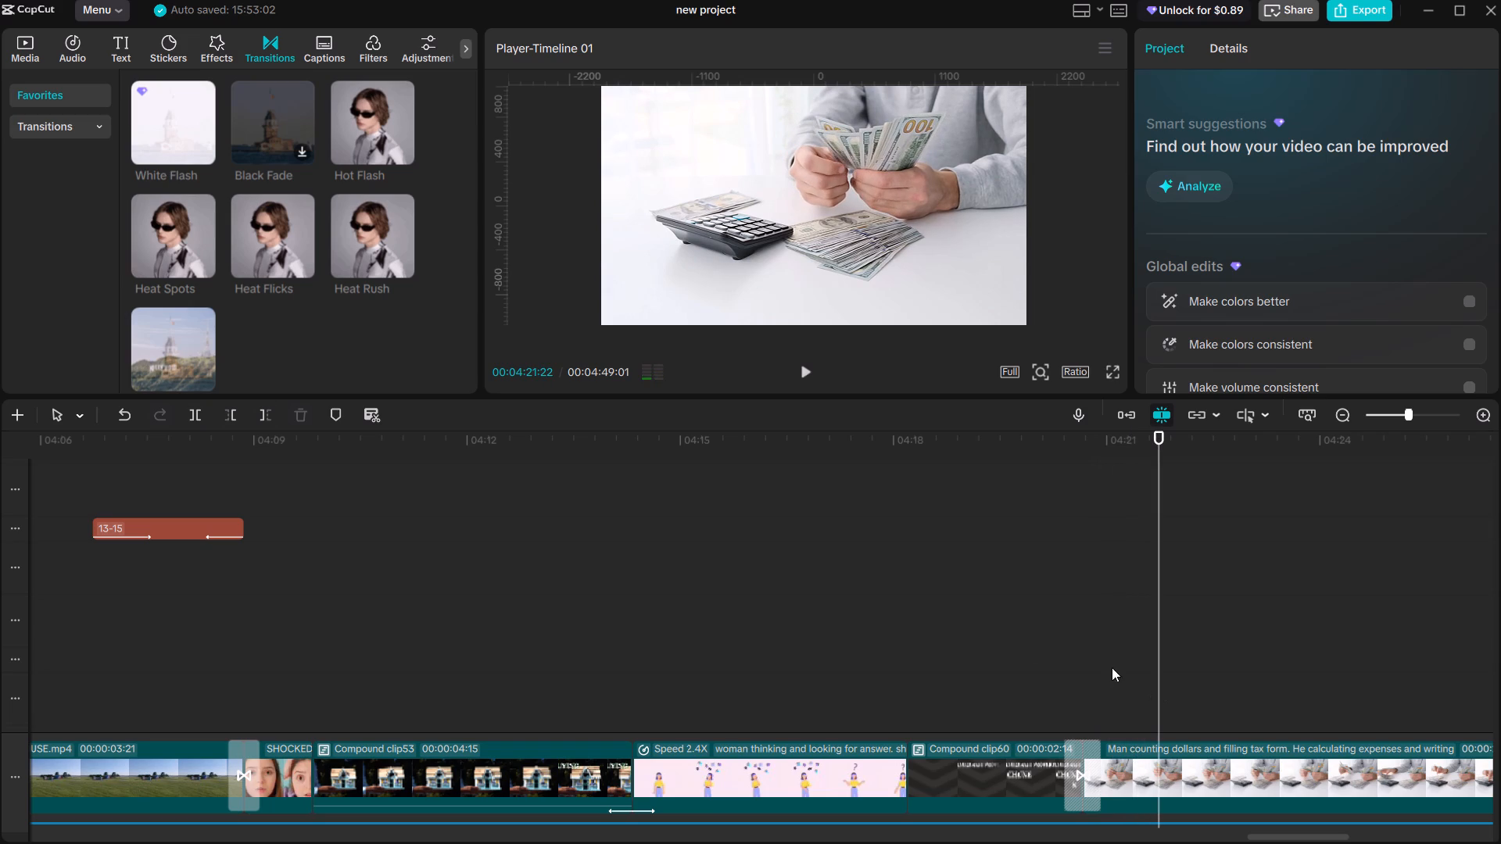
Place the imported CROSS.webp image on the track above the money-counting clip, starting at 00:04:21:22.
left_click(35, 46)
scroll(296, 313, "down", 11)
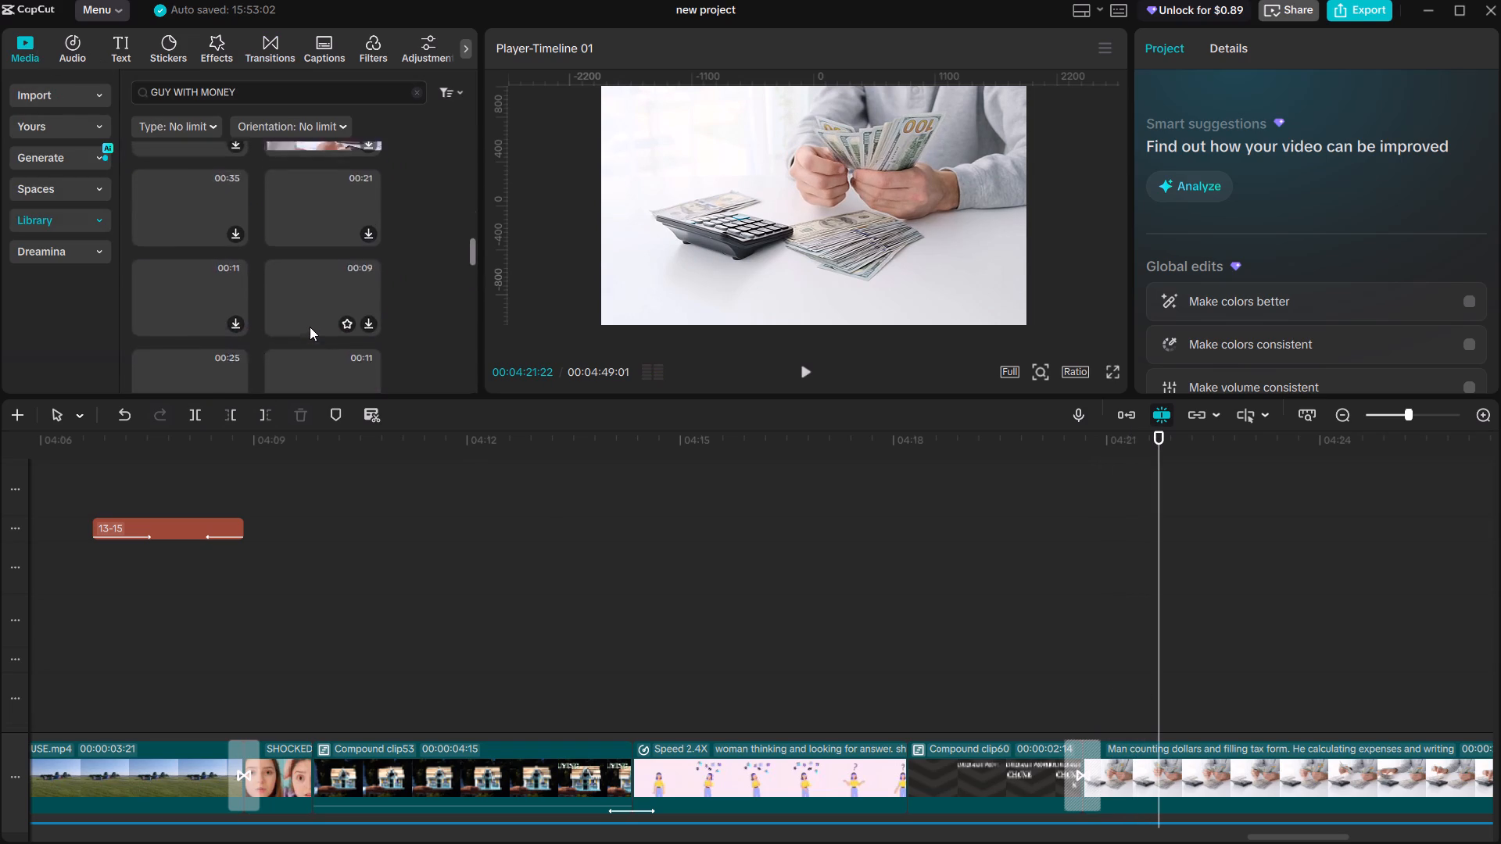
scroll(310, 327, "down", 20)
scroll(310, 327, "down", 9)
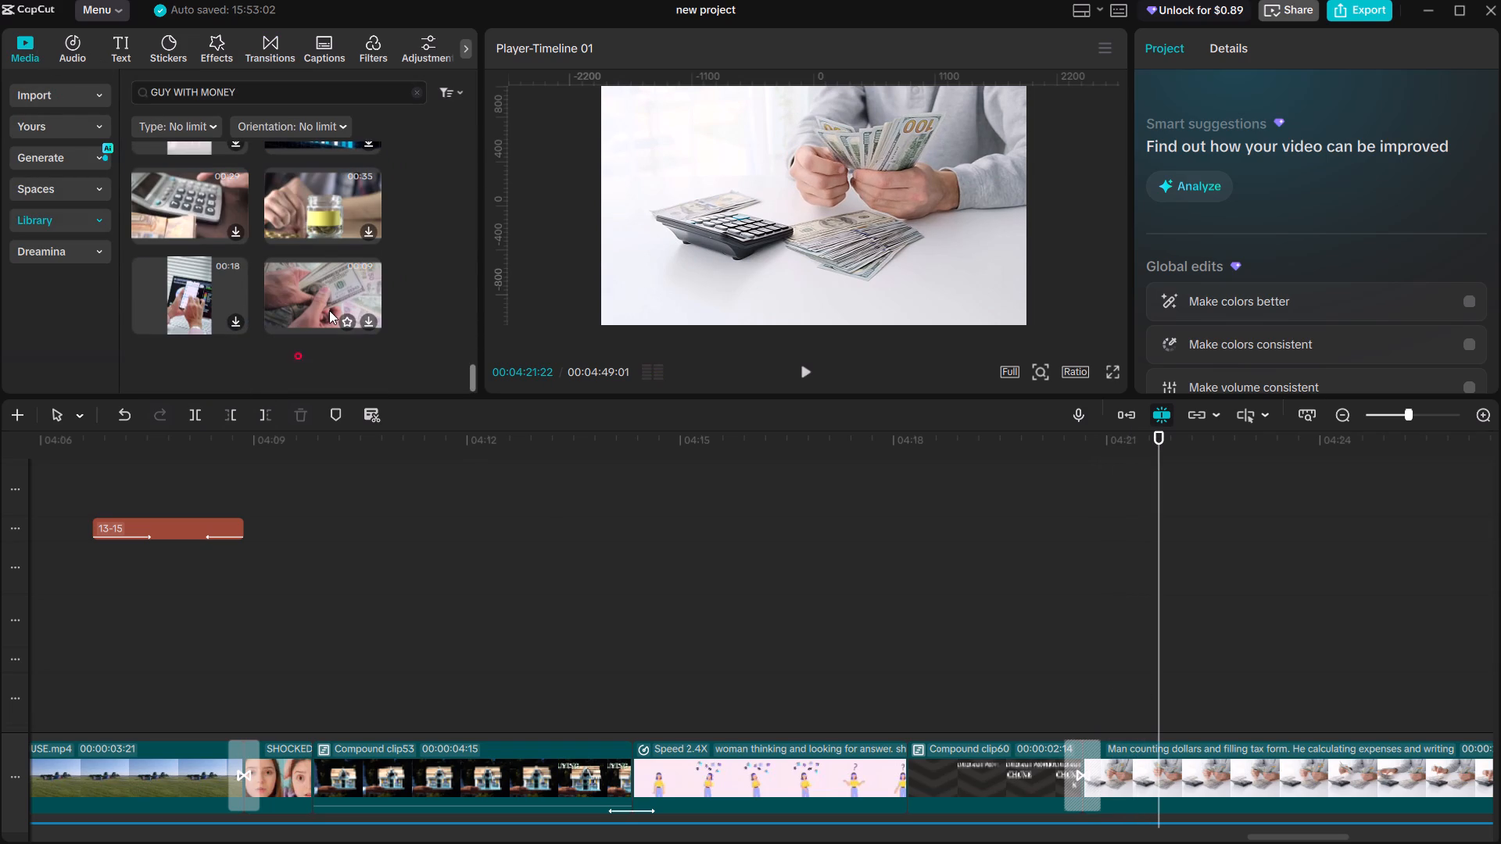
scroll(329, 310, "down", 15)
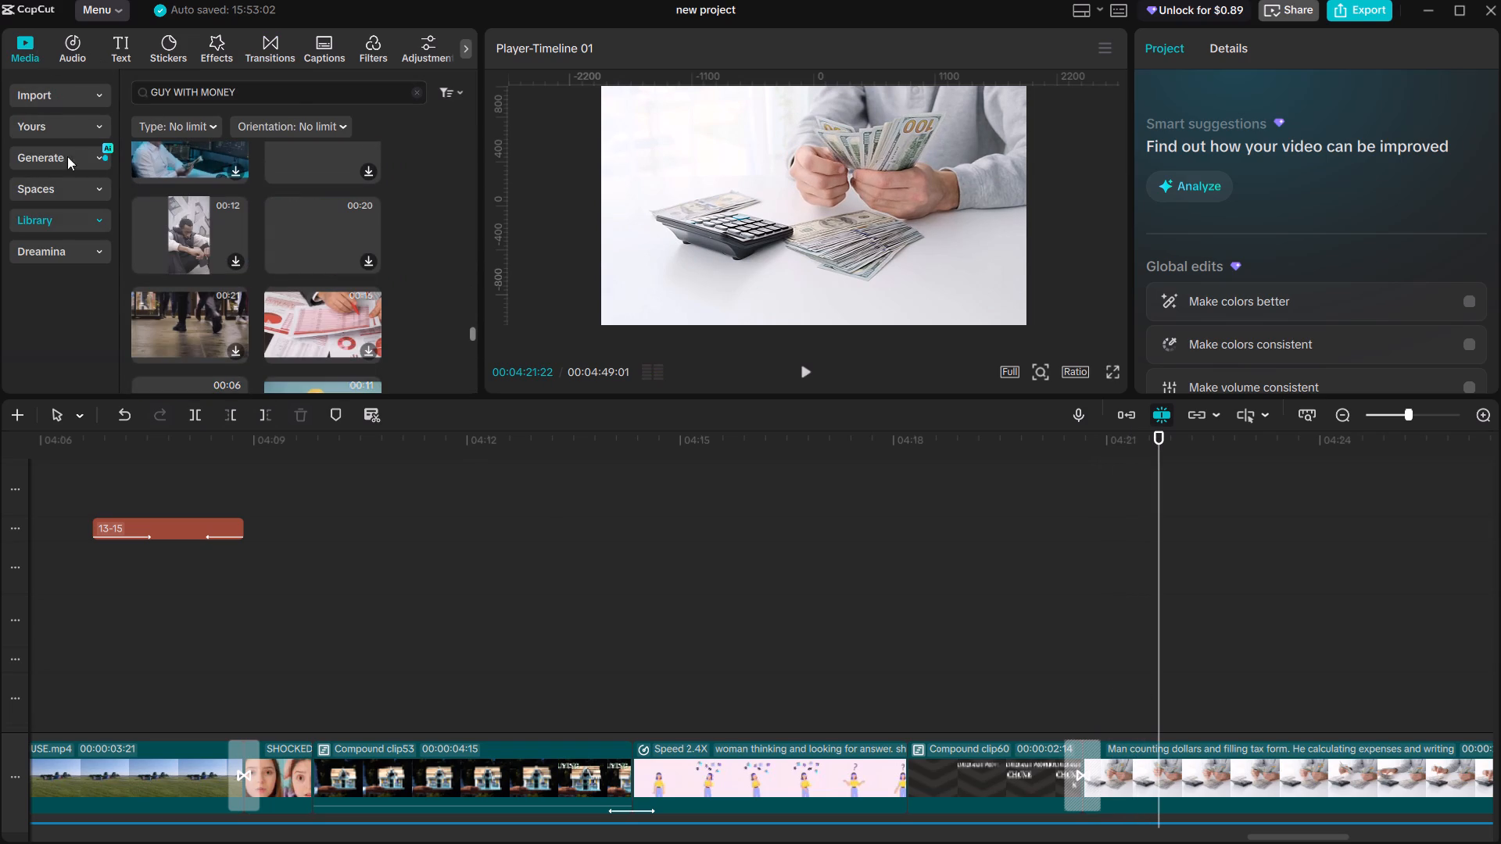
scroll(90, 186, "up", 1)
left_click(54, 100)
scroll(205, 202, "down", 15)
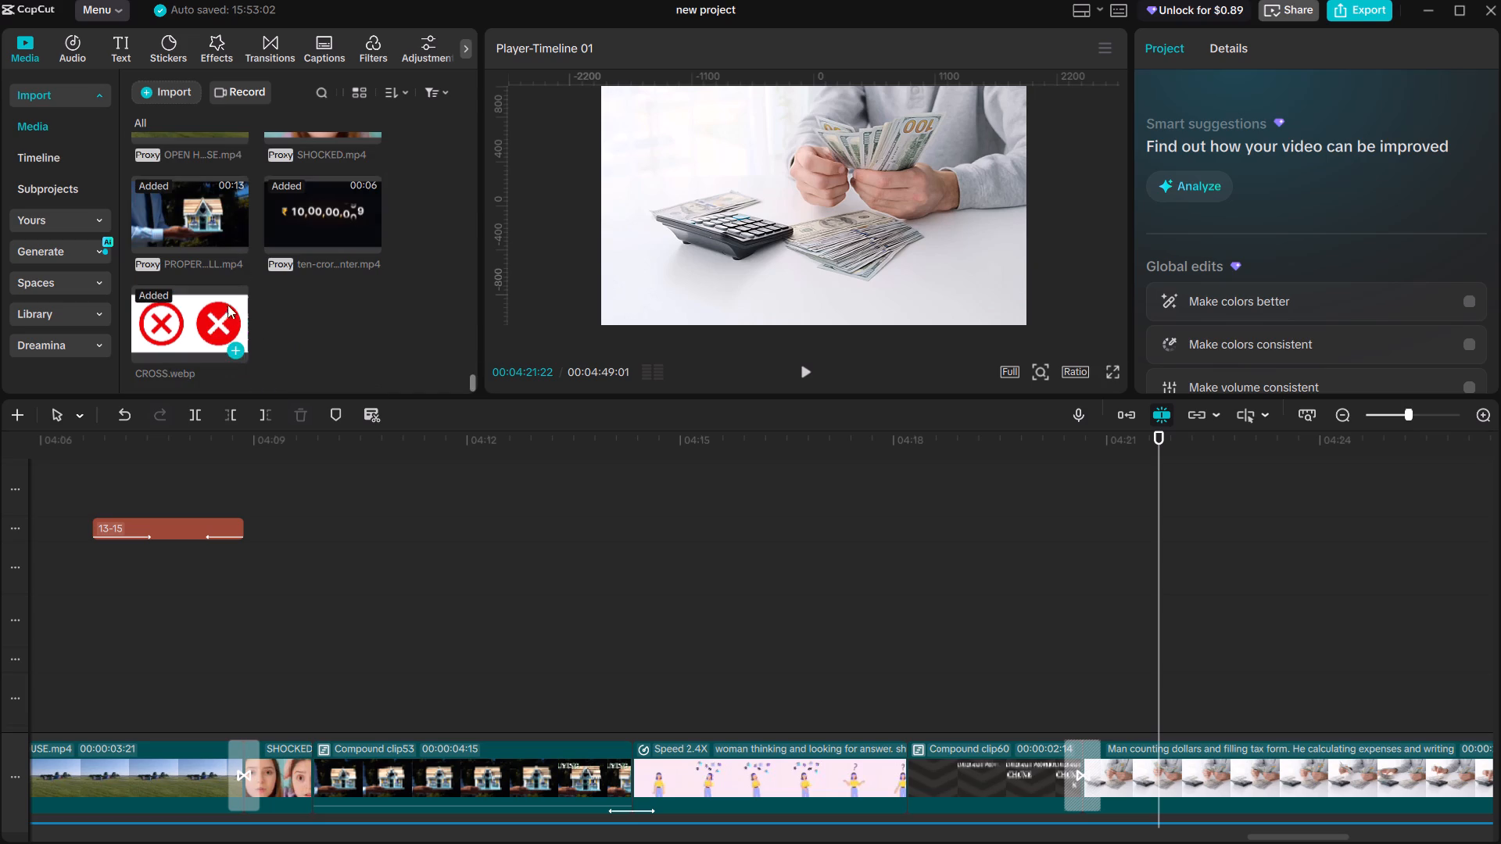
left_click_drag(207, 314, 1093, 686)
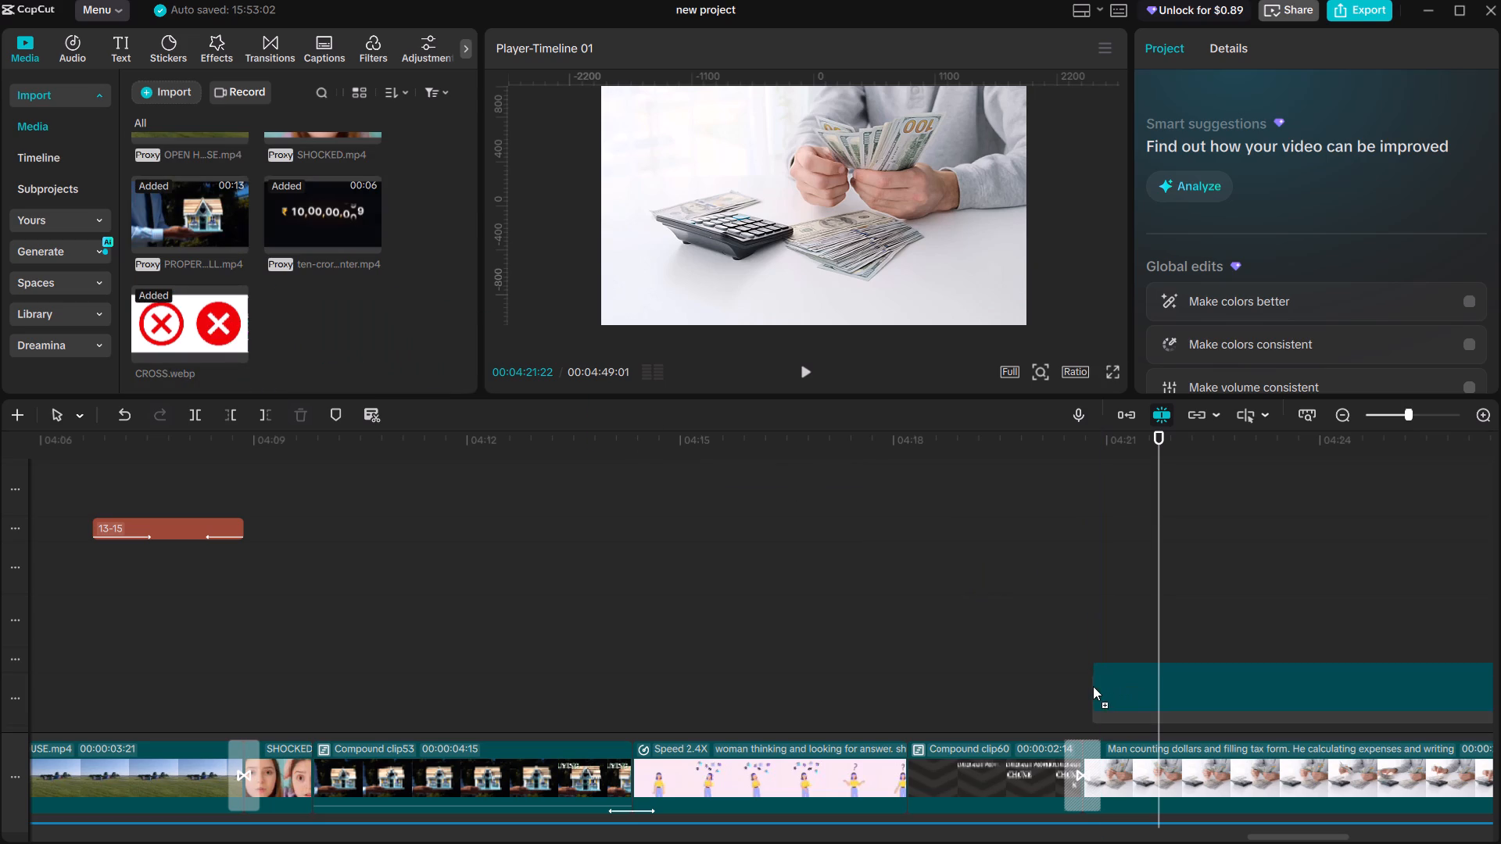
left_click_drag(1093, 686, 1156, 686)
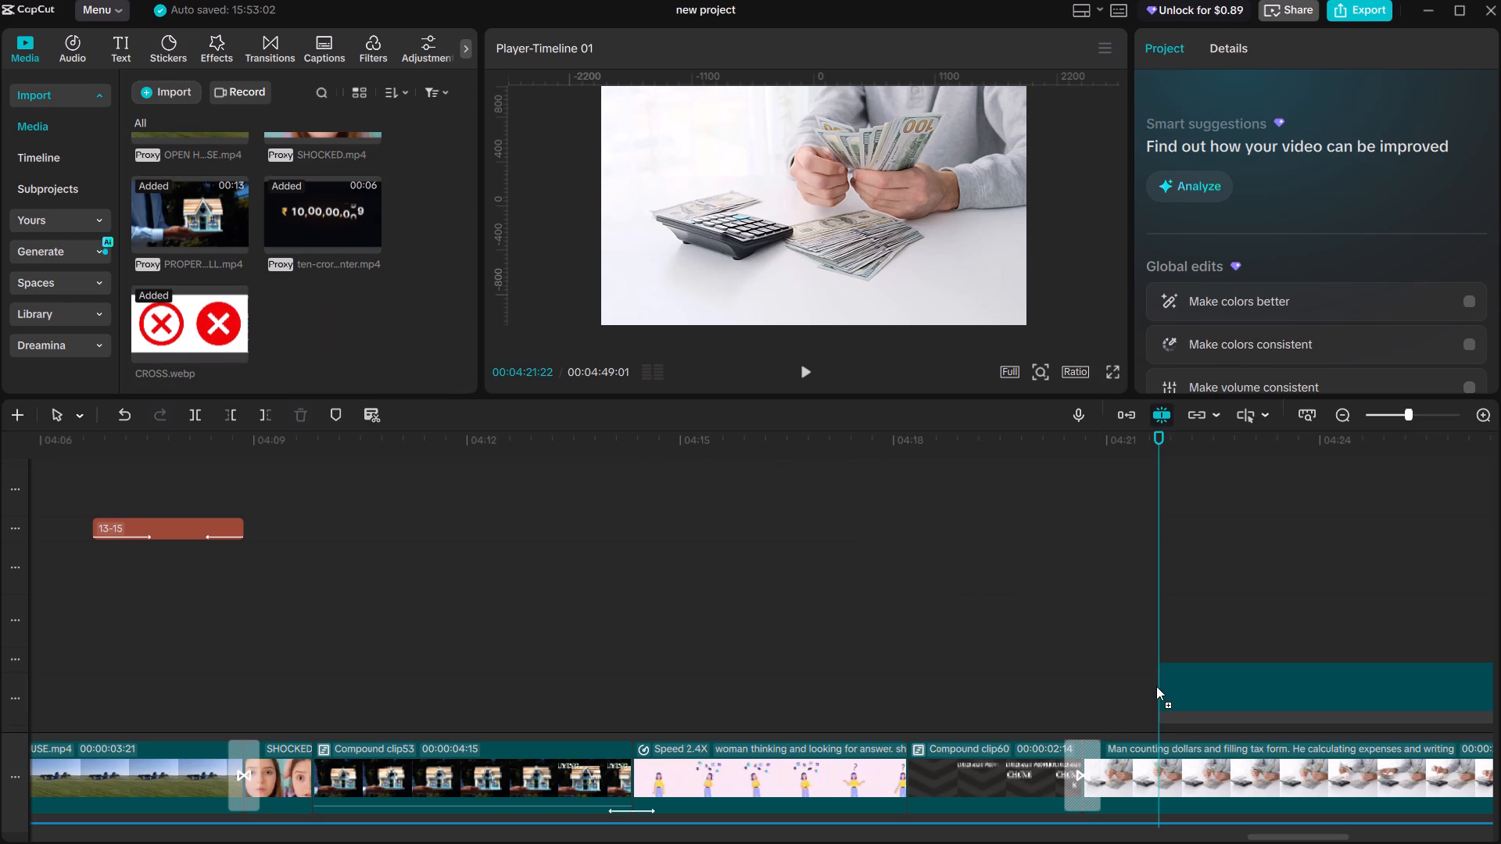
Play back the narration around the cross image and shift the image's start to 00:04:21:25.
key("space")
left_click(1154, 648)
key("space")
left_click(1154, 648)
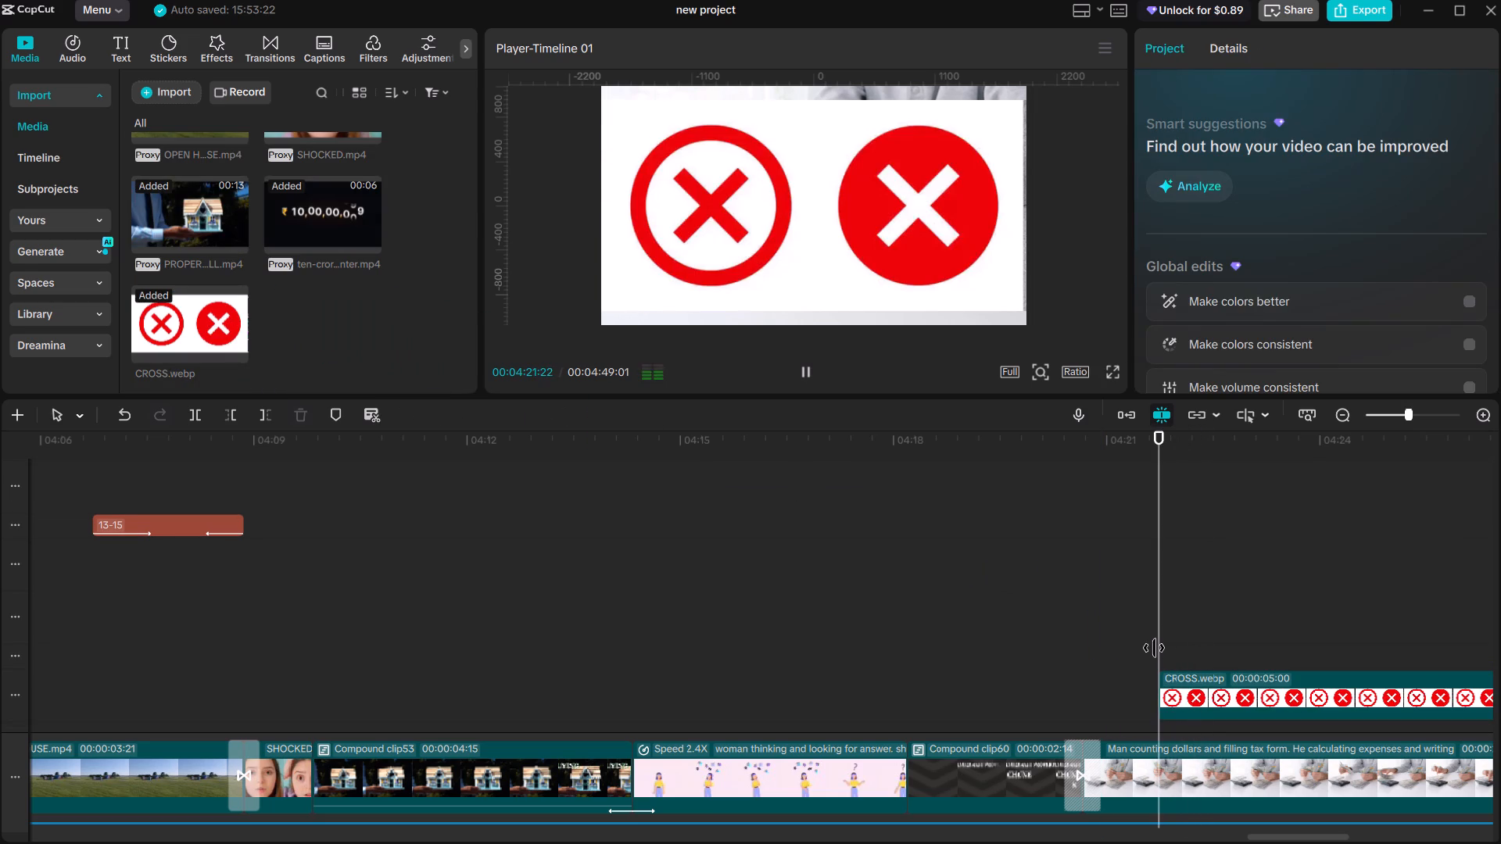
left_click_drag(1154, 648, 1146, 653)
key("space")
key("space")
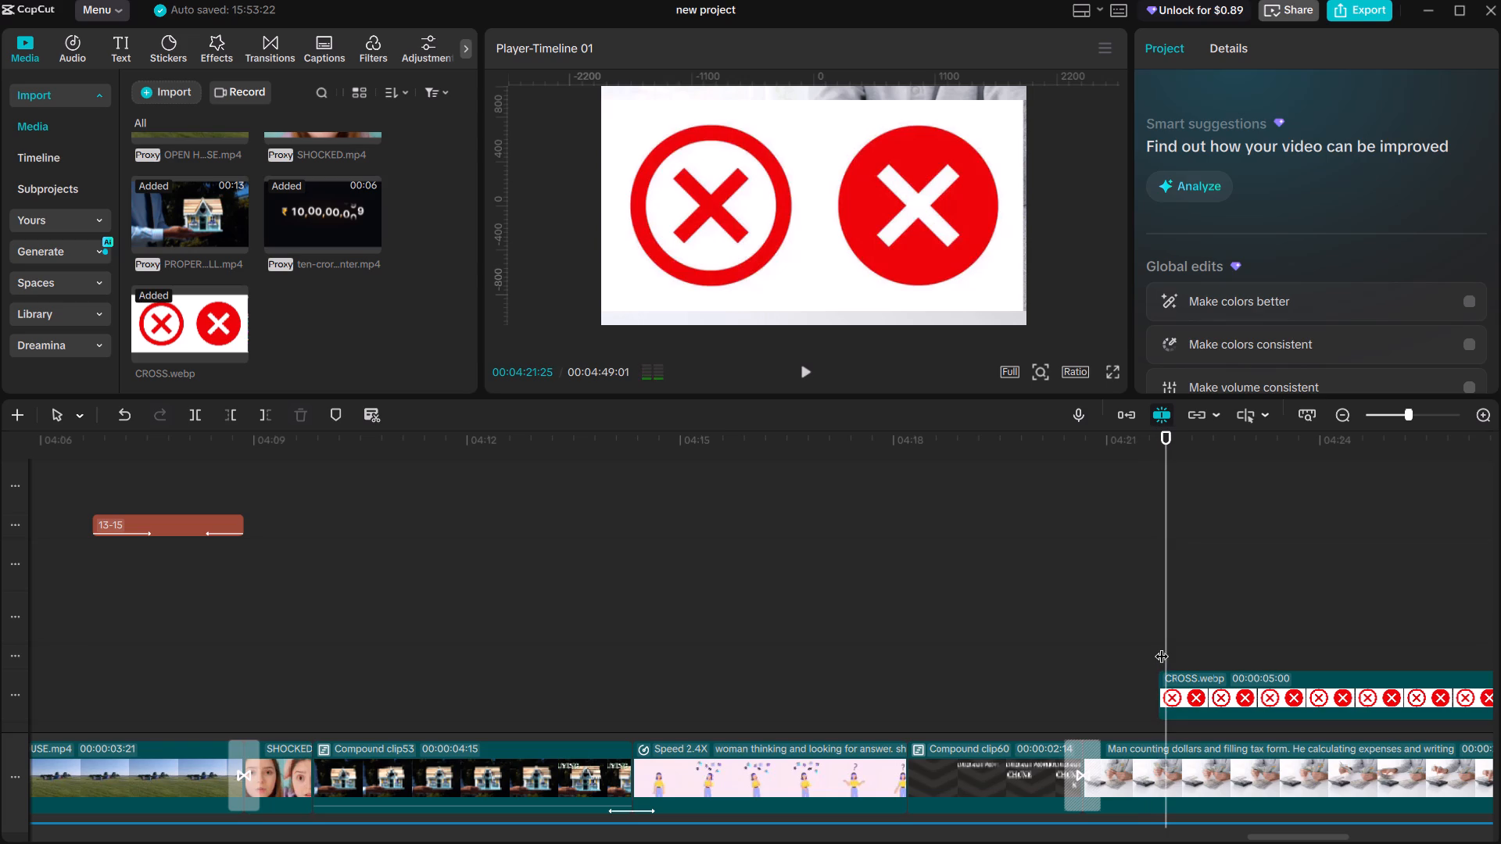
double_click(1162, 646)
key("space")
left_click(1166, 649)
left_click_drag(1166, 681, 1177, 684)
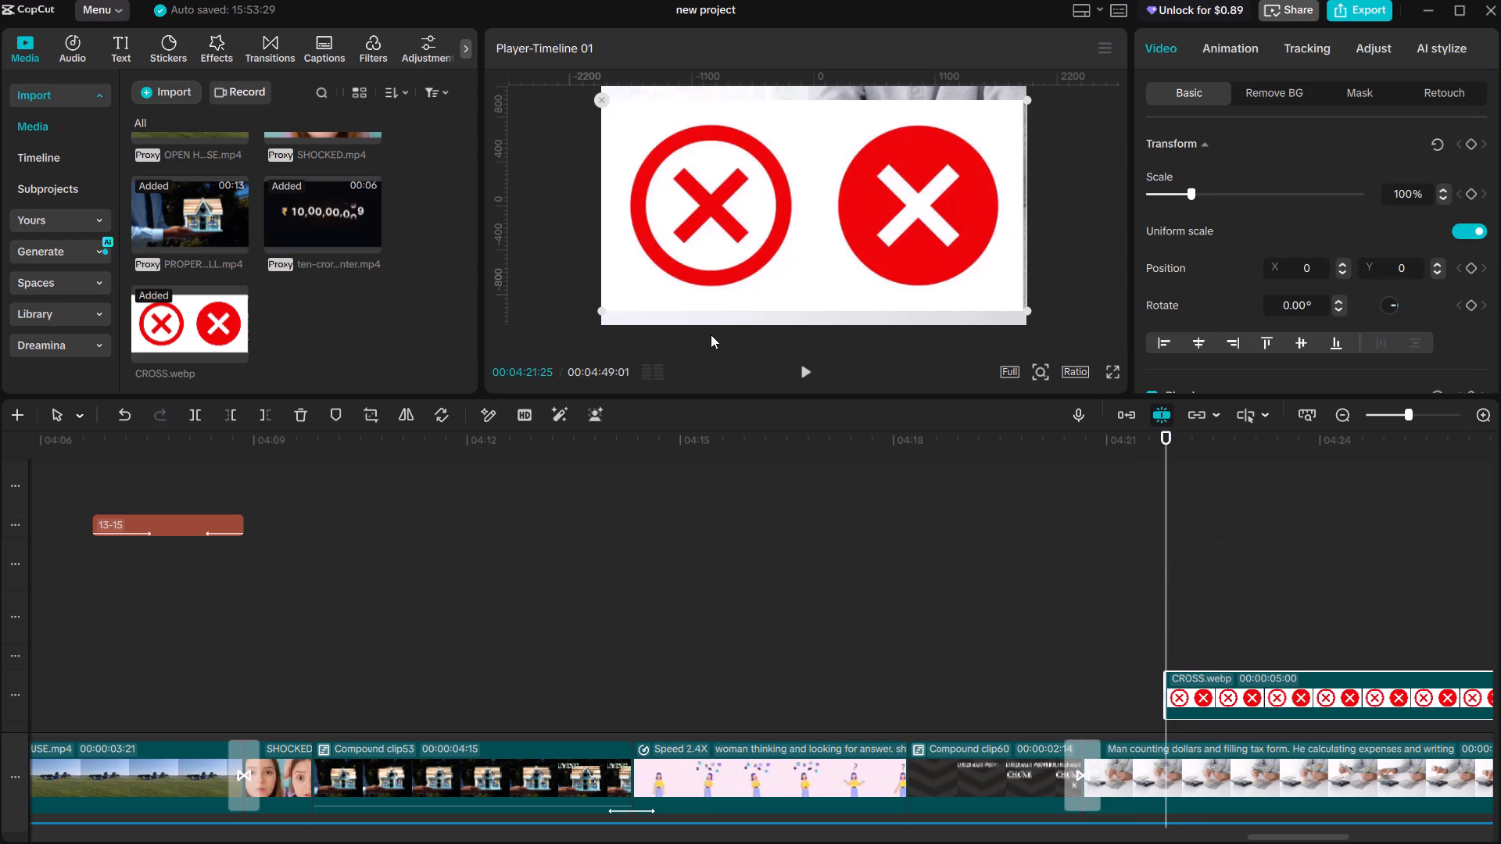
Crop CROSS.webp so that only the solid red circle with the white cross remains.
left_click(364, 413)
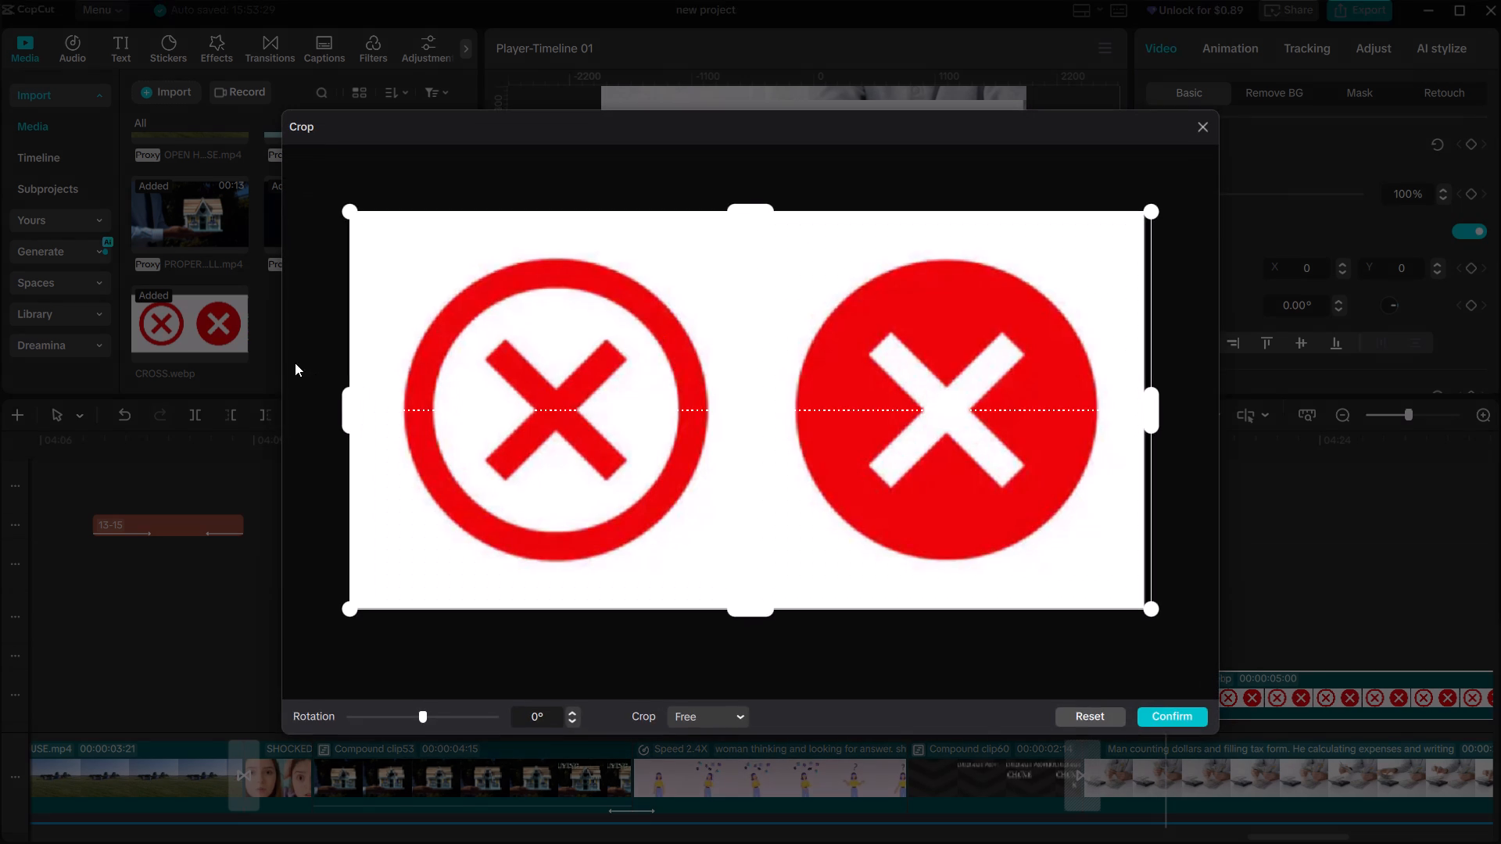
left_click(340, 401)
left_click_drag(342, 402, 378, 409)
left_click_drag(346, 402, 772, 435)
left_click_drag(1148, 409, 1145, 409)
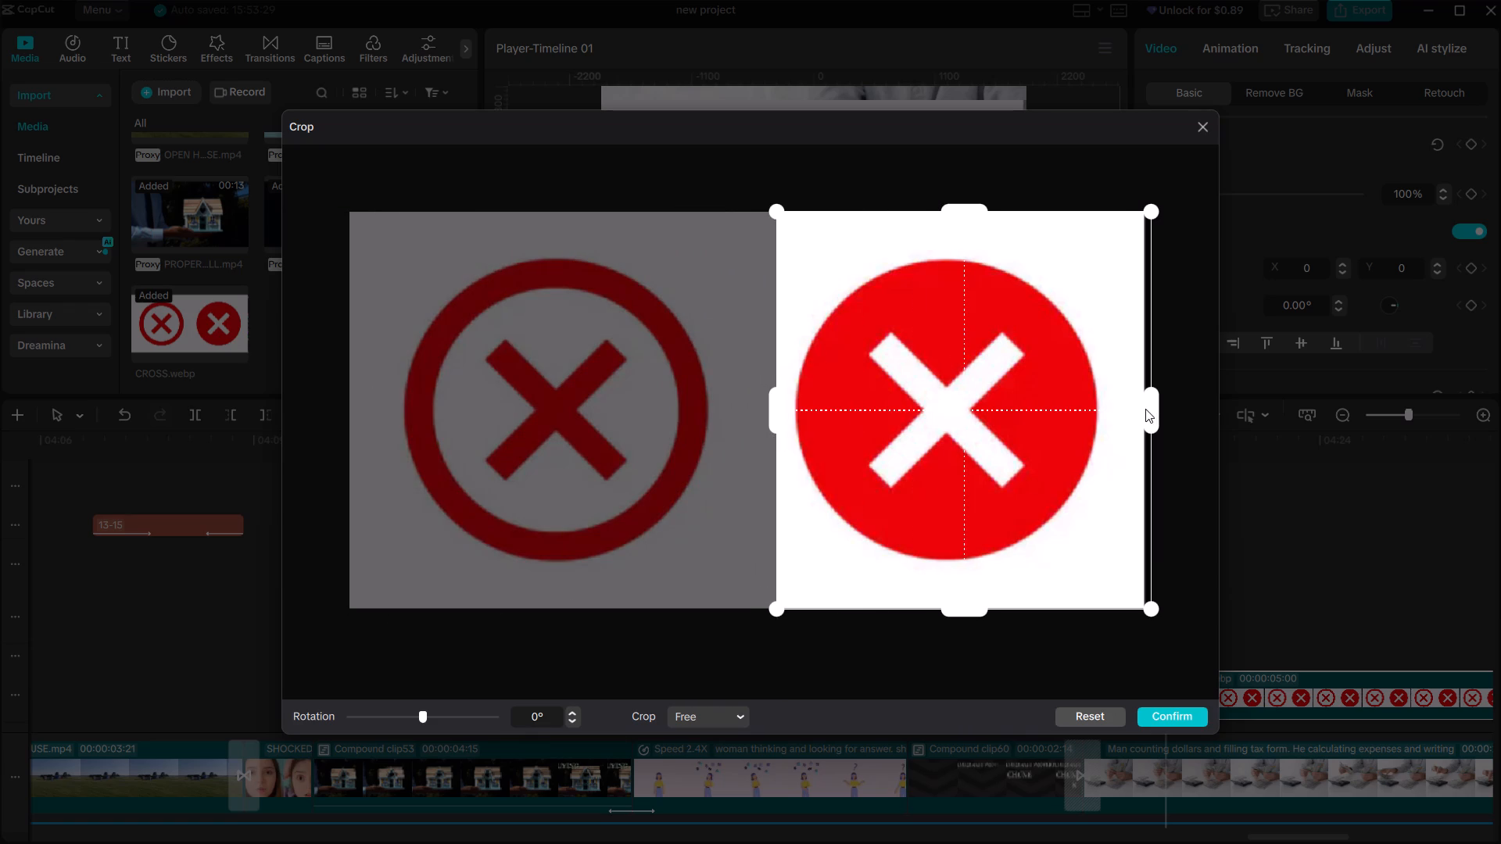
left_click_drag(1145, 409, 1121, 409)
left_click(1175, 719)
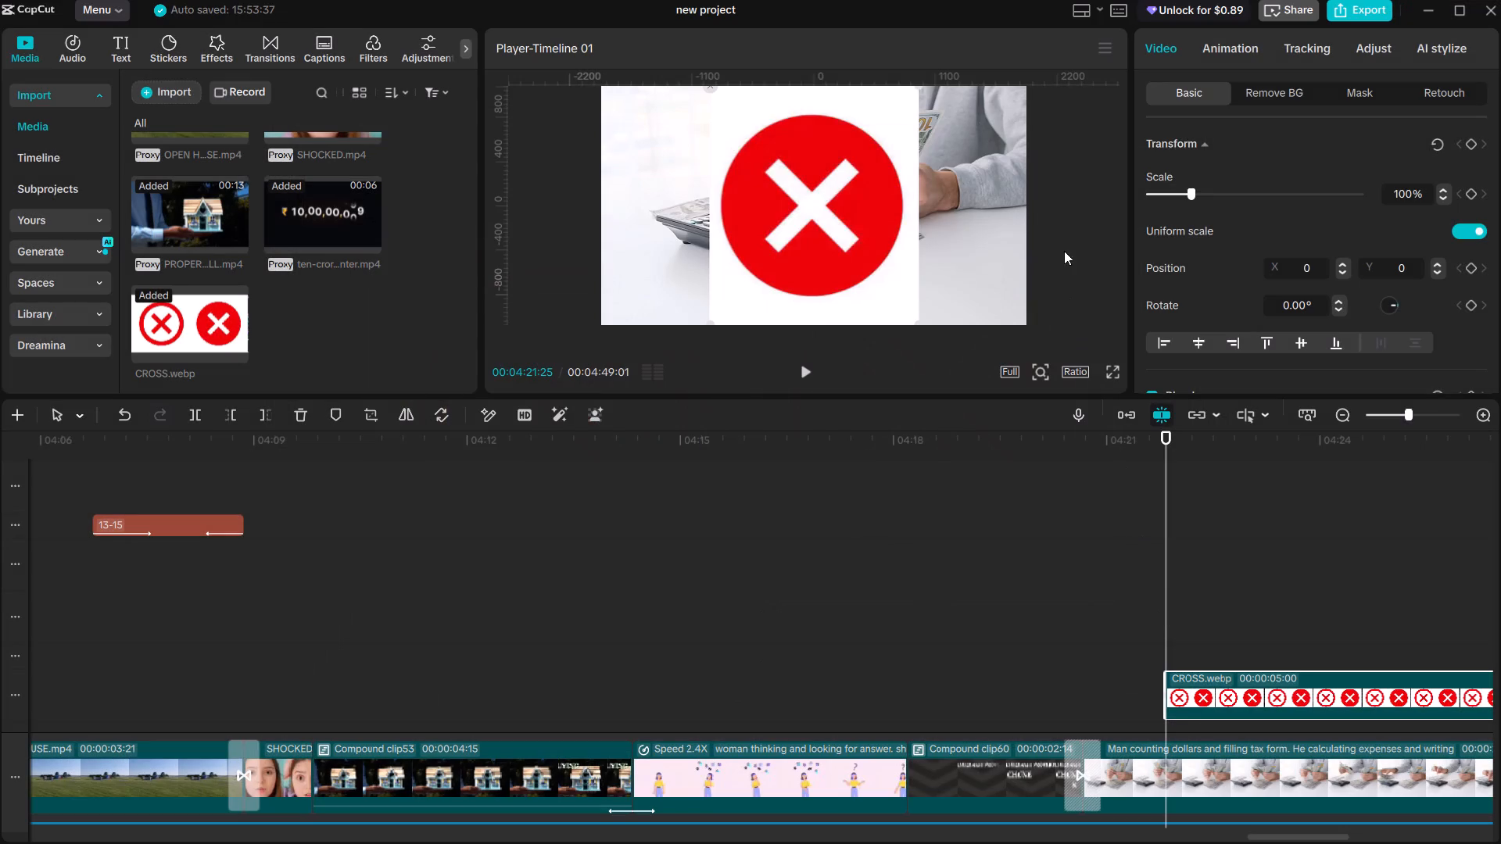
Key out the cross image's white background with Chroma key, setting its intensity to 100.
left_click(1259, 96)
left_click(1148, 240)
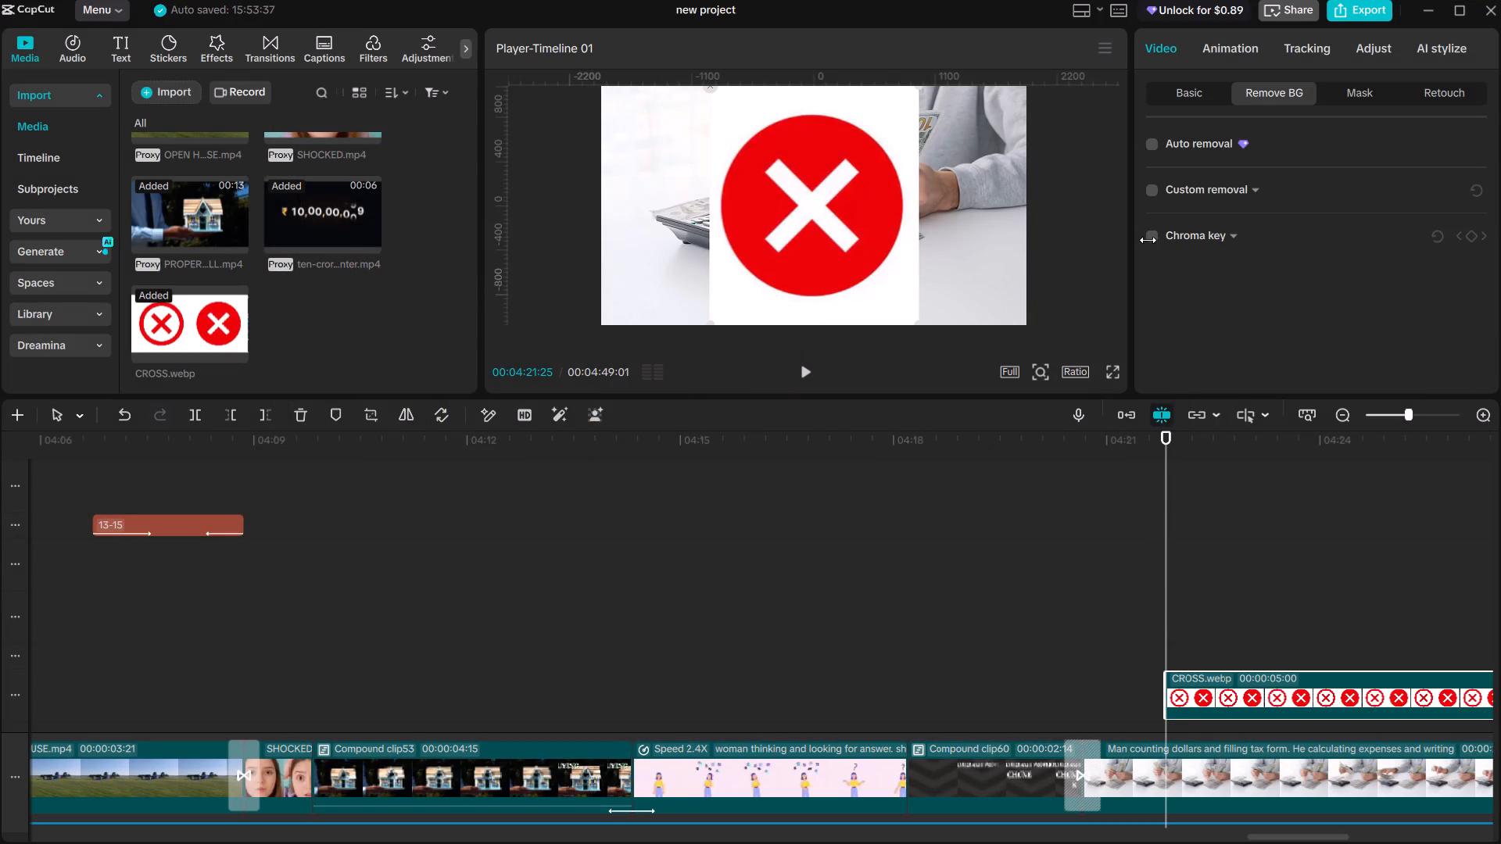
left_click(885, 288)
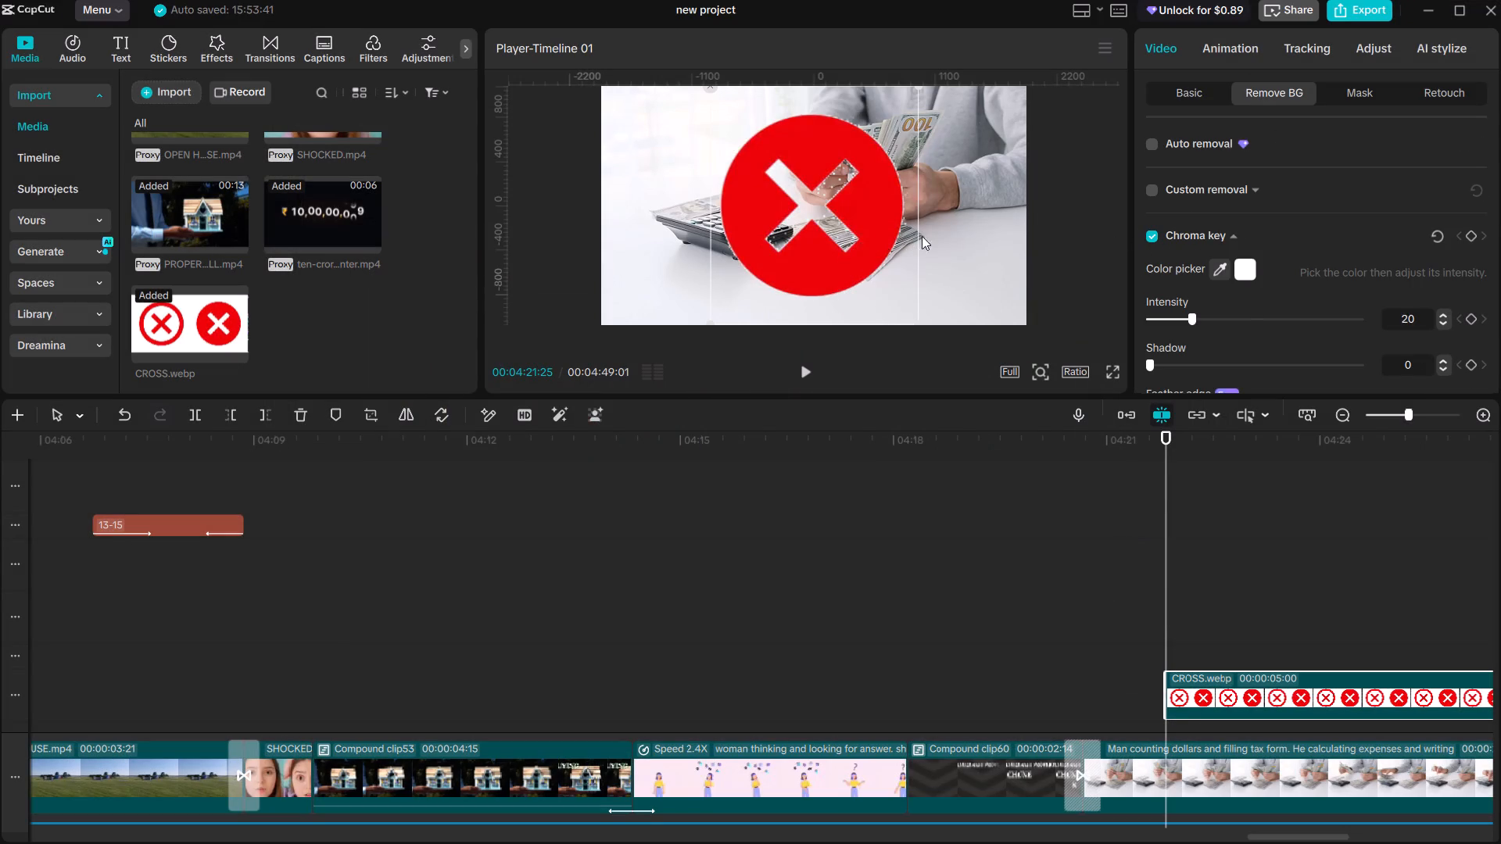
left_click_drag(1193, 318, 1261, 320)
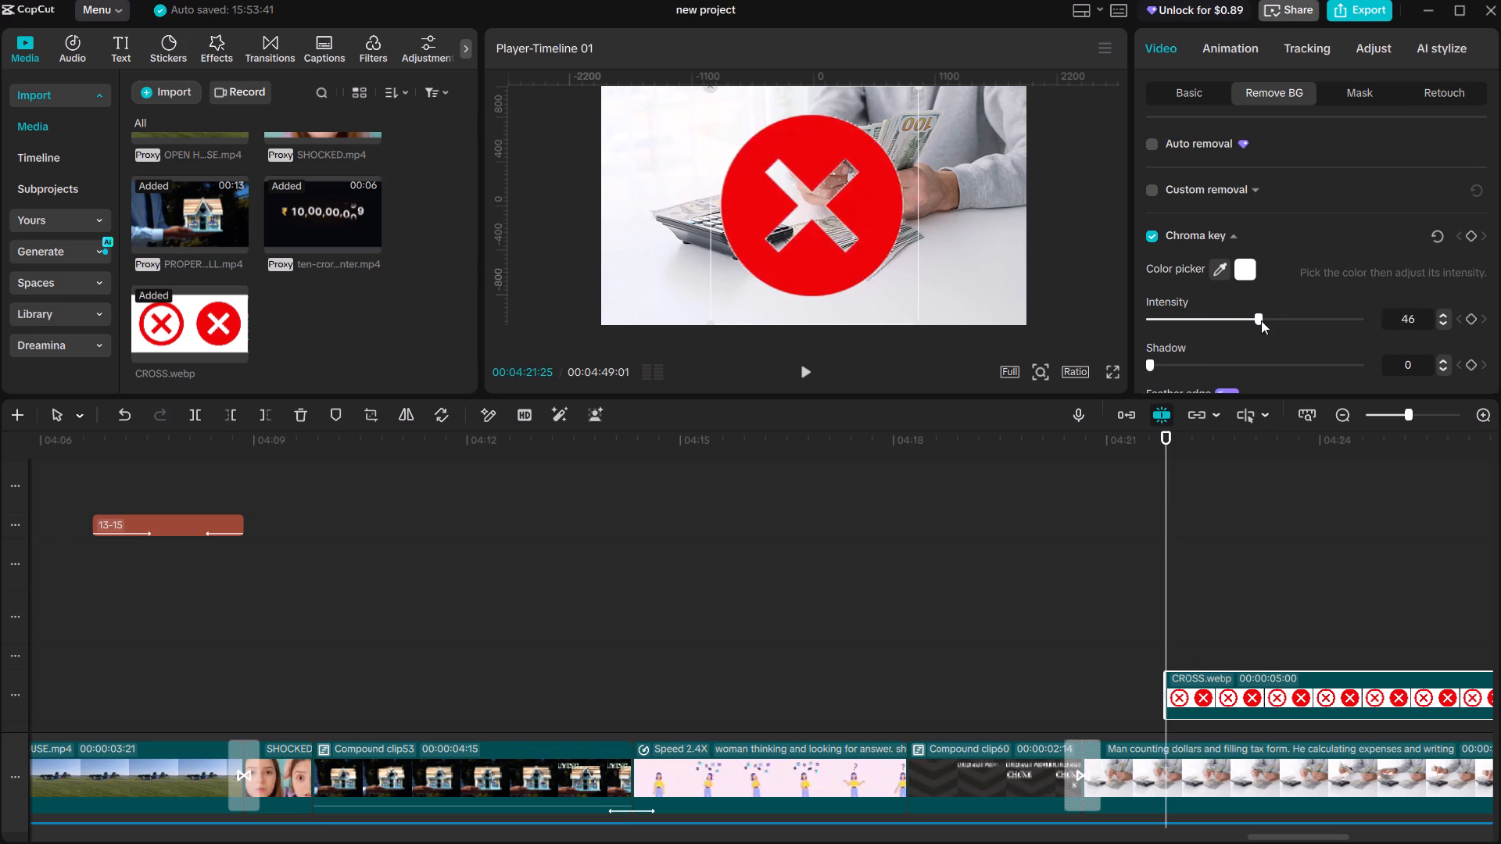
left_click_drag(1261, 320, 1405, 325)
Enlarge the red cross image slightly and centre it over the money-counting footage in the frame.
left_click_drag(901, 306, 923, 284)
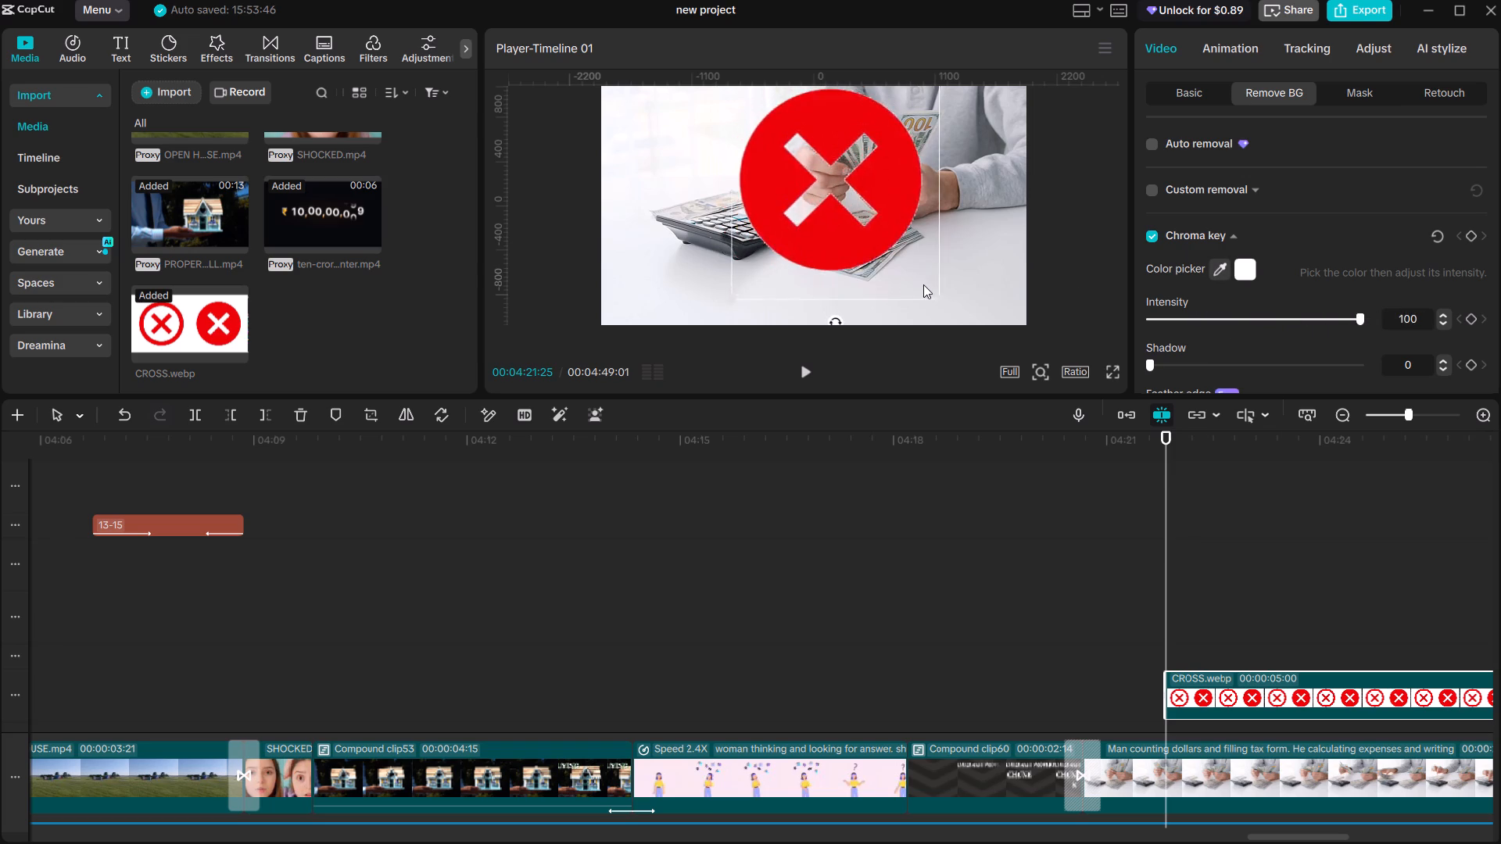
left_click_drag(923, 284, 908, 302)
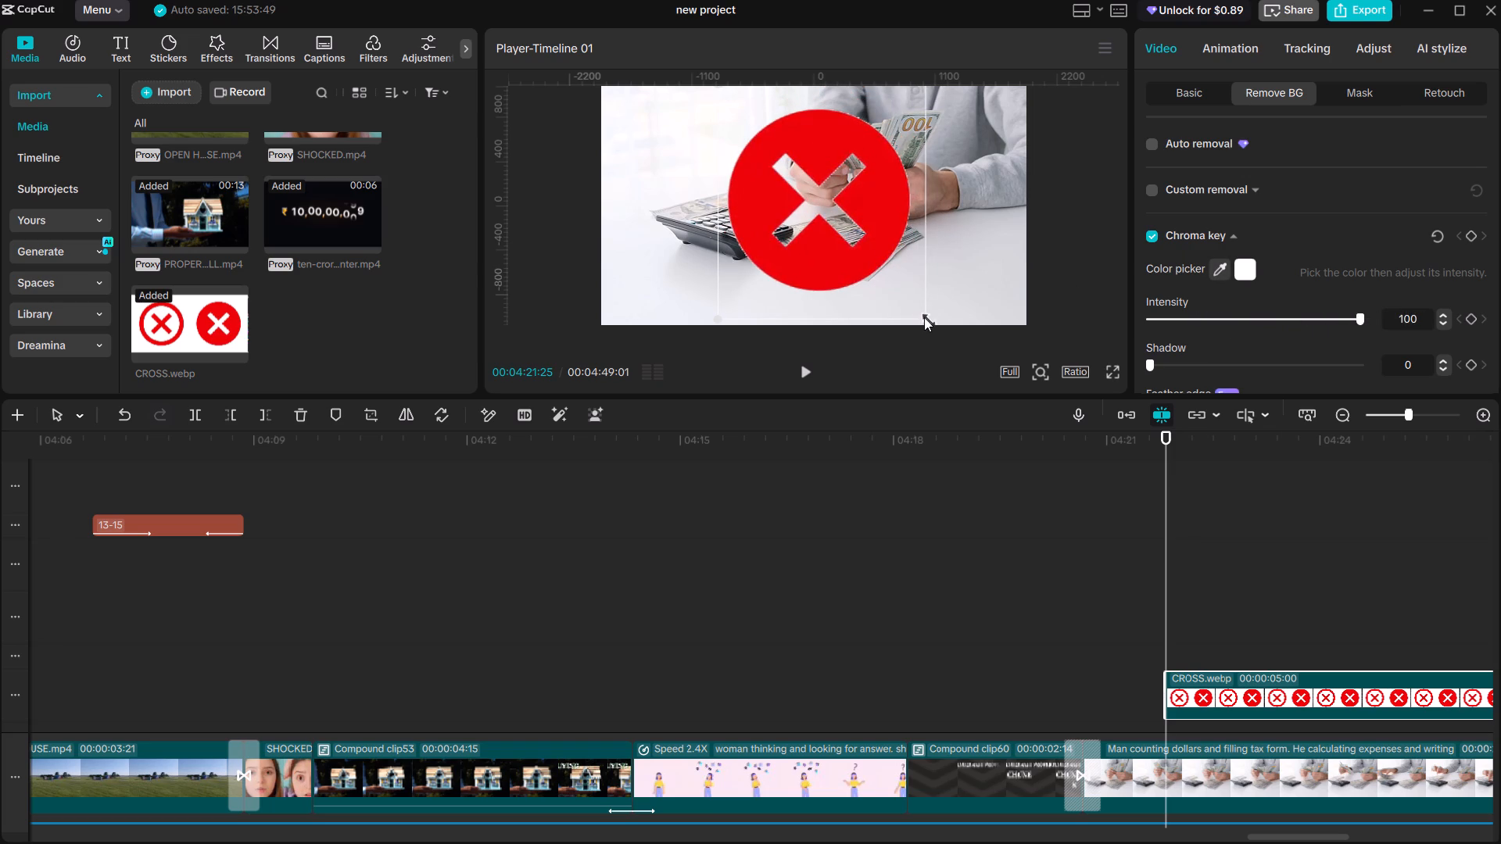
left_click_drag(924, 317, 964, 331)
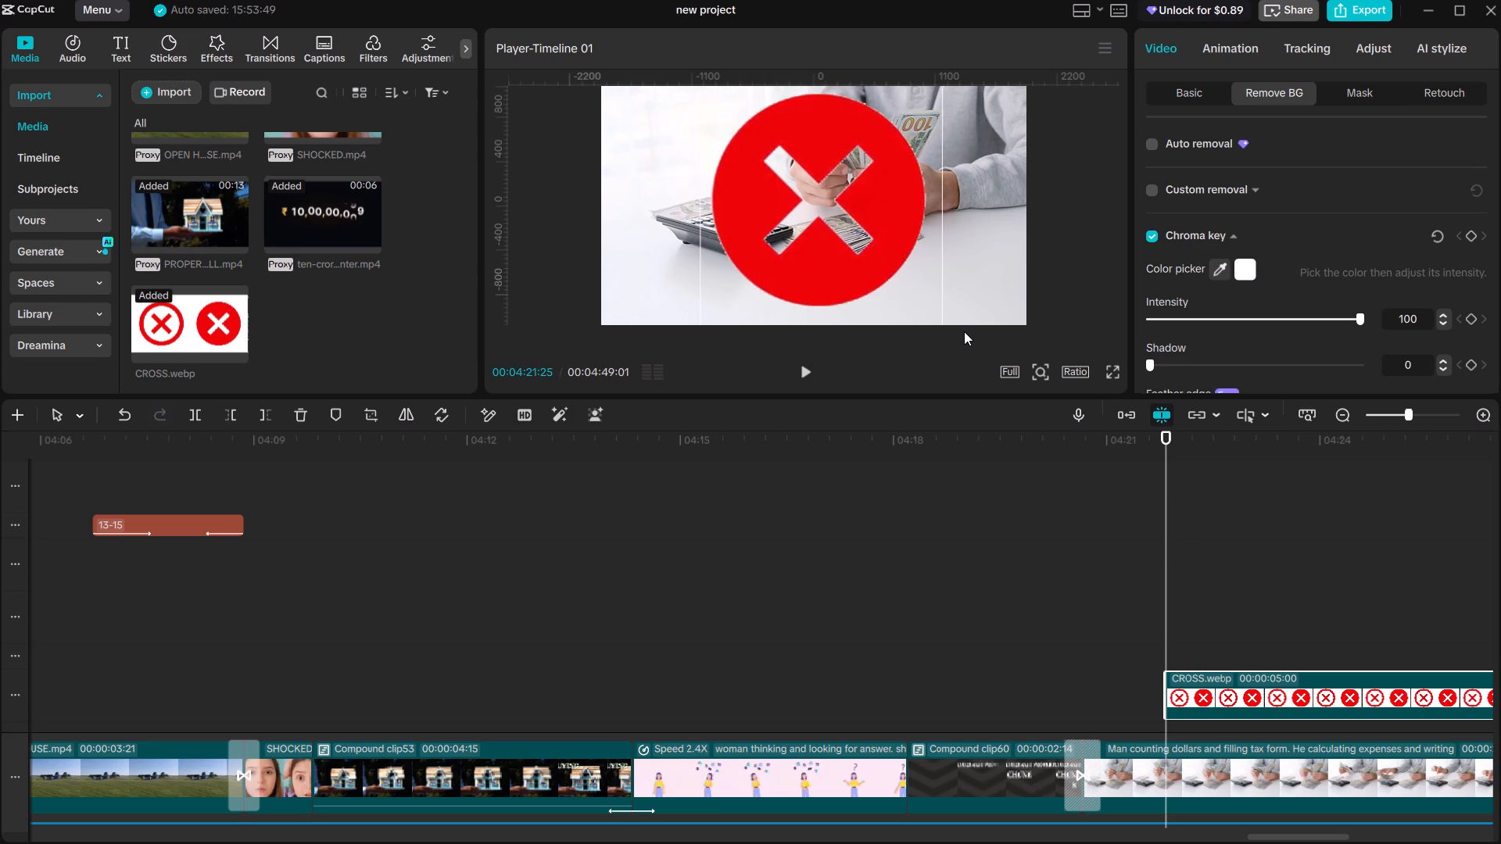
left_click_drag(964, 331, 964, 331)
left_click_drag(891, 282, 881, 291)
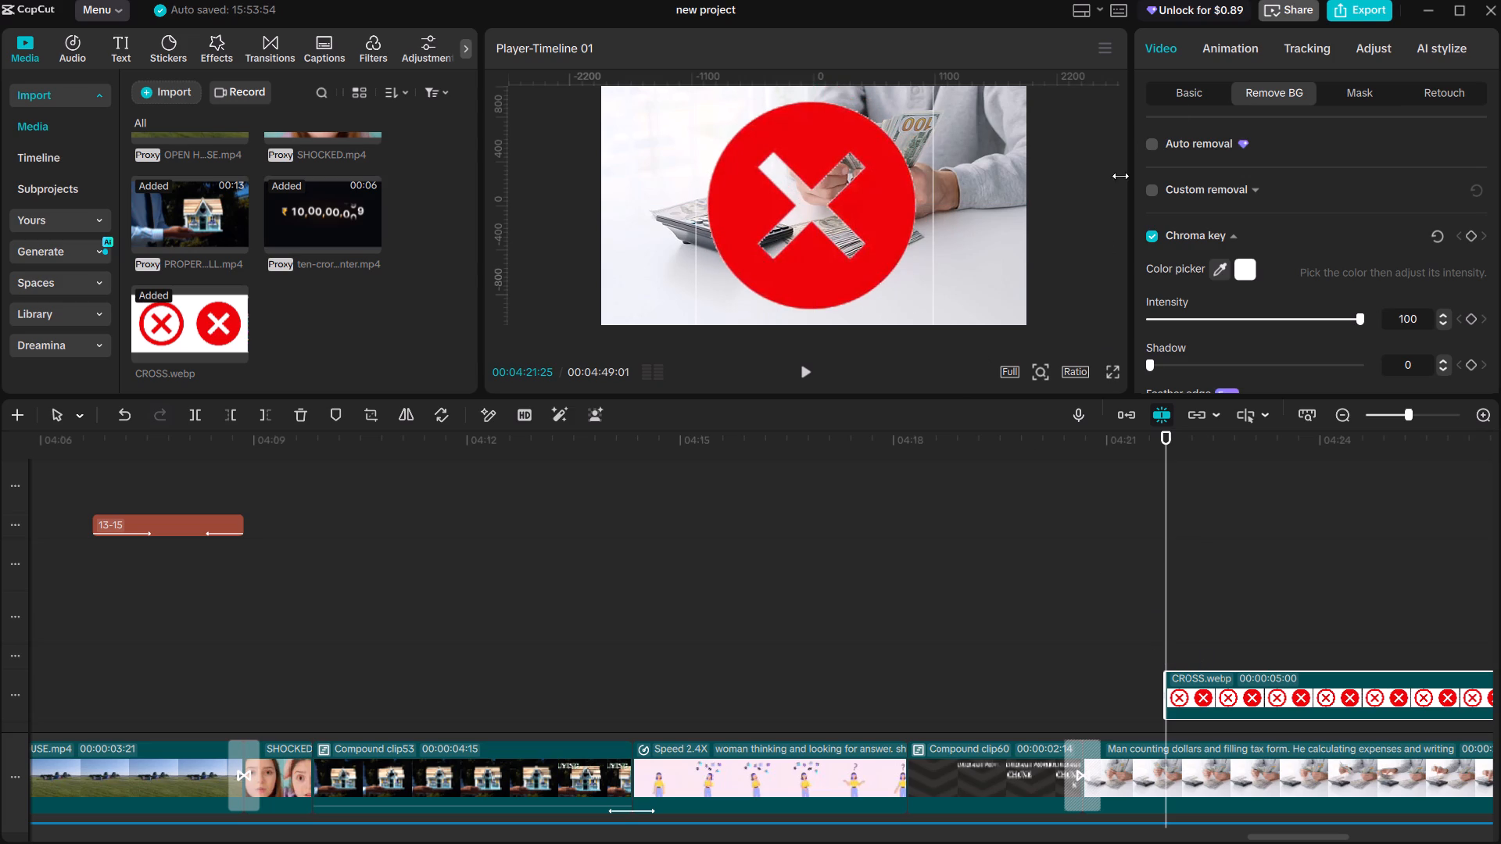
Apply the Fade In entrance animation to the cross image with a 0.5s duration and play it back.
left_click(1198, 85)
left_click(1227, 54)
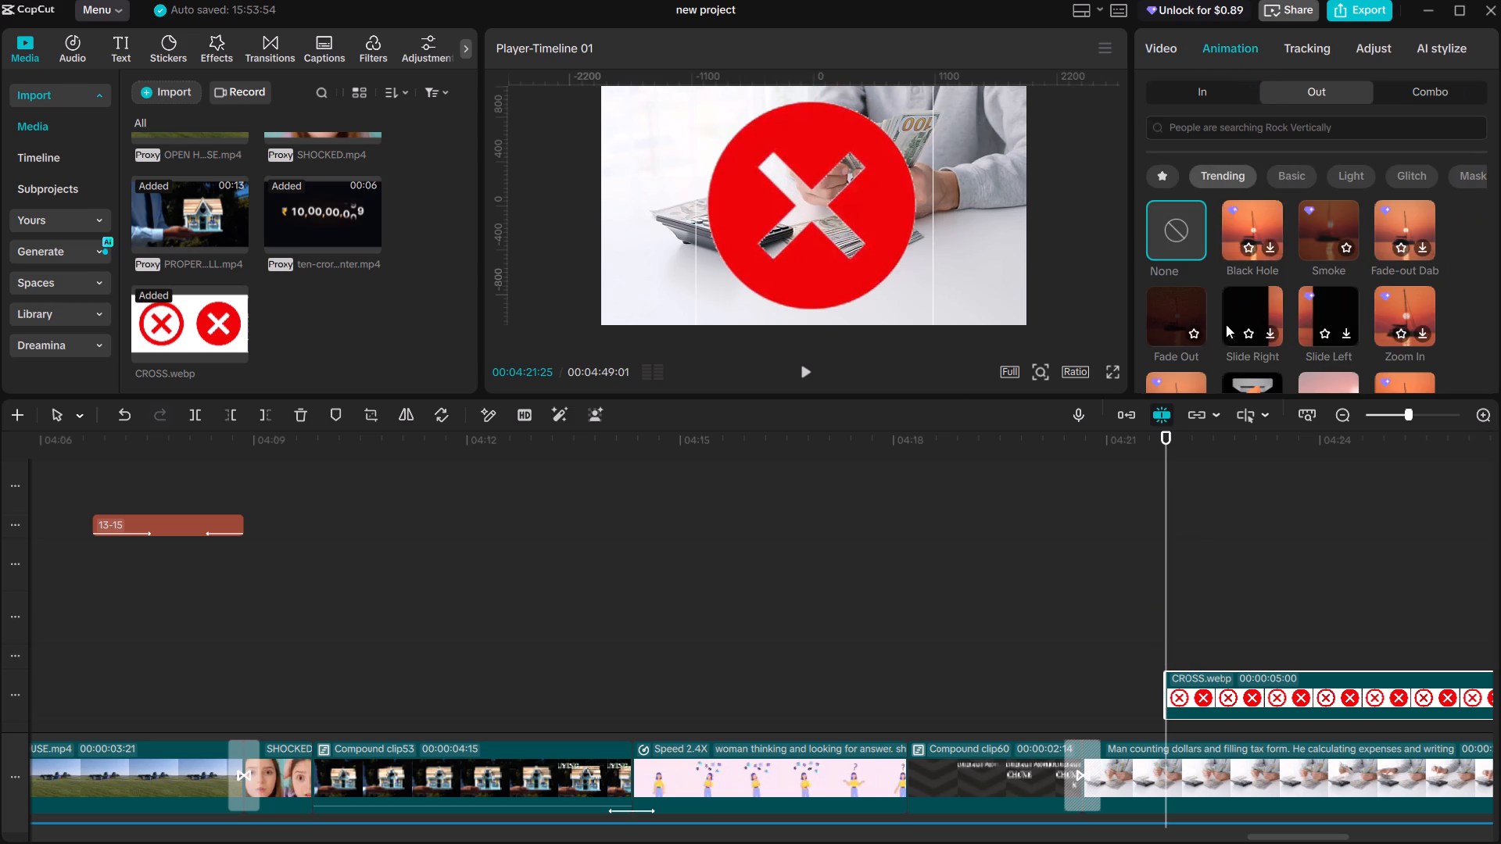
left_click(1204, 98)
left_click(1185, 312)
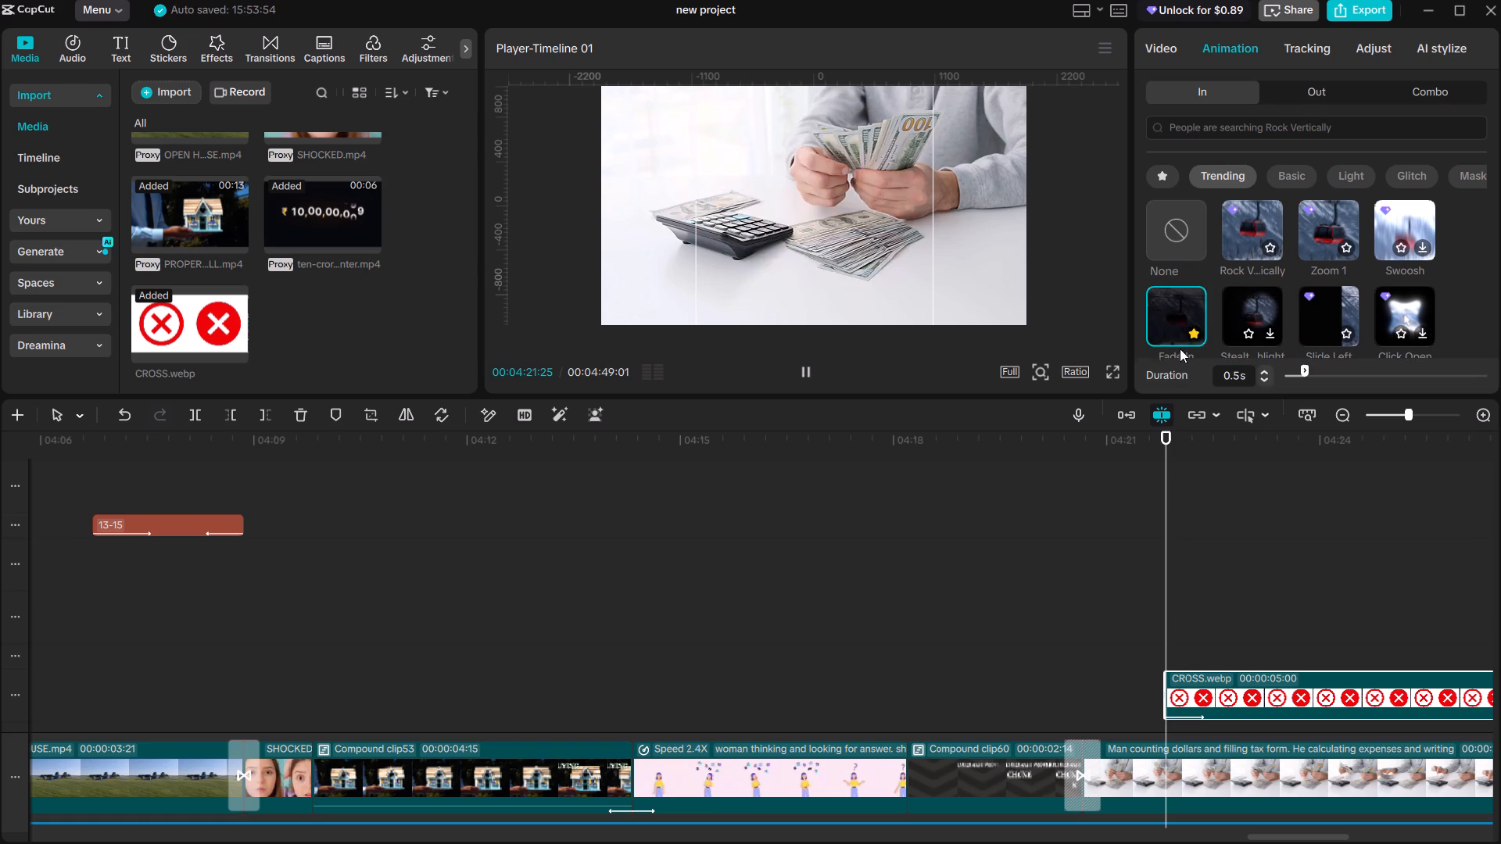
left_click(1121, 603)
key("space")
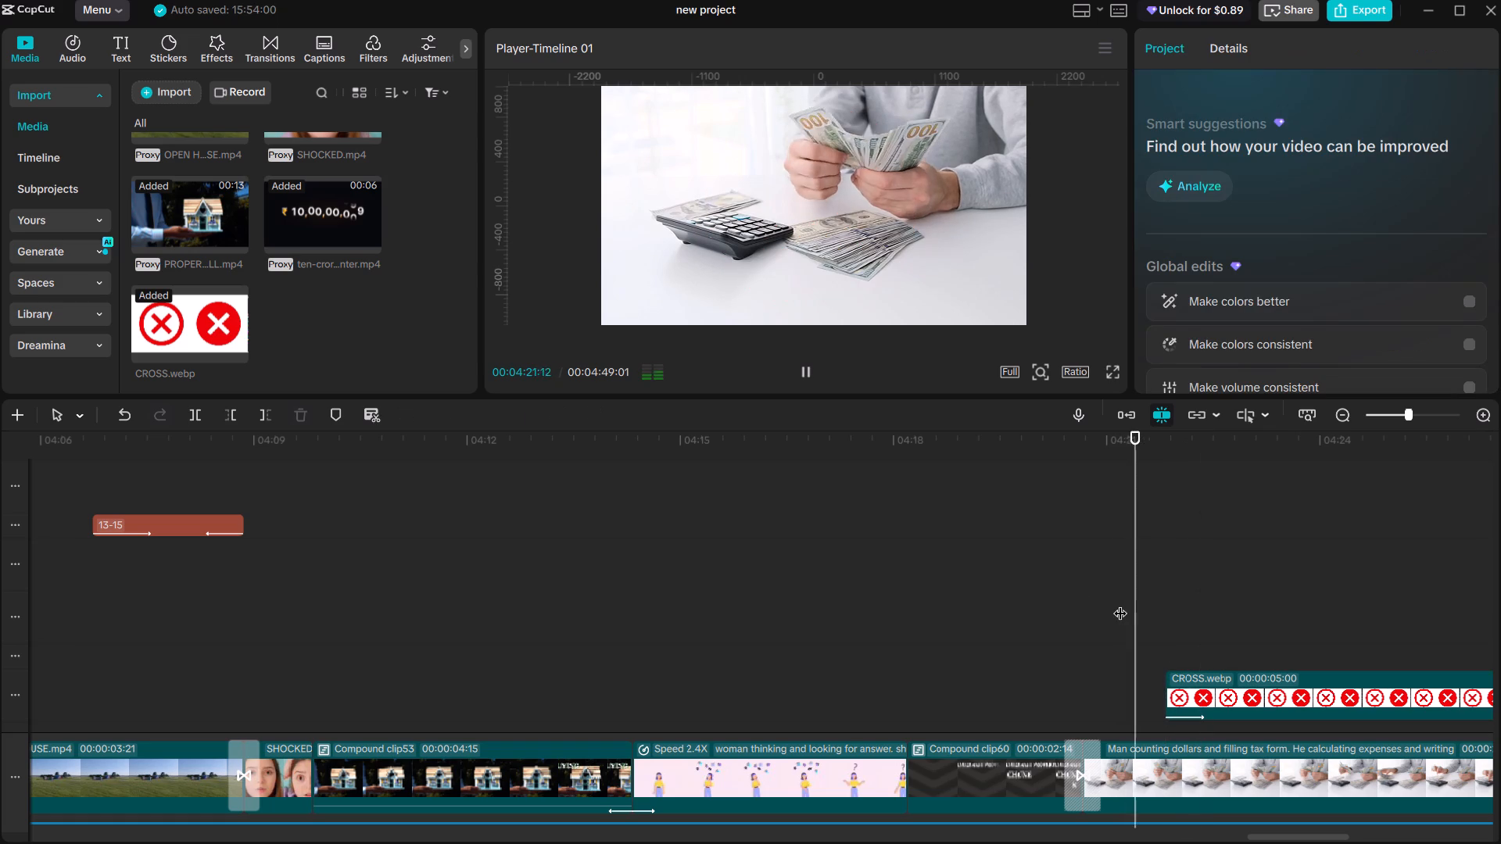
key("space")
Listen for the narration cue just after the cross appears and split the money-counting clip at 00:04:22:08.
left_click(1199, 600)
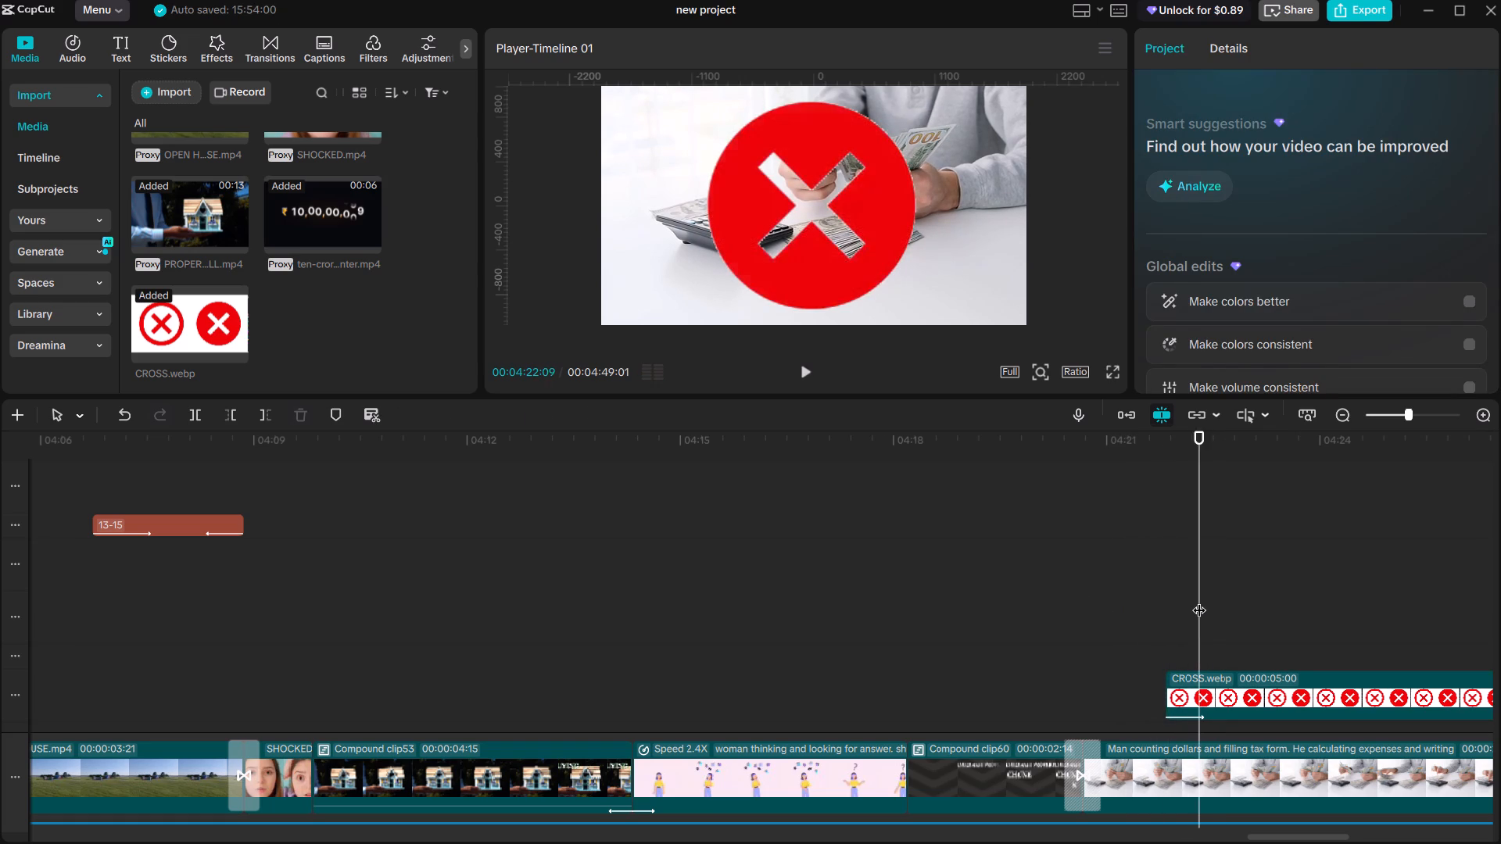
left_click_drag(1199, 600, 1205, 607)
key("space")
key("space")
left_click(1205, 607)
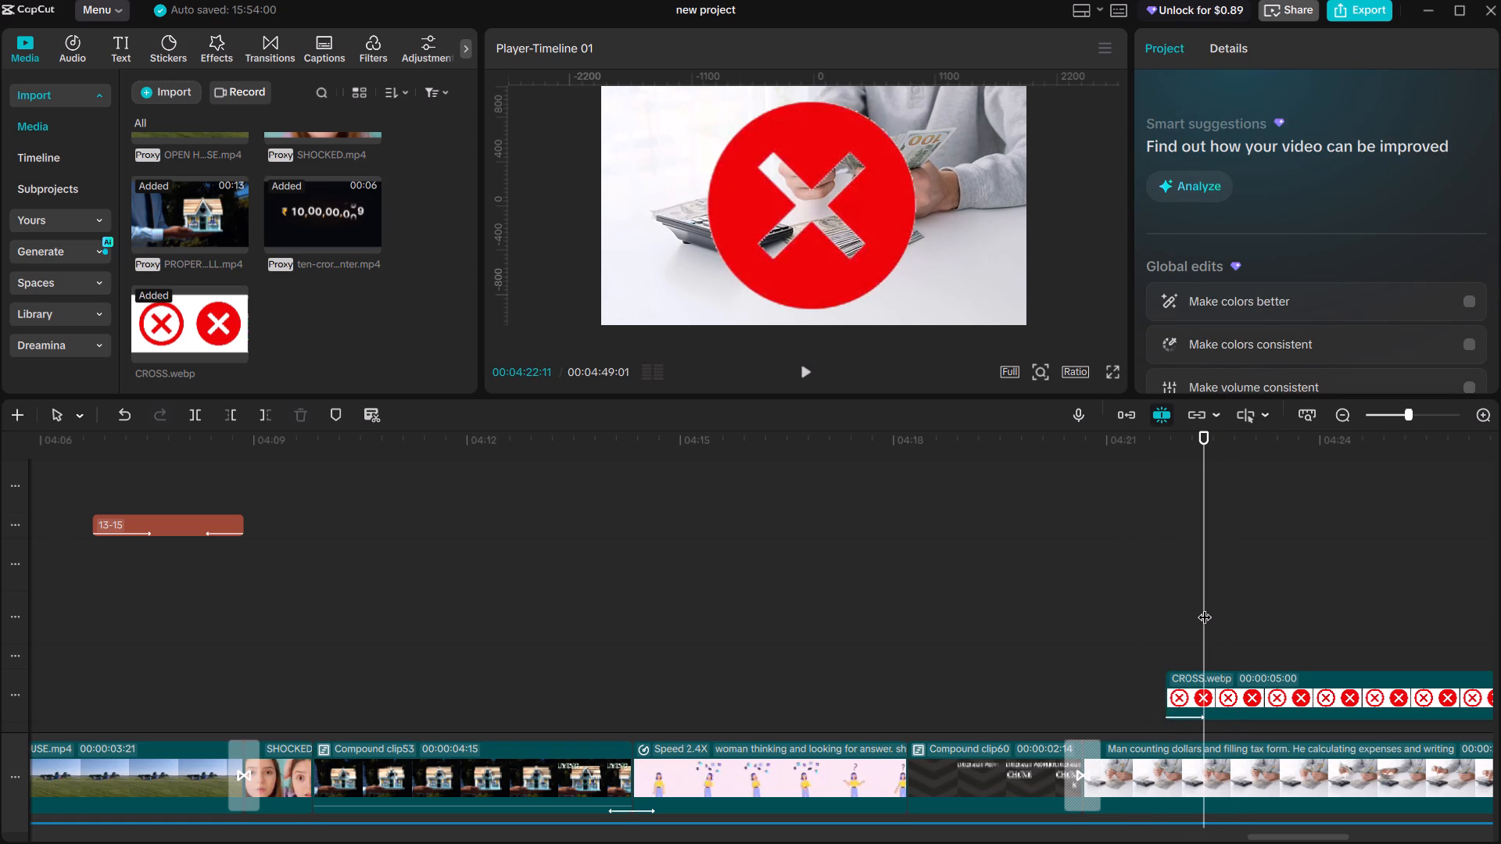
left_click(1205, 607)
key("space")
left_click(1199, 607)
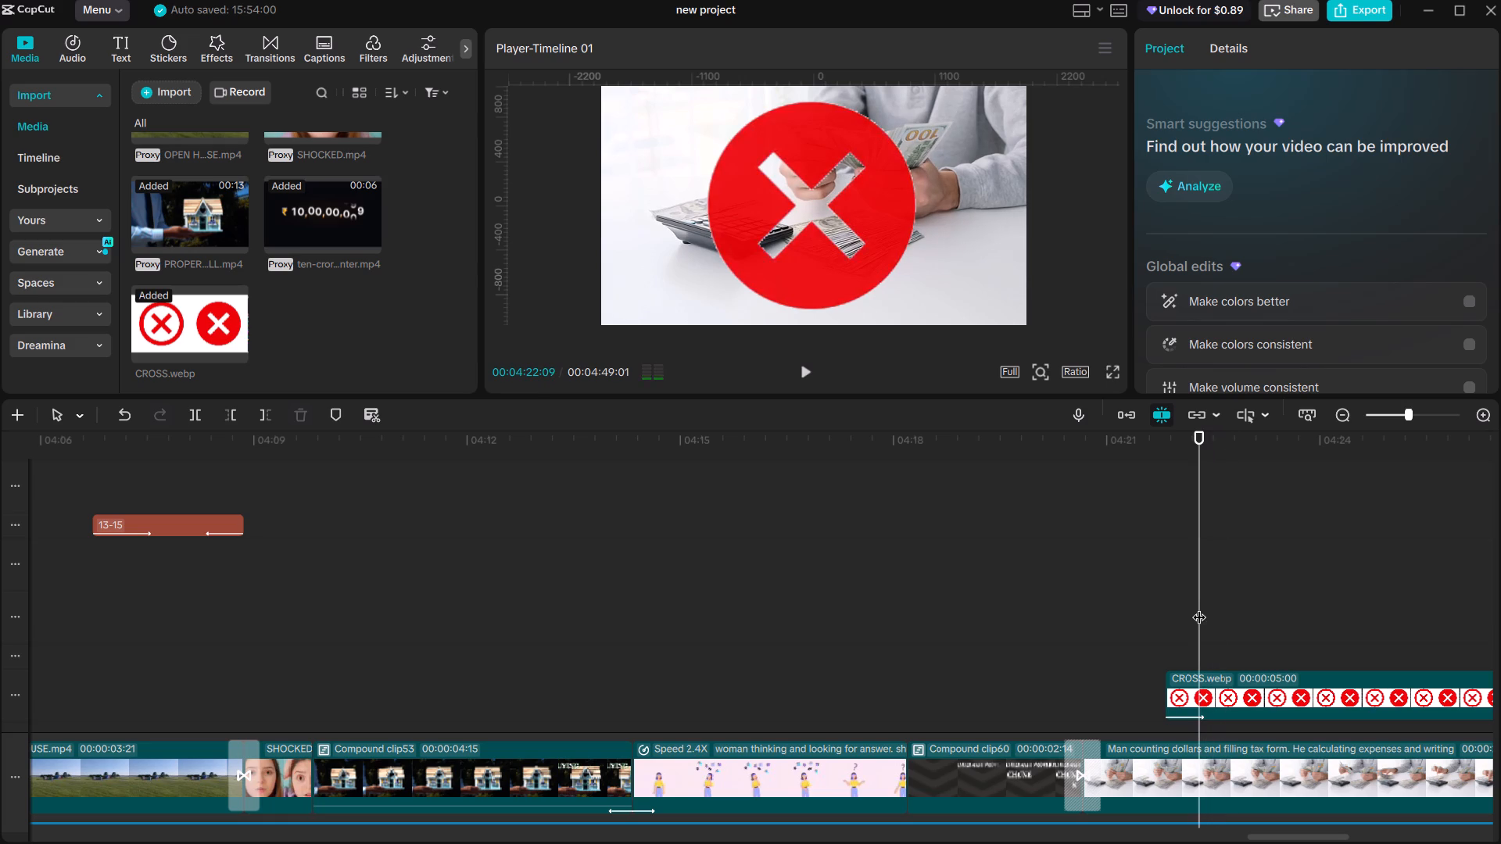
scroll(1200, 599, "down", 20)
scroll(1200, 599, "down", 20)
scroll(1200, 599, "down", 5)
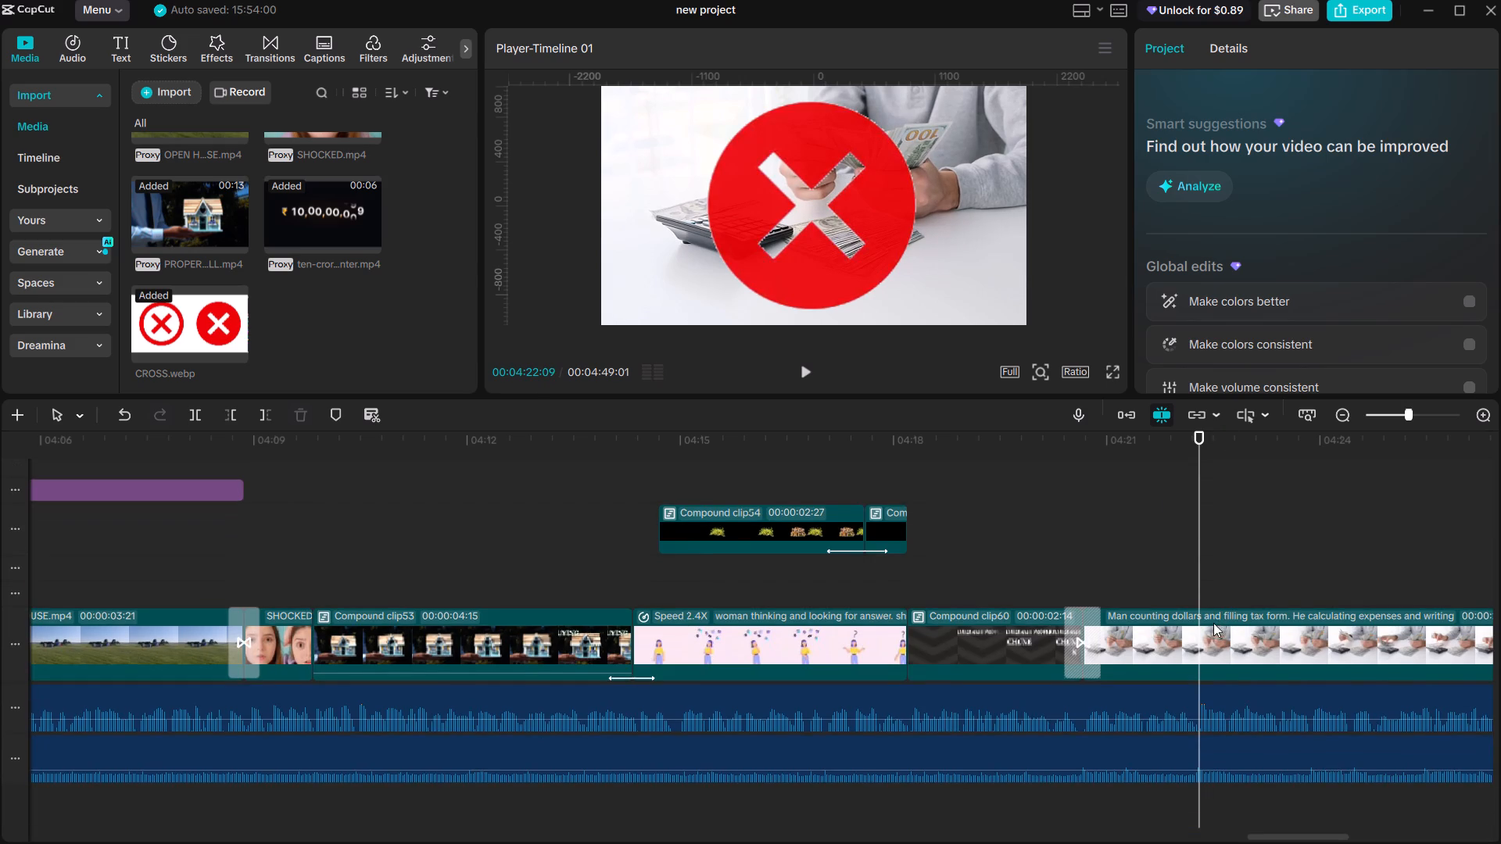
scroll(1209, 593, "up", 20, "ctrl")
scroll(1209, 593, "up", 7, "ctrl")
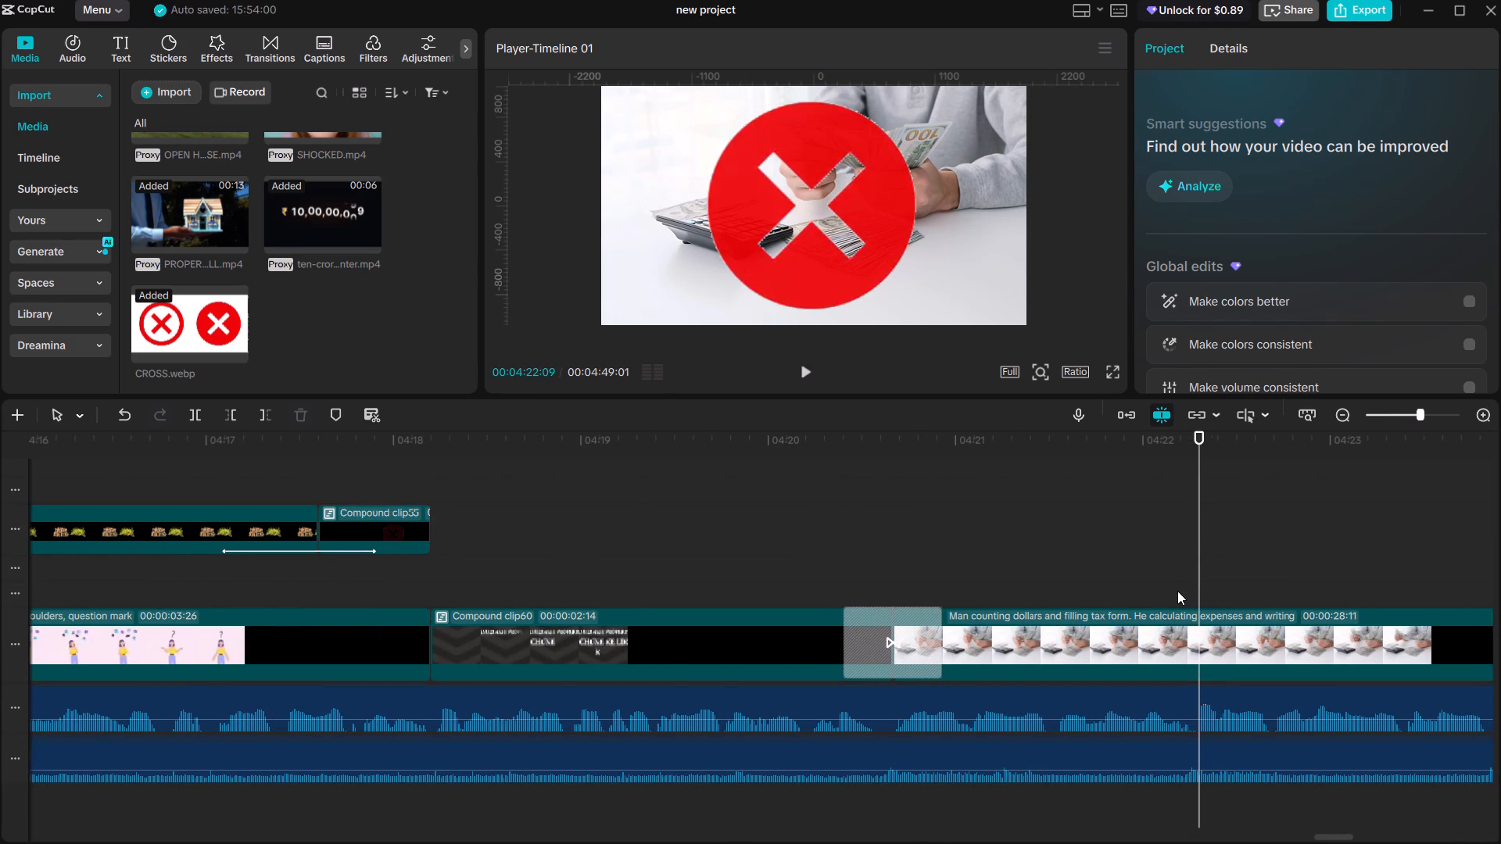
key("Left")
left_click(1192, 653)
key("ctrl+b")
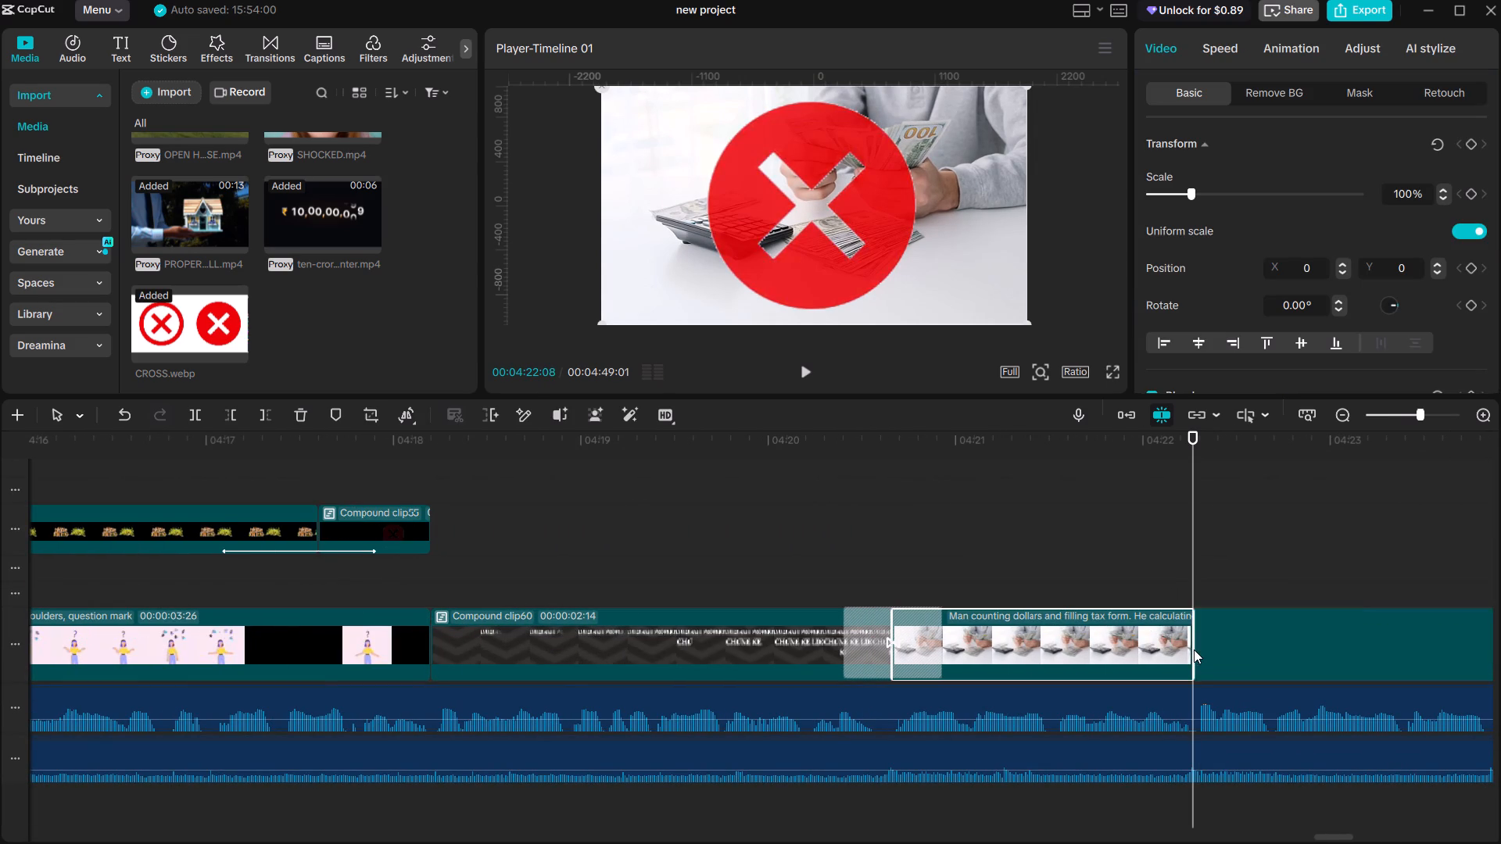
Delete the leftover part of the money-counting clip after 00:04:22:08.
key("BackSpace")
Split the cross image at 00:04:22:08, delete the part after it, and play back the trimmed ending.
scroll(1188, 643, "up", 5, "ctrl")
scroll(1187, 643, "down", 14, "ctrl")
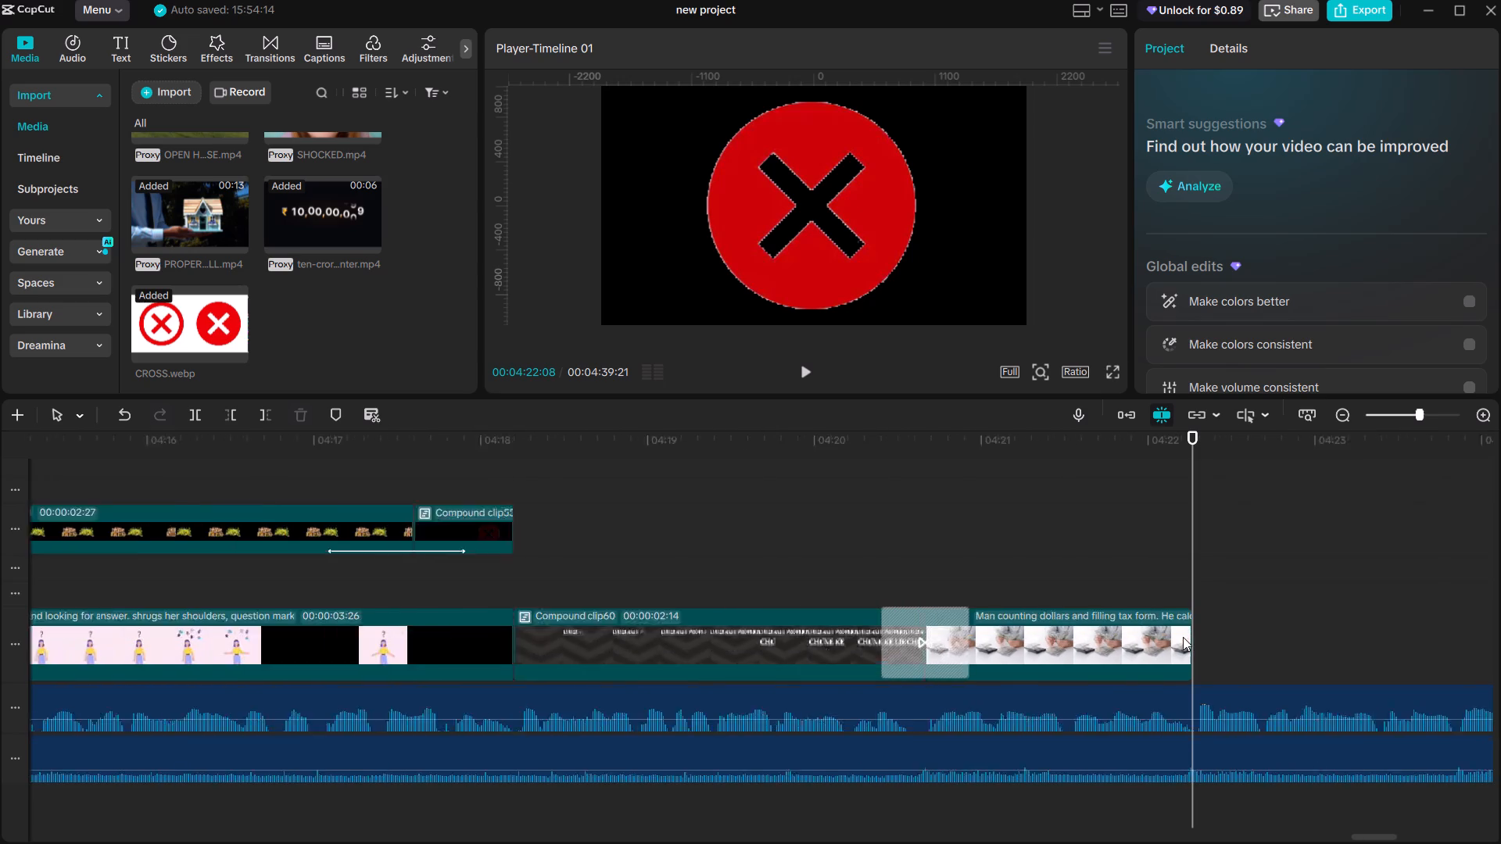
scroll(1183, 637, "down", 9, "ctrl")
scroll(1181, 634, "up", 5, "alt")
scroll(1181, 634, "down", 7, "alt")
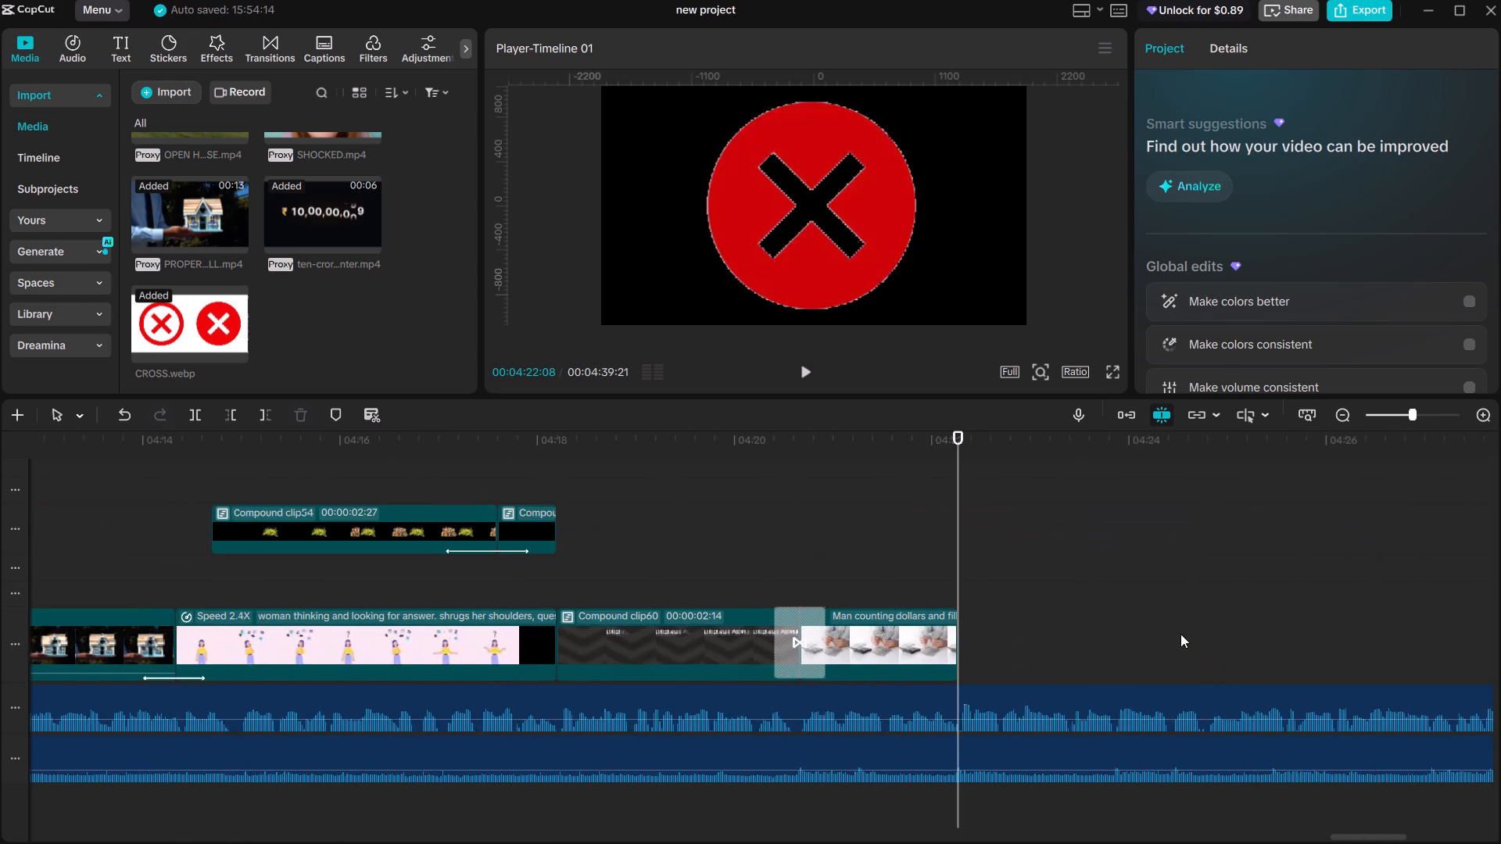
scroll(1175, 631, "down", 14, "ctrl")
scroll(1090, 628, "up", 20)
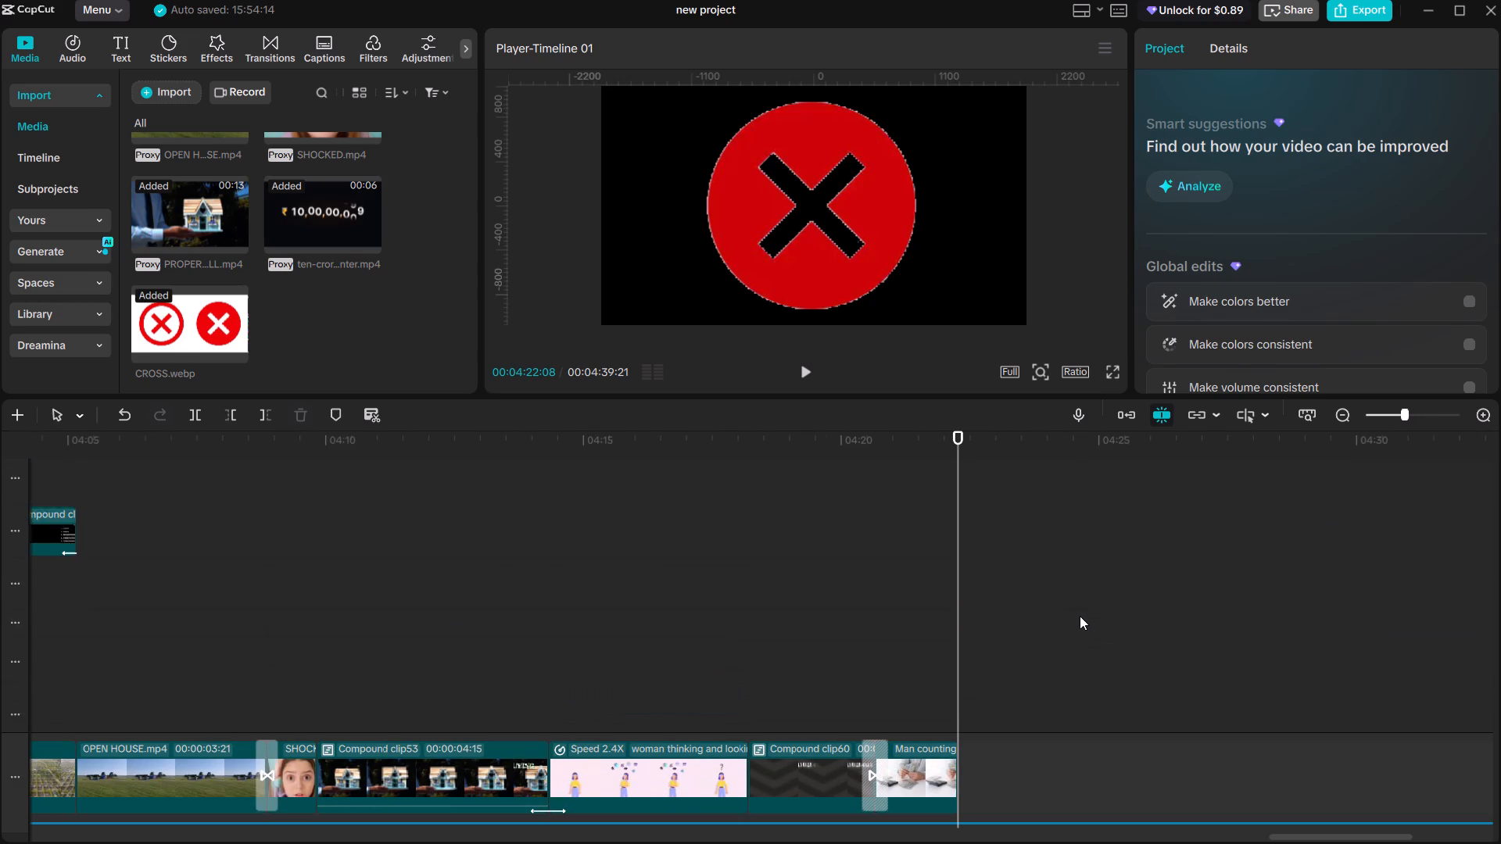
scroll(1080, 616, "up", 18)
left_click(1027, 655)
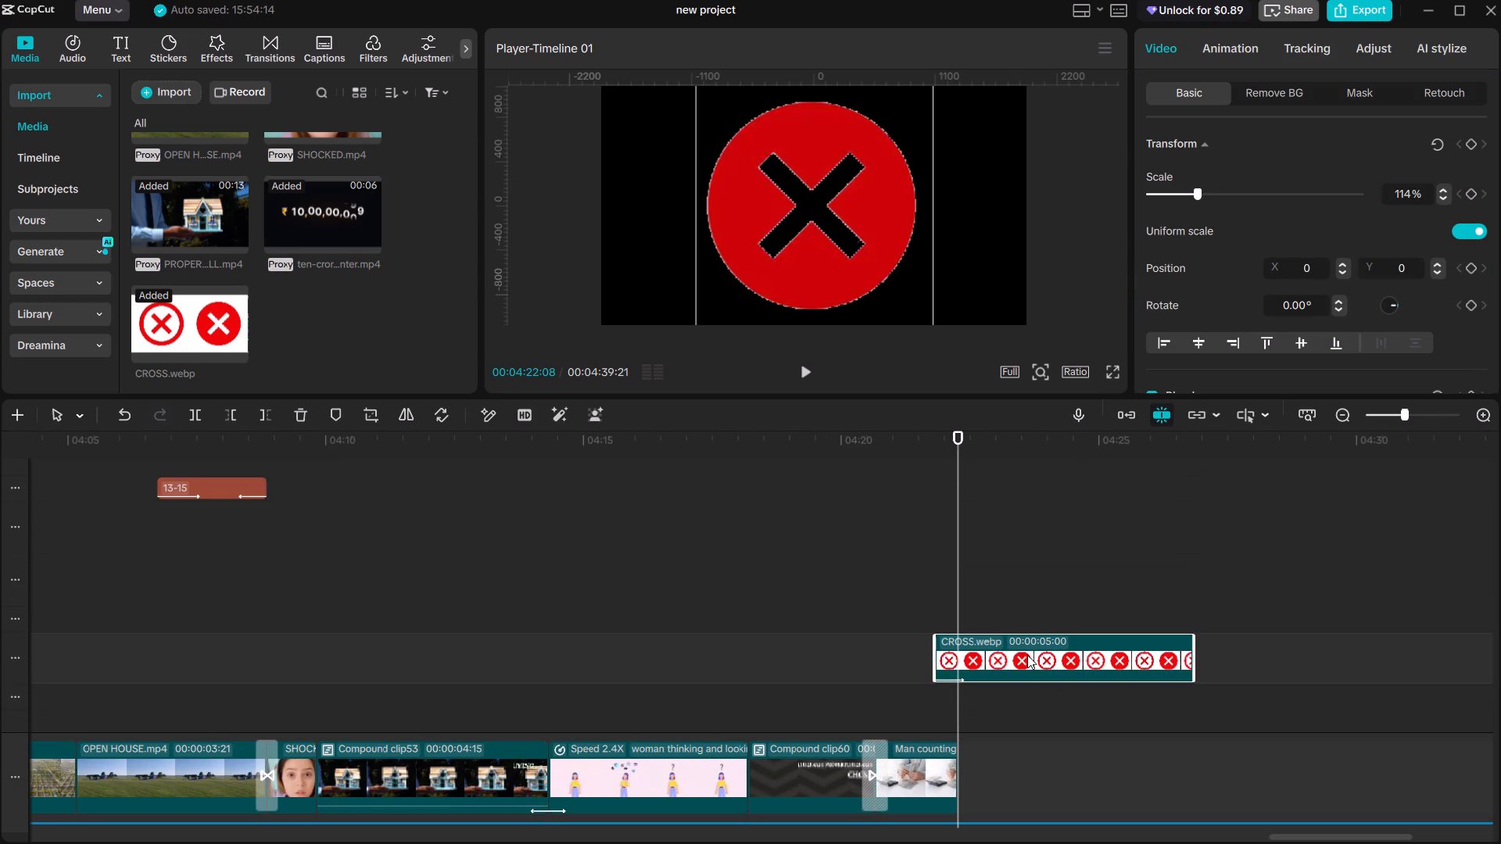
key("ctrl+b")
key("BackSpace")
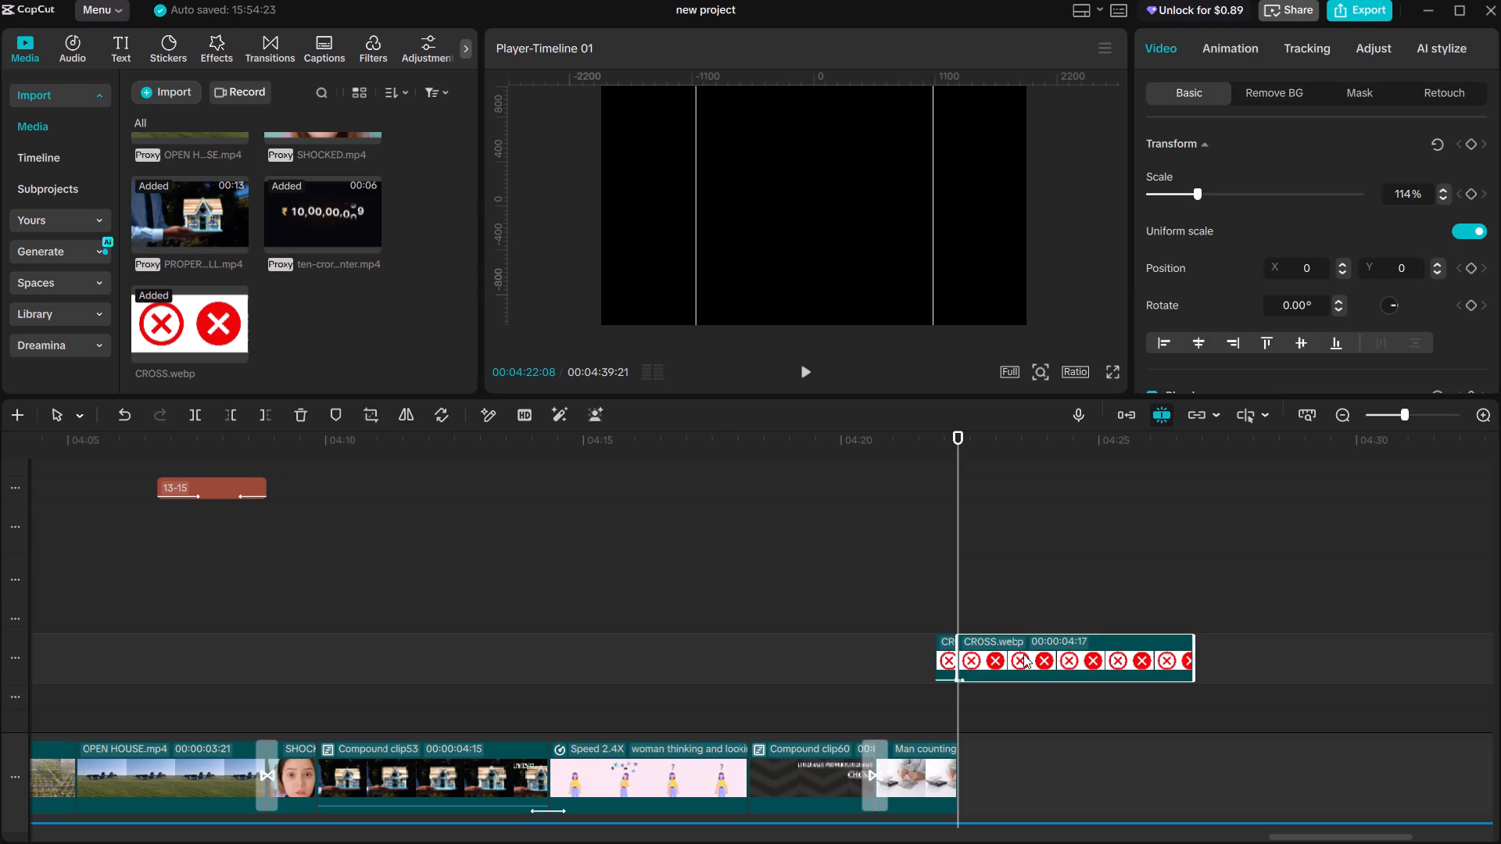
left_click(932, 607)
left_click(932, 607)
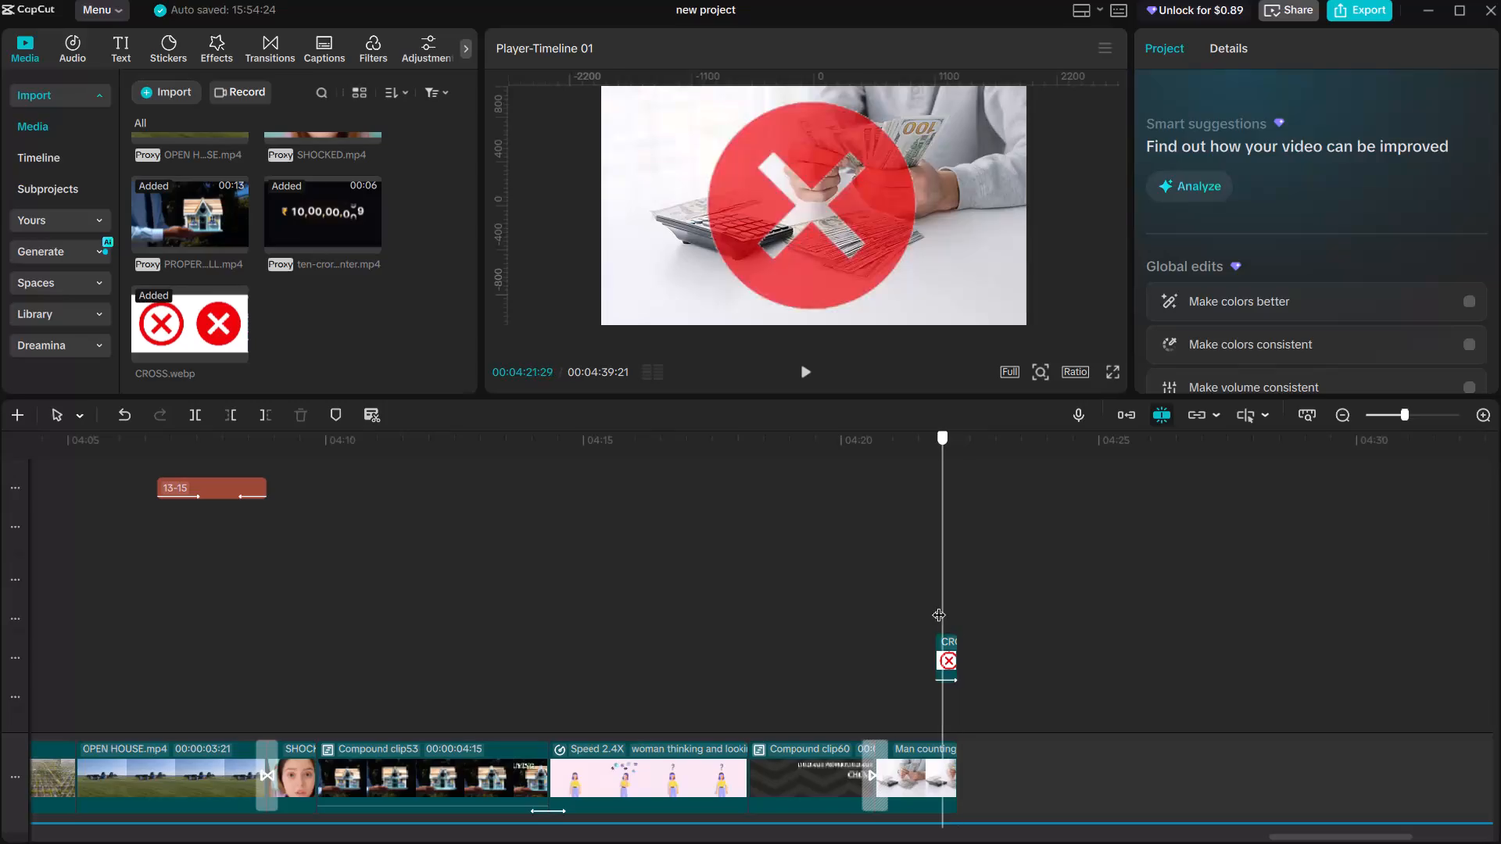
key("space")
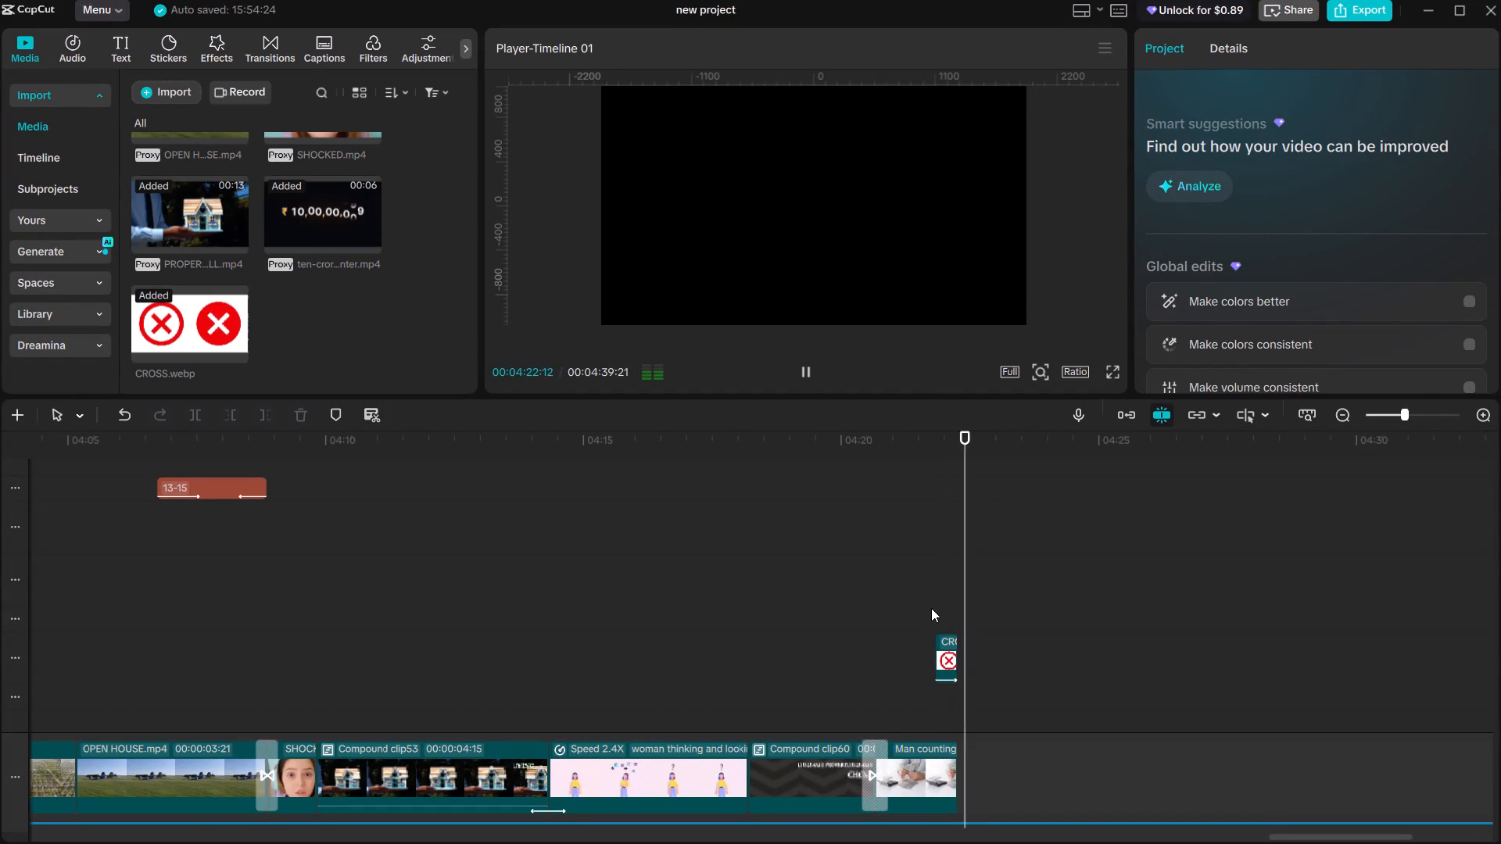
left_click(914, 608)
key("space")
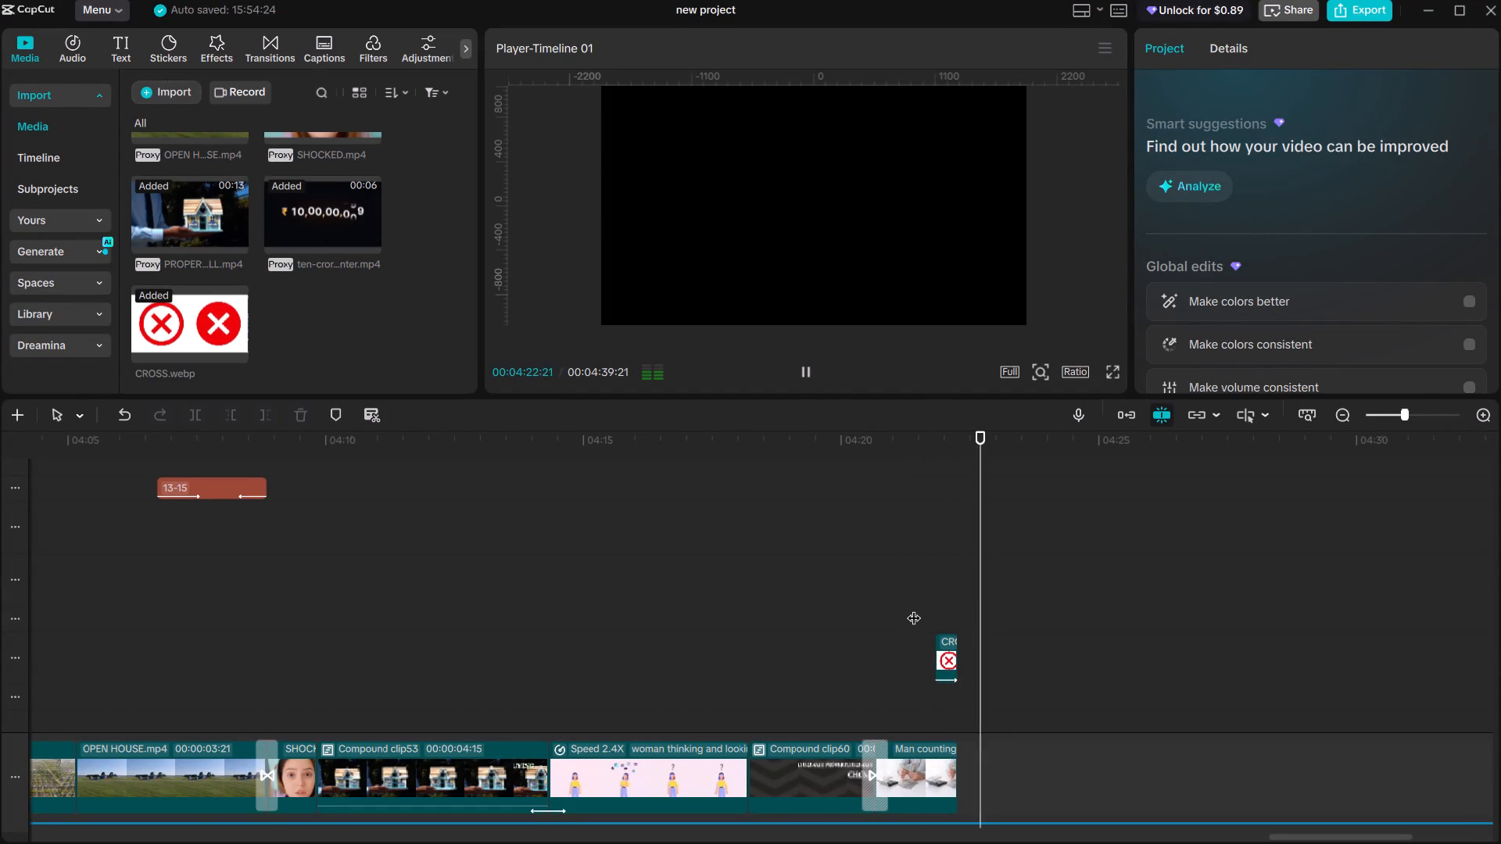
key("space")
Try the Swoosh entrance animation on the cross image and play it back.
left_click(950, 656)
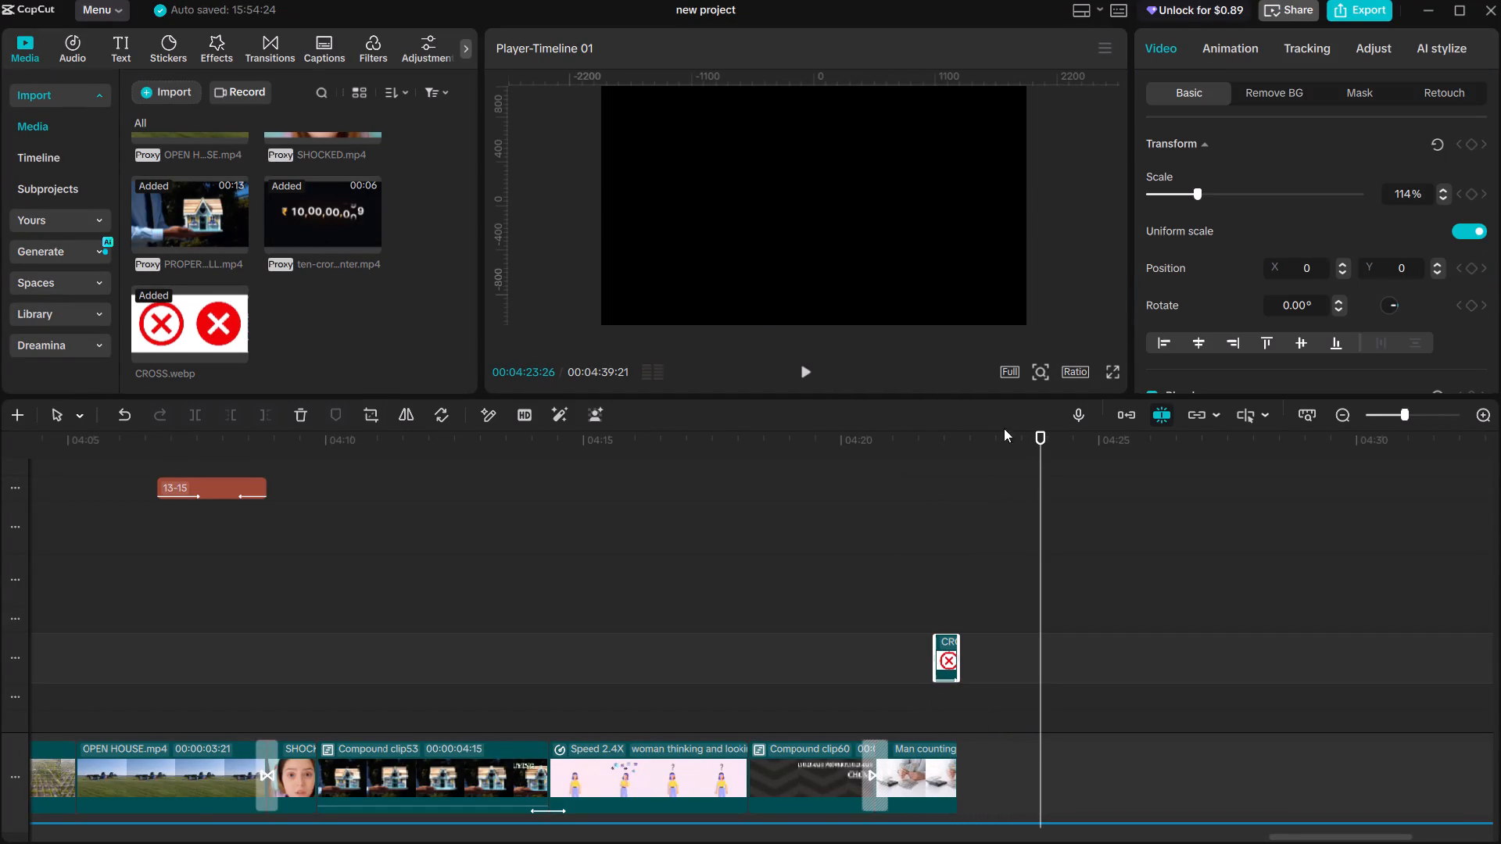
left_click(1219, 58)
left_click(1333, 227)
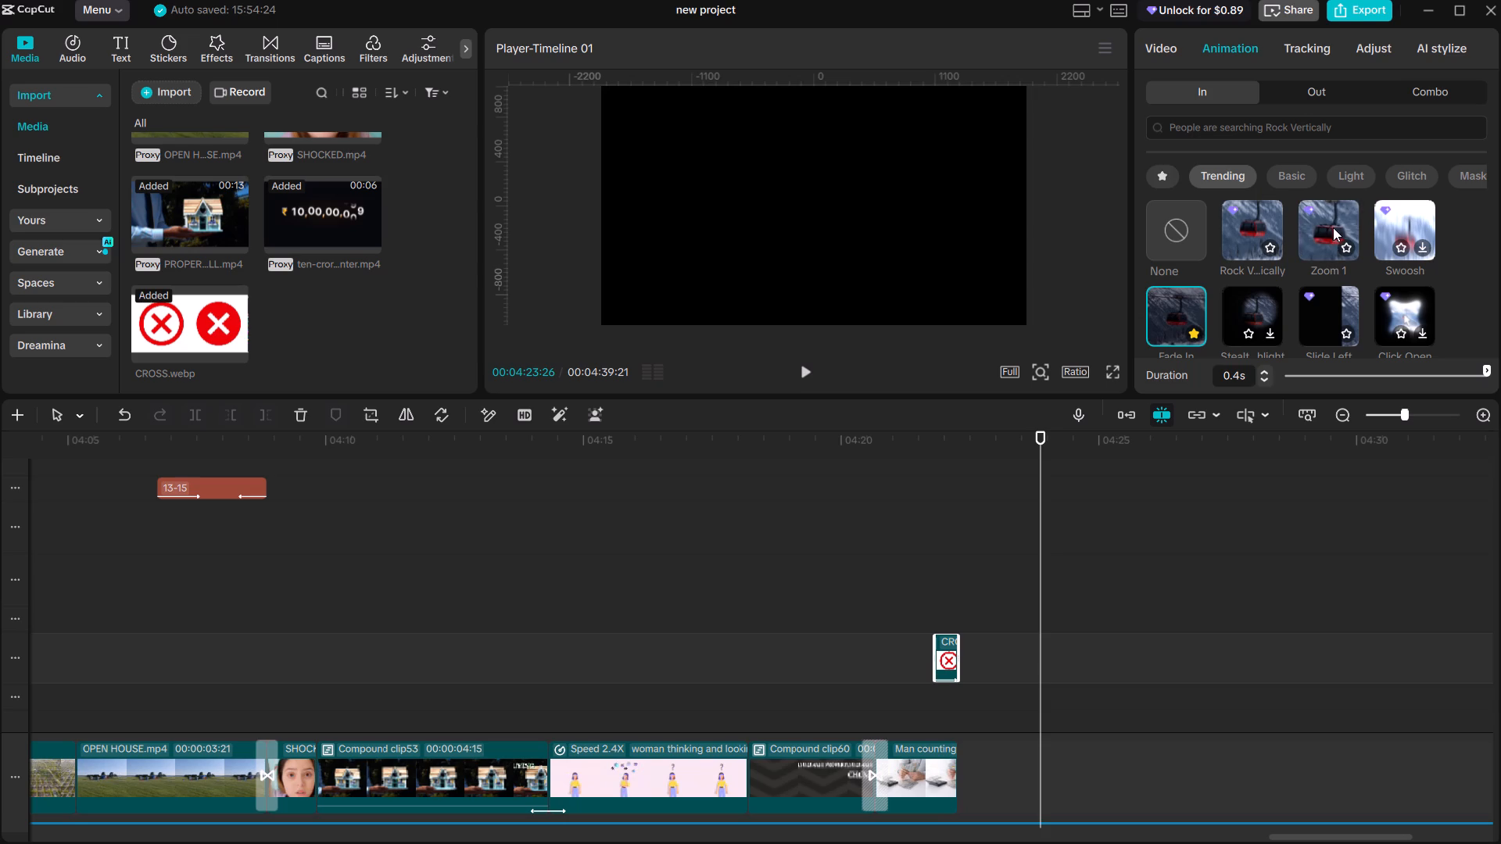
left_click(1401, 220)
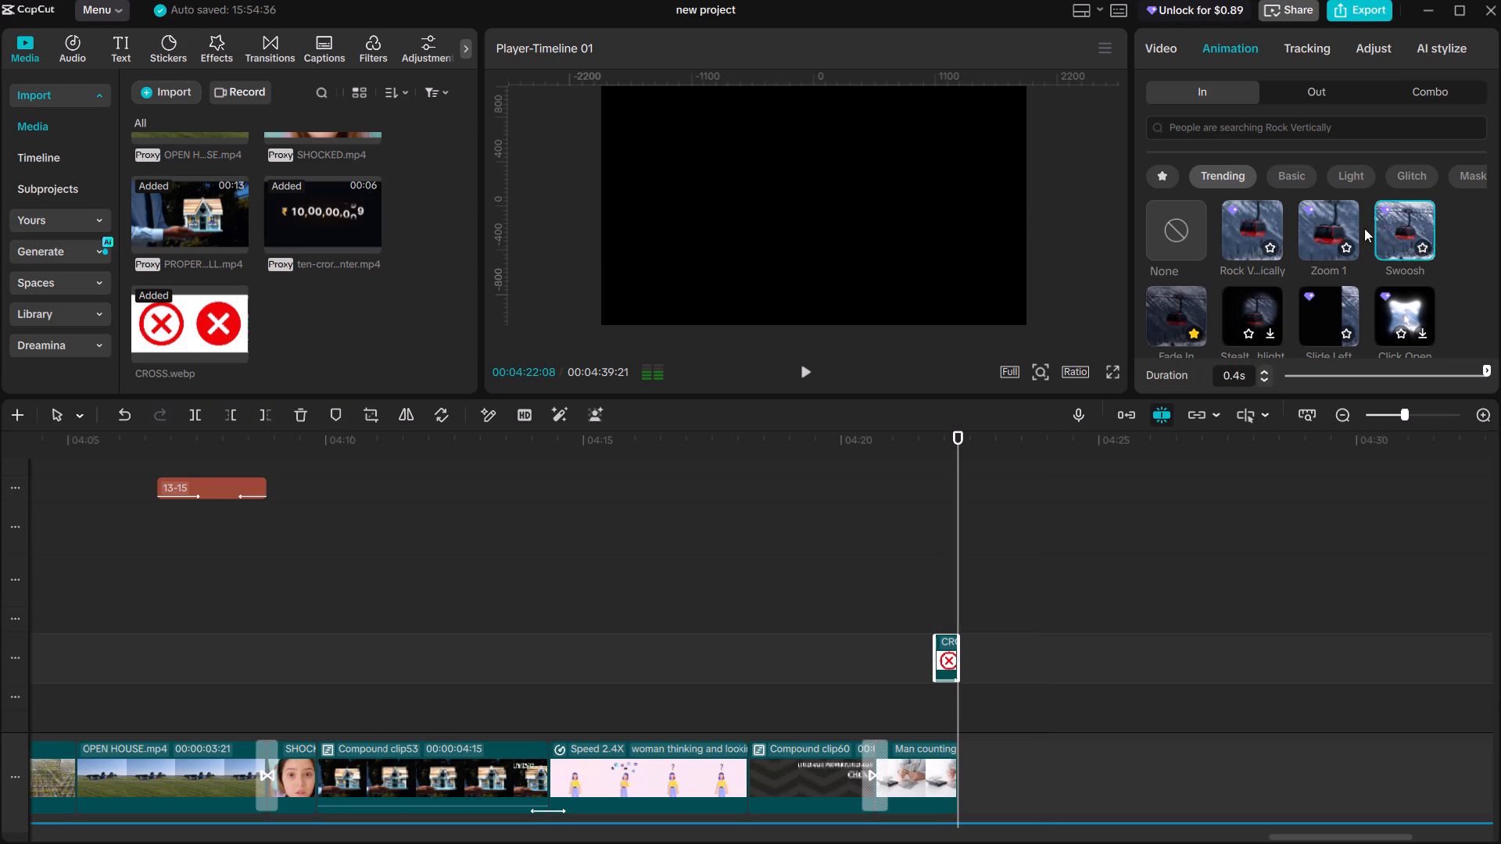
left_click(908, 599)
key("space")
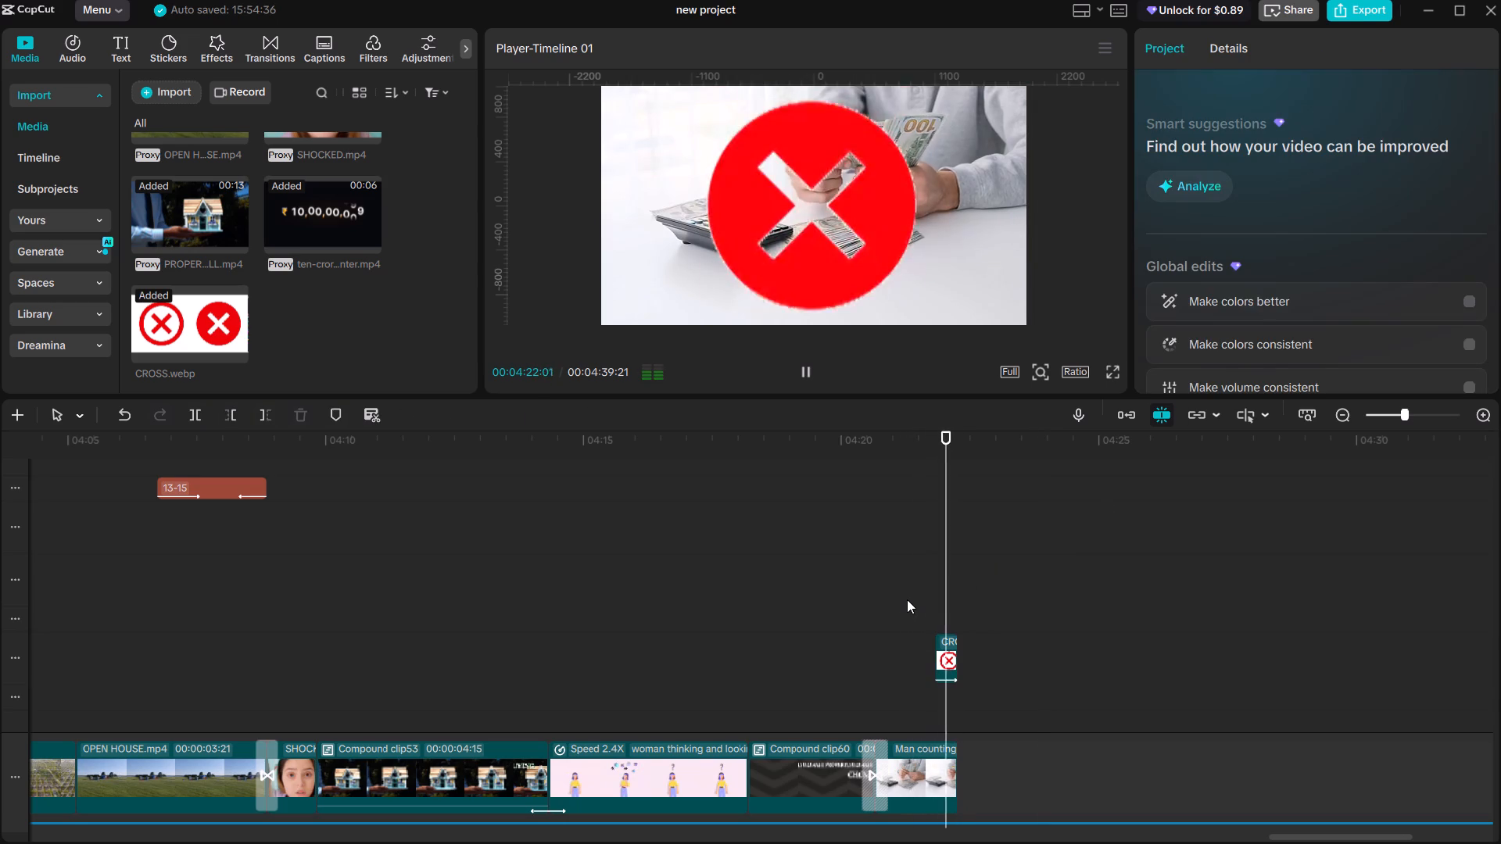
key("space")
Apply the Zoom 1 entrance animation to the cross image and play it back over the money-counting clip.
left_click(948, 652)
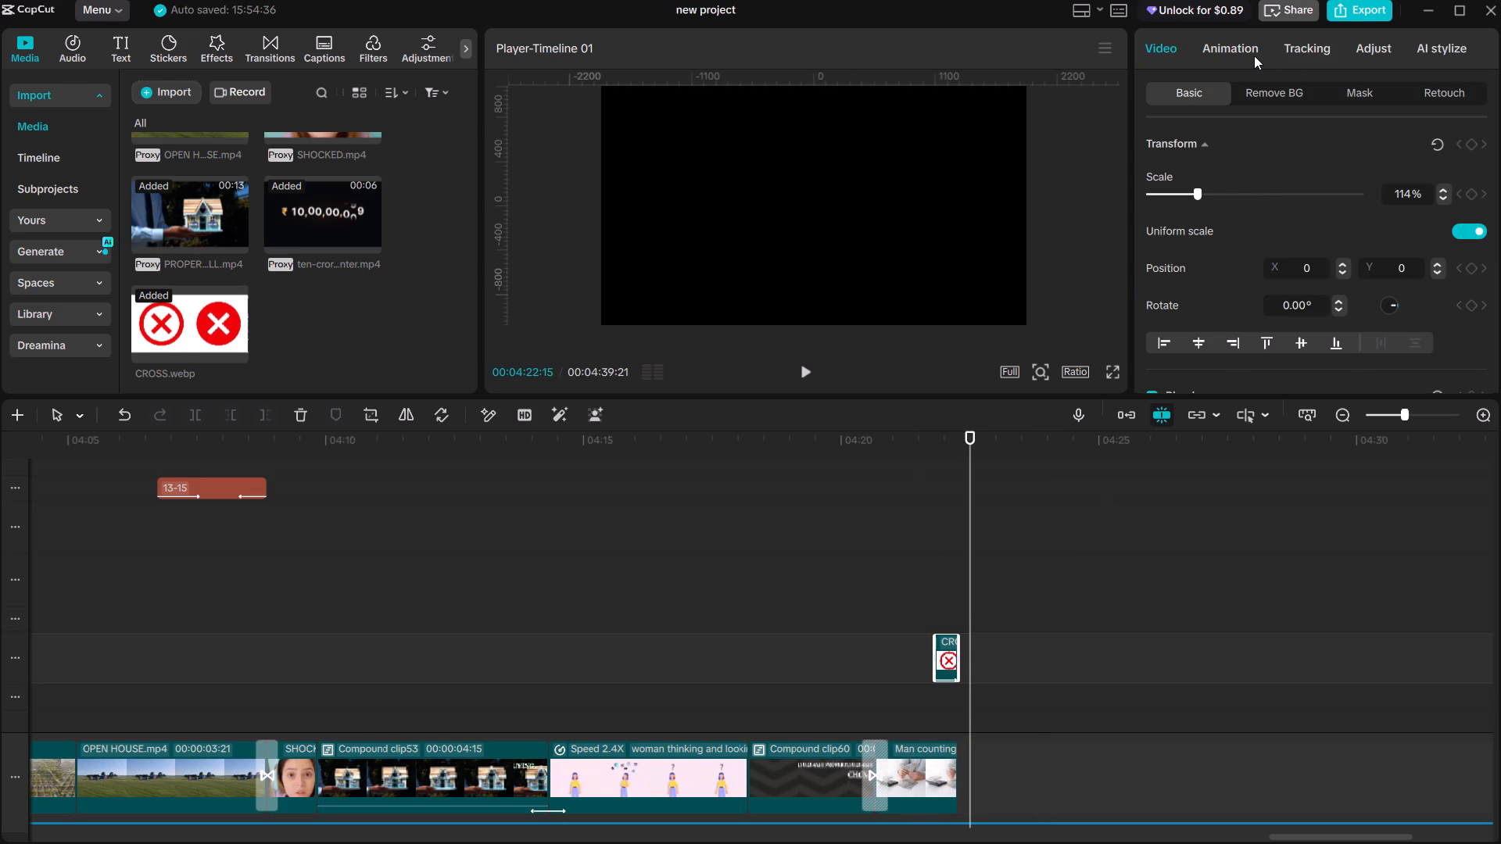
left_click(1254, 55)
left_click(1340, 226)
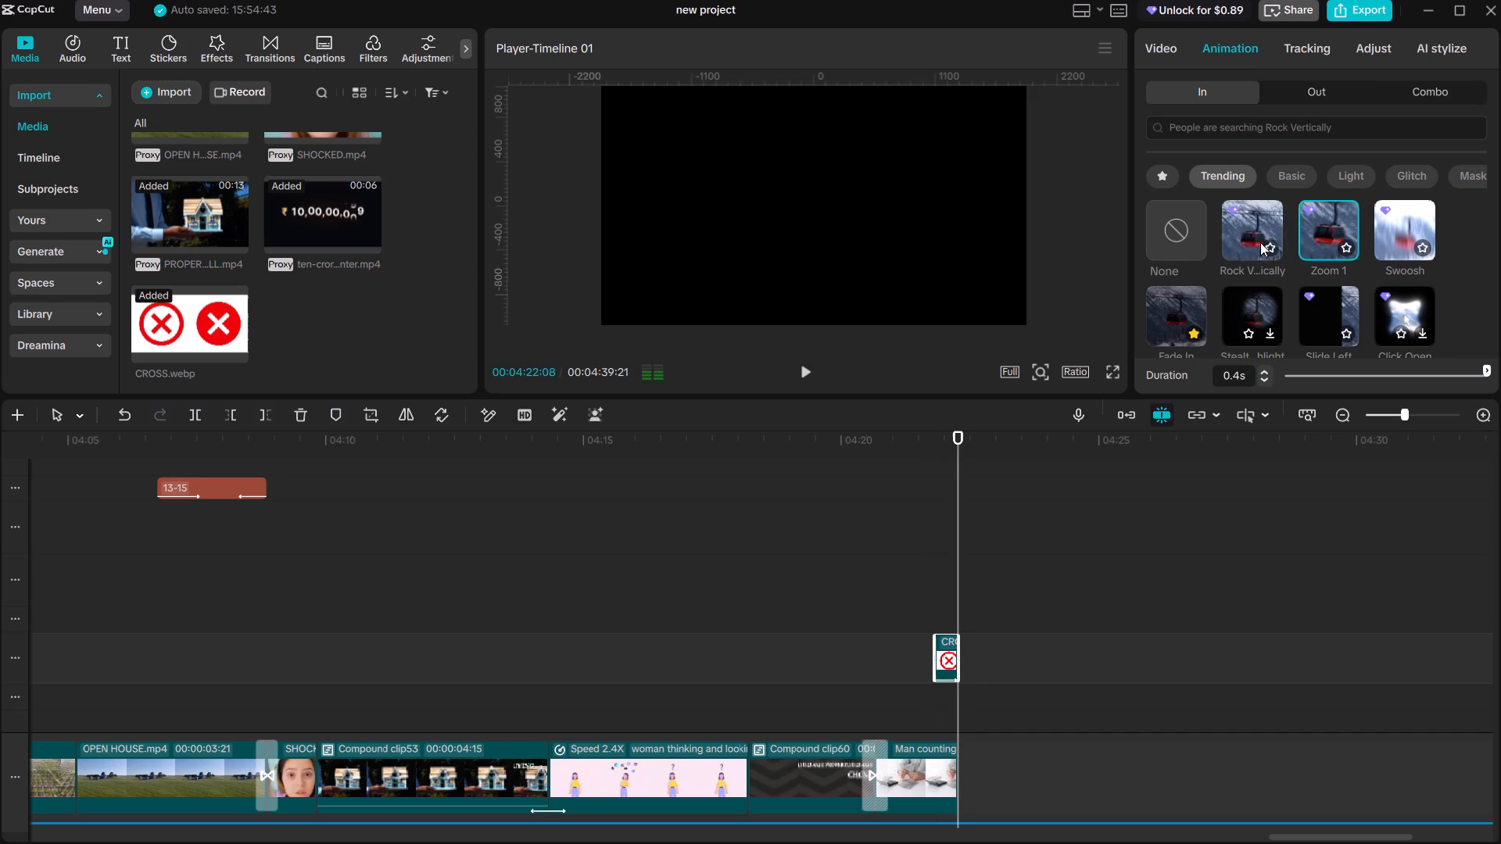
left_click(904, 618)
key("space")
key("space")
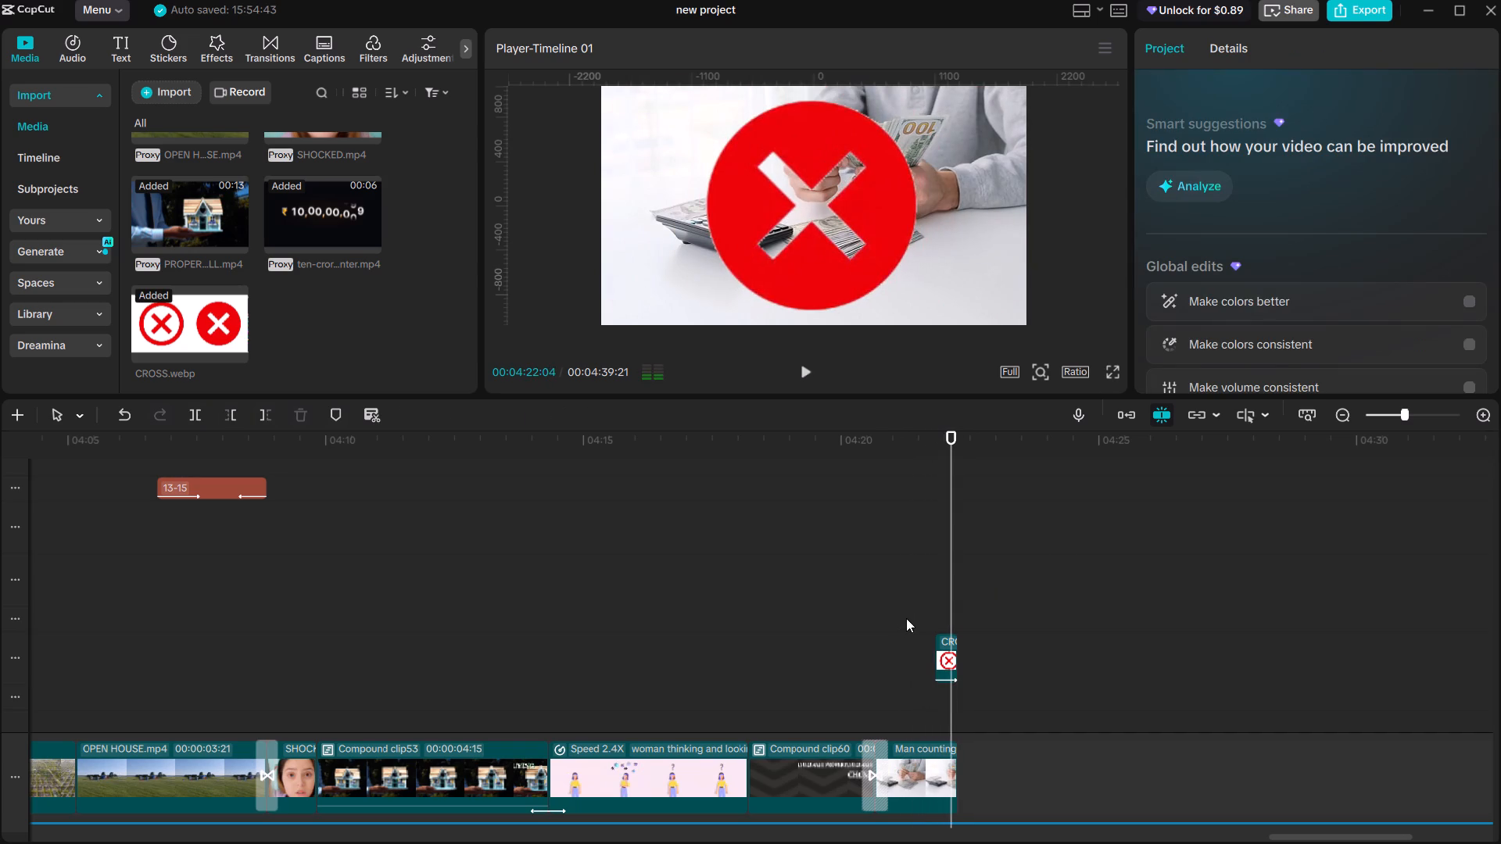
key("space")
key("space")
Set the cross image's entrance animation duration to 0.3s and replay the section to check its timing.
left_click(944, 653)
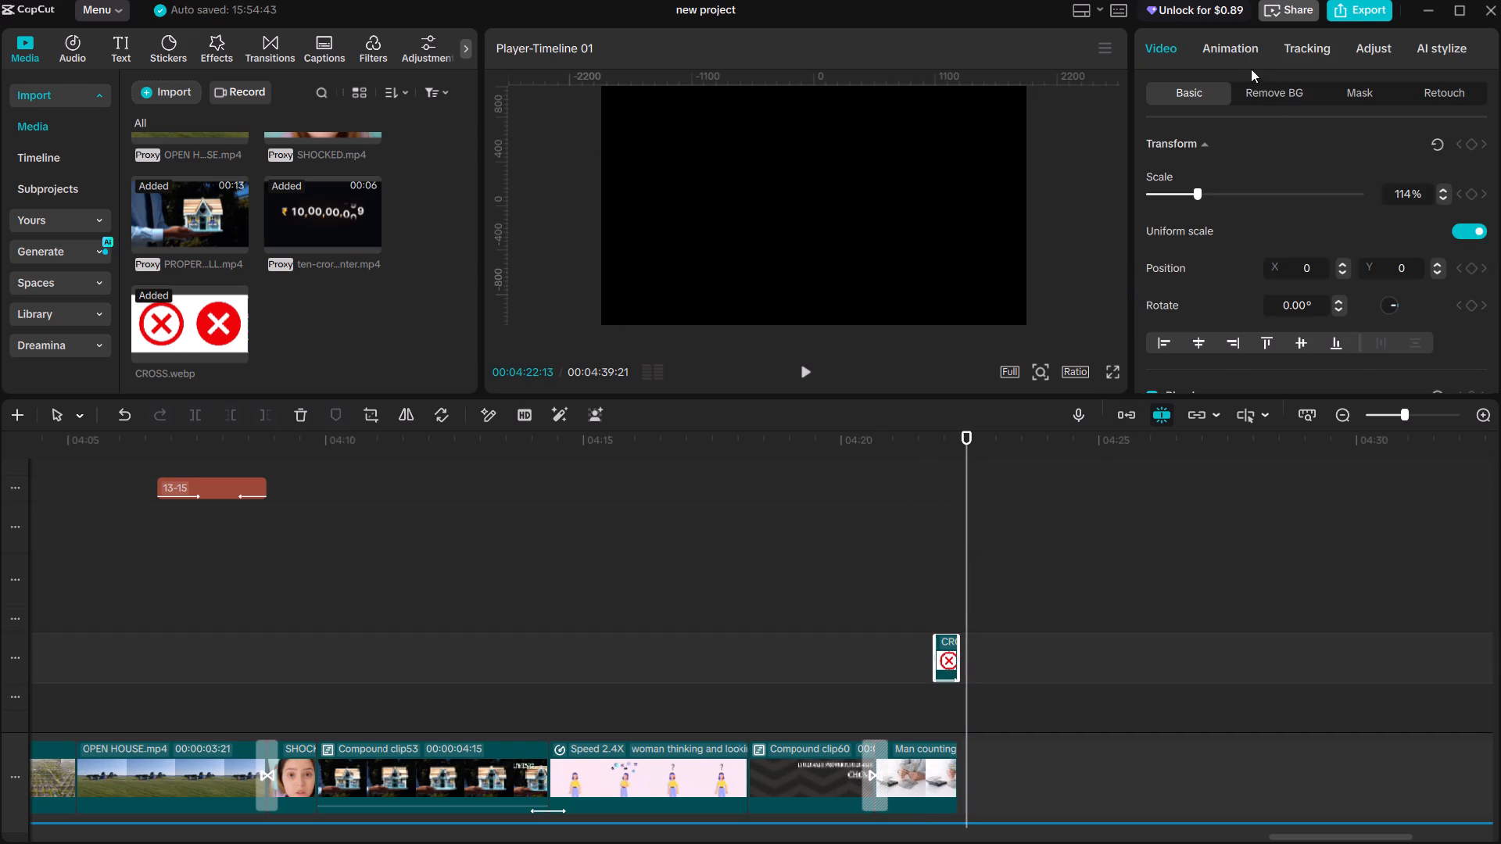
left_click(1243, 59)
left_click(1263, 380)
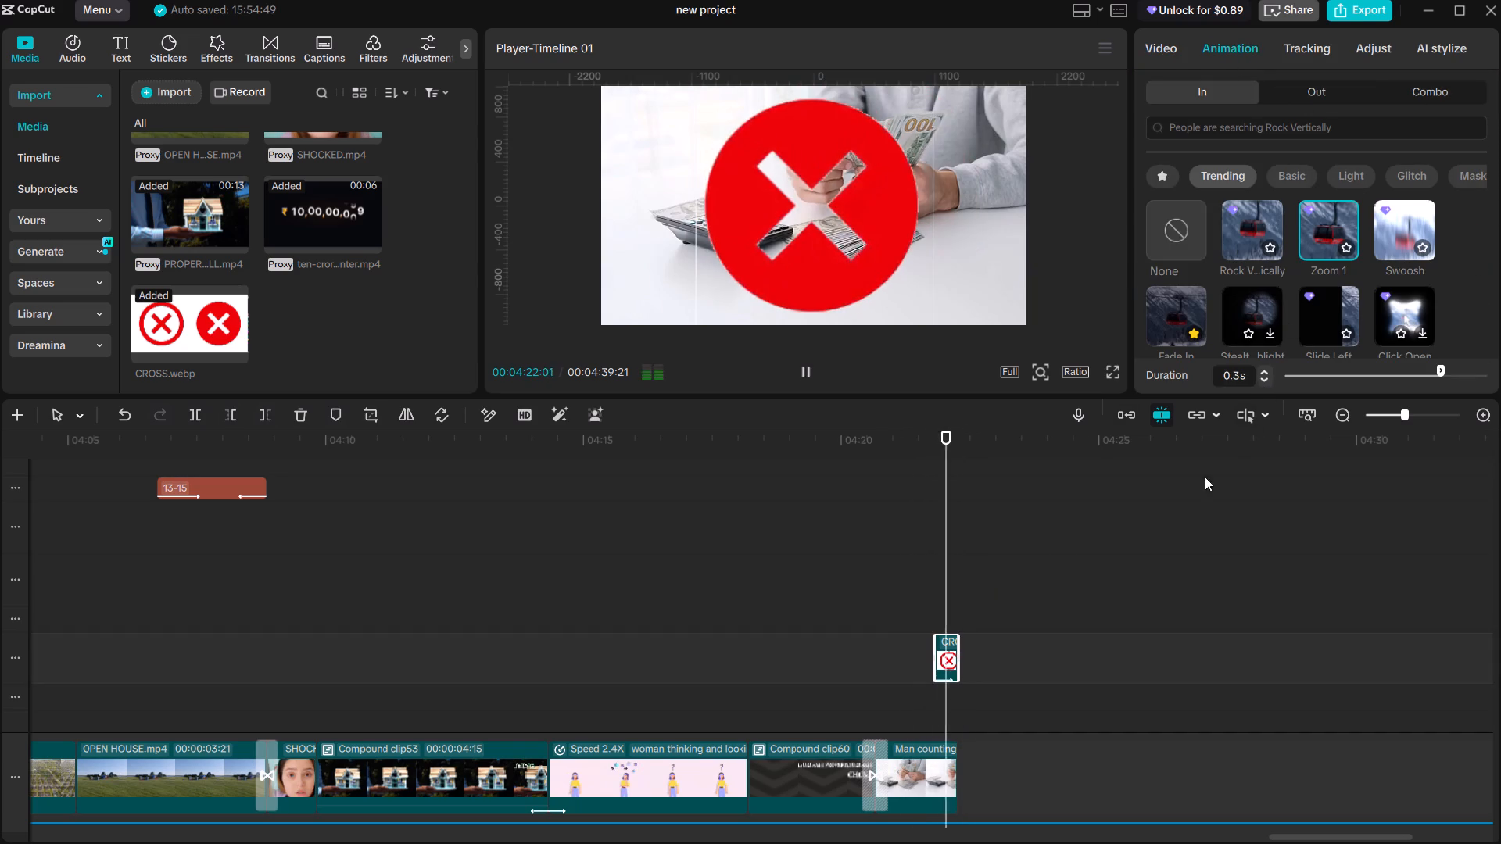
left_click(928, 612)
key("space")
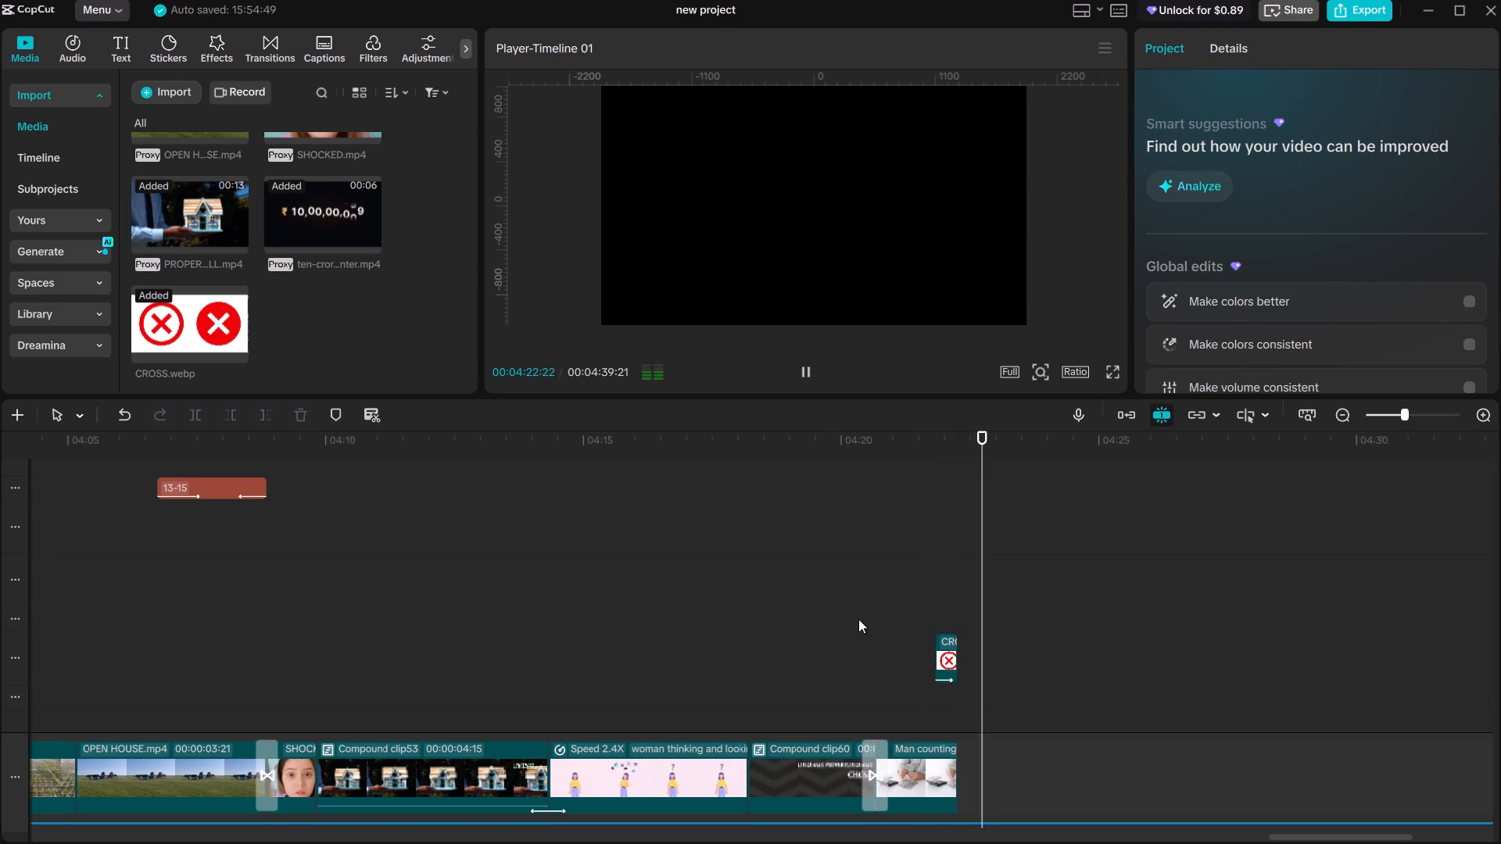
left_click(858, 631)
key("space")
key("space")
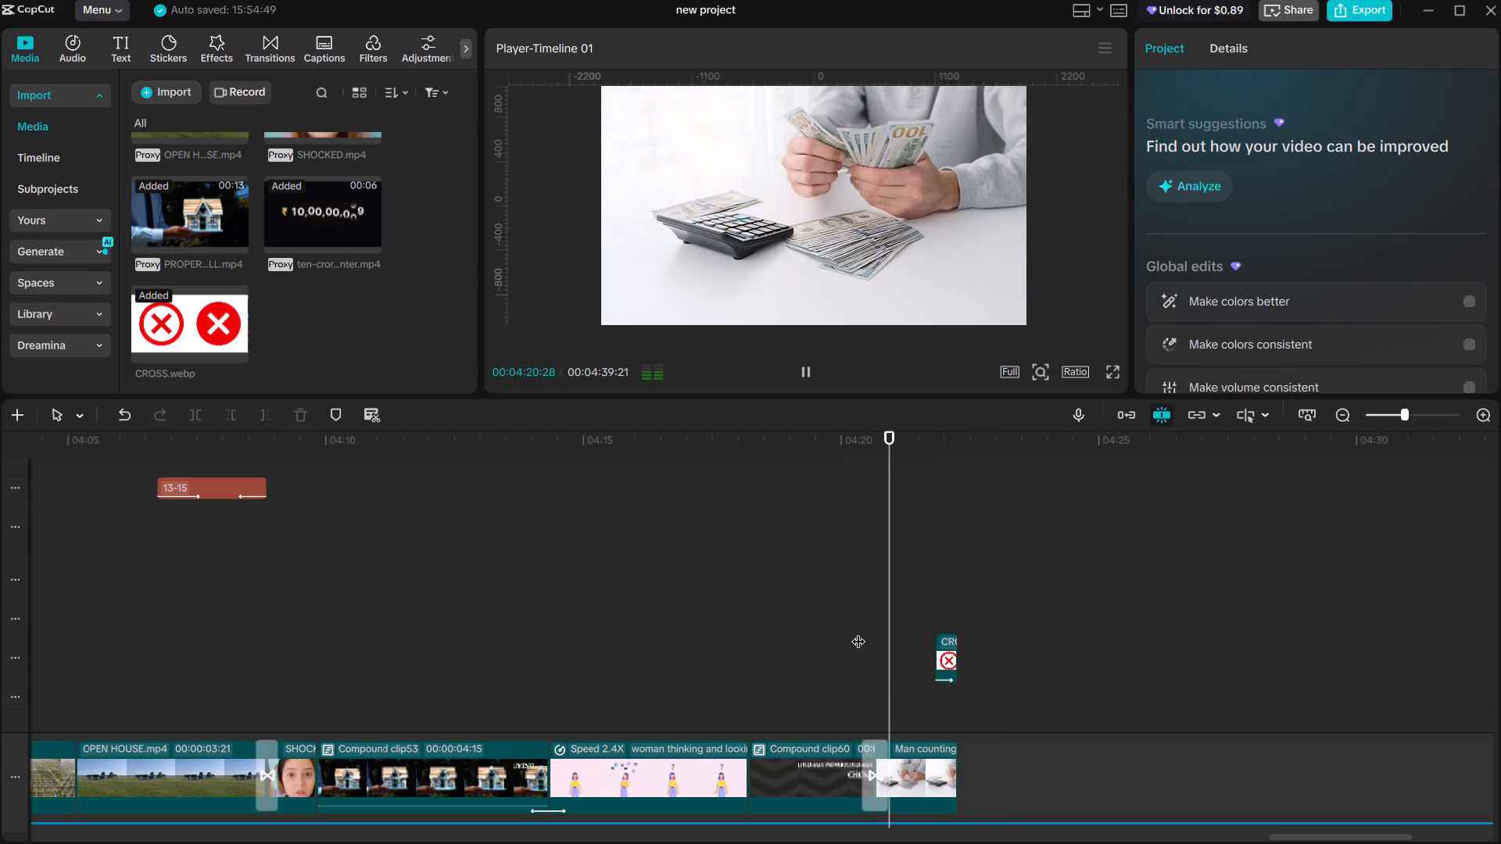
key("space")
left_click(871, 630)
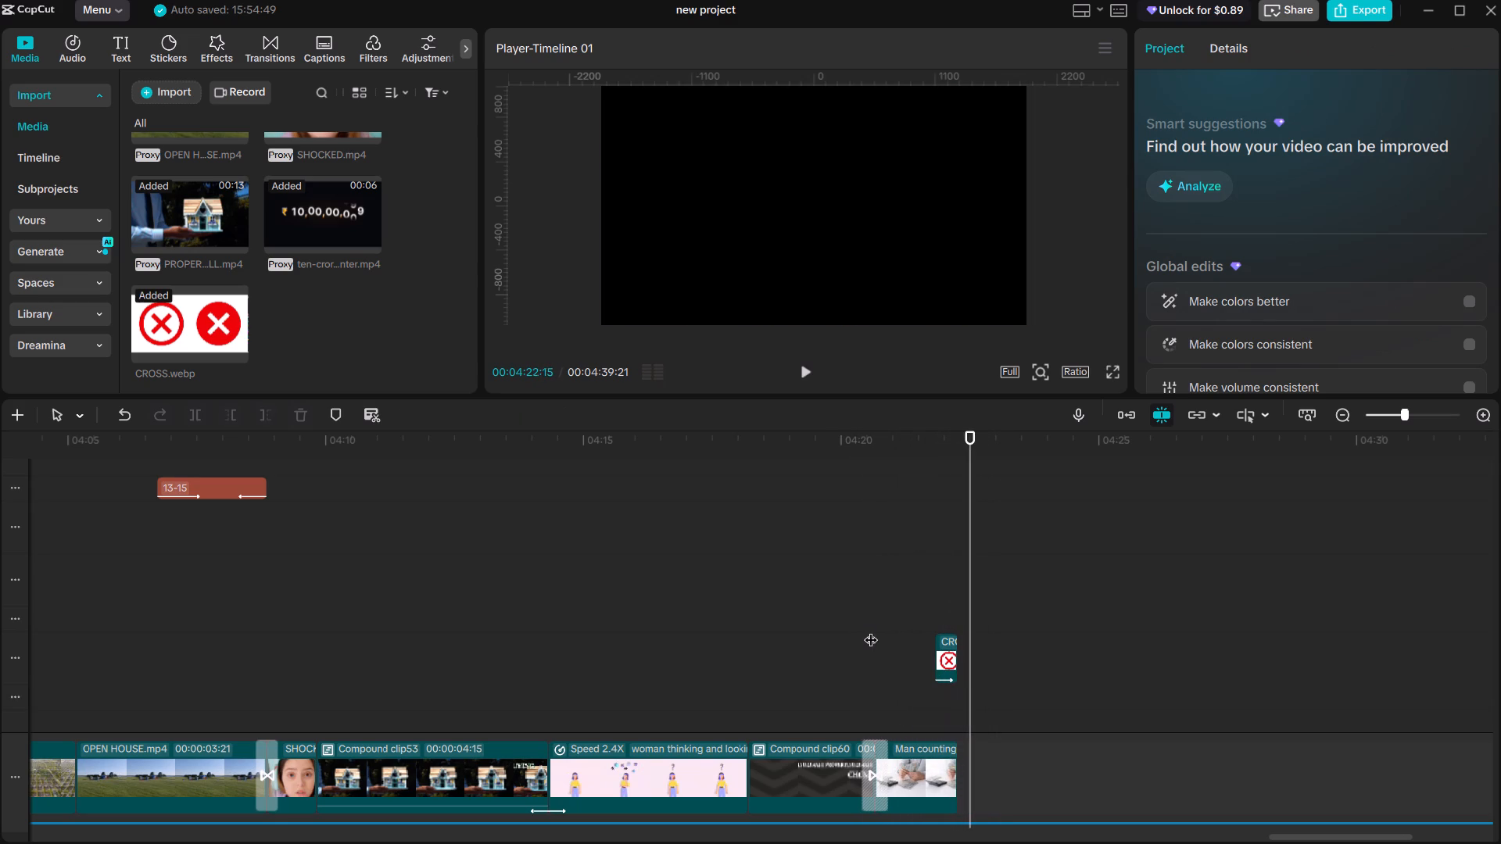
key("space")
key("space")
key("space")
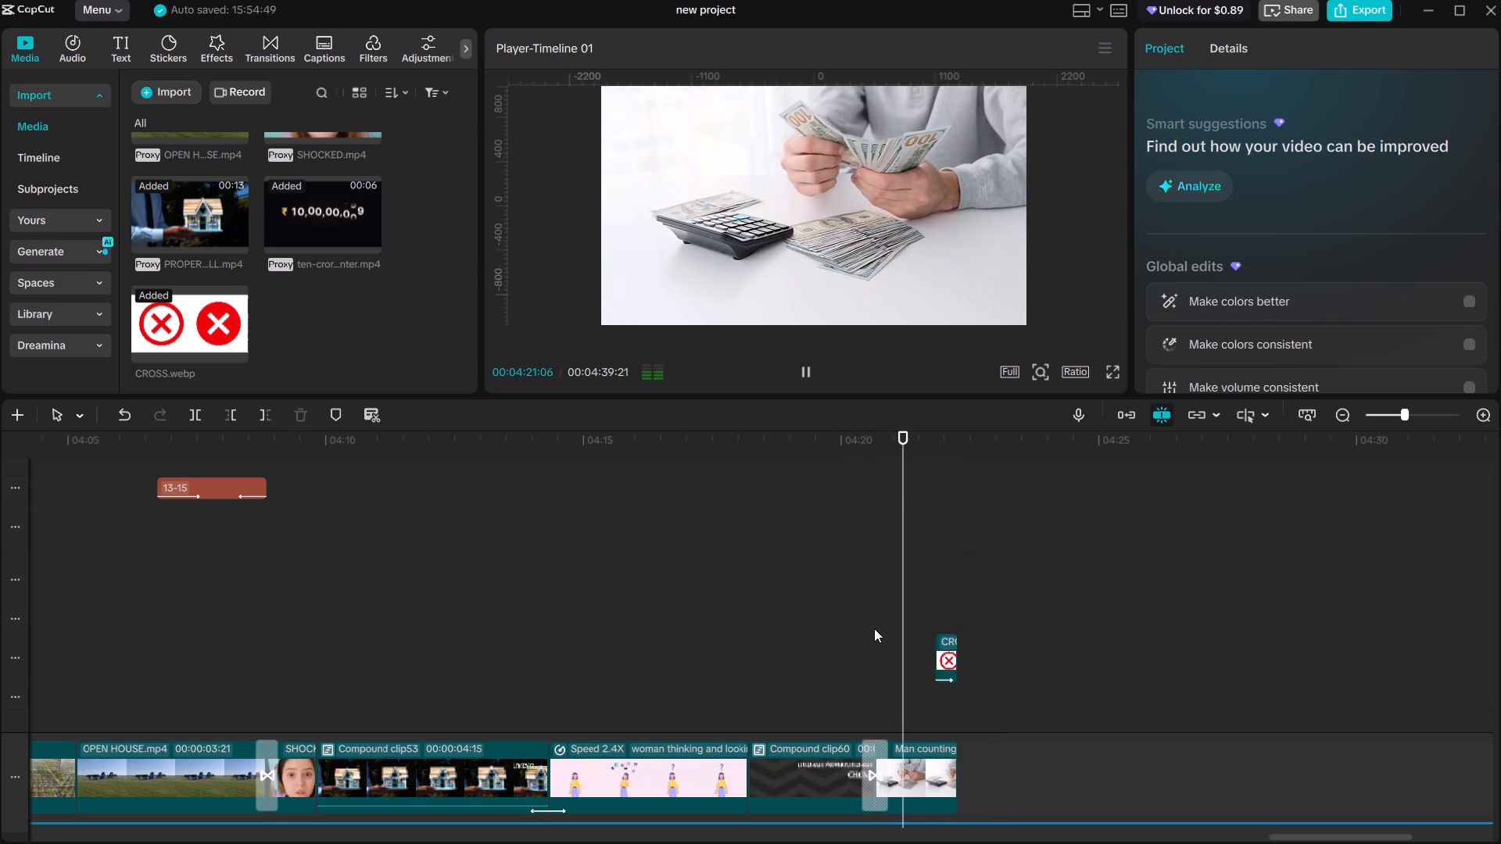
key("space")
Combine the cross image and the money-counting clip into one compound clip and play it back.
left_click_drag(929, 614, 940, 771)
left_click(940, 647, "ctrl")
left_click(938, 763, "ctrl")
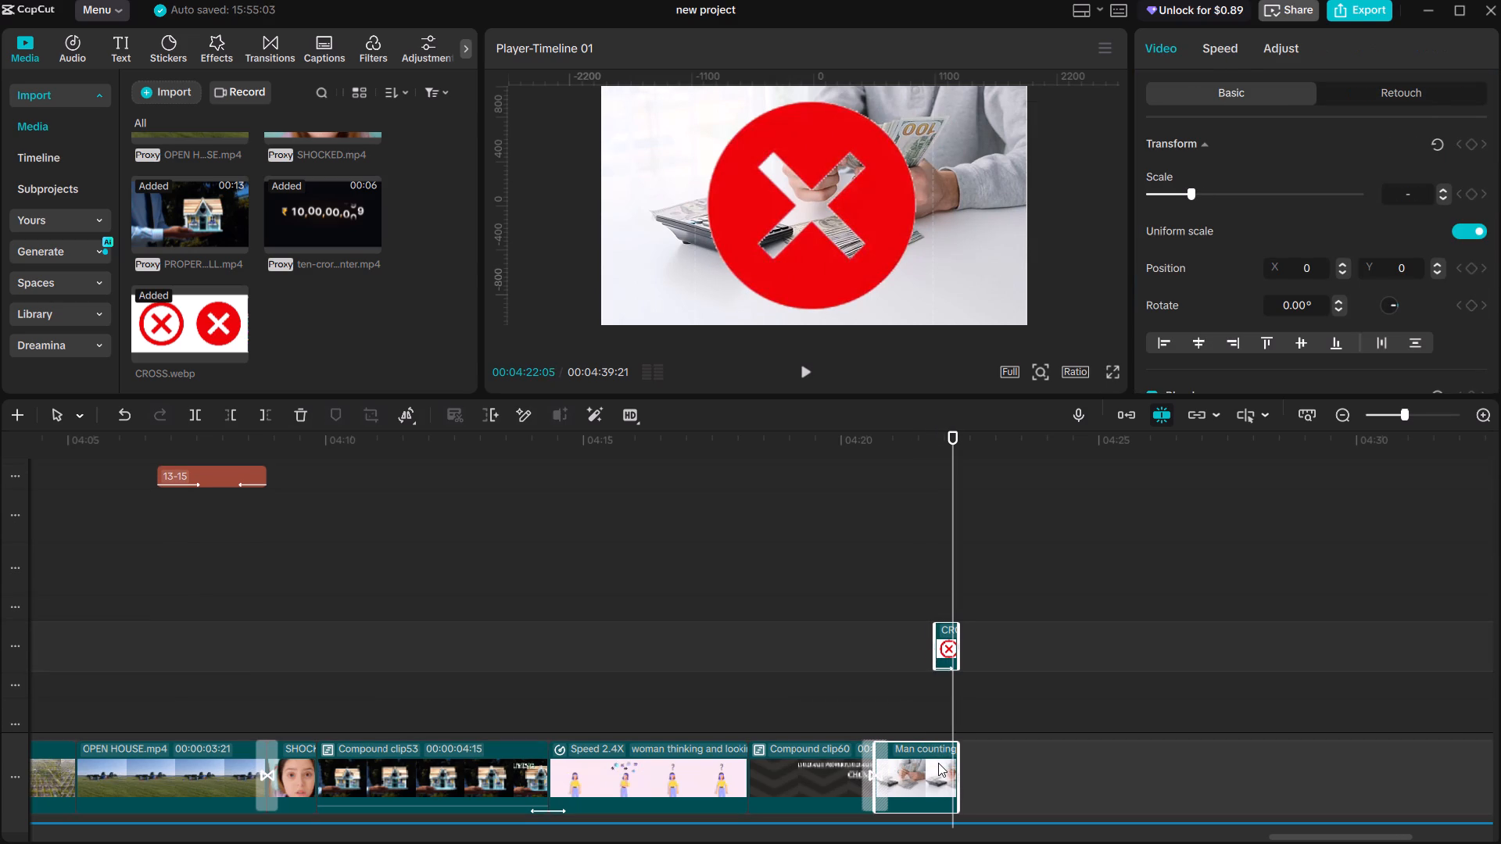
key("alt+g")
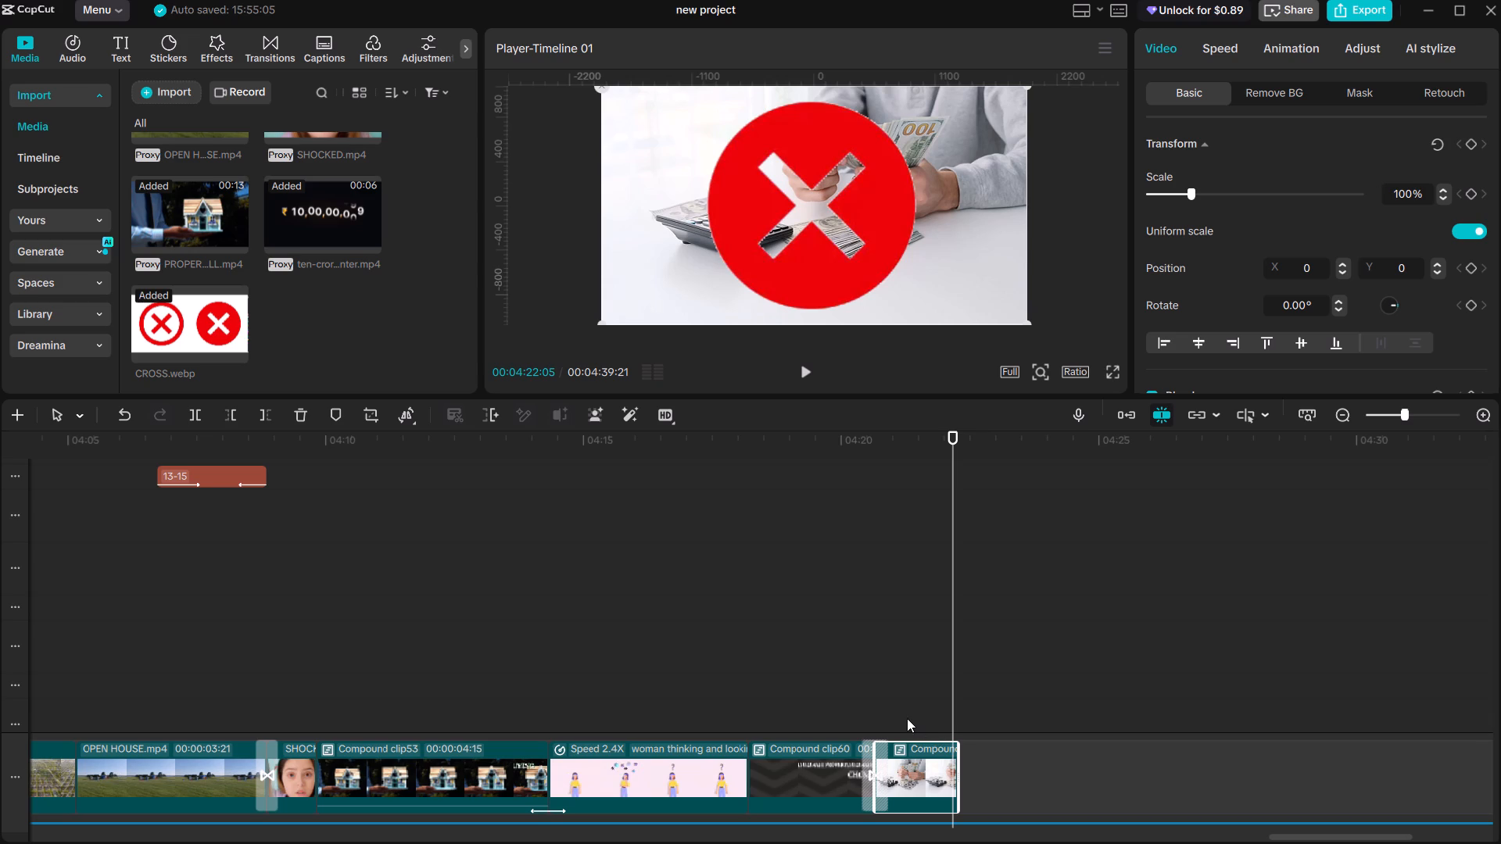
left_click(955, 712)
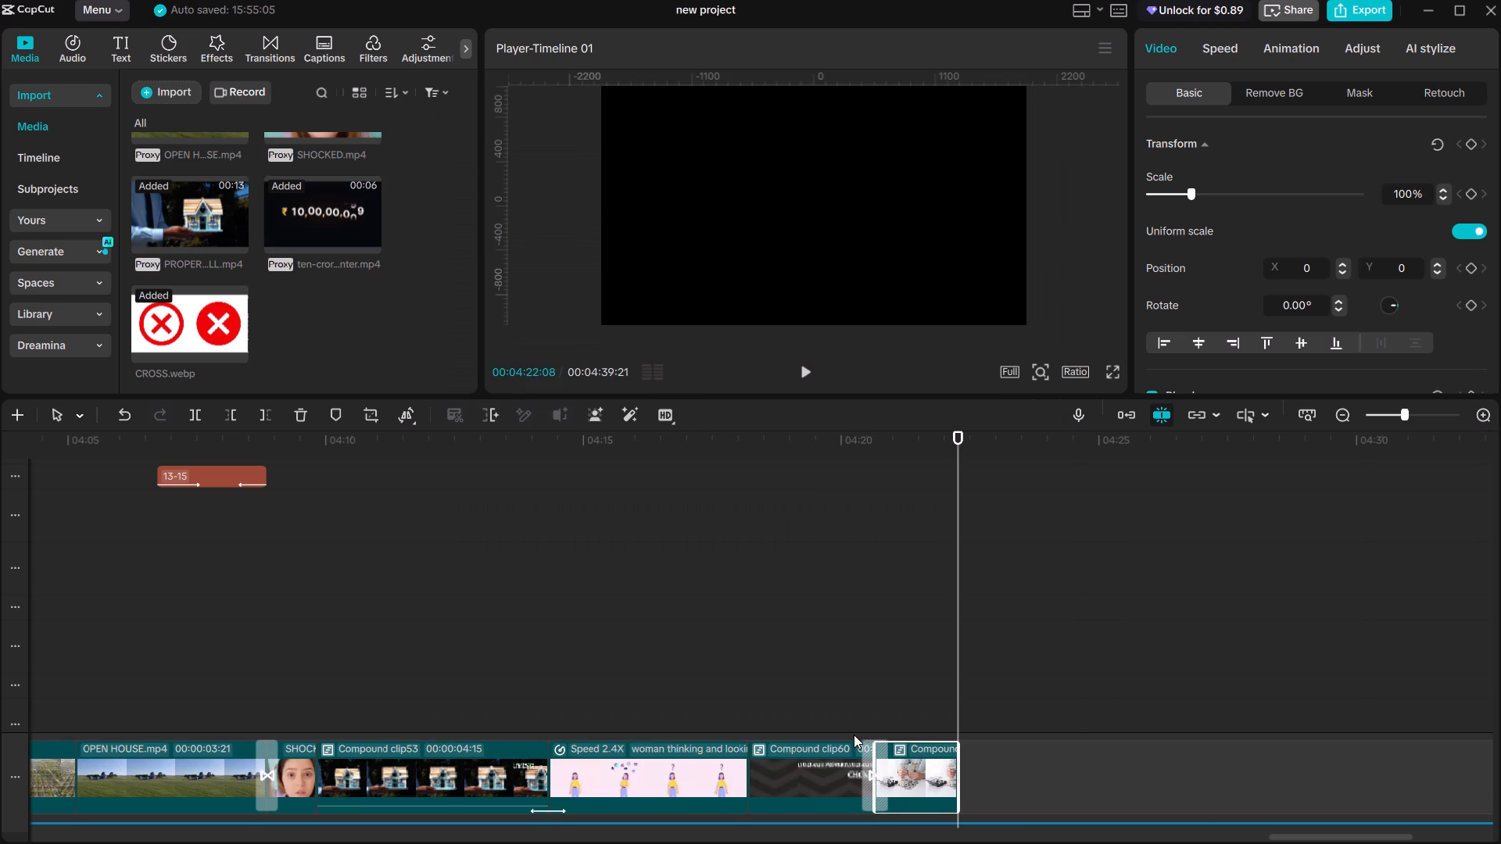
left_click(876, 666)
key("space")
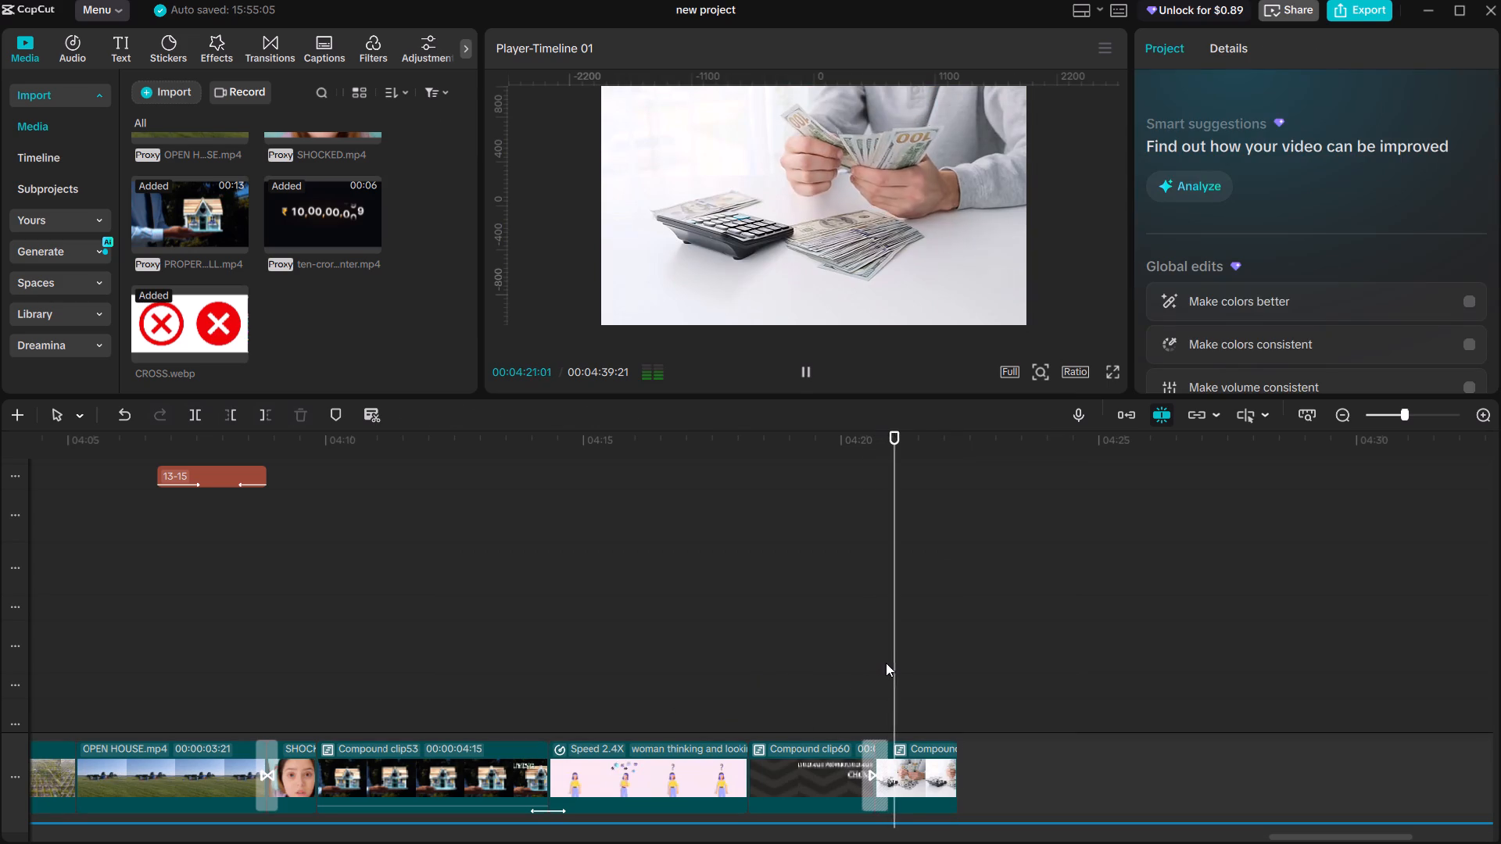
key("space")
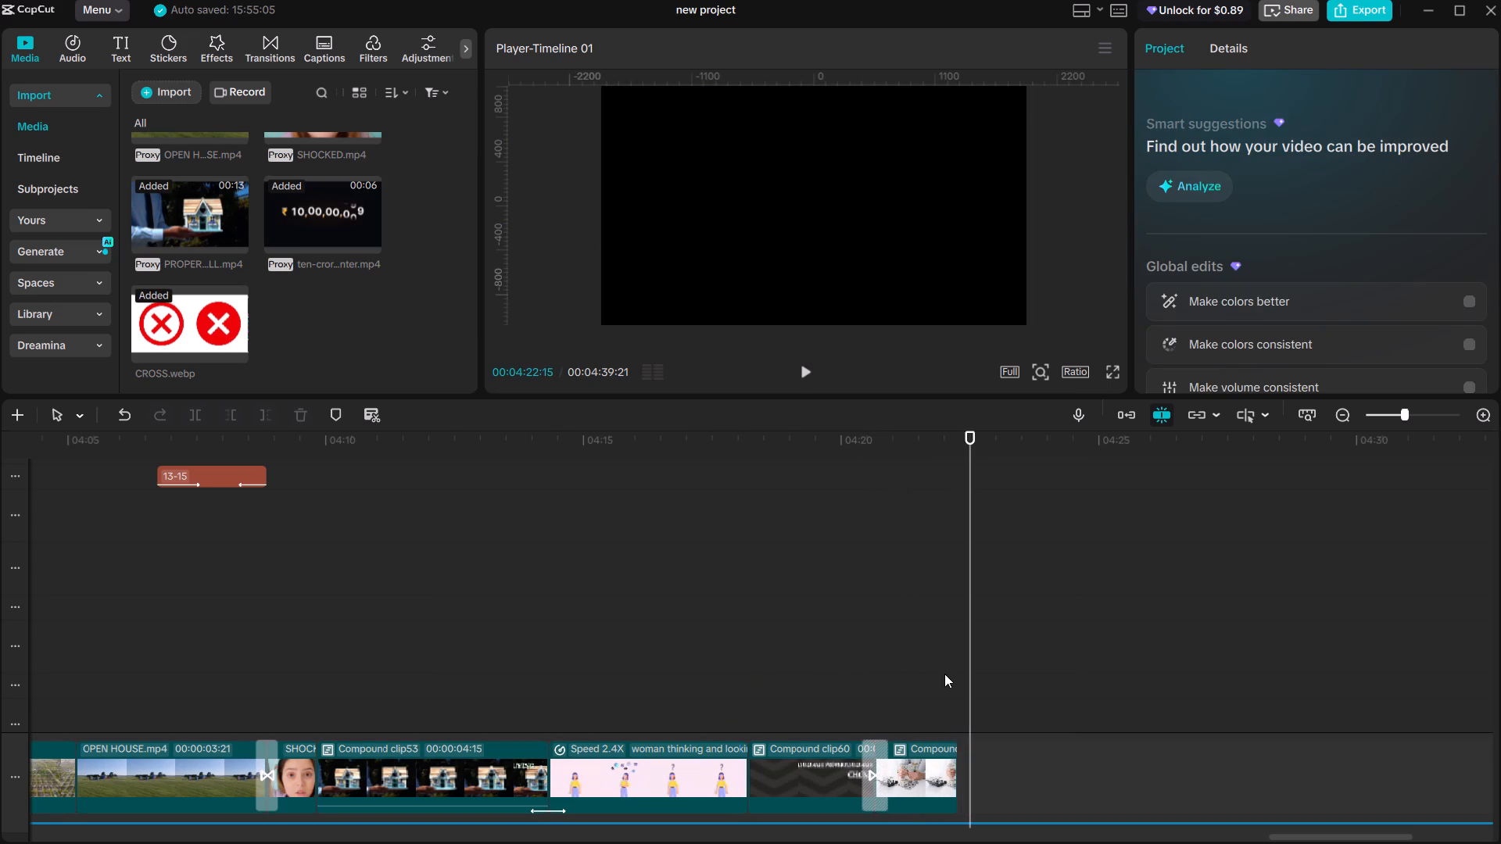
Listen to the narration following the last clip from 00:04:22:08 to plan the next visuals.
left_click(944, 674)
left_click_drag(946, 676, 955, 681)
key("space")
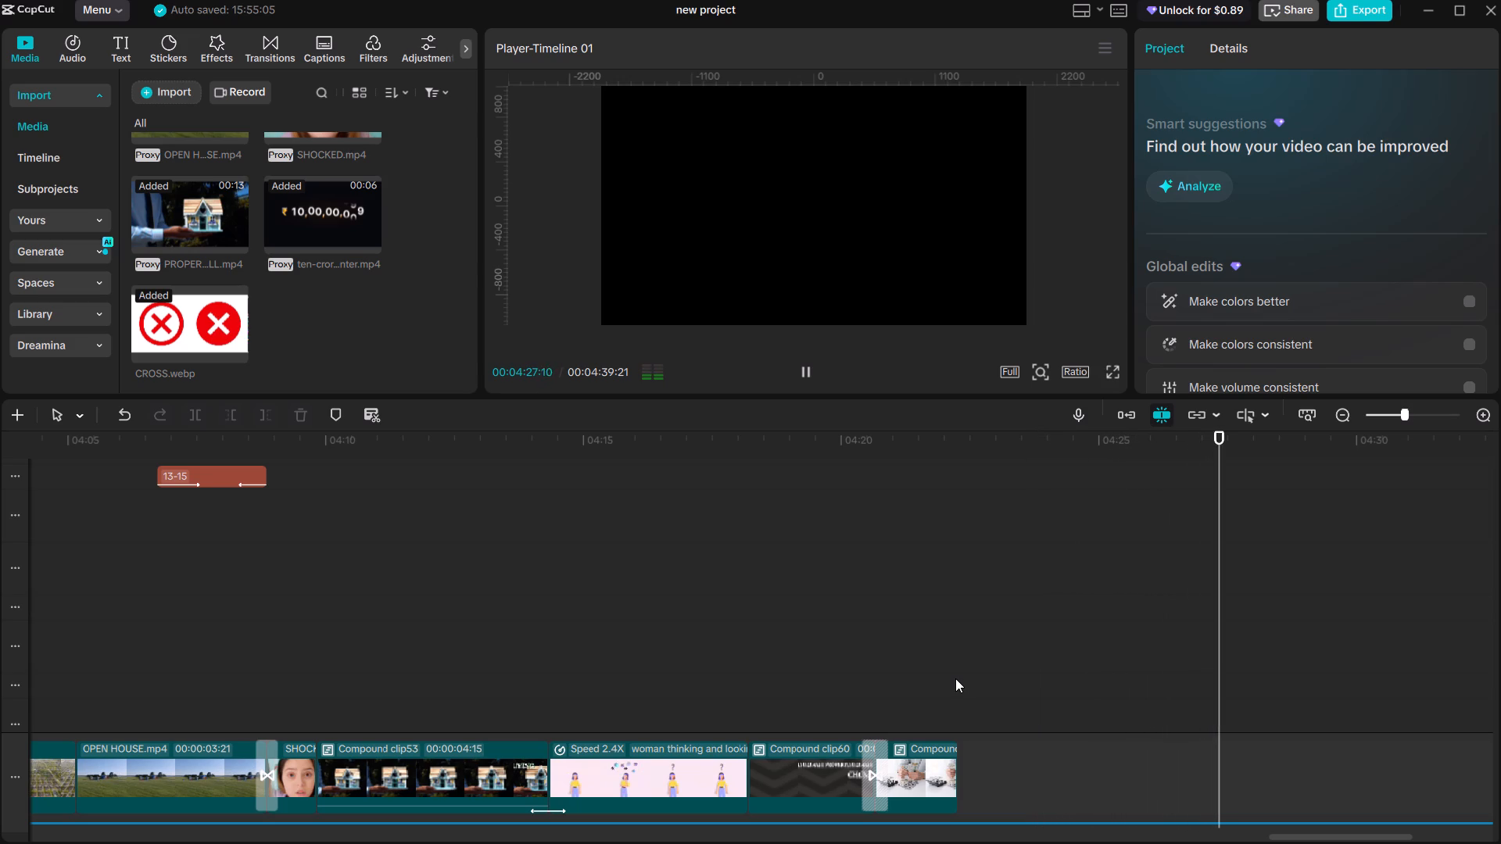
left_click(955, 678)
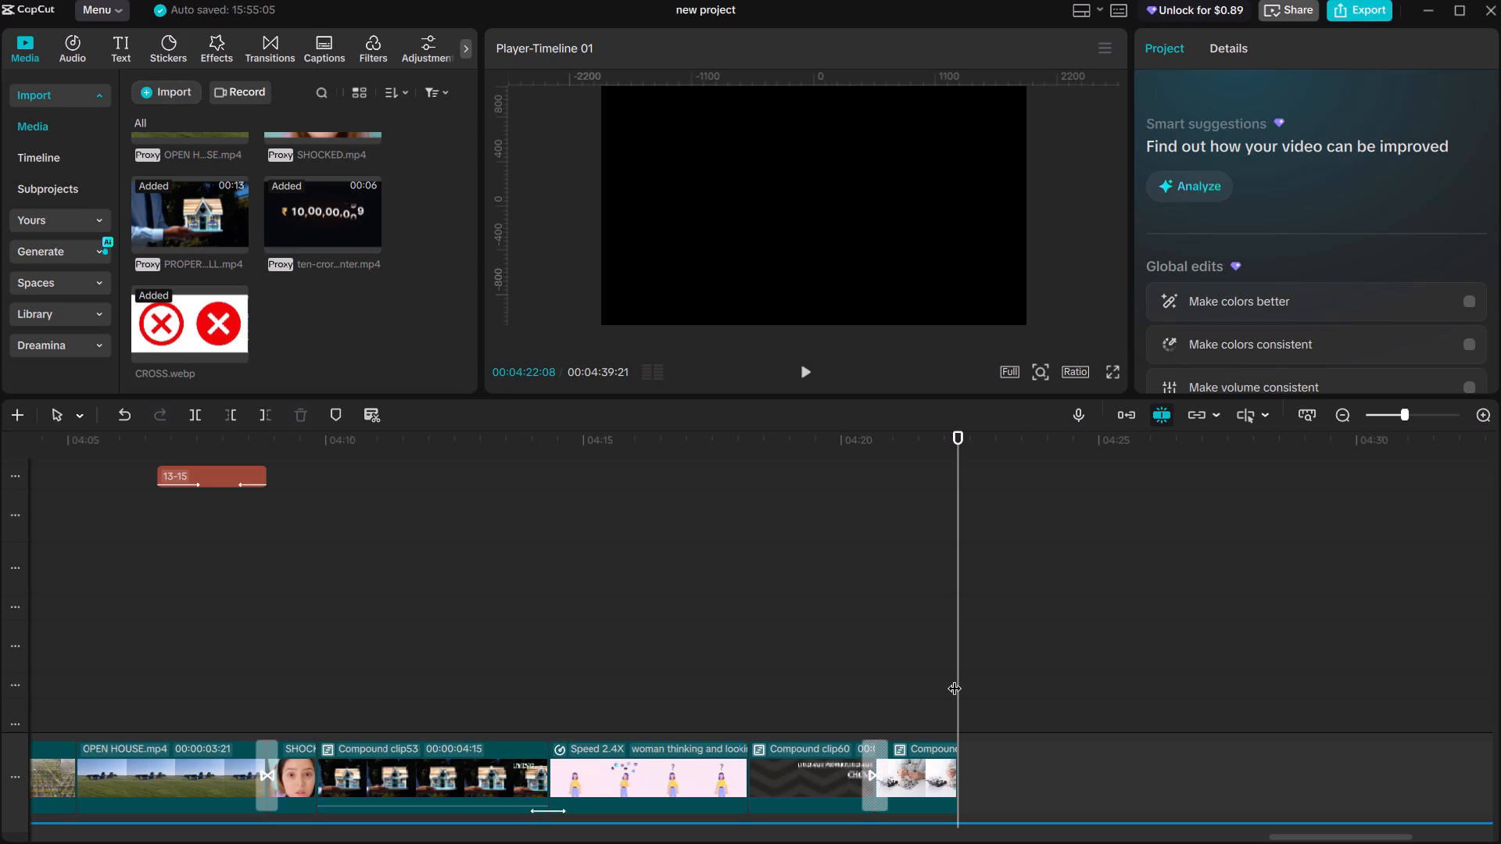
key("space")
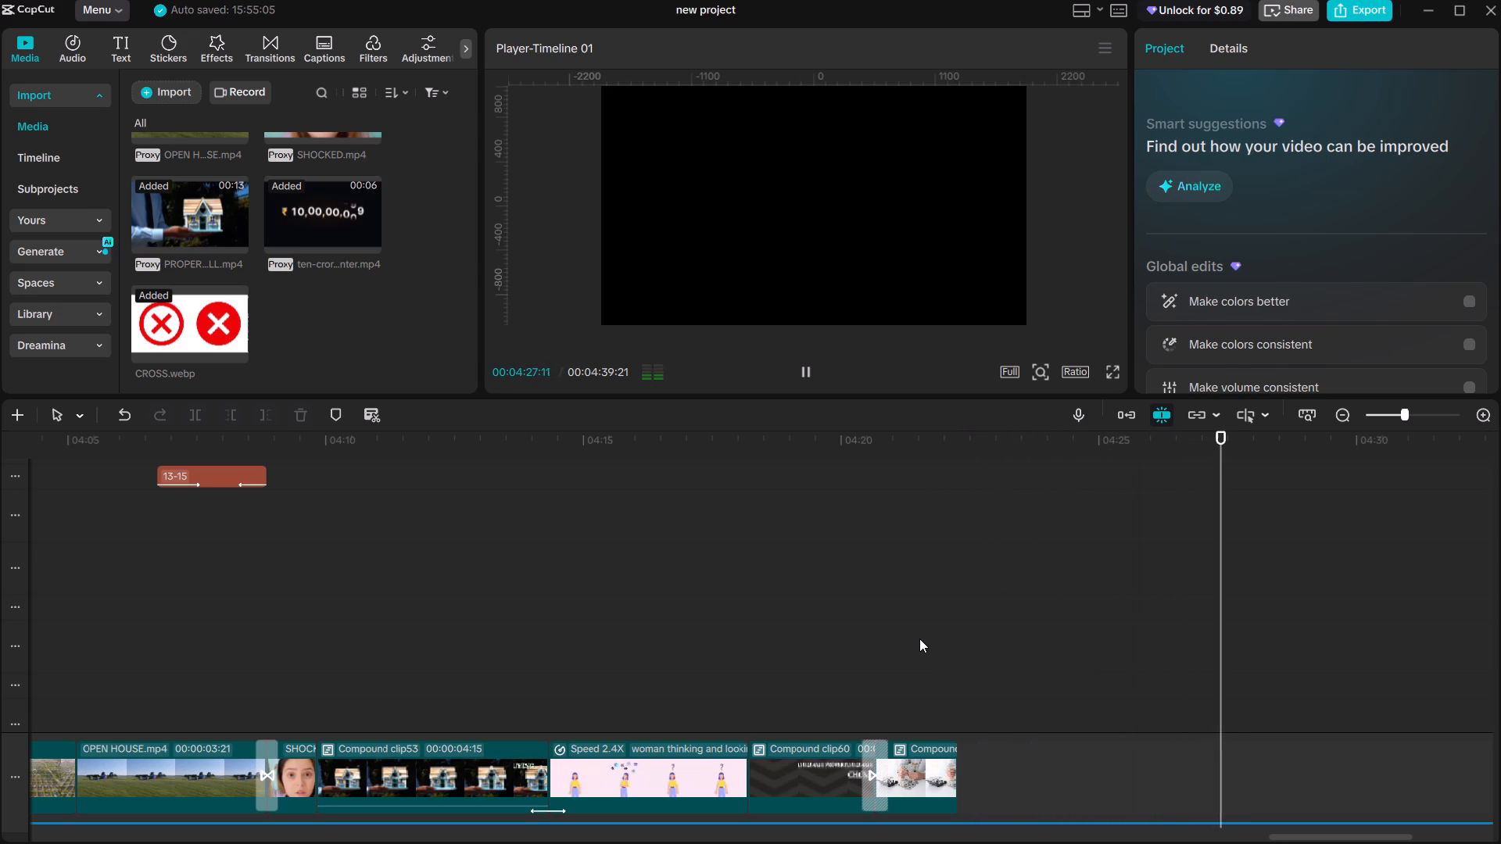
key("space")
key("space")
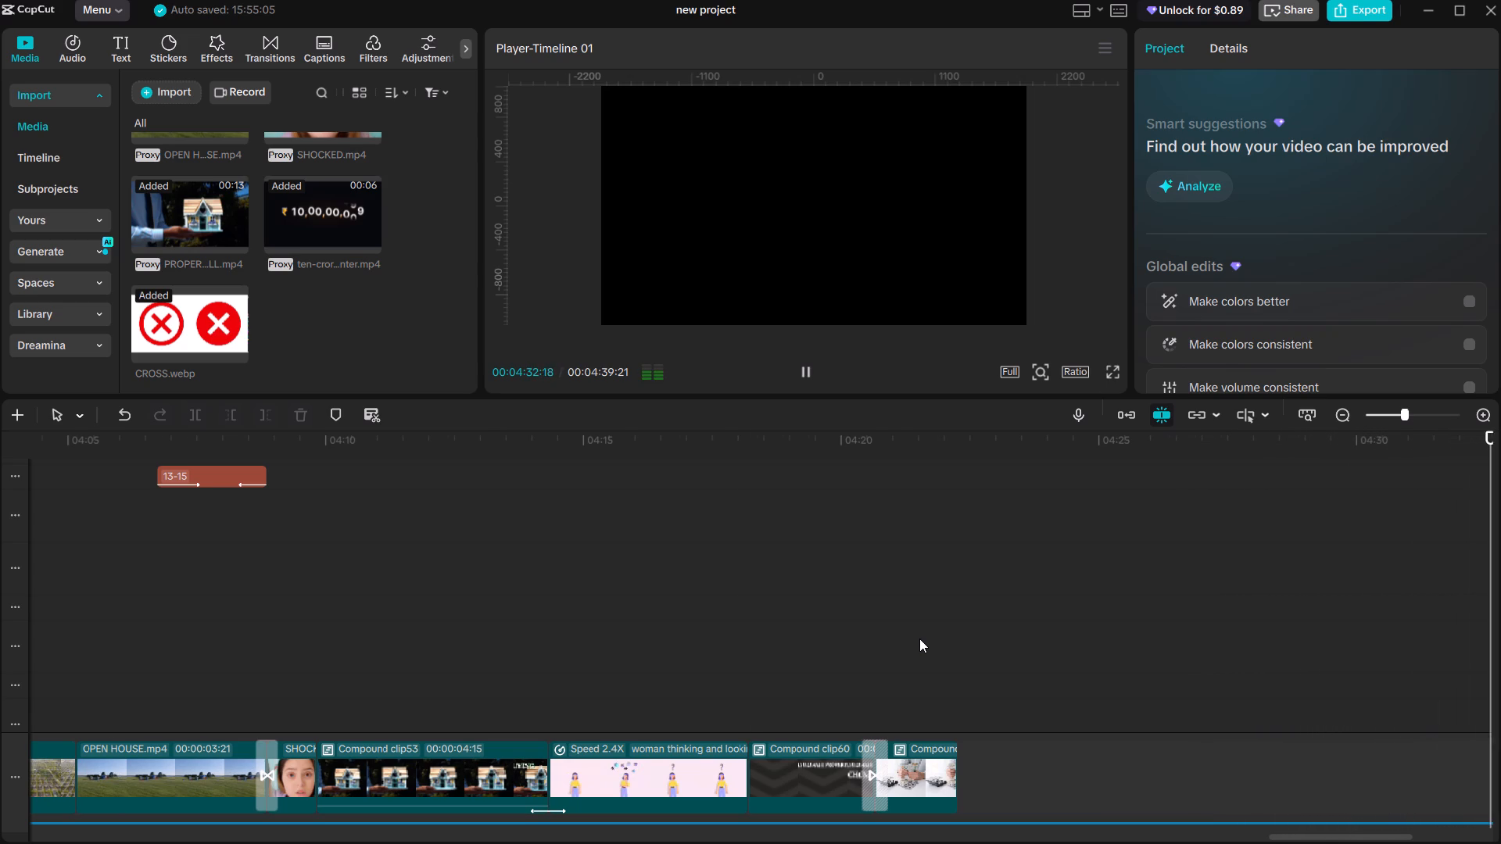
key("space")
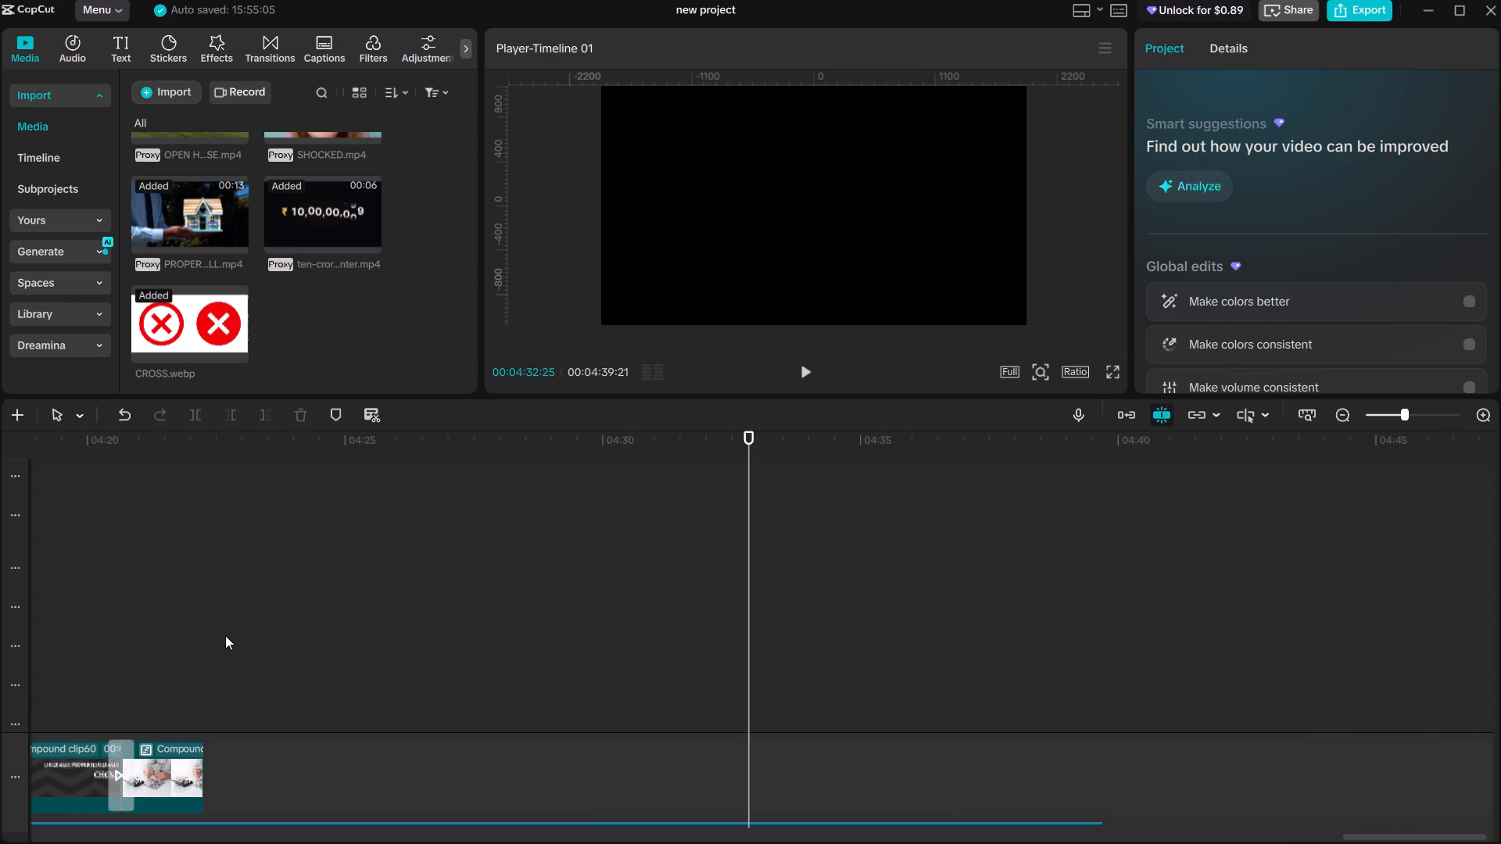
left_click(225, 635)
left_click_drag(220, 635, 201, 620)
key("space")
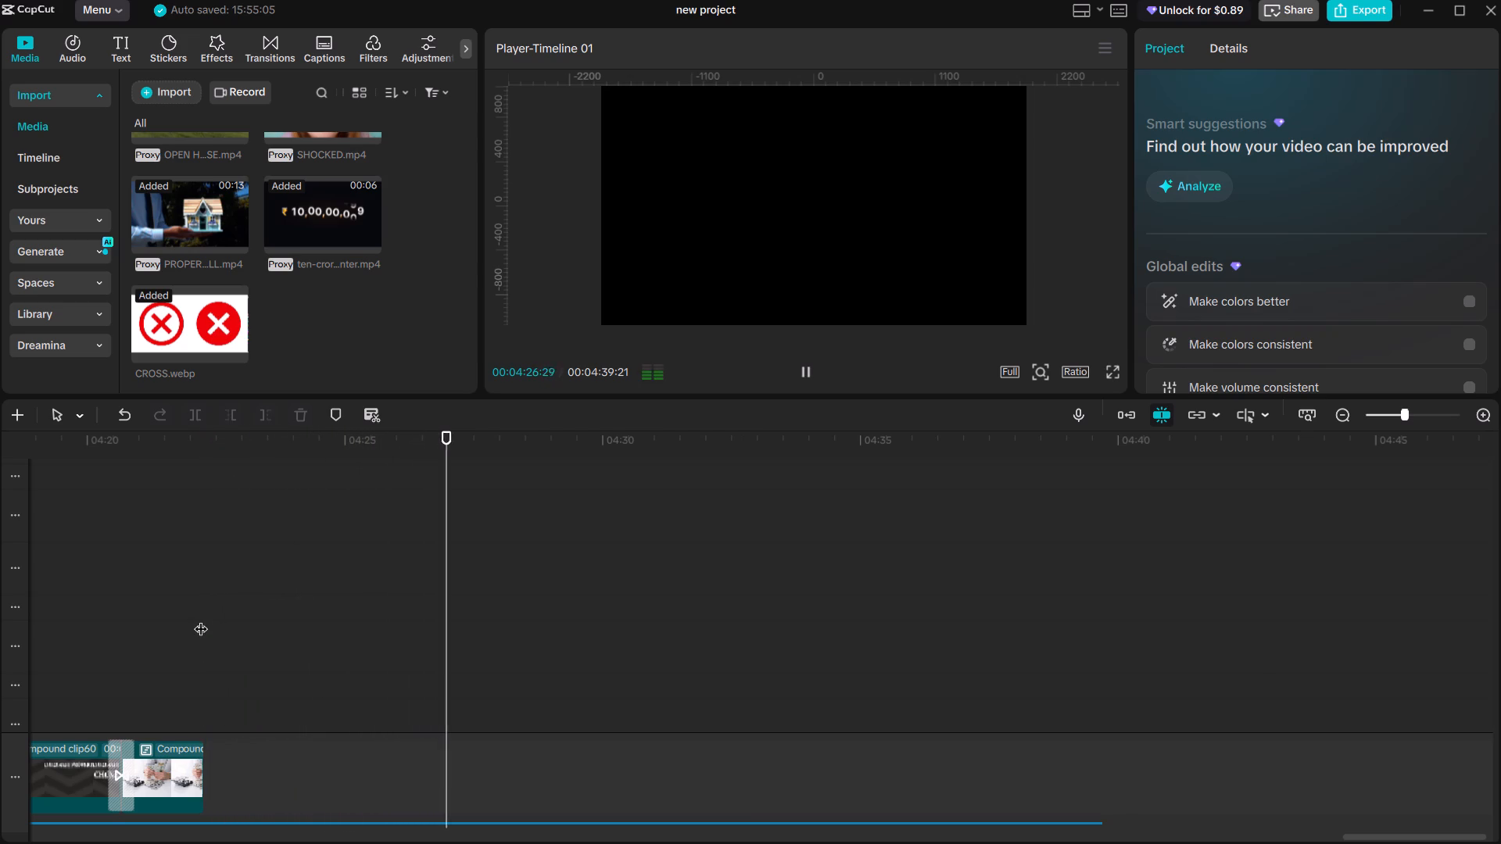
left_click(201, 619)
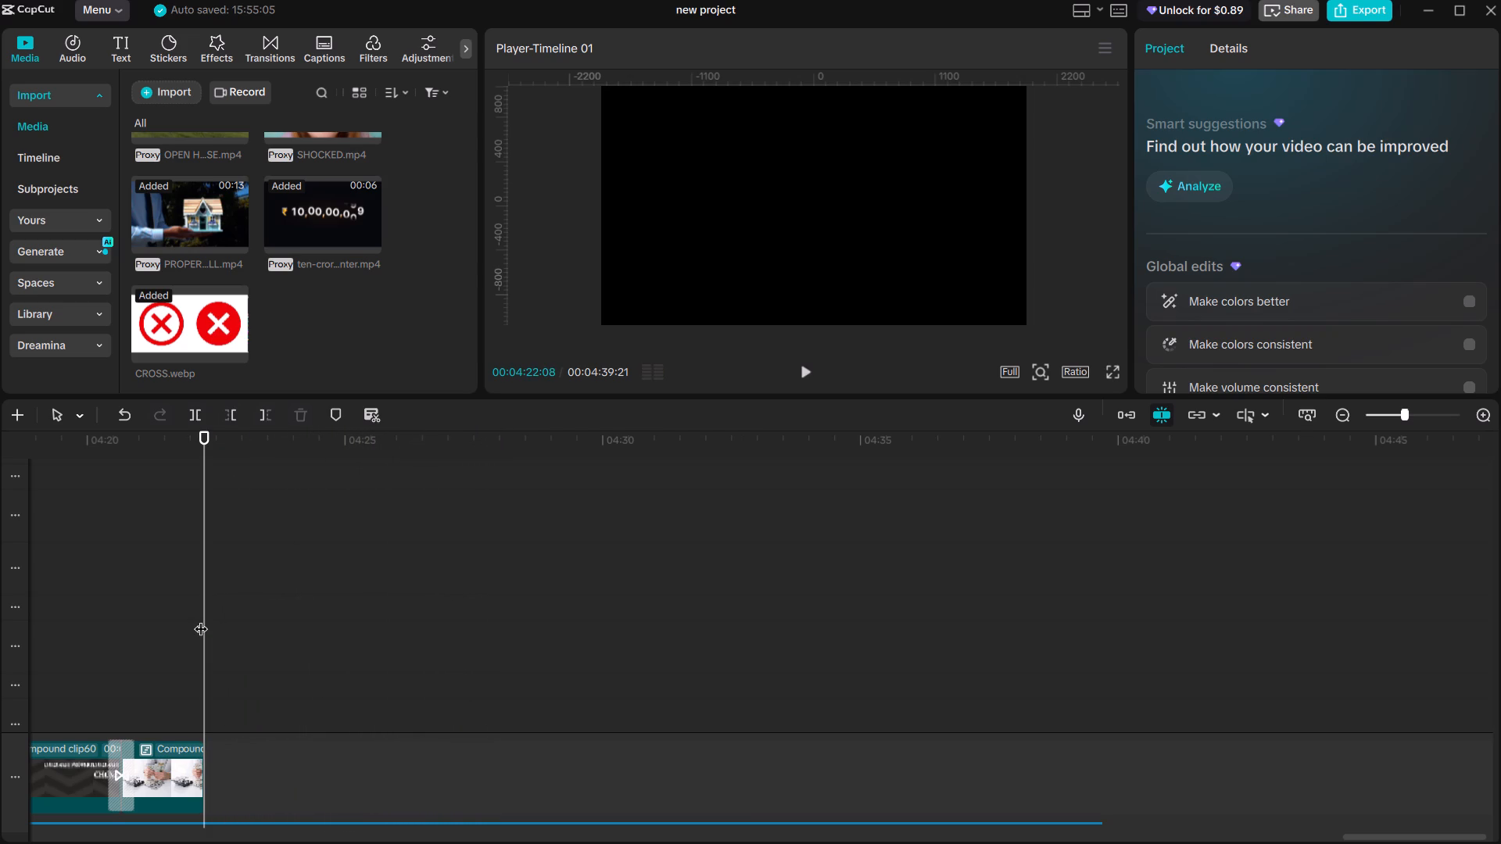
Copy the dark chevron moving-background clip from the earlier section and paste it after the last clip at 00:04:22:08.
scroll(264, 640, "down", 9)
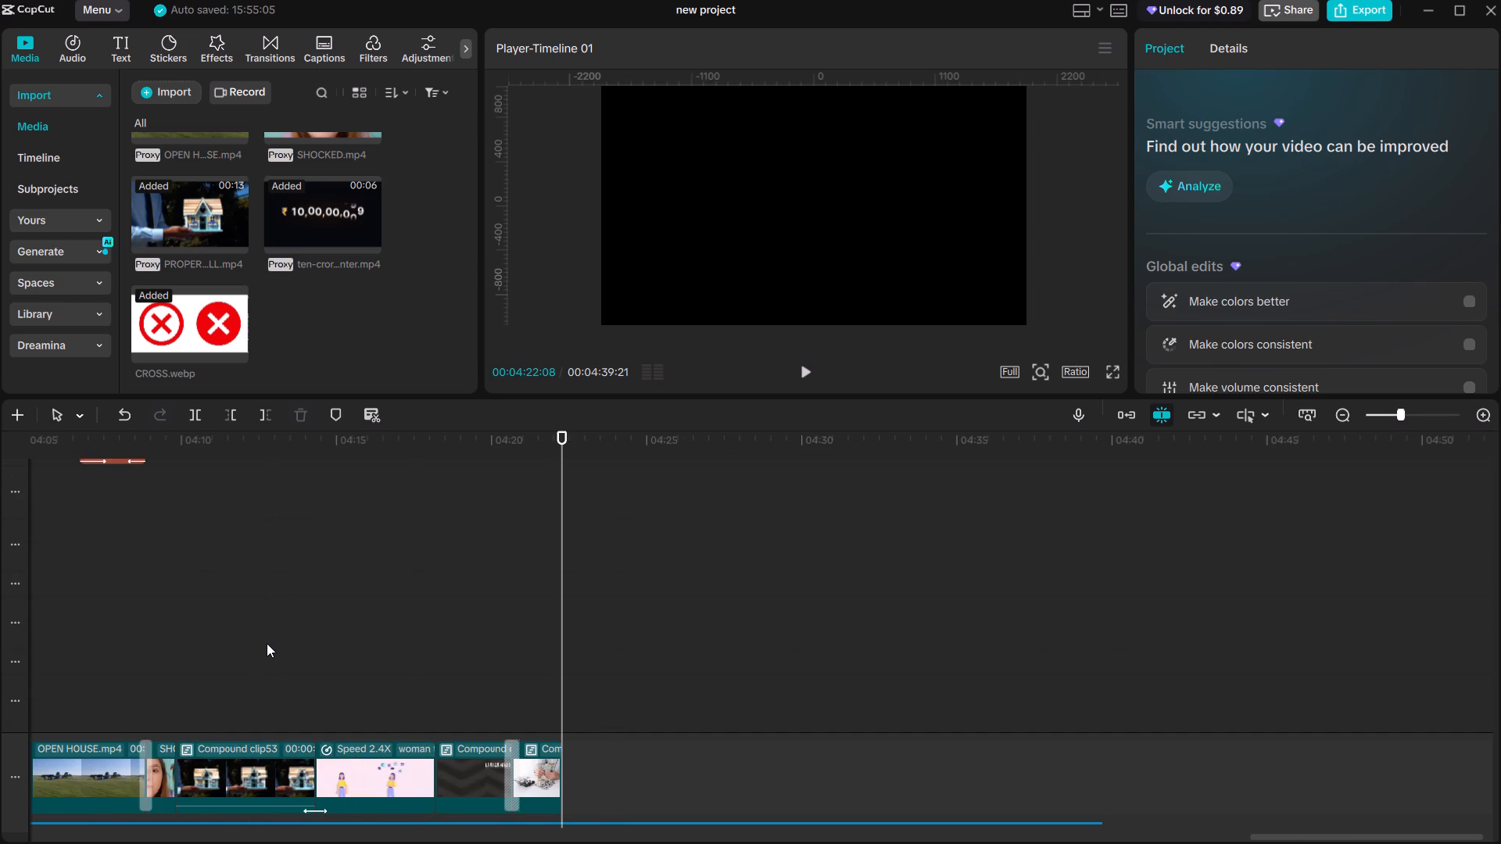
left_click(448, 780)
key("ctrl+c")
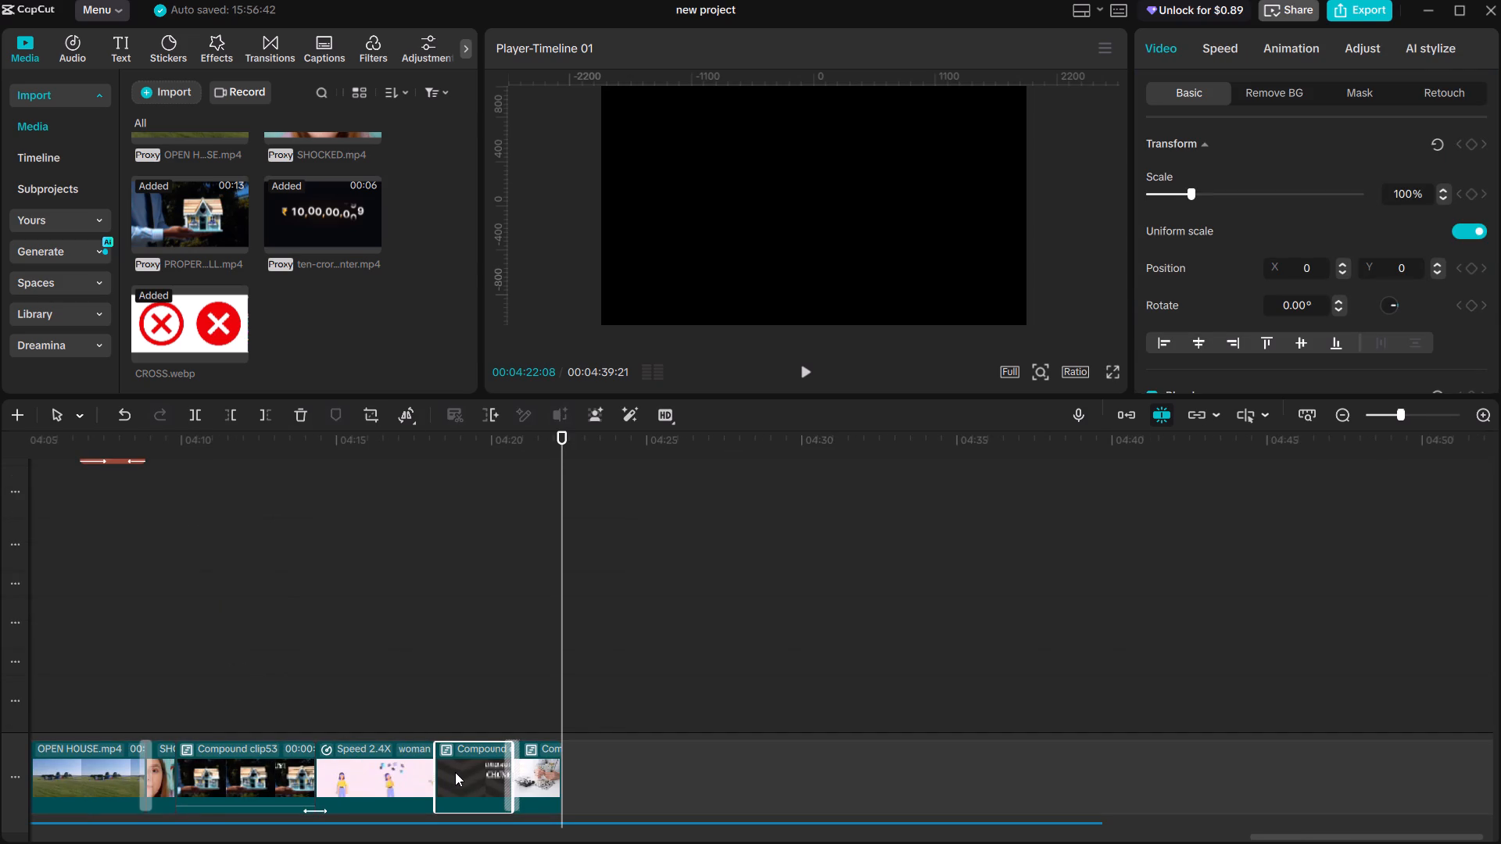
scroll(474, 761, "down", 7, "alt")
scroll(474, 761, "up", 8, "alt")
left_click(487, 772)
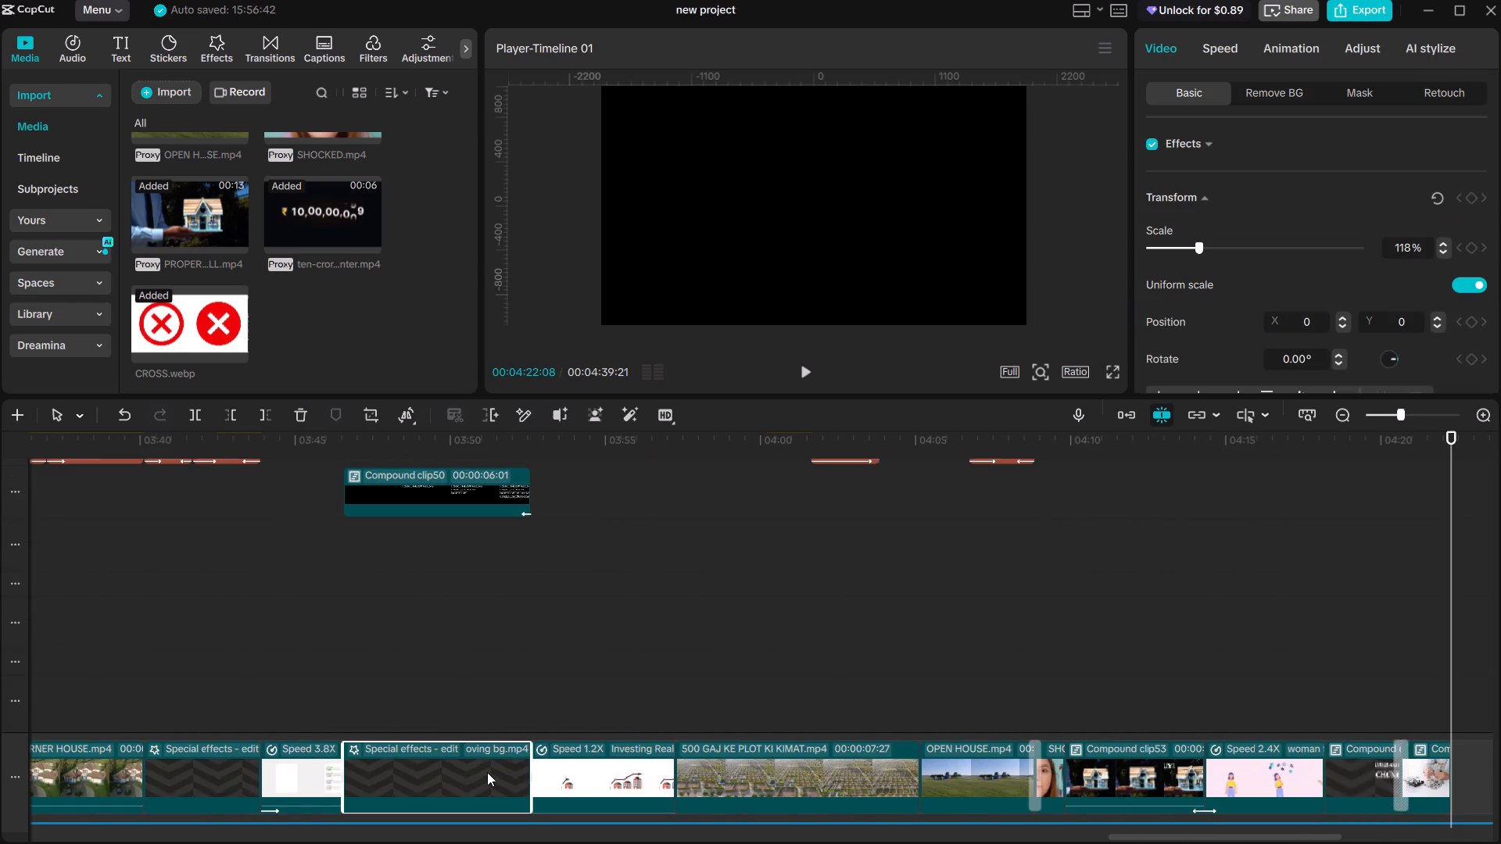
key("ctrl+c")
scroll(564, 715, "down", 7, "alt")
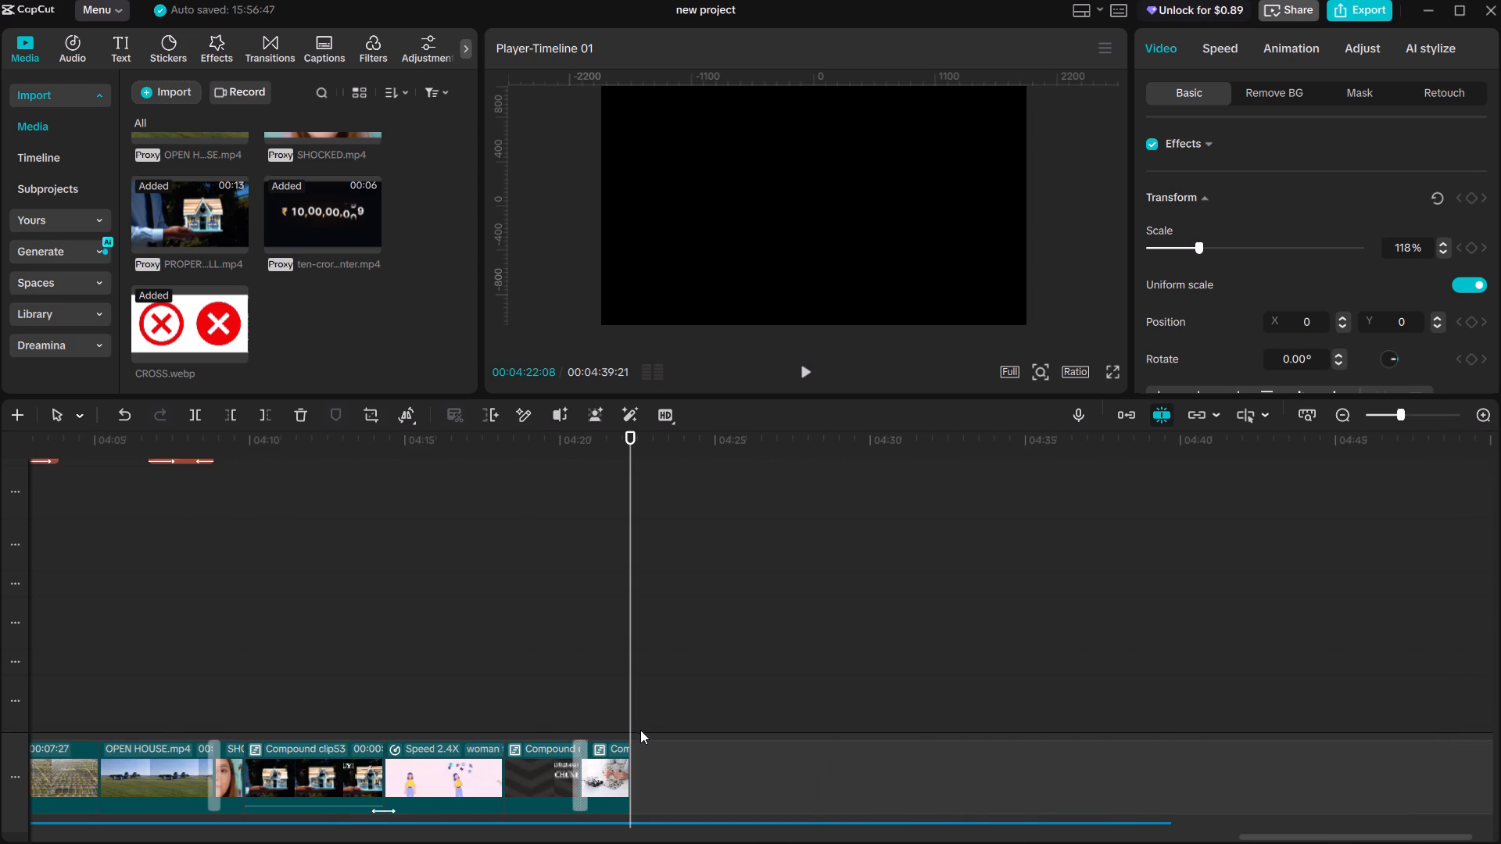
key("ctrl+v")
left_click(622, 682)
key("space")
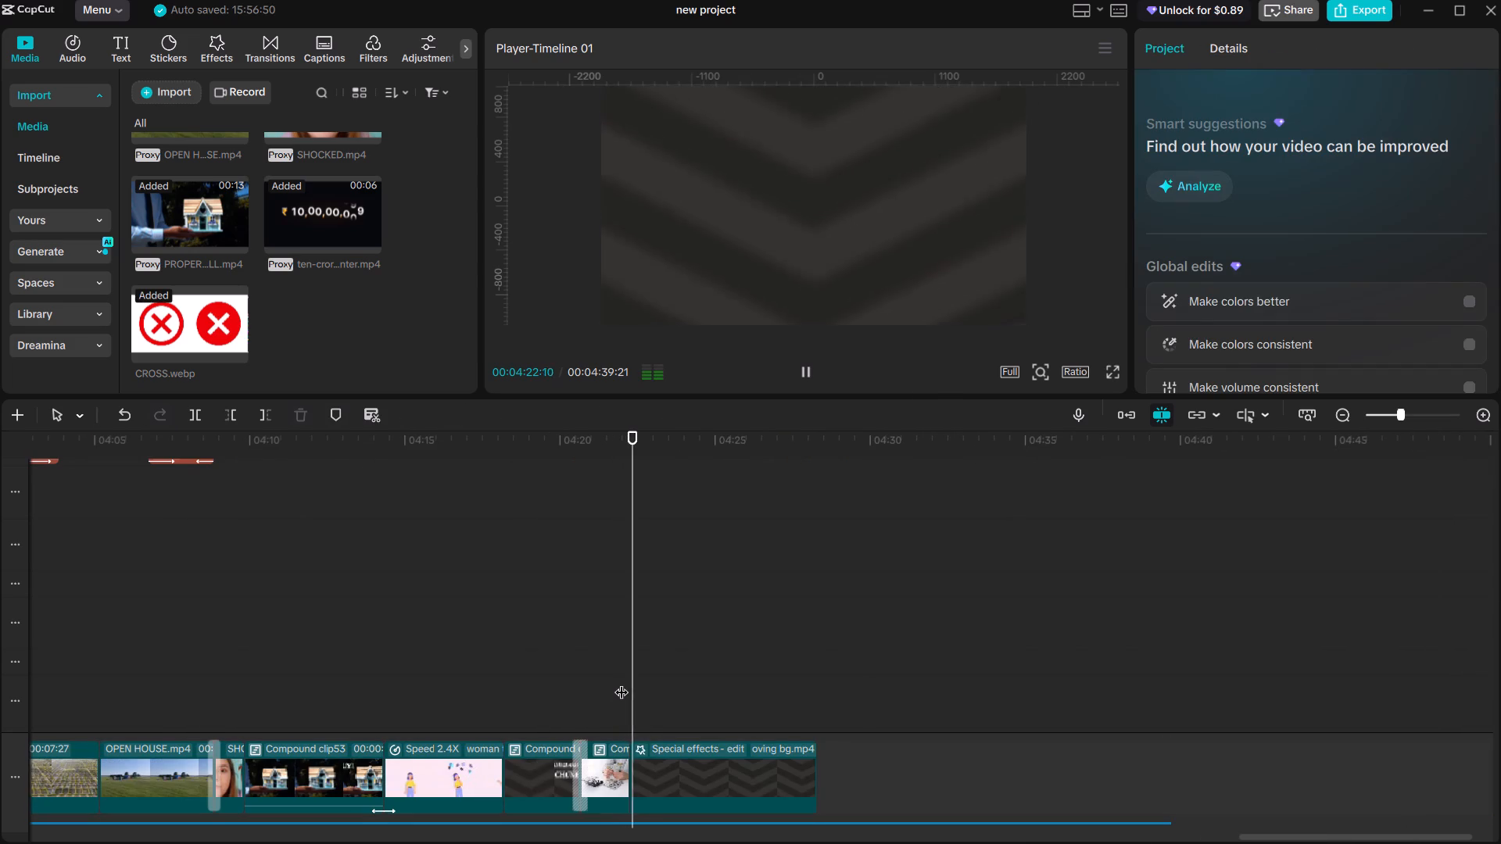
key("space")
left_click(620, 679)
left_click_drag(620, 679, 629, 688)
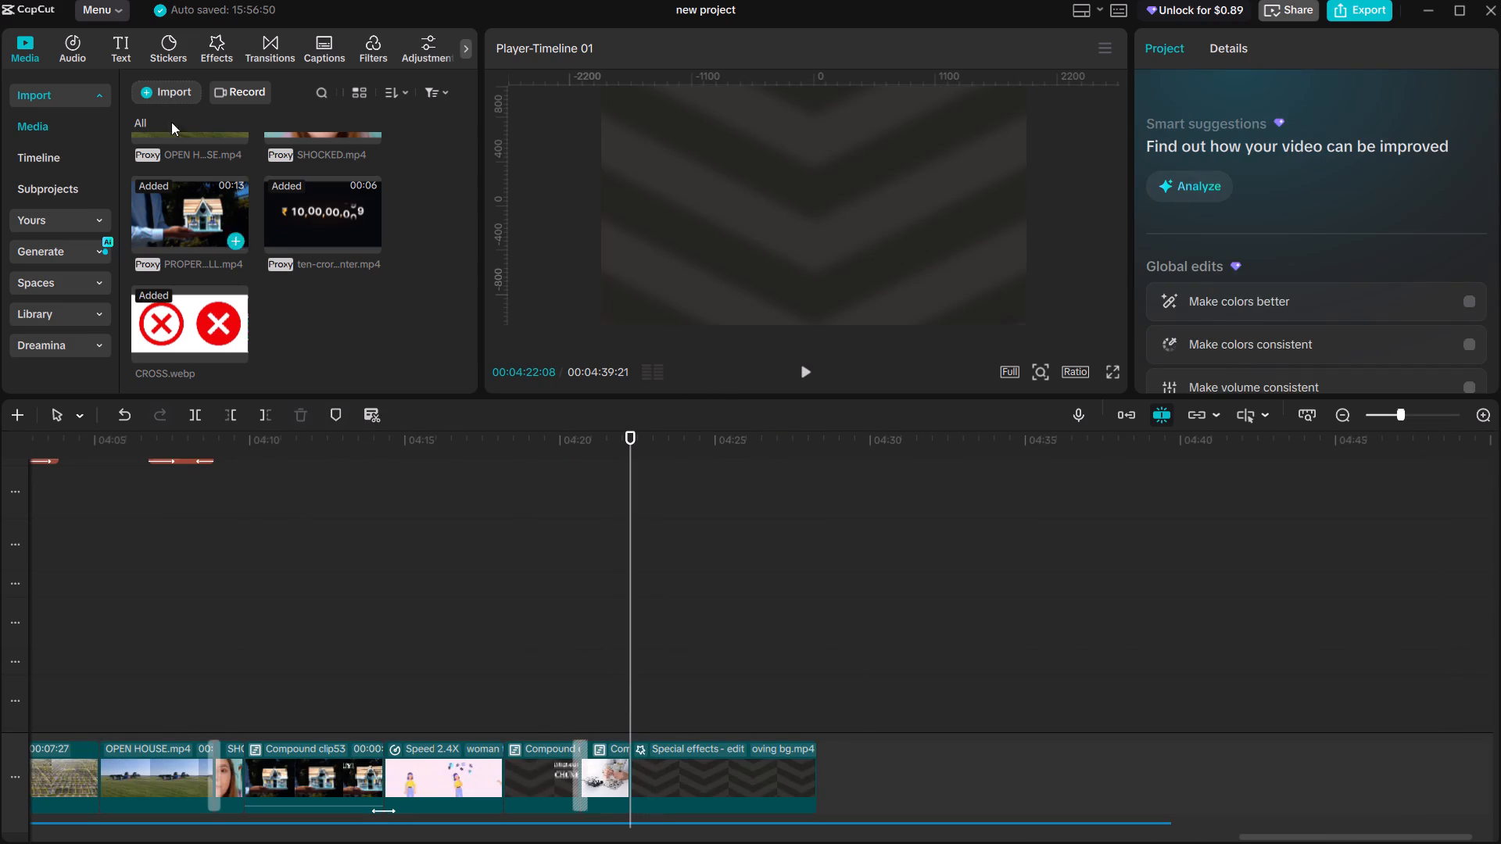
Add a default text at 00:04:22:08 reading "AGR AP MOHALI".
left_click(215, 46)
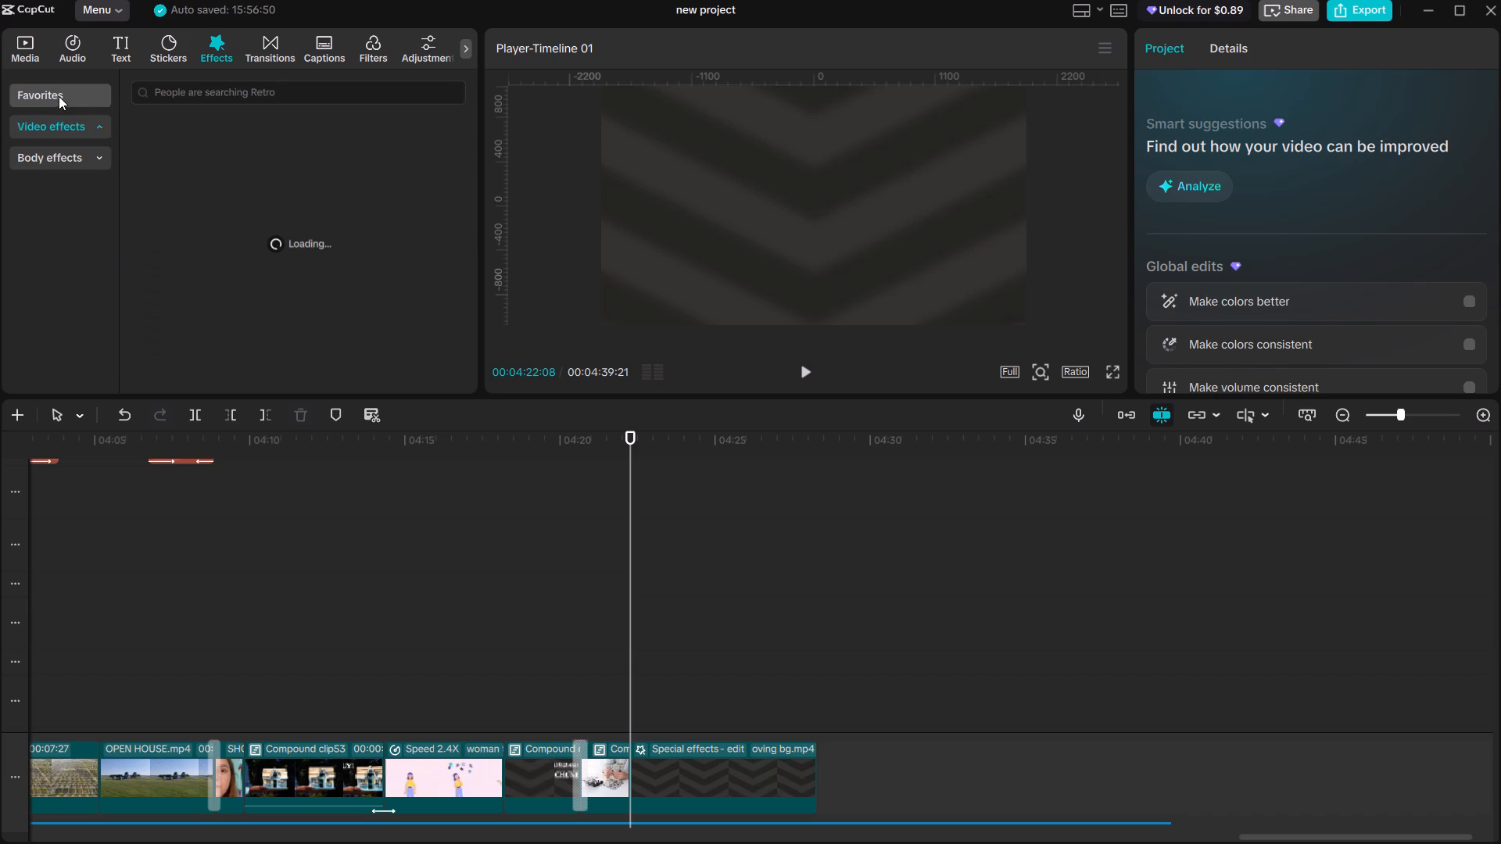
left_click(59, 96)
left_click(73, 40)
left_click(104, 46)
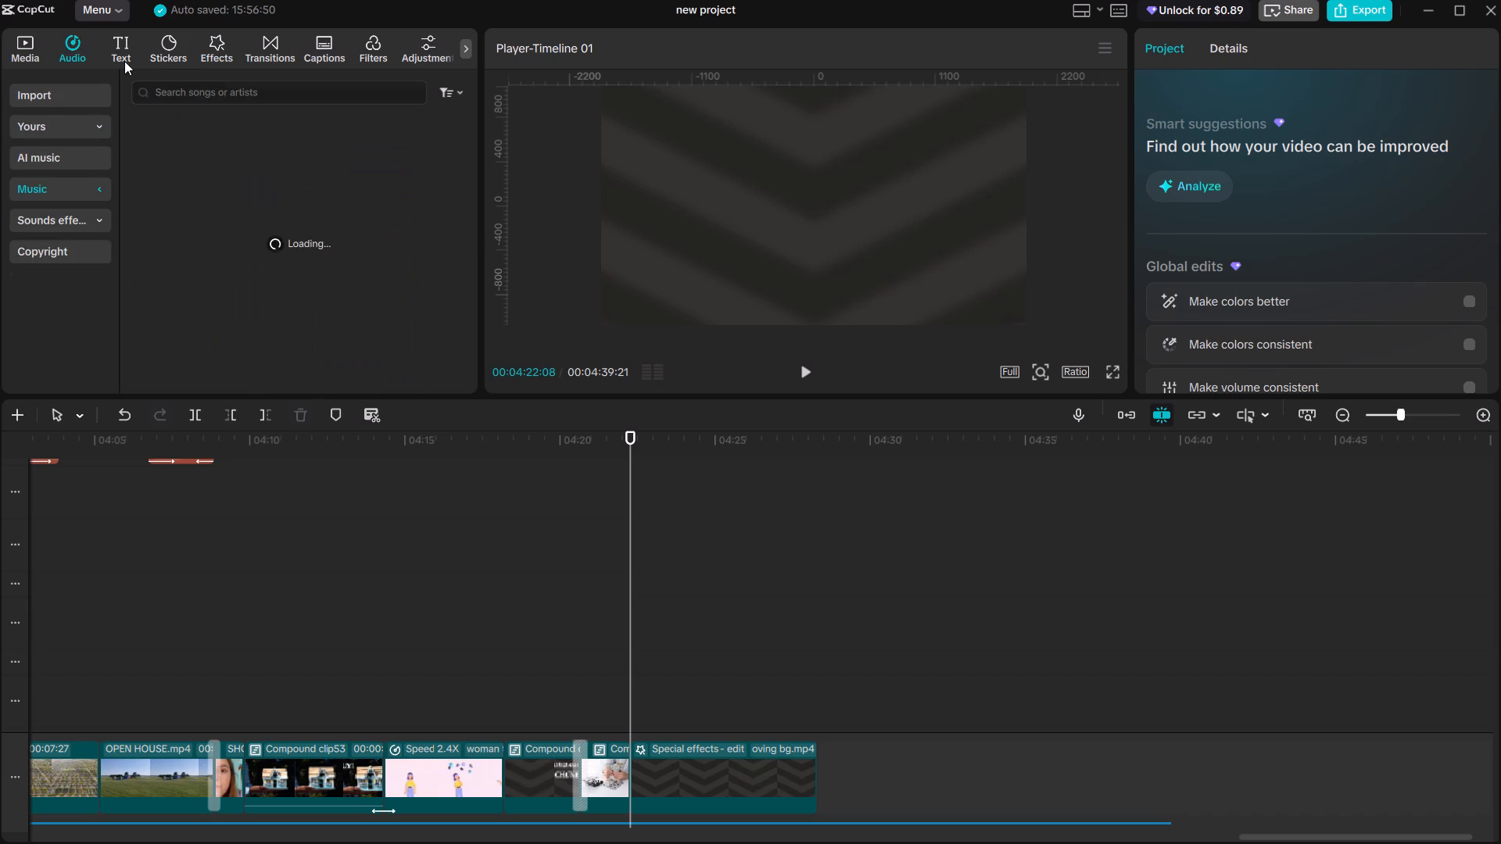
left_click(124, 61)
left_click(200, 154)
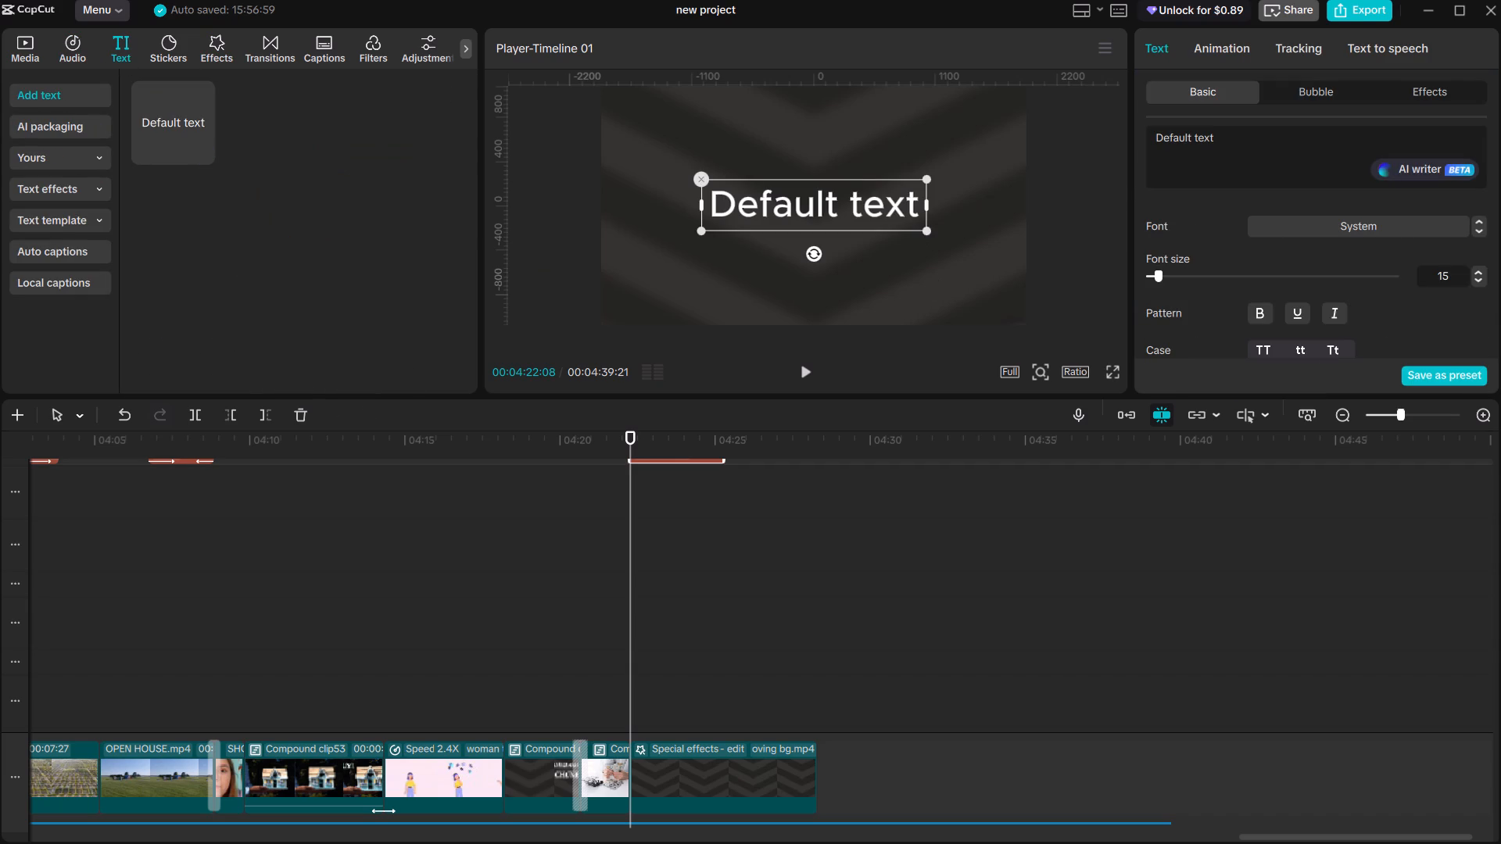
left_click(1229, 151)
key("ctrl+a")
type("AGR AP")
key("space")
type("MOHALI")
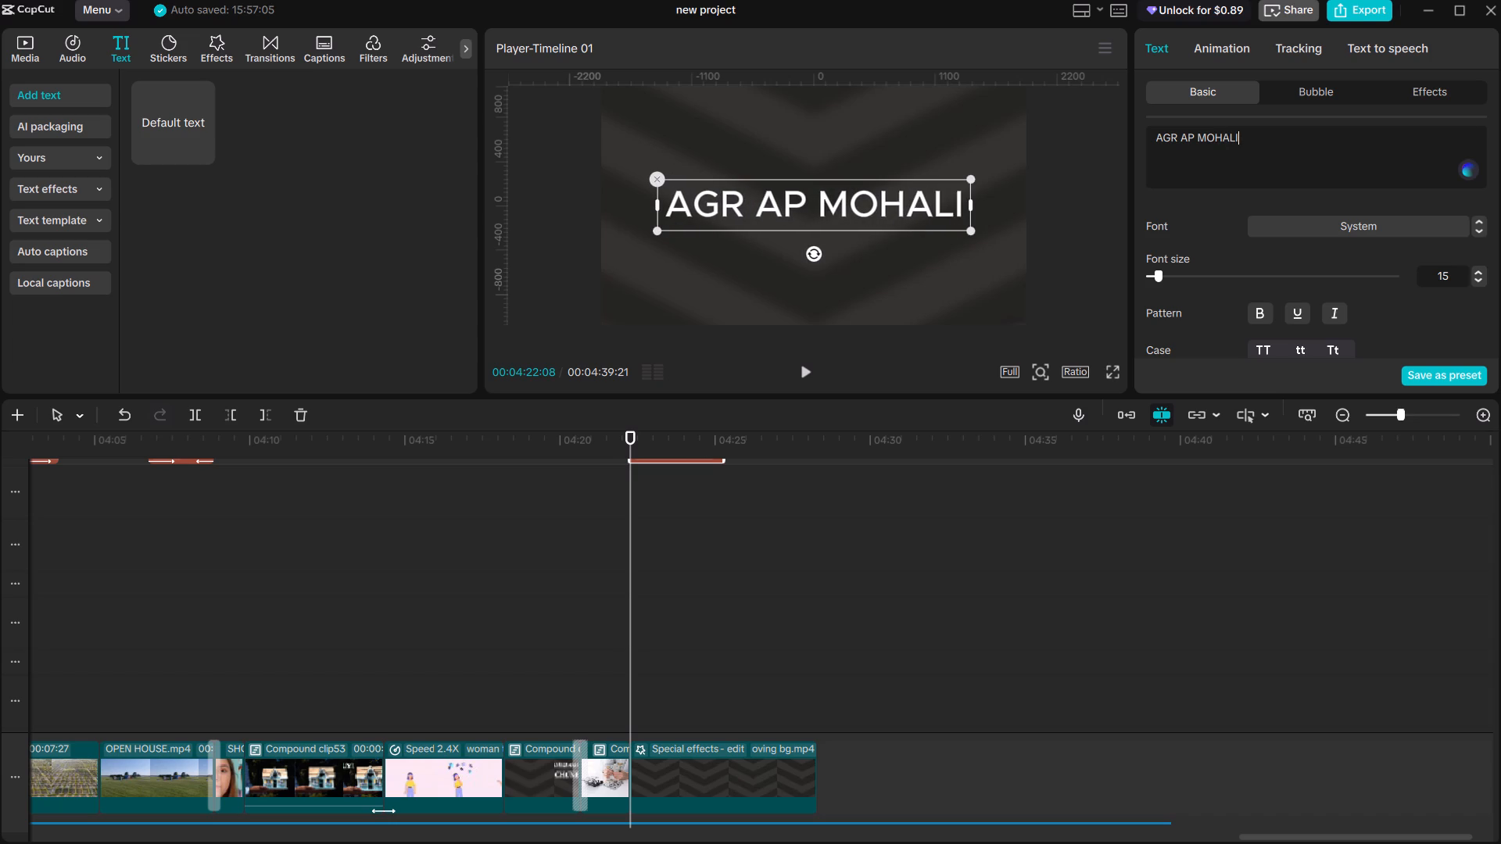
Set the "AGR AP MOHALI" text to the bold serif favourite font and move it to the upper part of the frame.
left_click(1300, 216)
left_click(1304, 252)
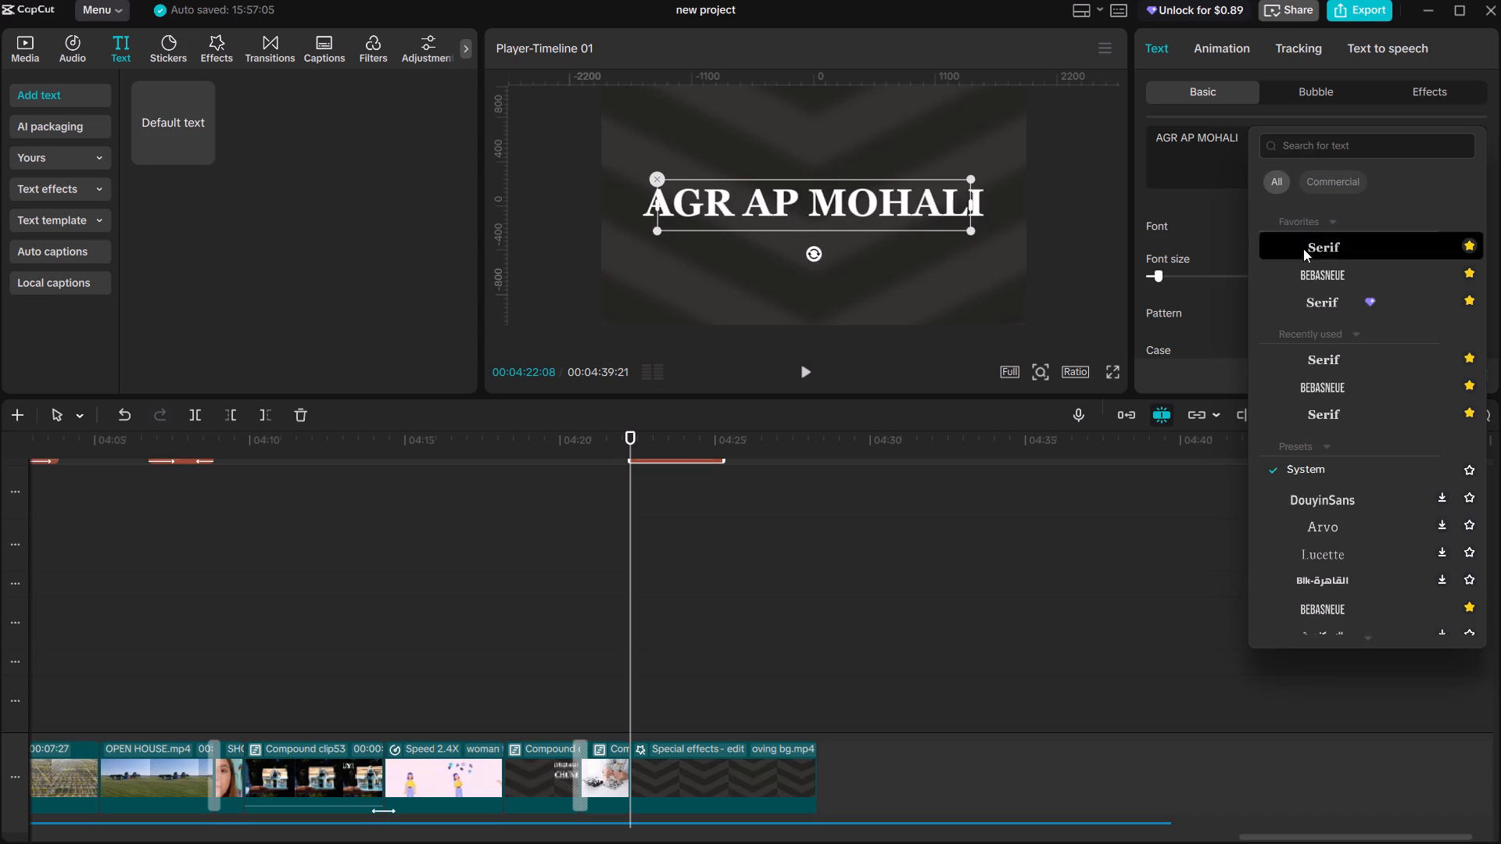
left_click_drag(908, 206, 905, 150)
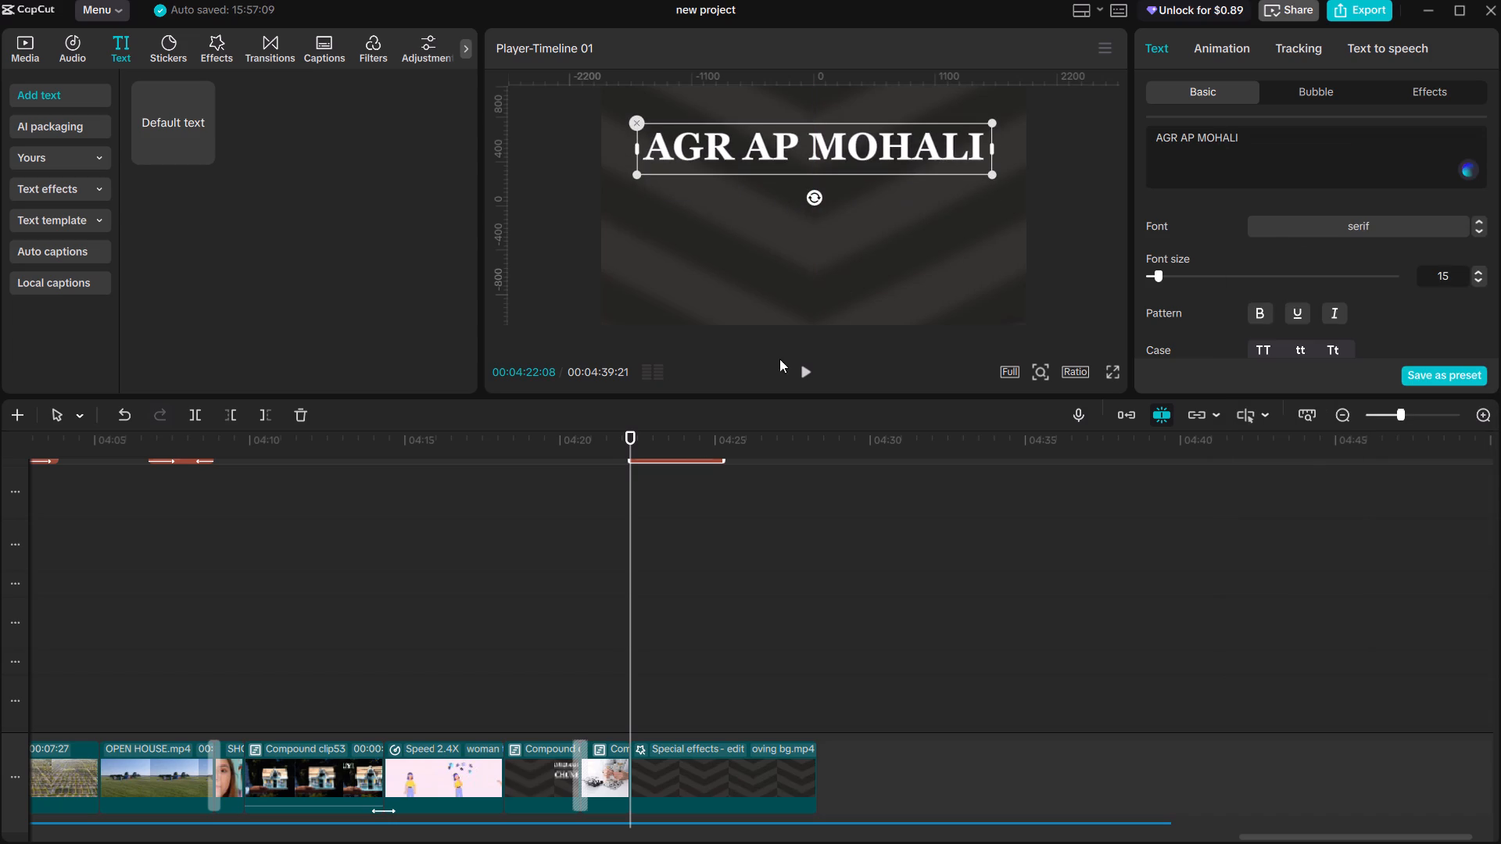
Play the new text section against the narration to check what follows the title.
left_click(805, 359)
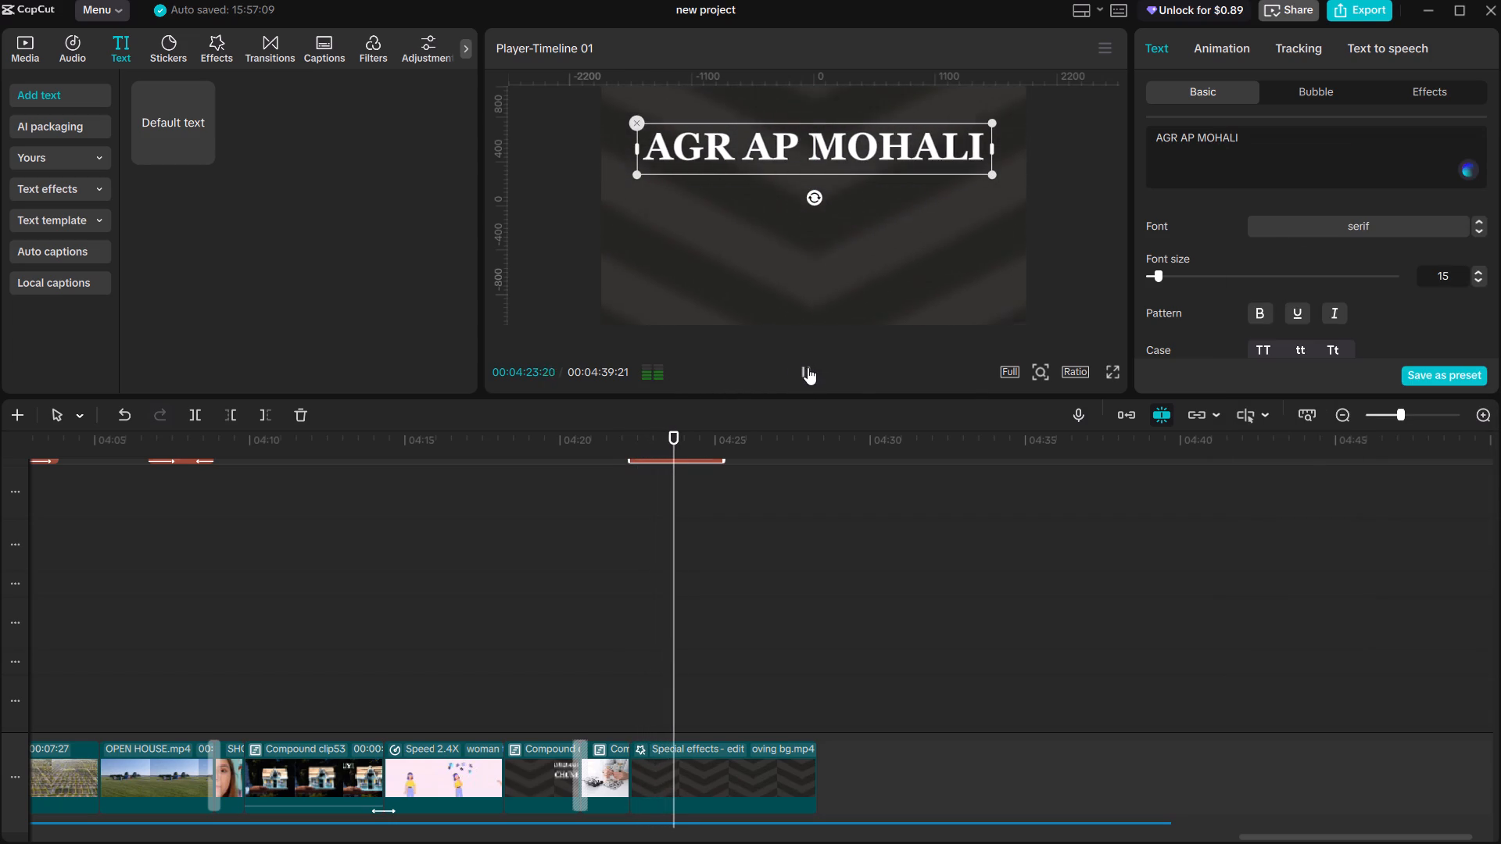
left_click(798, 367)
left_click(801, 369)
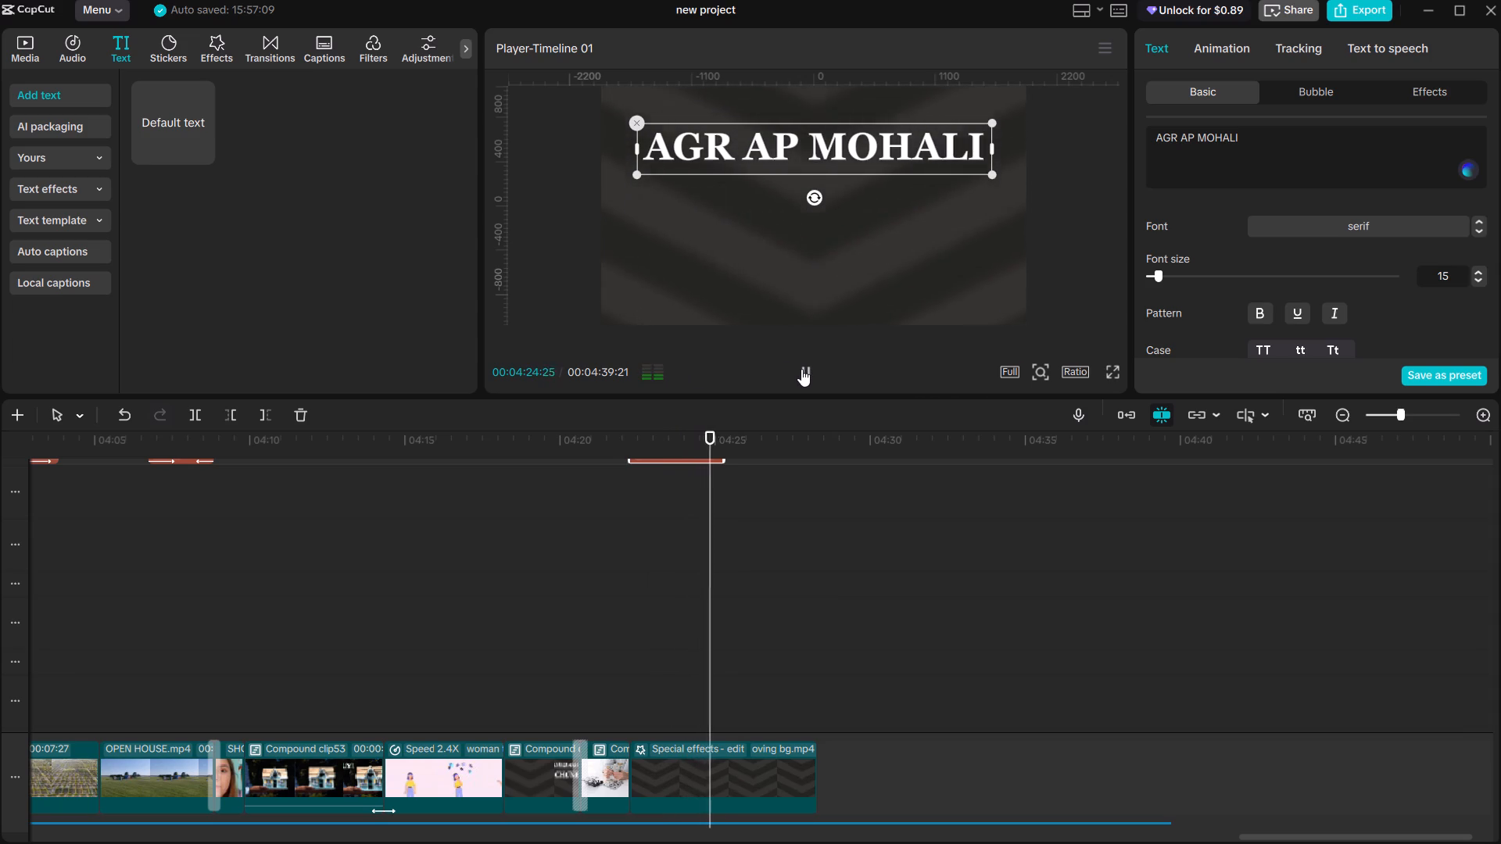
left_click(801, 369)
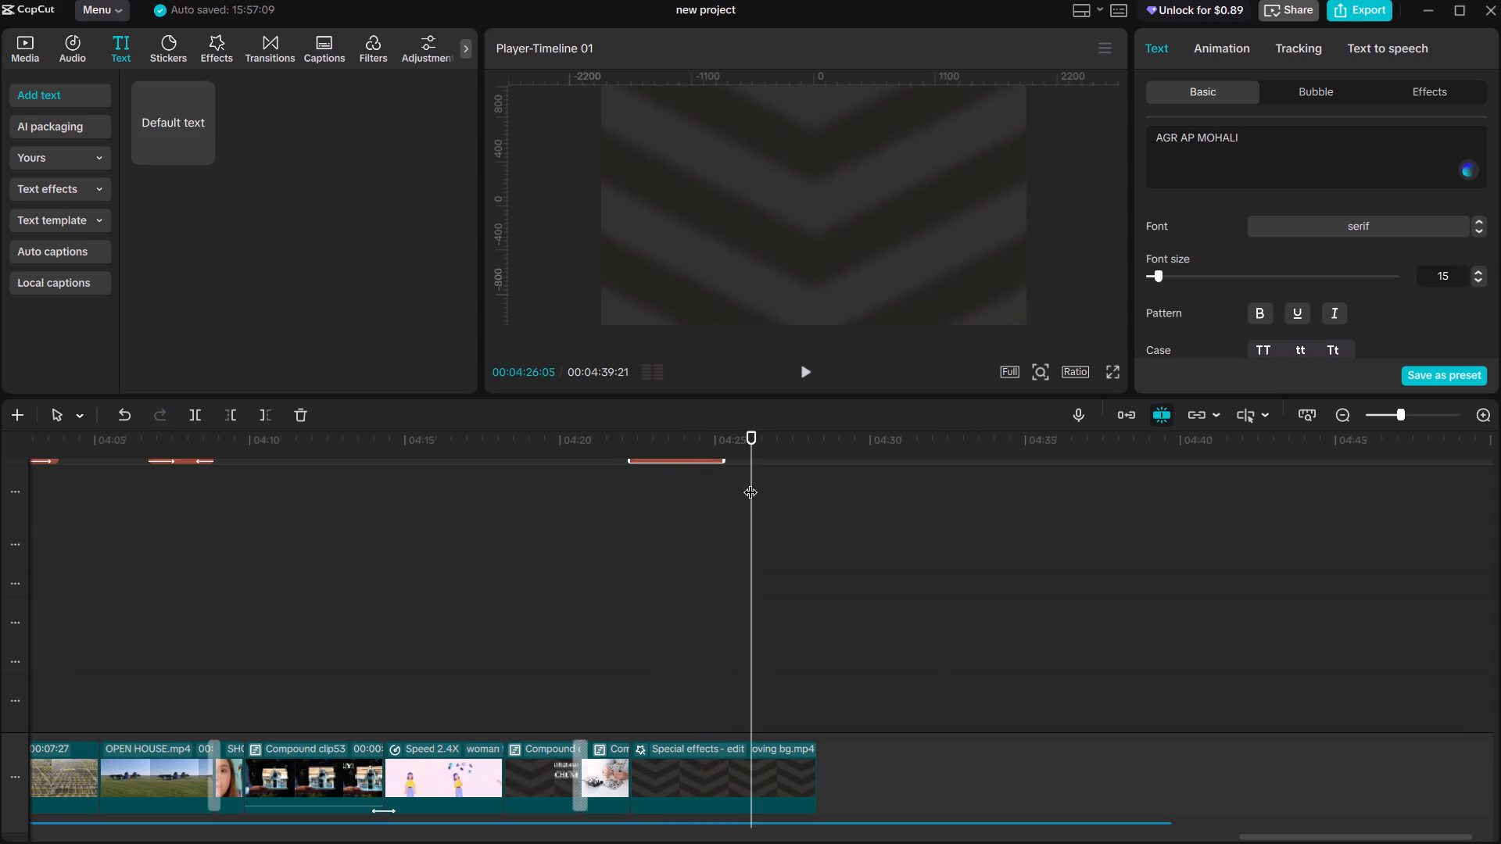
left_click_drag(753, 483, 661, 470)
left_click(804, 374)
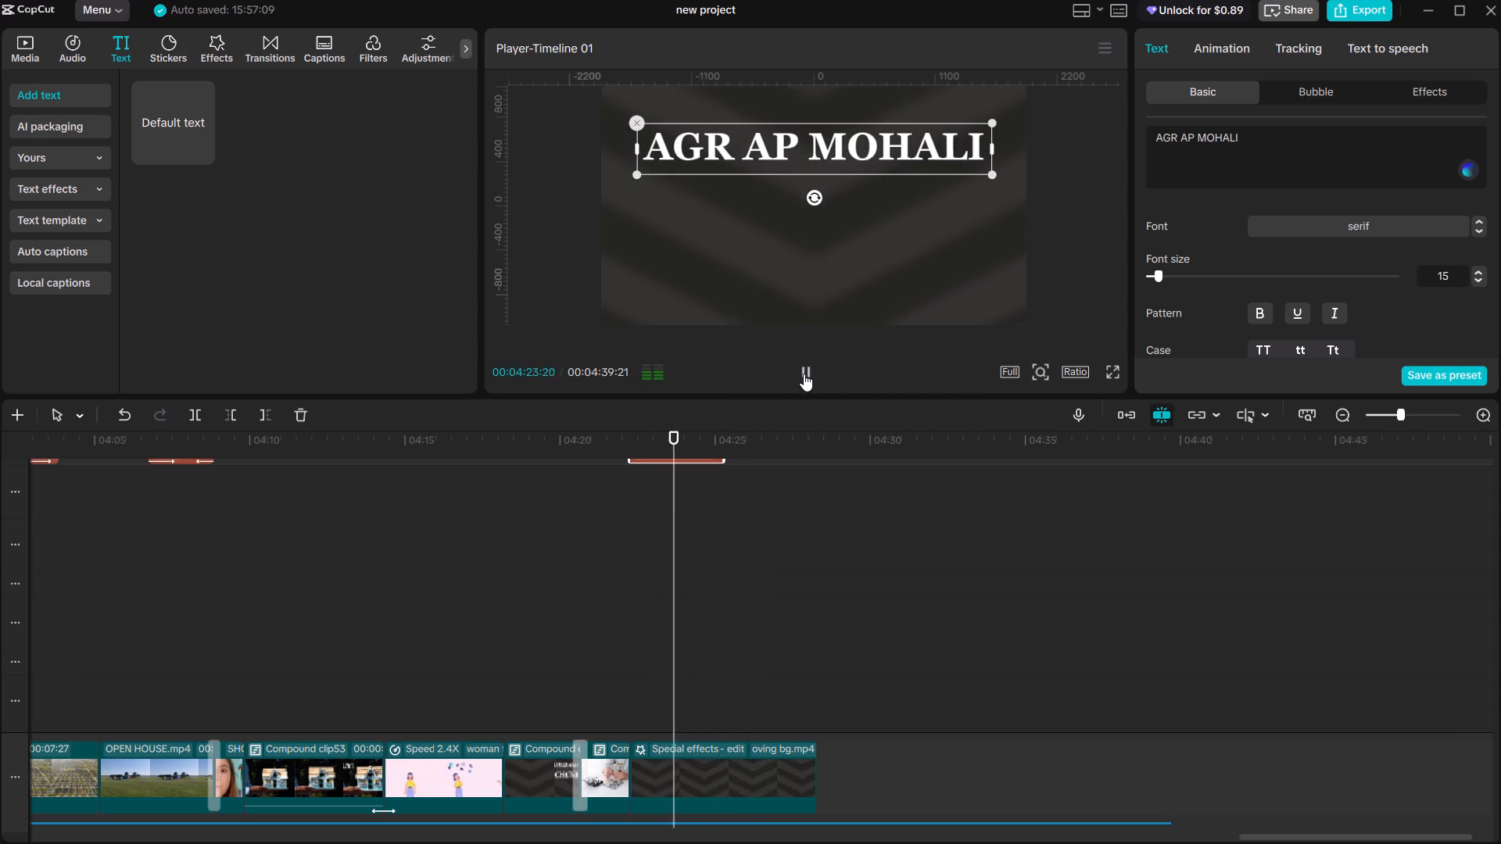
left_click(804, 374)
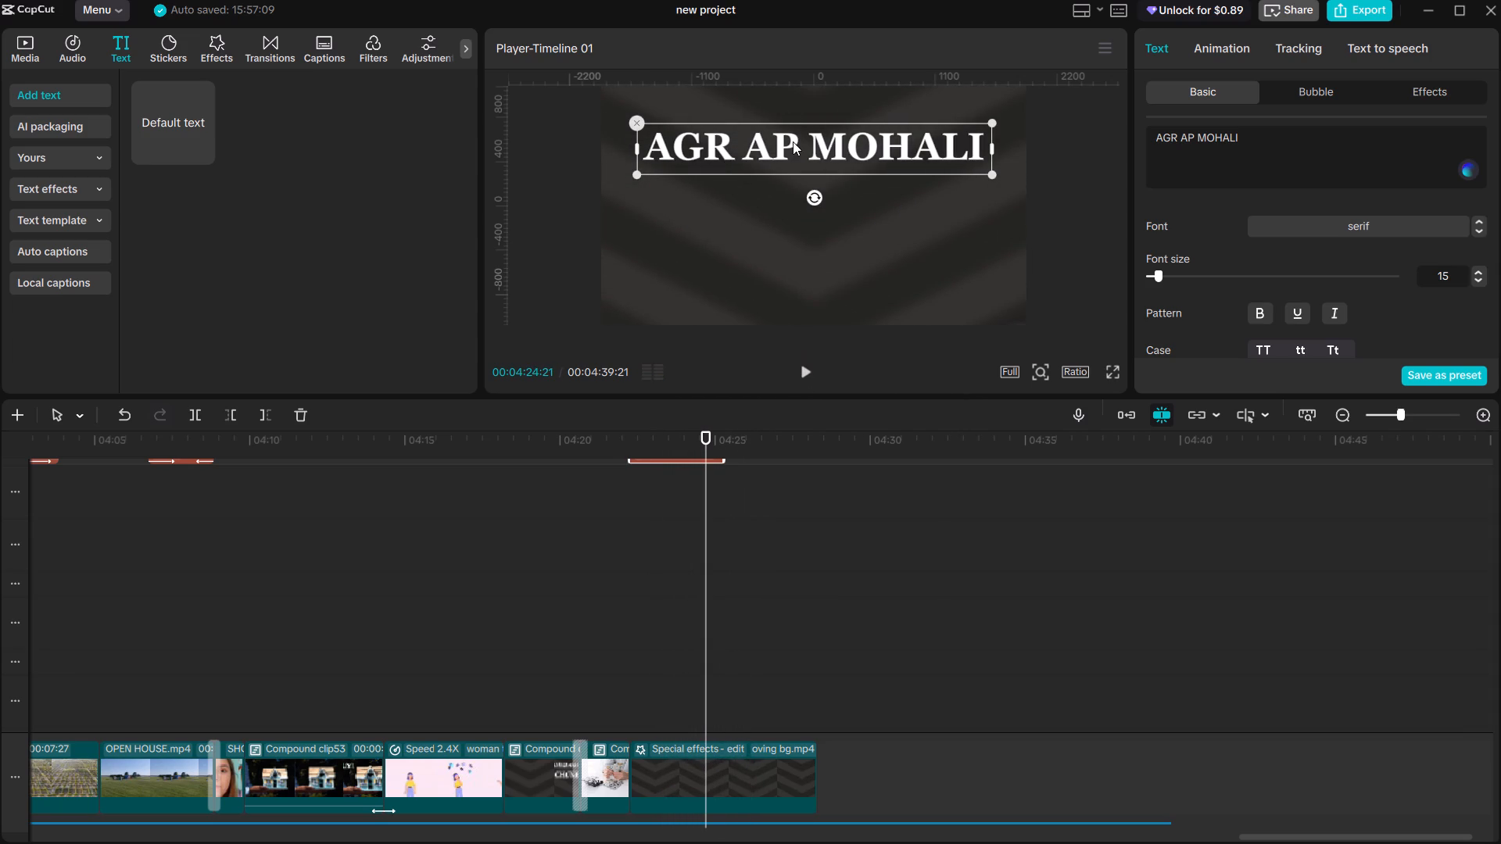
Nudge the "AGR AP MOHALI" text slightly higher and give it the white preset style with a dark shadow.
left_click_drag(793, 141, 795, 130)
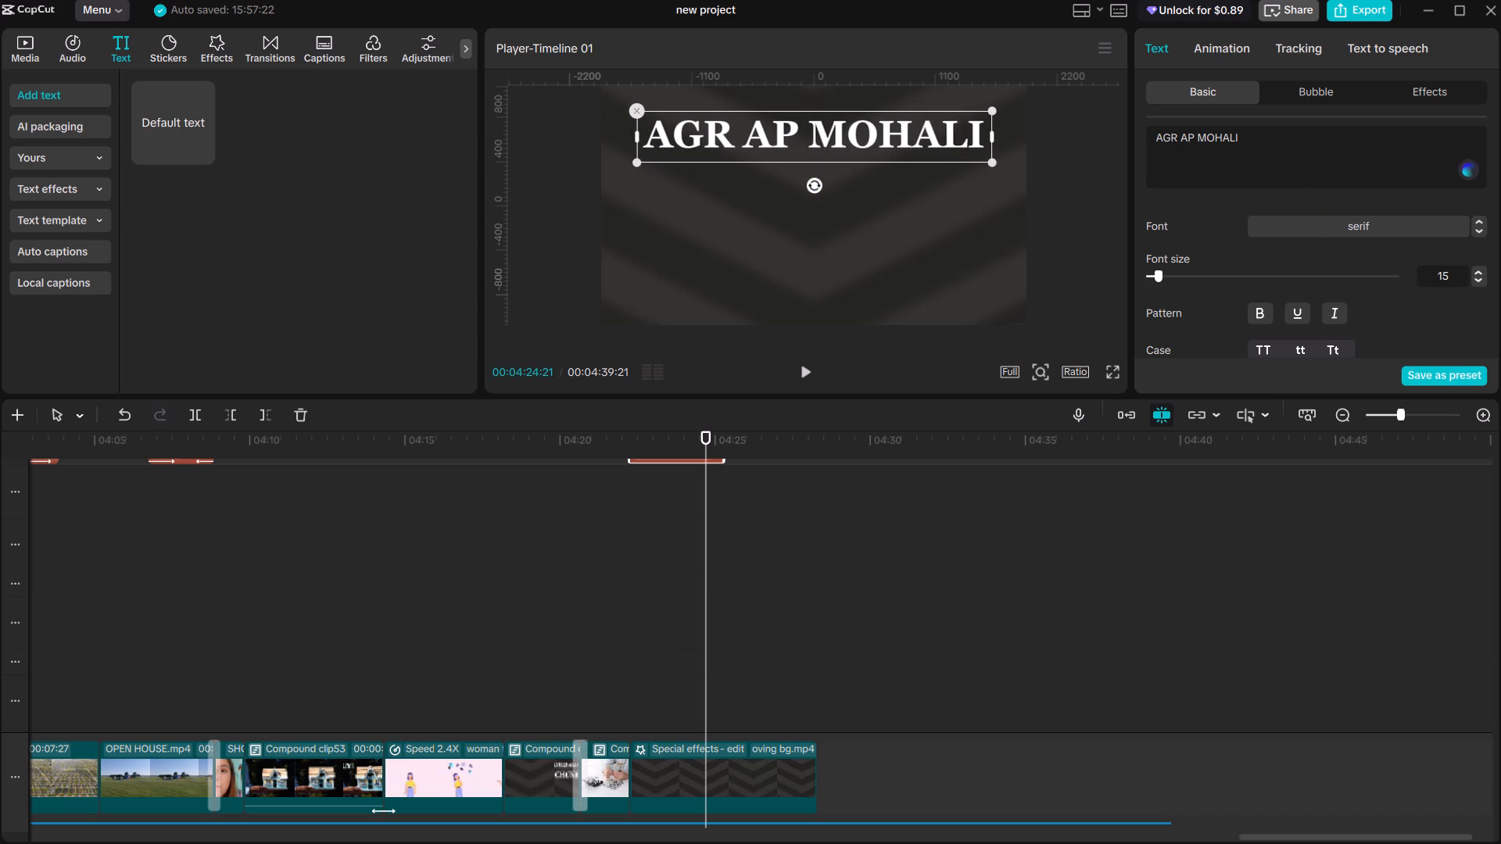
scroll(1302, 256, "down", 3)
scroll(1299, 250, "up", 2)
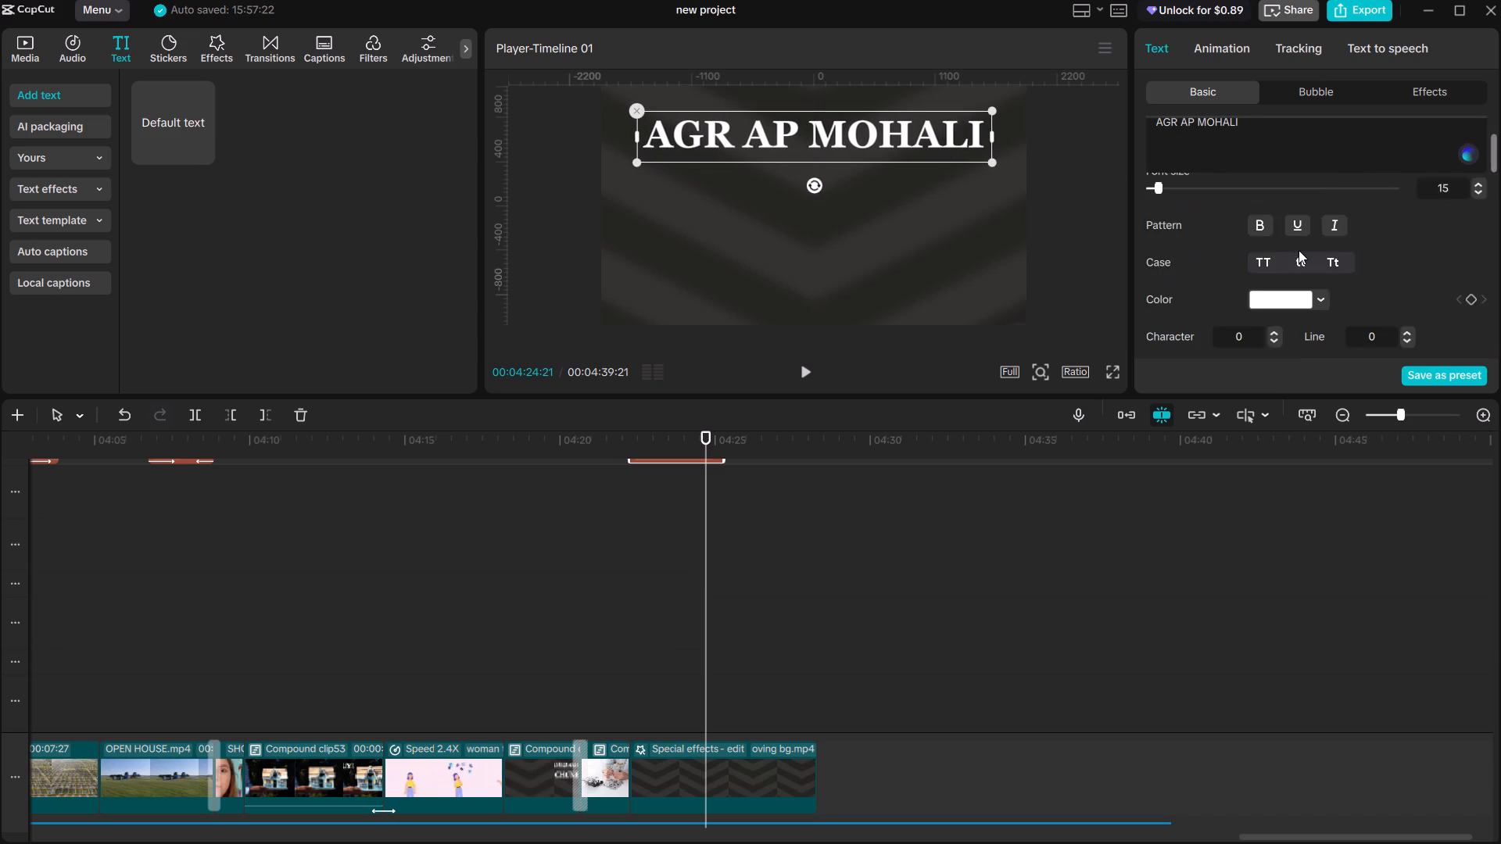
scroll(1300, 250, "down", 2)
left_click(1320, 291)
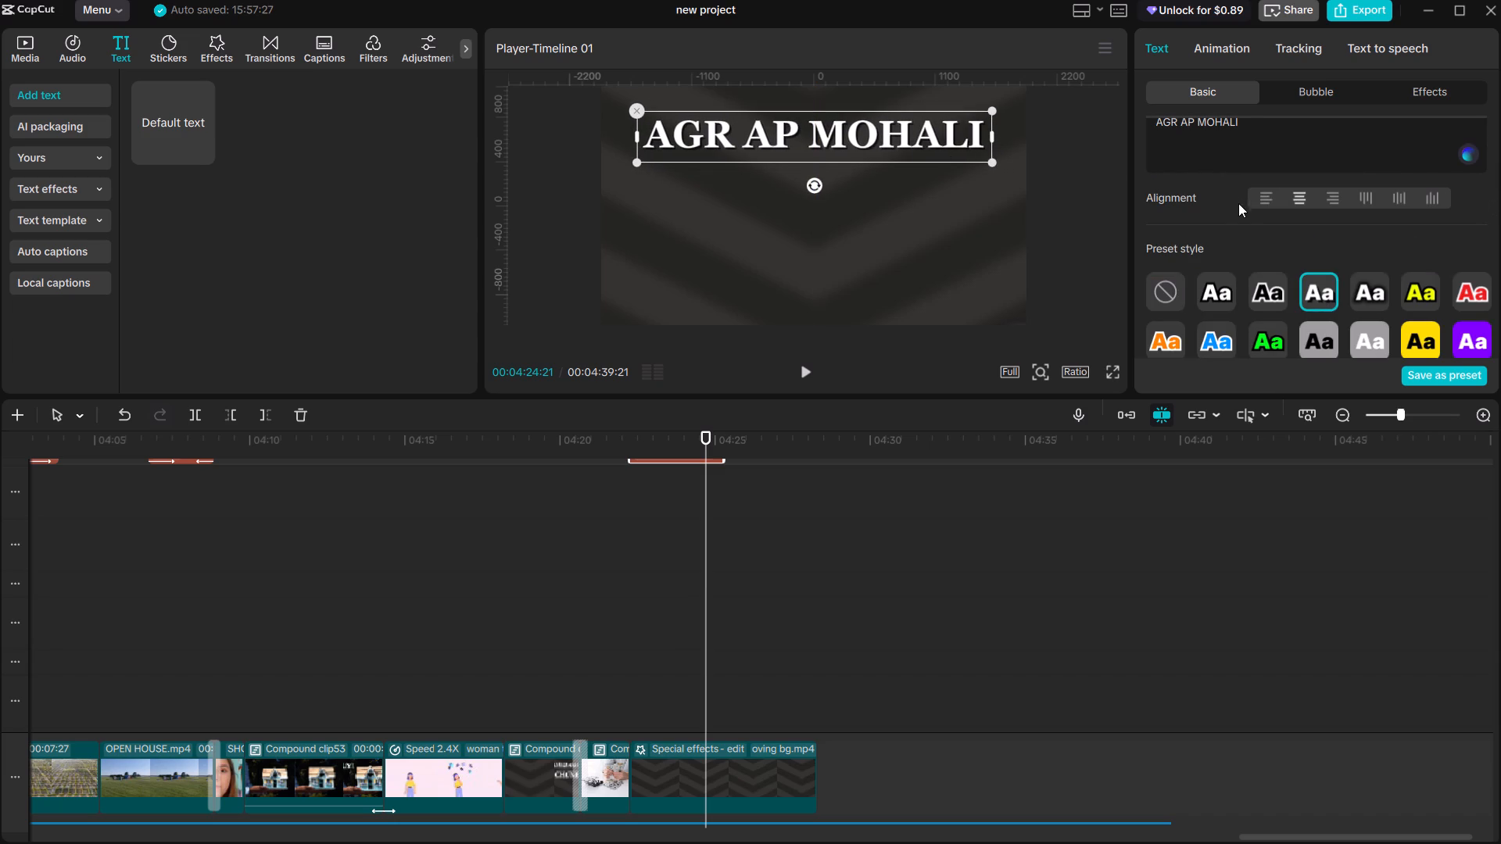
scroll(1245, 209, "up", 7)
Apply the Type 2 entrance animation to the "AGR AP MOHALI" text with a duration of 0.8s.
left_click(1206, 45)
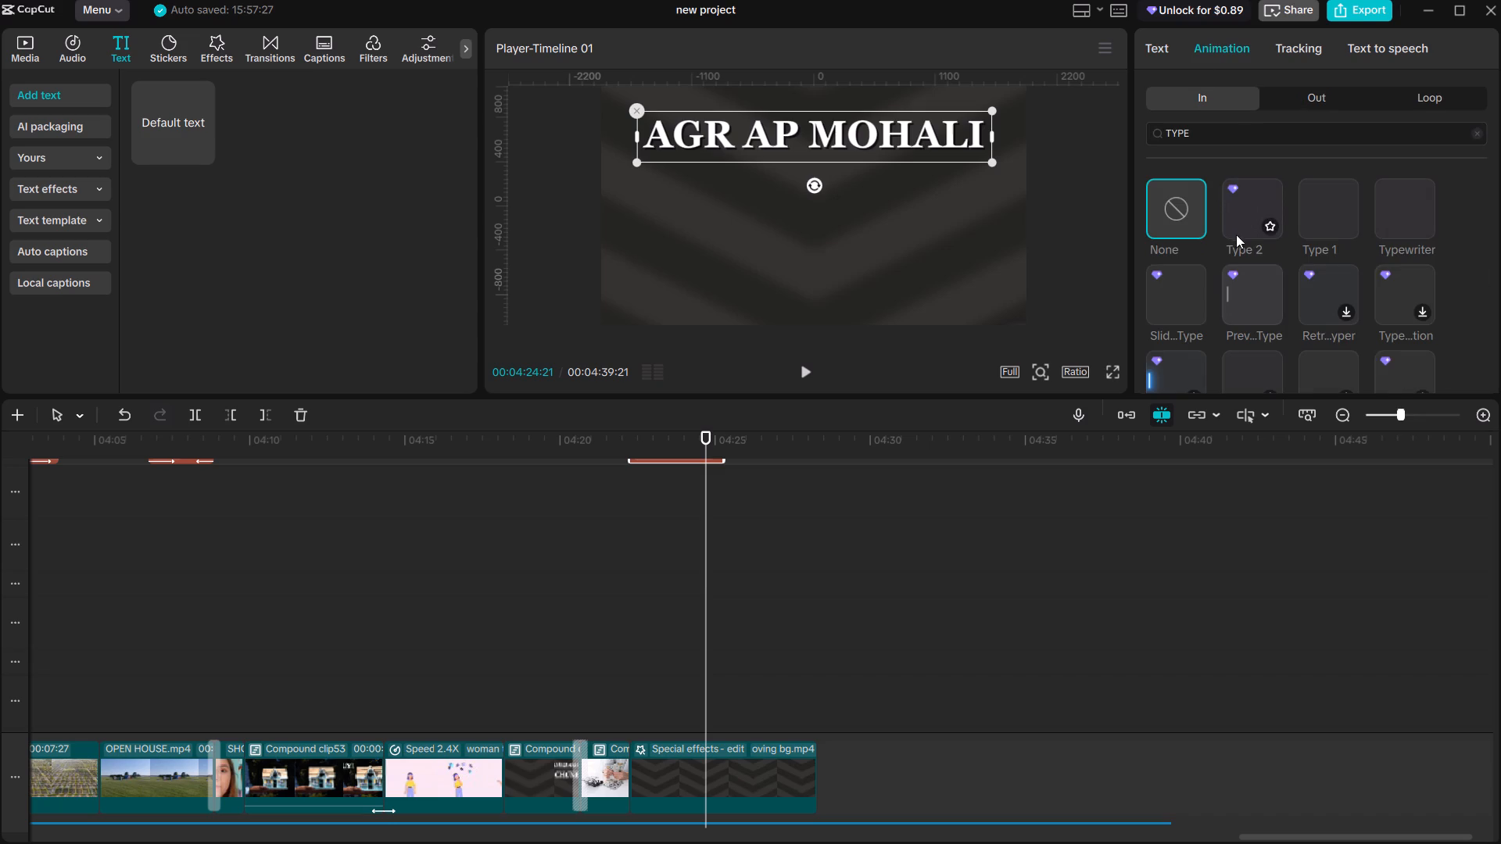
left_click(1245, 202)
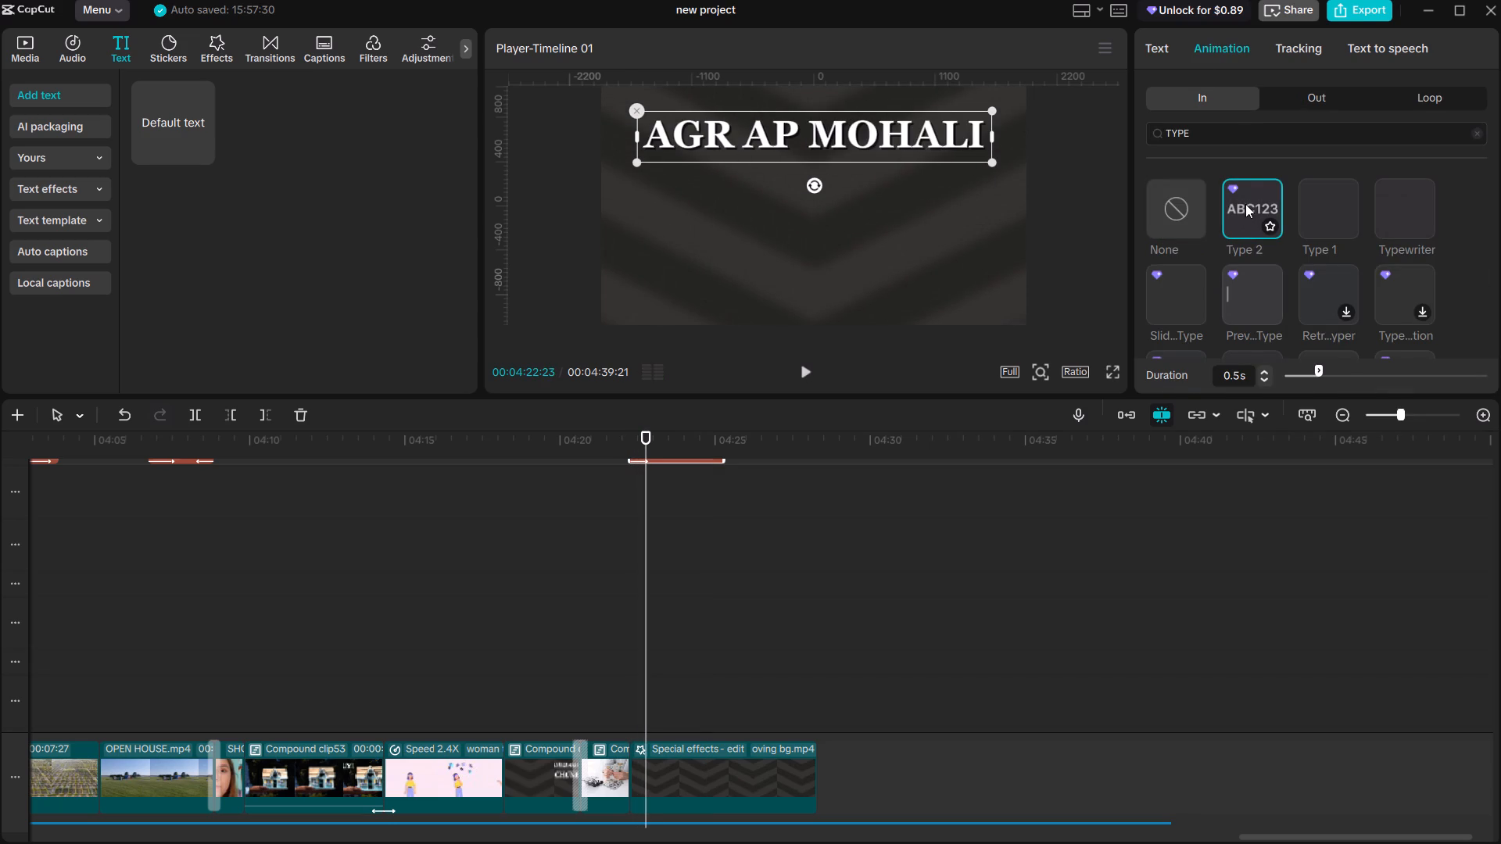
left_click(1266, 374)
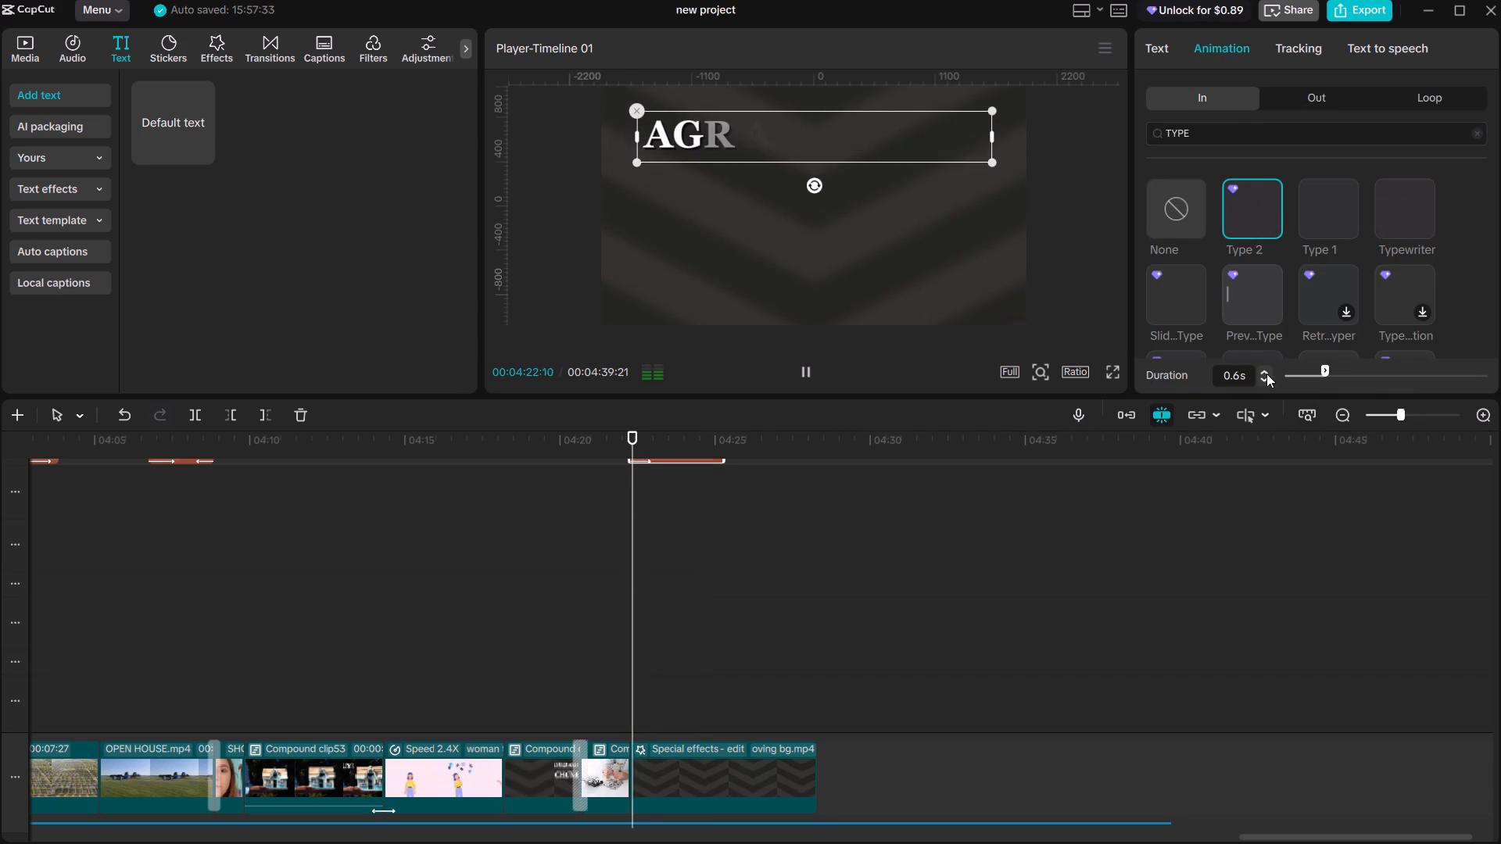
left_click(1266, 374)
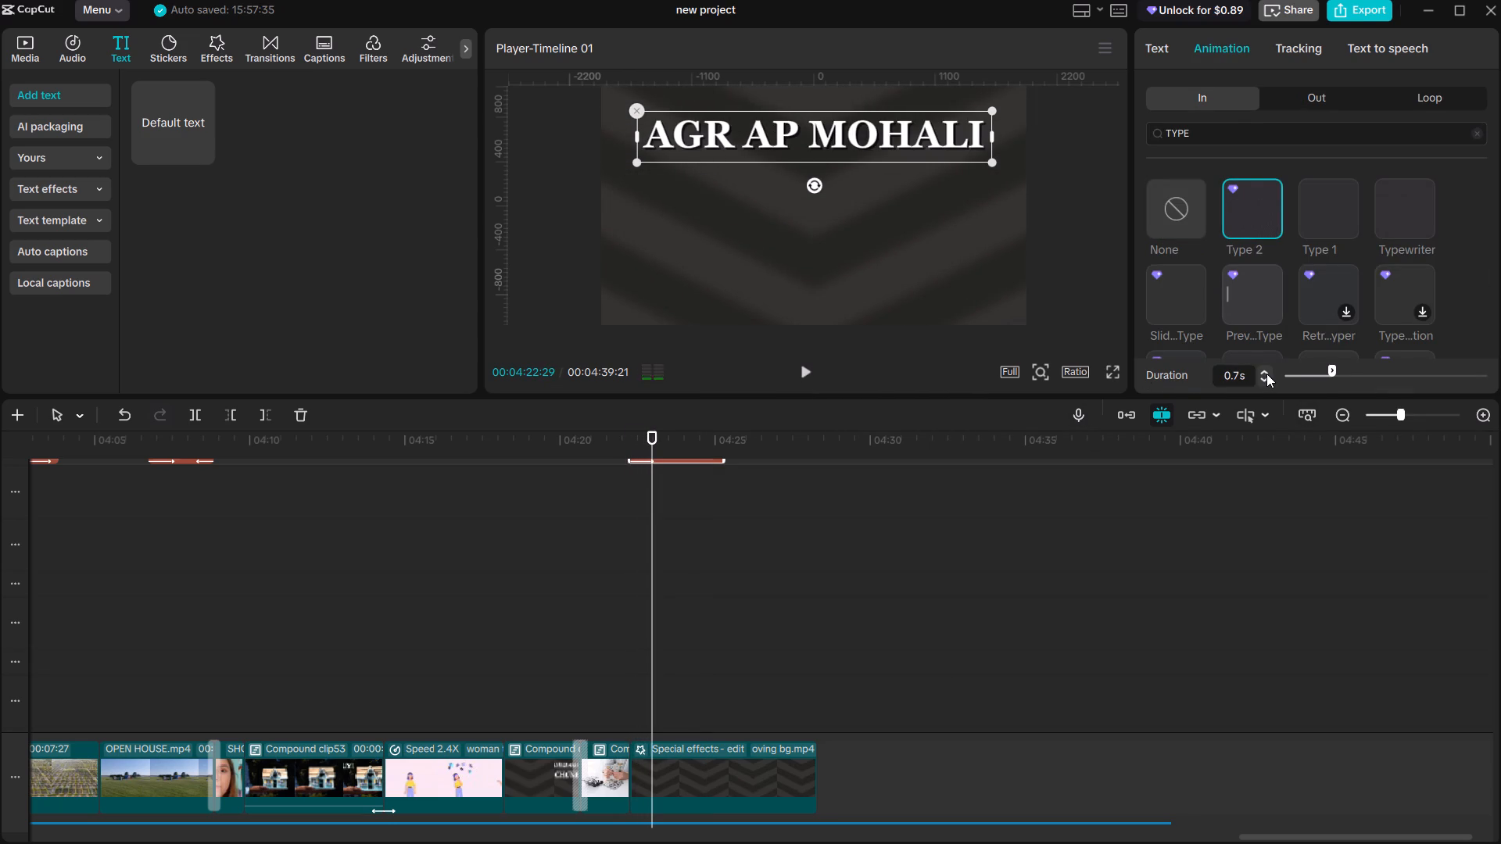
left_click(1266, 374)
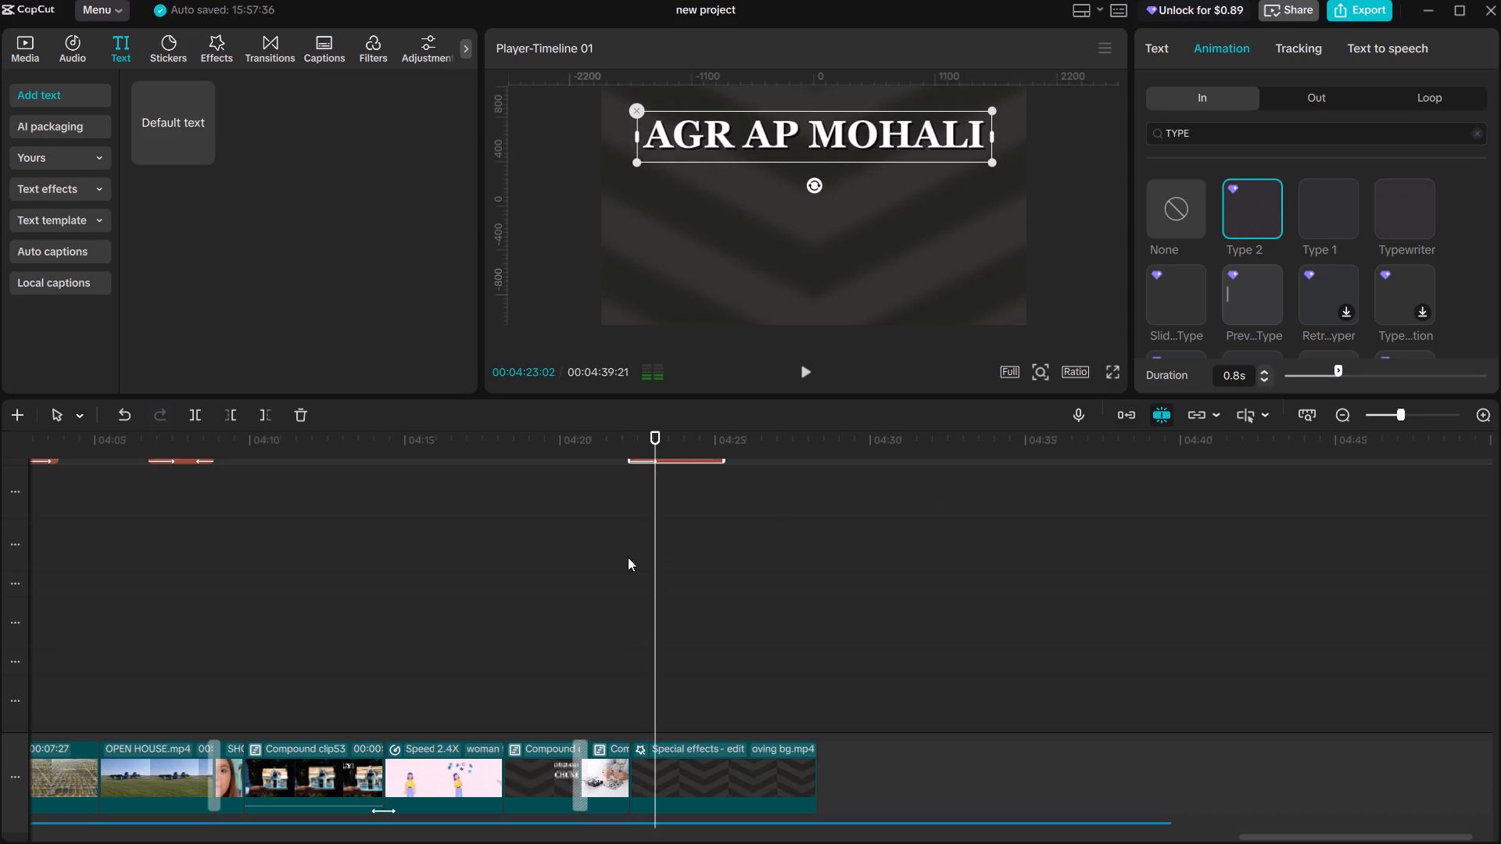
Replay the title from about 00:04:22:08 to check its typing animation against the narration.
left_click(620, 545)
left_click(620, 543)
key("space")
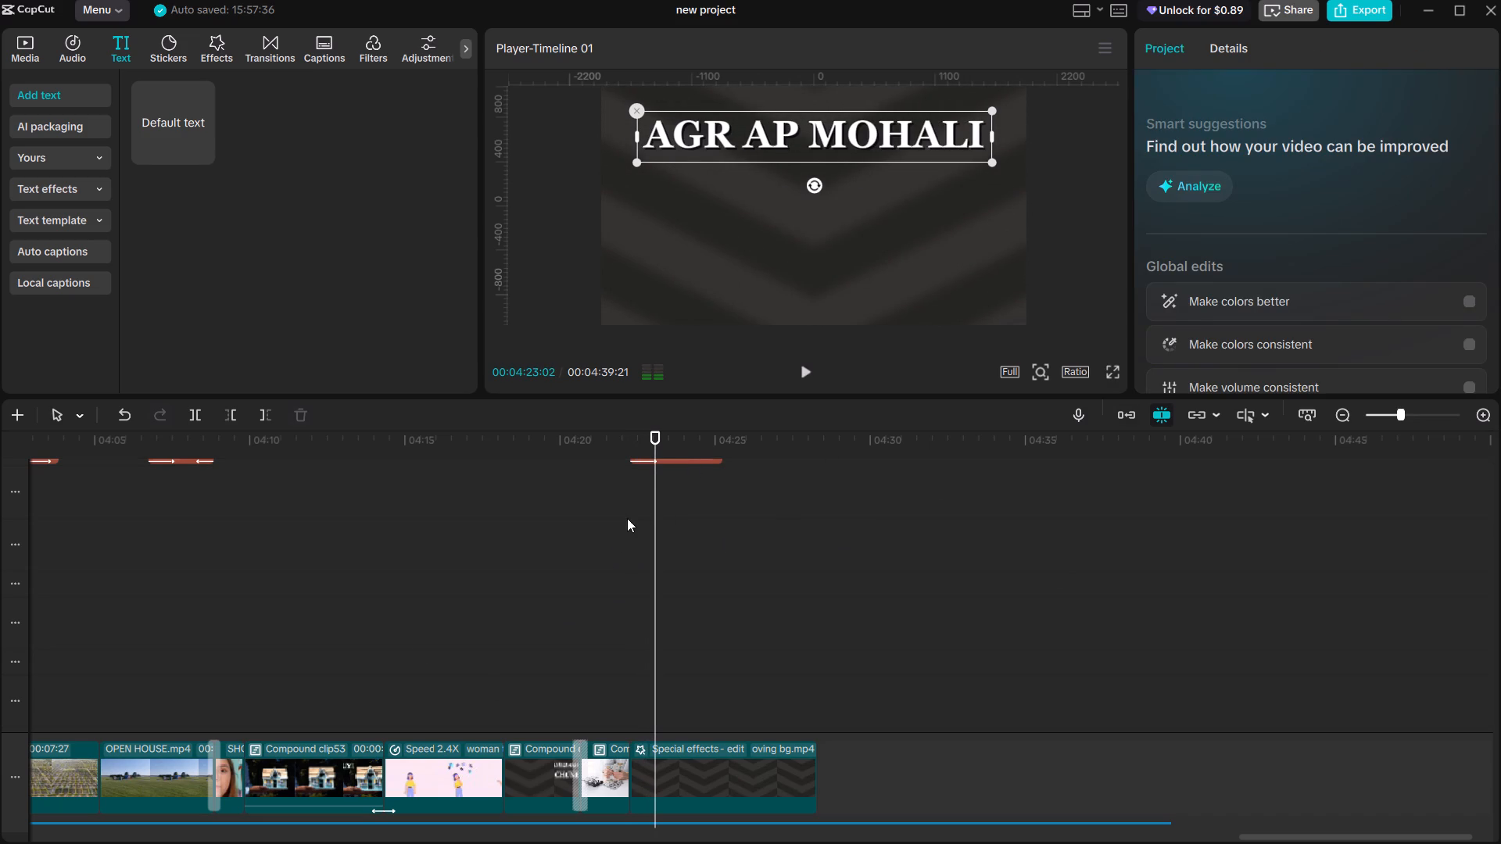
left_click(627, 518)
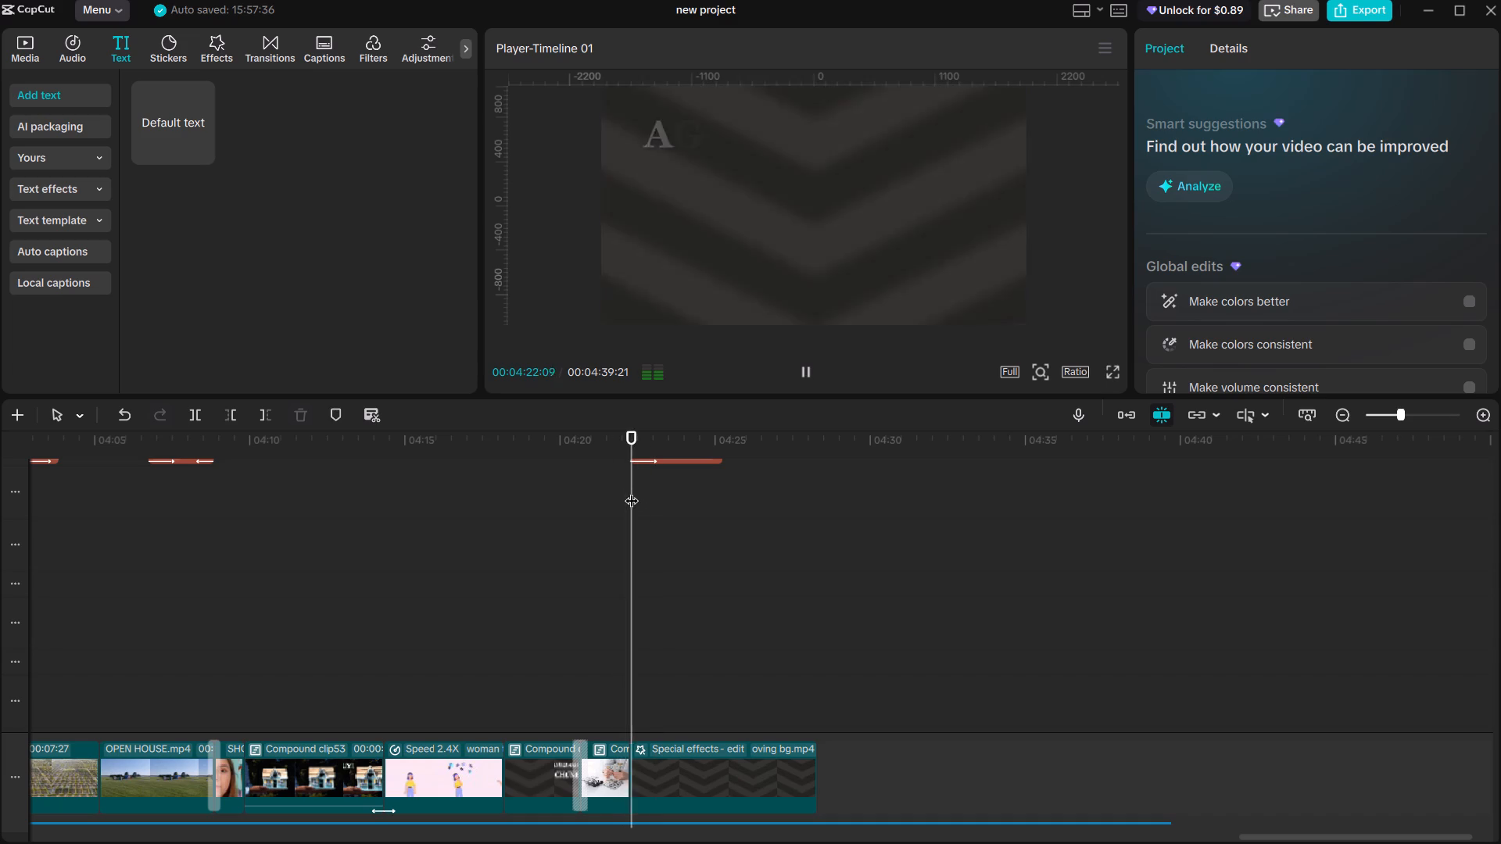
left_click(632, 491)
left_click_drag(632, 491, 619, 485)
key("space")
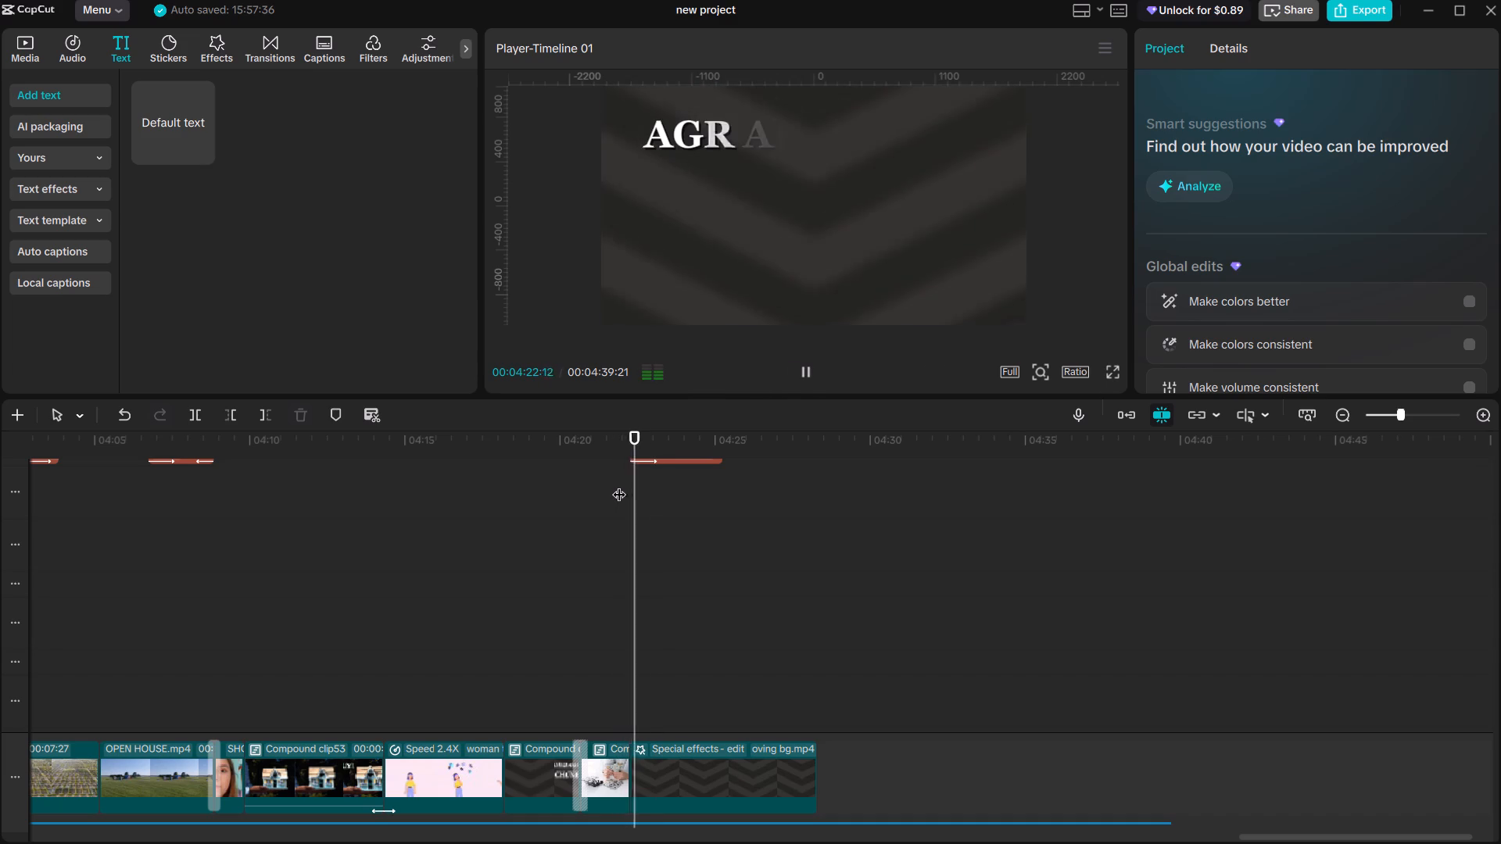
key("space")
double_click(632, 485)
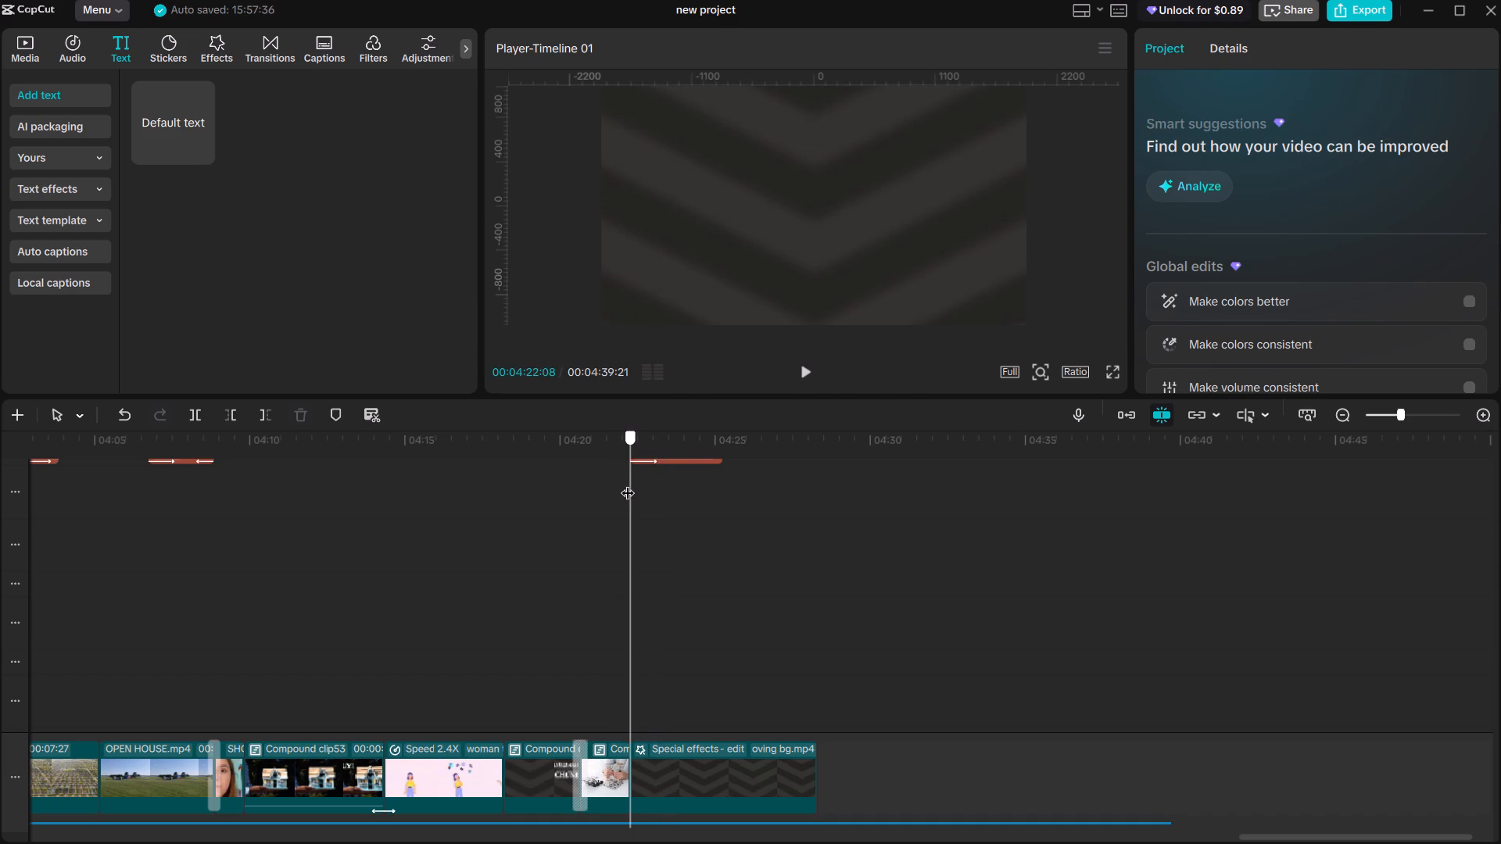
key("space")
key("space")
key("space")
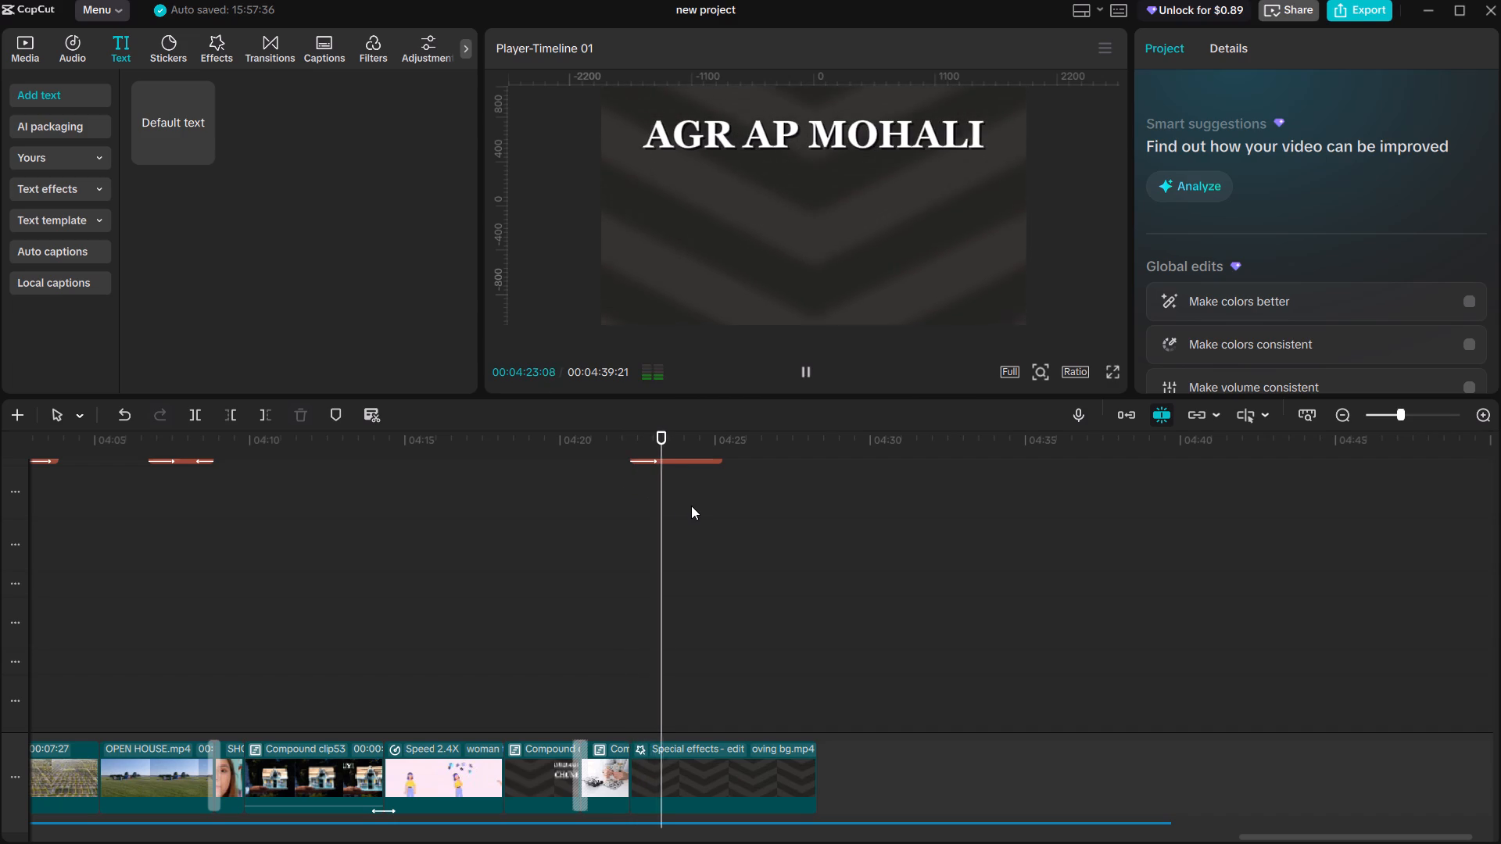
key("space")
key("space")
key("space")
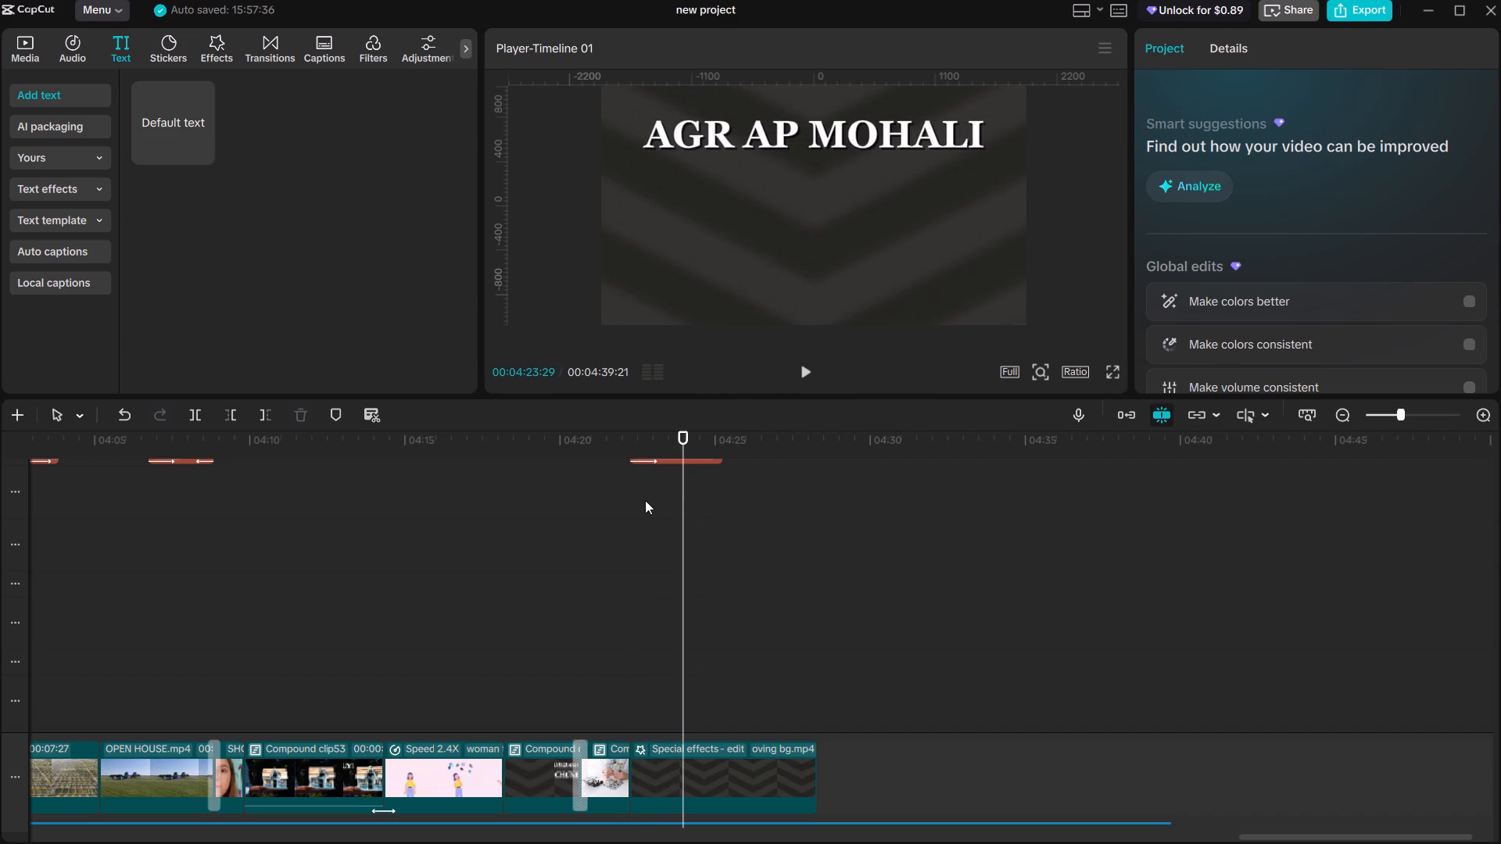
left_click(668, 499)
Recolour the word "MOHALI" in the title using the yellow outlined preset style with its colour changed to orange FF8000.
left_click(675, 454)
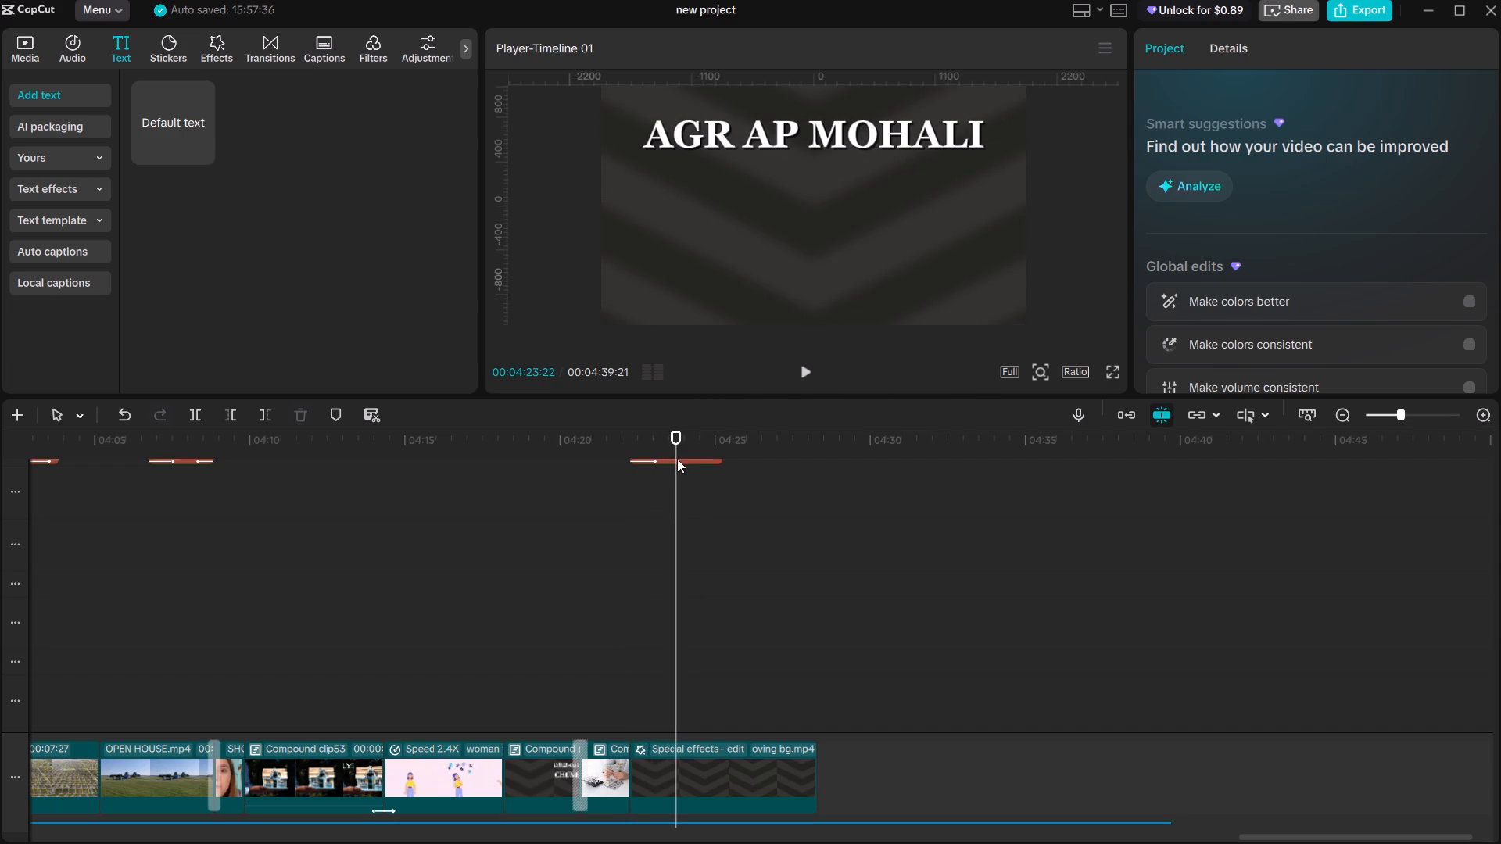
left_click(677, 459)
left_click_drag(1244, 134, 1208, 134)
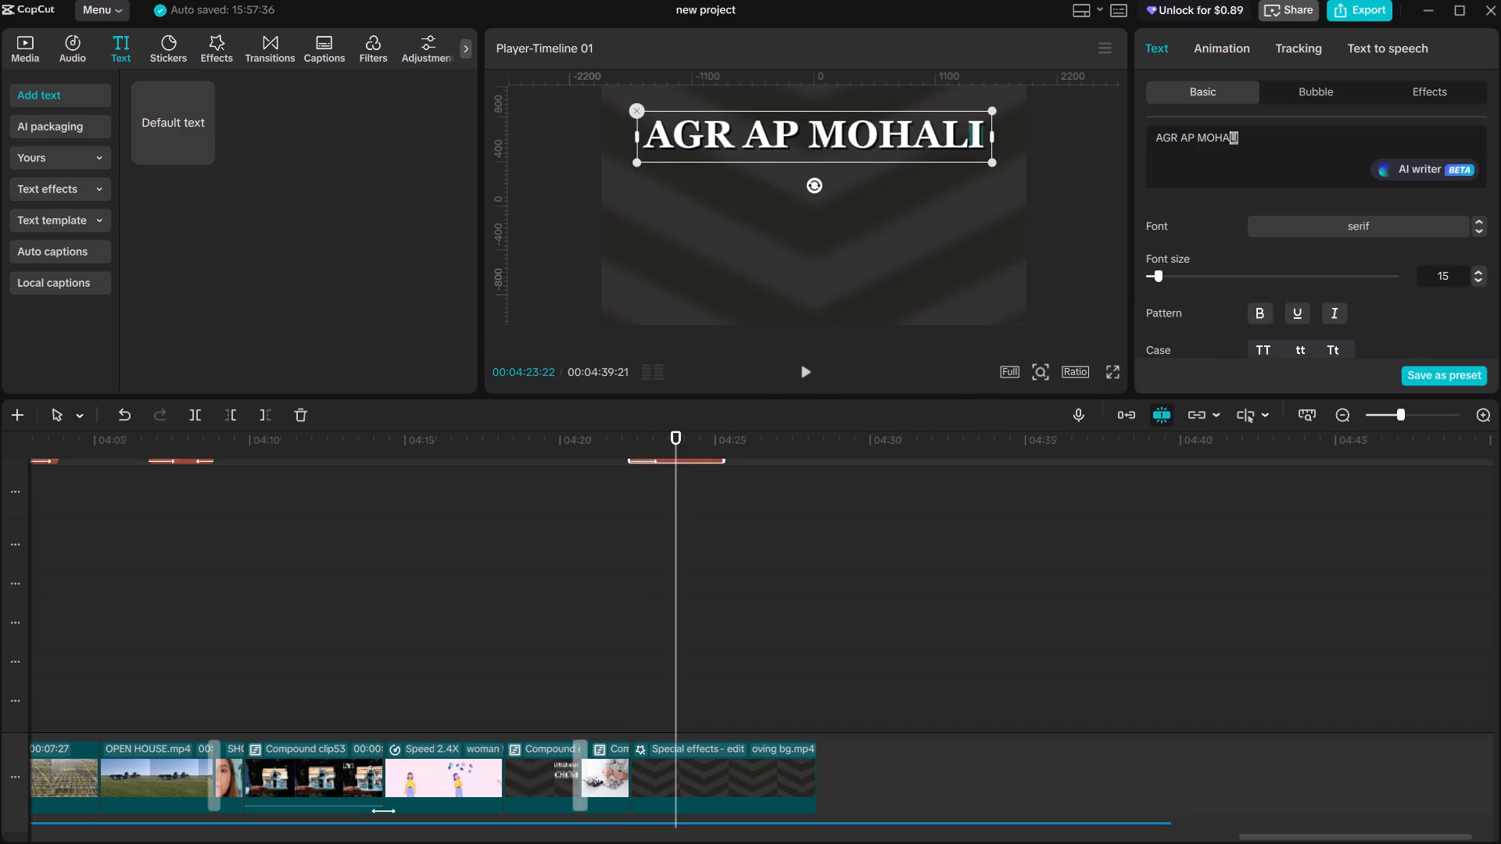
left_click_drag(1208, 134, 1198, 134)
scroll(1270, 266, "down", 3)
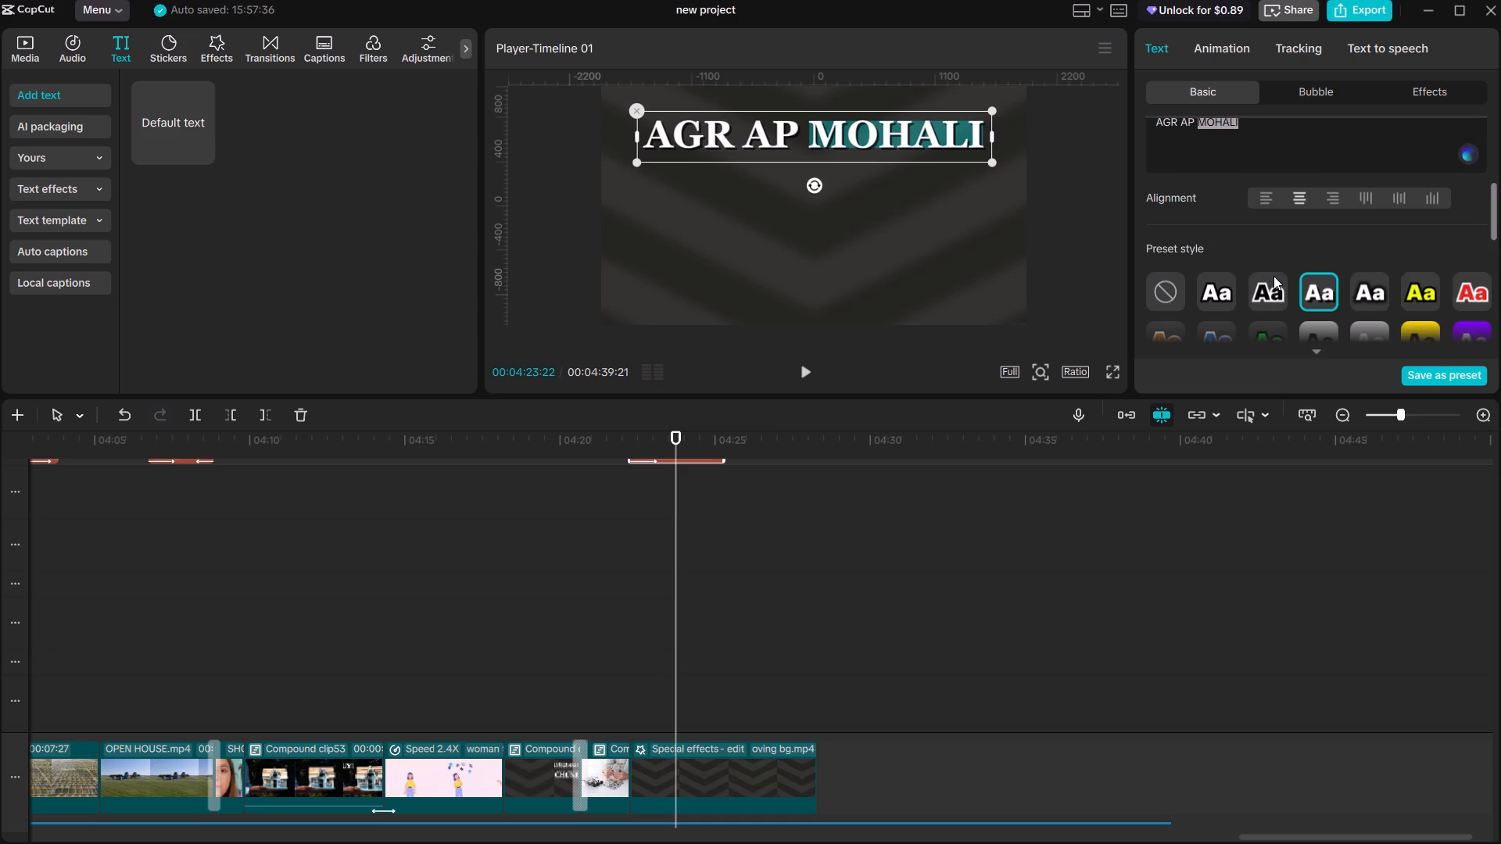
left_click(1414, 289)
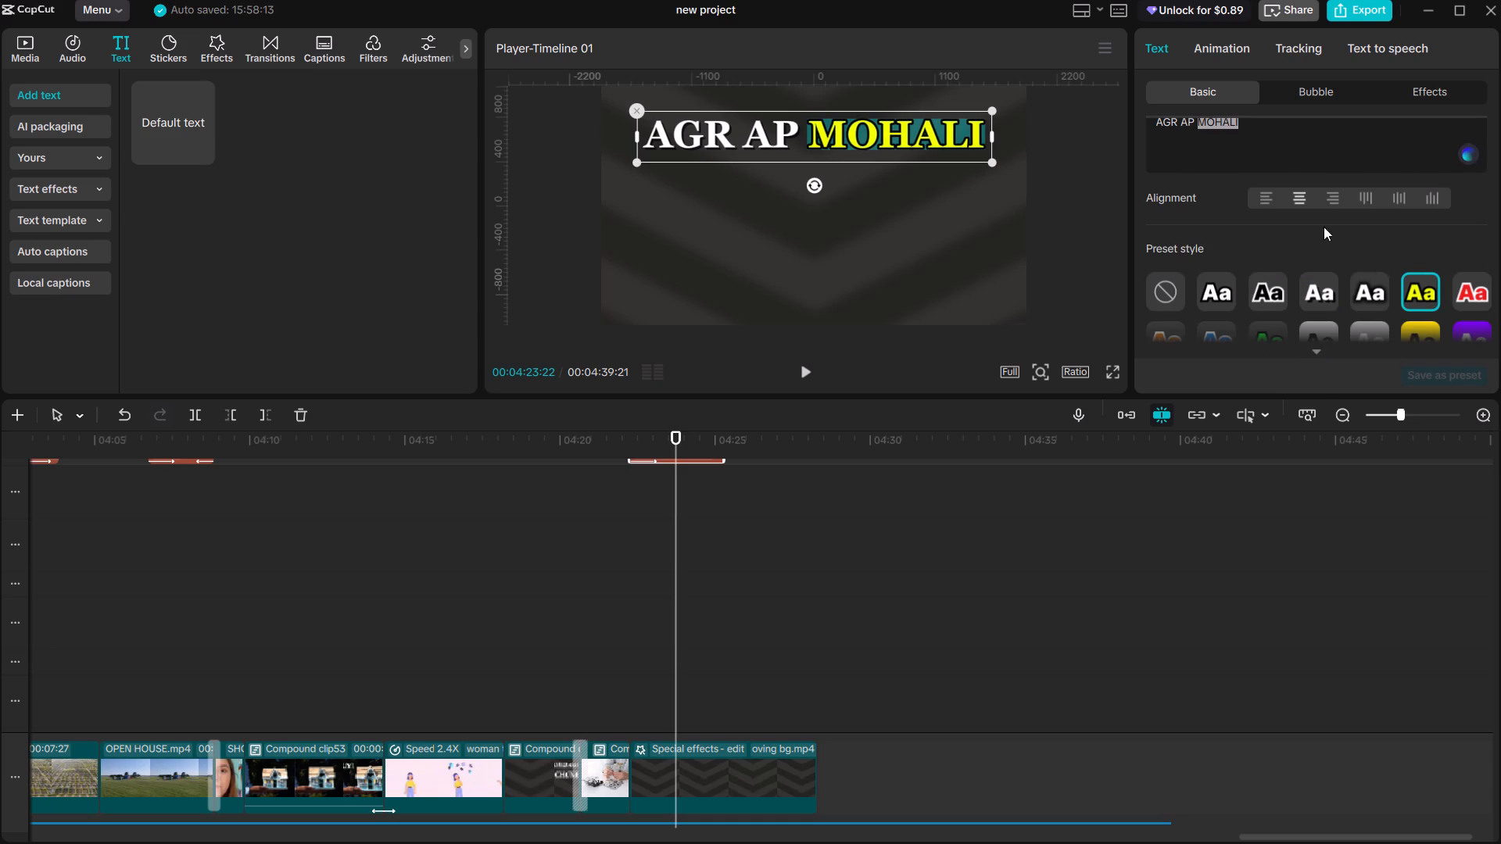
scroll(1282, 184, "up", 5)
scroll(1288, 282, "down", 1)
left_click(1283, 295)
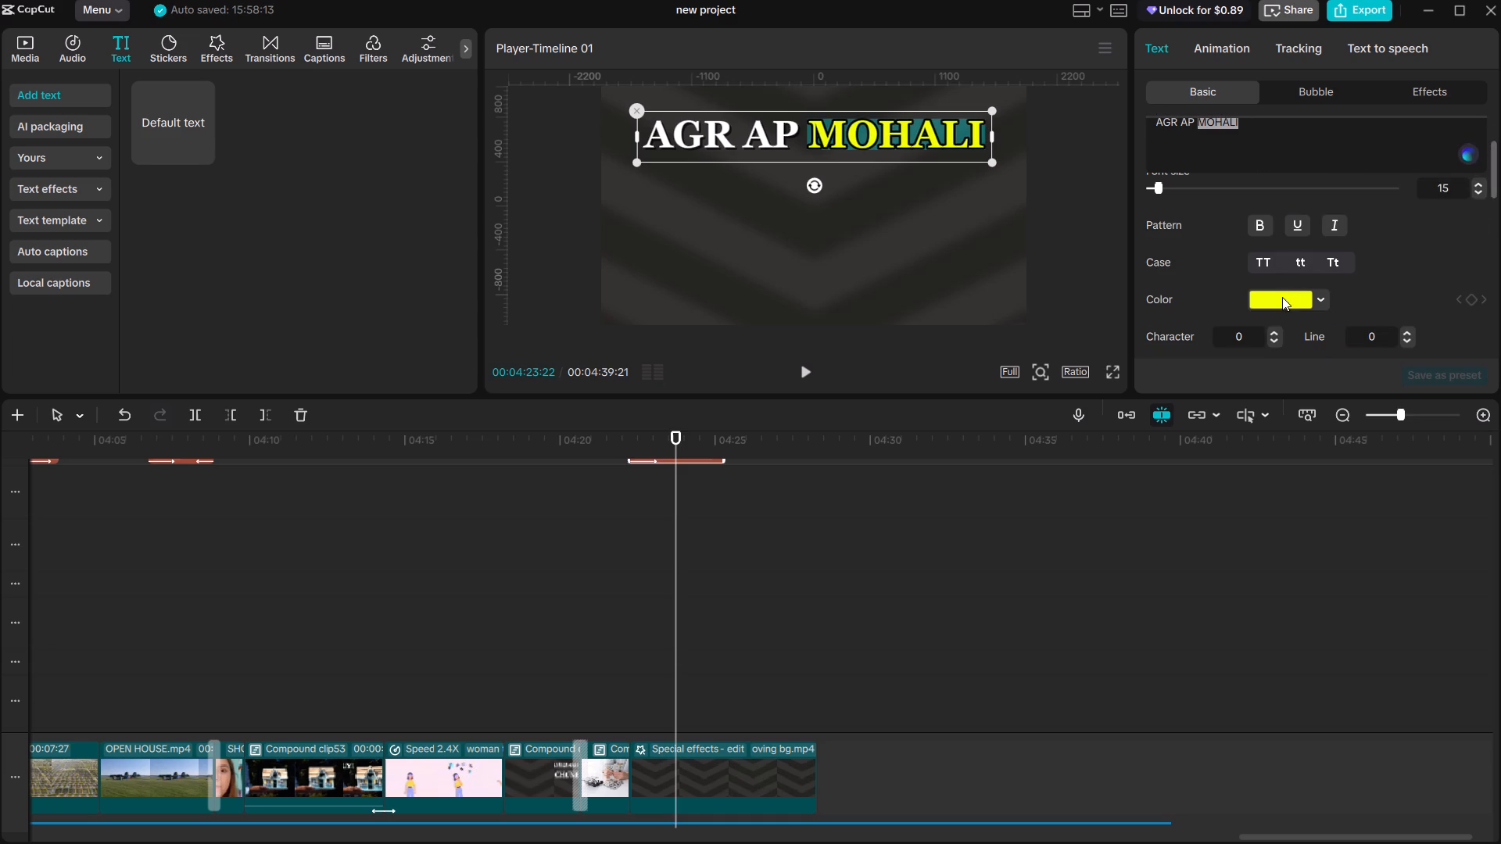
left_click(1365, 570)
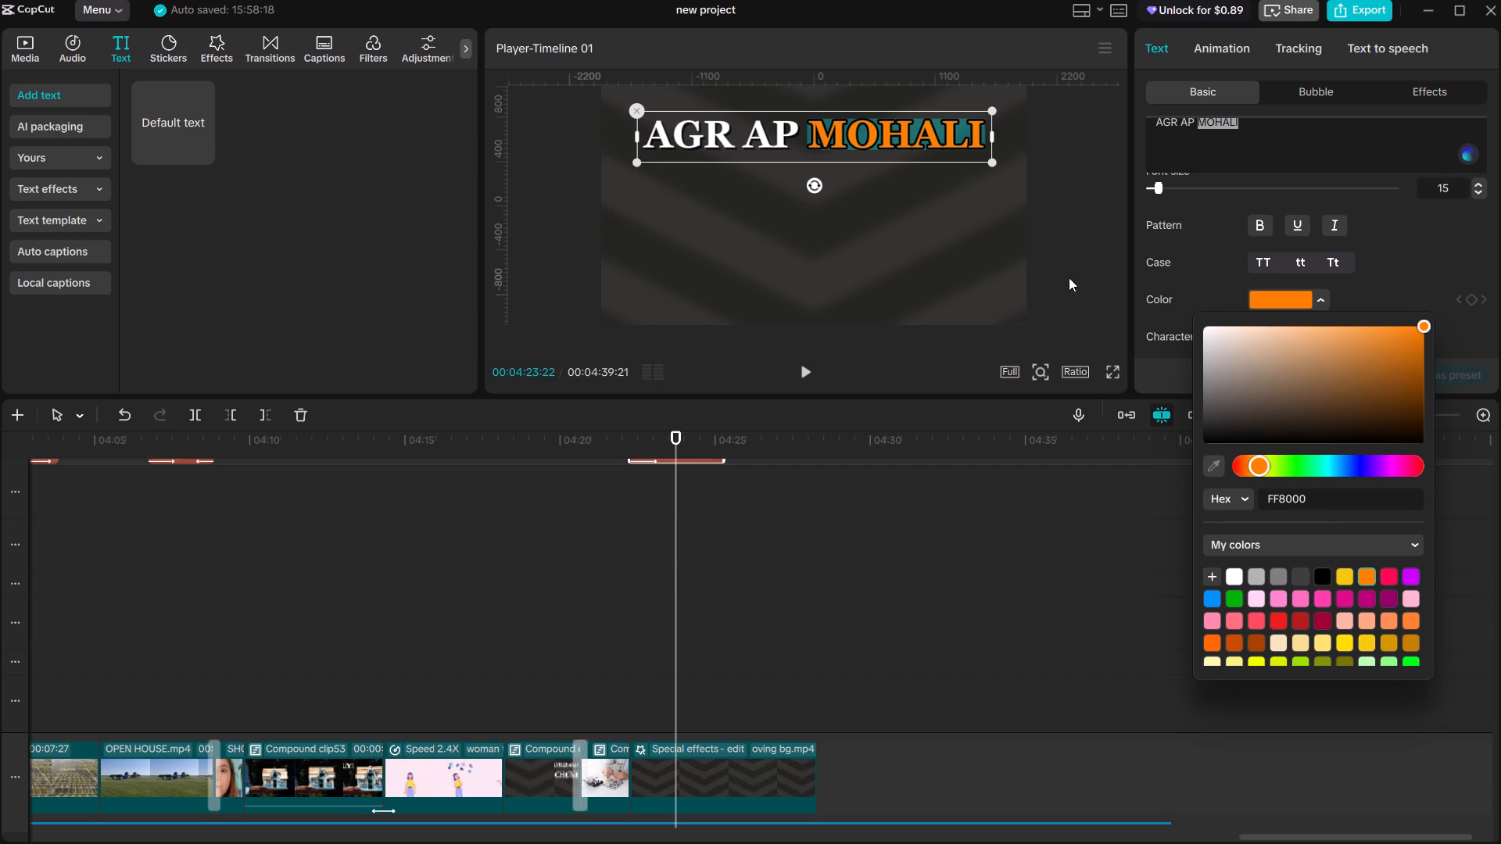
Extend the title text to read "AGR AP MOHALI ME".
left_click(1263, 138)
key("space")
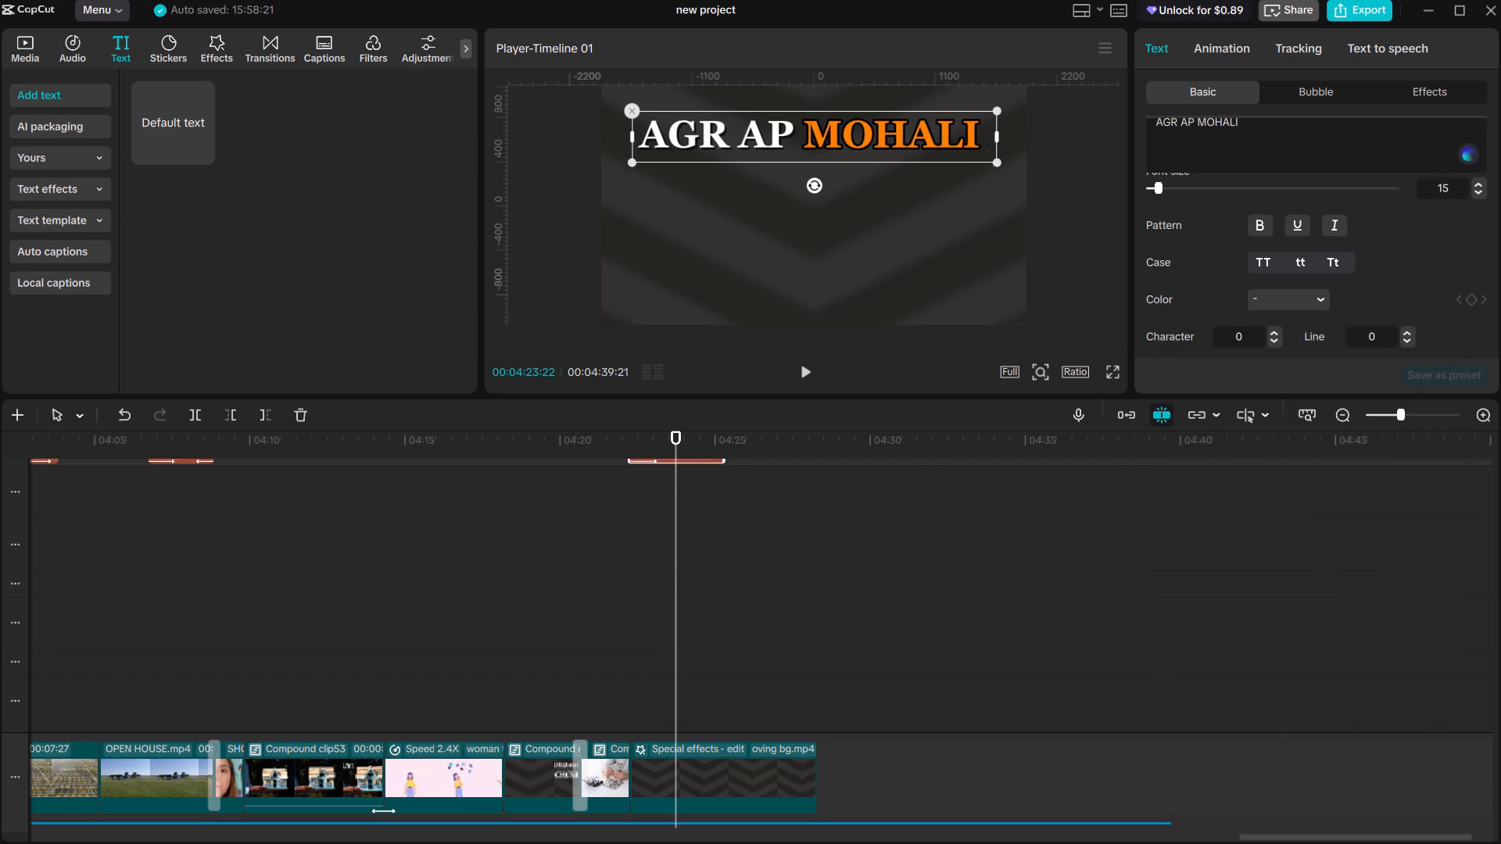
type("ME")
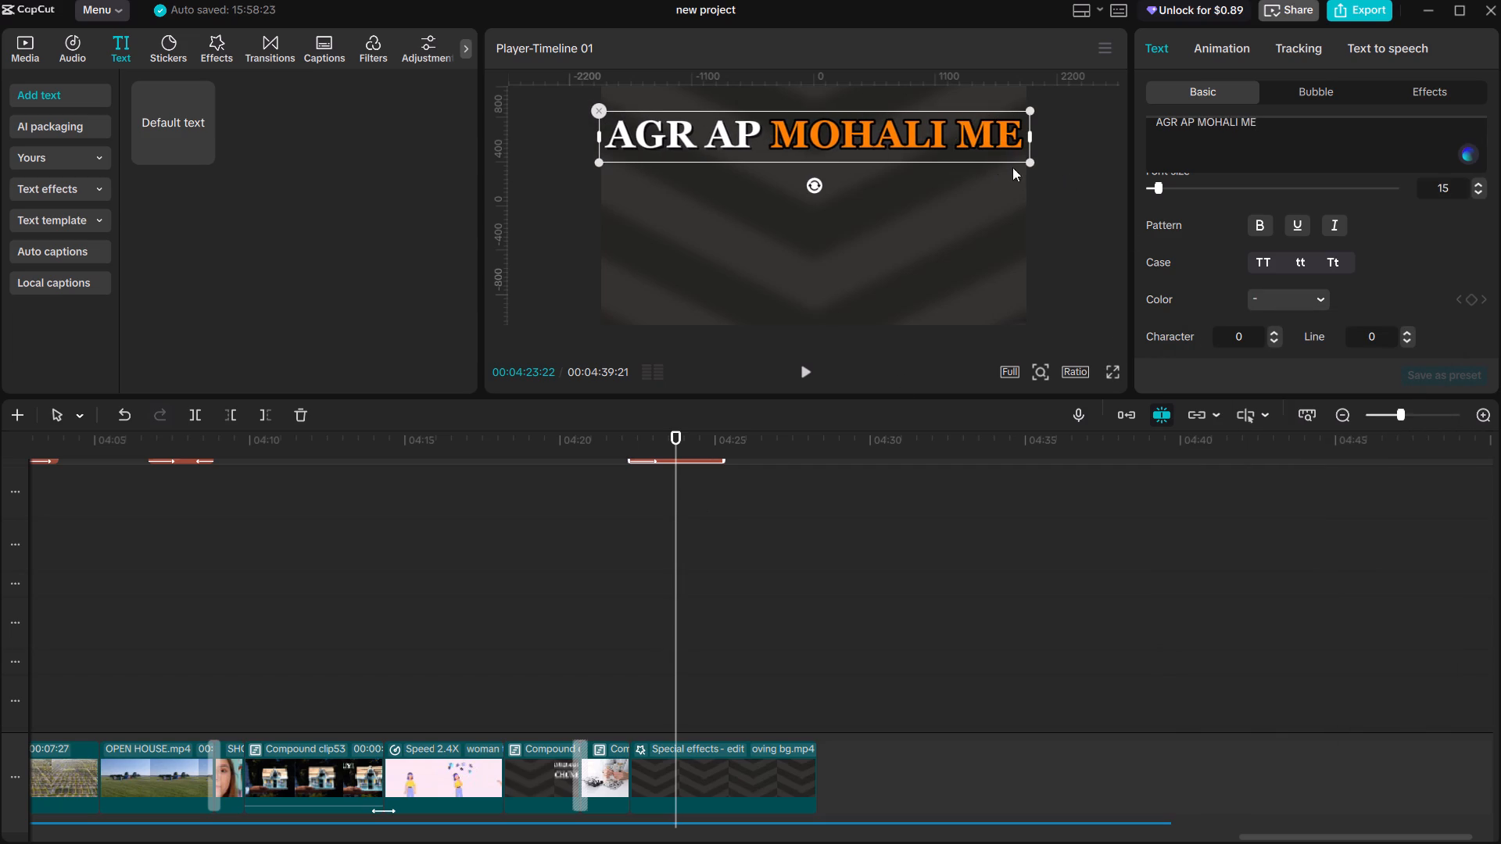
Scale the title down to fit inside the frame and nudge it slightly higher, centred horizontally.
left_click_drag(1023, 163, 978, 151)
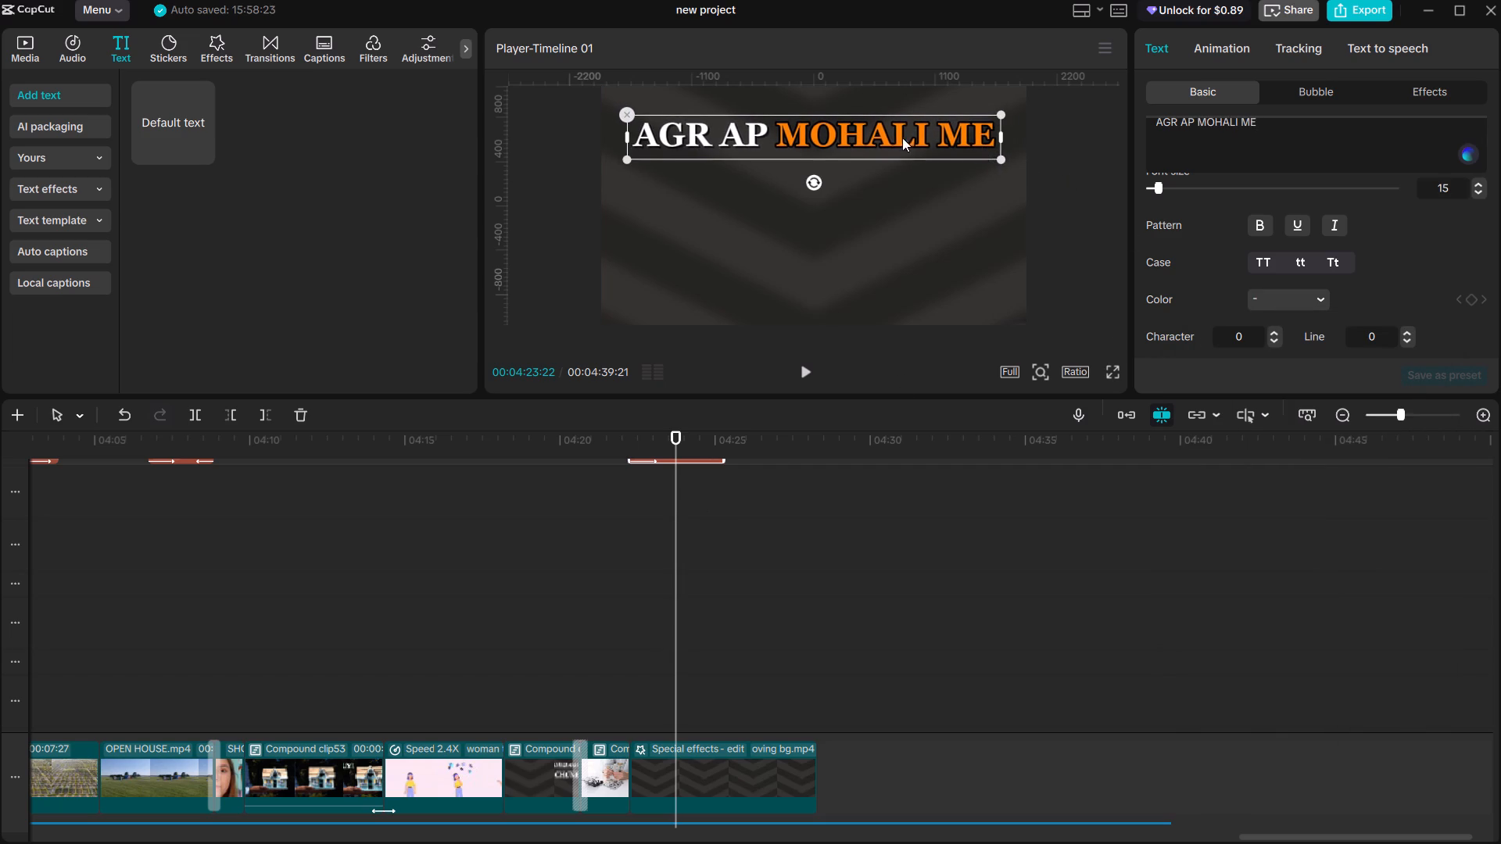
left_click(895, 136)
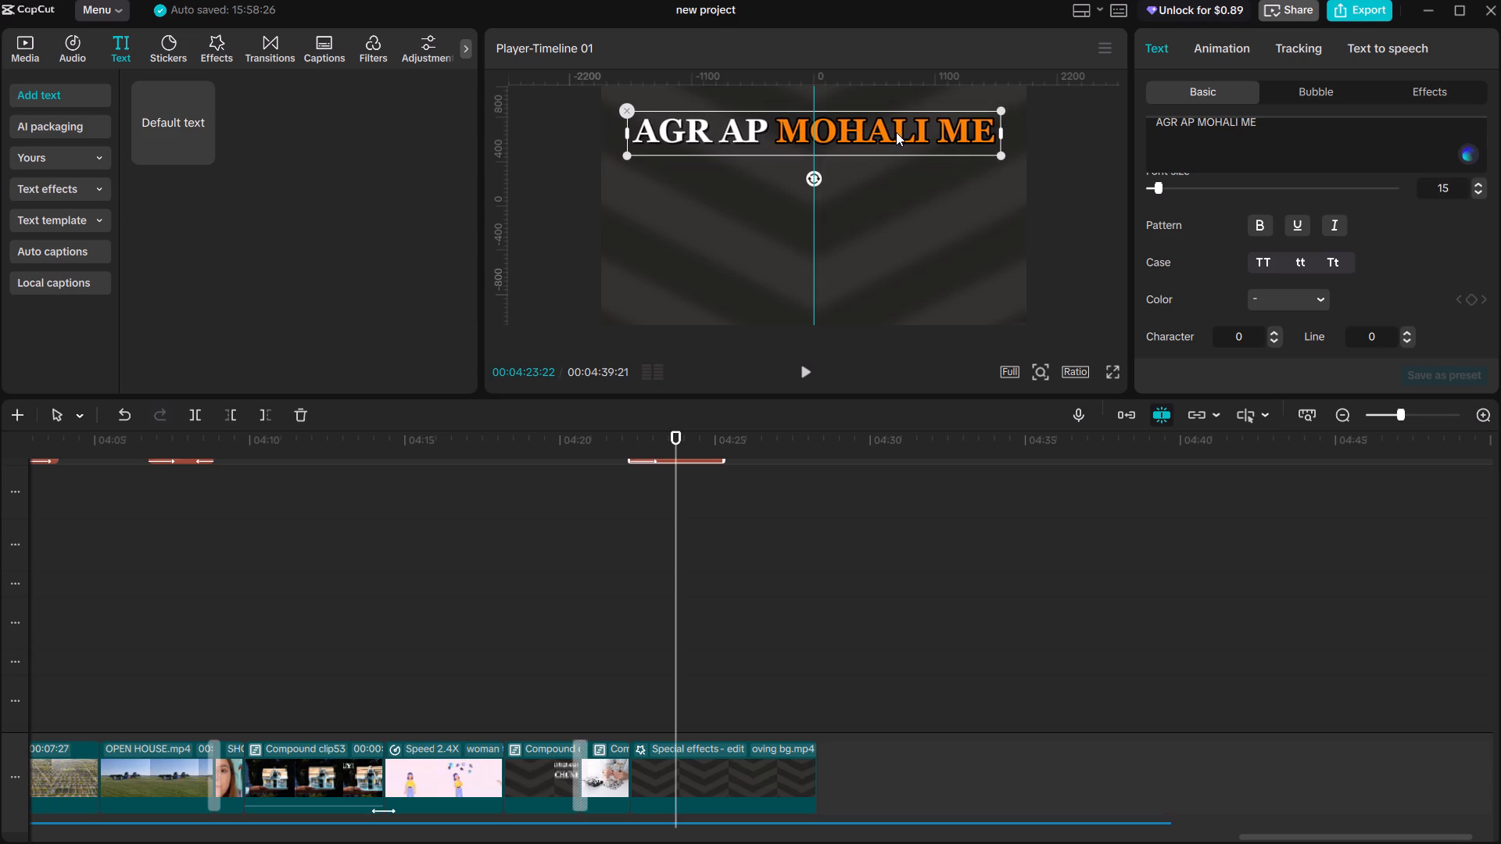
Apply the white shadowed preset style to only the word "ME" in the title, matching "AGR AP".
left_click_drag(1255, 126, 1243, 120)
scroll(1352, 218, "down", 5)
scroll(1349, 235, "up", 3)
left_click(1324, 295)
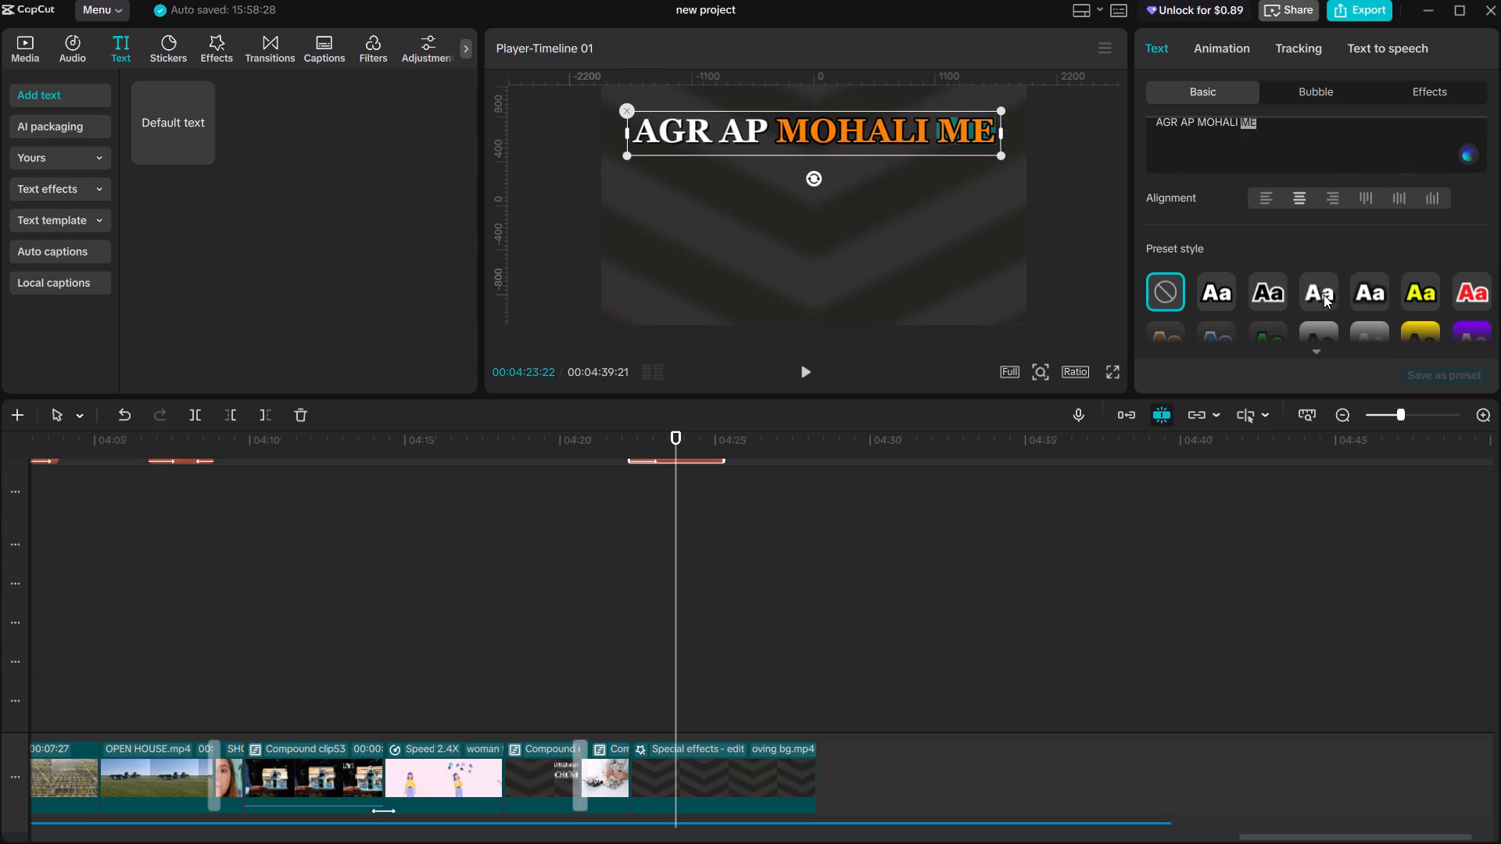
Replay the title from about 00:04:22 to find where the narration moves on after "AGR AP MOHALI ME".
left_click(634, 499)
key("space")
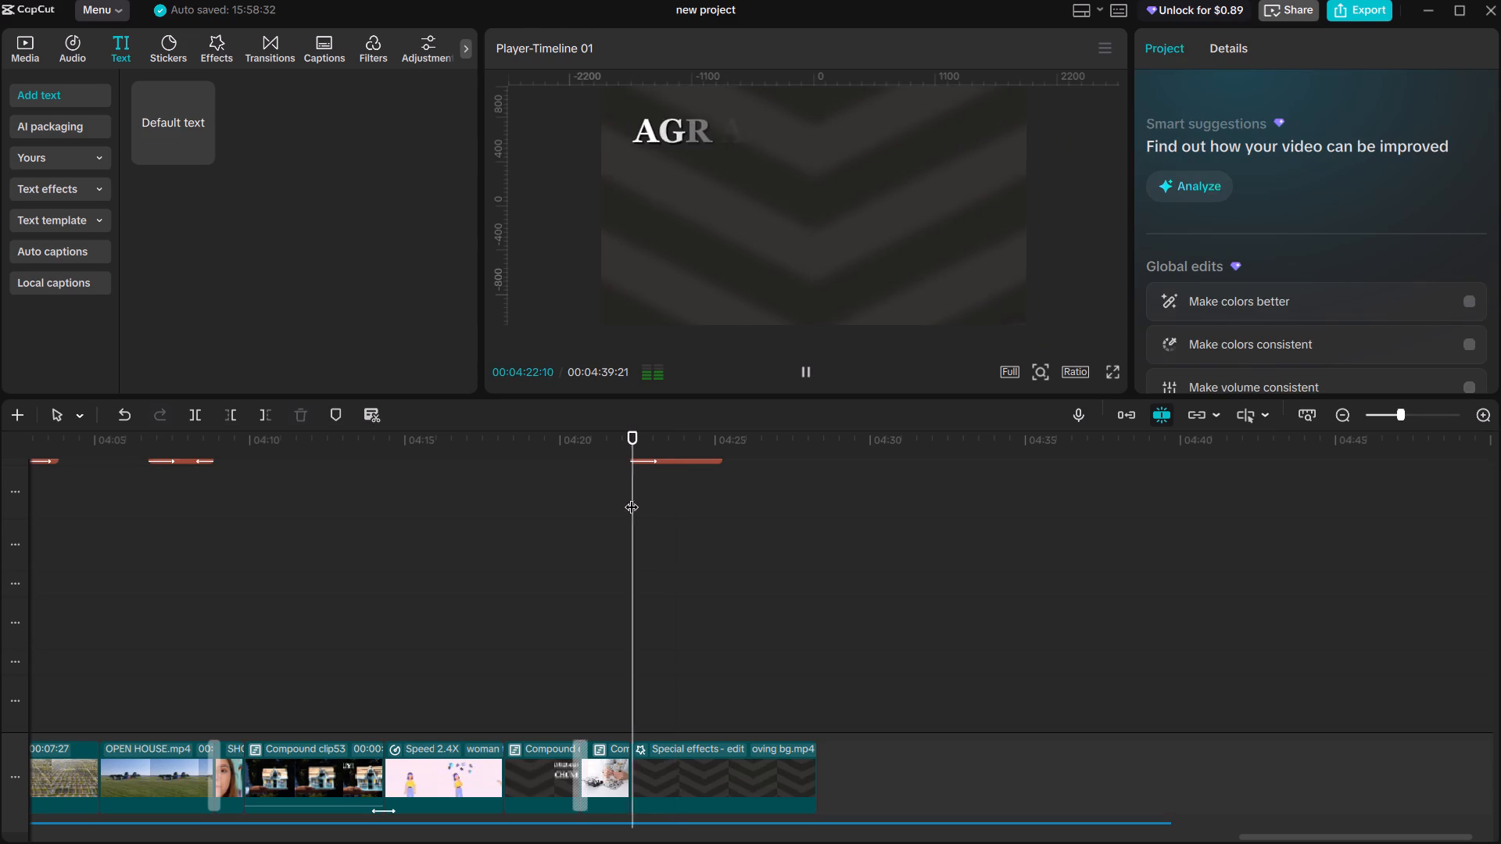
key("space")
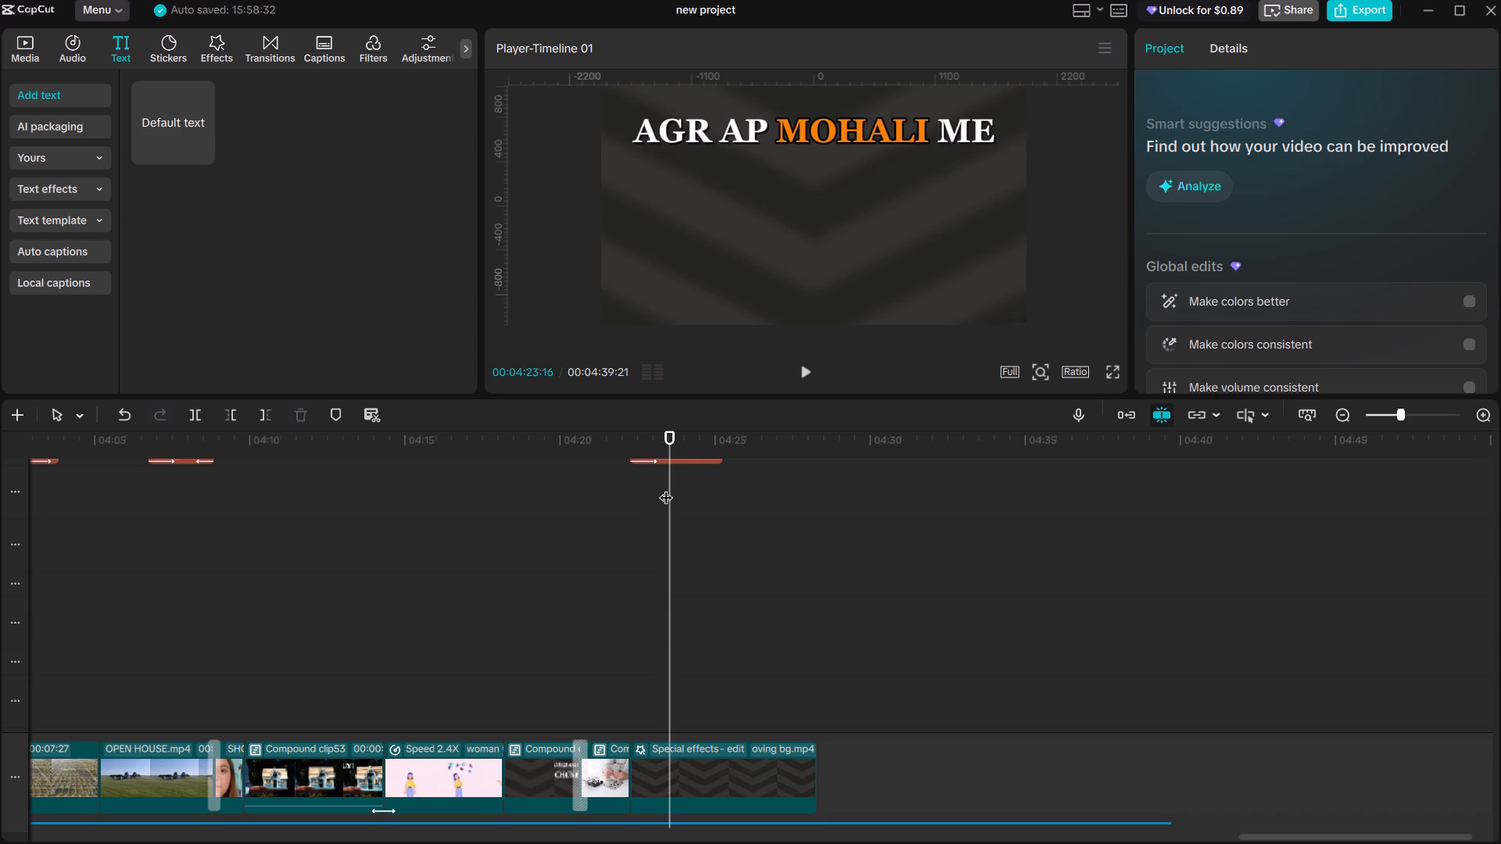
key("space")
left_click(631, 483)
key("space")
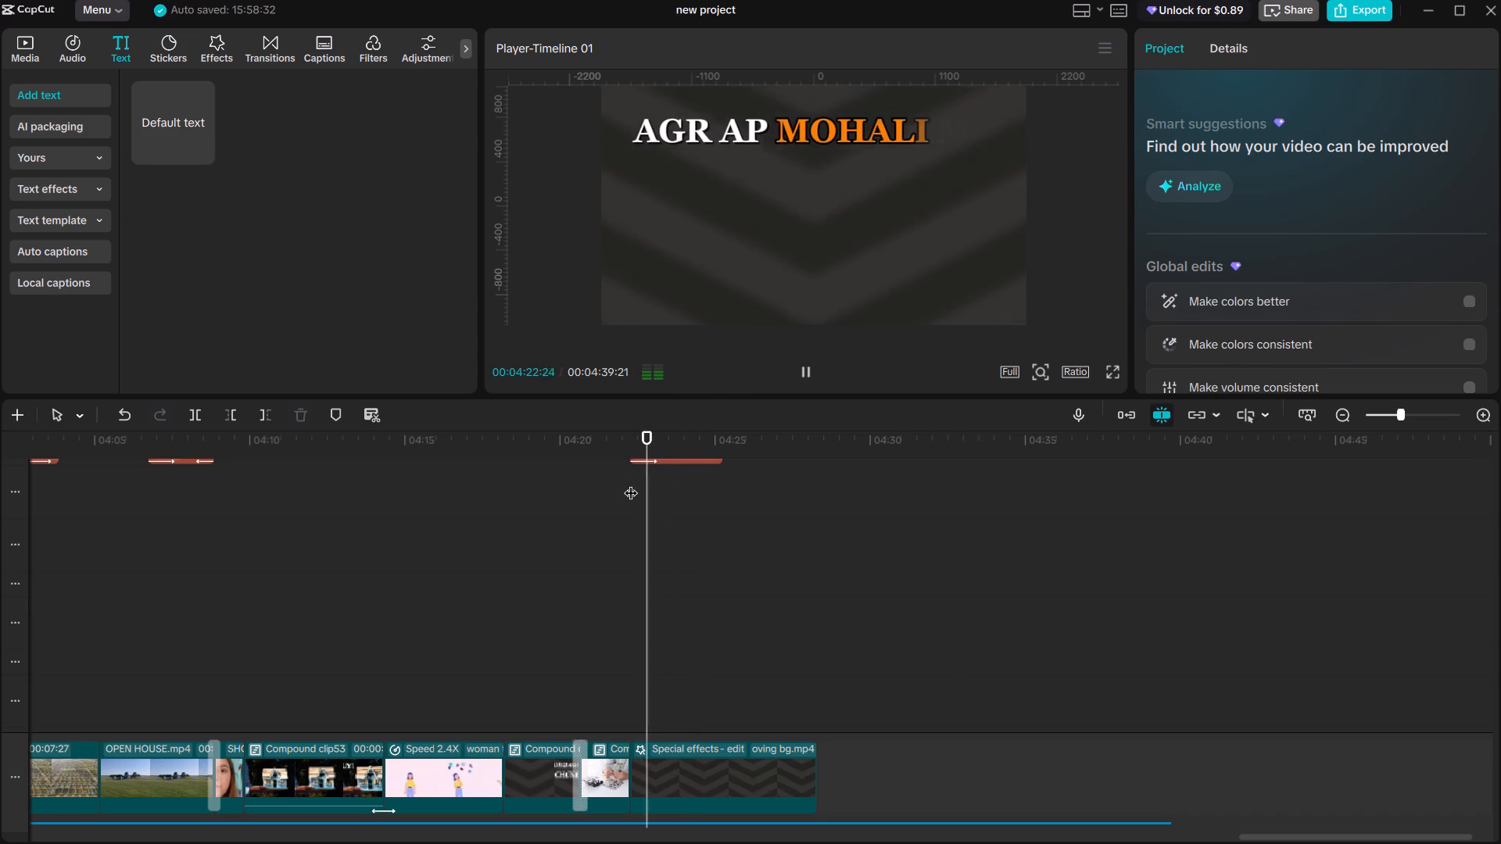
key("space")
left_click(670, 485)
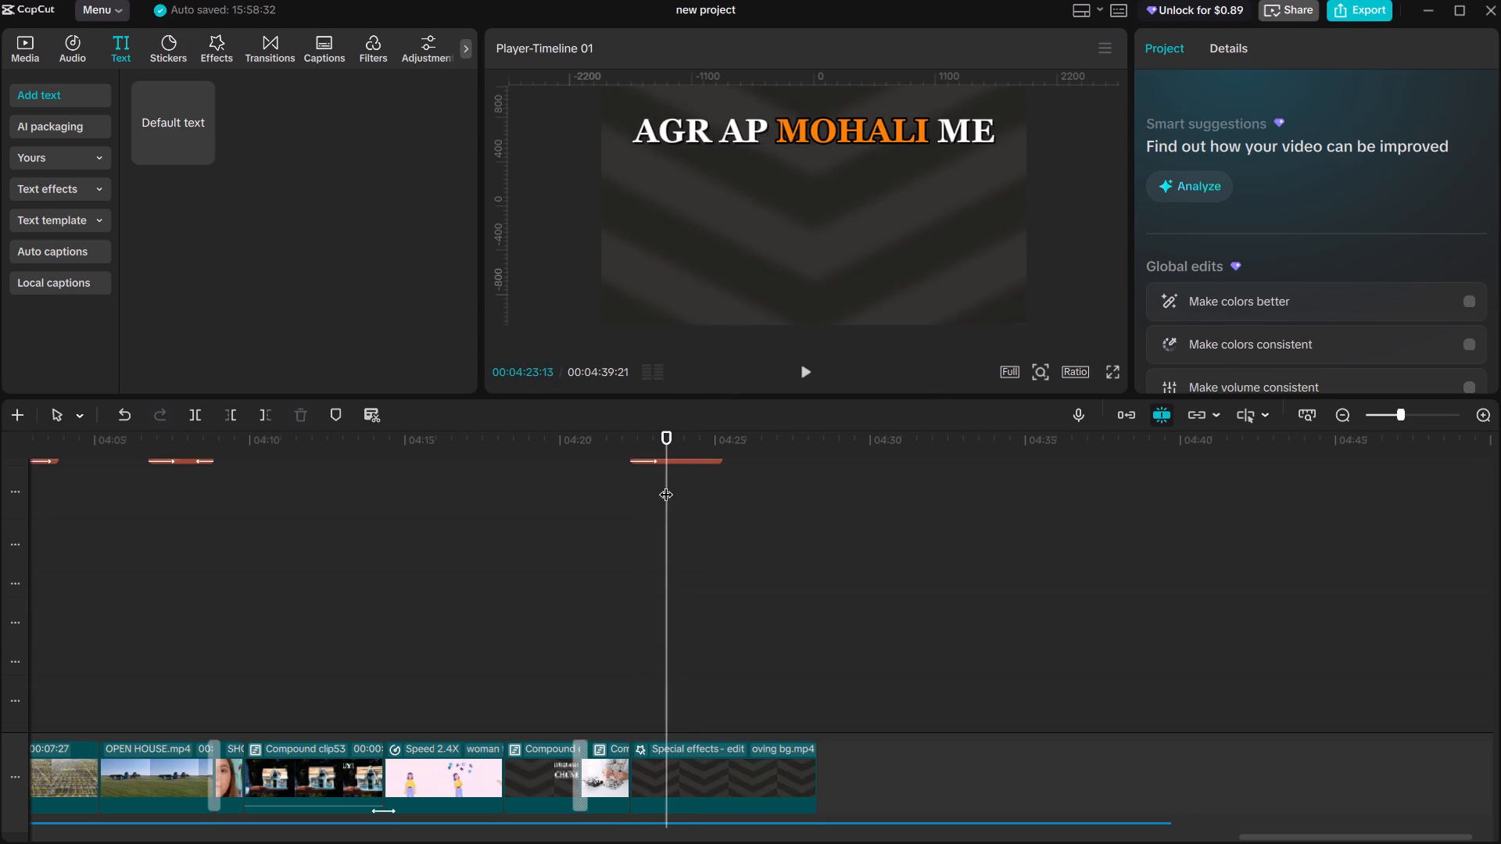
key("space")
left_click(666, 485)
key("space")
left_click(666, 485)
key("space")
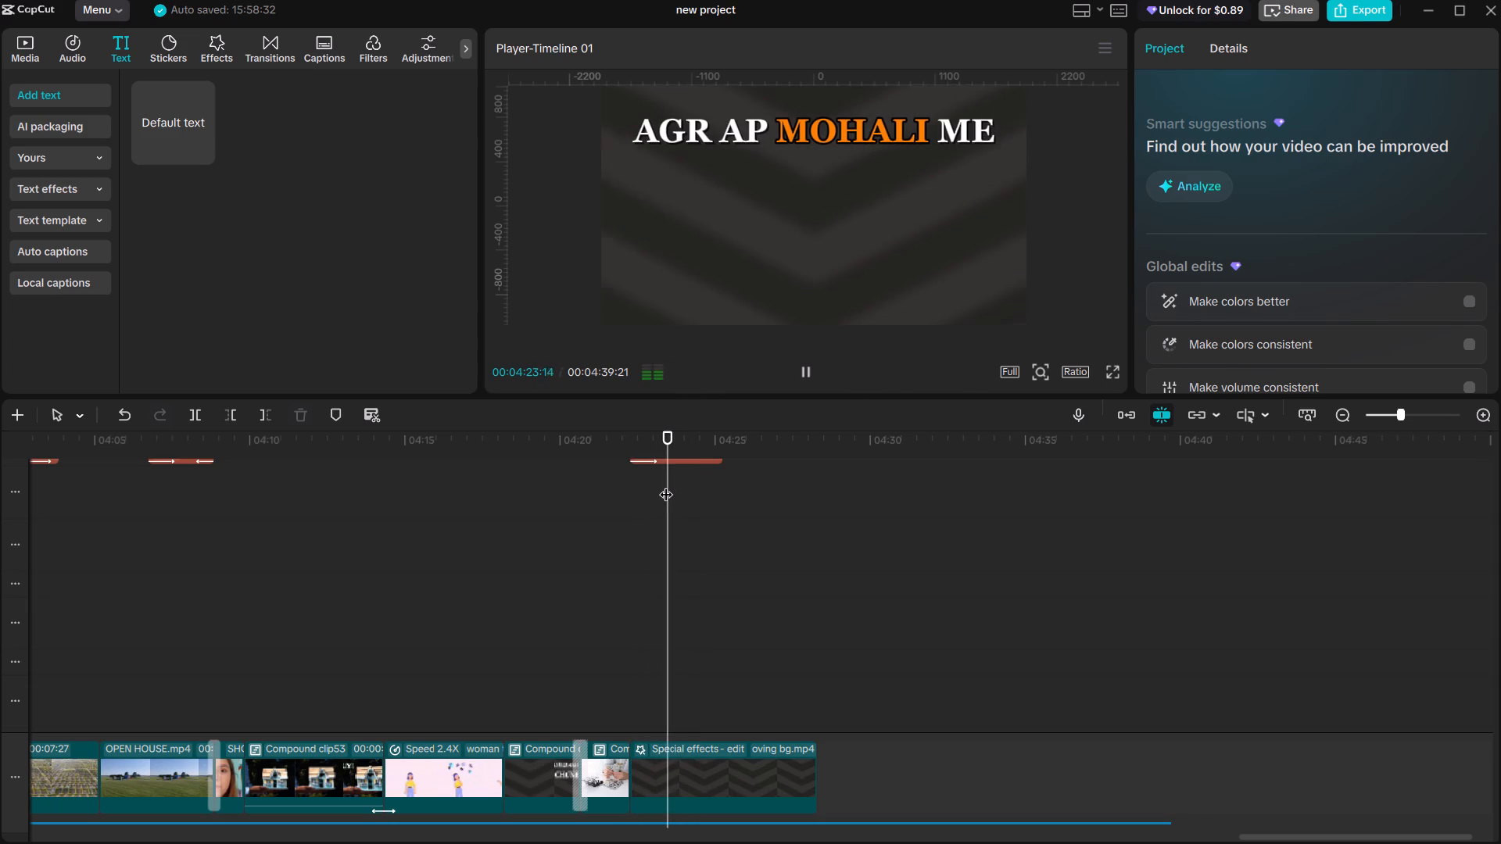
Place vertical-line.mp4 from the imported media on the overlay track, starting at 00:04:23:13.
left_click(666, 485)
left_click(113, 289)
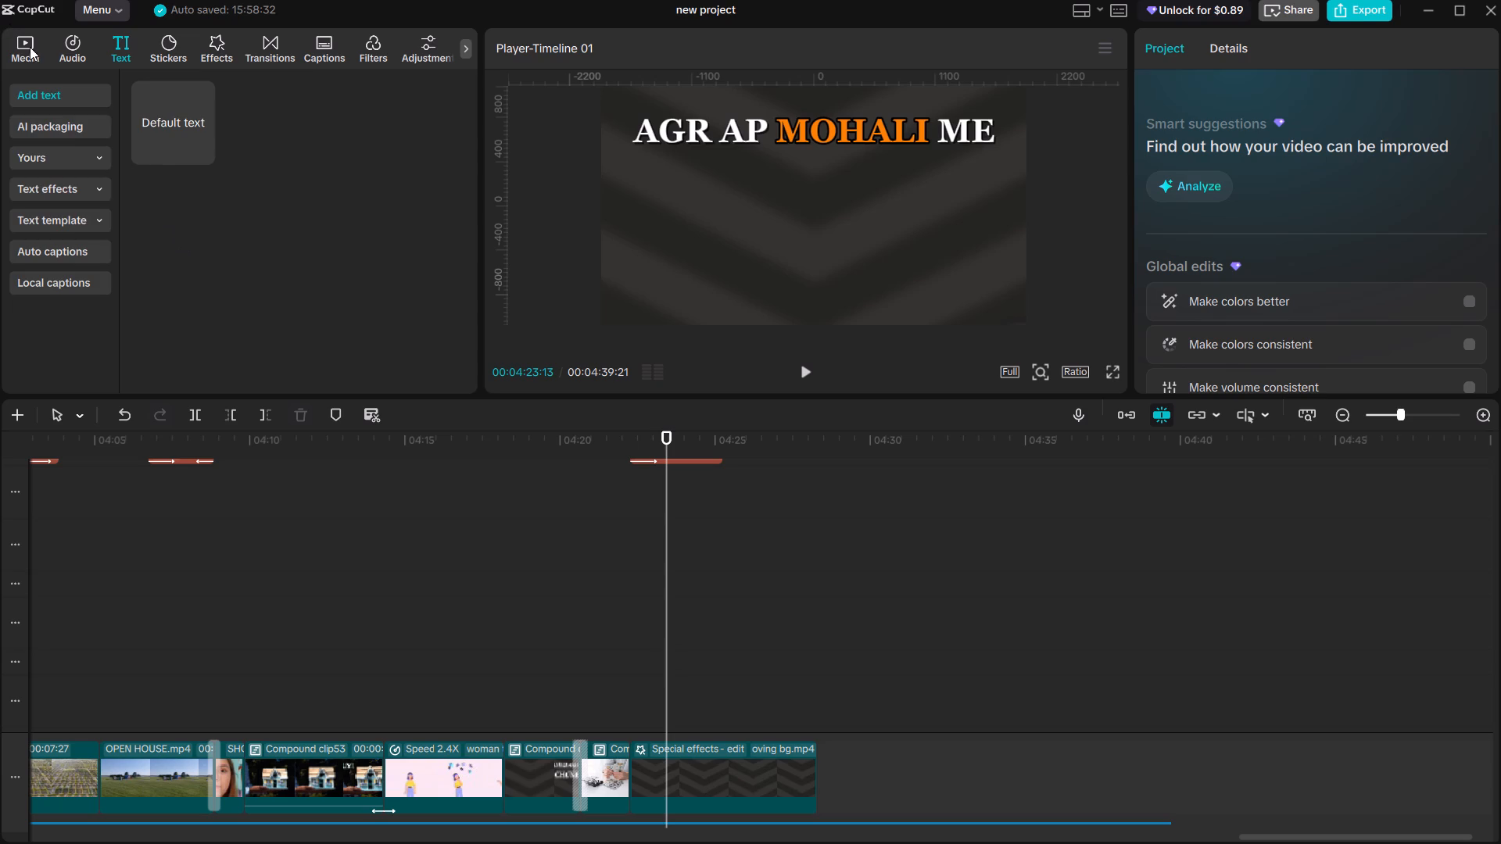
left_click(30, 47)
scroll(221, 267, "up", 3)
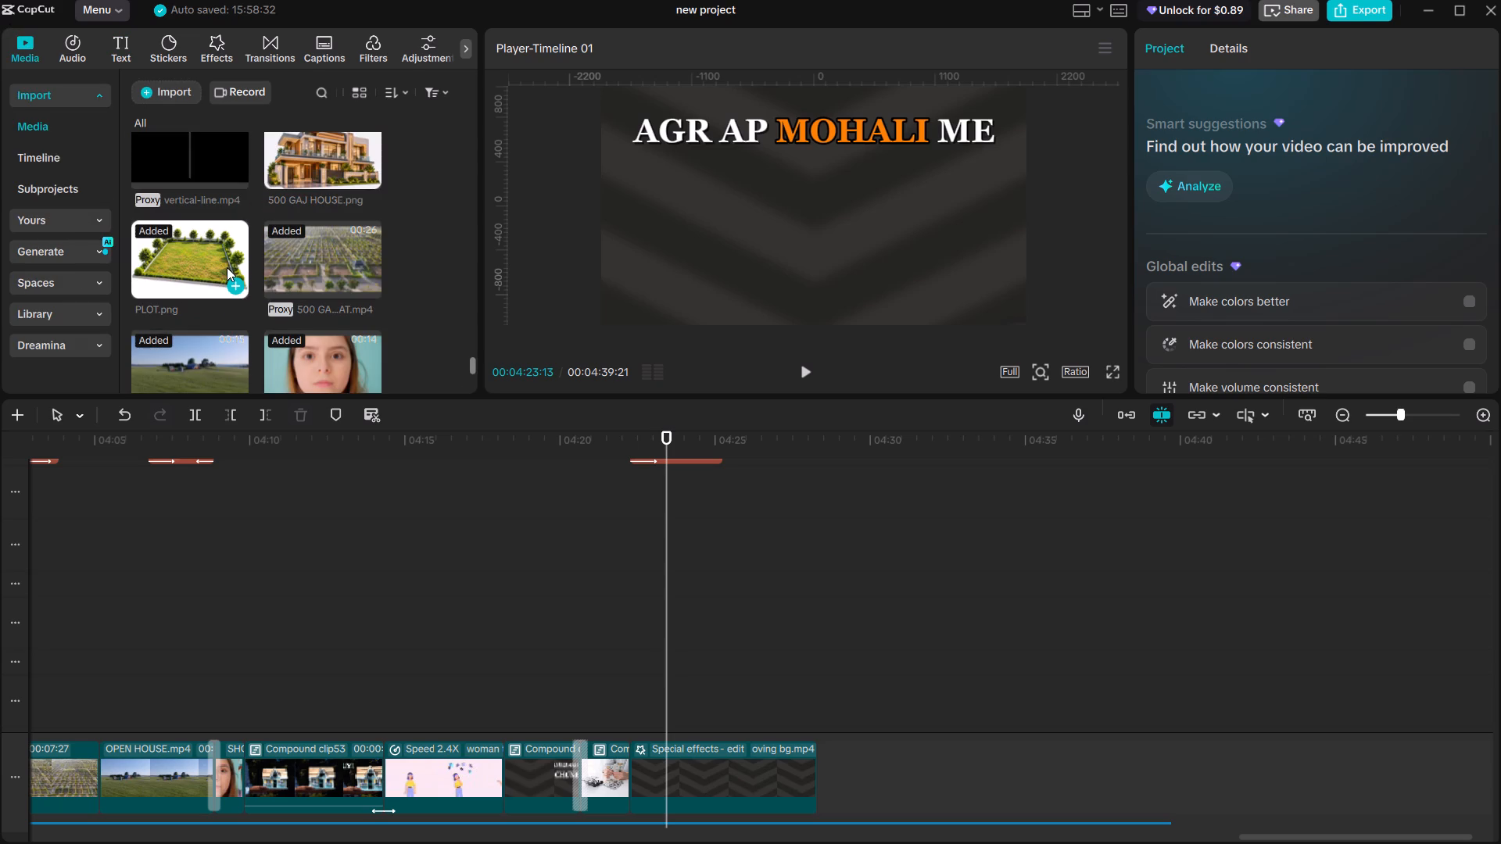
scroll(226, 252, "up", 1)
left_click_drag(188, 240, 734, 578)
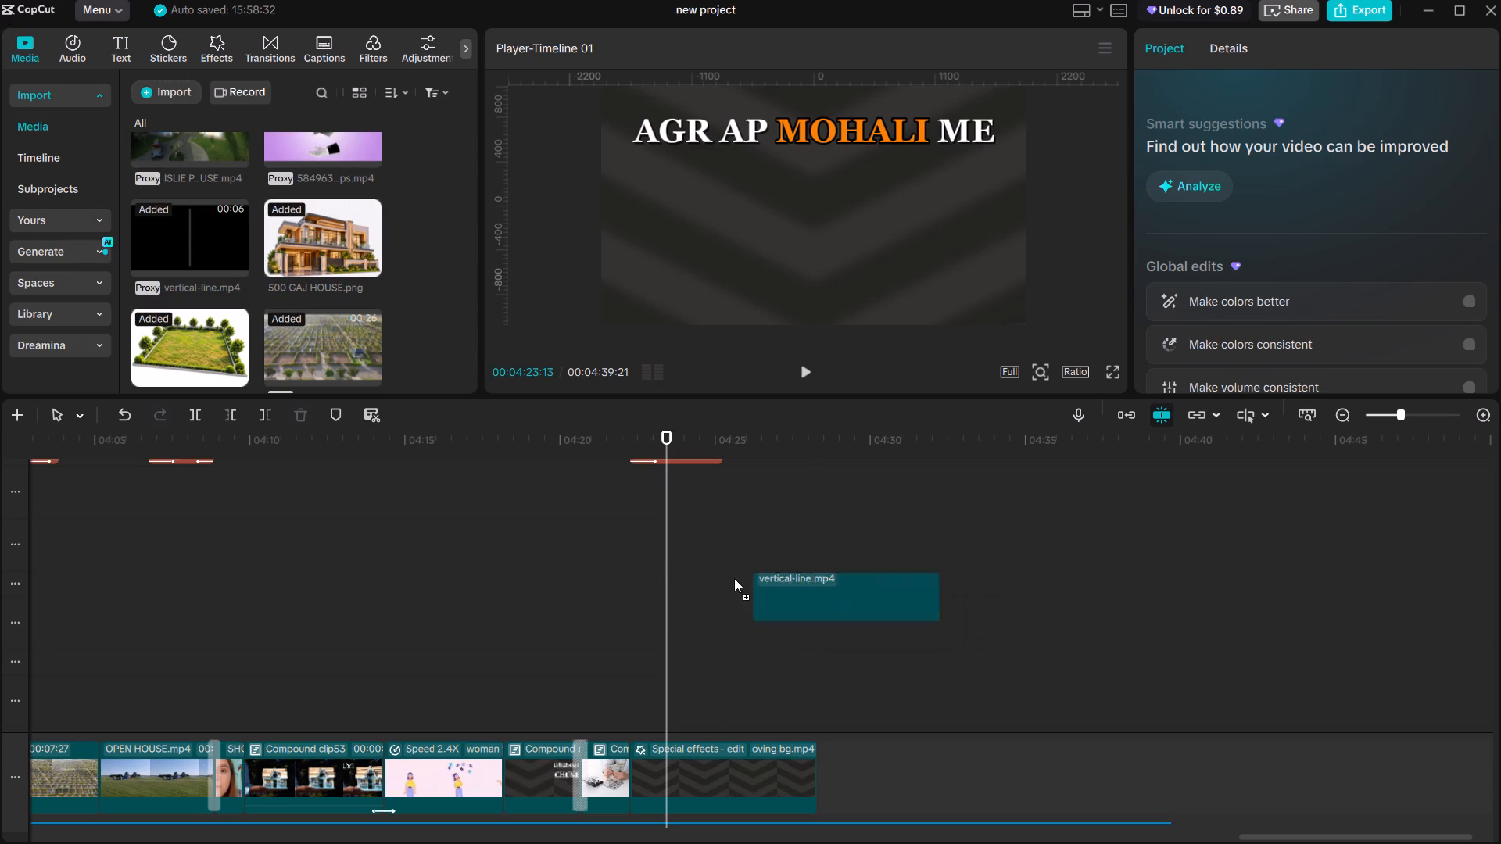
left_click_drag(734, 578, 665, 511)
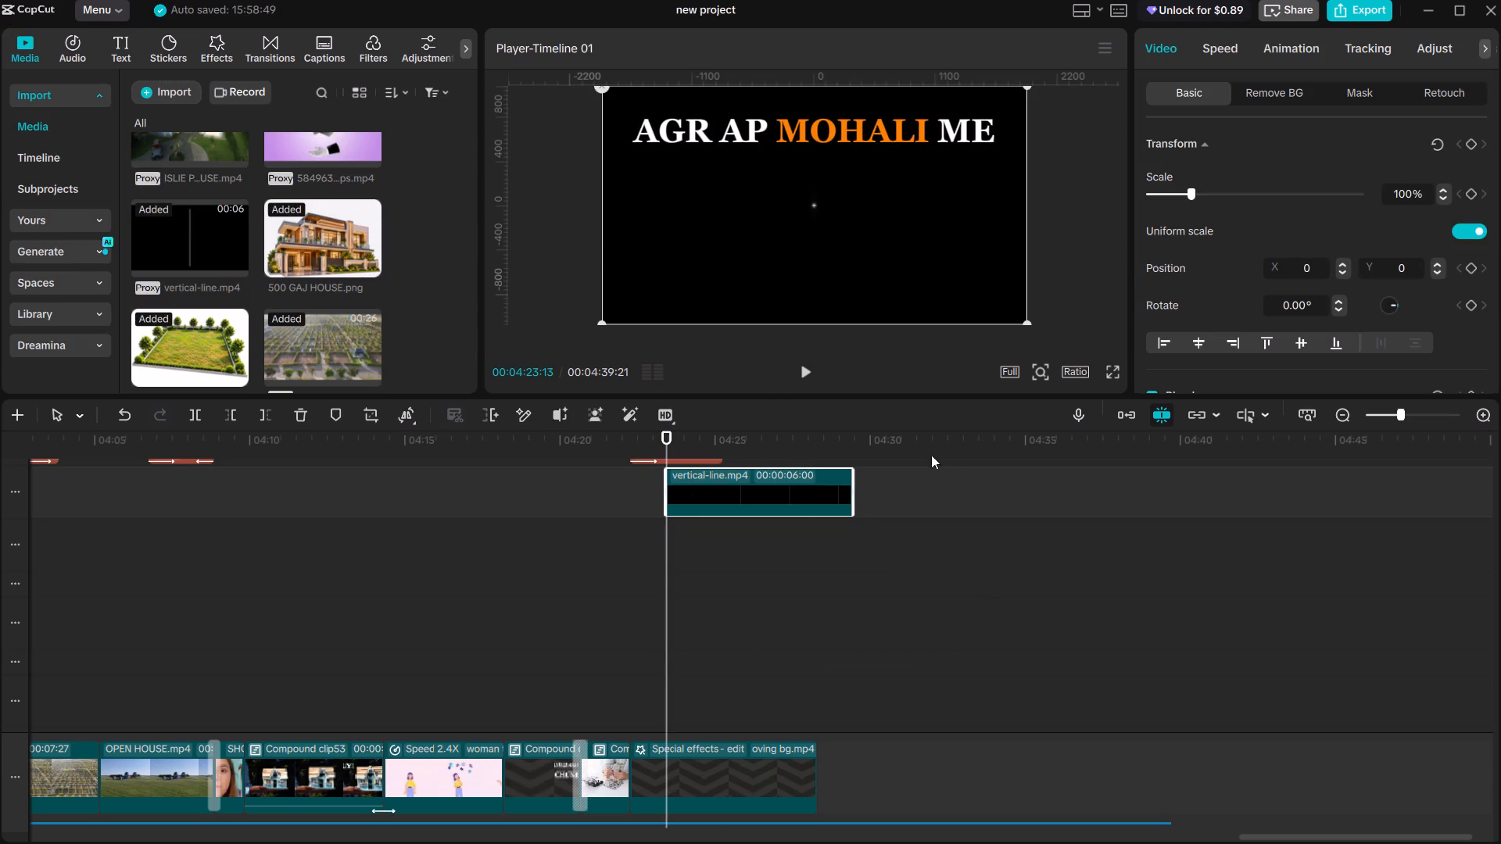
Key out the black background of the vertical-line.mp4 overlay with Chroma key.
left_click(1272, 79)
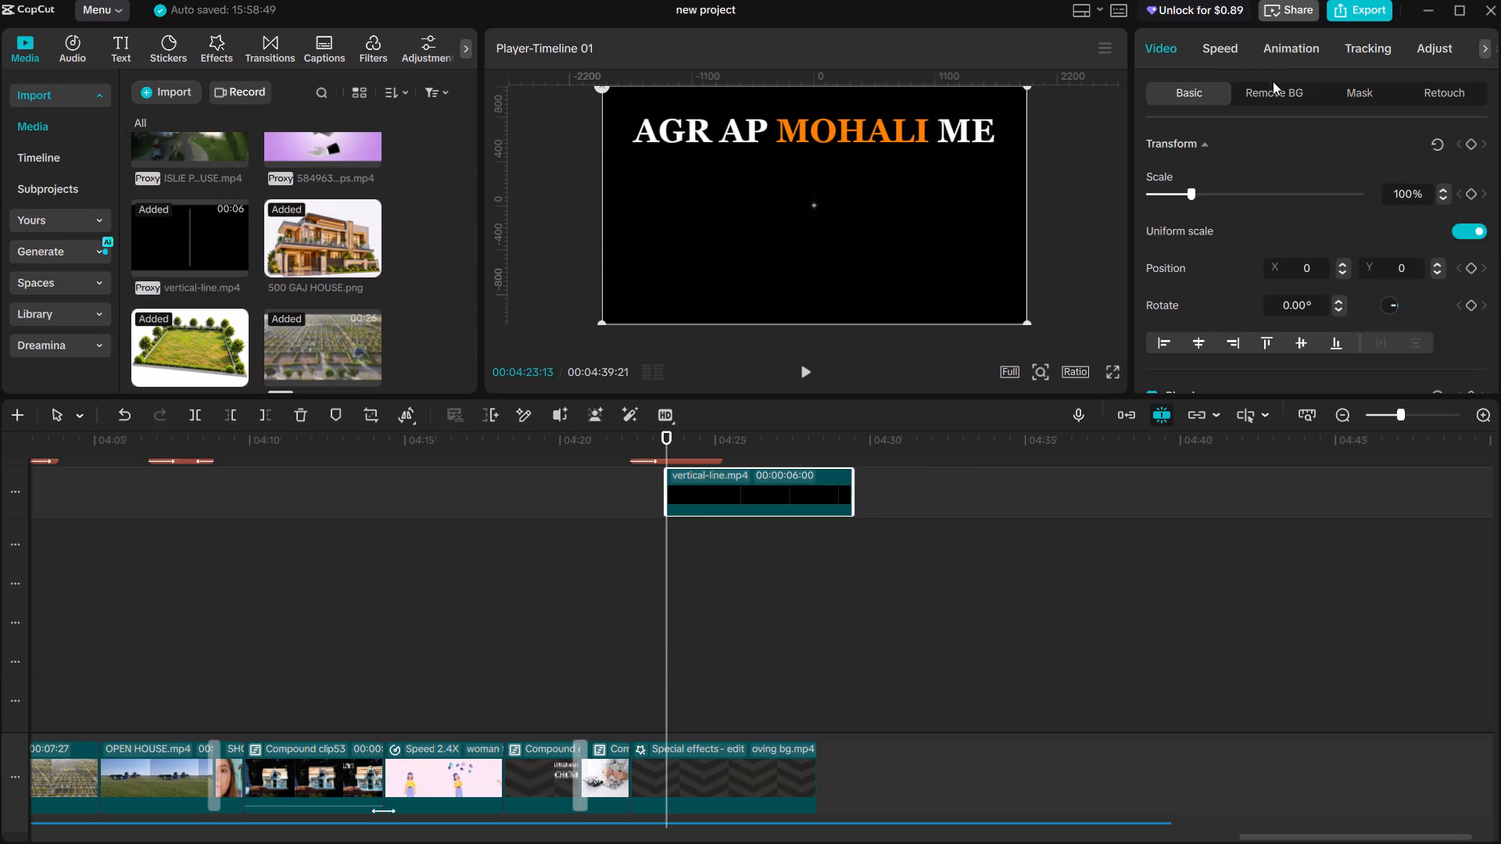
left_click(1273, 91)
double_click(1149, 243)
left_click(1159, 233)
left_click(1150, 238)
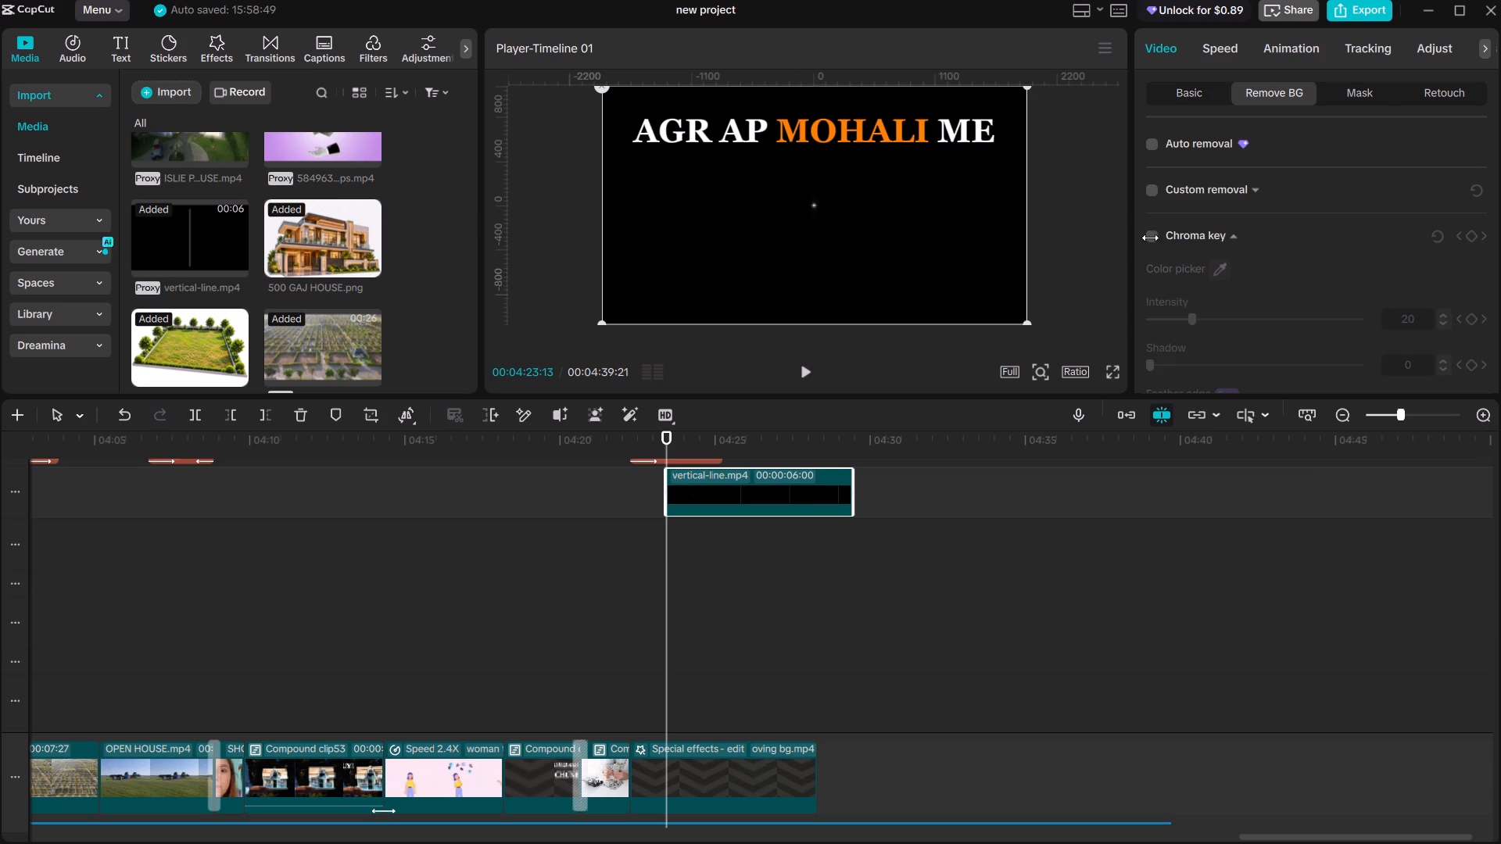
left_click(922, 260)
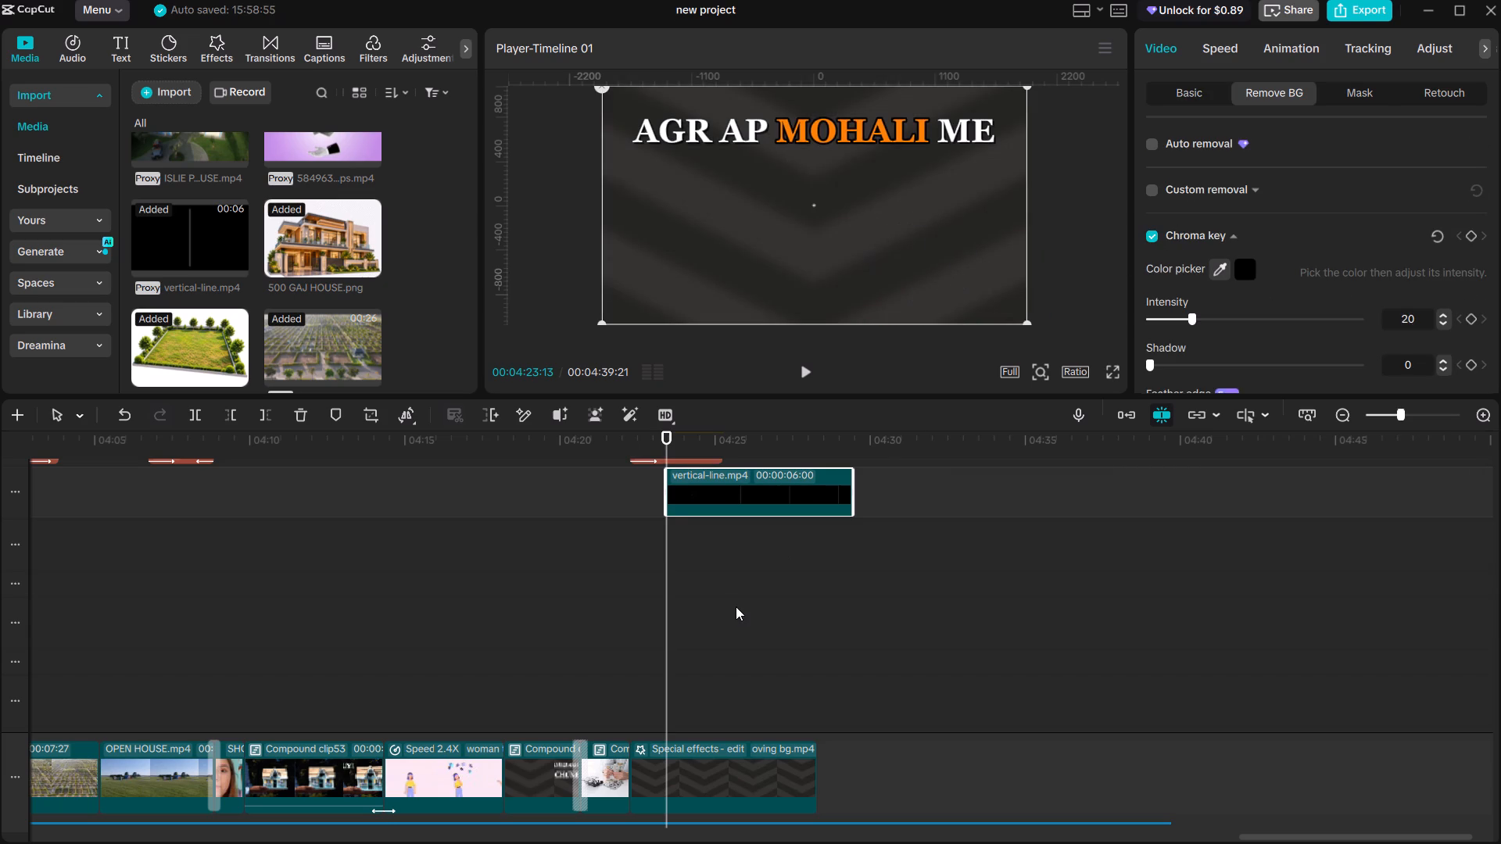
Play through the vertical line overlay and trim its end to about 00:04:26:25.
key("space")
key("space")
key("space")
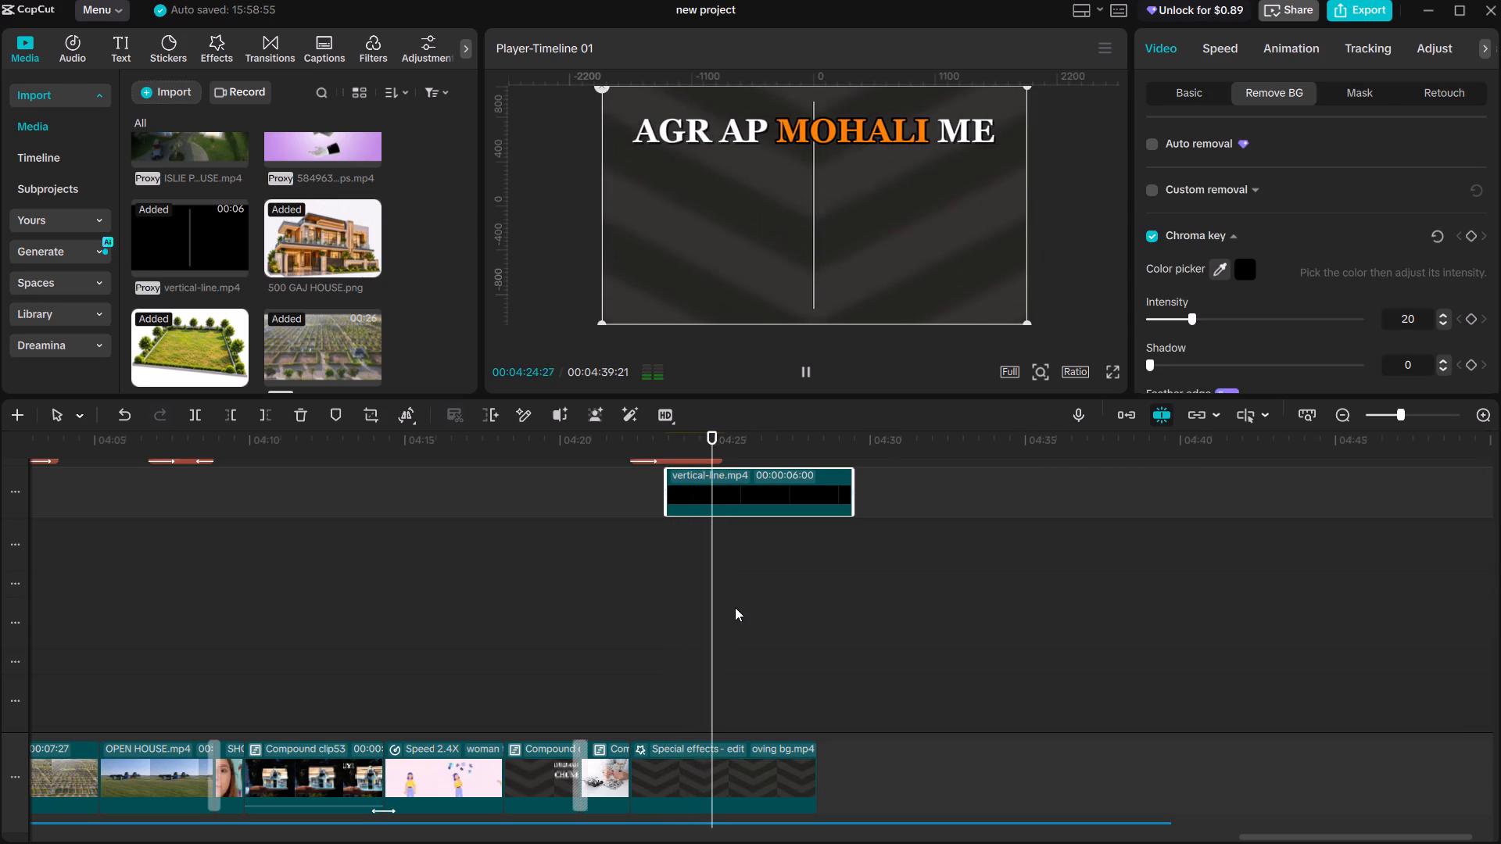
key("space")
key("space")
key("space")
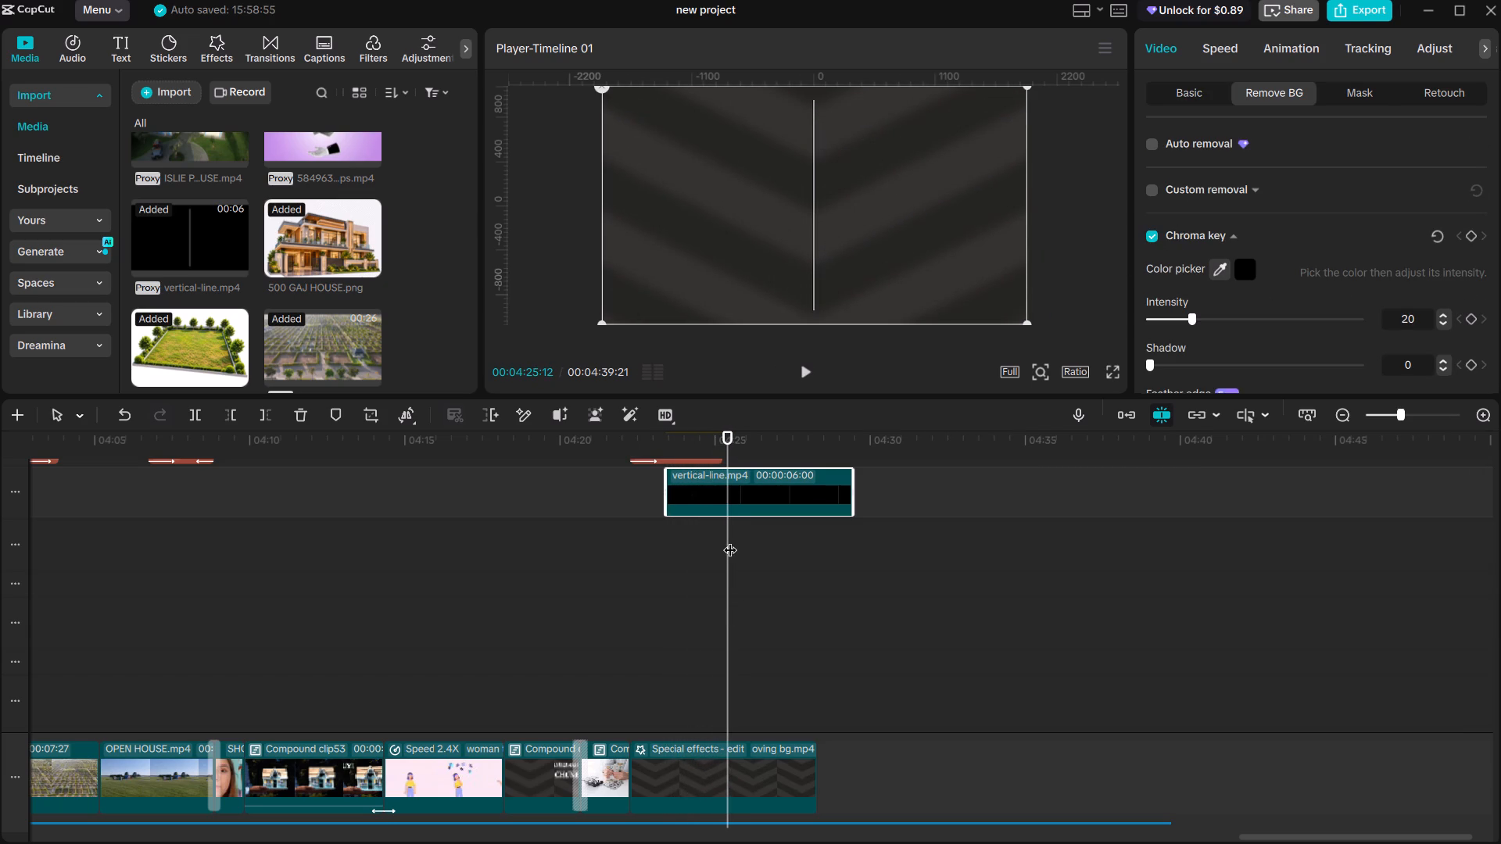
key("space")
key("space")
left_click_drag(734, 548, 743, 549)
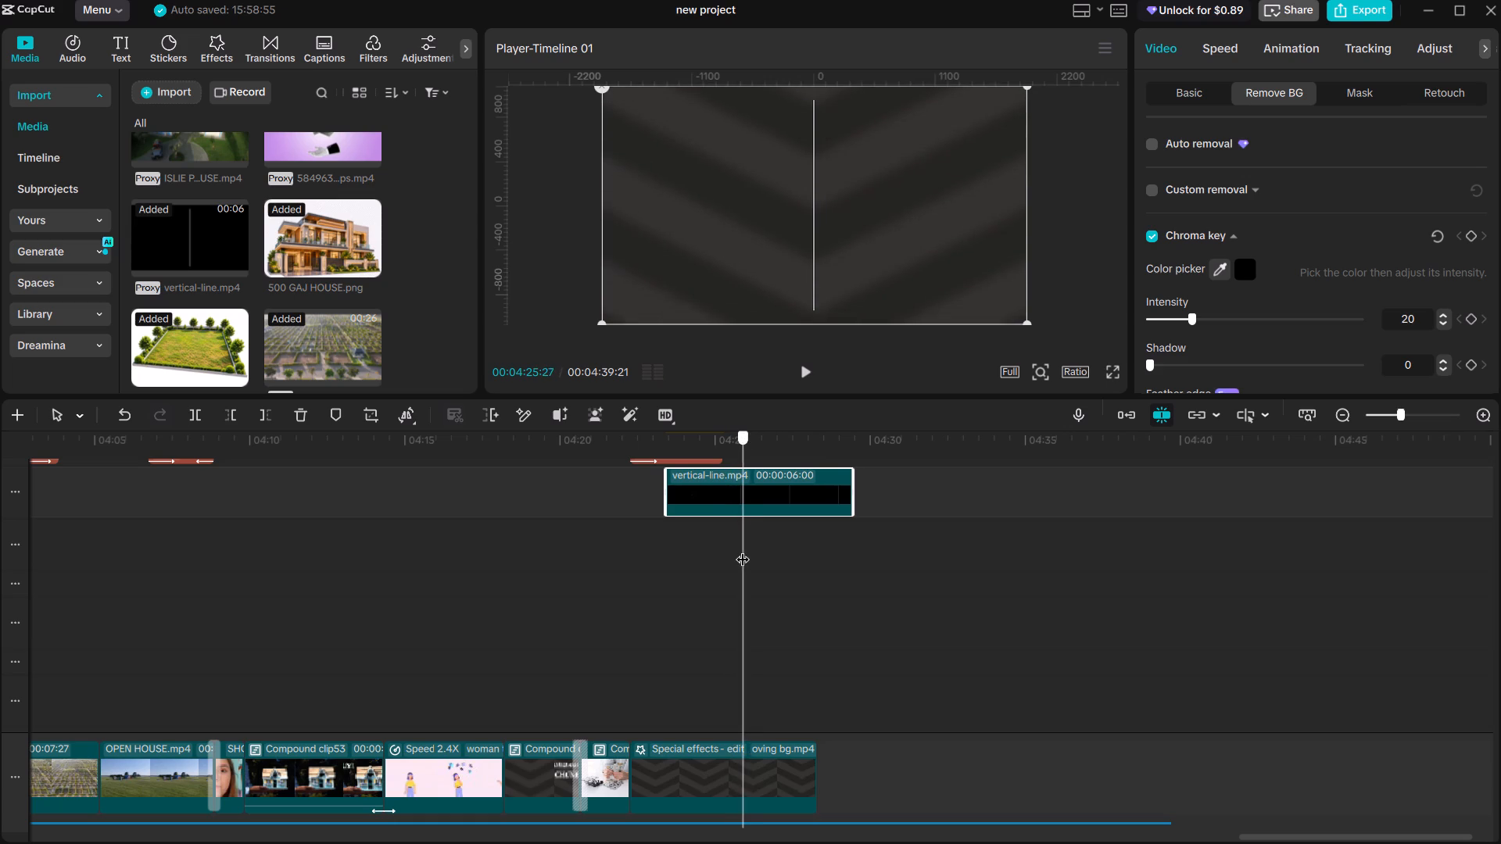
left_click_drag(743, 549, 772, 542)
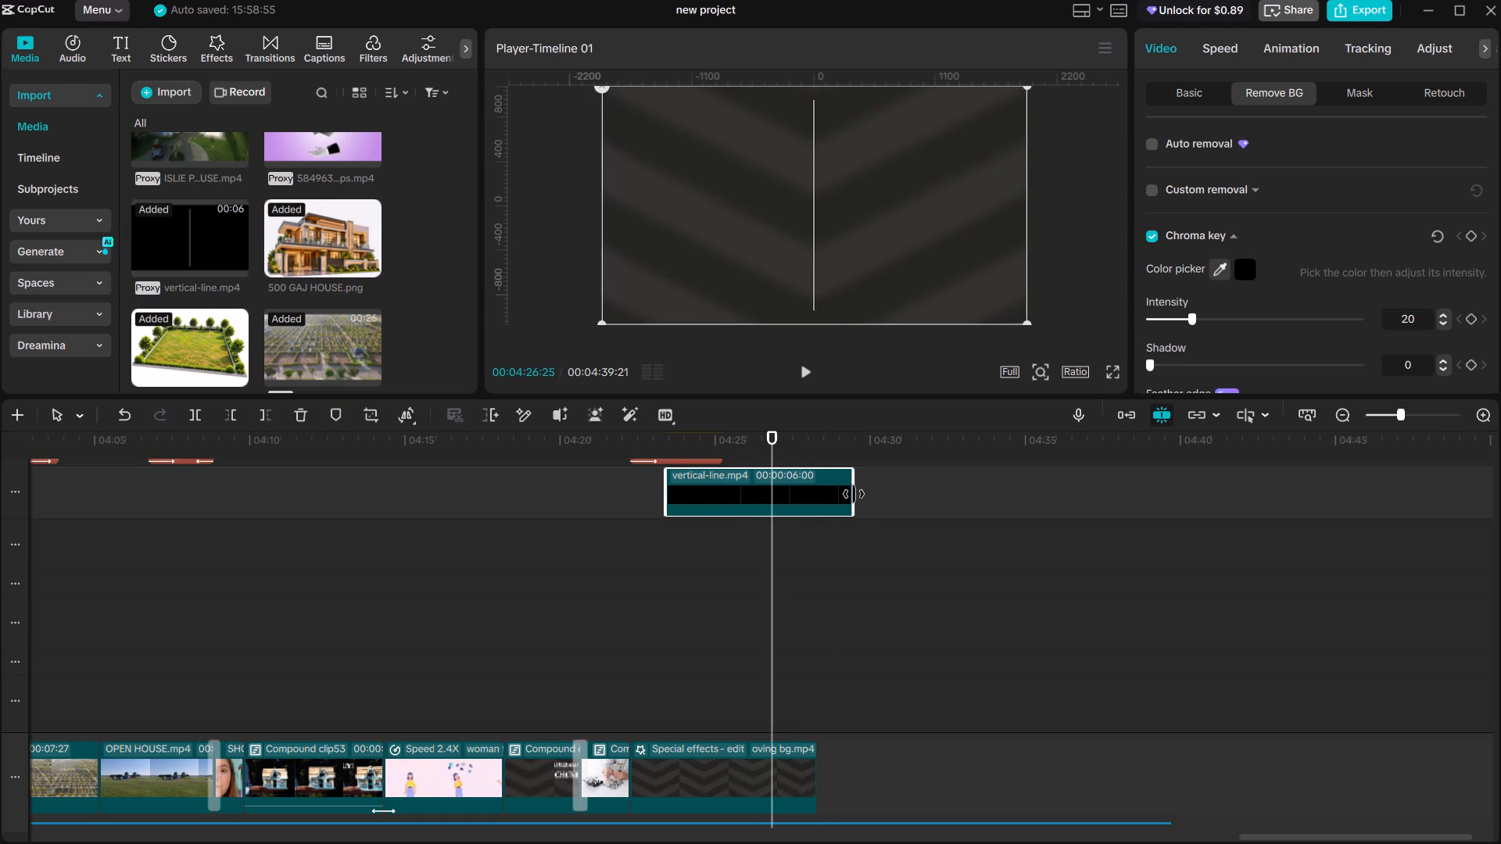
left_click_drag(854, 494, 768, 496)
Shrink the vertical line overlay to about three-quarters size and move it down beneath the title, near 00:04:23:21.
left_click_drag(764, 549, 747, 548)
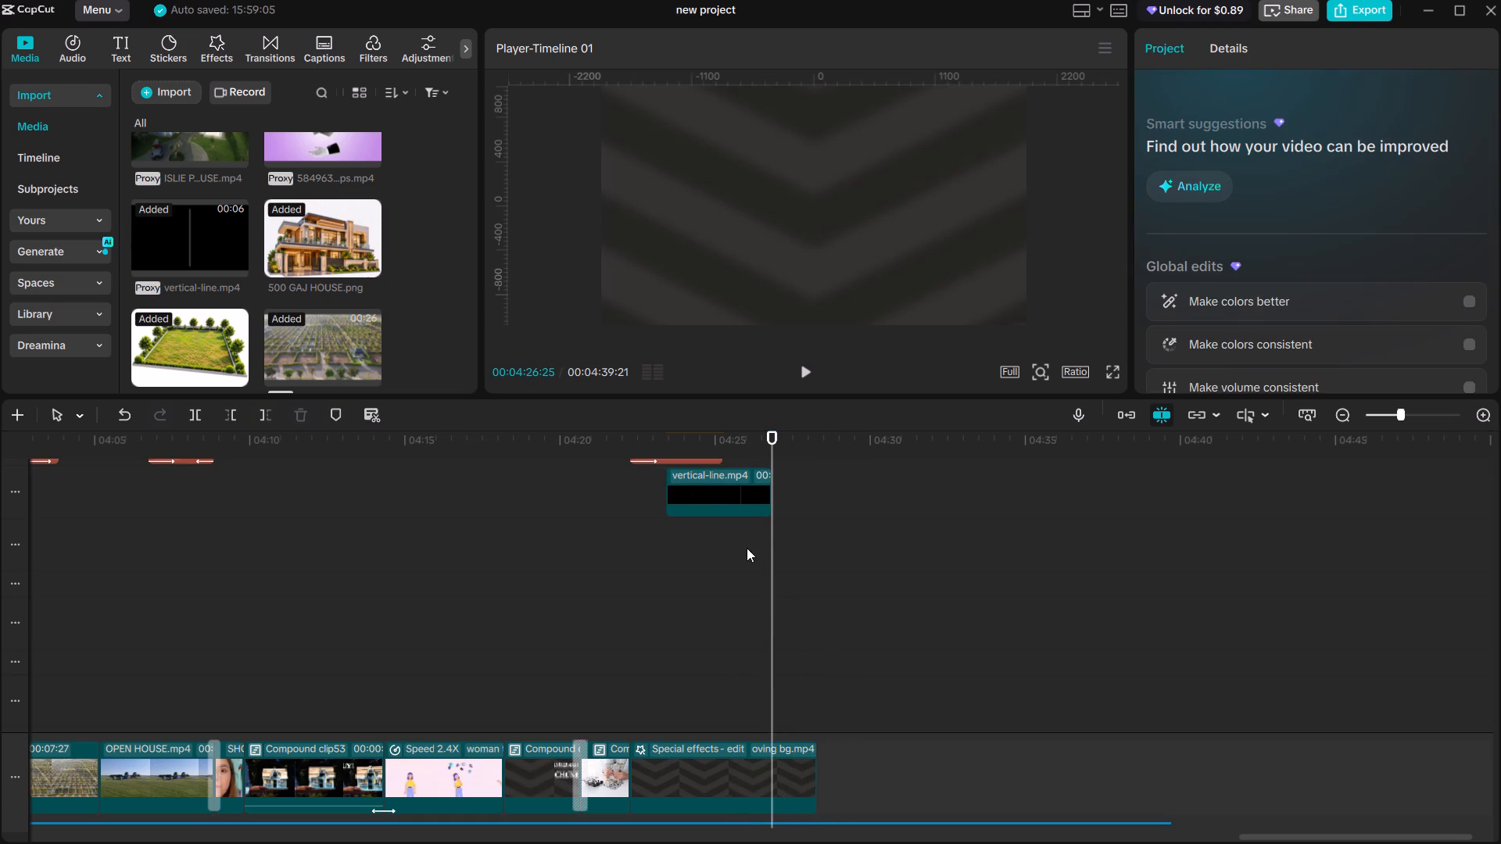
left_click_drag(747, 548, 729, 542)
left_click_drag(771, 553, 675, 522)
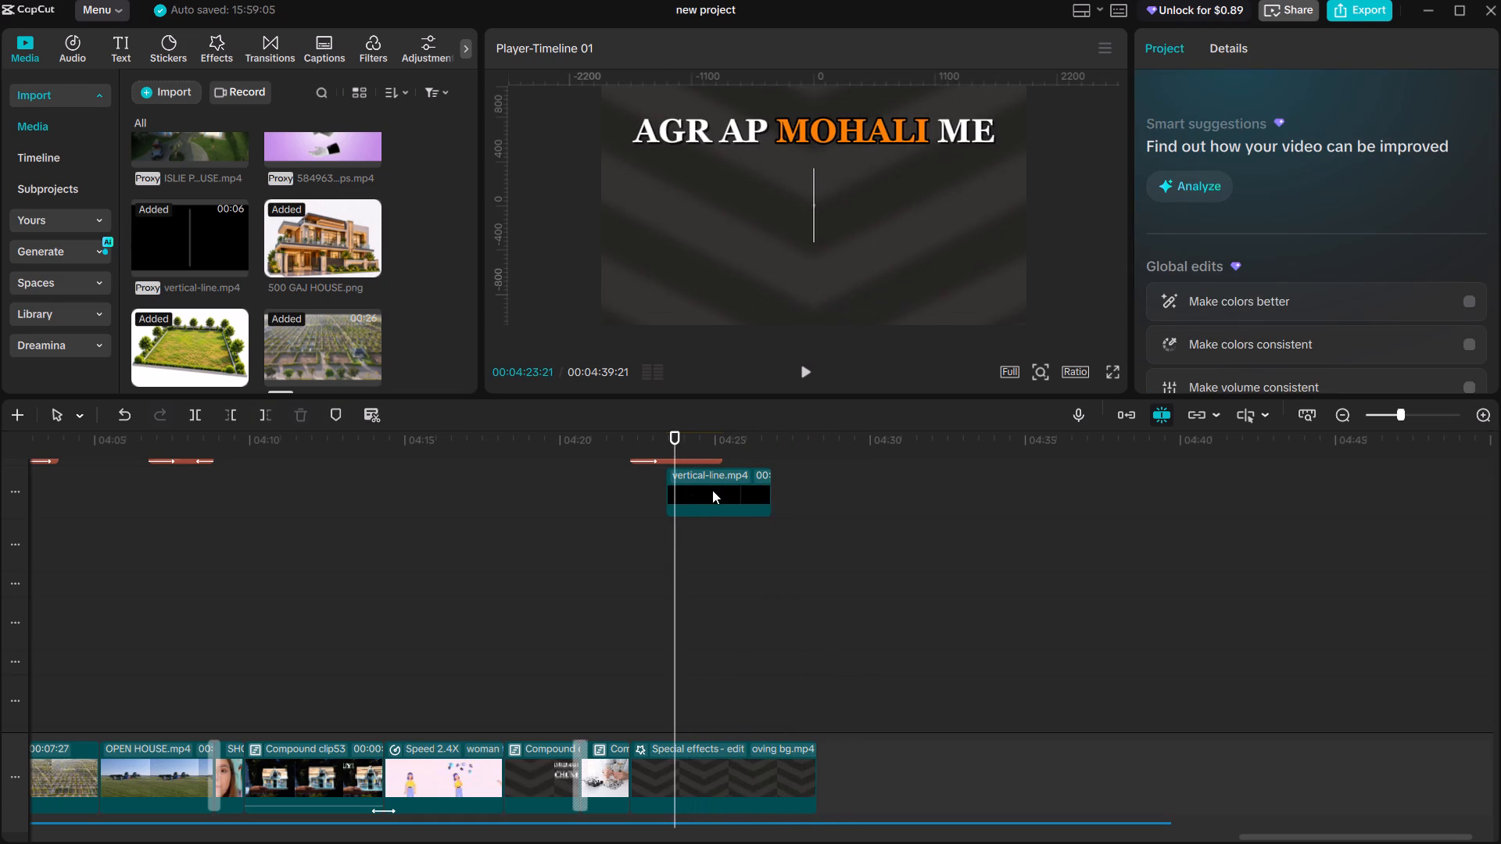
left_click(712, 490)
left_click_drag(1021, 320, 948, 269)
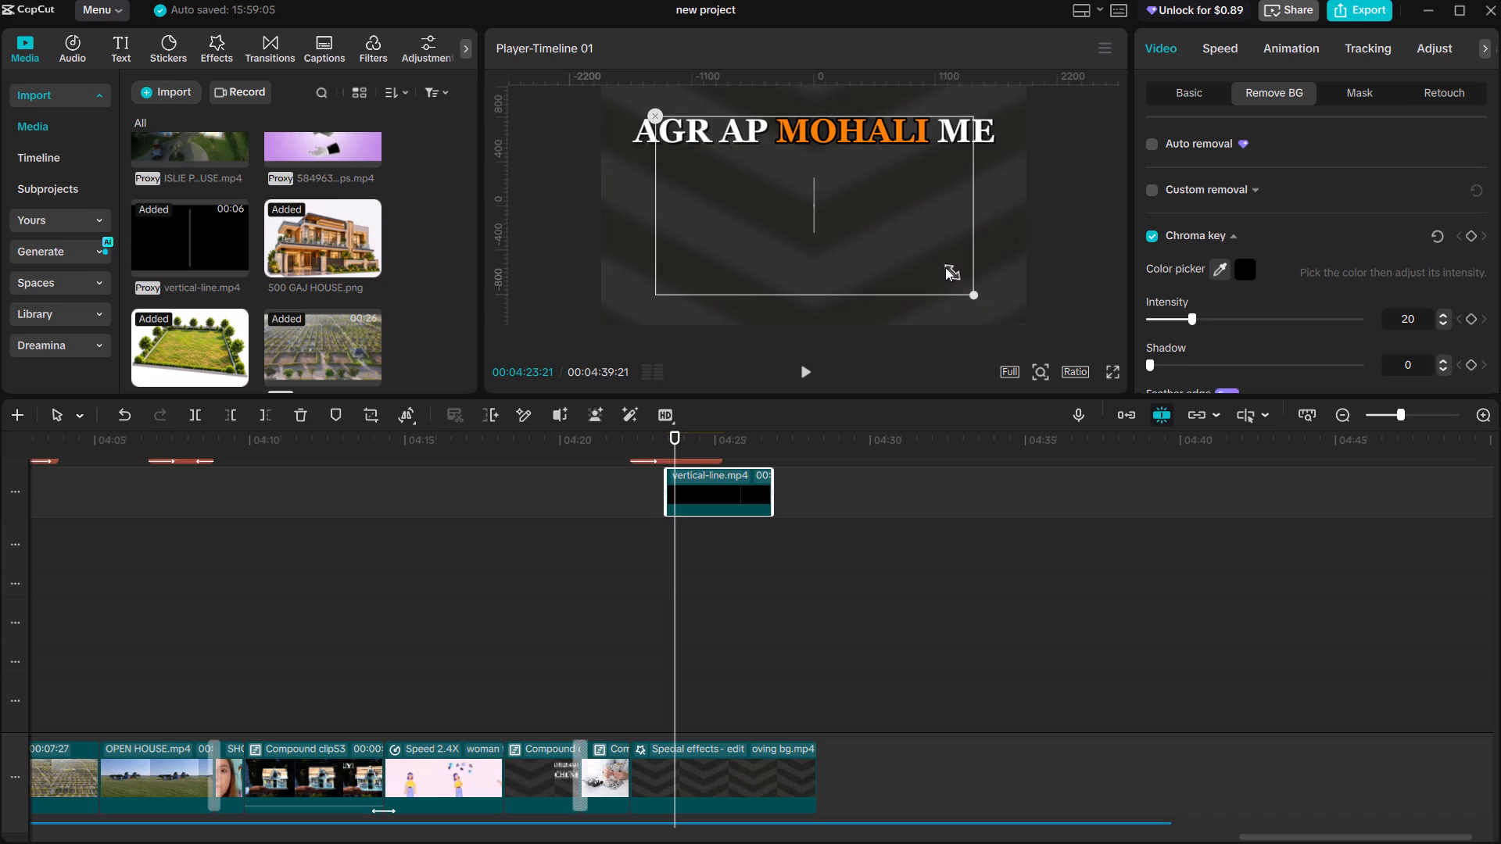
left_click_drag(877, 245, 879, 270)
Replay the section between about 00:04:23 and 00:04:25 to check the vertical line's timing against the narration.
key("space")
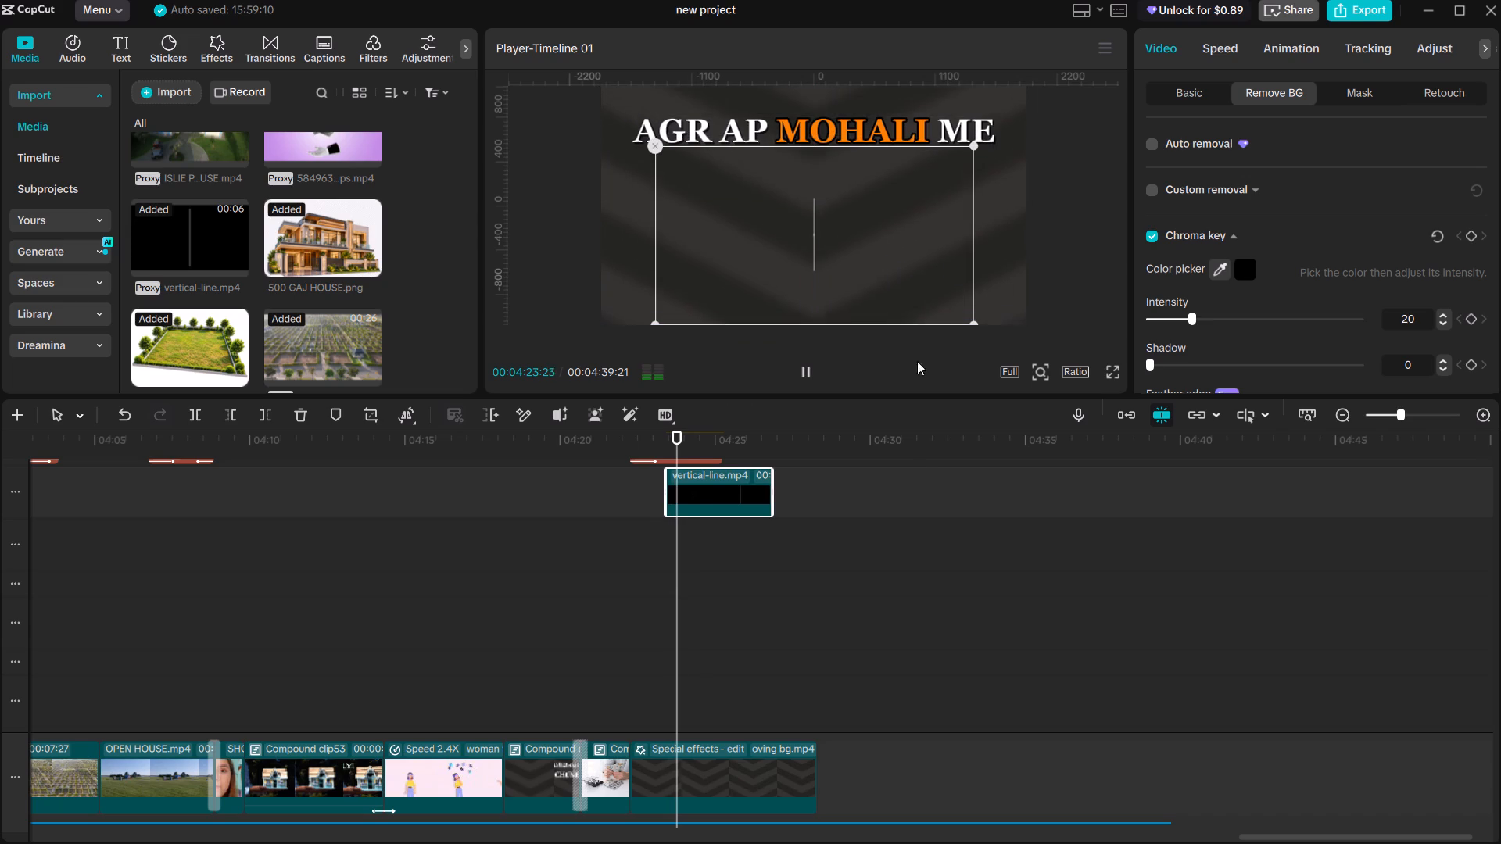
key("space")
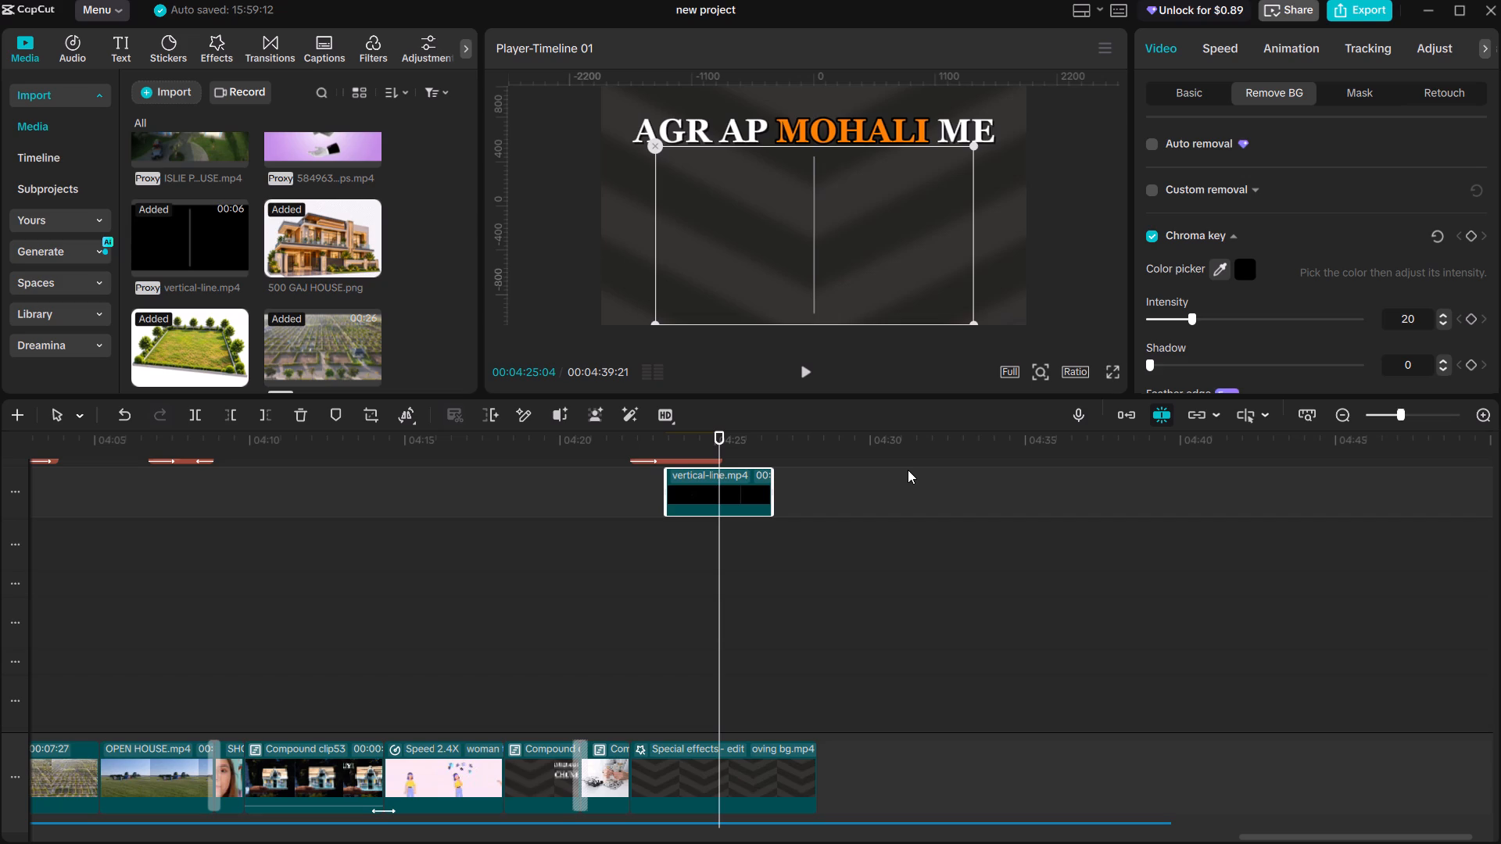
key("space")
key("space")
left_click(704, 435)
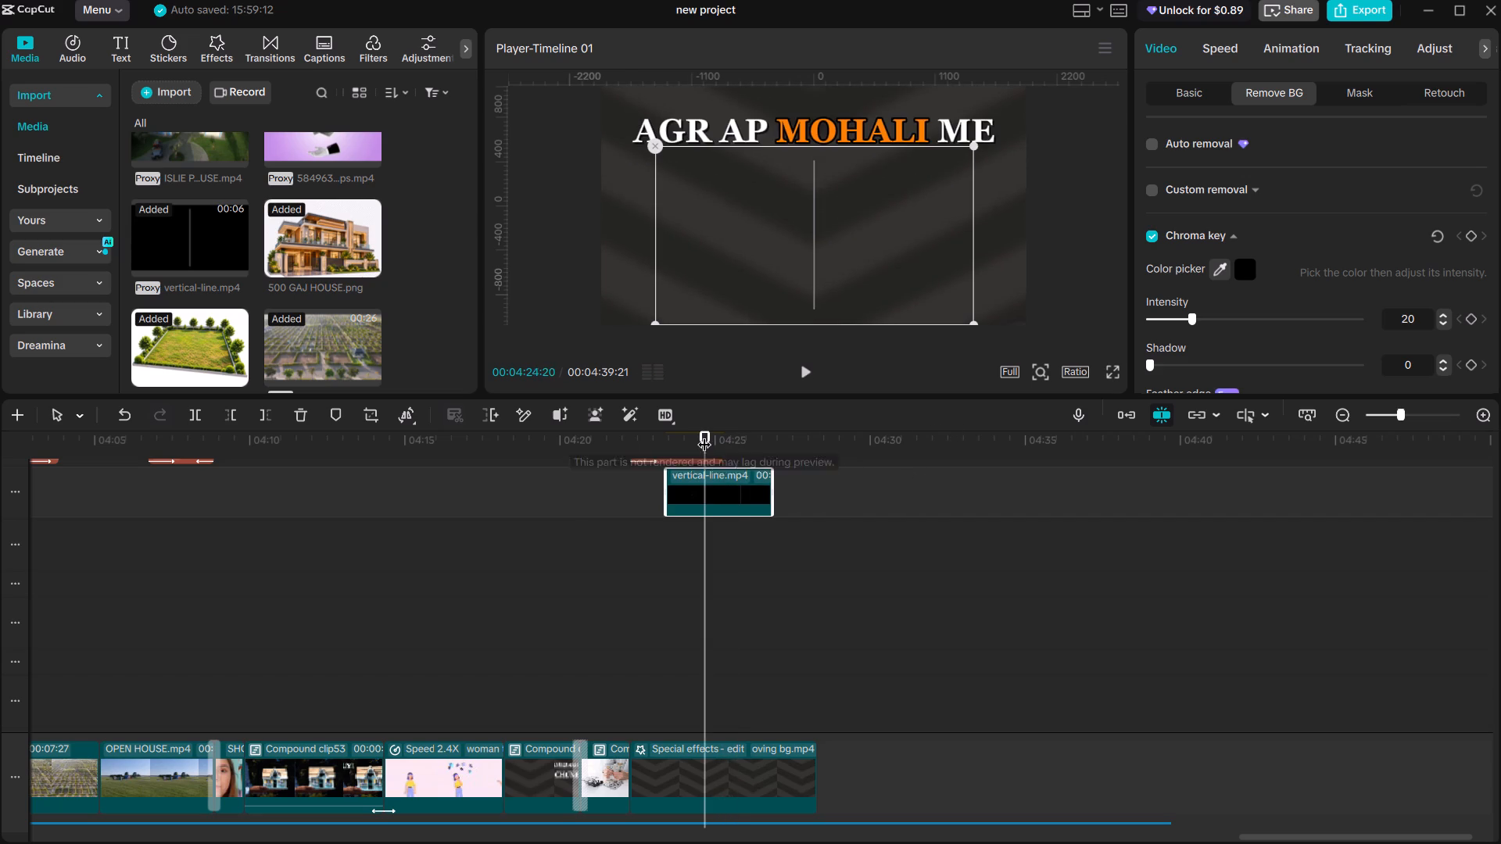
key("space")
key("space")
left_click(715, 435)
left_click_drag(714, 435, 665, 421)
key("space")
key("space")
left_click(690, 417)
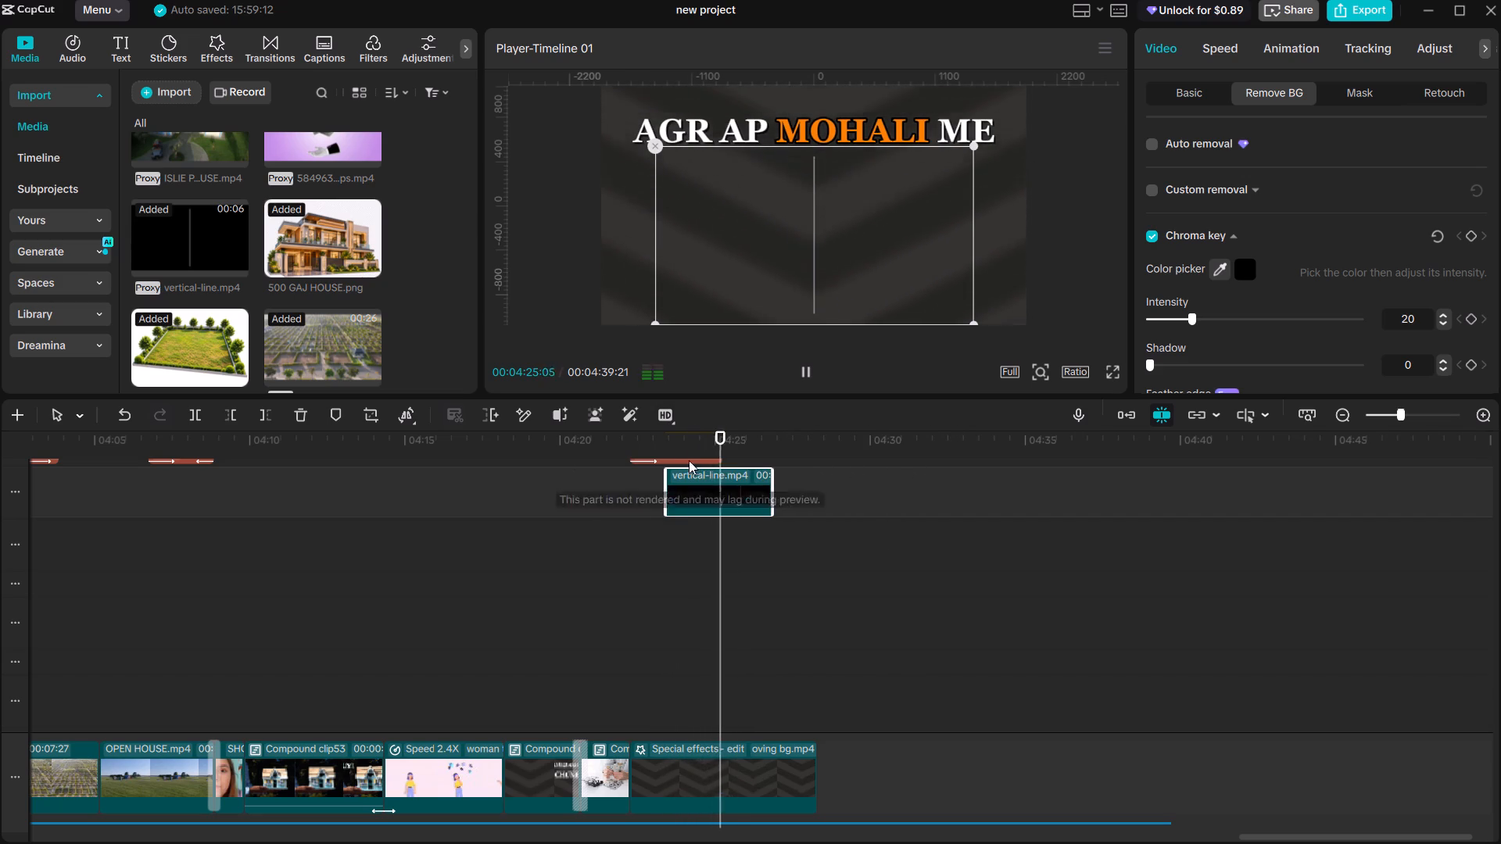
left_click(675, 442)
key("space")
key("space")
key("space")
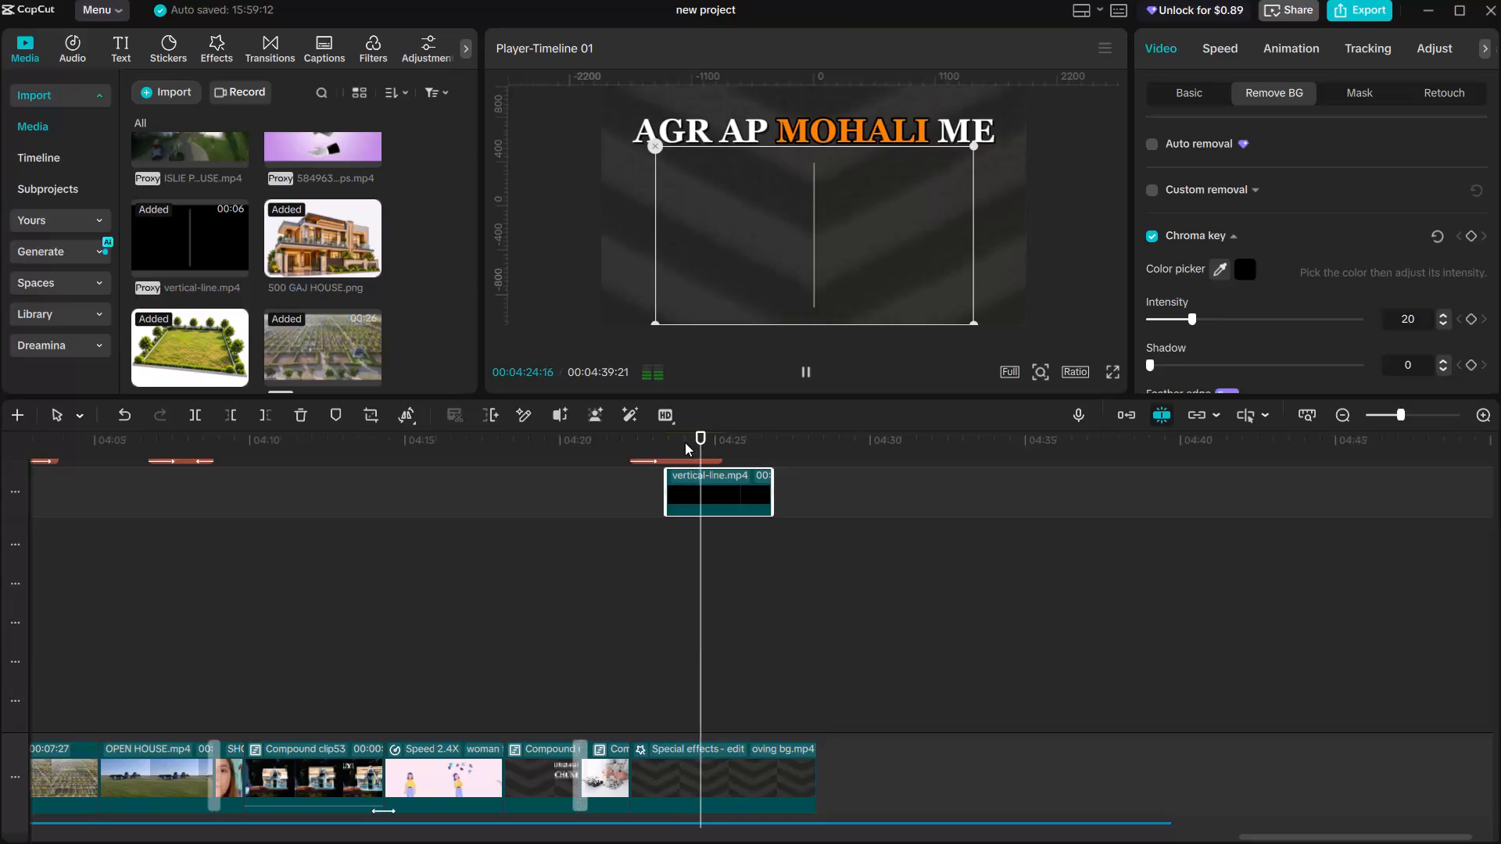
Speed up the vertical line overlay so that the clip ends at about 00:04:24:24.
key("space")
key("space")
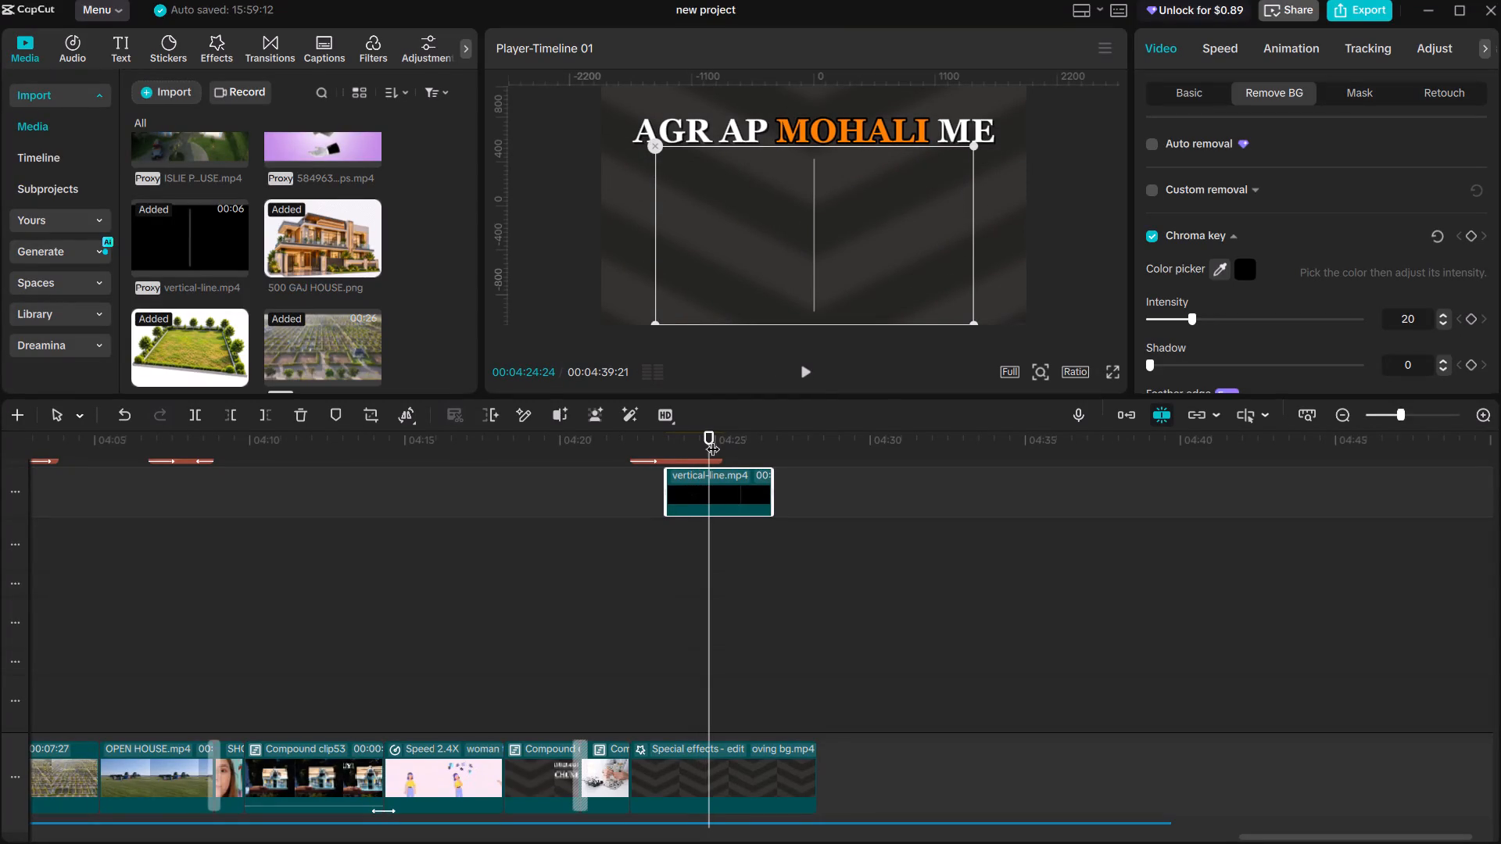
left_click(1228, 44)
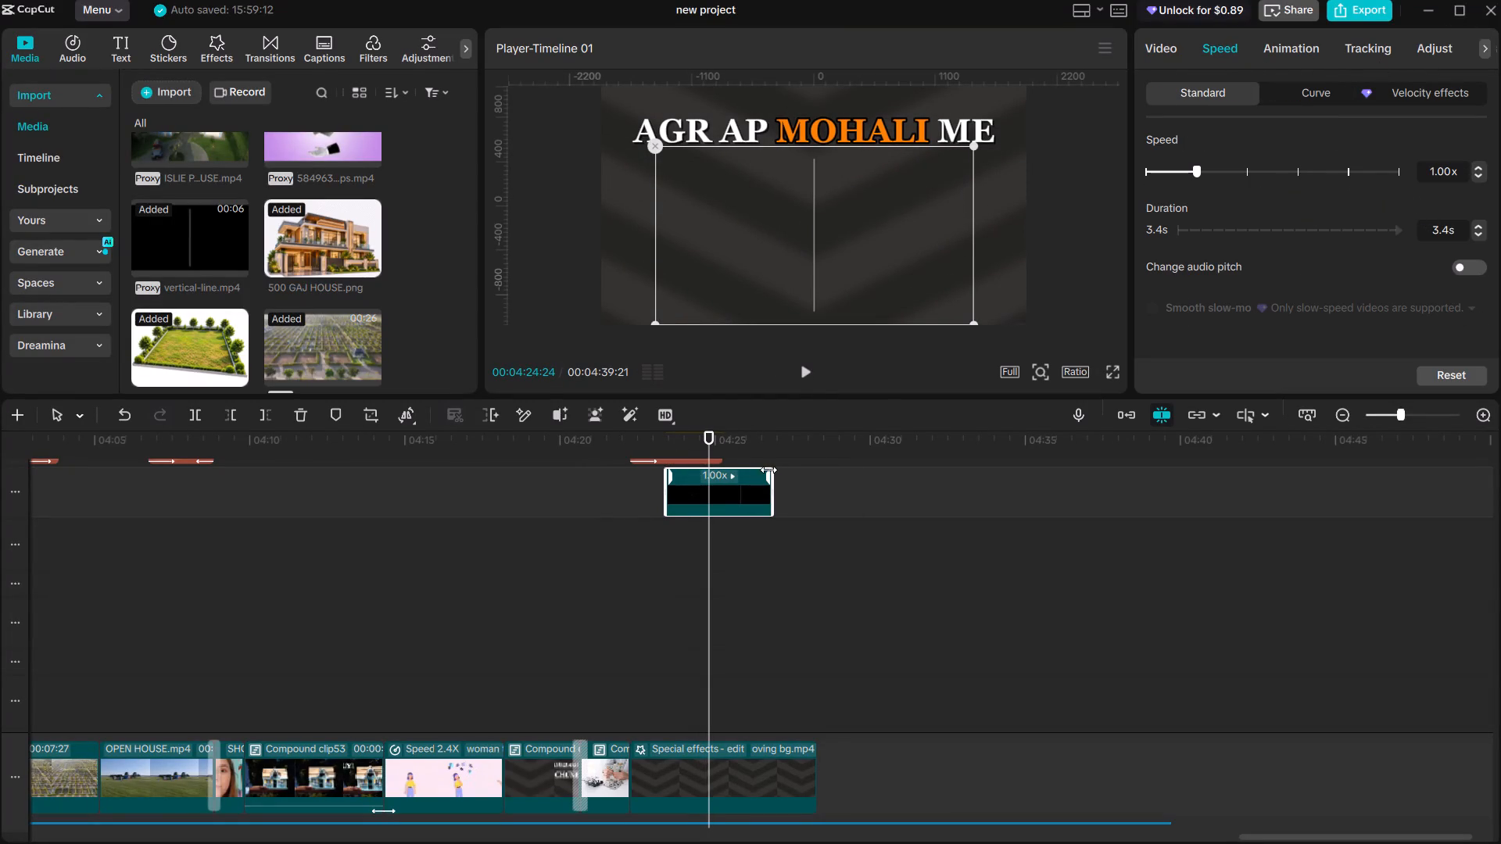
left_click_drag(766, 474, 705, 474)
Replay the title scene from about 00:04:22:27 to 00:04:24:24 to check the sped-up line's timing.
left_click(650, 554)
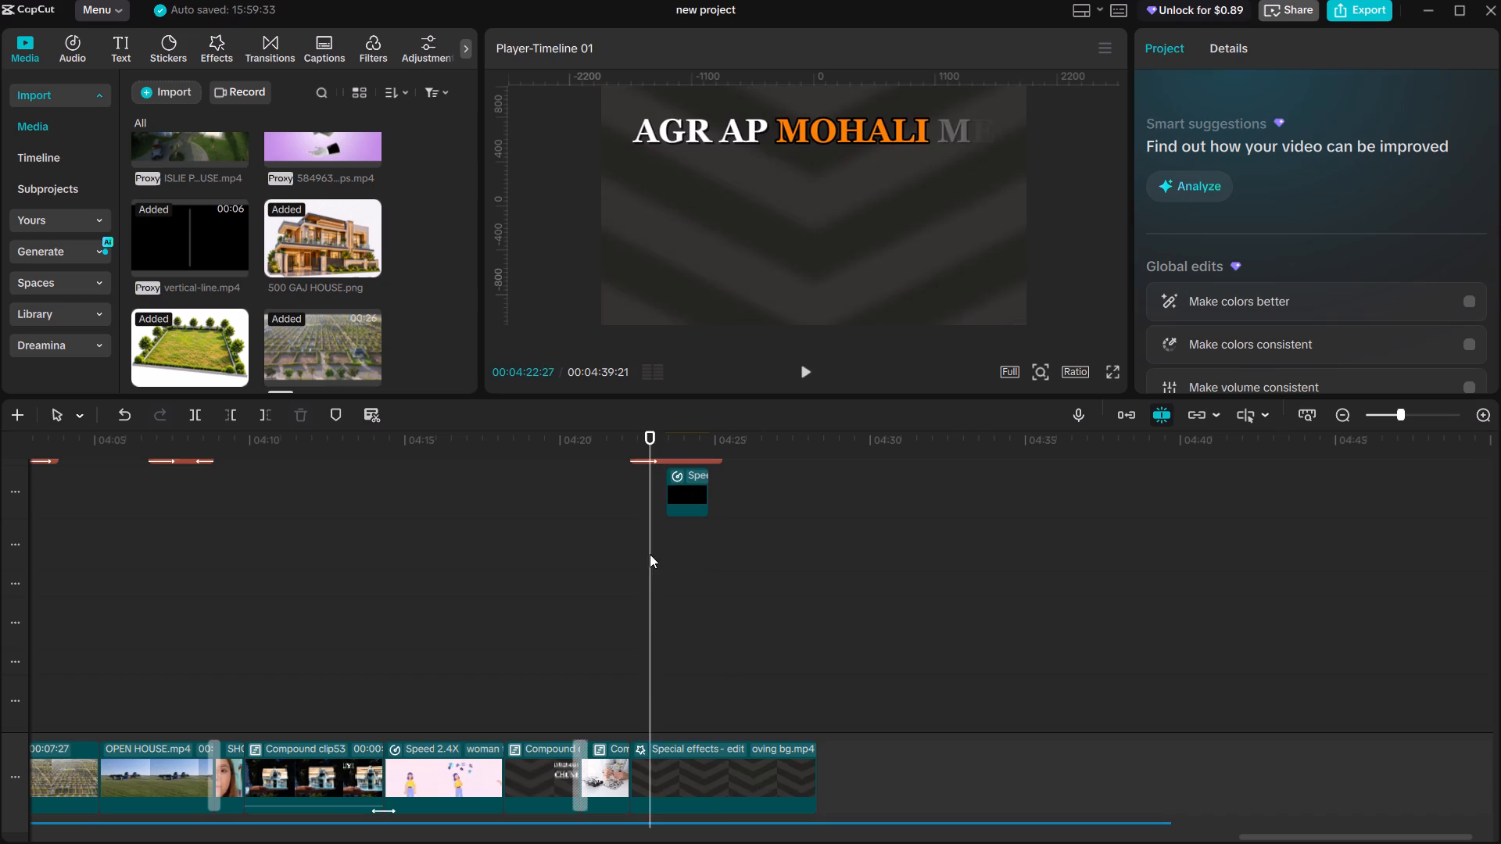
key("space")
key("space")
key("space")
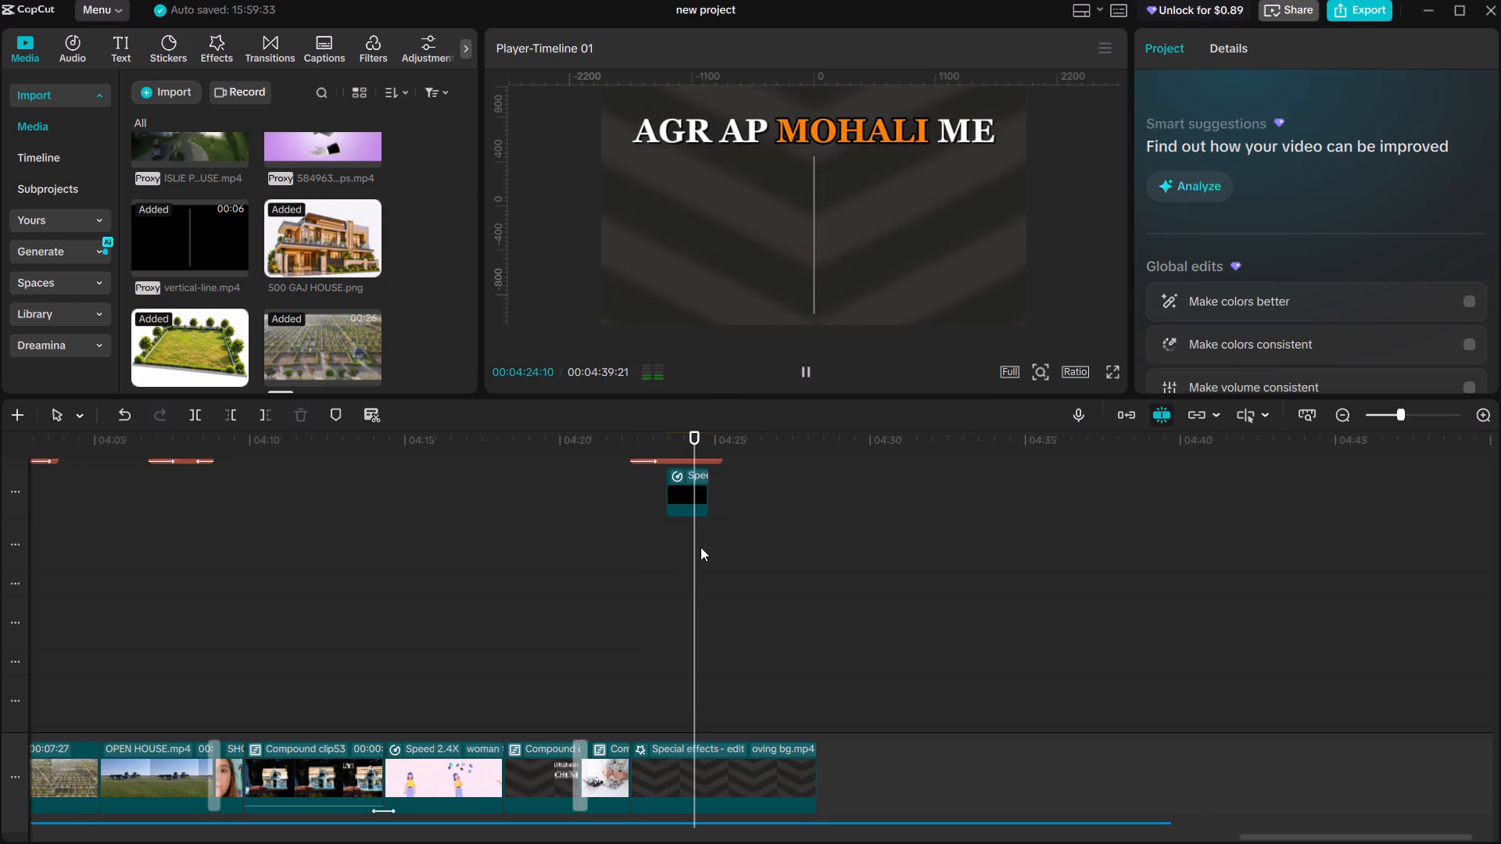
key("space")
left_click(704, 546)
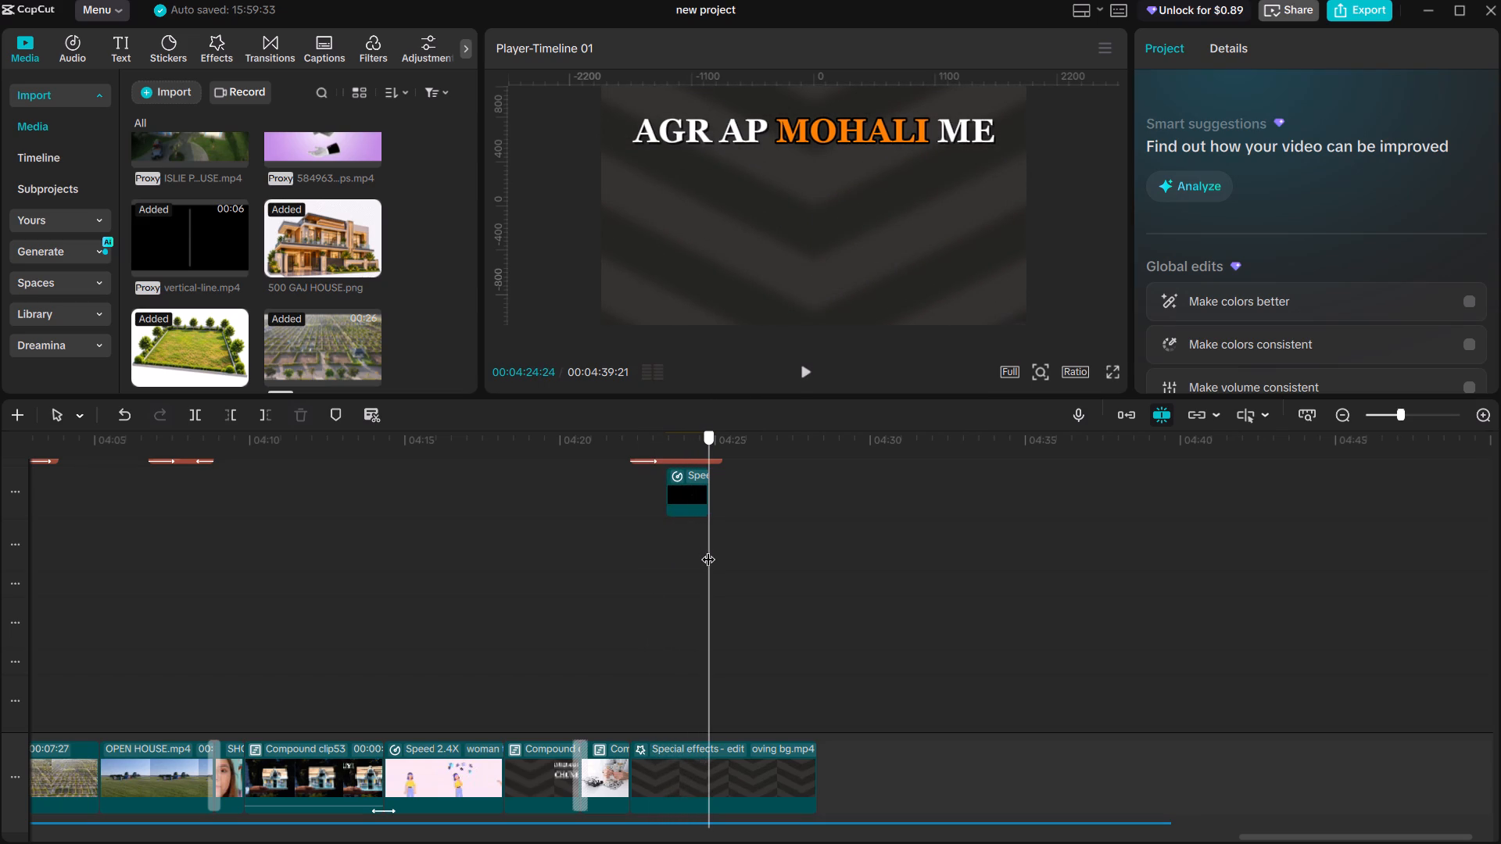
key("space")
left_click(708, 549)
Add 500 GAJ HOUSE.png on its own track at 00:04:23:13 and trim its end to match the vertical line overlay.
left_click_drag(706, 549, 667, 544)
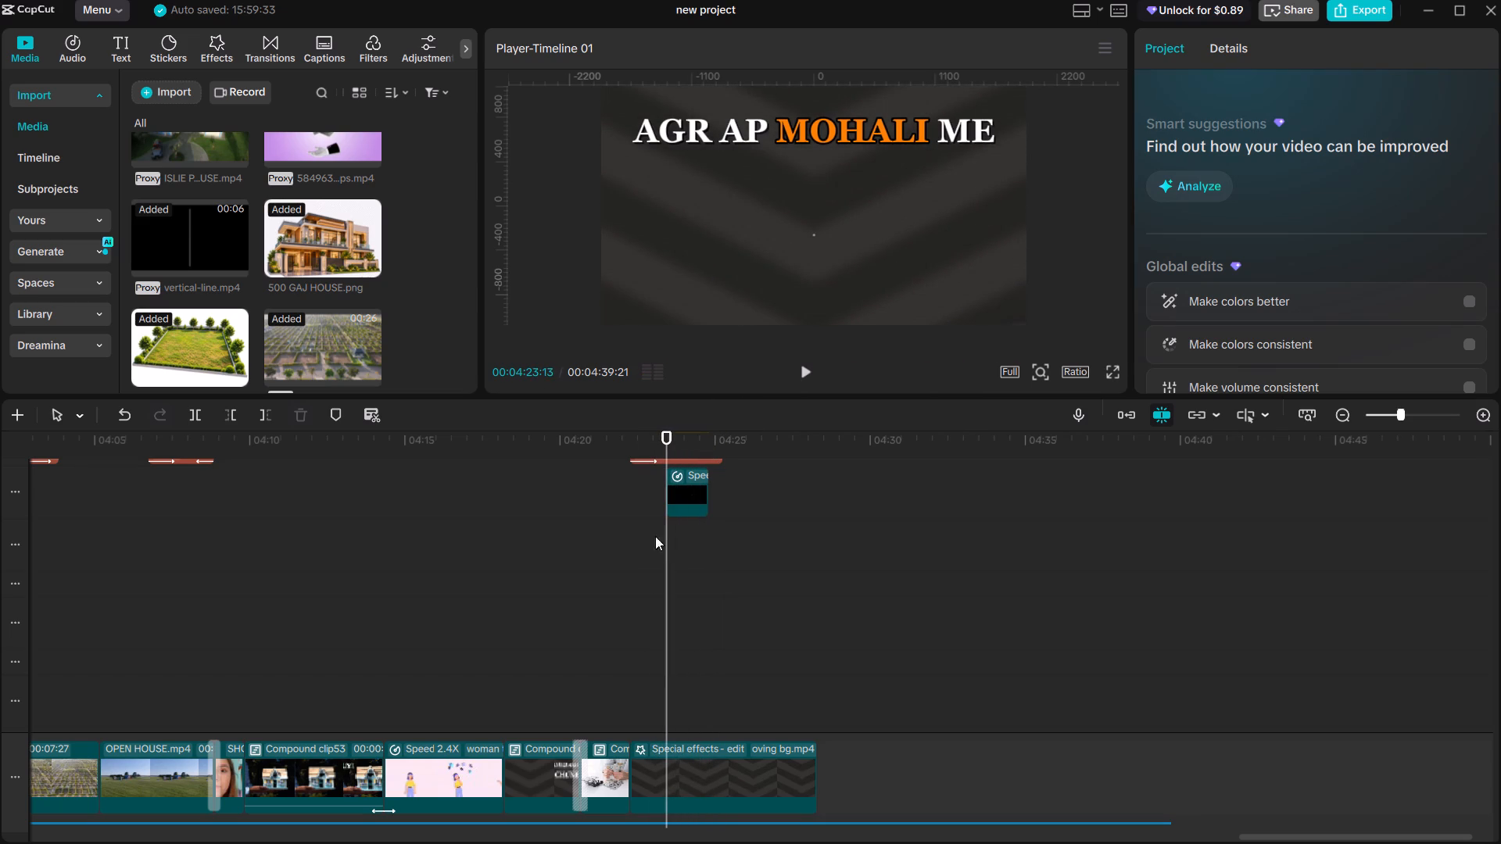
left_click_drag(332, 244, 589, 516)
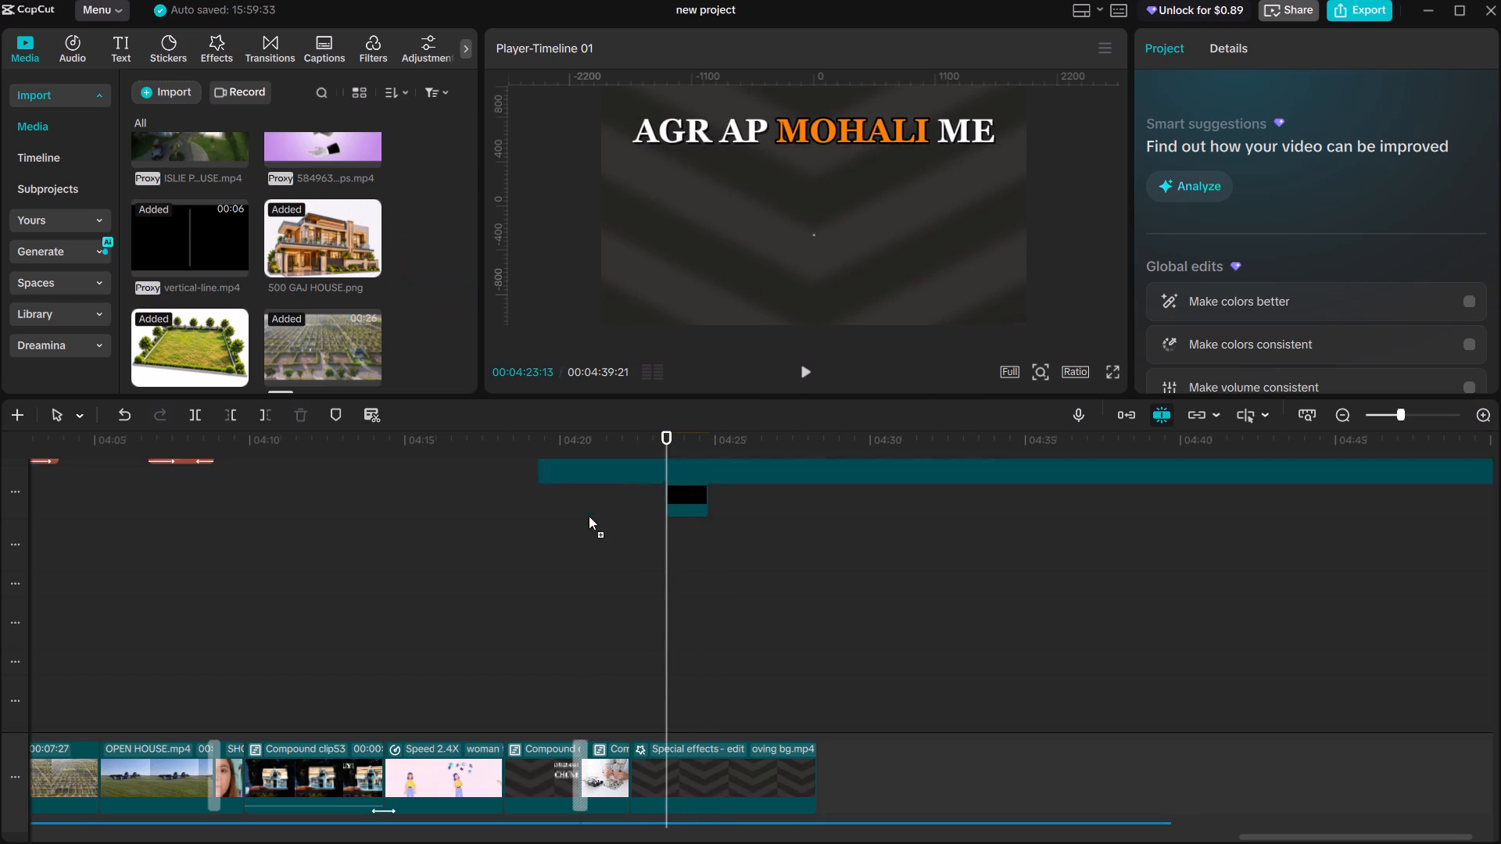
left_click_drag(589, 516, 668, 541)
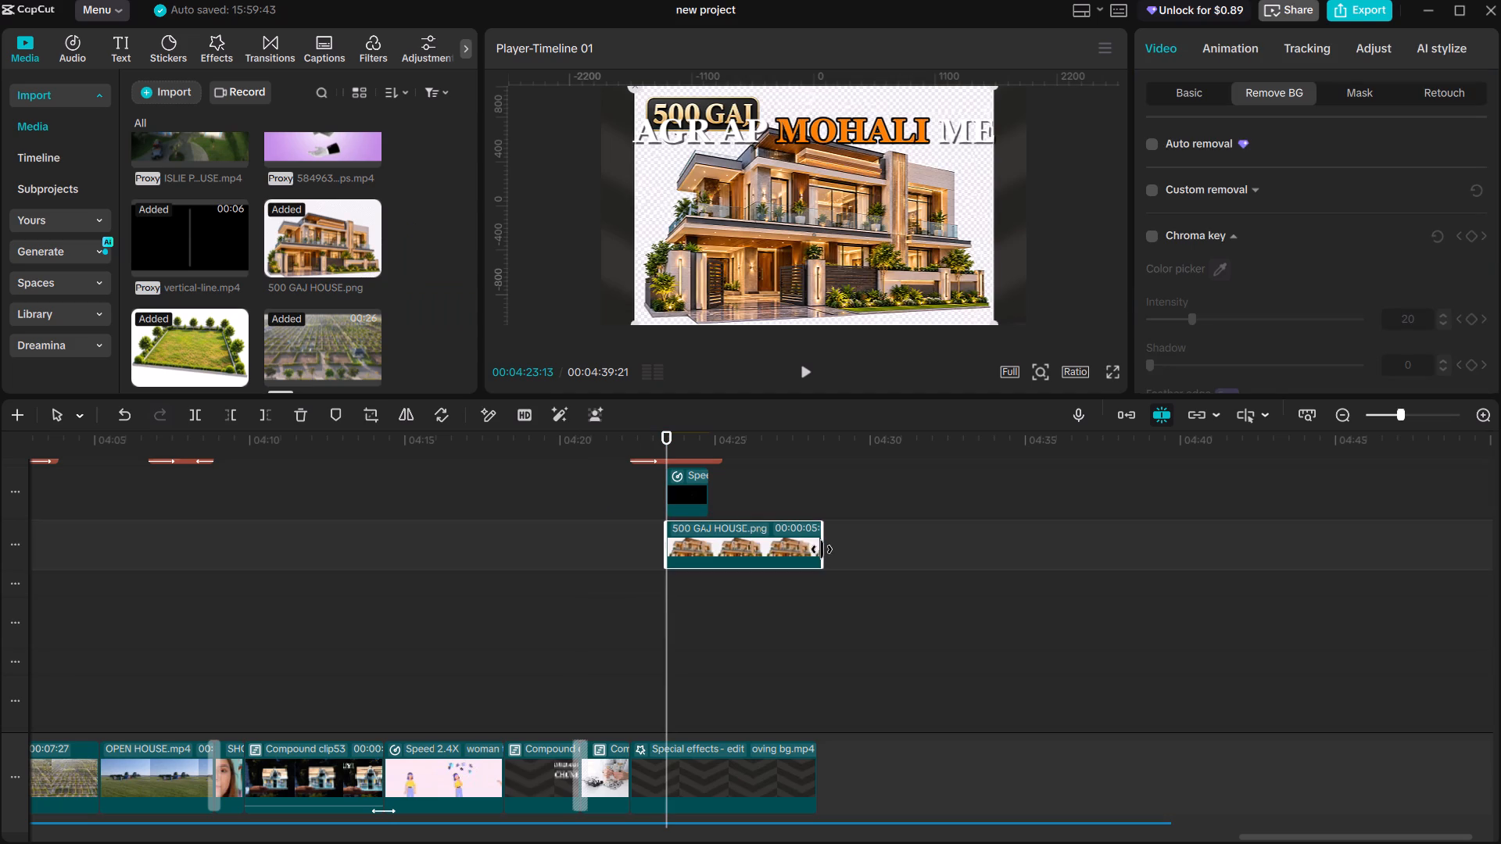
left_click_drag(822, 549, 709, 539)
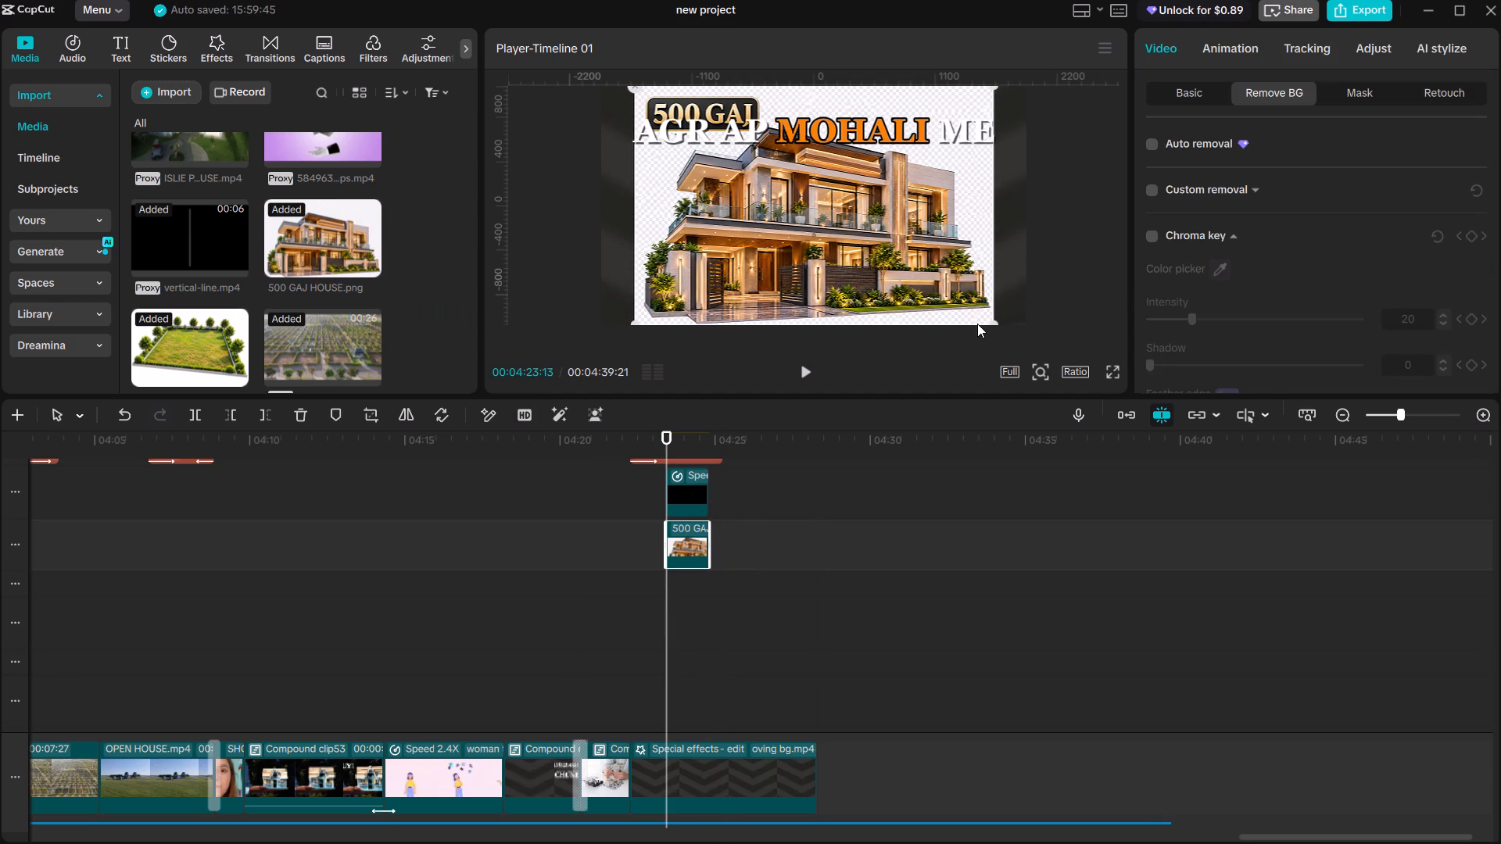
Key out the white background of the 500 GAJ HOUSE.png overlay with Chroma key.
left_click(1201, 86)
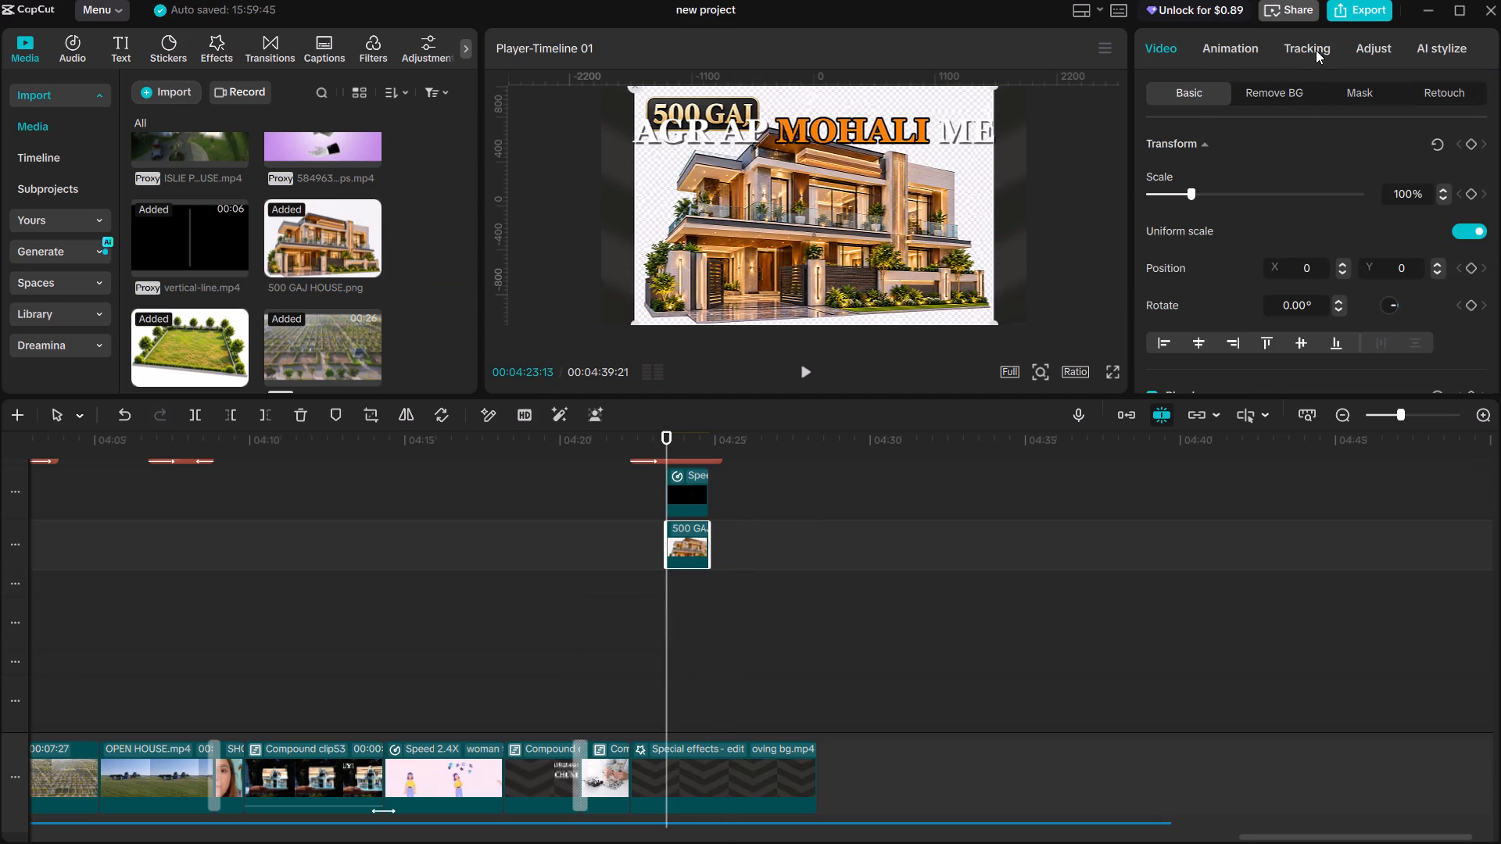
left_click(1269, 95)
left_click(1150, 238)
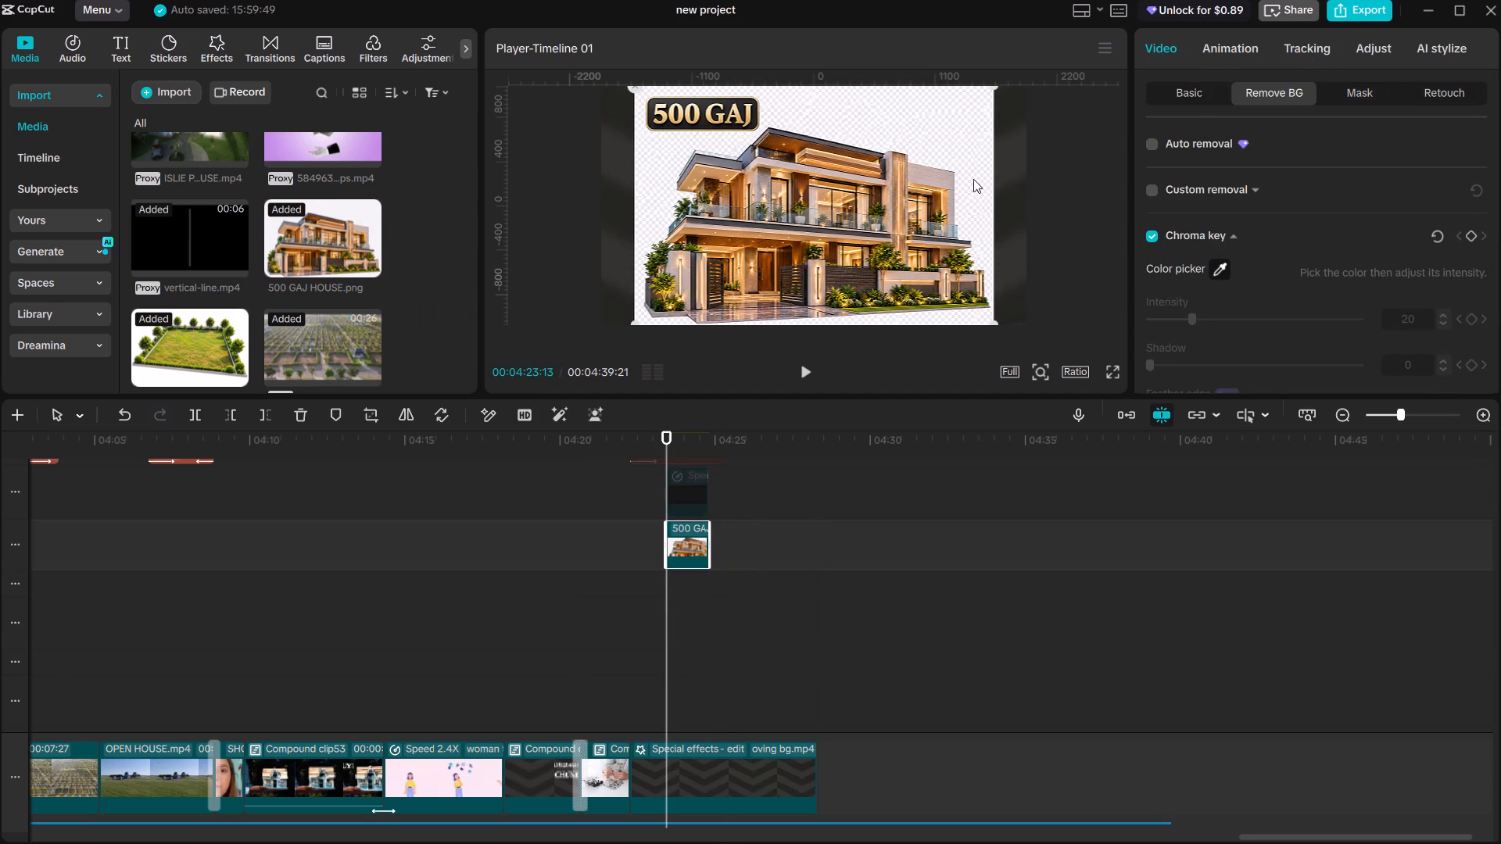
left_click(963, 165)
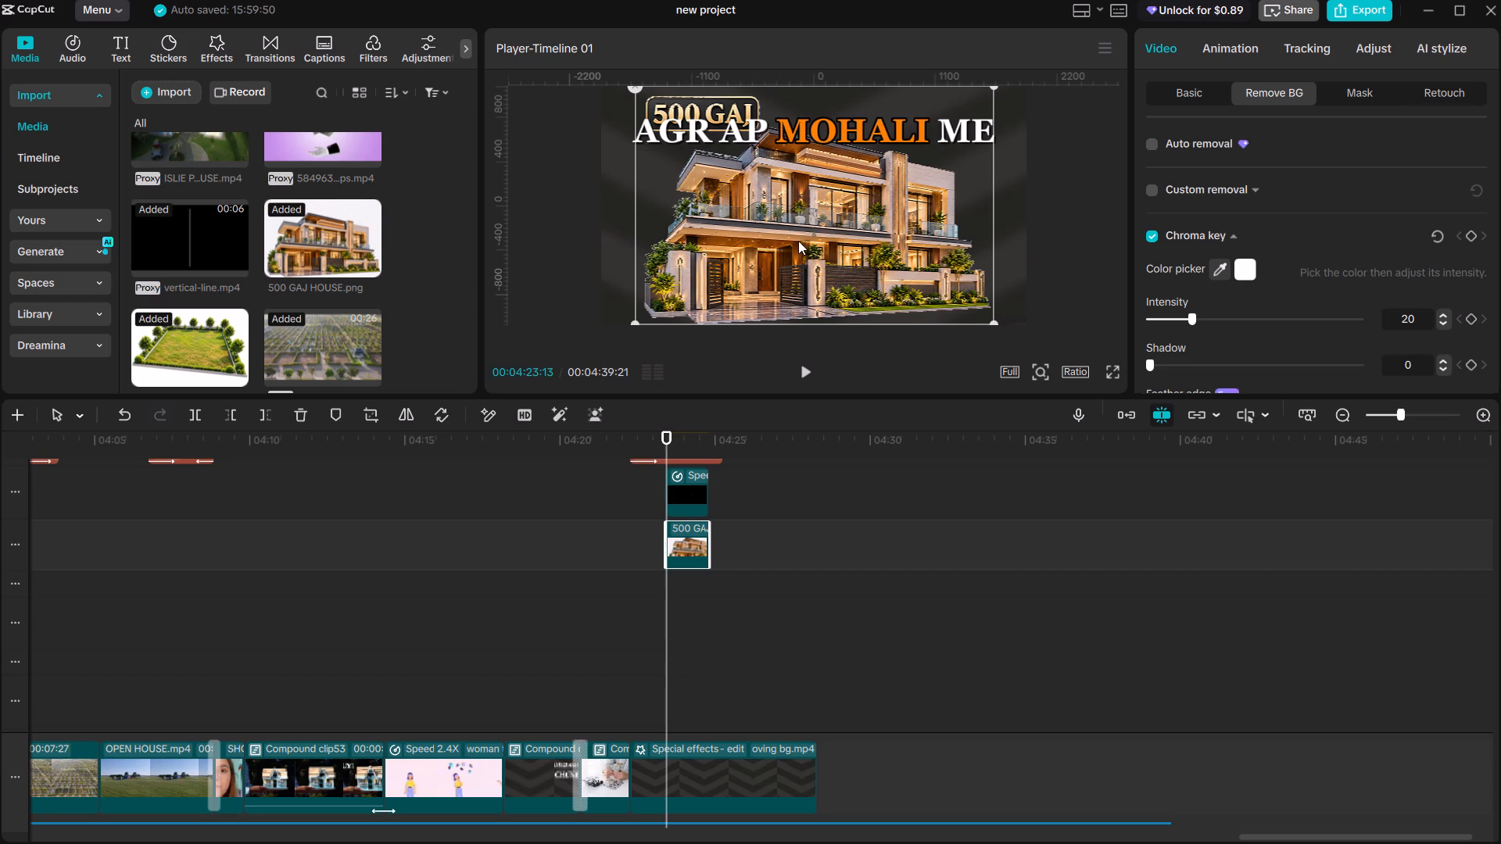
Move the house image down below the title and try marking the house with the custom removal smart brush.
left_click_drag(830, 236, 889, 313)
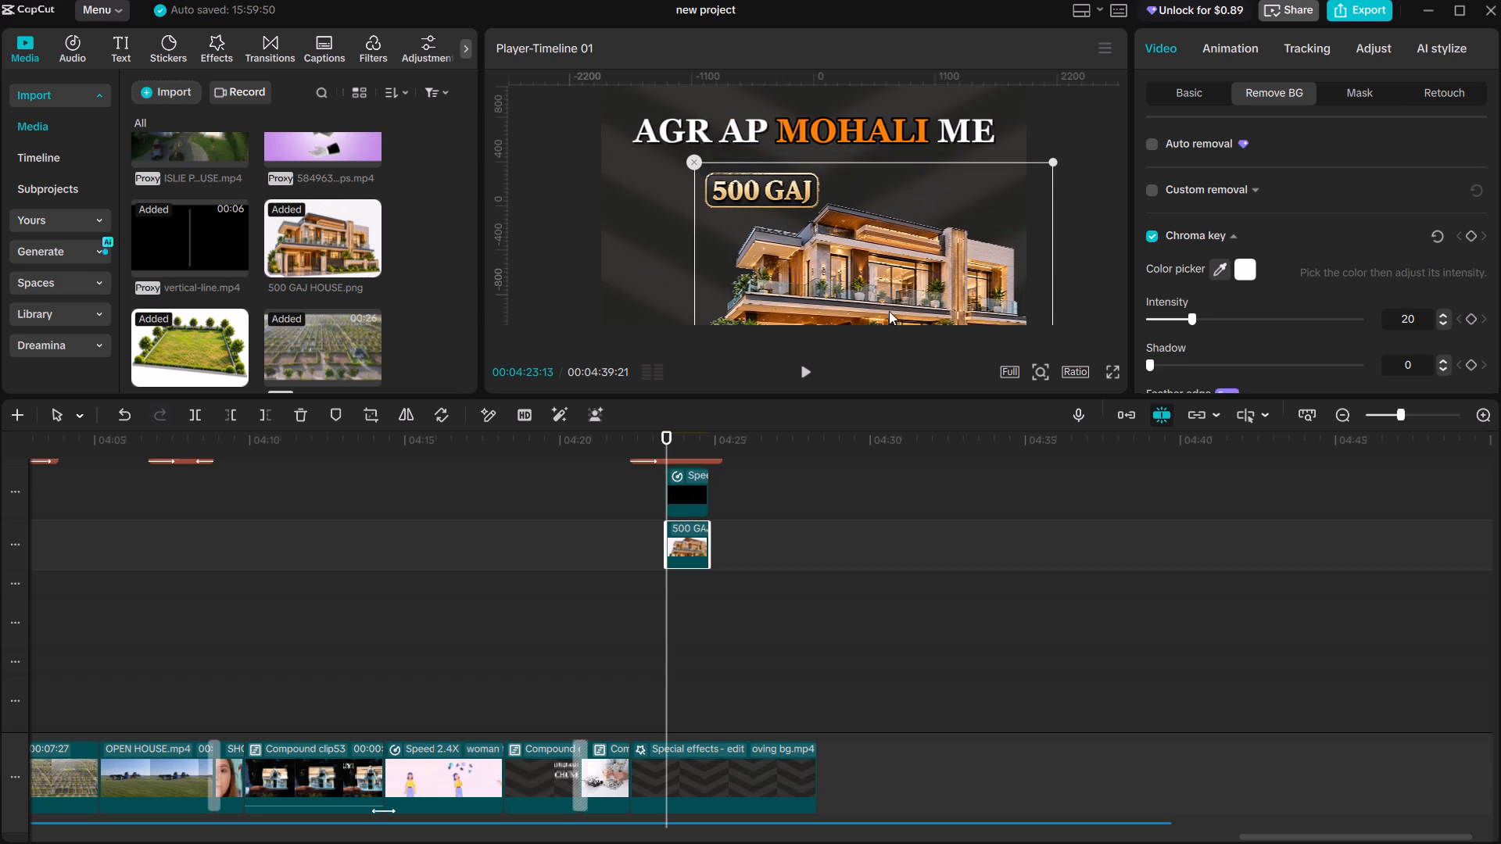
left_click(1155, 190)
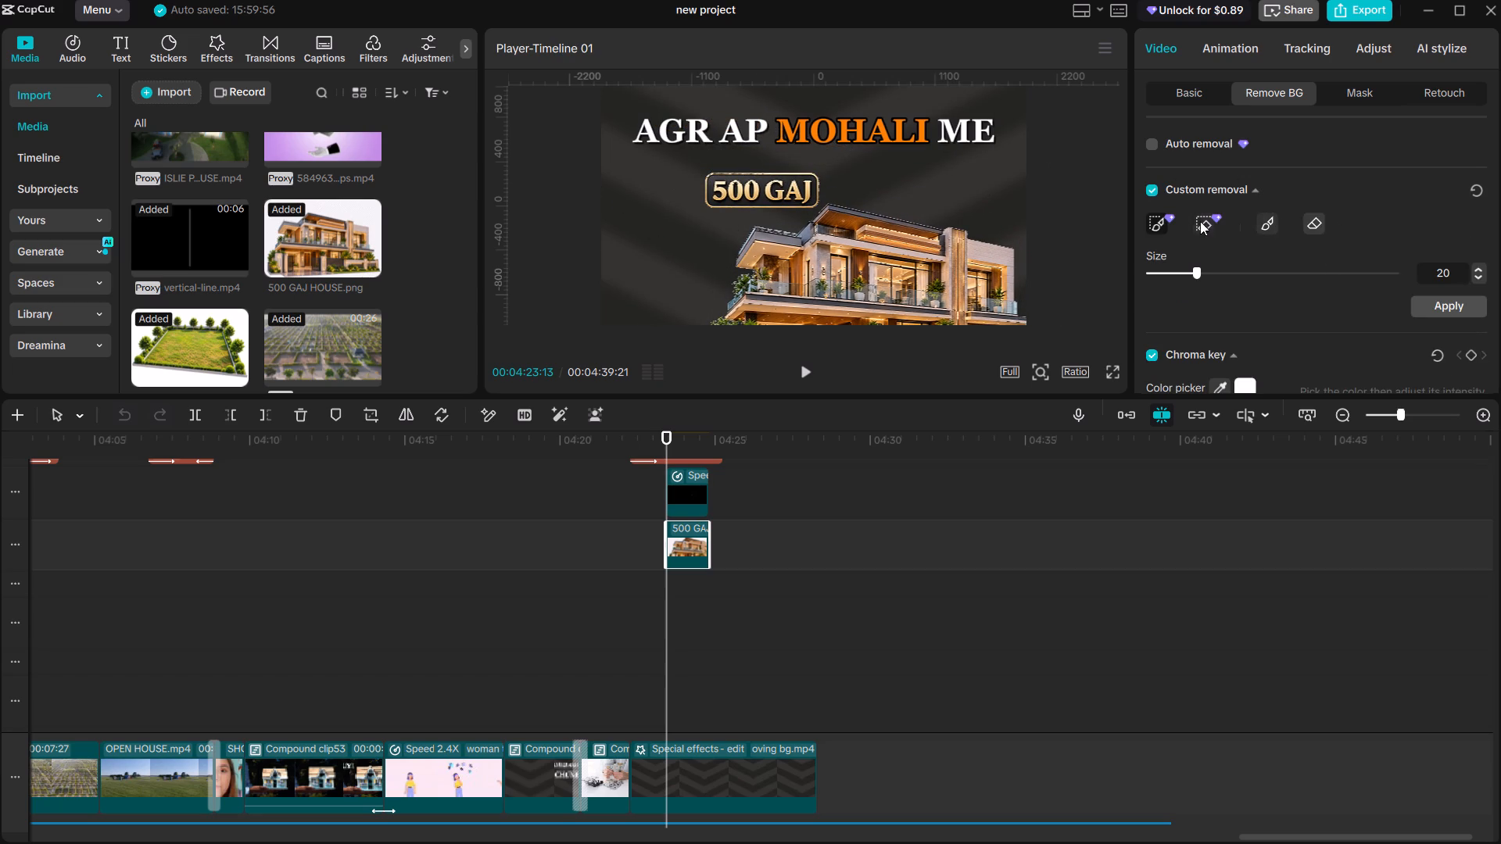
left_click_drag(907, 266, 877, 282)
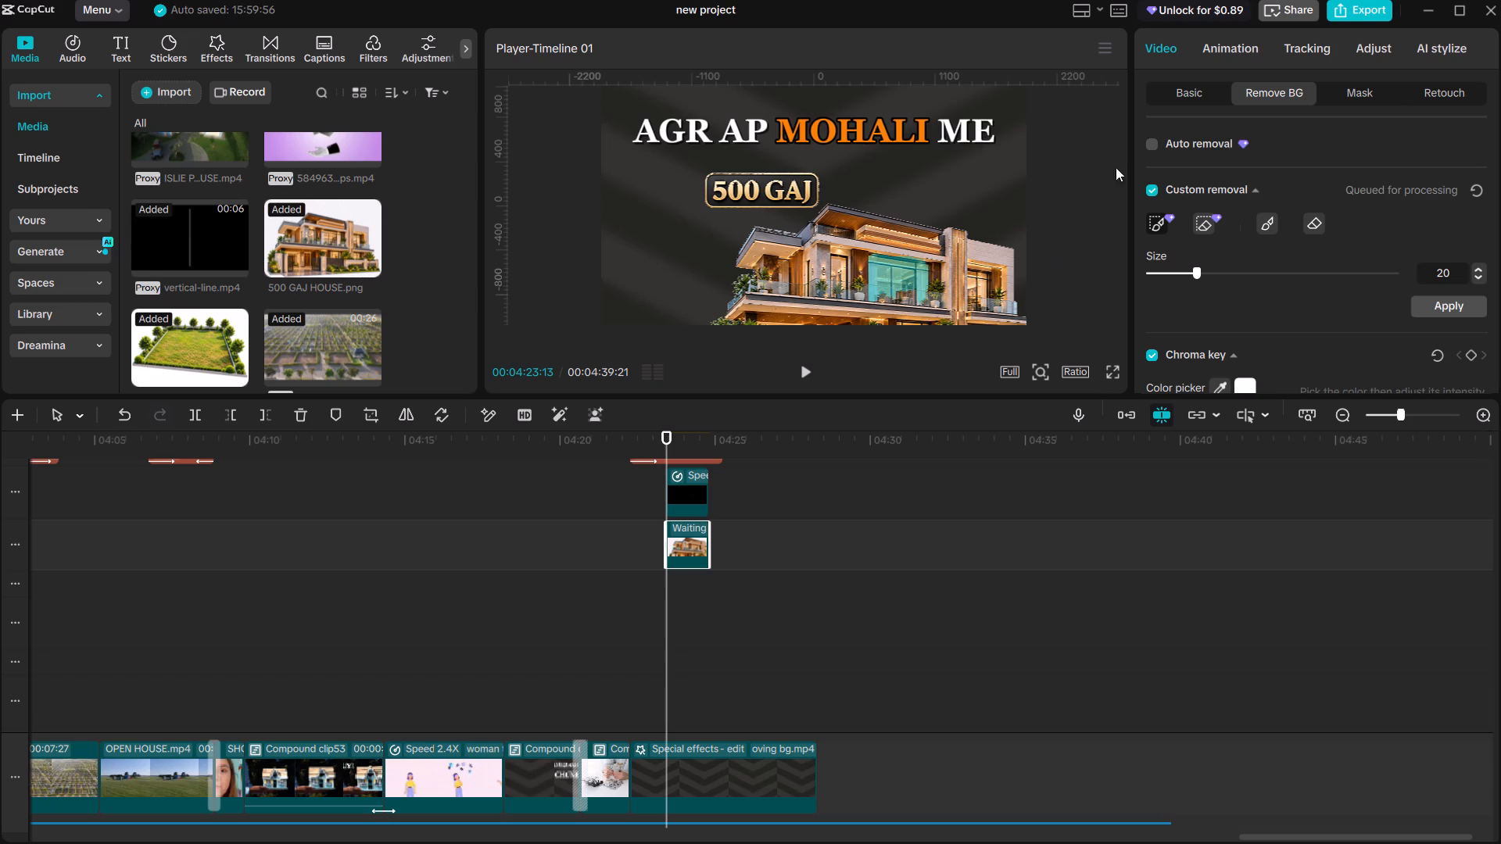
Move the house image back up so that the whole building lies within the frame.
left_click(1190, 88)
left_click_drag(918, 274, 841, 178)
Brush over the entire house with the custom removal smart brush, excluding the 500 GAJ label, and apply the cutout.
left_click(1254, 95)
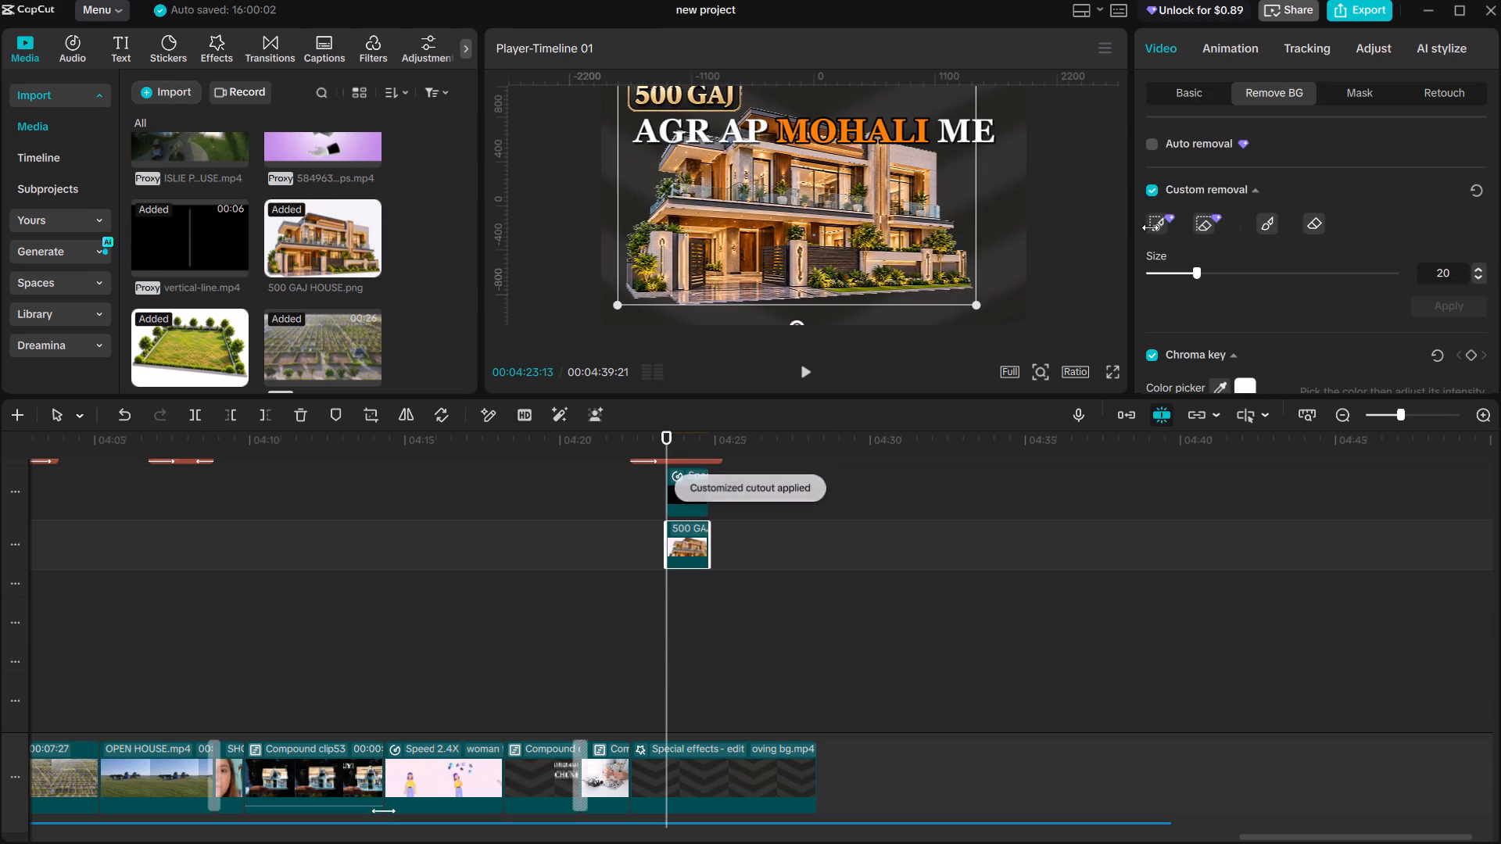
left_click(1152, 227)
left_click_drag(827, 193, 734, 252)
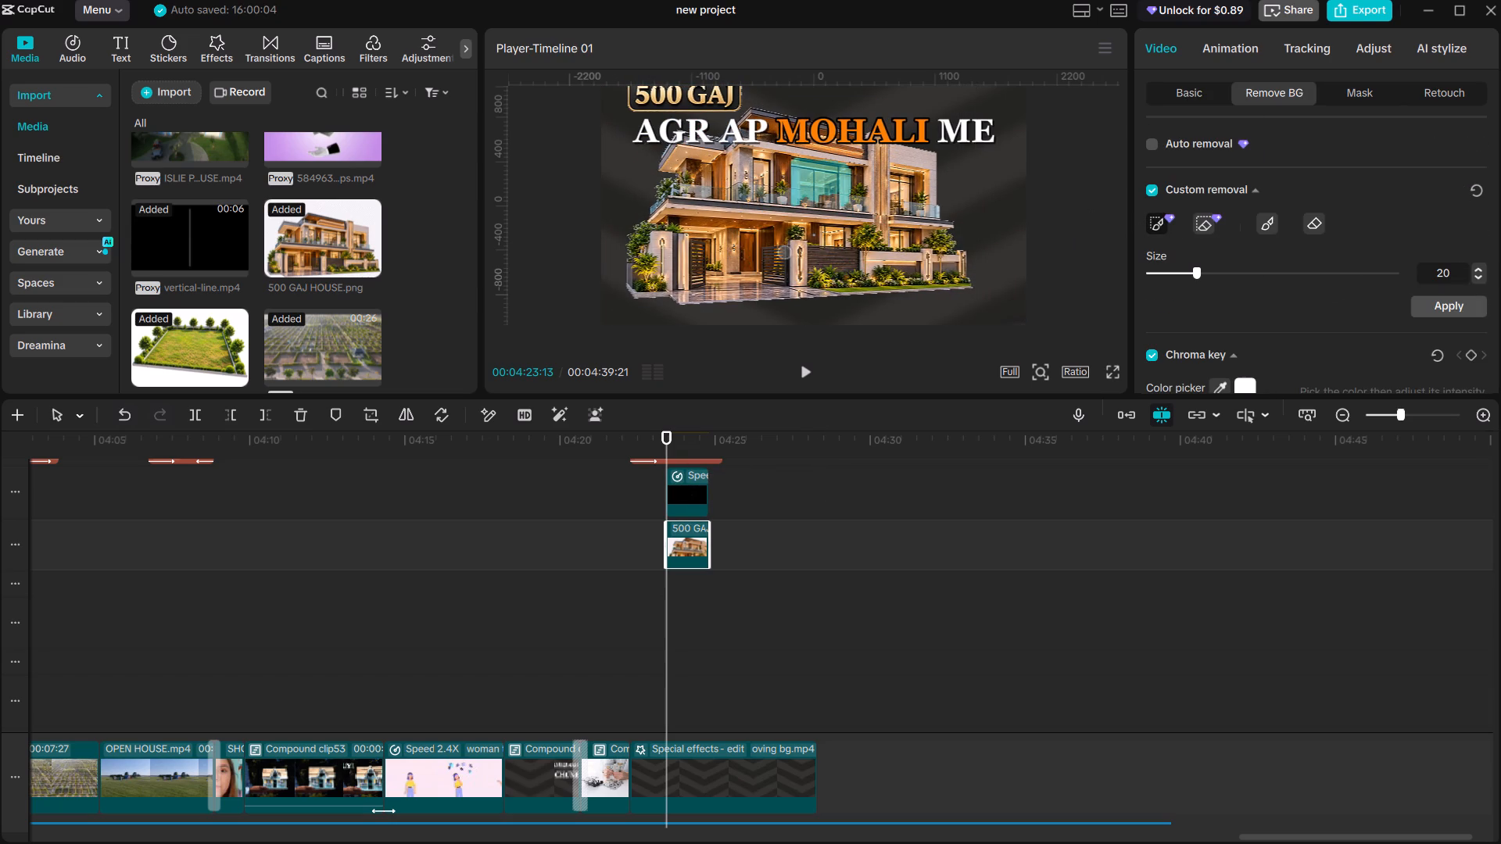
left_click_drag(688, 173, 671, 198)
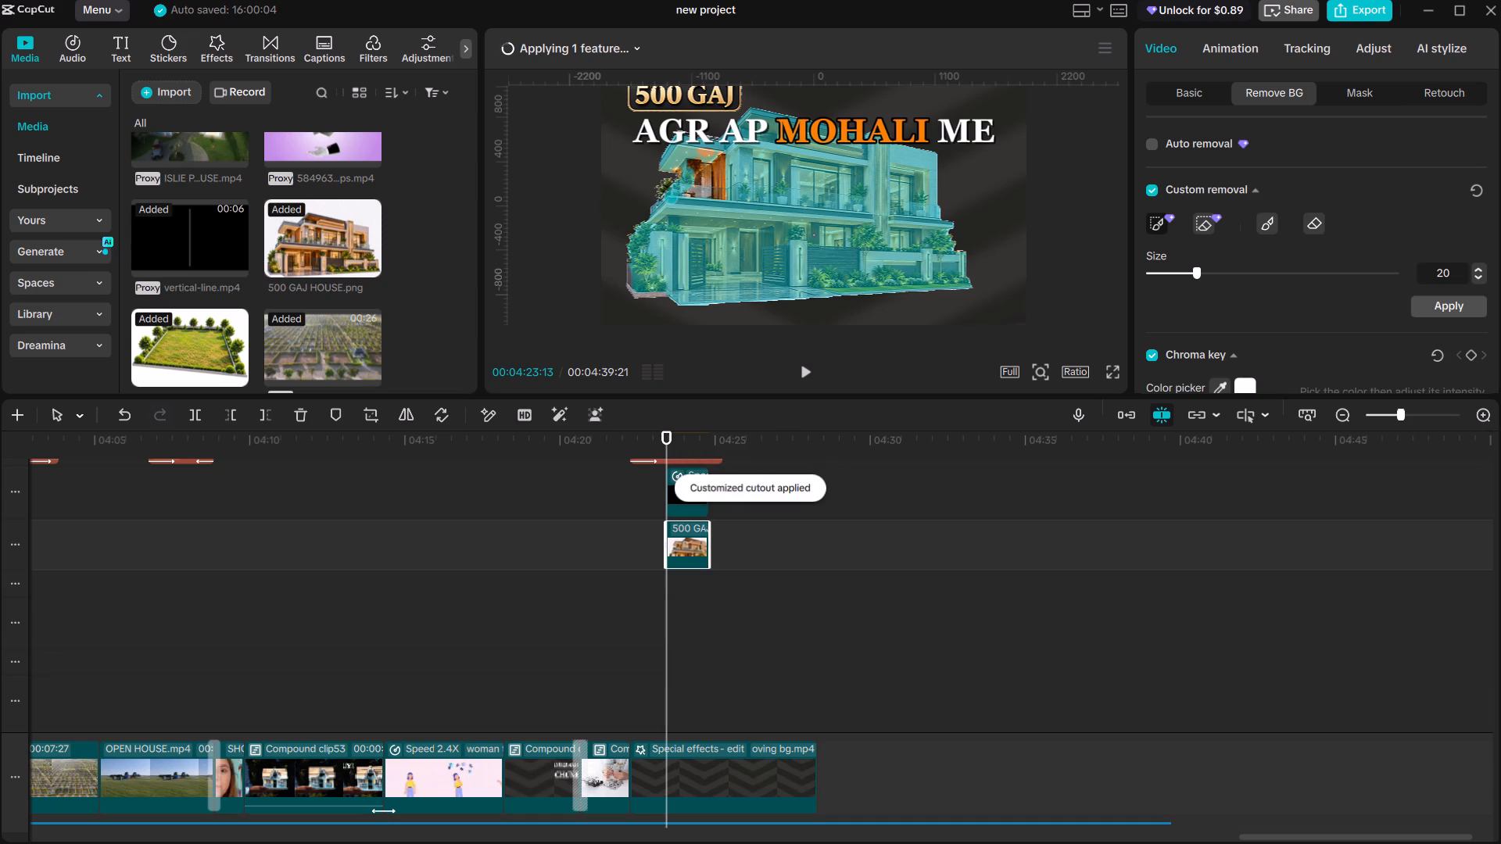
left_click_drag(671, 198, 679, 180)
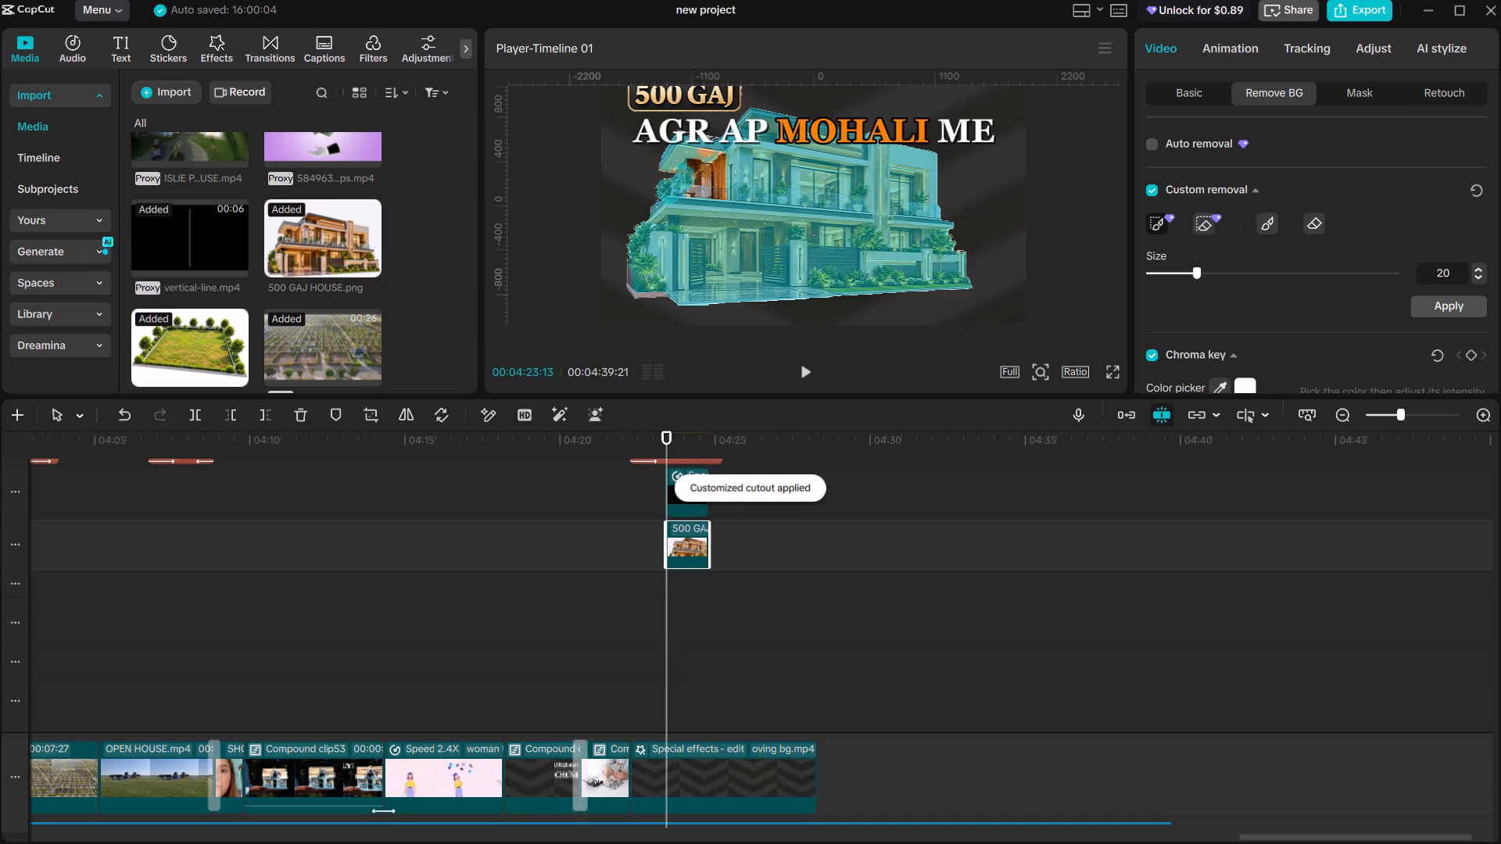
left_click_drag(679, 180, 638, 257)
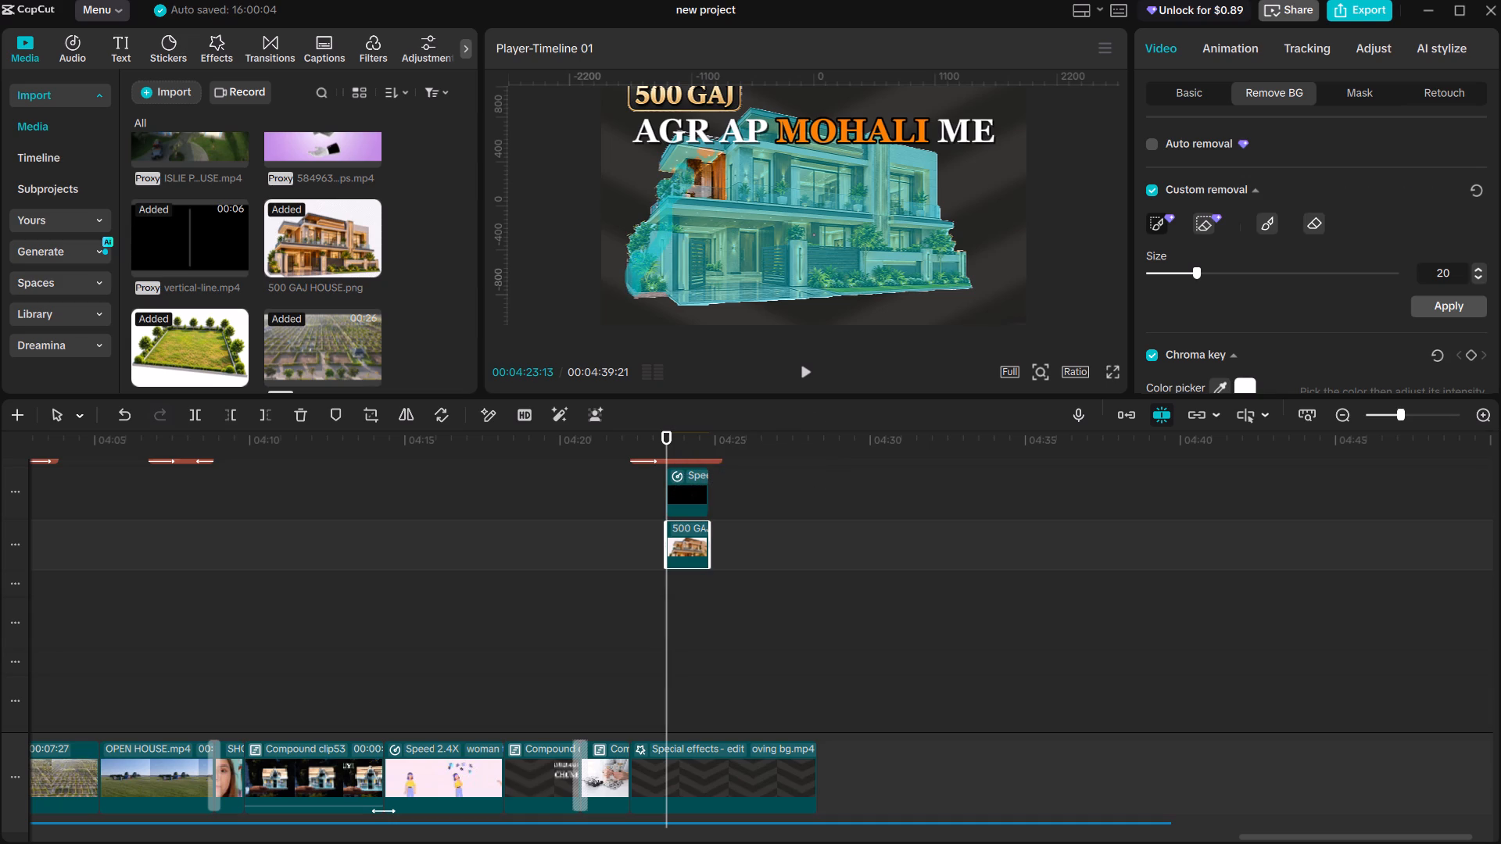
left_click_drag(638, 257, 962, 276)
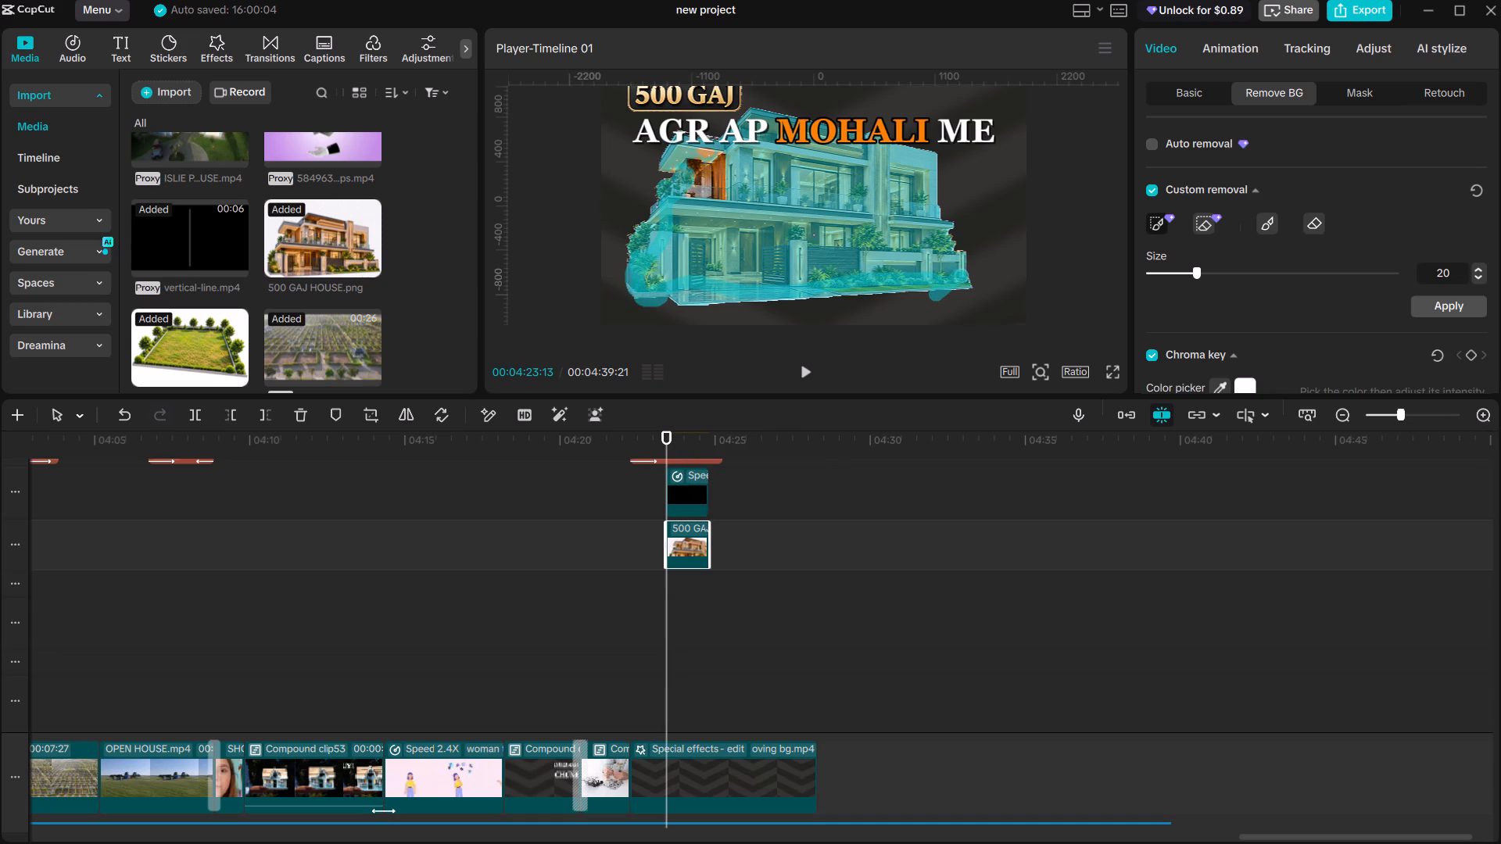
left_click_drag(962, 276, 703, 151)
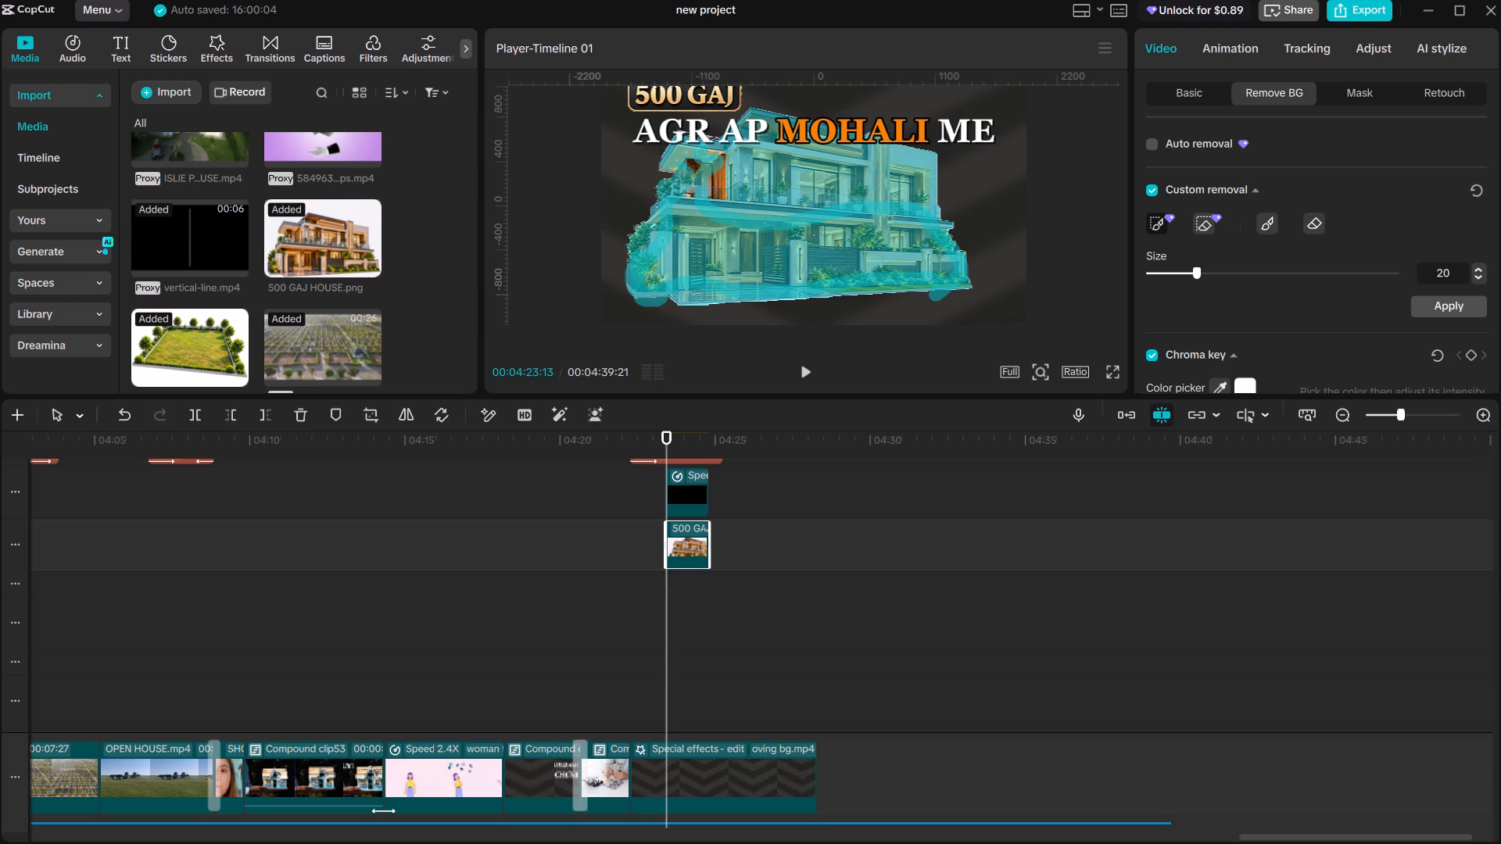
left_click_drag(703, 151, 684, 159)
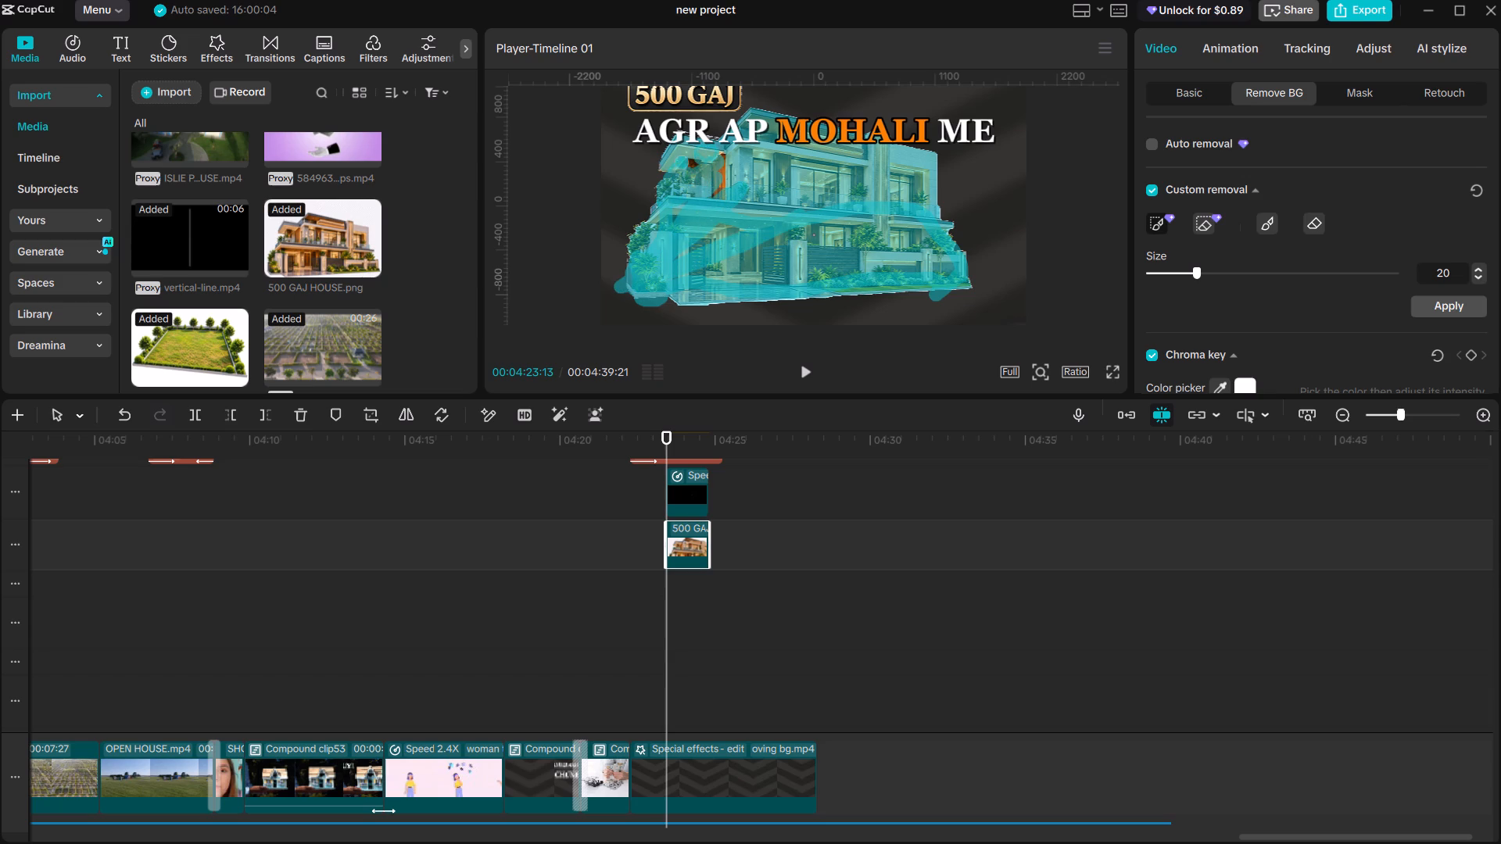
left_click_drag(684, 159, 767, 125)
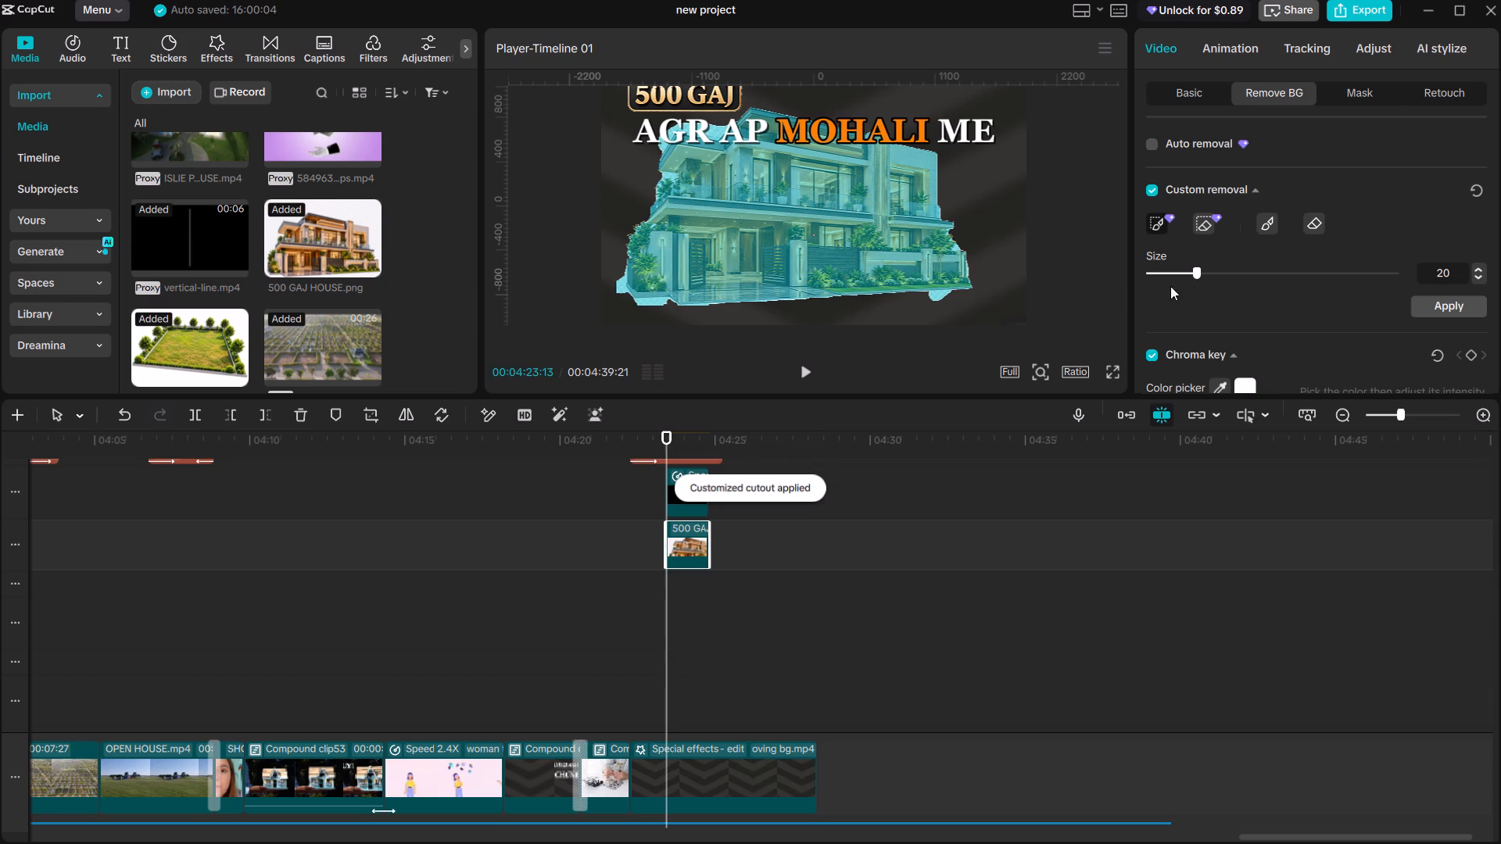
left_click(1456, 312)
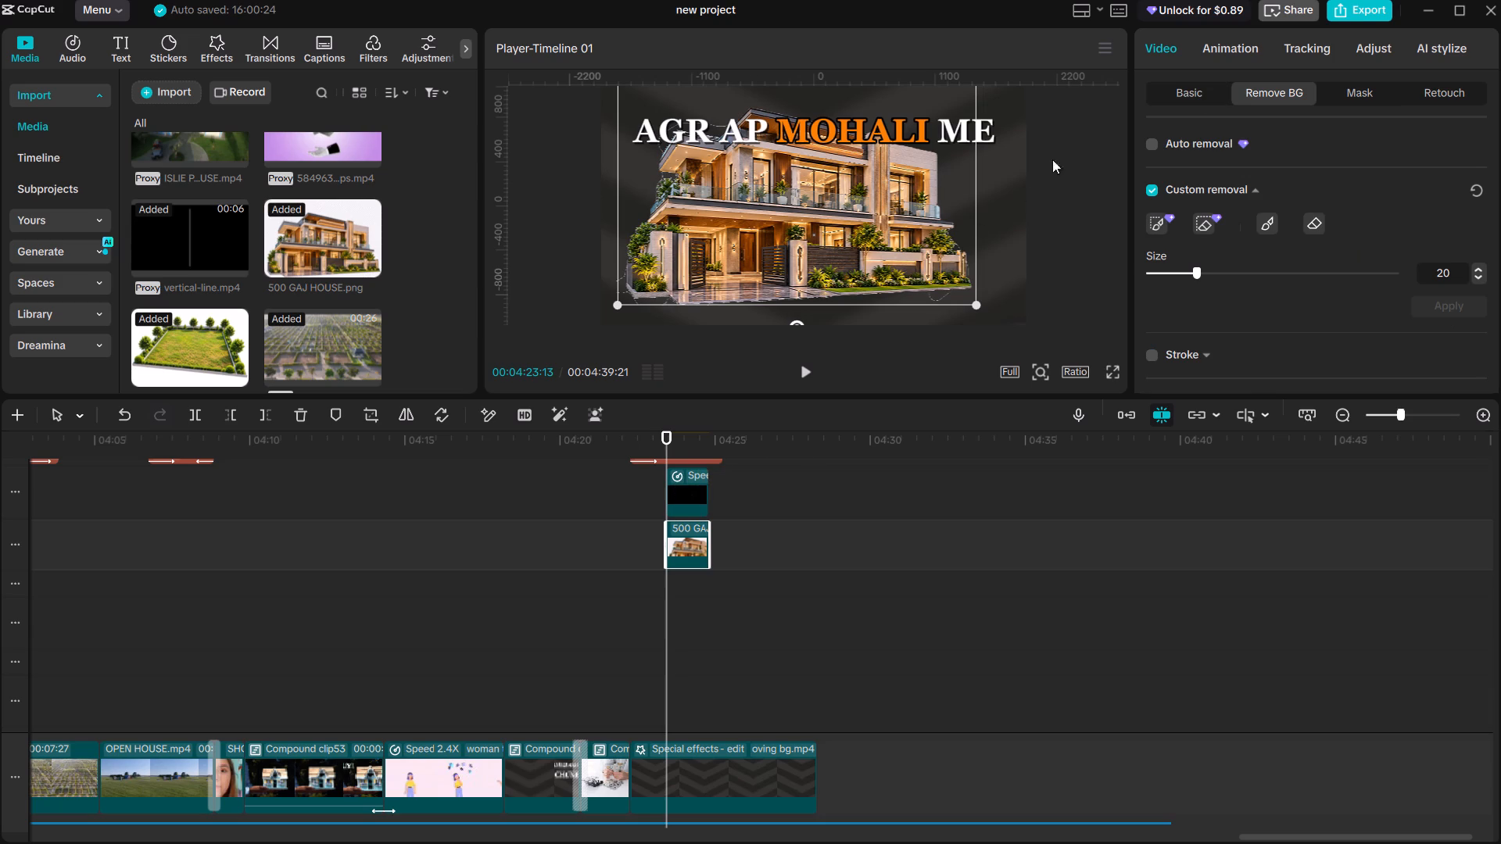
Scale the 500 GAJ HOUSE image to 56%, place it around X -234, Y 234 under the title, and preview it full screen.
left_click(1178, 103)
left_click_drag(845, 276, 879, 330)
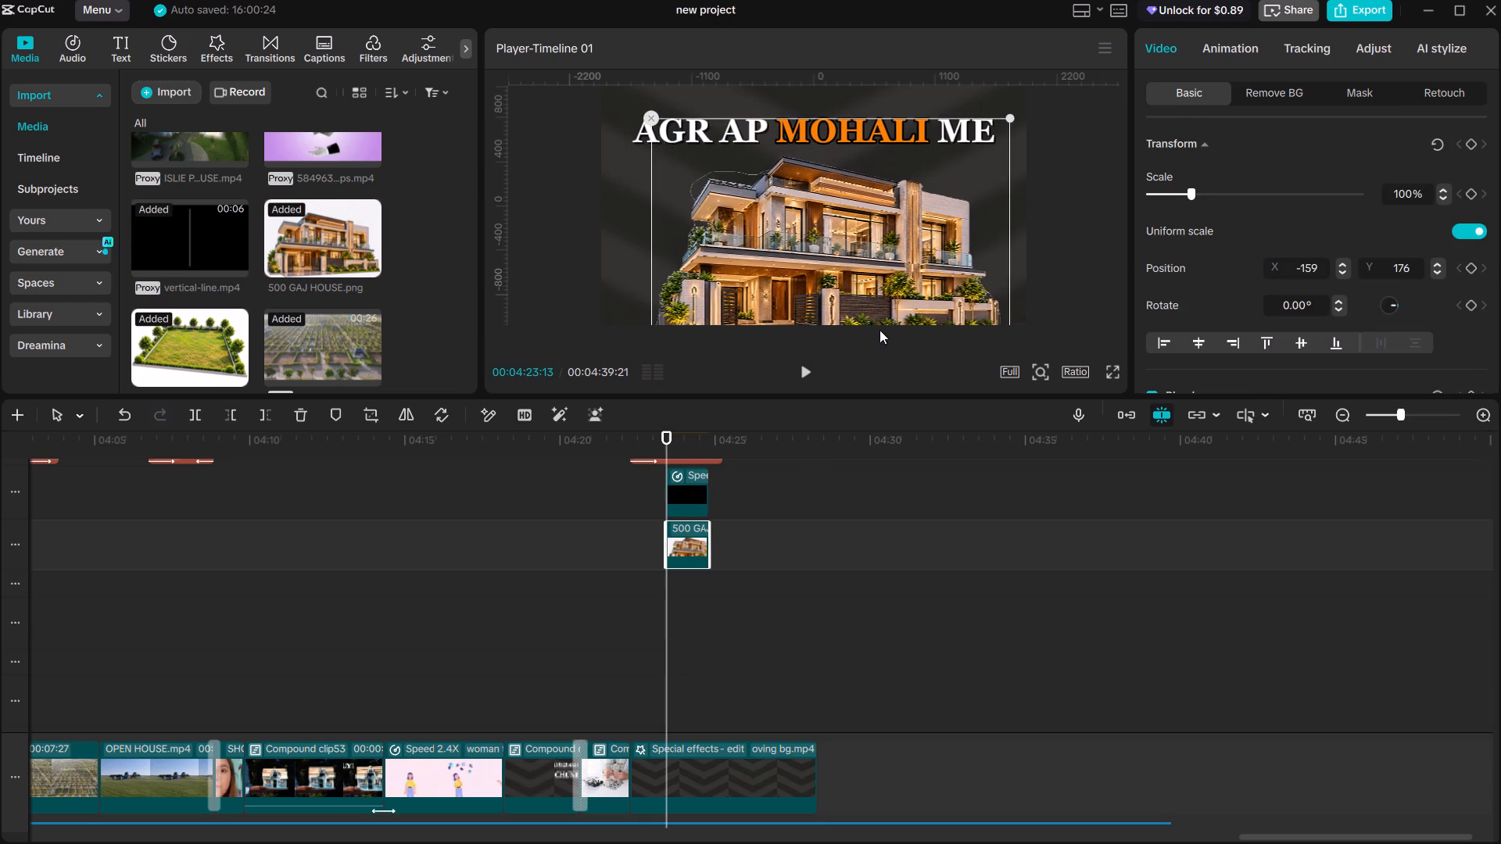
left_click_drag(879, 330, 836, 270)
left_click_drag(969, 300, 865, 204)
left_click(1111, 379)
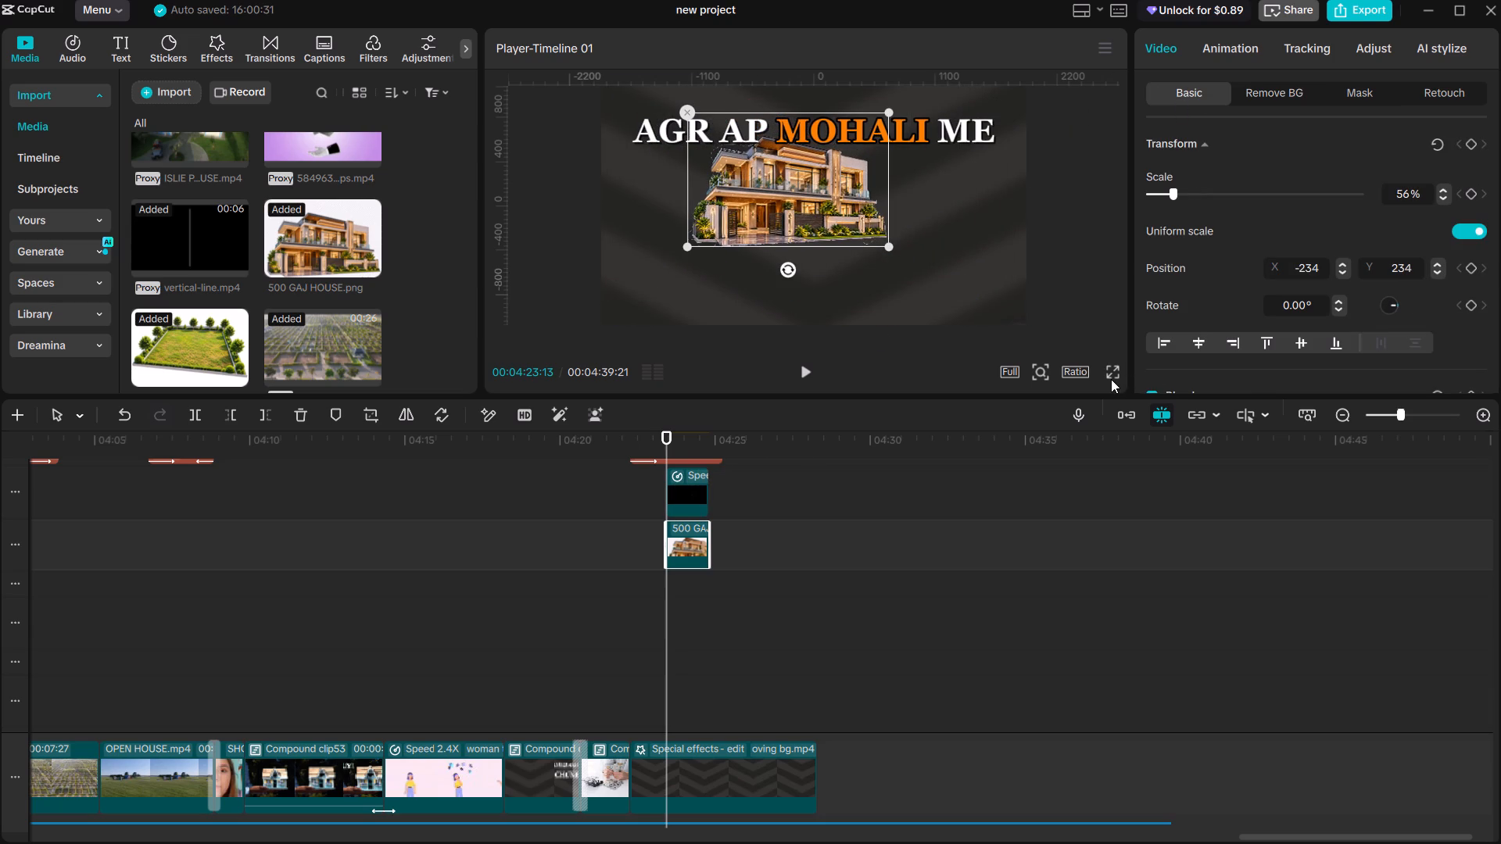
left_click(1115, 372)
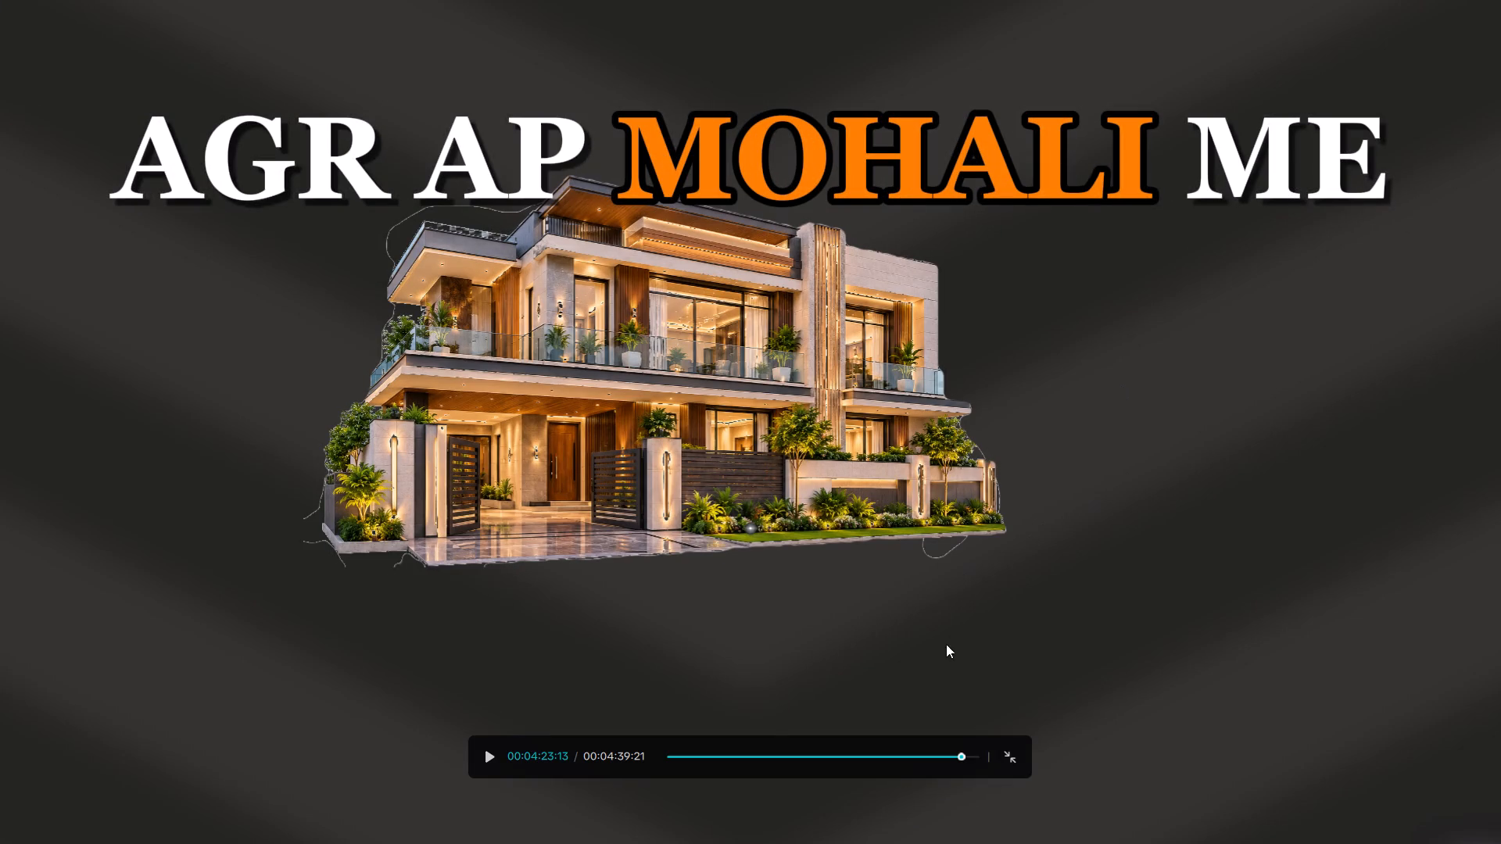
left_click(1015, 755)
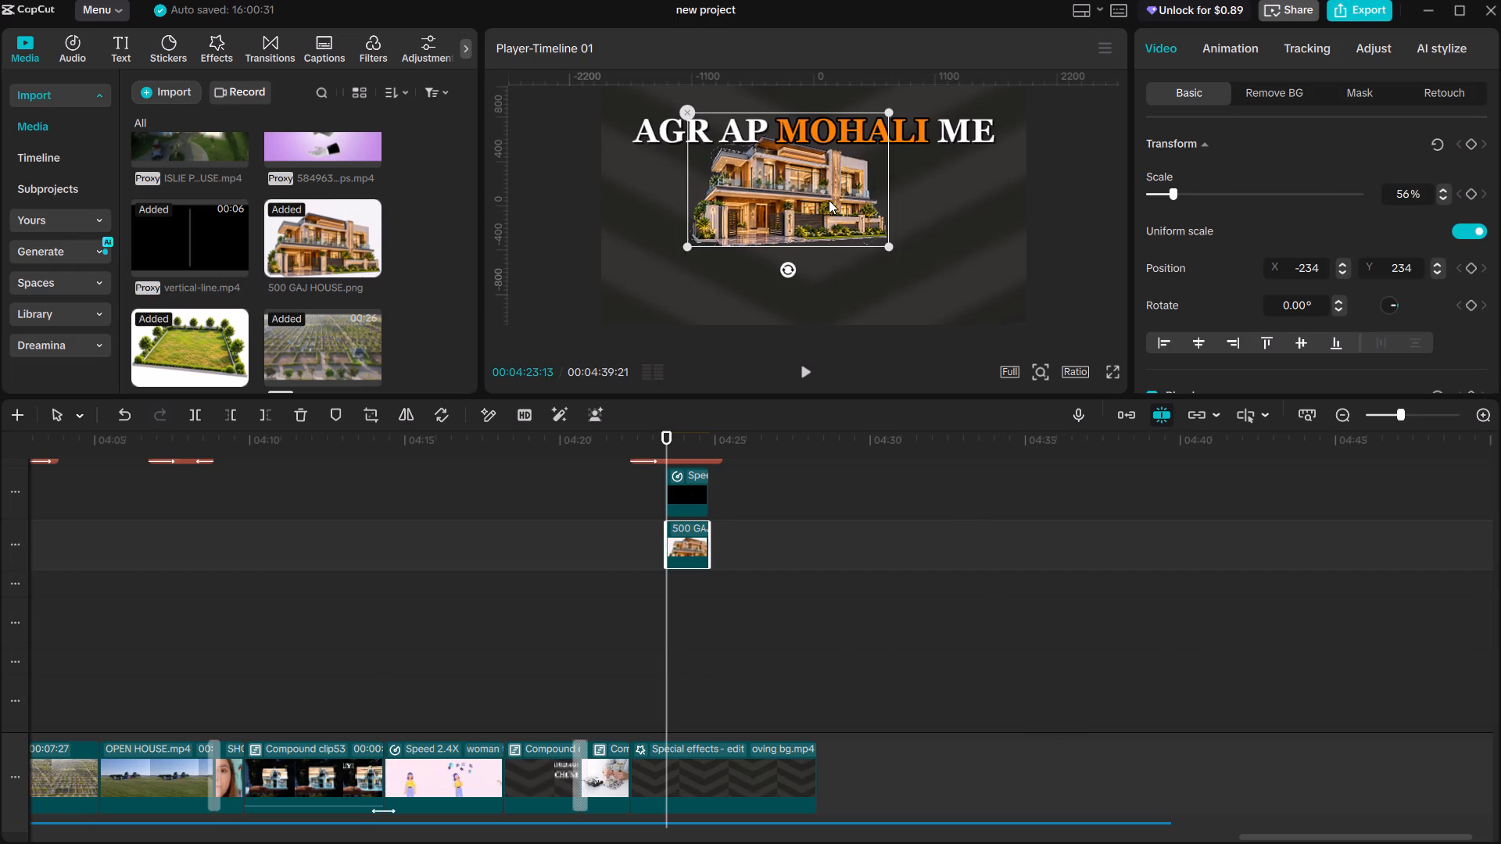
Delete the 500 GAJ HOUSE.png overlay clip from the timeline.
key("BackSpace")
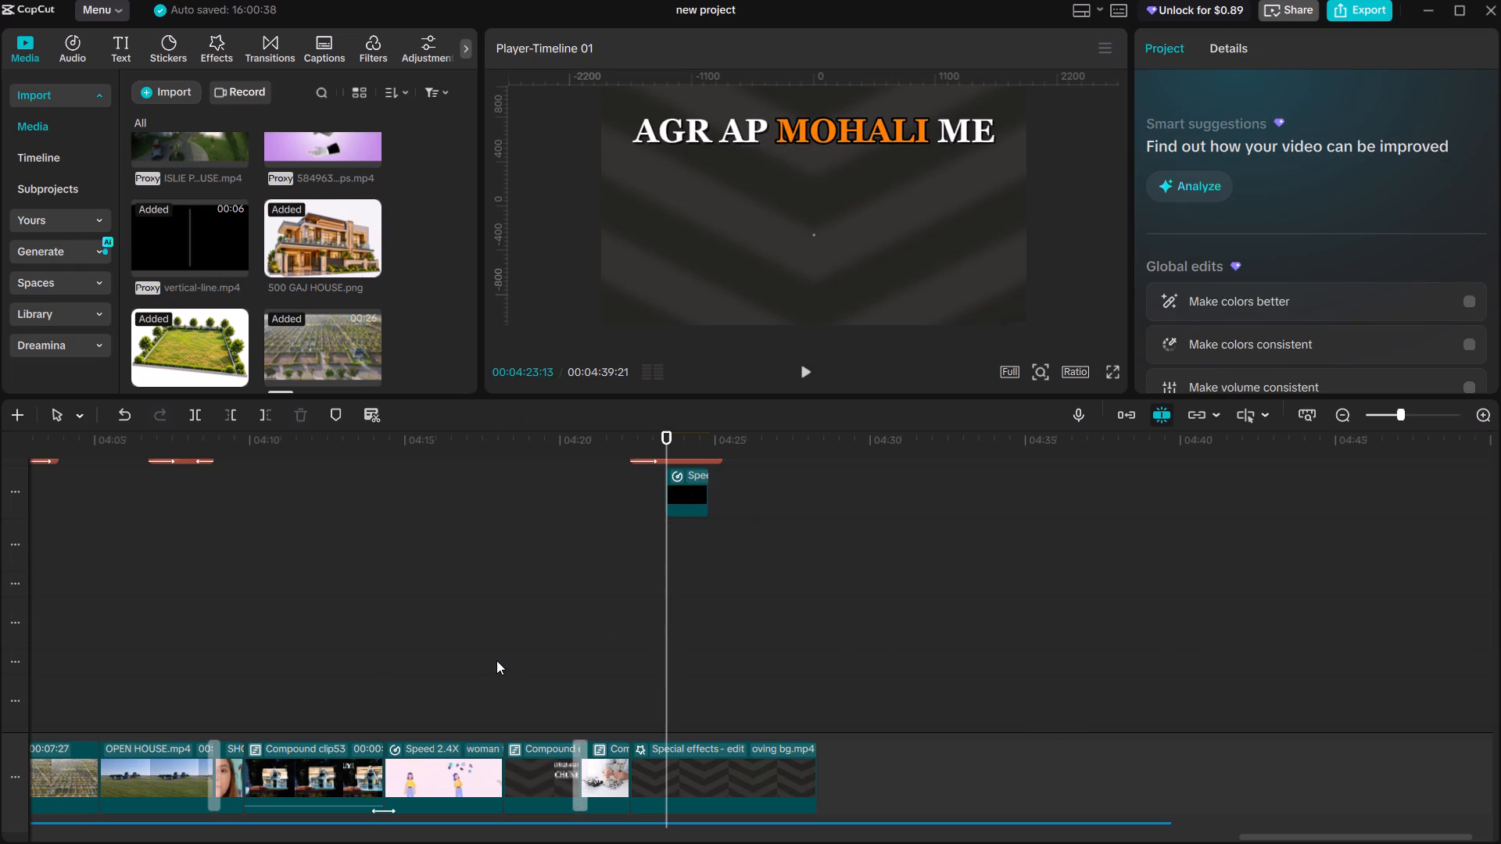
Examine the woman-thinking clip around 04:15 to find where its house image comes from.
left_click(410, 657)
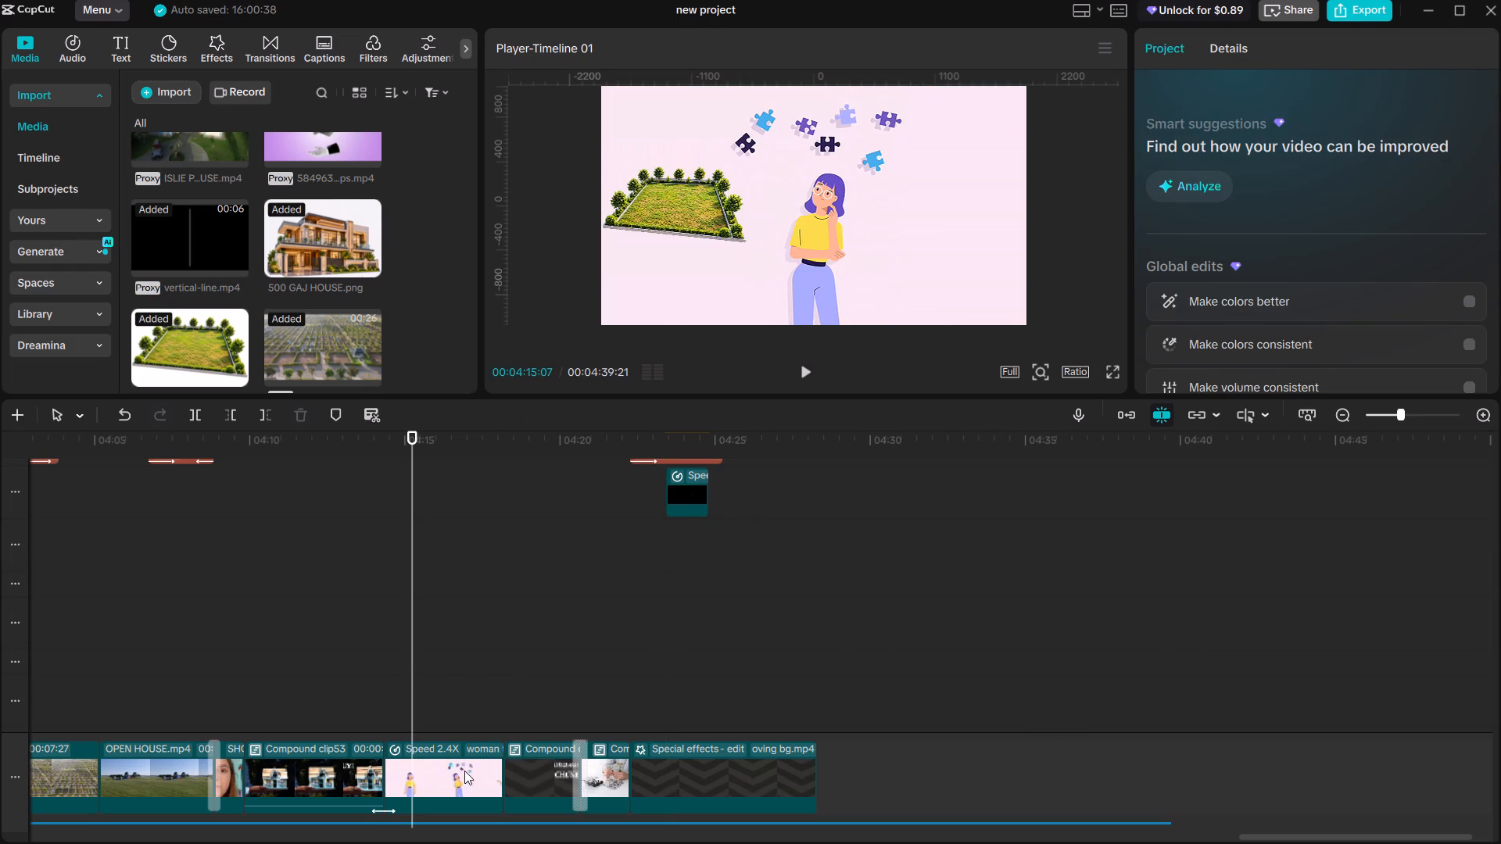
double_click(464, 771)
left_click(385, 797)
left_click(413, 784)
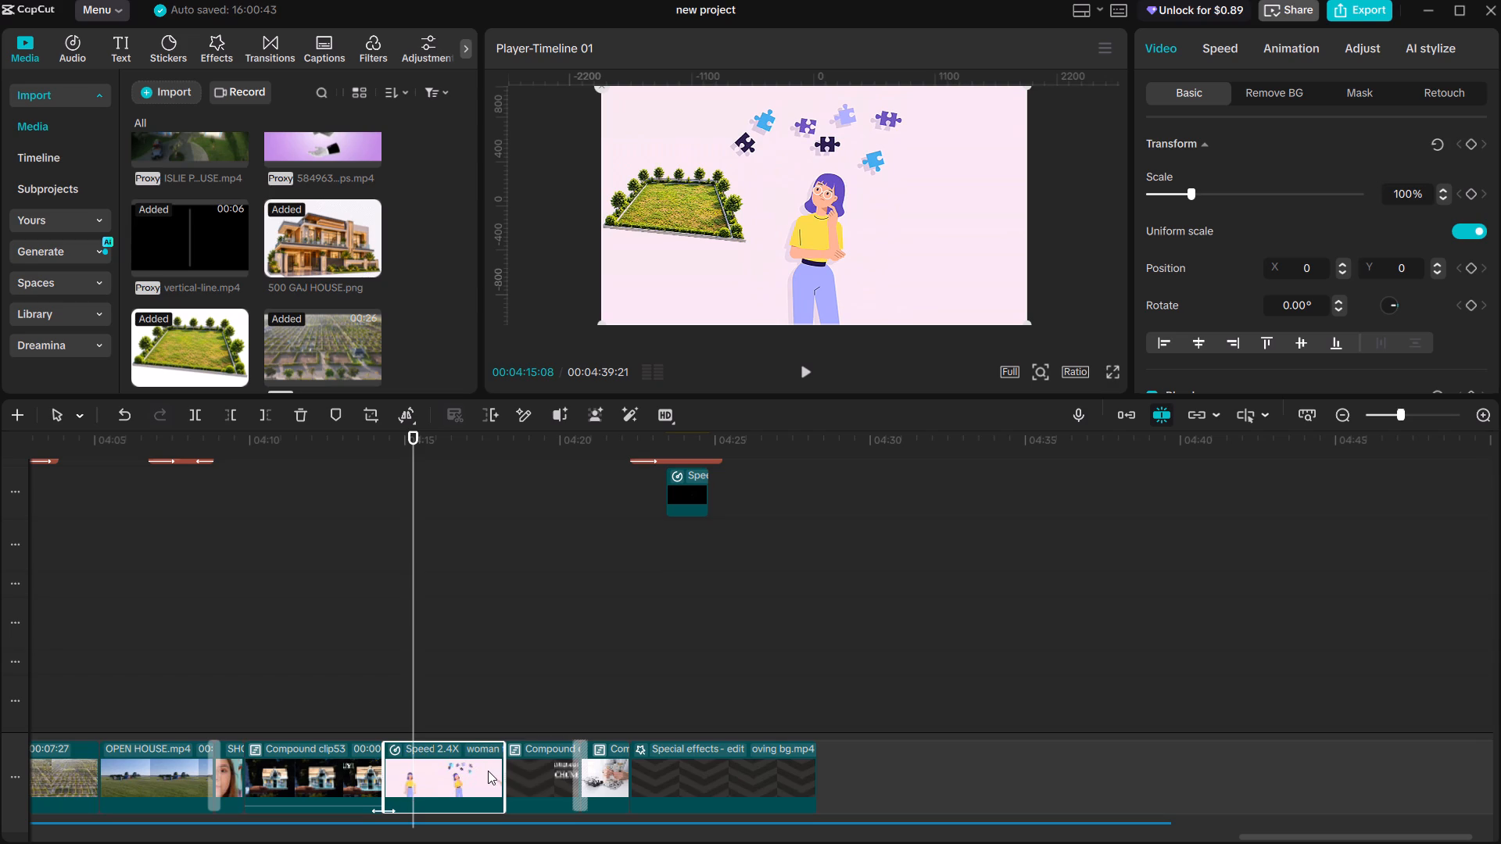
double_click(488, 771)
left_click(662, 549)
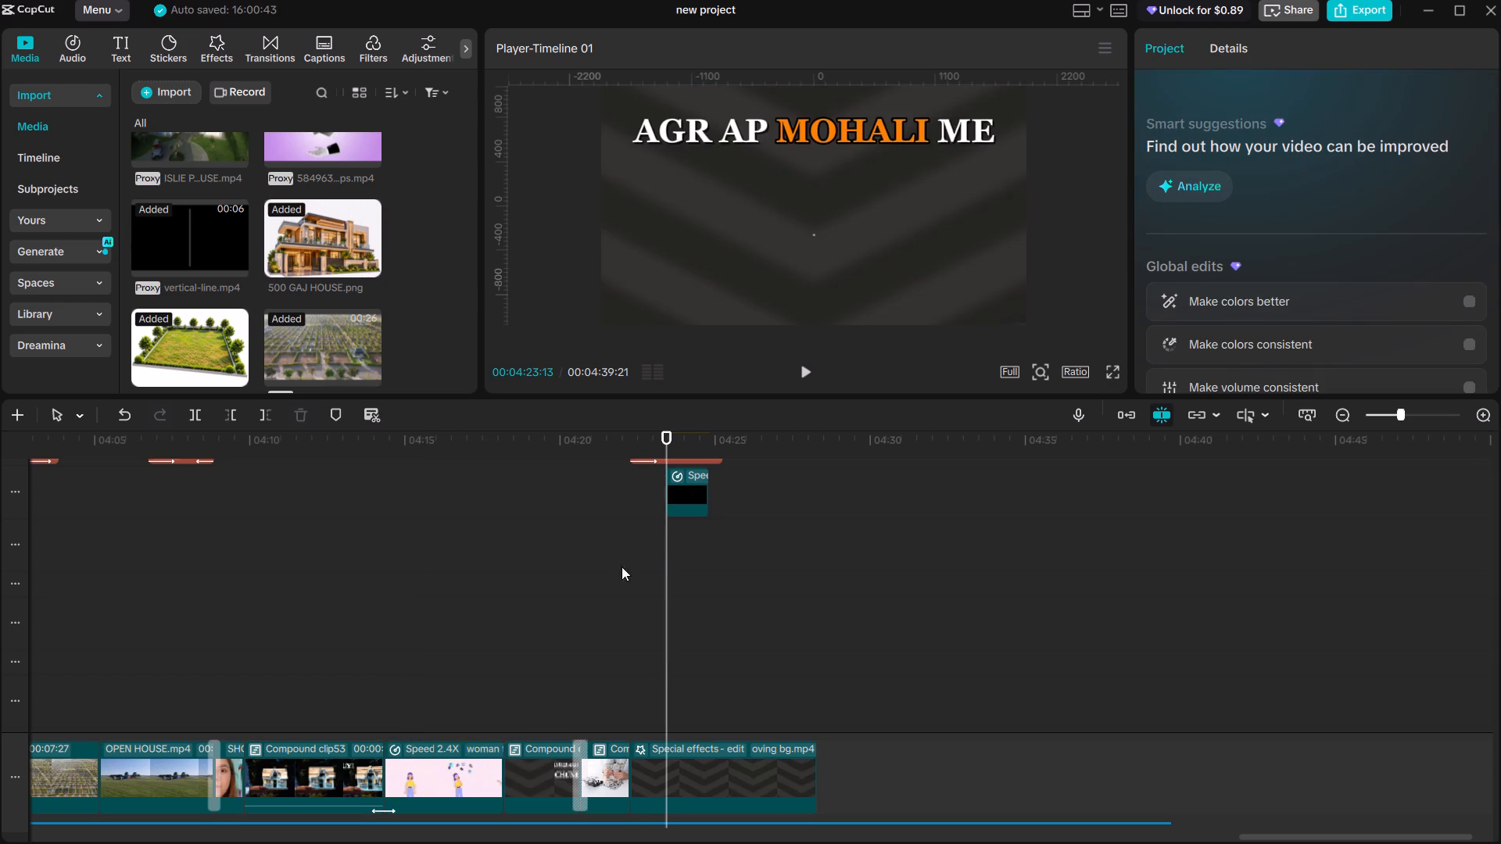
left_click(464, 646)
left_click(440, 751)
double_click(442, 779)
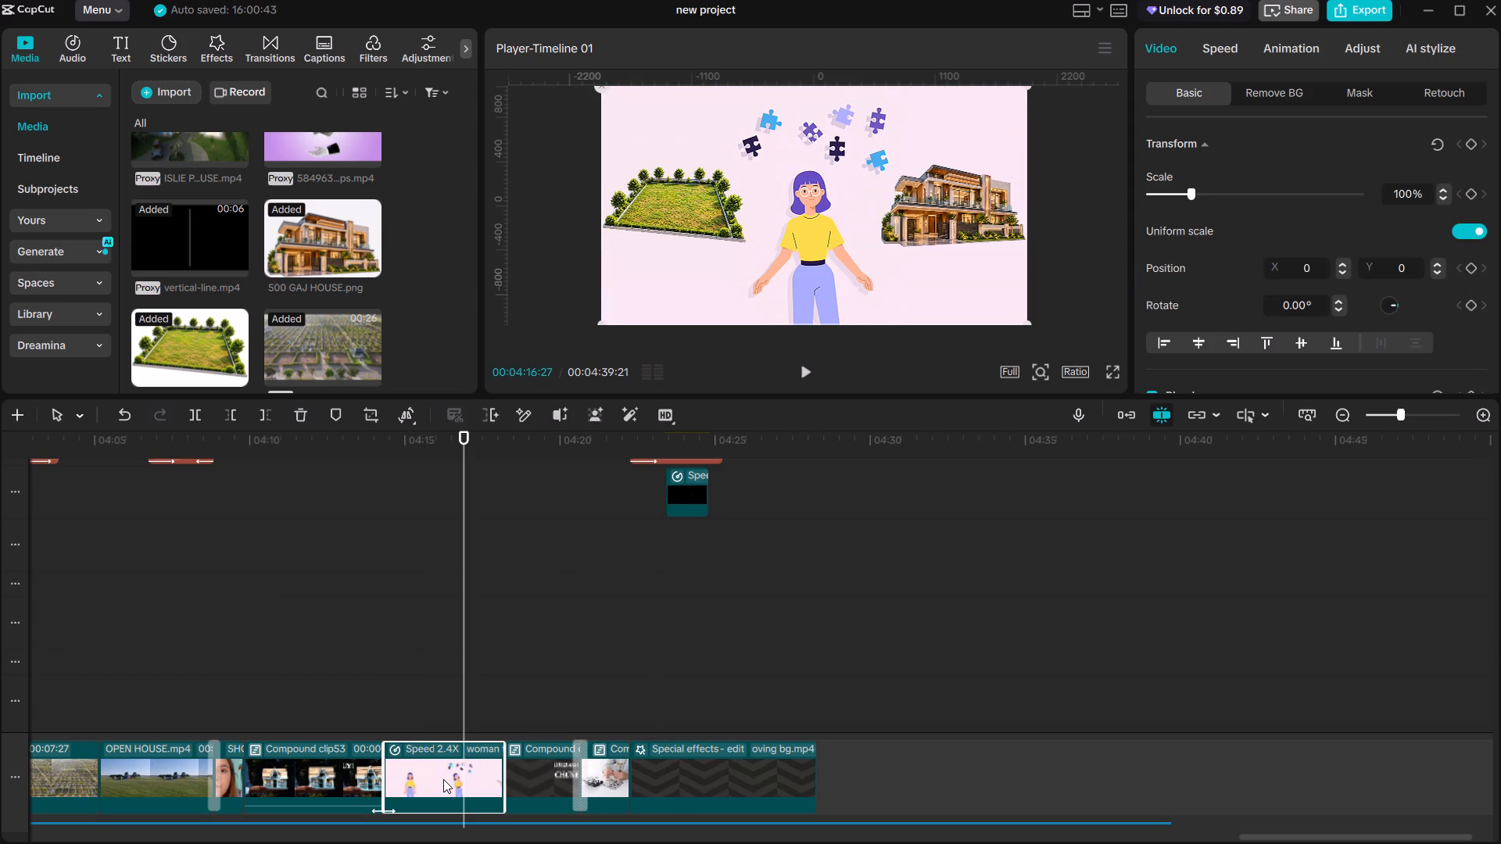
double_click(443, 779)
triple_click(438, 779)
double_click(438, 779)
left_click(324, 748)
left_click(384, 685)
left_click_drag(384, 685, 307, 683)
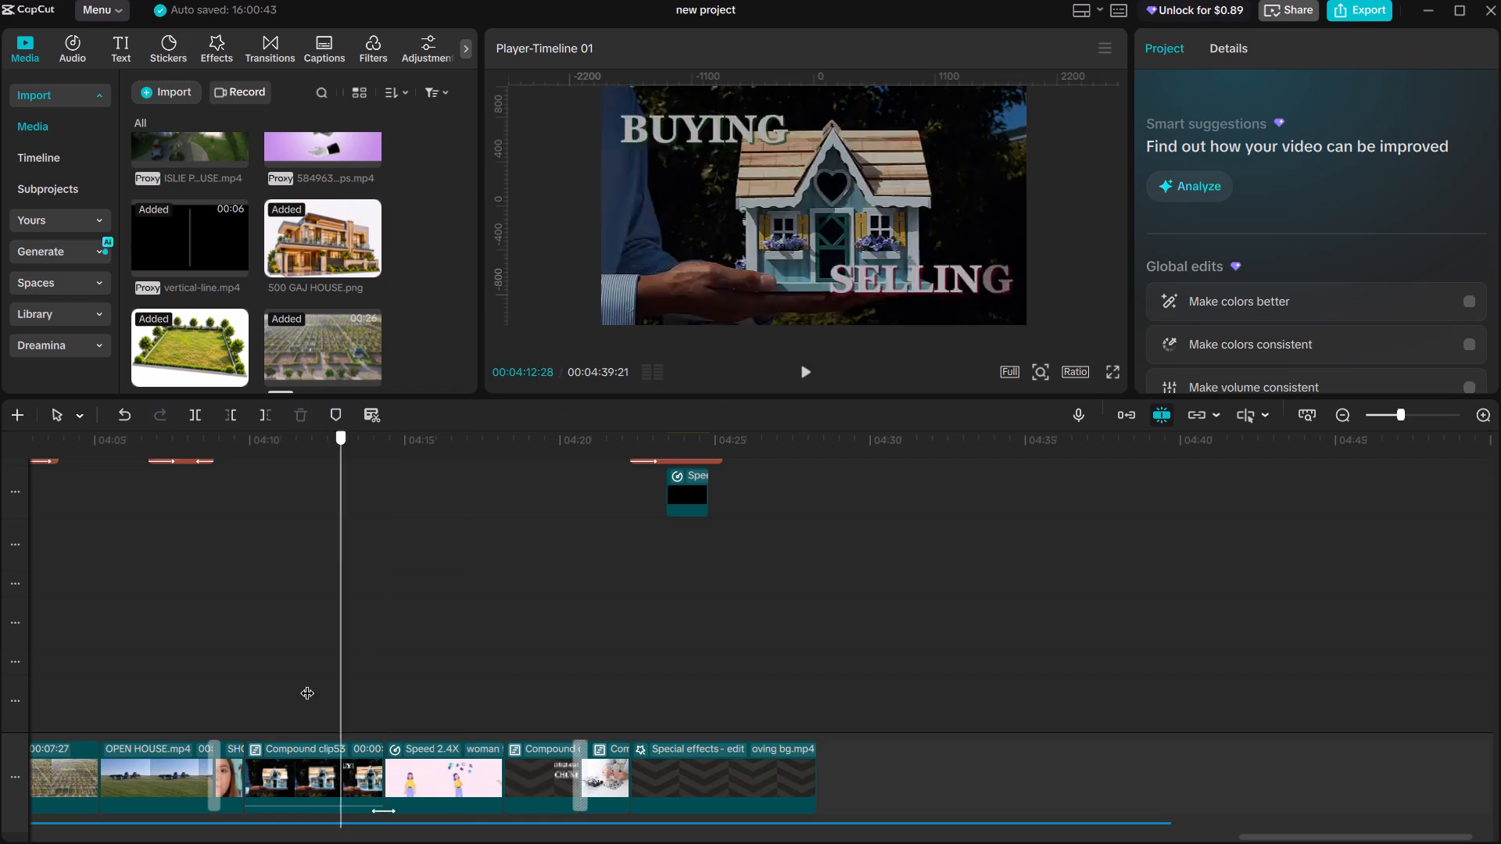
left_click_drag(307, 683, 419, 709)
Open Compound clip54 above the woman-thinking clip, copy its 500 GAJ HOUSE.png clip, and return to the main timeline.
left_click(447, 771)
scroll(457, 738, "down", 7)
scroll(457, 738, "up", 20)
scroll(457, 738, "up", 20)
scroll(457, 738, "up", 5)
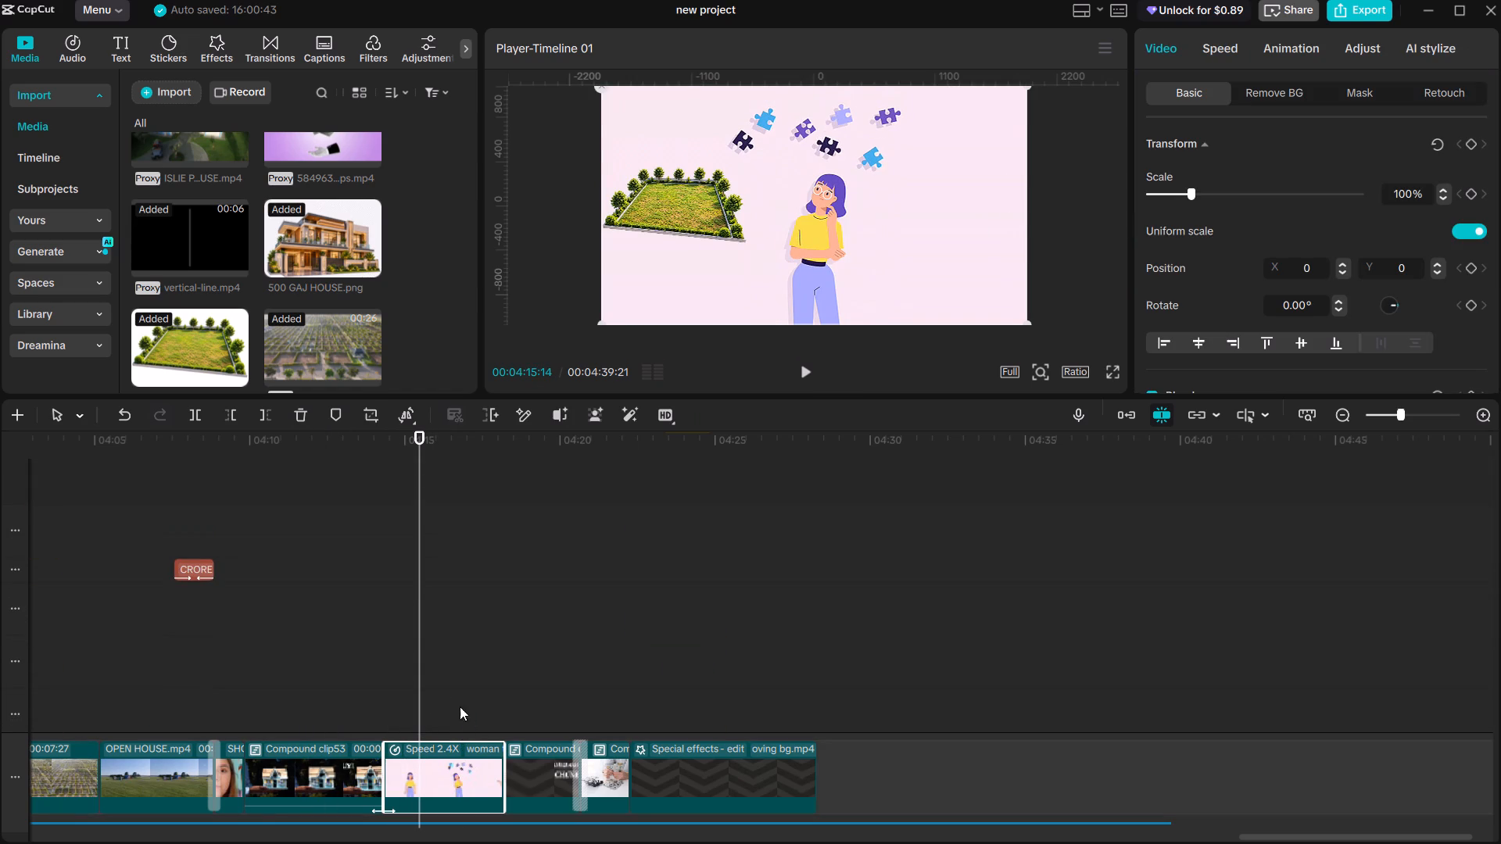
left_click_drag(420, 685, 382, 690)
scroll(410, 692, "up", 20)
scroll(410, 692, "up", 1)
scroll(446, 704, "down", 17)
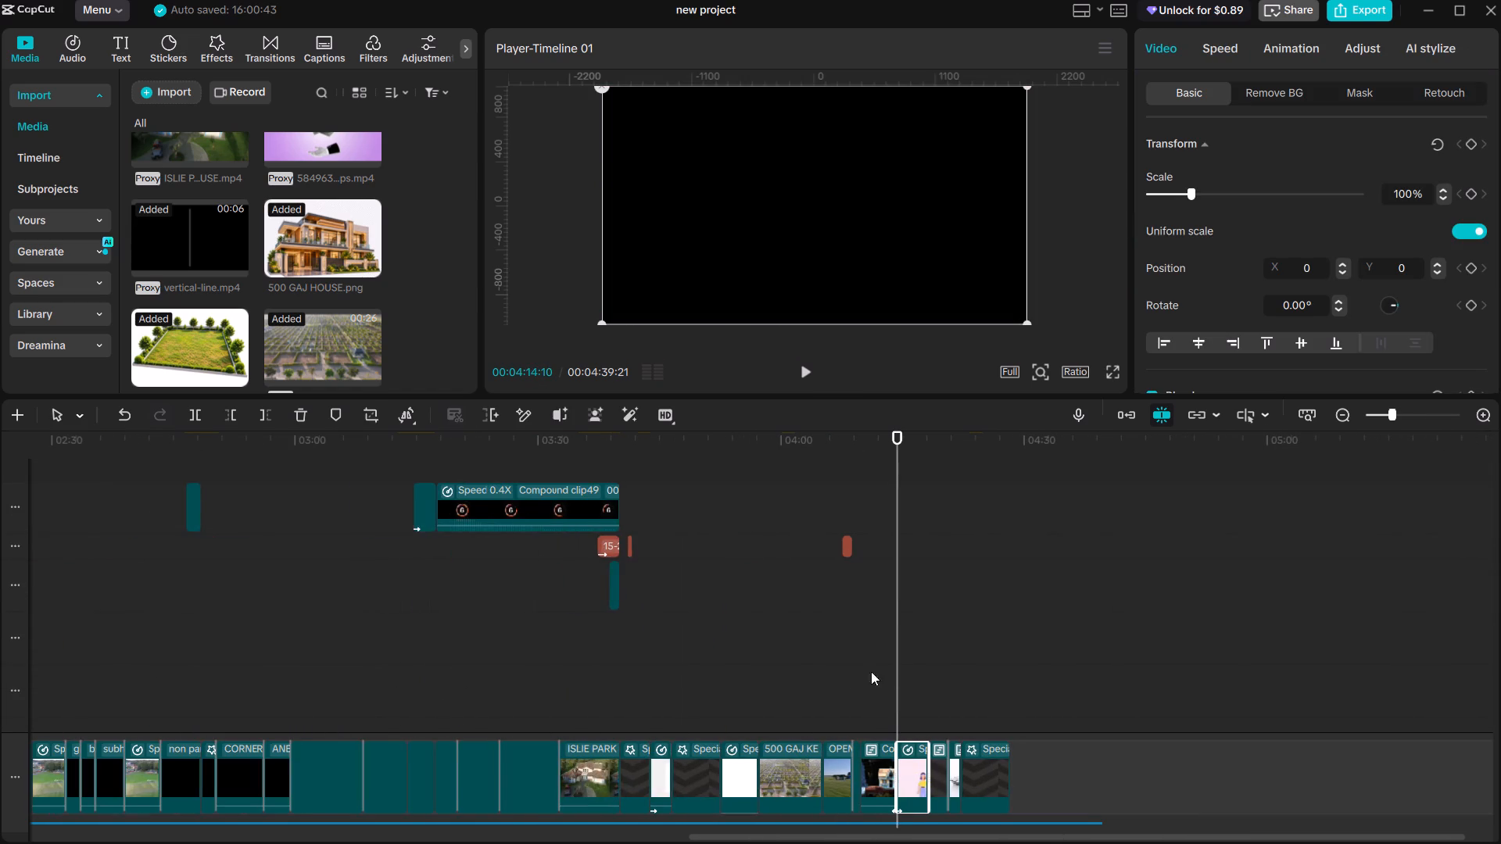
scroll(905, 669, "down", 20)
scroll(905, 669, "down", 20)
scroll(905, 669, "down", 14)
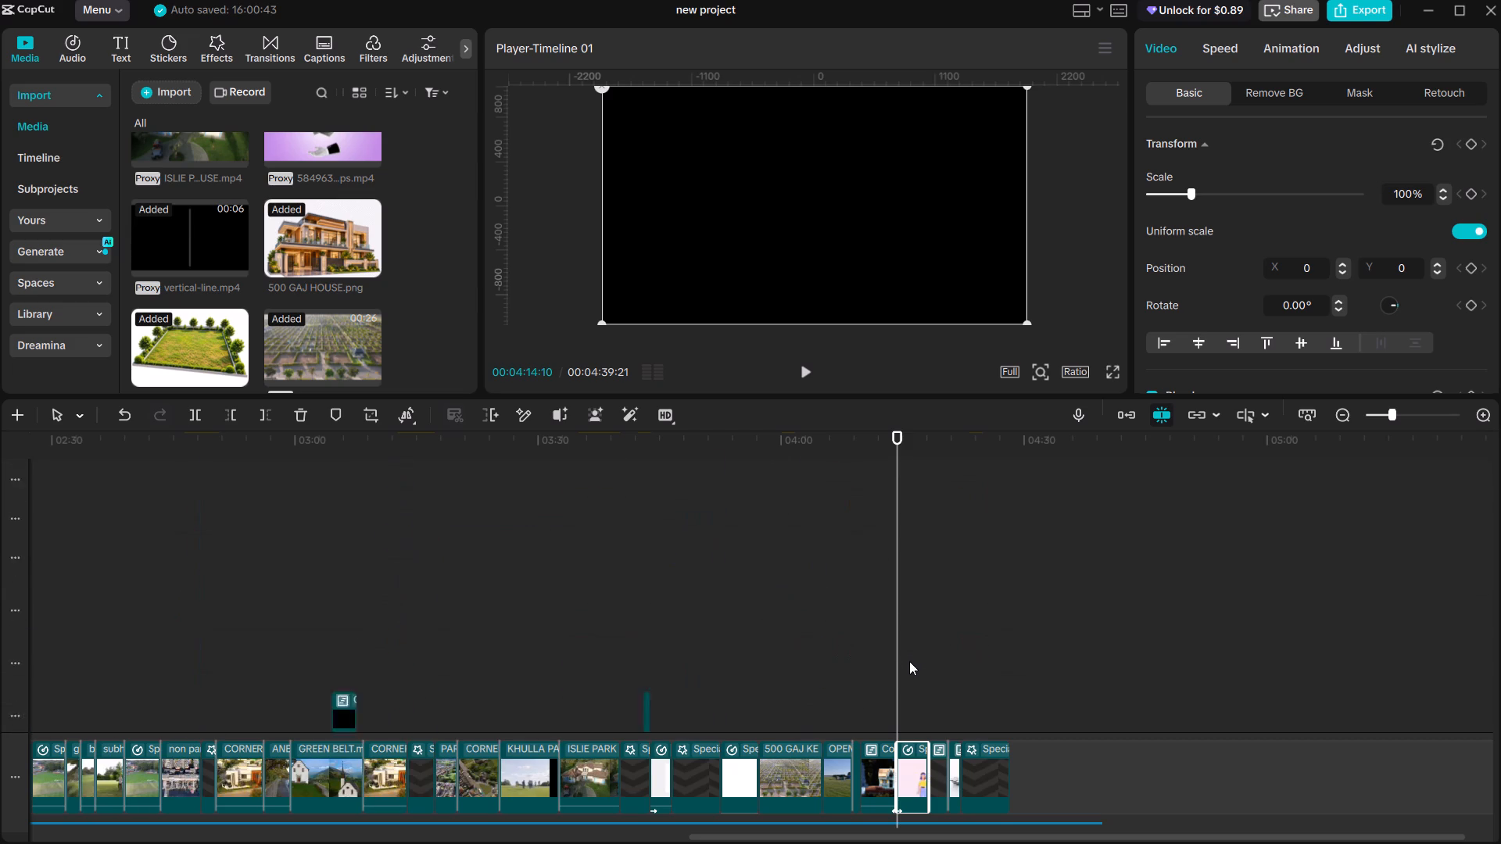
scroll(909, 661, "down", 16)
scroll(904, 629, "up", 7, "ctrl")
scroll(901, 565, "up", 4, "ctrl")
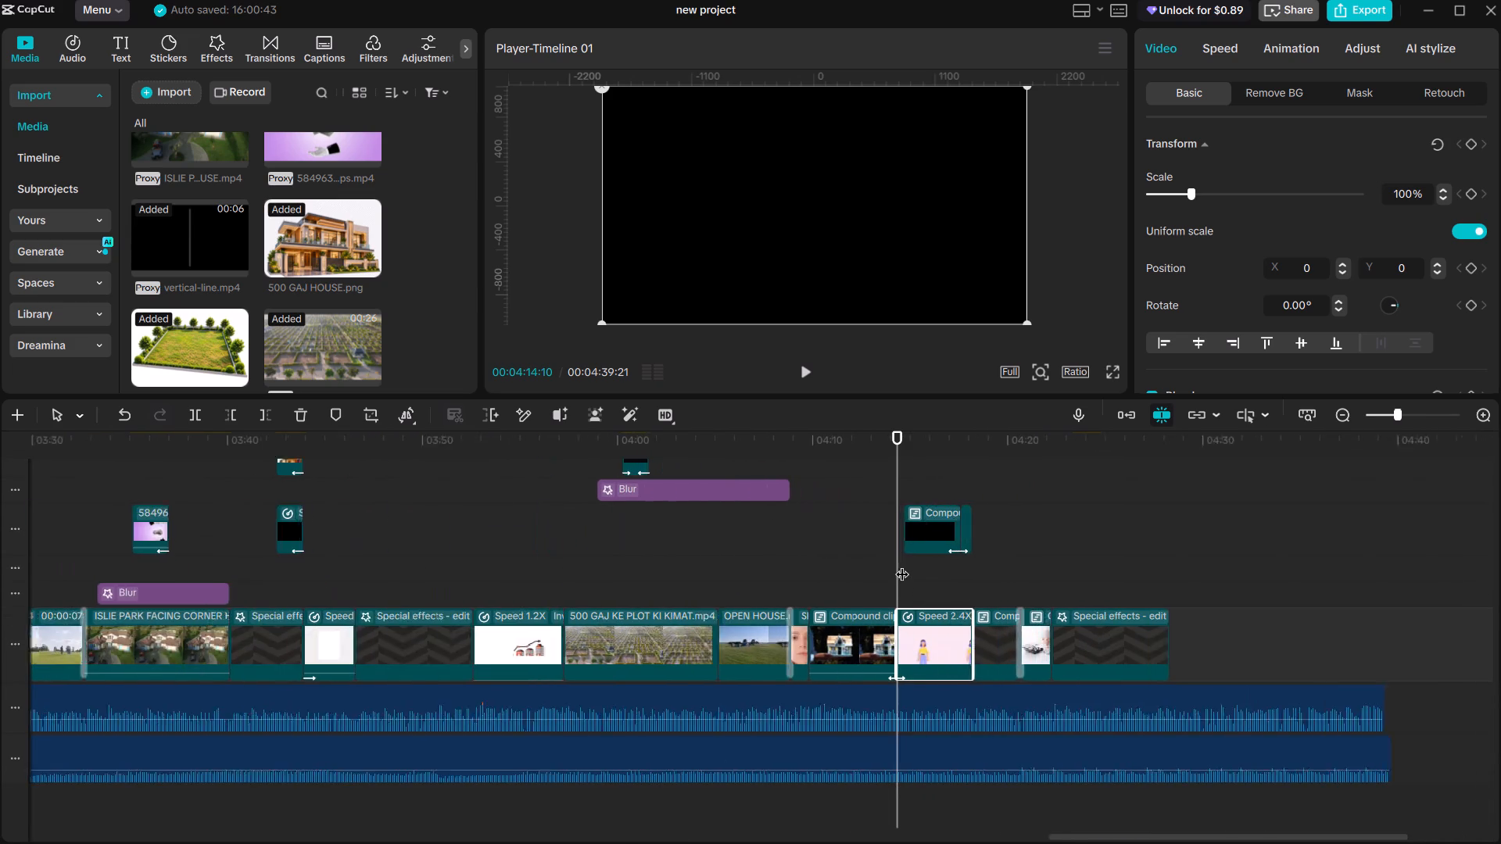
scroll(902, 564, "up", 2, "ctrl")
left_click_drag(912, 567, 921, 574)
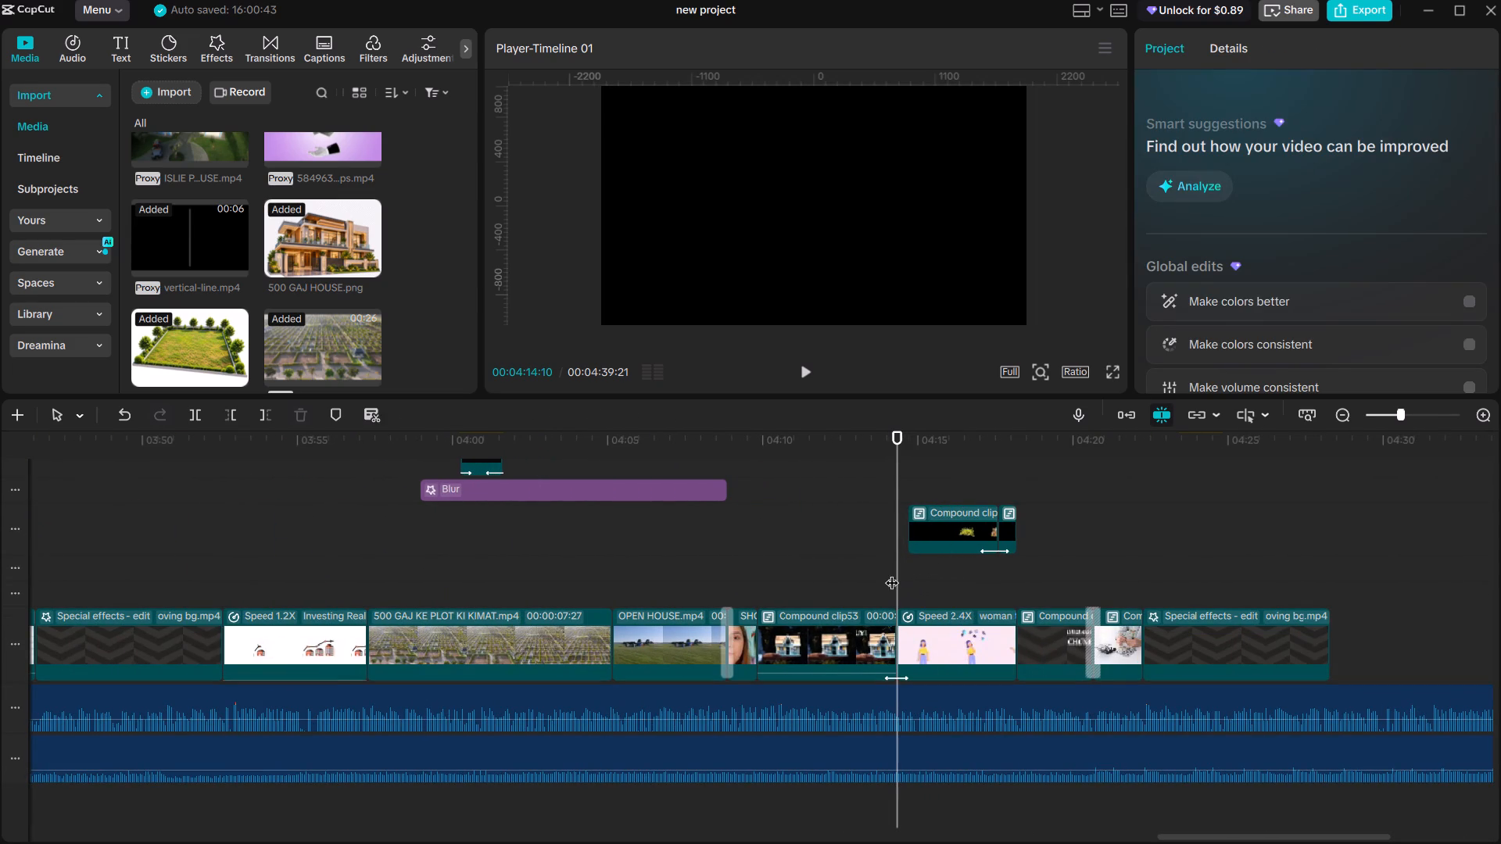
left_click_drag(894, 573, 942, 572)
double_click(942, 530)
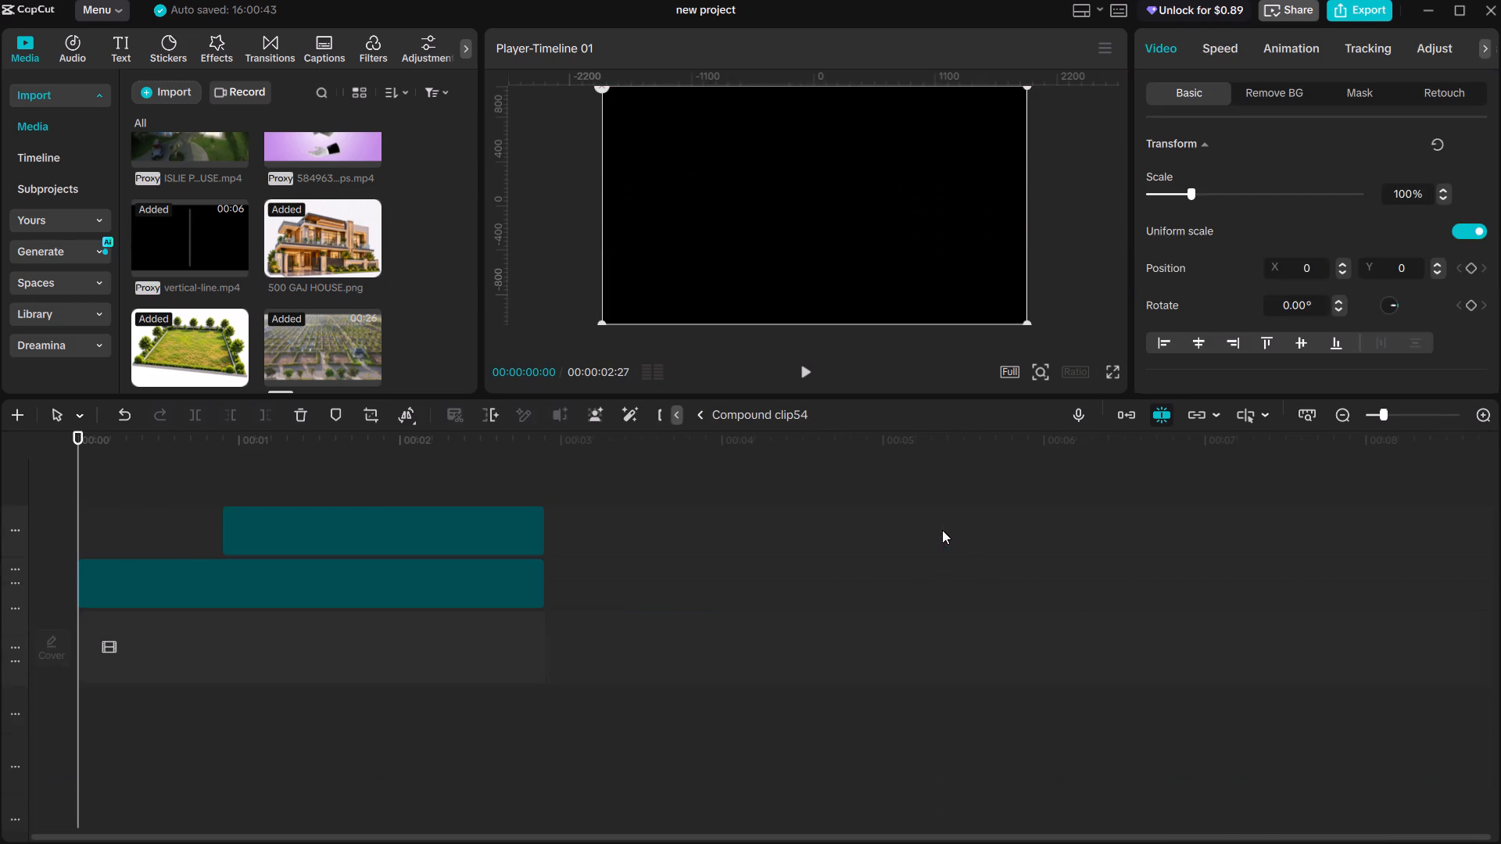
left_click(403, 528)
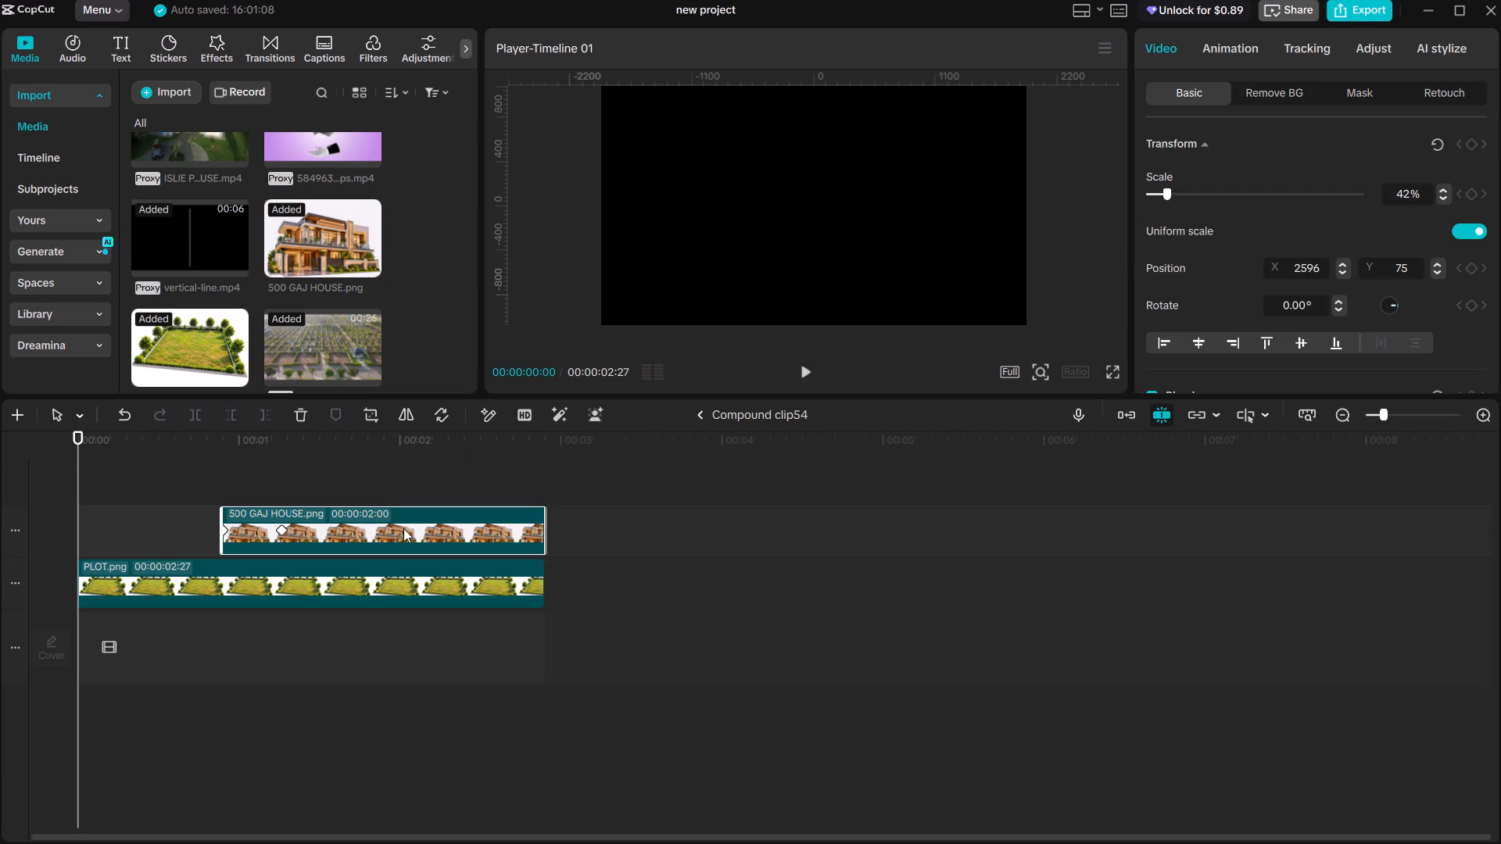
key("ctrl+c")
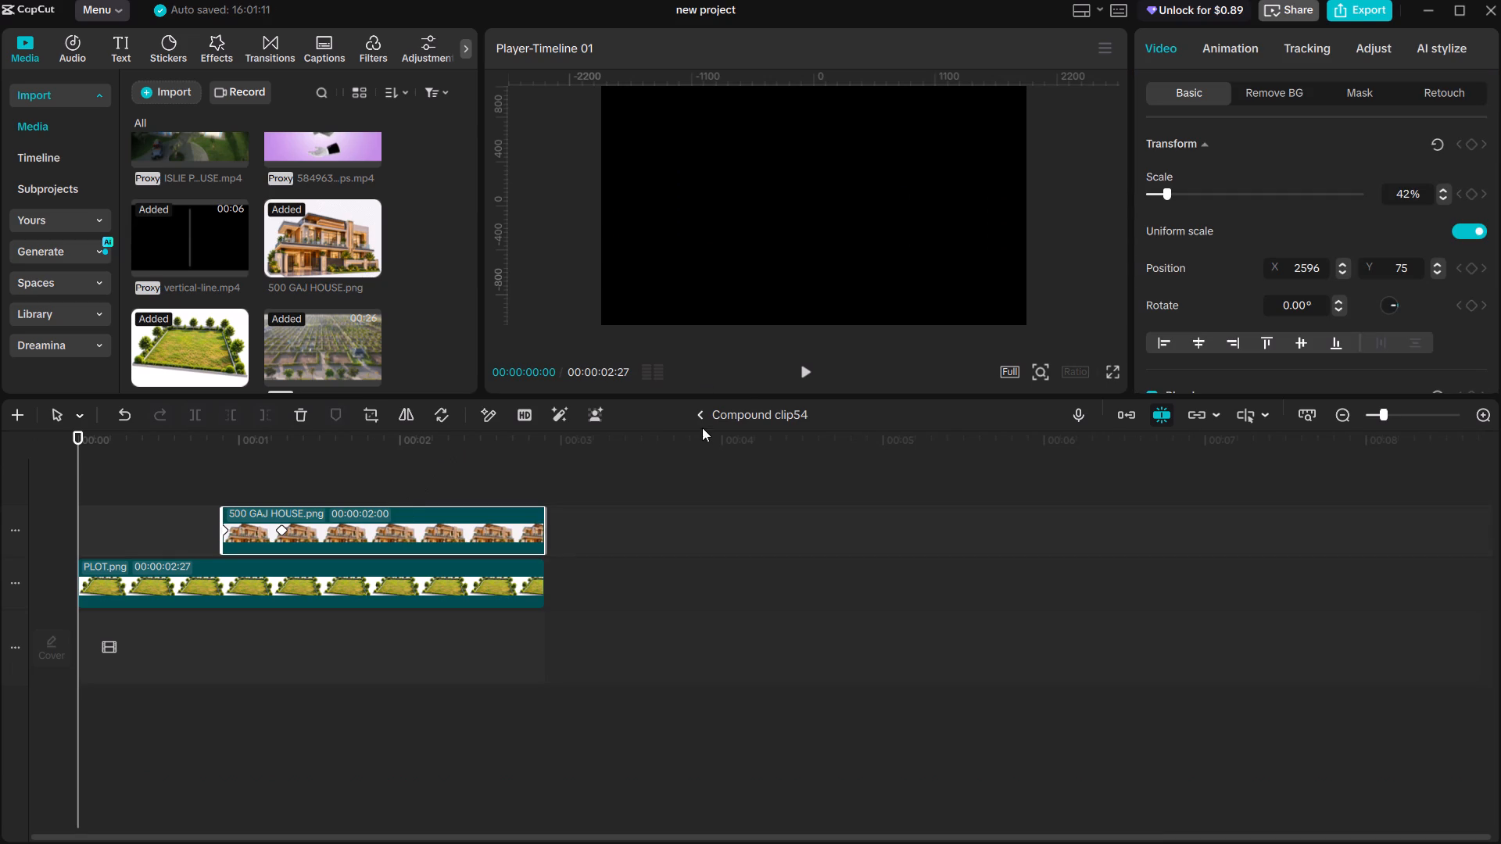
left_click(700, 411)
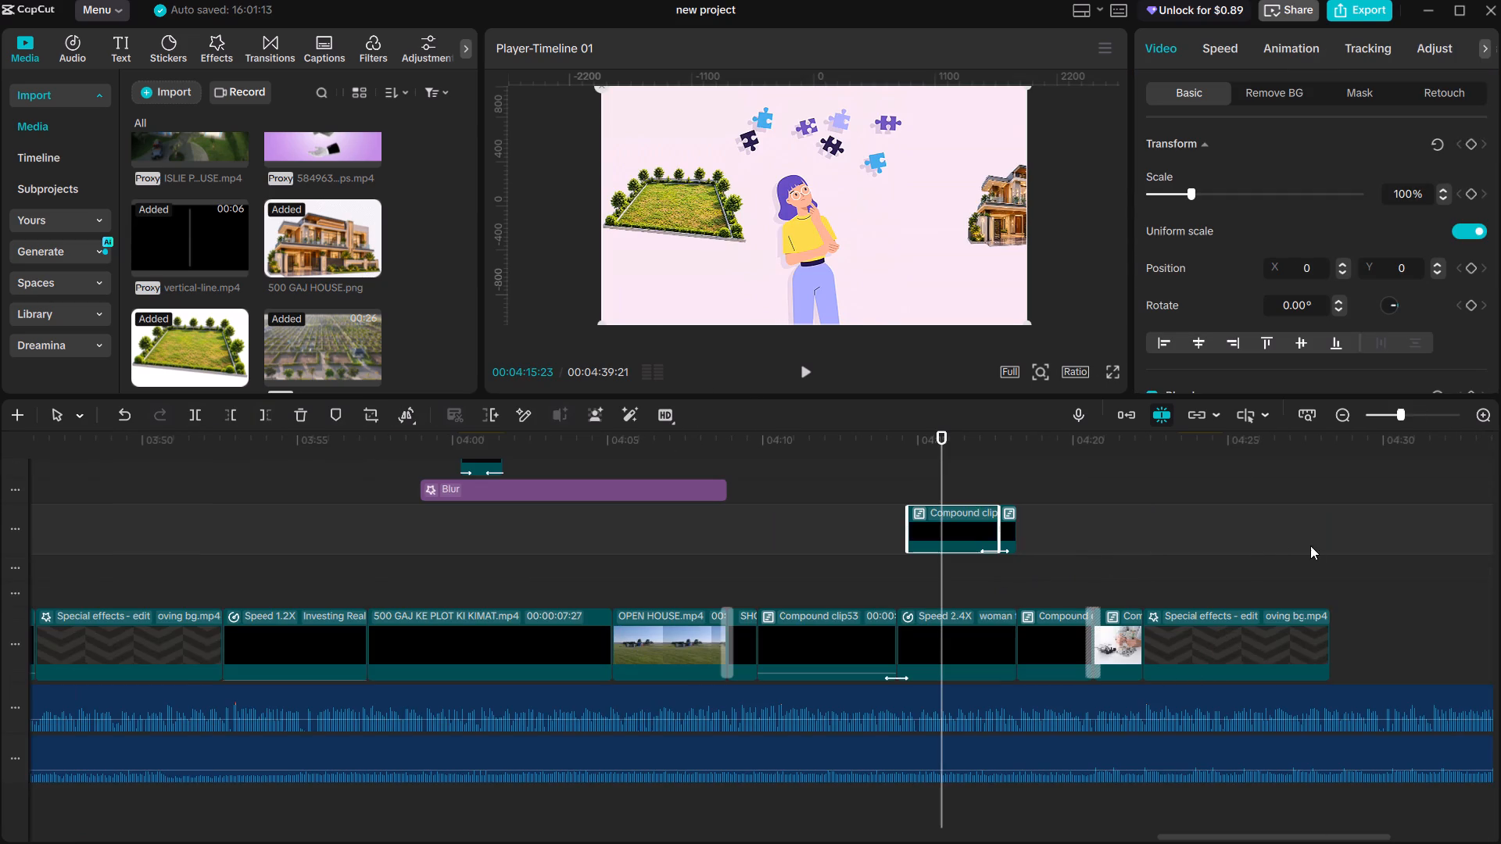
Paste the copied house clip at 04:23:26, over the section with the AGR AP MOHALI ME title and vertical line.
left_click(1229, 540)
left_click_drag(1229, 540, 1139, 549)
key("space")
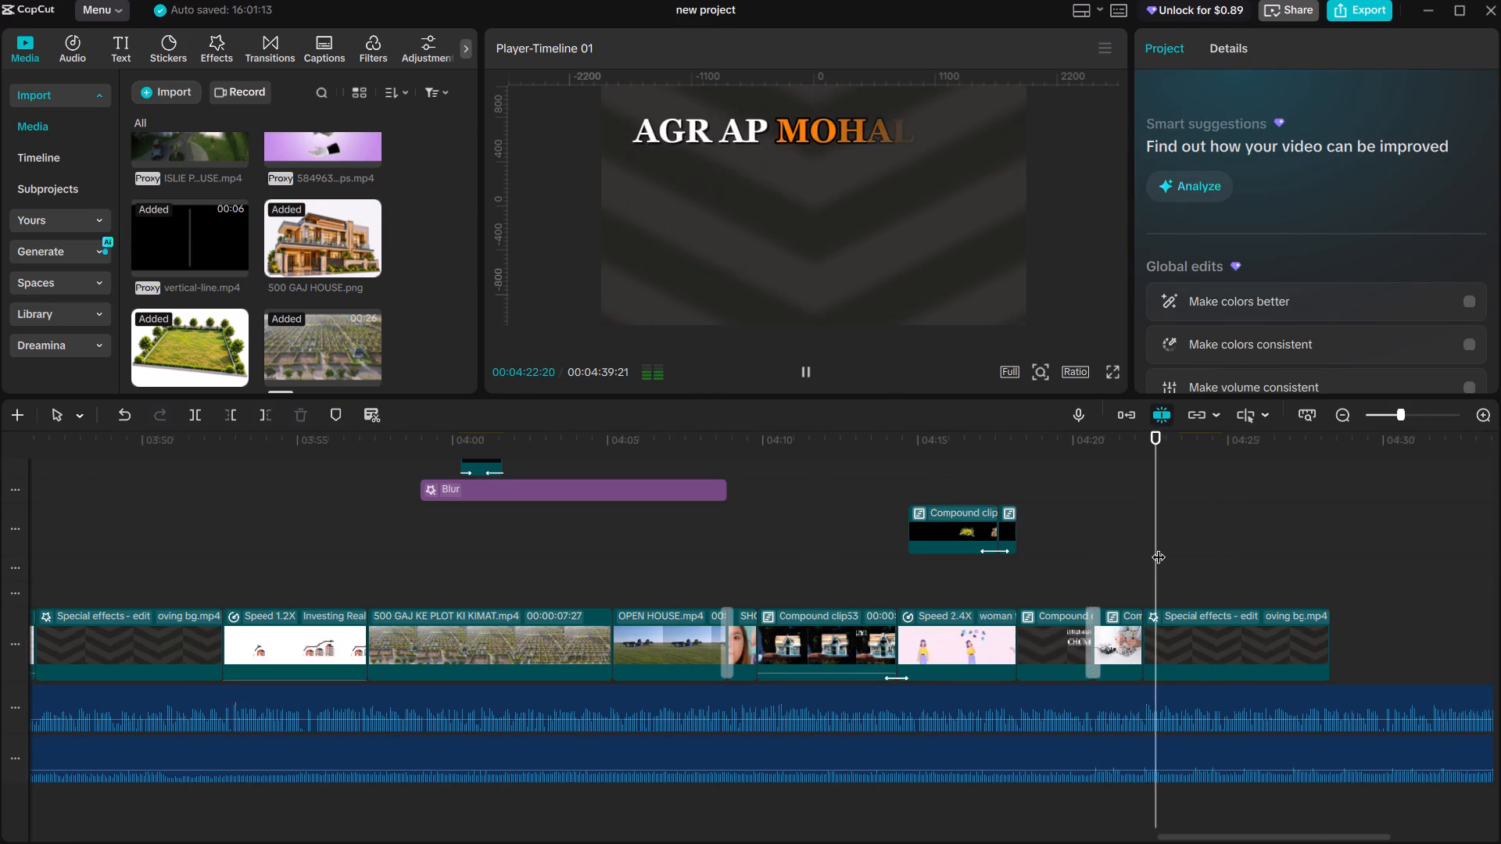
key("space")
key("space")
key("space")
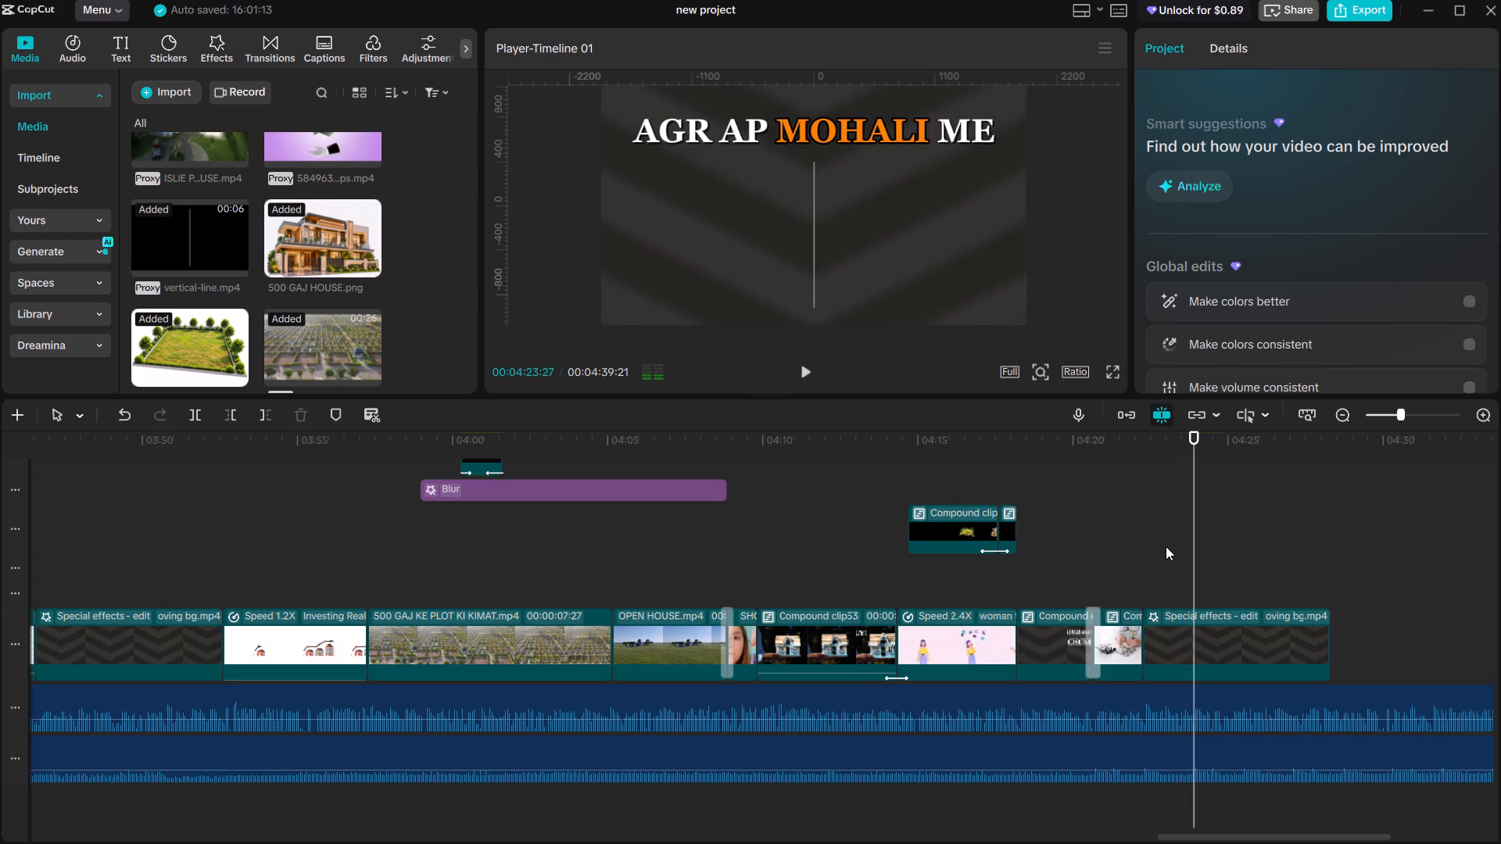
scroll(1203, 602, "down", 6)
scroll(1209, 626, "up", 20, "ctrl")
scroll(1209, 626, "up", 5, "ctrl")
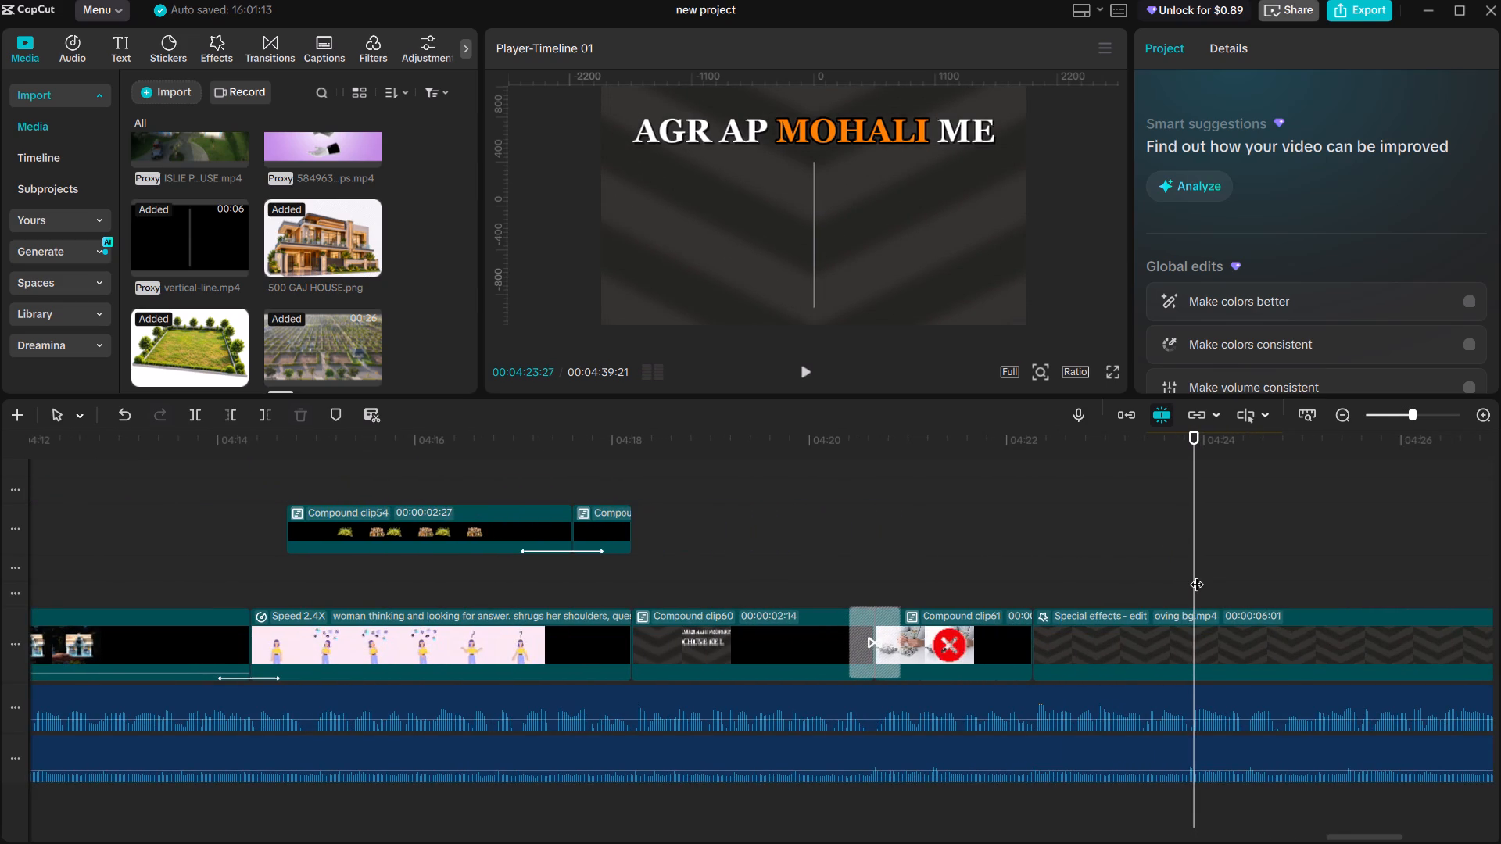
left_click_drag(1195, 570, 1188, 569)
left_click(1188, 569)
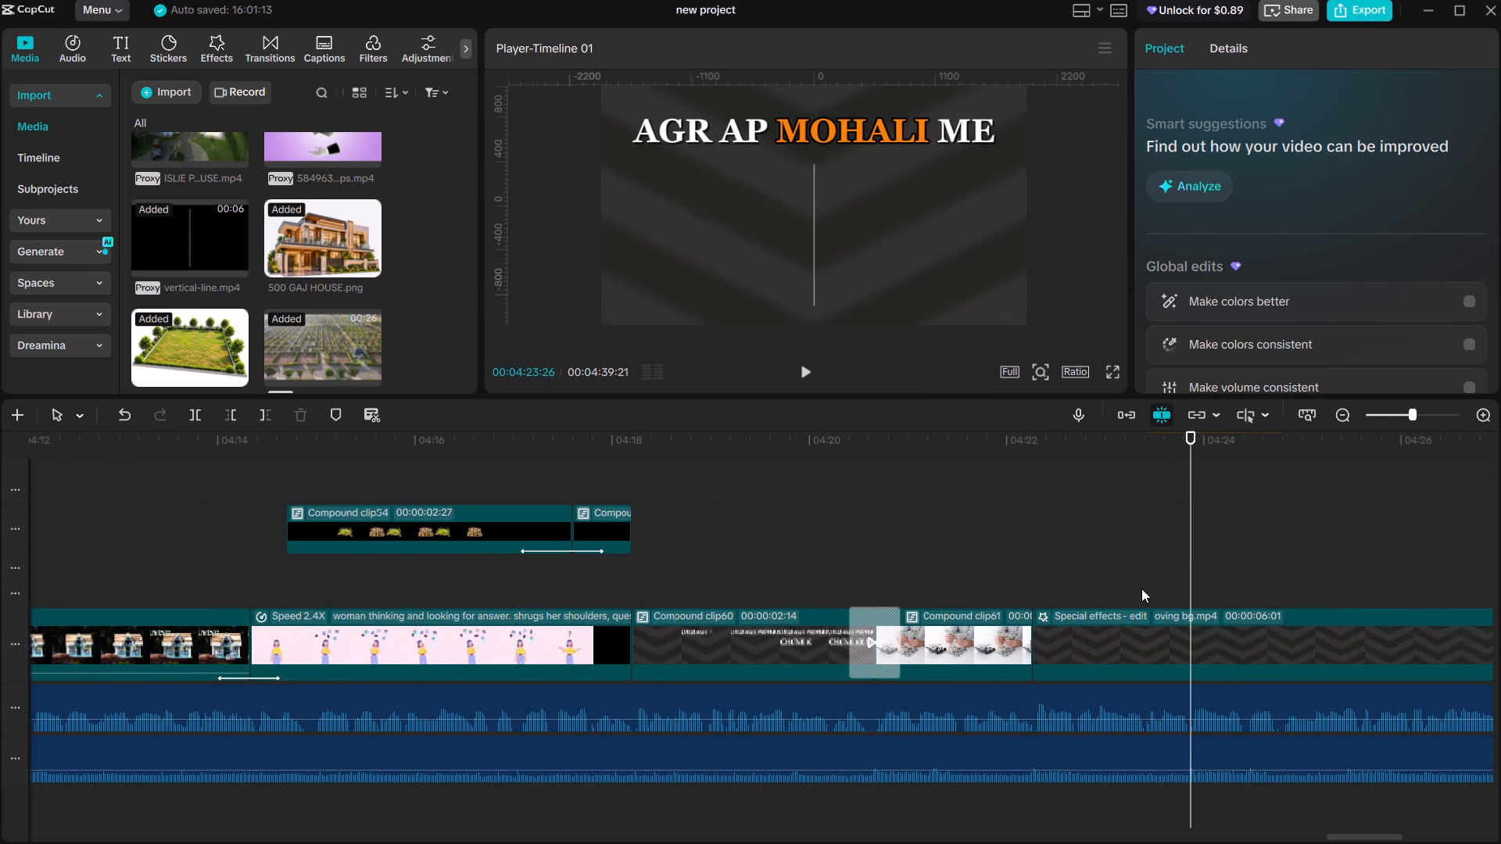
key("ctrl+v")
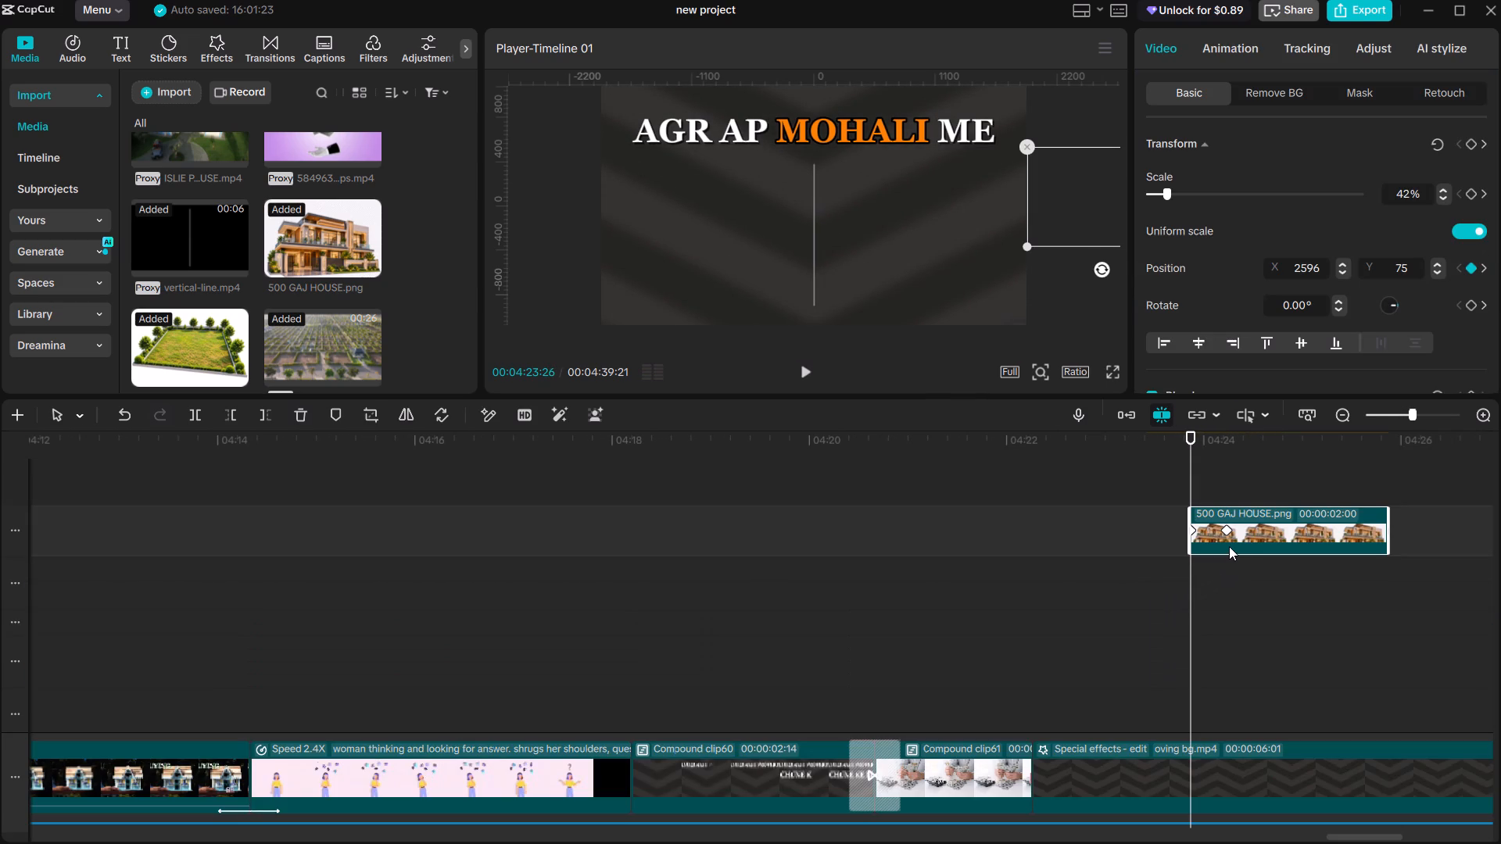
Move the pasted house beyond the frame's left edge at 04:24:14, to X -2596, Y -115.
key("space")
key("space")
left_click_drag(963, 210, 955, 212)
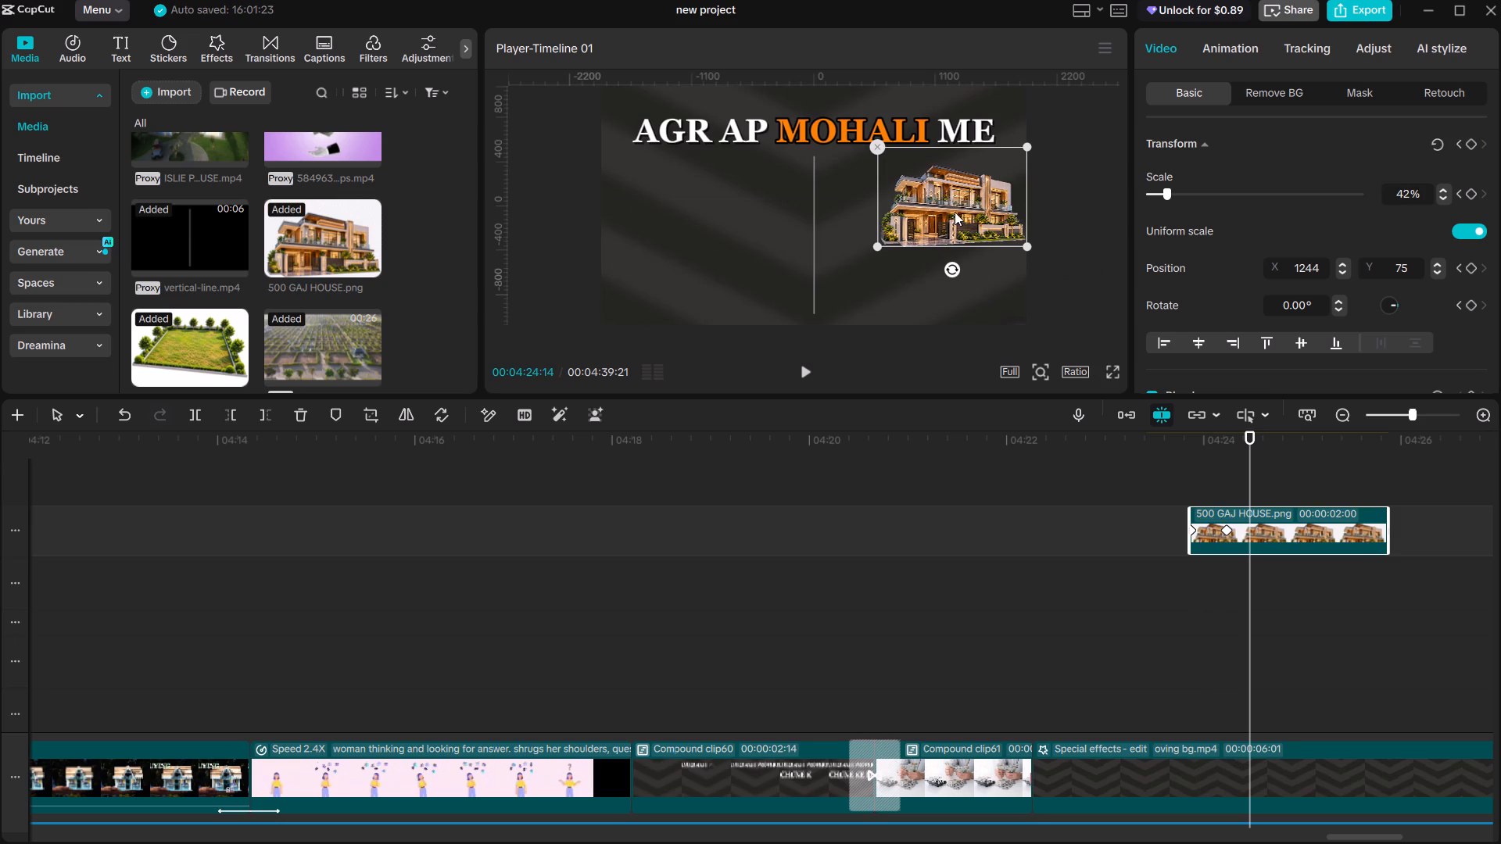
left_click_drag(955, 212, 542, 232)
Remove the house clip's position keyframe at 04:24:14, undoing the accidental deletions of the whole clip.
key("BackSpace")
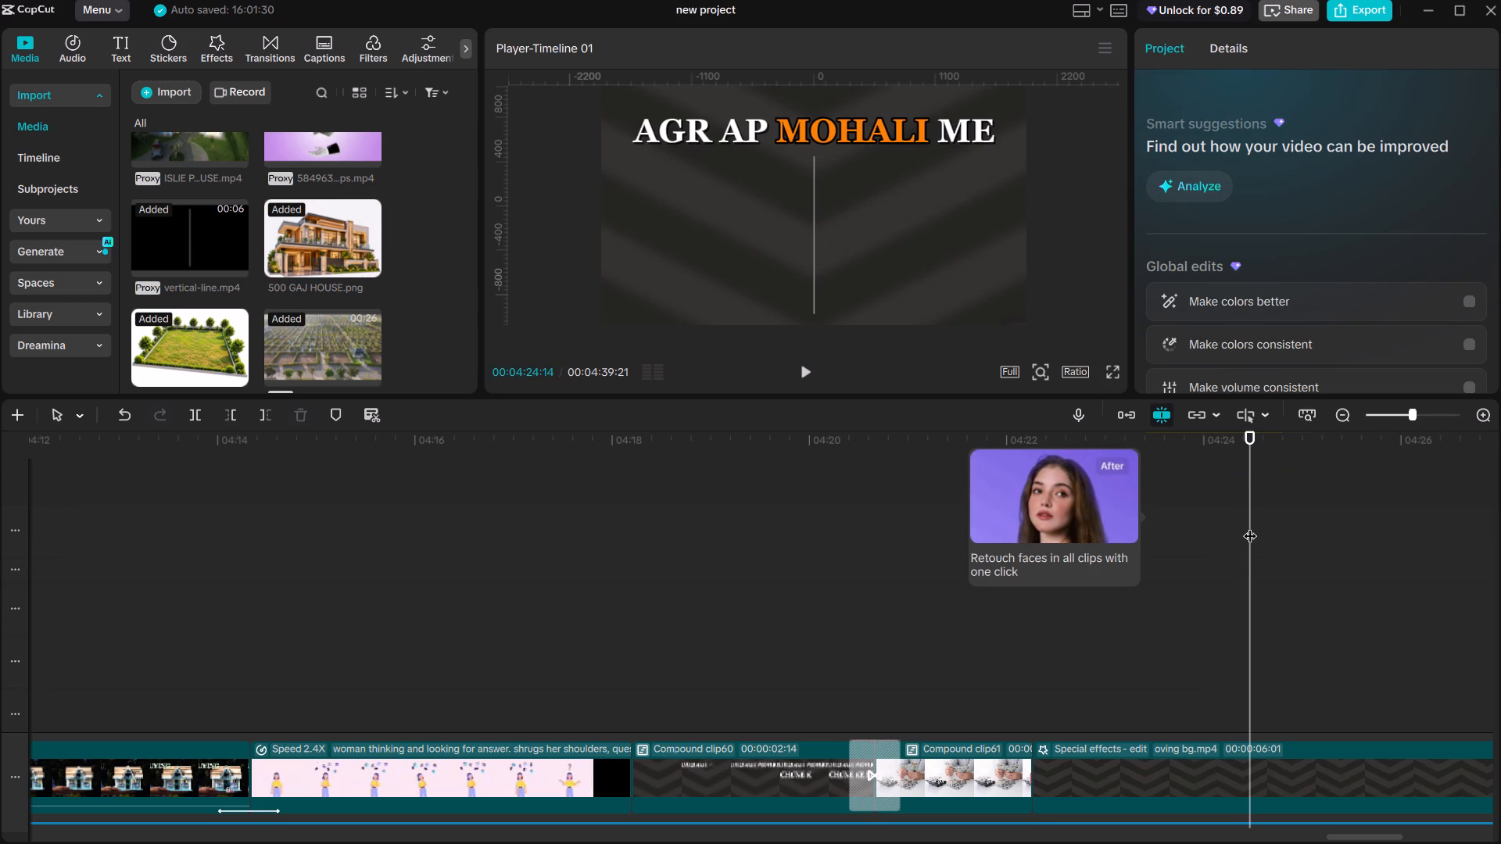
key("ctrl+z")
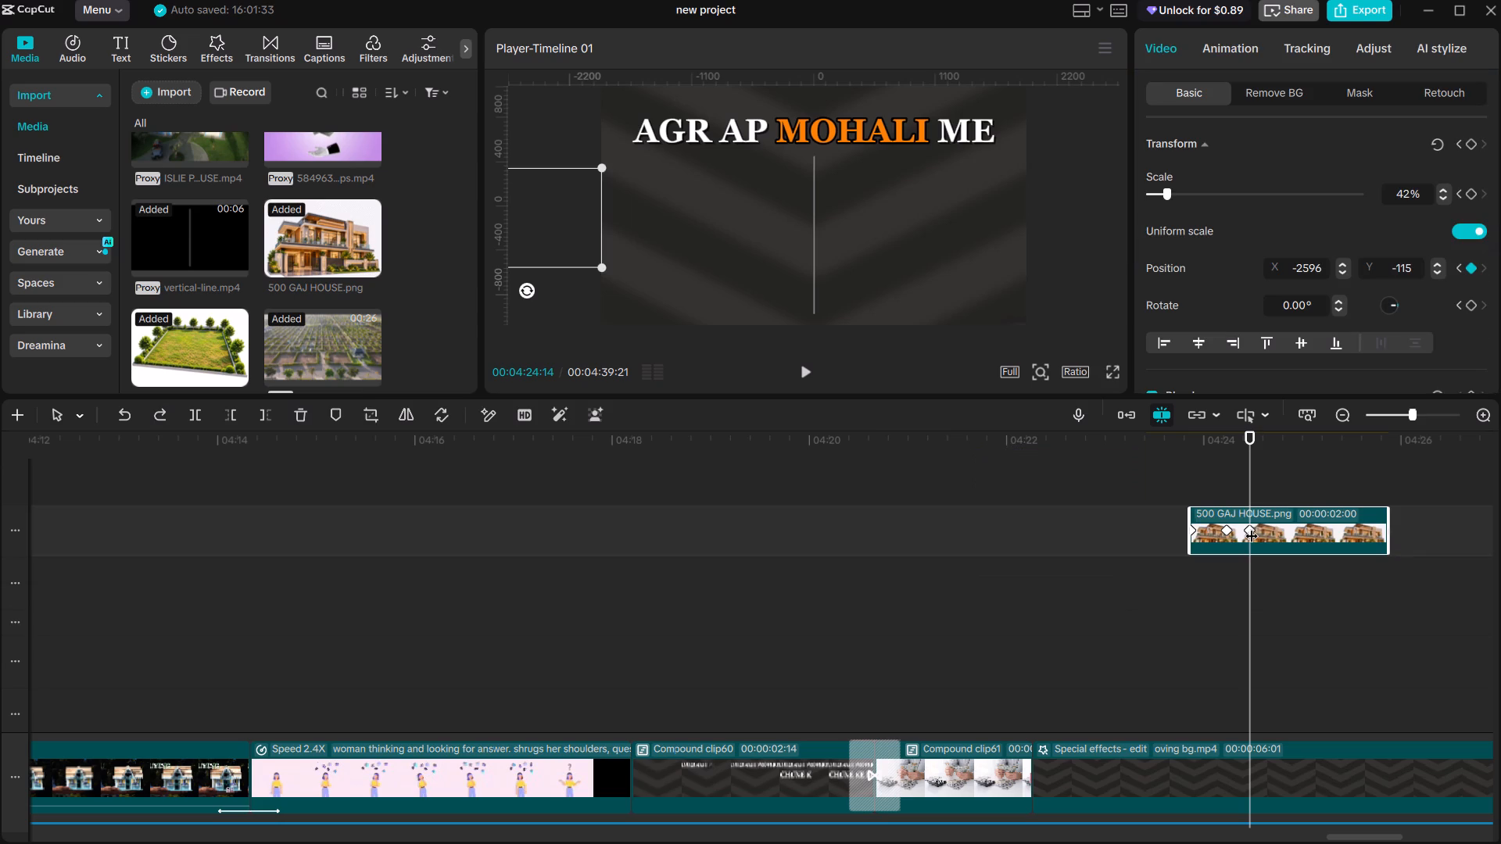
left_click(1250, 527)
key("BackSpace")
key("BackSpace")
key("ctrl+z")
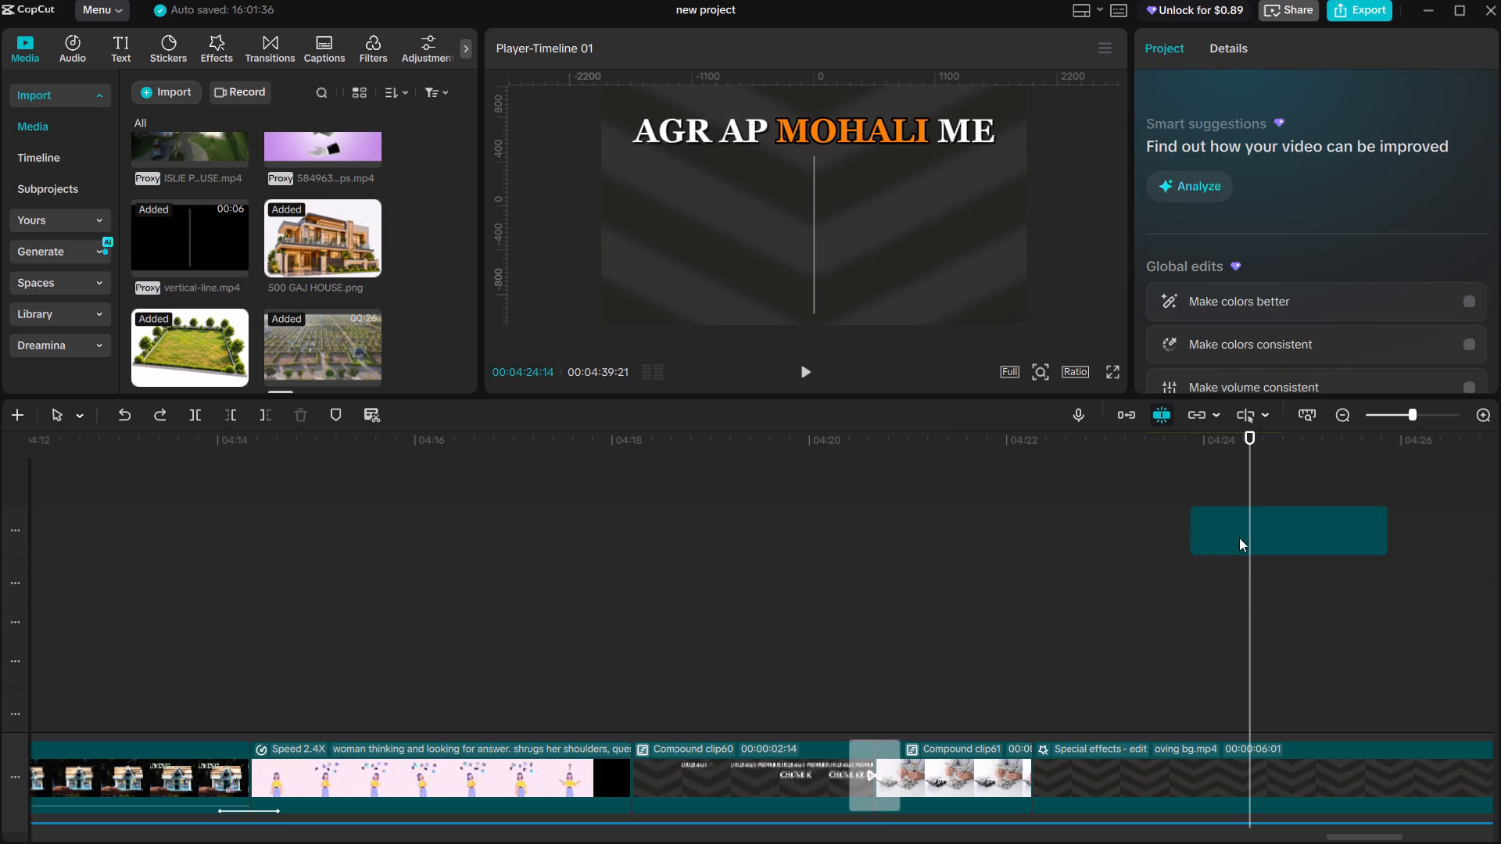
Change the house clip's first position keyframe to X -2596, Y 0, just outside the frame's left edge.
left_click(1195, 531)
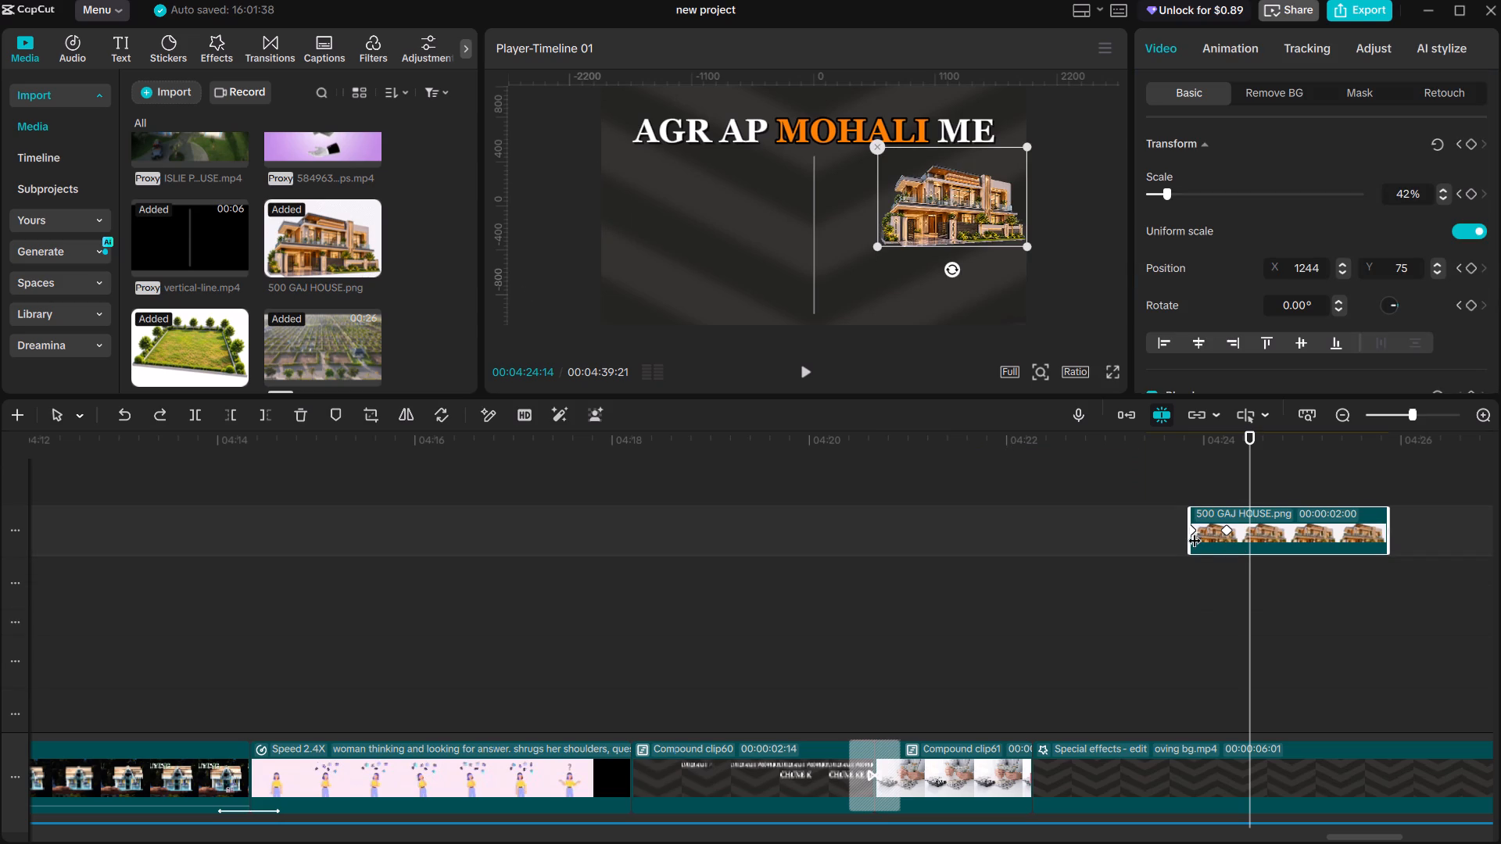
left_click_drag(1066, 213, 420, 202)
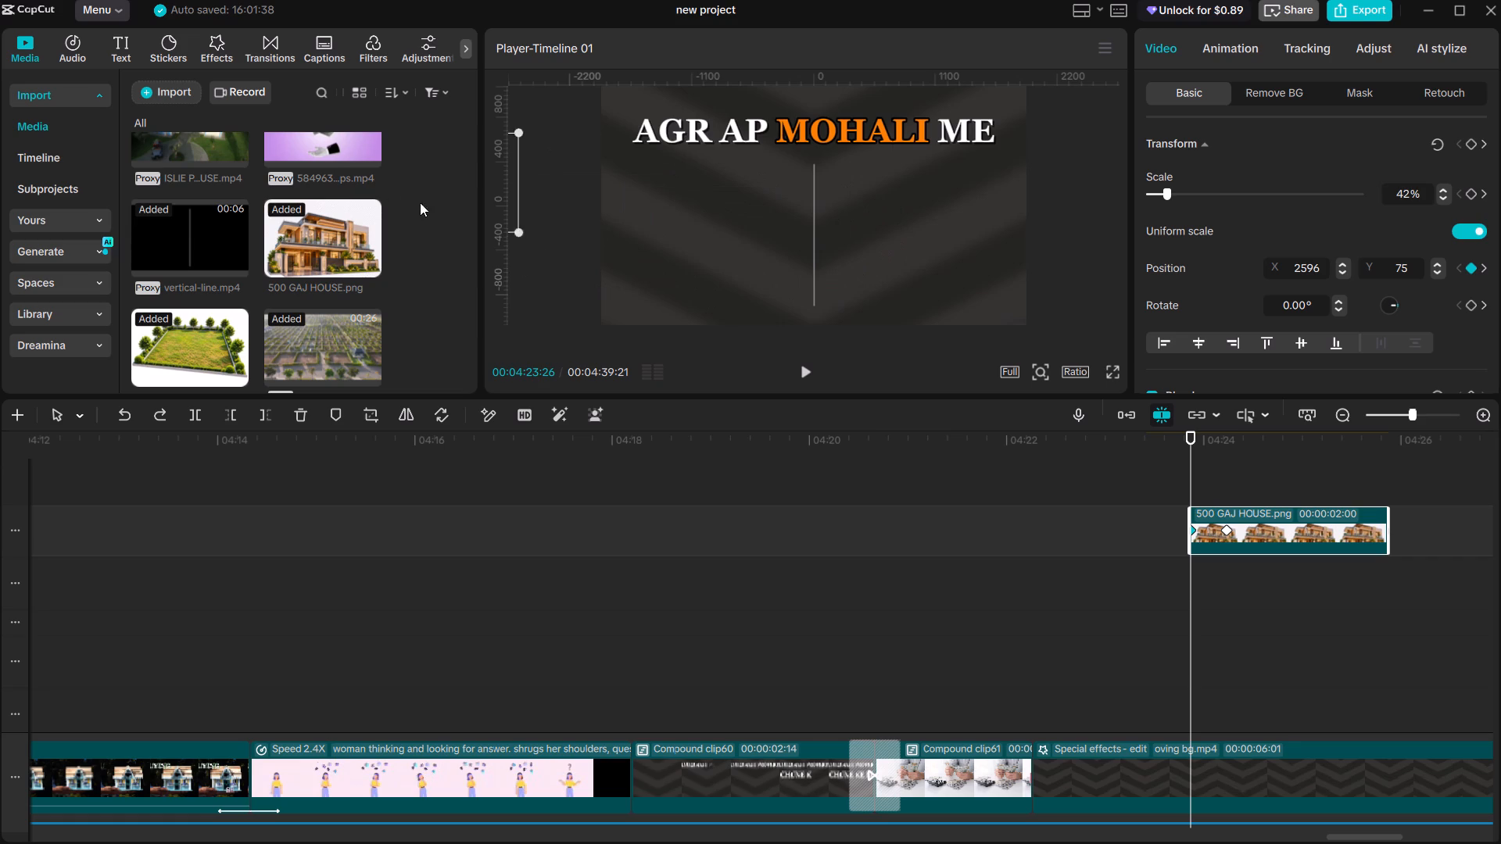
left_click_drag(420, 202, 639, 220)
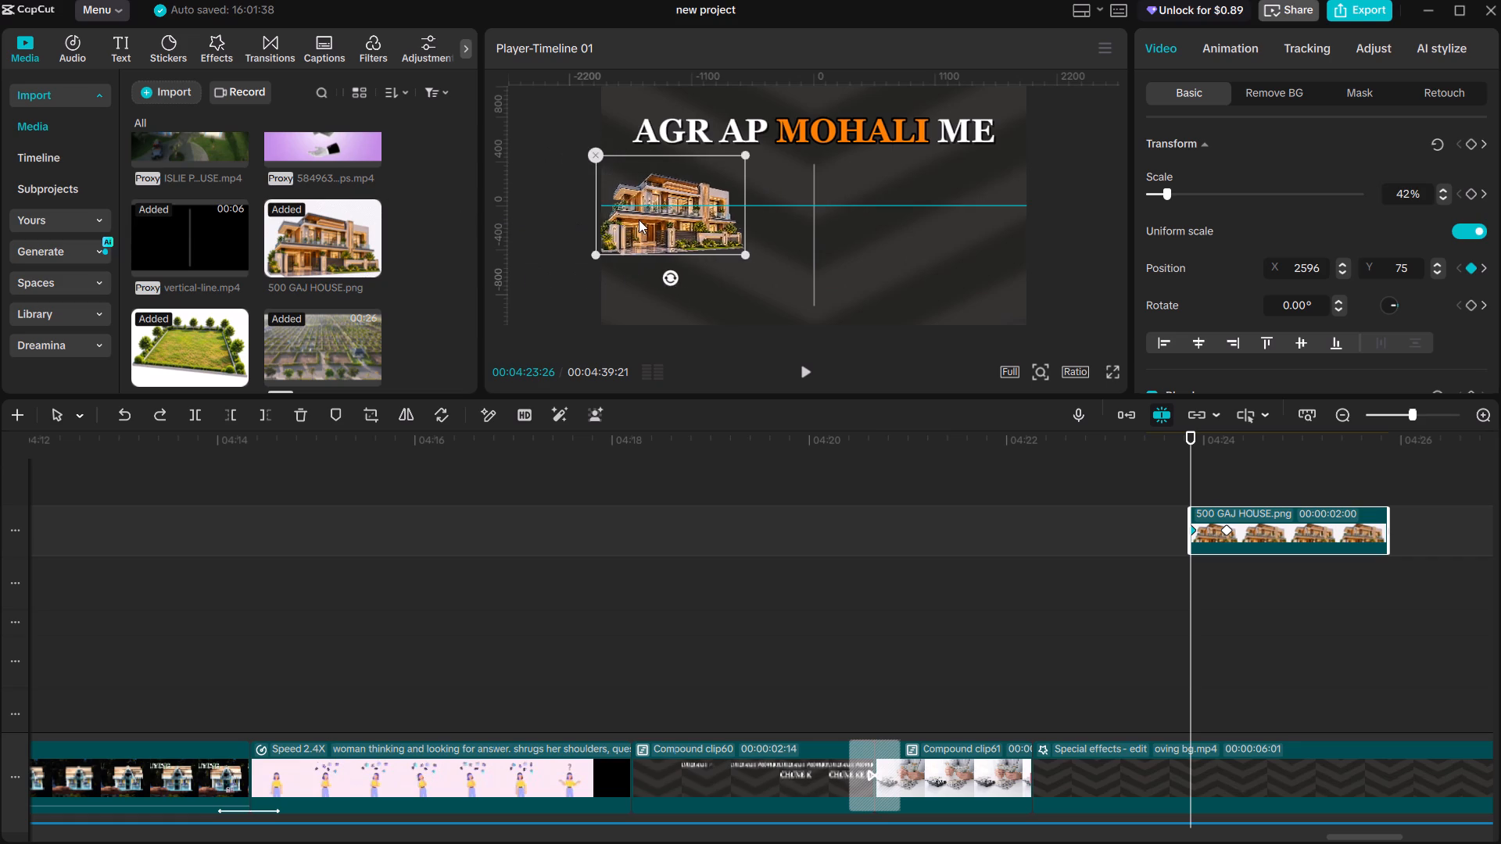
left_click_drag(639, 220, 535, 224)
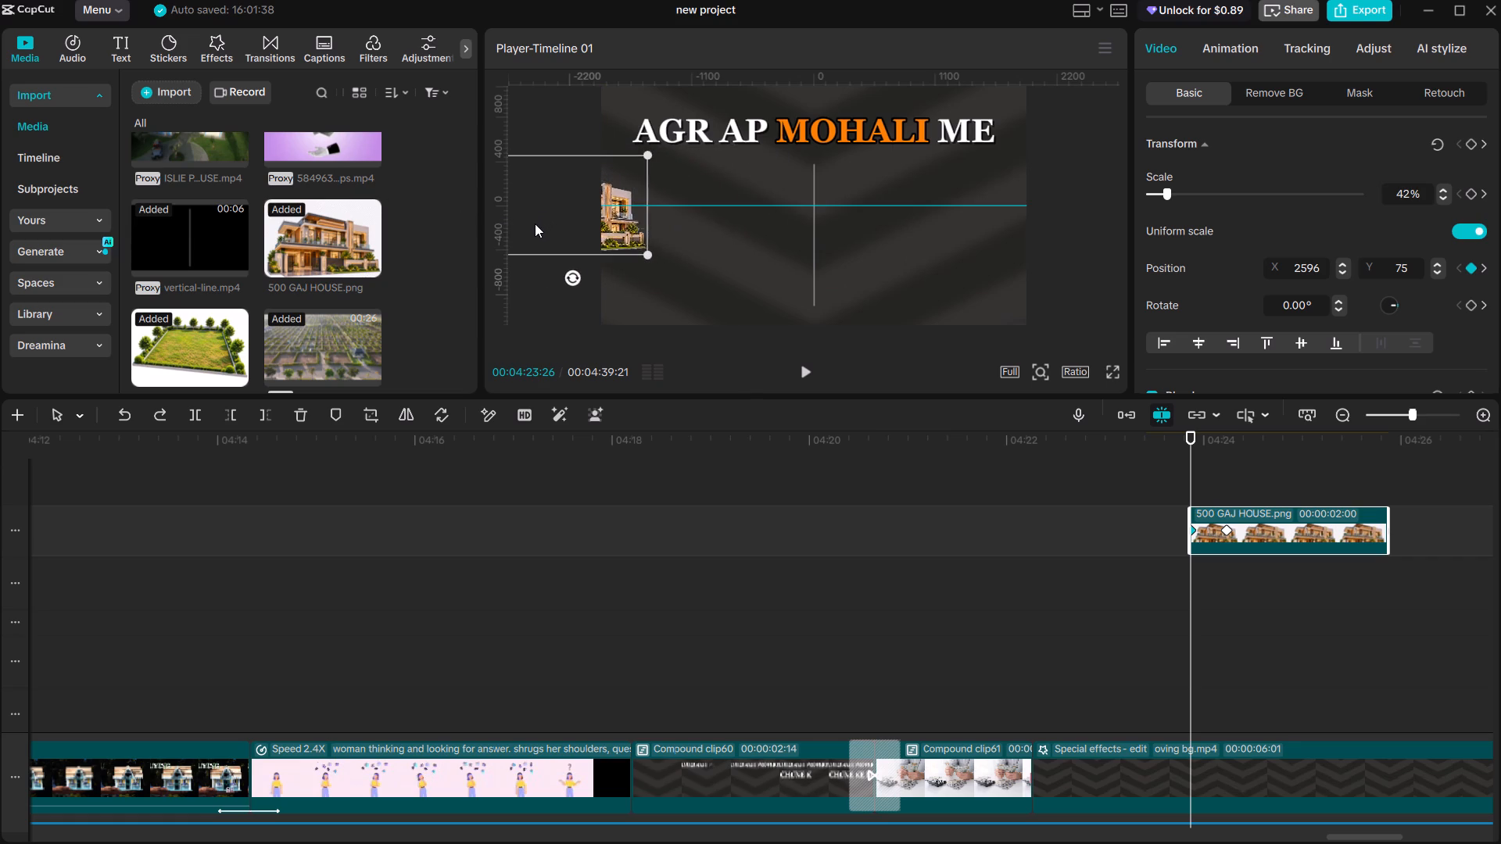
left_click_drag(535, 224, 490, 221)
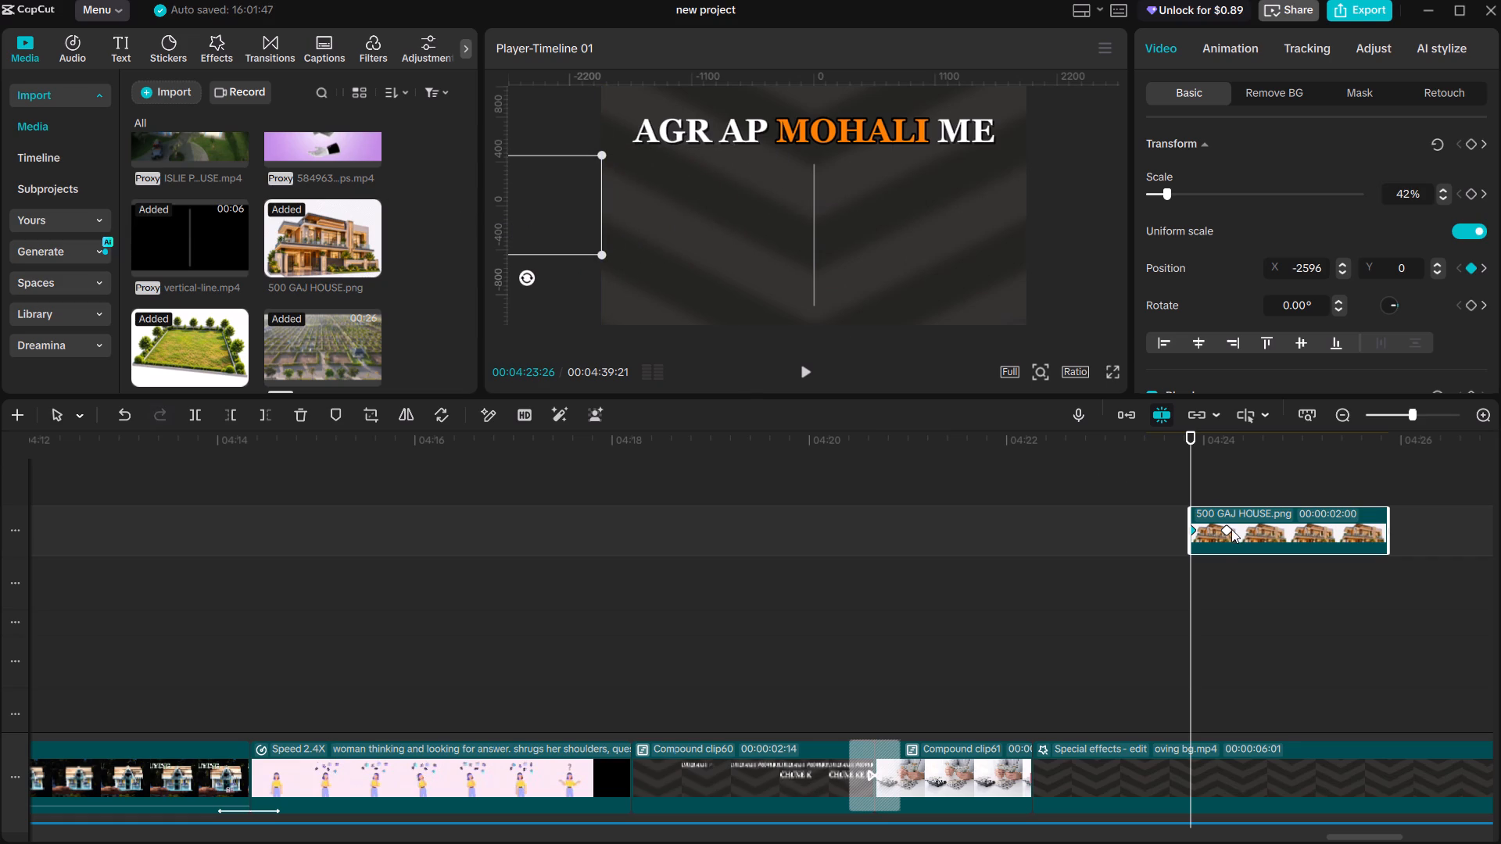
Reposition the house at its 04:24:07 keyframe to X -1054, Y 0, beside the vertical line, and preview the slide-in.
left_click(1229, 530)
left_click_drag(965, 225, 711, 281)
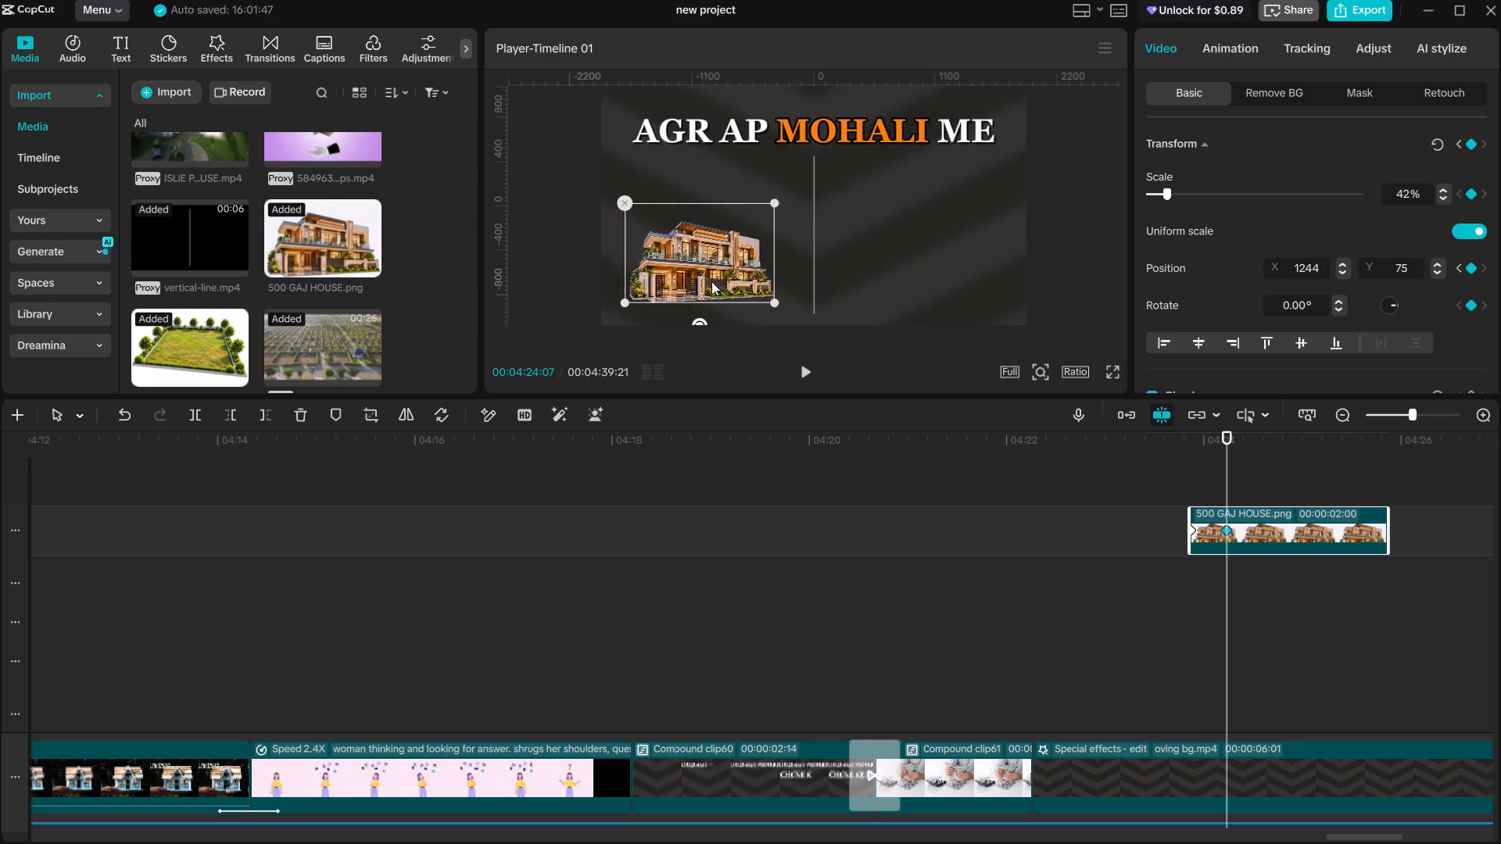
left_click_drag(711, 281, 711, 229)
left_click(1154, 557)
key("space")
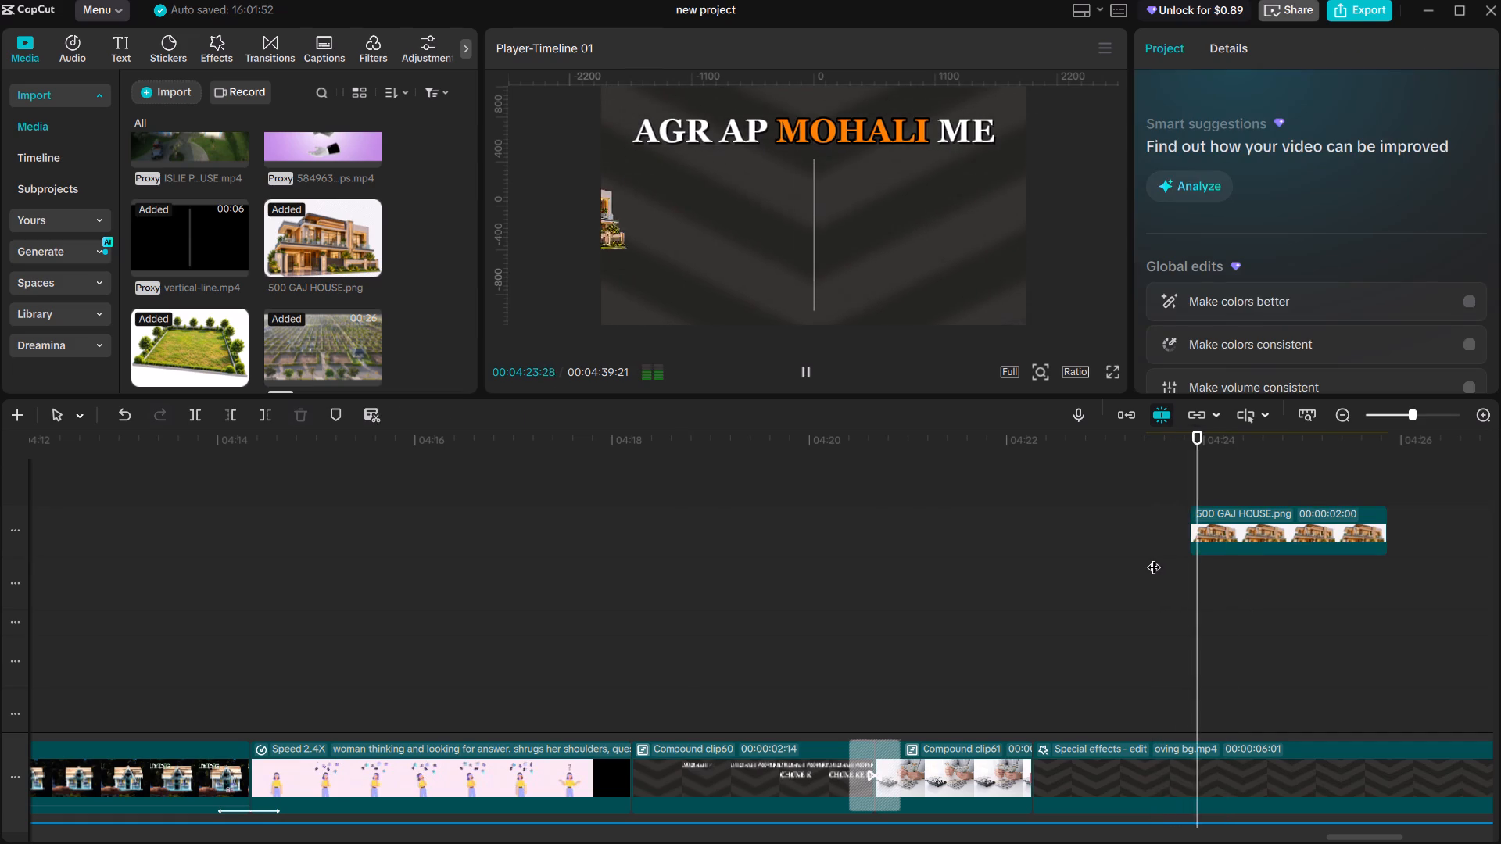
key("space")
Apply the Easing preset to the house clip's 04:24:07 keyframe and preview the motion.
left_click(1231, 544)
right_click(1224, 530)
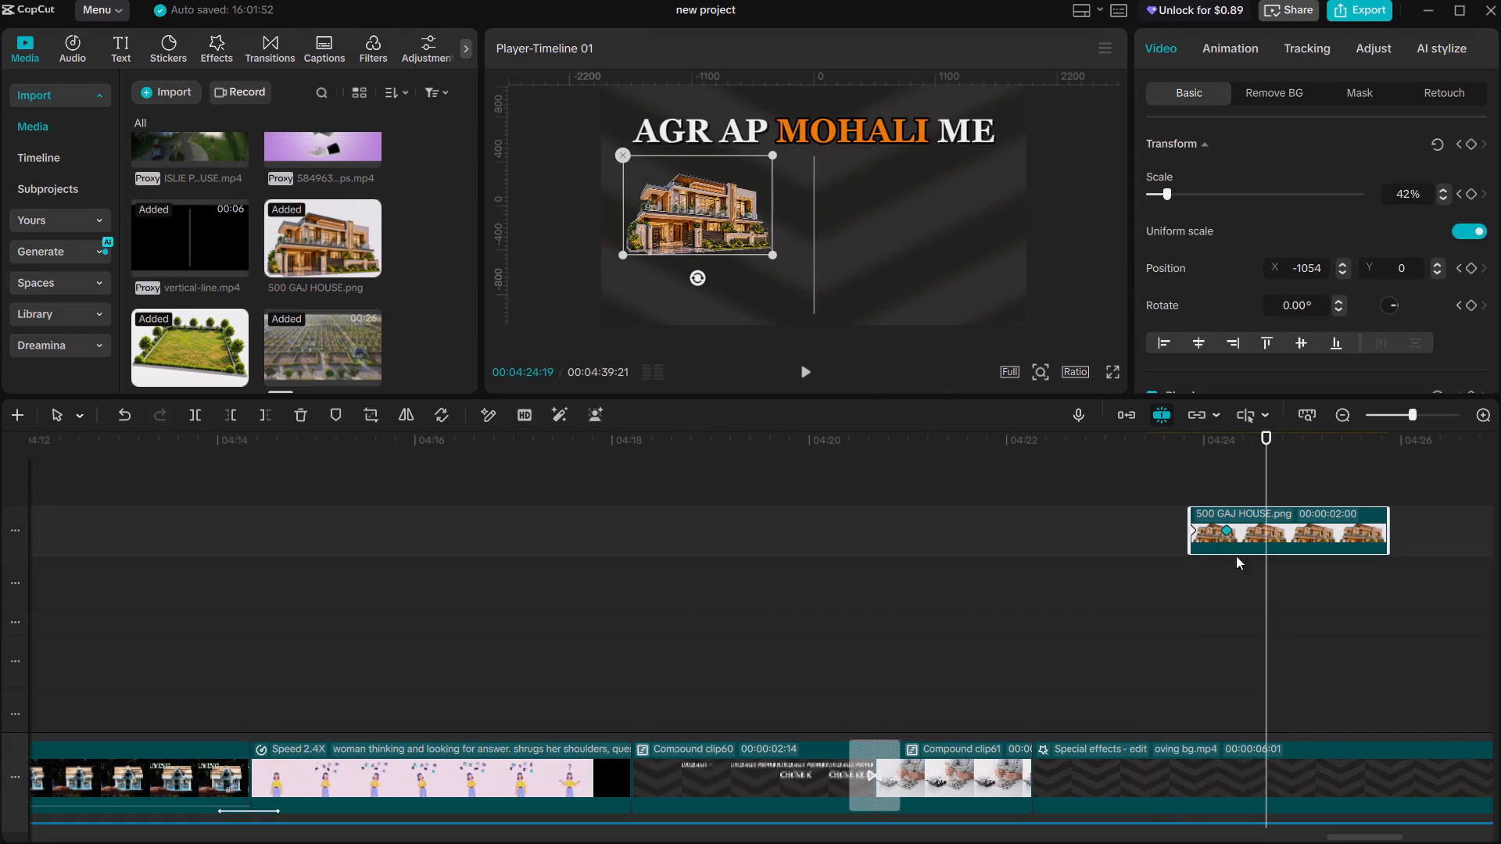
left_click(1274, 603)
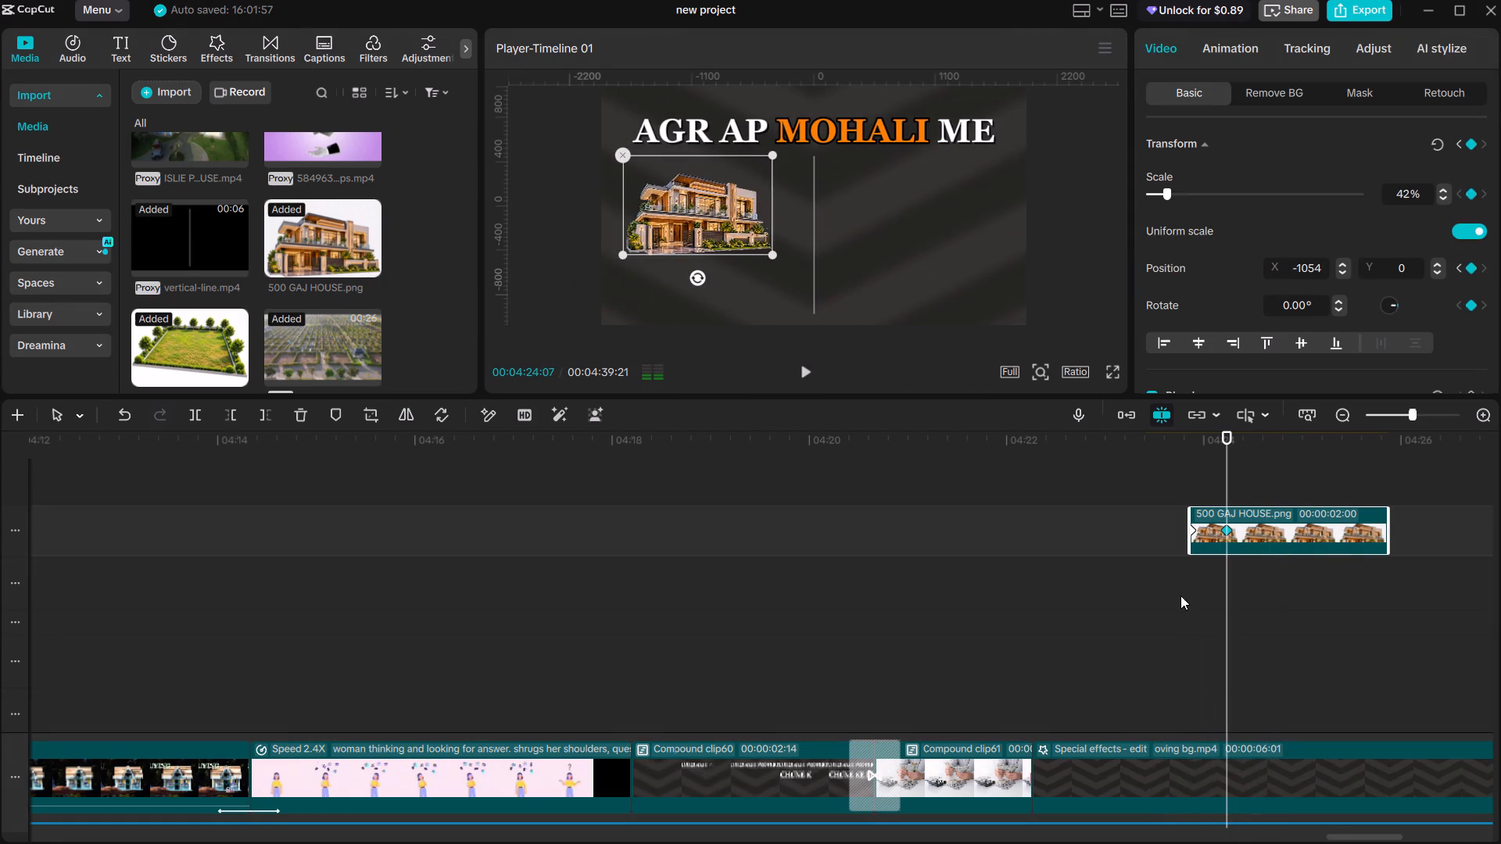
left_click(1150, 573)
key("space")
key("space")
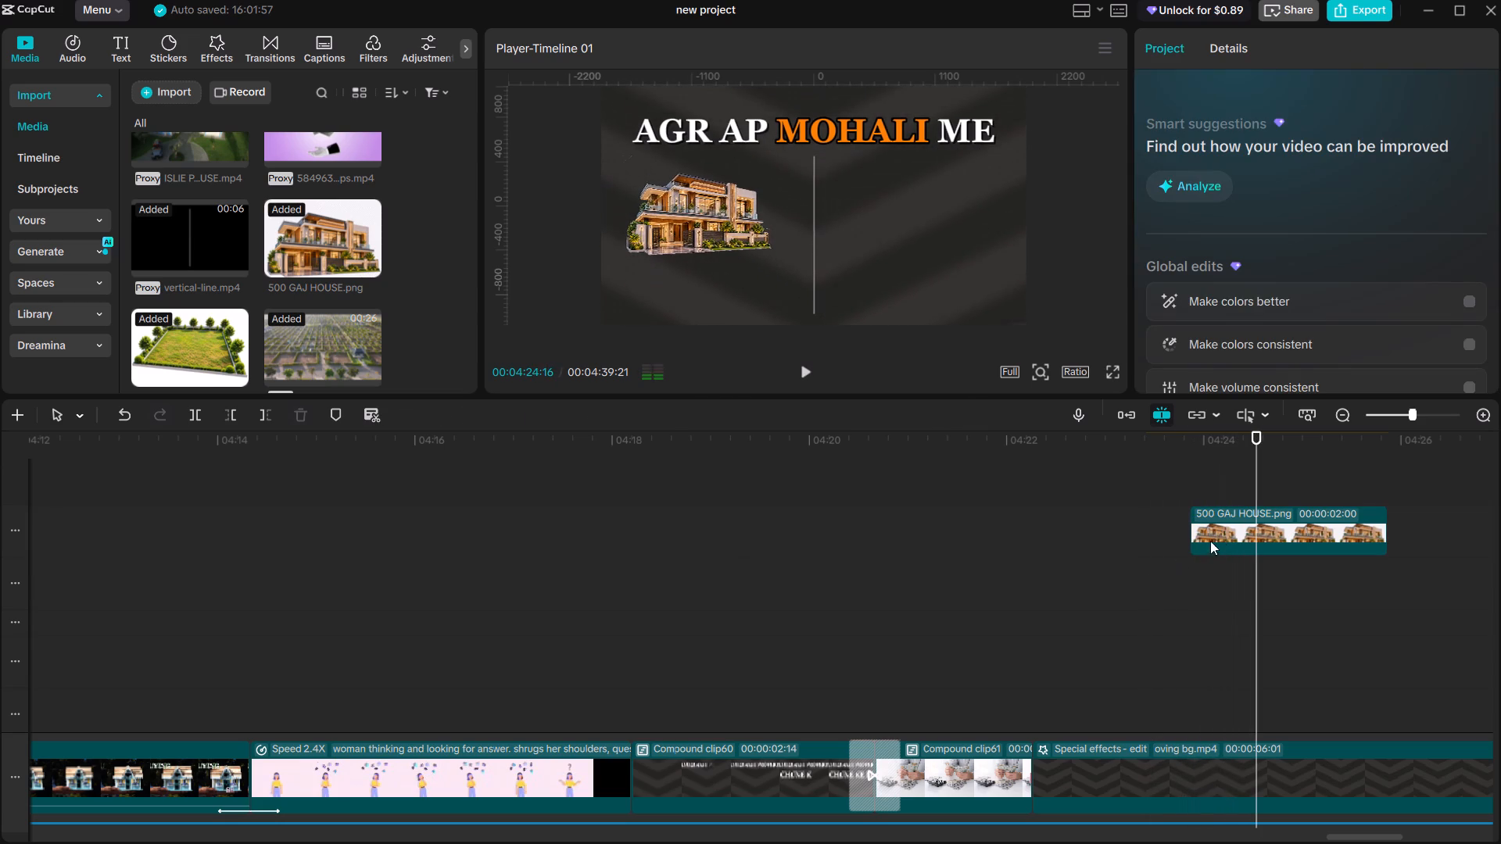
Apply the Ease out preset to the house clip's 04:24:07 keyframe and preview the slide-in.
left_click(1217, 535)
right_click(1225, 531)
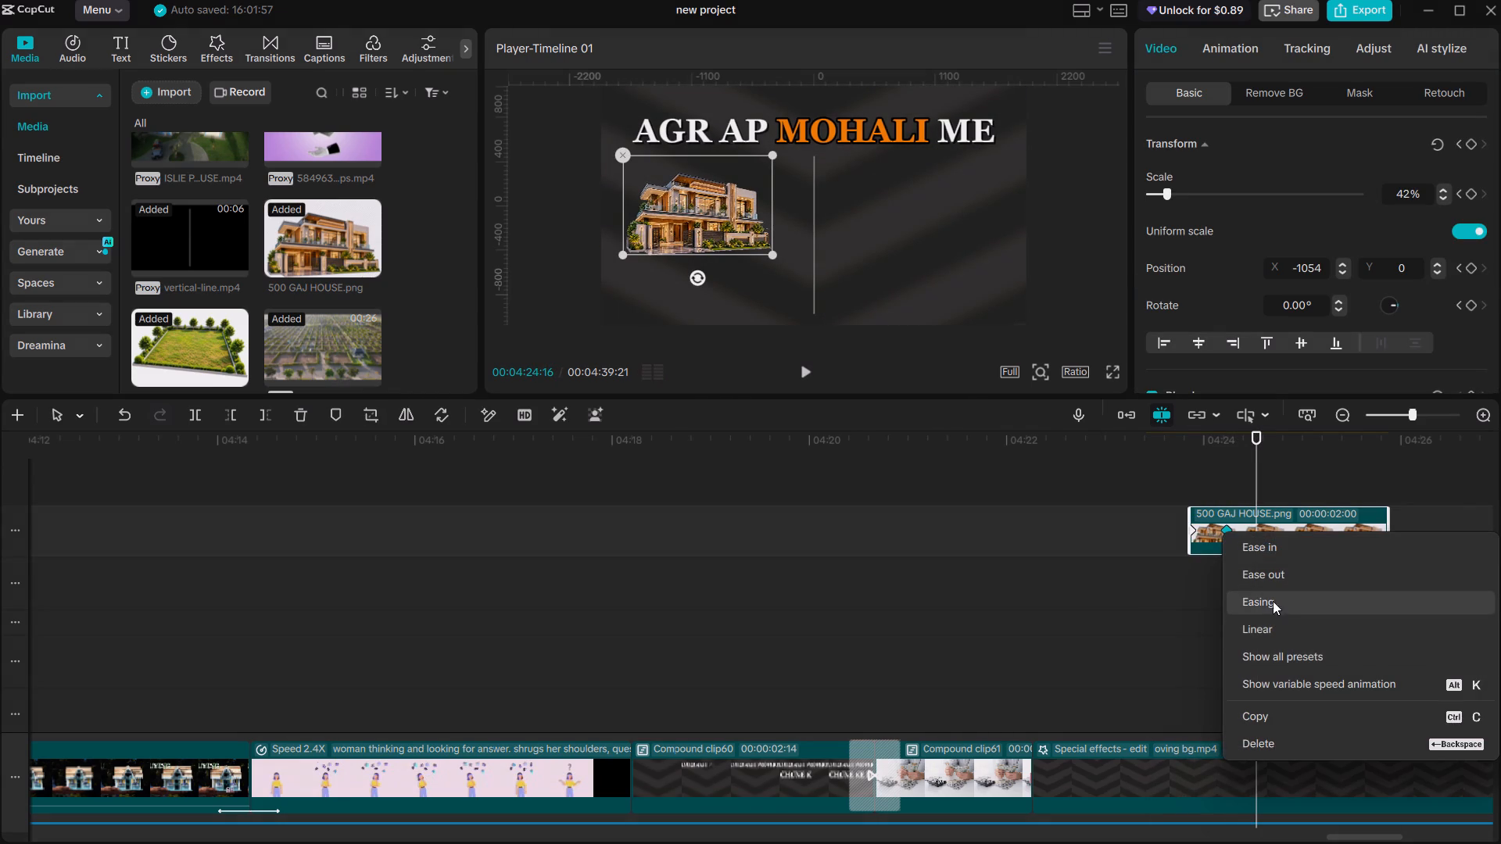
left_click(1274, 582)
left_click(1184, 563)
key("space")
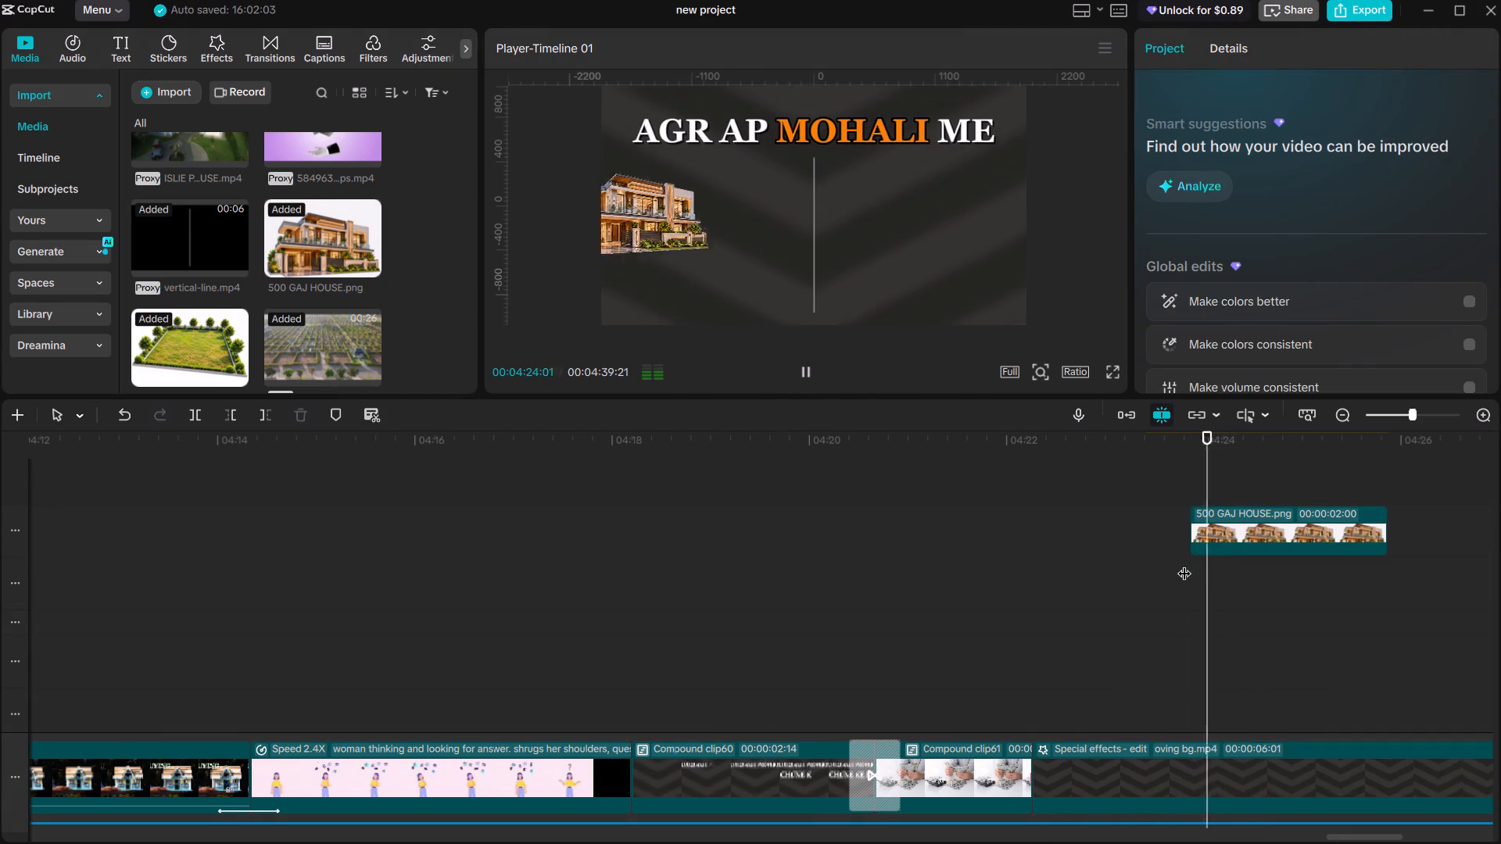
key("space")
left_click(1230, 570)
left_click(1226, 541)
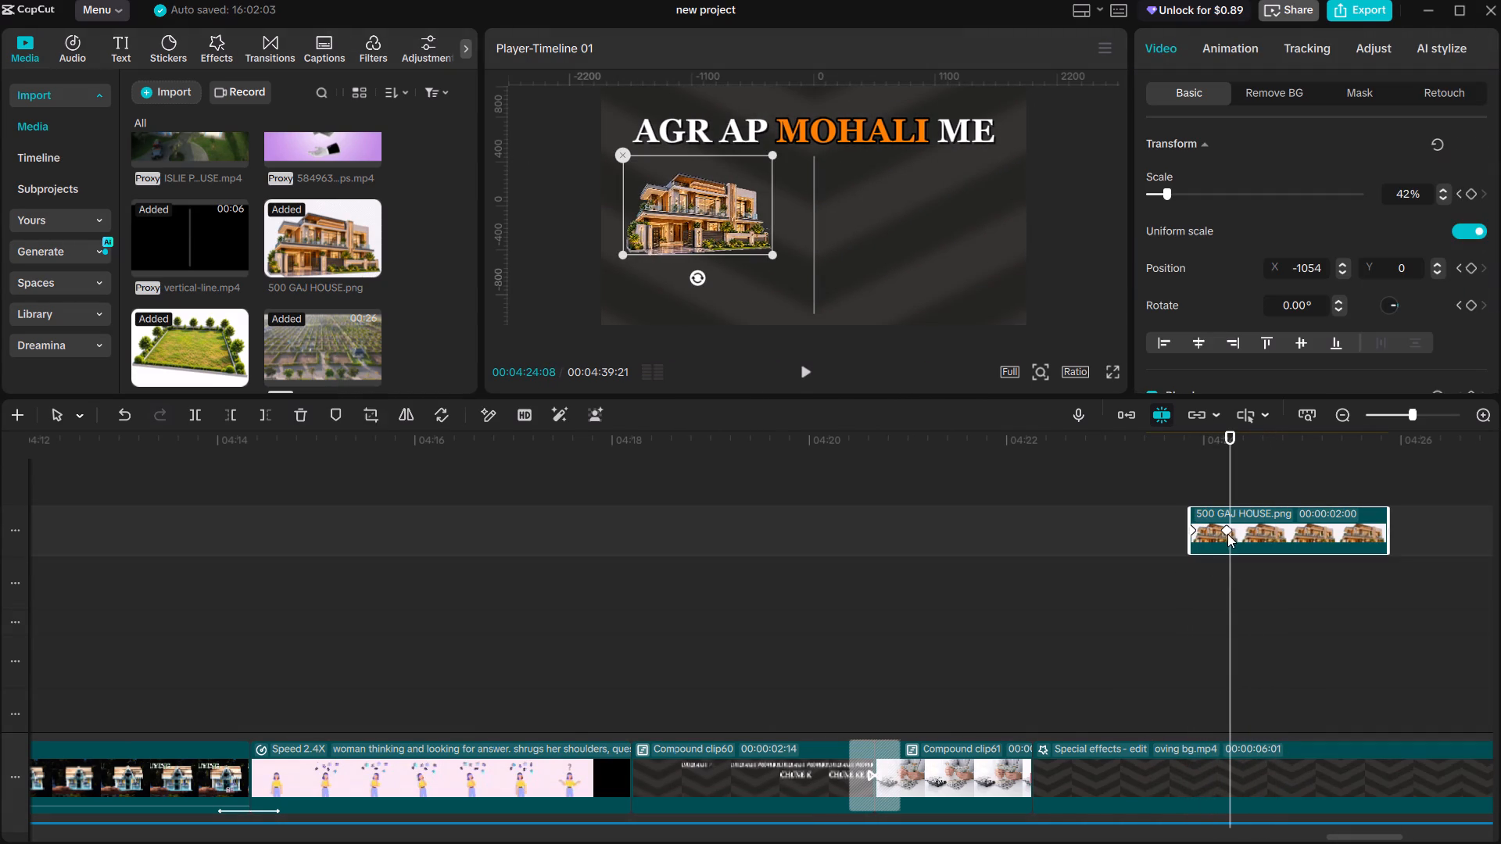
left_click(1228, 531)
key("space")
key("space")
Place PLOT.png at 04:24:07 on the track directly below the house clip.
left_click(1227, 531)
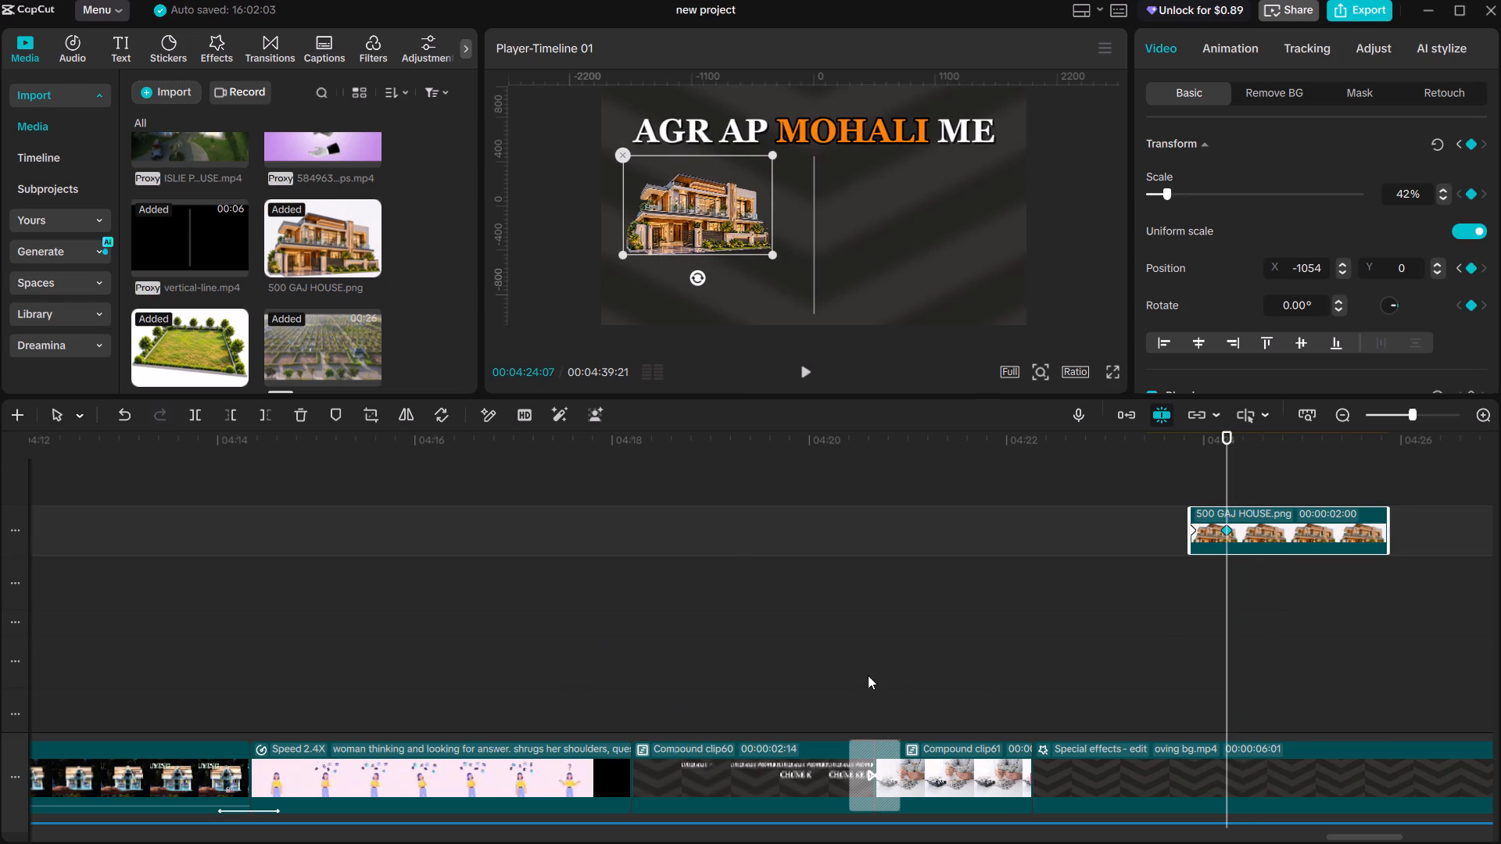
left_click_drag(156, 348, 1256, 586)
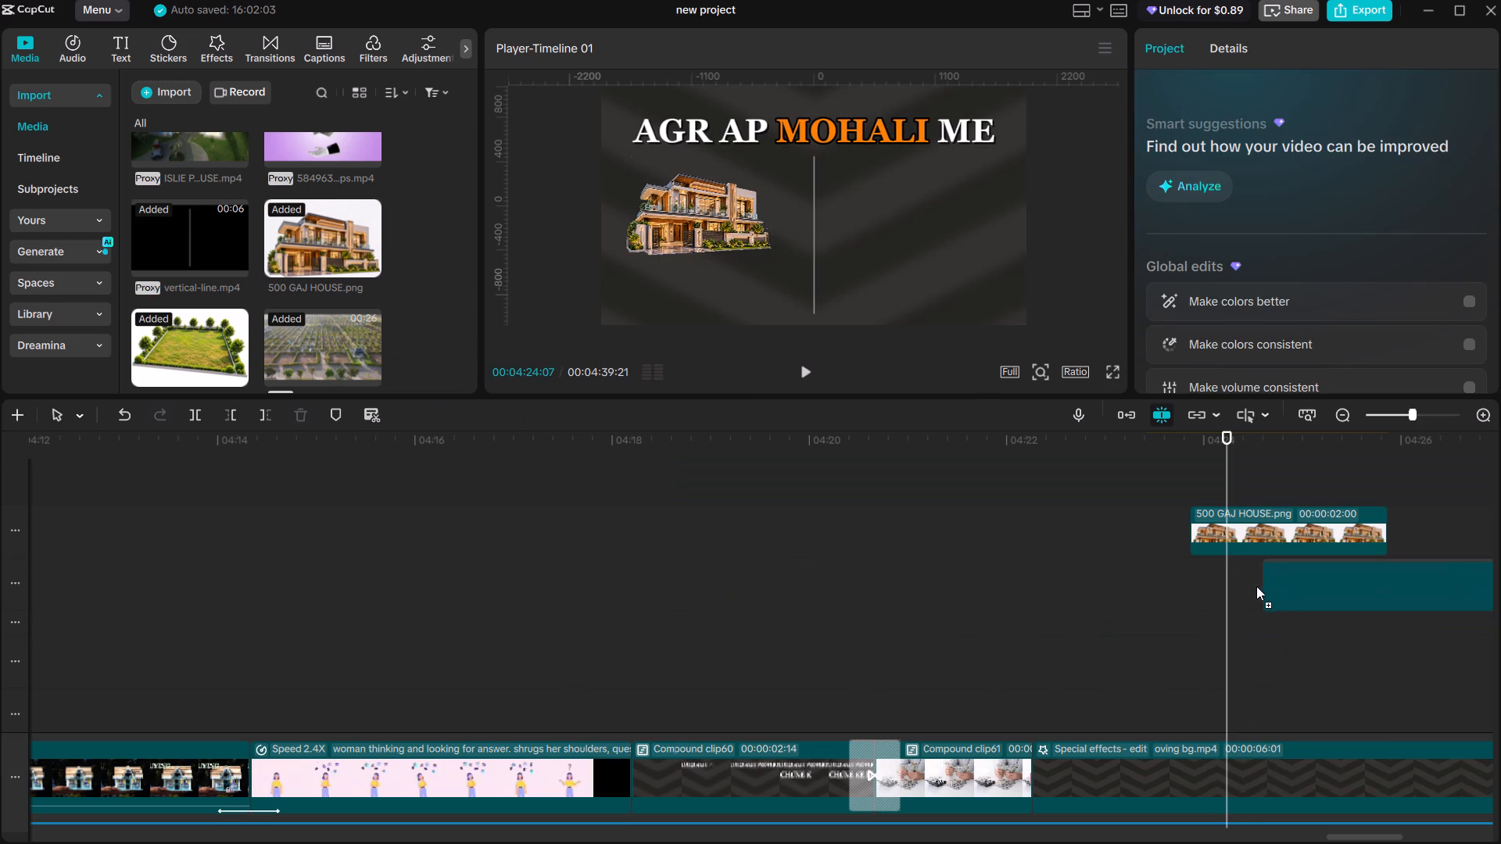
left_click_drag(1256, 586, 1227, 582)
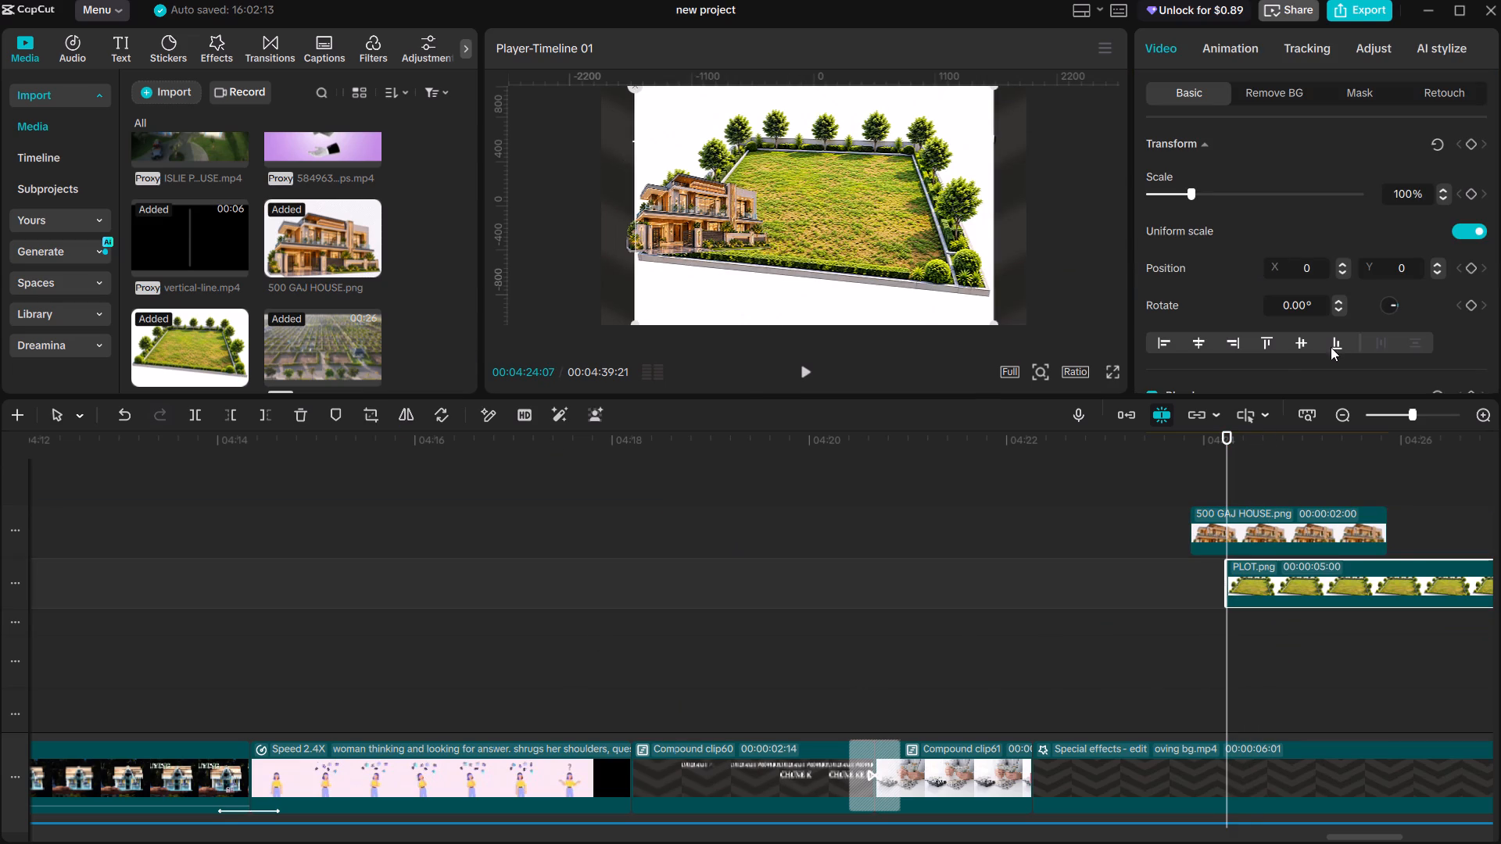
Remove the plot image's white background with Chroma key, sampling the white colour.
left_click(1285, 88)
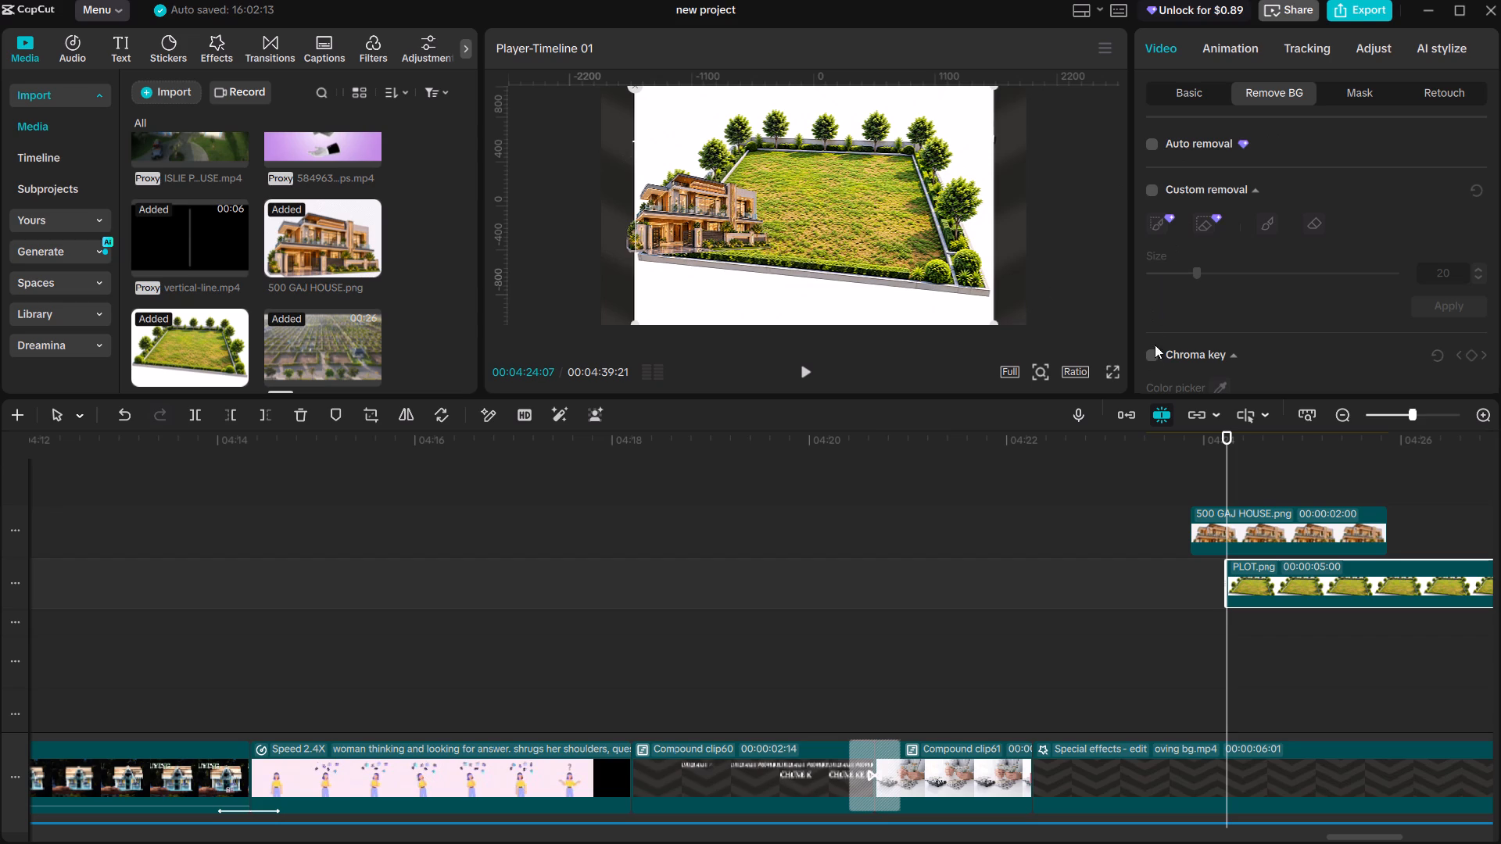
left_click(1150, 354)
left_click(800, 296)
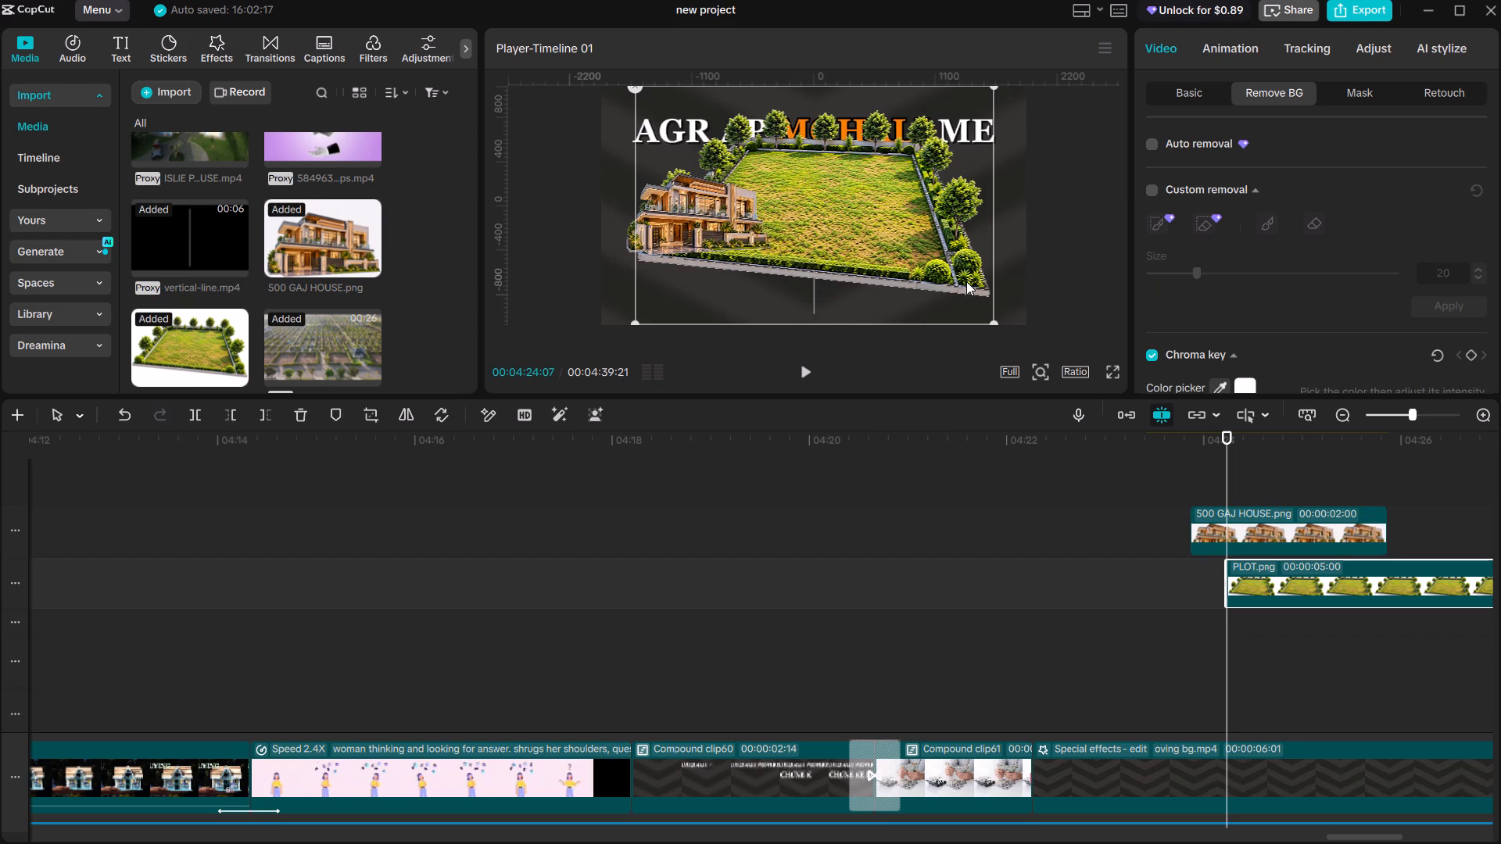
Scale the plot down to about 48% and place it opposite the house, at about X 1146, Y -150.
left_click_drag(994, 321, 898, 224)
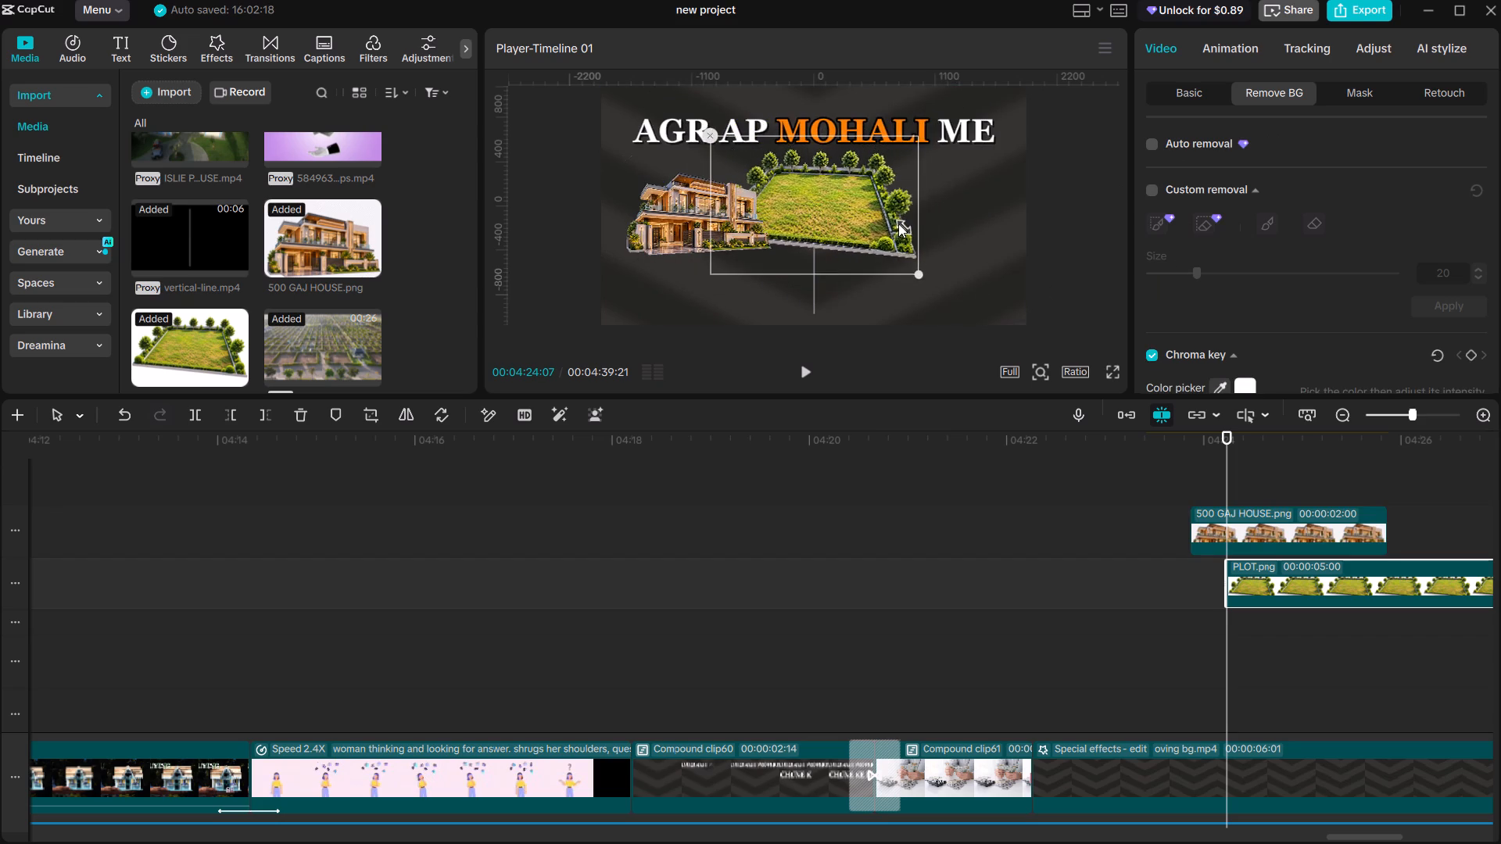
left_click_drag(898, 224, 890, 219)
left_click_drag(847, 227, 735, 241)
left_click_drag(797, 284, 781, 268)
left_click_drag(739, 242, 980, 240)
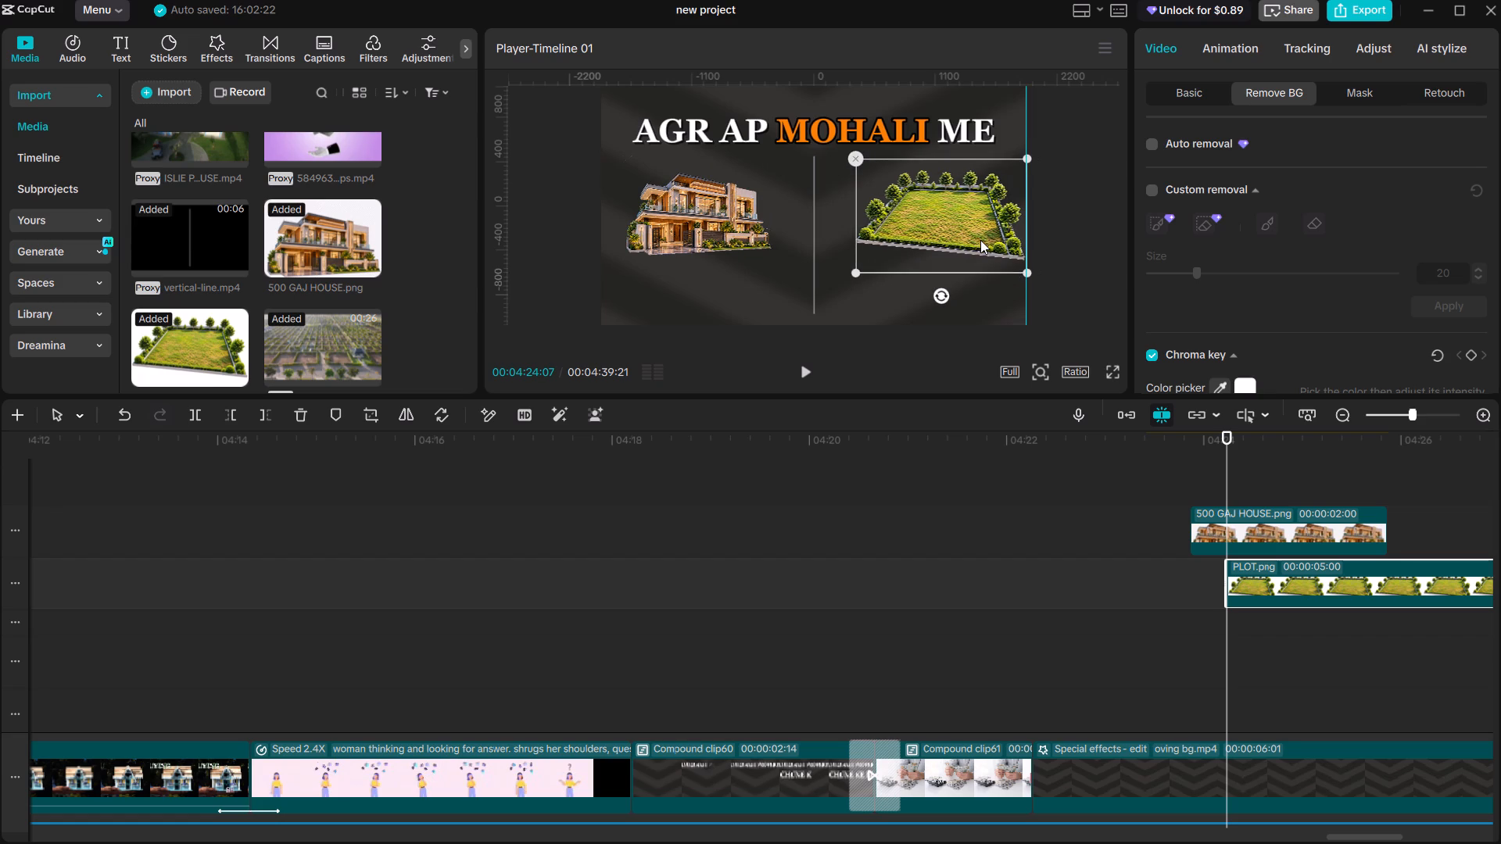
left_click_drag(980, 240, 980, 245)
Add a Transform keyframe to the plot clip at 04:24:22.
key("space")
key("space")
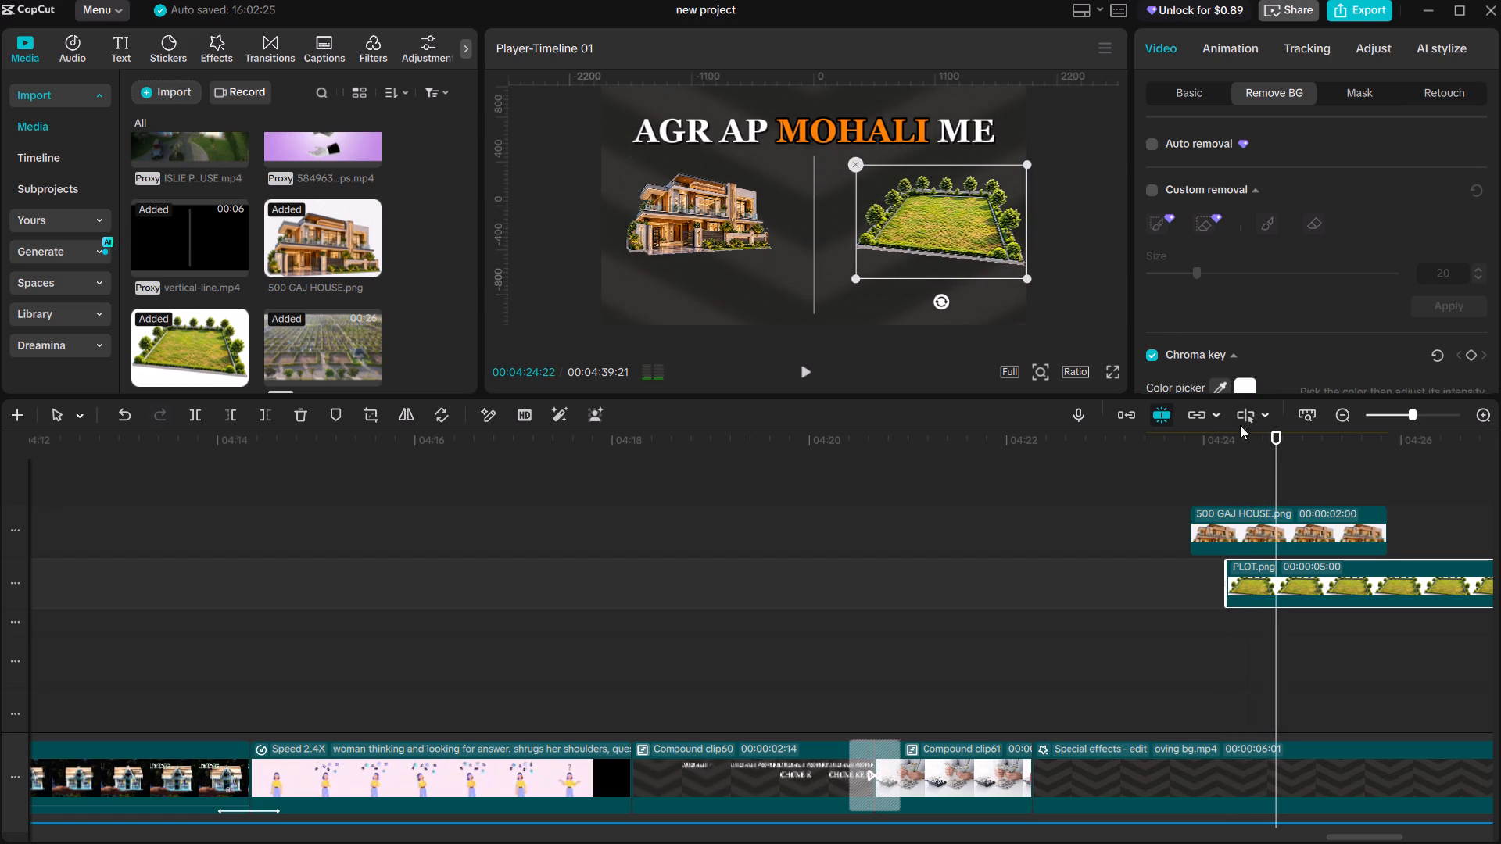
left_click(1204, 102)
left_click(1472, 144)
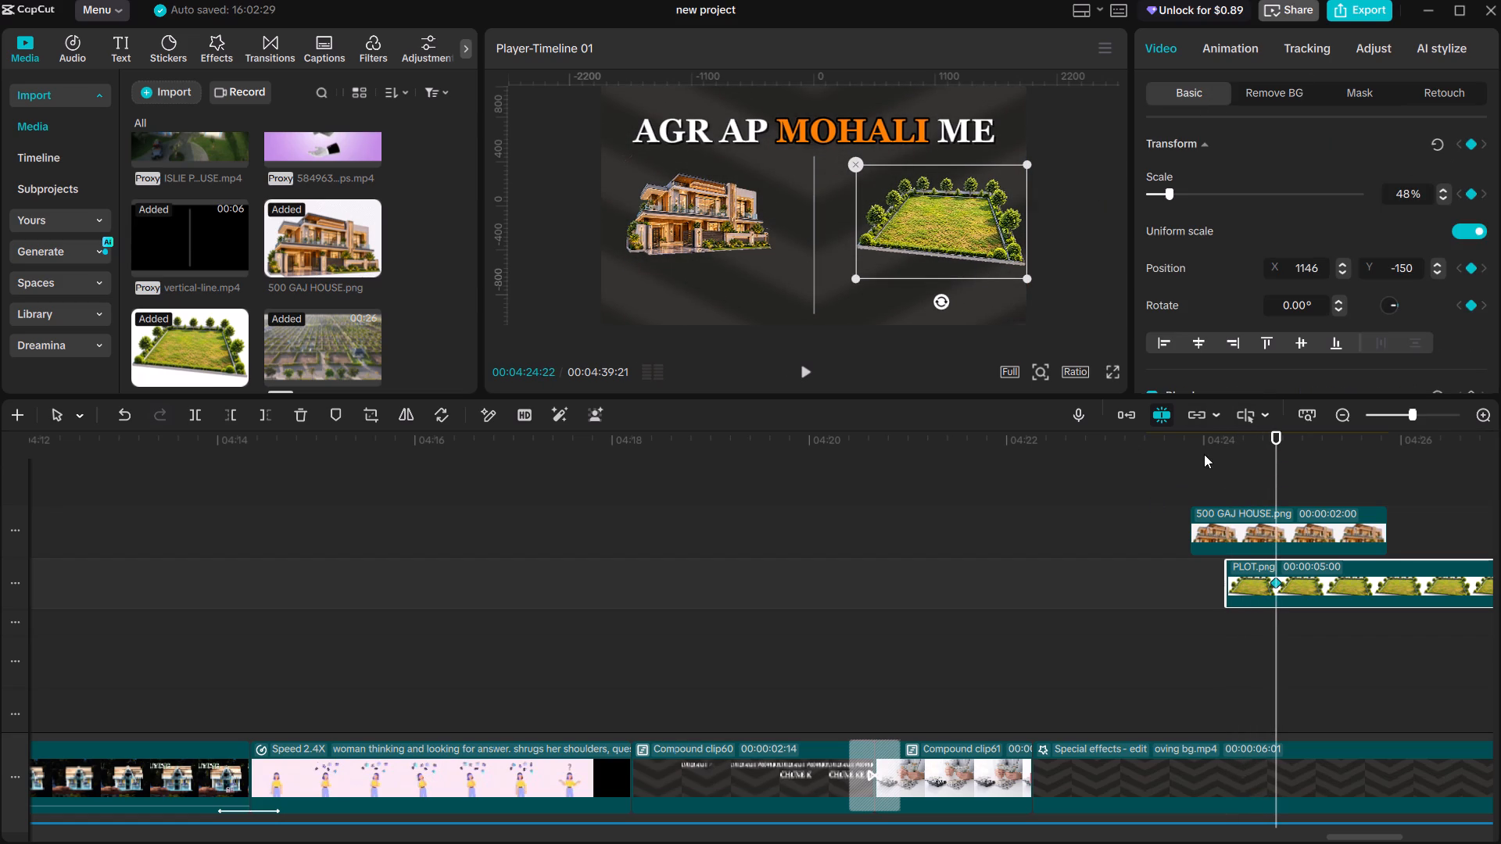
Set the plot's starting position at 04:24:07 to X 2694, Y -150, just outside the frame's right edge.
double_click(1231, 470)
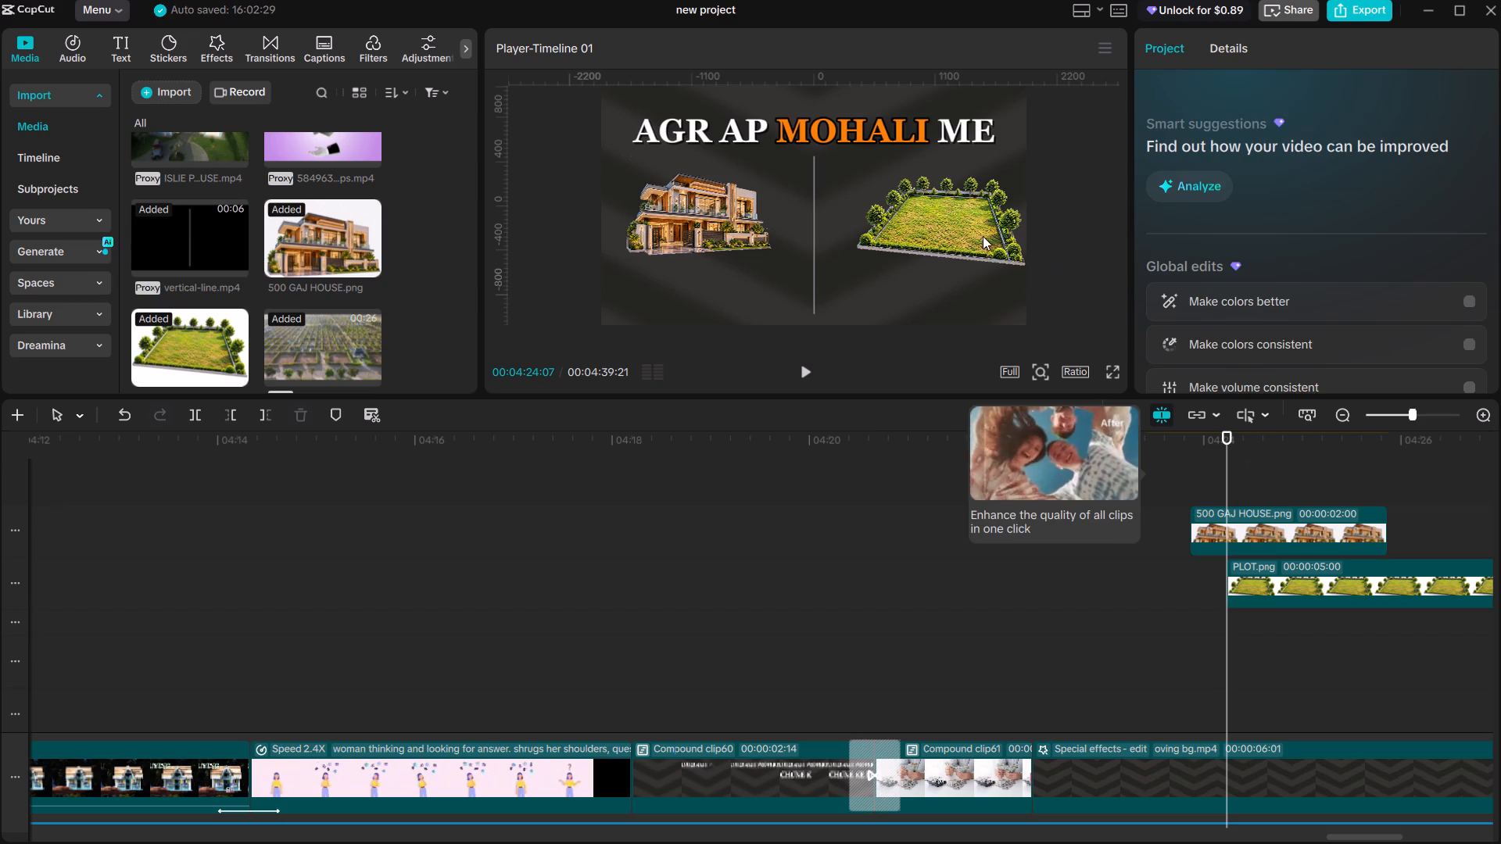
left_click(978, 234)
left_click_drag(961, 234, 1102, 232)
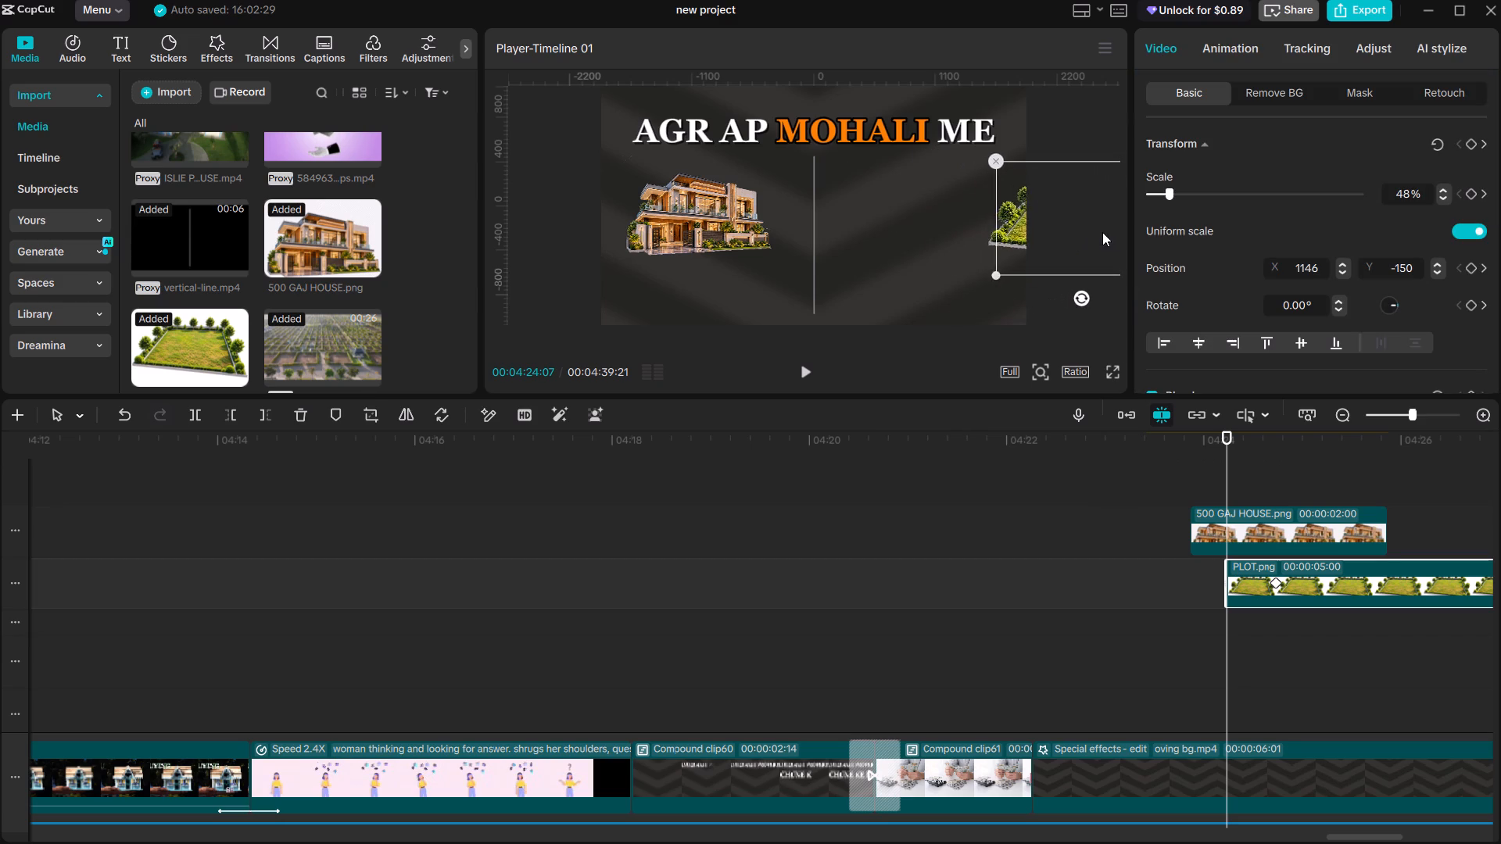
left_click_drag(1102, 232, 1135, 232)
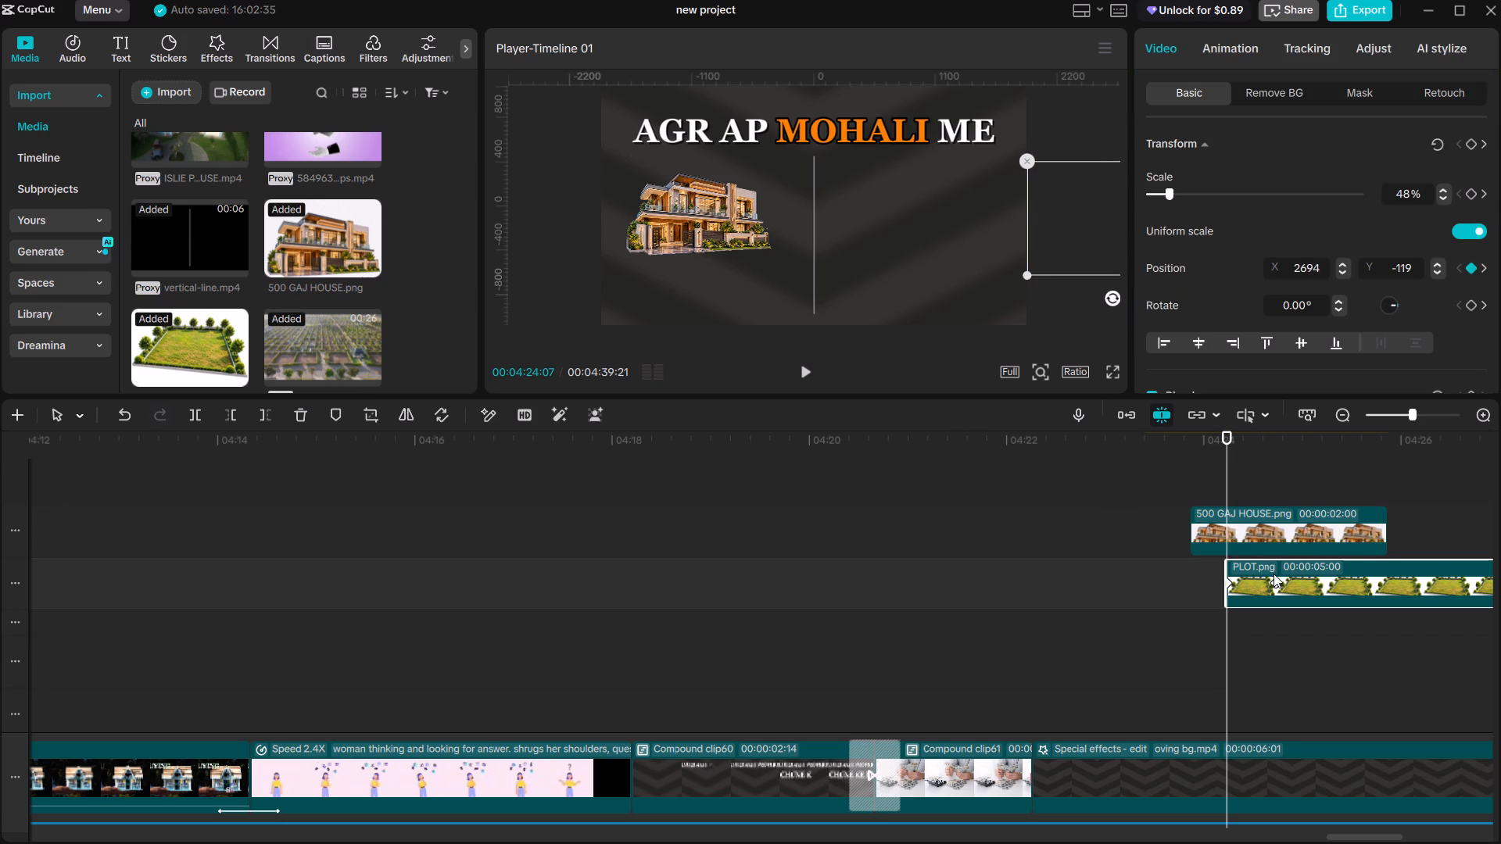
left_click(1275, 581)
left_click(1227, 581)
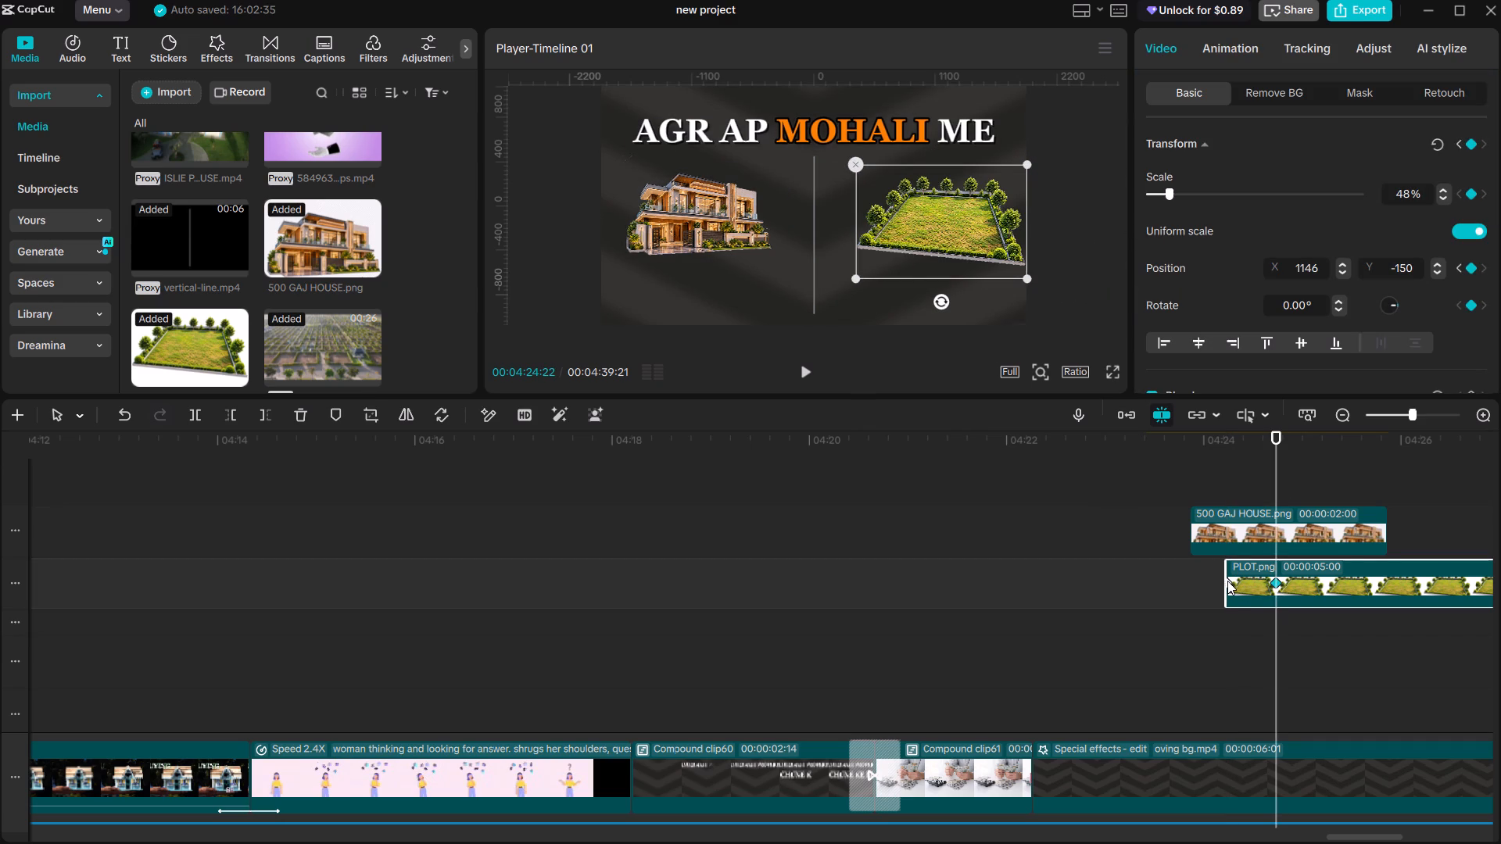
double_click(1406, 266)
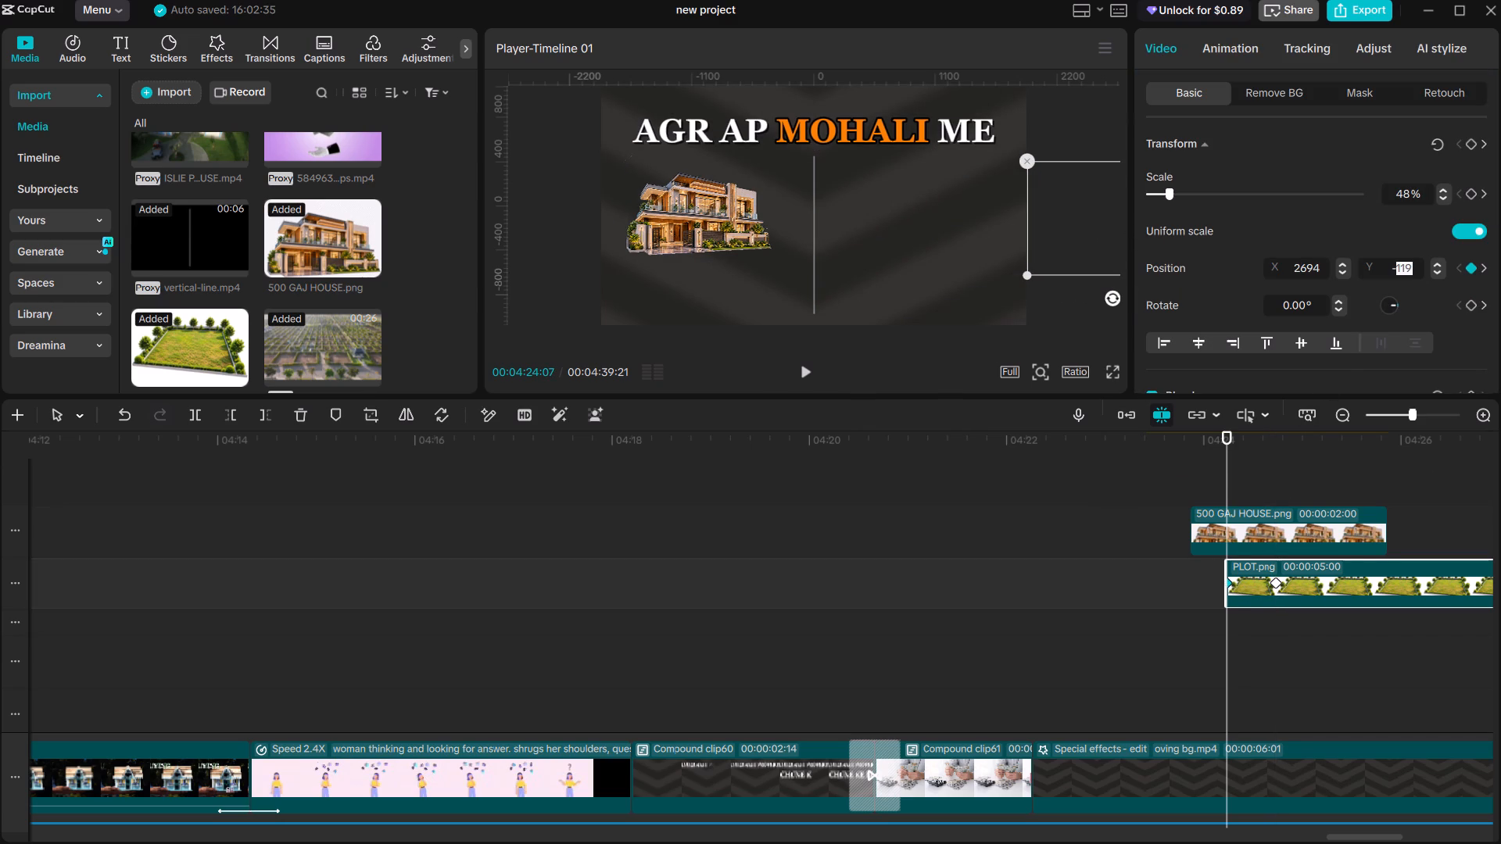
type("150")
key("Return")
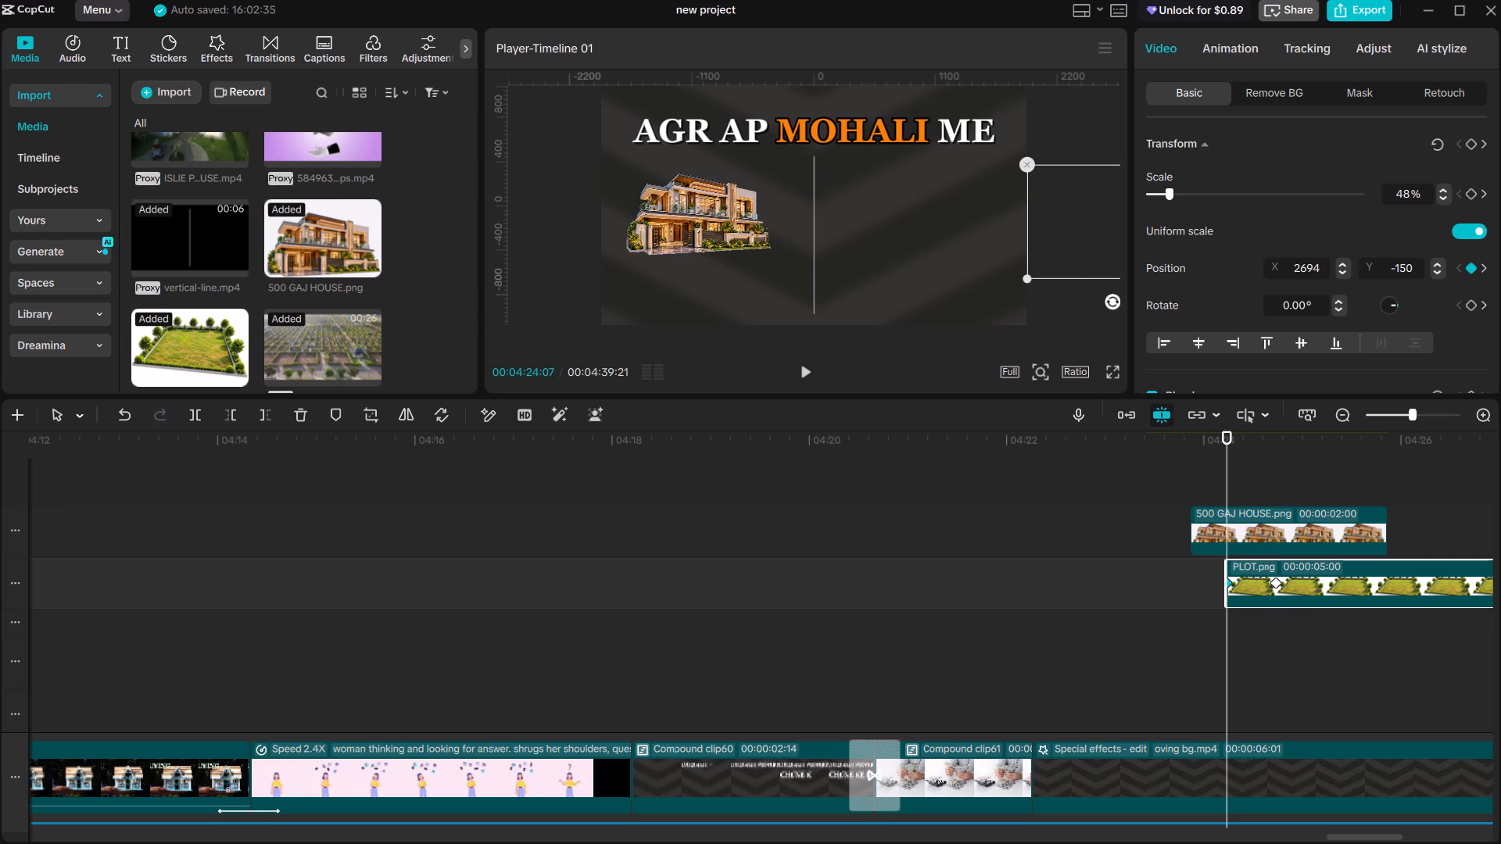
Apply the Ease out preset to the plot clip's 04:24:22 keyframe and preview both images sliding in.
right_click(1276, 582)
left_click(1268, 621)
left_click(1165, 477)
key("space")
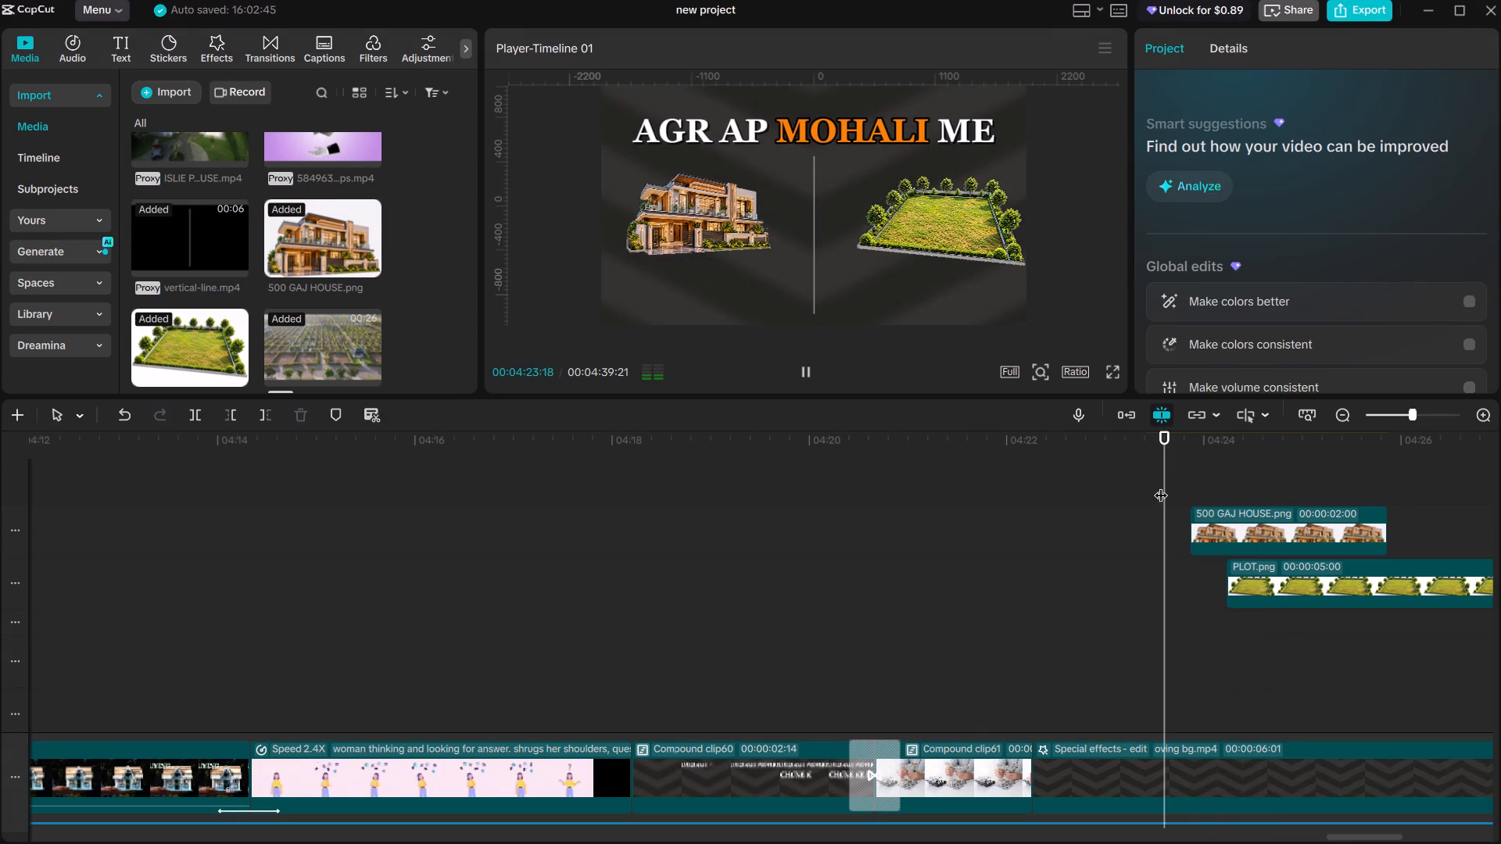
key("space")
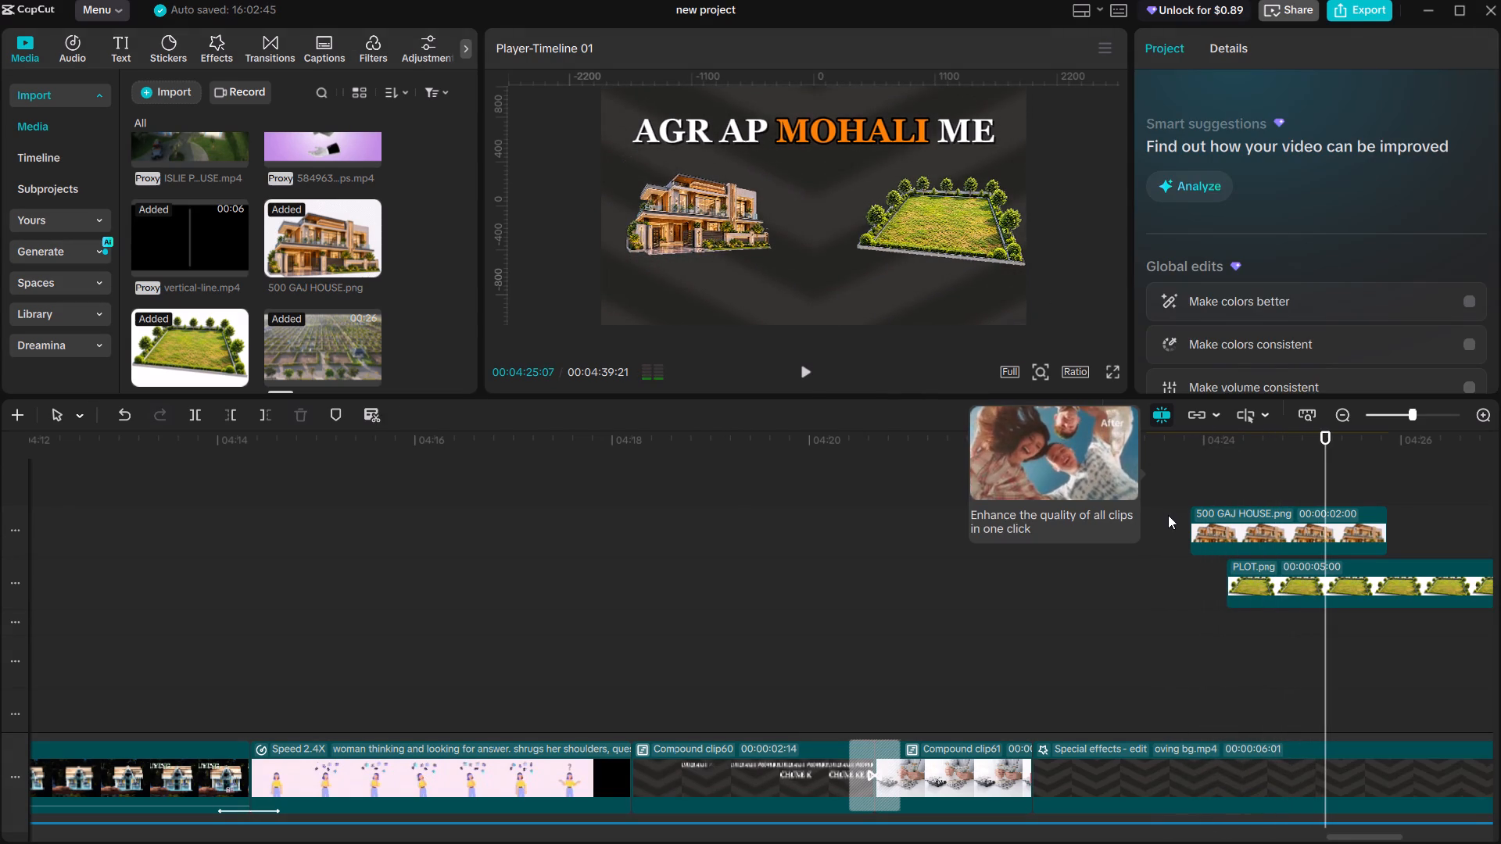
left_click(1168, 515)
key("space")
key("space")
Extend the start of the house clip earlier to a duration of 00:00:02:04 and preview the scene.
left_click(1214, 524)
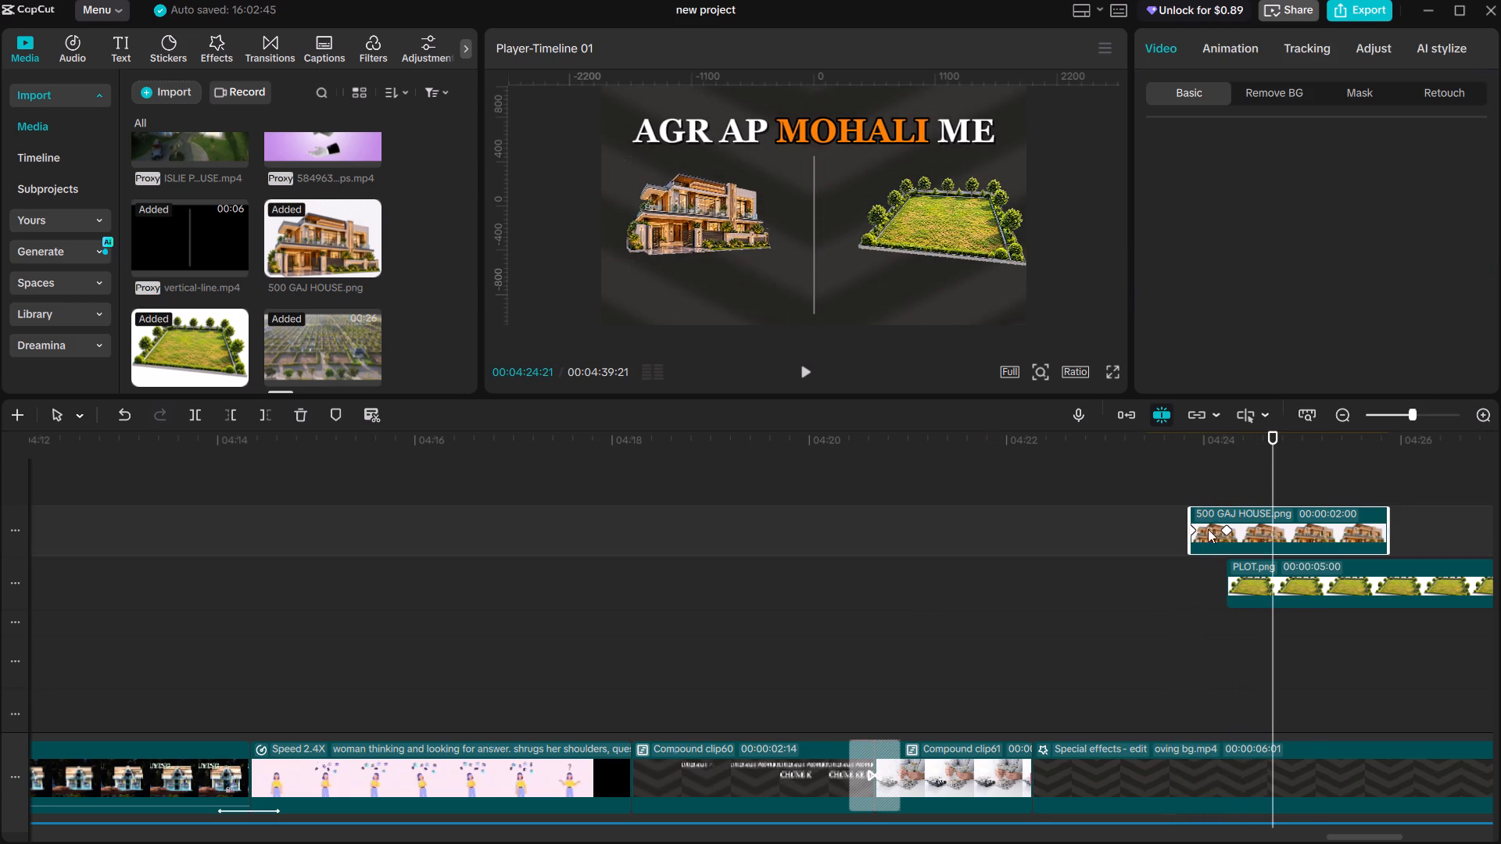
left_click_drag(1188, 541, 1179, 538)
left_click_drag(1190, 531, 1184, 530)
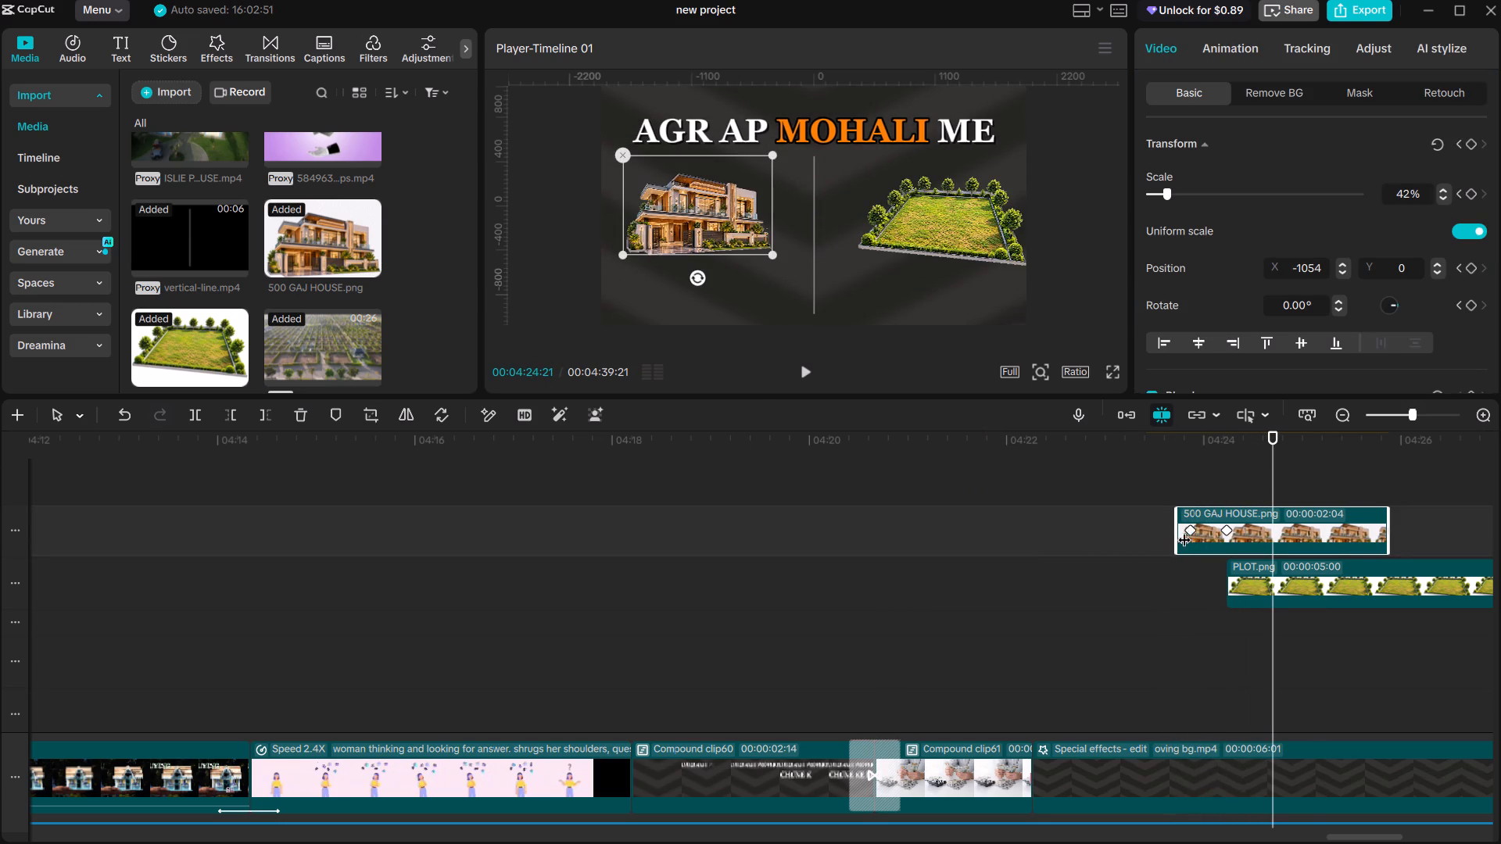
left_click_drag(1184, 530, 1175, 530)
left_click(1153, 493)
key("space")
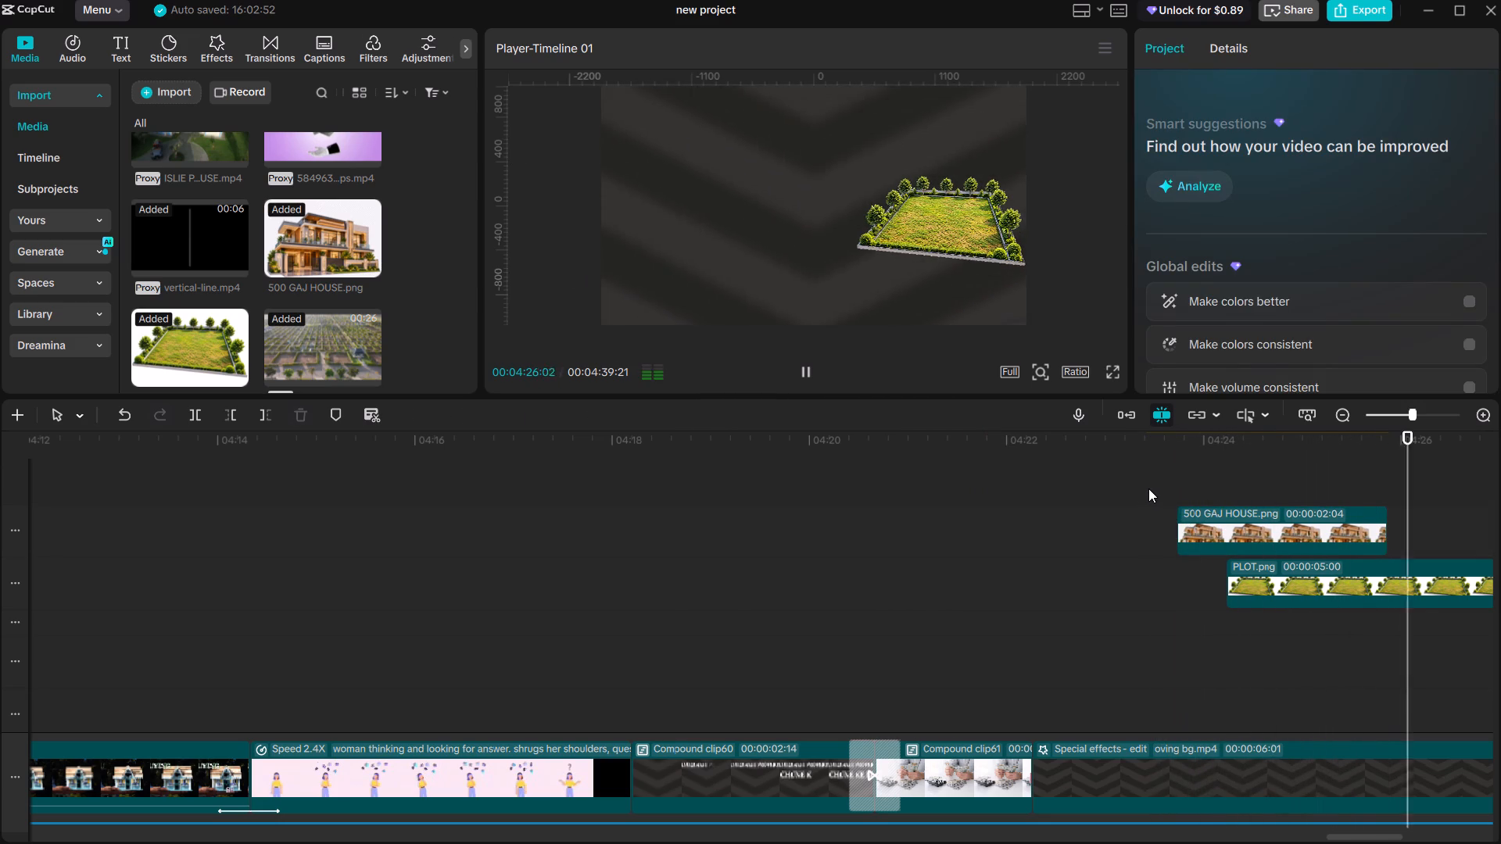
left_click(1160, 490)
key("space")
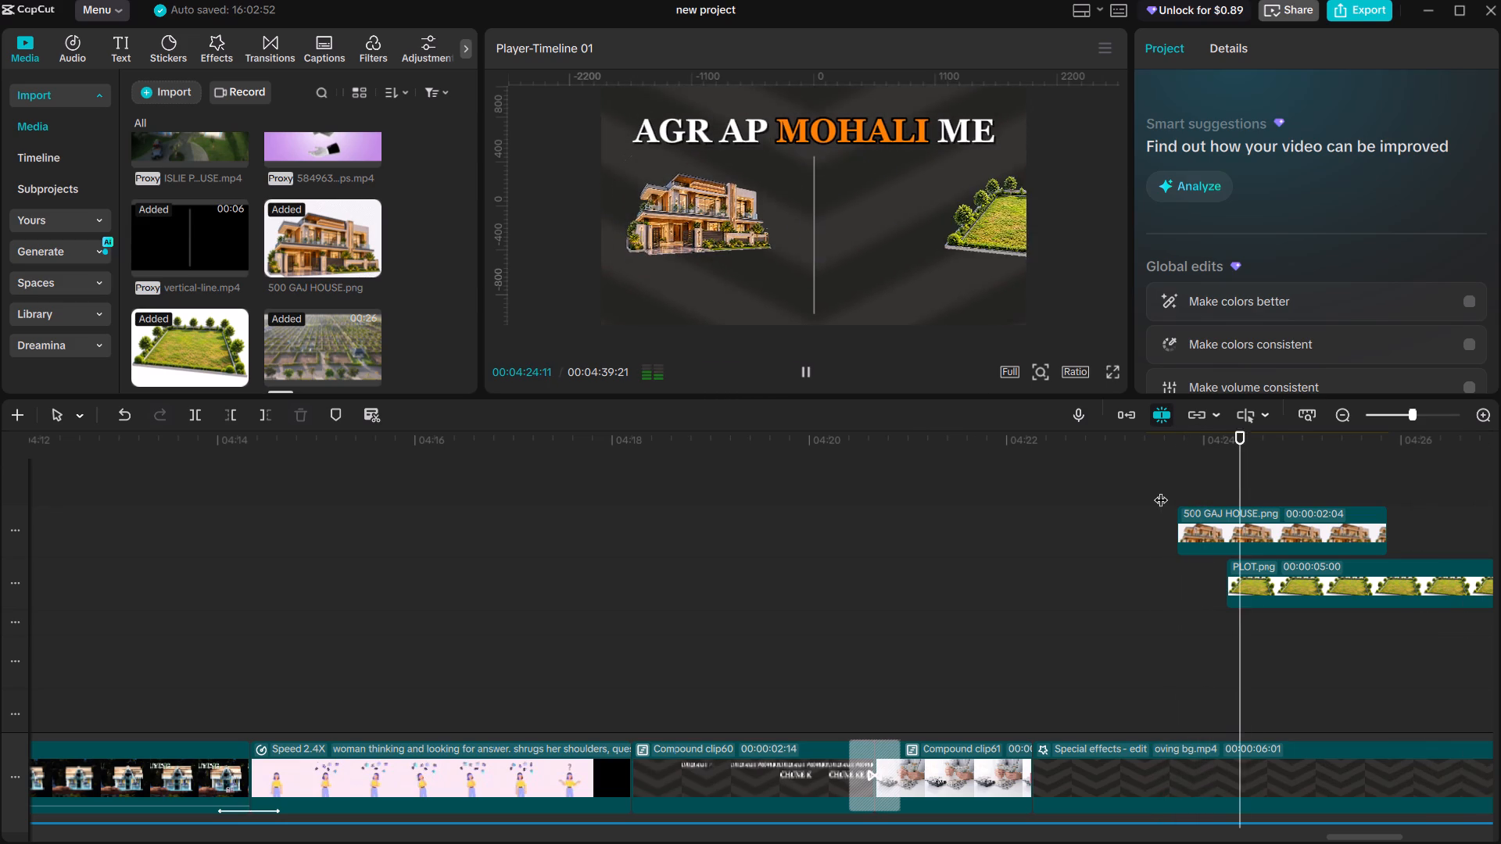
key("space")
Check the scene against the audio waveform by playing from about 04:24:14, stopping at 04:24:24.
scroll(1210, 506, "down", 20)
scroll(1210, 506, "down", 9)
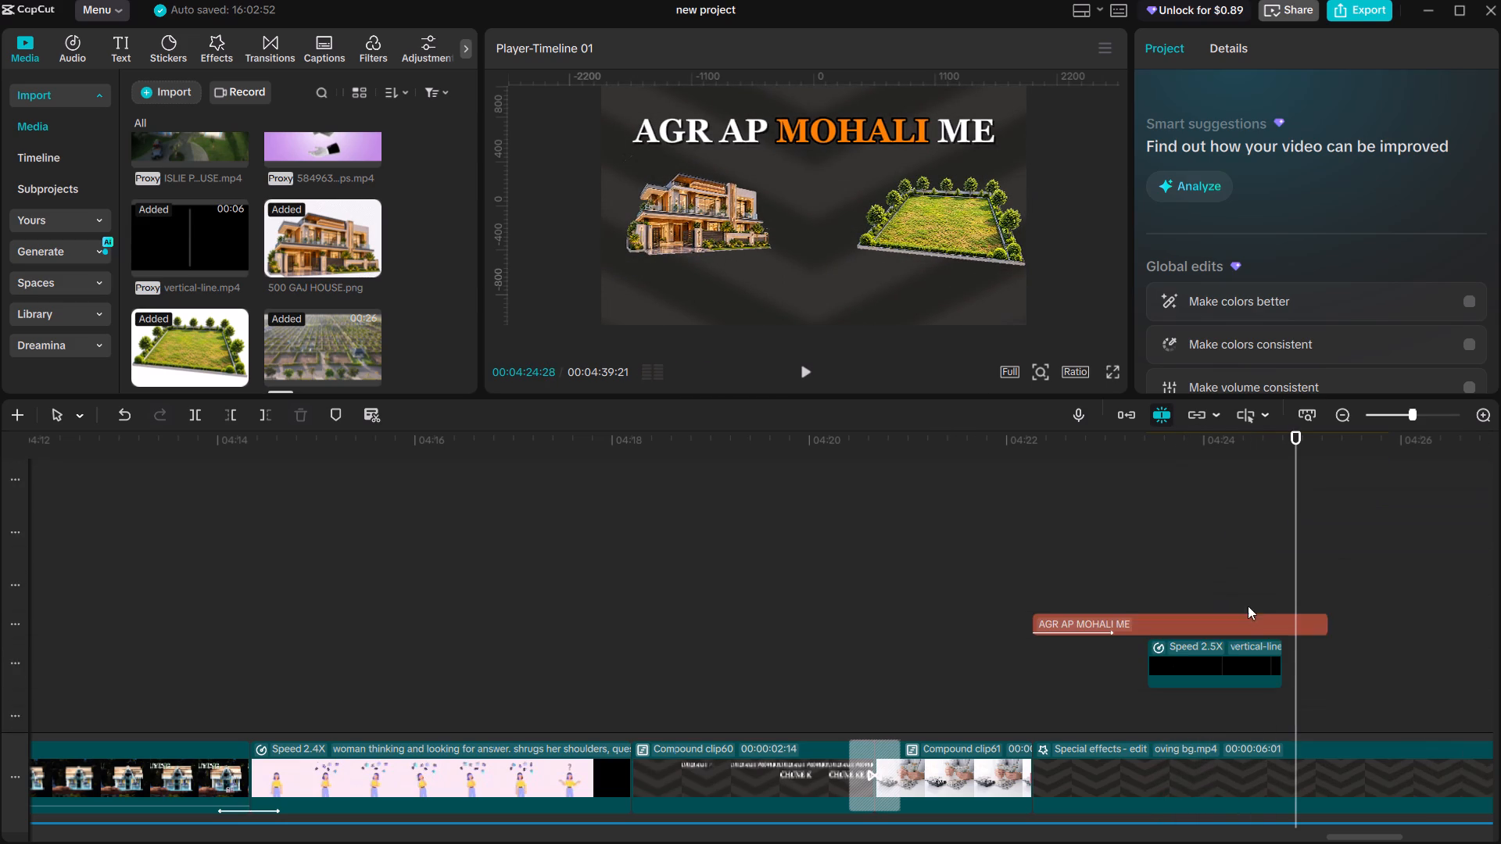
scroll(1248, 606, "down", 5)
scroll(1291, 624, "down", 20)
scroll(1291, 624, "down", 20)
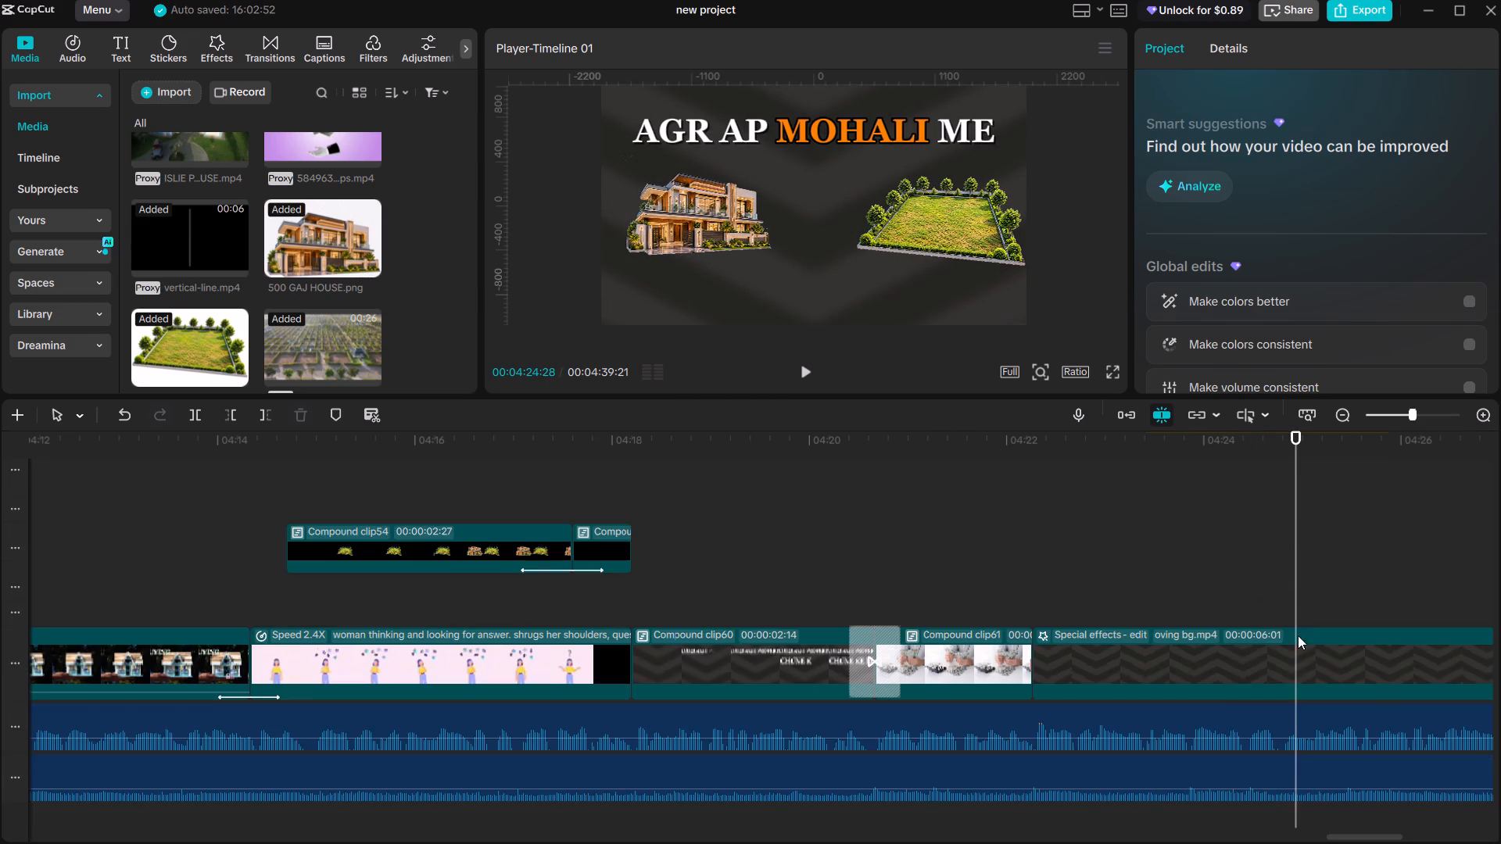
scroll(1298, 635, "down", 3)
left_click_drag(1291, 575, 1246, 579)
key("space")
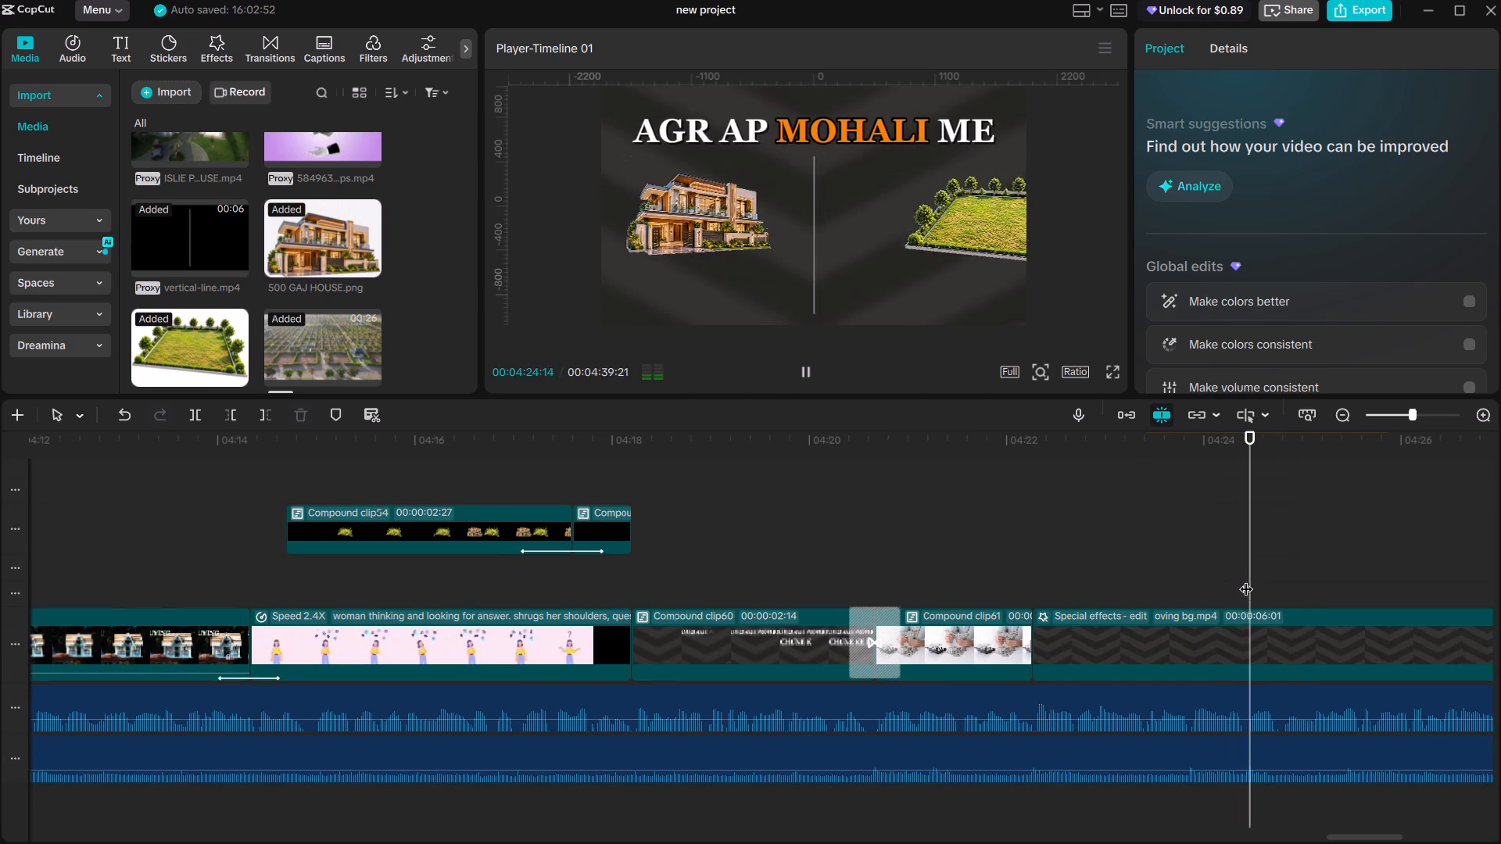
left_click(1252, 568)
left_click_drag(1256, 568, 1284, 588)
key("space")
left_click(1284, 585)
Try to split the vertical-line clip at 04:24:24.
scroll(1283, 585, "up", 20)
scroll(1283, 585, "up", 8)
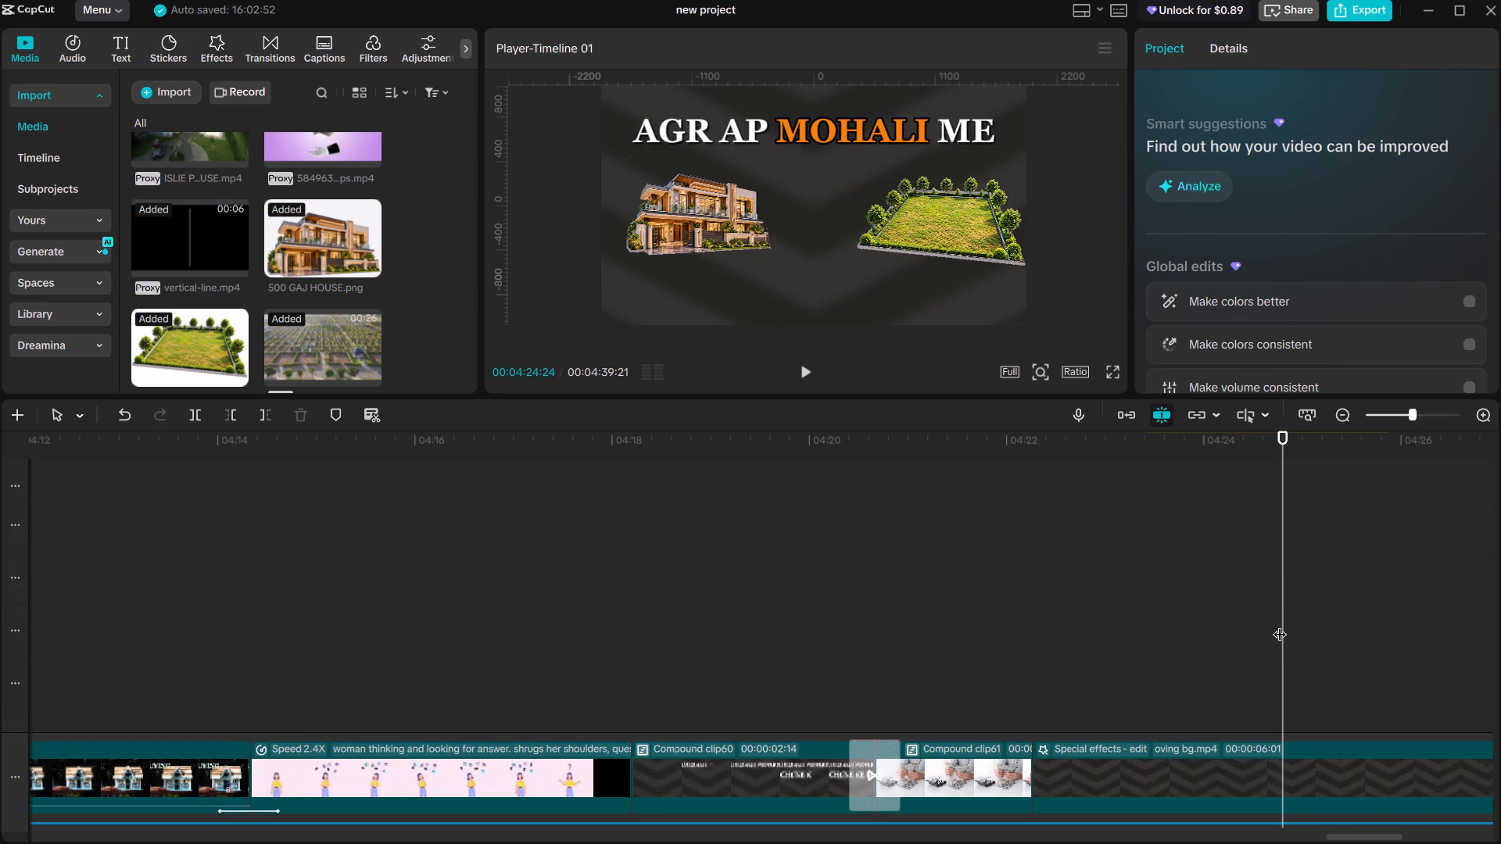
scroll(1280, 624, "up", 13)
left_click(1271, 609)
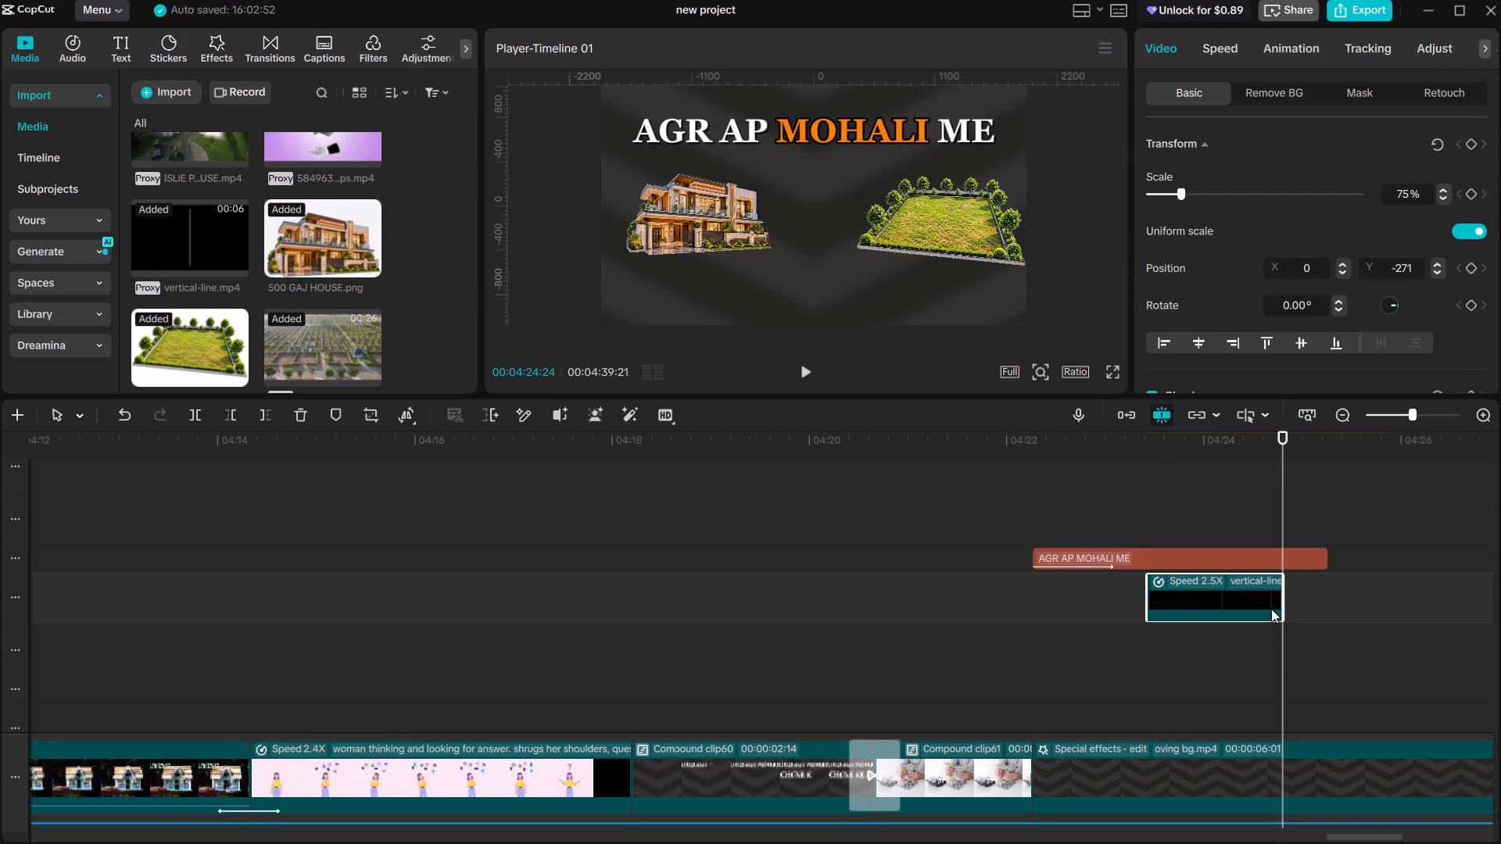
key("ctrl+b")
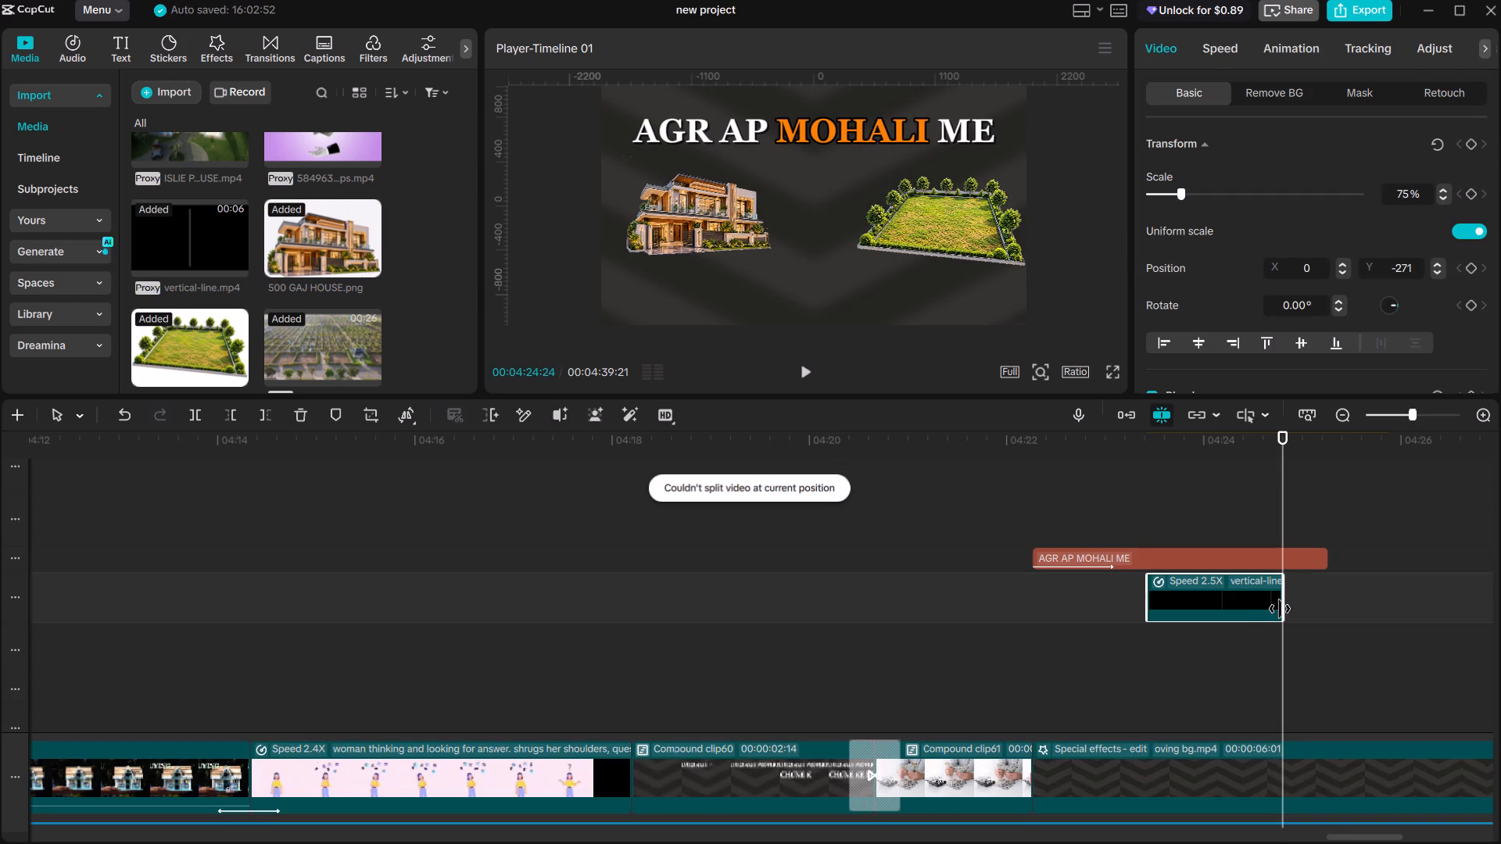
Split the AGR AP MOHALI ME title clip at 04:24:24 and delete the part after the cut.
key("BackSpace")
key("ctrl+z")
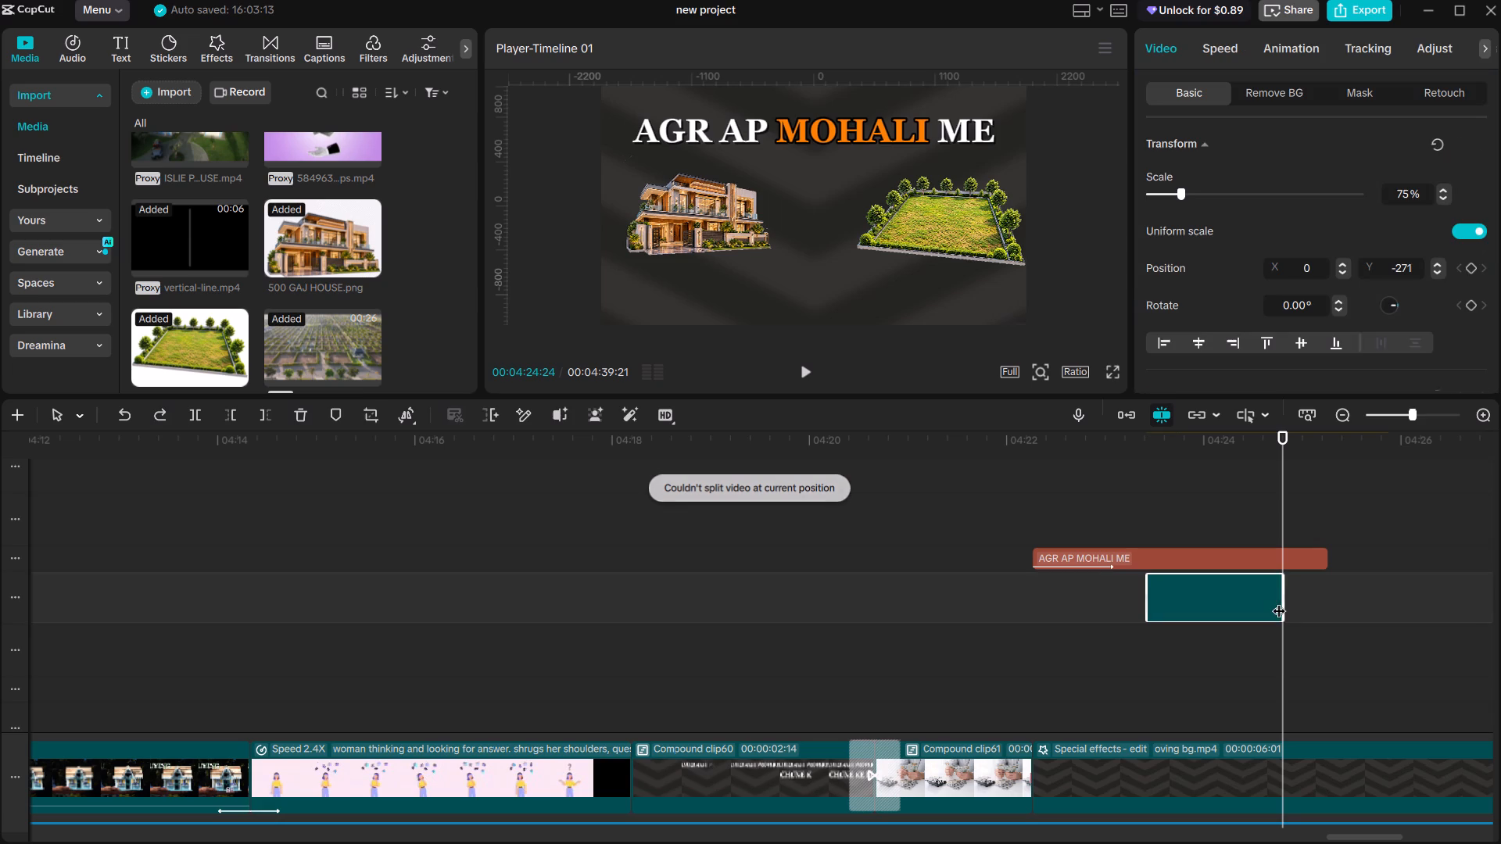
left_click(1276, 559)
key("ctrl+b")
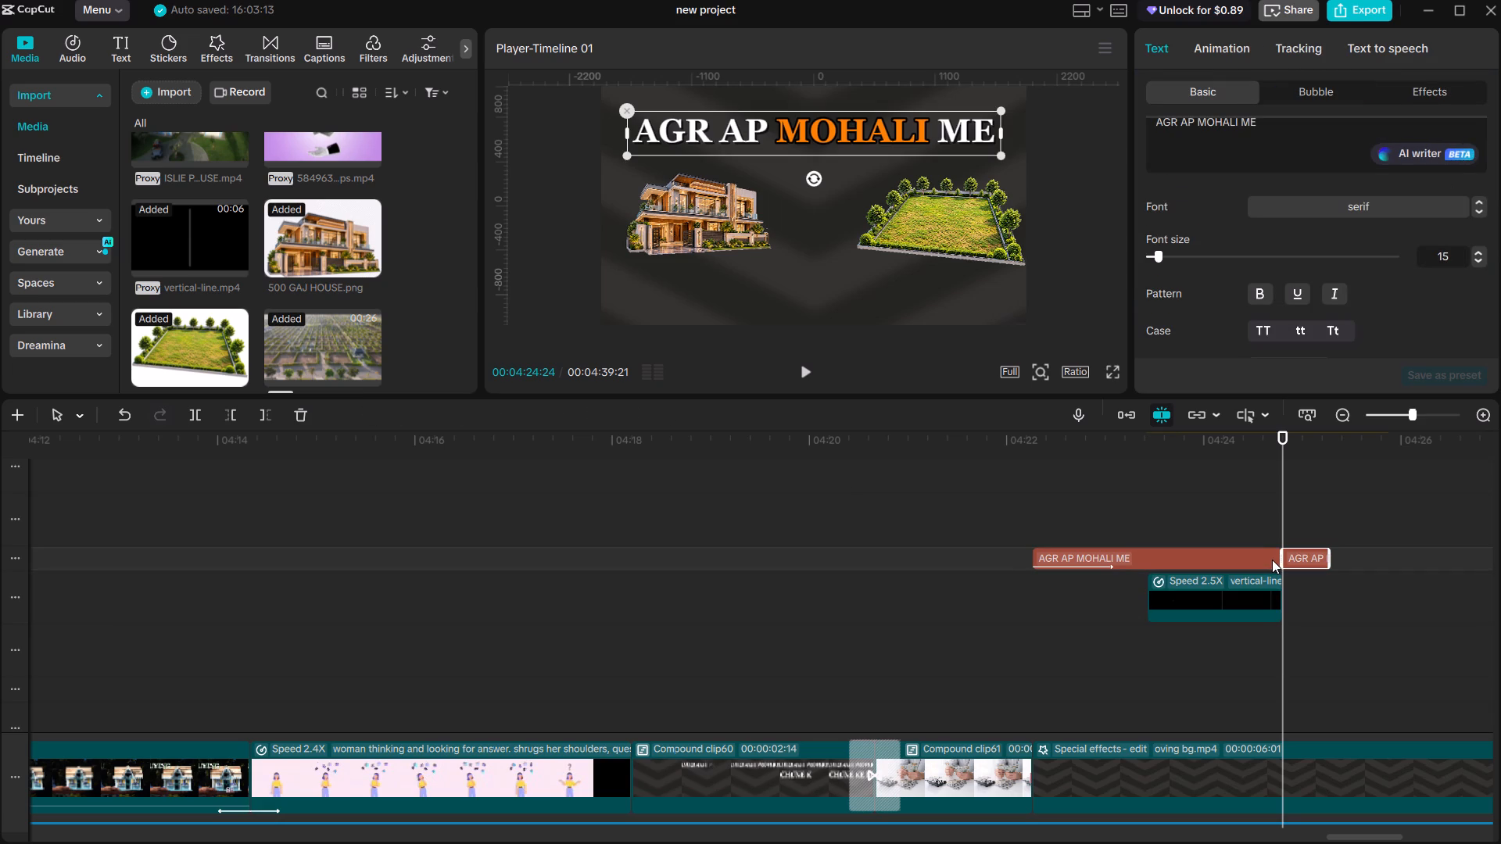
key("BackSpace")
Split the plot and house image clips at 04:24:24 and delete both parts after the cut.
scroll(1267, 572, "up", 17)
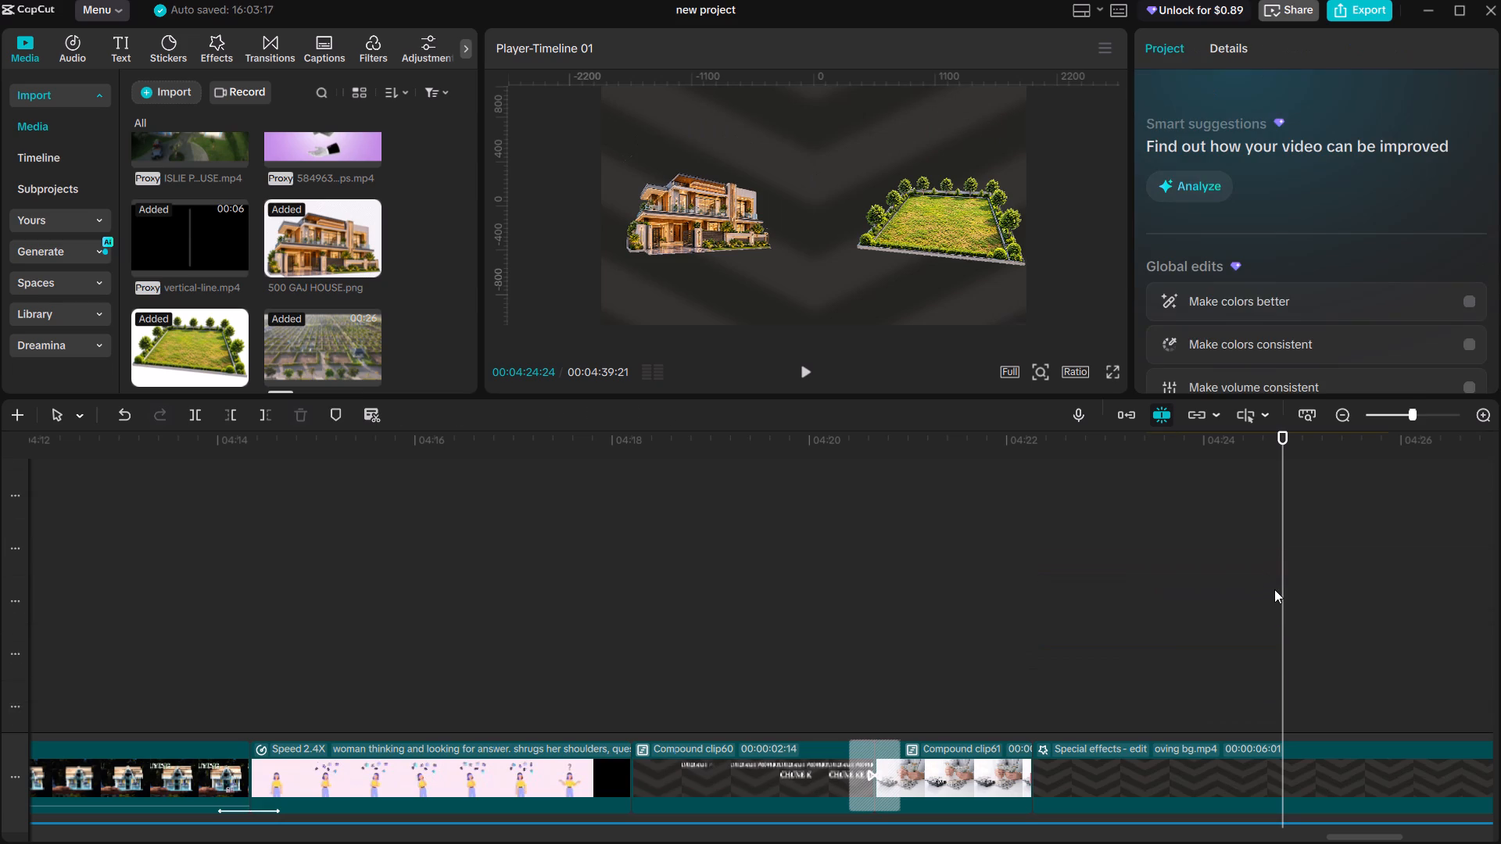
scroll(1274, 589, "up", 16)
left_click(1272, 591)
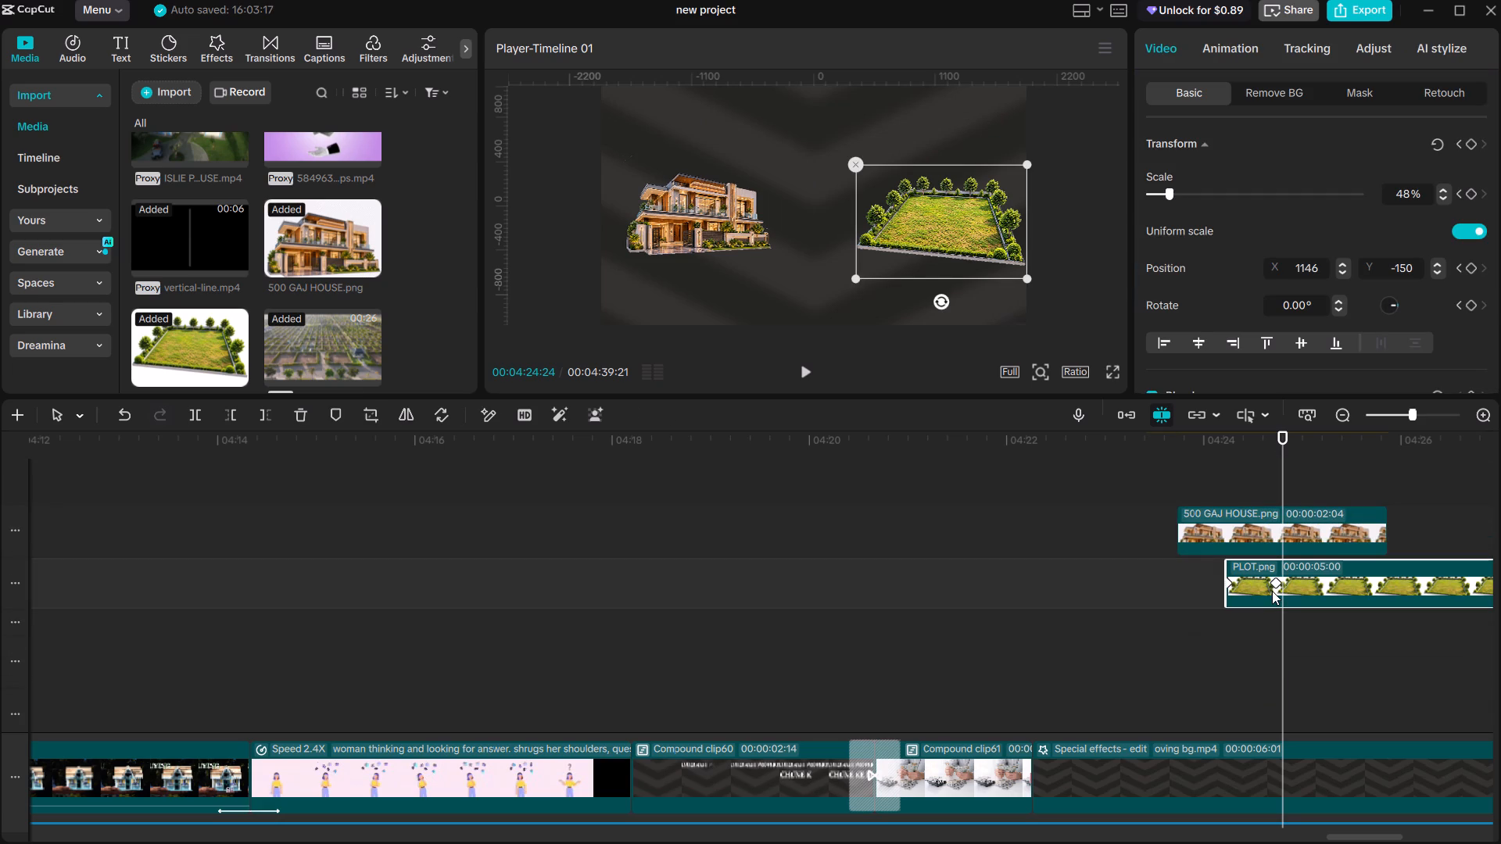
key("ctrl+b")
left_click(1285, 533, "ctrl")
key("ctrl+b")
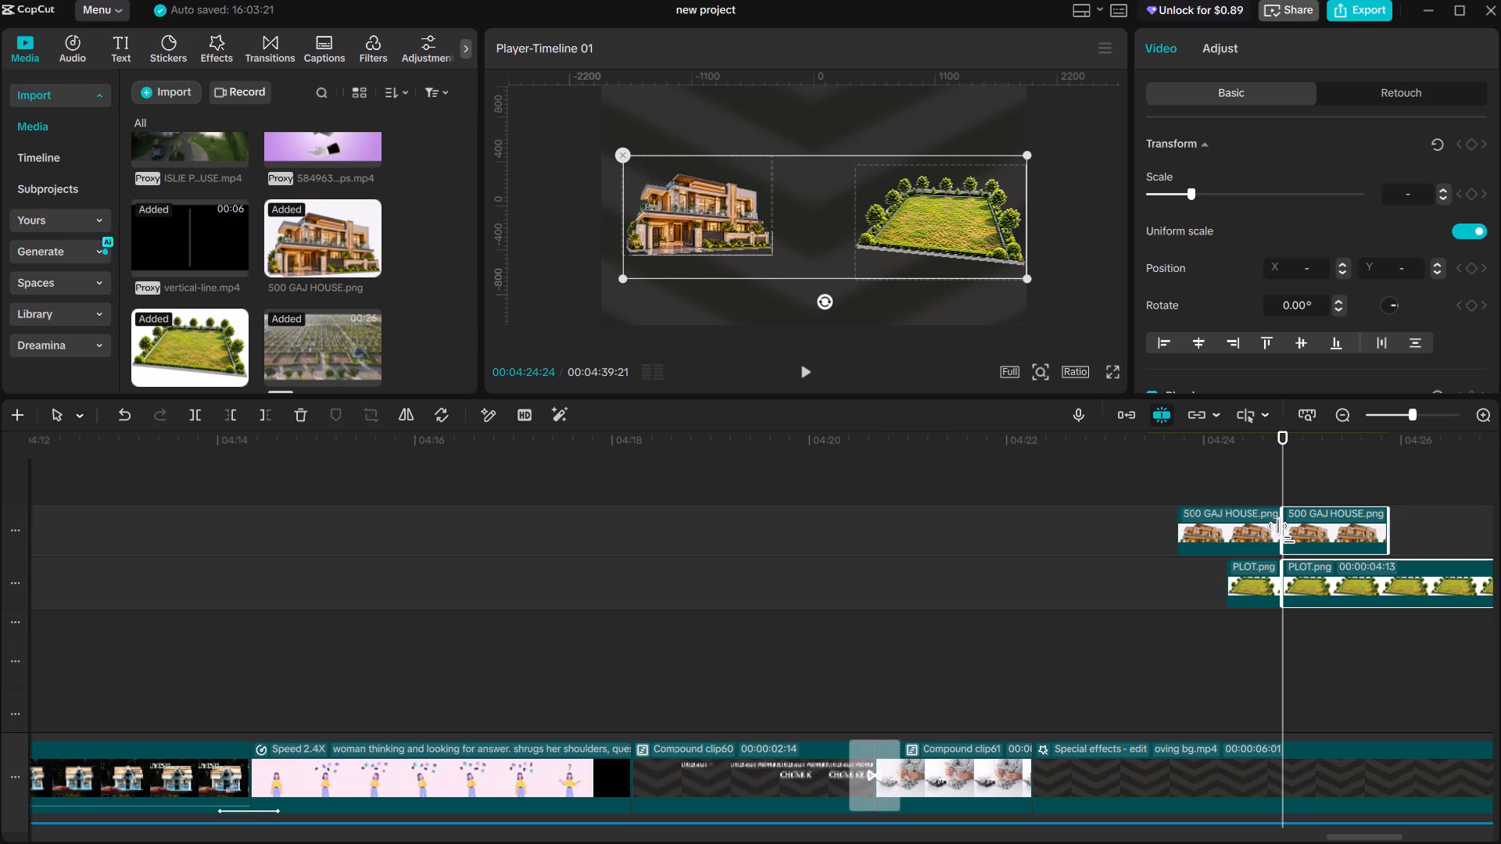
key("BackSpace")
Combine the trimmed house and plot image clips into one compound clip.
scroll(1277, 557, "up", 17)
scroll(1277, 560, "down", 14)
scroll(1272, 568, "up", 15)
left_click_drag(1307, 624, 1242, 514)
key("alt+g")
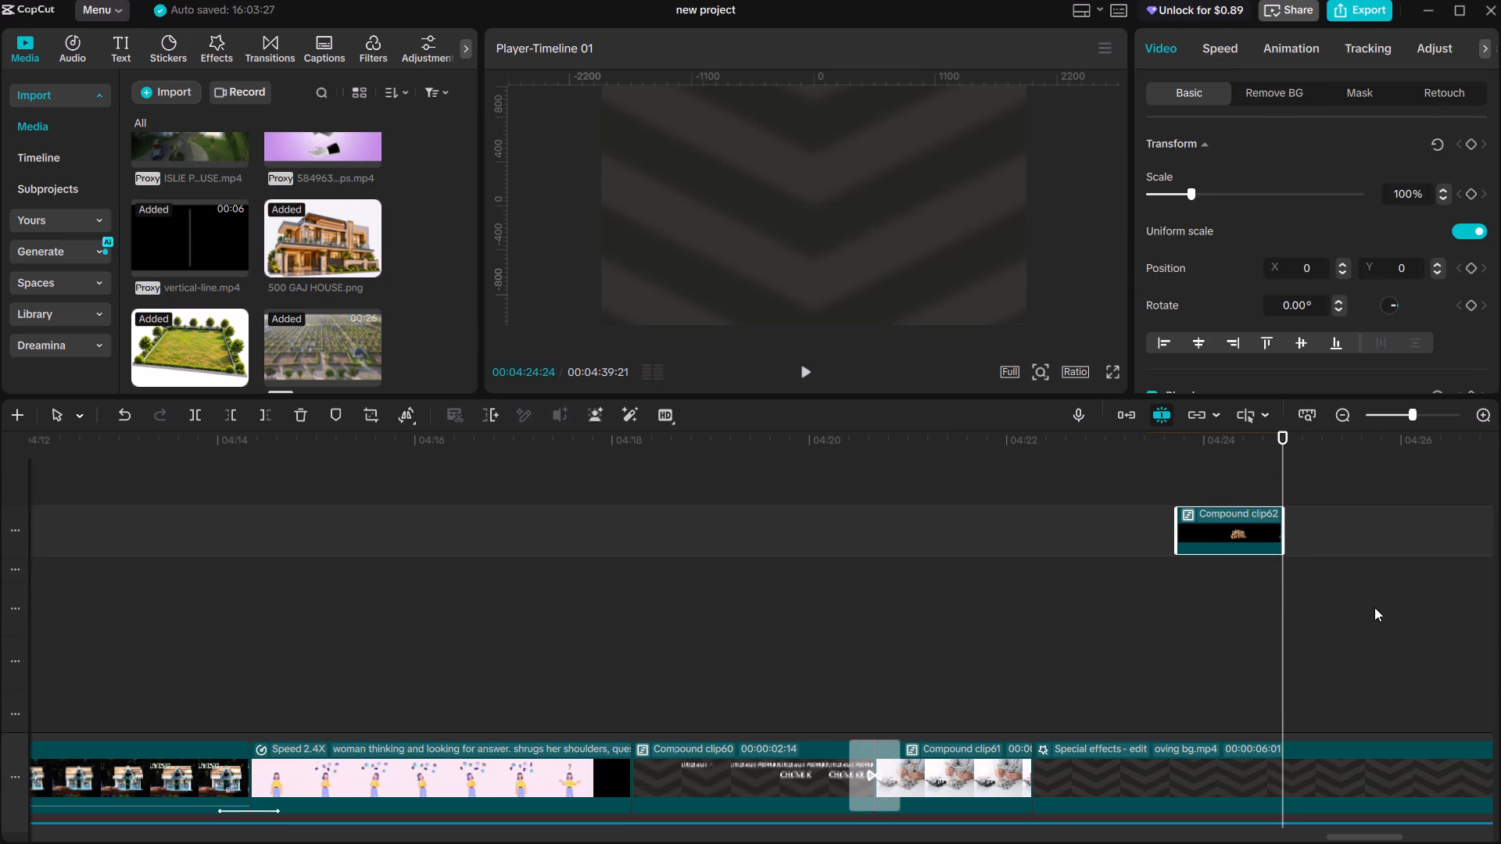
Combine the title, the vertical-line clip and the house-and-plot compound clip into a single compound clip.
scroll(1381, 606, "down", 3)
scroll(1314, 606, "down", 20)
scroll(1314, 606, "down", 5)
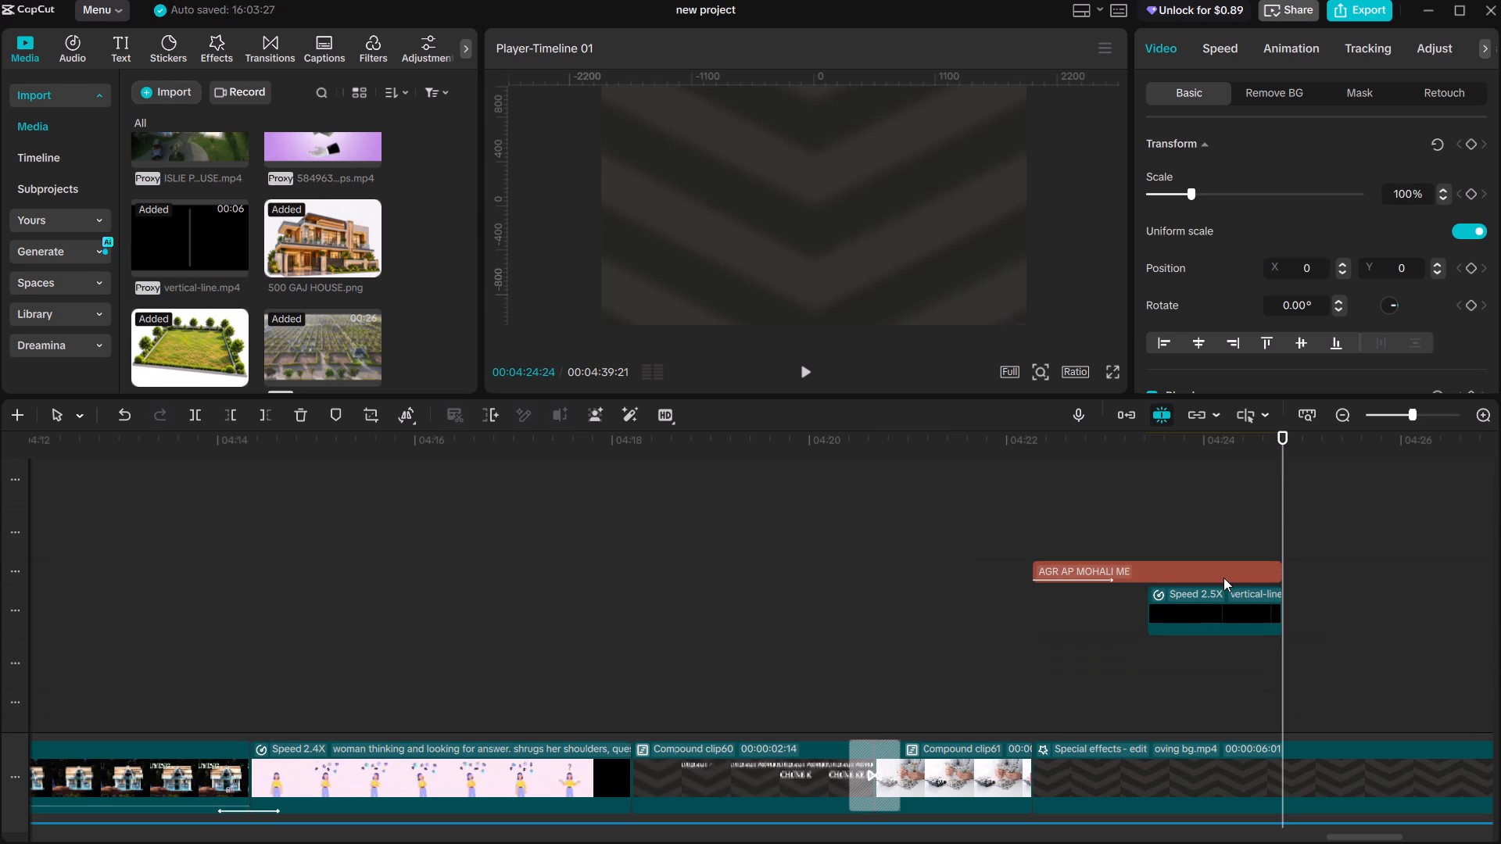
left_click(1223, 578, "ctrl")
left_click(1224, 614, "ctrl")
scroll(1242, 593, "up", 6, "ctrl")
scroll(1242, 586, "up", 20)
scroll(1242, 586, "up", 9)
left_click(1238, 536, "ctrl")
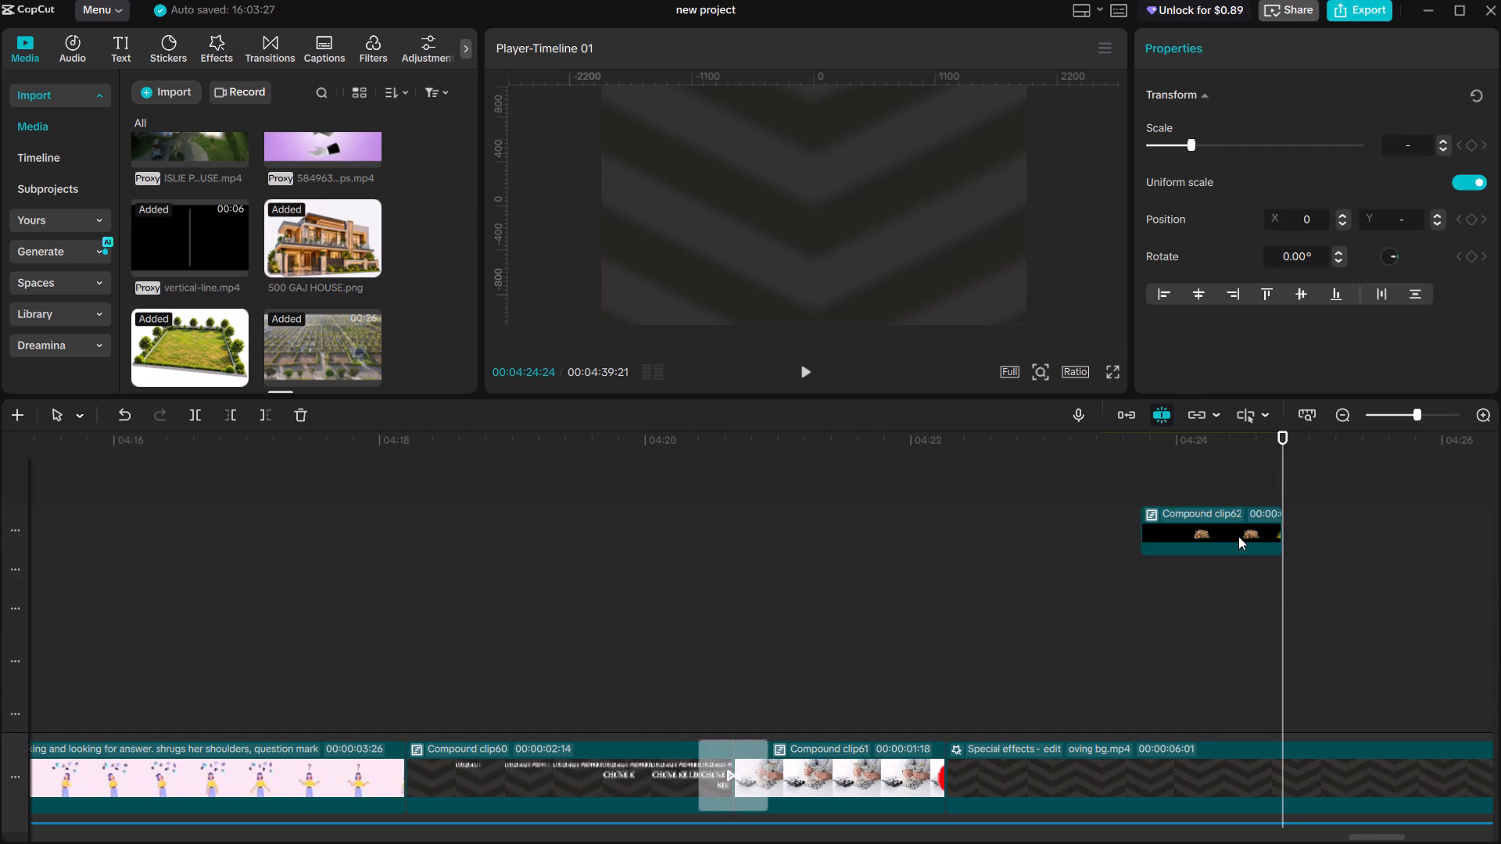
left_click(1239, 536, "ctrl")
scroll(1241, 540, "down", 20, "ctrl")
scroll(1241, 540, "down", 11, "ctrl")
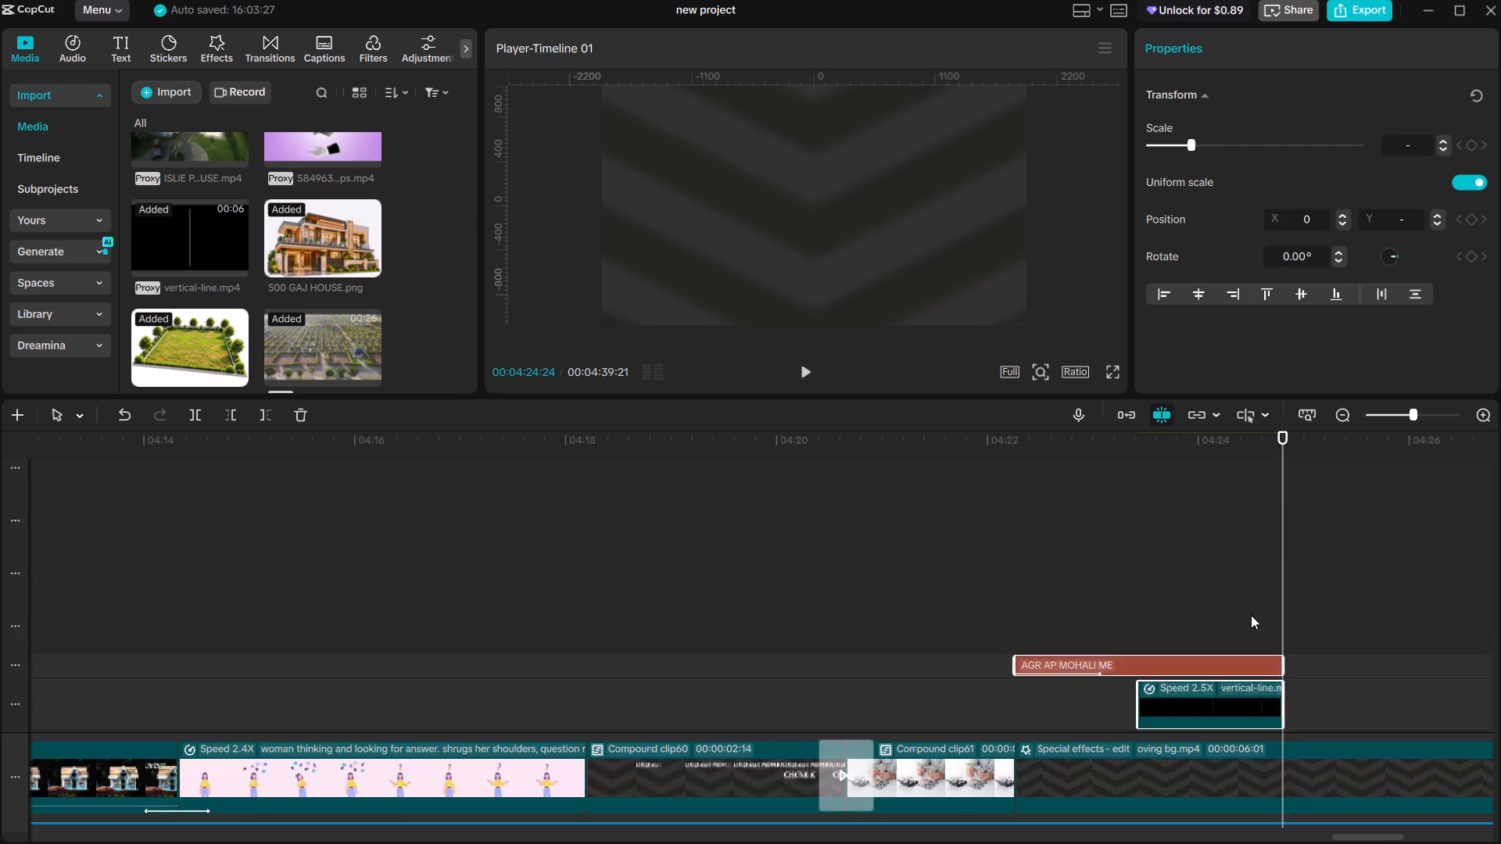
scroll(1251, 615, "down", 20, "ctrl")
scroll(1251, 615, "down", 20, "ctrl")
scroll(1251, 615, "down", 5, "ctrl")
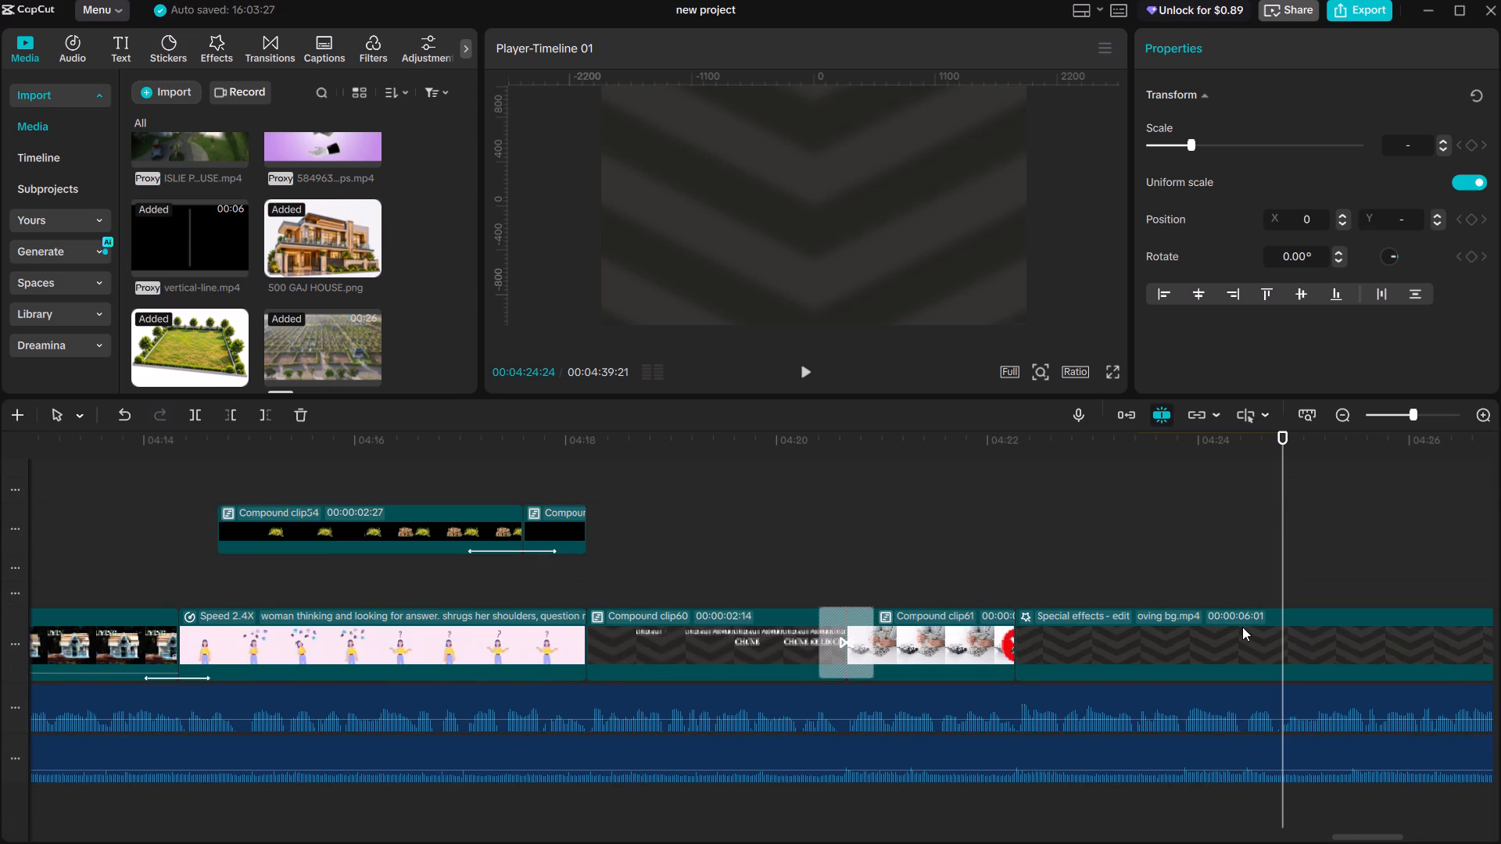
key("alt+g")
Split the moving background clip on the main track at 04:24:24 and delete the part after the cut.
left_click(1234, 788)
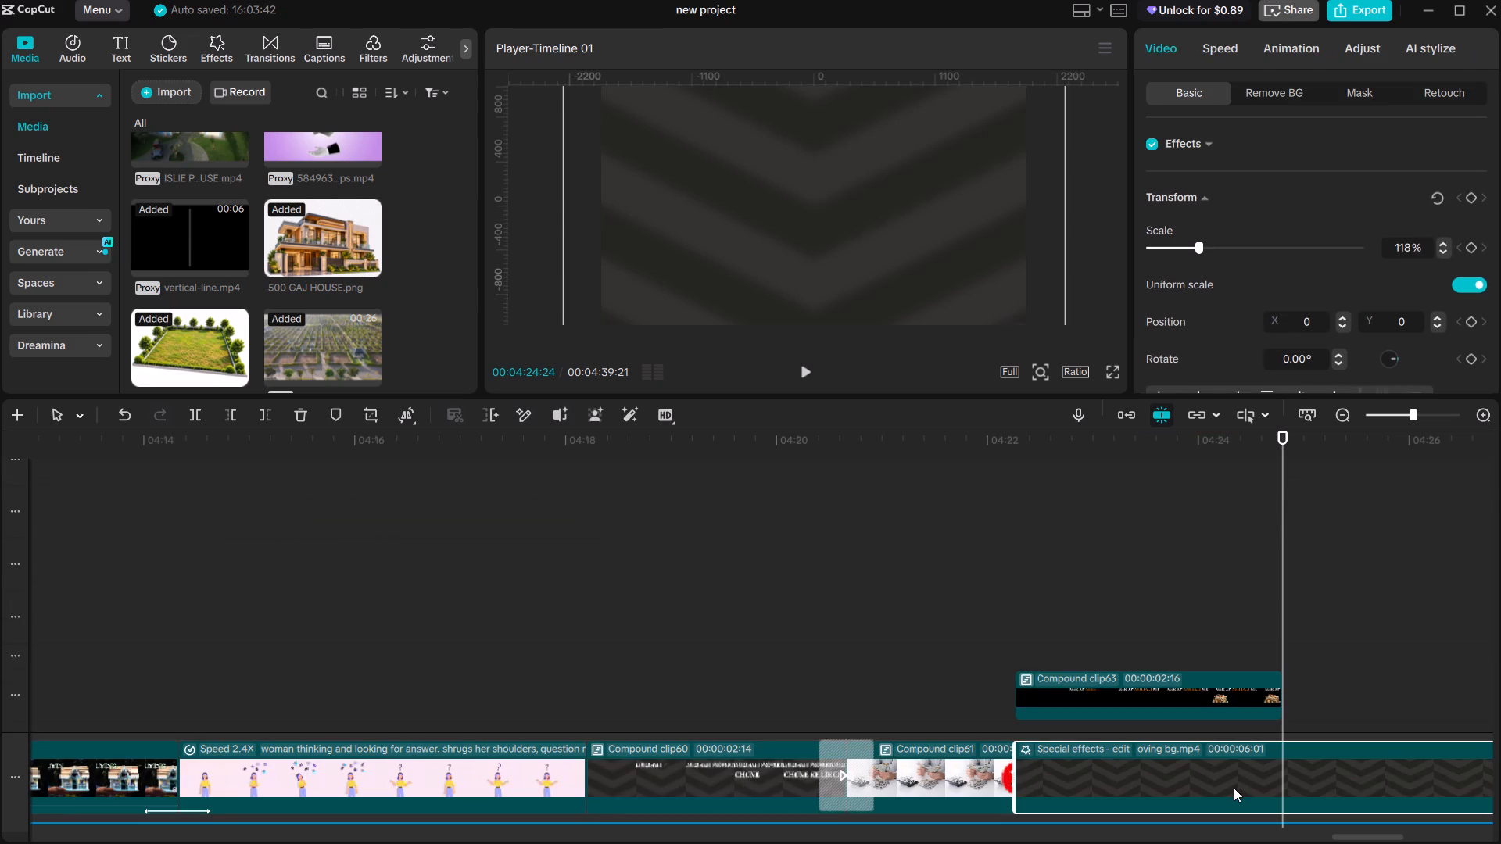
key("ctrl+b")
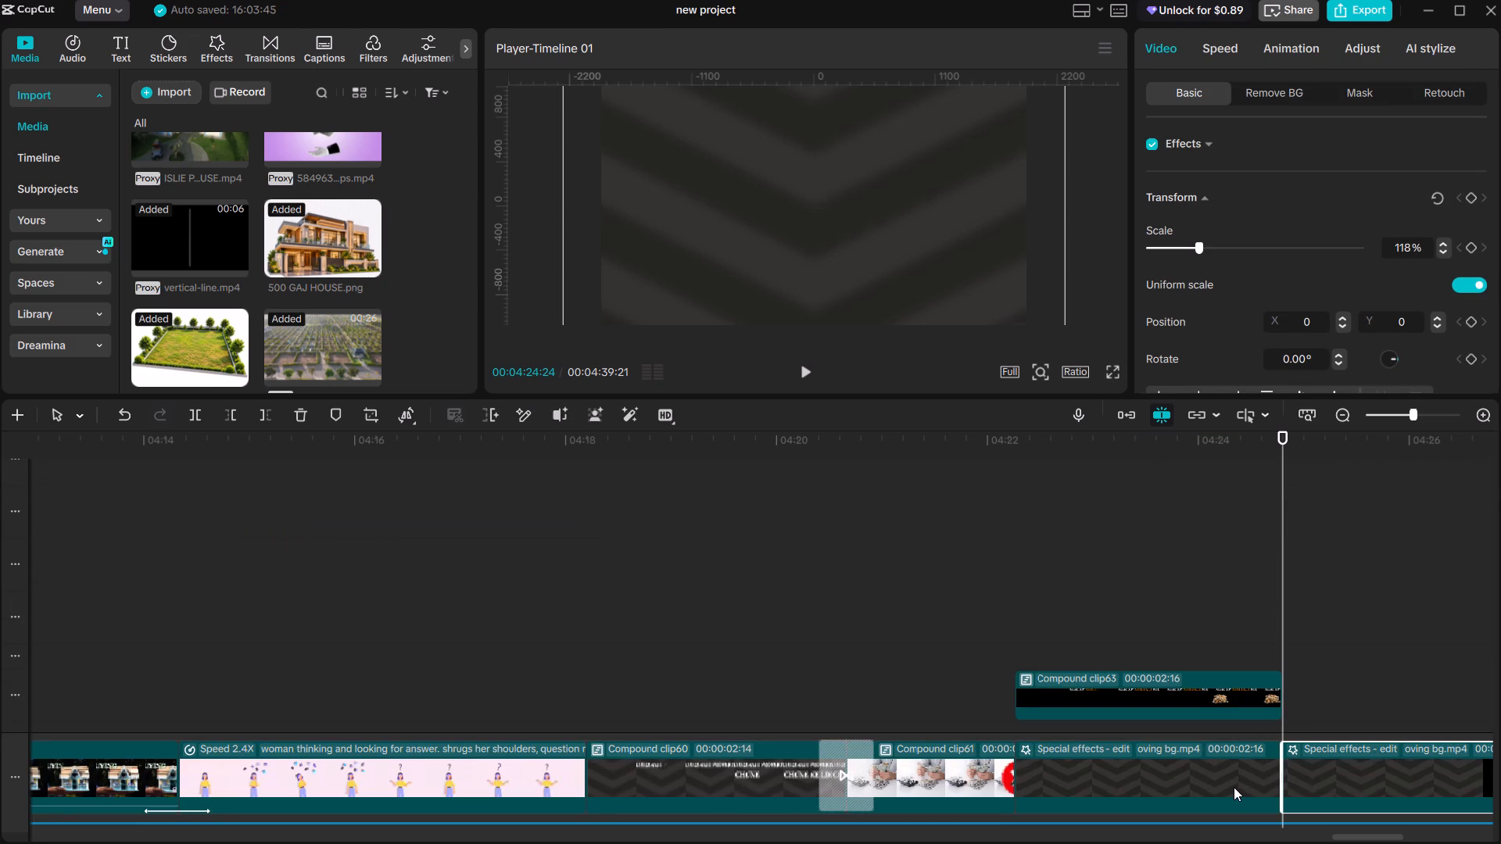
key("BackSpace")
Preview the assembled scene from its start at 04:22:08 and check the audio around its end at 04:24:24.
left_click(1141, 601)
left_click_drag(1024, 610, 1022, 610)
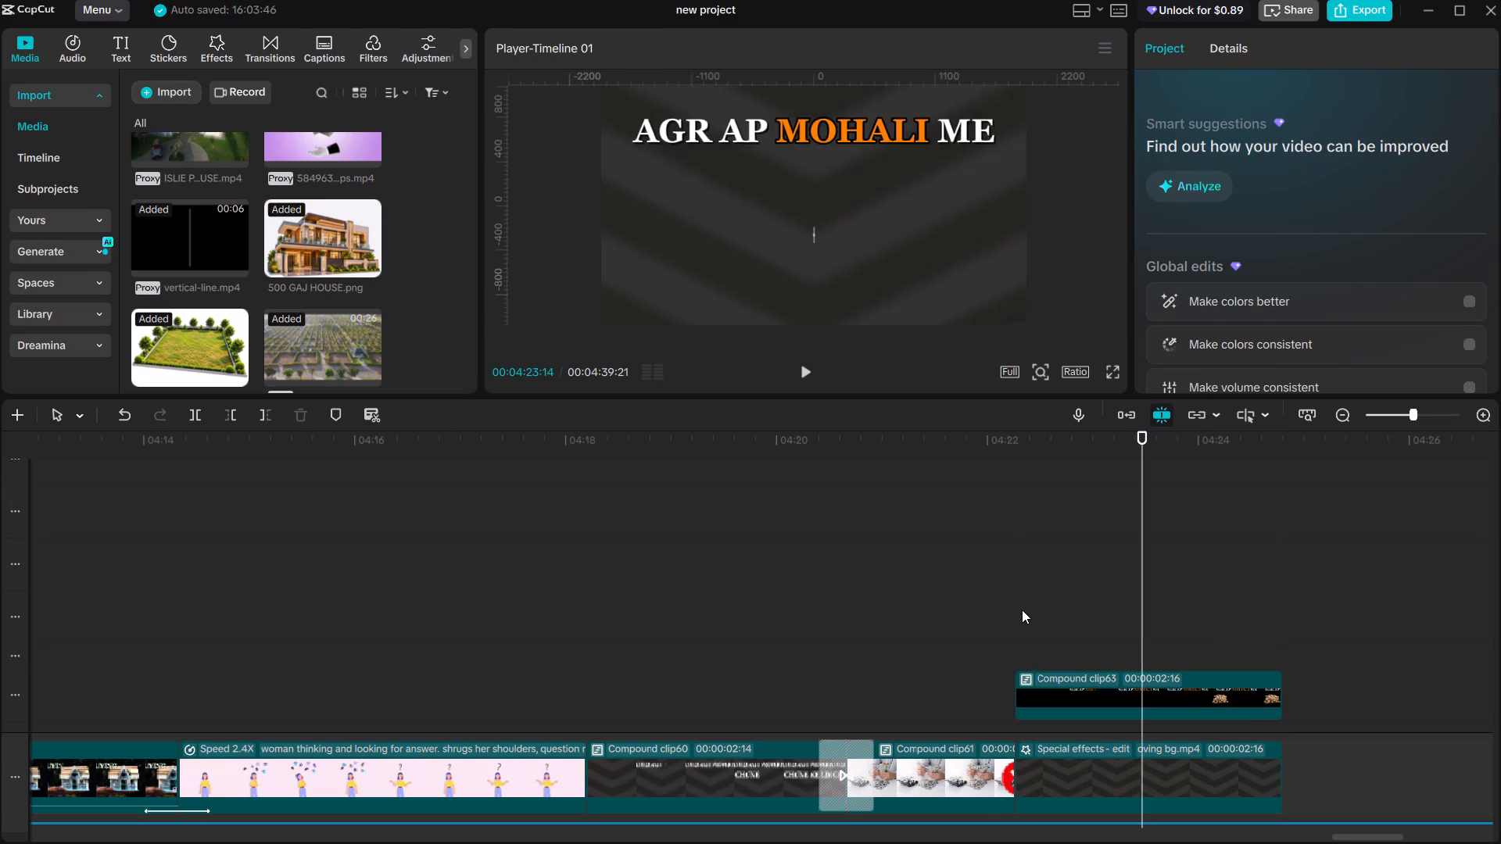
left_click_drag(1022, 610, 1012, 610)
left_click(1000, 612)
key("space")
left_click(1002, 611)
left_click(1014, 611)
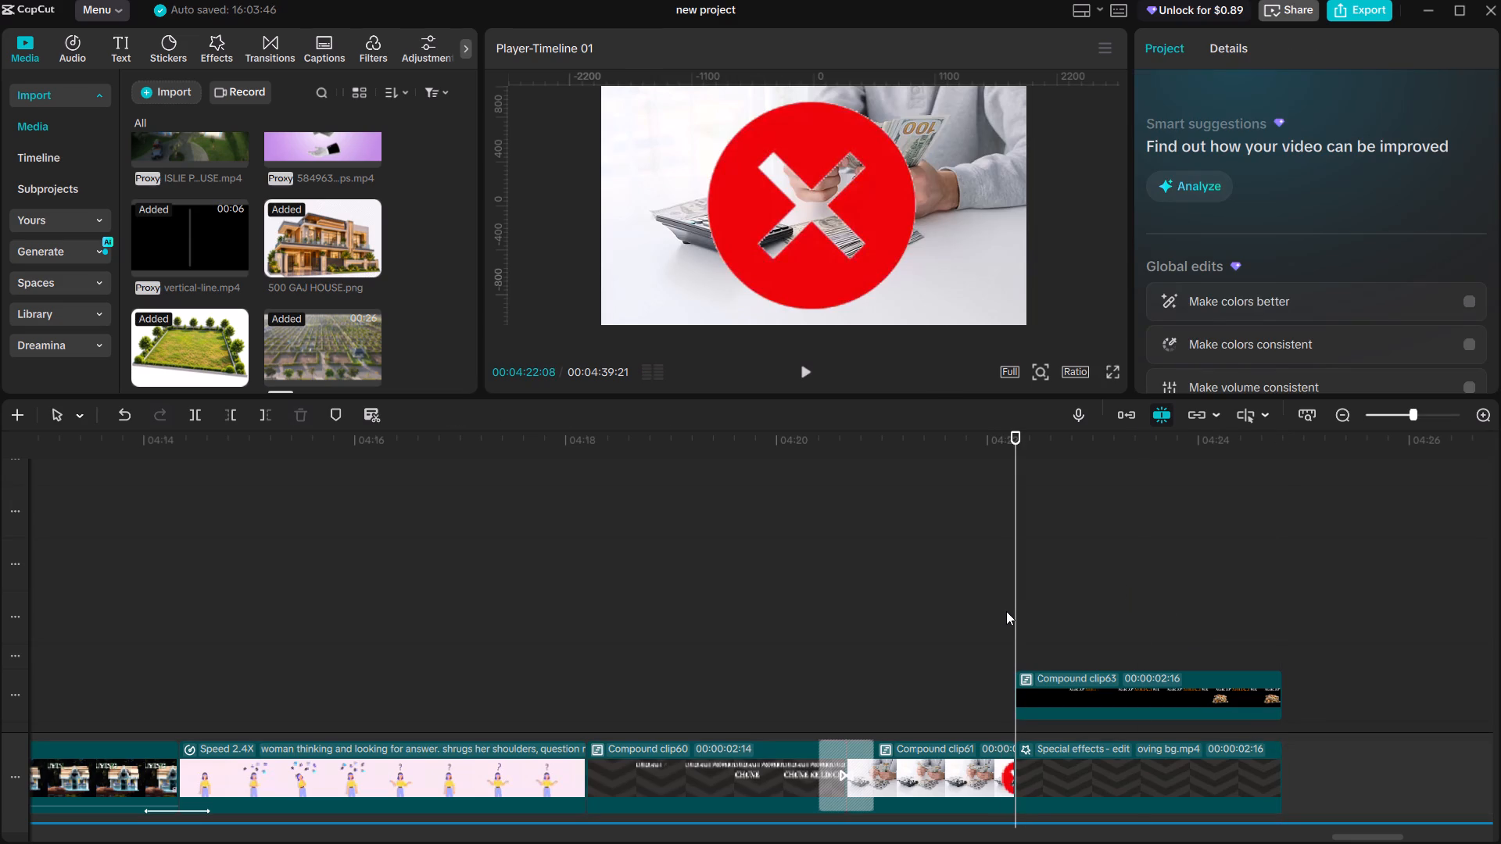
key("space")
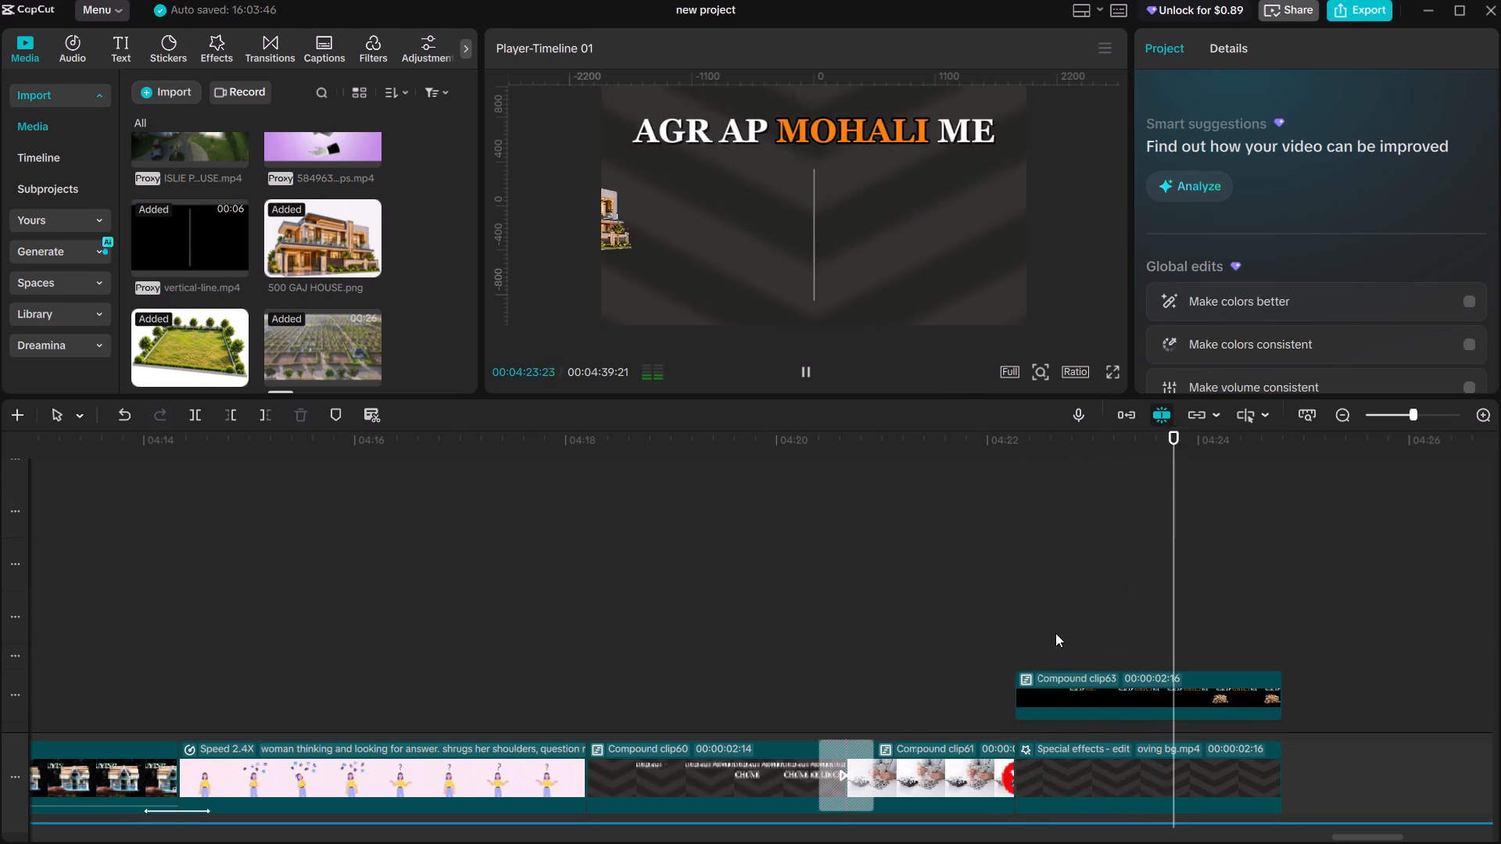
key("space")
left_click(1280, 623)
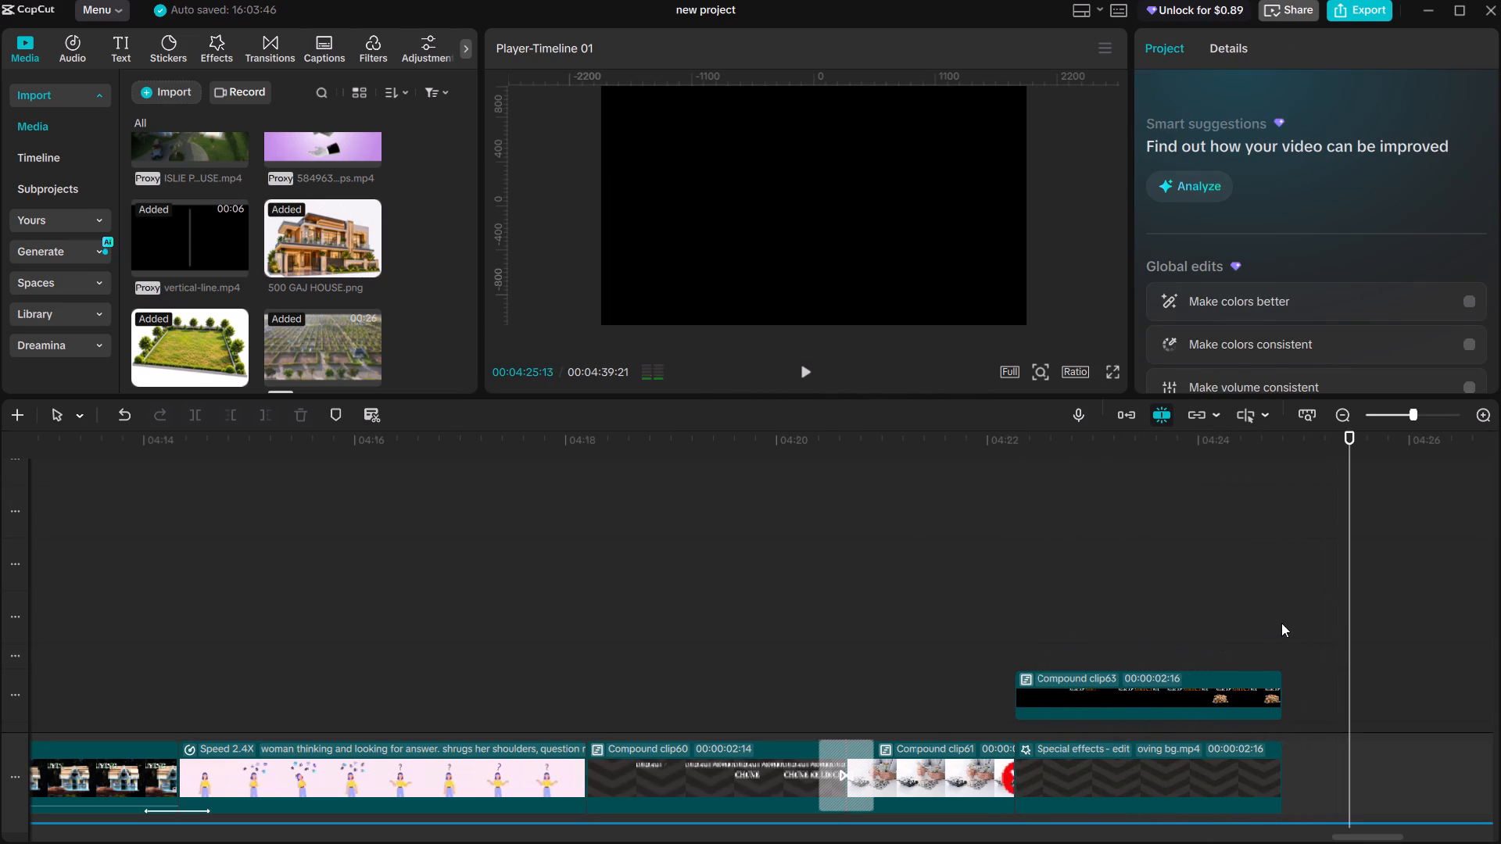
left_click_drag(1281, 623, 1271, 616)
key("space")
left_click(1274, 620)
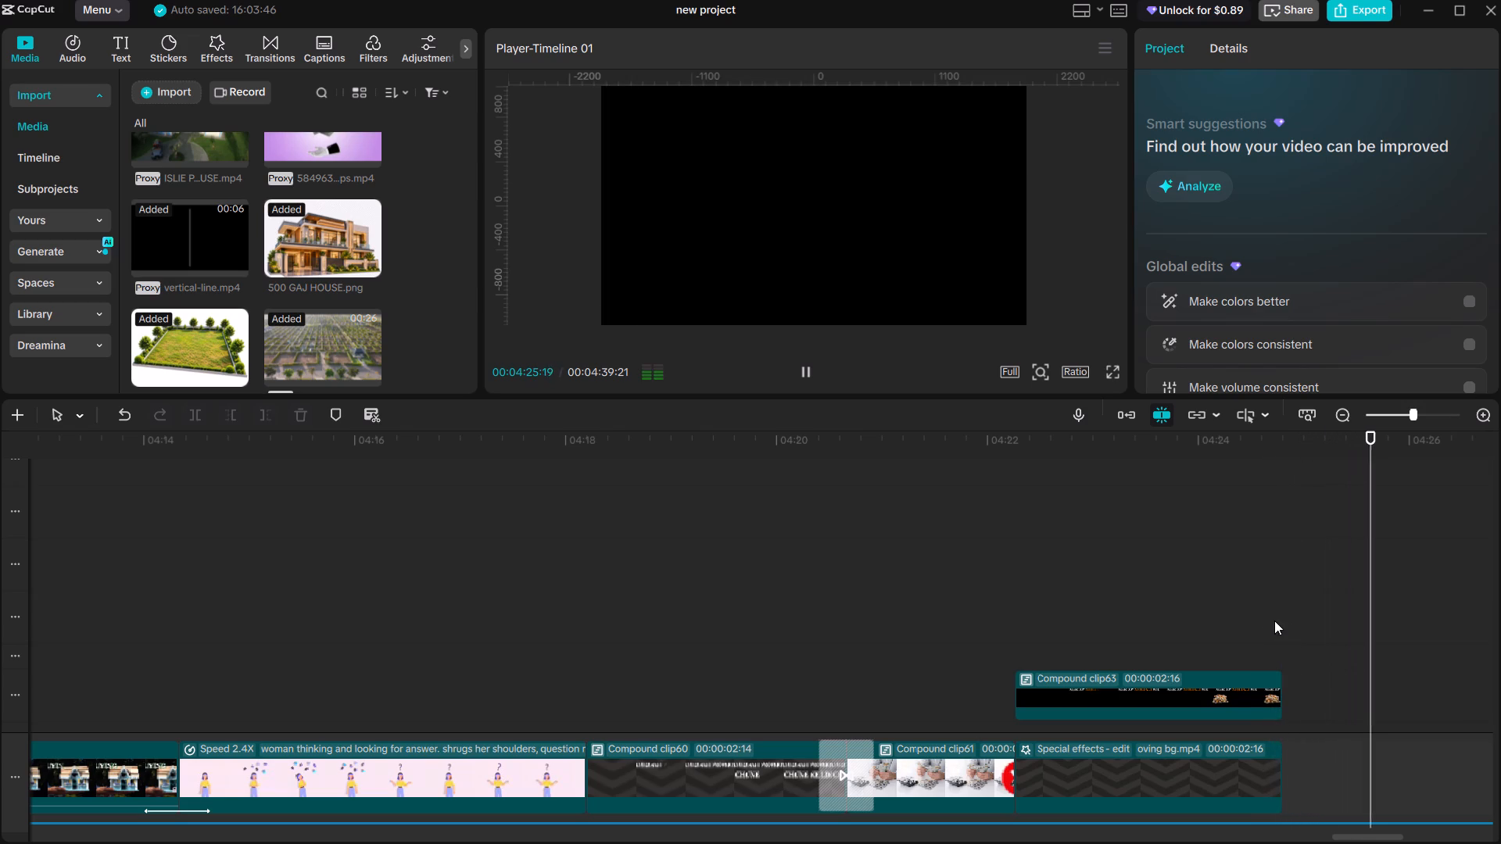
left_click(1274, 620)
Apply the Fade Out exit animation to the scene's compound clip with a duration of 0.2 s.
left_click(1259, 701)
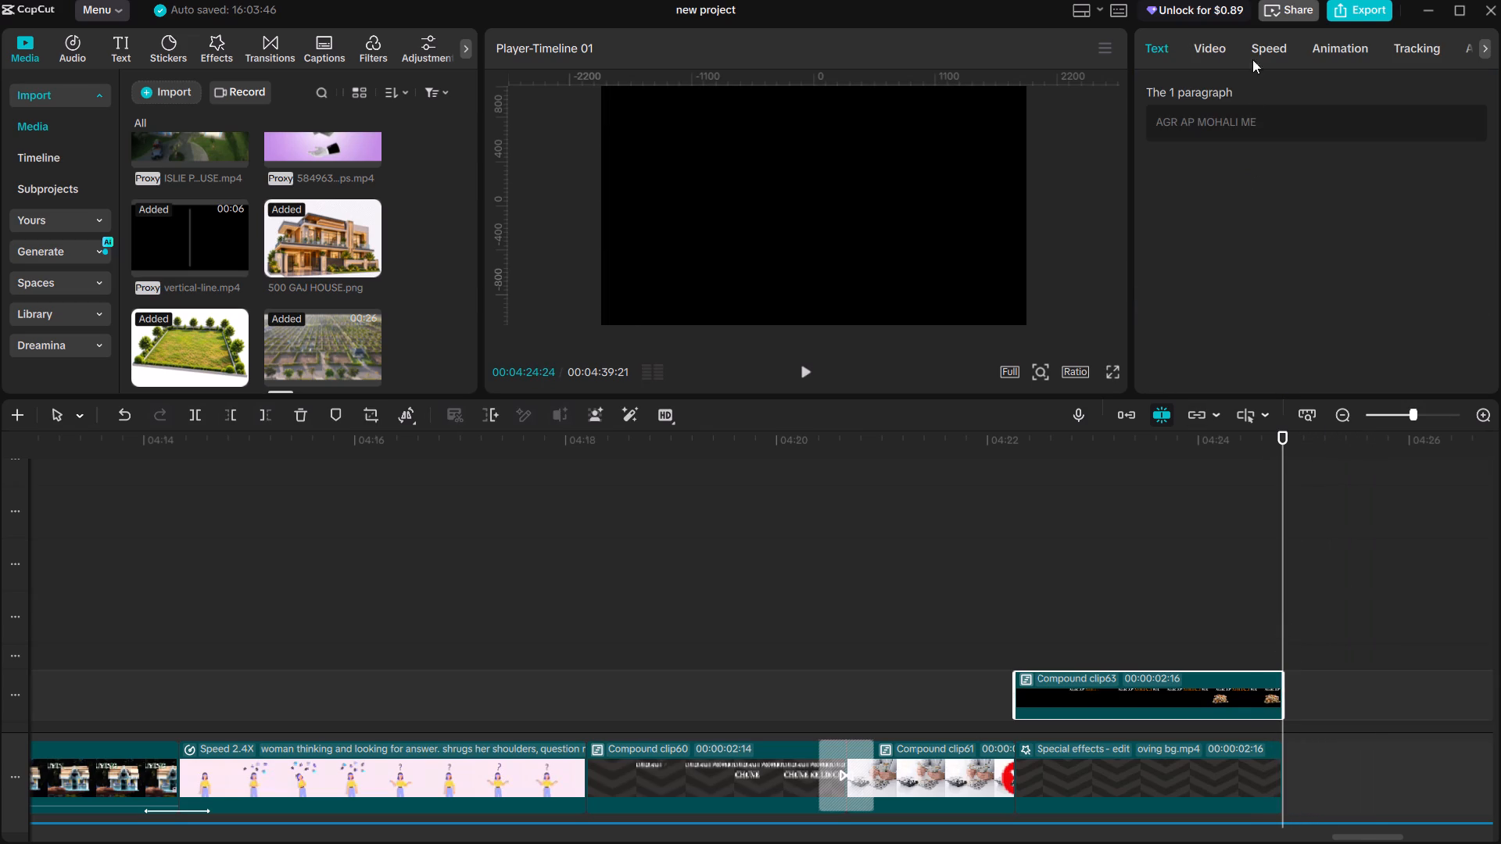
left_click(1349, 50)
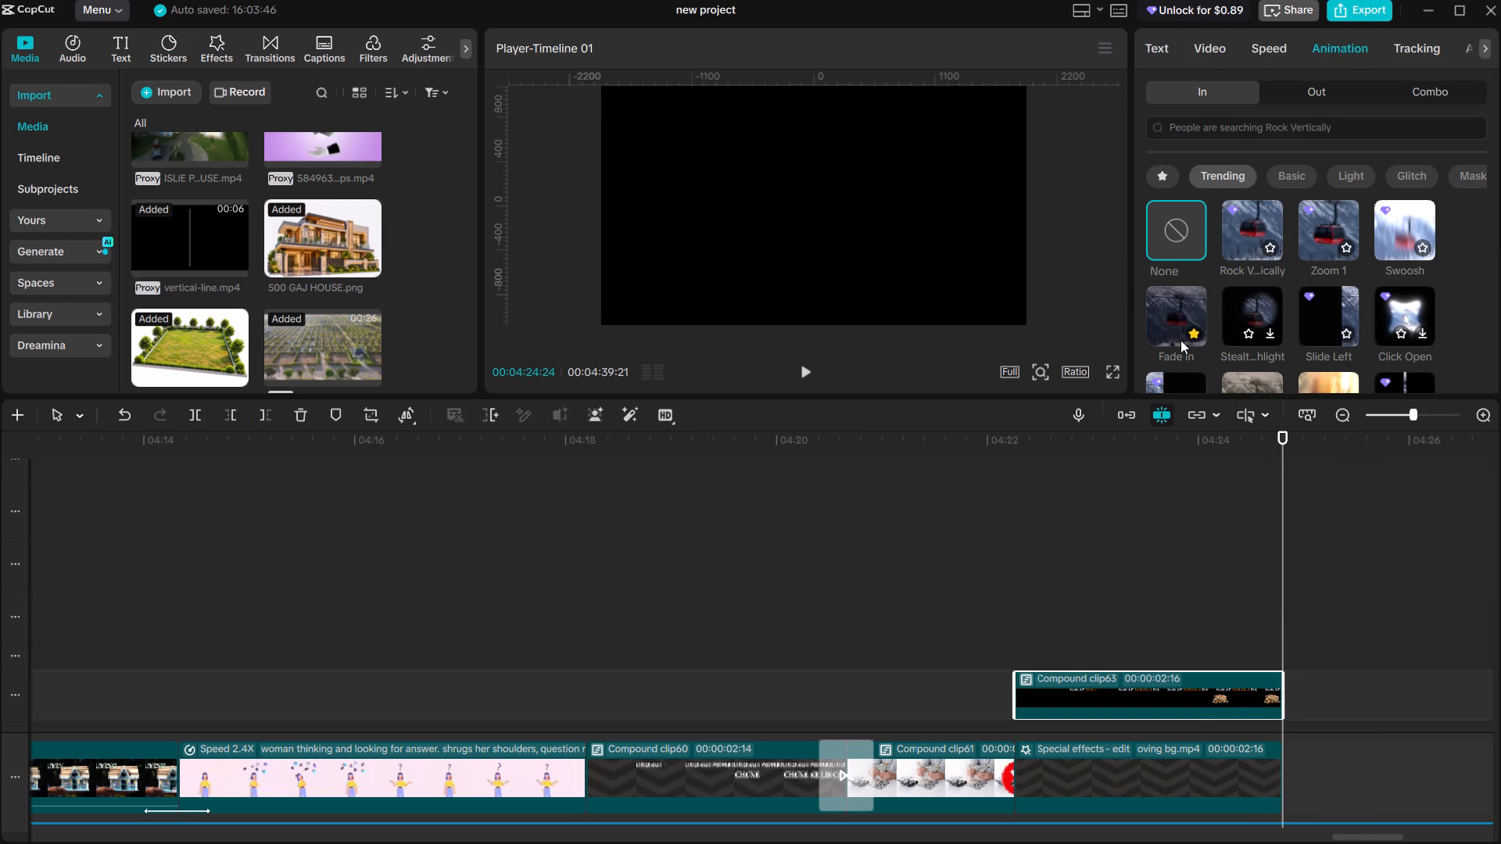
left_click(1277, 115)
left_click(1282, 110)
left_click(1287, 102)
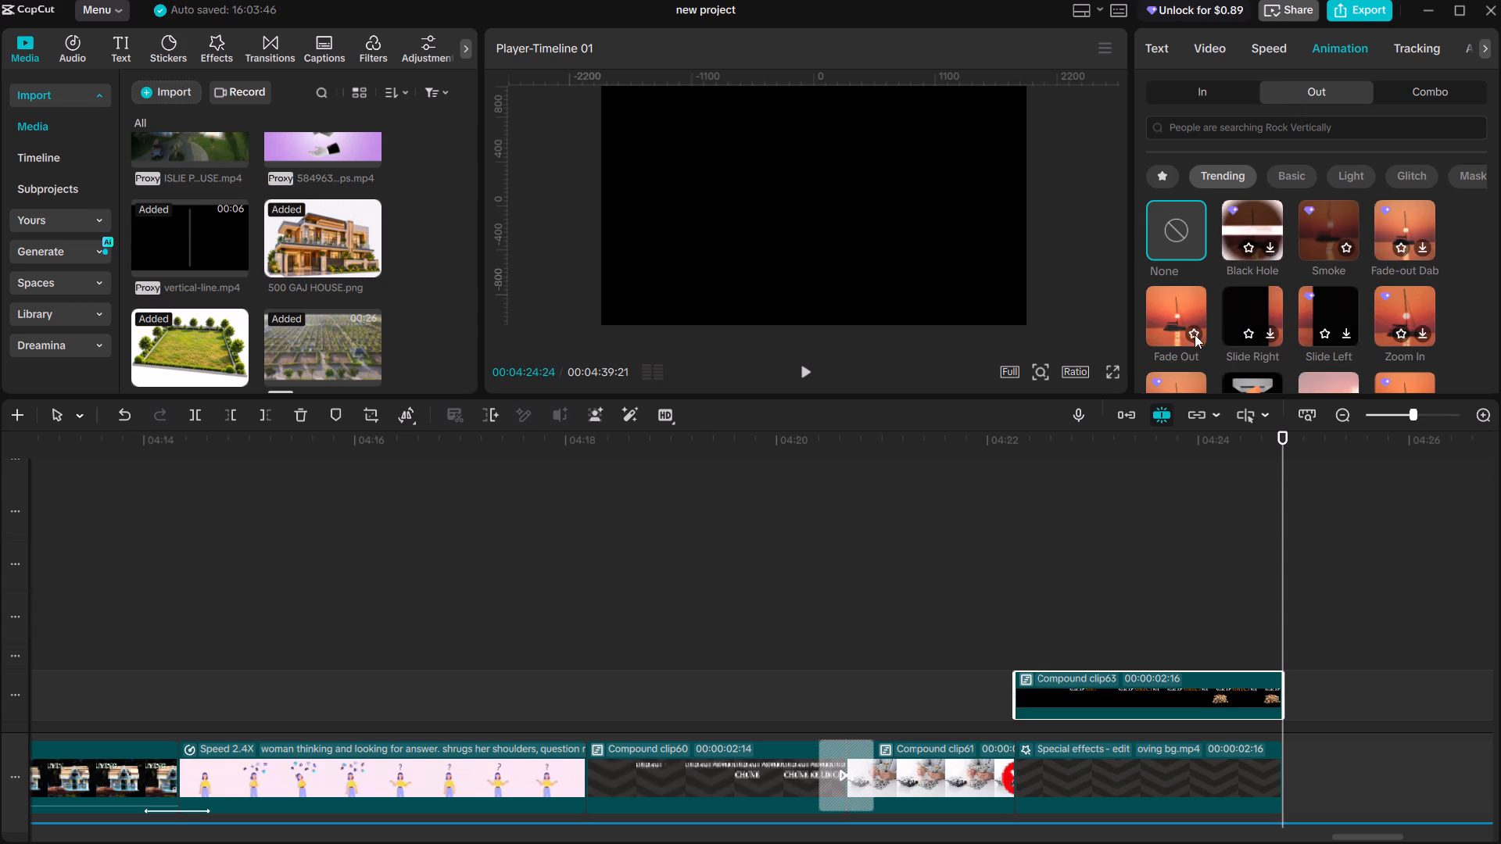
left_click(1166, 311)
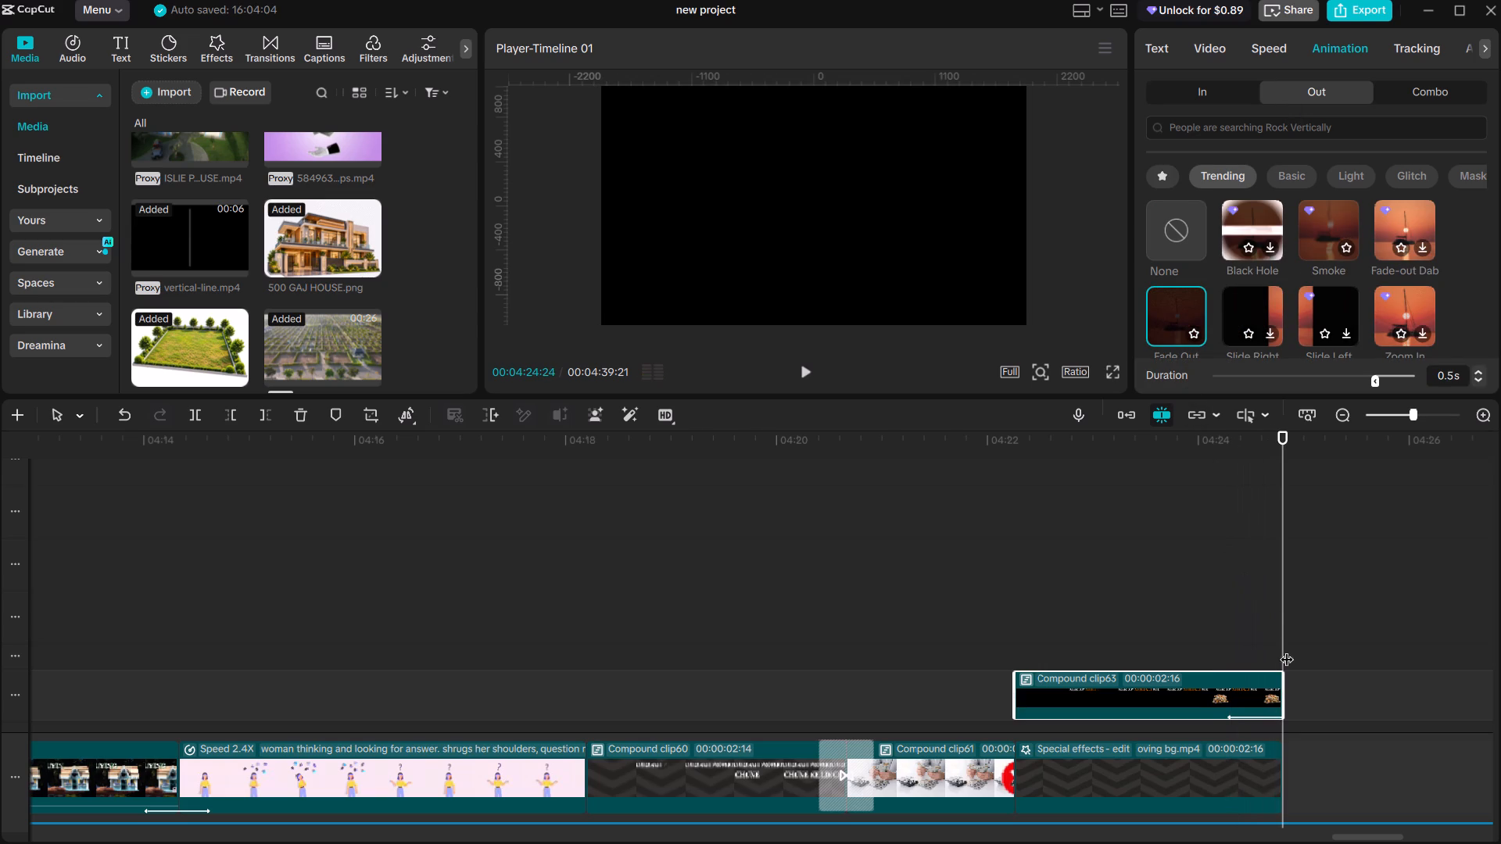
triple_click(1480, 380)
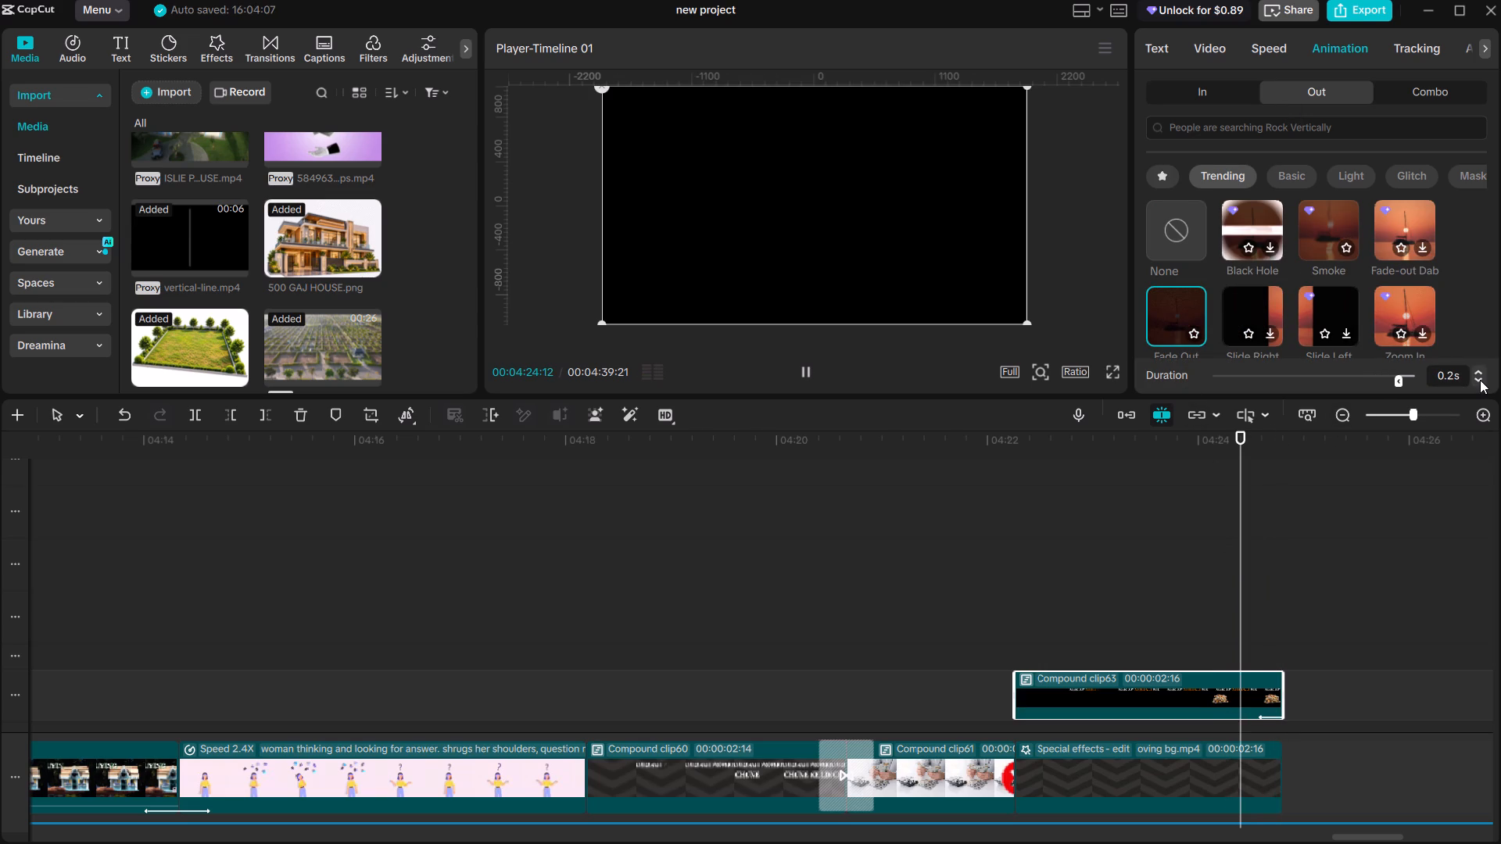
Preview the end of the scene several times to check the images sliding in and the fade-out.
left_click(1226, 628)
key("space")
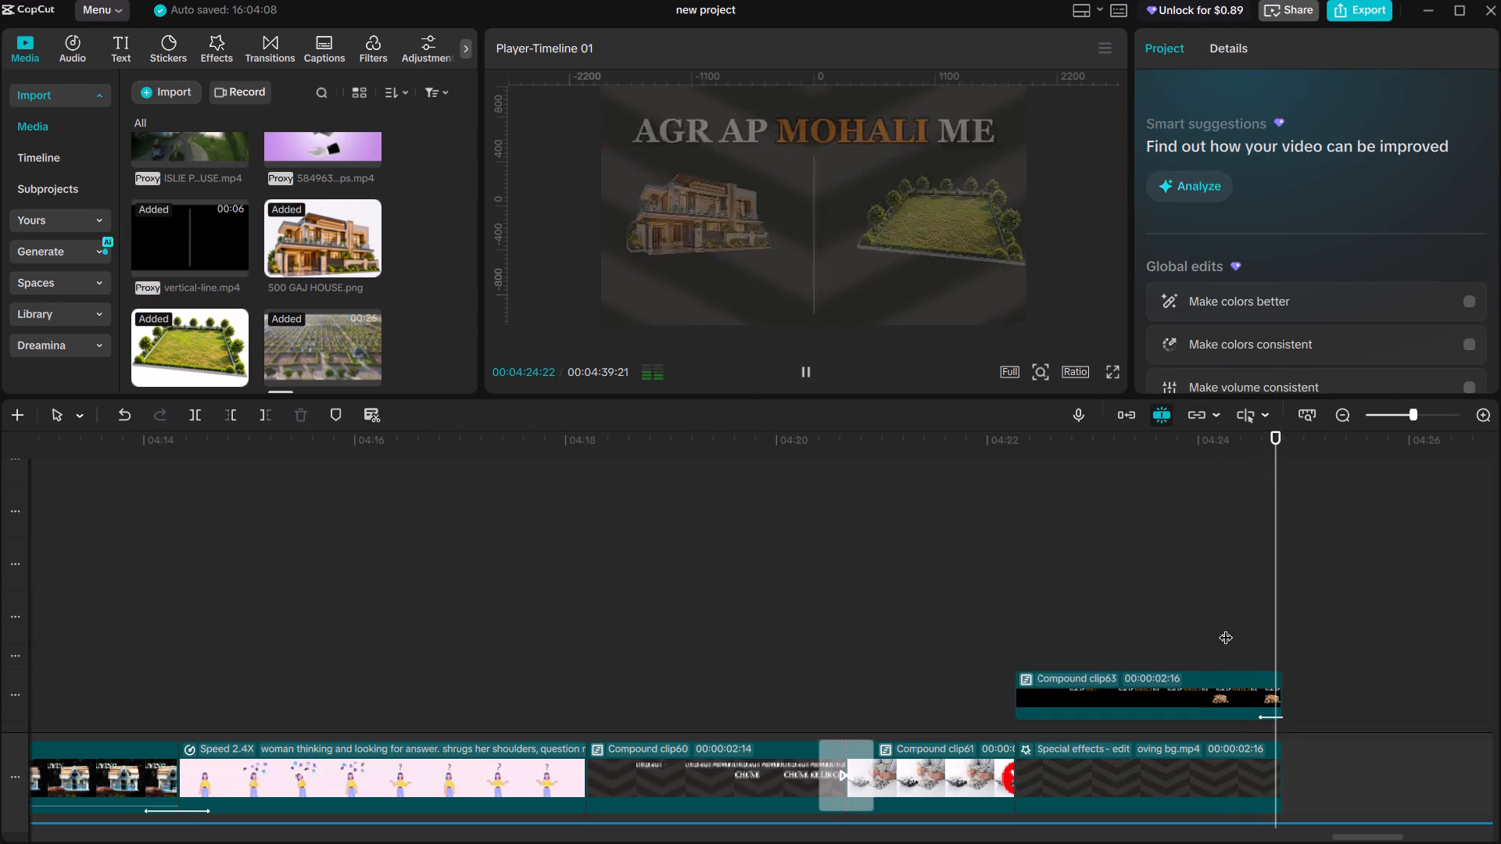
left_click(1226, 628)
key("space")
key("space")
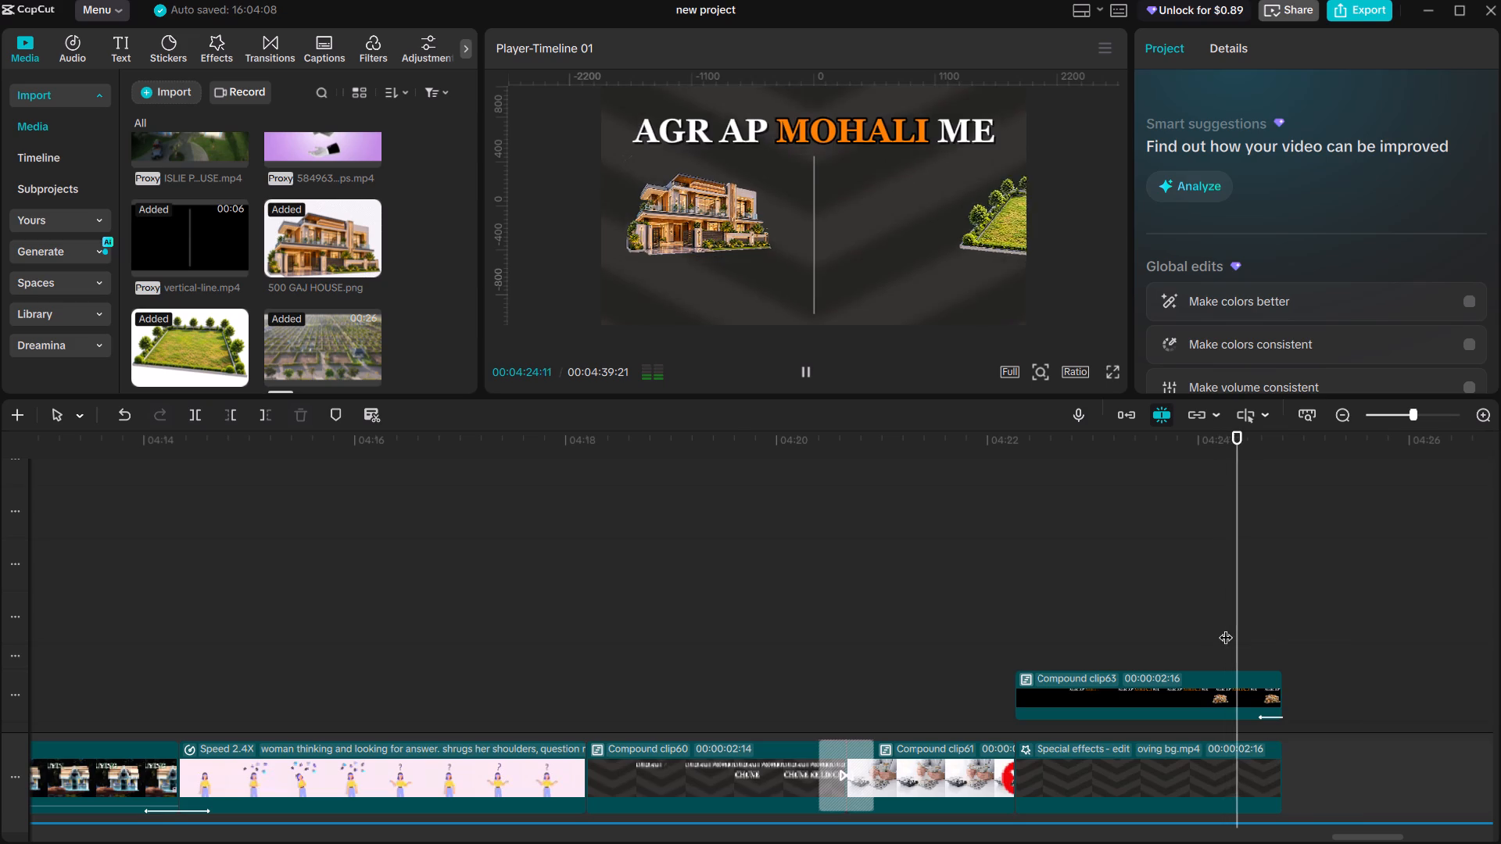
key("space")
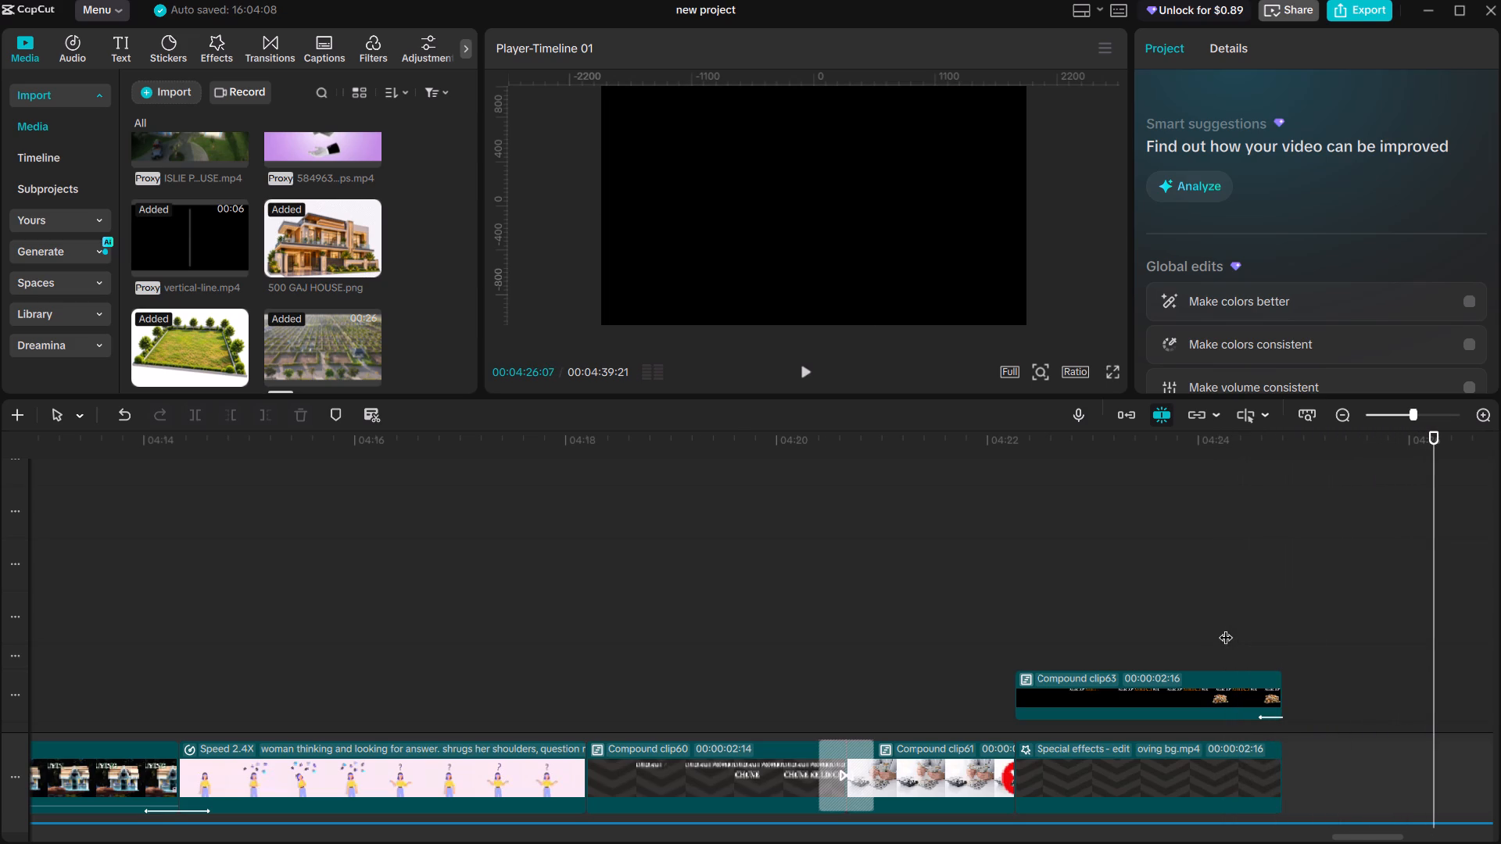
left_click_drag(1238, 624, 1226, 624)
left_click(1202, 622)
key("space")
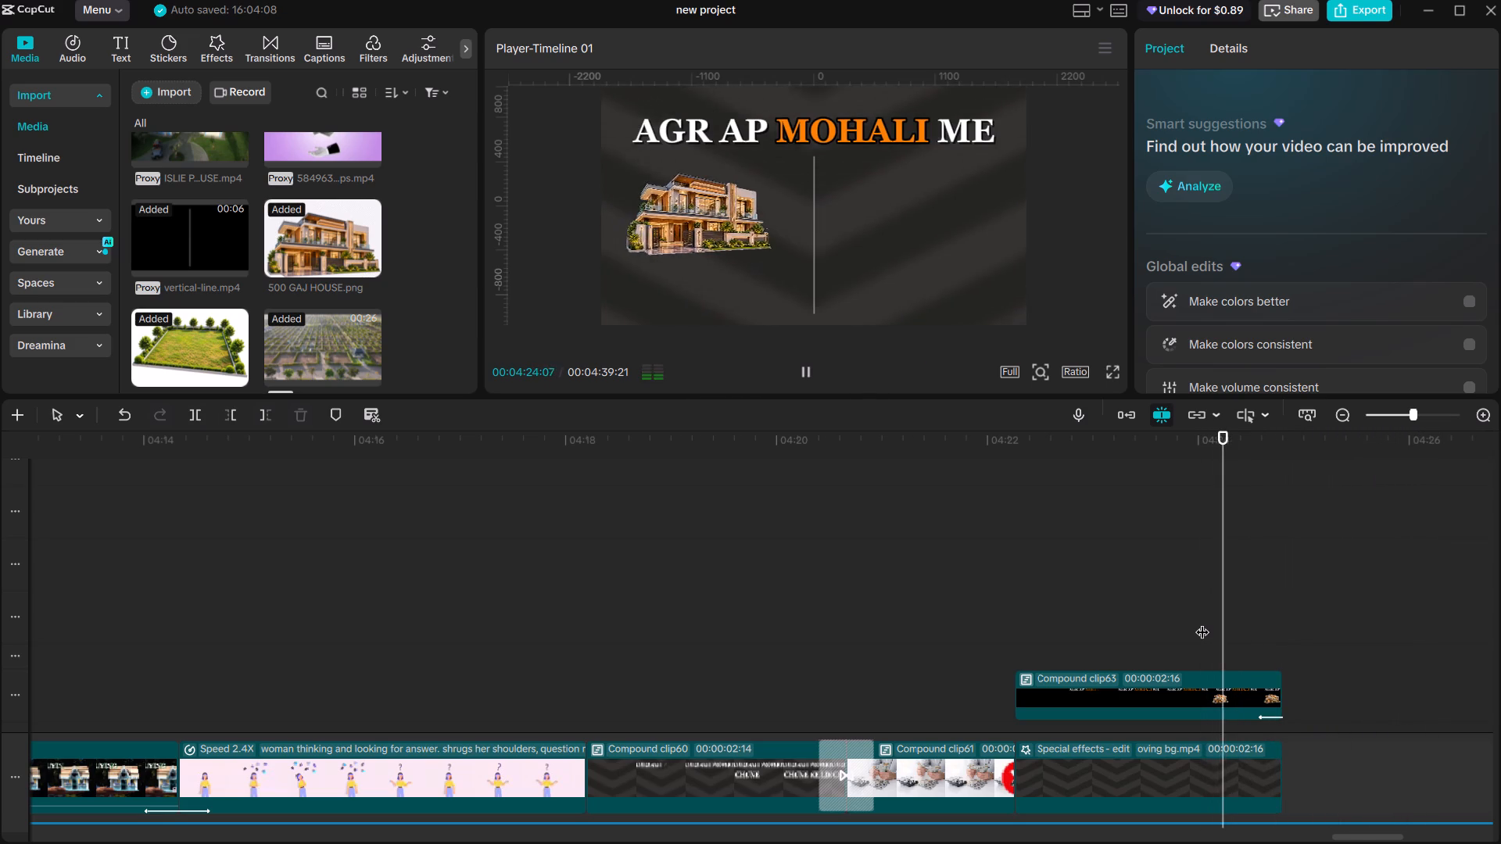
Listen to the audio after the scene's end at 04:24:24 to find out what footage follows.
left_click(1280, 628)
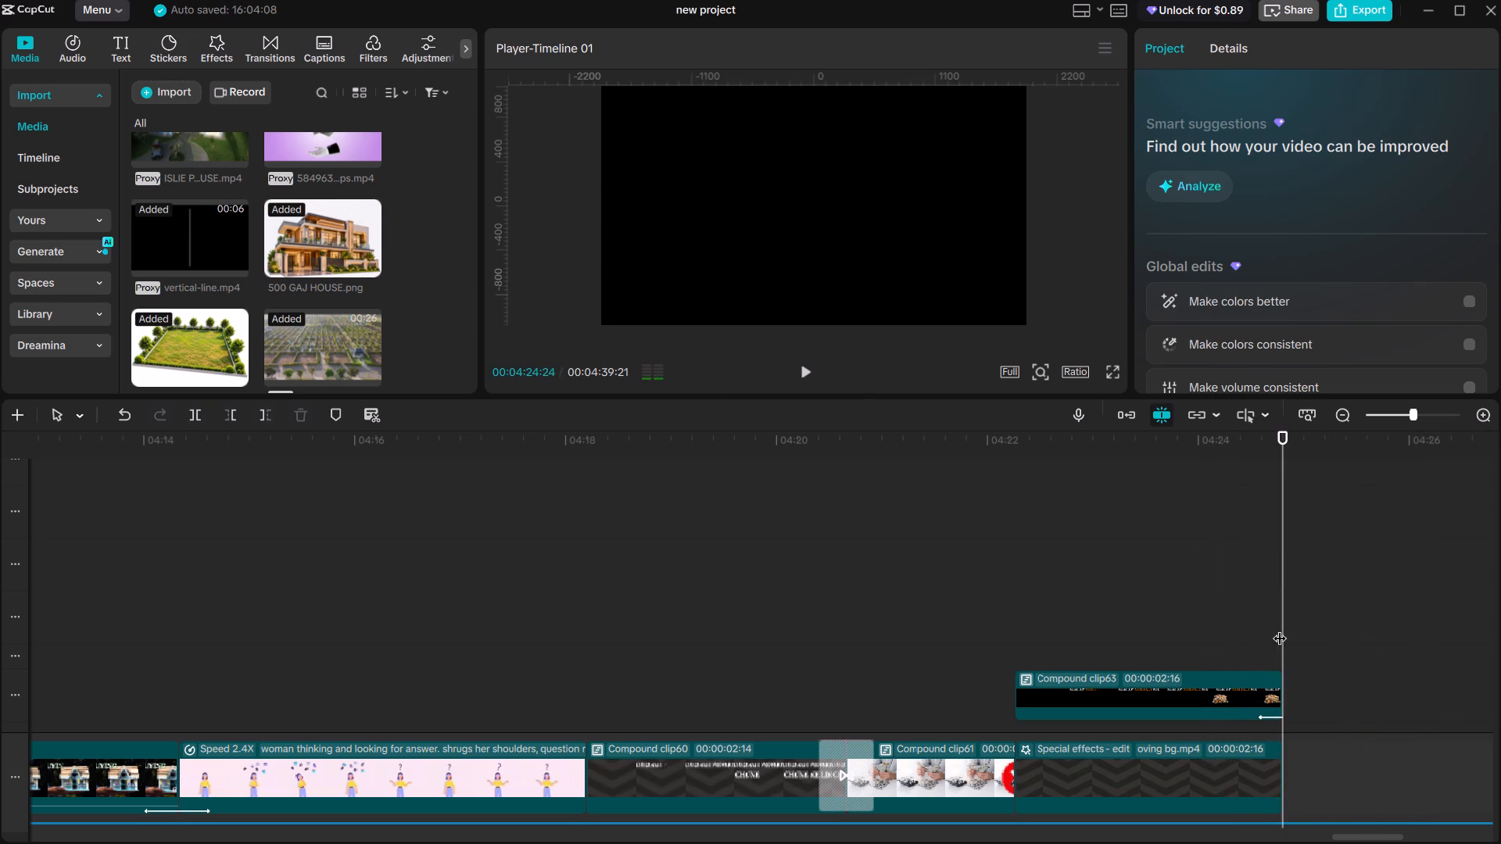
key("space")
scroll(1280, 636, "down", 20, "ctrl")
scroll(1280, 636, "down", 6, "ctrl")
scroll(1305, 671, "down", 5, "alt")
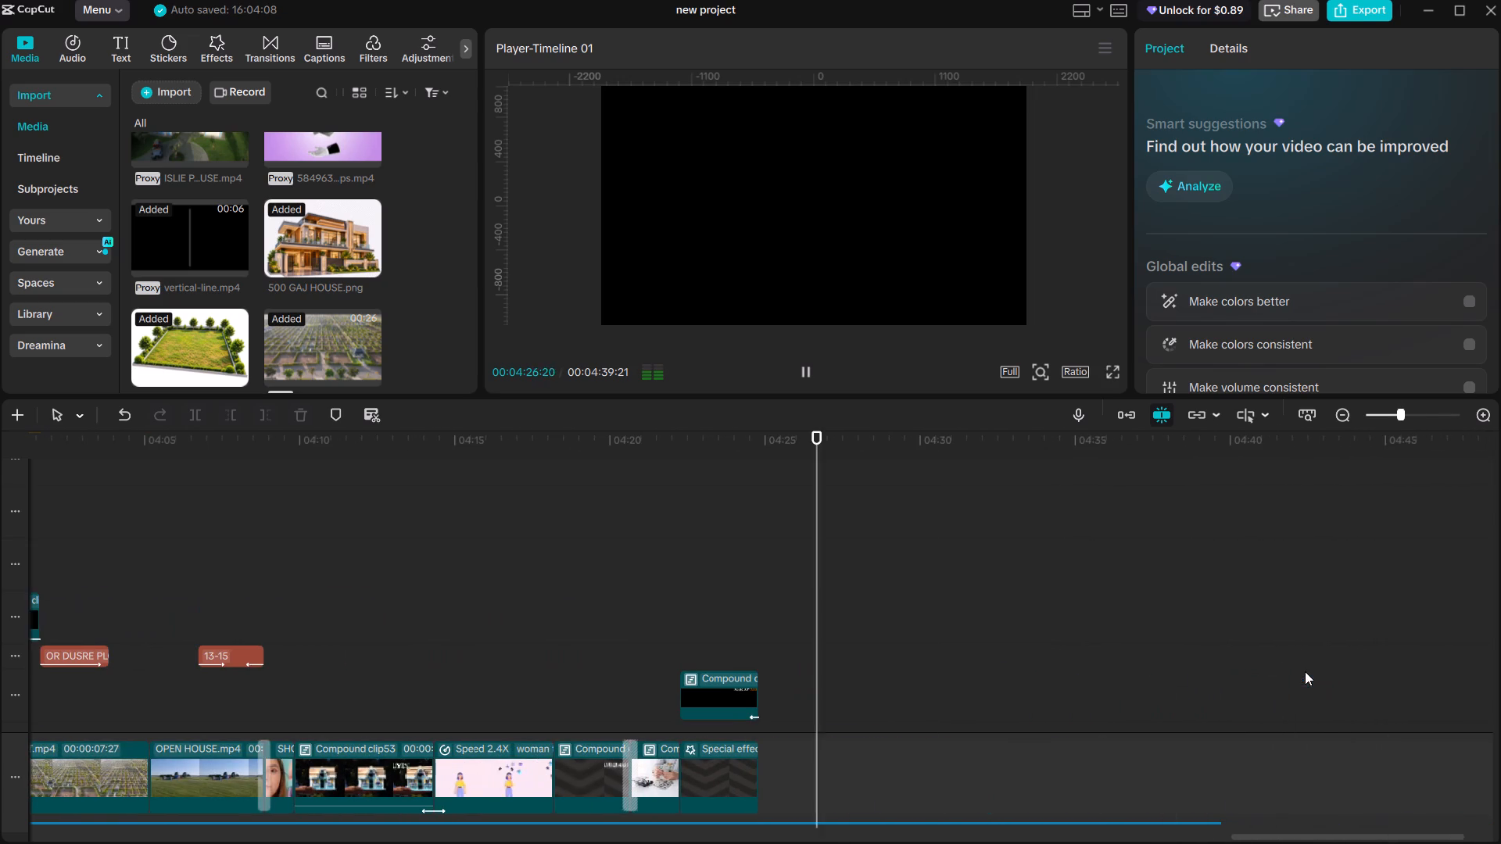
scroll(901, 700, "down", 16)
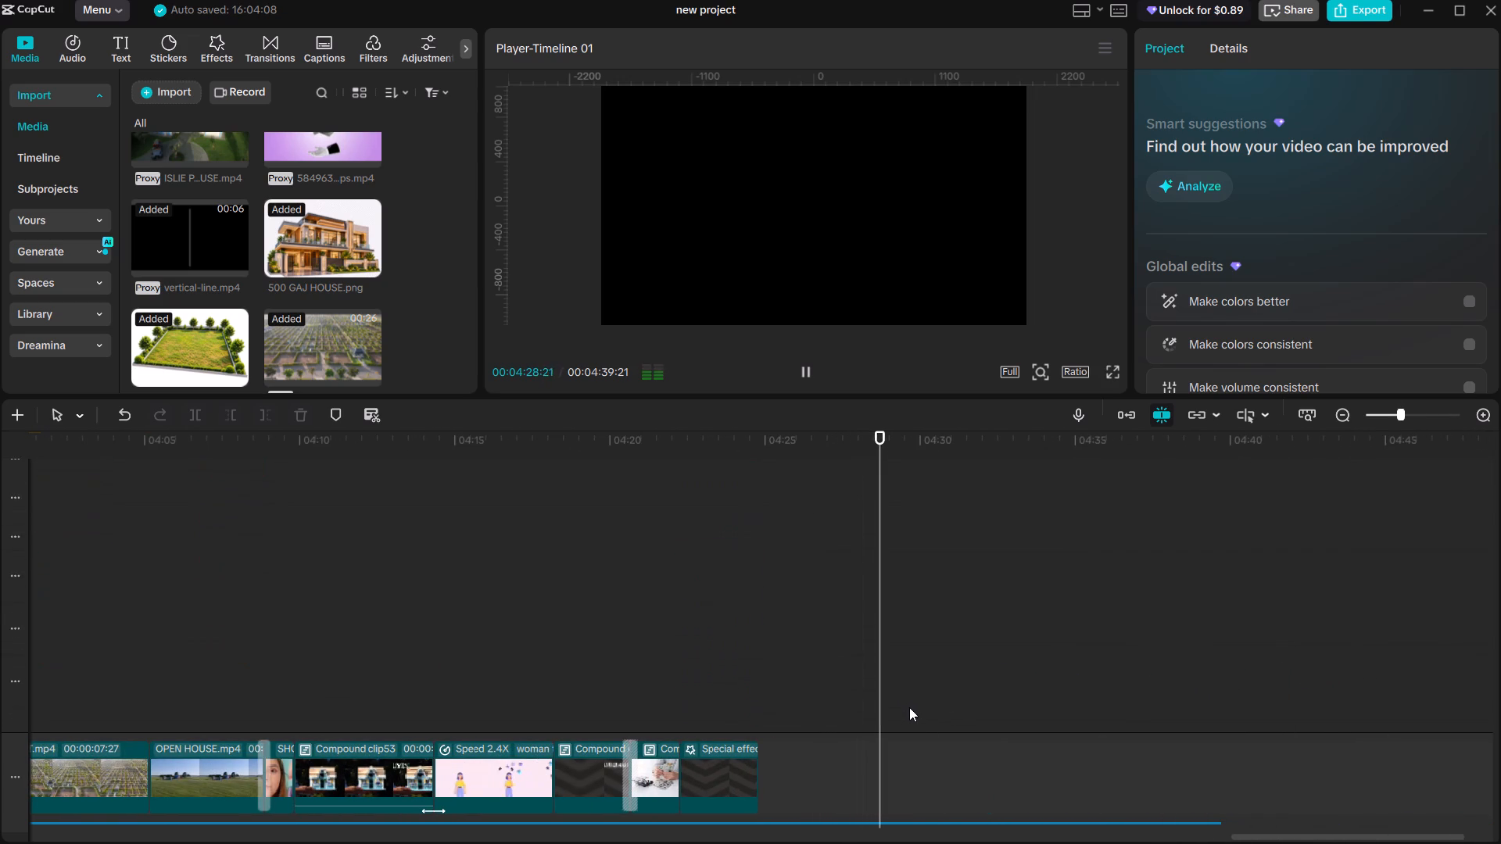
scroll(909, 707, "down", 20)
scroll(909, 707, "down", 12)
scroll(926, 705, "up", 9)
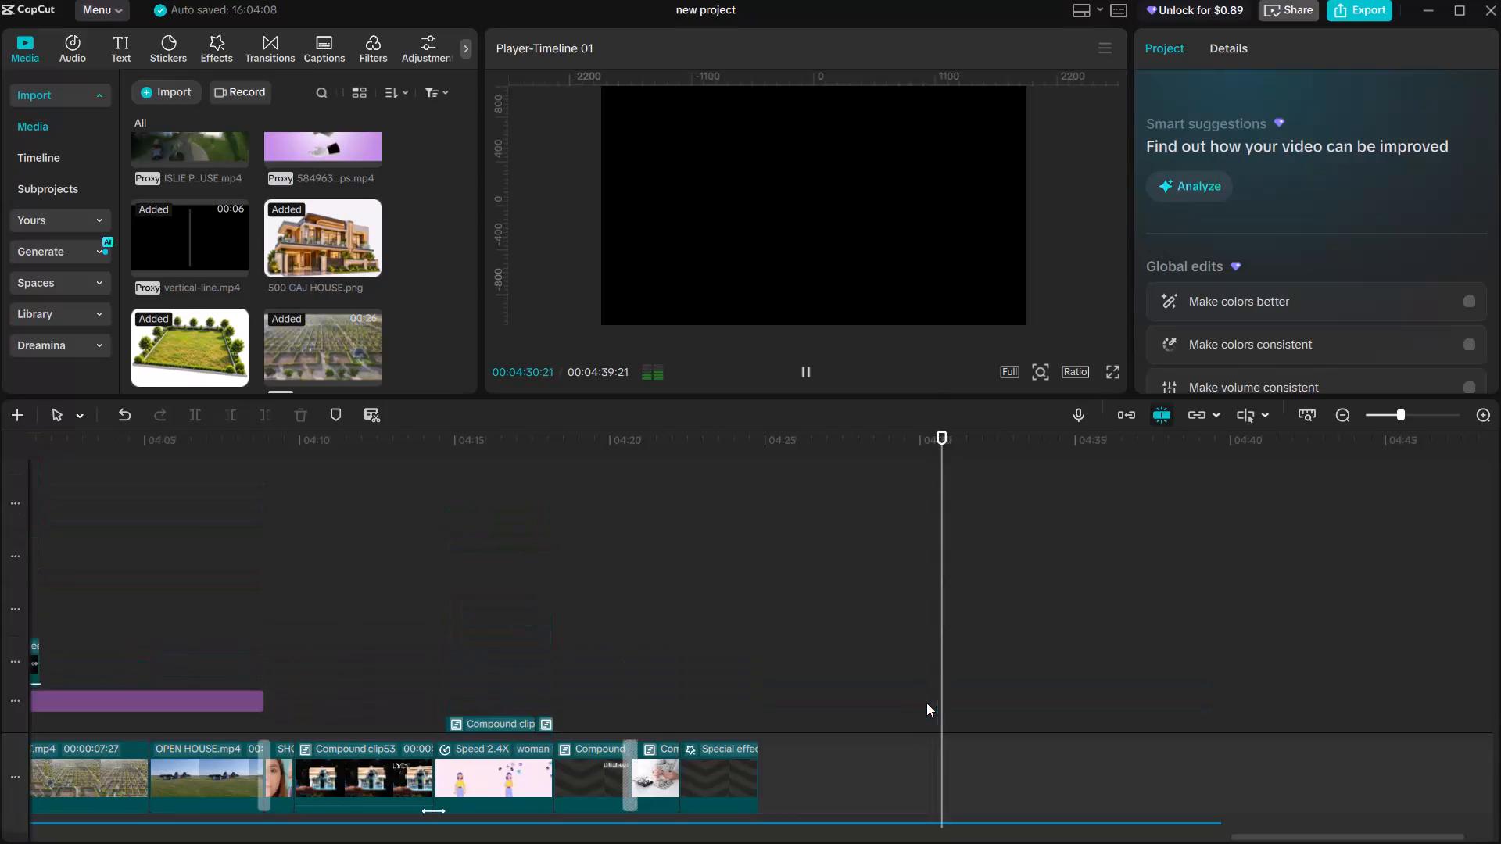
scroll(926, 703, "up", 17)
left_click(752, 696)
left_click(752, 696)
key("space")
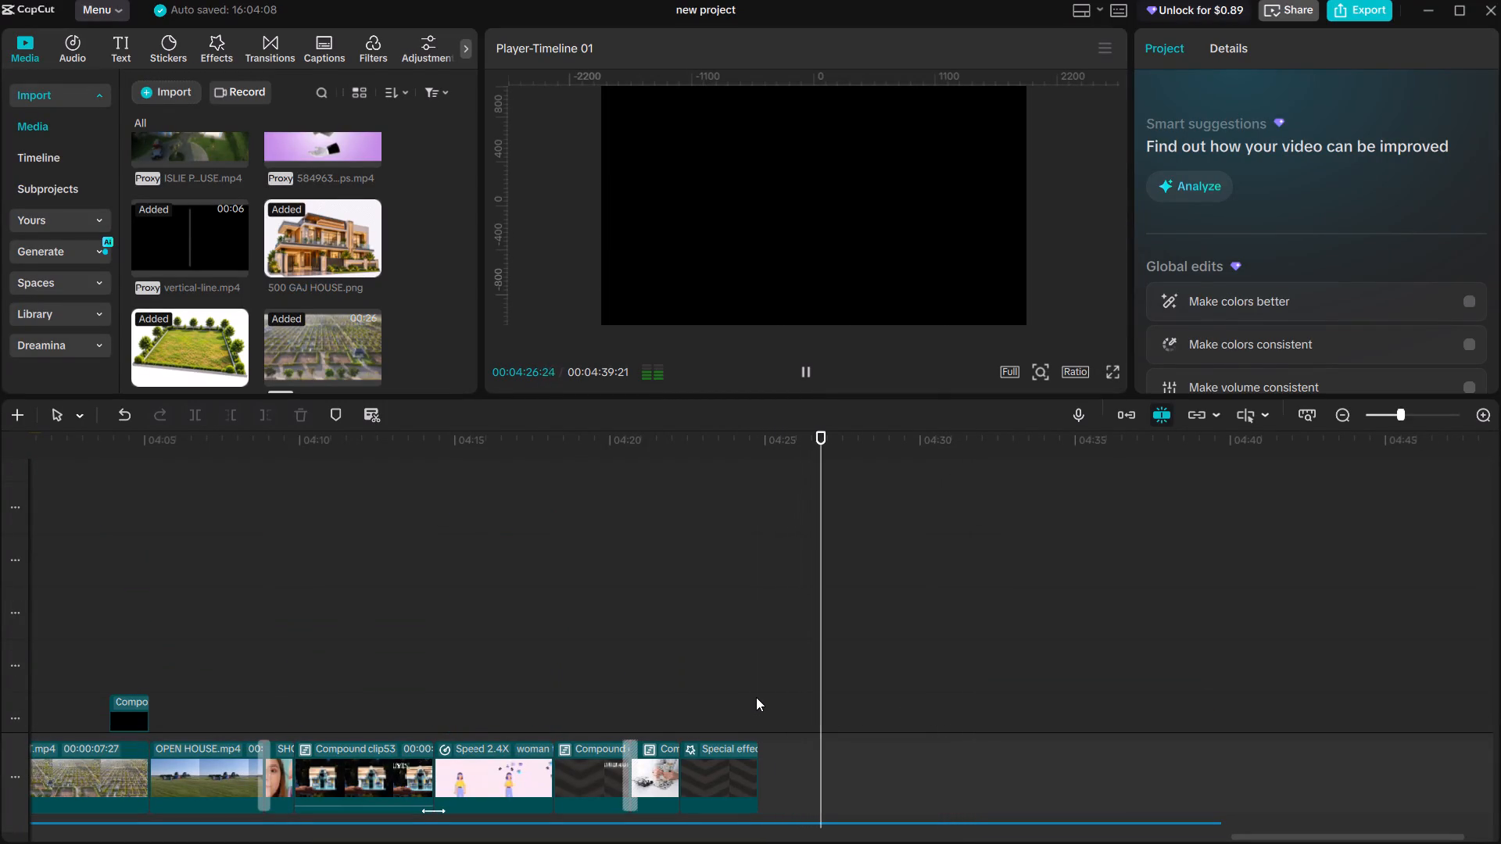
key("space")
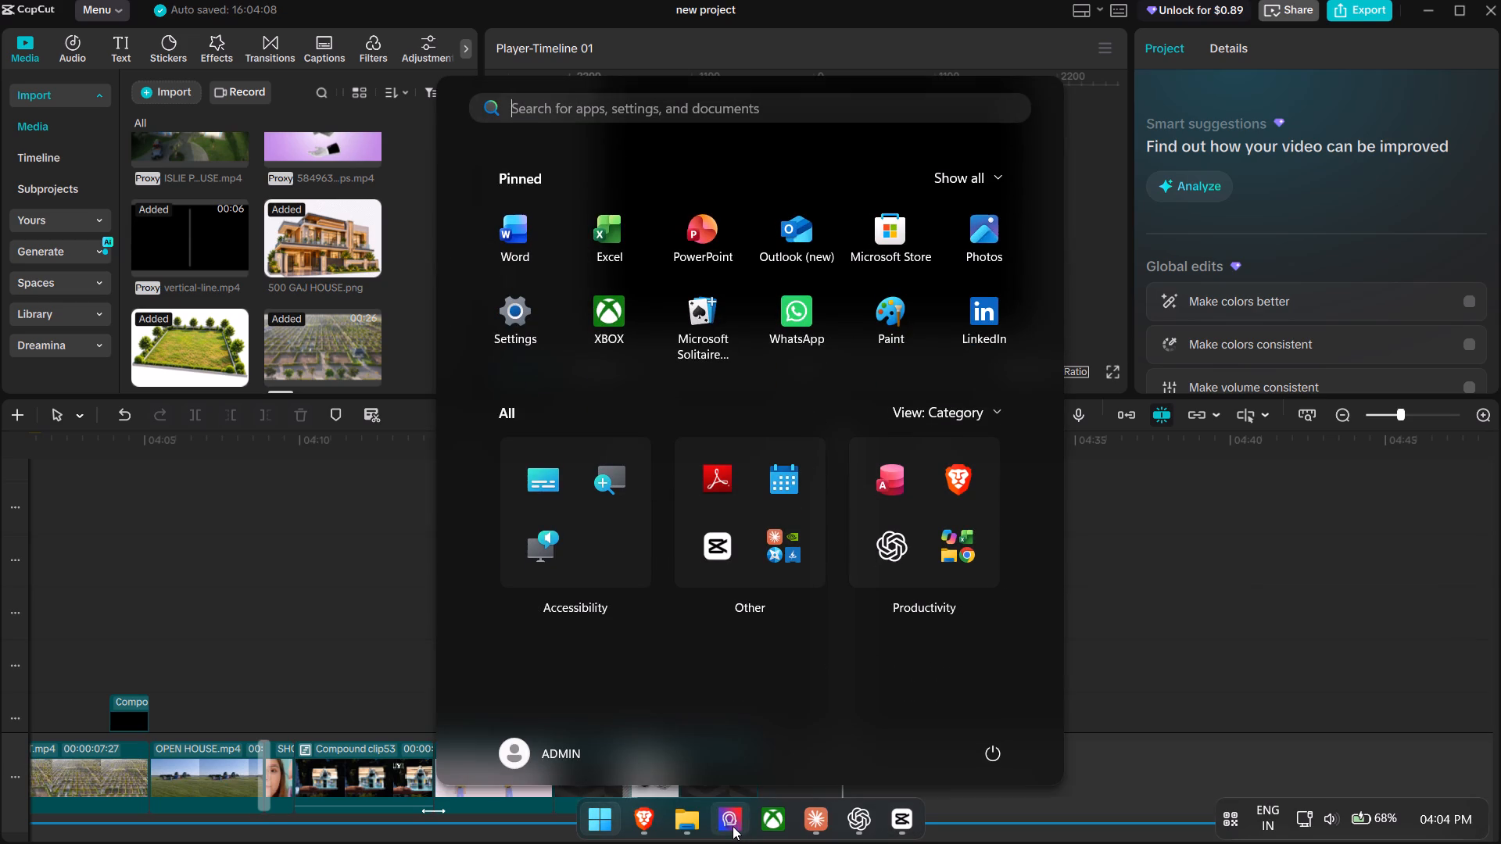
Switch to the Brave browser and search Pexels videos for "MARKET VALUE".
left_click(647, 825)
left_click(317, 0)
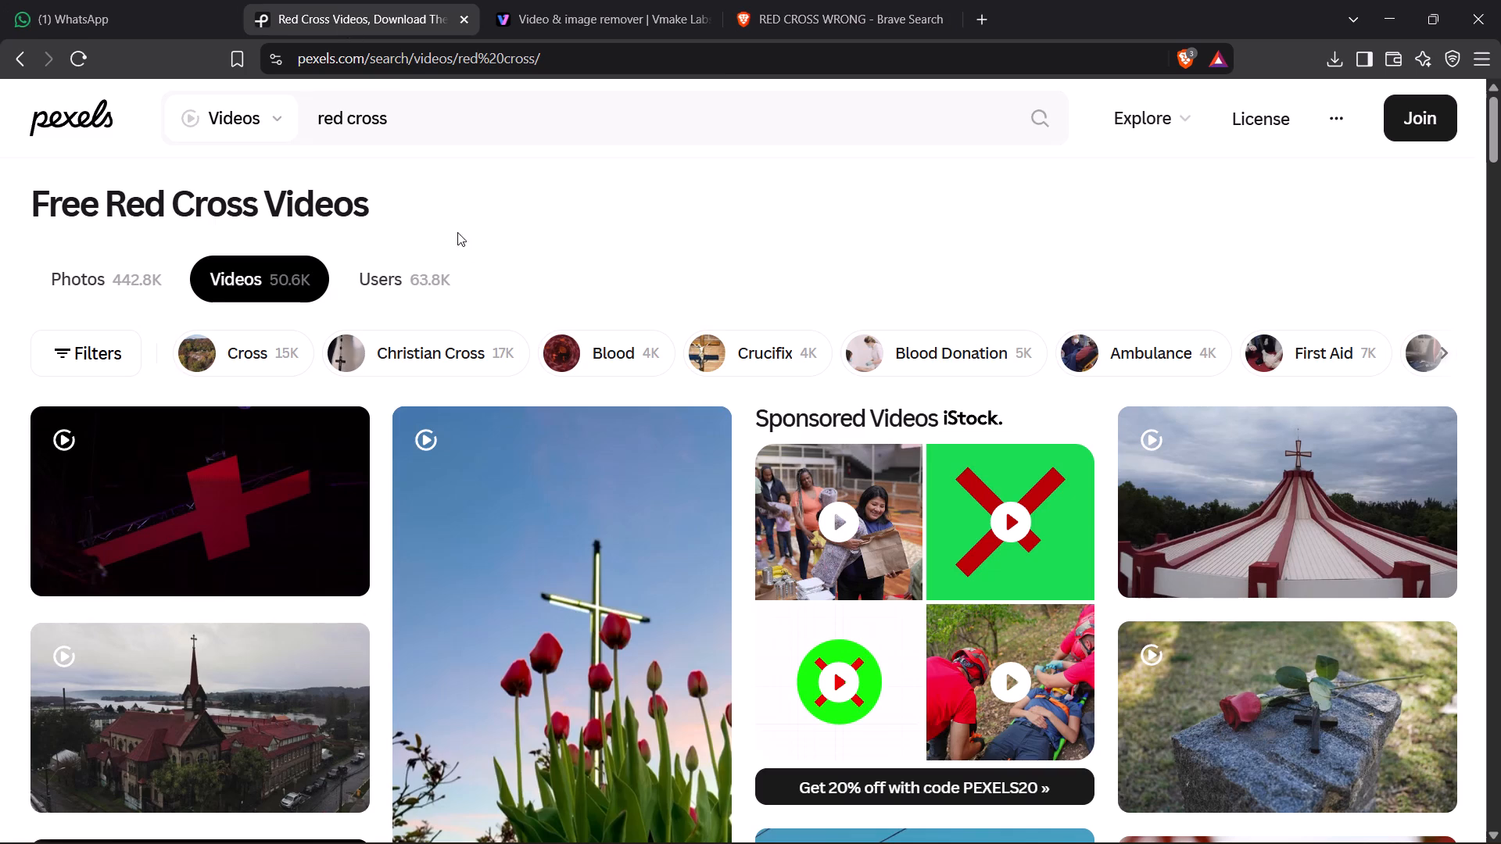
left_click(456, 103)
key("ctrl+a")
type("MARE")
key("BackSpace")
type("KET VALUE")
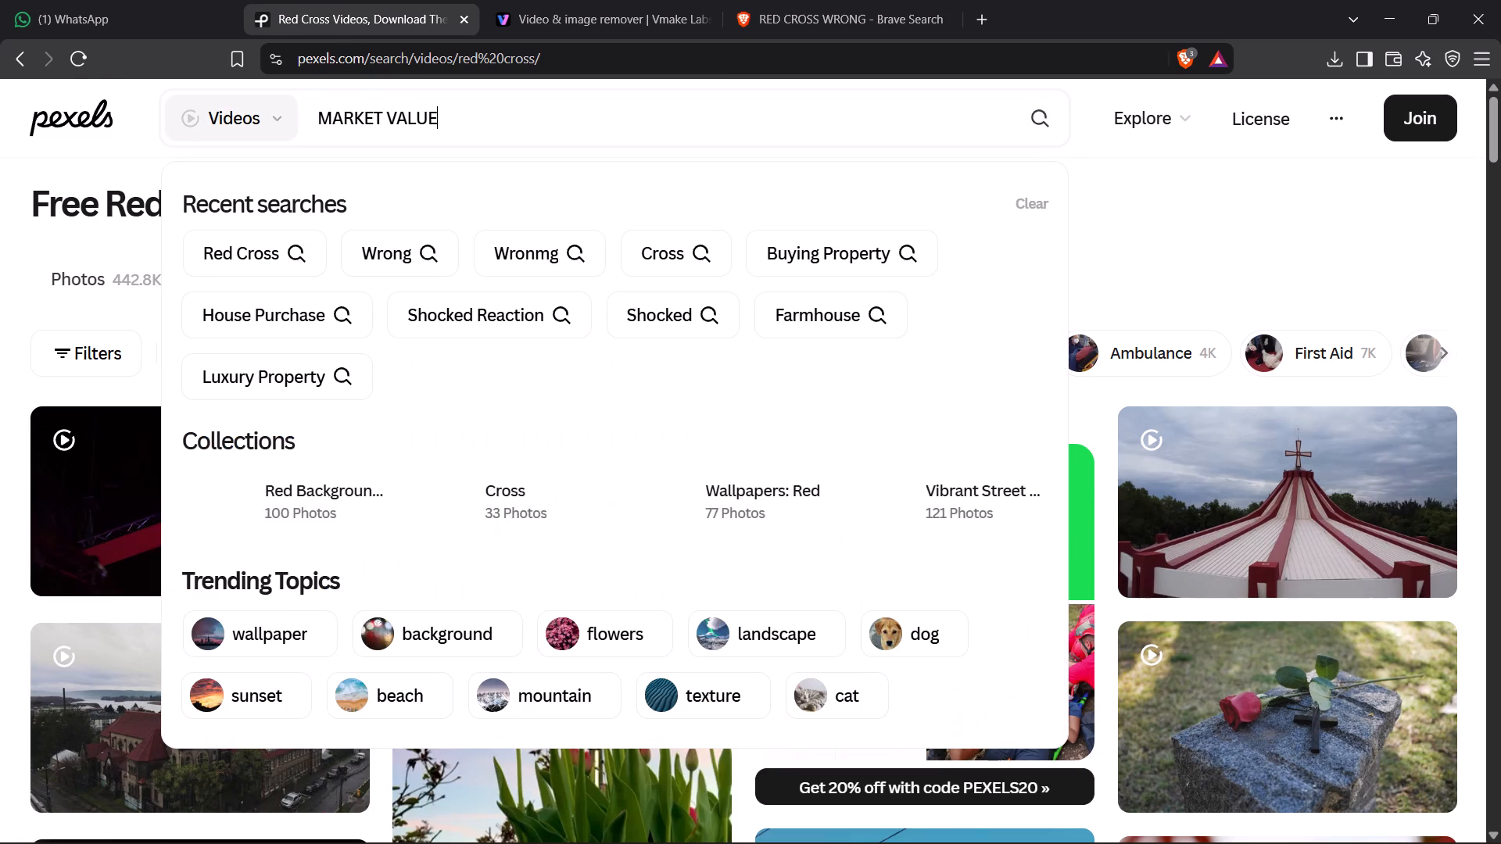
key("Return")
scroll(443, 130, "up", 2)
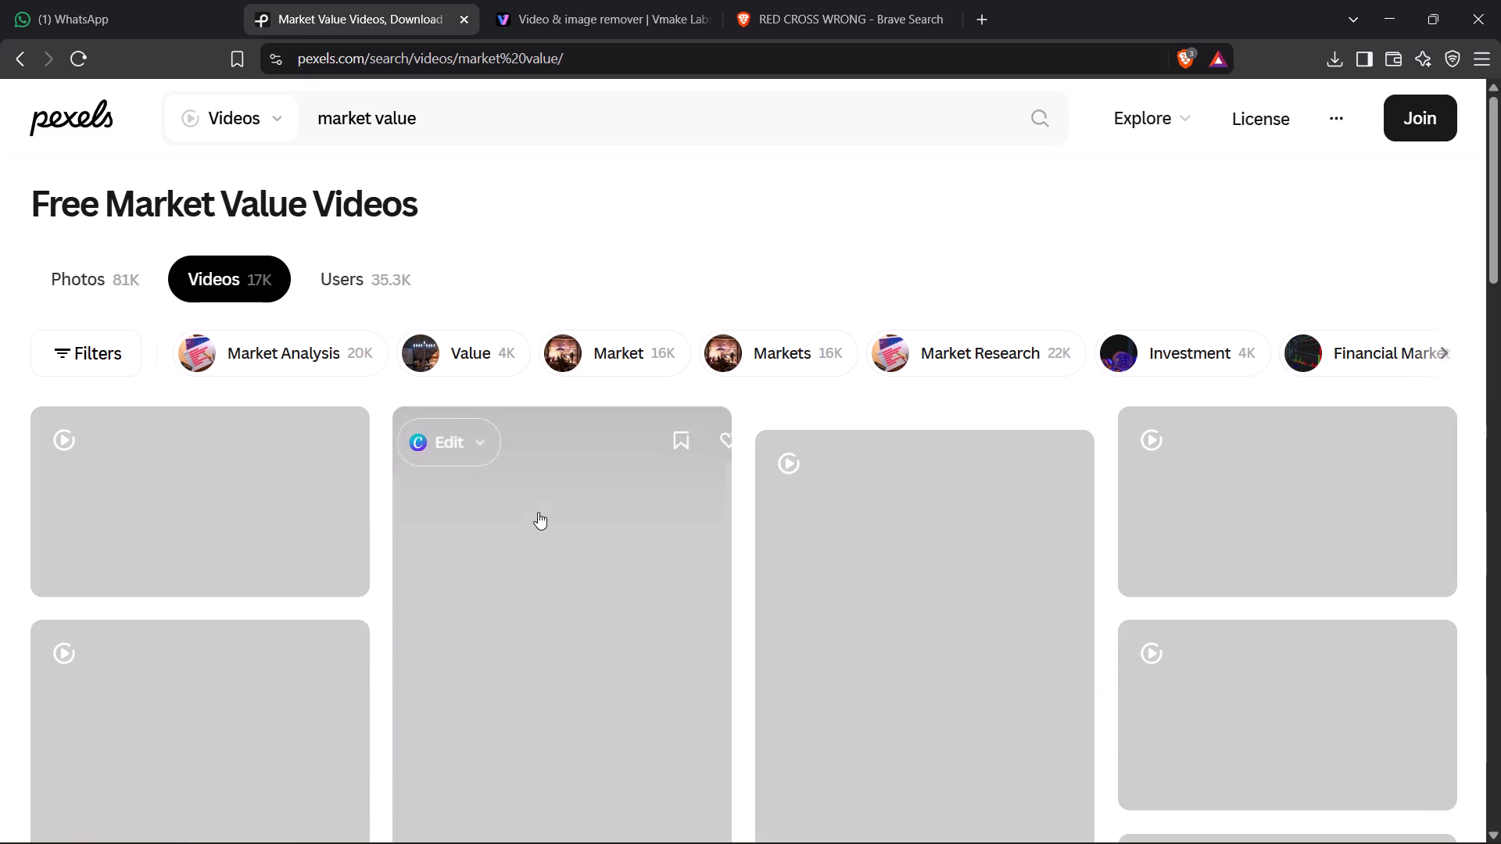
scroll(396, 507, "down", 2)
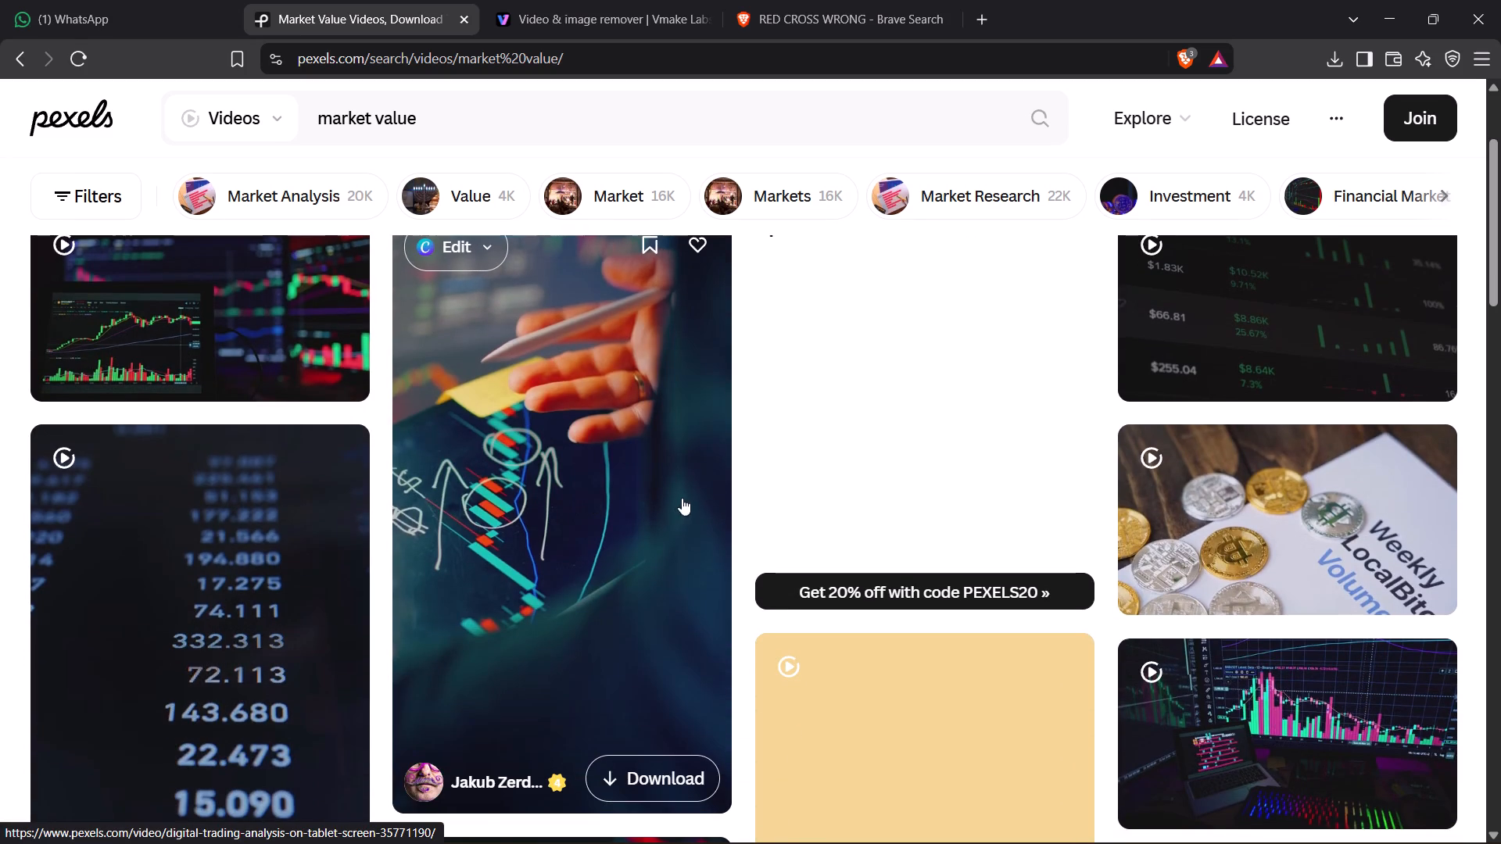
Filter the Pexels results to horizontal orientation and look through them for footage that suits market value.
left_click(115, 197)
left_click(154, 267)
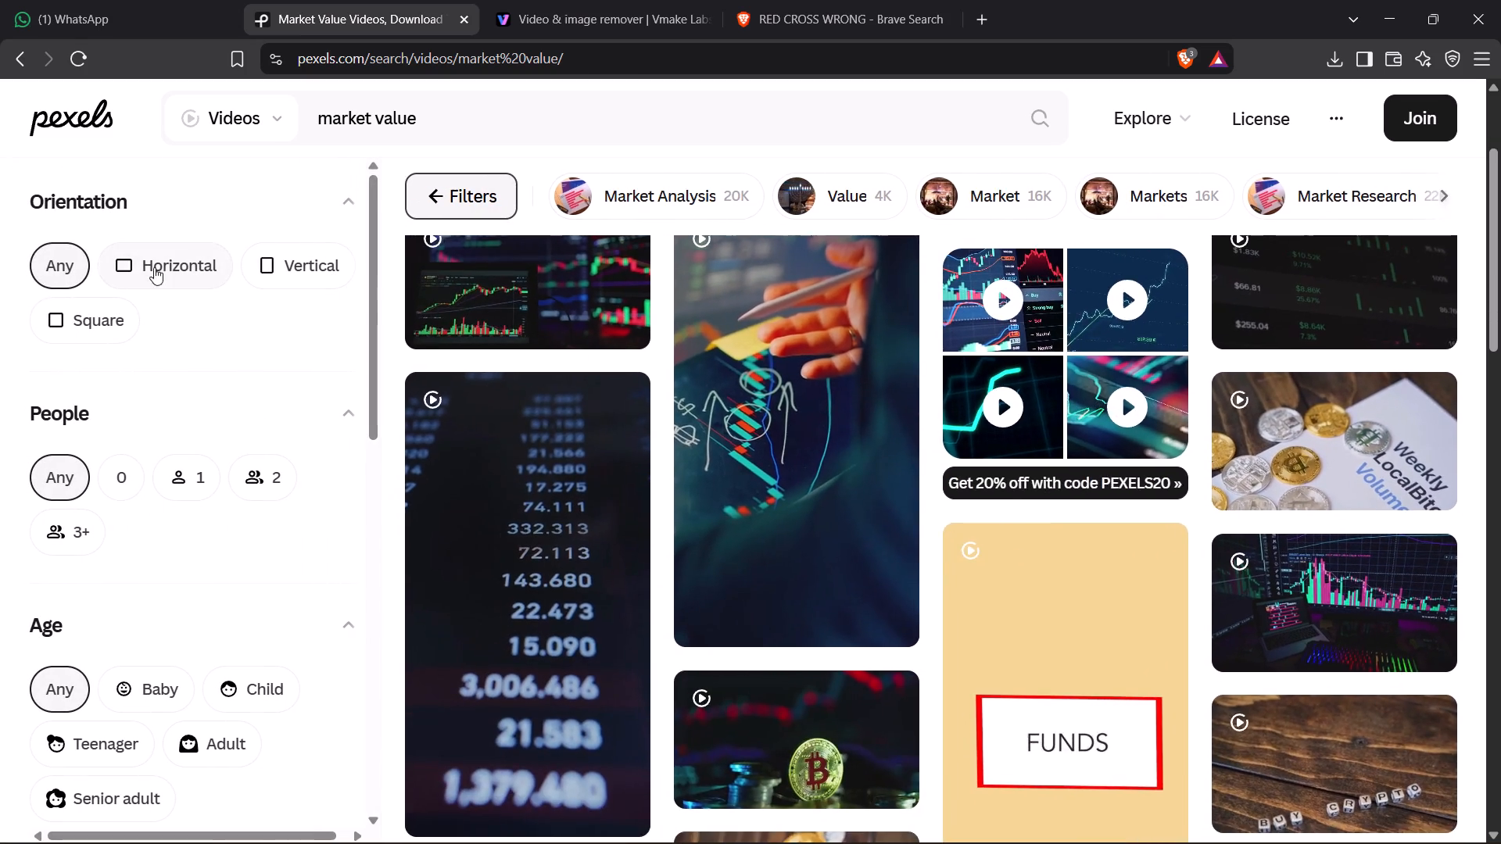
left_click(428, 195)
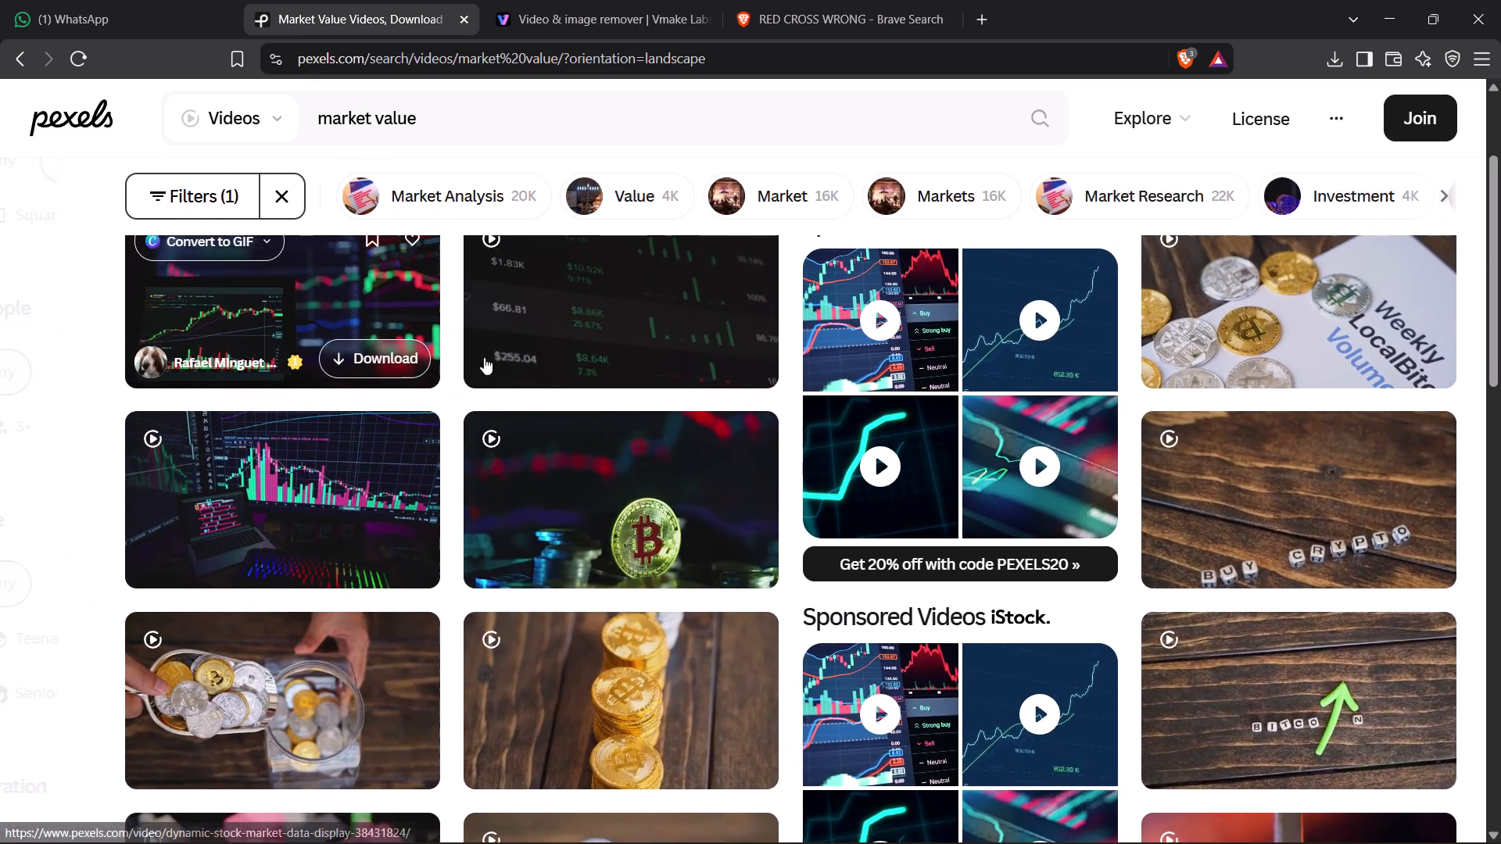
scroll(651, 531, "up", 2)
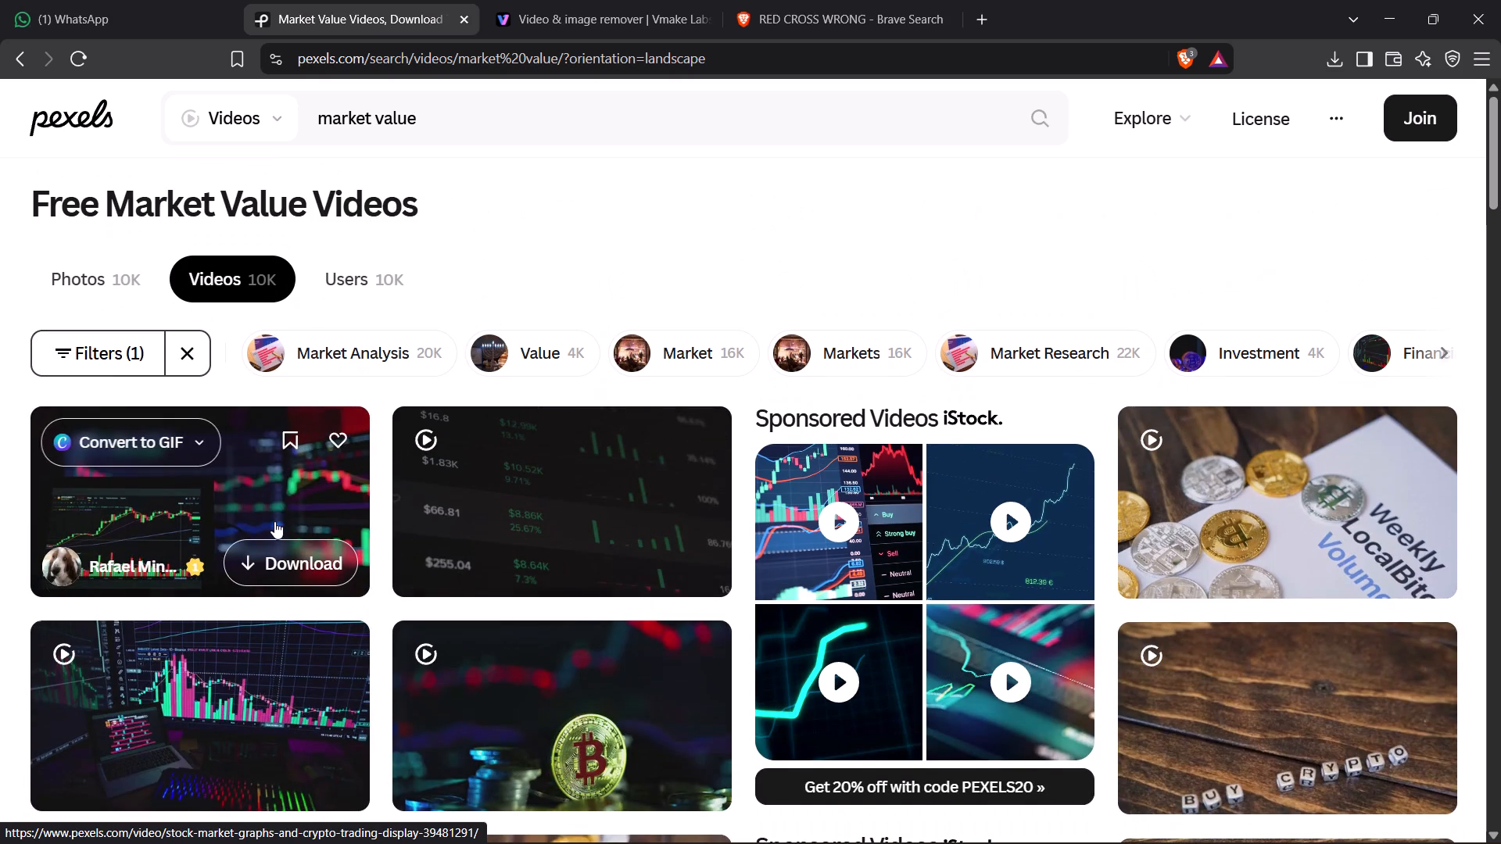
scroll(276, 520, "down", 2)
scroll(630, 318, "down", 2)
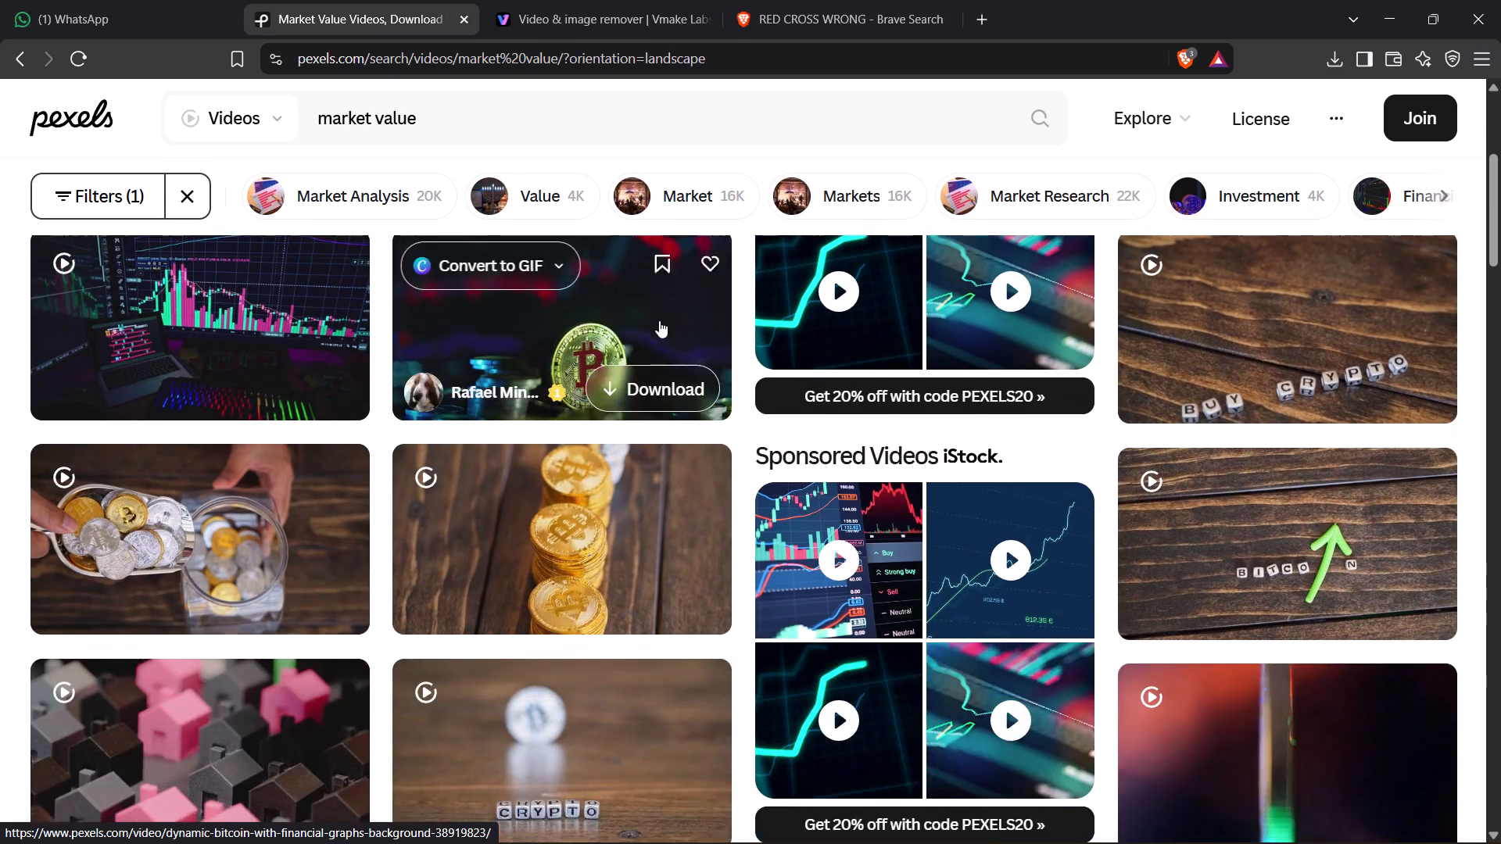
scroll(659, 320, "up", 2)
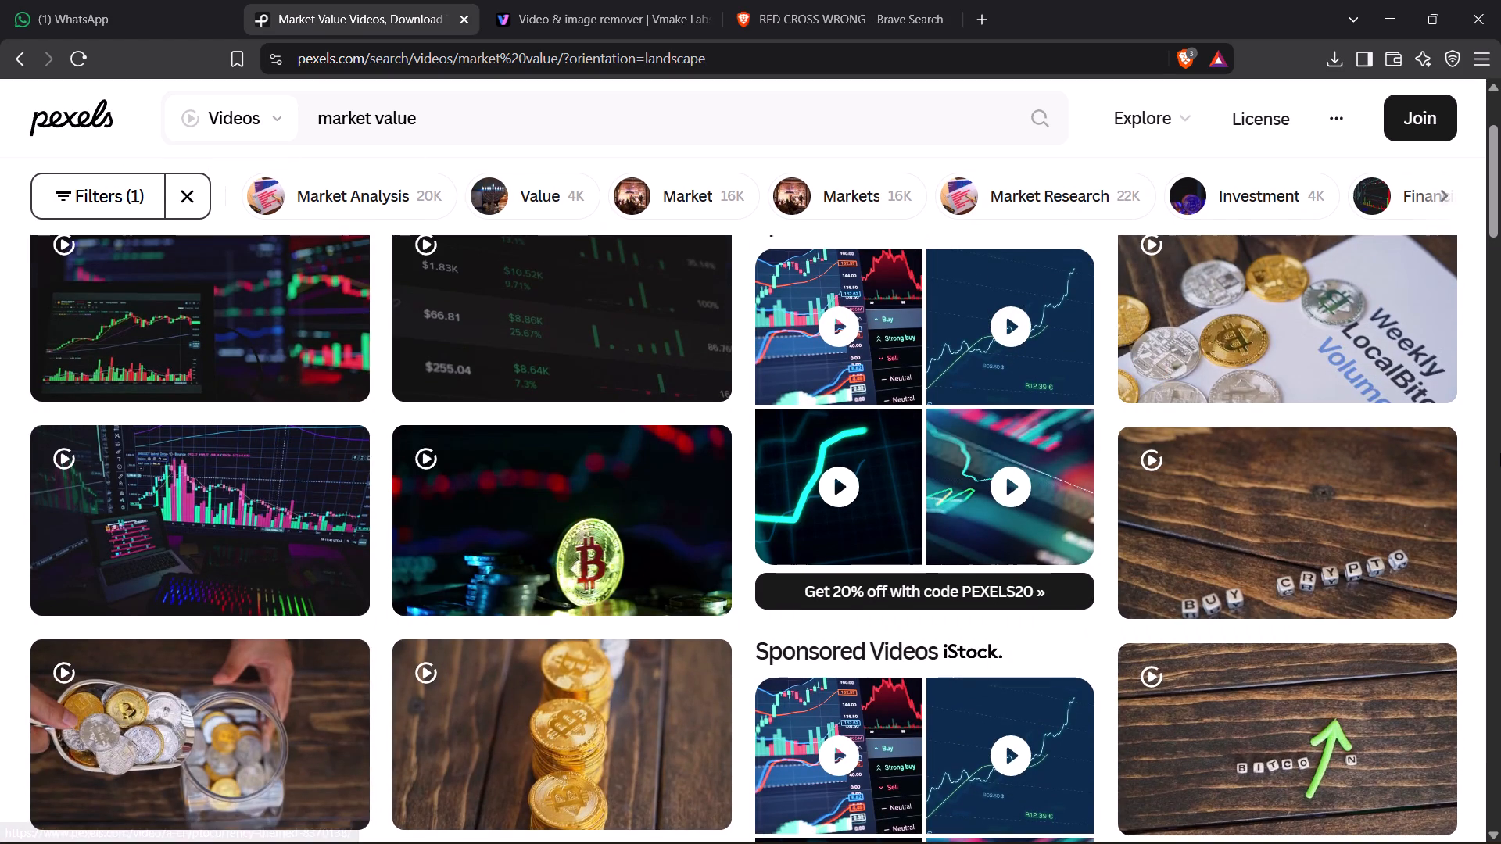
scroll(1498, 450, "down", 6)
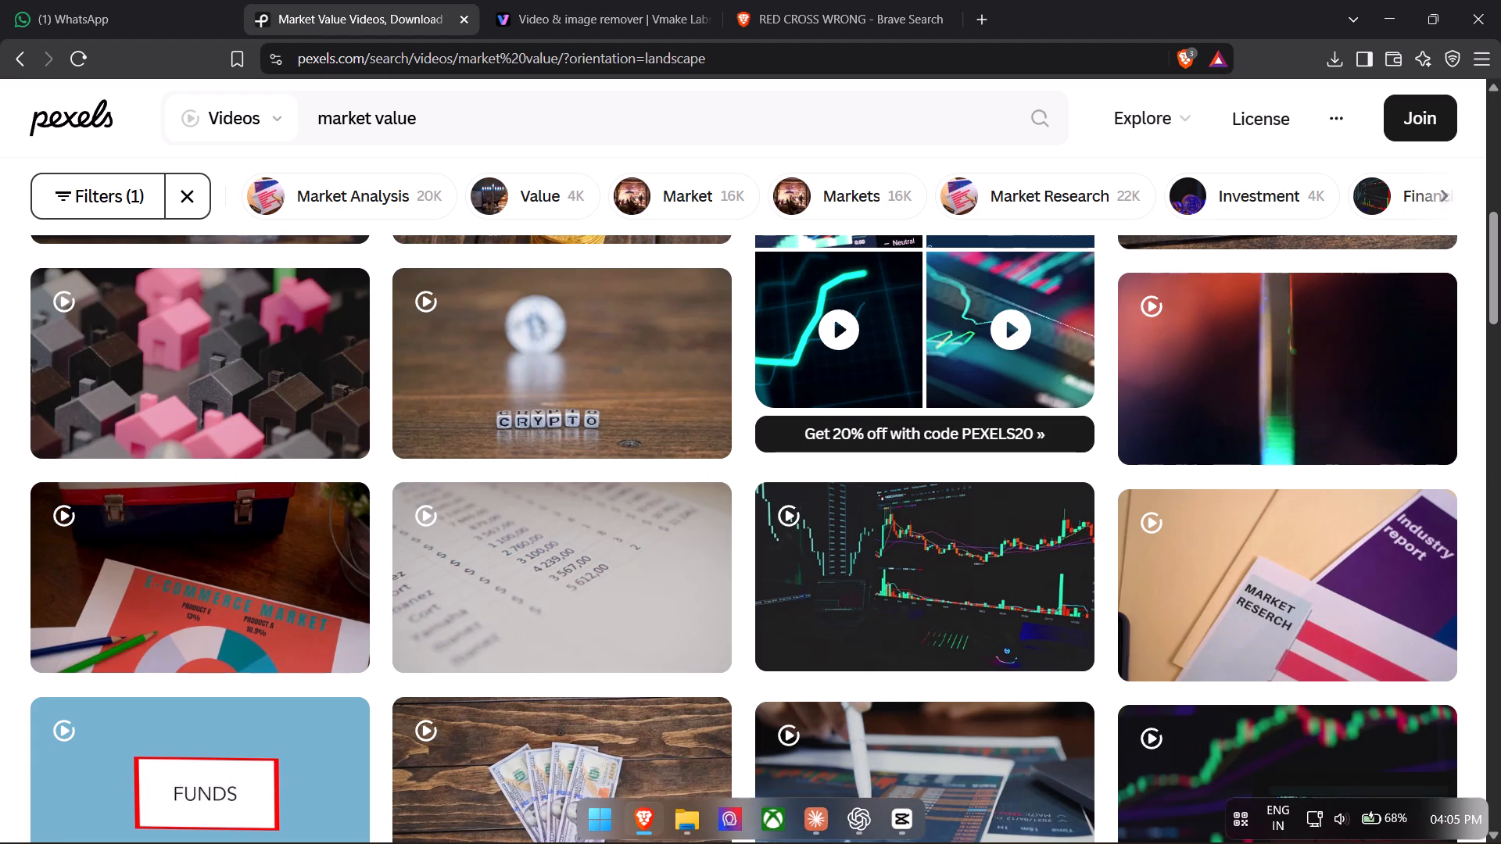
Switch to CapCut and add the 19-second green stock chart video, found in the stock library under "MARKET VALUE", after the main track's last clip.
left_click(902, 821)
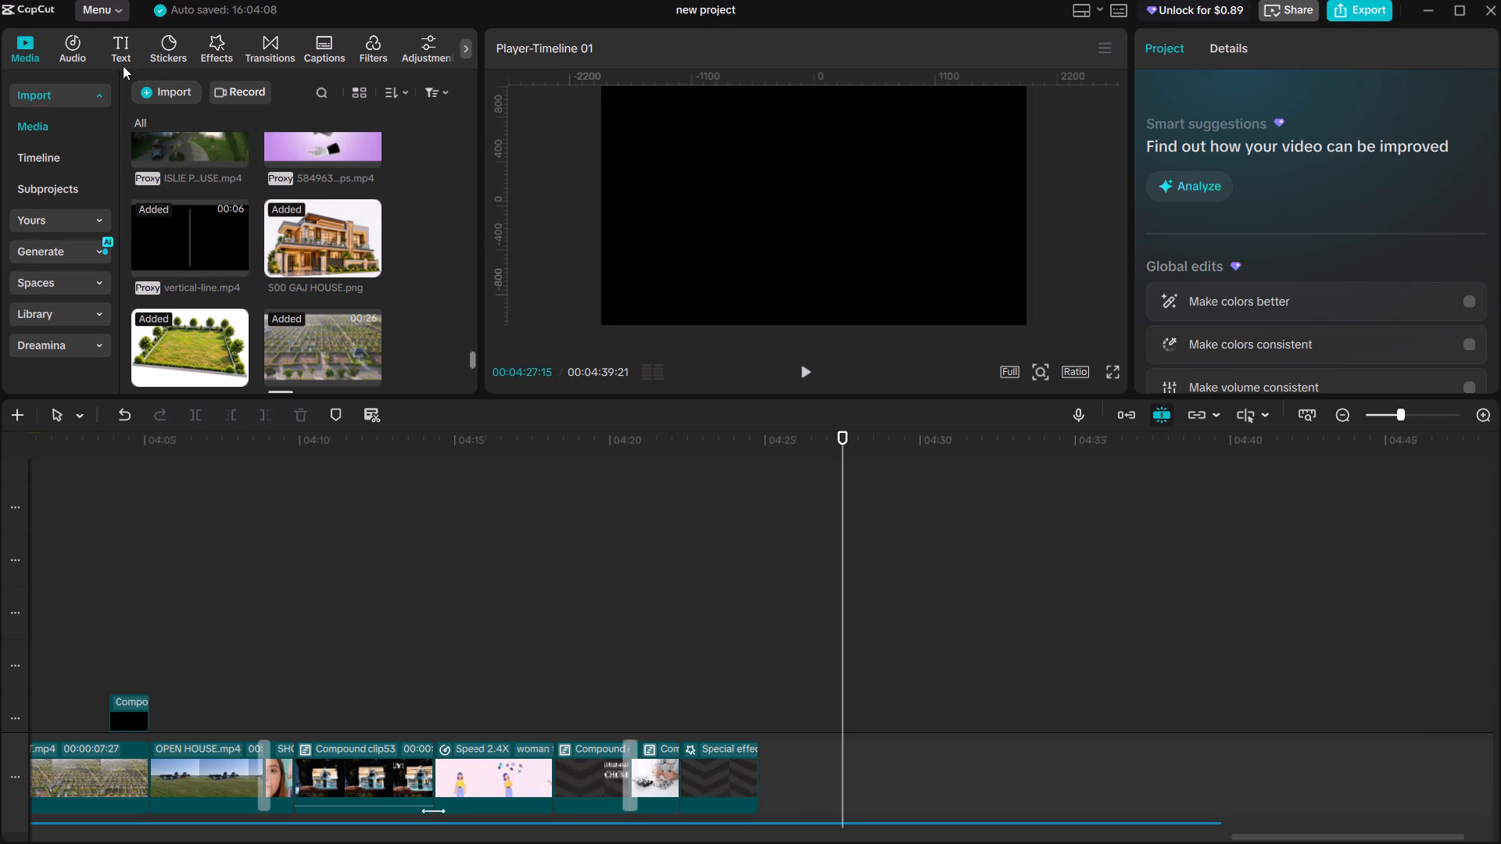
left_click(77, 318)
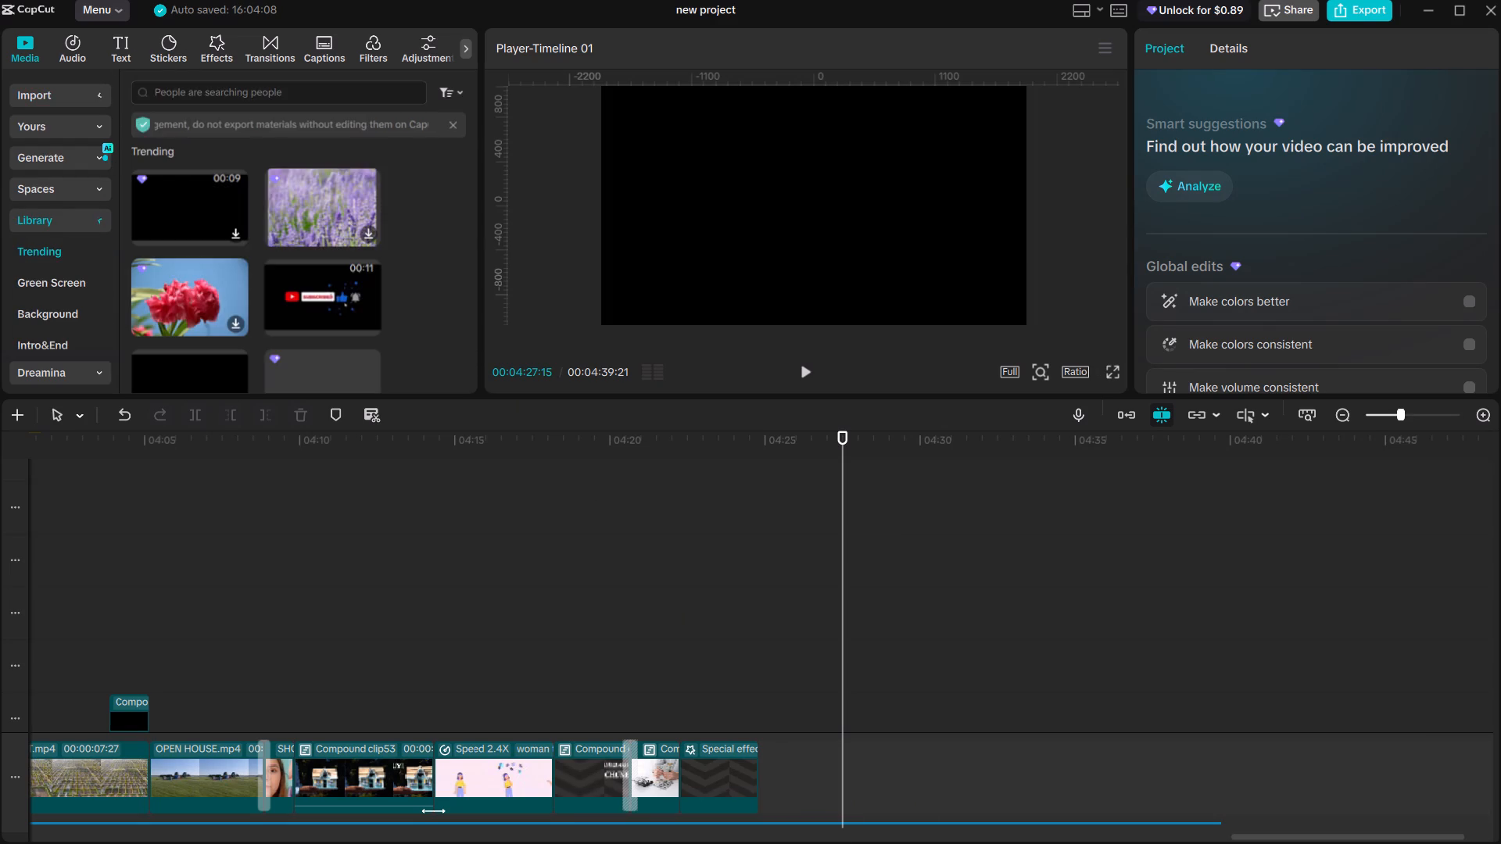
left_click(238, 87)
type("MAK")
key("BackSpace")
type("RKET VALUE")
key("Return")
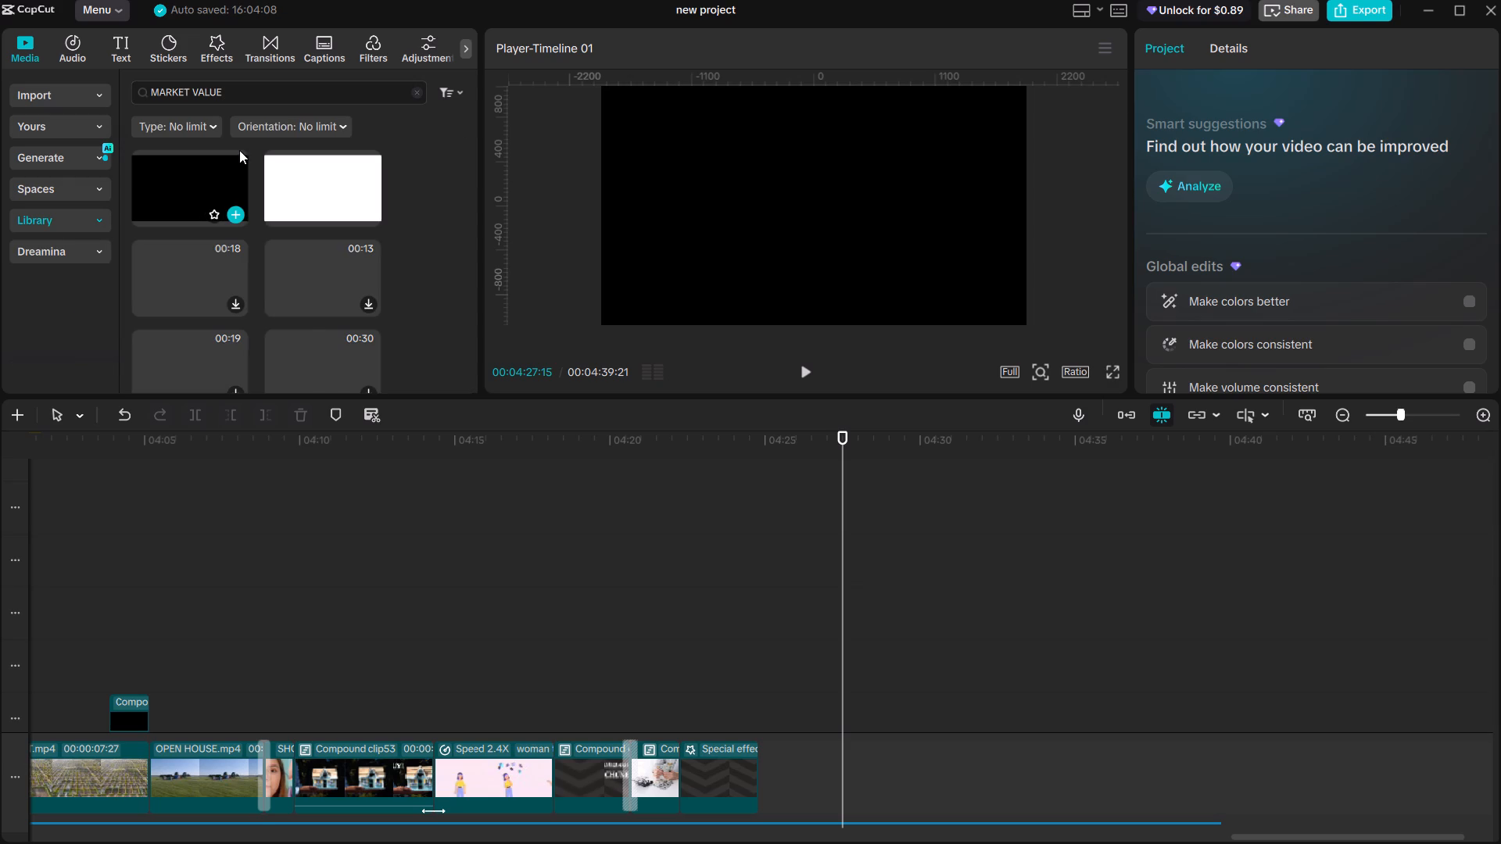
scroll(227, 323, "down", 1)
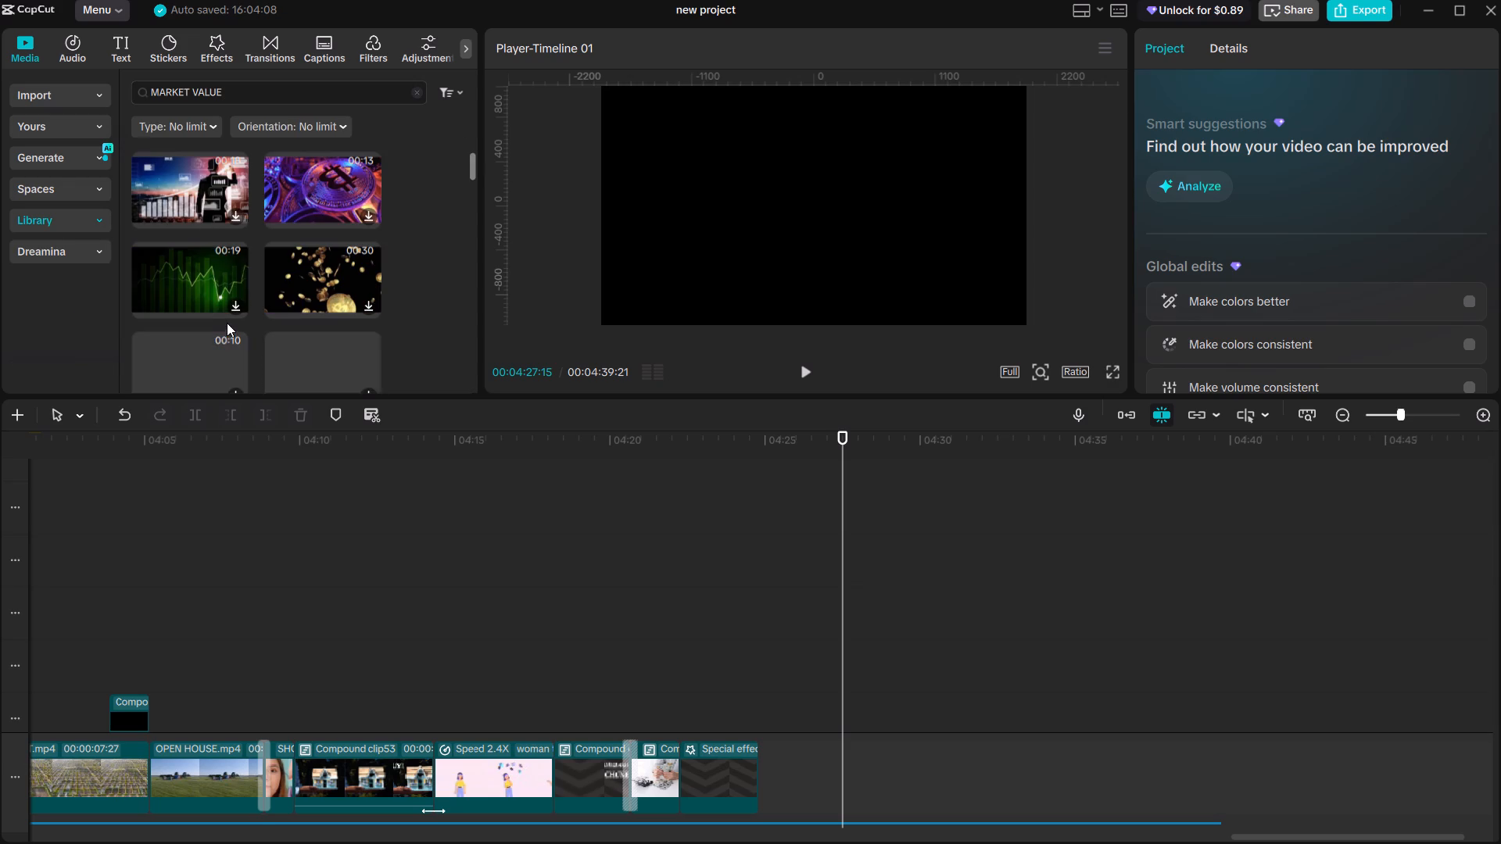
left_click(201, 280)
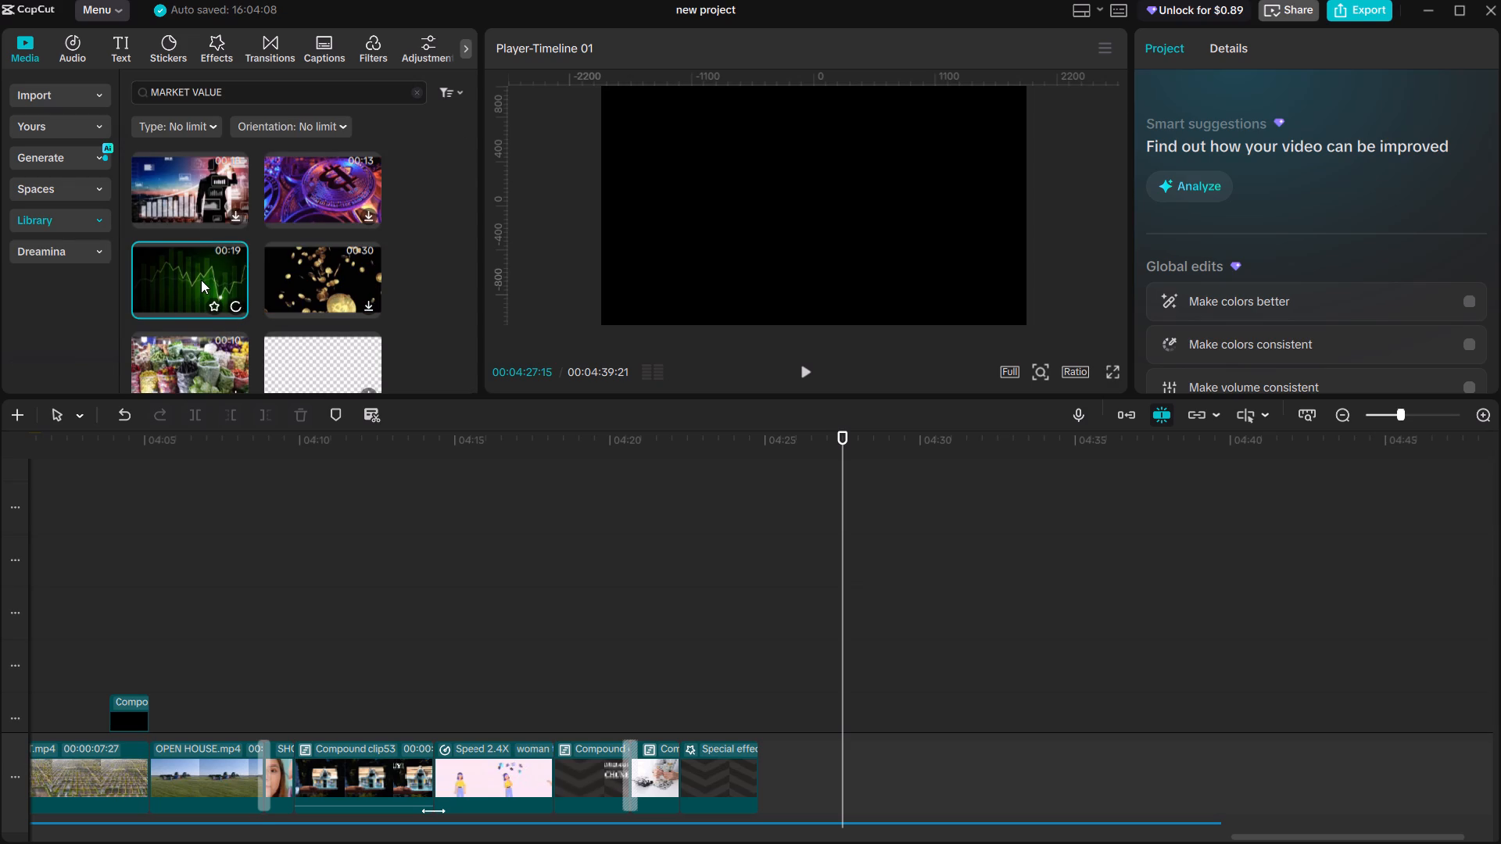
scroll(201, 280, "down", 3)
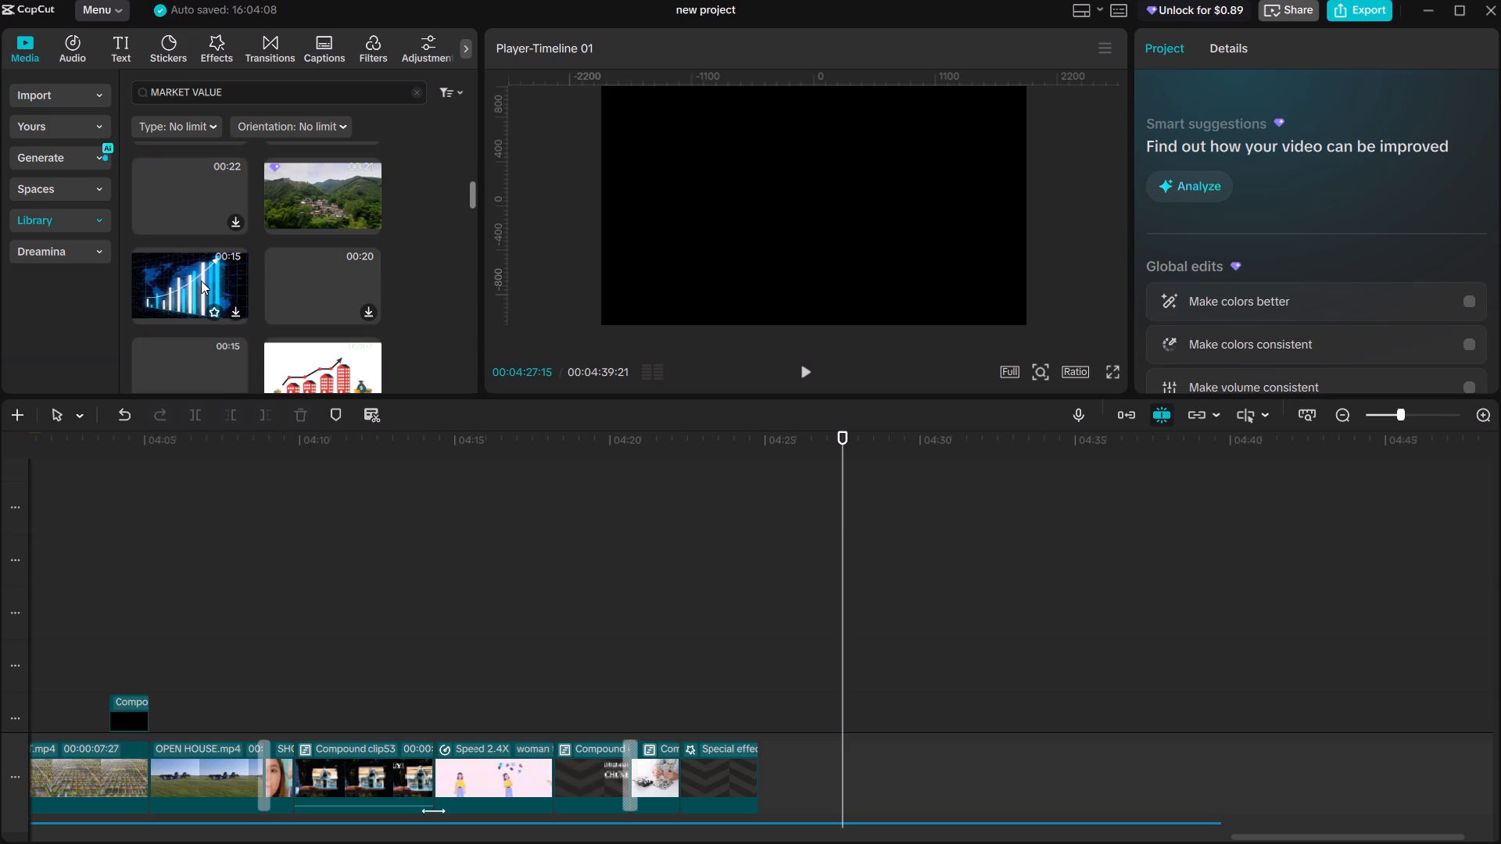
scroll(201, 281, "up", 1)
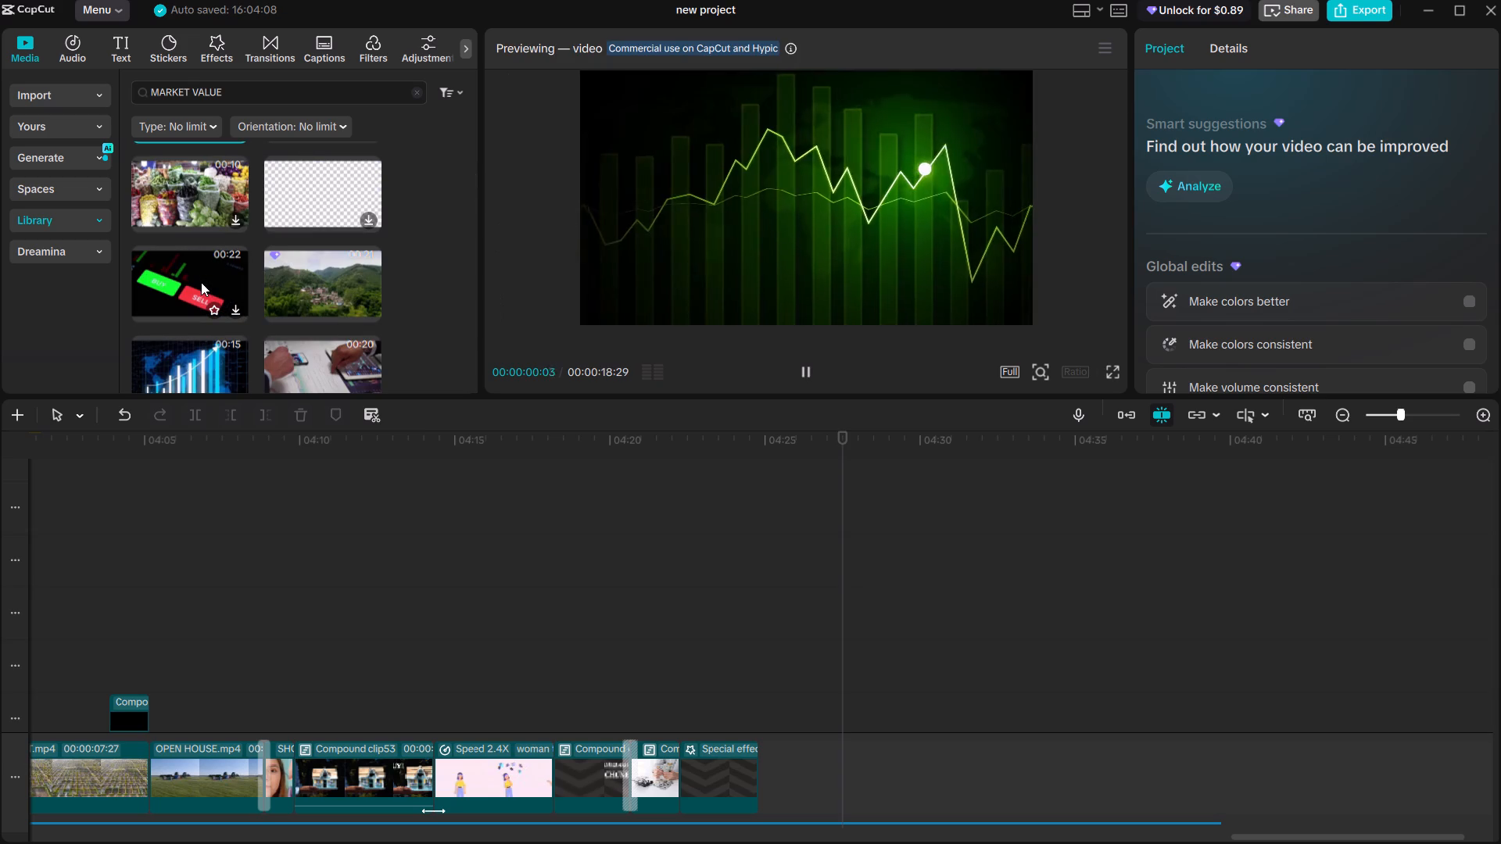
scroll(235, 273, "up", 2)
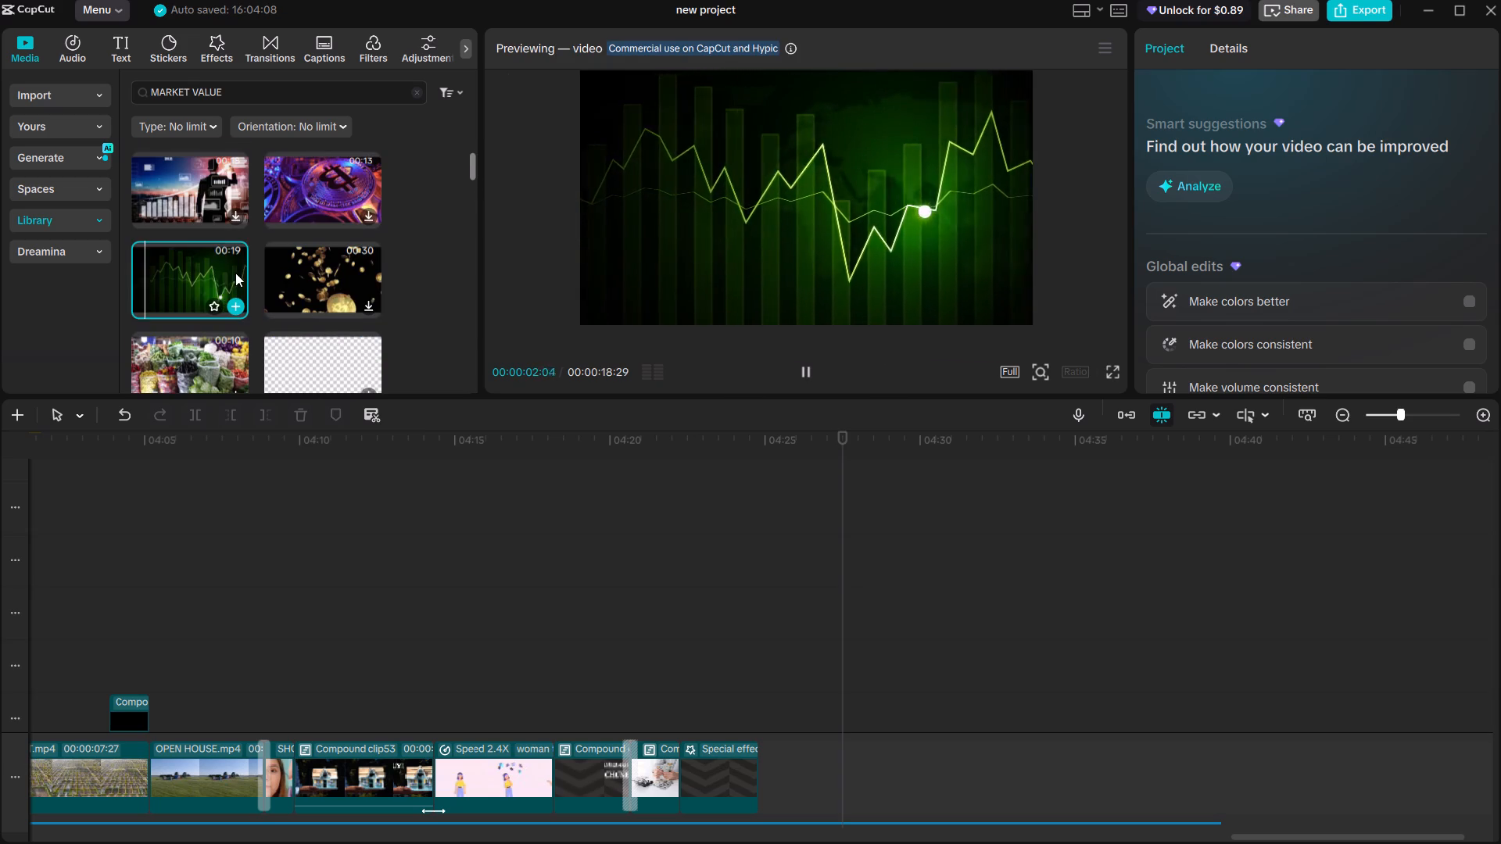
left_click_drag(185, 284, 762, 764)
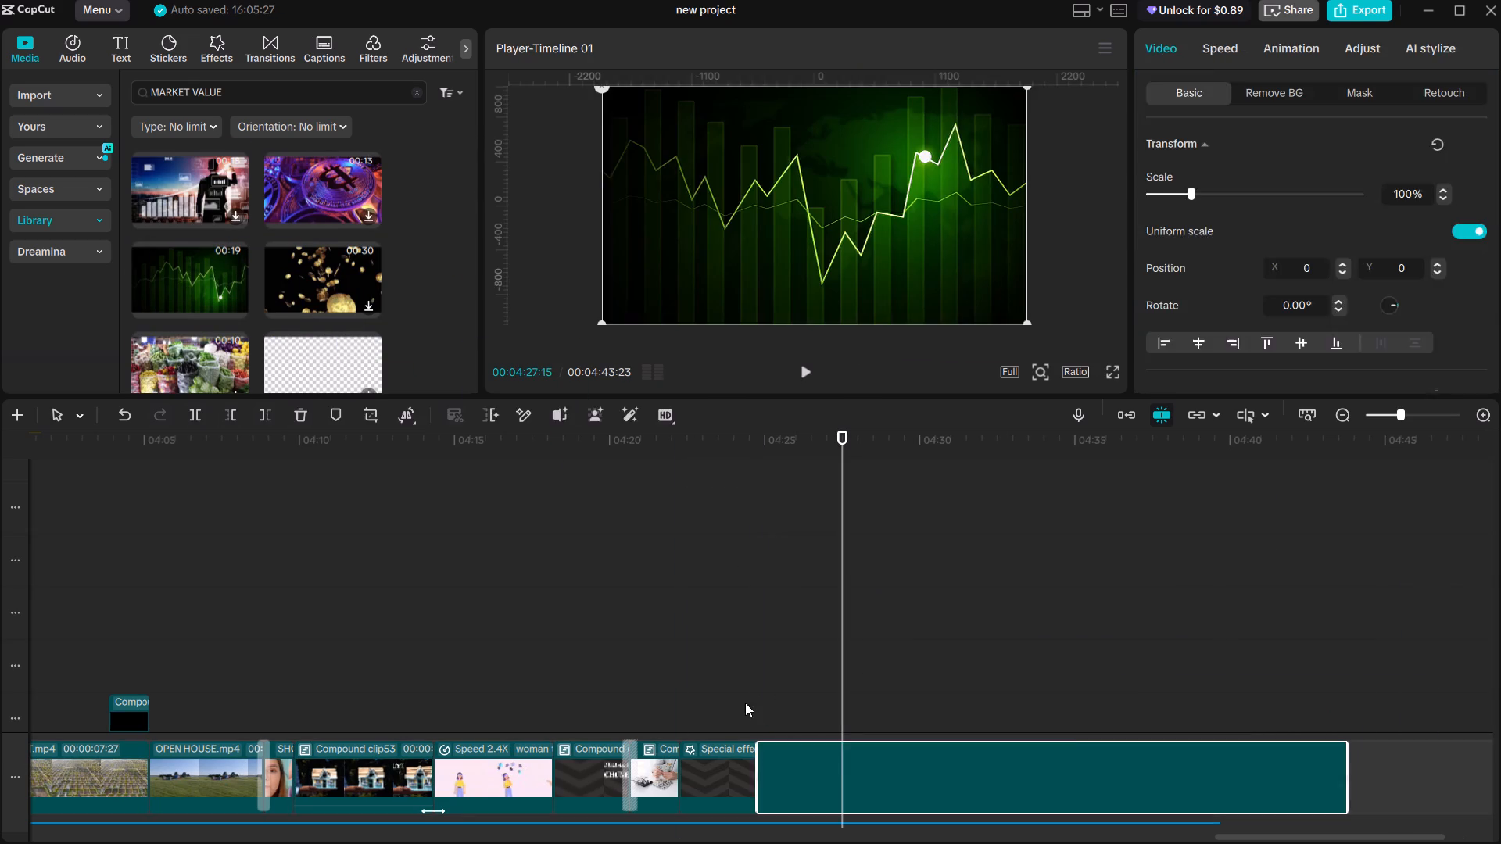
Preview the cut from the house-and-plot scene into the stock chart clip.
left_click(740, 697)
key("space")
key("space")
key("space")
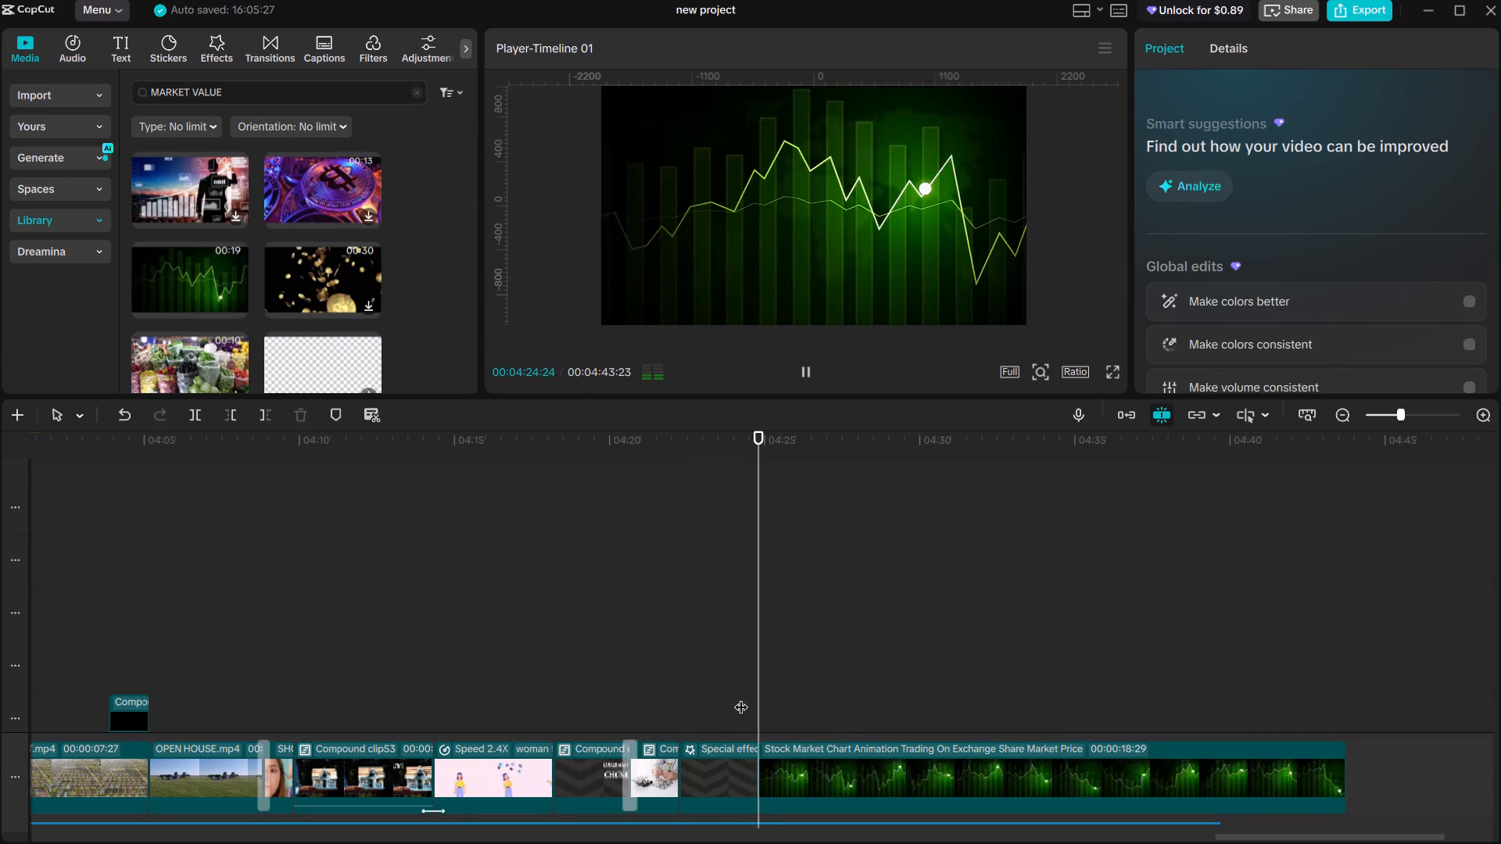
key("space")
Combine the "AGR AP MOHALI ME" overlay clip and the background clip beneath it into one compound clip.
scroll(740, 697, "up", 16)
scroll(738, 688, "down", 6)
scroll(740, 674, "up", 5)
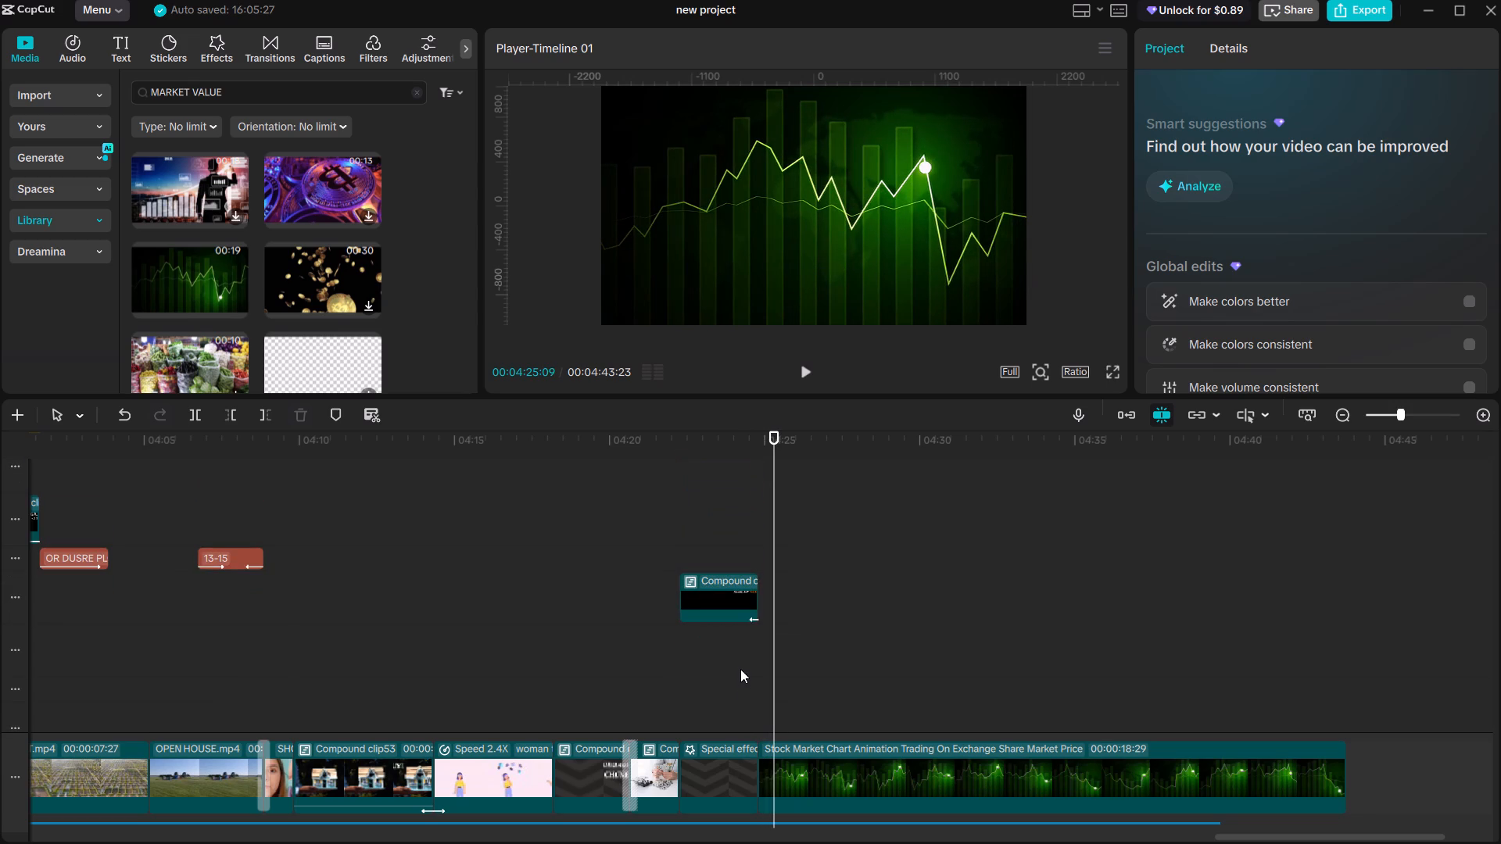
left_click(712, 543)
left_click_drag(712, 543, 719, 550)
left_click(719, 592)
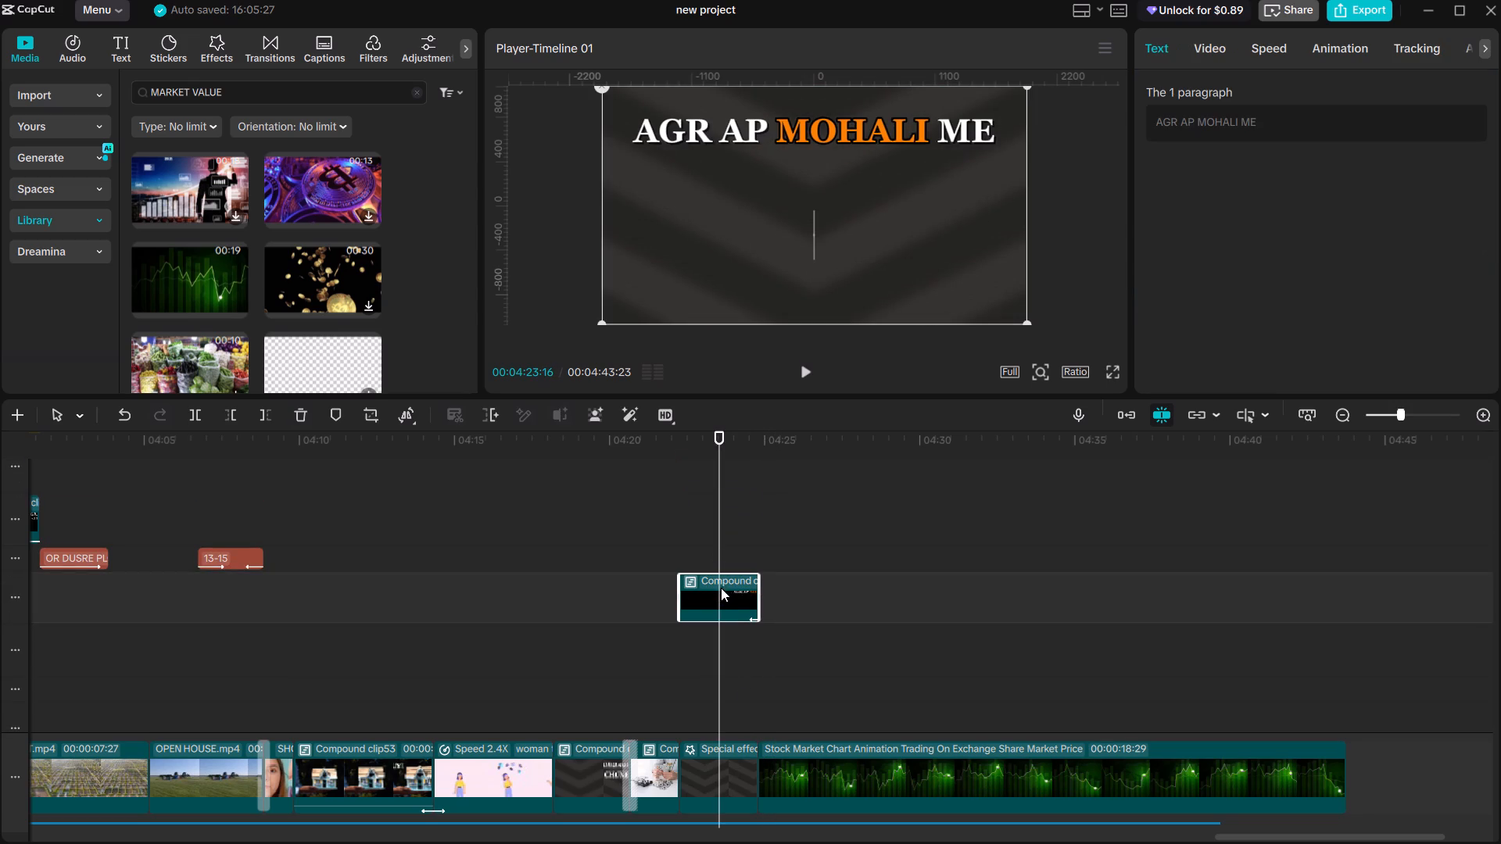
left_click(734, 594, "ctrl")
left_click(734, 770, "ctrl")
key("alt+g")
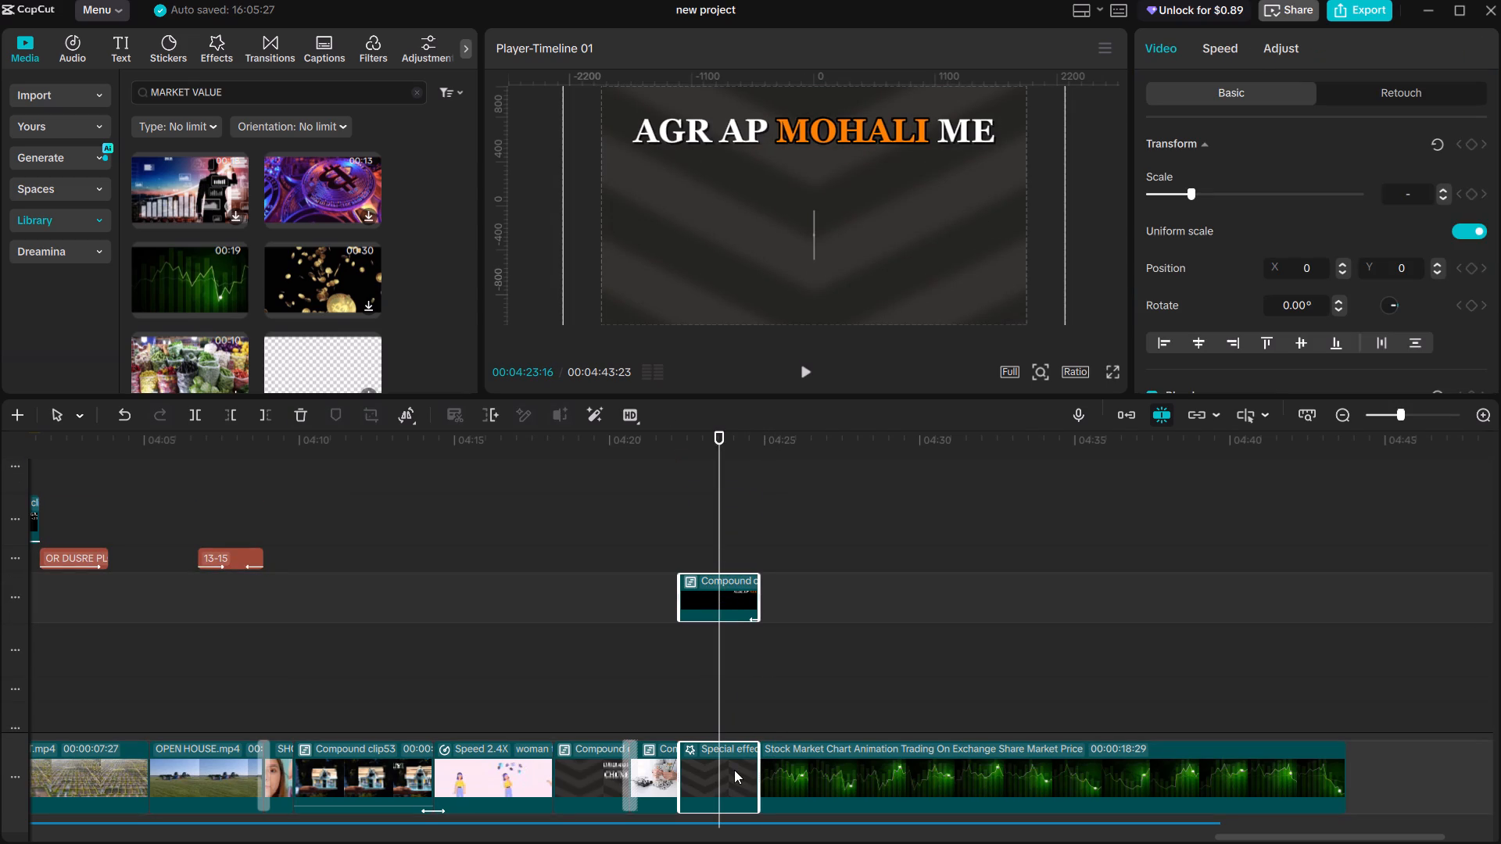
scroll(736, 731, "down", 7)
scroll(740, 694, "down", 20)
scroll(740, 694, "down", 5)
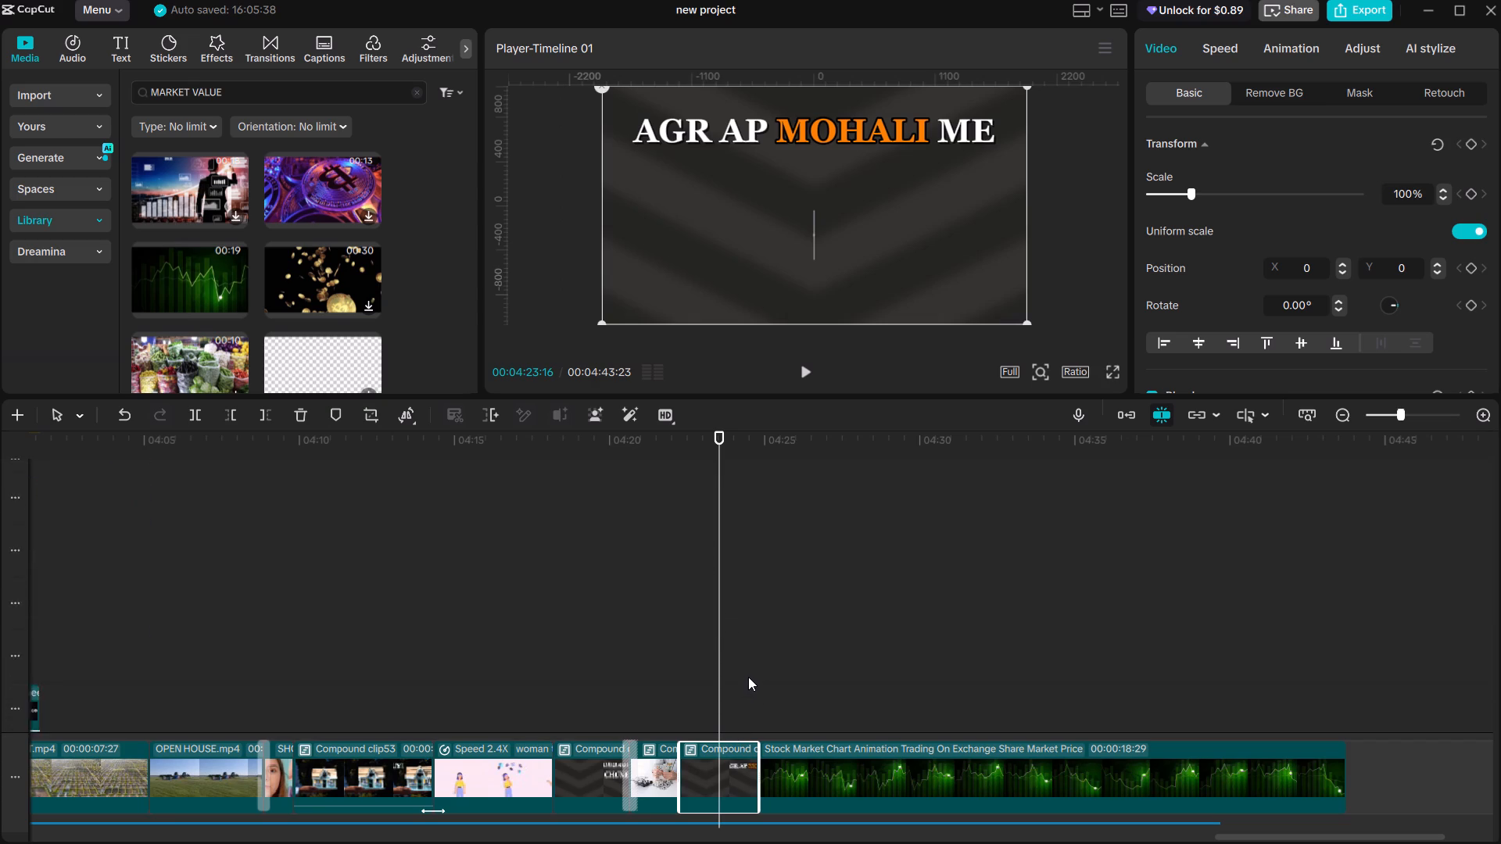
scroll(748, 677, "down", 10)
Preview the end of the combined scene several times to check the images and the change to the stock chart clip.
left_click(743, 564)
key("space")
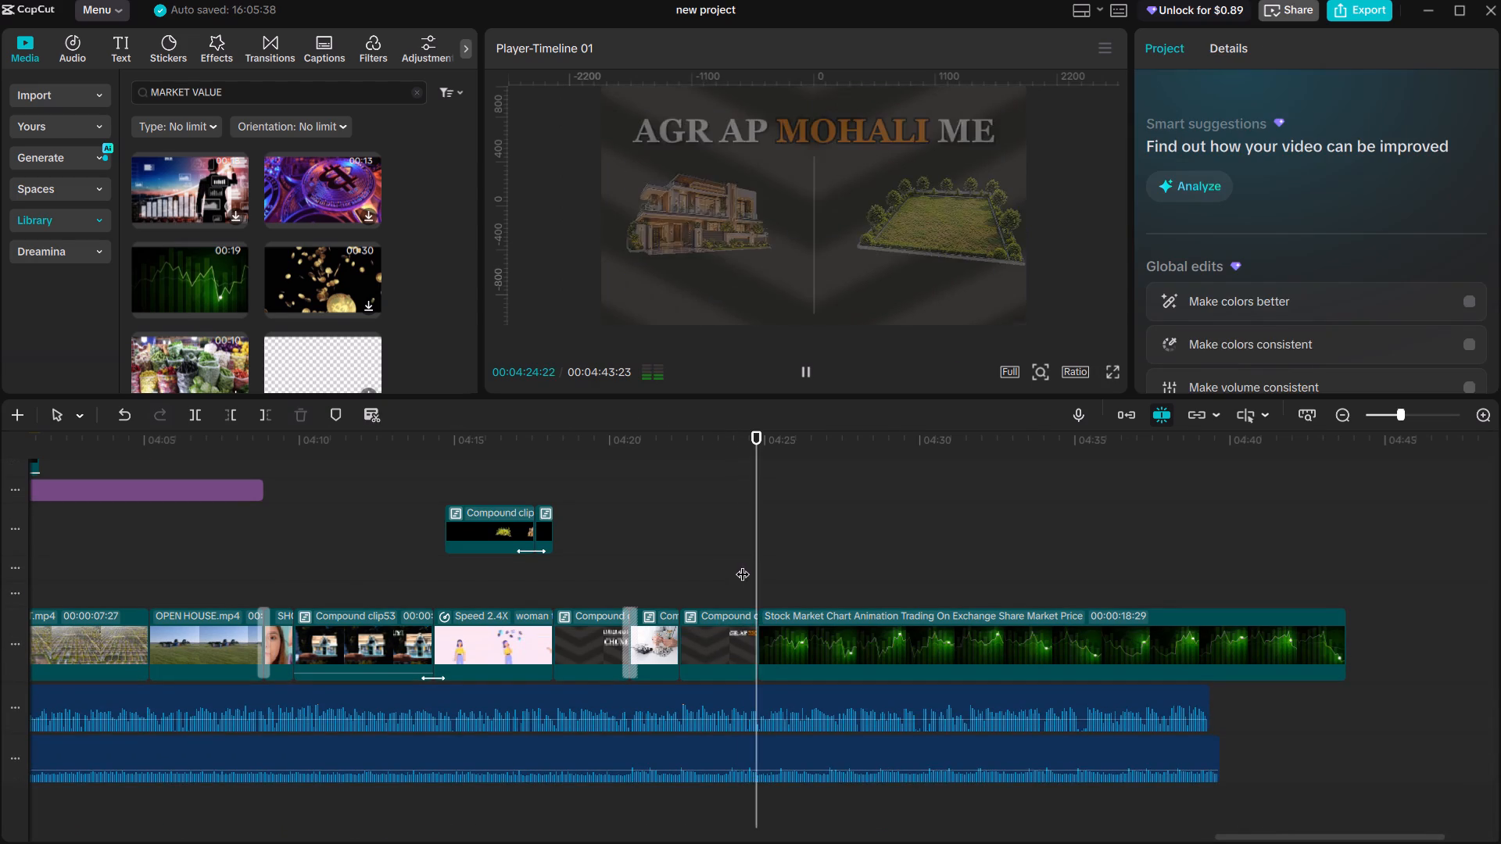
left_click(734, 563)
key("space")
key("space")
left_click(710, 562)
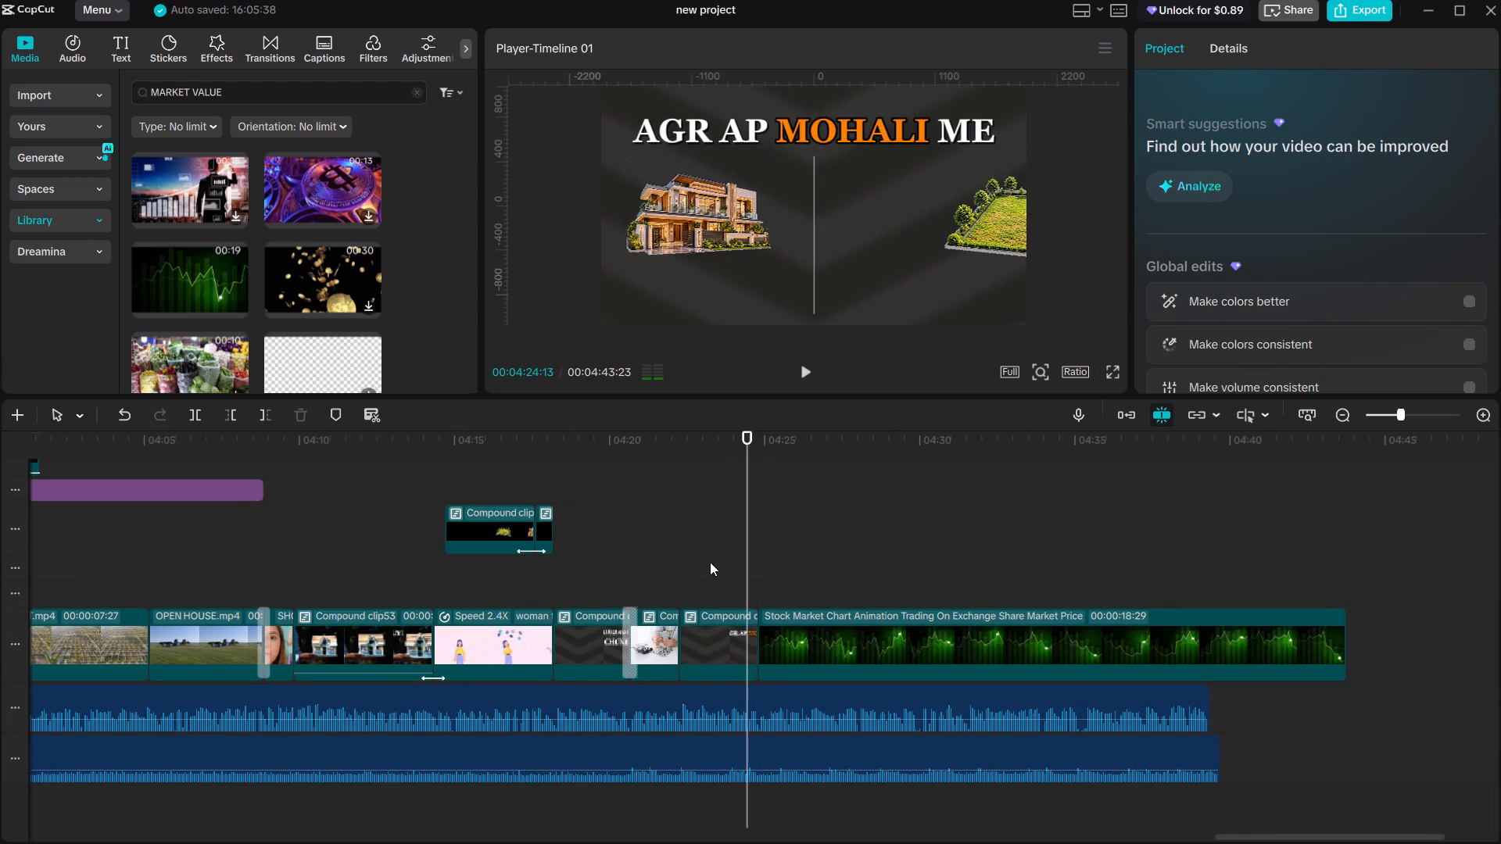
left_click_drag(710, 562, 675, 559)
key("space")
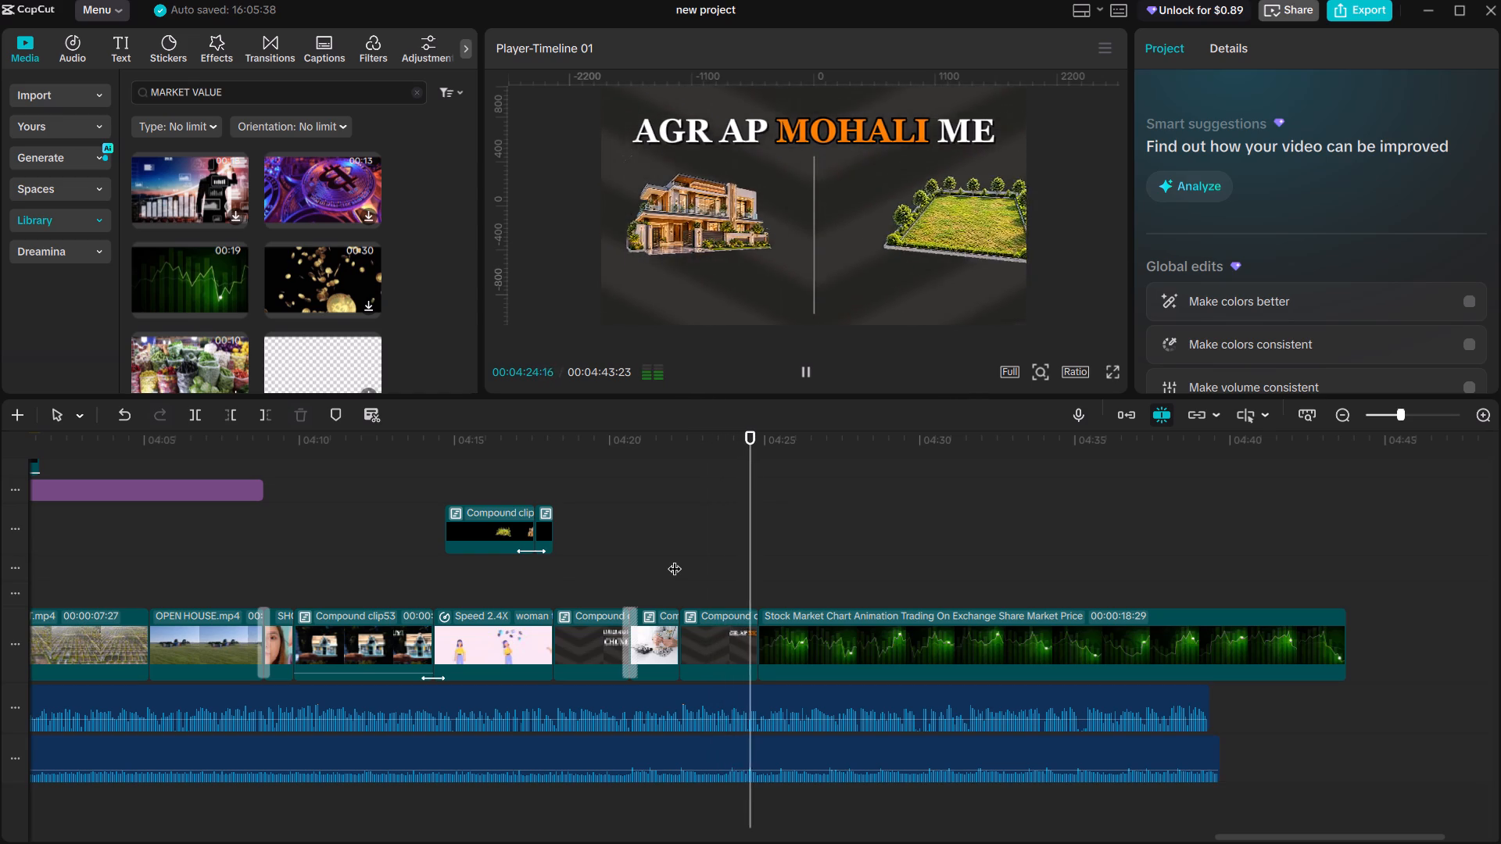
key("space")
left_click(743, 570)
left_click_drag(743, 570, 746, 572)
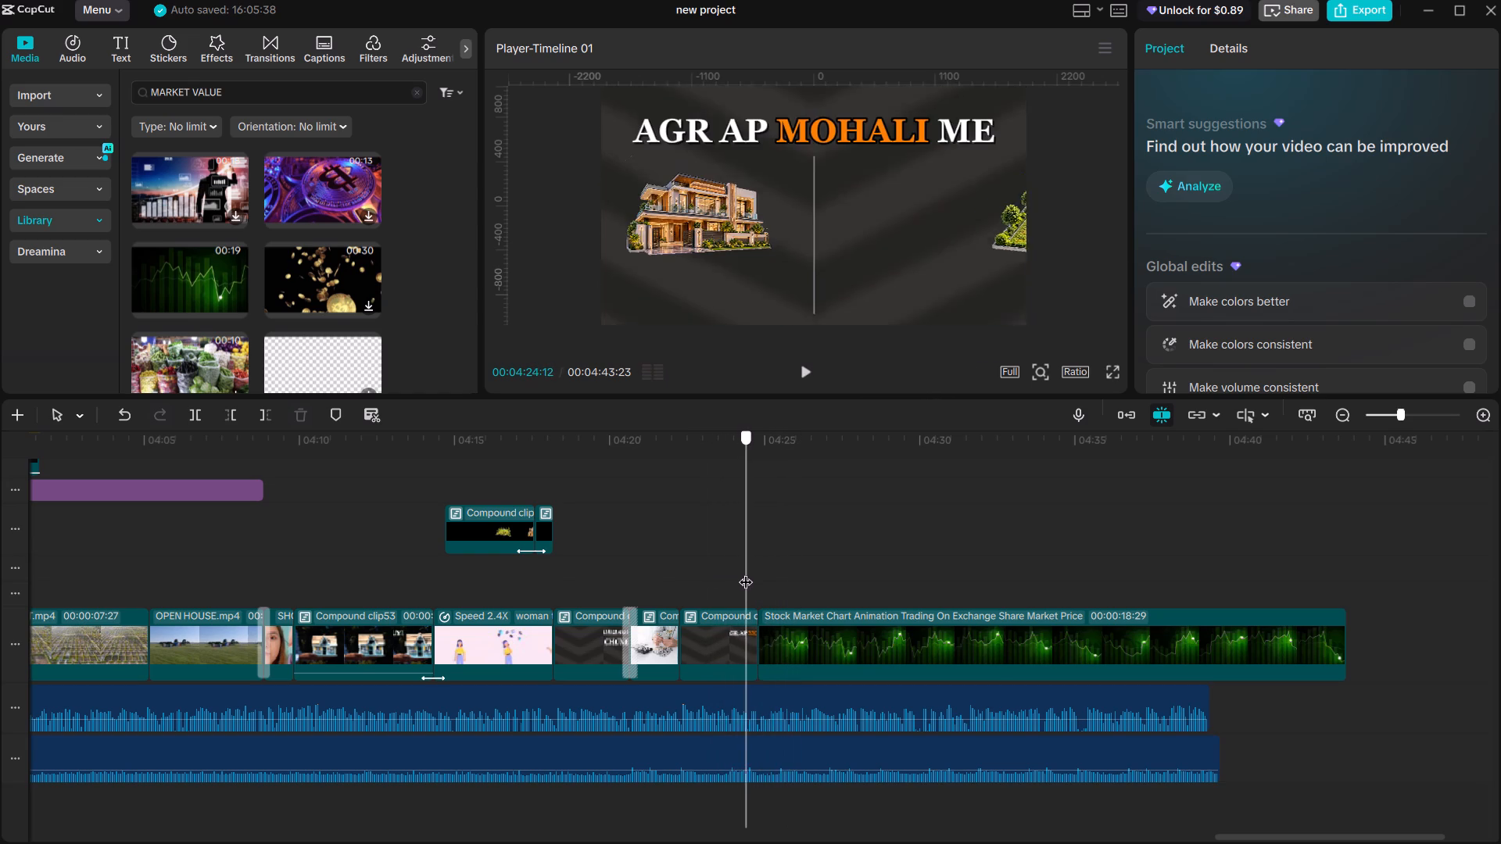
left_click_drag(746, 572, 755, 583)
key("space")
Apply the Fade In entrance animation to the stock chart clip with the default 0.5 s duration.
left_click(778, 630)
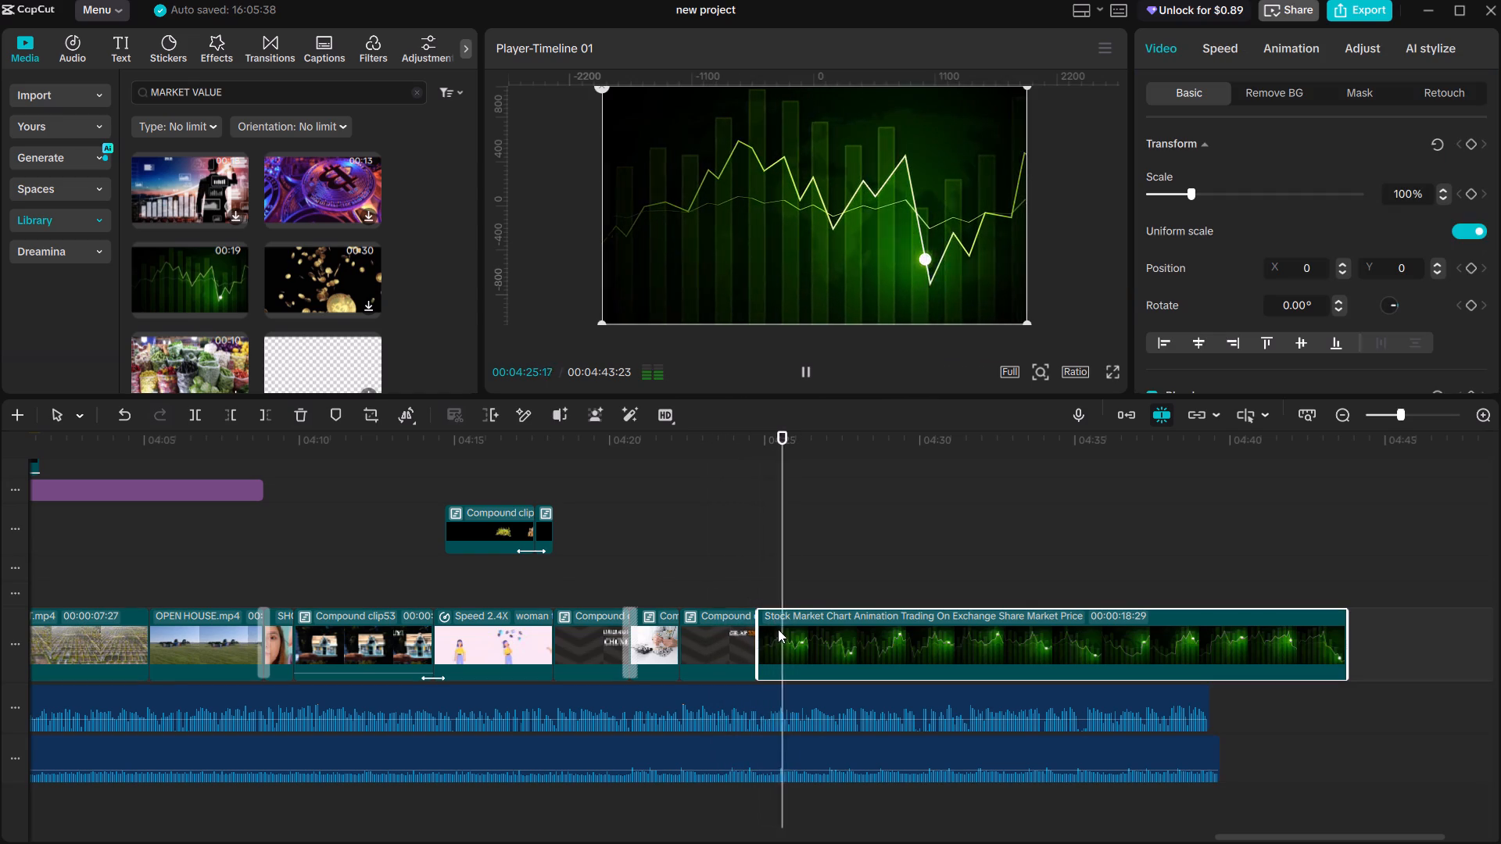
key("space")
left_click(1282, 45)
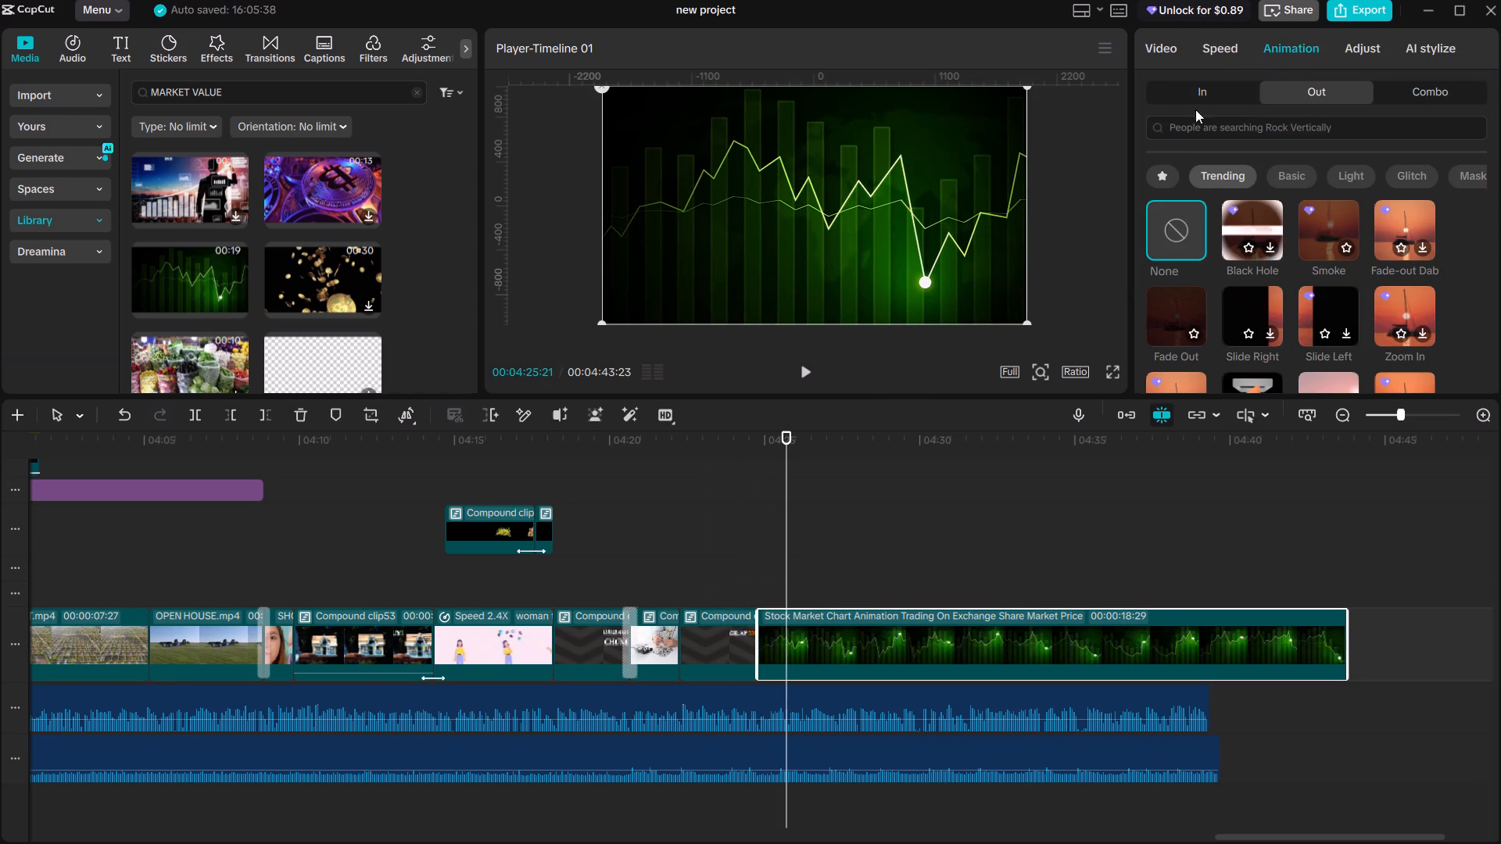
left_click(1197, 86)
left_click(1173, 322)
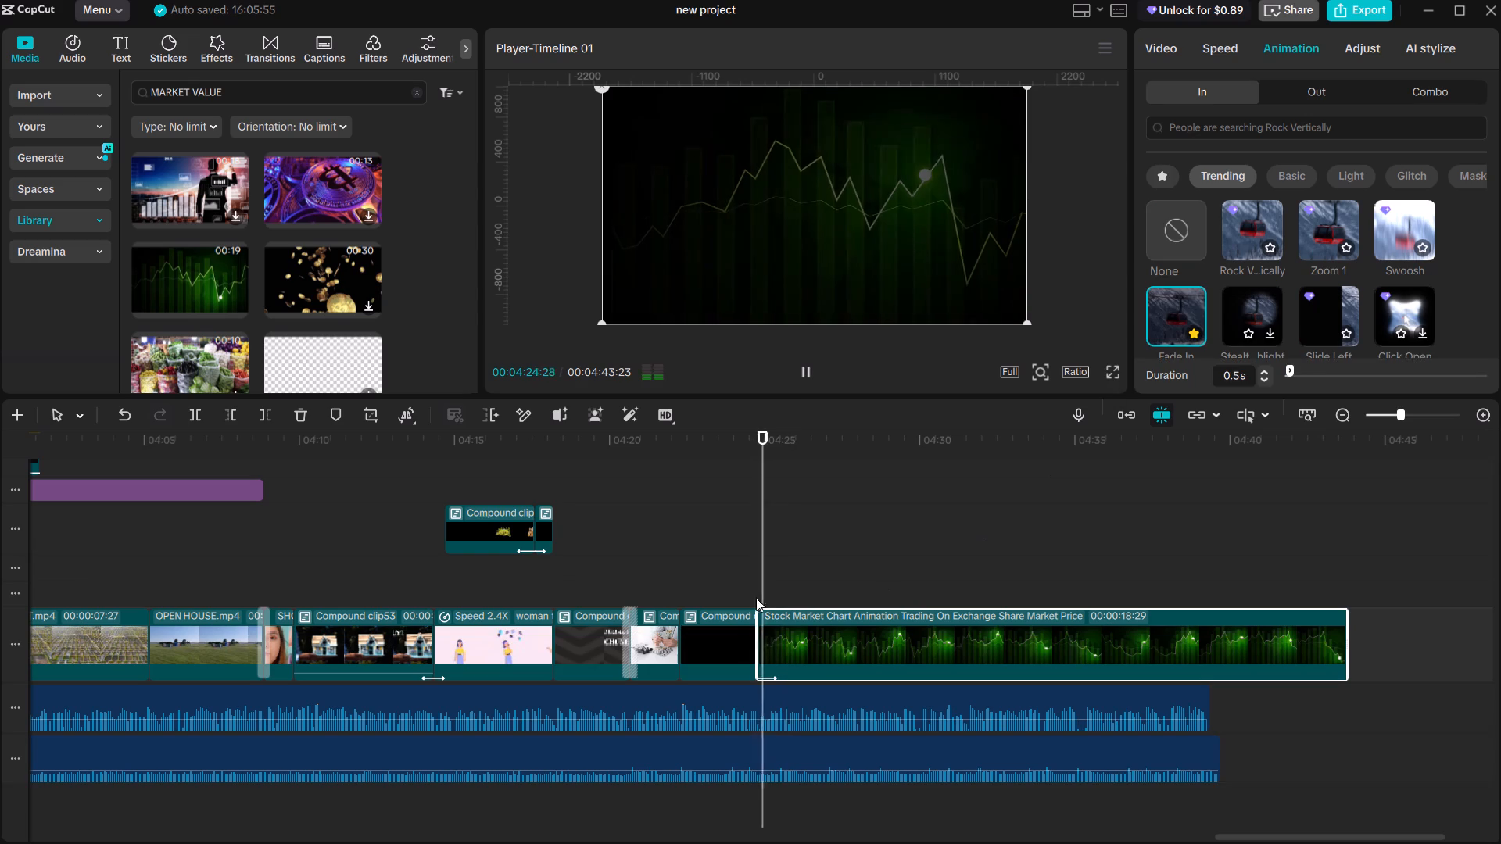
Play the opening seconds of the stock chart clip repeatedly to hear where the narration mentions market value.
left_click(744, 575)
key("space")
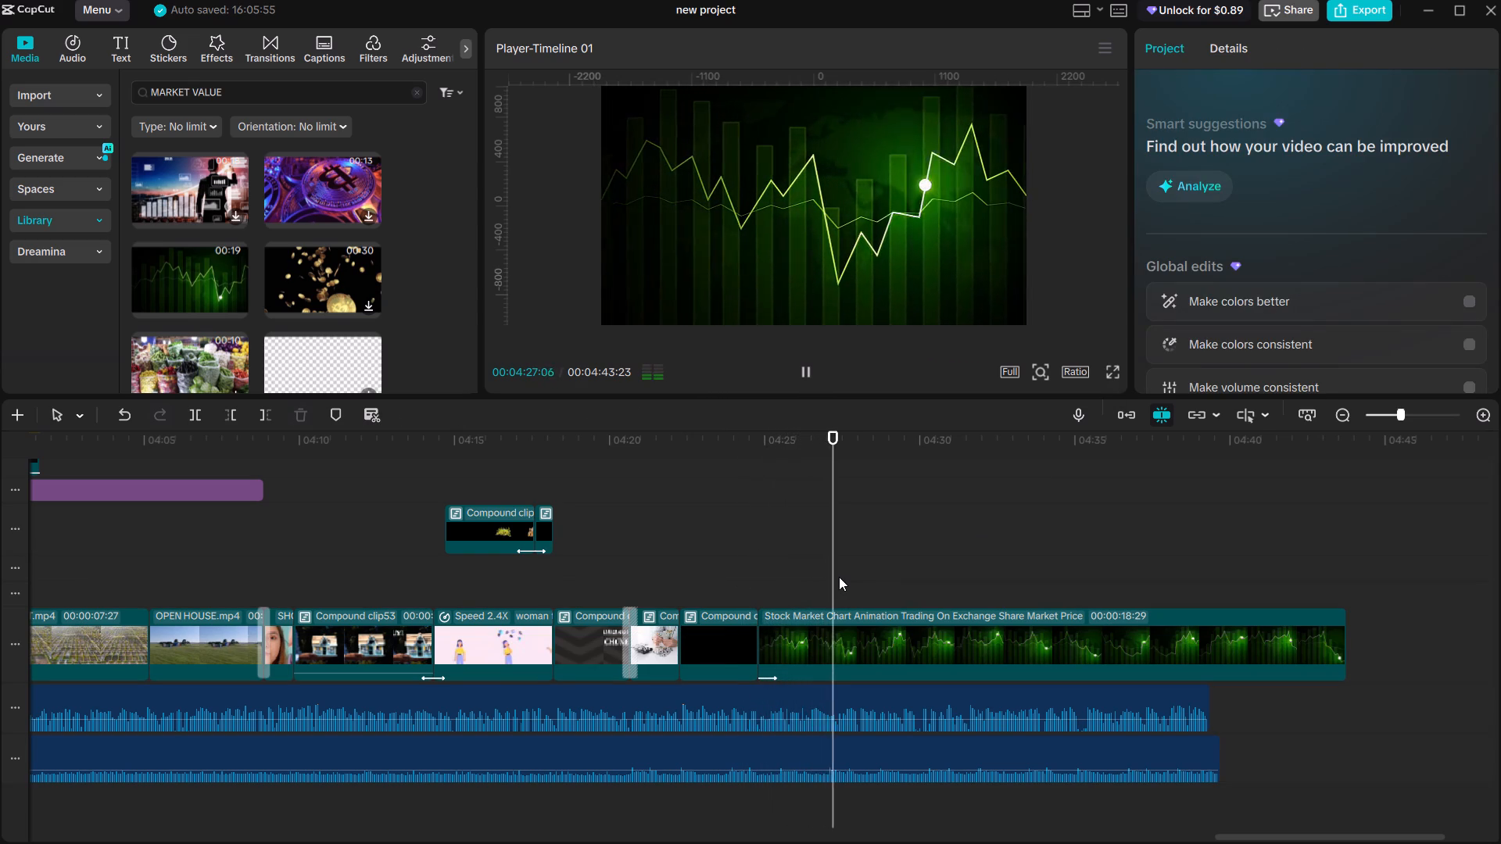
key("space")
key("space")
key("space")
left_click(772, 561)
left_click_drag(765, 562, 753, 555)
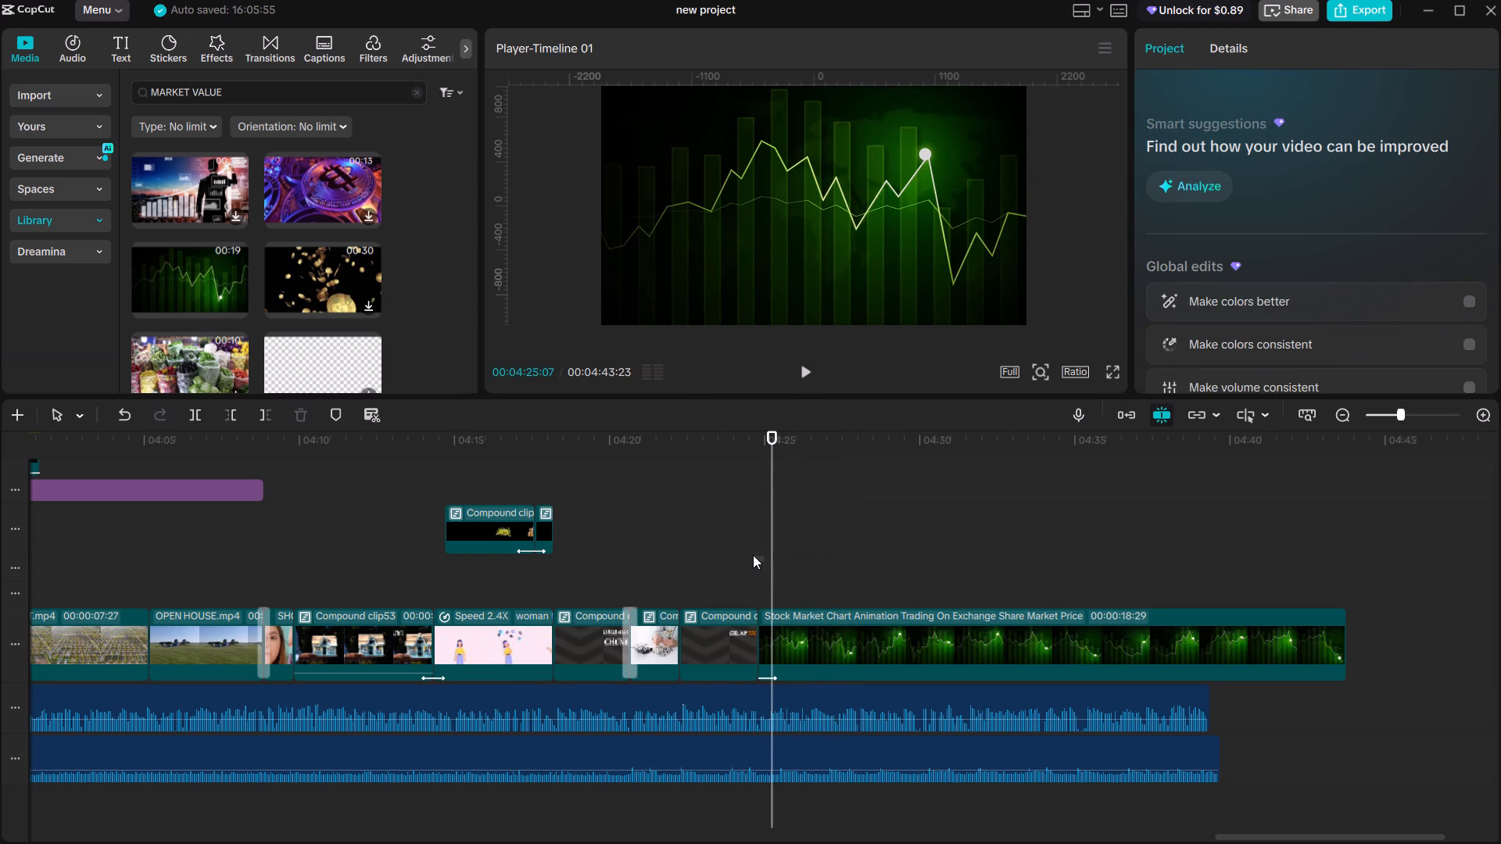
left_click_drag(753, 555, 754, 555)
left_click_drag(770, 574, 755, 563)
key("space")
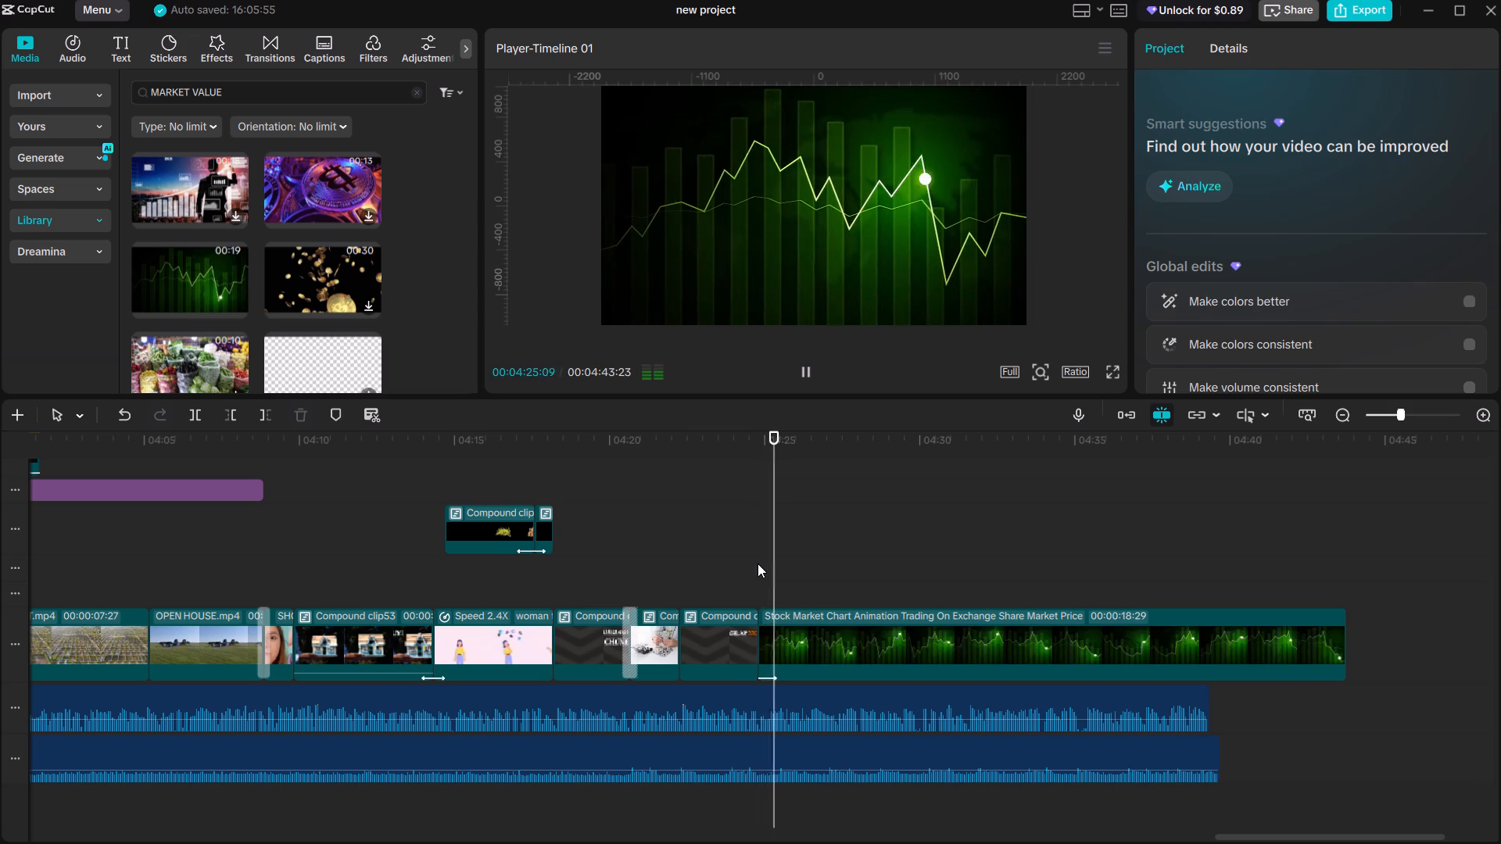
key("space")
key("space")
key("space")
left_click(774, 570)
left_click_drag(774, 570, 786, 587)
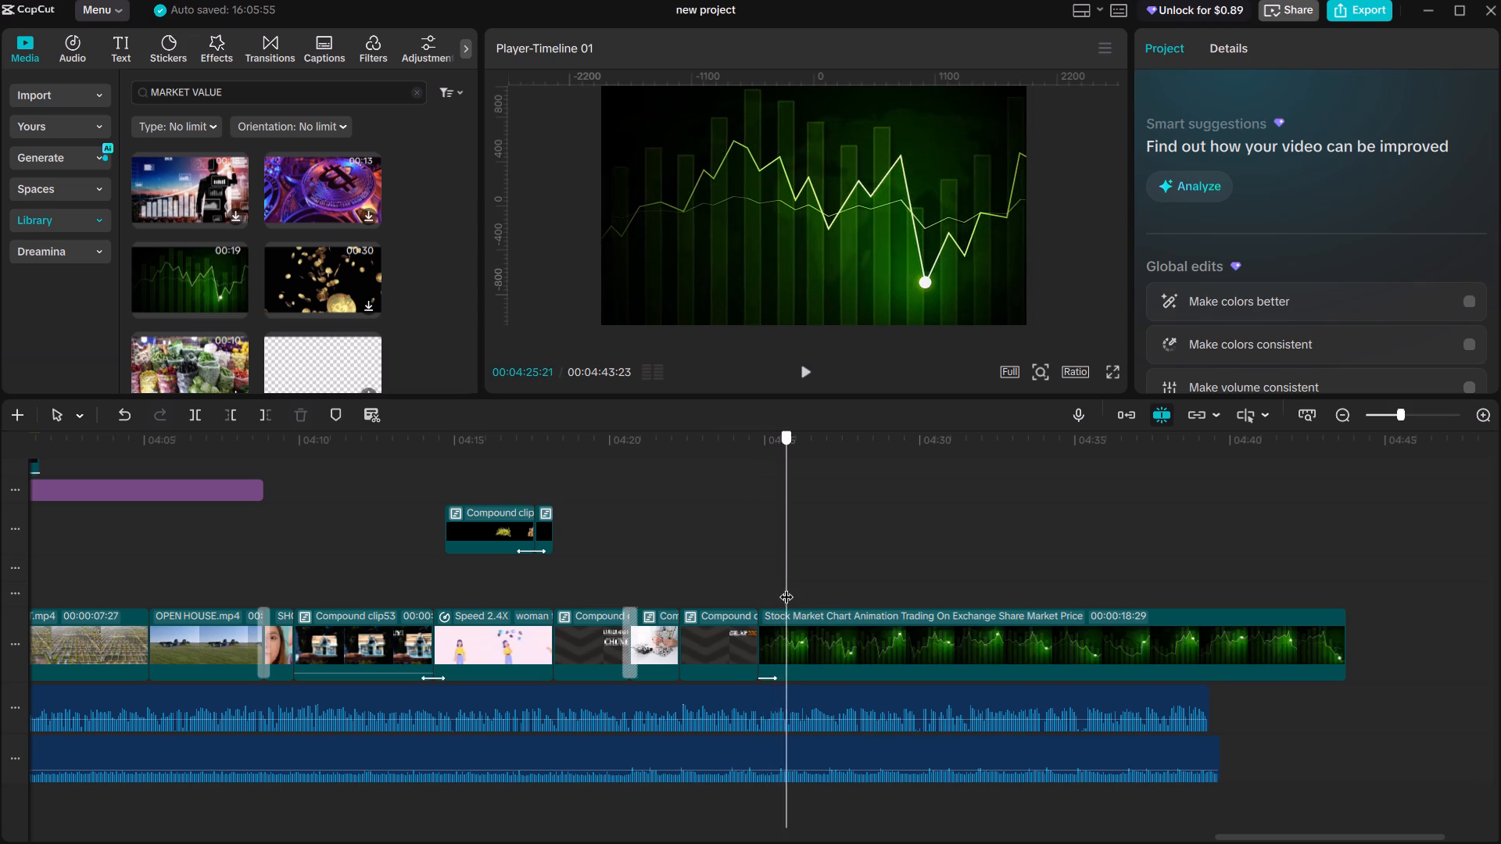
left_click_drag(786, 587, 789, 590)
key("space")
left_click(788, 589)
left_click_drag(788, 589, 781, 585)
Examine the opening of the stock chart clip at closer timeline scale to pinpoint where its title should start.
scroll(796, 586, "up", 9, "ctrl")
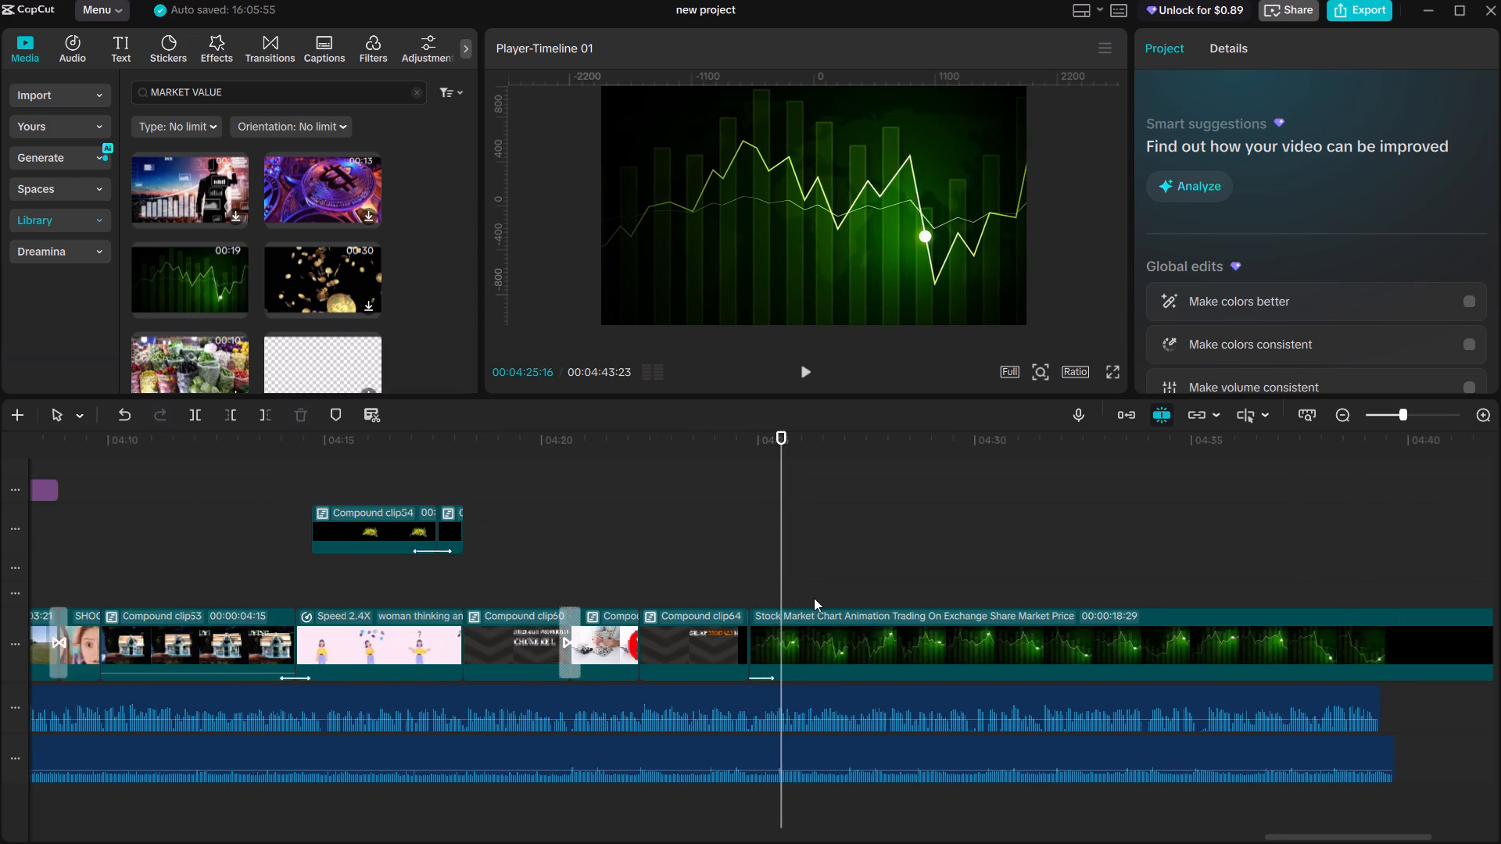
scroll(814, 598, "up", 20, "ctrl")
scroll(814, 598, "up", 12, "ctrl")
left_click(783, 567, "ctrl")
key("space")
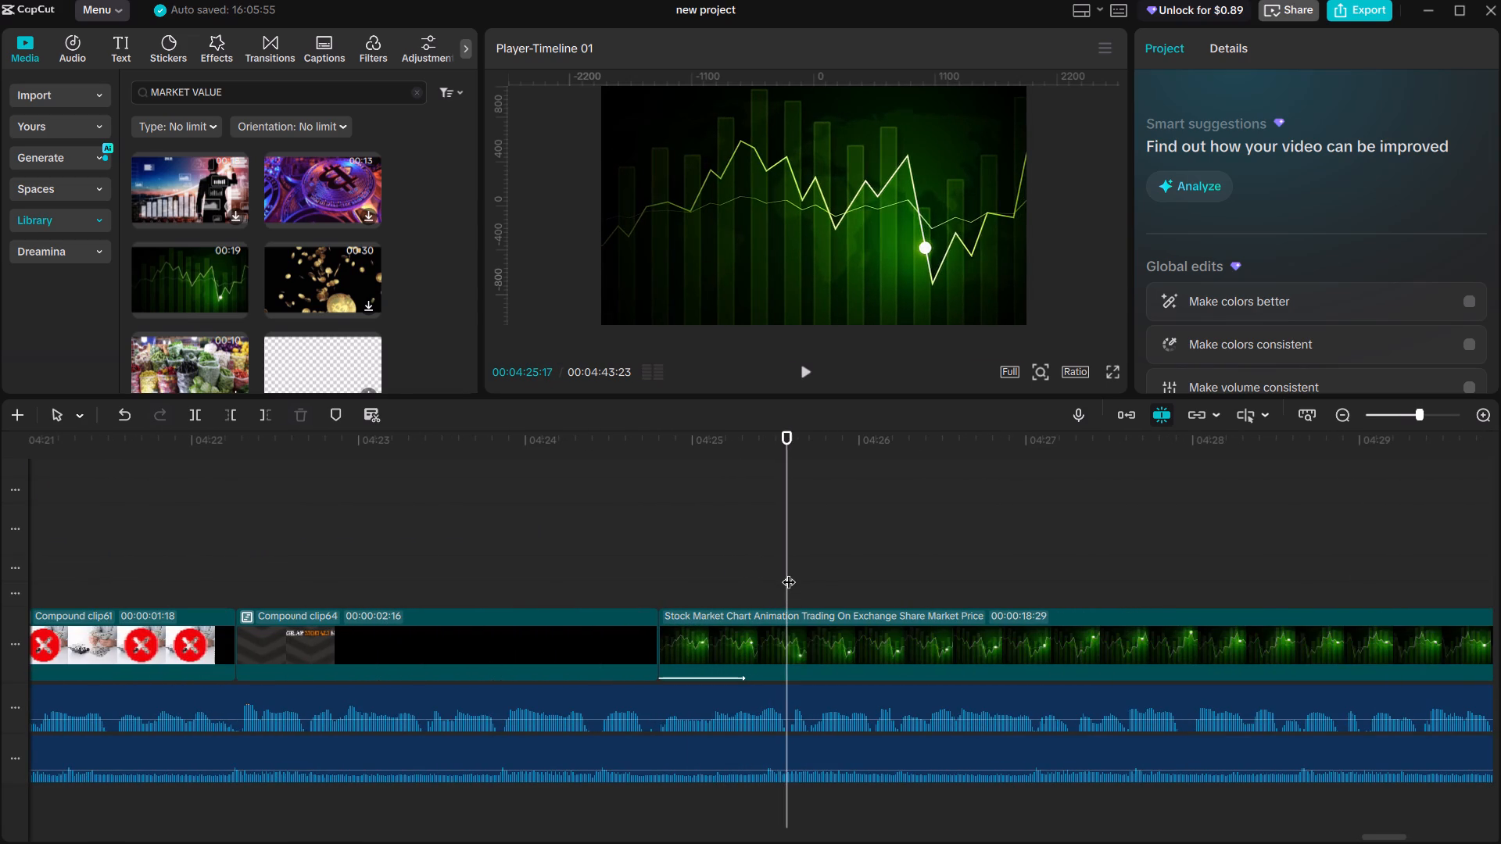
left_click(789, 572)
left_click_drag(789, 572, 748, 585)
key("space")
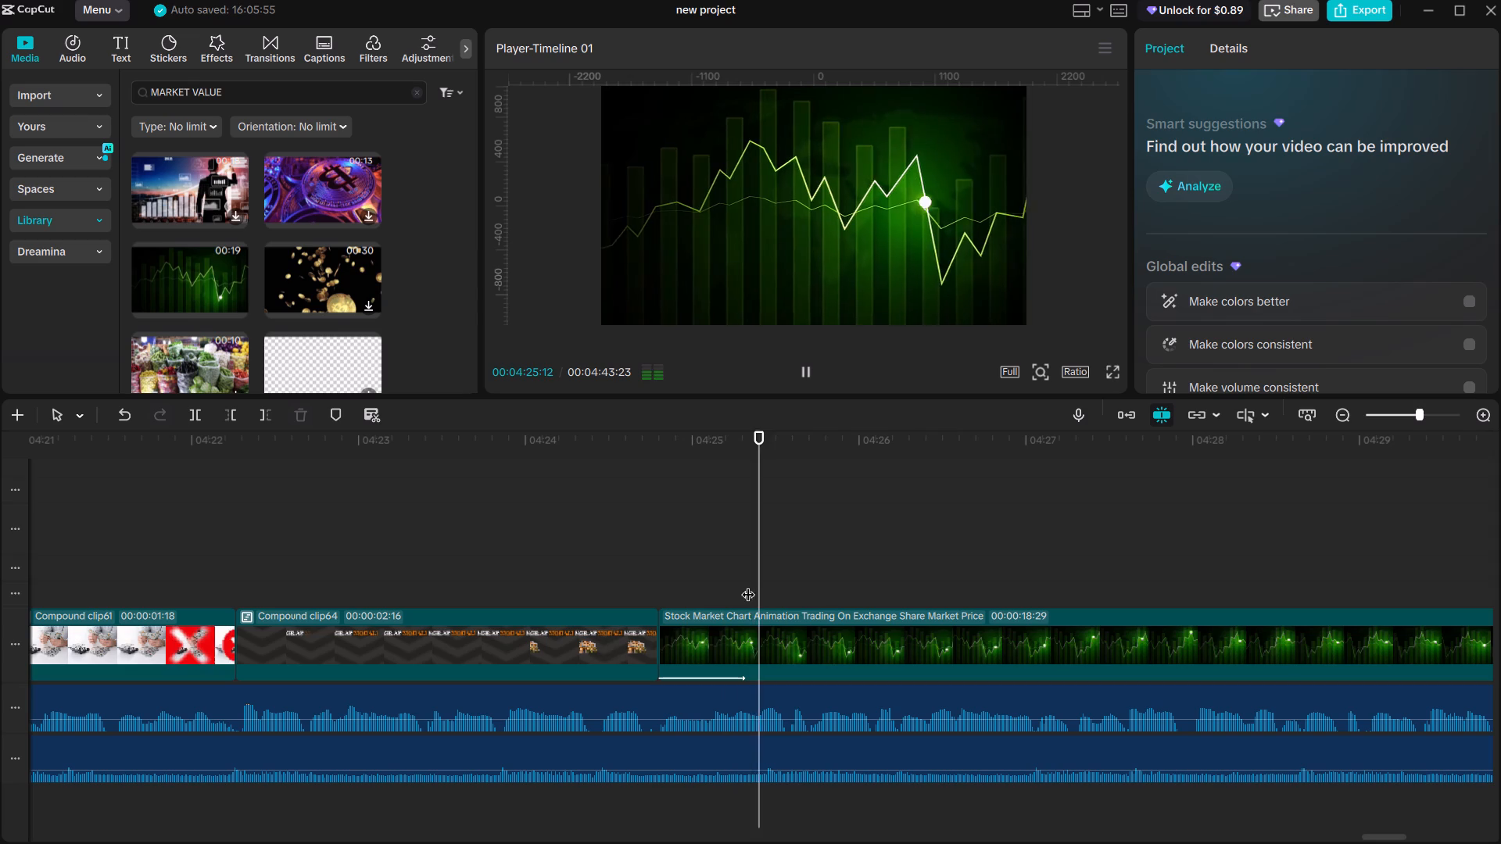
key("space")
left_click(756, 583)
key("space")
left_click(756, 583)
left_click_drag(756, 583, 764, 588)
key("space")
left_click(764, 588)
left_click_drag(764, 588, 747, 575)
key("space")
left_click(747, 573)
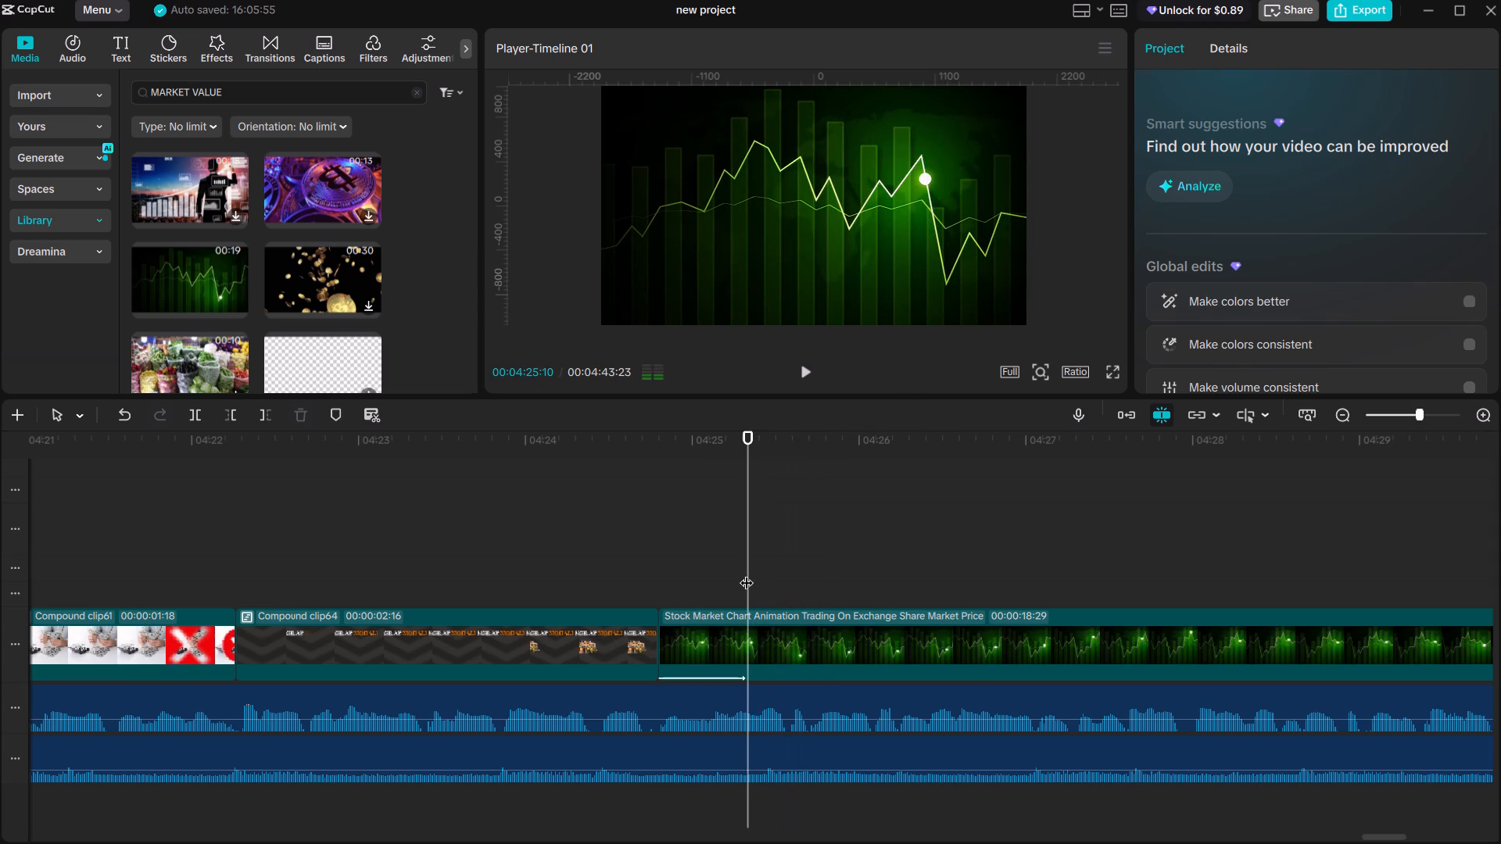
Add a default text over the stock chart clip at 00:04:25:10 and change its wording to MARKET VALUE.
left_click(142, 50)
left_click(108, 52)
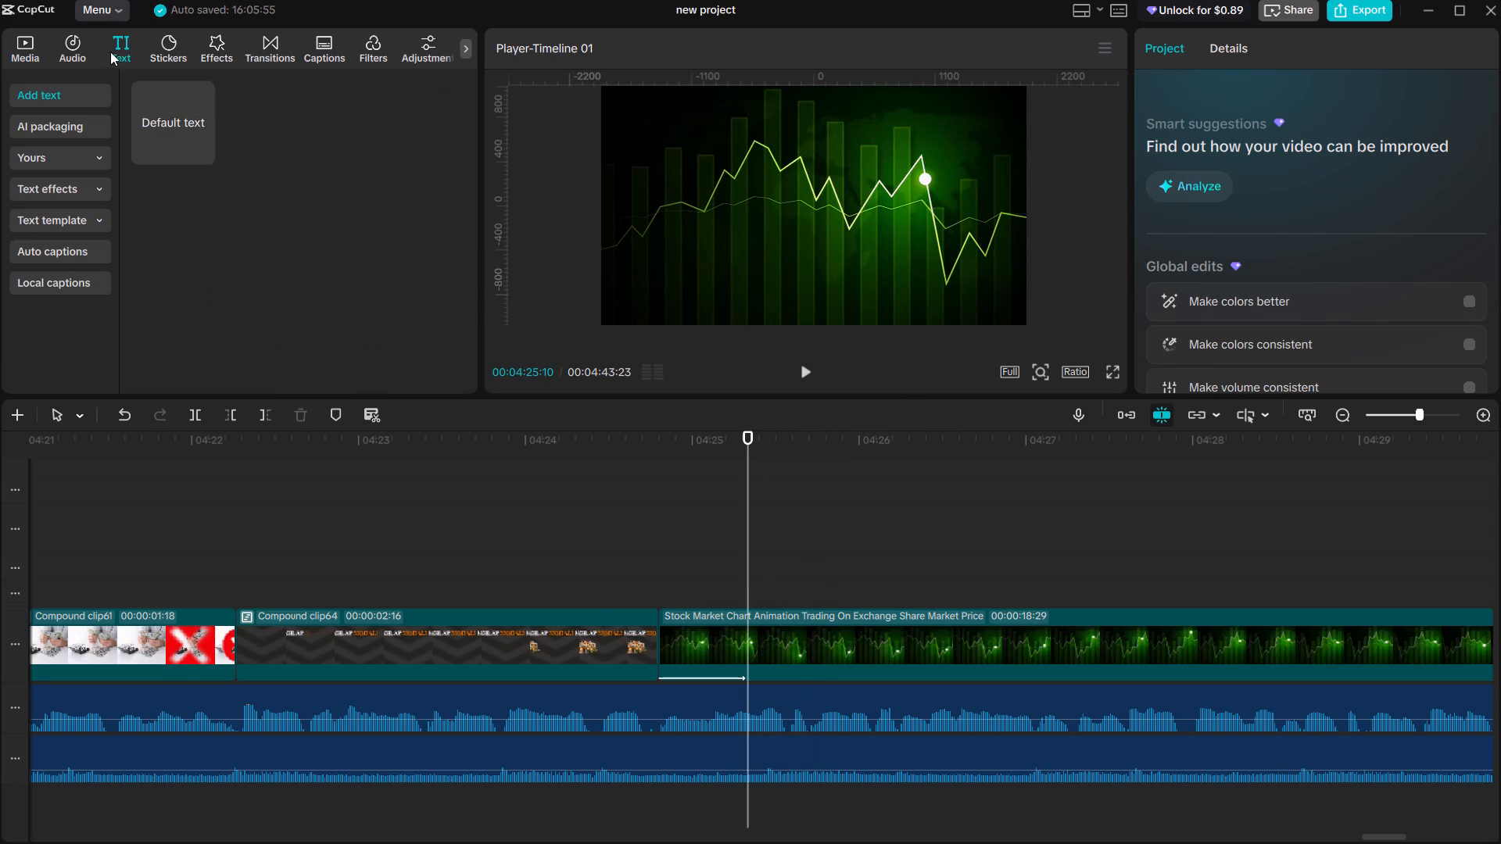
left_click(201, 152)
left_click(1240, 152)
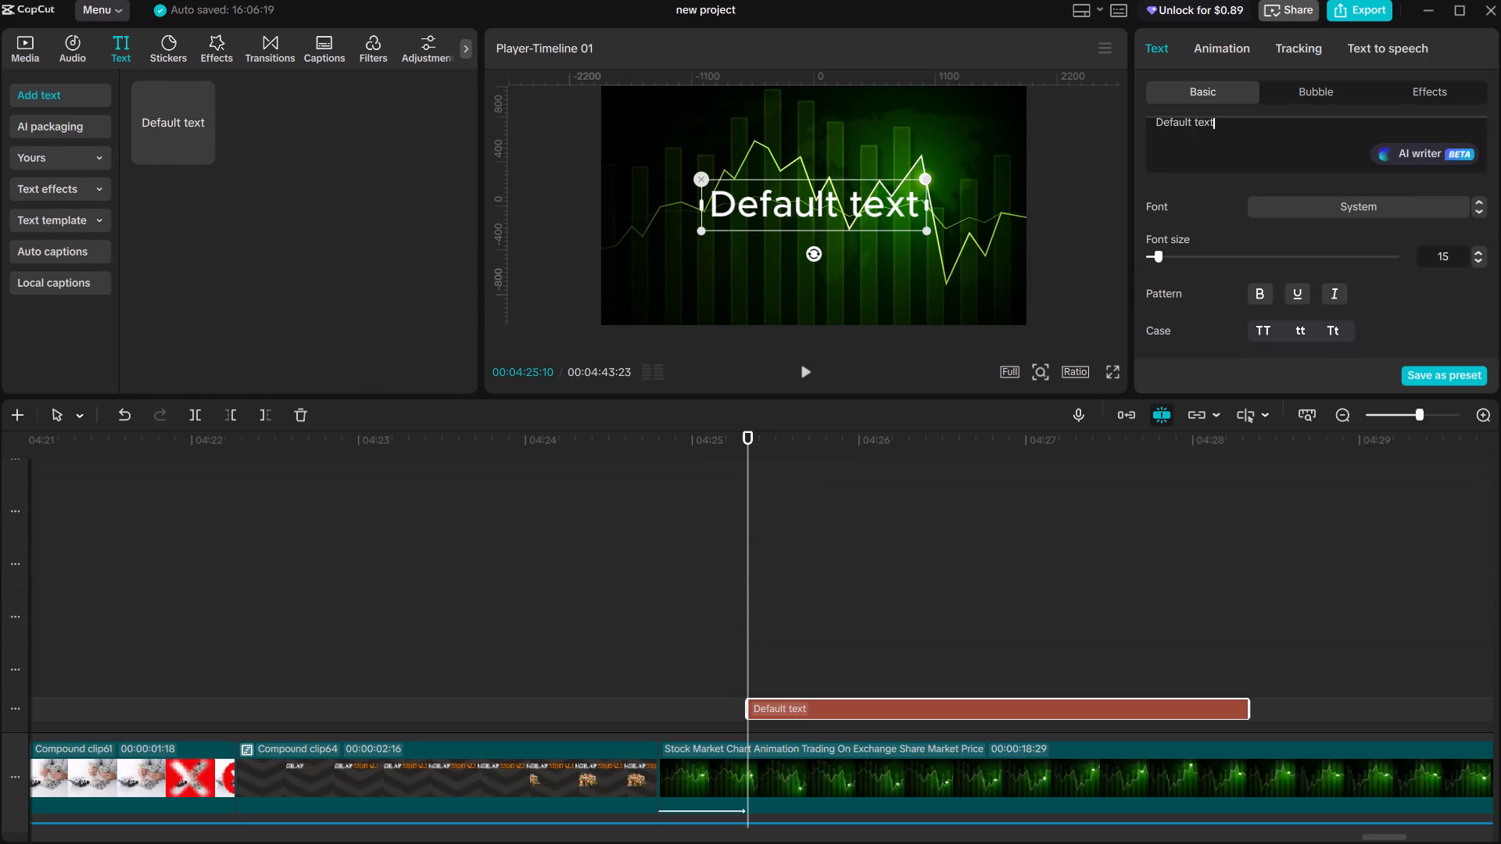
key("ctrl+a")
key("ctrl+a")
type("MARLE")
key("BackSpace")
key("BackSpace")
type("KET VALUE")
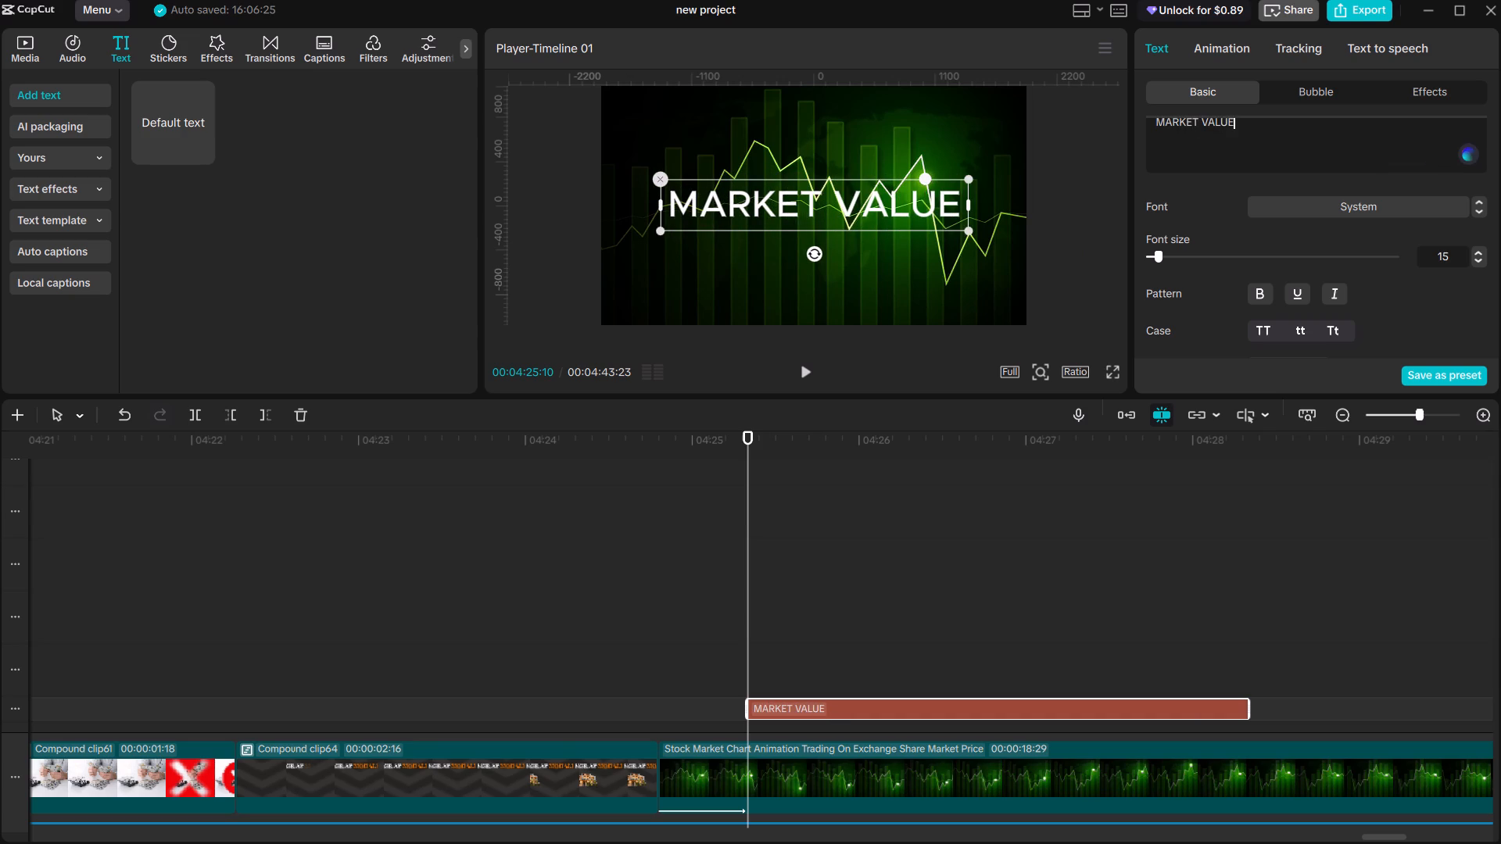
Format the MARKET VALUE title in bold Serif and place it centred near the top of the picture.
left_click(1302, 213)
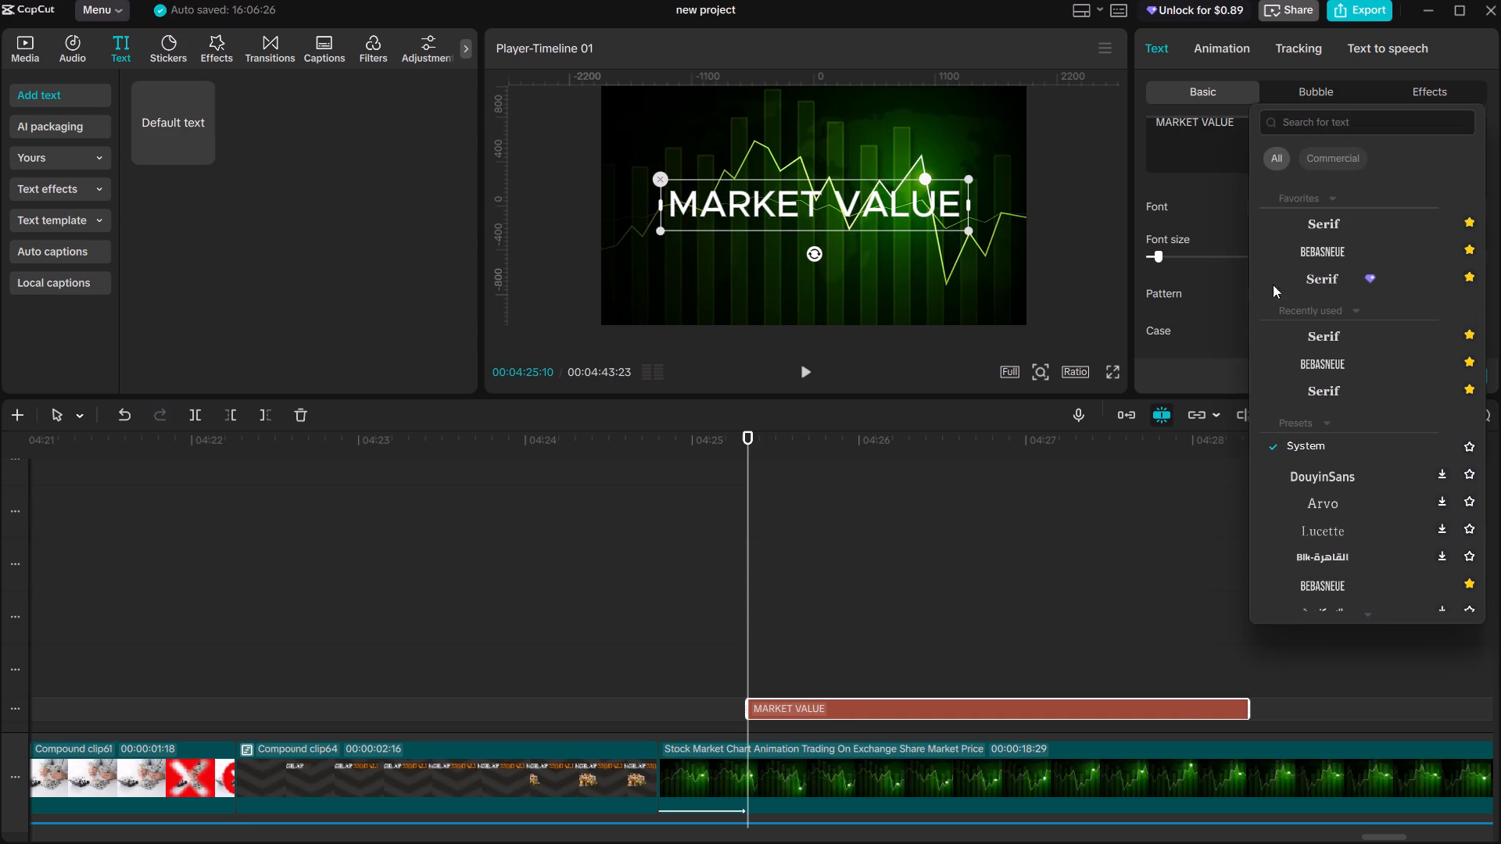
left_click(1338, 224)
left_click_drag(872, 208, 868, 150)
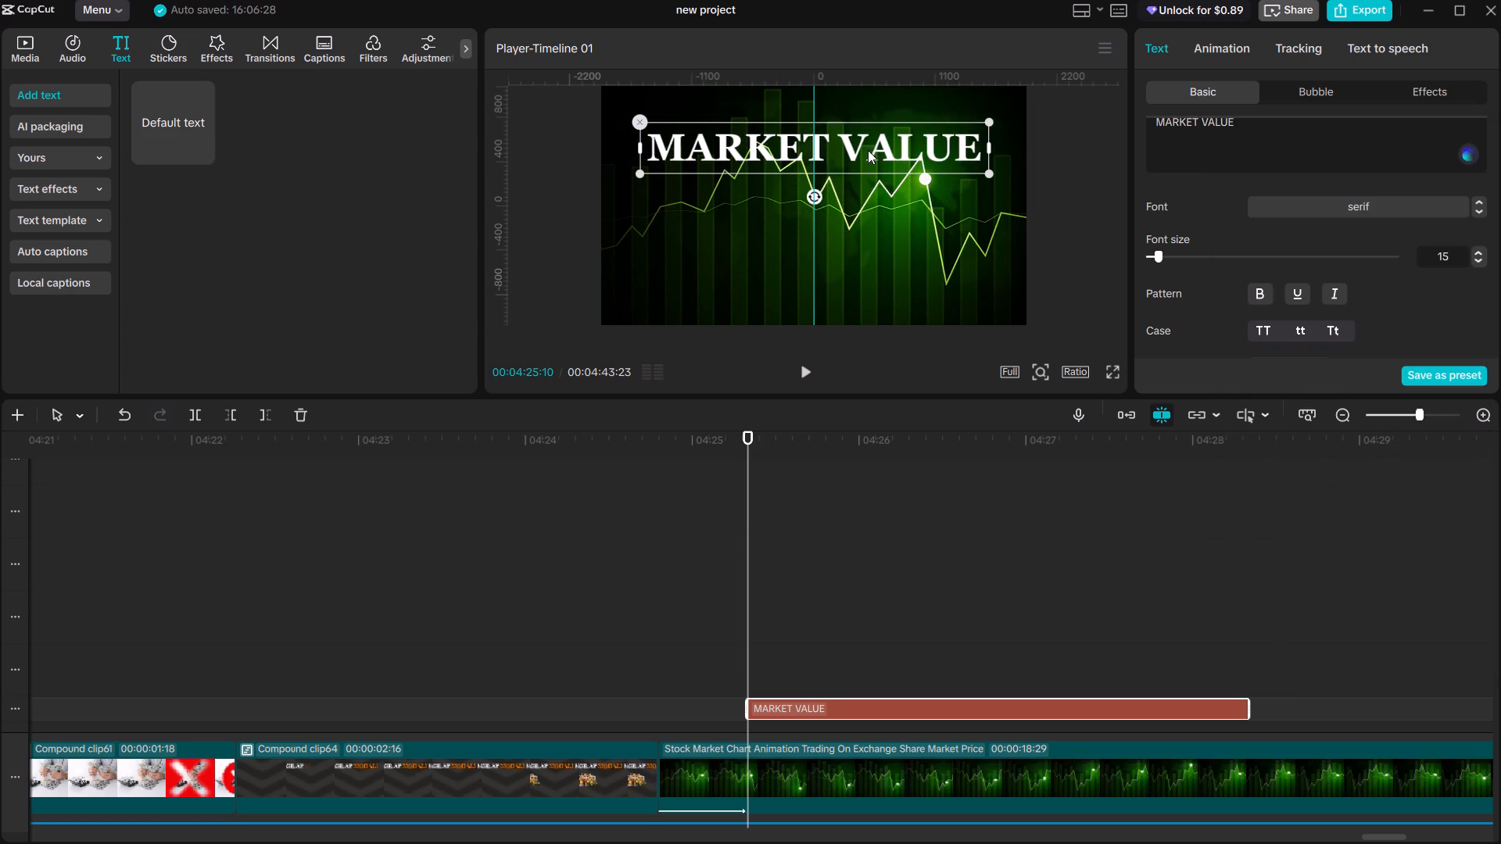
left_click_drag(868, 150, 867, 136)
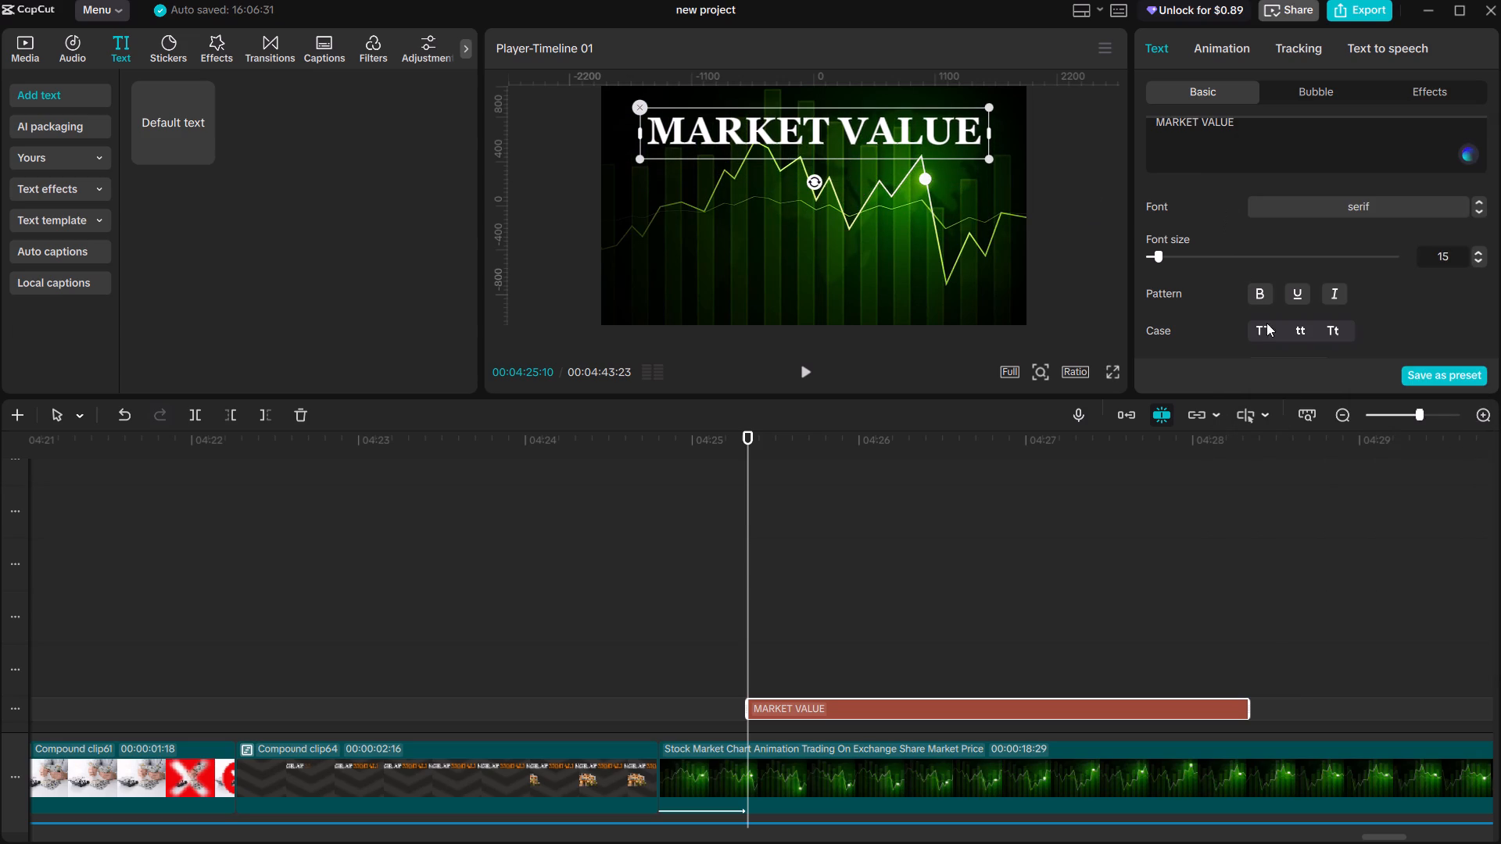
left_click(1266, 291)
Apply the white preset style with a shadow to the MARKET VALUE title and set the shadow color to dark crimson.
scroll(1325, 313, "down", 4)
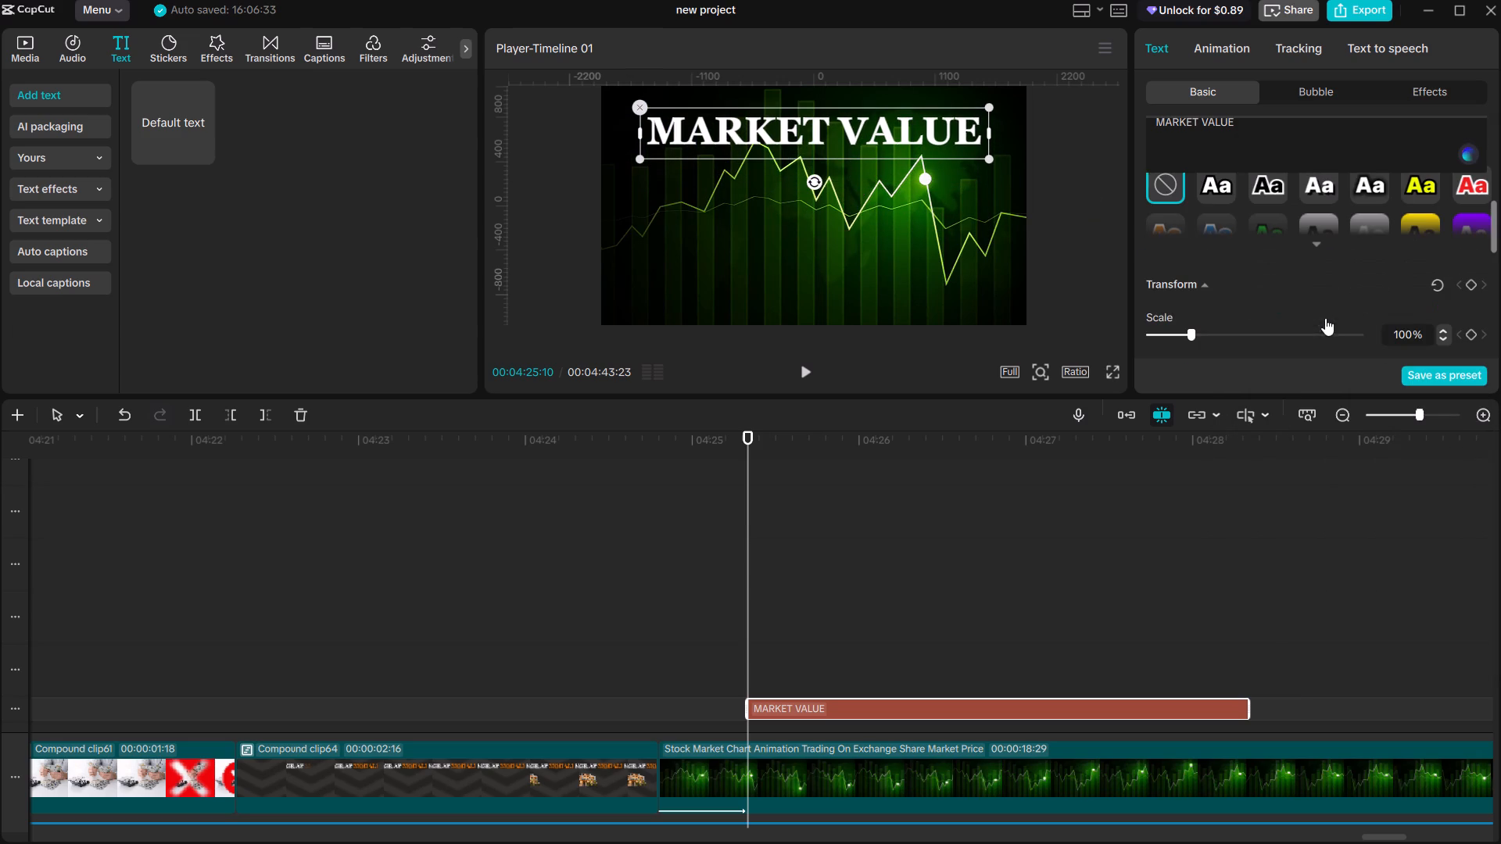
left_click(1324, 184)
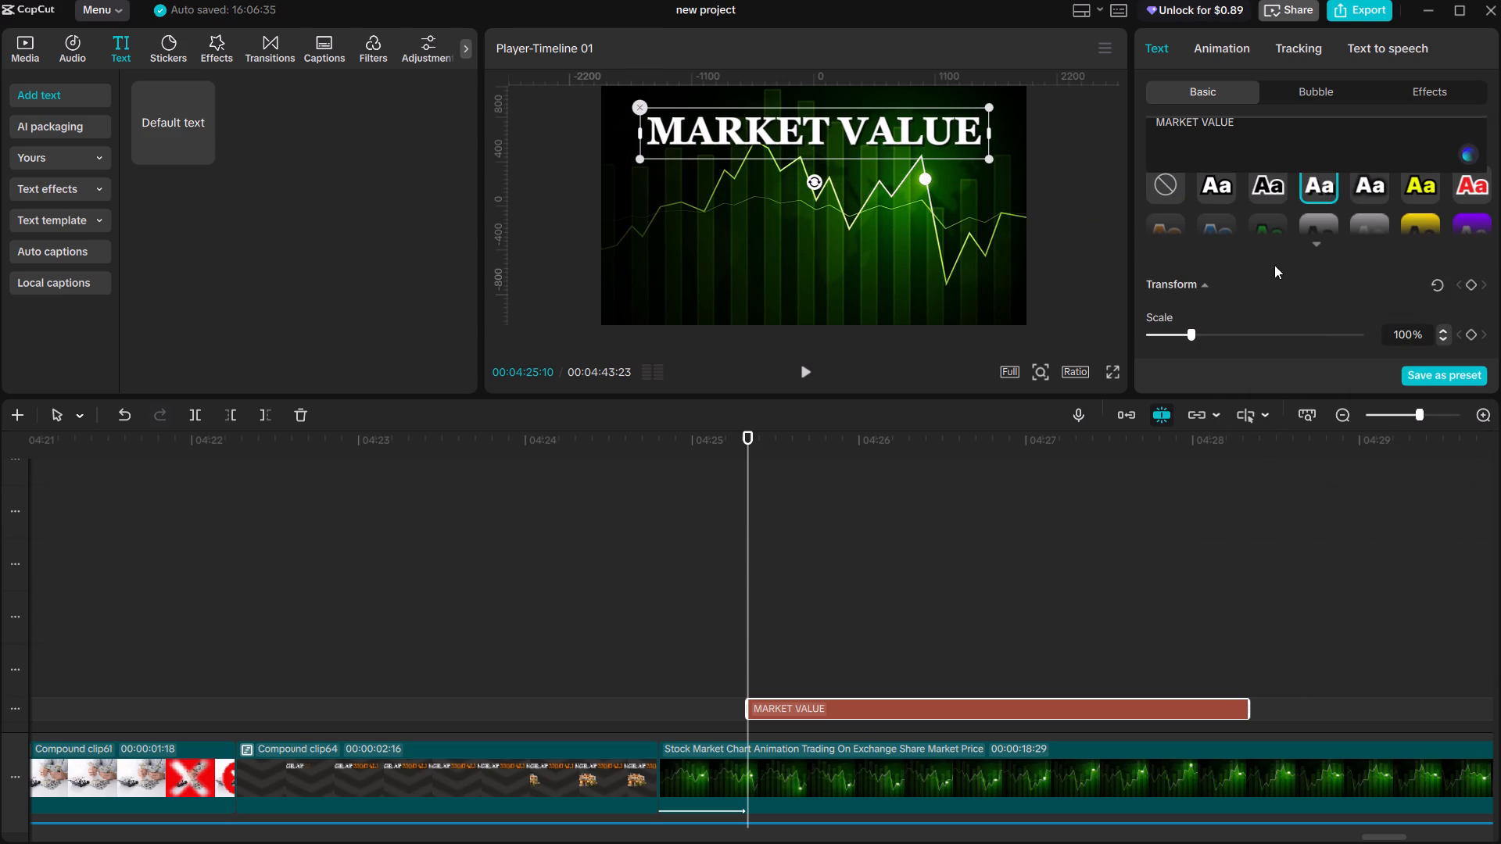
scroll(1295, 224, "up", 5)
scroll(1296, 224, "down", 15)
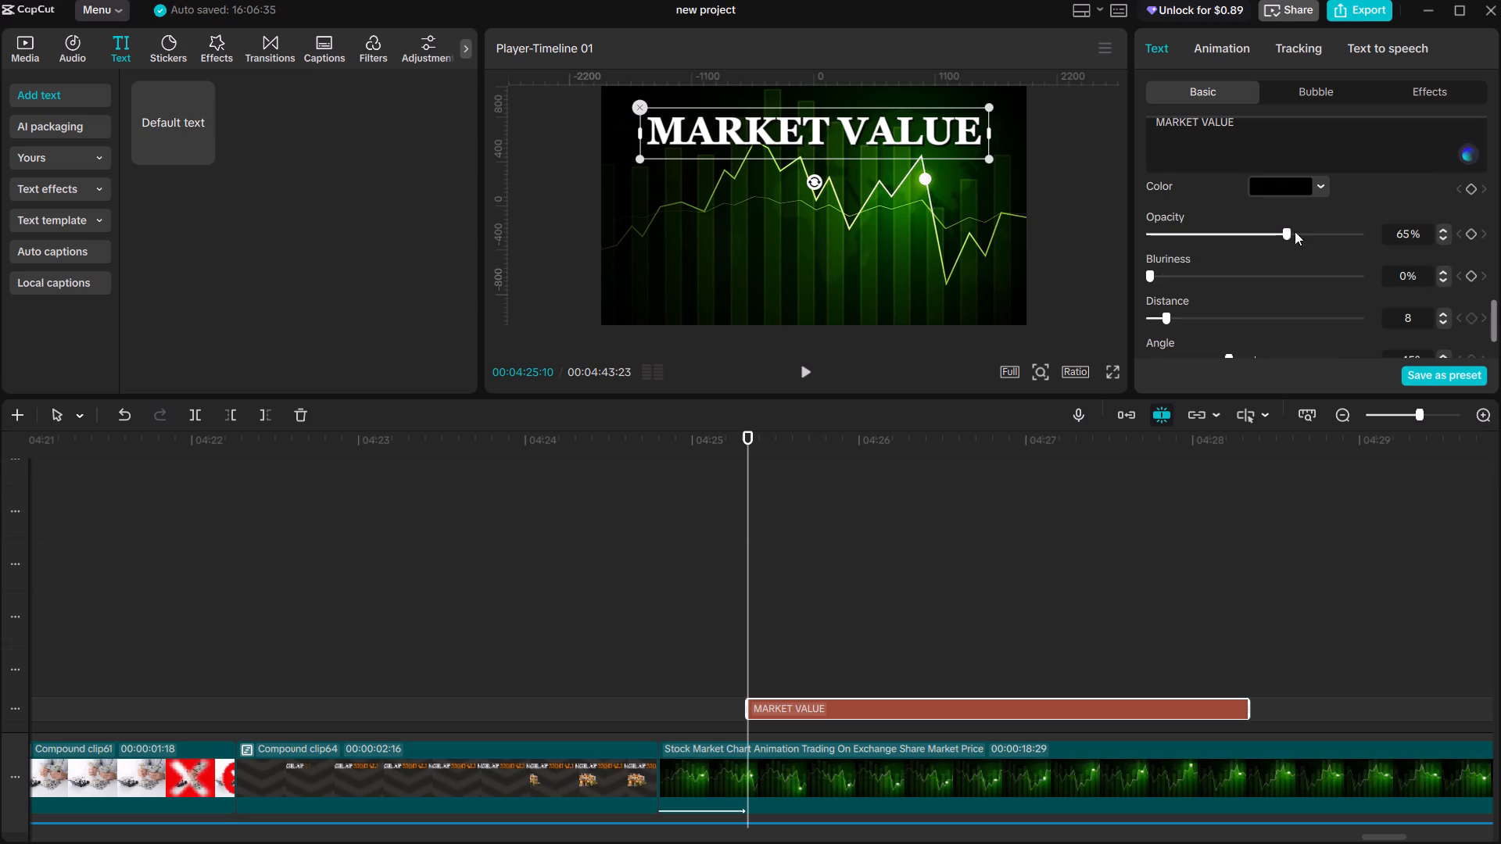
left_click(1278, 190)
scroll(1352, 522, "down", 1)
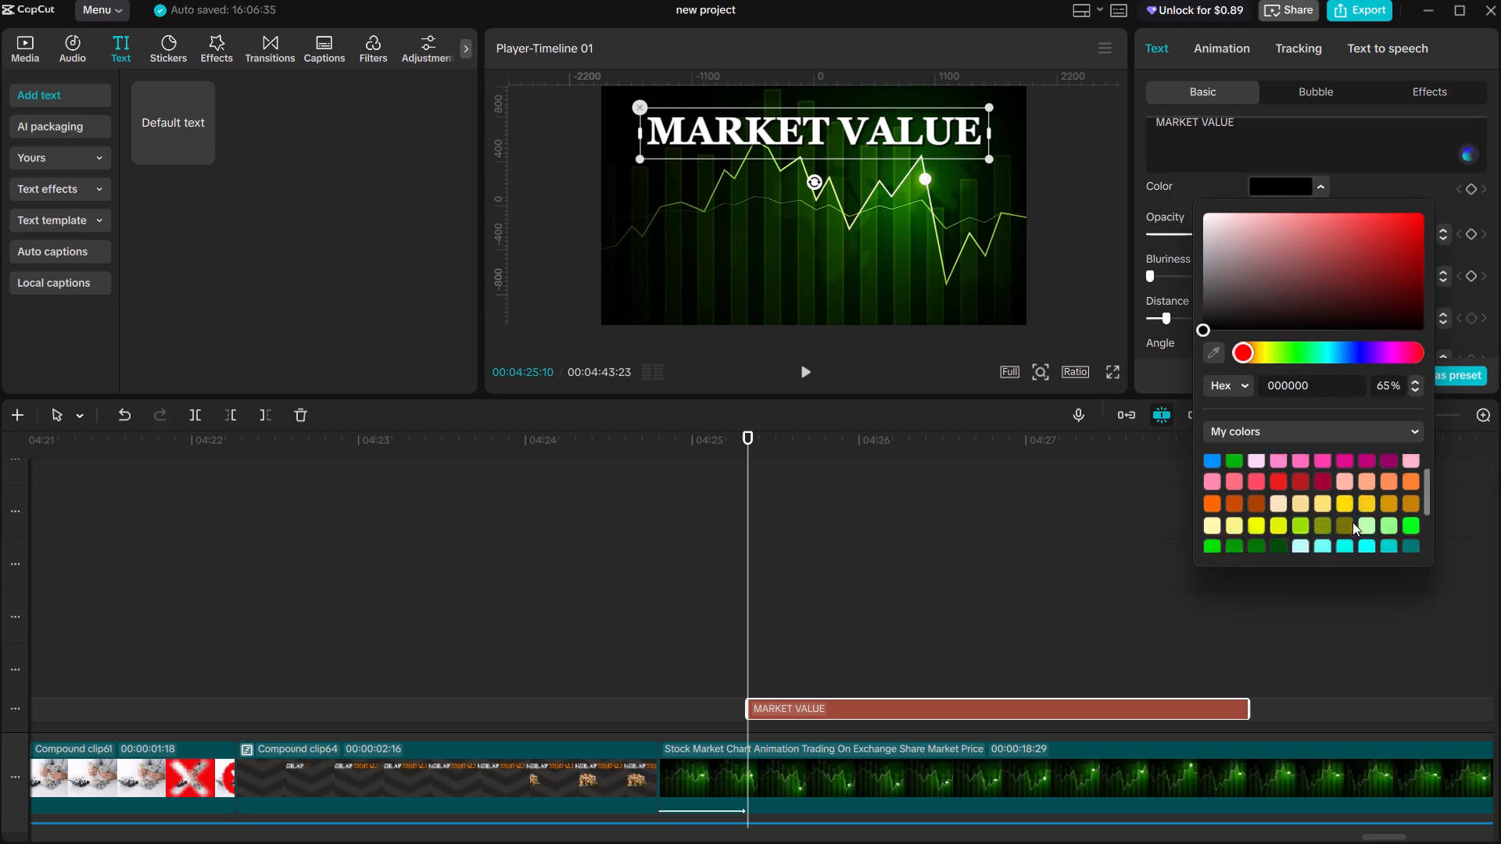
left_click(1279, 502)
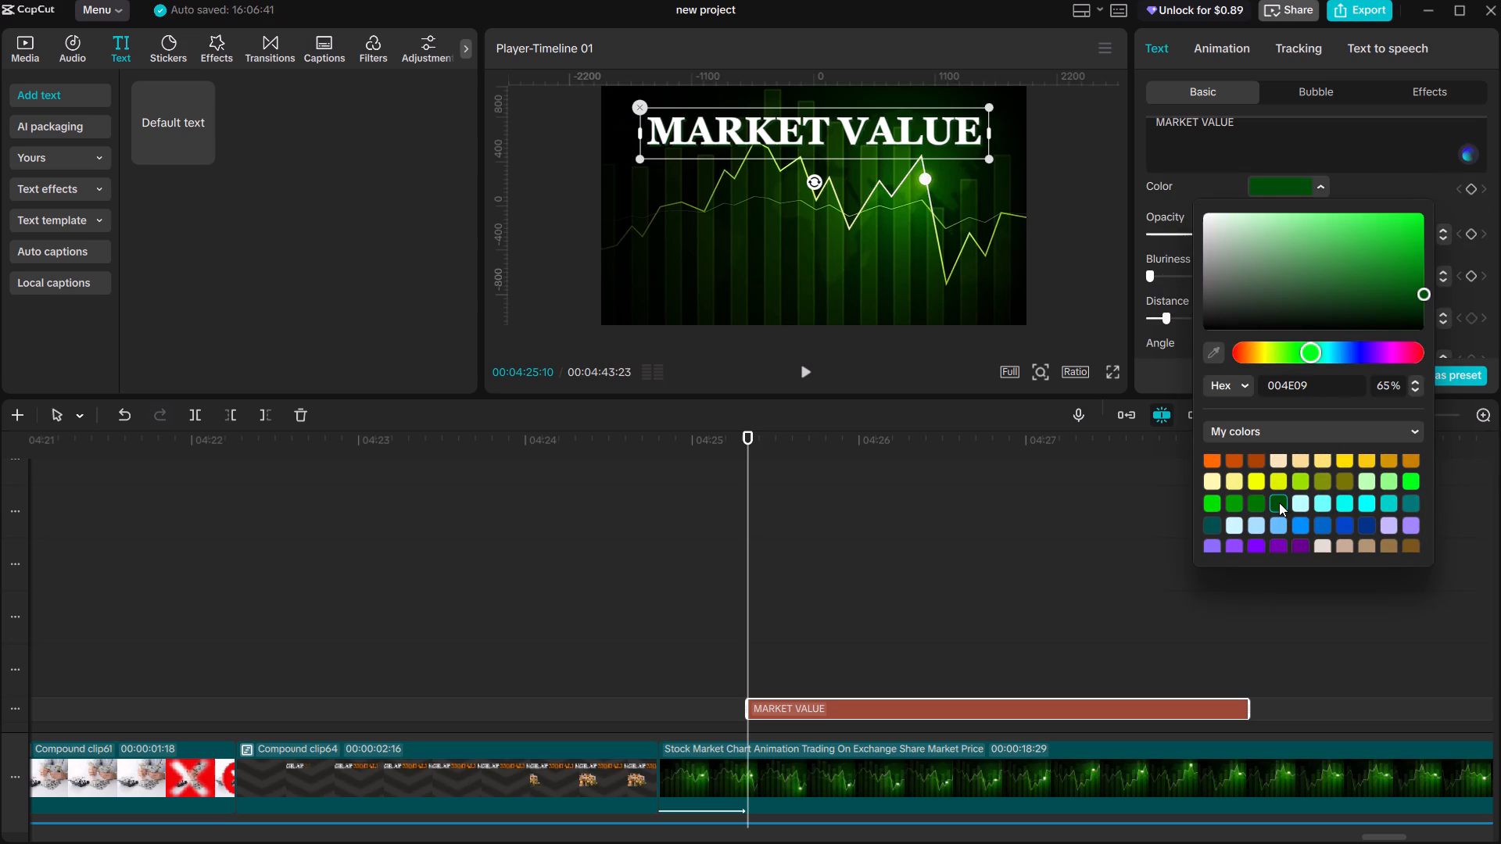
scroll(1305, 507, "up", 1)
left_click(1317, 510)
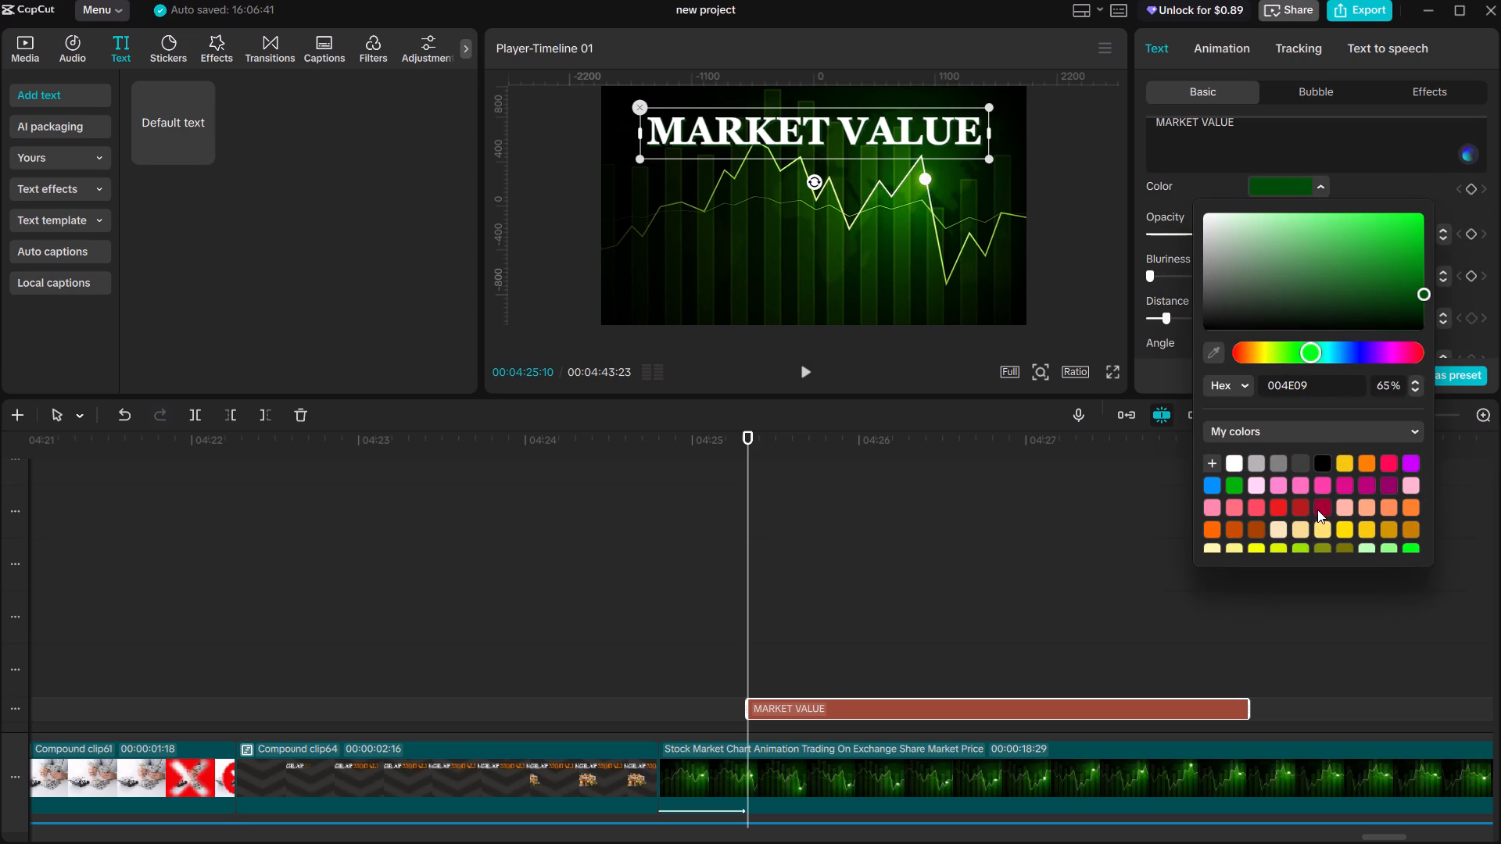
left_click(1117, 370)
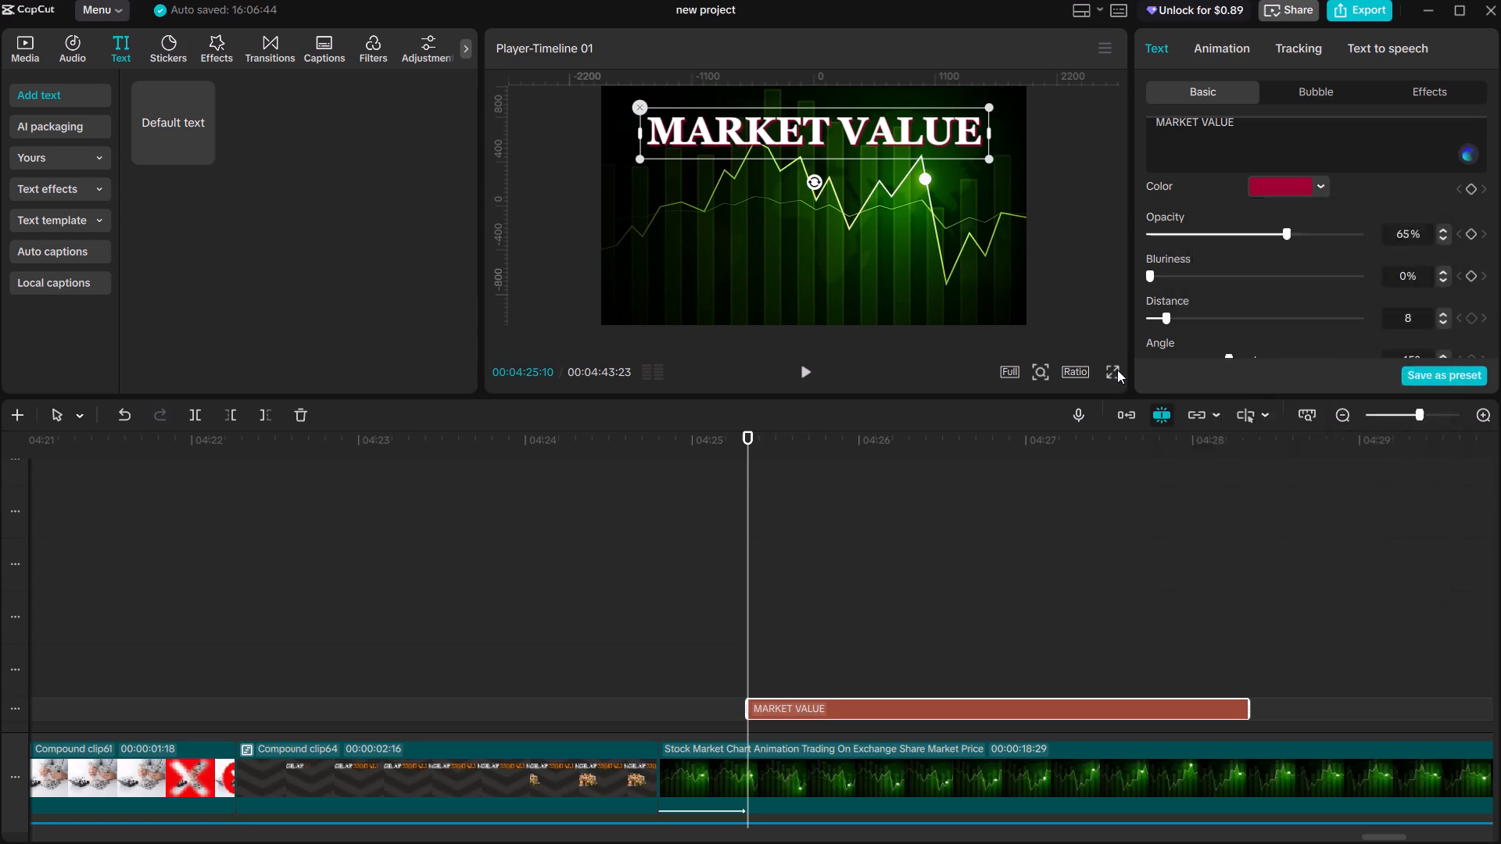
left_click(1006, 753)
Apply the Type 2 entrance animation to the MARKET VALUE title with a duration of 0.7 s.
left_click(720, 617)
key("space")
double_click(748, 624)
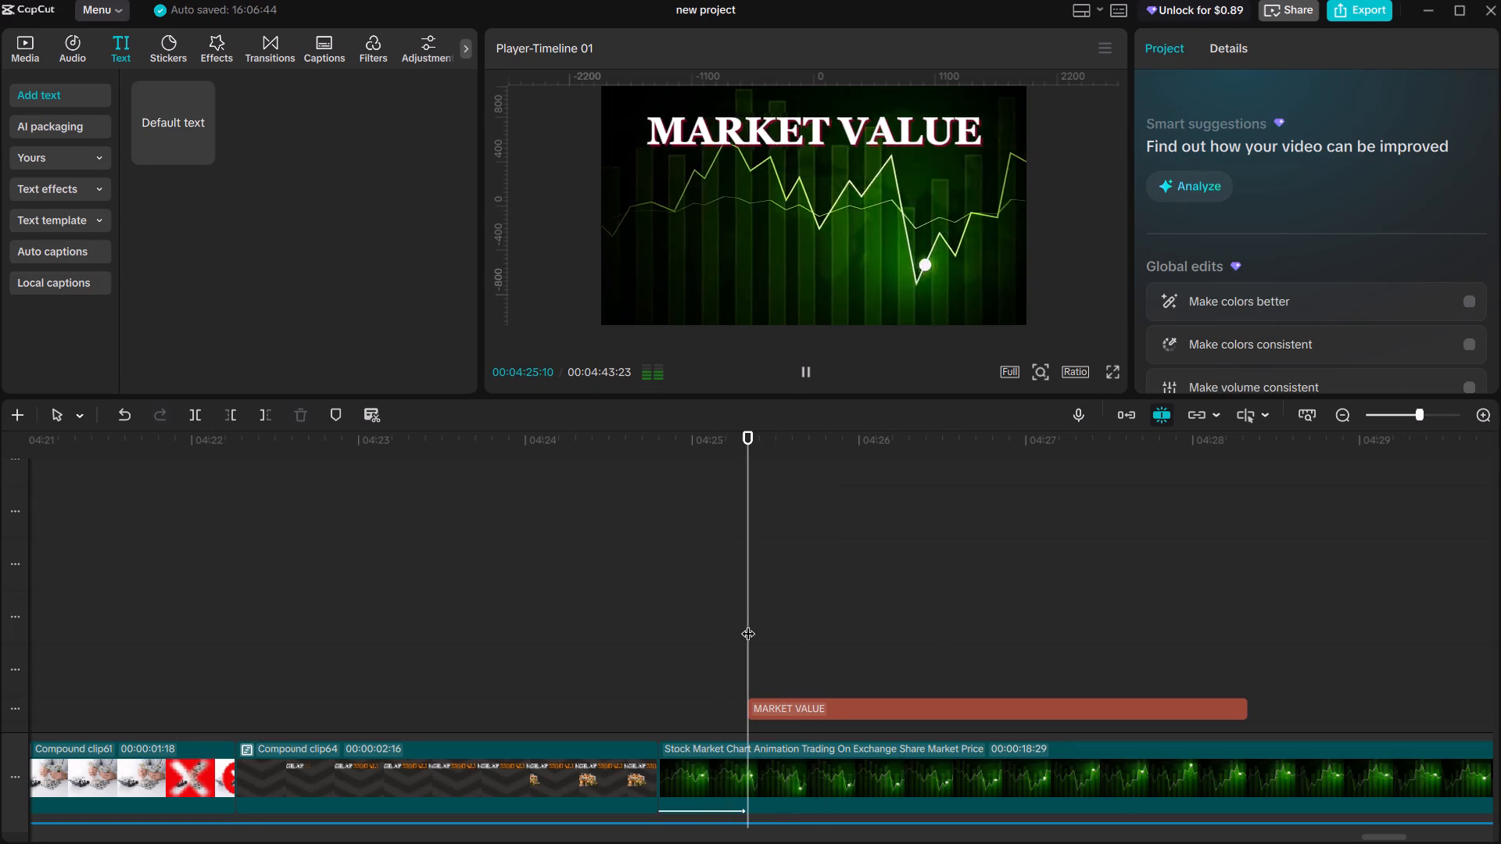
left_click(802, 707)
left_click(1222, 50)
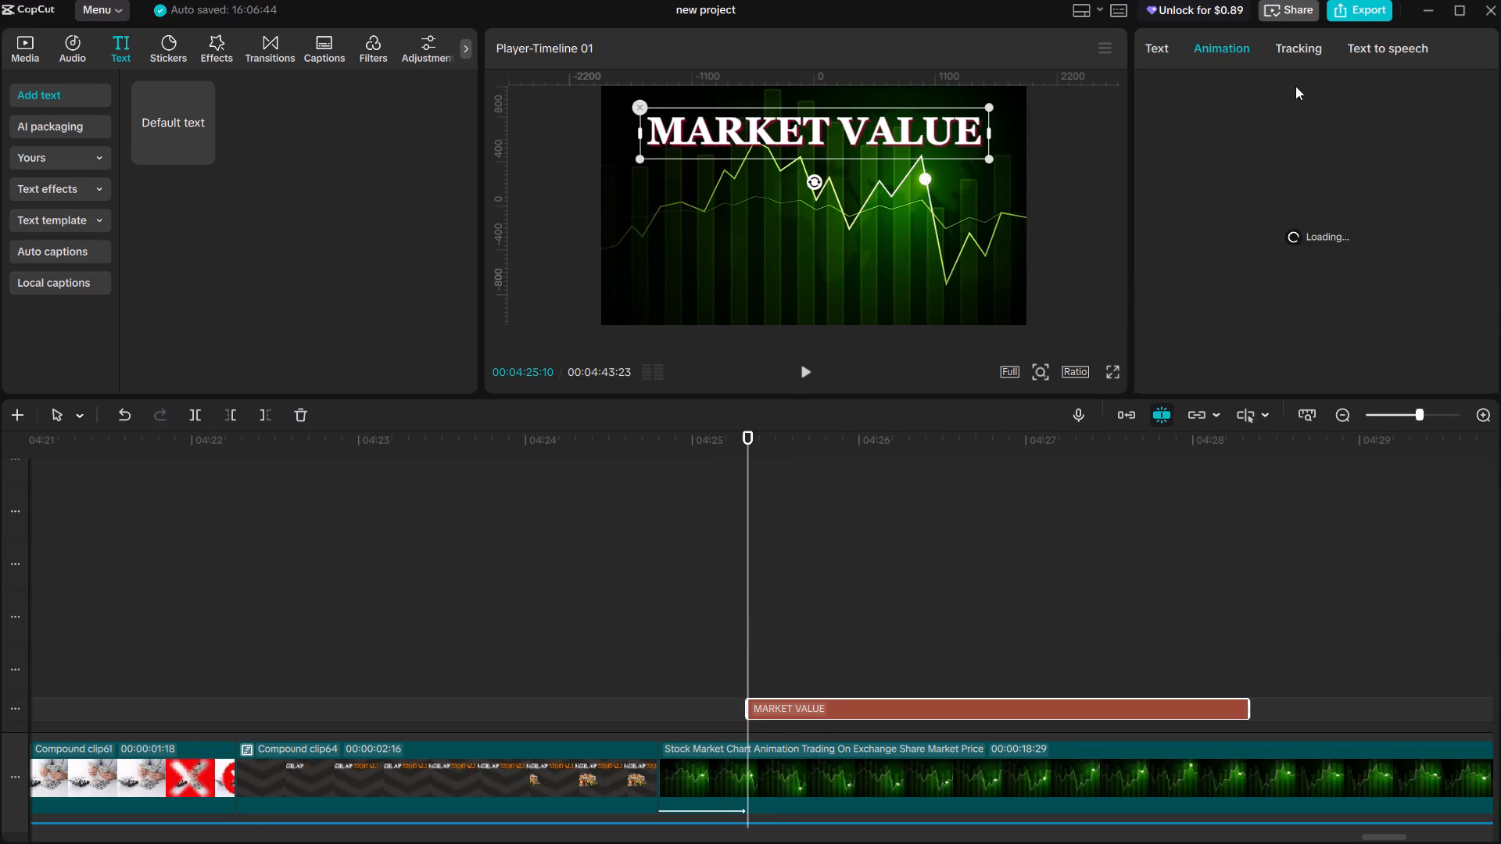
left_click(1235, 136)
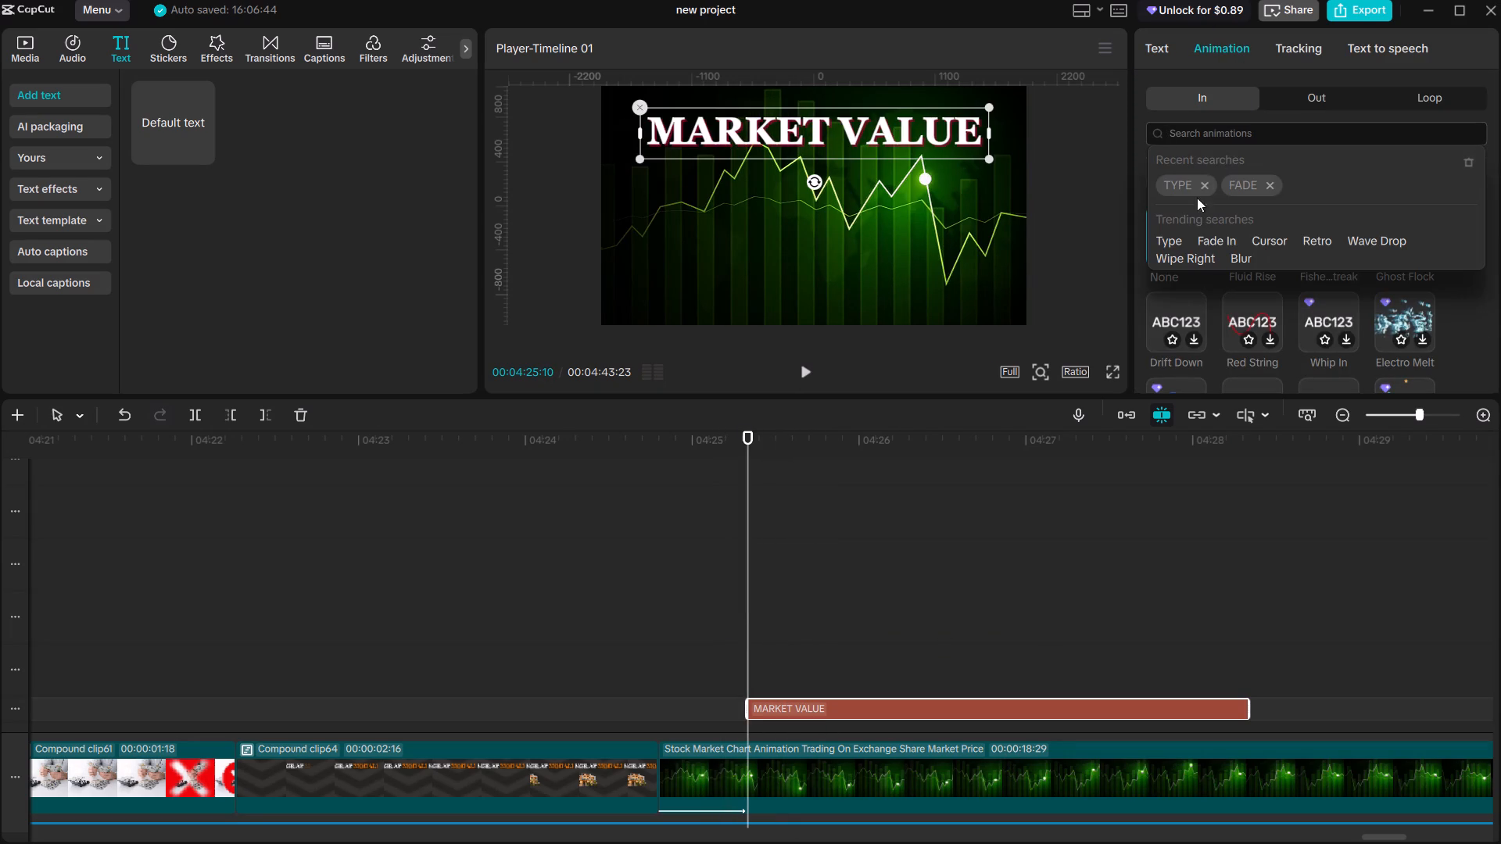
left_click(1173, 182)
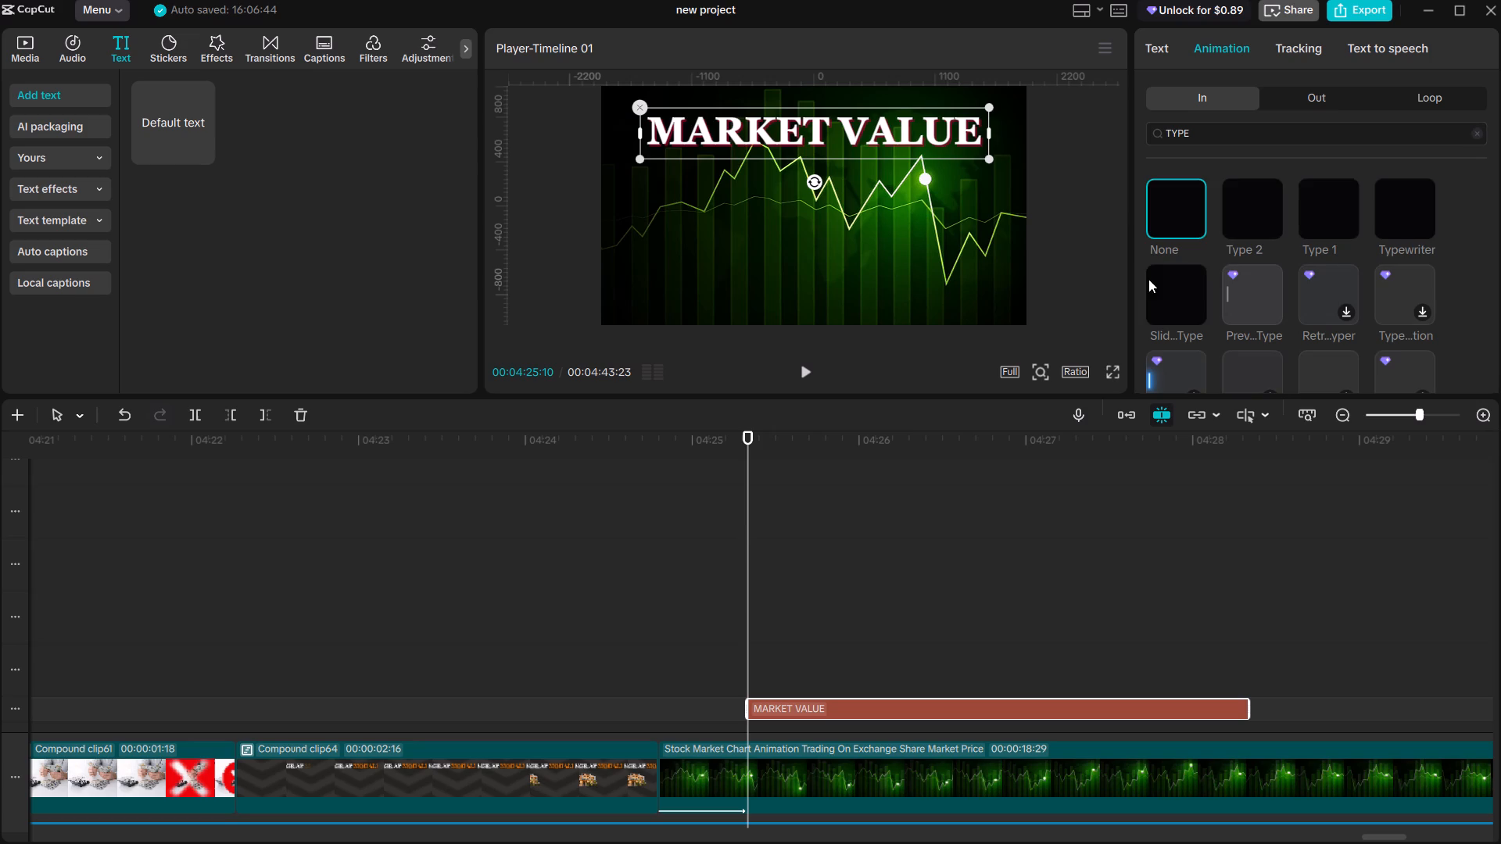
left_click(1259, 218)
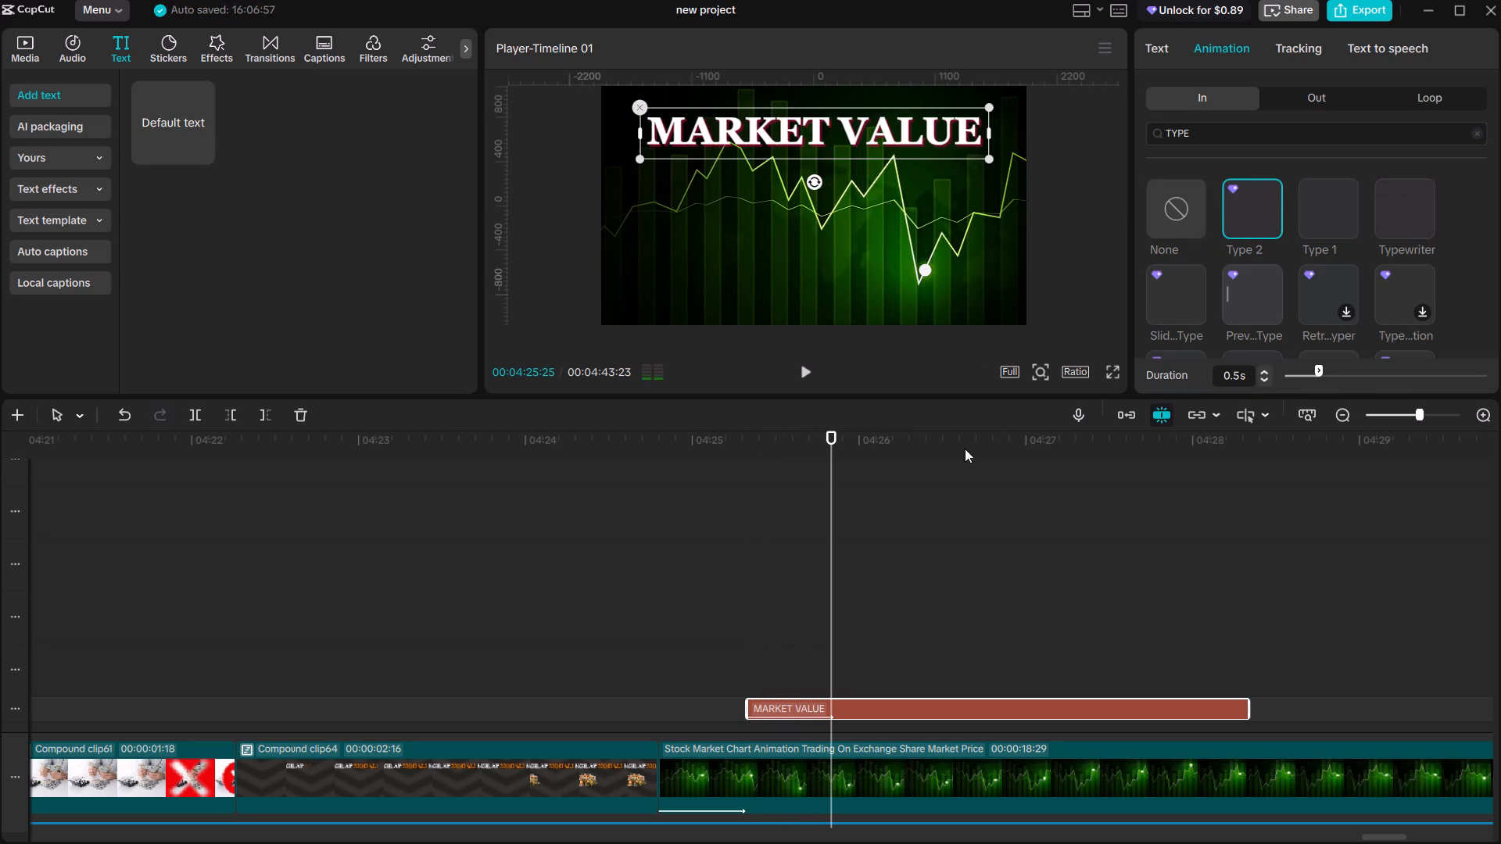
double_click(1262, 372)
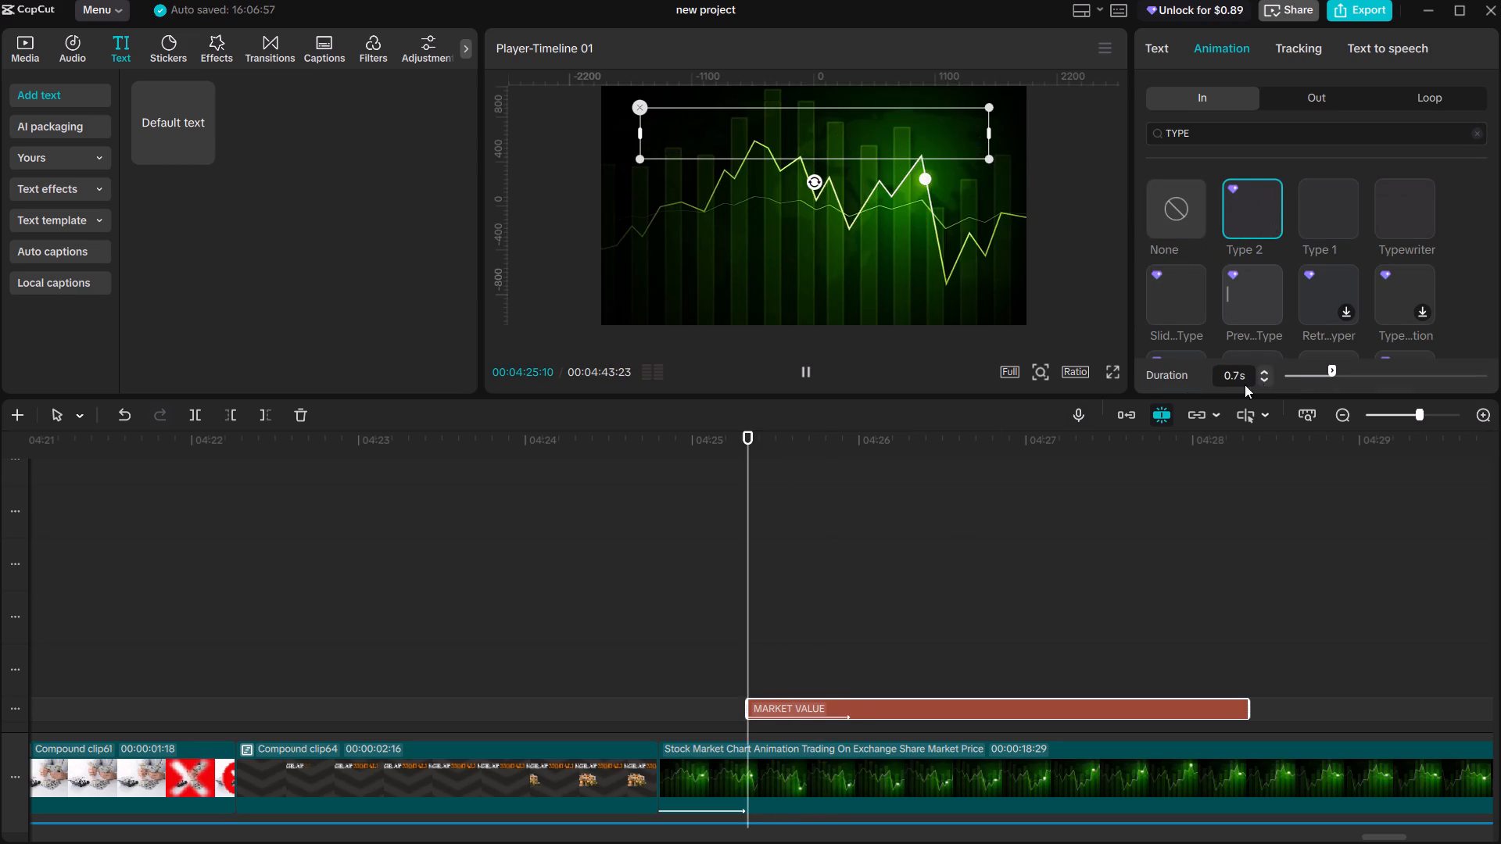
Split the MARKET VALUE title and stock chart clip at 00:04:27:17, delete the parts after it, and play onward.
left_click(725, 634)
key("space")
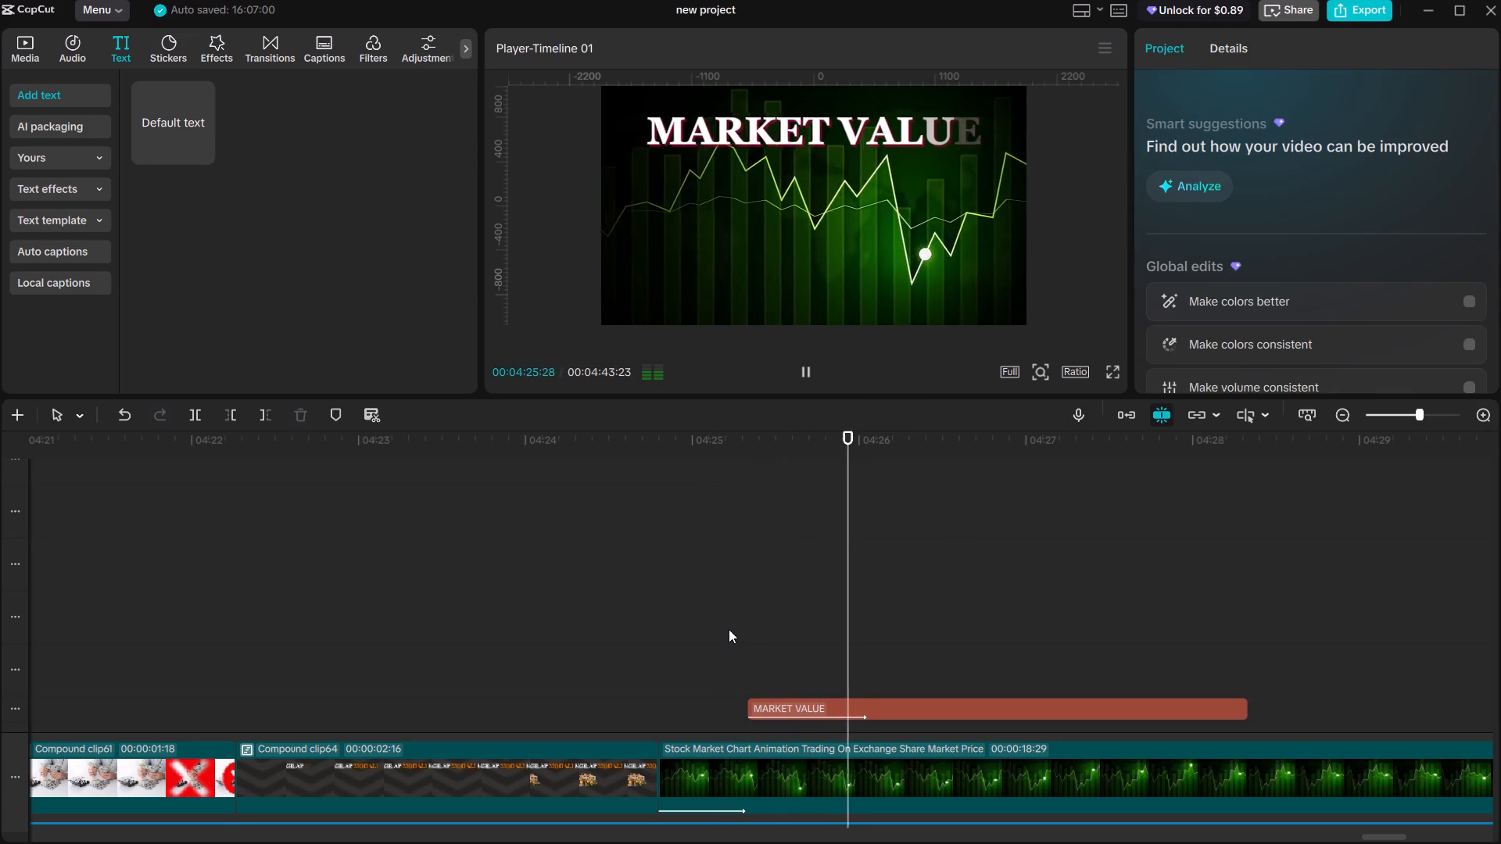
key("space")
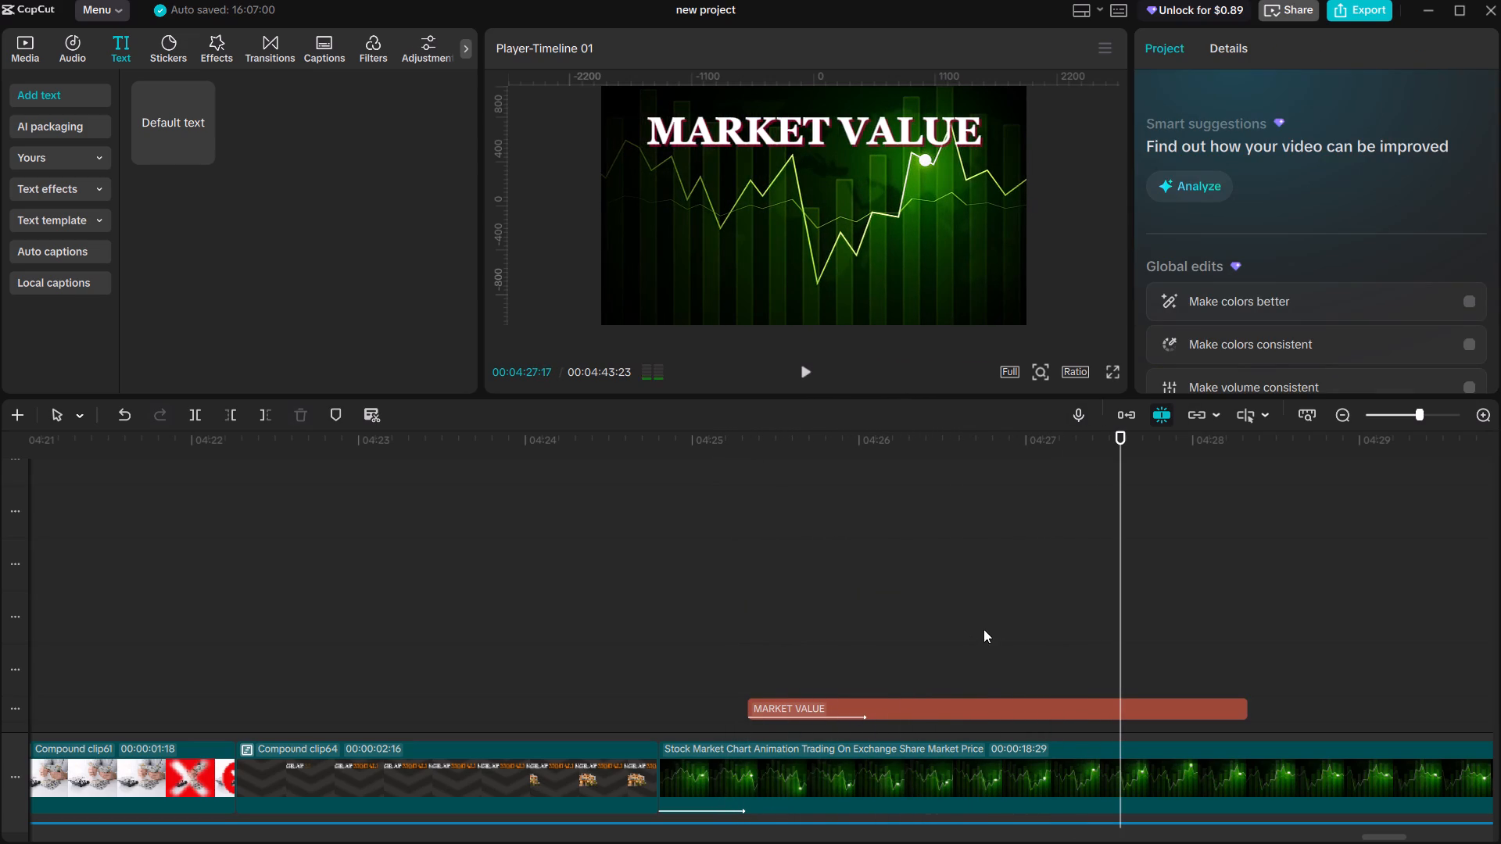
left_click(1152, 706, "ctrl")
left_click(1170, 765, "ctrl")
key("ctrl+b")
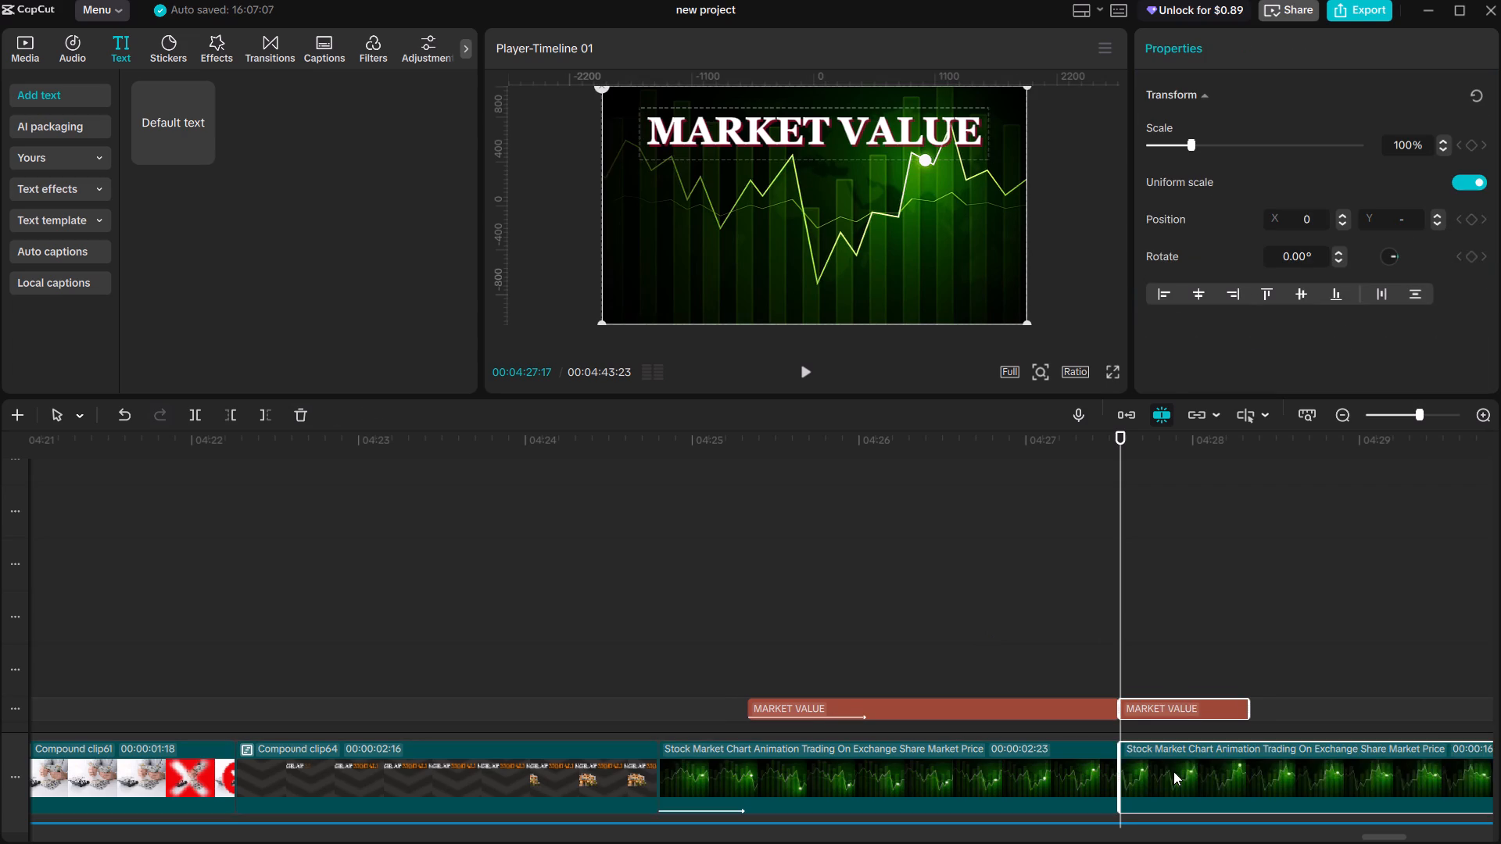
key("BackSpace")
key("space")
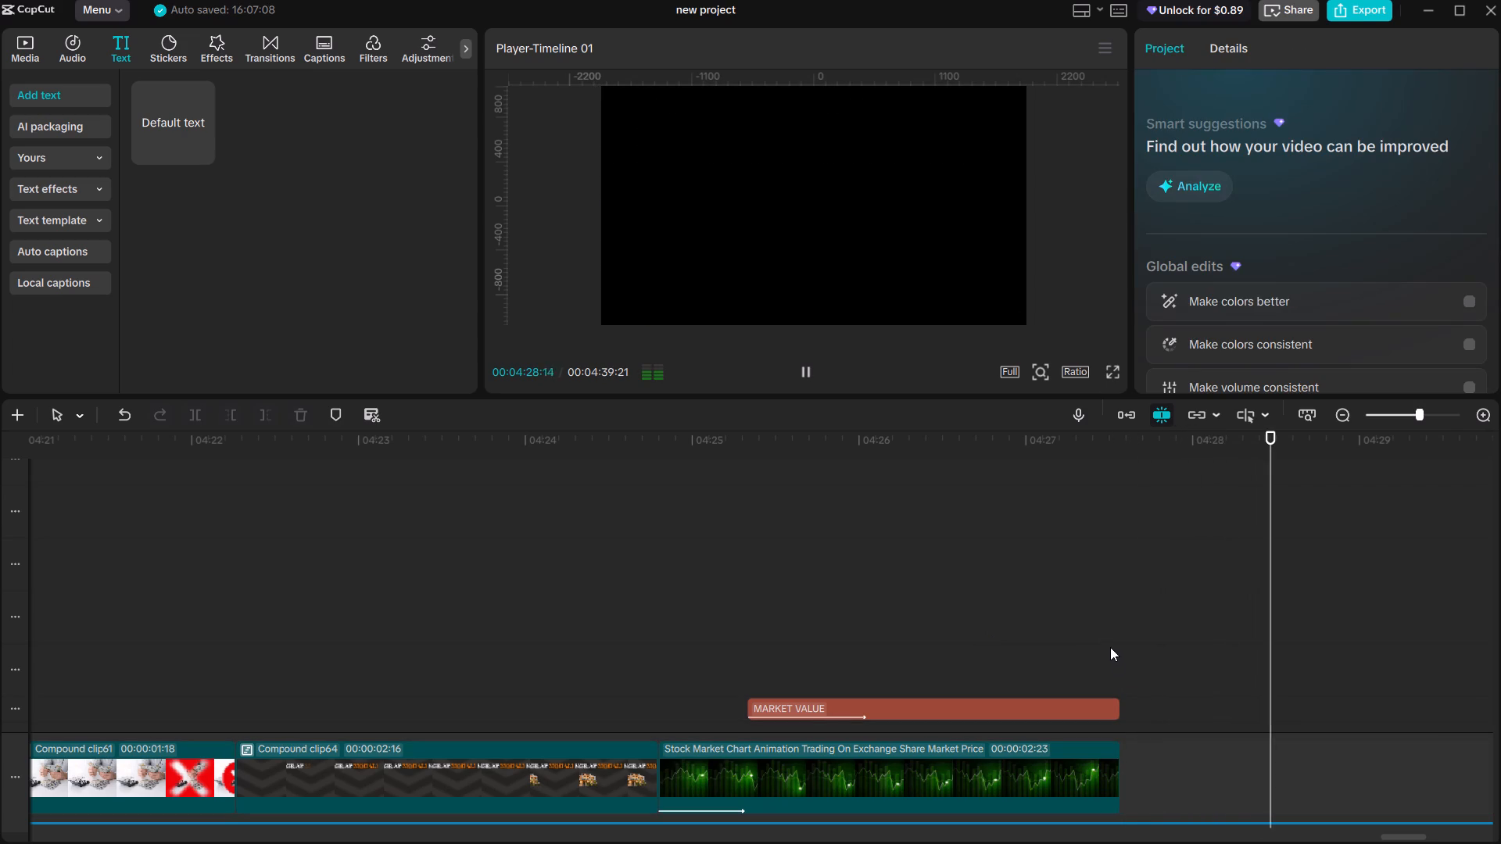
key("space")
Search the media library for COMMENTS BOX.
scroll(1114, 635, "down", 8, "ctrl")
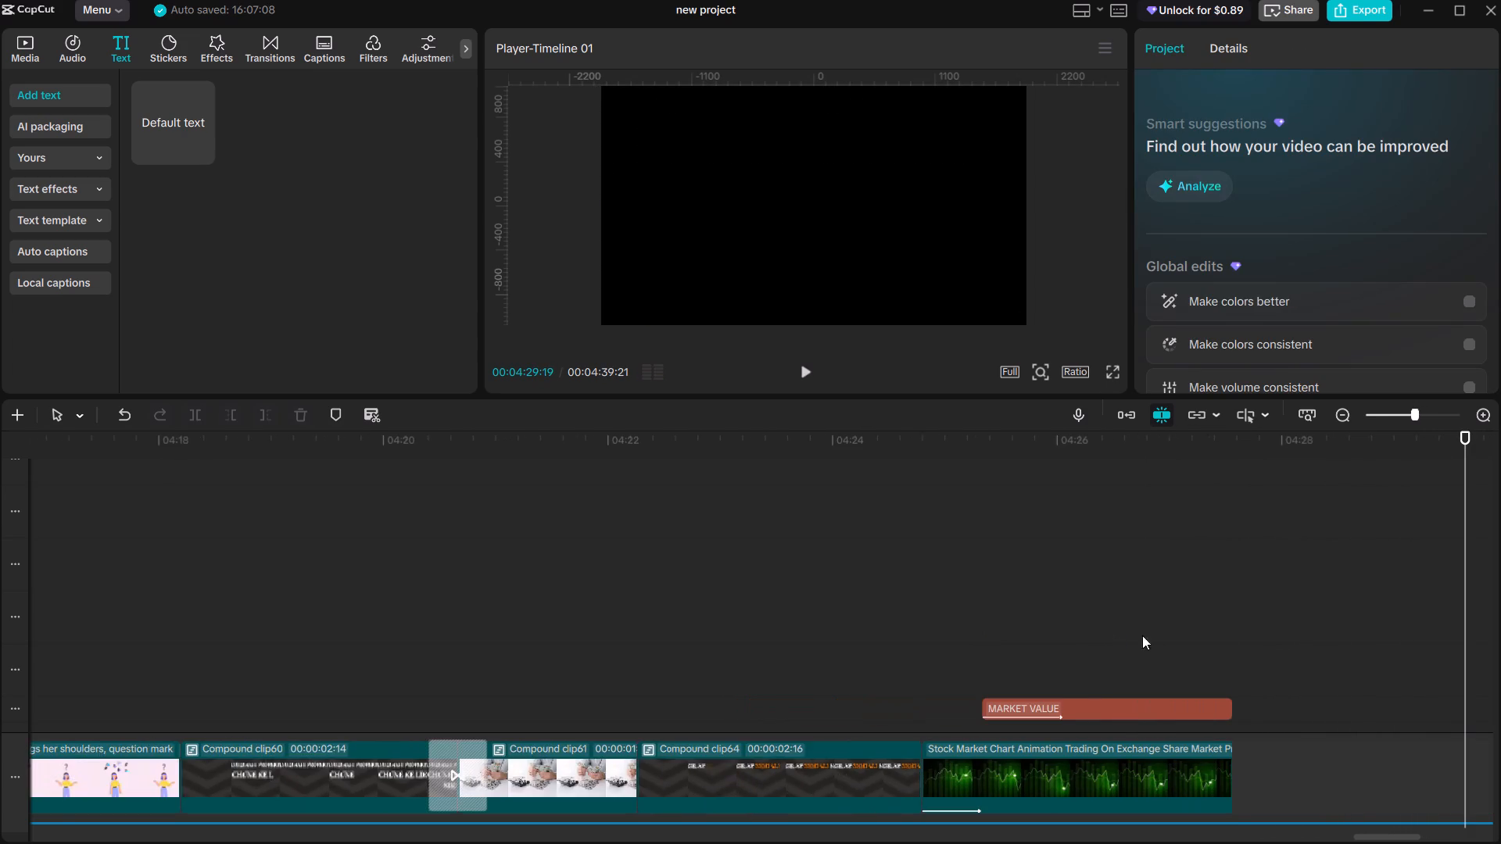
scroll(1201, 622, "down", 5, "ctrl")
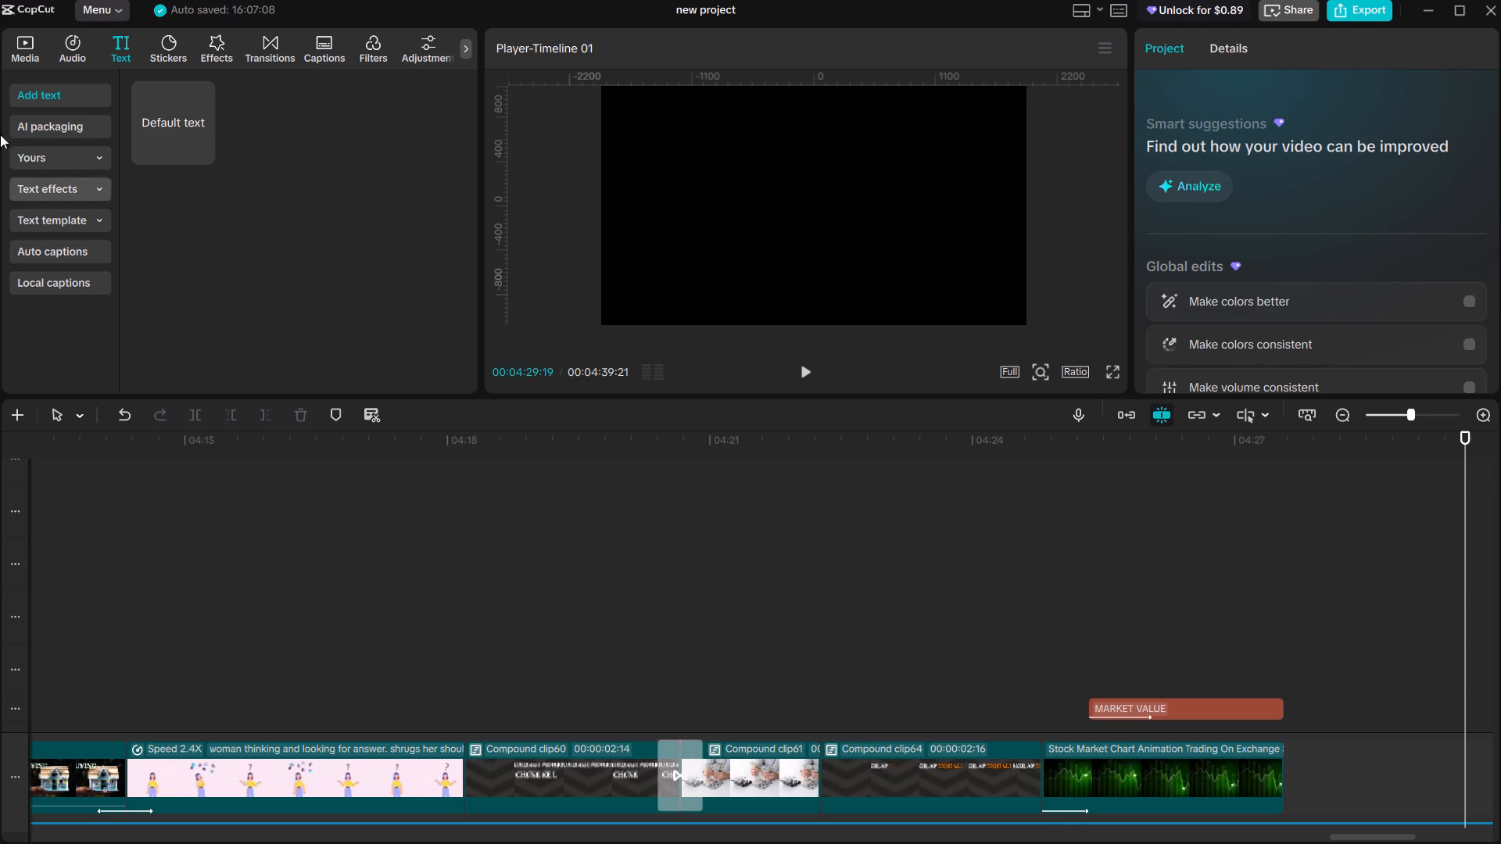
left_click(84, 253)
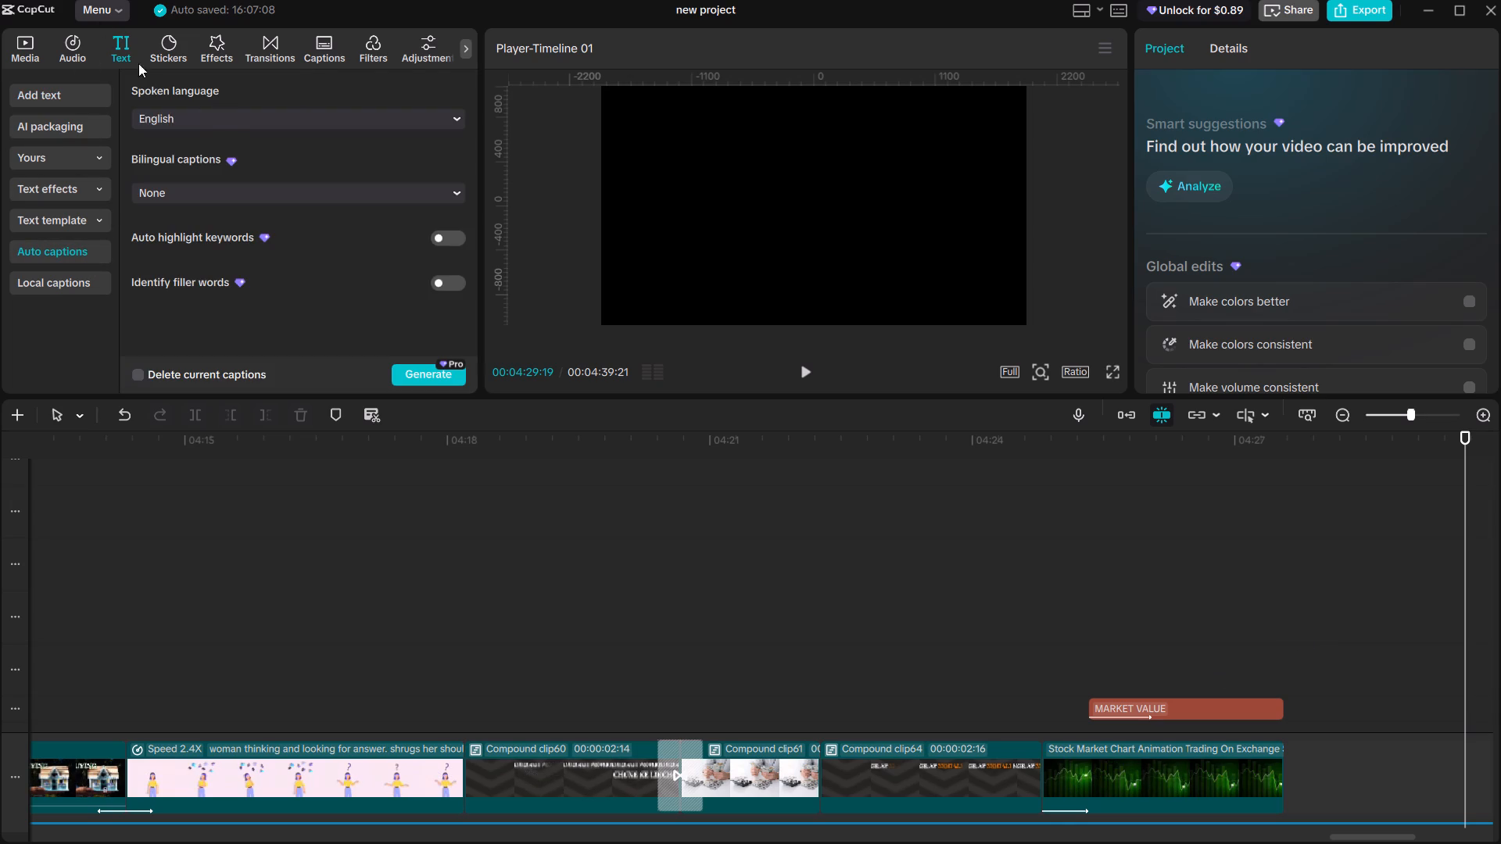
left_click(35, 38)
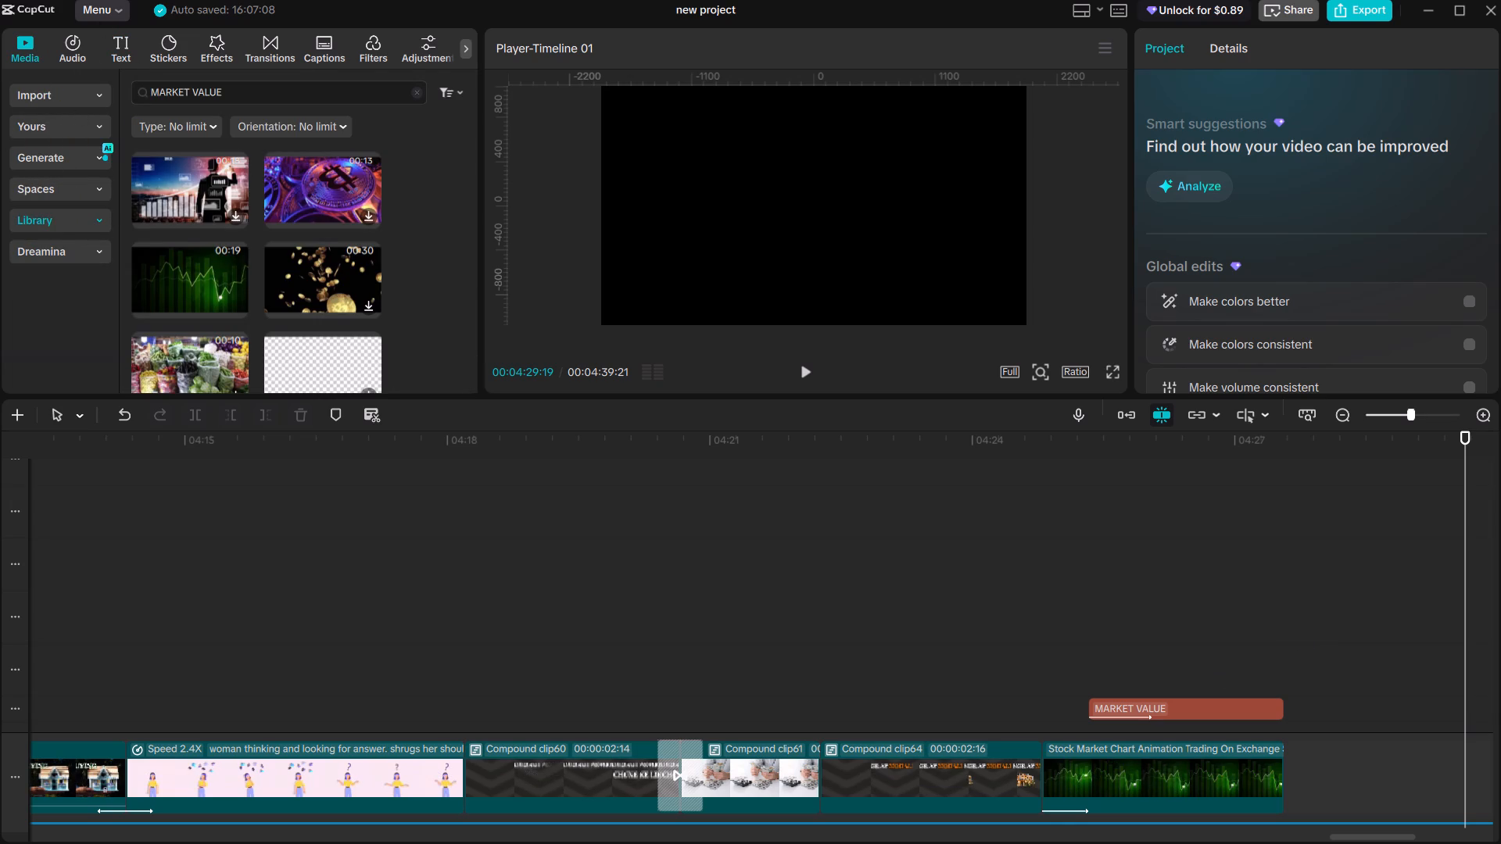
left_click(234, 91)
key("ctrl+a")
type("COMMENTS BOX")
key("Return")
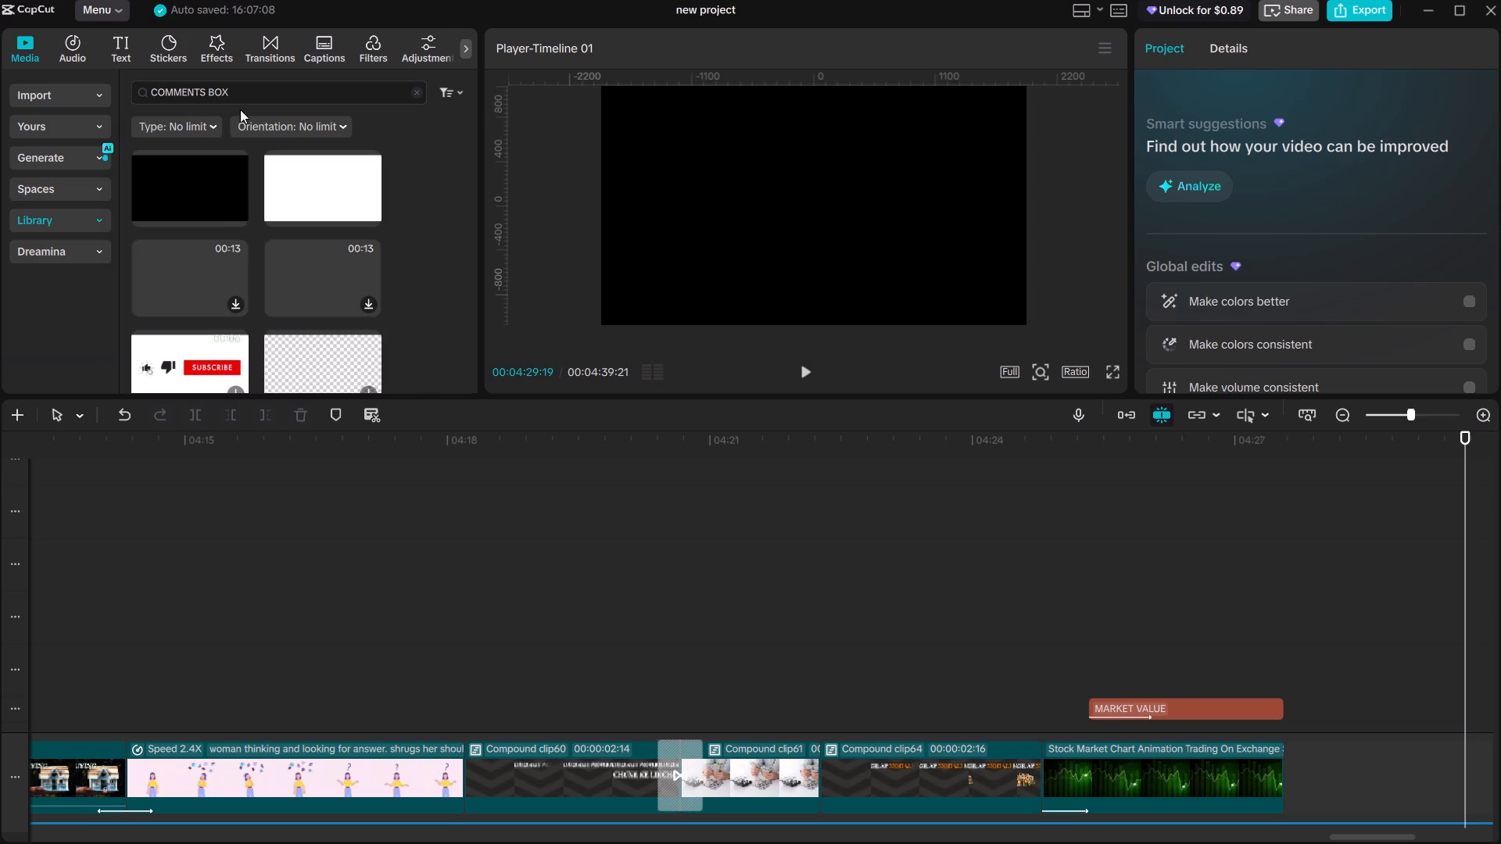
Preview candidate COMMENTS BOX results, including the THANKS FOR WATCHING clip, the blank phone image and the person using a phone.
left_click(214, 193)
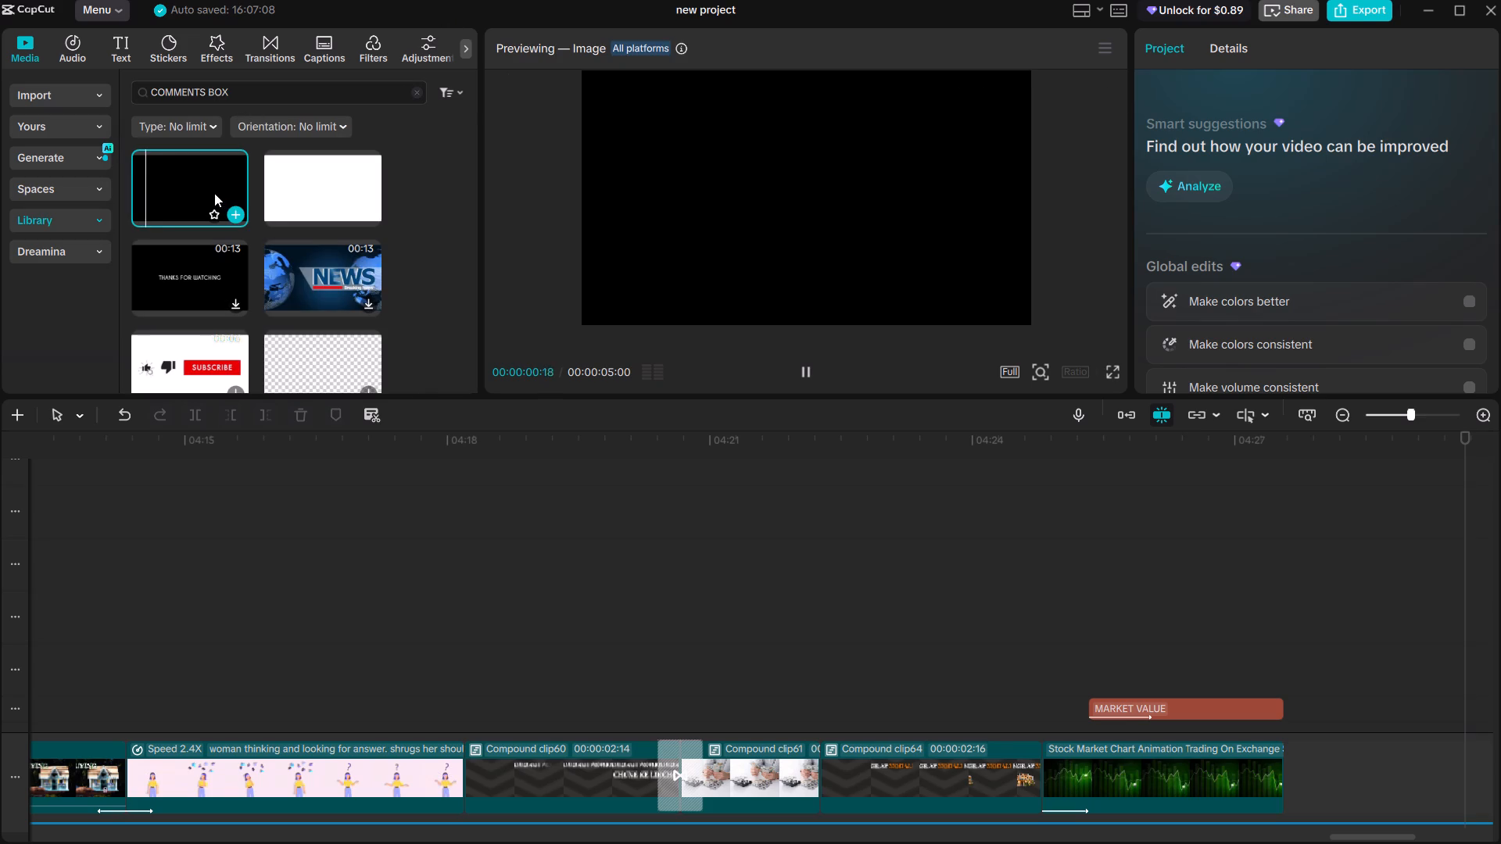
left_click(209, 270)
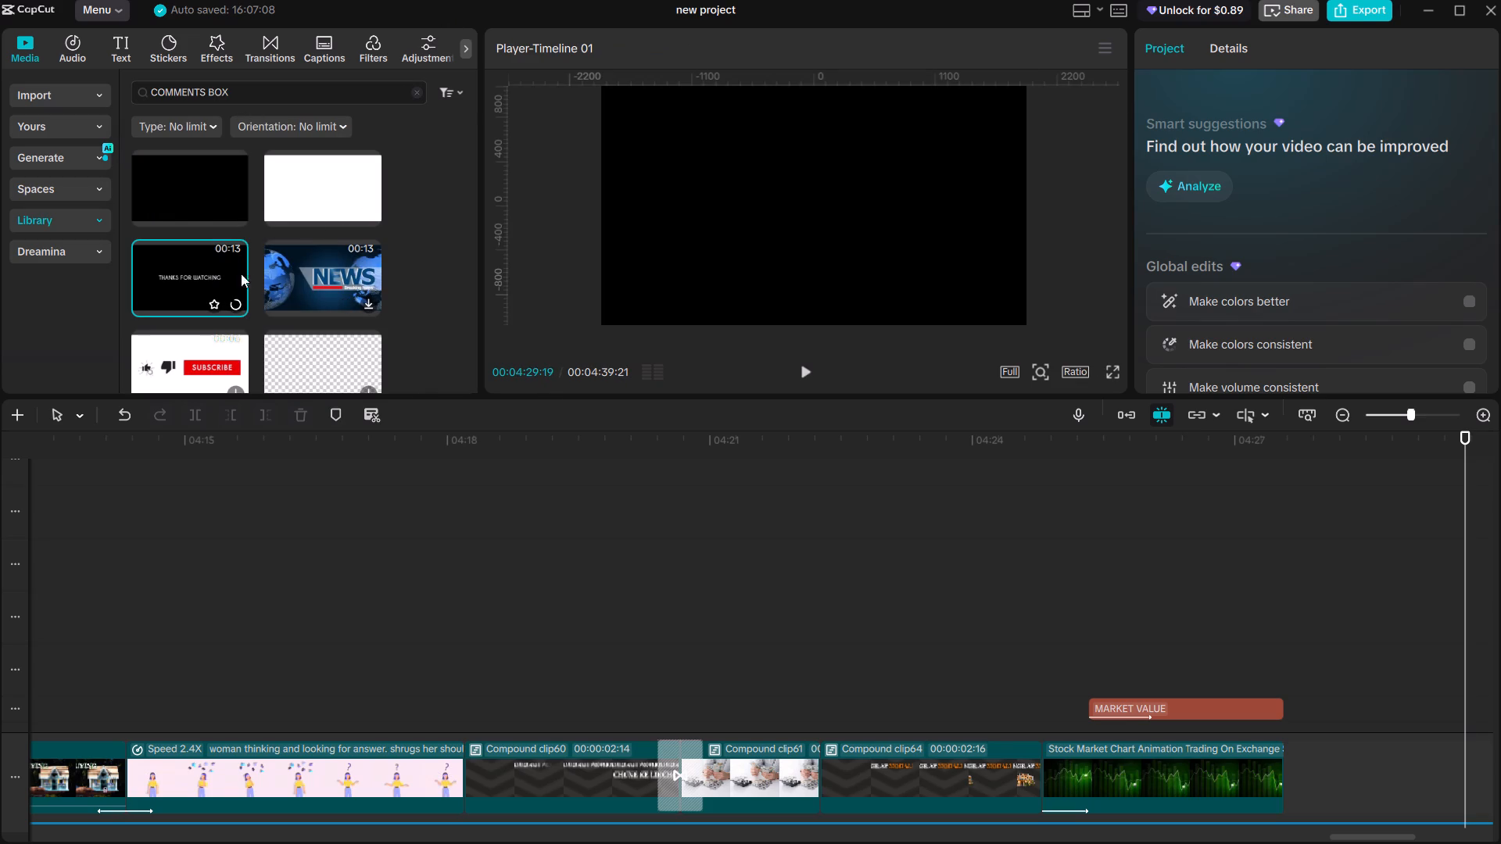
scroll(274, 277, "down", 3)
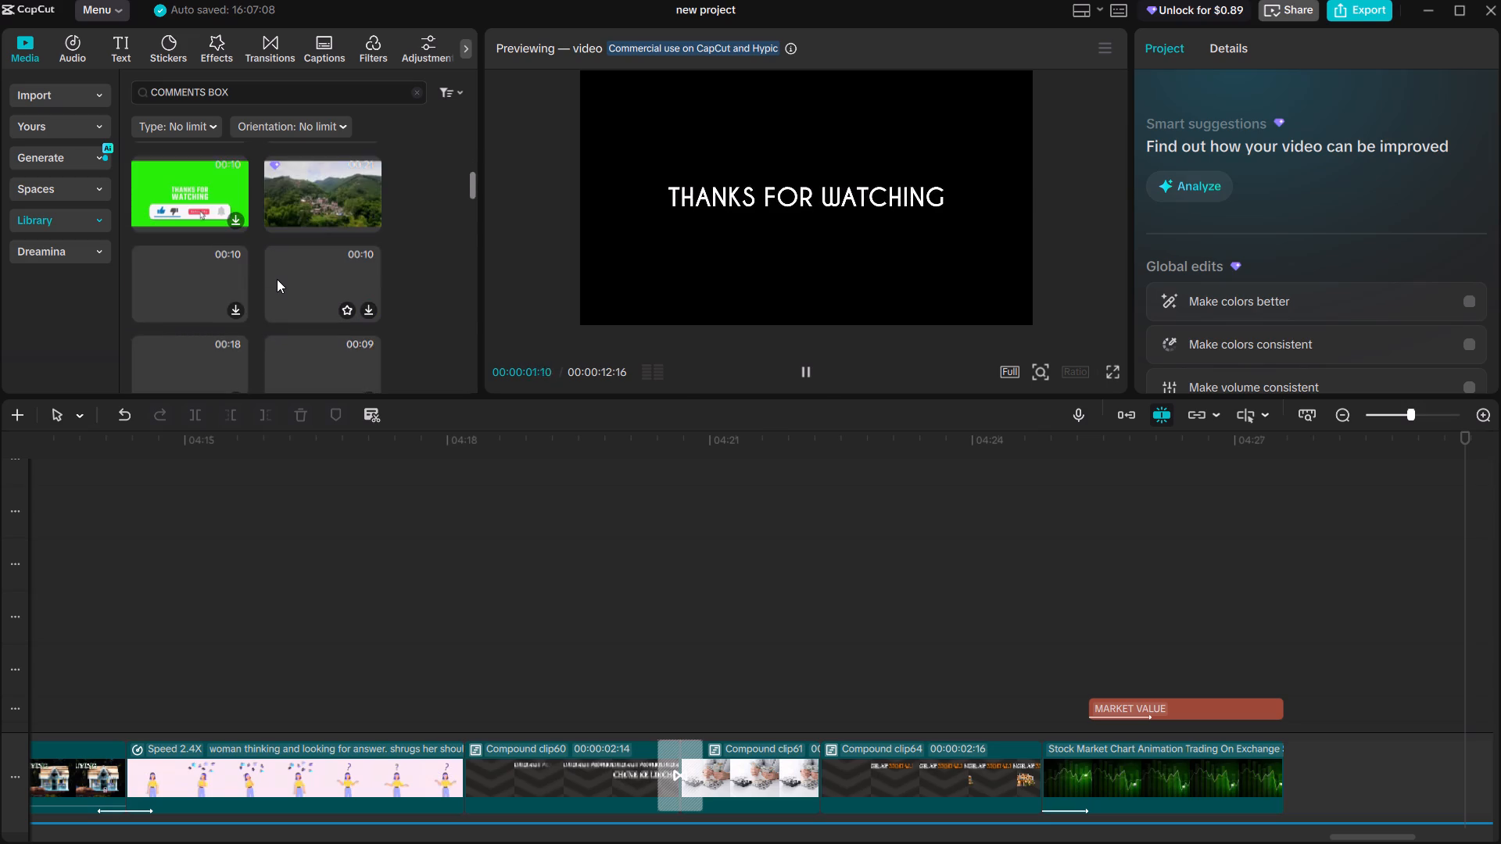
scroll(277, 279, "up", 1)
scroll(288, 278, "down", 2)
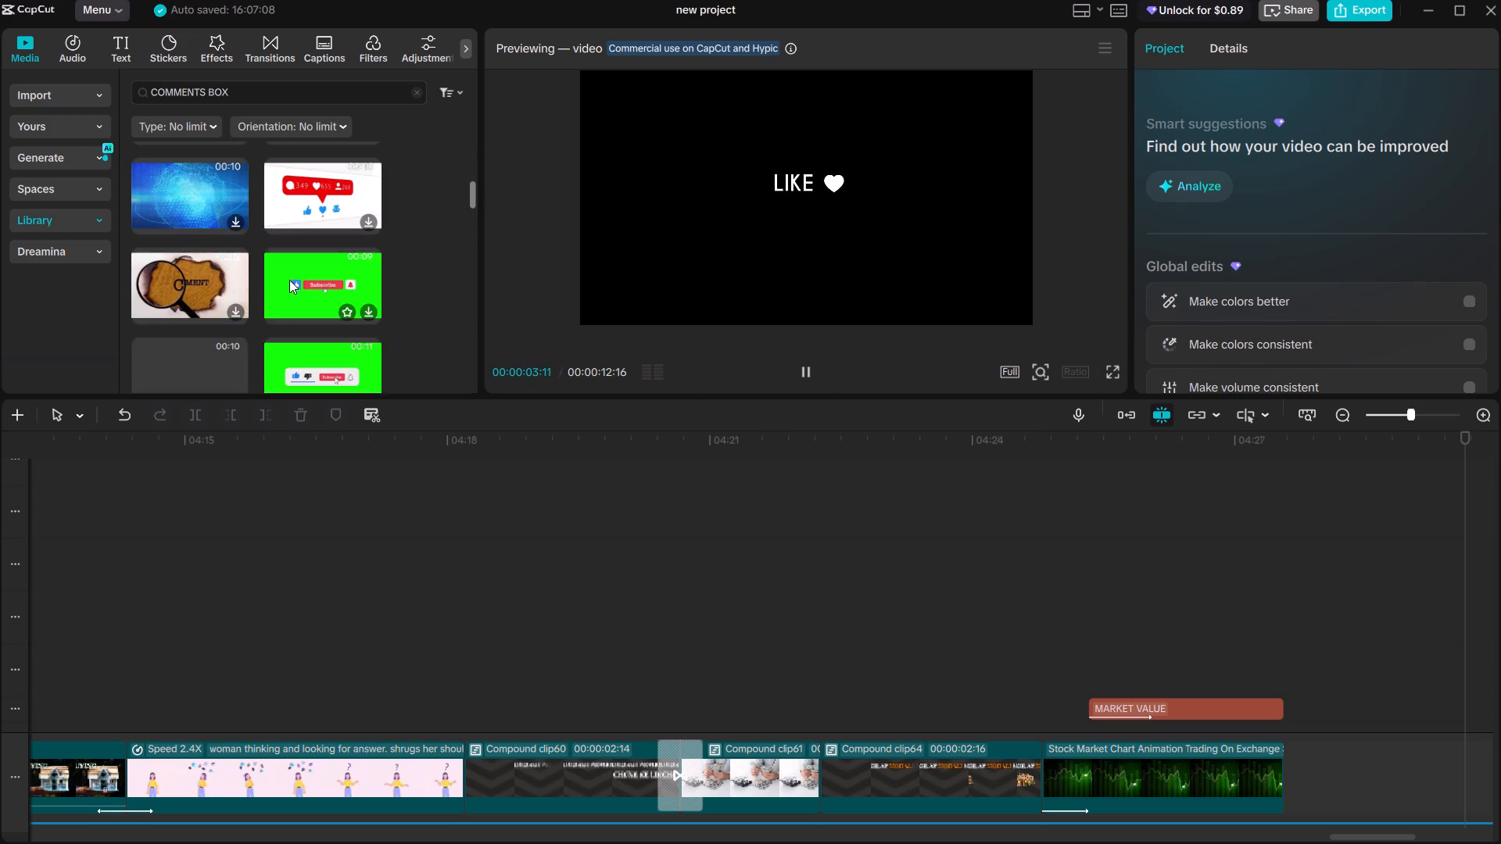
scroll(316, 296, "down", 3)
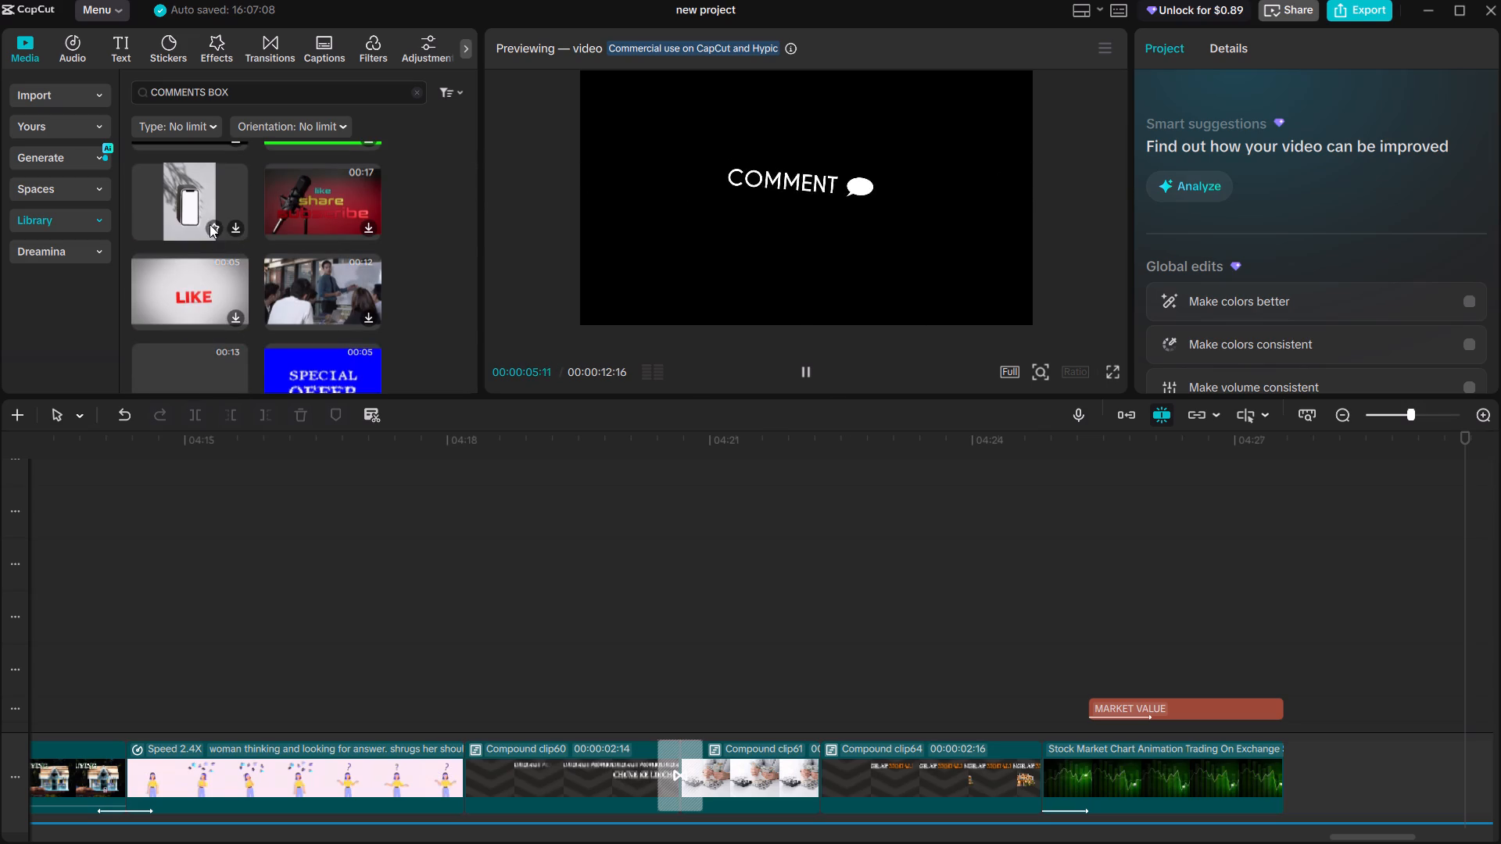
left_click(195, 198)
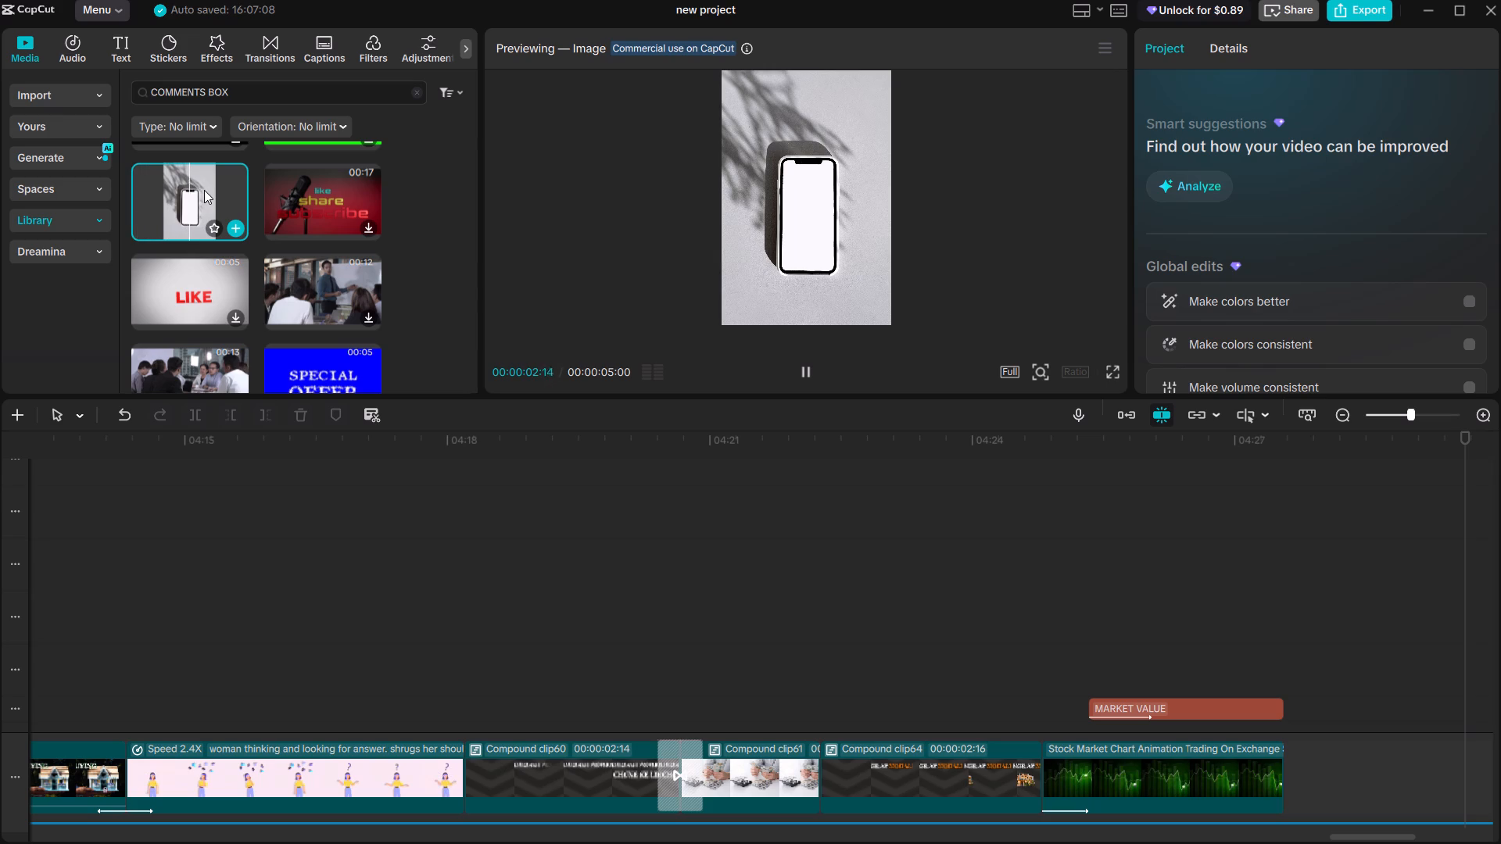
scroll(208, 191, "down", 4)
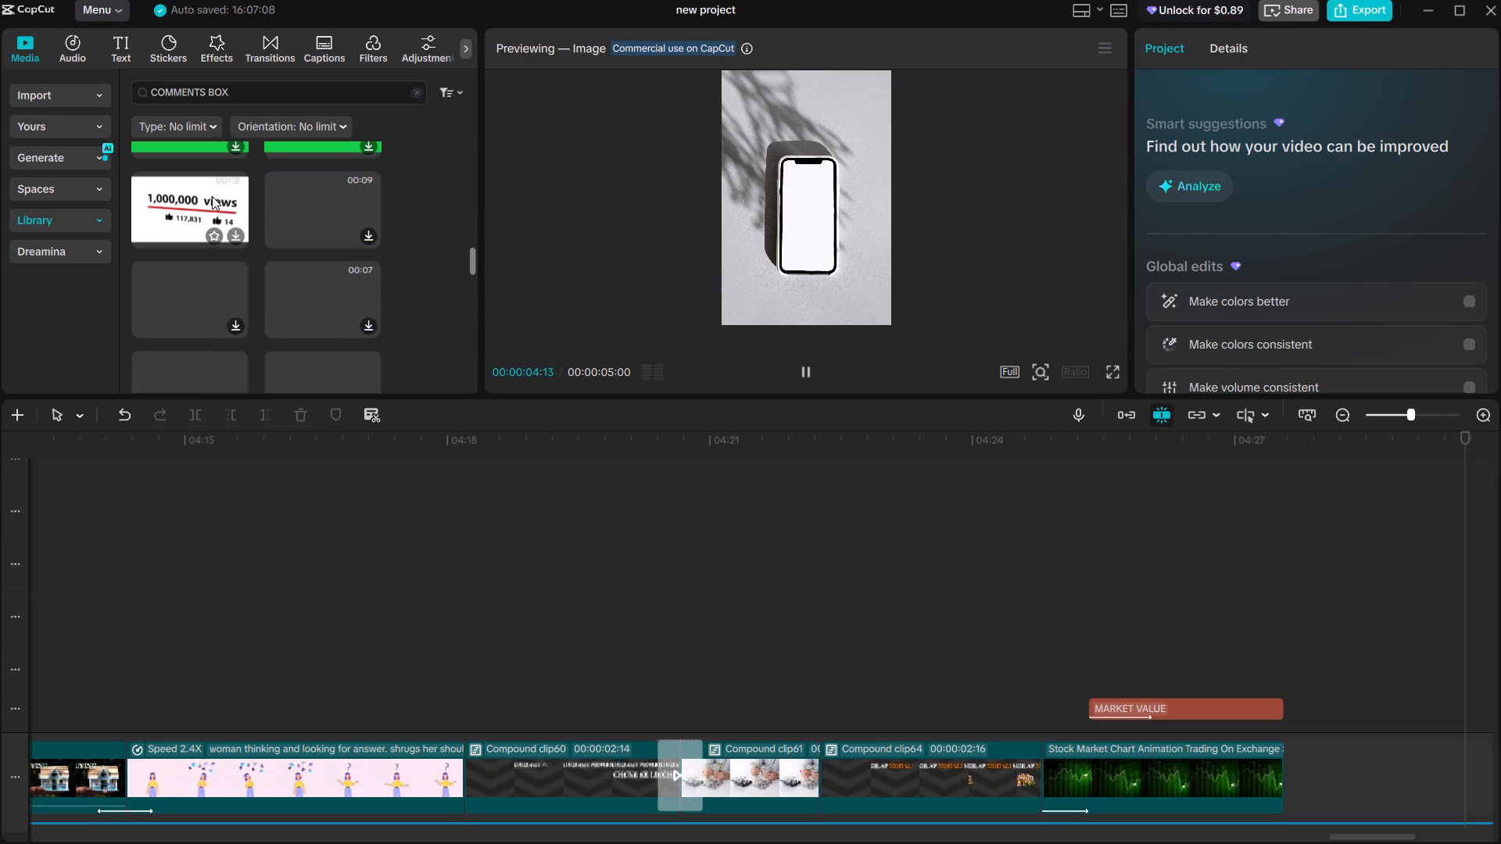
scroll(275, 224, "down", 1)
scroll(275, 224, "up", 1)
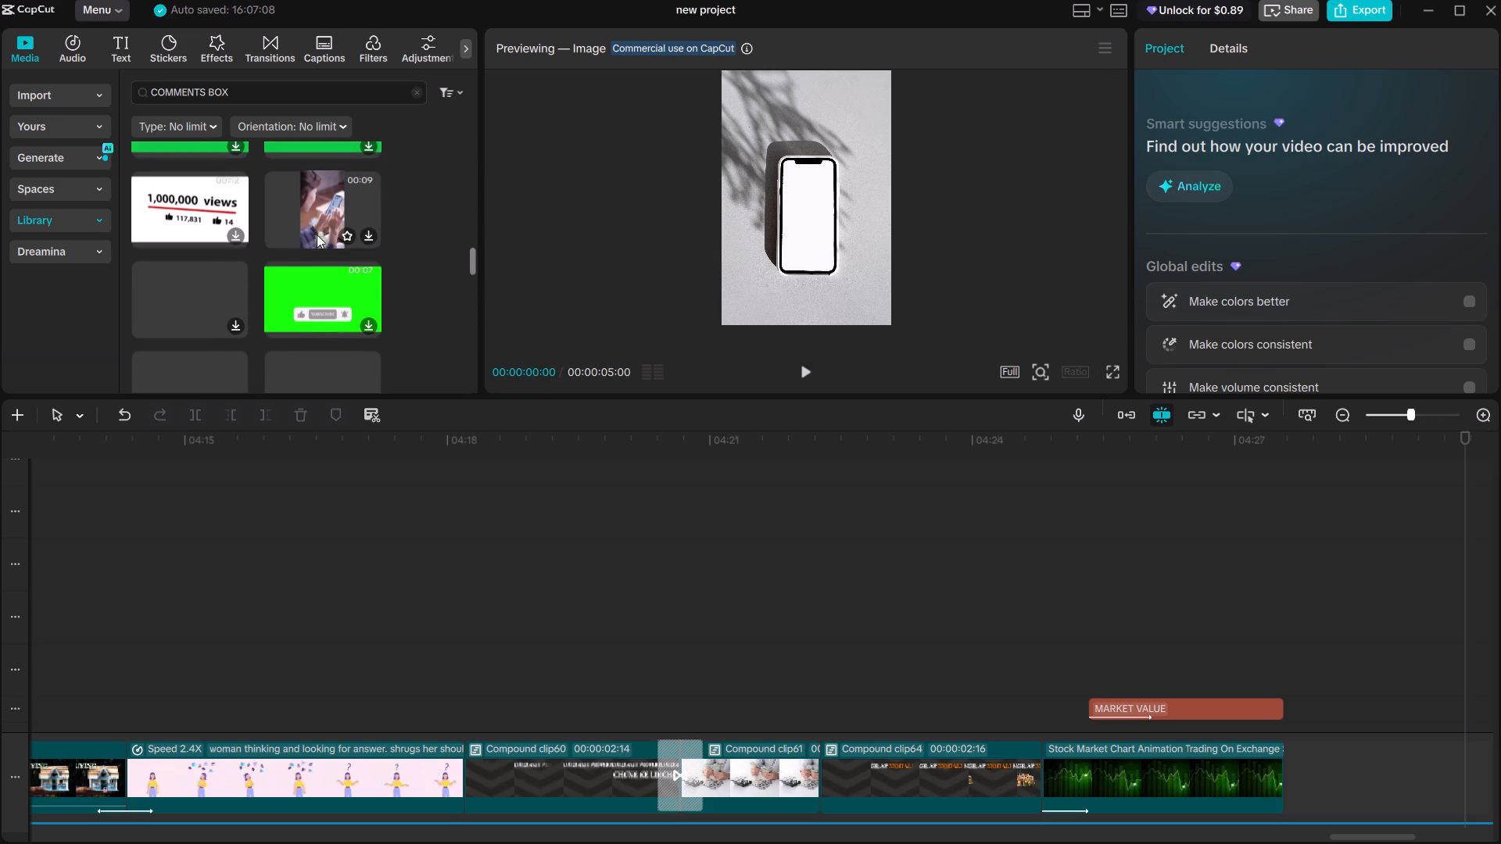
left_click(339, 212)
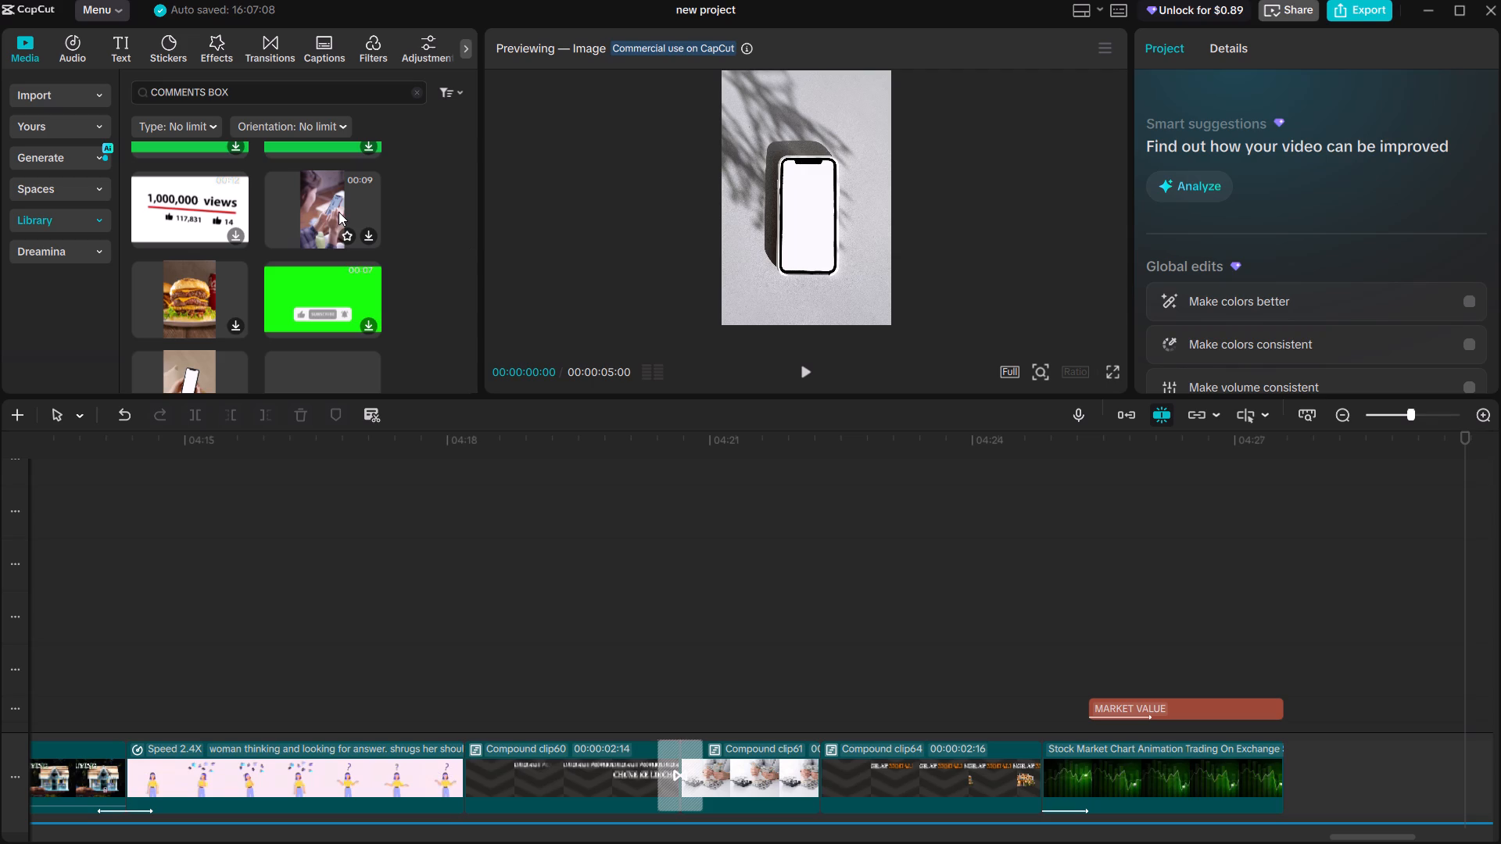
left_click(339, 212)
left_click(293, 222)
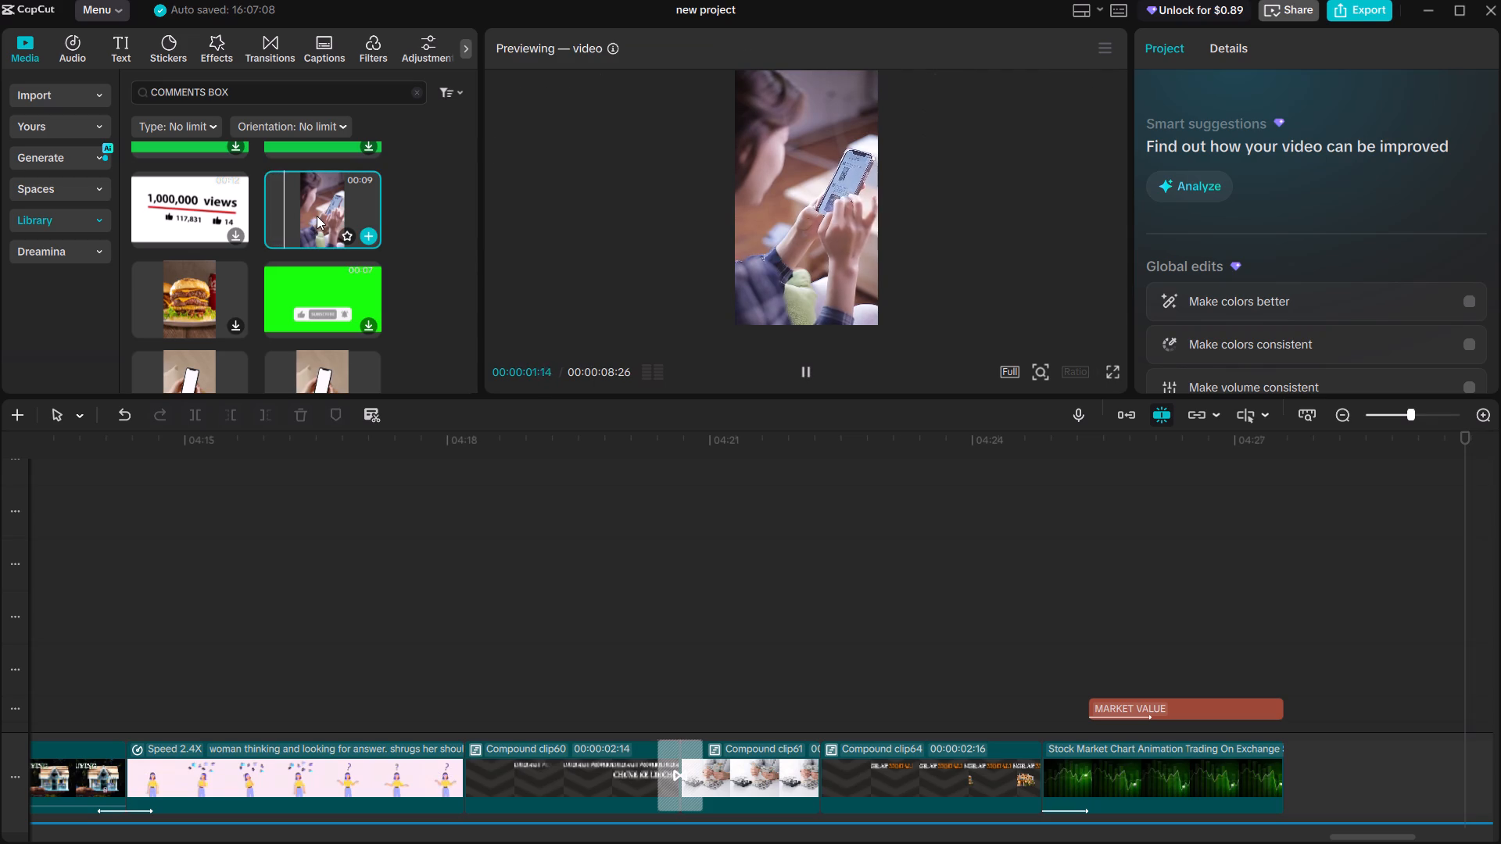
Browse further through the COMMENTS BOX results for a clip that suits the narration about commenting.
scroll(317, 216, "down", 4)
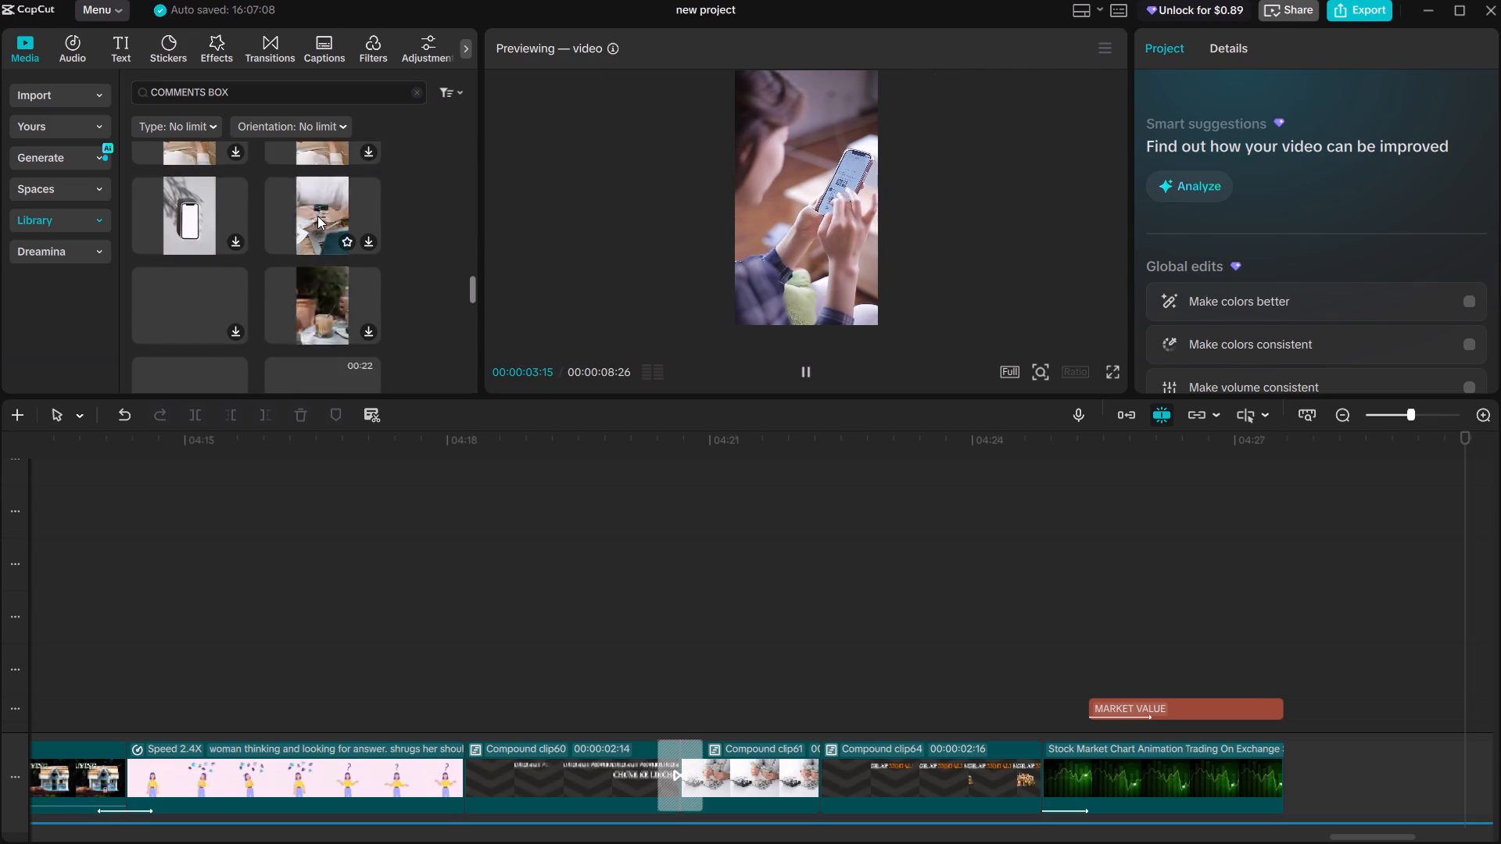
left_click(448, 92)
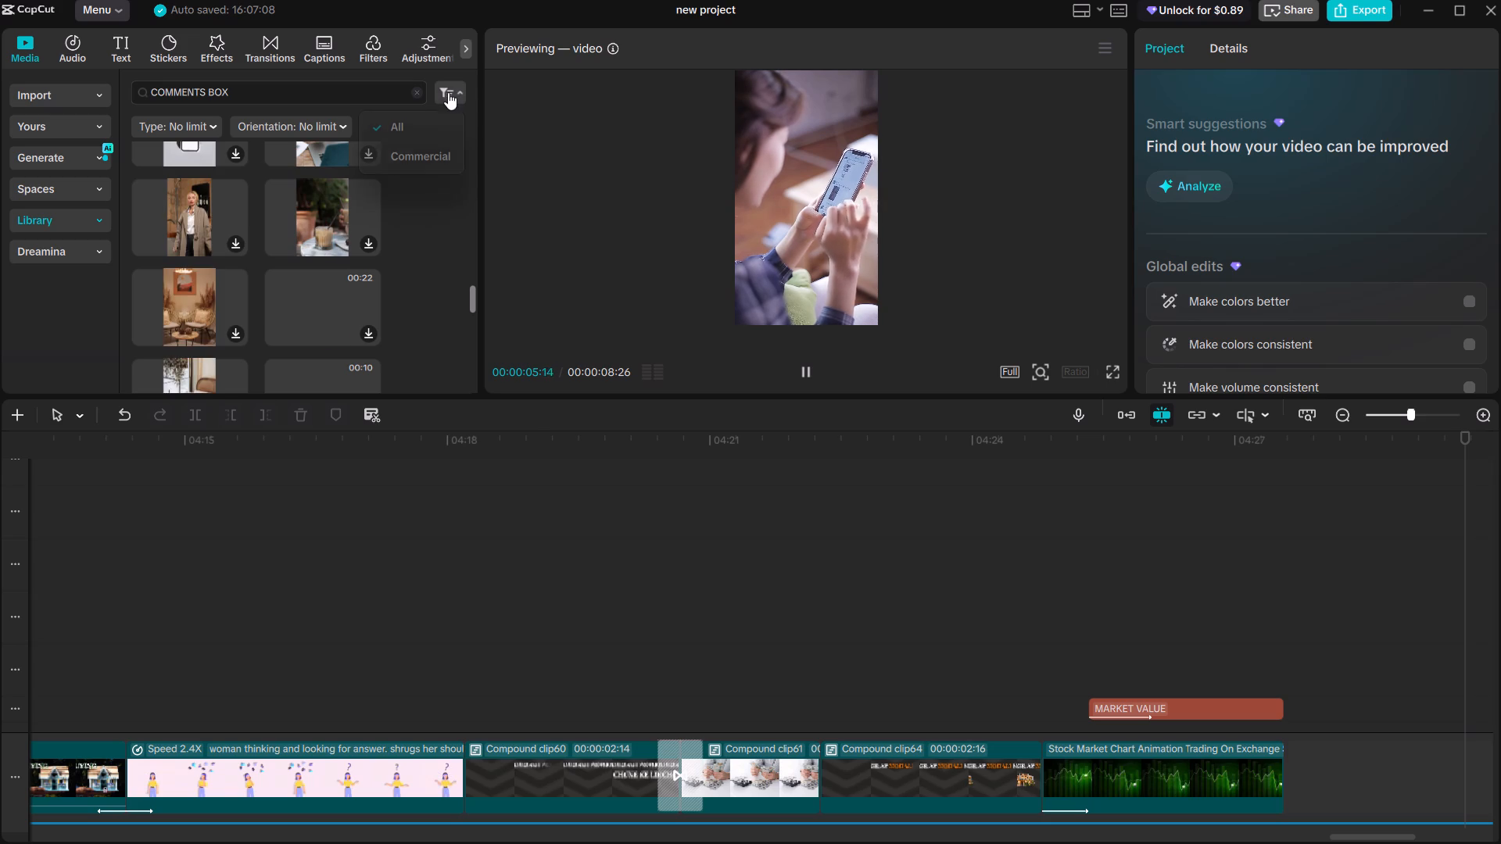
left_click(442, 98)
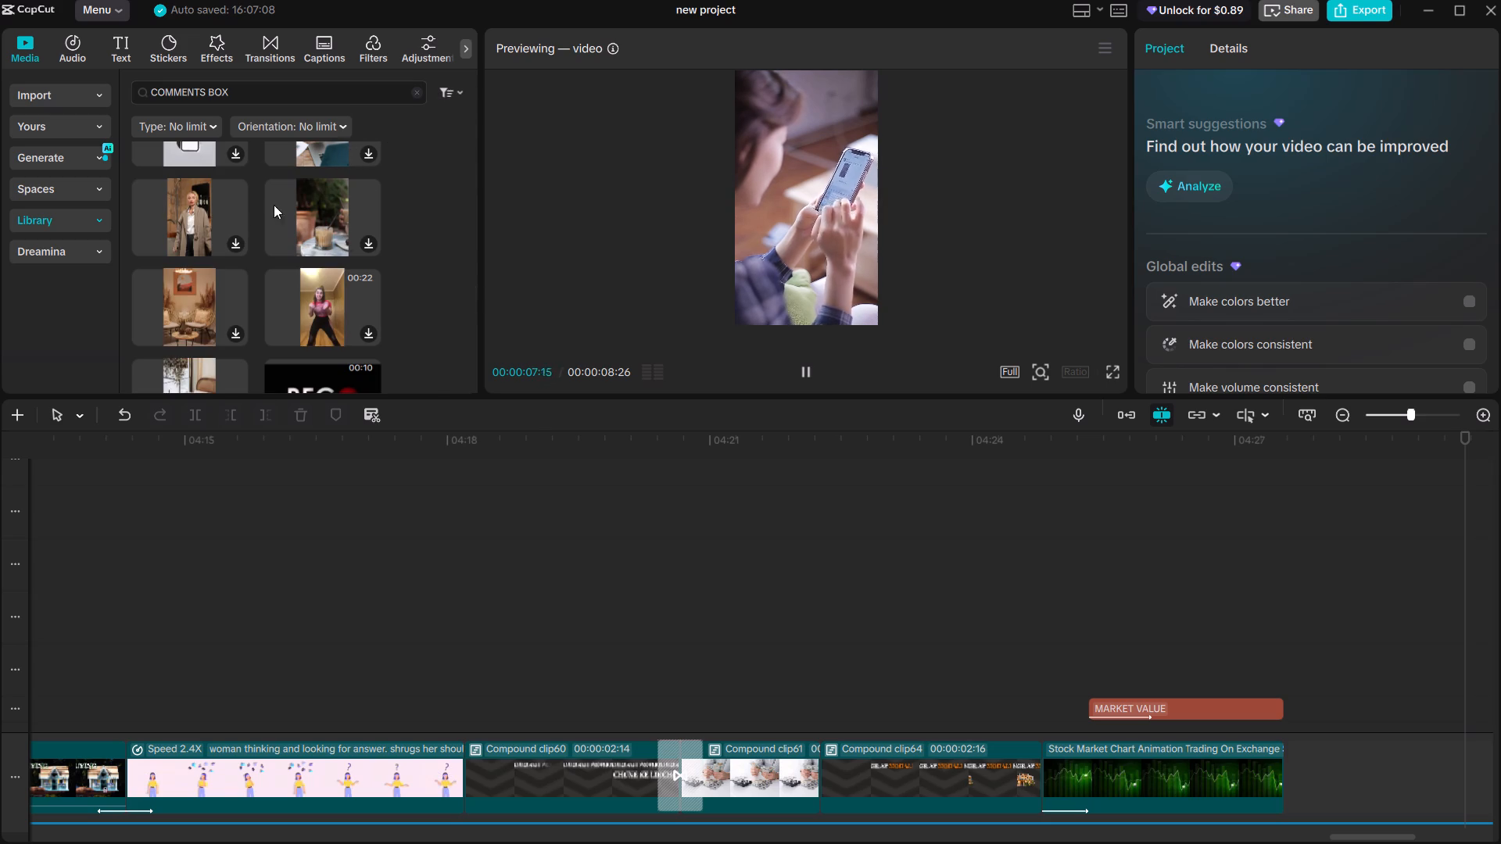
scroll(253, 220, "down", 2)
scroll(255, 220, "up", 2)
scroll(261, 220, "down", 2)
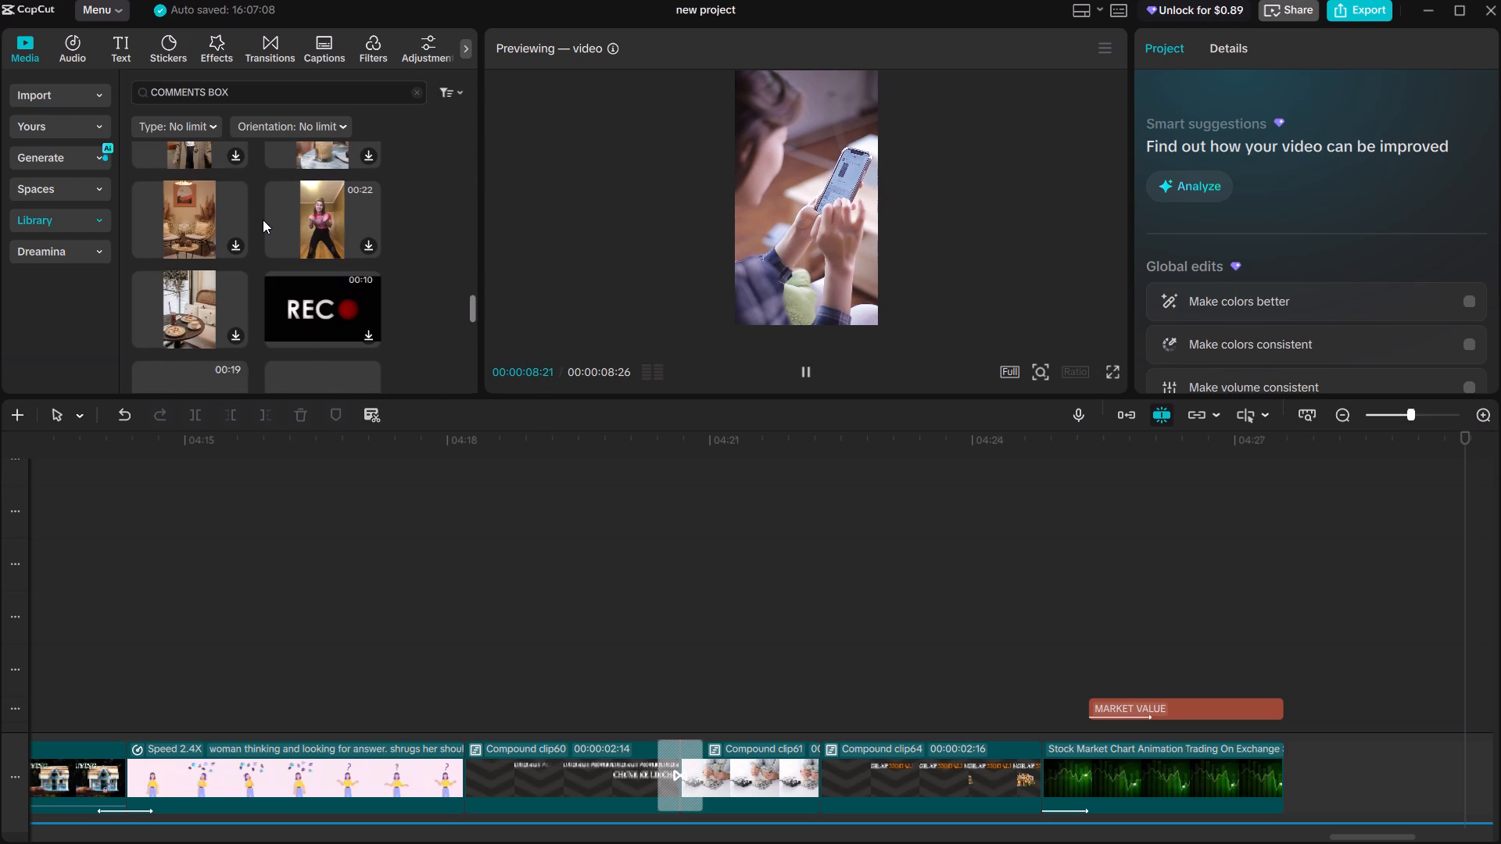
scroll(263, 220, "down", 6)
scroll(298, 238, "up", 3)
scroll(299, 238, "down", 6)
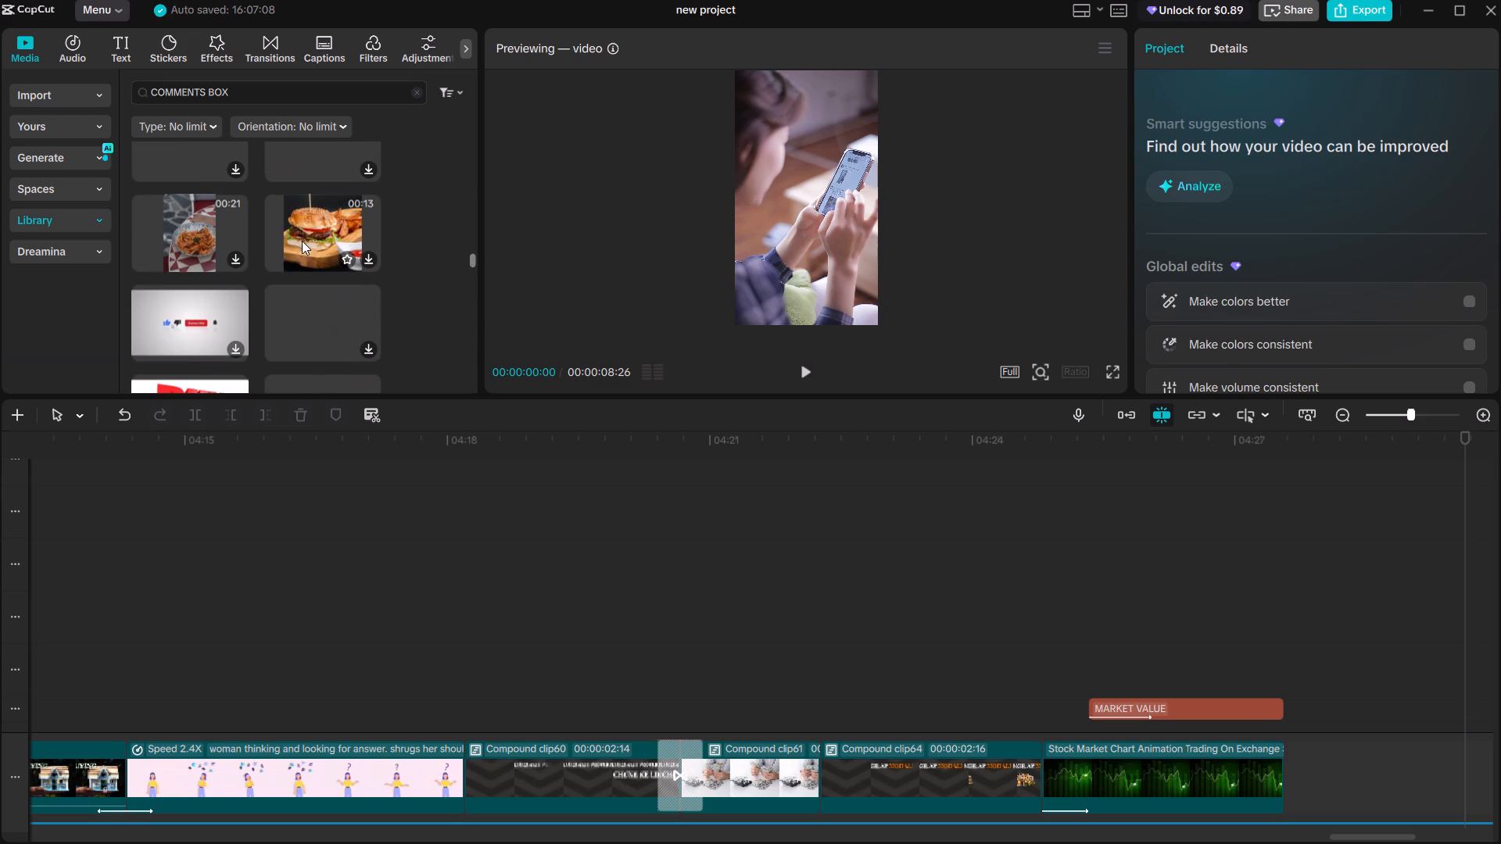
scroll(321, 308, "down", 3)
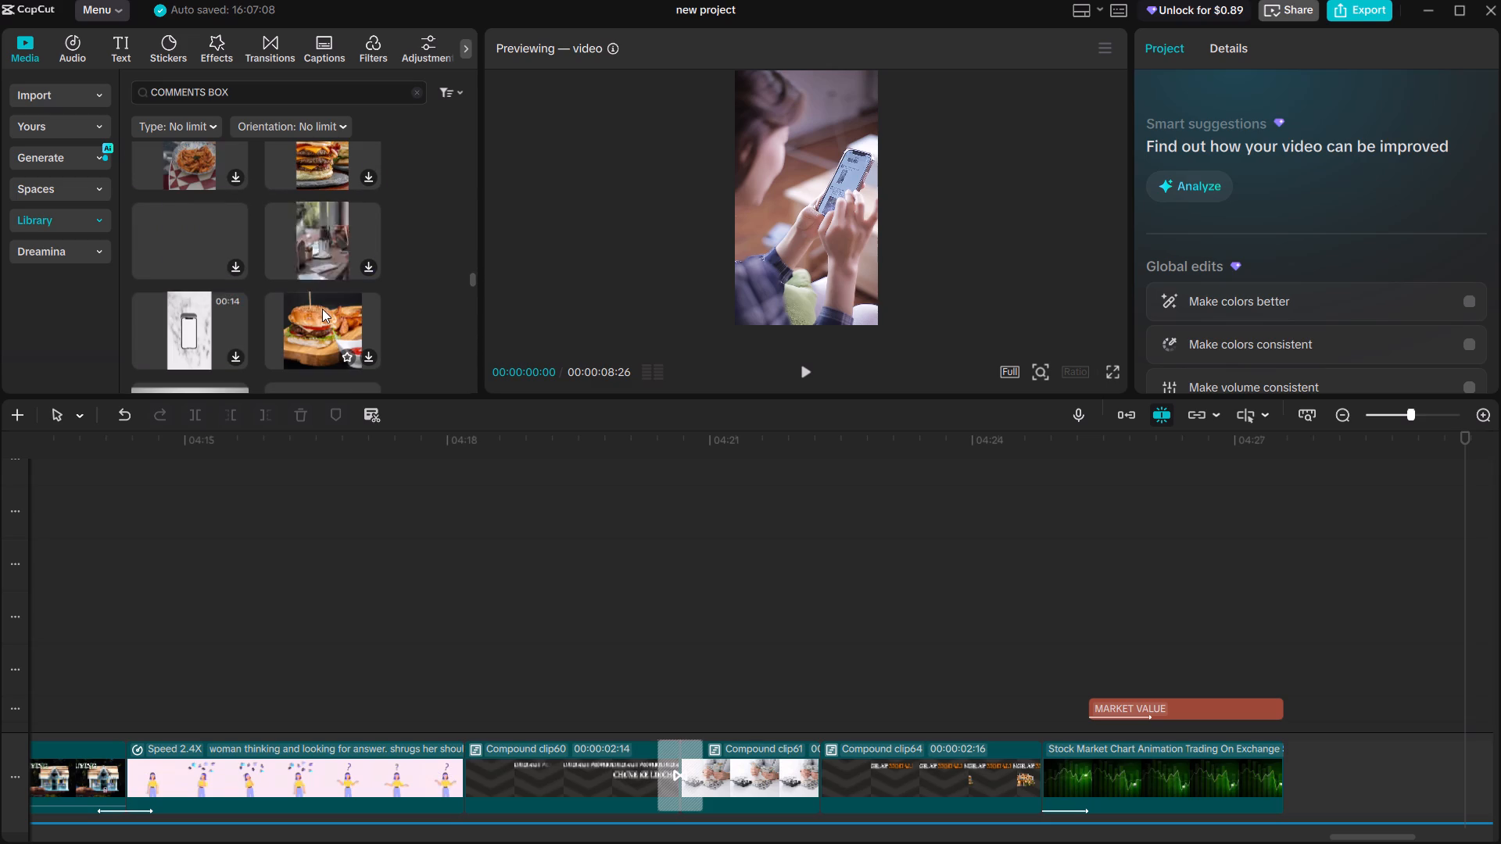
scroll(323, 309, "down", 1)
scroll(323, 309, "up", 1)
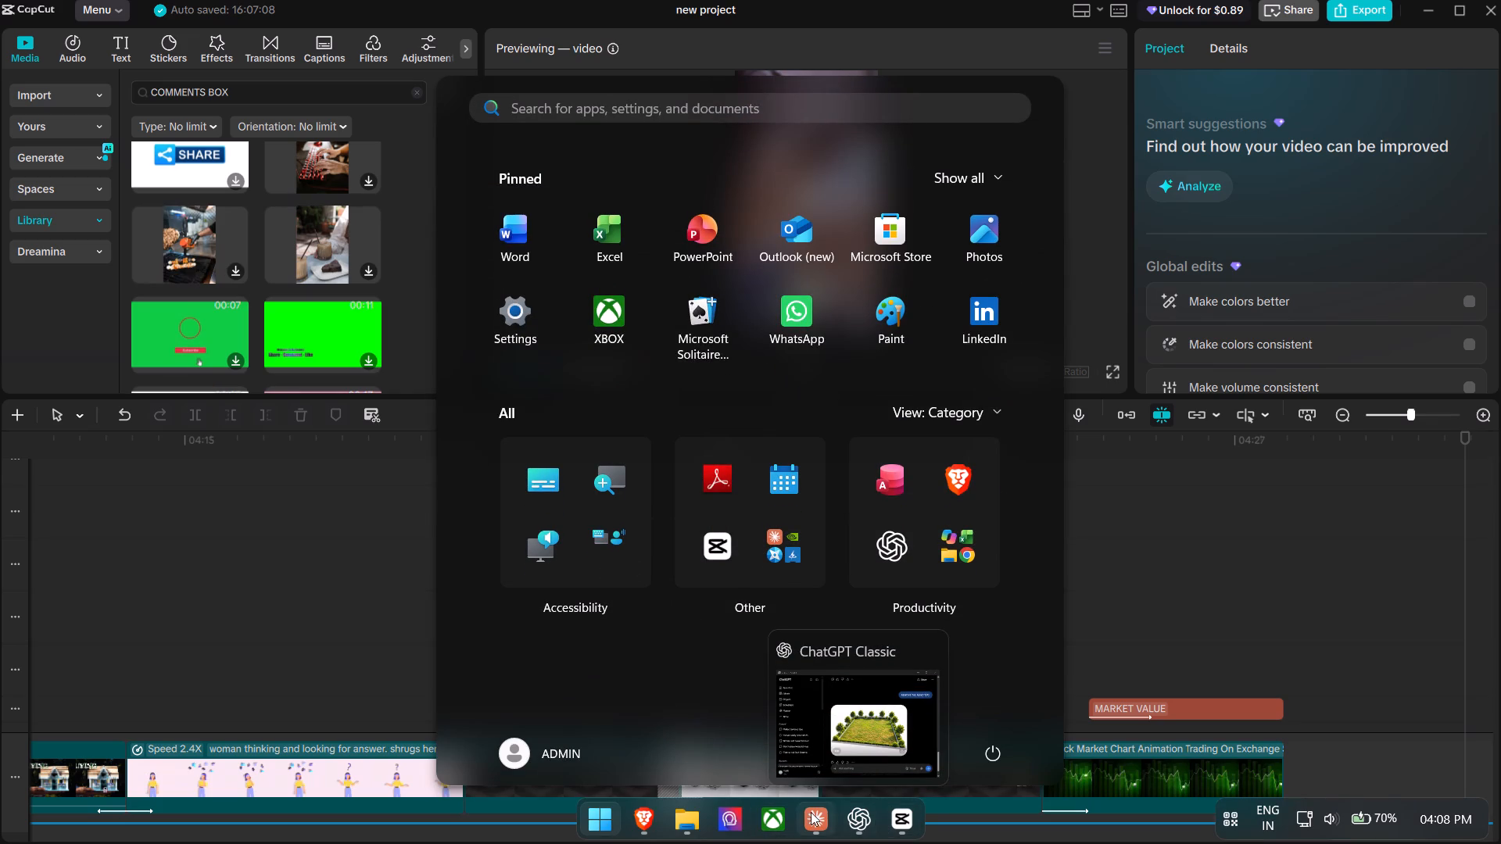
Switch to the Brave browser and search Pexels videos for COMMENTING.
left_click(647, 821)
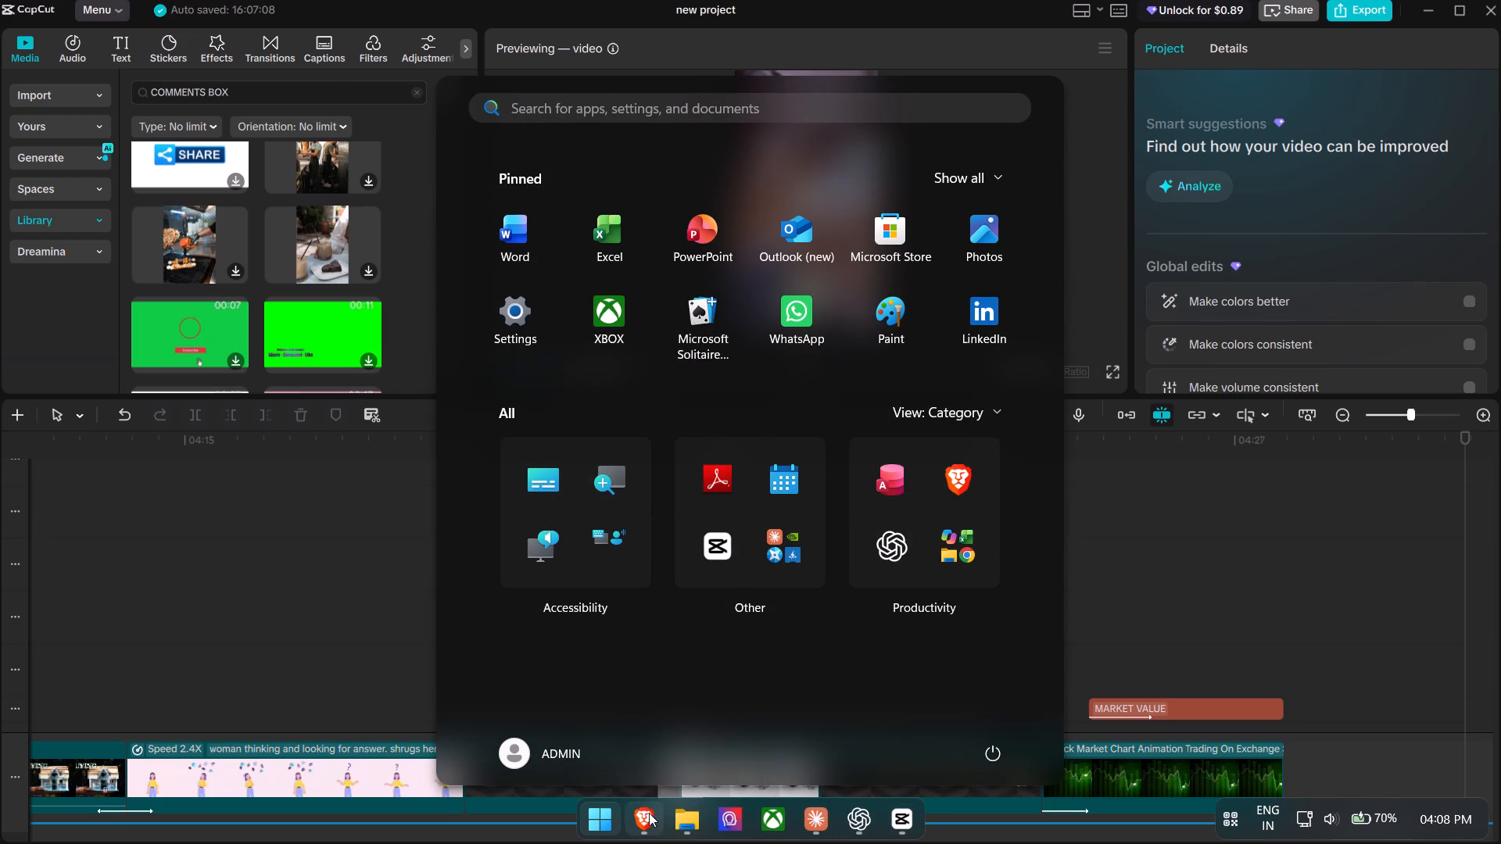
left_click(649, 813)
left_click(467, 112)
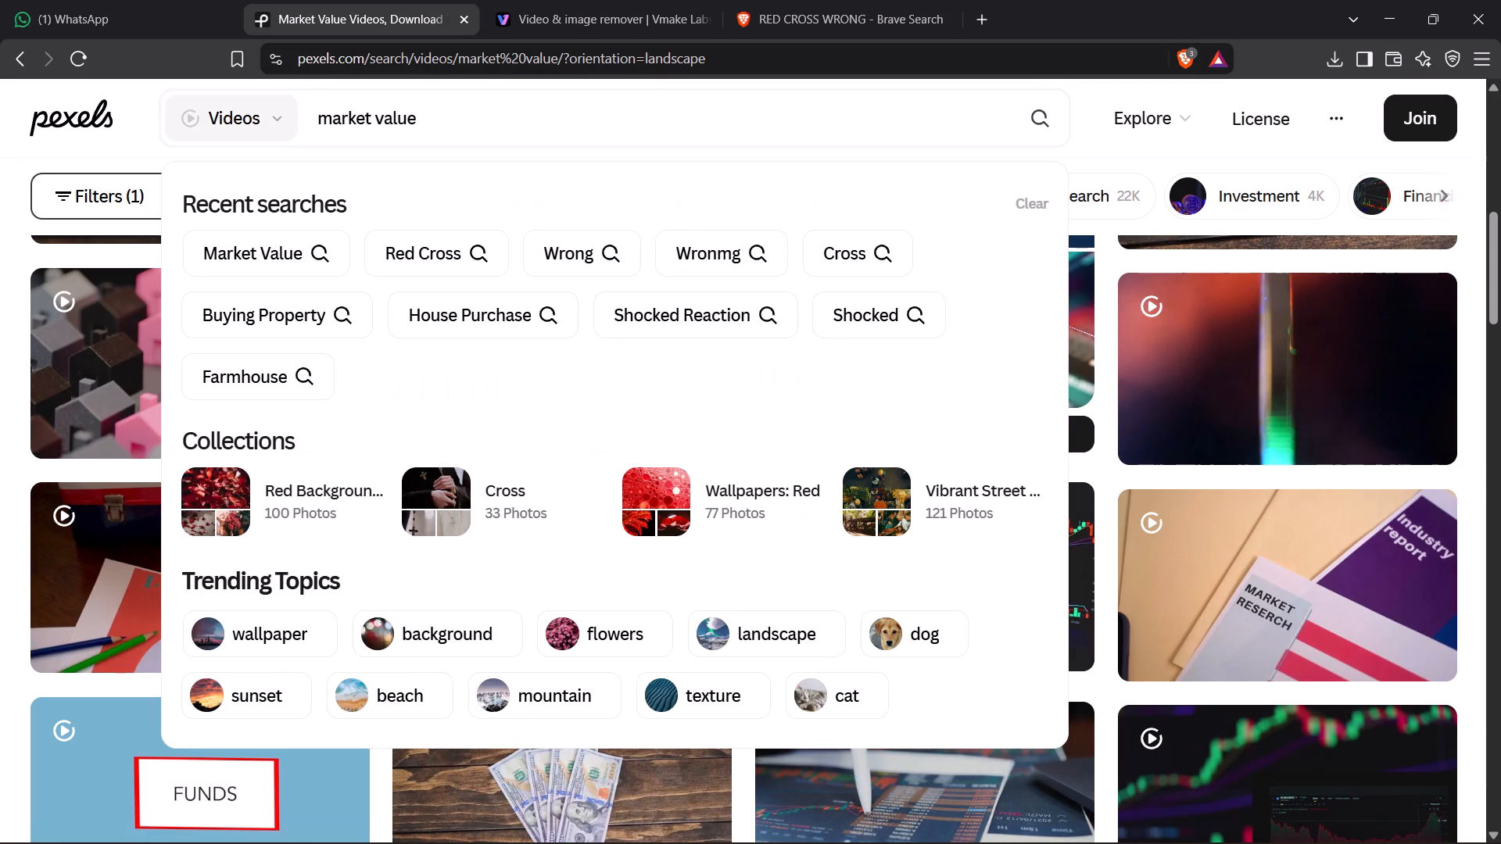
key("ctrl+a")
type("COMMENT")
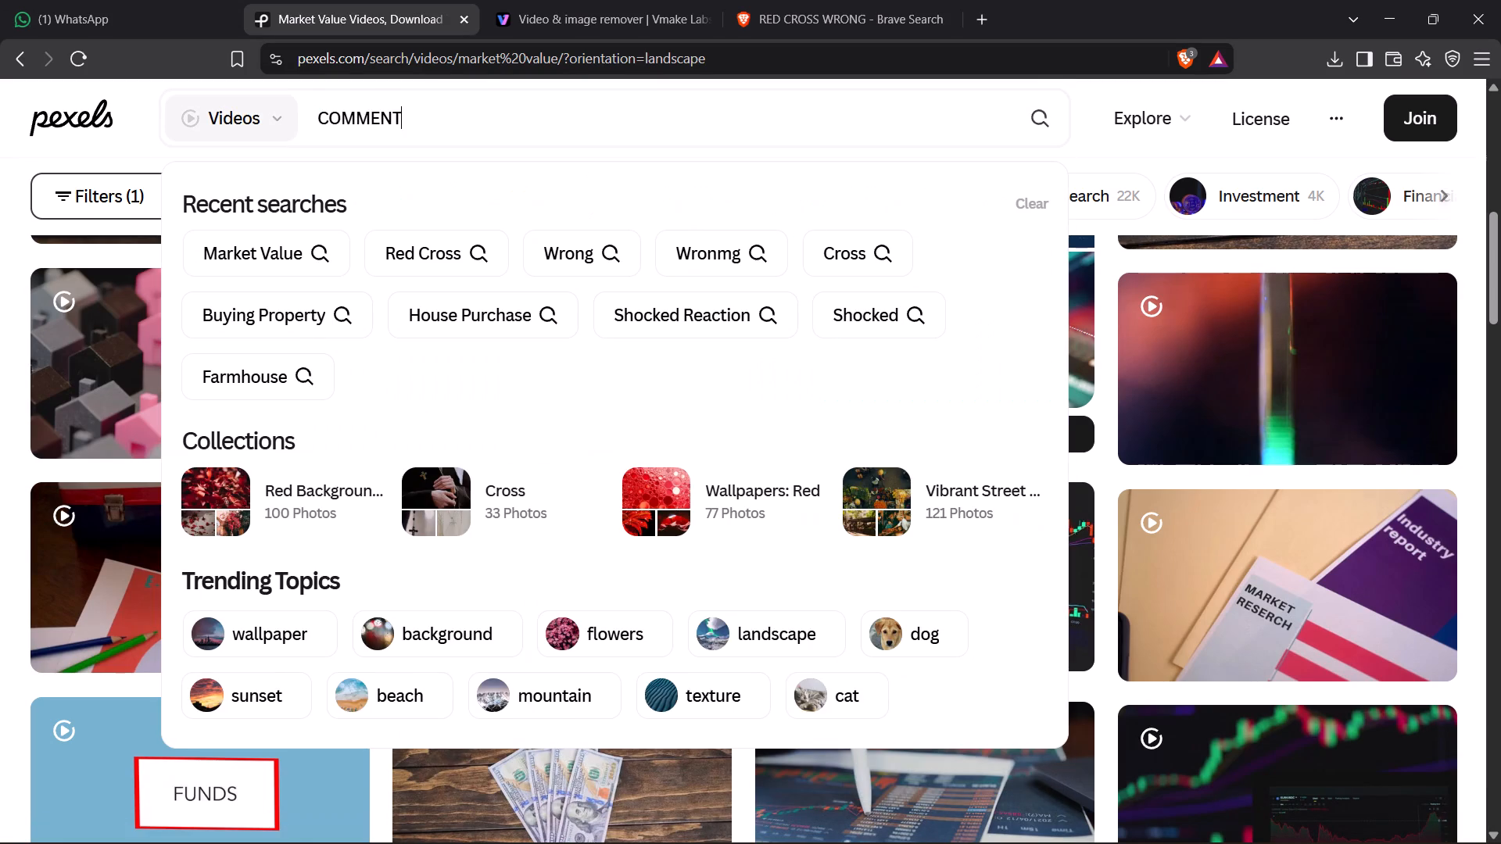
type("IN")
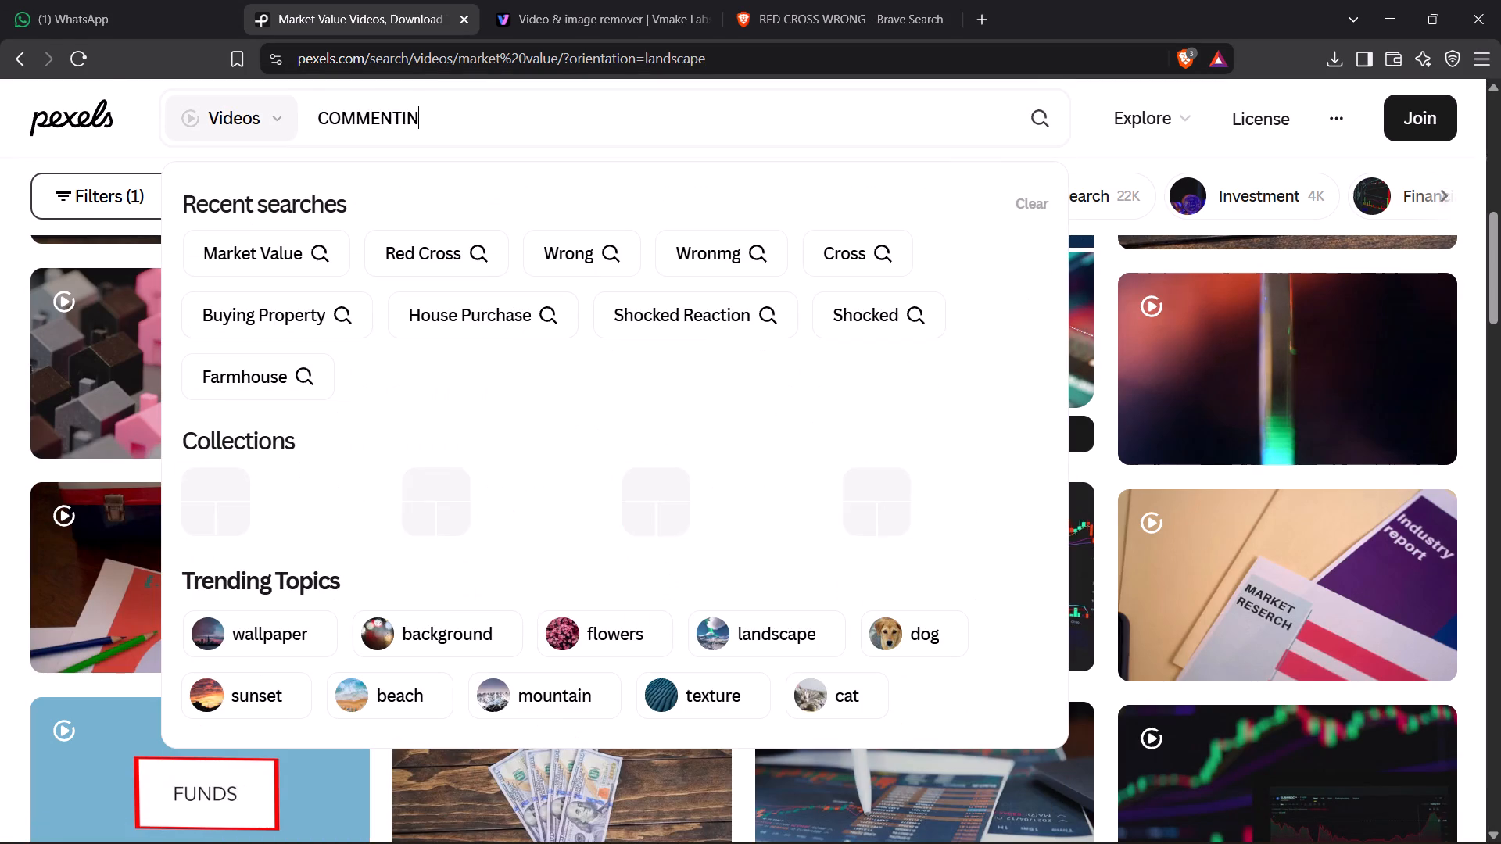
key("g")
key("Return")
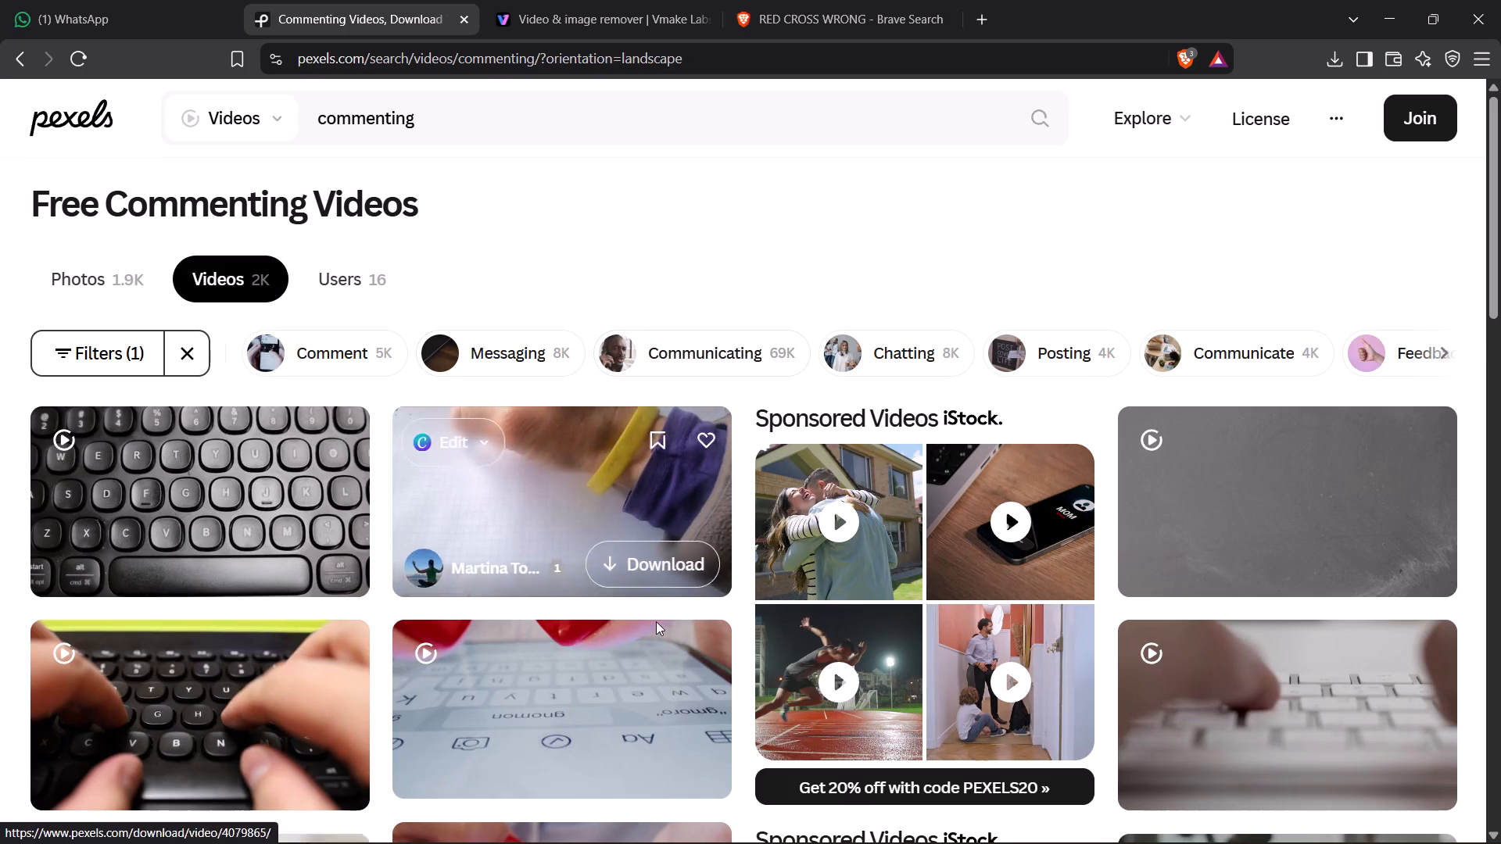
Download the video of red-nailed hands typing on a phone and save it as COMMENTING in the Desktop's new proj folder.
scroll(639, 685, "down", 3)
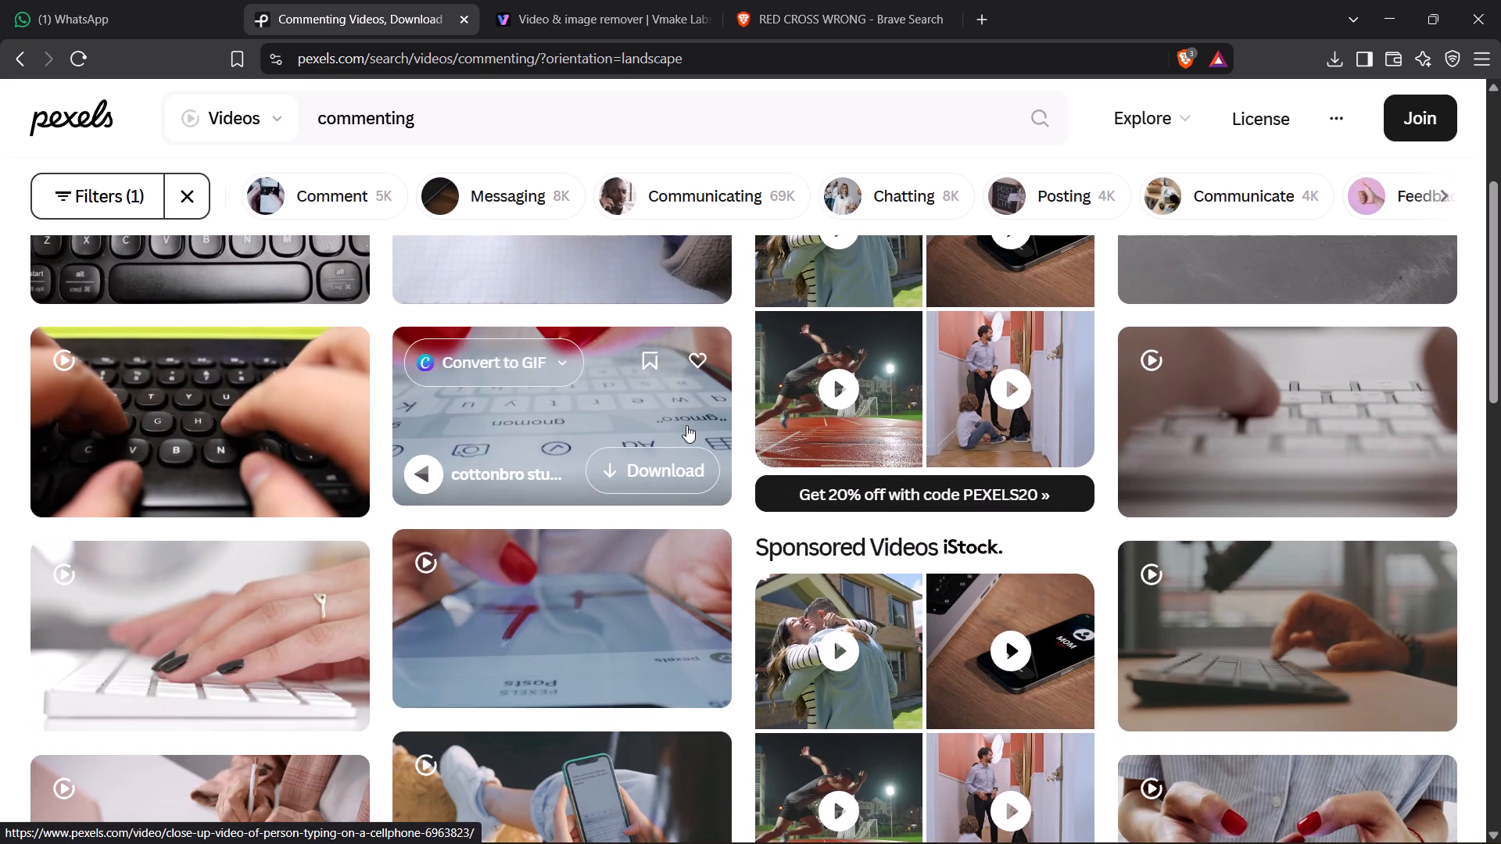
scroll(717, 434, "down", 4)
scroll(722, 441, "up", 2)
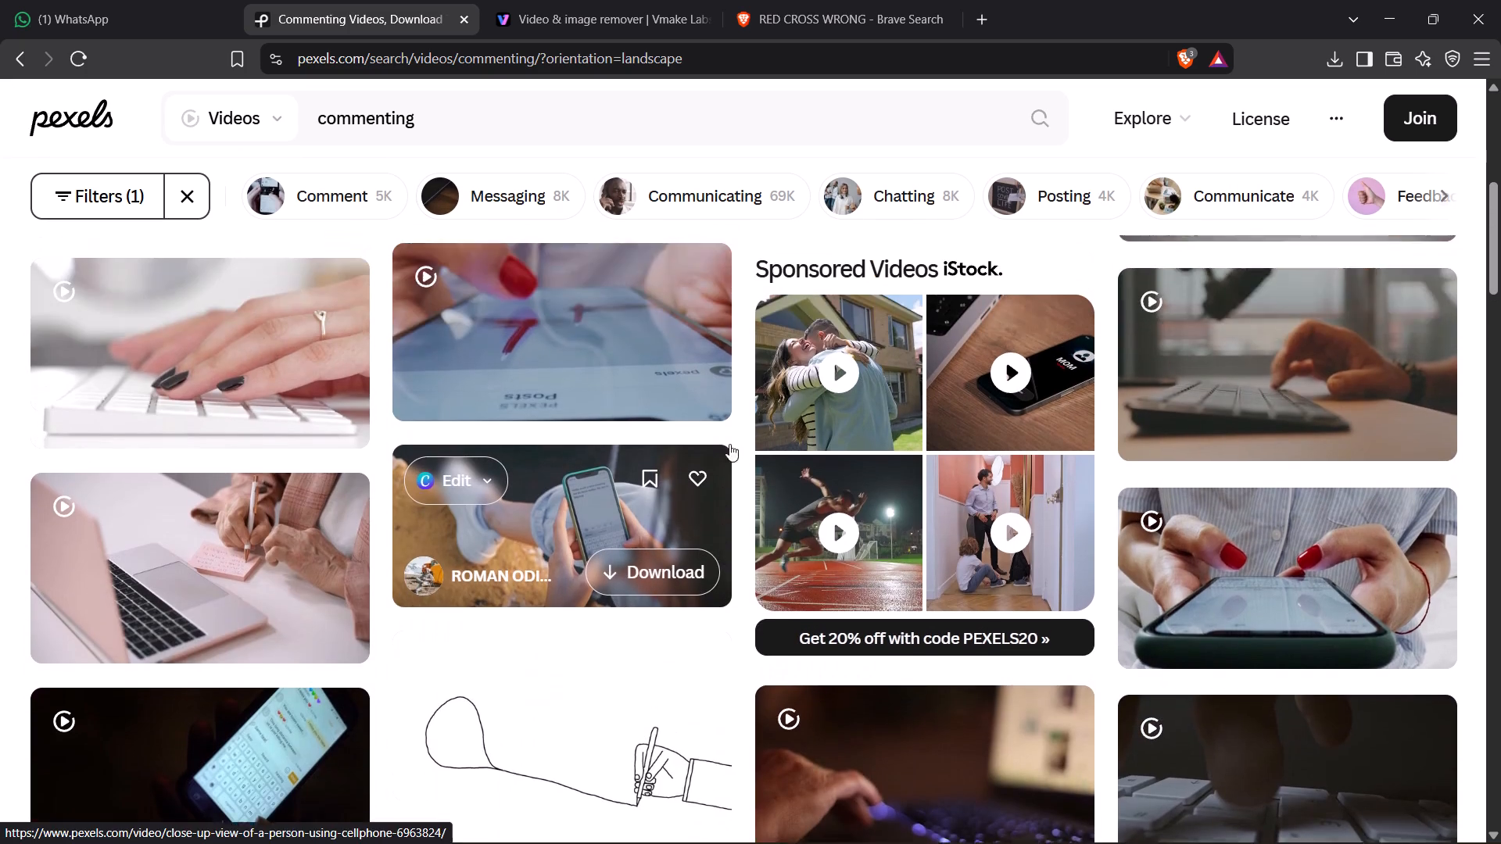
scroll(845, 467, "up", 2)
scroll(785, 449, "down", 4)
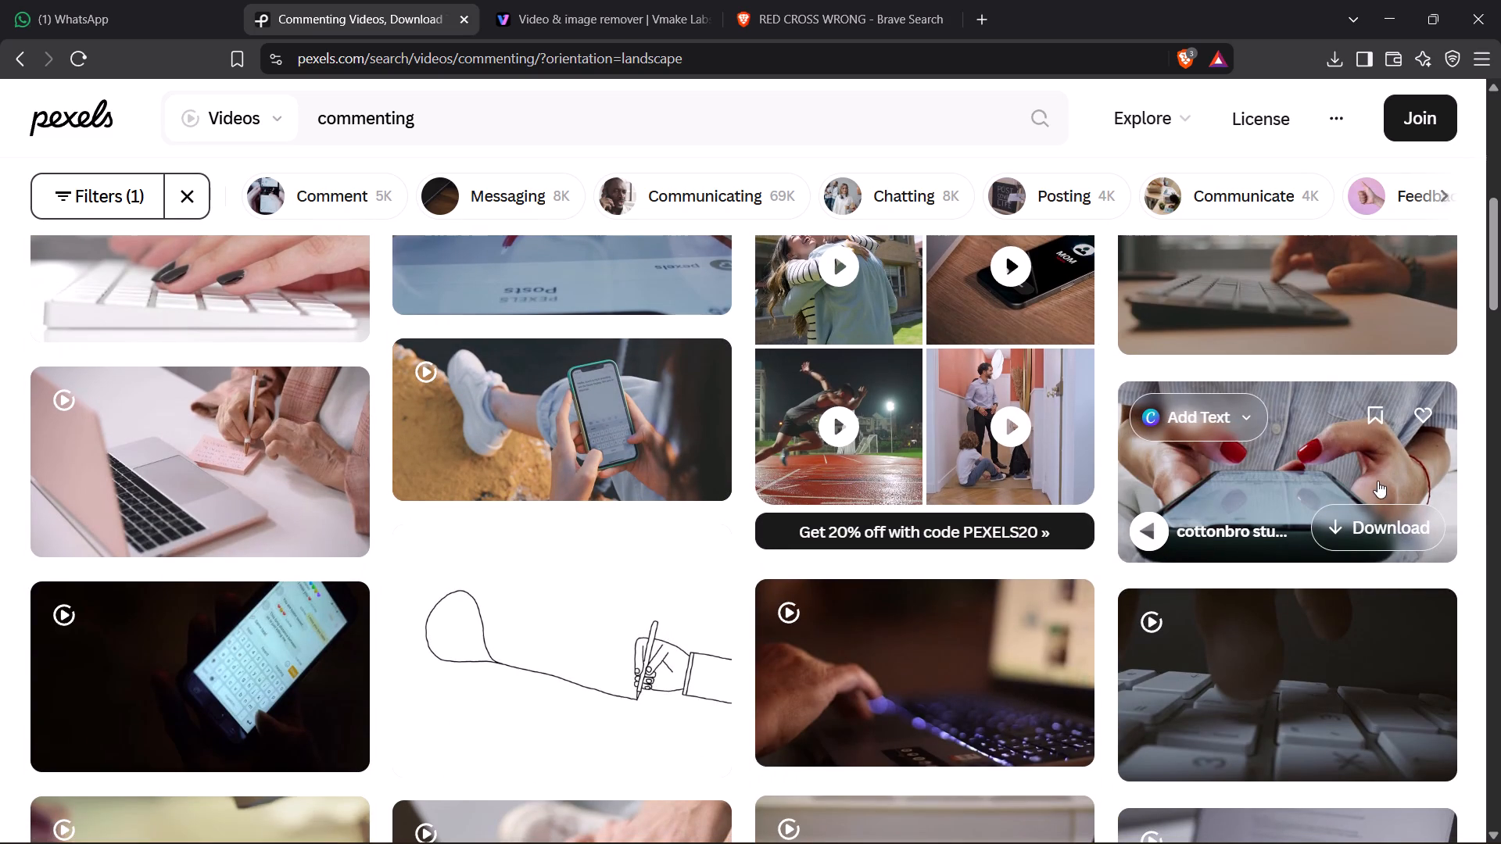
left_click(1388, 522)
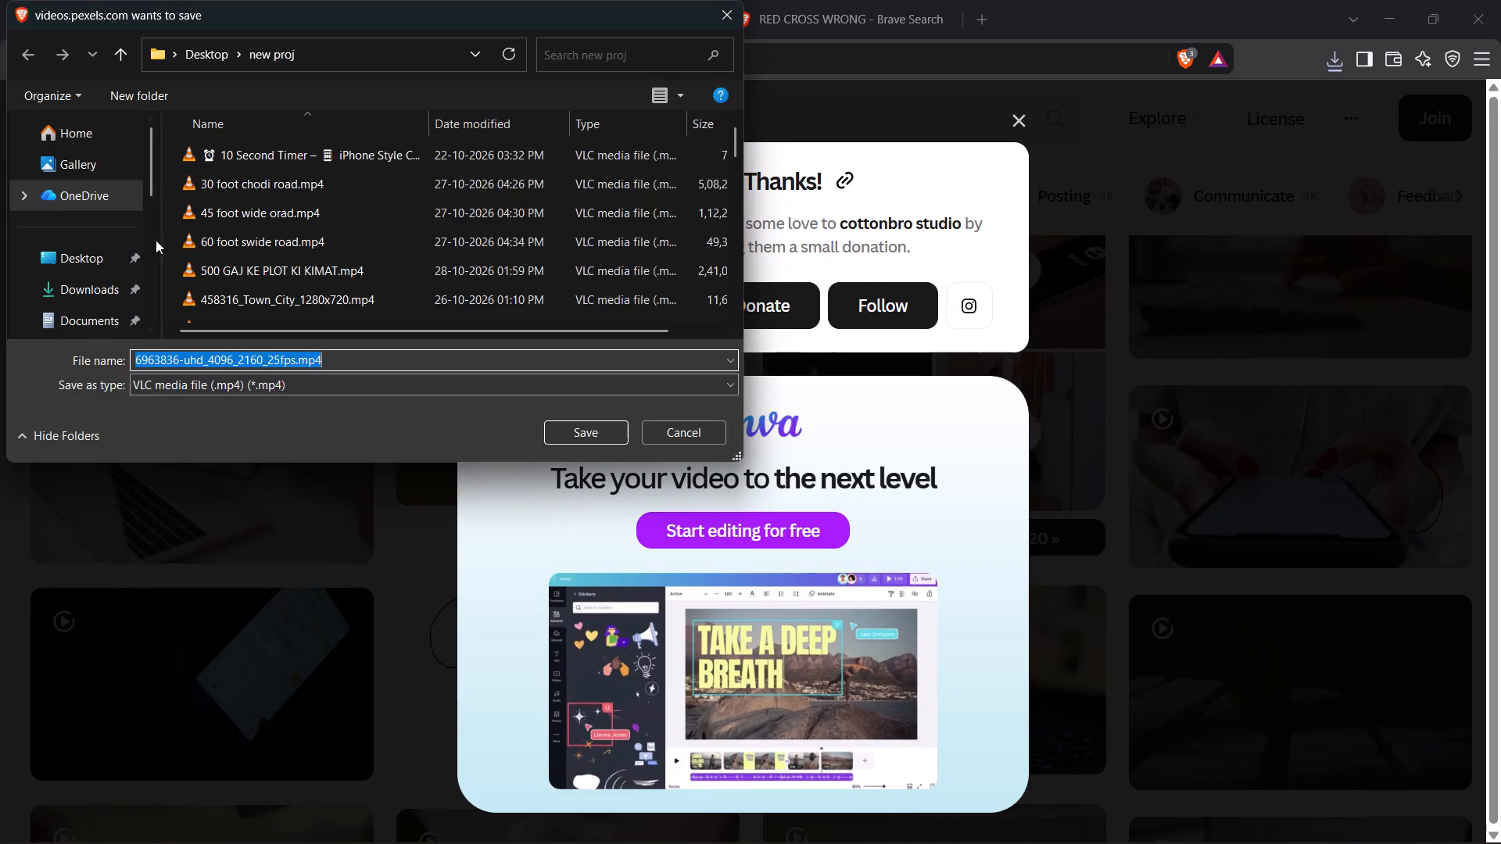
left_click(103, 252)
double_click(341, 180)
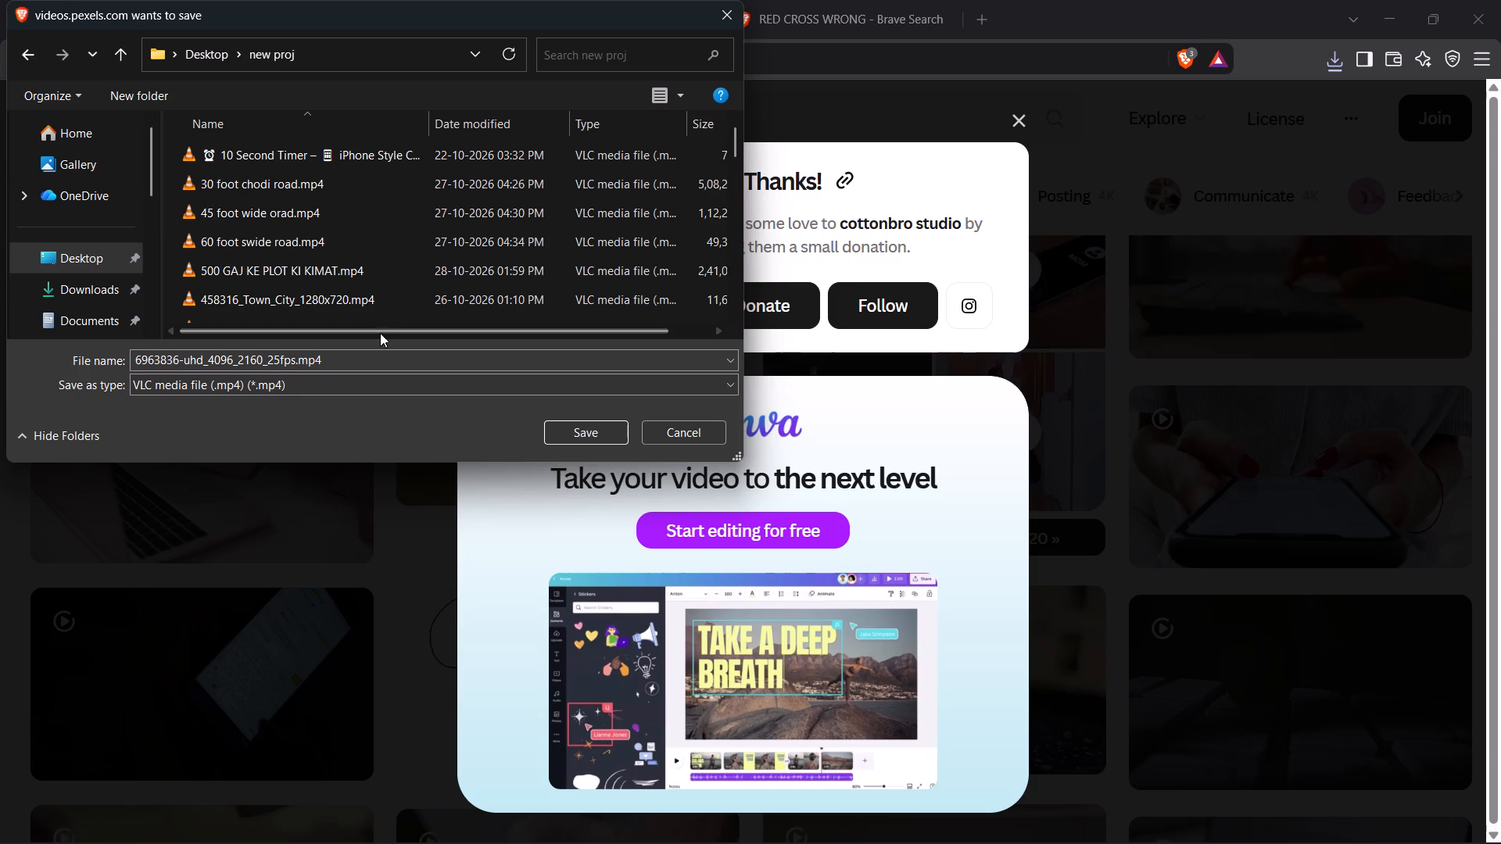
left_click(378, 359)
type("COMMENTS")
key("BackSpace")
type("ING")
key("Return")
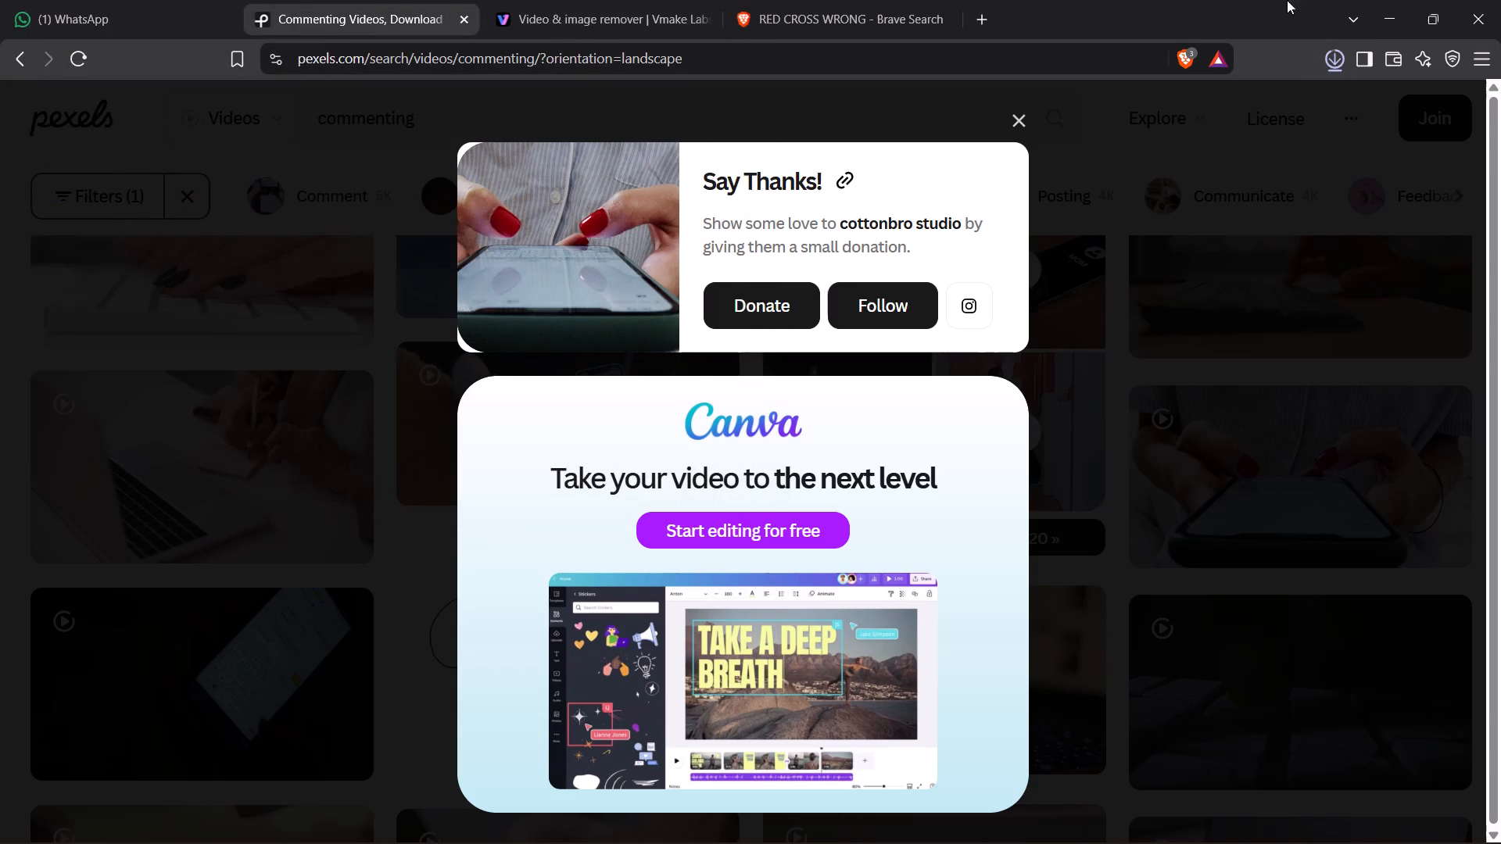
Find the COMMENTING video in the new proj folder and place it on the main track directly after the stock market chart clip.
left_click(1379, 19)
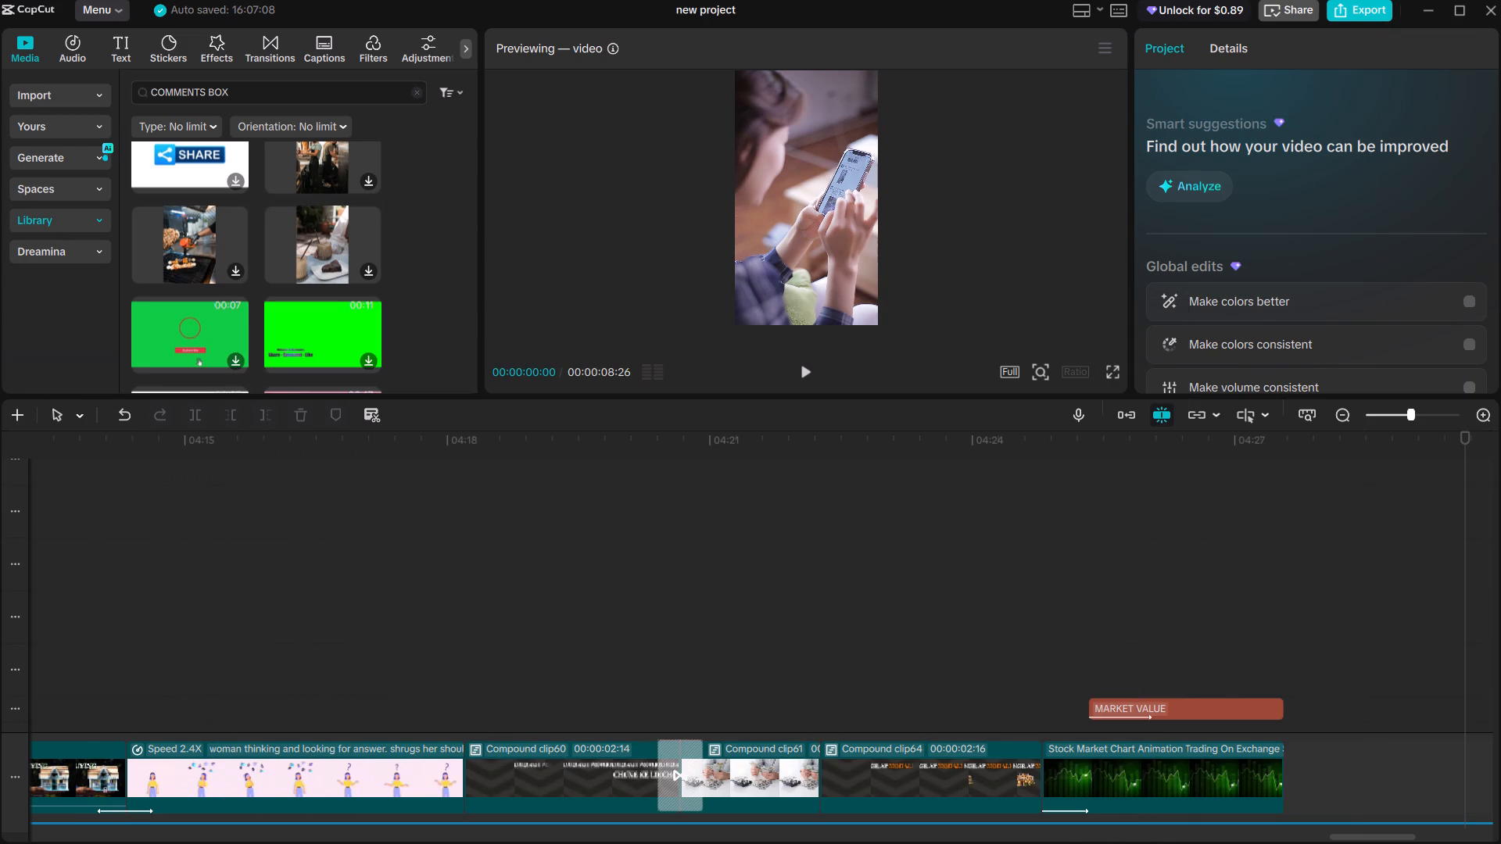
left_click(687, 812)
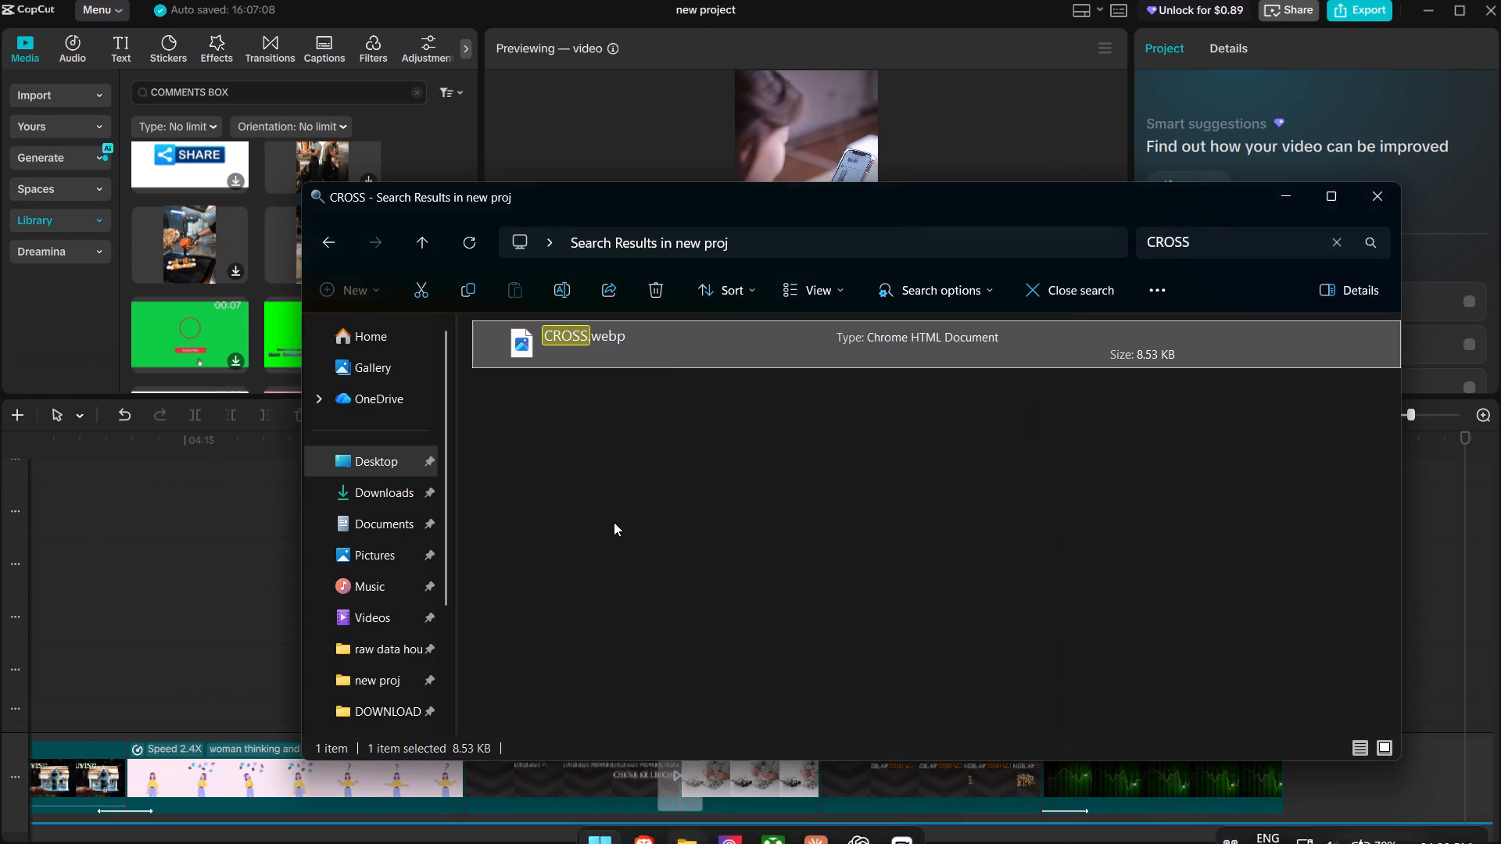
left_click(1331, 239)
type("COMMENTING")
left_click_drag(775, 351, 815, 350)
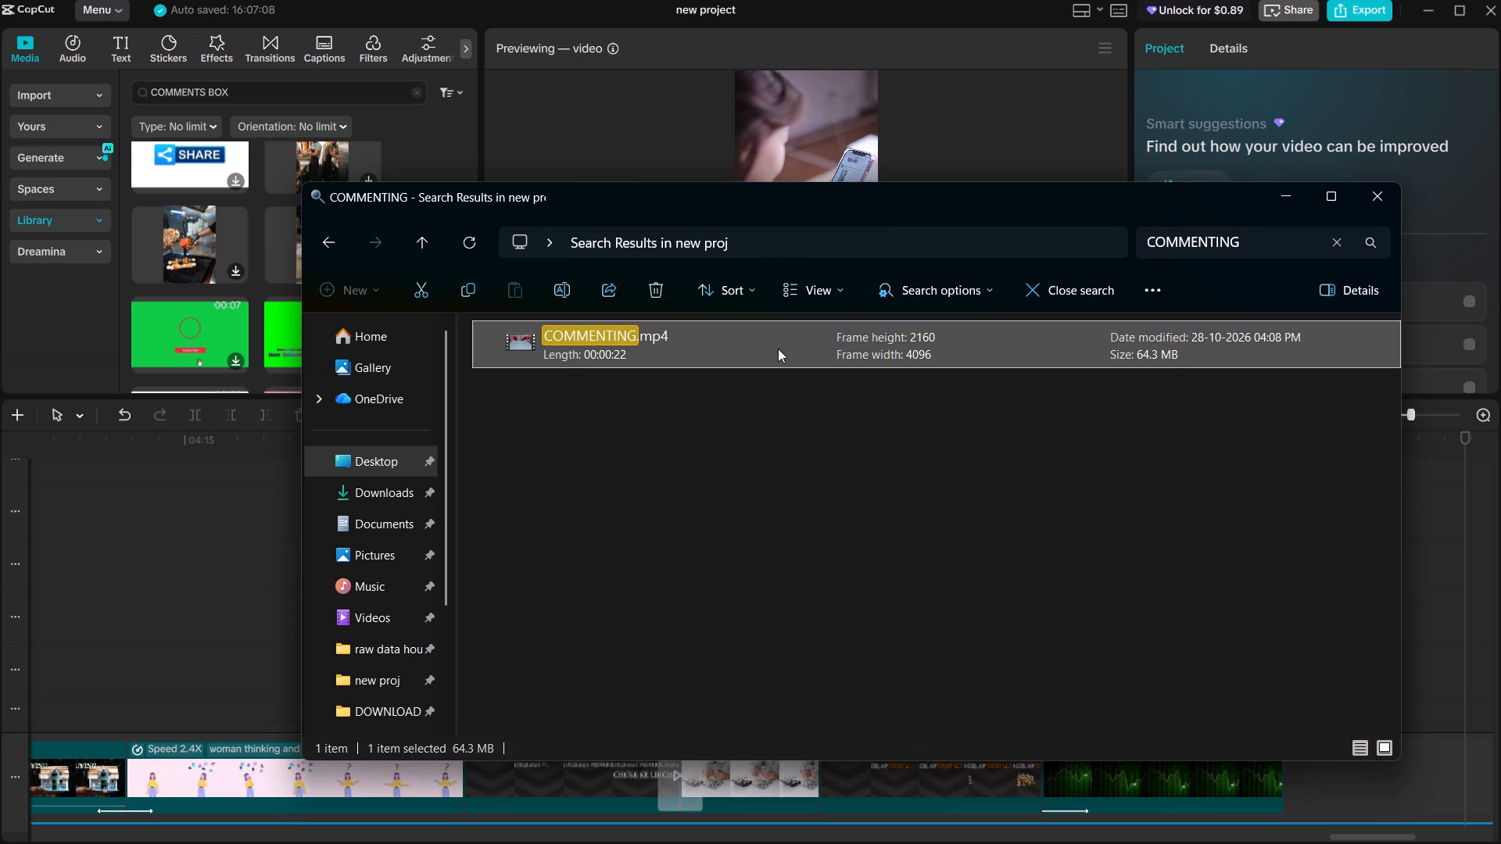
left_click_drag(778, 349, 825, 512)
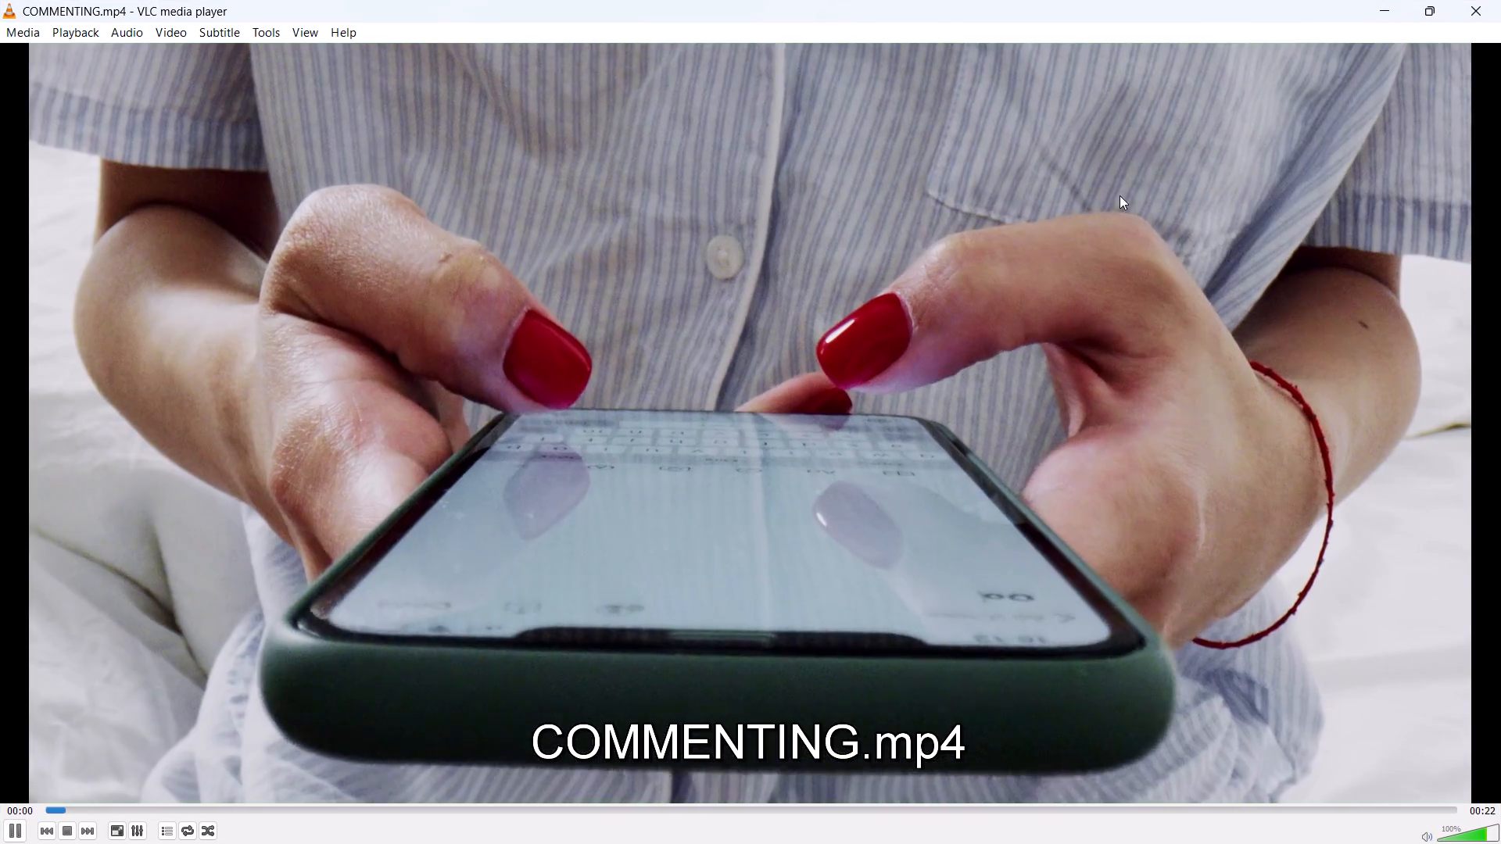
left_click(1489, 17)
left_click_drag(766, 342, 854, 843)
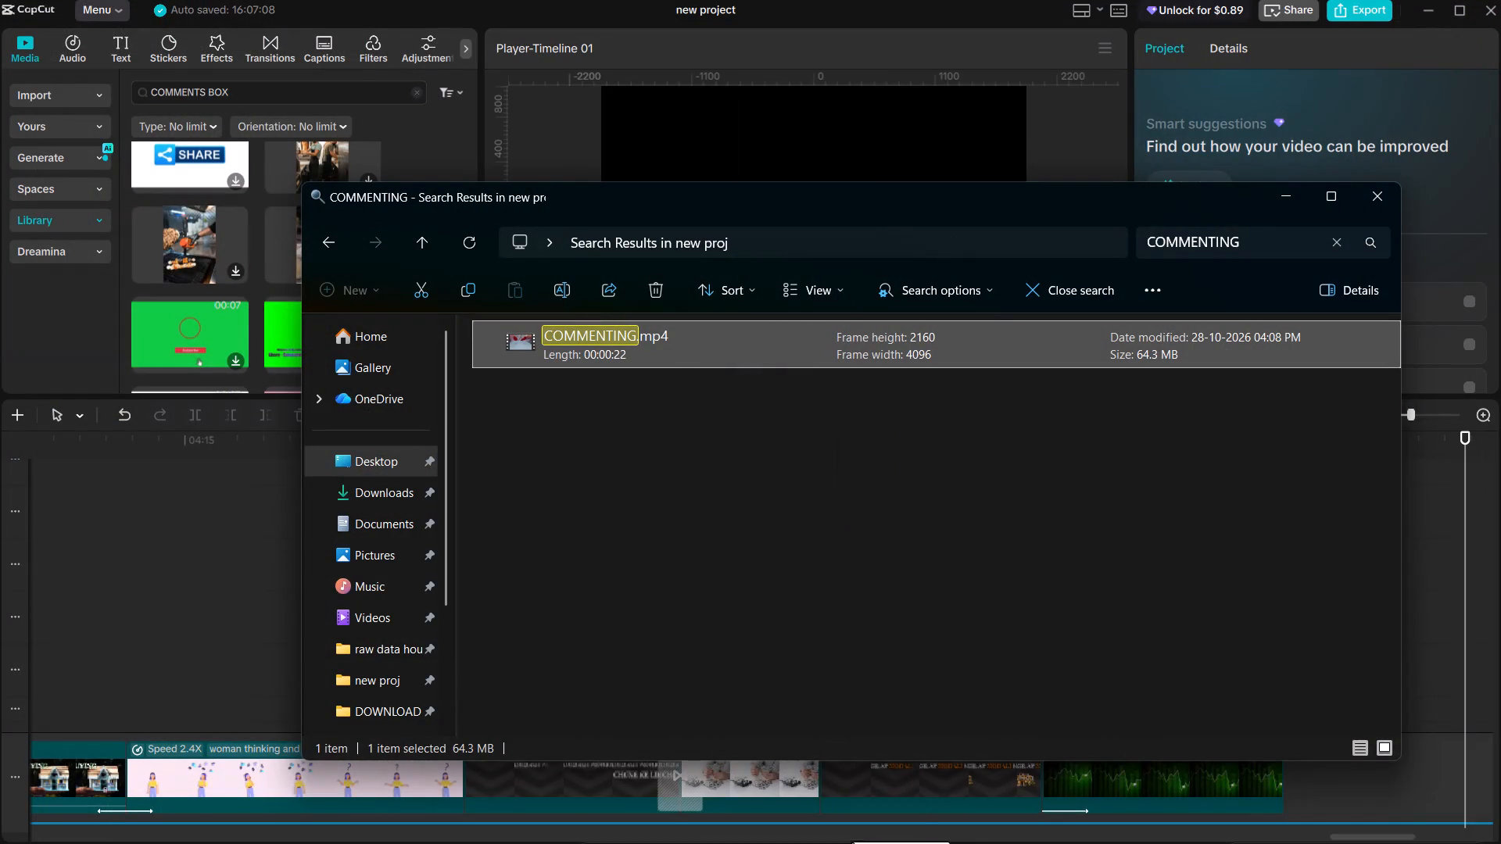
left_click_drag(854, 843, 883, 789)
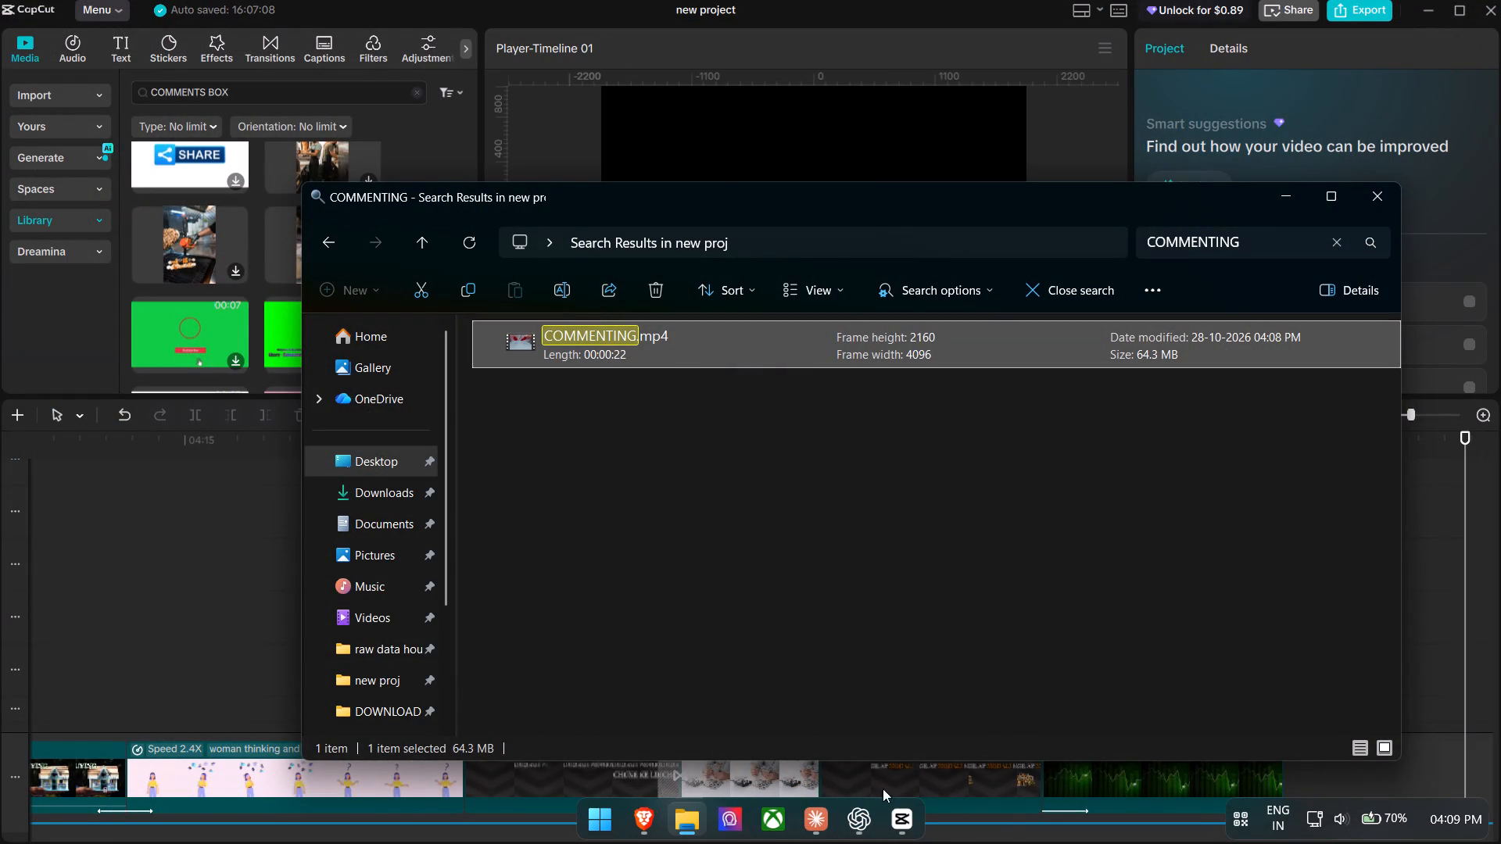
left_click_drag(883, 789, 887, 639)
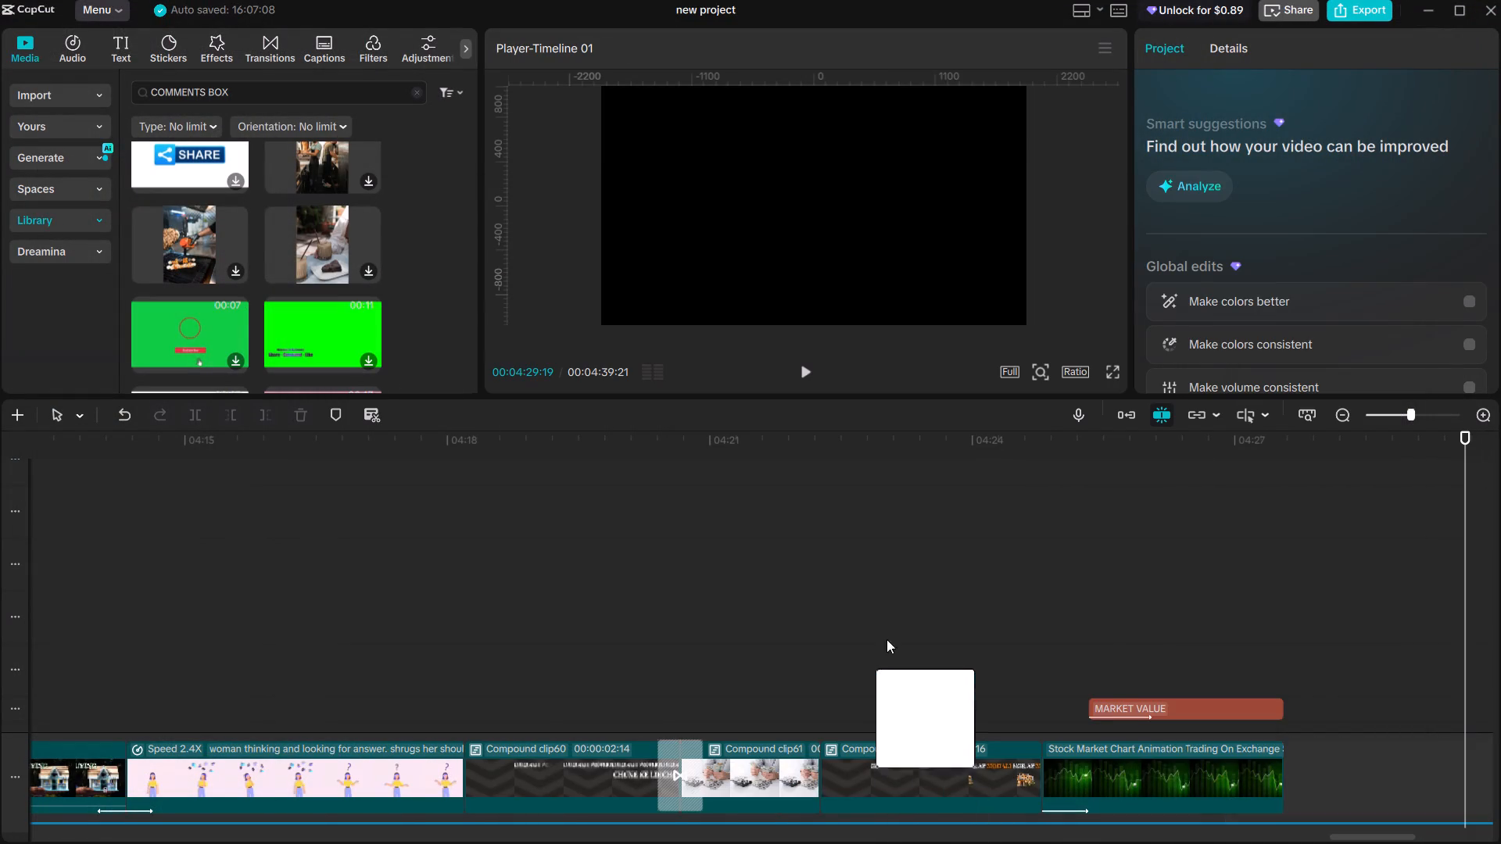
left_click_drag(887, 639, 1295, 763)
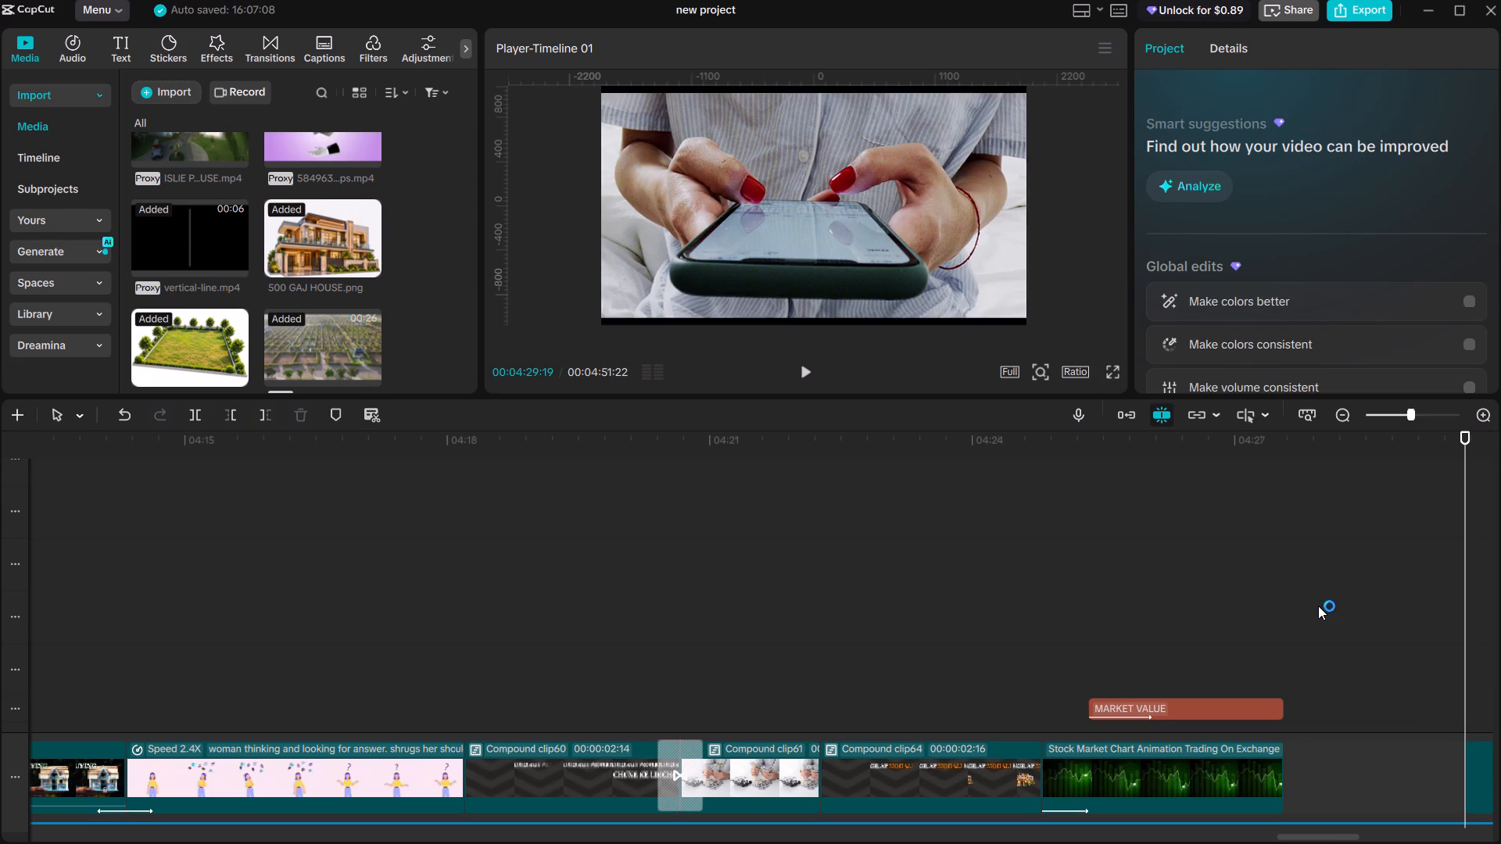
scroll(1295, 627, "down", 5, "alt")
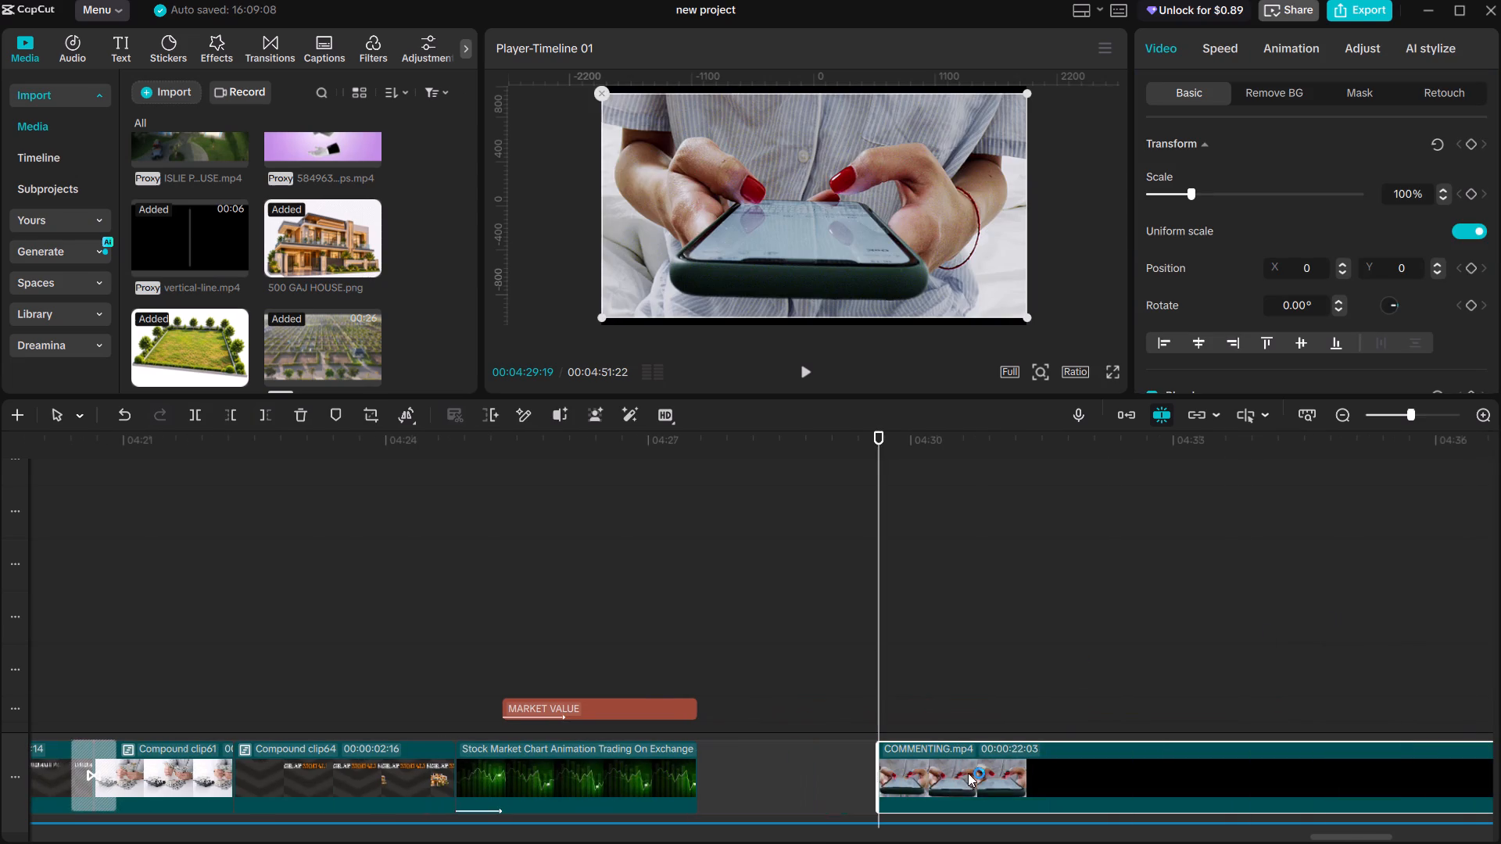
left_click_drag(967, 773, 785, 768)
Combine the MARKET VALUE title and the stock market chart clip into one compound clip.
left_click(678, 663)
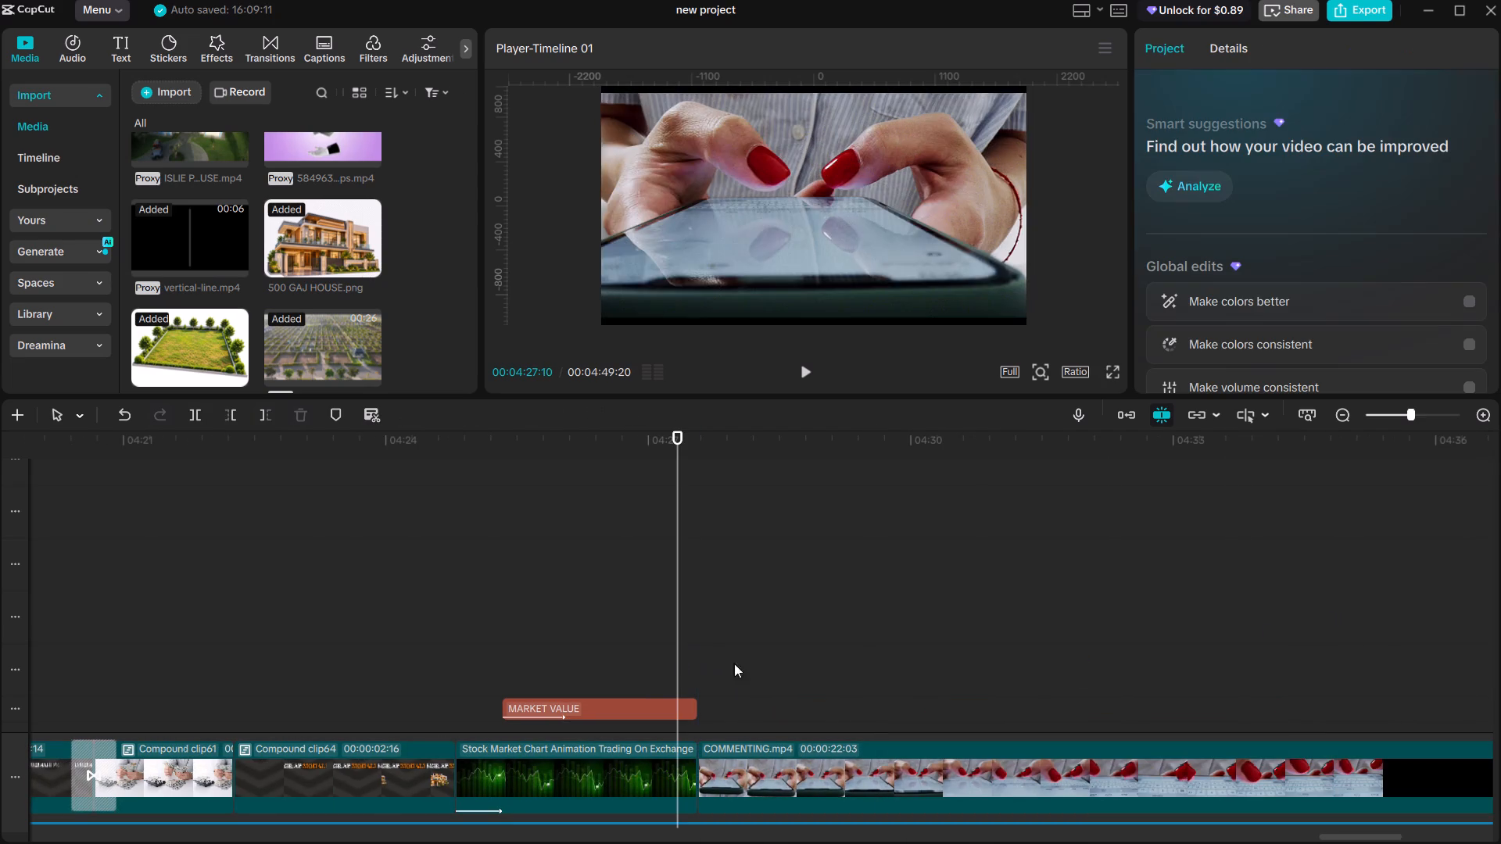
key("space")
left_click(637, 645)
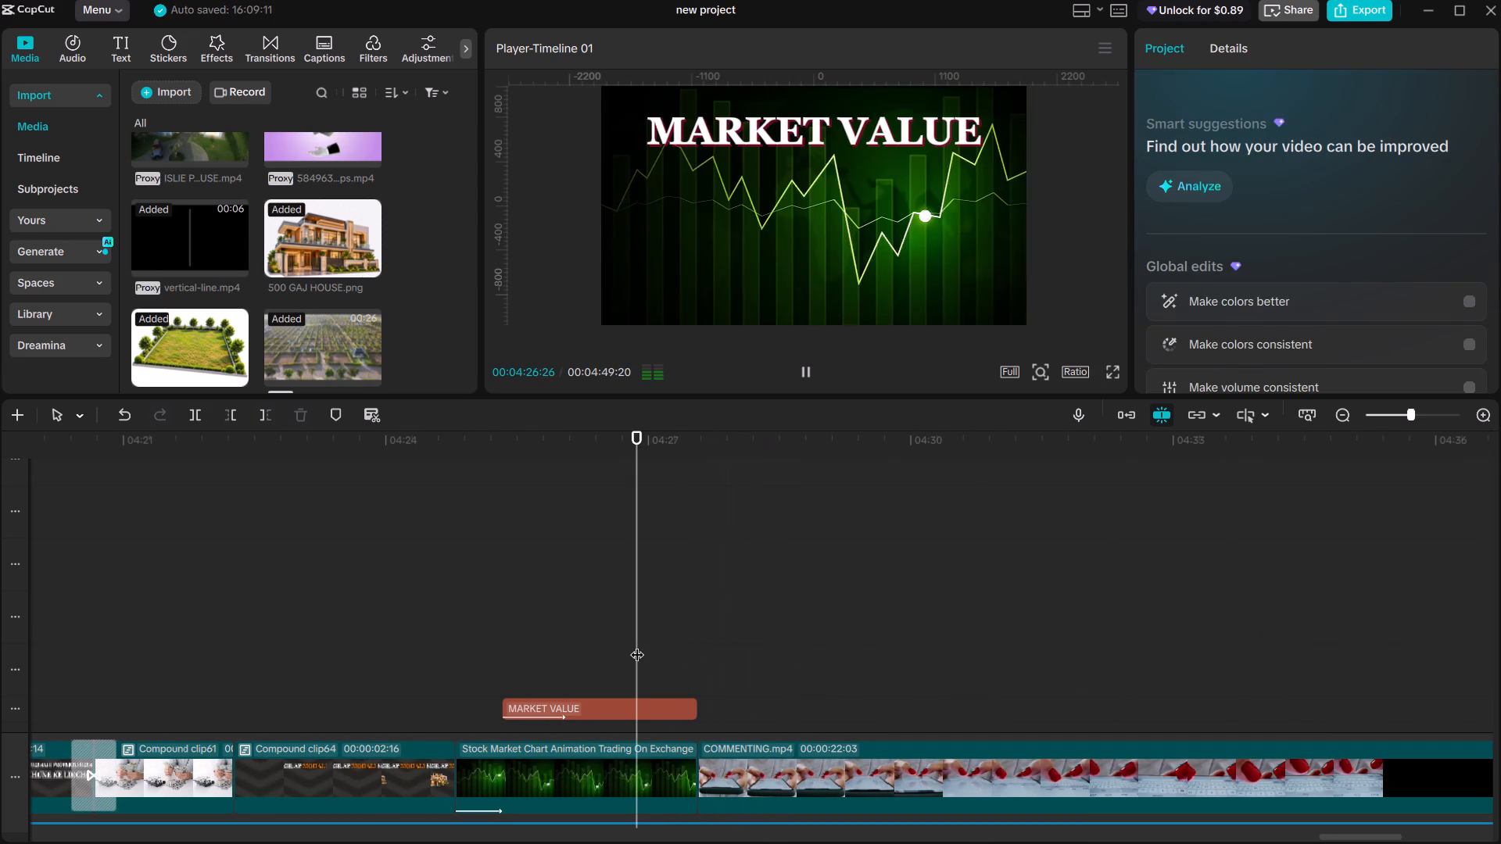
left_click_drag(637, 645, 697, 671)
scroll(715, 671, "down", 13)
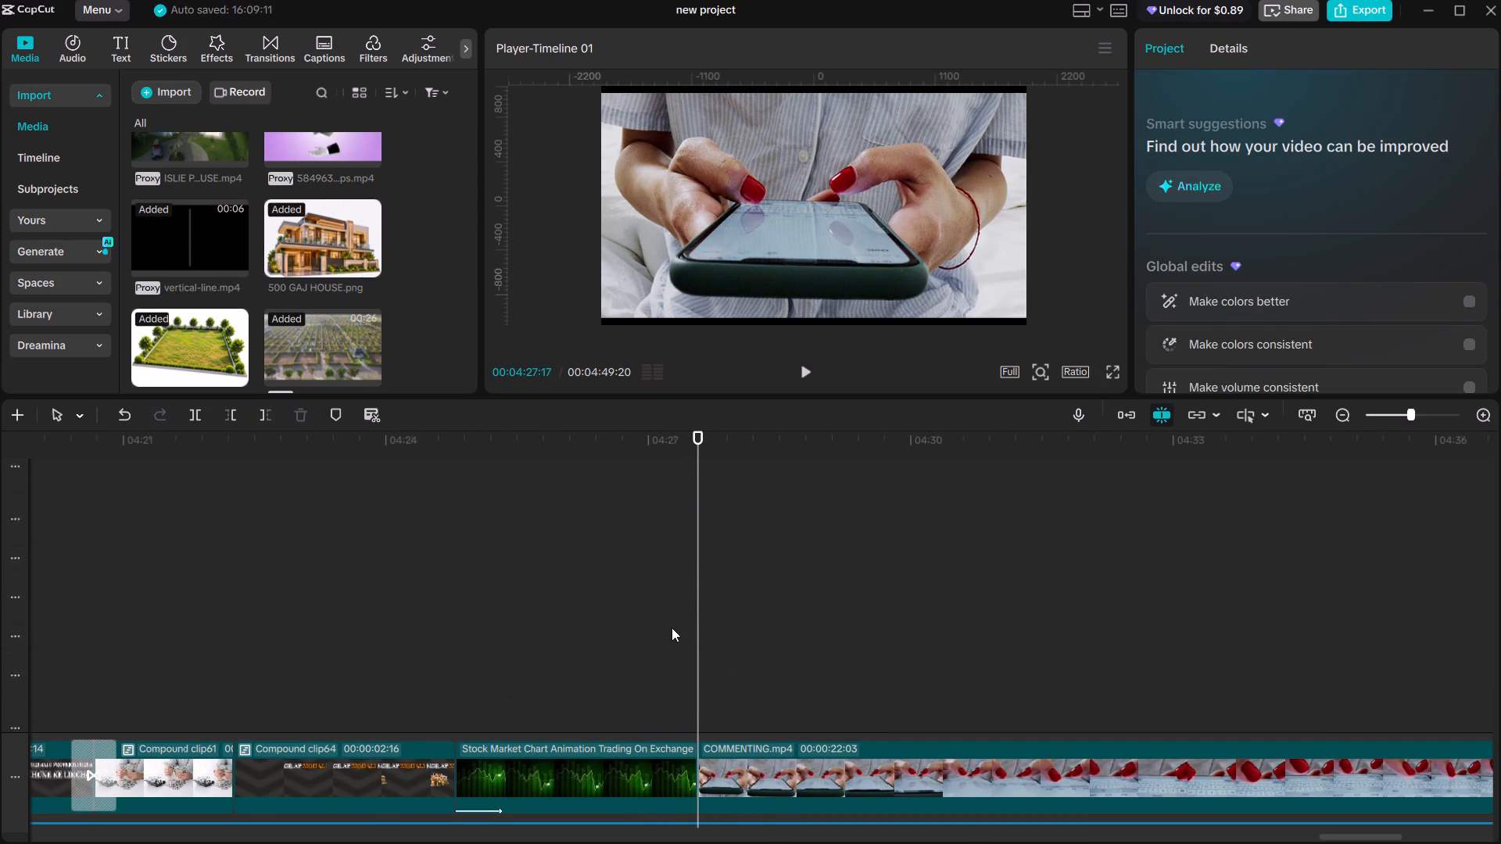
scroll(672, 628, "down", 4)
scroll(665, 620, "up", 7)
left_click(671, 477, "ctrl")
left_click(564, 787, "ctrl")
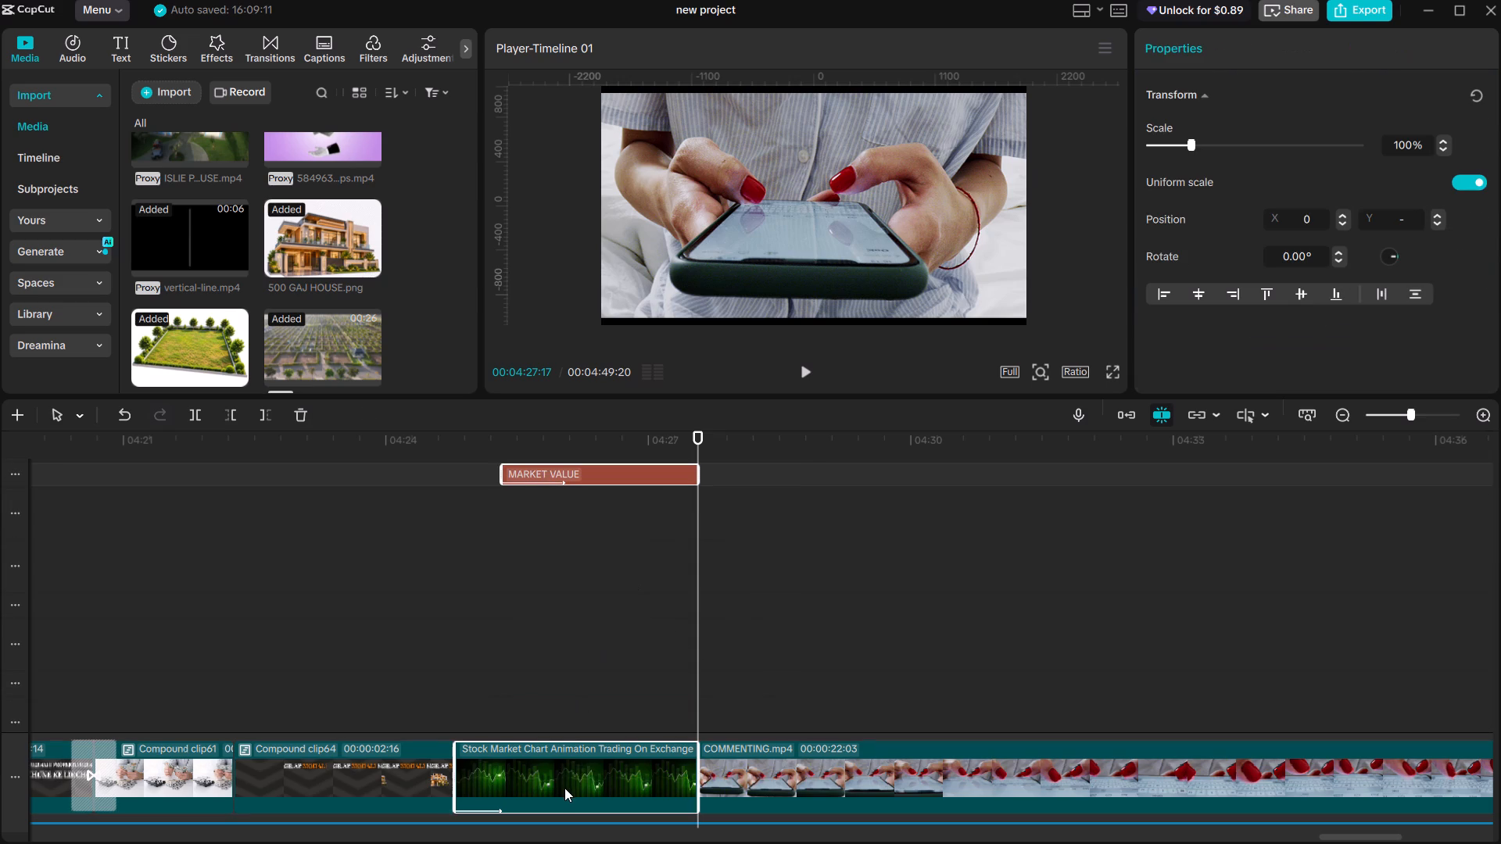
key("alt+g")
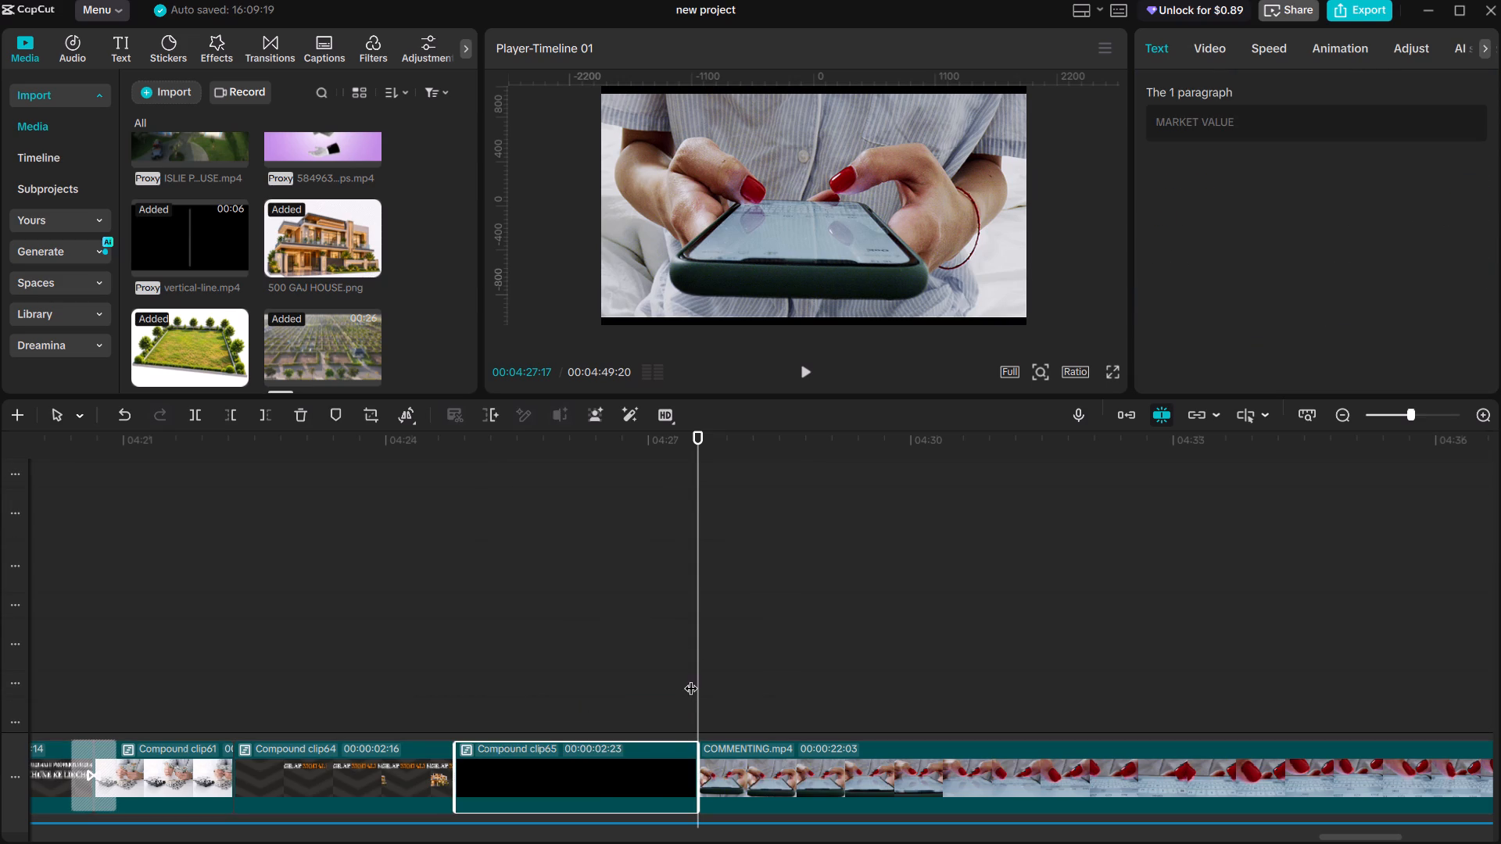
Play from the end of the MARKET VALUE scene into the COMMENTING clip to check it against the narration.
left_click(691, 678)
left_click_drag(691, 678, 676, 678)
key("space")
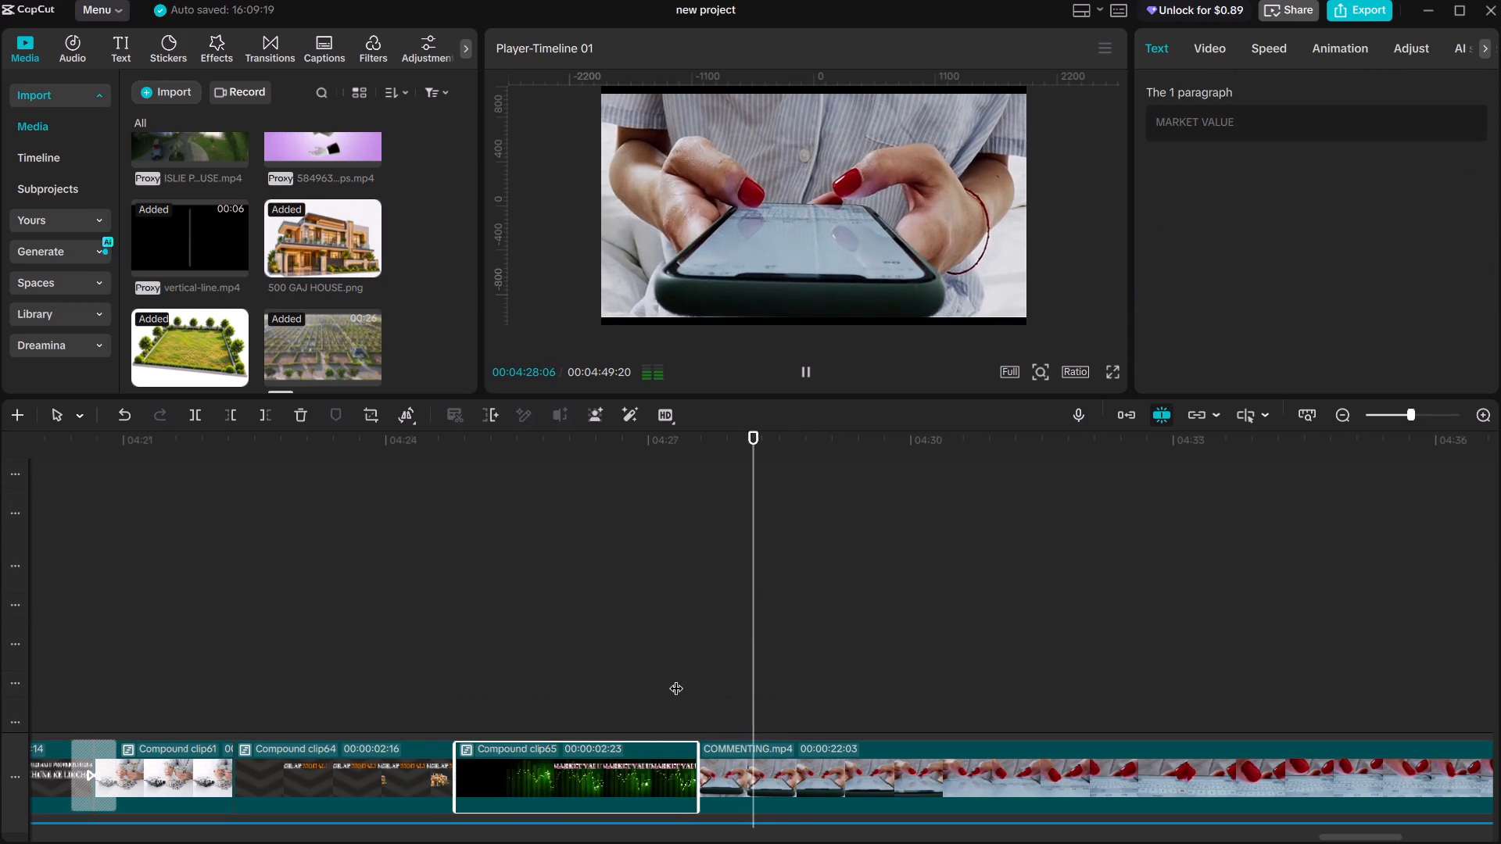
left_click(686, 686)
left_click_drag(686, 686, 697, 694)
key("space")
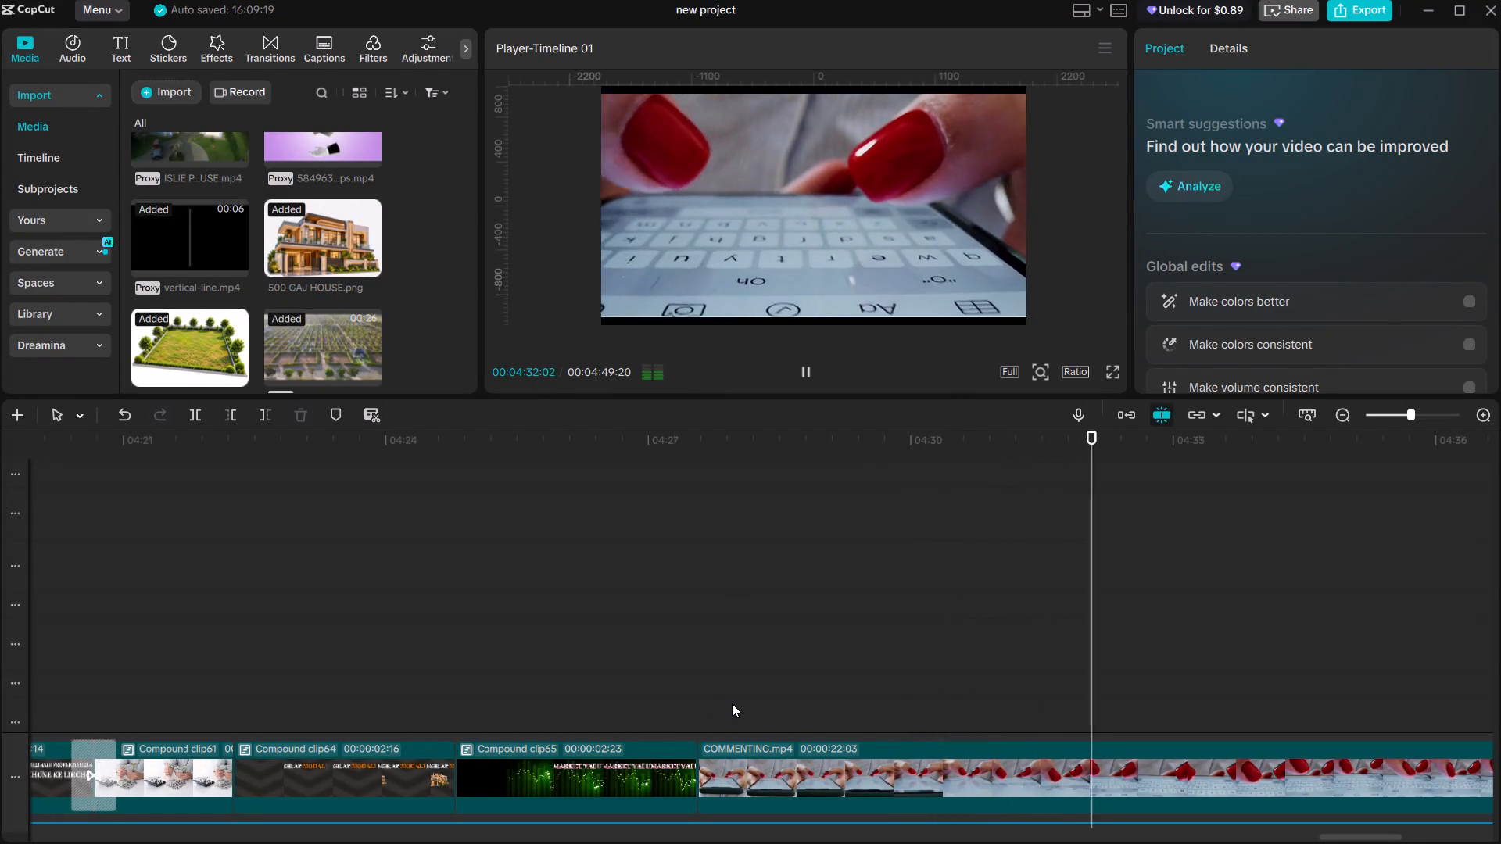
key("space")
left_click_drag(732, 703, 711, 704)
left_click(710, 704)
left_click(699, 704)
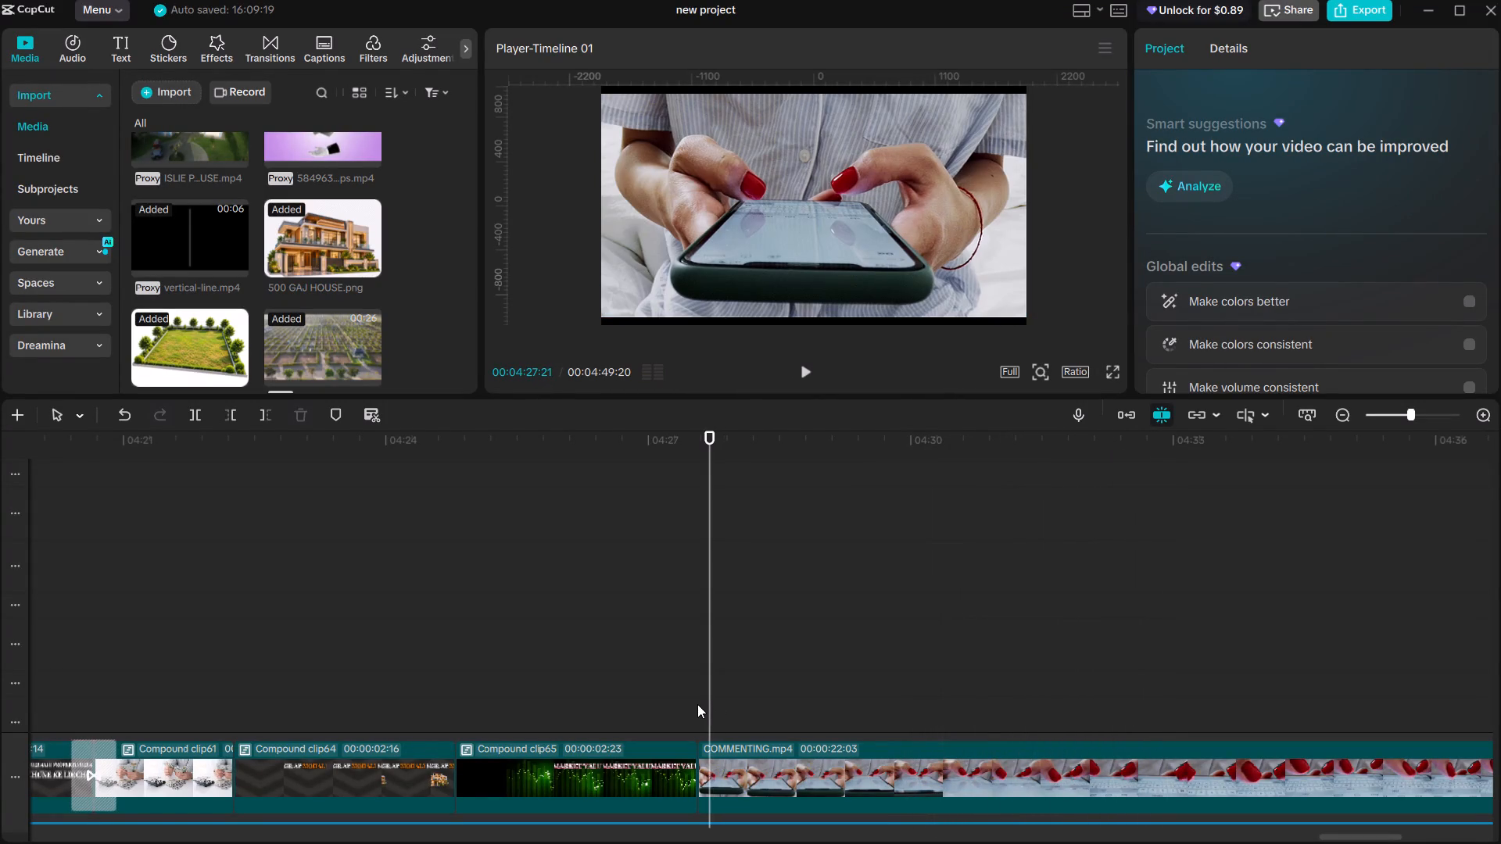
Split the COMMENTING clip at 00:04:30:09 and delete the part after the cut.
left_click_drag(697, 703, 913, 723)
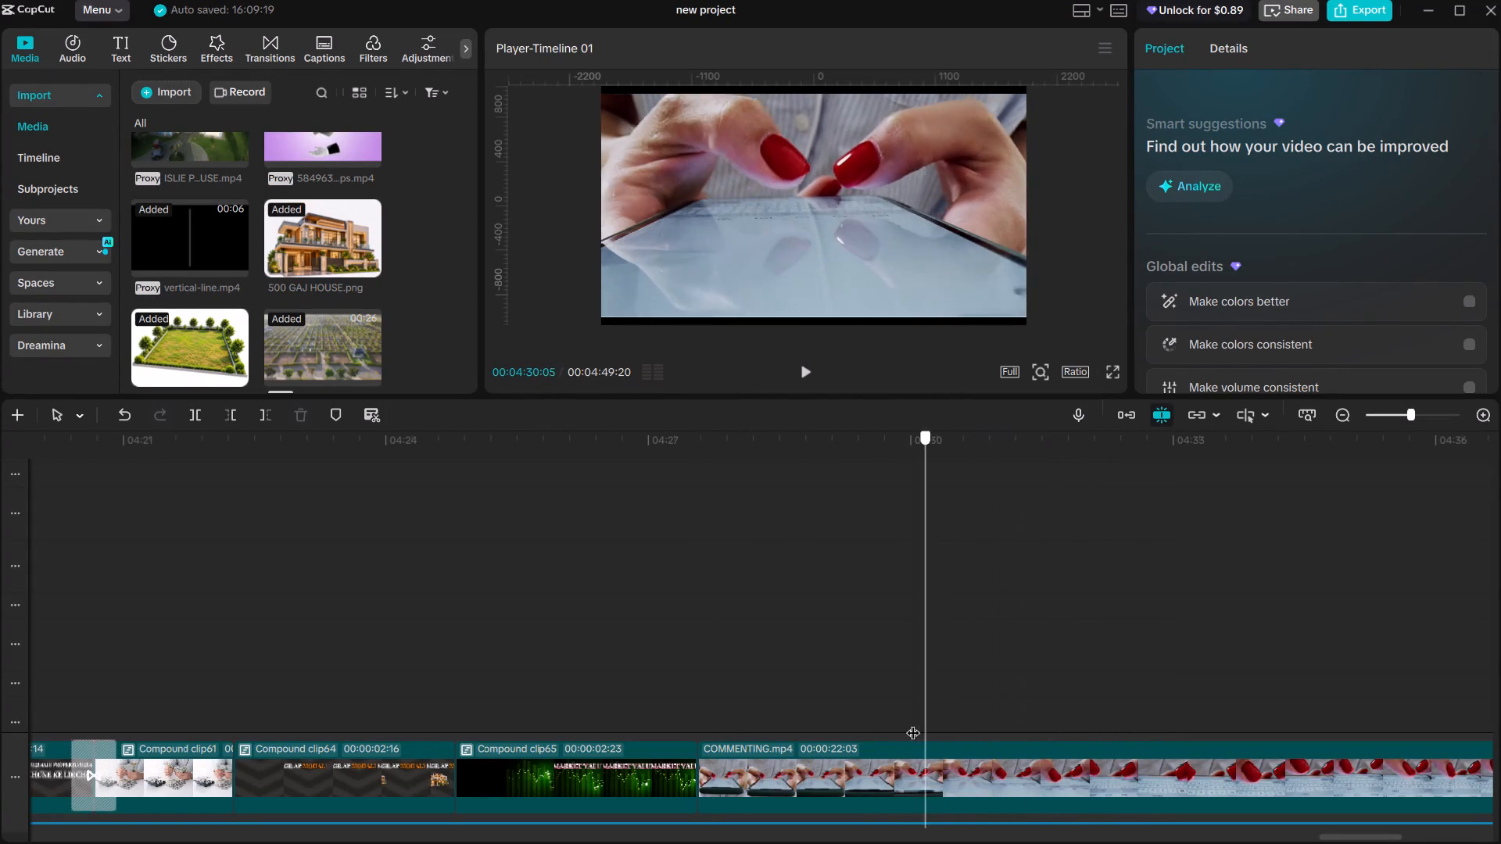
left_click_drag(913, 723, 937, 730)
left_click(948, 764)
key("ctrl+b")
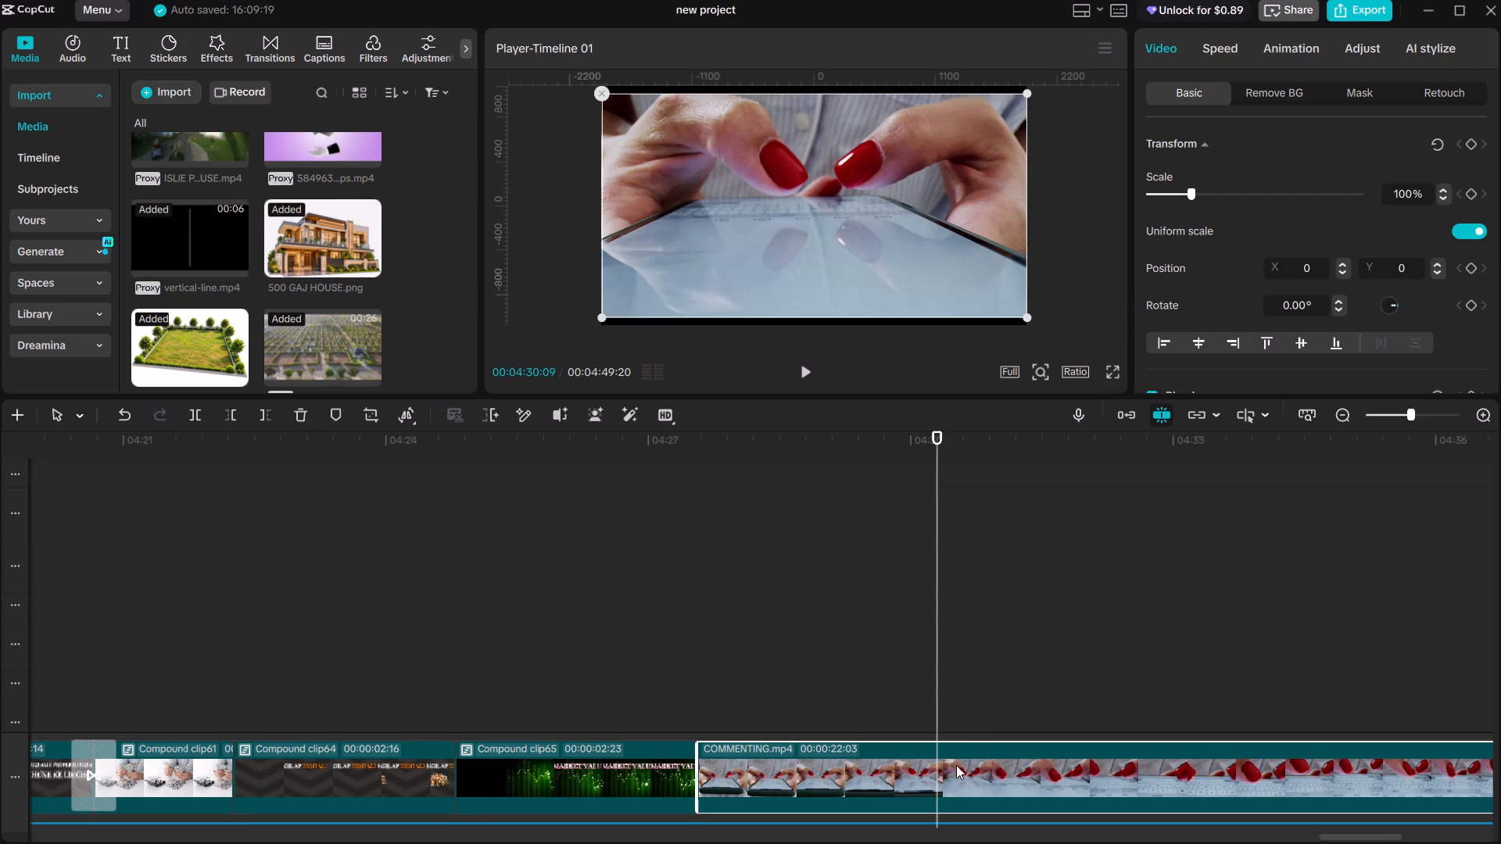
key("BackSpace")
Slow the COMMENTING clip to 0.63x, lasting 4.4 s, and enable Smooth slow-mo with Optical flow.
left_click(897, 785)
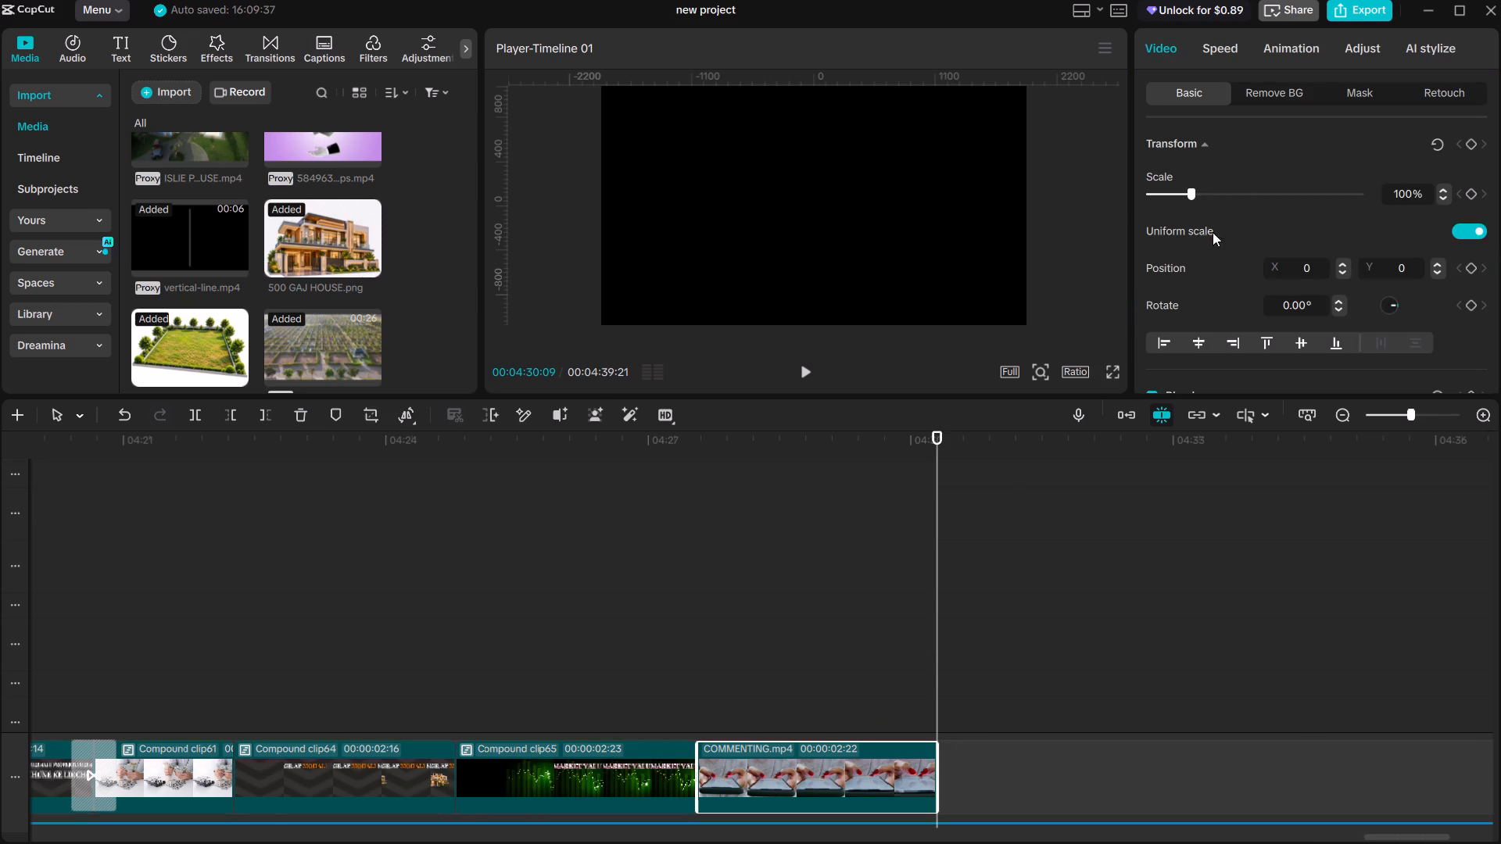
left_click(1178, 59)
left_click(1200, 55)
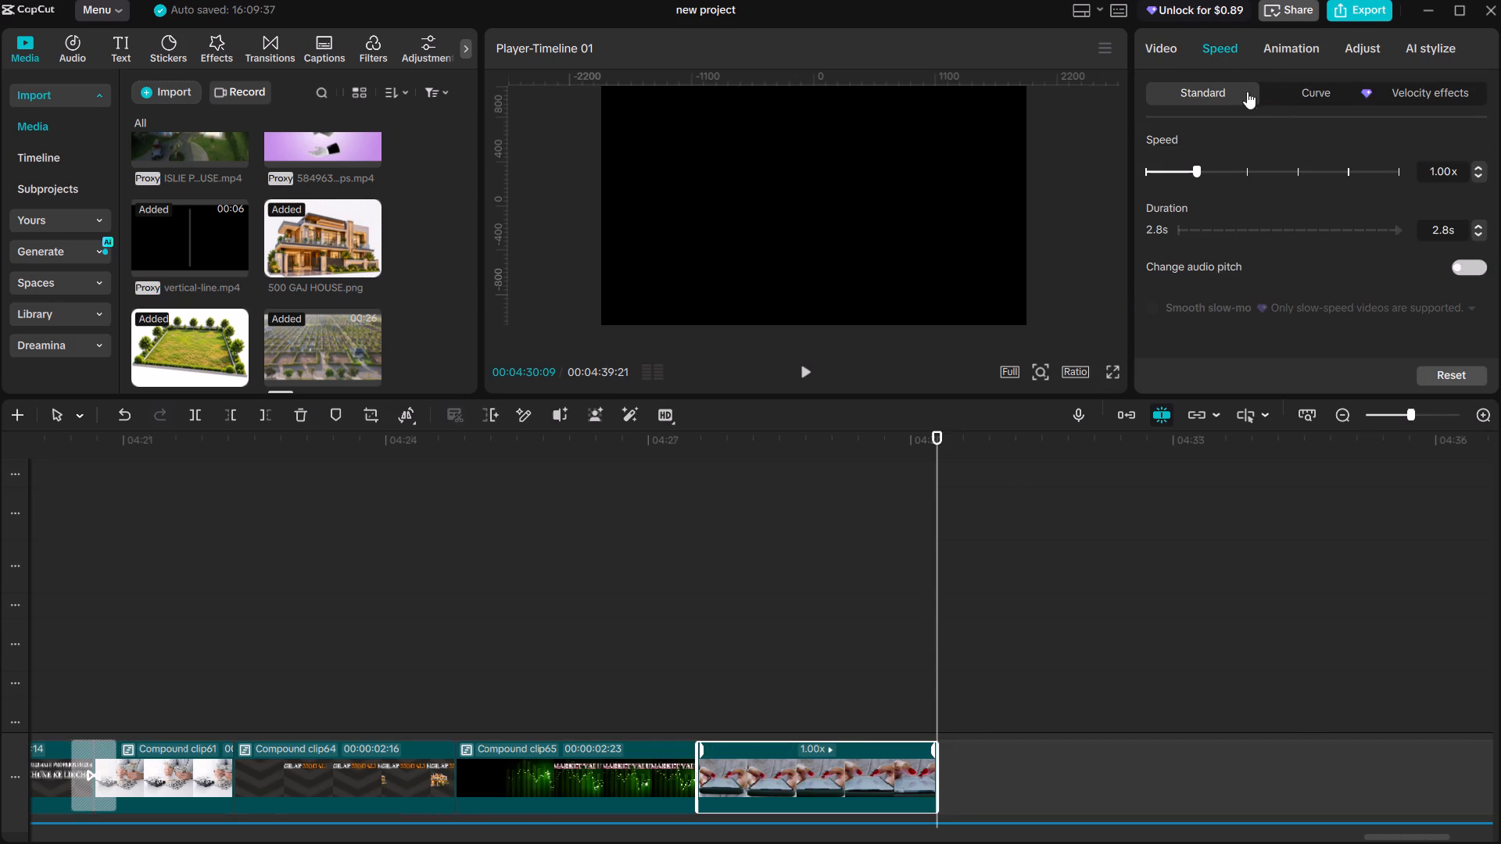
left_click_drag(935, 753, 944, 753)
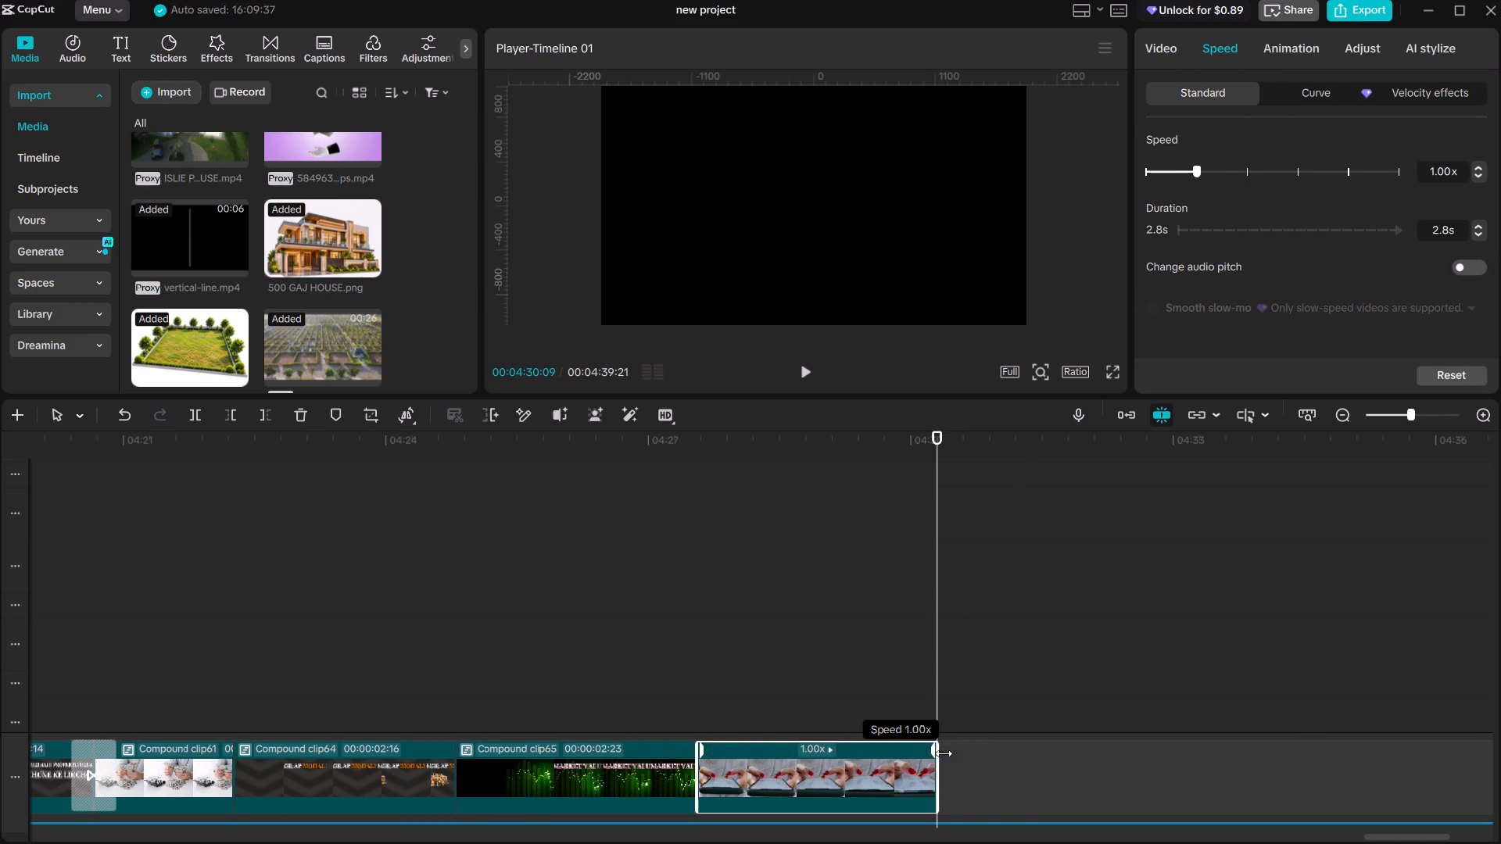
left_click_drag(944, 753, 1079, 755)
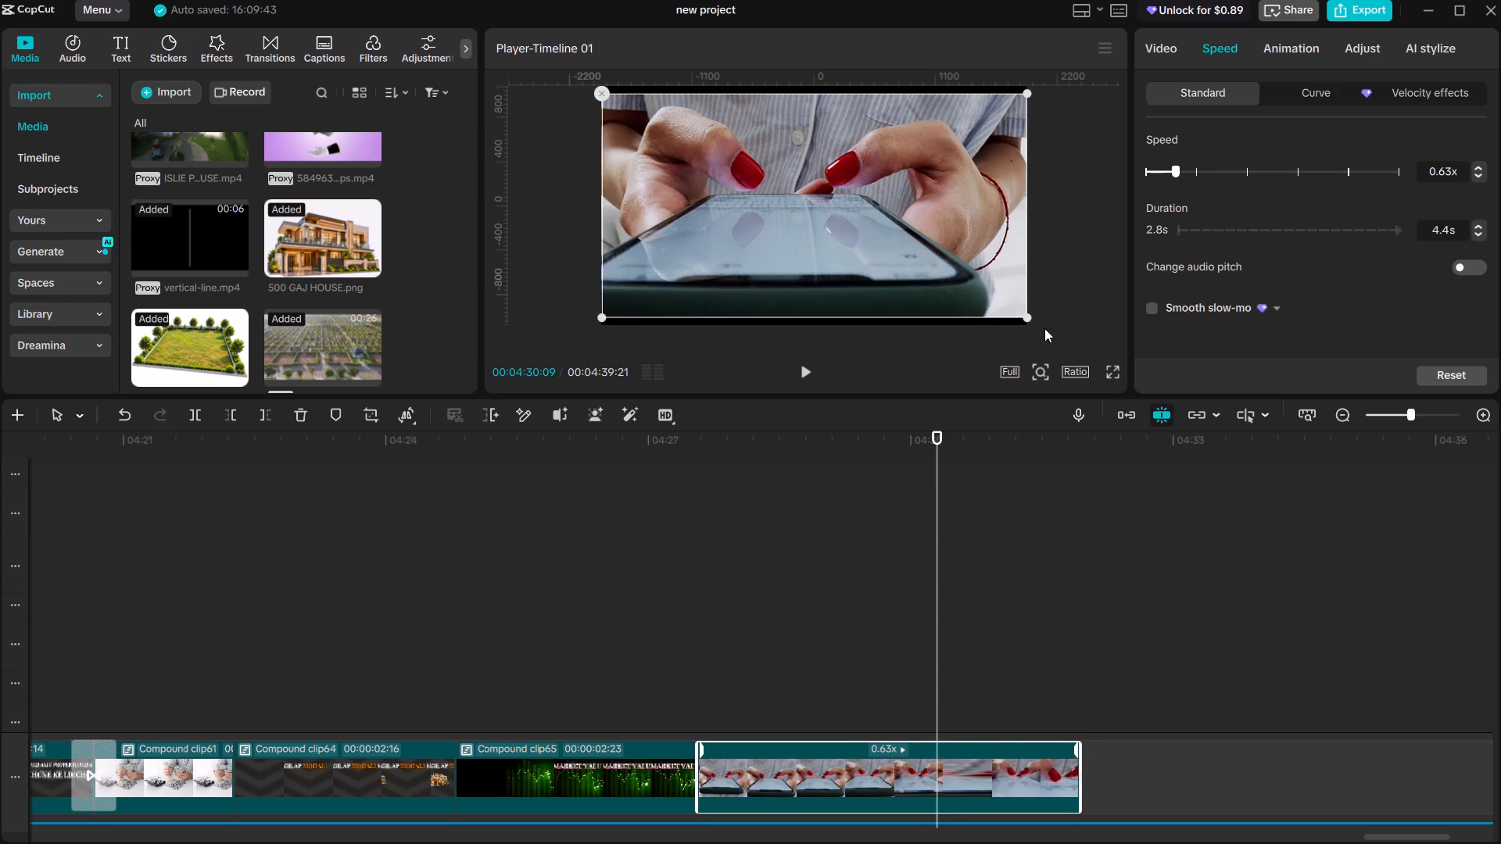
left_click(1157, 307)
left_click(1210, 335)
scroll(1213, 335, "down", 1)
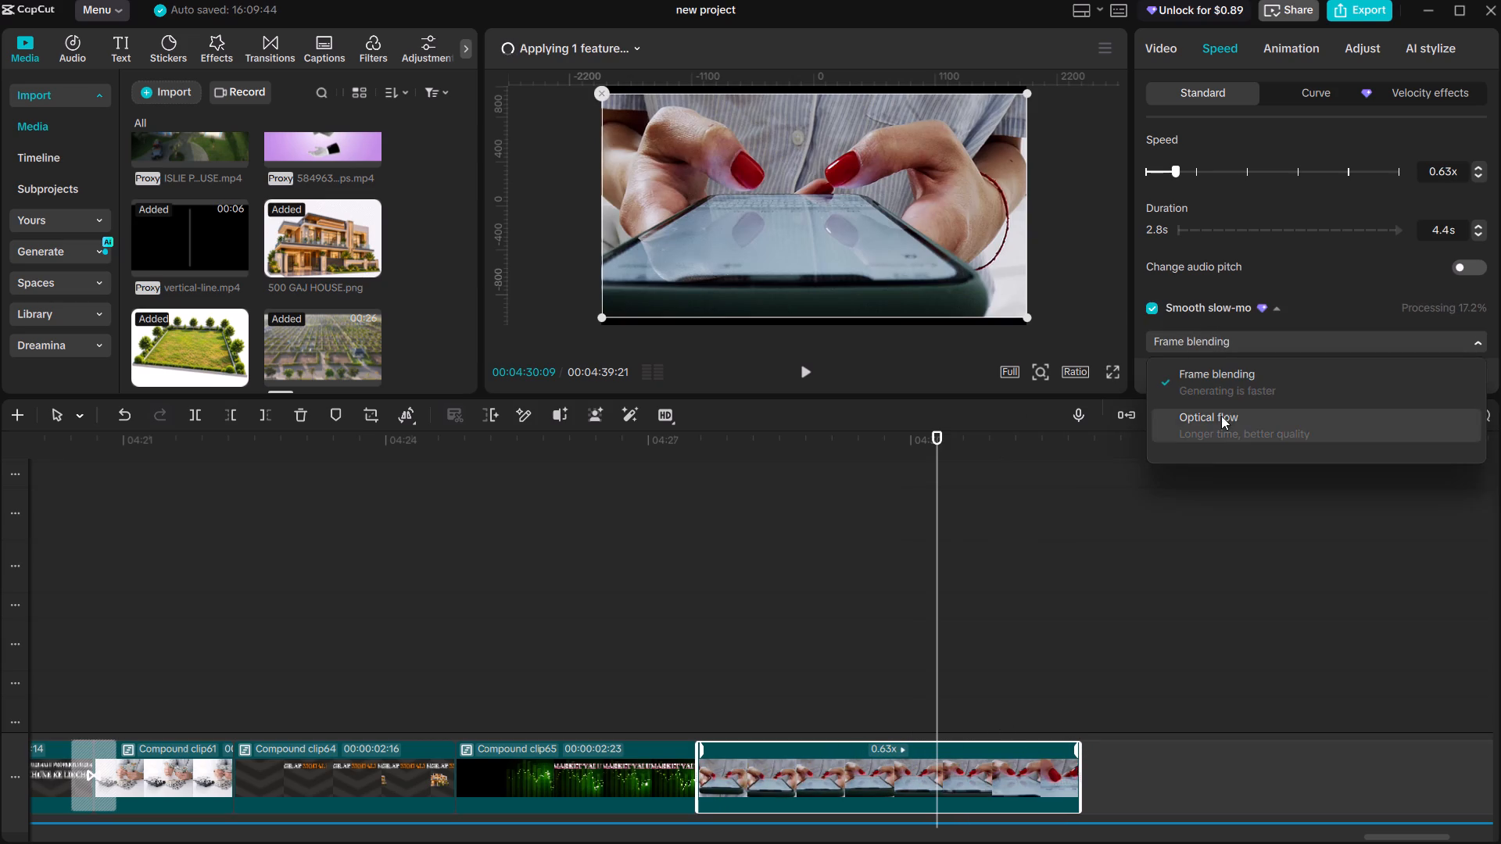
left_click(1216, 442)
Play the slowed COMMENTING clip and examine the narration waveform to find where the scene should end.
left_click(693, 666)
key("space")
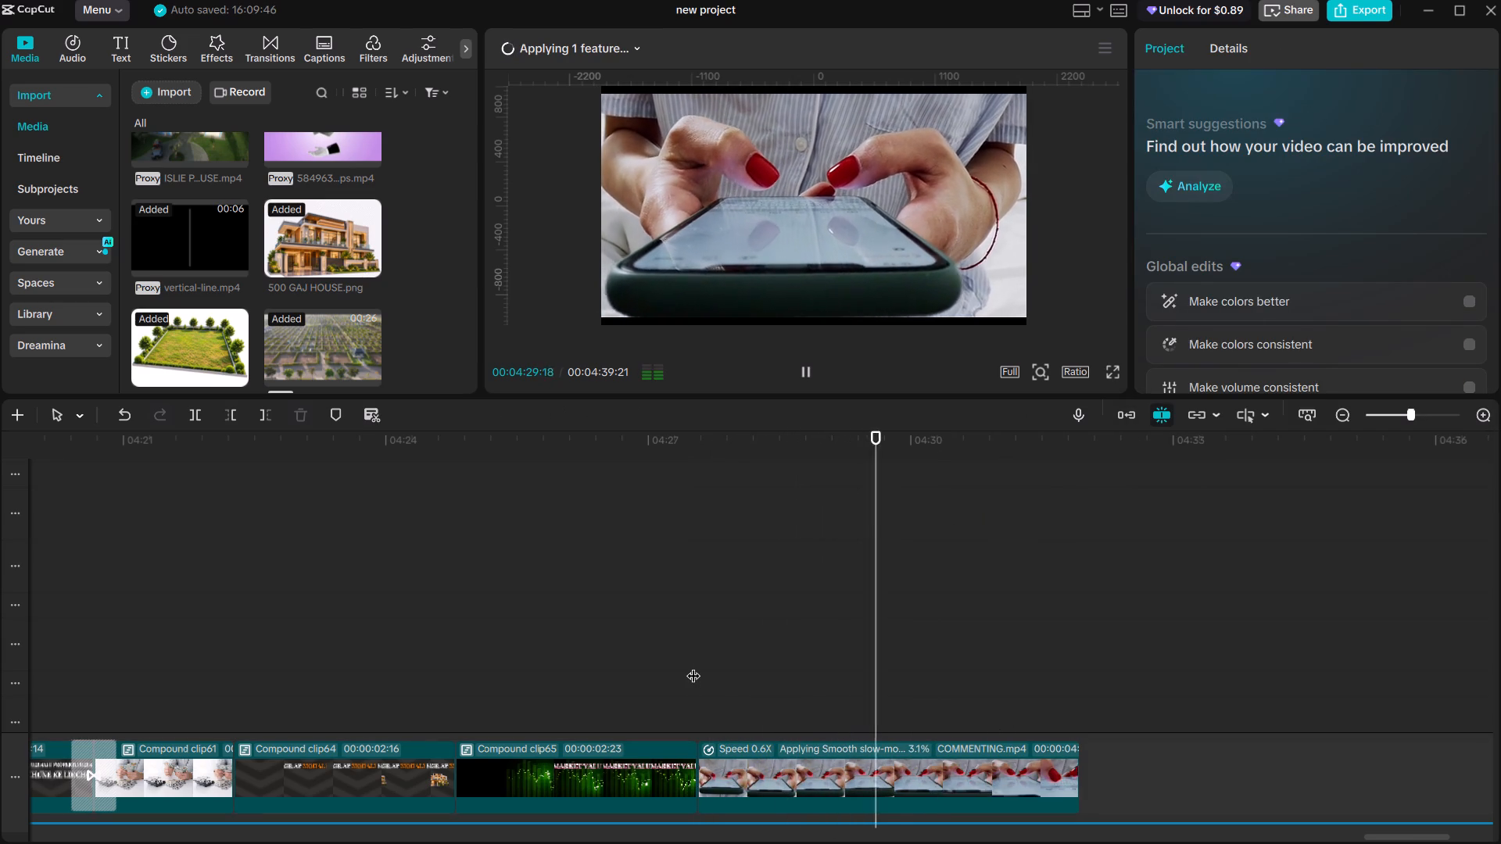
key("space")
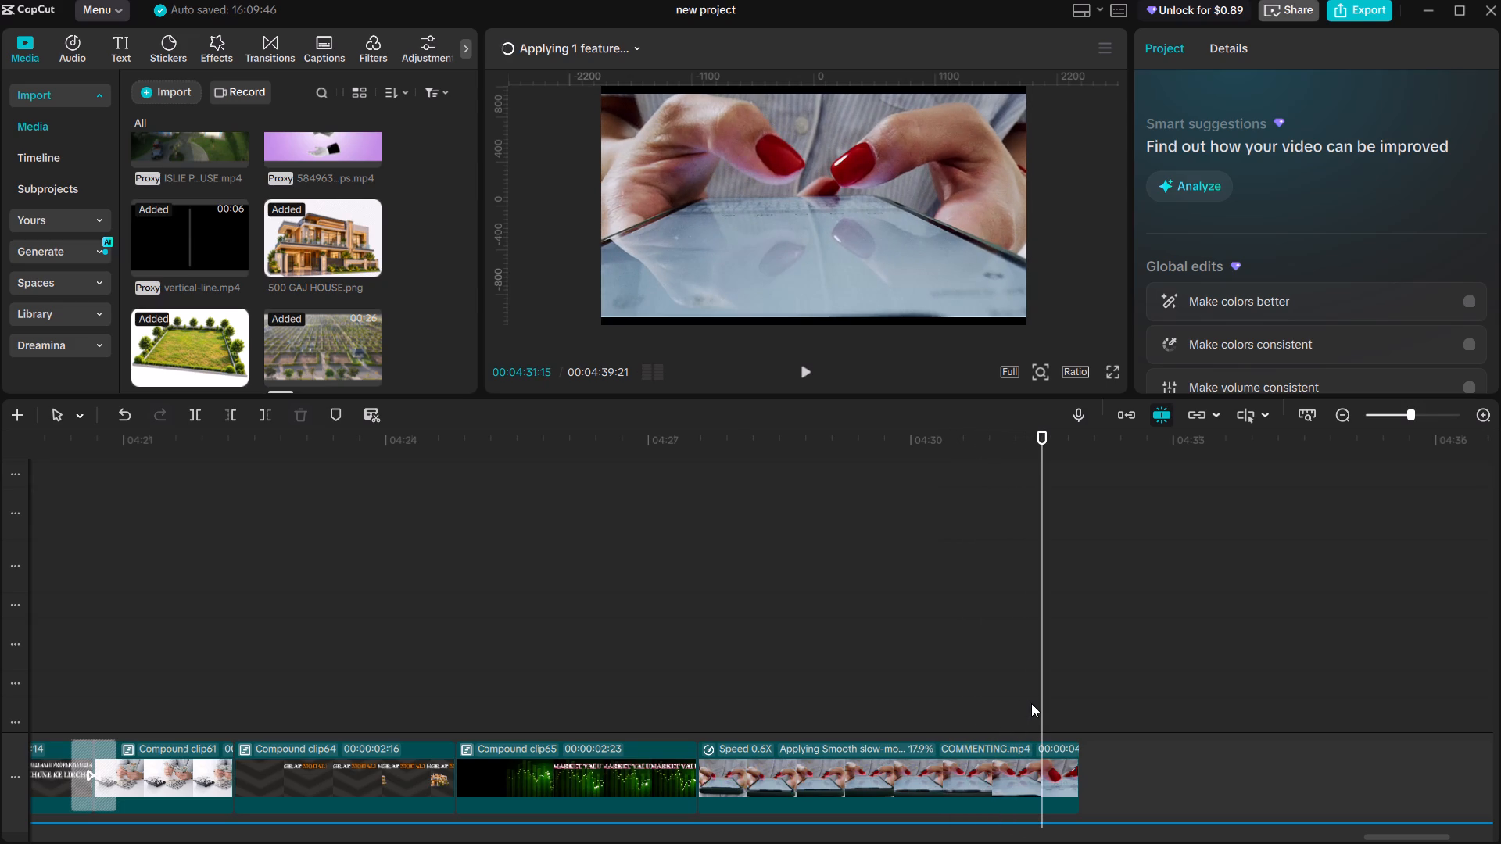
key("space")
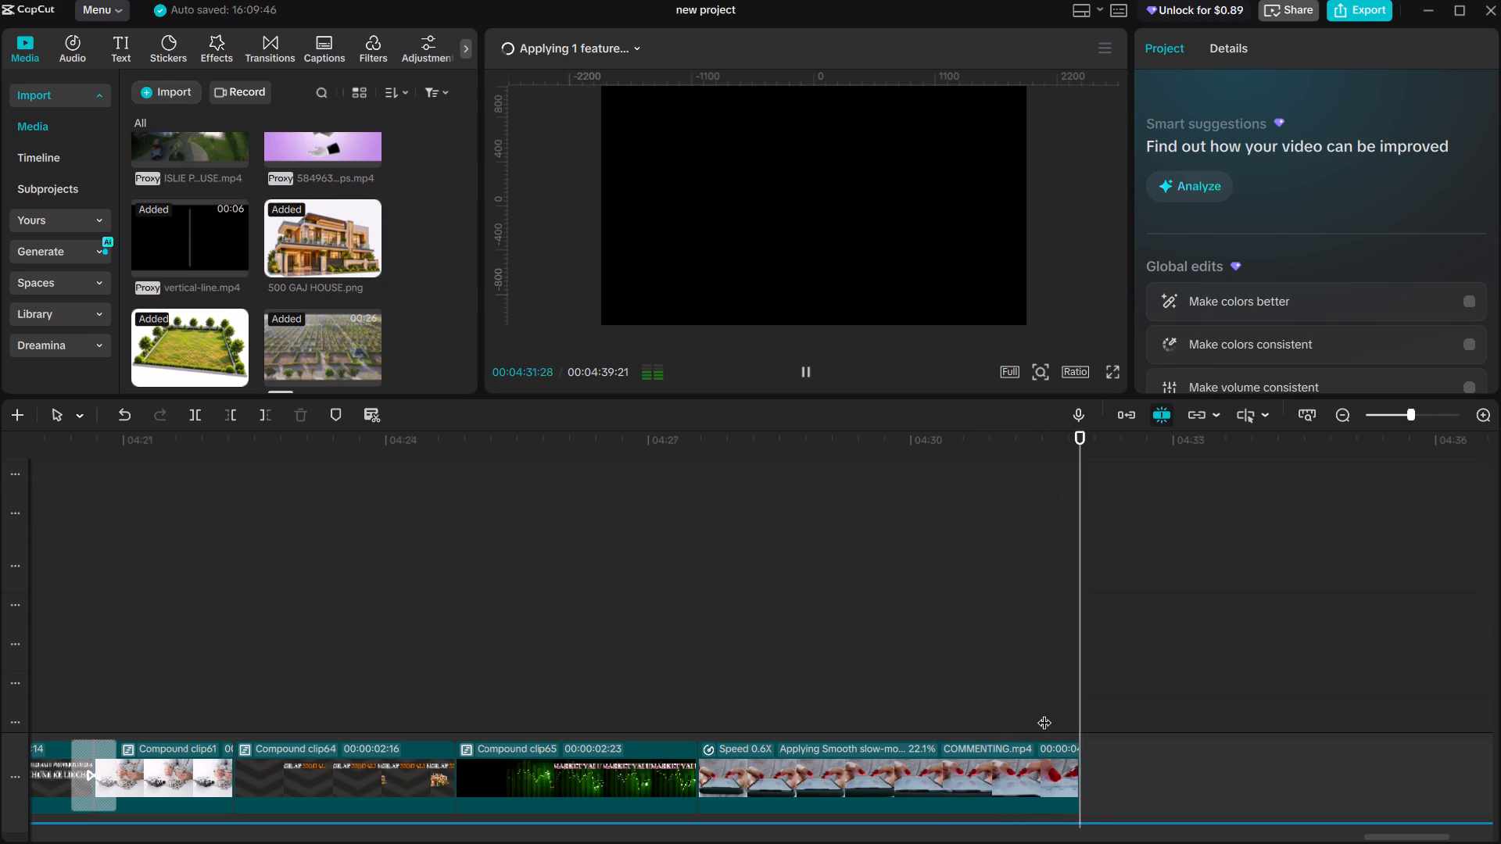
left_click(1044, 710)
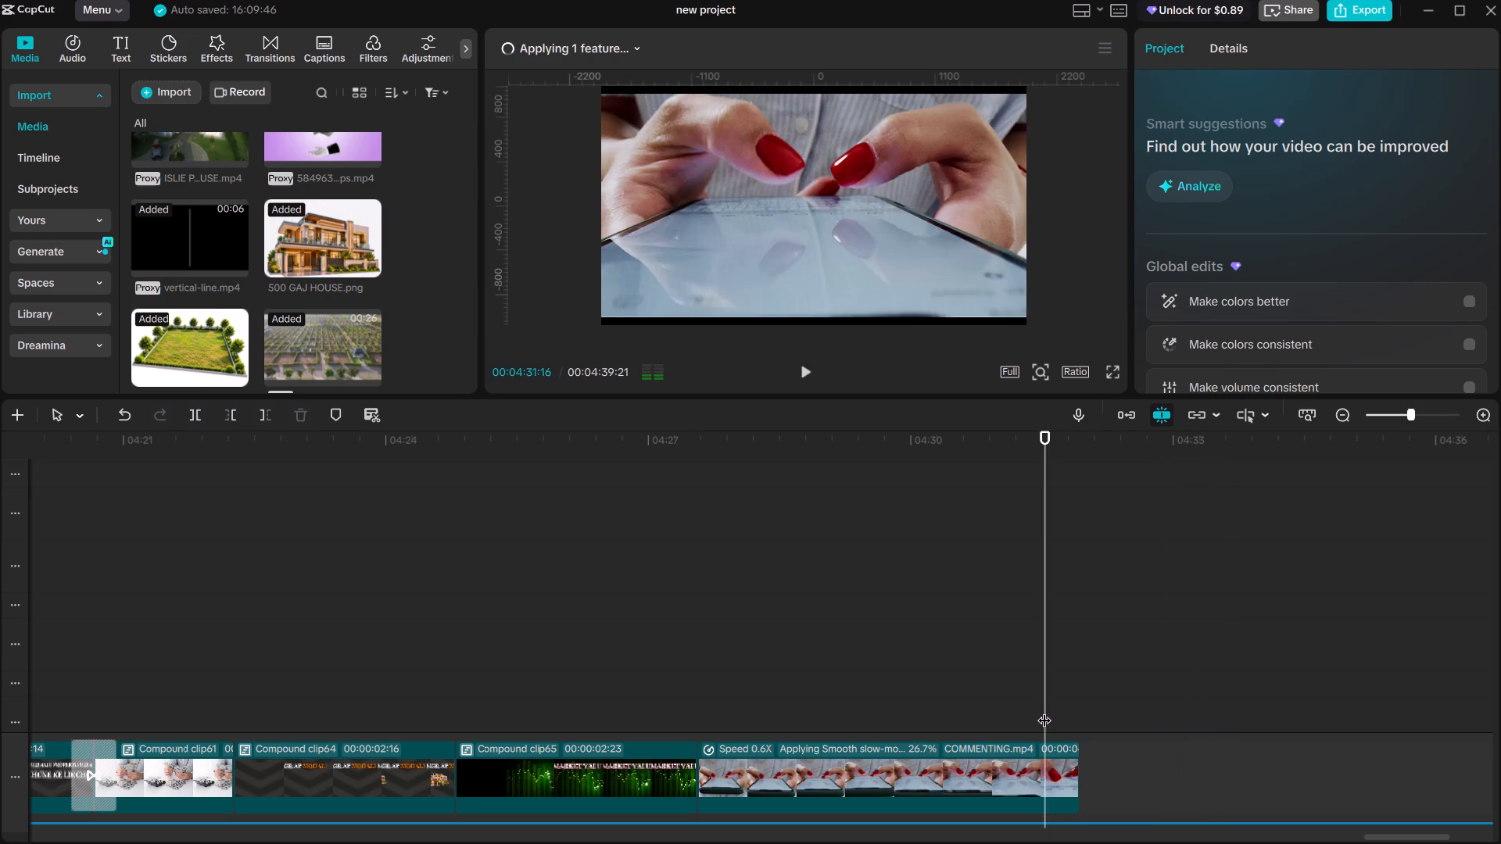
left_click_drag(1044, 710, 1037, 706)
key("space")
double_click(1037, 706)
key("space")
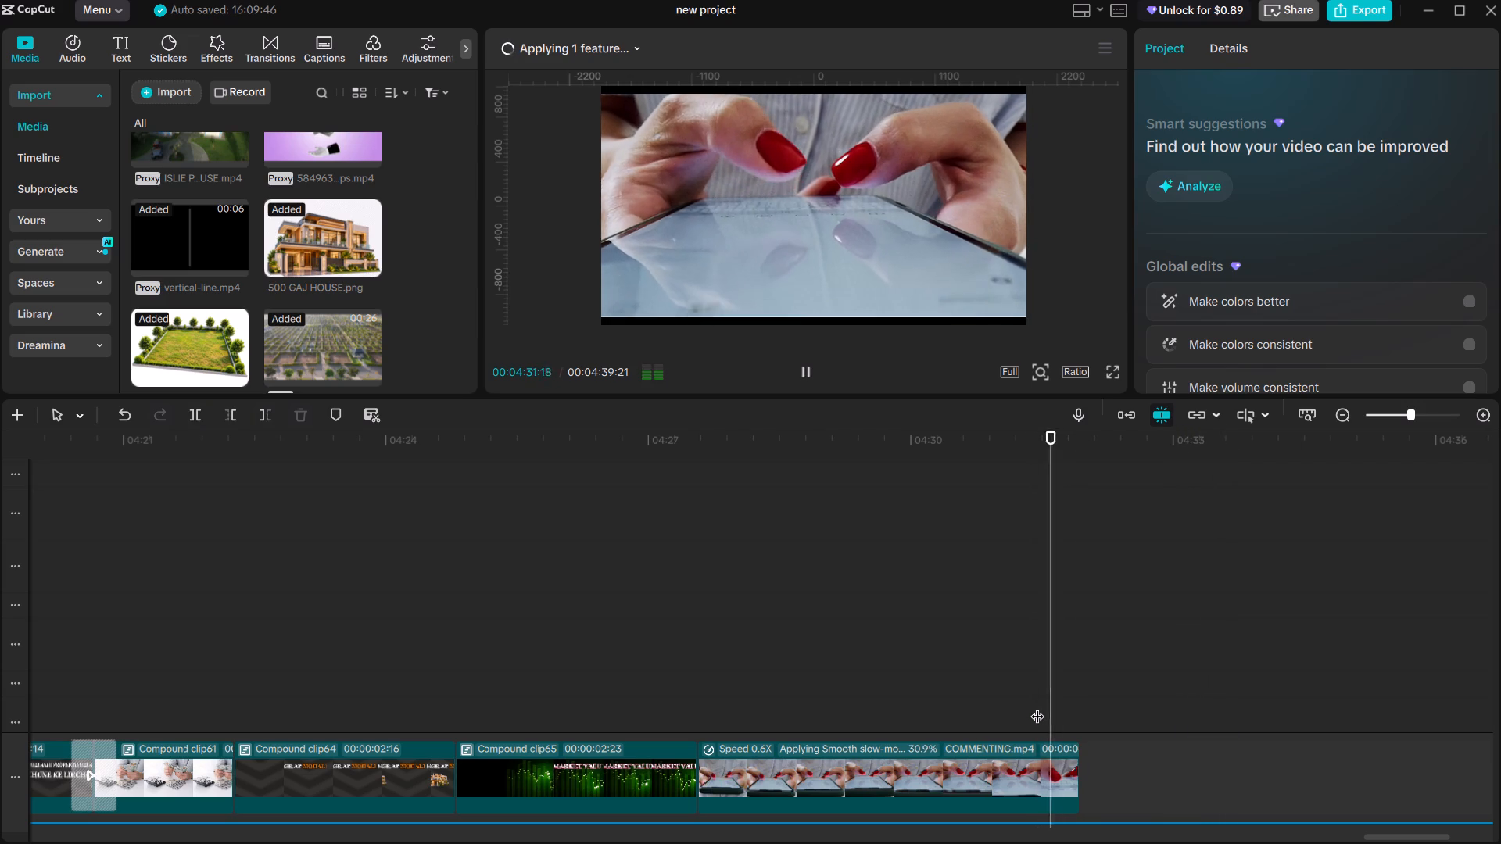
left_click(1037, 706)
scroll(1031, 711, "down", 20)
scroll(1031, 711, "down", 13)
scroll(1087, 742, "down", 8)
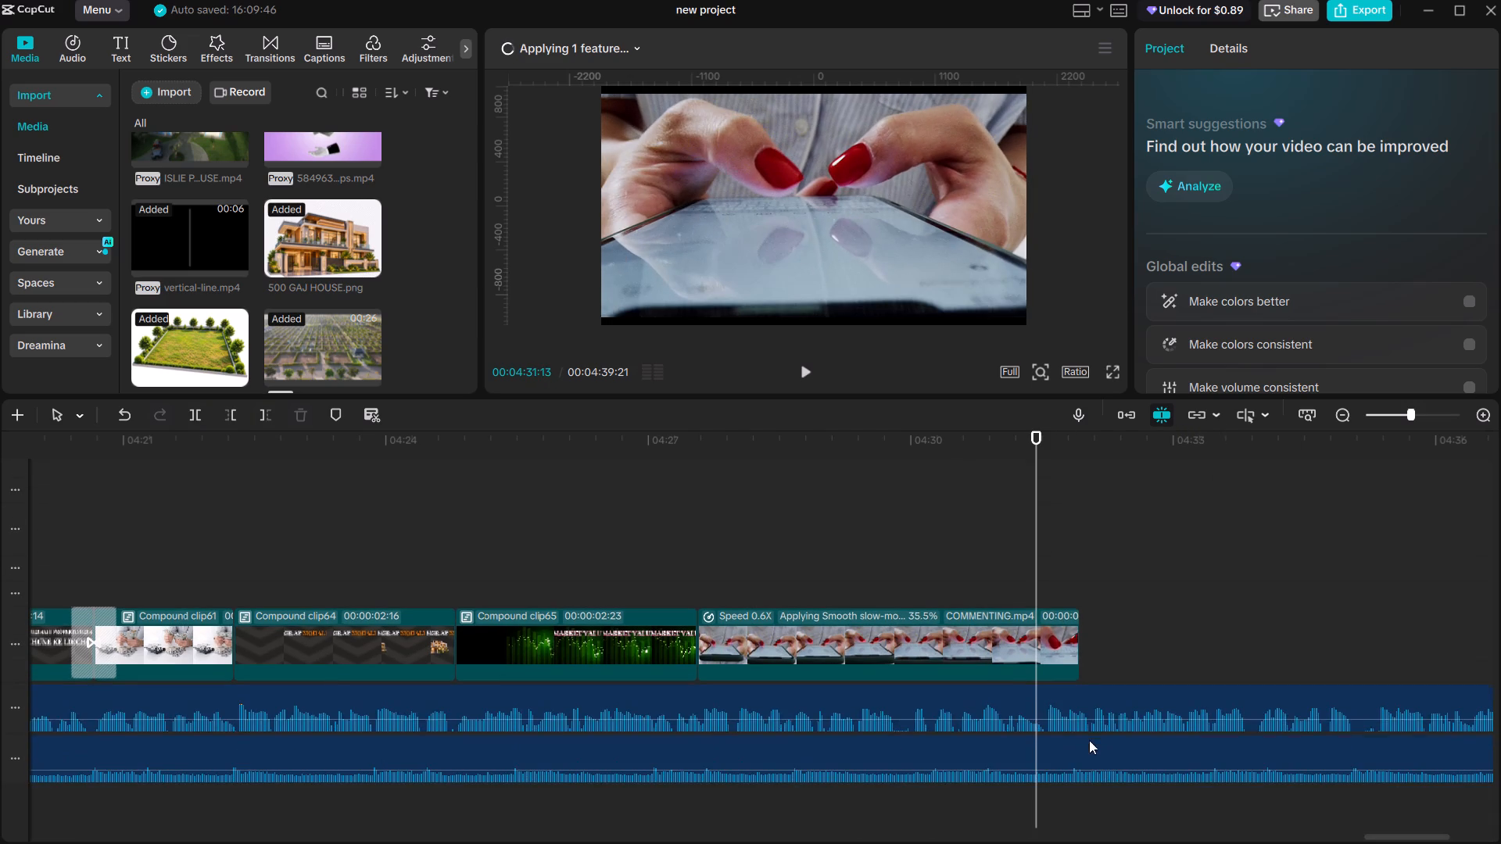
Shorten the COMMENTING clip to end at 00:04:31:16 by raising its speed to 0.69x, lasting 4.0 s.
left_click(1038, 578)
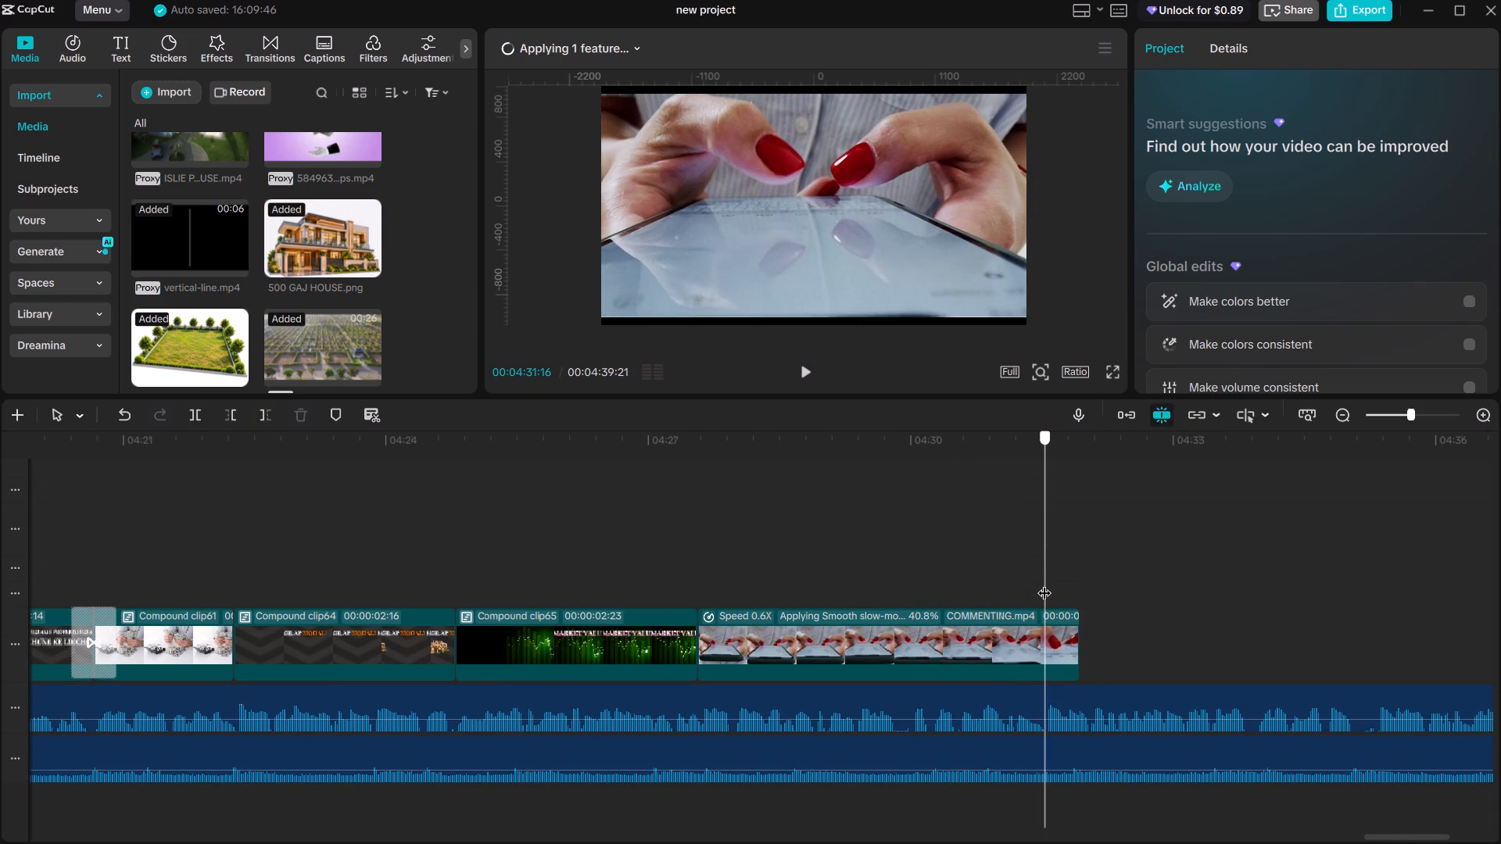
key("space")
left_click(1044, 583)
left_click(1039, 634)
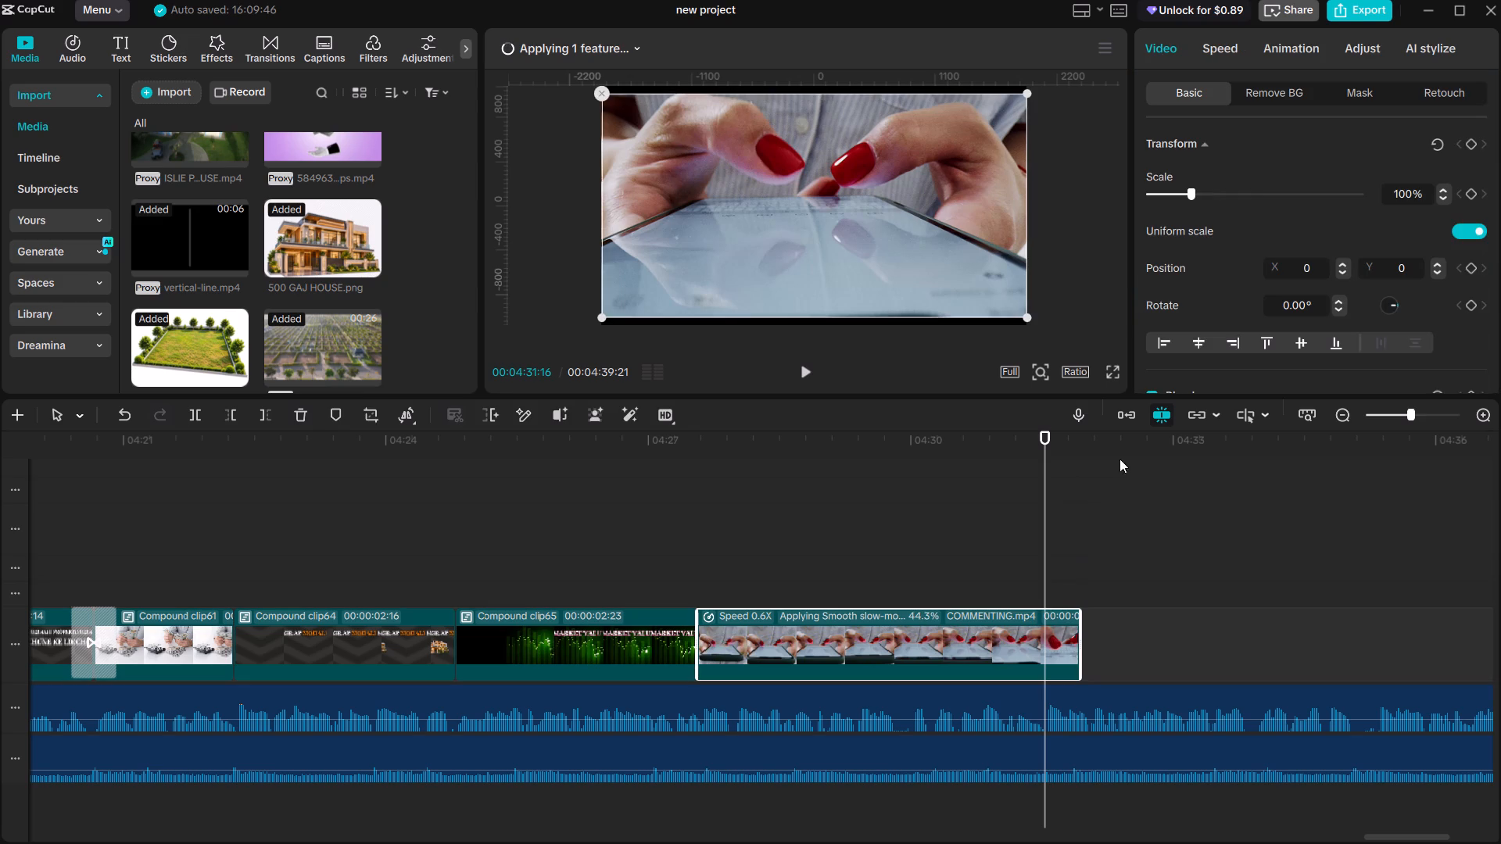
left_click(1198, 48)
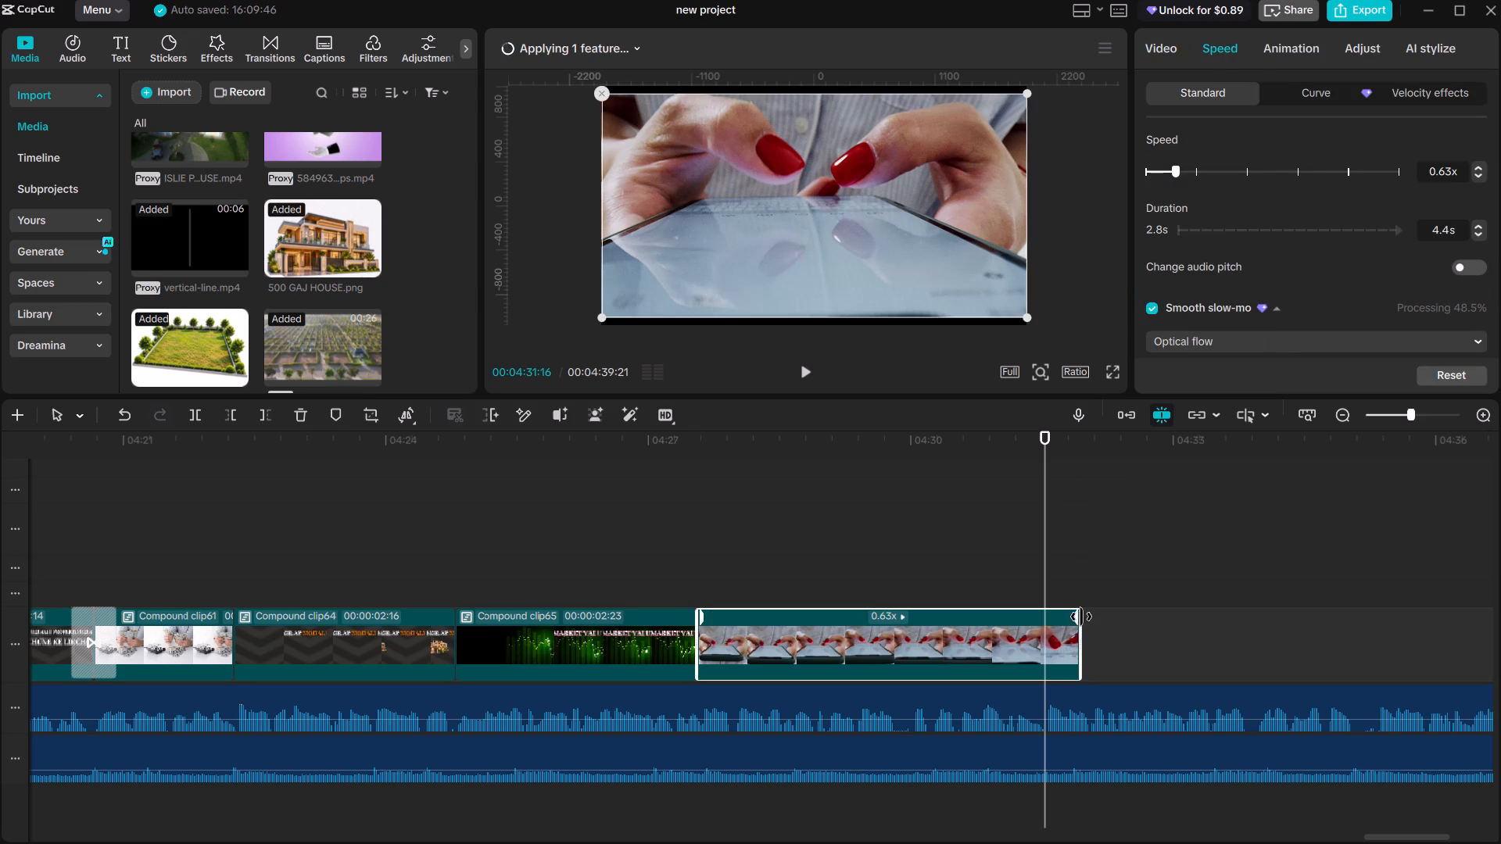
left_click_drag(1073, 614, 1042, 615)
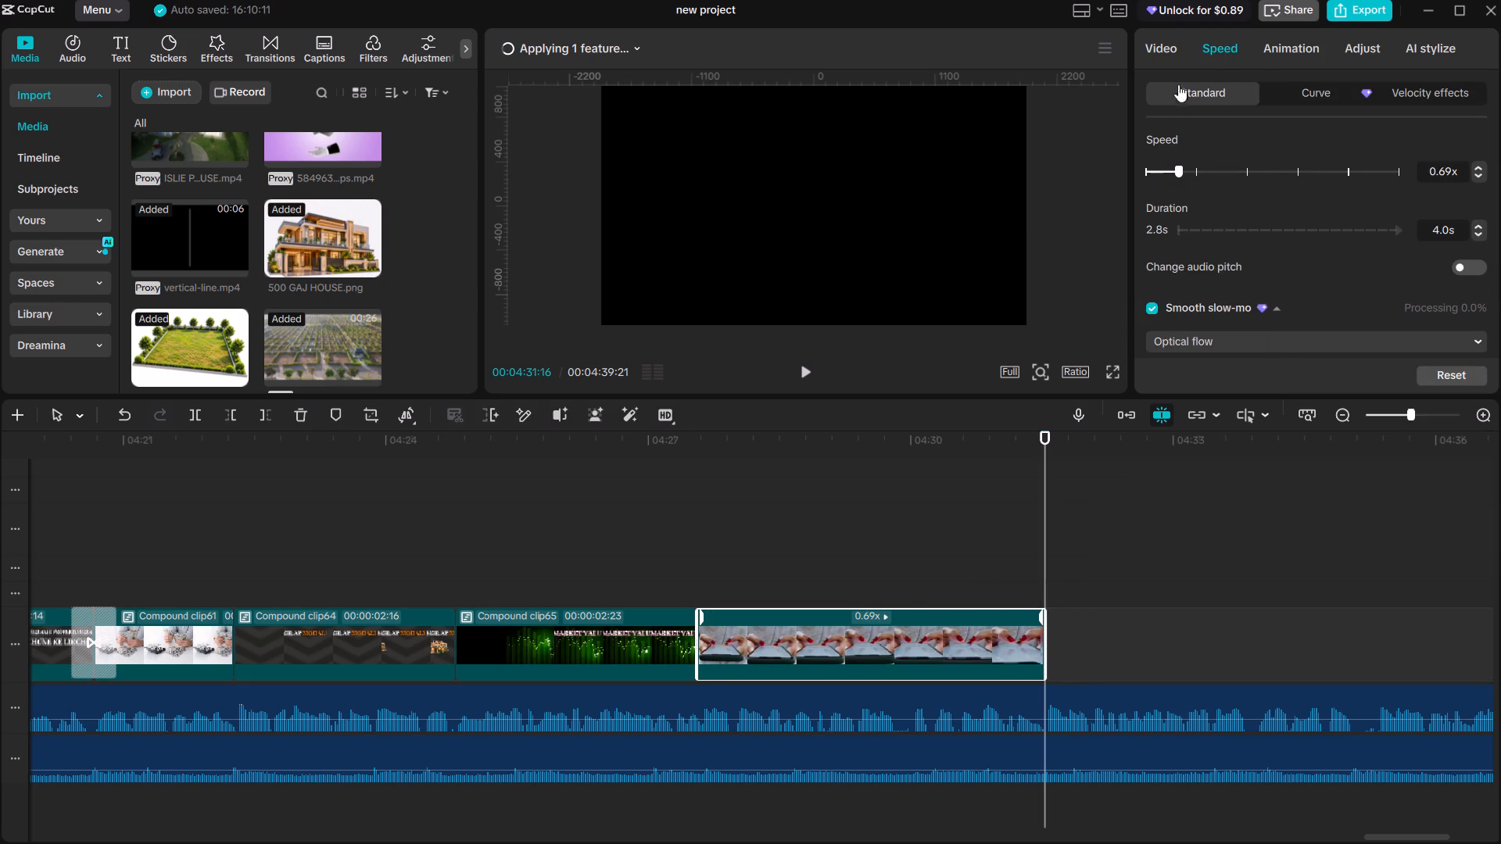
left_click(1163, 46)
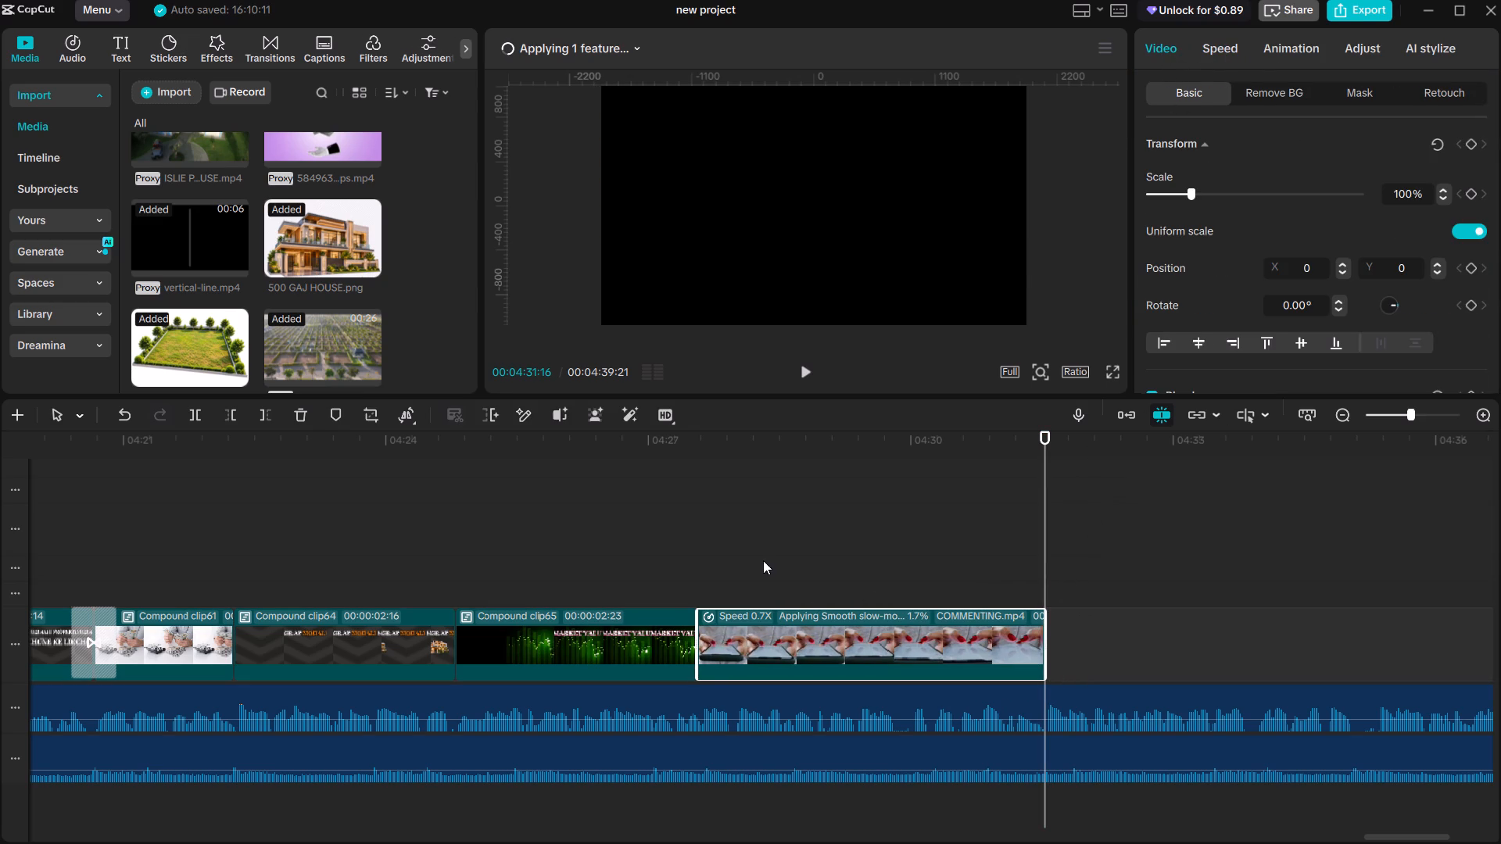
Replay the slowed COMMENTING clip from 00:04:27:17 and repeatedly check the narration around 00:04:29 to locate where the spoken line changes.
left_click(762, 560)
left_click_drag(759, 560, 698, 562)
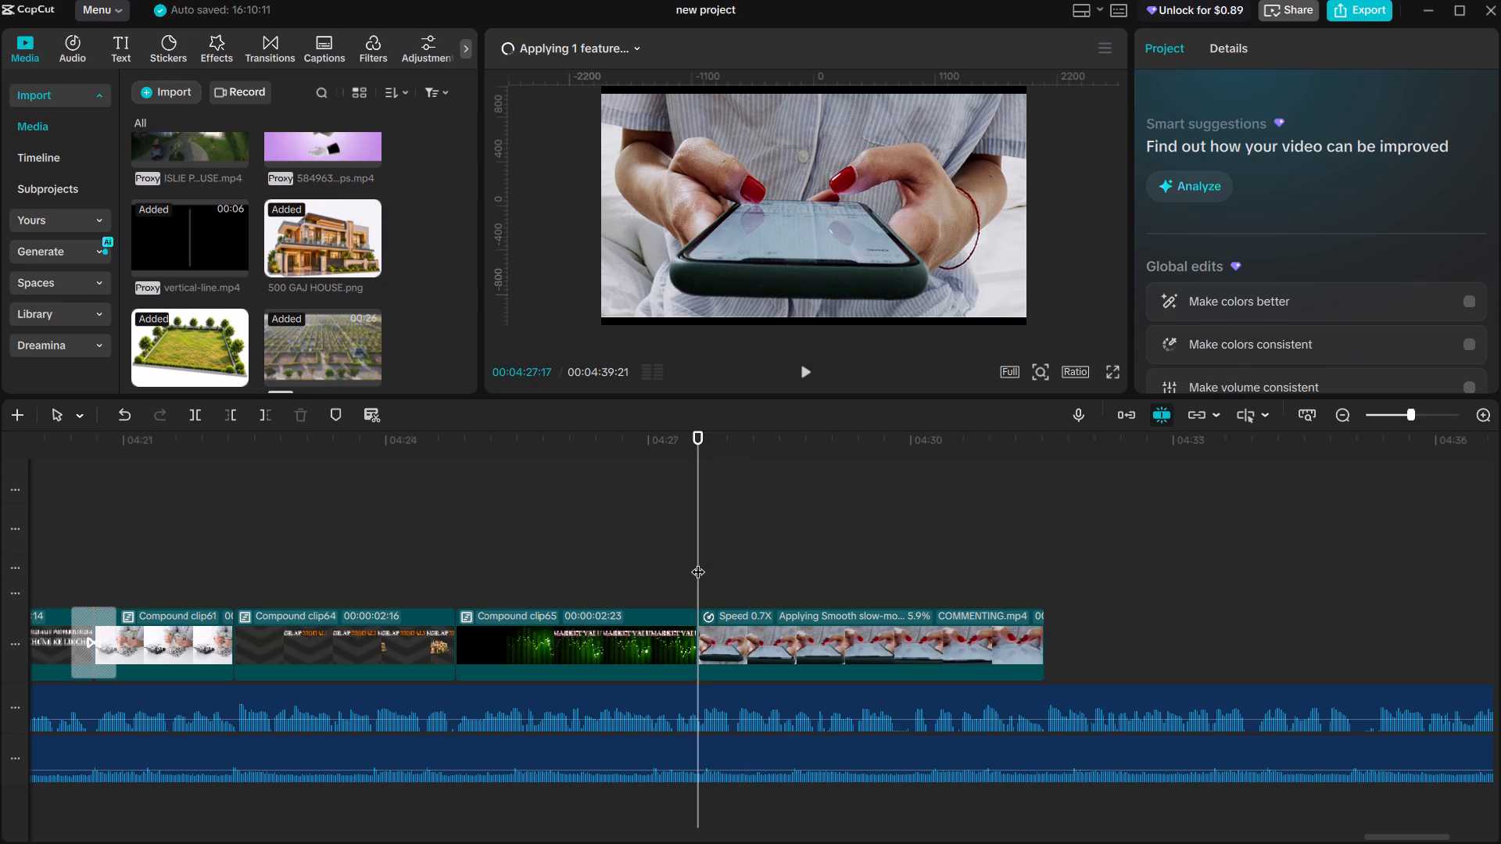
key("space")
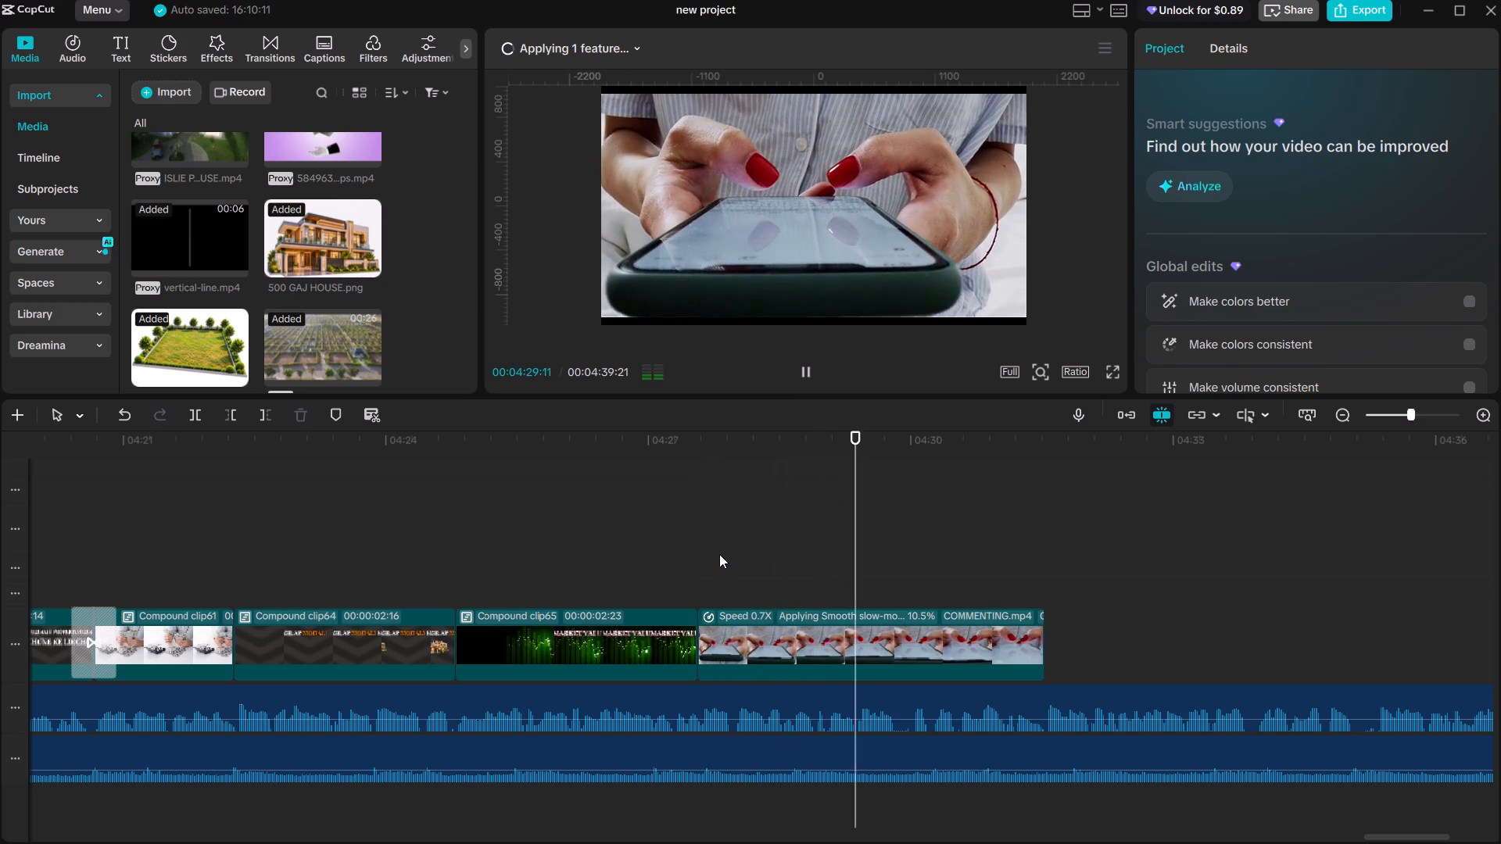
key("space")
left_click(845, 553)
key("space")
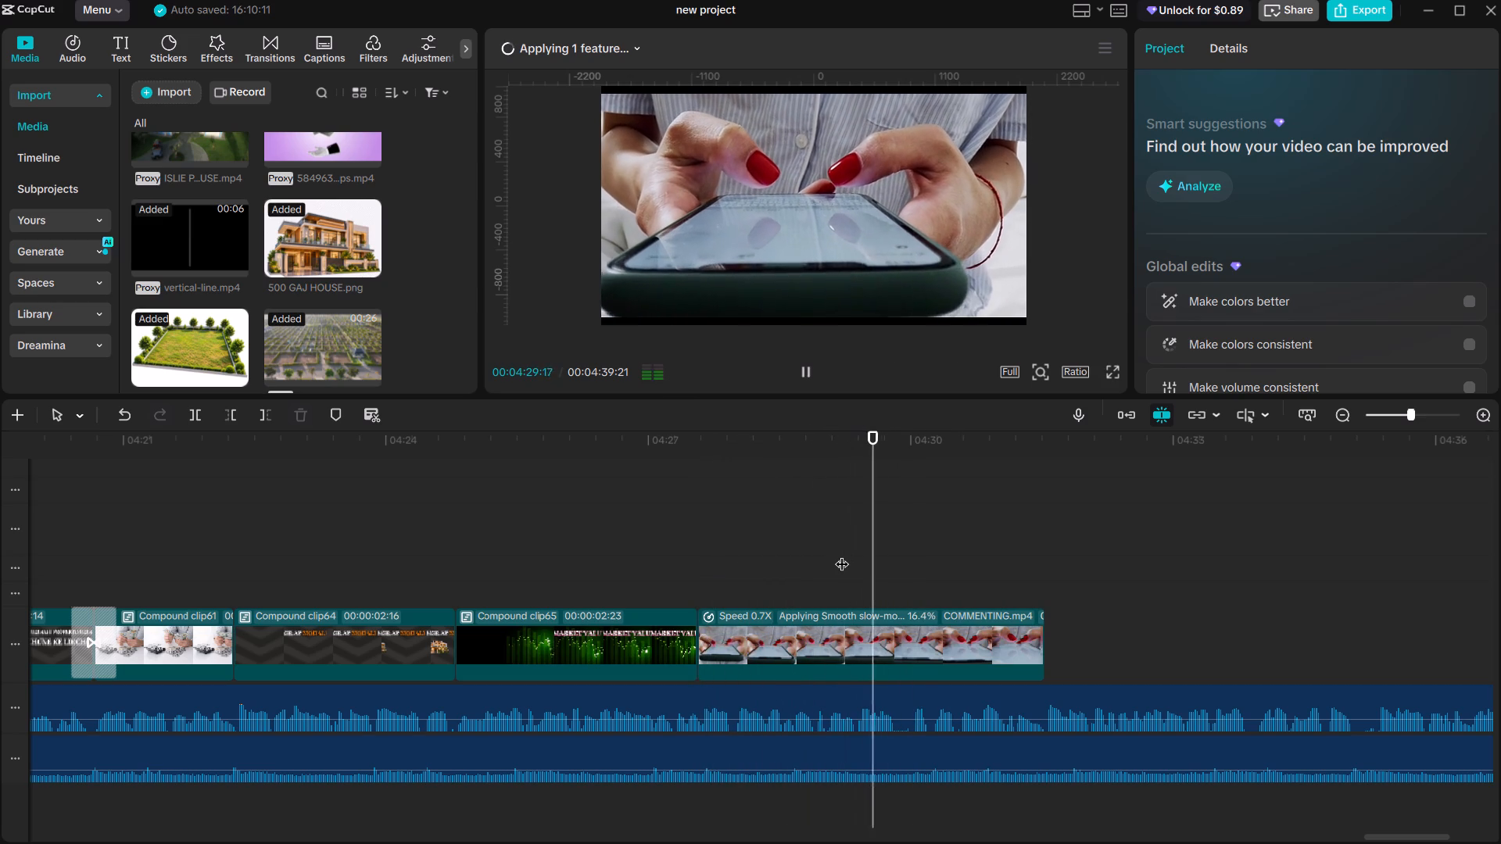
key("space")
left_click(842, 554)
left_click_drag(842, 554, 827, 555)
key("space")
left_click(827, 555)
left_click_drag(827, 555, 815, 548)
key("space")
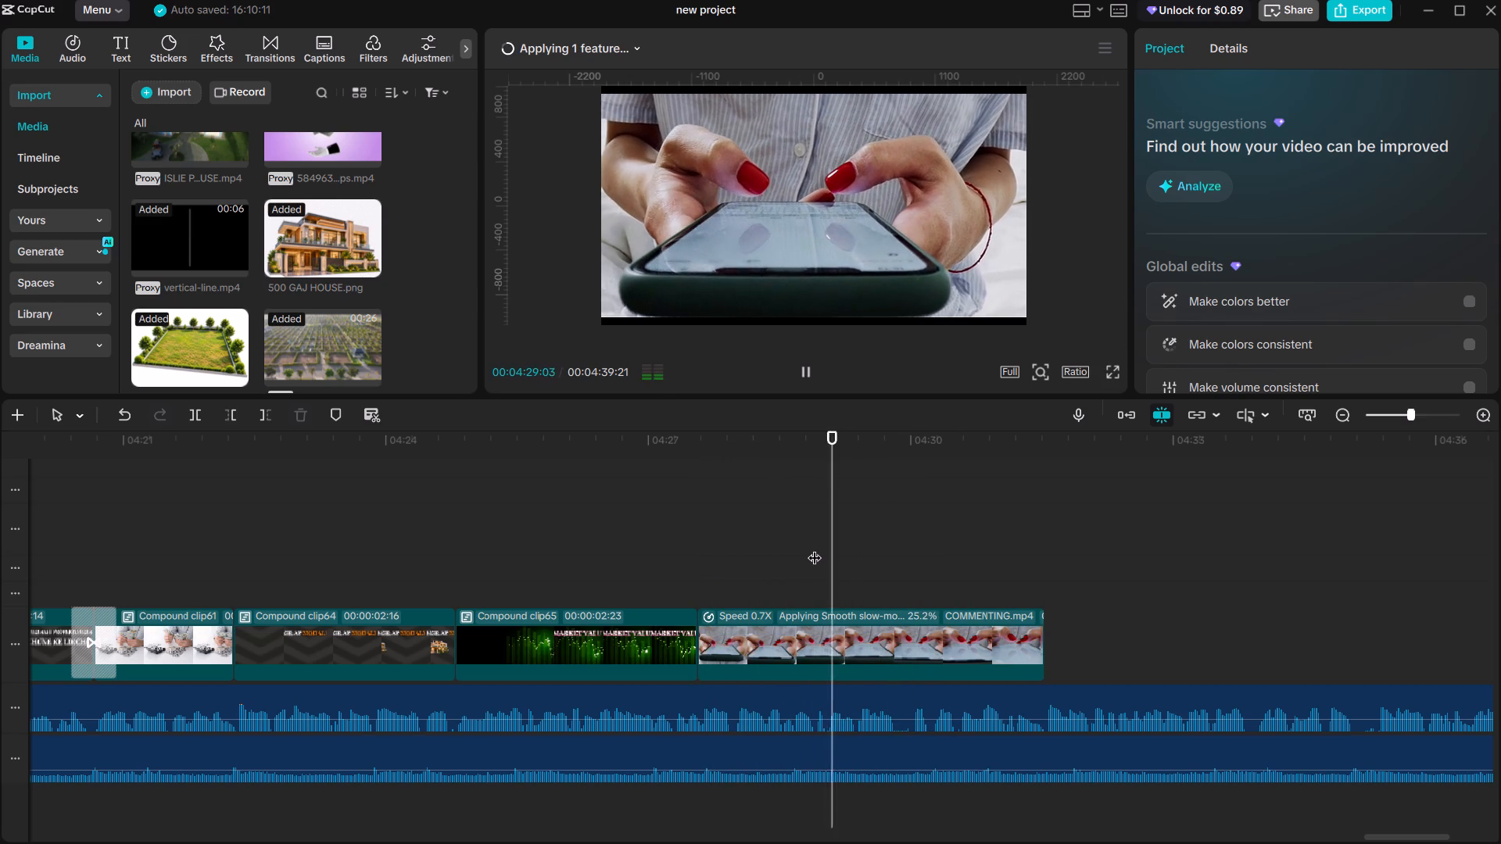
key("space")
left_click(834, 551)
left_click_drag(835, 551, 858, 563)
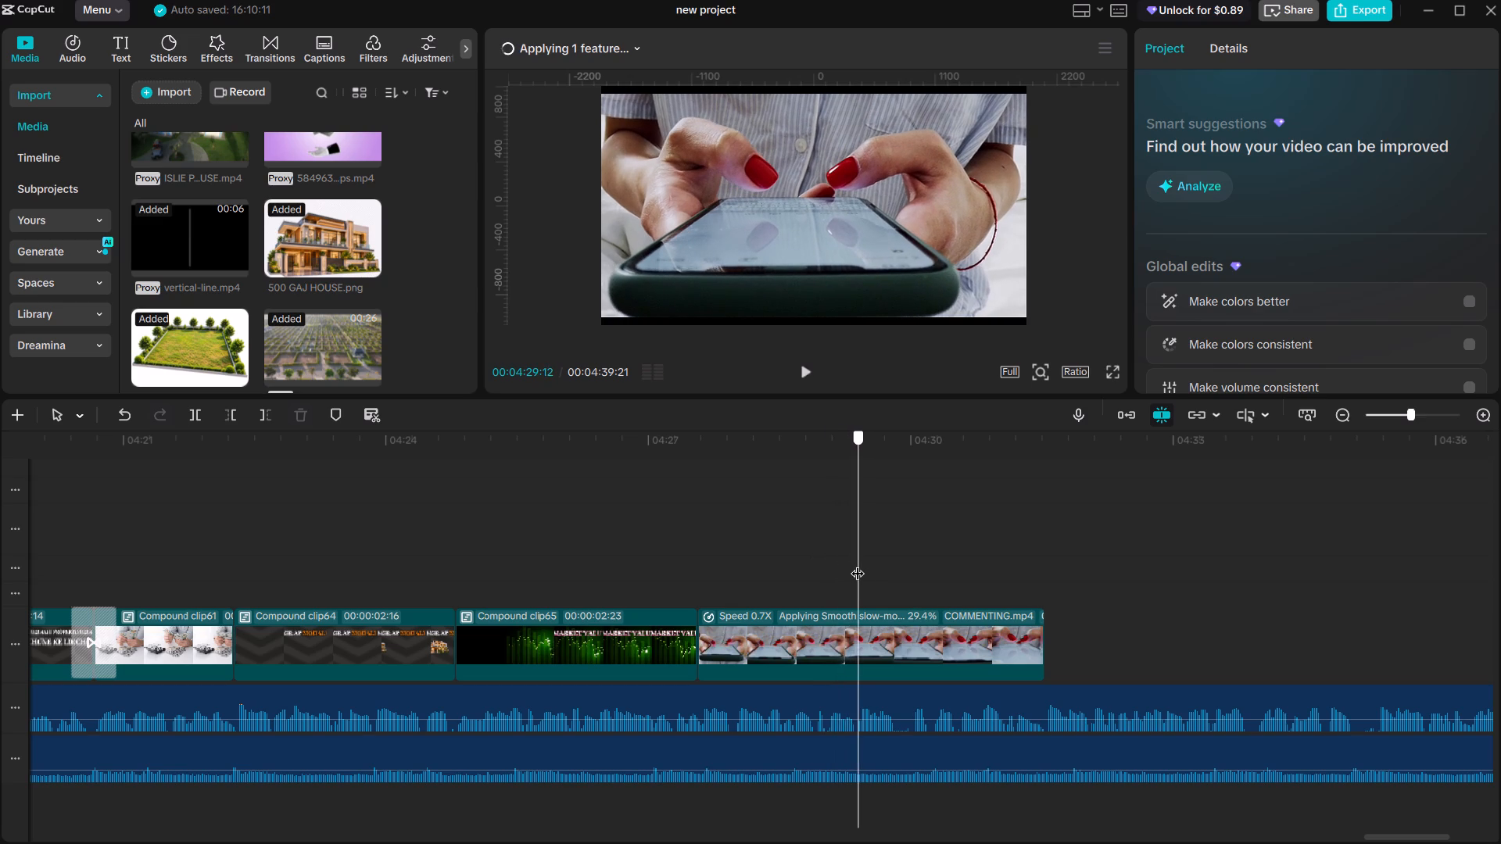
left_click_drag(858, 563, 855, 562)
key("space")
left_click(855, 562)
key("space")
left_click(855, 562)
left_click_drag(855, 562, 851, 558)
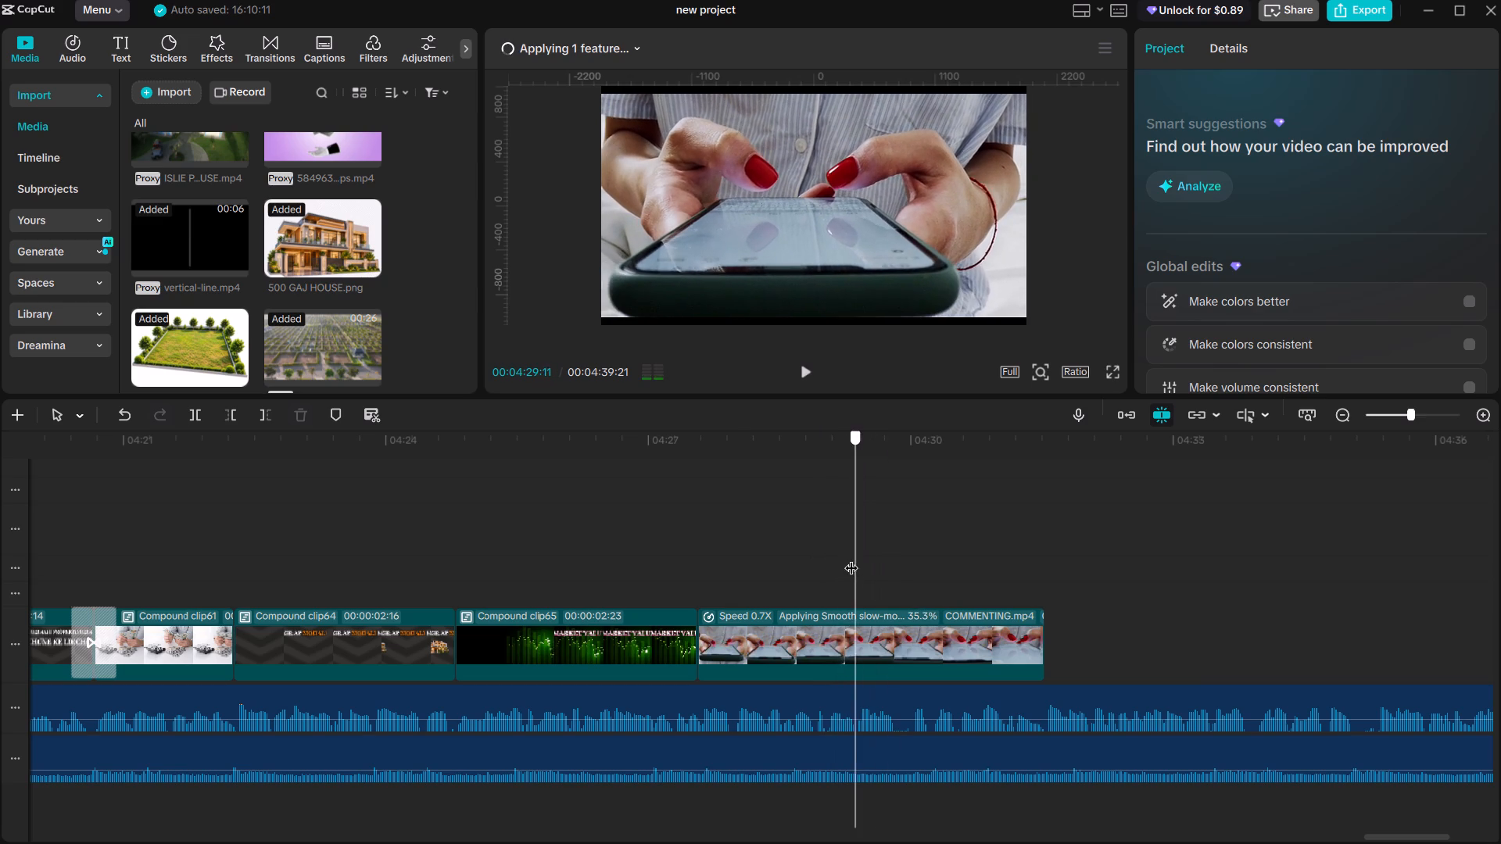
left_click_drag(851, 558, 844, 551)
key("space")
left_click(844, 551)
key("space")
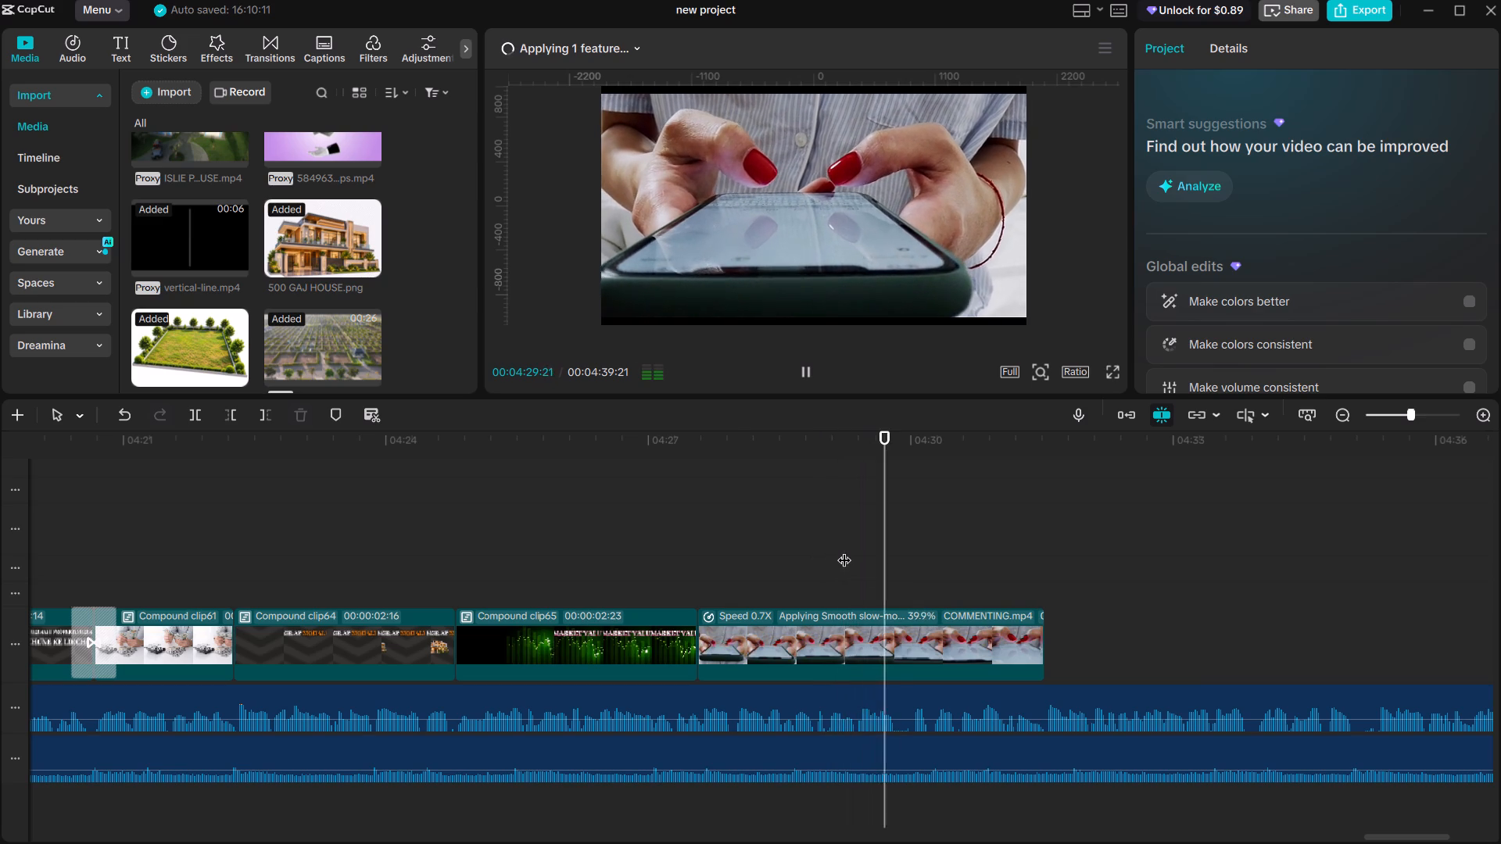
left_click(844, 550)
key("space")
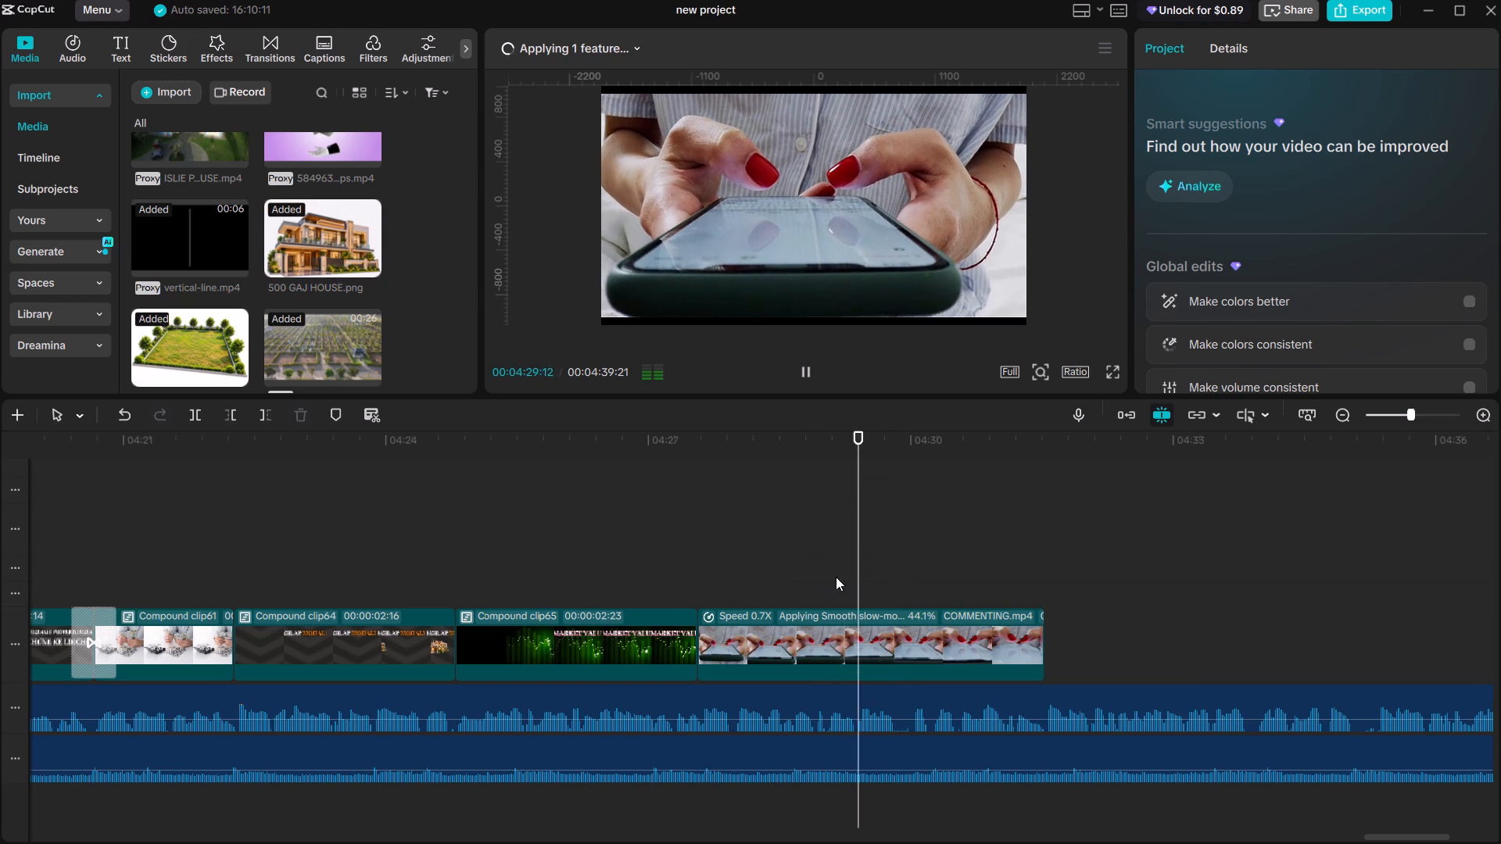
left_click(845, 574)
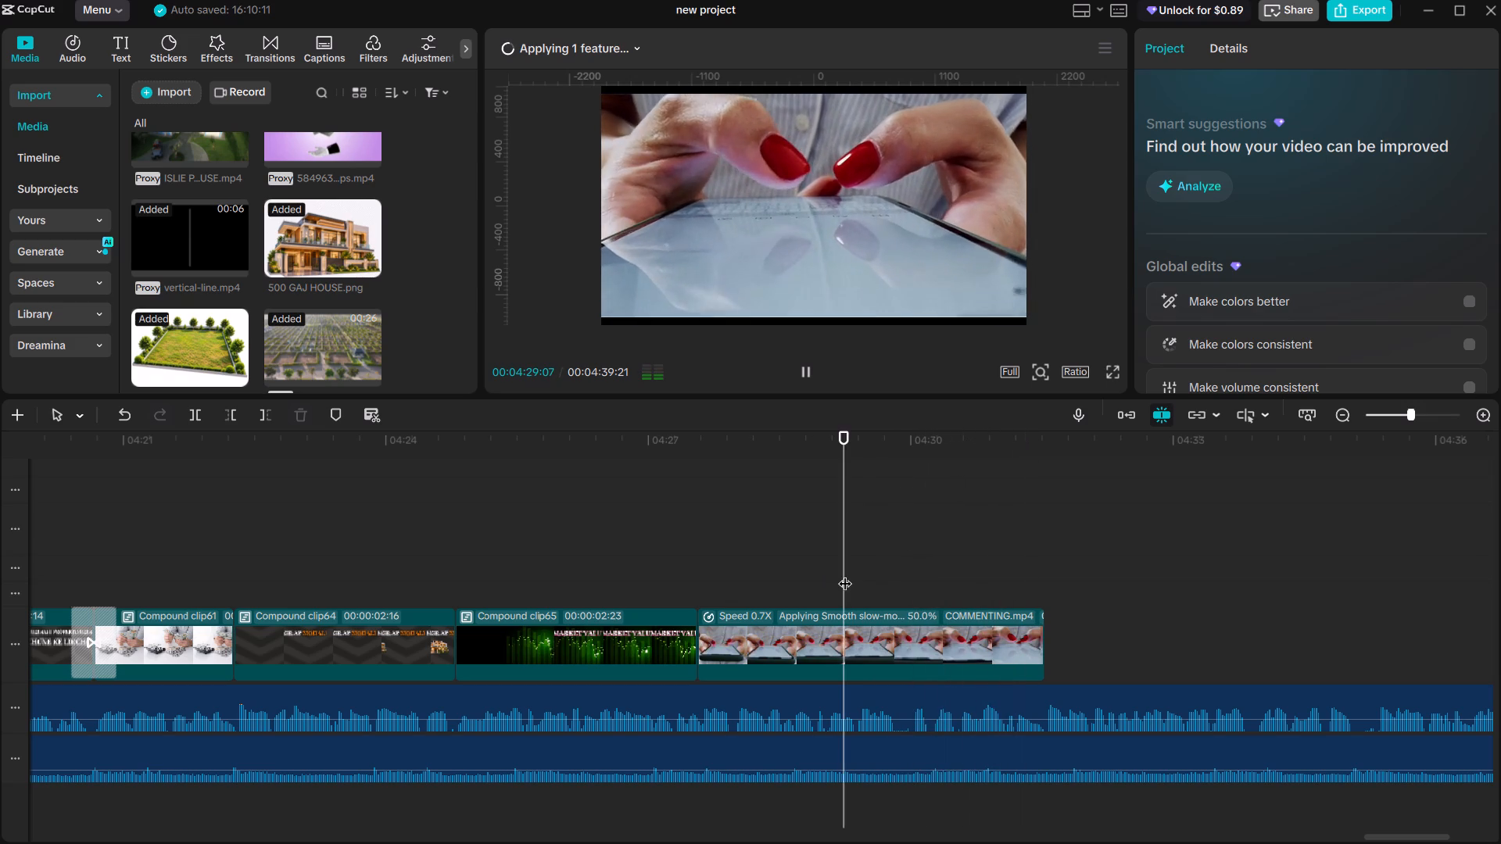
left_click(845, 574)
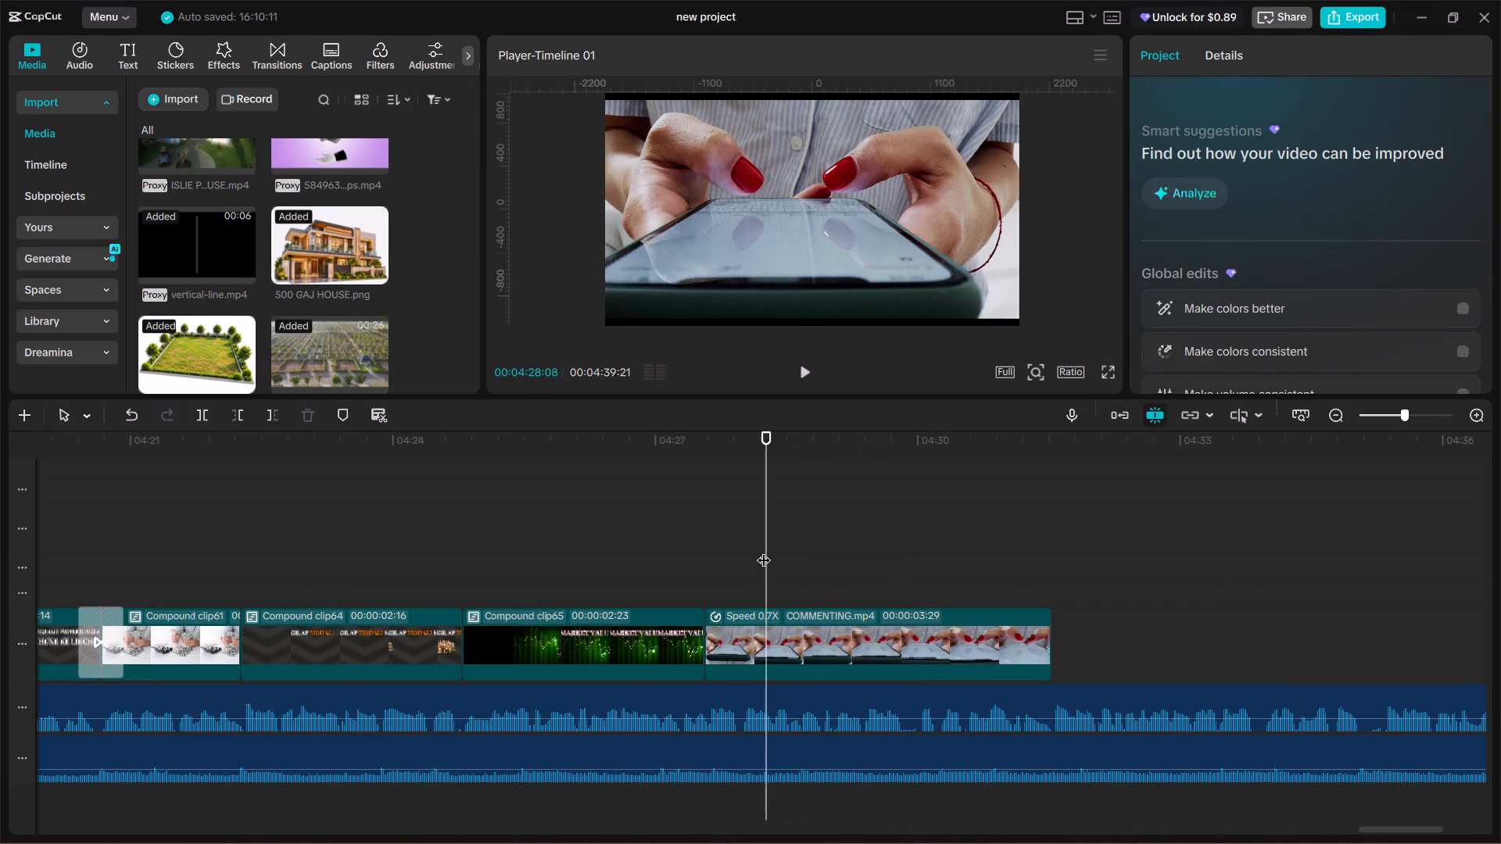
key("space")
key("space")
key("space")
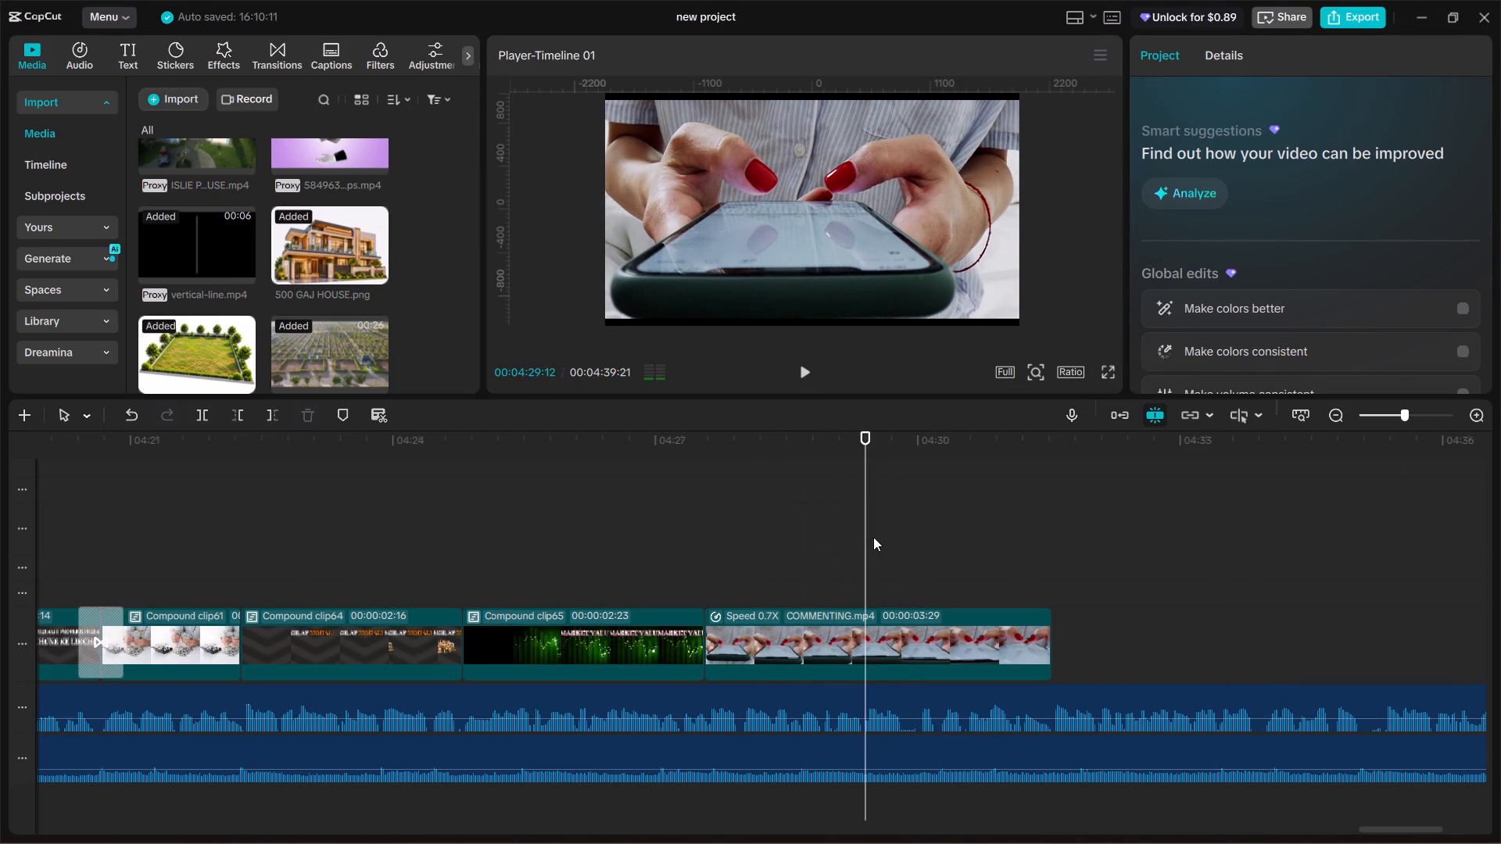
left_click(873, 537)
left_click_drag(862, 536, 834, 532)
left_click_drag(867, 548, 850, 553)
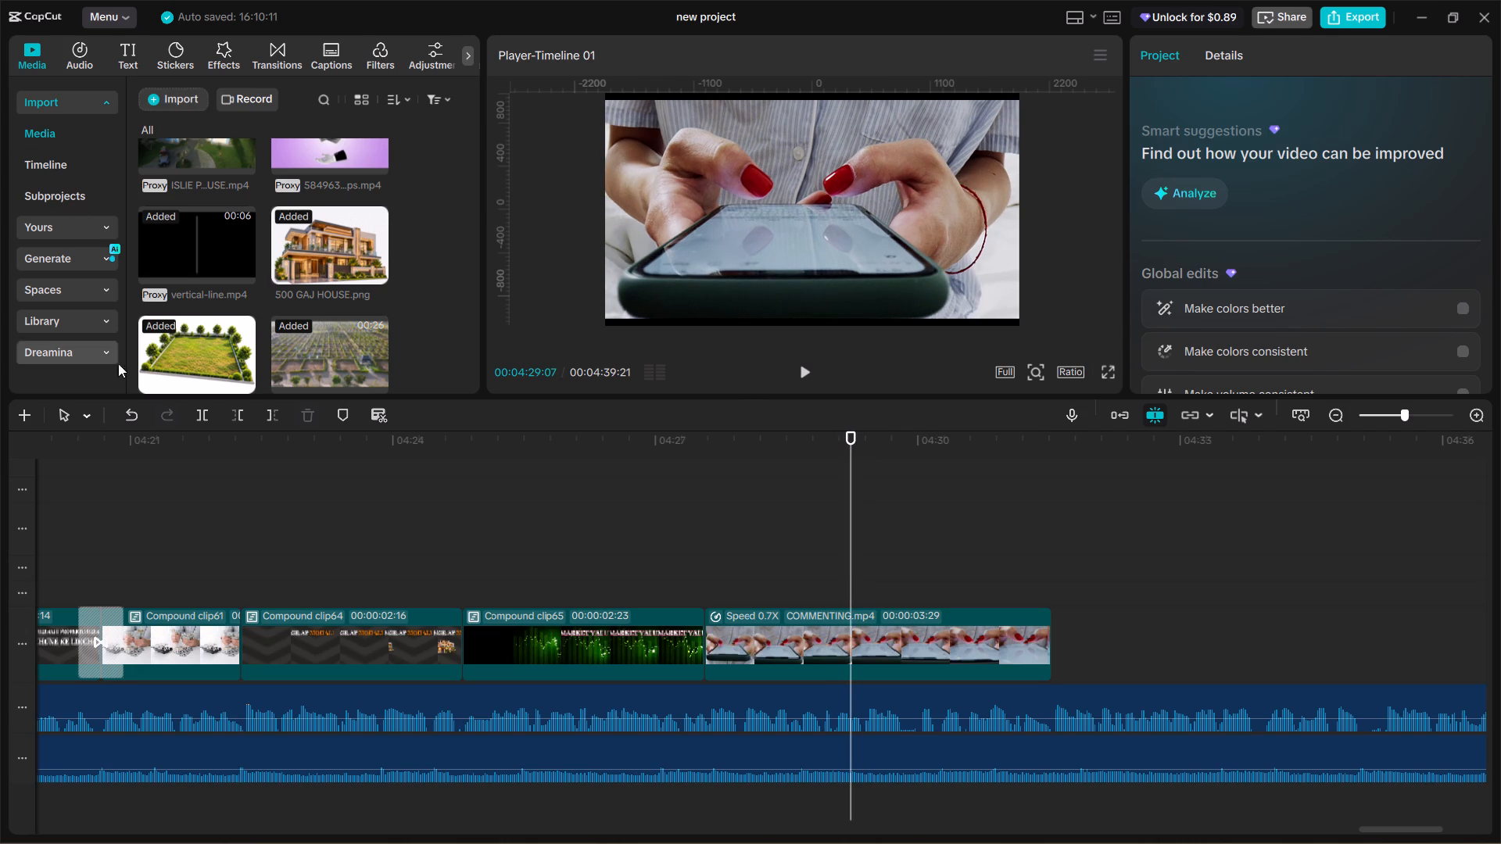
Search the stock media library for "LOCATION".
left_click(46, 318)
left_click(209, 102)
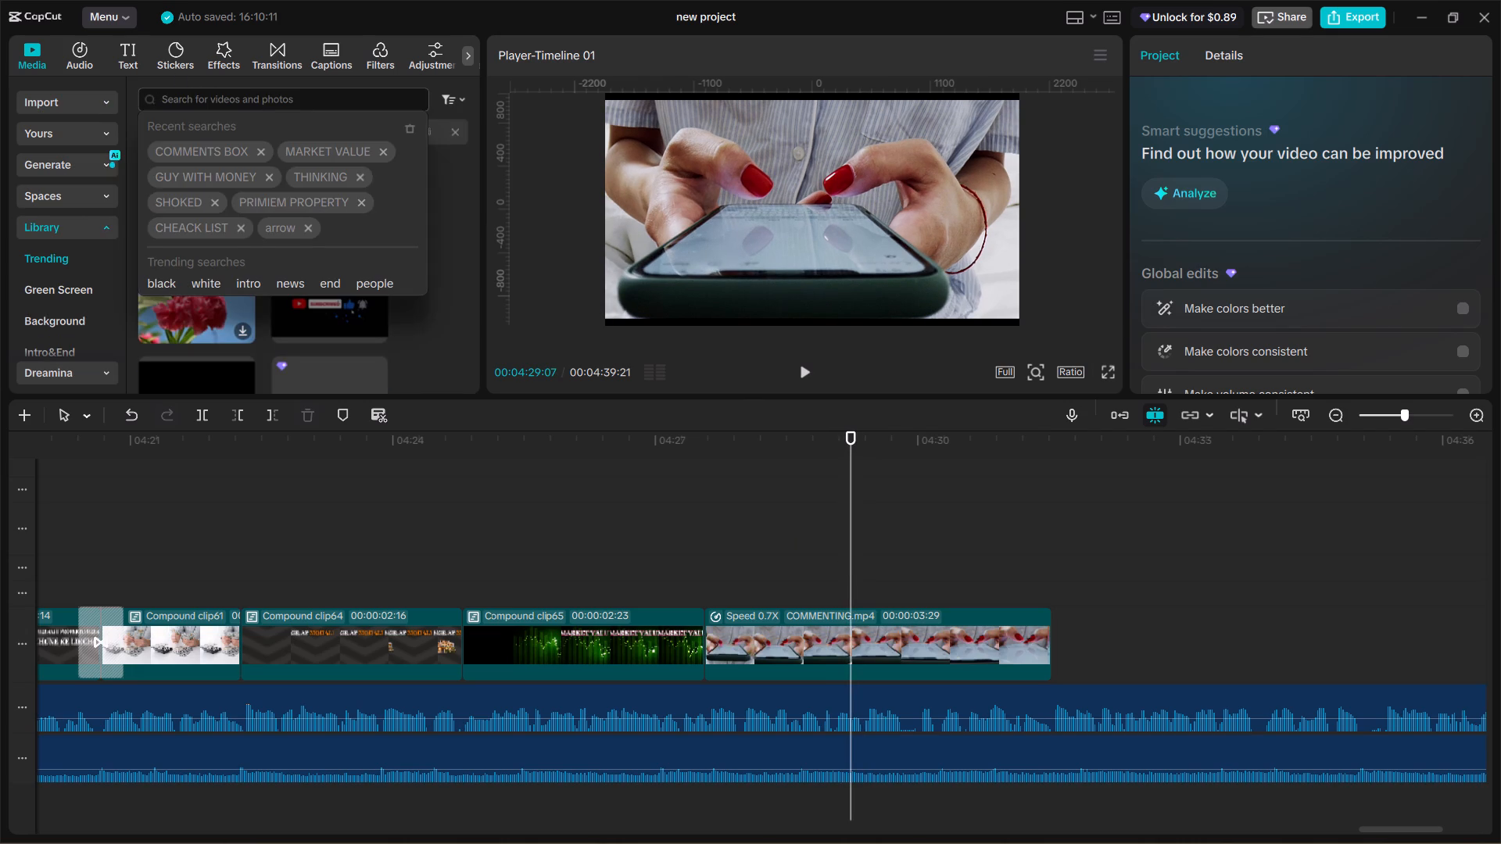
type("LOCATION\\")
key("Return")
key("BackSpace")
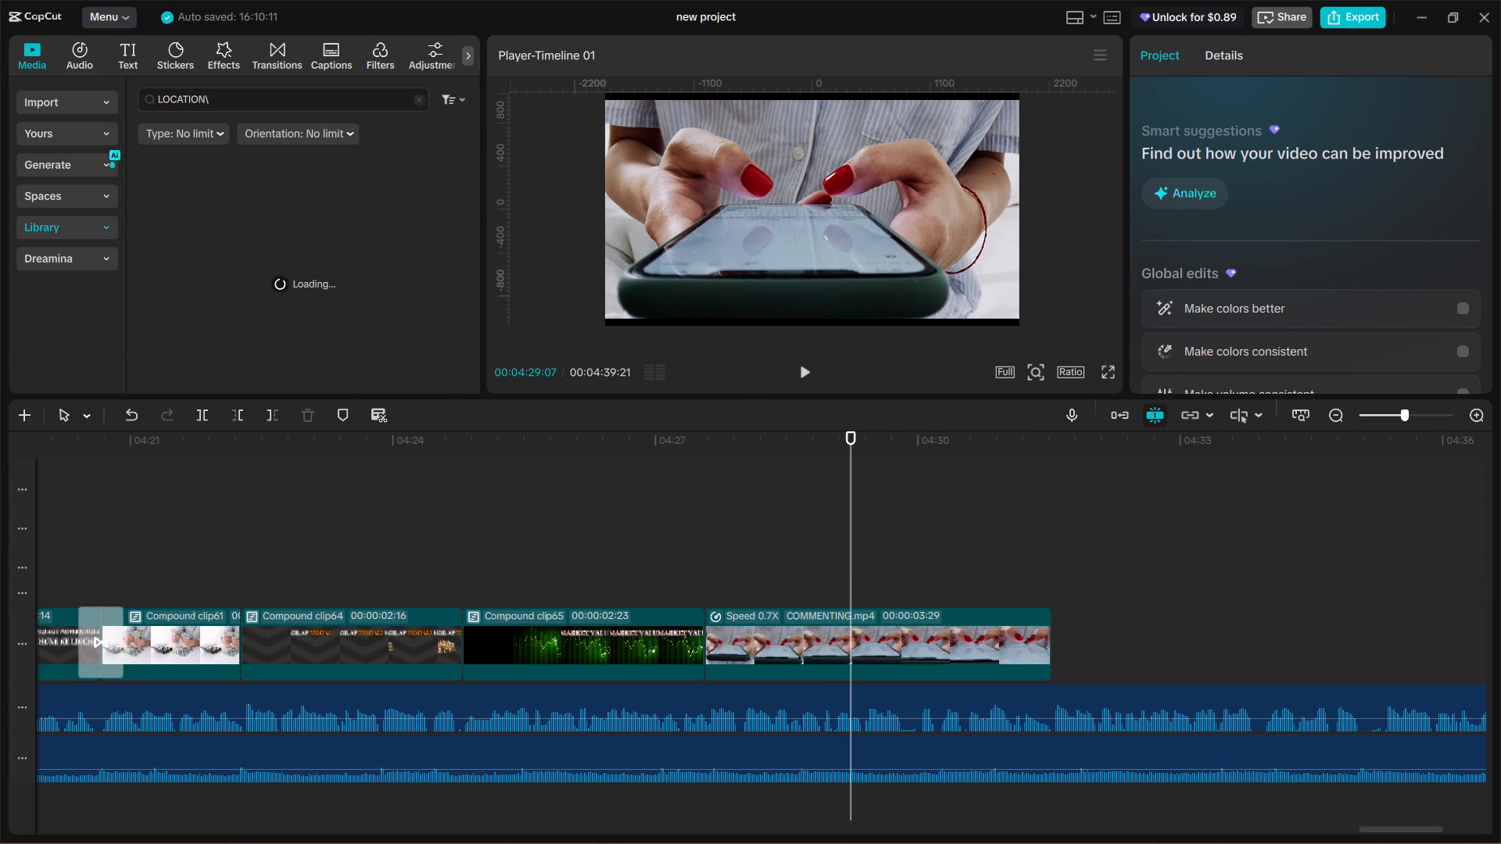
left_click(210, 101)
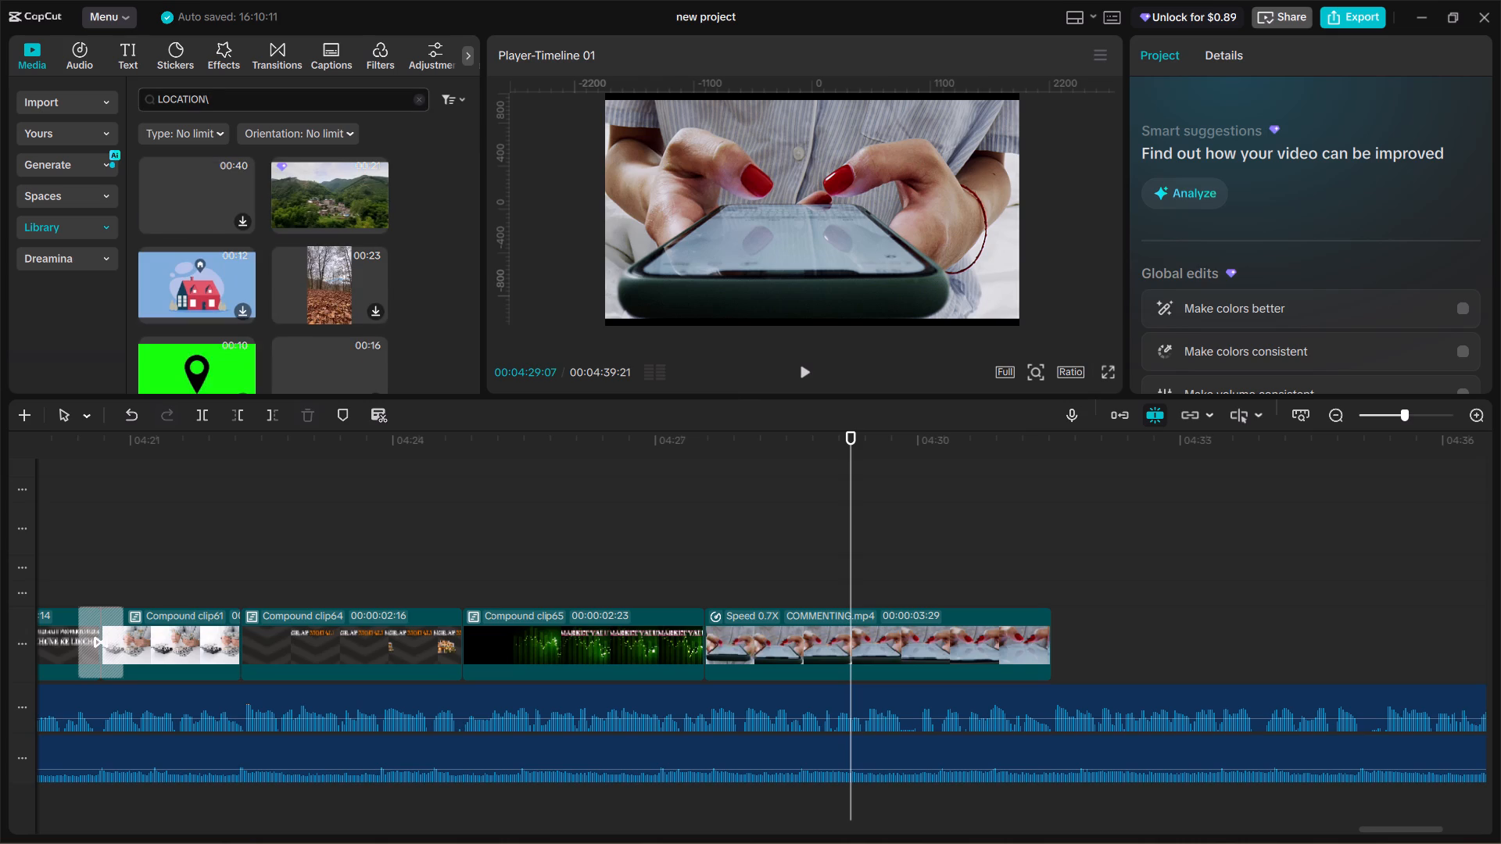
key("BackSpace")
key("Return")
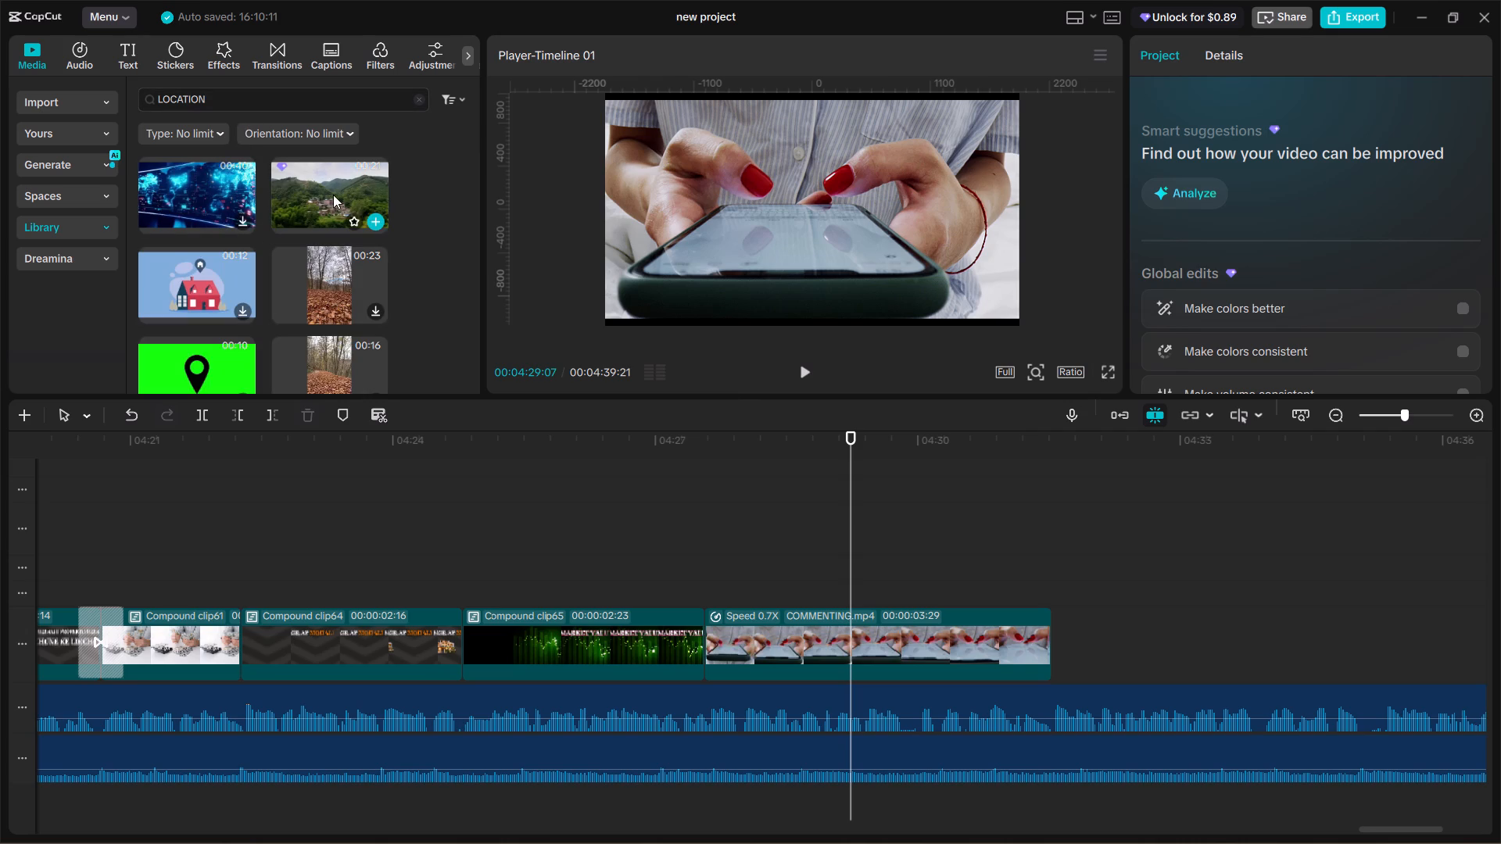
Browse the location results and place the red house with pin location video above the COMMENTING clip at 00:04:29:07.
scroll(314, 304, "down", 3)
scroll(289, 289, "up", 1)
scroll(222, 227, "down", 2)
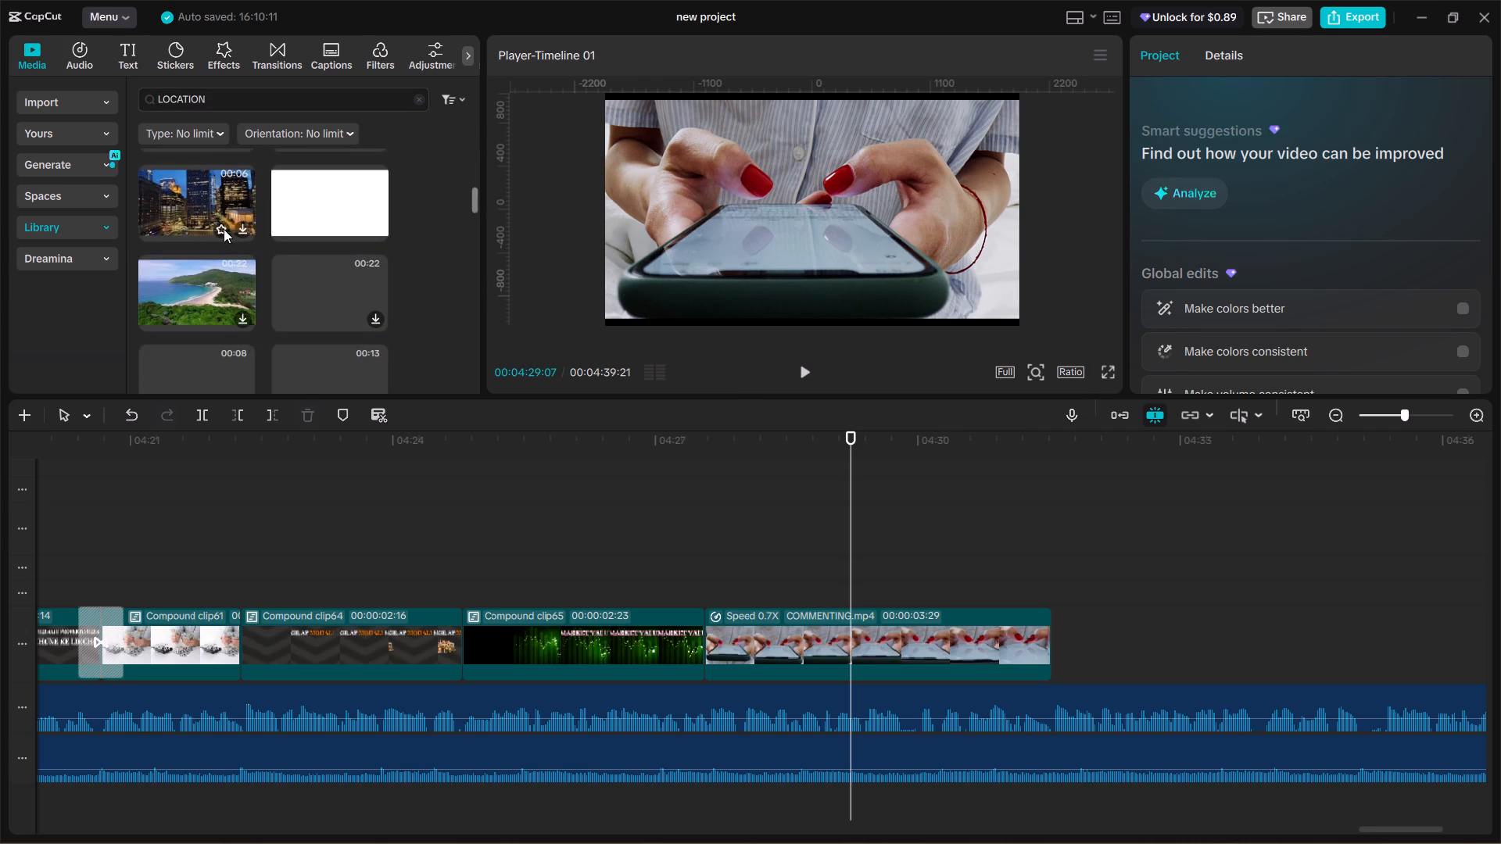
scroll(293, 239, "down", 3)
scroll(303, 252, "up", 4)
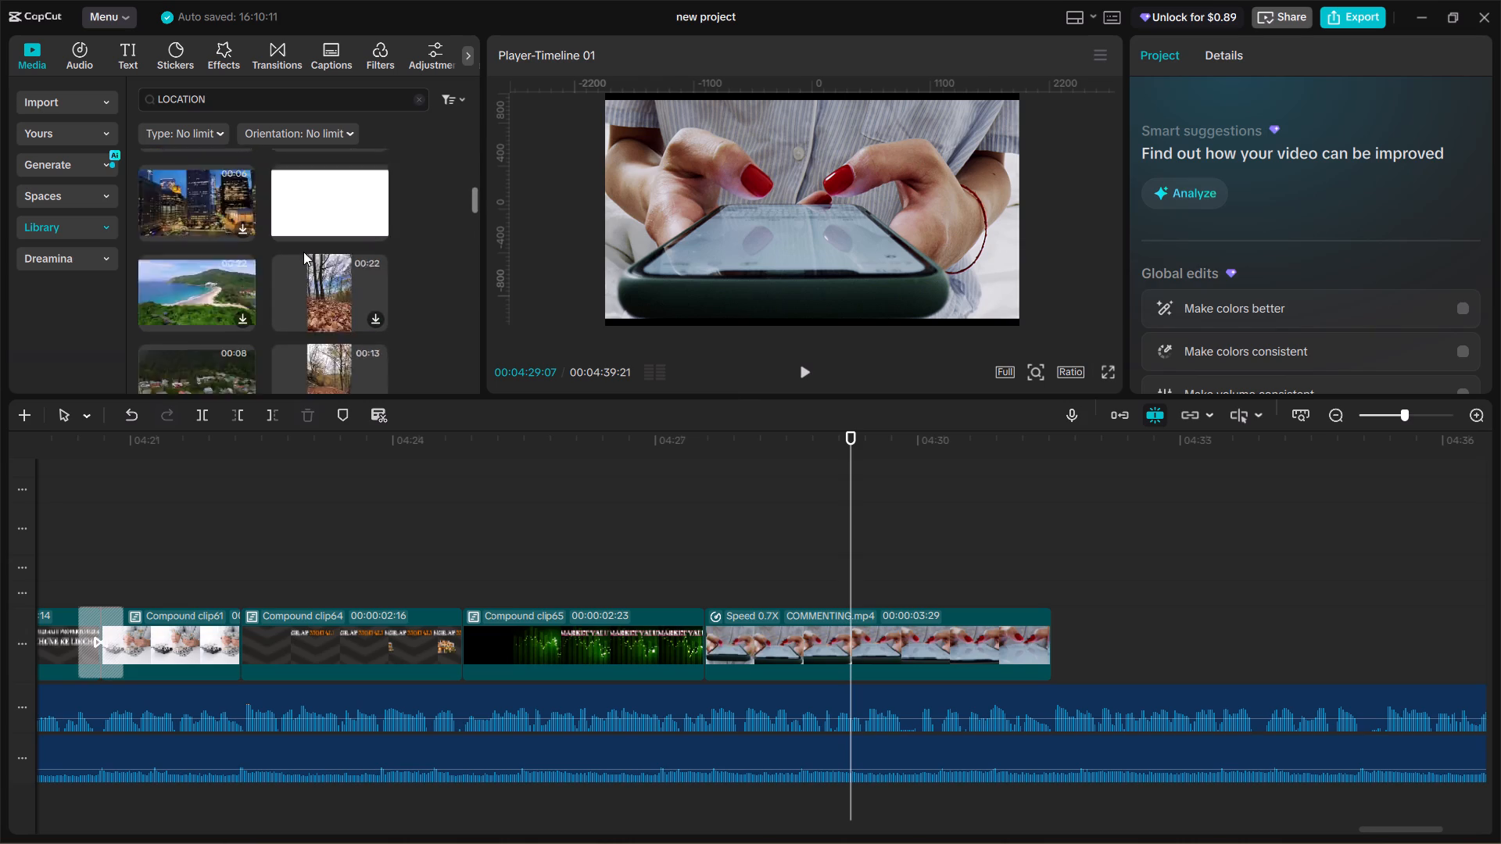
scroll(303, 252, "up", 7)
left_click(221, 288)
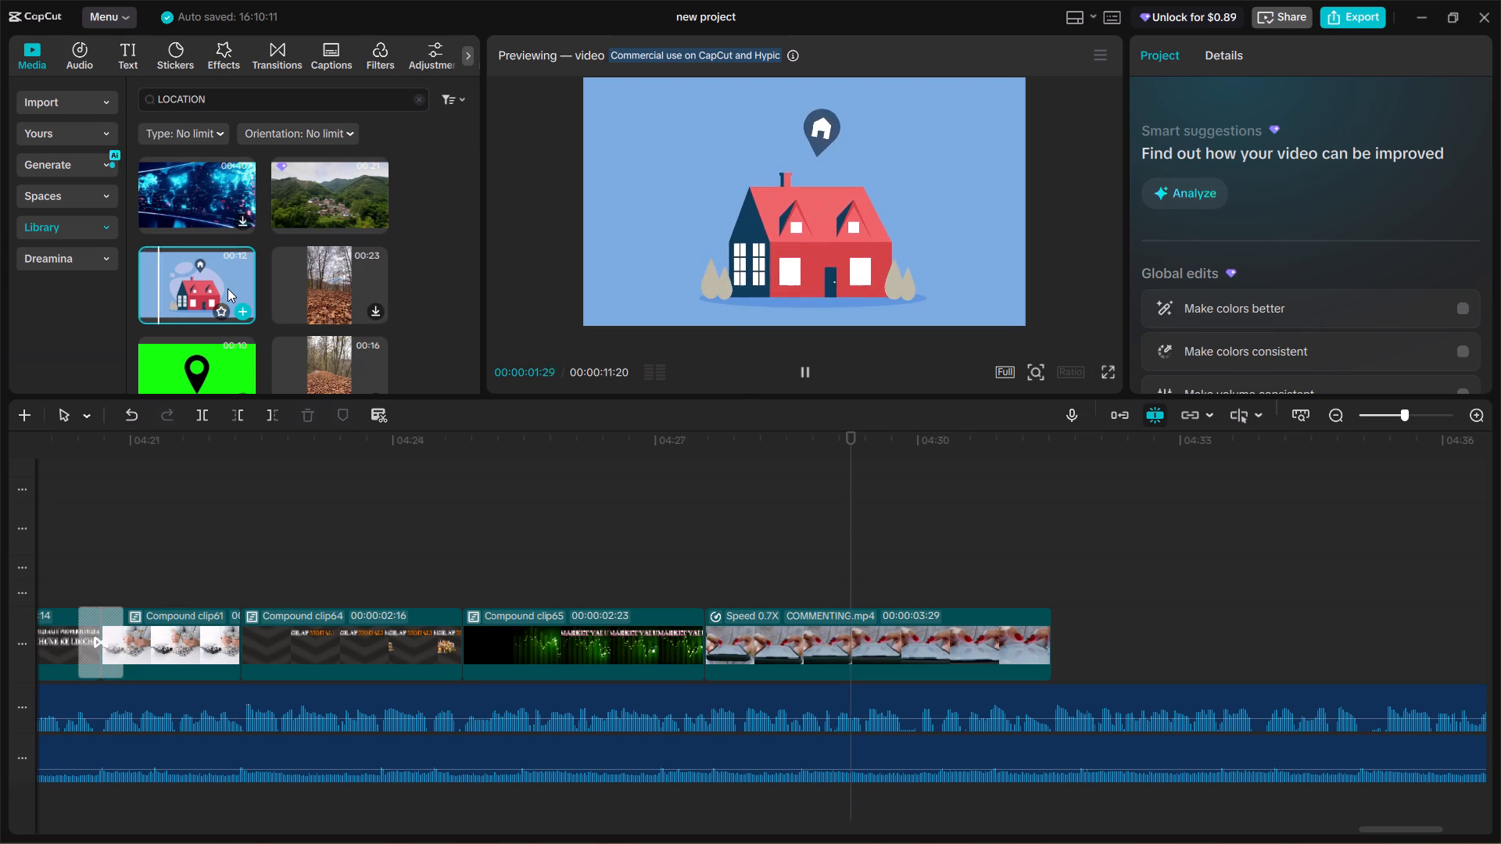
left_click_drag(208, 286, 460, 439)
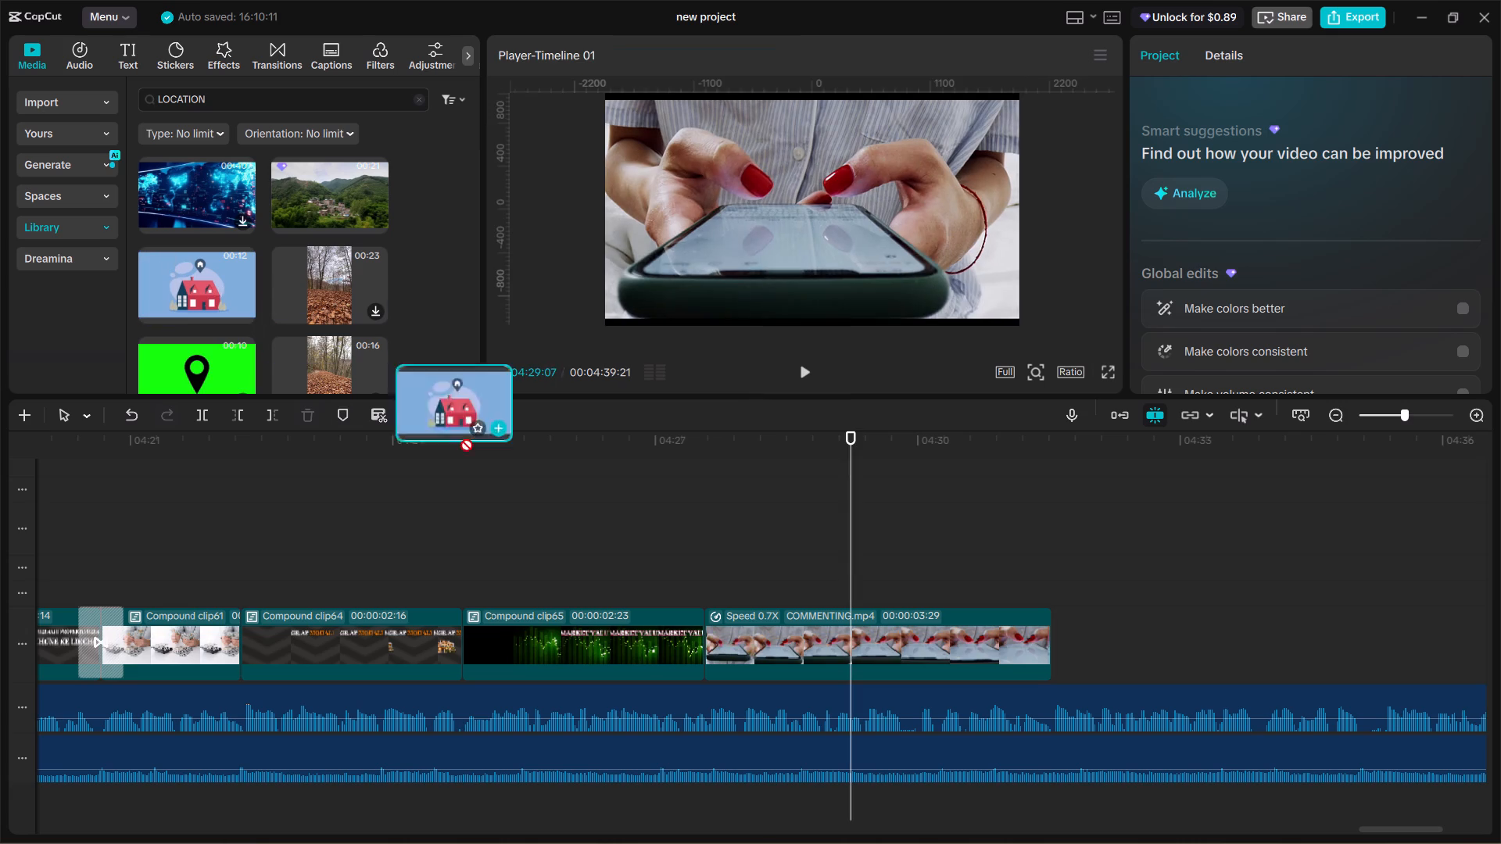
left_click_drag(460, 439, 850, 588)
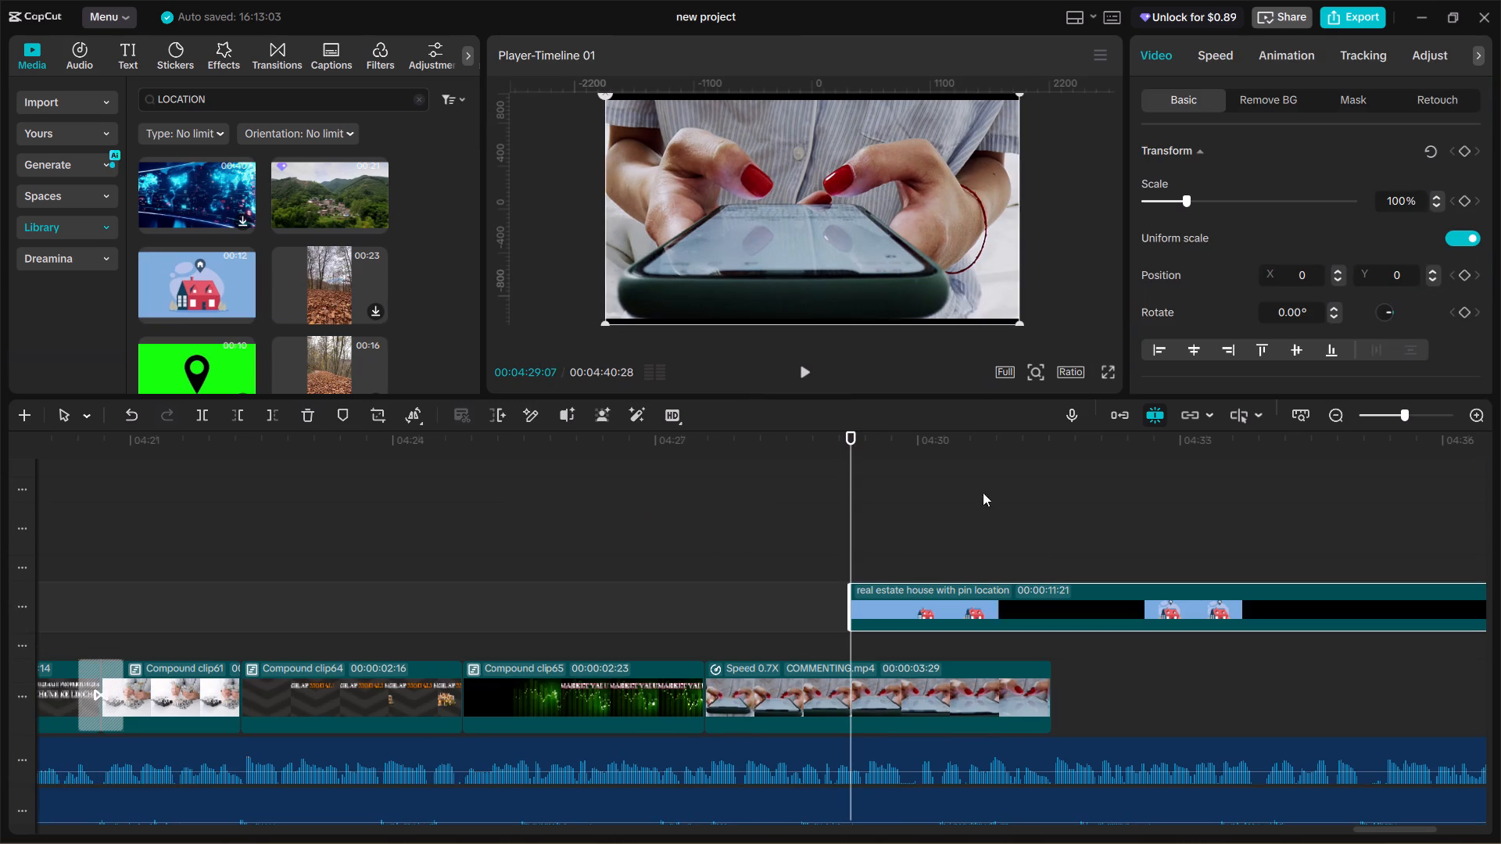
Split the house with pin location clip at 00:04:31:22 and delete the remainder after the cut.
left_click_drag(854, 538, 1196, 567)
scroll(1196, 565, "down", 8, "ctrl")
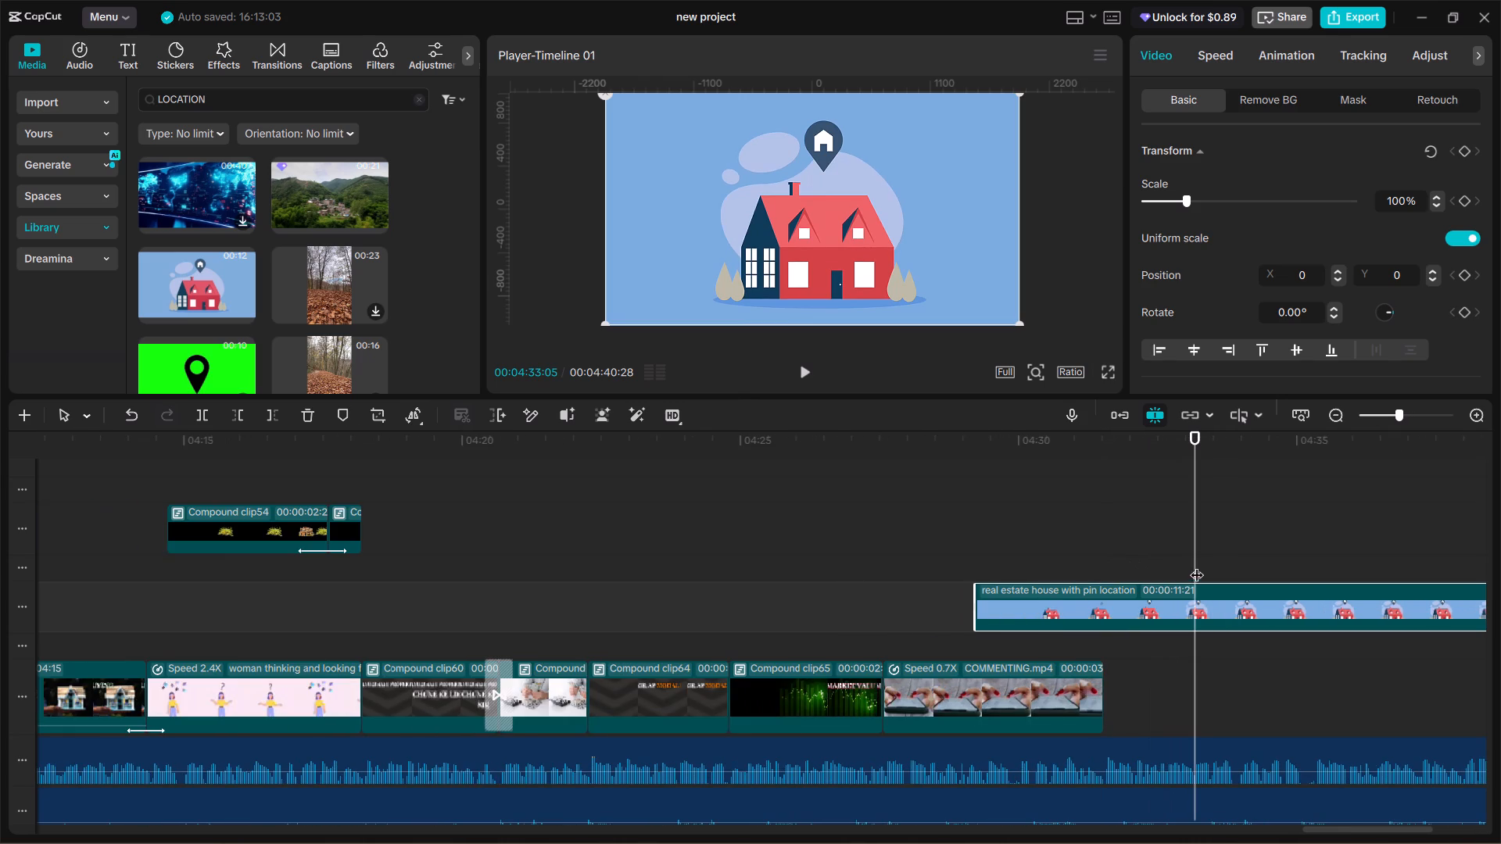
left_click_drag(1198, 541, 1295, 556)
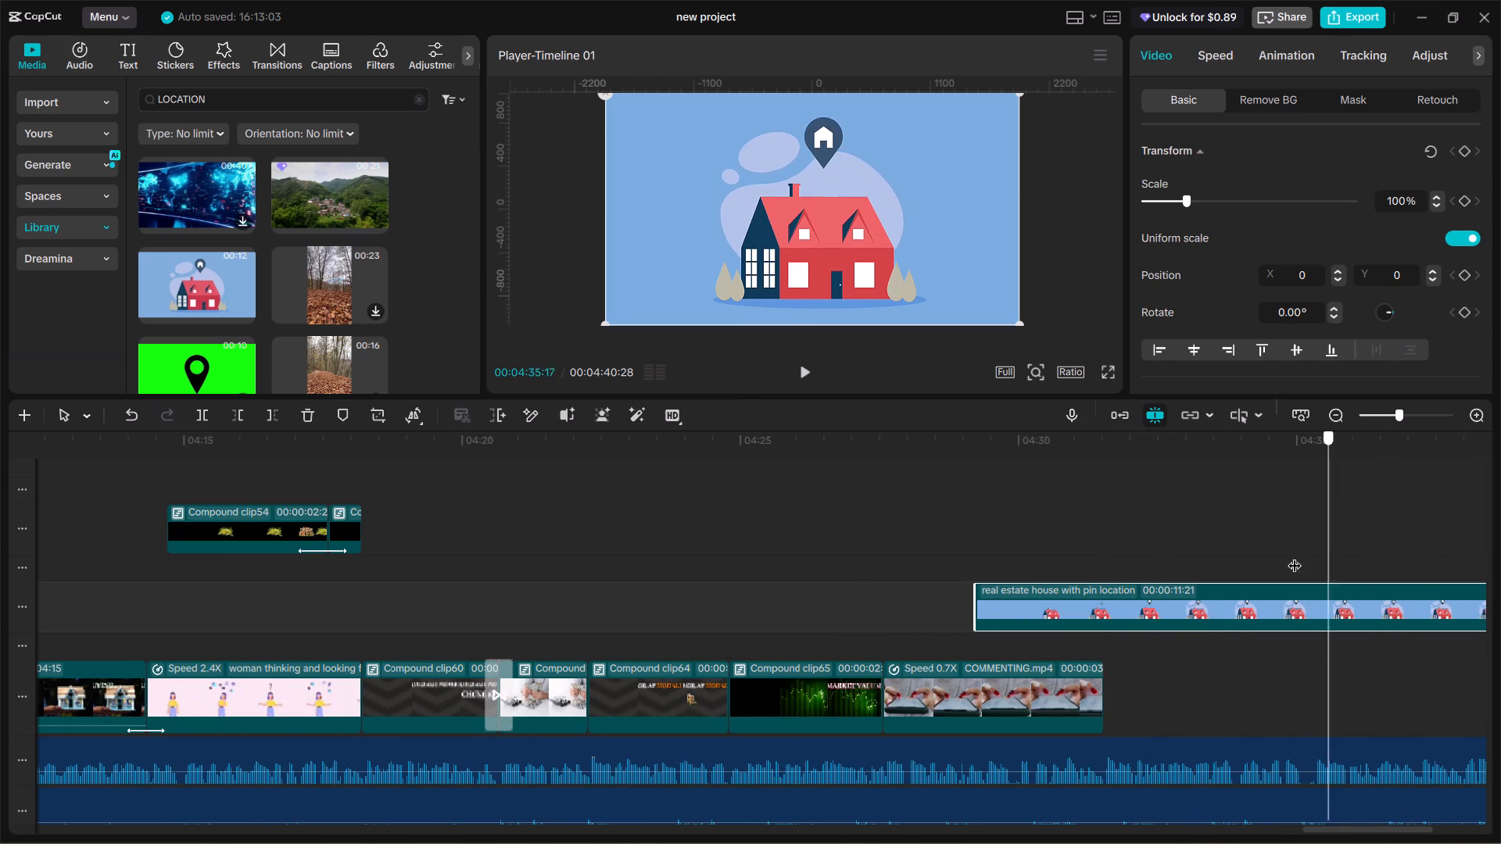
left_click_drag(1295, 556, 1115, 550)
key("ctrl+b")
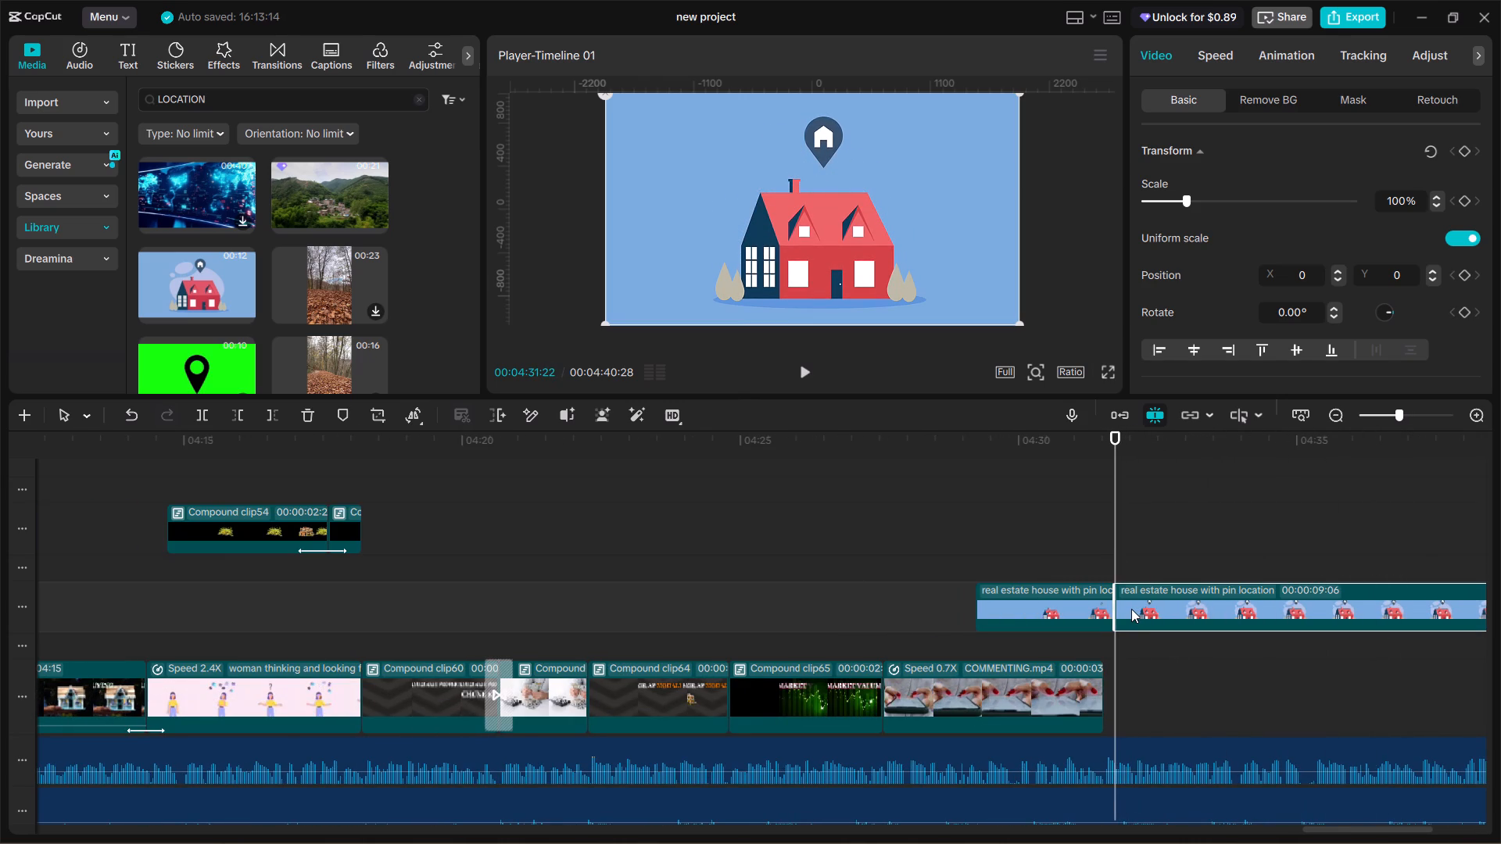
key("BackSpace")
Play the start of the trimmed house clip and the narration just before it to check their sync.
left_click(978, 553)
key("space")
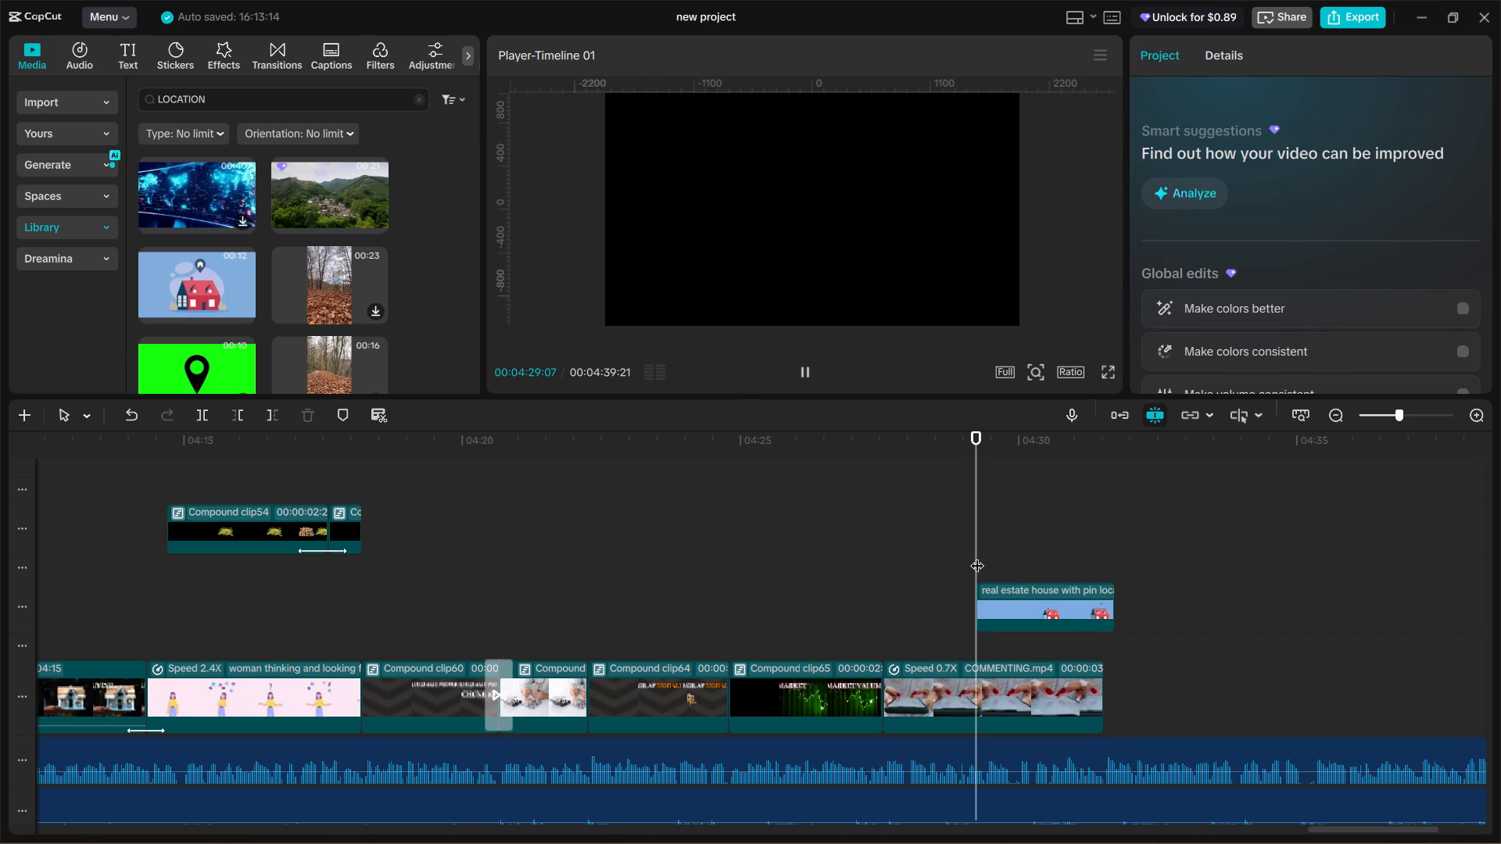
key("space")
double_click(978, 556)
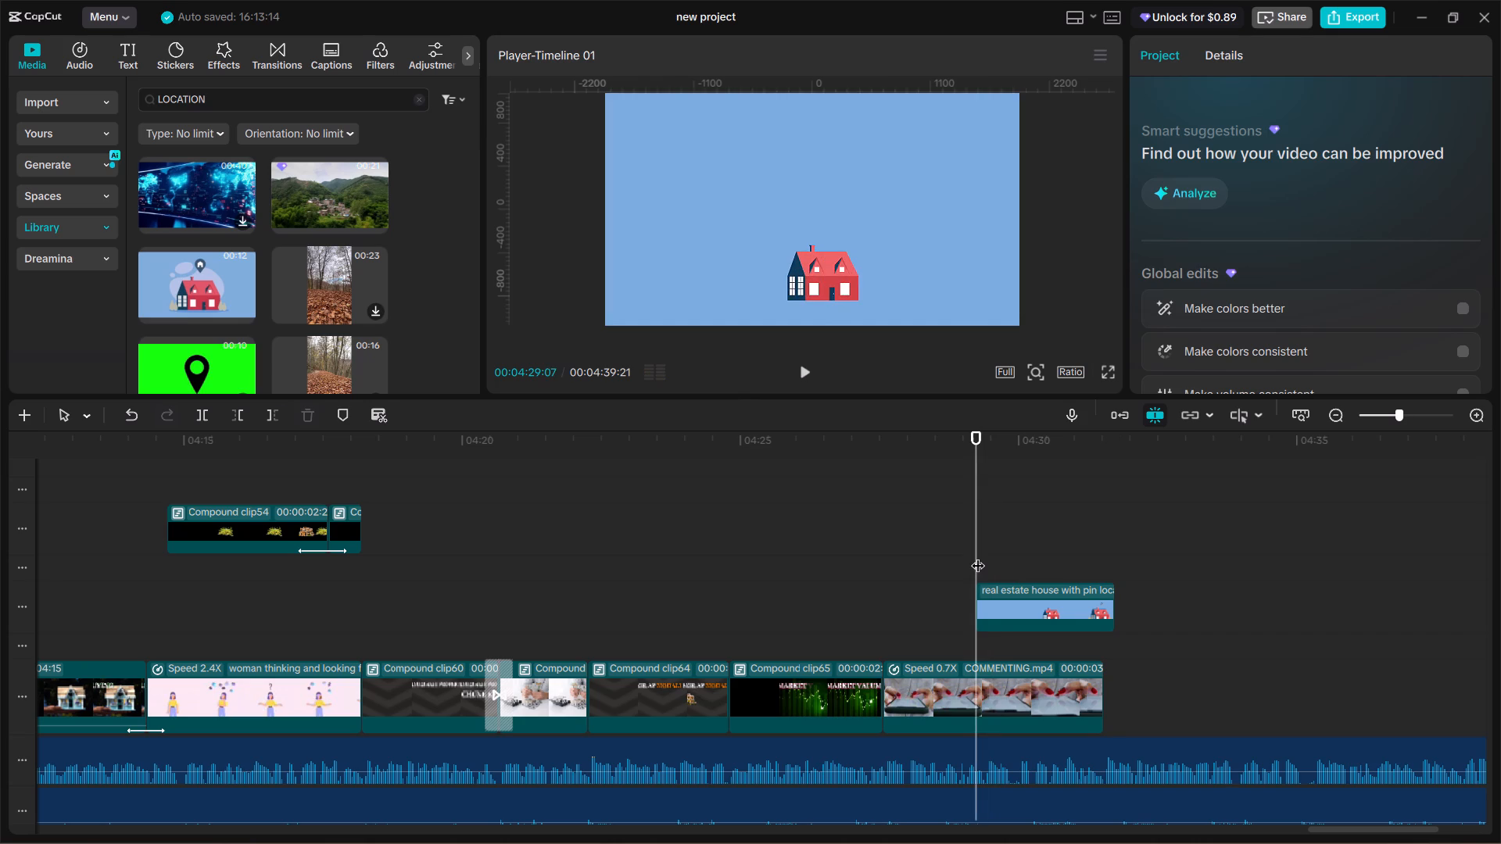
key("space")
key("space")
left_click(981, 551)
left_click_drag(983, 551, 969, 551)
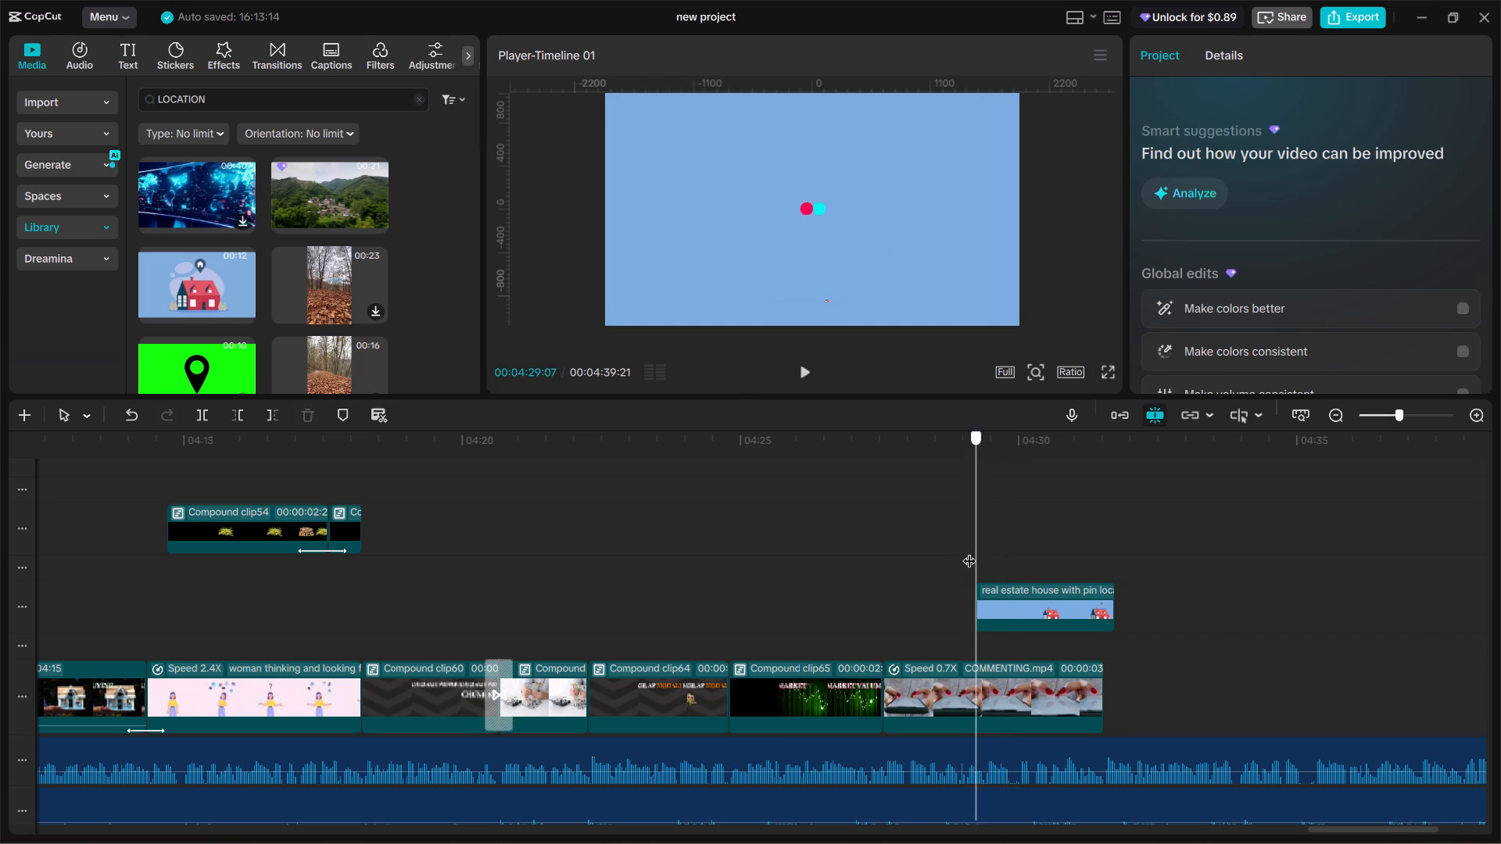
left_click_drag(969, 551, 953, 553)
key("space")
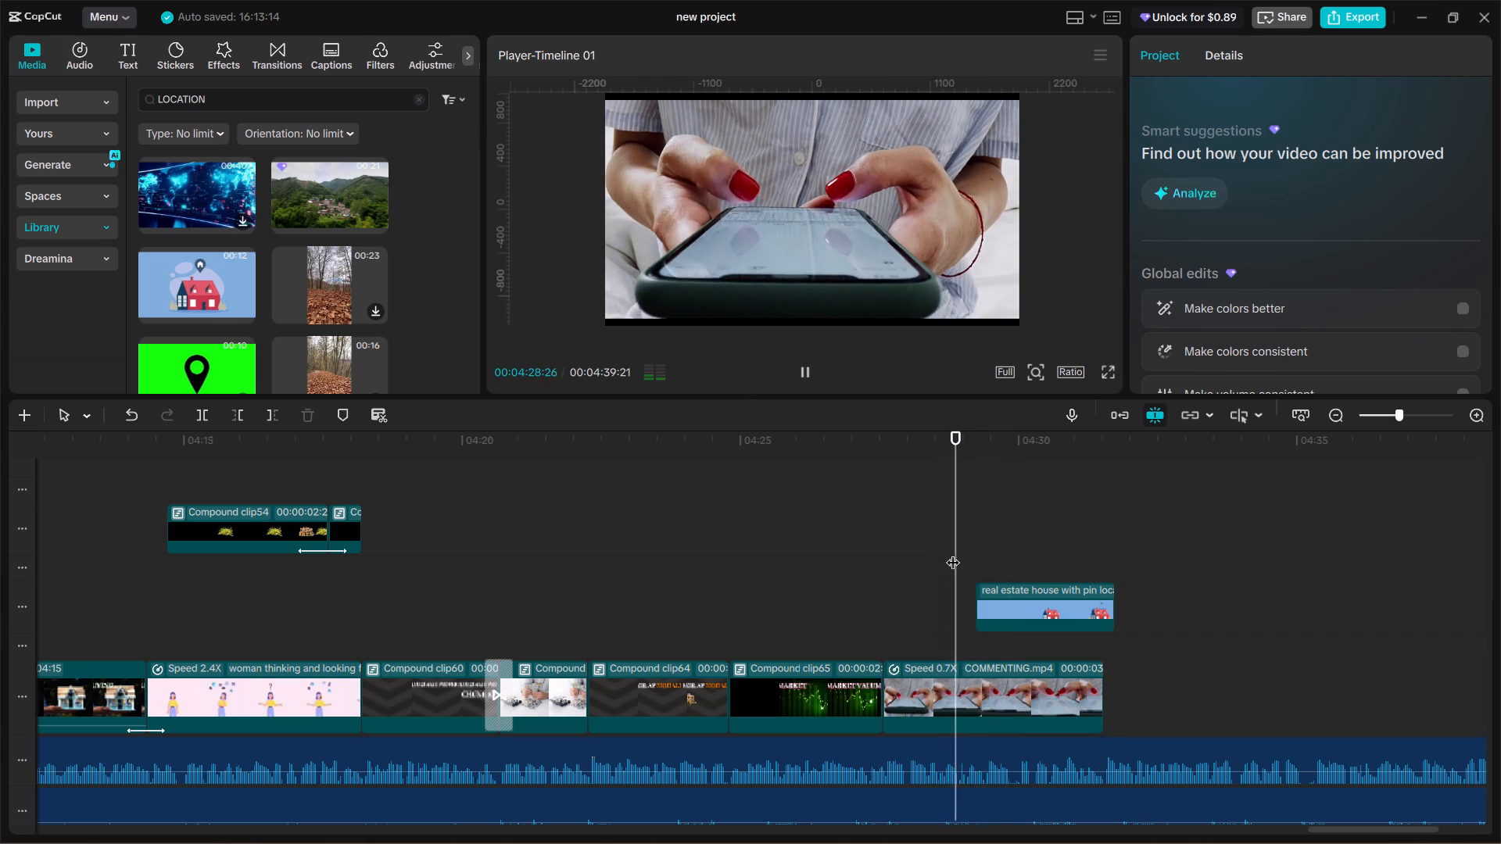
left_click(953, 553)
Locate the narration cue at 00:04:28:27 and move the house with pin location clip to start there.
scroll(962, 560, "up", 20, "ctrl")
scroll(962, 560, "up", 1, "ctrl")
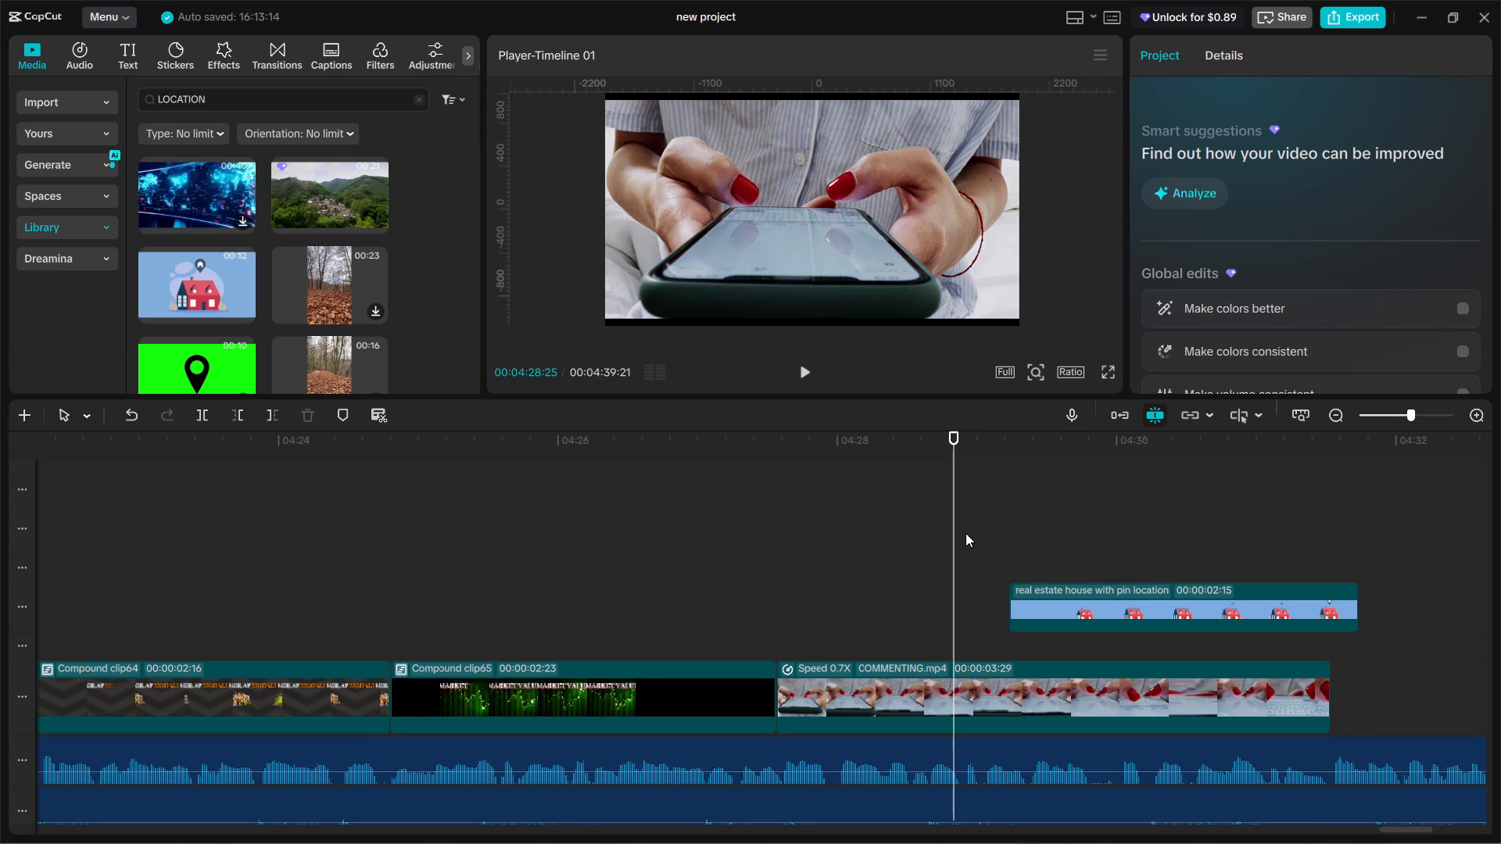
scroll(965, 533, "up", 5, "ctrl")
left_click(959, 527)
left_click_drag(958, 527, 937, 525)
key("space")
left_click(937, 523)
left_click_drag(937, 523, 921, 517)
key("space")
left_click(921, 517)
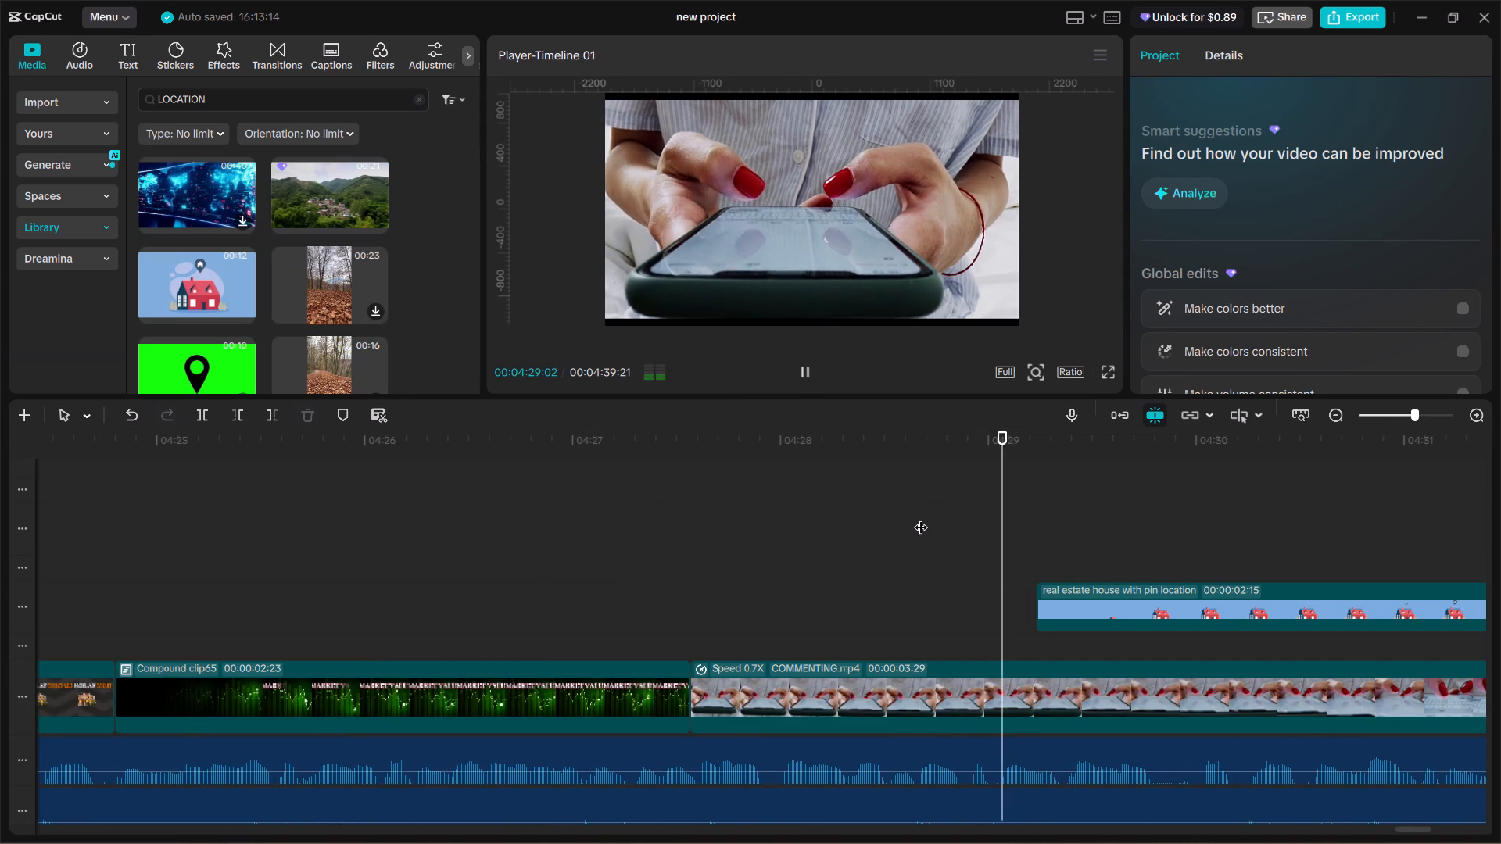
left_click_drag(921, 517, 966, 535)
key("space")
left_click(966, 532)
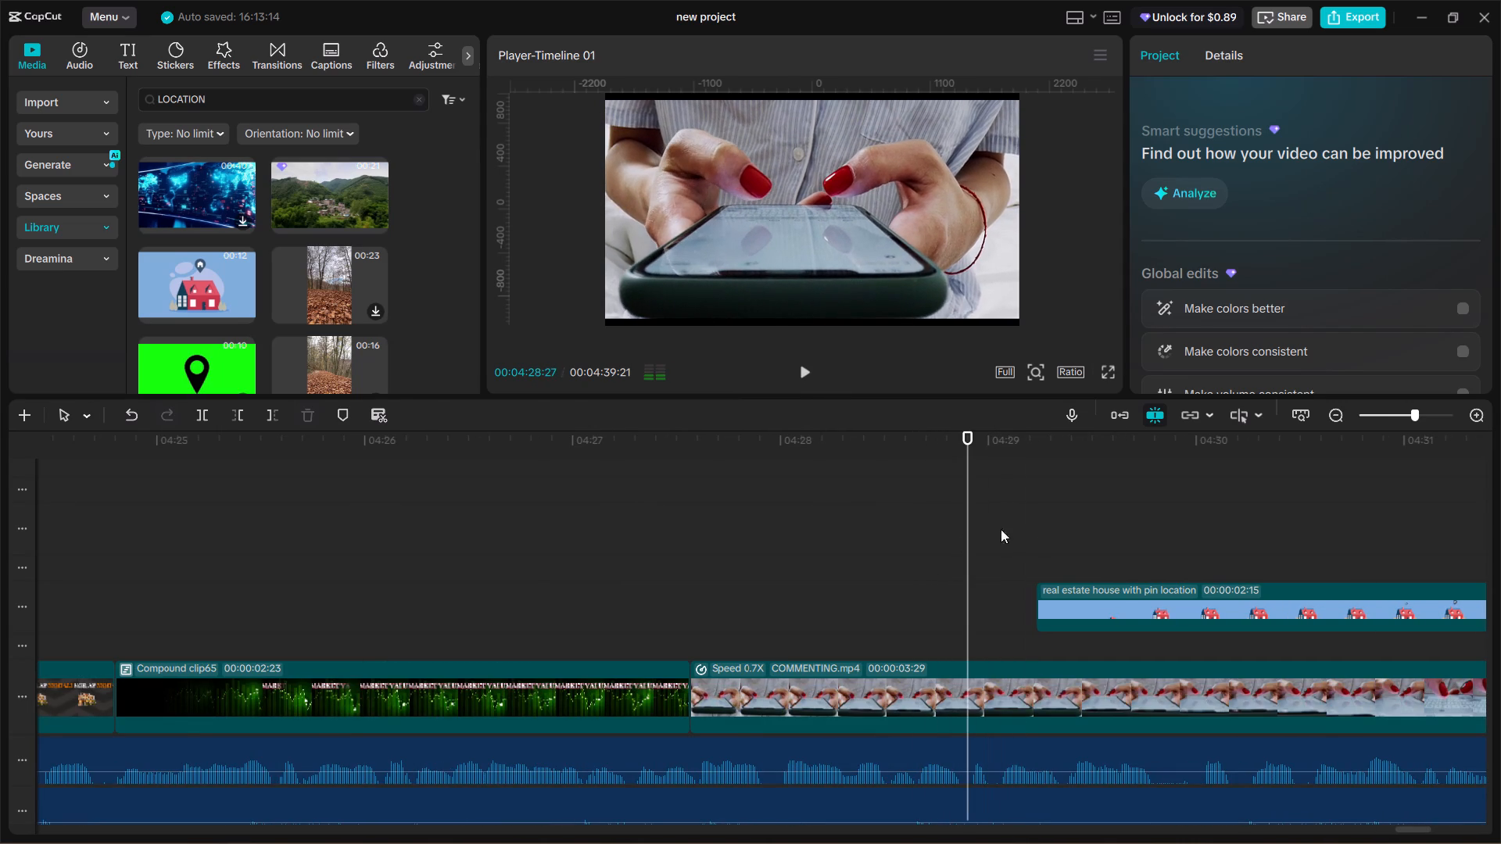
left_click_drag(1119, 591, 1051, 584)
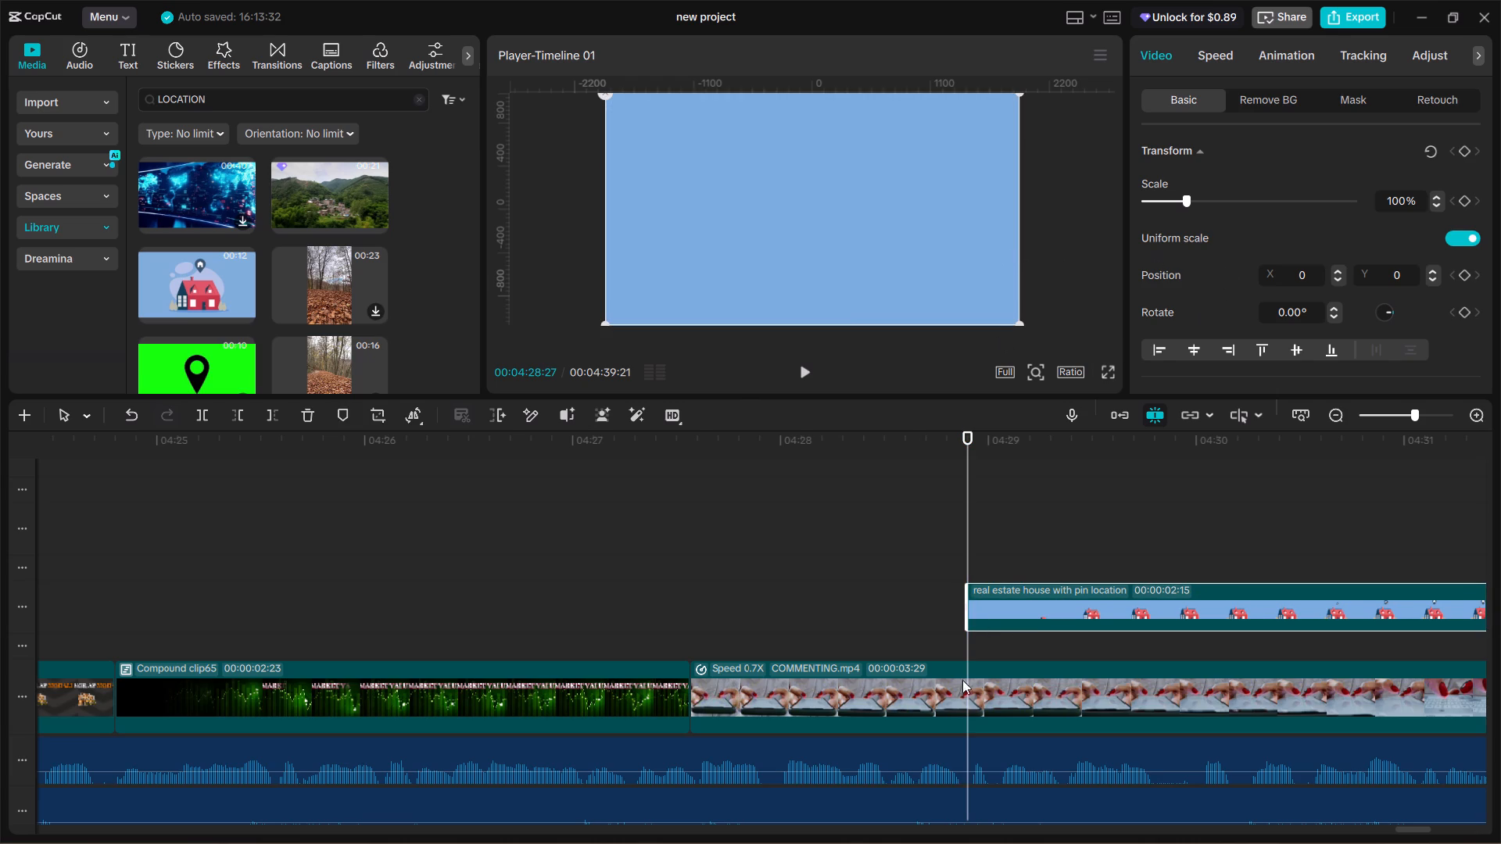
Scale the COMMENTING clip up to 107%.
left_click(951, 703)
left_click_drag(1019, 315, 1023, 329)
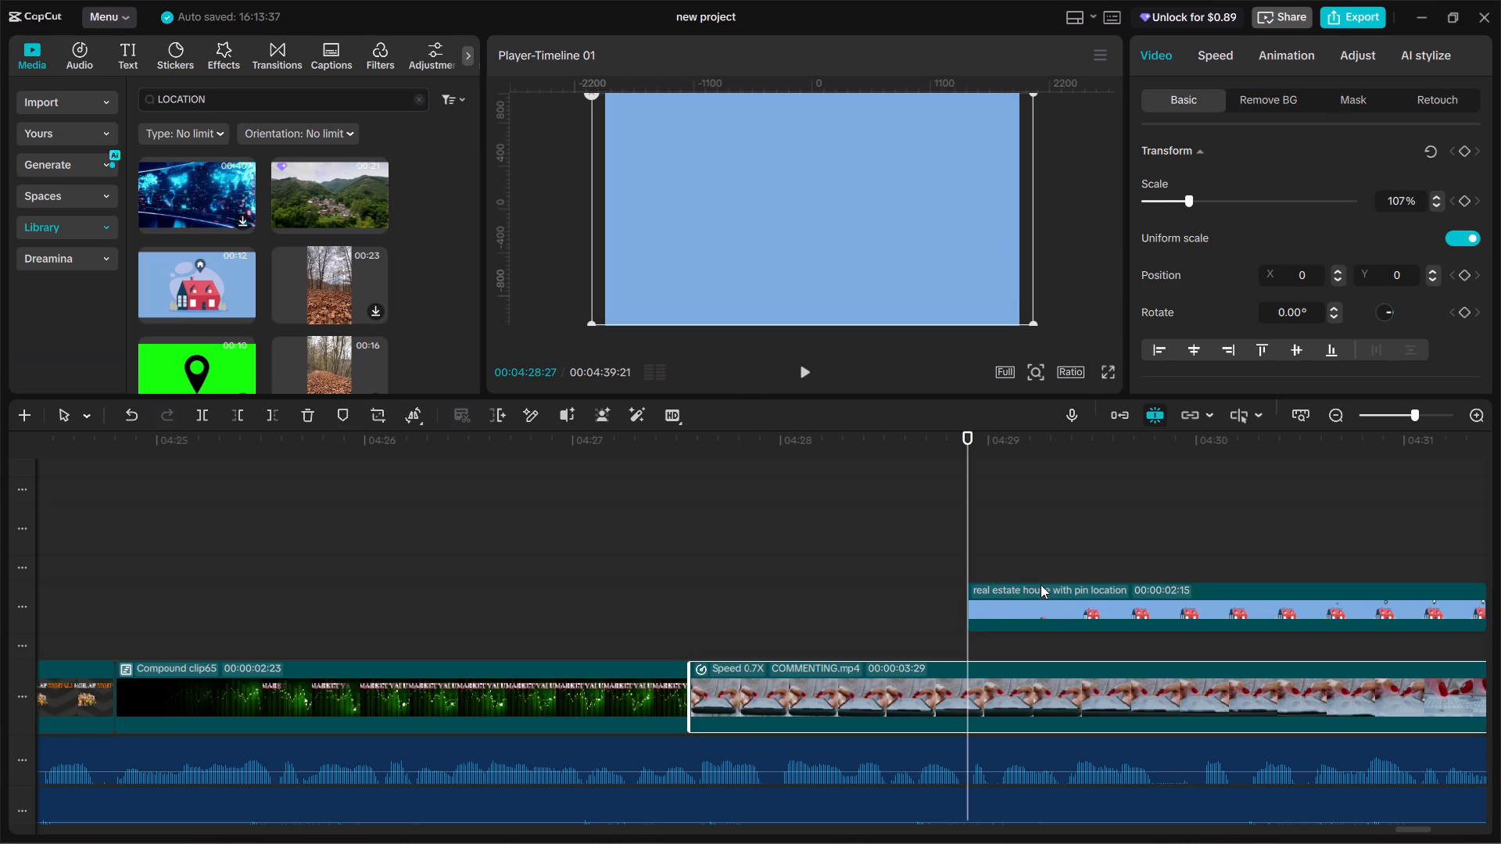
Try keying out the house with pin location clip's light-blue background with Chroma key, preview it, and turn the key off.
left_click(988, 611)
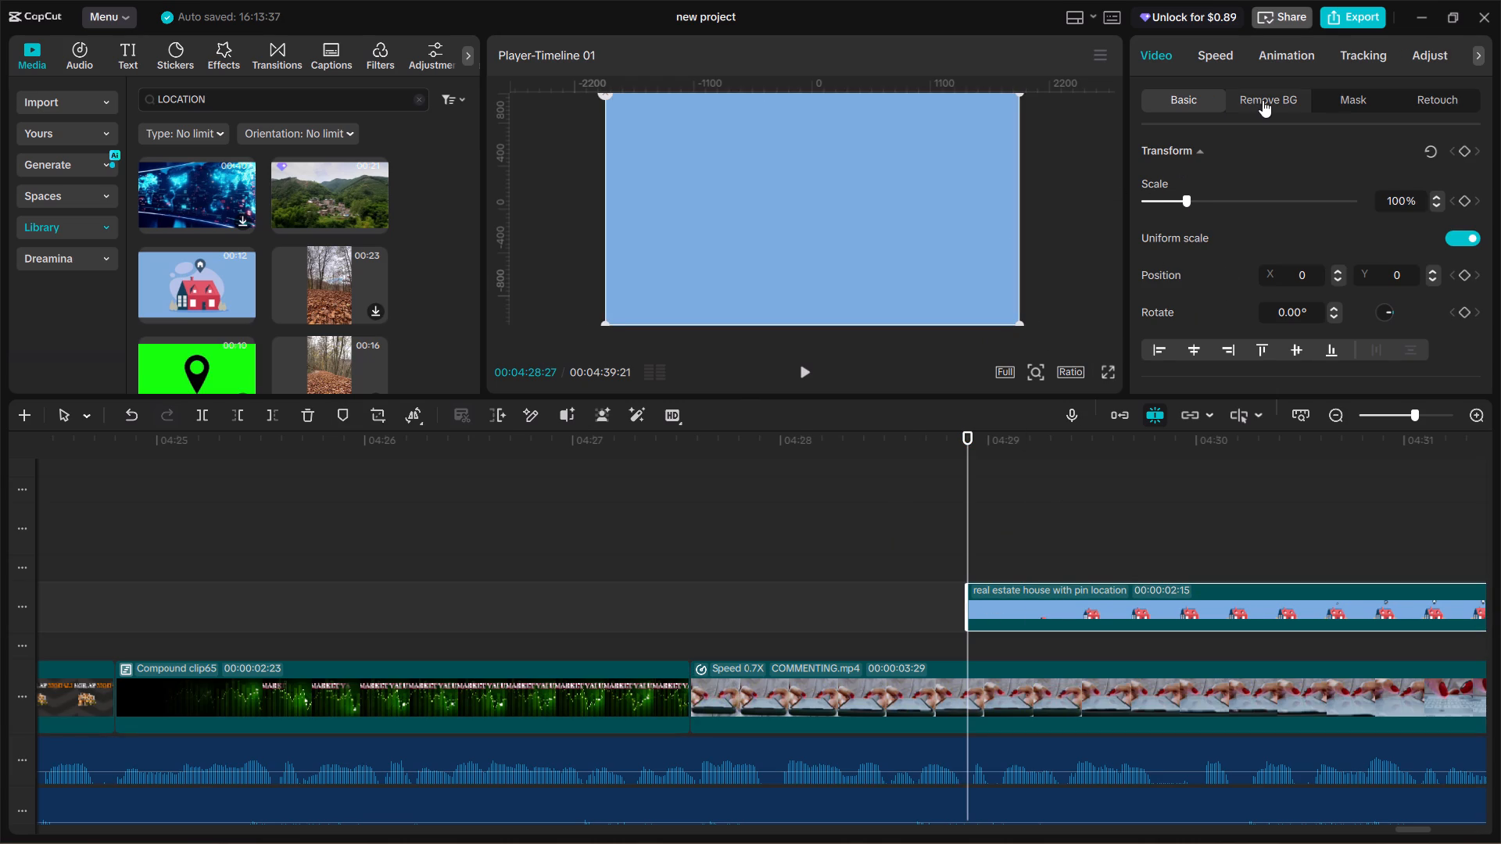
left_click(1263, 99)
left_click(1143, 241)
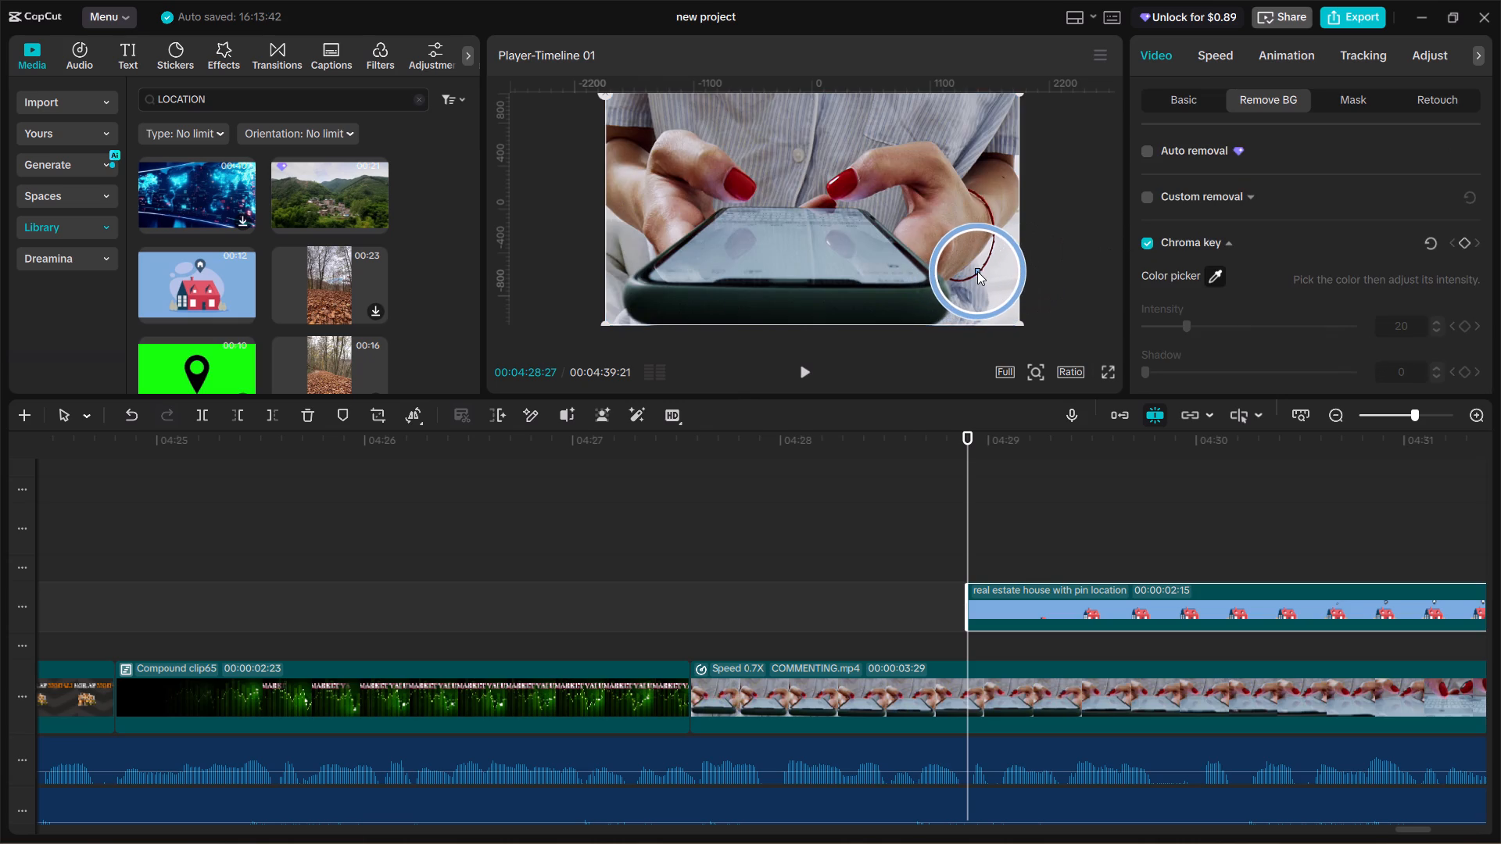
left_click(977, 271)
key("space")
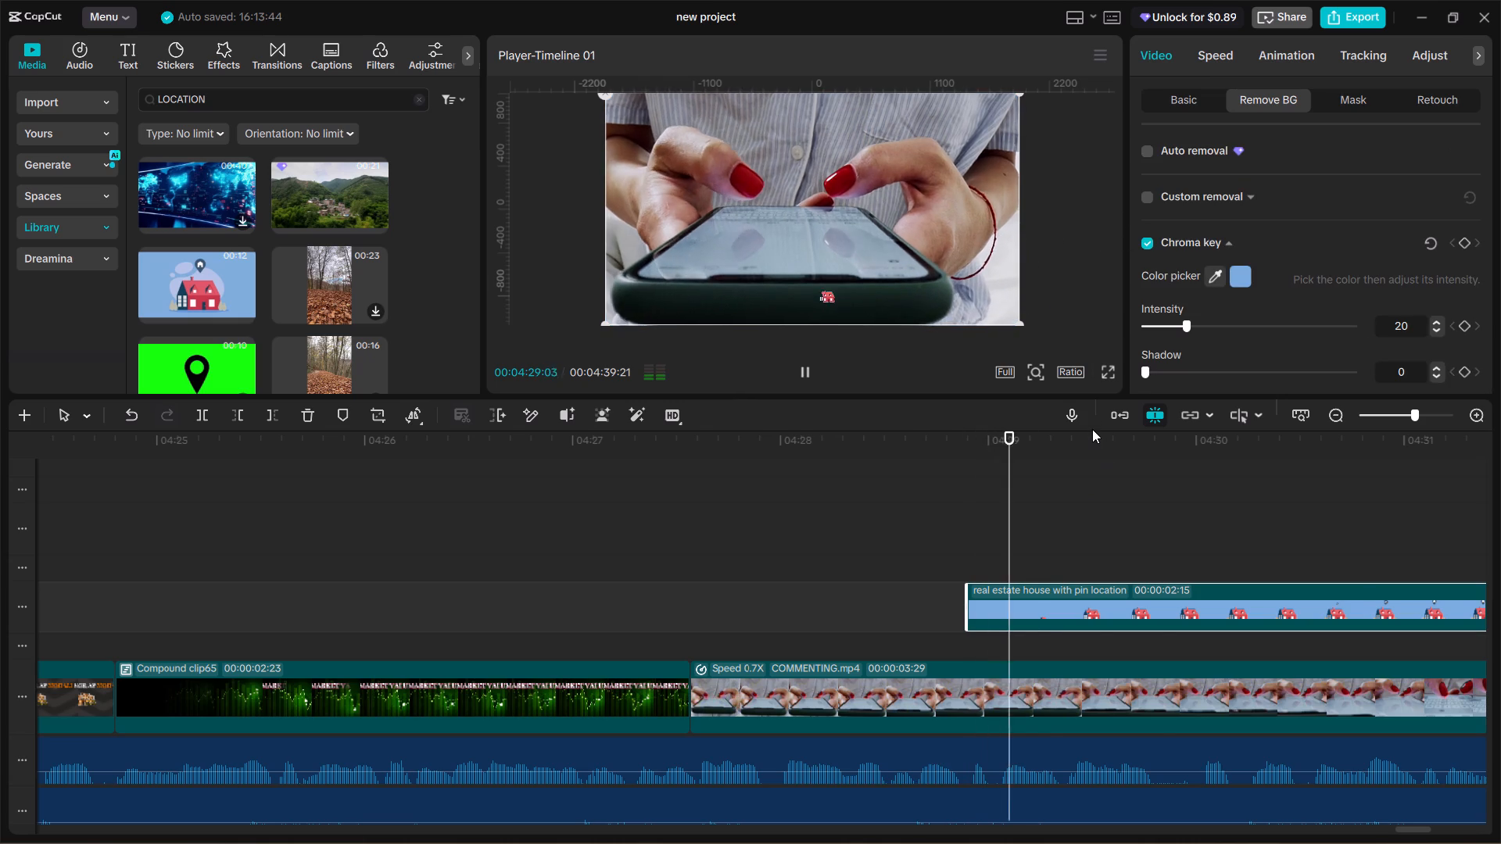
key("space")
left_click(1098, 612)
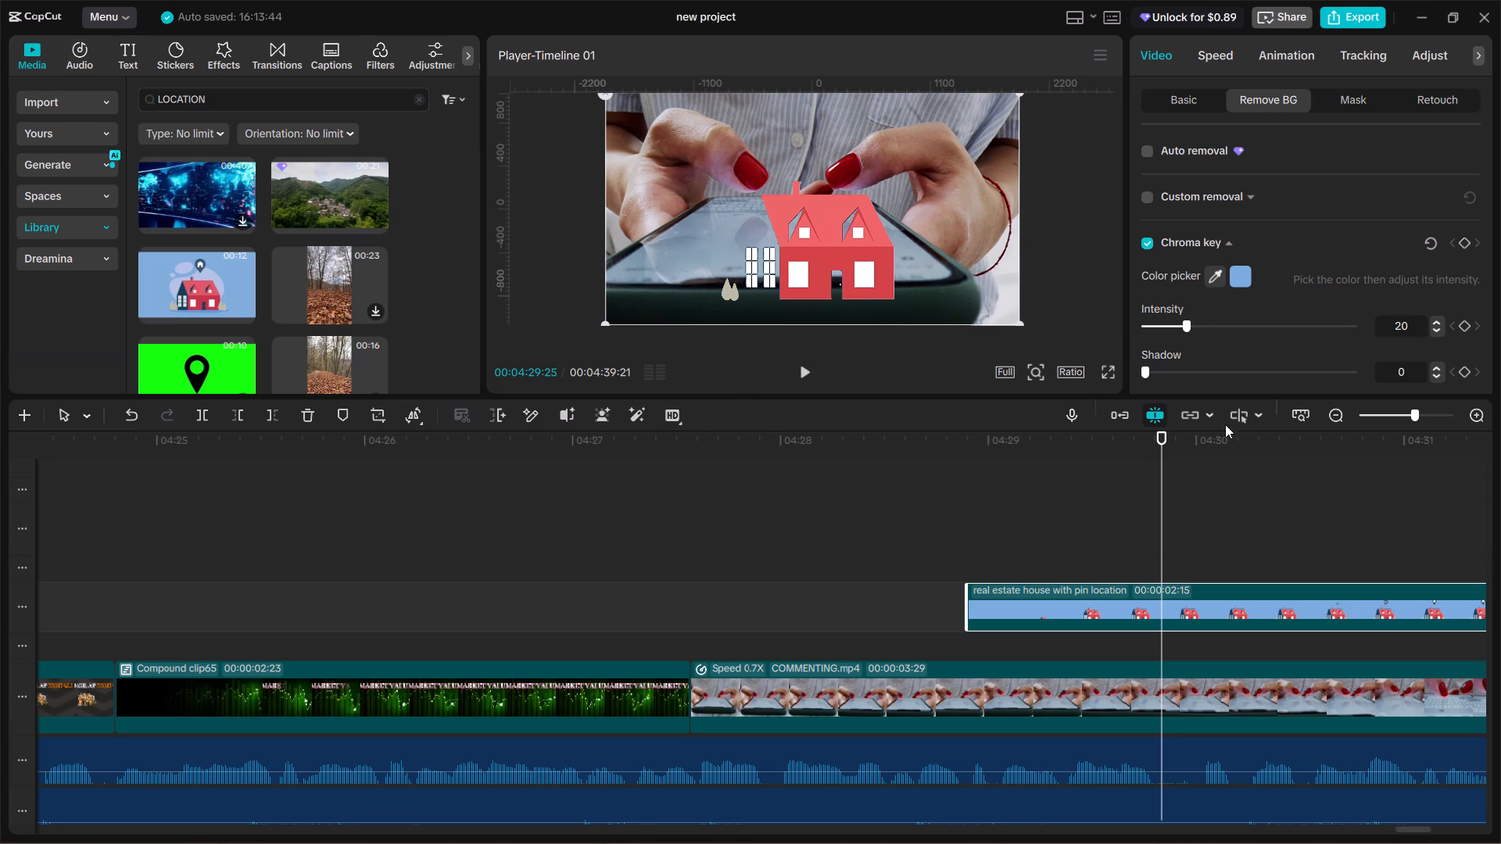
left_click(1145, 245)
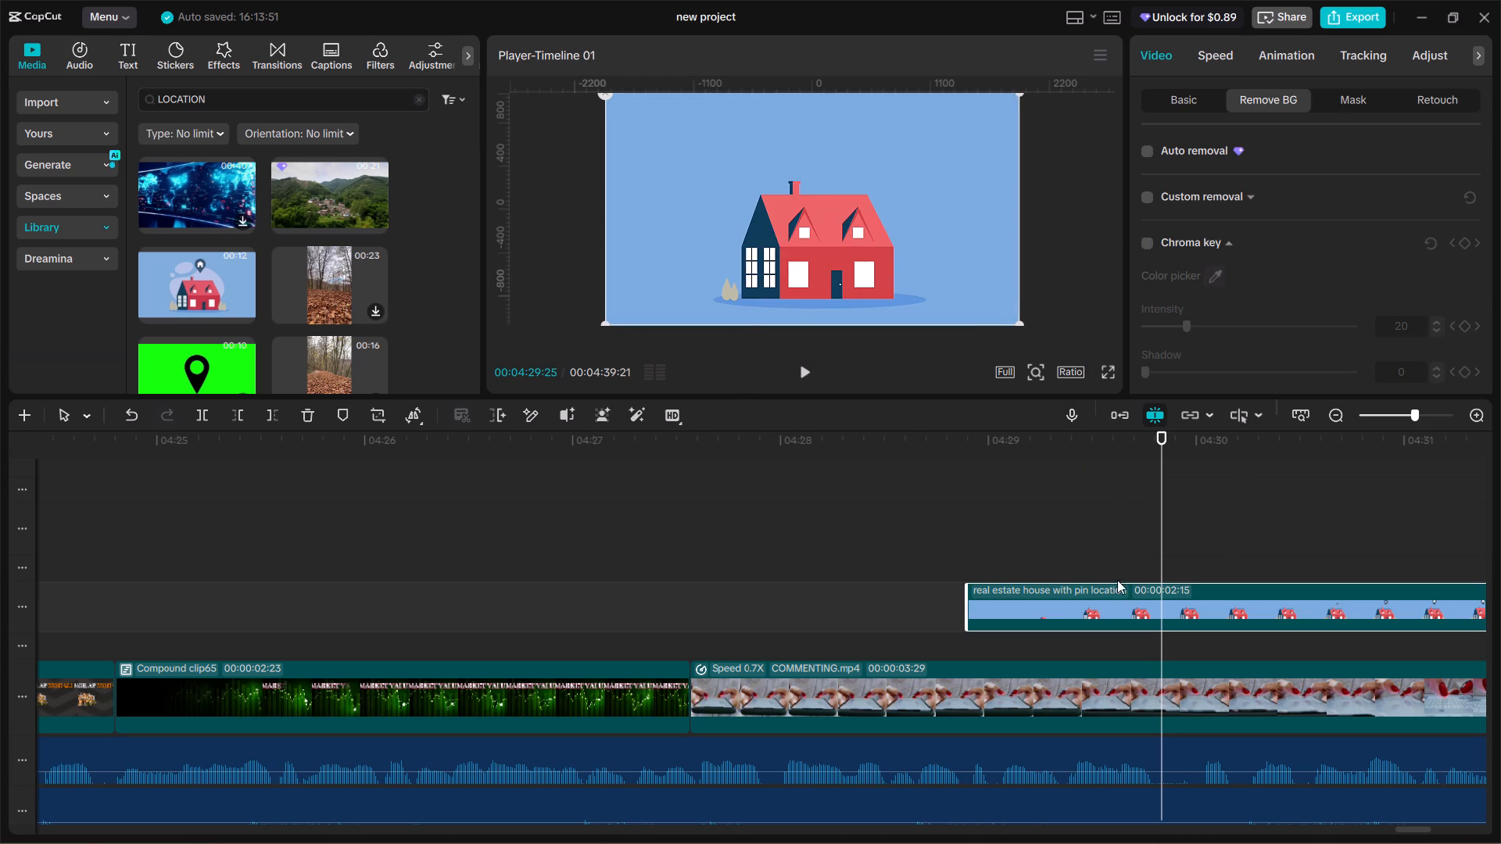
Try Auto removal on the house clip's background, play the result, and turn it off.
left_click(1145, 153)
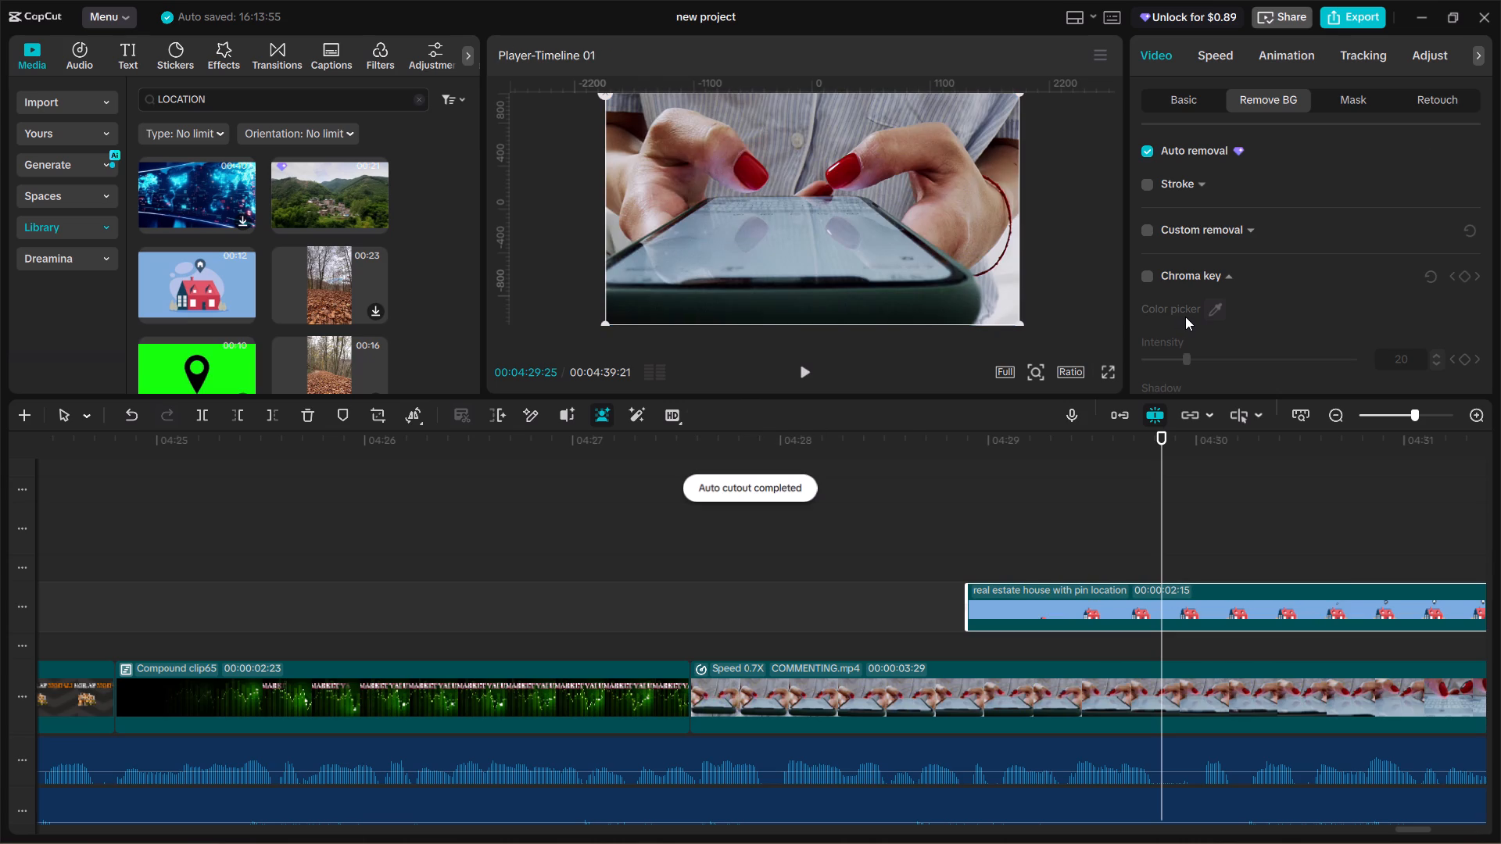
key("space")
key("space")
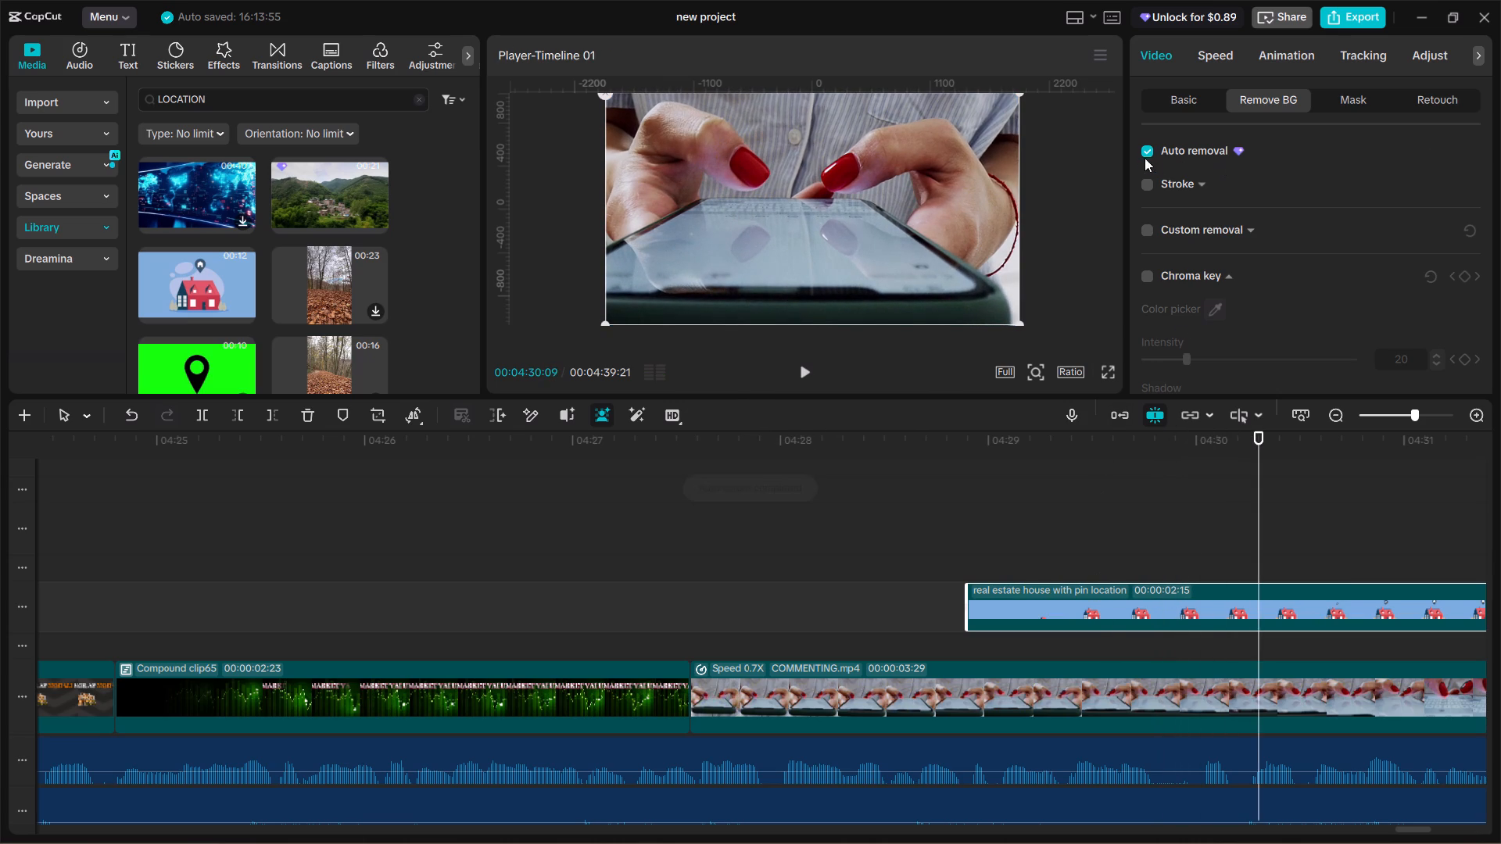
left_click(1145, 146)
Review the house clip up to 00:04:30:14, scale it down to 28%, and place it over the hand in the frame's upper left.
key("space")
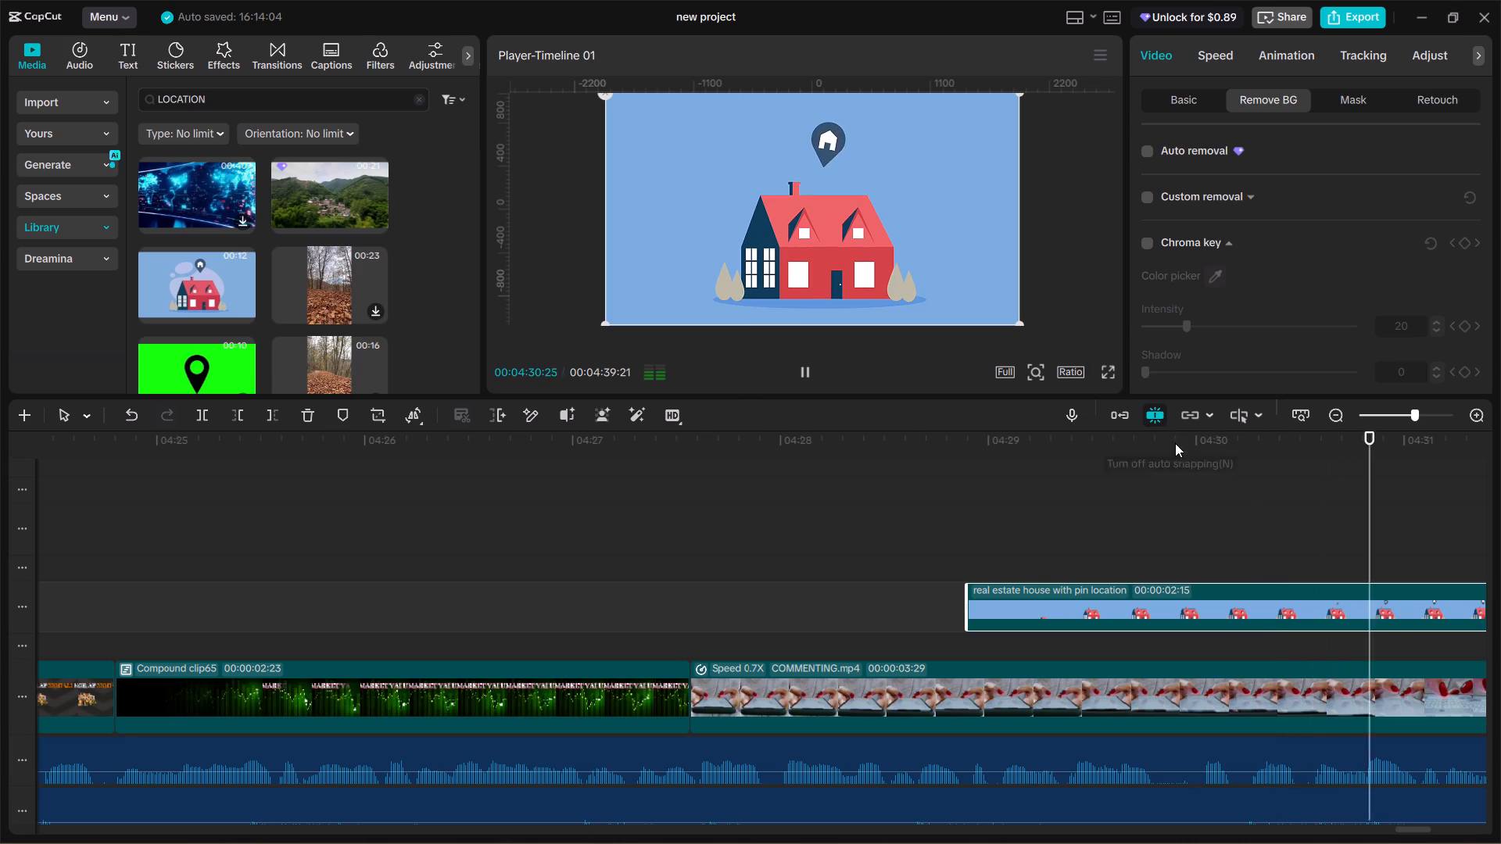
key("space")
left_click(1184, 447)
left_click_drag(1184, 452, 1162, 463)
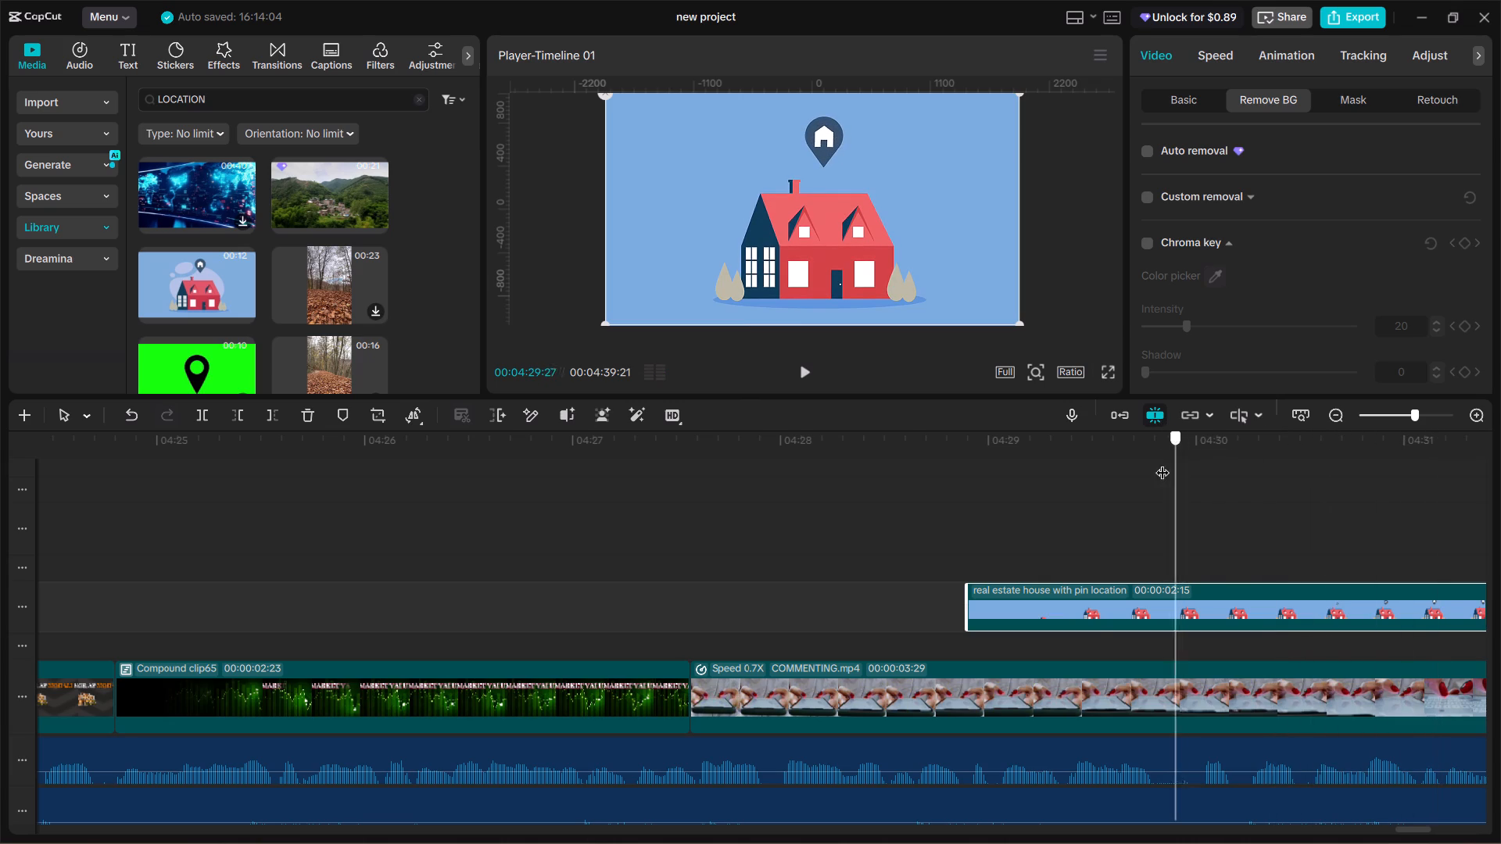
left_click_drag(1162, 463, 1046, 520)
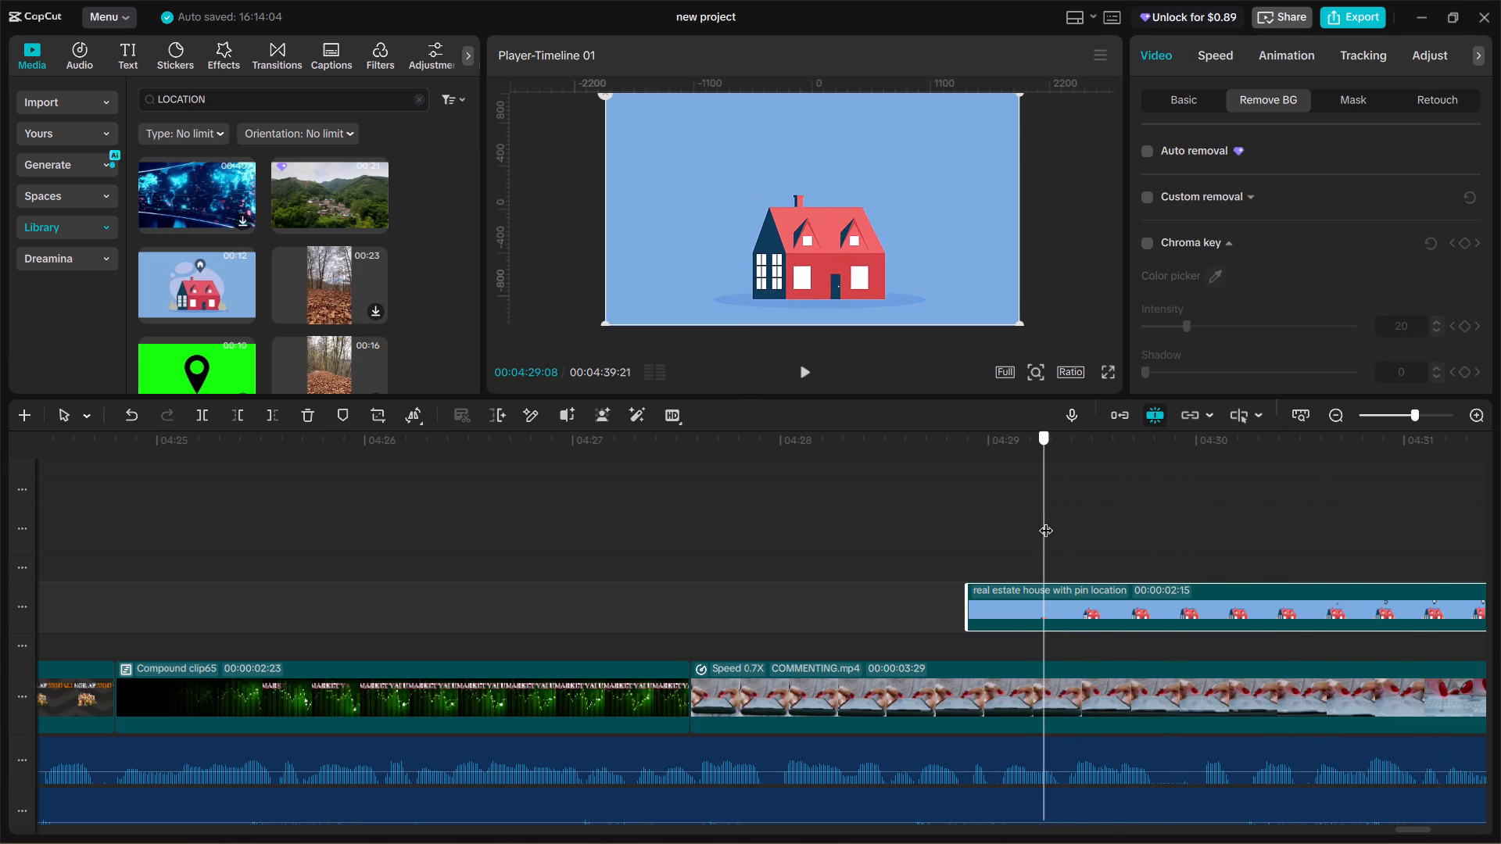
left_click_drag(1046, 520, 1072, 513)
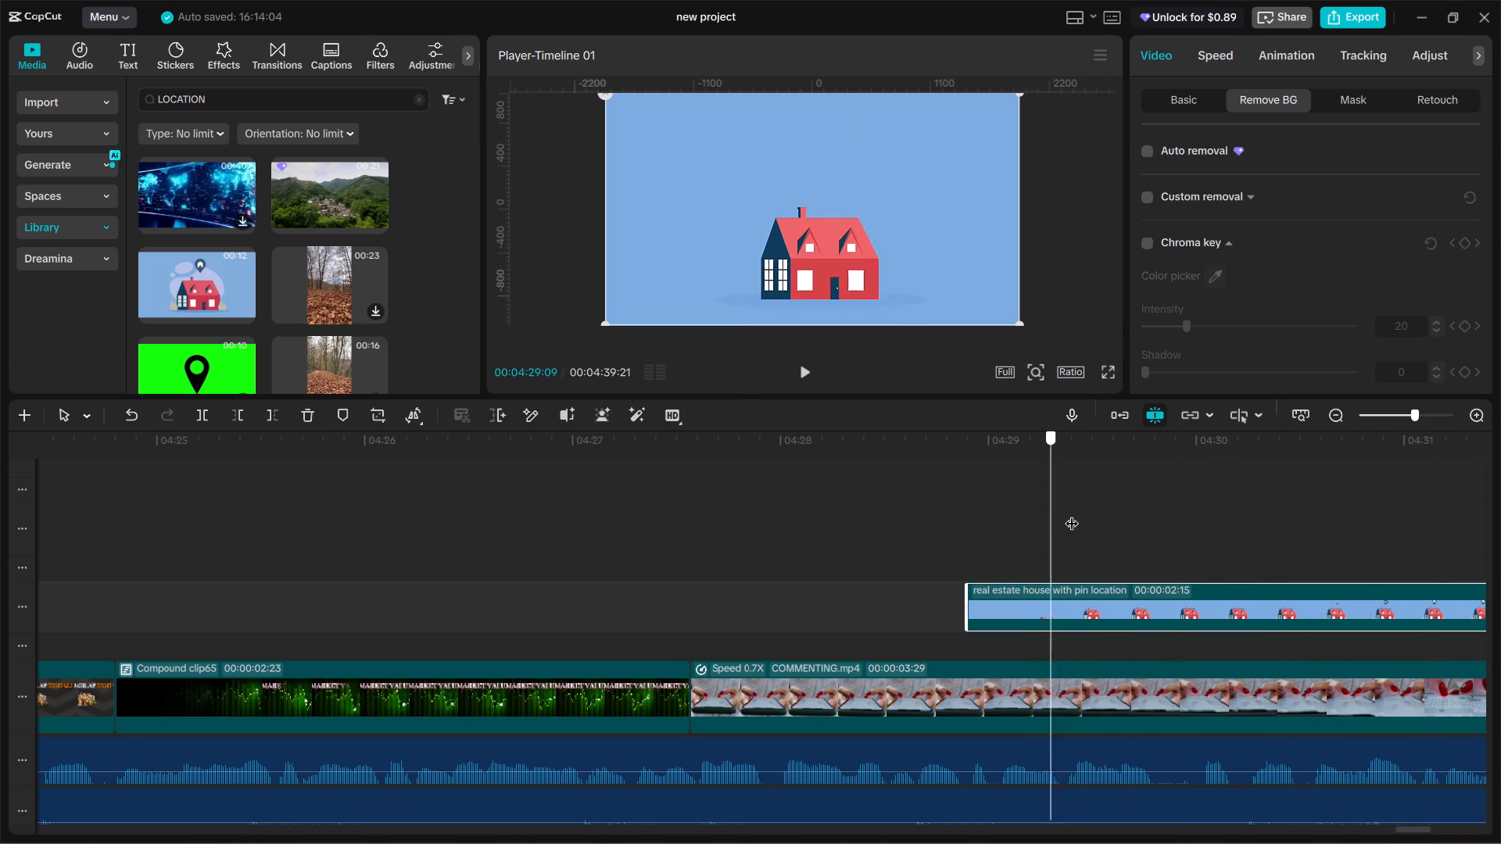
left_click_drag(1072, 513, 1252, 518)
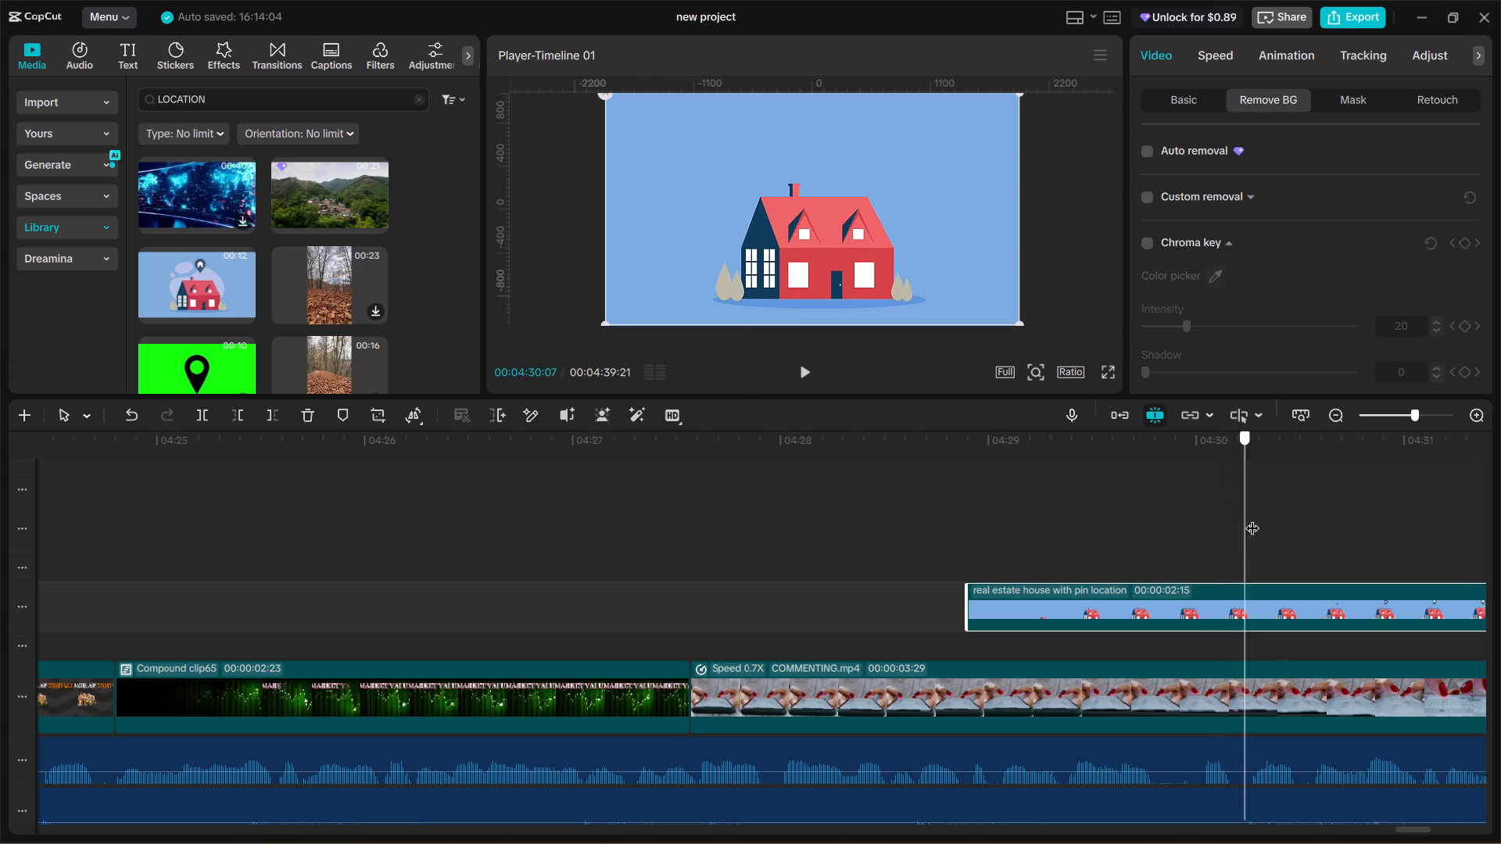
left_click_drag(1252, 518, 1294, 523)
left_click_drag(1022, 322, 879, 227)
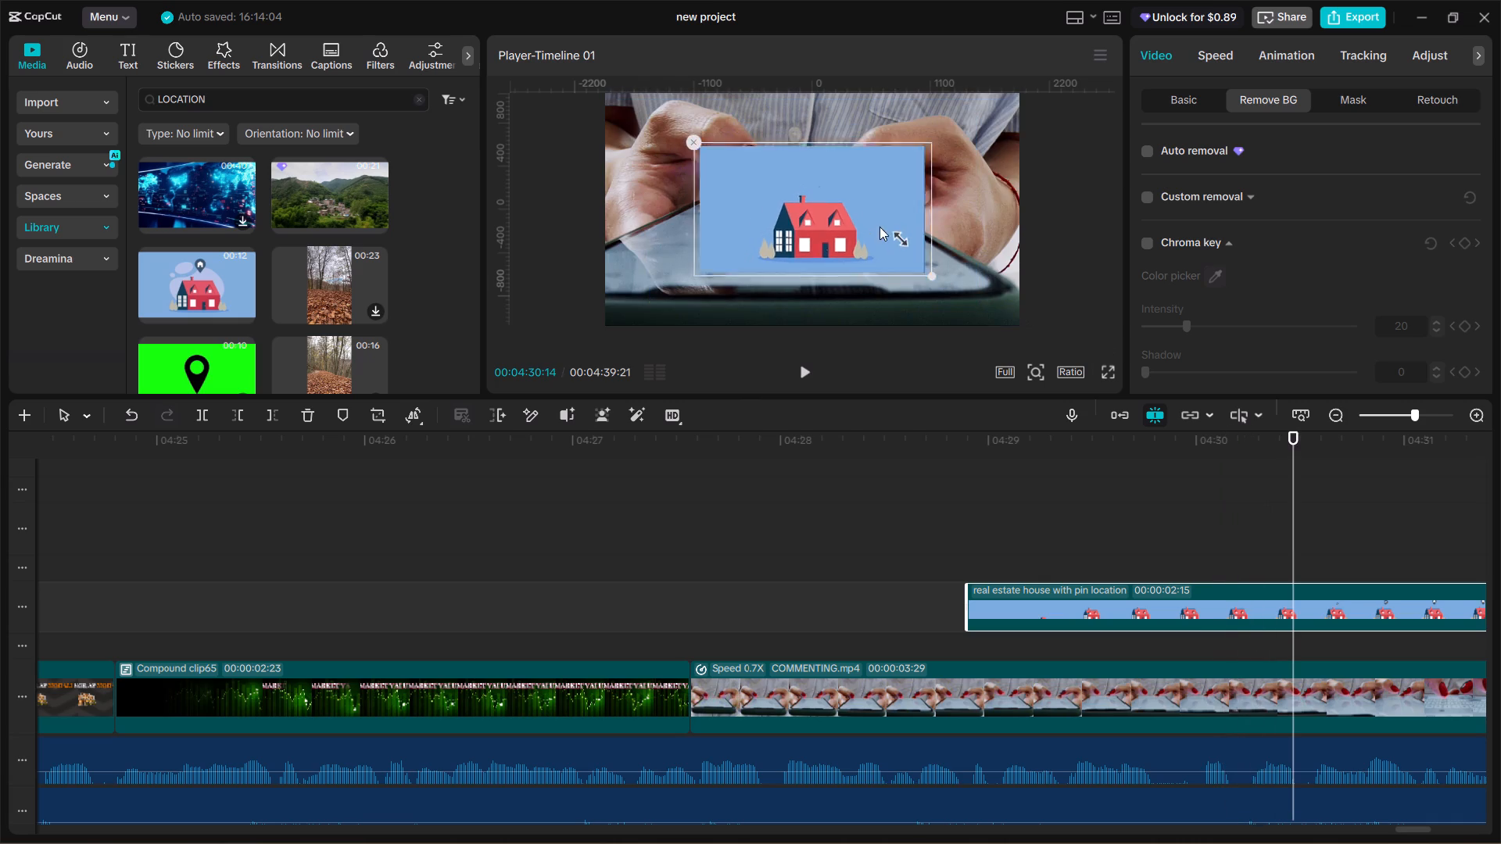
left_click_drag(879, 227, 864, 207)
left_click_drag(838, 226, 758, 185)
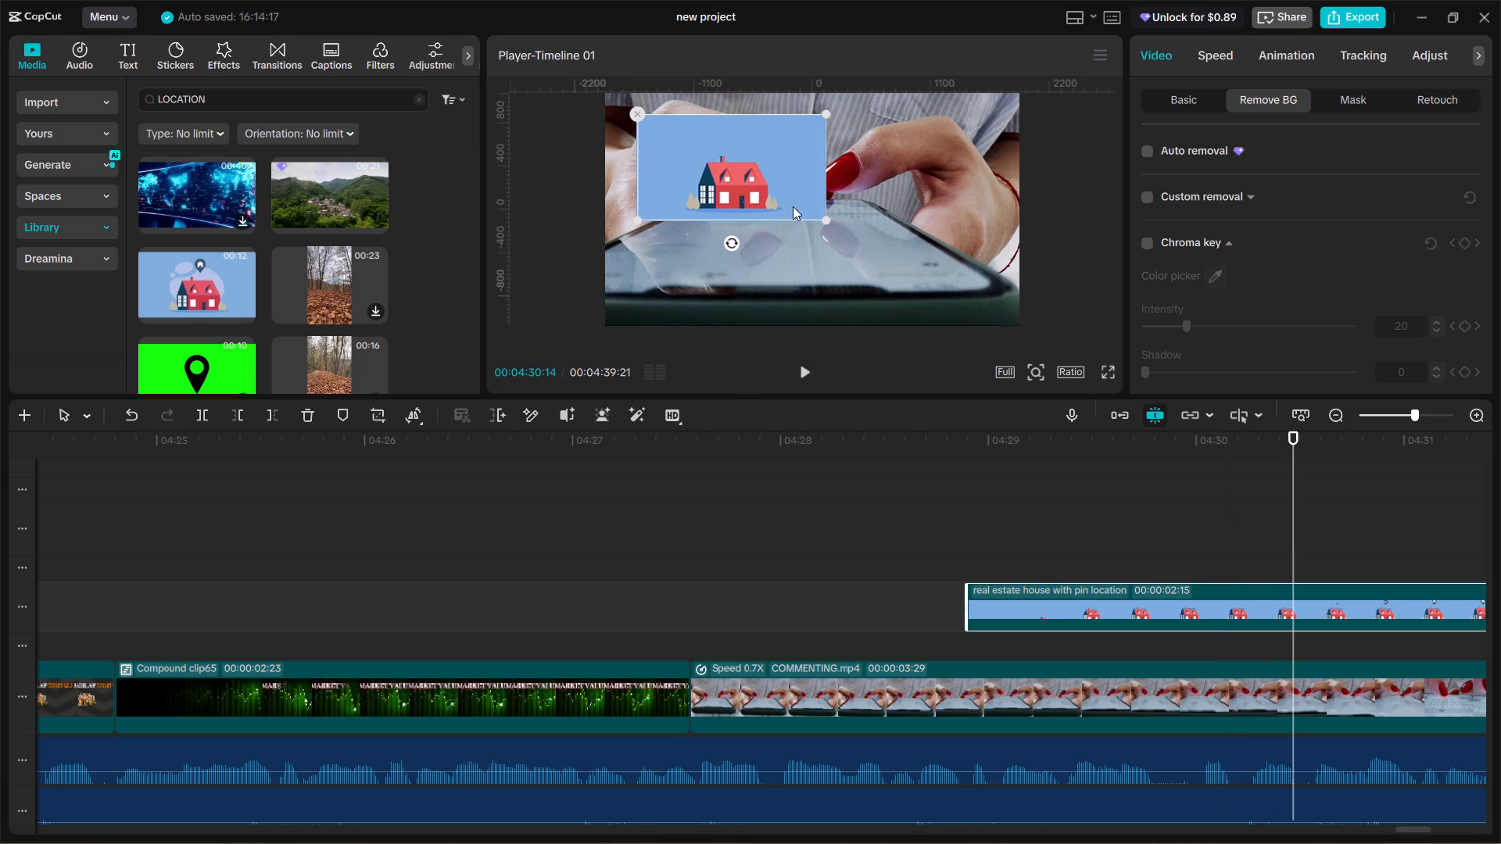
left_click_drag(821, 218, 767, 190)
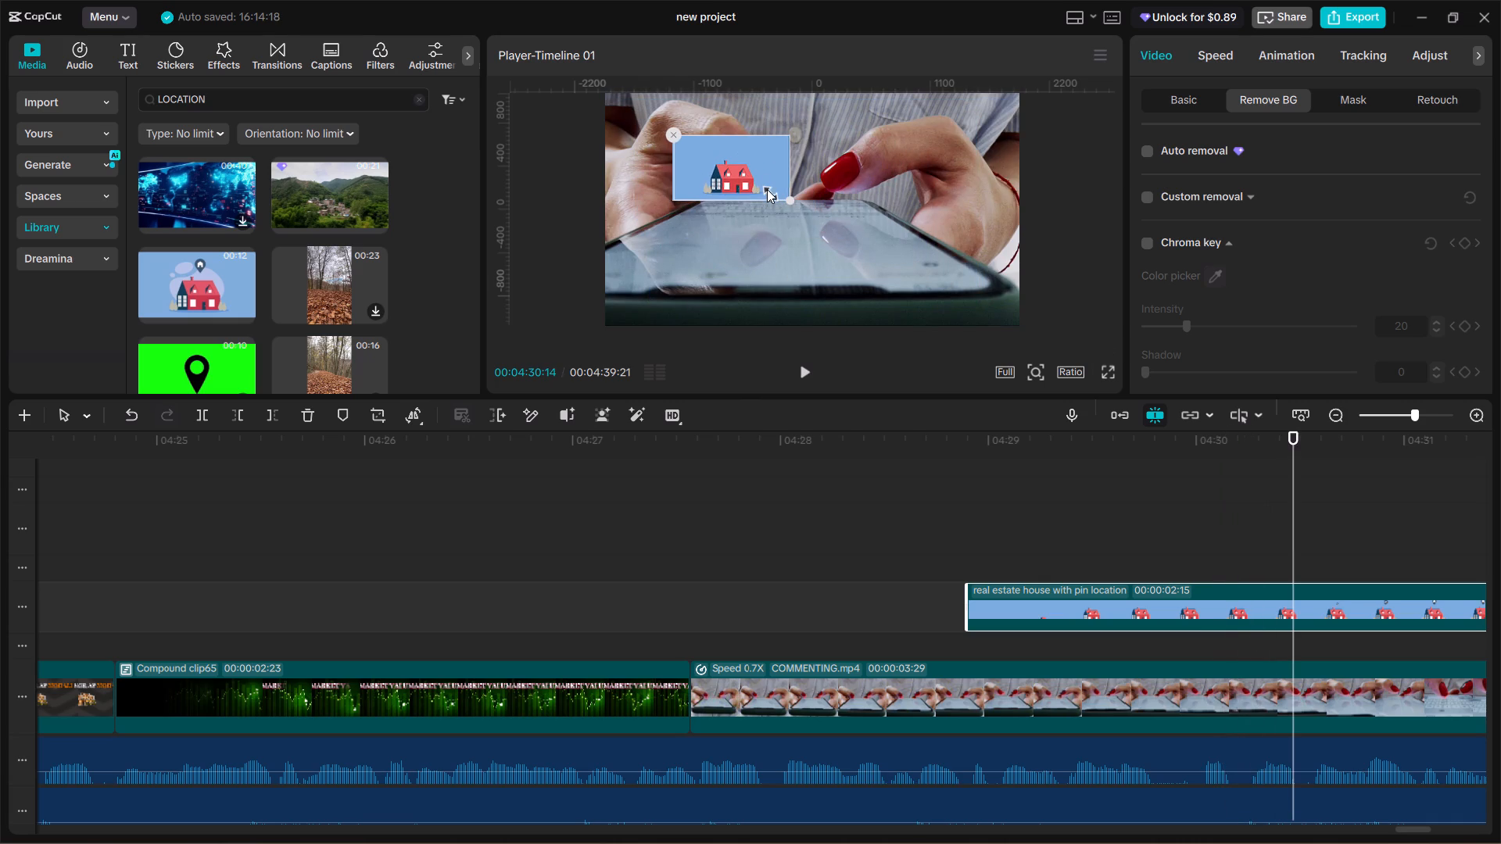
left_click_drag(741, 177, 702, 188)
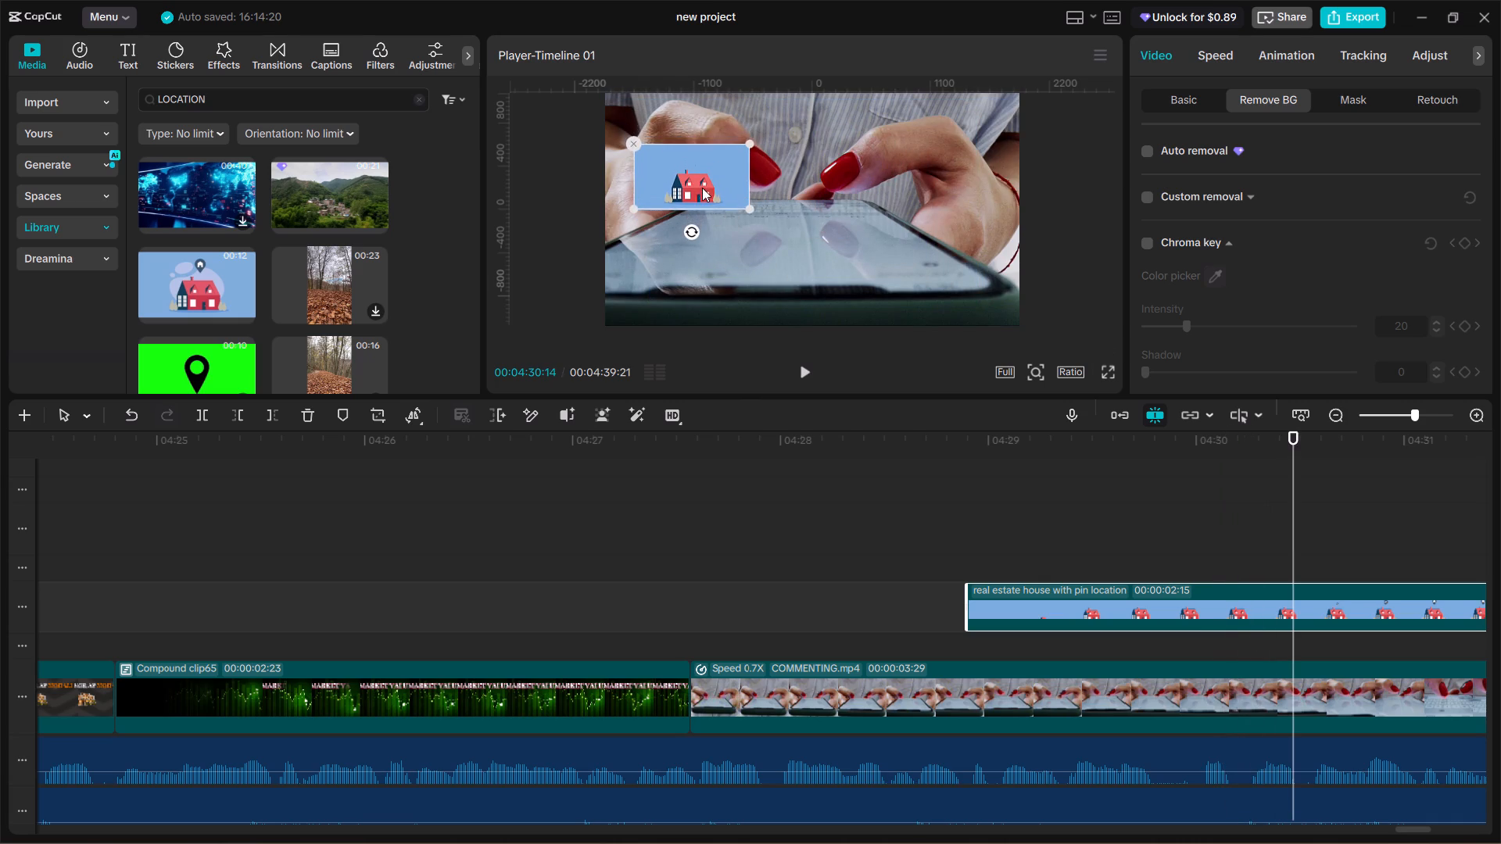
left_click_drag(702, 188, 696, 175)
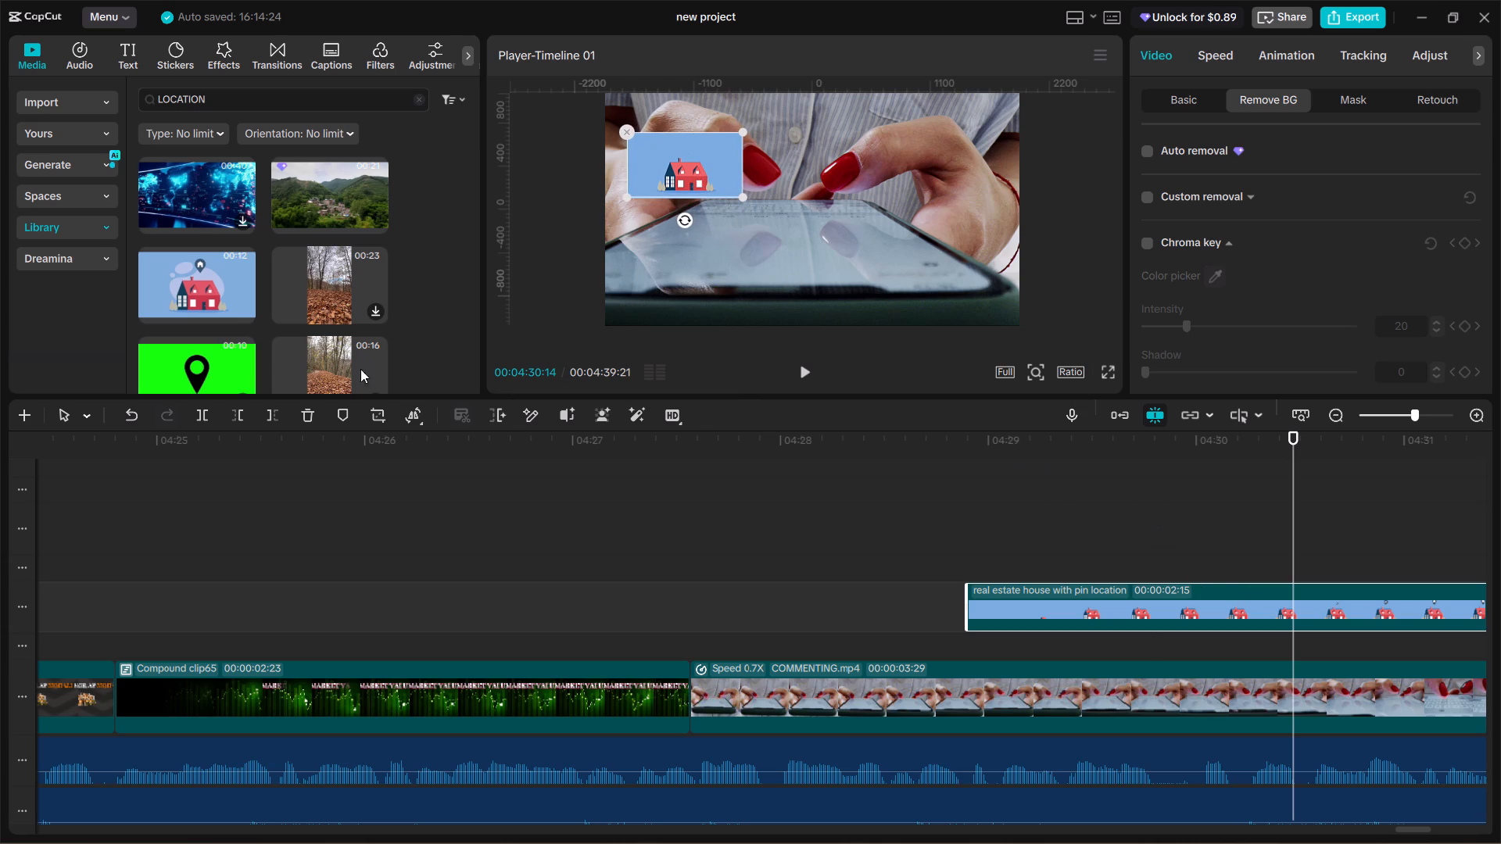
Add a Rectangle mask to the house overlay and widen and heighten it to frame the whole house.
left_click(1356, 103)
left_click(1167, 180)
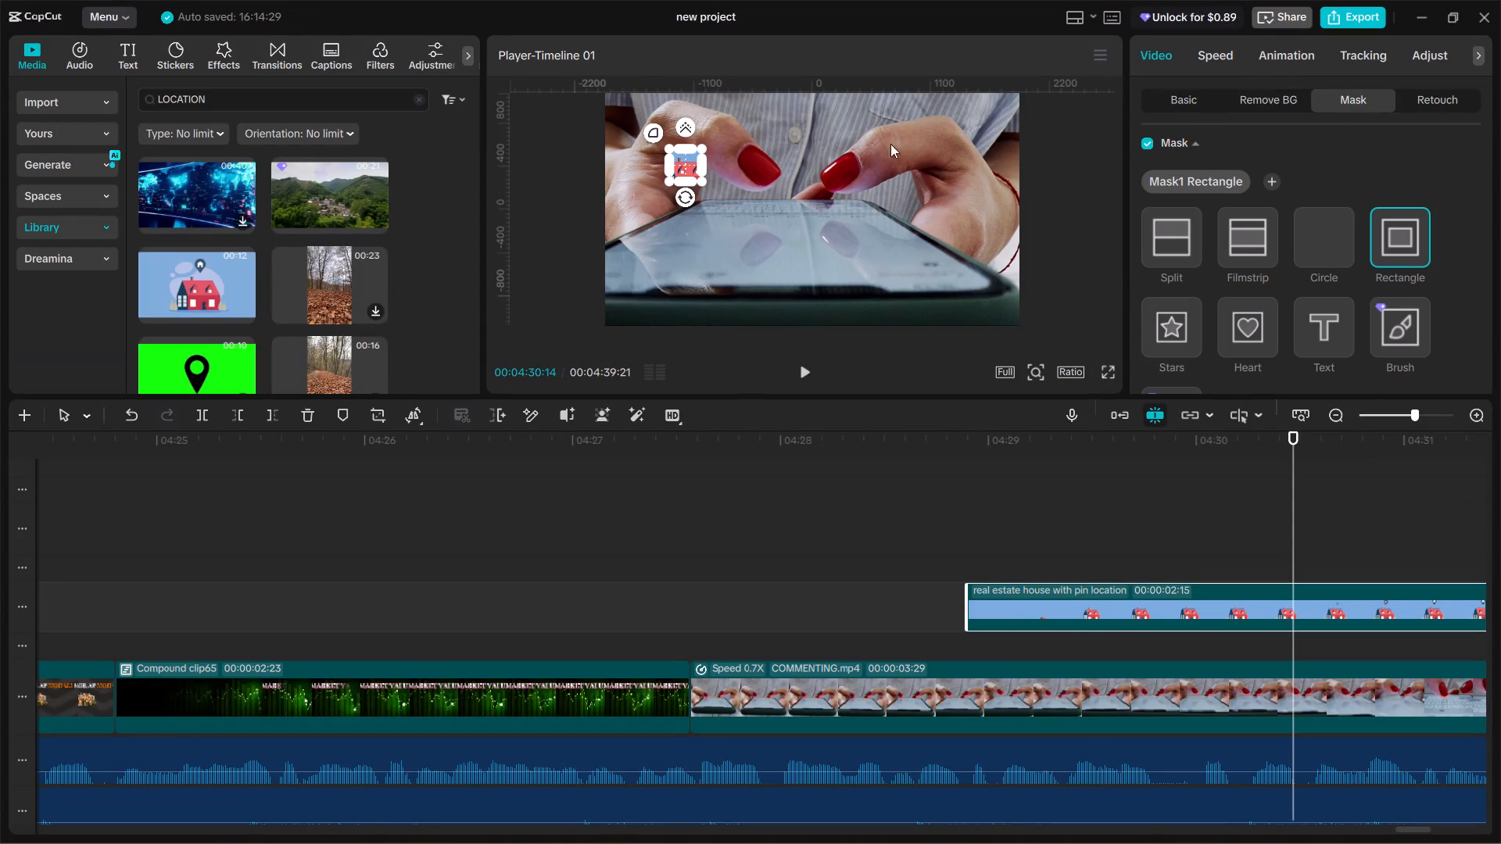
left_click_drag(702, 167, 747, 180)
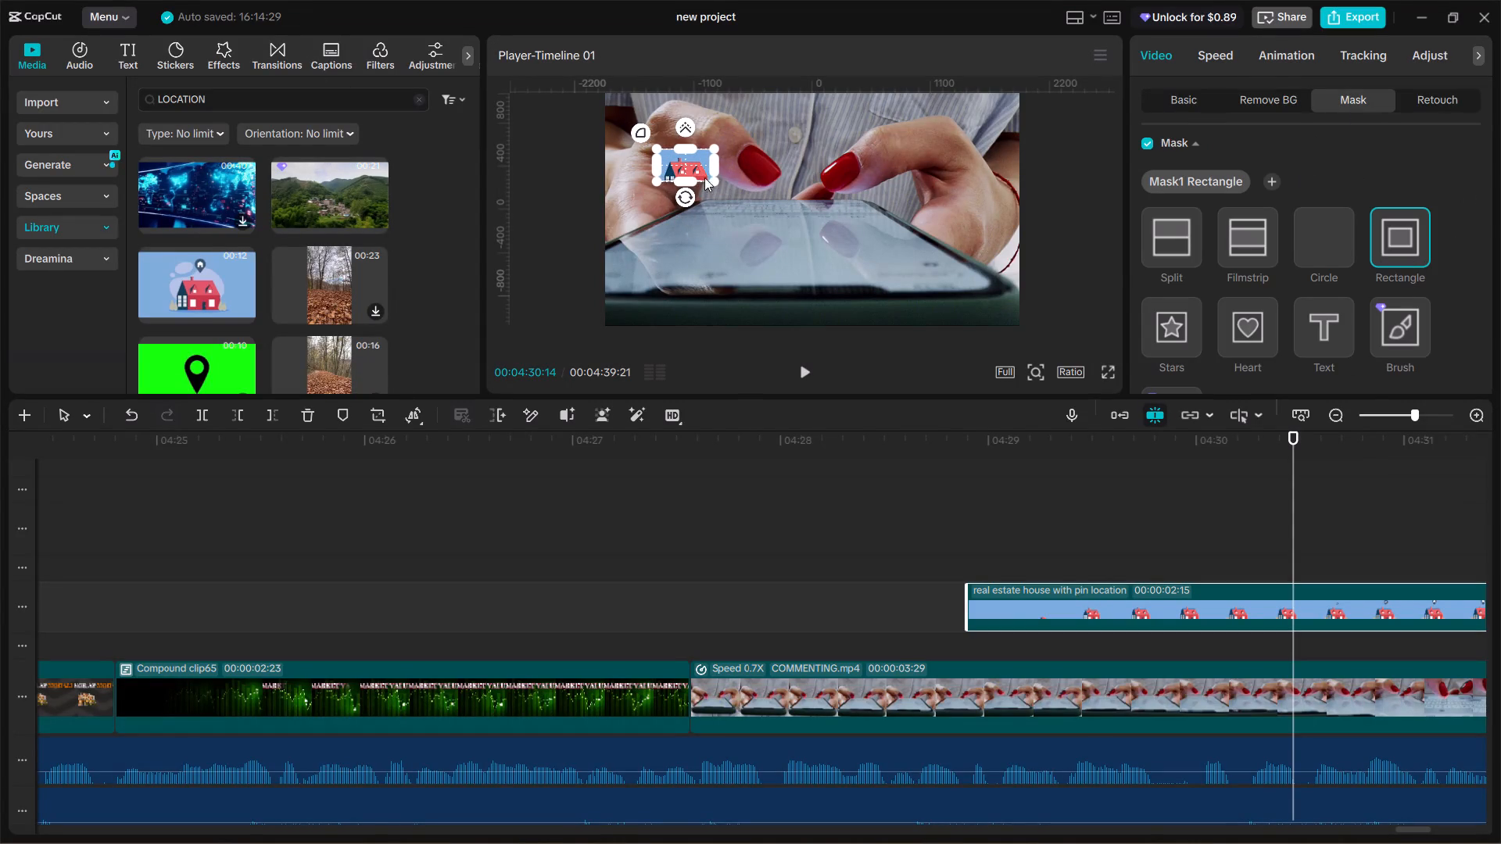
left_click_drag(690, 180, 691, 205)
left_click_drag(717, 160, 733, 169)
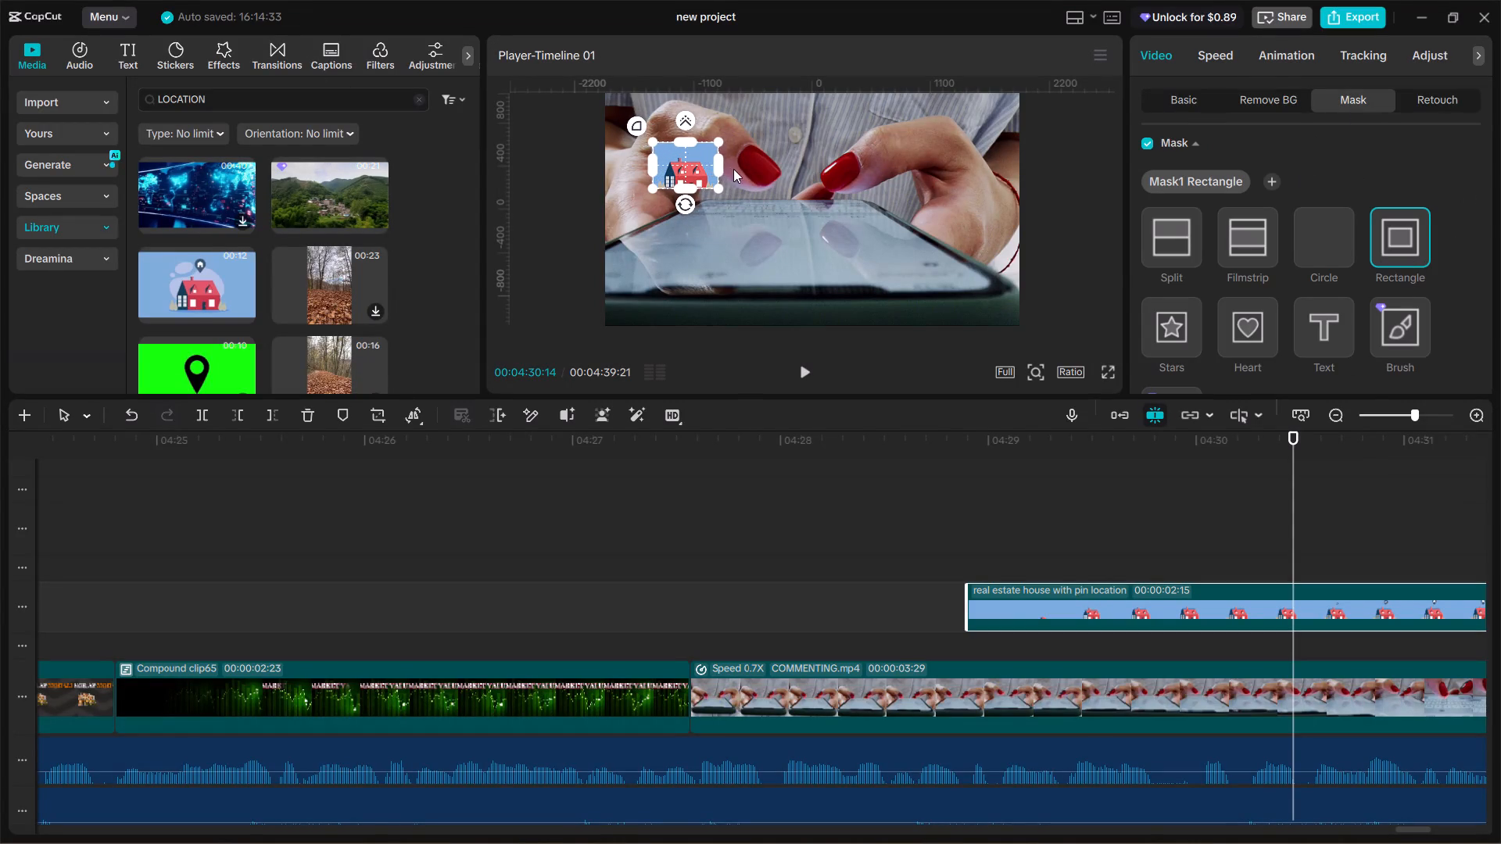
left_click_drag(733, 169, 743, 172)
left_click(682, 191)
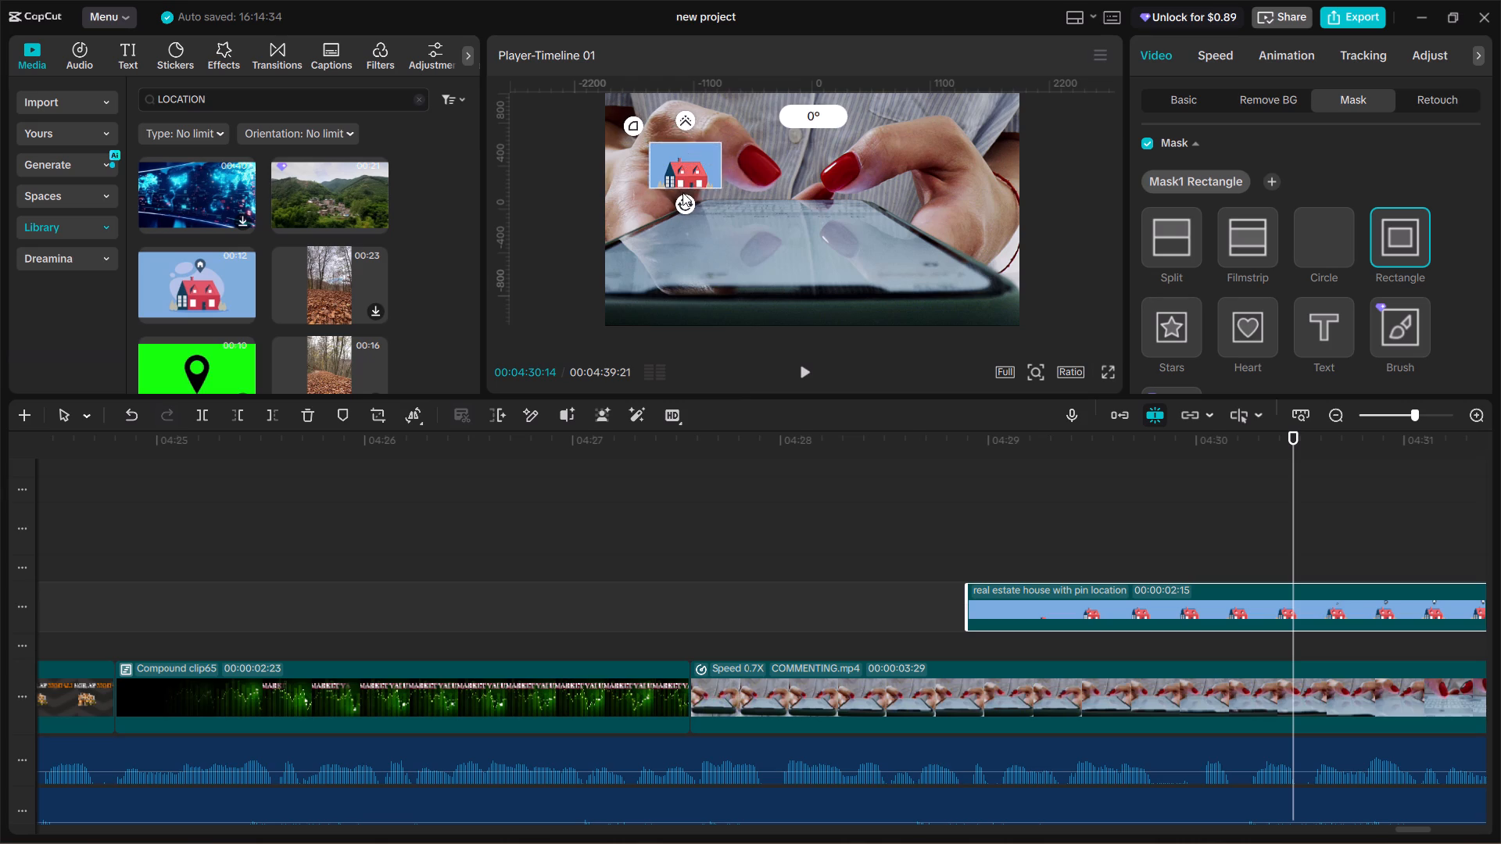
left_click_drag(685, 188, 686, 190)
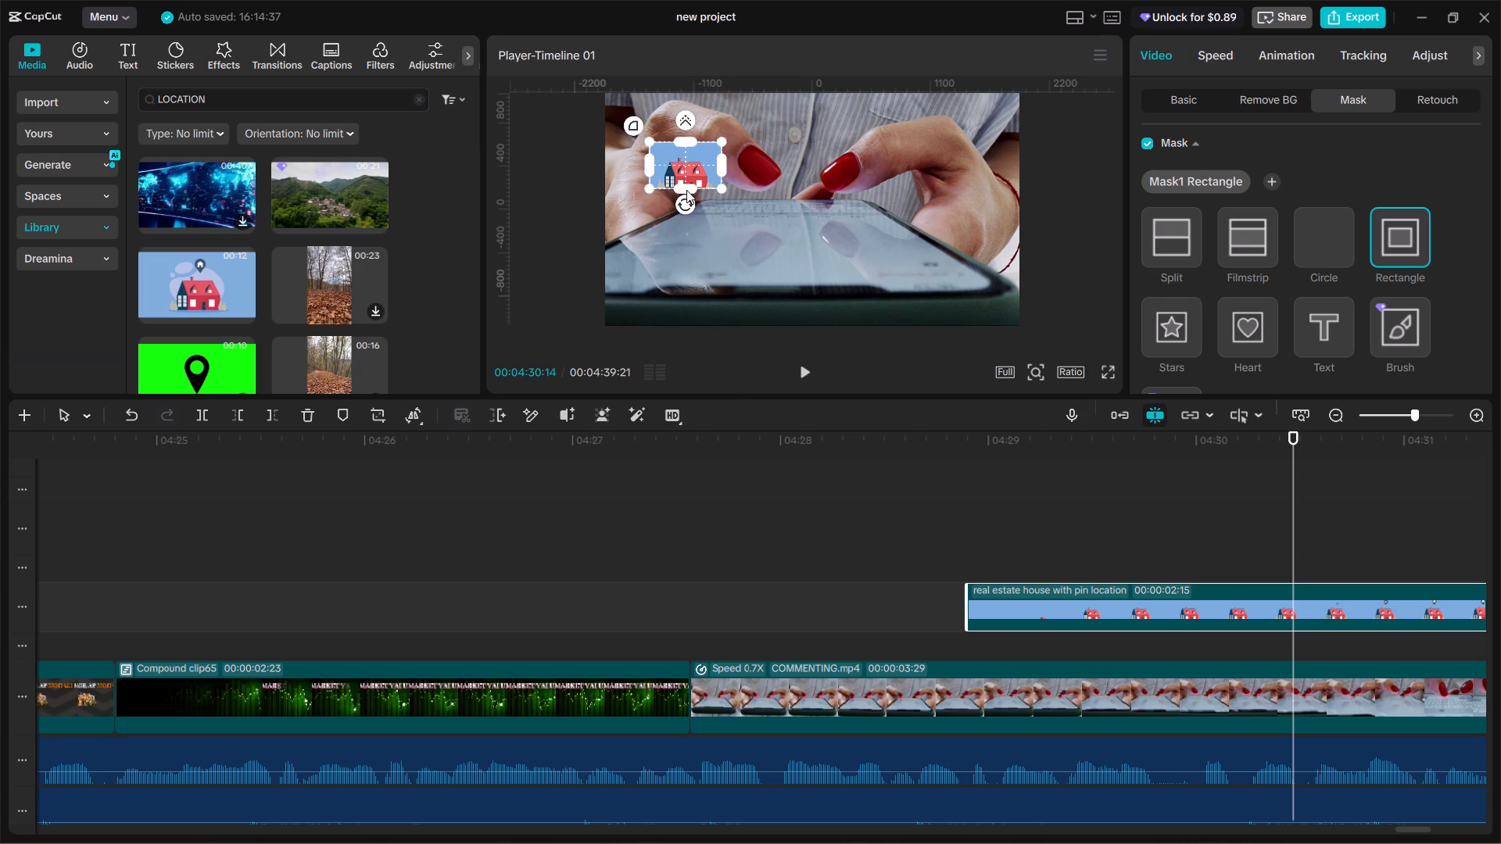
left_click_drag(686, 190, 686, 195)
left_click(686, 172)
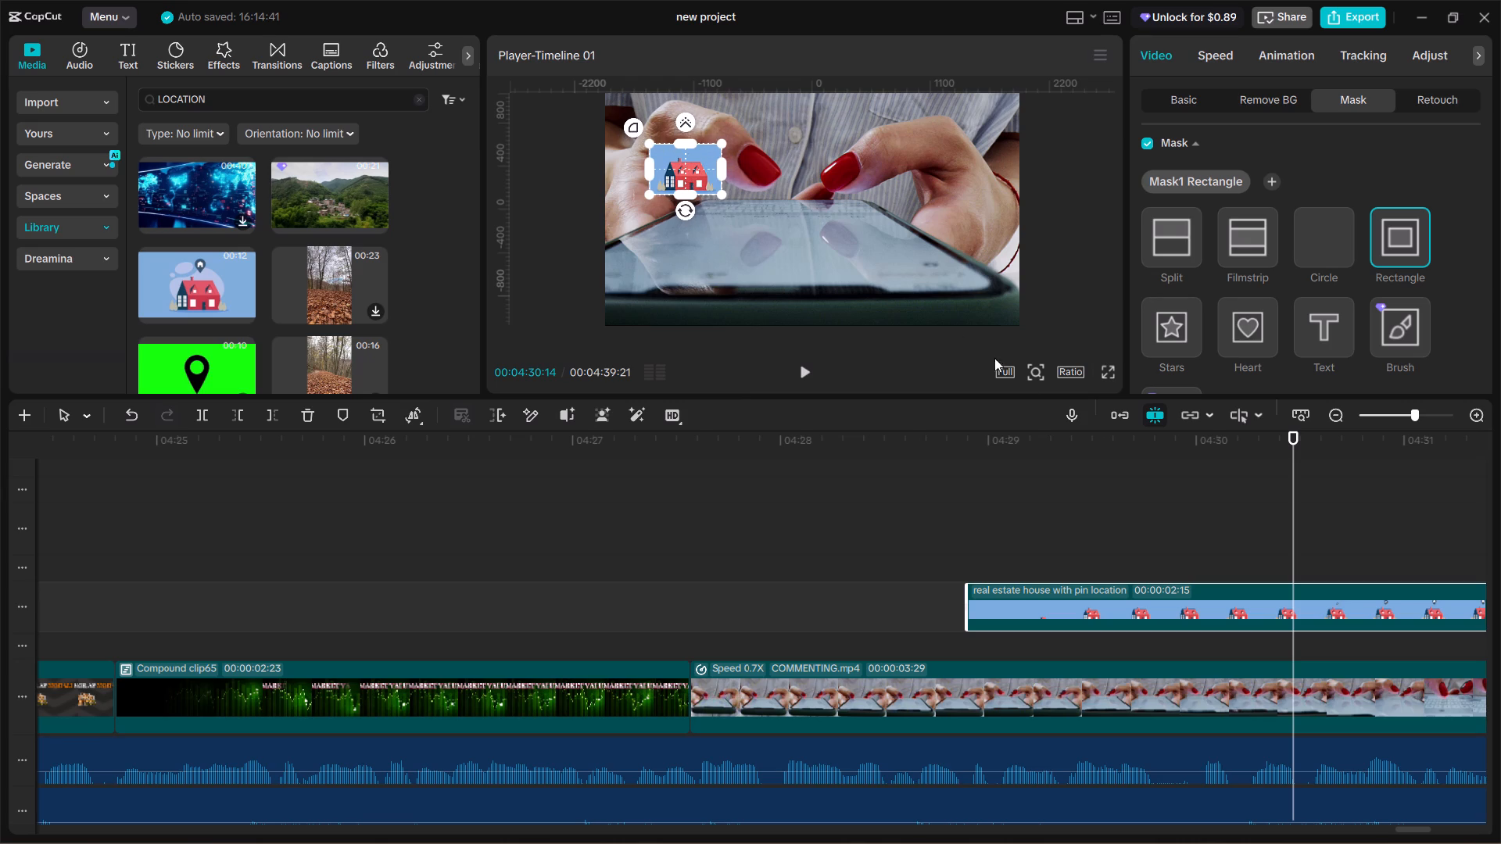
Play the masked overlay, enlarge its rectangle mask slightly in height and width at 00:04:30:15, and check the framing full screen.
left_click(802, 368)
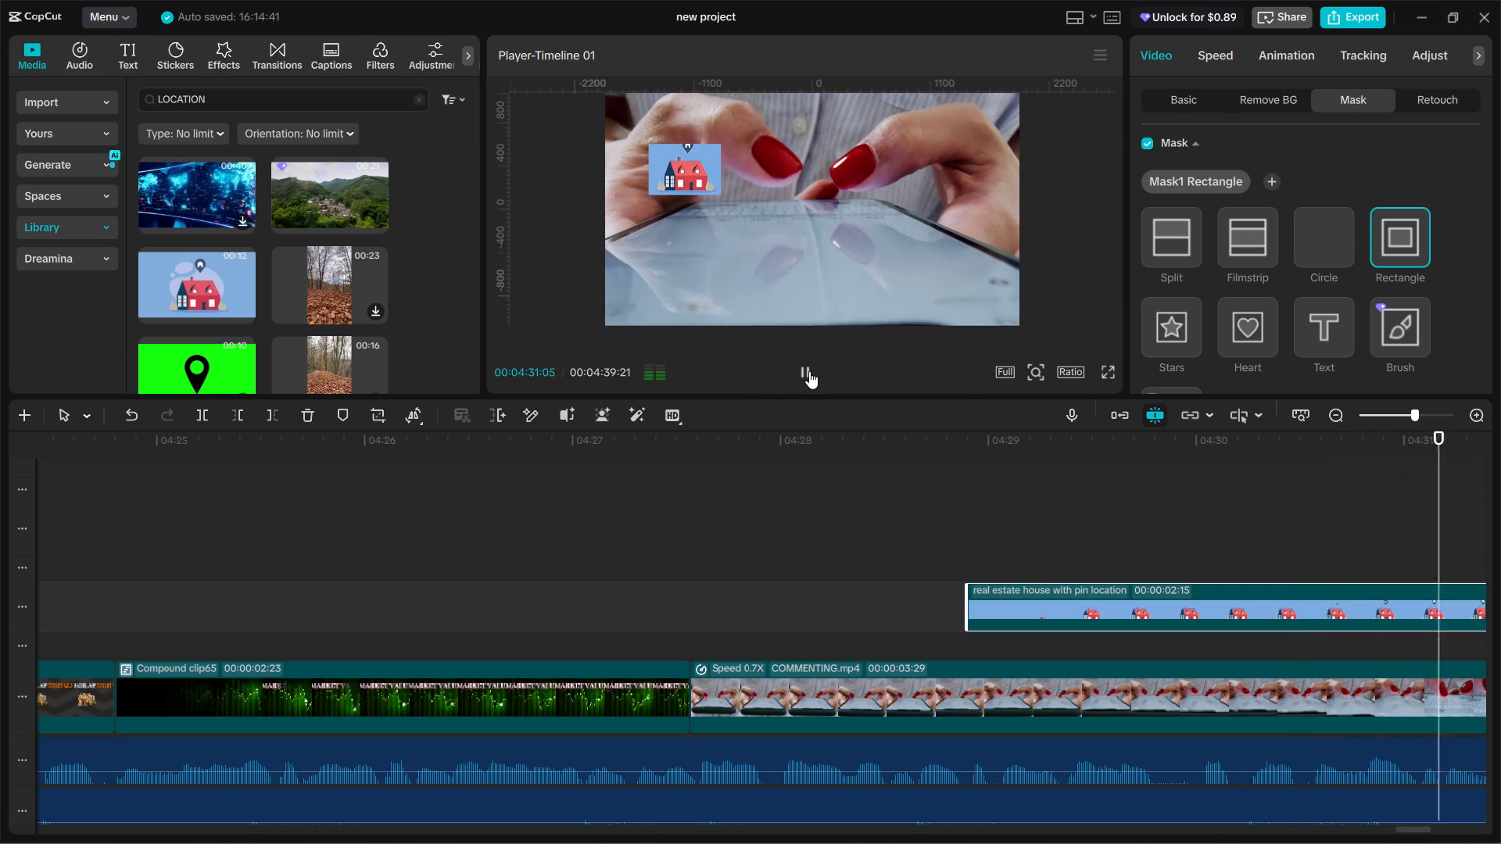
double_click(809, 371)
key("space")
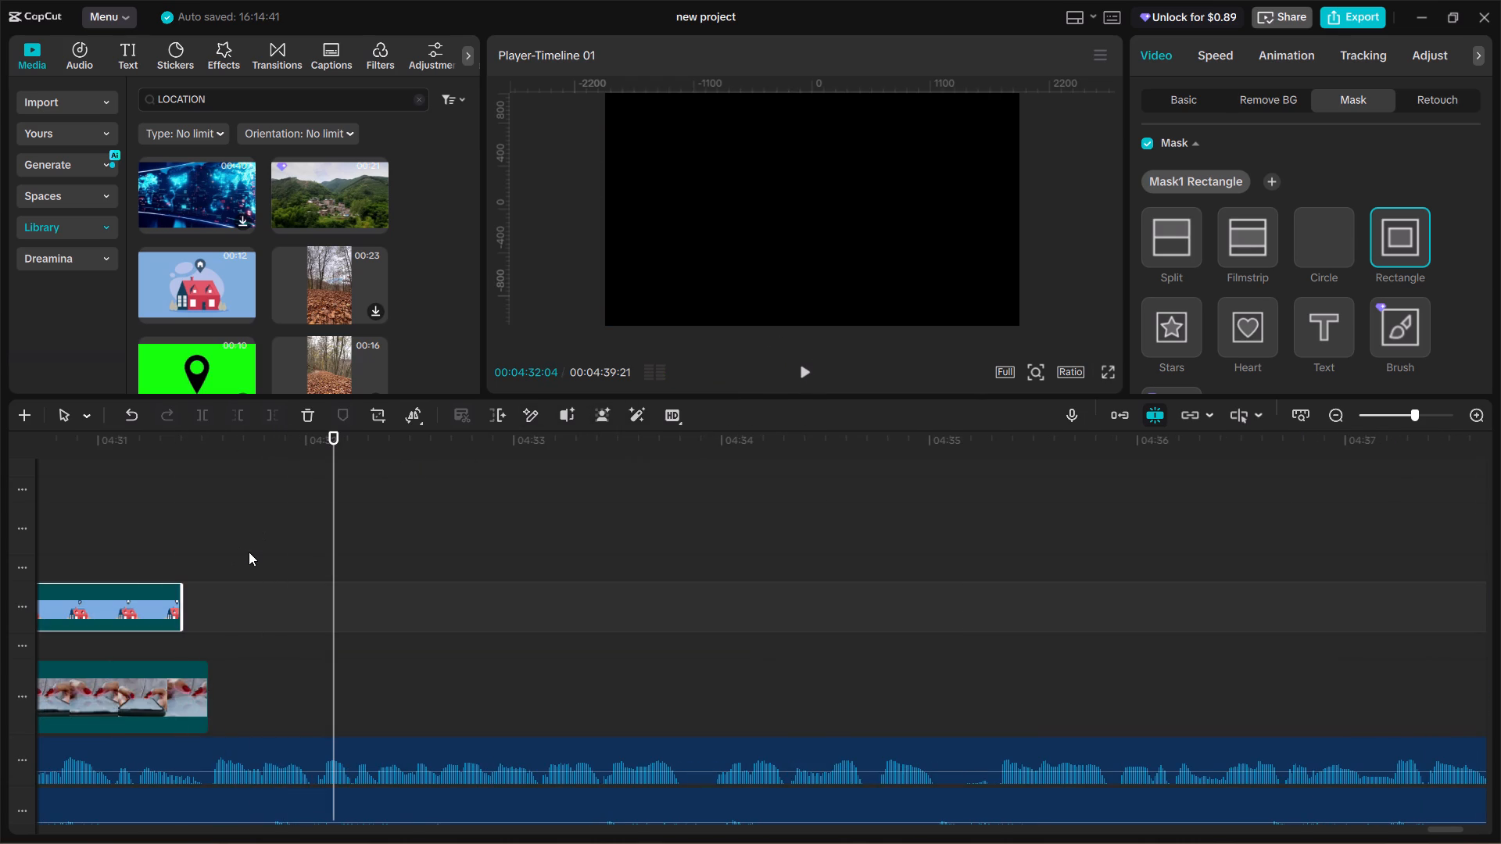
scroll(250, 553, "up", 6, "alt")
left_click(696, 528)
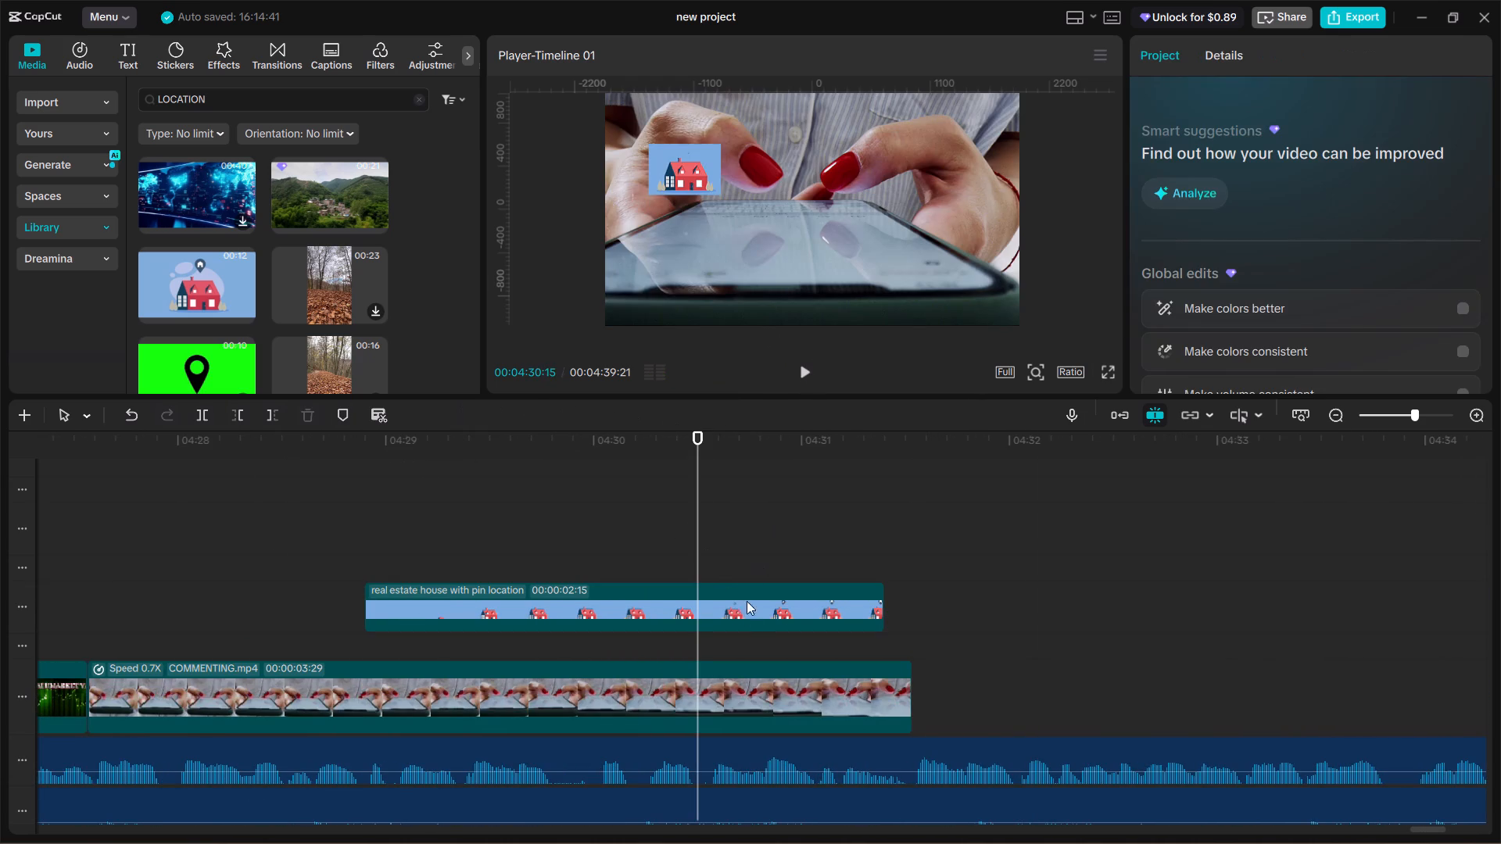
left_click(744, 613)
left_click_drag(682, 147, 682, 136)
left_click(679, 178)
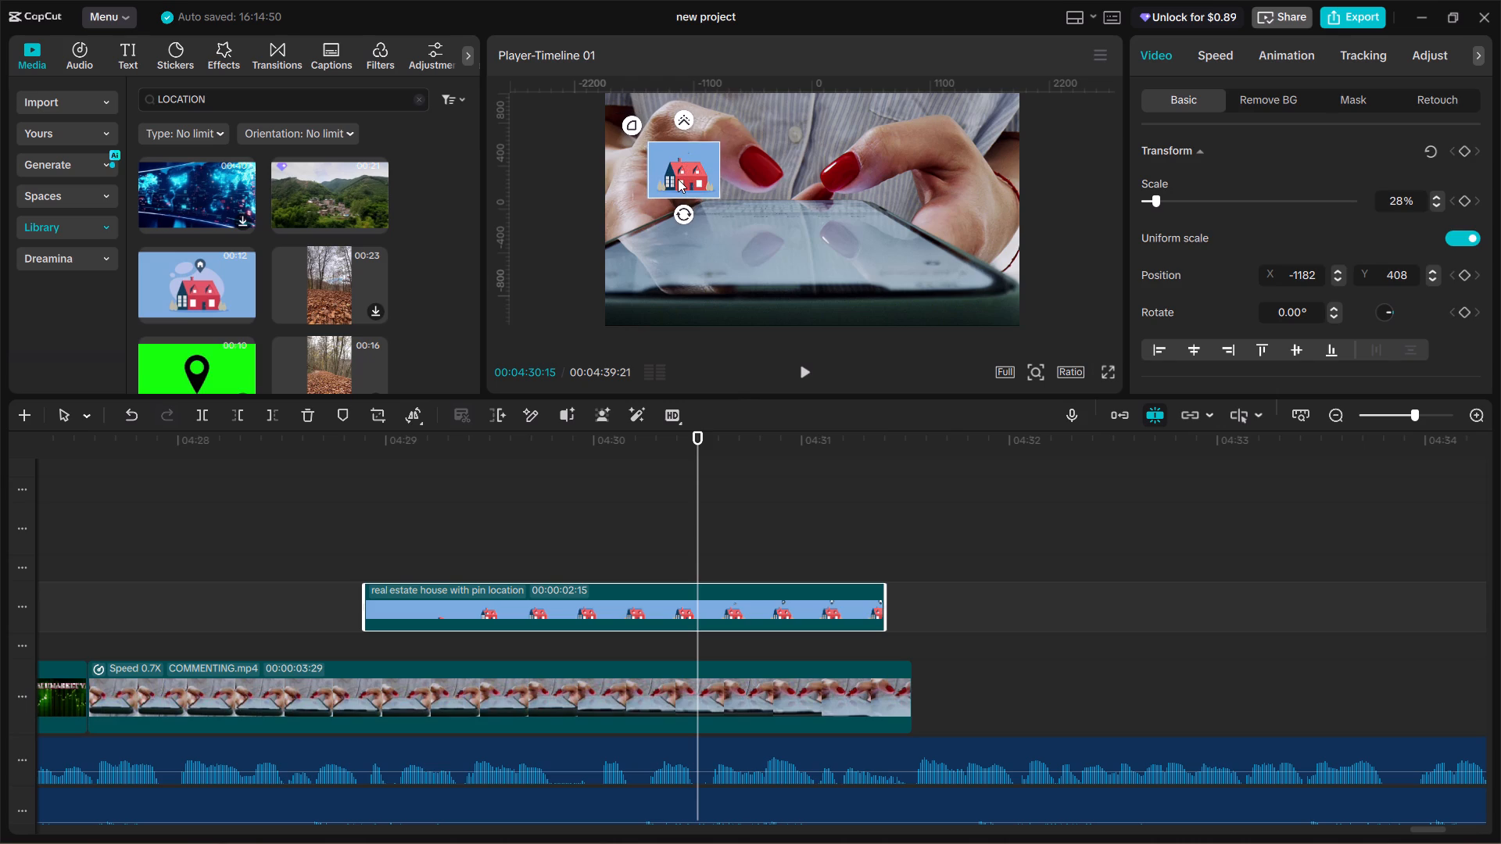
left_click_drag(721, 171, 730, 172)
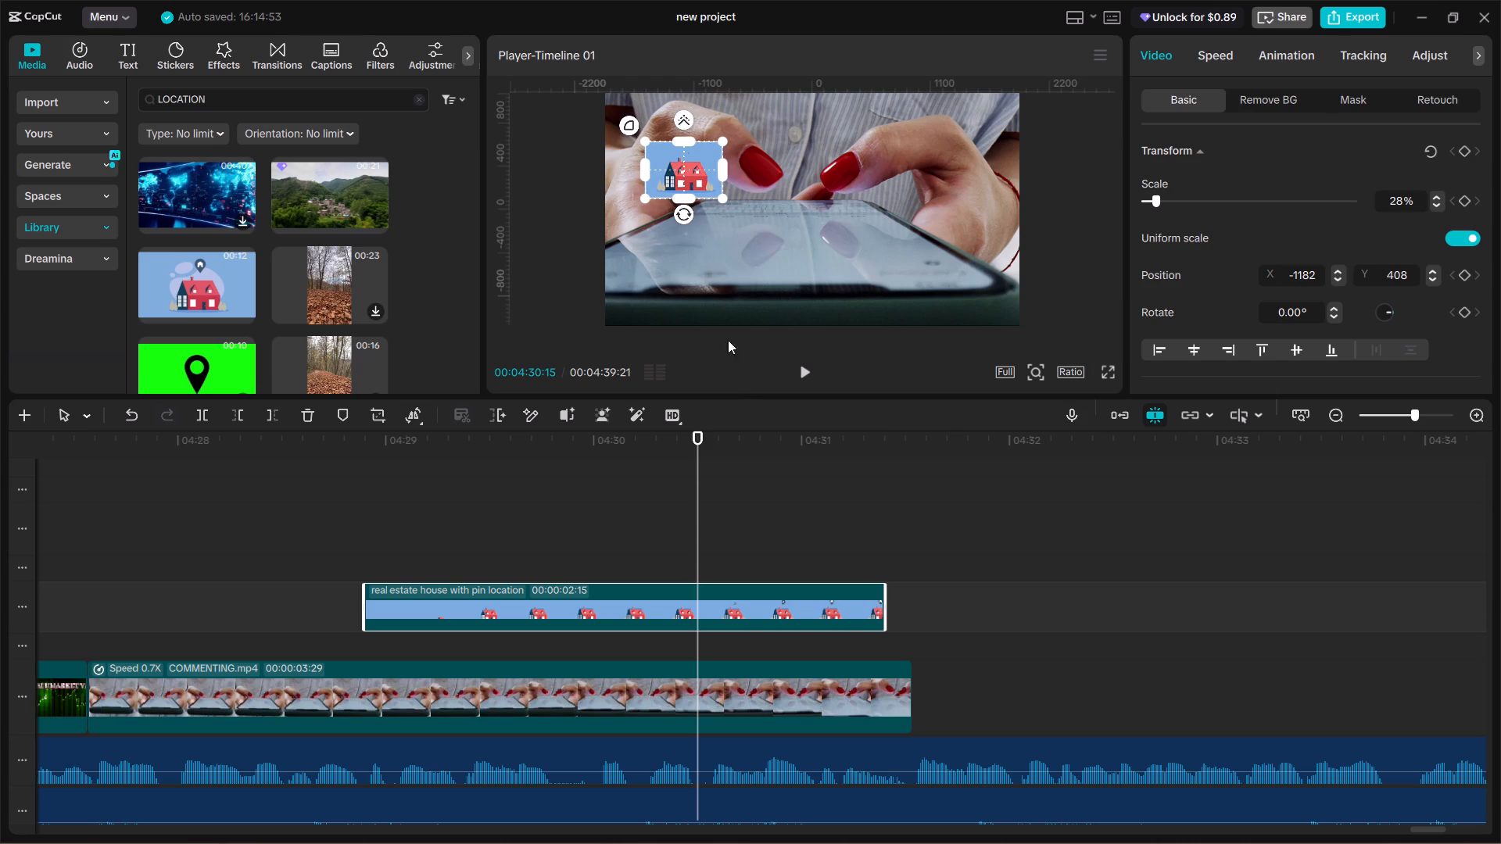
left_click(1110, 373)
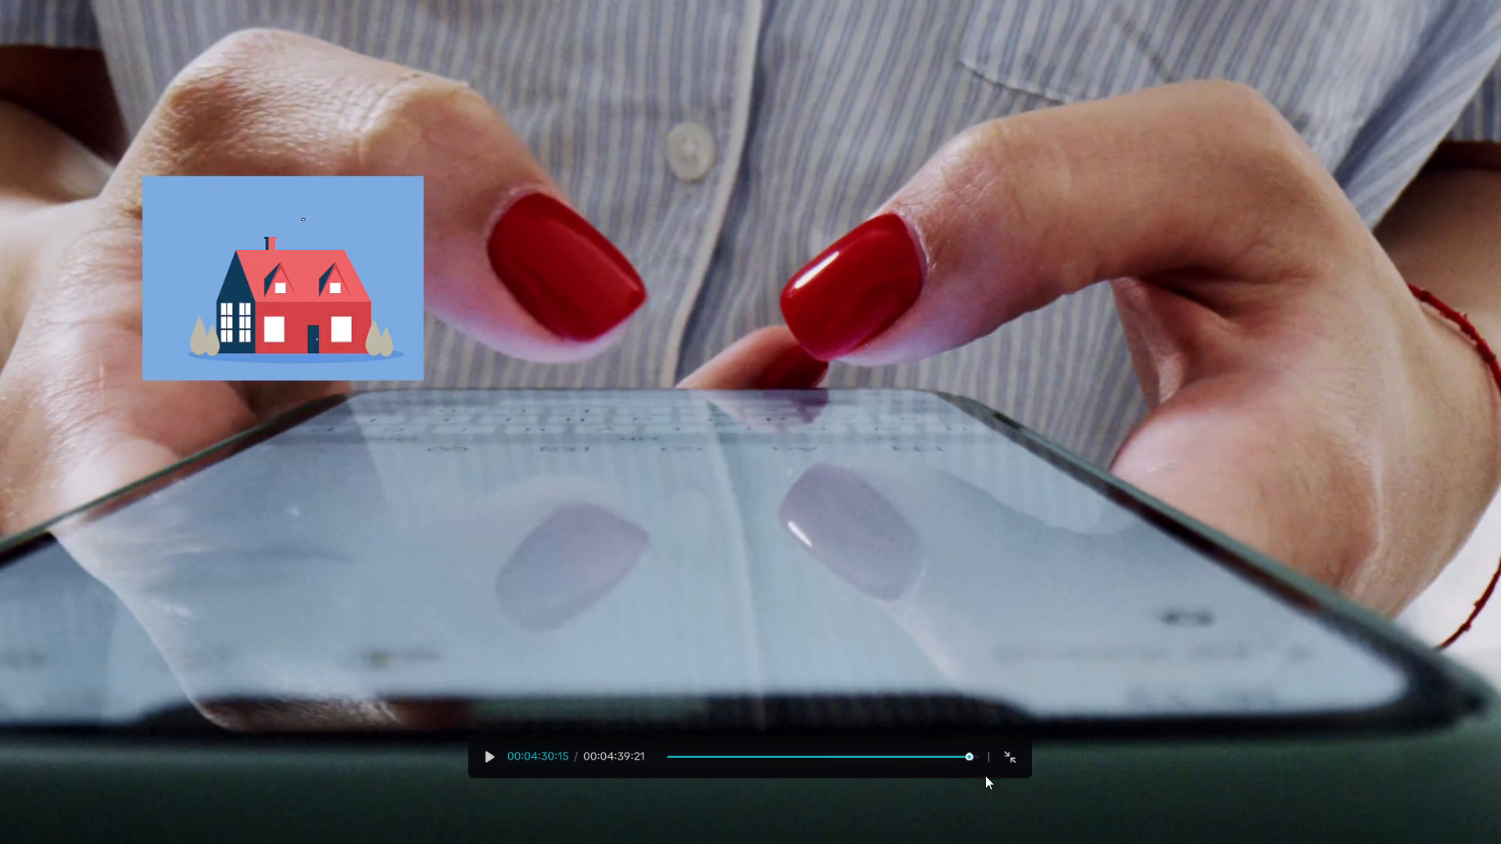
left_click(1003, 754)
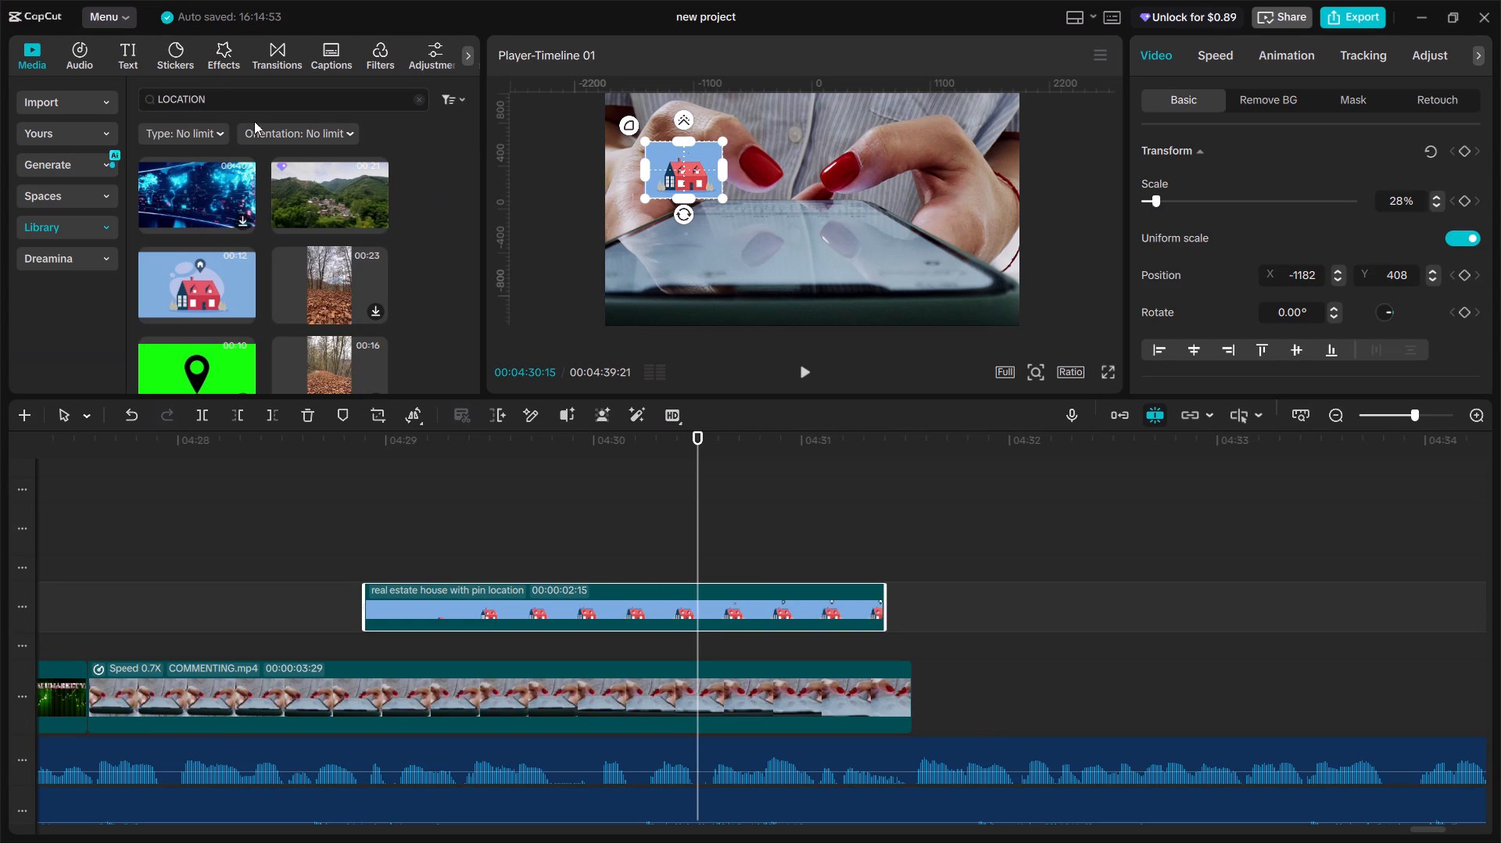
Round the corners of the house overlay's rectangle mask and check the result full screen.
left_click_drag(629, 123, 610, 104)
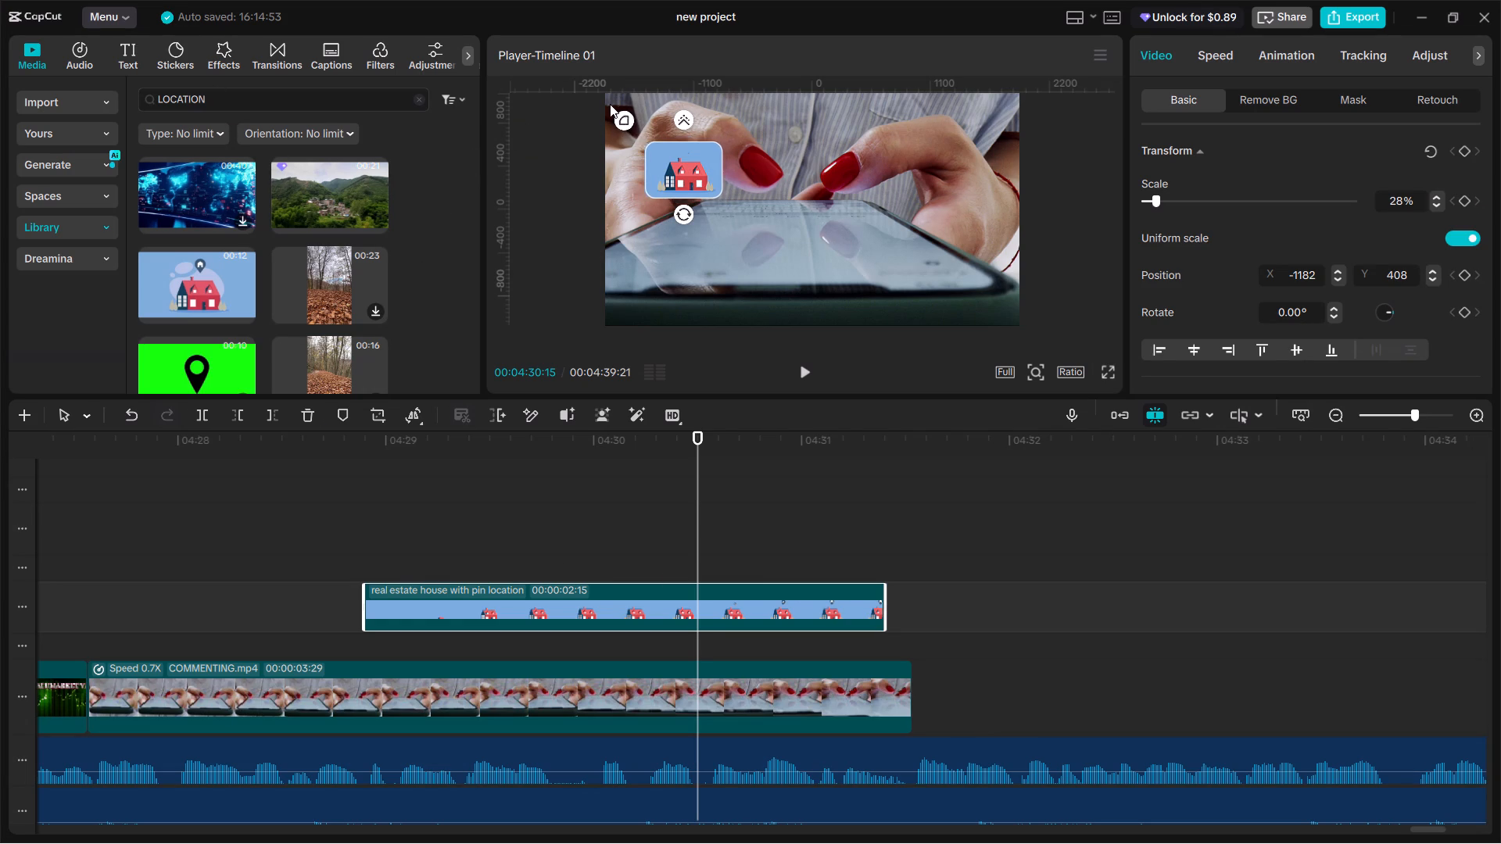
left_click_drag(610, 104, 606, 94)
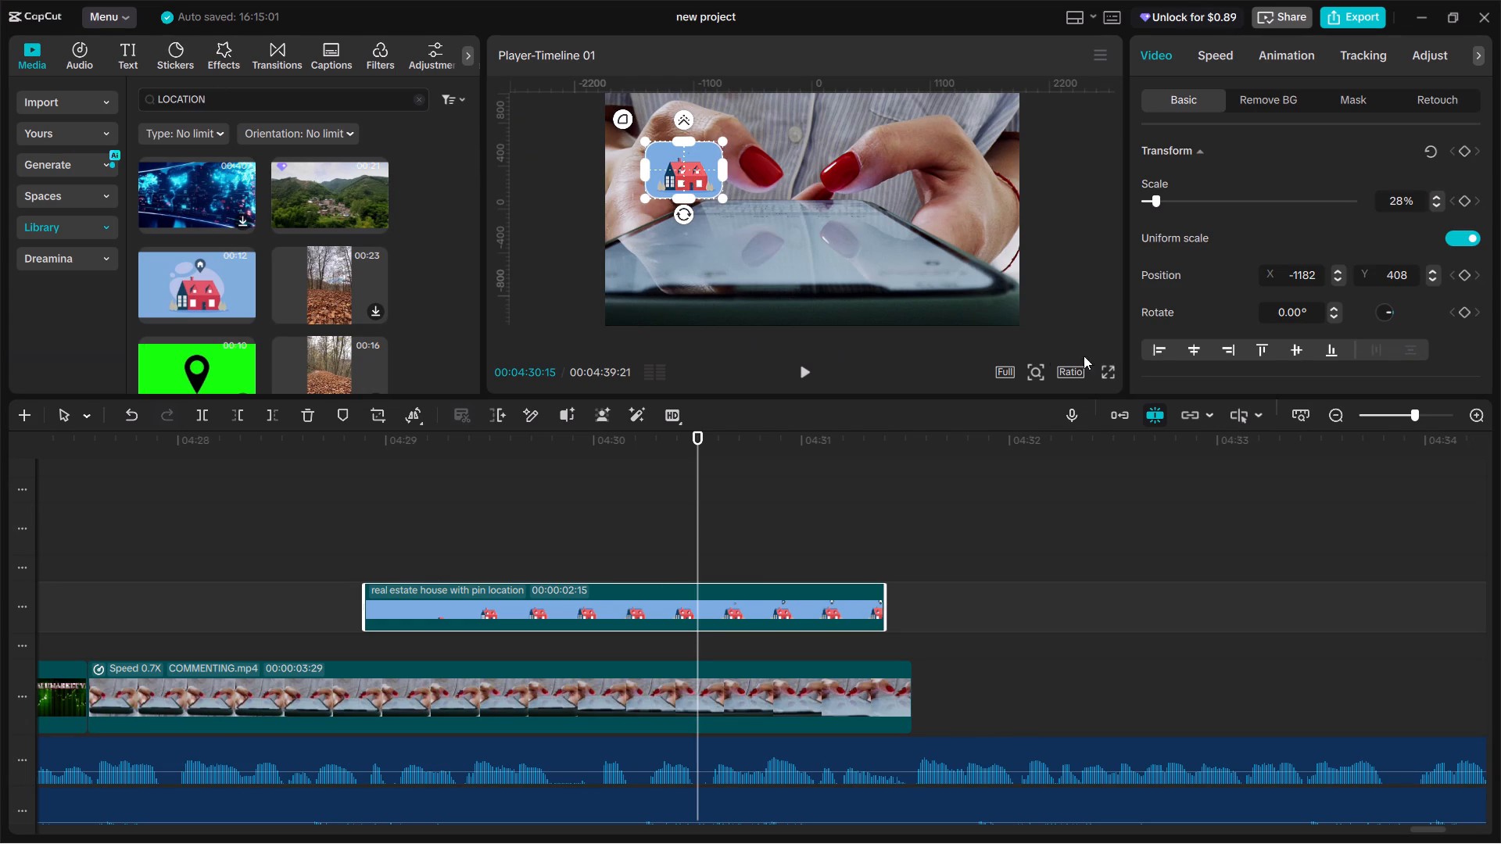
left_click(1114, 371)
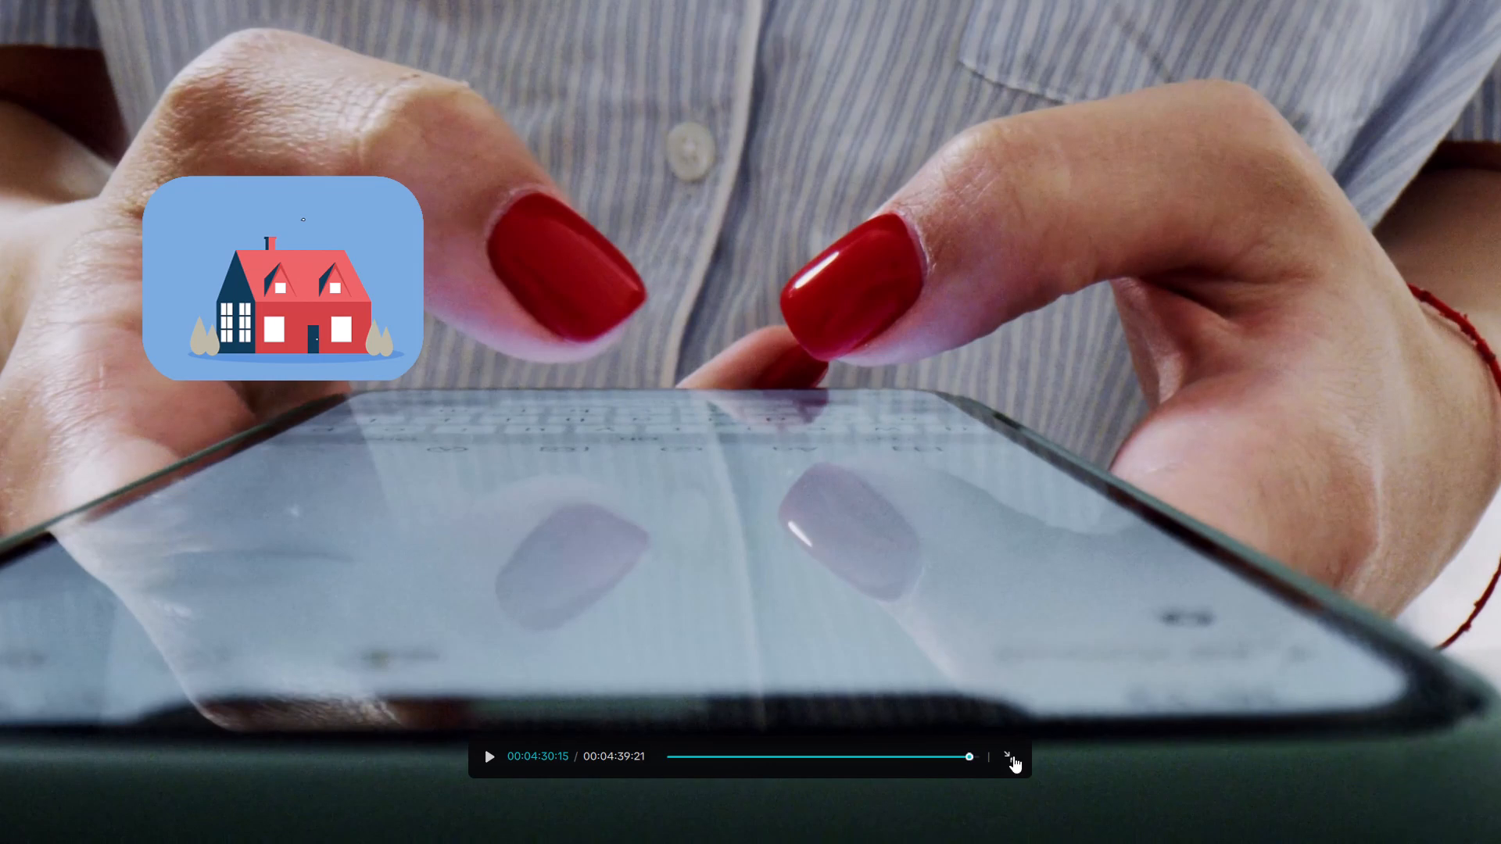
left_click(1013, 756)
Play the house overlay against the narration and speed it up to about 2.2x so it ends at 00:04:30:01.
left_click(353, 538)
key("space")
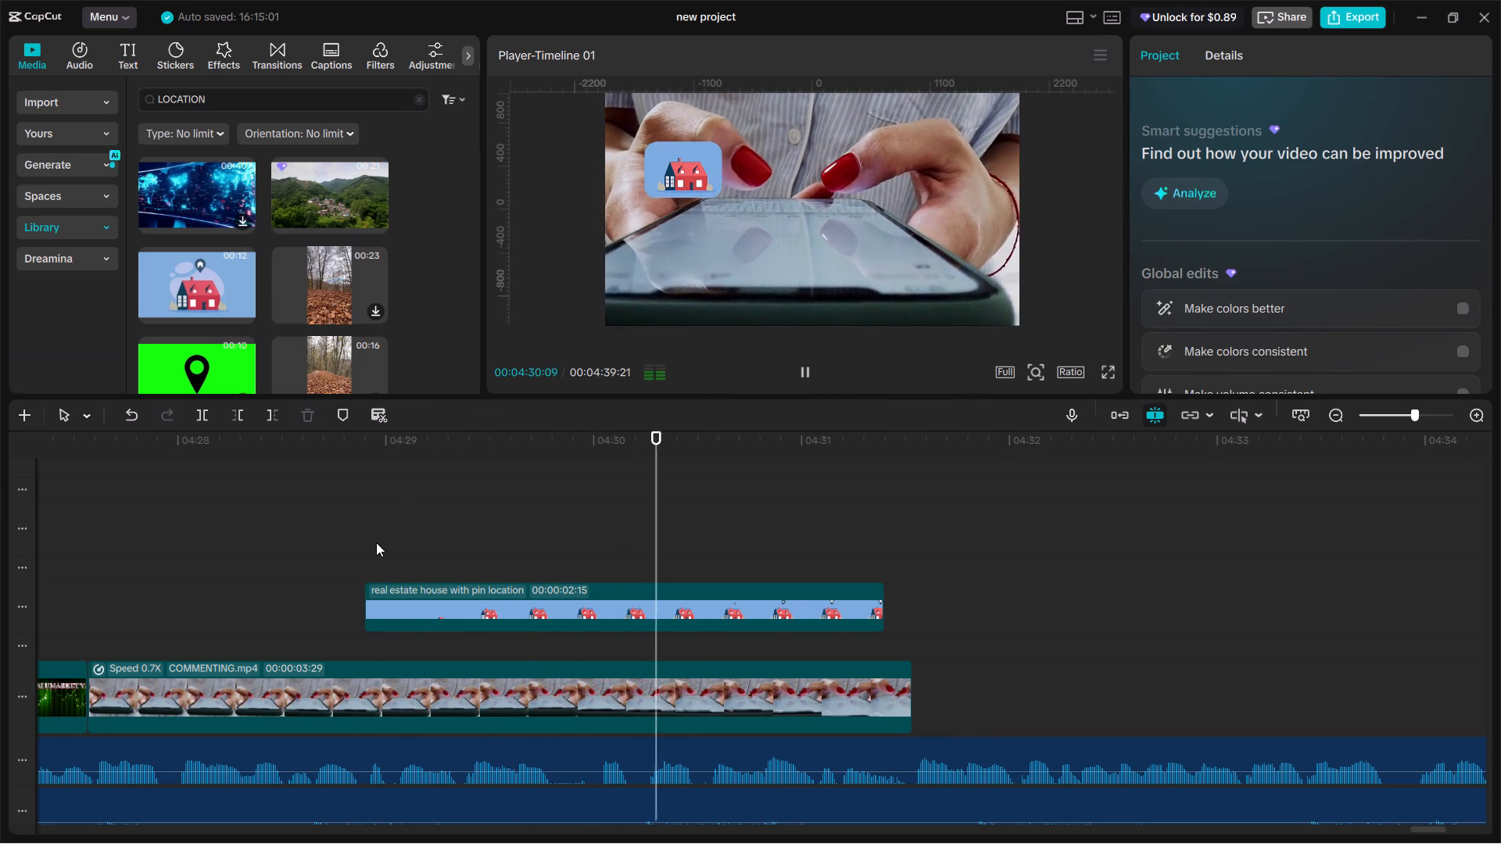
key("space")
left_click(500, 520)
left_click_drag(502, 521, 562, 545)
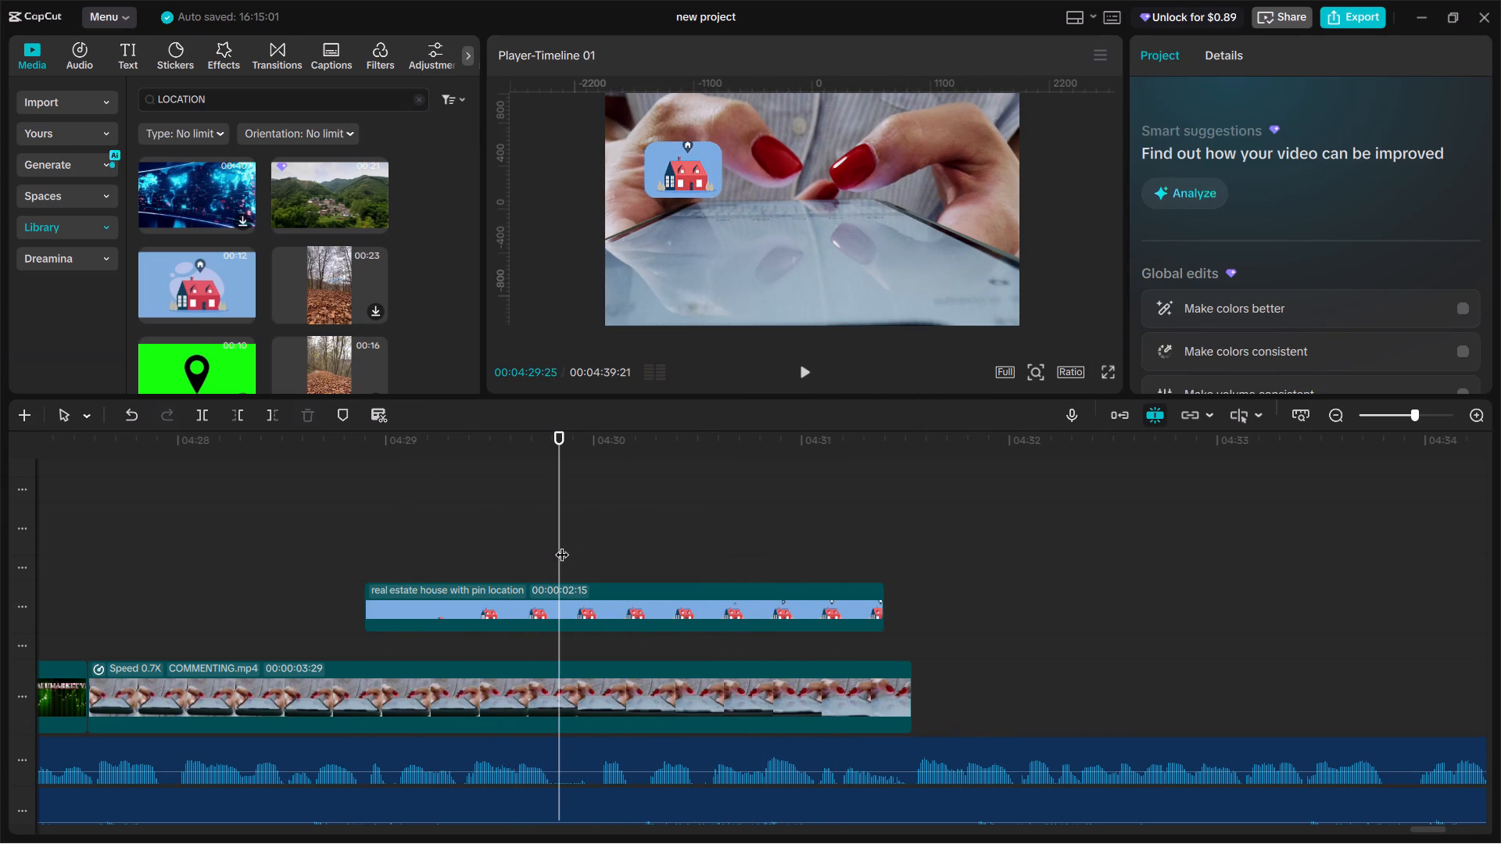
key("space")
key("space")
left_click(571, 535)
left_click_drag(571, 535, 594, 559)
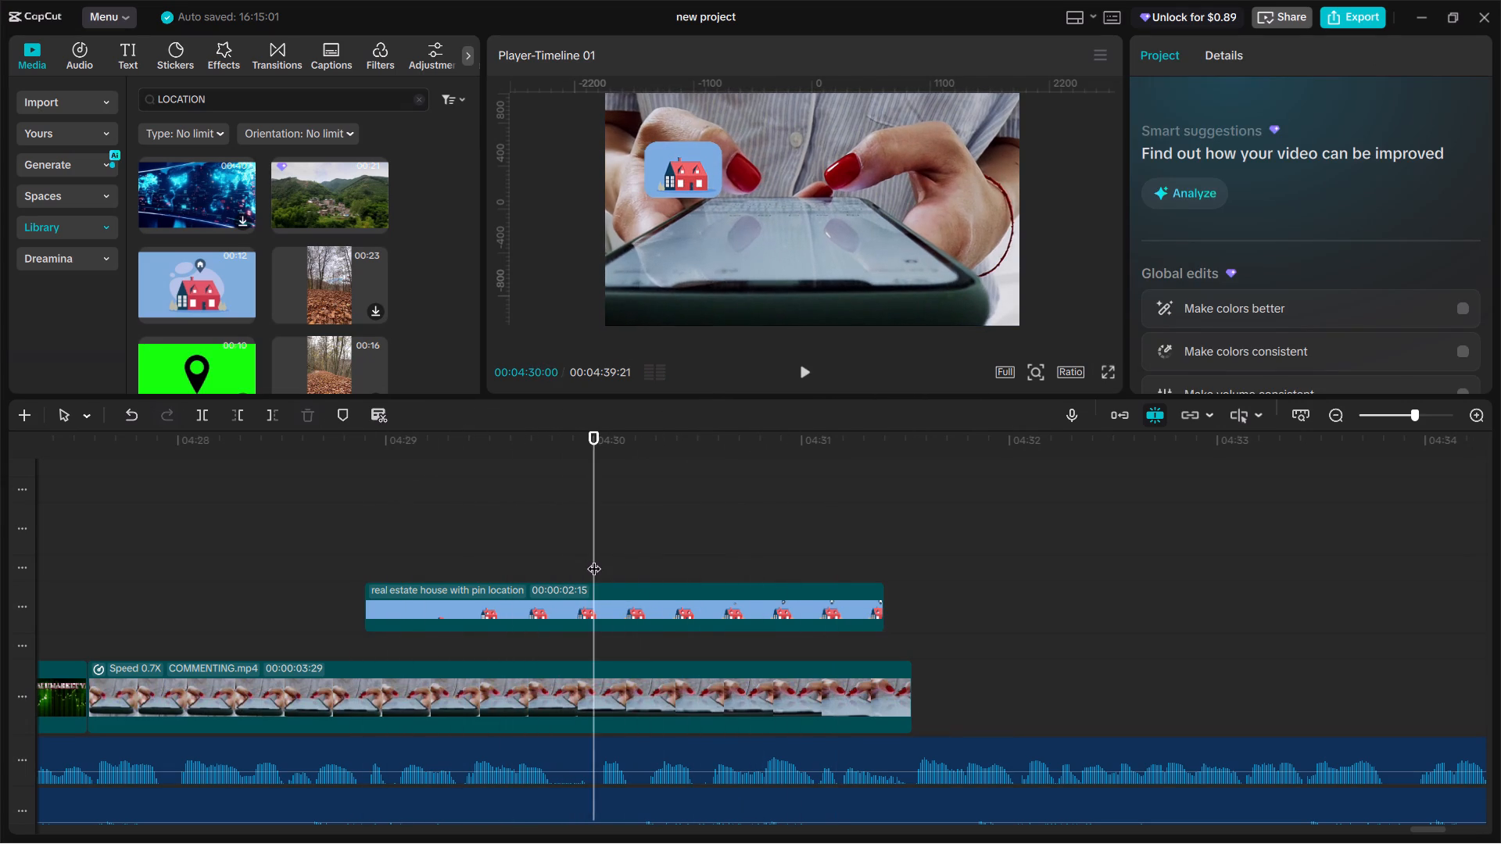
key("space")
left_click(593, 553)
left_click_drag(593, 553, 600, 560)
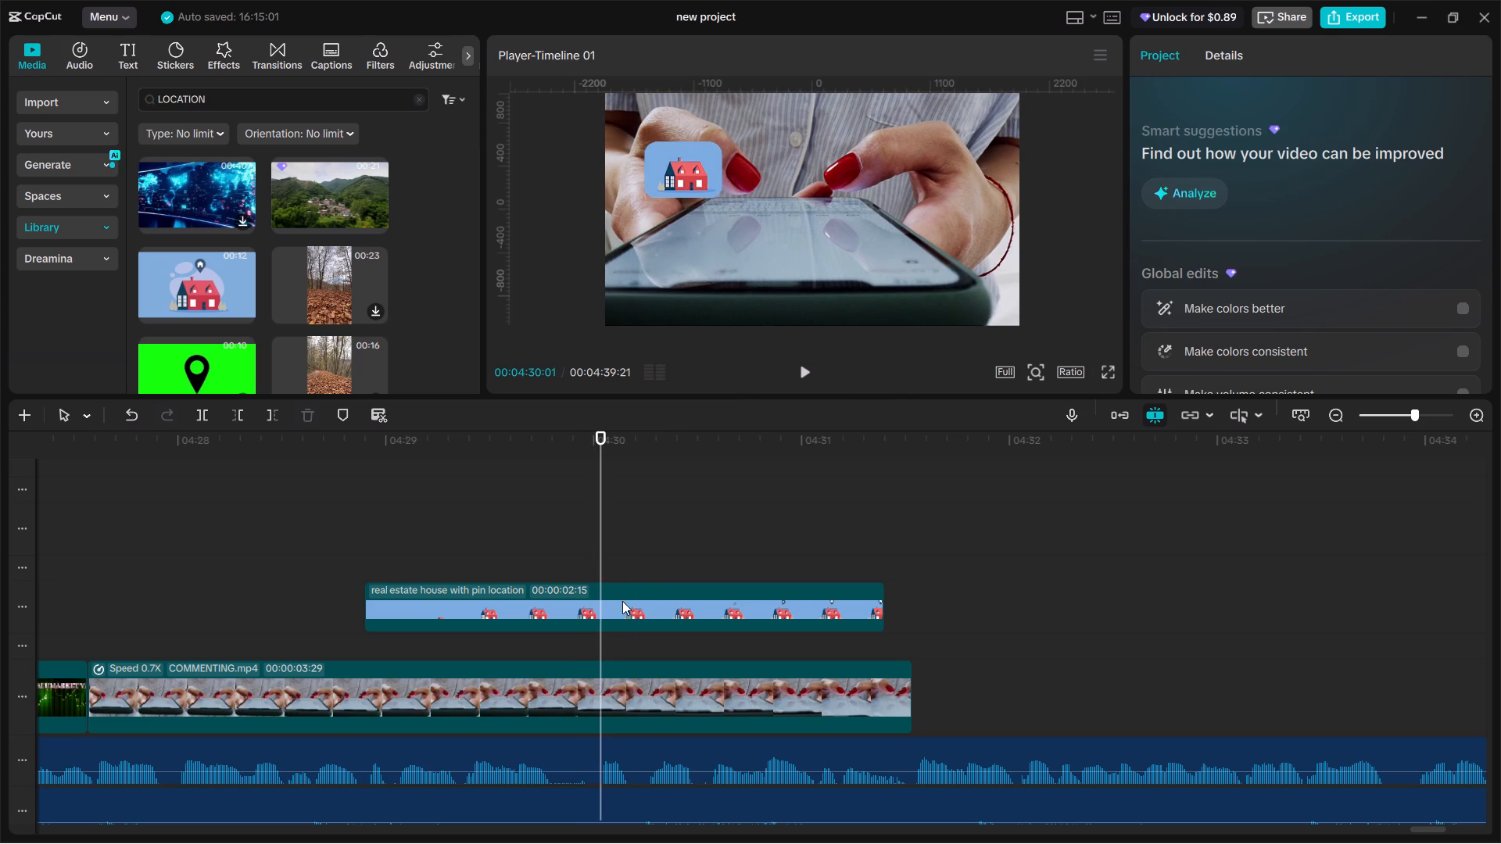
left_click(623, 602)
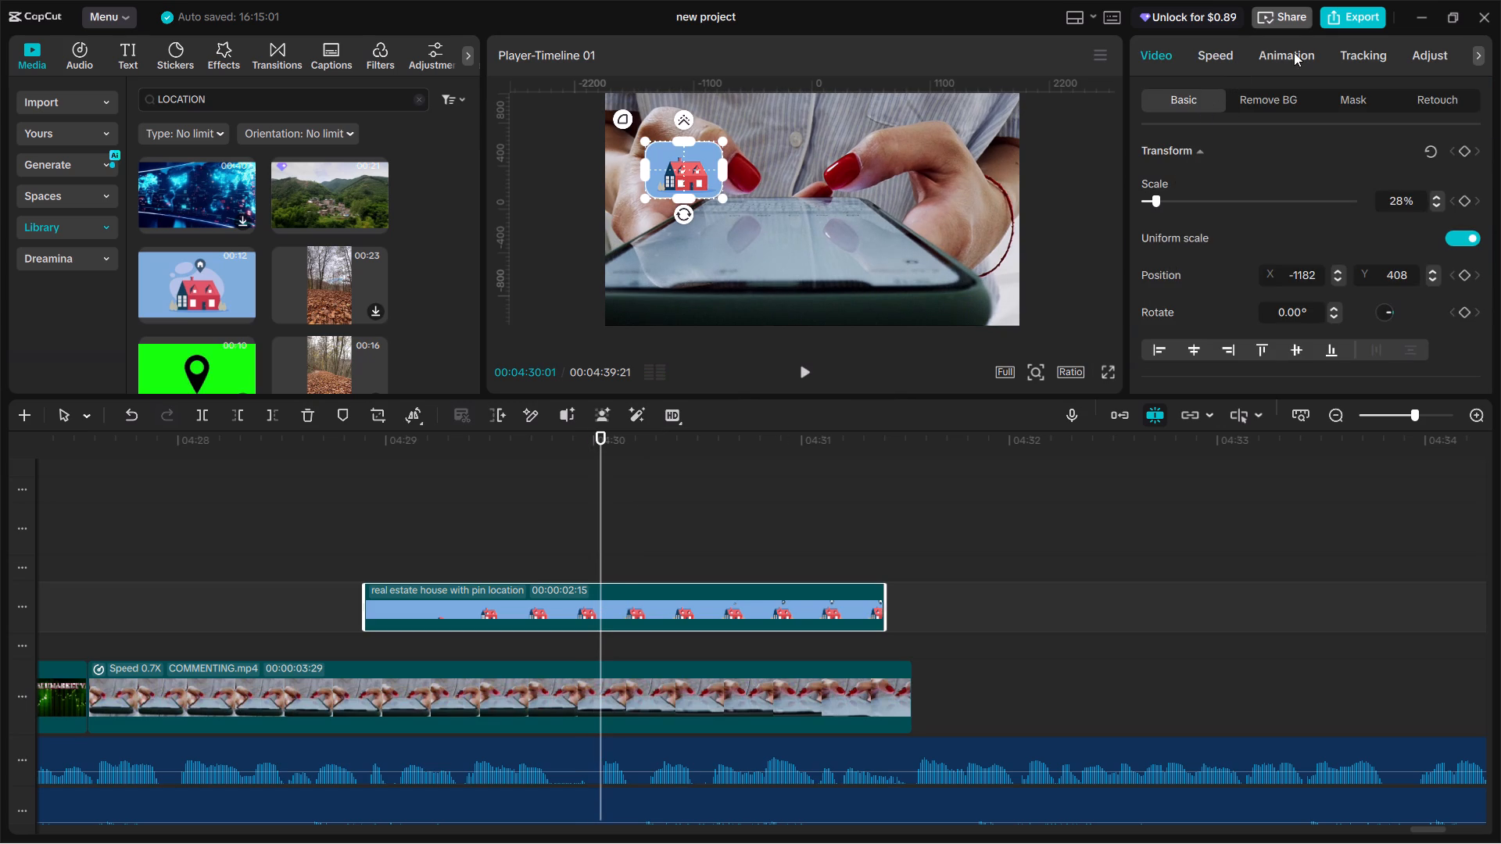
left_click(1221, 55)
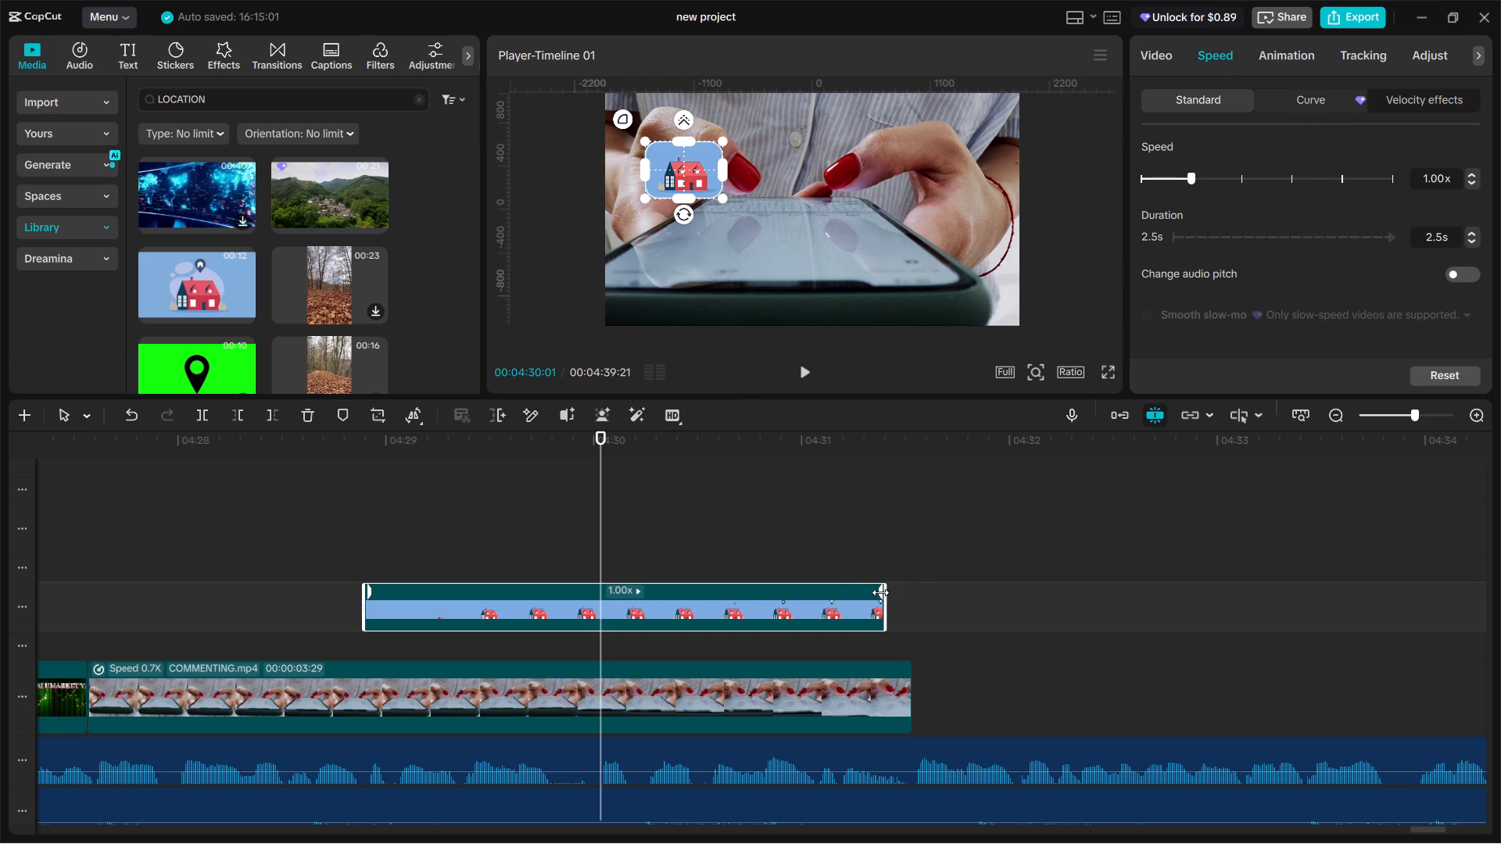
left_click_drag(880, 592, 598, 609)
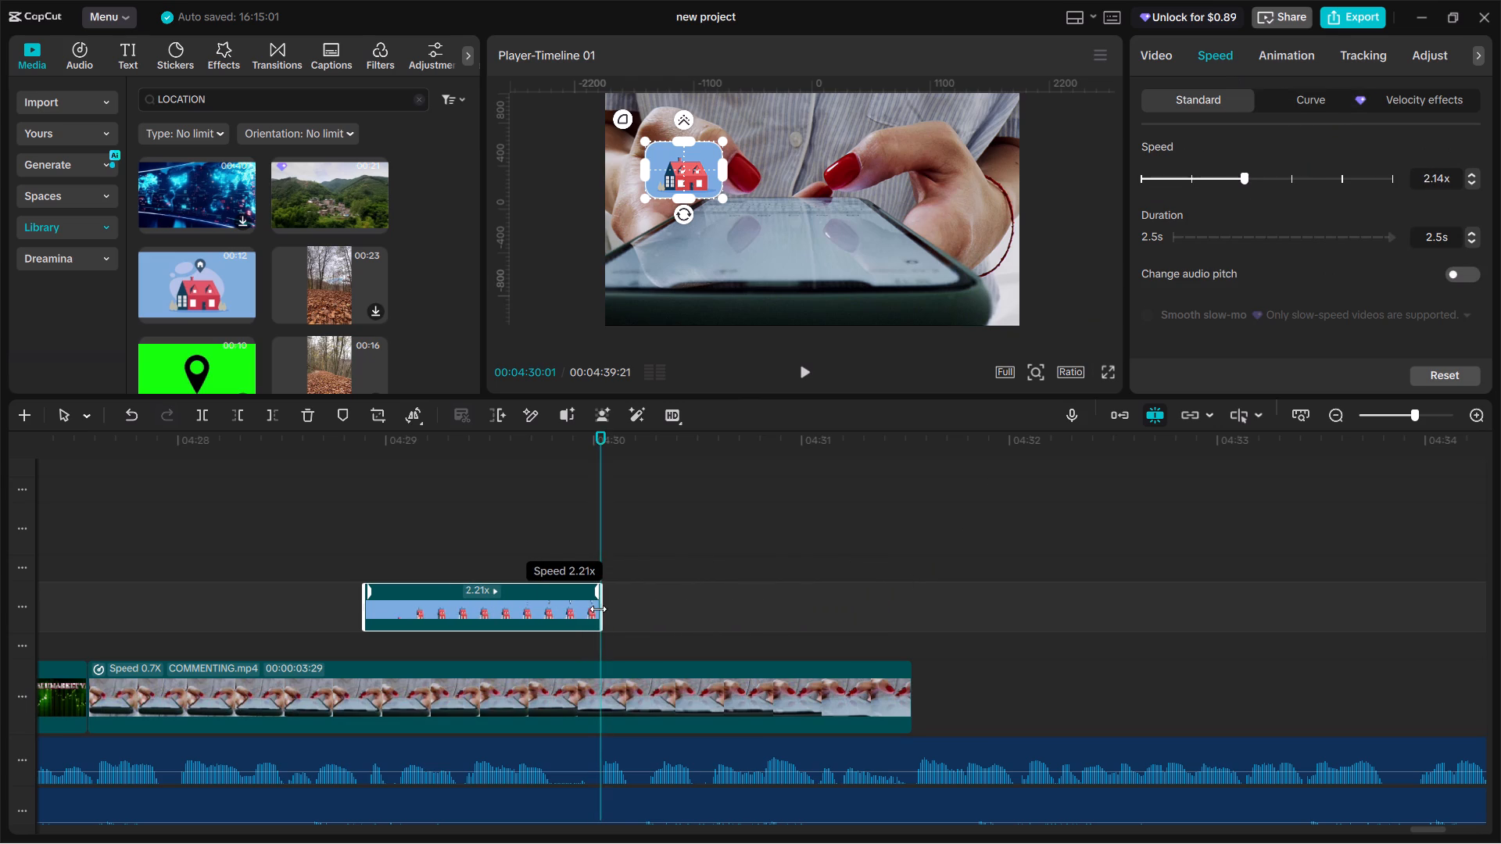
left_click_drag(598, 609, 597, 608)
Replay the sped-up overlay, shift its rectangle mask slightly up and right to frame the location pin, and check it full screen at 00:04:30:00.
left_click(349, 547)
key("space")
key("space")
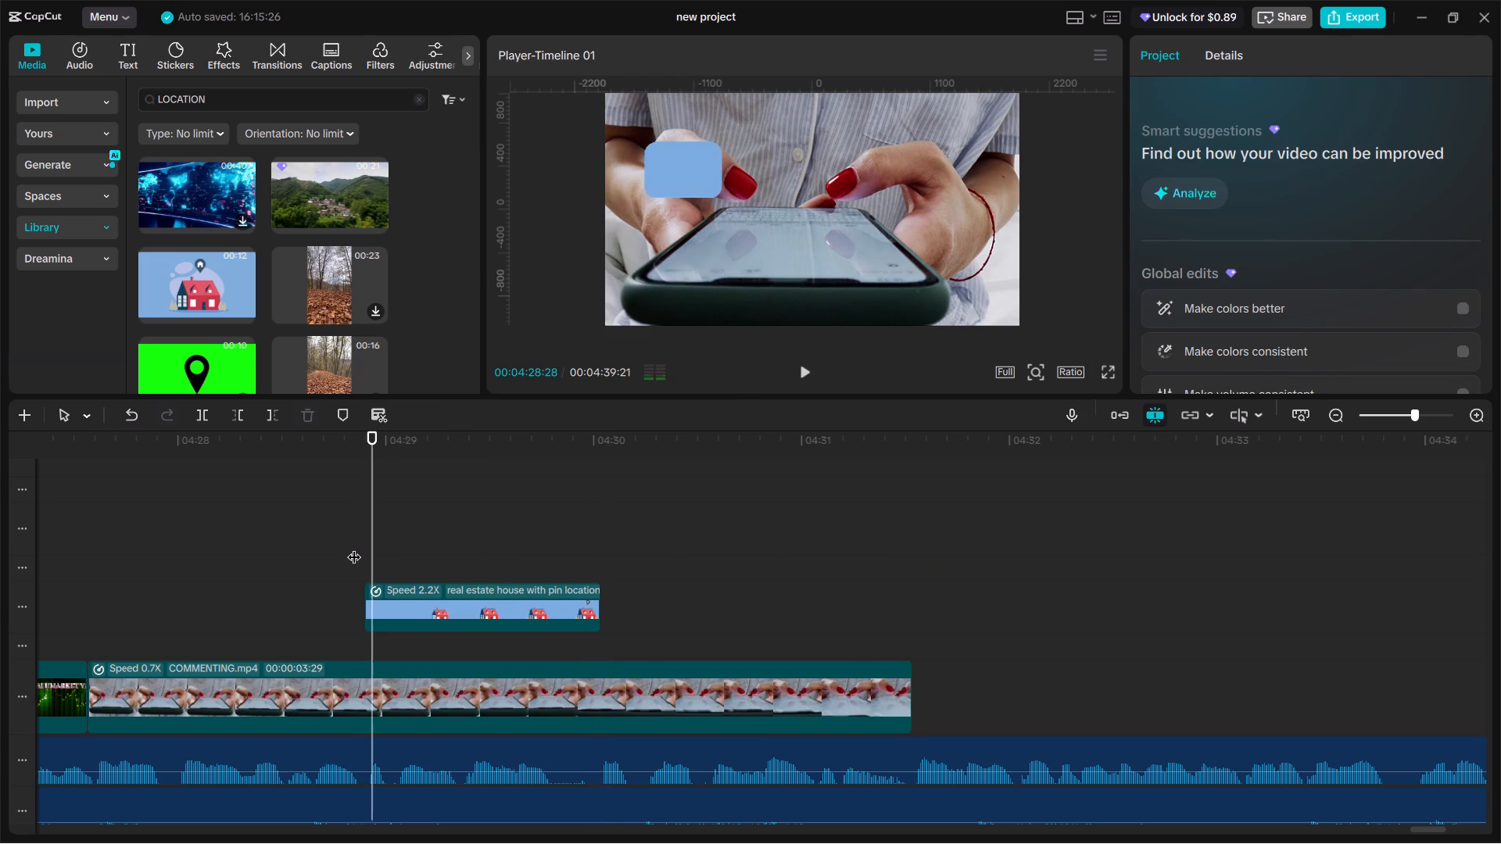
key("space")
key("space")
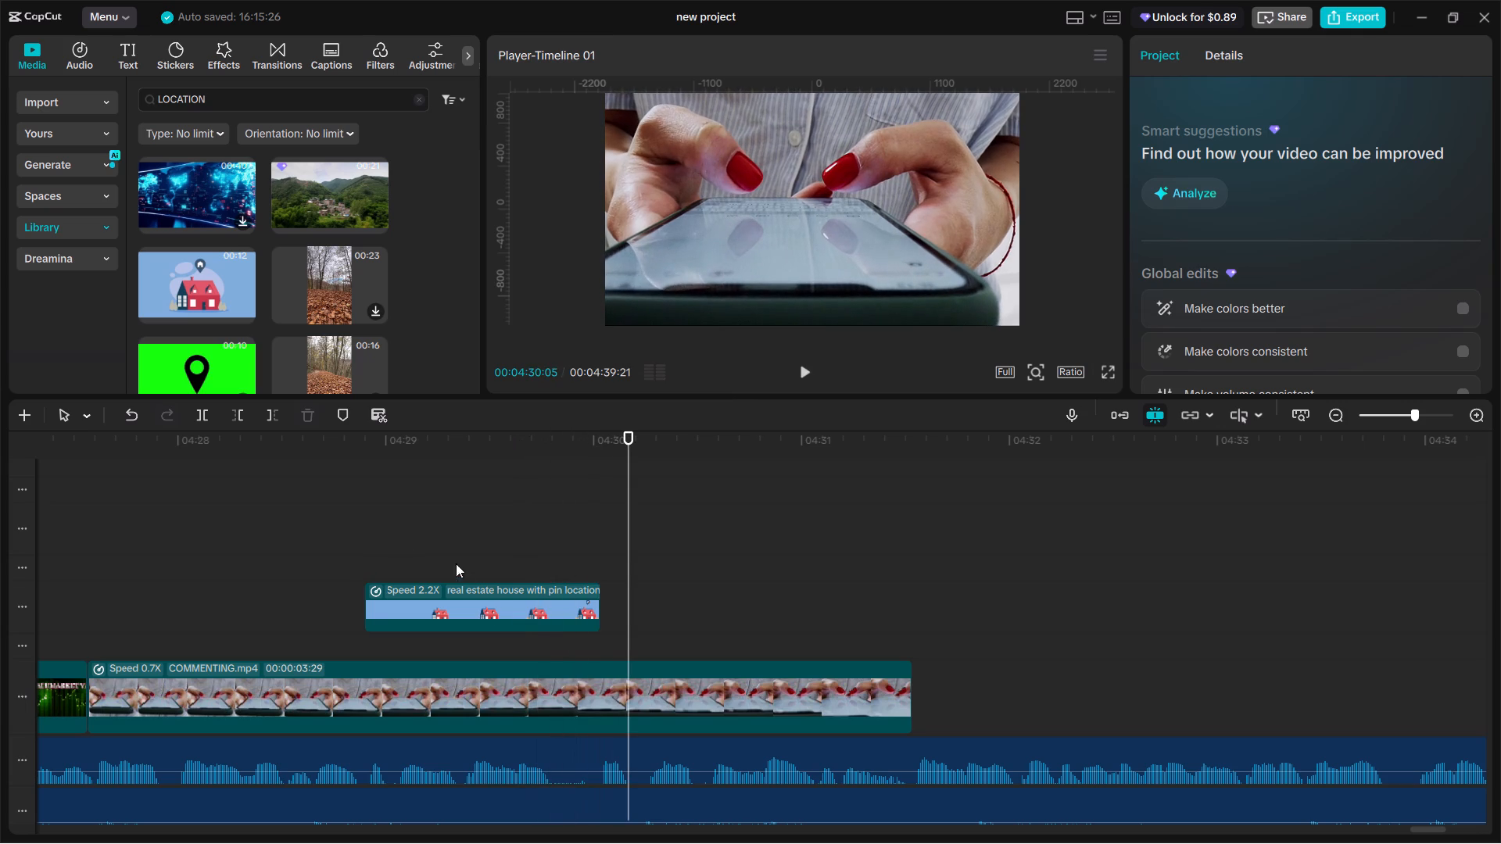
left_click(497, 611)
left_click(615, 533)
left_click_drag(615, 531, 593, 531)
left_click(581, 607)
left_click(1103, 372)
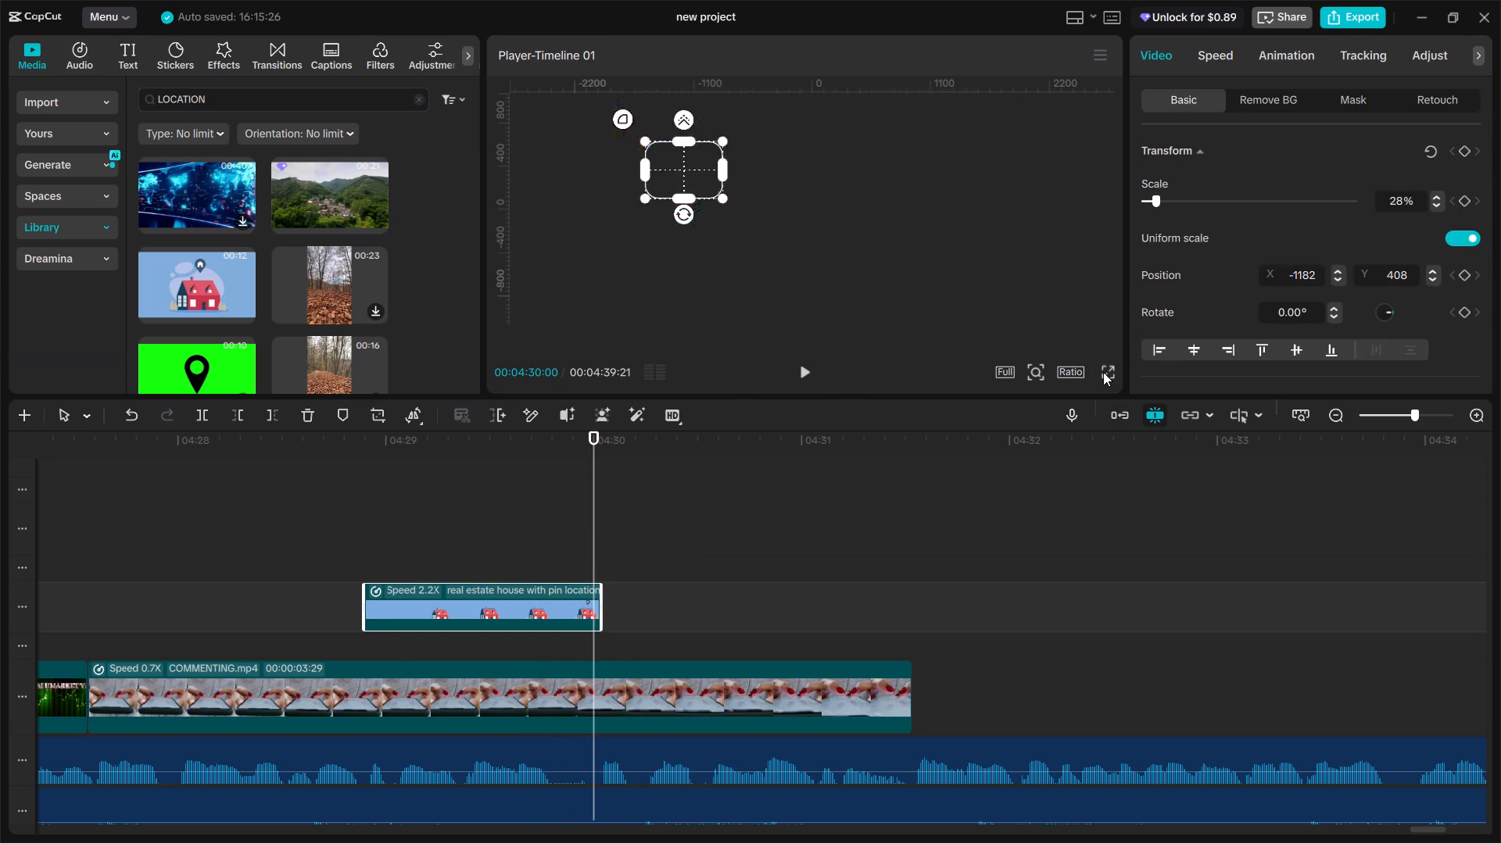
left_click(1007, 753)
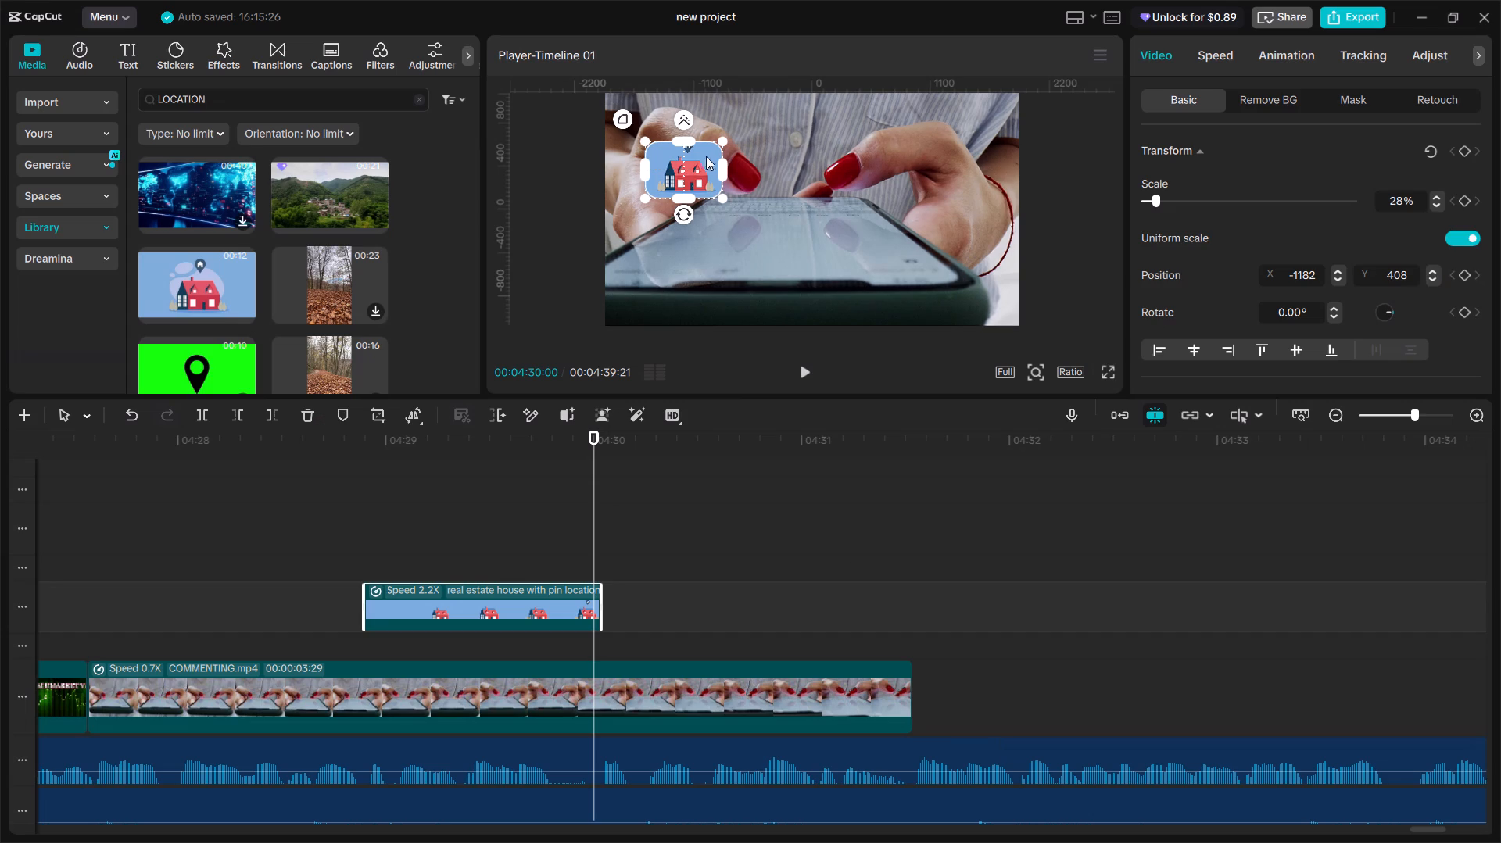
left_click(691, 171)
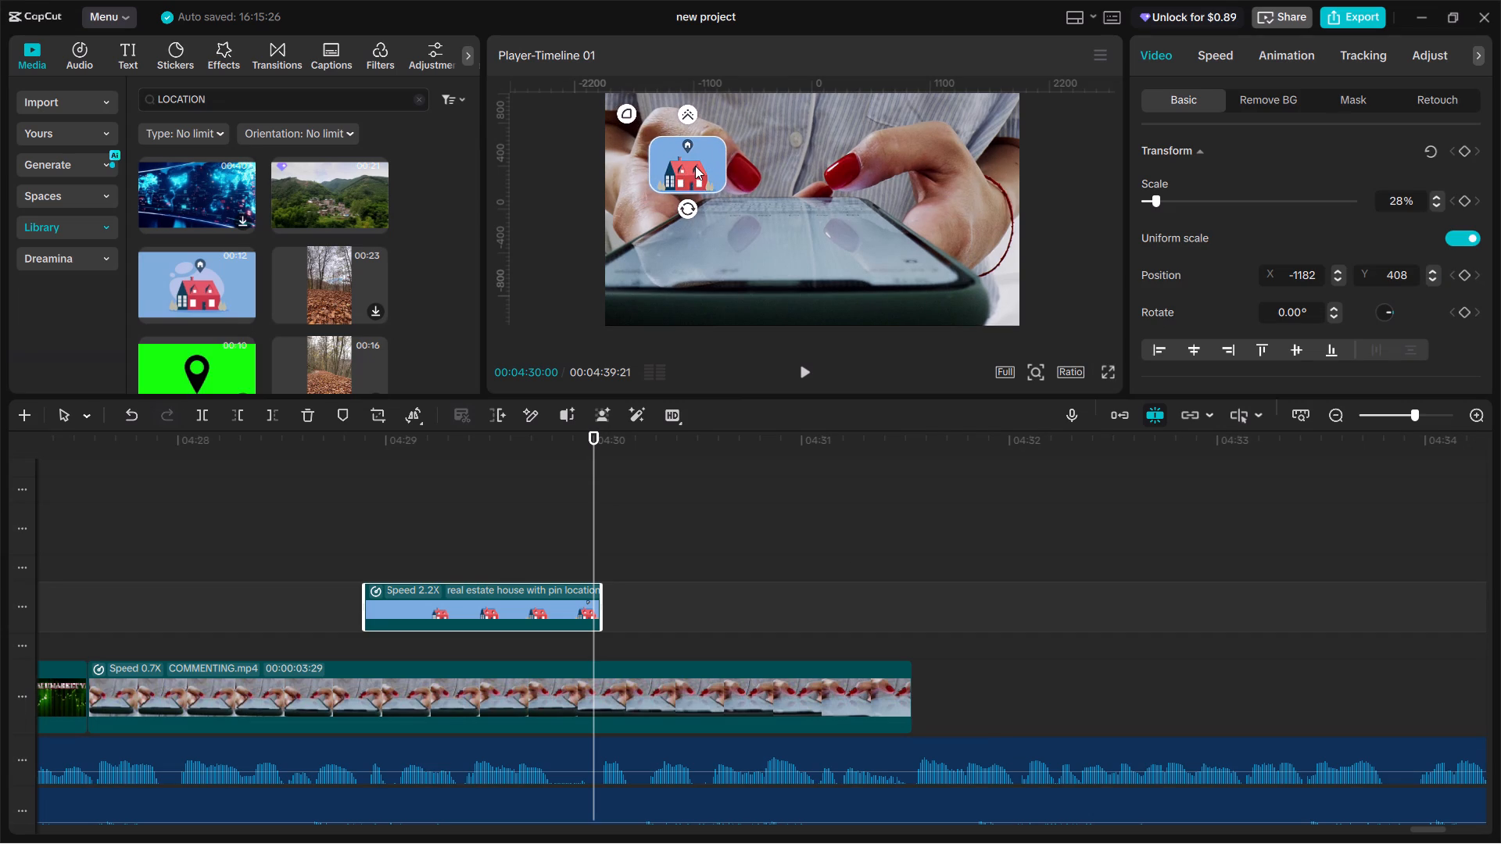
left_click(1107, 370)
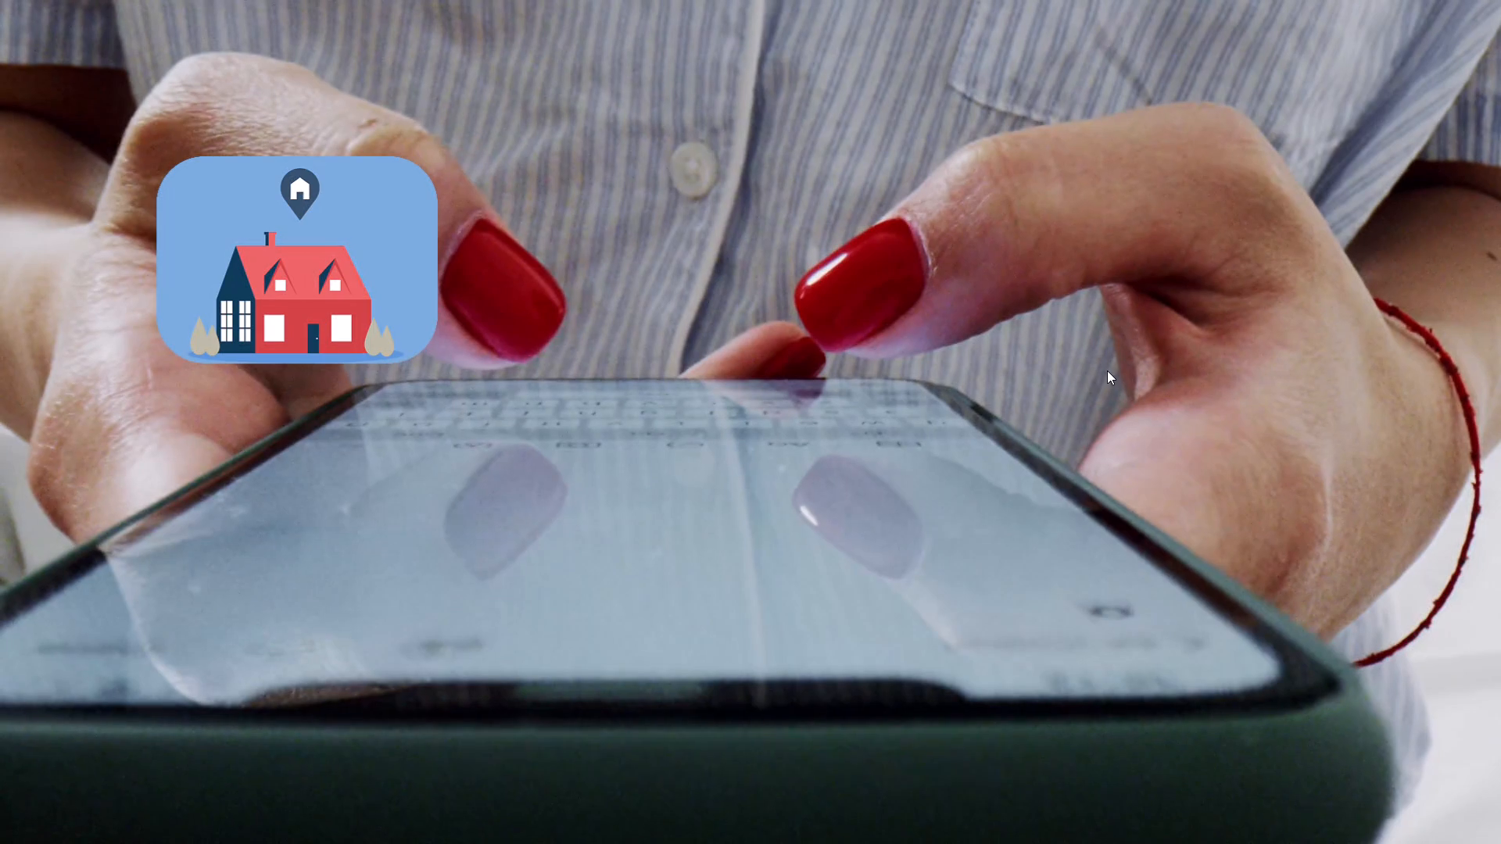
left_click(1005, 751)
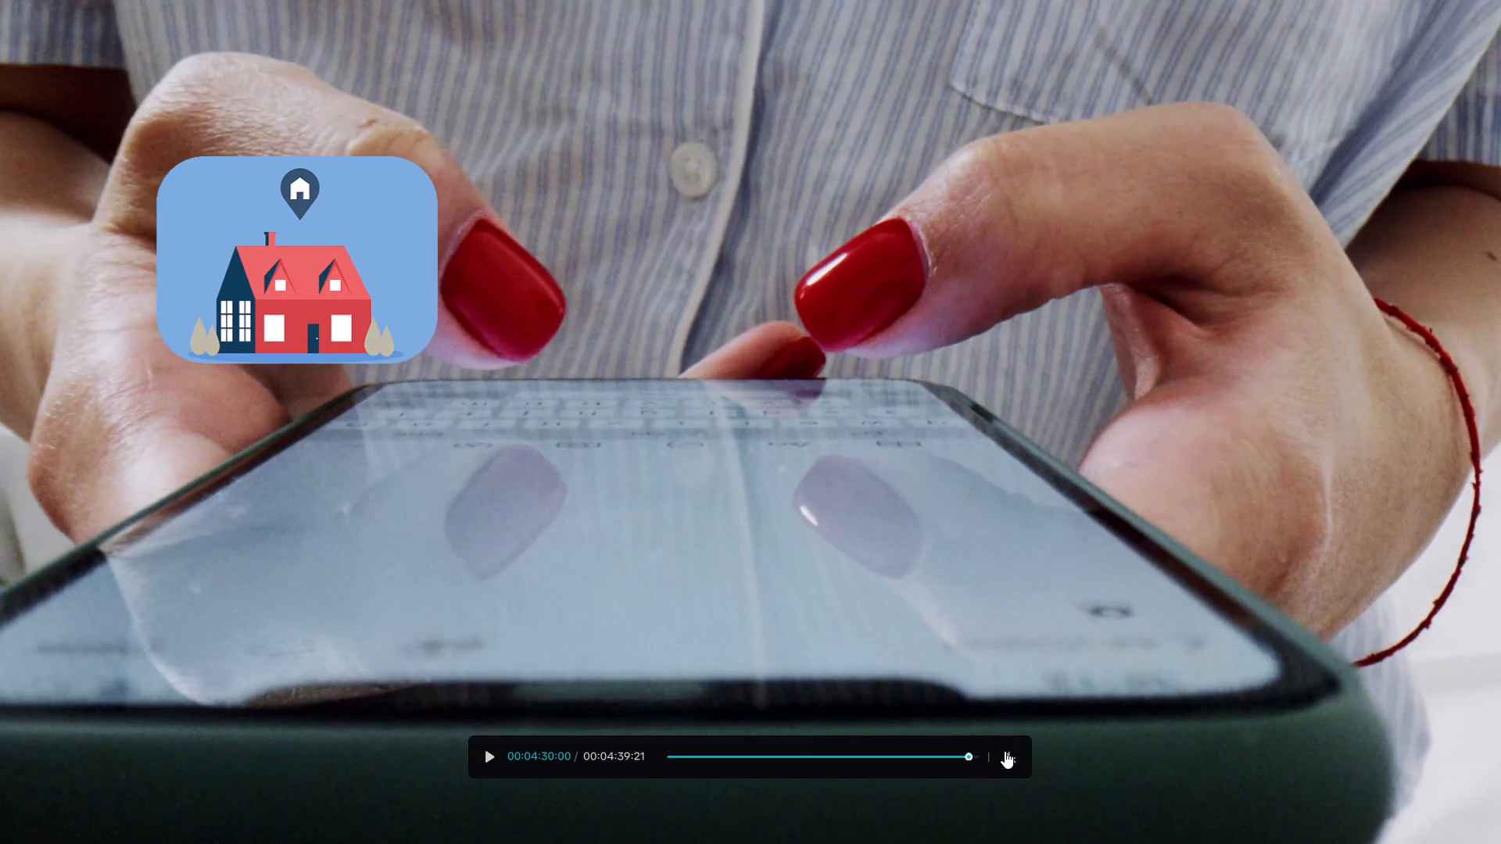
Freeze the house overlay's frame at 00:04:30:01, trim the freeze to 00:00:01:15 so it ends with COMMENTING, and play it back.
left_click(1255, 92)
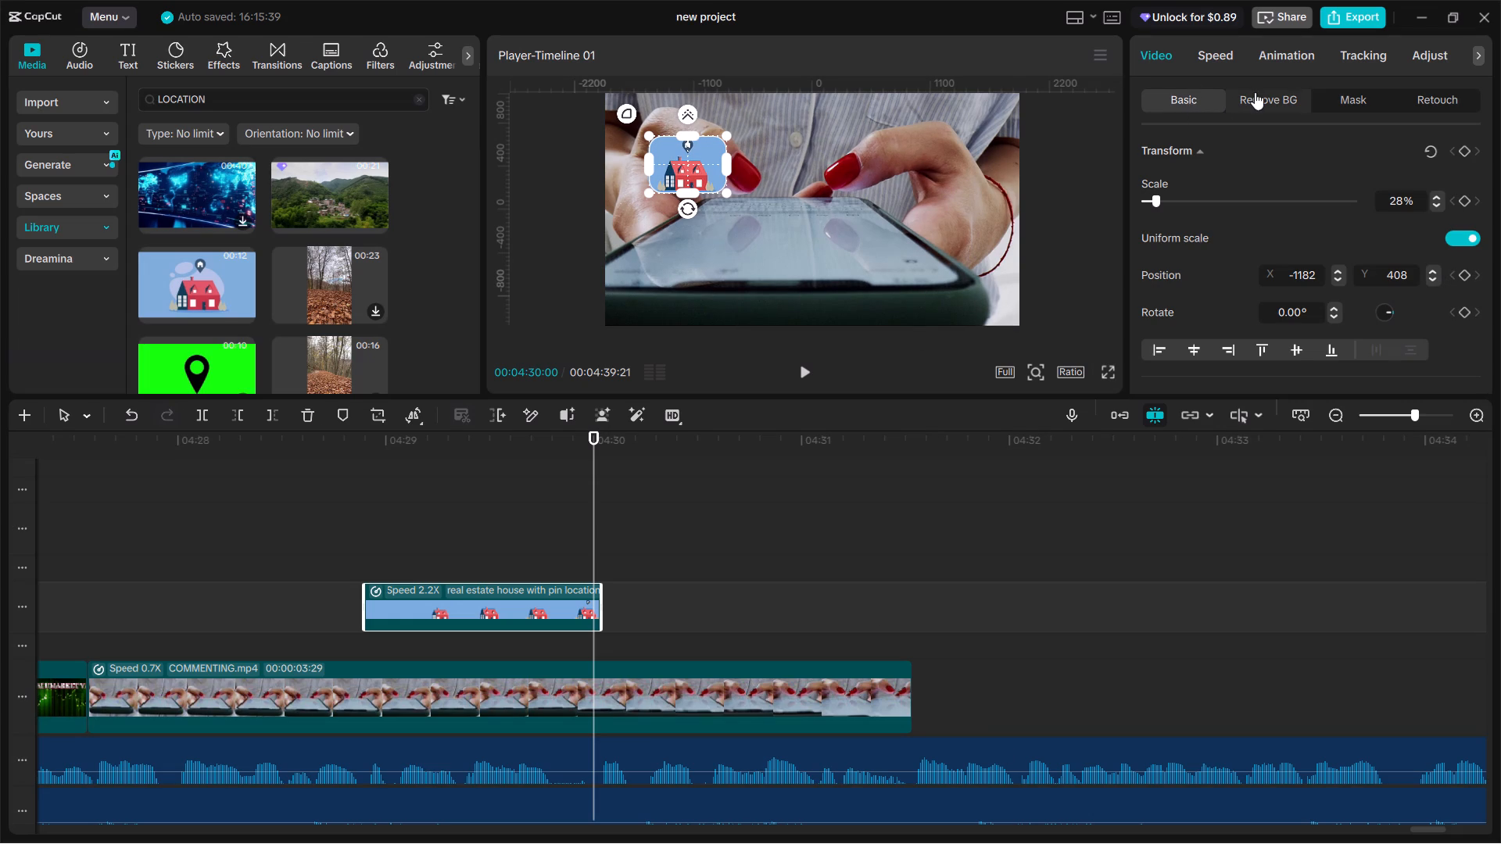
left_click(1186, 94)
left_click(1341, 84)
left_click(1329, 99)
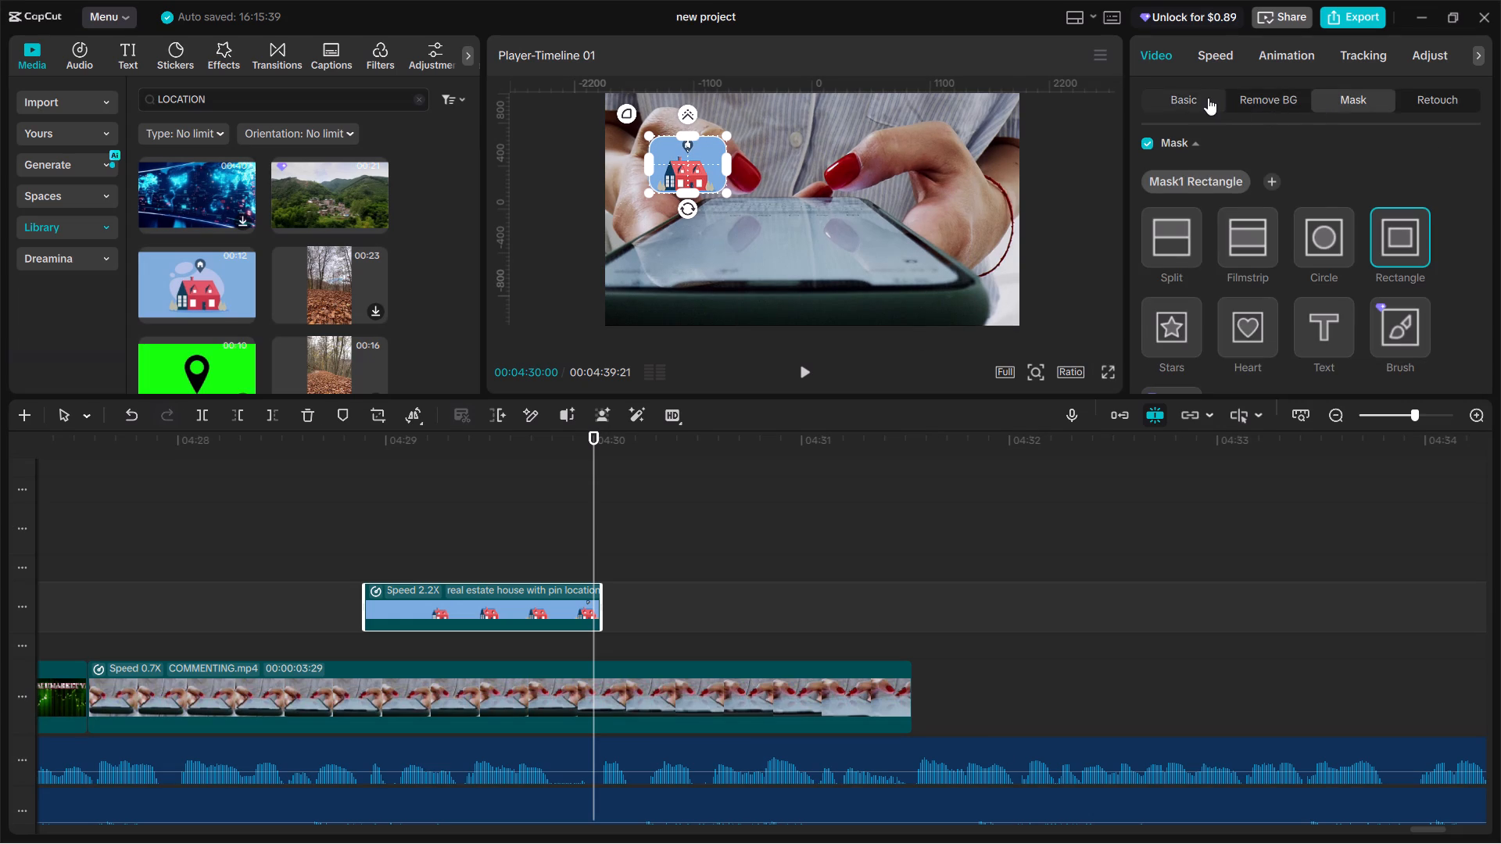
left_click(1200, 98)
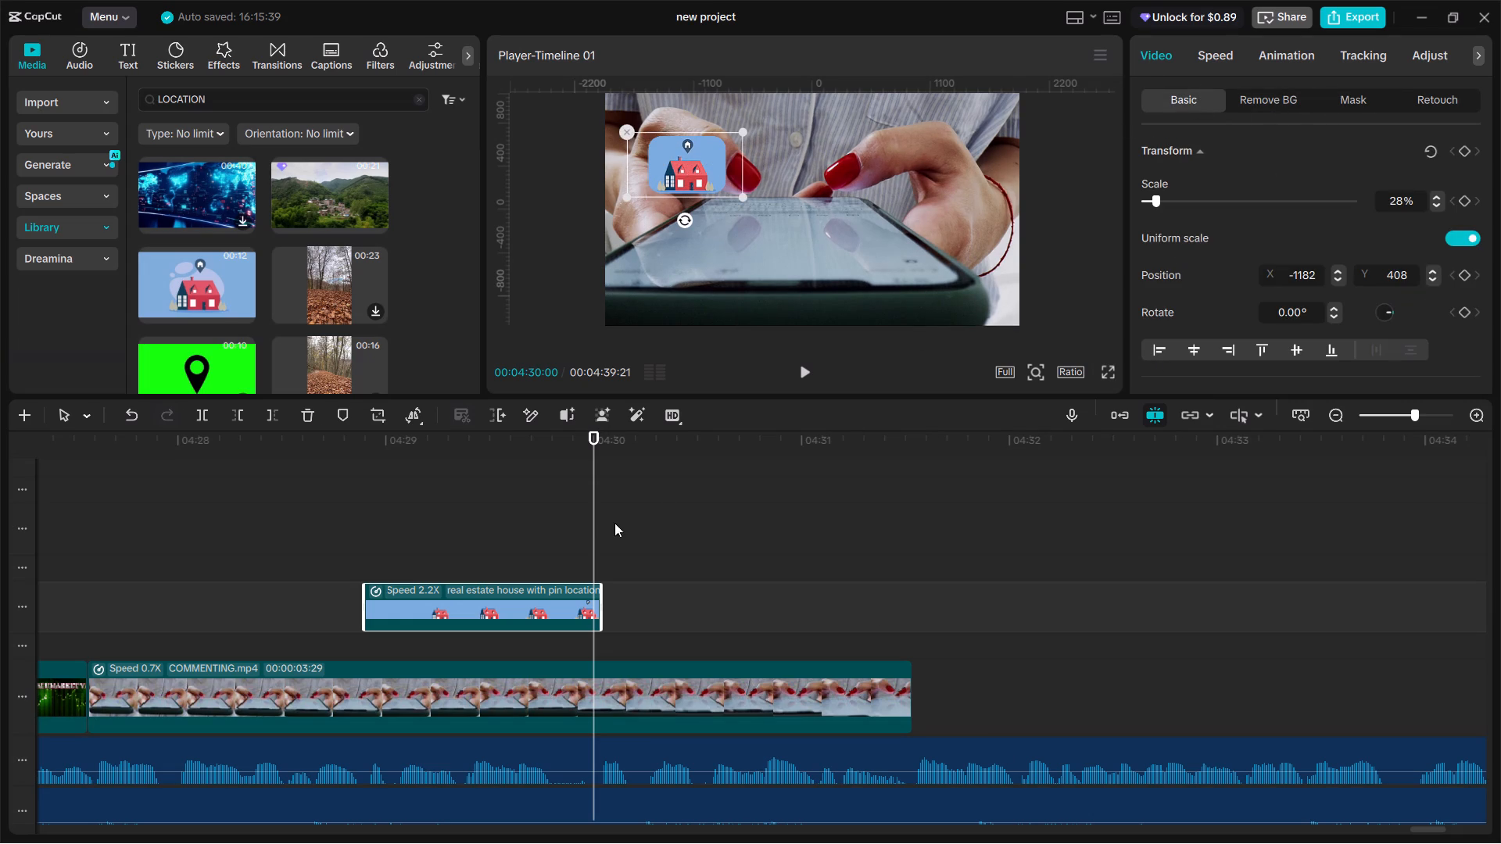
left_click_drag(594, 528, 603, 531)
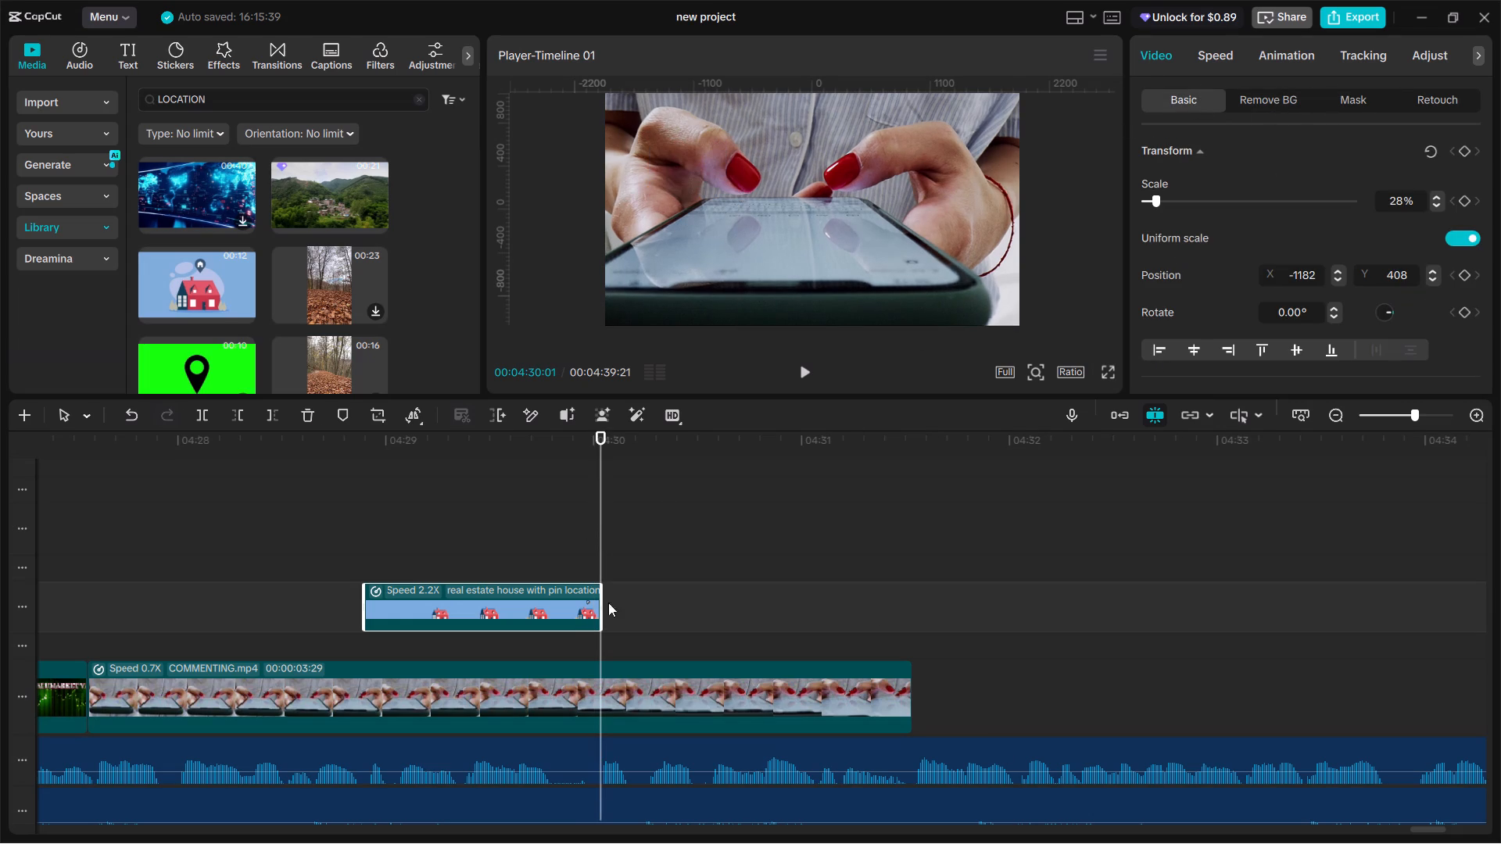
left_click(417, 412)
left_click(500, 460)
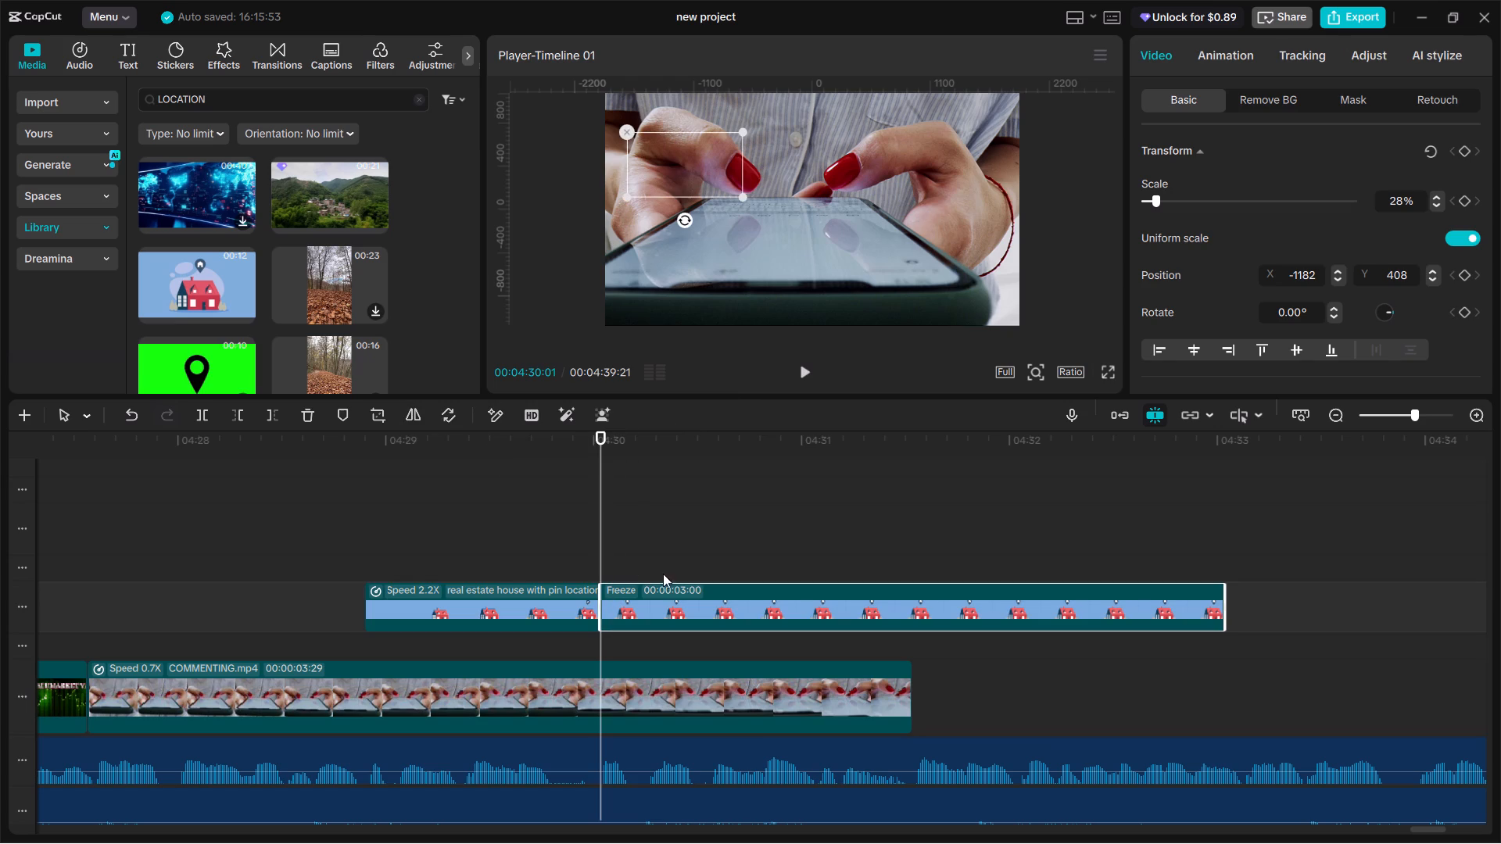
left_click_drag(1228, 602, 1228, 603)
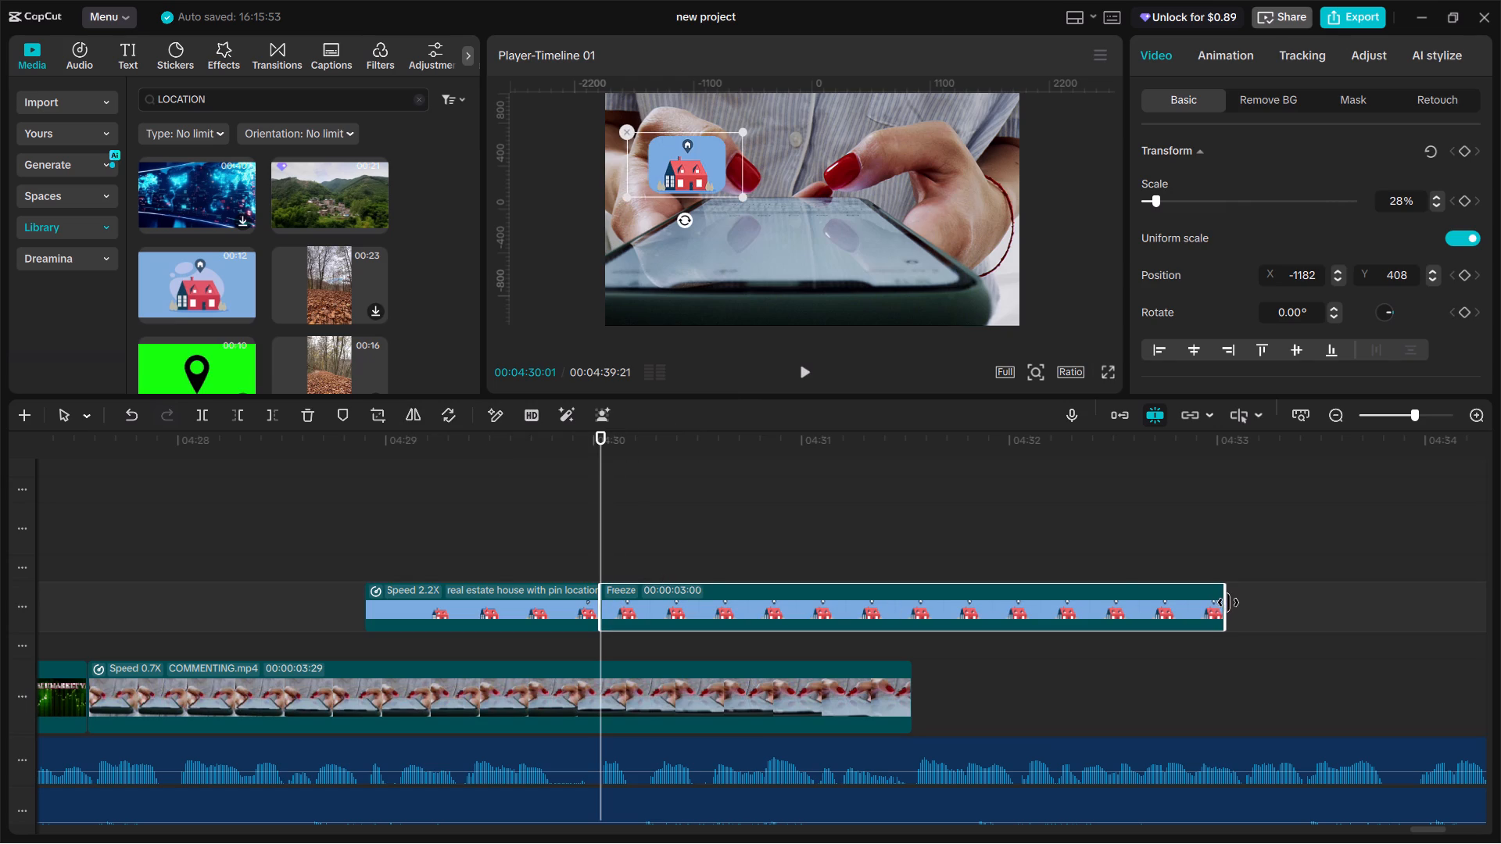
left_click_drag(1228, 603, 912, 612)
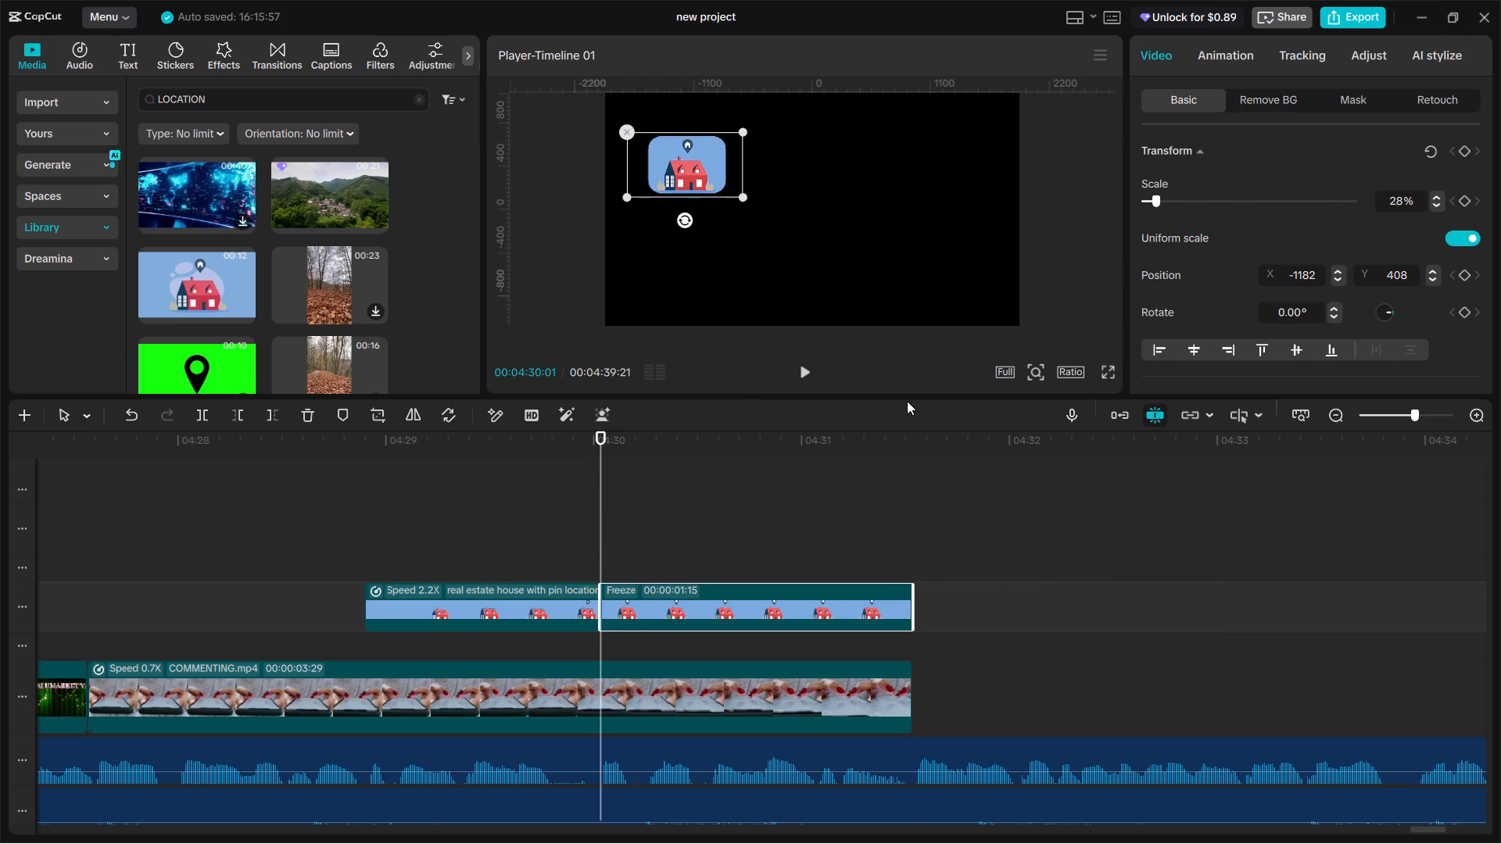
left_click(910, 531)
key("space")
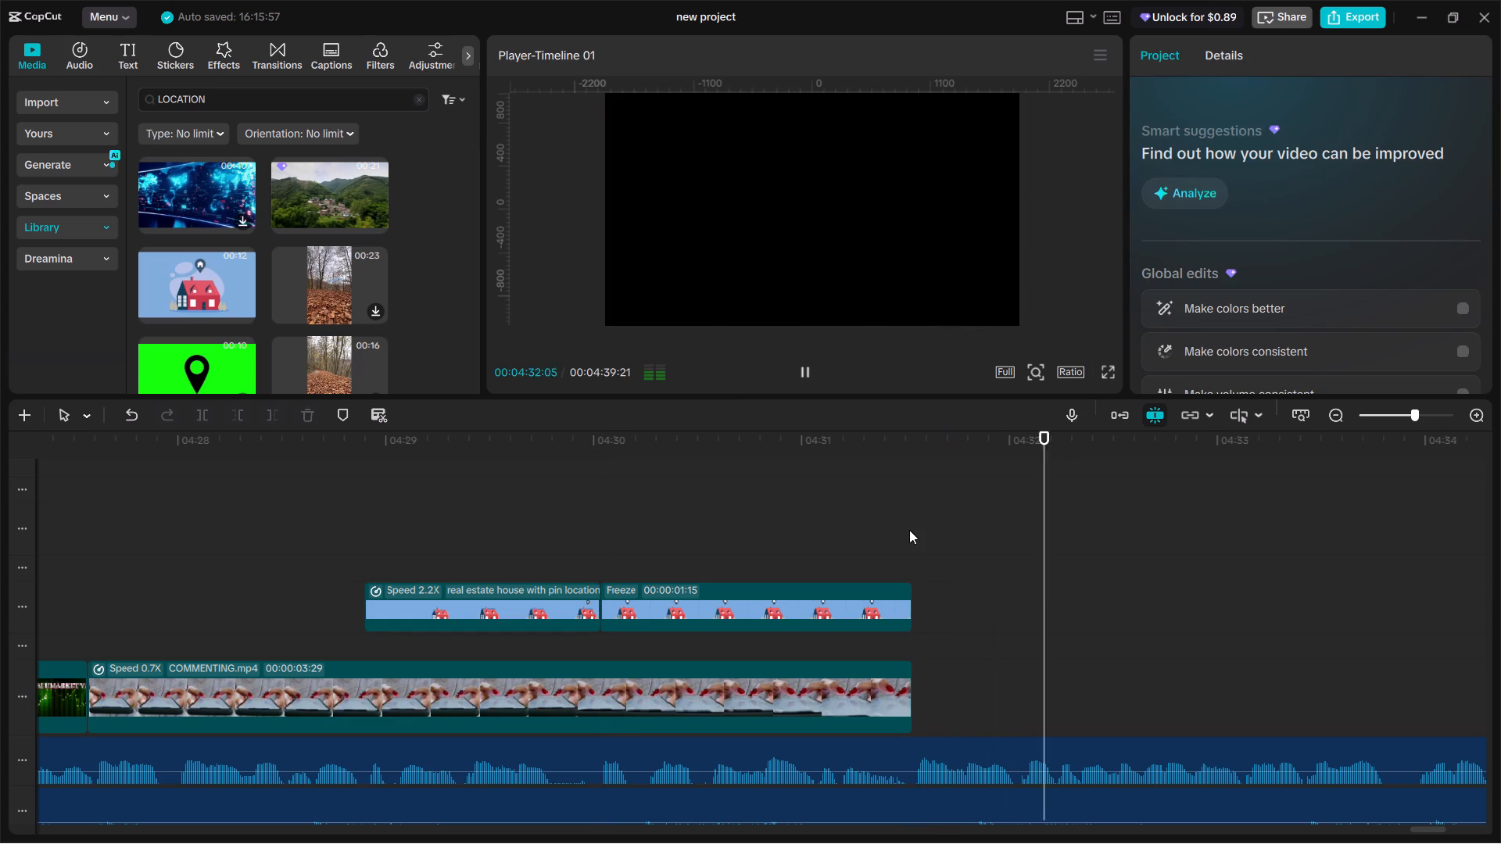
left_click(909, 530)
Combine the house clip and its freeze frame into one compound clip and play it over the COMMENTING scene.
left_click(586, 549)
left_click_drag(546, 549, 637, 617)
key("alt+g")
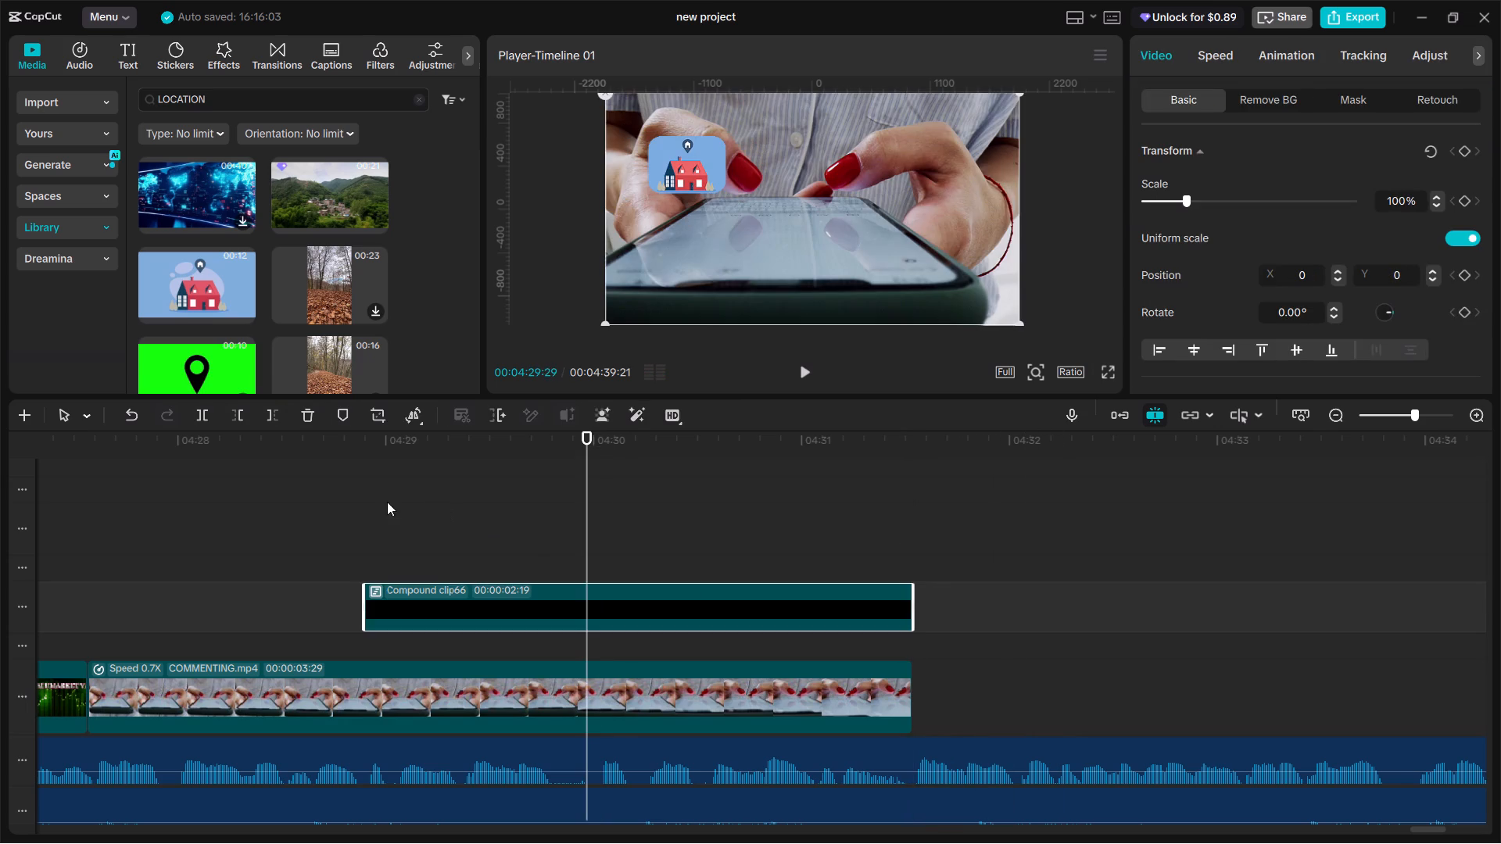
left_click(367, 513)
key("space")
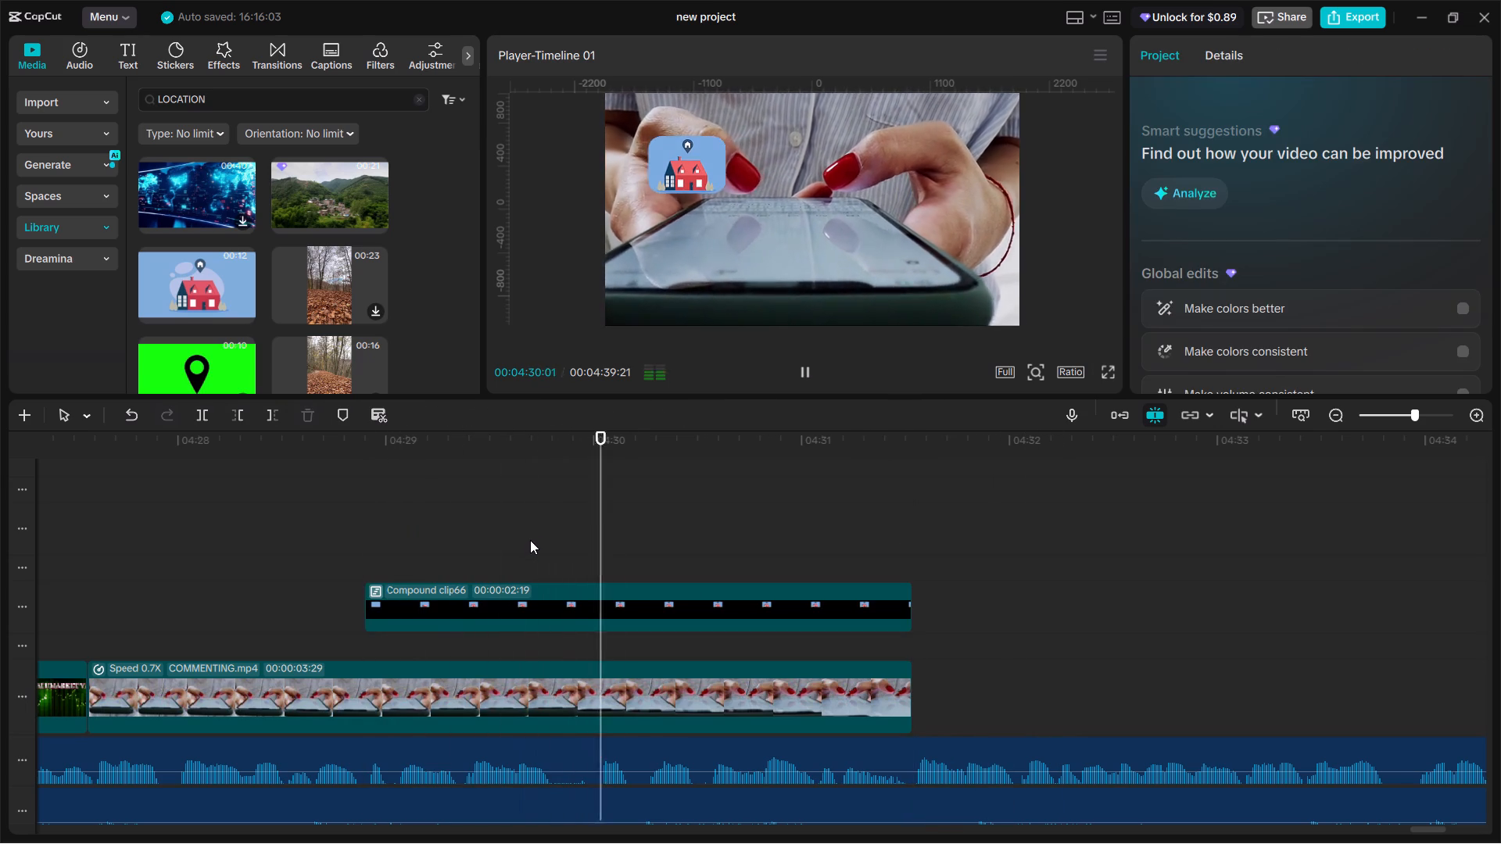
key("space")
left_click(647, 514)
left_click_drag(647, 514, 602, 524)
key("space")
key("space")
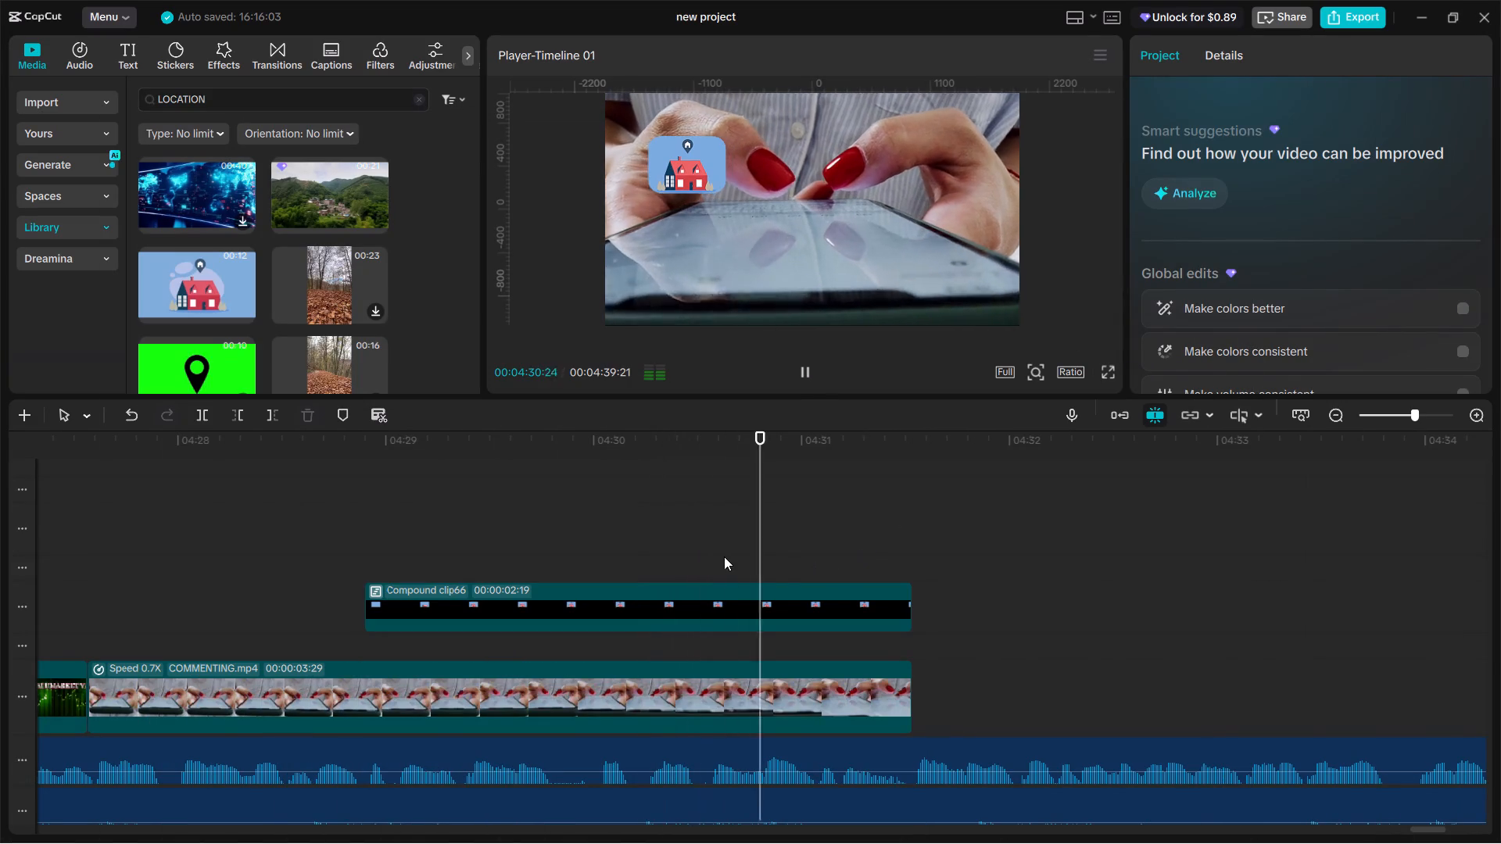
left_click(557, 547)
left_click_drag(557, 547, 635, 556)
key("space")
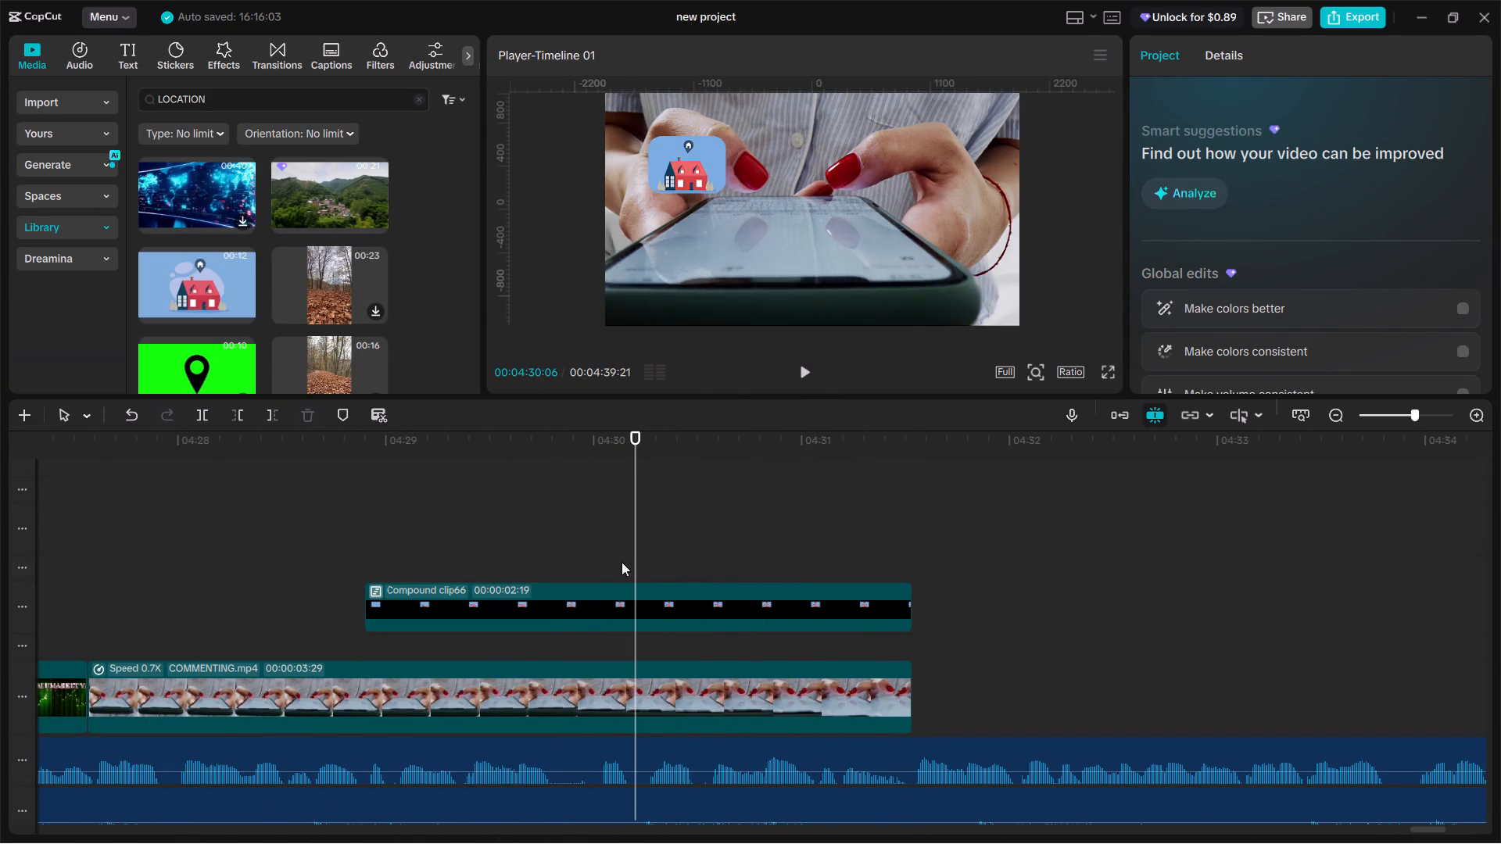
Apply the Fade In entrance animation to the house compound clip above COMMENTING and play it back.
left_click(446, 606)
left_click(365, 542)
left_click(442, 614)
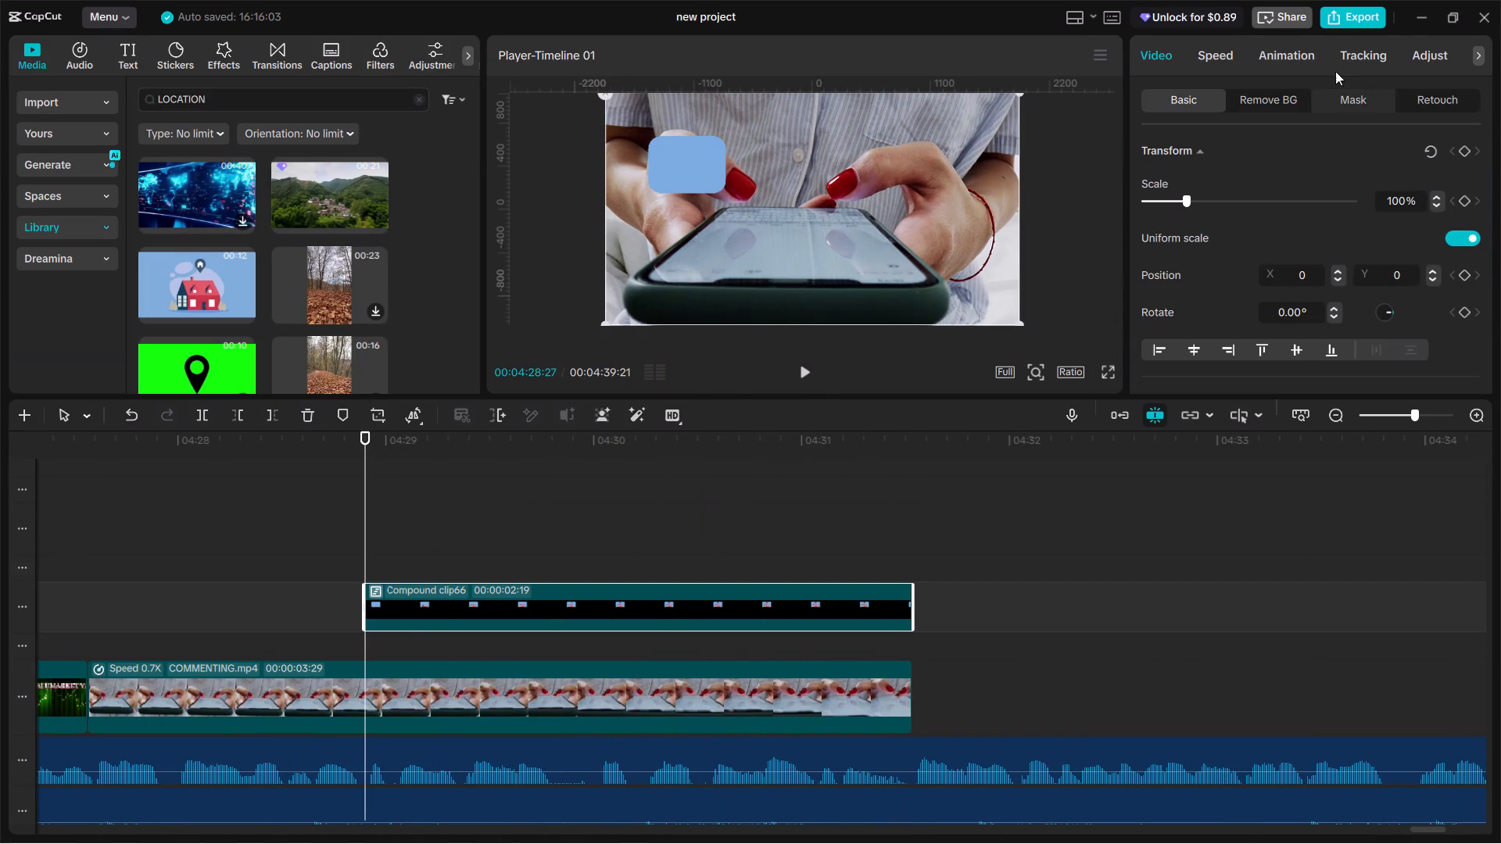
key("space")
key("space")
left_click(1269, 53)
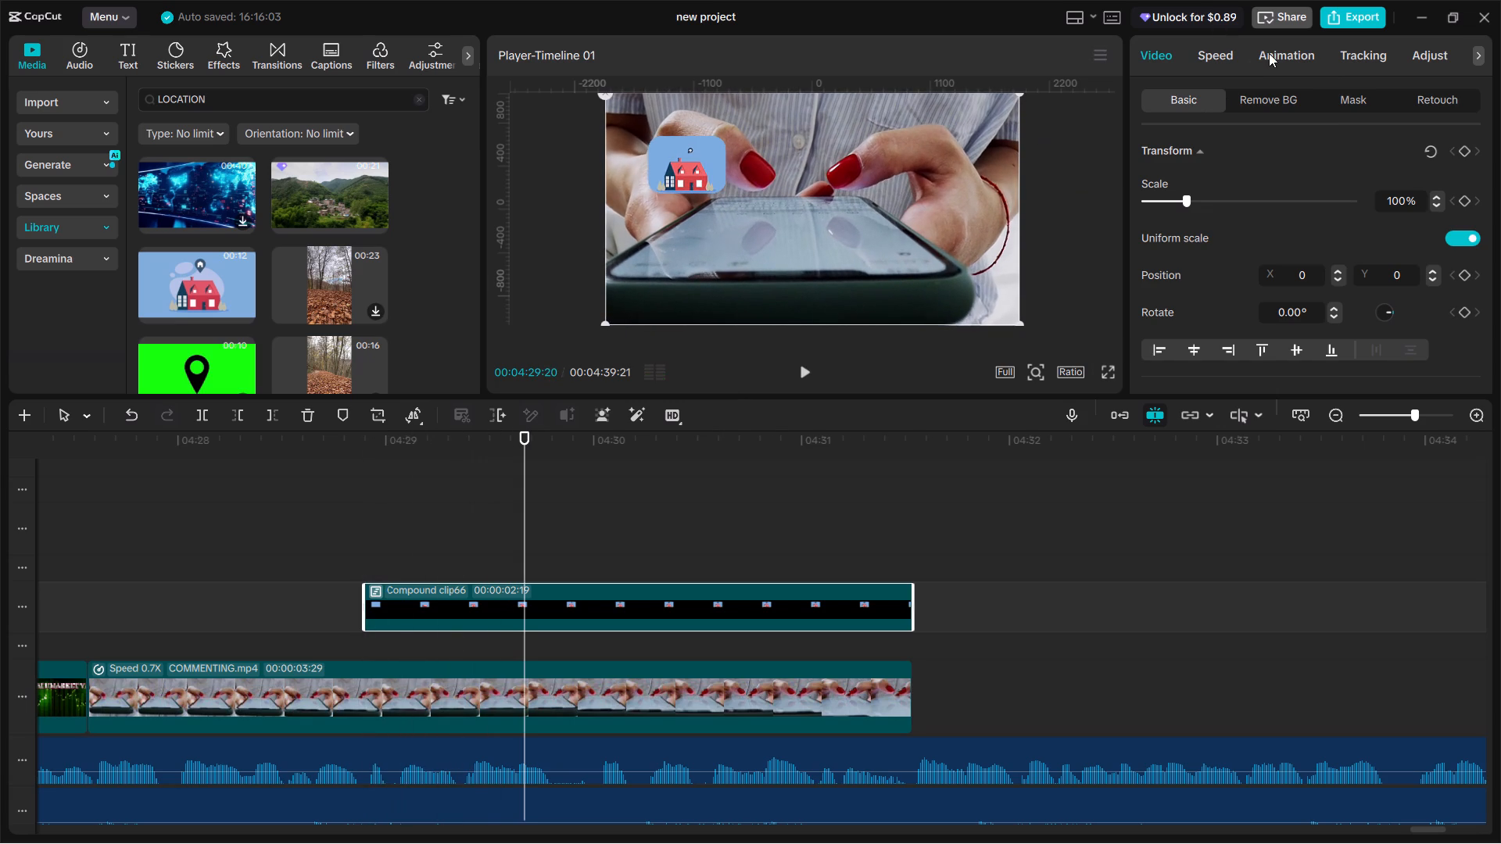
left_click(1155, 326)
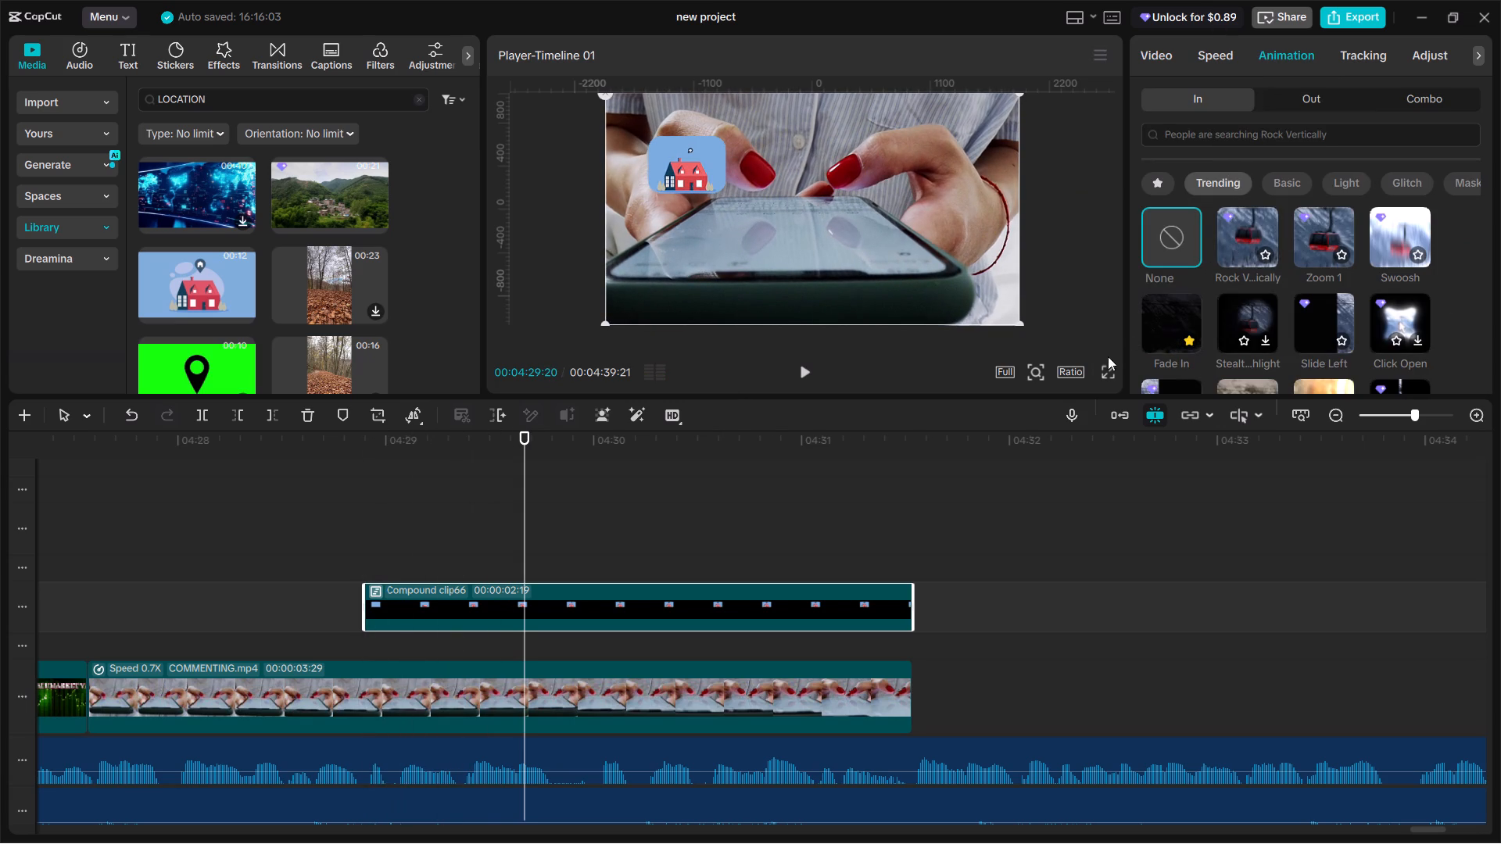
left_click(1166, 328)
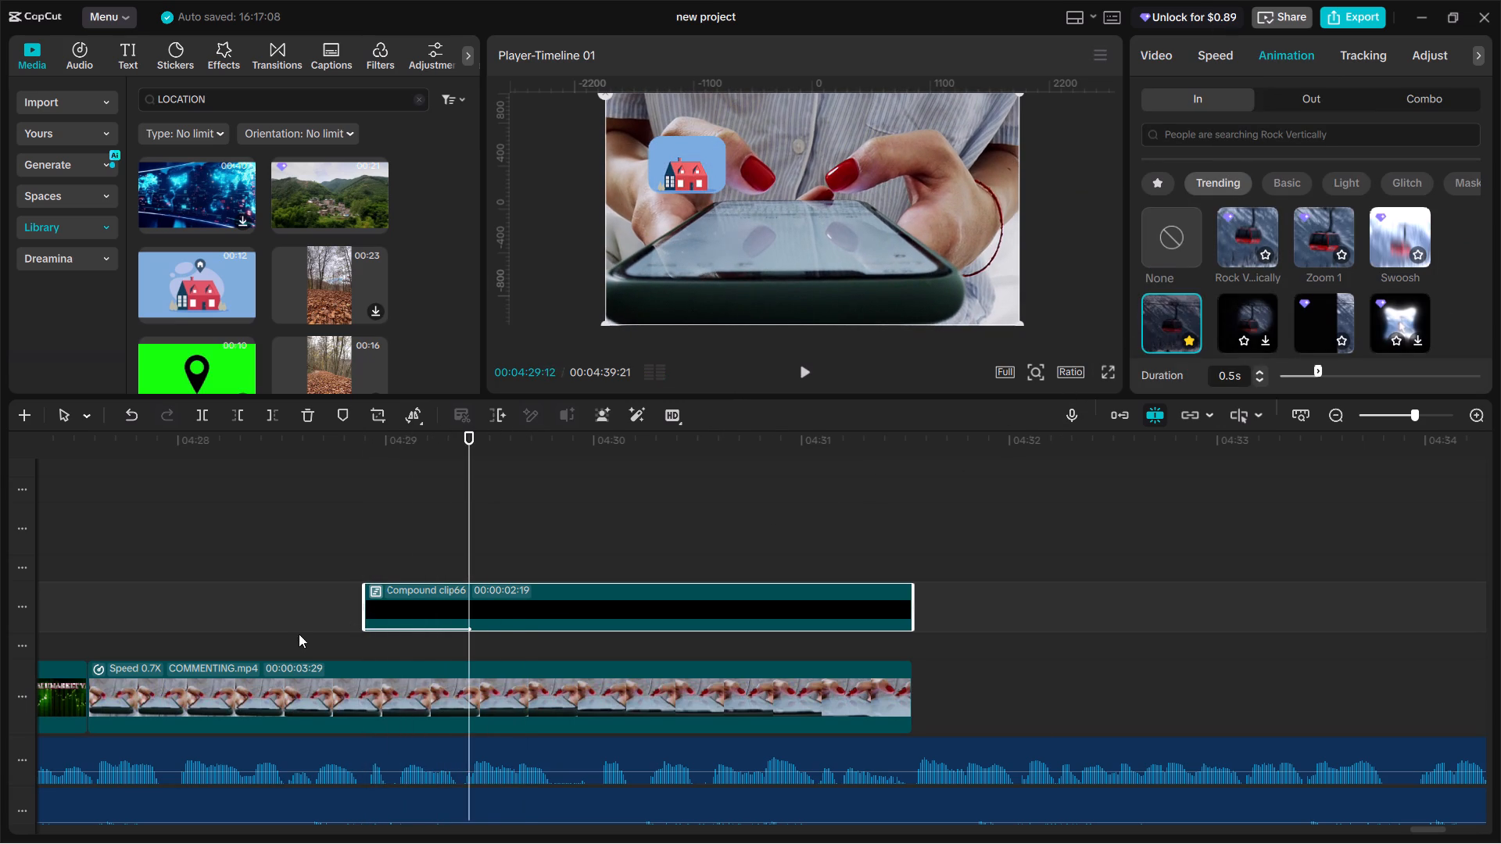
left_click(345, 532)
key("space")
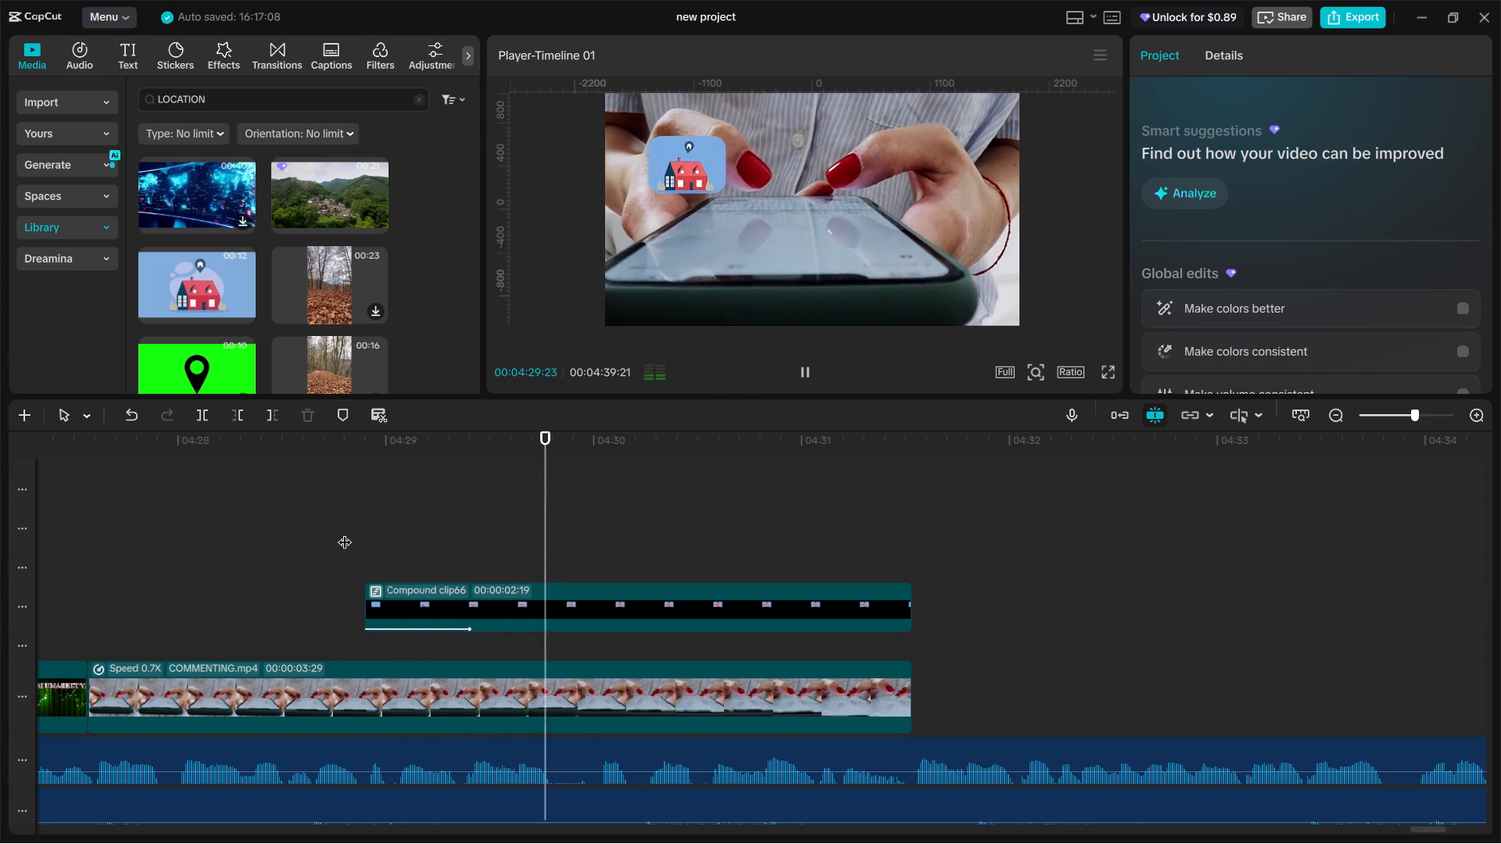
key("space")
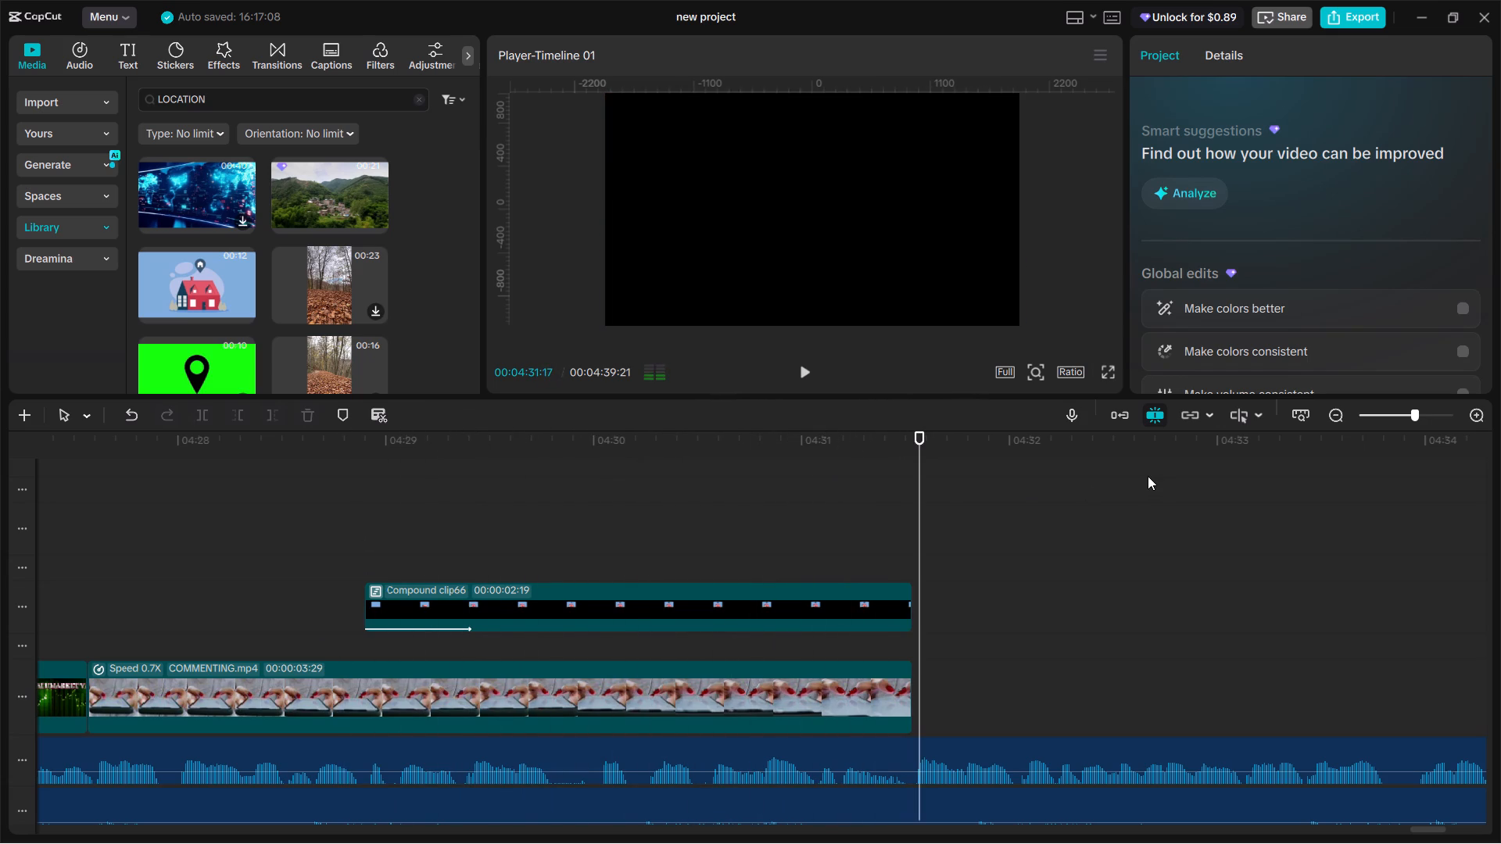
Listen to the narration that follows COMMENTING and return the playhead to the scene's end at 00:04:31:16.
key("space")
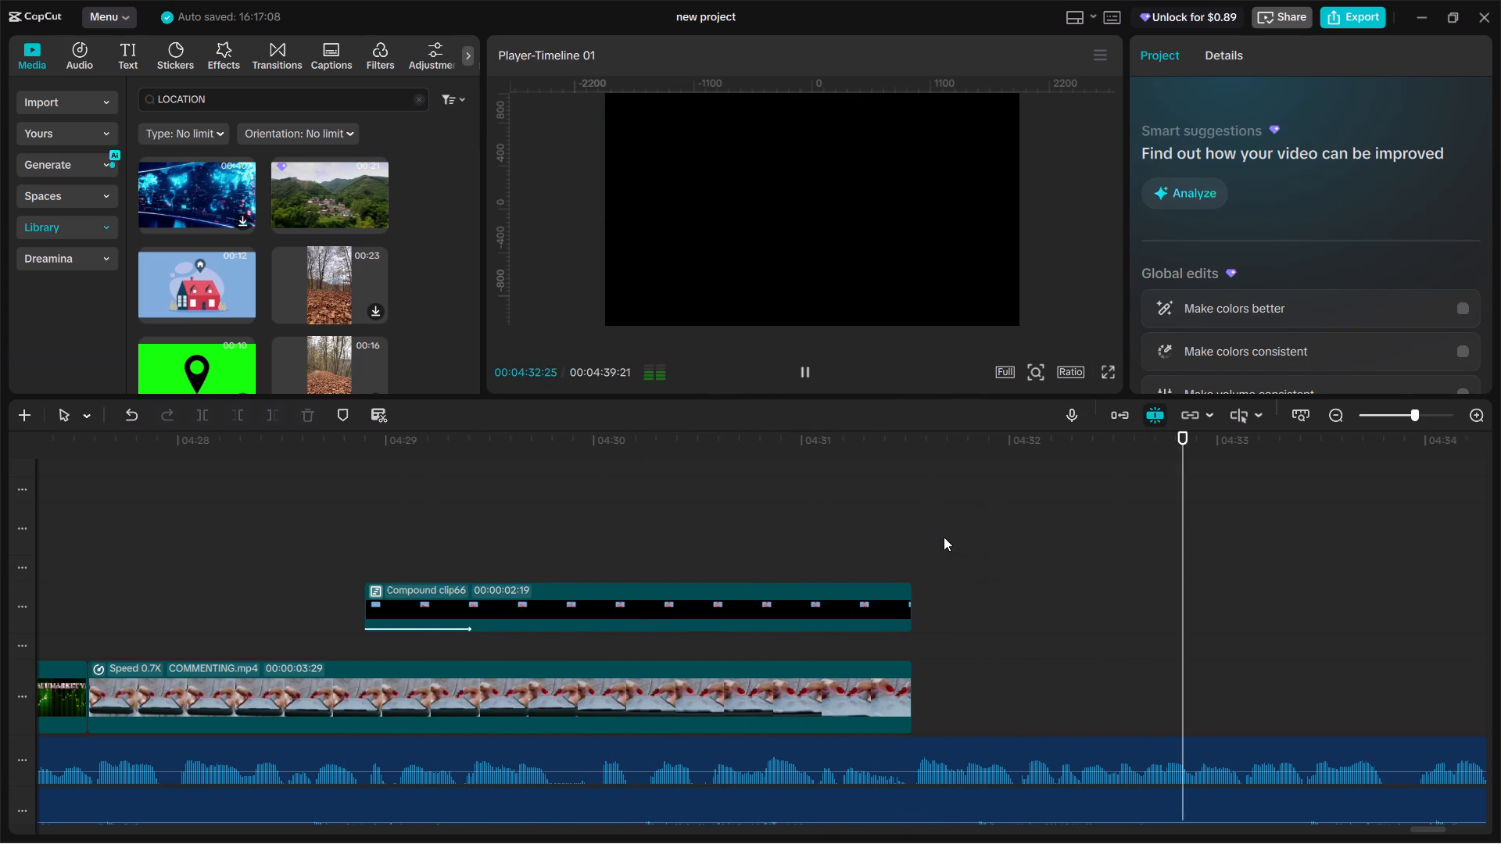
left_click(920, 527)
left_click_drag(920, 527, 912, 524)
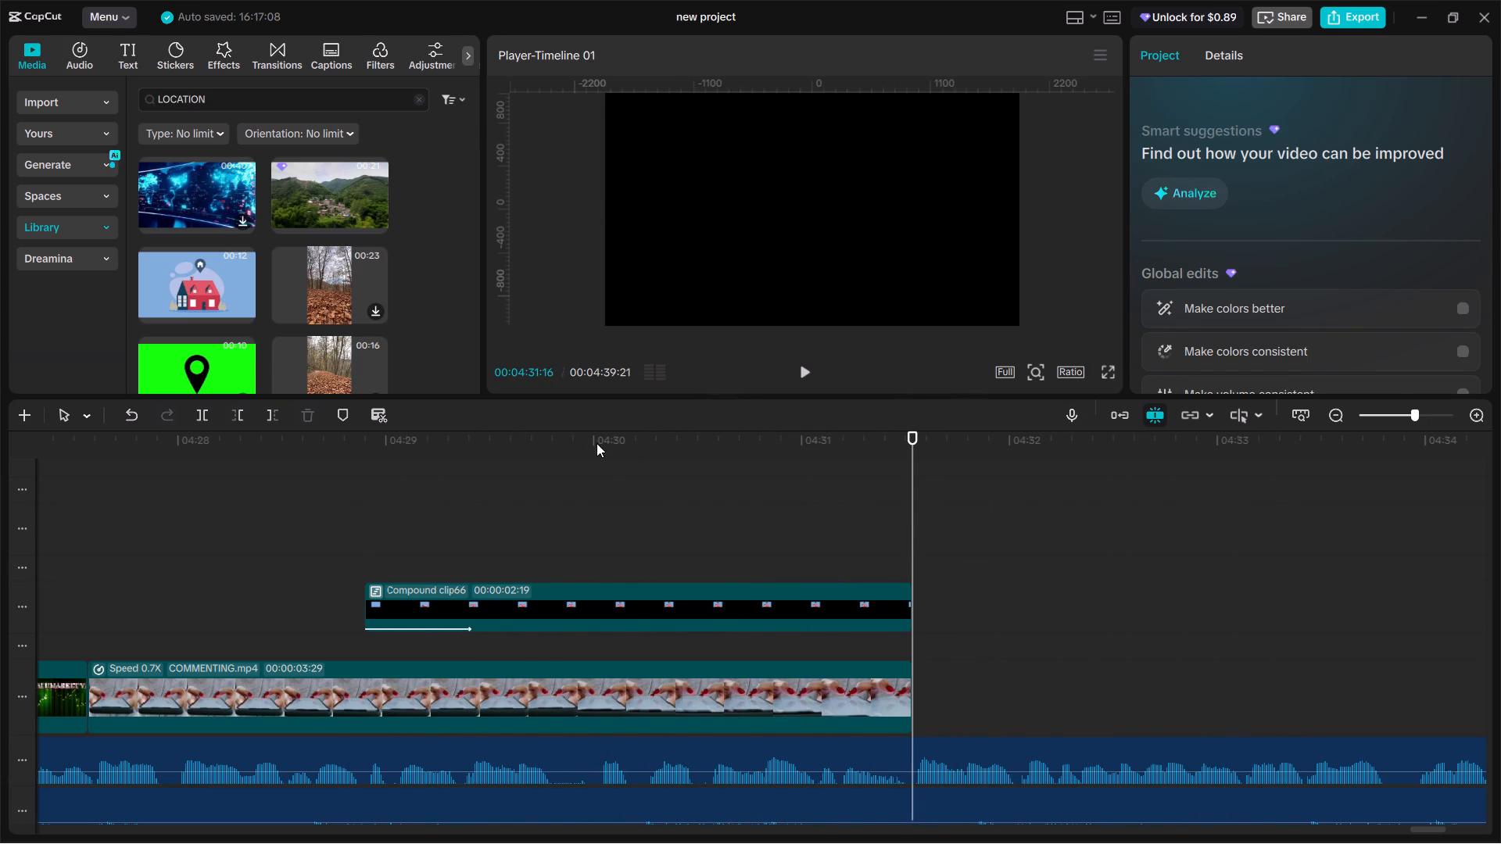
key("space")
scroll(966, 531, "down", 20, "ctrl")
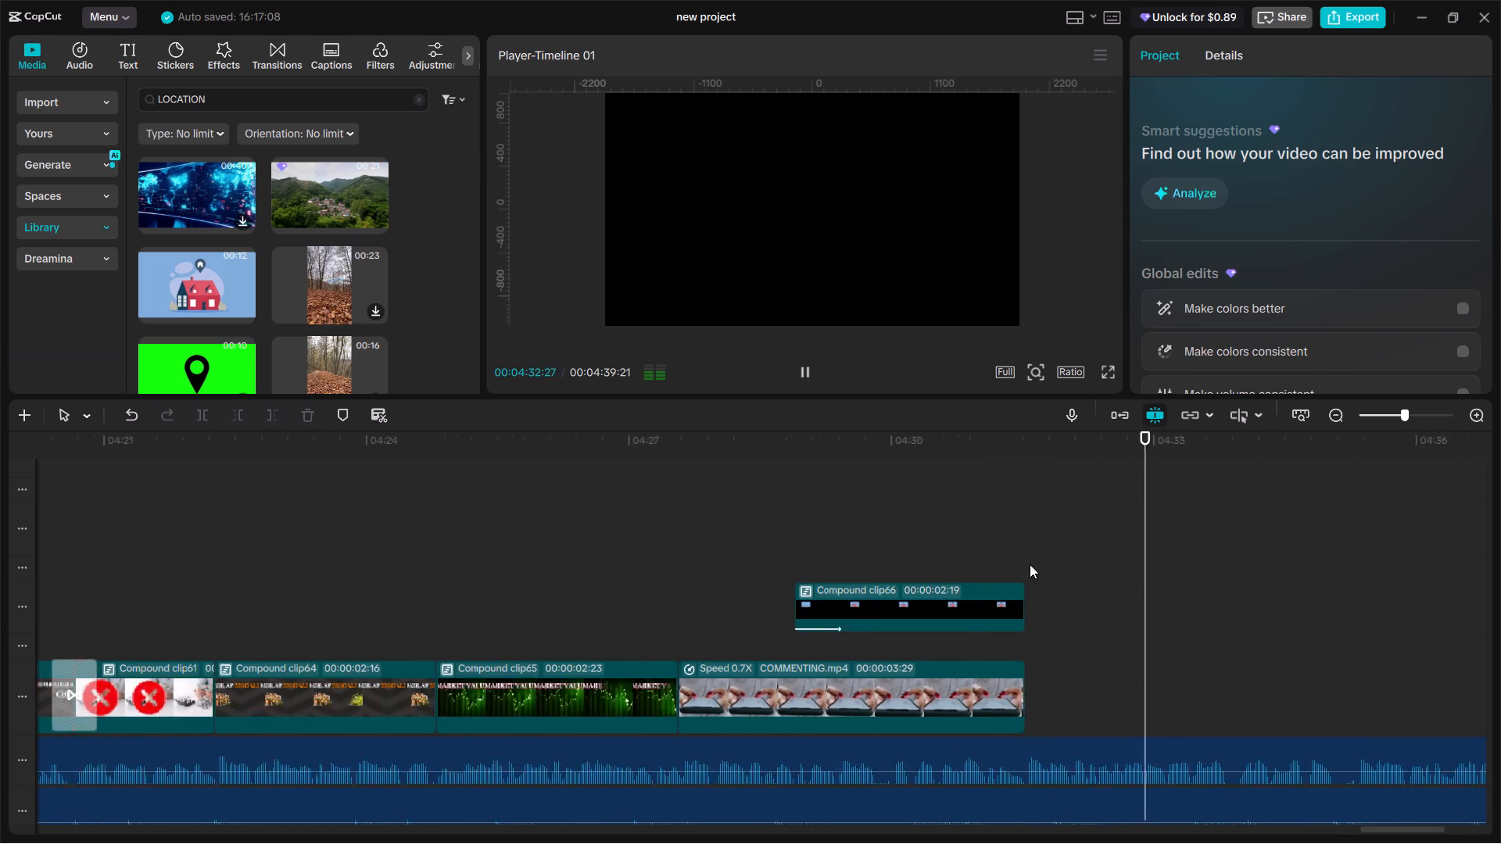
scroll(1030, 564, "down", 1, "ctrl")
scroll(914, 532, "down", 7, "ctrl")
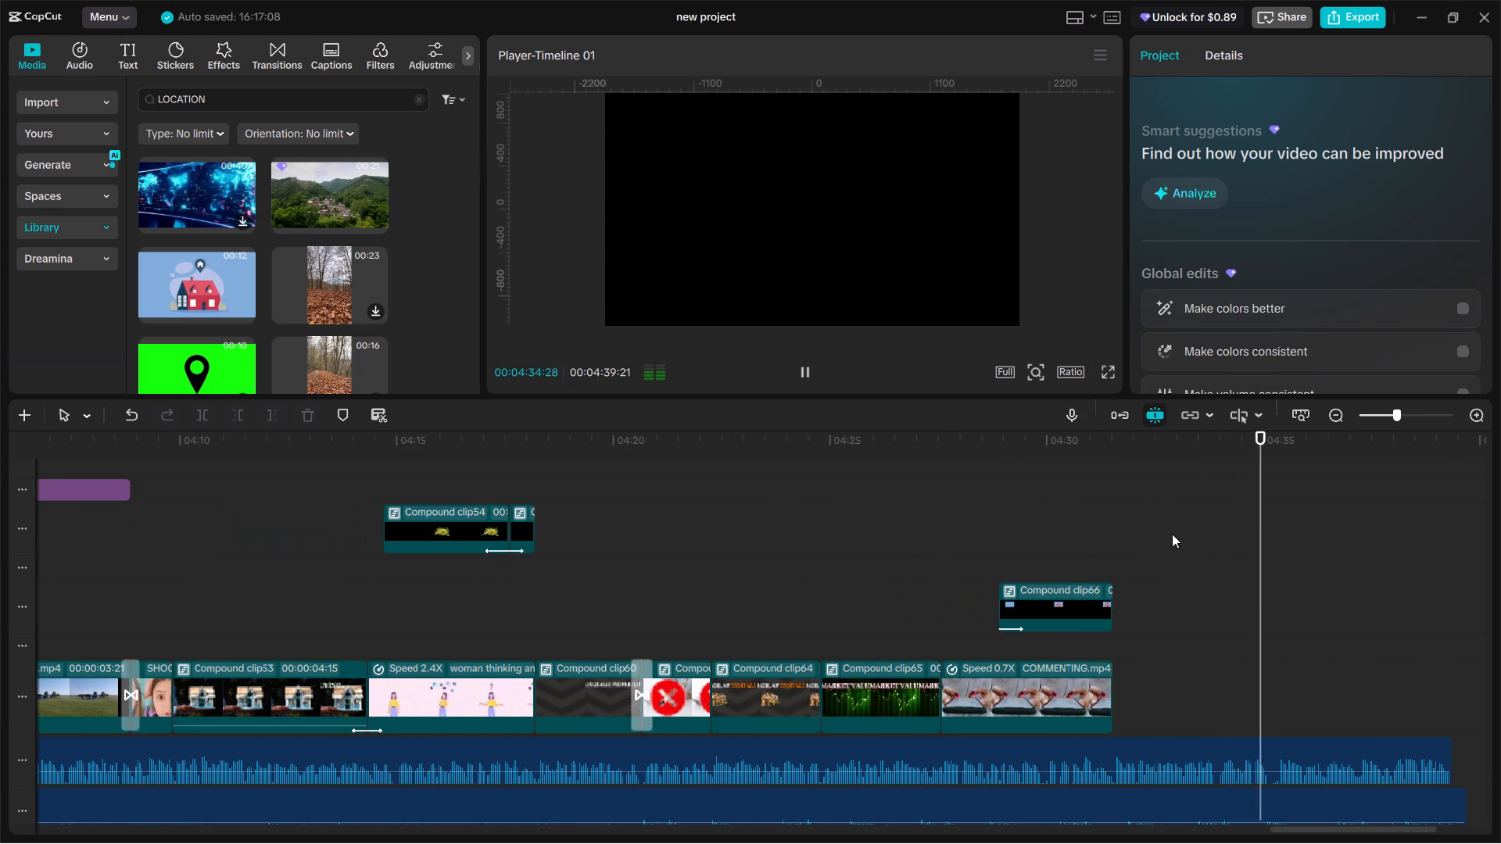
left_click(1113, 548)
left_click(1113, 549)
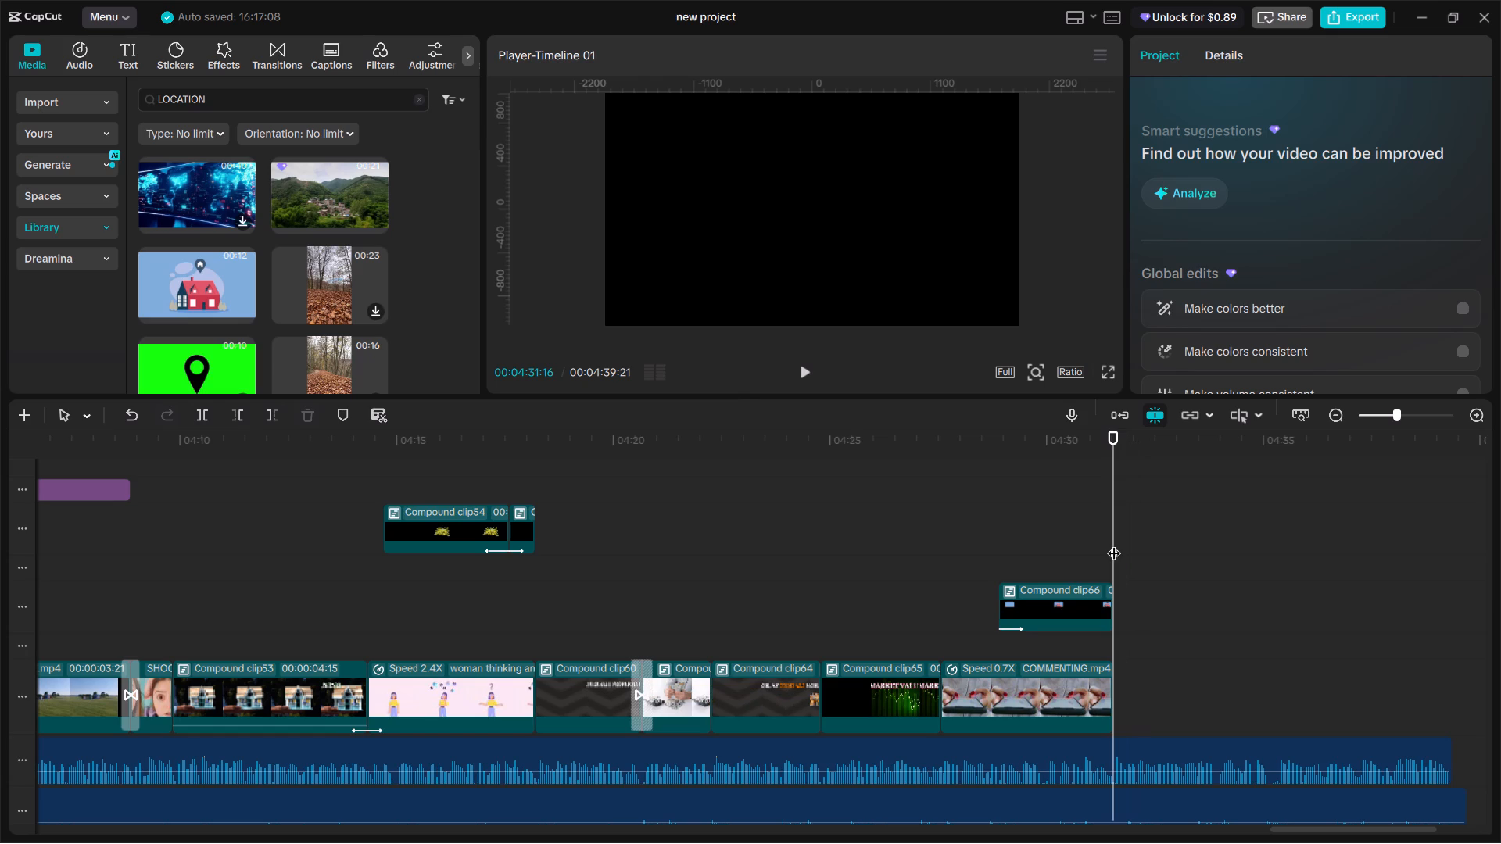
Add a default text clip at 00:04:31:16 and change its wording to FOR MORE VIDEOS.
left_click(130, 55)
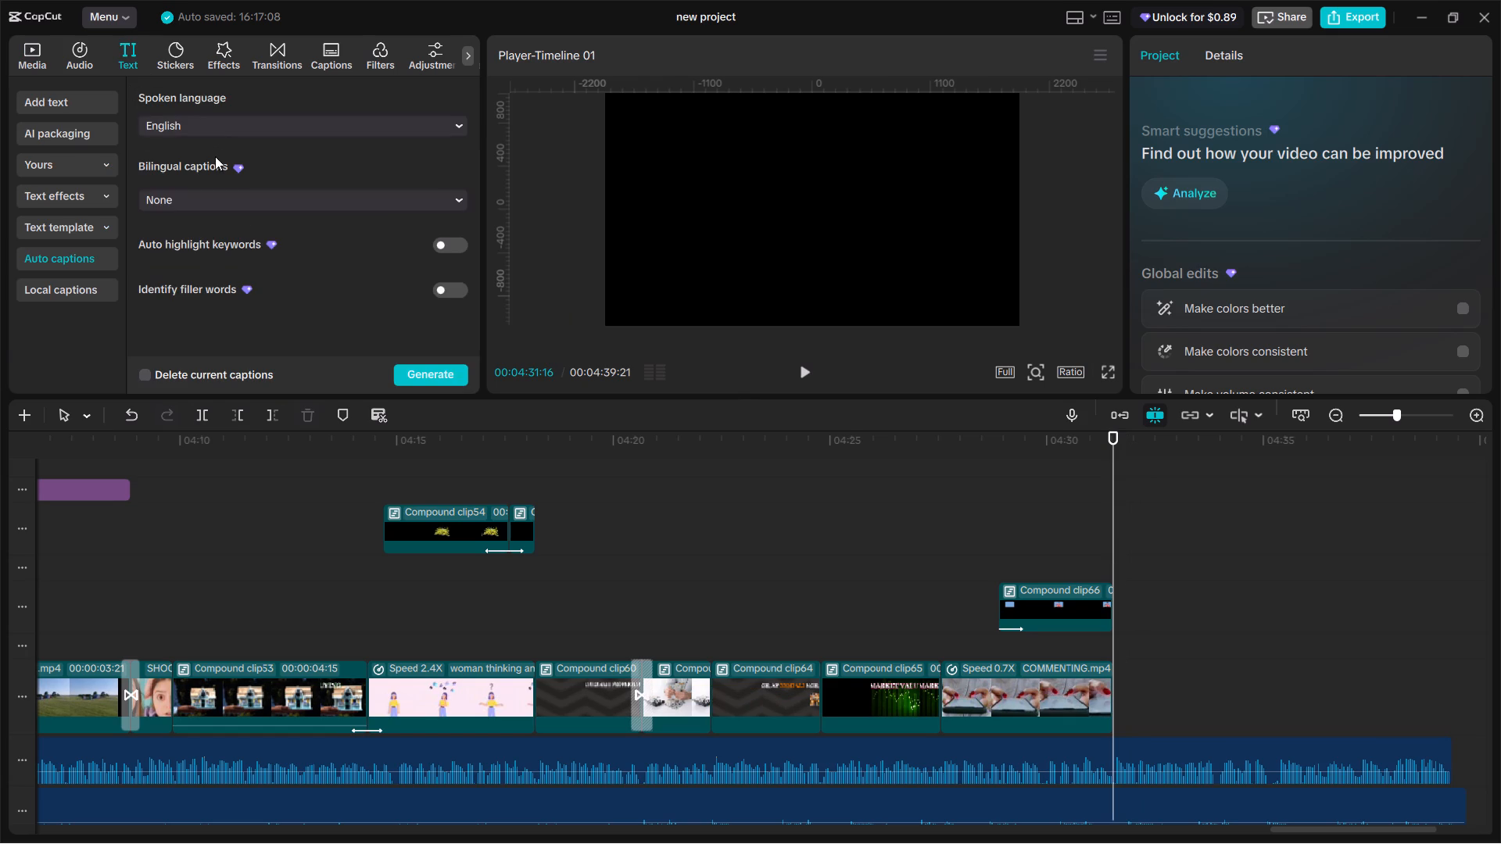
left_click(34, 46)
left_click(125, 55)
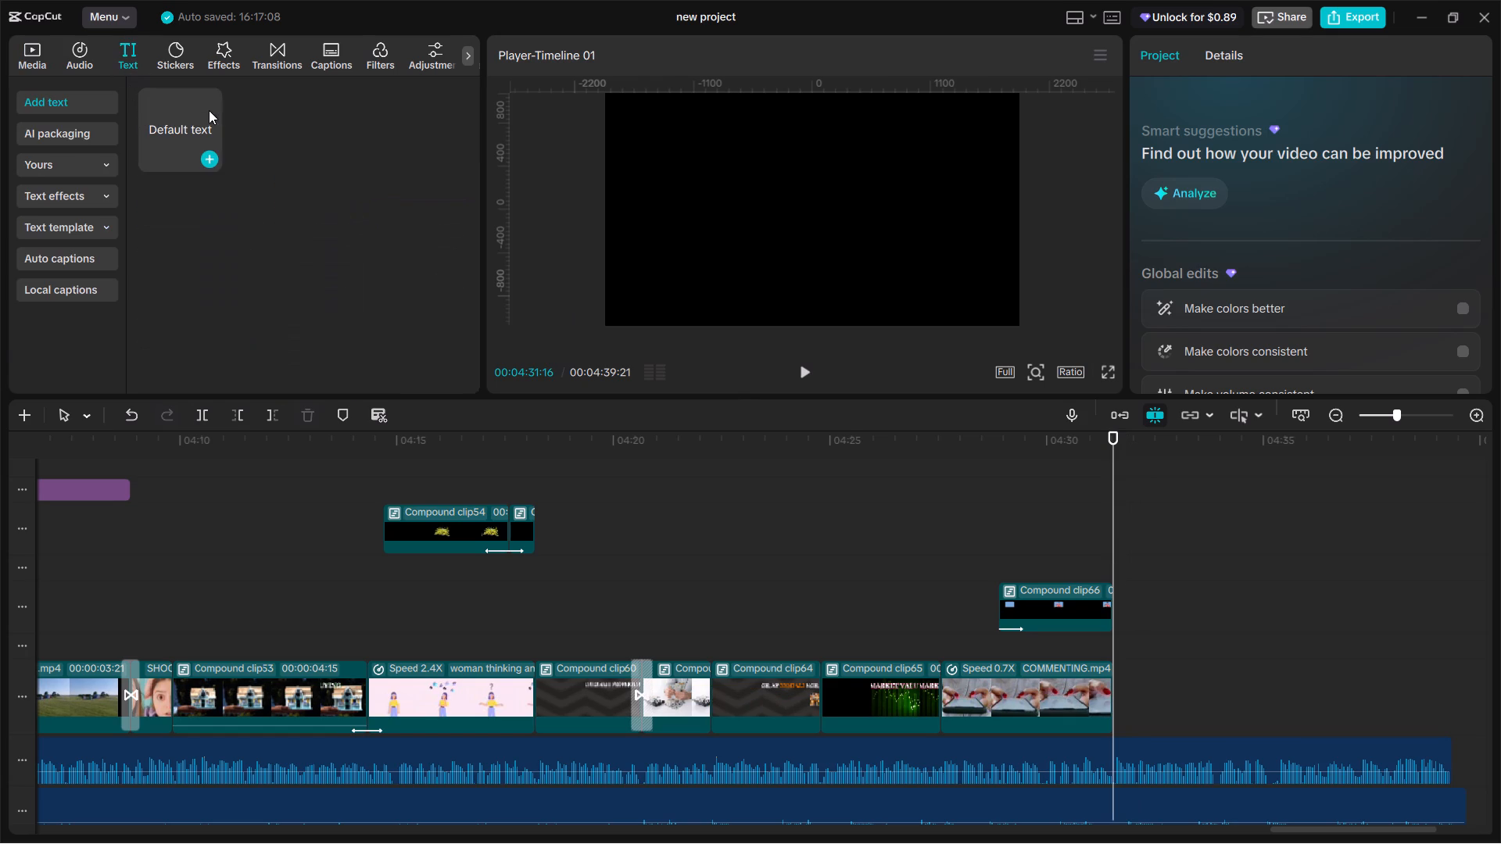
left_click(214, 159)
left_click(1229, 152)
key("ctrl+a")
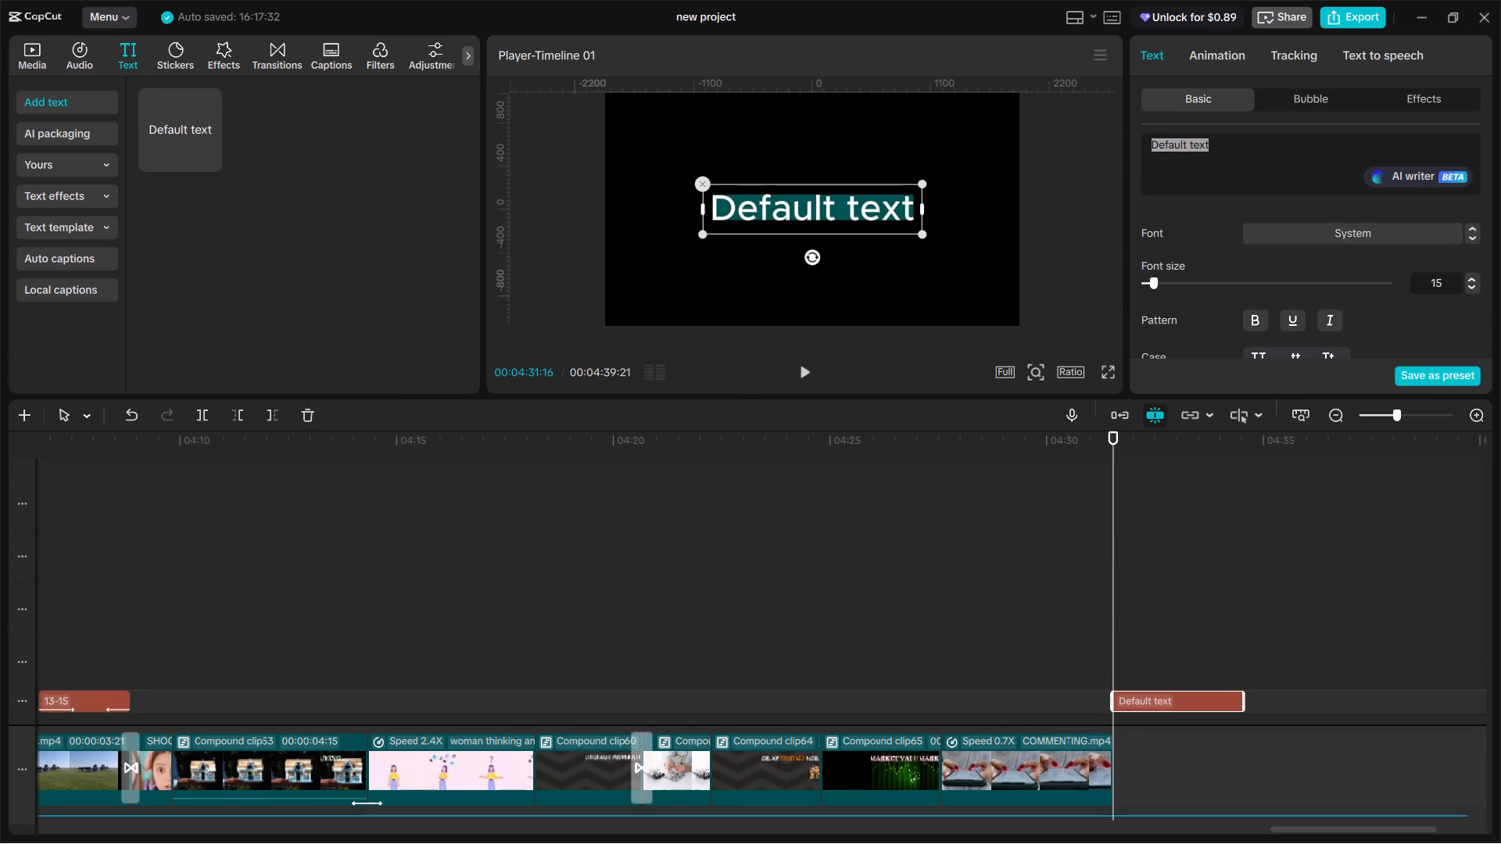
type("FOR MORE")
key("space")
type("VIDEOS")
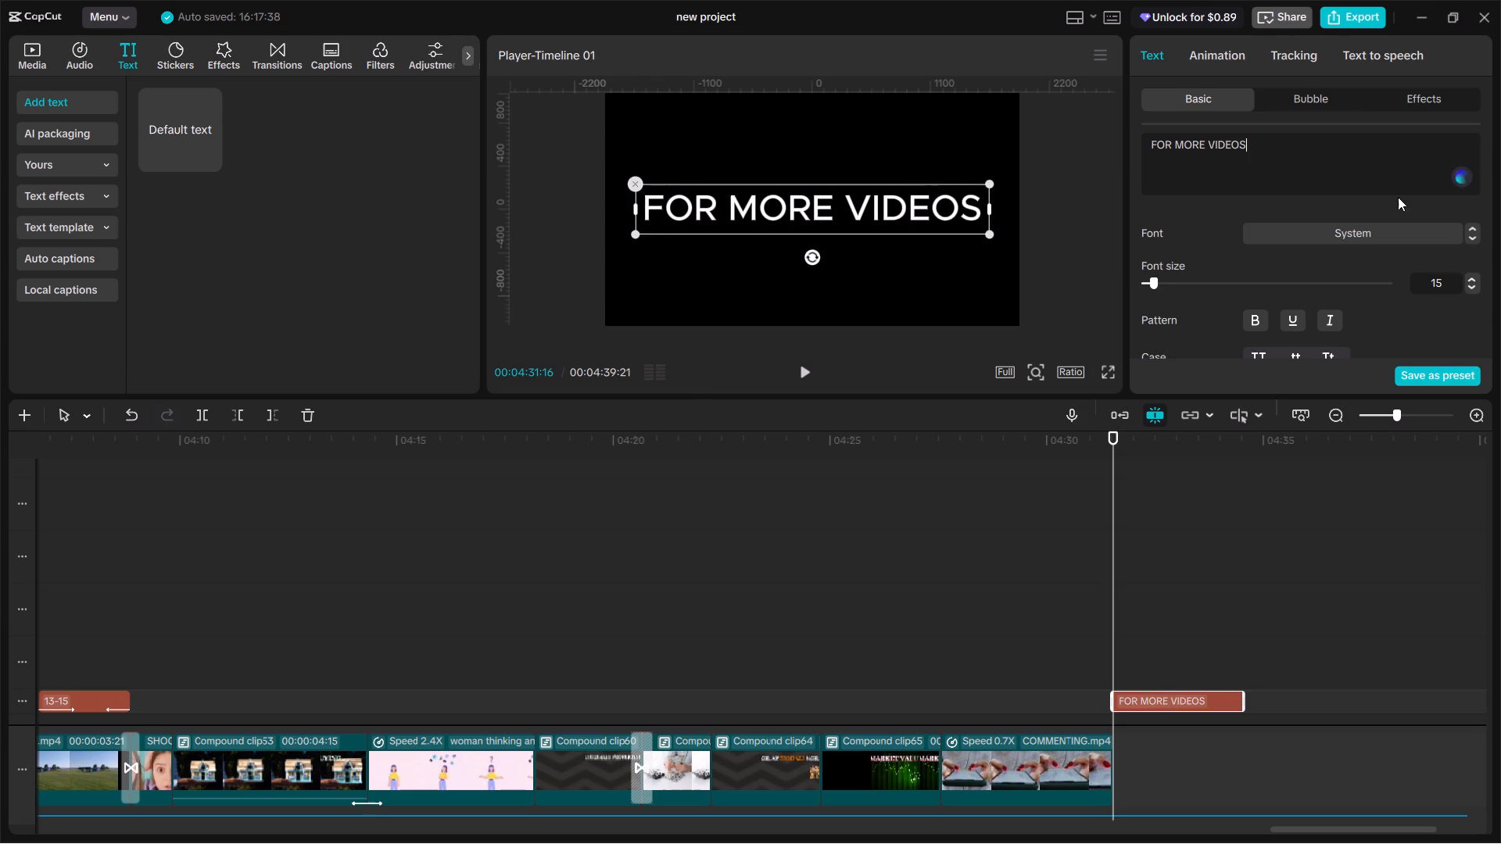
Set the FOR MORE VIDEOS text in the favourite Serif font and move it, horizontally centred, near the top of the frame.
left_click(1345, 234)
left_click(1323, 252)
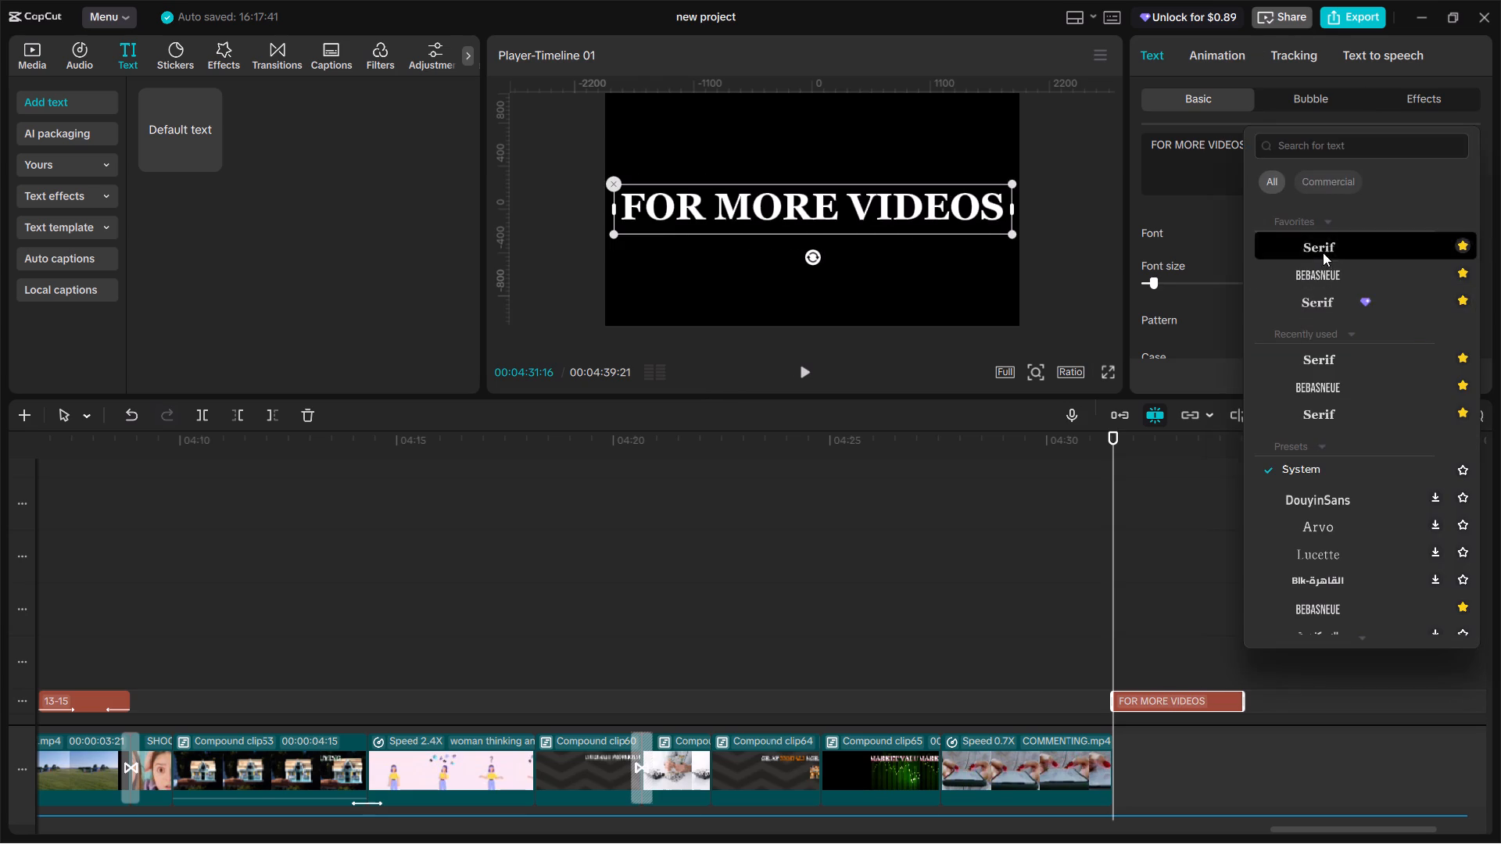
left_click_drag(919, 208, 919, 145)
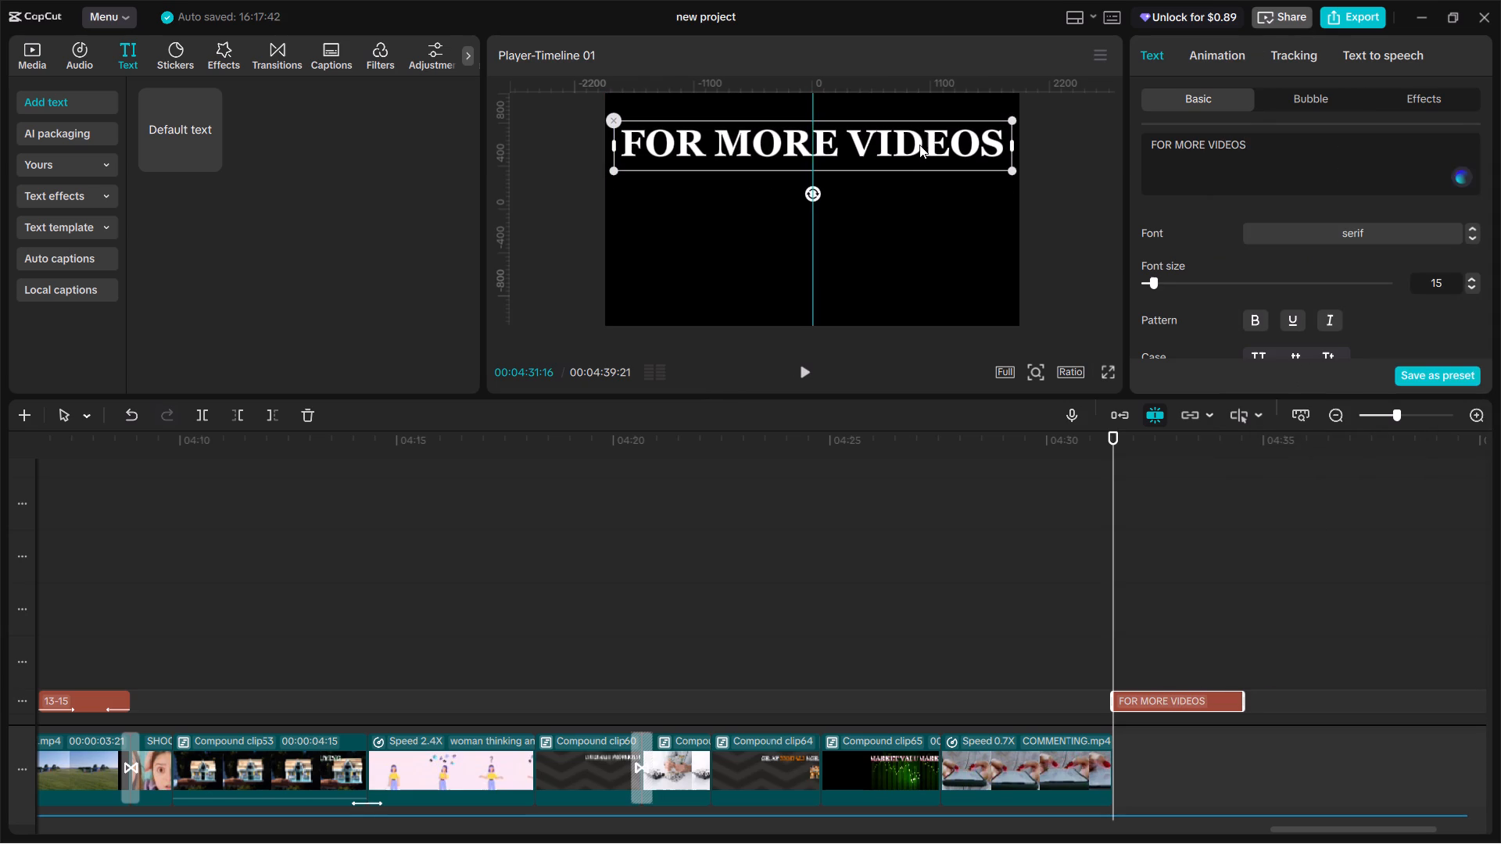
left_click_drag(919, 145, 919, 141)
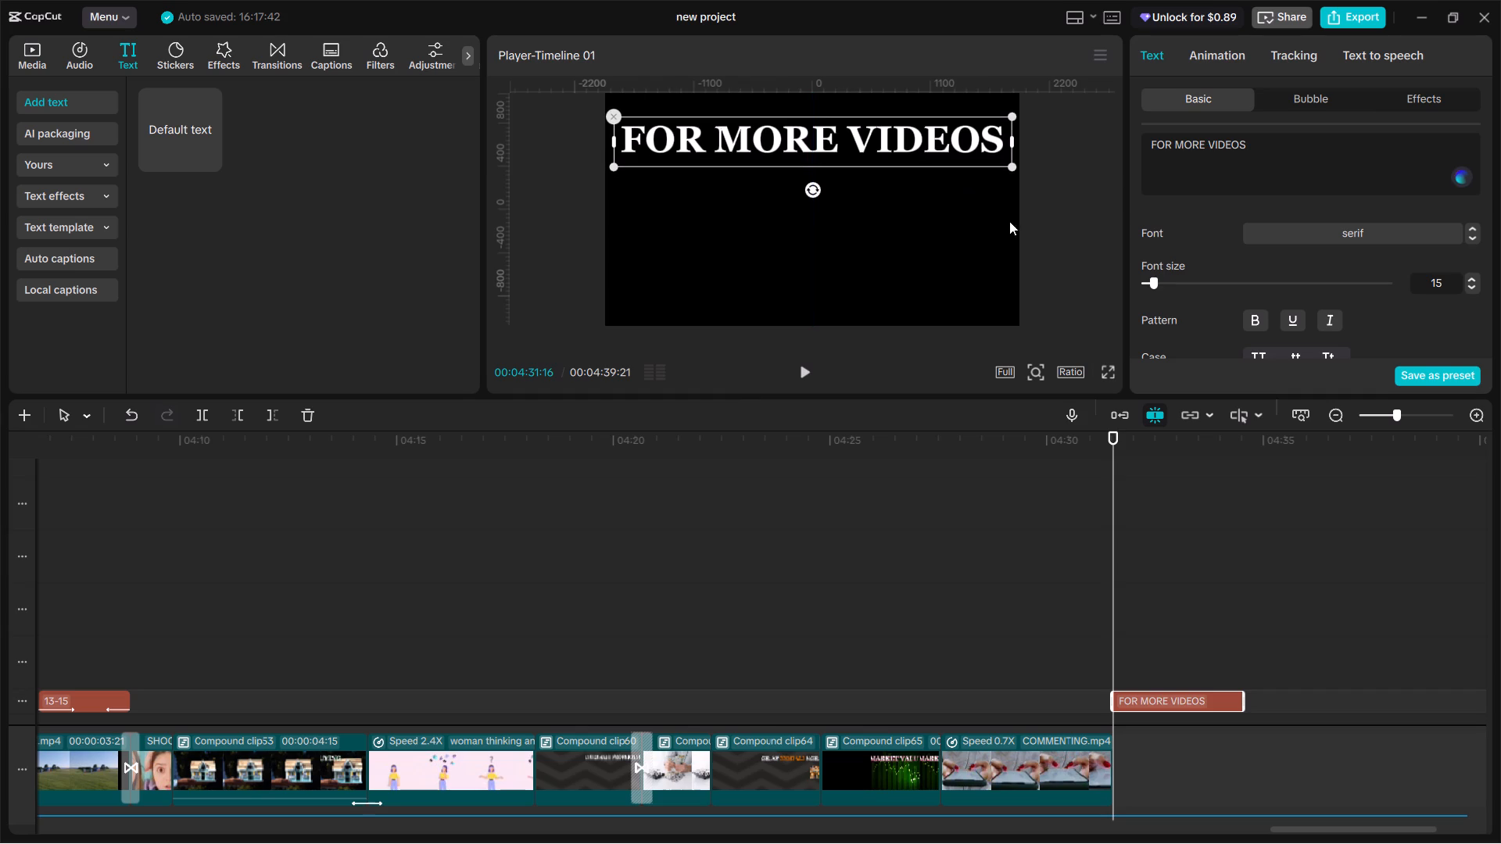
Play the narration from the FOR MORE VIDEOS title onward several times to check the title's timing against the closing words.
key("space")
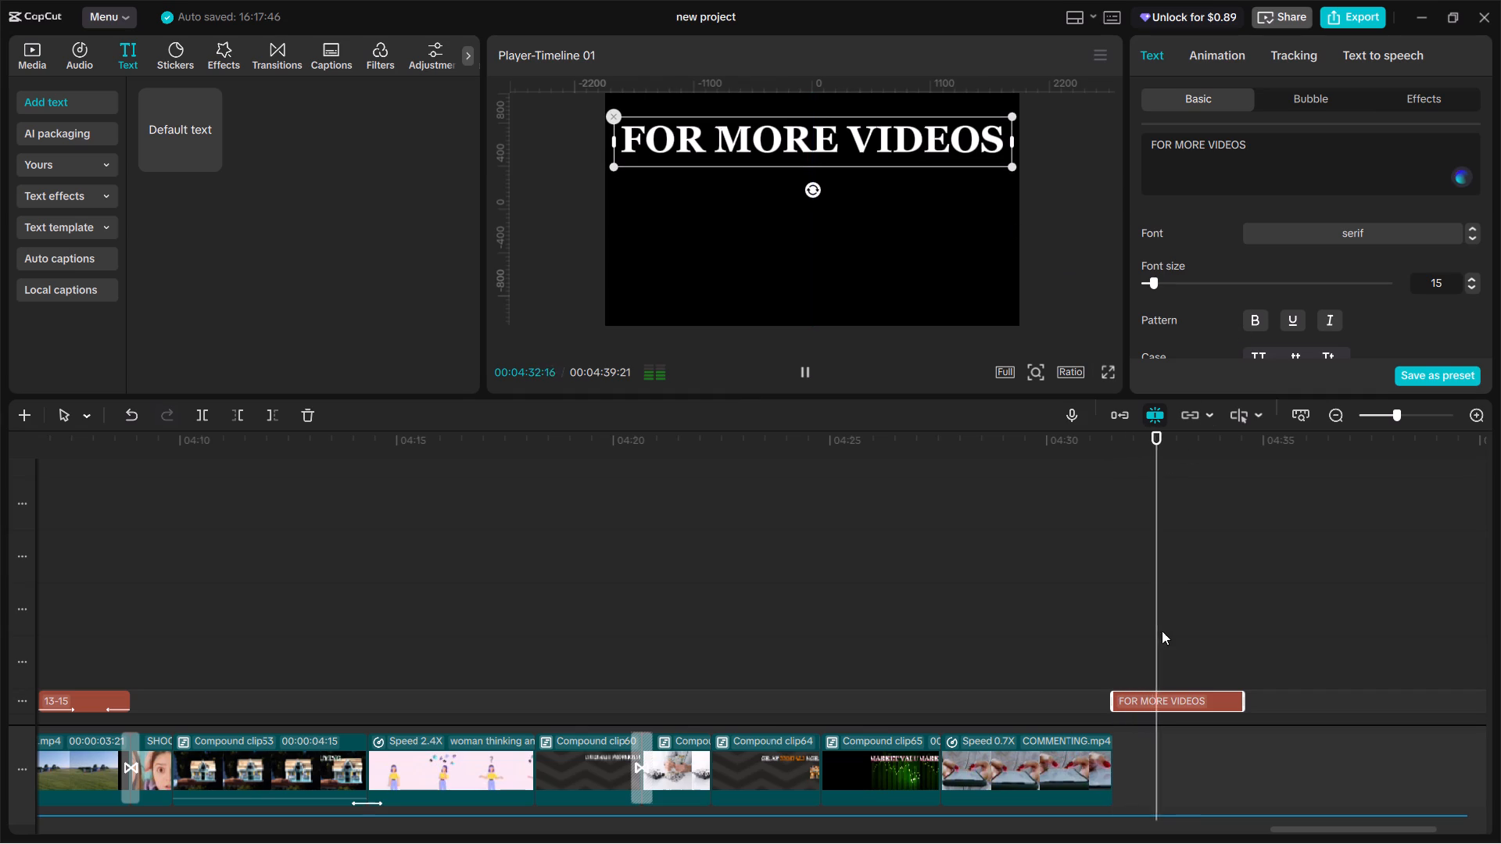
key("space")
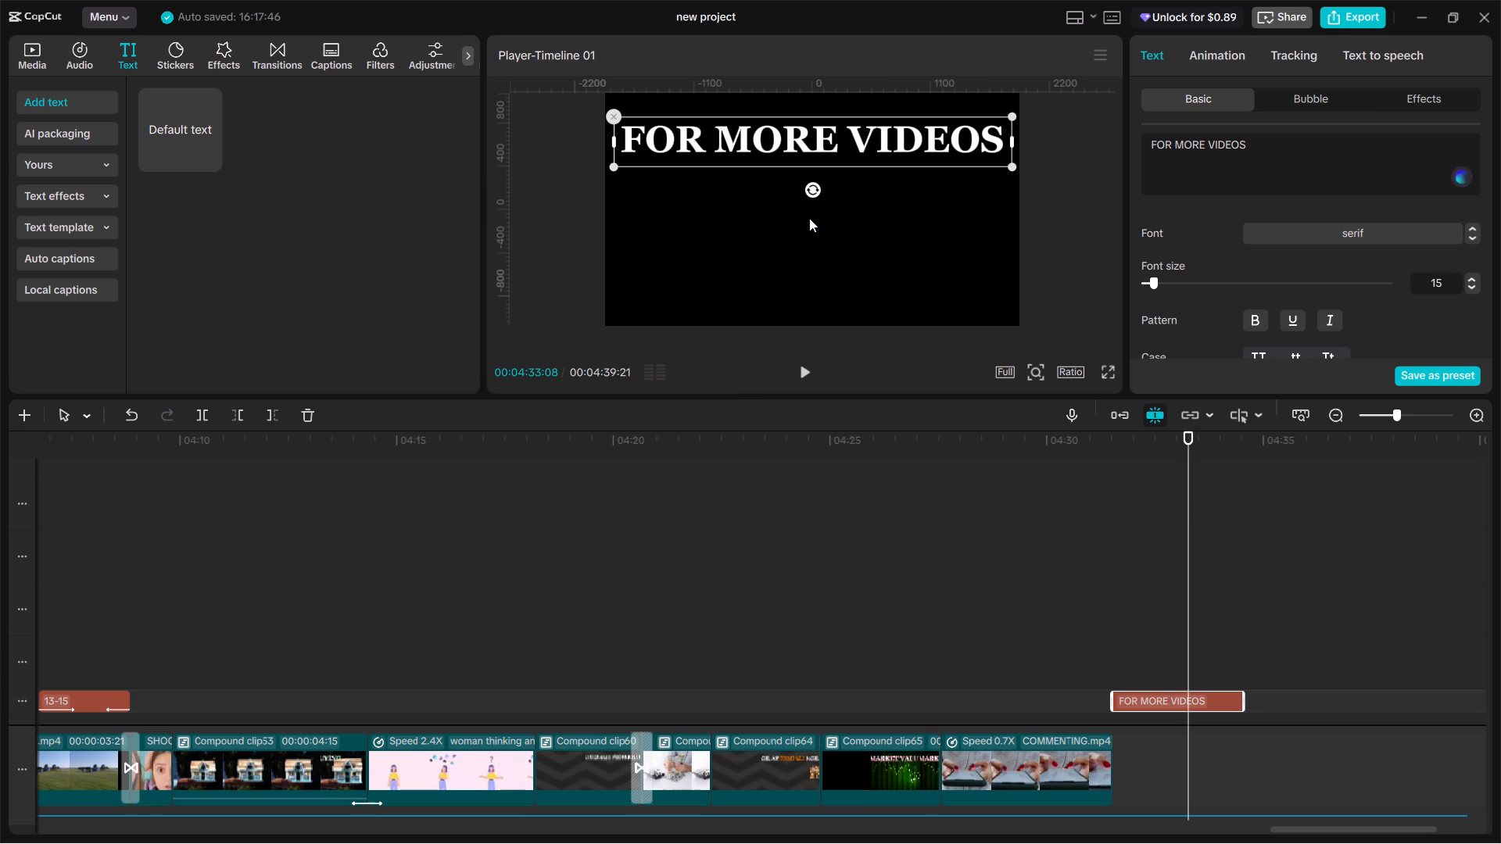
left_click(801, 370)
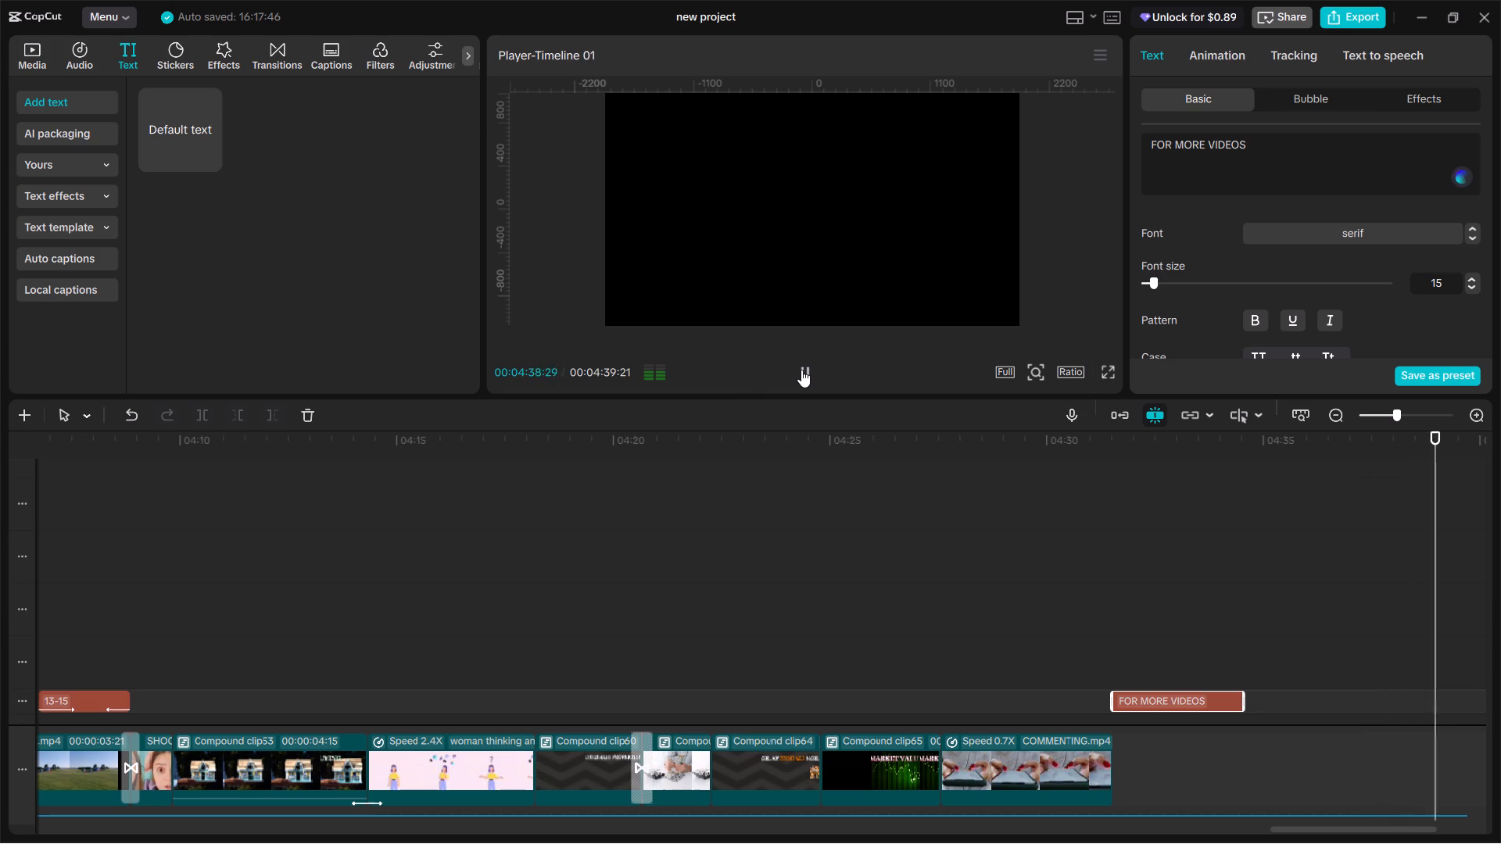
left_click(1105, 611)
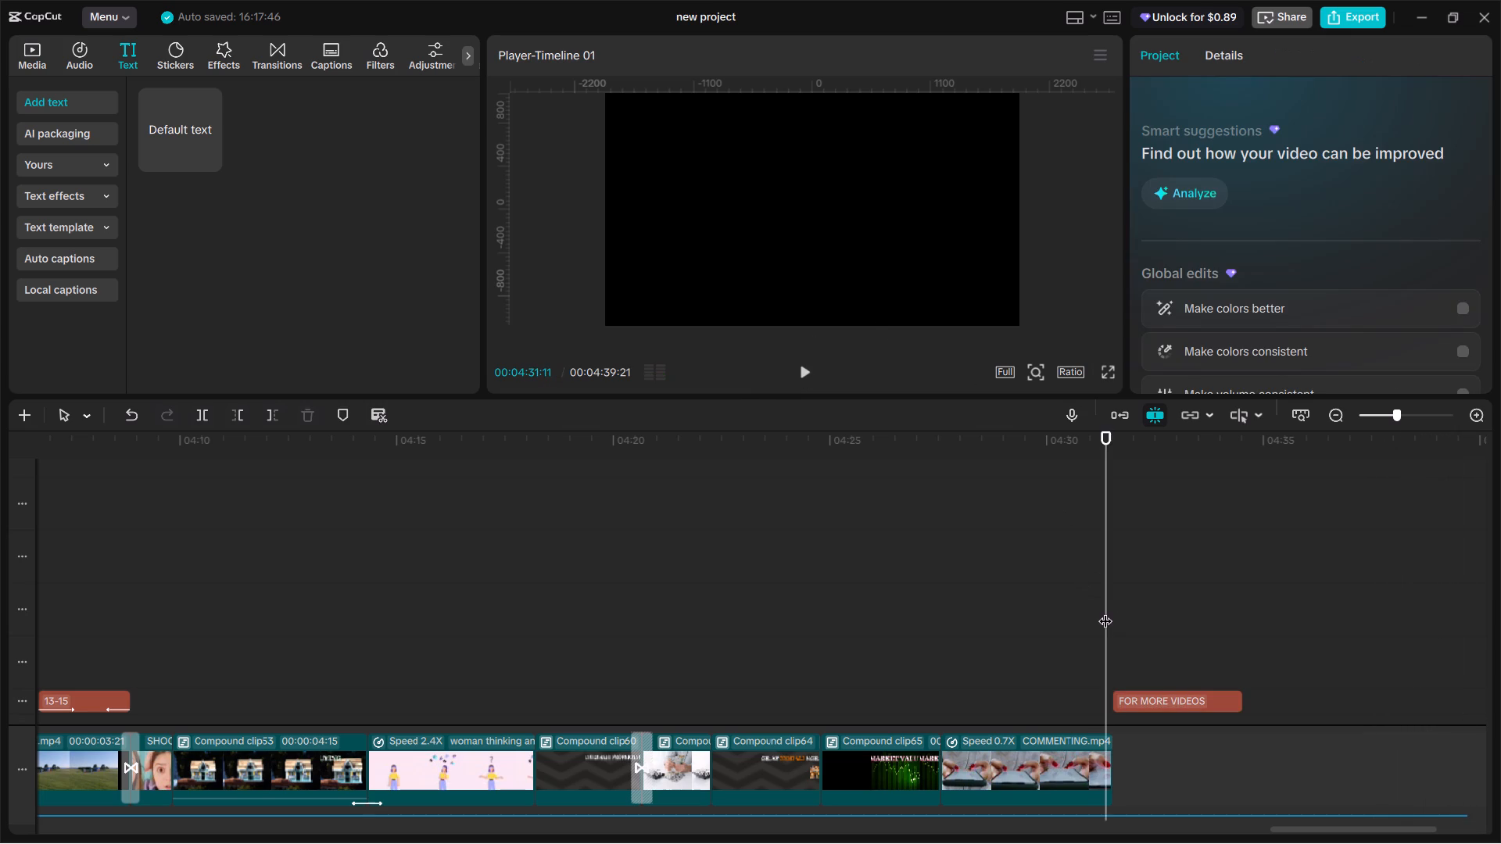
left_click(1109, 613)
key("space")
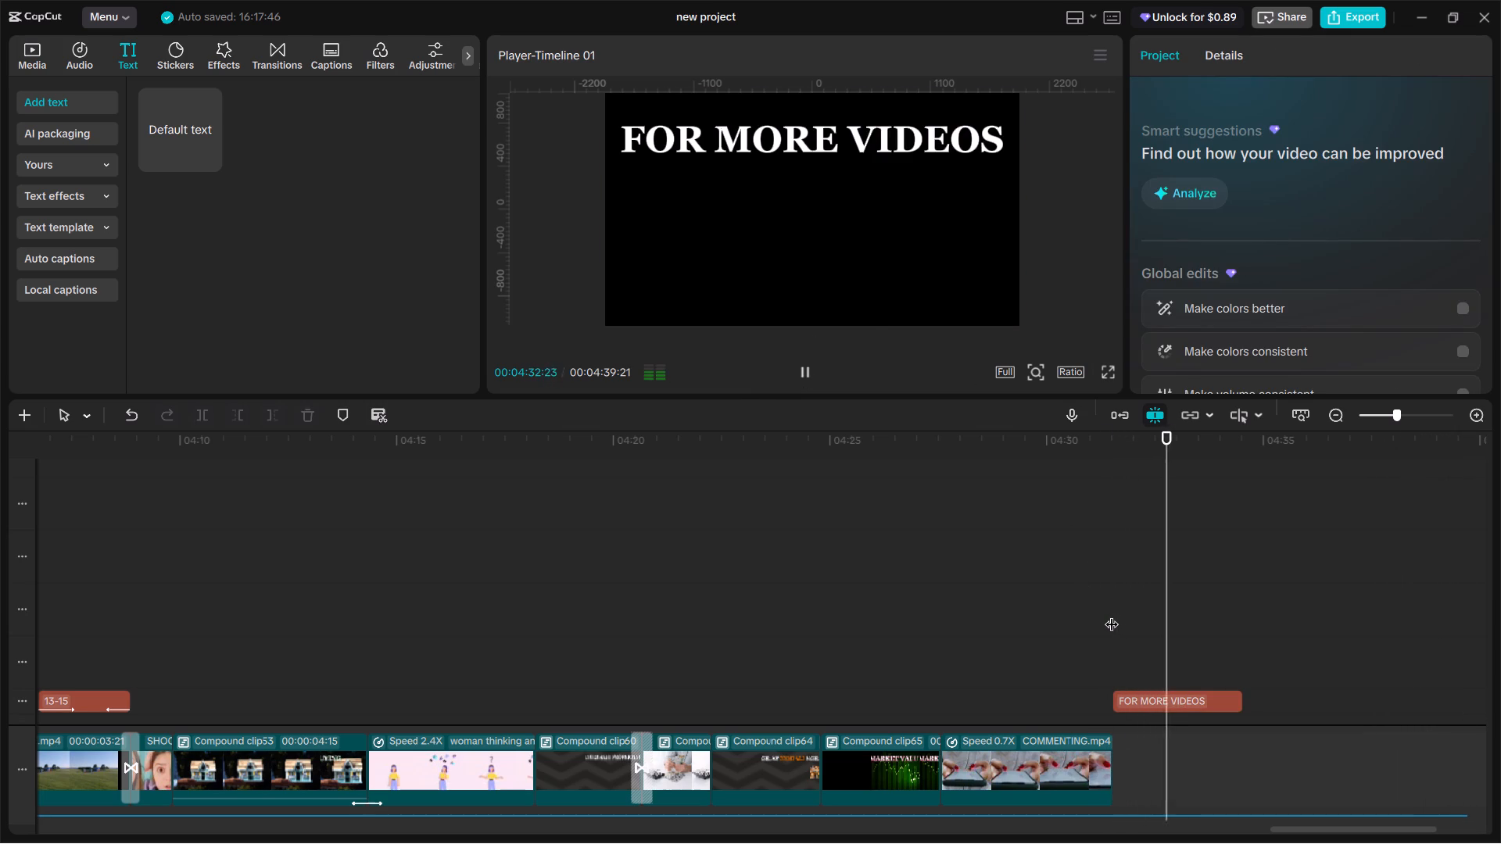
key("space")
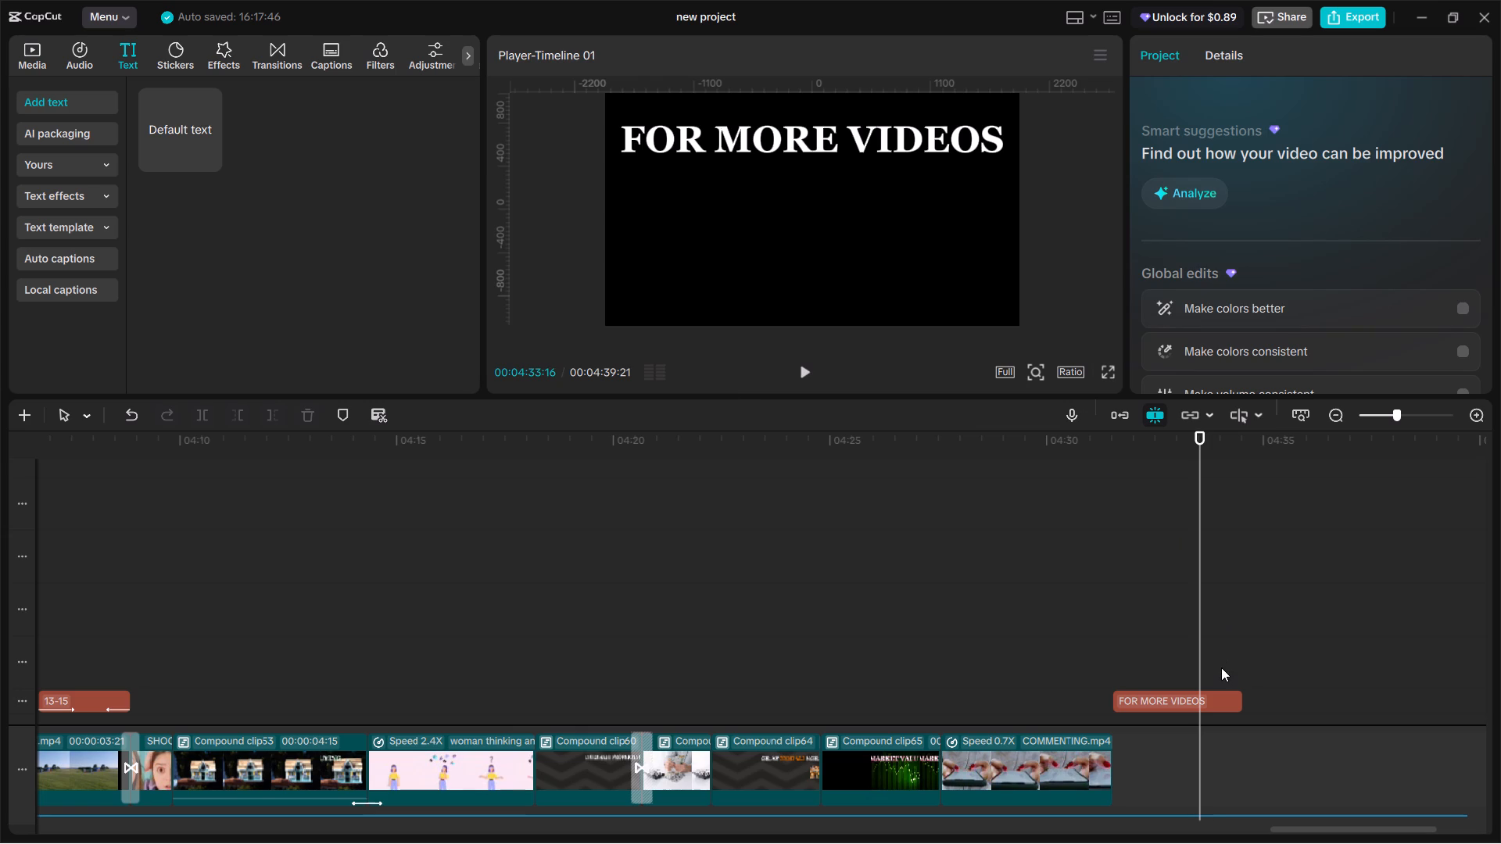
left_click(1112, 661)
key("space")
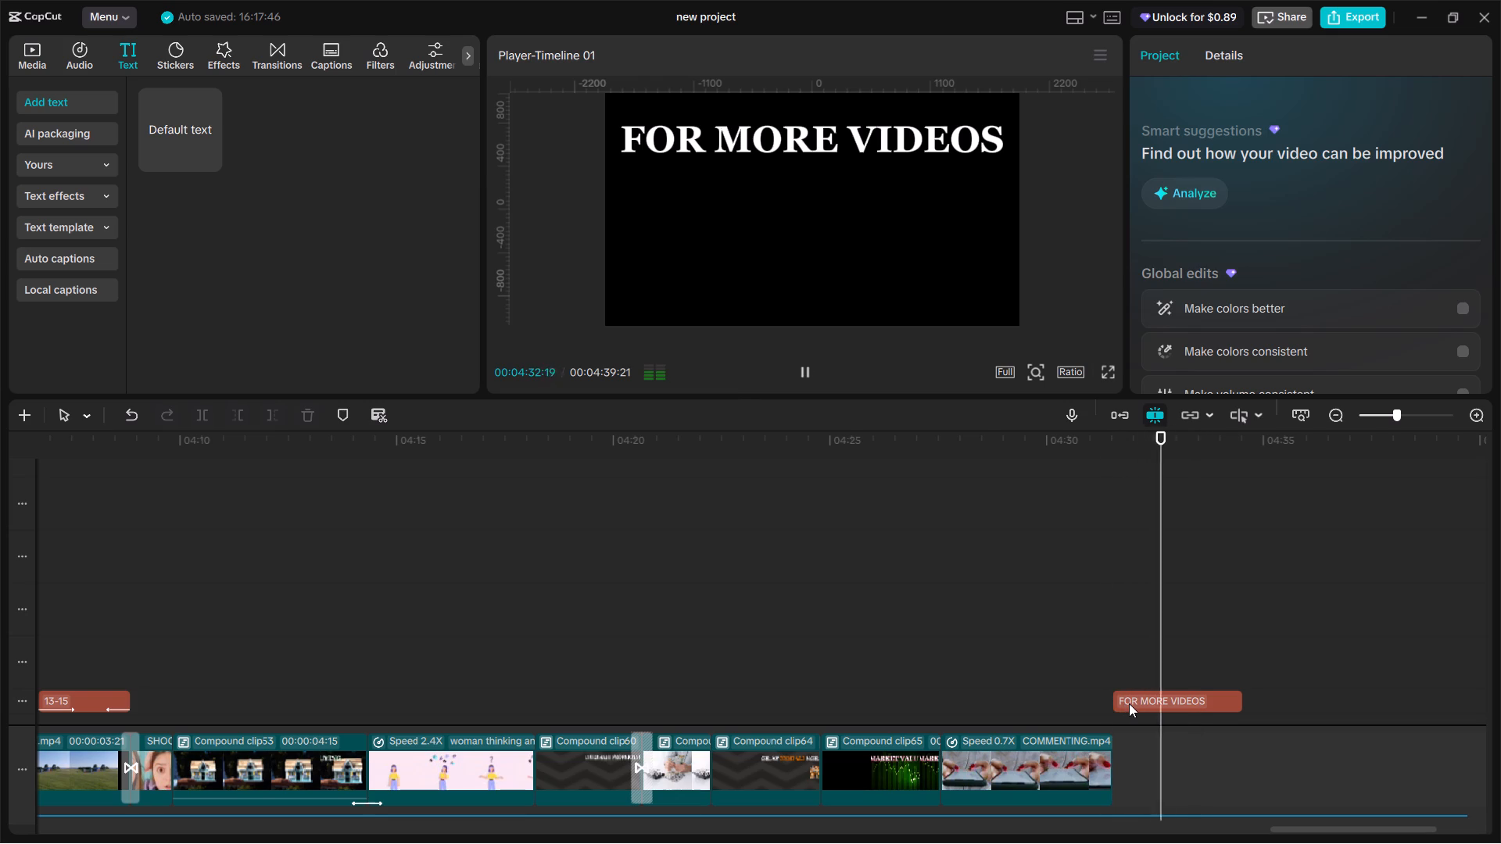
left_click(1129, 703)
key("space")
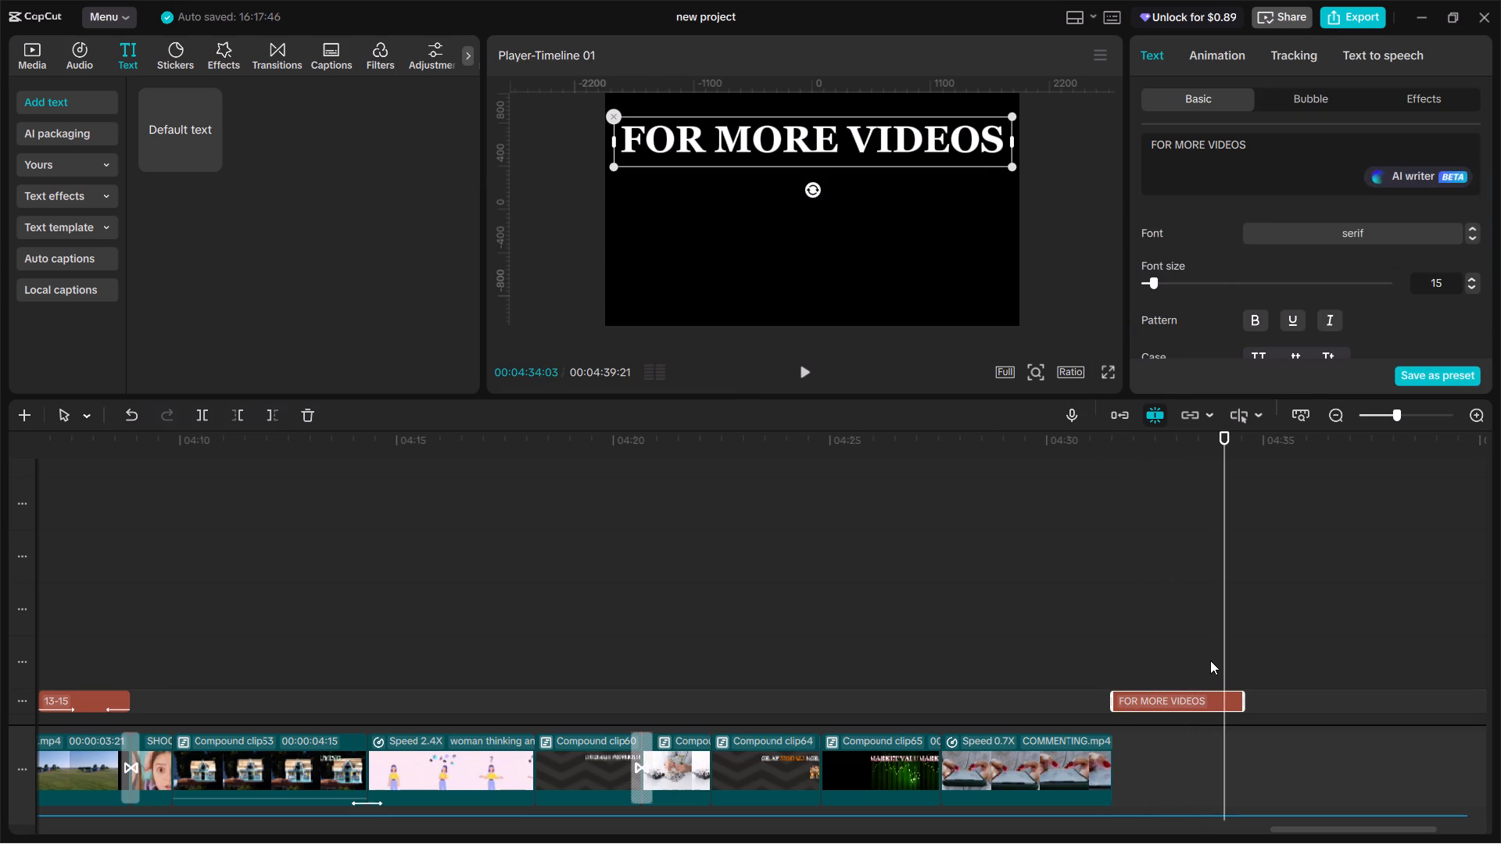
left_click(1210, 660)
left_click_drag(1210, 660, 1205, 667)
key("space")
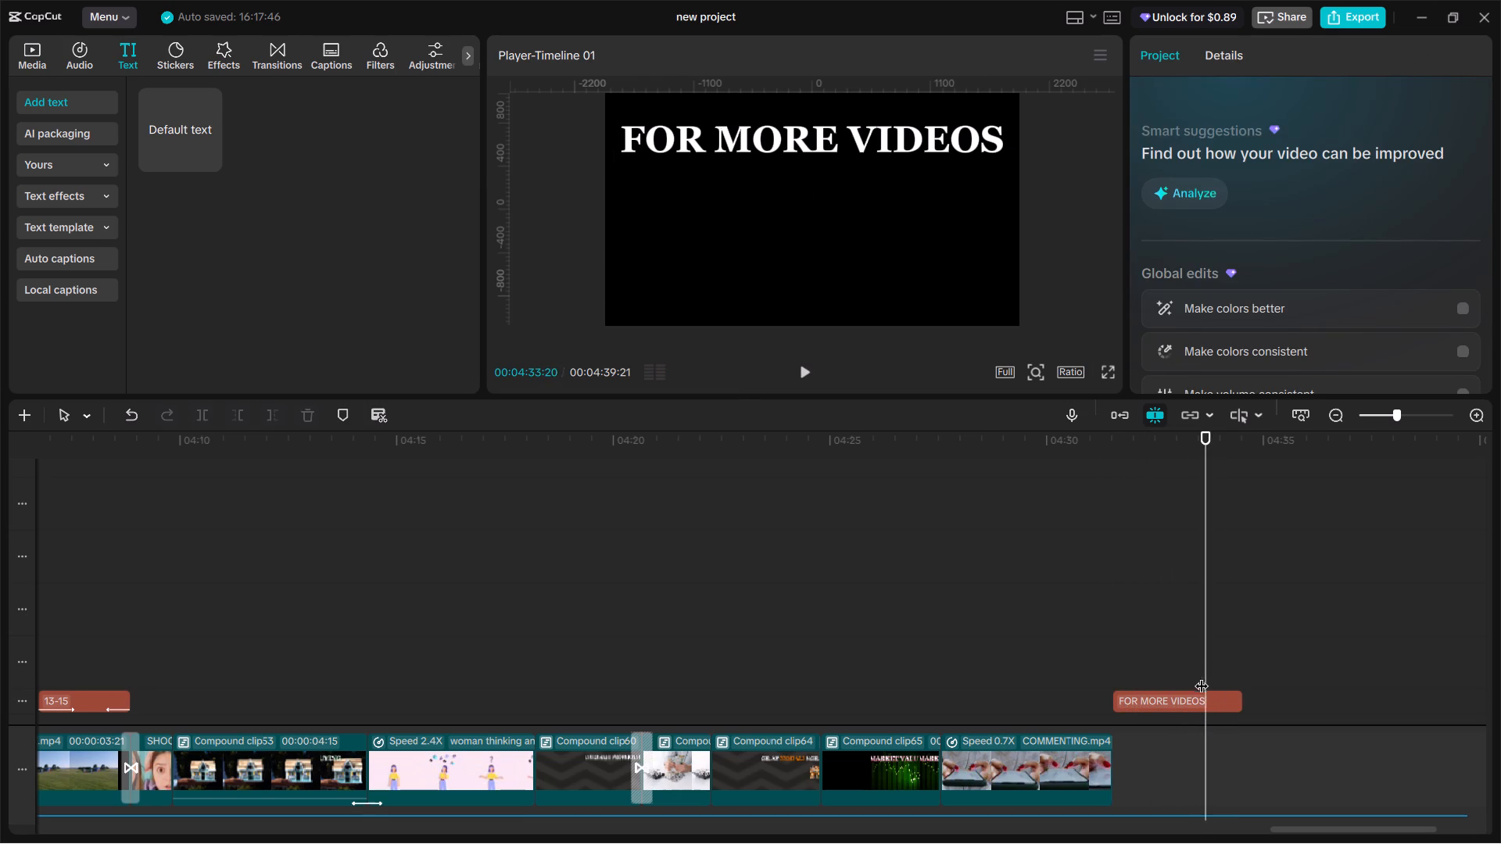
Apply the Type 2 entrance animation to the FOR MORE VIDEOS text and play it back from its start.
left_click(1154, 713)
left_click(1155, 702)
key("space")
key("space")
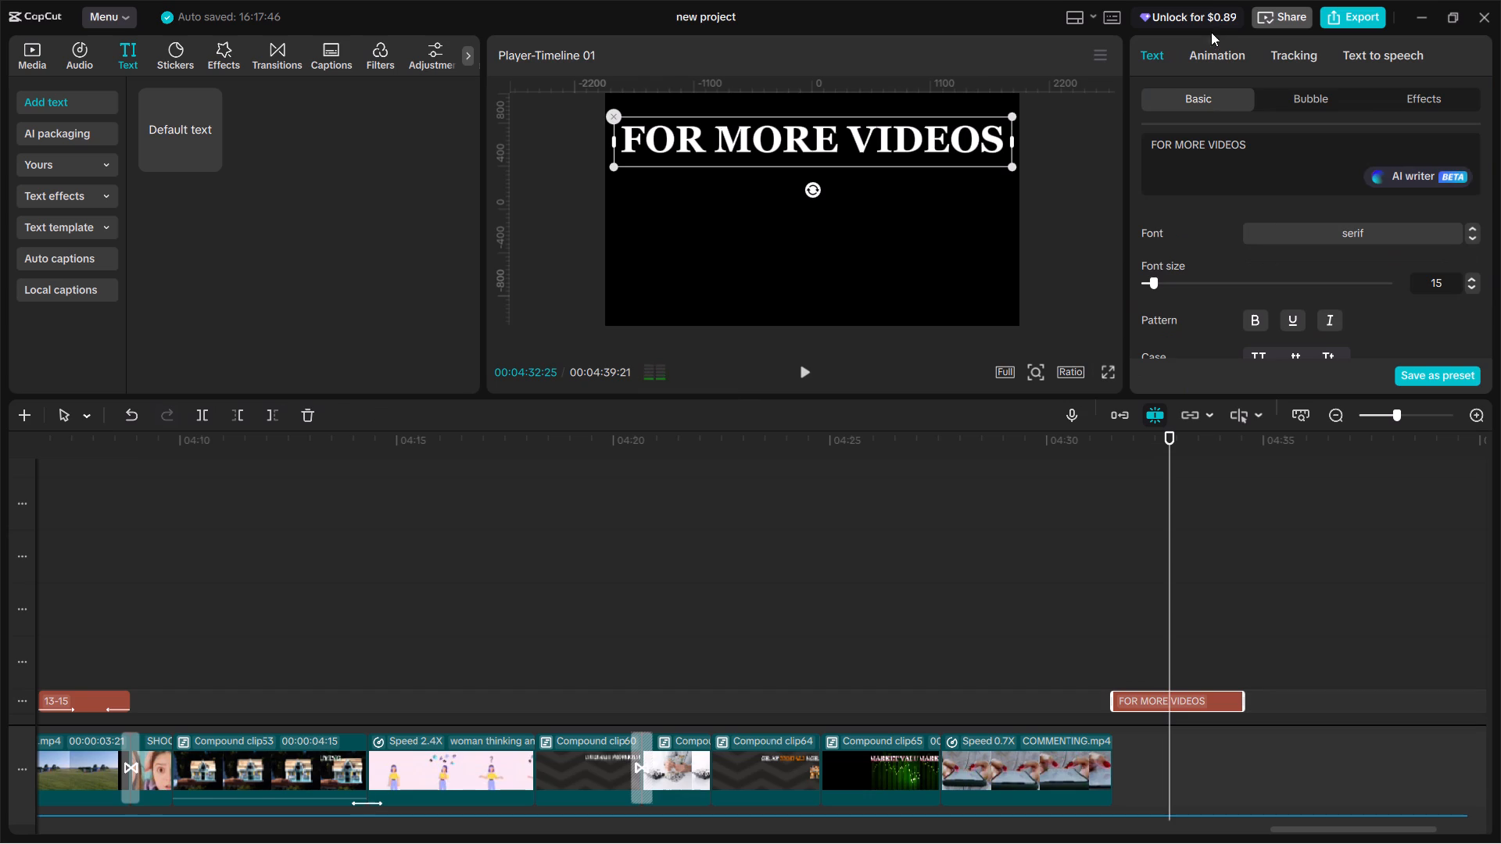
left_click(1217, 48)
left_click(1234, 225)
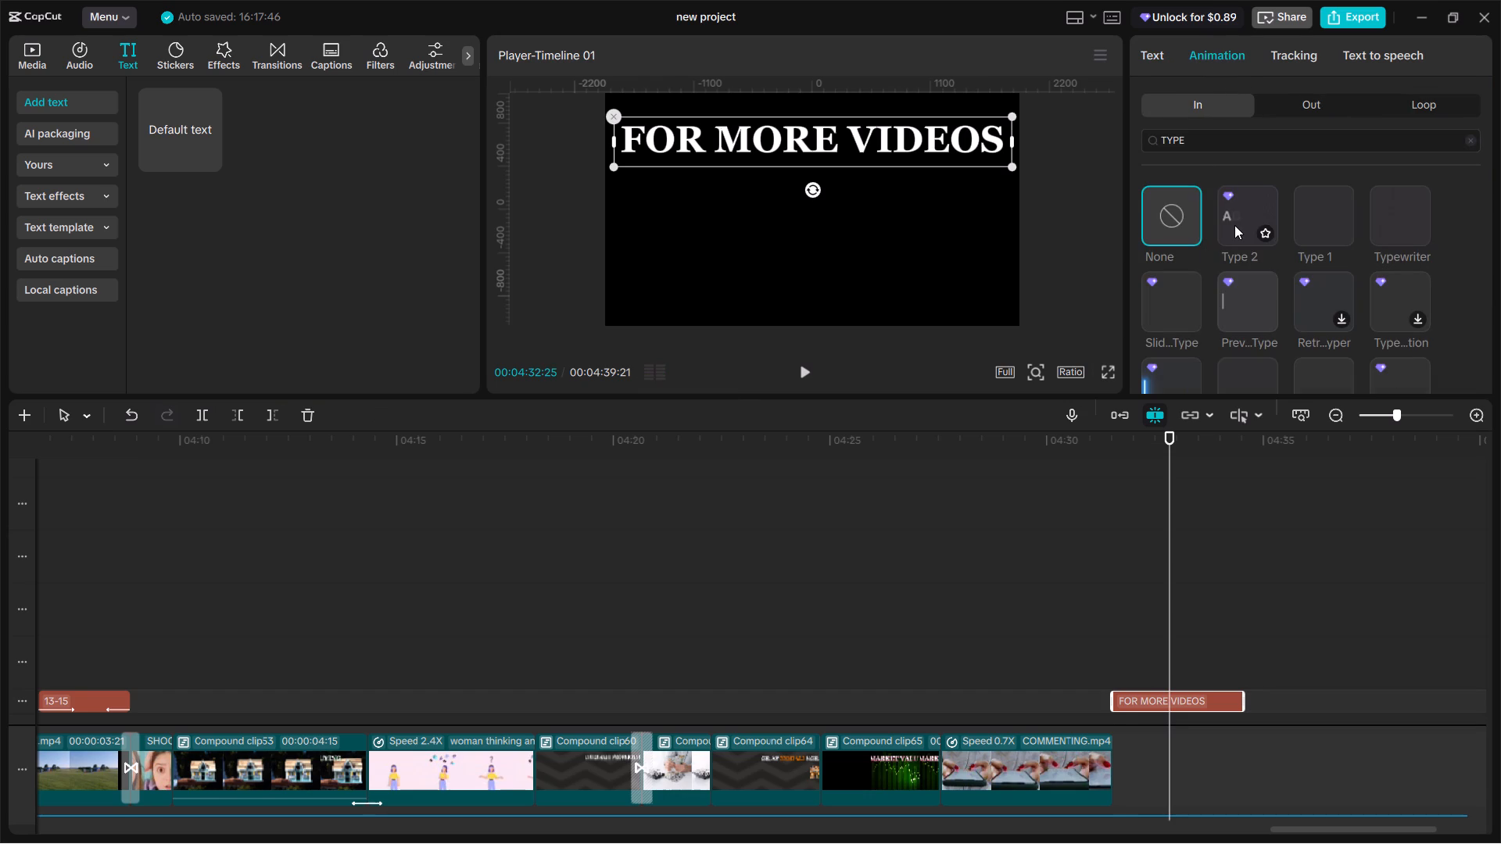
left_click(1106, 642)
left_click_drag(1106, 642, 1112, 653)
key("space")
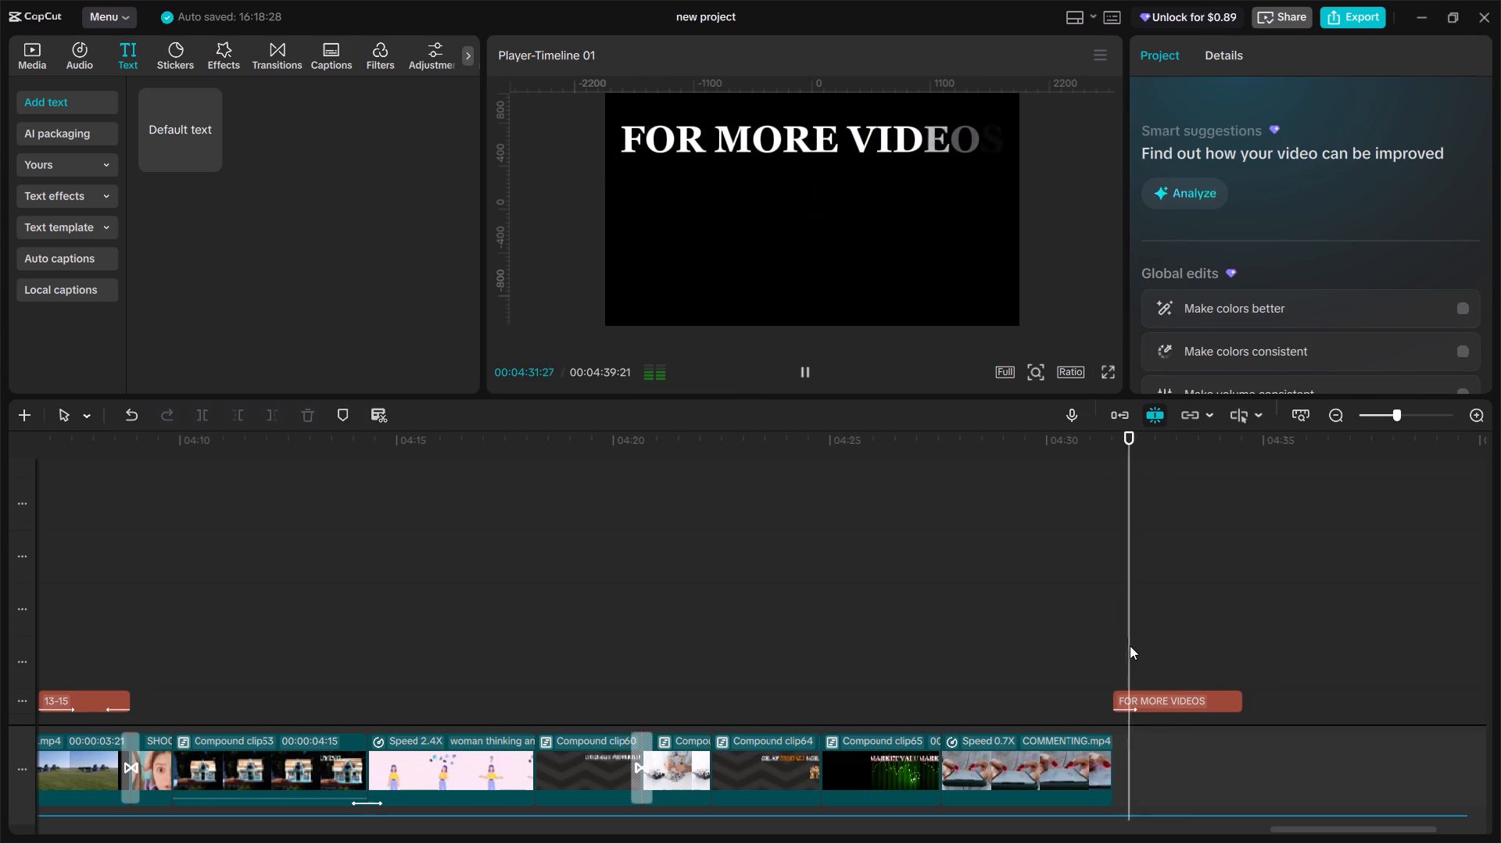
key("space")
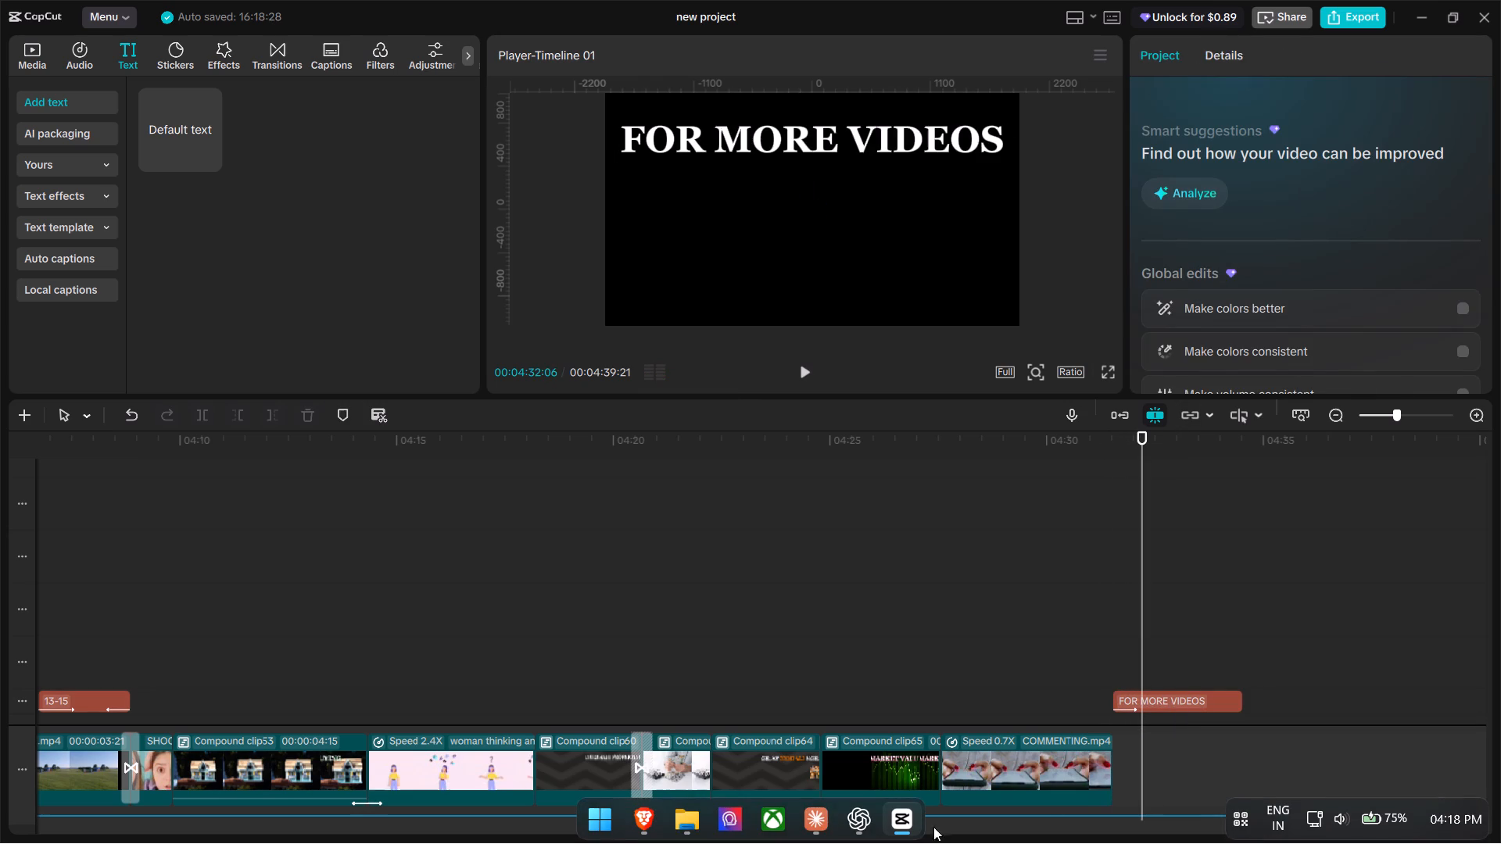
Switch to Brave and replace the red cross image search with a search for PROPERTY STOCK IMAGE.
left_click(646, 820)
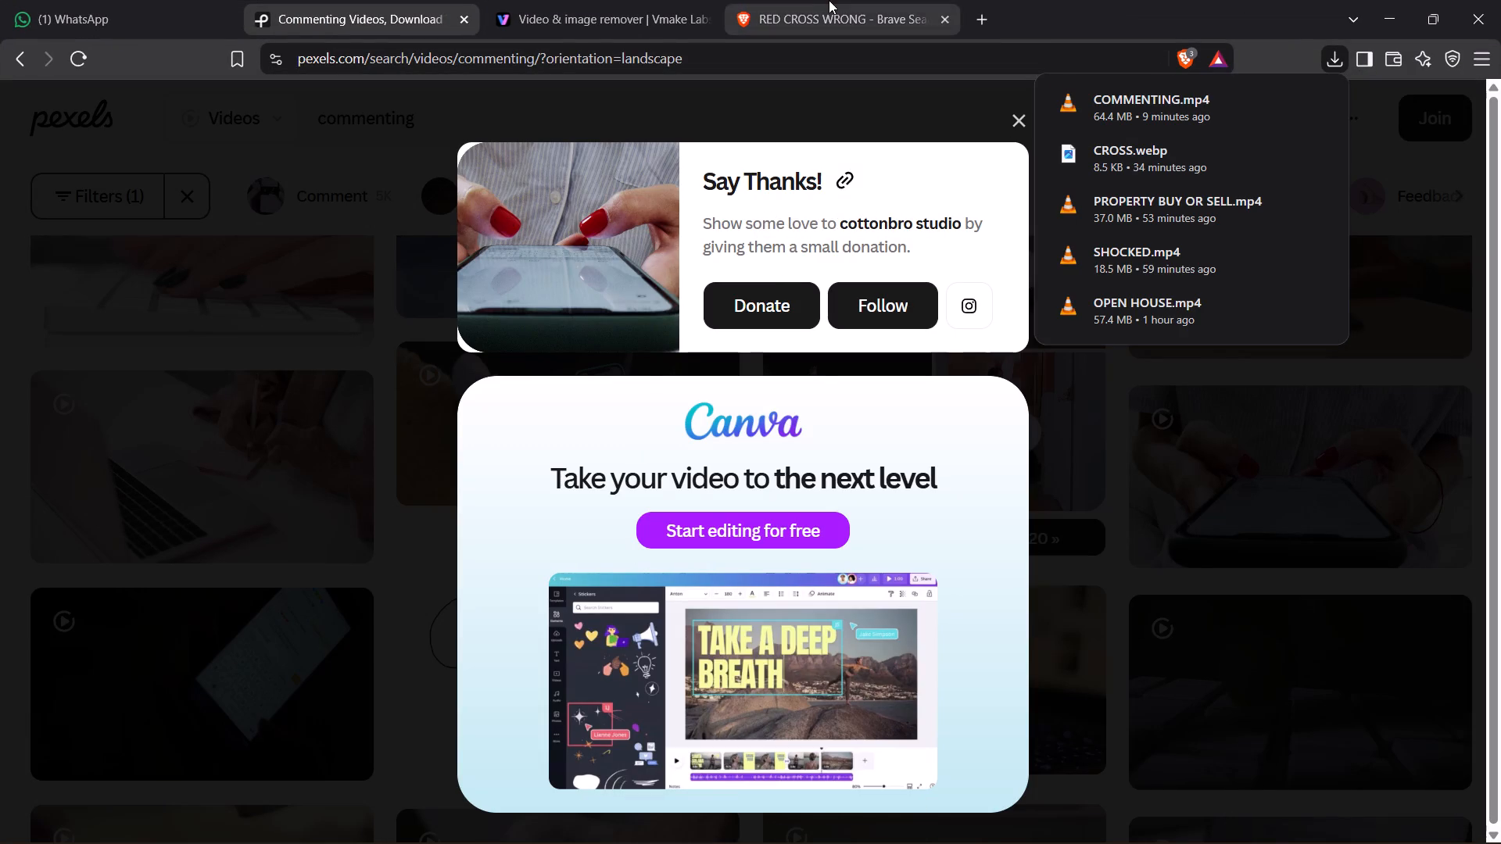
left_click(811, 13)
left_click(668, 144)
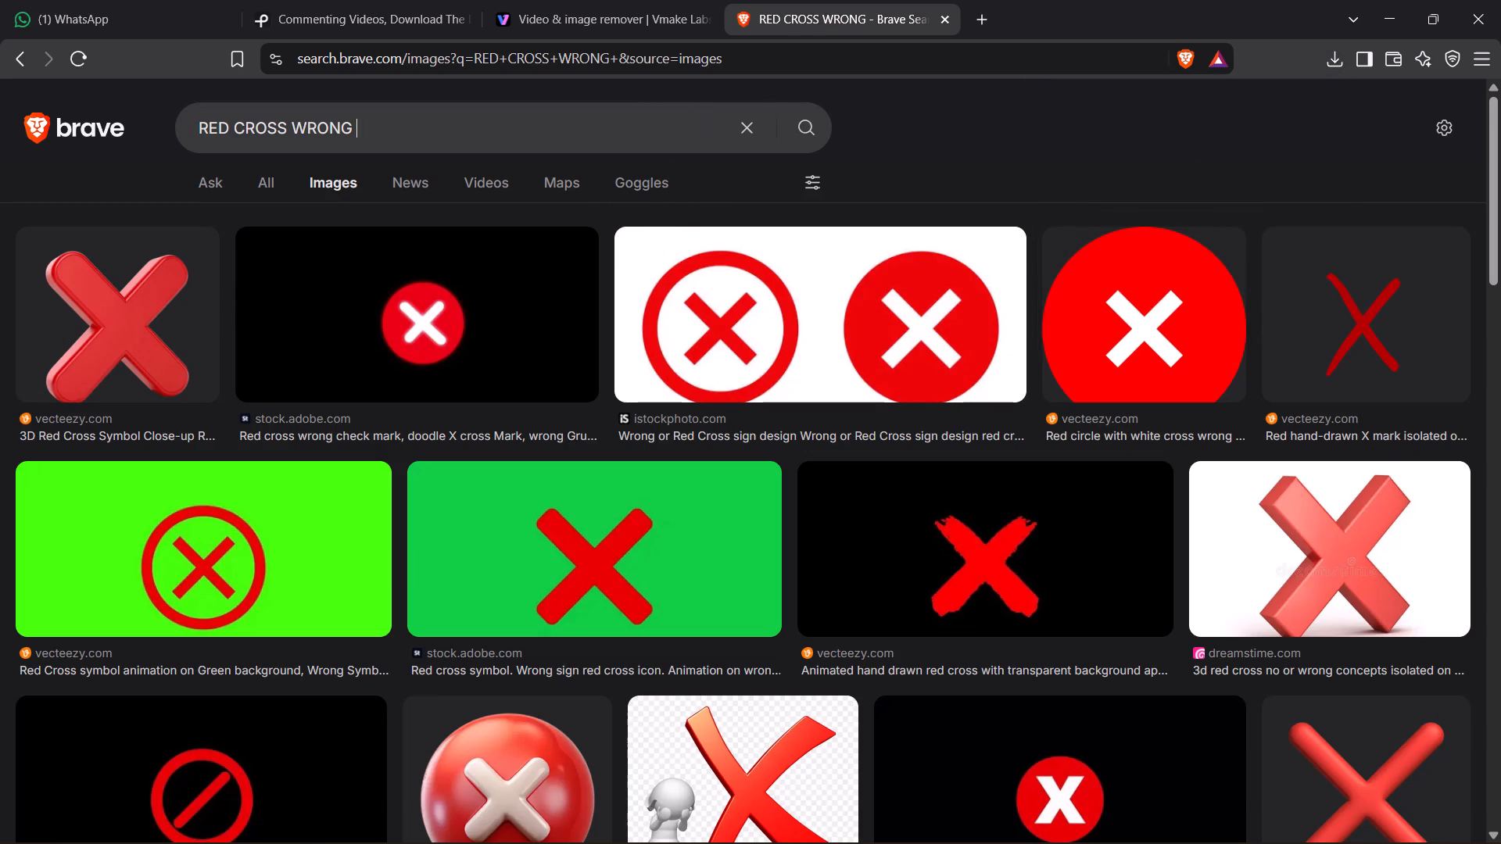
left_click(740, 124)
type("PROPERTY")
key("space")
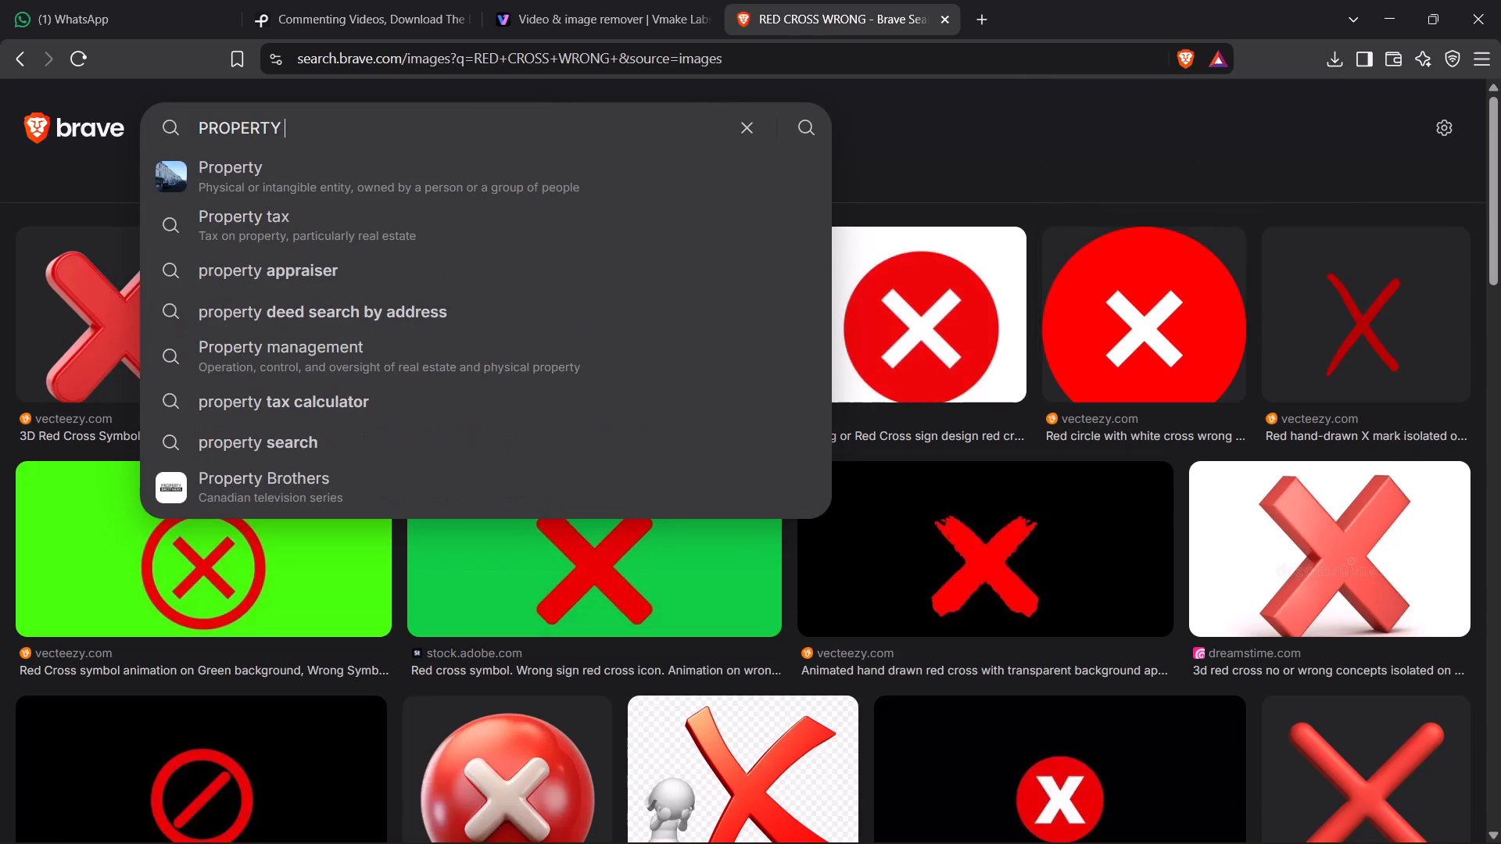
type("STOCK IMAGE")
key("Return")
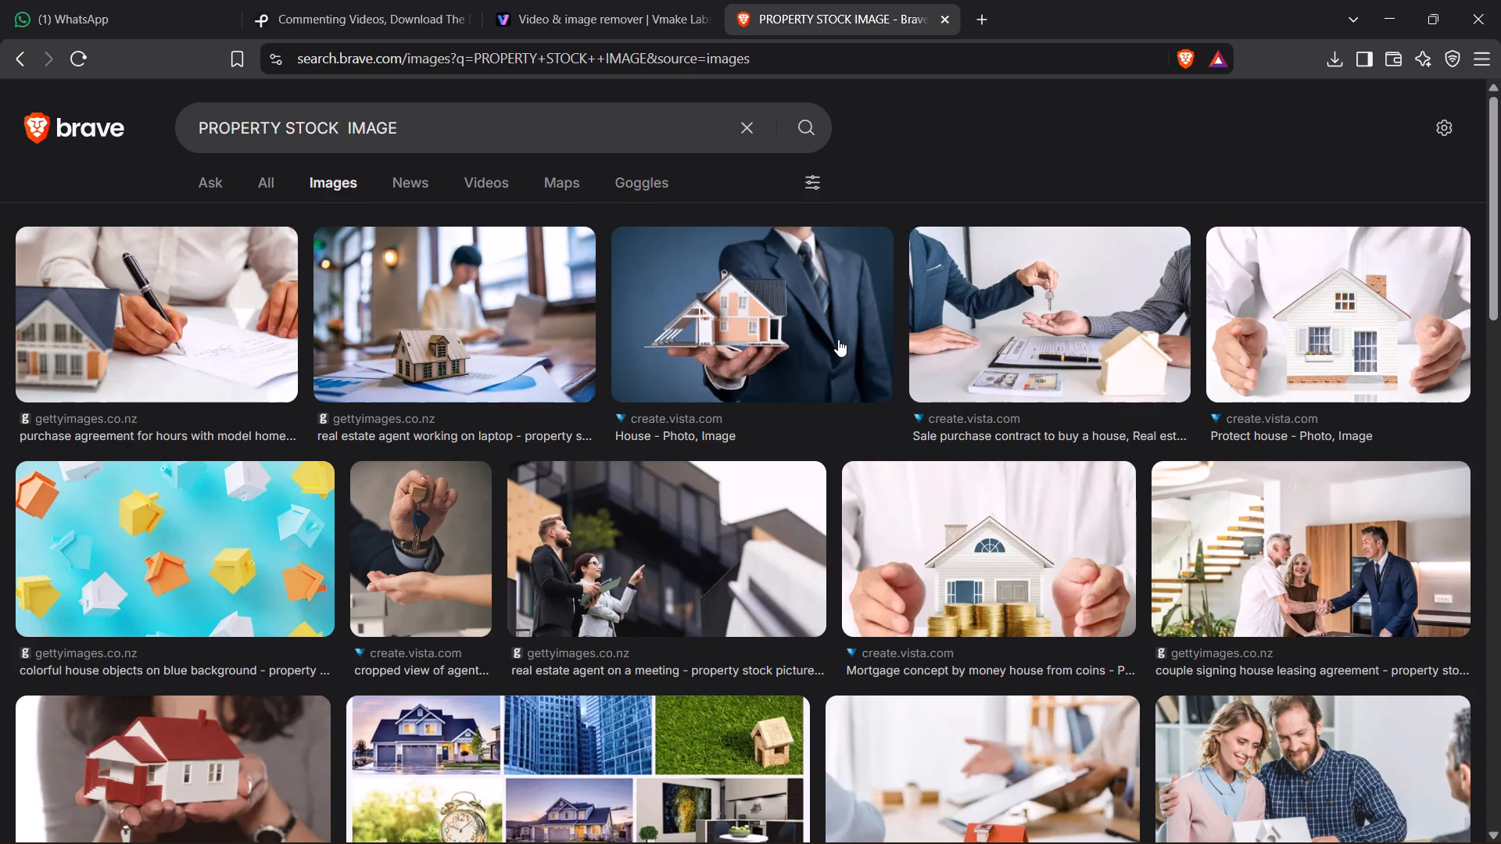
Save the image of hands protecting a white model house as PROPERTY in the Desktop new proj folder.
scroll(838, 339, "down", 3)
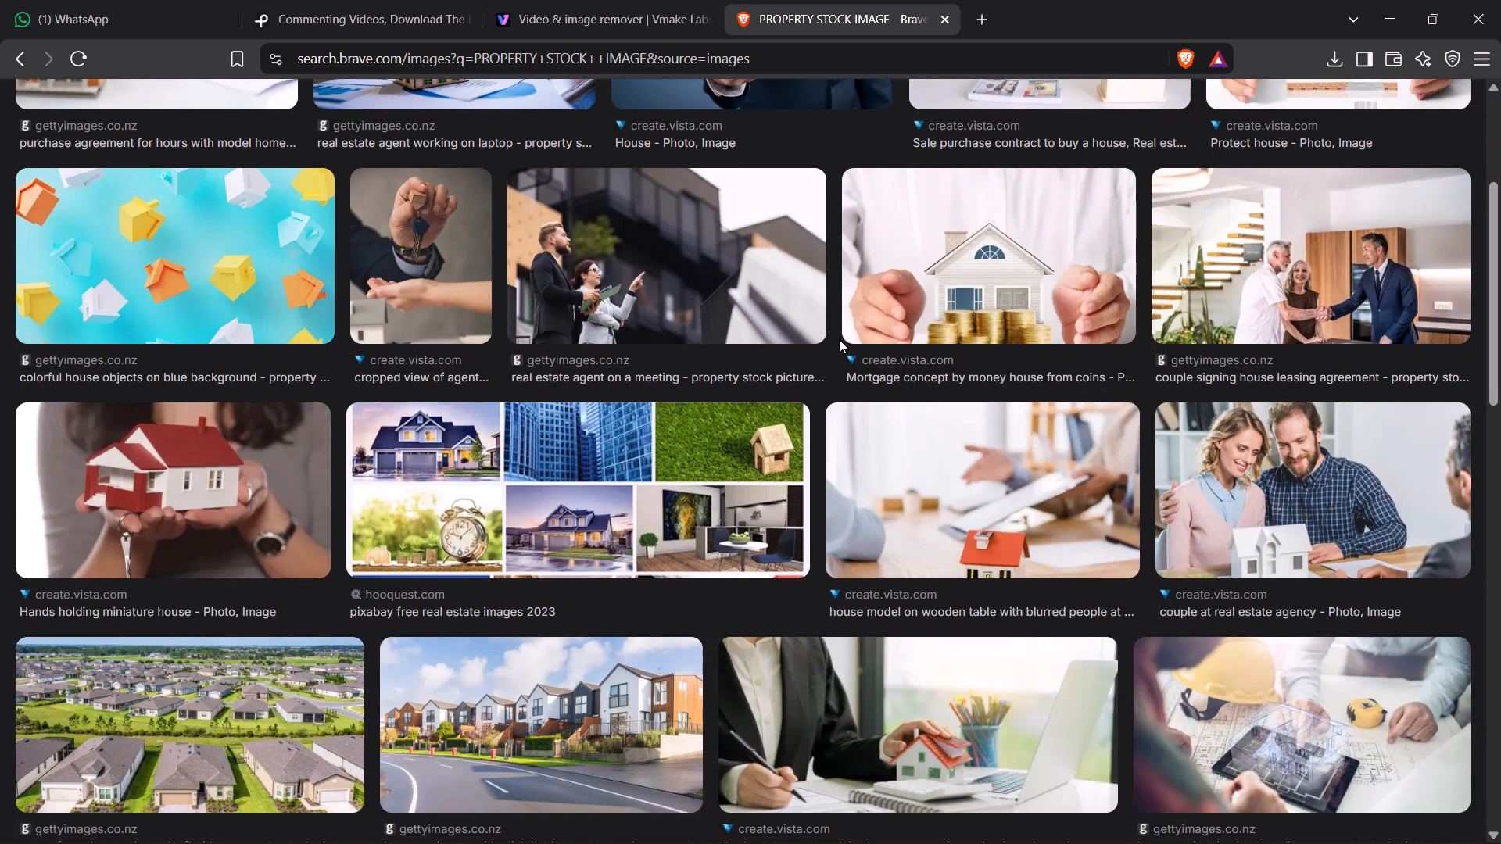
scroll(839, 339, "up", 4)
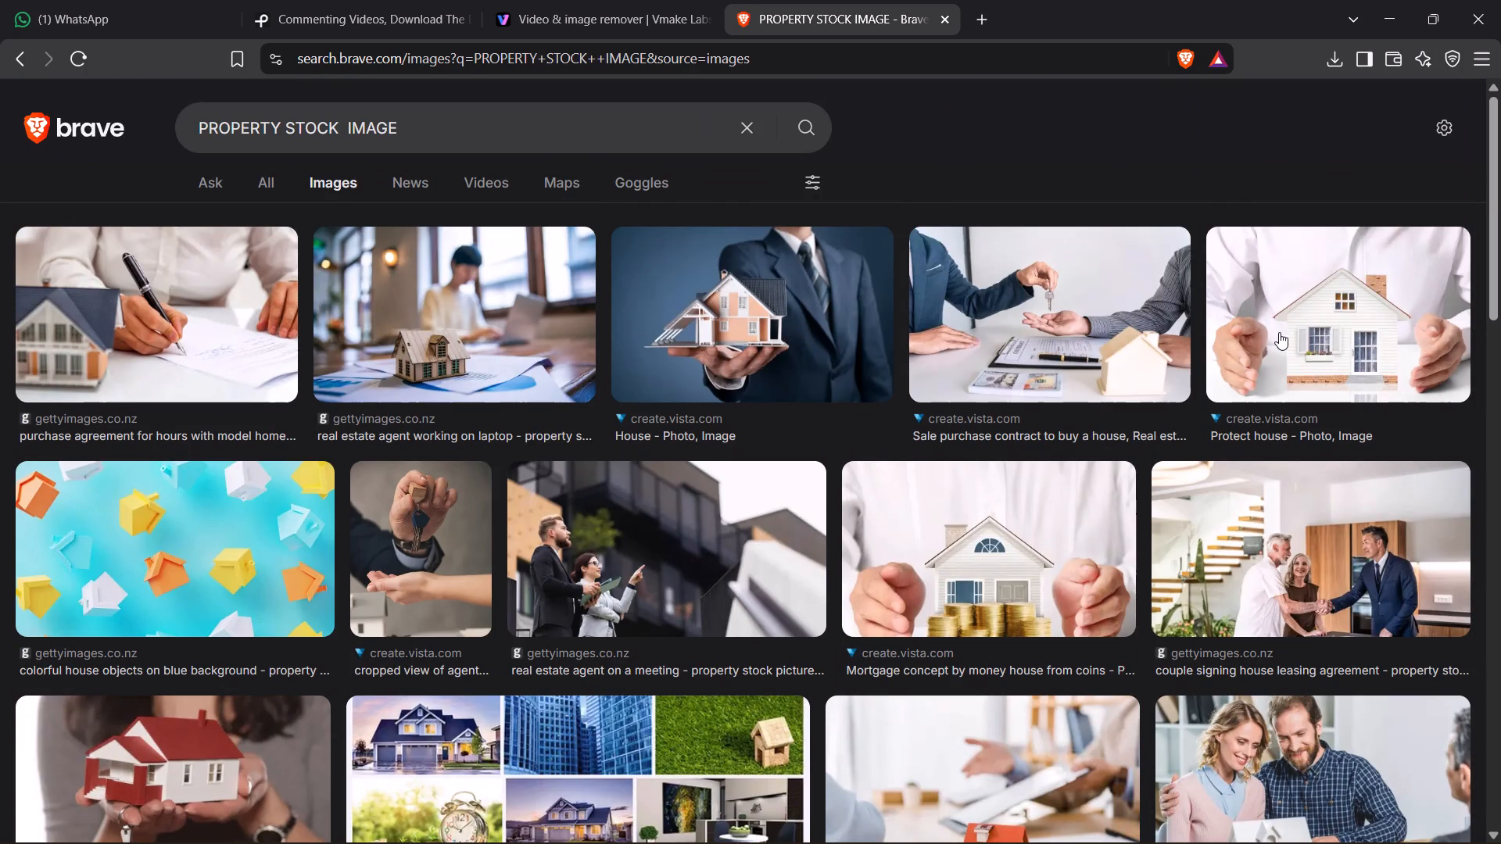
right_click(1231, 327)
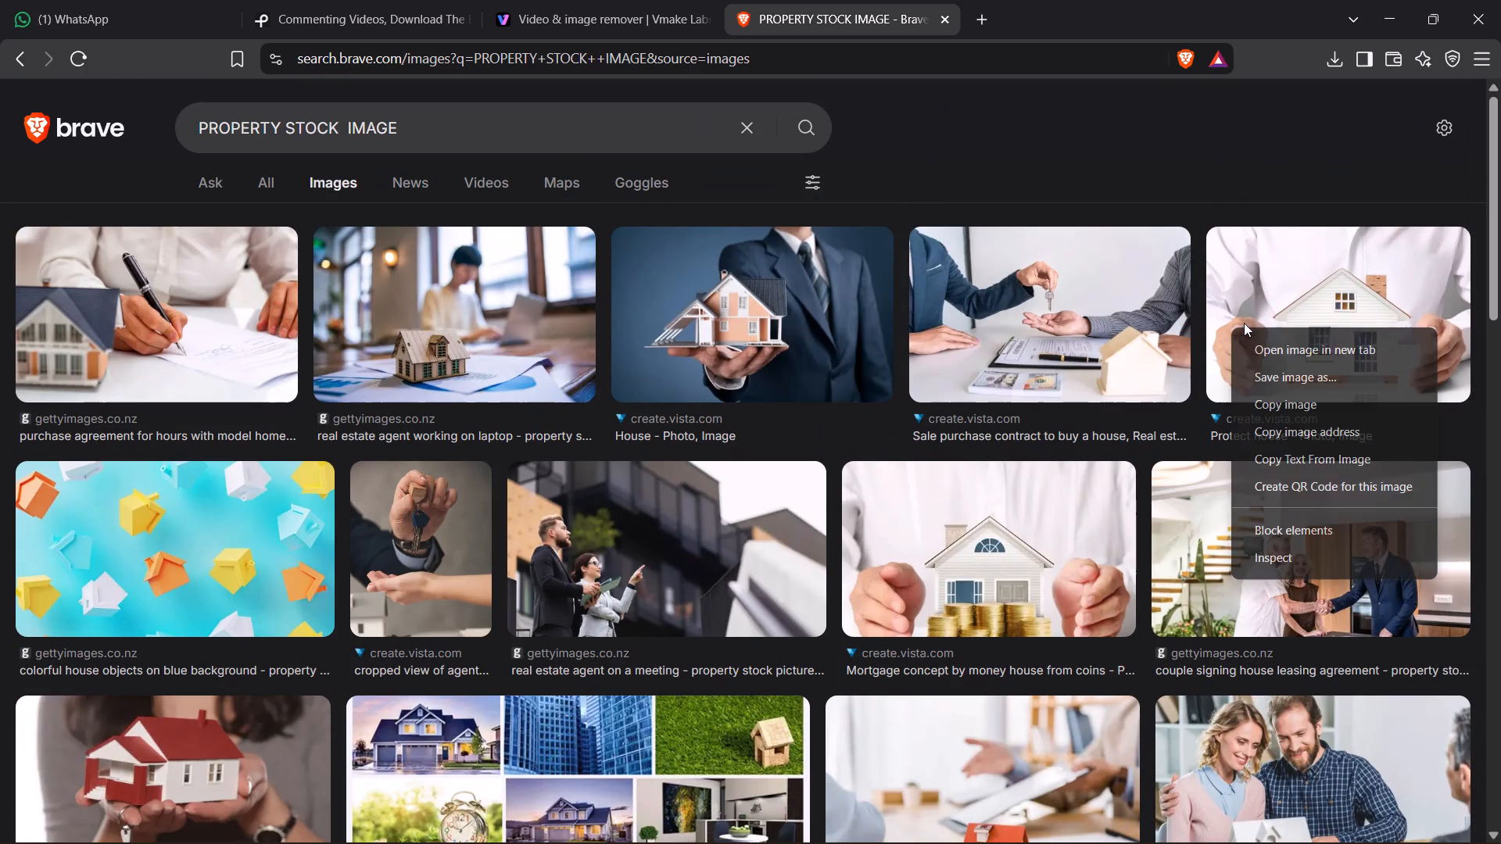
left_click(1320, 388)
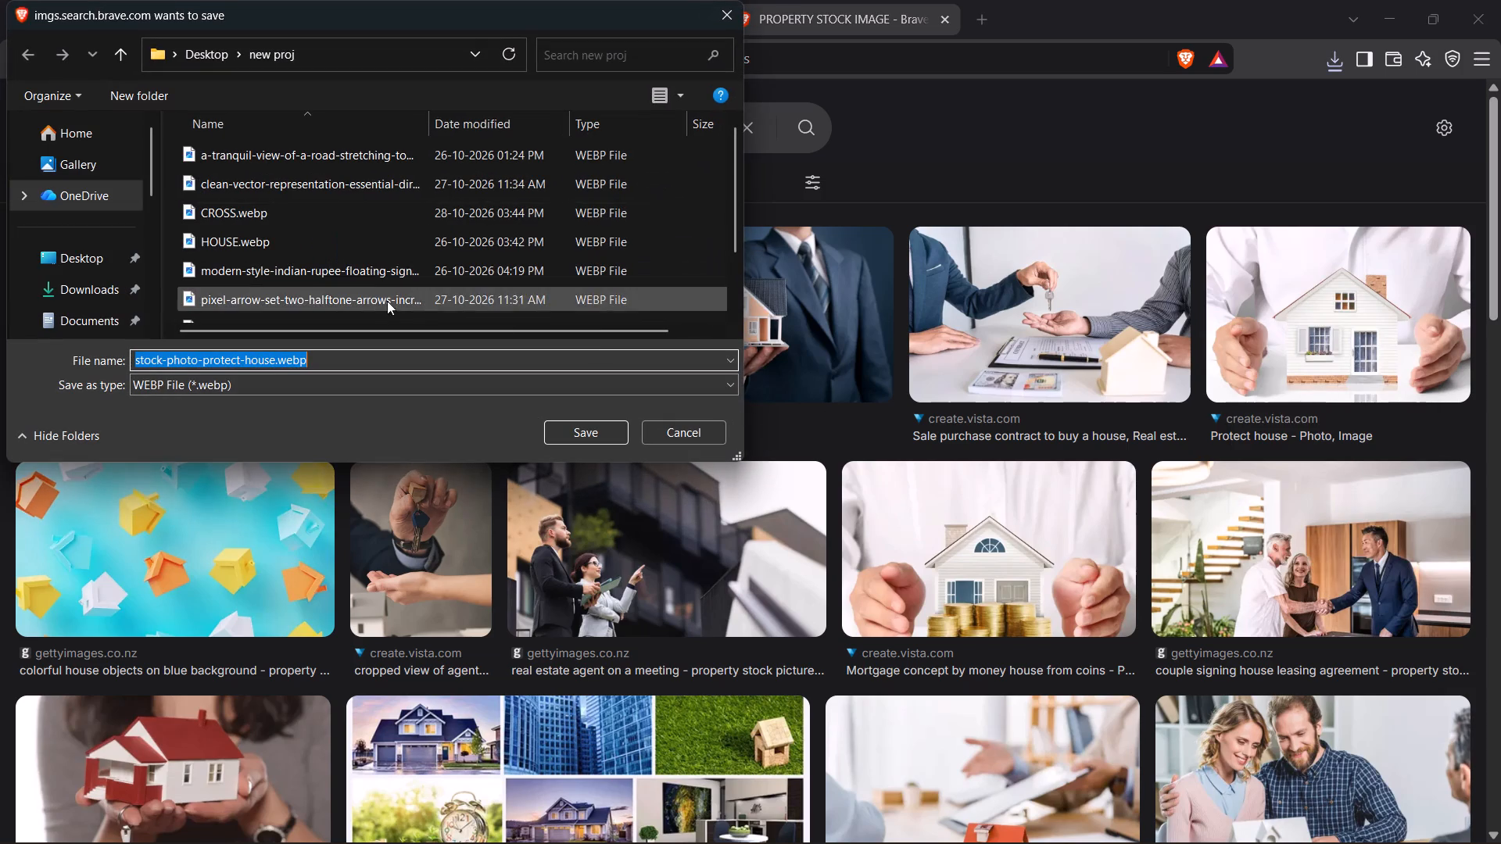
left_click(63, 261)
double_click(339, 174)
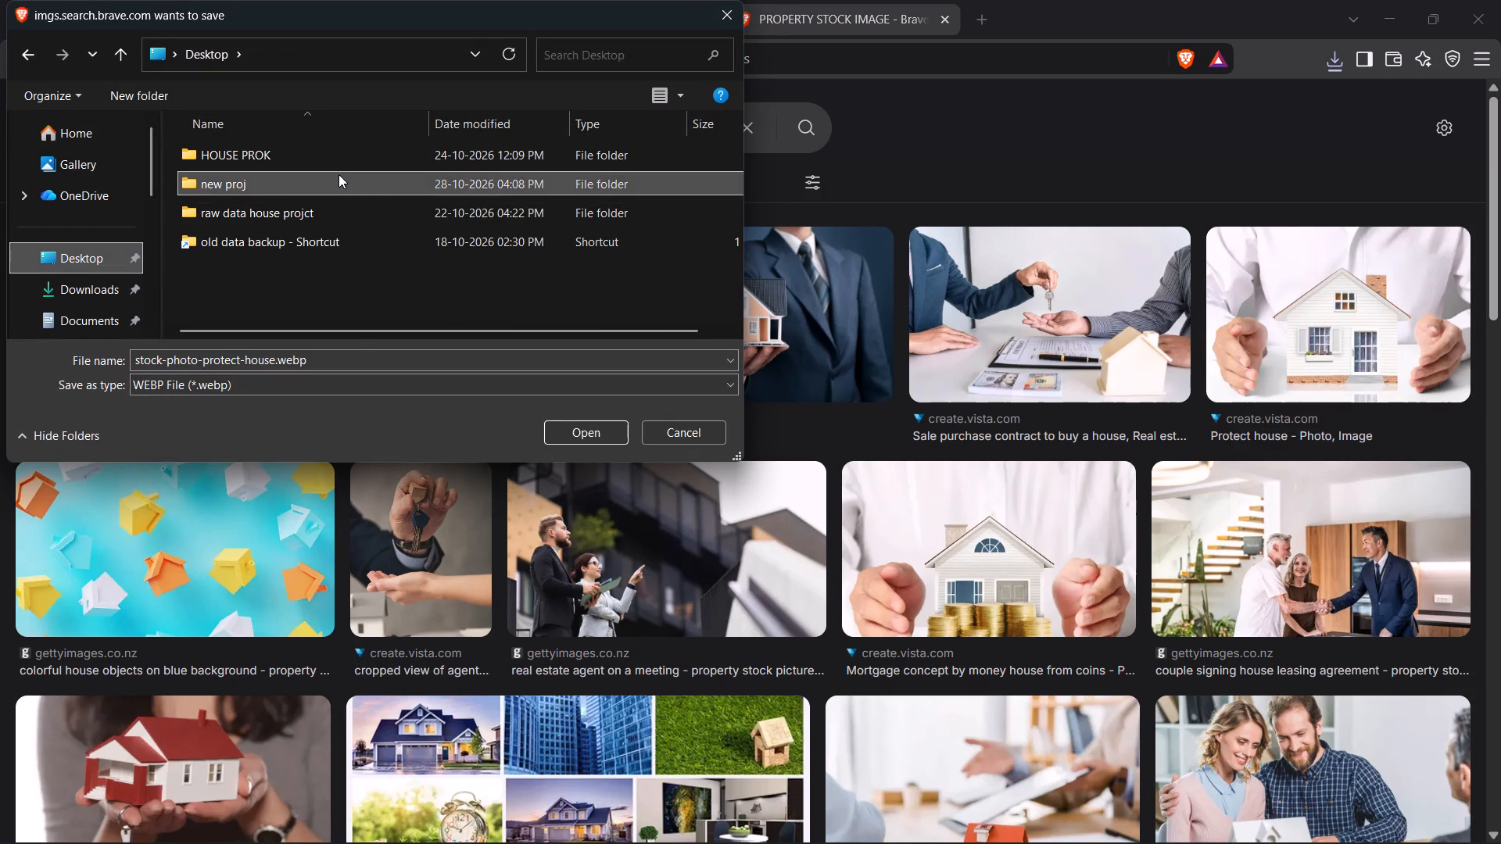
left_click(346, 359)
type("PROPERTY")
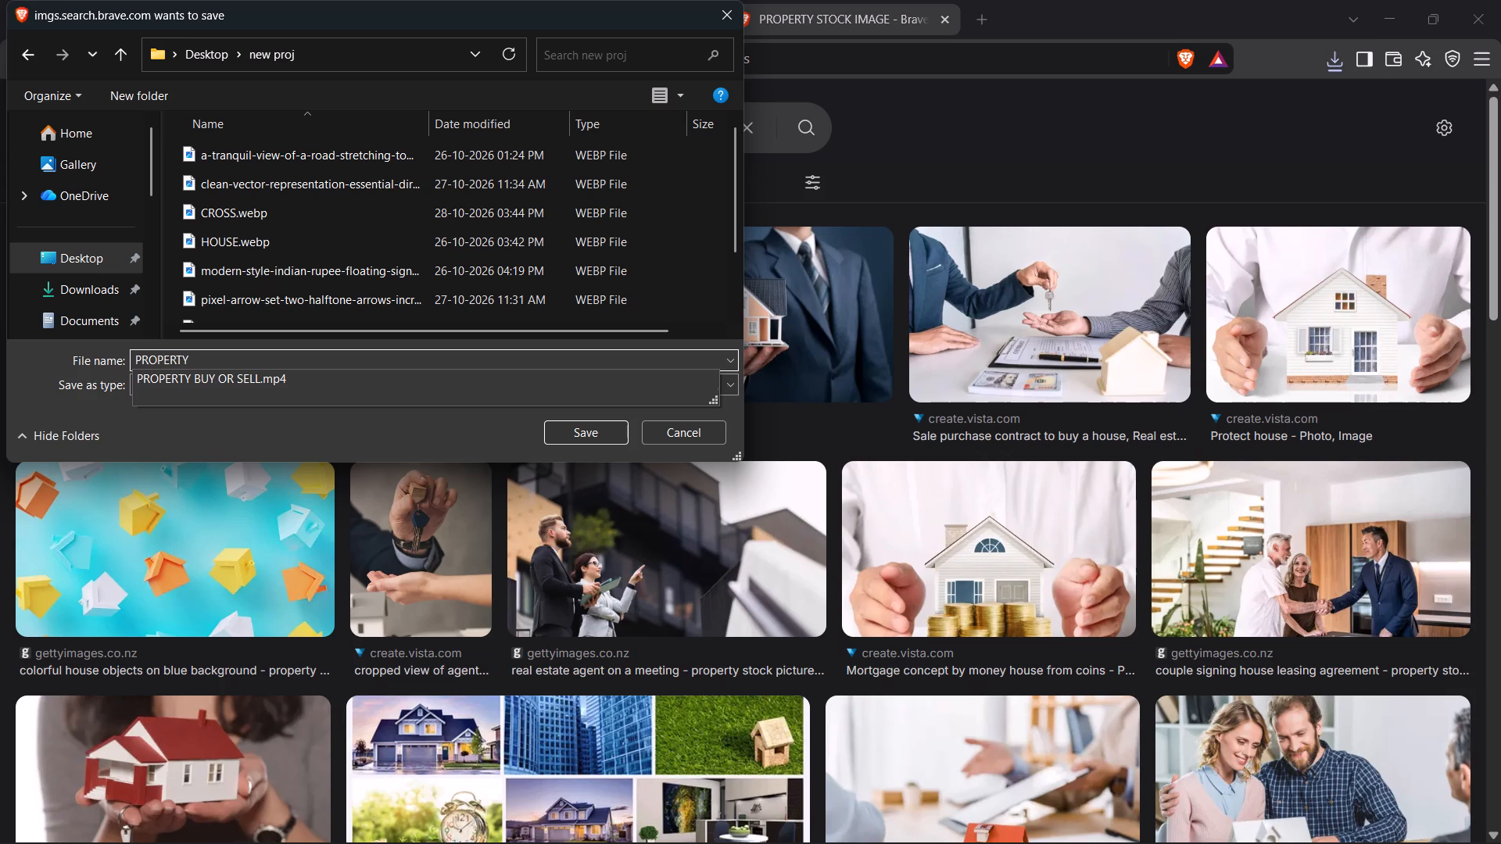
key("Return")
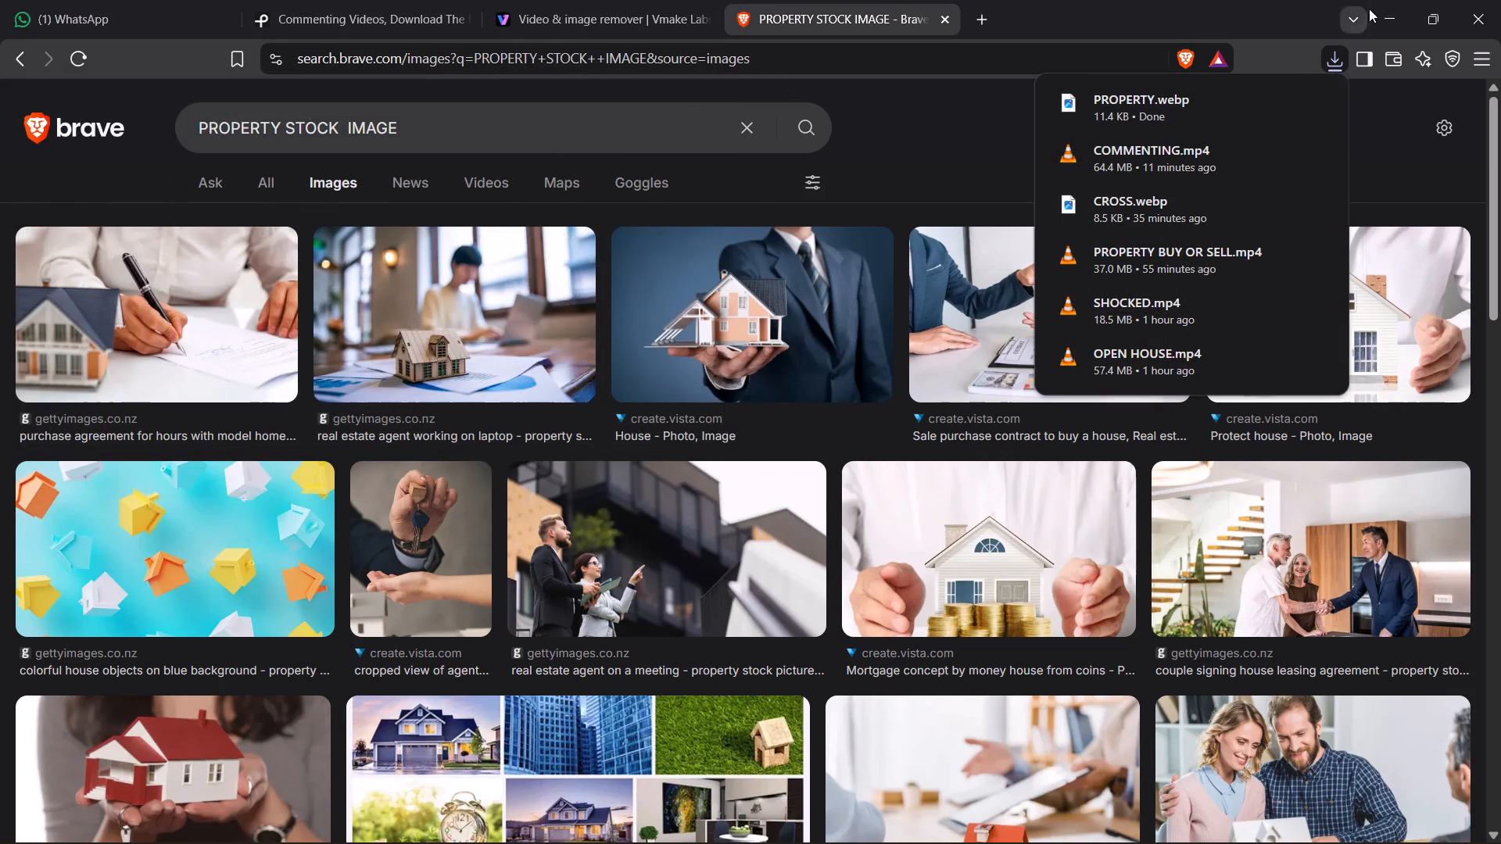
Find PROPERTY.webp in the new proj folder and place it on CapCut's main video track at 00:04:32:06.
left_click(1379, 10)
left_click(697, 826)
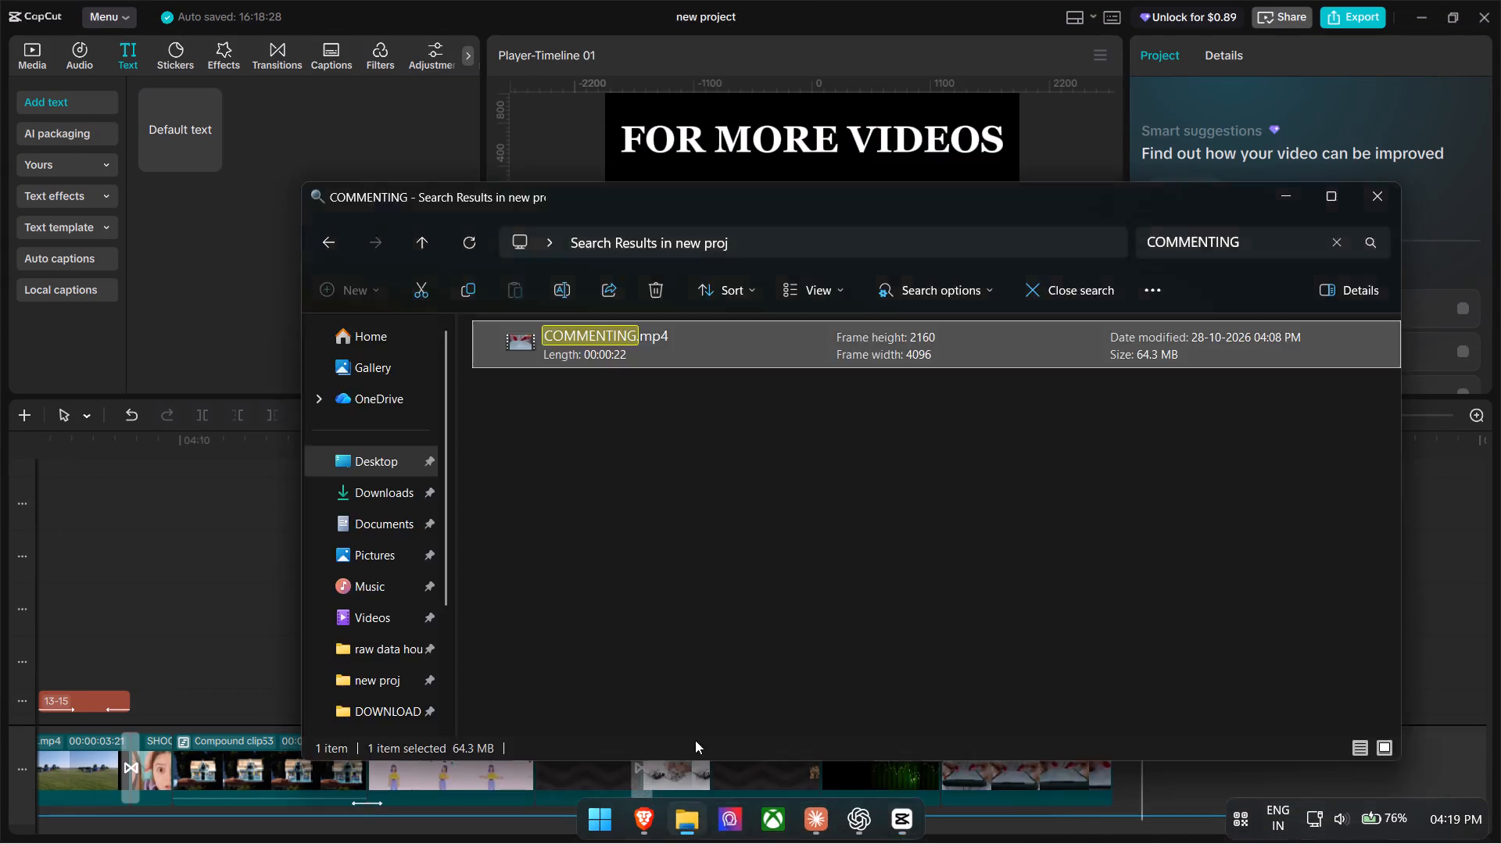
left_click(1342, 243)
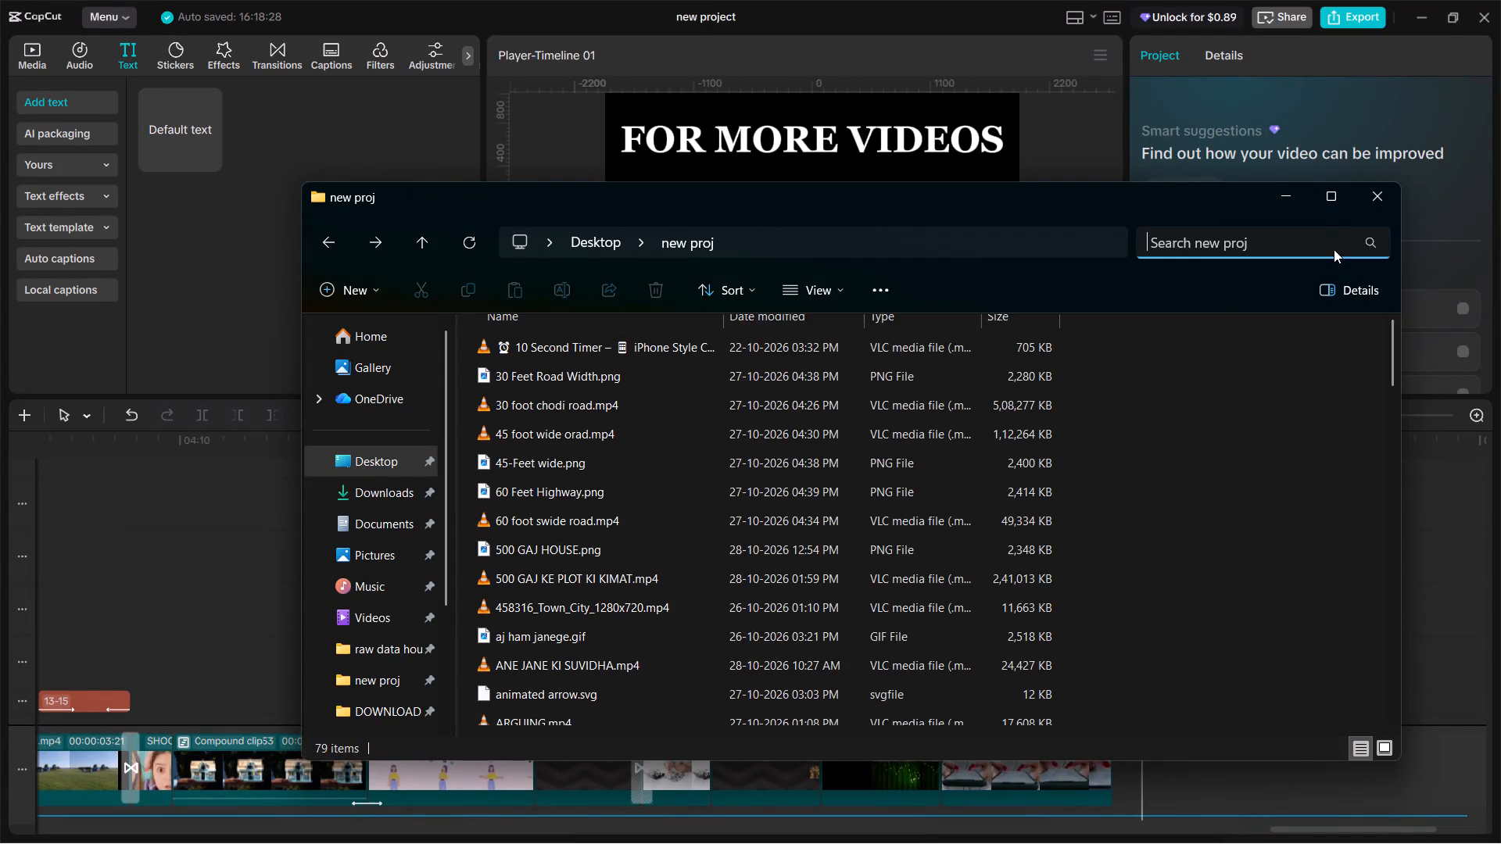
type("PROPERTY")
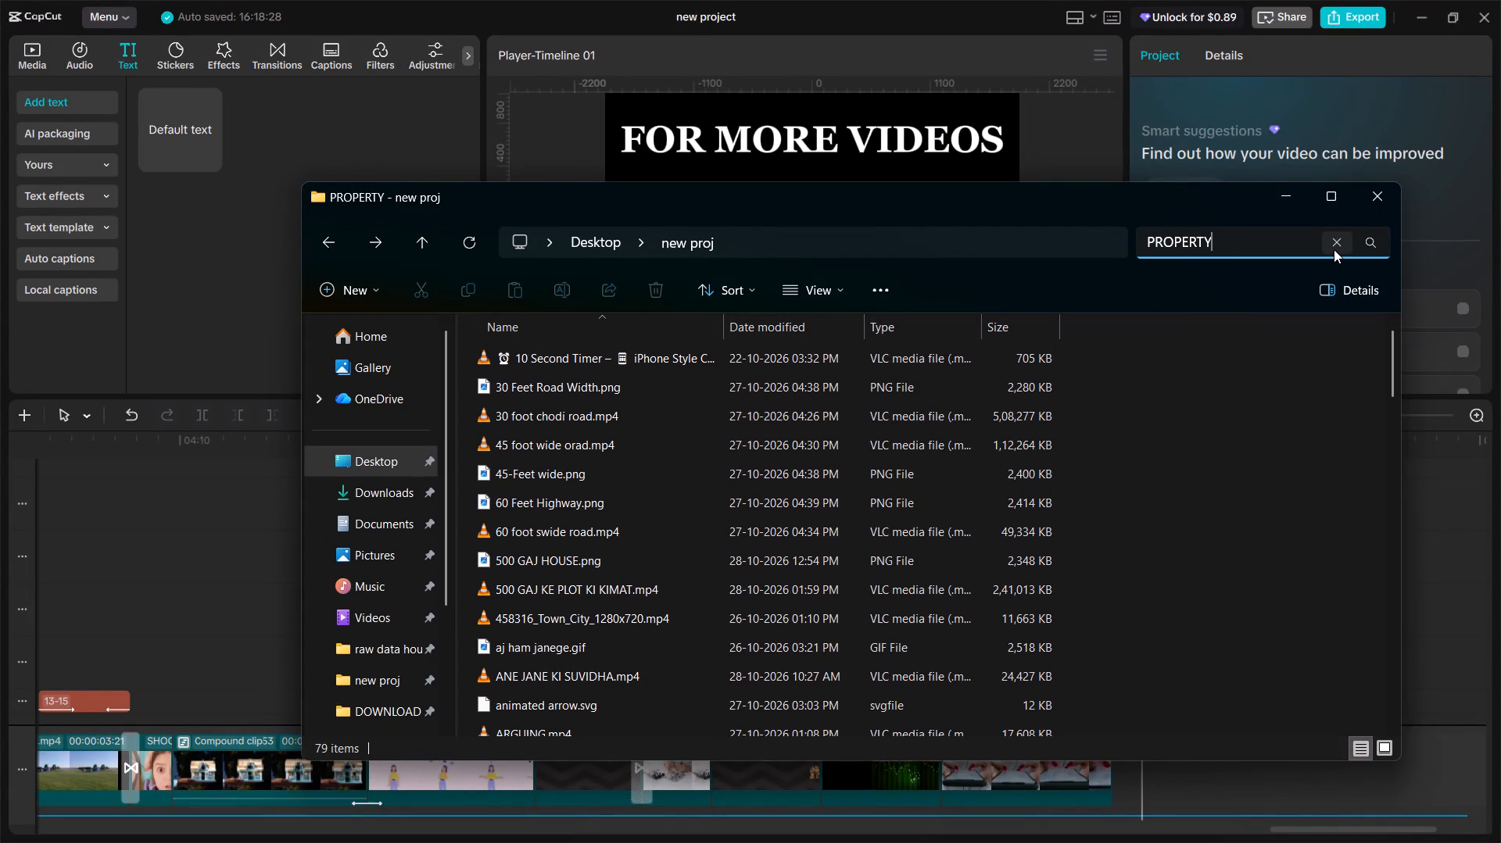
left_click_drag(706, 338, 780, 349)
left_click_drag(760, 349, 867, 843)
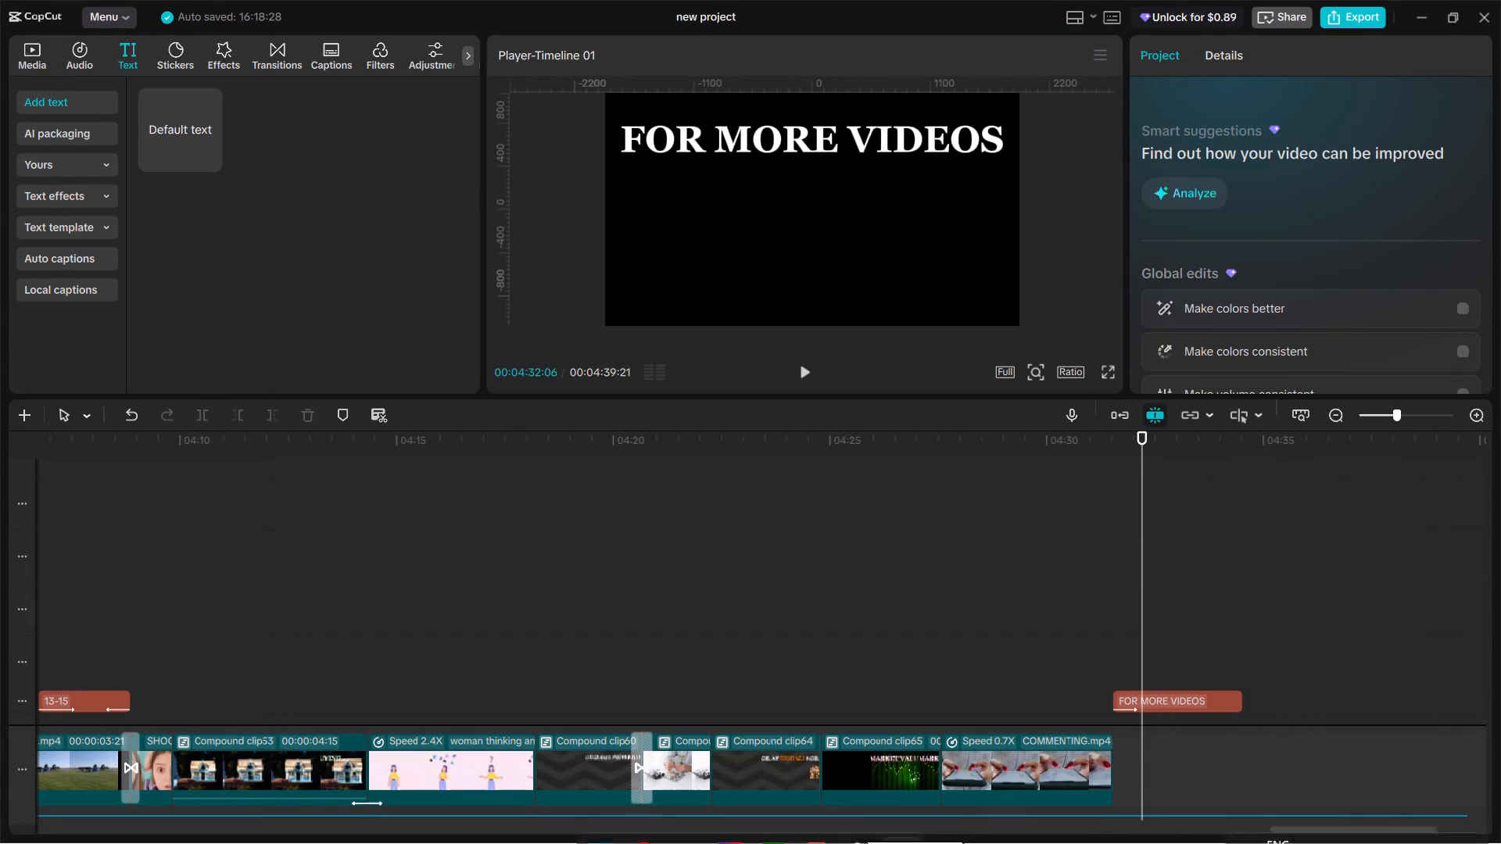
left_click_drag(867, 843, 1145, 620)
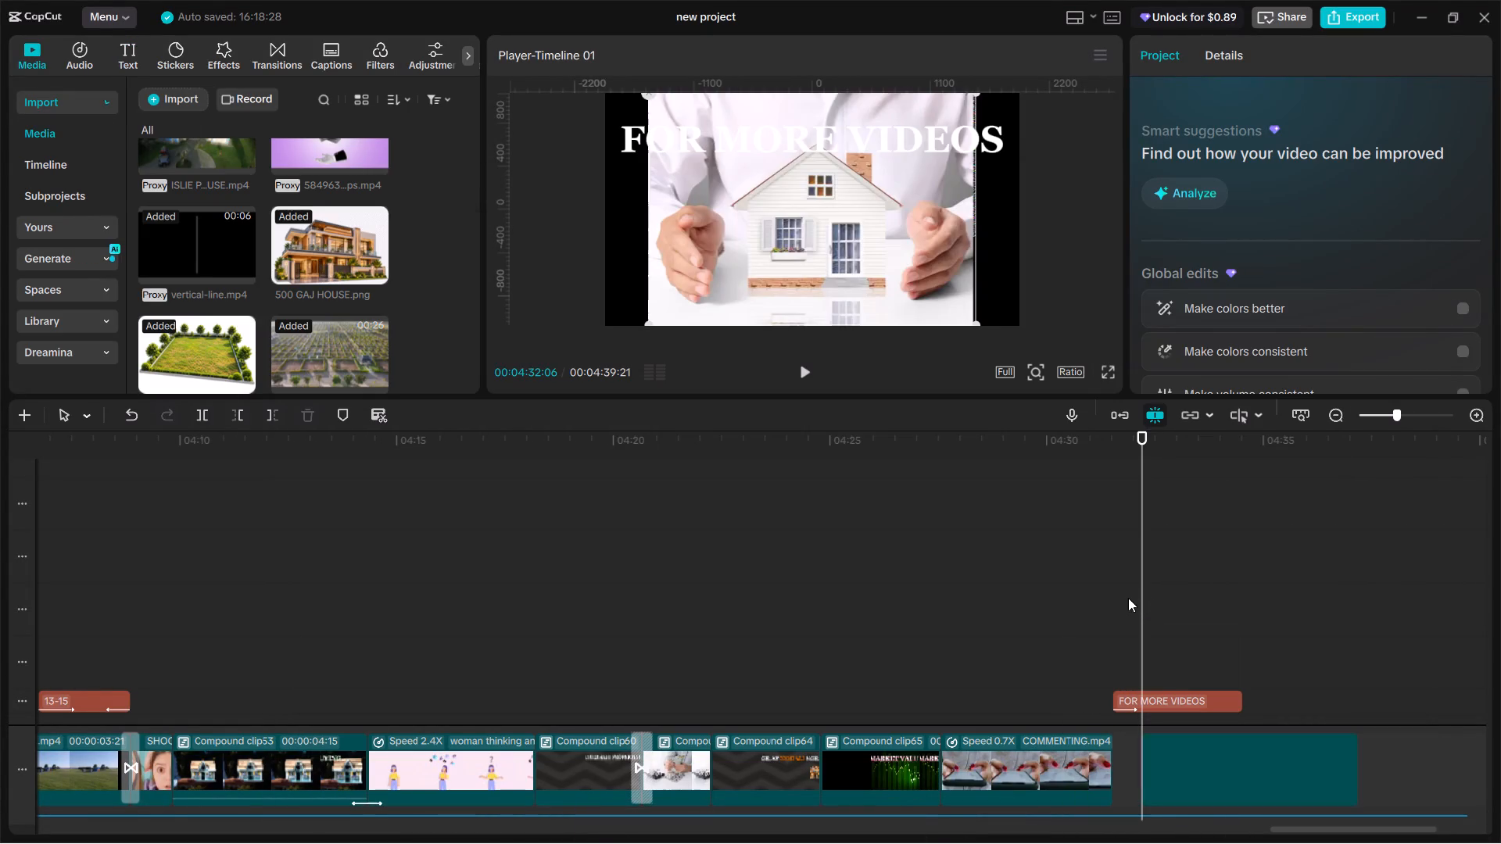
Check the narration around the FOR MORE VIDEOS title and move the PROPERTY.webp clip to start at 00:04:32:01.
left_click(1128, 591)
key("space")
left_click(1128, 591)
left_click_drag(1128, 591, 1135, 600)
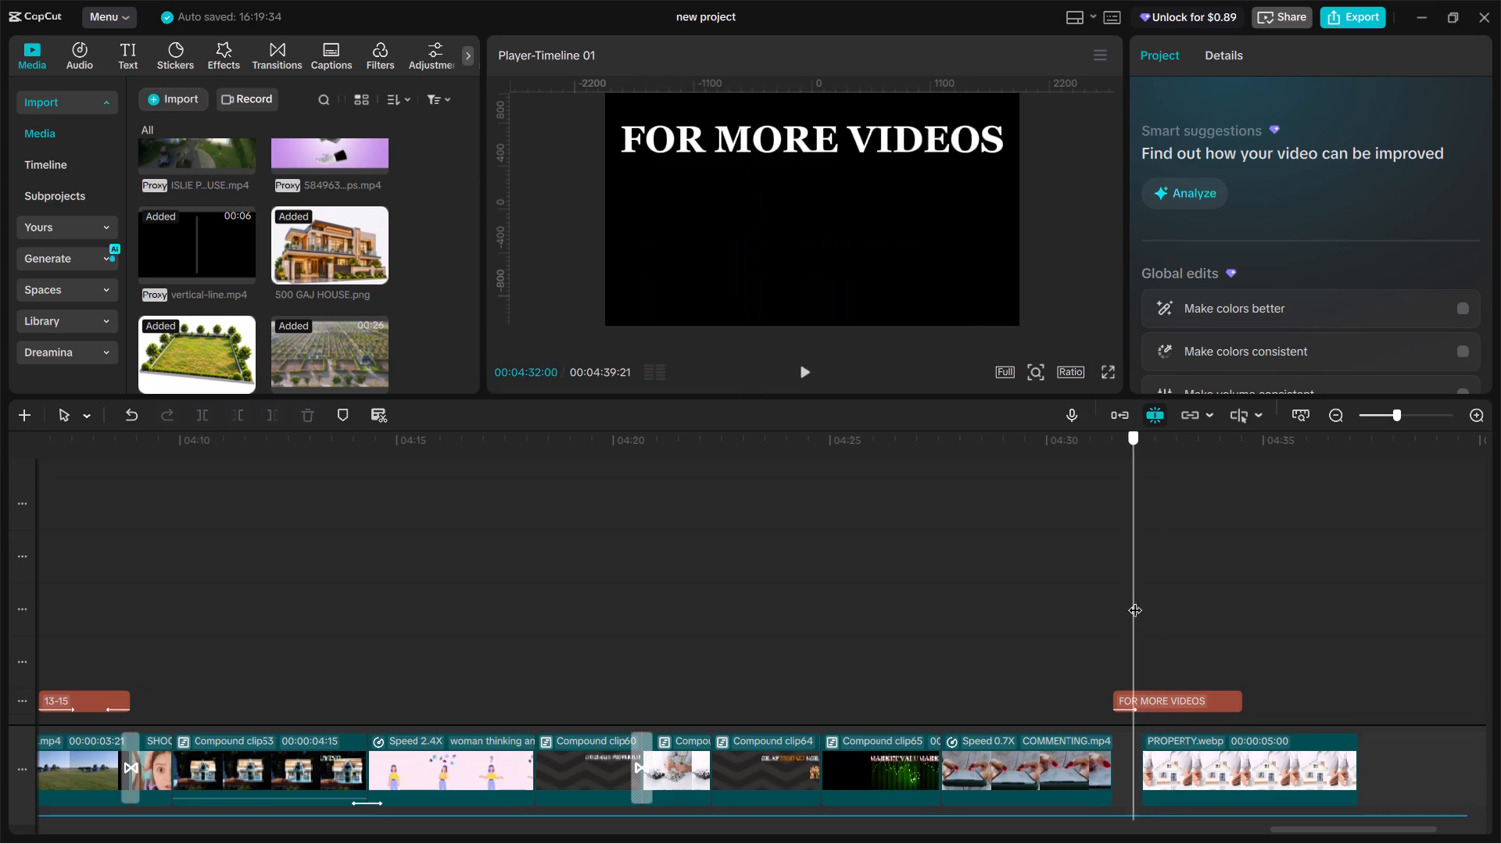
left_click_drag(1135, 600, 1141, 603)
key("space")
double_click(1141, 604)
scroll(1122, 657, "down", 20)
scroll(1122, 657, "down", 20)
scroll(1122, 657, "down", 14)
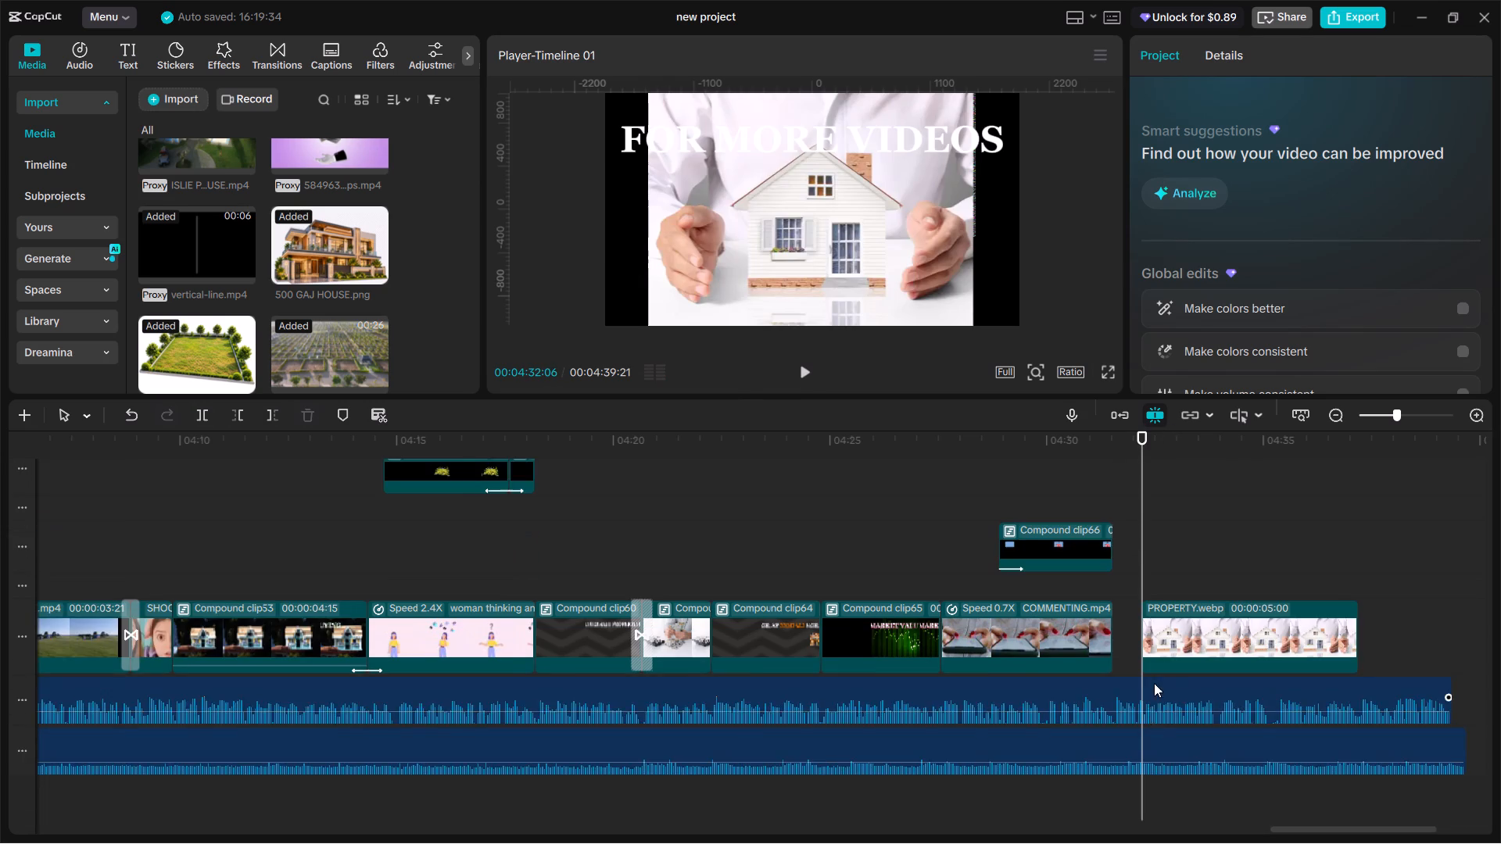
scroll(1155, 672, "up", 20, "ctrl")
scroll(1155, 672, "up", 10, "ctrl")
left_click(1112, 585)
left_click_drag(1112, 585, 1114, 588)
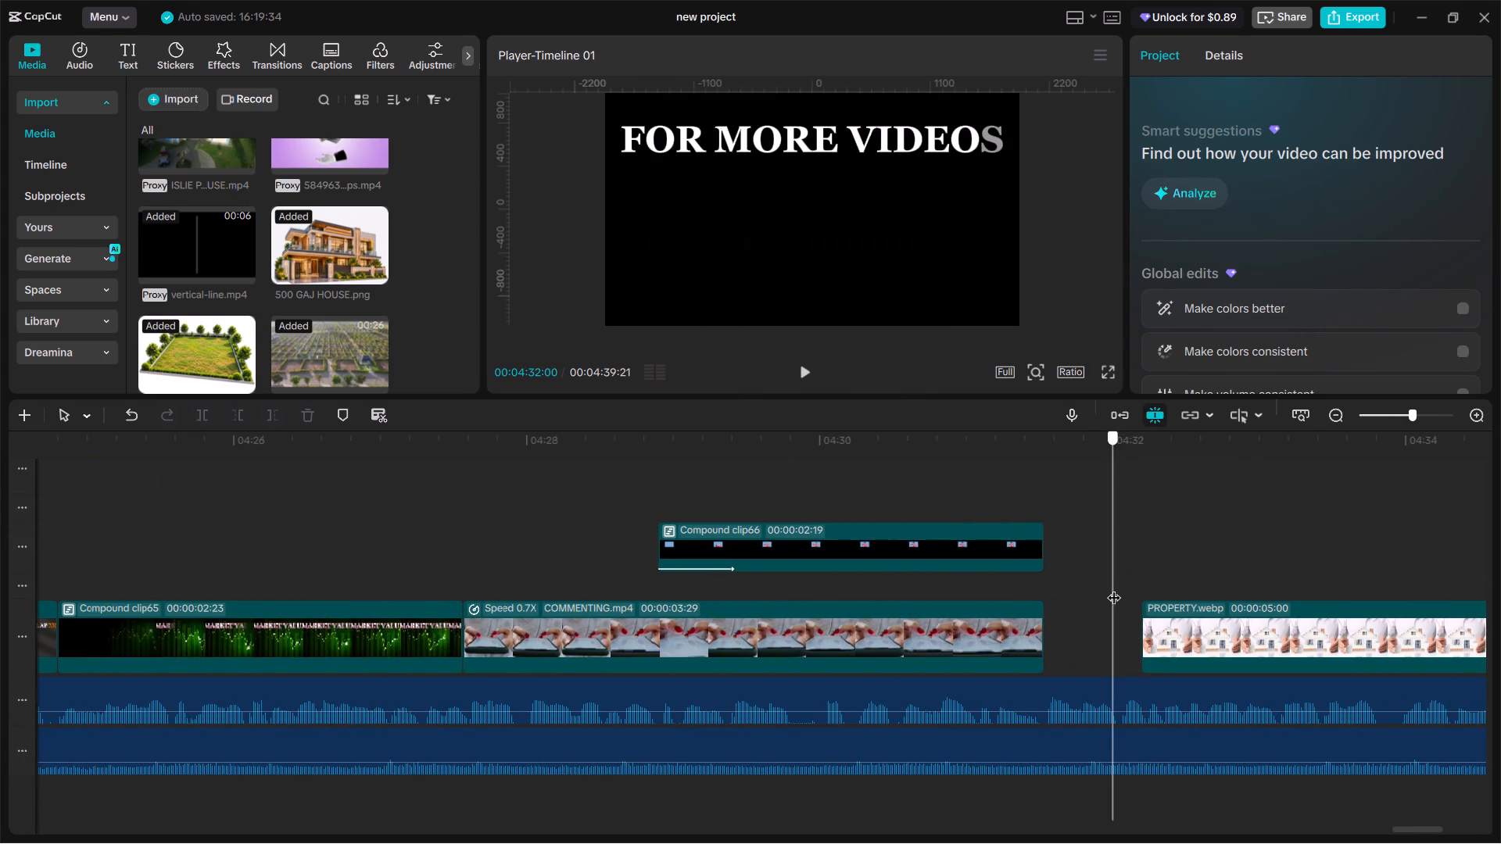
left_click_drag(1114, 588, 1119, 592)
key("space")
left_click(1119, 592)
left_click_drag(1188, 616, 1152, 614)
left_click_drag(1153, 614, 1165, 616)
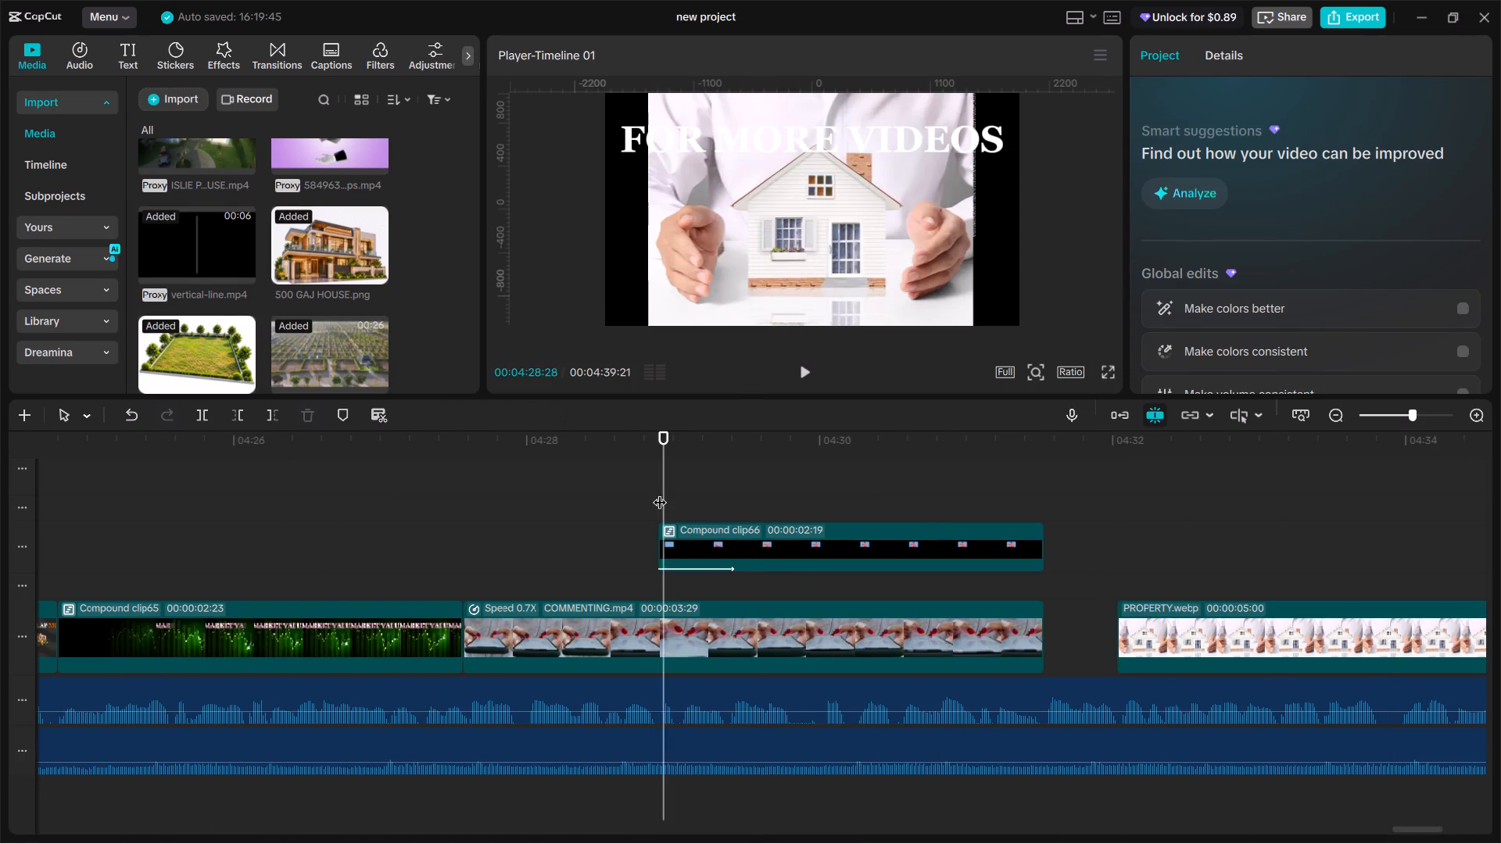
left_click_drag(660, 492, 738, 506)
key("space")
key("space")
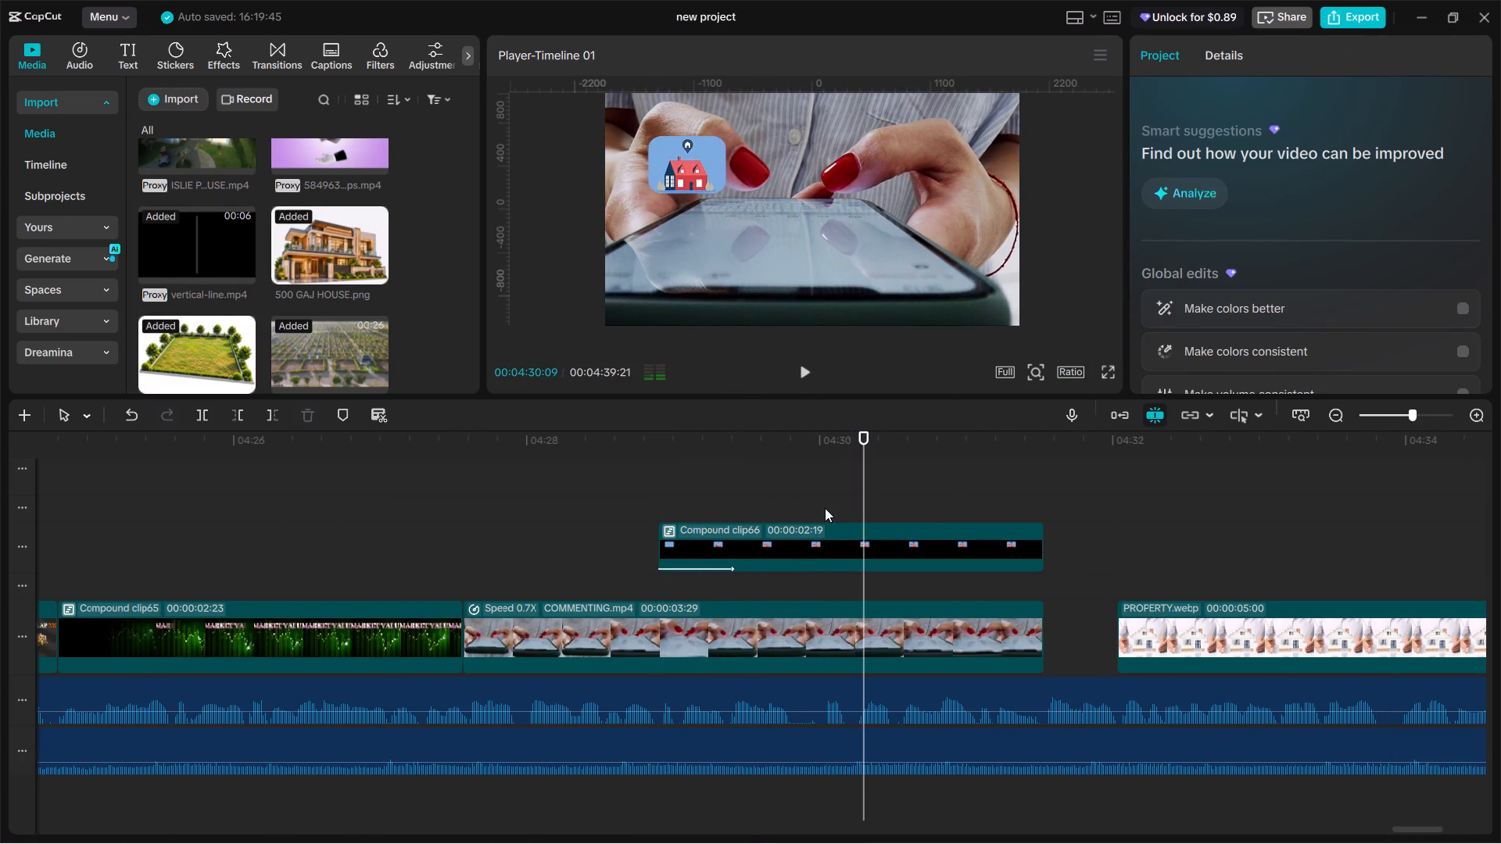
double_click(844, 506)
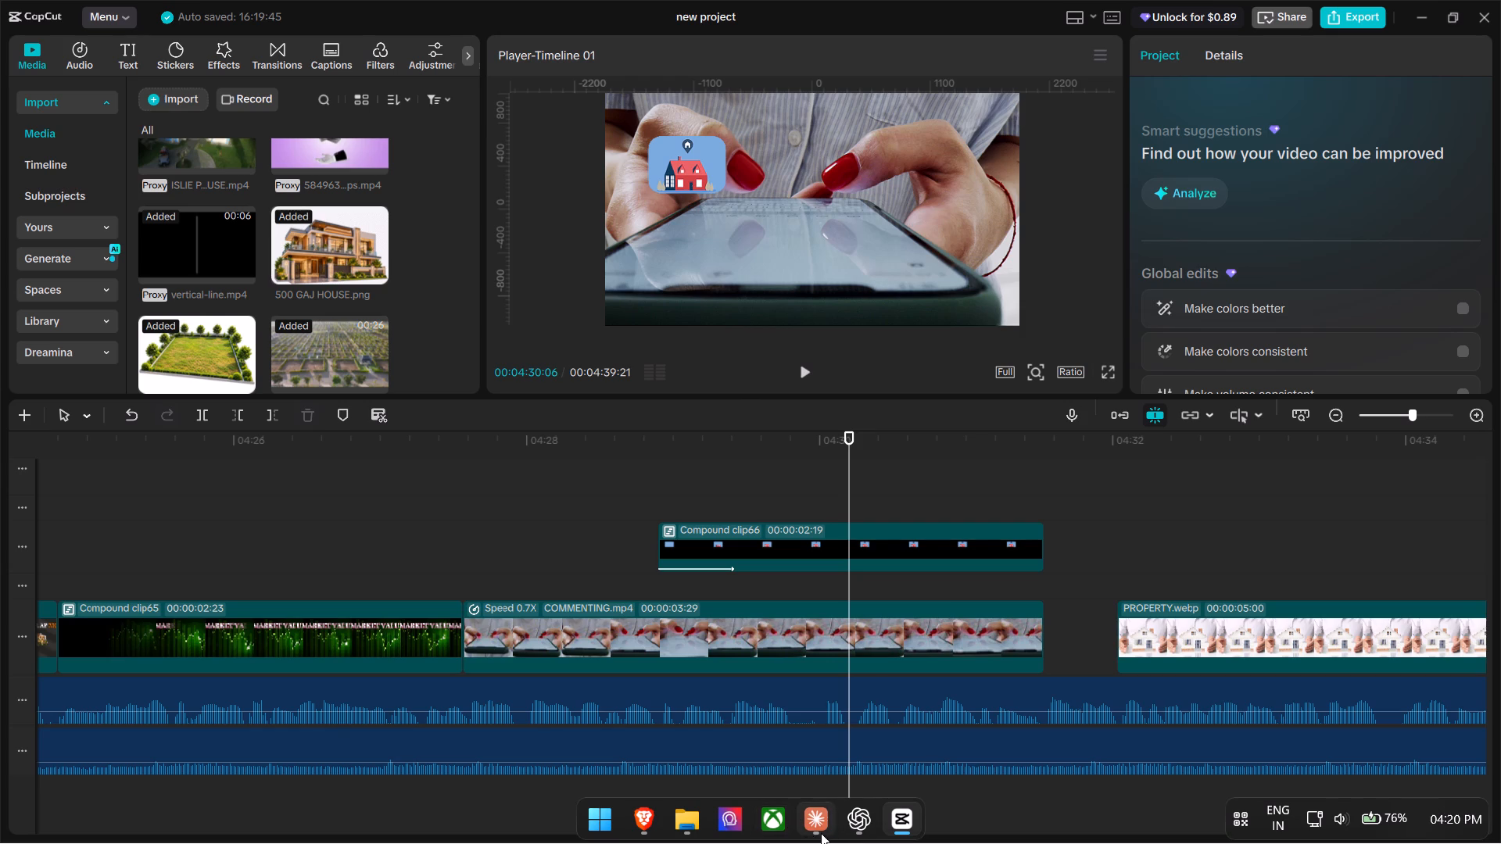
left_click(680, 831)
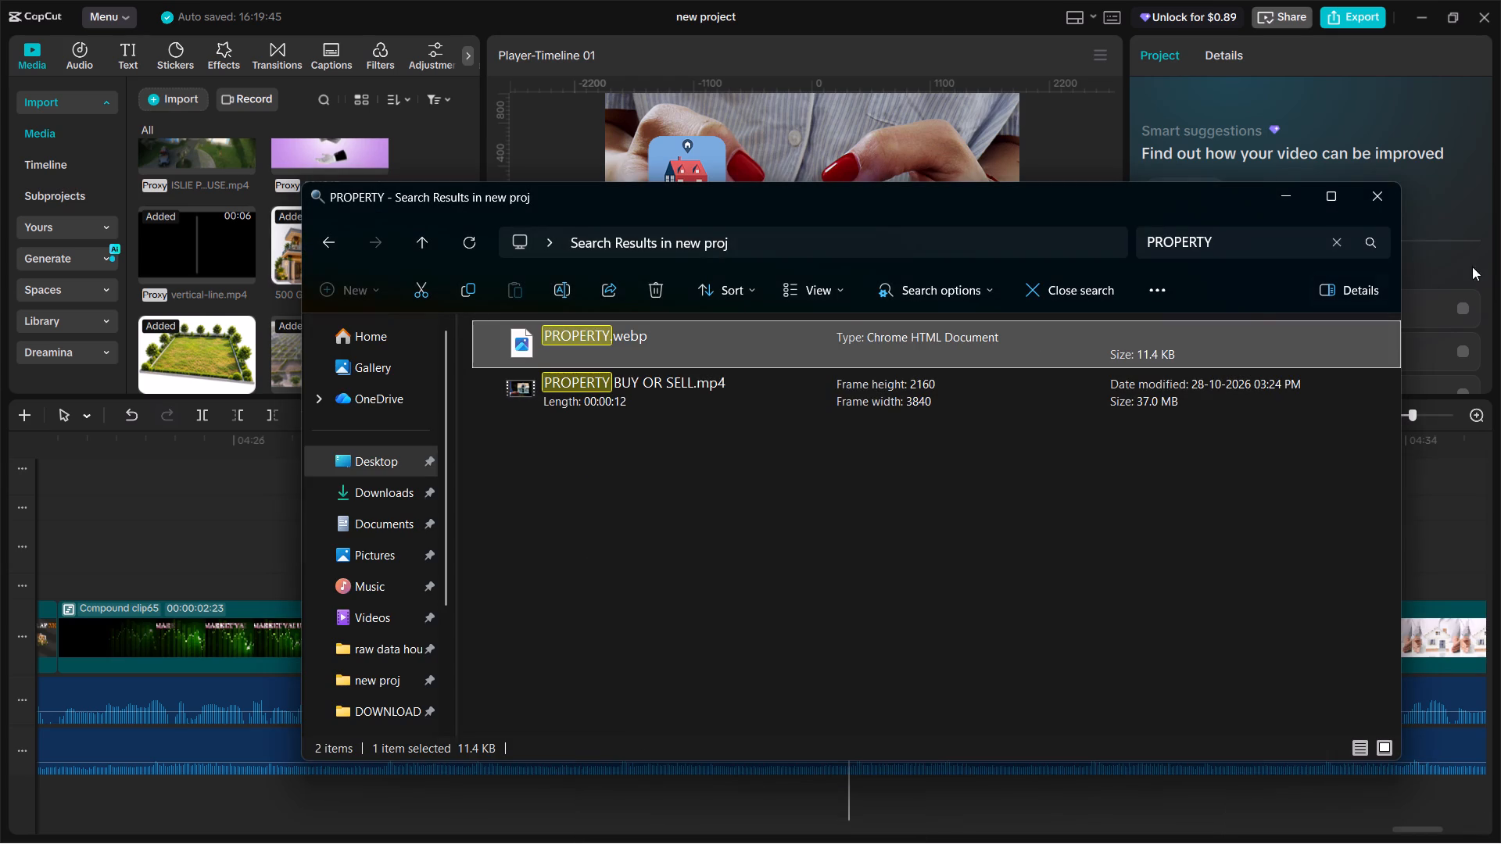
left_click(1328, 245)
type("PLOT")
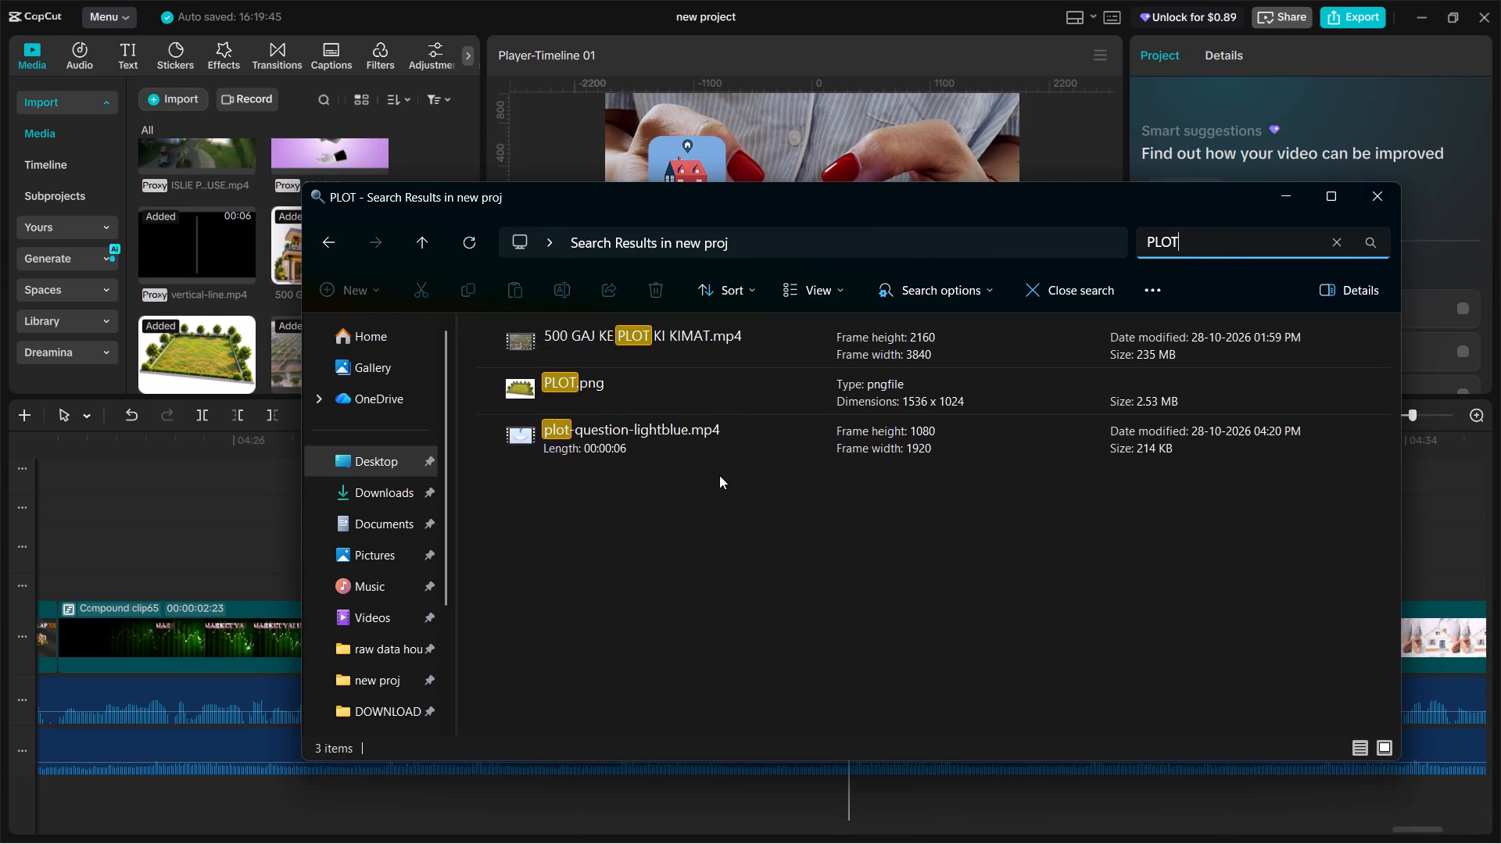
left_click_drag(761, 442, 801, 448)
left_click_drag(778, 442, 822, 820)
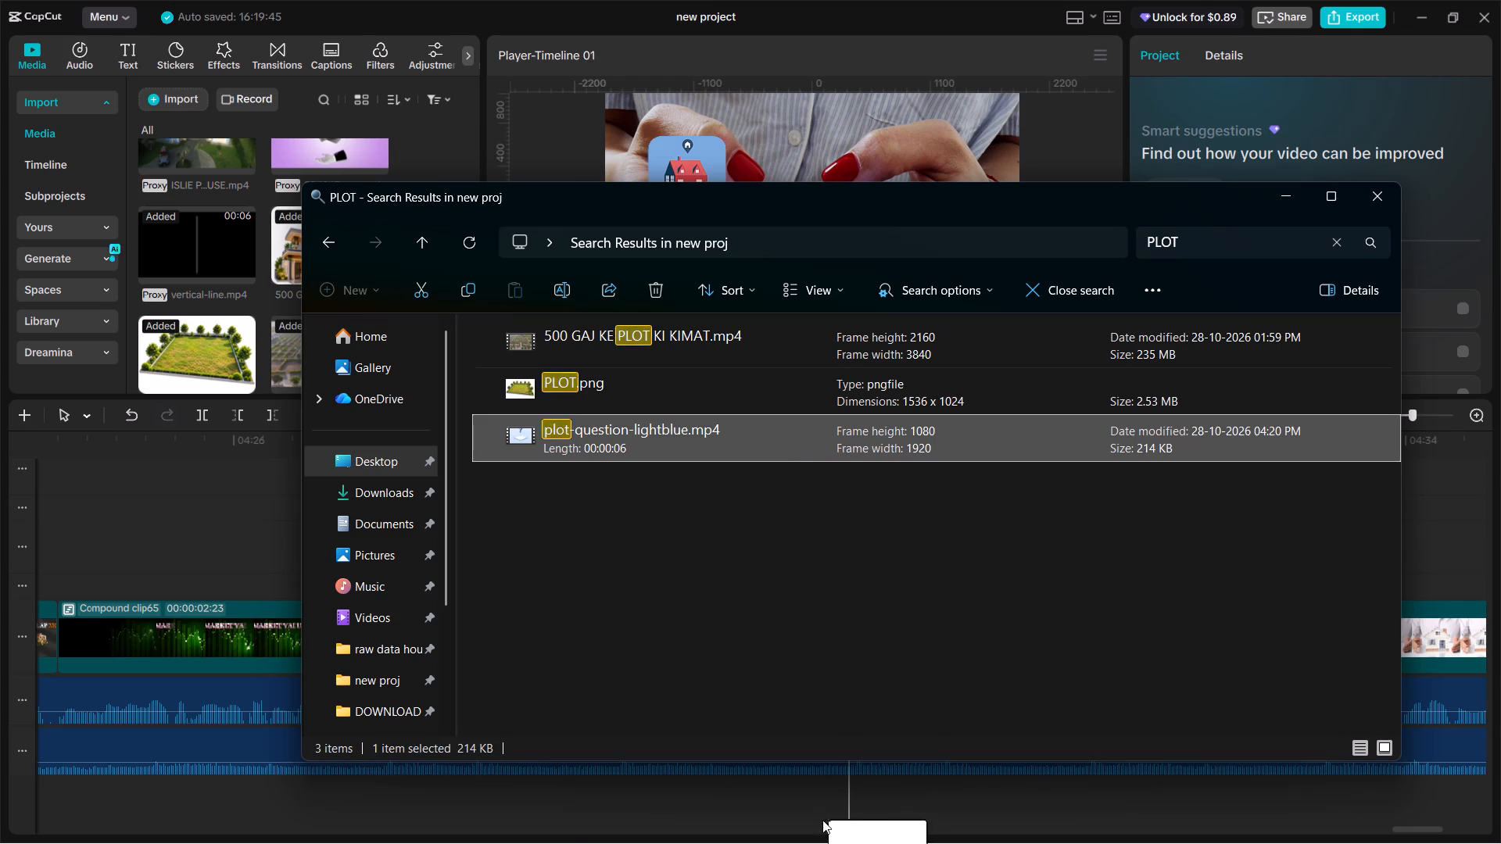
left_click_drag(822, 820, 850, 578)
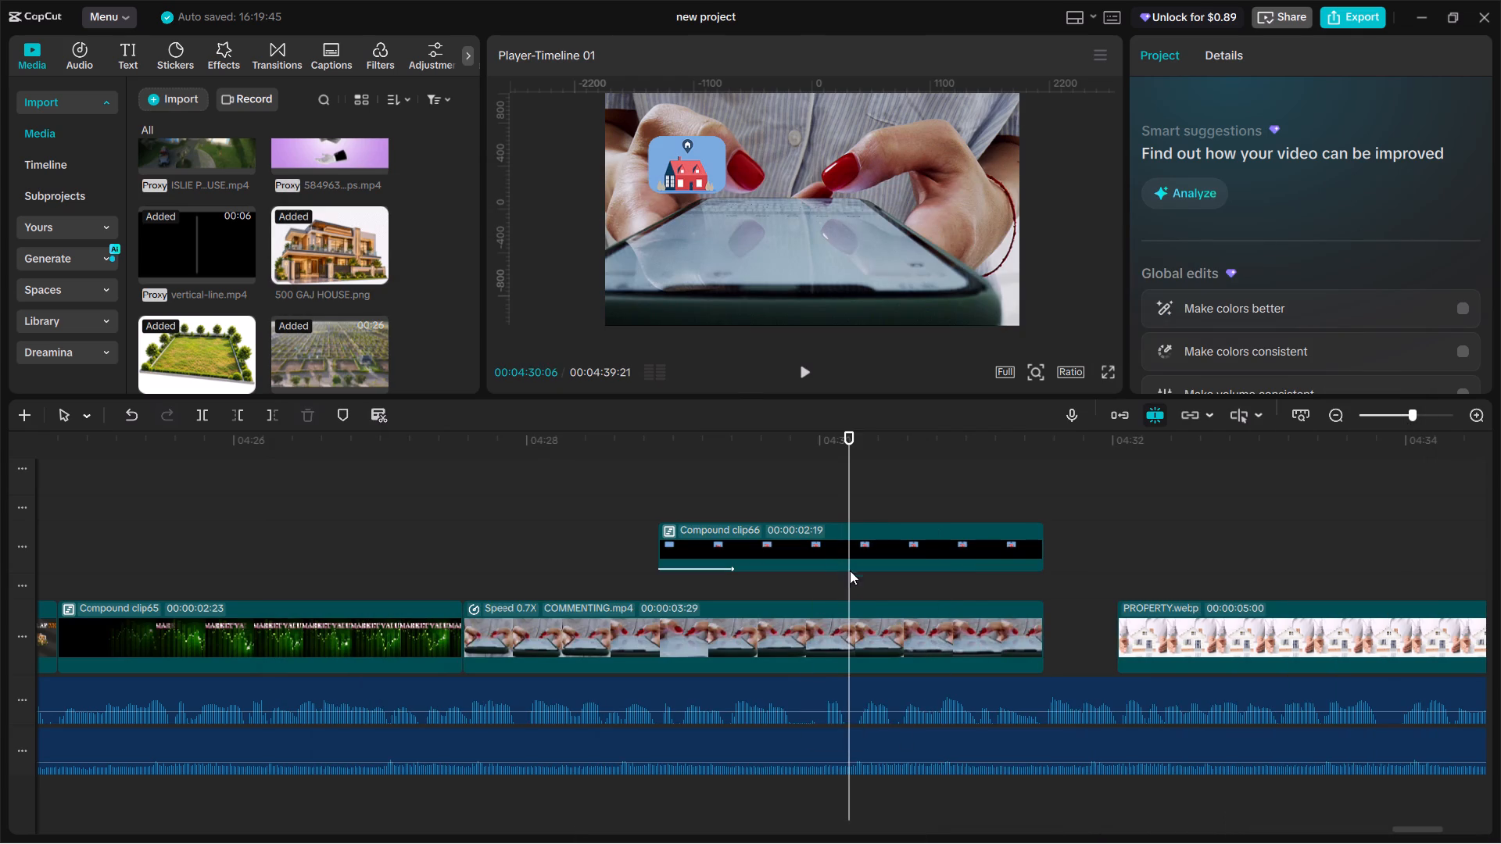
Shrink the plot-question-lightblue.mp4 overlay to 61%, and check the house graphic's scale inside Compound clip66.
scroll(895, 503, "up", 3)
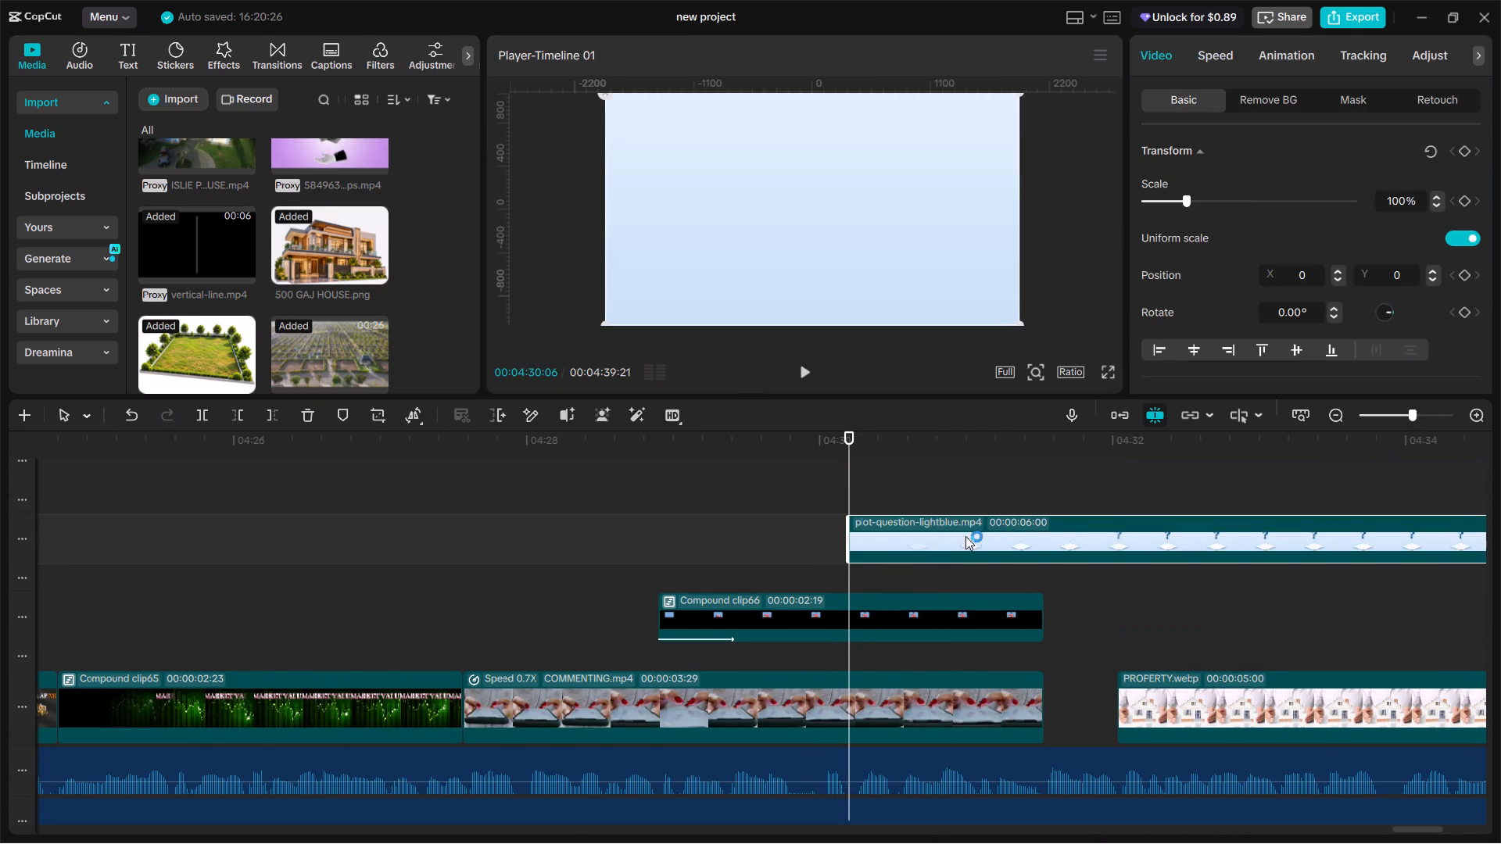
left_click_drag(1018, 323, 908, 236)
left_click(805, 624)
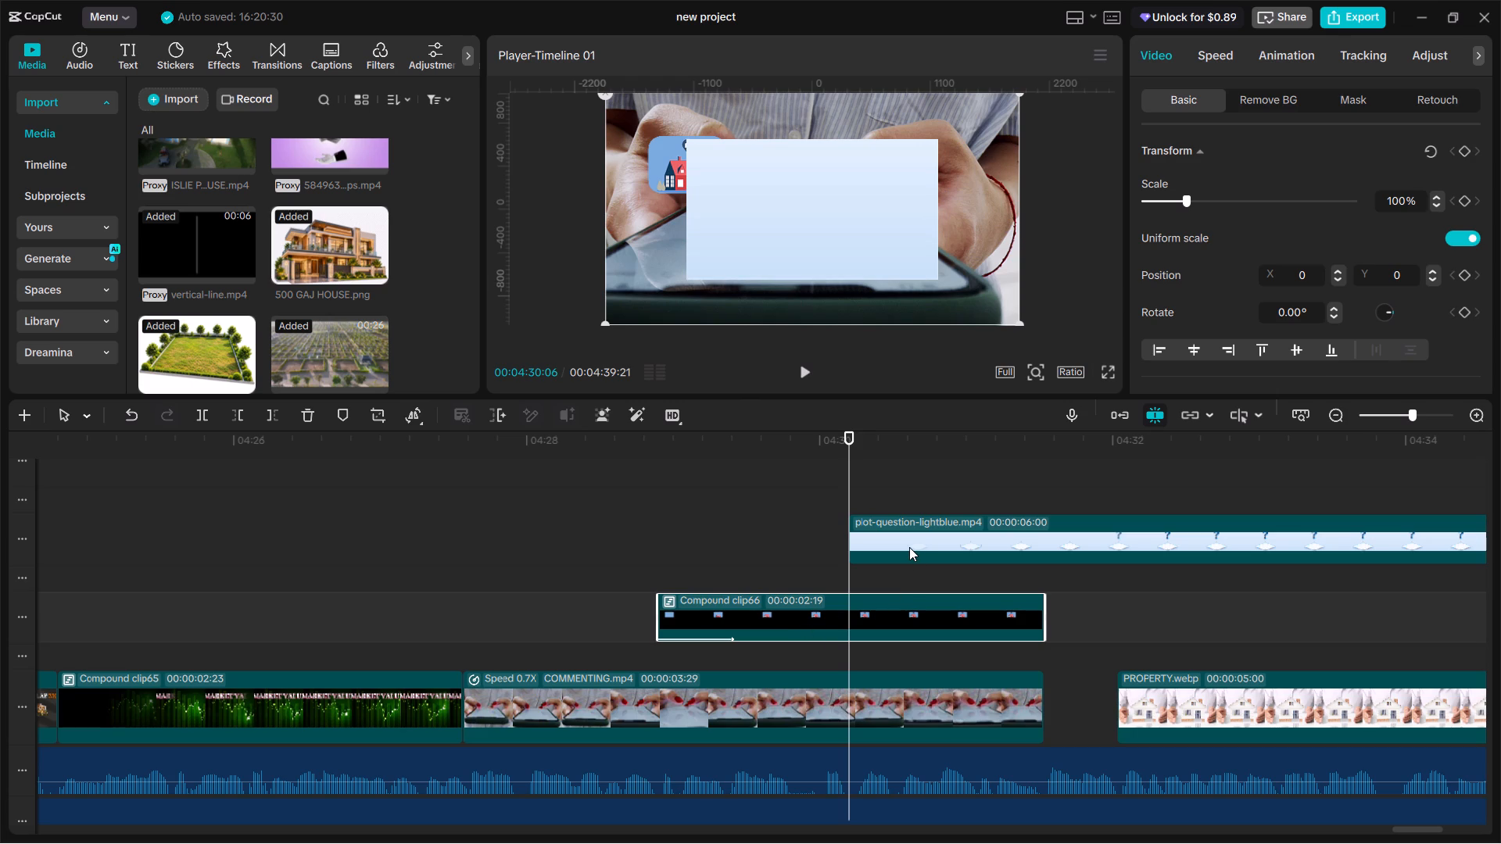
left_click(909, 547)
left_click(854, 623)
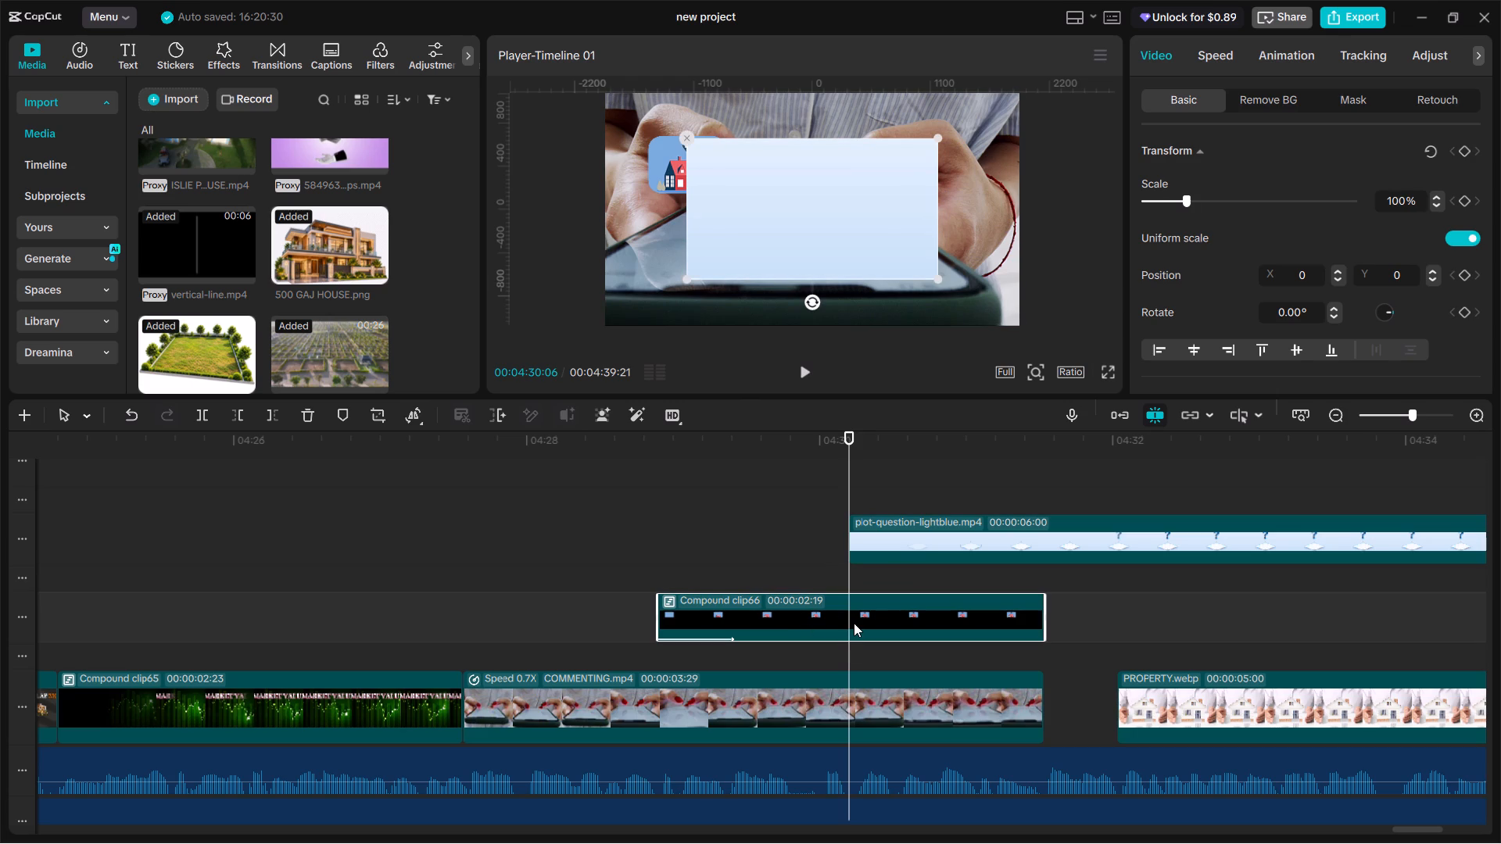
left_click(885, 540)
left_click(725, 628)
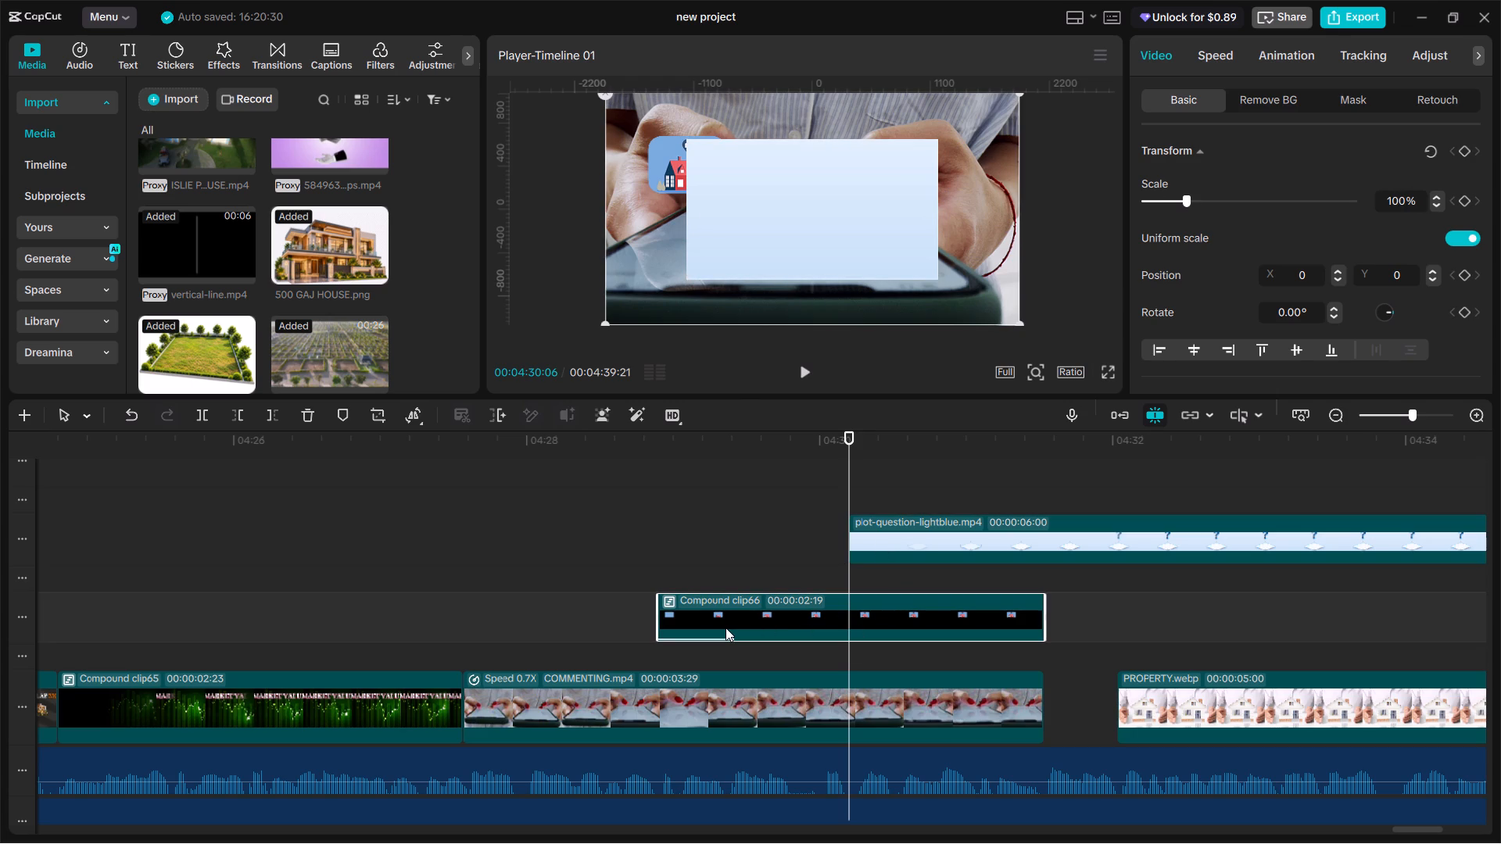
double_click(725, 628)
left_click(222, 591)
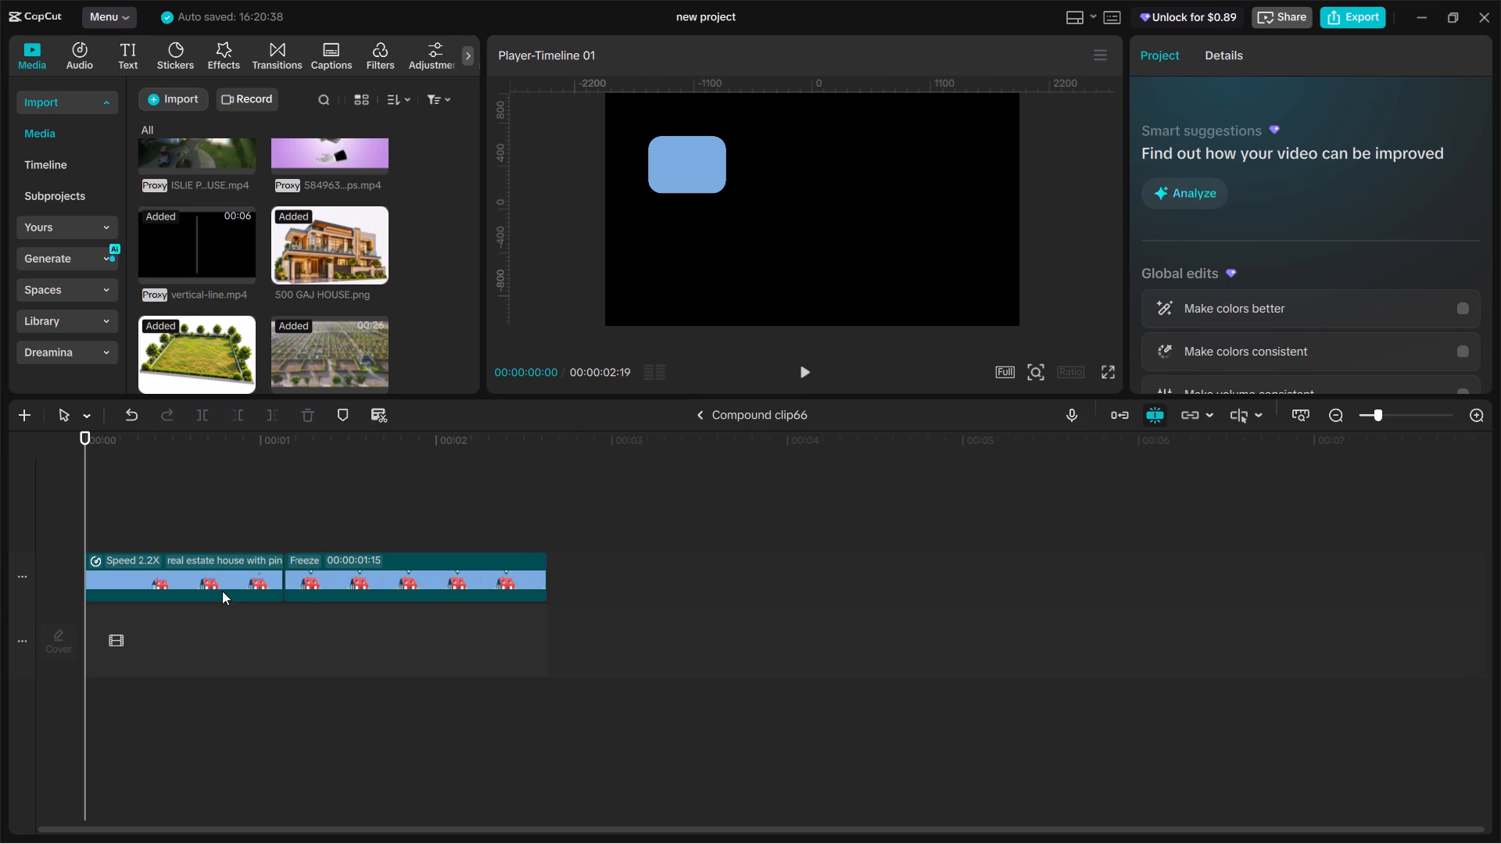
left_click(700, 412)
Set the plot-question-lightblue.mp4 overlay's scale to 28% and place it opposite the house card at about X 829, Y 421.
left_click(897, 533)
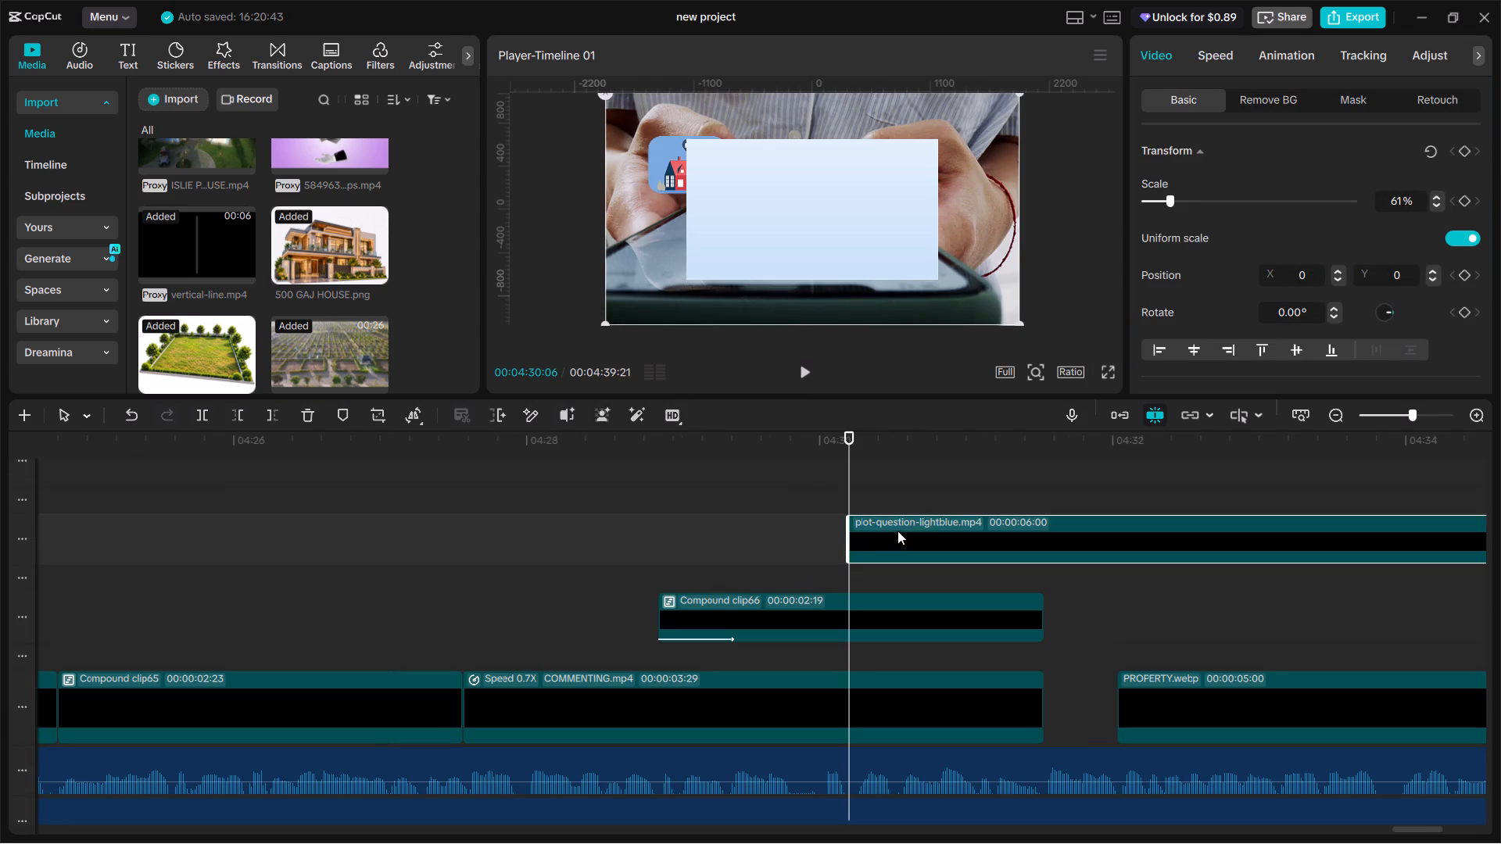
double_click(1393, 202)
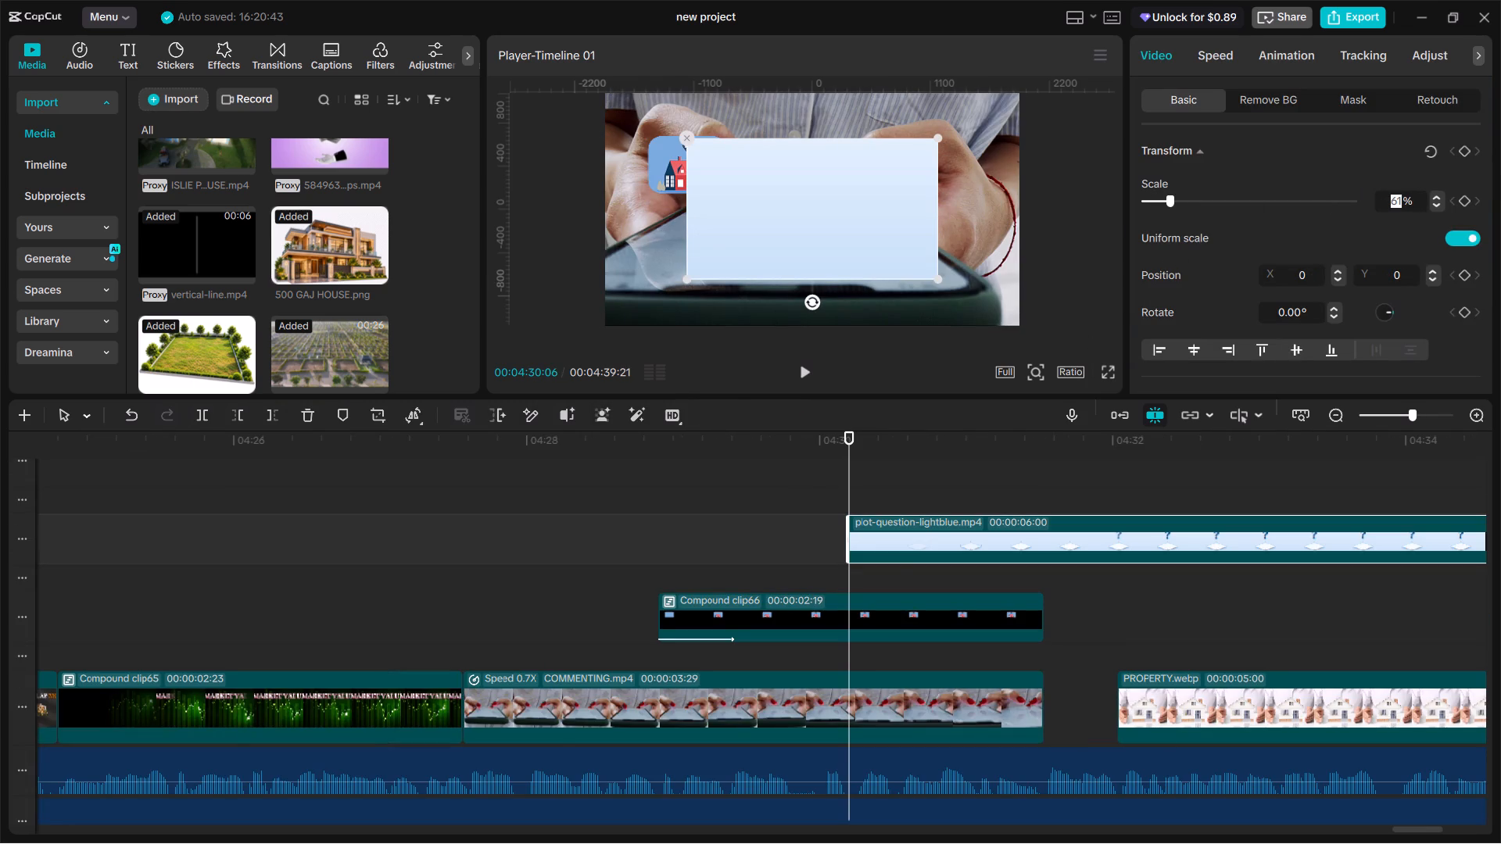
type("28")
key("Return")
left_click_drag(813, 219, 899, 166)
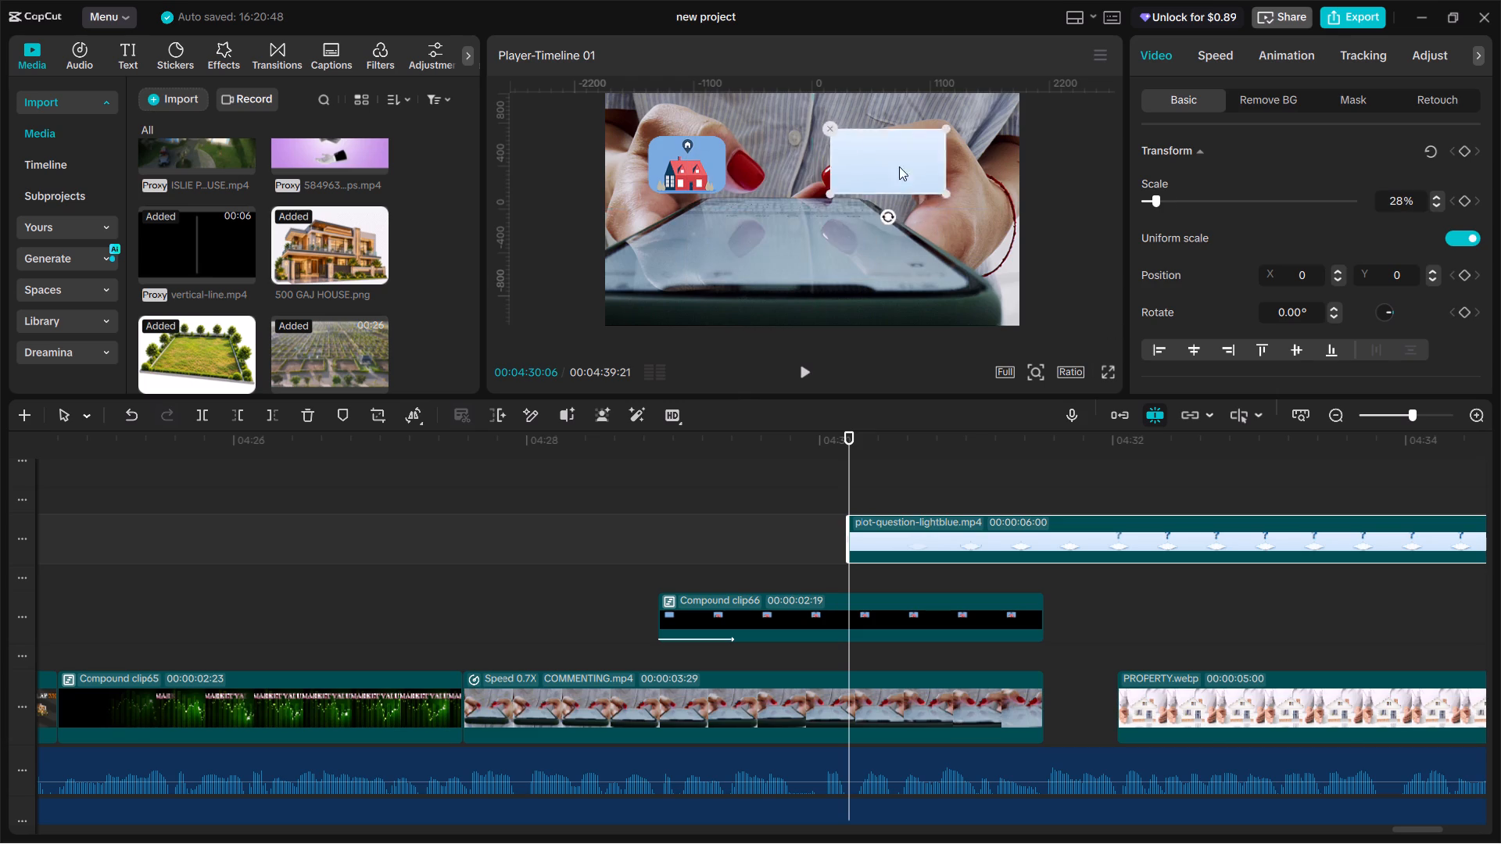
left_click_drag(899, 166, 901, 173)
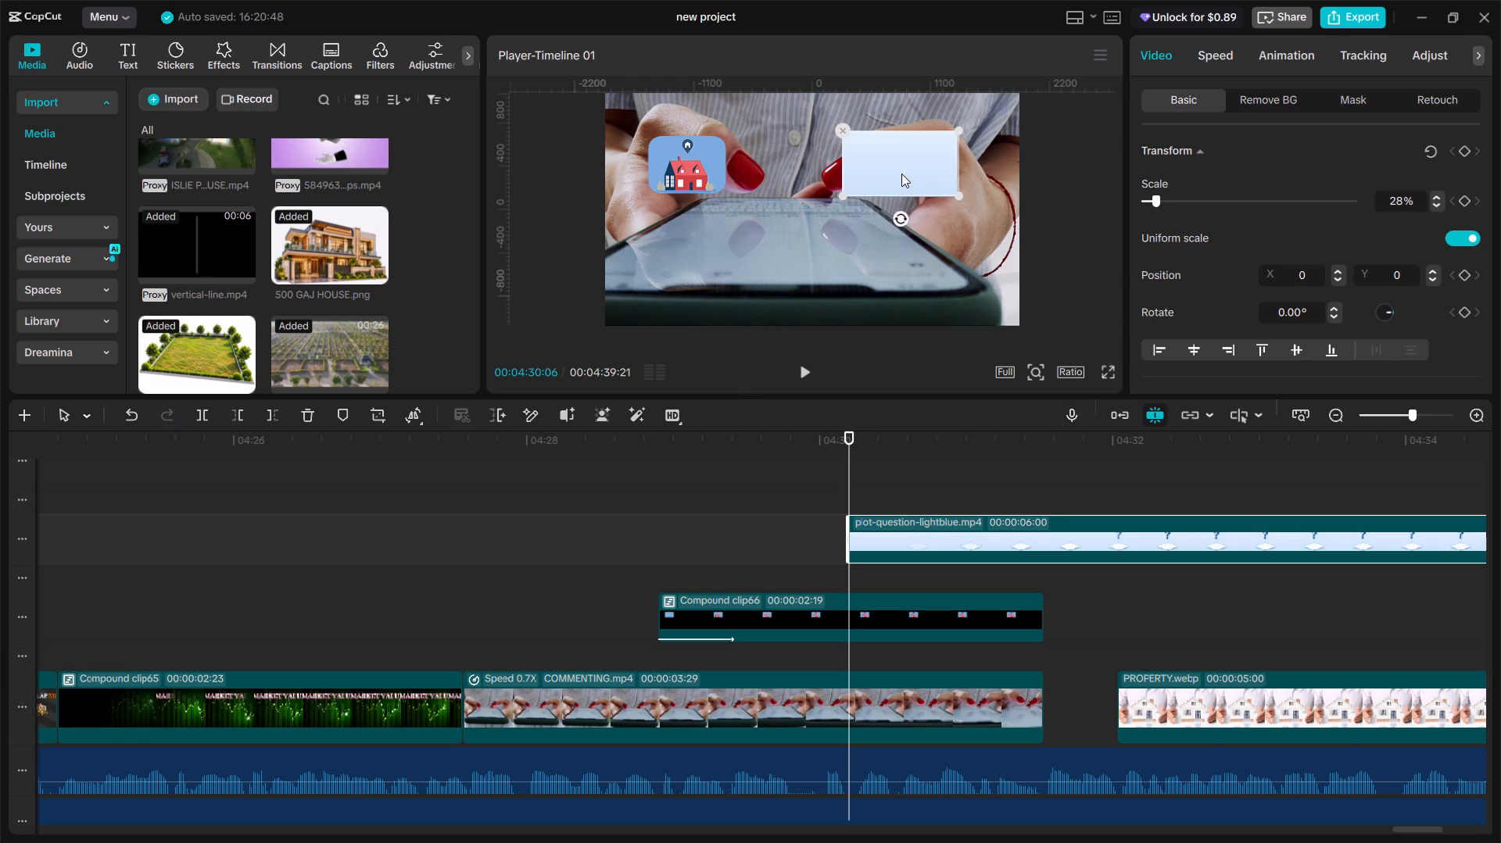
left_click_drag(901, 173, 903, 173)
Play through the overlay, split plot-question-lightblue.mp4 at 00:04:32:16 and delete the part after the cut.
key("space")
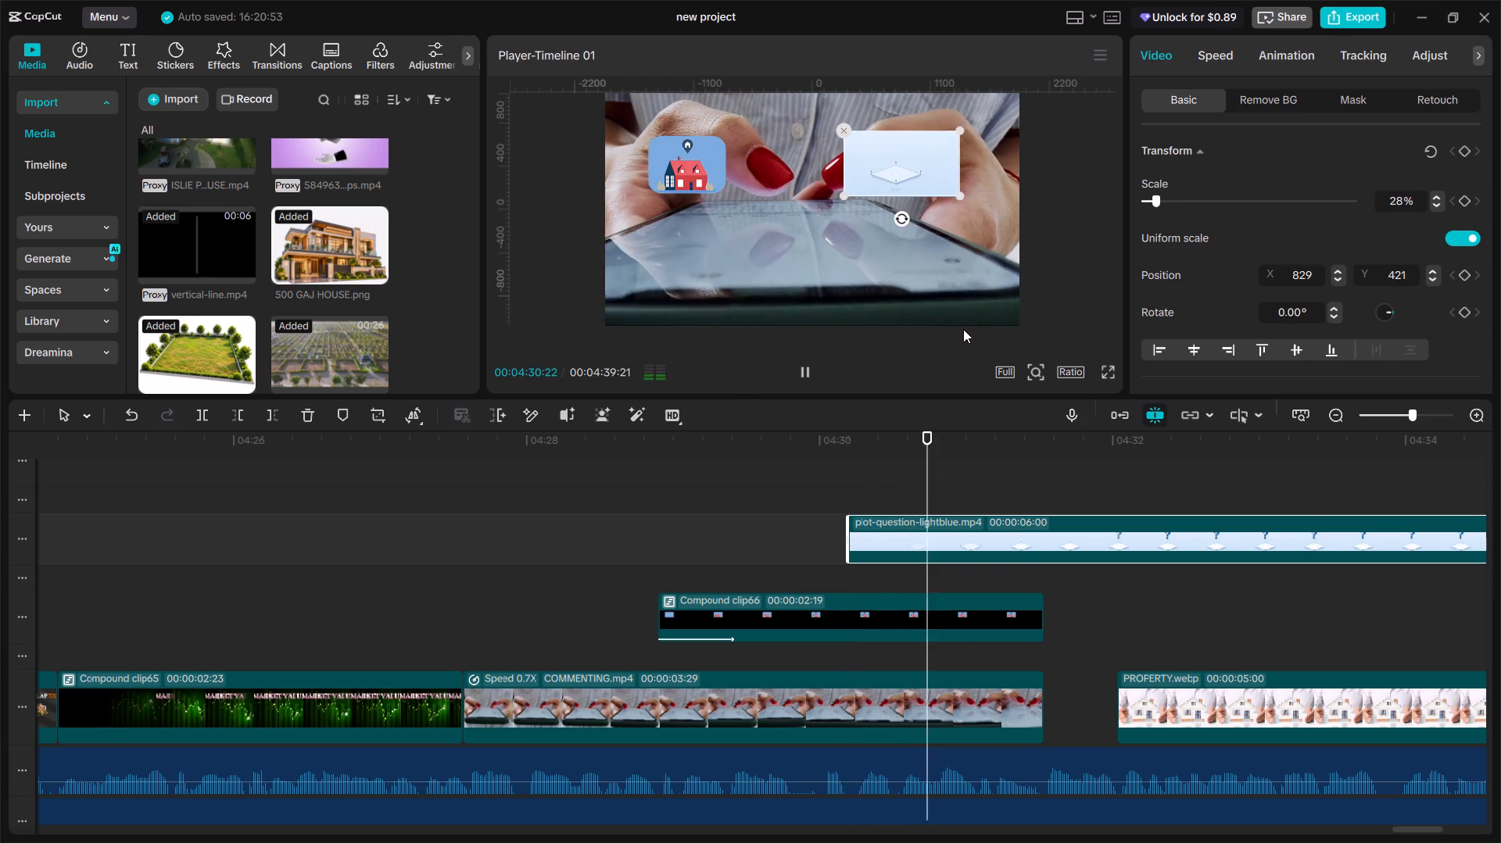
key("space")
key("space")
key("space")
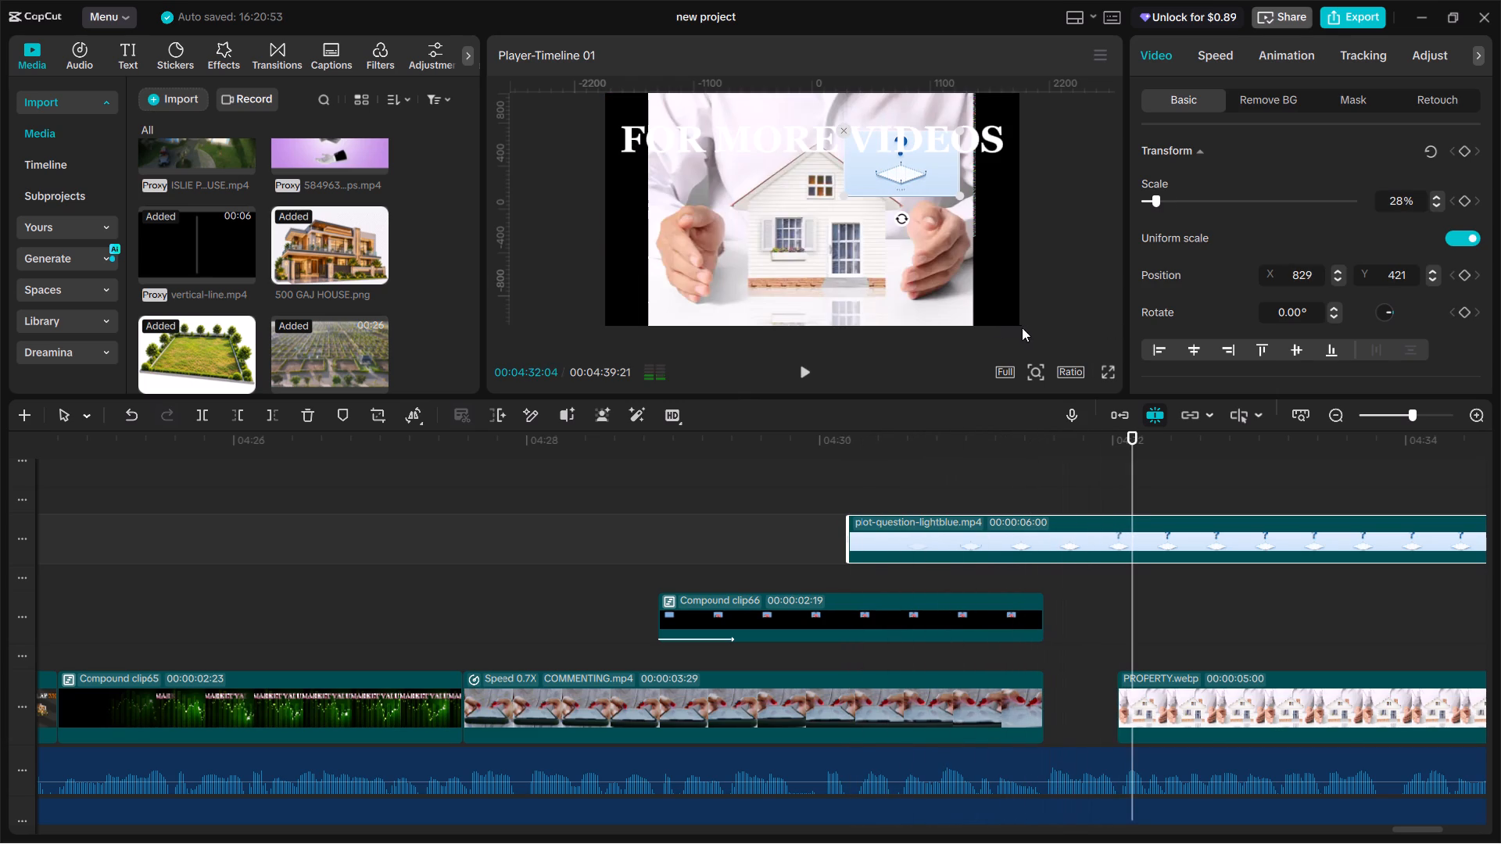
key("space")
key("space")
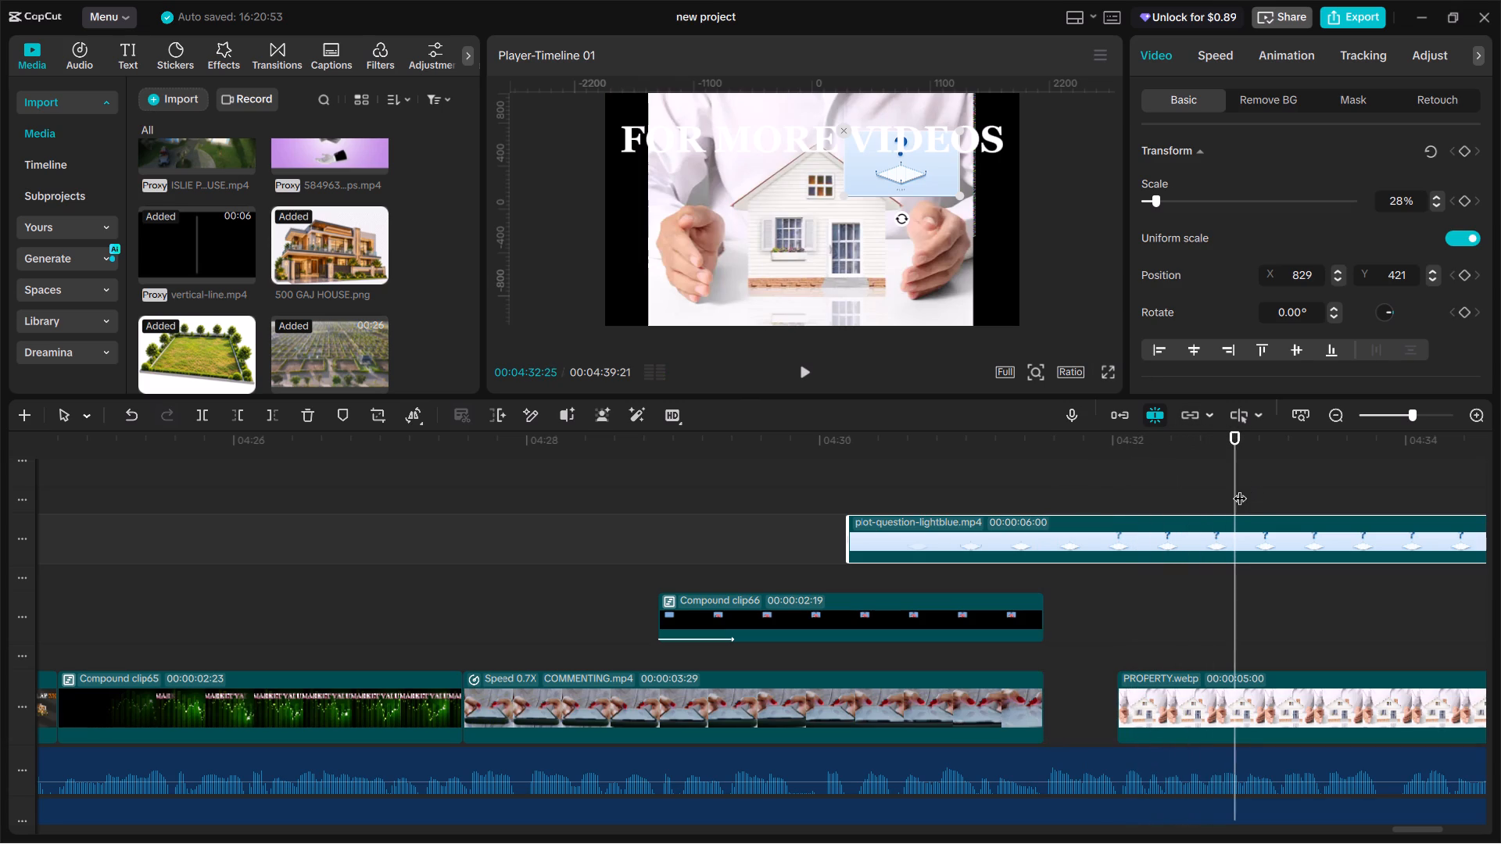
left_click_drag(1240, 488, 1191, 498)
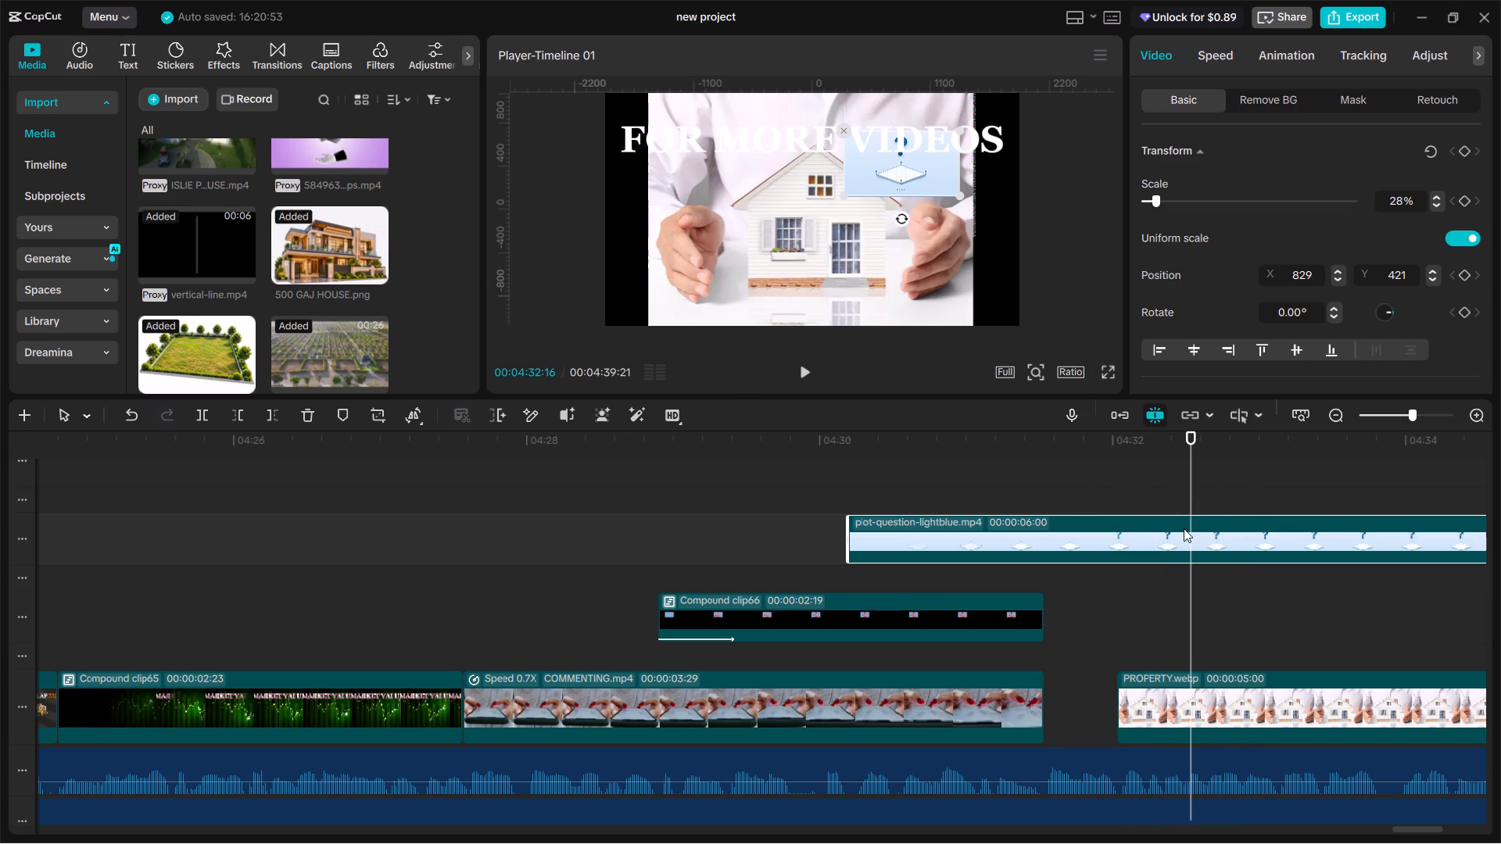
key("ctrl+b")
key("BackSpace")
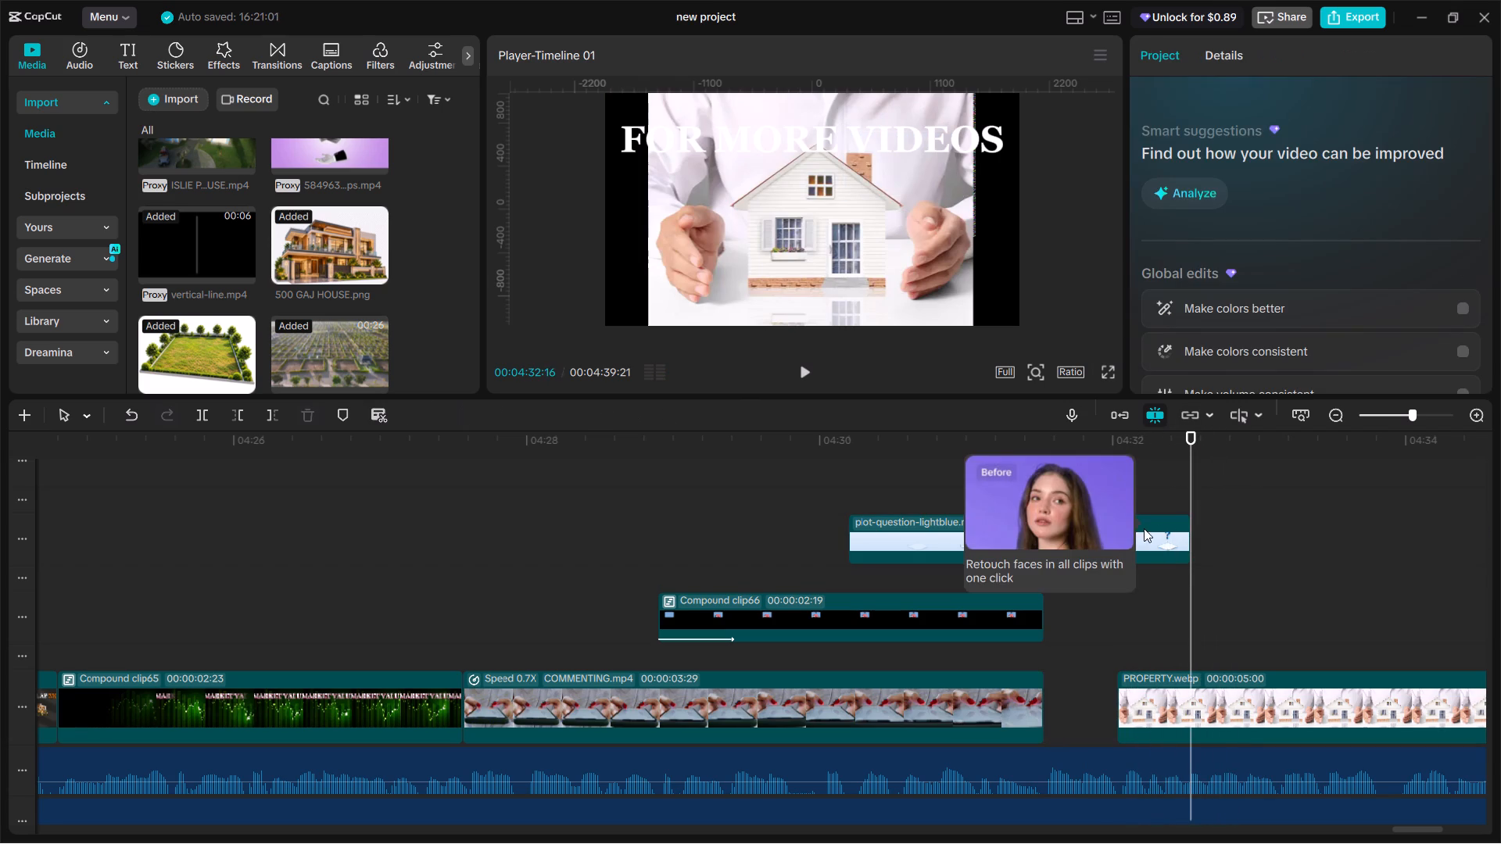
Speed up the plot question clip to 1.8X so it ends with the COMMENTING.mp4 scene, and play it back.
left_click(1155, 531)
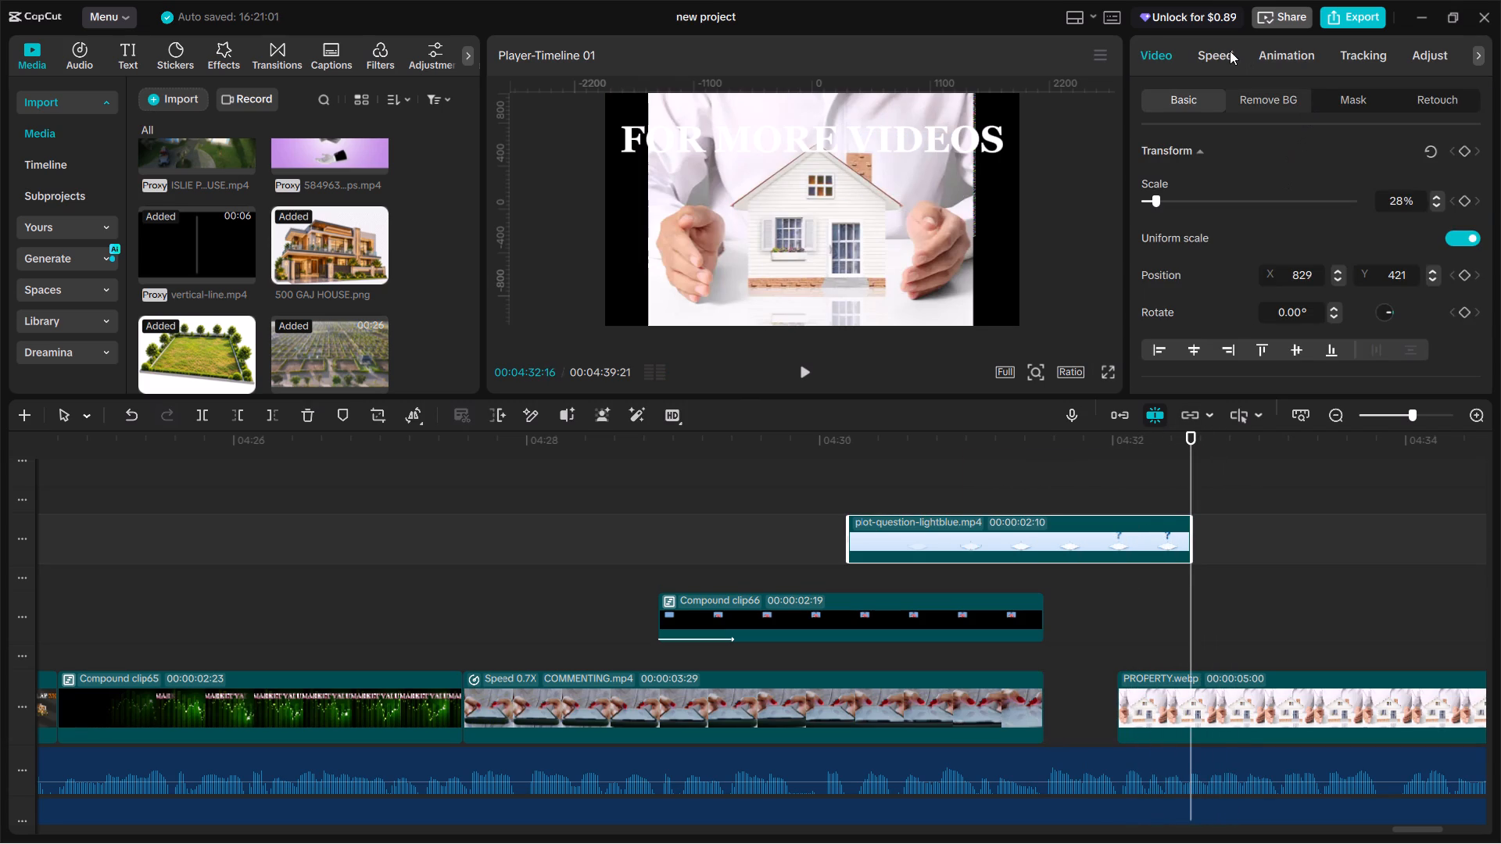
left_click(1223, 53)
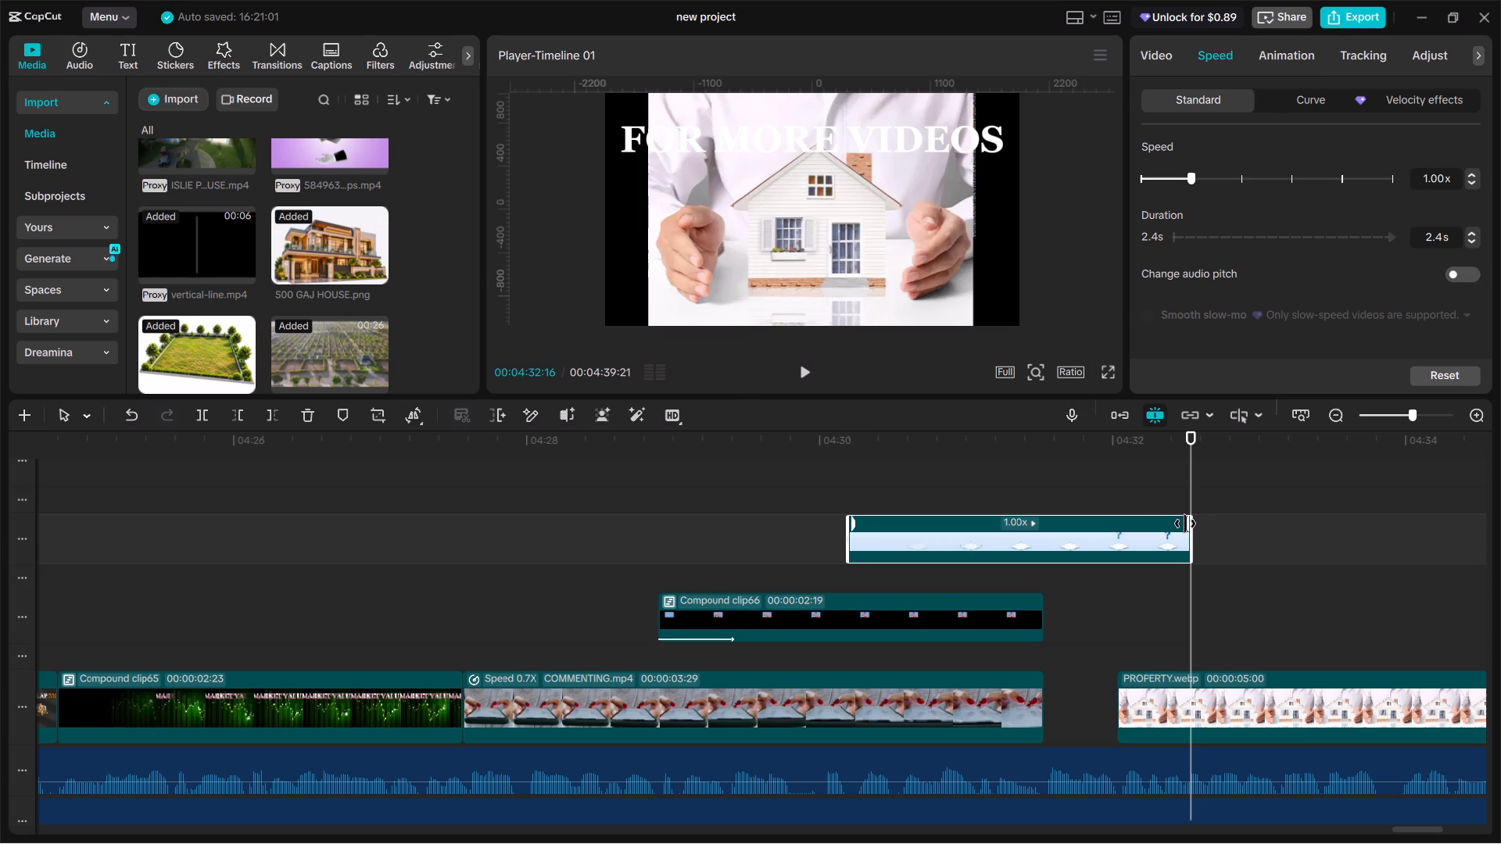
left_click_drag(1184, 524, 1066, 535)
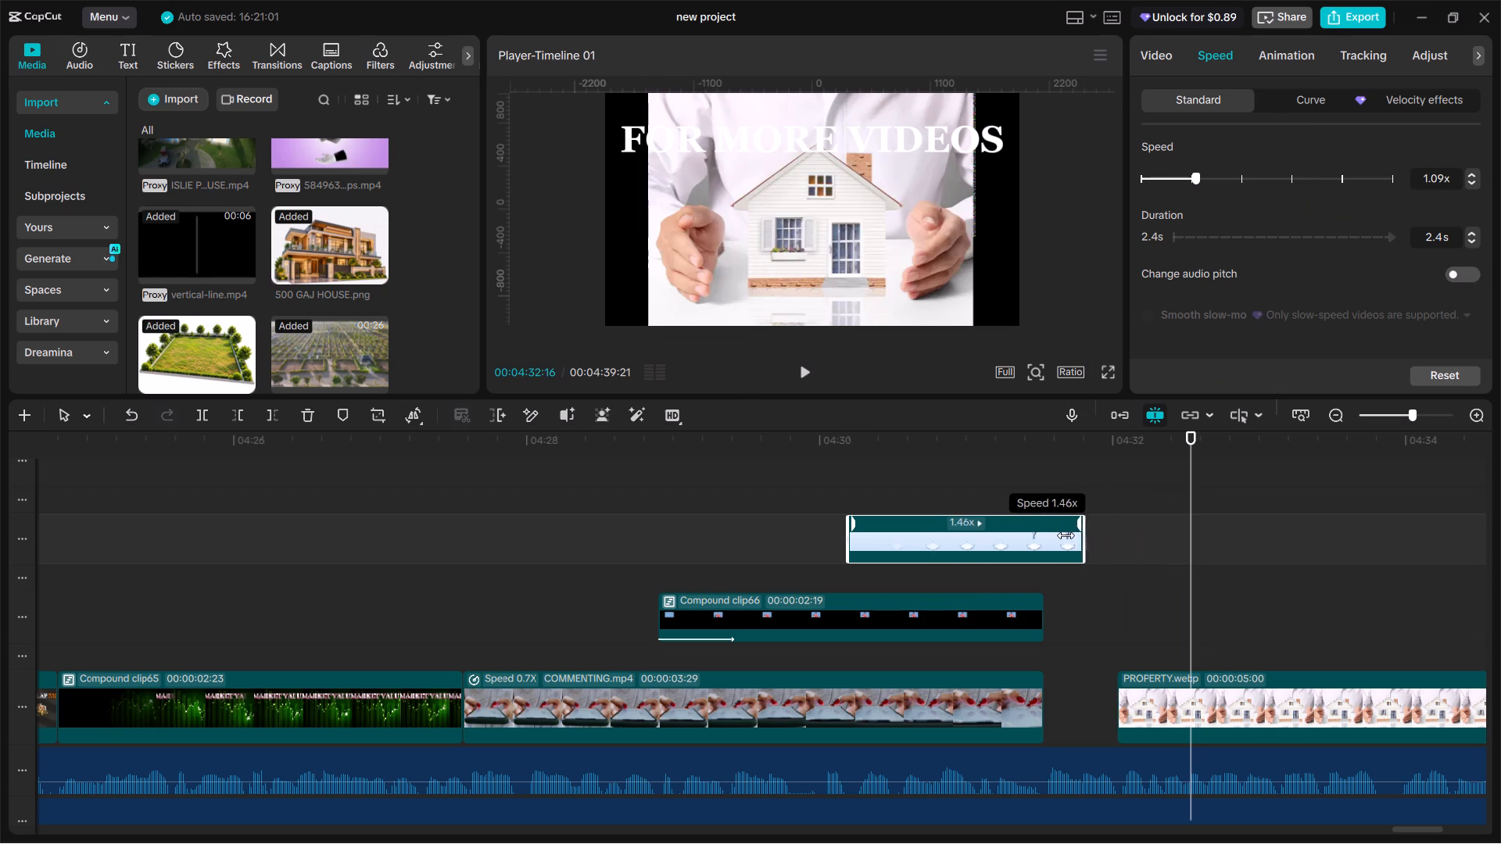
left_click_drag(1066, 535, 1040, 535)
left_click(844, 481)
key("space")
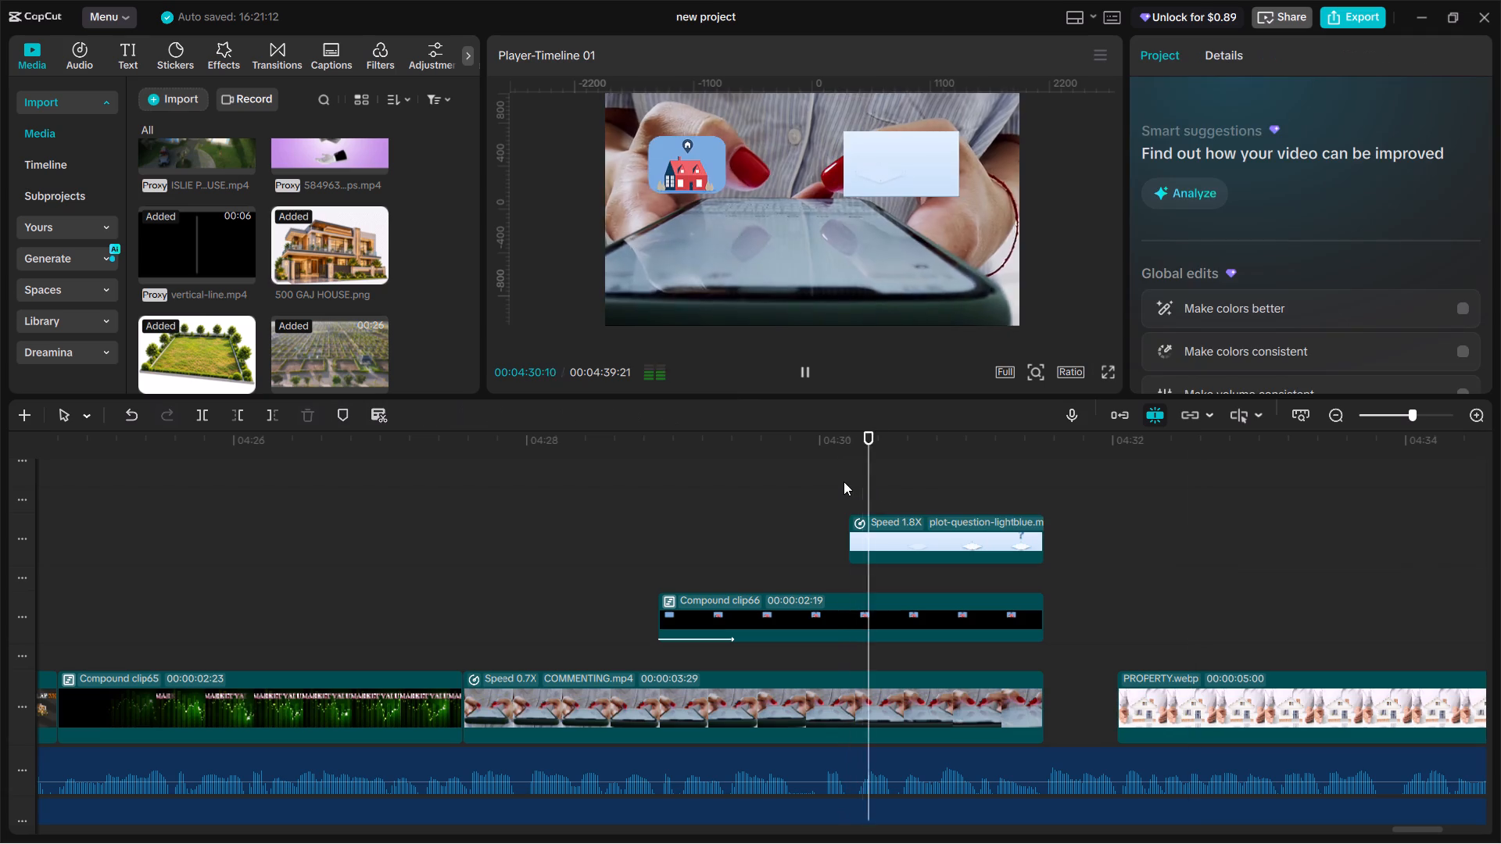
key("space")
Add a rectangle mask to the plot question clip, size it around the question mark and plot, and round its corners.
left_click(889, 538)
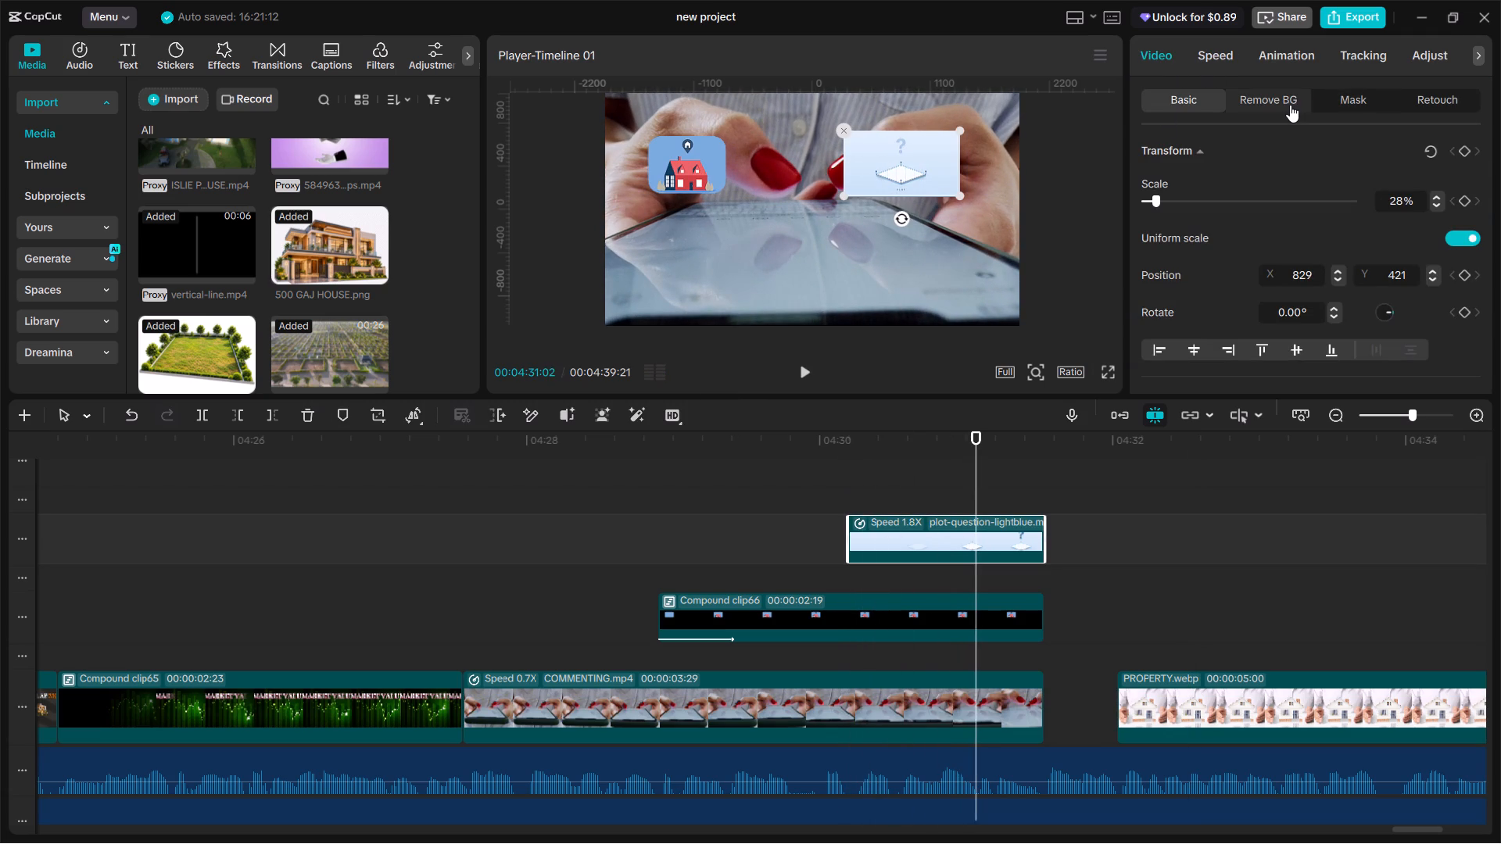
key("space")
key("space")
left_click(1342, 98)
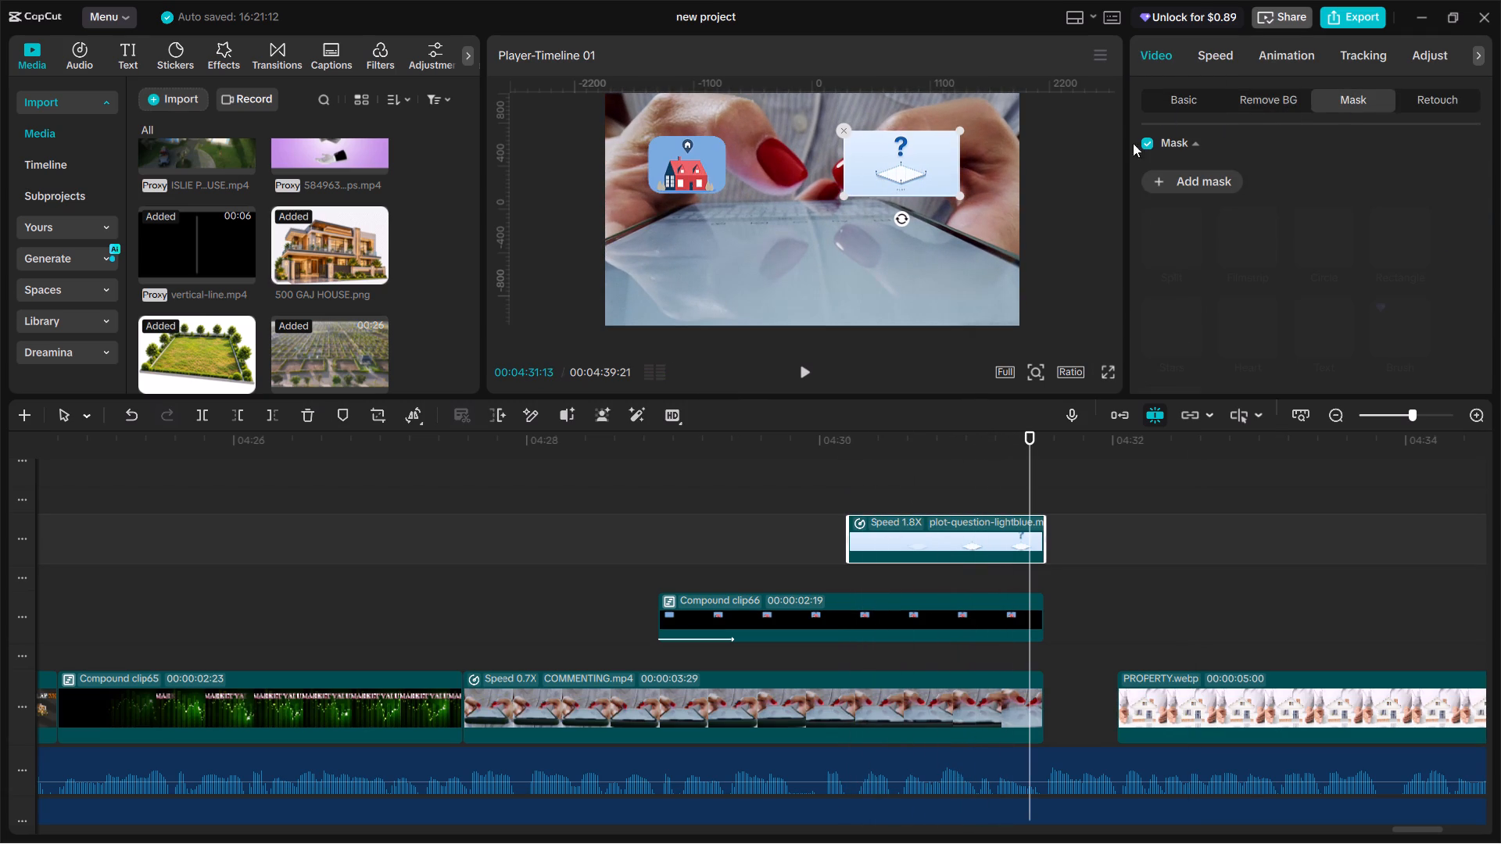
left_click(1191, 185)
left_click(922, 163)
left_click_drag(927, 163, 974, 165)
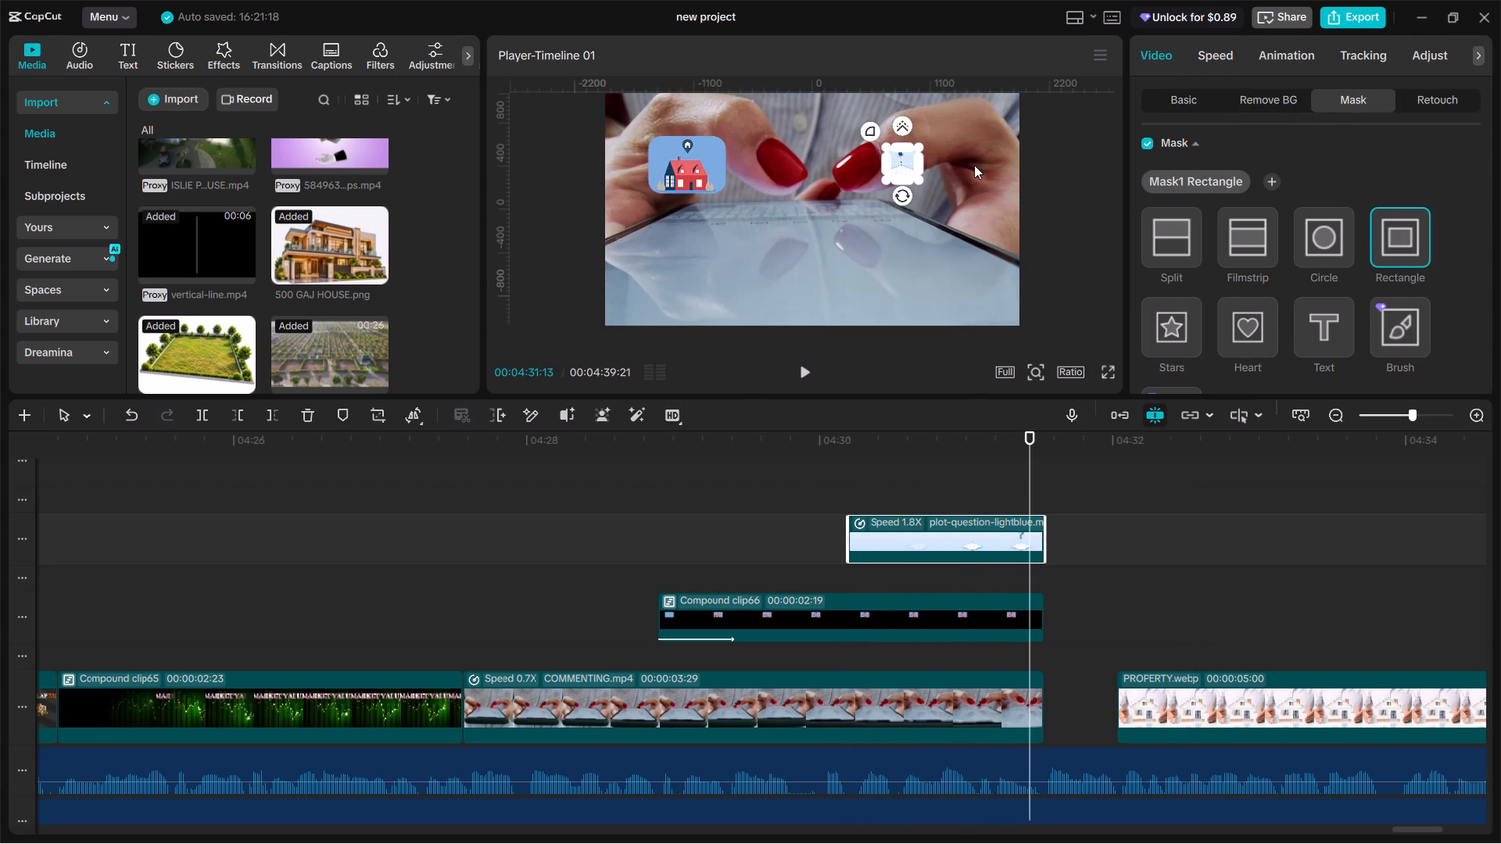
left_click_drag(974, 165, 977, 163)
left_click_drag(921, 162, 983, 172)
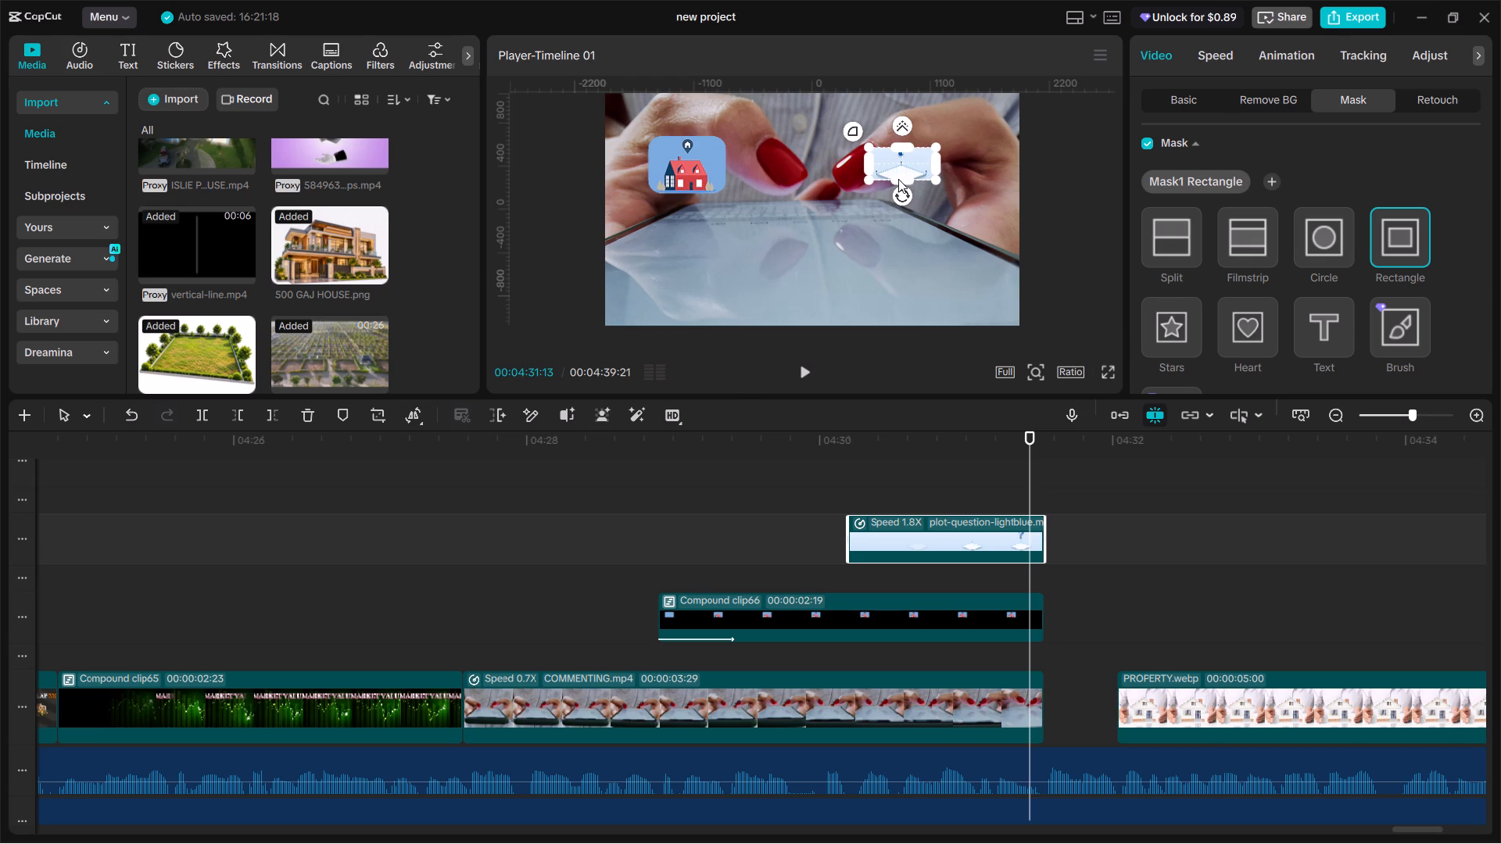
left_click_drag(904, 181, 908, 202)
left_click(904, 171)
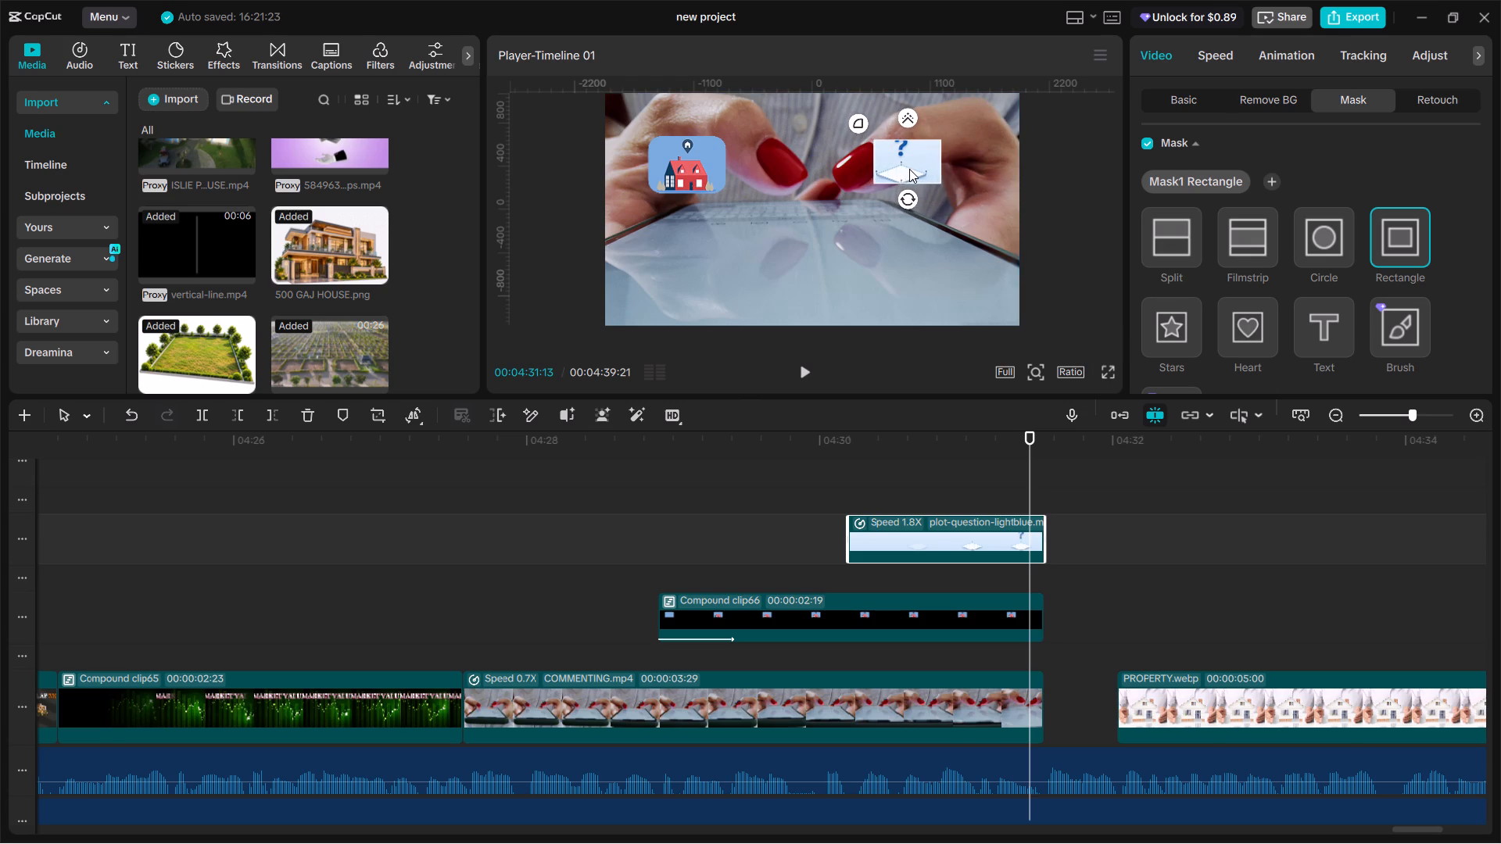
left_click_drag(901, 141, 902, 115)
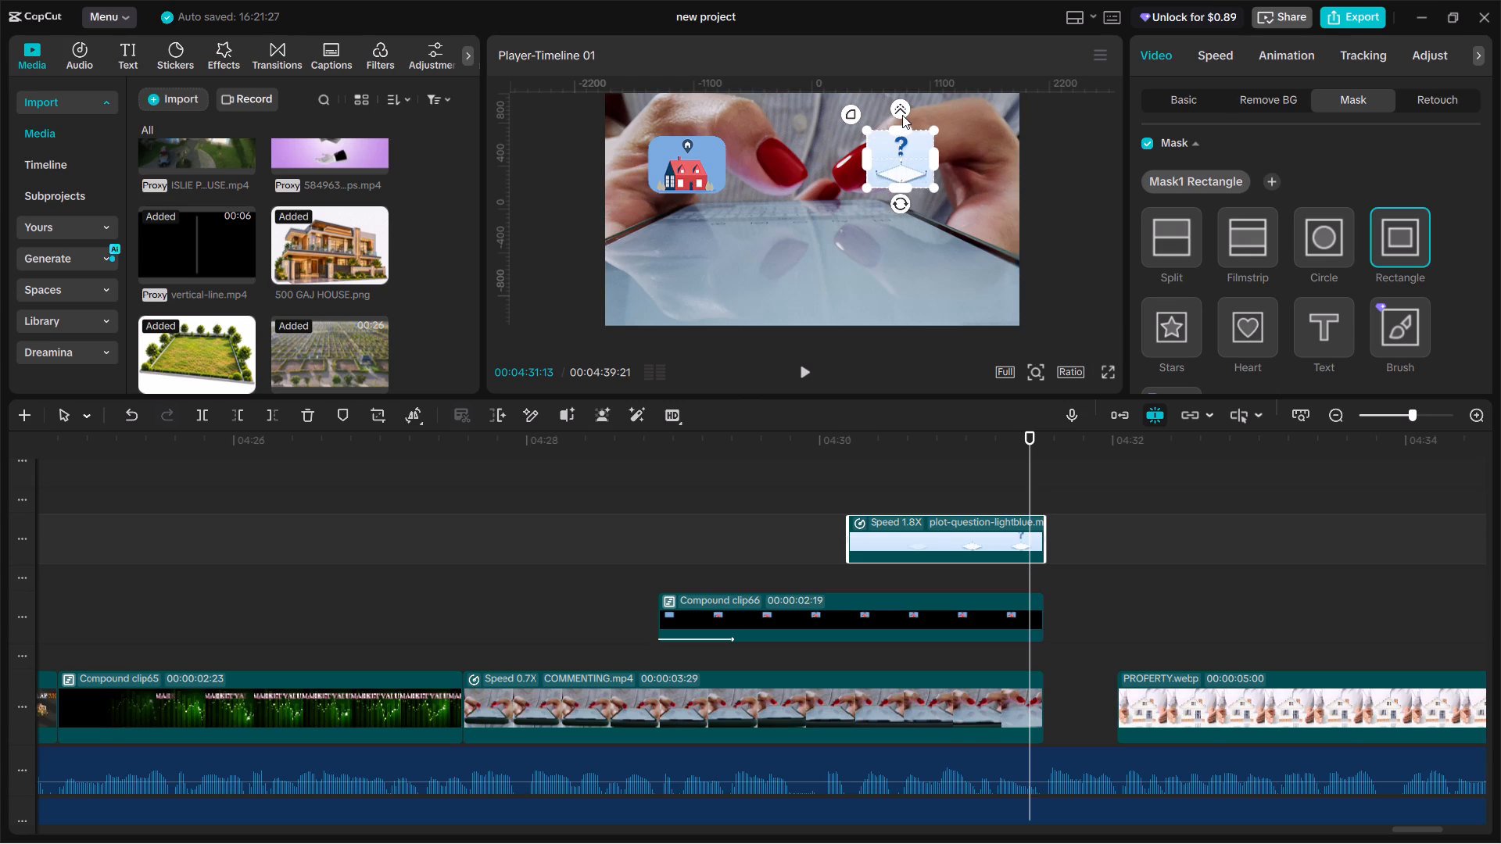
left_click_drag(902, 115, 904, 119)
left_click_drag(852, 113, 819, 89)
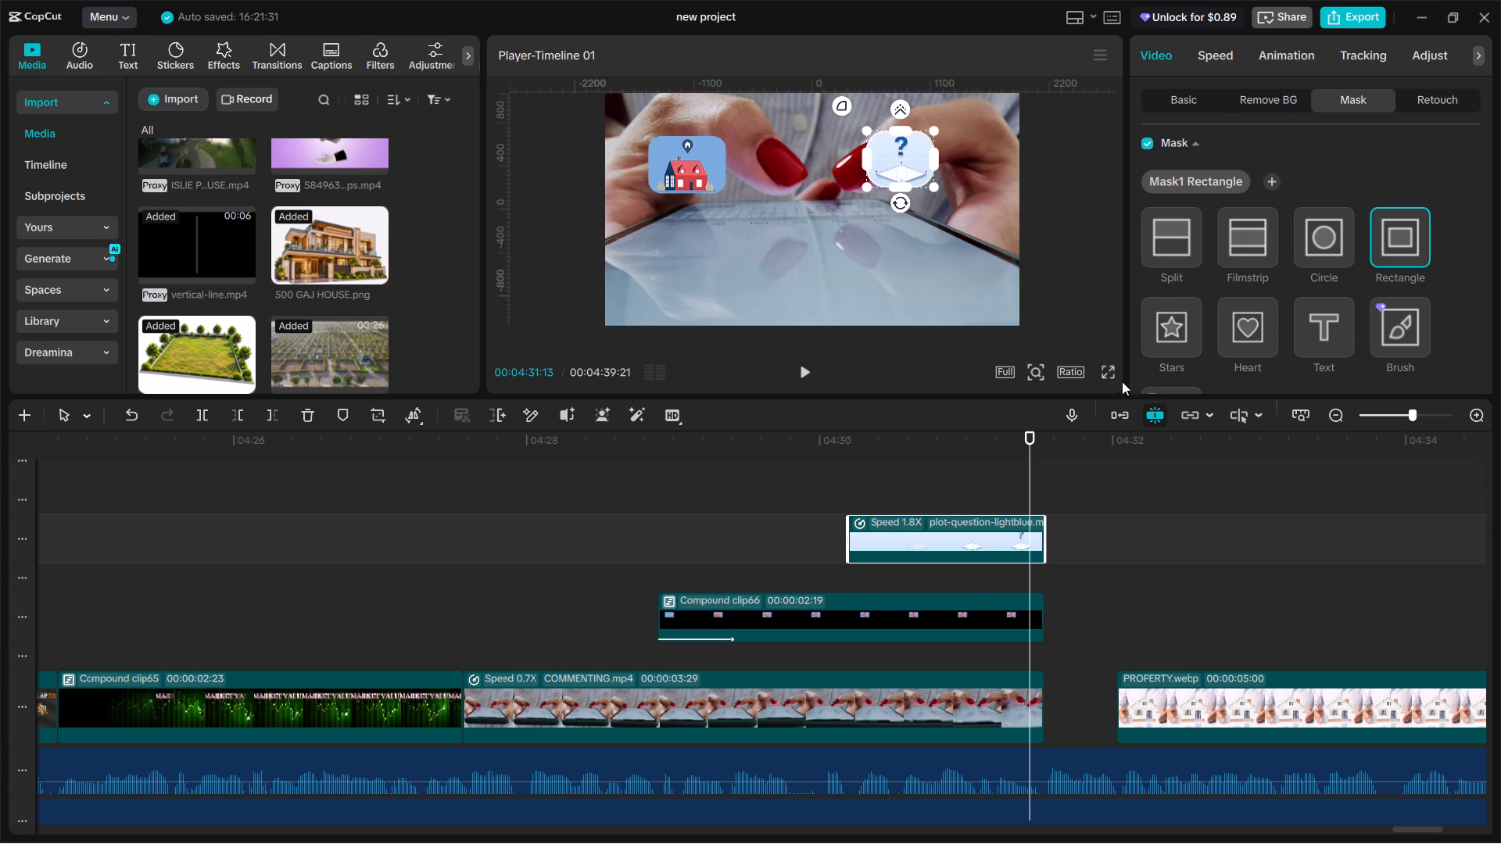
Widen the plot question clip's rectangle mask to match the house card's width, comparing both cards in full-screen preview.
left_click(1112, 376)
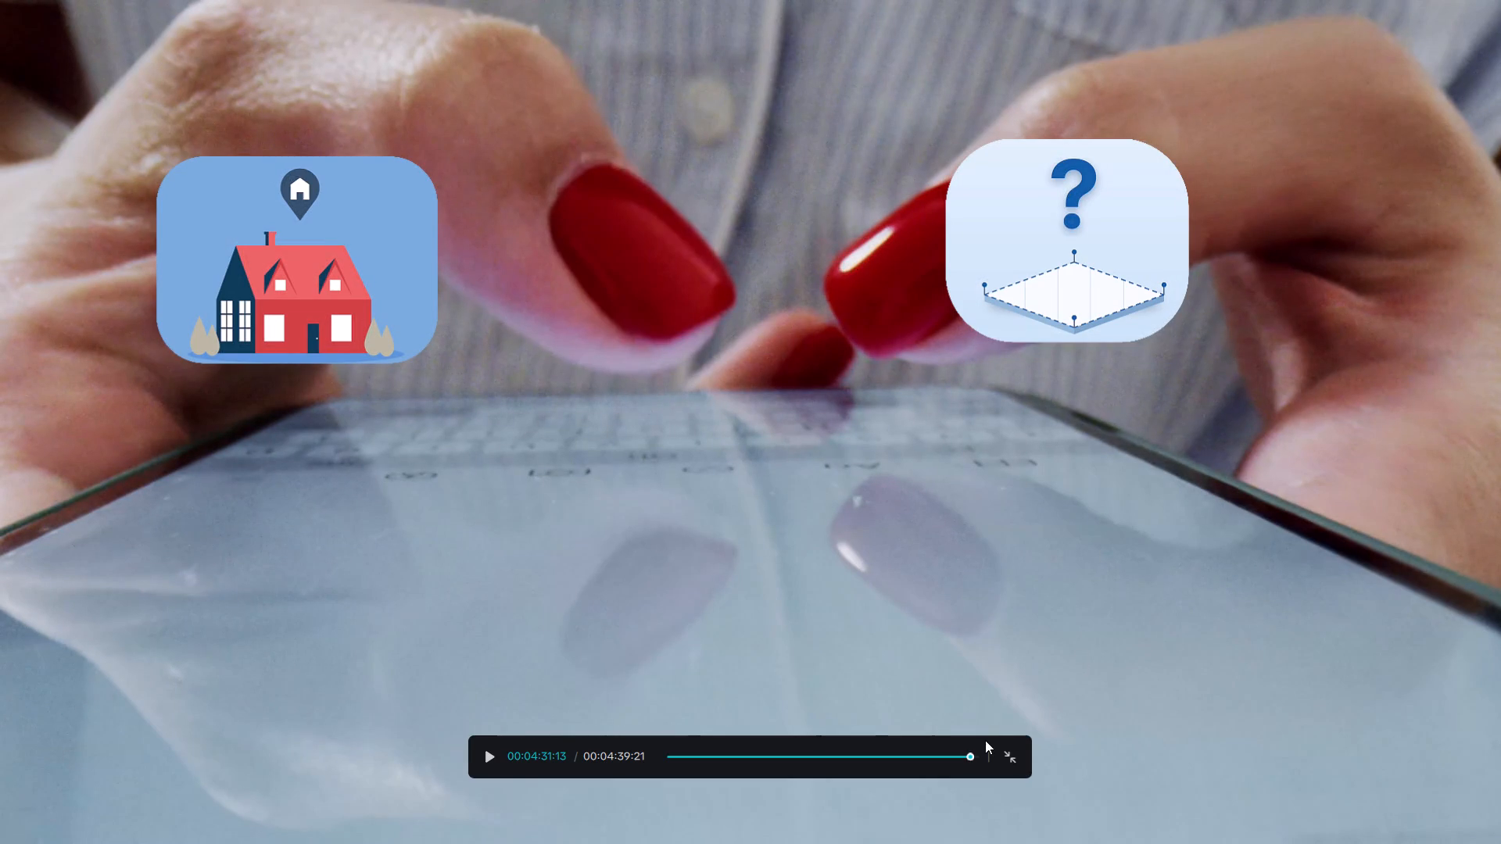
left_click(1012, 748)
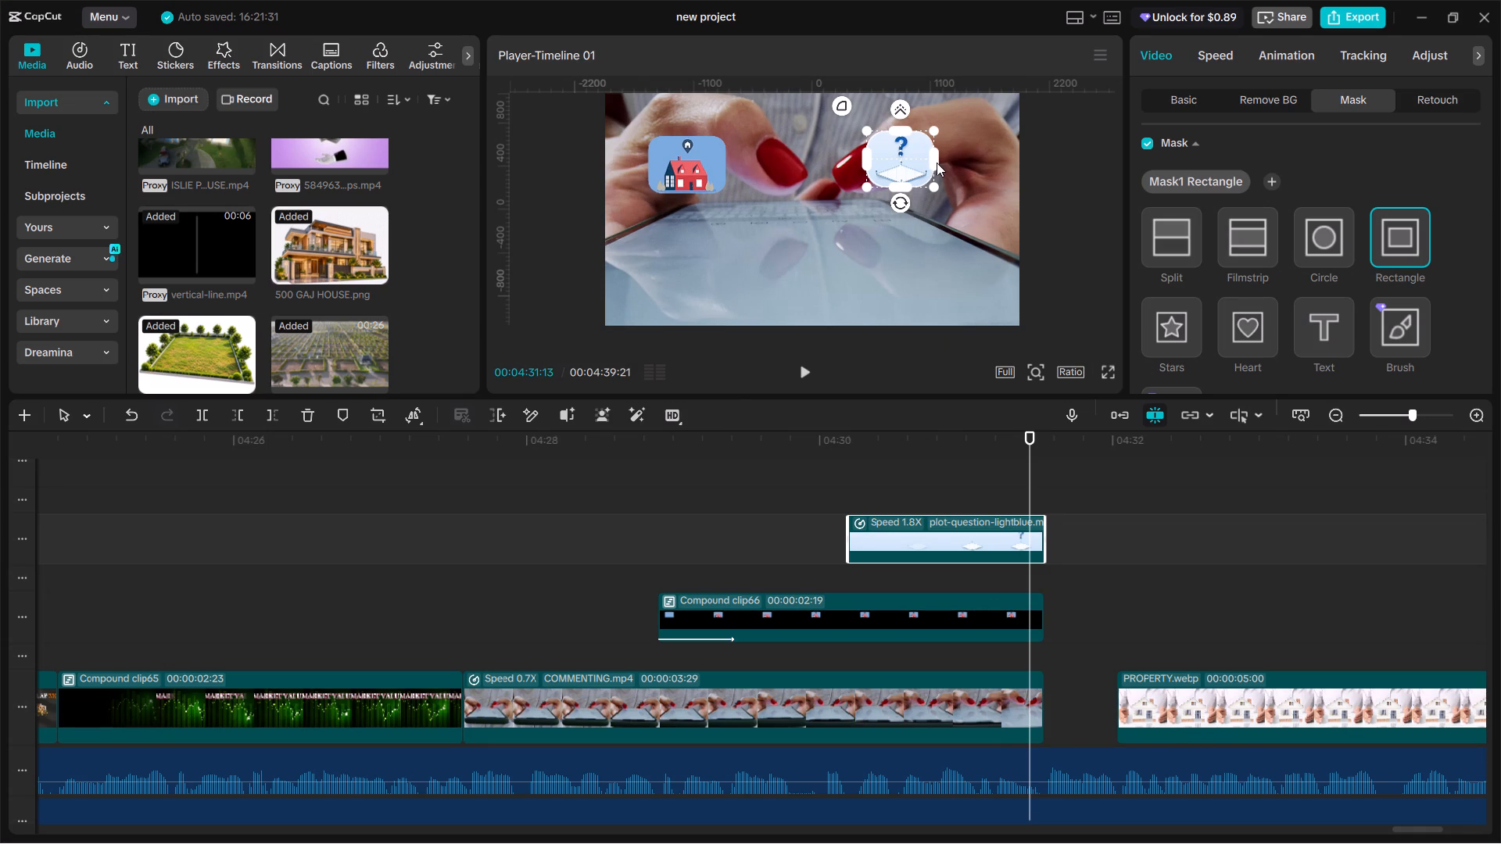
left_click_drag(937, 163, 949, 171)
left_click(916, 160)
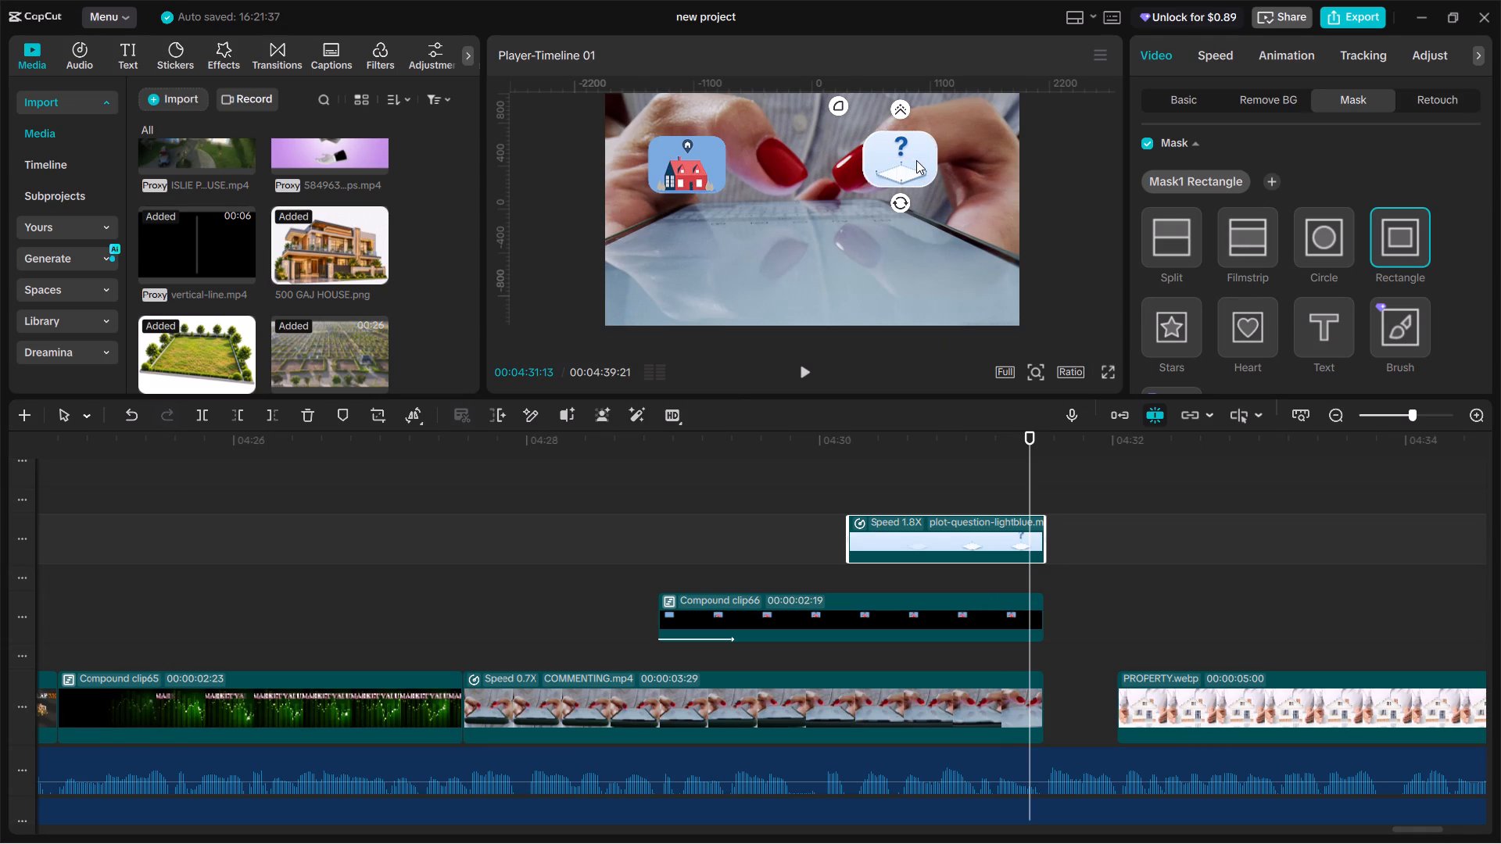
left_click(1105, 370)
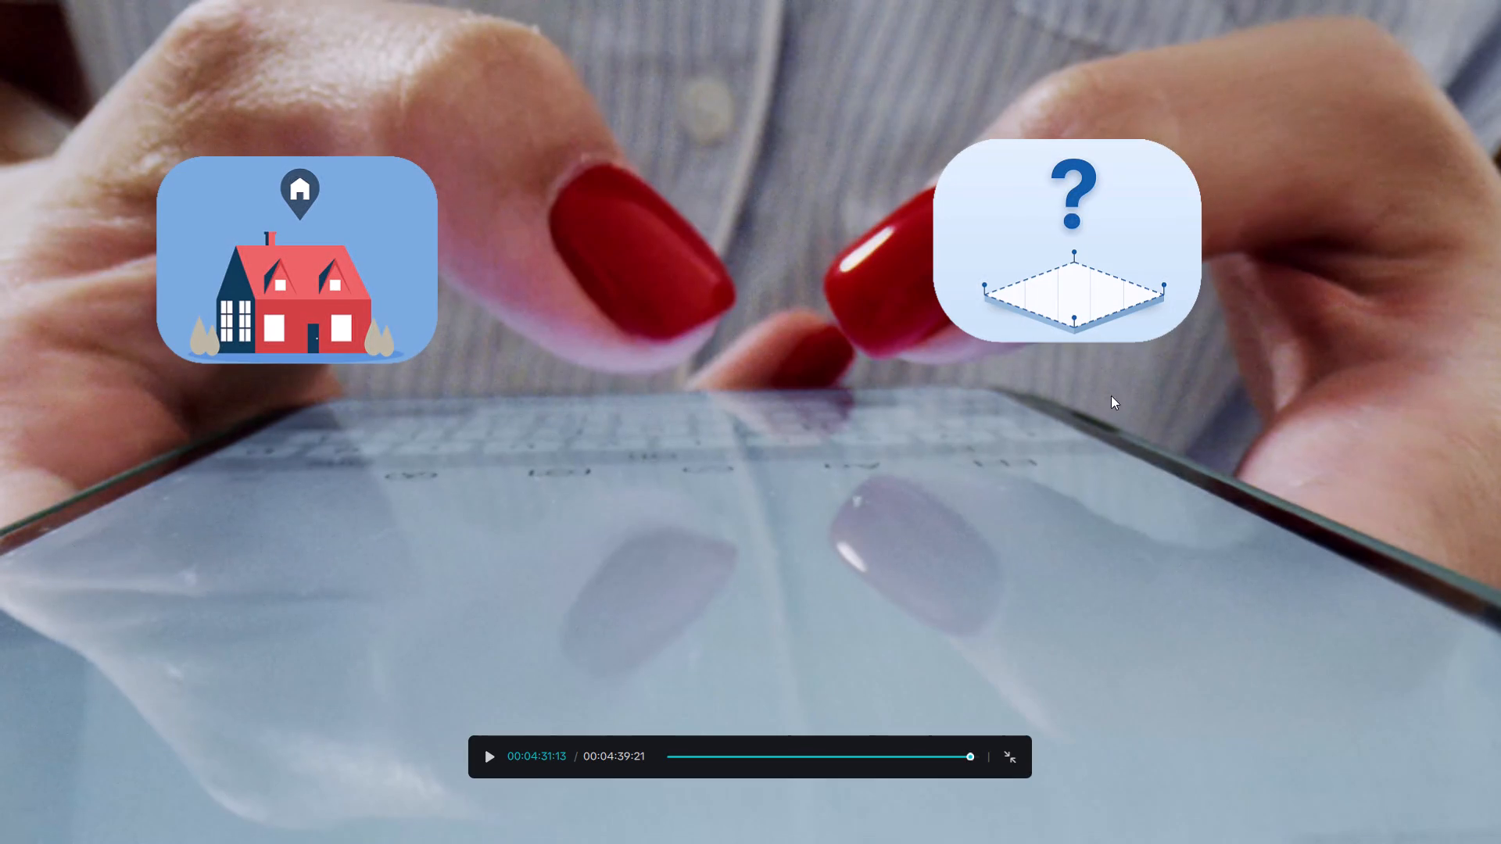
left_click(1024, 749)
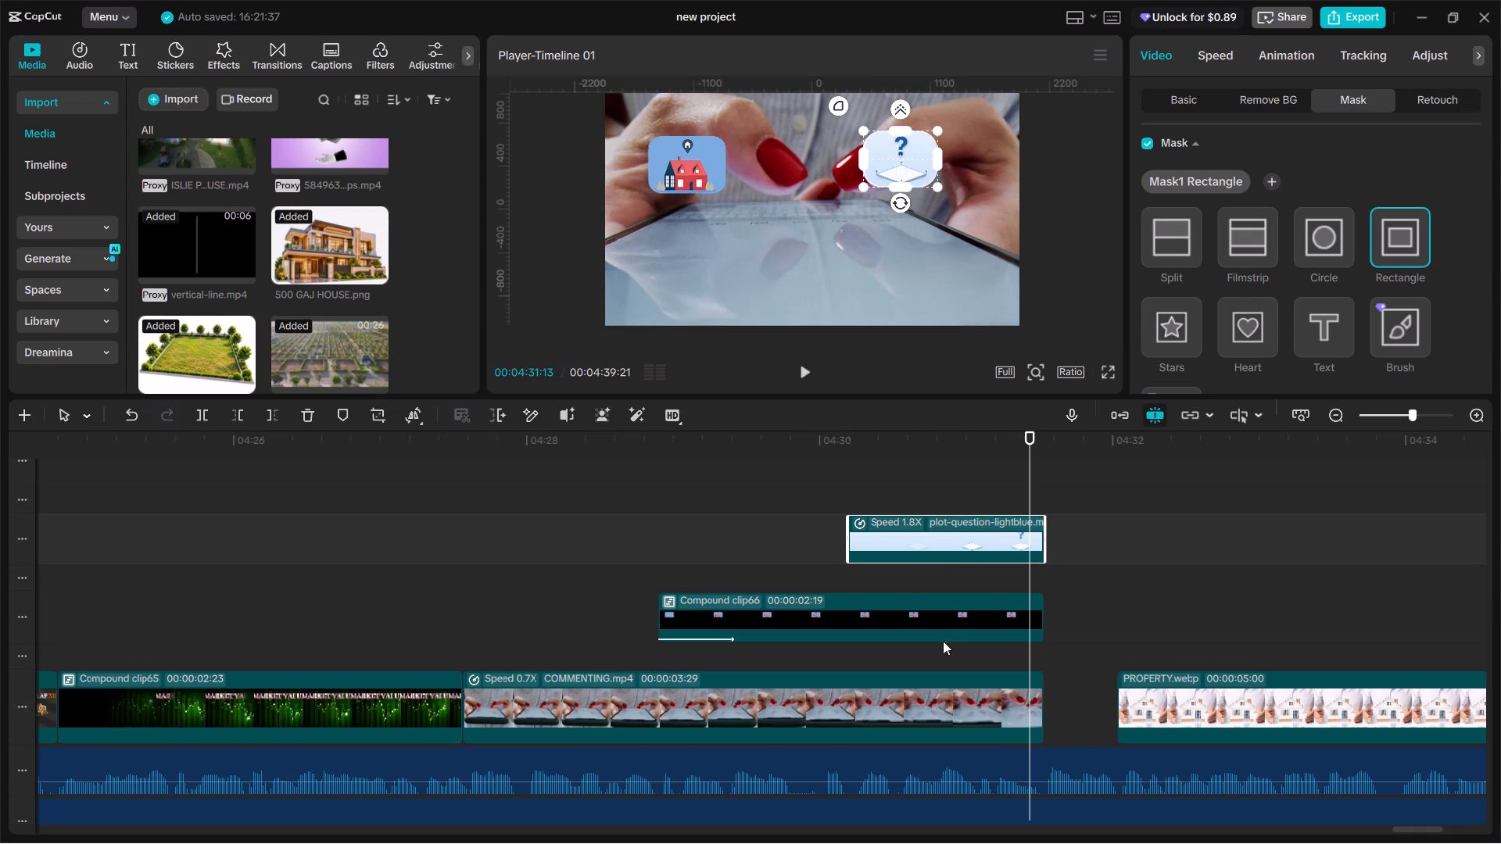
left_click(937, 155)
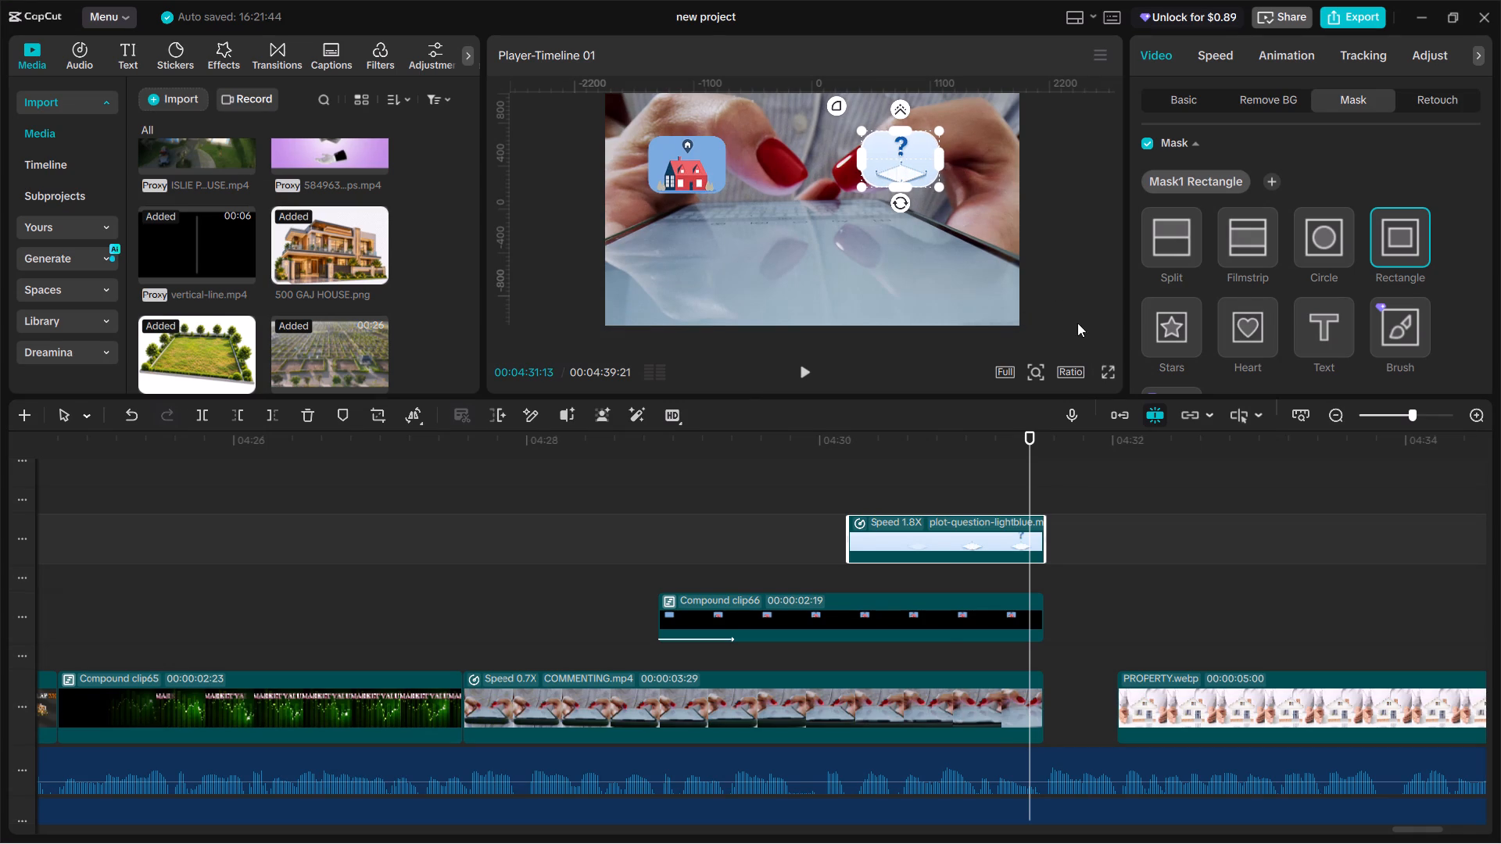
left_click(1114, 370)
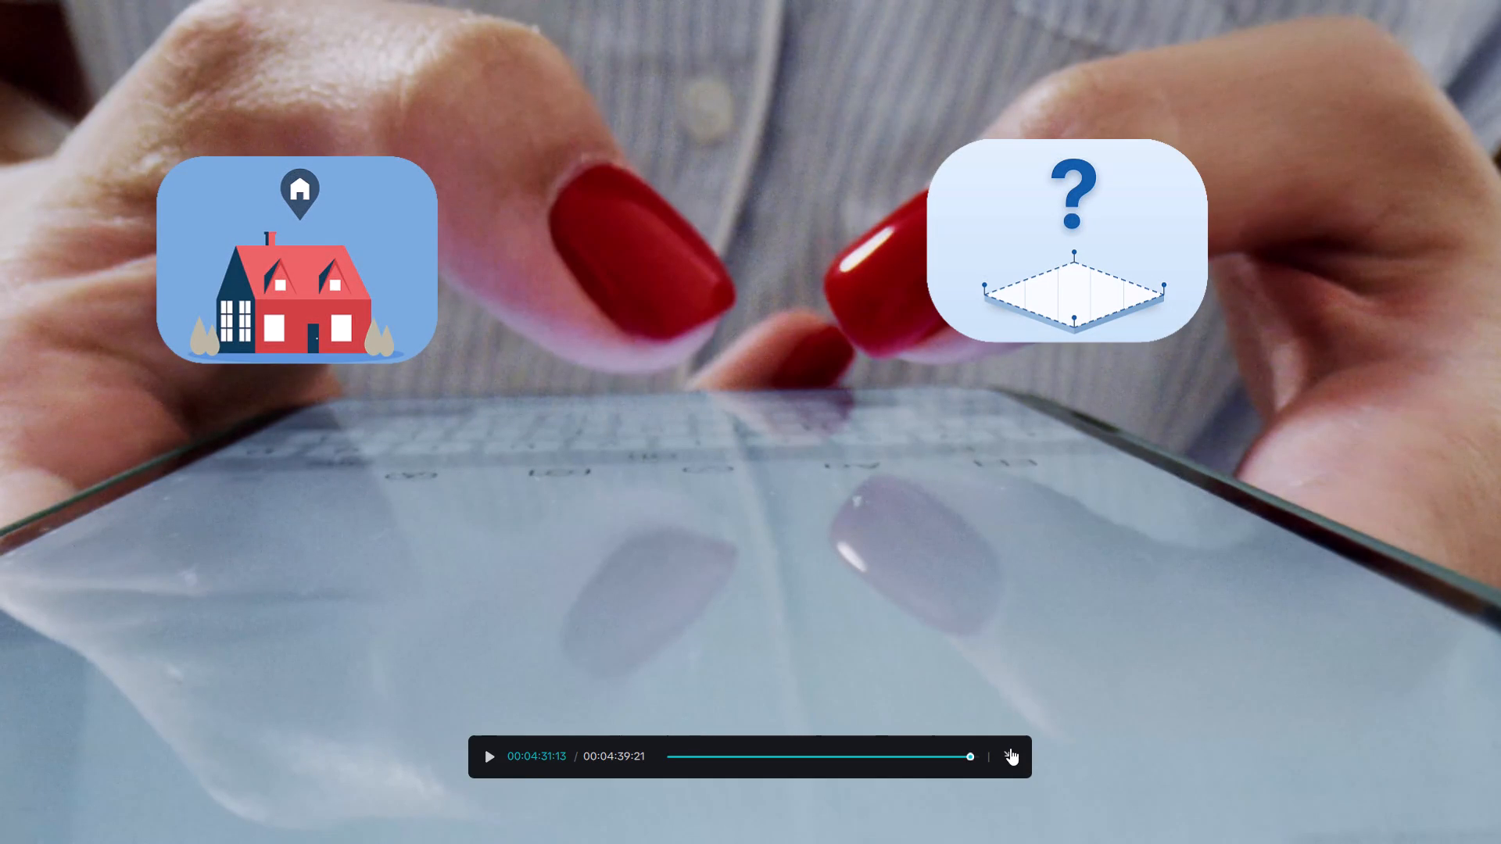
left_click(1010, 748)
Lay the plot question card over the house card and resize its rectangle mask to match, checking the fit in full-screen preview.
left_click(1195, 95)
left_click_drag(934, 166, 794, 168)
left_click_drag(813, 177, 744, 177)
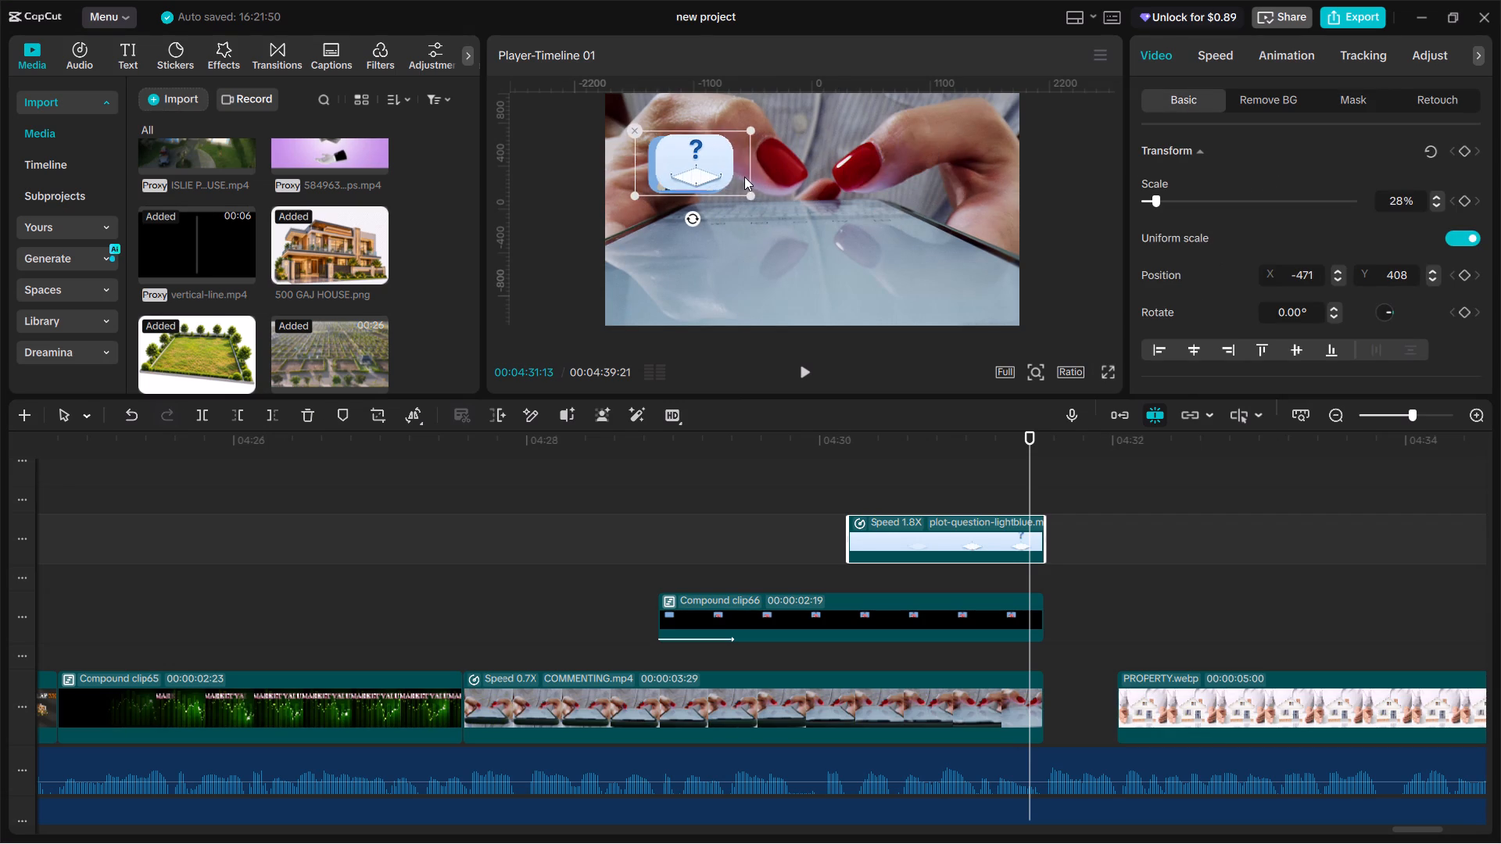
left_click_drag(744, 177, 741, 182)
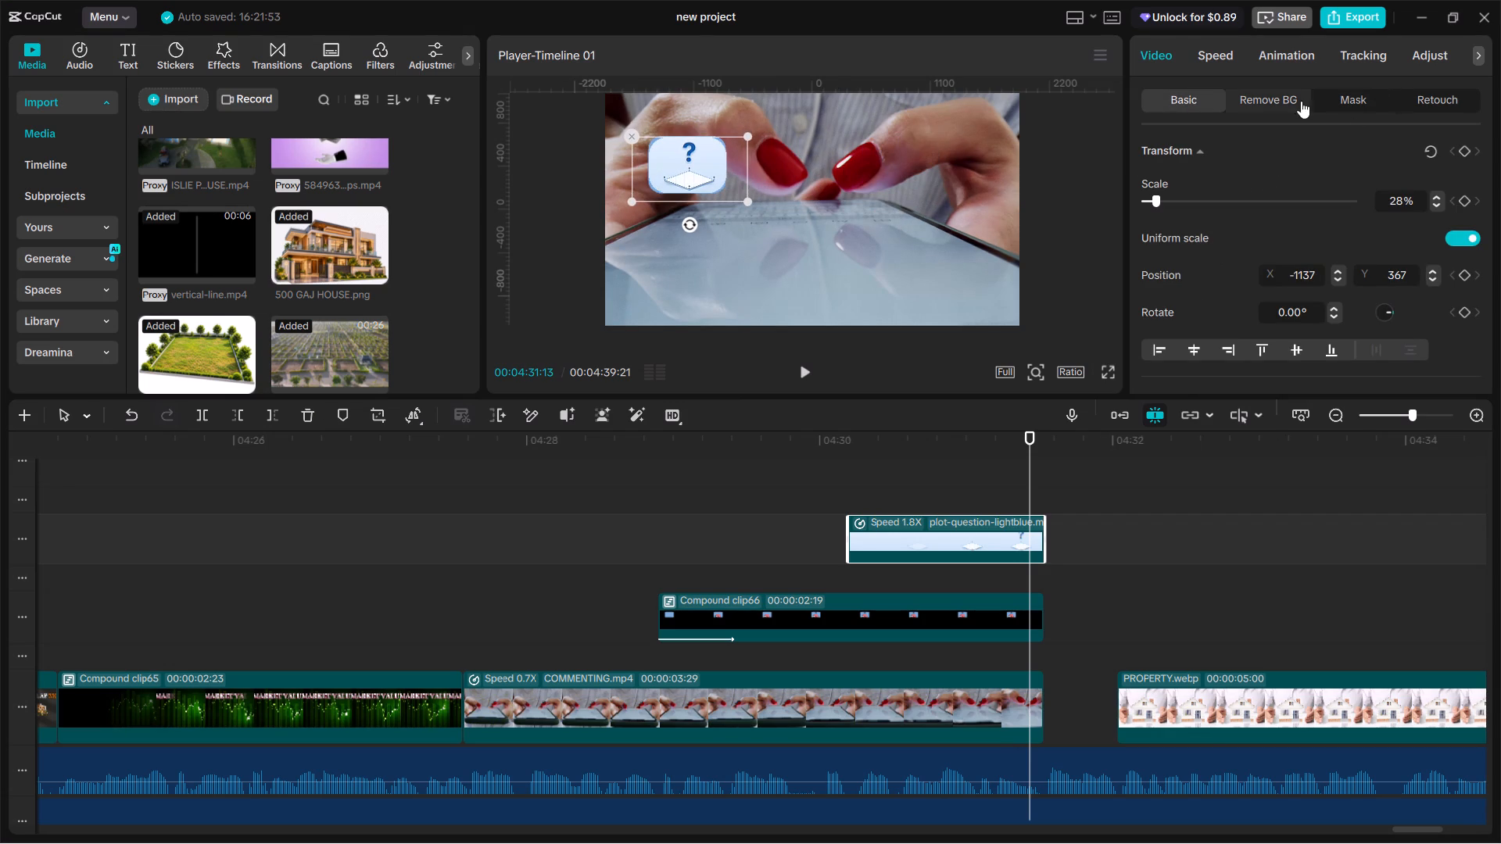
left_click(1338, 99)
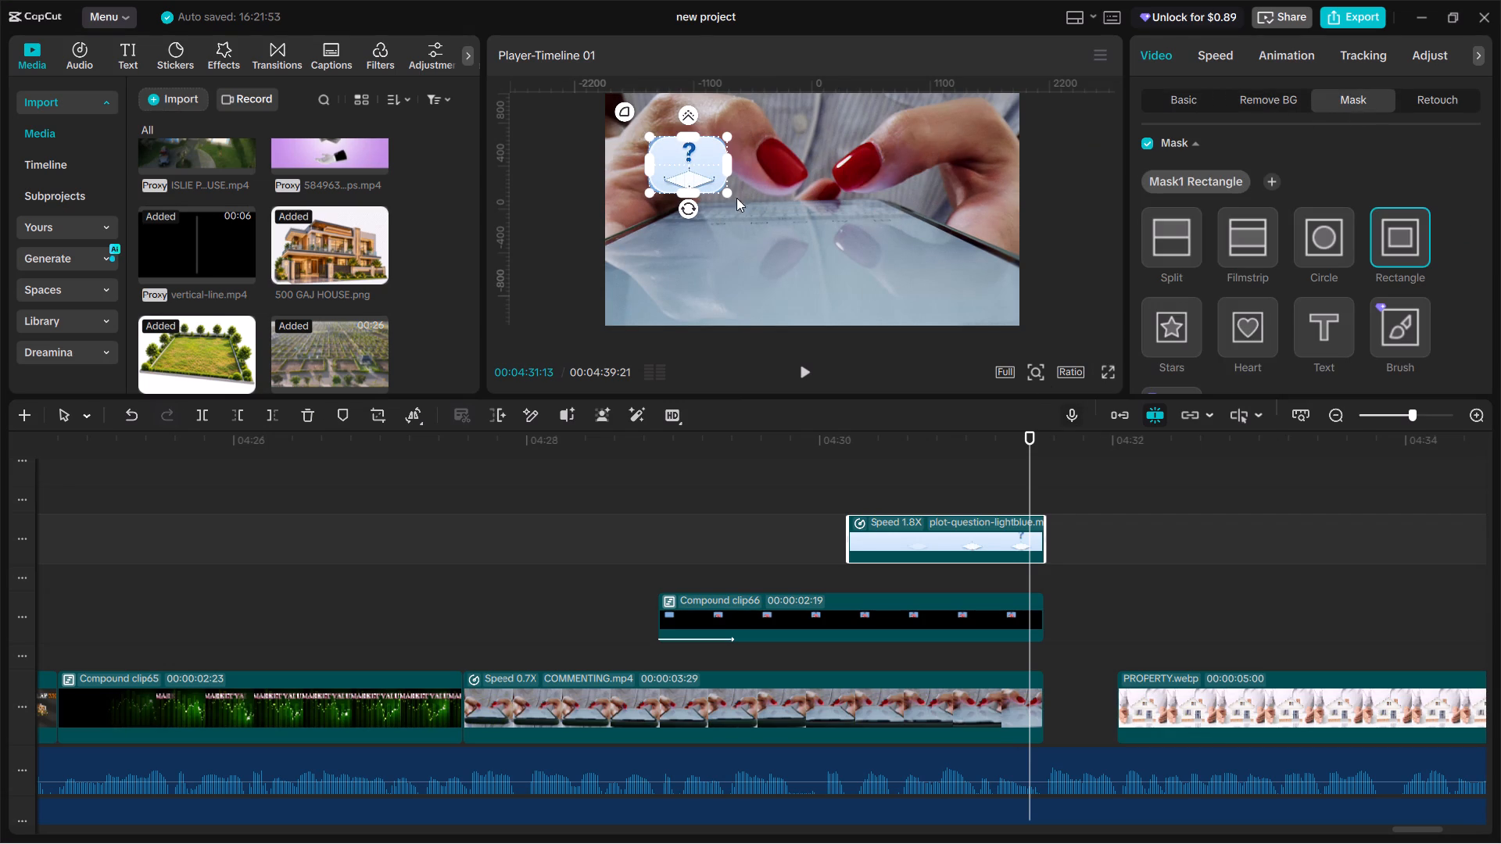
left_click(725, 134)
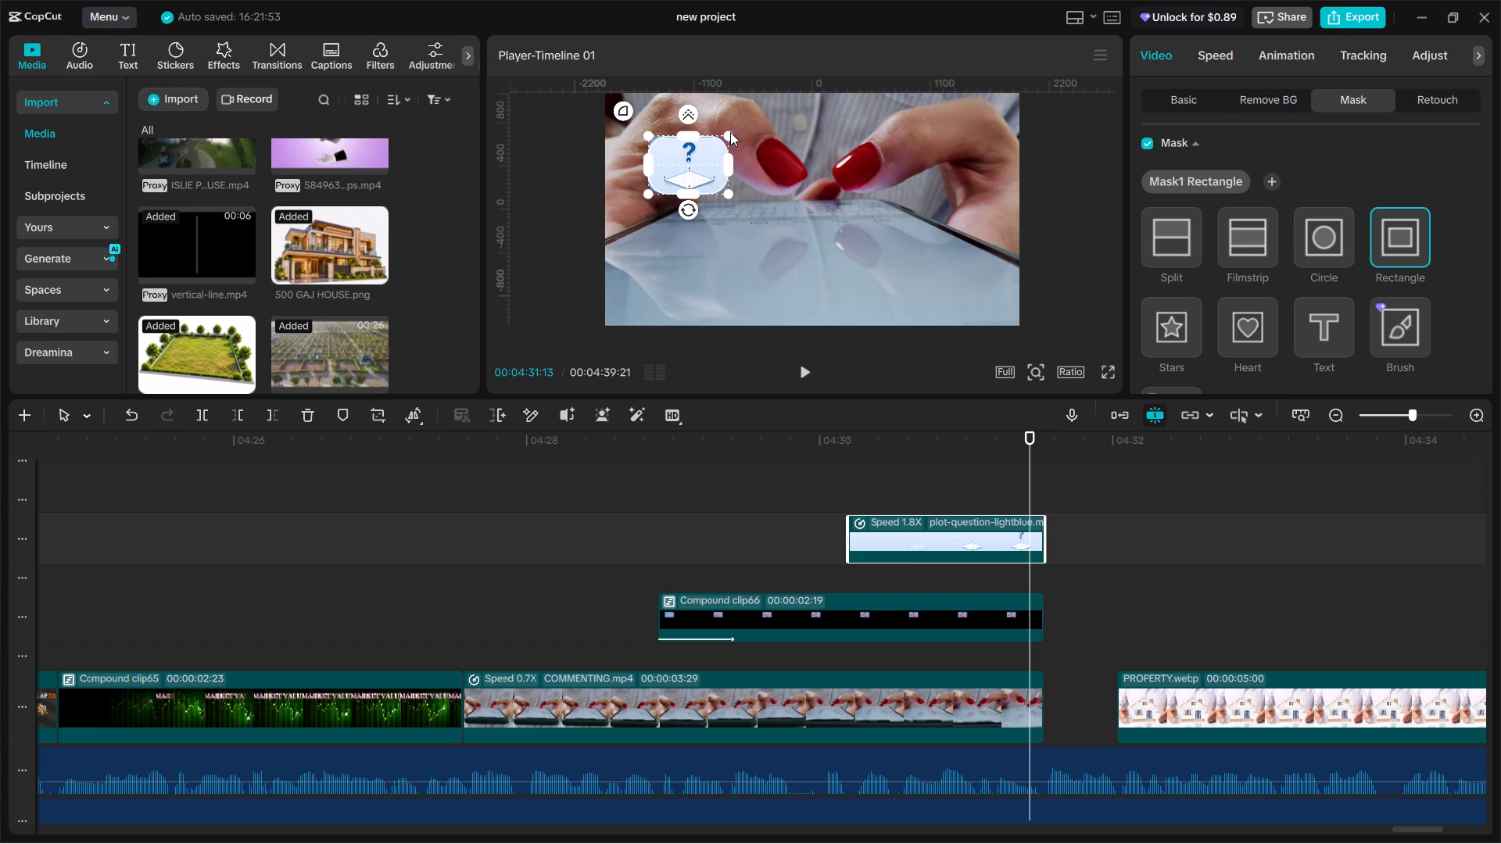
left_click(1106, 372)
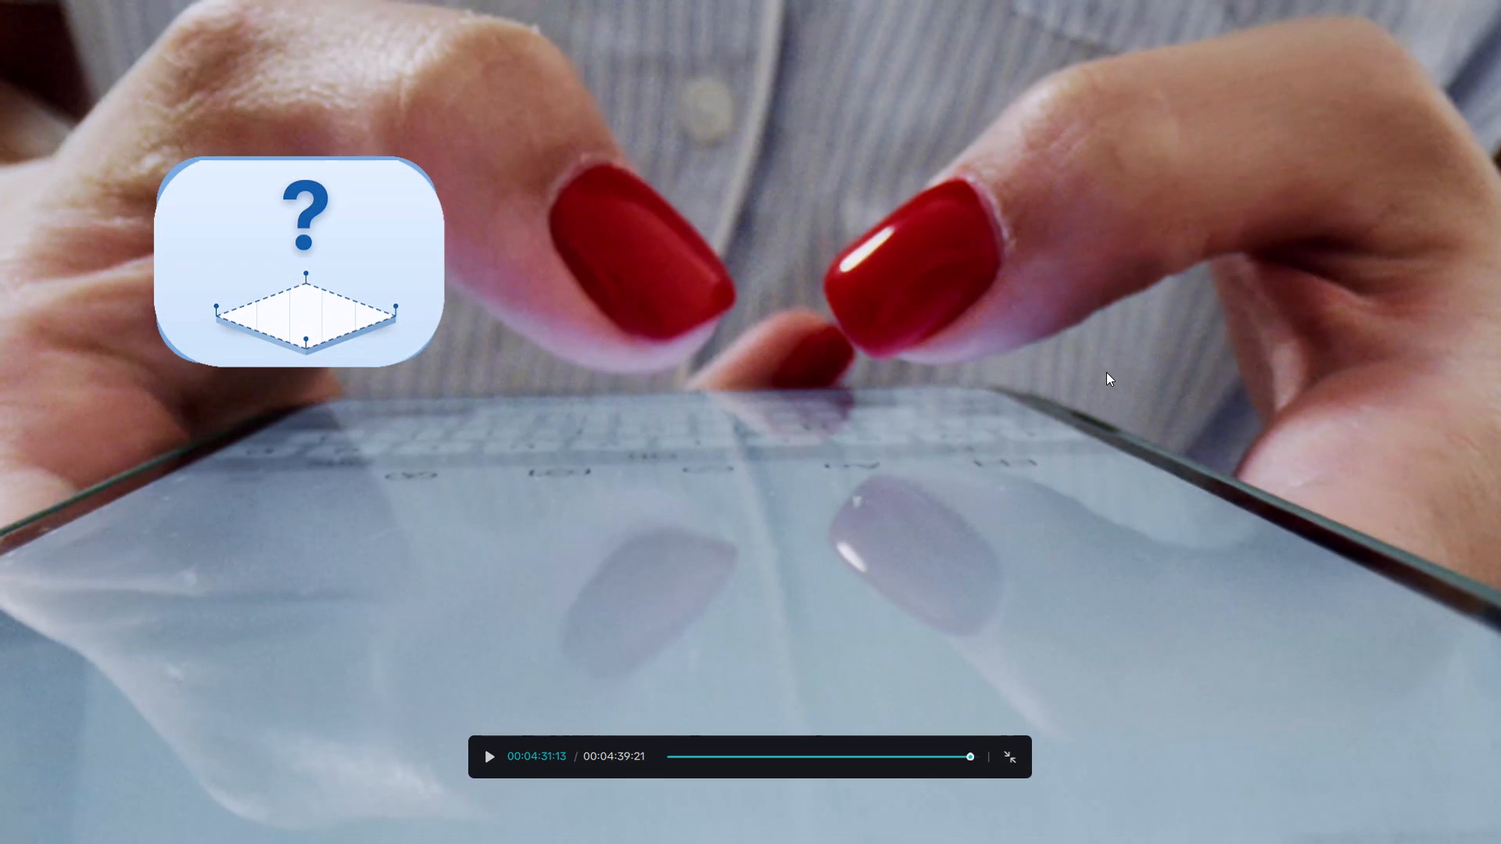
left_click(1009, 749)
Move the plot question card over the right hand, at about X 888 and Y 362, level with the house card, and compare them full-screen.
left_click(1205, 105)
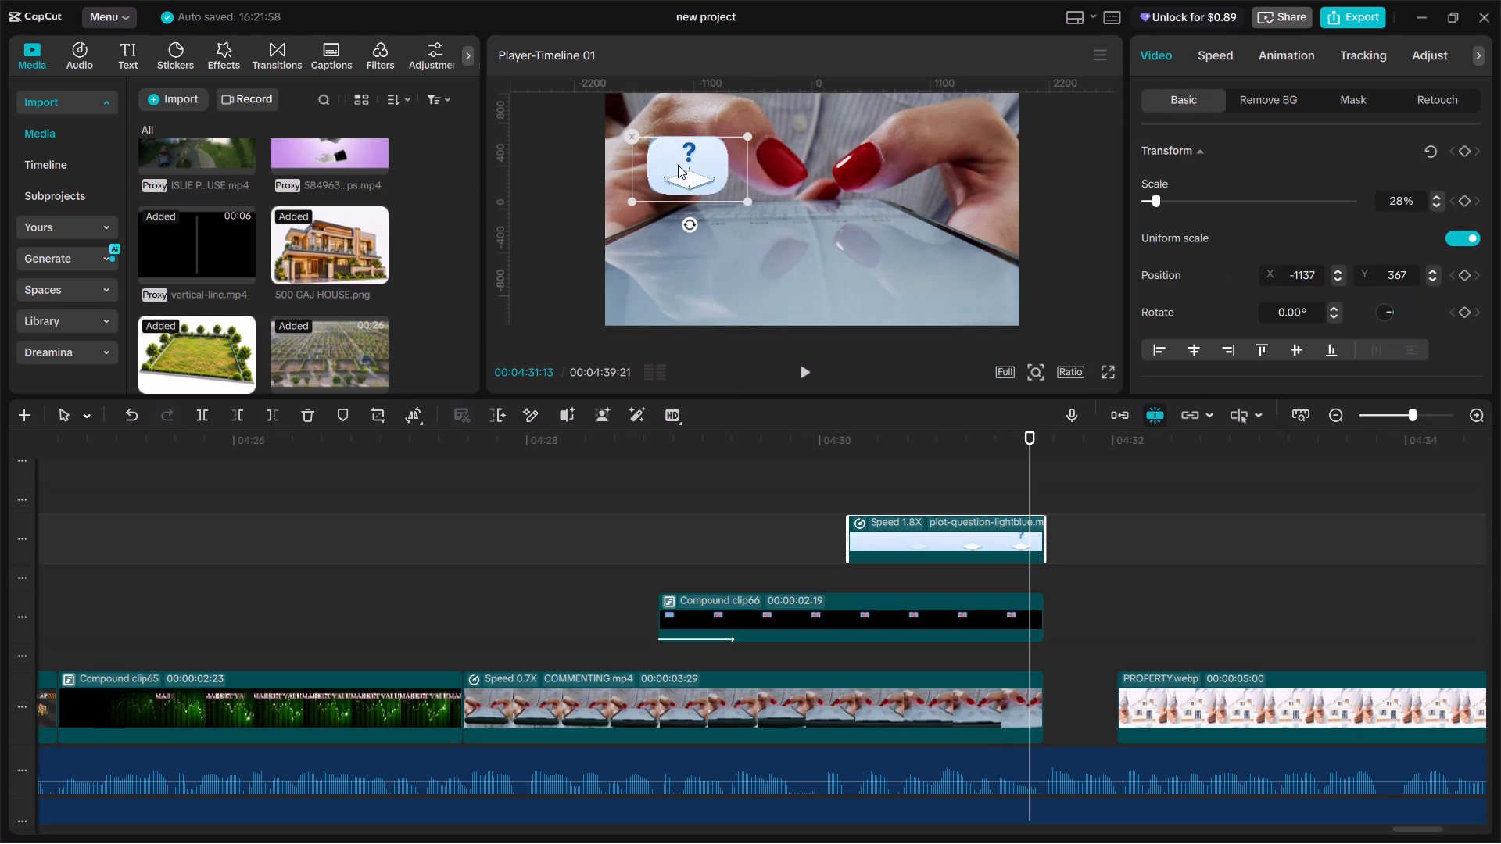
left_click_drag(679, 165, 897, 165)
left_click(697, 159)
left_click(1112, 373)
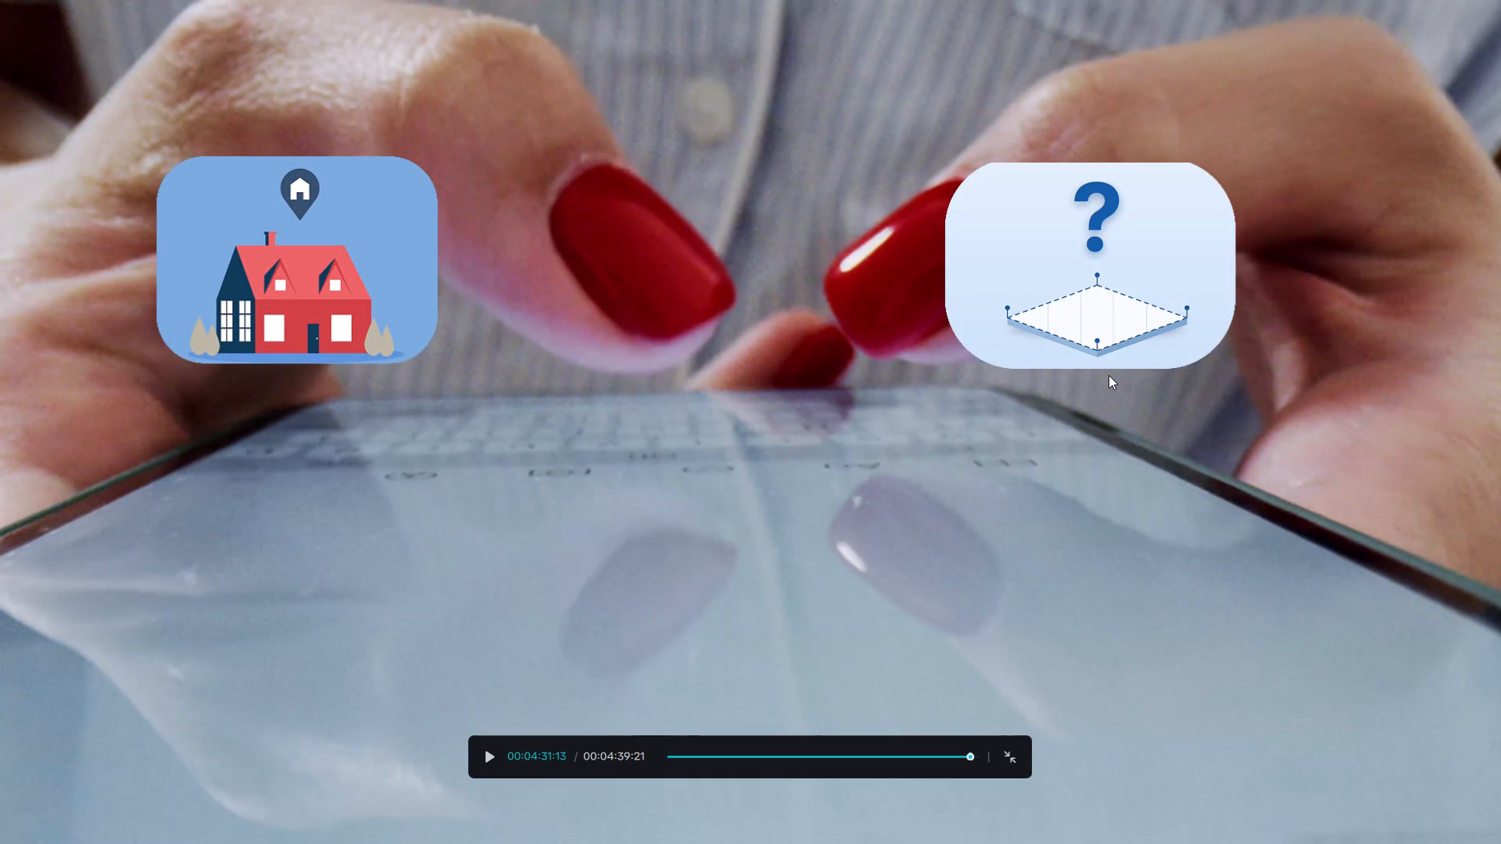
left_click(1012, 751)
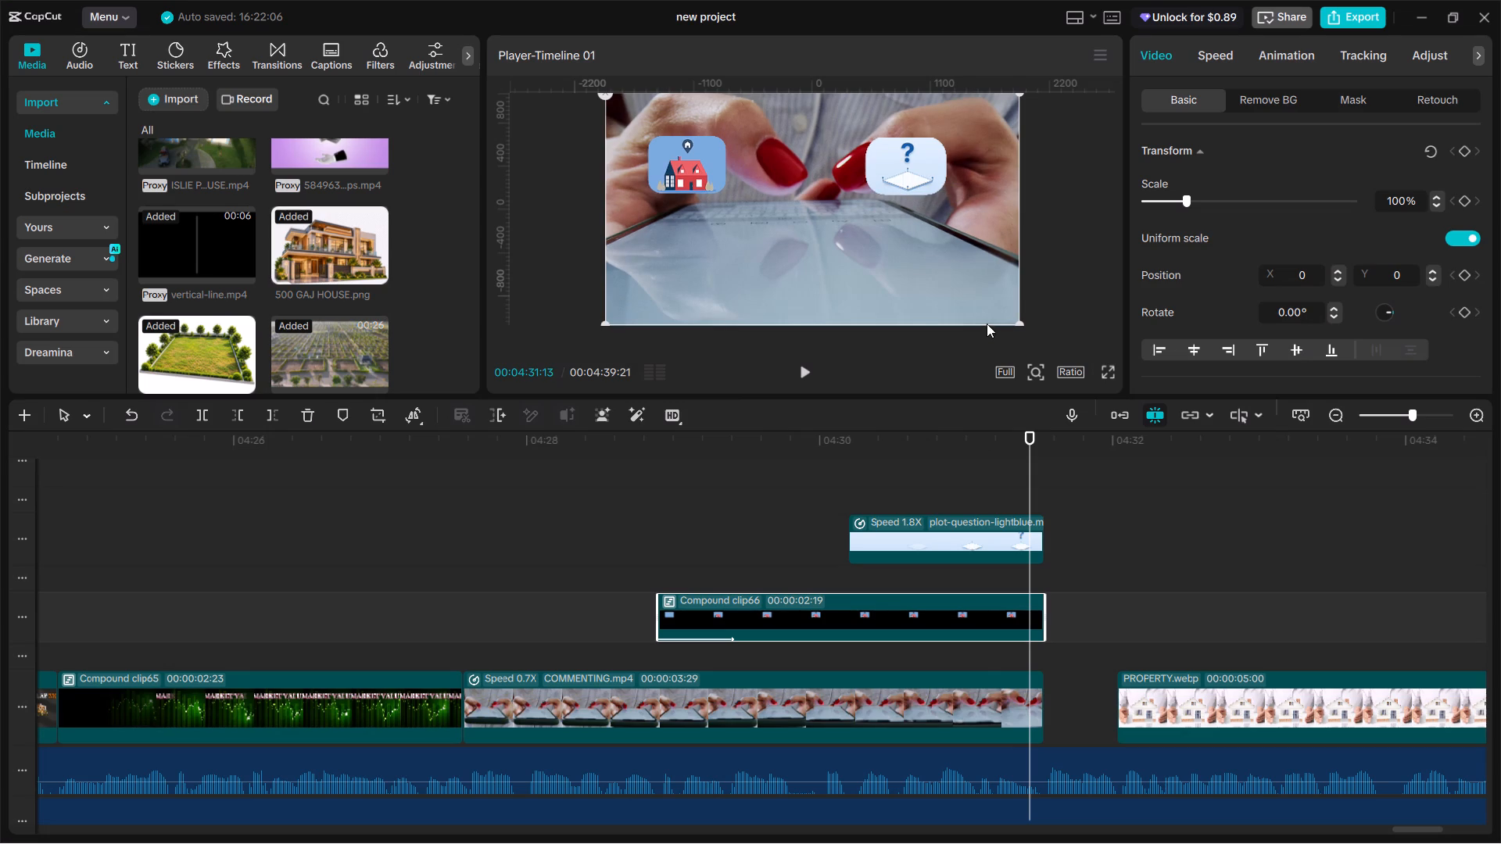
Fine-tune the corner rounding and size of the plot question clip's rectangle mask, and compare both cards in full-screen preview.
left_click(886, 182)
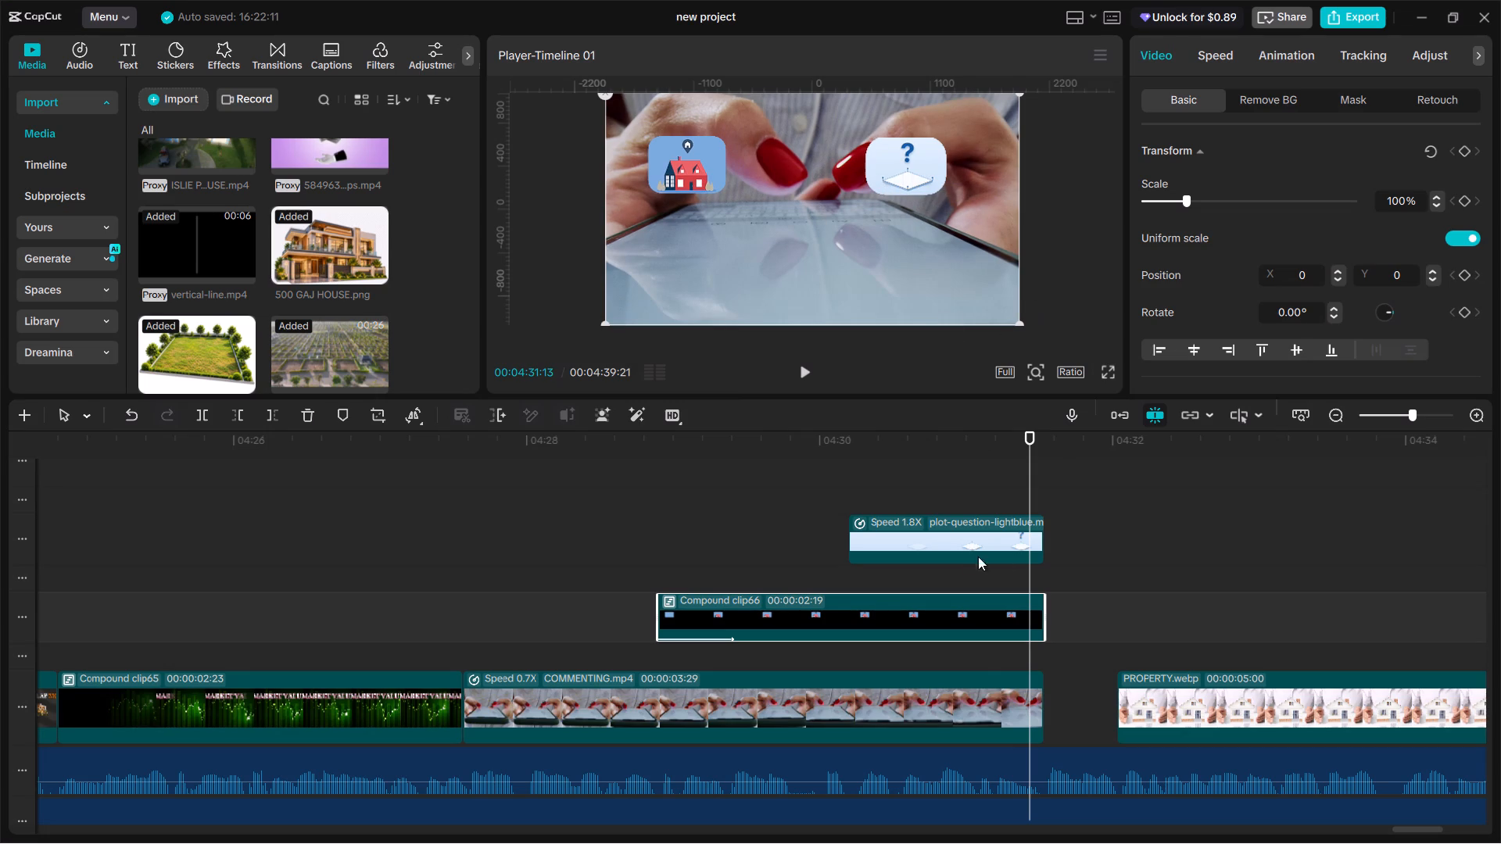
left_click(967, 556)
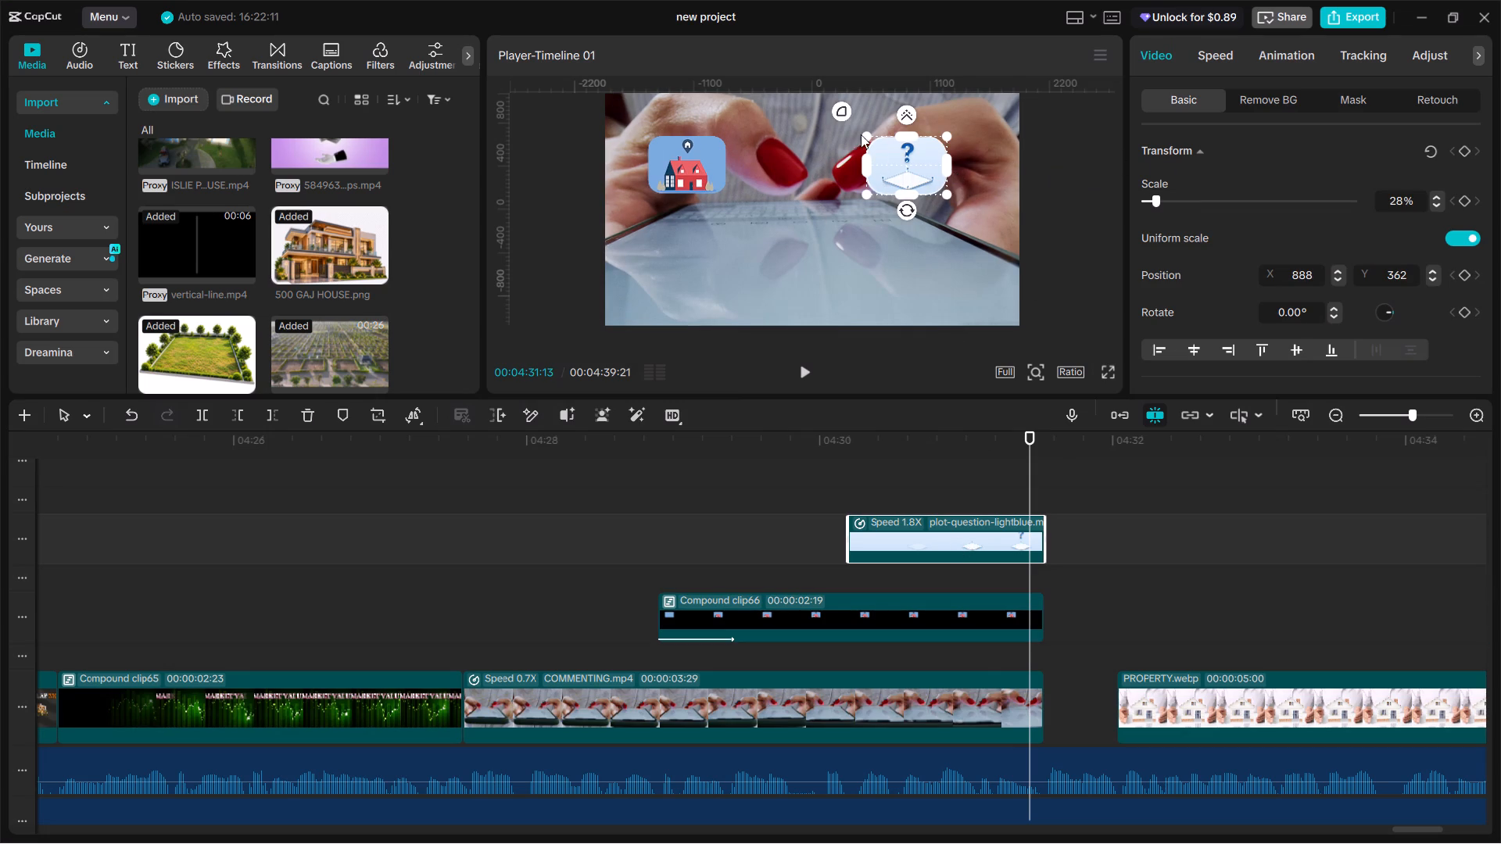
left_click(840, 109)
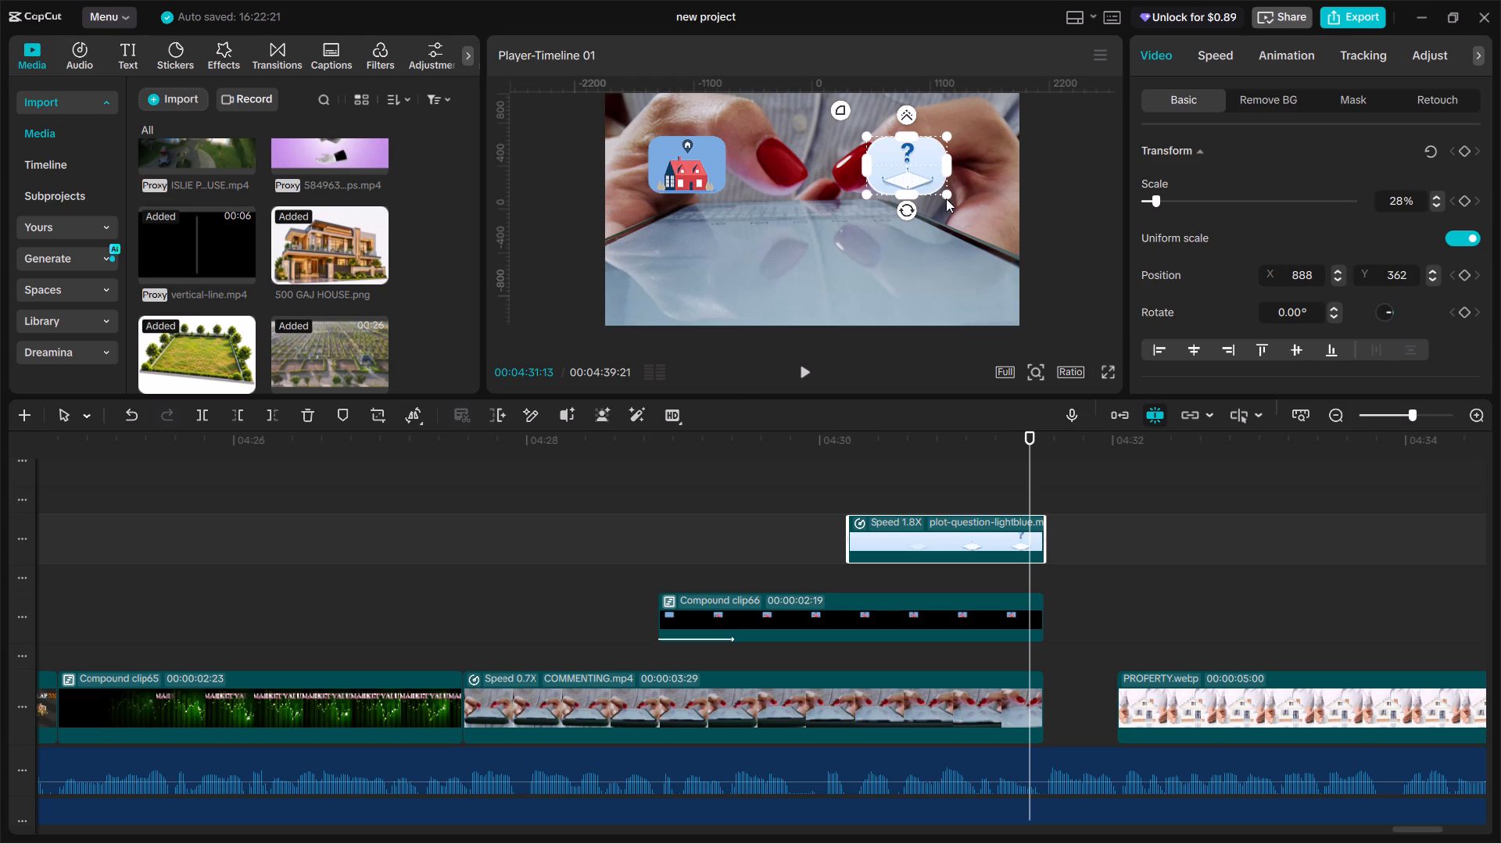
left_click(945, 195)
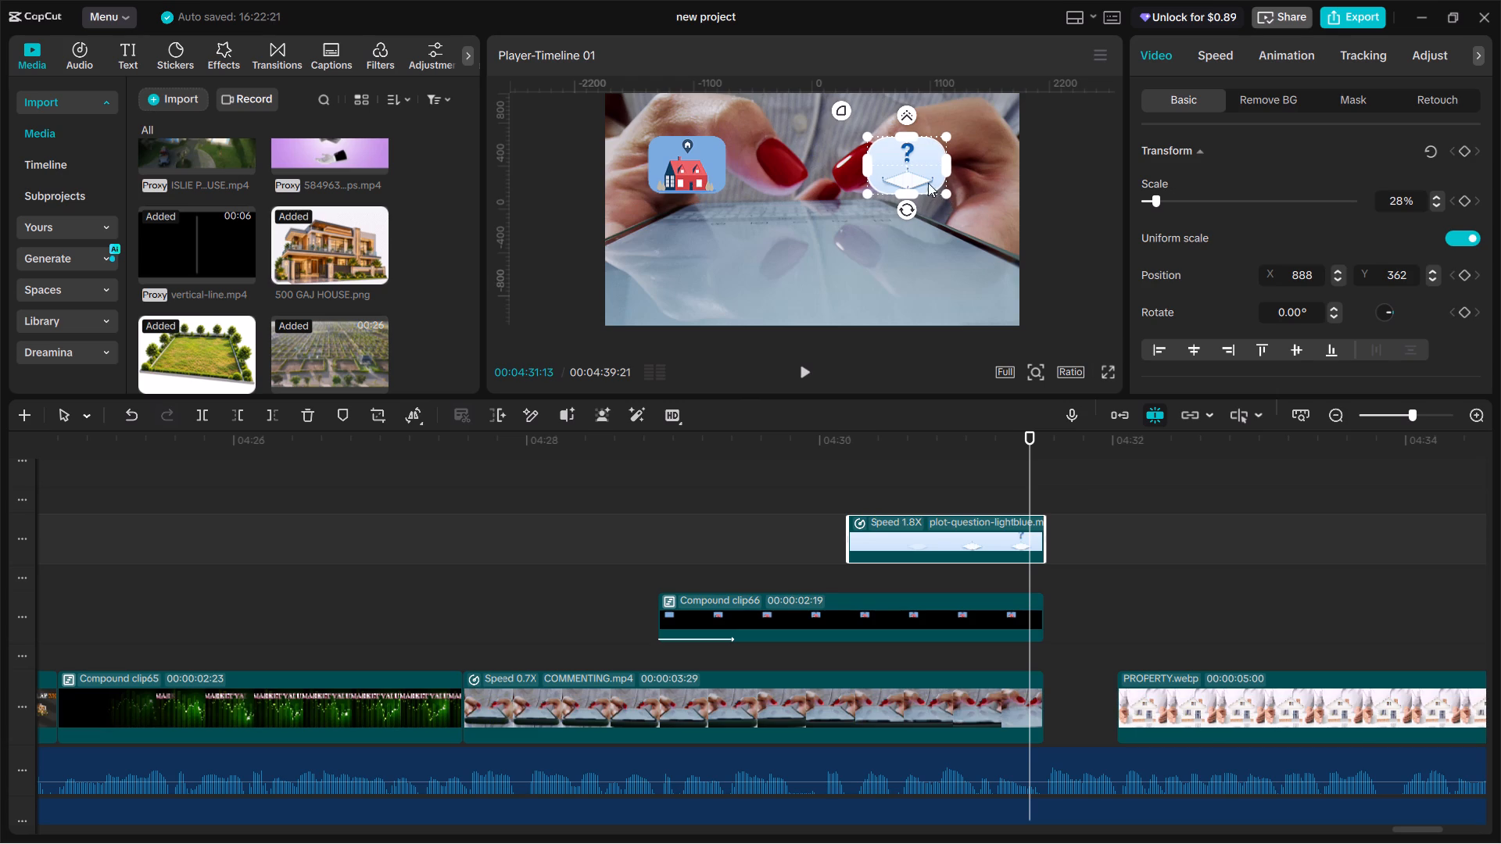
left_click(1109, 369)
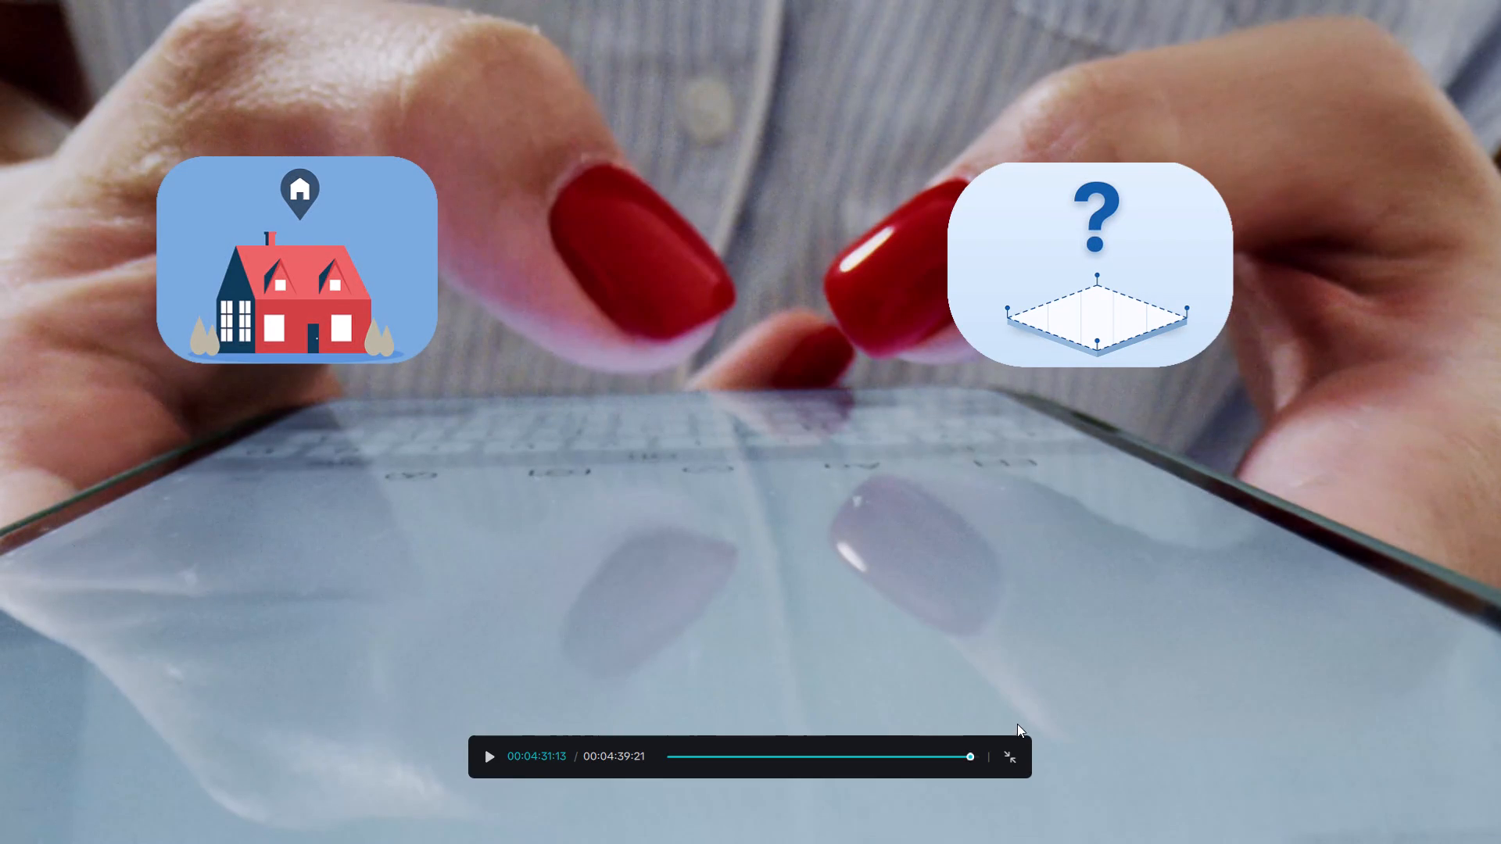
left_click(1014, 753)
Open Compound clip66 and round the corners of the moving house clip's rectangle mask further to match the plot question card.
left_click(822, 625)
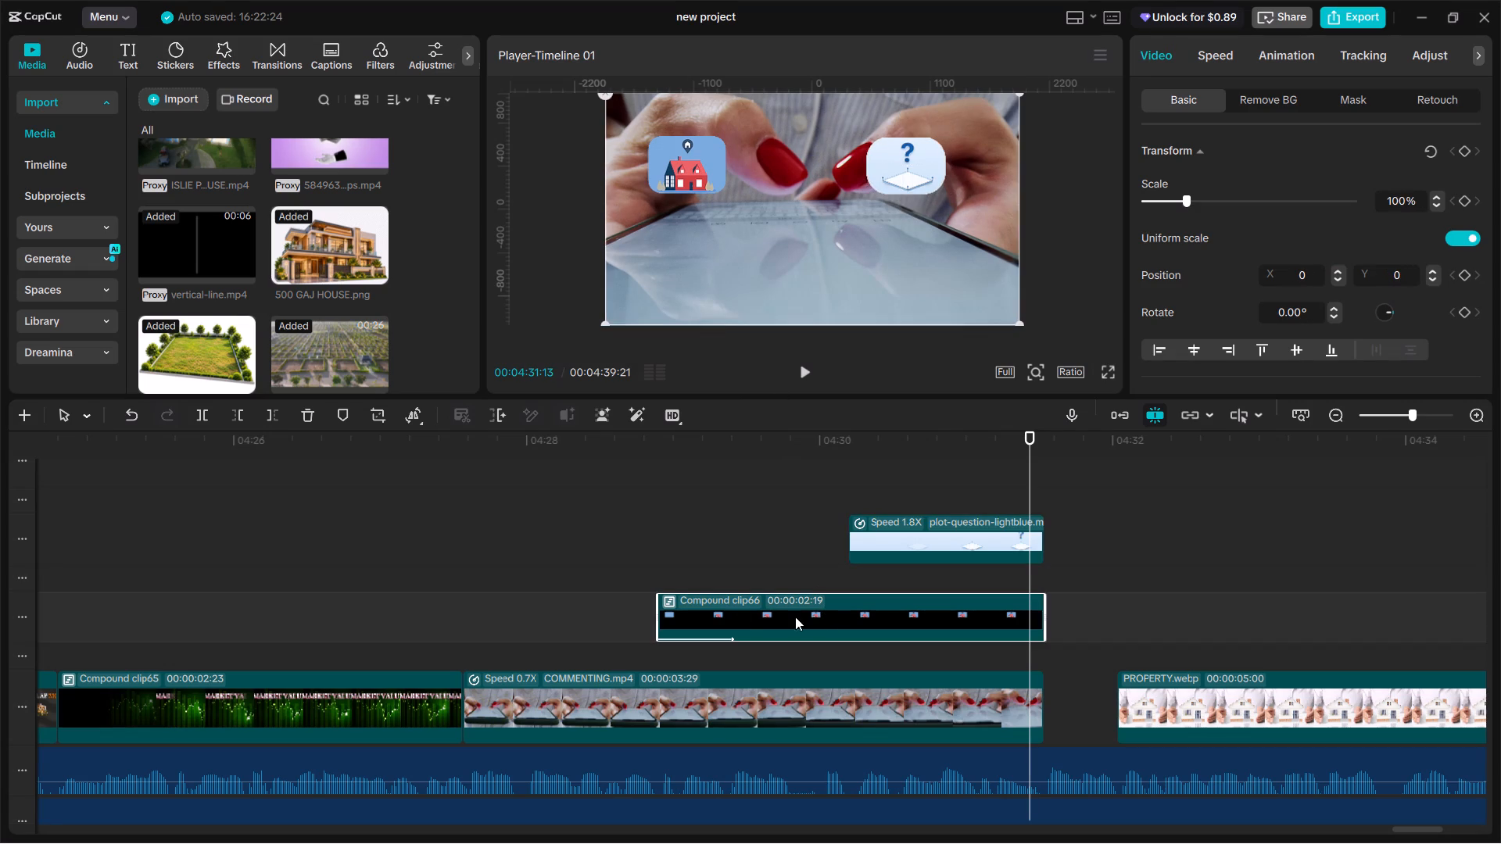
double_click(733, 617)
left_click(206, 569)
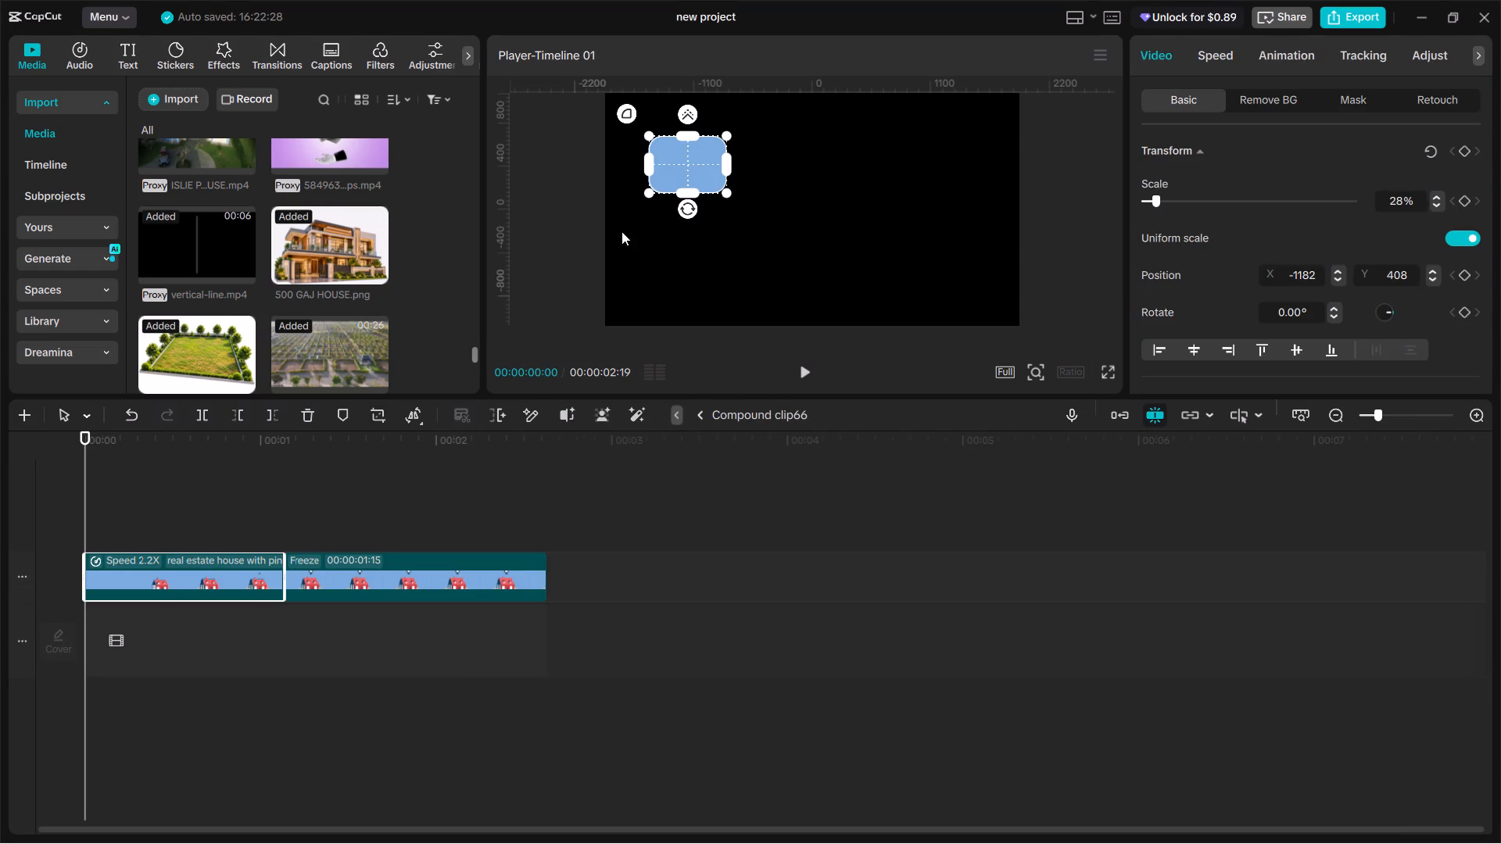
left_click_drag(628, 116, 619, 102)
Replace the old Freeze clip with a new freeze frame at 00:00:01:04, trim it to the old end point, and return to the main timeline.
left_click(392, 572)
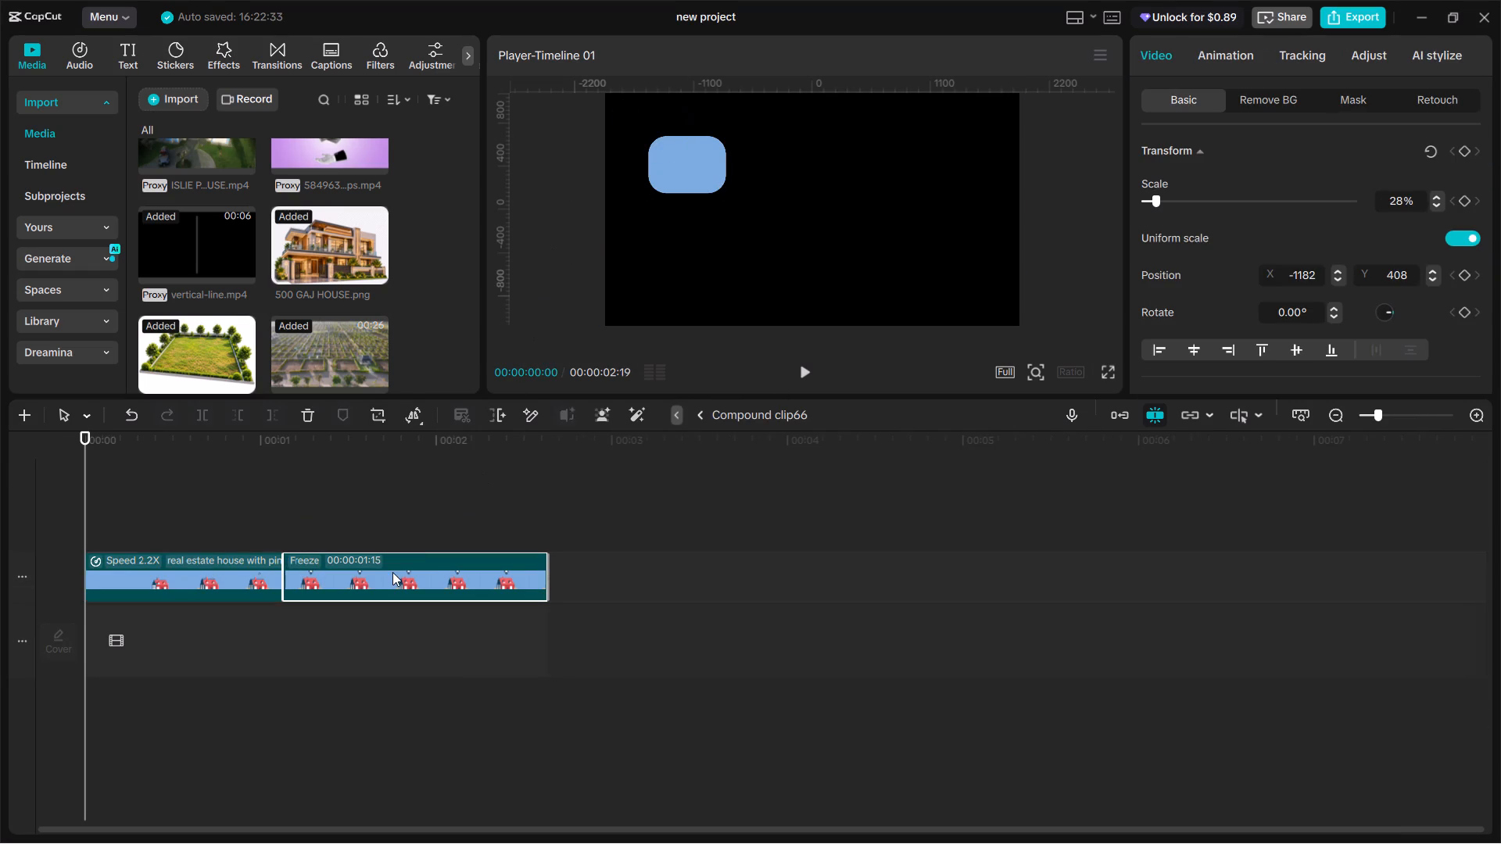
left_click(1346, 102)
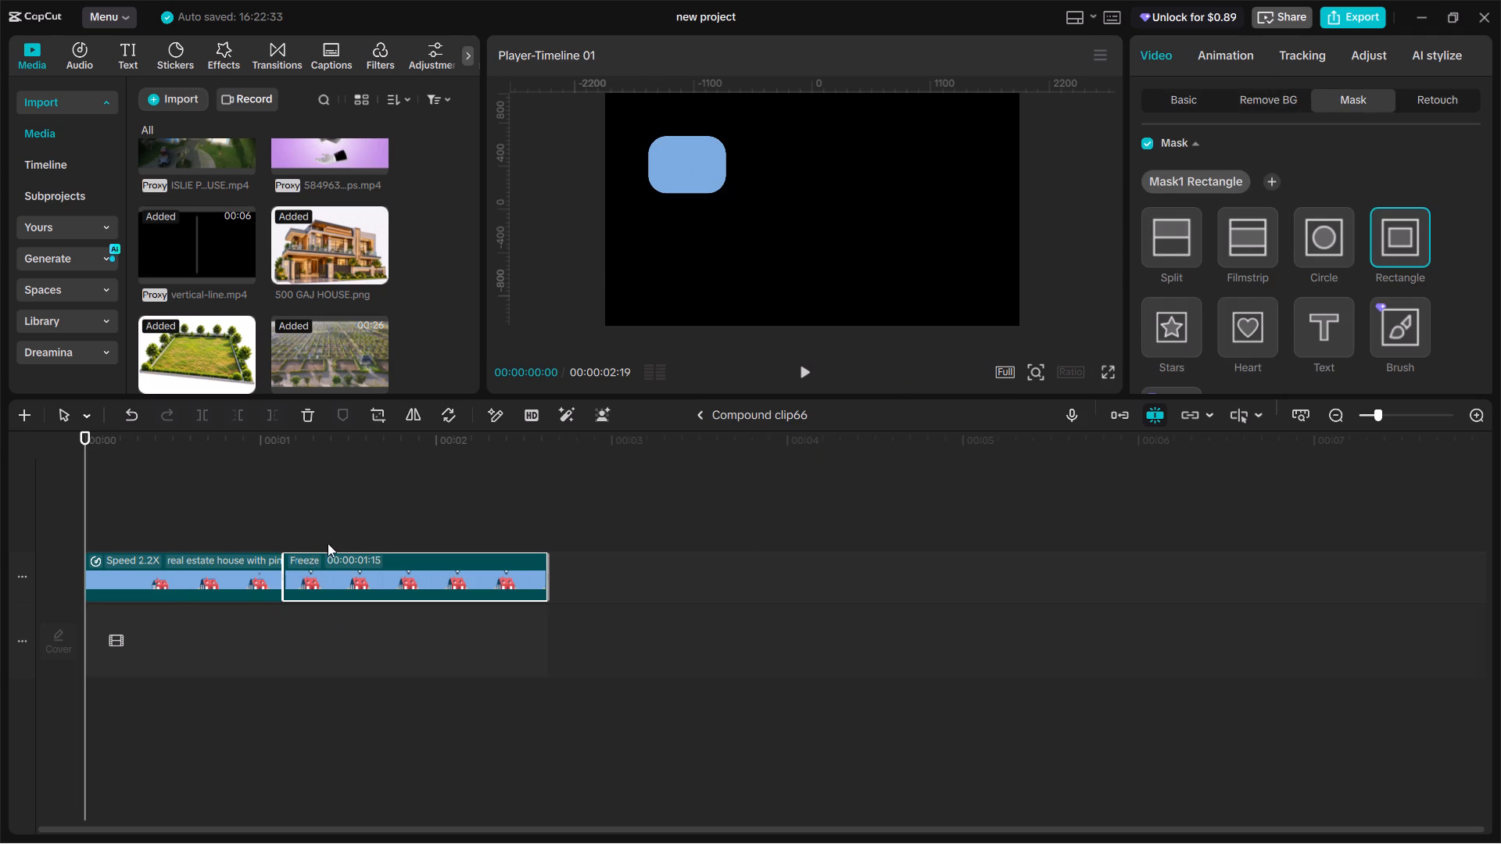
left_click(263, 517)
left_click_drag(263, 517, 527, 556)
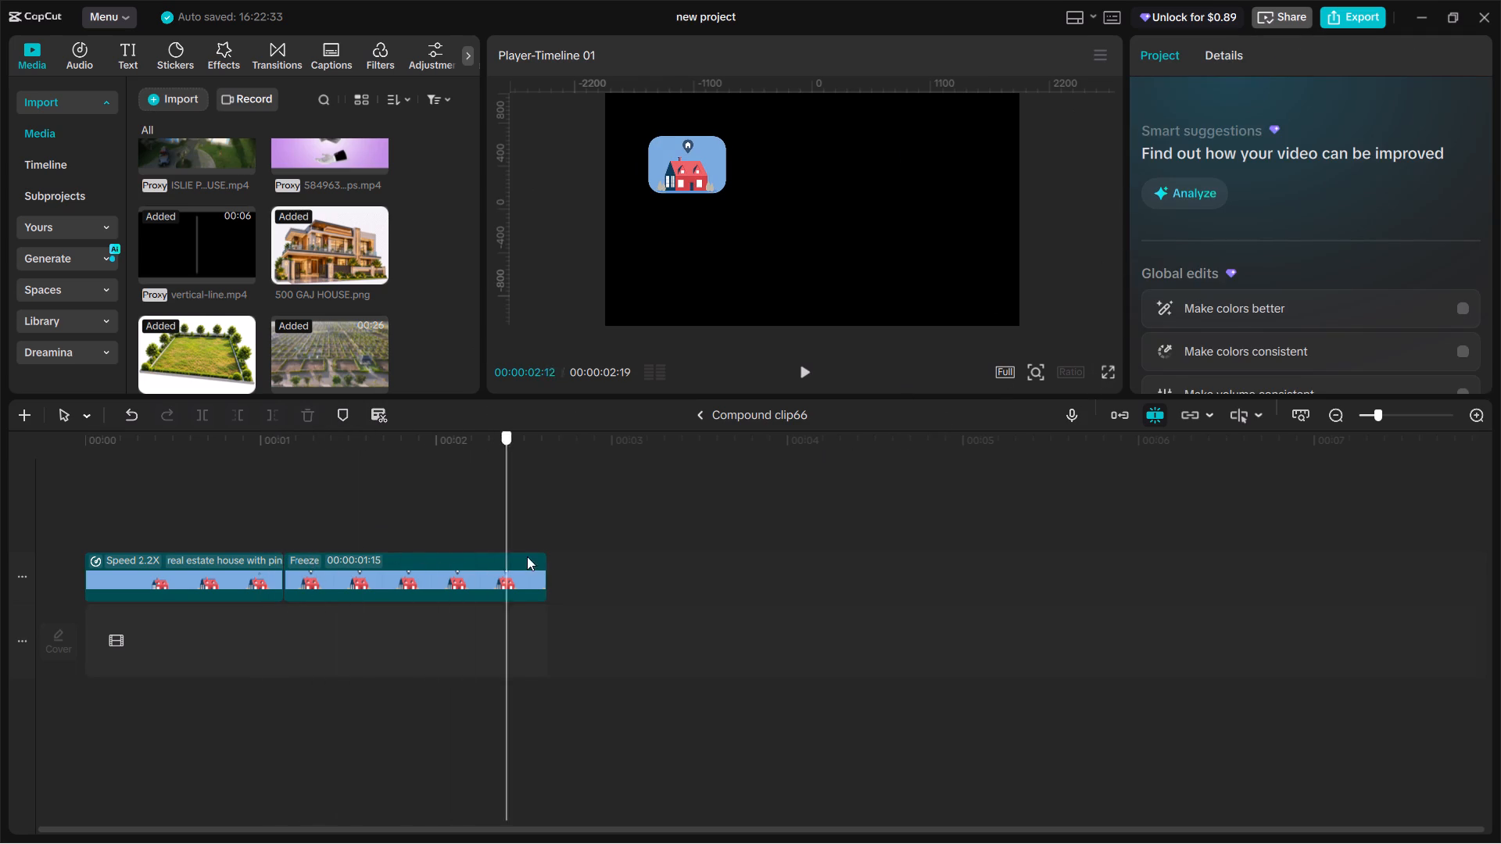
left_click_drag(527, 556, 306, 515)
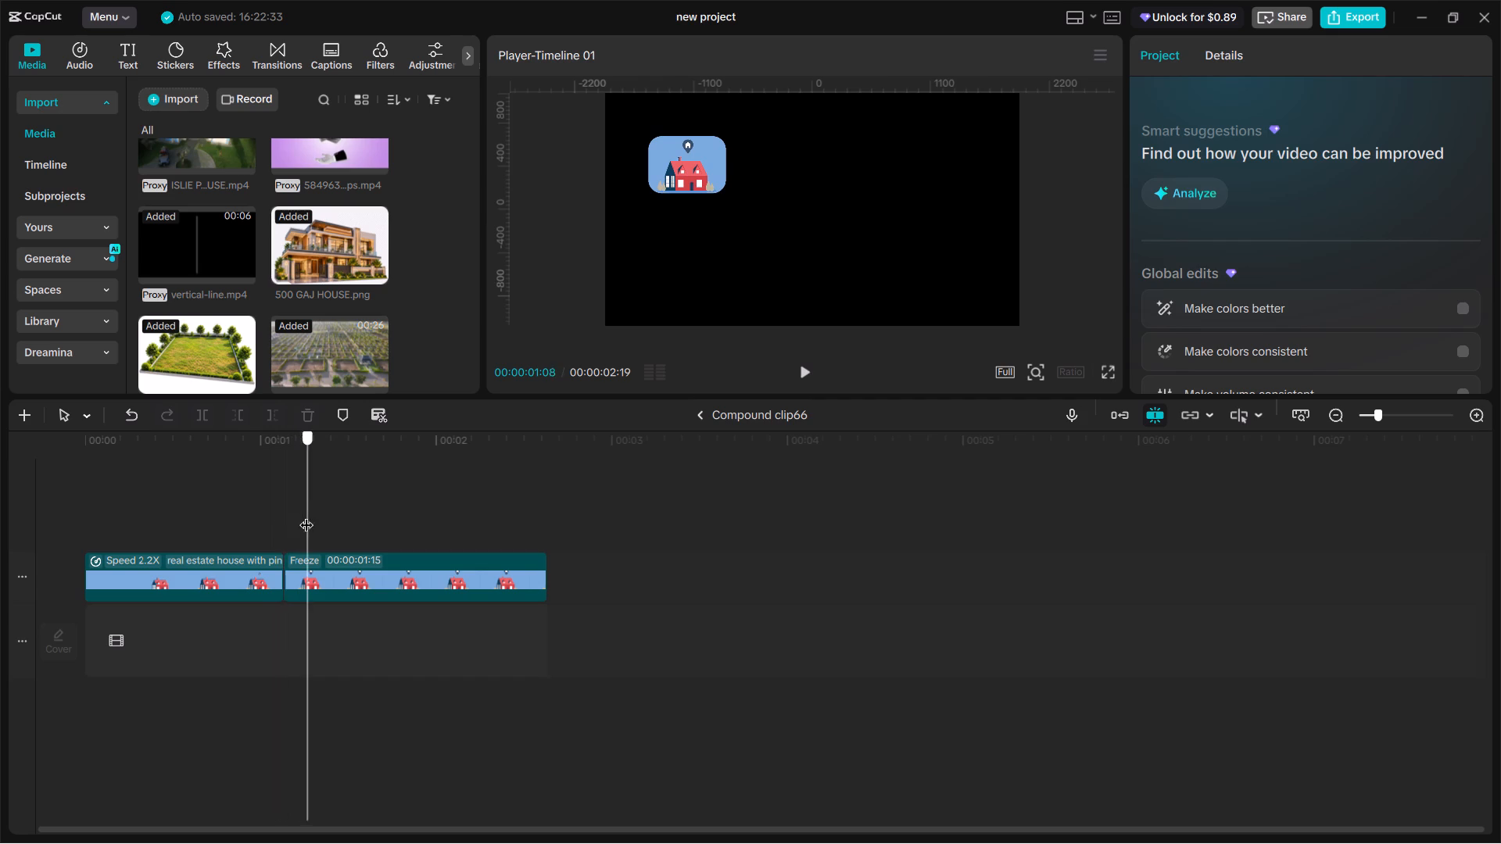
left_click_drag(306, 515, 285, 520)
left_click(344, 560)
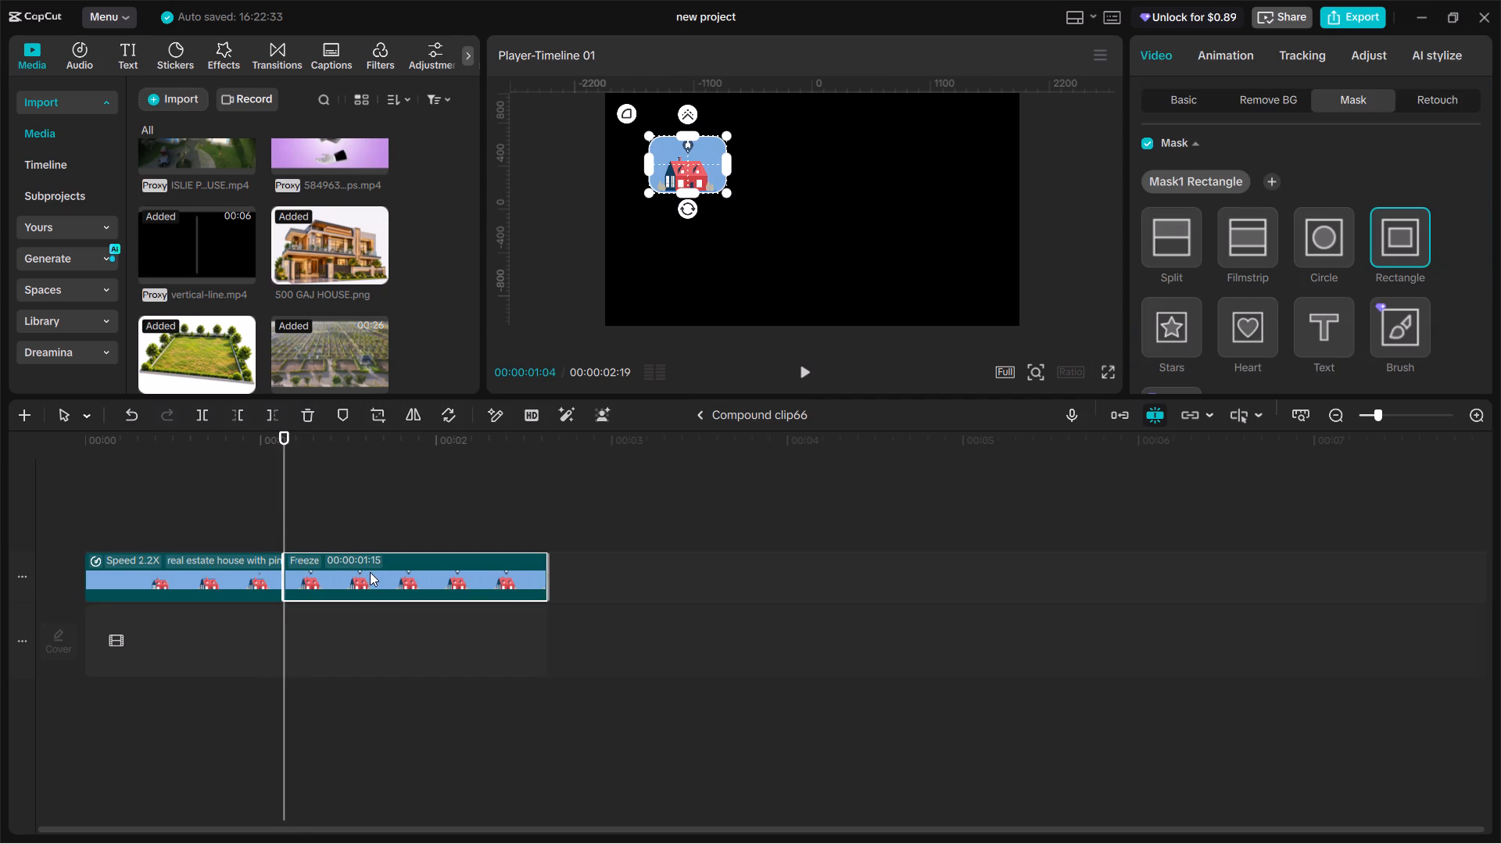
key("BackSpace")
left_click(237, 581)
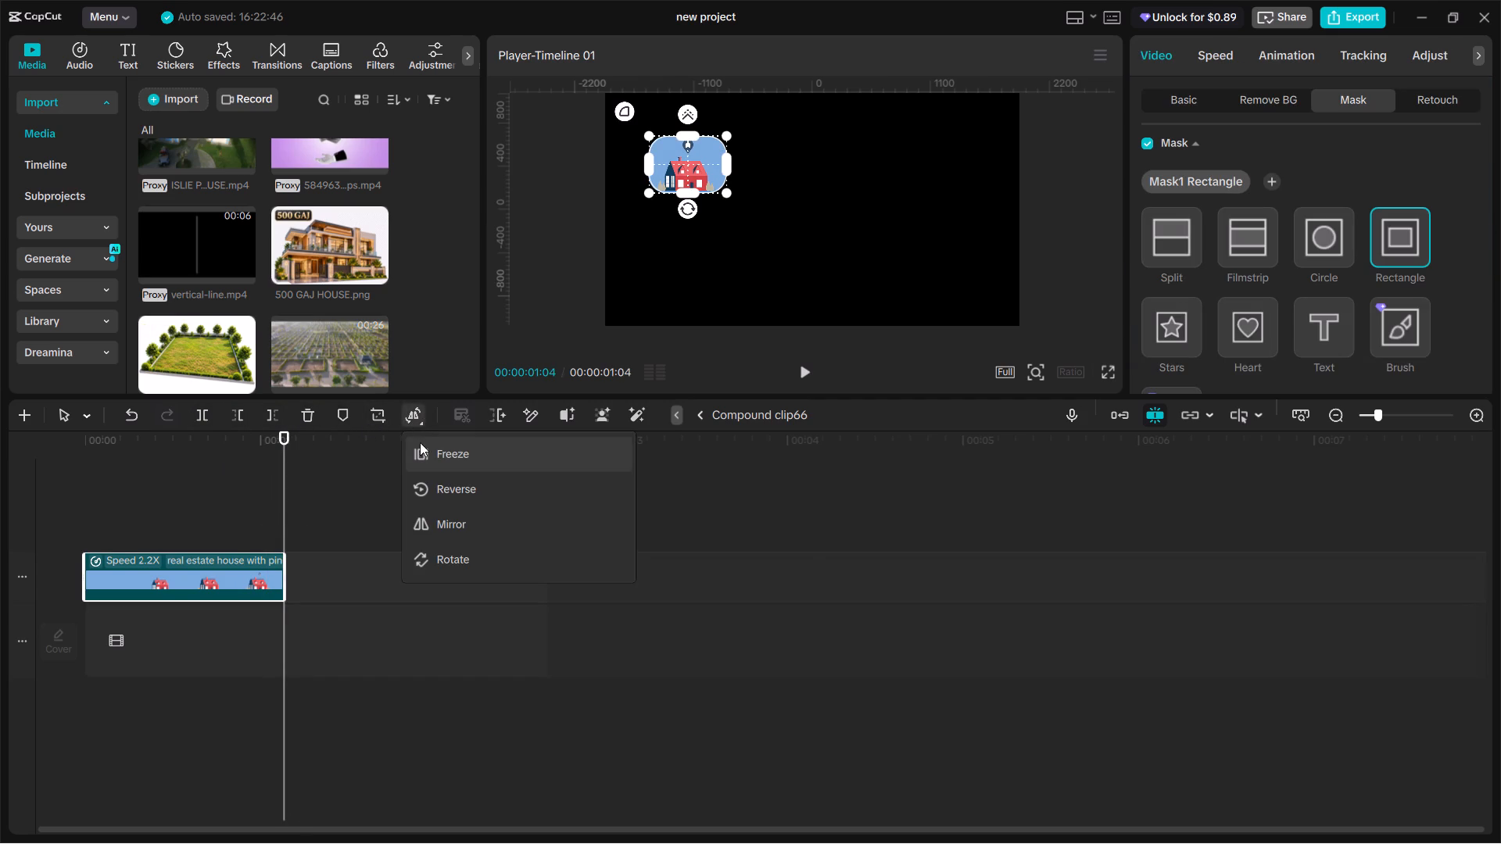
left_click(426, 449)
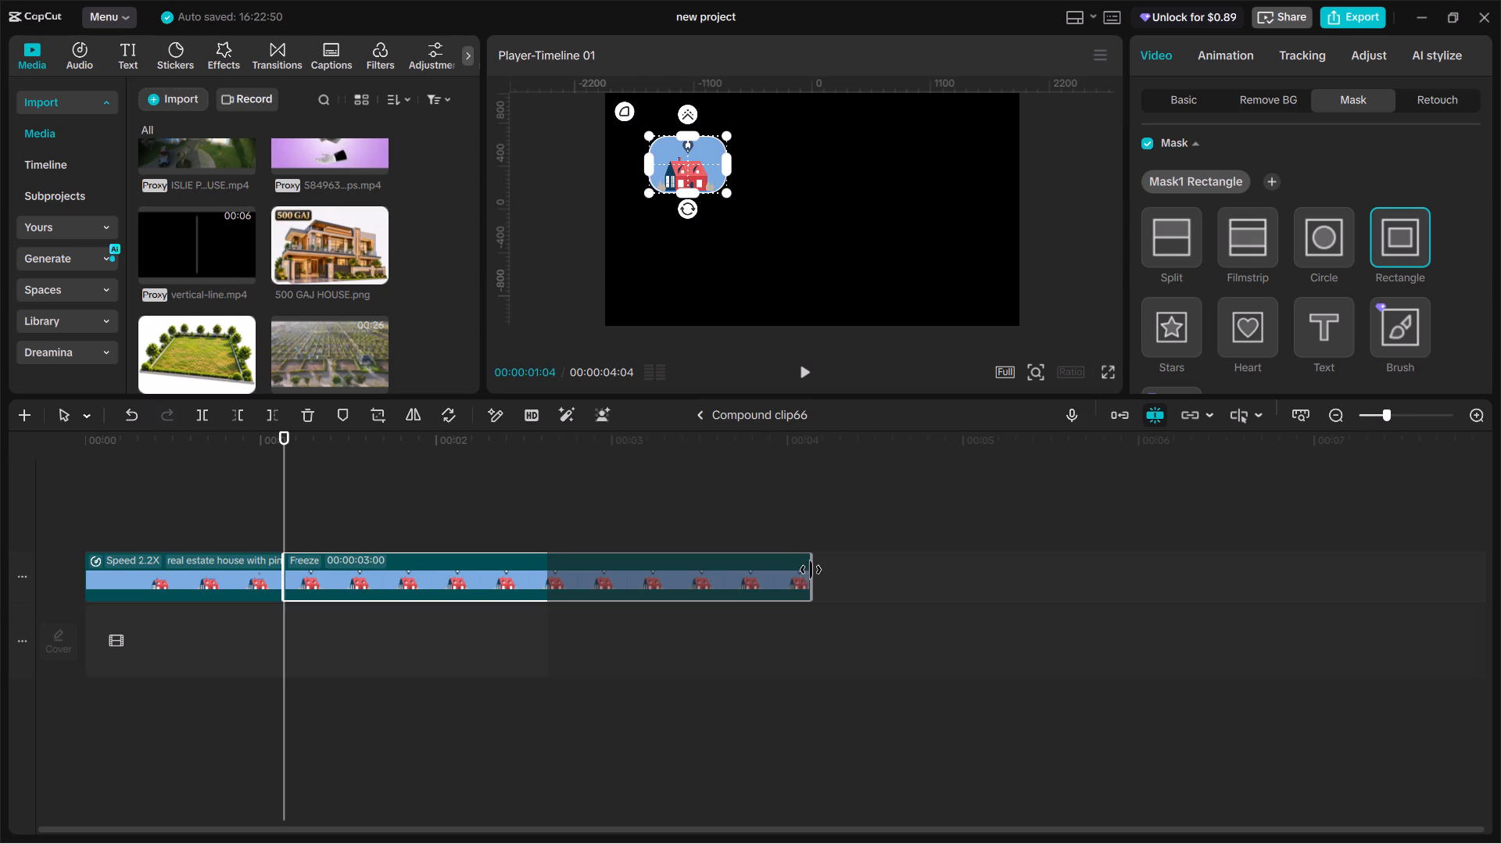
left_click_drag(813, 570, 547, 559)
left_click(696, 411)
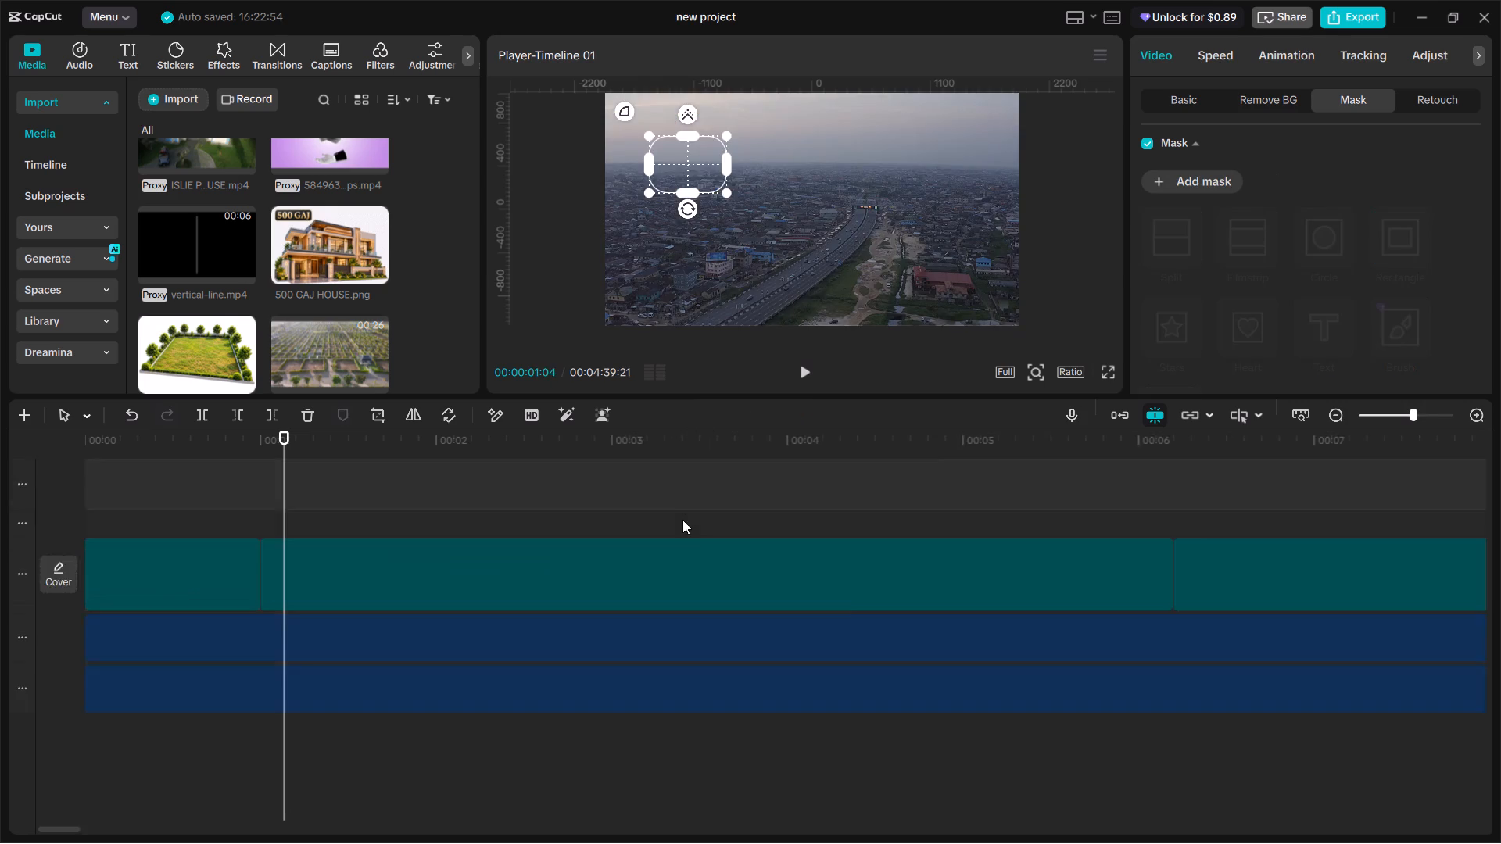
Review both cards over the commenting scene and apply the Fade In entrance animation to the plot question clip.
left_click(942, 491)
left_click_drag(942, 491, 867, 497)
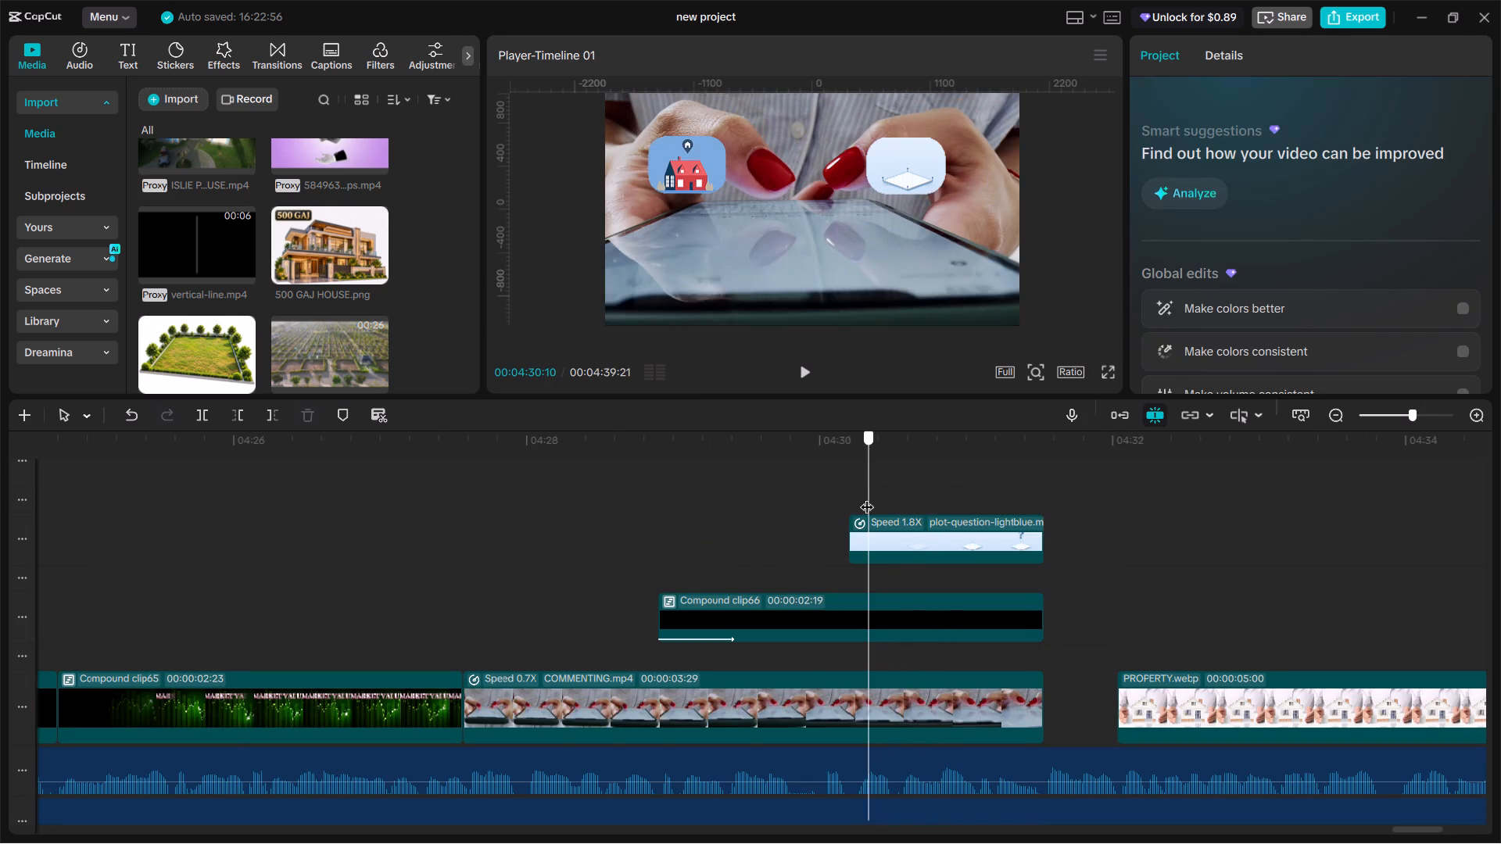
left_click_drag(867, 497, 913, 504)
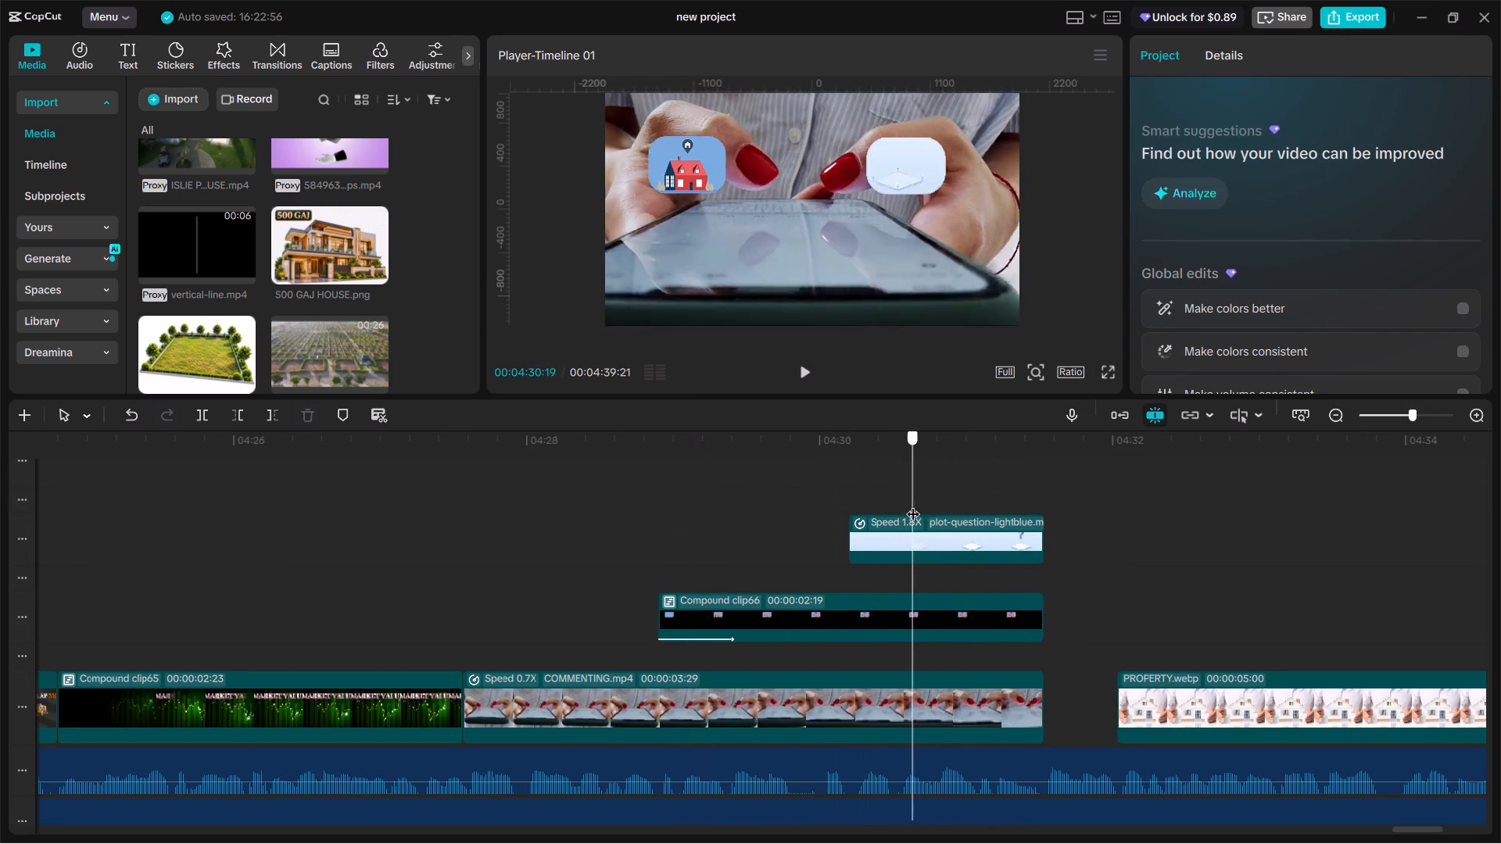
left_click_drag(913, 504, 1019, 505)
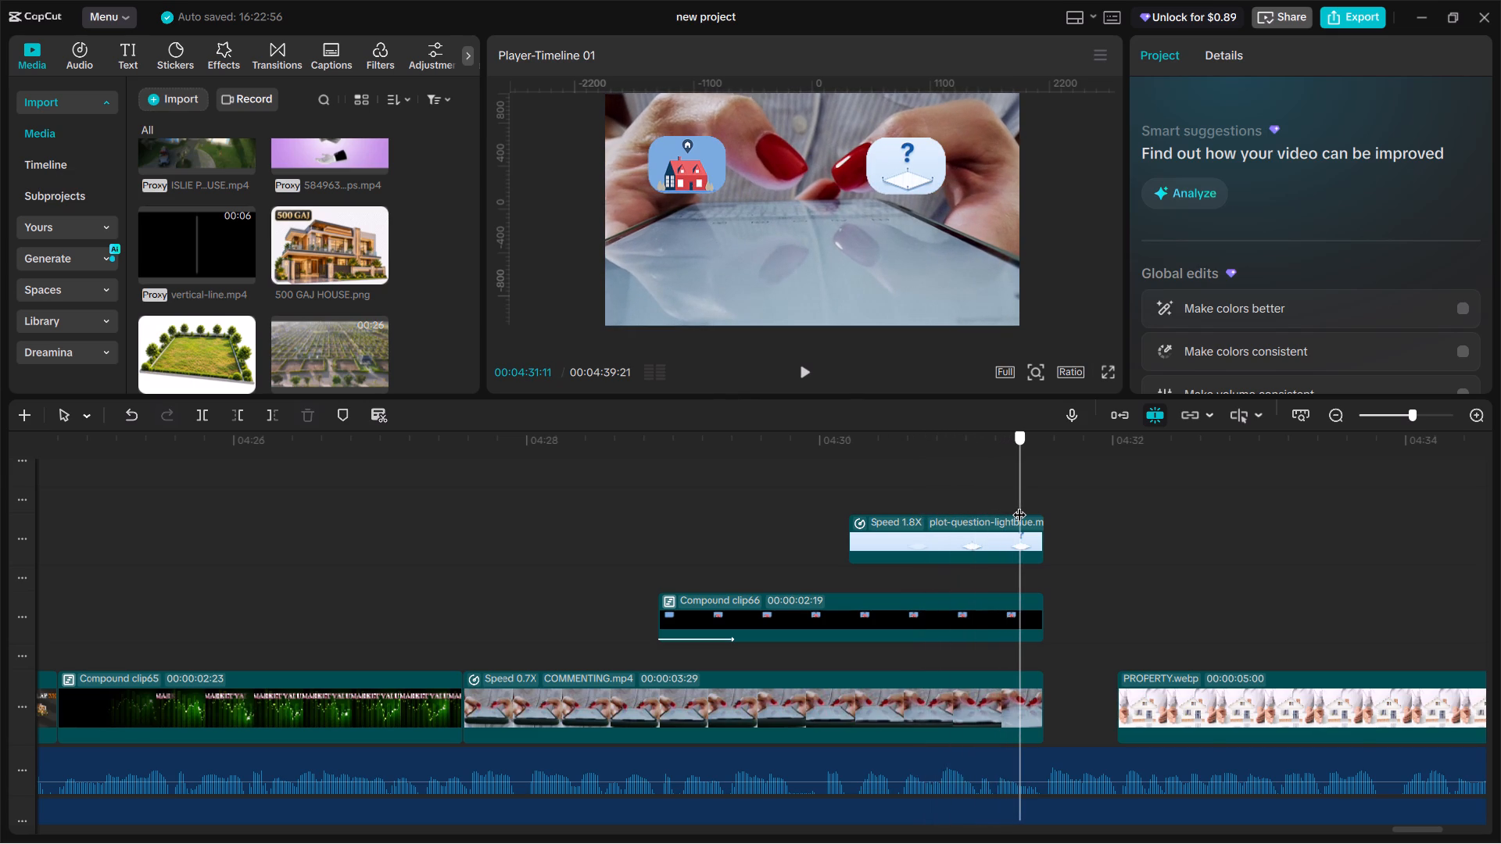
left_click_drag(1019, 505, 838, 498)
key("space")
key("space")
left_click(904, 542)
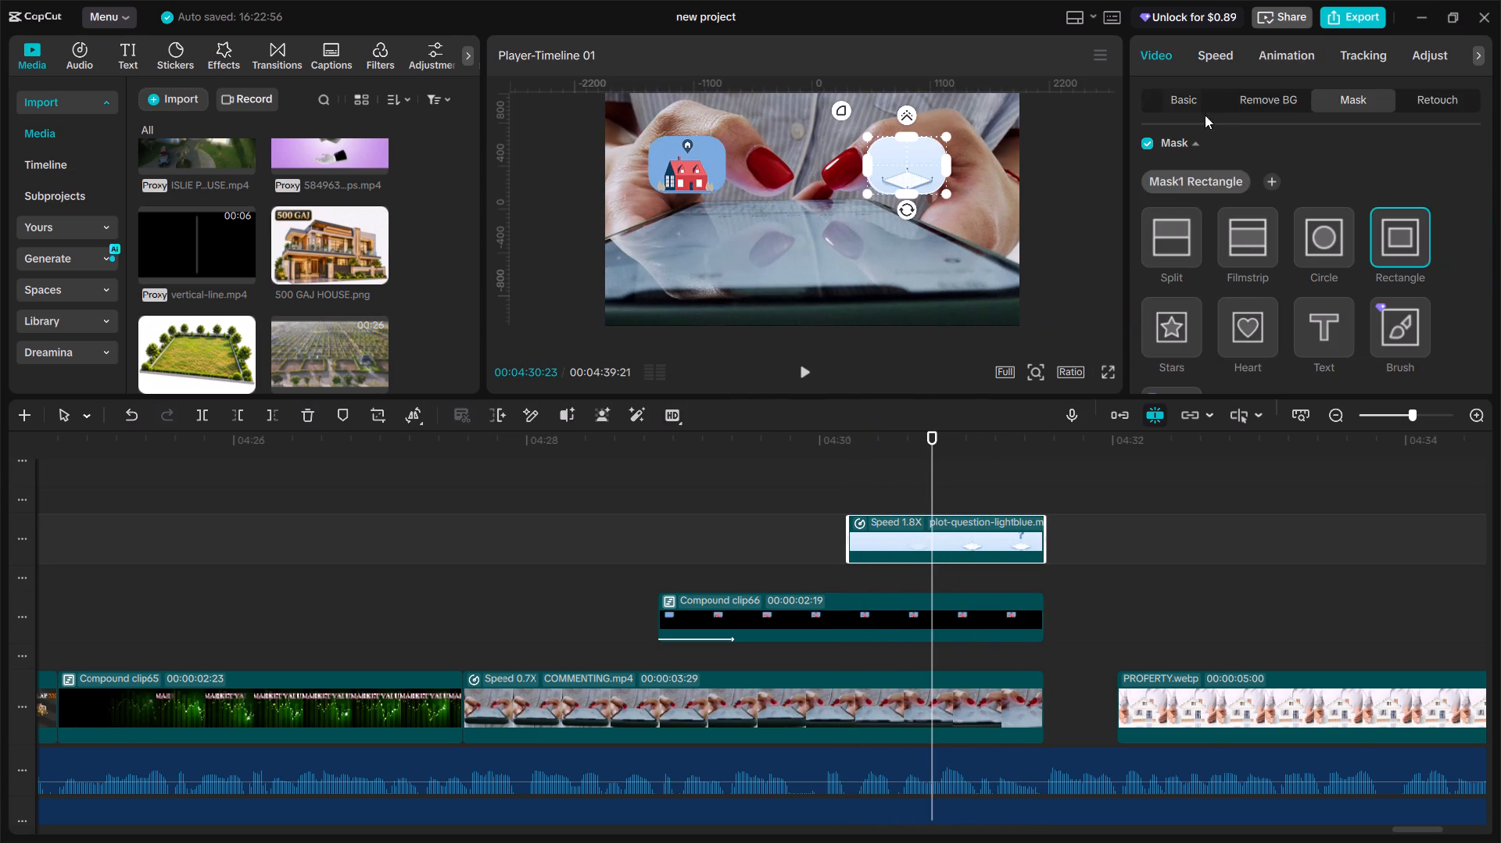
left_click(1221, 59)
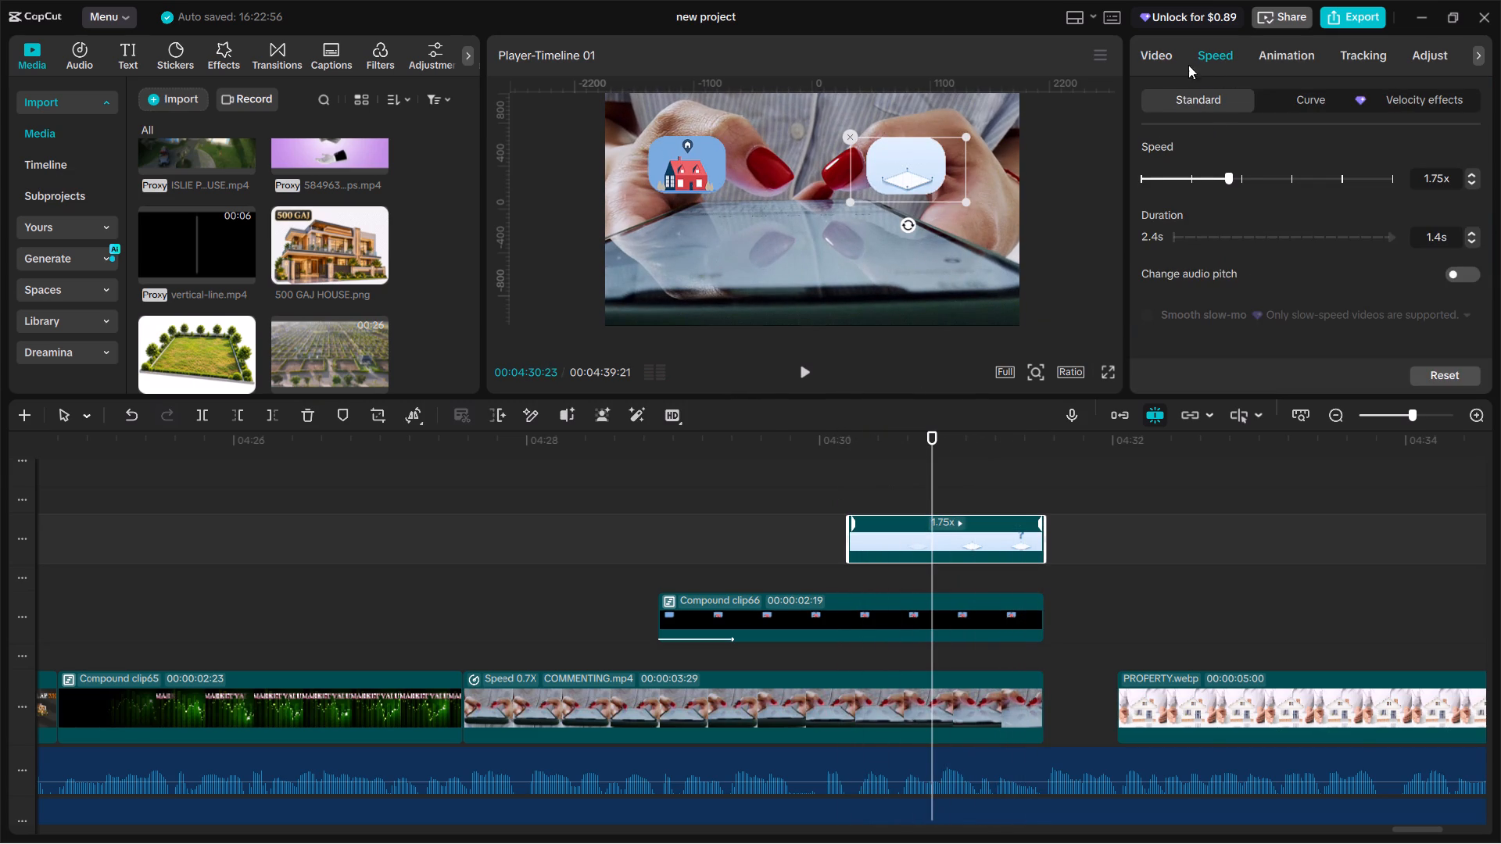
left_click(1284, 53)
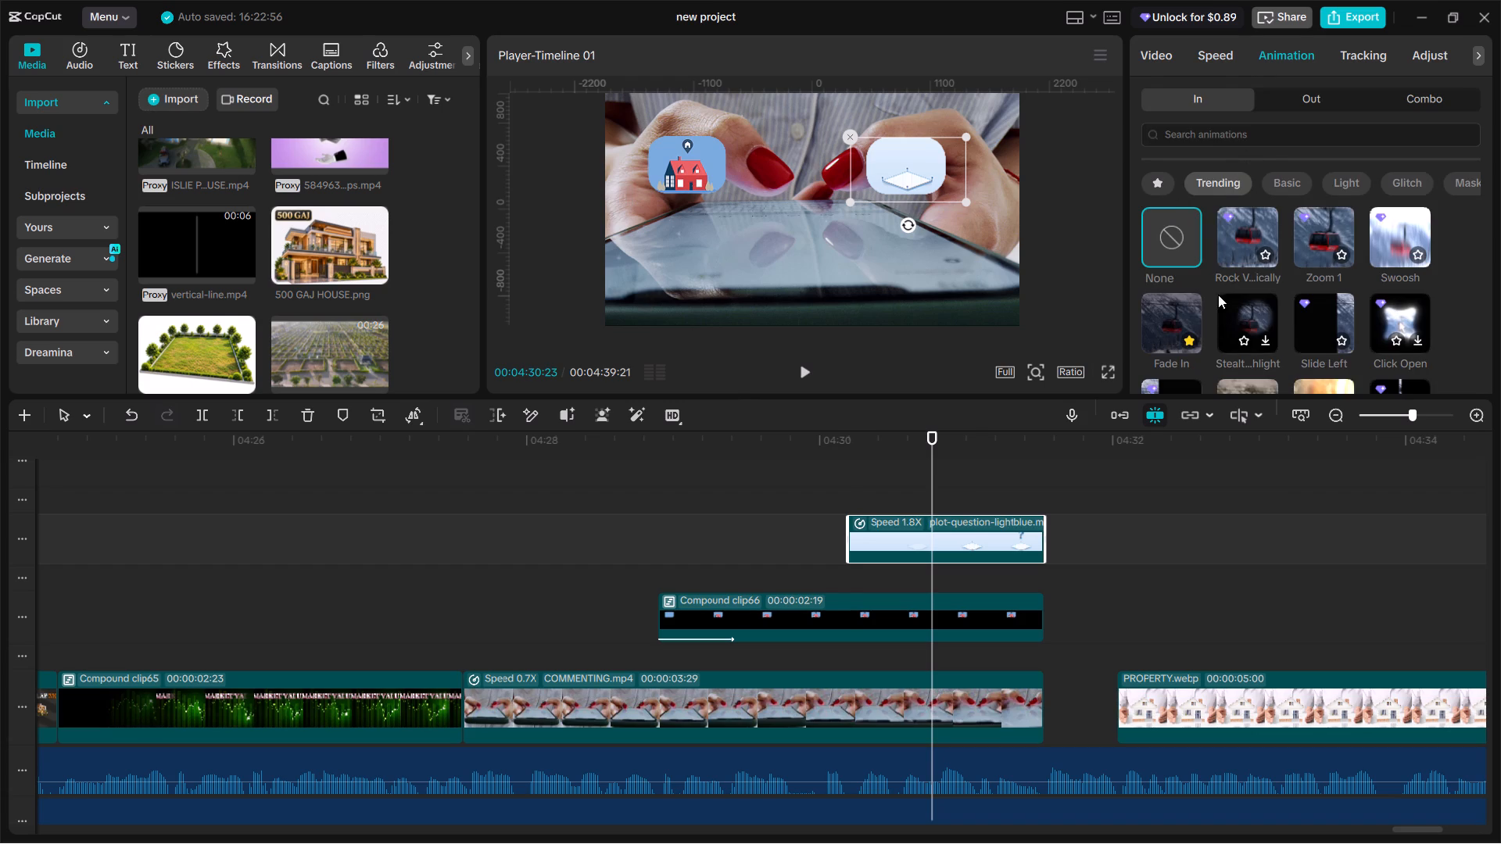
left_click(1184, 319)
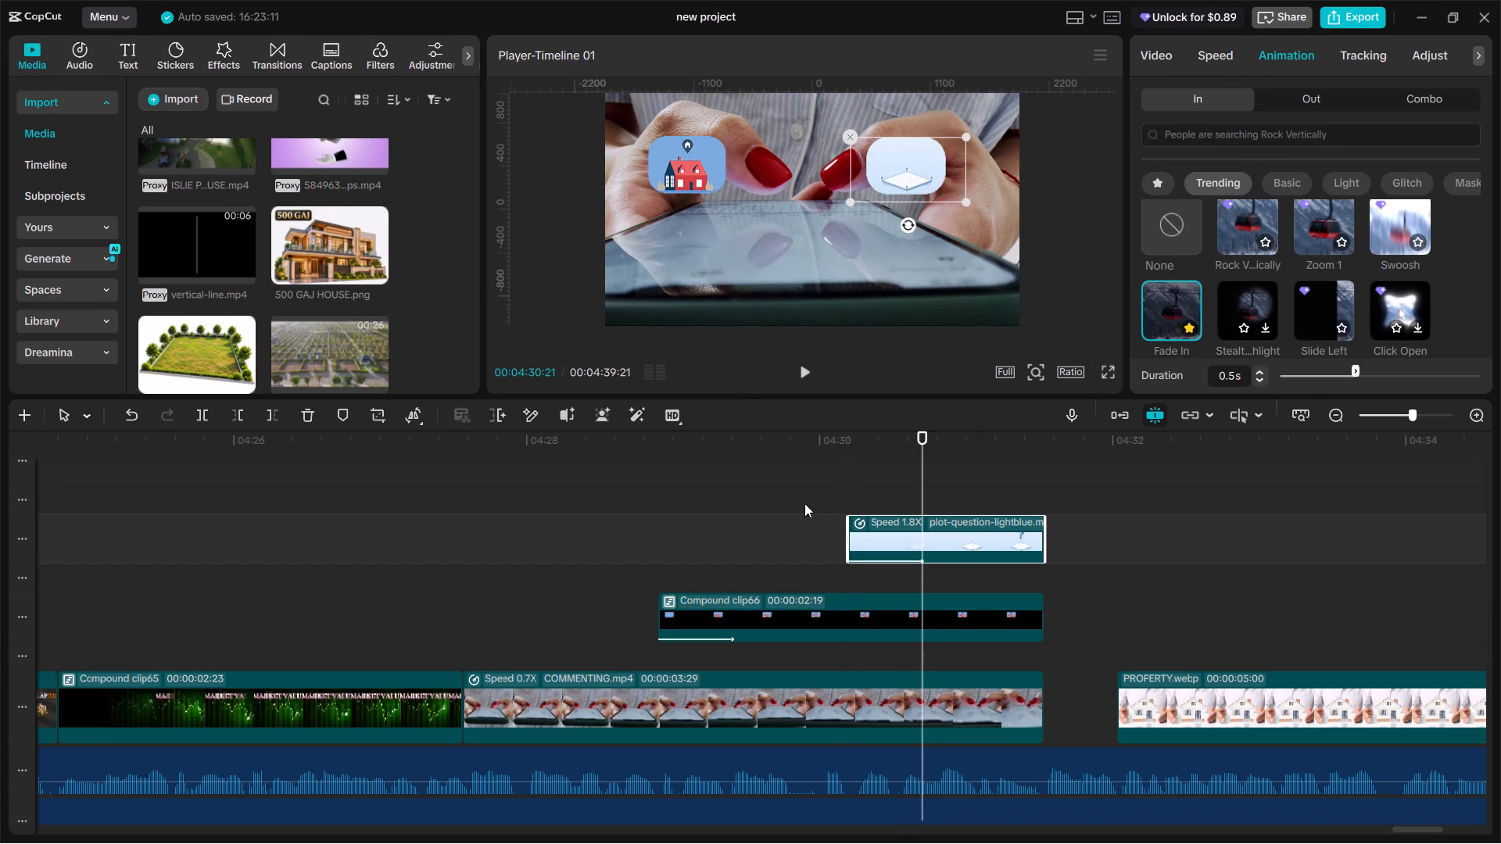
Play back the commenting scene with both cards, and replay its change into the FOR MORE VIDEOS closing scene.
left_click(632, 527)
key("space")
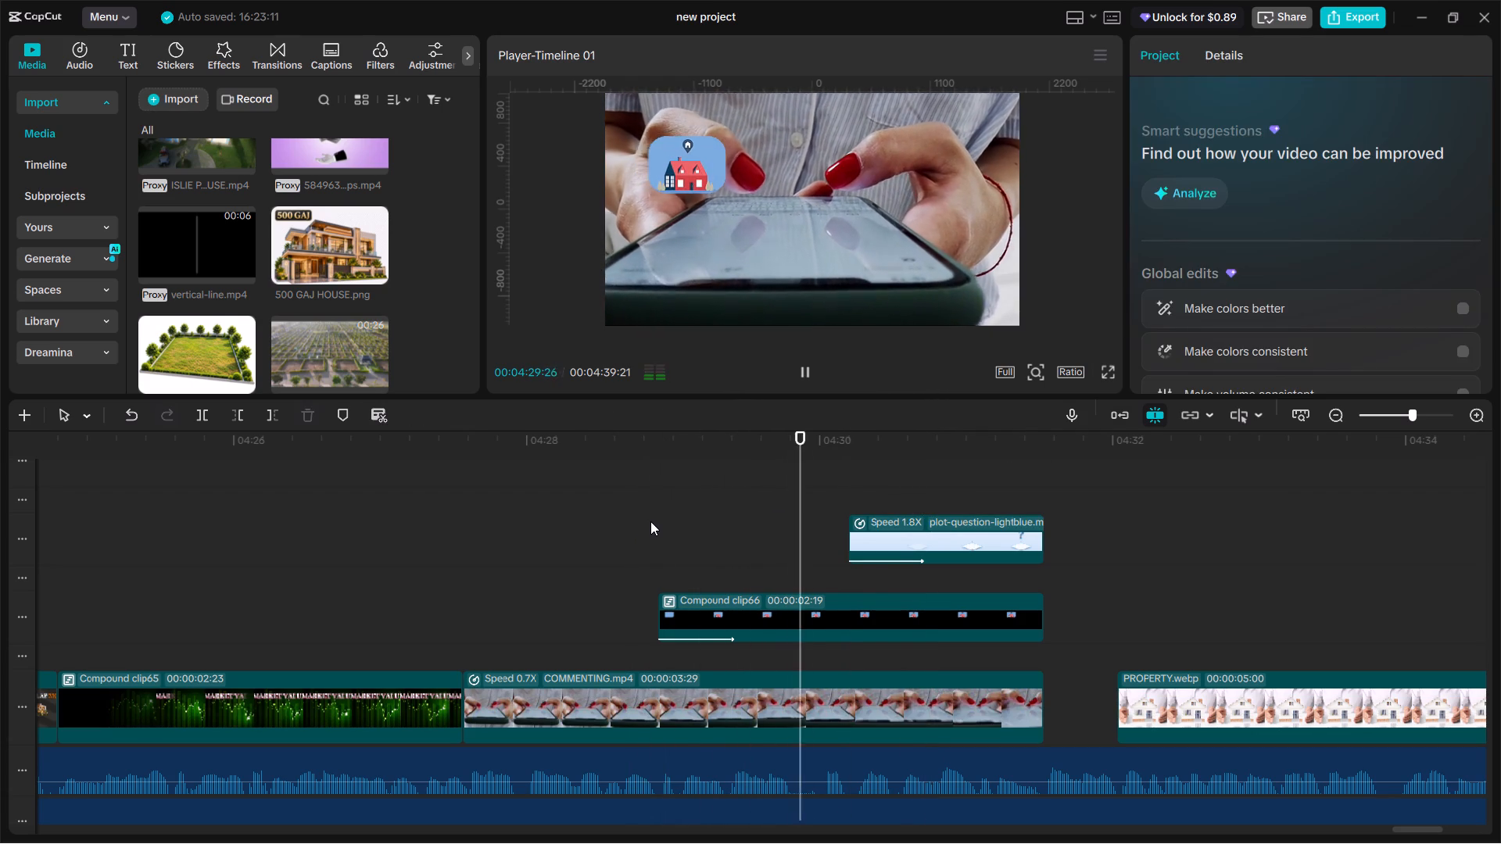
key("space")
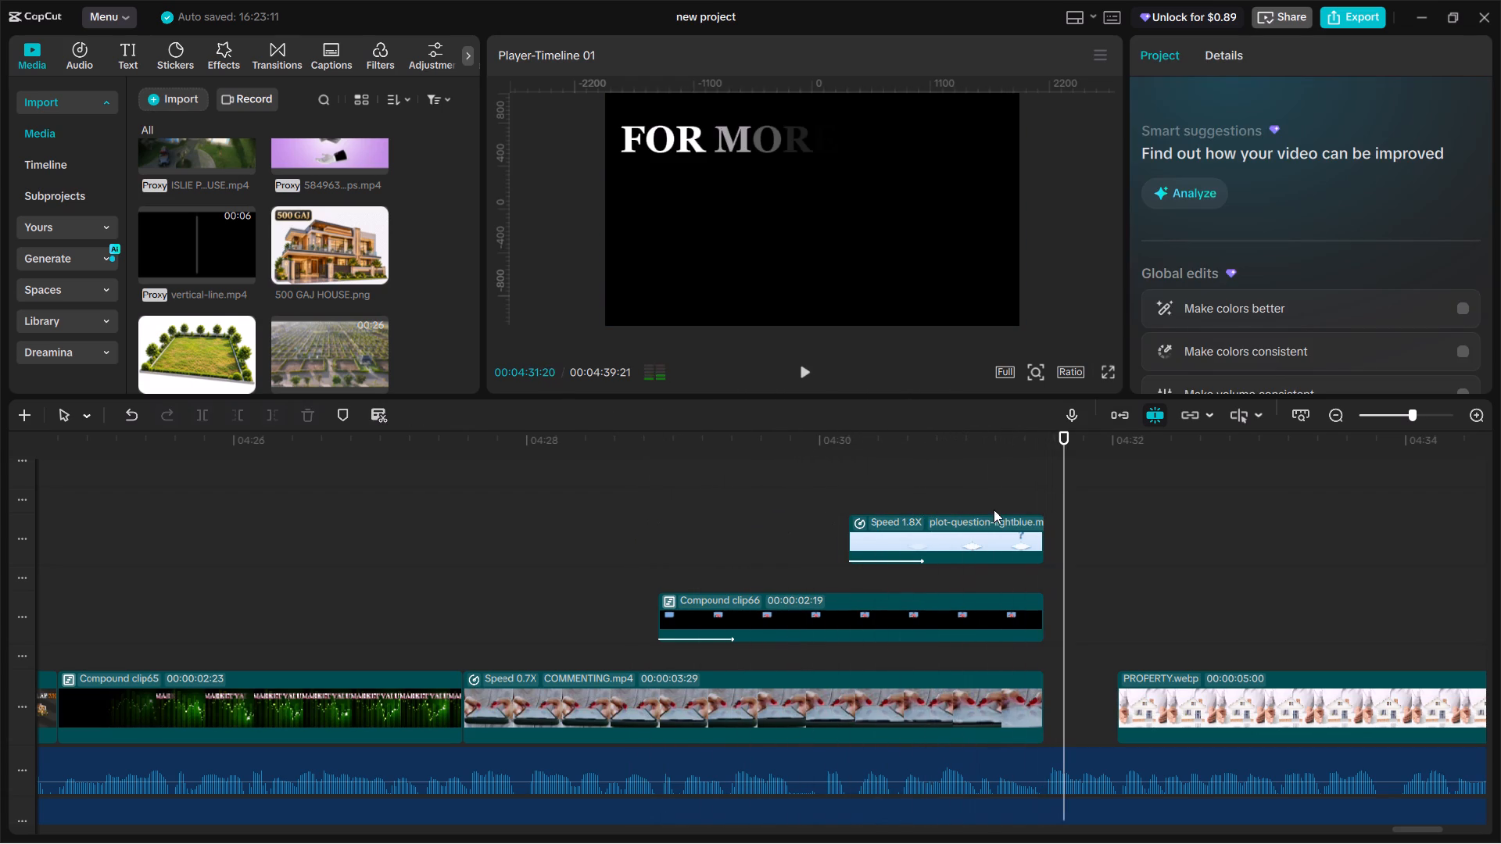
left_click(1041, 477)
left_click_drag(1040, 477, 1023, 488)
key("space")
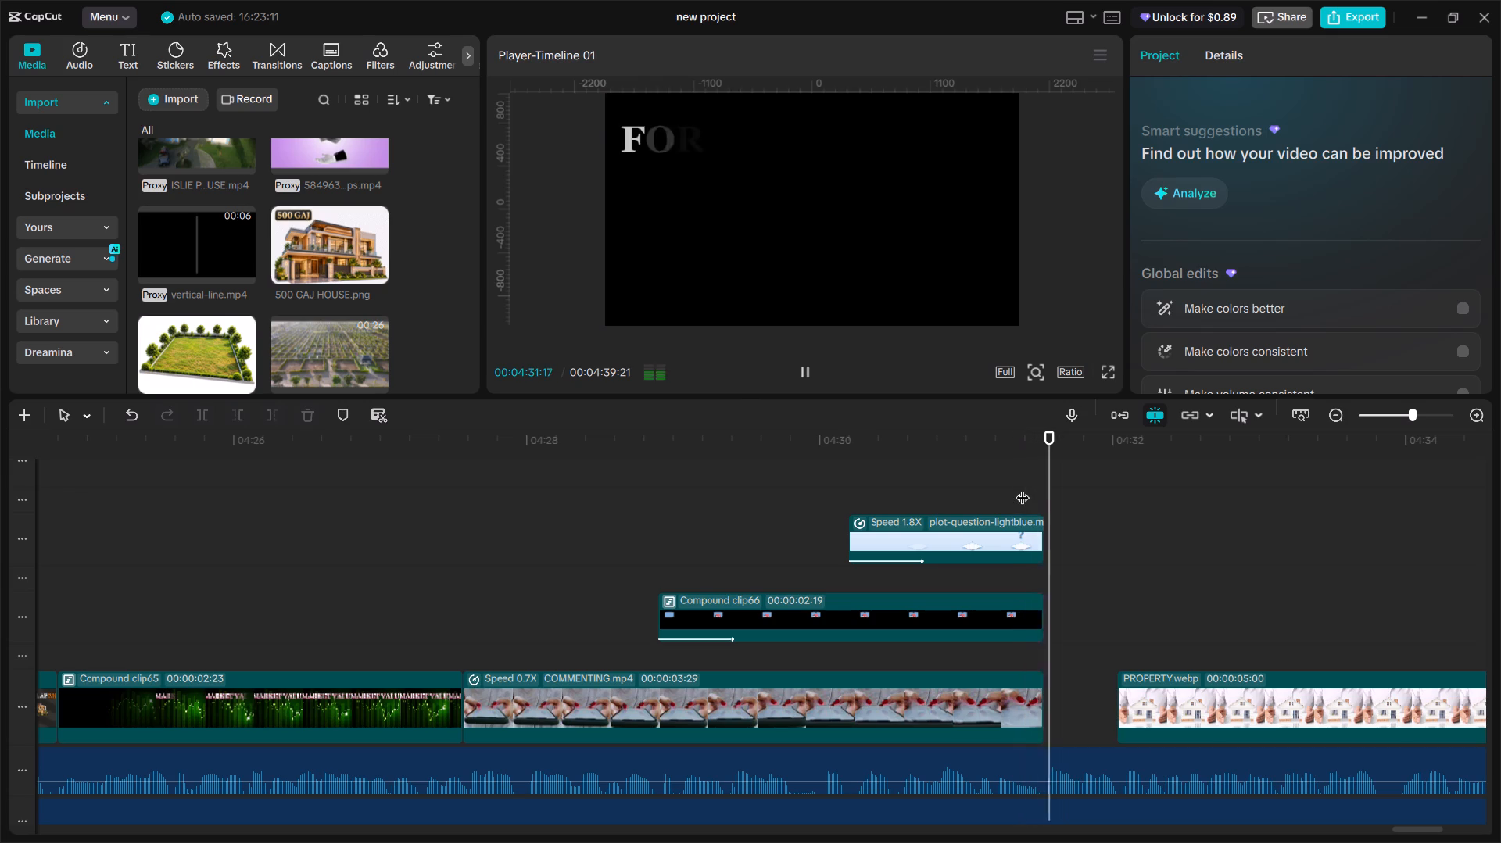
key("space")
left_click(942, 487)
key("space")
key("space")
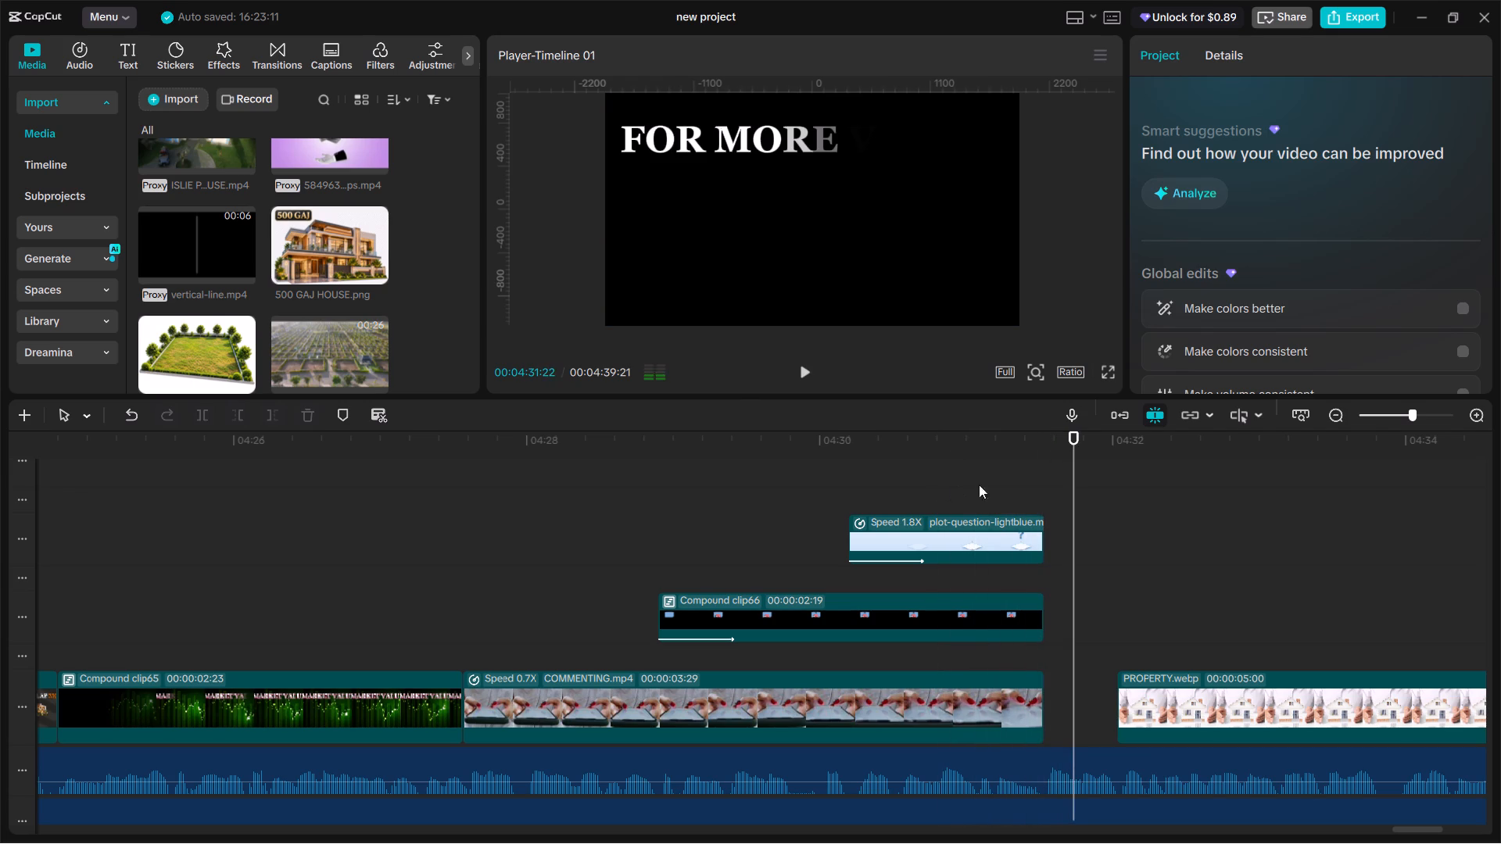
double_click(1035, 493)
key("space")
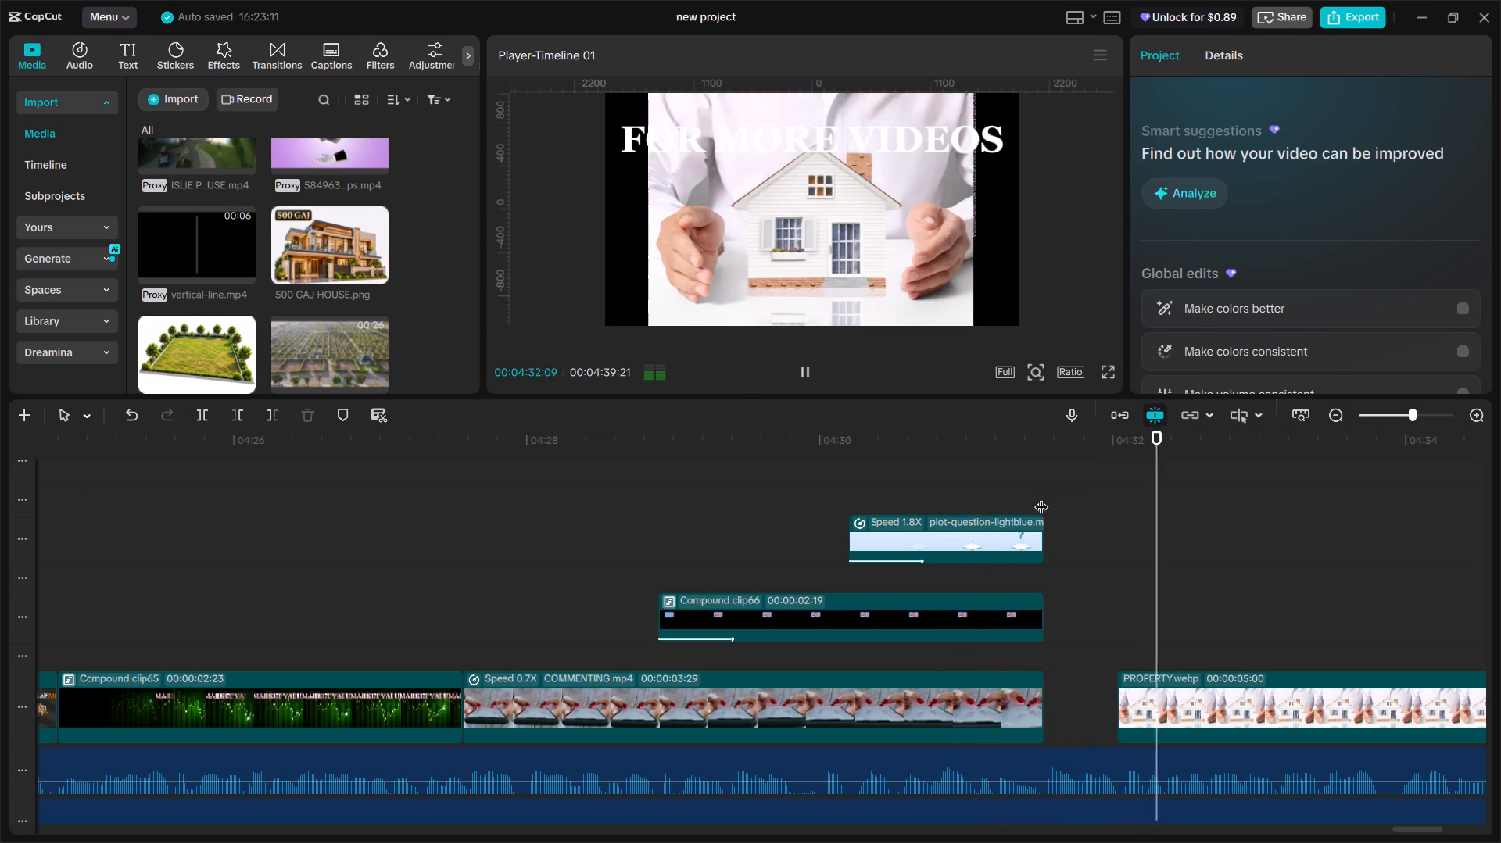
Scale the PROPERTY.webp picture to 53% and move it below the FOR MORE VIDEOS title, at X 0, Y -213.
key("space")
left_click(1162, 688)
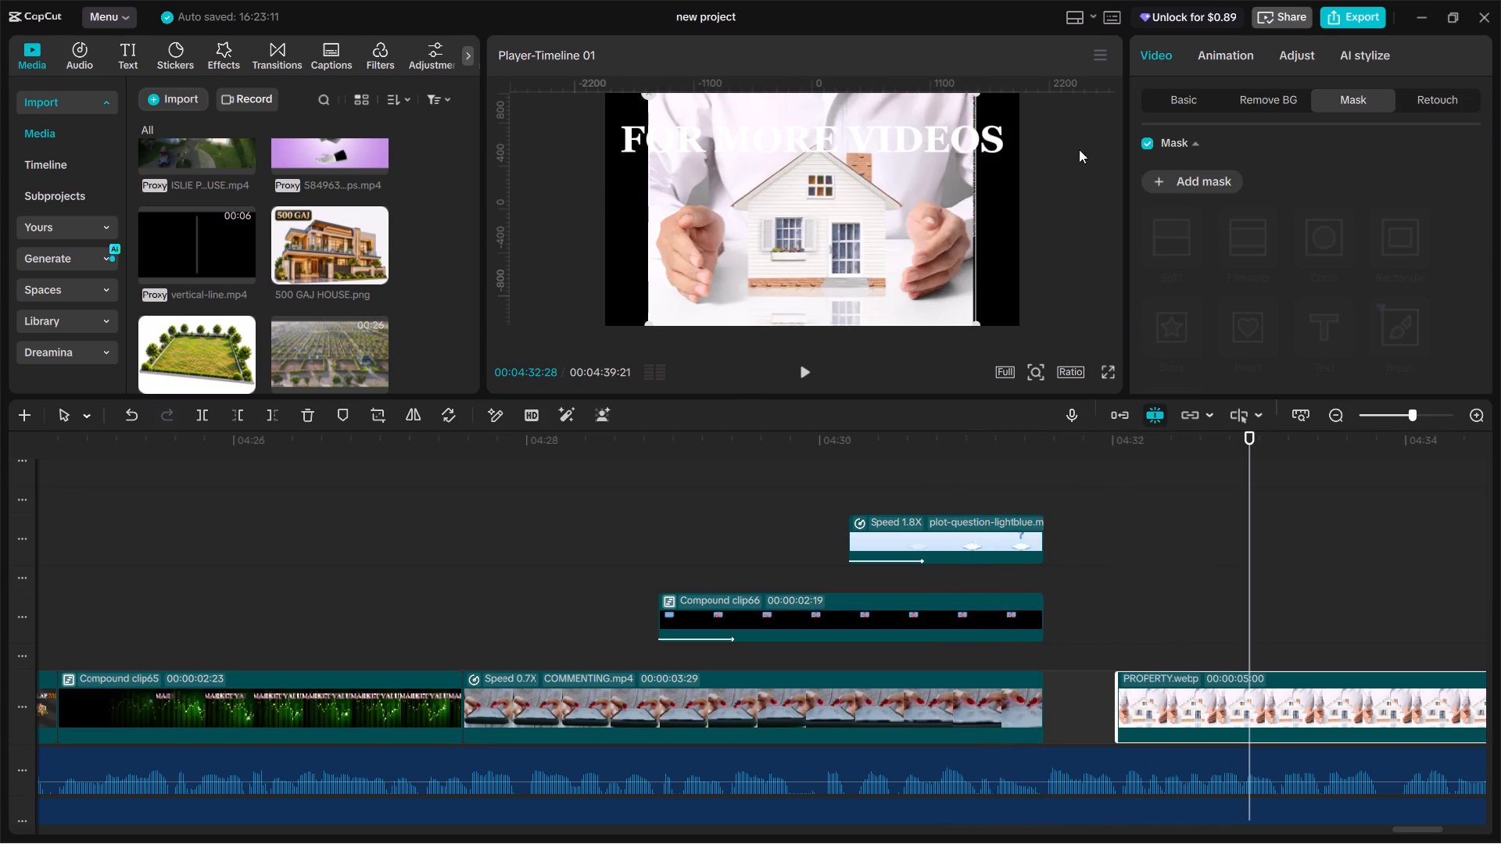
left_click(1182, 99)
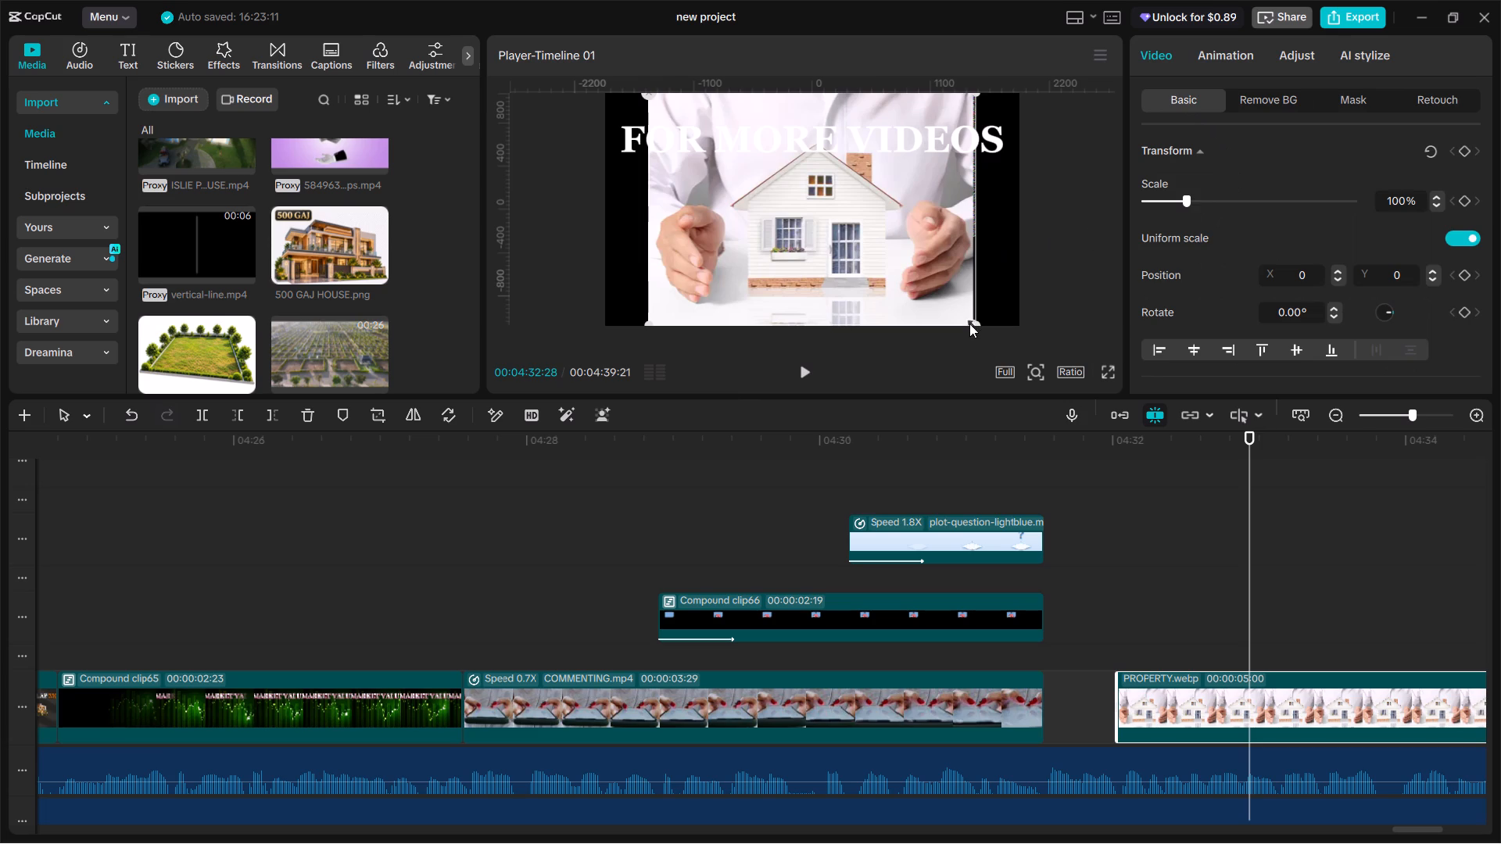
left_click_drag(971, 317, 917, 249)
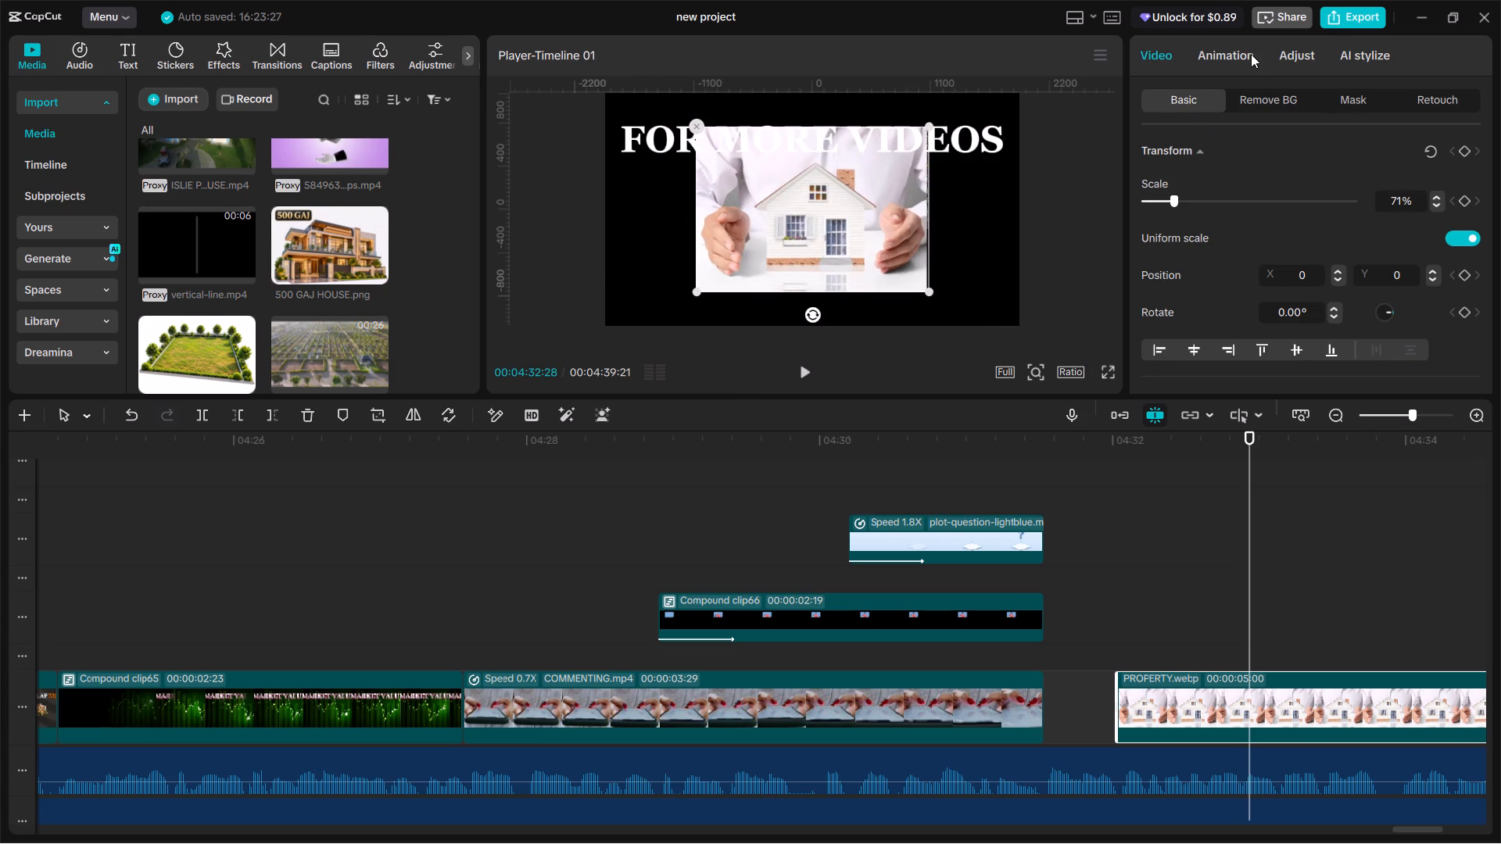
left_click_drag(873, 231, 869, 252)
left_click_drag(928, 310, 891, 271)
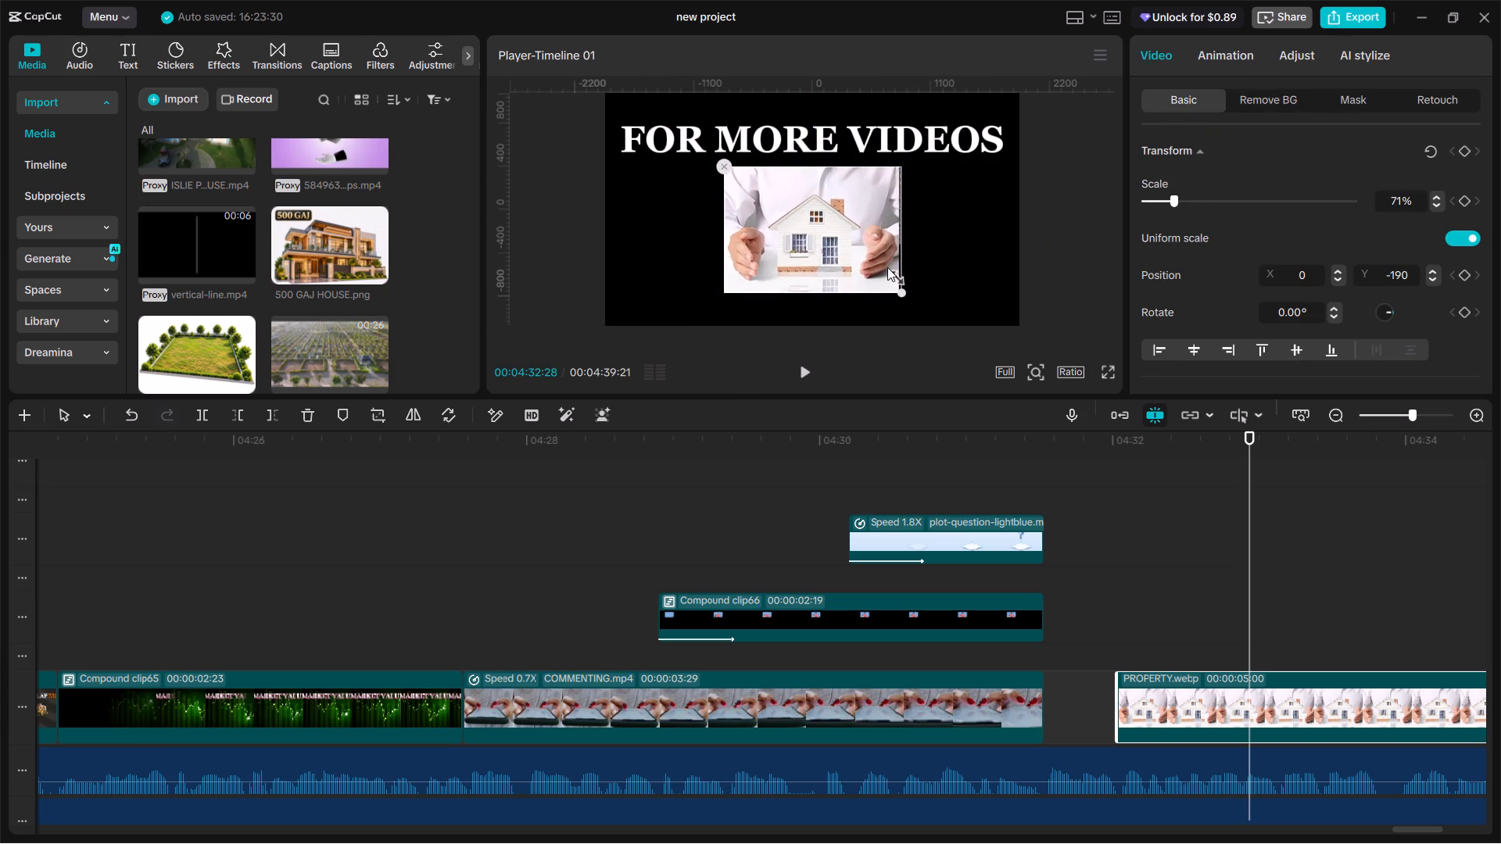
left_click(850, 248)
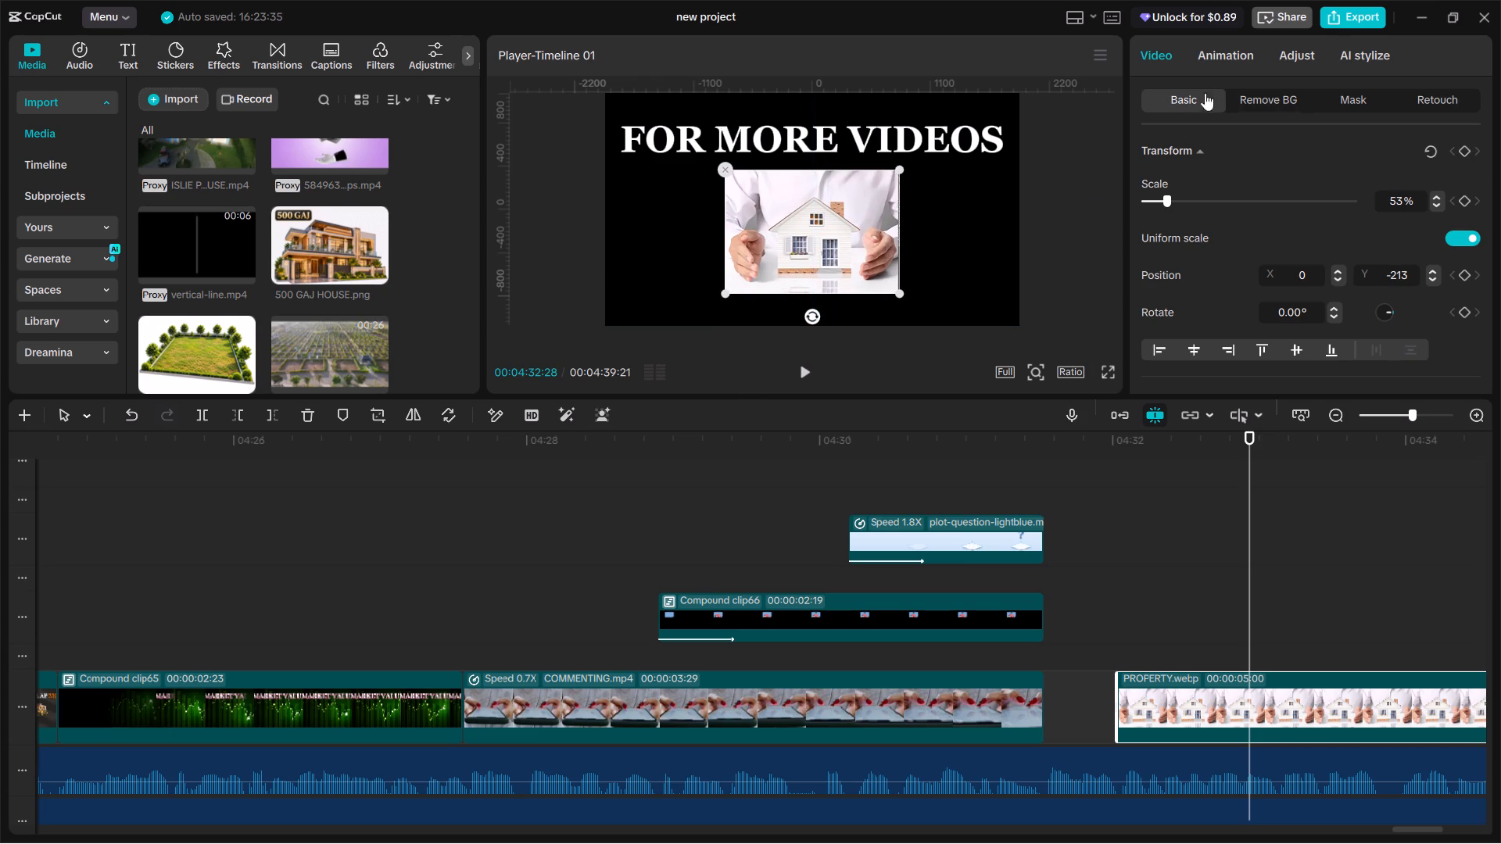
Add a rectangle mask to PROPERTY.webp, stretch it to the picture's full width and height, round its corners strongly, and check it full screen.
left_click(1333, 89)
left_click(1172, 182)
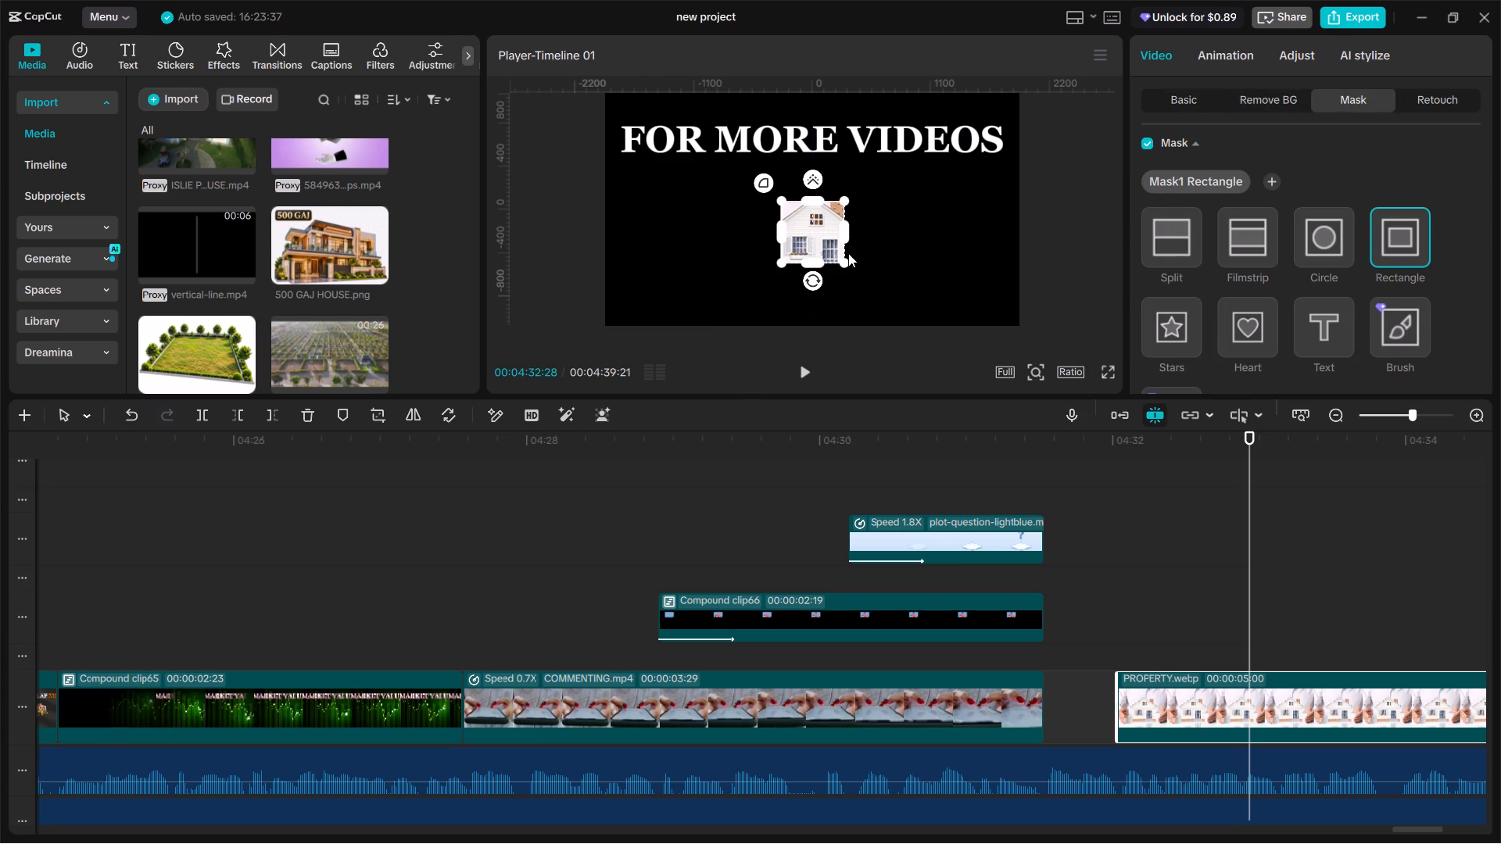
left_click_drag(844, 234, 959, 241)
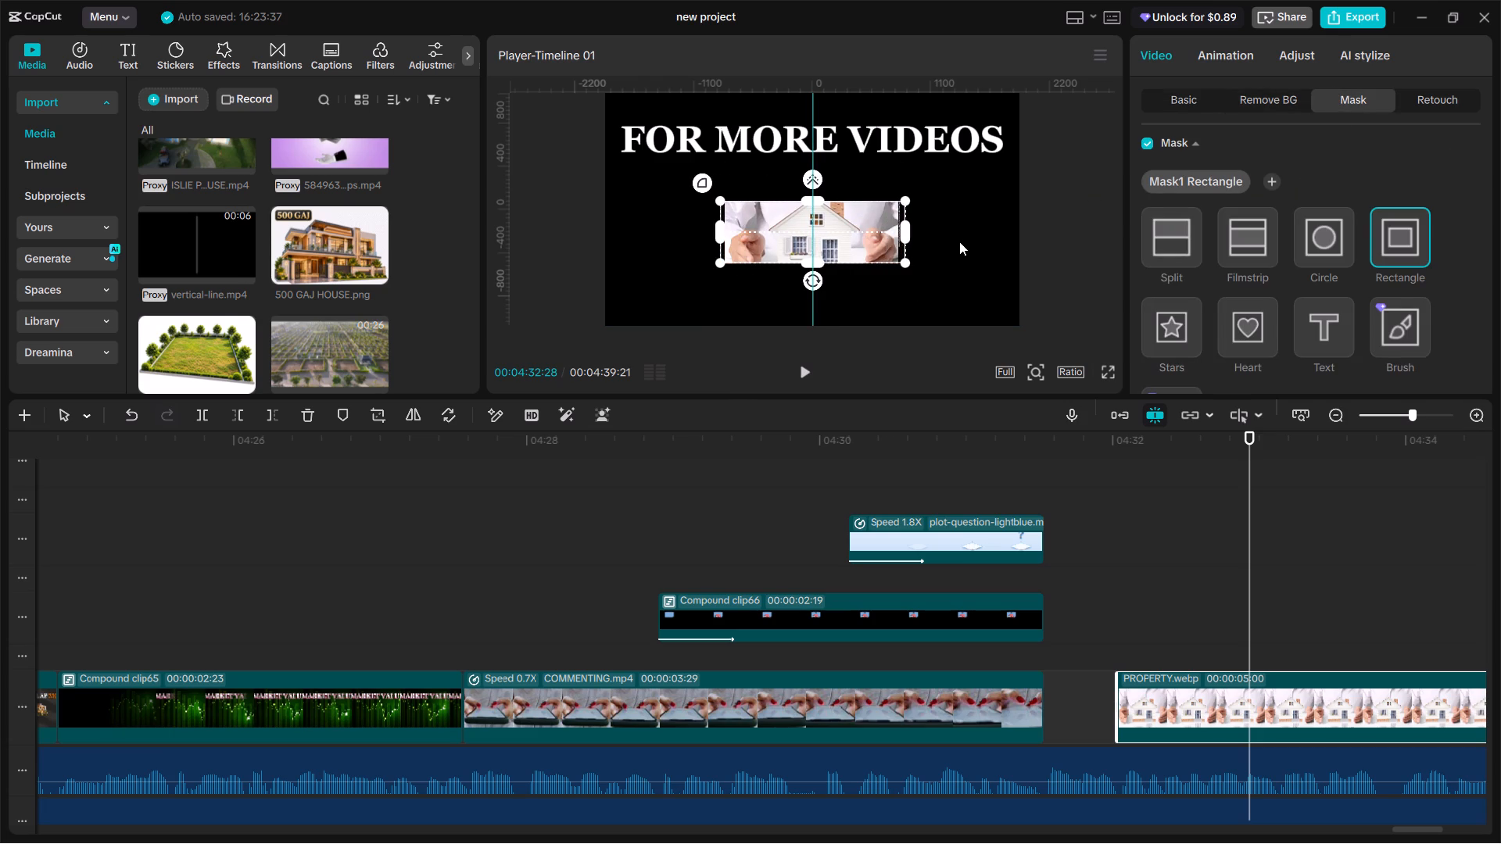
left_click_drag(959, 241, 945, 241)
left_click_drag(816, 263, 821, 298)
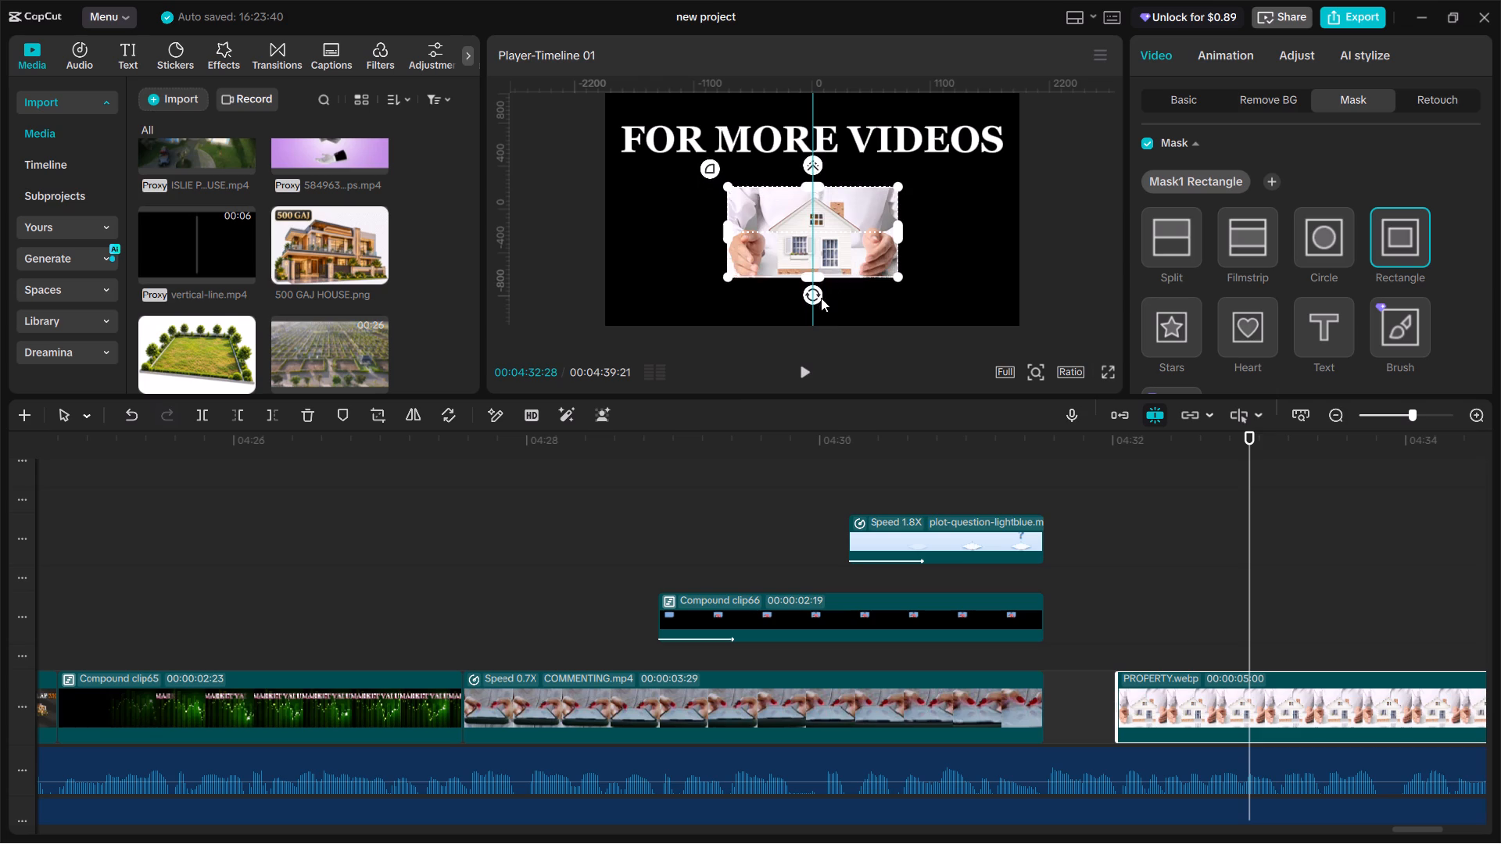
left_click_drag(821, 298, 819, 322)
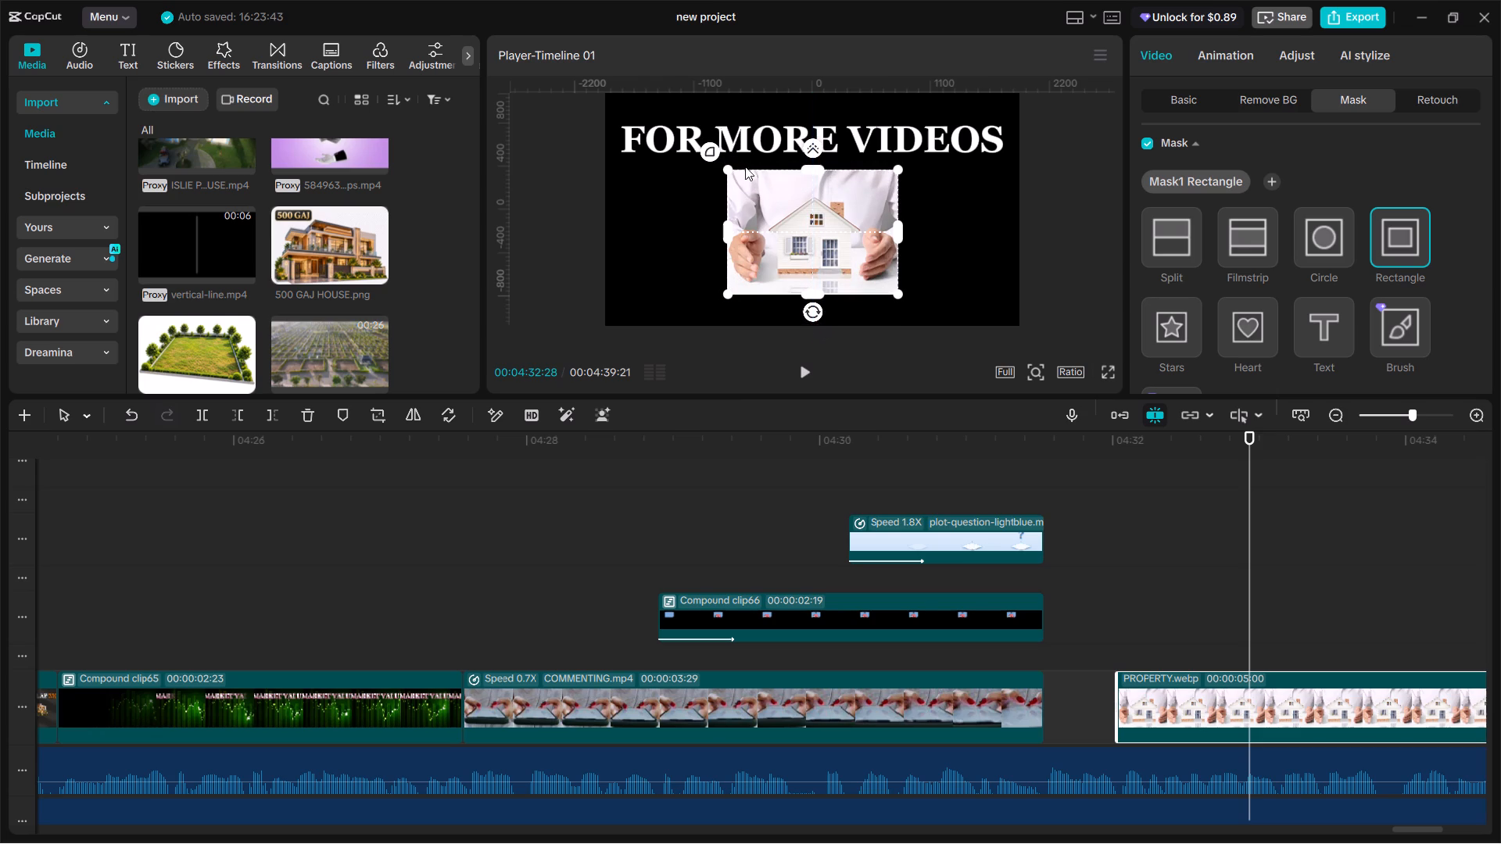
left_click_drag(706, 149, 666, 93)
left_click(1111, 374)
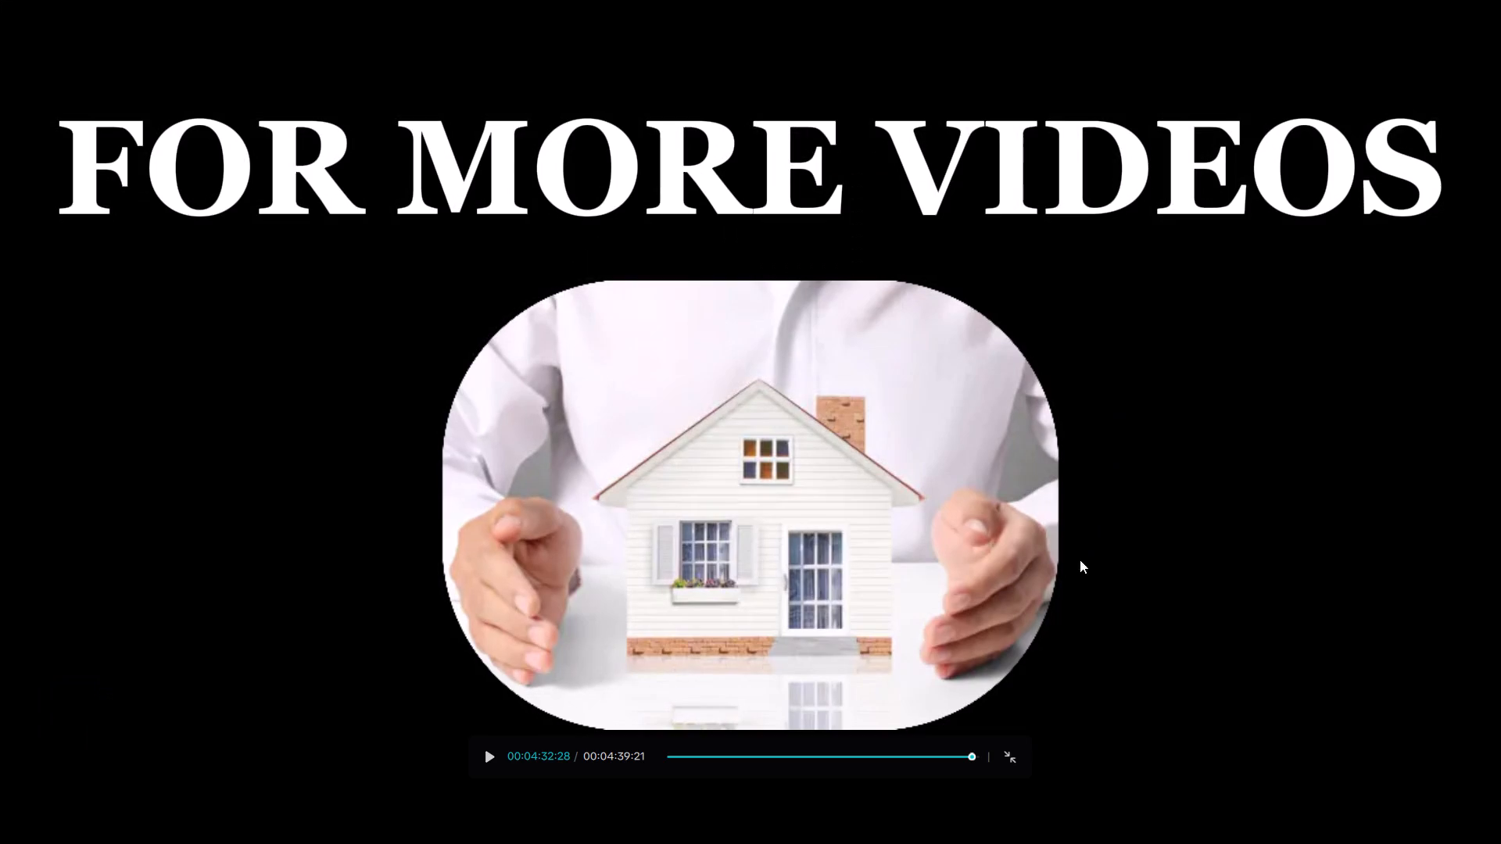
left_click(1004, 755)
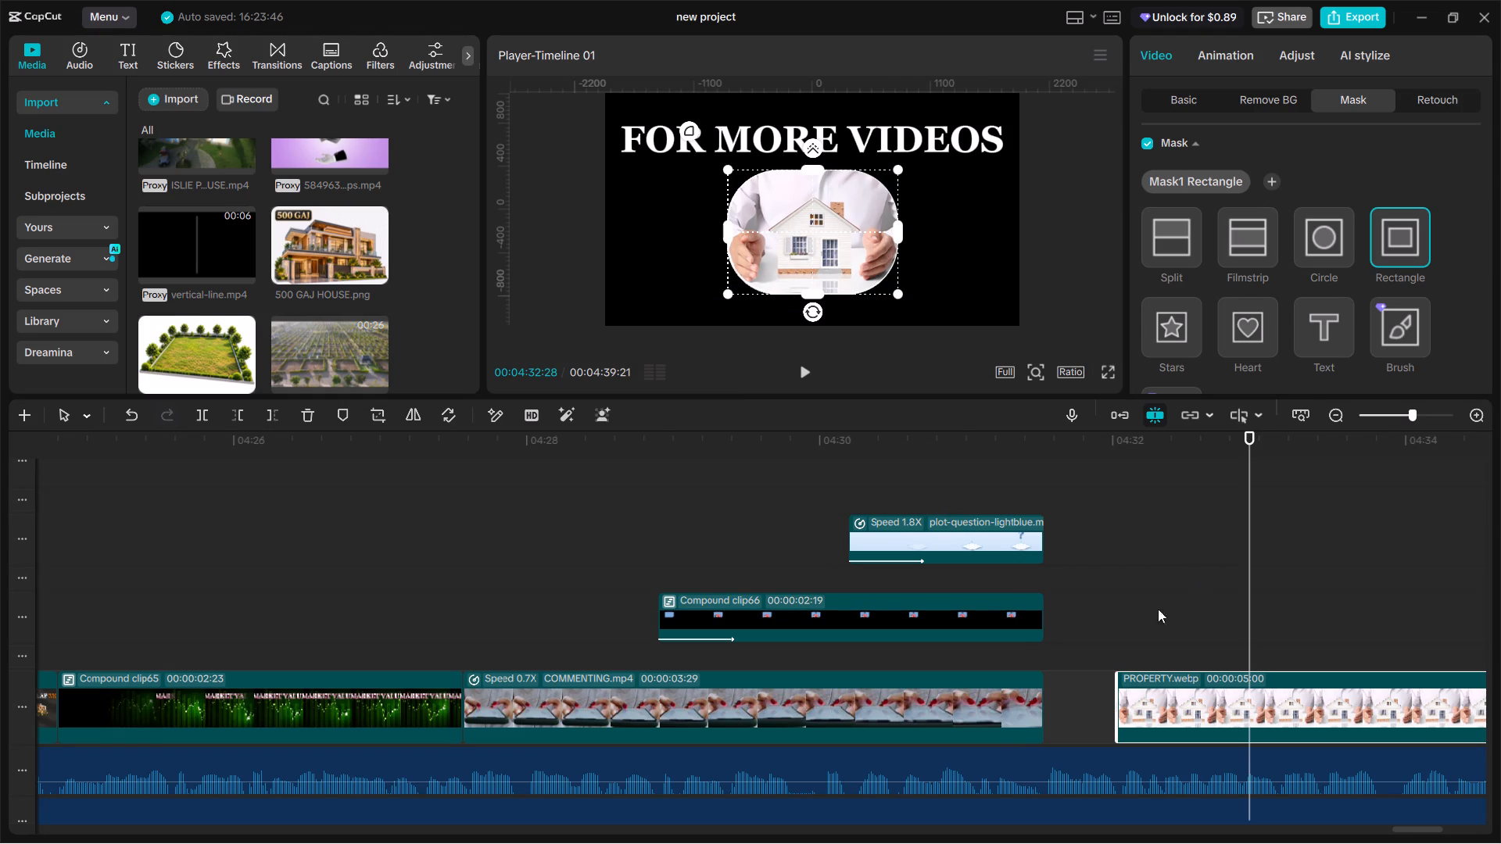
Apply the 0.5 s Fade In entrance animation to the PROPERTY.webp clip and play back the closing scene.
left_click(1123, 600)
left_click_drag(1123, 603, 1083, 615)
key("space")
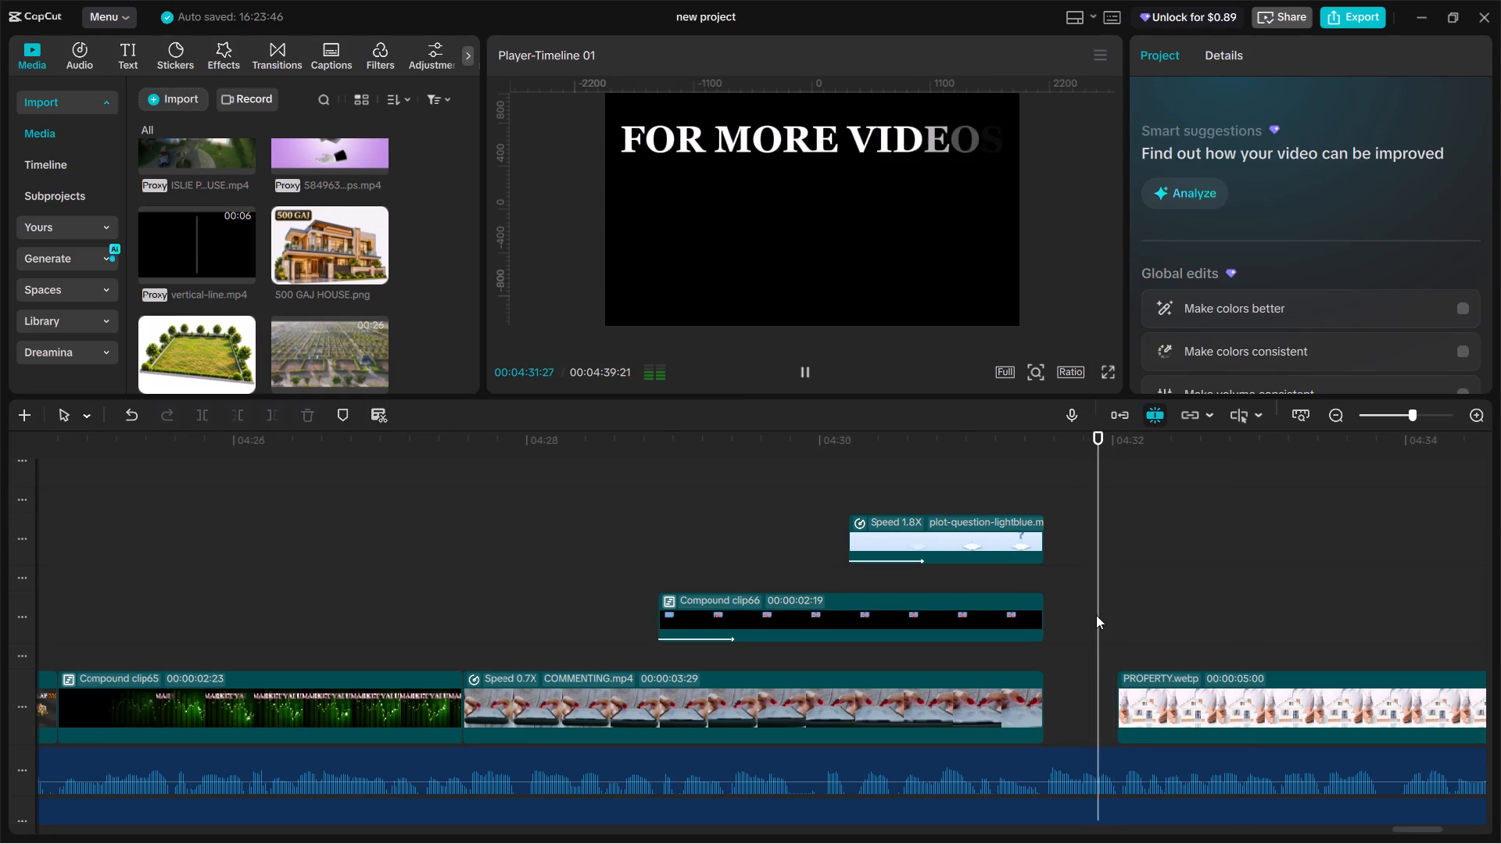
left_click(1114, 613)
left_click(1165, 725)
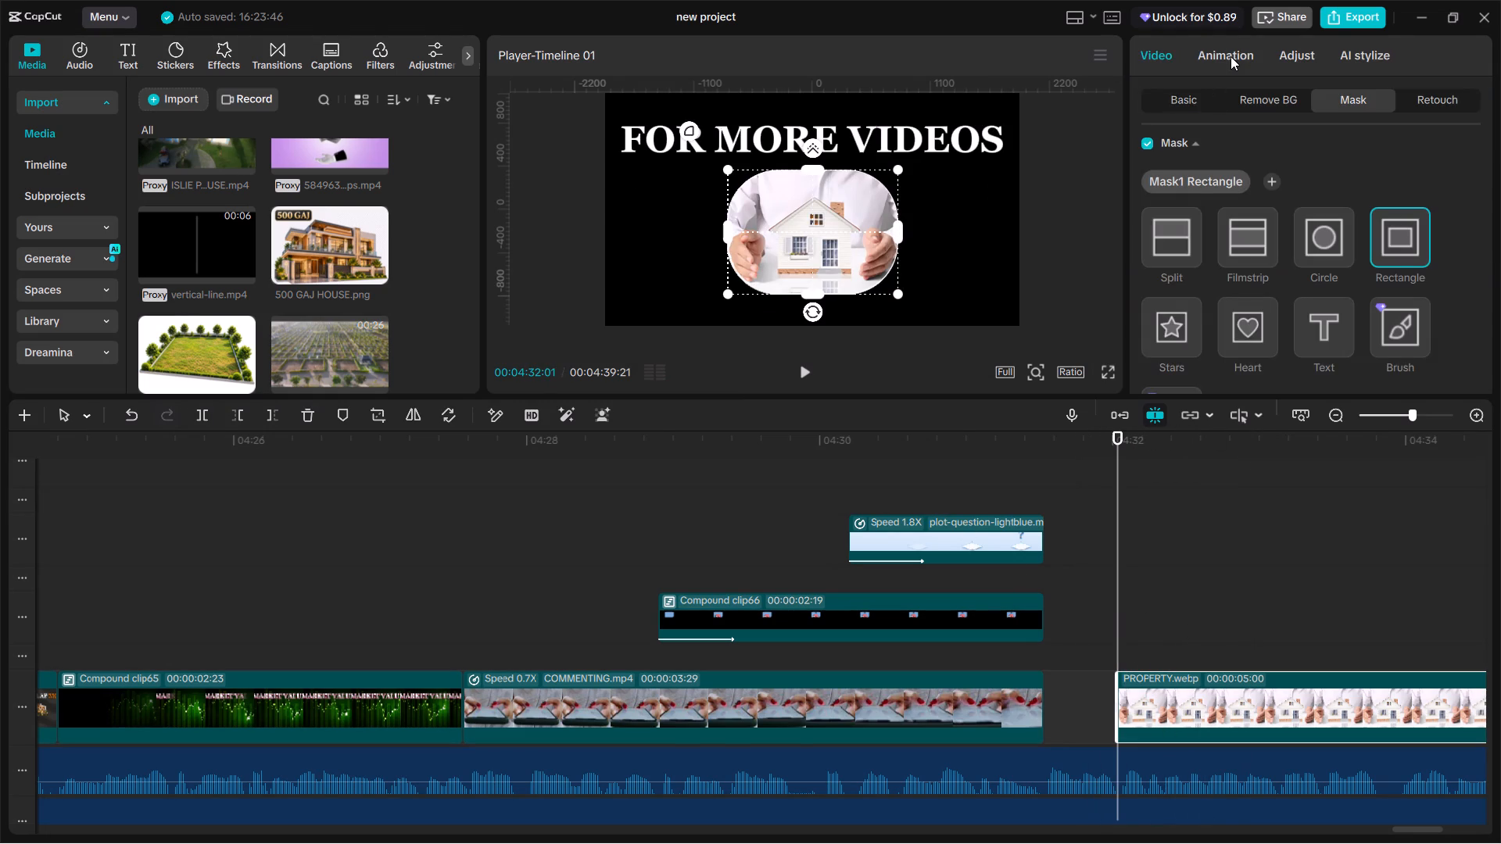
left_click(1231, 56)
left_click(1178, 319)
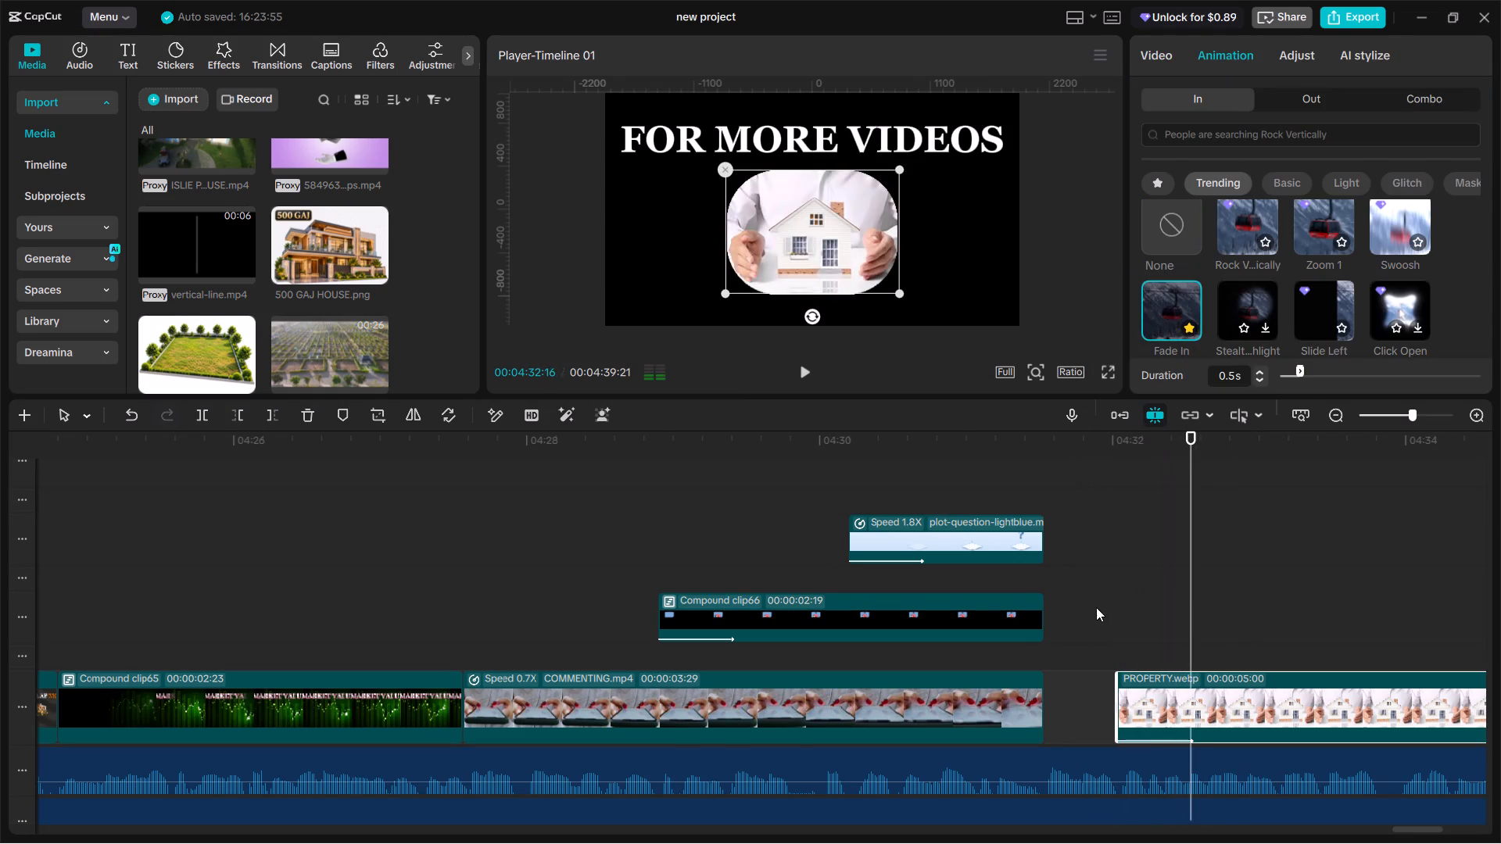
left_click(1096, 605)
key("space")
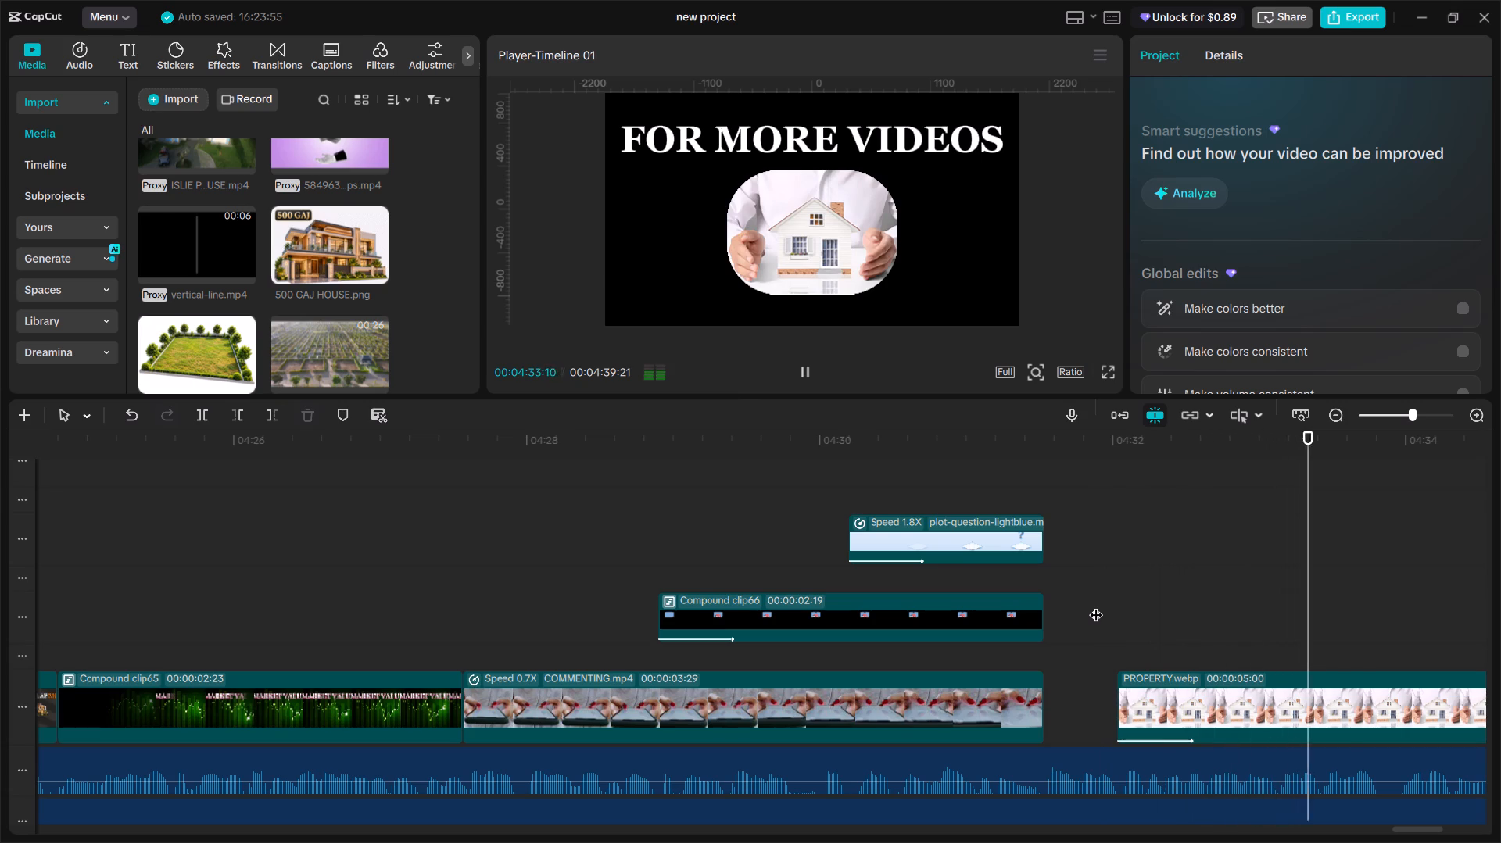
key("space")
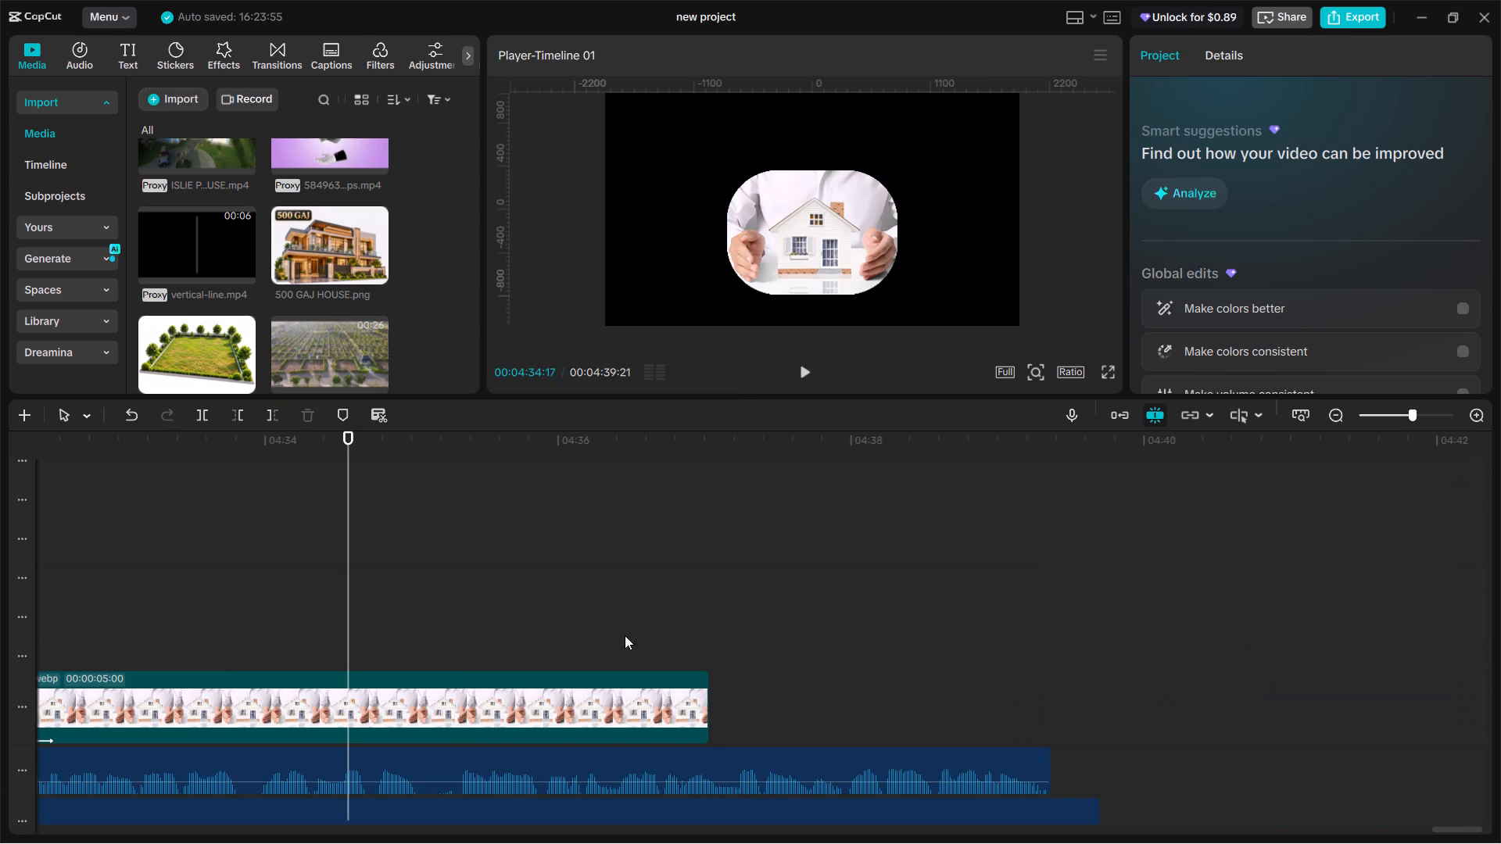
Find the cut point by playback, split PROPERTY.webp at 00:04:33:29, and delete the remainder.
left_click(299, 634)
left_click_drag(299, 634, 312, 642)
key("space")
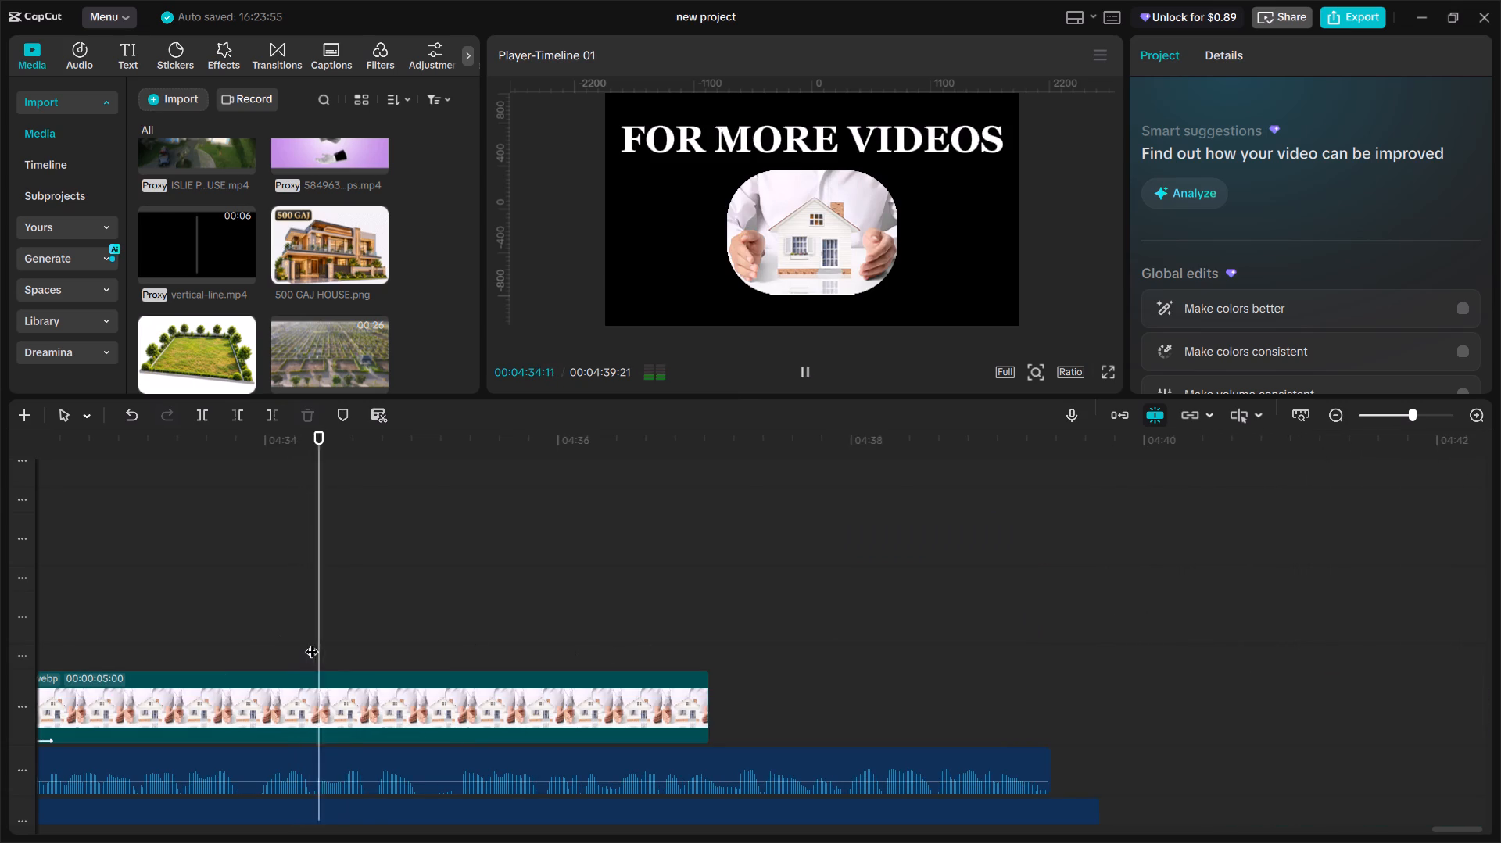
left_click(312, 640)
left_click_drag(310, 635, 257, 618)
key("space")
key("space")
double_click(259, 617)
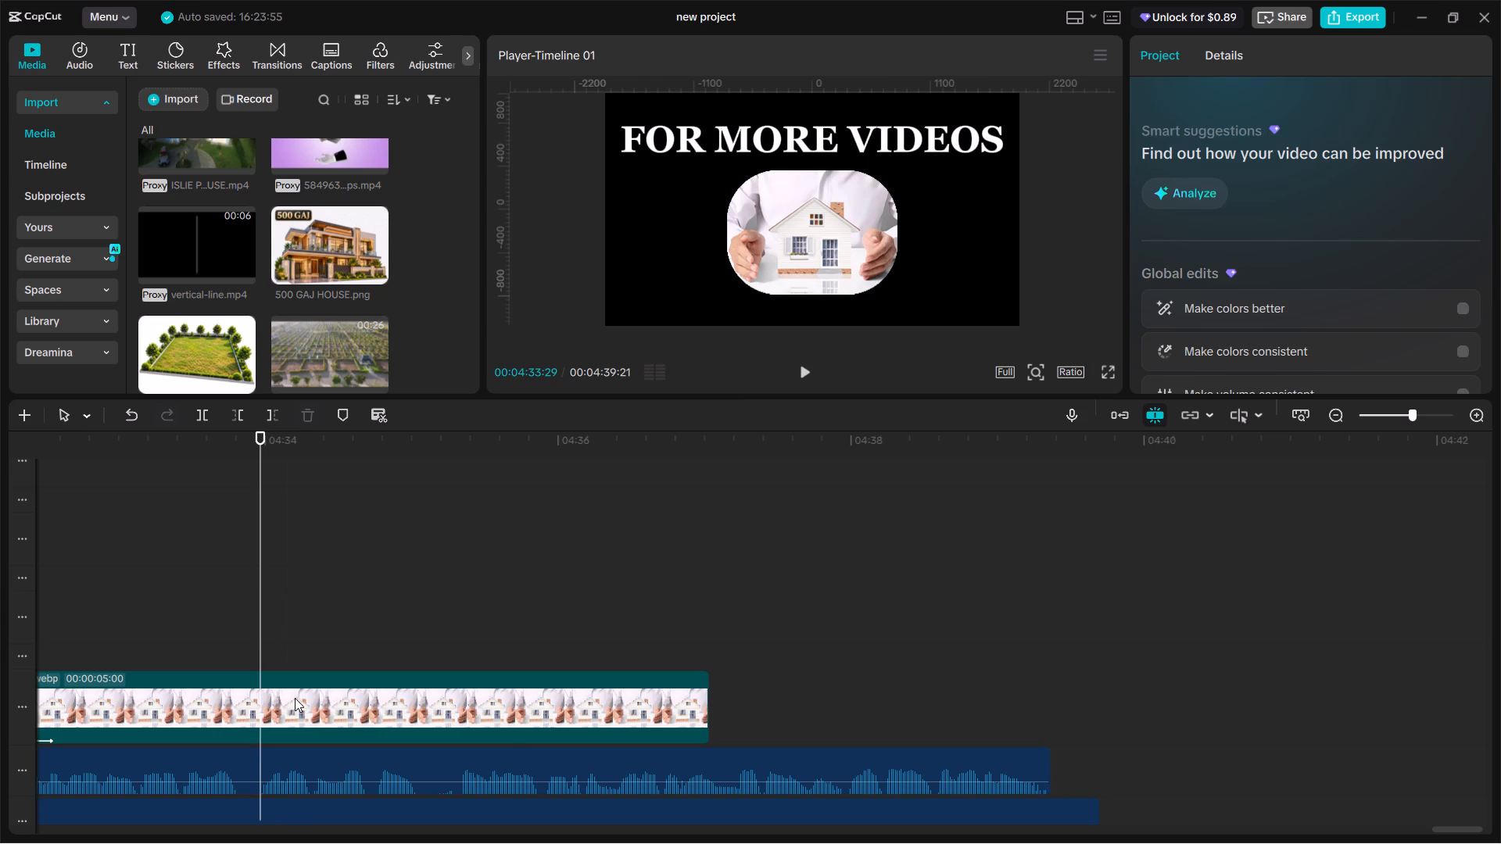
left_click(295, 698)
key("ctrl+b")
key("BackSpace")
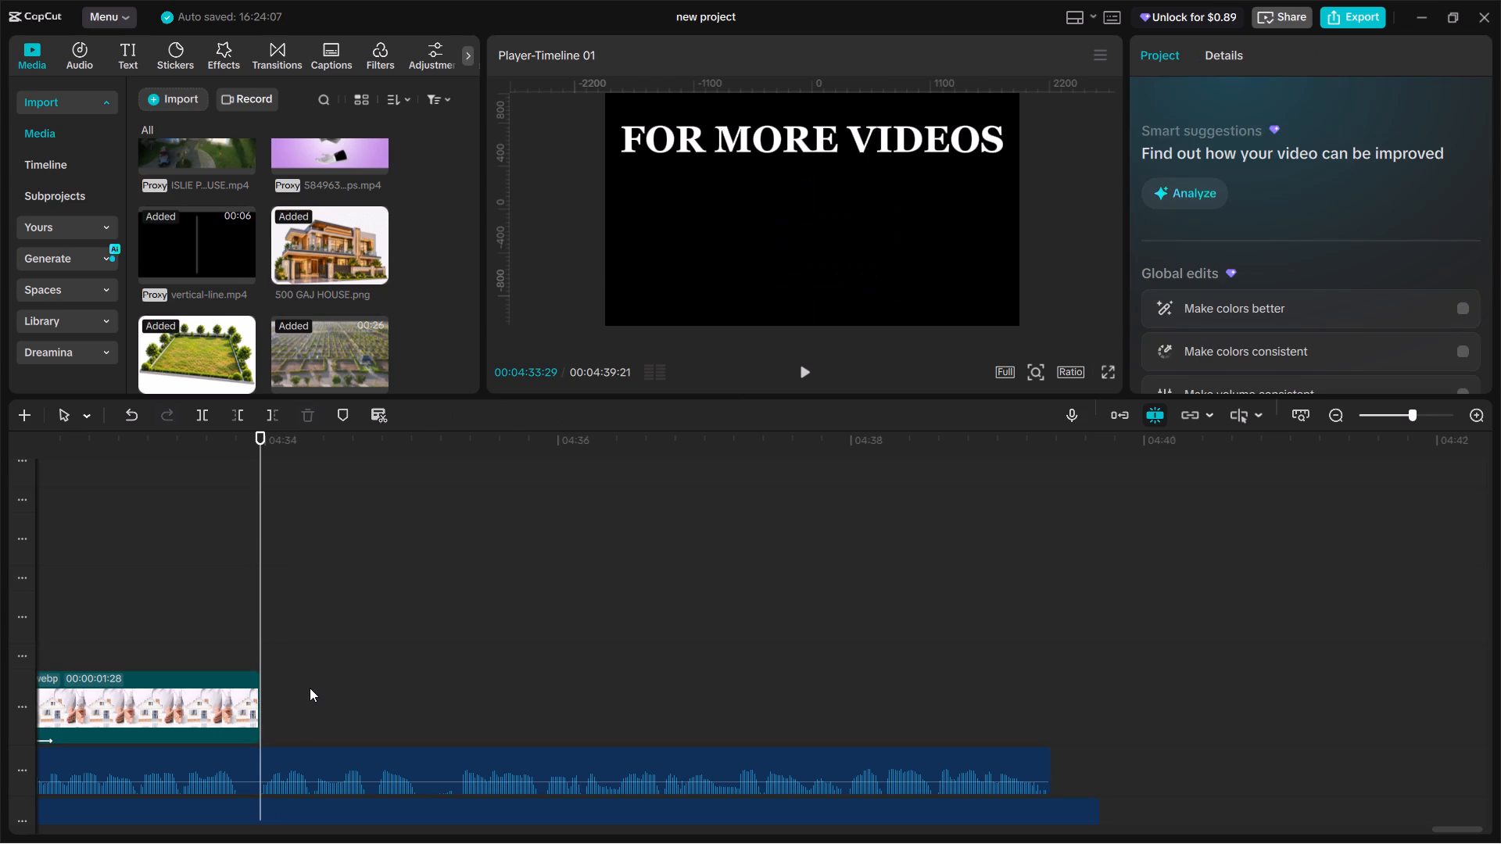
Split the FOR MORE VIDEOS text at 00:04:33:29 and delete the part after it.
scroll(304, 608, "down", 8, "ctrl")
scroll(512, 591, "up", 20)
scroll(512, 591, "up", 11)
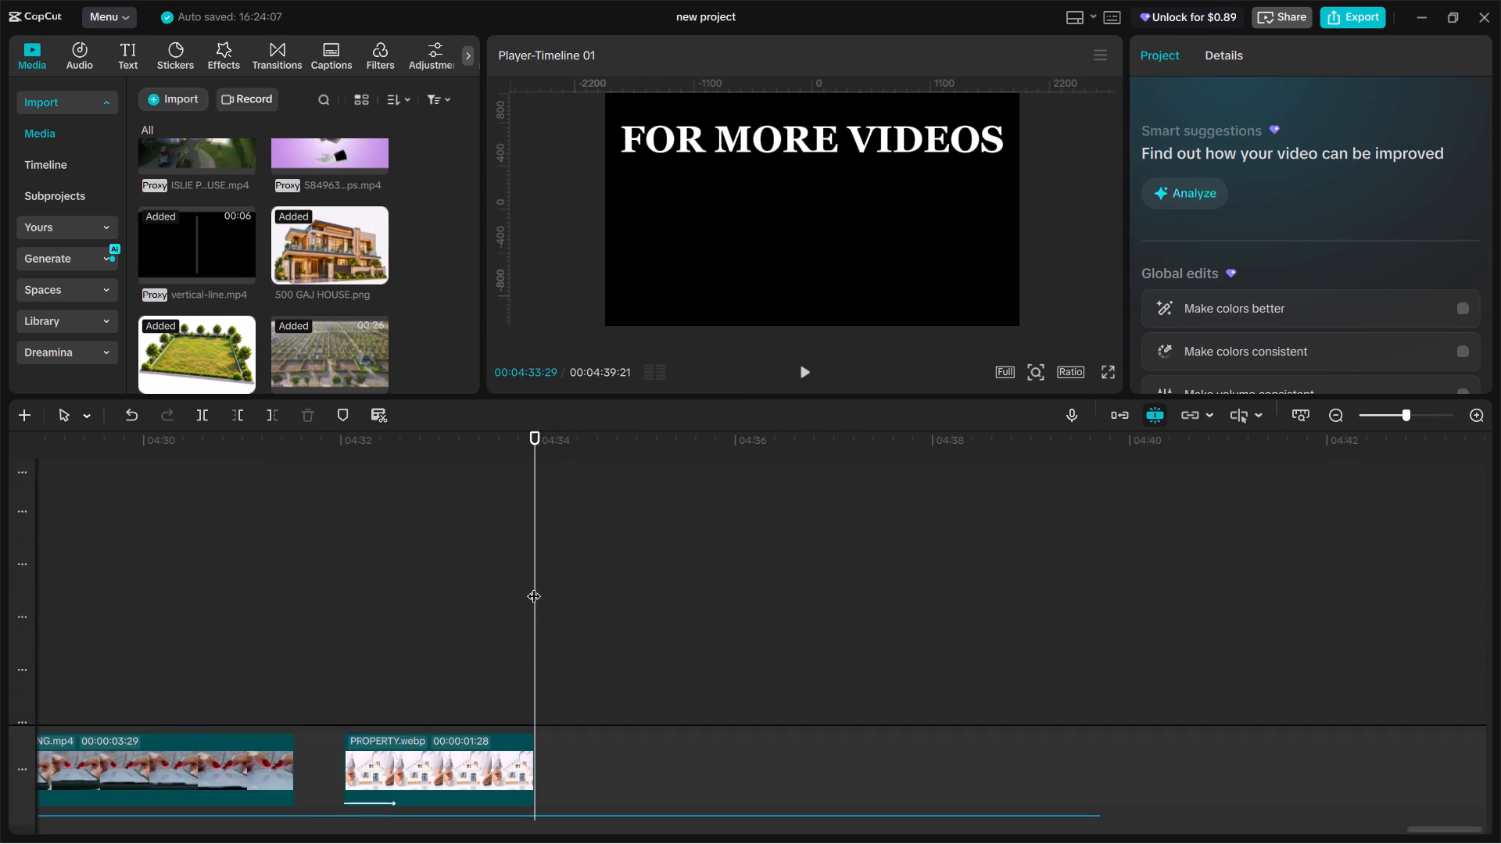
scroll(534, 586, "up", 13)
left_click(535, 636)
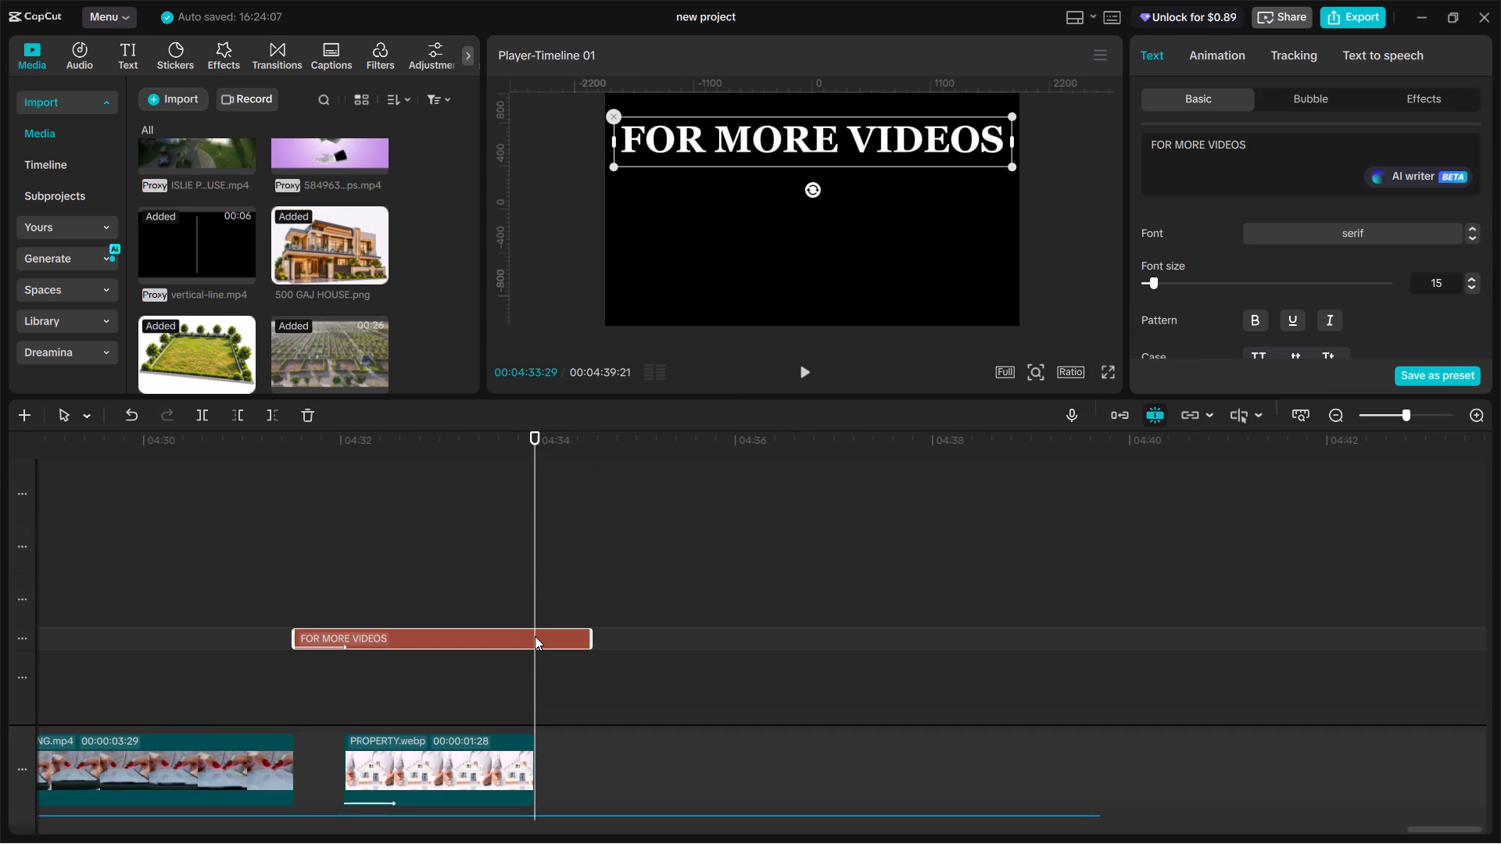
key("ctrl+b")
key("BackSpace")
Combine the FOR MORE VIDEOS text and the PROPERTY.webp clip into one compound clip.
left_click(480, 637, "ctrl")
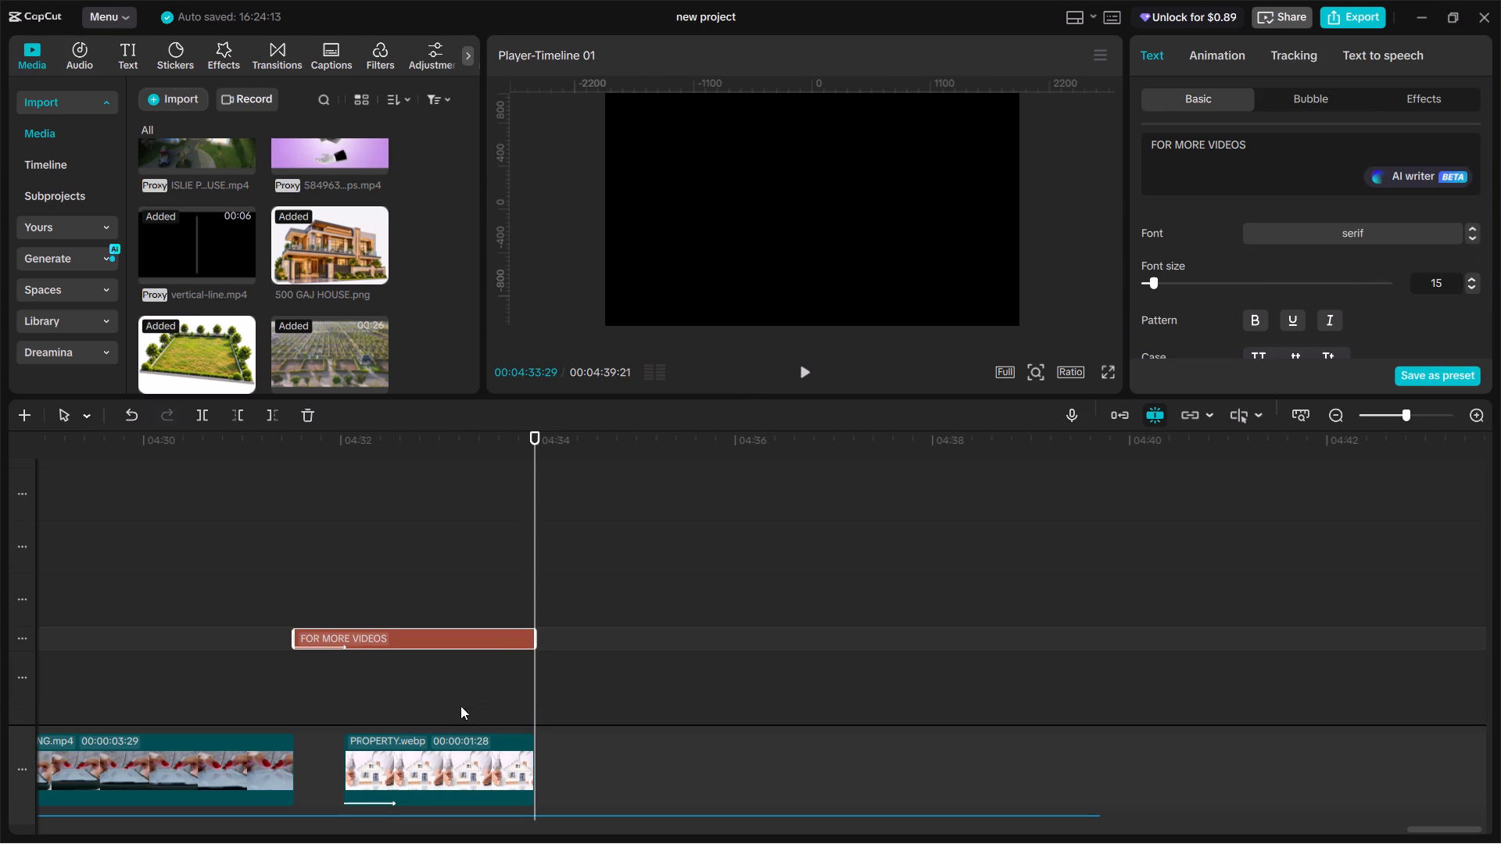
left_click(450, 768, "ctrl")
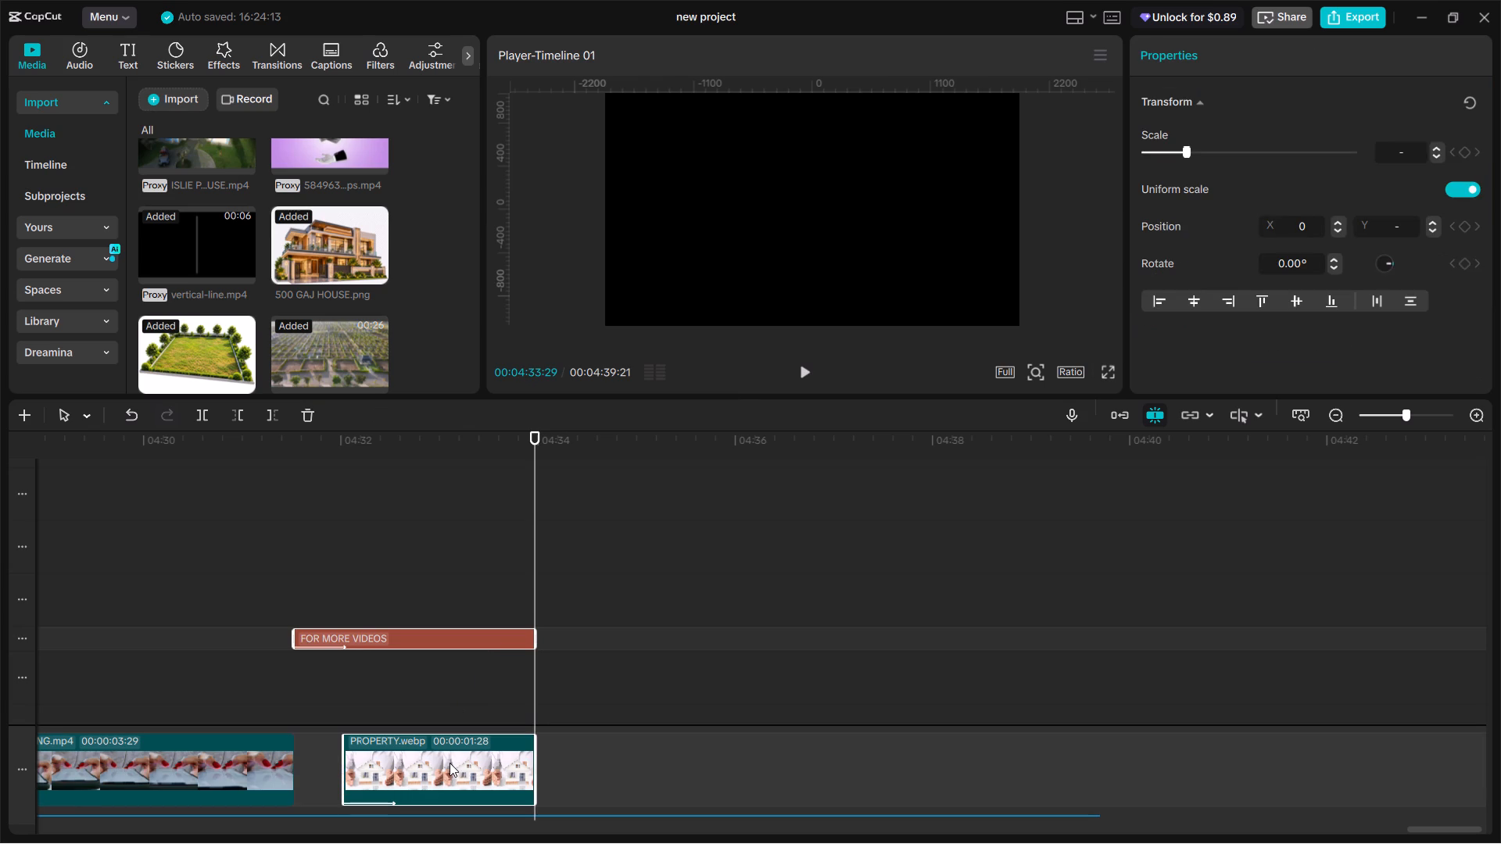
key("alt+g")
Play the narration that follows the closing compound clip and return the playhead to the clip's end.
scroll(514, 635, "down", 3, "ctrl")
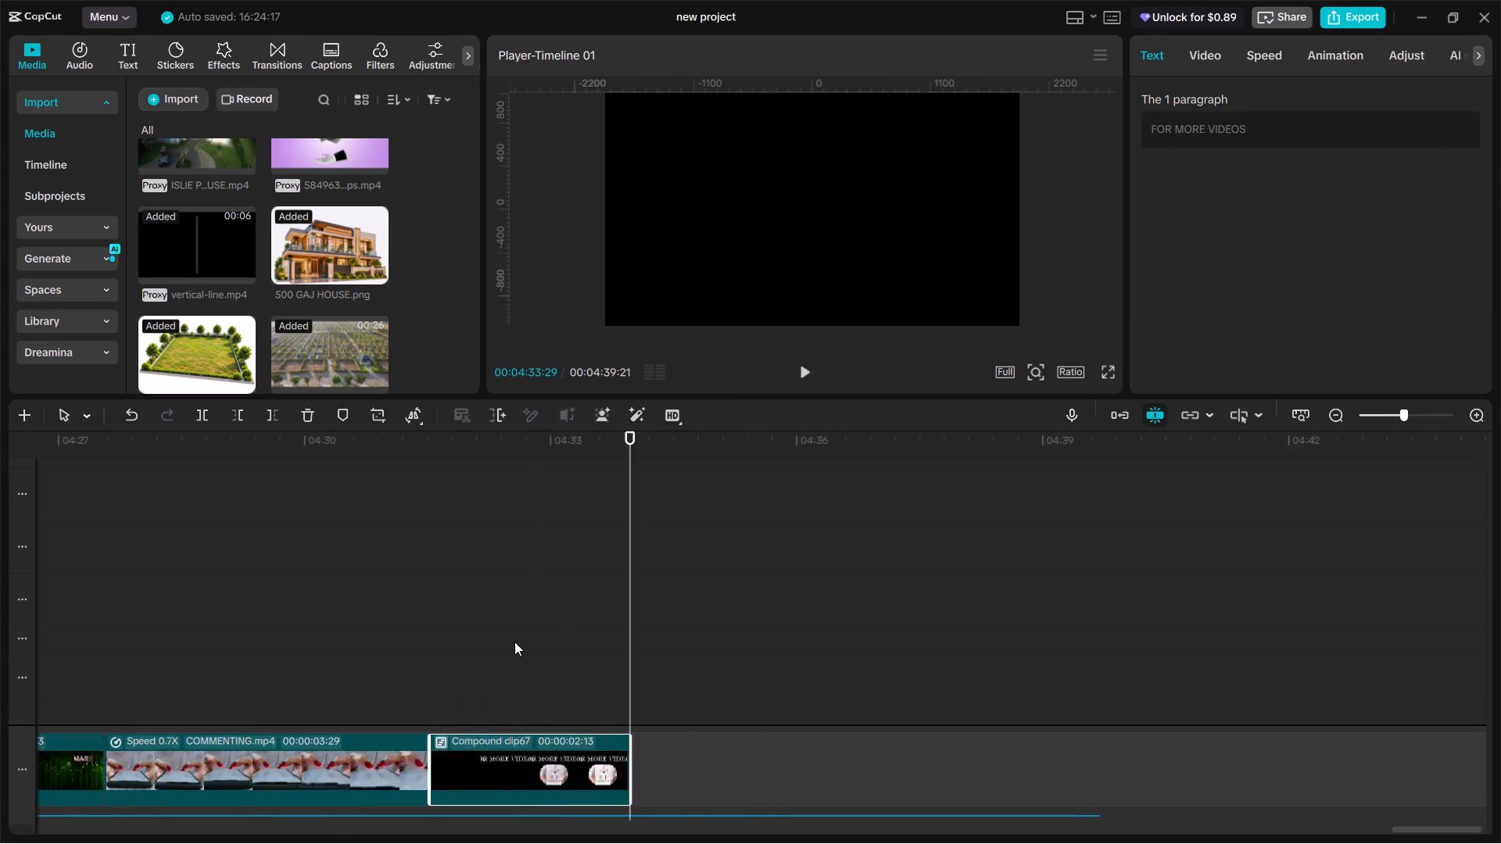
scroll(514, 642, "down", 7, "ctrl")
left_click(671, 688)
key("space")
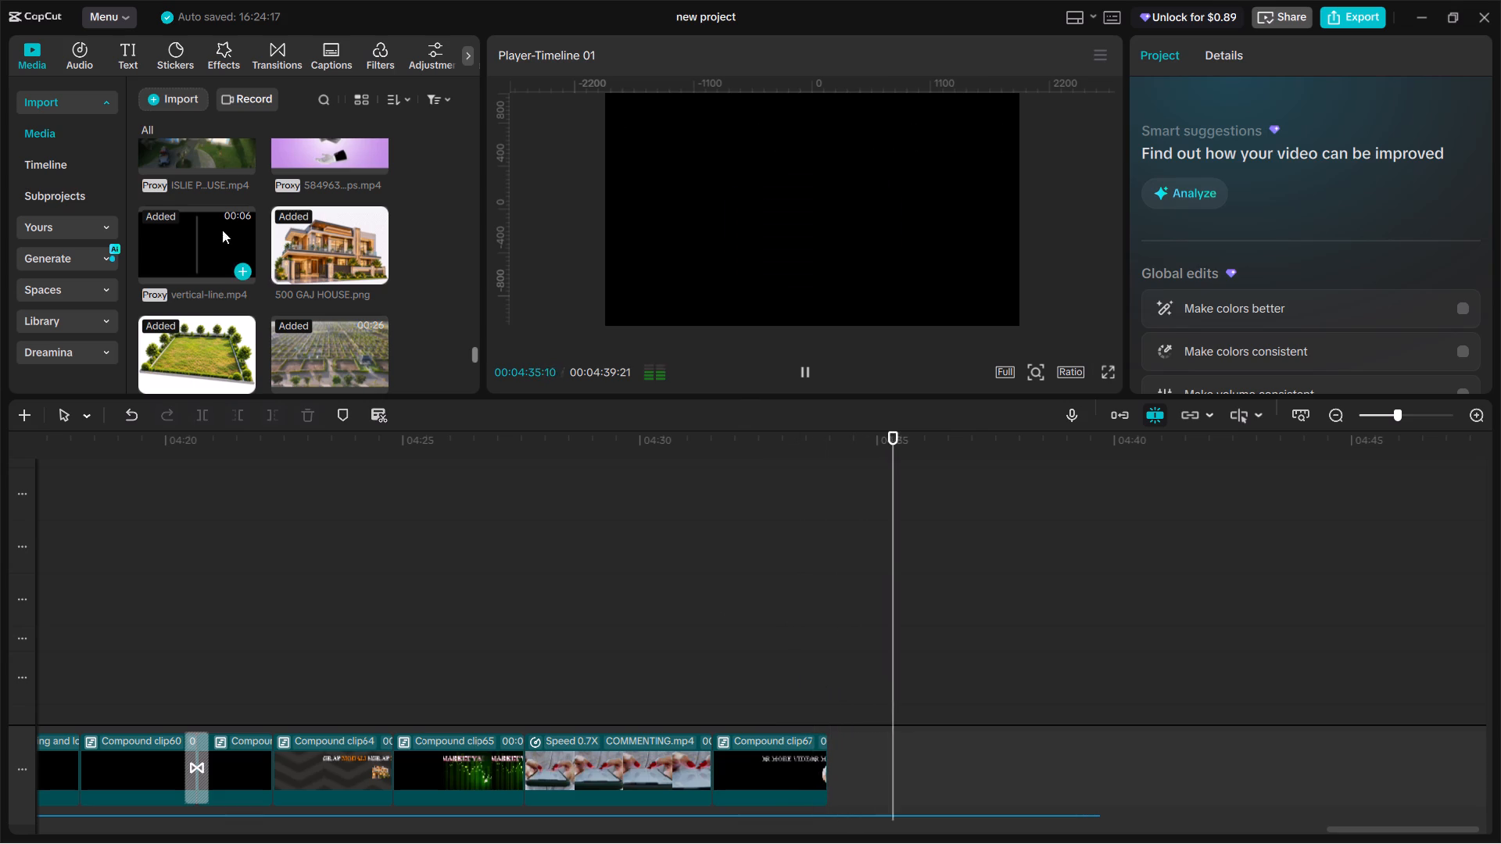
left_click(823, 664)
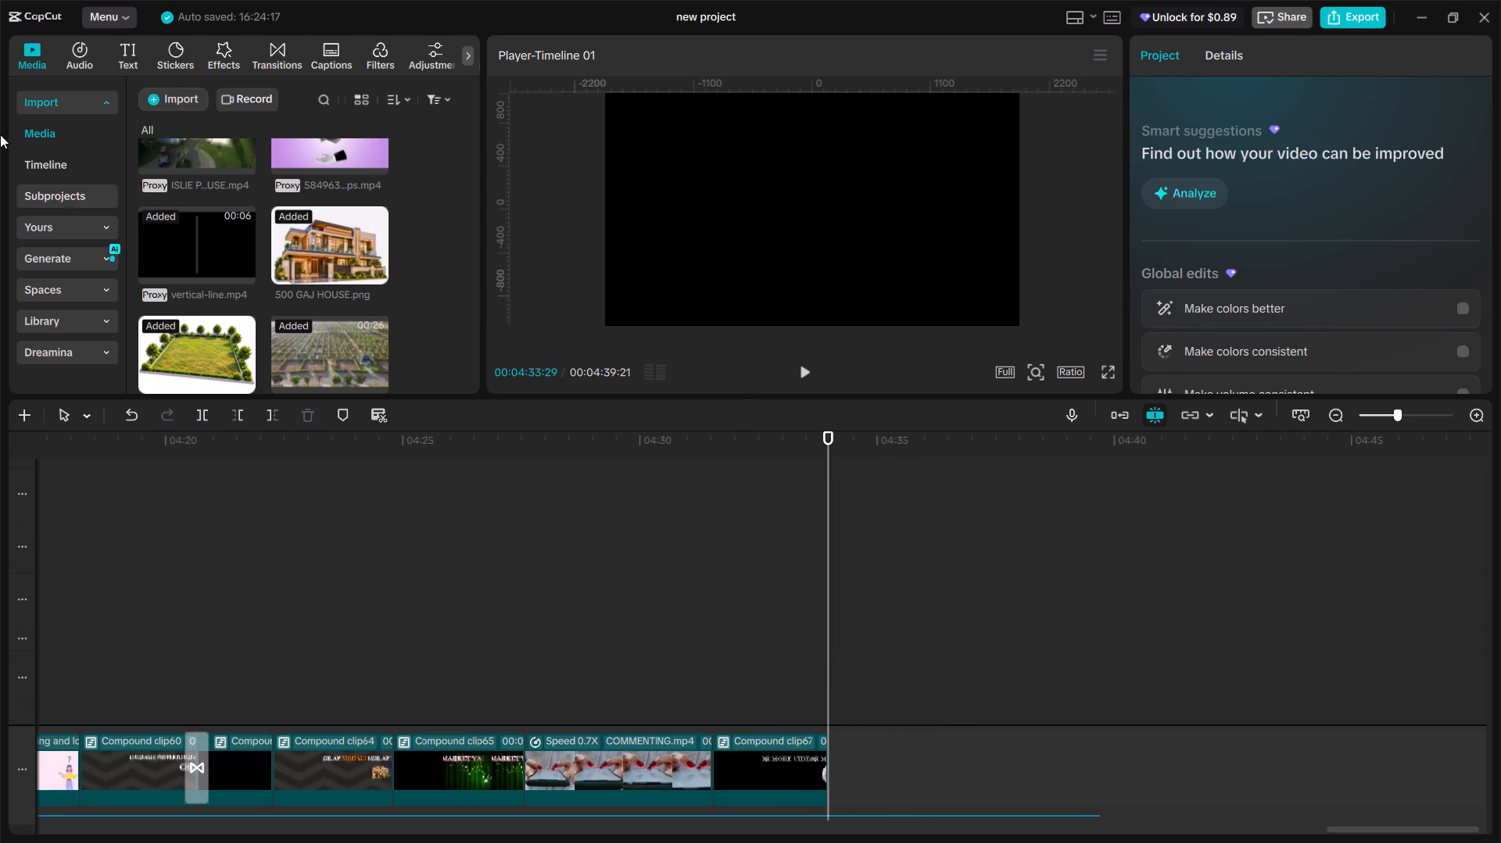
Search the stock library for "VIDEO LIKING" and browse the resulting clips.
left_click(85, 319)
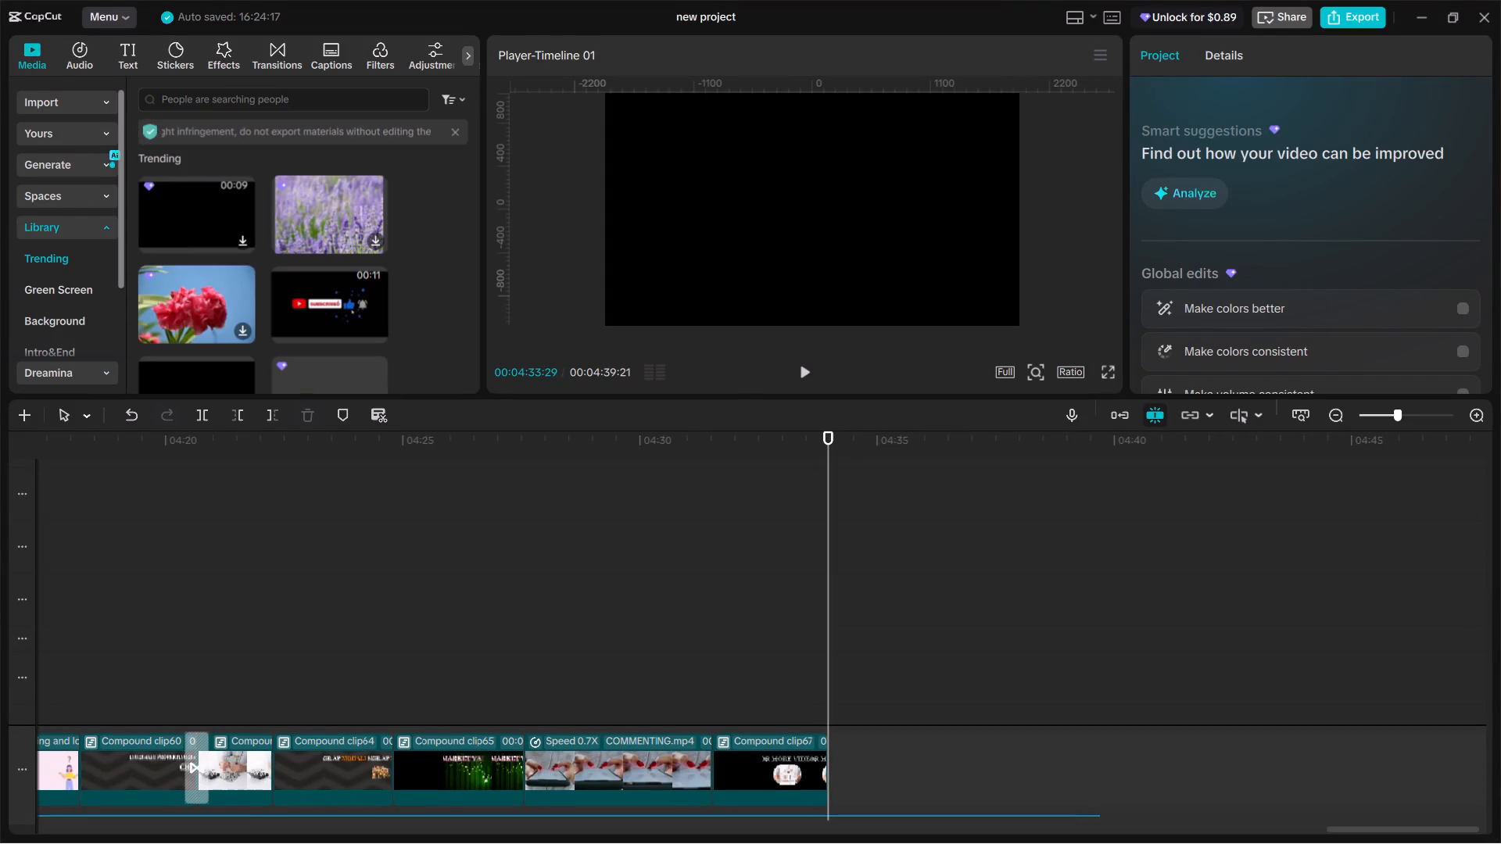
left_click(206, 98)
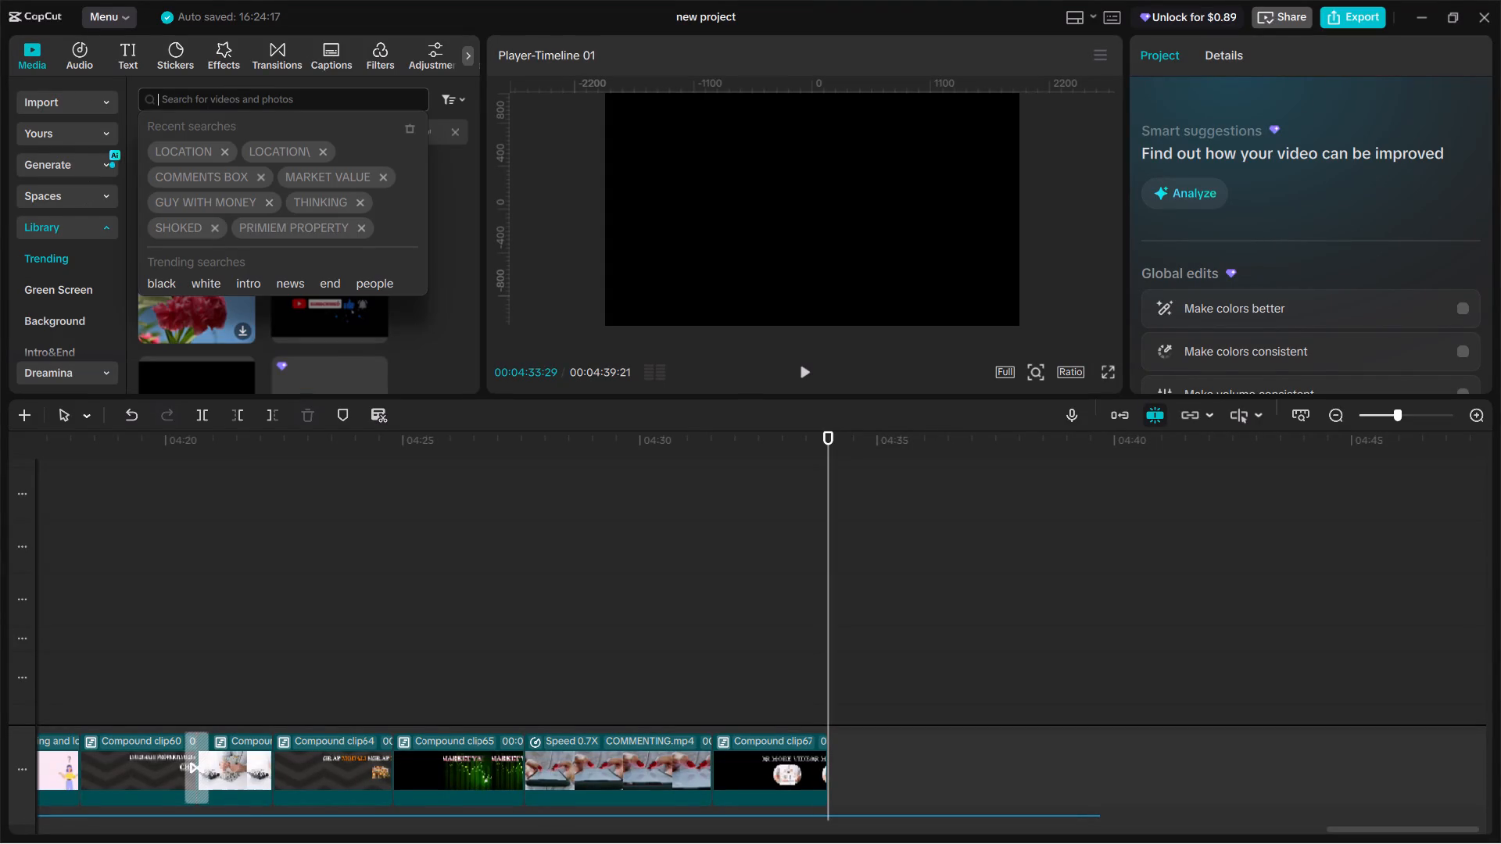
type("VIDEO LIKING")
key("Return")
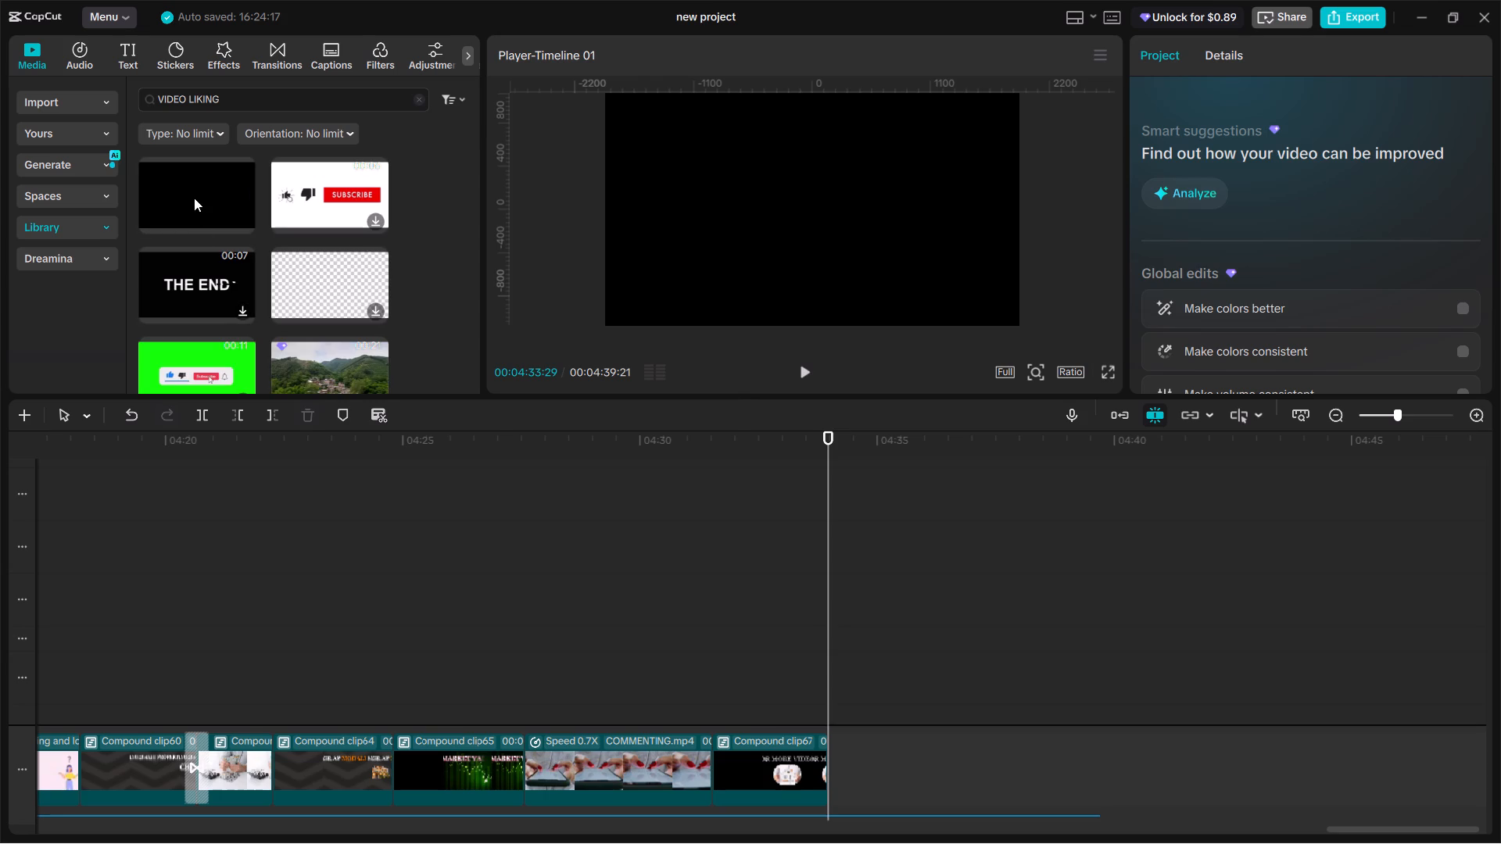
scroll(231, 275, "down", 1)
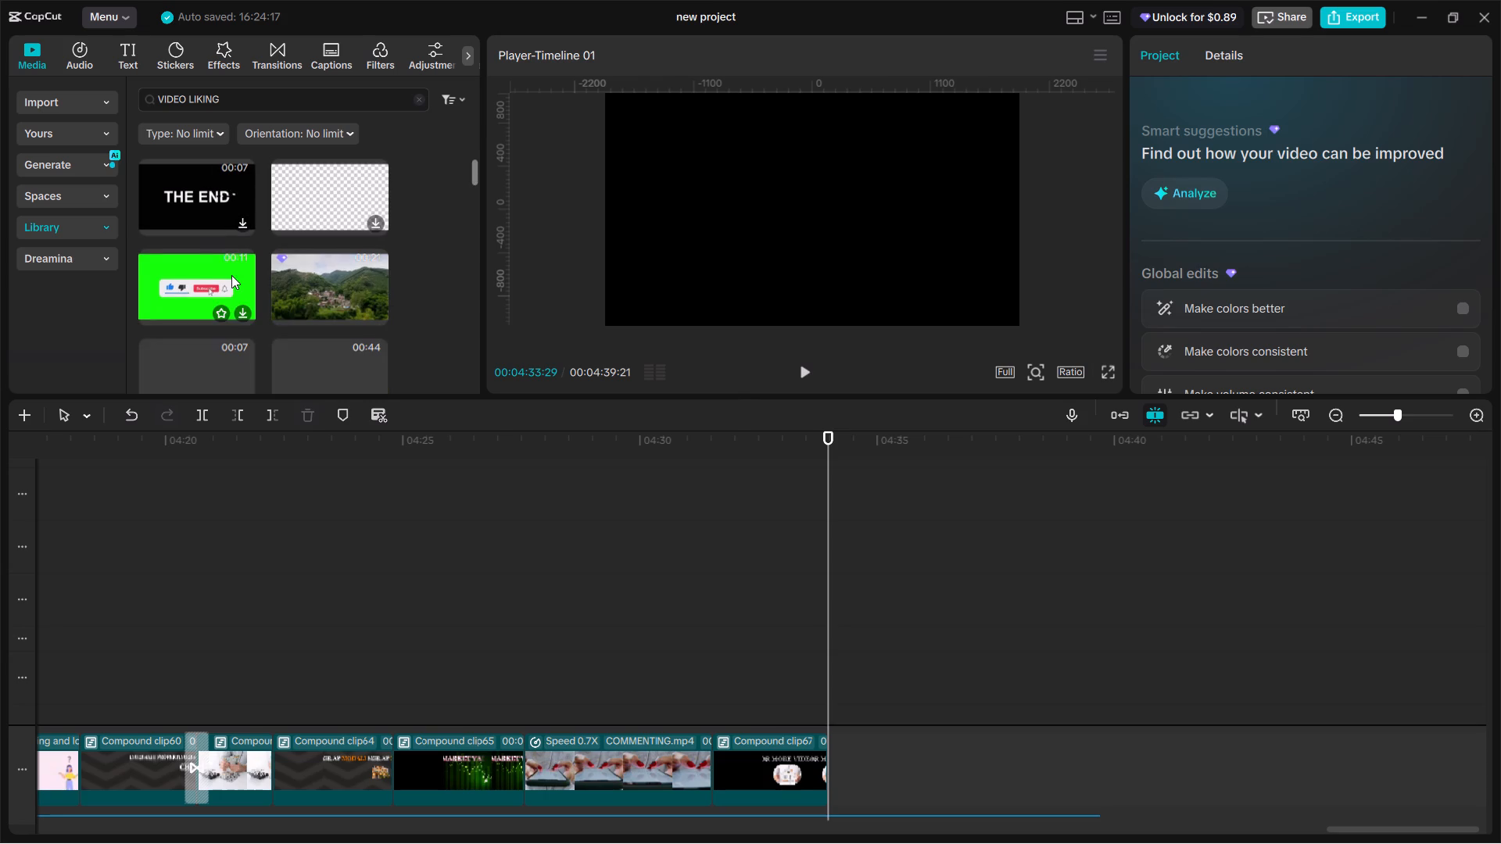
scroll(231, 275, "down", 5)
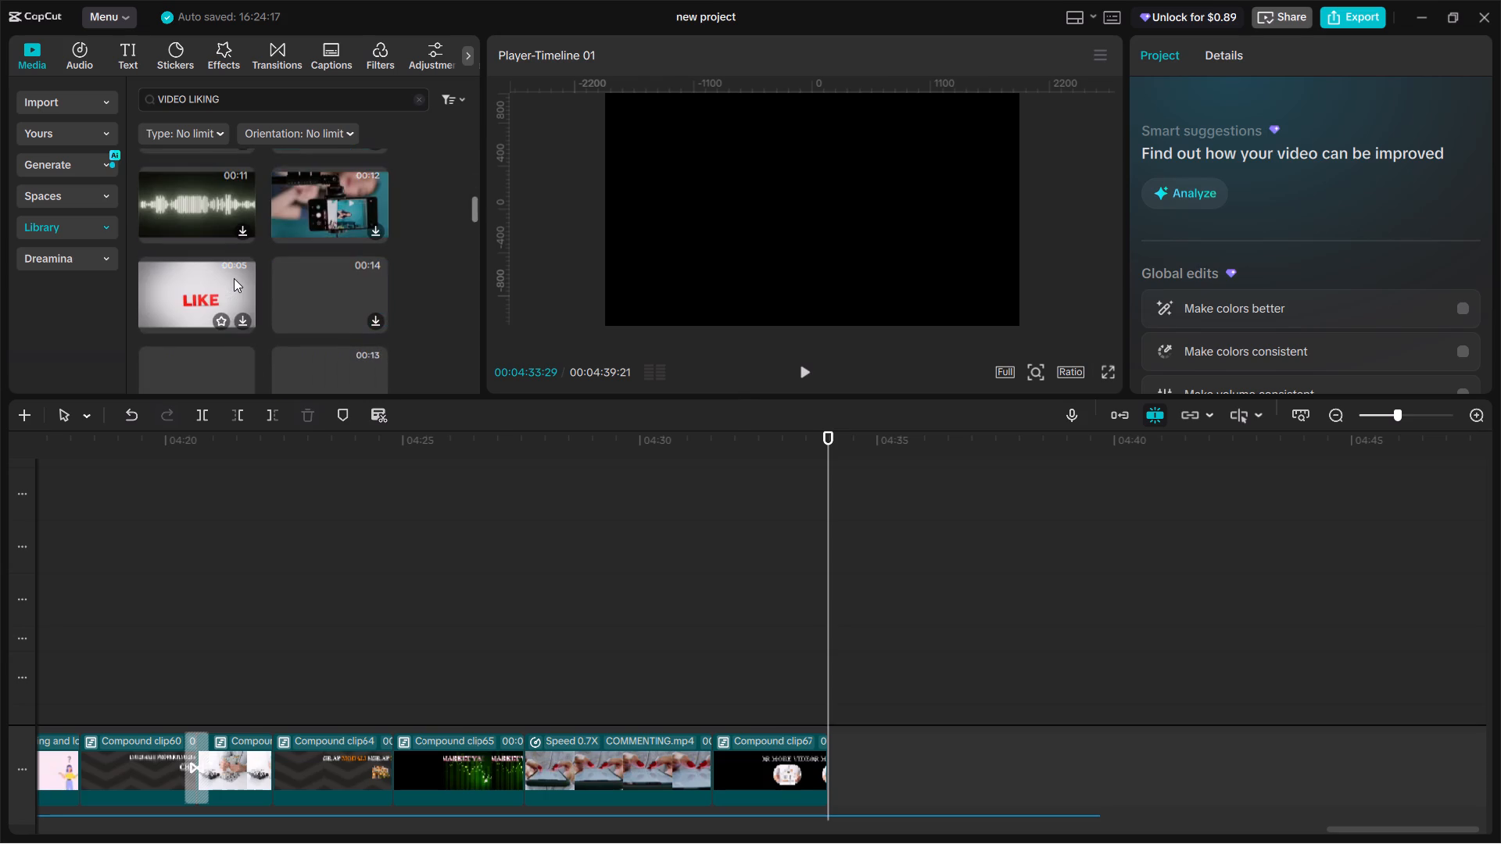
scroll(234, 278, "down", 2)
scroll(234, 278, "up", 6)
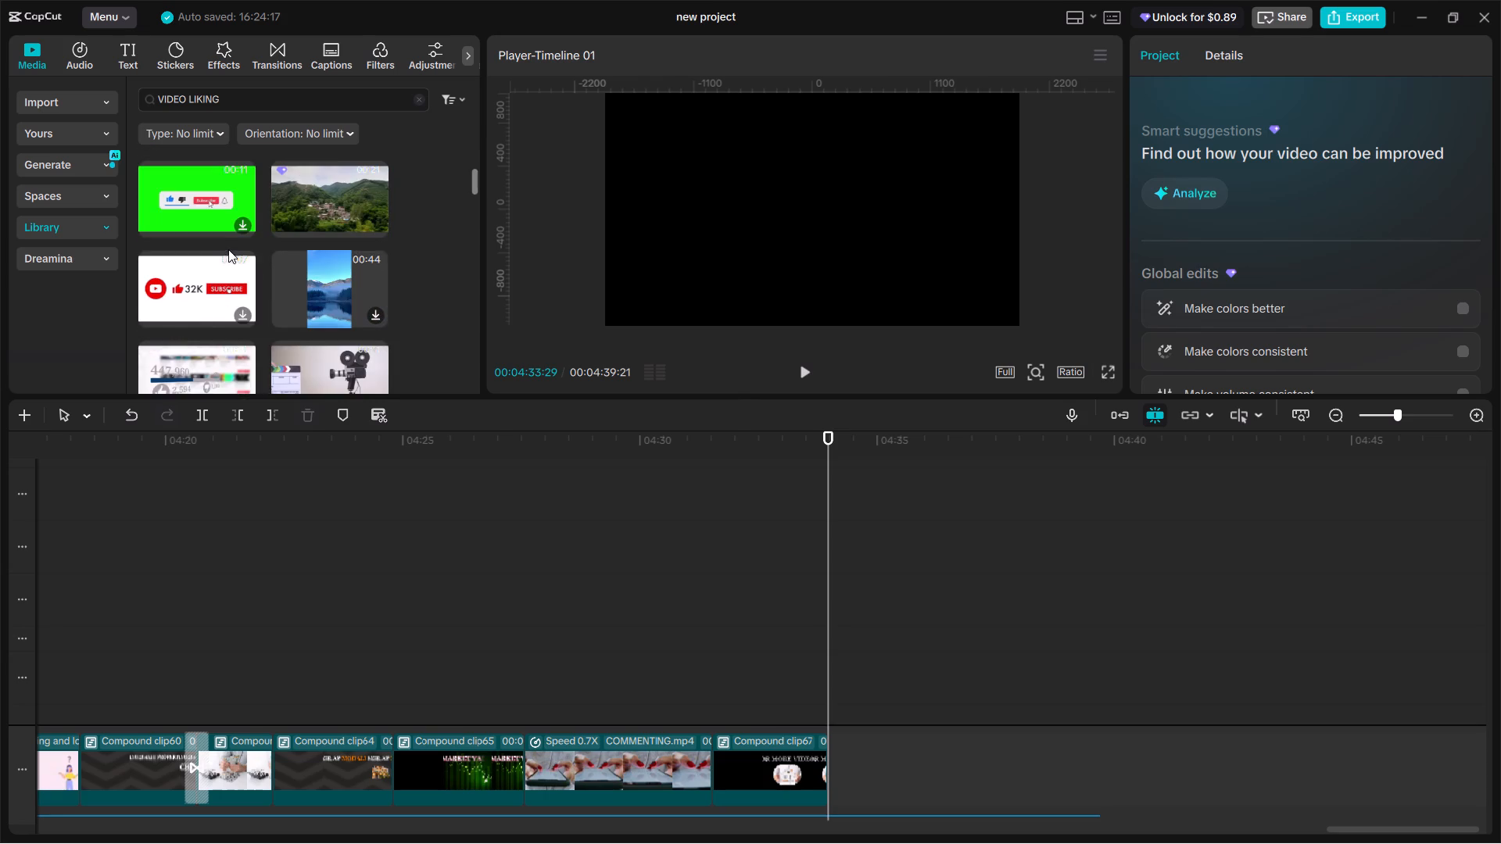
scroll(233, 251, "up", 13)
Shorten the library search to "LIKING" and preview the clip of a hand-held phone with a social feed.
left_click(188, 98)
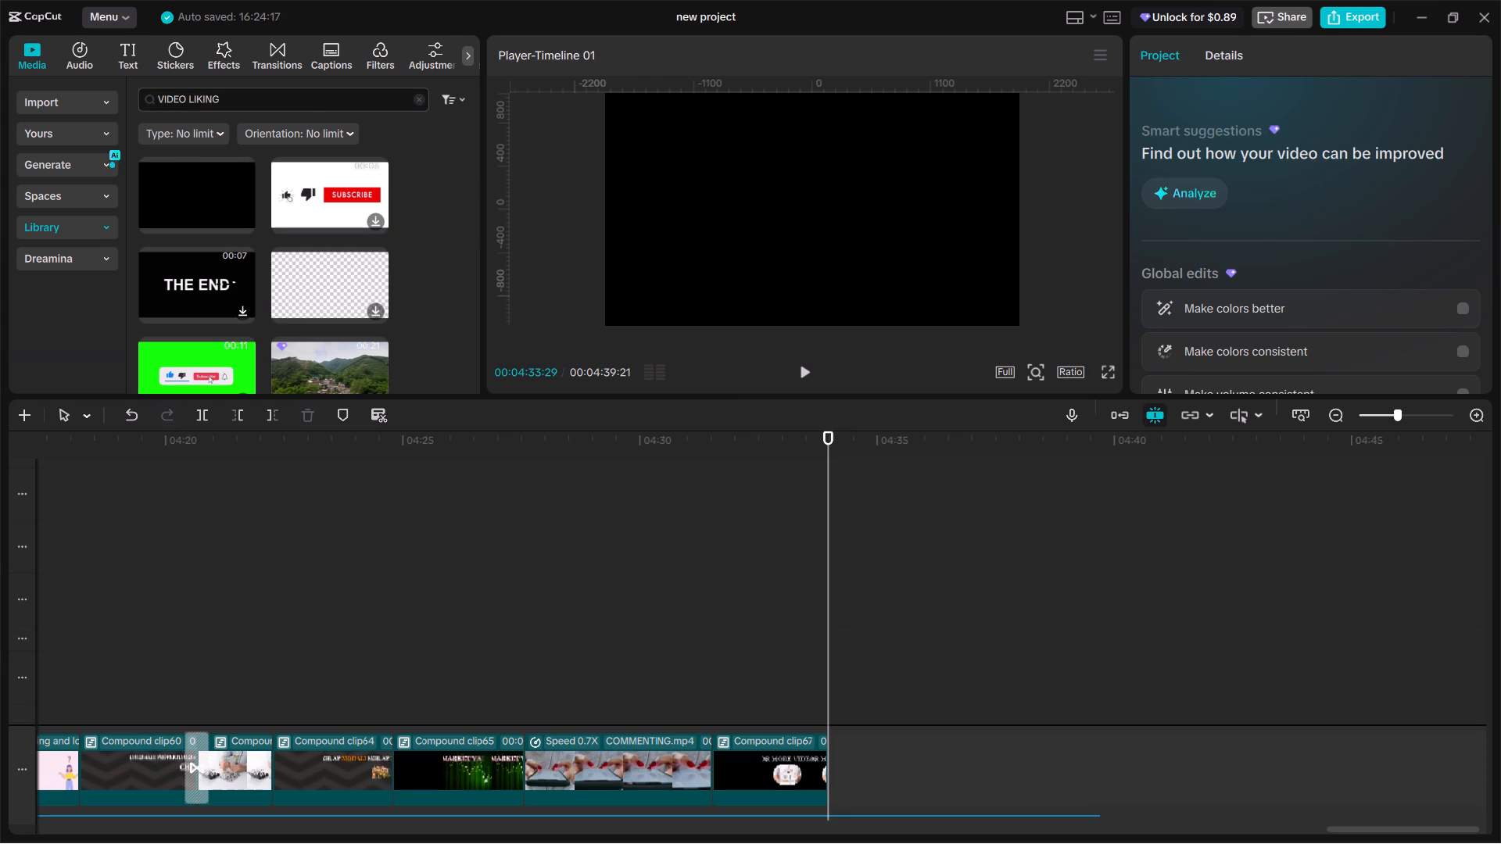
key("BackSpace")
key("BackSpace")
key("BackSpace")
key("BackSpace")
key("BackSpace")
key("BackSpace")
key("Return")
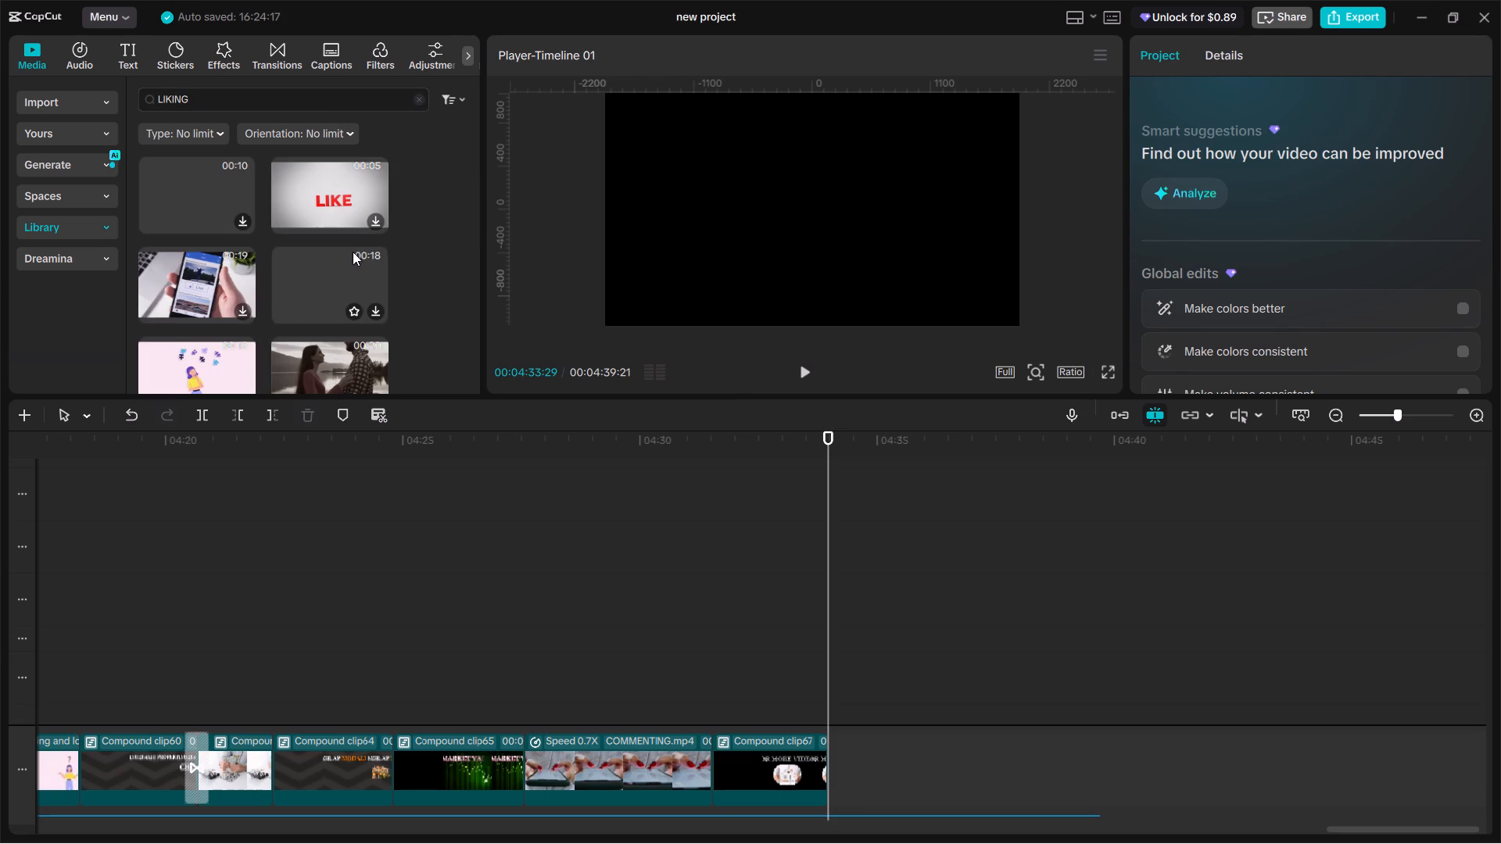
left_click(217, 282)
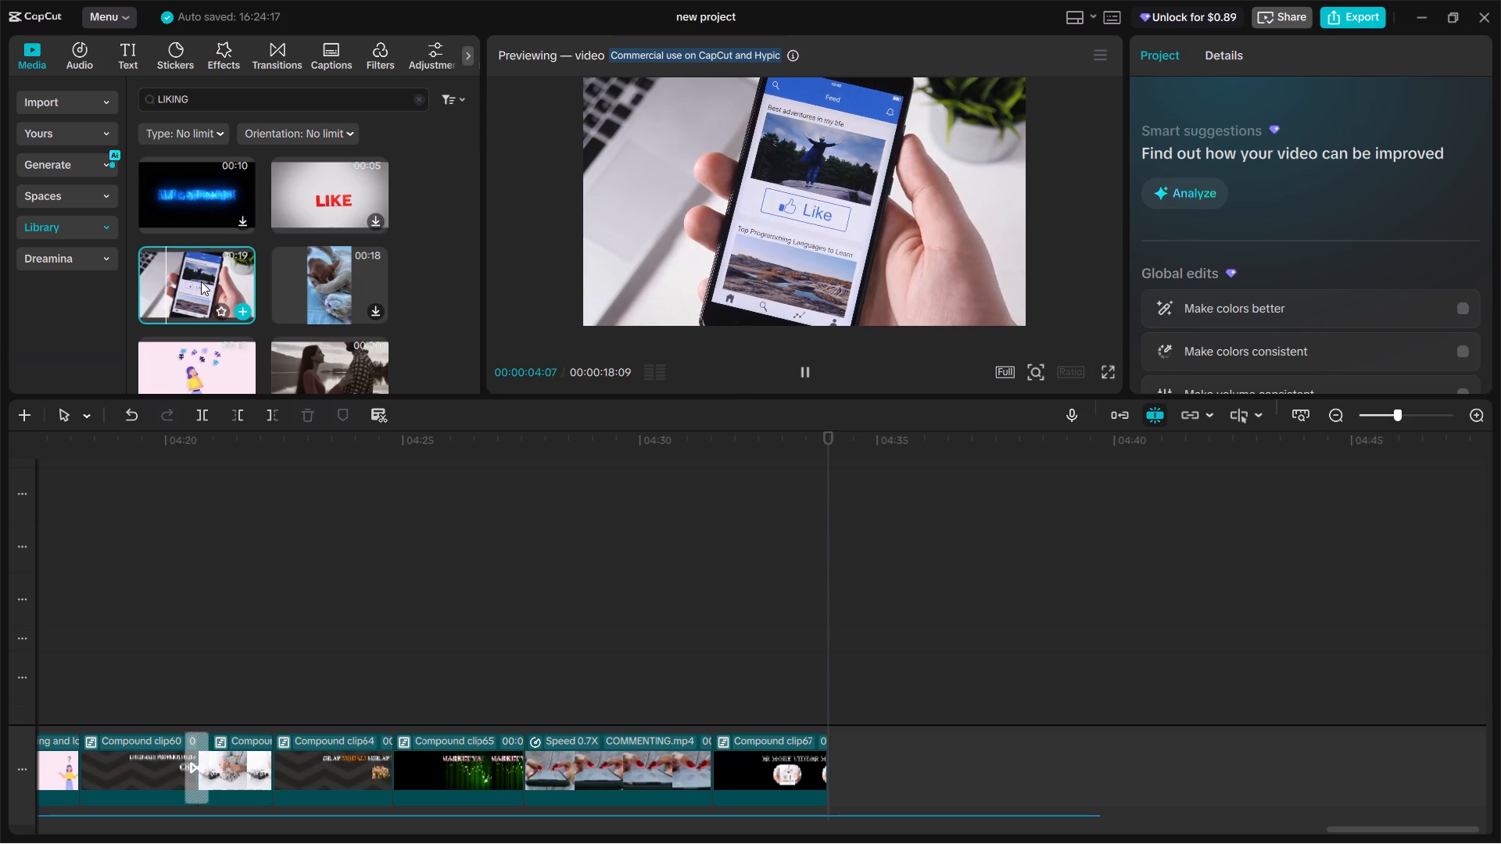
Add the stock clip of the hand-held phone with the Like button to the main track directly after Compound clip67.
scroll(201, 284, "down", 4)
scroll(201, 288, "up", 3)
scroll(201, 288, "down", 1)
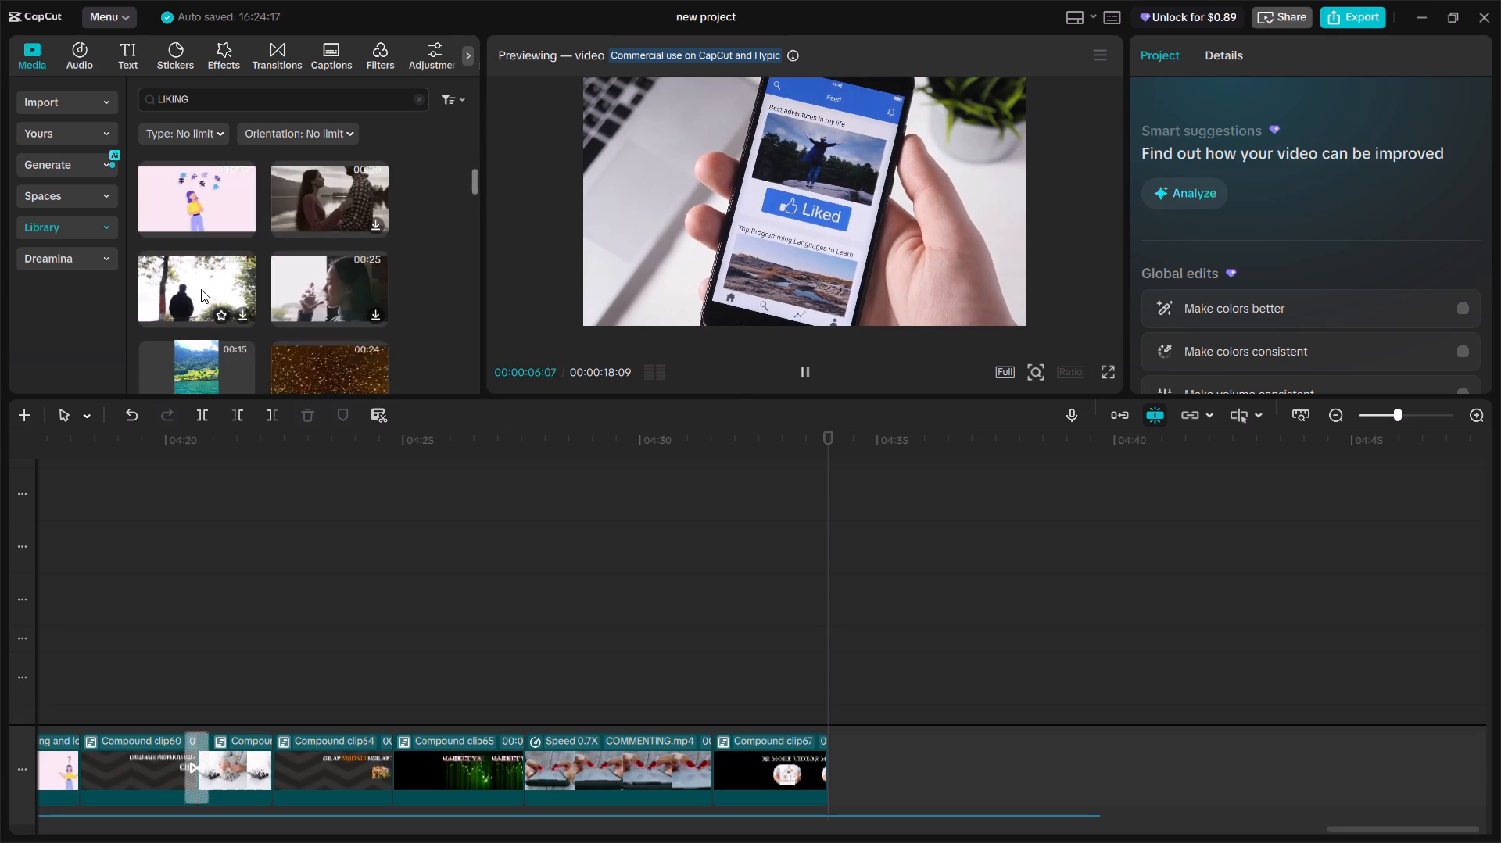
scroll(201, 289, "up", 4)
left_click_drag(197, 284, 824, 759)
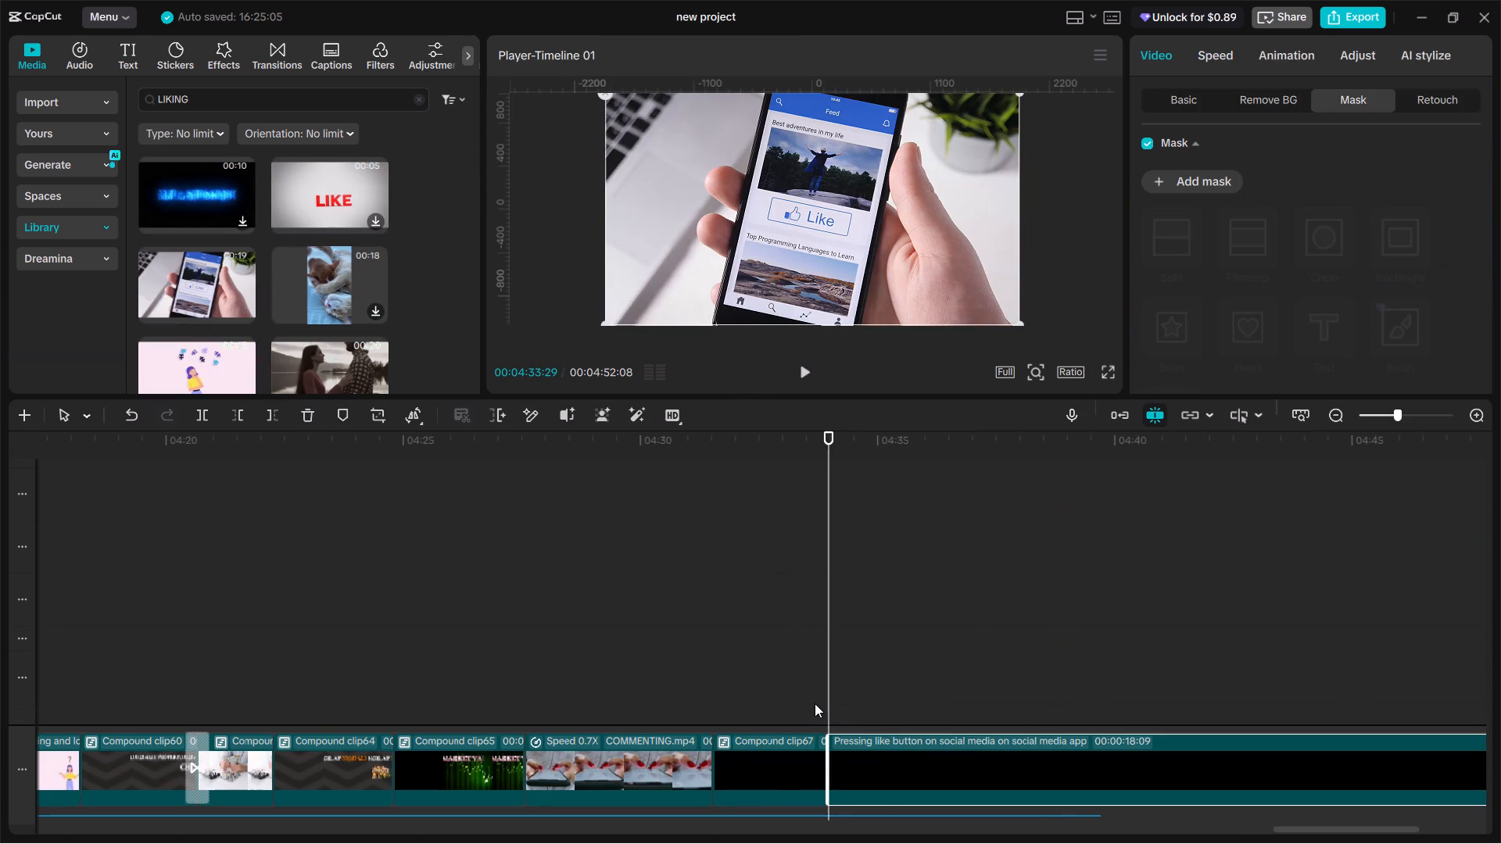
Play the narration over the newly added phone clip to find where the liking phrase ends.
key("space")
key("space")
left_click(820, 698)
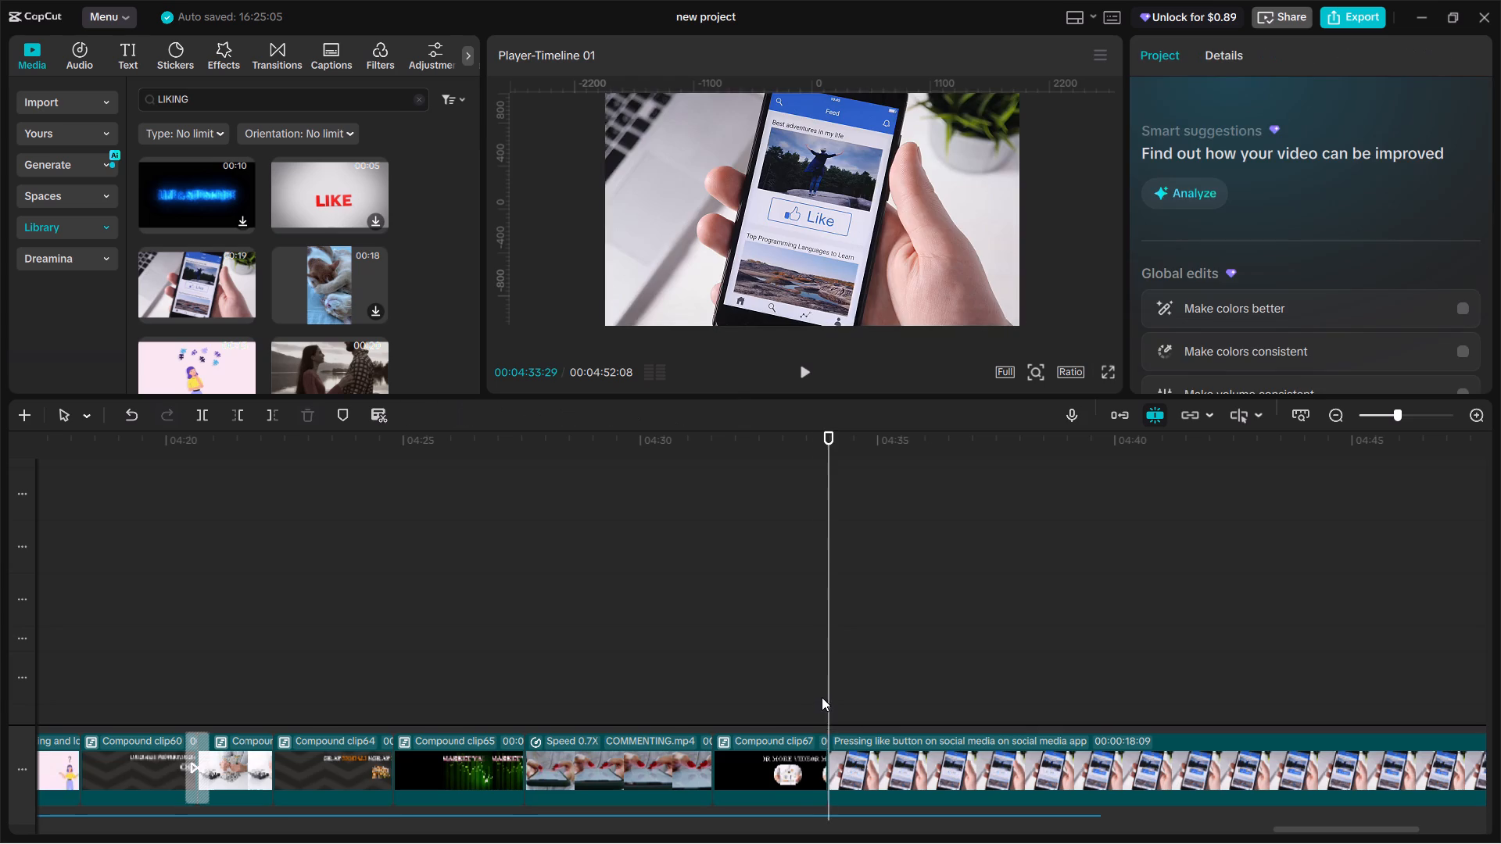
left_click(822, 696)
key("space")
key("space")
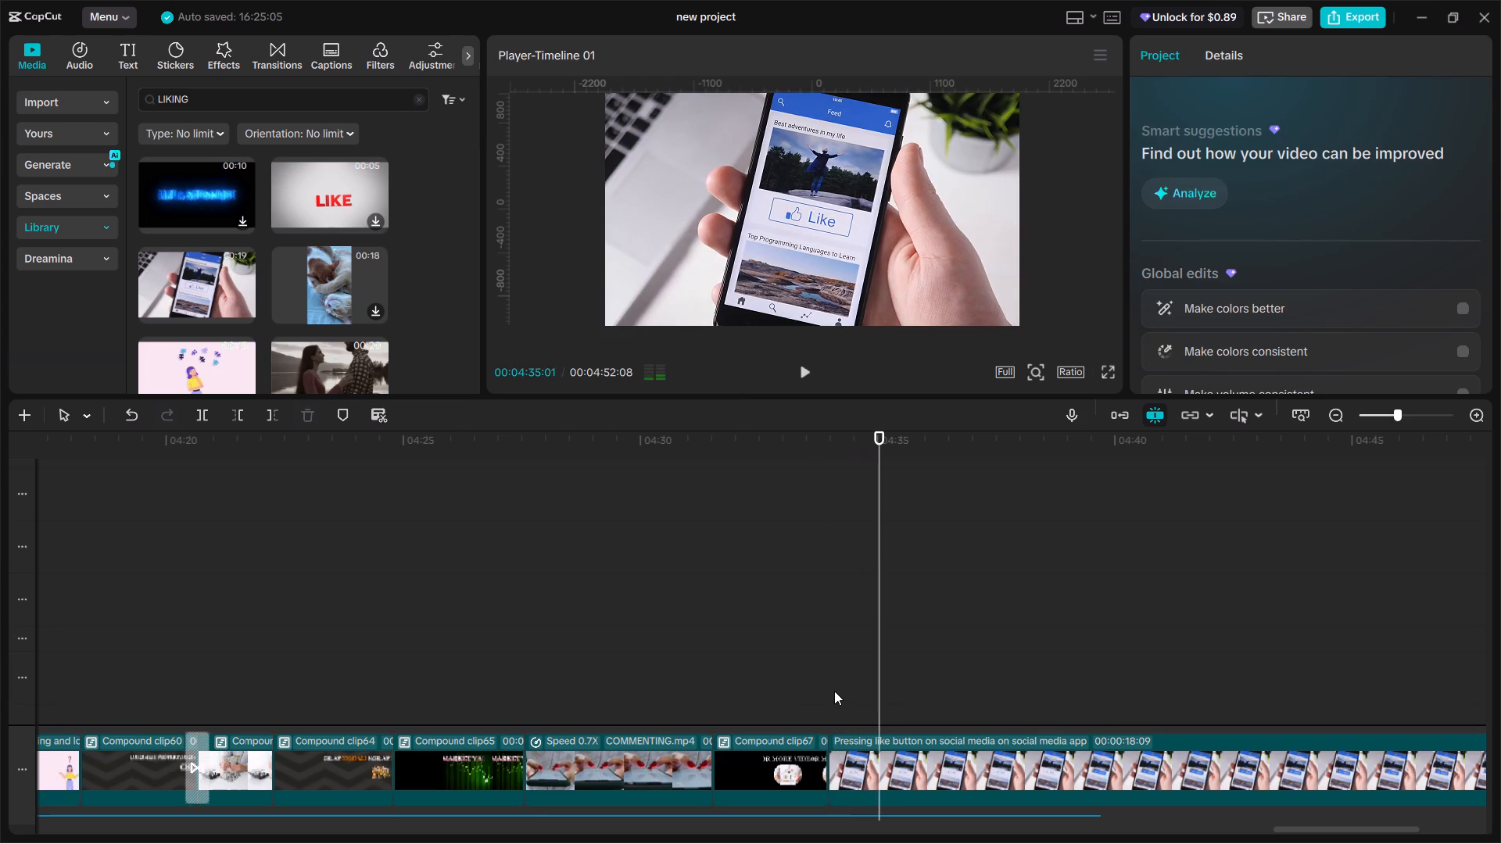
key("space")
key("space")
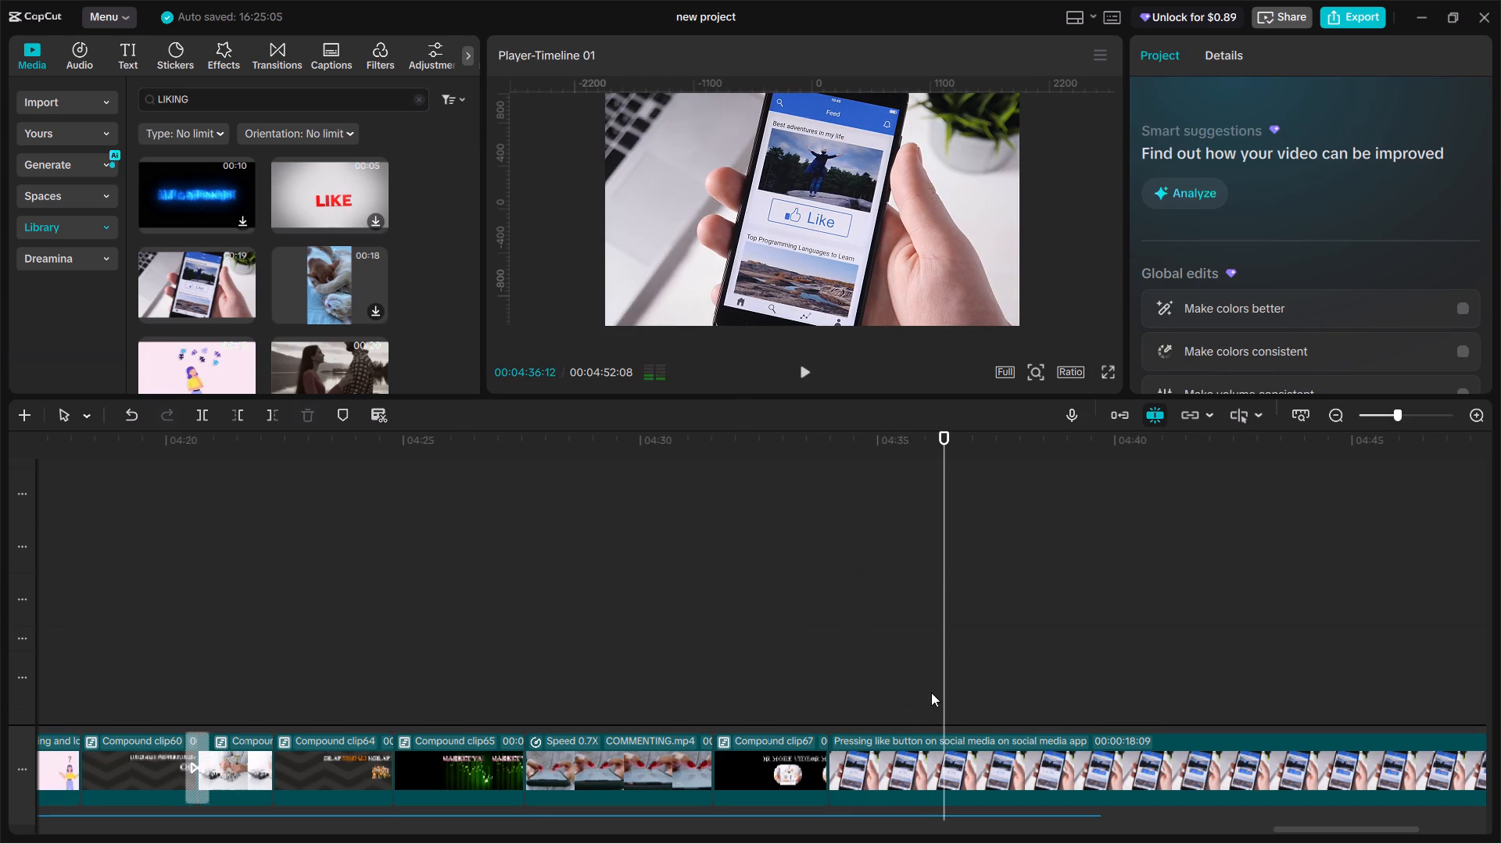
double_click(940, 692)
key("space")
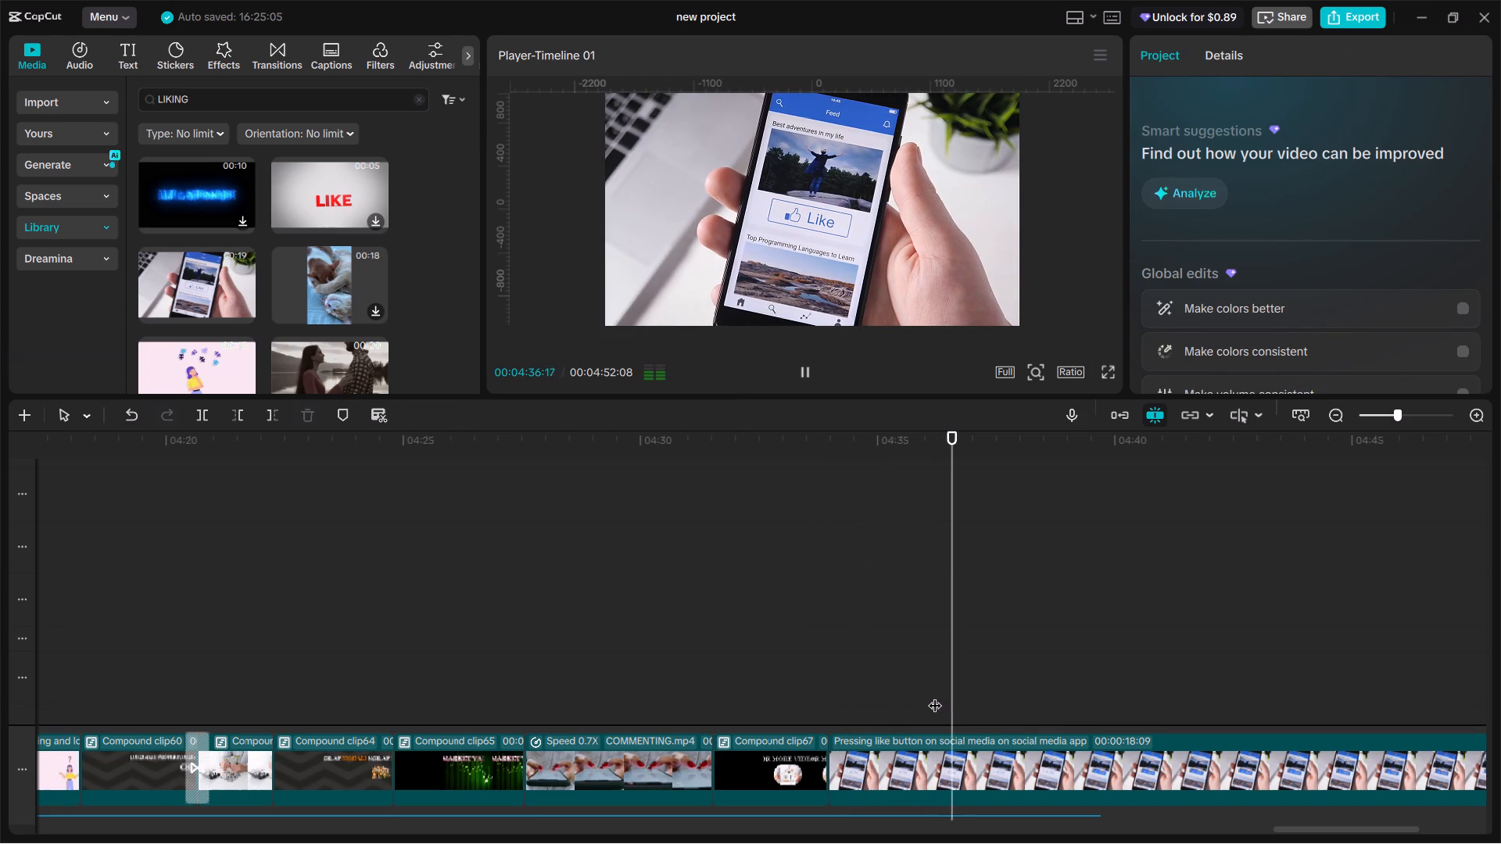
left_click(935, 696)
left_click_drag(935, 696, 928, 696)
key("space")
left_click(928, 696)
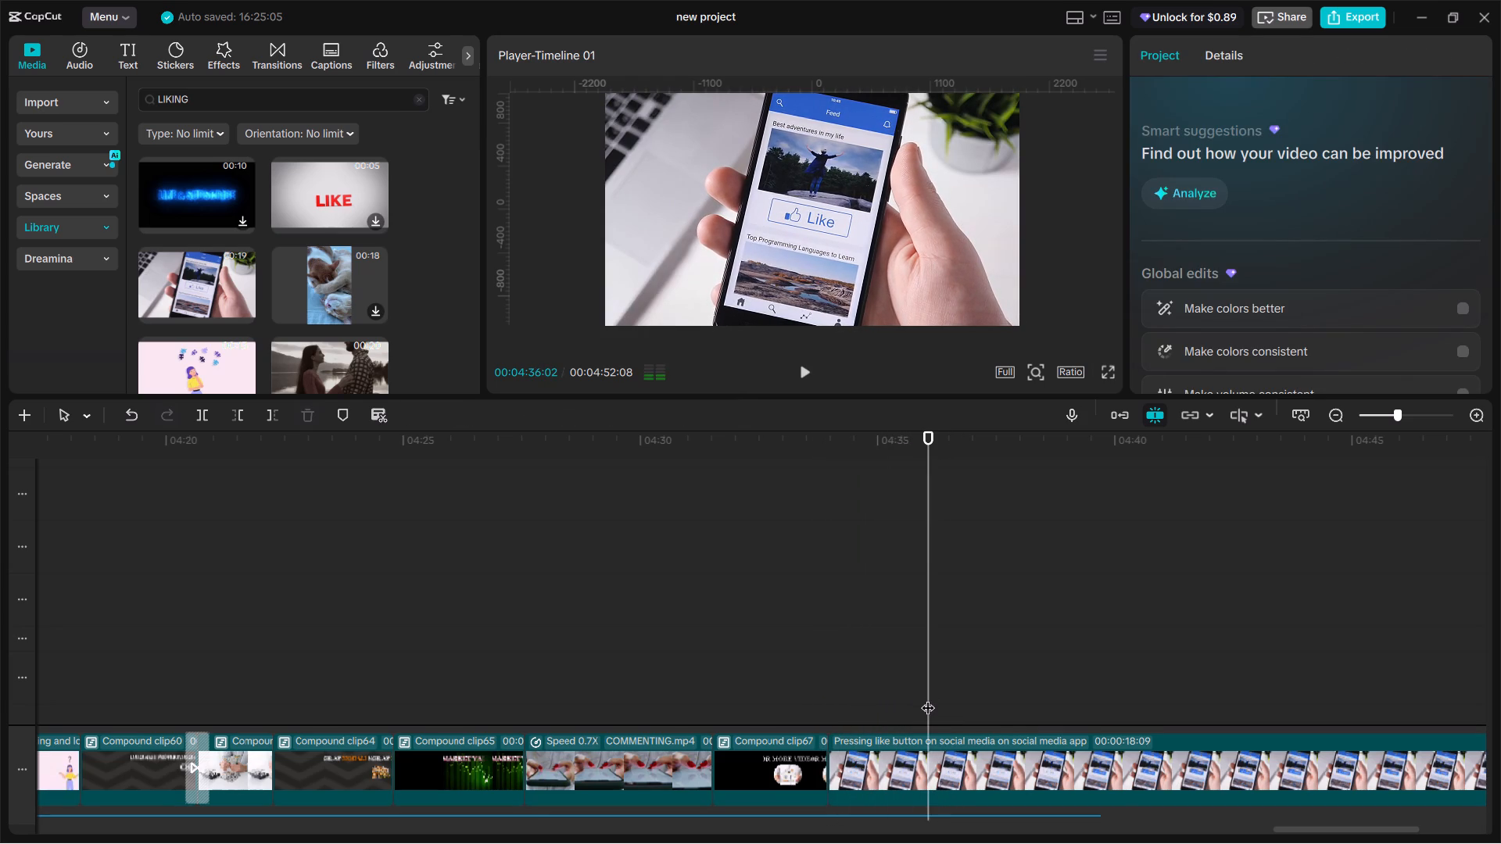
Examine the narration waveform under the phone clip and place the playhead at the pause, at about 04:35:10.
scroll(923, 690, "down", 20)
scroll(923, 690, "down", 13)
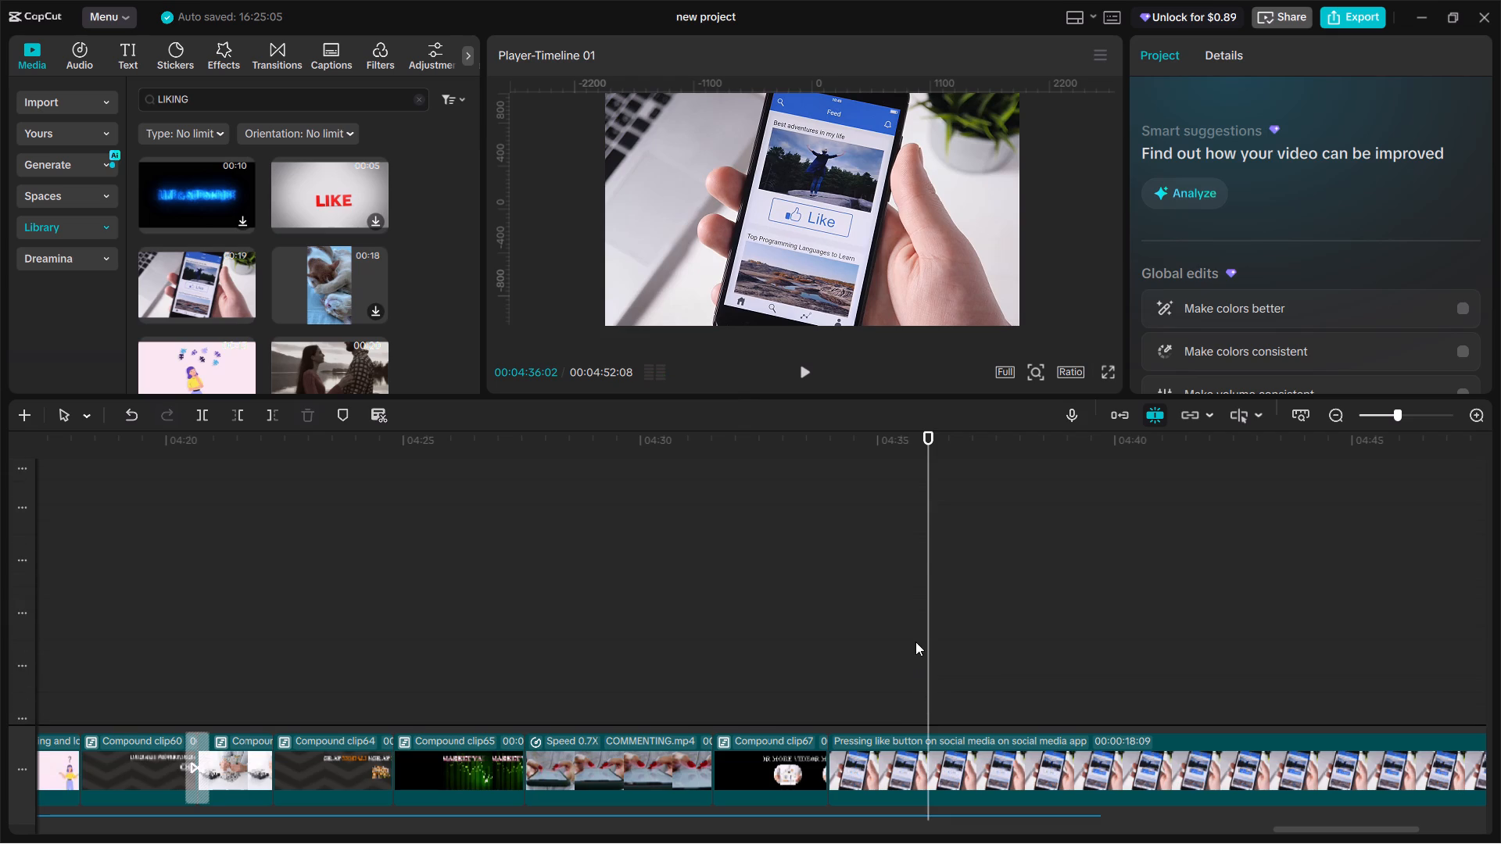
left_click(917, 631)
scroll(905, 657, "down", 18)
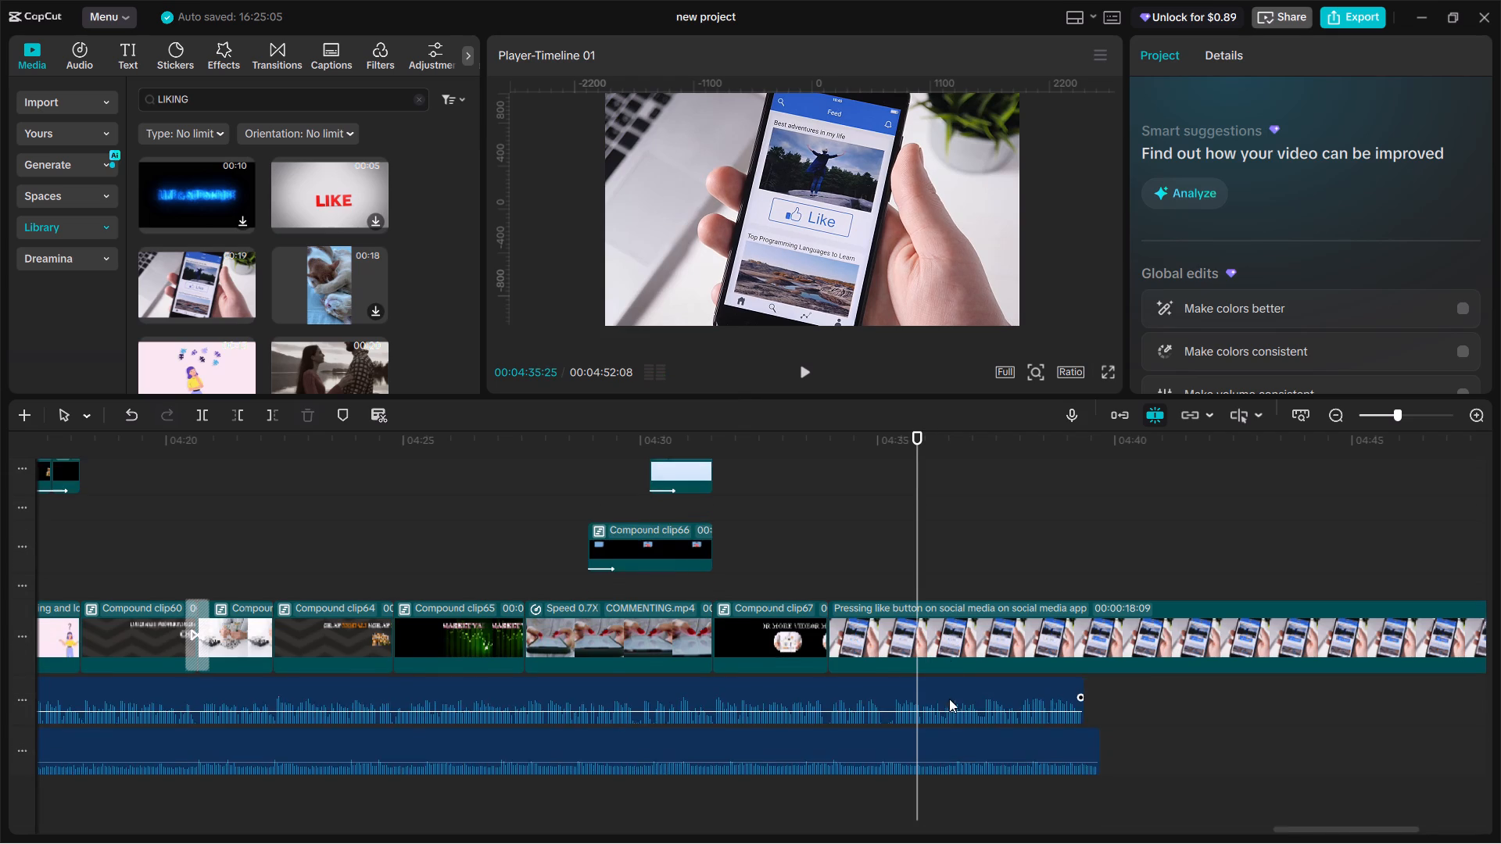
scroll(947, 696, "up", 20, "ctrl")
scroll(947, 696, "up", 14, "ctrl")
left_click_drag(915, 544, 918, 546)
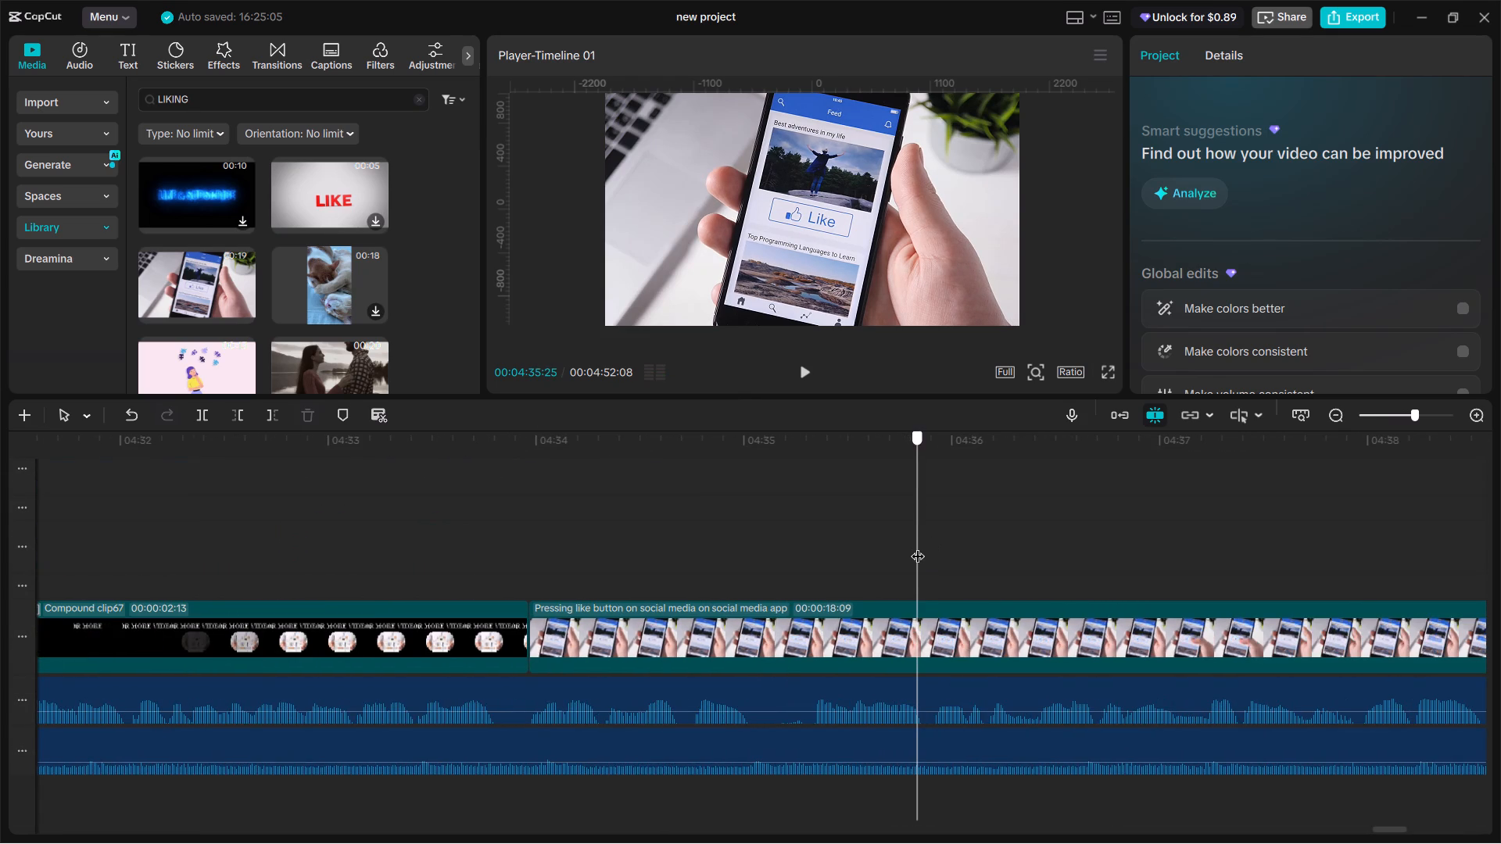
left_click_drag(918, 546, 924, 555)
key("space")
key("space")
left_click(793, 558)
left_click_drag(793, 558, 801, 572)
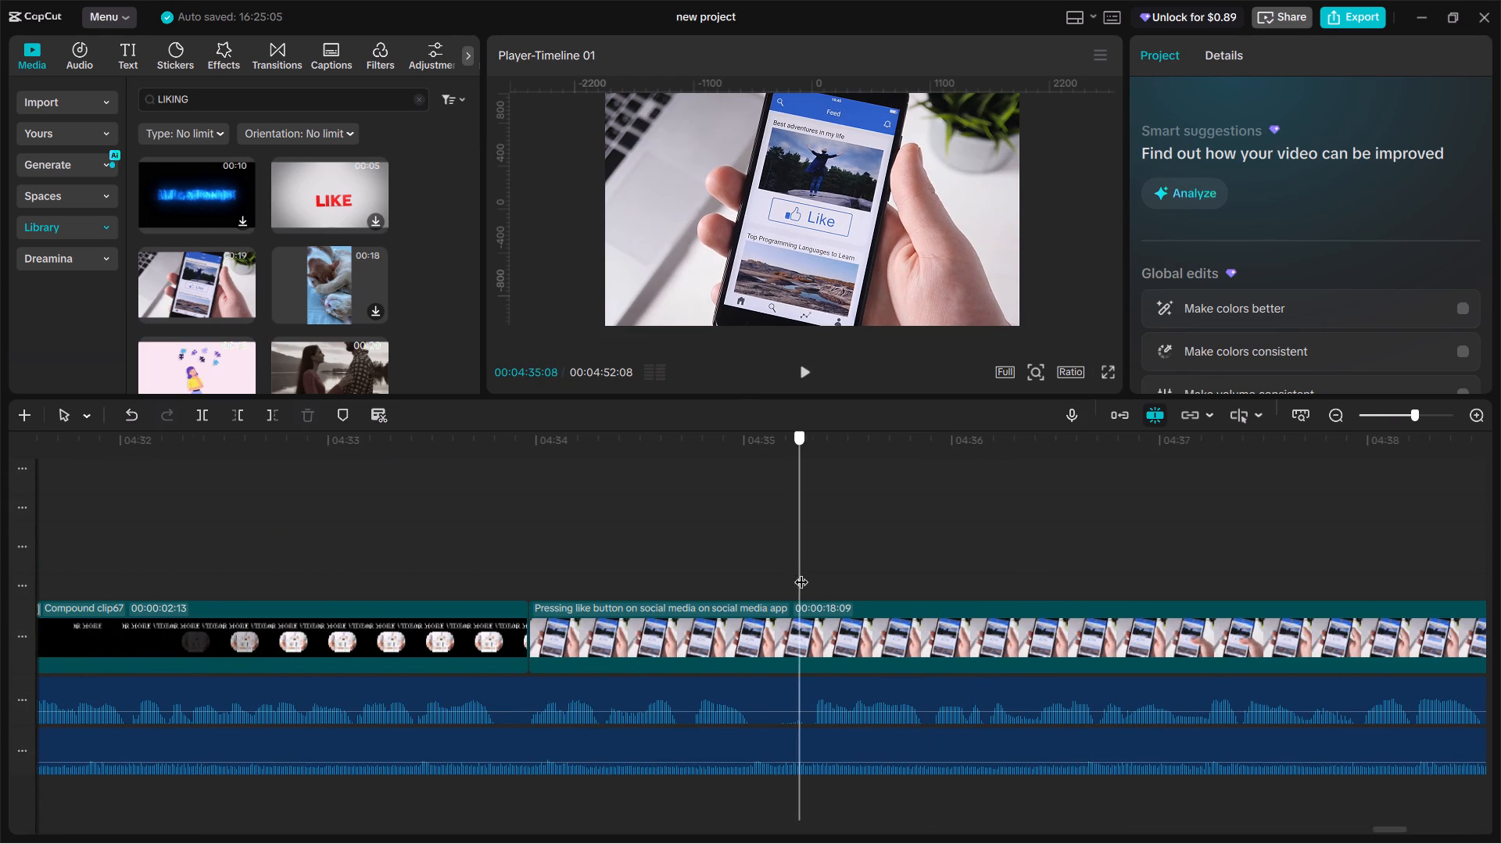
left_click_drag(801, 572, 815, 583)
key("space")
left_click(819, 567)
left_click_drag(818, 565, 810, 560)
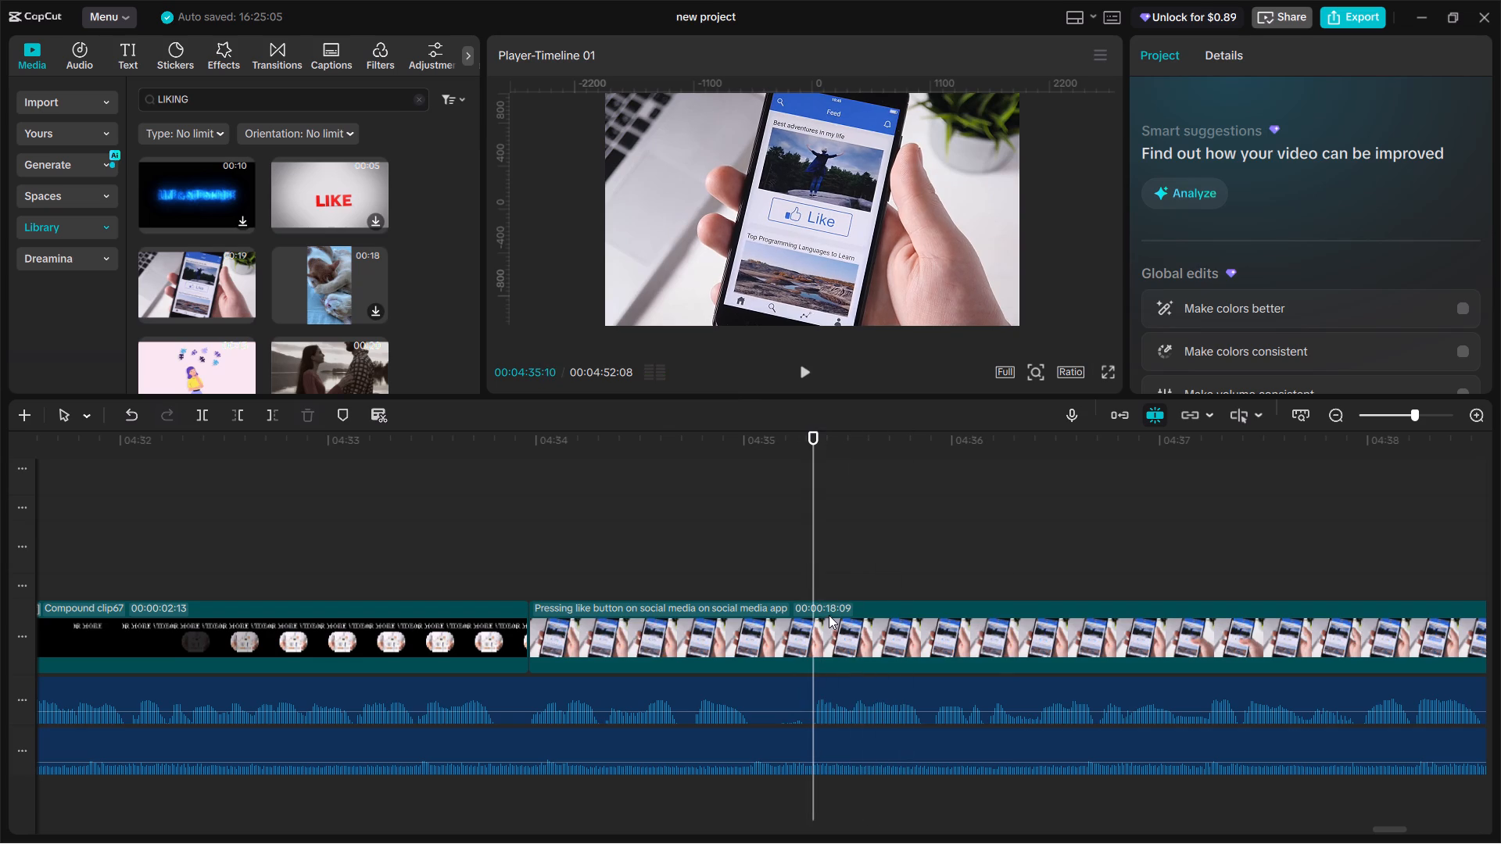
Split the phone clip after its Liked moment, at about 04:39:26, and delete the remainder.
left_click(829, 617)
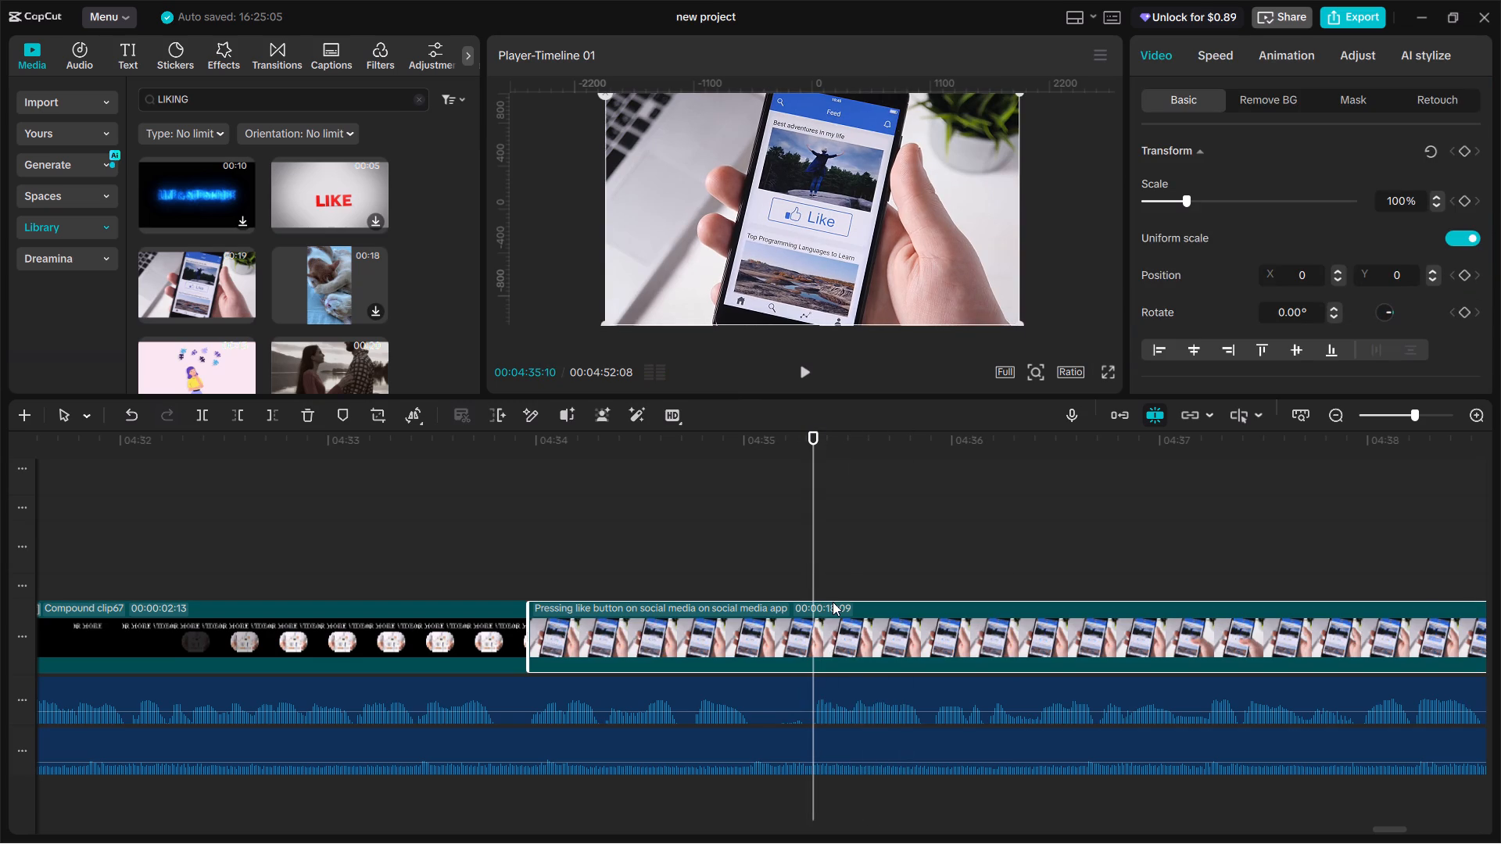
scroll(819, 573, "down", 8, "ctrl")
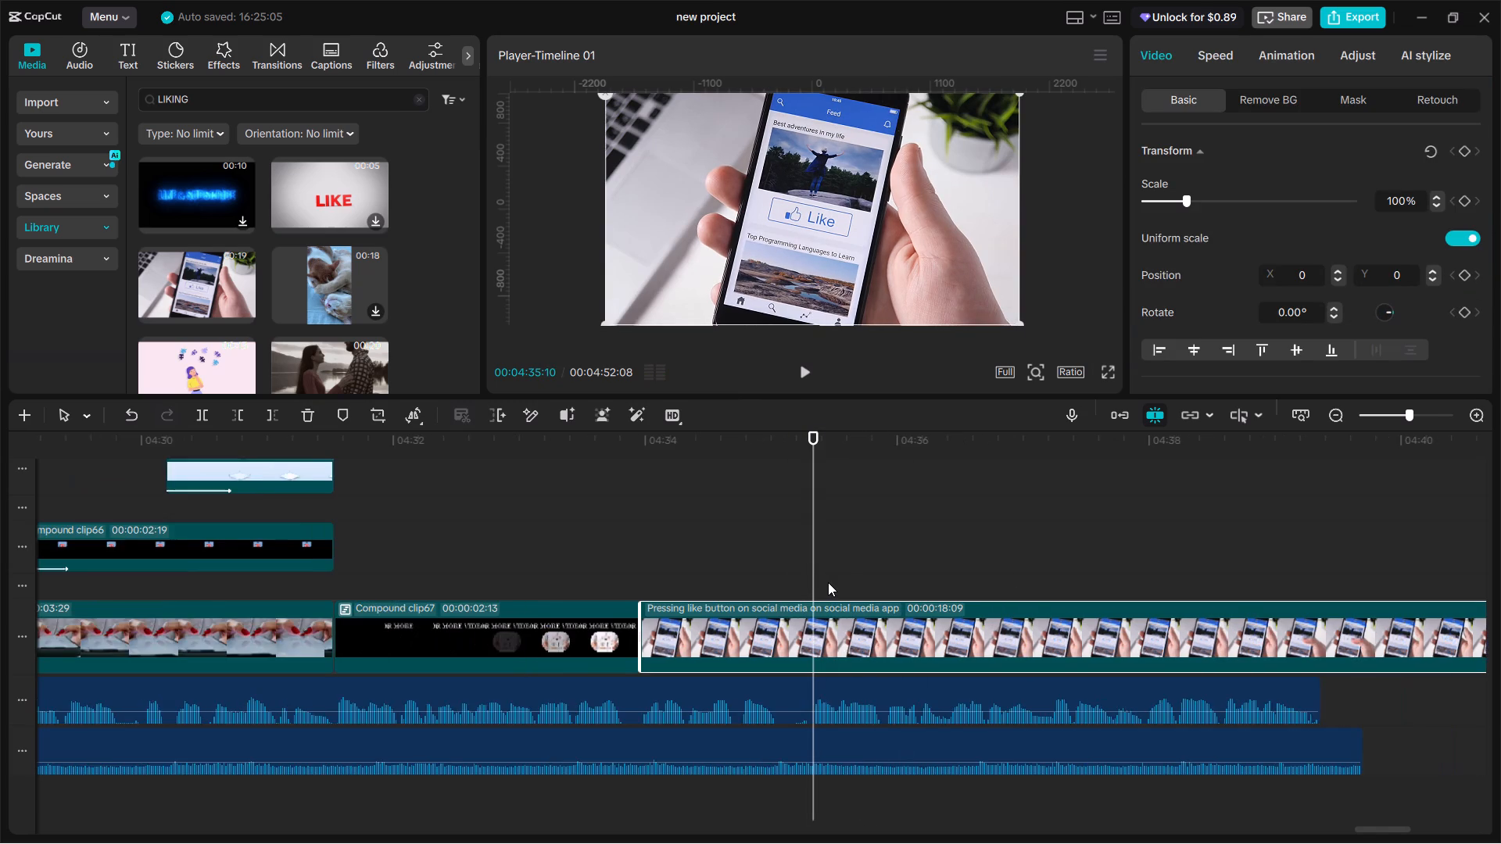
scroll(827, 582, "down", 3, "ctrl")
left_click_drag(812, 570, 996, 567)
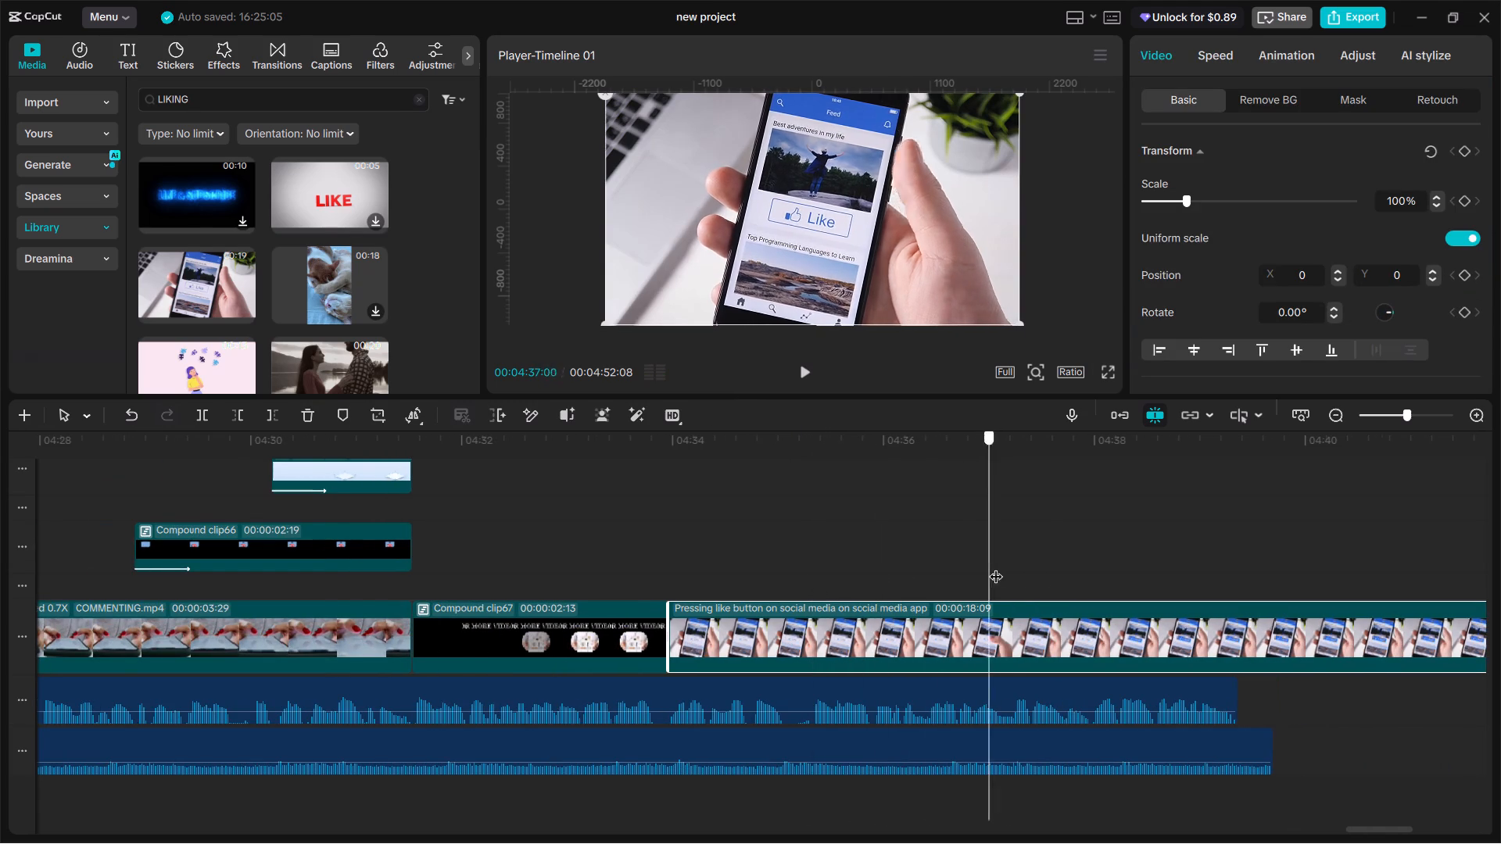
left_click_drag(996, 567, 1442, 560)
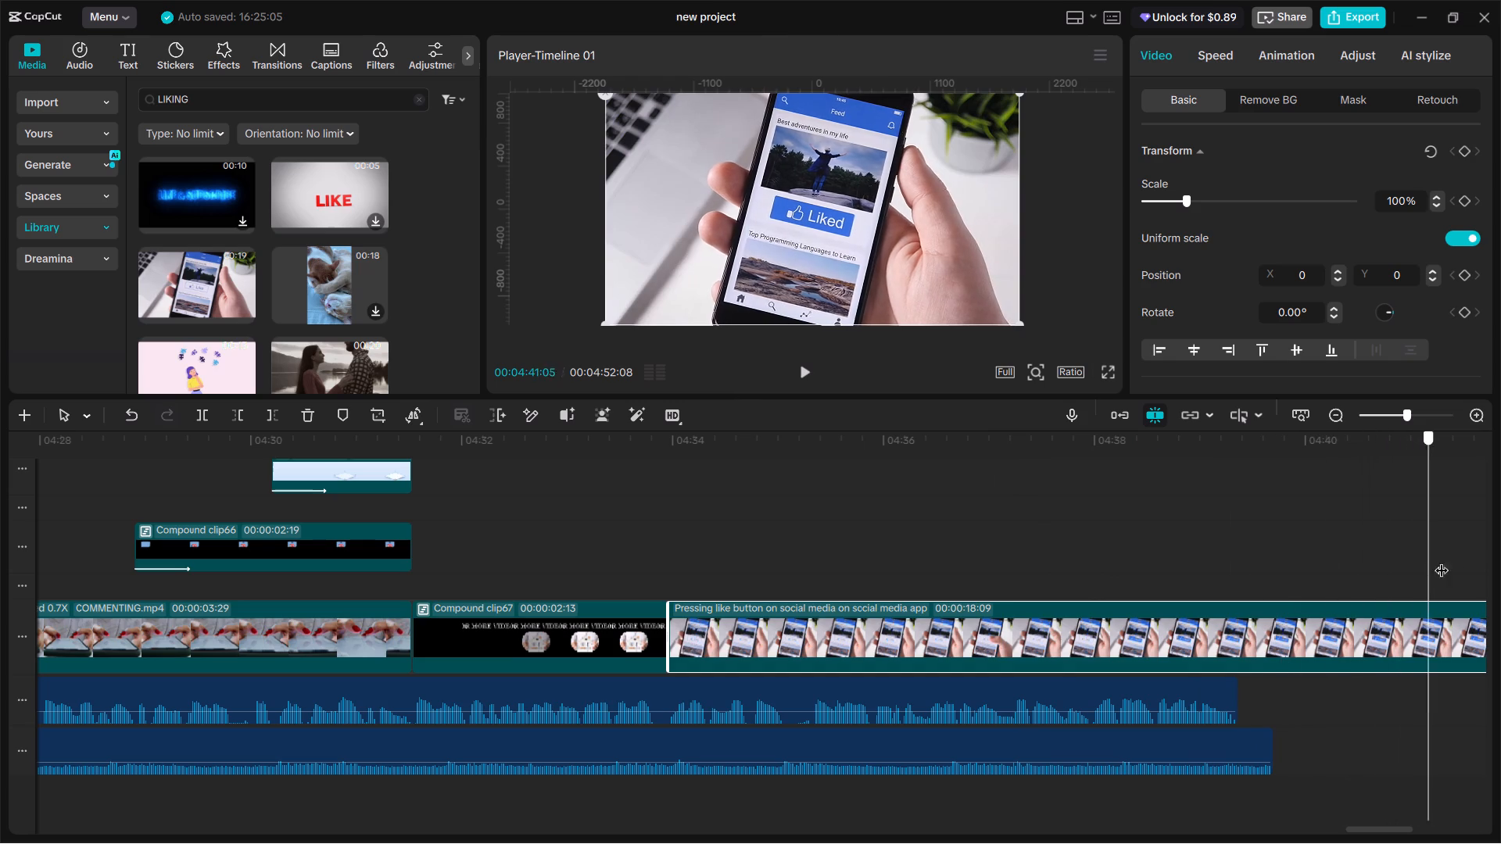
left_click_drag(1442, 560, 1054, 592)
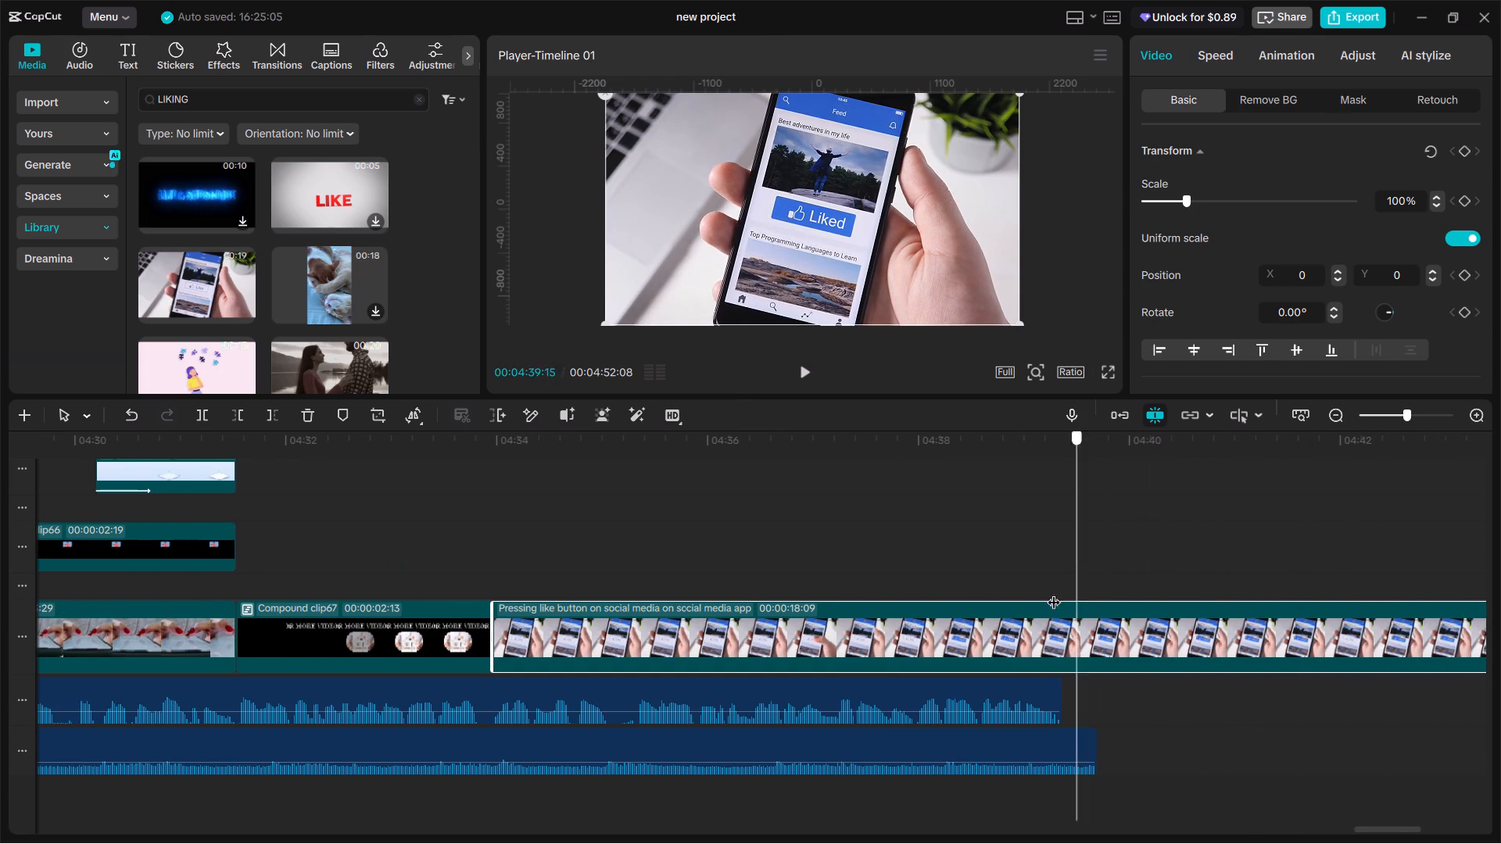
left_click_drag(1054, 592, 1115, 606)
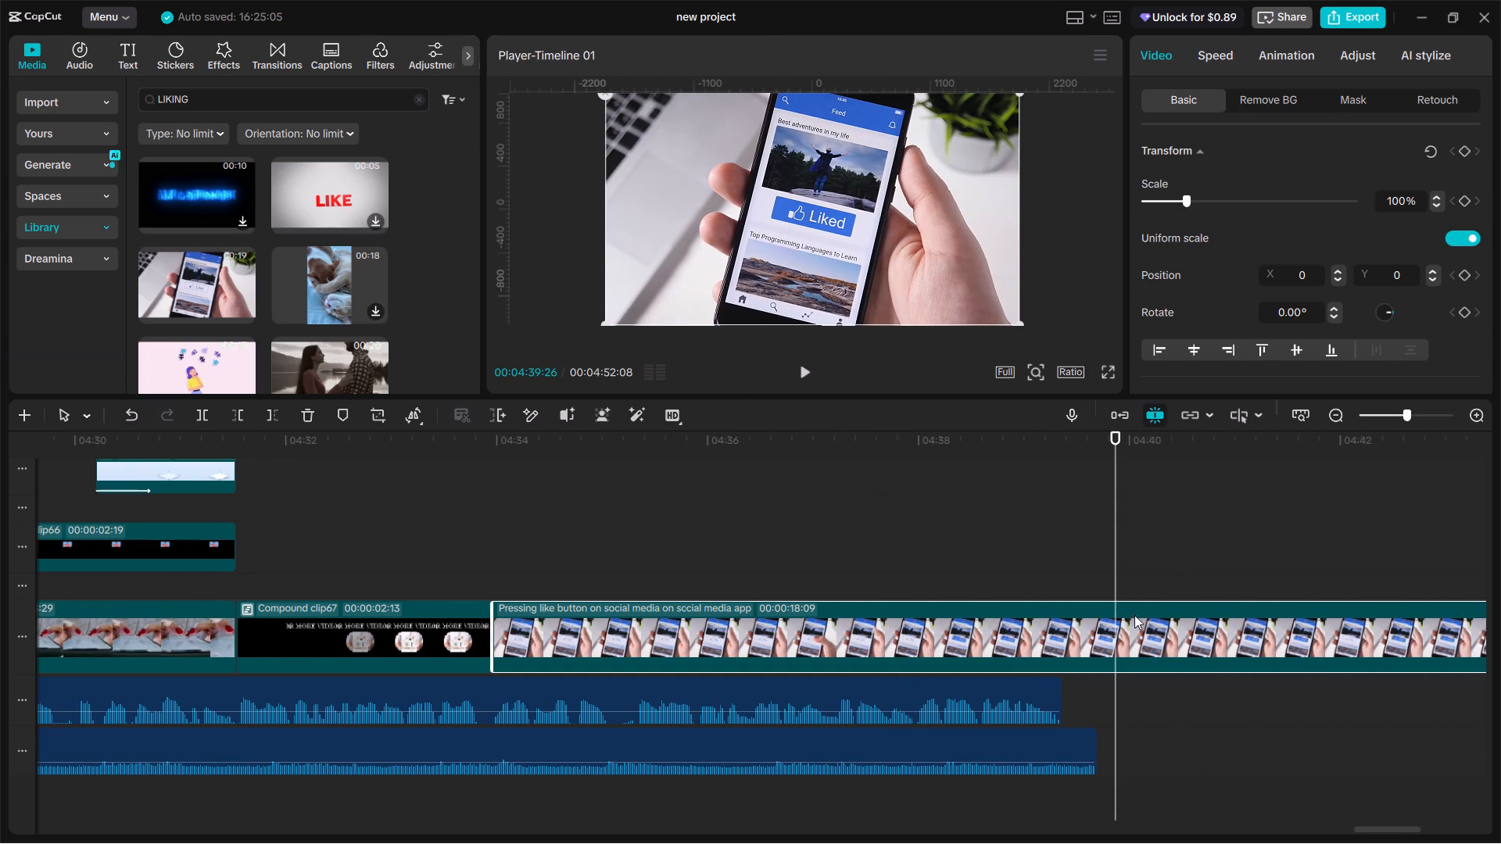
key("ctrl+b")
key("Return")
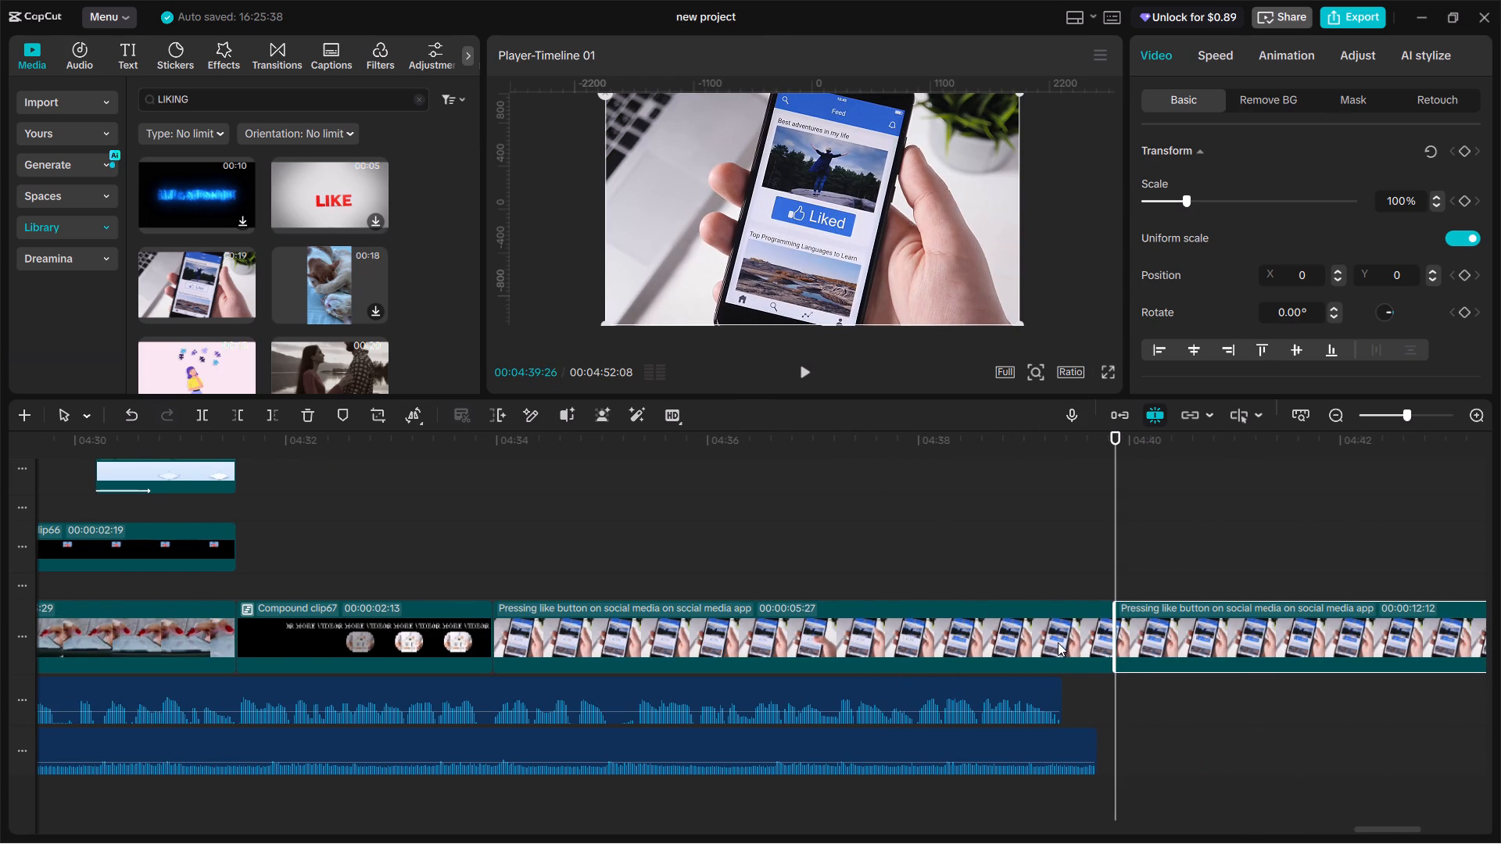
key("BackSpace")
Speed up the phone clip to about 4.3x so that it ends at the narration pause at 04:35:10.
left_click(643, 601)
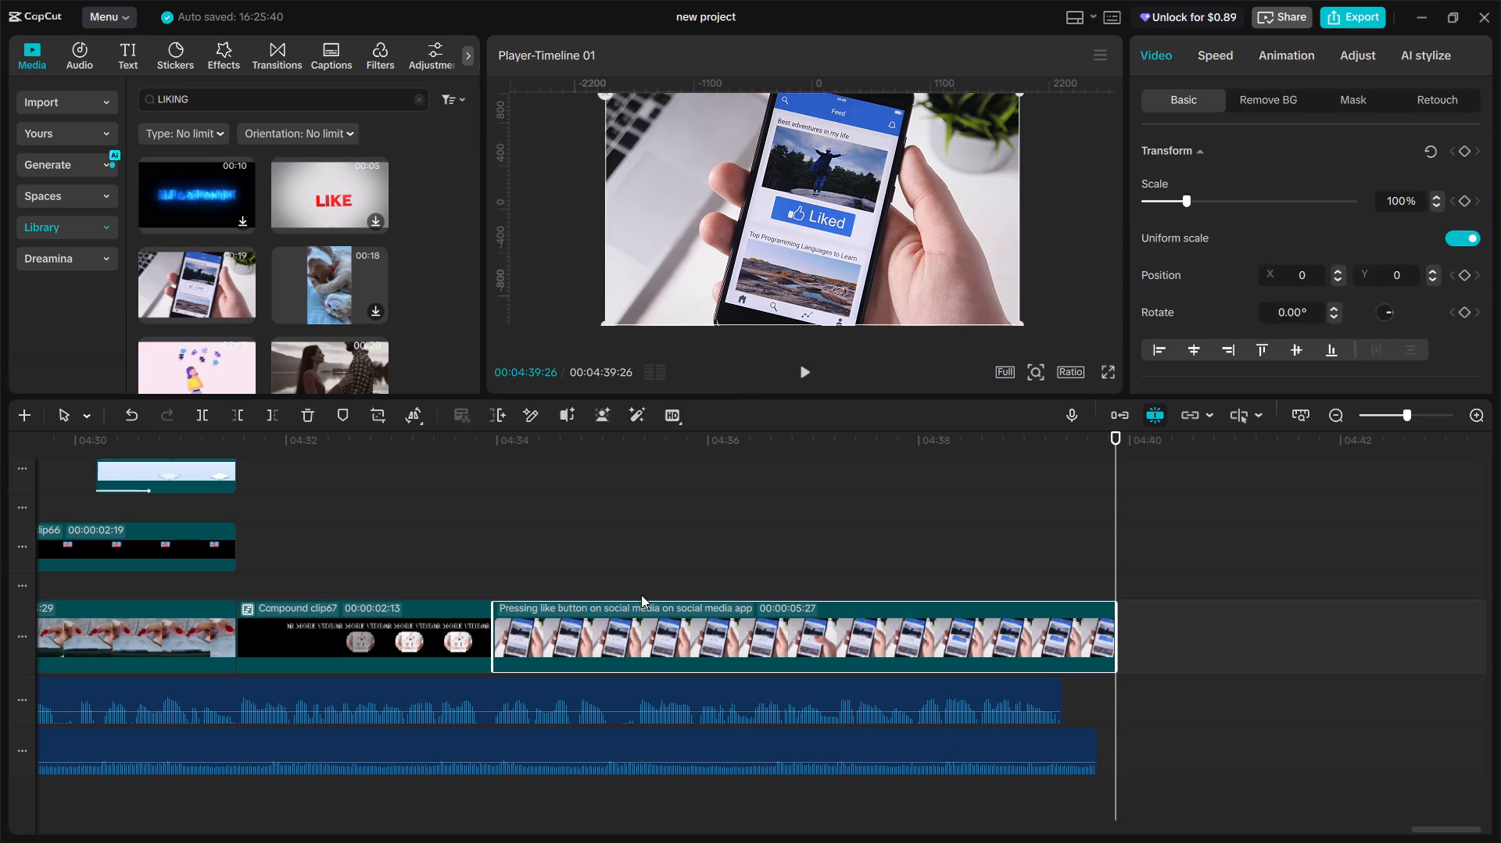
left_click(639, 581)
left_click(639, 574)
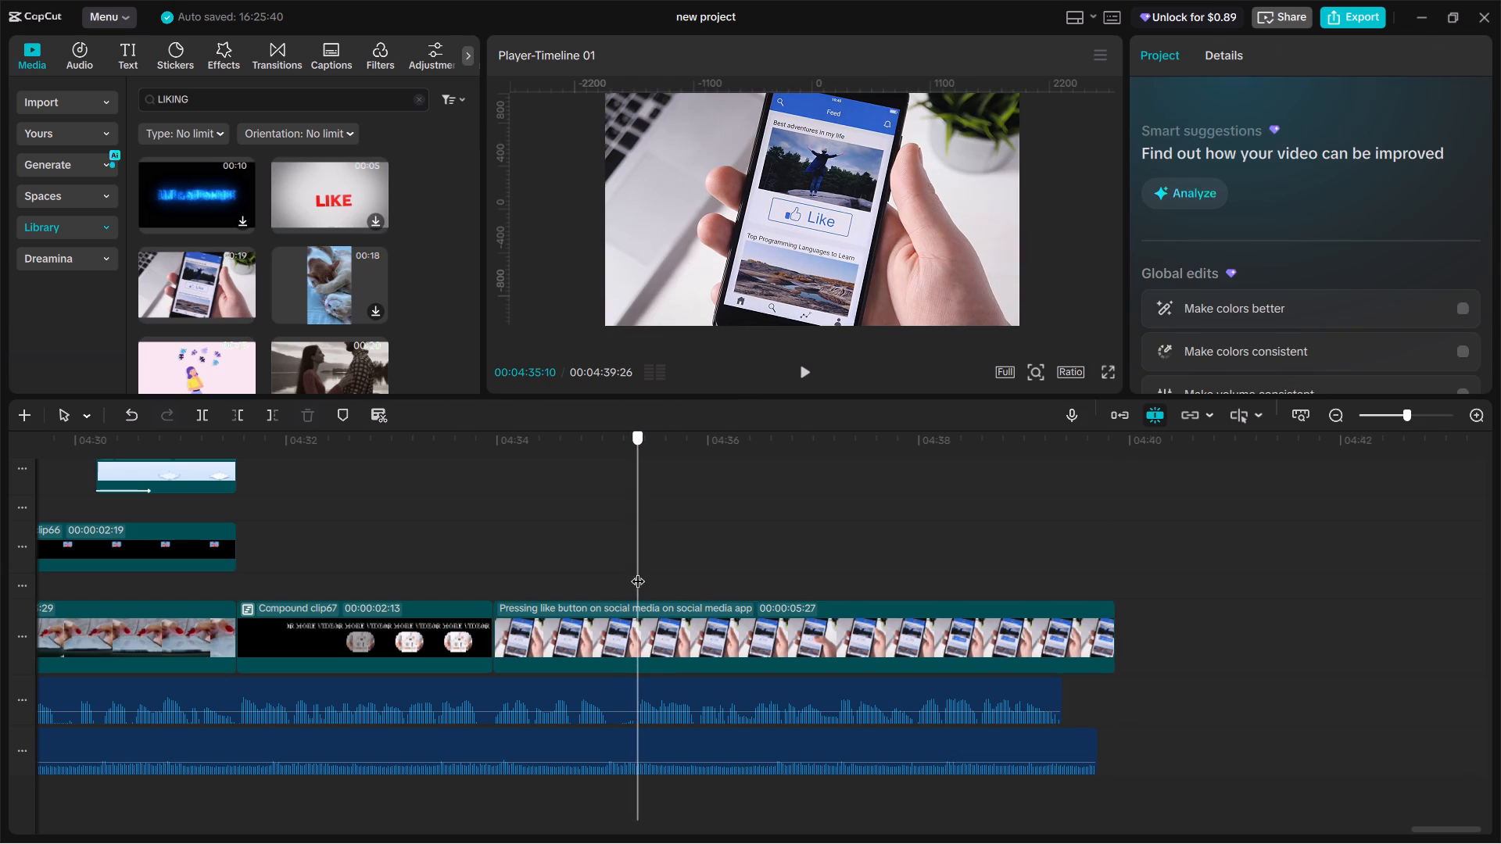
left_click(693, 637)
left_click(1198, 55)
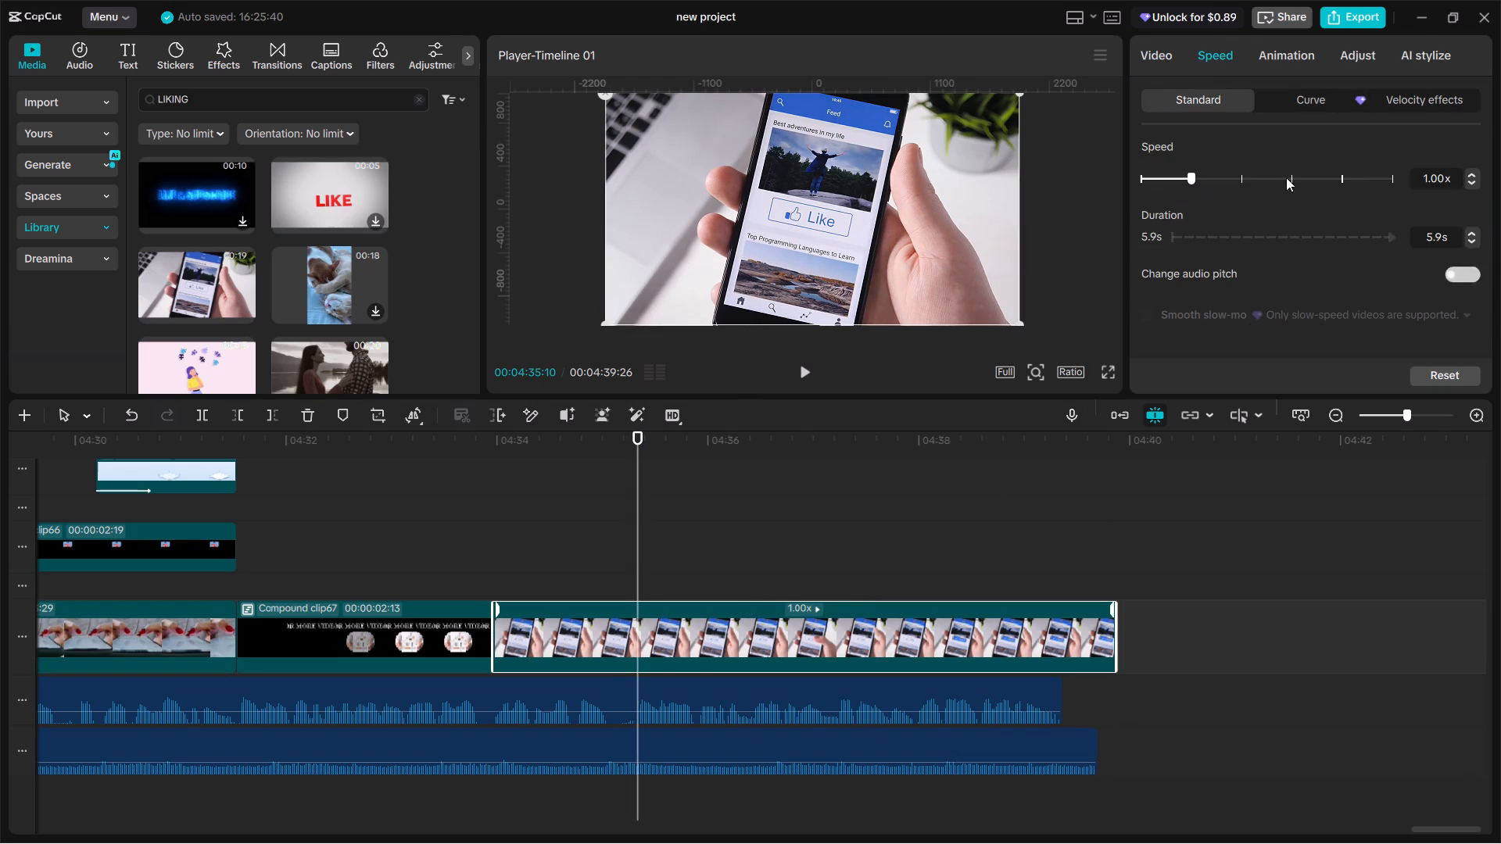
left_click_drag(1110, 610, 614, 617)
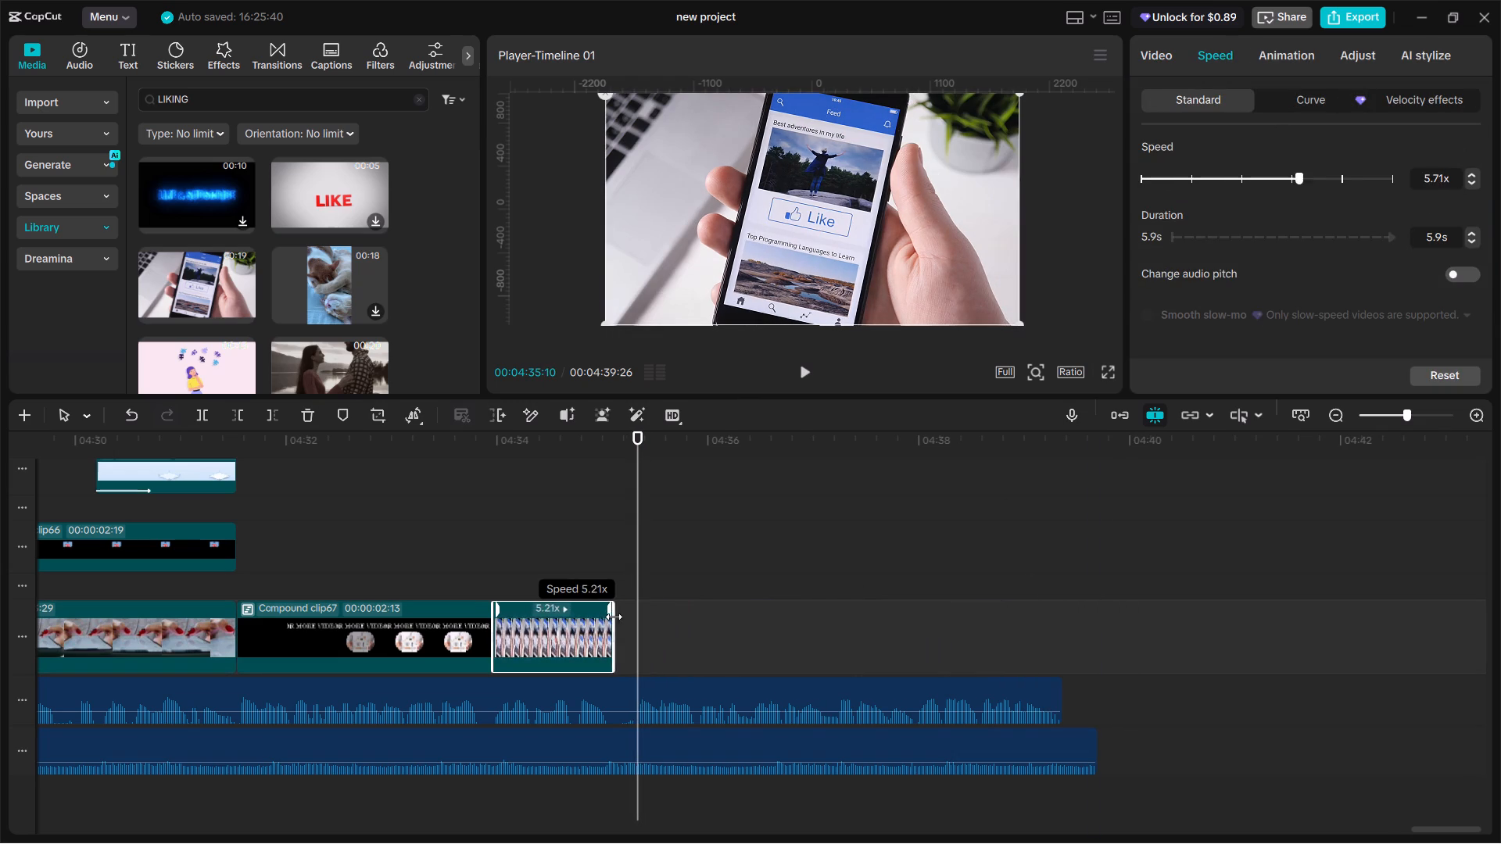
left_click_drag(614, 617, 632, 619)
Play the sped-up phone clip and the narration that follows, and return the playhead to the clip's end.
left_click(490, 539)
key("space")
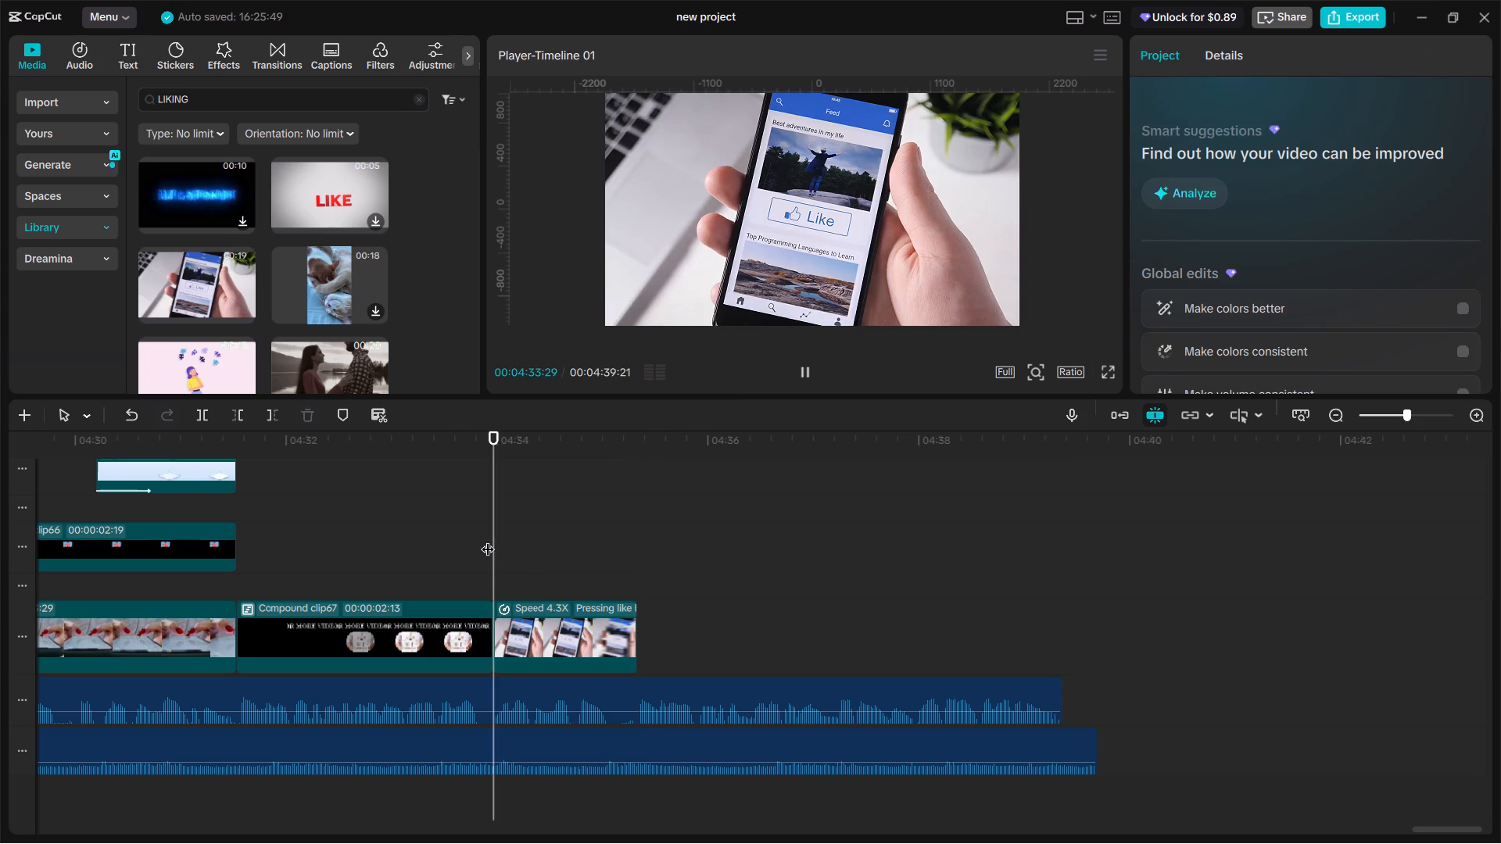
key("space")
left_click(446, 546)
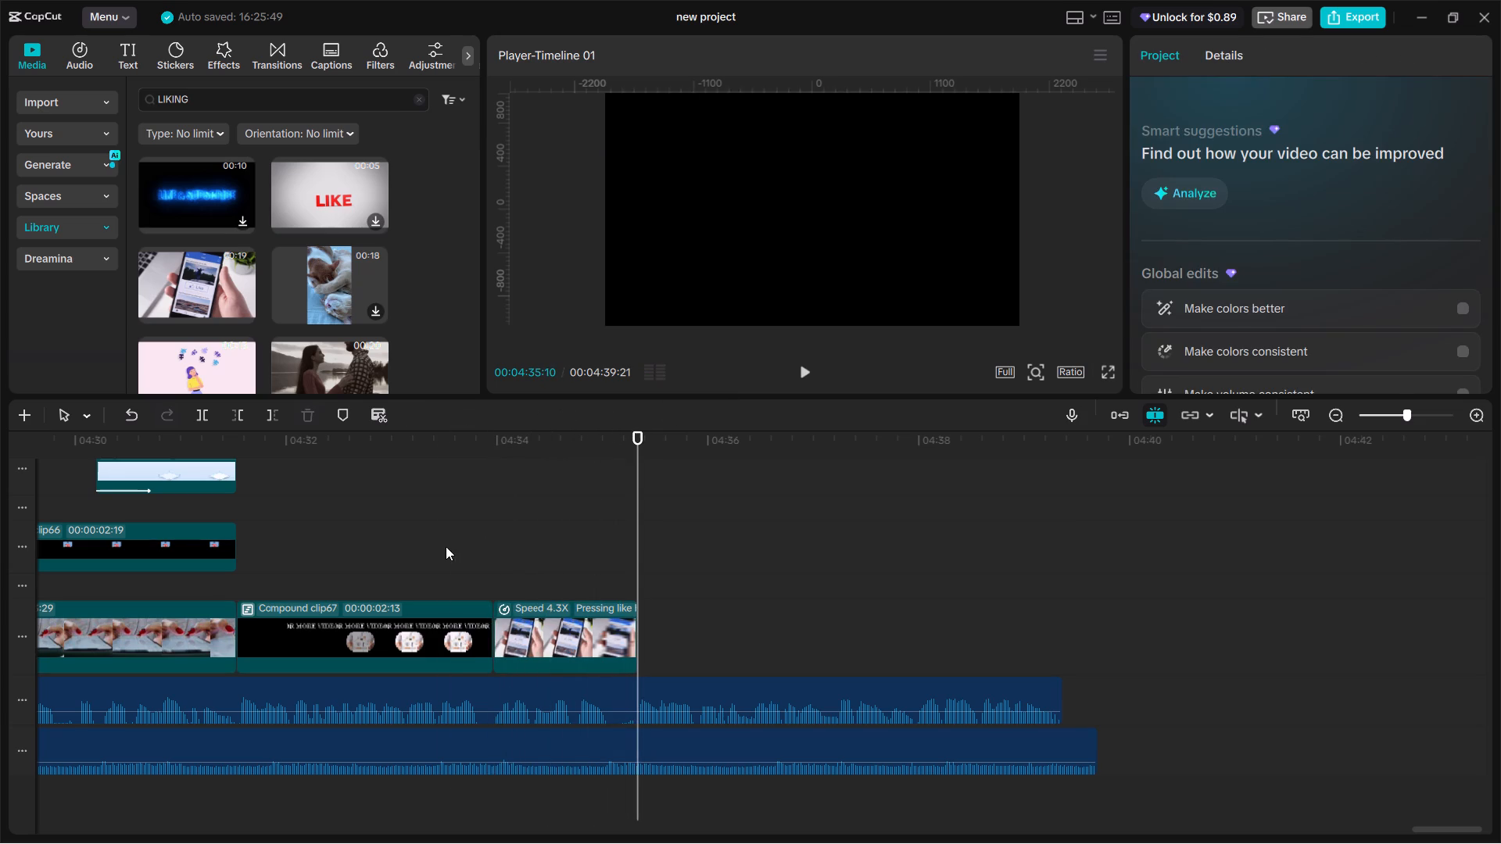
key("space")
key("space")
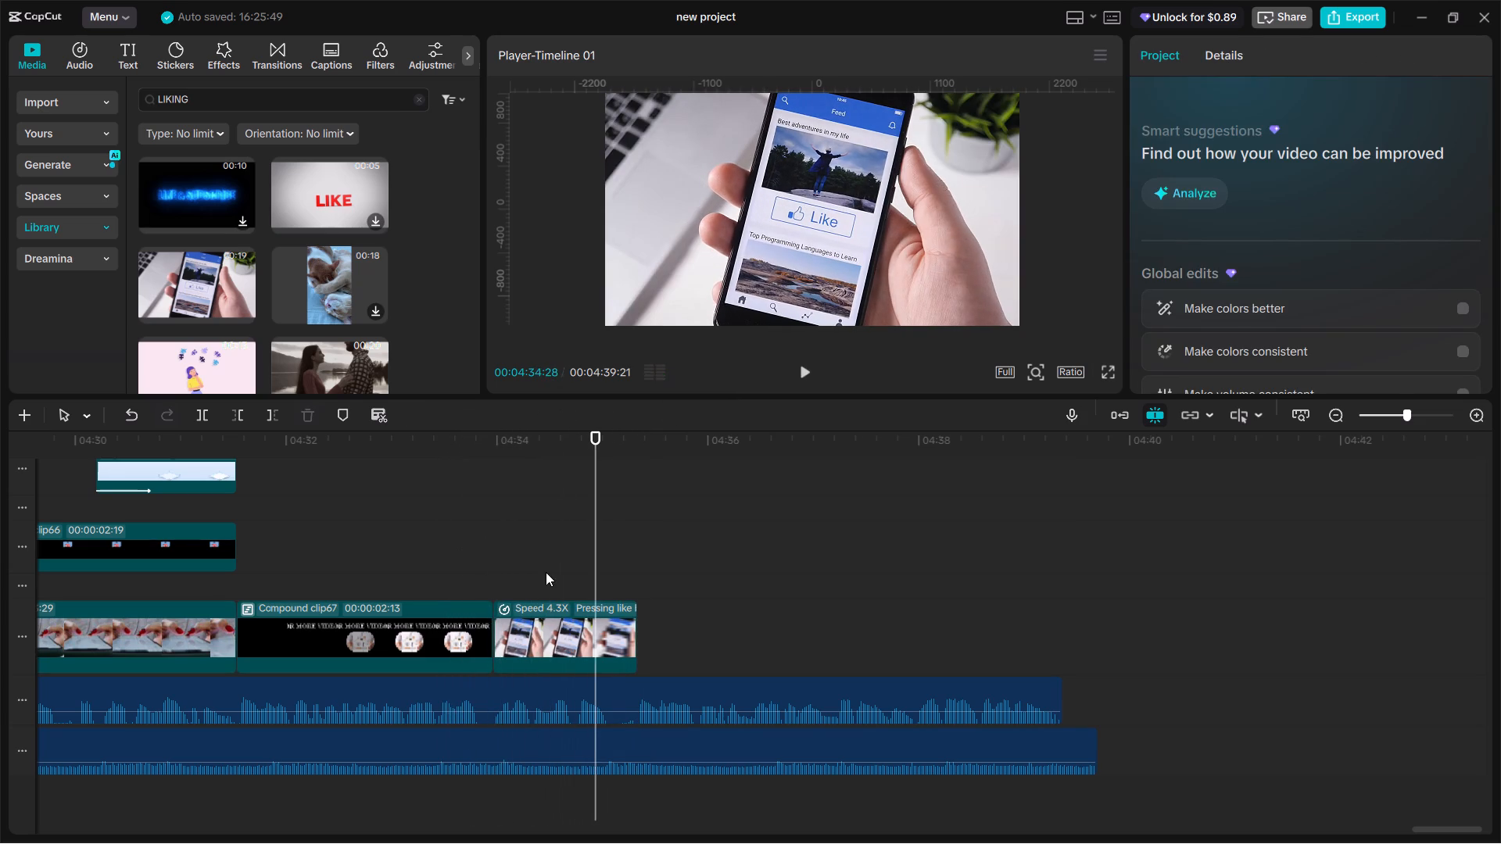
key("space")
key("space")
left_click(625, 547)
left_click_drag(625, 547, 636, 555)
key("space")
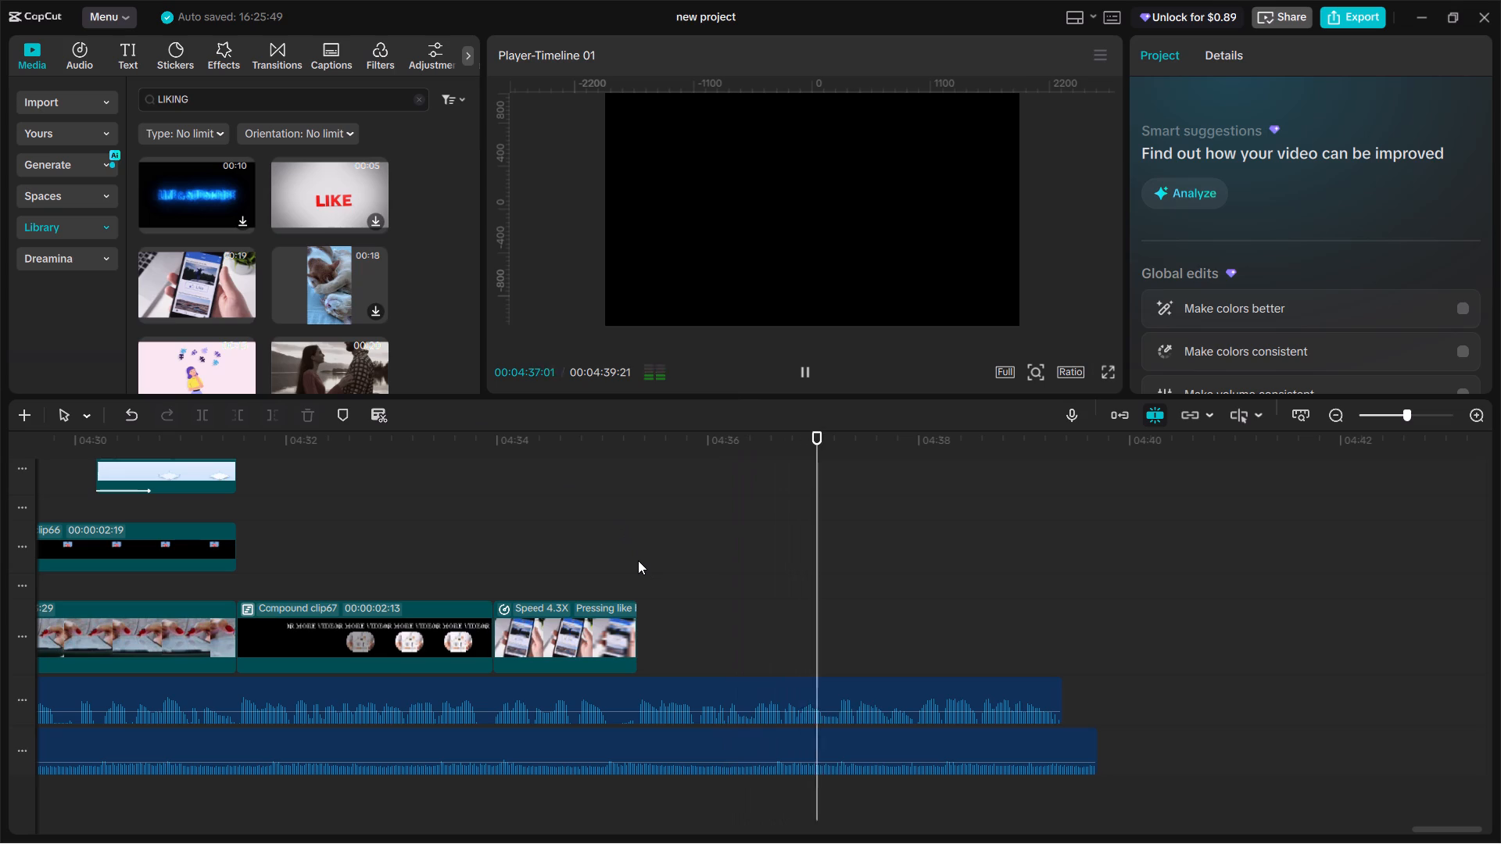
left_click(638, 560)
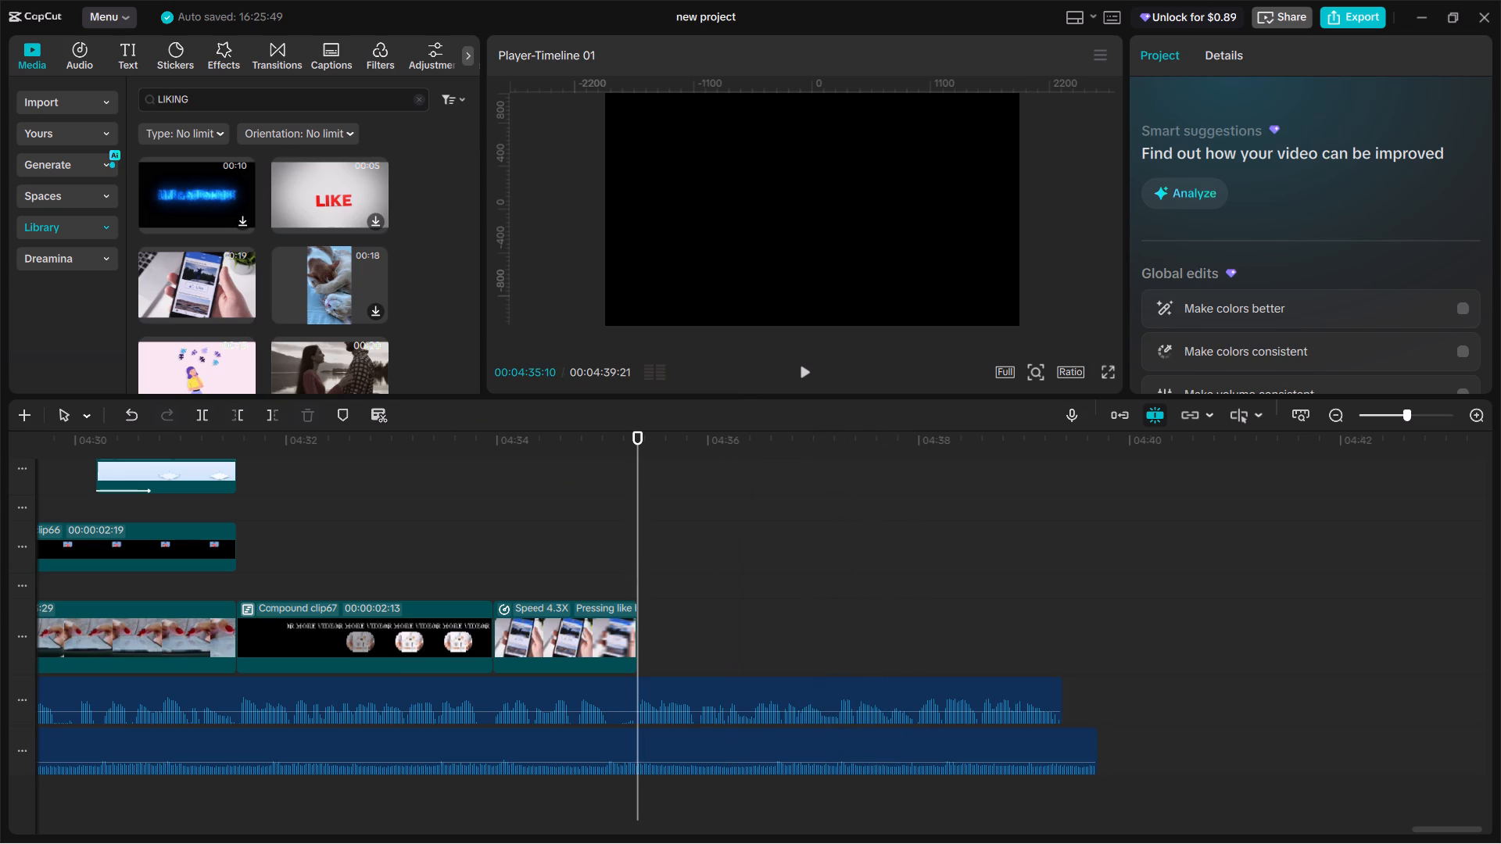
Search the stock library for "FOLLOWING" and browse the resulting clips.
left_click(306, 103)
left_click(416, 102)
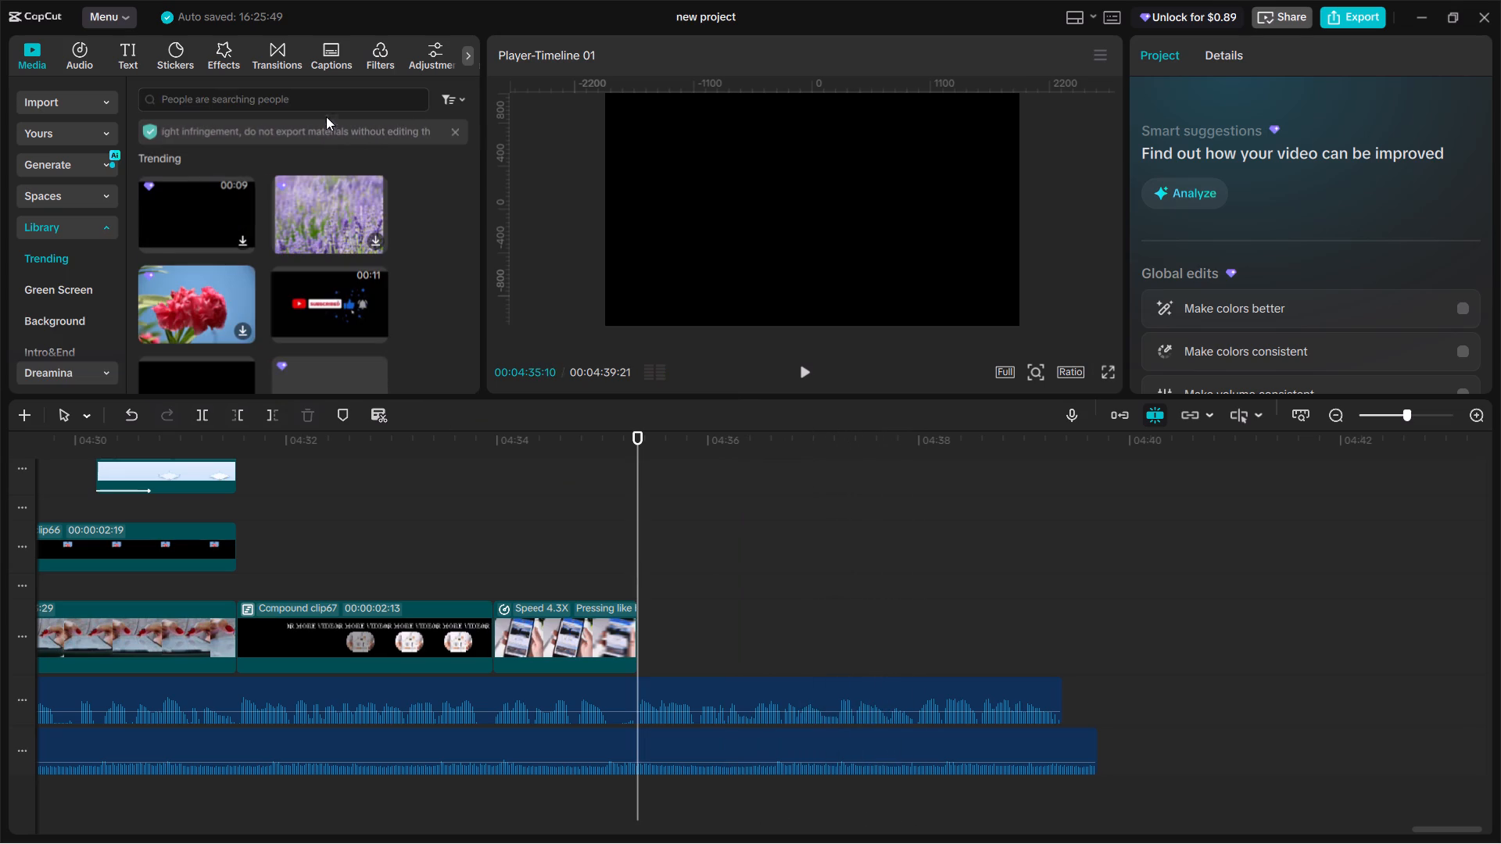
left_click(330, 98)
key("g")
key("BackSpace")
type("FOLLO")
key("w")
type("ING")
key("Return")
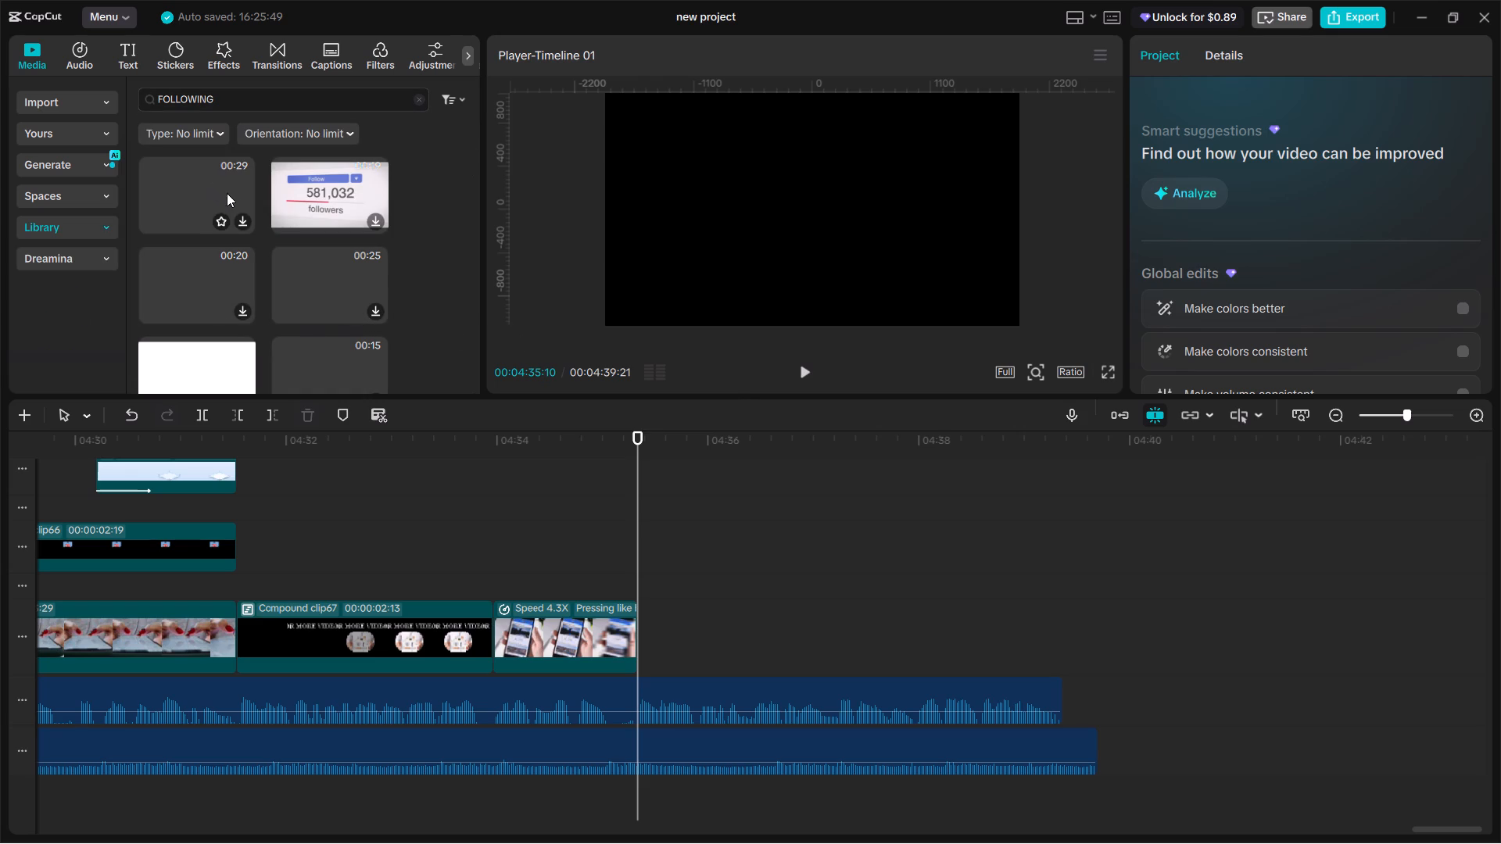
scroll(221, 254, "down", 1)
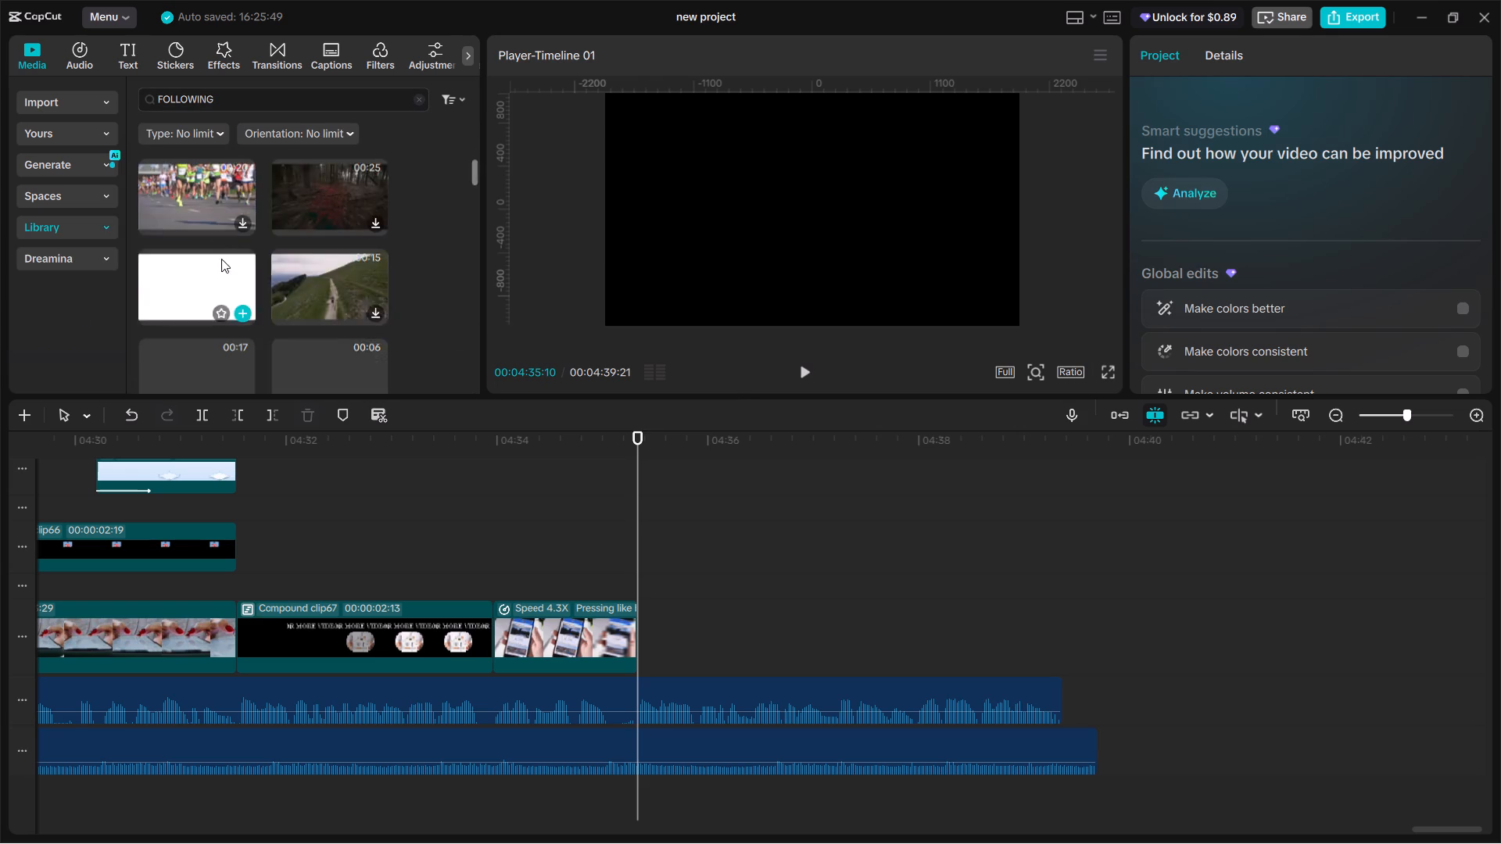
scroll(221, 259, "down", 1)
scroll(221, 259, "up", 1)
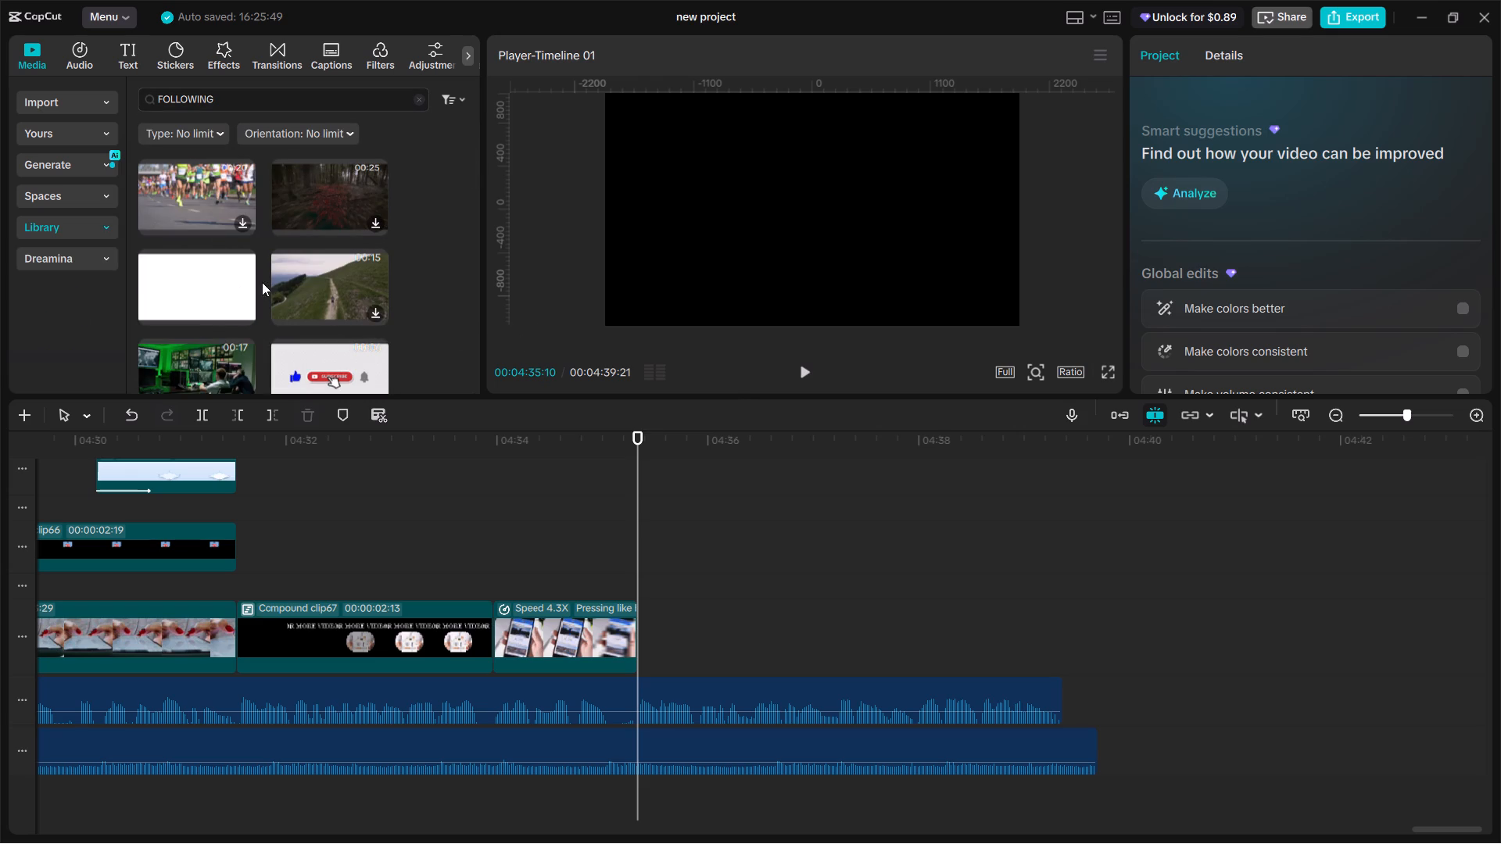
scroll(271, 282, "down", 2)
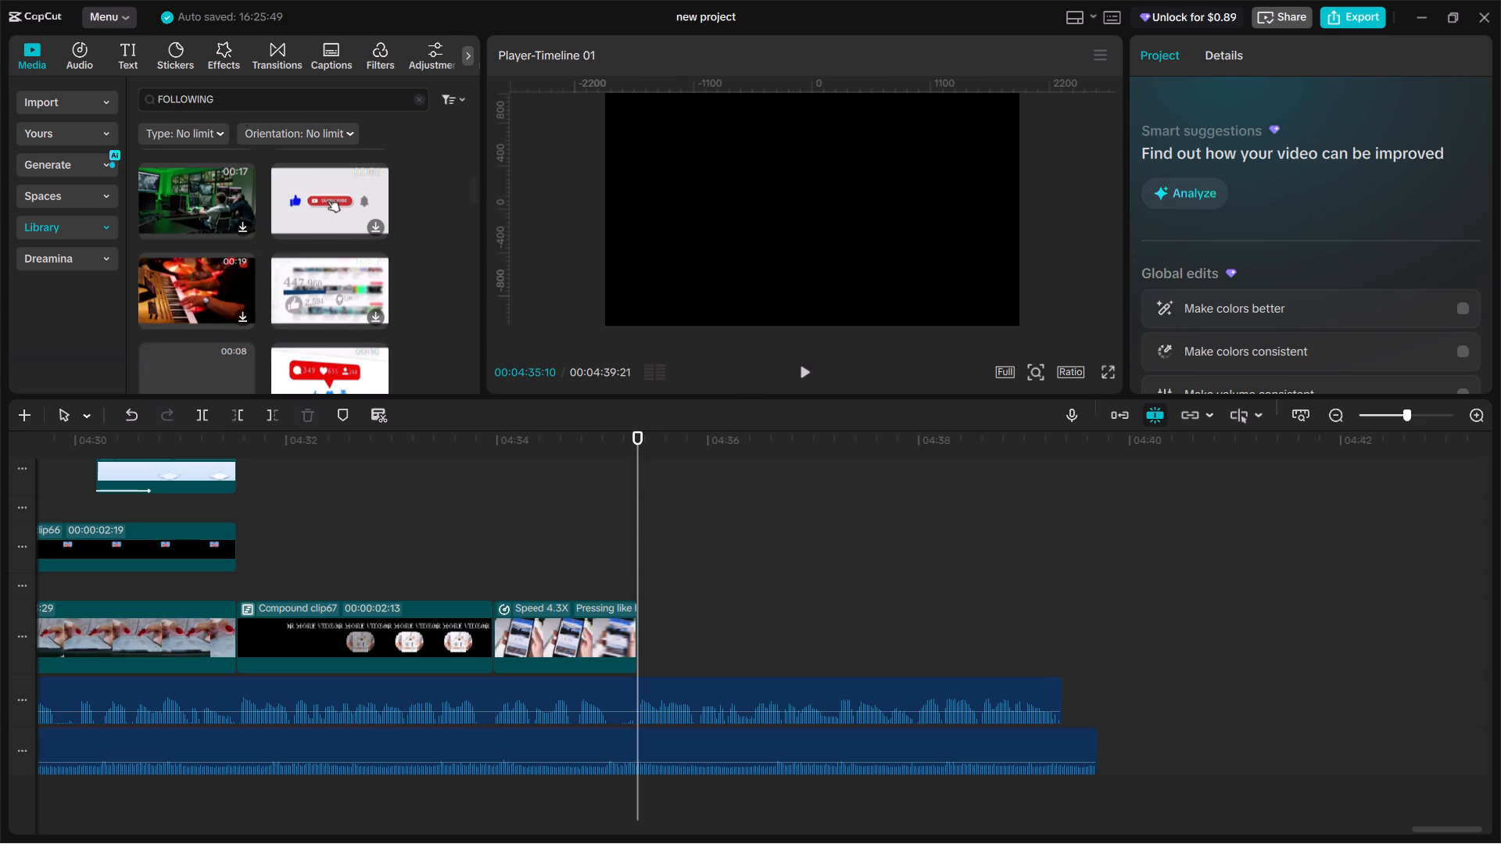
Extend the library search to "FOLLOWING A PAGE" and browse the resulting clips.
left_click(255, 95)
key("space")
type("A")
key("space")
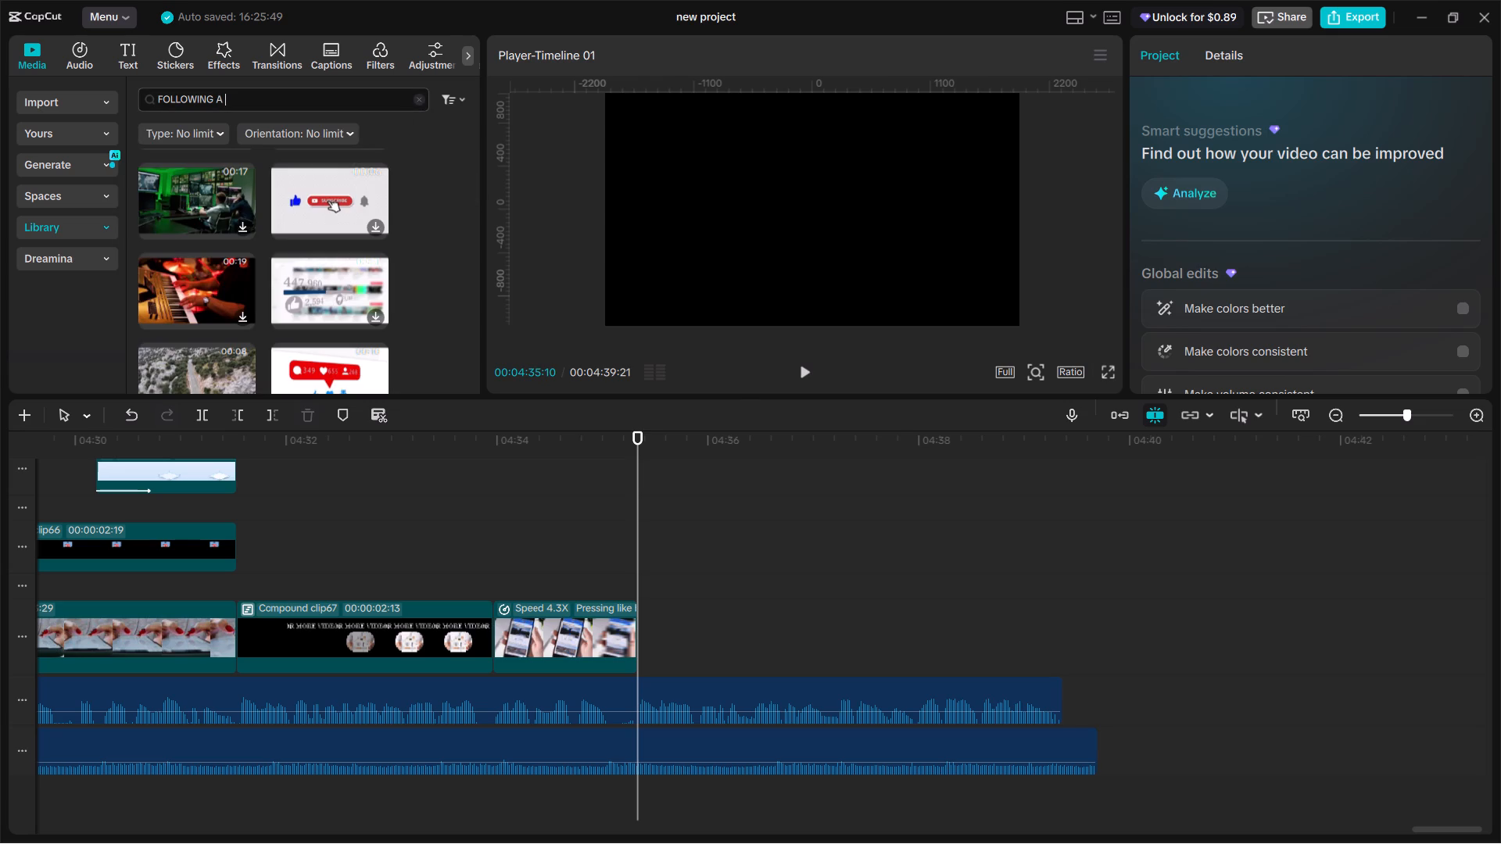
type("PAGE")
key("Return")
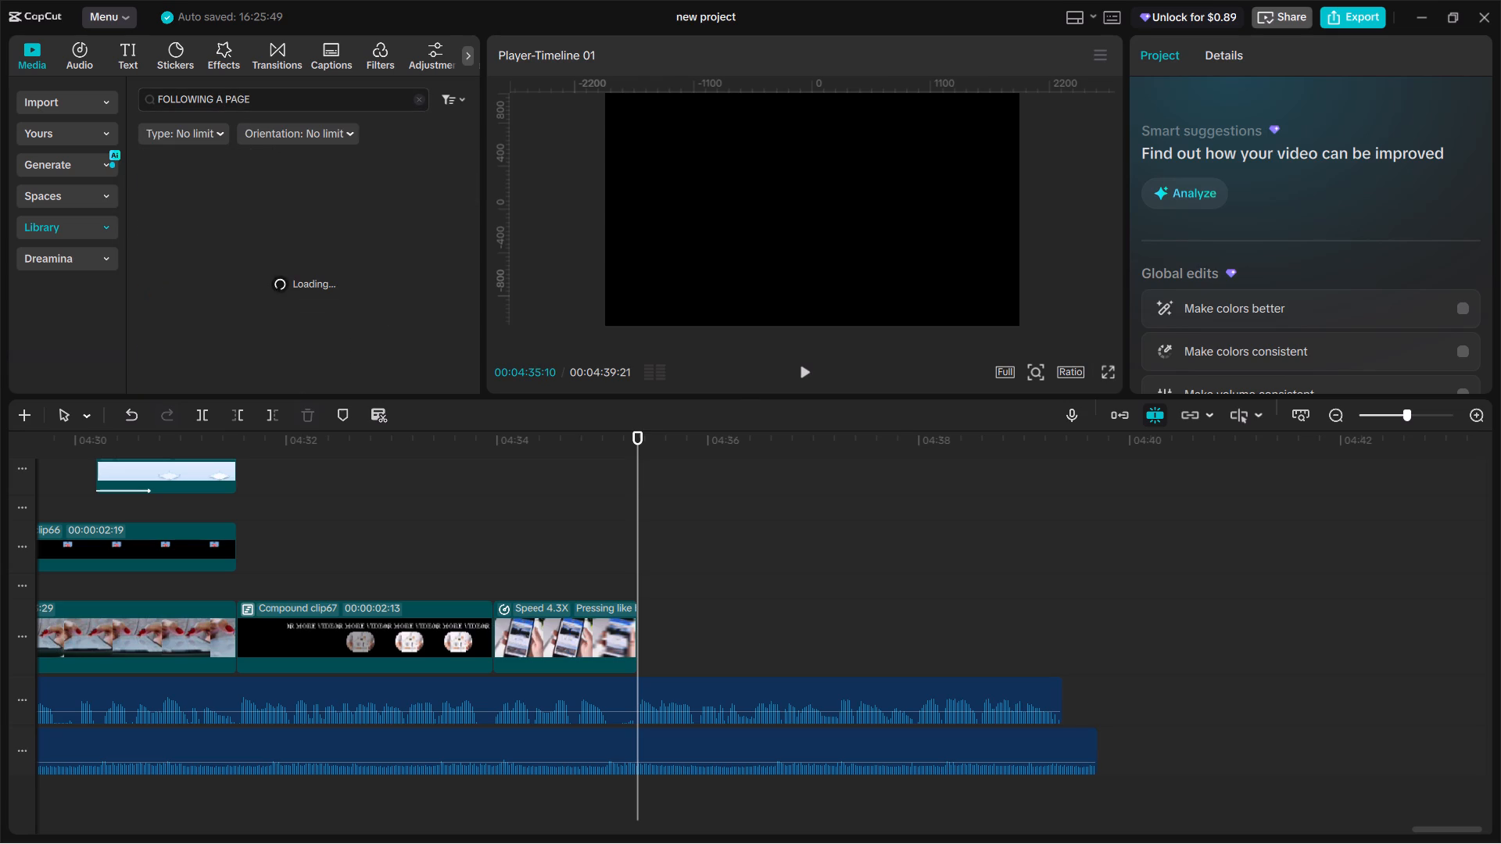
scroll(311, 217, "down", 1)
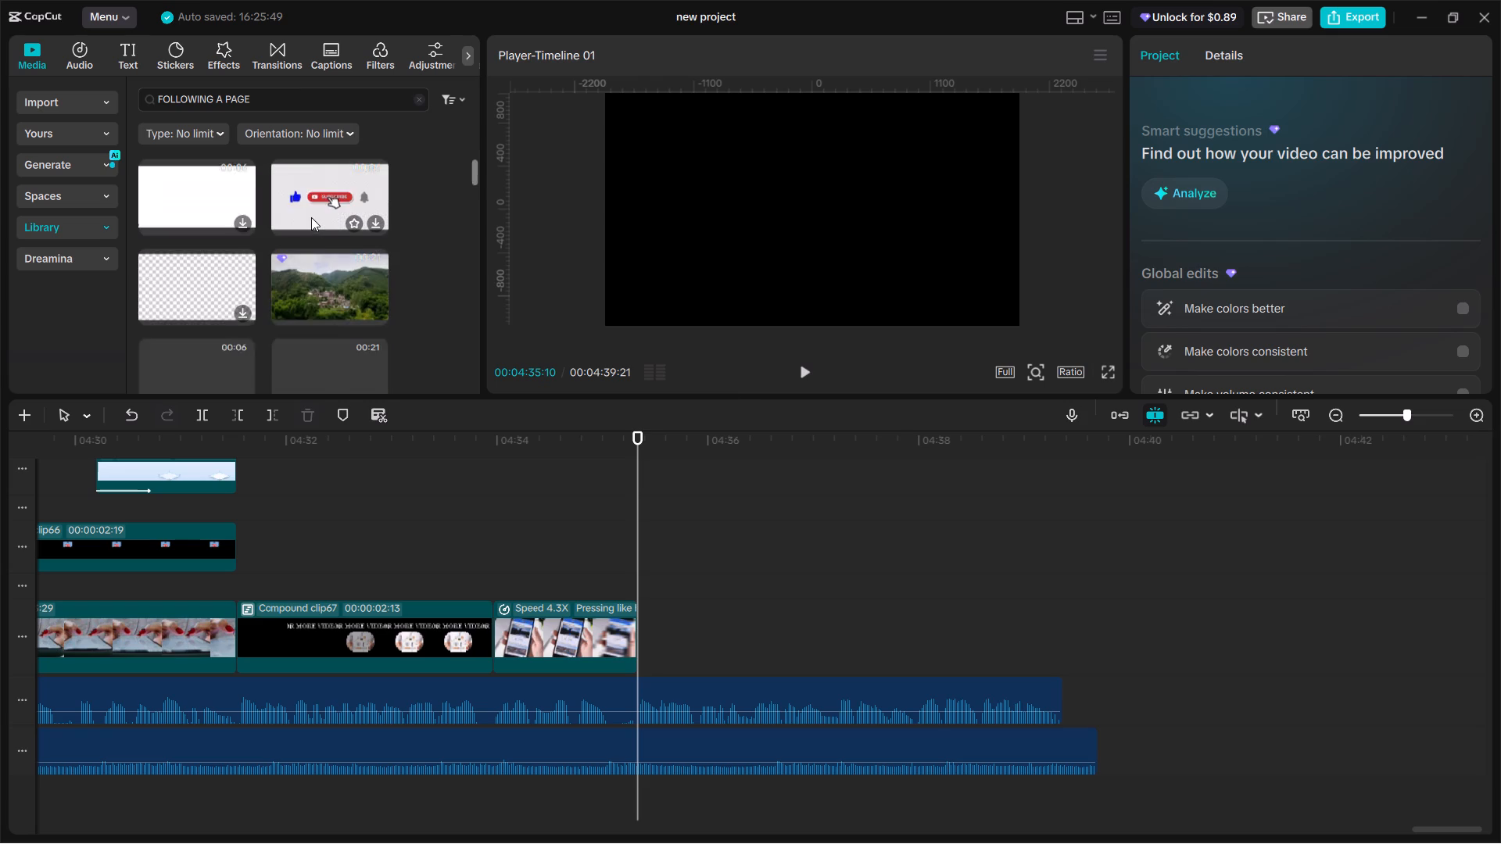
Preview the crumpled-paper clip and browse the remaining library results for "FOLLOWING A PAGE".
scroll(311, 217, "up", 2)
left_click(323, 195)
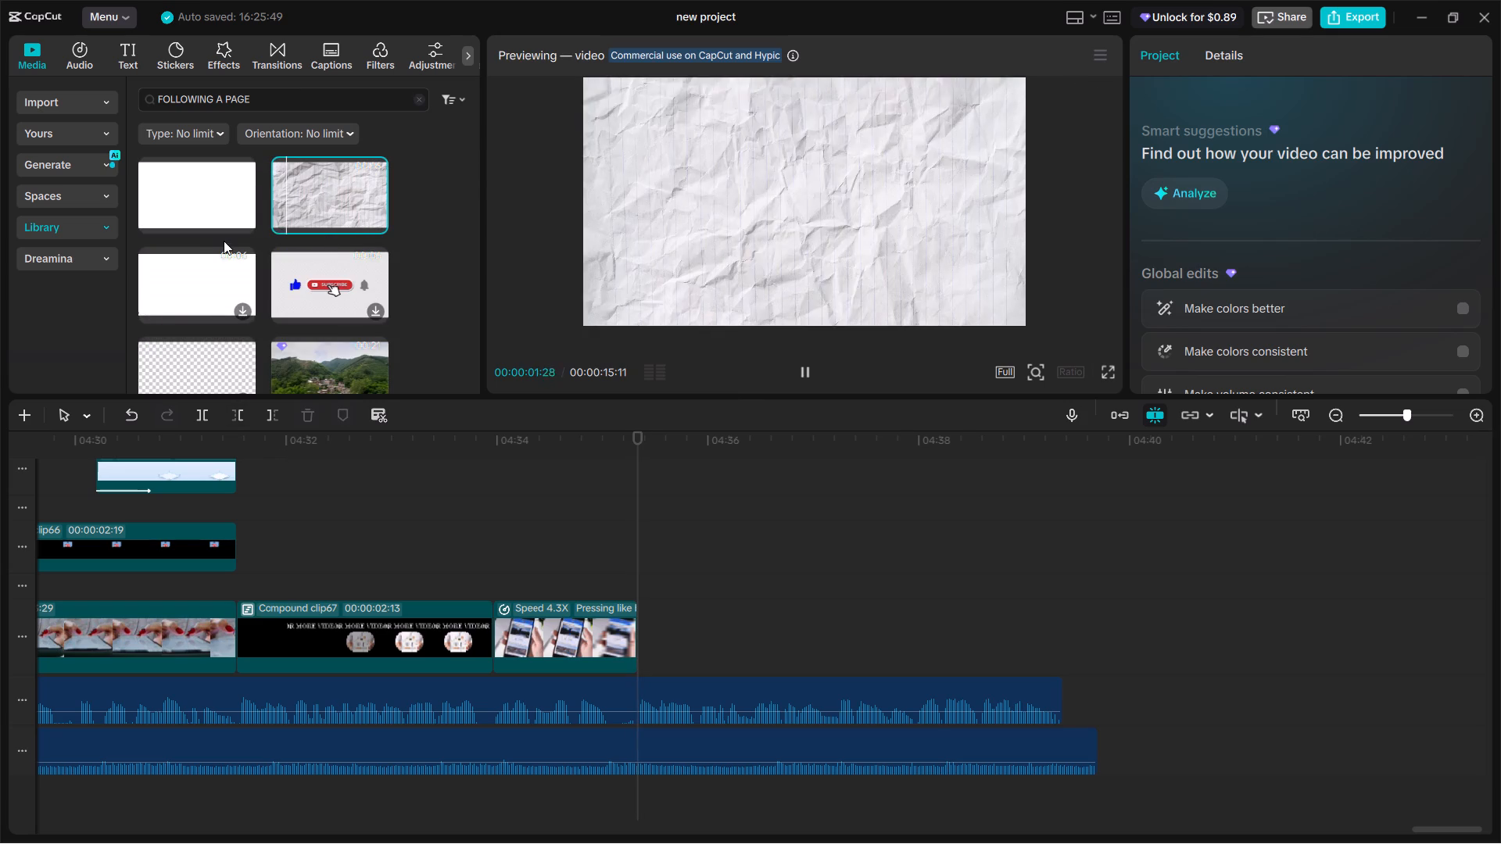
scroll(238, 238, "down", 1)
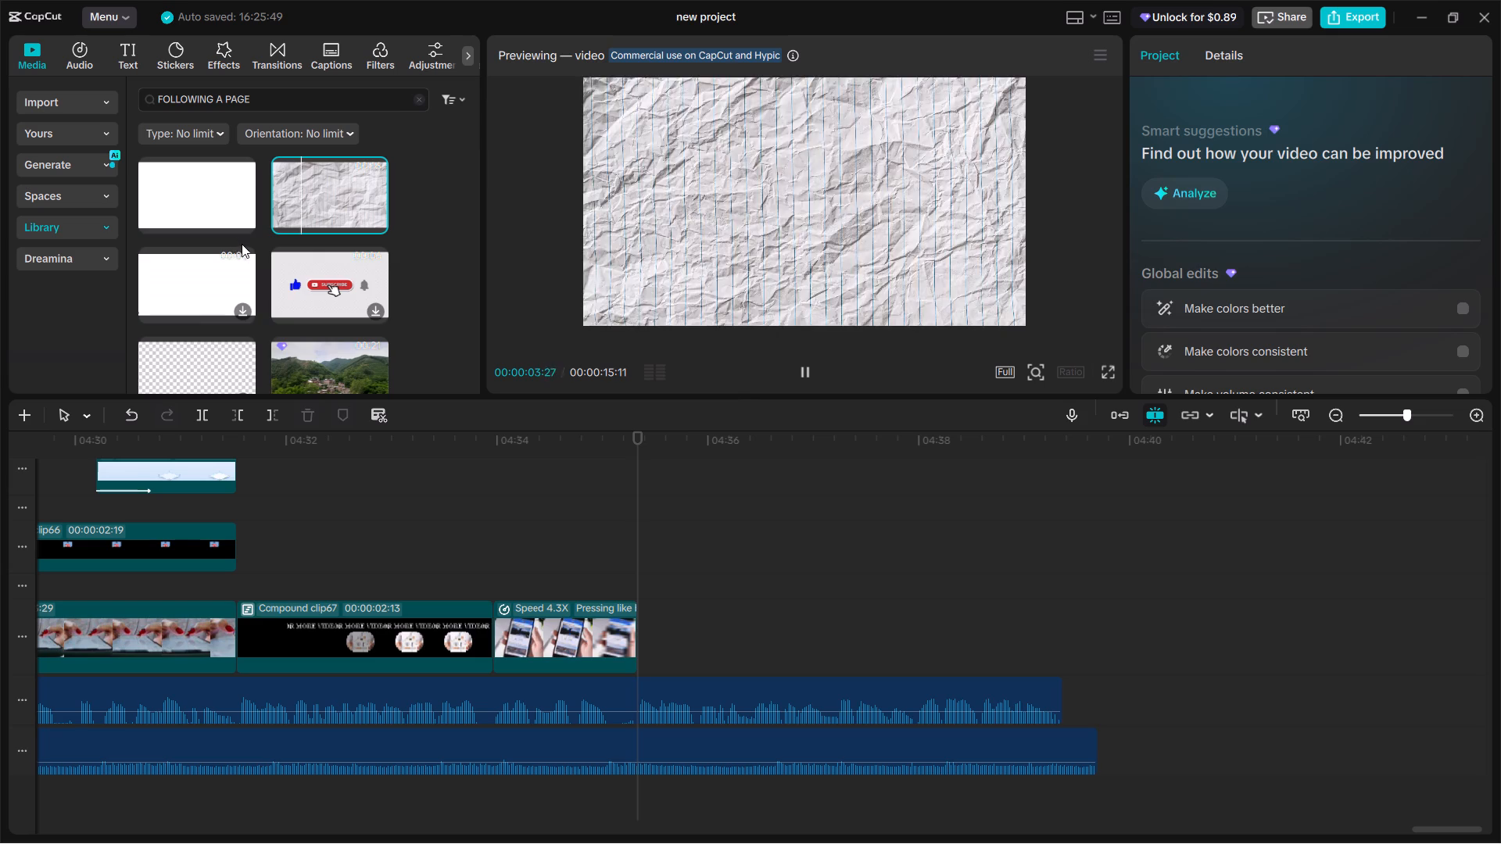
scroll(242, 244, "down", 9)
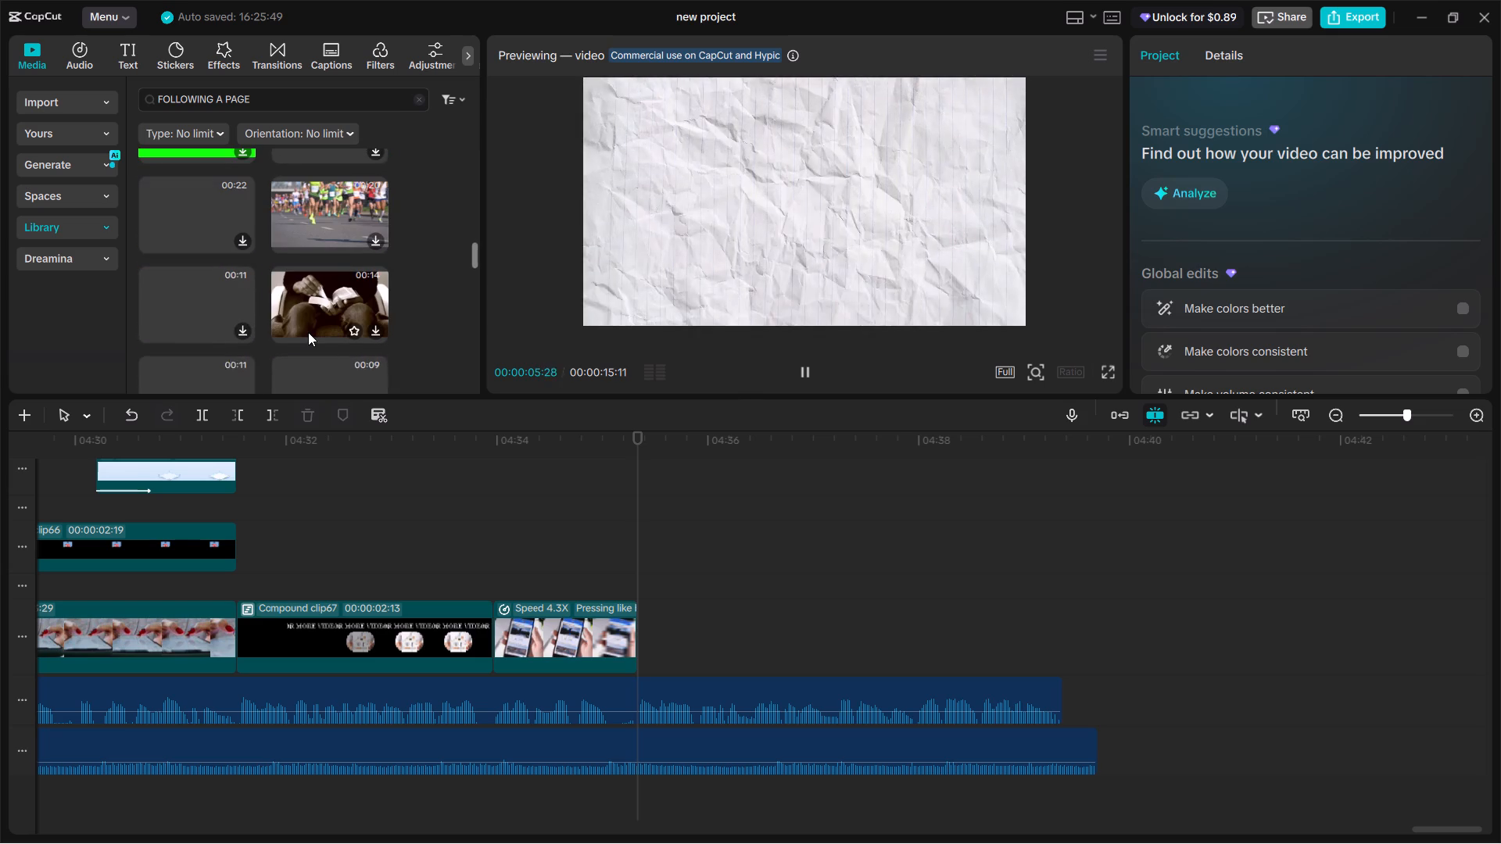
scroll(310, 331, "down", 3)
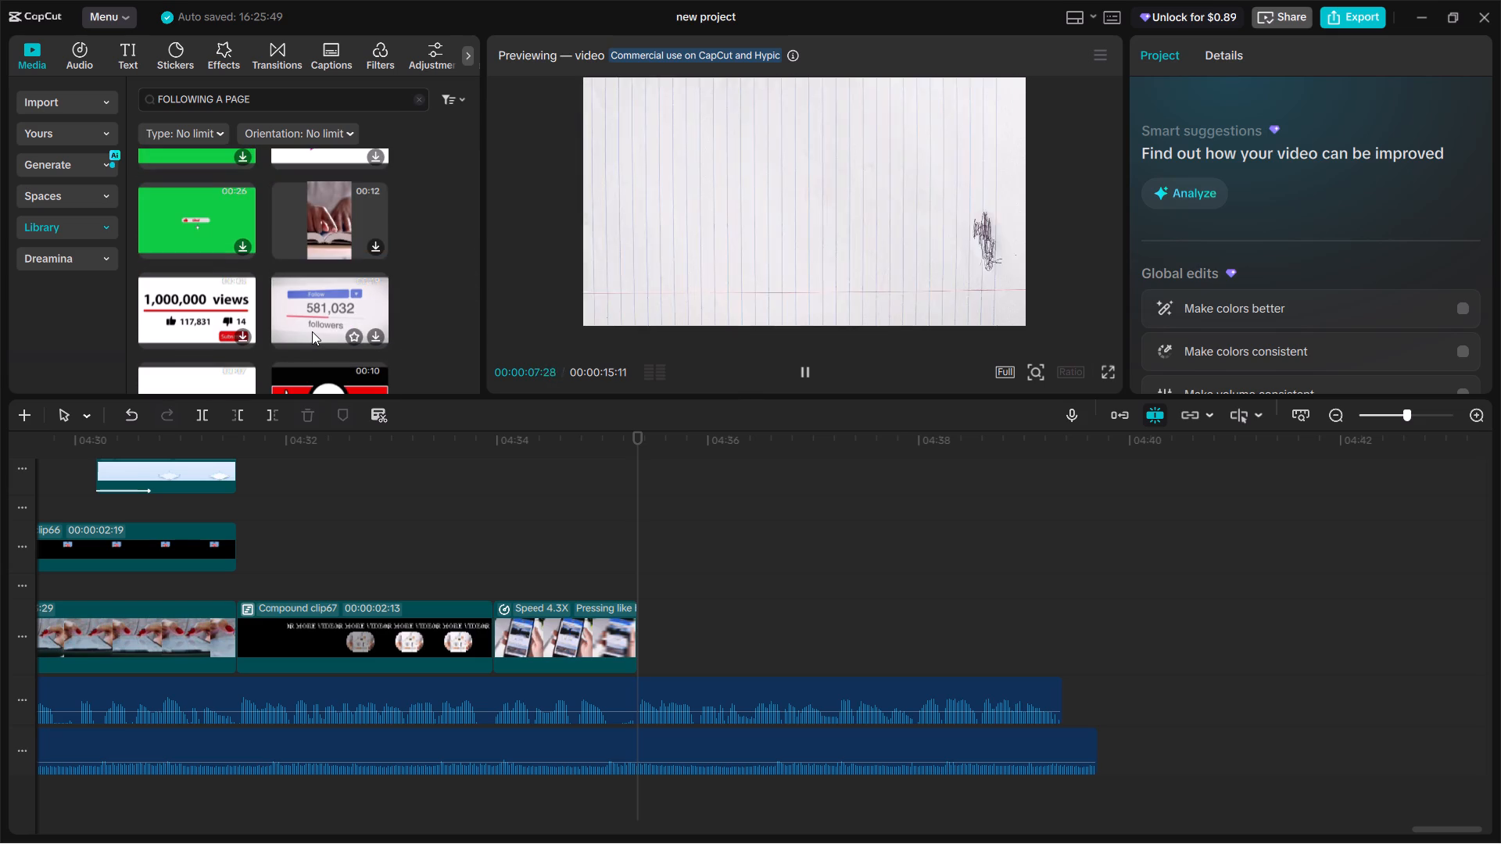
scroll(312, 331, "up", 18)
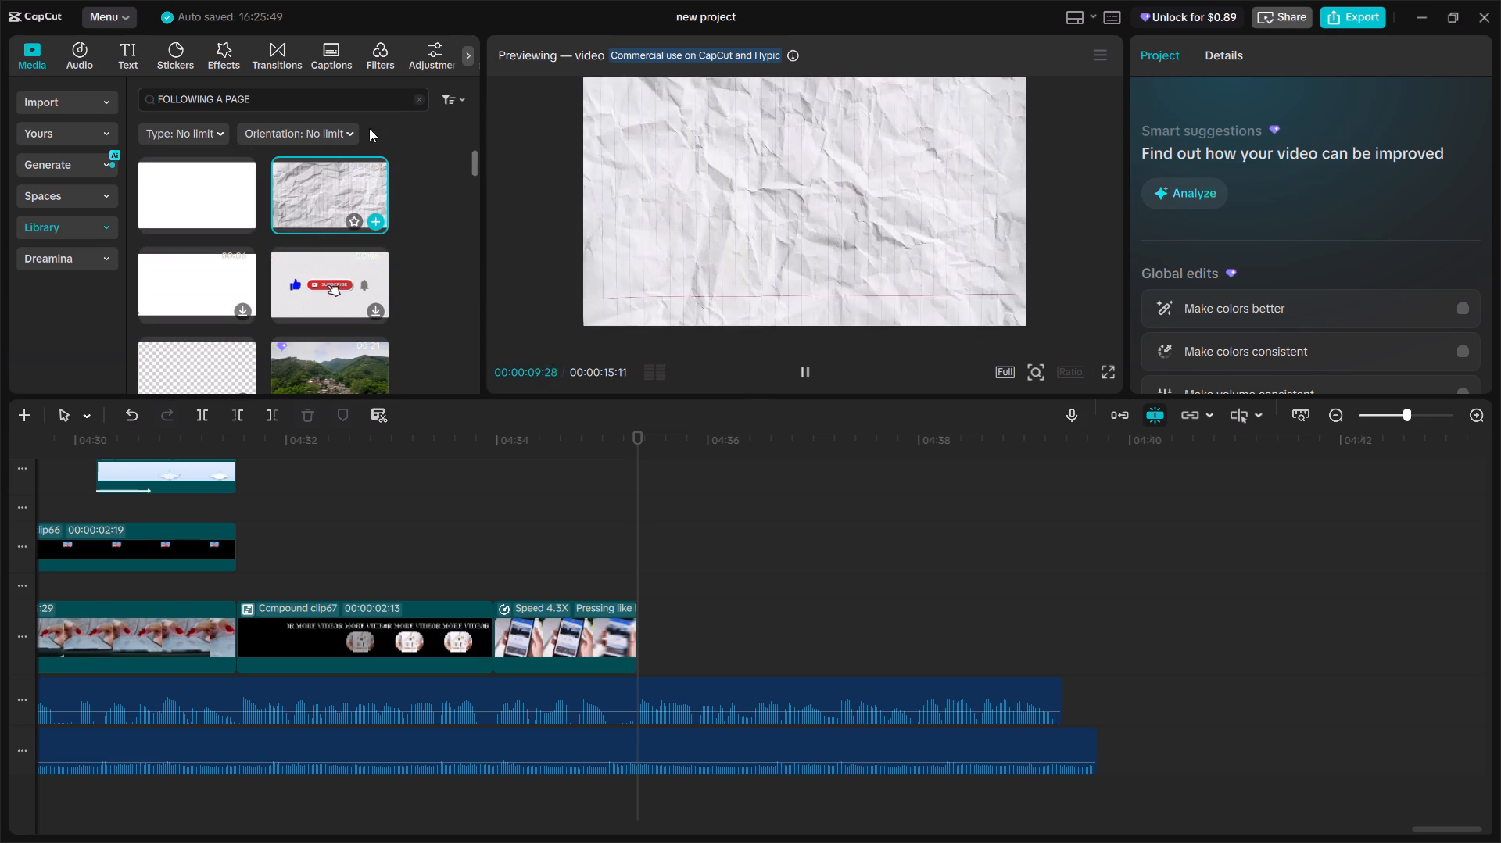
Search the stock library for "instagram FOLLOWING", building on the suggested term "instagram".
left_click(367, 108)
key("ctrl+a")
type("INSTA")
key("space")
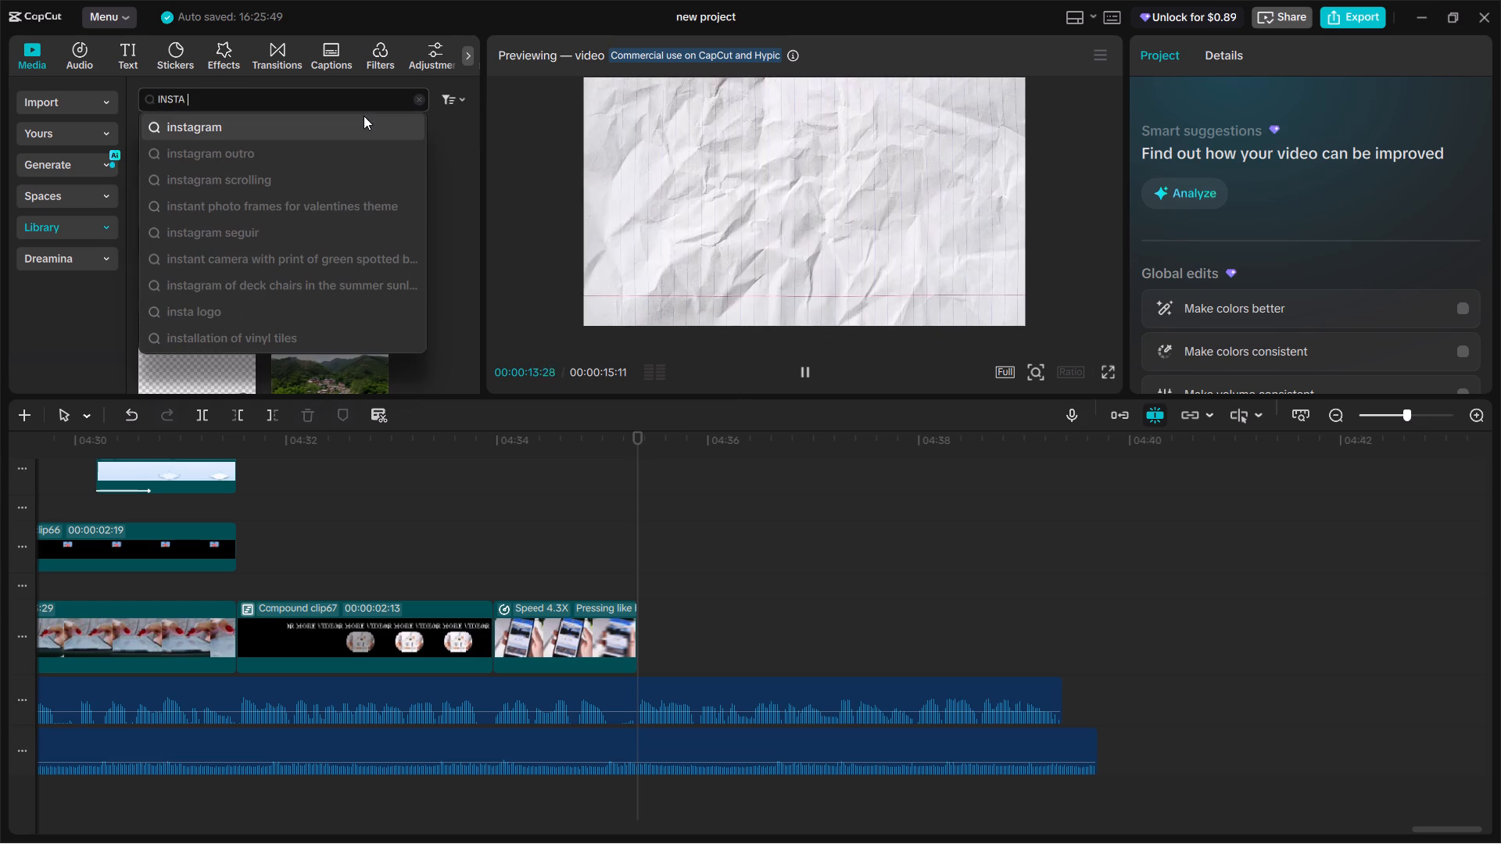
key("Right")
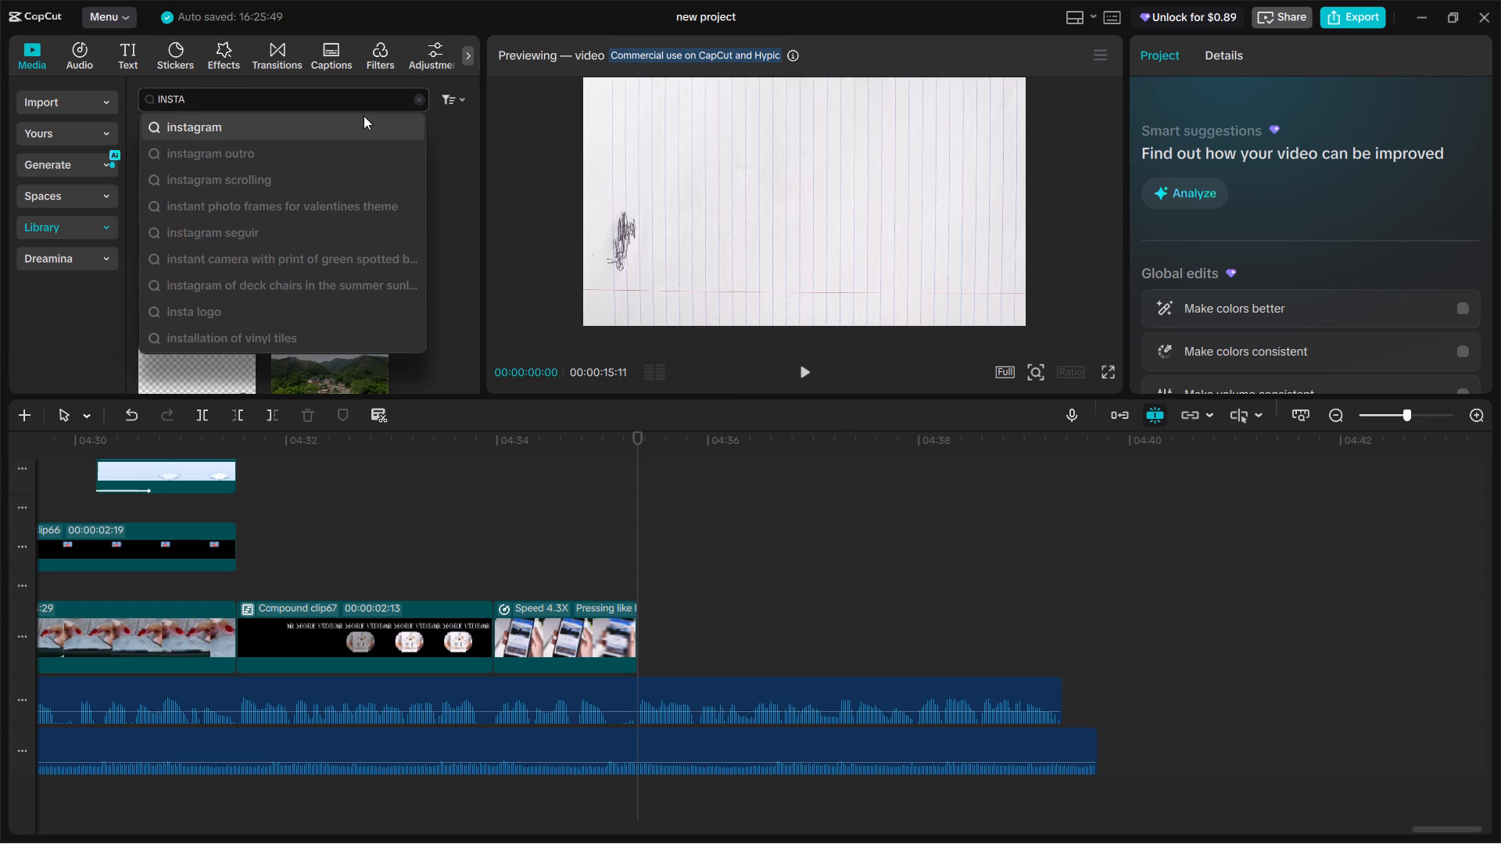
left_click(288, 123)
left_click(263, 102)
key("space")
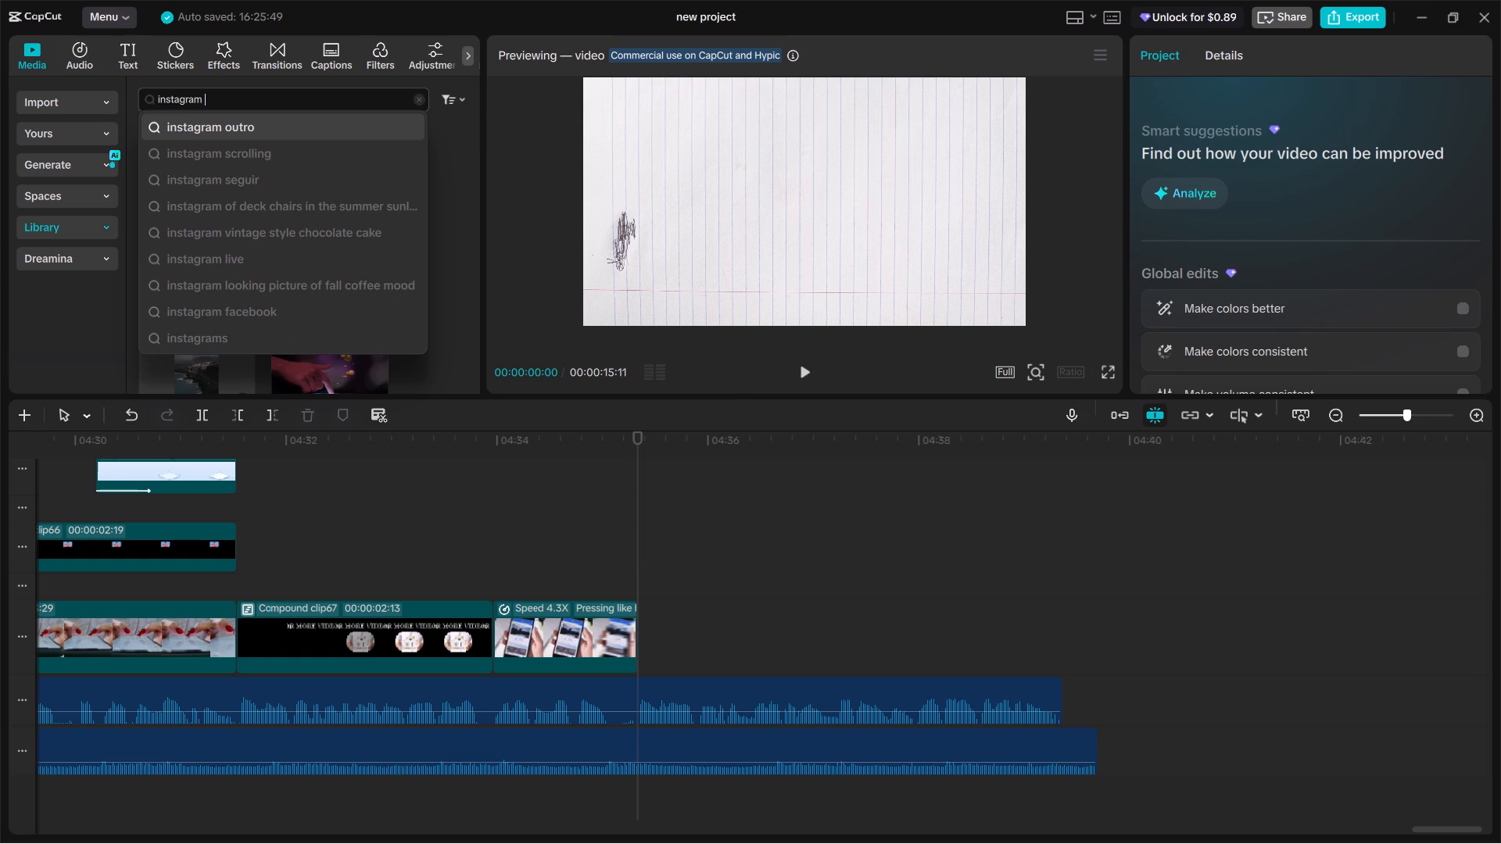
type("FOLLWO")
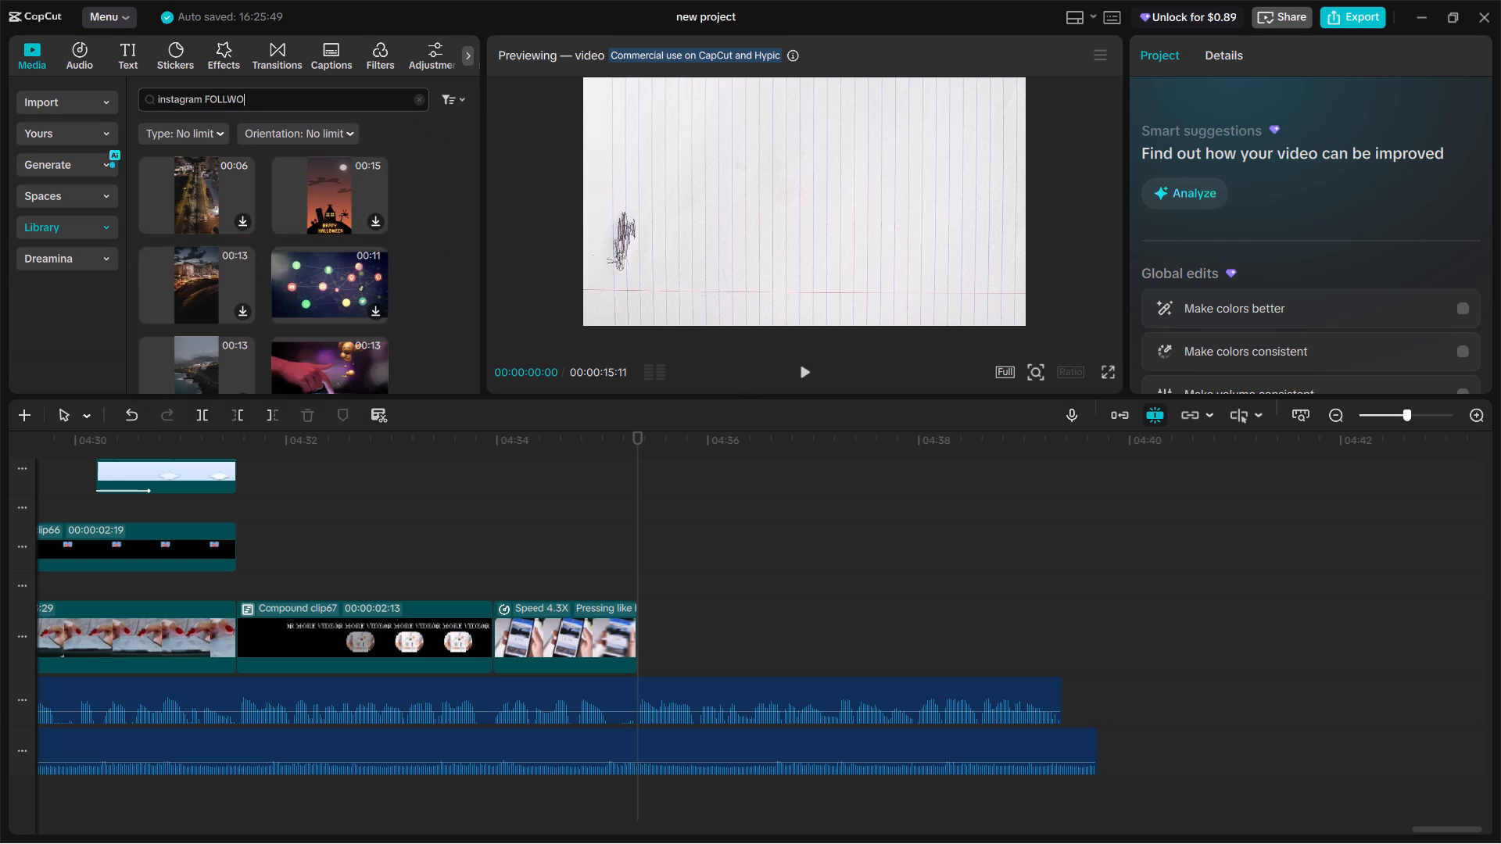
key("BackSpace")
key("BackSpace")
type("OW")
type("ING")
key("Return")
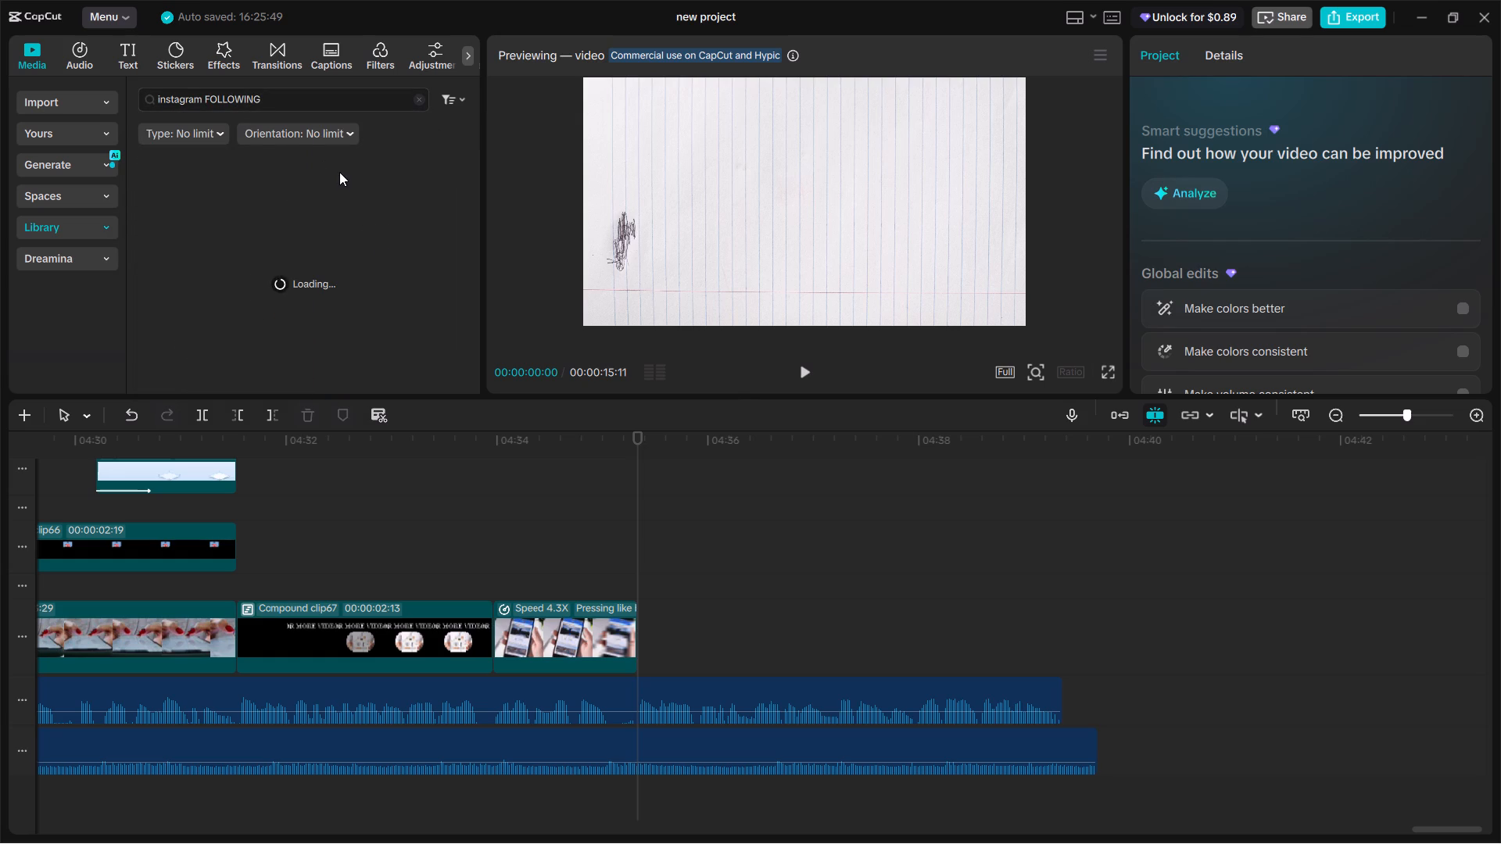
Browse the "instagram FOLLOWING" clips and clear the library search.
scroll(299, 217, "down", 1)
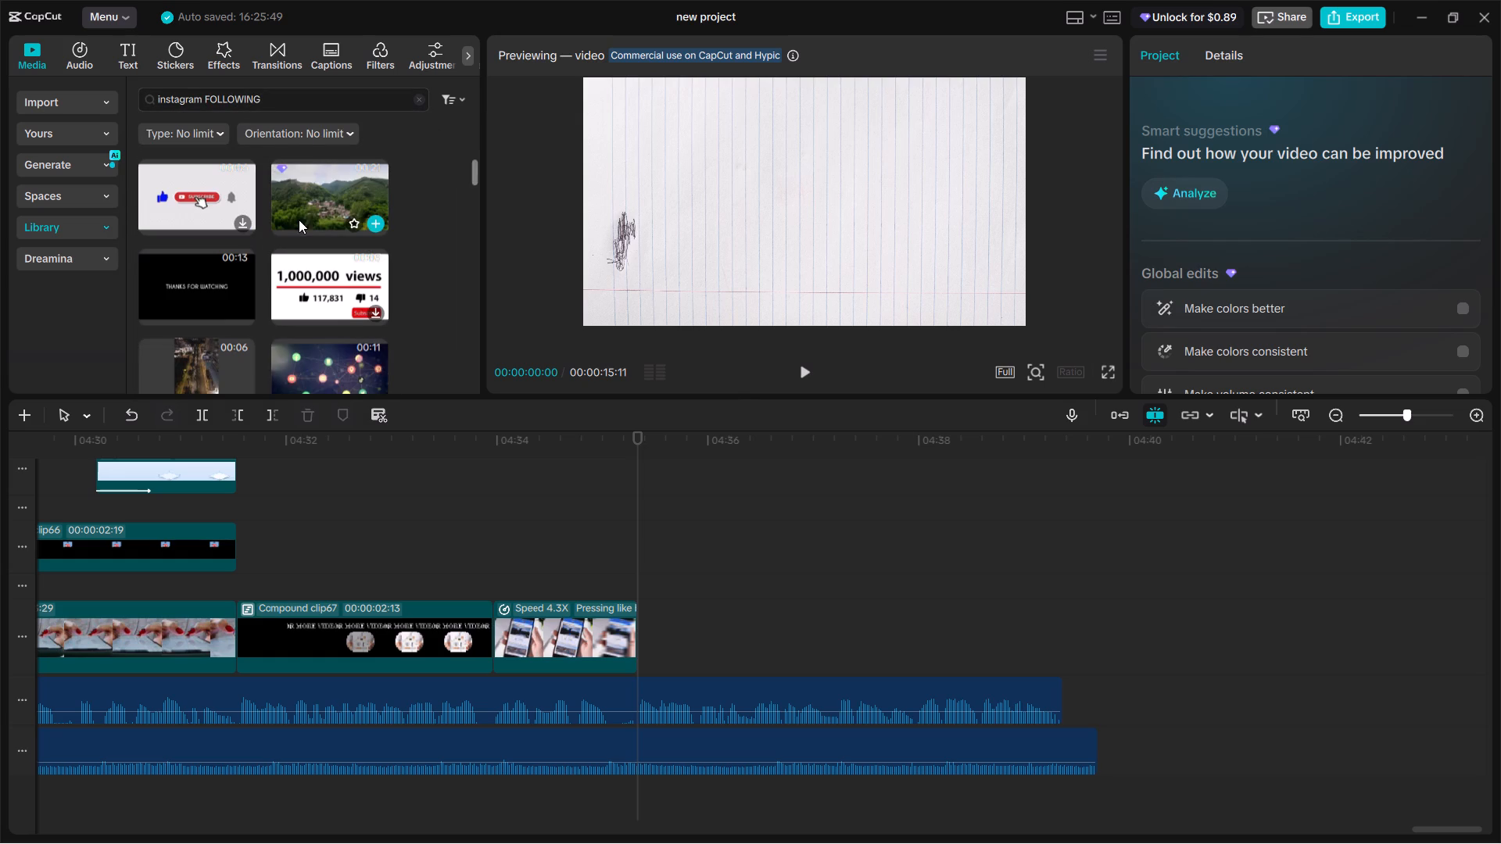
scroll(230, 274, "down", 1)
scroll(301, 288, "down", 1)
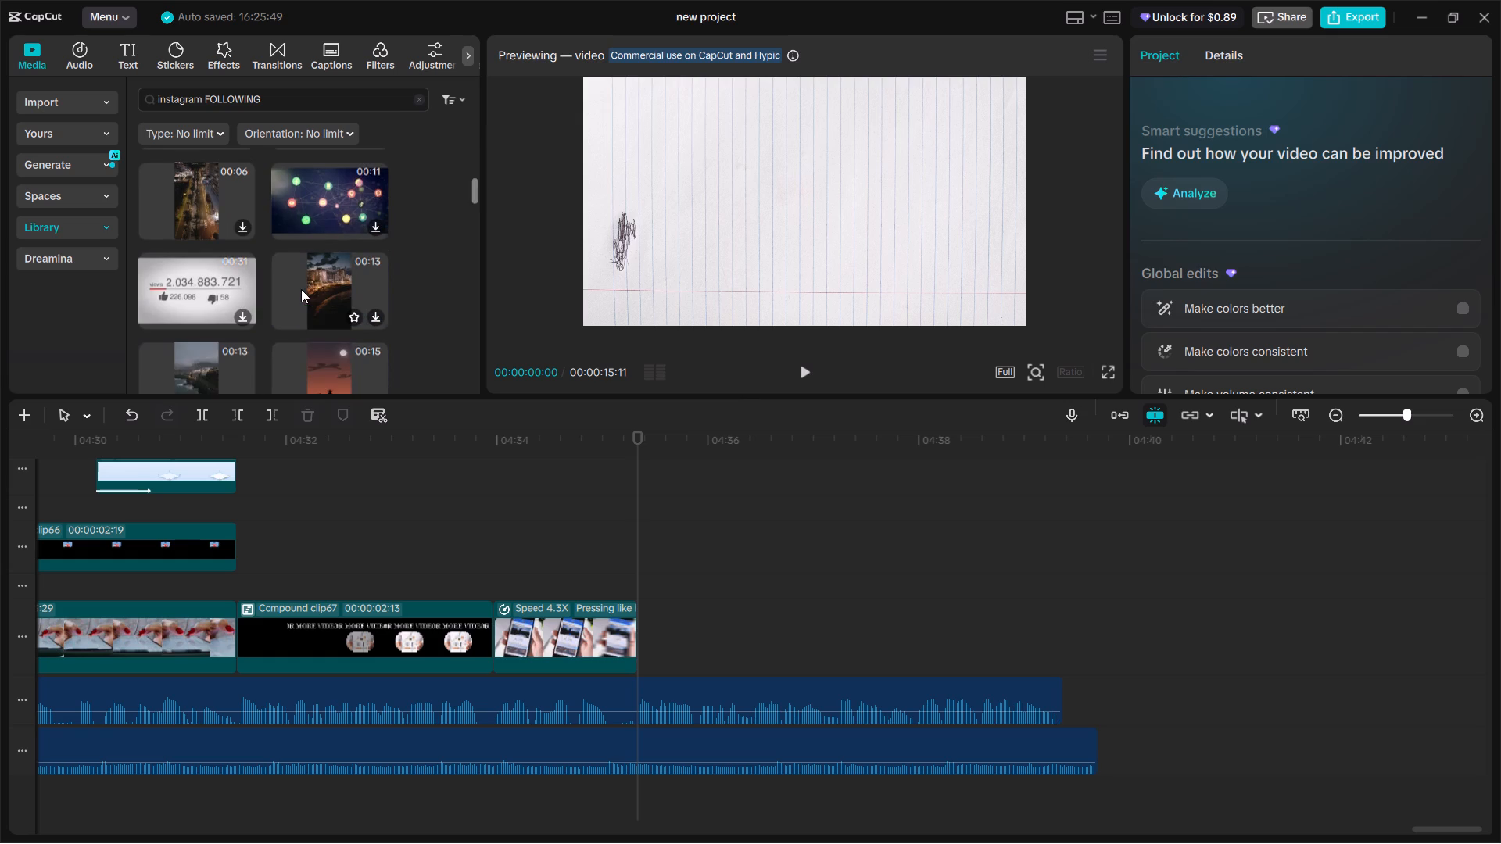
scroll(302, 289, "down", 1)
scroll(302, 289, "up", 4)
scroll(263, 239, "up", 5)
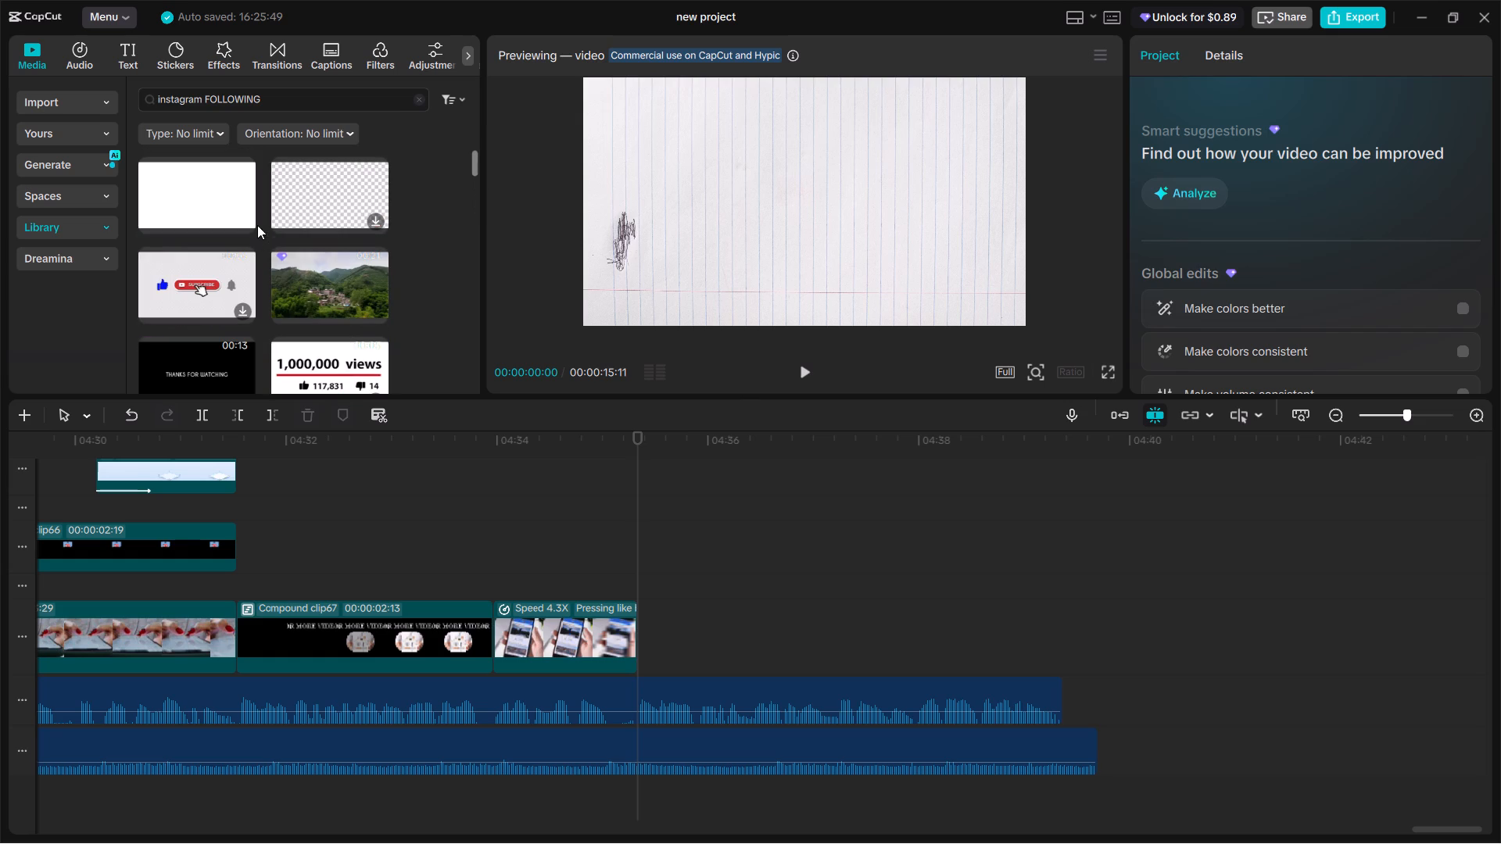
left_click(419, 98)
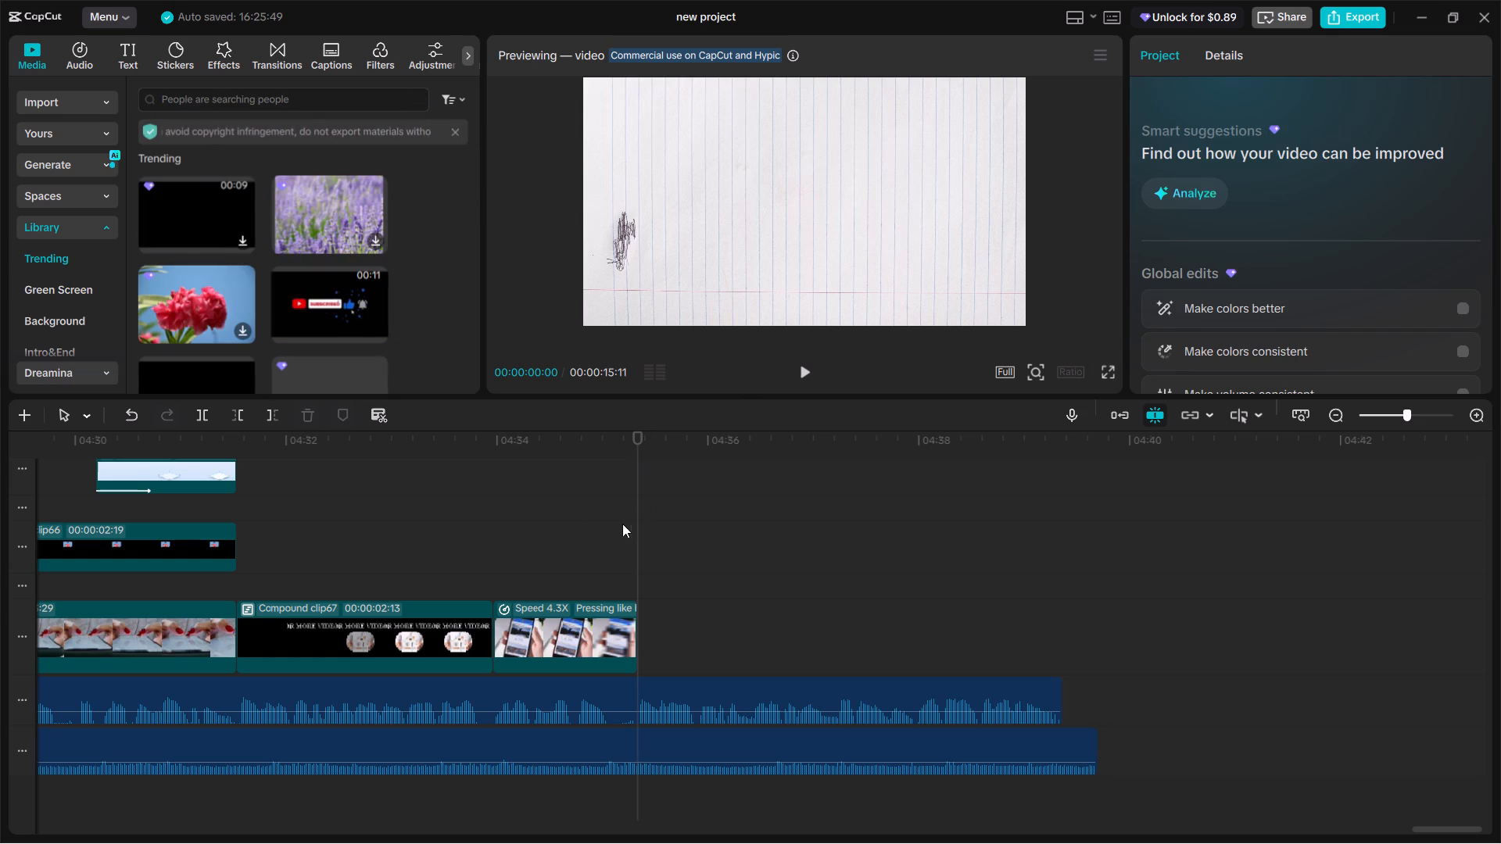
Listen repeatedly to the narration after the sped-up phone clip, returning the playhead to the clip's end at 04:35:10 each time.
left_click(585, 518)
left_click_drag(585, 518, 635, 538)
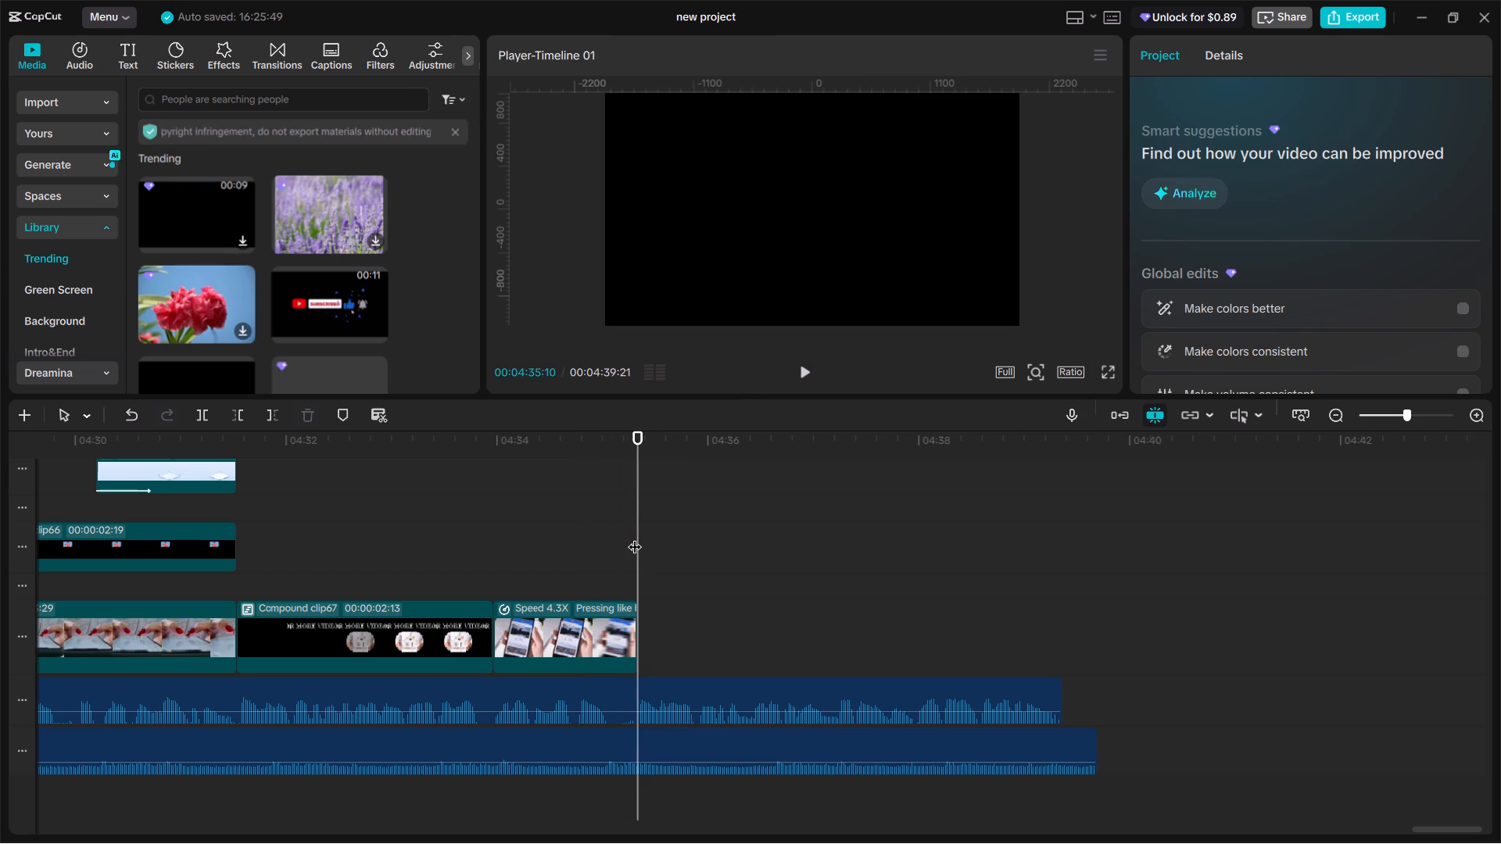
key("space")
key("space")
left_click(635, 537)
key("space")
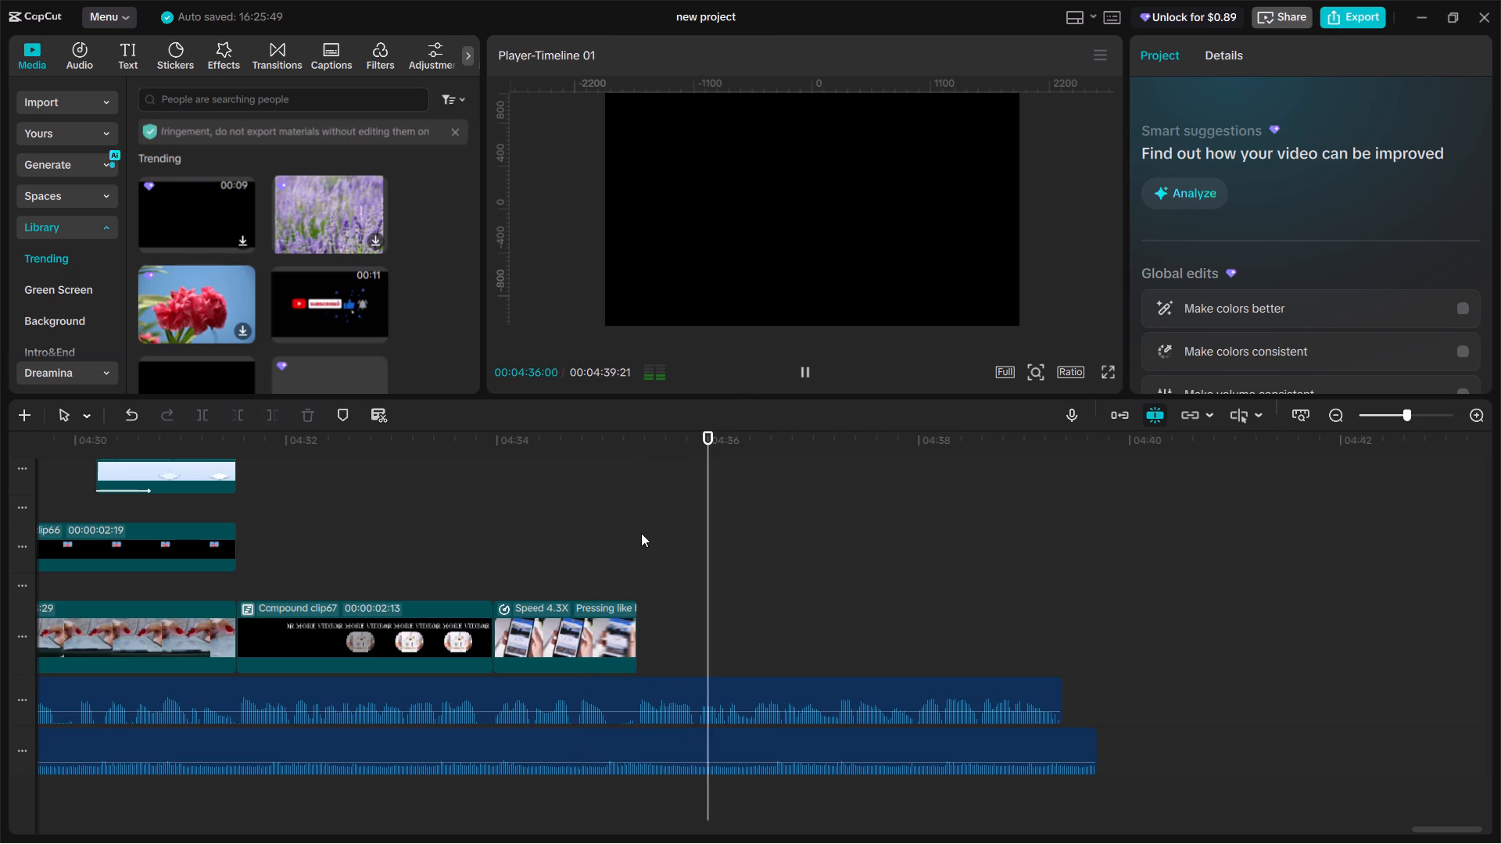
left_click(636, 533)
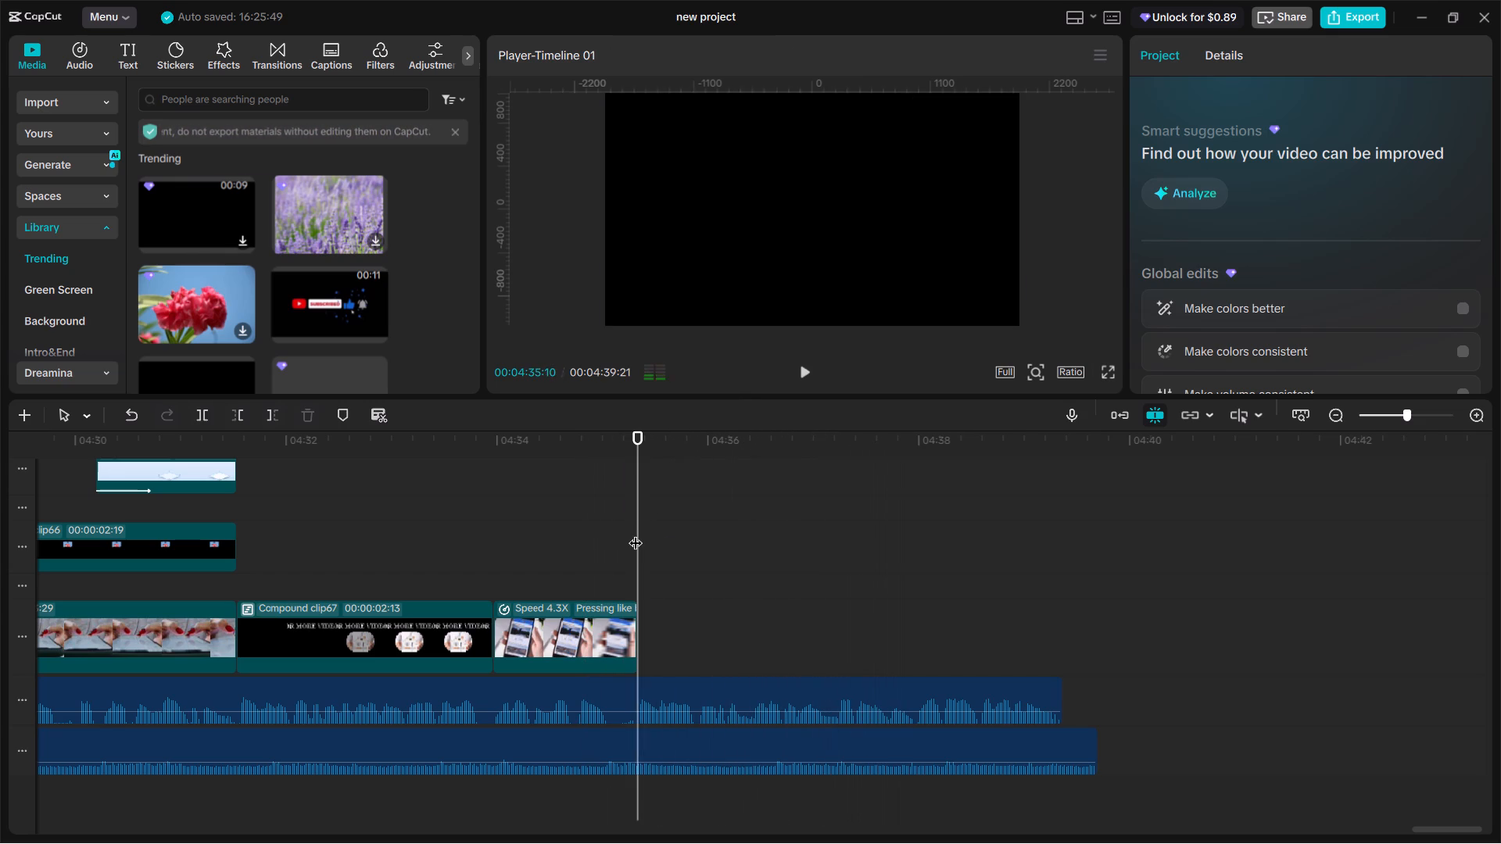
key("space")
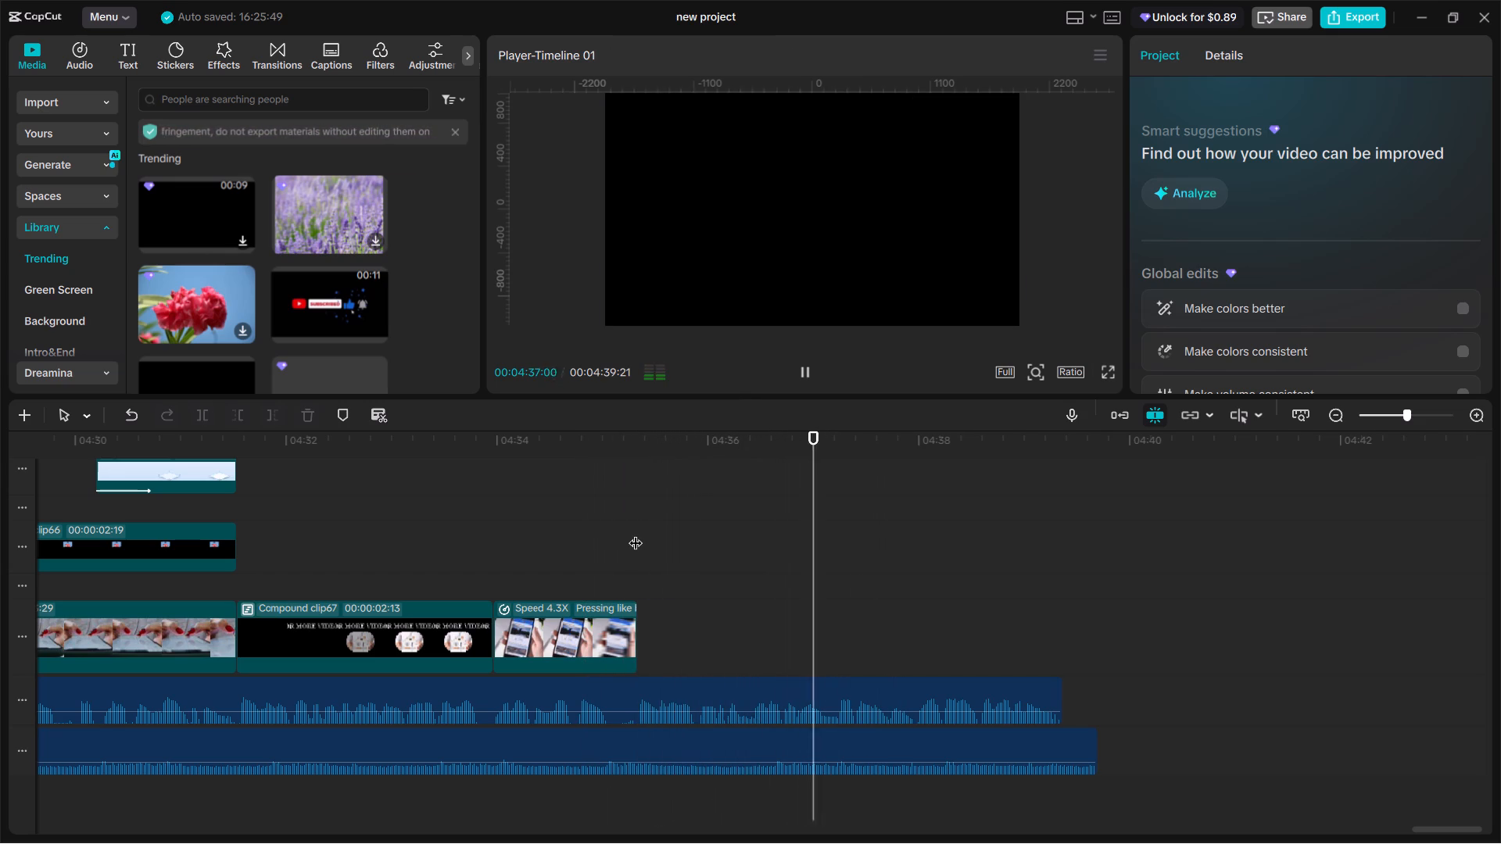
left_click(636, 533)
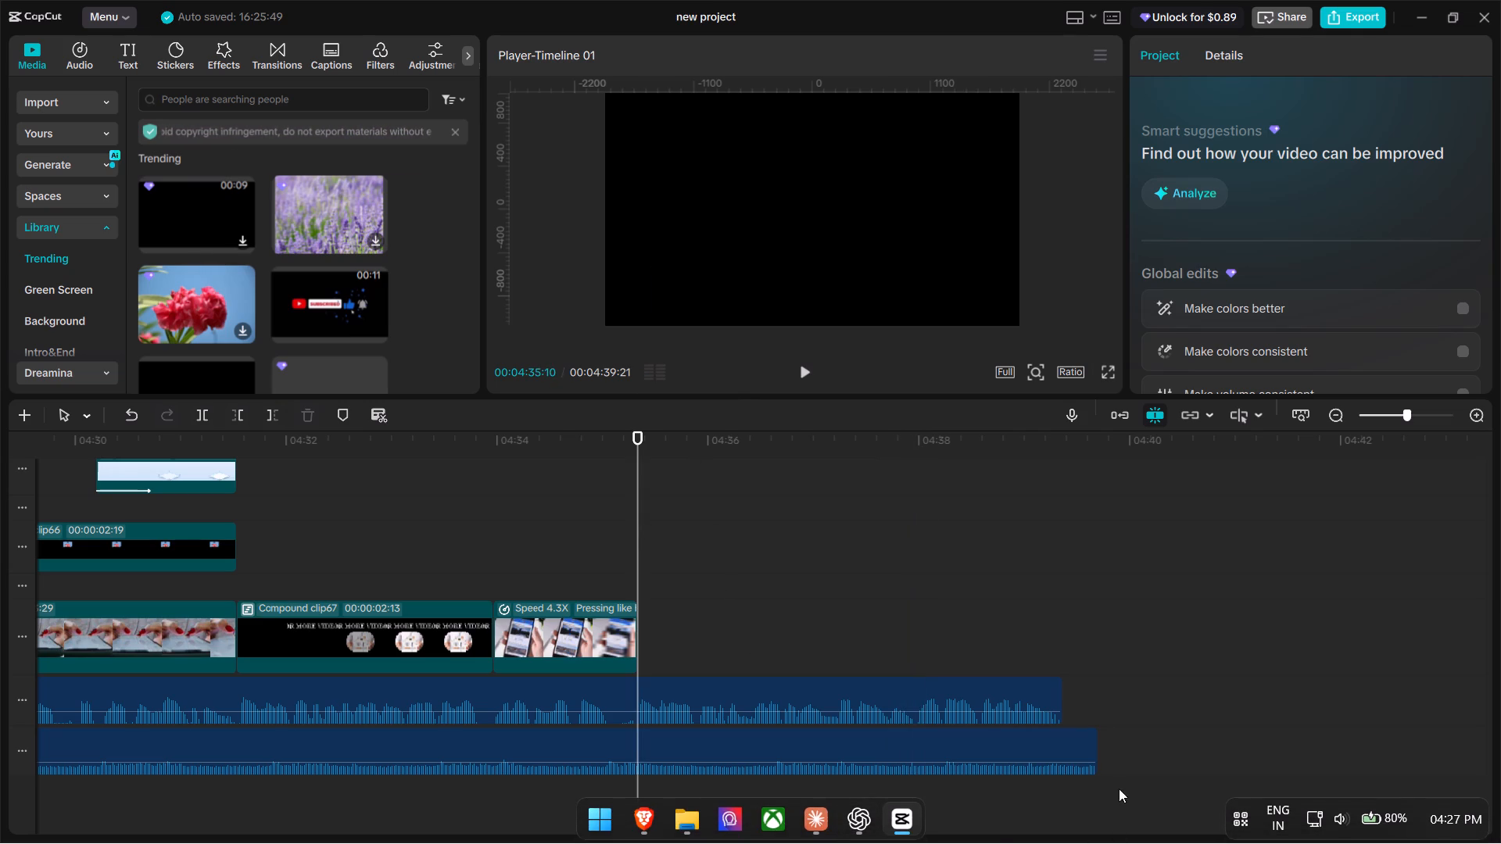
Show the hidden background apps in the system tray.
left_click(1235, 819)
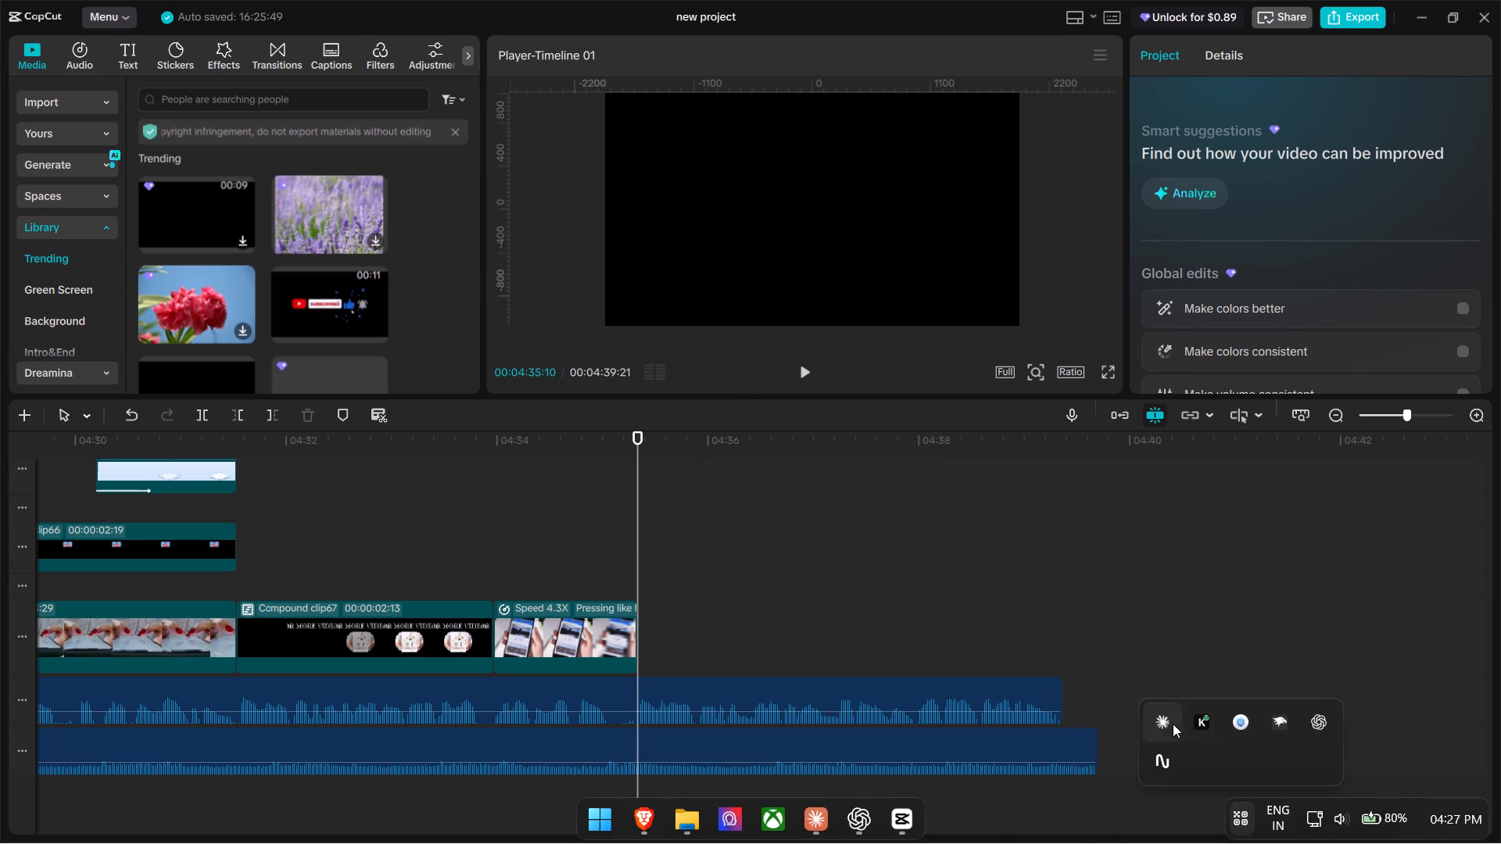
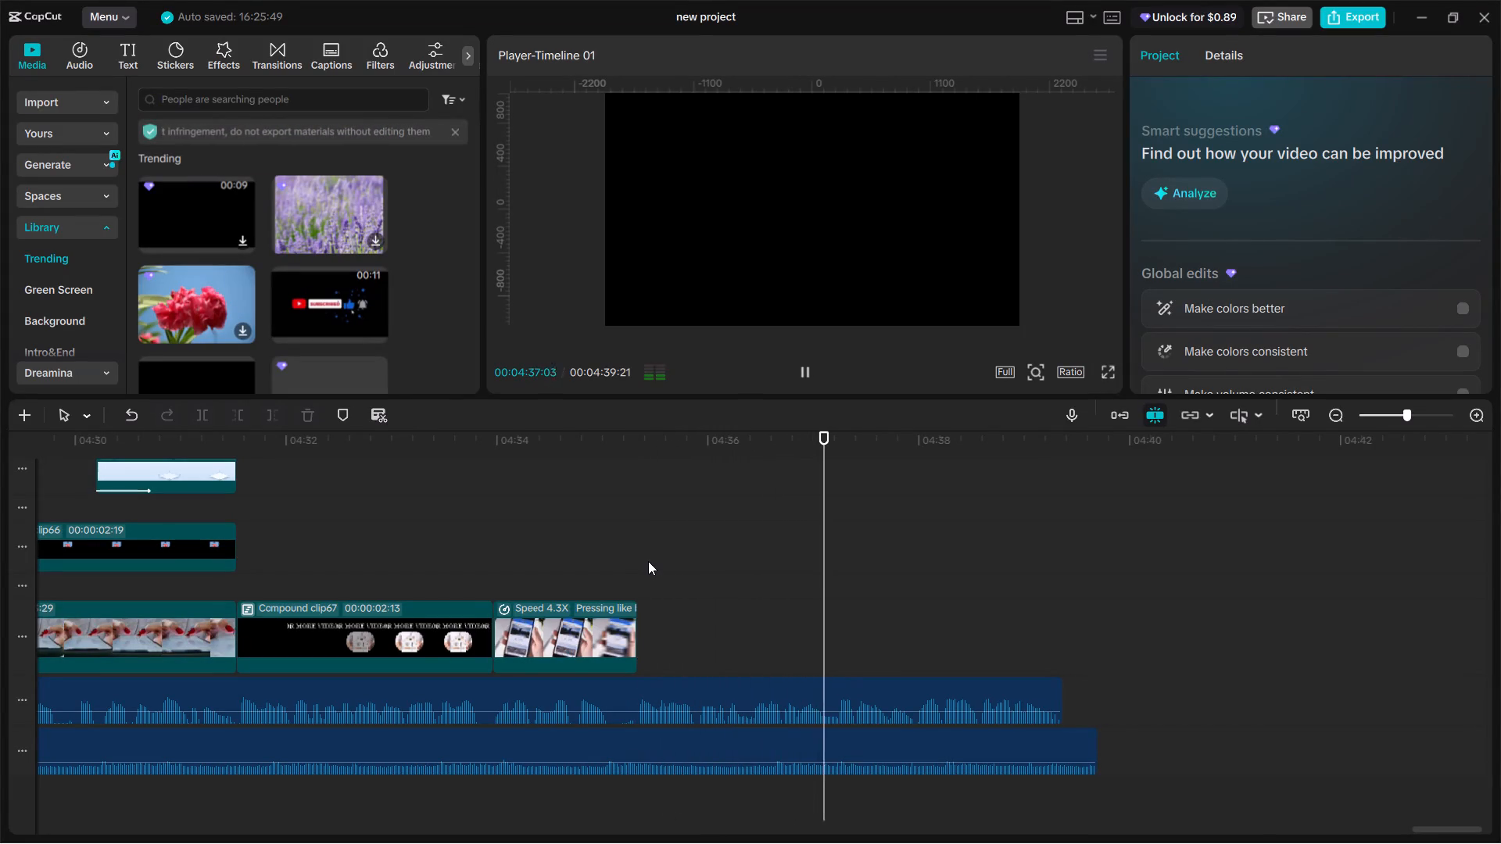
Replay the narration after the sped-up phone clip and return the playhead to the clip's end at 04:35:10.
left_click(648, 561)
left_click_drag(648, 561, 637, 560)
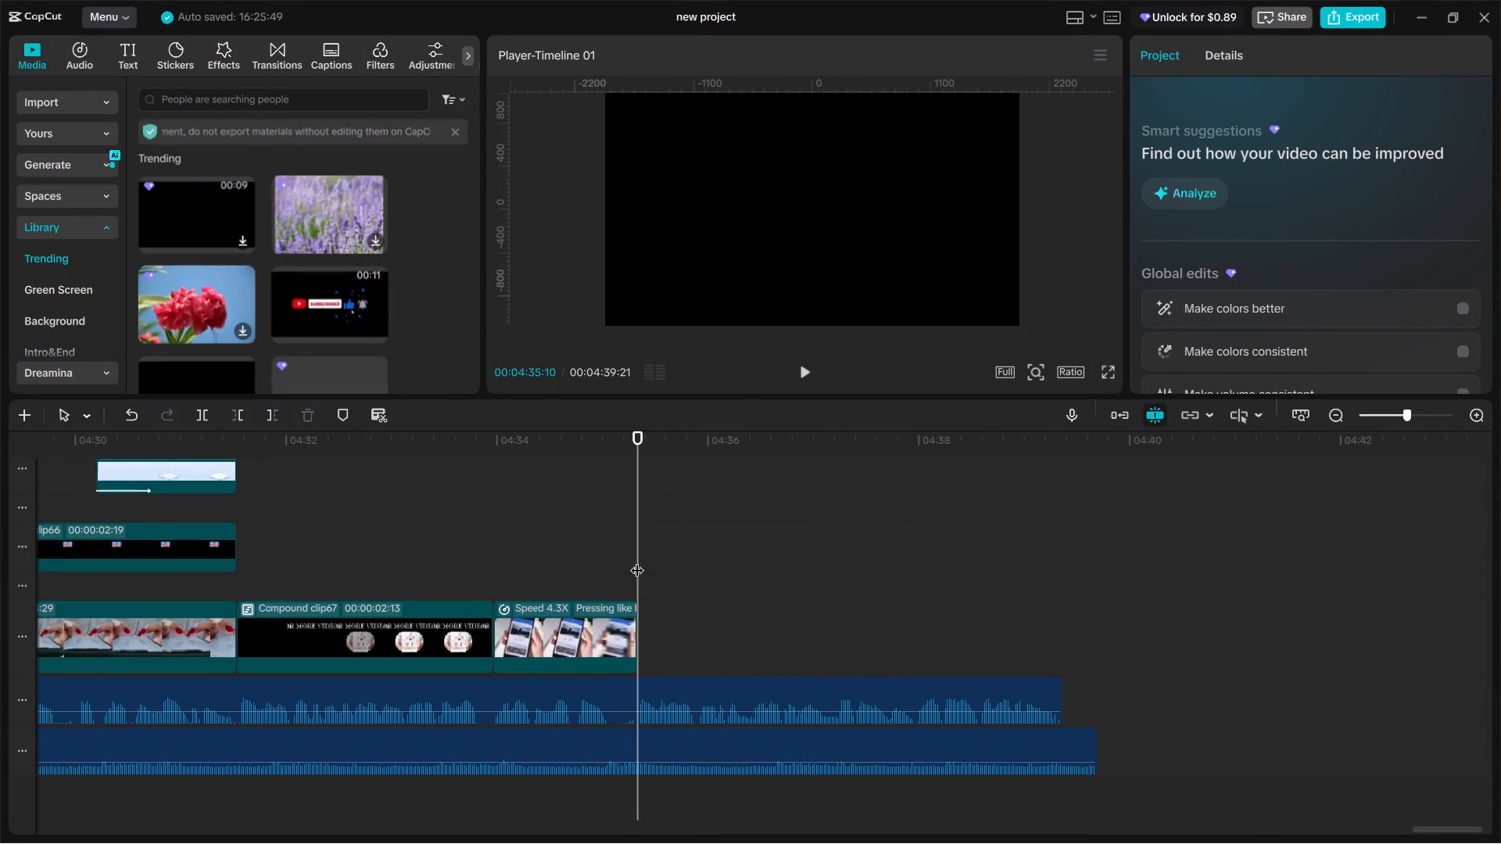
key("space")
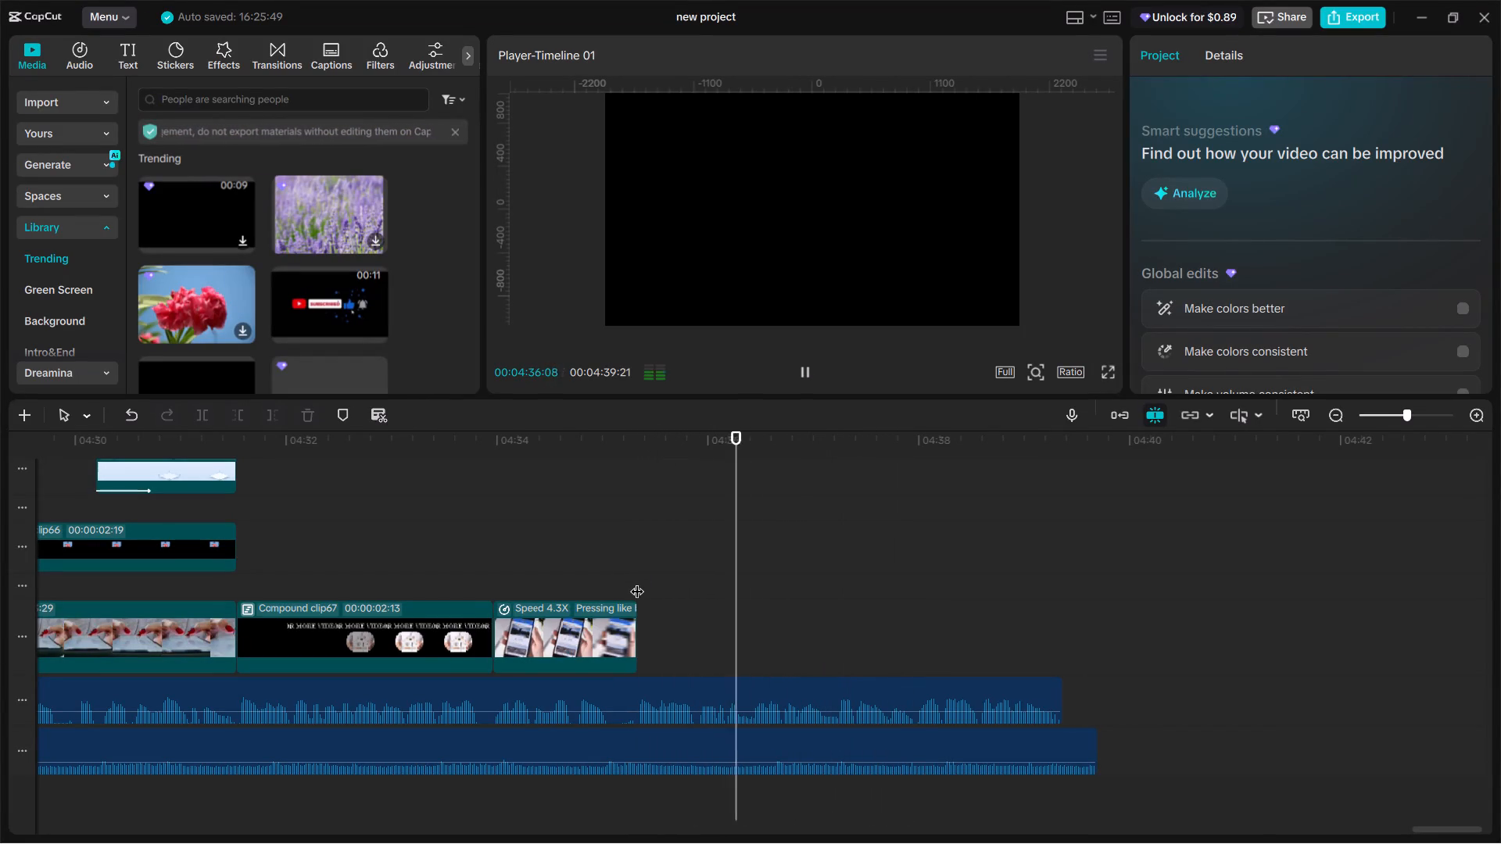
left_click(637, 569)
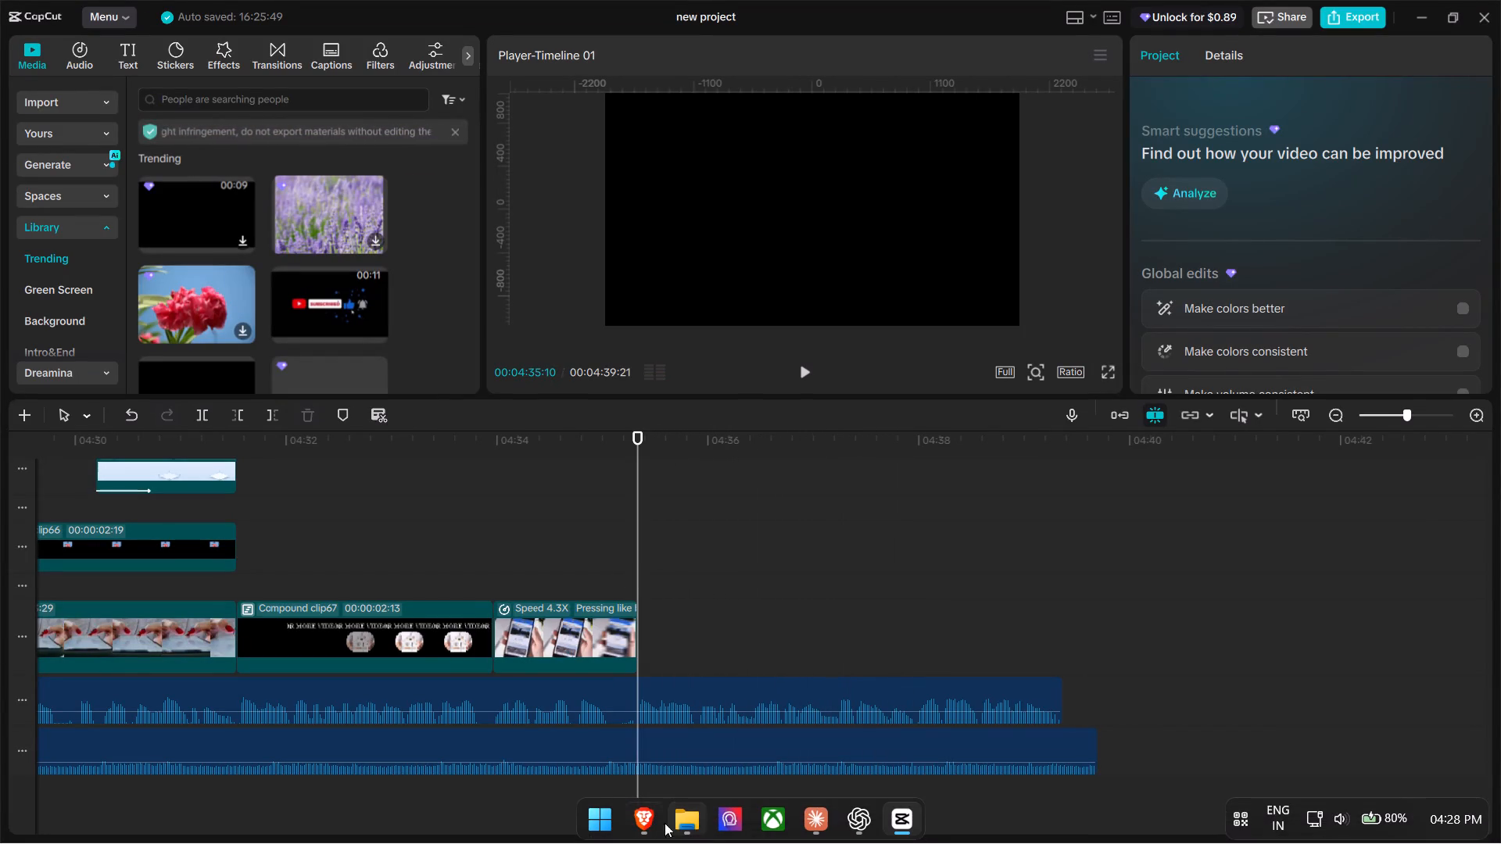
Switch to the Pexels page in Brave and search its videos for "FOLLOWING ON INSTAGRAM".
left_click(635, 821)
left_click(317, 0)
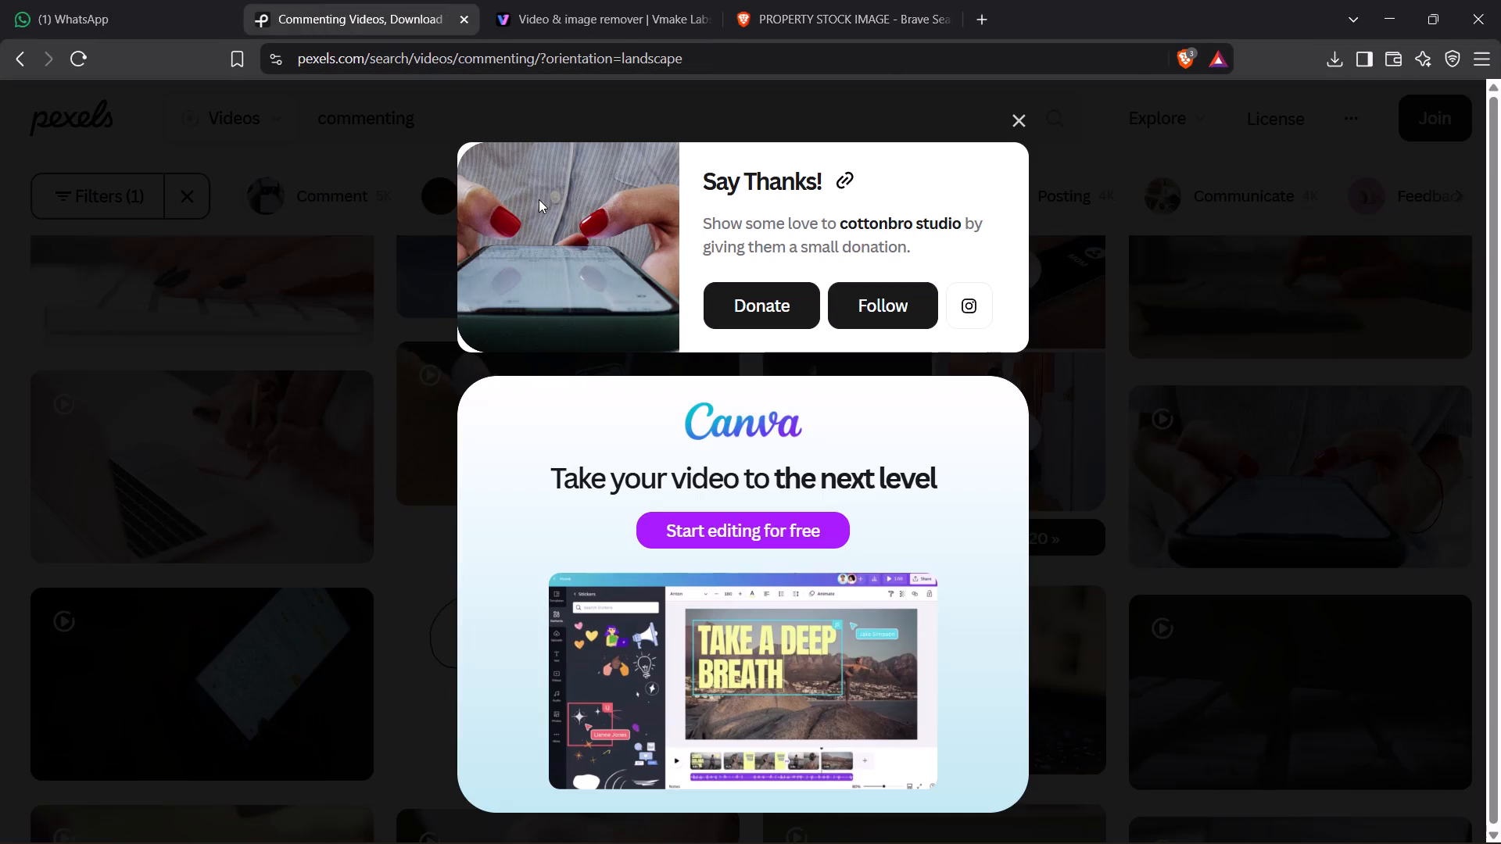
left_click(1018, 116)
left_click(611, 141)
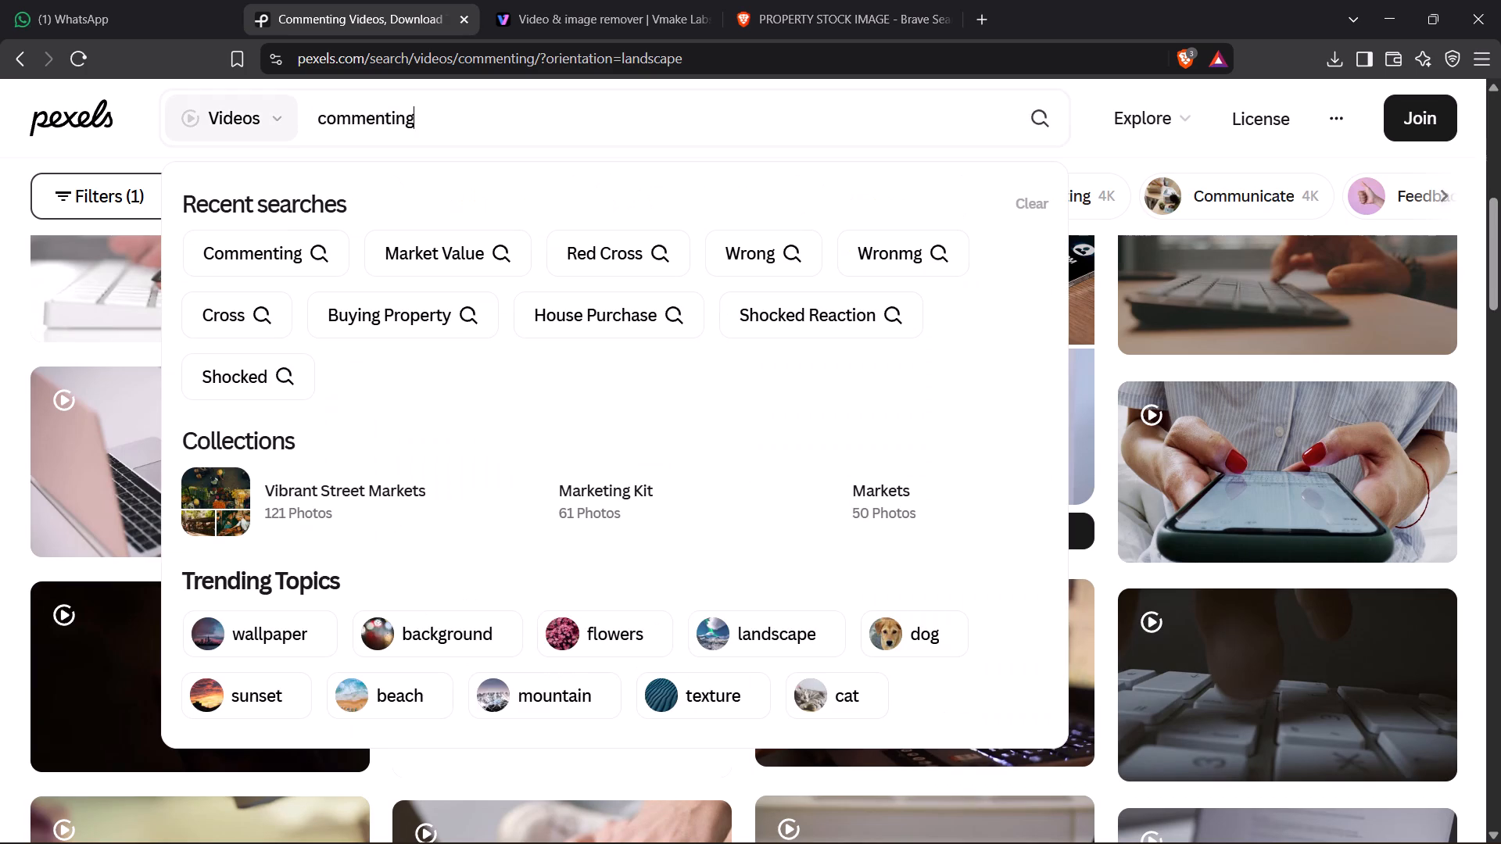
key("ctrl+a")
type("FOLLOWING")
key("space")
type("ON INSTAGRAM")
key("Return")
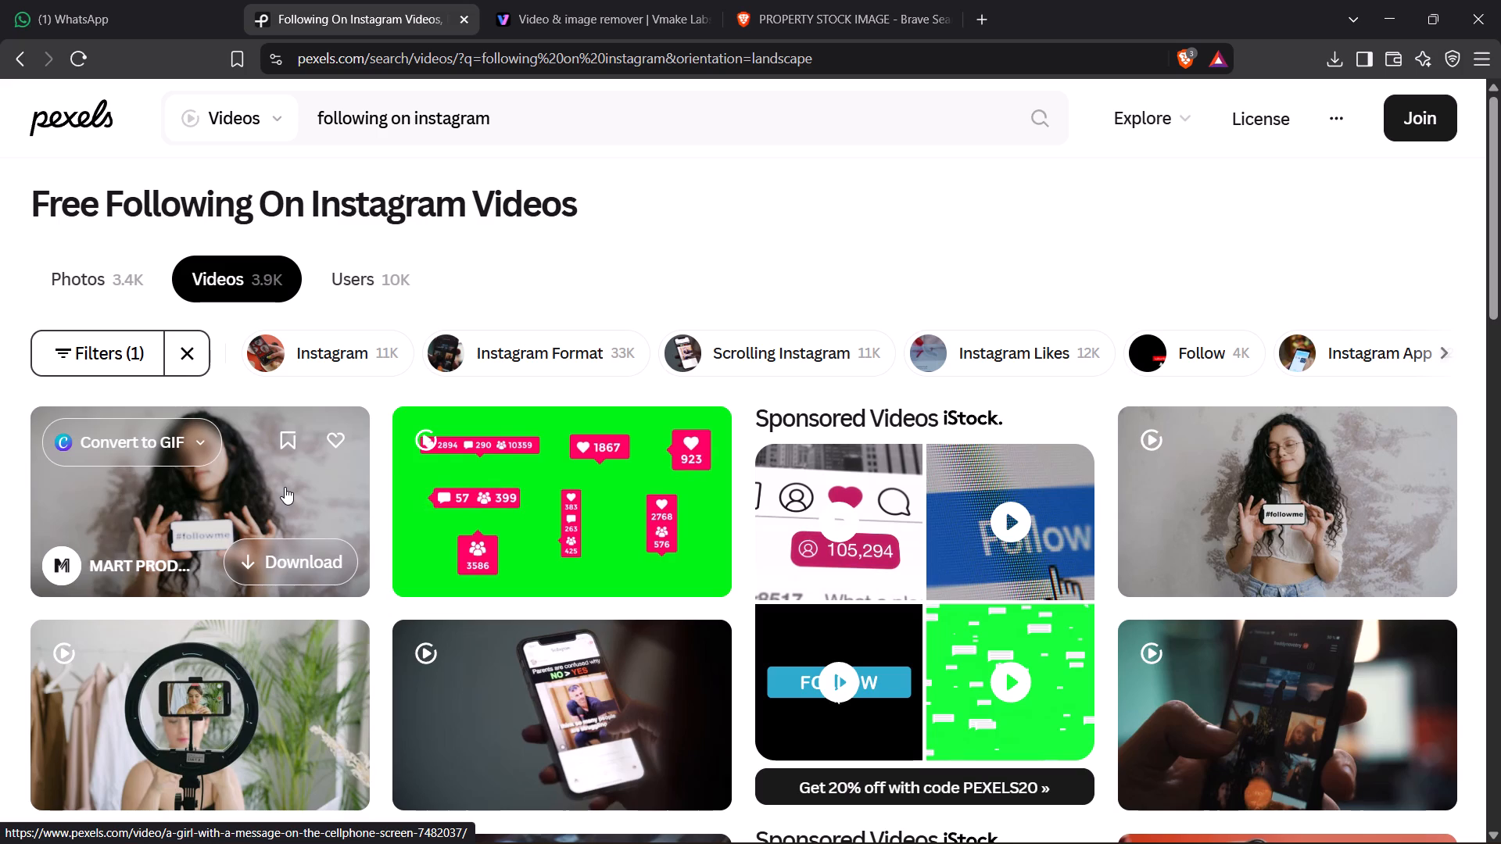
Browse the Pexels results and preview the clip of hands scrolling a coffee shop's Instagram profile on a phone.
scroll(295, 494, "down", 3)
scroll(377, 519, "down", 1)
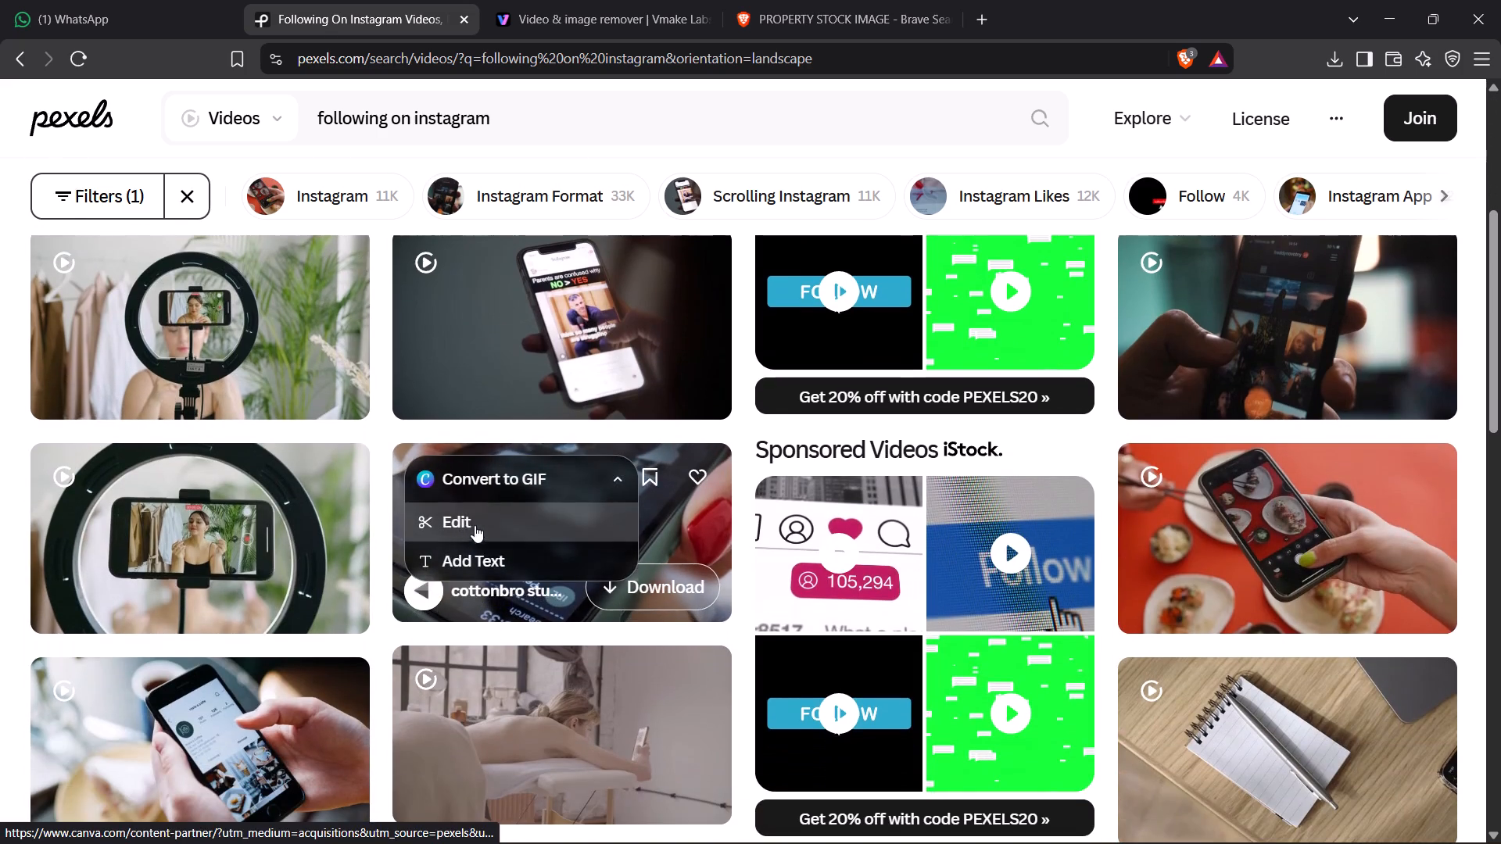
scroll(725, 524, "down", 4)
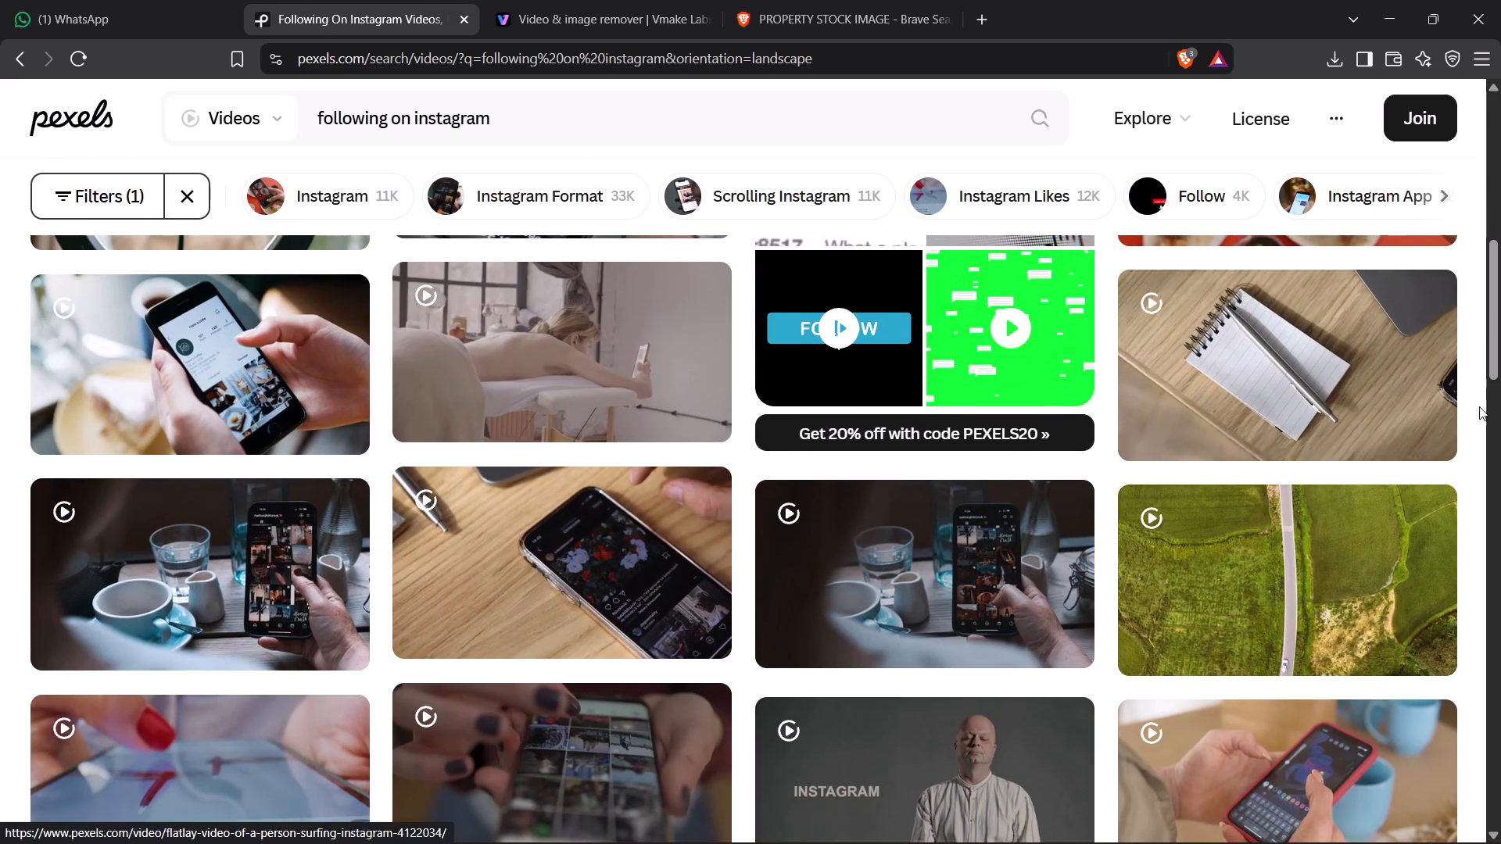
scroll(1488, 406, "up", 3)
scroll(1492, 407, "down", 4)
scroll(1492, 414, "up", 1)
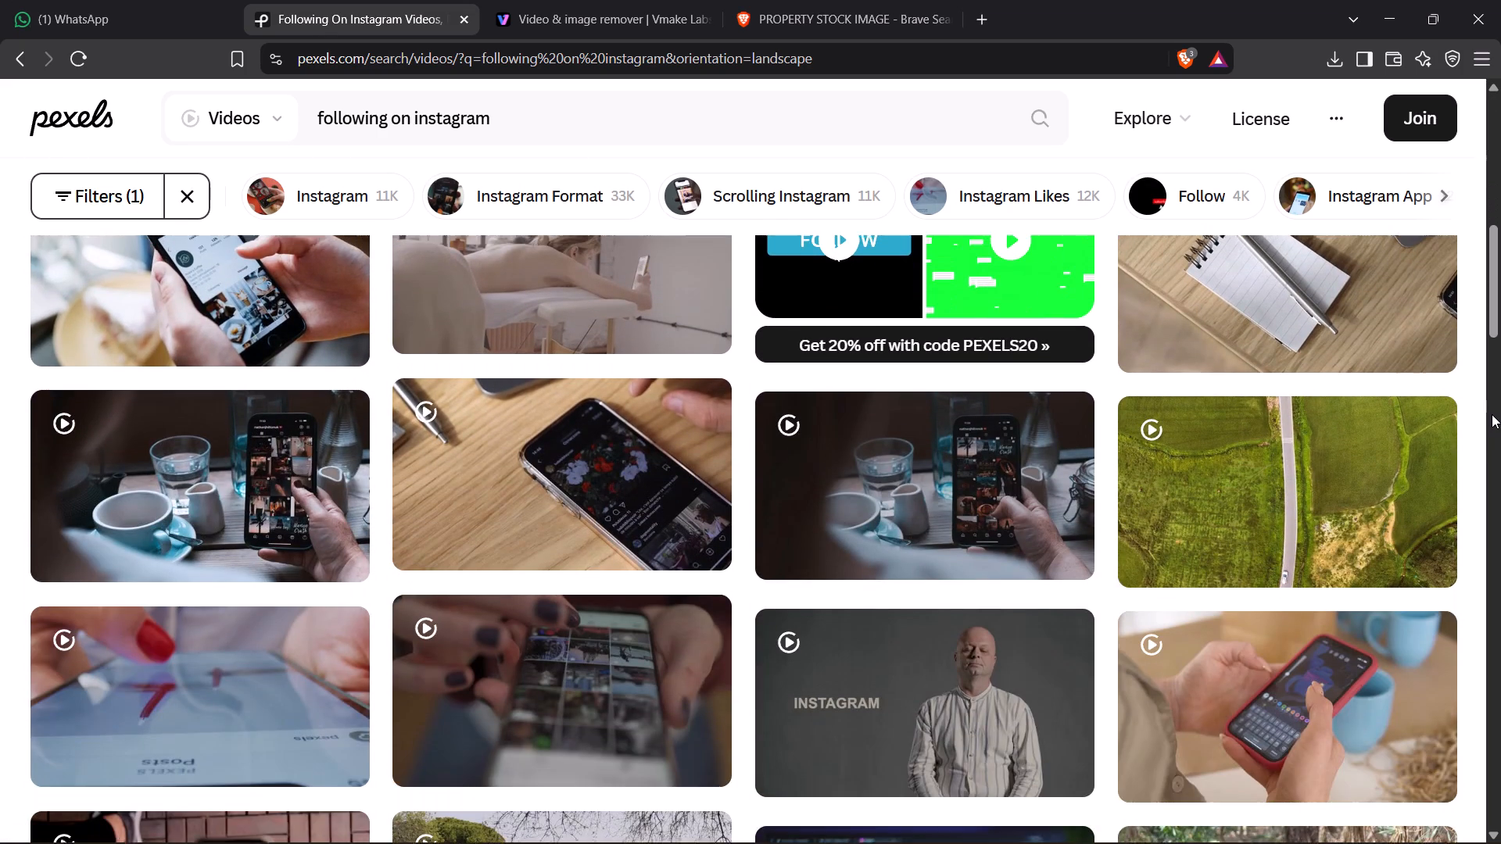
left_click(270, 359)
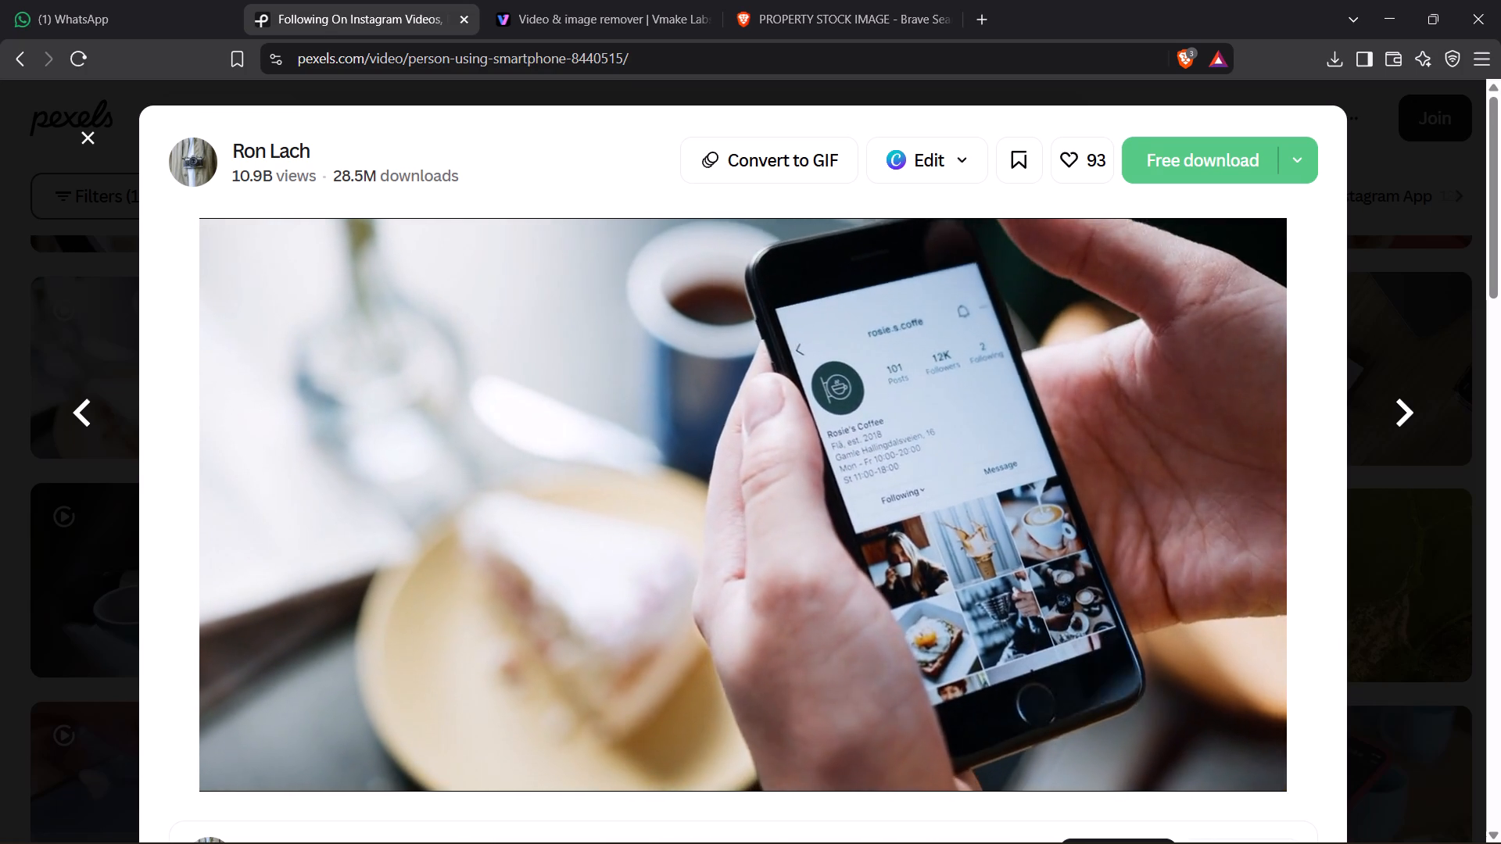
scroll(779, 471, "up", 1)
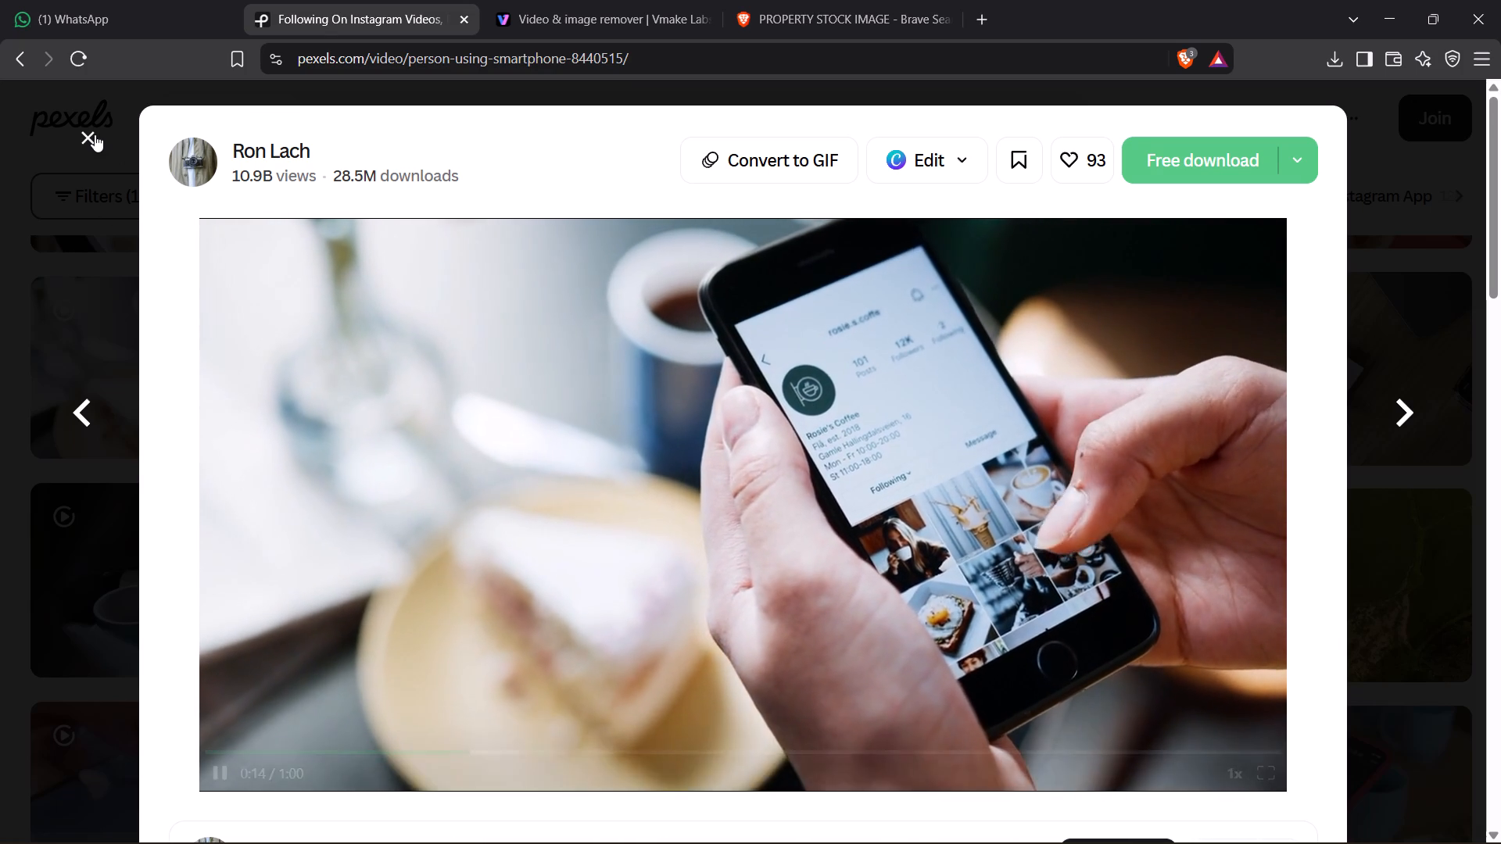
left_click(93, 134)
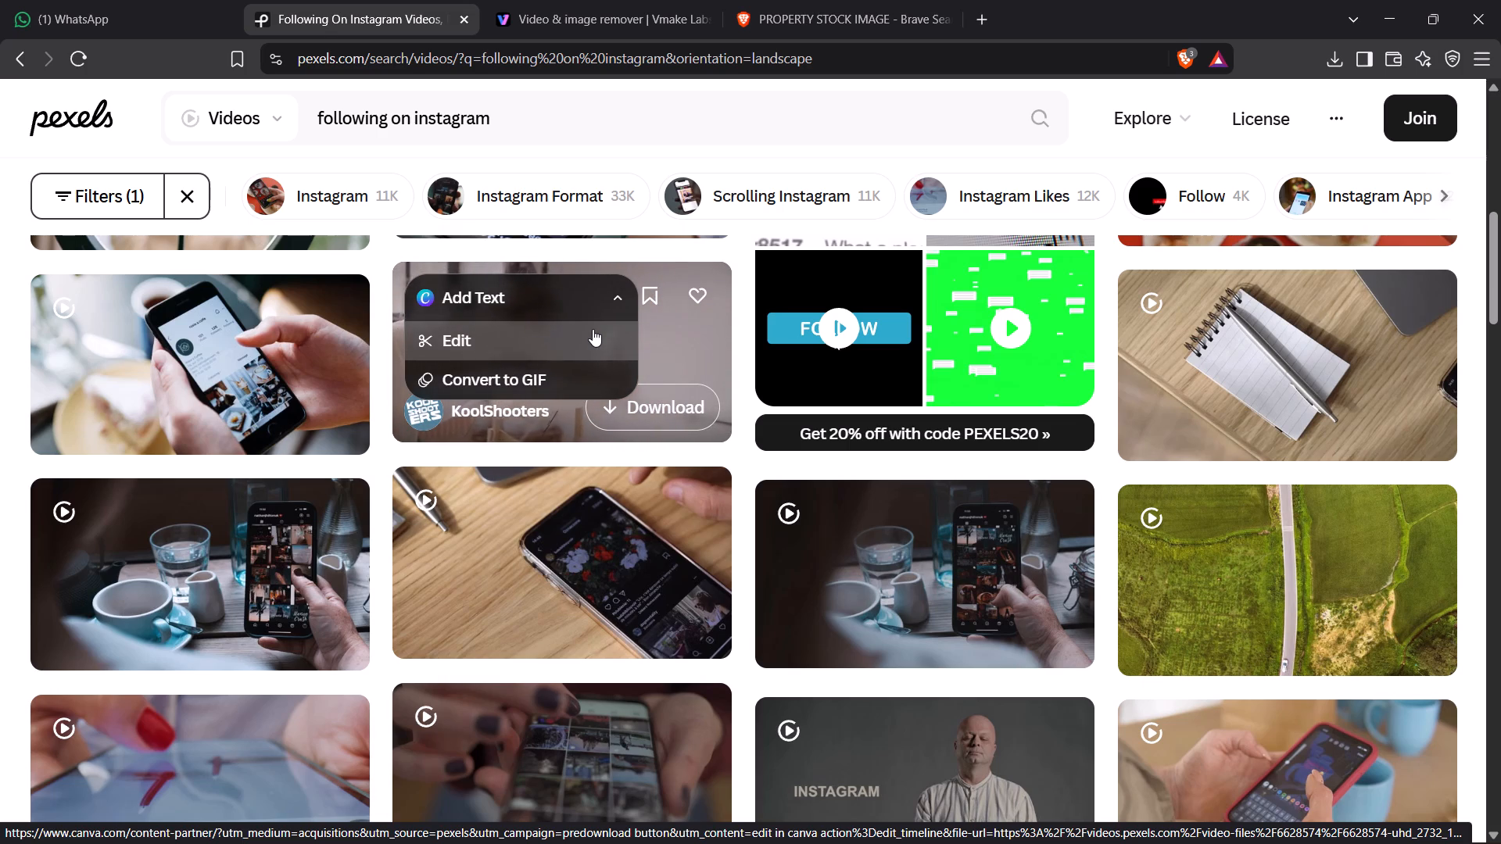
Download the stock video of hands browsing a coffee shop's profile on a phone, saving it as FOLLOW in Desktop's new proj folder.
left_click(274, 353)
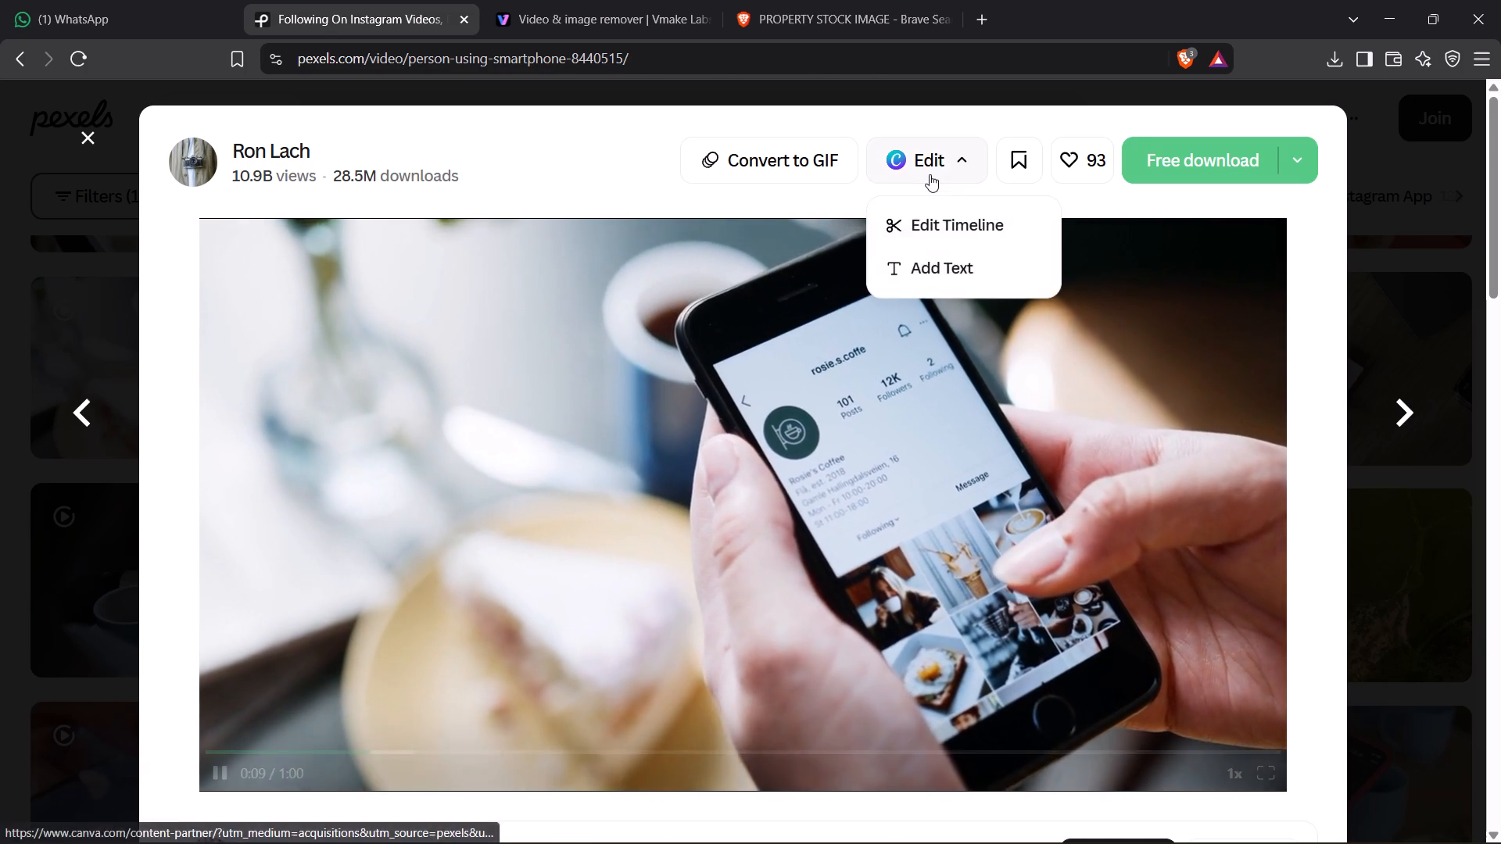
left_click(930, 174)
left_click(699, 21)
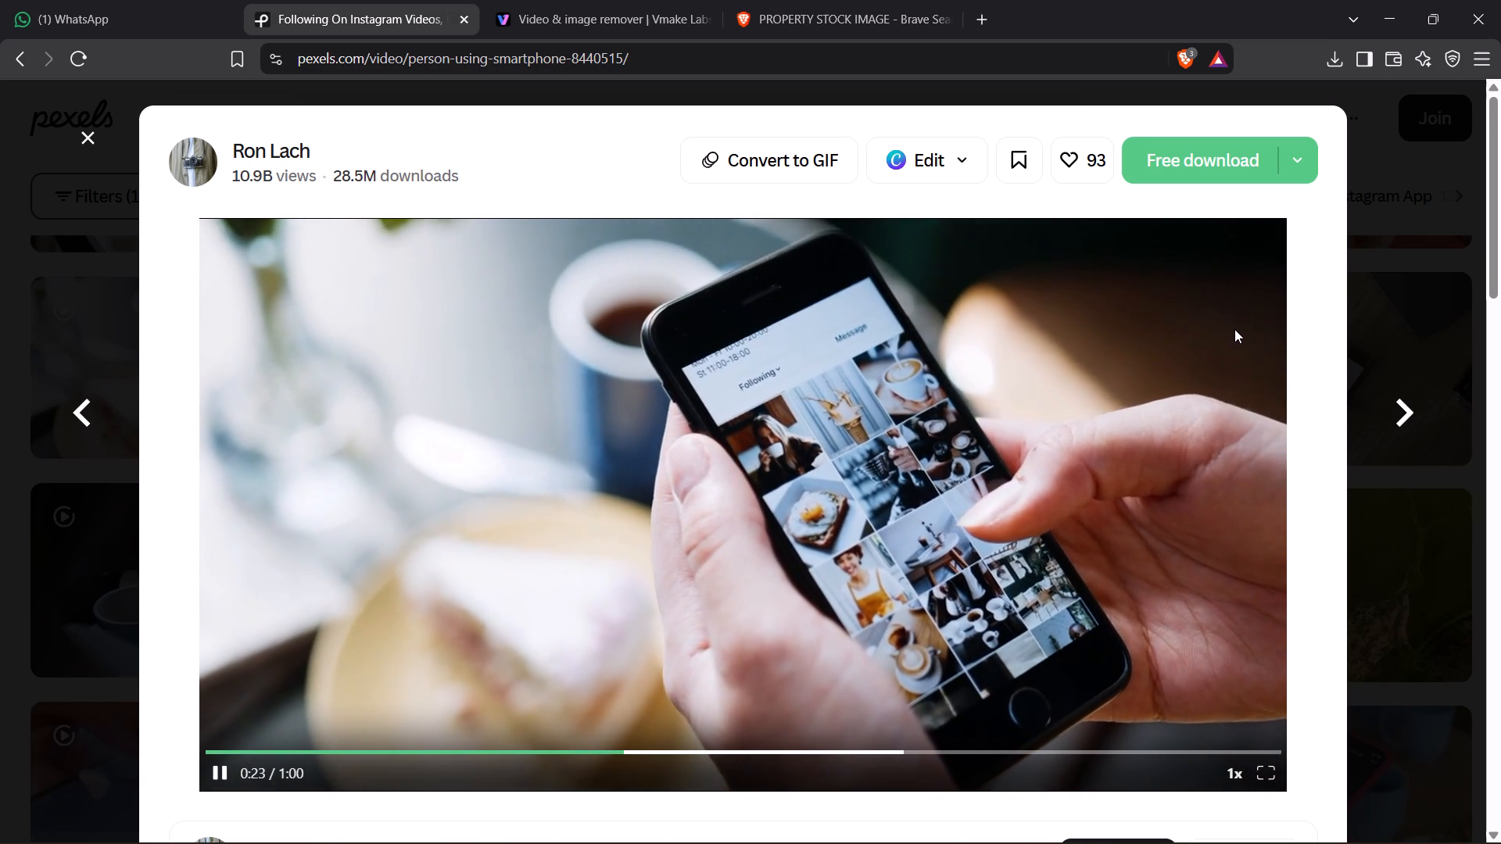
left_click(1171, 154)
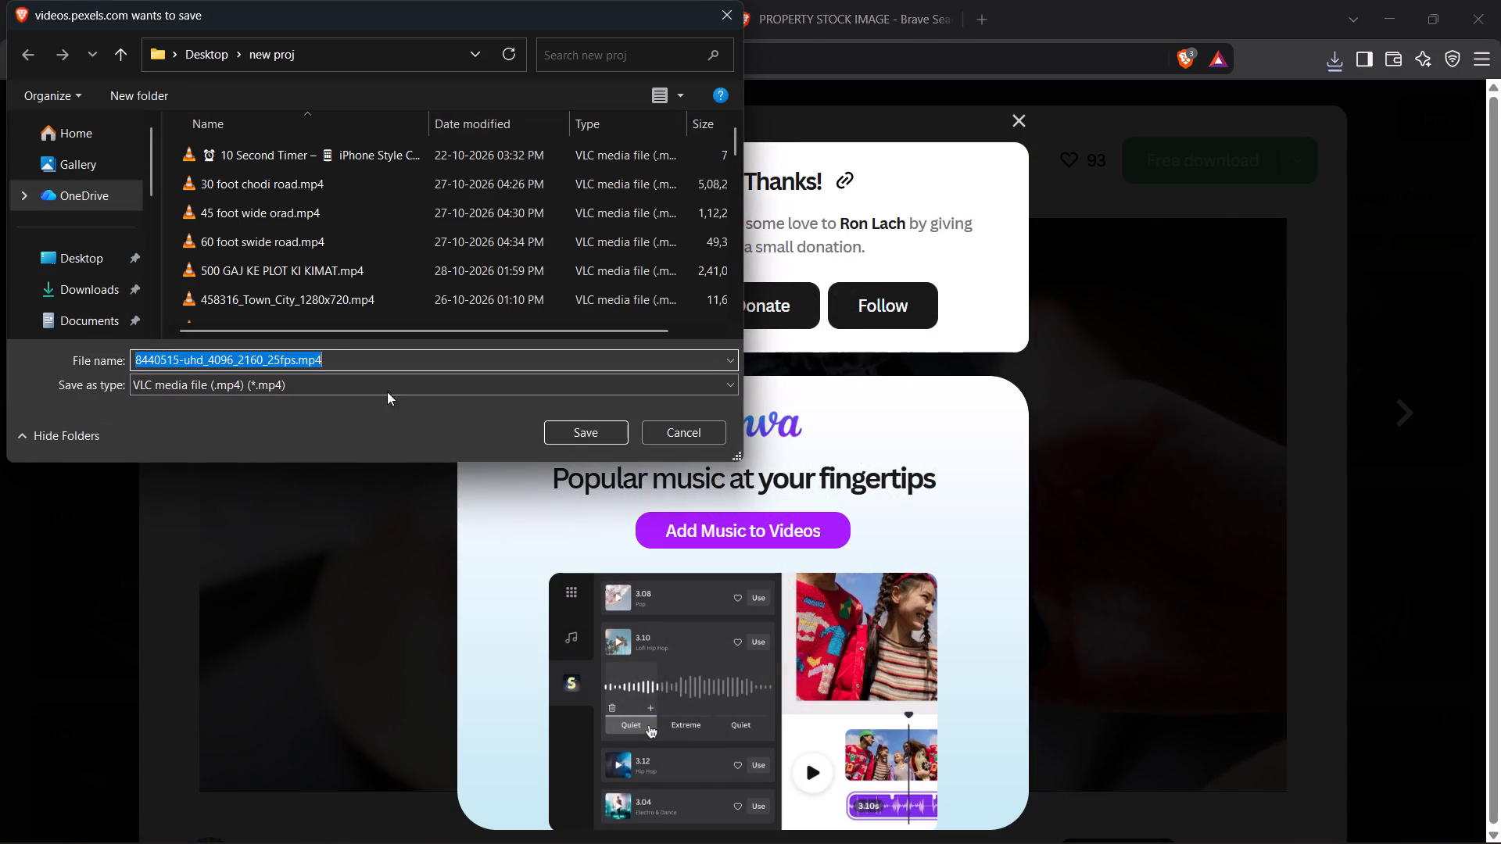
left_click(83, 262)
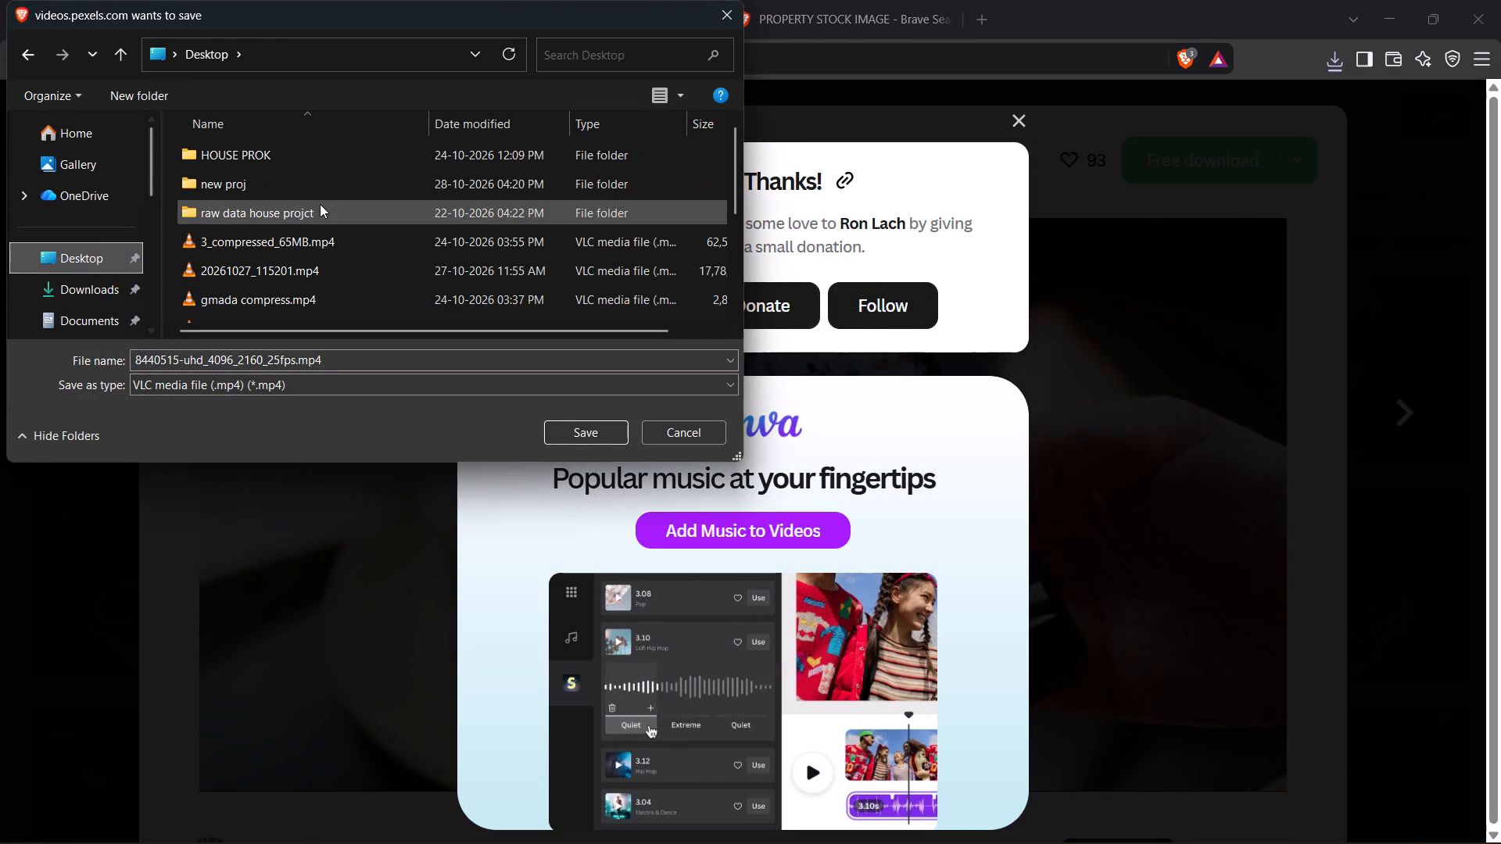
double_click(324, 186)
double_click(331, 351)
double_click(331, 352)
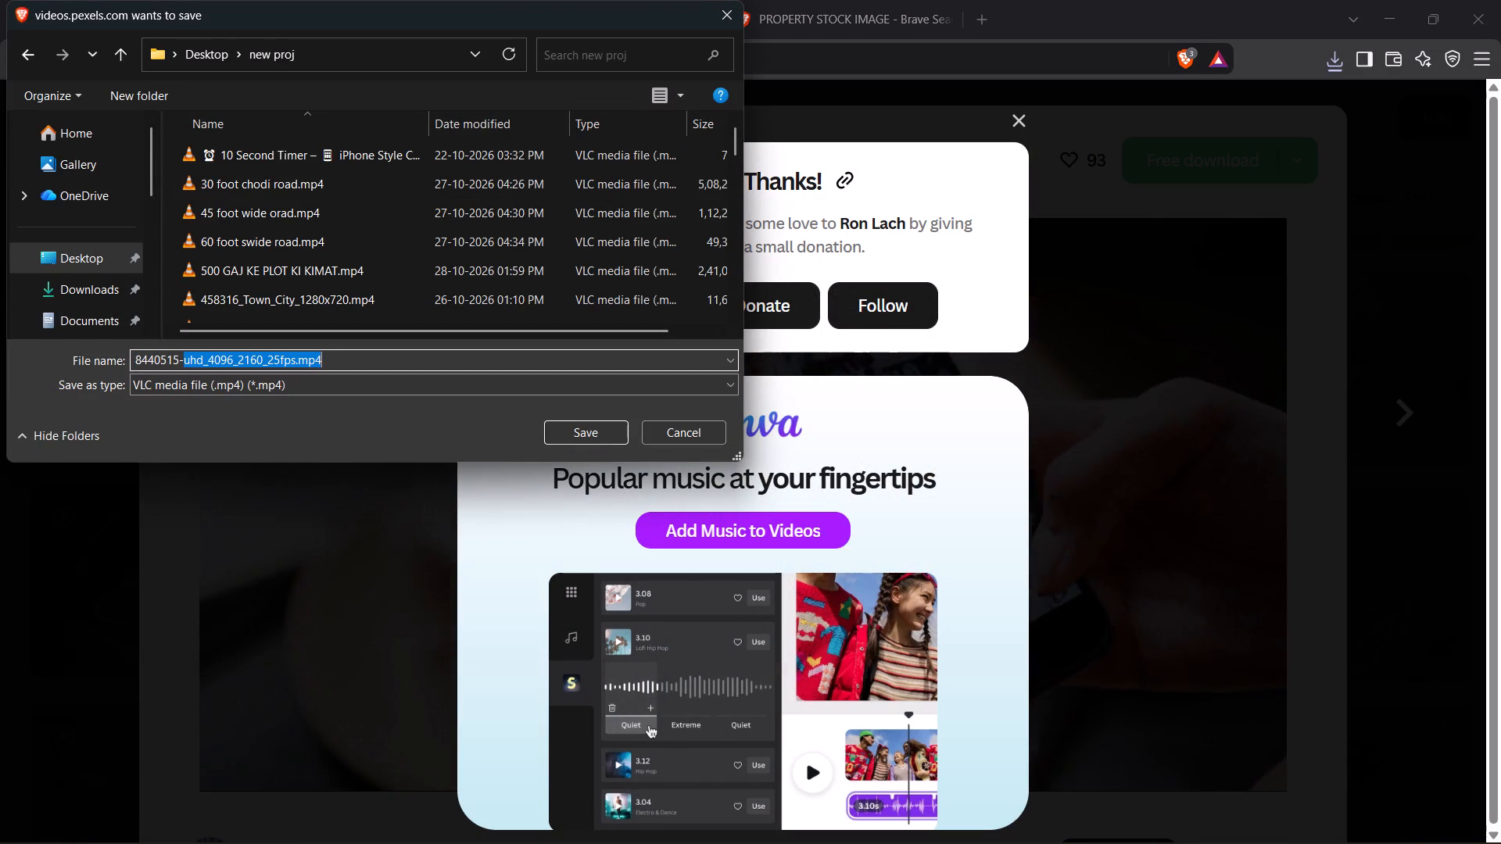
key("ctrl+a")
type("FOLLOW")
key("Return")
Check the progress of the FOLLOW.mp4 download and have the file open on completion.
left_click(1395, 0)
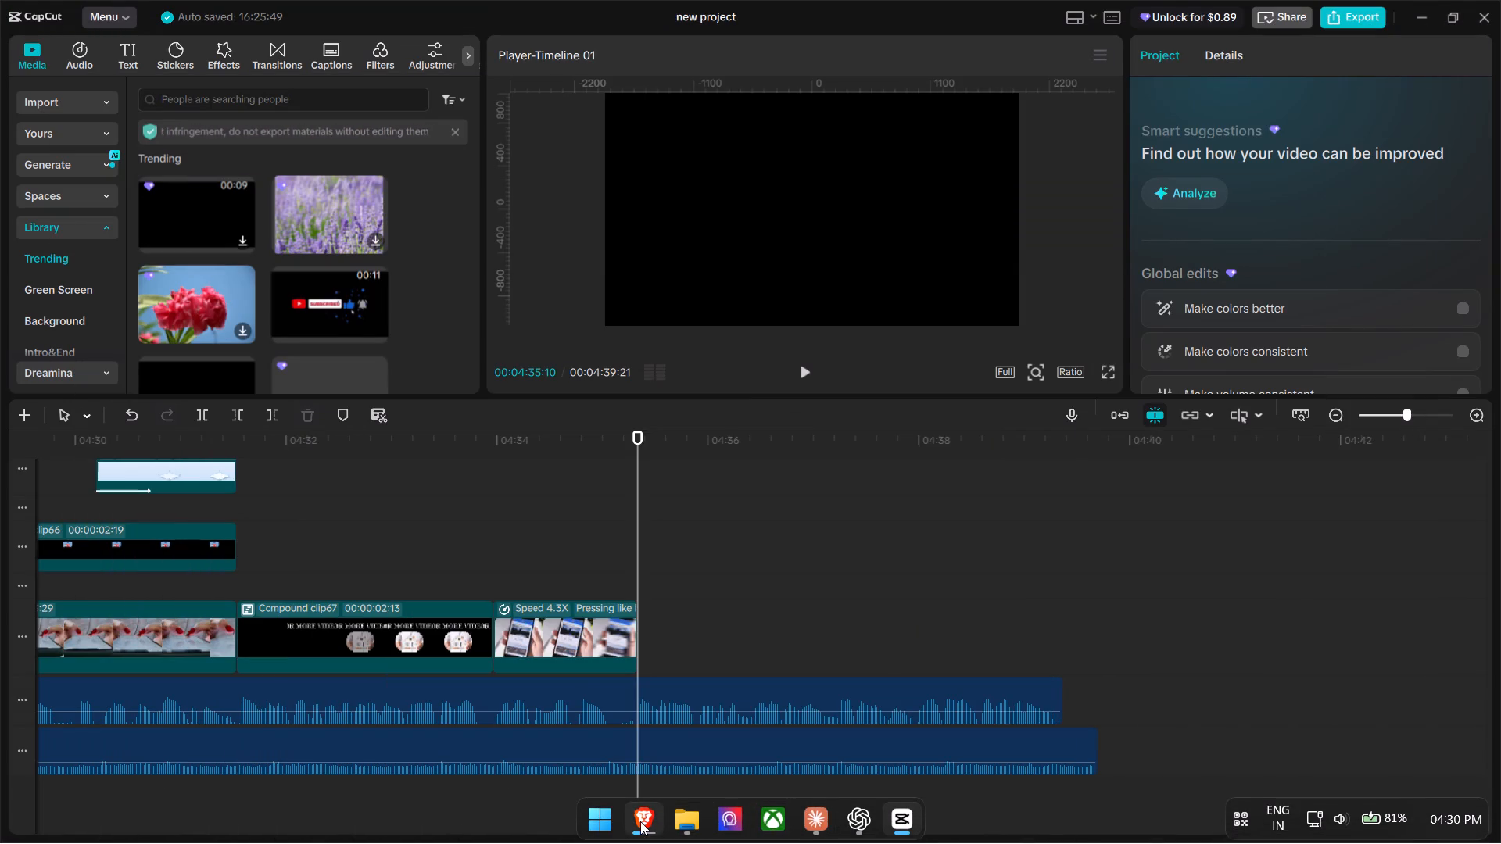
left_click(640, 821)
left_click(1341, 62)
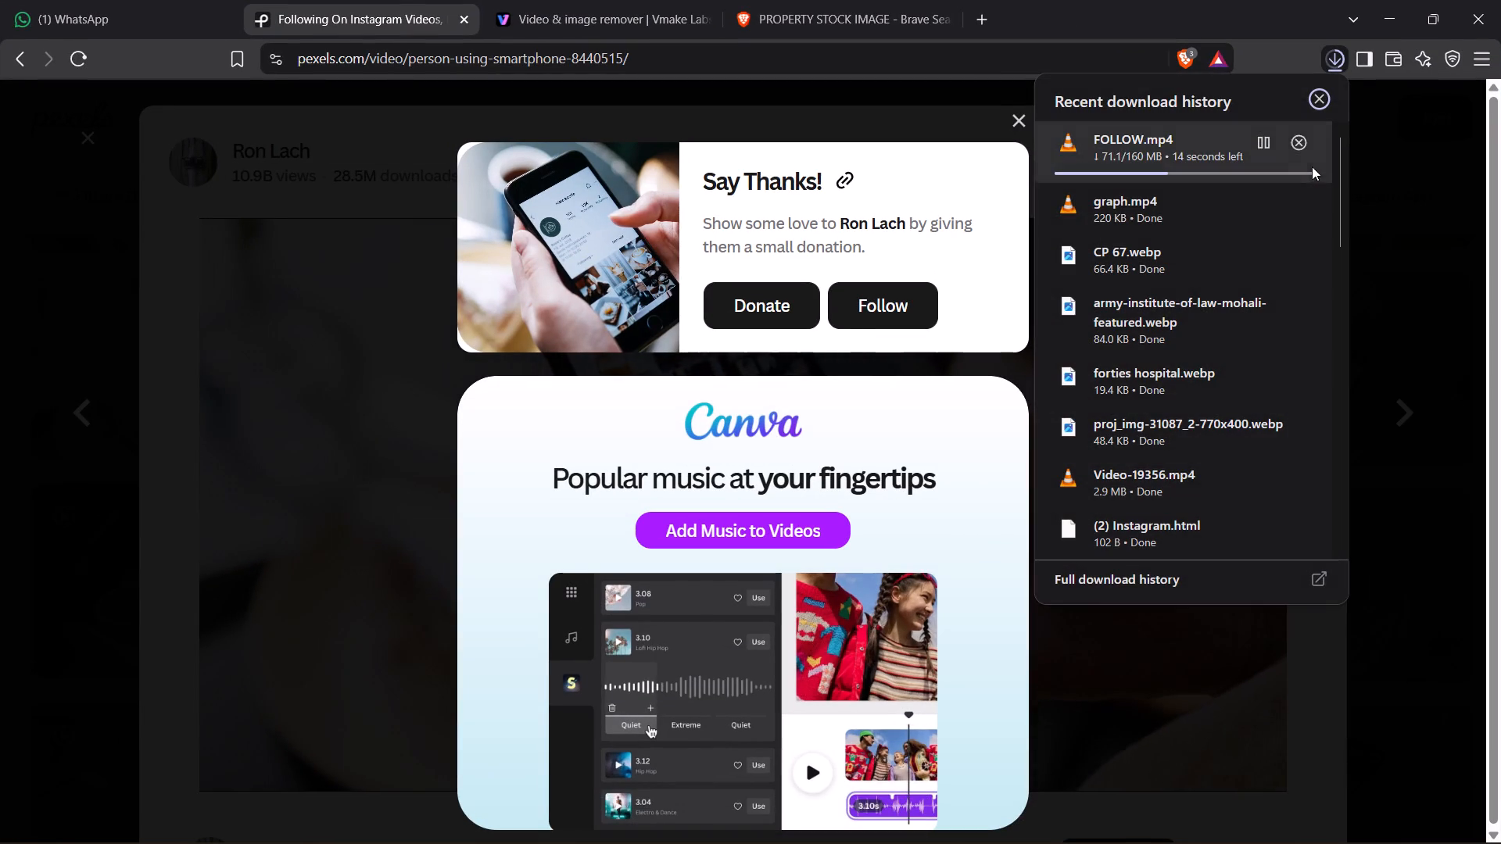
left_click(1207, 168)
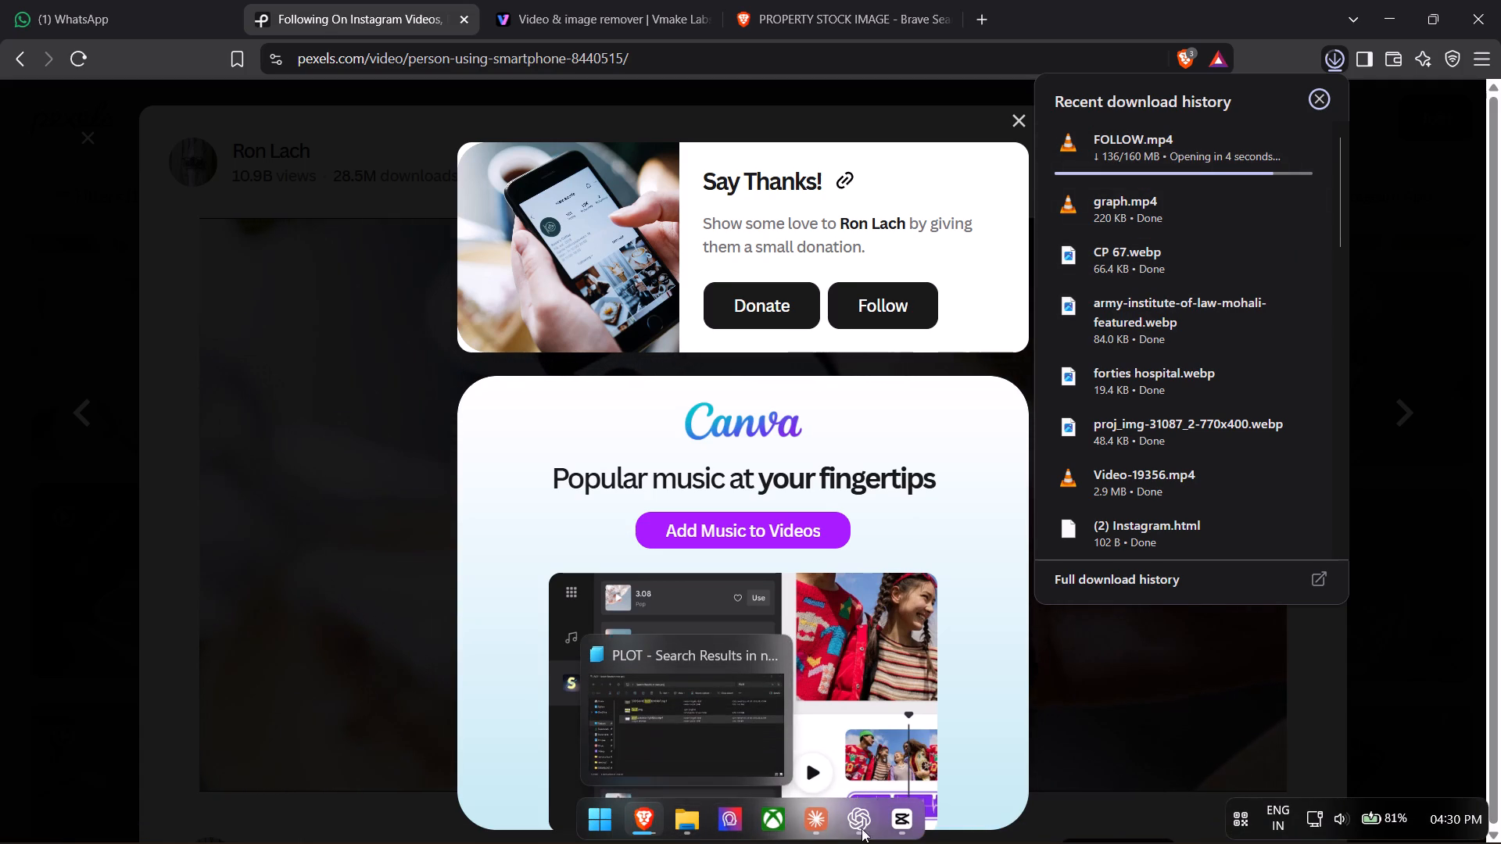
Switch to CapCut and play the uncovered closing narration from 04:35:10, closing the VLC preview of FOLLOW.mp4.
left_click(894, 819)
key("space")
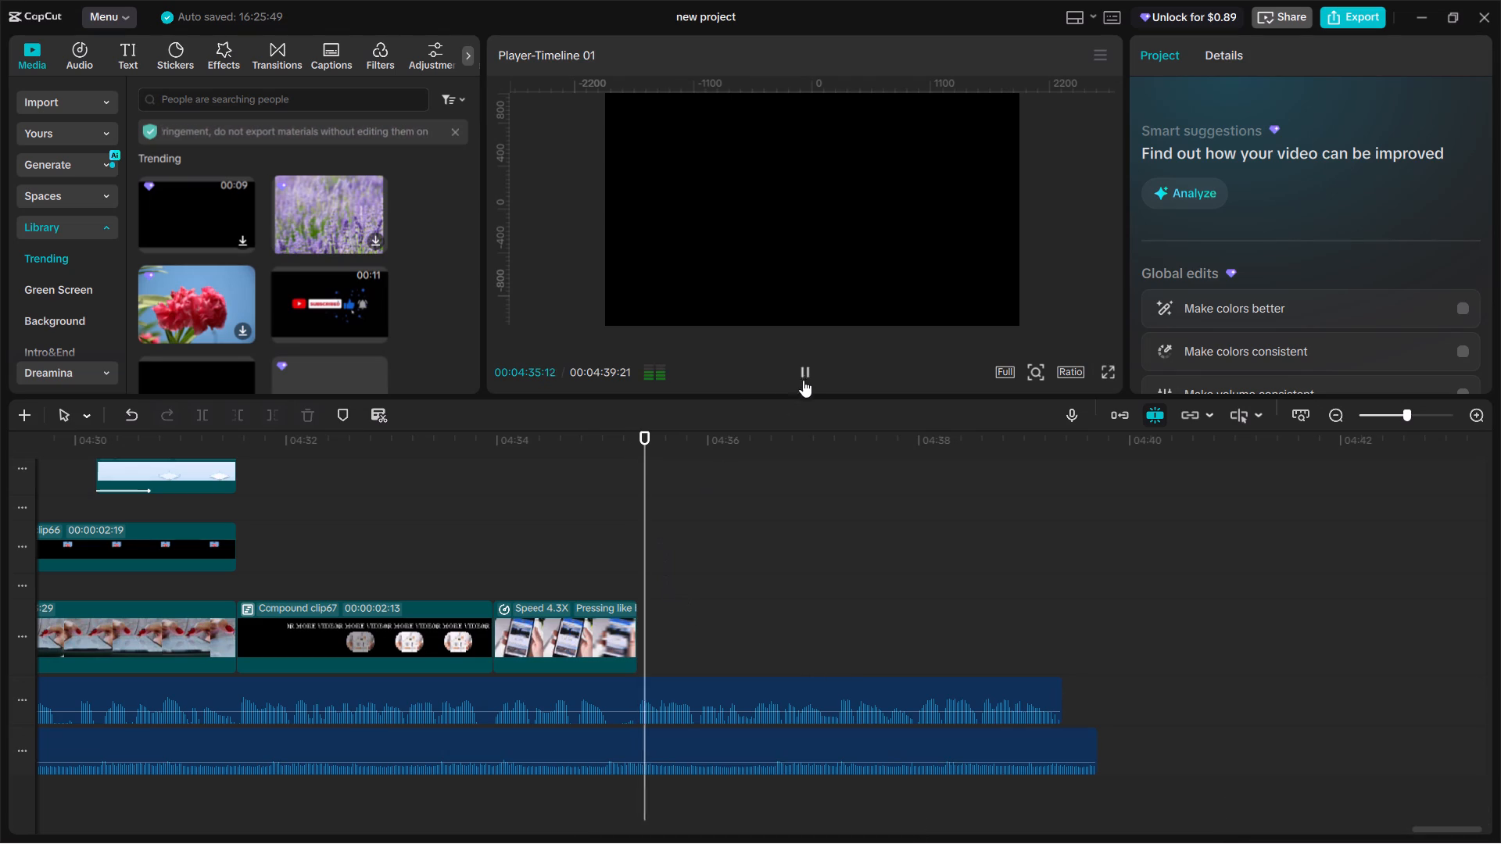
left_click(811, 370)
left_click(811, 370)
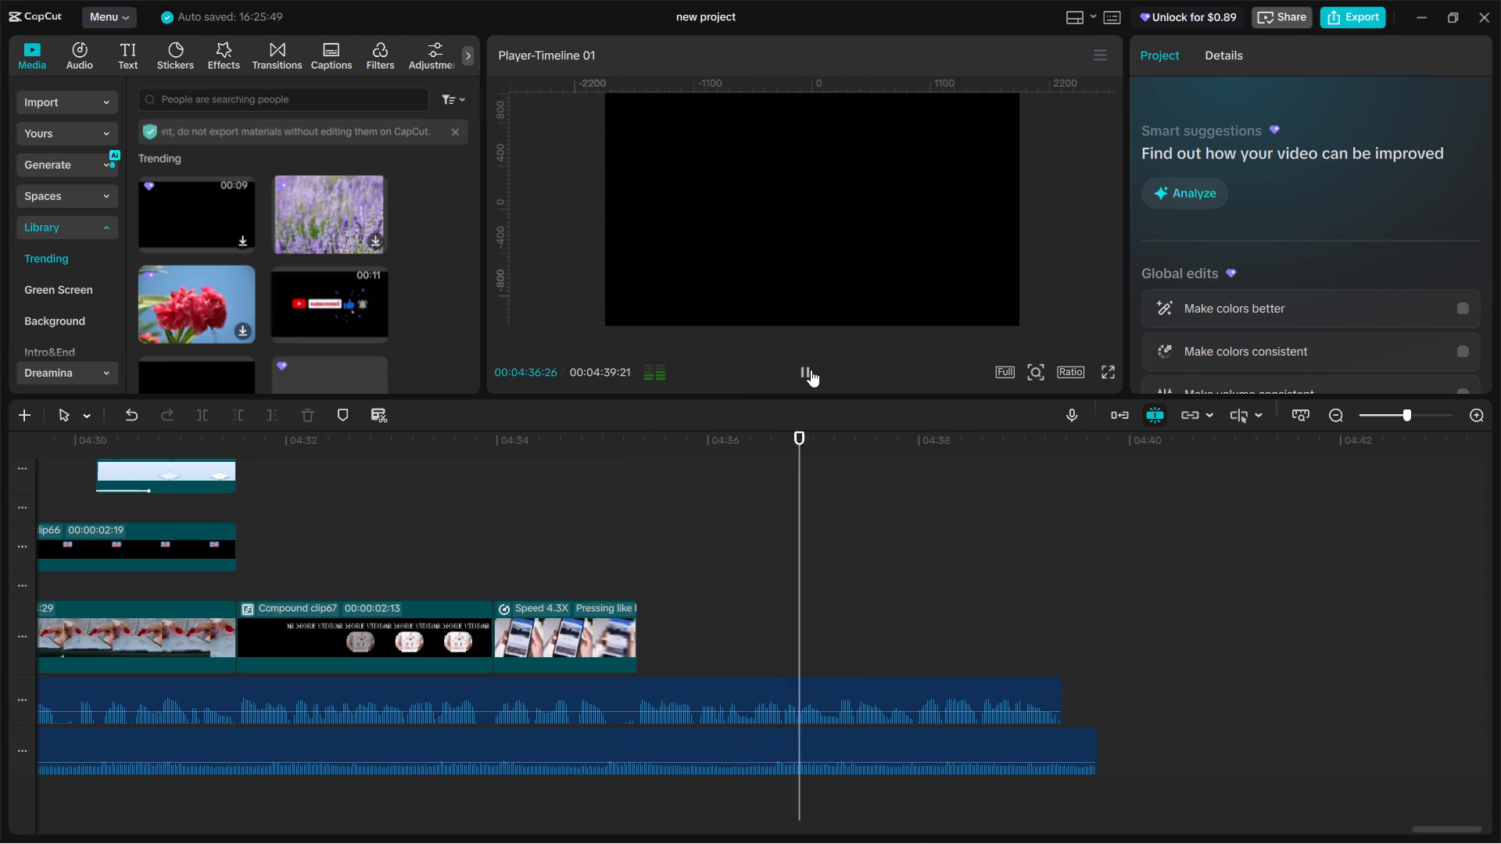
left_click(811, 369)
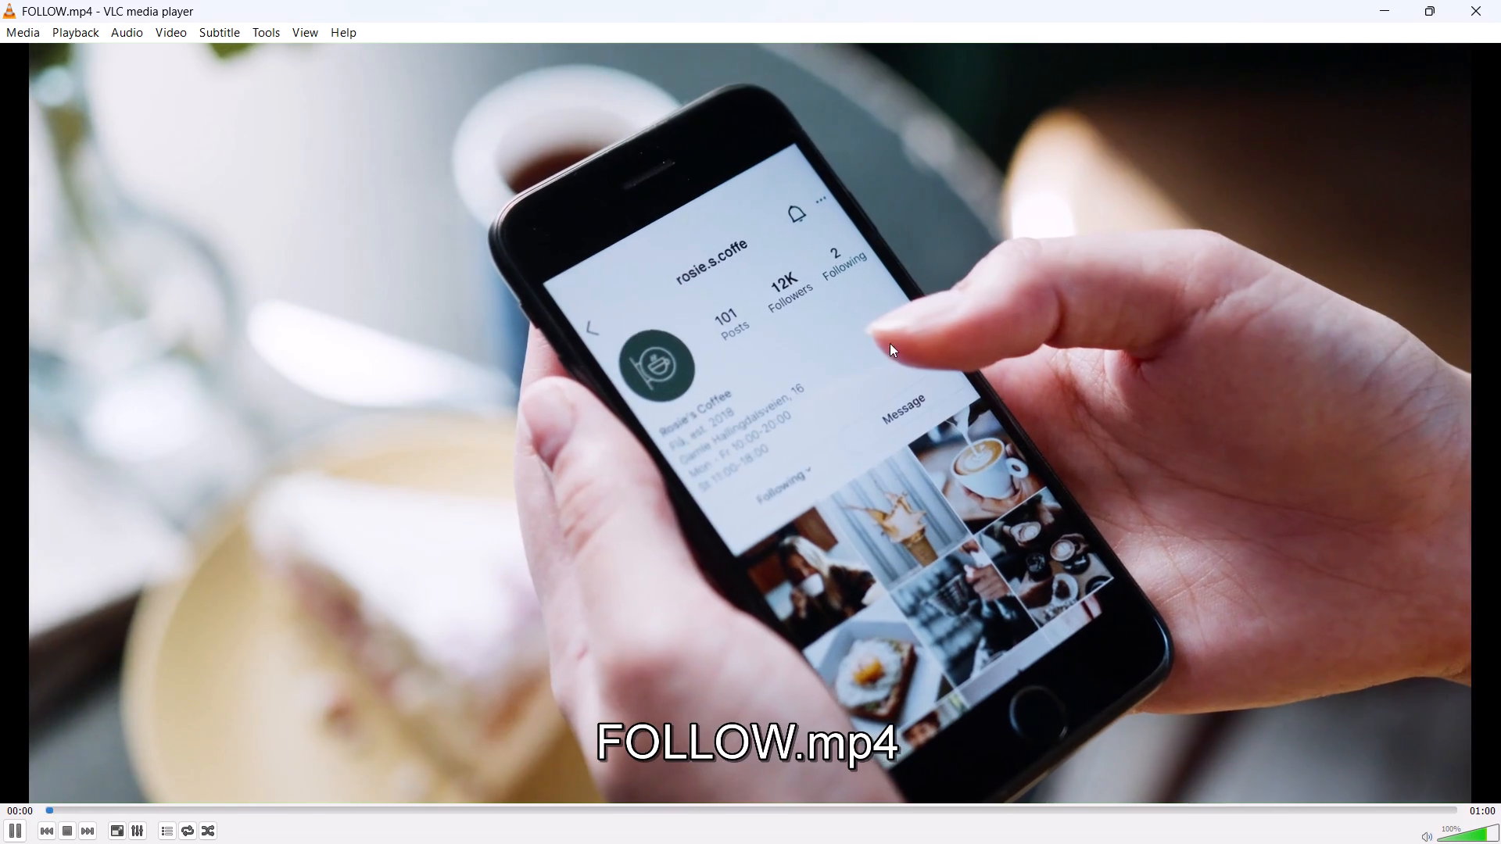
left_click(1486, 5)
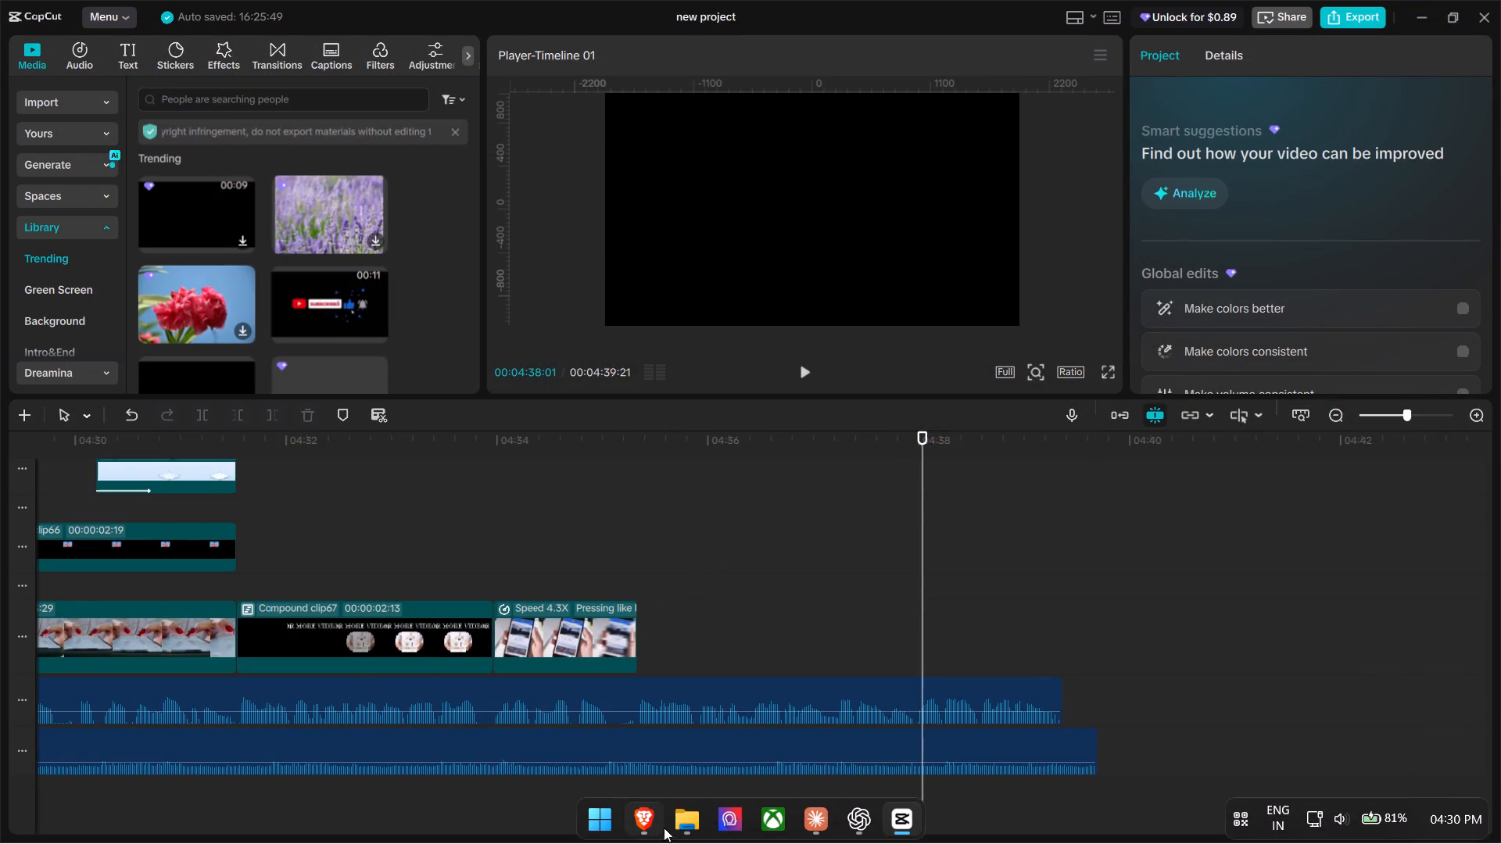
Find FOLLOW in the new proj folder, add it to the main track, and close the gap after the sped-up phone clip.
left_click(674, 821)
left_click(1348, 240)
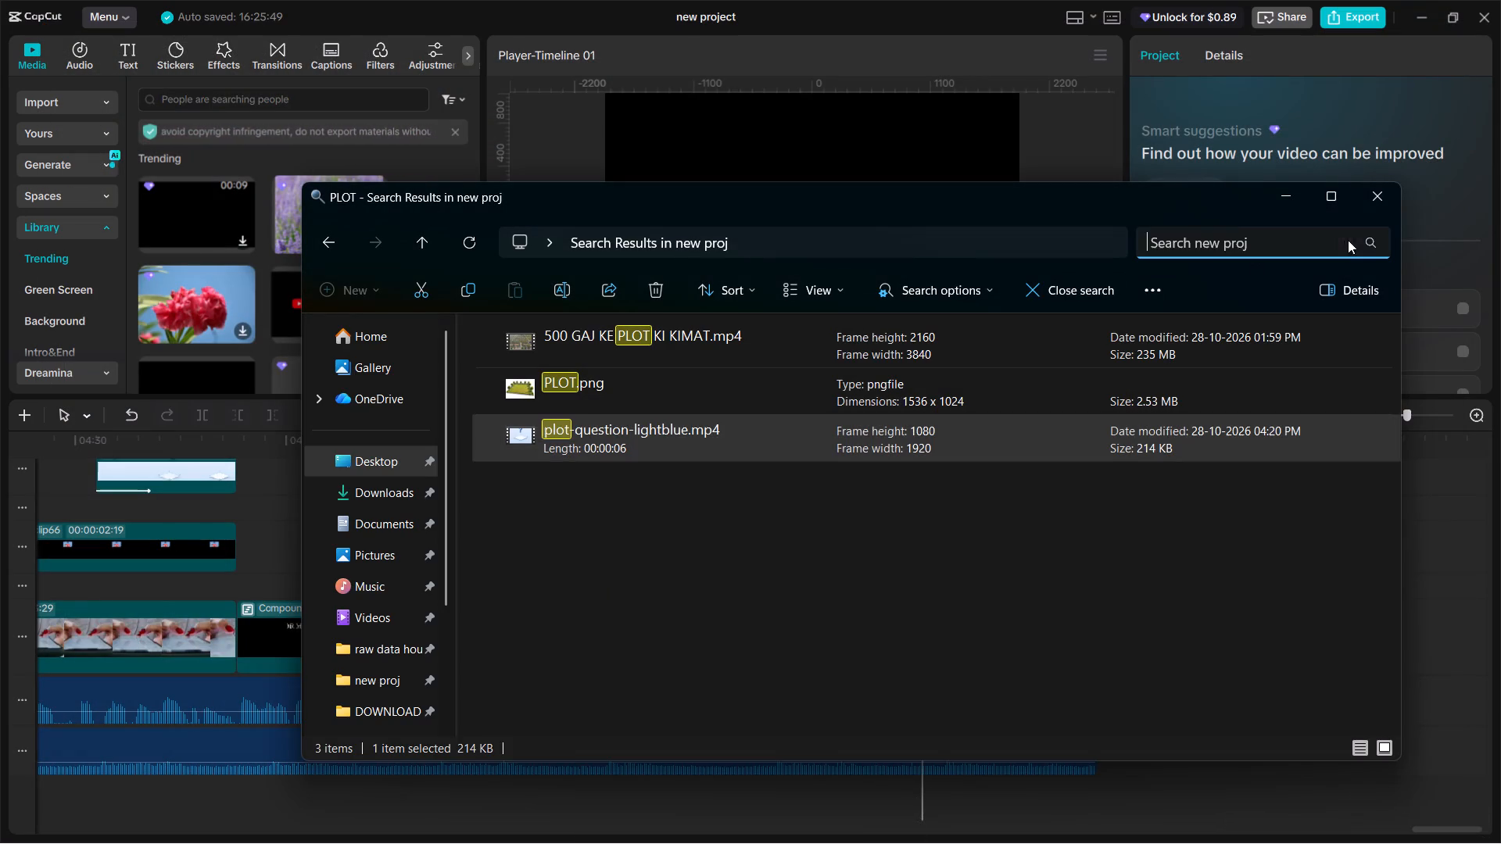
type("FOLLOW")
key("Return")
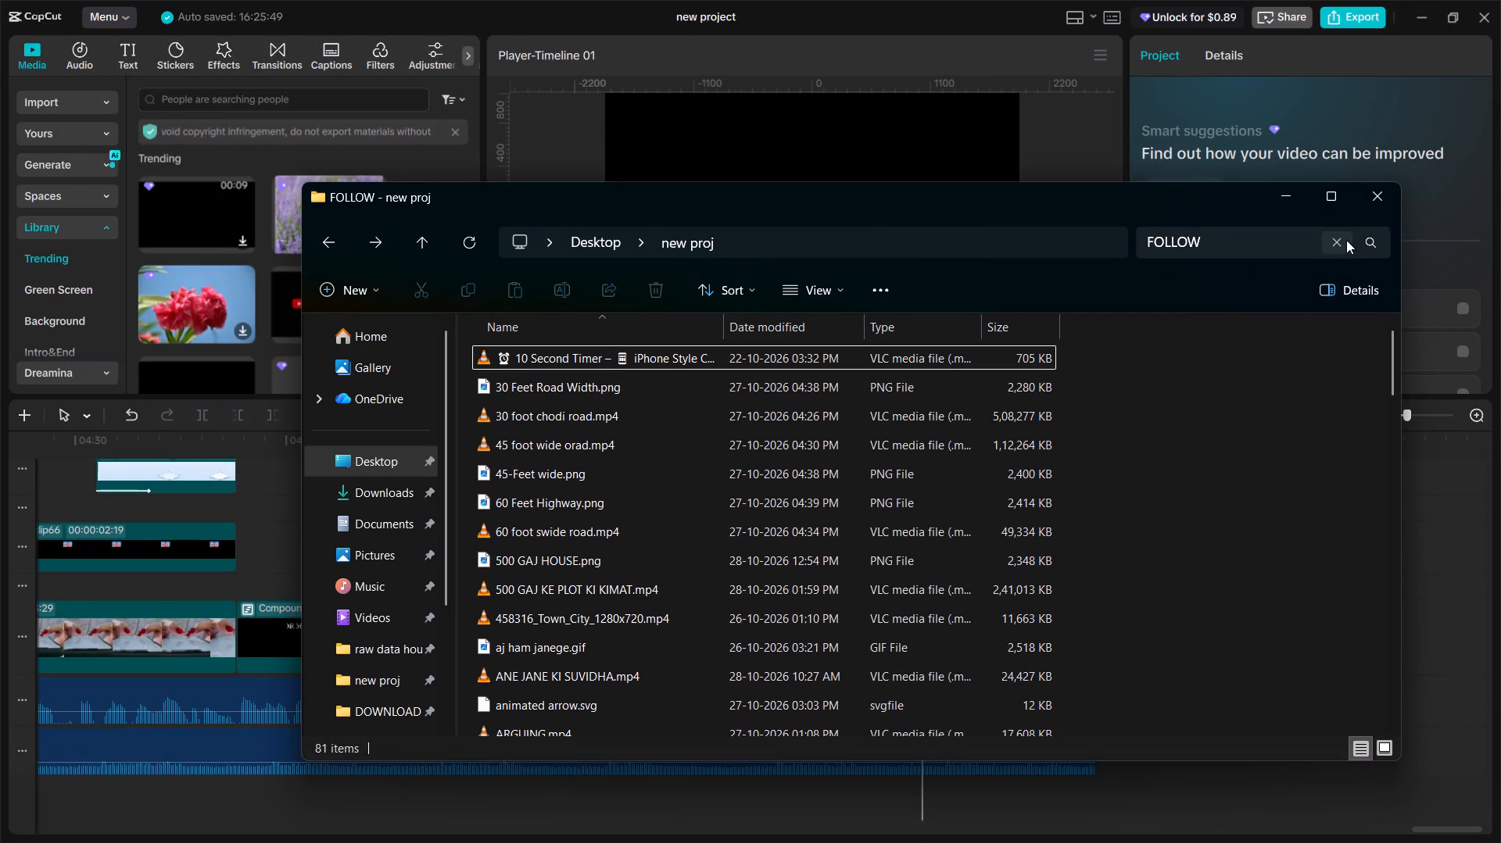
left_click_drag(711, 338, 760, 350)
left_click_drag(706, 338, 860, 817)
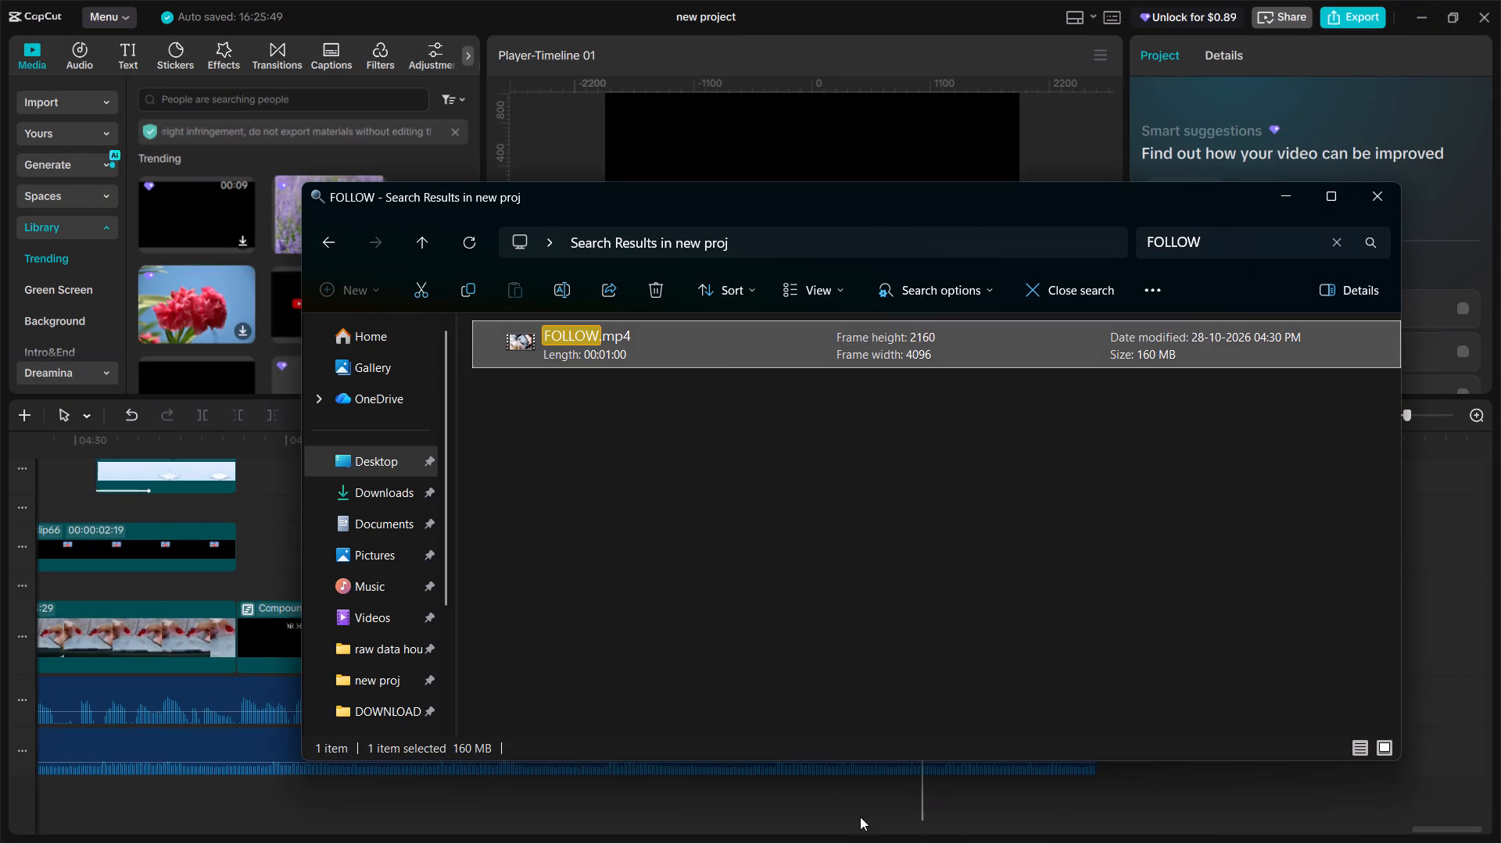
left_click_drag(860, 817, 646, 606)
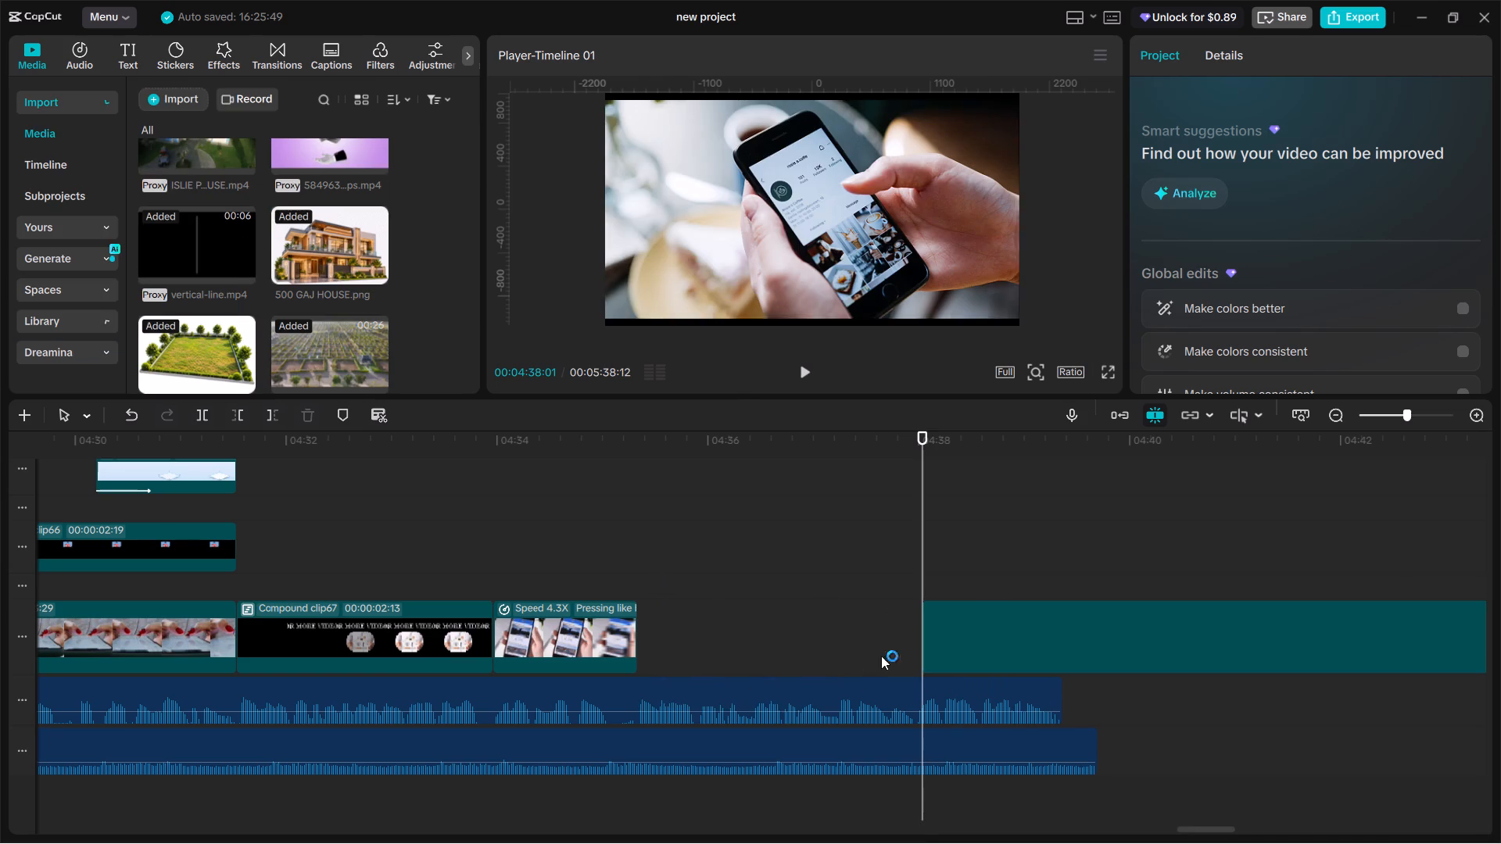
right_click(815, 646)
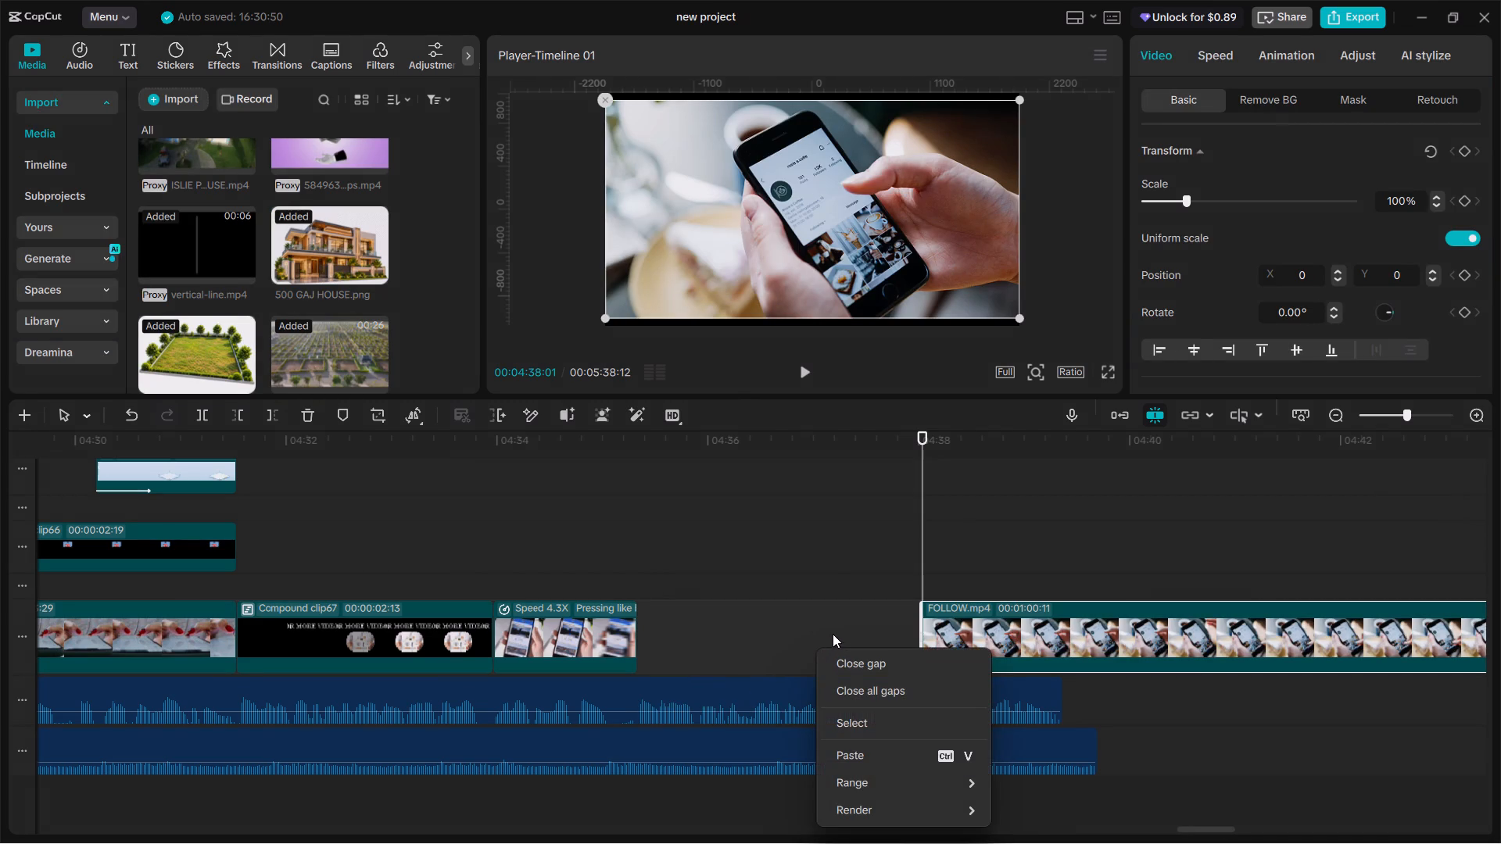
left_click(866, 665)
Enlarge the FOLLOW.mp4 clip to 107% scale so that it fills the frame.
left_click(624, 542)
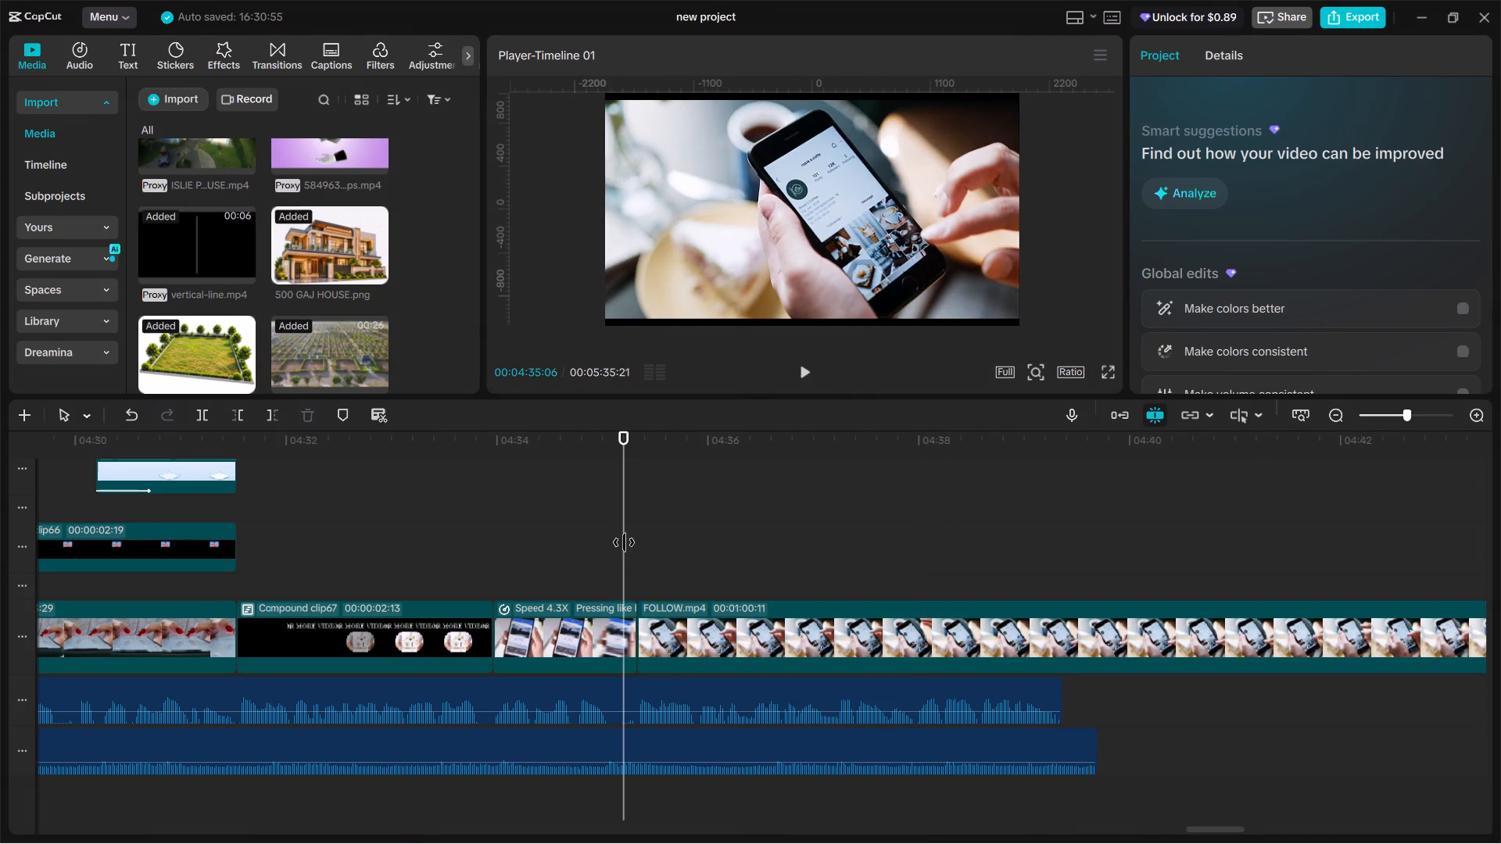
key("space")
key("space")
left_click(595, 542)
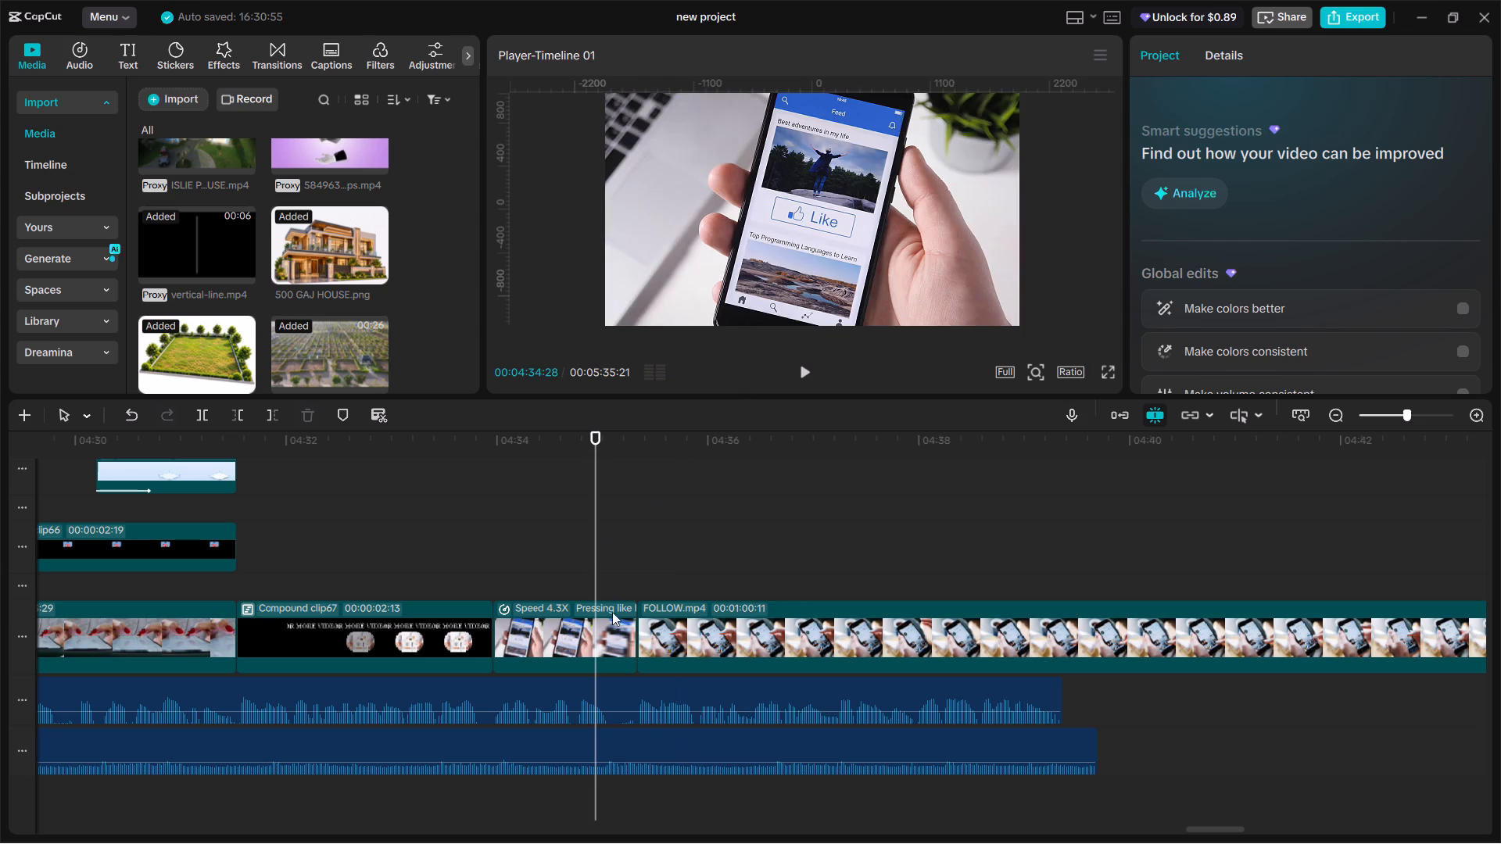
left_click(639, 548)
left_click(682, 636)
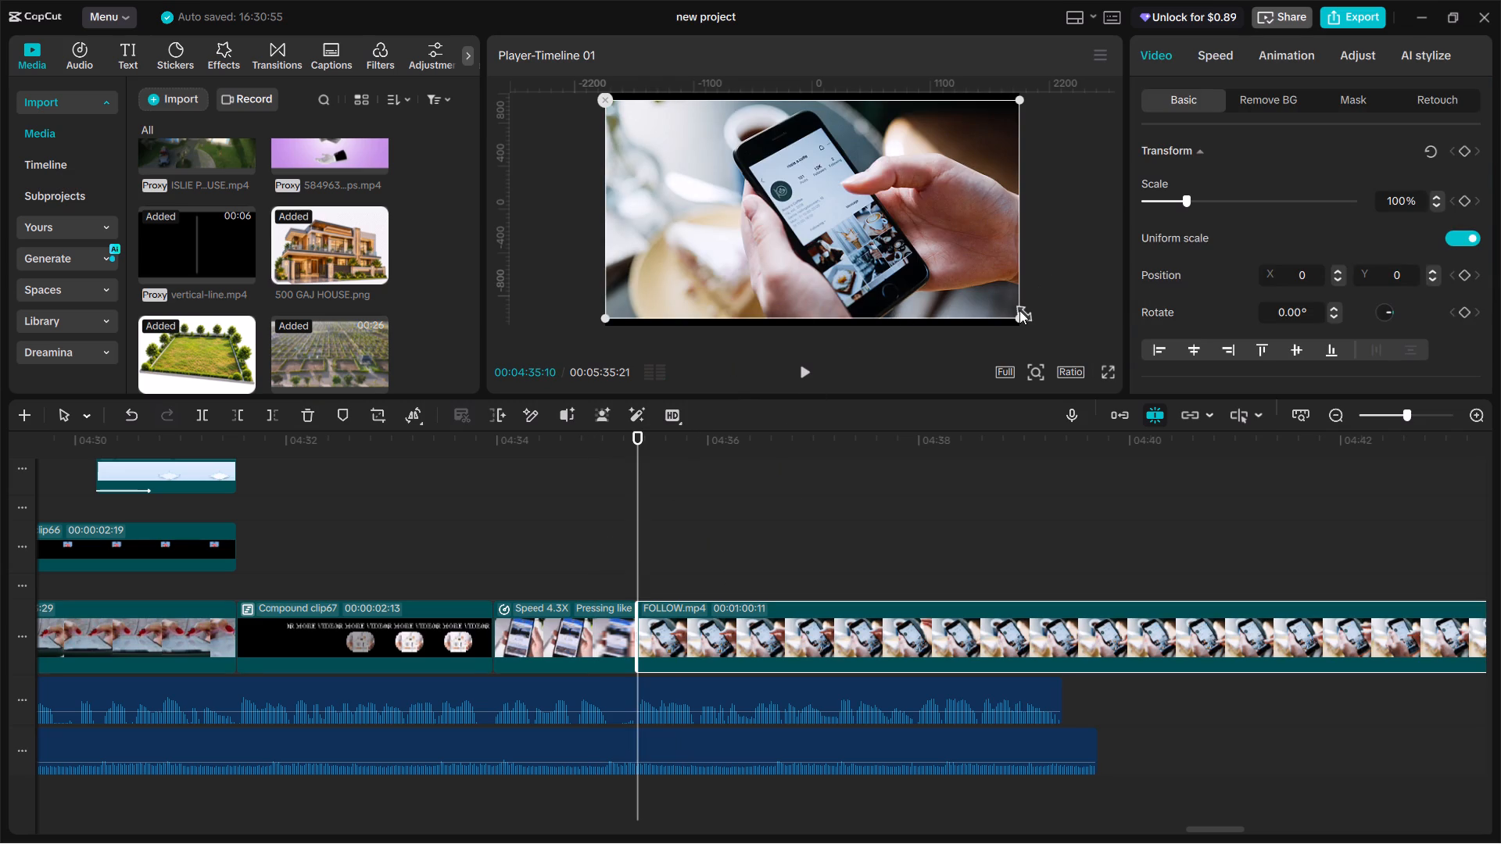
left_click_drag(1018, 316, 1025, 328)
Play the FOLLOW.mp4 clip from its start against the closing narration to judge the timing.
key("space")
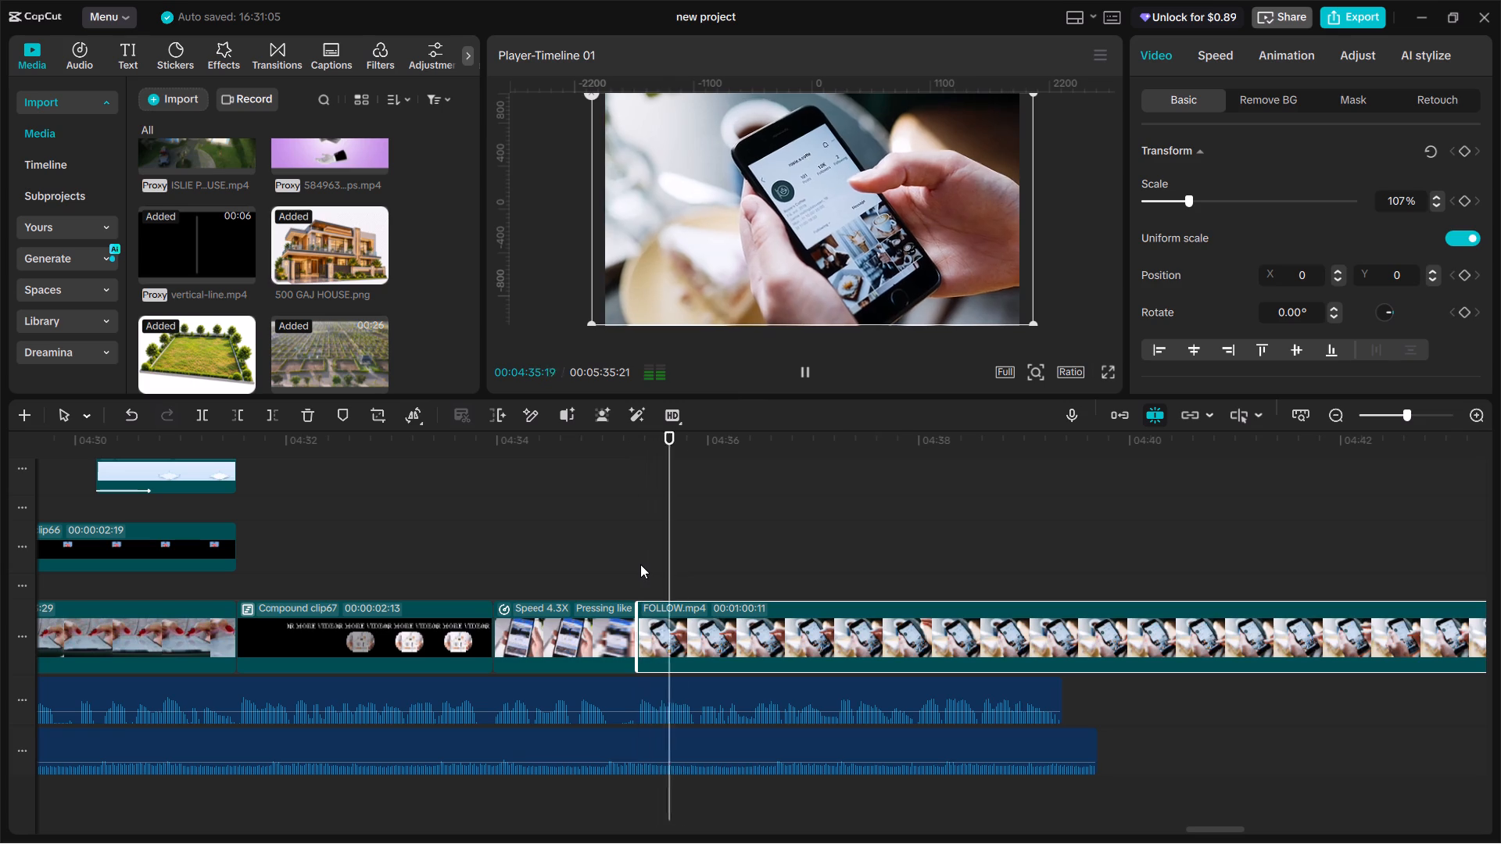
left_click(640, 563)
key("space")
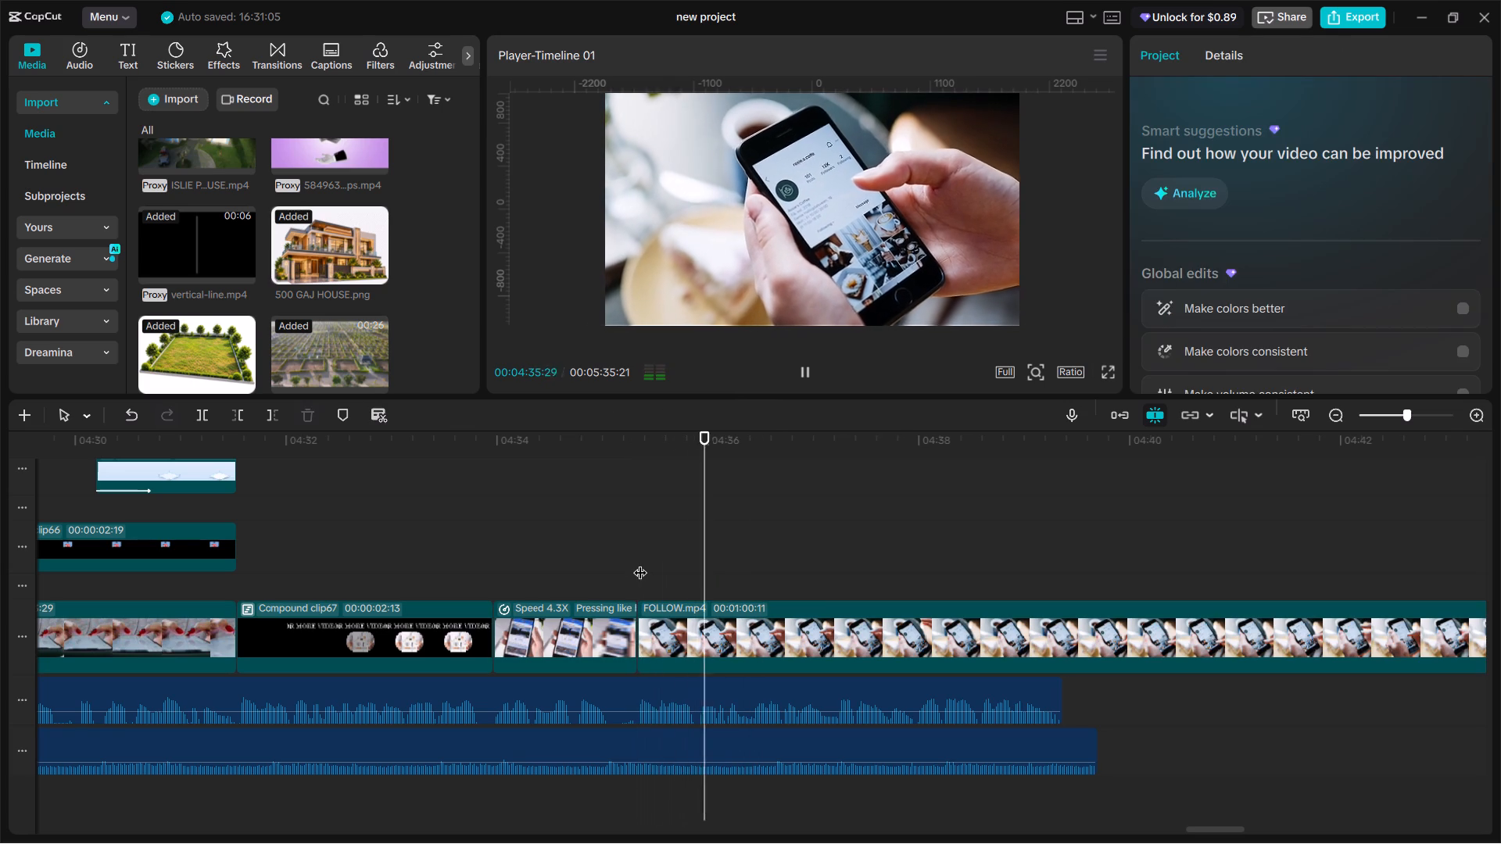
key("space")
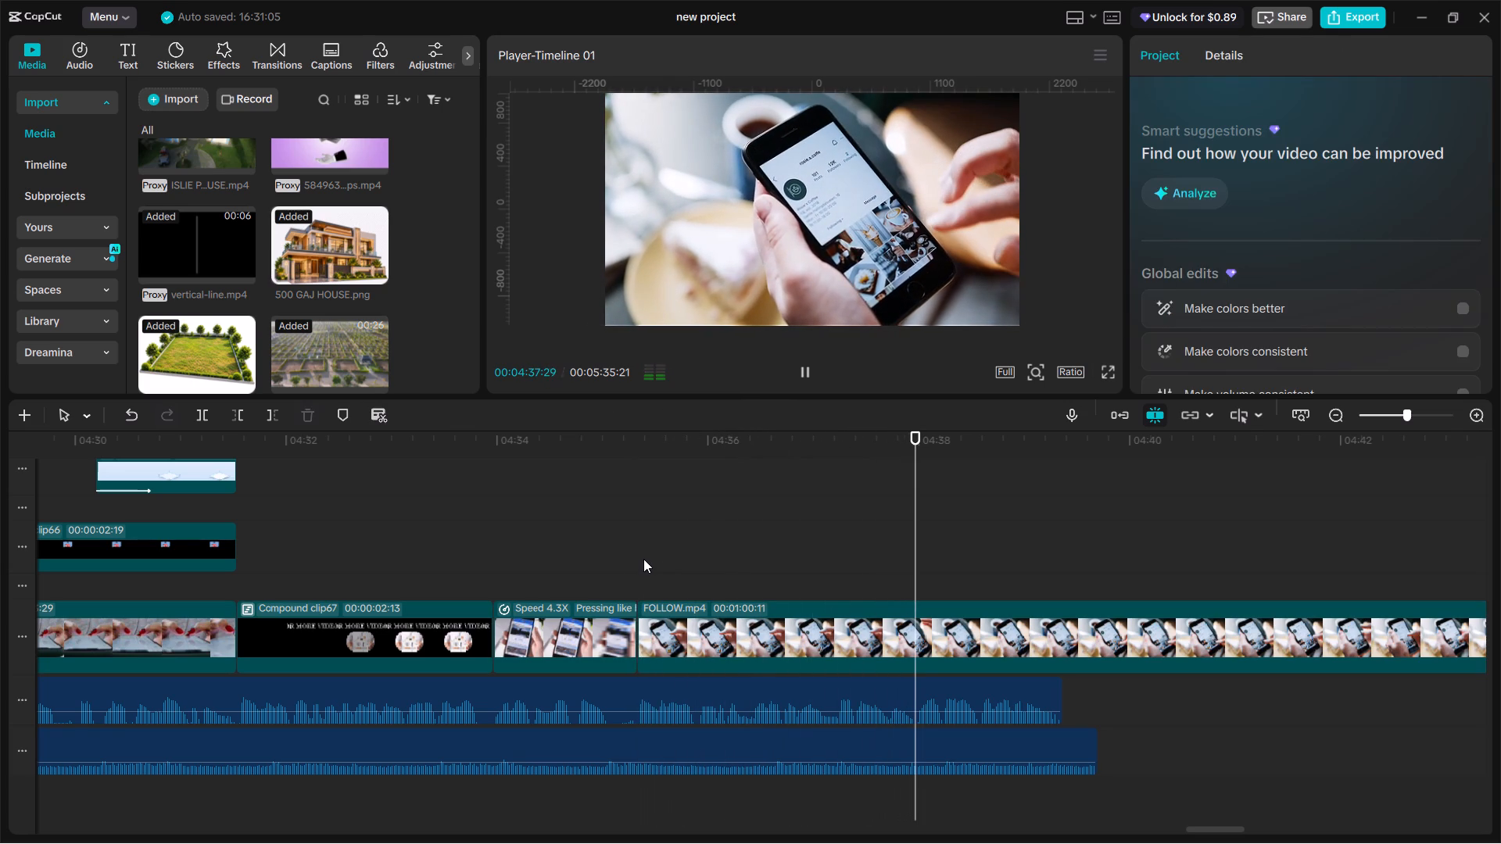
key("space")
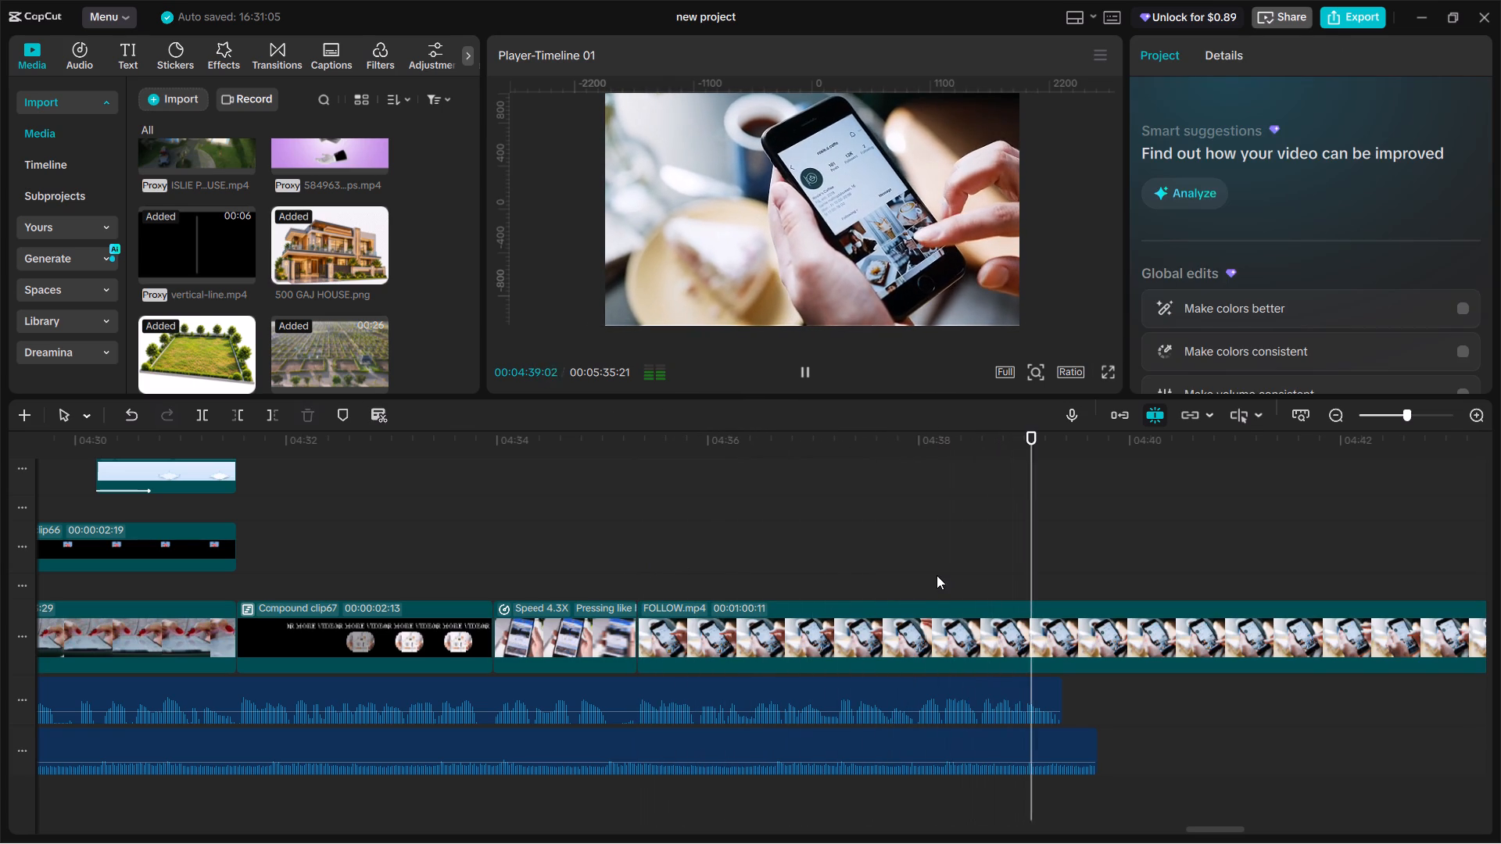
key("space")
key("space")
key("space")
key("space")
key("space")
key("space")
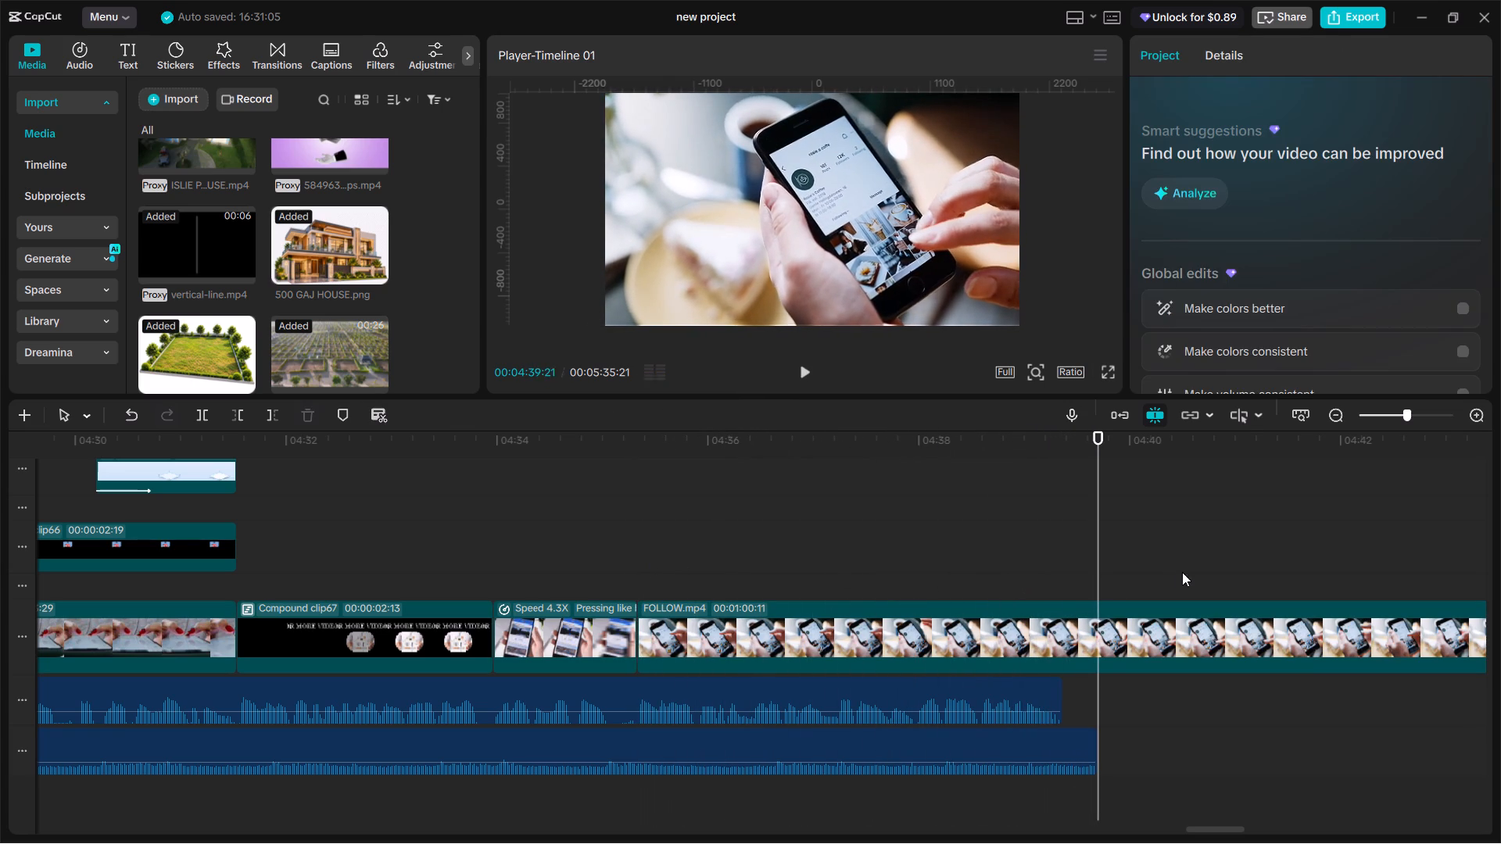
Scrub through the rest of the FOLLOW.mp4 clip to its end to review its footage.
scroll(1194, 564, "down", 13, "ctrl")
scroll(1261, 549, "down", 7, "ctrl")
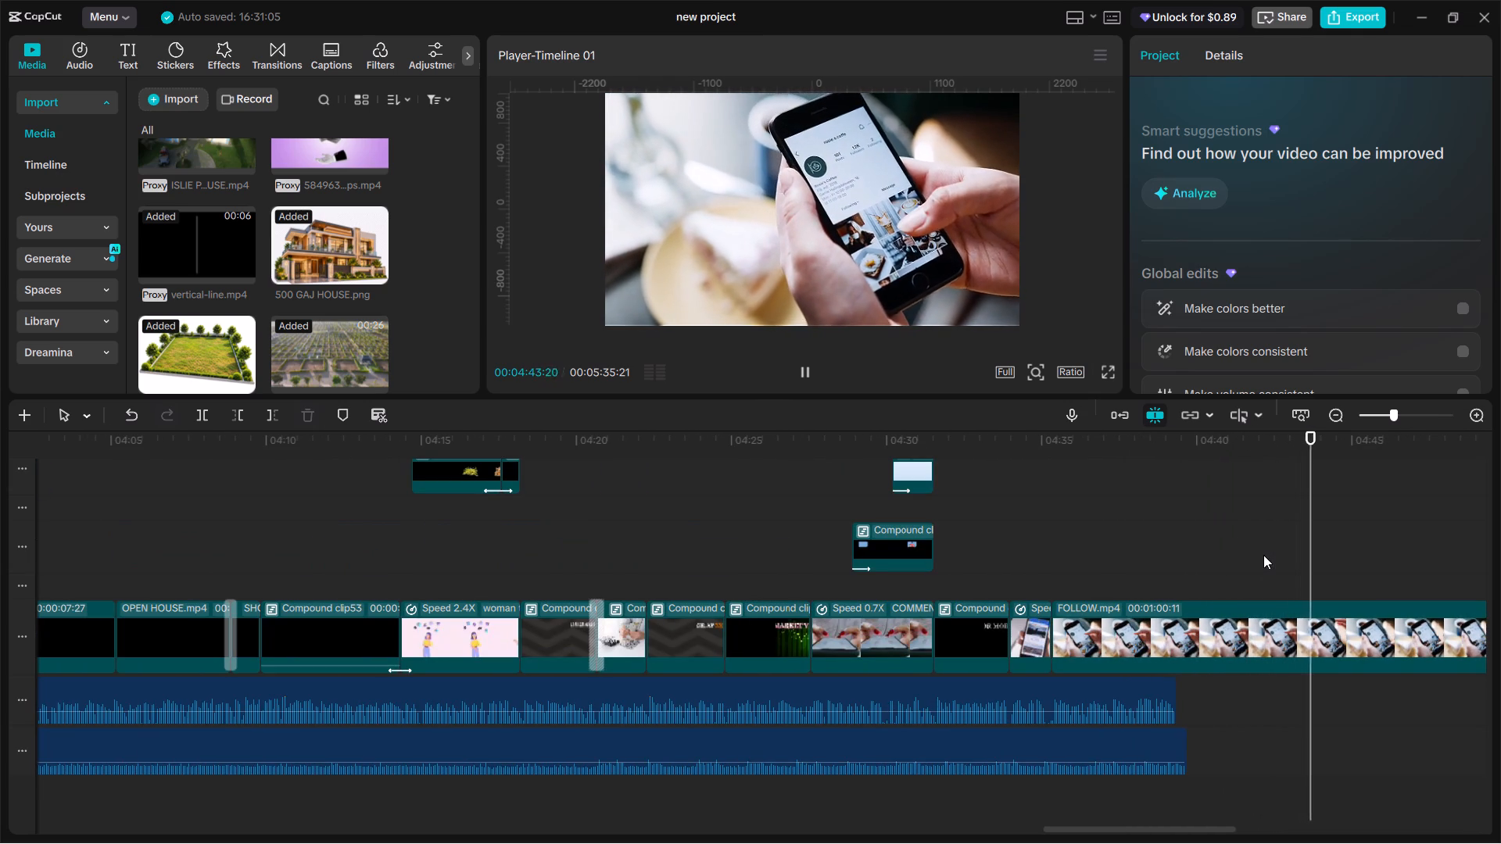
scroll(1263, 555, "down", 13, "ctrl")
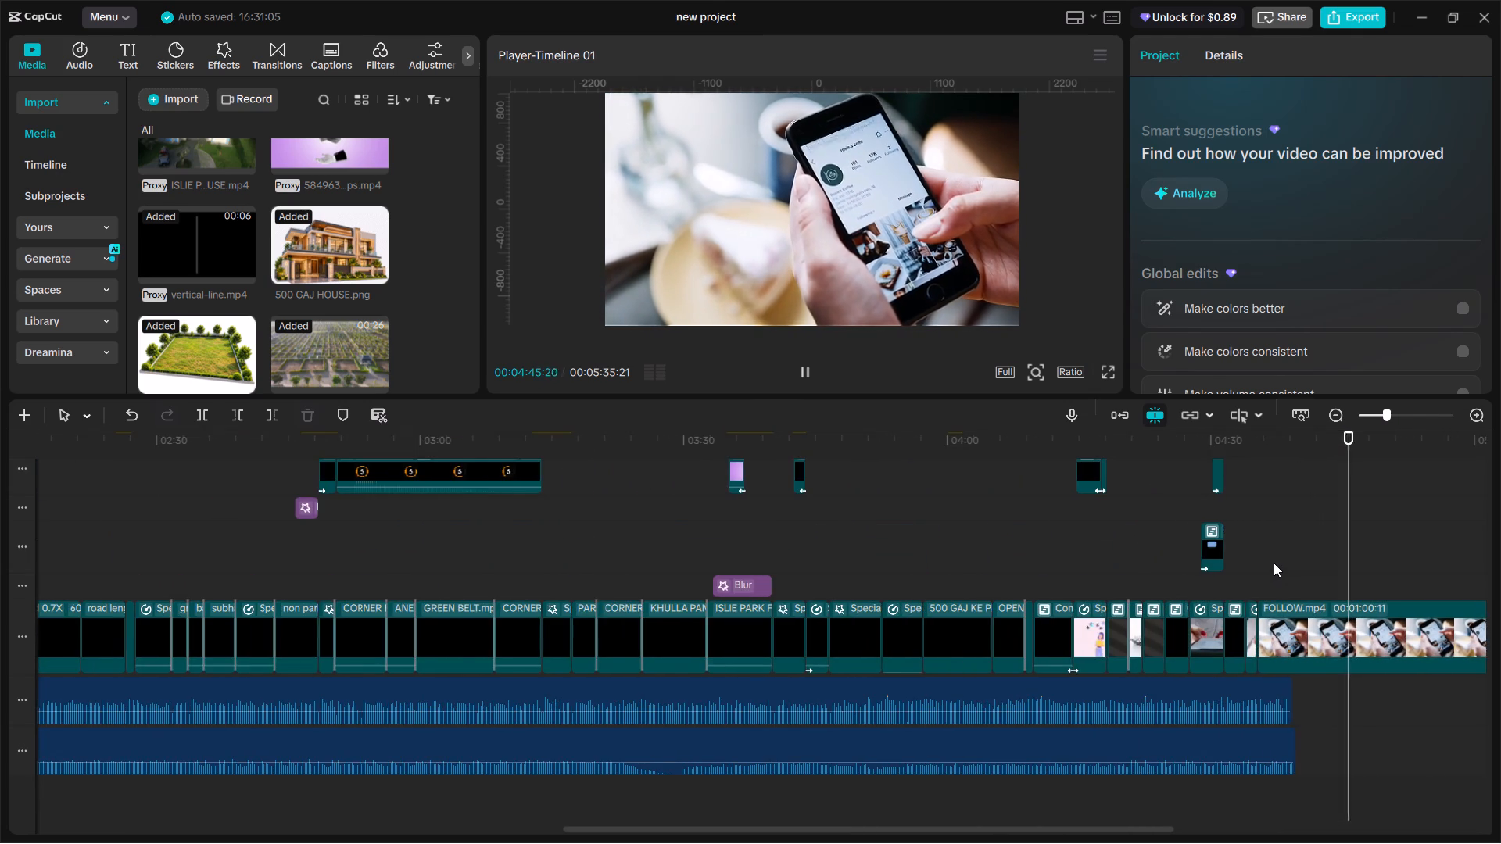
scroll(1274, 563, "down", 4, "alt")
scroll(1166, 585, "down", 1, "alt")
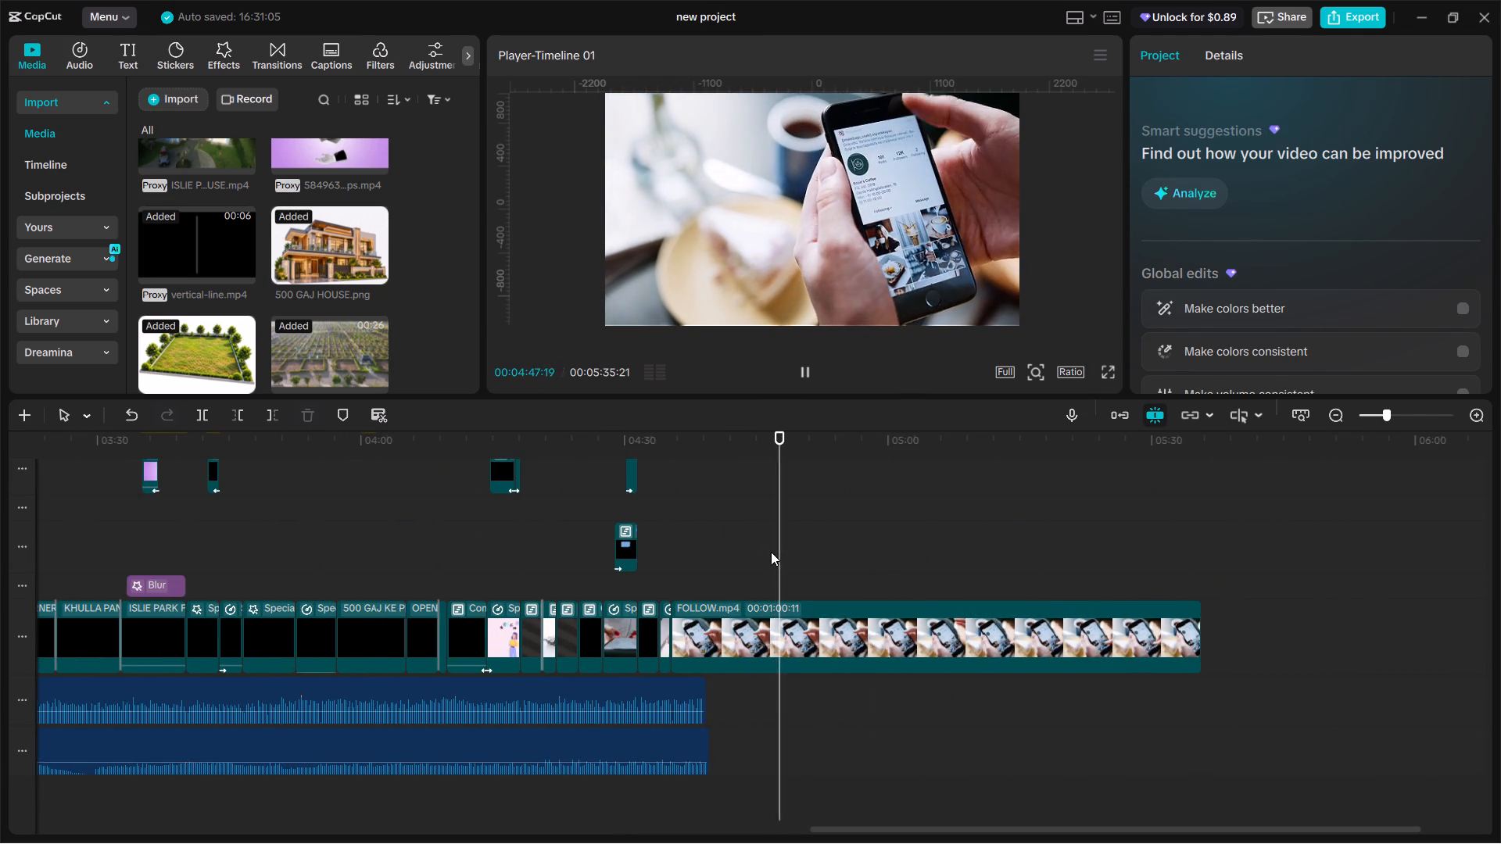
left_click_drag(783, 560, 1035, 569)
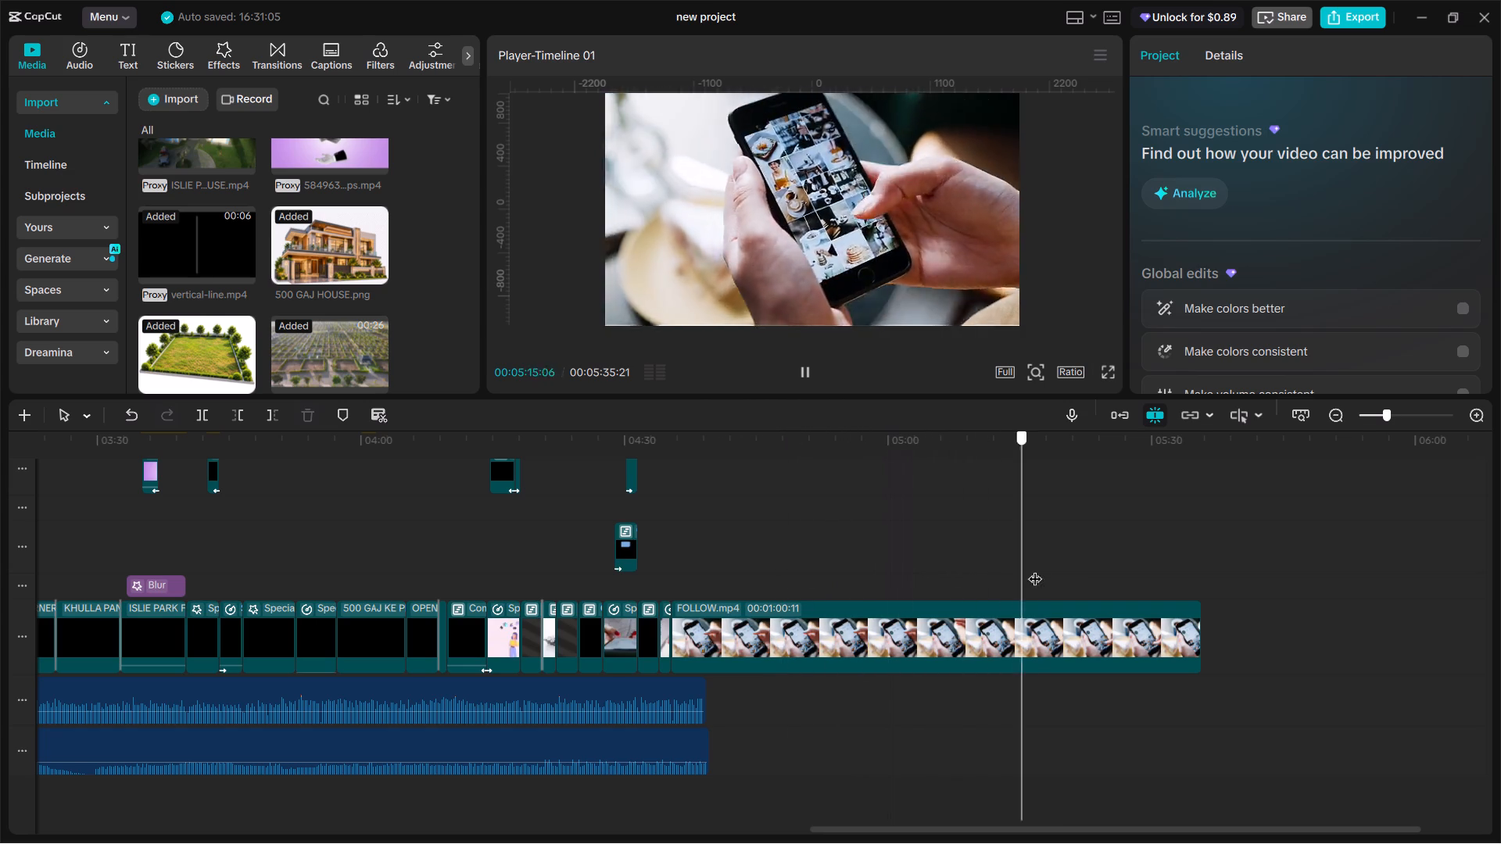
left_click_drag(1035, 569, 1209, 581)
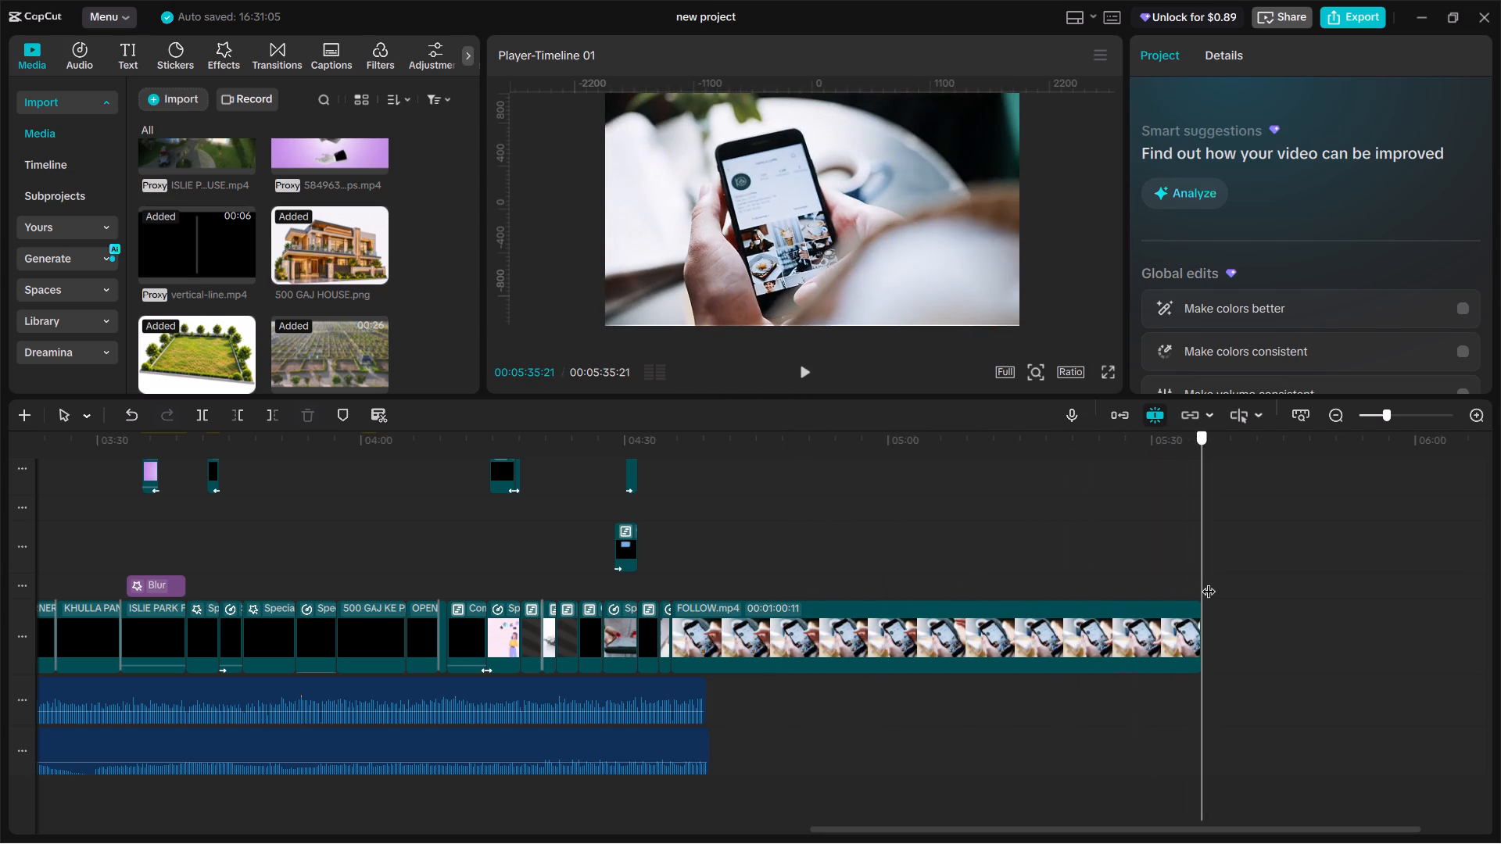
left_click_drag(1209, 581, 685, 578)
Split the FOLLOW.mp4 clip at 04:37:29, where the narrated phrase ends, and delete the remainder.
scroll(690, 574, "up", 18, "ctrl")
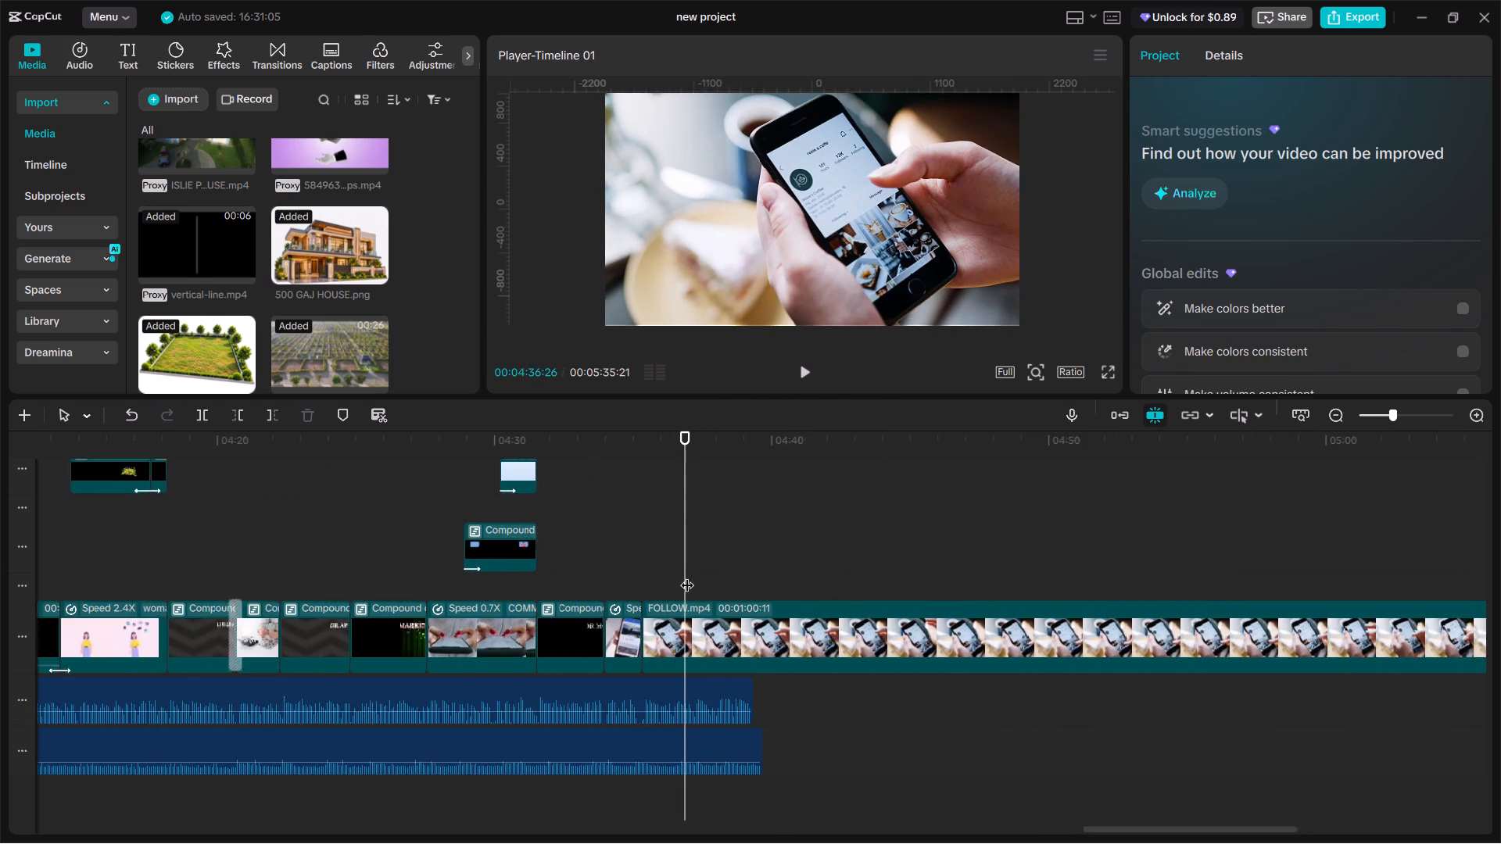
scroll(687, 575, "up", 14, "ctrl")
left_click(582, 539, "ctrl")
left_click_drag(582, 539, 570, 535)
key("space")
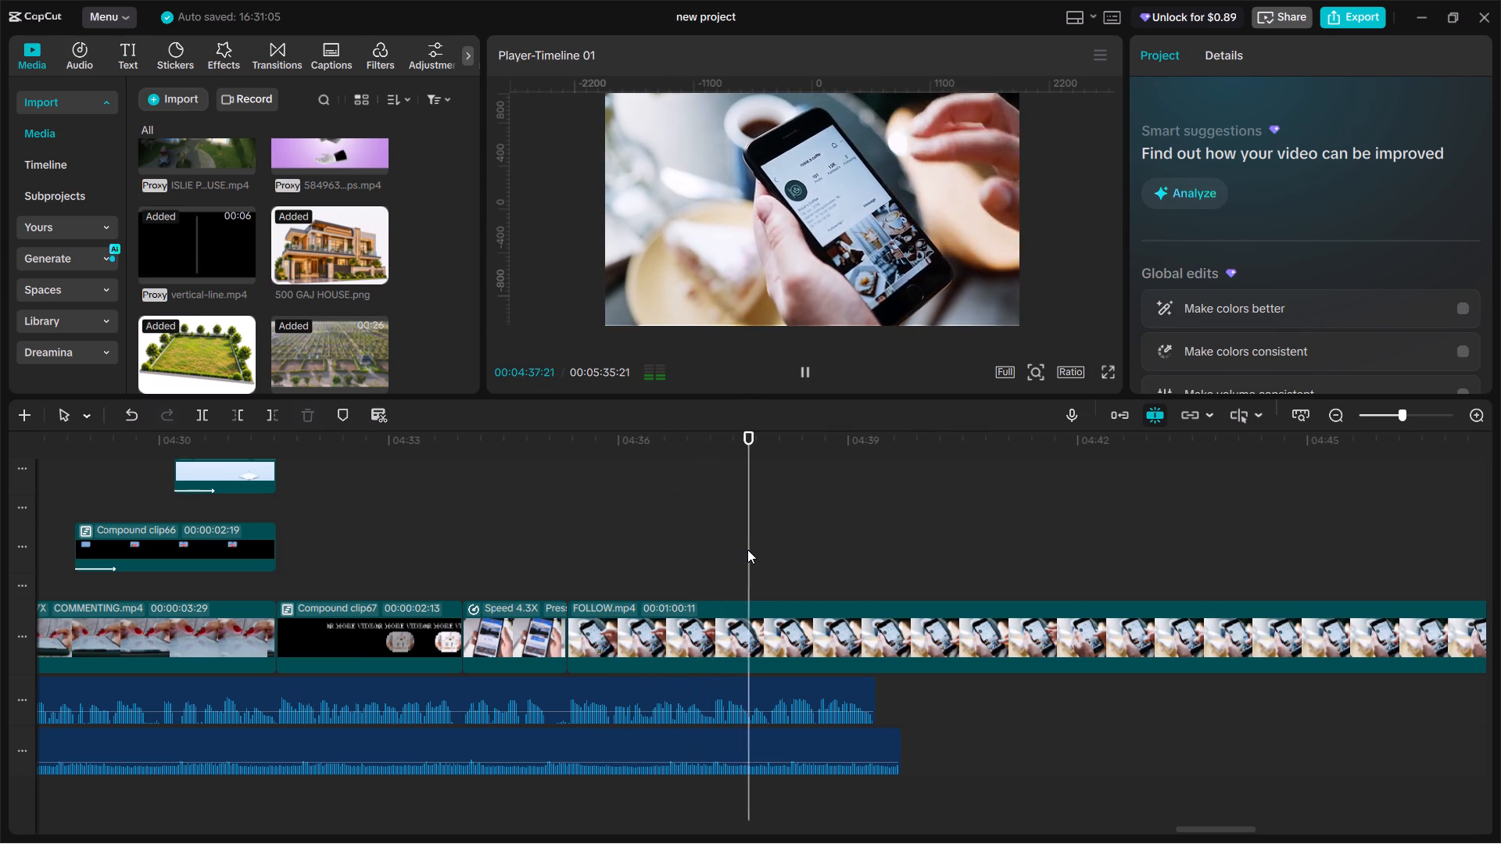
key("space")
left_click(821, 619)
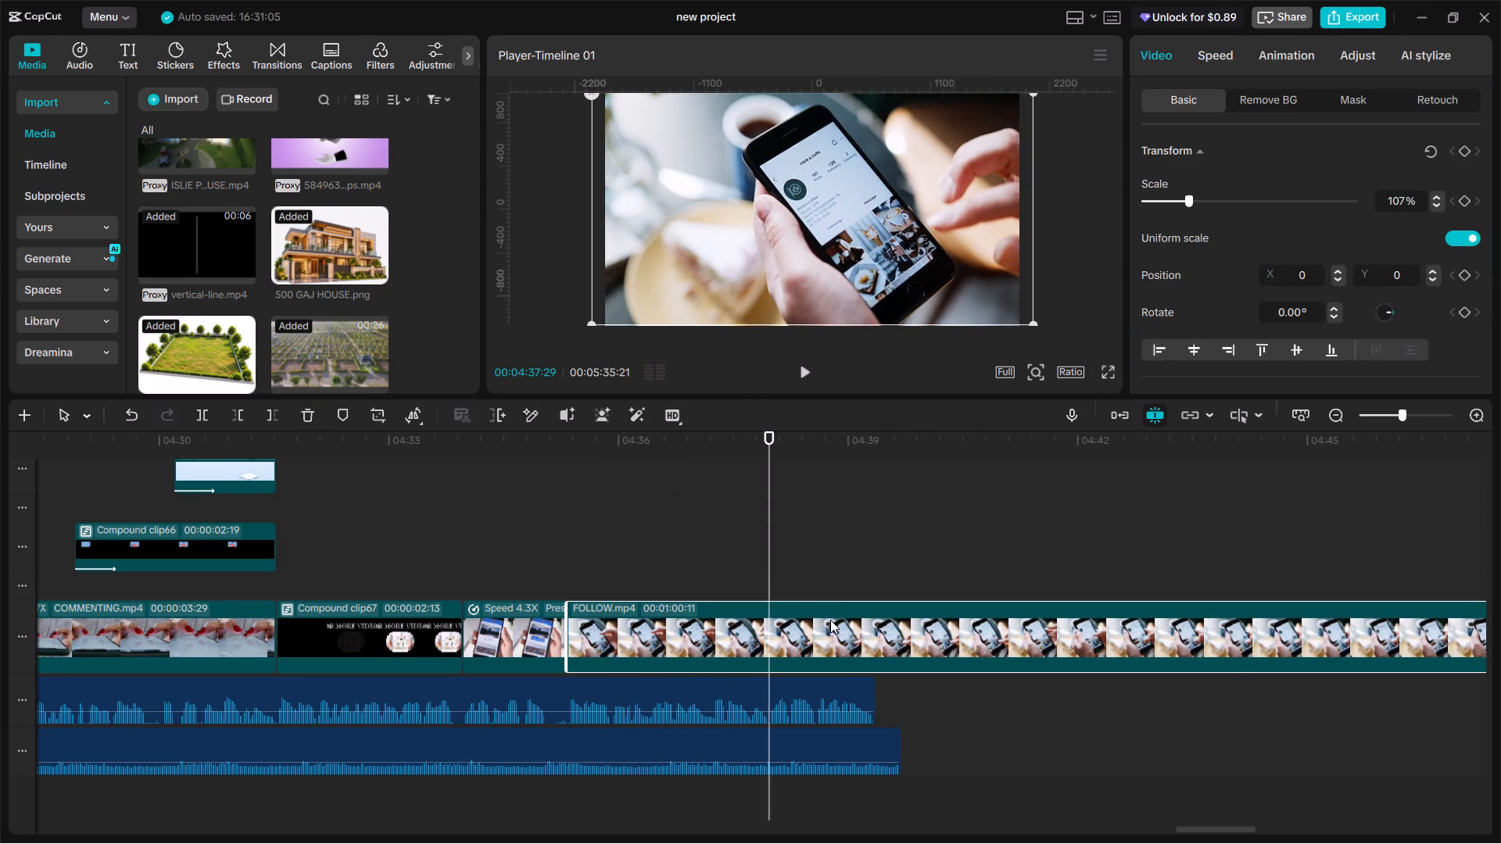
key("ctrl+b")
key("BackSpace")
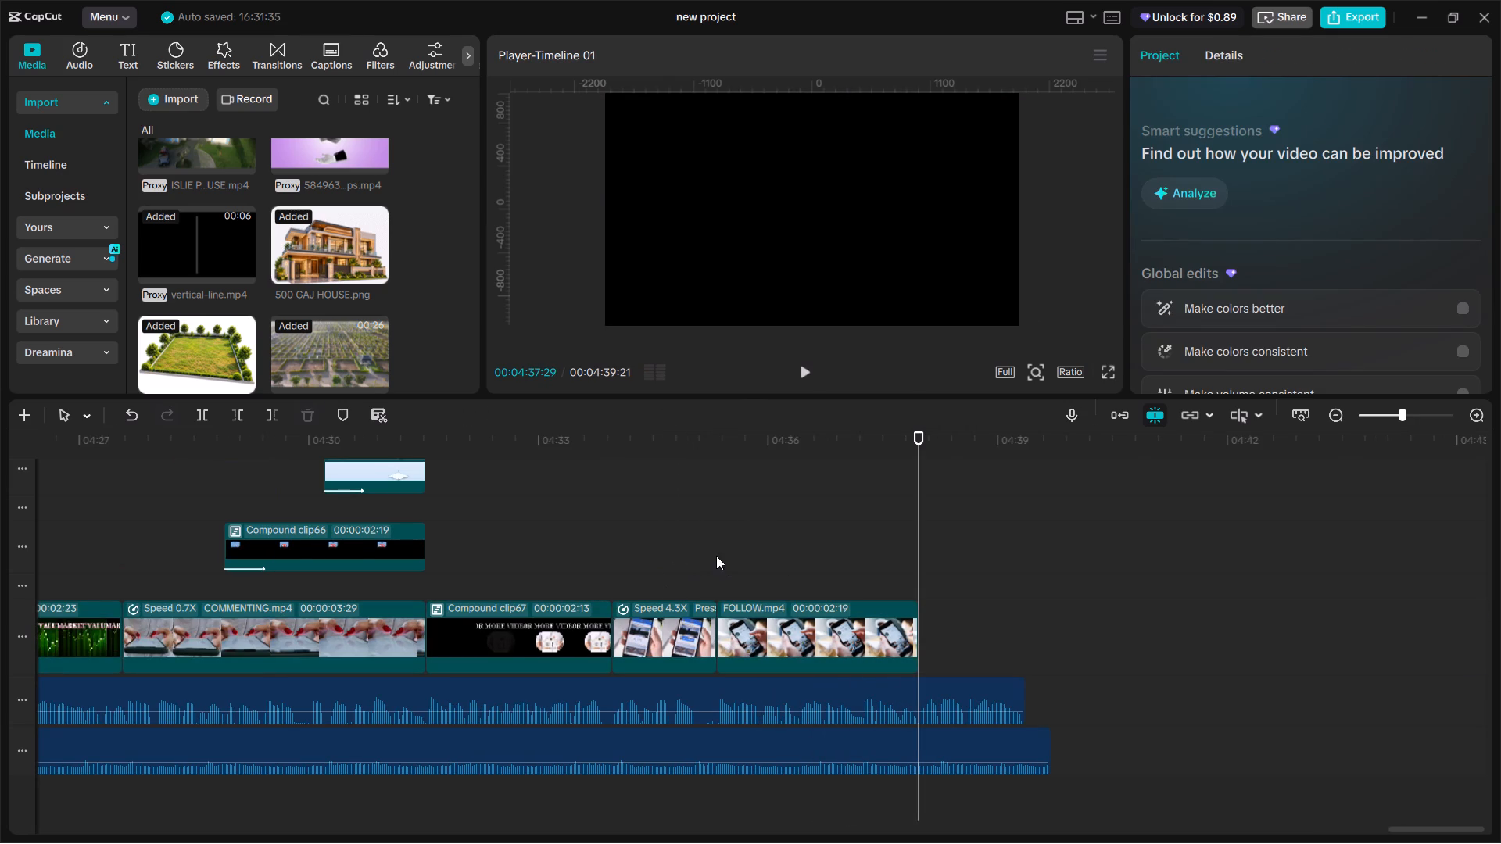
Play the closing narration across the end of the FOLLOW.mp4 clip and return the playhead to 04:37:29.
left_click(712, 552)
key("space")
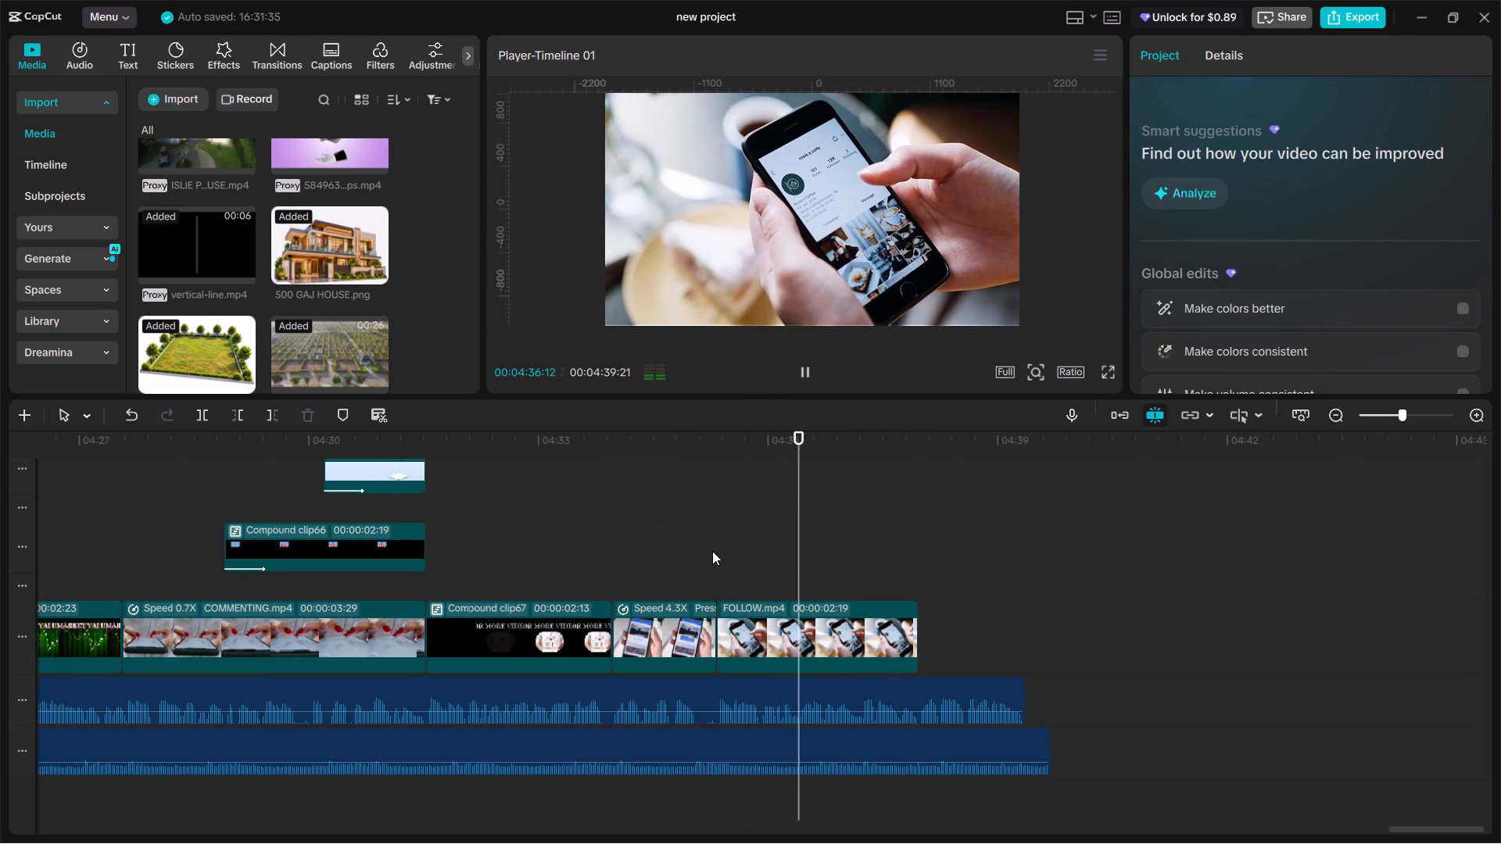
key("space")
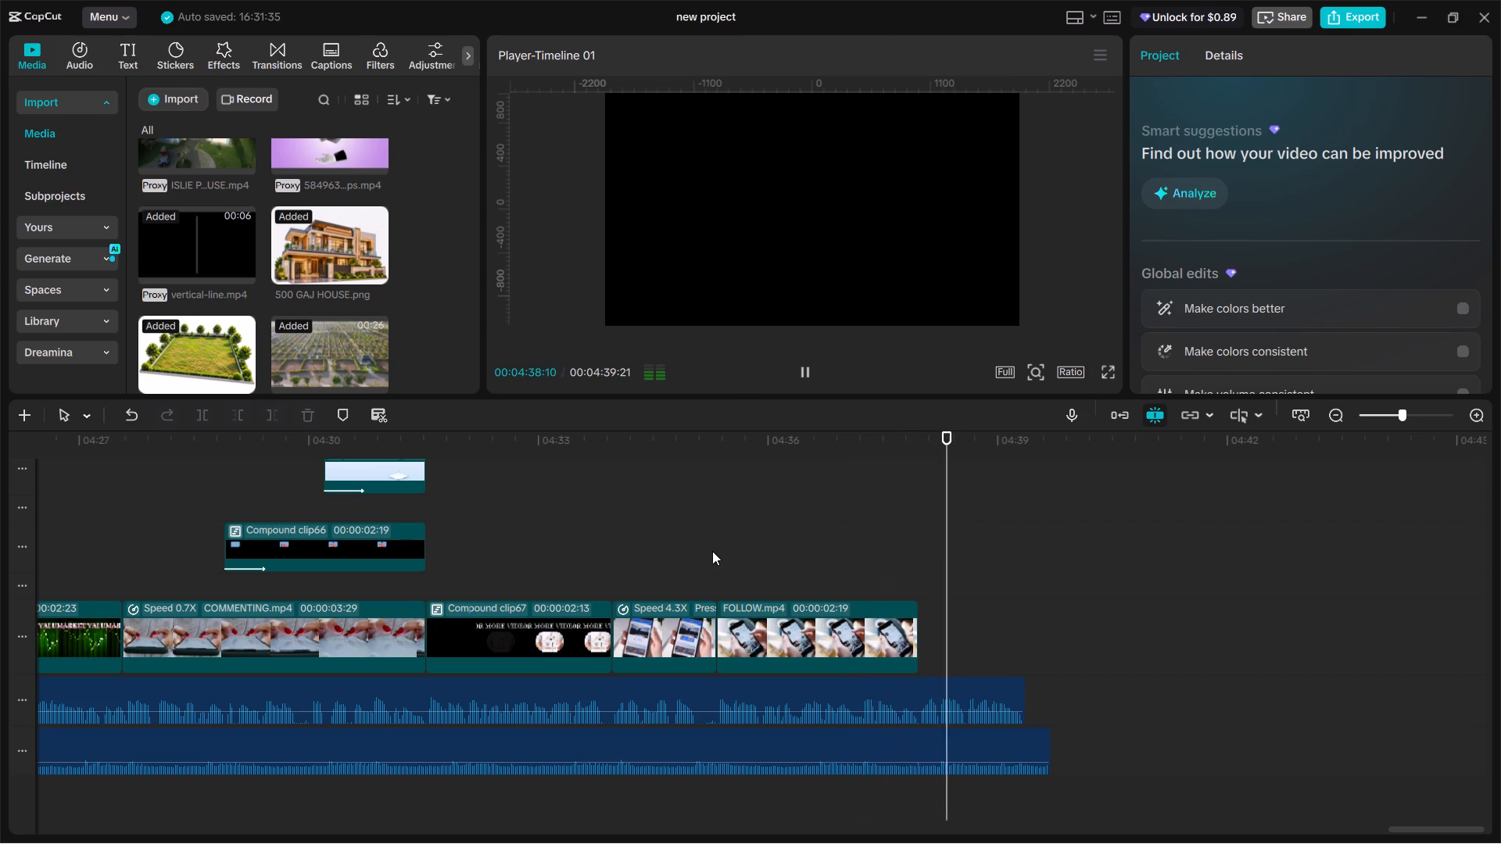
left_click(901, 560)
left_click_drag(901, 560, 913, 574)
key("space")
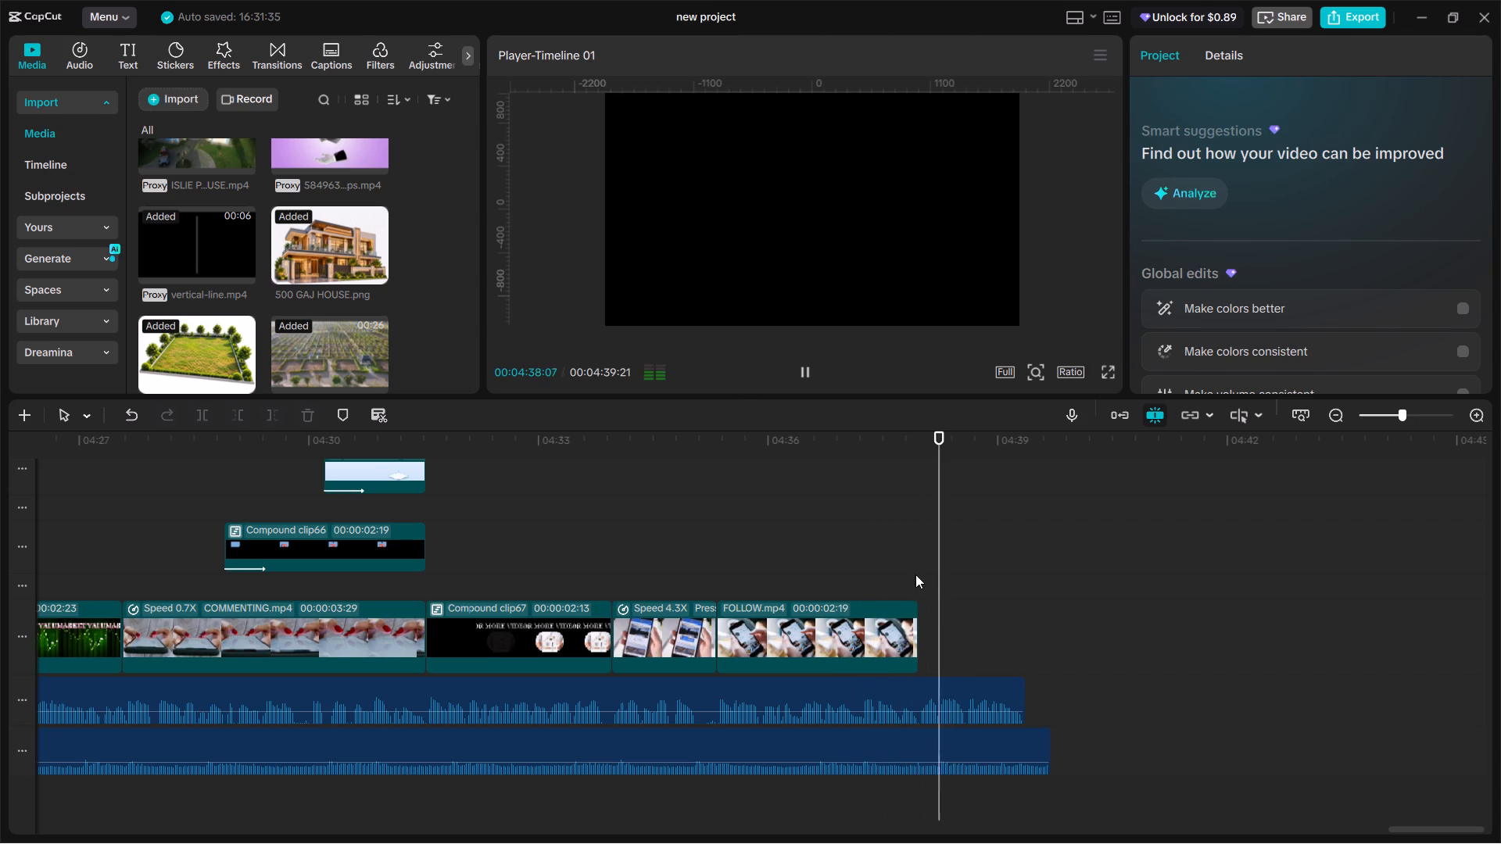
left_click(908, 548)
left_click_drag(908, 548, 943, 570)
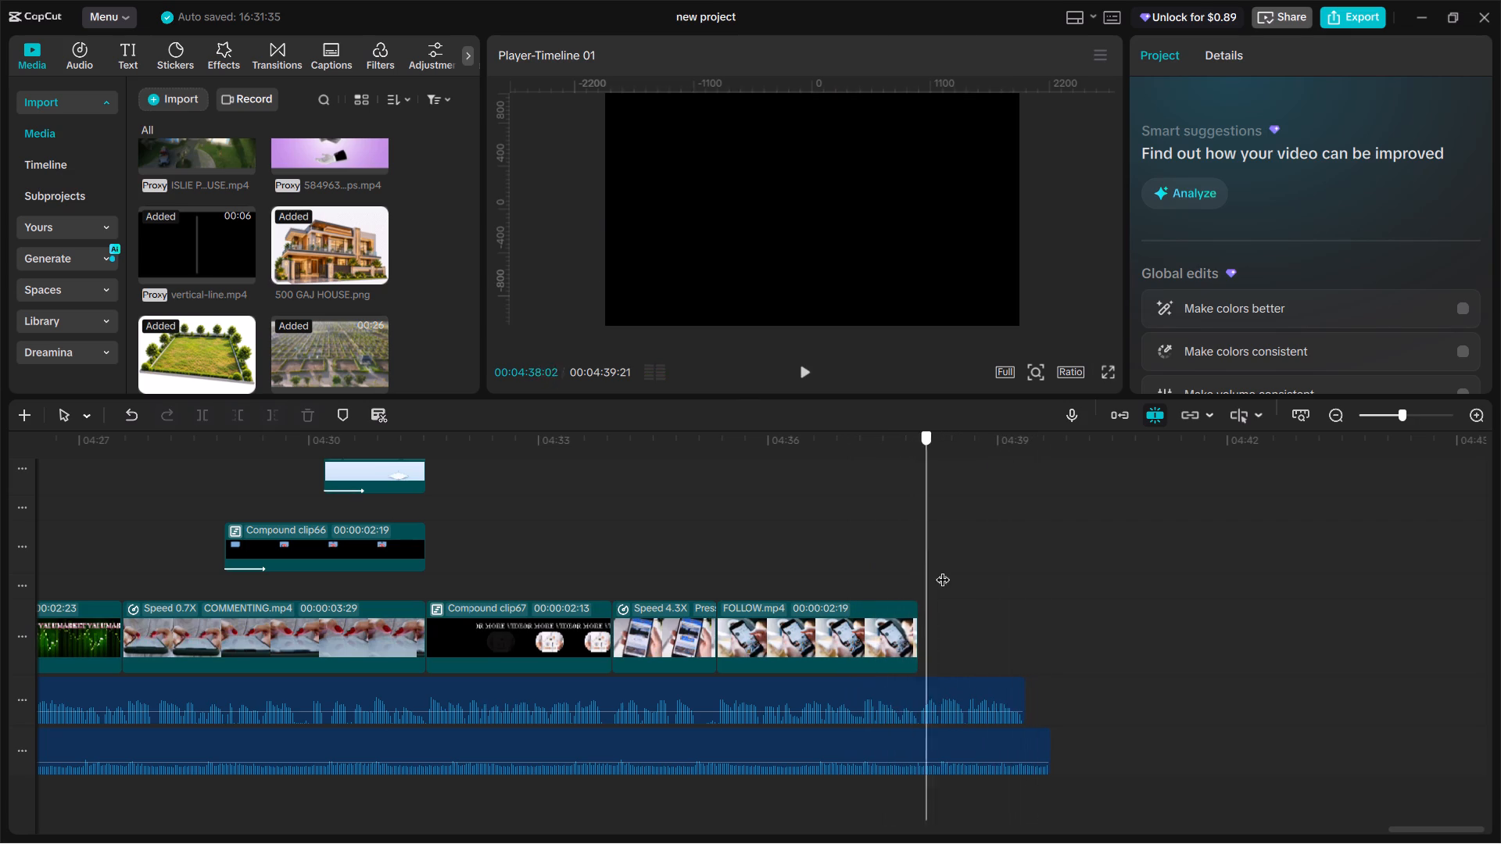
left_click_drag(943, 570, 920, 549)
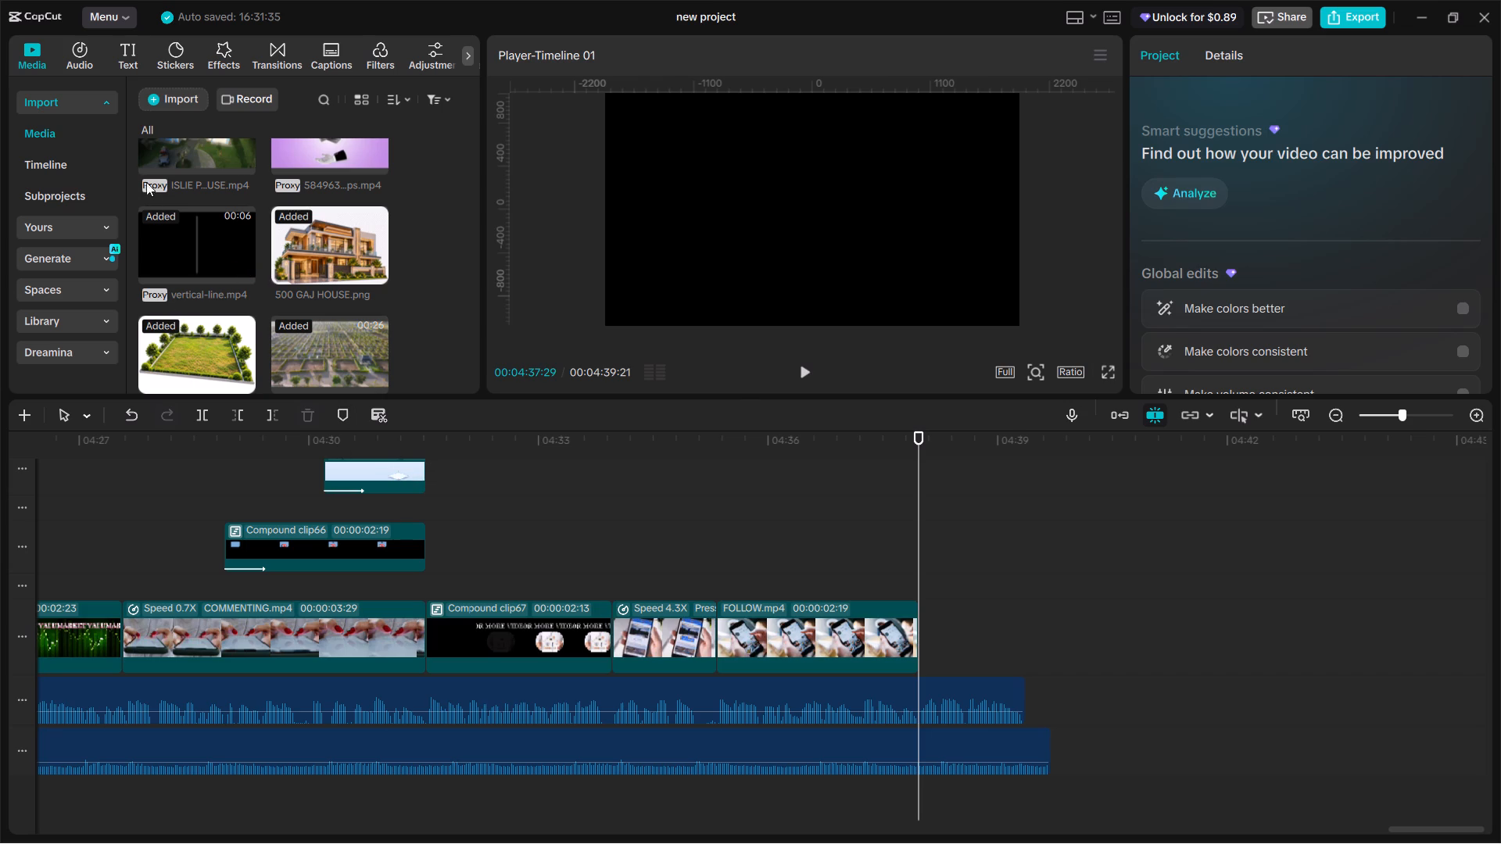
Search the stock media library for "BYE".
left_click(127, 62)
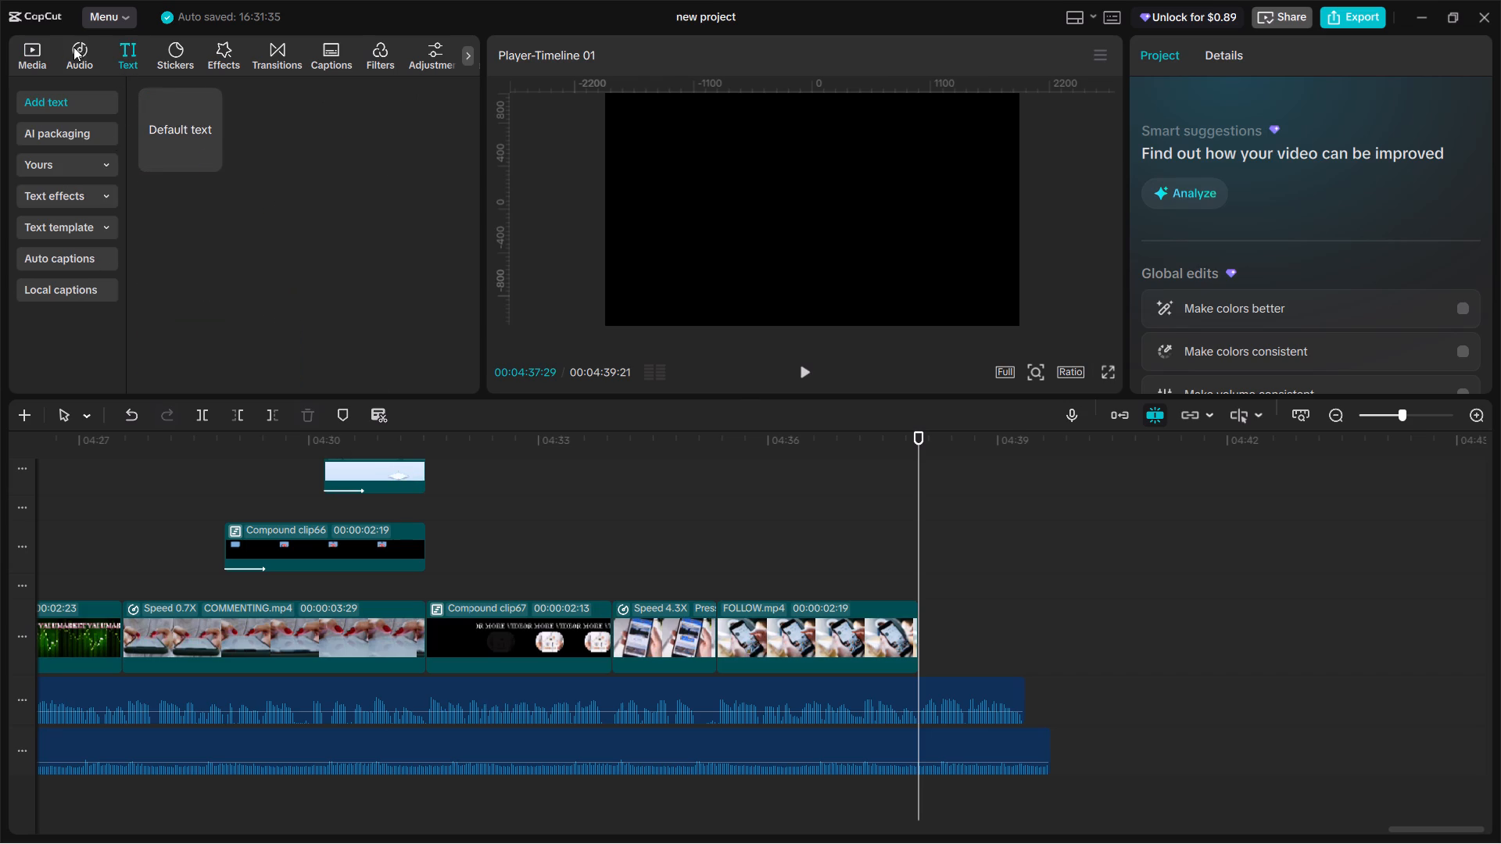
left_click(16, 45)
left_click(59, 319)
left_click(238, 101)
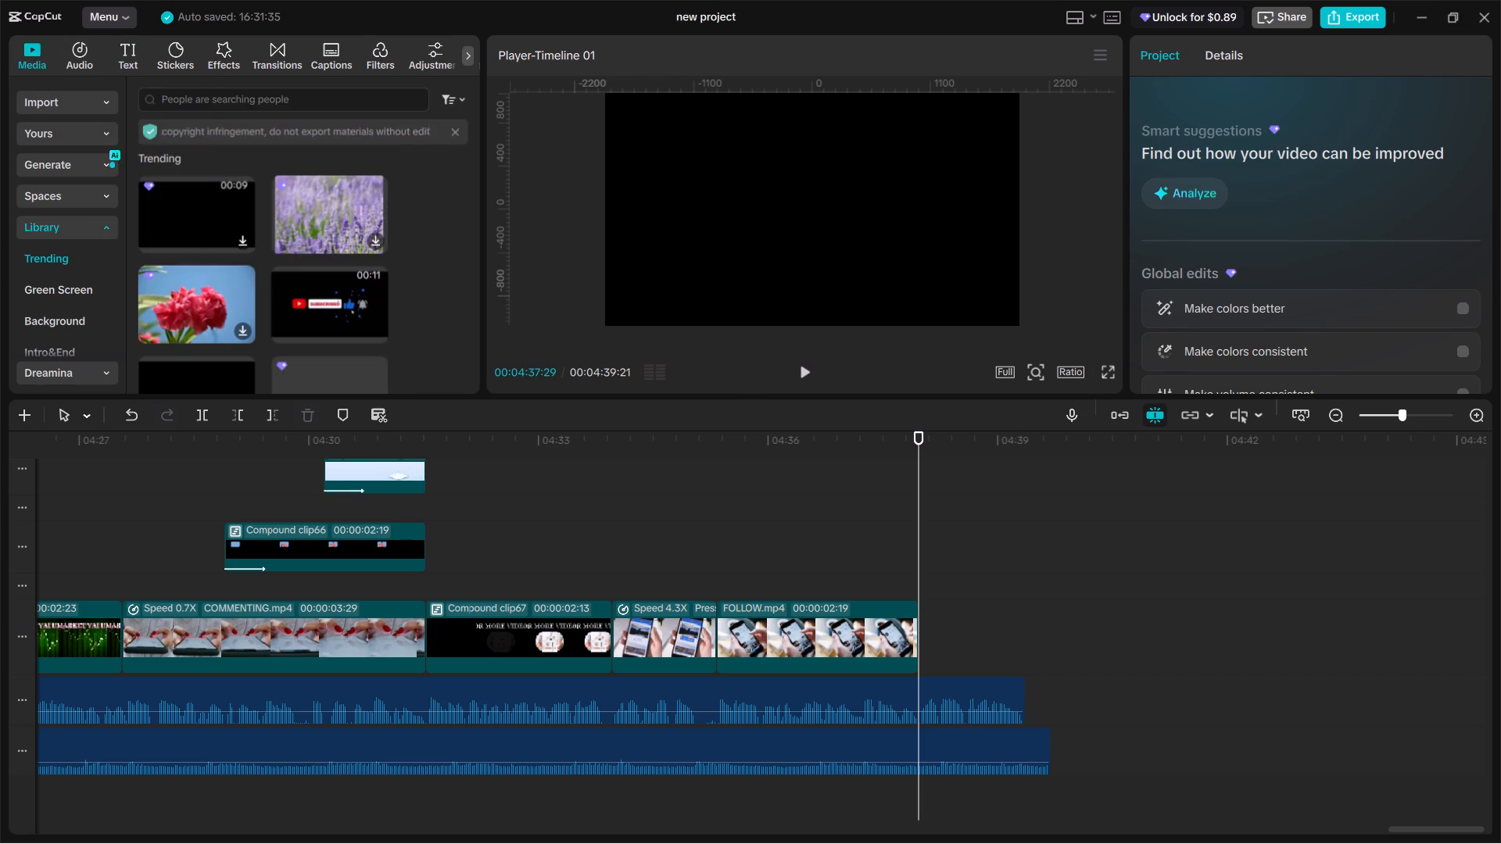
type("BUY")
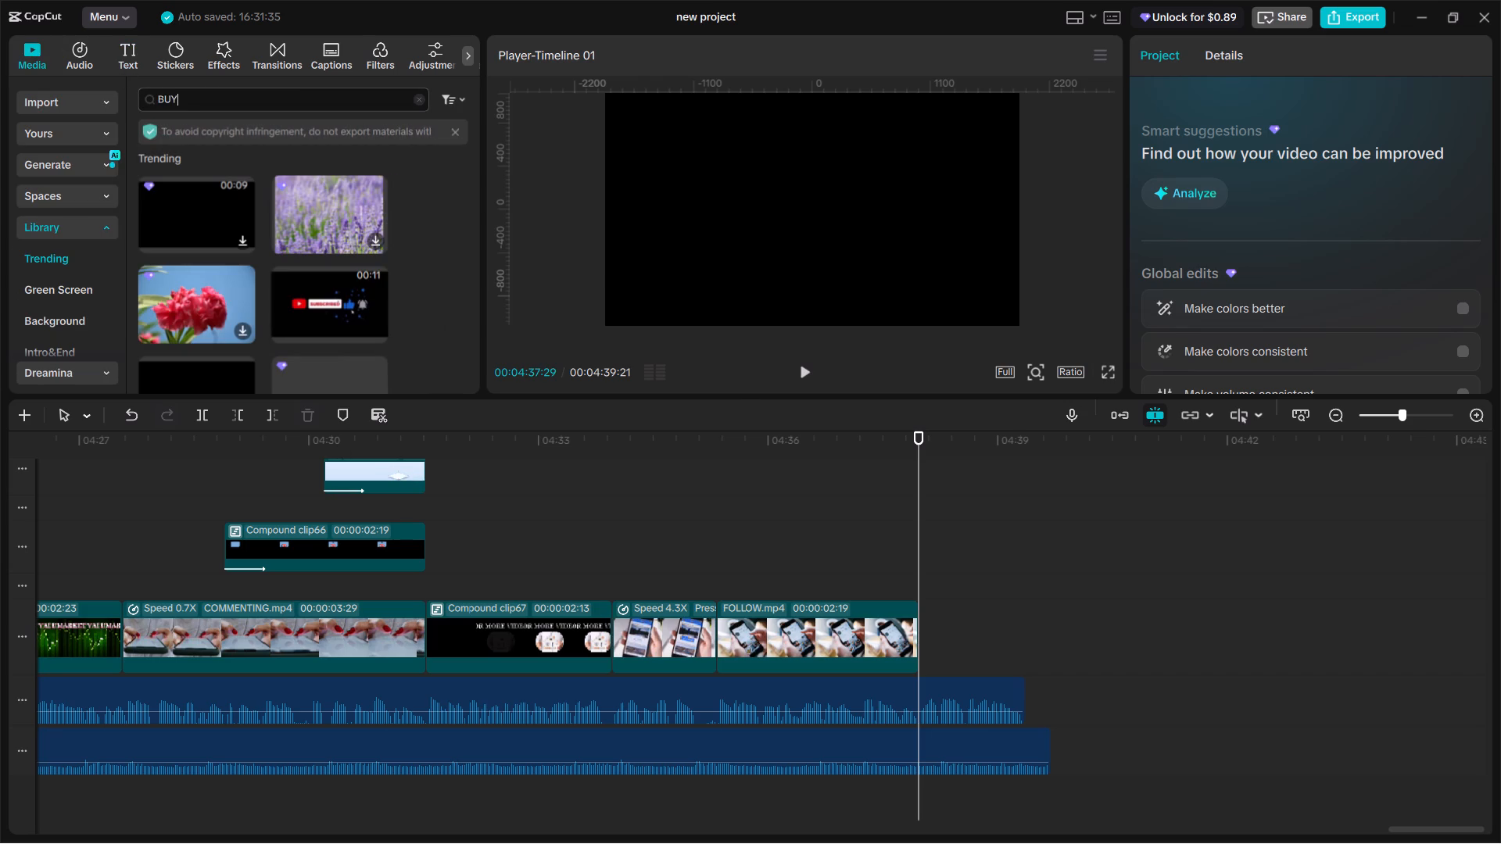
key("BackSpace")
key("BackSpace")
type("YE")
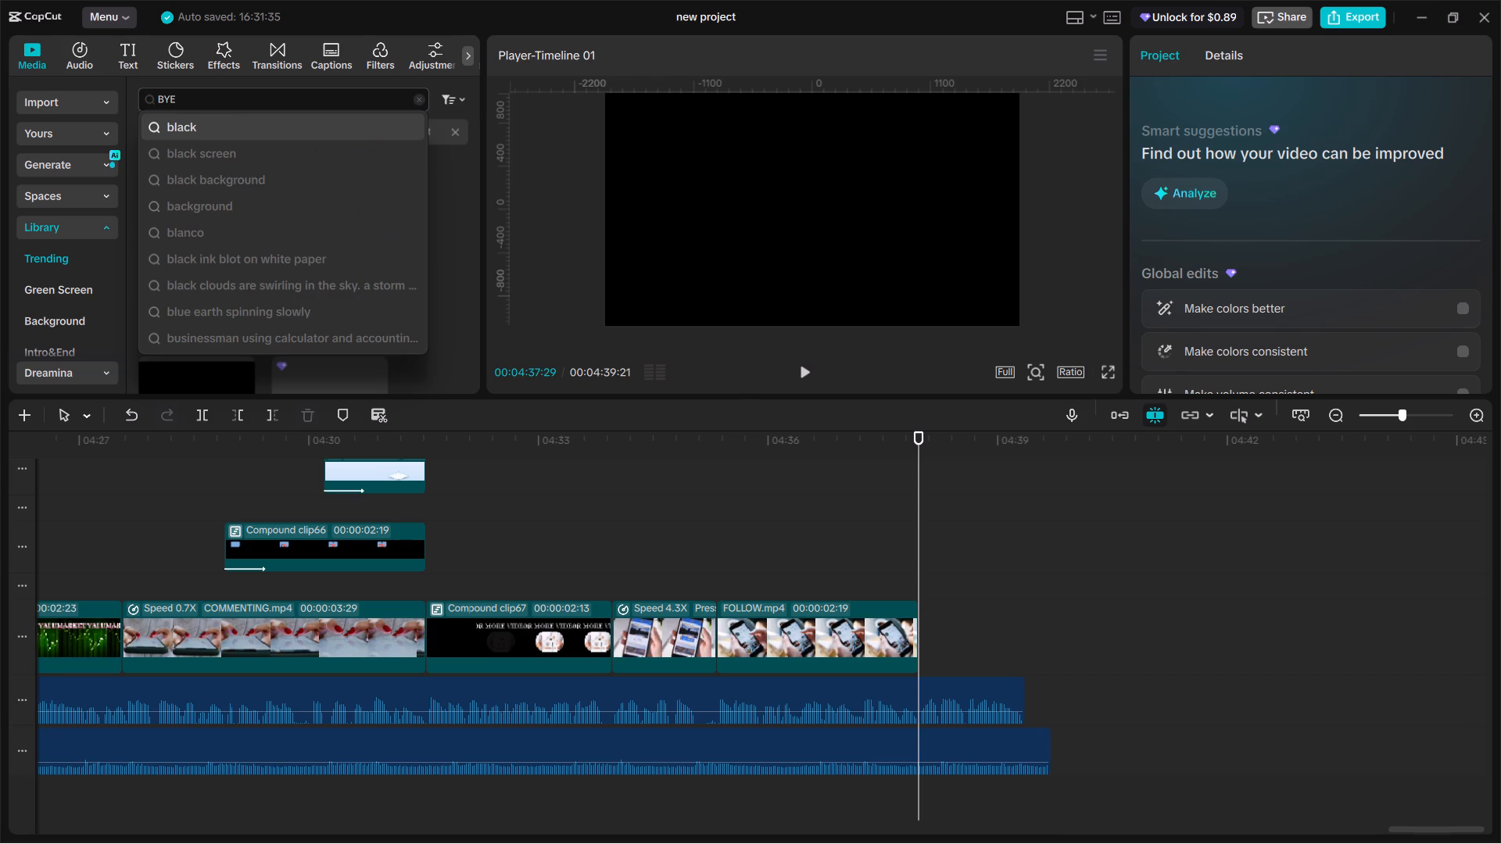
key("Return")
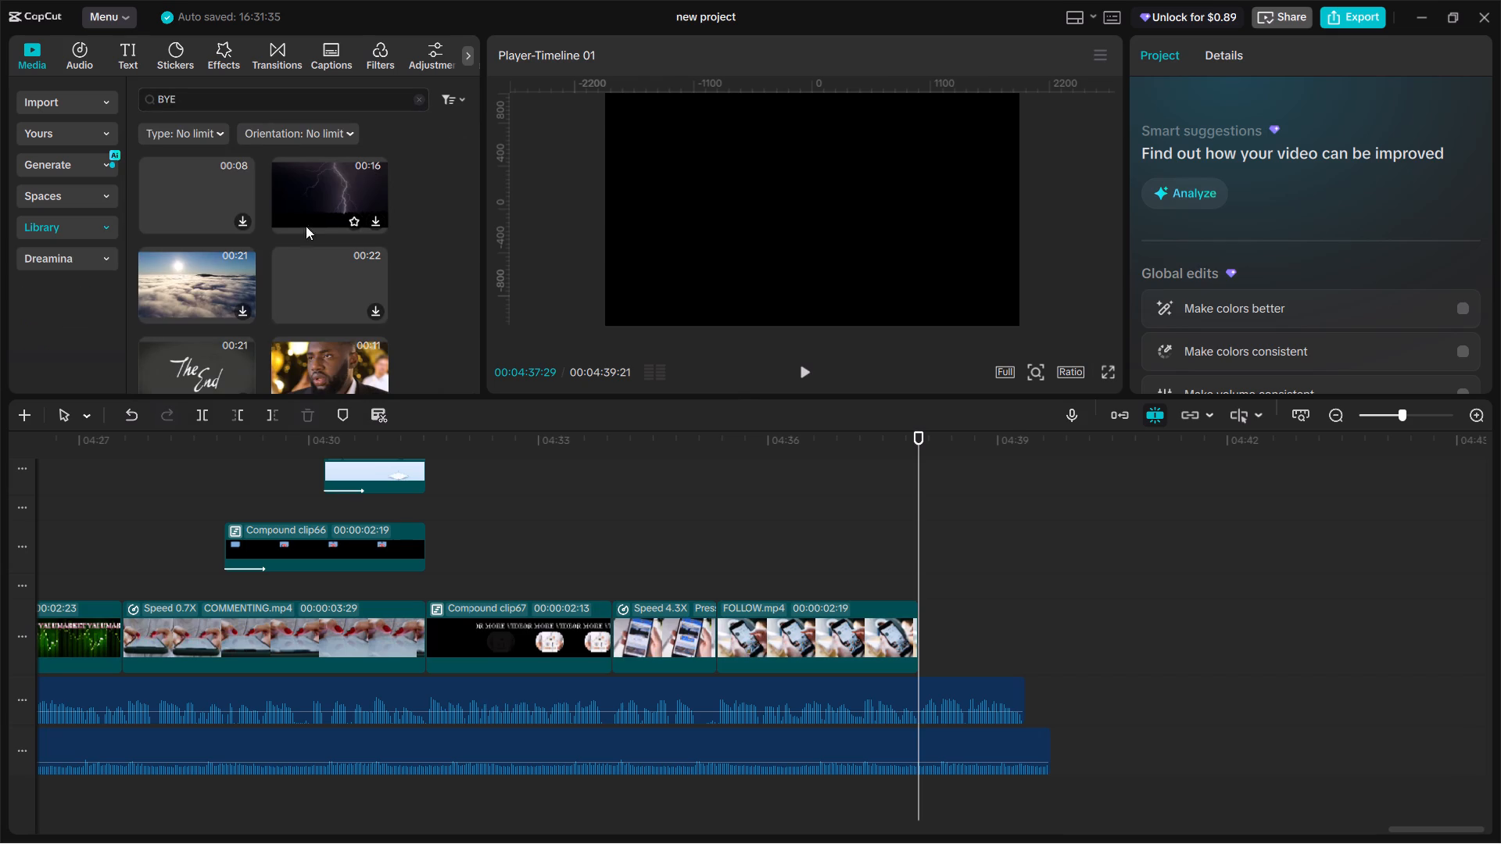
Look through the BYE results in the stock library for a suitable farewell clip.
left_click(198, 195)
scroll(324, 278, "down", 1)
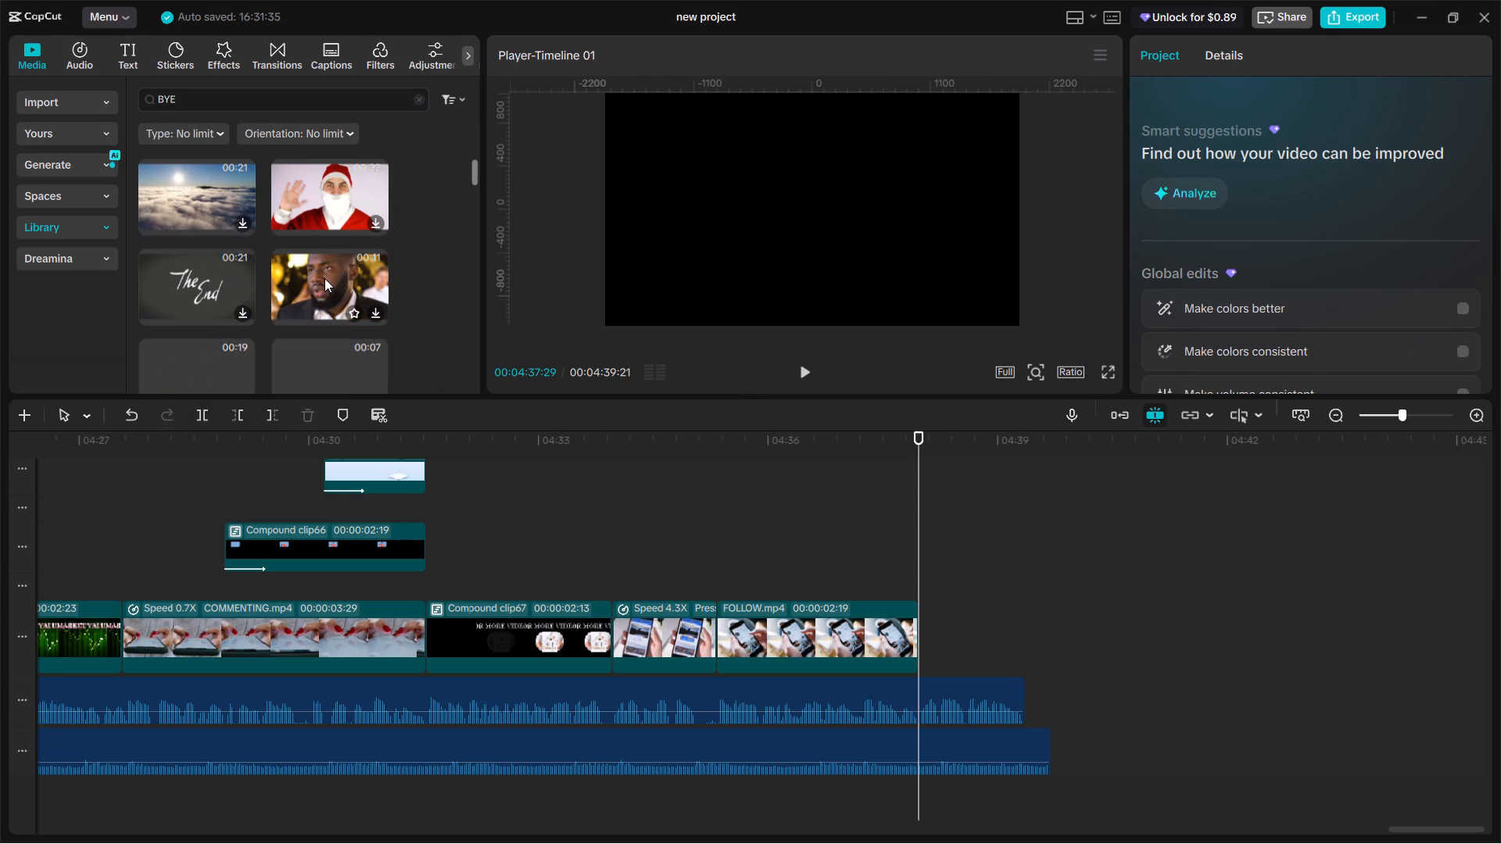
scroll(324, 278, "down", 2)
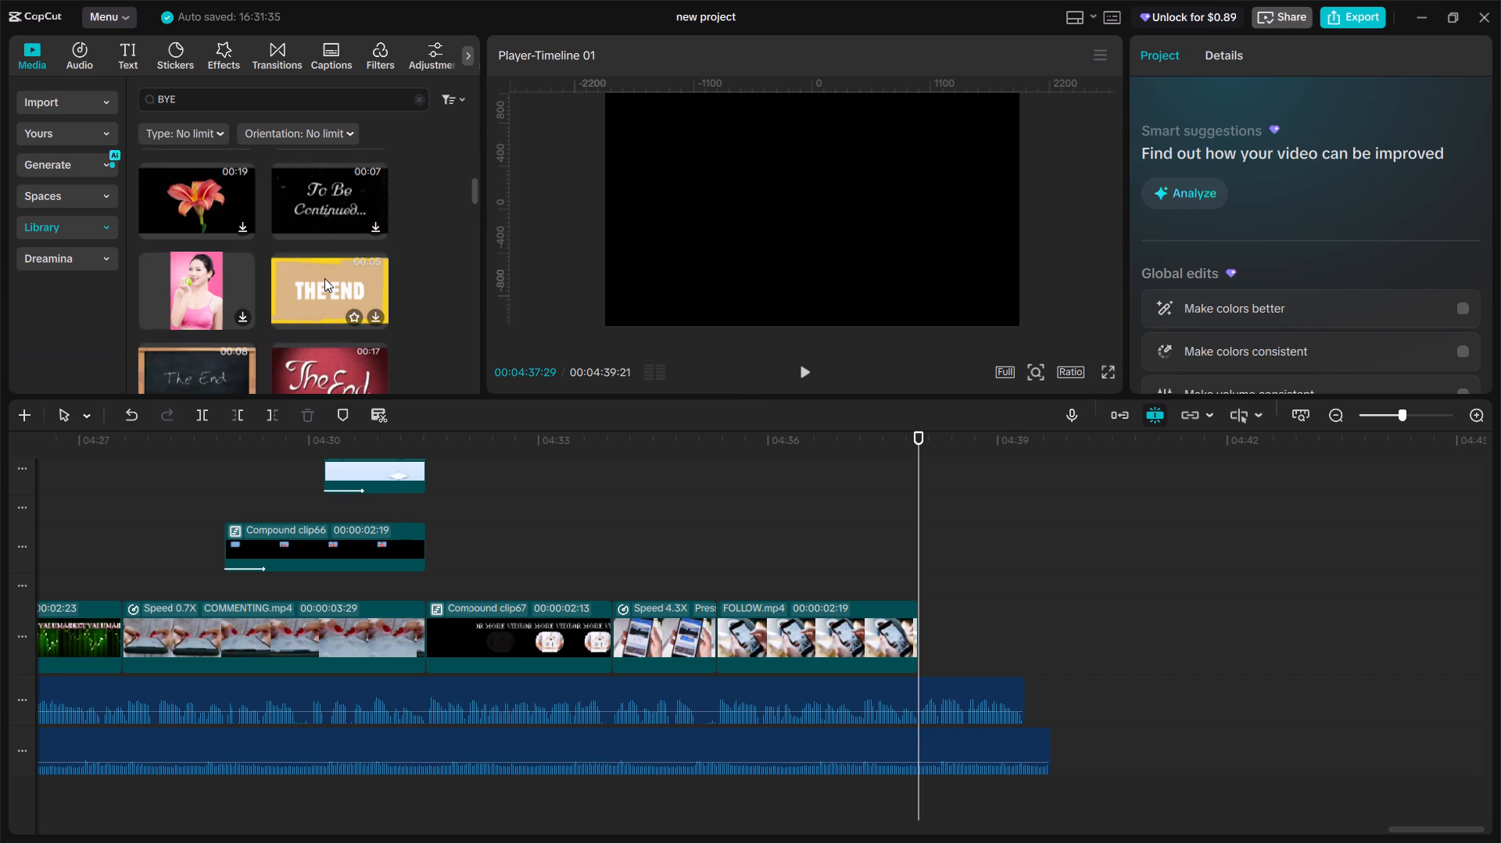
scroll(324, 278, "down", 4)
scroll(324, 278, "up", 1)
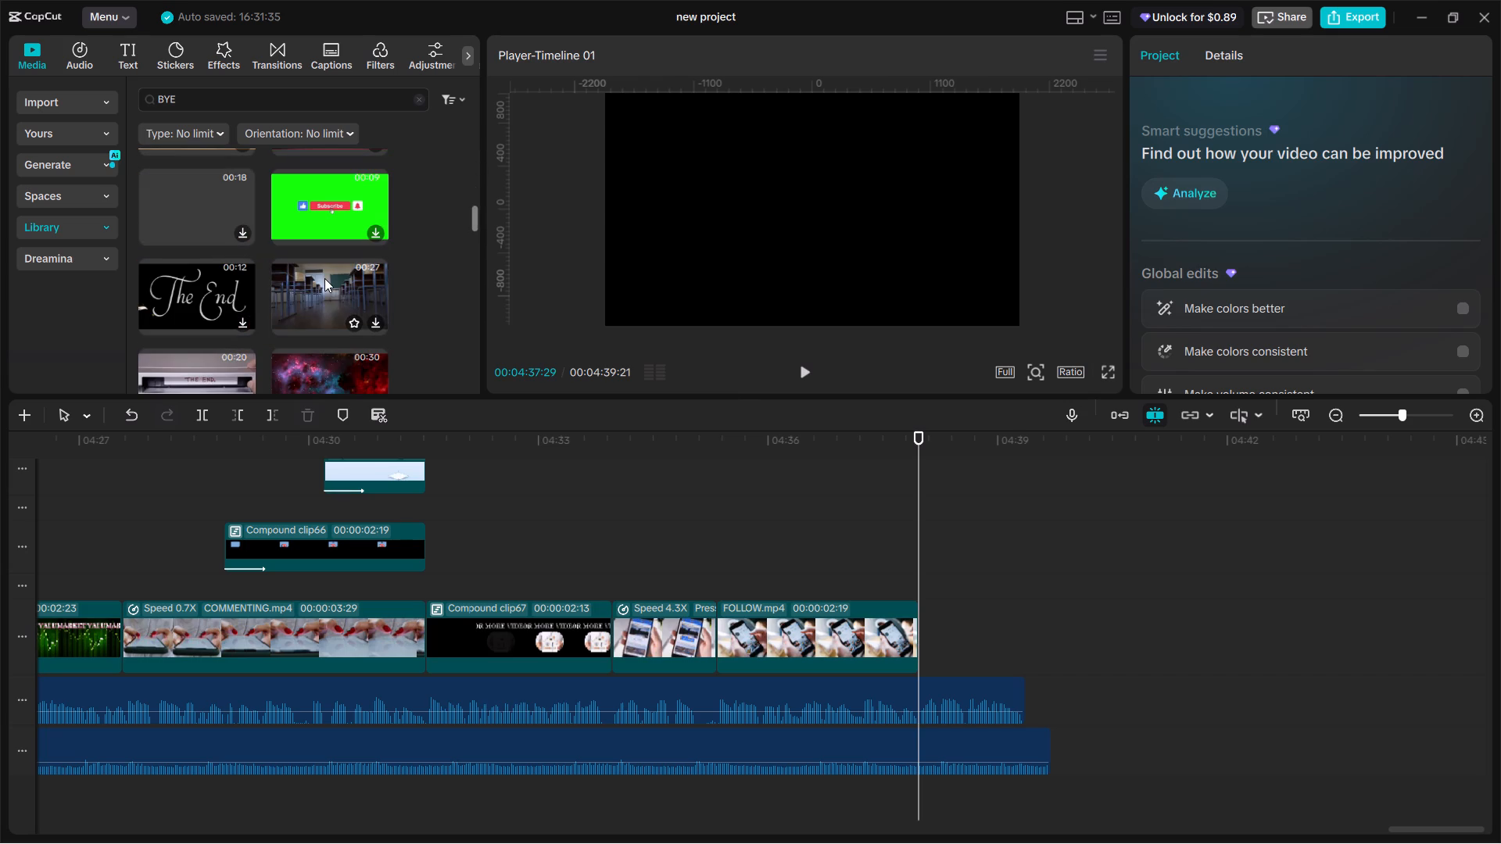
scroll(324, 279, "down", 2)
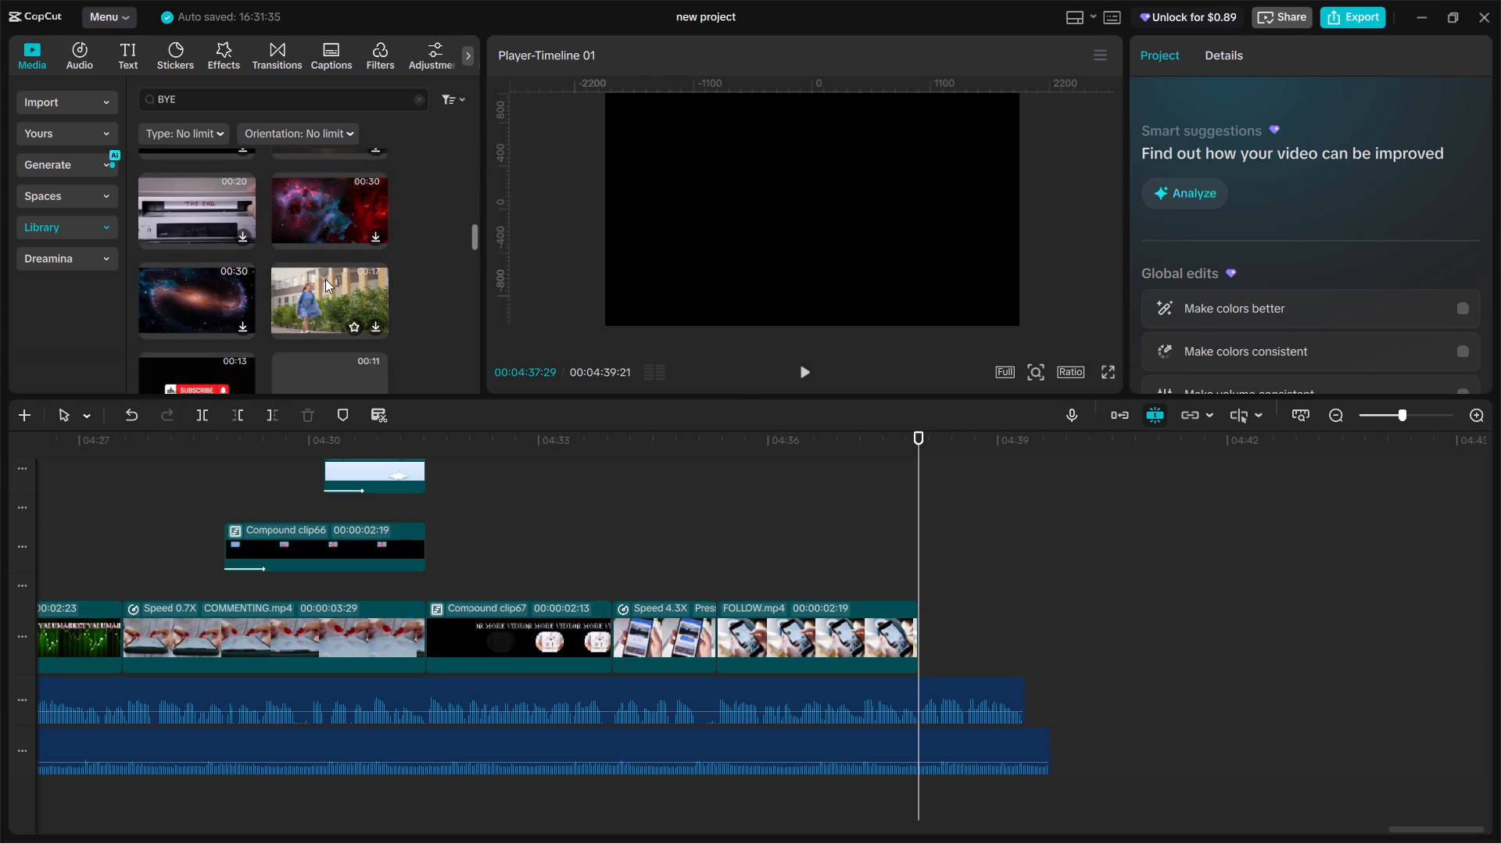
scroll(325, 279, "down", 2)
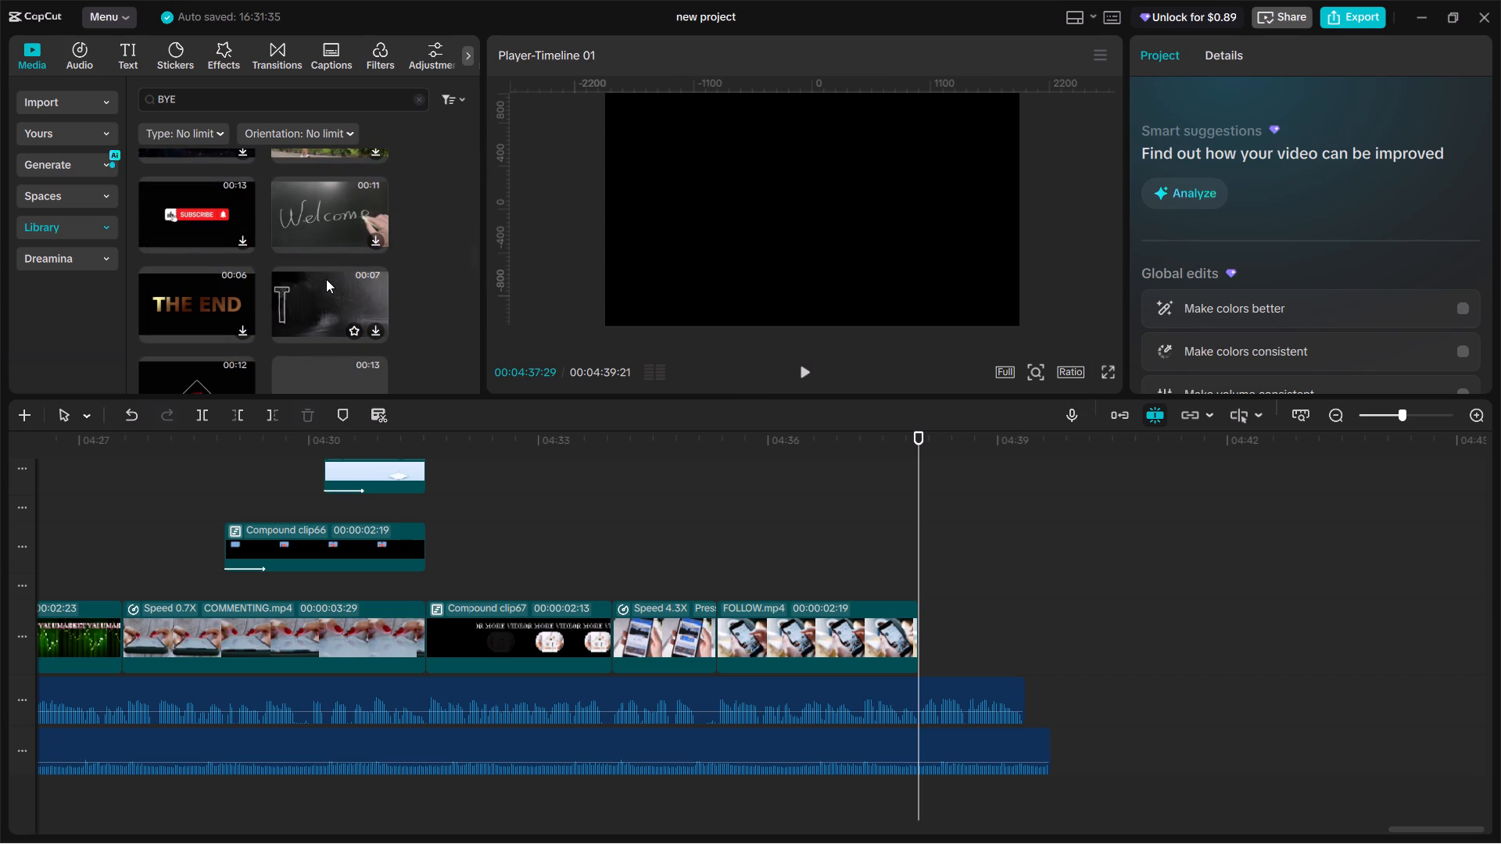
scroll(326, 279, "down", 5)
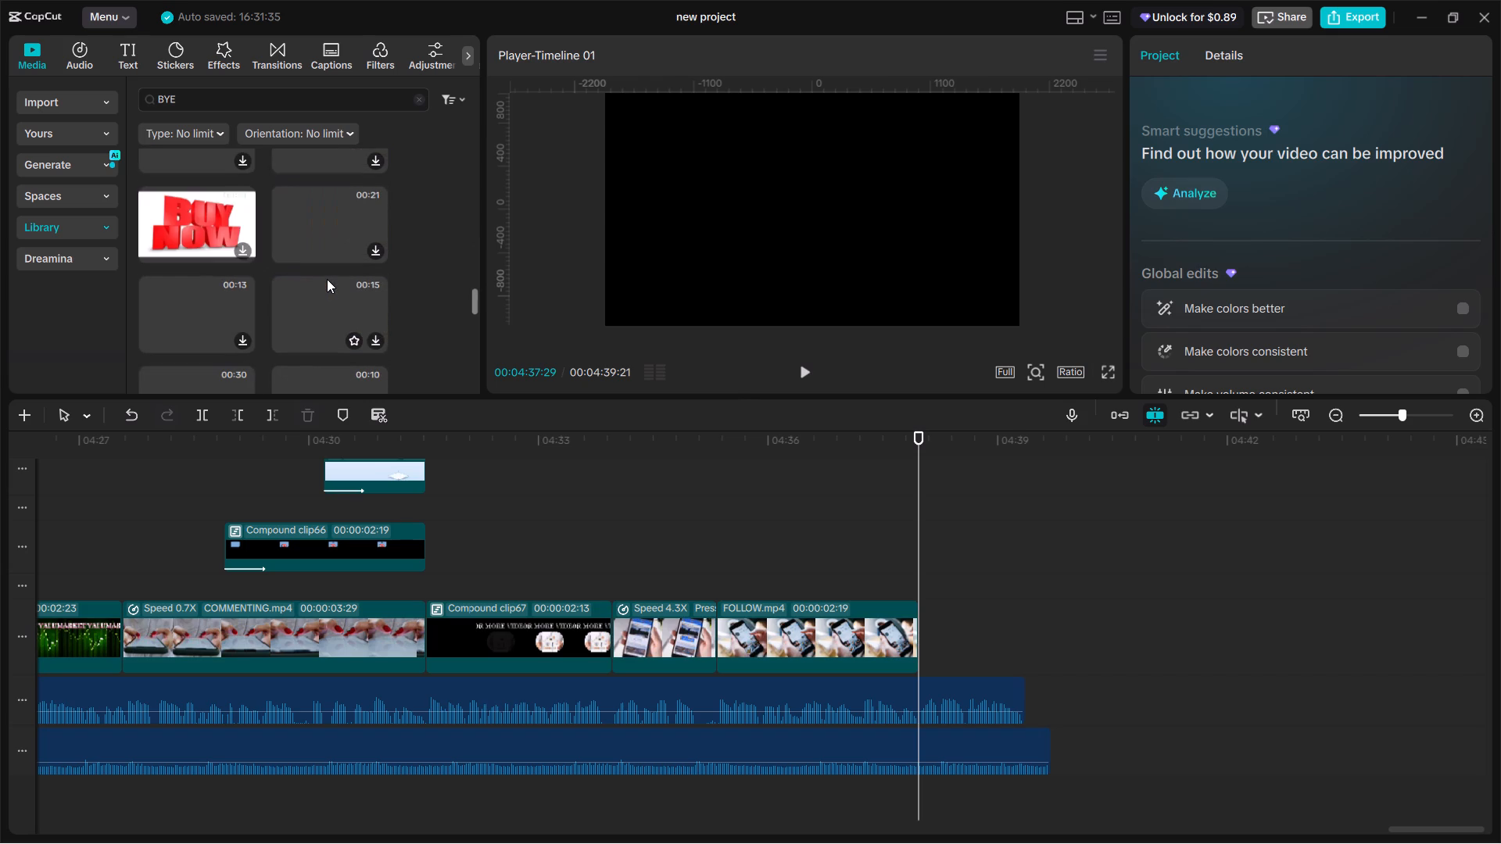
scroll(327, 279, "up", 2)
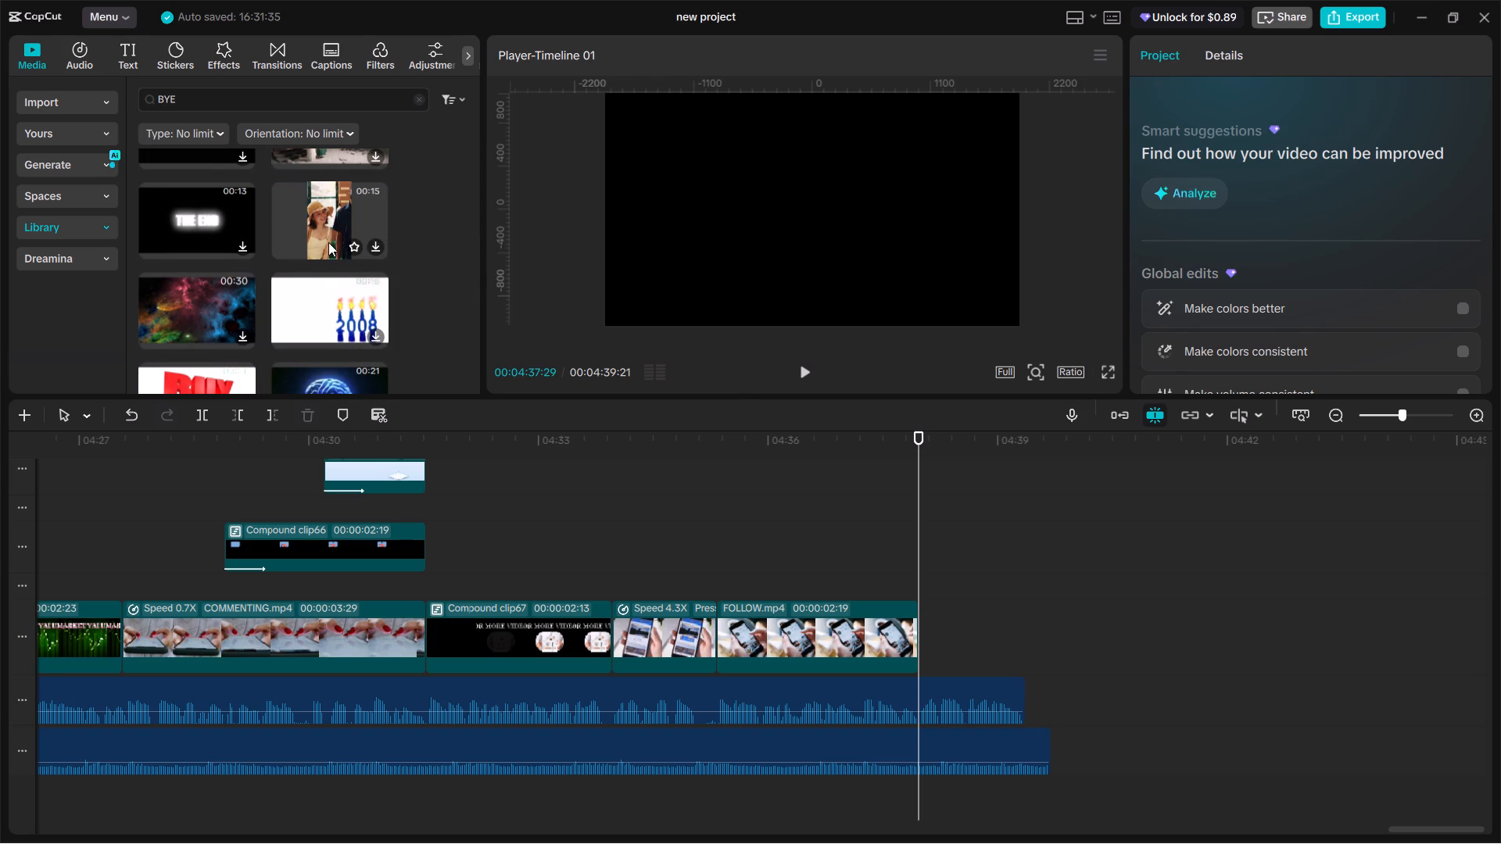
scroll(331, 228, "down", 3)
scroll(331, 234, "up", 13)
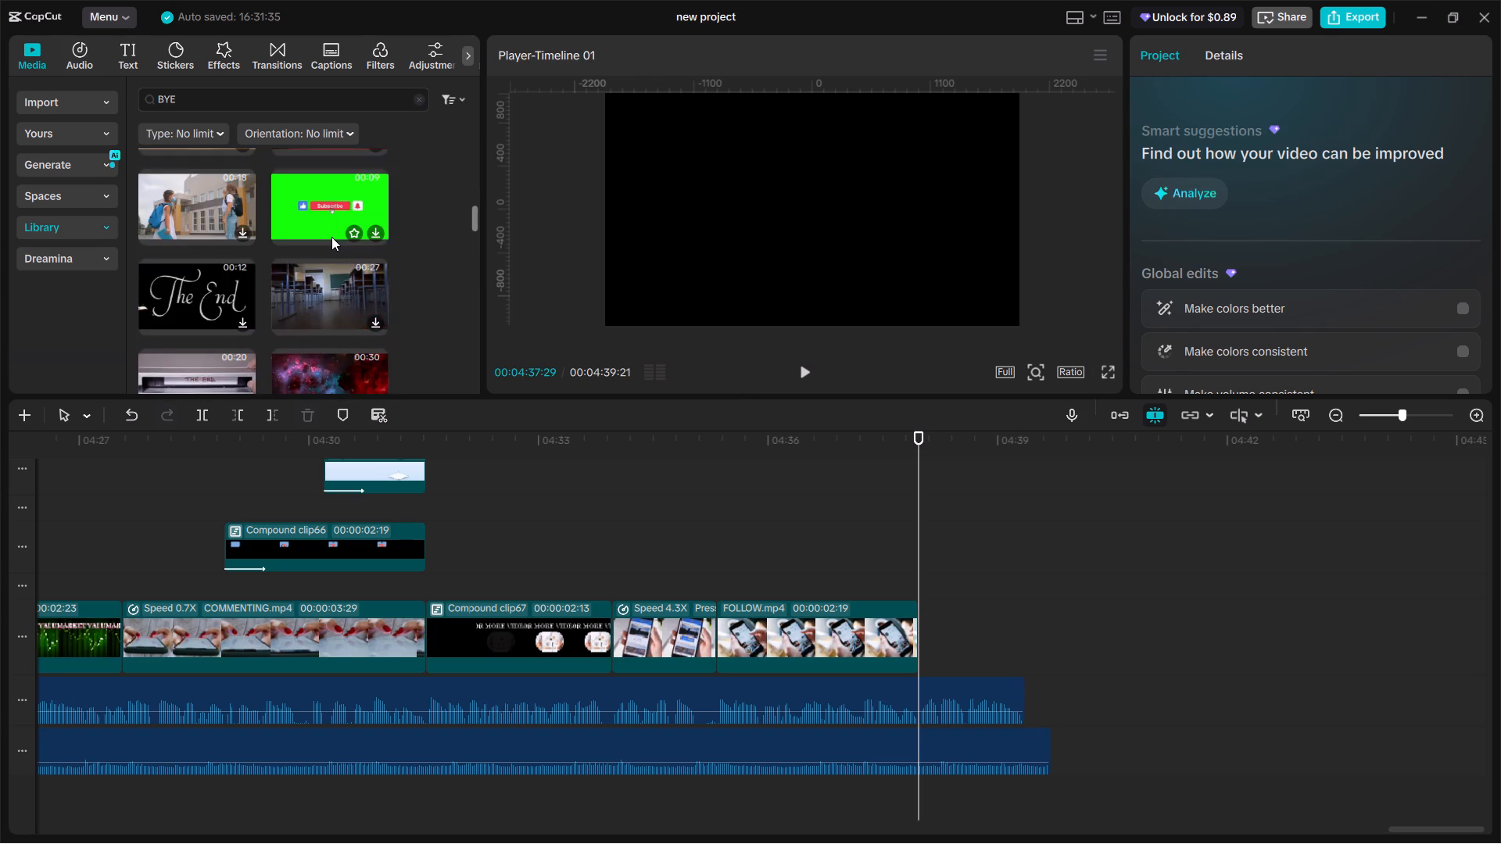
scroll(331, 237, "up", 20)
scroll(331, 237, "up", 4)
Preview the stock clip of the waving man in the teal shirt.
left_click(211, 197)
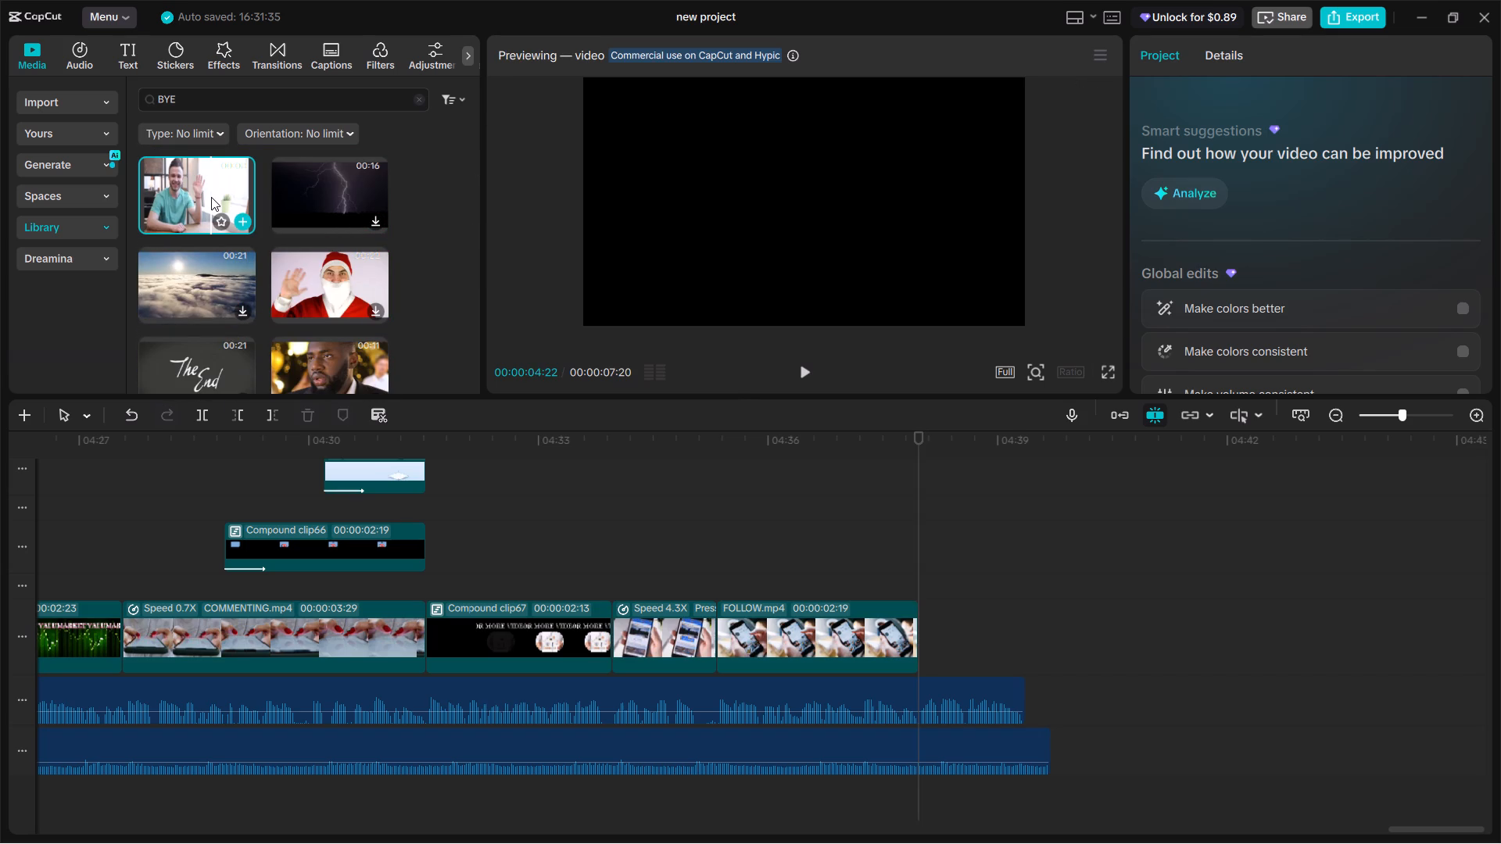
left_click(211, 197)
left_click(191, 199)
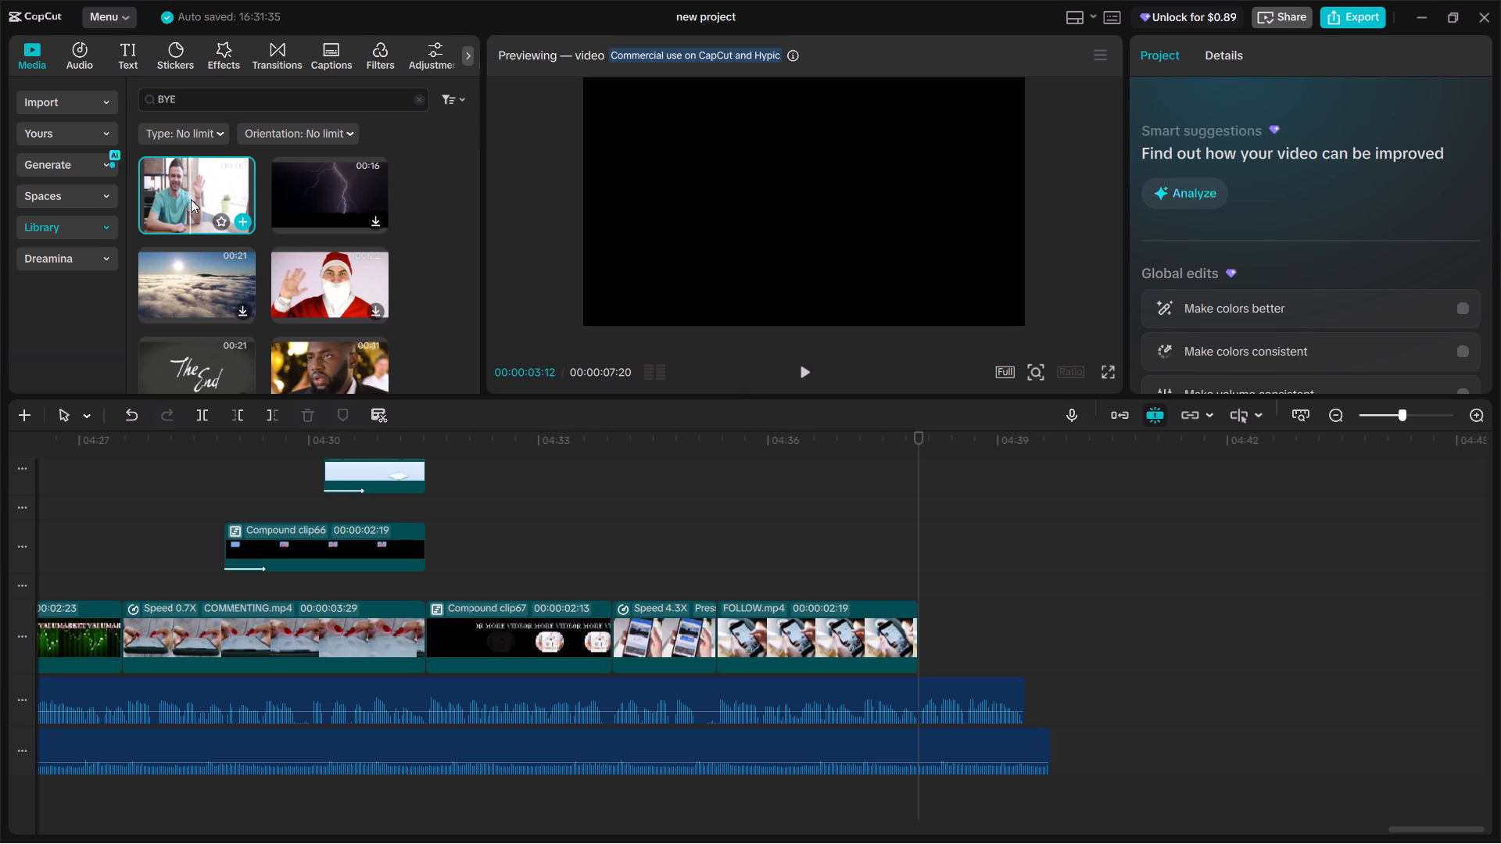
left_click(191, 199)
left_click_drag(191, 199, 170, 203)
Search the stock media library for "SAYING BYE".
left_click(188, 91)
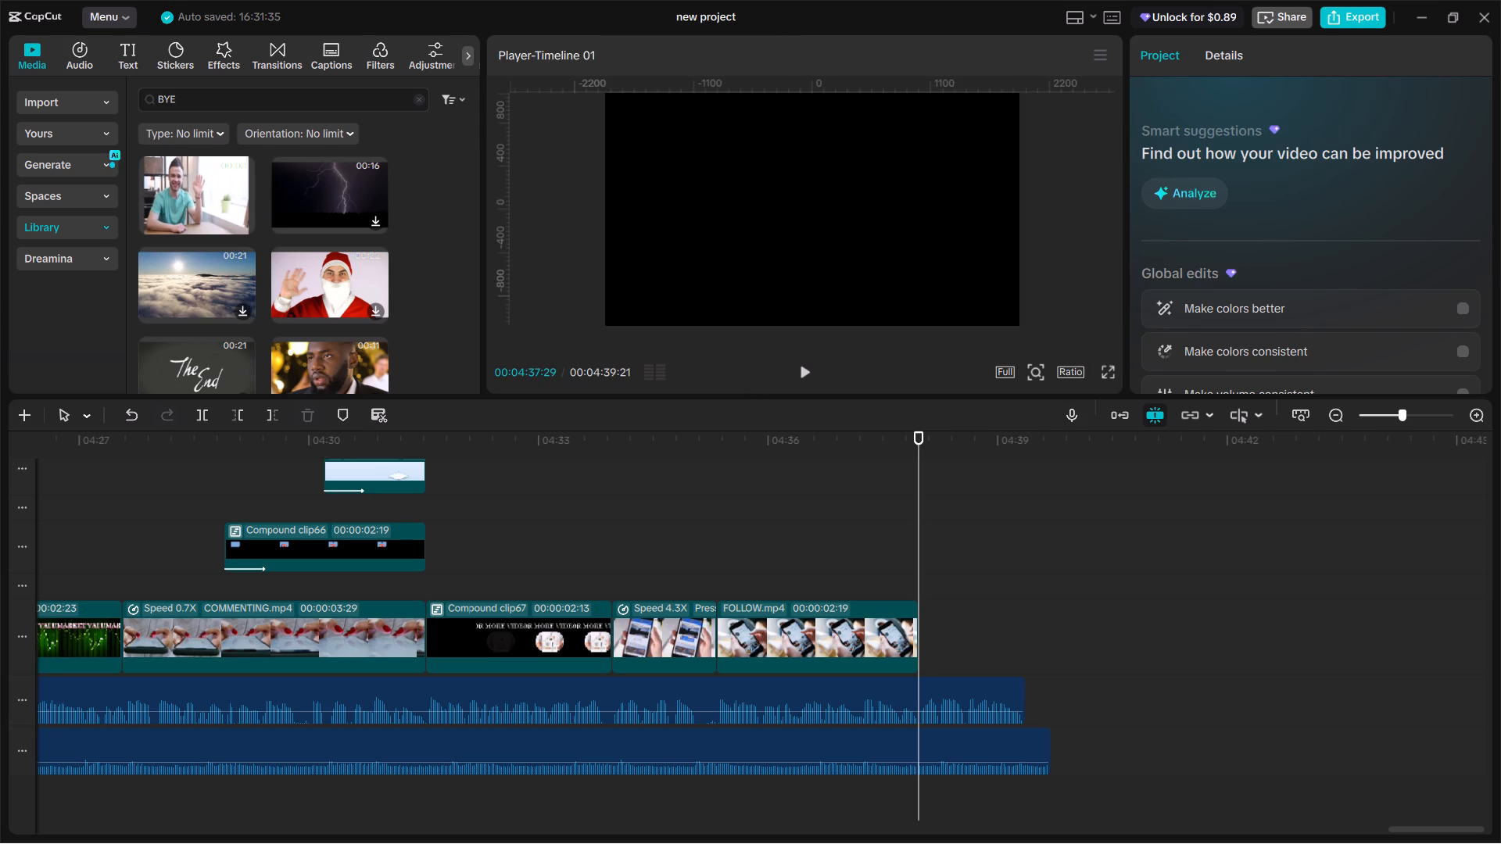
key("ctrl+a")
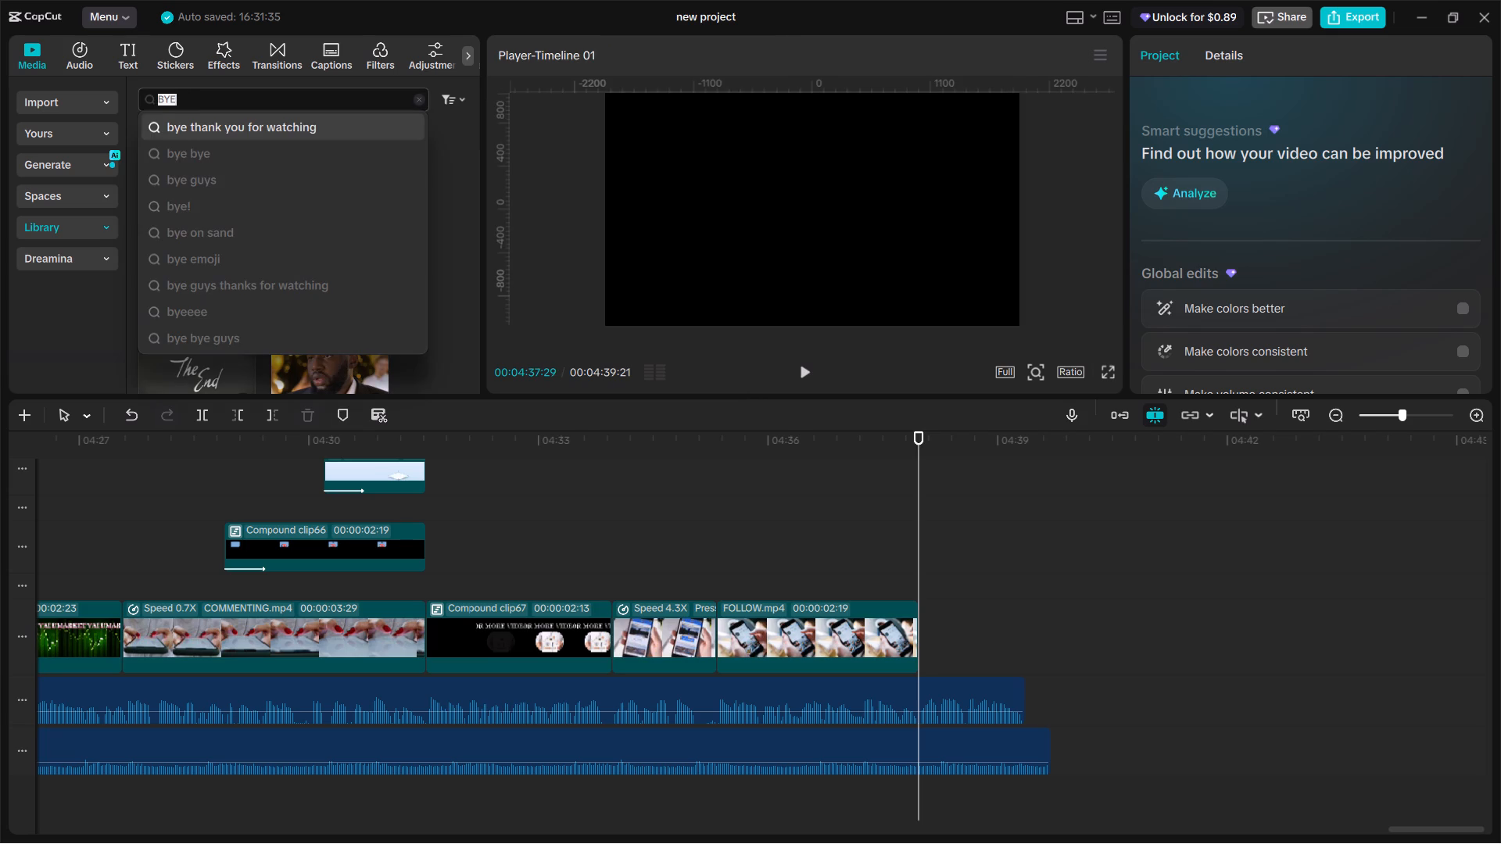
type("SYING")
key("BackSpace")
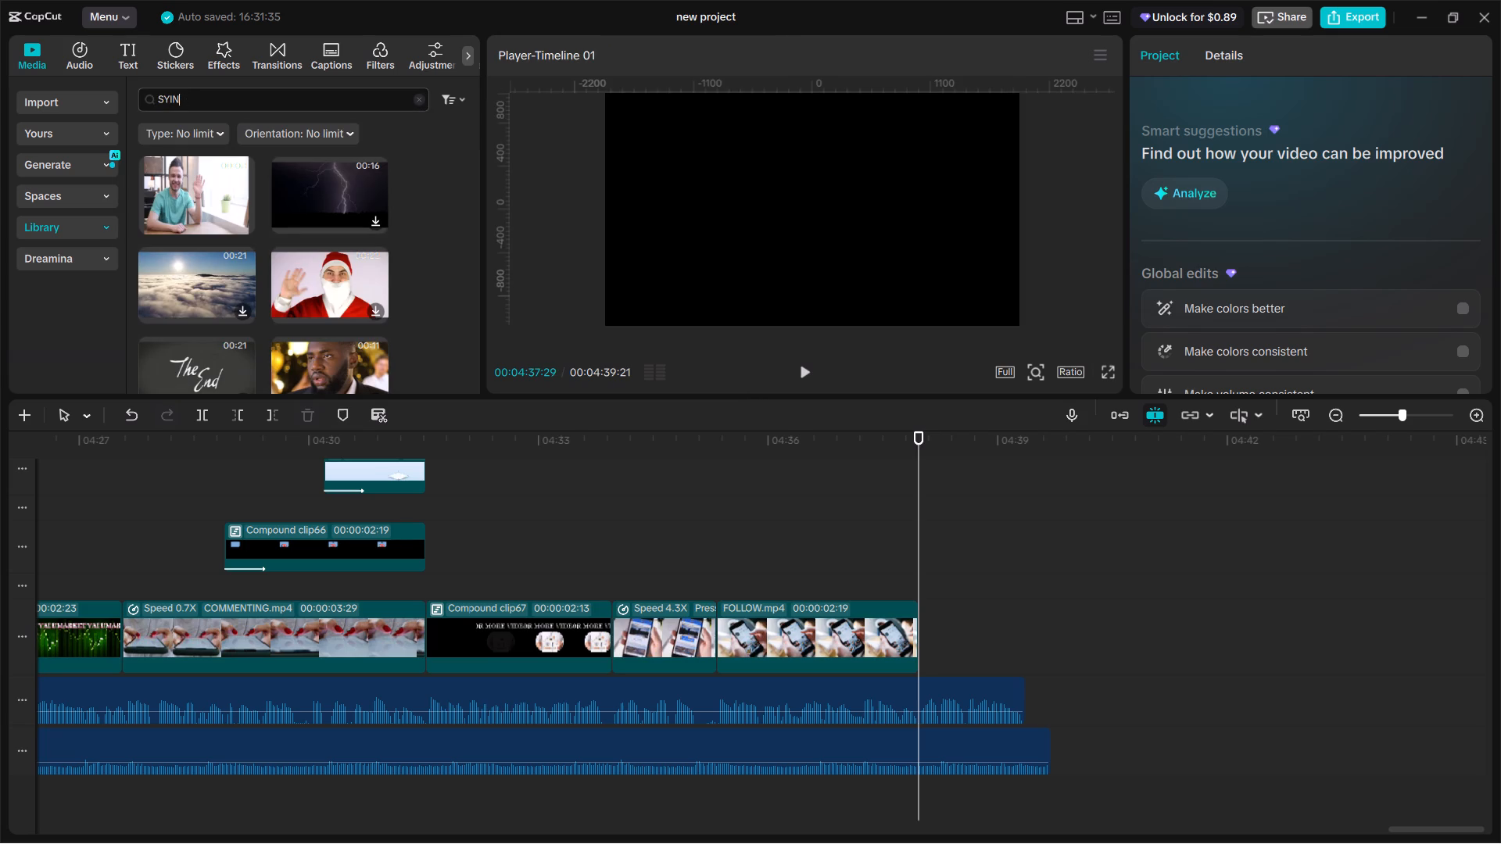
key("BackSpace")
key("BackSpace")
key("BackSpace")
type("AYING BYE")
key("Return")
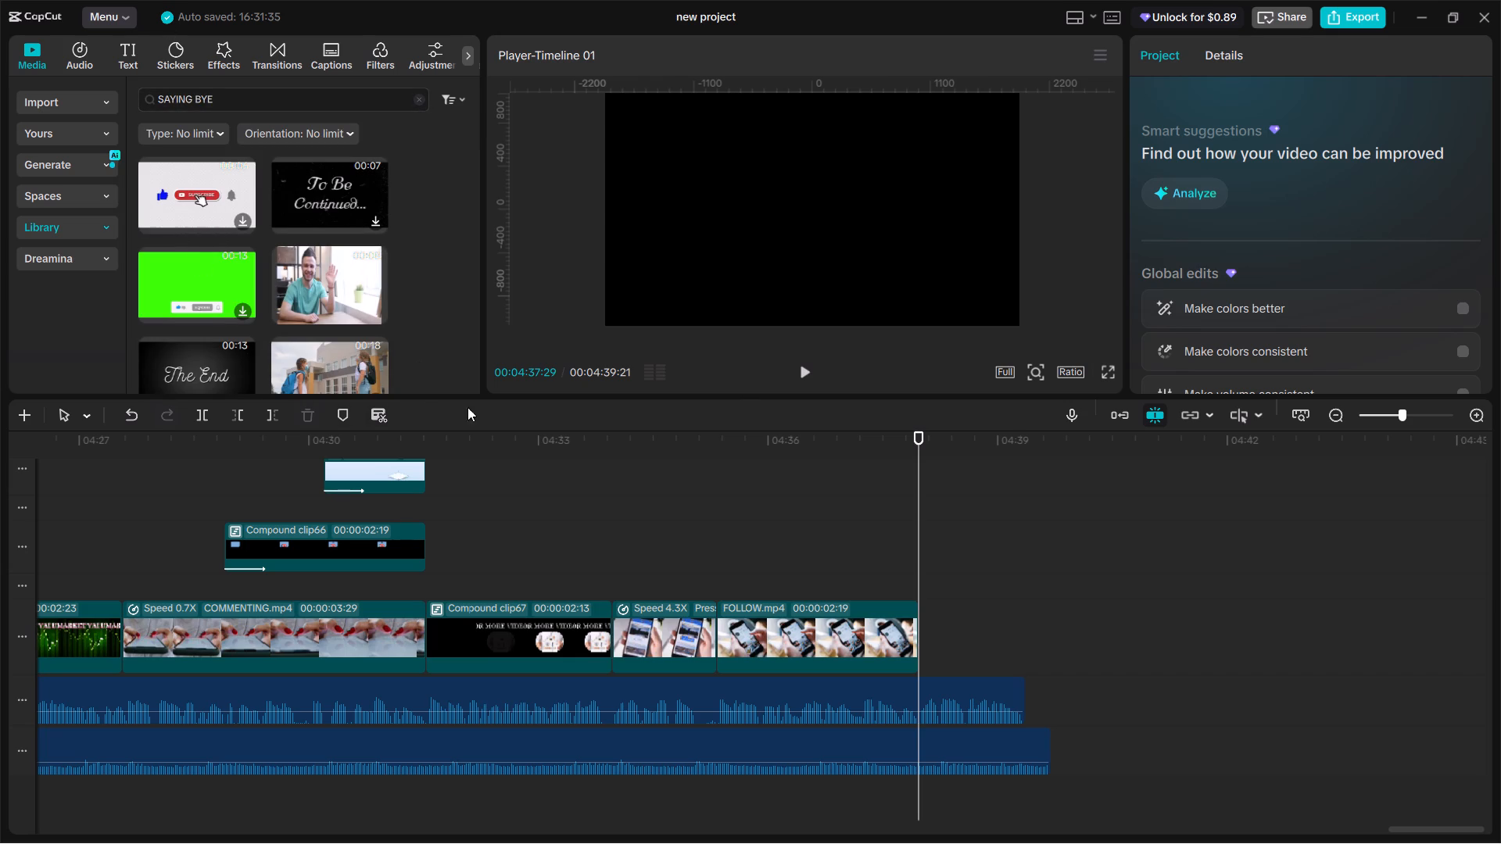
Switch to Pexels in the Brave browser and return from the open smartphone video to the search results.
left_click(1431, 8)
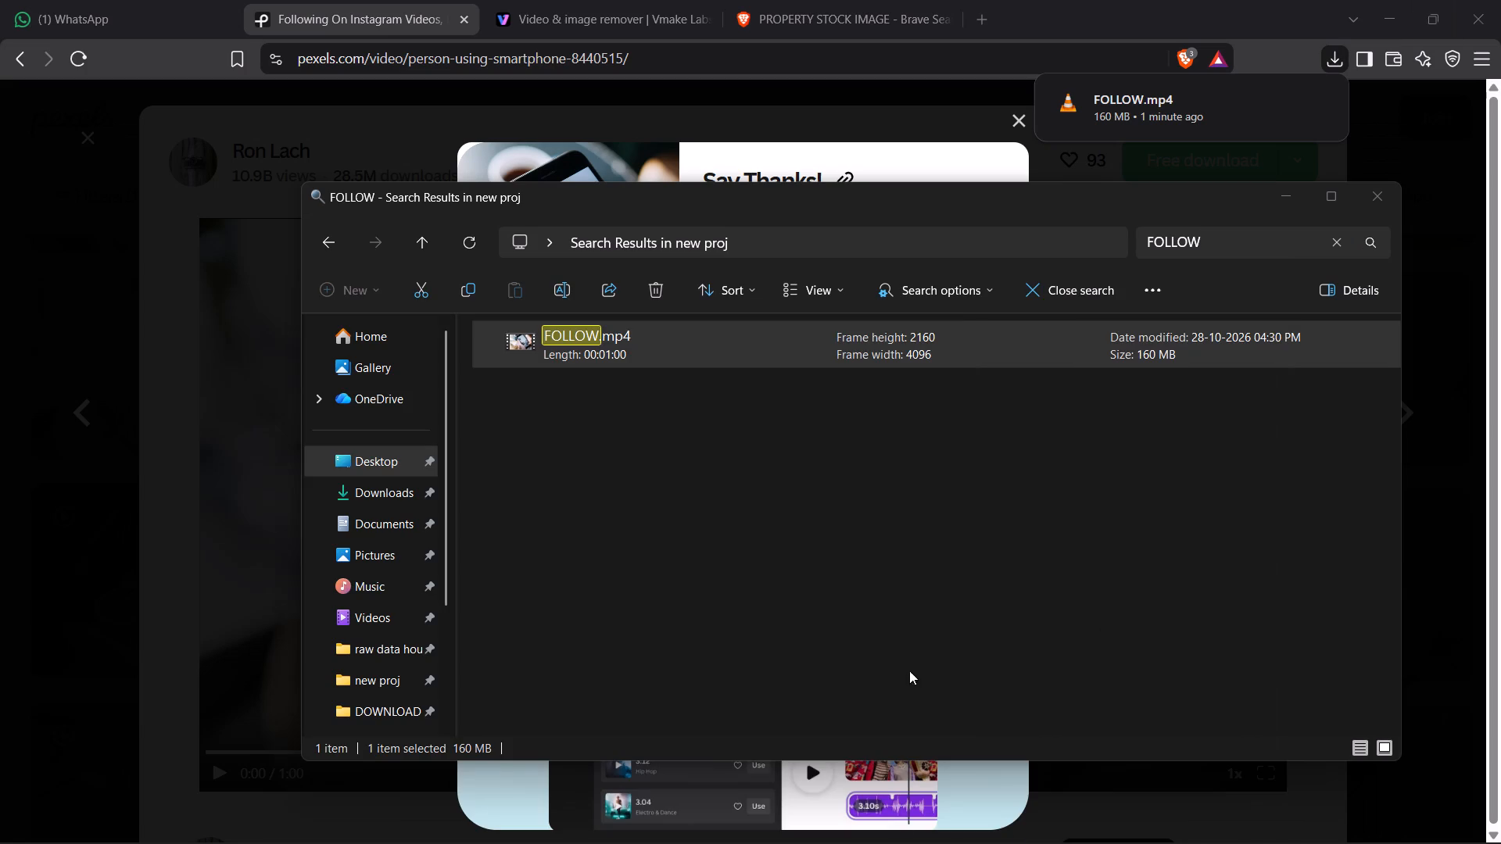
left_click(1291, 187)
left_click(1027, 109)
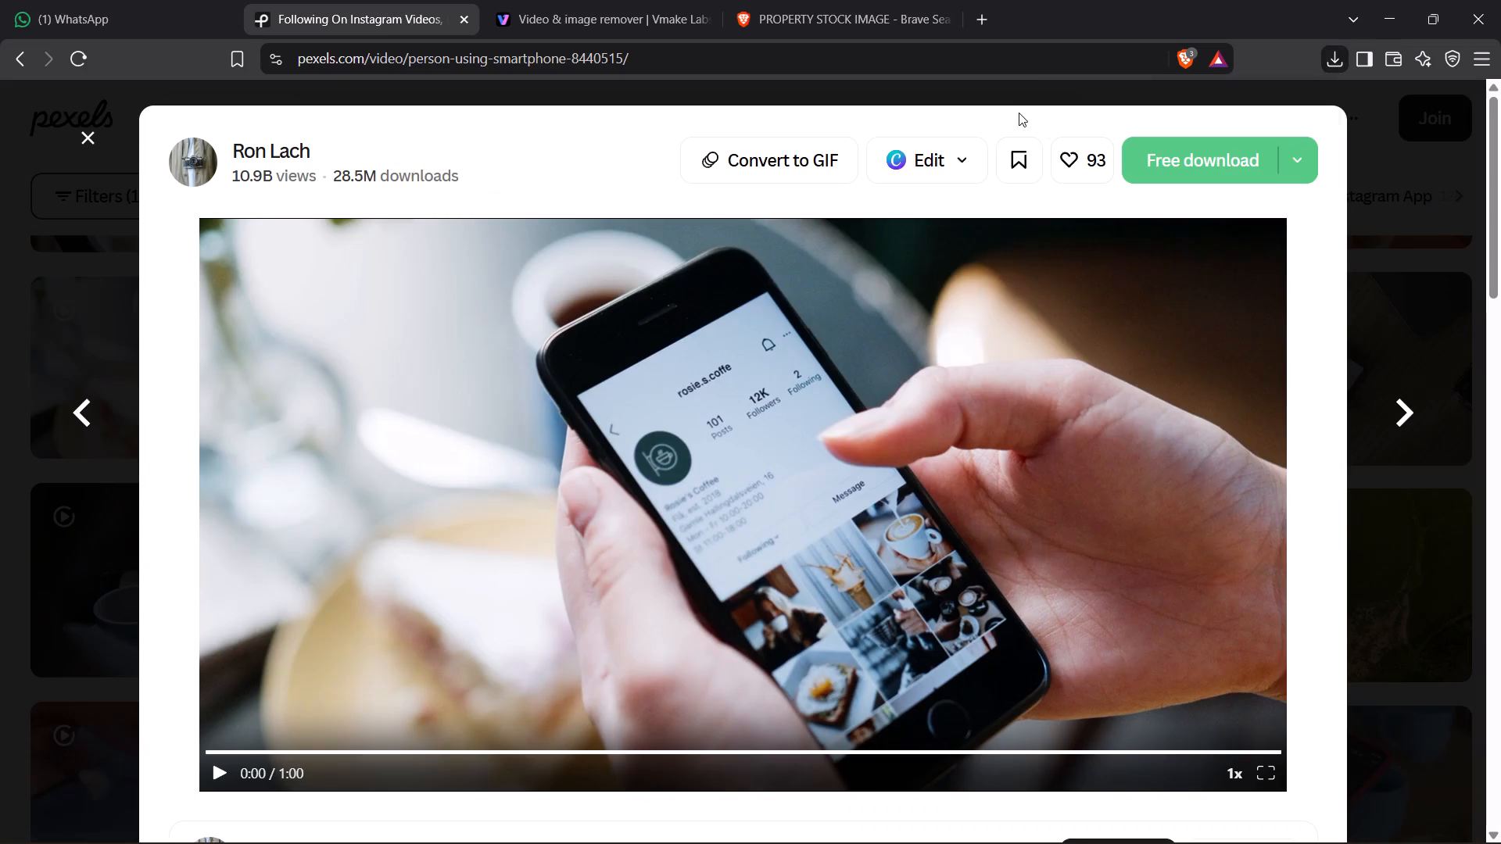
left_click(81, 138)
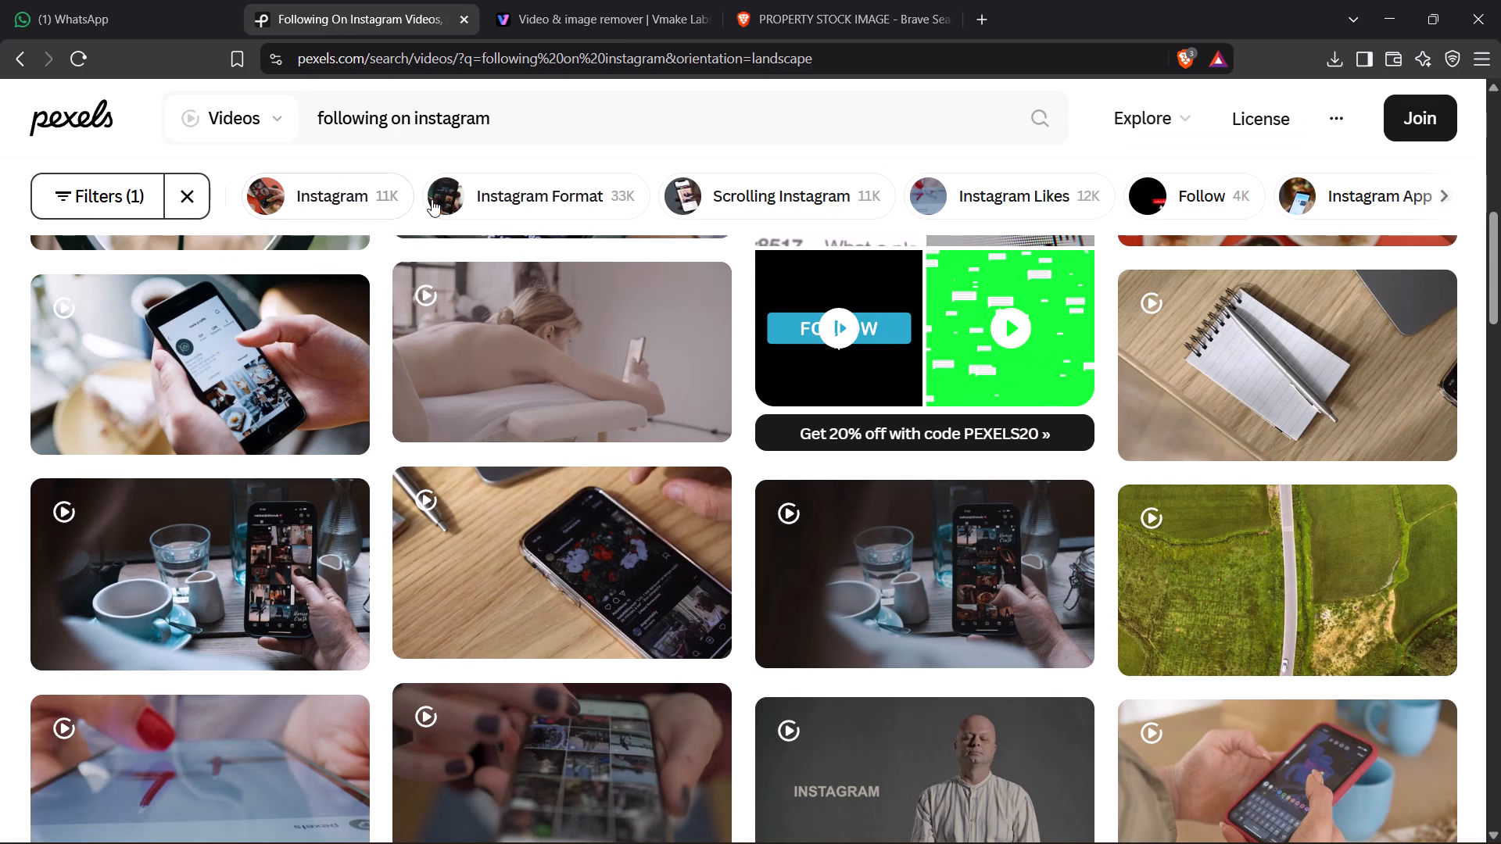
Search Pexels videos for "SAYING BYE" and look through the results for a farewell clip.
left_click(626, 117)
key("ctrl+a")
type("SAYING BUY")
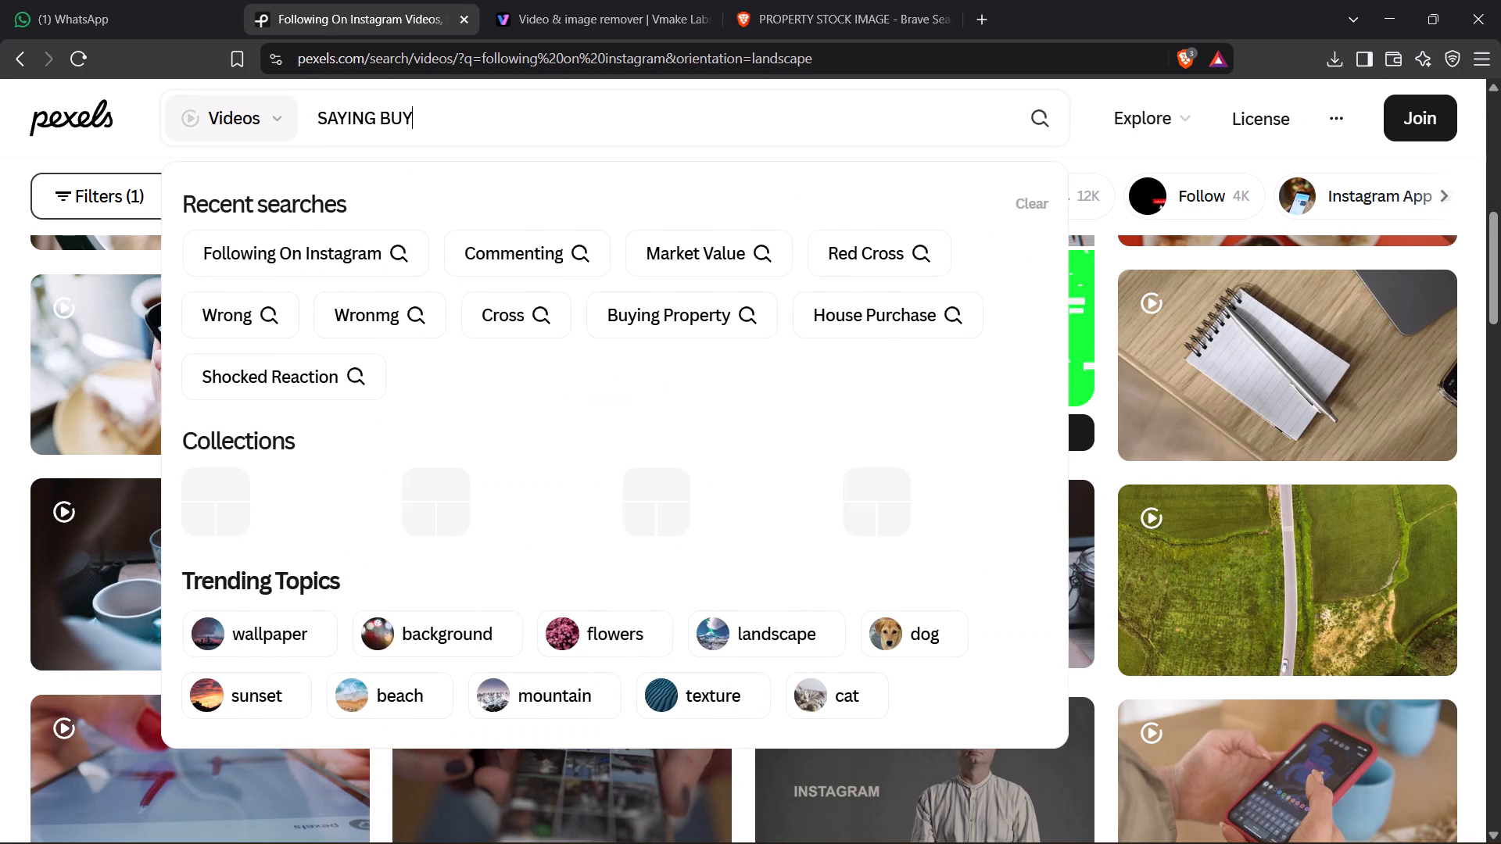
key("Insert")
key("Insert")
key("Insert")
key("BackSpace")
key("BackSpace")
type("YE")
key("Return")
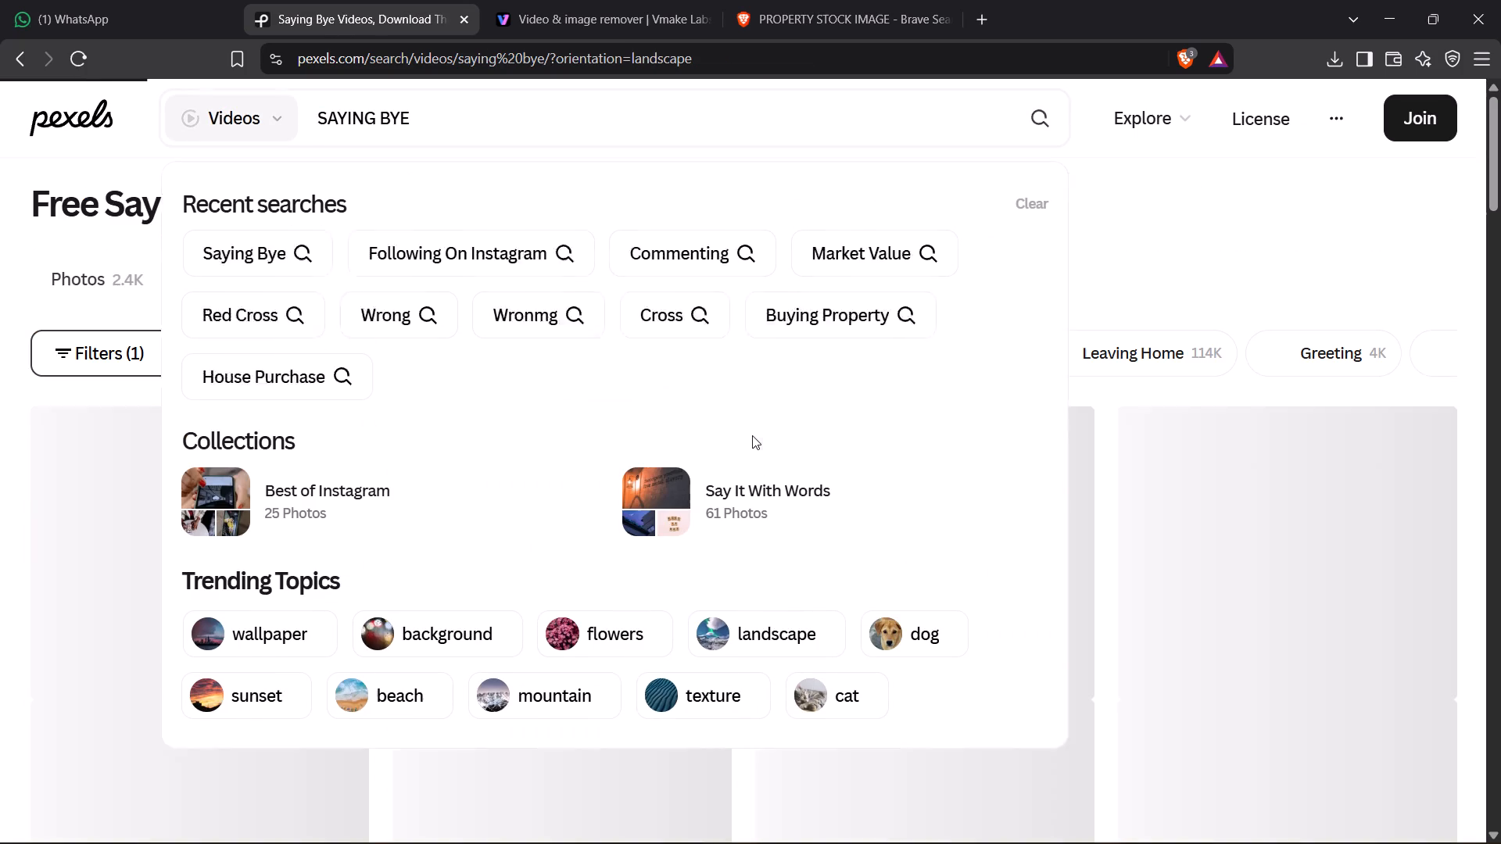
scroll(651, 447, "down", 1)
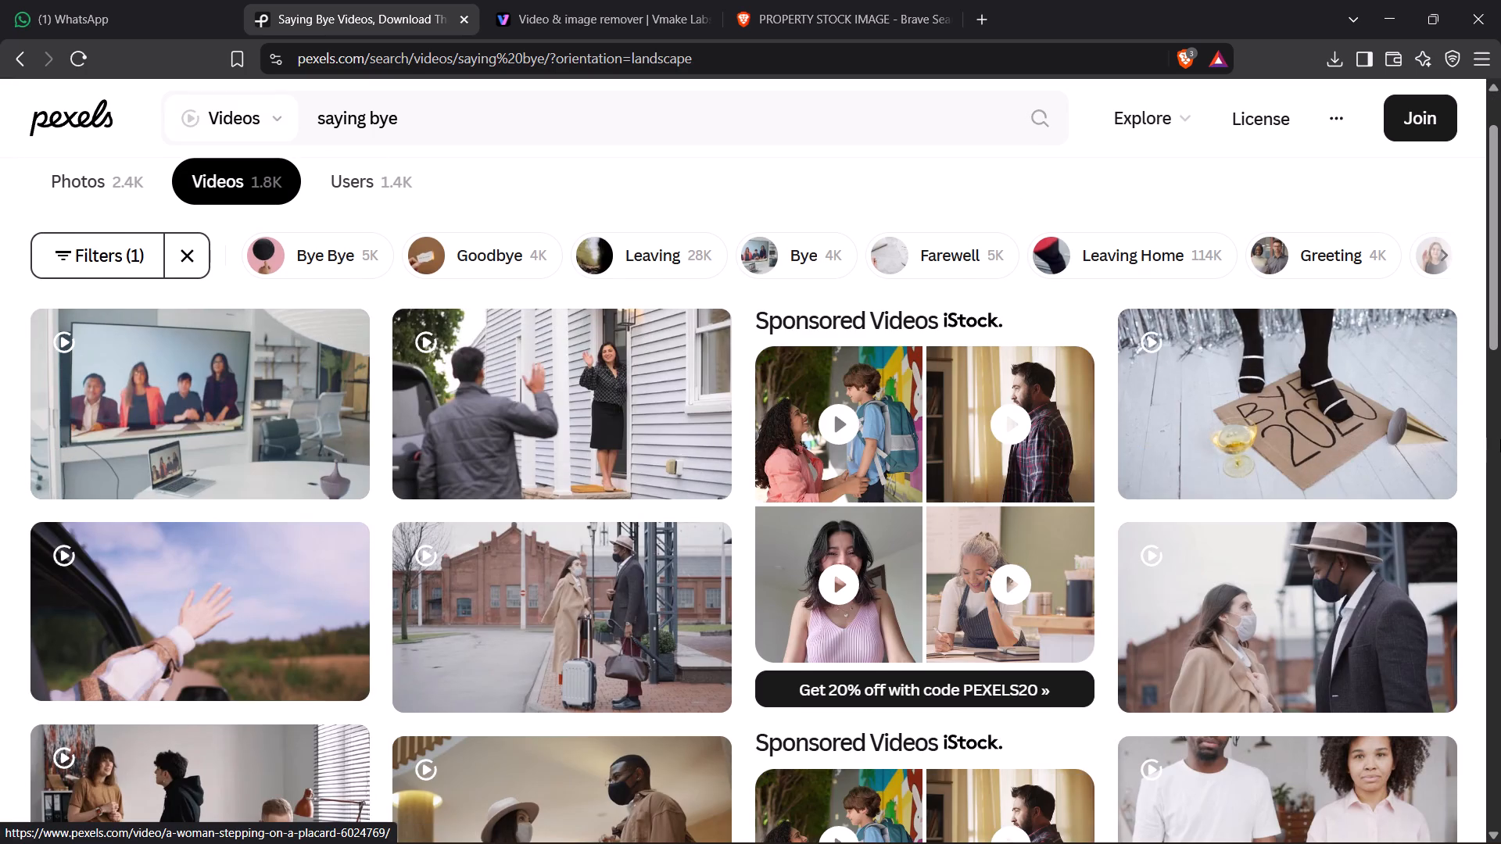
scroll(1500, 443, "down", 8)
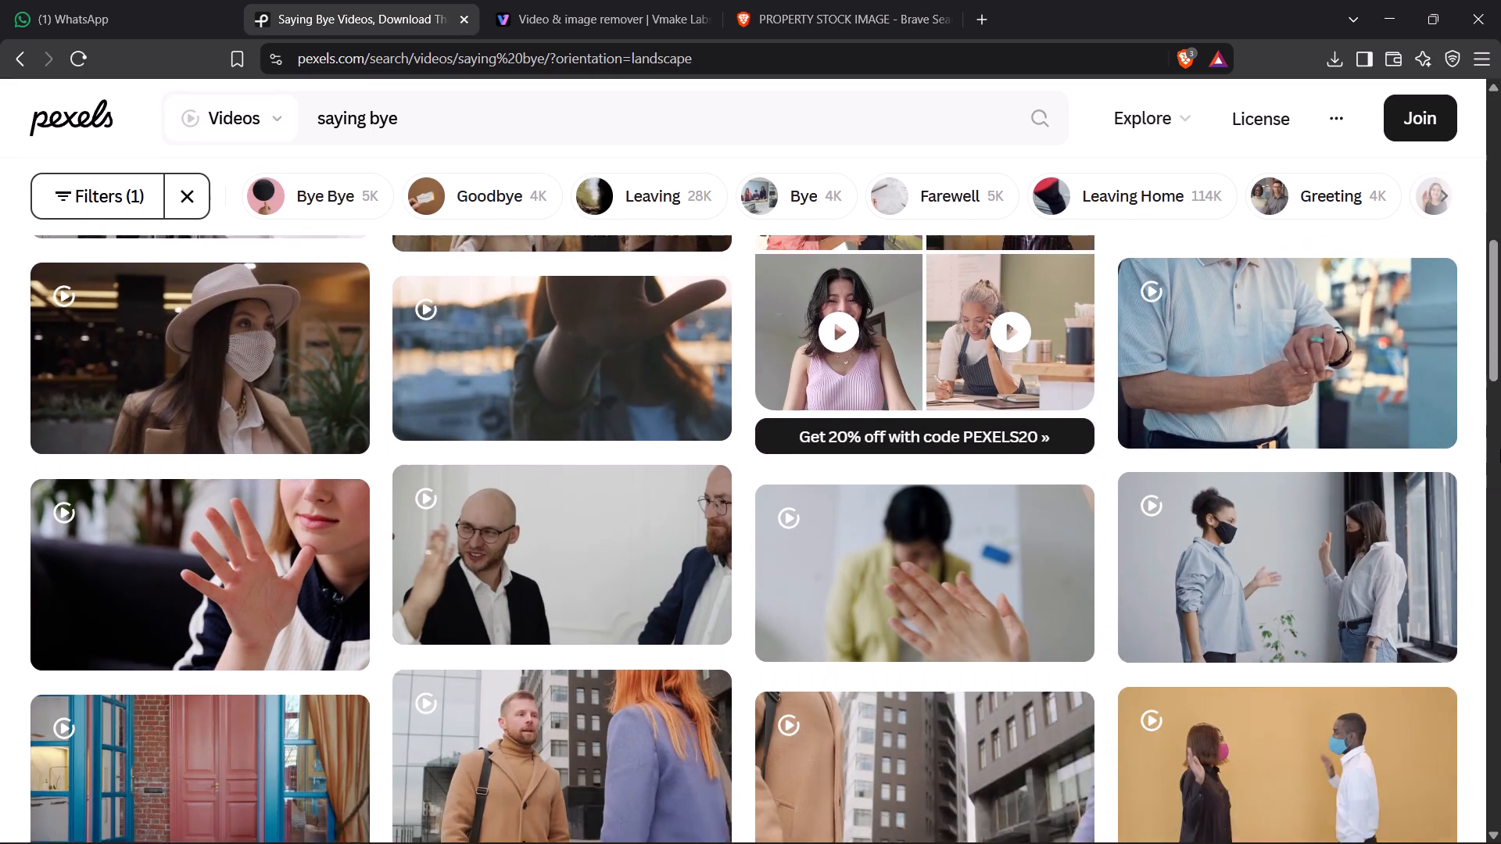
scroll(230, 356, "up", 4)
Shorten the Pexels video search to "bye" and look through the results for a farewell clip.
left_click_drag(367, 118, 291, 133)
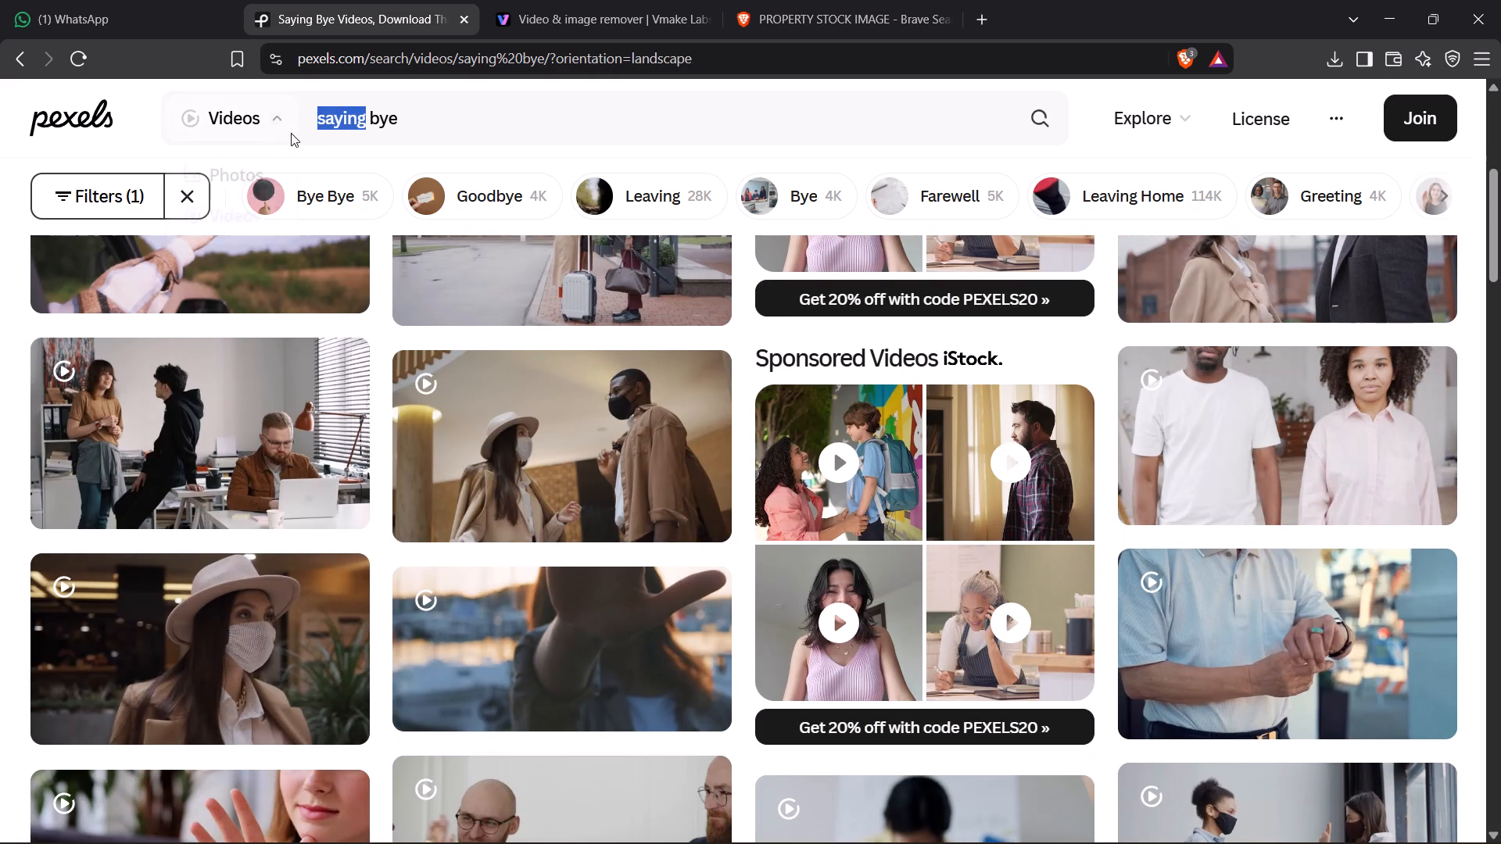
left_click_drag(291, 133, 290, 134)
key("BackSpace")
key("Return")
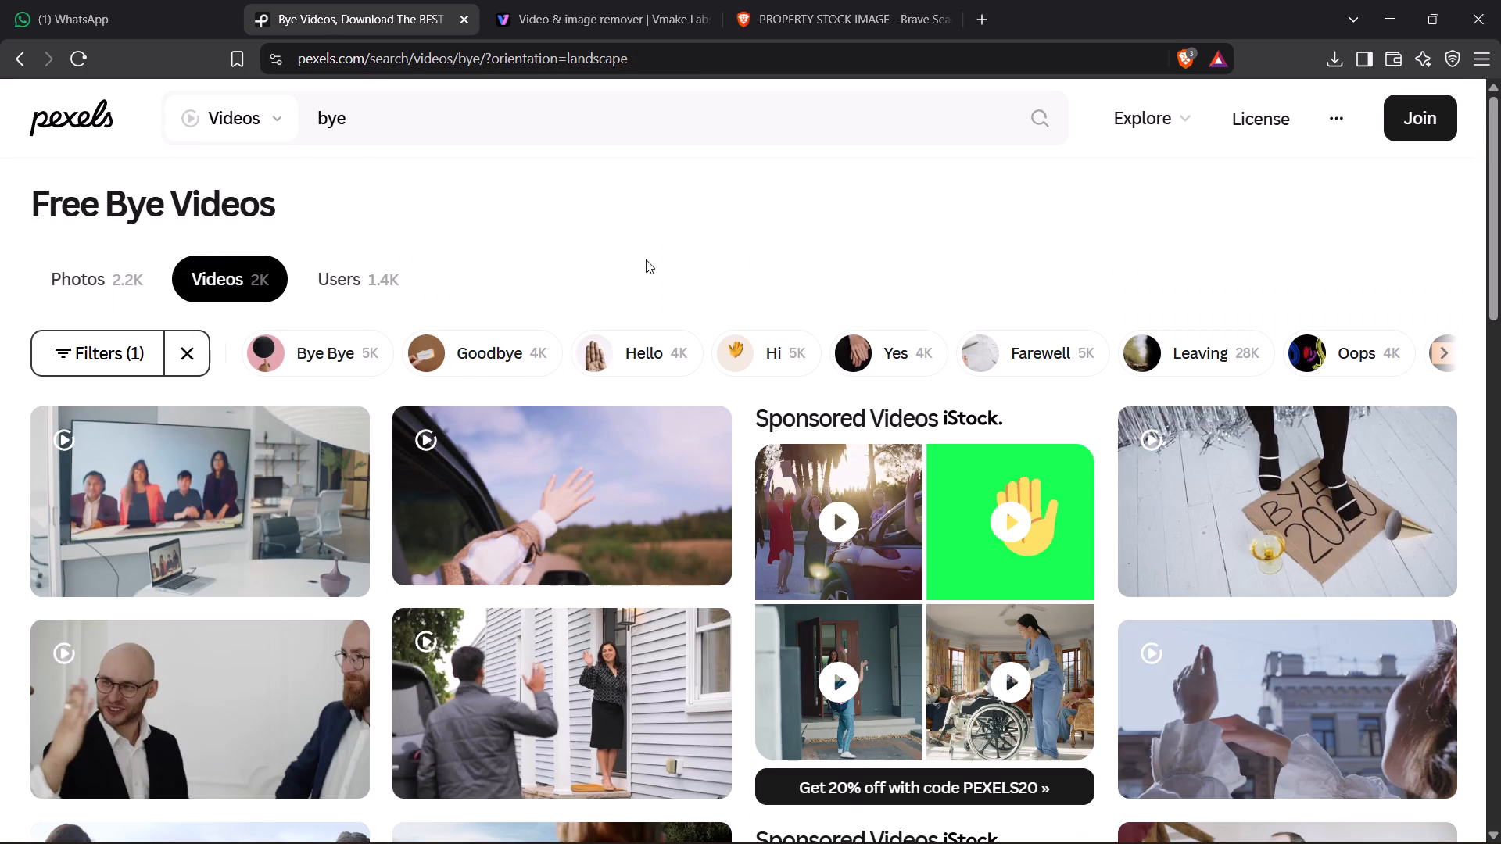
scroll(648, 261, "down", 2)
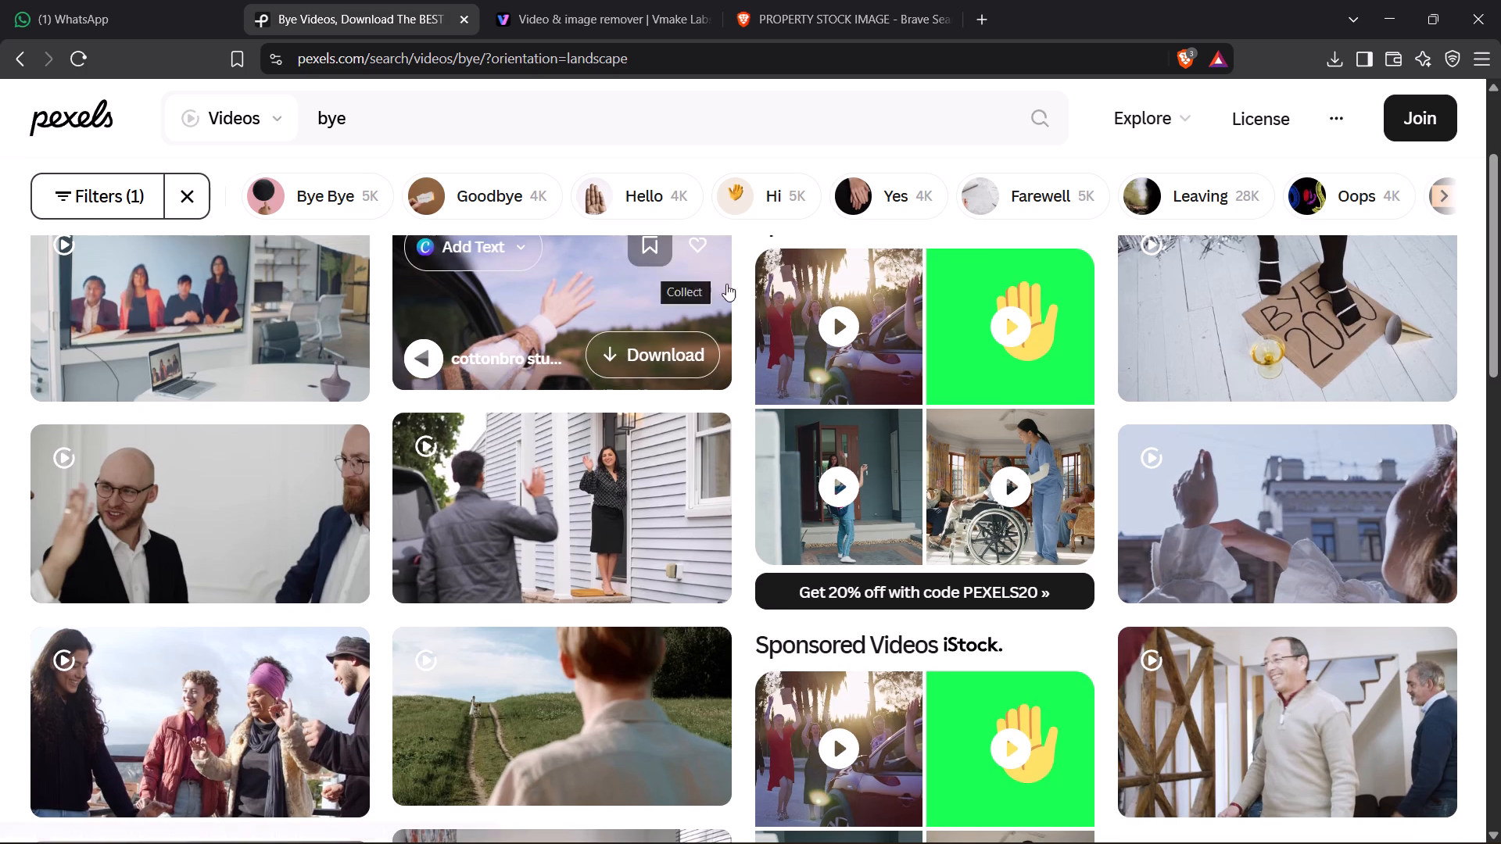
scroll(1339, 424, "down", 3)
scroll(1380, 479, "down", 9)
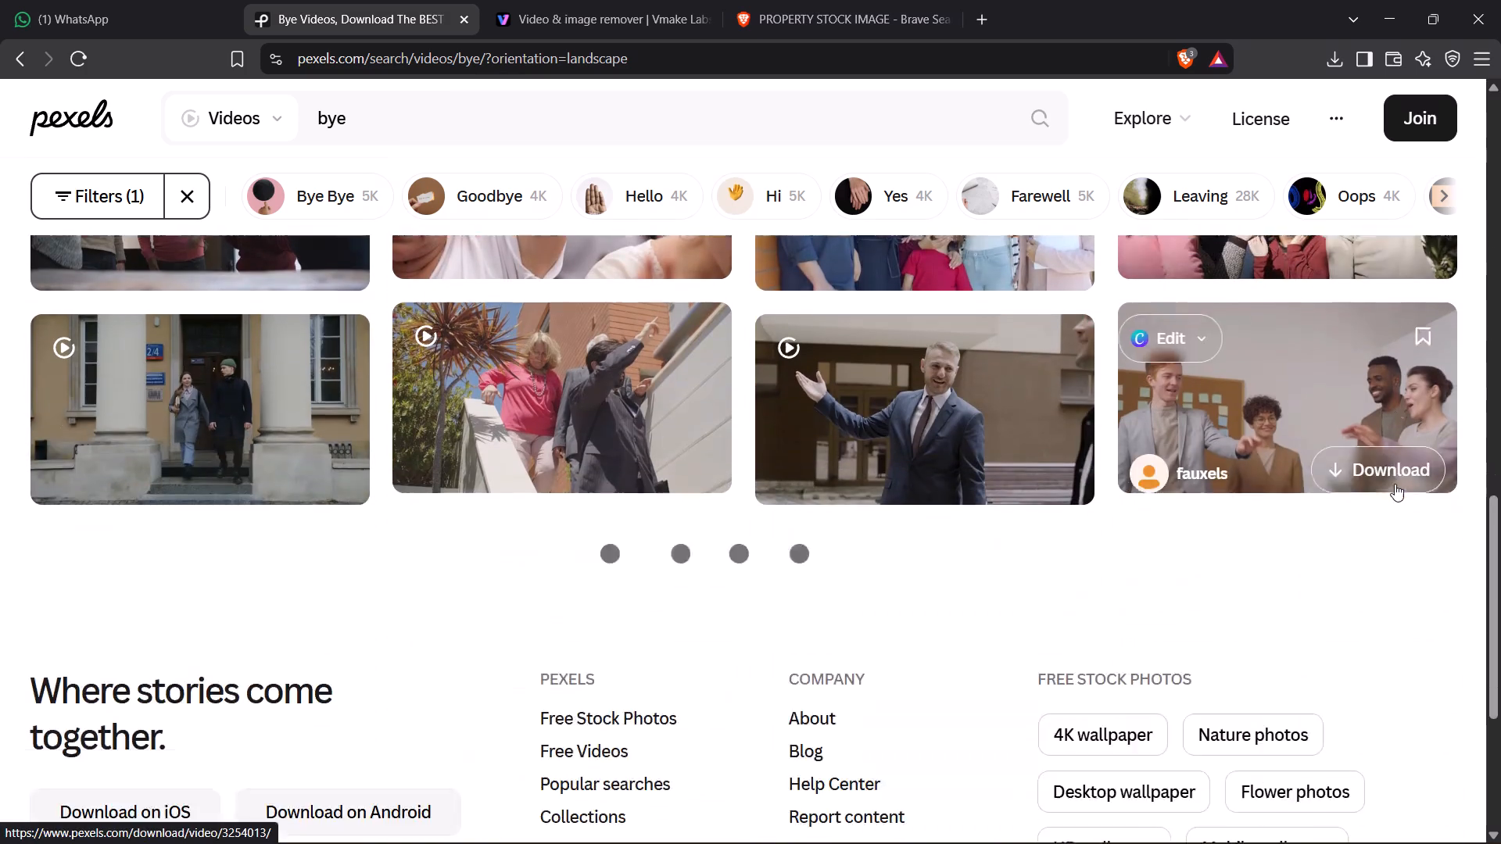
scroll(1395, 484, "up", 16)
scroll(598, 213, "up", 1)
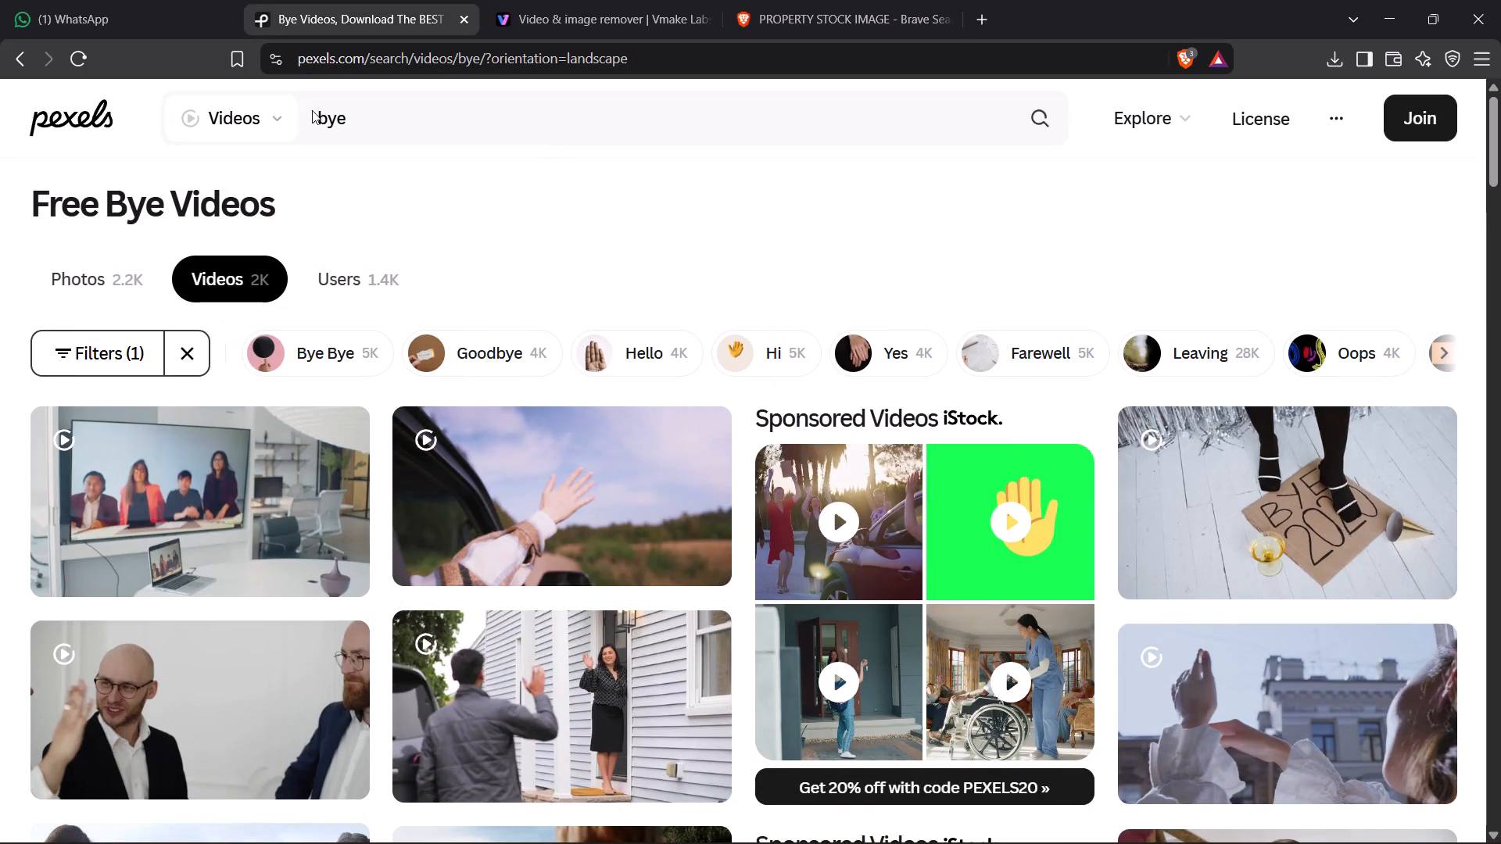
Search Pexels videos for "bye into the screen".
left_click(312, 110)
left_click(321, 115)
key("BackSpace")
left_click(386, 117)
key("space")
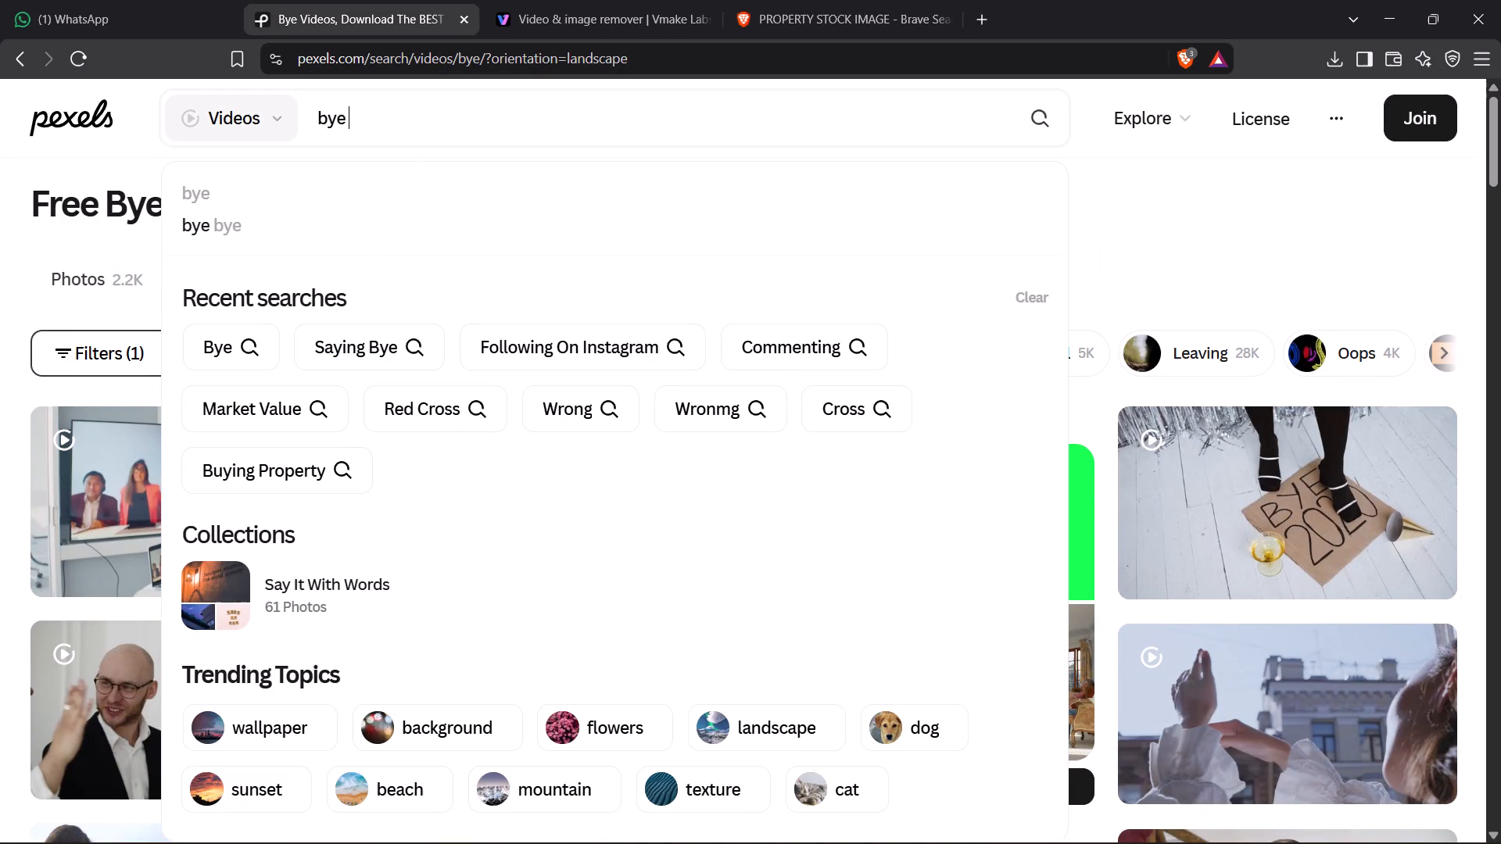
type("INTO THE SACREEM")
key("BackSpace")
key("BackSpace")
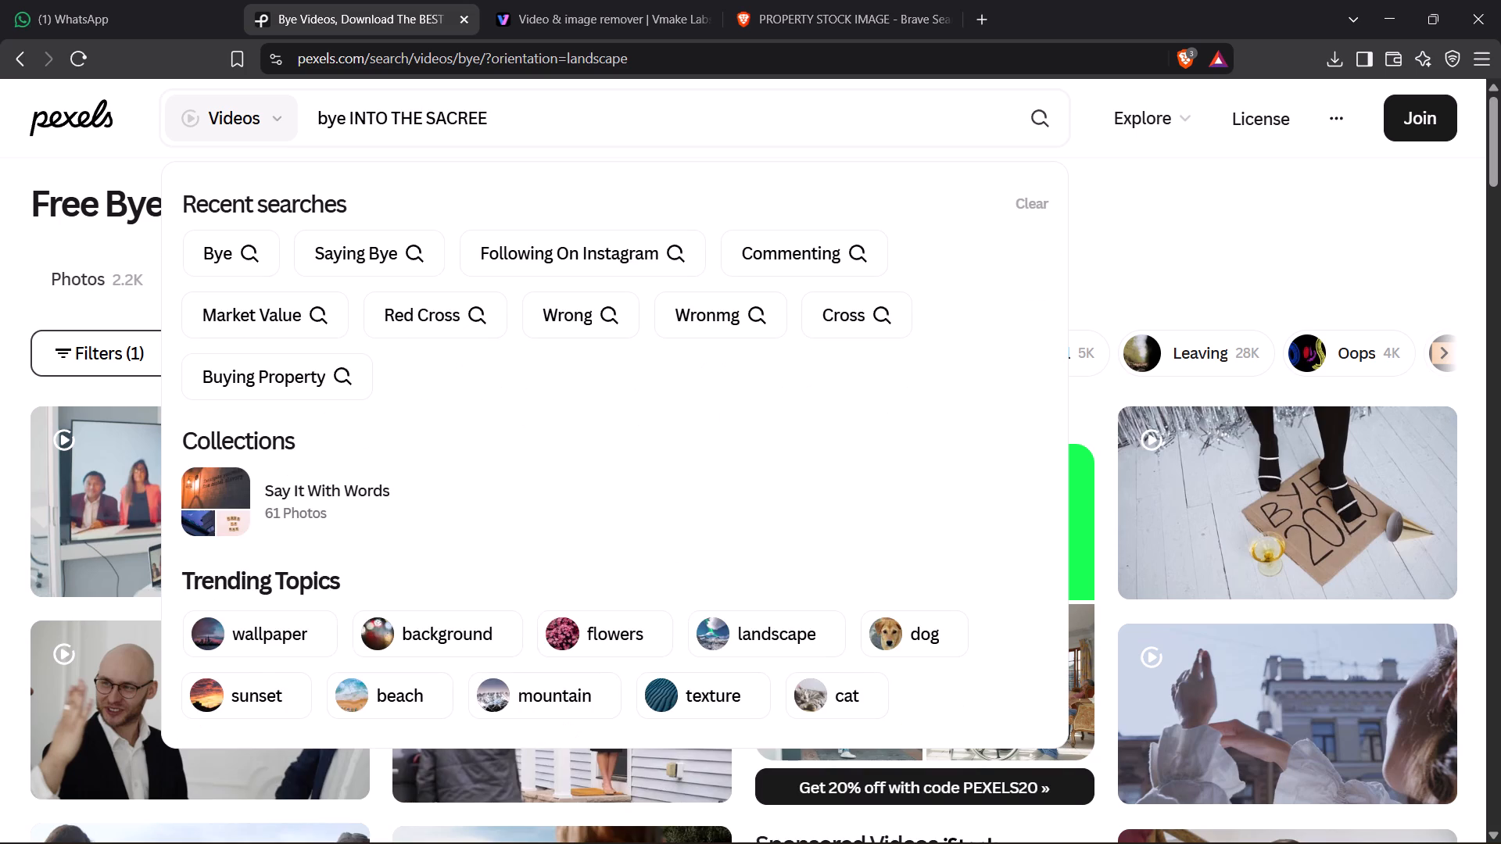
key("BackSpace")
key("BackSpace")
key("BackSpace")
key("BackSpace")
type("CREEN")
key("Return")
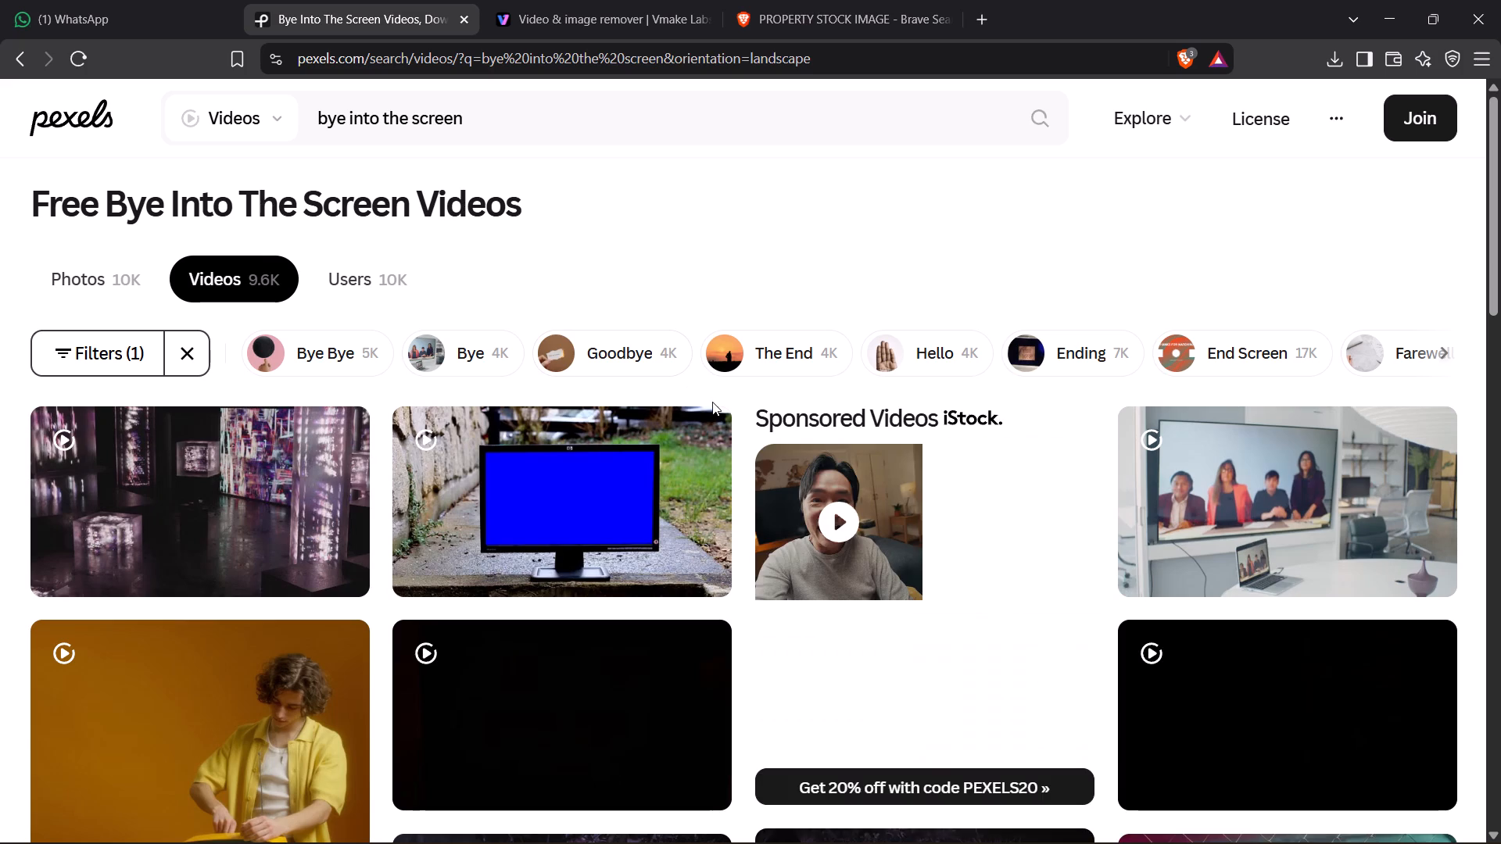
Find and preview the clip of the young man in a black T-shirt against a green screen, then close it.
scroll(741, 320, "down", 1)
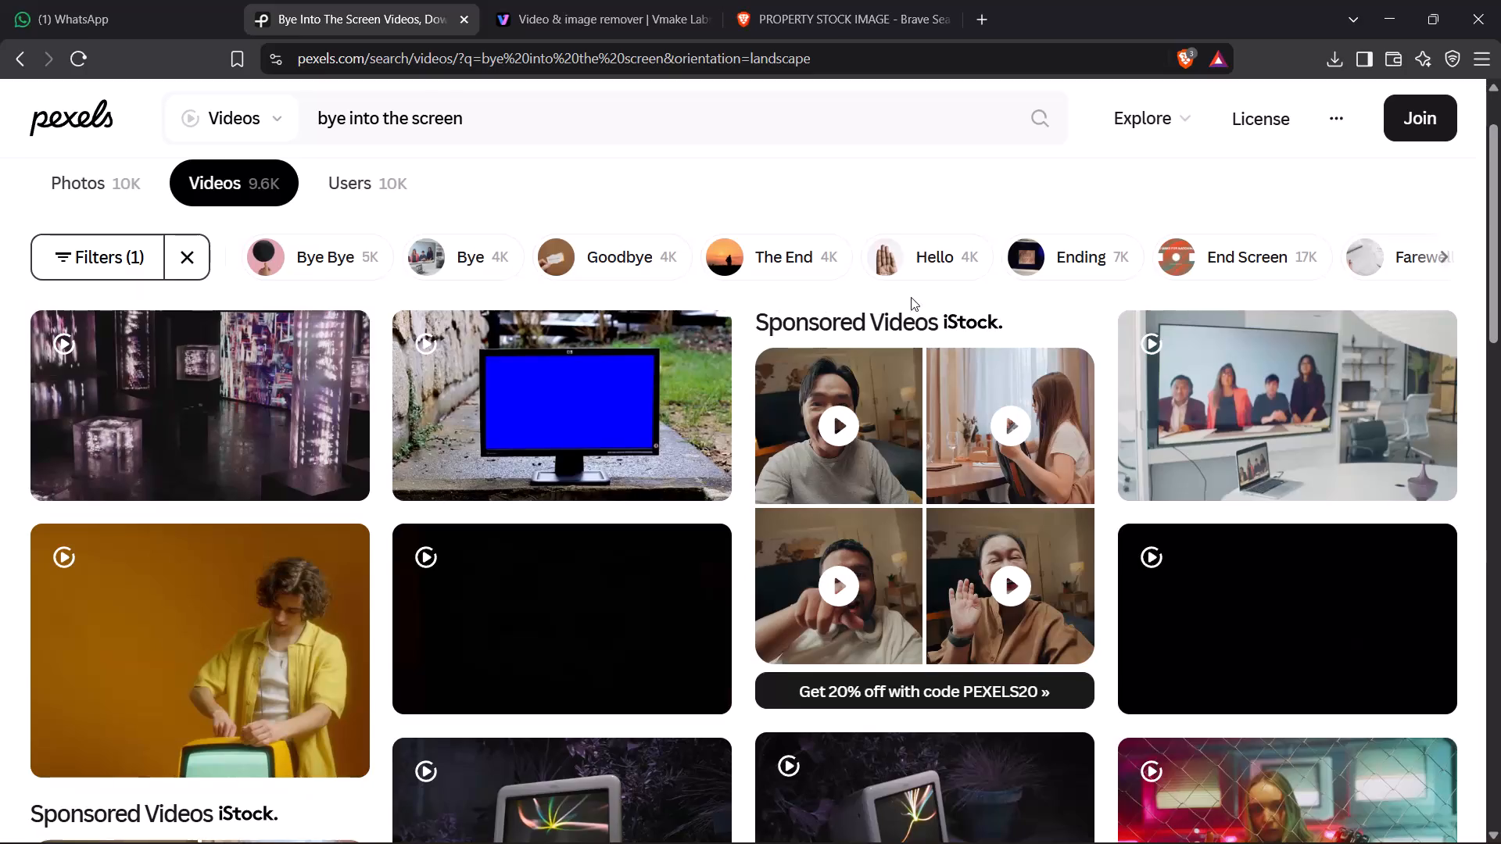
scroll(1282, 326, "down", 3)
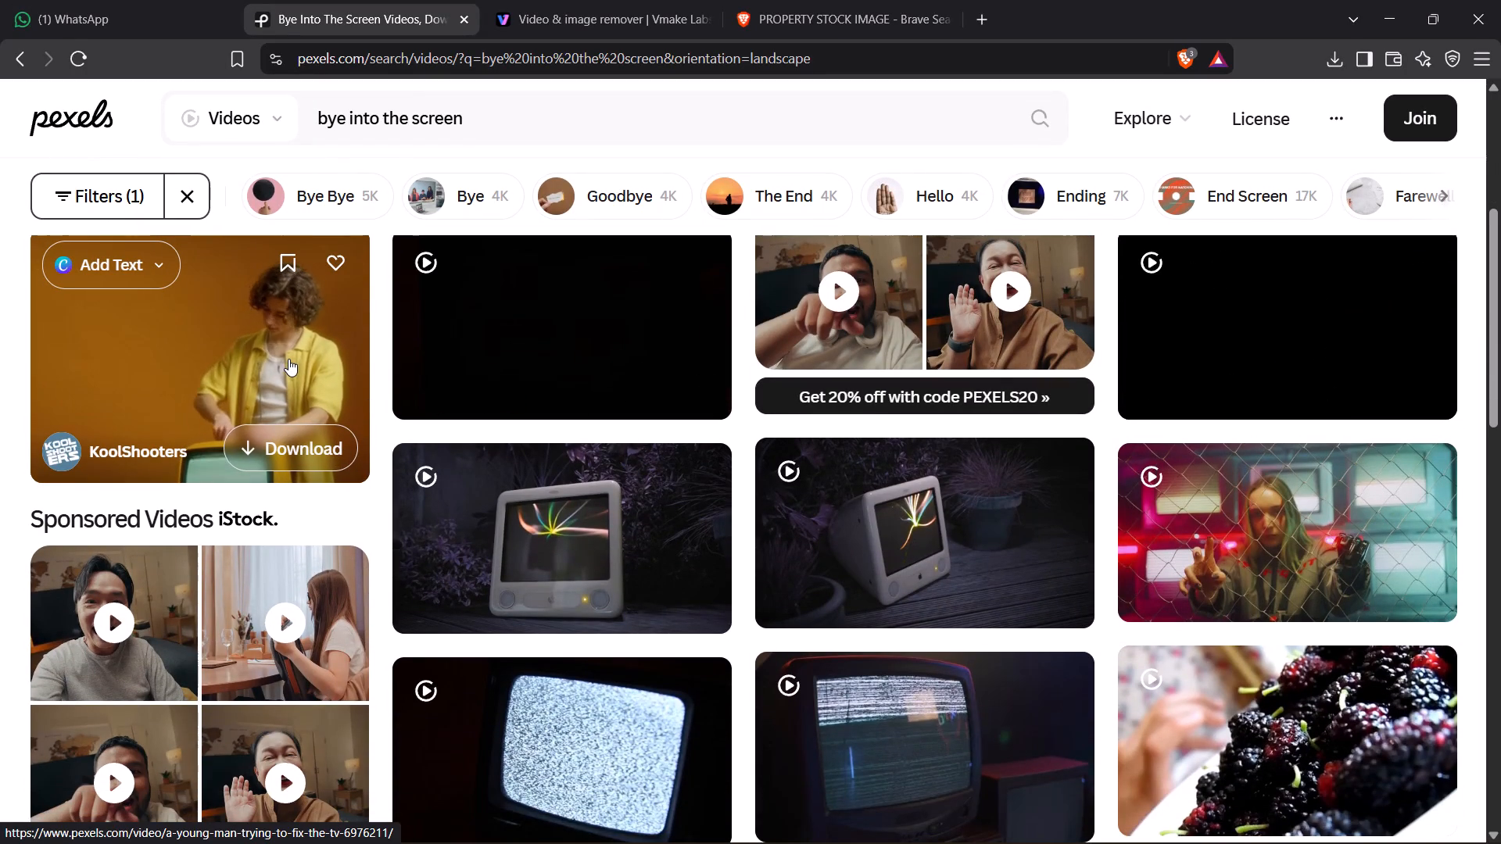
scroll(288, 359, "down", 5)
scroll(1085, 388, "down", 1)
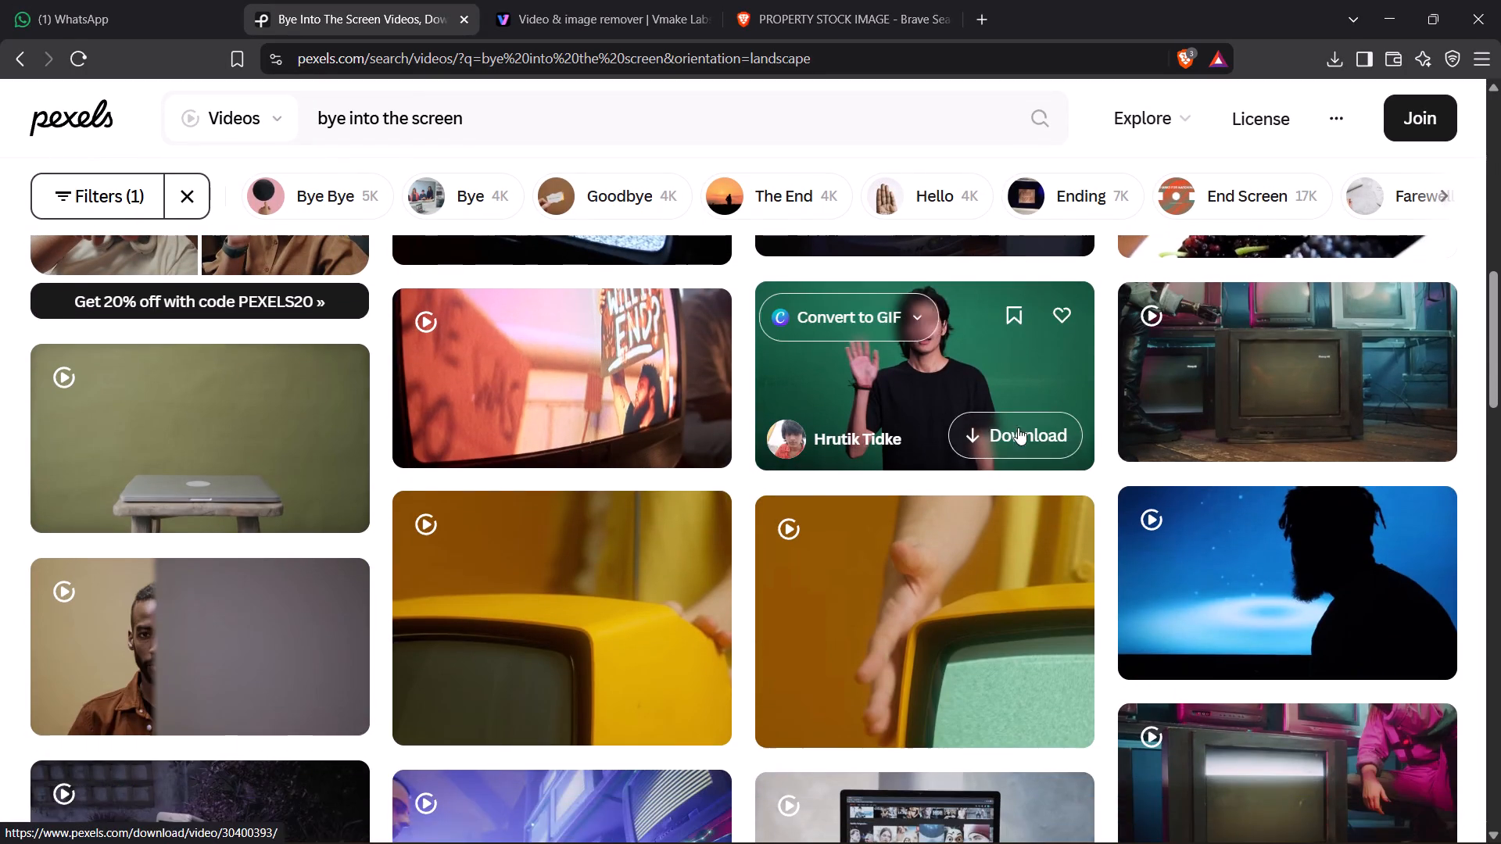
scroll(1010, 370, "up", 1)
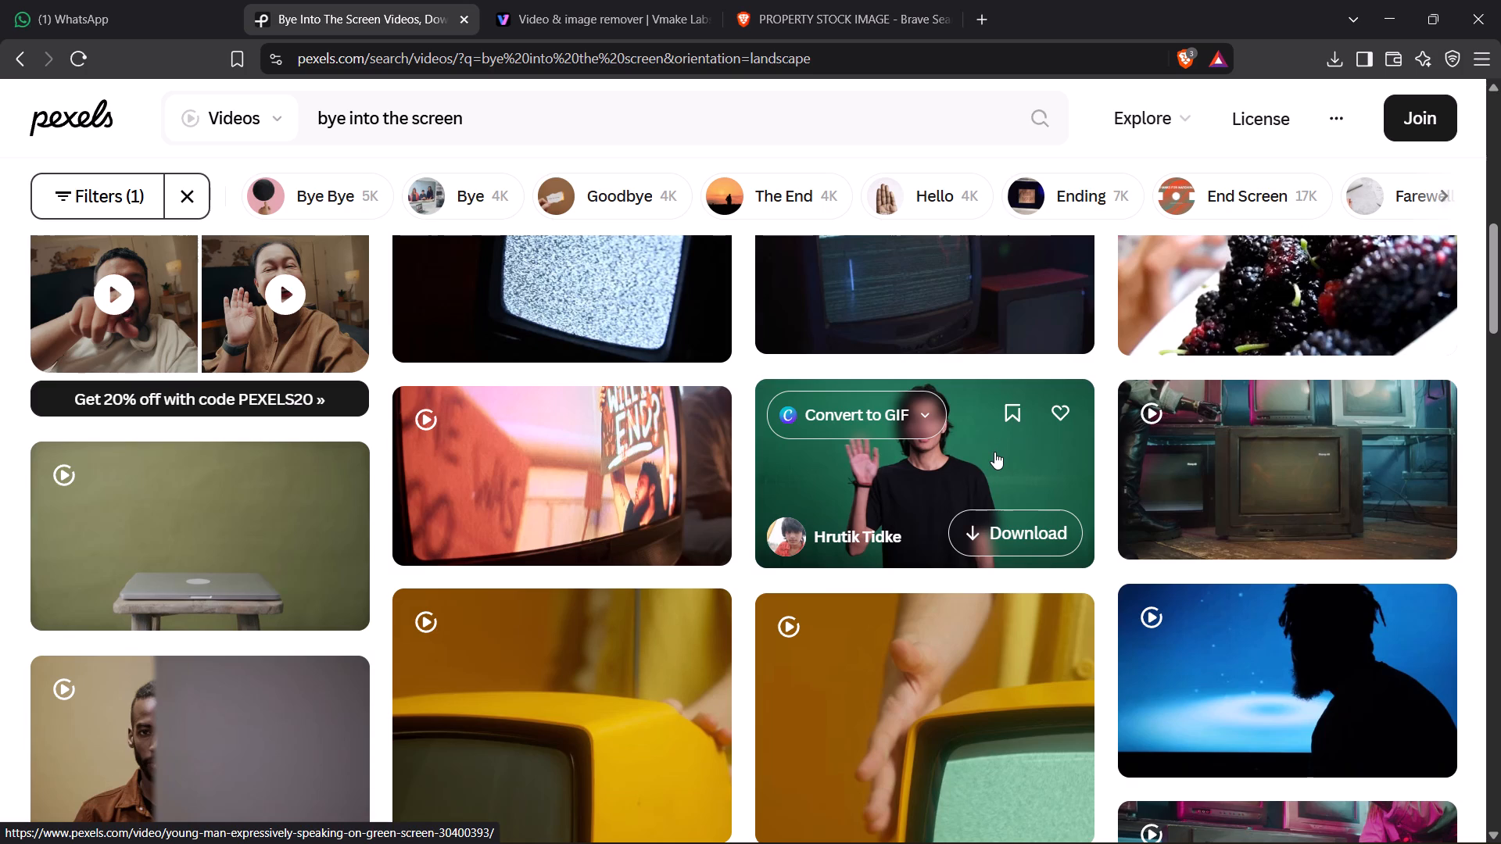
left_click(994, 452)
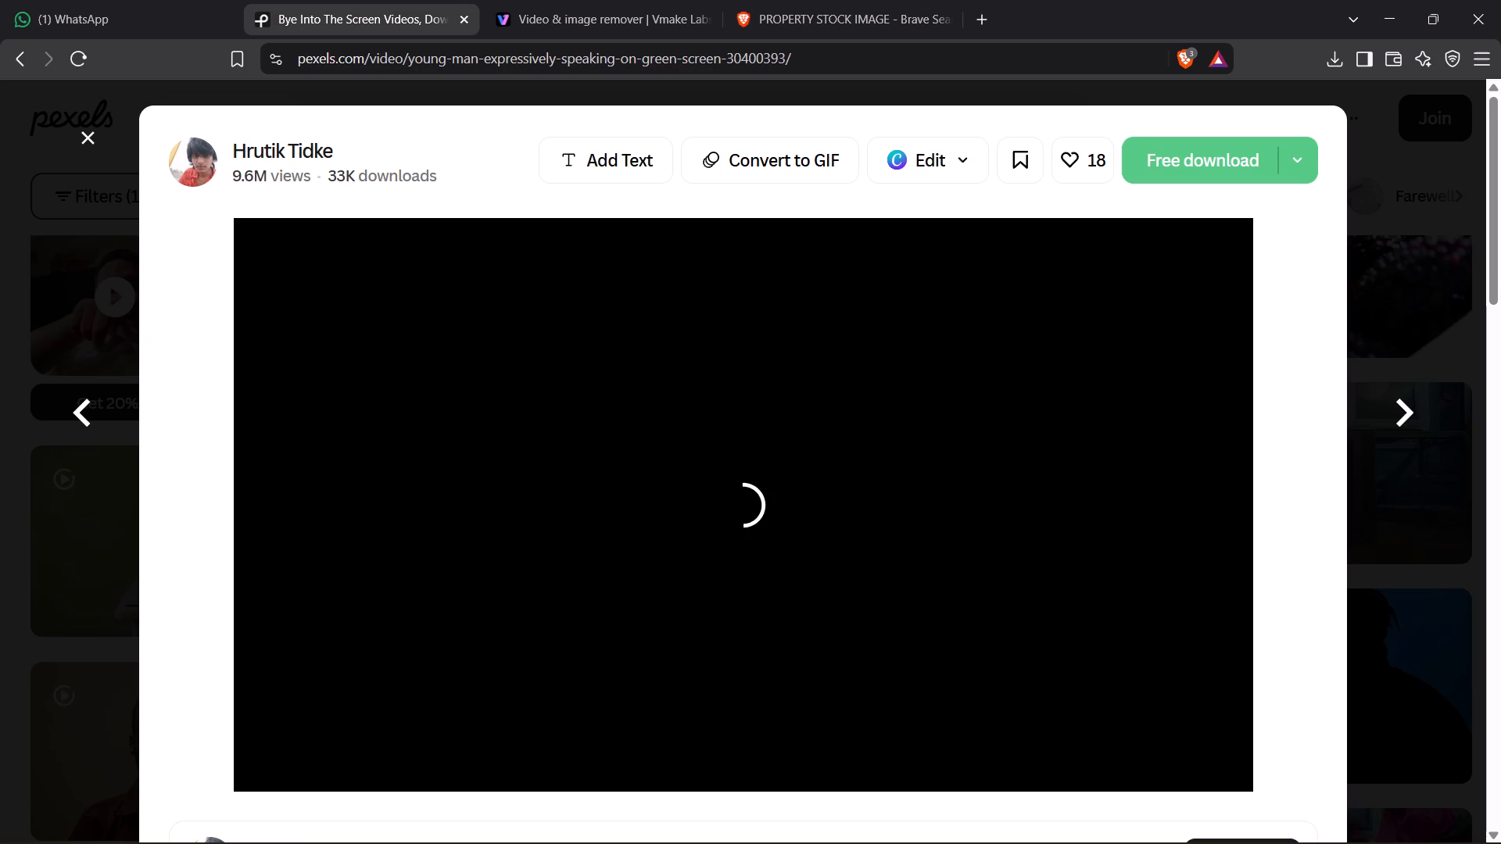
left_click(669, 499)
left_click(669, 500)
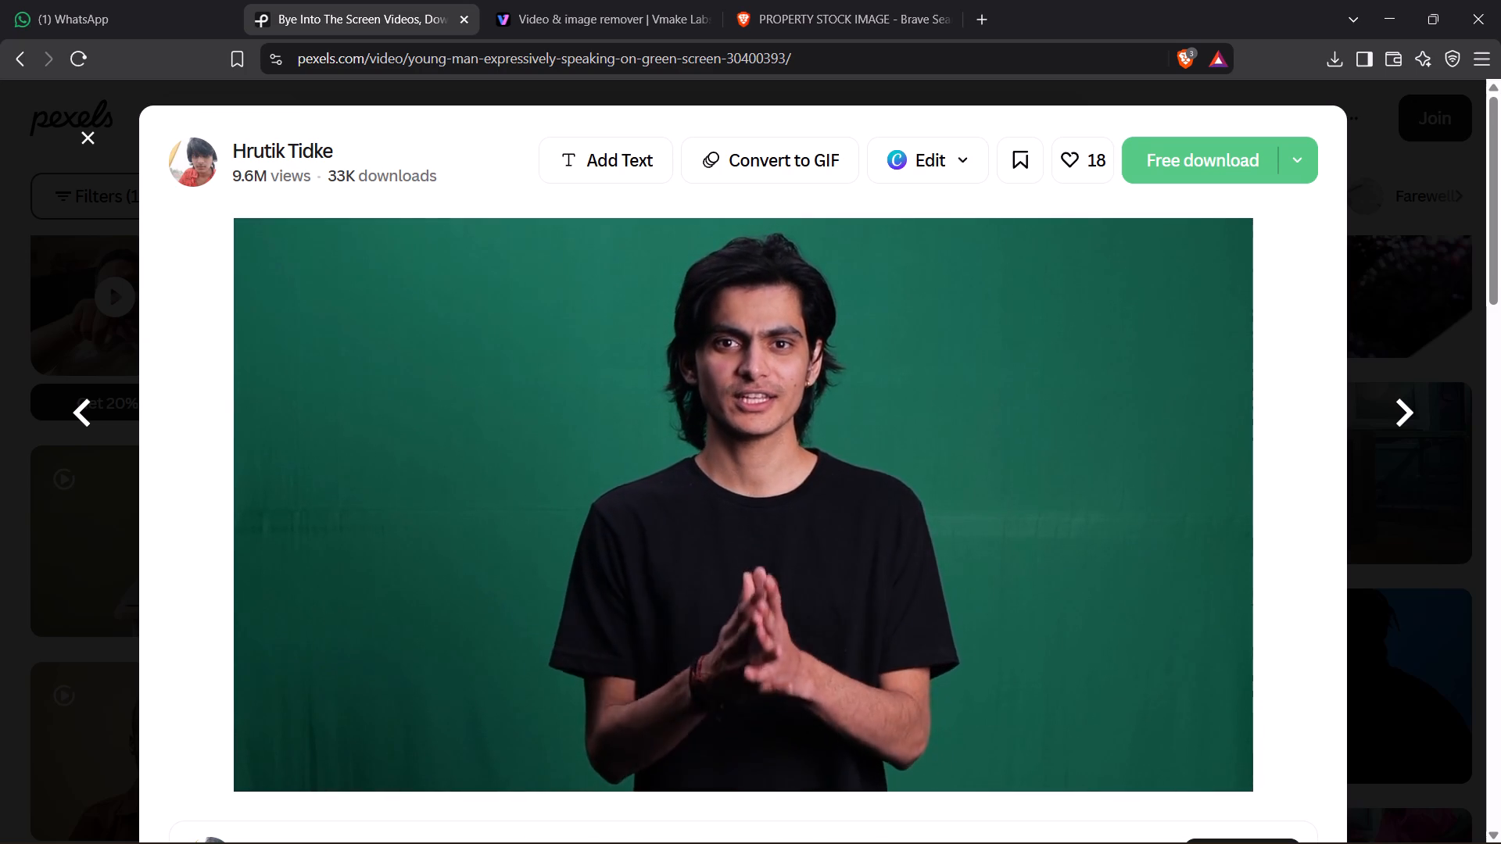
left_click(90, 138)
Look through the remaining "bye into the screen" results for a suitable farewell clip.
scroll(977, 467, "down", 6)
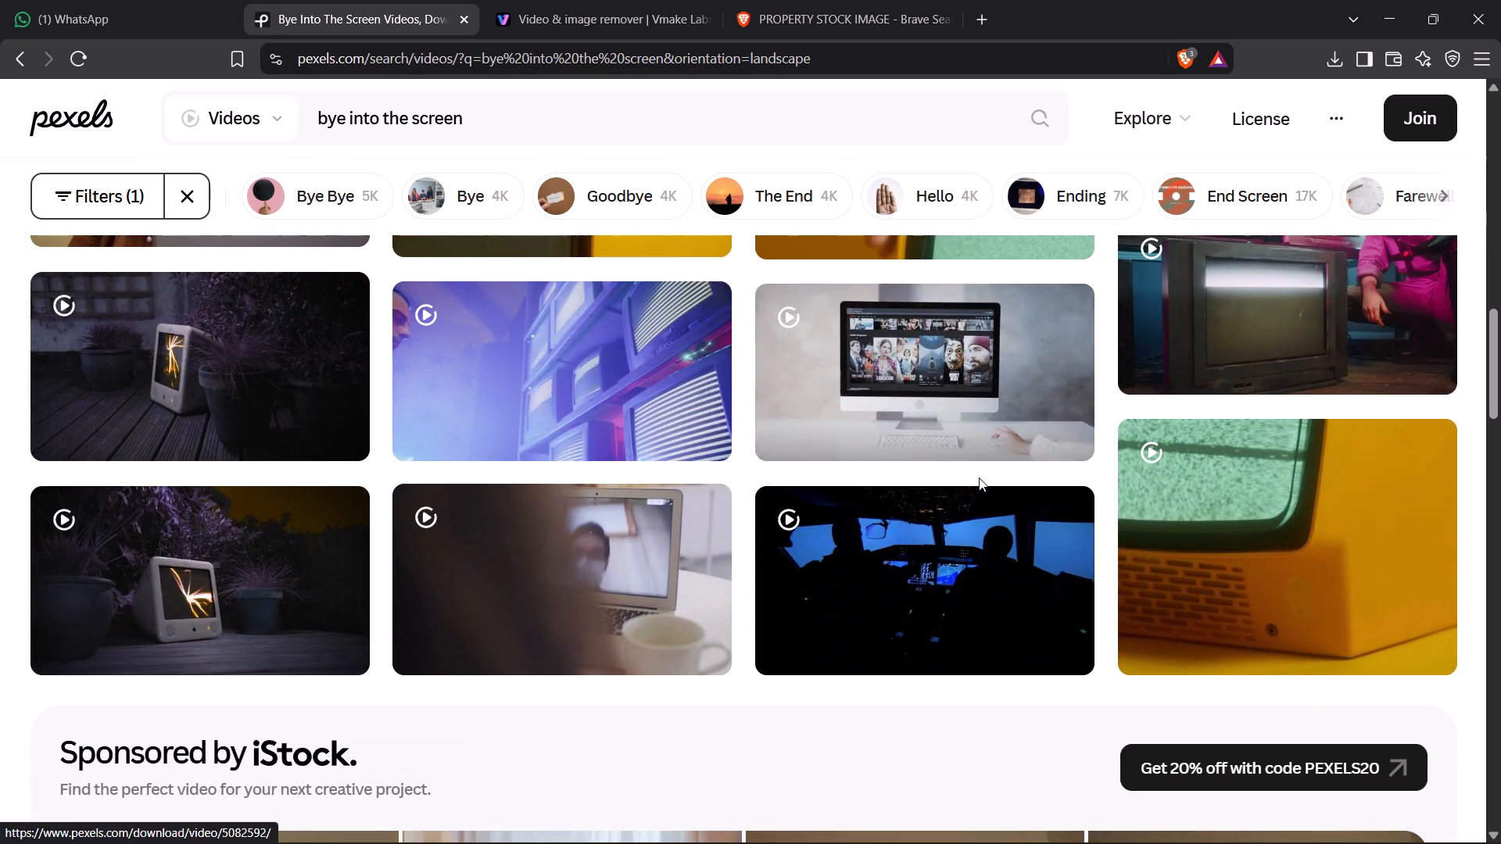
scroll(979, 477, "down", 5)
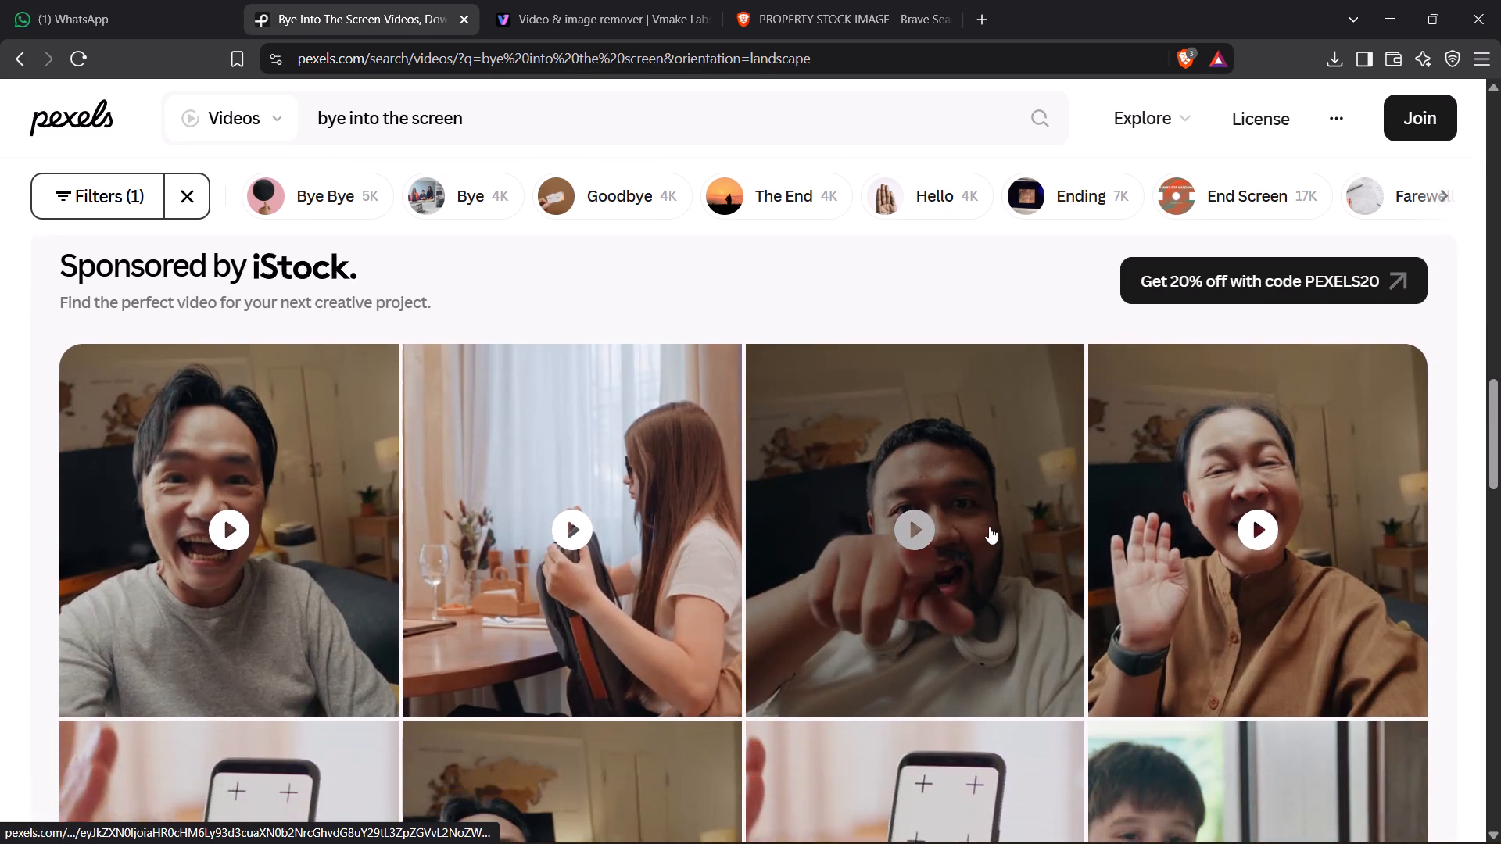
scroll(991, 526, "down", 5)
scroll(991, 526, "up", 20)
scroll(991, 526, "up", 2)
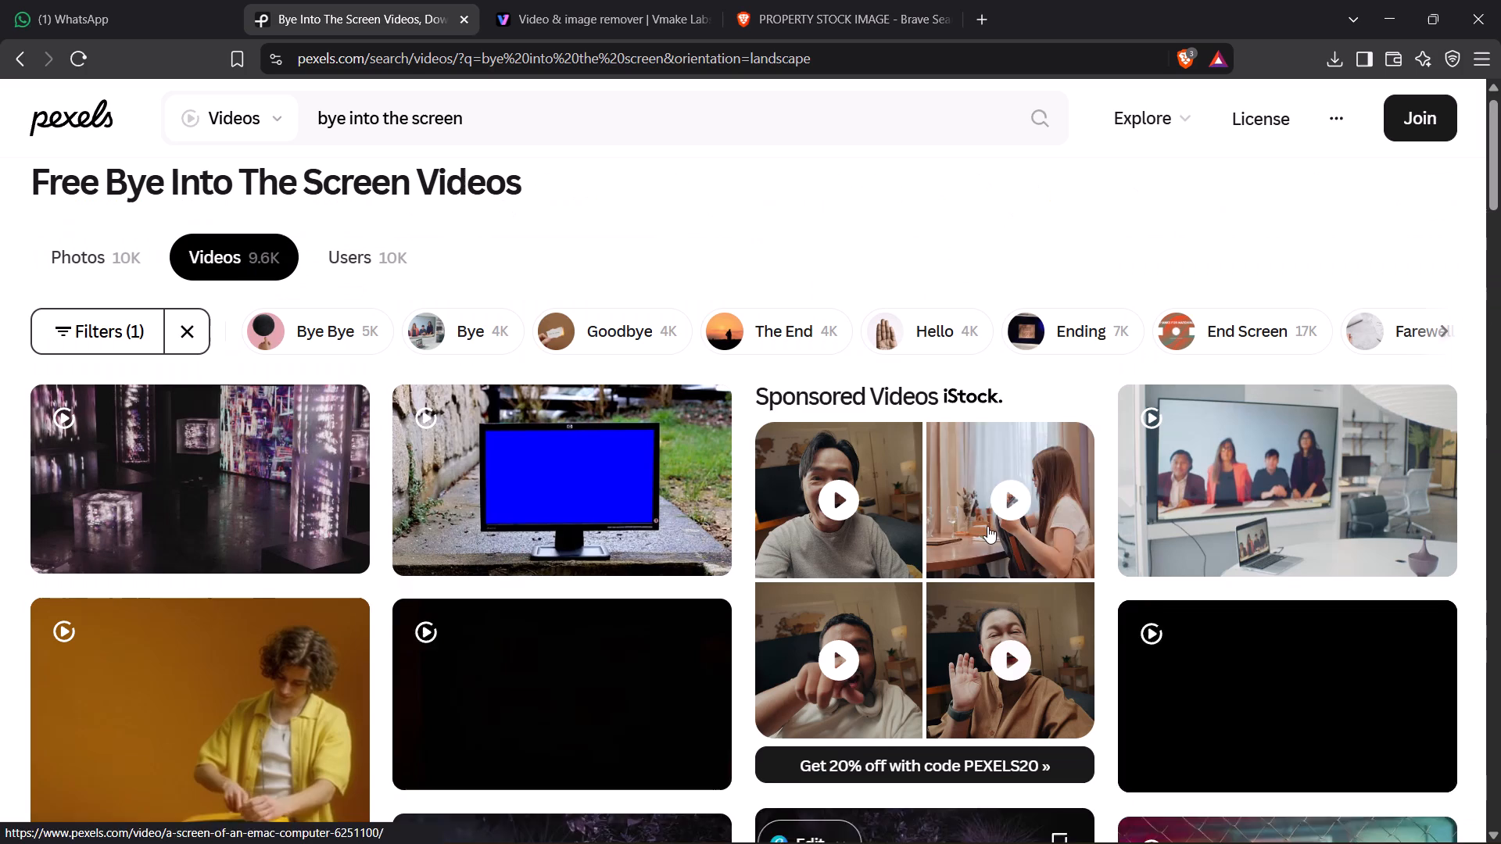
scroll(987, 526, "up", 17)
Open the suggested related search Goodbye and look through its videos for a farewell clip.
left_click(600, 353)
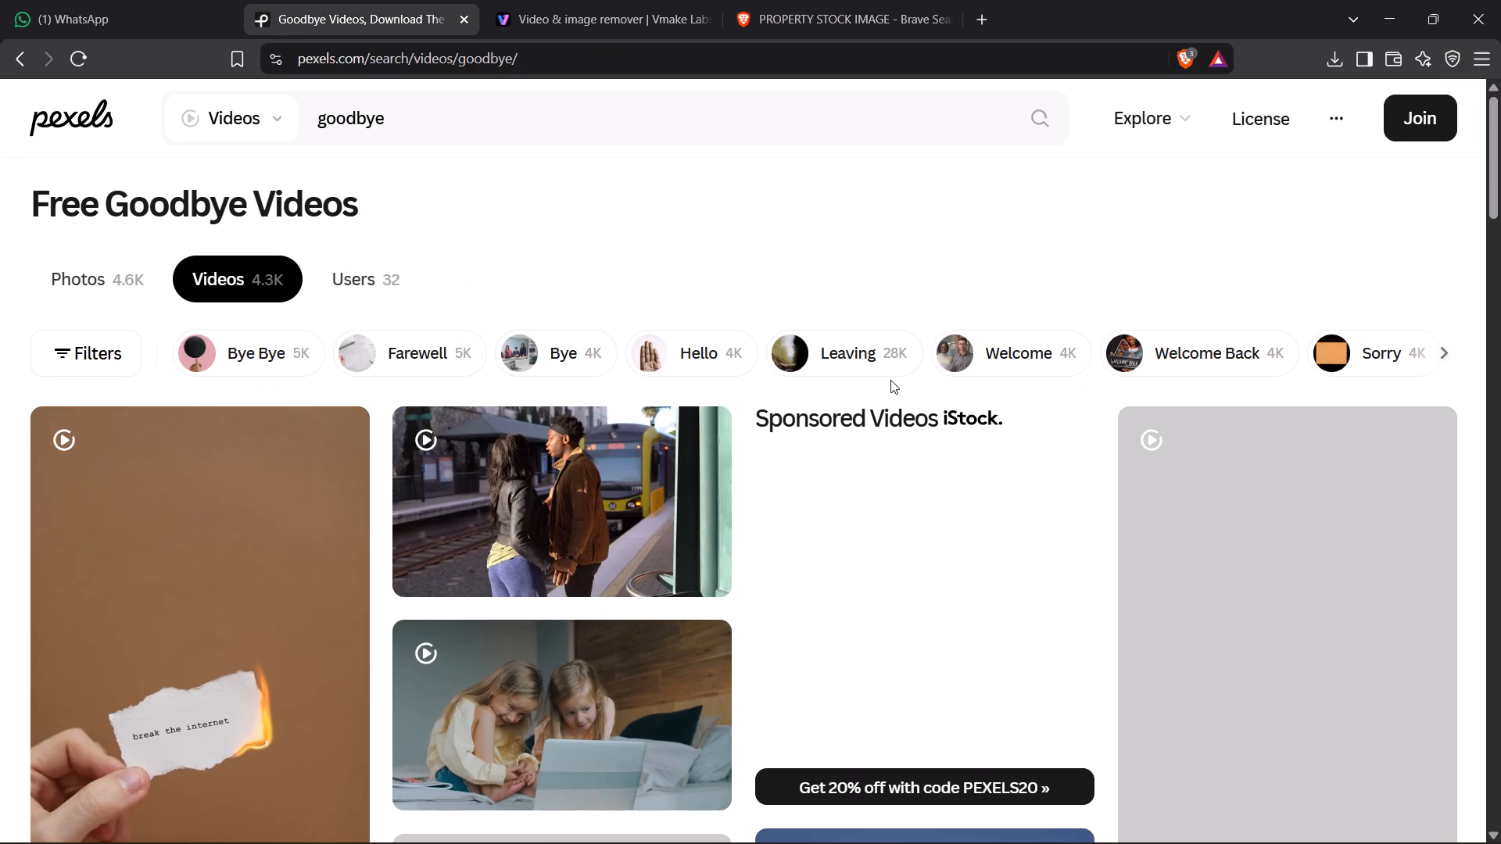
scroll(890, 380, "down", 3)
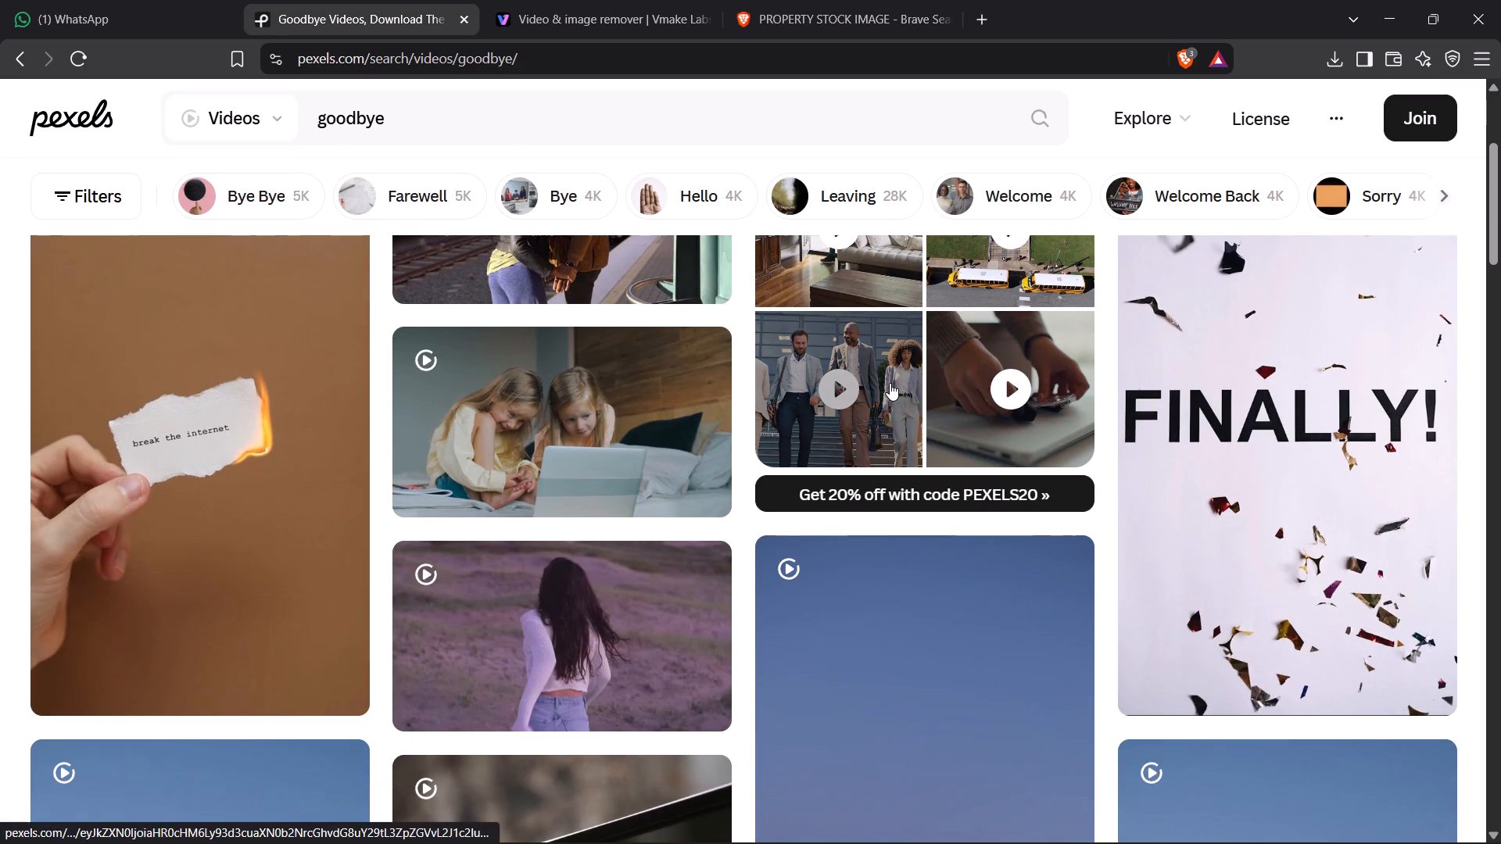
scroll(890, 383, "down", 6)
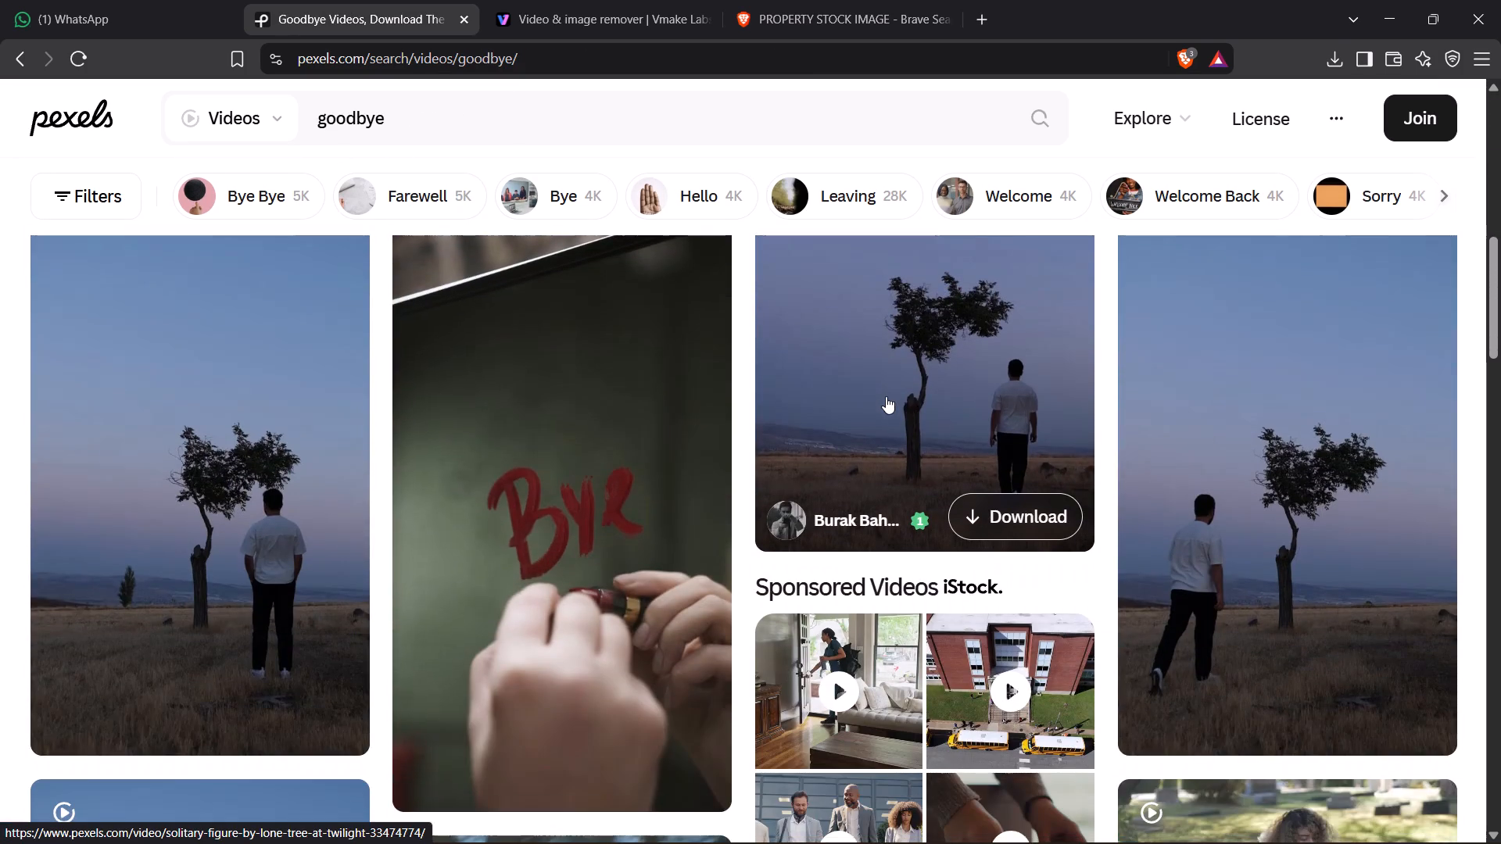
scroll(886, 396, "down", 12)
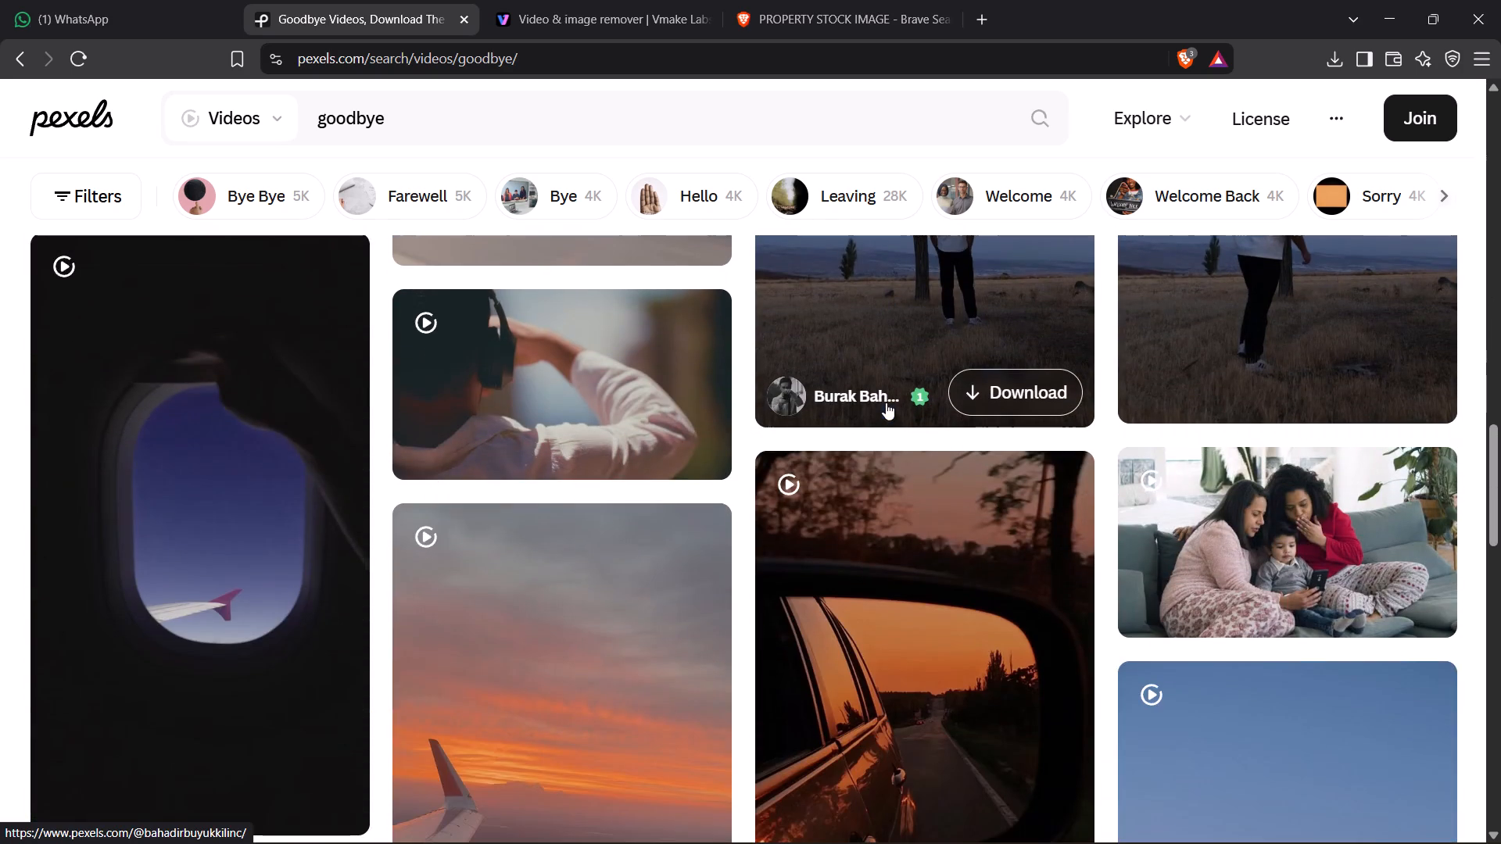
scroll(886, 402, "down", 5)
scroll(958, 811, "down", 4)
scroll(936, 660, "down", 3)
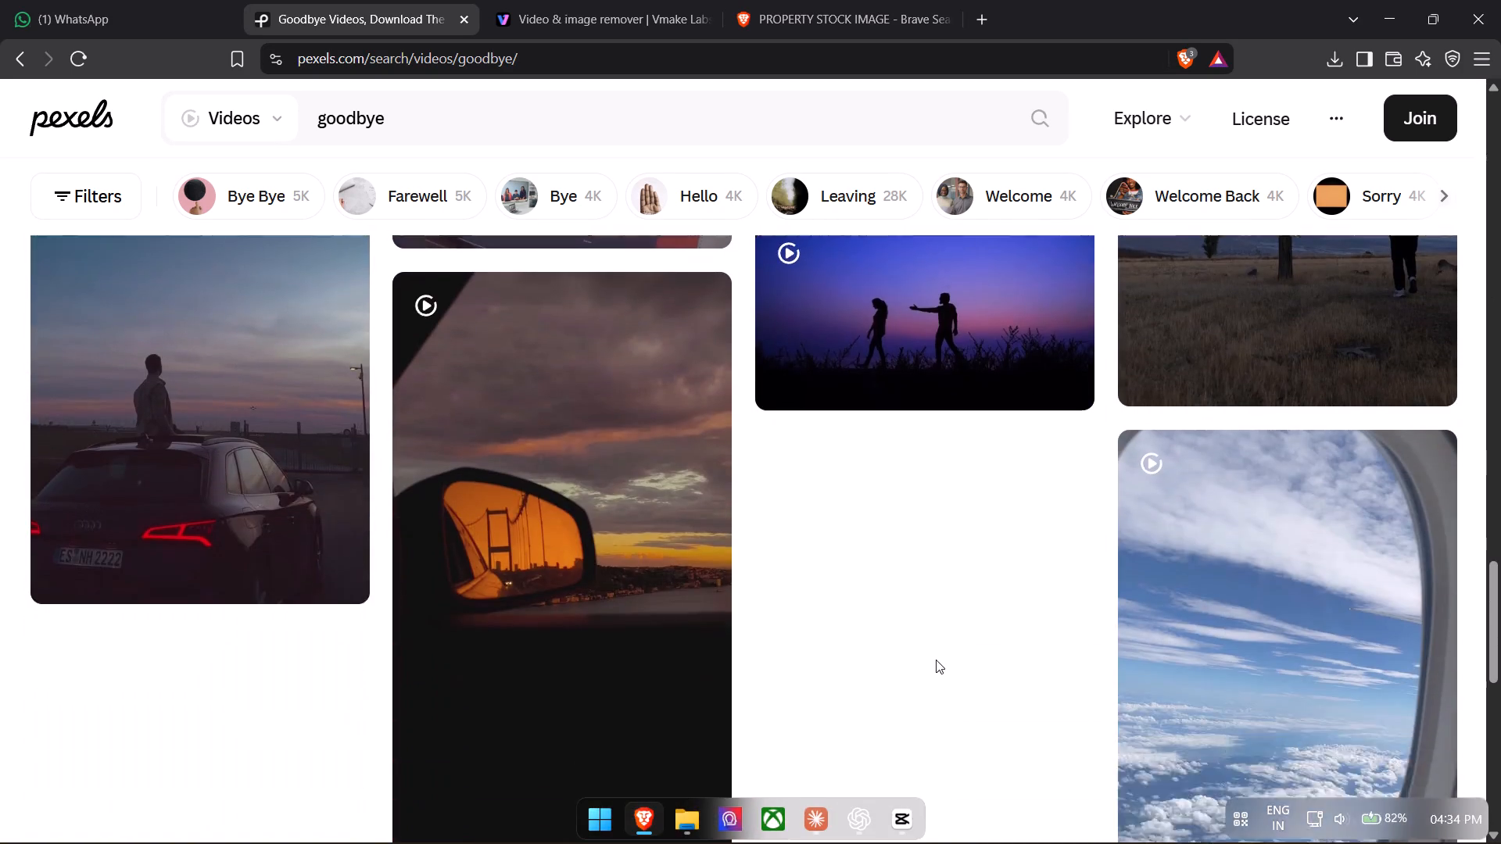
scroll(936, 660, "down", 1)
scroll(874, 622, "up", 20)
scroll(874, 622, "up", 20)
scroll(874, 622, "up", 2)
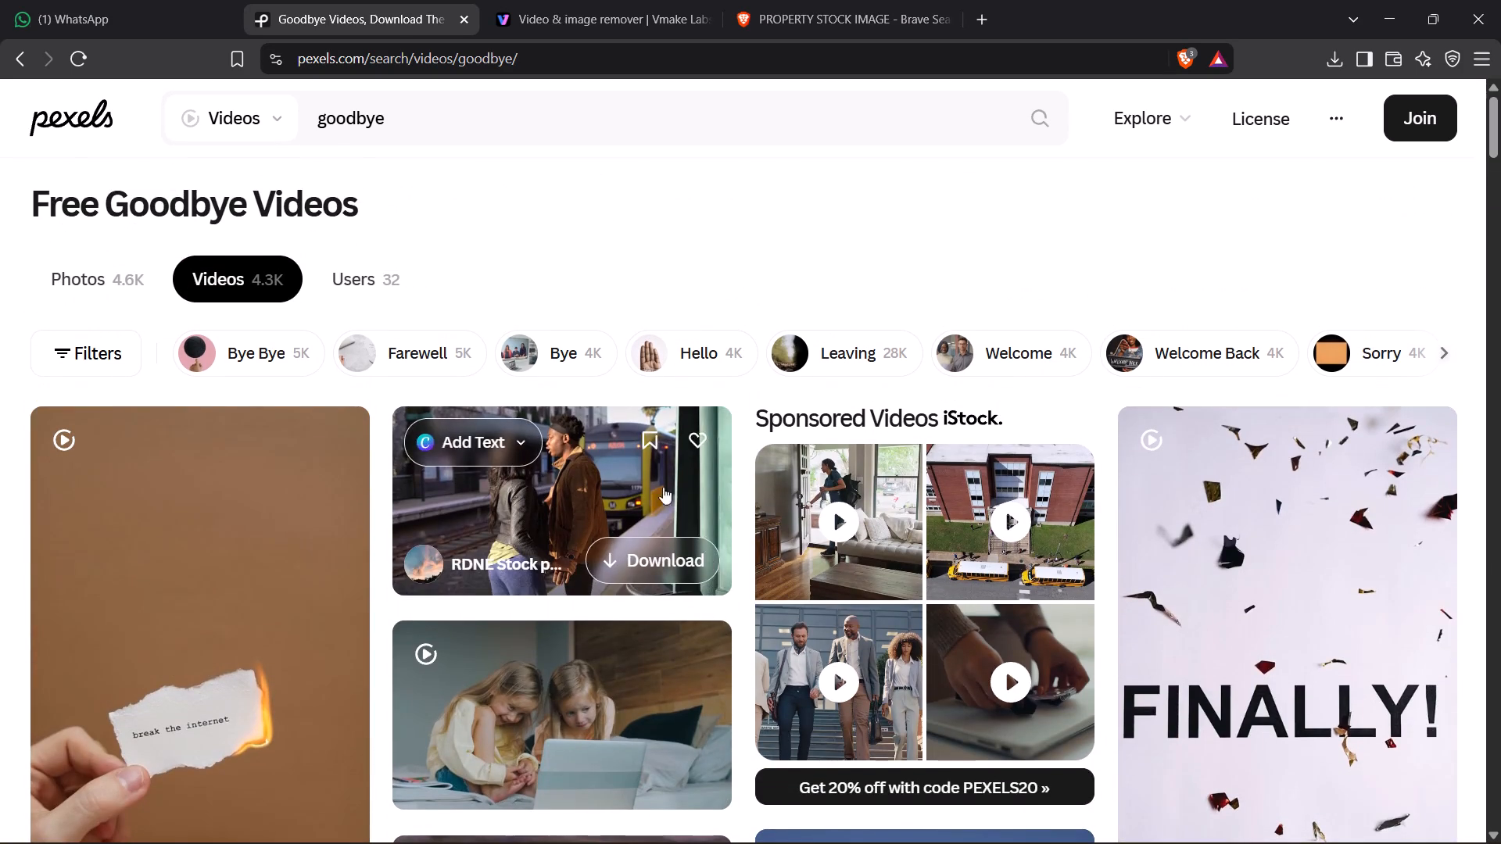
Search Pexels videos for "waving hands".
left_click(501, 135)
key("ctrl+a")
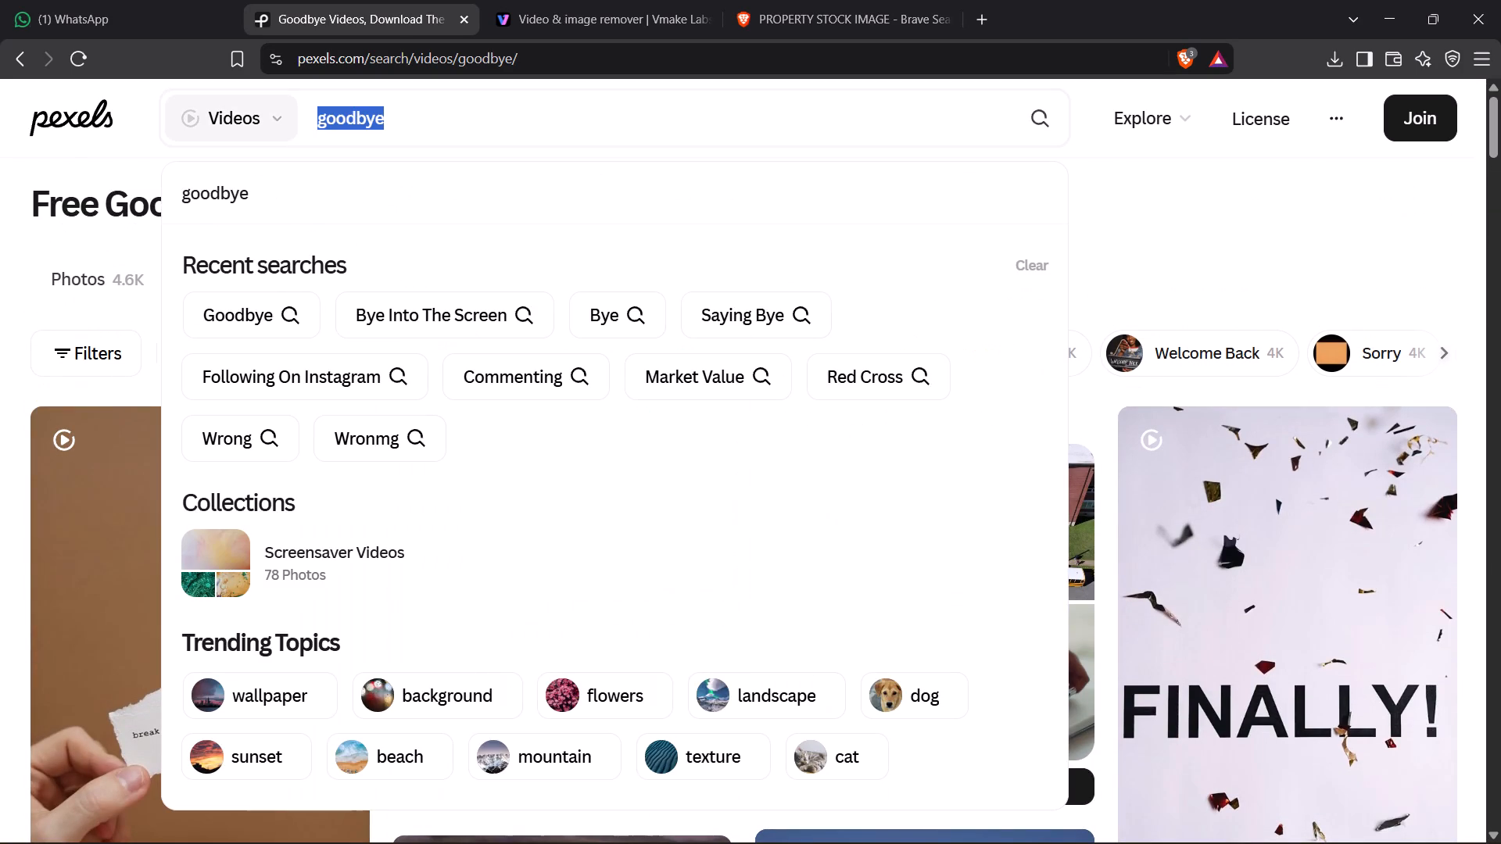
type("WAVING")
key("space")
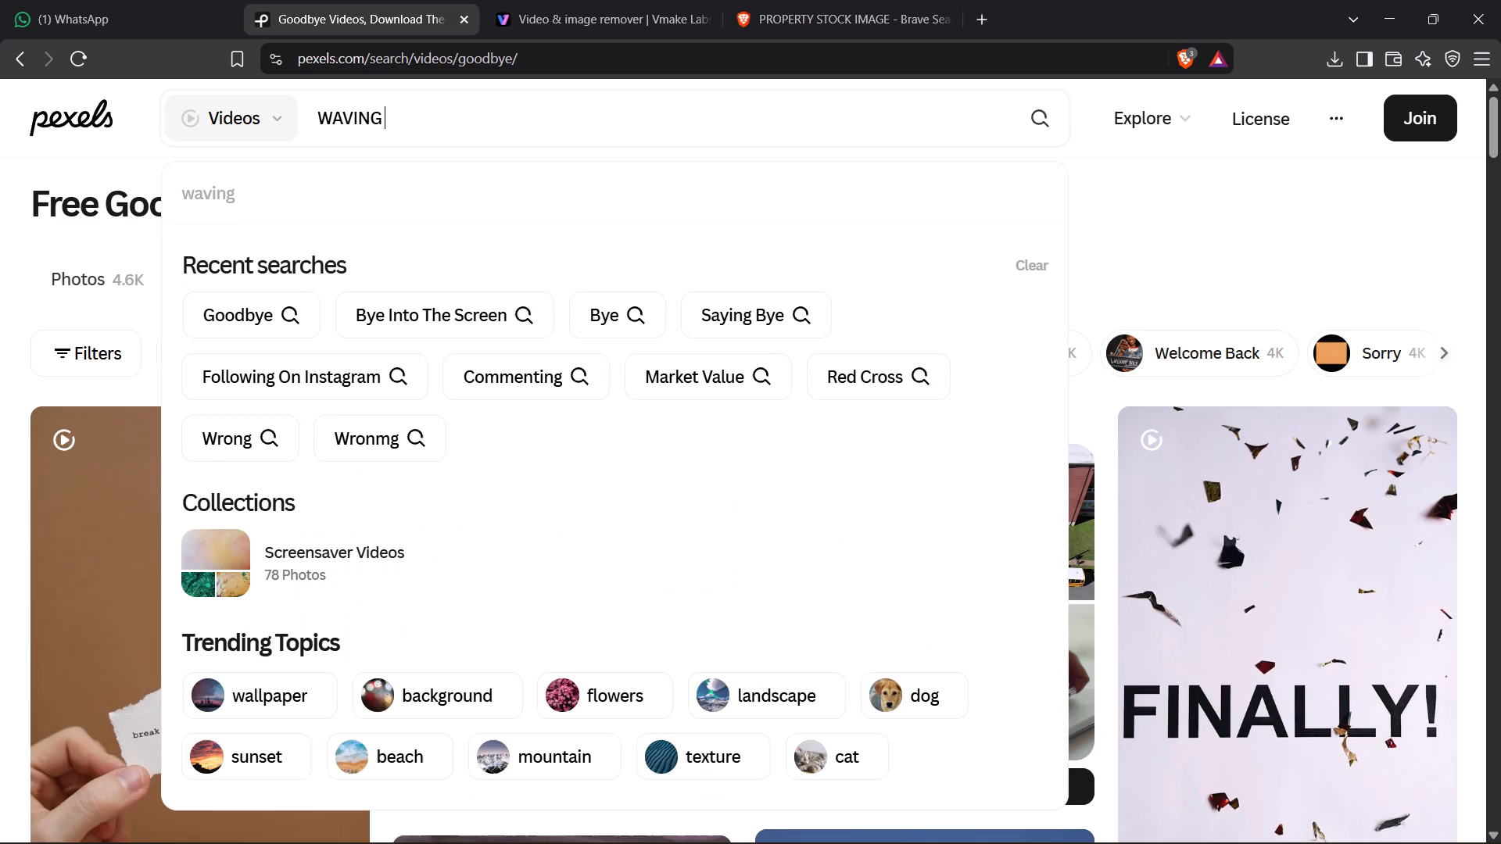
key("g")
key("BackSpace")
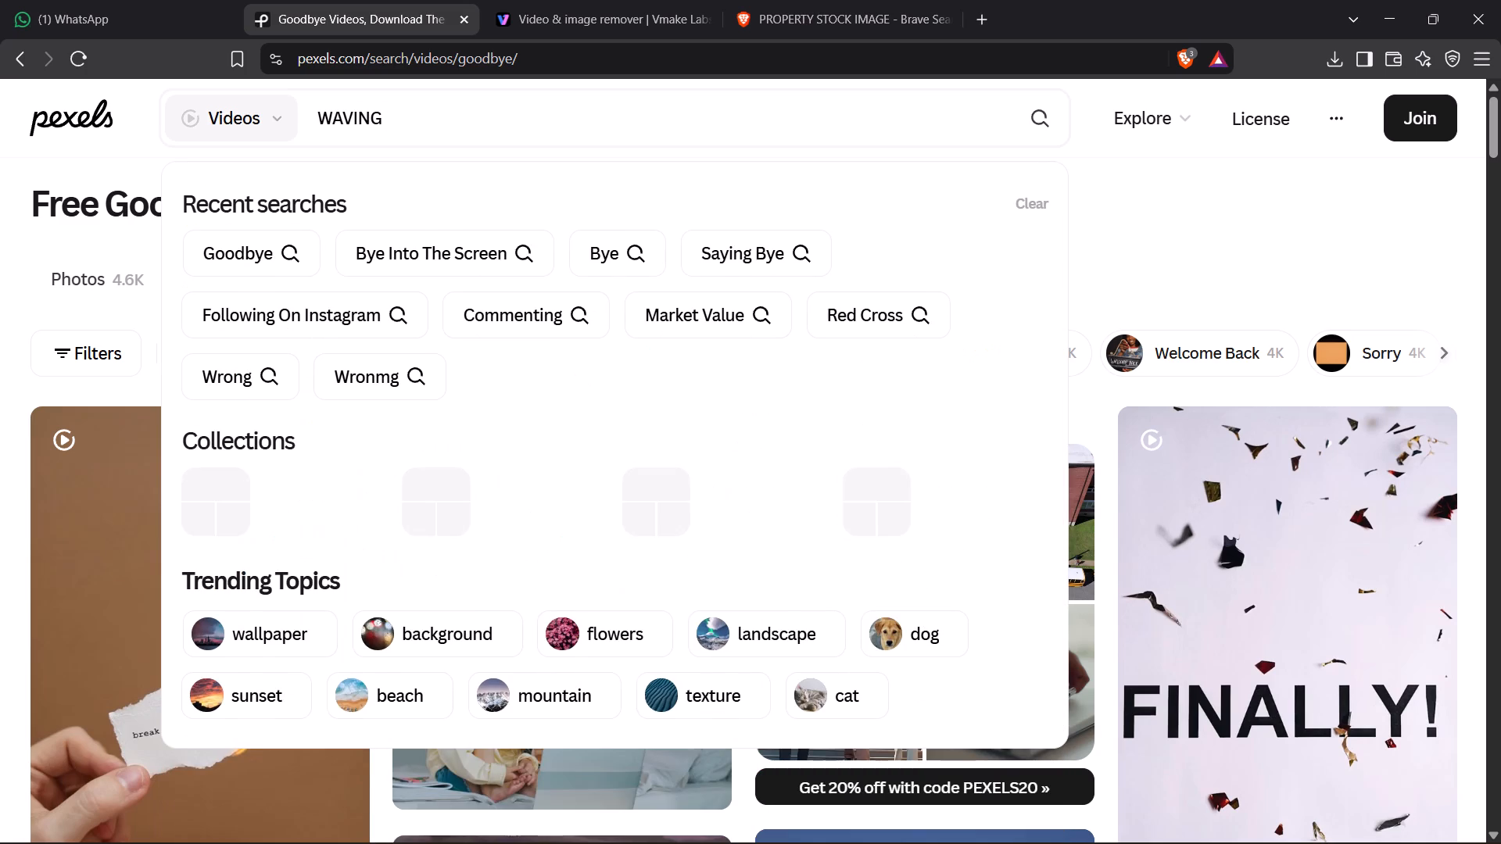
type("HANDS")
key("Return")
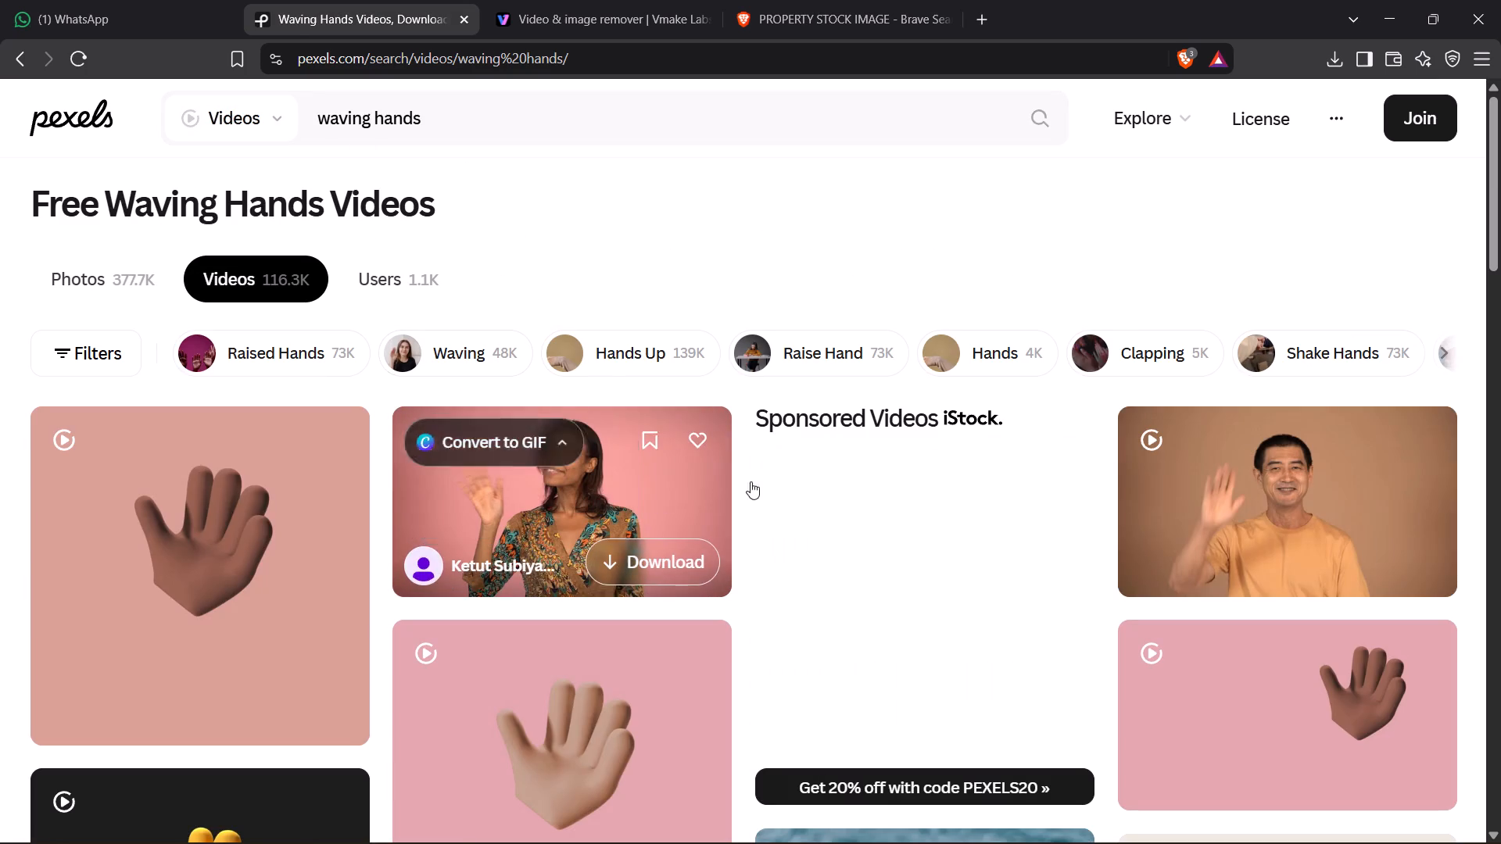
Look through the "waving hands" results for a clip of a person waving at the camera.
scroll(1058, 275, "down", 2)
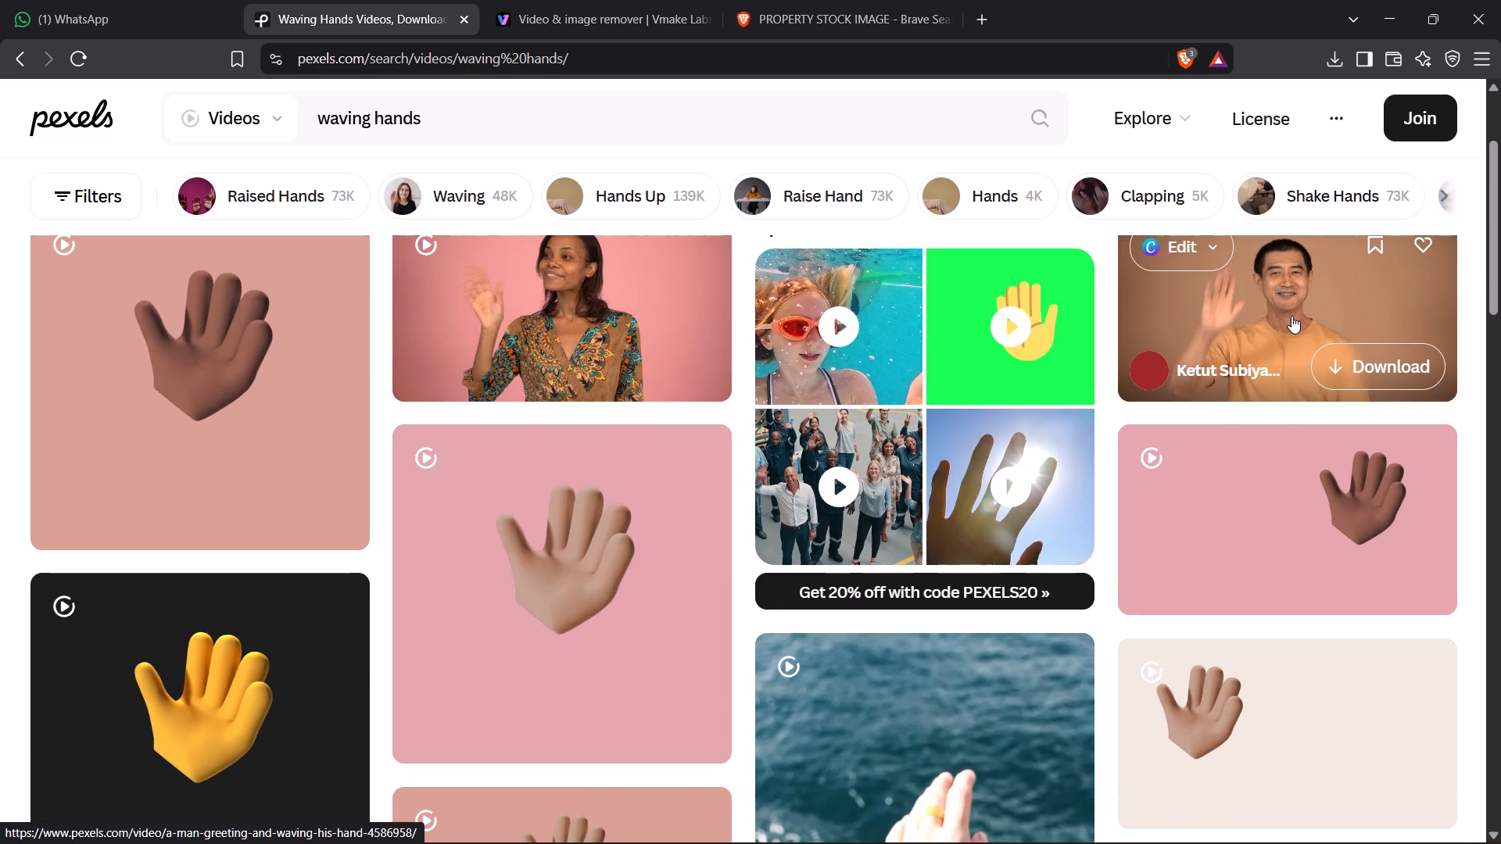
scroll(1306, 323, "up", 1)
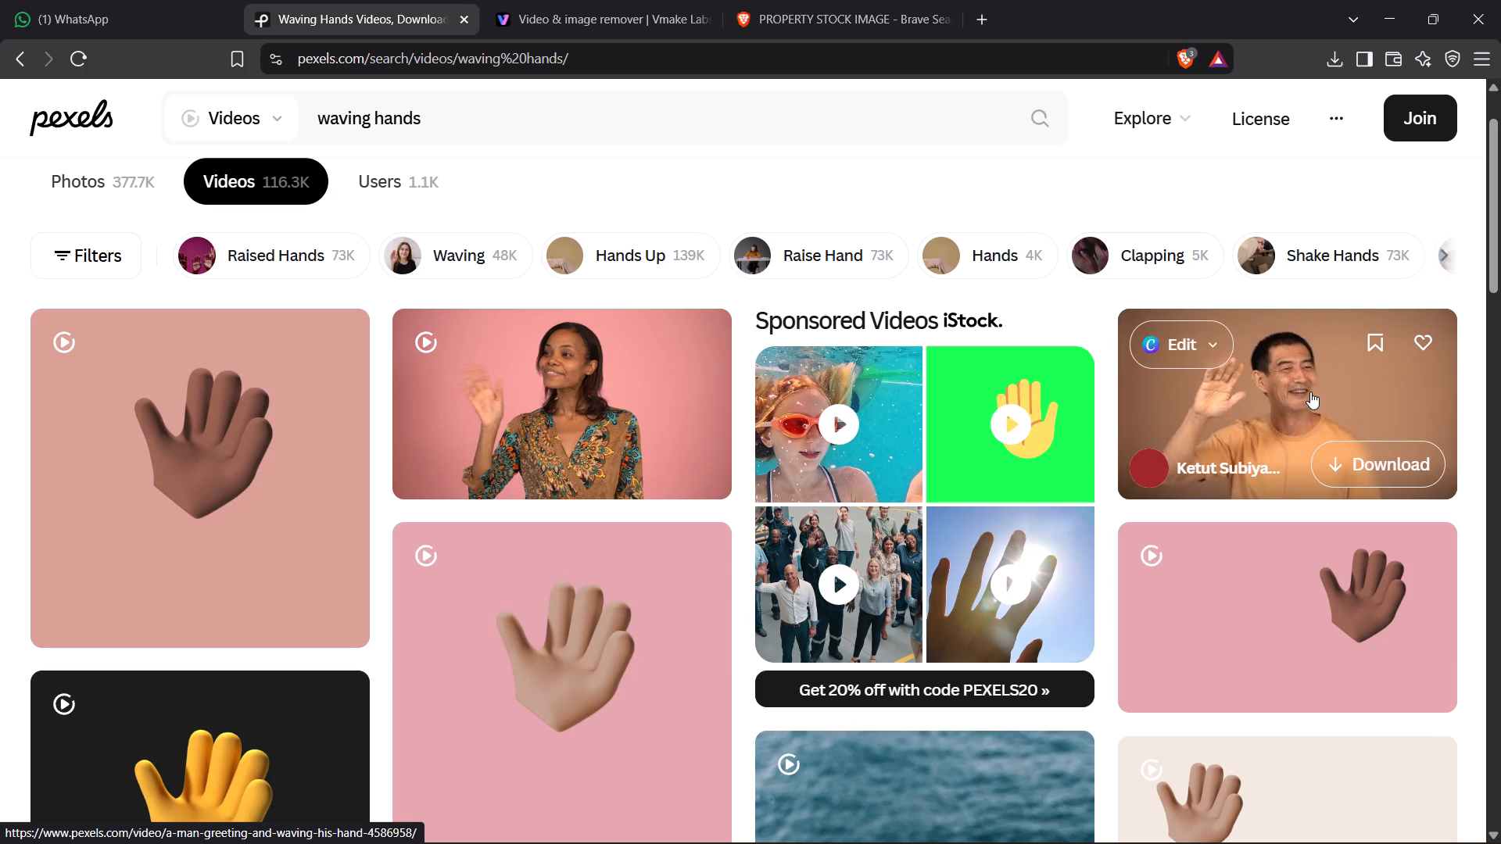
scroll(1310, 392, "down", 8)
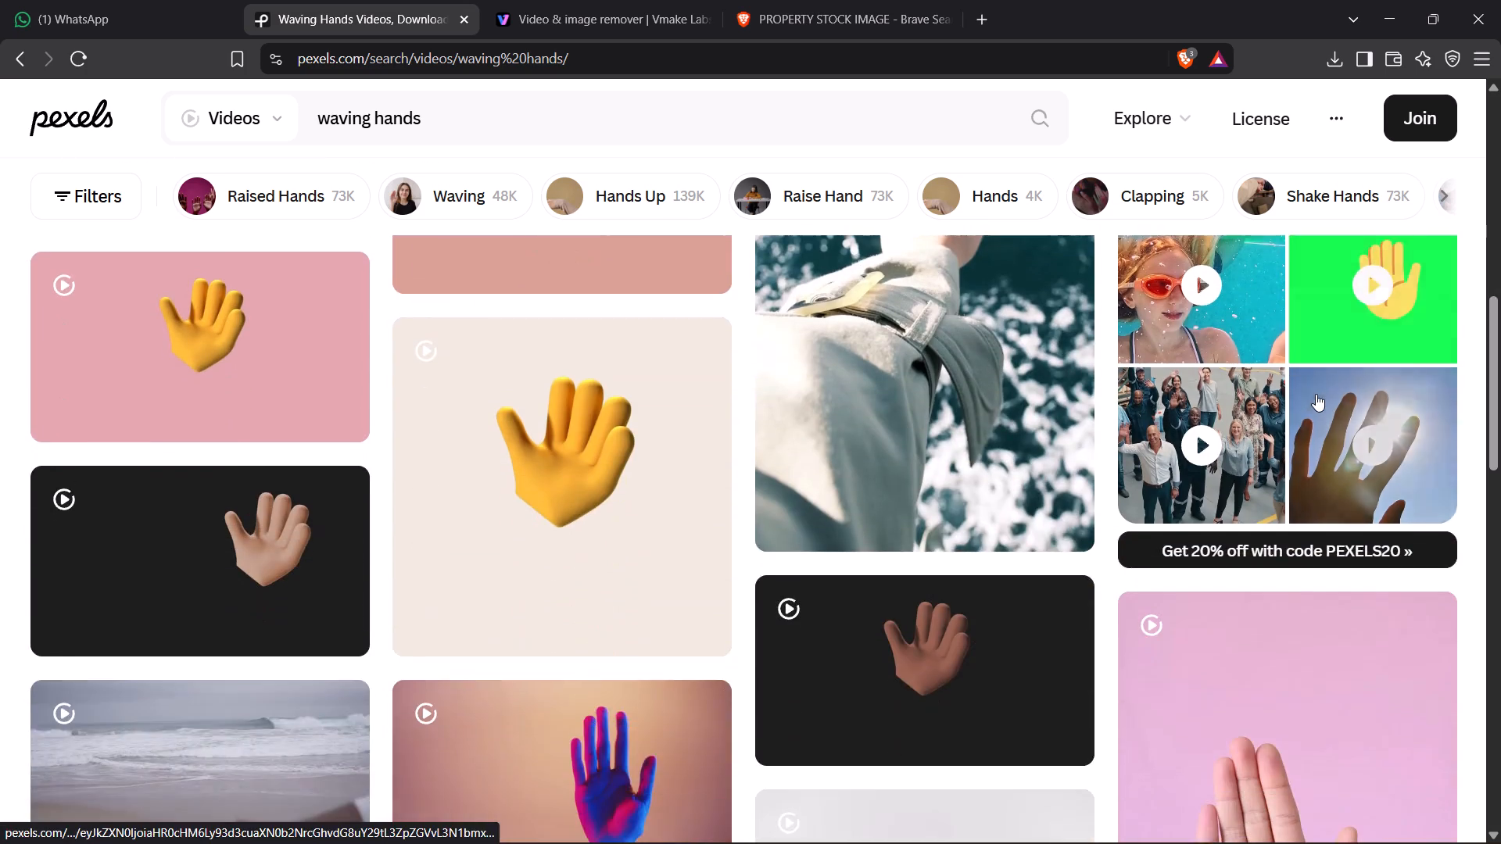
scroll(1316, 394, "down", 8)
scroll(1316, 394, "up", 2)
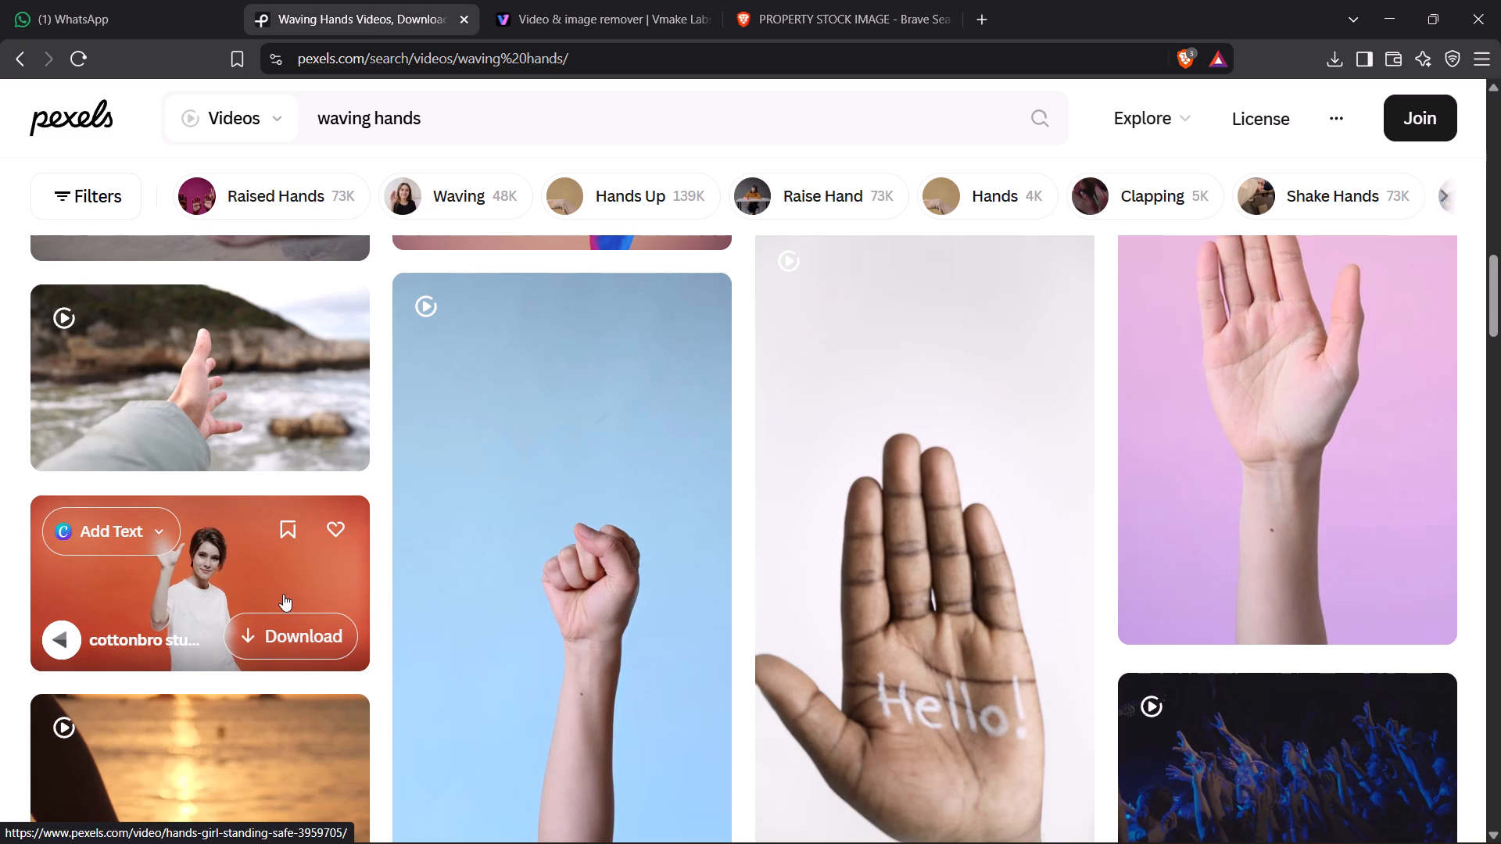
scroll(289, 588, "down", 9)
scroll(1026, 522, "down", 1)
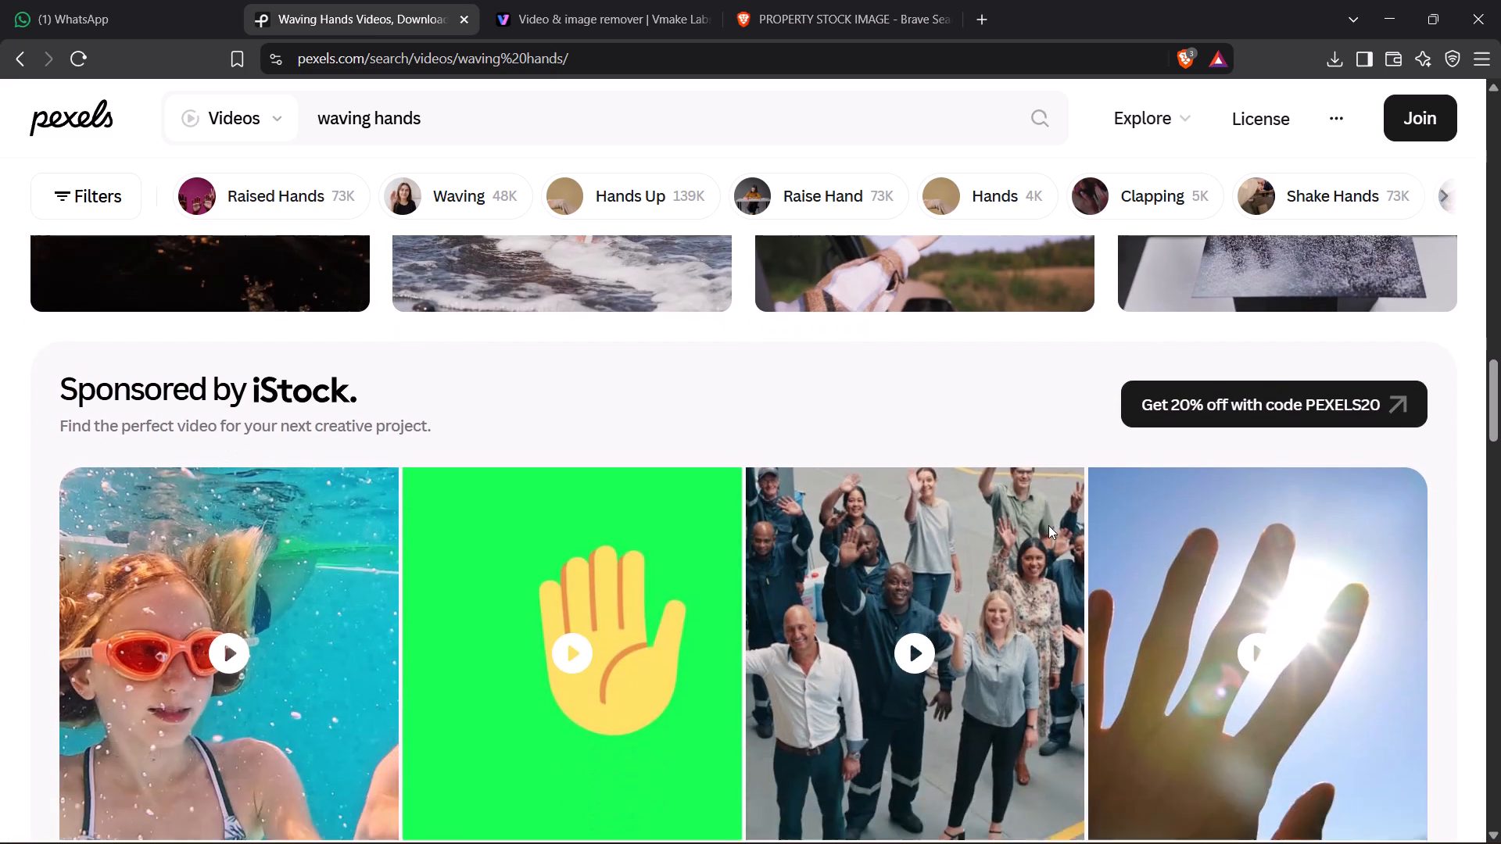
Download the free clip of the waving man in the orange T-shirt near the start of the results.
scroll(1051, 522, "up", 3)
scroll(1080, 493, "up", 20)
scroll(1080, 493, "up", 14)
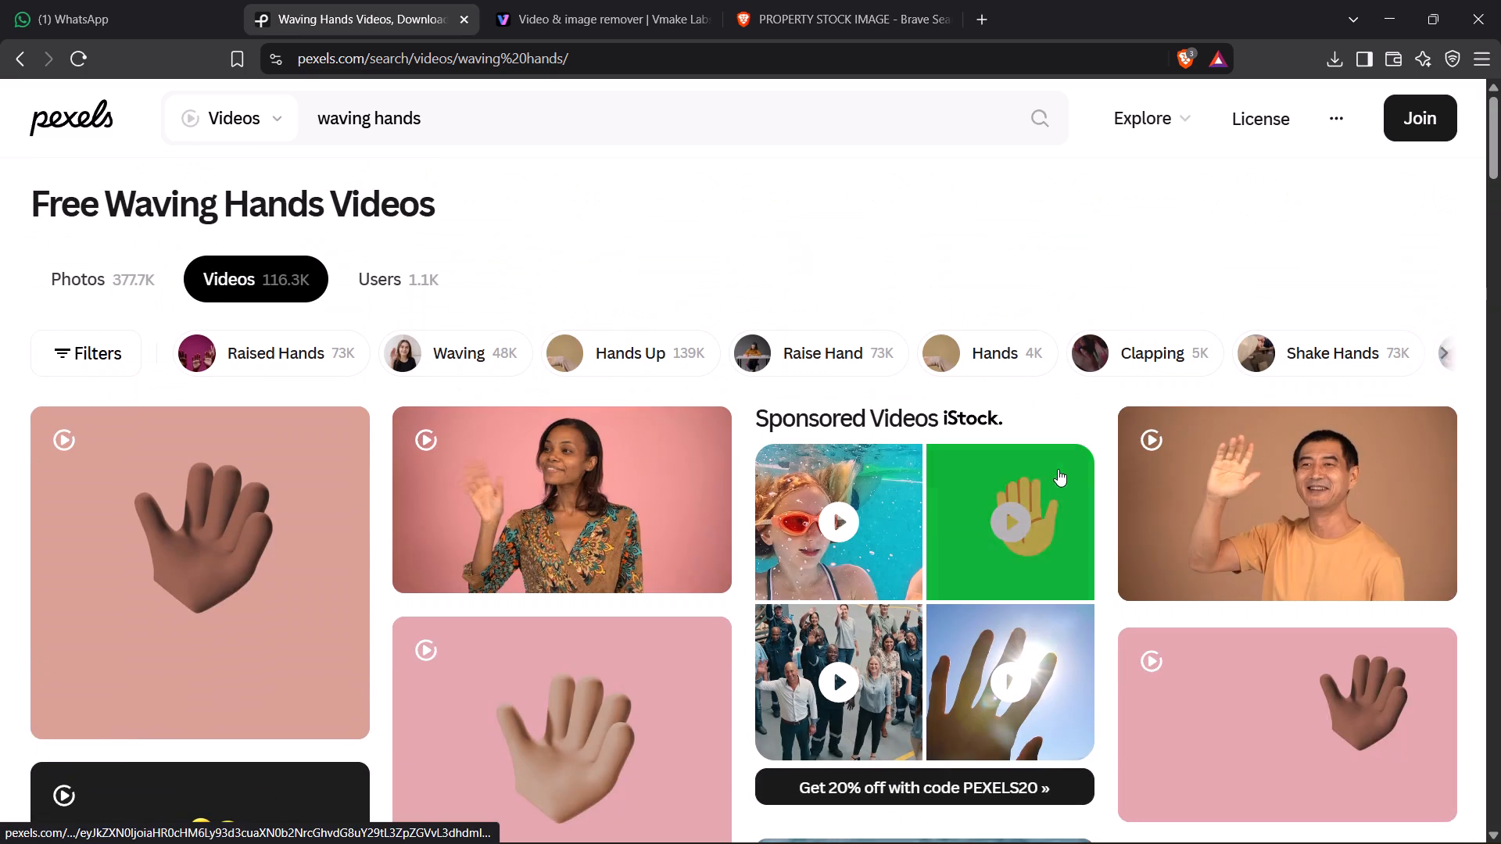
scroll(1058, 469, "up", 1)
left_click(1242, 485)
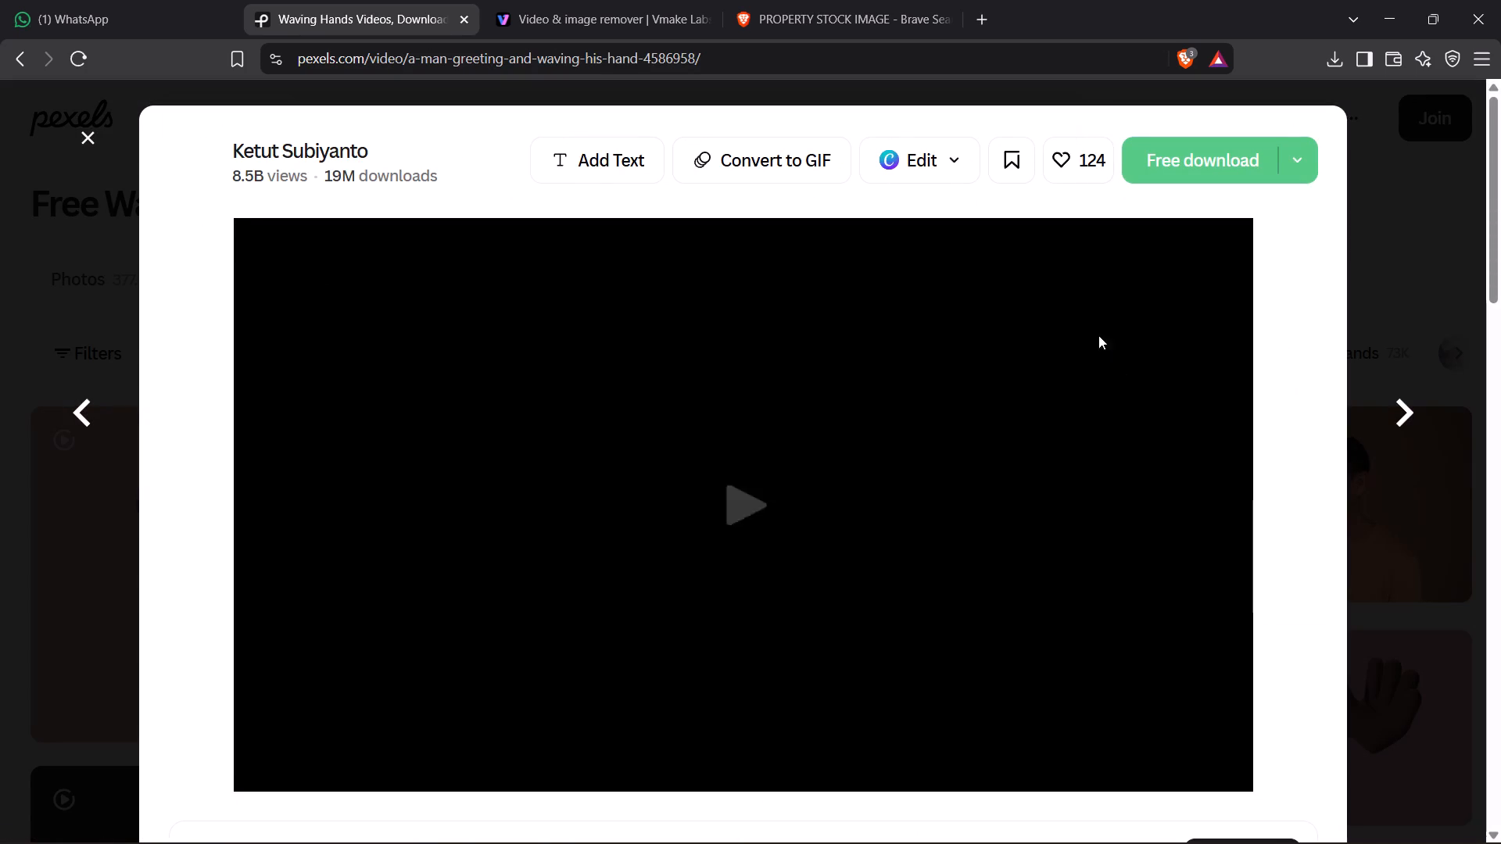
left_click(1181, 180)
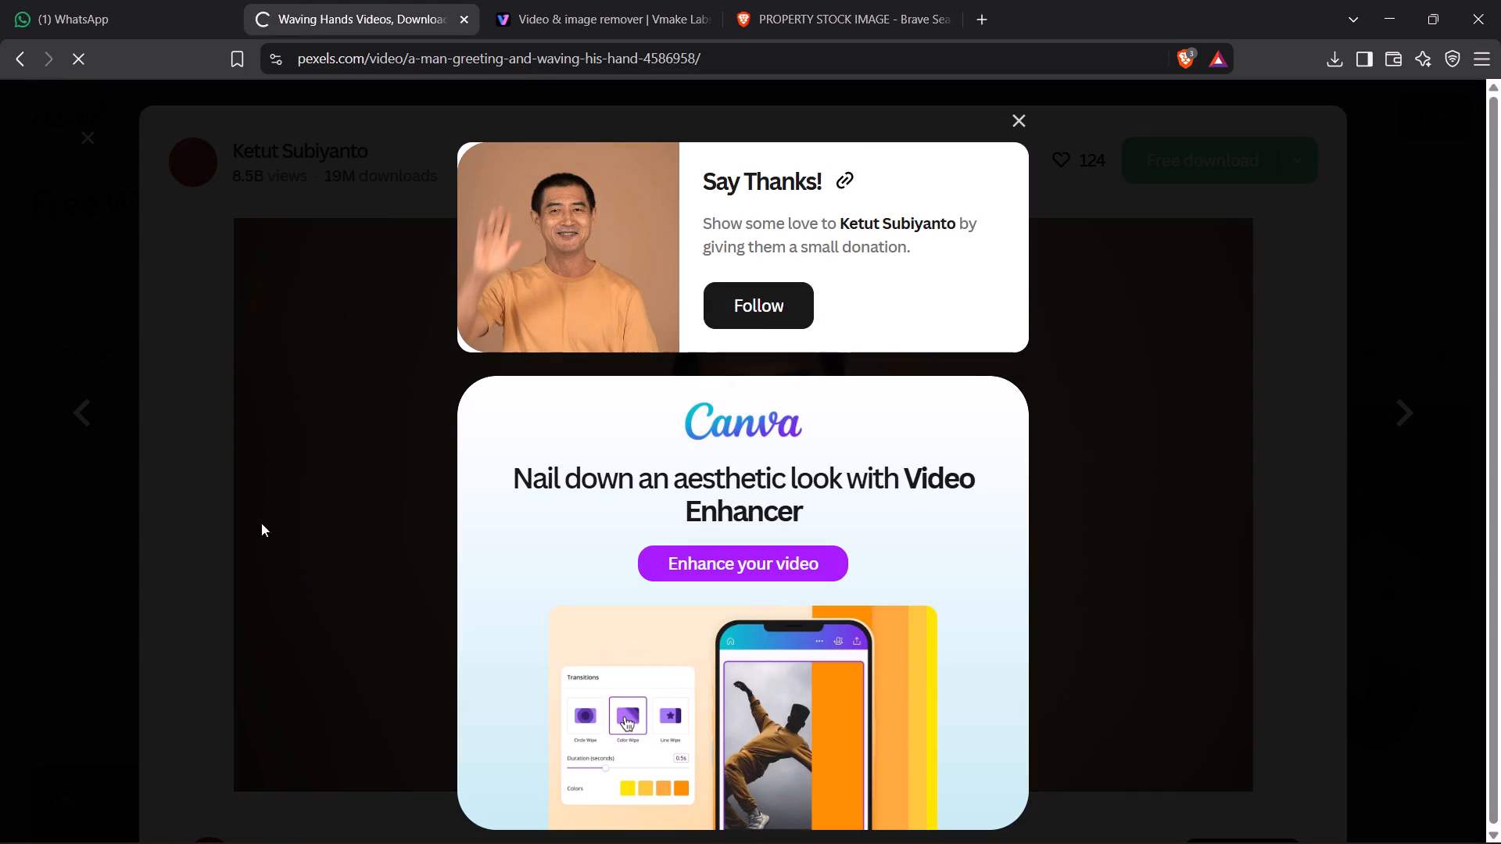
Save the downloaded Pexels clip as WAVING HANDS in the new proj folder.
left_click(98, 265)
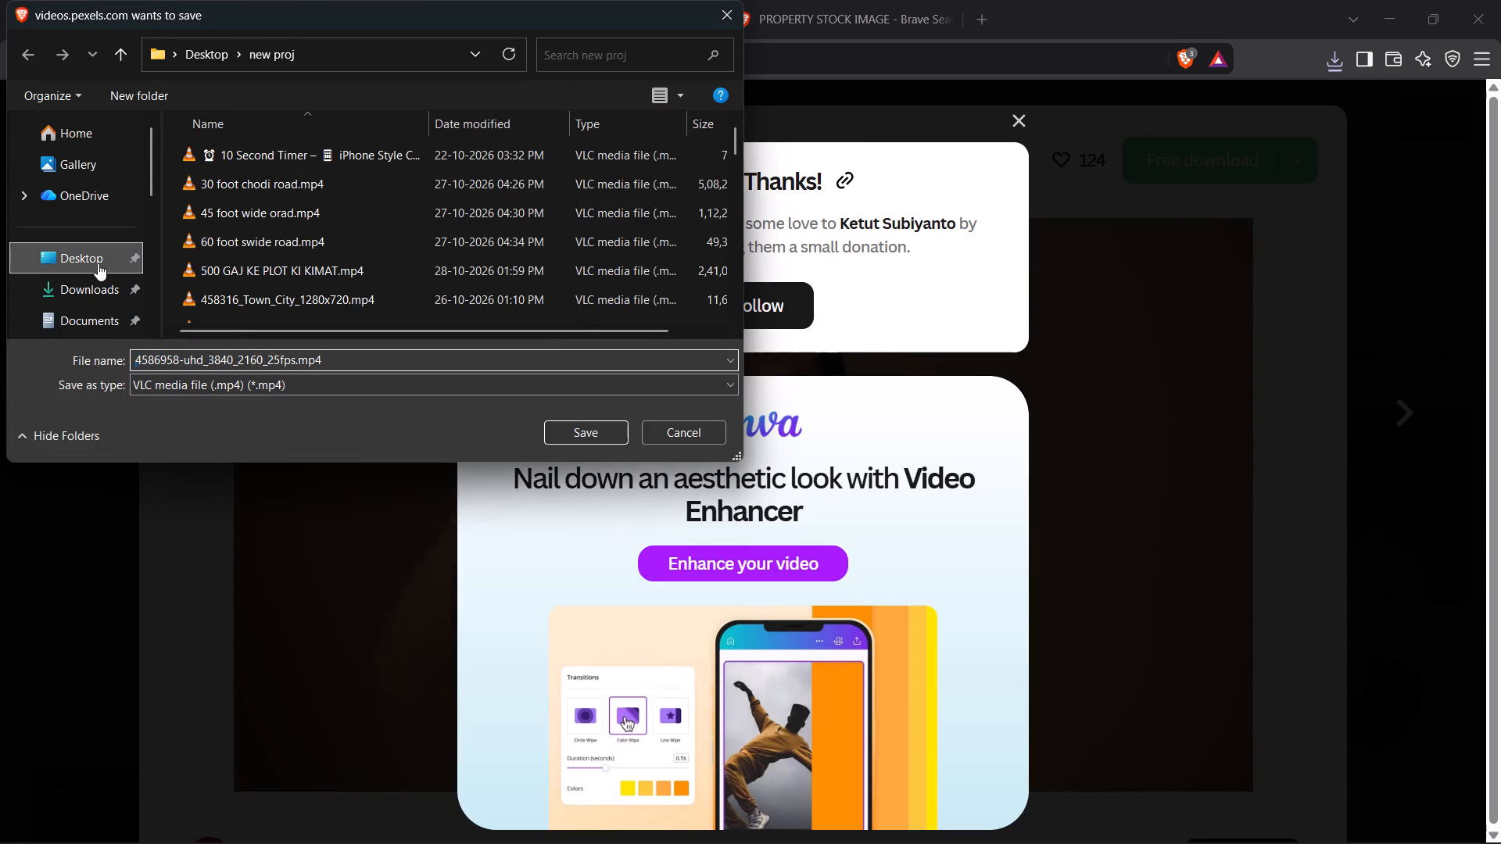
double_click(344, 188)
left_click(360, 360)
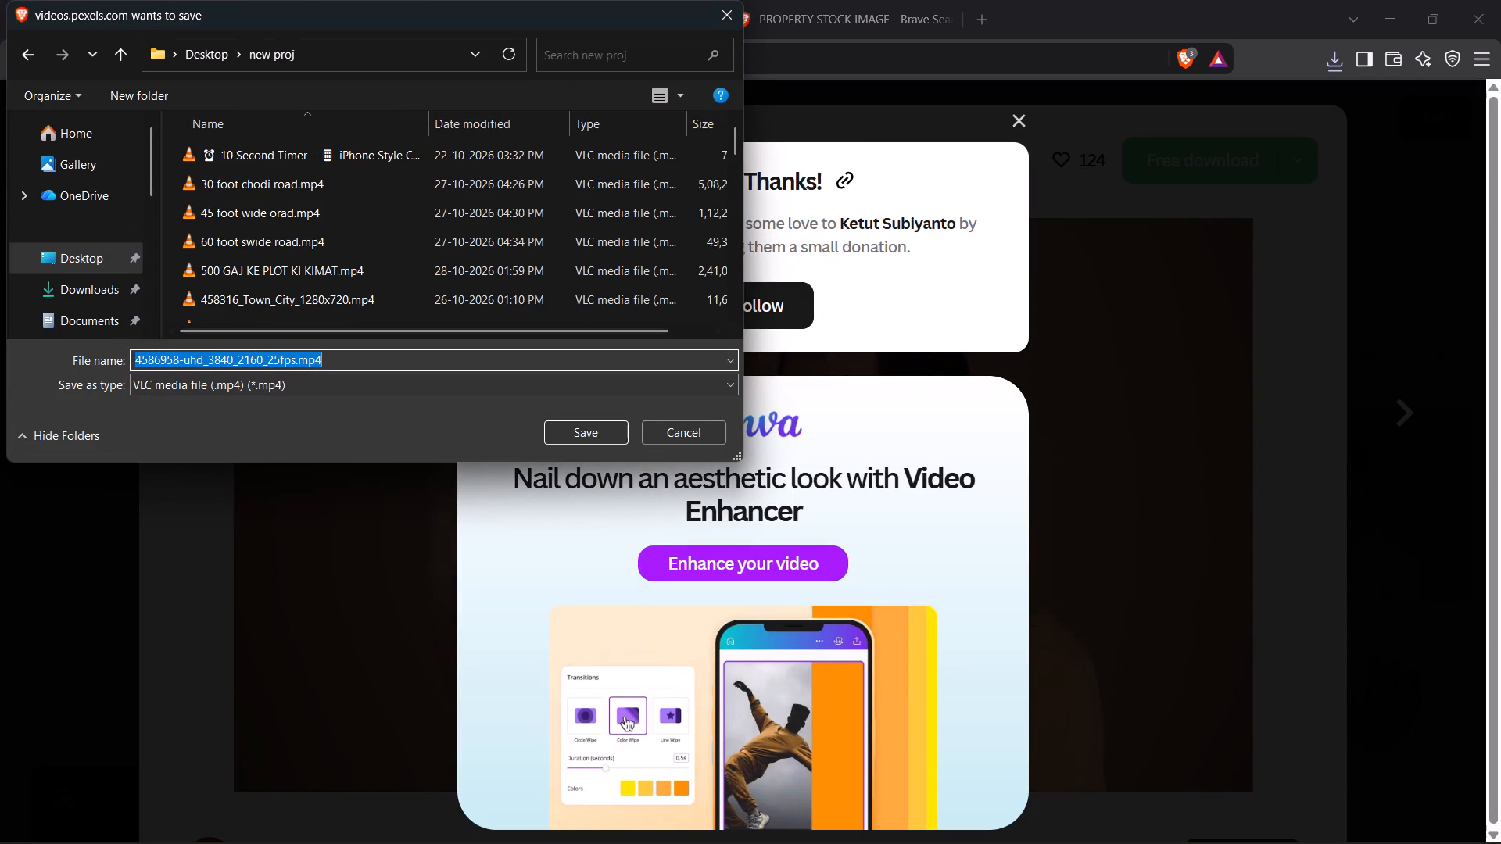
type("WAVING HANDS")
key("Return")
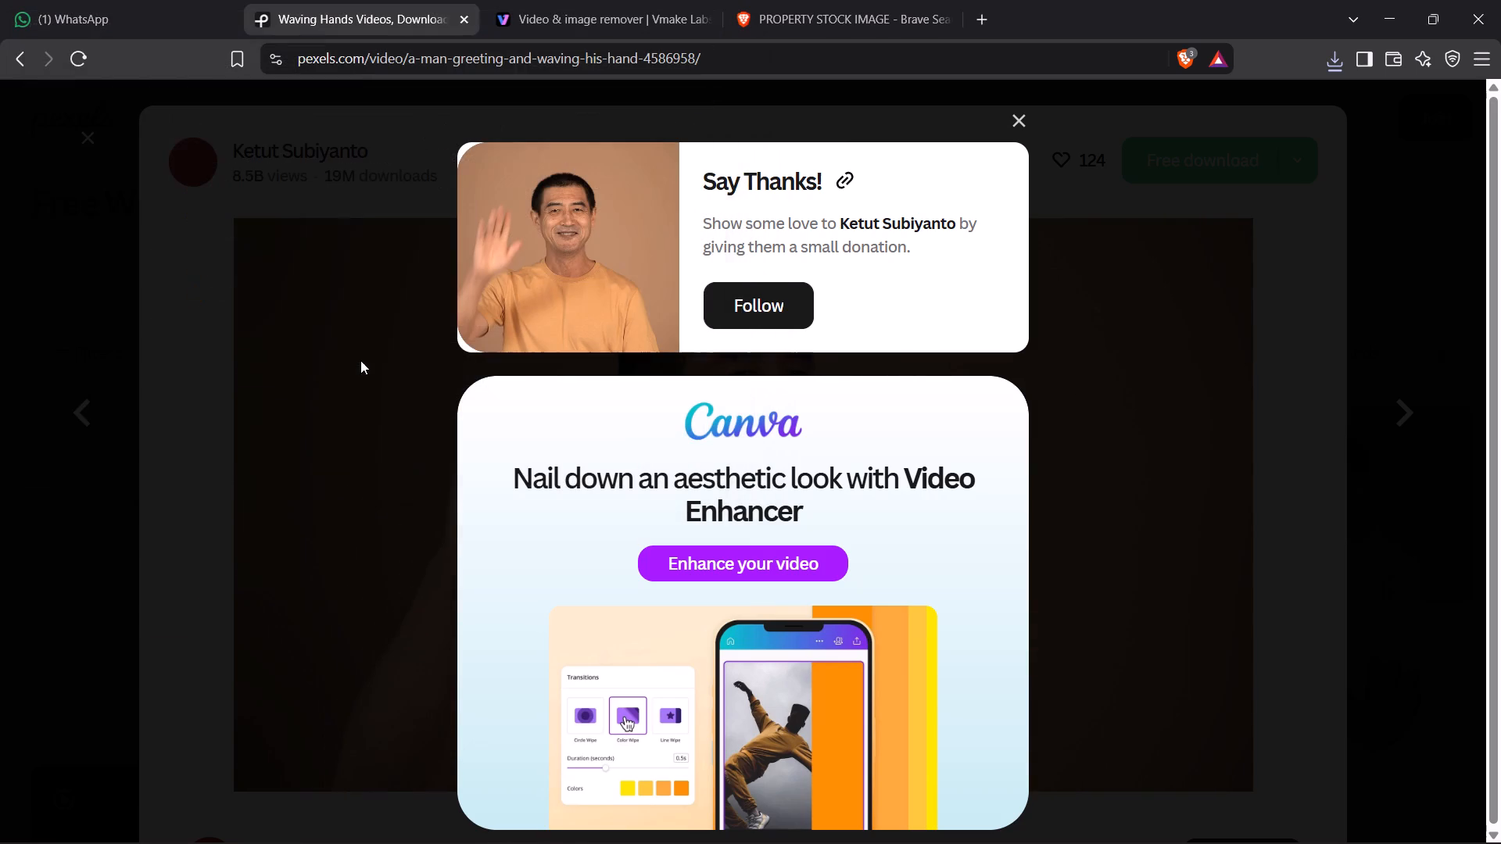
Find WAVING HANDS.mp4 by searching the new proj folder for WAVING and place it on CapCut's main track right after FOLLOW.mp4.
left_click(1392, 2)
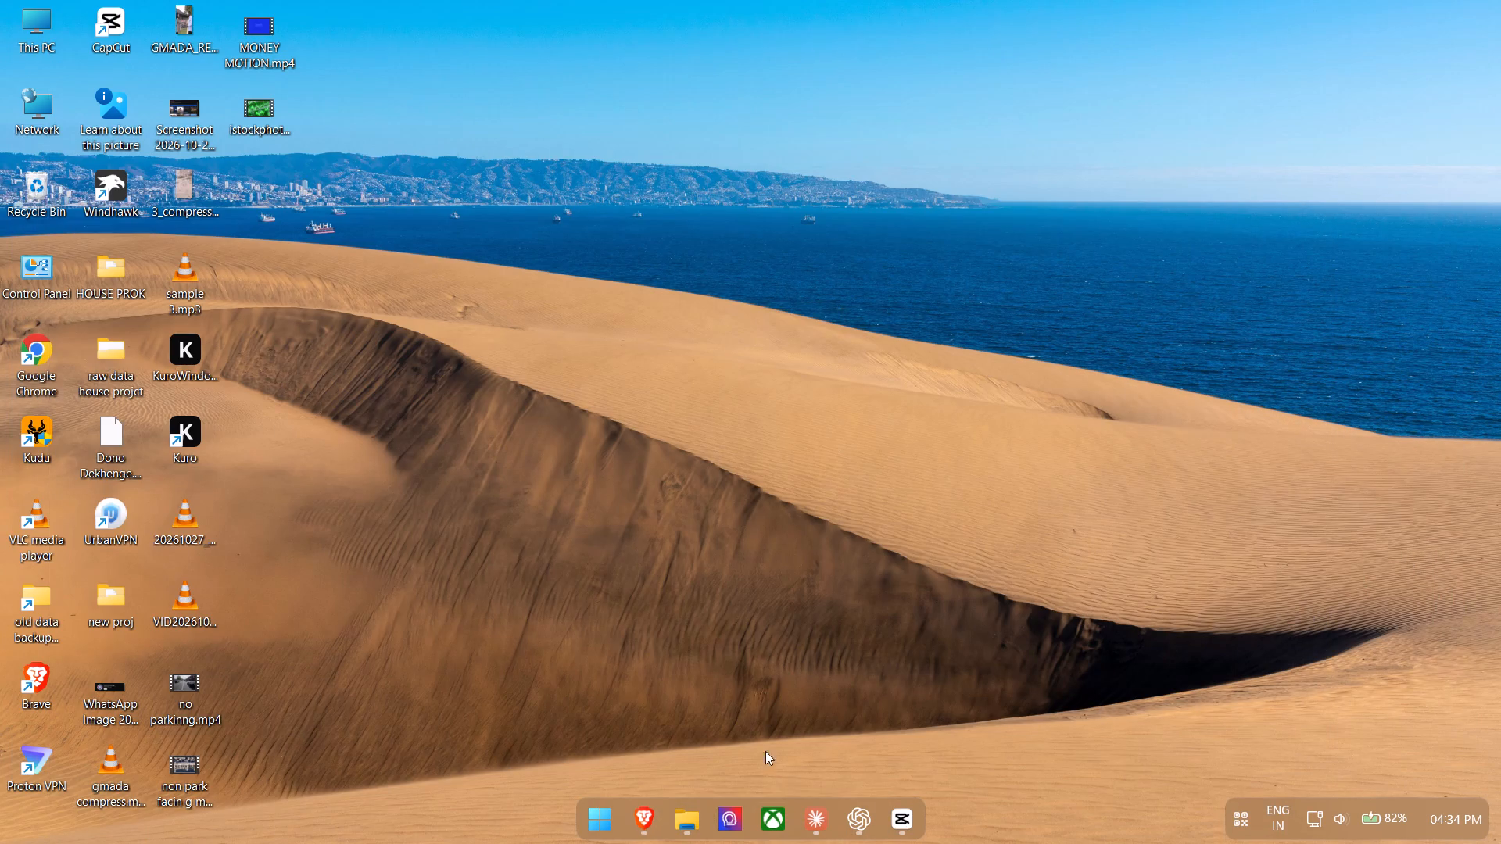
left_click(692, 824)
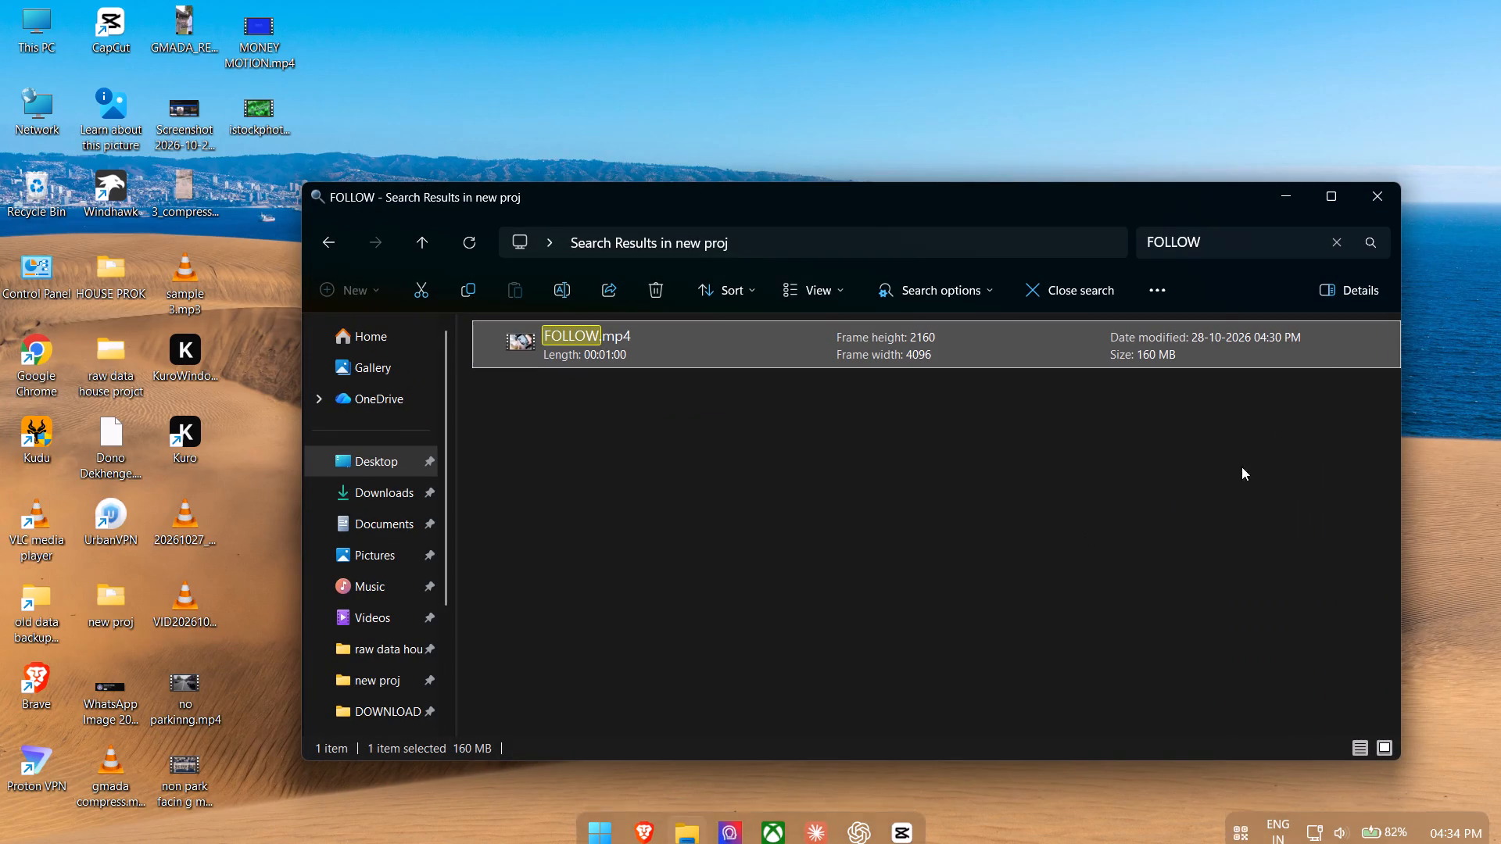
left_click(892, 821)
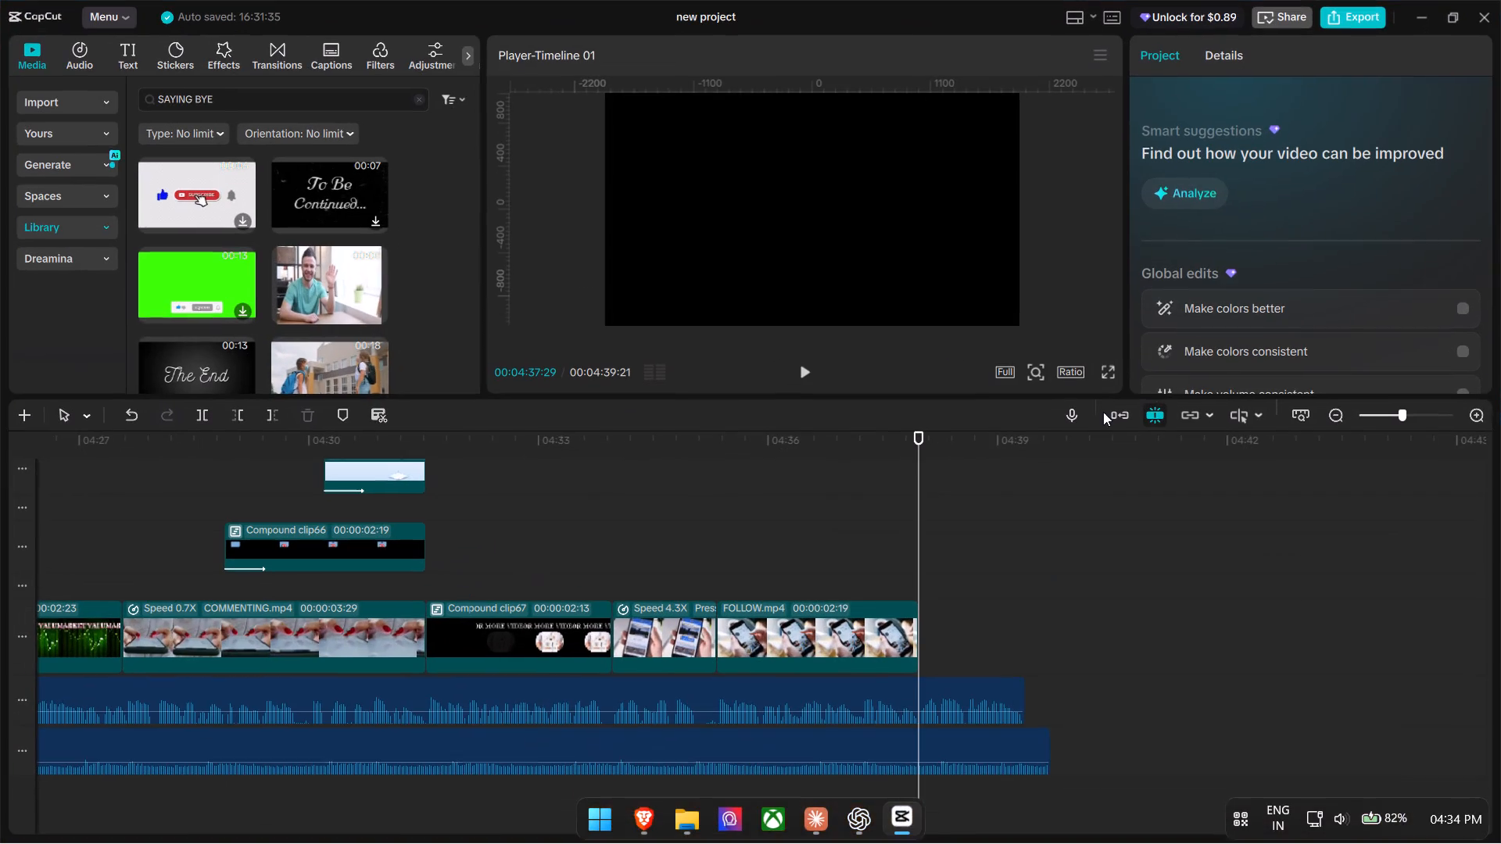
left_click(678, 831)
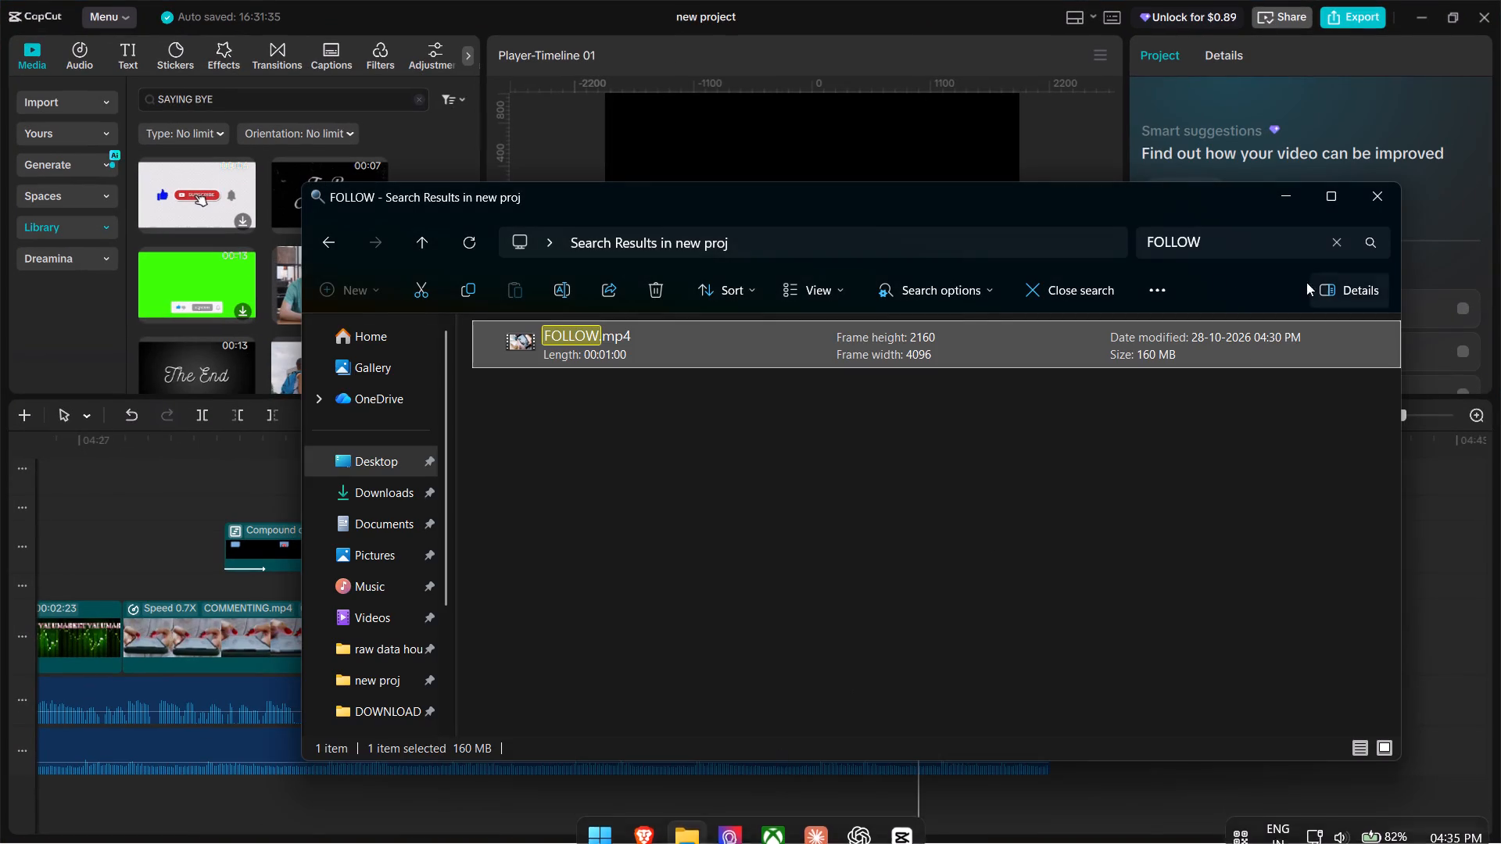
left_click(1337, 241)
type("WAVING")
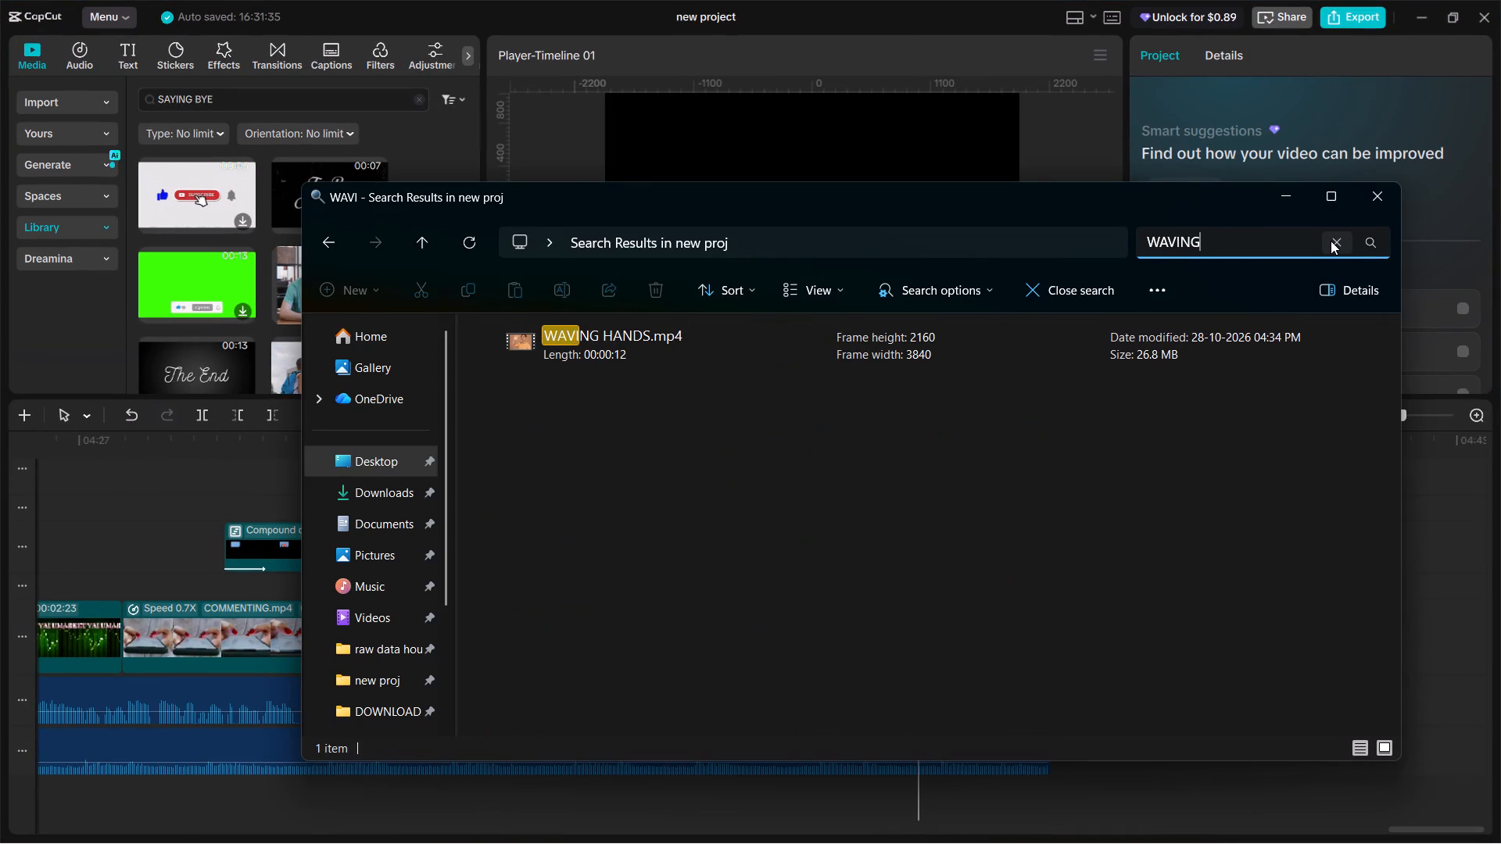
key("space")
left_click_drag(760, 349, 817, 365)
left_click_drag(767, 338, 935, 617)
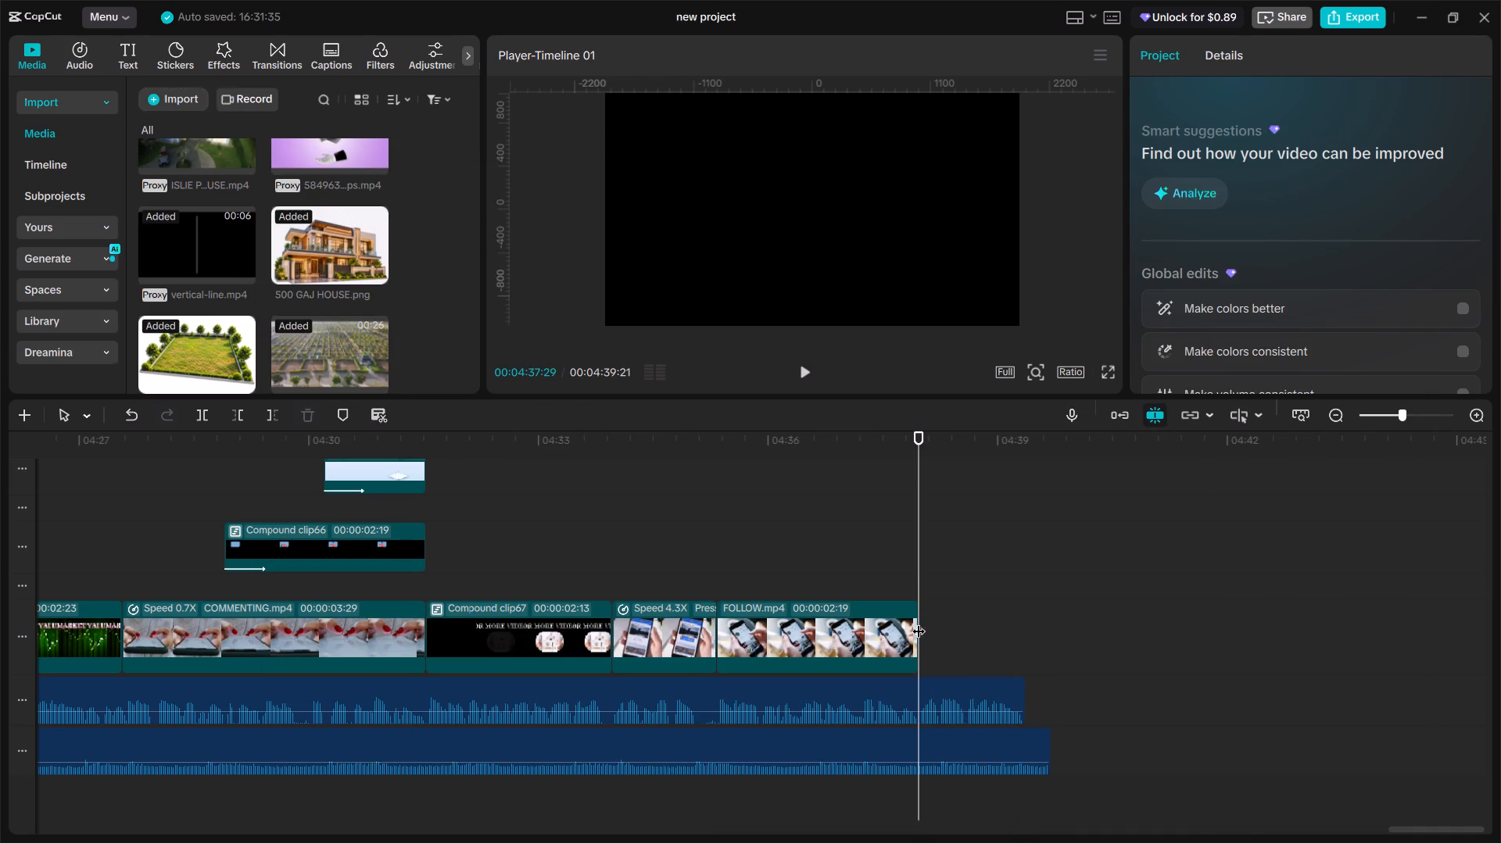
Split the WAVING HANDS.mp4 clip at 00:04:39:11, just past the narration's end, and delete the part after the cut.
left_click(894, 560)
key("space")
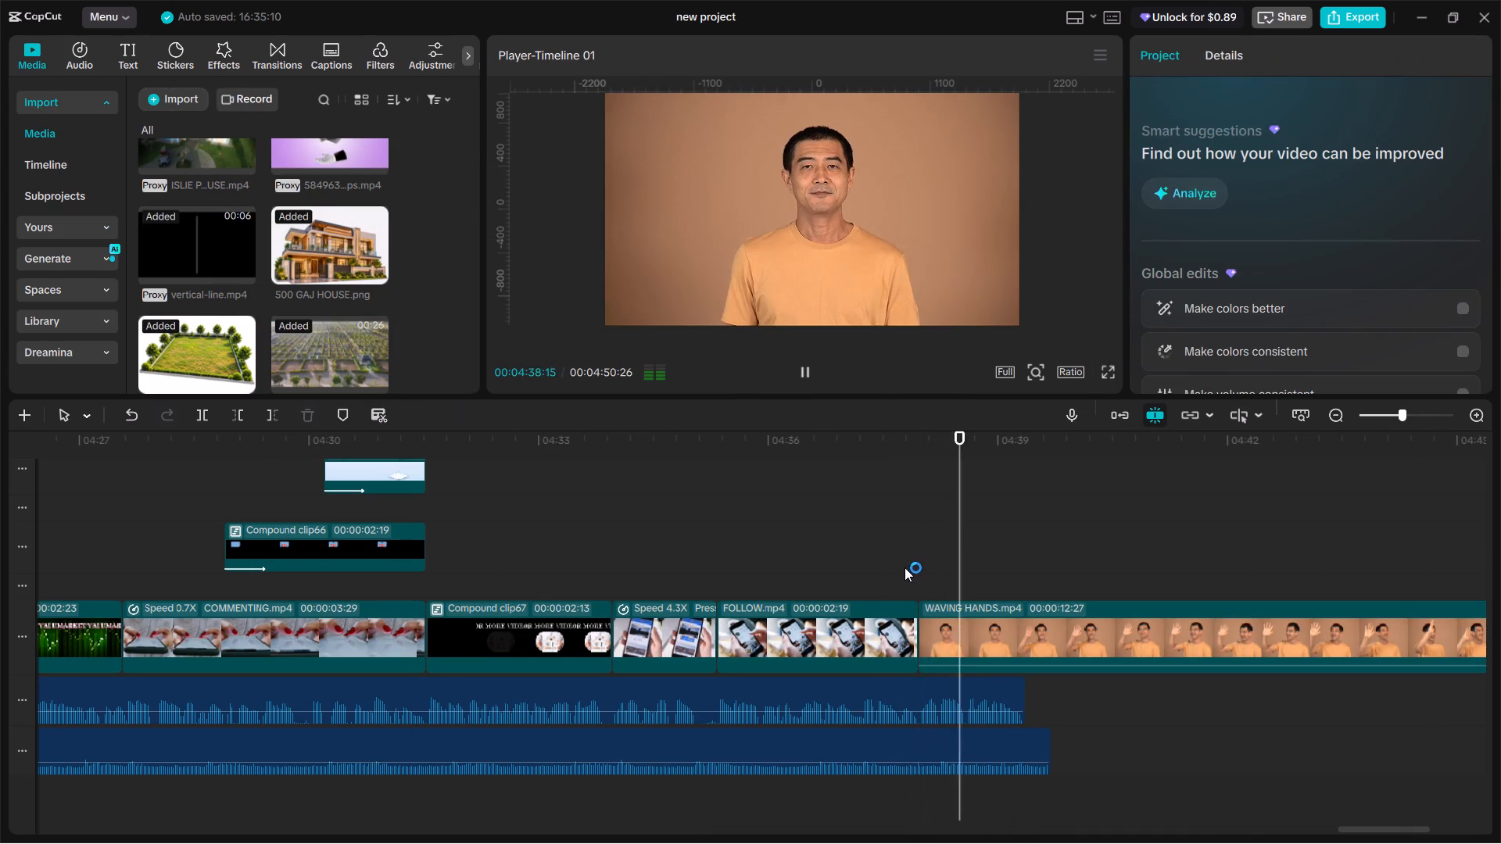
key("space")
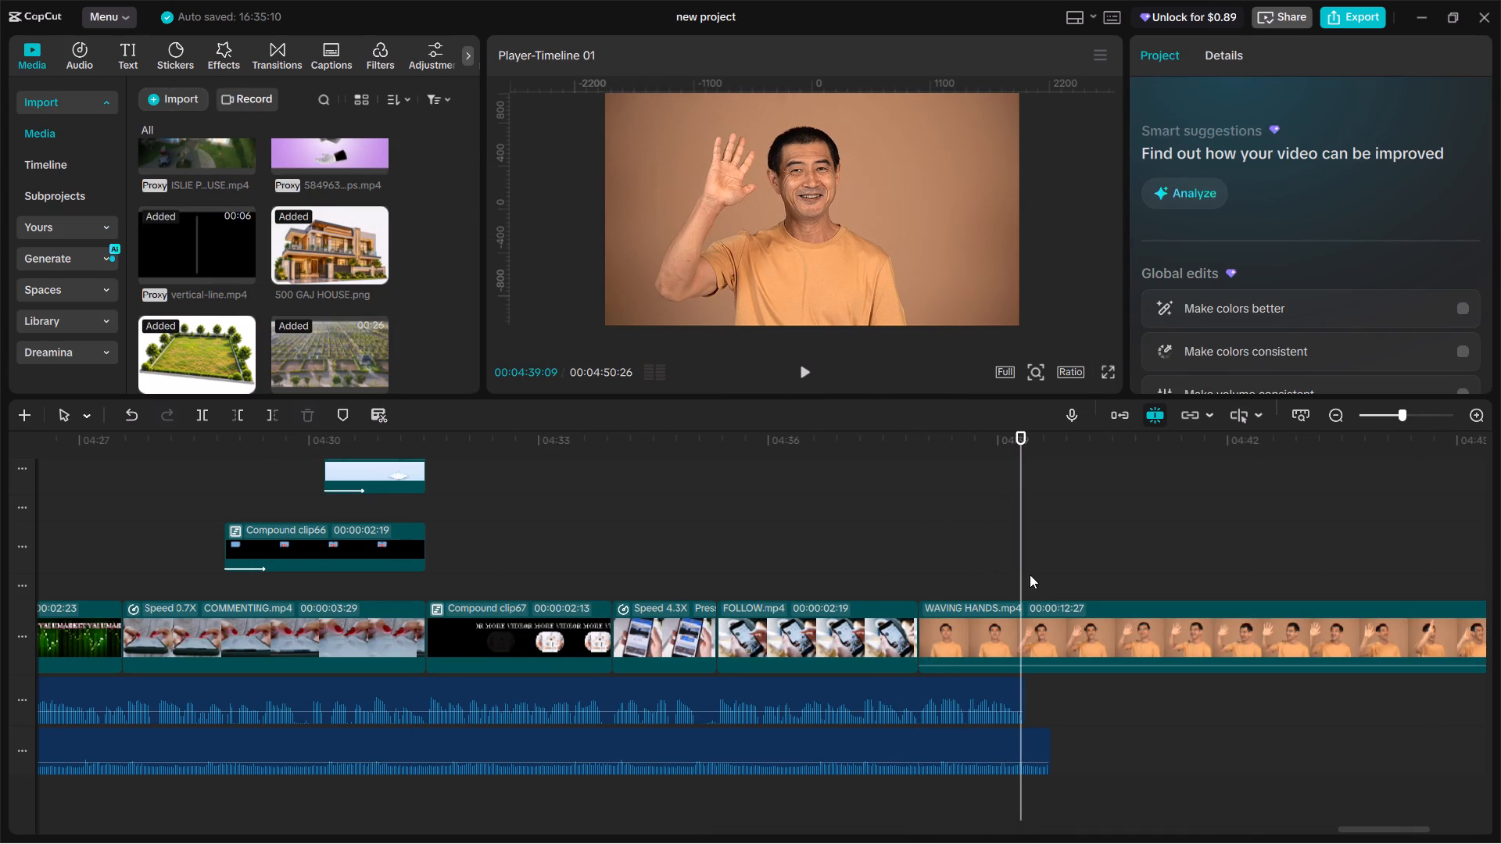
left_click_drag(1023, 563, 1027, 570)
left_click(1048, 632)
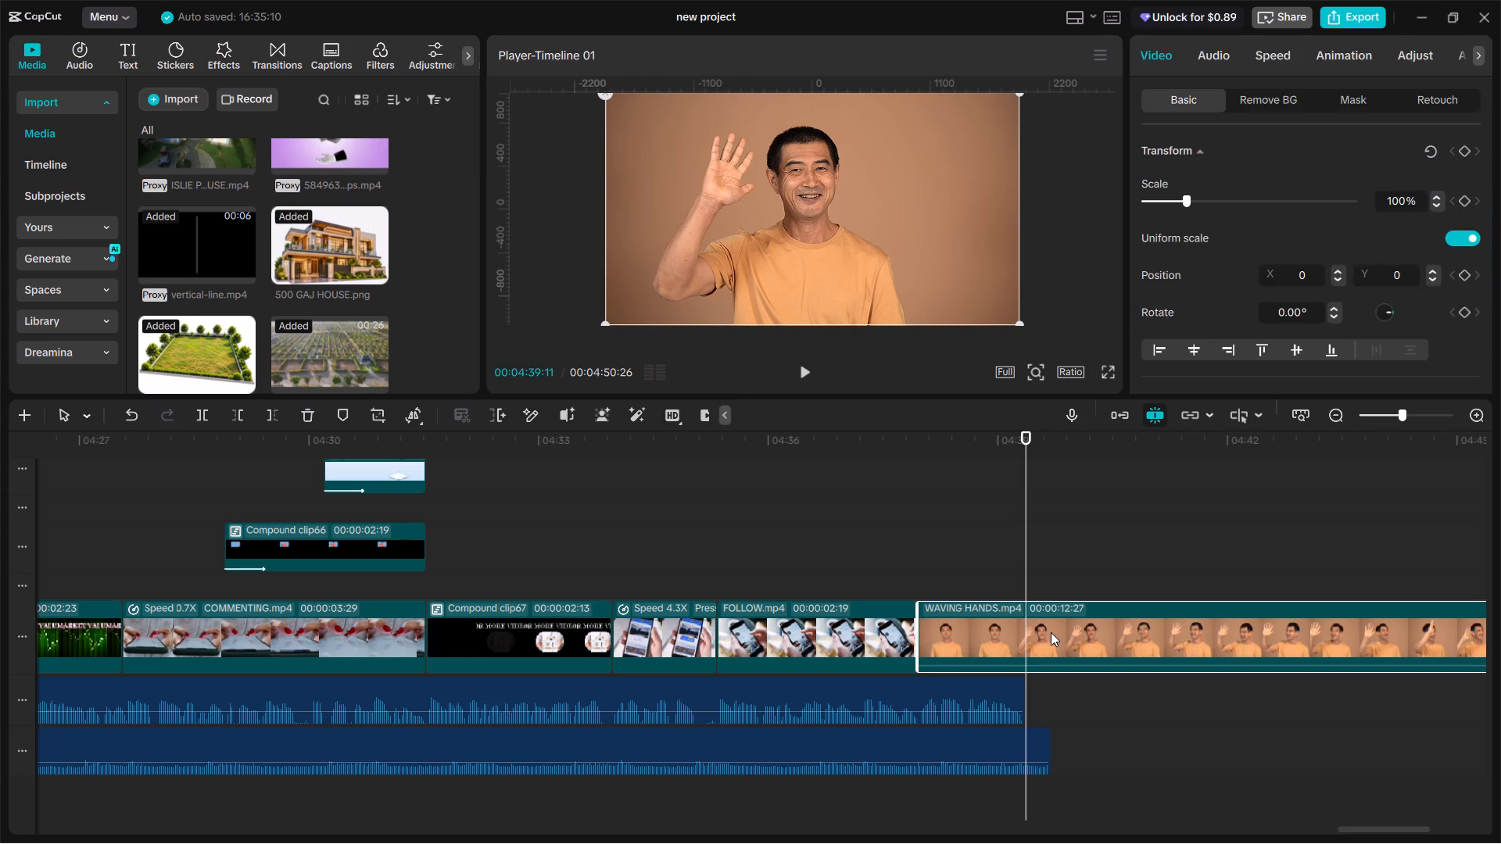
key("ctrl+b")
key("BackSpace")
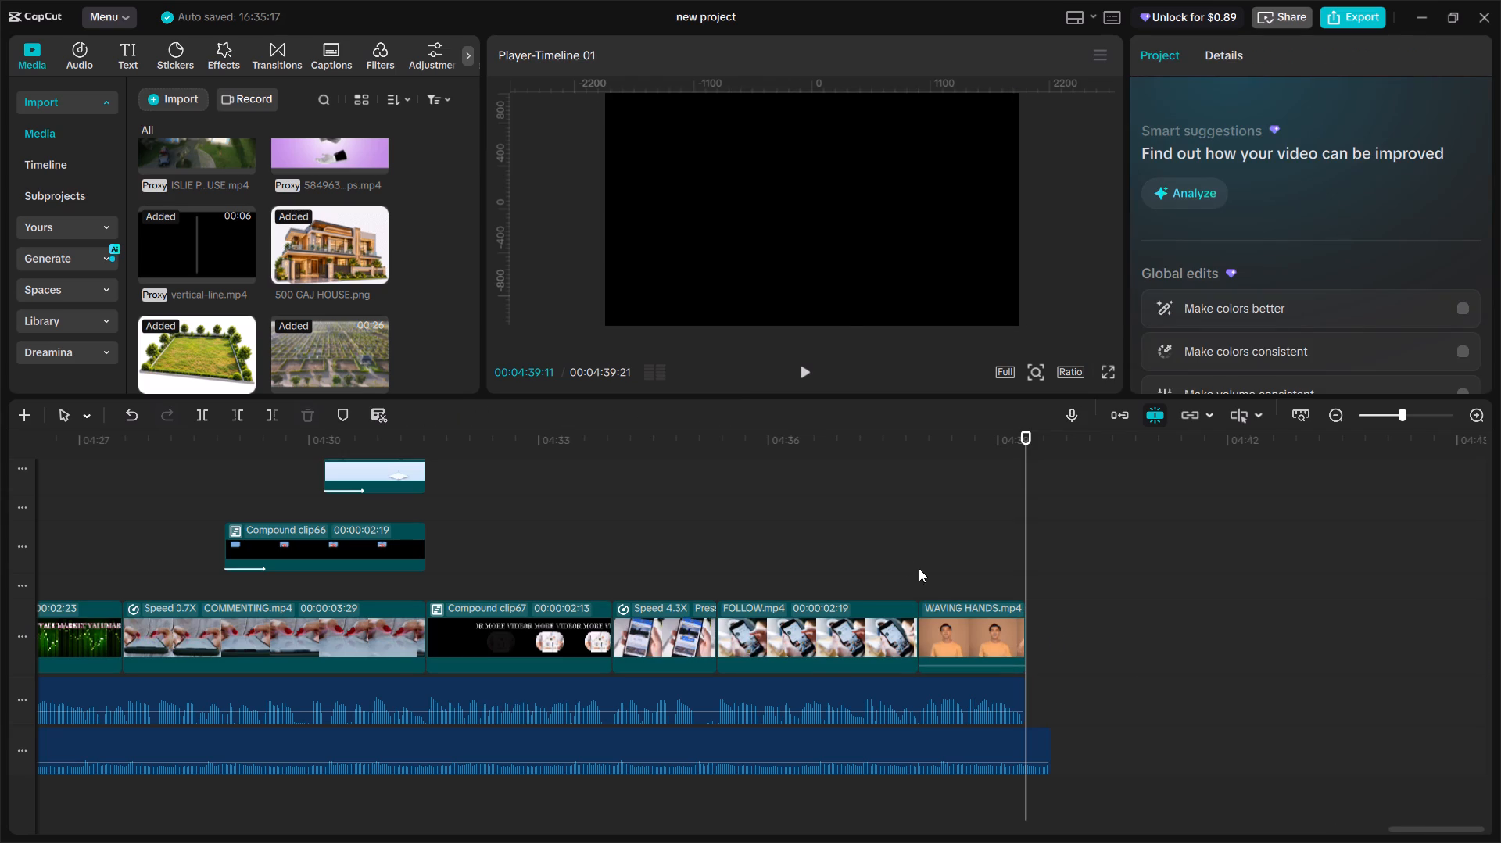
Play and scrub through the shortened waving clip to check it against the closing narration.
left_click(896, 554)
key("space")
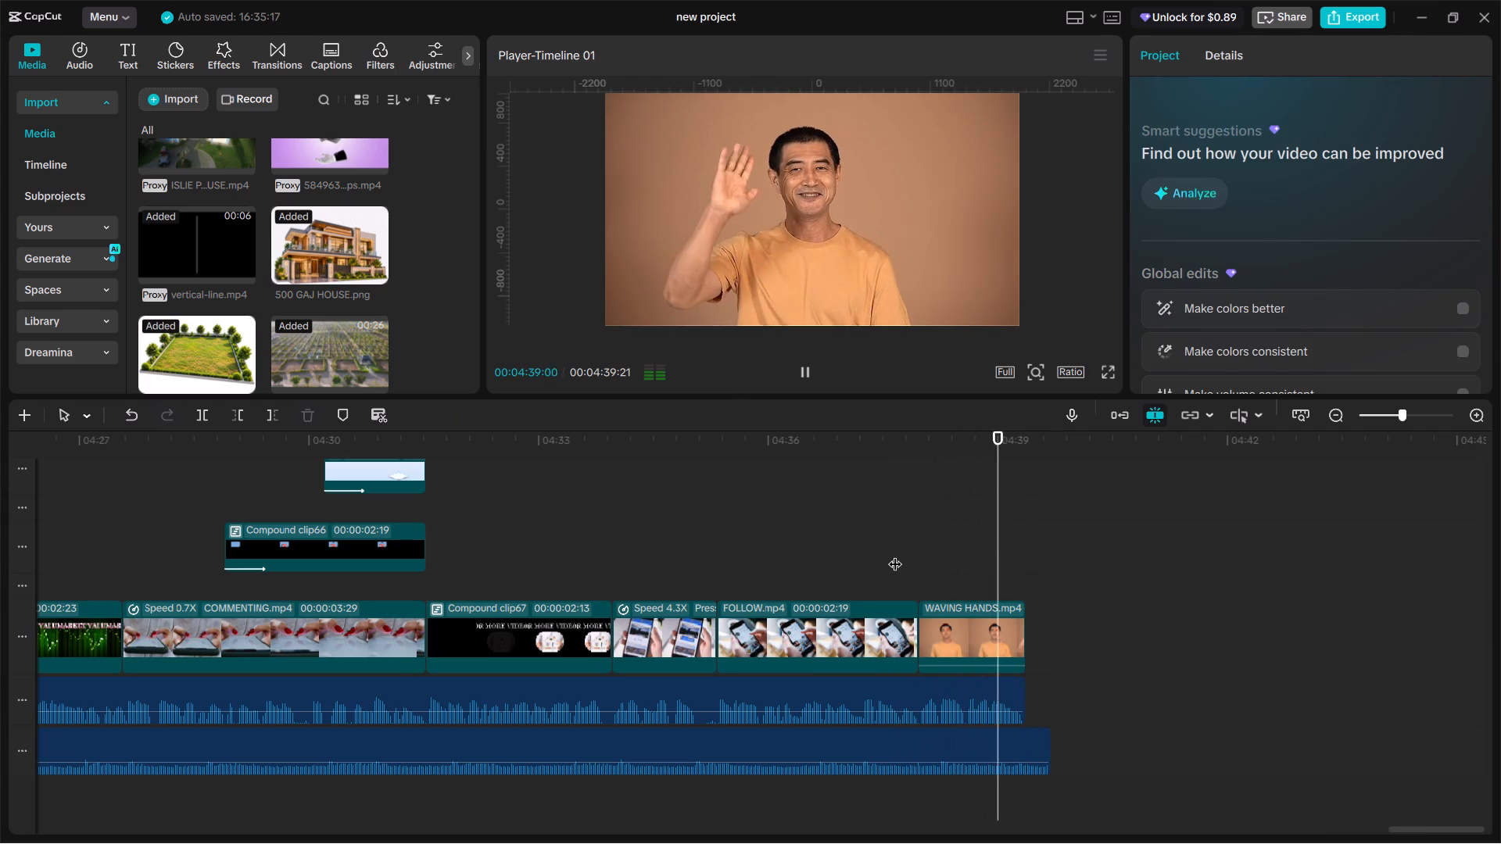
left_click(1019, 561)
left_click_drag(1019, 561, 1001, 570)
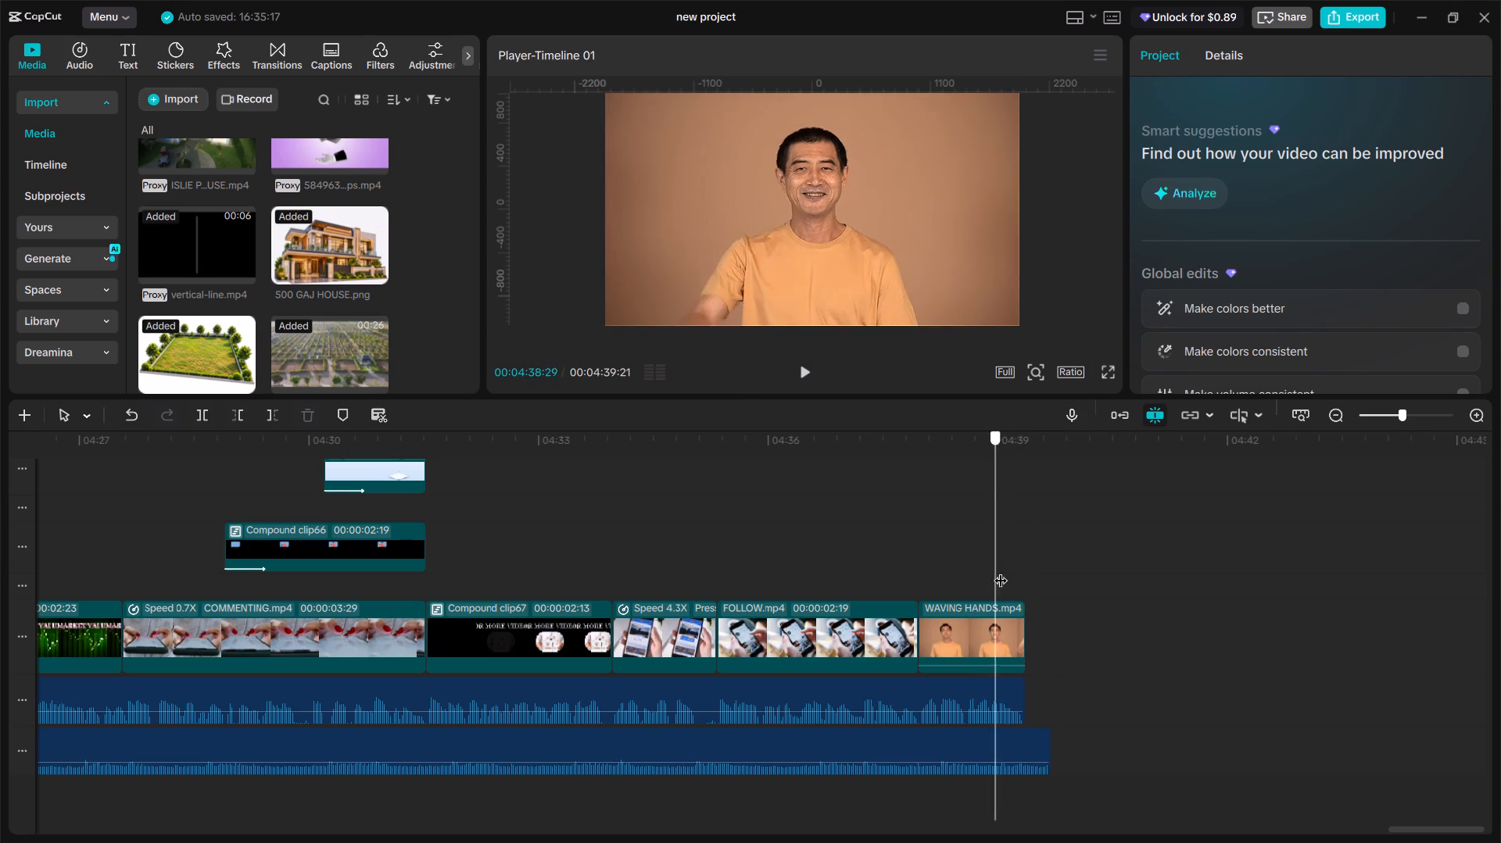
left_click_drag(1001, 570, 1022, 572)
Look over the whole timeline, including the upper overlay and effect tracks, to survey the assembled edit.
scroll(1016, 572, "down", 20, "ctrl")
scroll(1016, 572, "down", 10, "ctrl")
left_click(983, 556, "ctrl")
left_click_drag(984, 557, 799, 578)
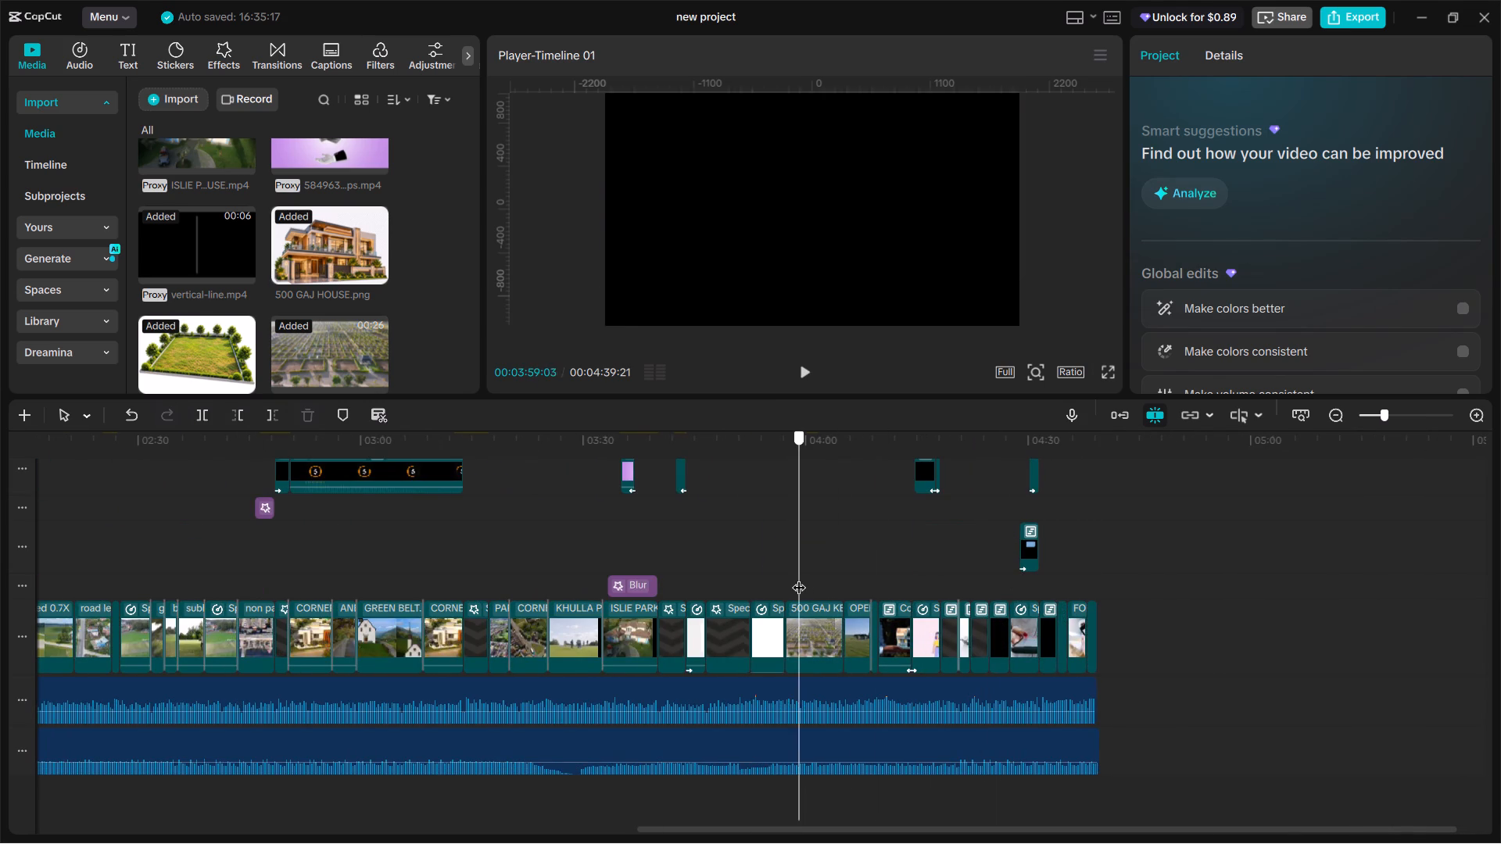
left_click_drag(799, 578, 796, 578)
scroll(793, 578, "down", 20, "ctrl")
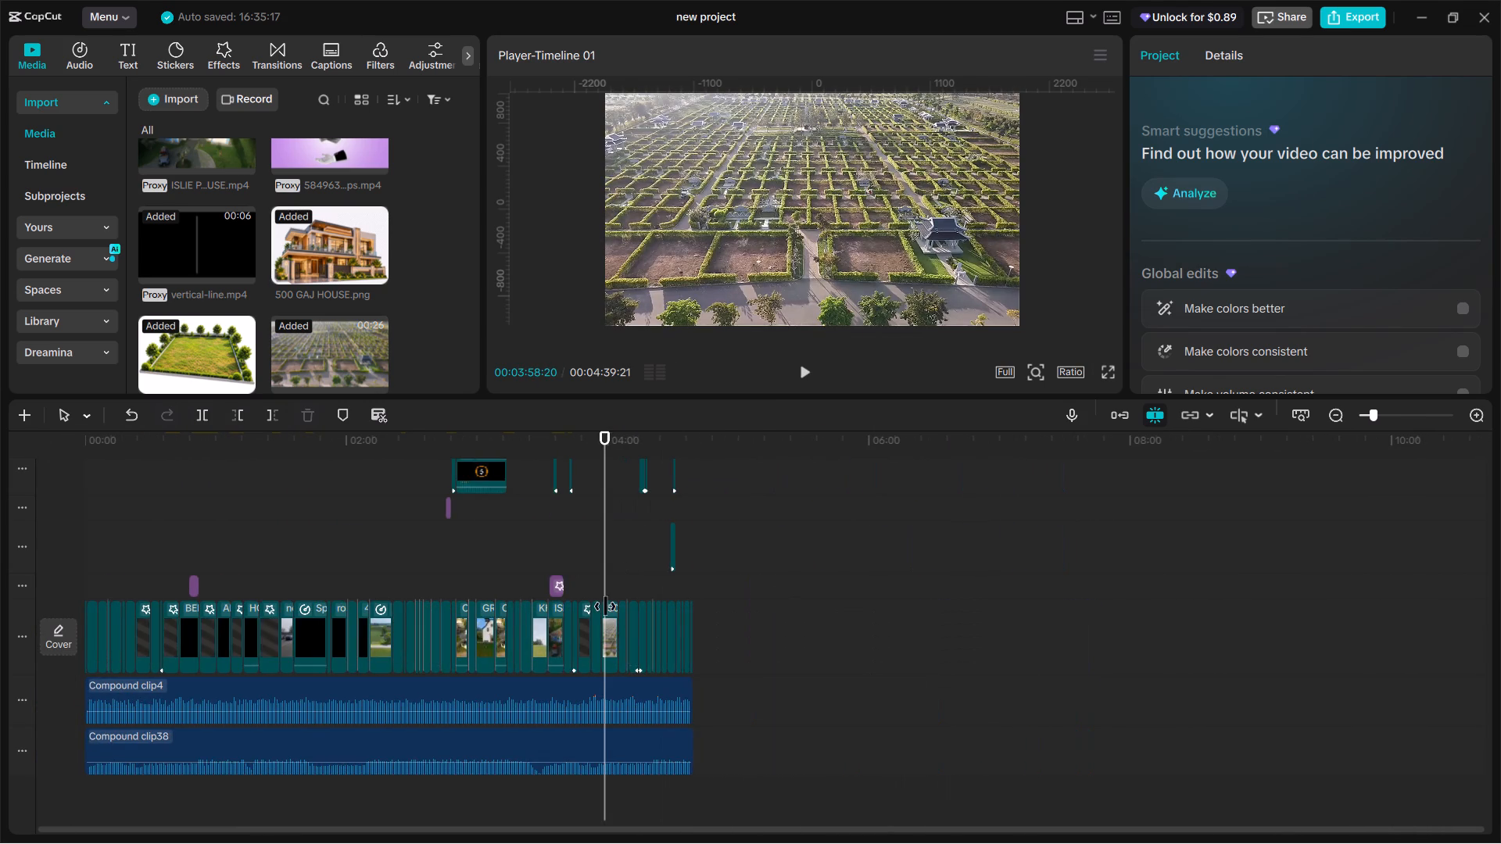
scroll(597, 585, "up", 20)
scroll(597, 585, "up", 18)
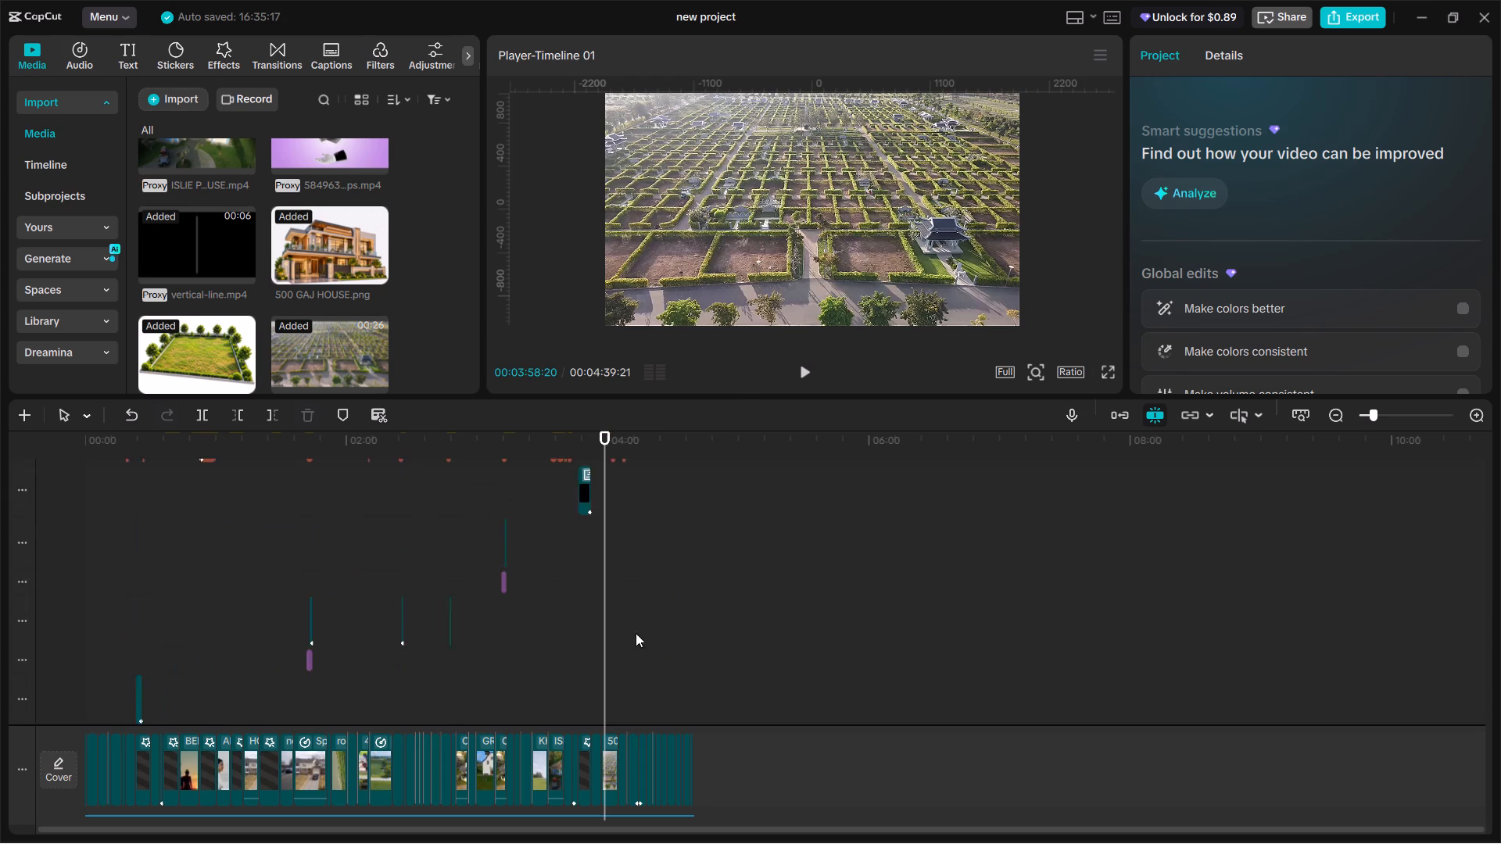
scroll(636, 633, "up", 20)
scroll(636, 633, "up", 20)
scroll(636, 633, "up", 4)
scroll(654, 650, "down", 8)
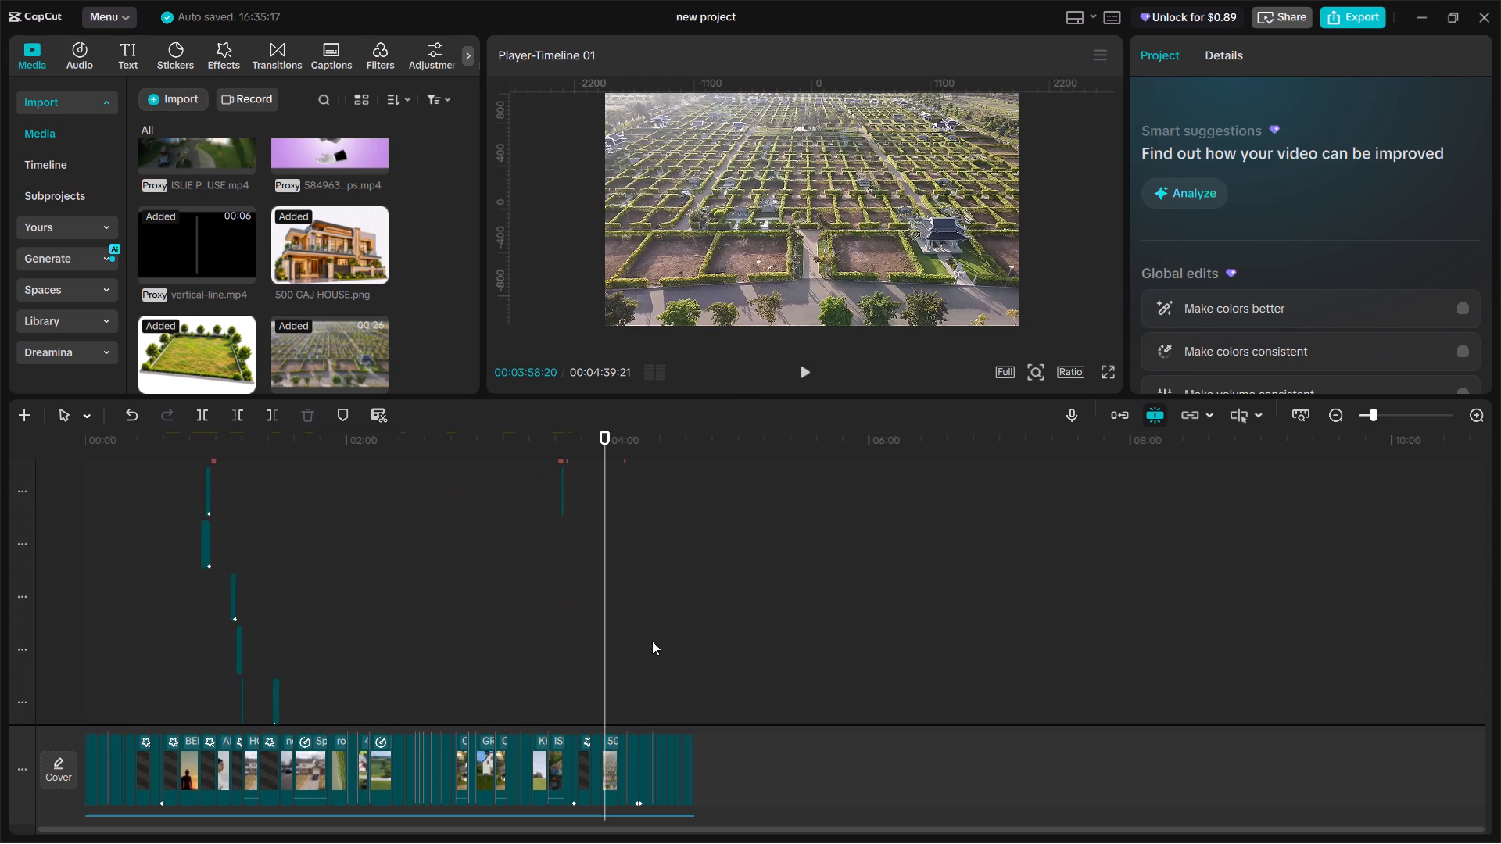
scroll(652, 641, "down", 20)
scroll(652, 641, "down", 20)
scroll(652, 641, "down", 7)
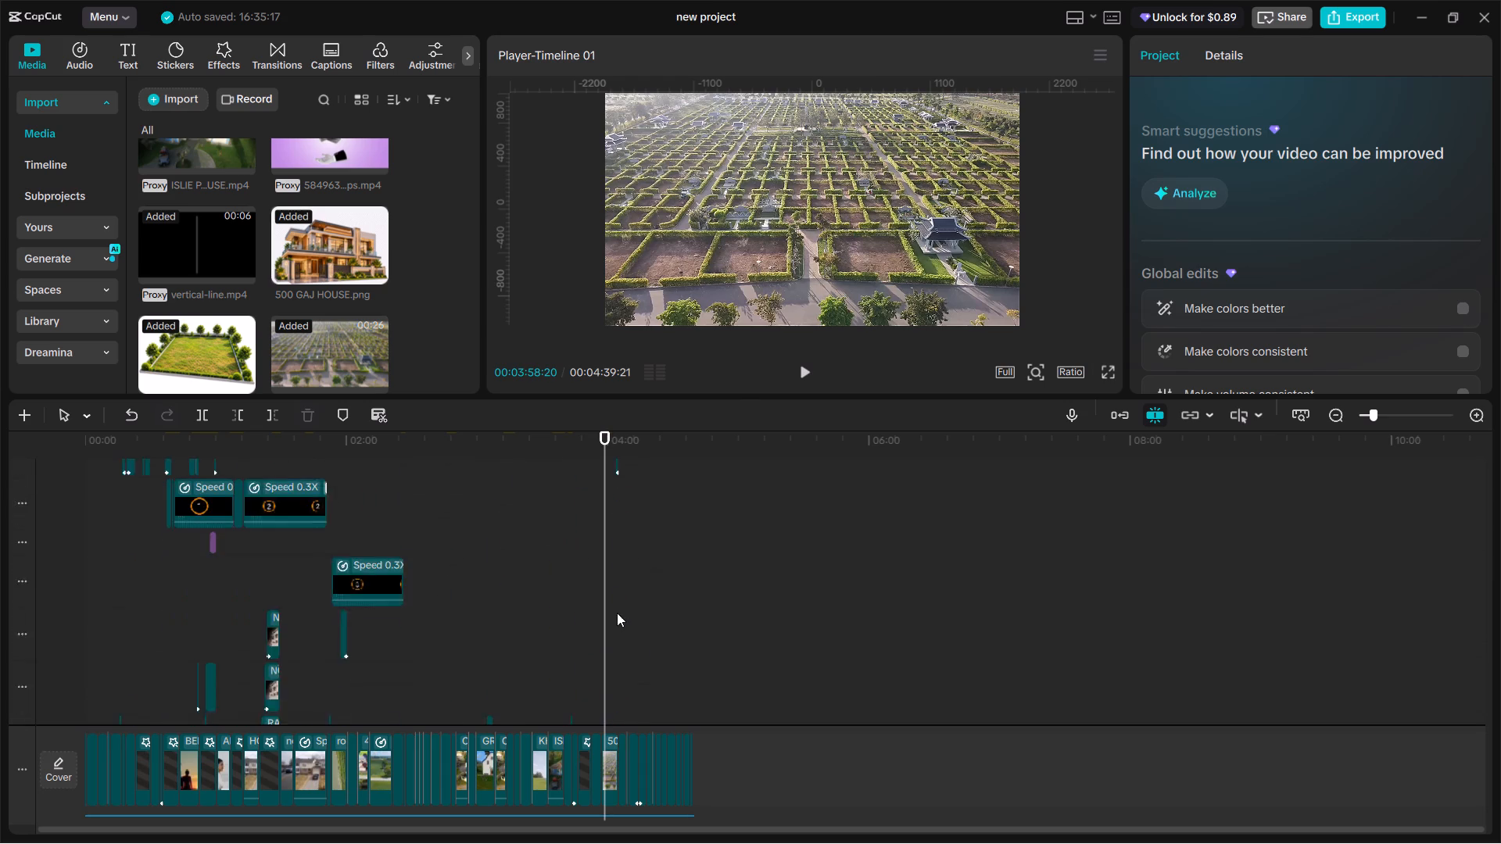
scroll(617, 613, "down", 20)
scroll(617, 613, "down", 6)
left_click_drag(607, 435, 600, 433)
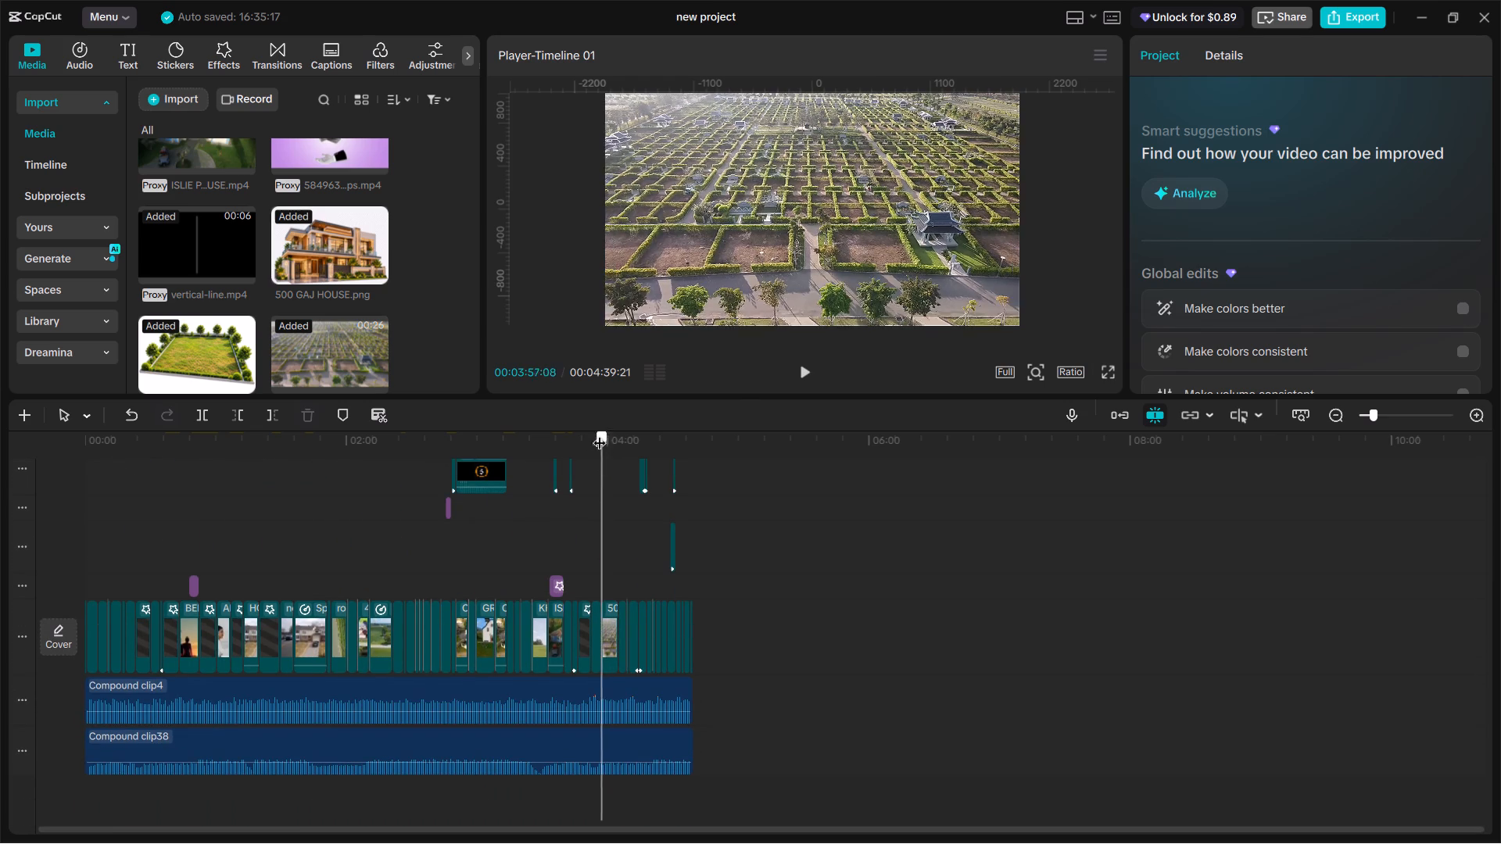
Play the video from the very beginning to review the opening clips.
left_click_drag(600, 433, 81, 494)
key("space")
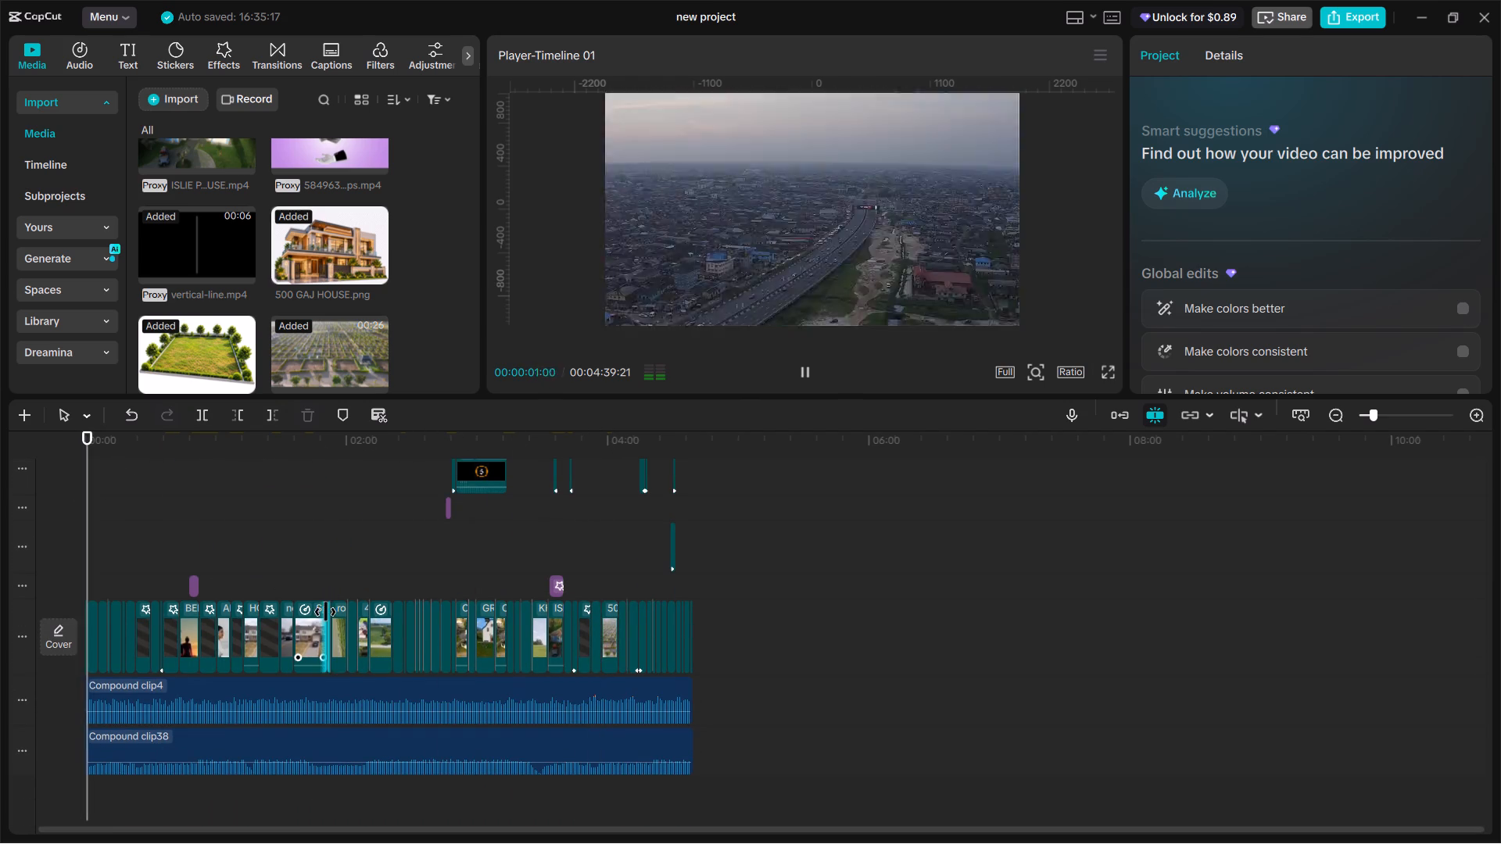
key("space")
left_click_drag(91, 433, 87, 433)
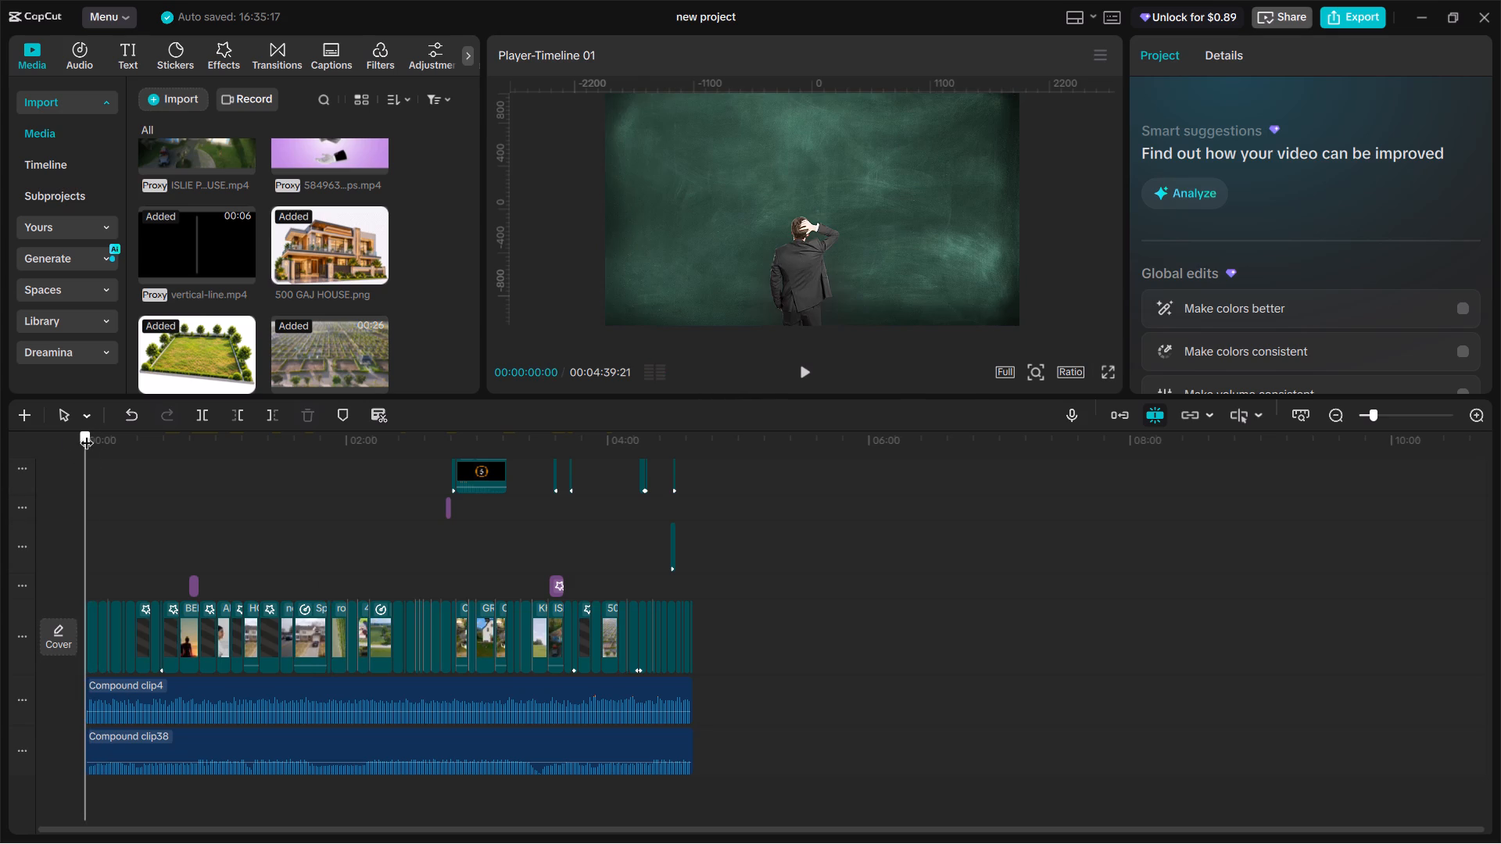
left_click_drag(87, 433, 62, 436)
key("space")
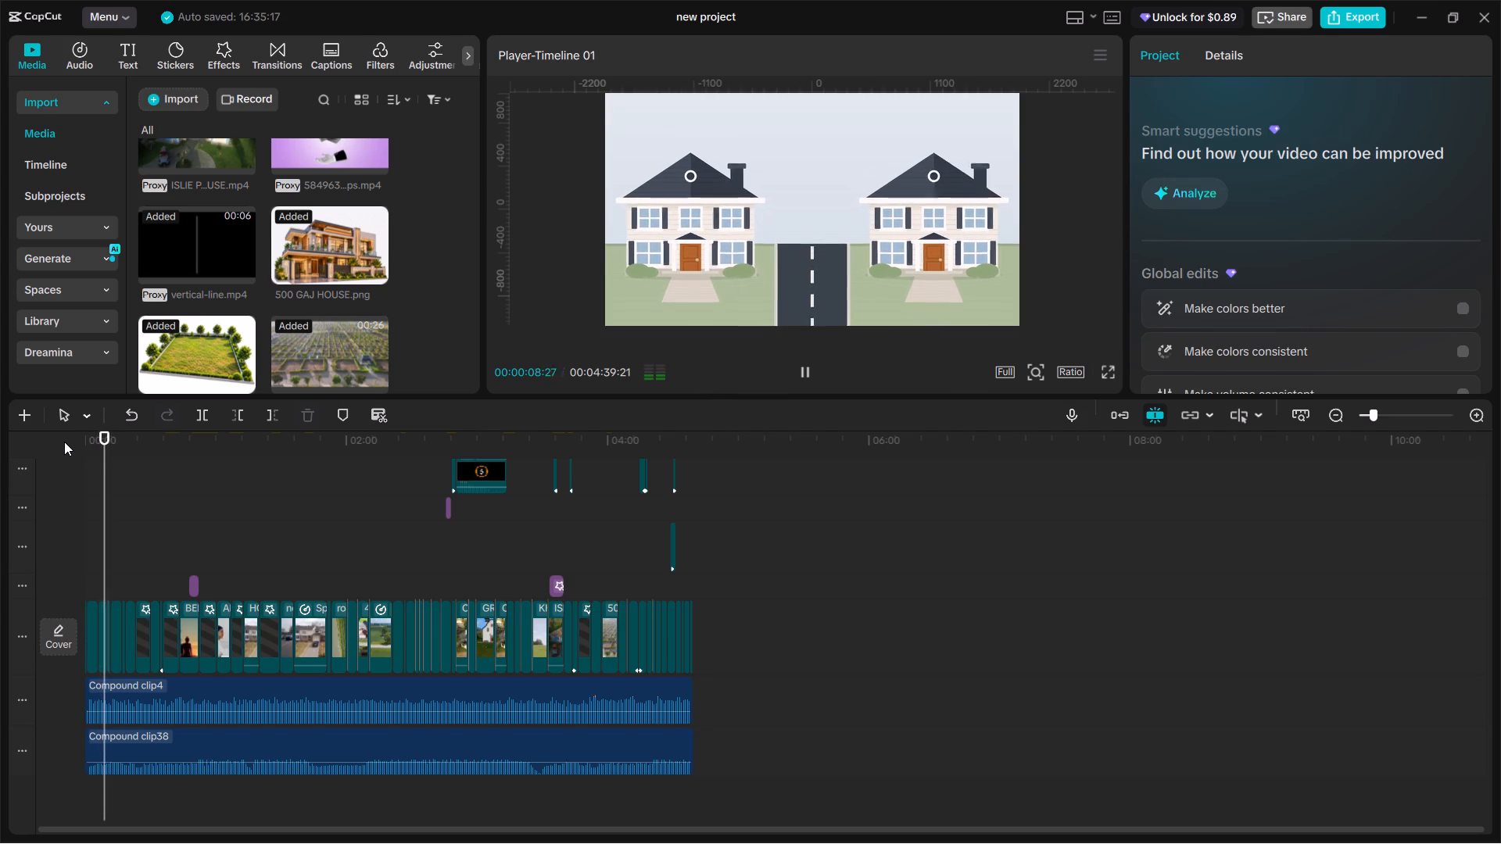
left_click_drag(107, 495, 56, 496)
key("space")
key("space")
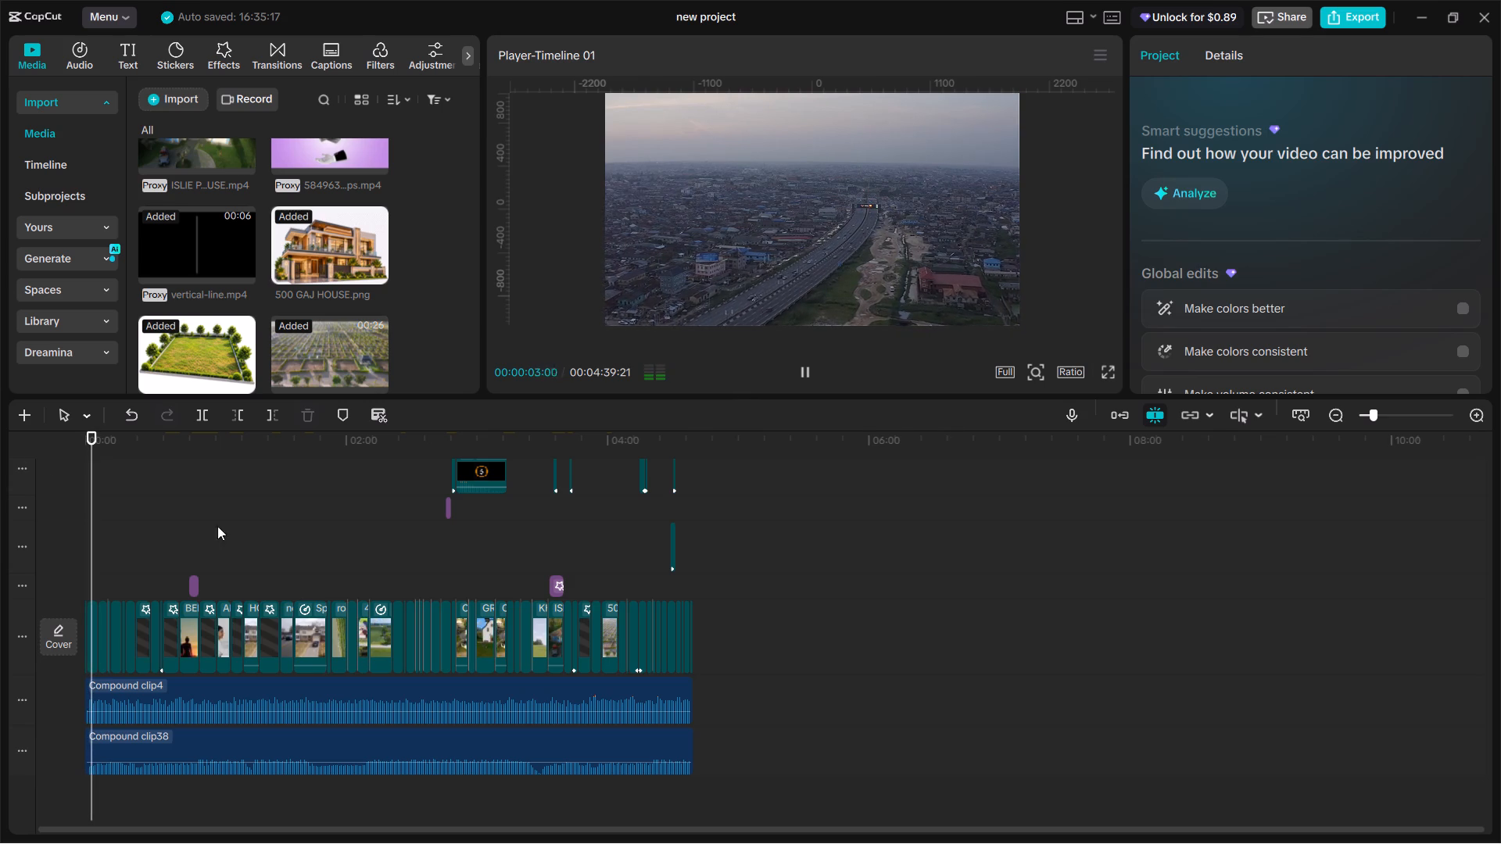
key("space")
Enlarge the timeline area by shrinking the player, with the opening clips and their overlay tracks in view.
scroll(113, 572, "up", 20, "ctrl")
scroll(113, 572, "up", 3, "ctrl")
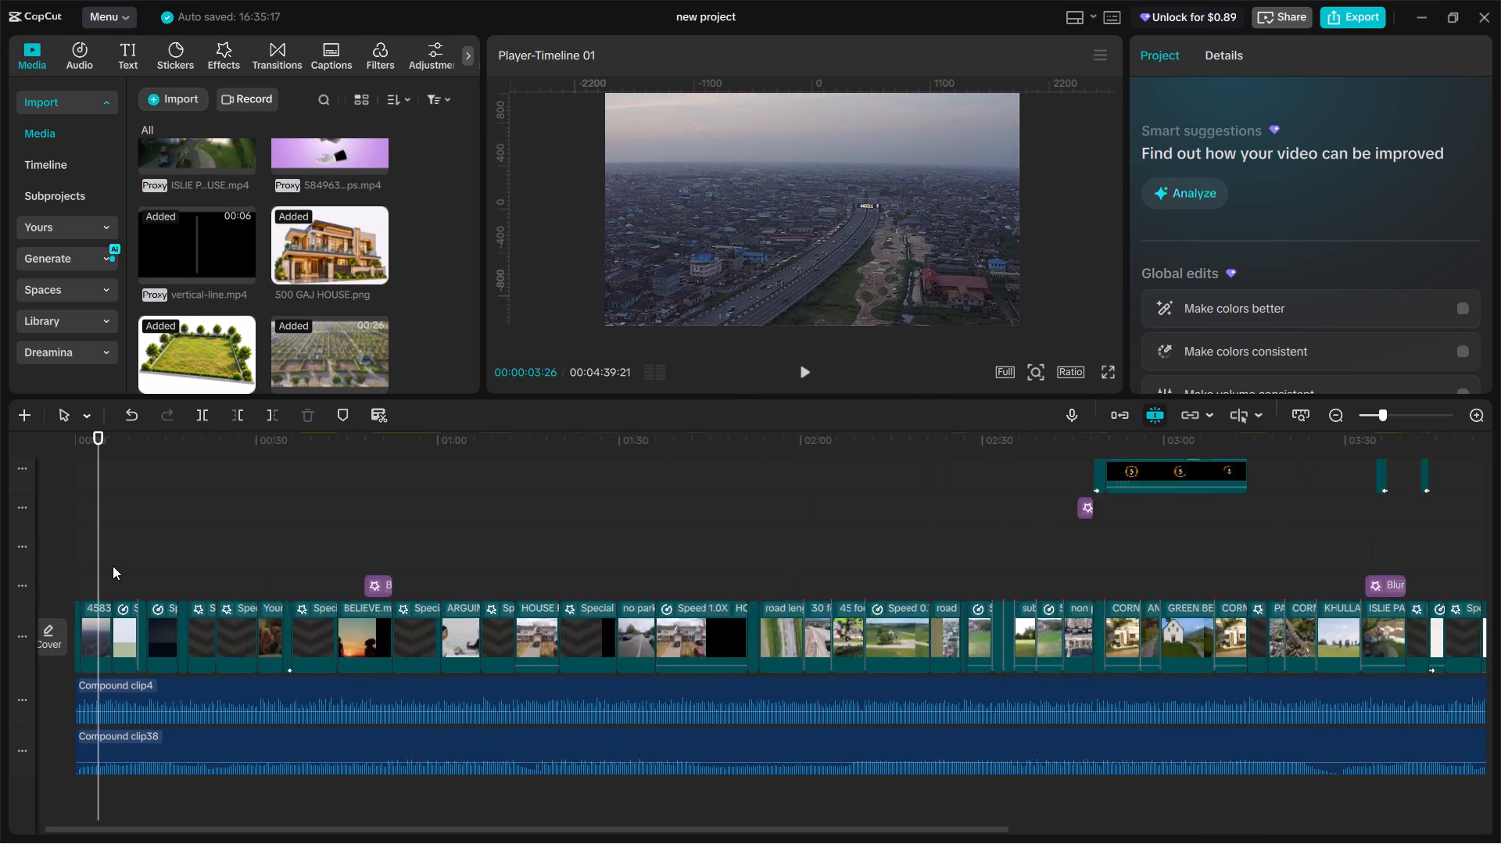
scroll(113, 566, "up", 20, "ctrl")
scroll(113, 566, "up", 2, "ctrl")
scroll(117, 563, "down", 7, "alt")
scroll(120, 568, "up", 6, "alt")
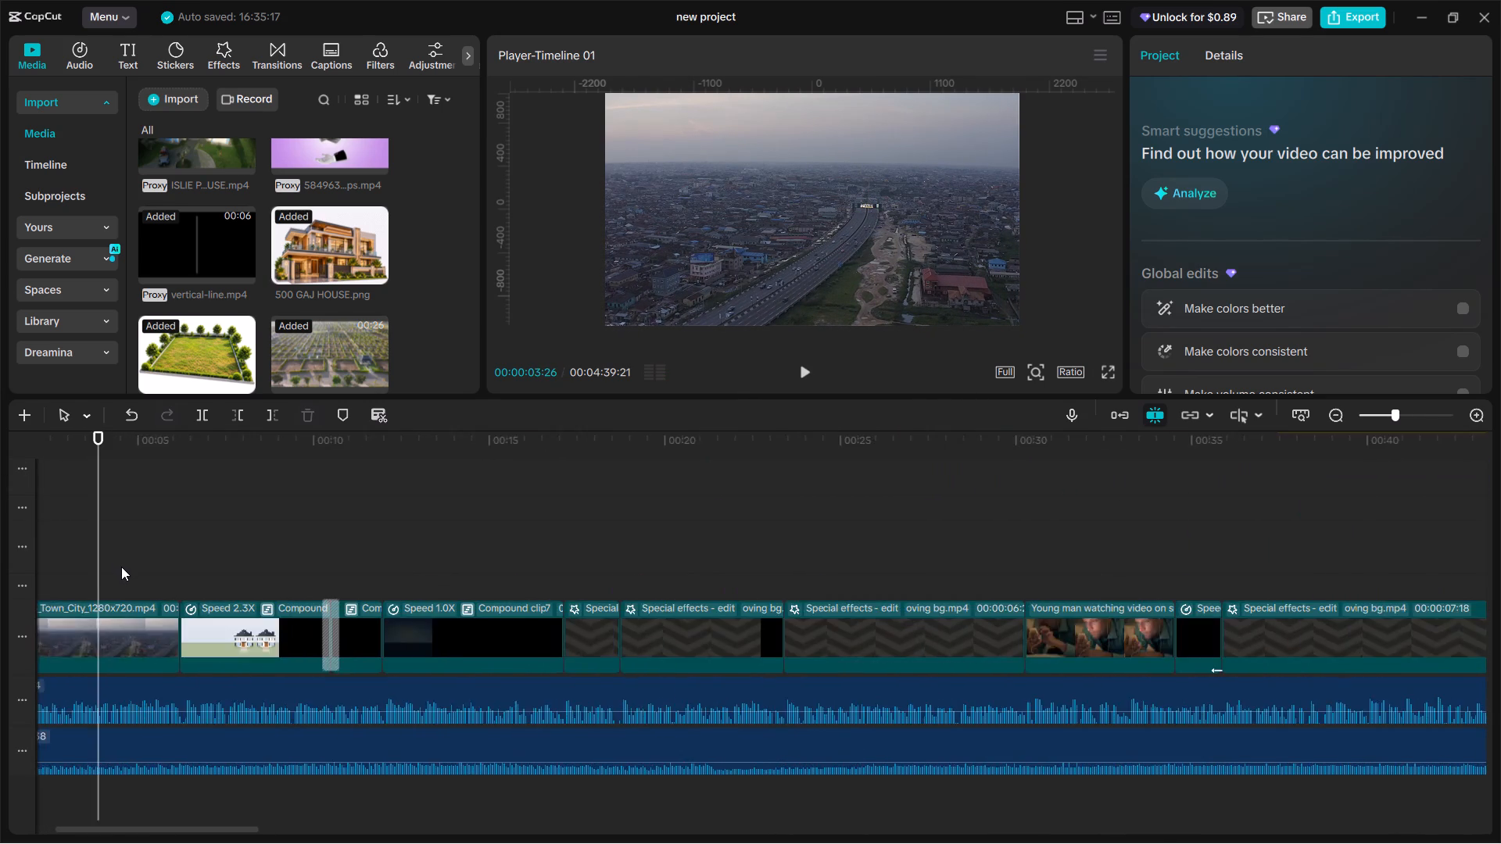
scroll(121, 567, "up", 15, "alt")
left_click(136, 554)
left_click_drag(136, 554, 120, 543)
scroll(121, 549, "up", 5)
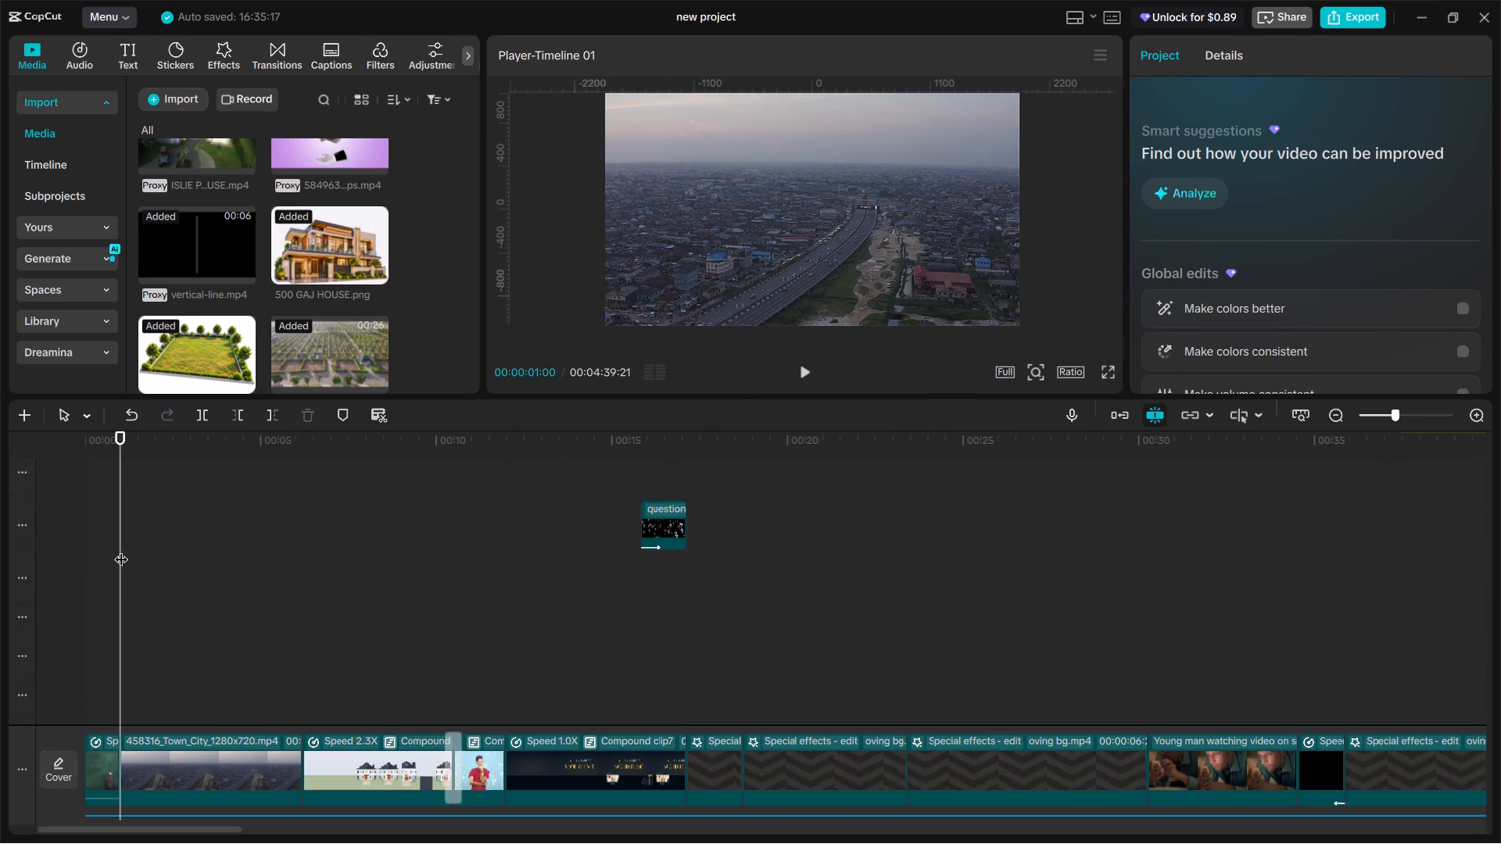
scroll(121, 549, "up", 20)
scroll(121, 549, "up", 20)
scroll(121, 549, "up", 7)
scroll(129, 565, "down", 14)
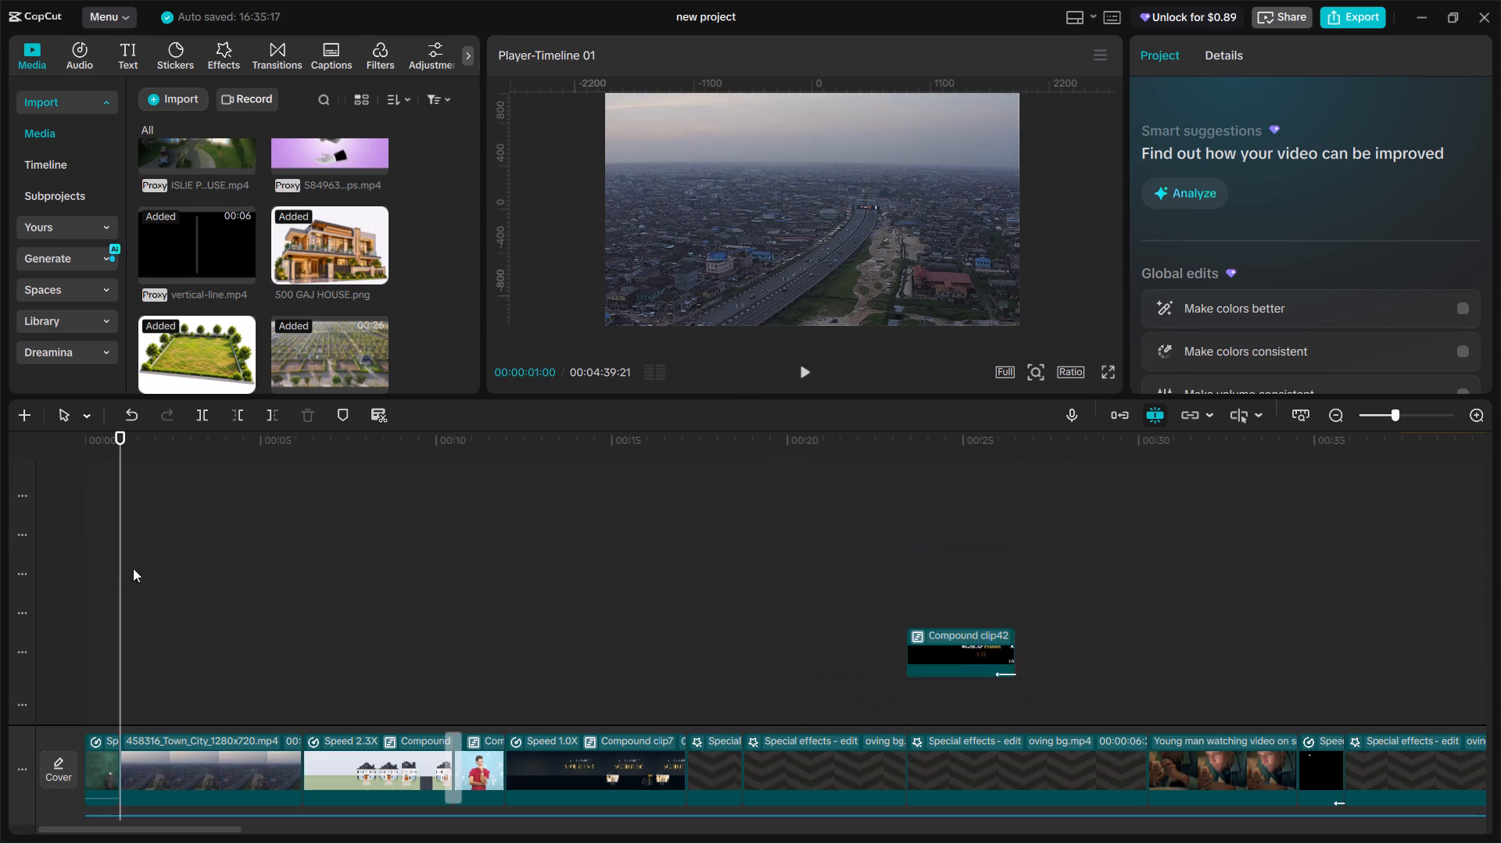
scroll(133, 568, "down", 15)
scroll(236, 572, "down", 8)
left_click_drag(713, 395, 775, 78)
scroll(213, 431, "down", 14)
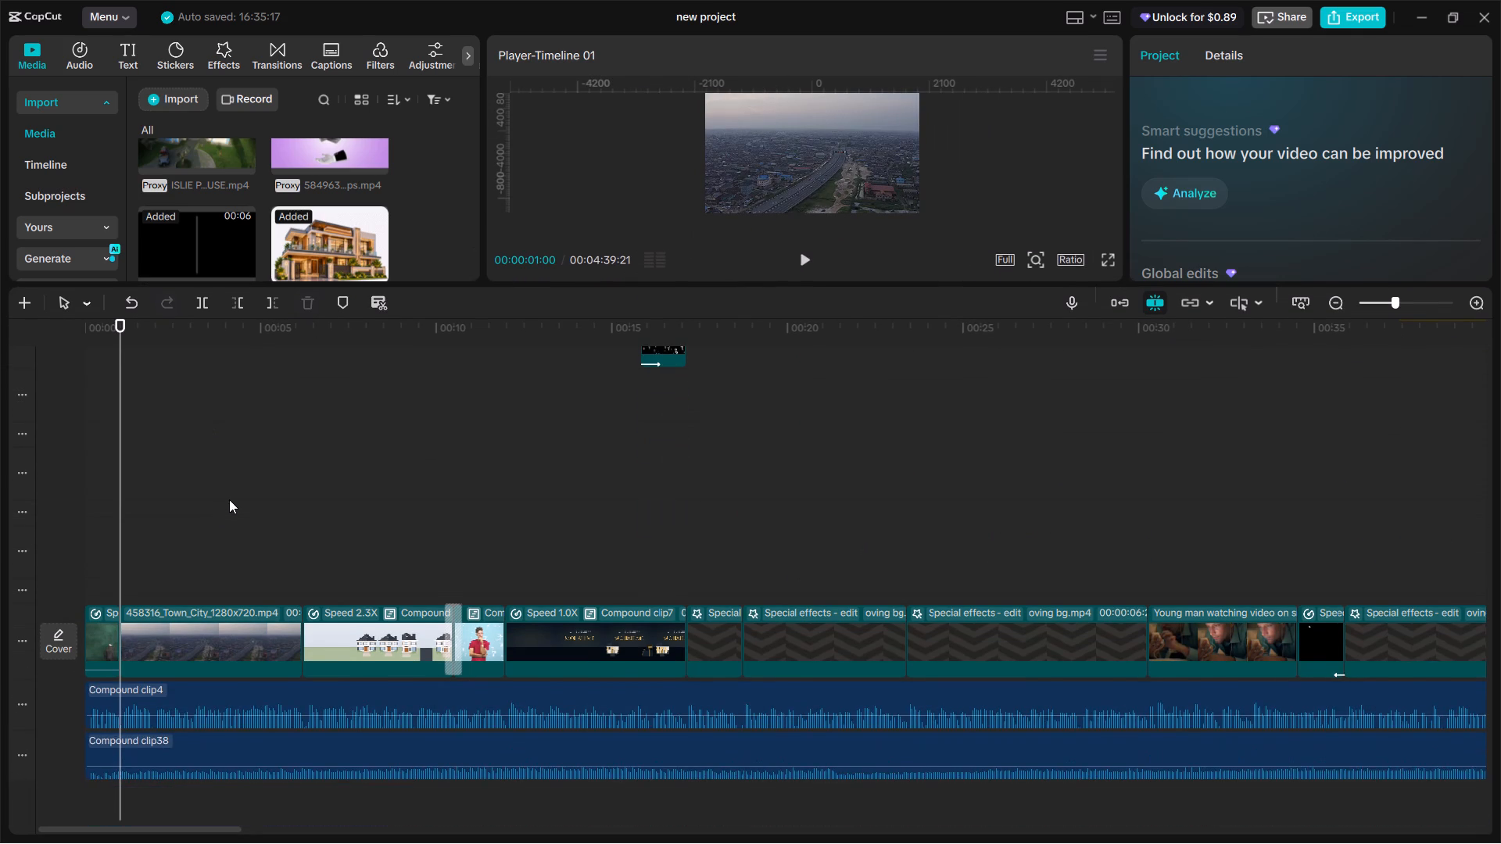
Play the opening from 00:00:01:00 to about 00:00:12:20 to review the cuts between its clips.
key("space")
left_click(301, 511)
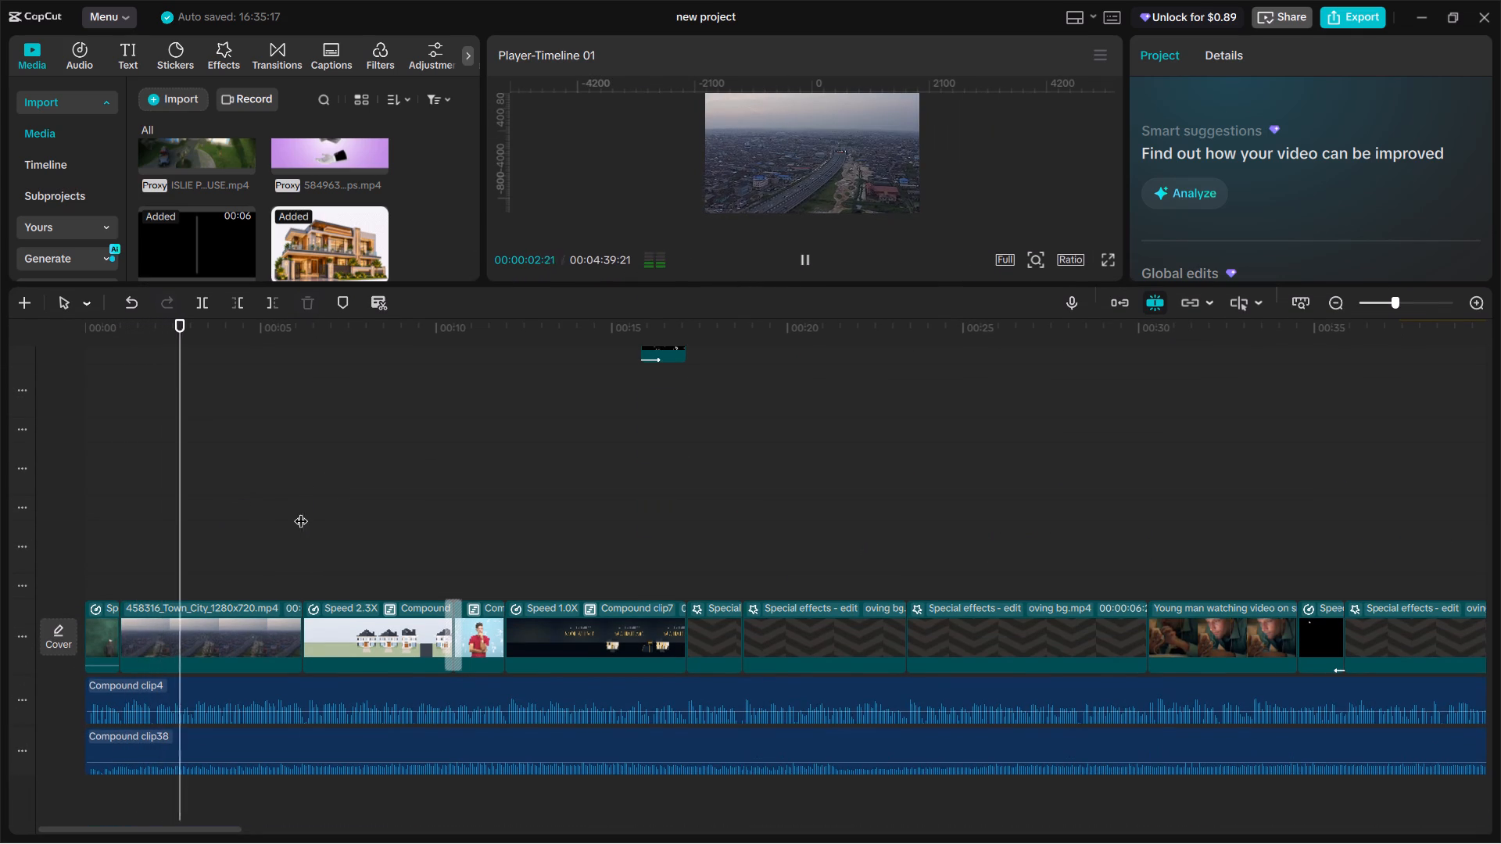
key("space")
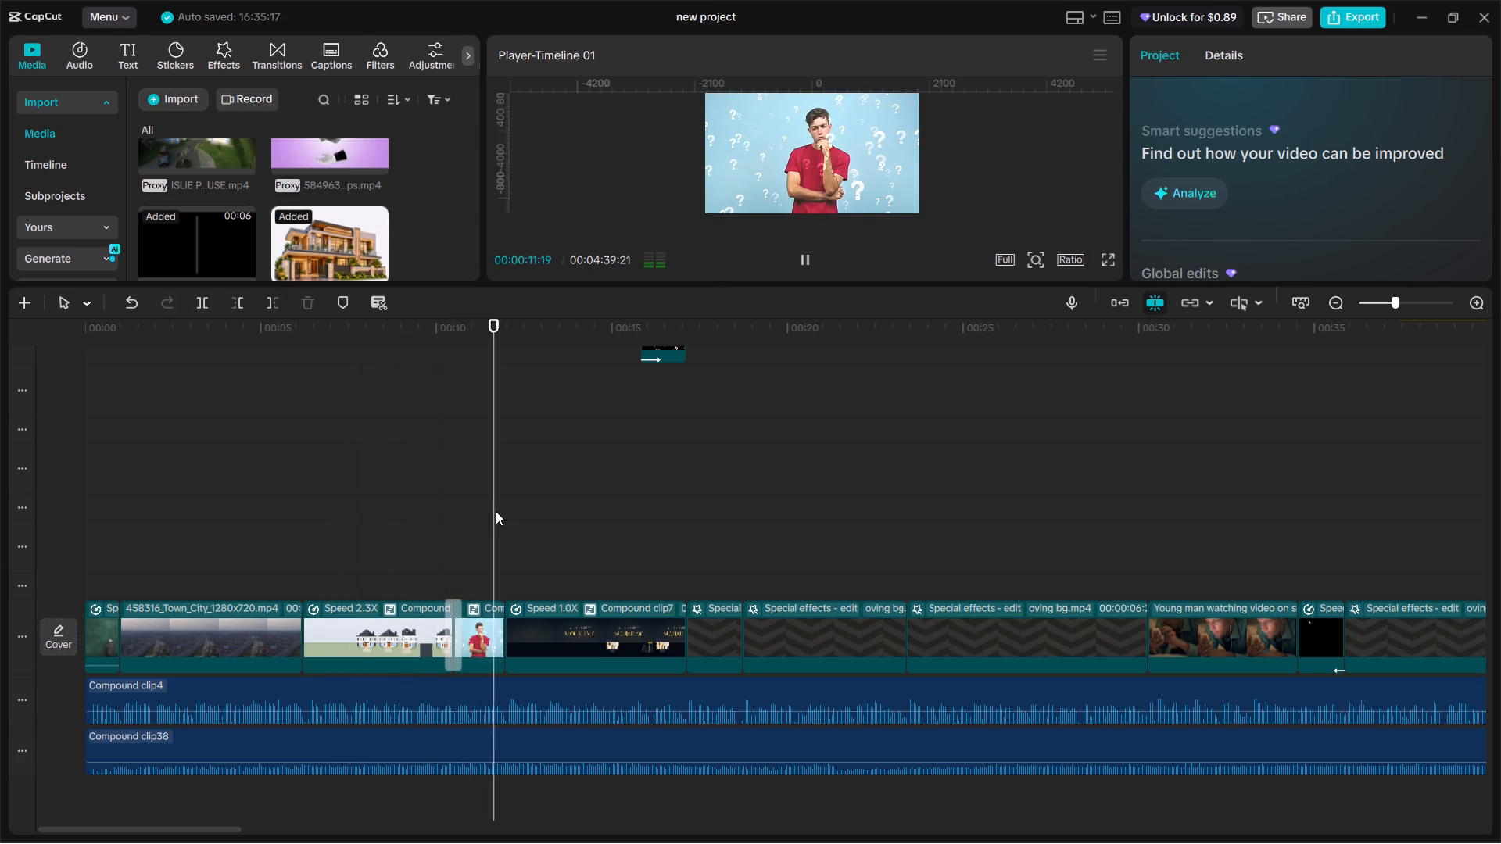
key("space")
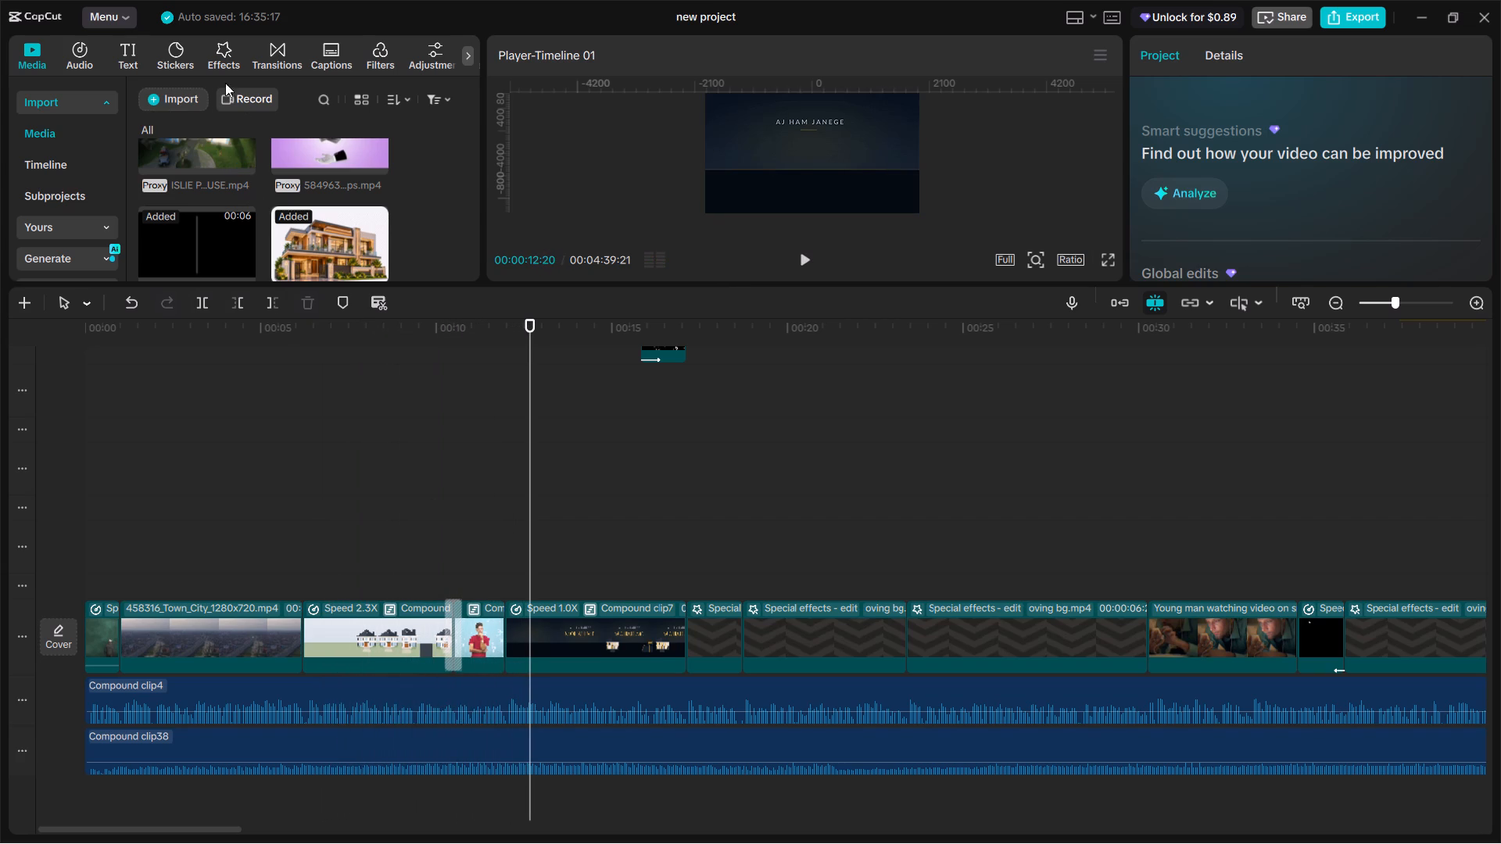
Compare the favourite transitions and add Black Fade between the clip of the man in the red shirt and the "AJ HAM JANEGE" clip.
left_click(284, 58)
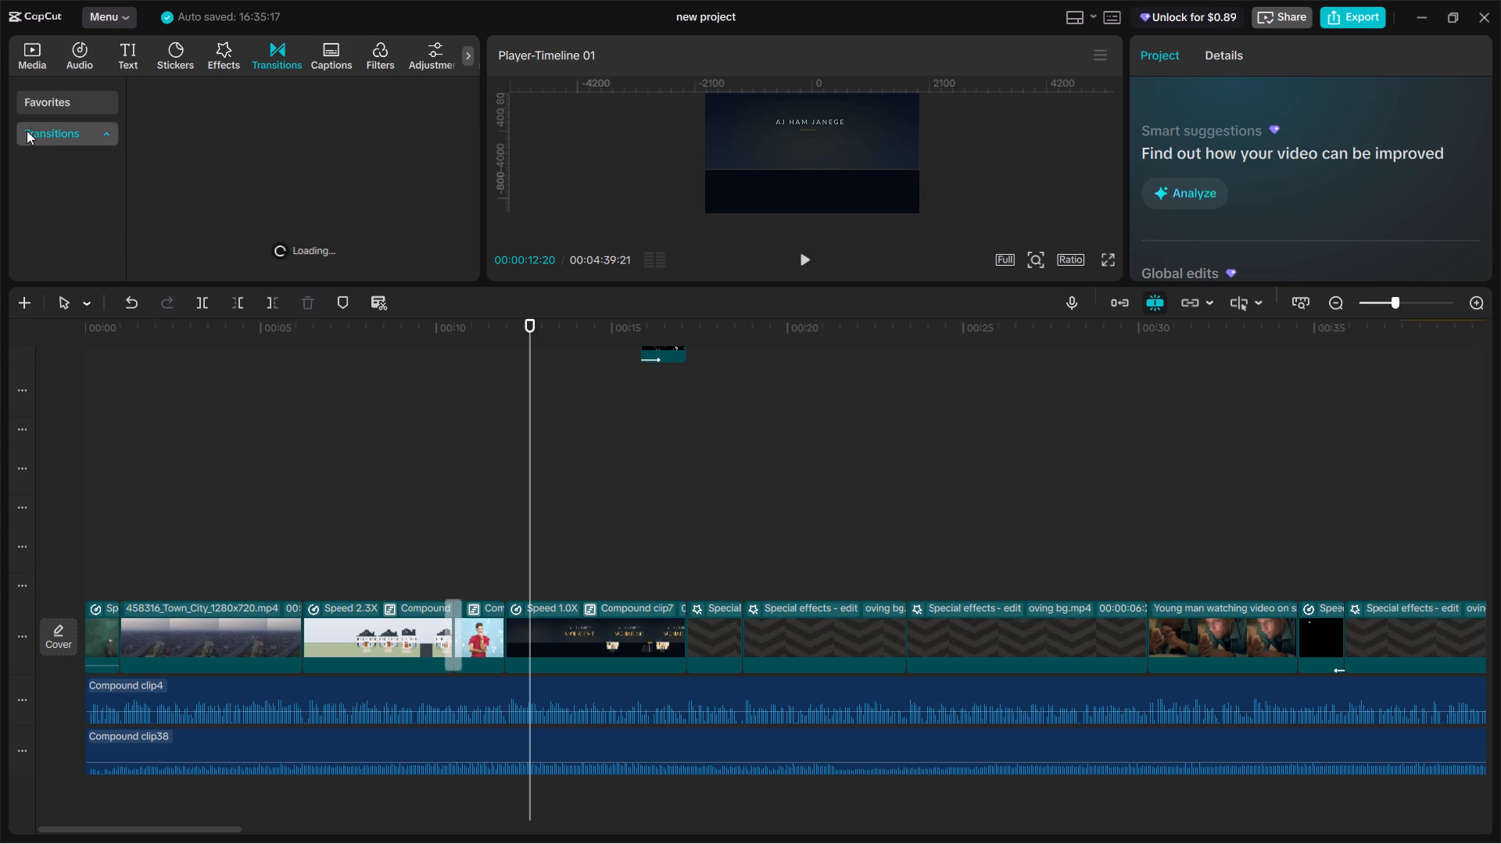
left_click(60, 109)
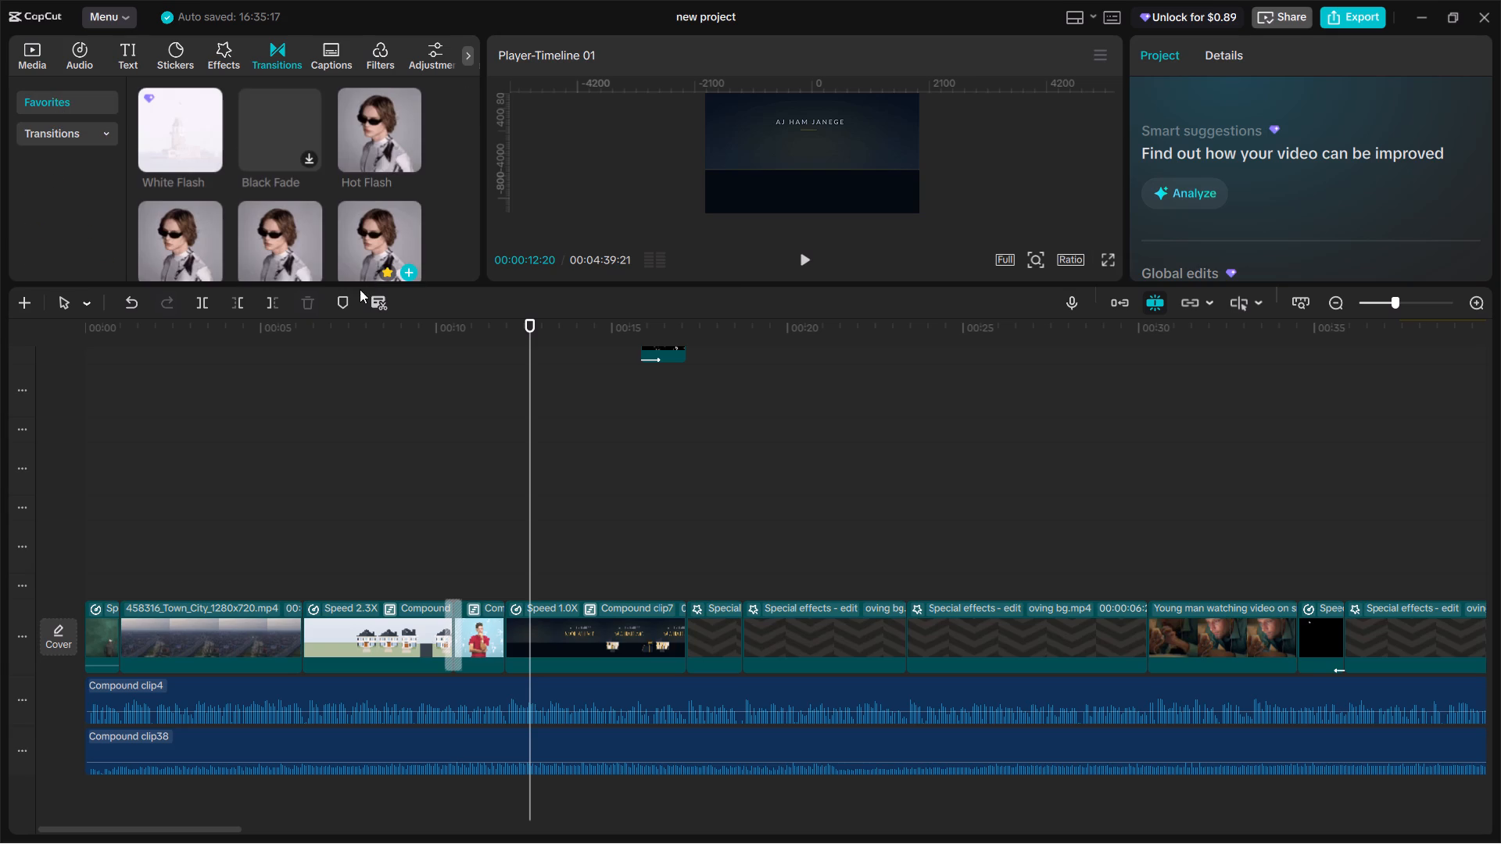
left_click(281, 139)
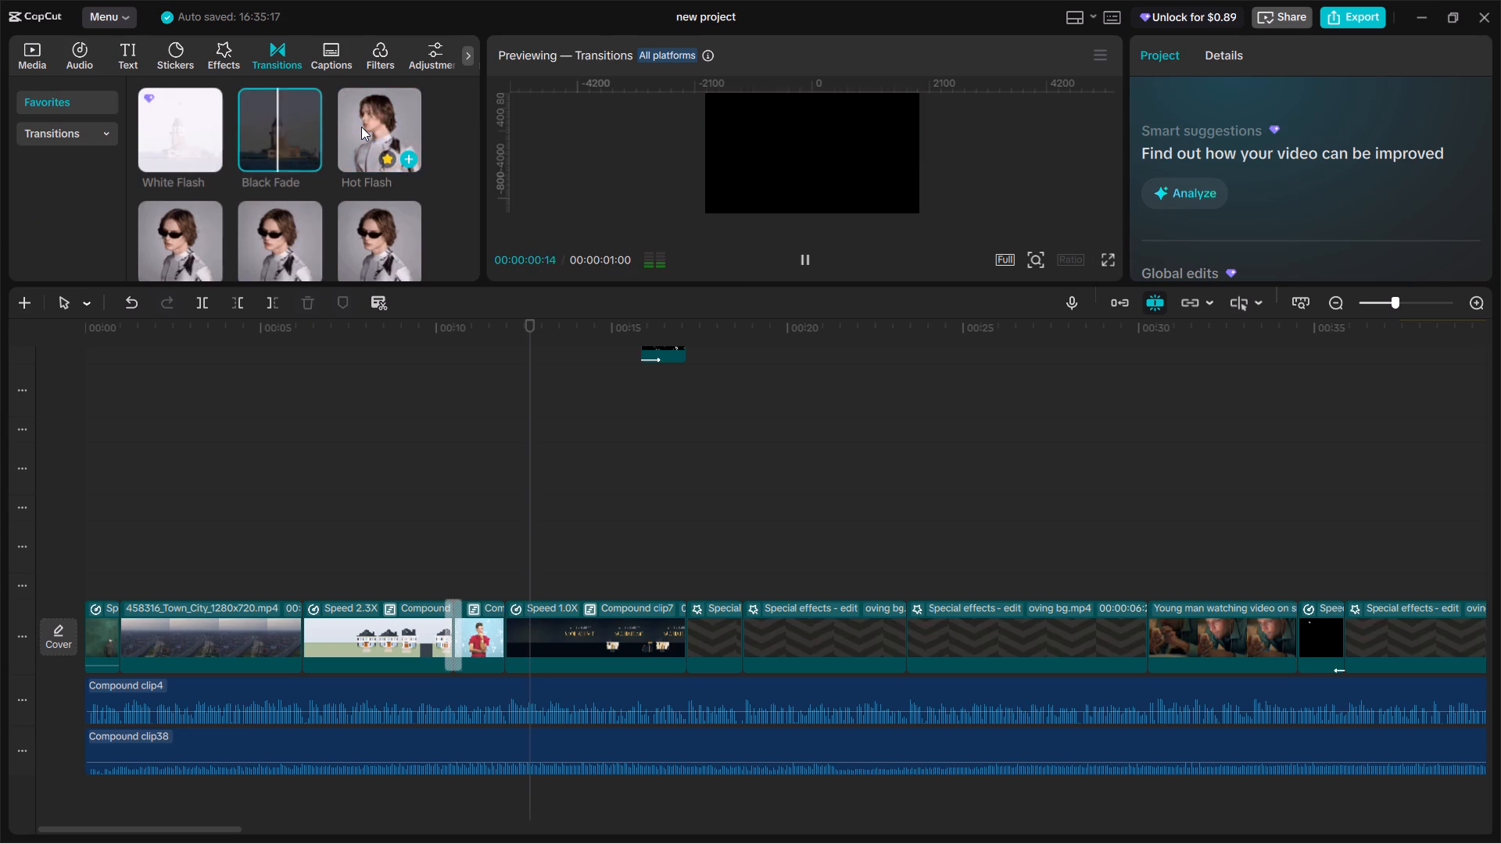
left_click(361, 127)
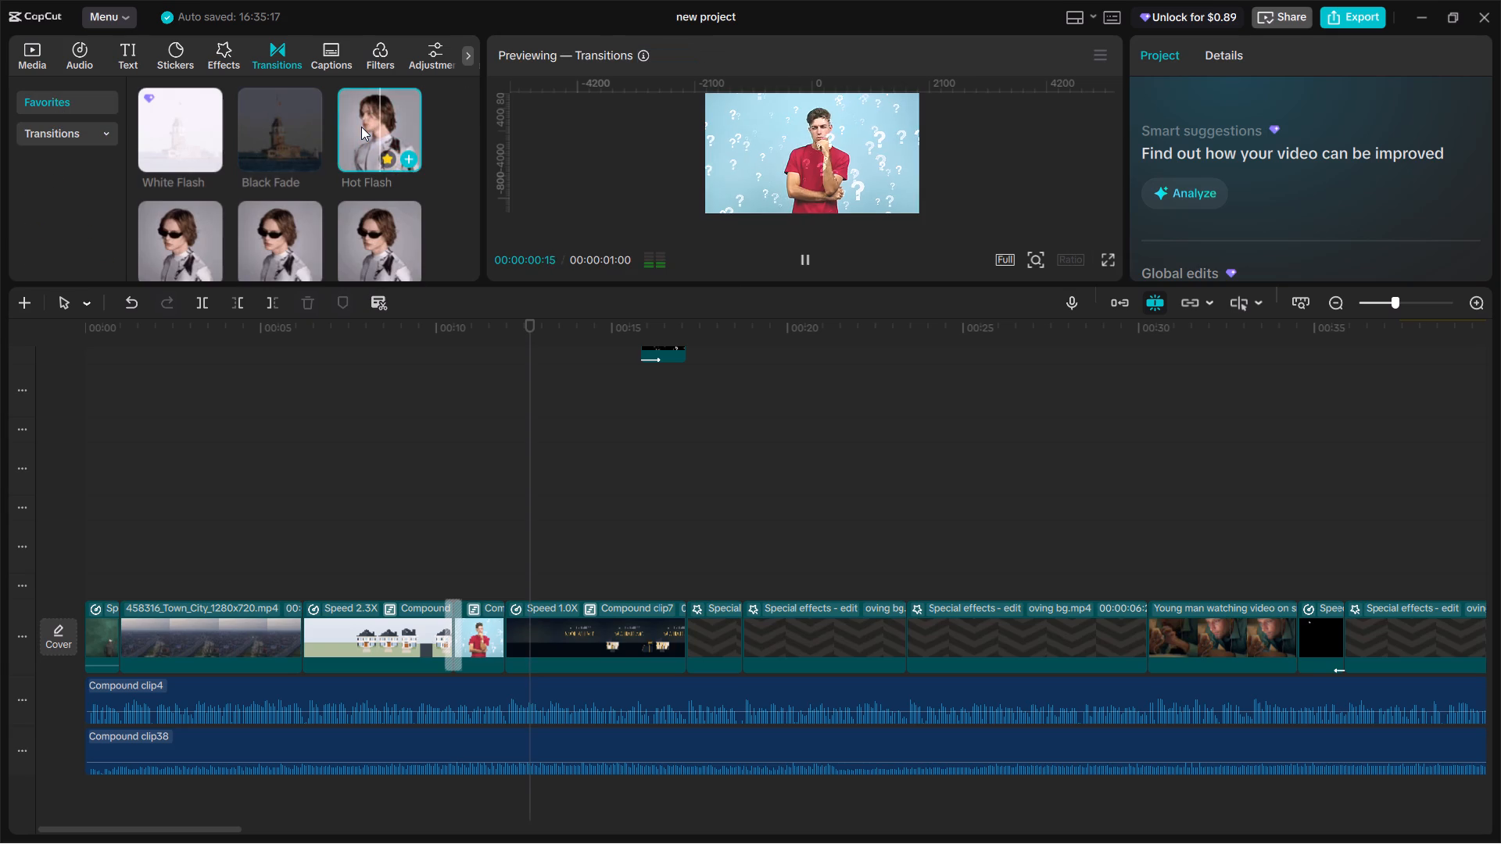
left_click(204, 226)
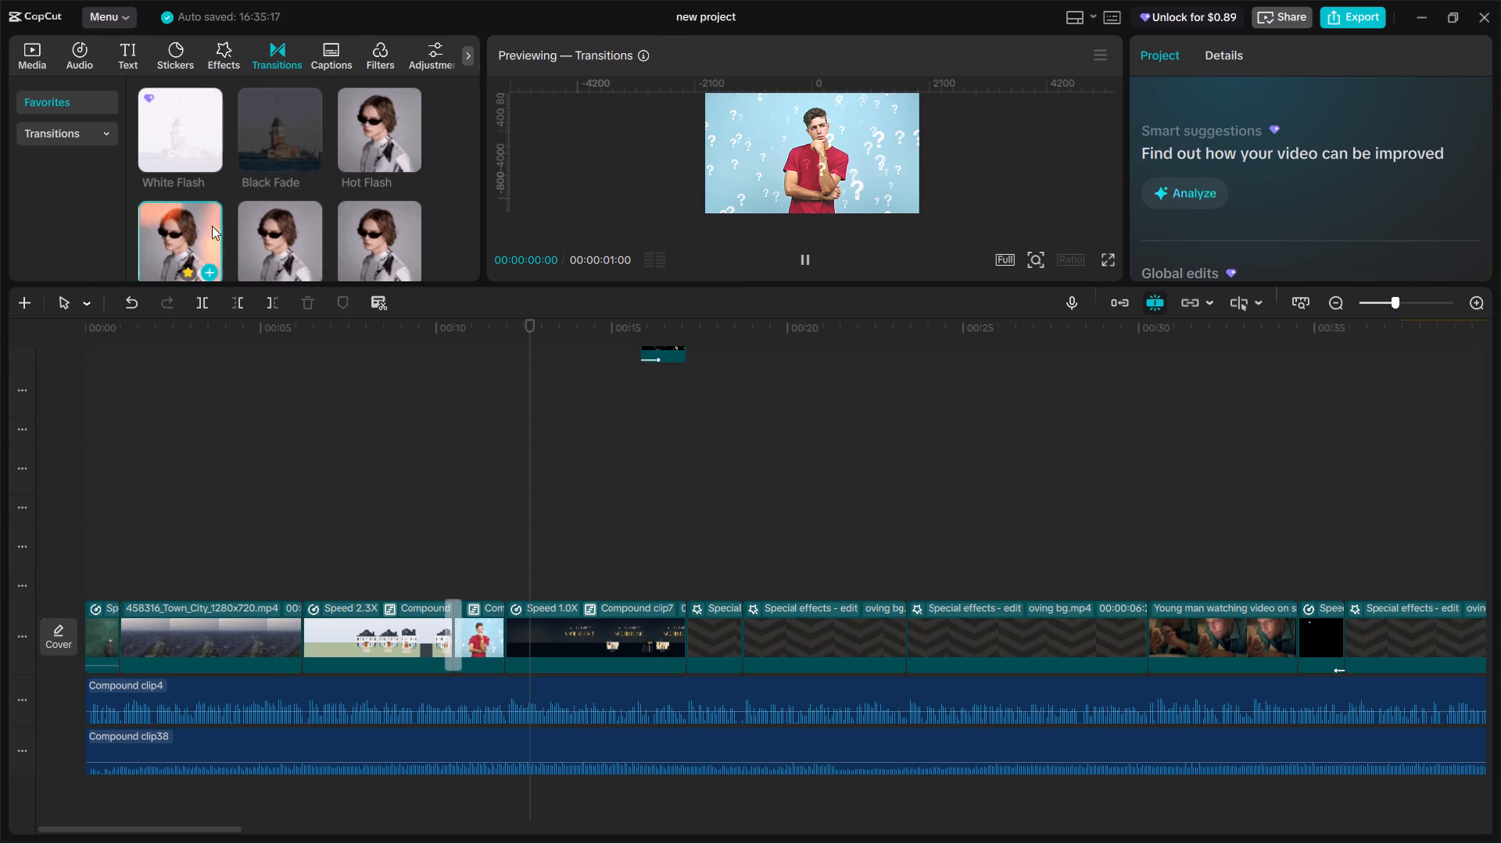
left_click(262, 235)
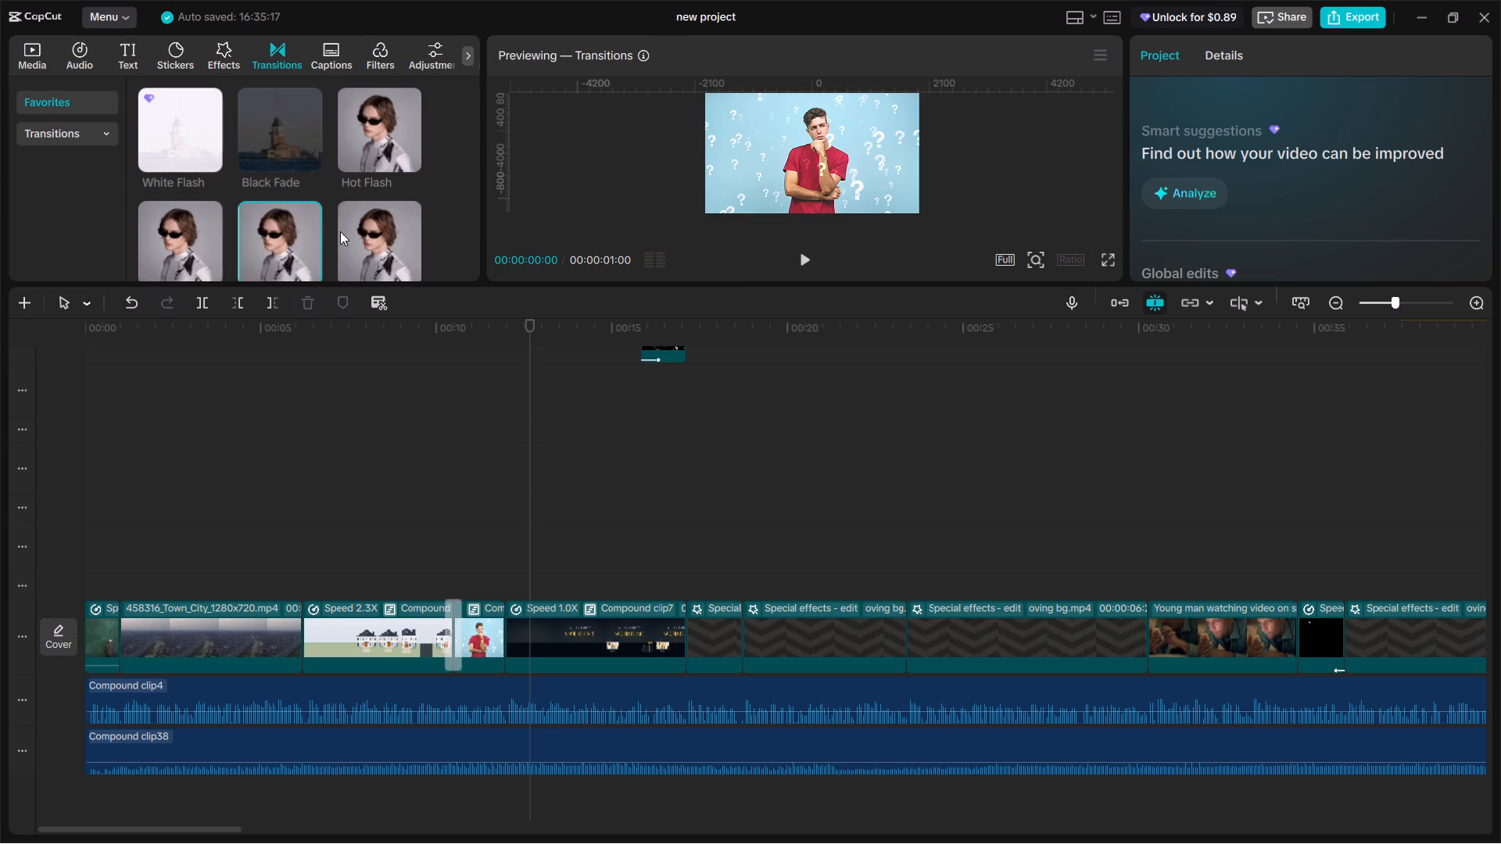
left_click(377, 229)
scroll(374, 227, "down", 2)
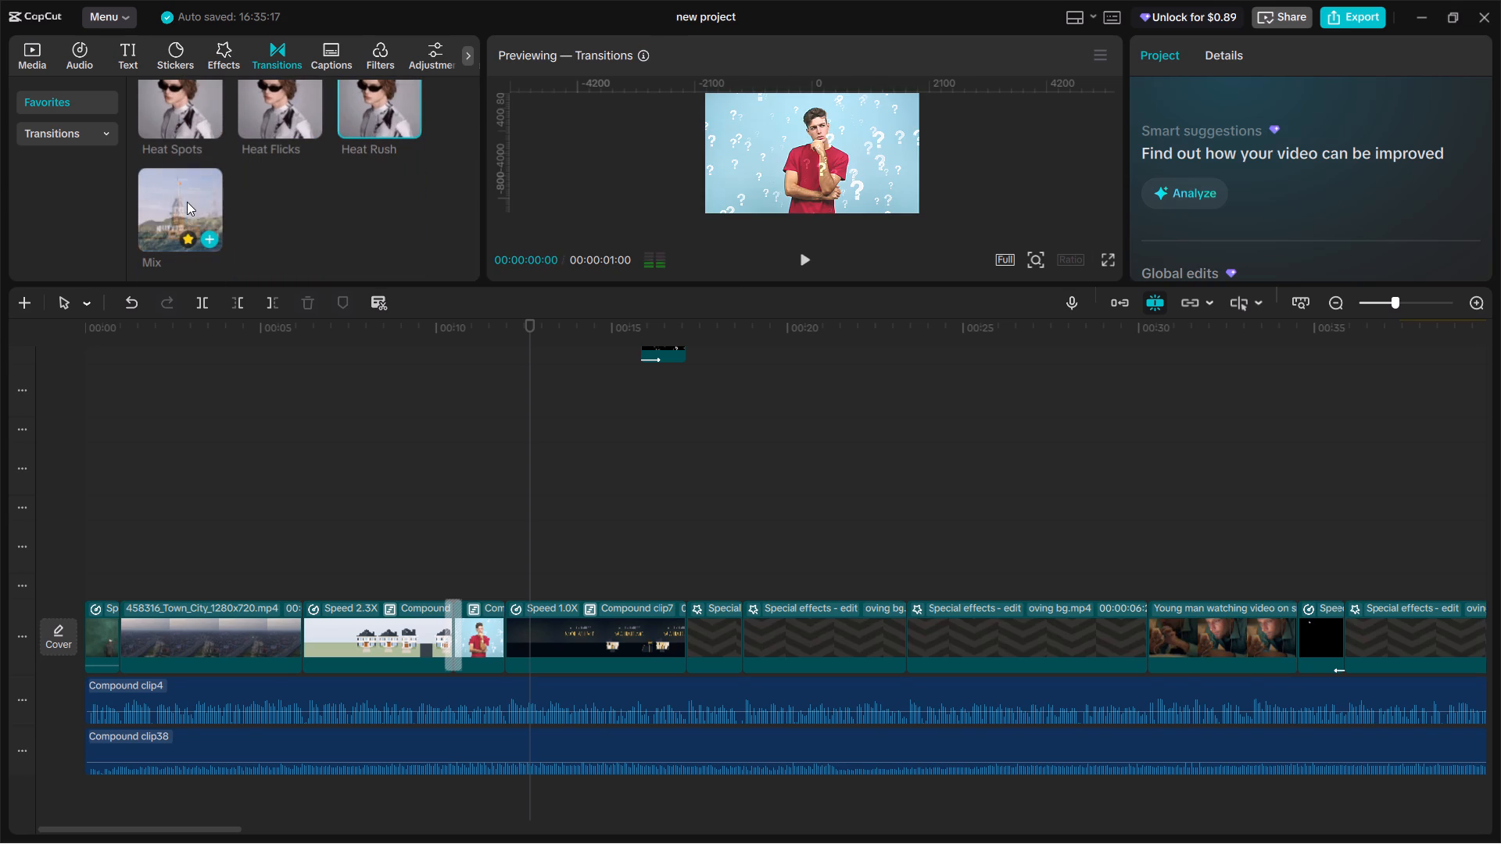
left_click(187, 202)
scroll(227, 213, "up", 2)
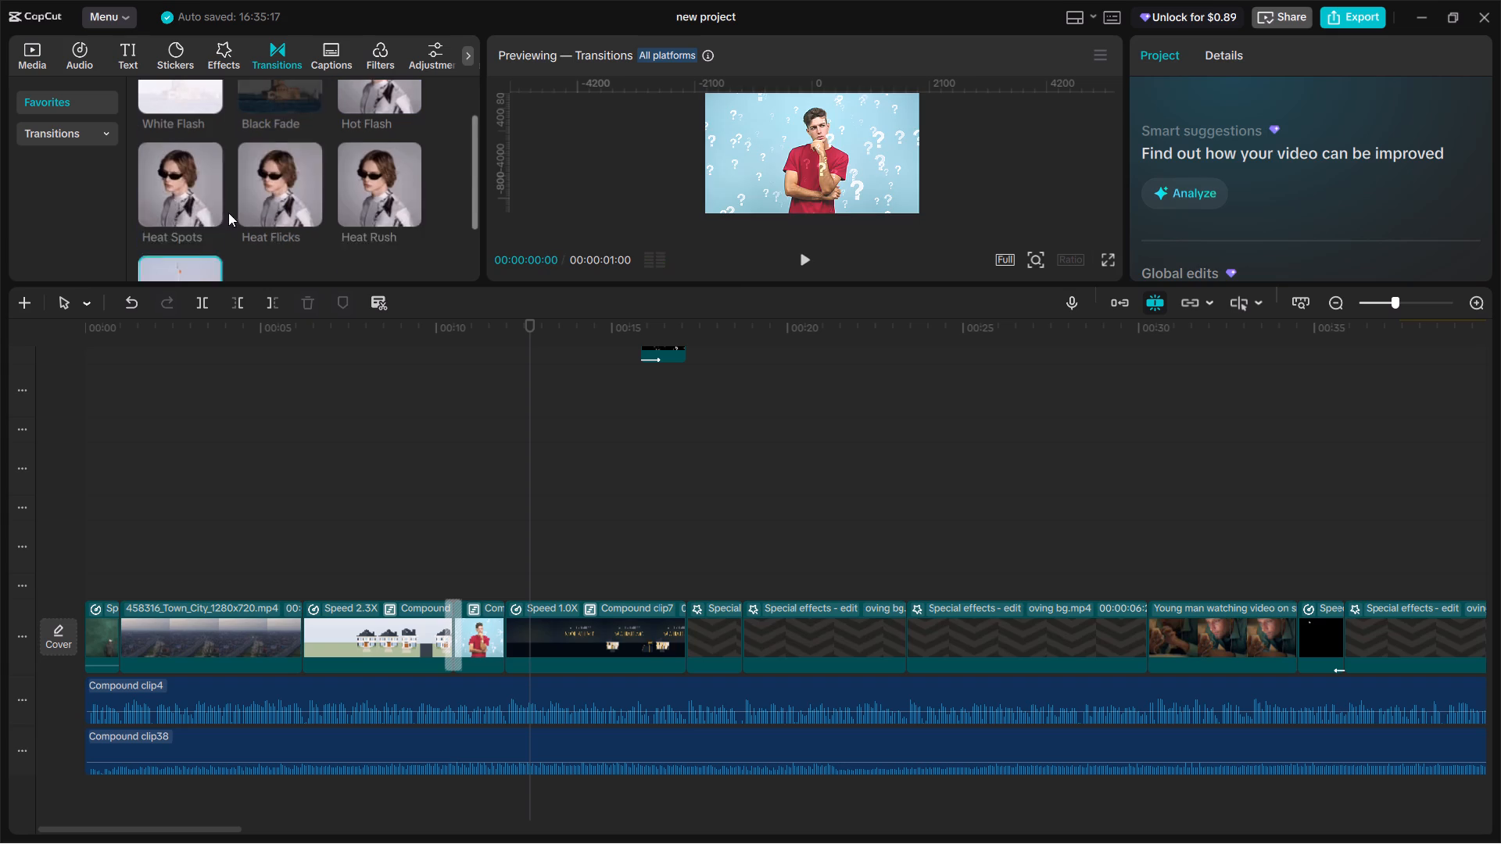
scroll(228, 213, "up", 2)
left_click(262, 150)
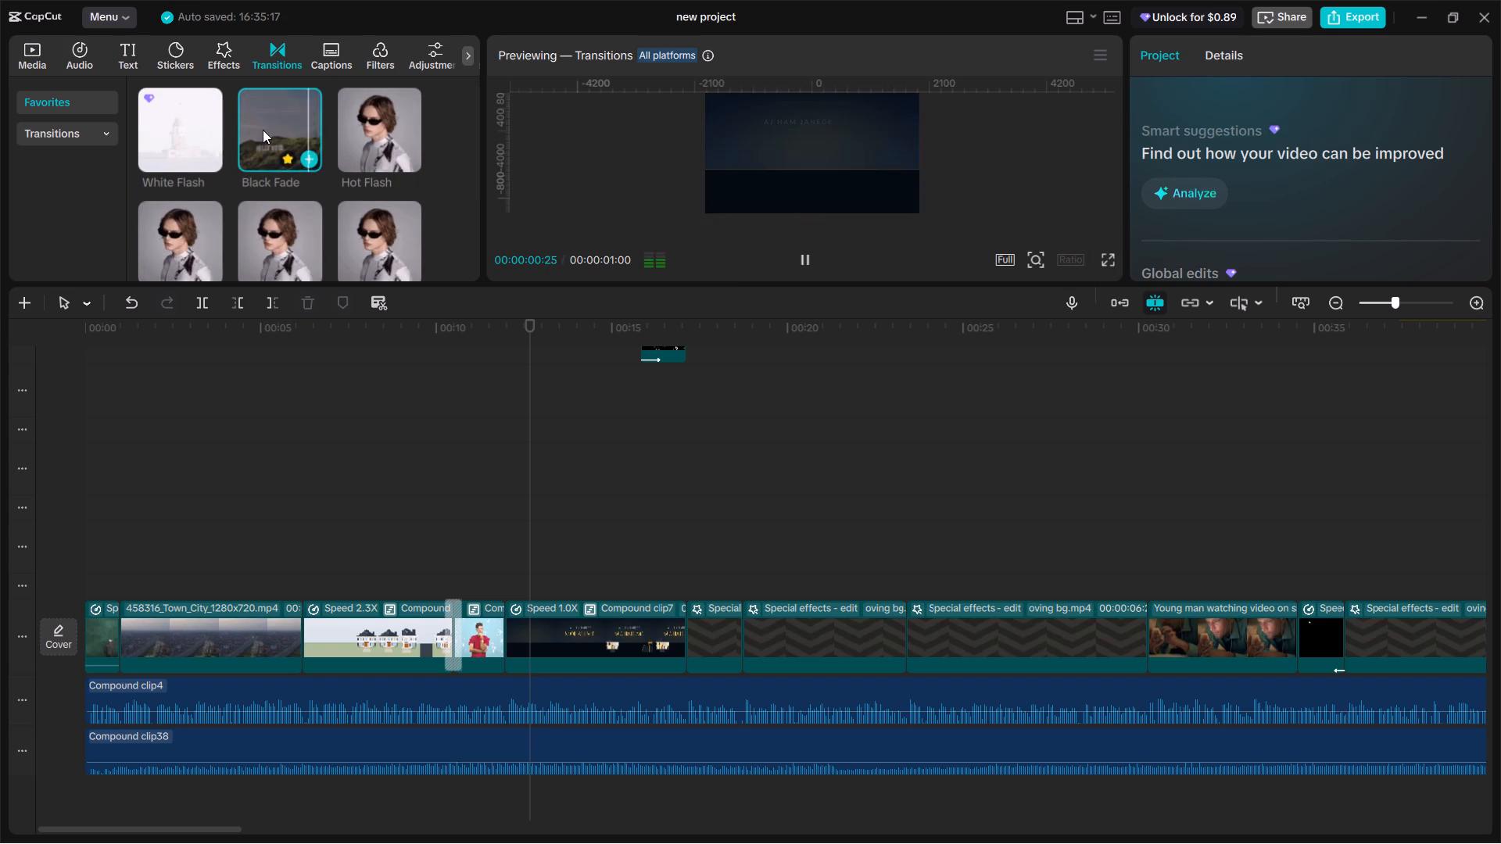
left_click(308, 159)
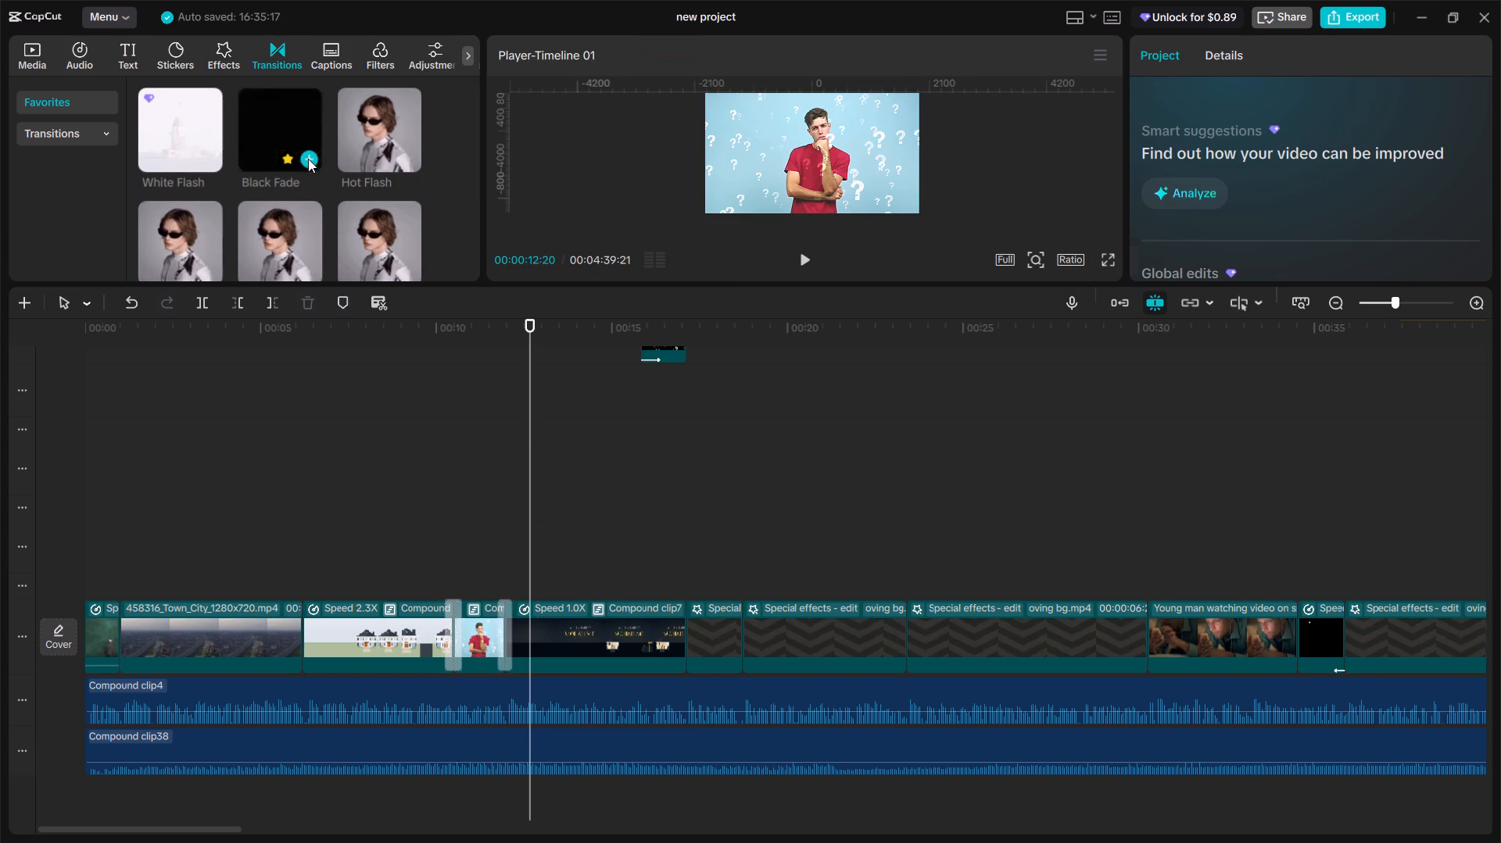
Play from just before the Black Fade transition into the "FACTORS" clip to review the cuts.
left_click(485, 546)
key("space")
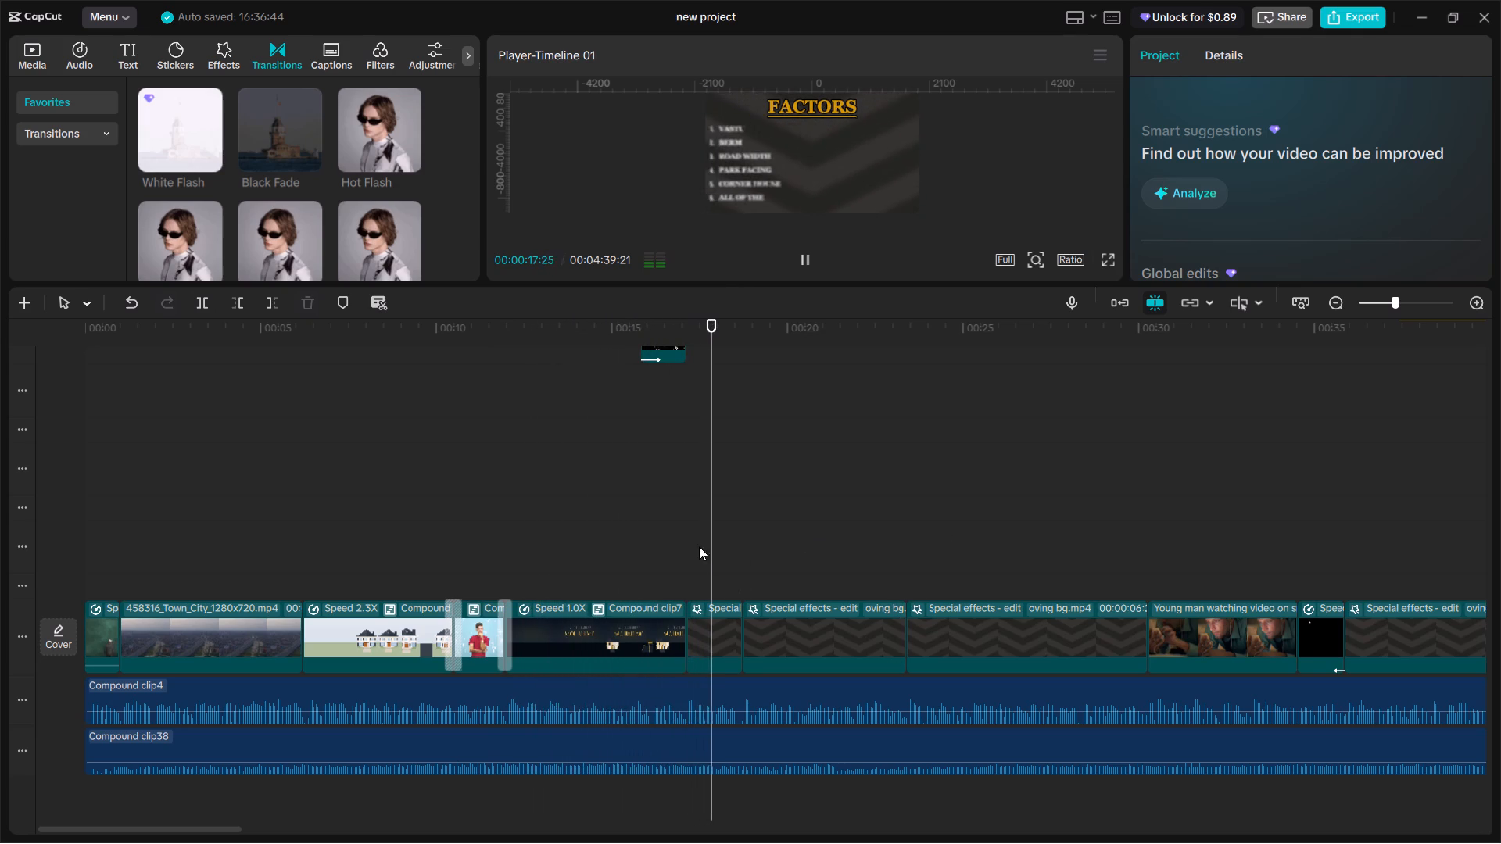
key("space")
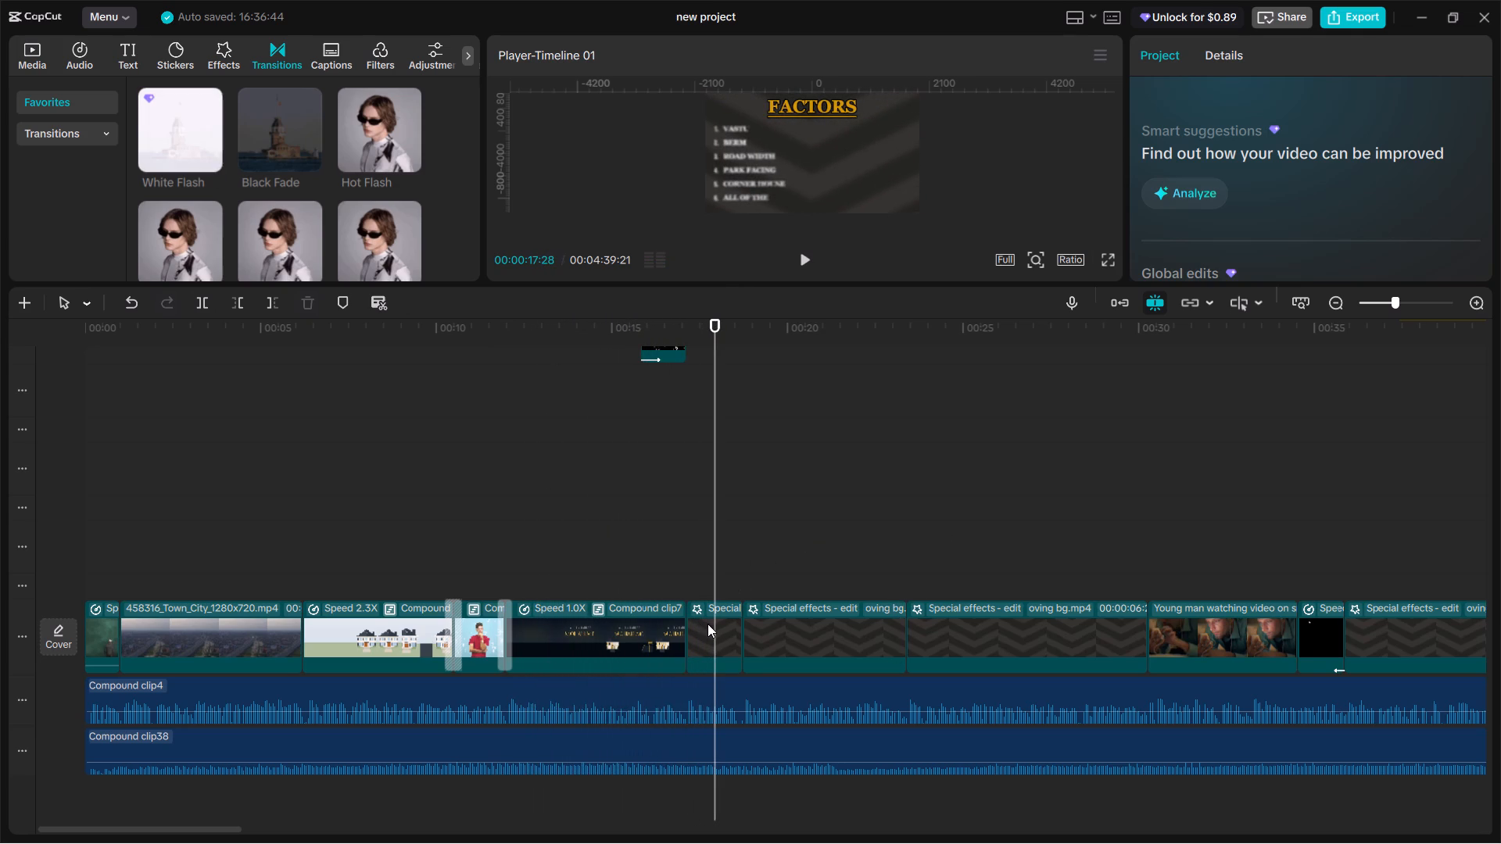
Combine the short "FACTORS" background clip on the main track and the overlay compound clip above it into one compound clip.
left_click(708, 624)
left_click(715, 624, "ctrl")
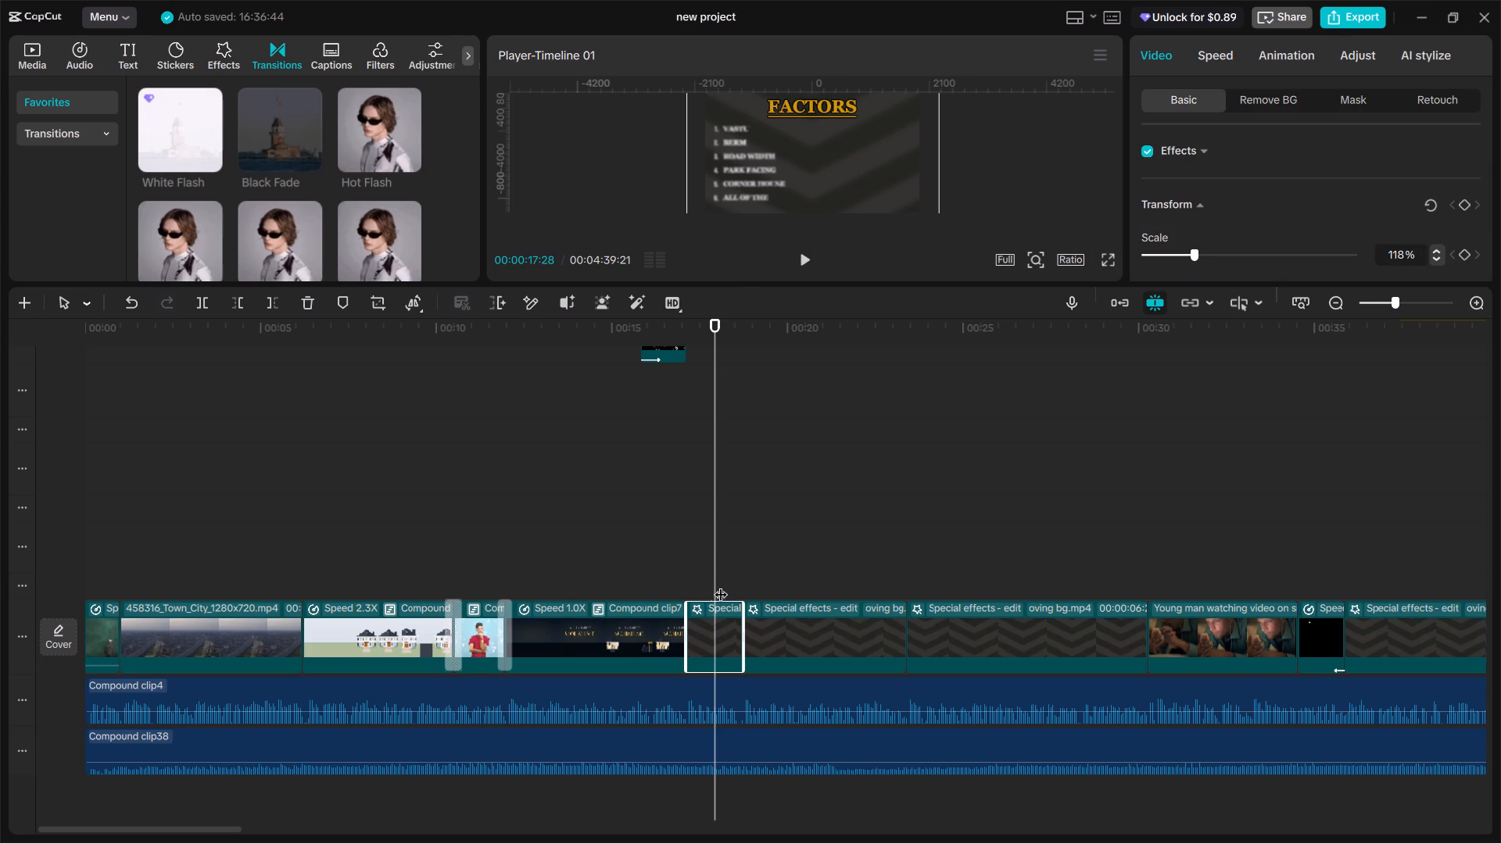
scroll(723, 581, "up", 2, "ctrl")
scroll(723, 581, "down", 2, "ctrl")
scroll(723, 580, "up", 18)
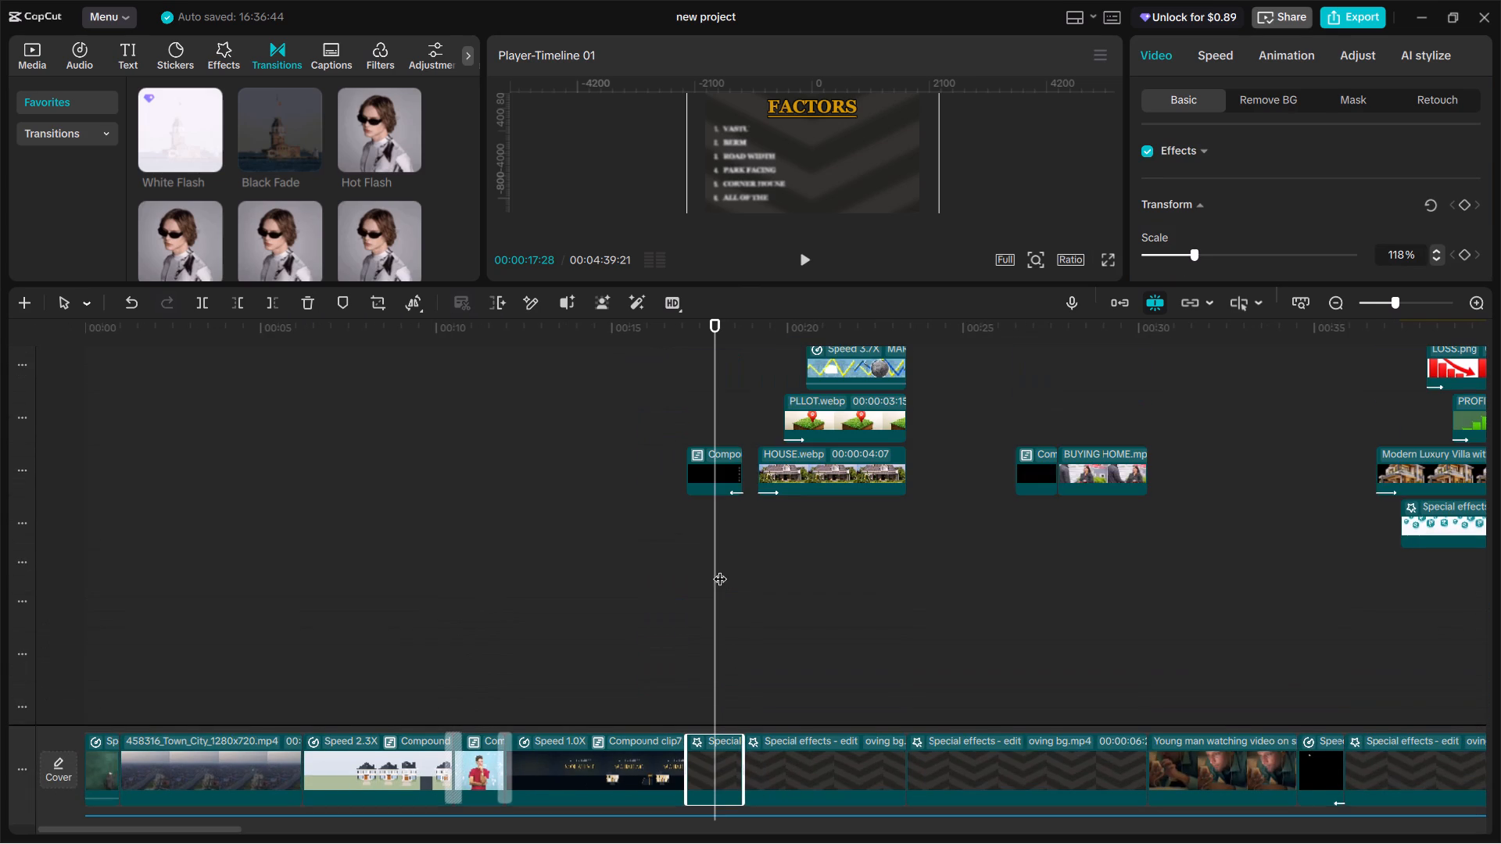
left_click(713, 476, "ctrl")
scroll(718, 489, "up", 20)
scroll(718, 489, "up", 5)
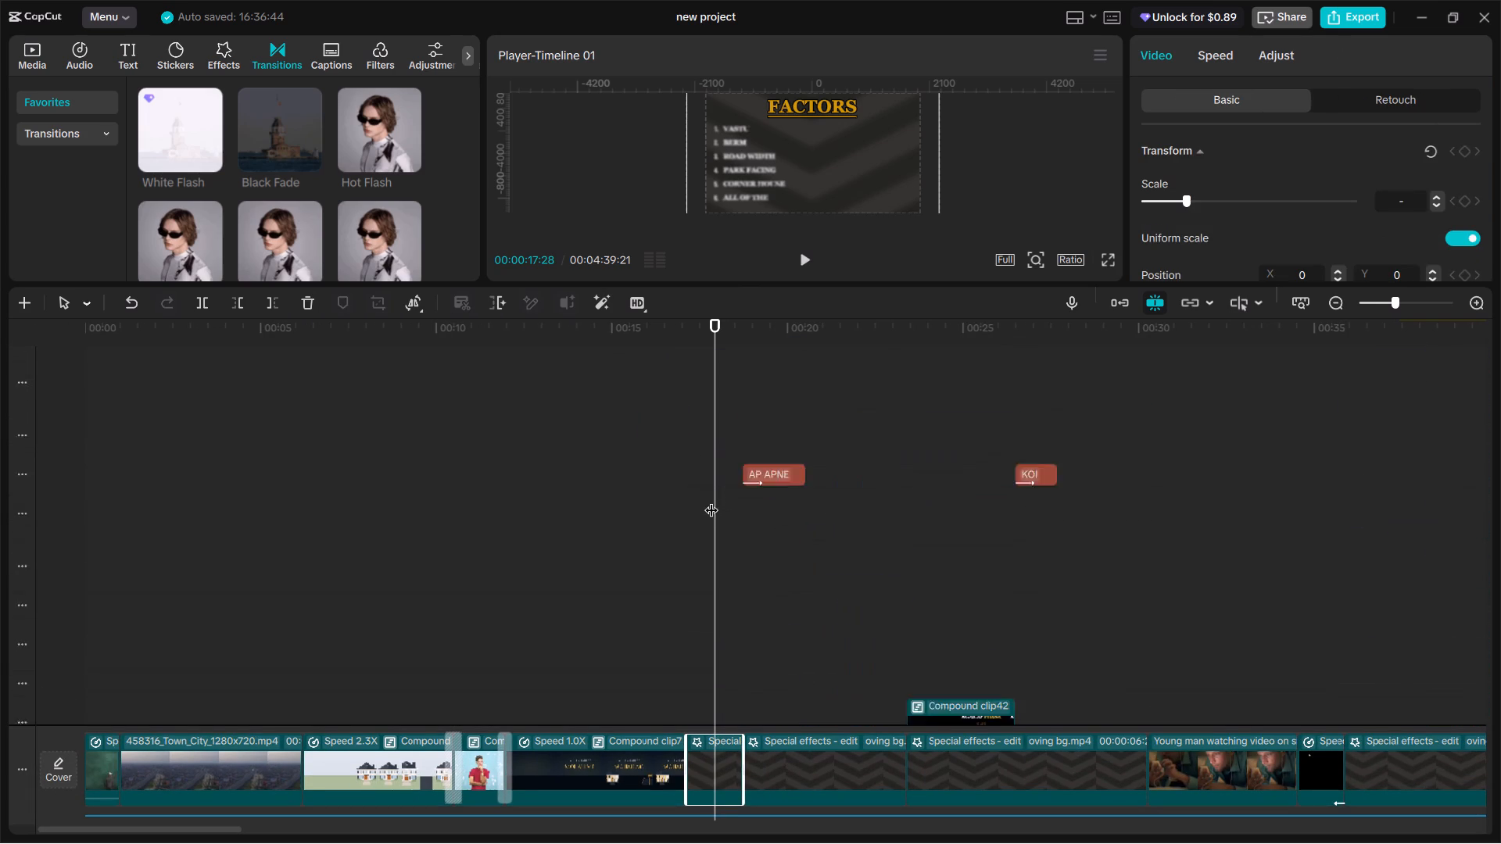
scroll(711, 500, "up", 20)
scroll(711, 500, "up", 16)
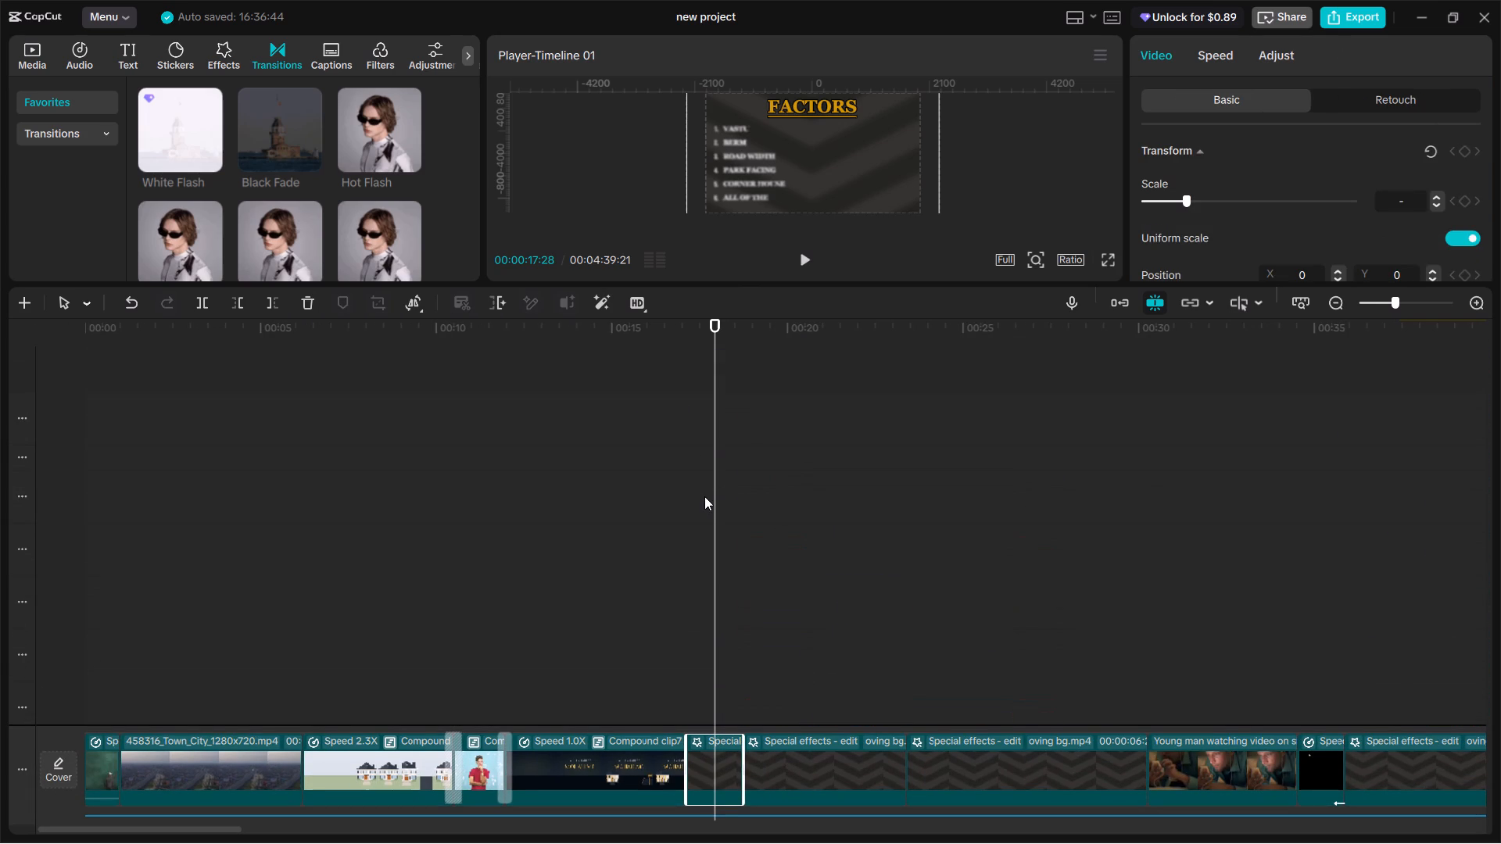
key("alt+g")
Combine the question overlay and the "AJ HAM JANEGE" clip below it on the main track into one compound clip.
scroll(704, 496, "down", 20)
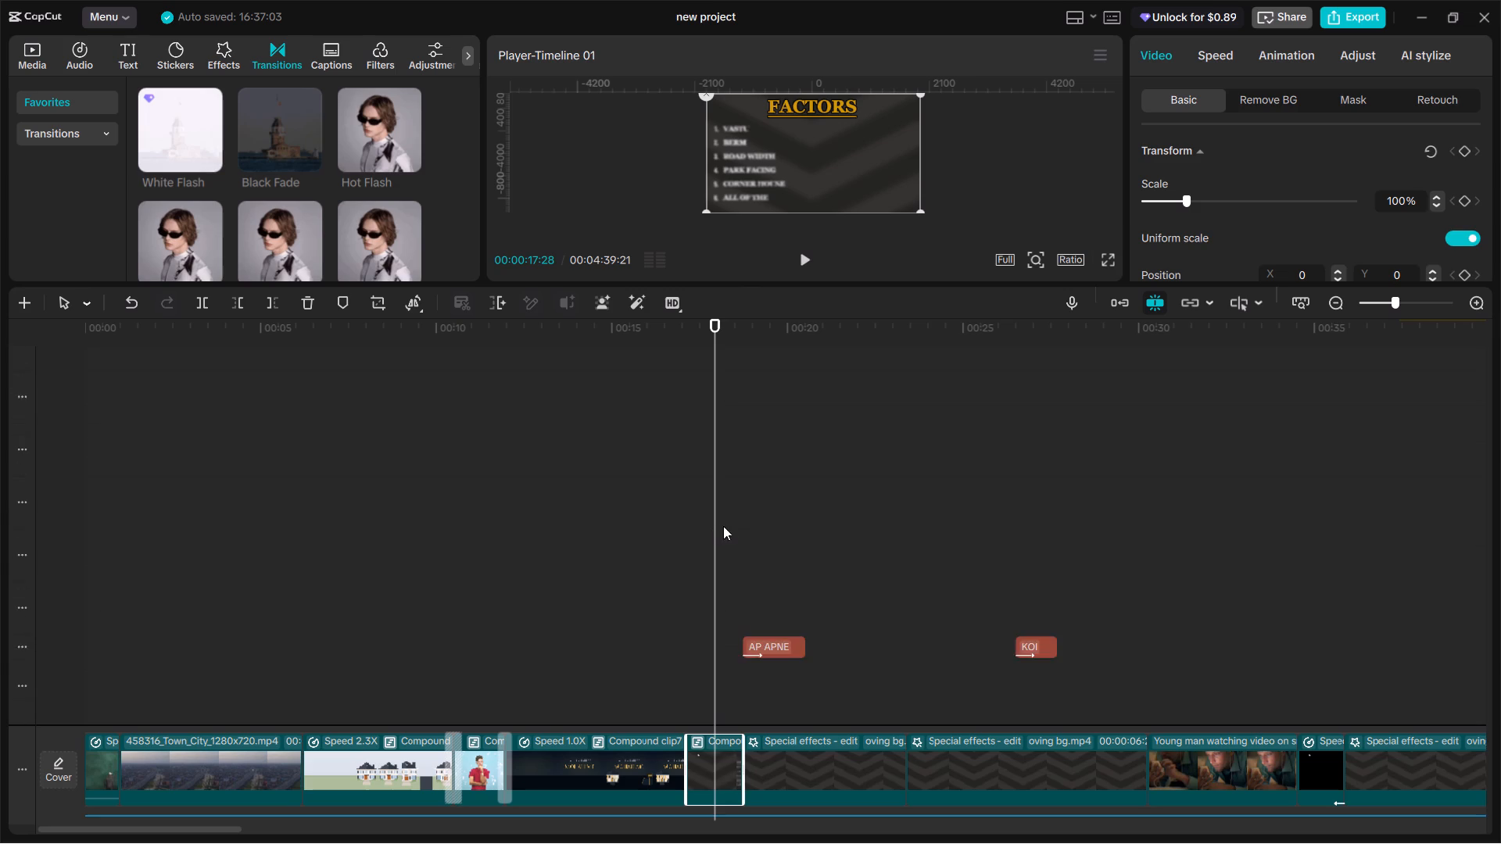
scroll(723, 526, "down", 20)
scroll(723, 526, "down", 20)
scroll(723, 526, "down", 2)
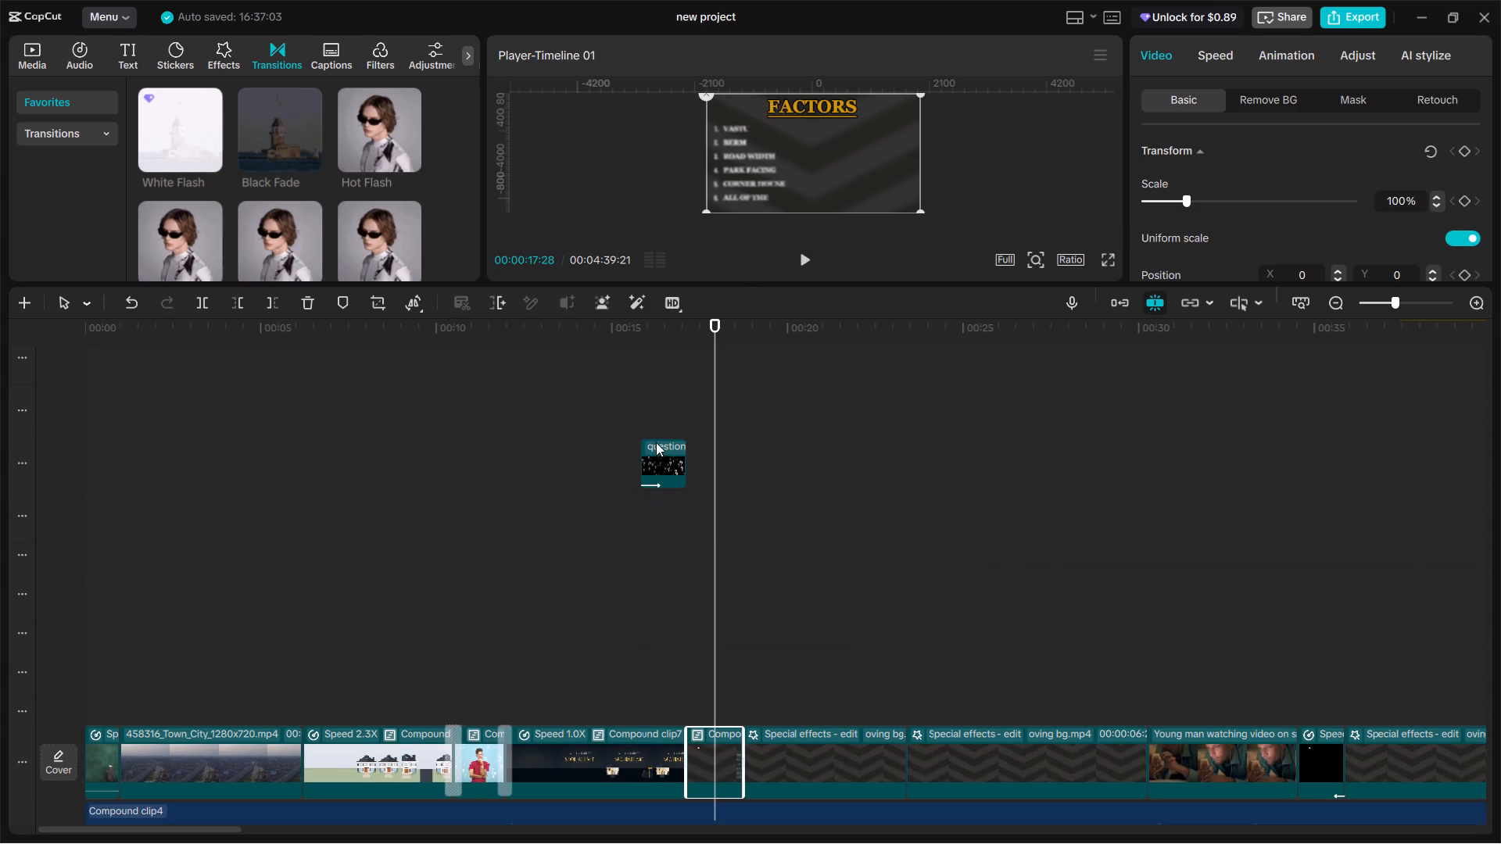
double_click(686, 417)
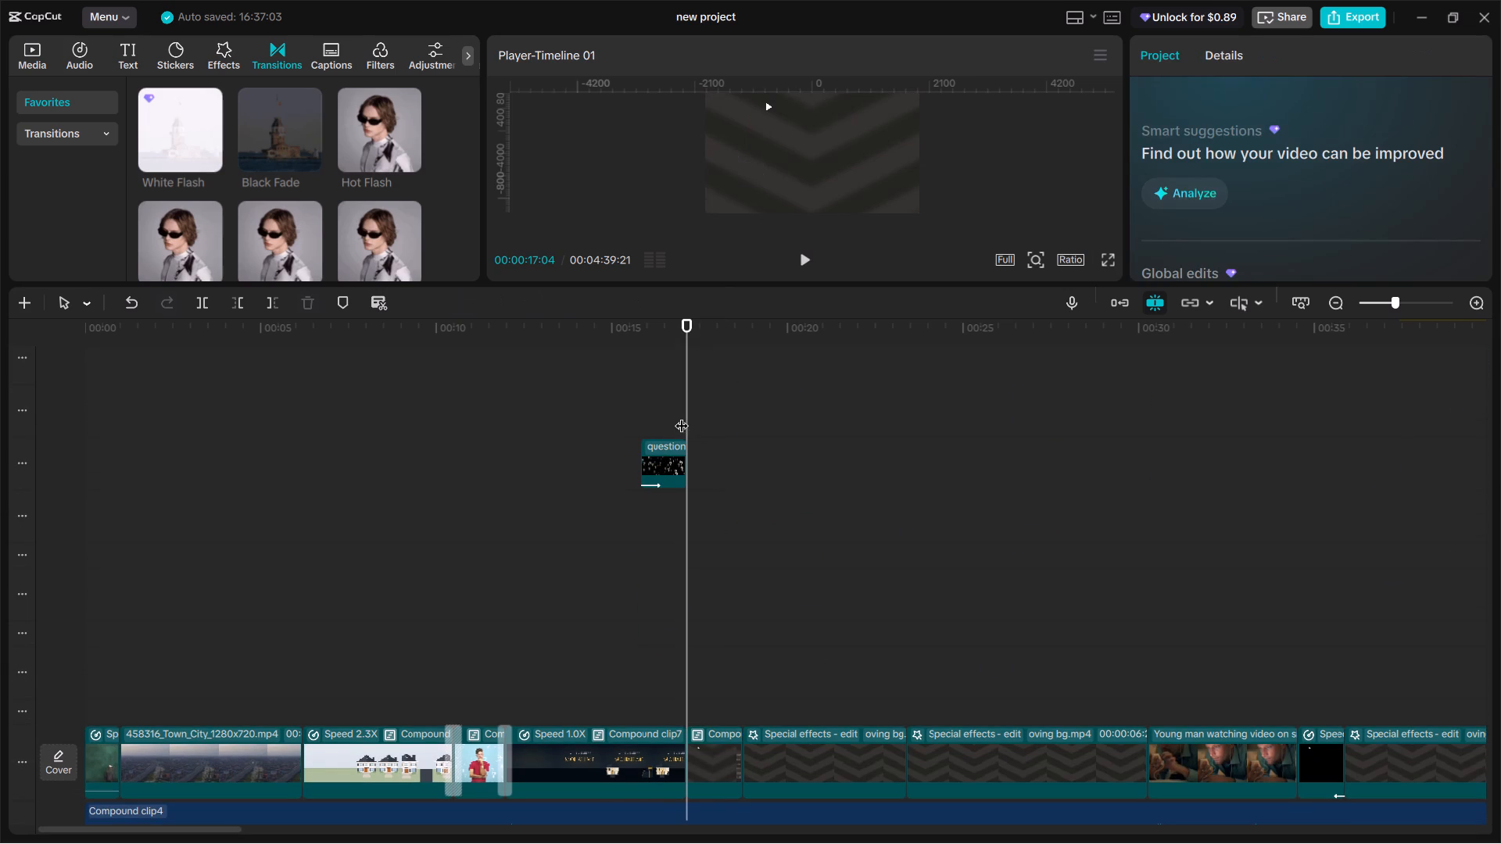
left_click(665, 460, "ctrl")
left_click(634, 769, "ctrl")
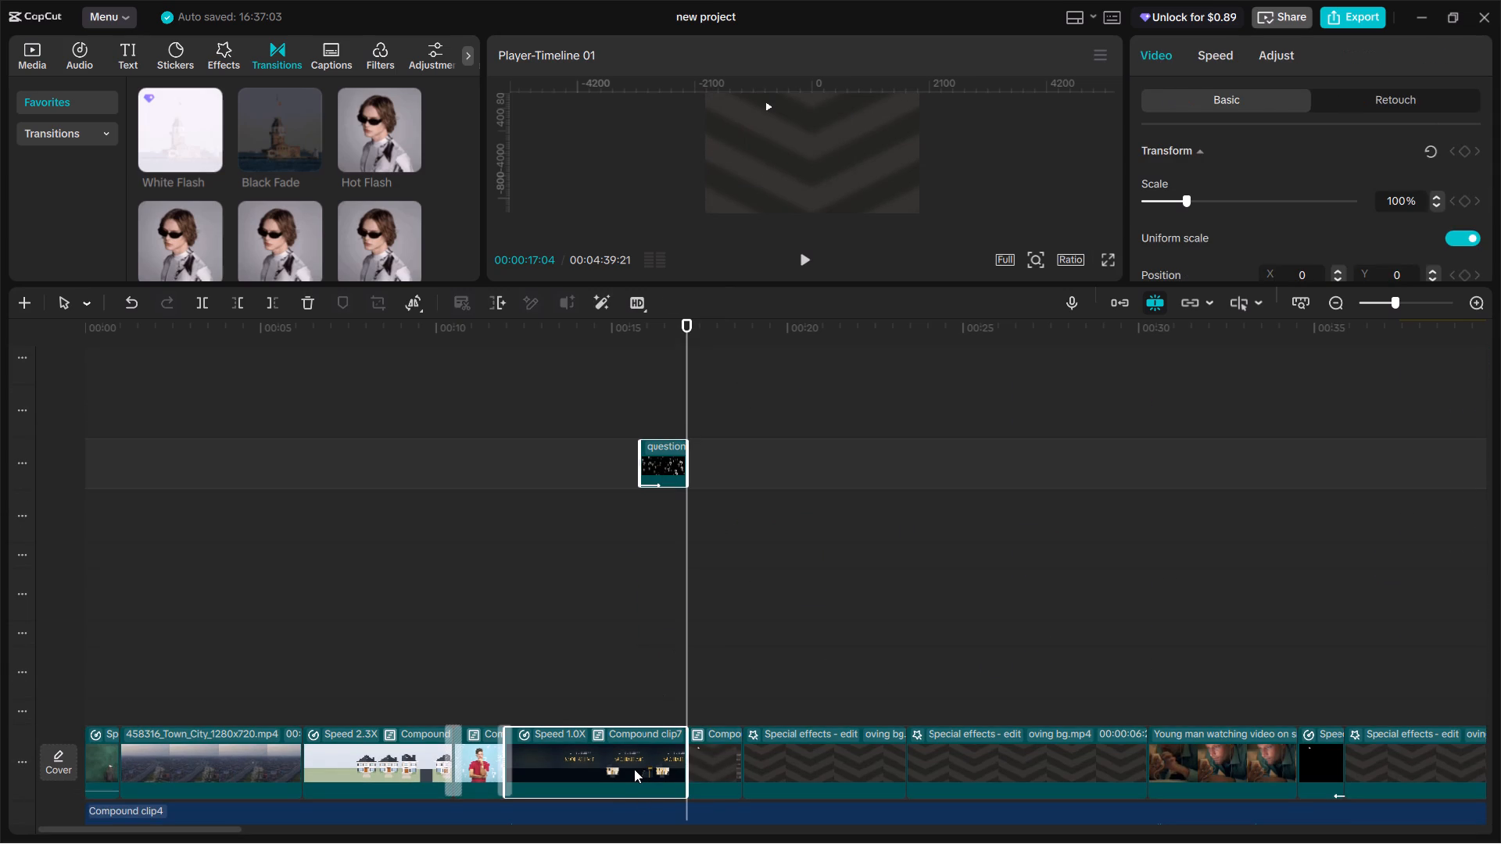
key("alt+g")
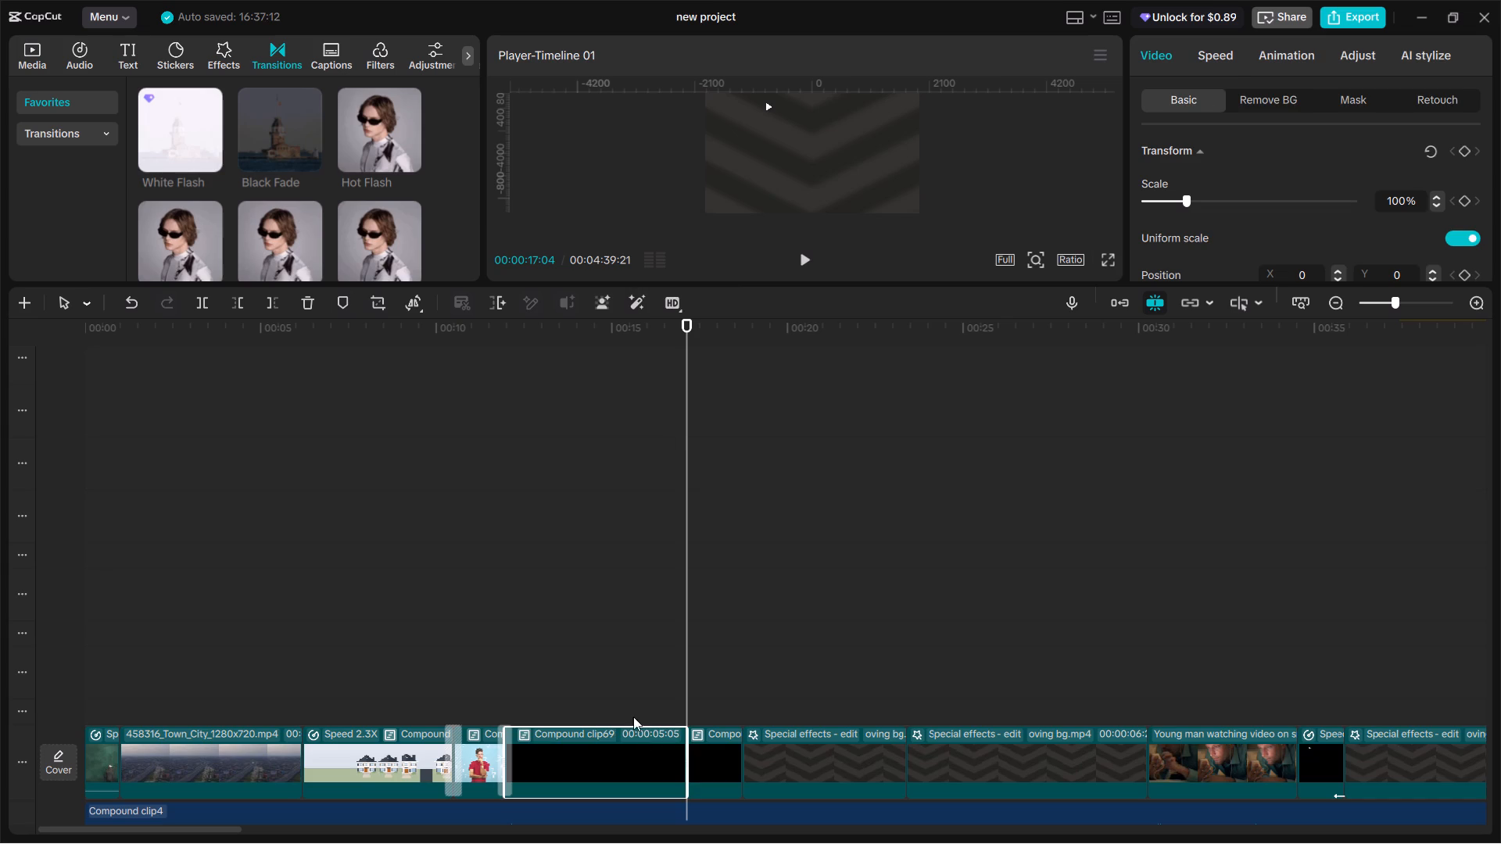
Play across the cut between the "MOHALI ME" title clip and the "FACTORS" clip.
left_click(676, 695)
key("space")
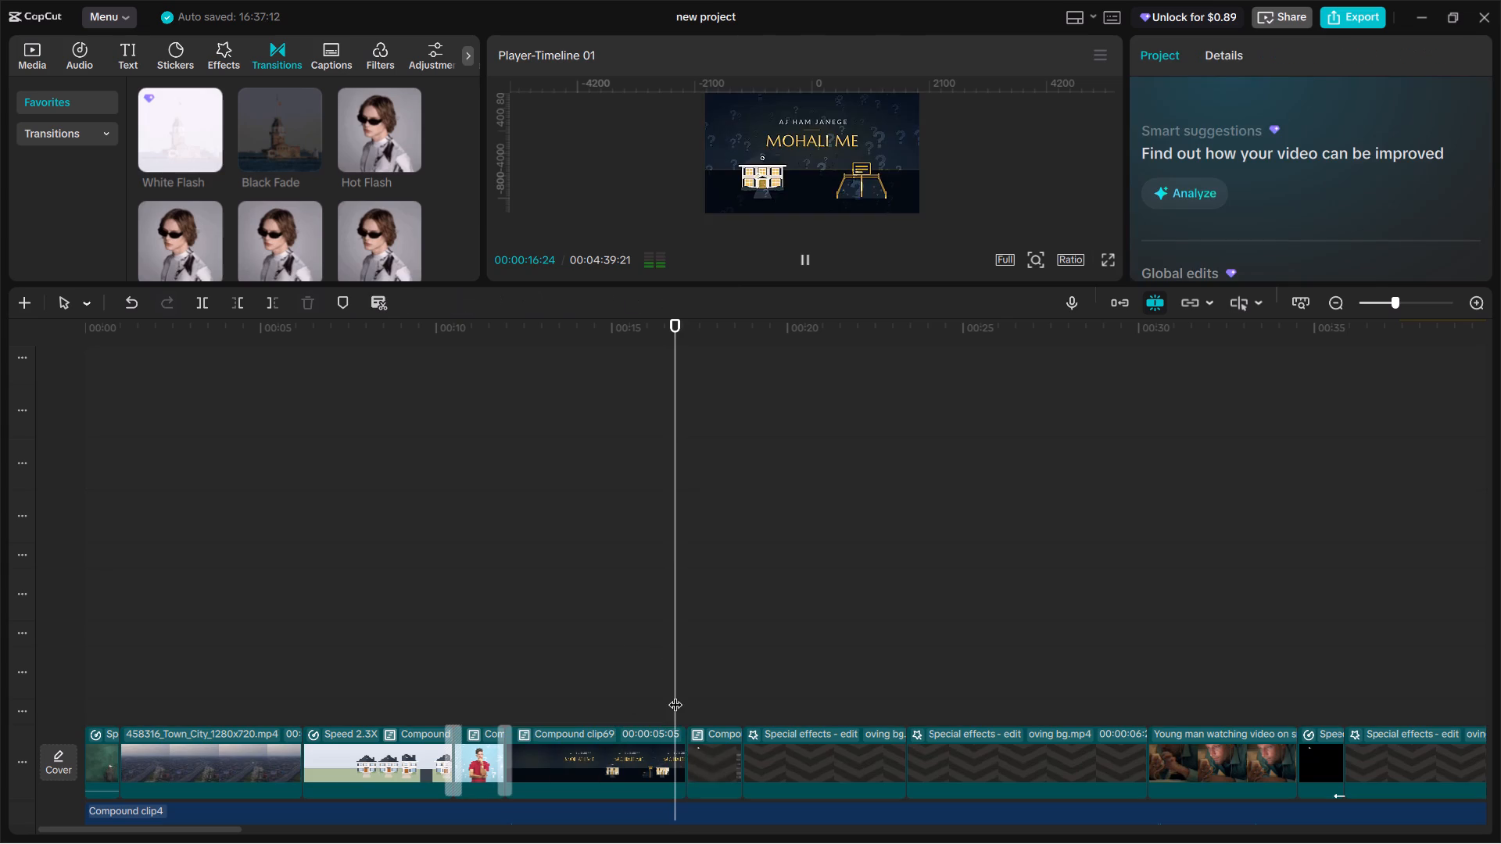
key("space")
Try out the favourite transitions at the cut before the "FACTORS" clip and add Heat Rush there.
left_click(173, 148)
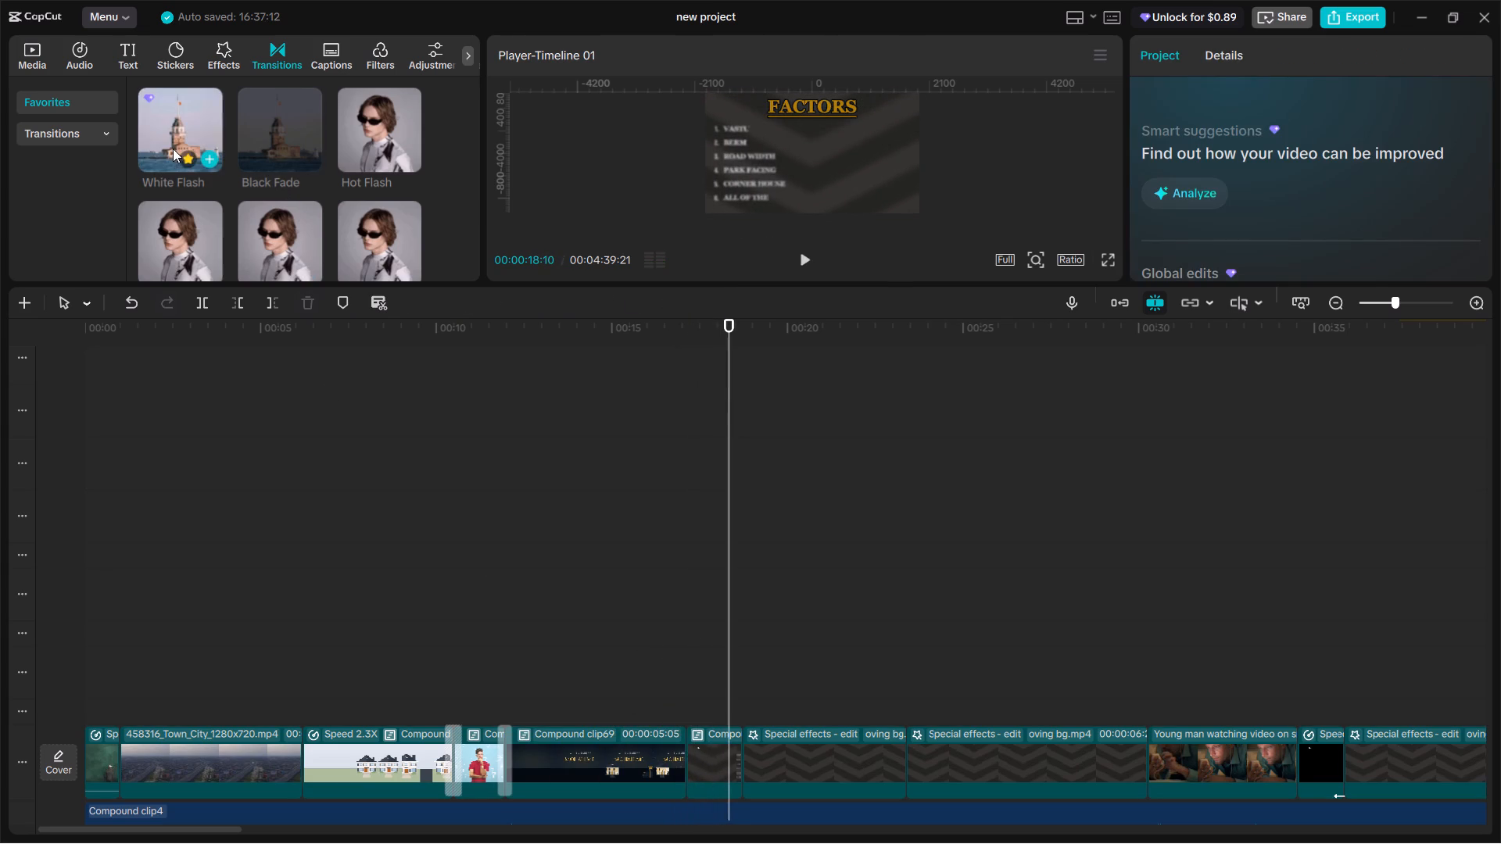
key("space")
left_click(670, 674)
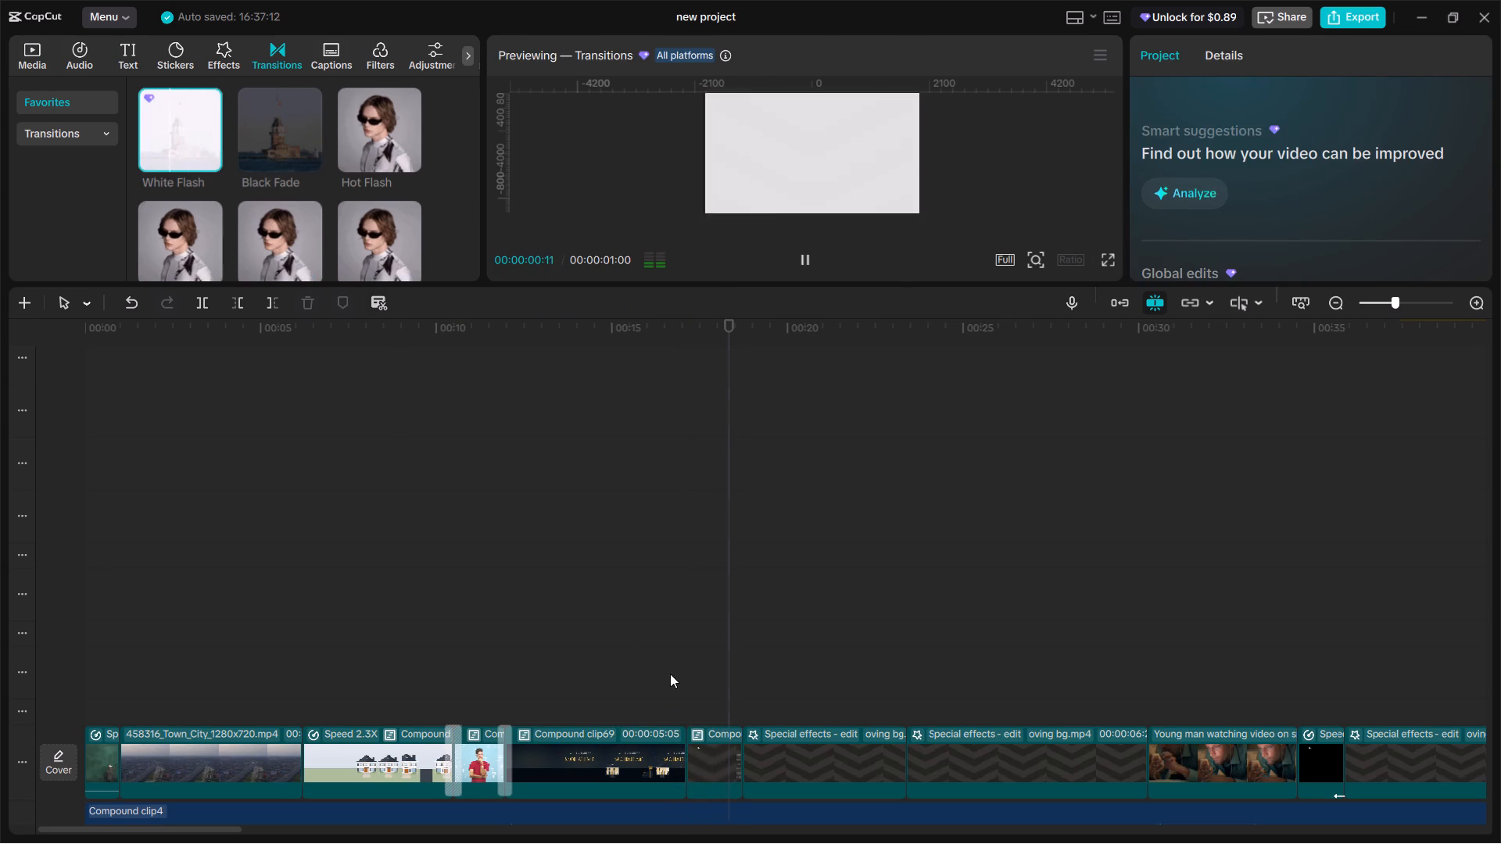
left_click(177, 116)
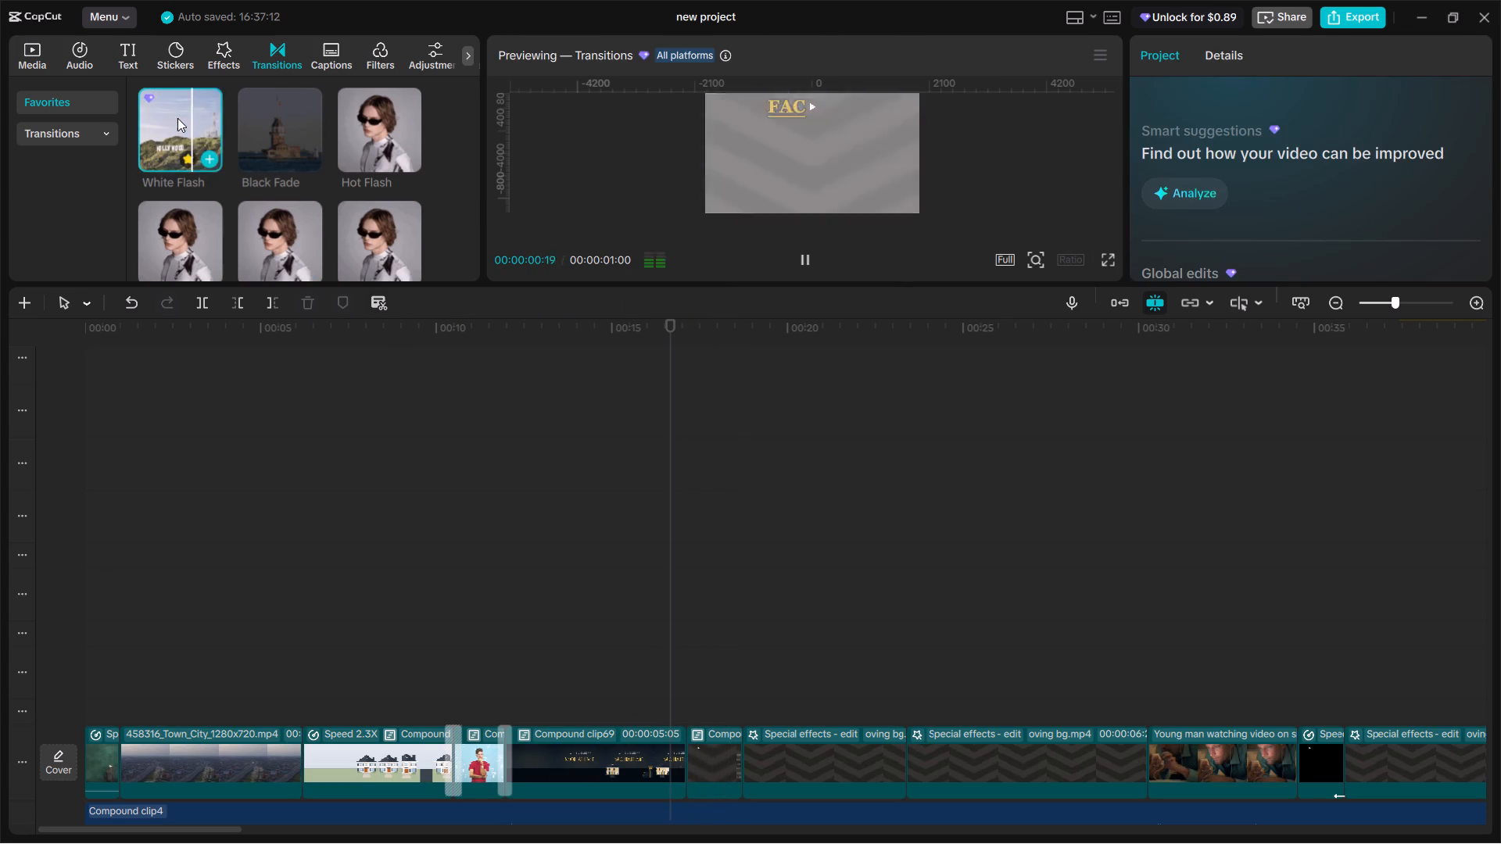
left_click(257, 110)
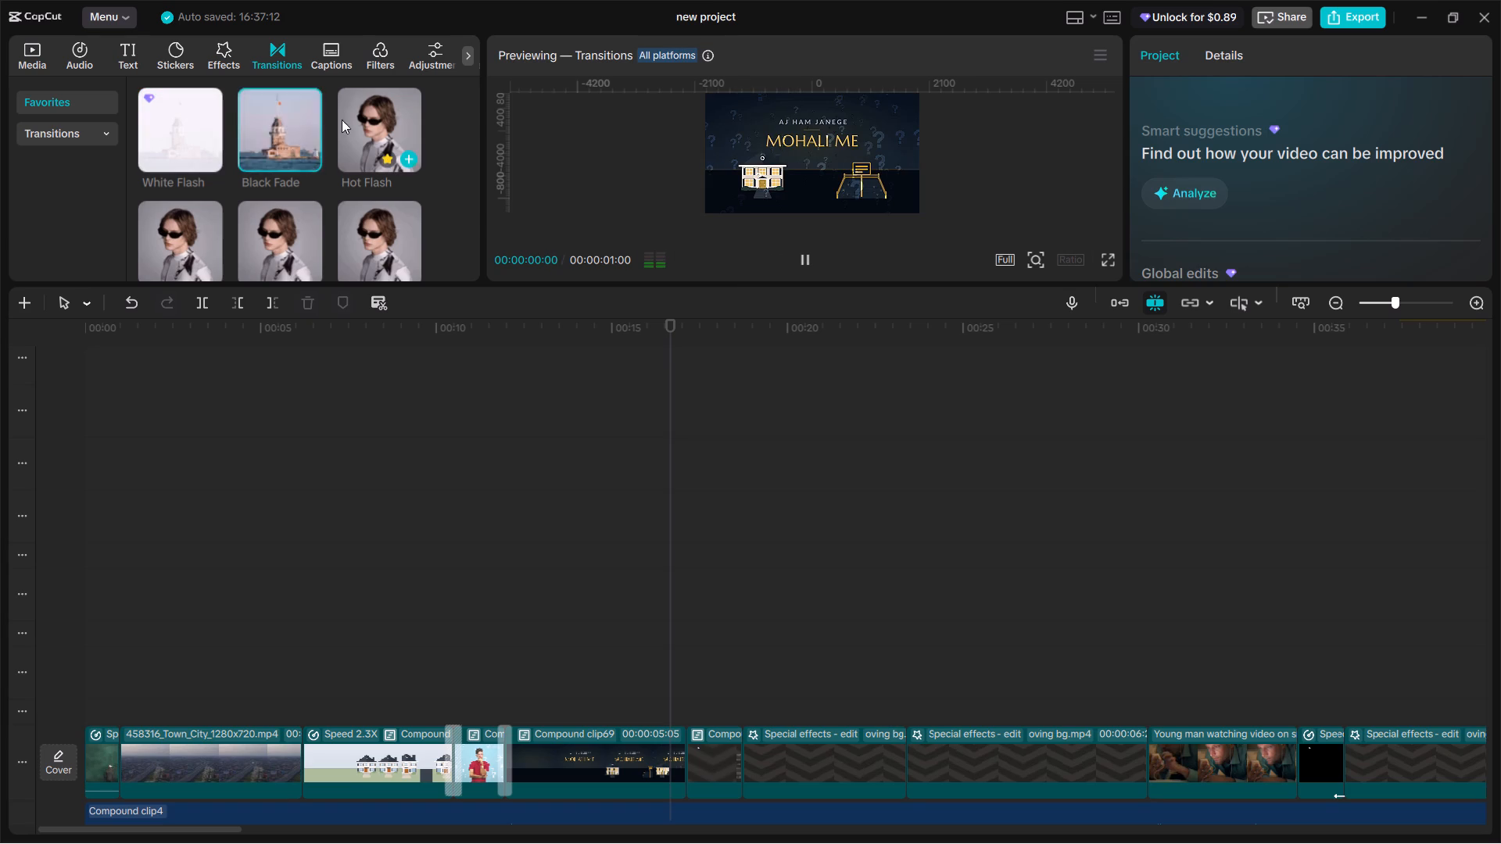
left_click(378, 135)
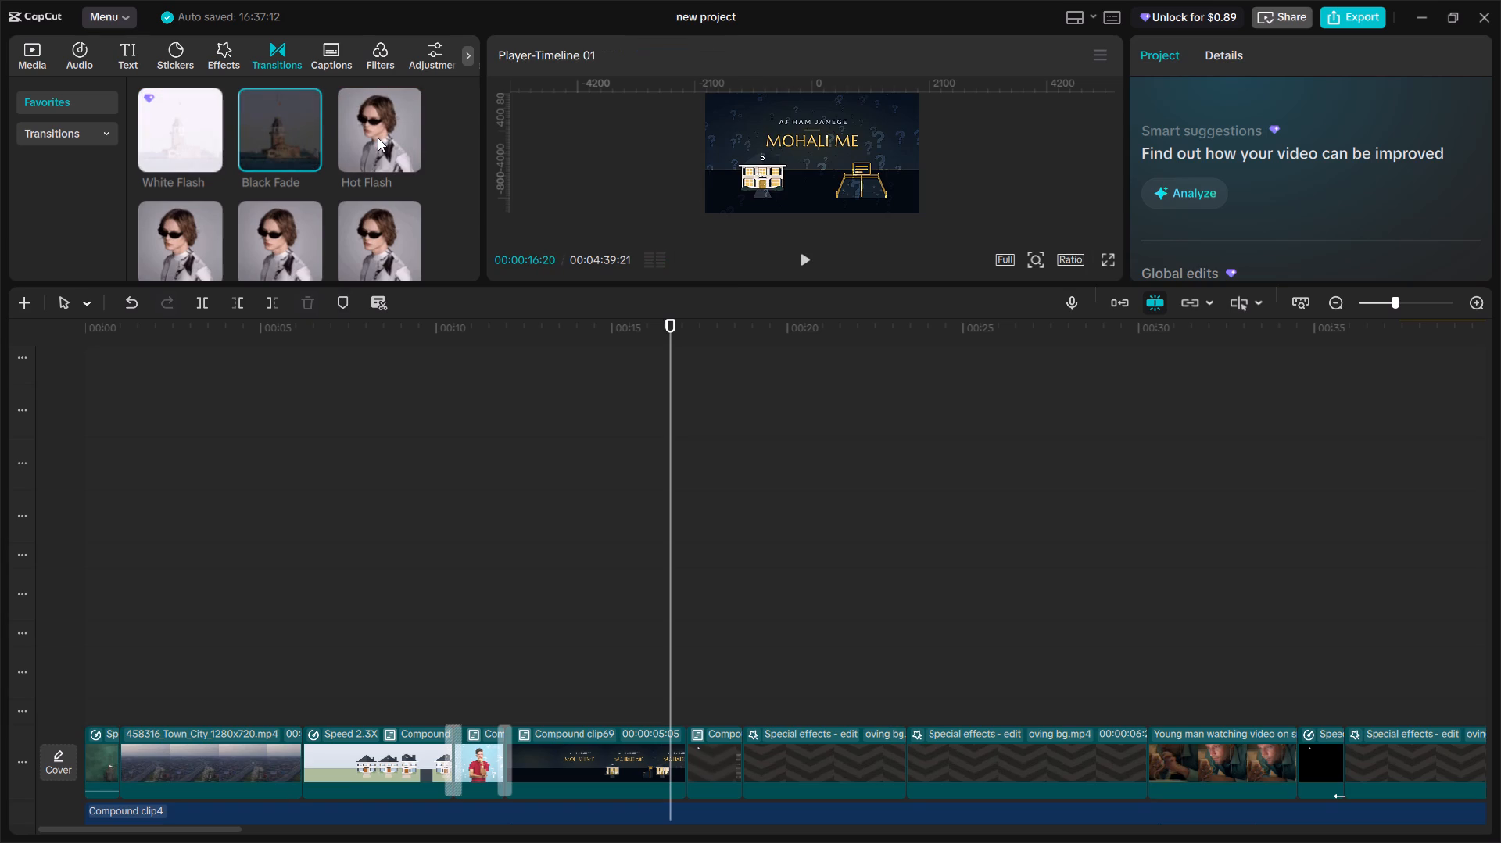
left_click(382, 133)
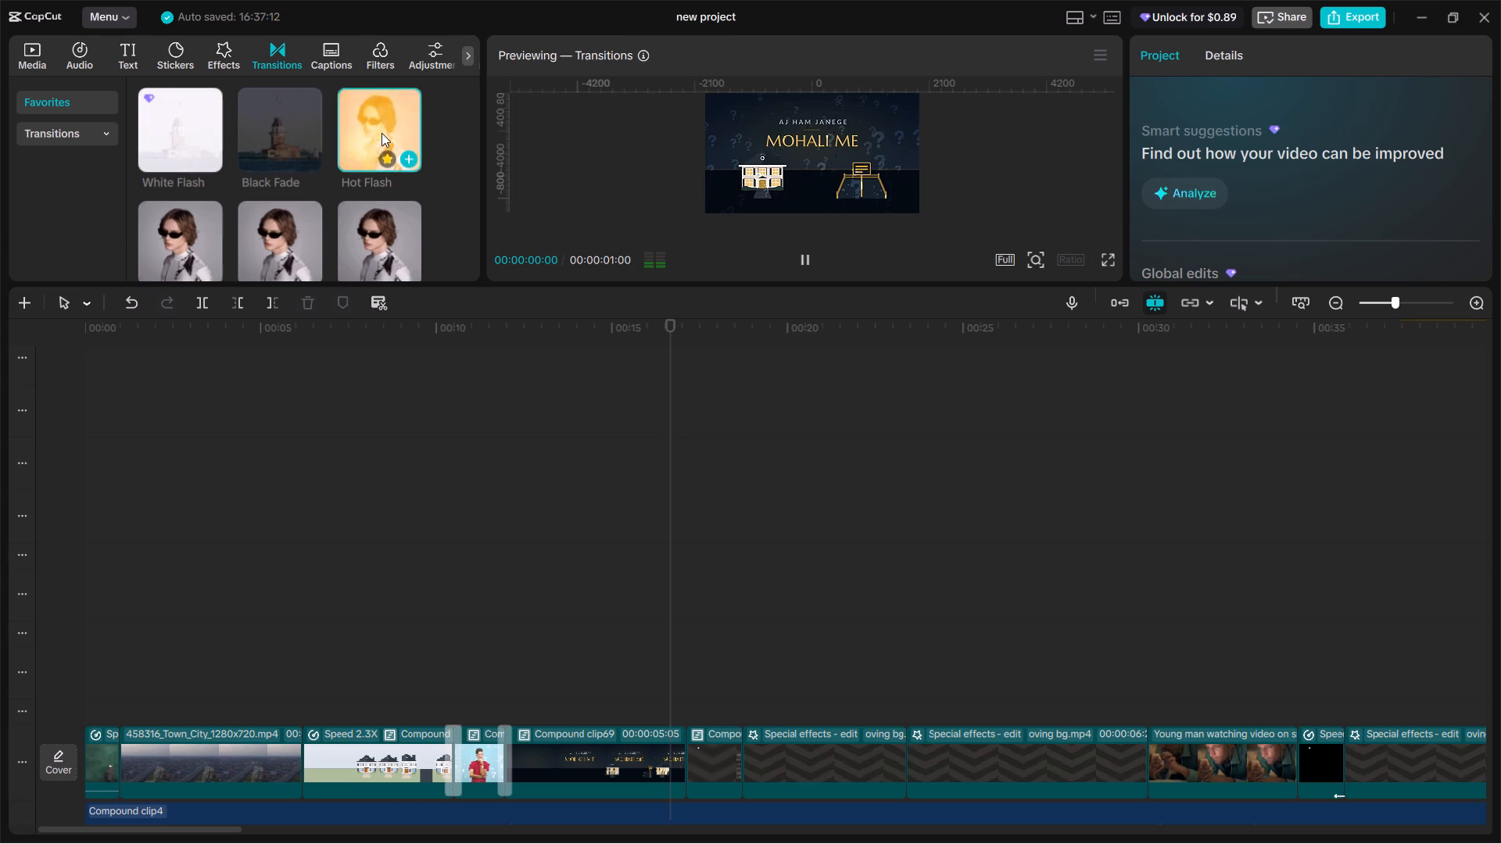
left_click(378, 132)
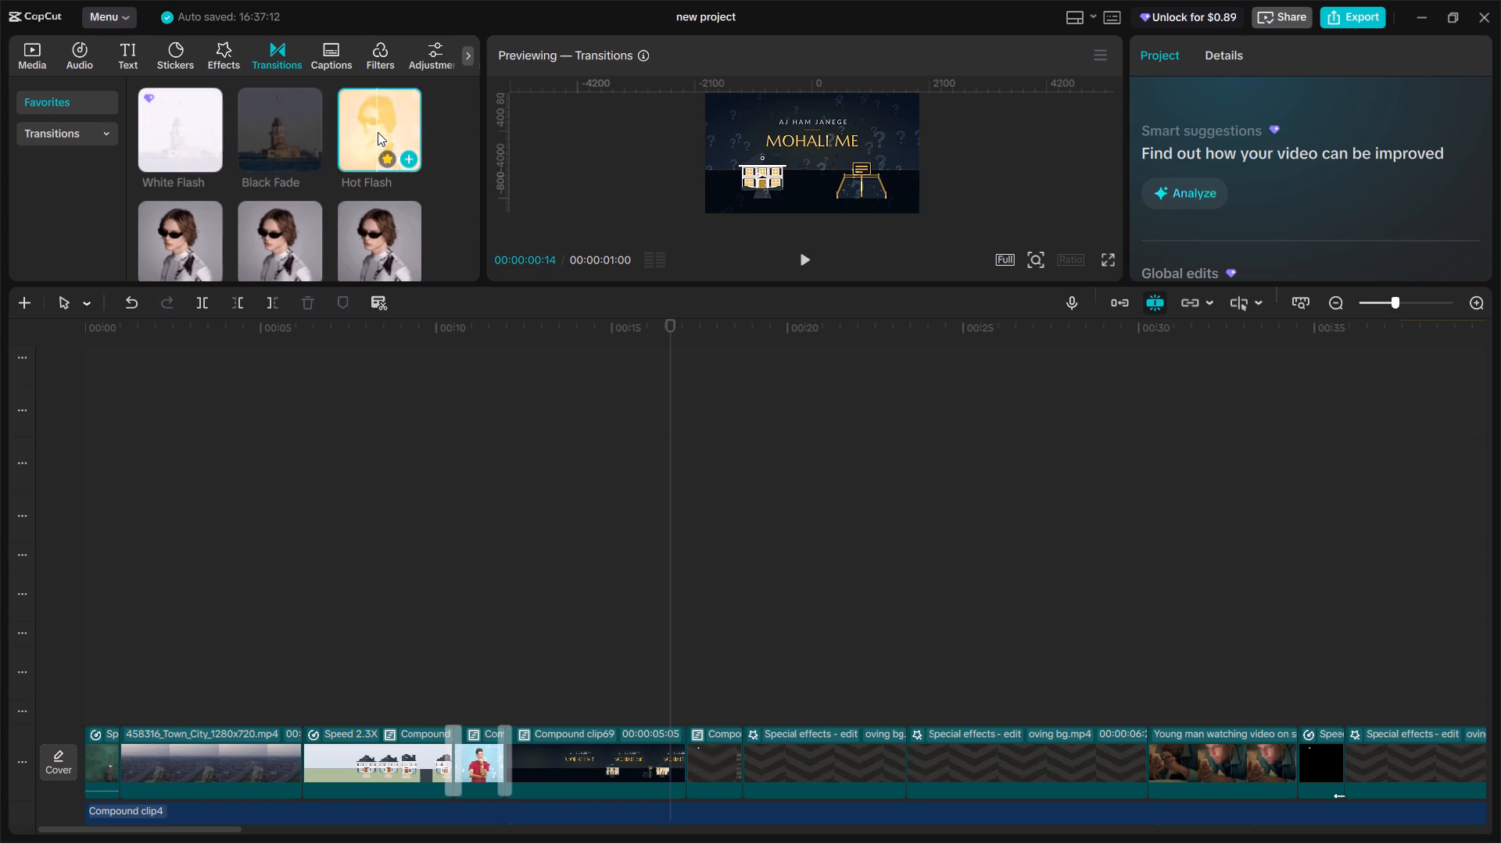
left_click_drag(378, 132, 347, 140)
left_click(181, 238)
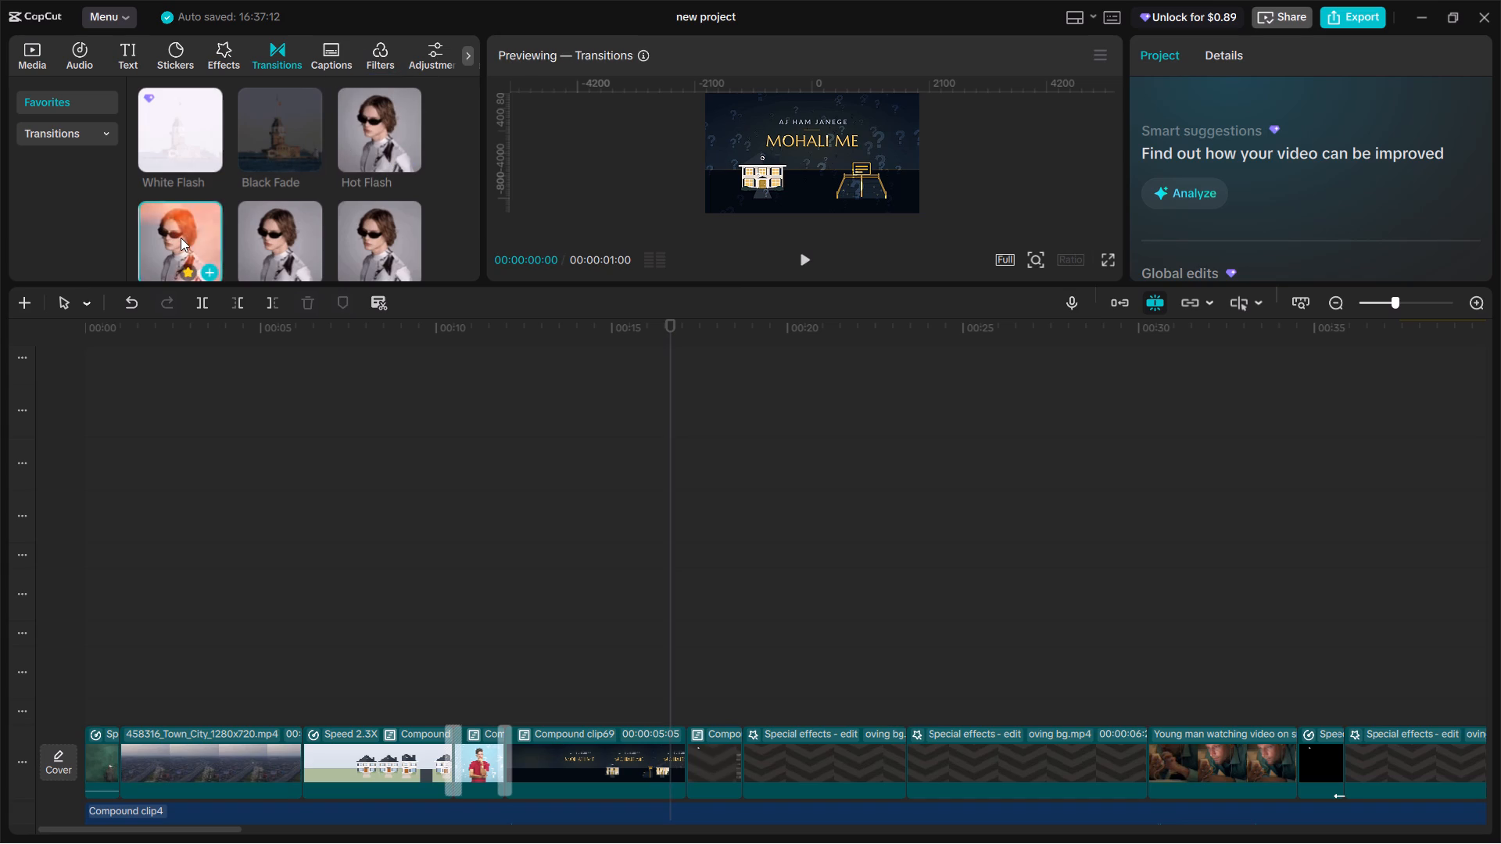
left_click(279, 229)
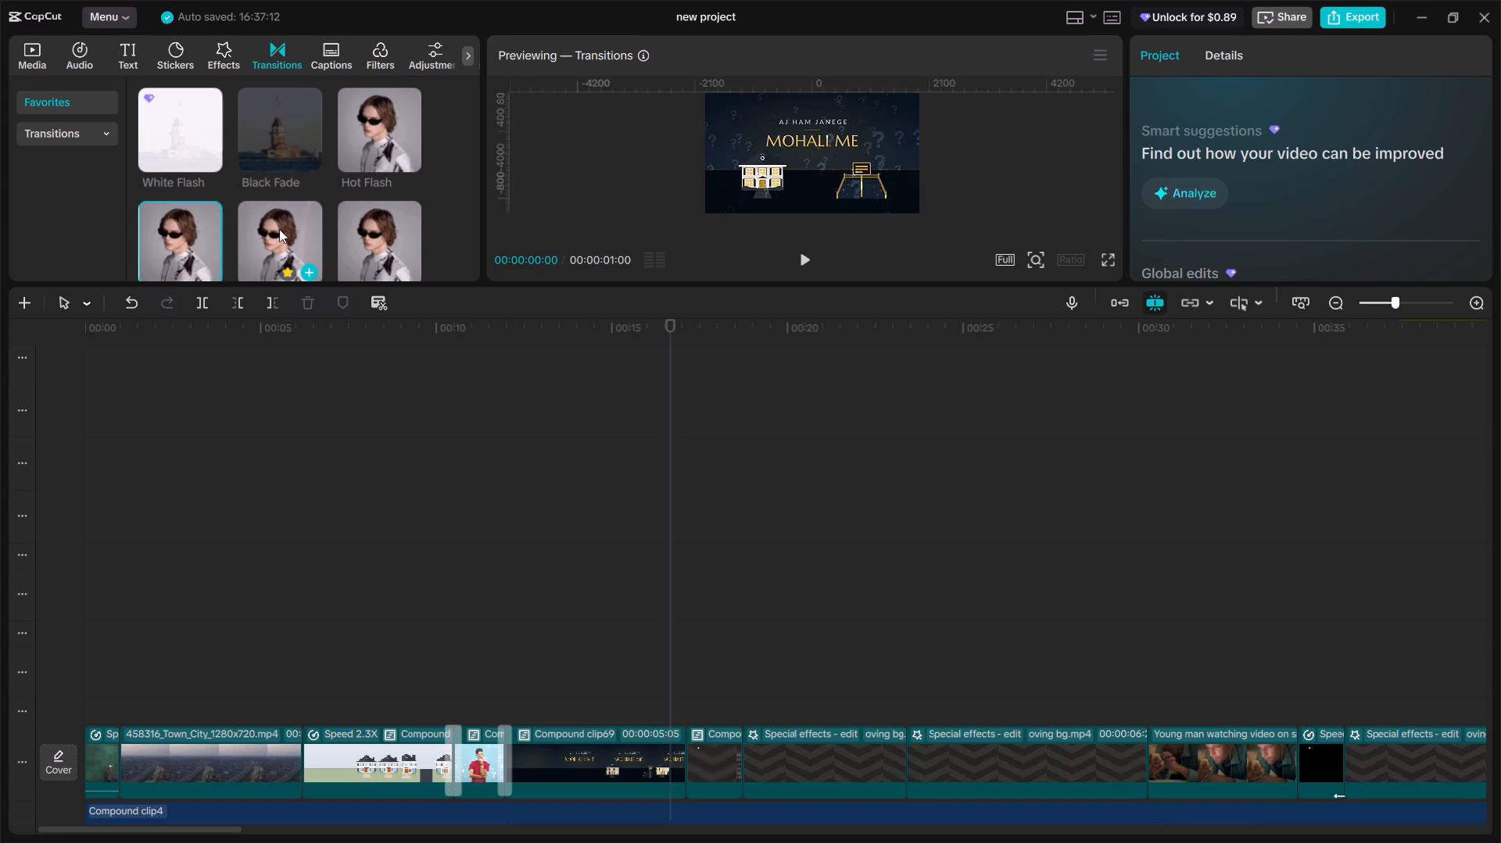
left_click(358, 226)
scroll(333, 231, "down", 2)
left_click(407, 125)
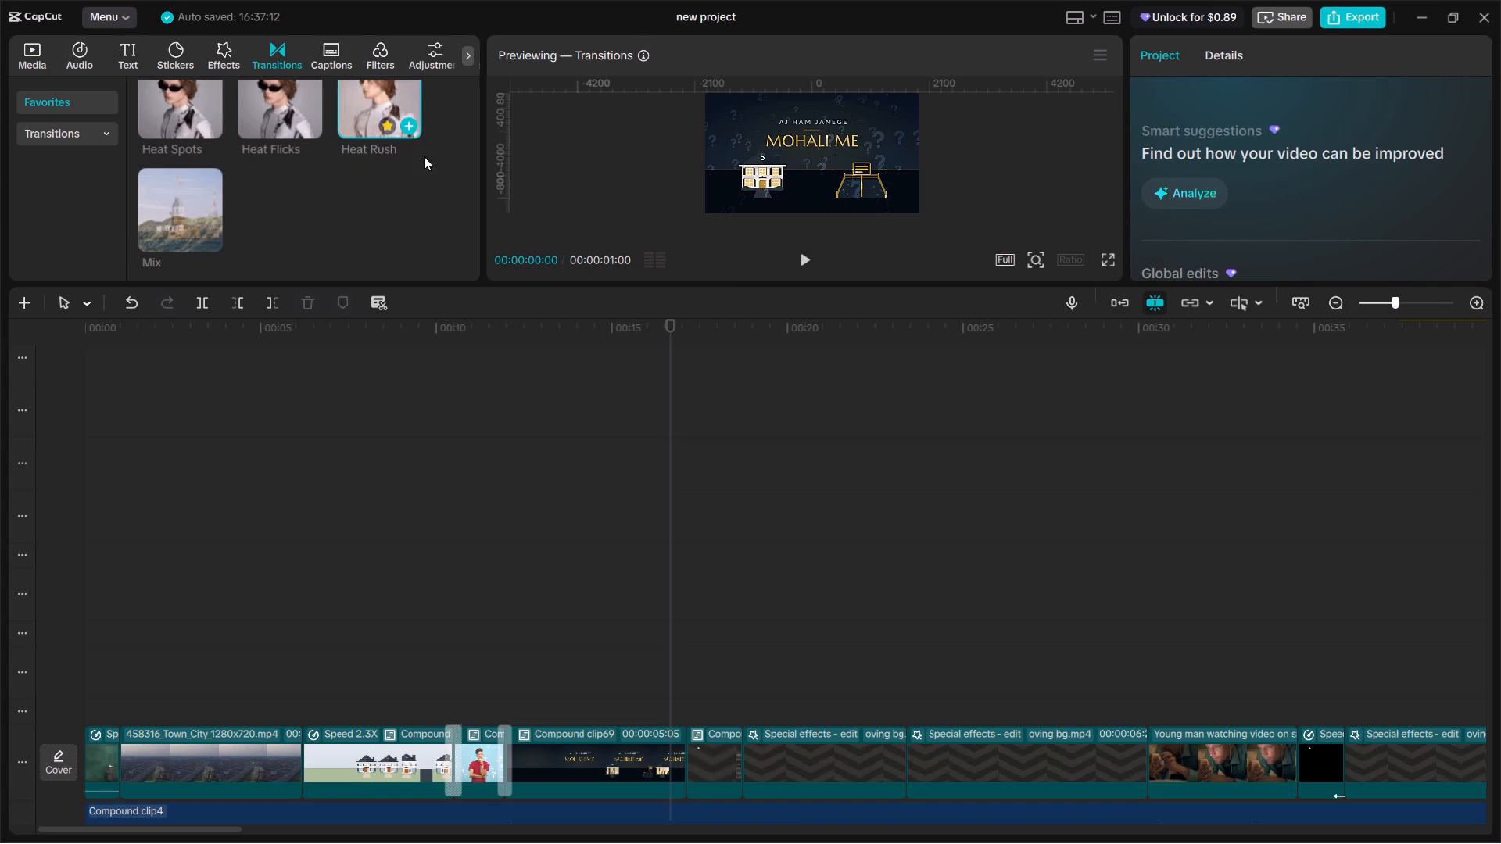
Play the "MOHALI ME" clip through the Heat Rush transition to the start of the "AP APNE" clip.
left_click(636, 629)
key("space")
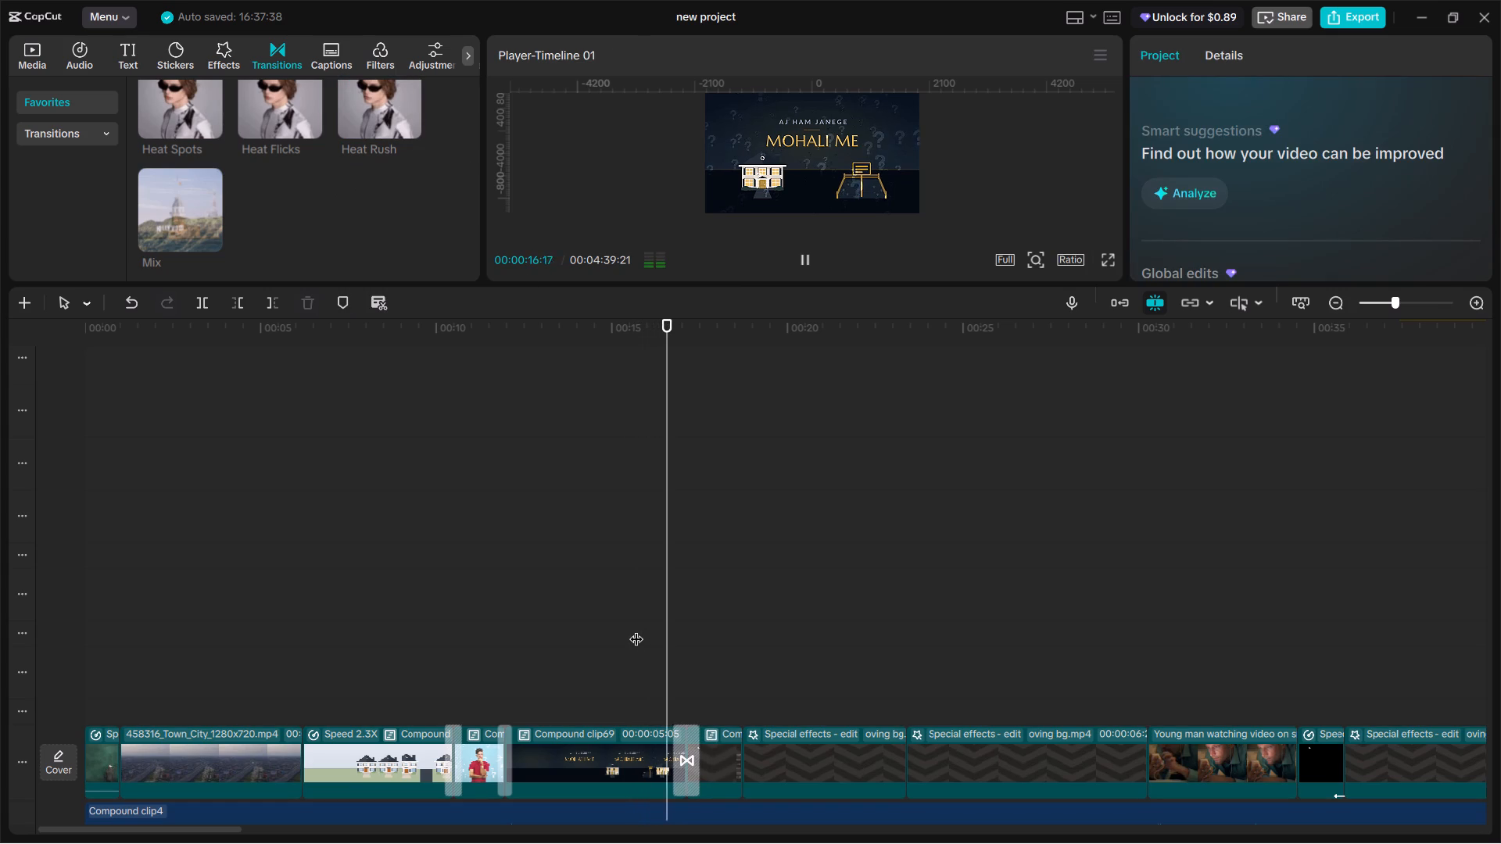
left_click(593, 642)
key("space")
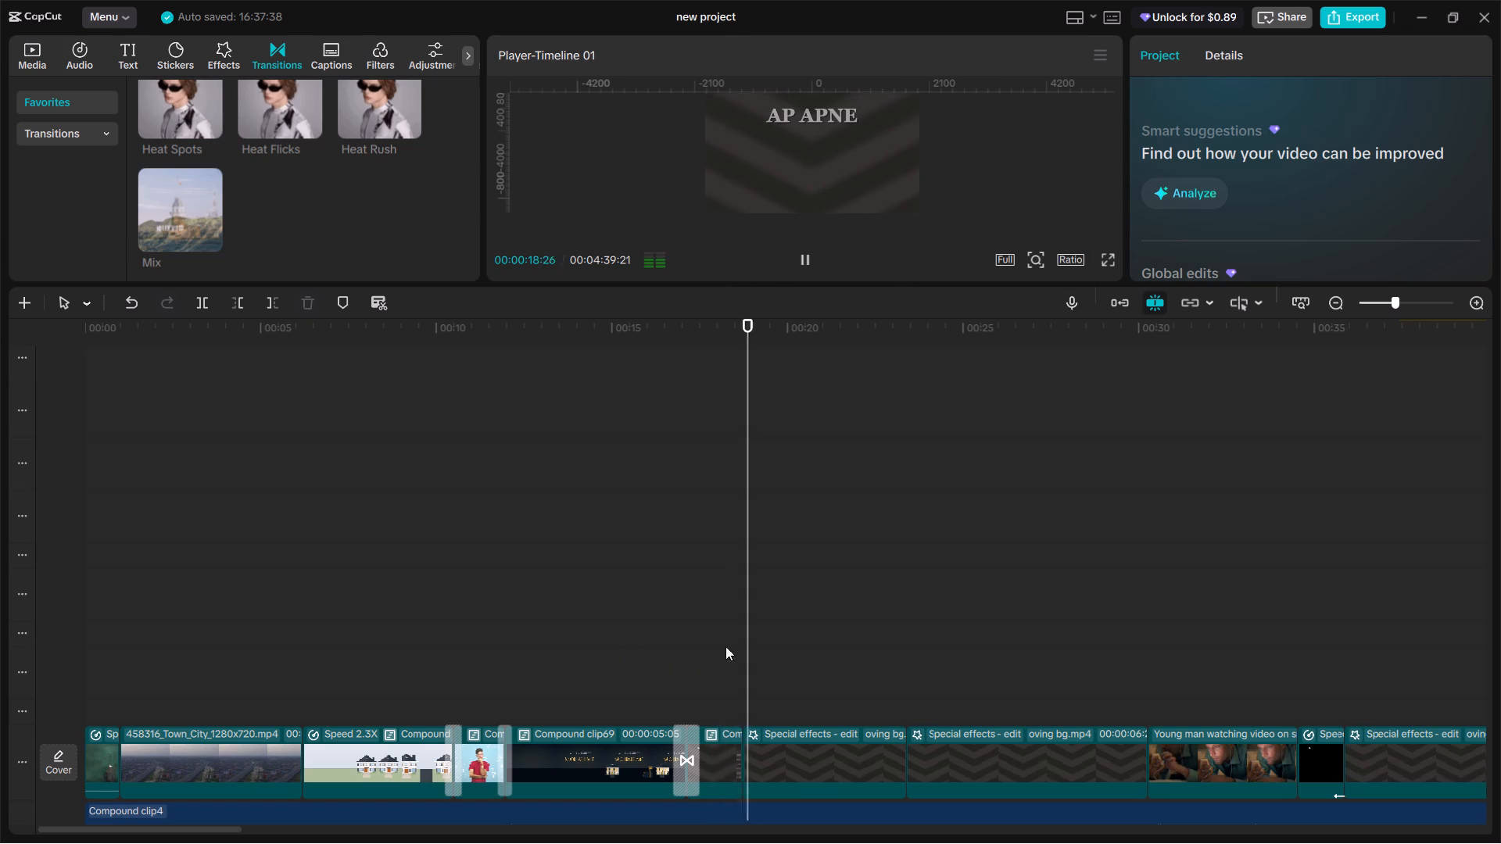
key("space")
Play across the cut between the "FACTORS" clip and the "AP APNE" clip.
scroll(763, 759, "up", 3)
left_click(735, 717)
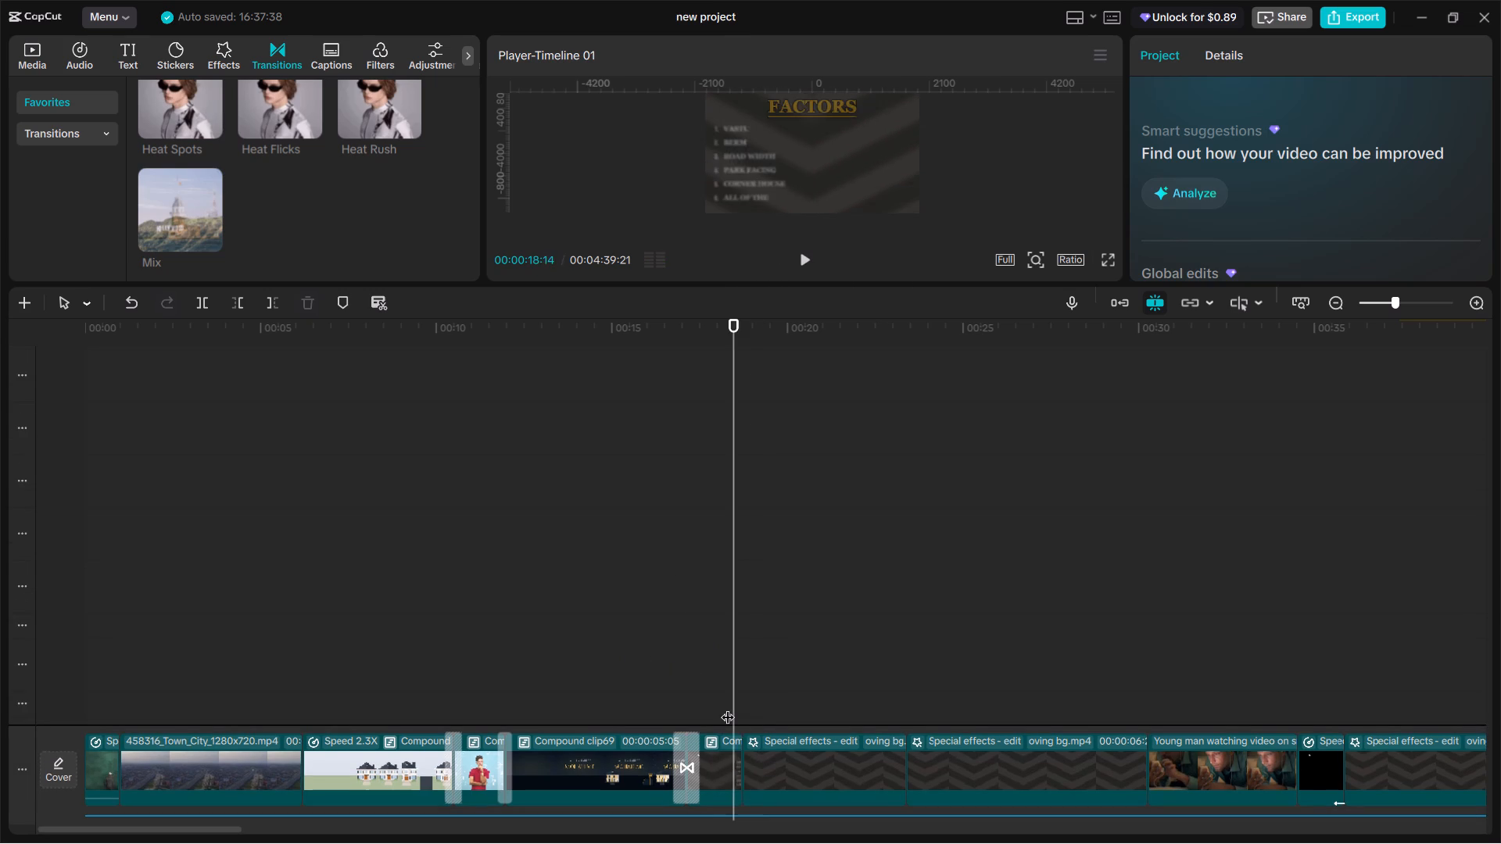
key("space")
key("space")
Combine the "AP APNE" title, the HOUSE, PLLOT and MARKET VALUE overlays and the background clip below them into one compound clip.
left_click(770, 767)
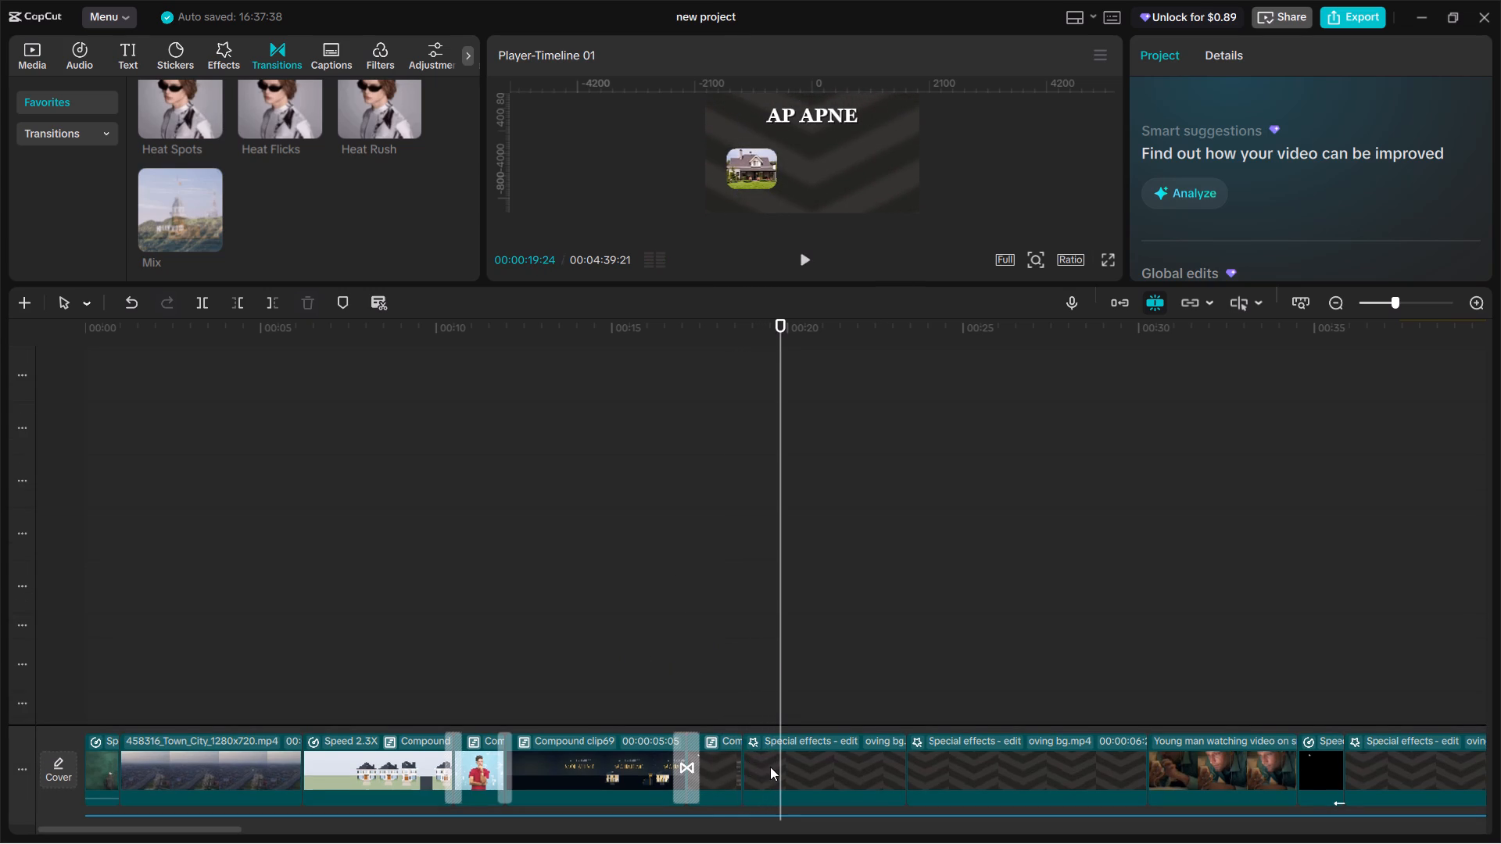
scroll(784, 681, "up", 14)
left_click(814, 583, "ctrl")
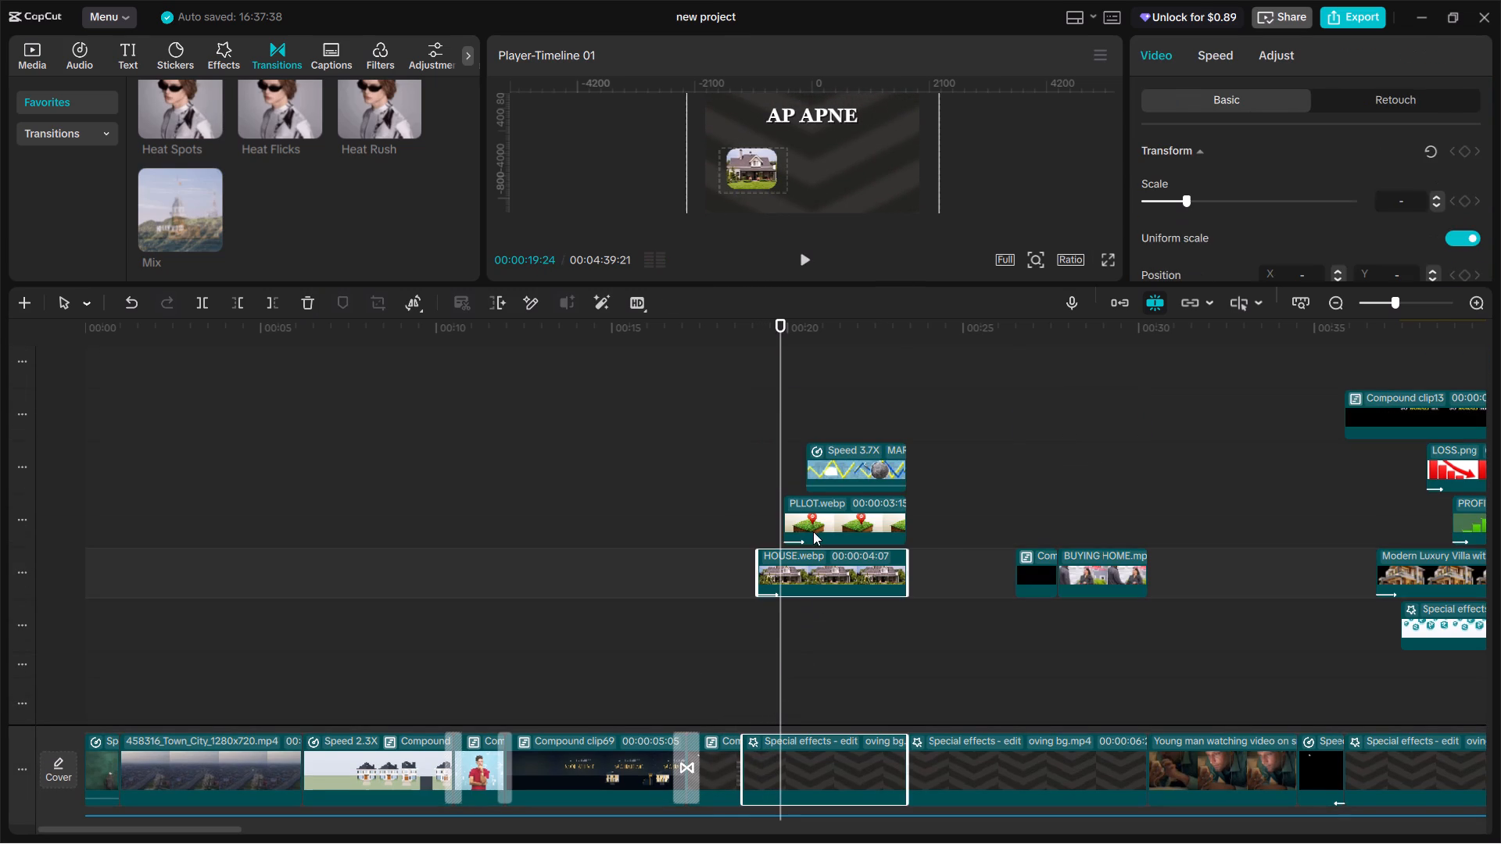
left_click(813, 530, "ctrl")
left_click(820, 460, "ctrl")
scroll(833, 641, "up", 2)
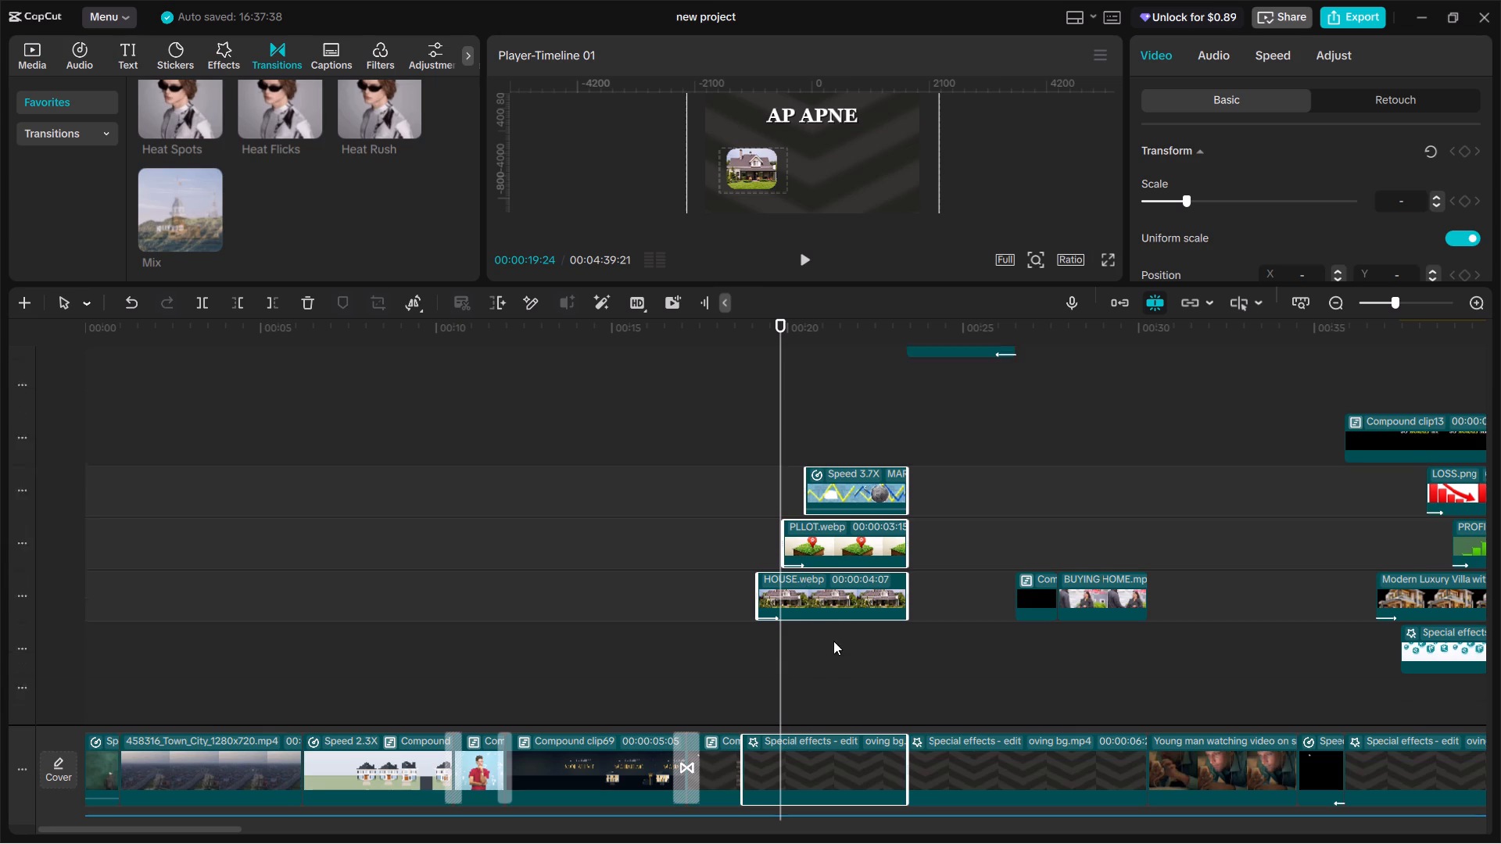
scroll(833, 641, "up", 20)
left_click(780, 576, "ctrl")
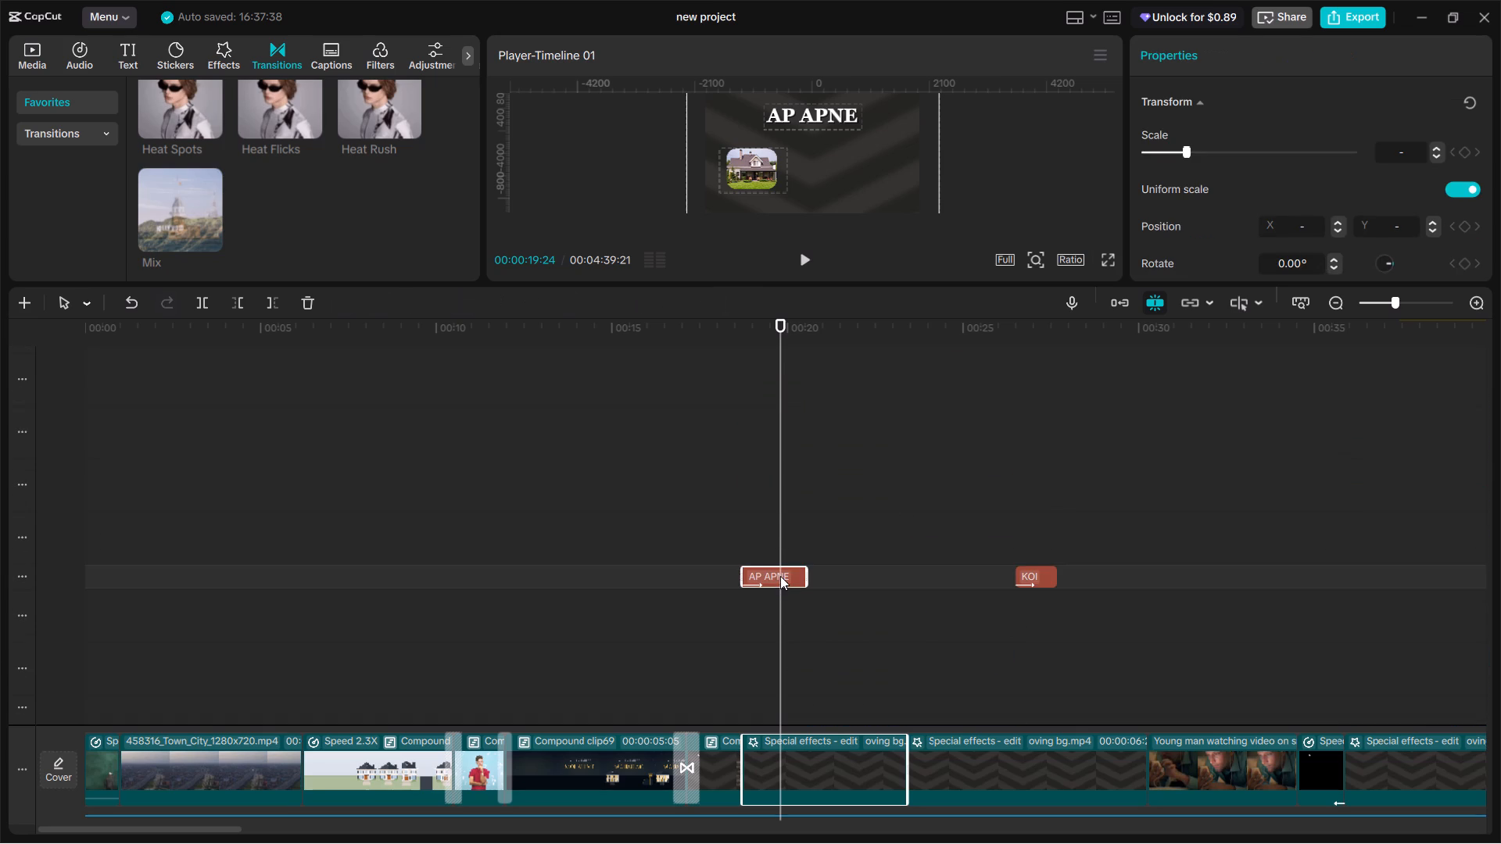
scroll(788, 592, "up", 20)
scroll(788, 592, "up", 12)
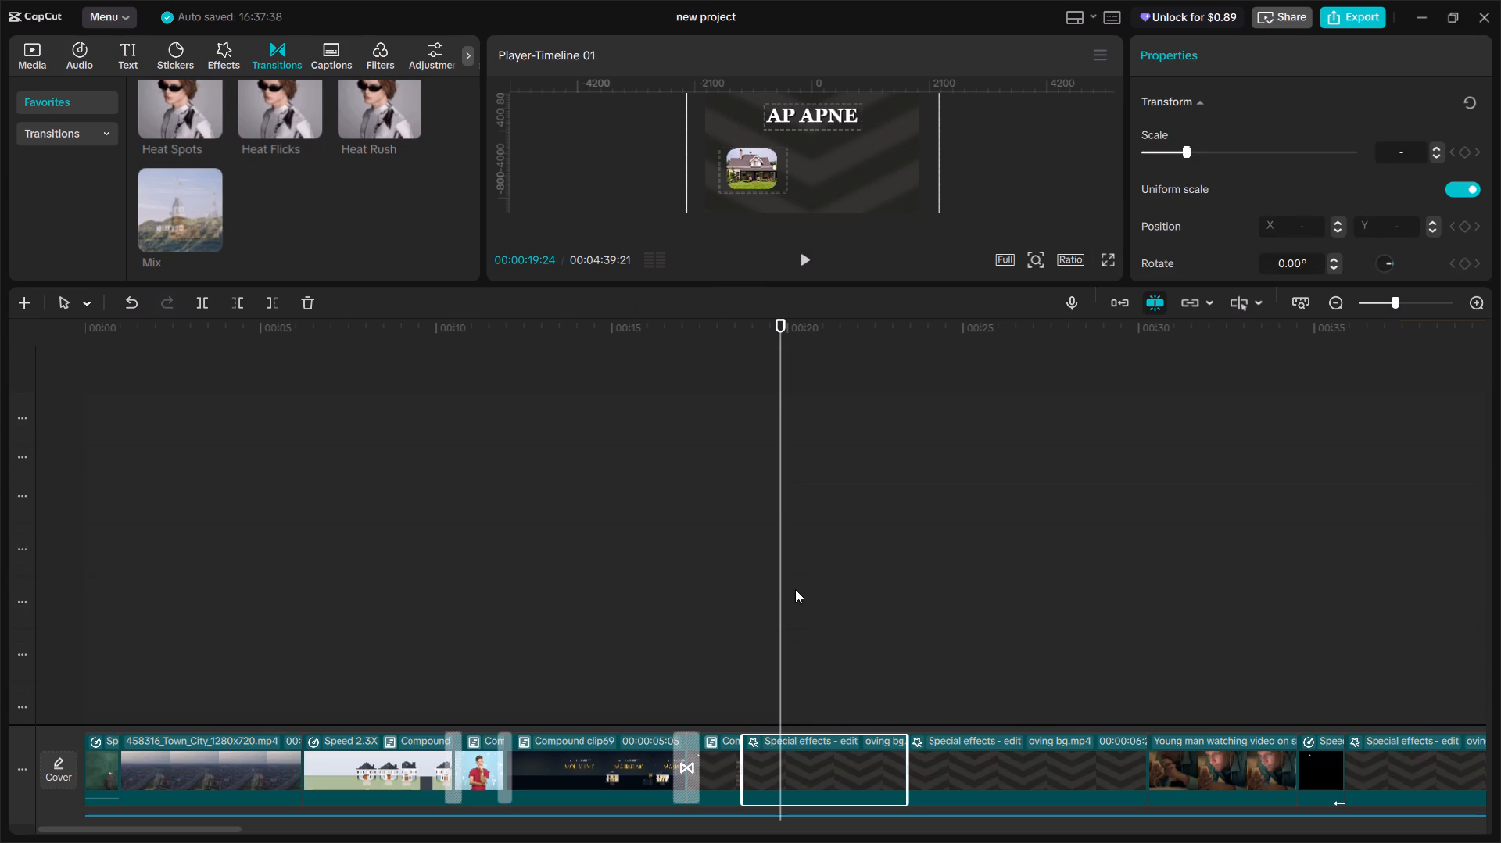
key("alt+g")
Play the new "AP APNE" compound clip from its start into the MARKET VALUE footage.
scroll(806, 603, "down", 20)
scroll(806, 603, "down", 16)
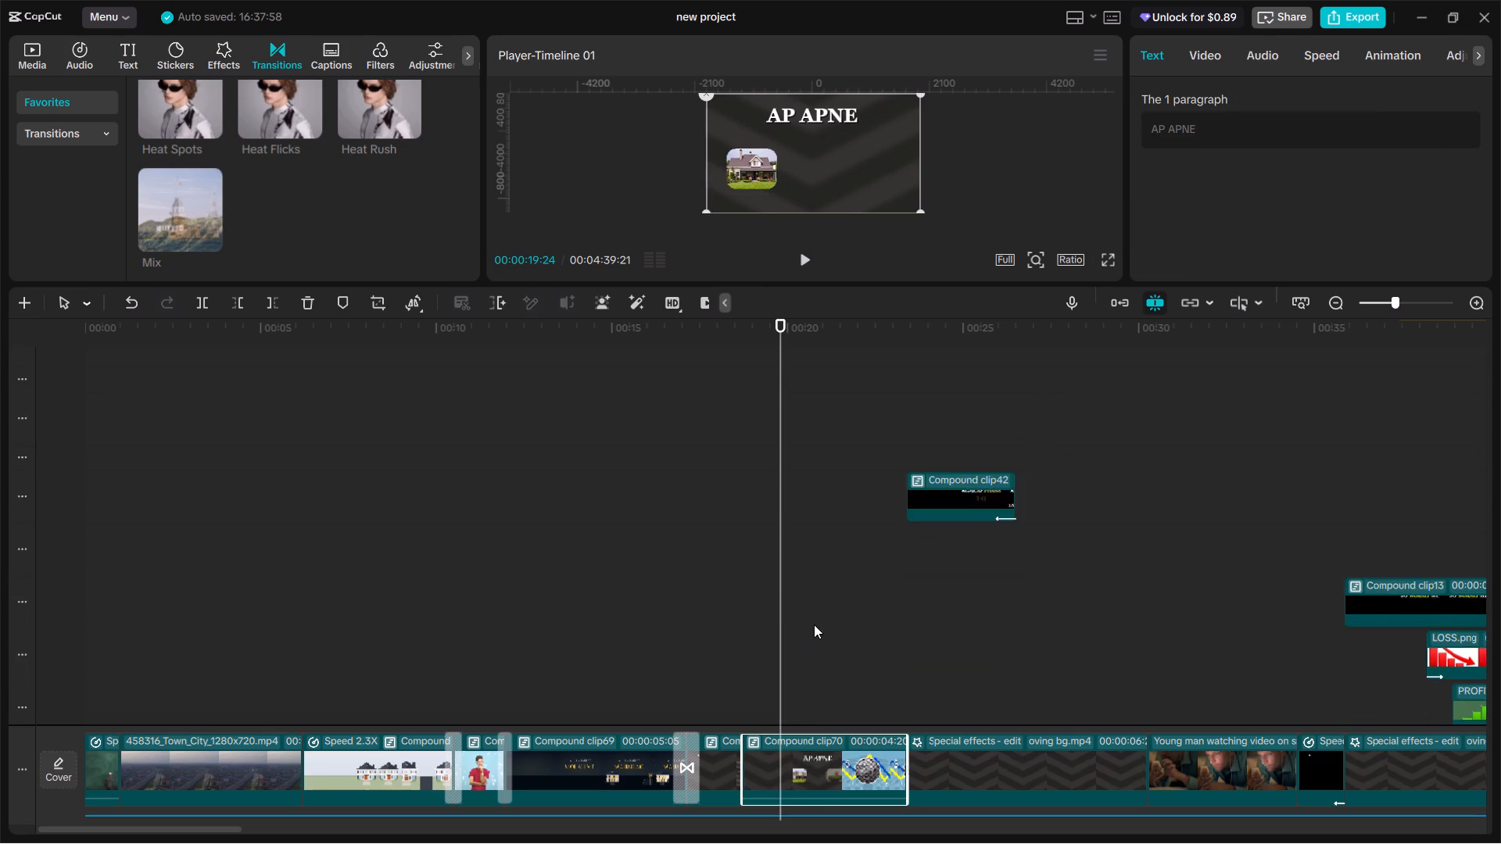
scroll(814, 624, "down", 20)
scroll(814, 624, "down", 7)
scroll(826, 624, "up", 1)
scroll(826, 620, "down", 6)
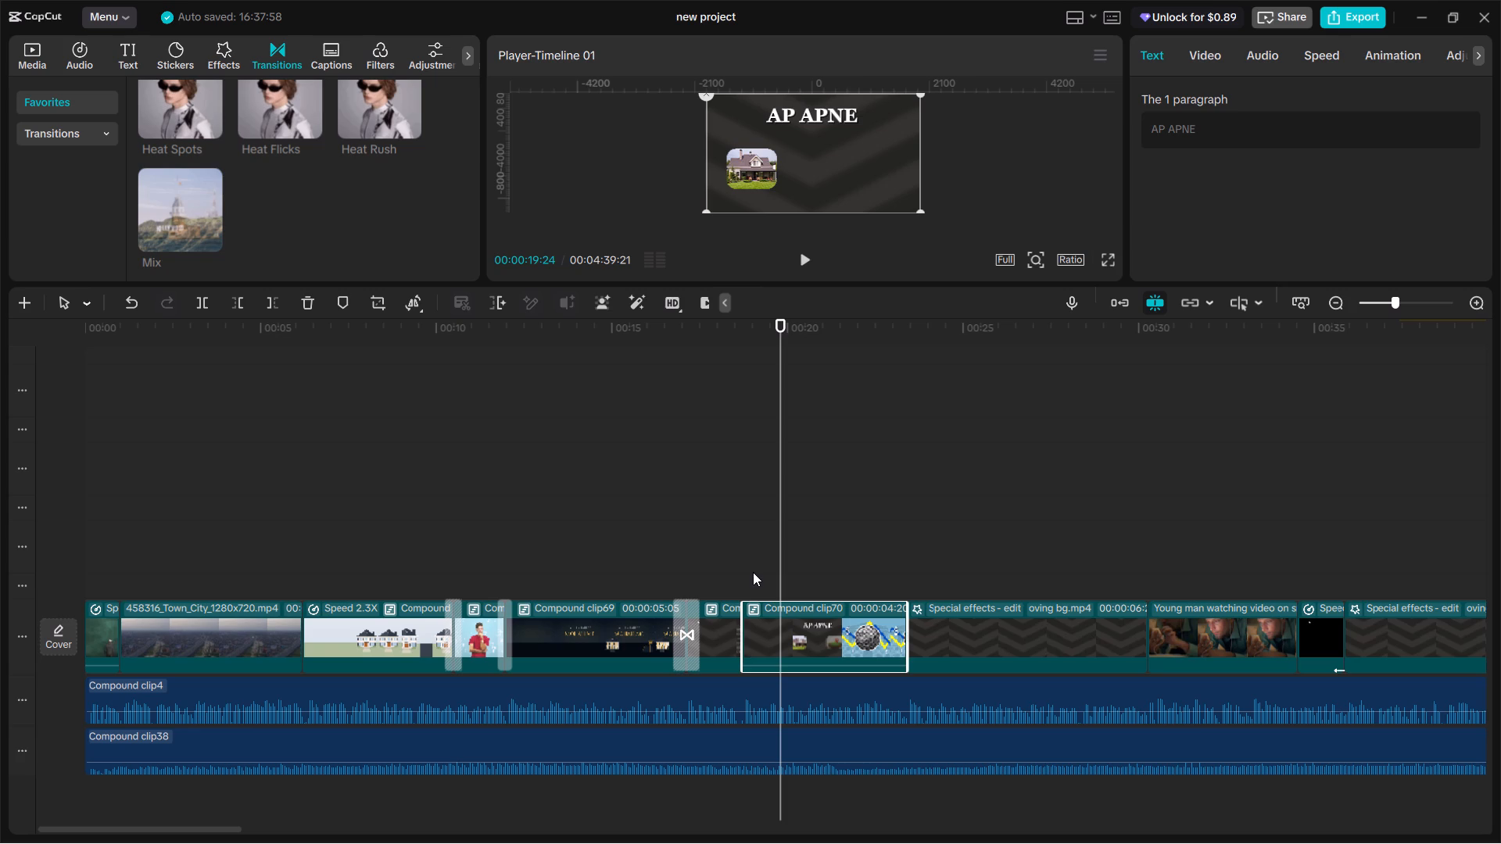
double_click(750, 564)
key("space")
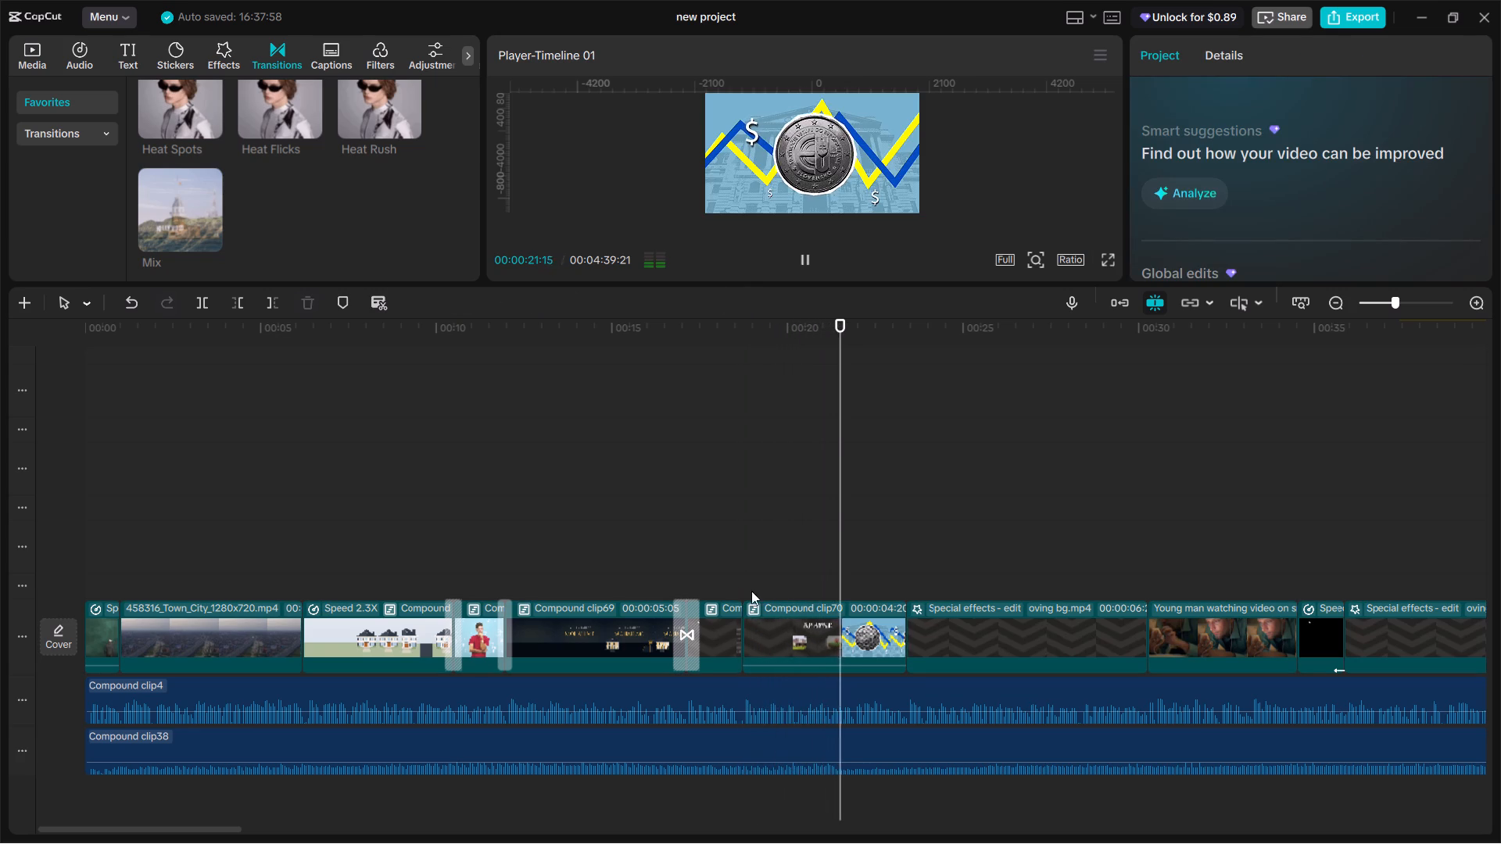
key("space")
Open the "AP APNE" compound clip and play across the point where the MARKET VALUE clip starts.
double_click(866, 649)
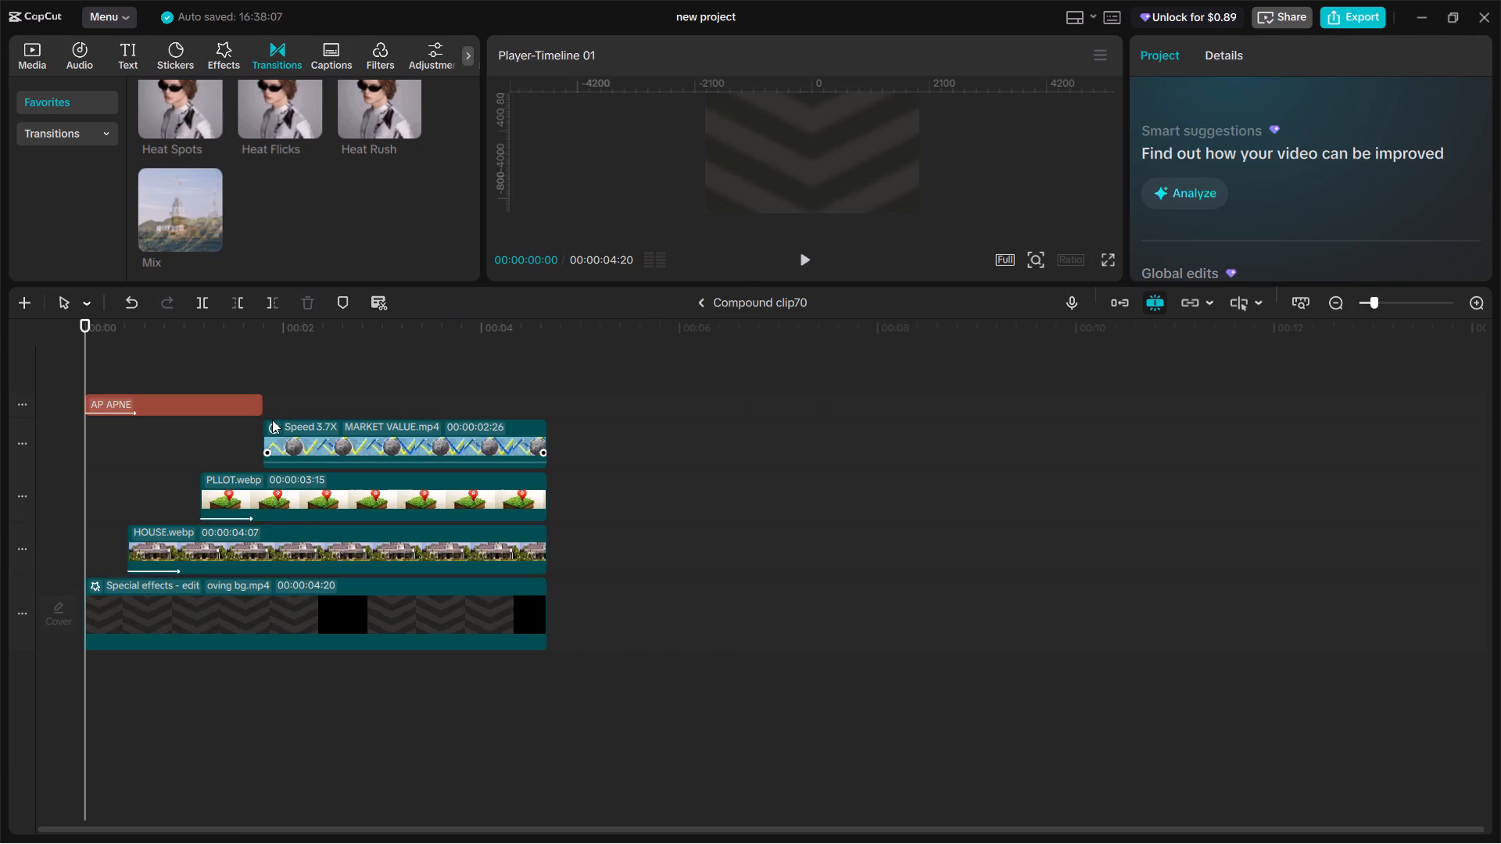
left_click(259, 375)
double_click(249, 367)
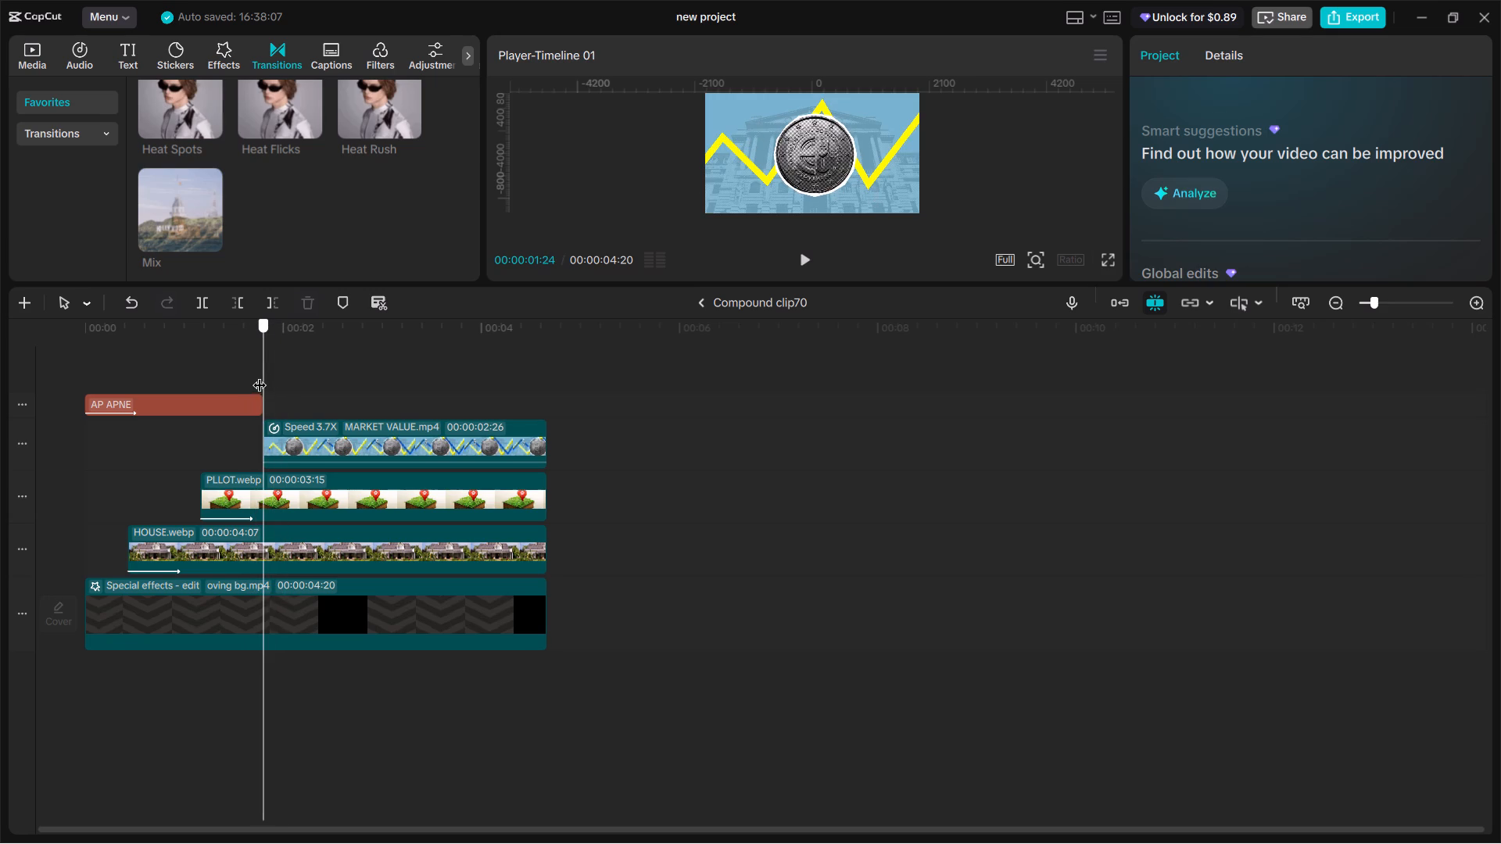
key("space")
key("space")
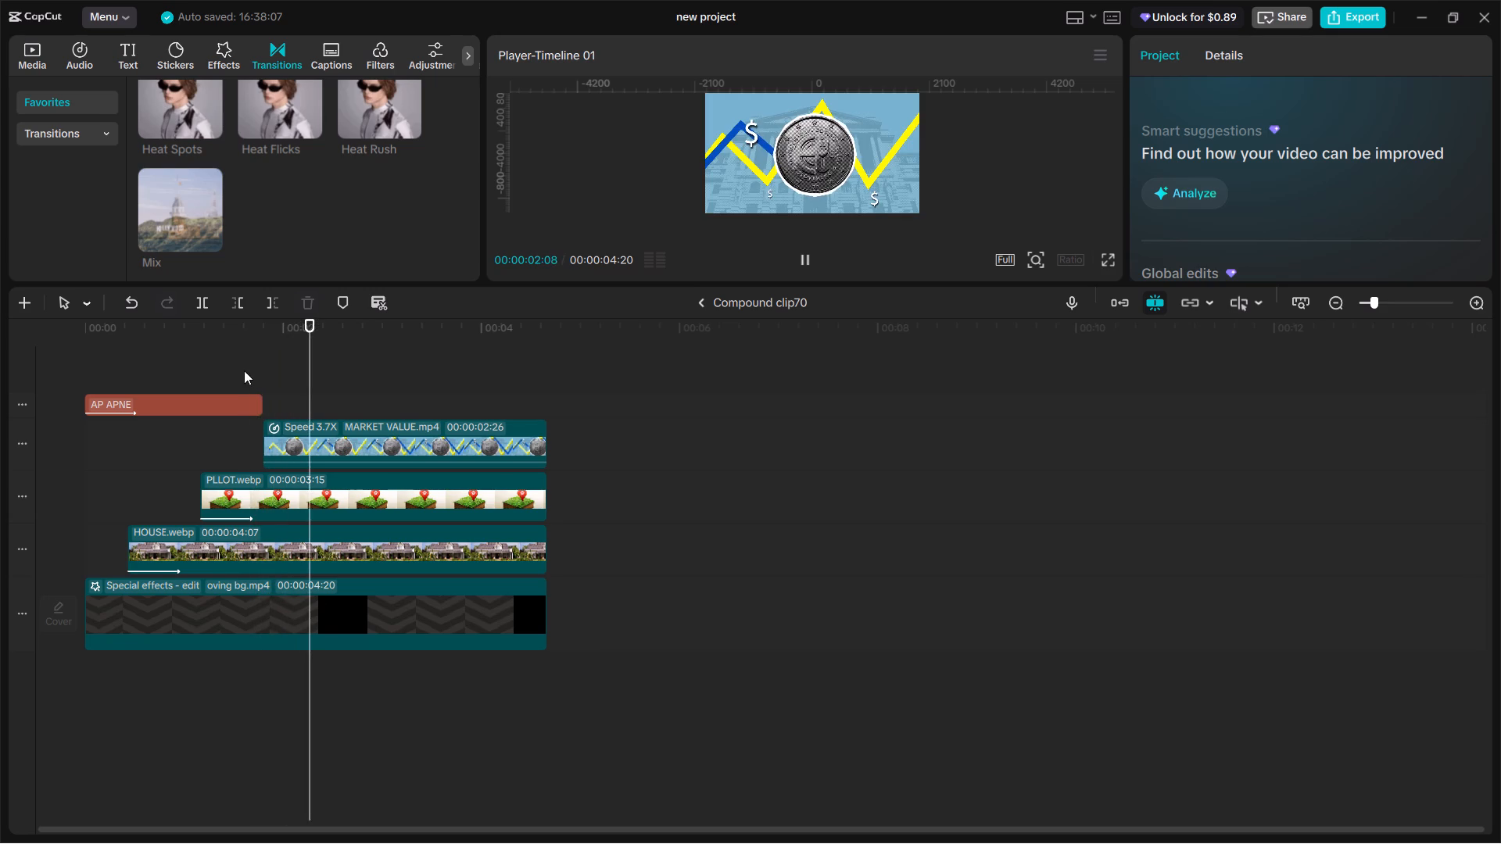
left_click(244, 370)
key("space")
key("space")
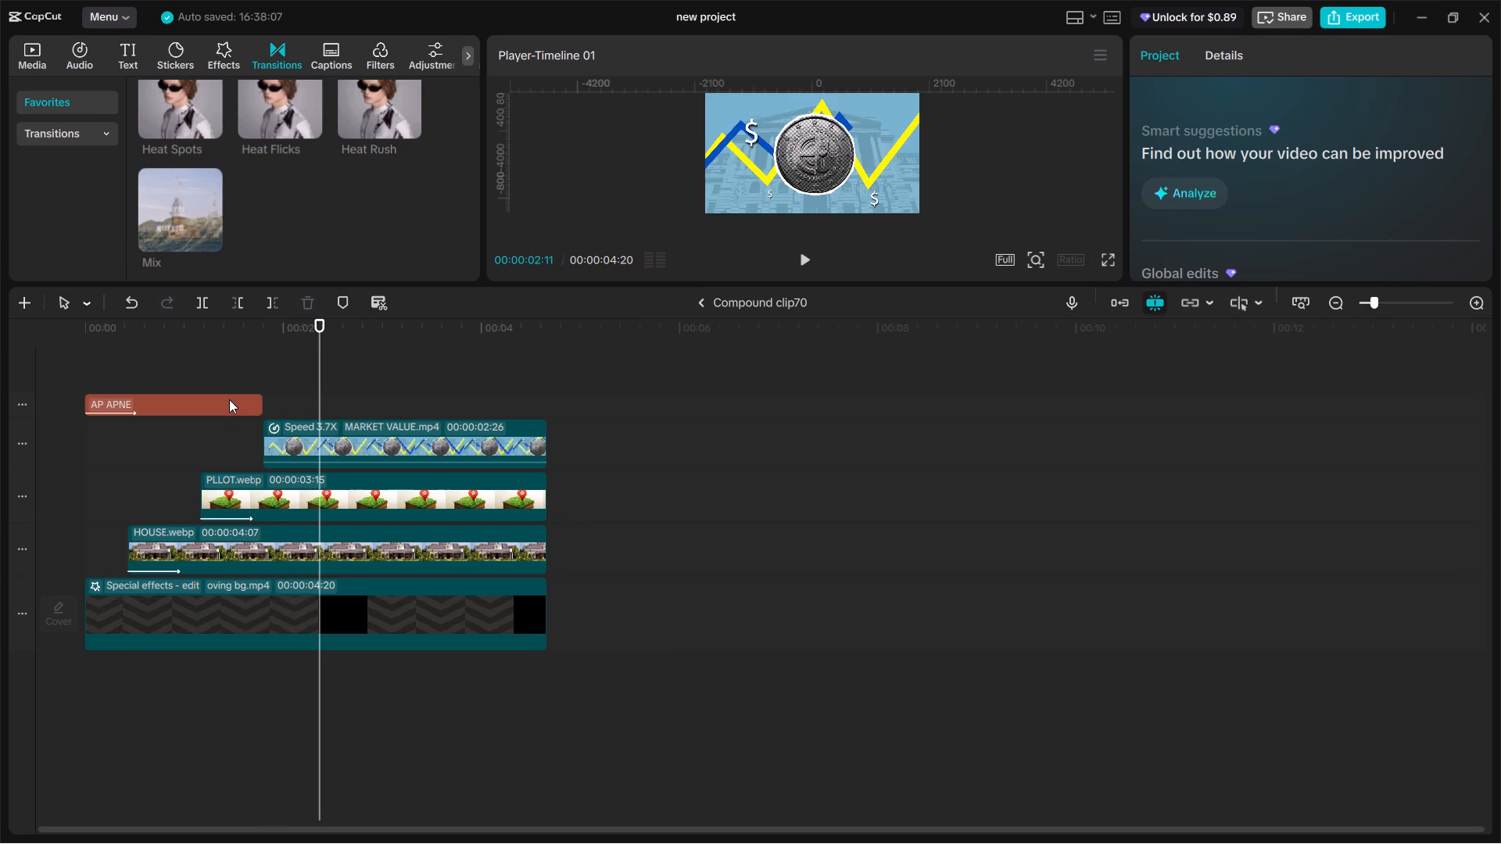
left_click(229, 399, "ctrl")
Split the PLLOT, HOUSE and background clips at the start of the MARKET VALUE clip and delete the parts after it.
left_click(267, 367)
left_click_drag(267, 367, 579, 425)
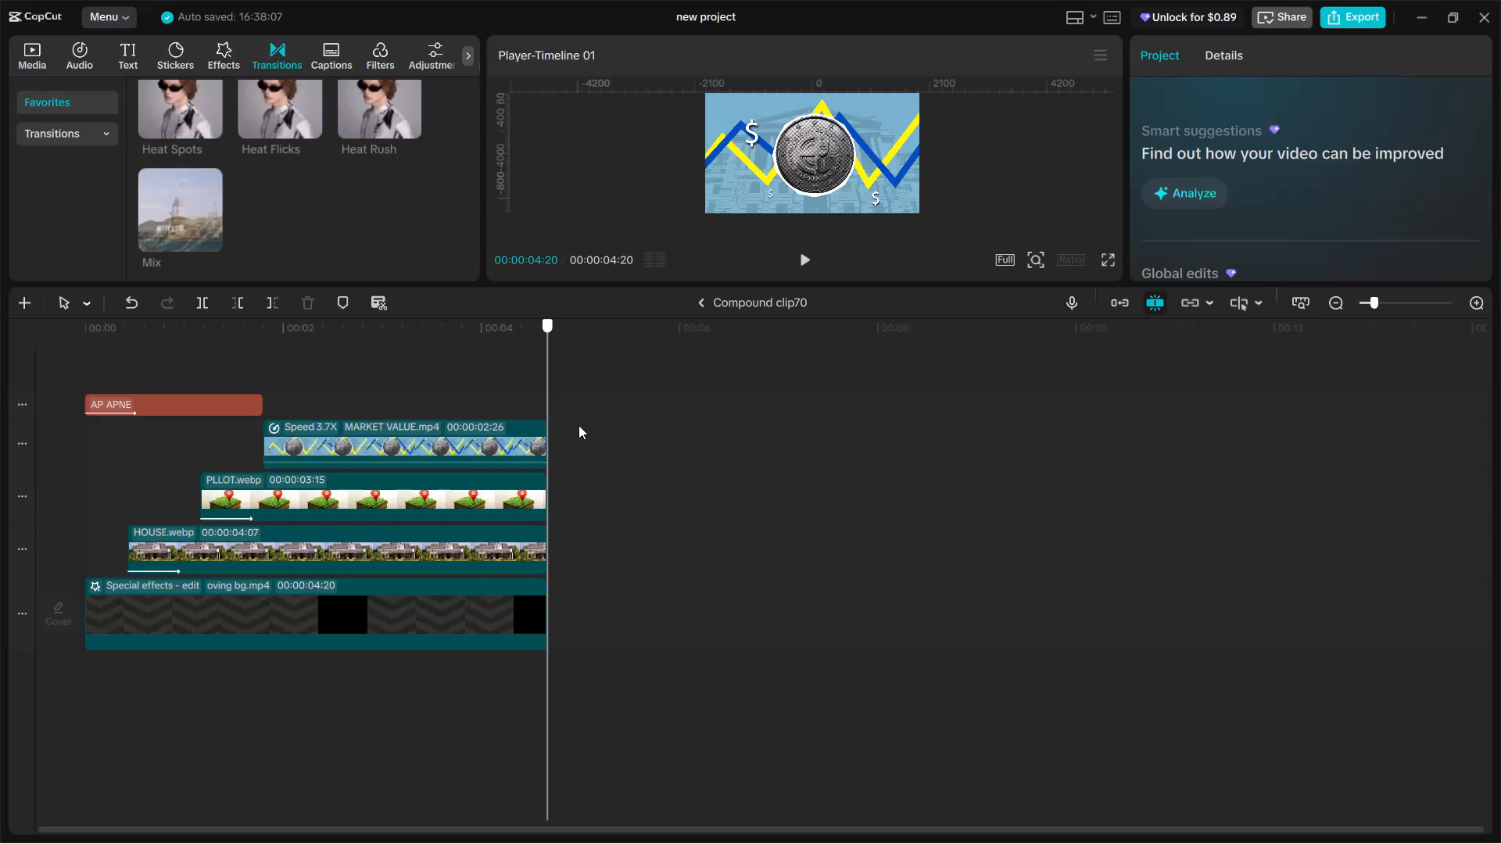
left_click_drag(579, 425, 263, 396)
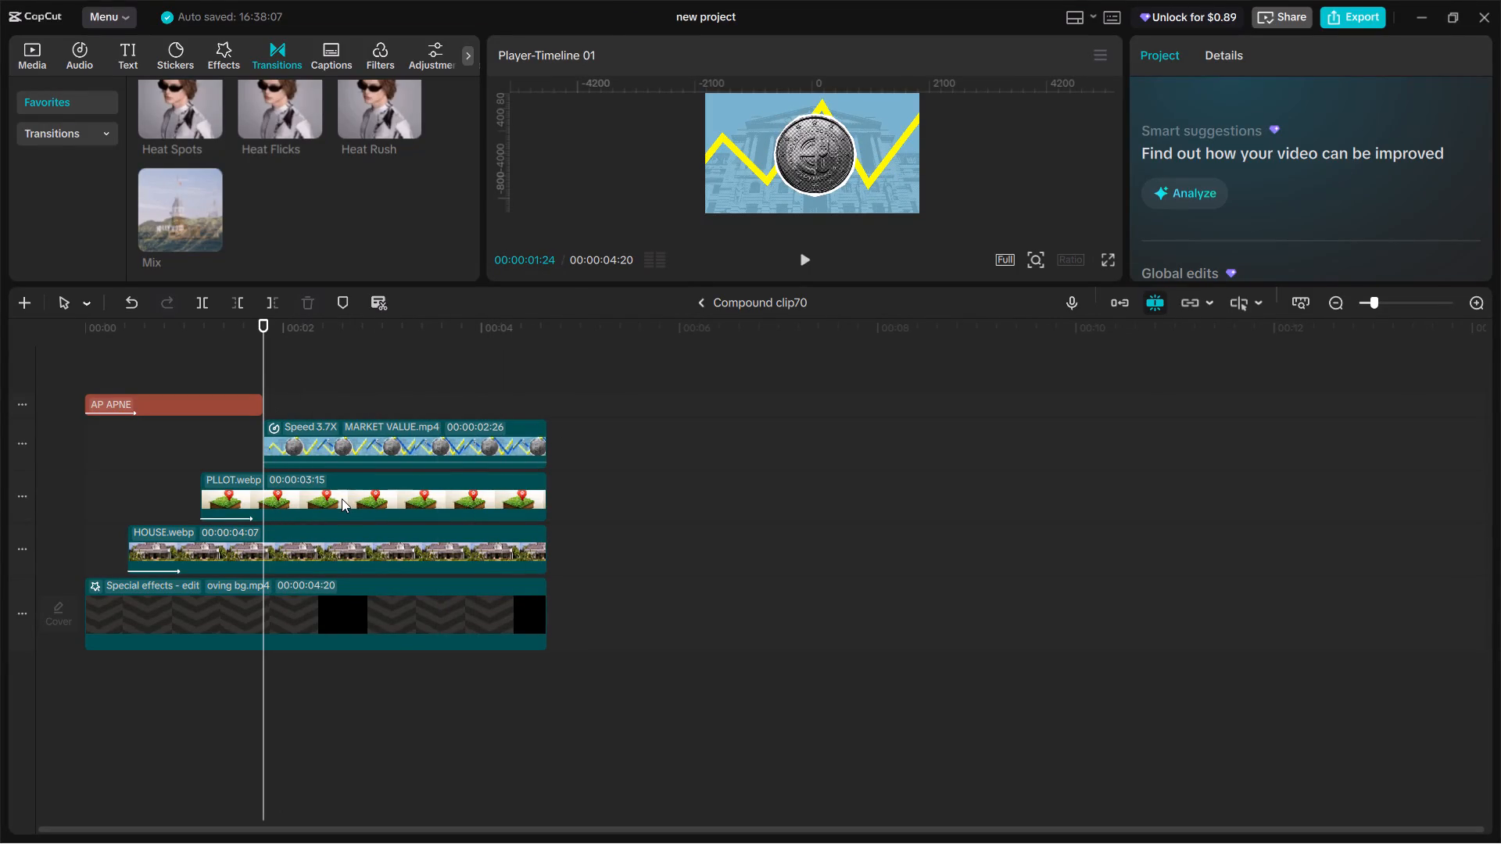
left_click(342, 499)
key("ctrl+b")
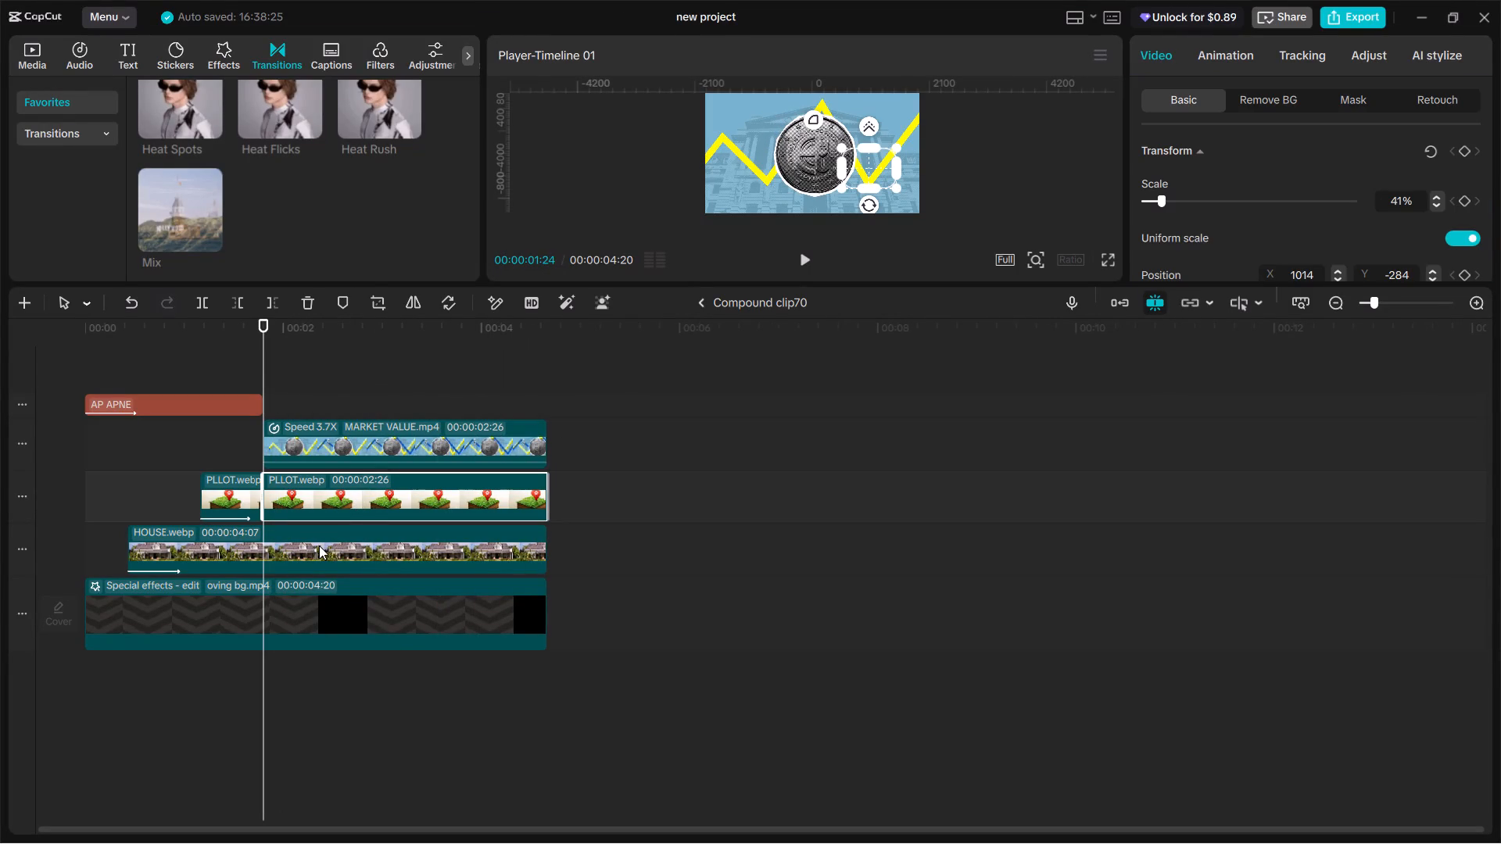
left_click(319, 545, "ctrl")
key("ctrl+b")
left_click(332, 603, "ctrl")
key("ctrl+b")
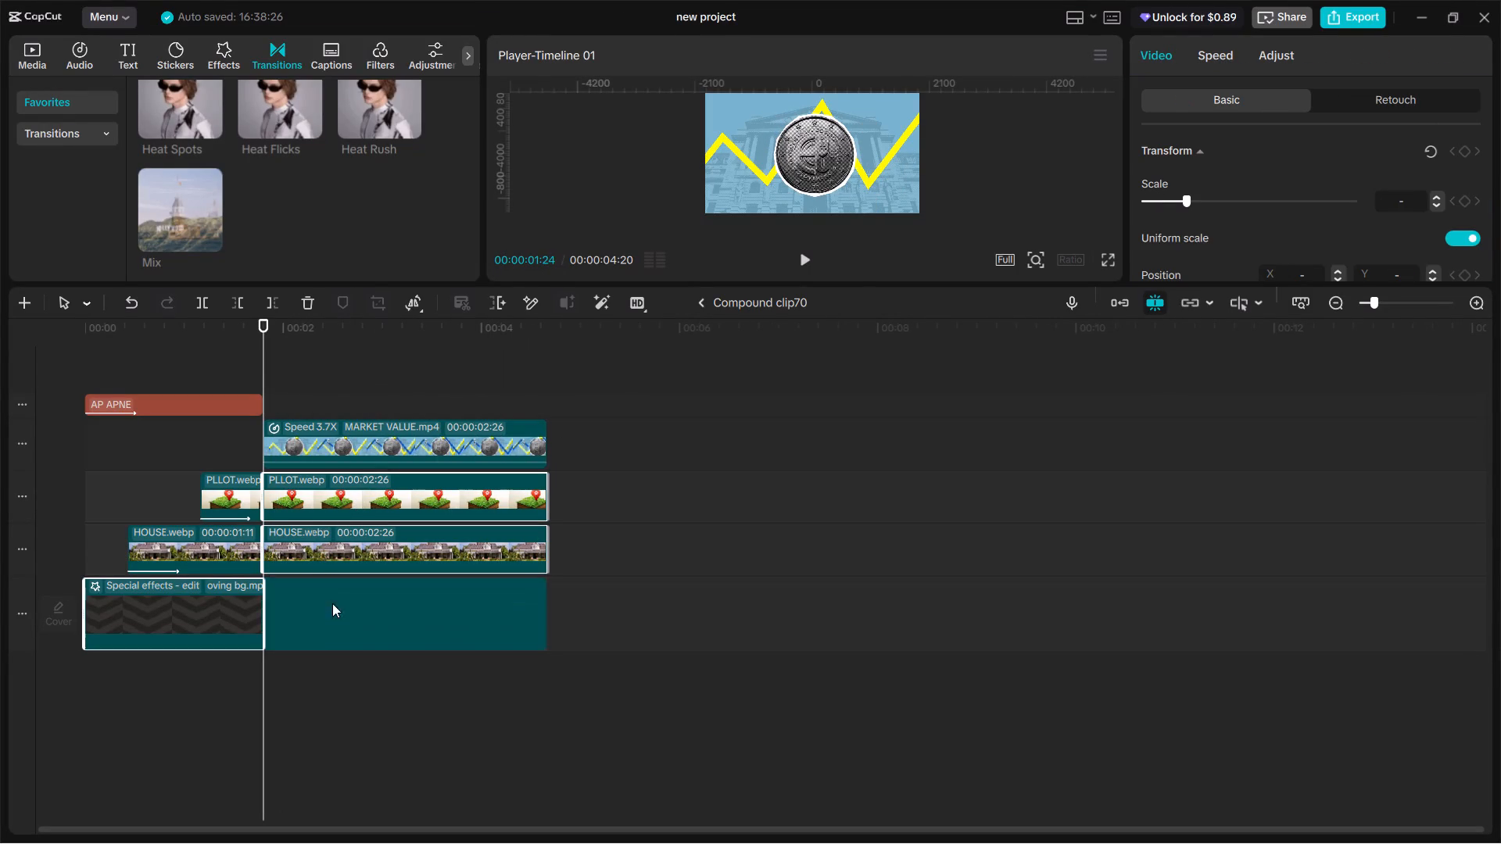
key("BackSpace")
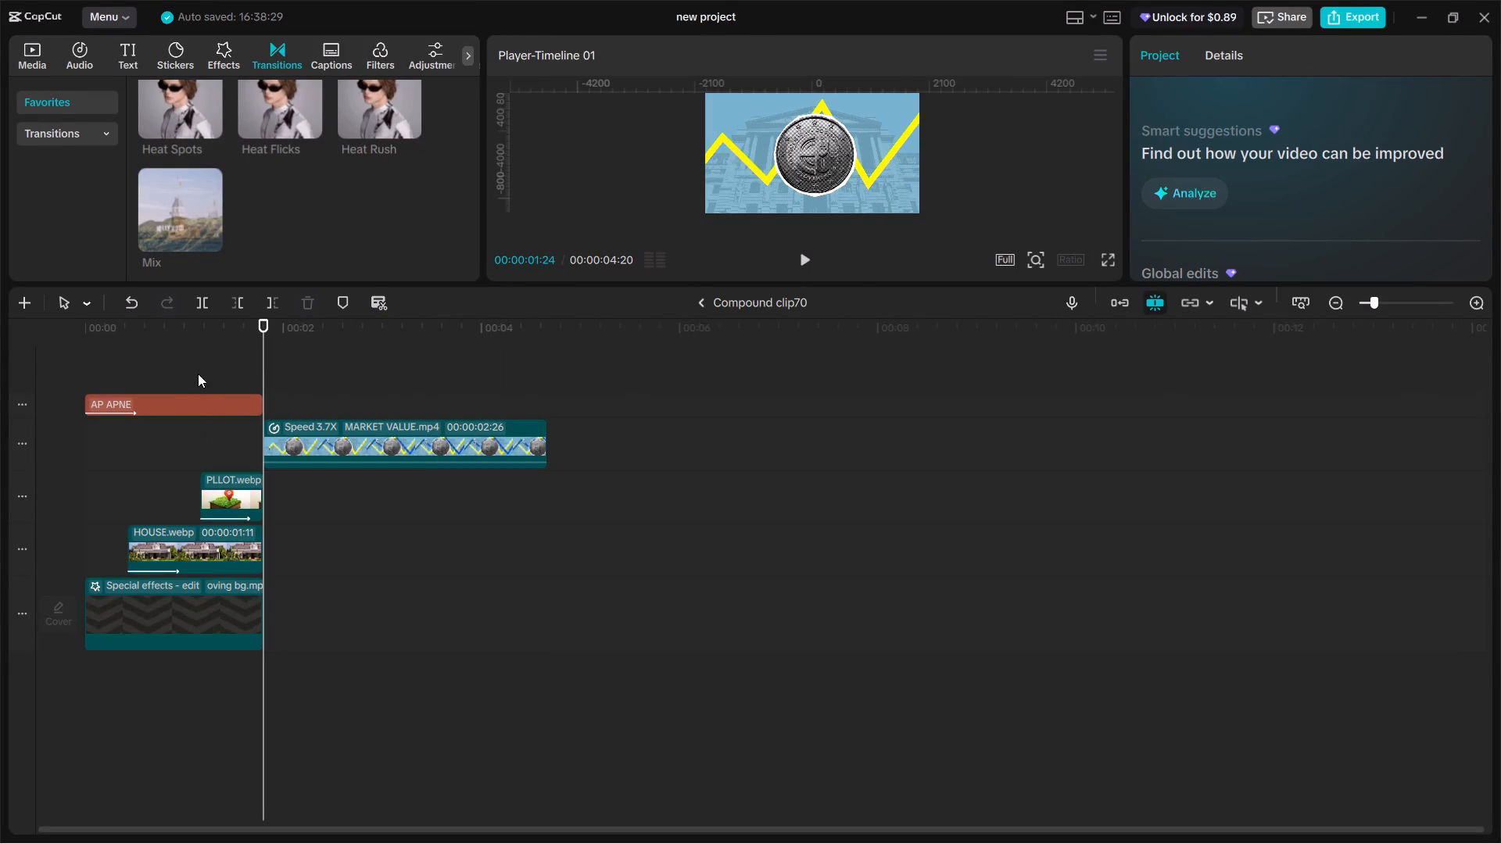
Combine the "AP APNE" title with the trimmed PLLOT, HOUSE and background clips into one nested compound clip.
left_click(200, 395, "ctrl")
left_click(238, 488, "ctrl")
left_click(234, 538, "ctrl")
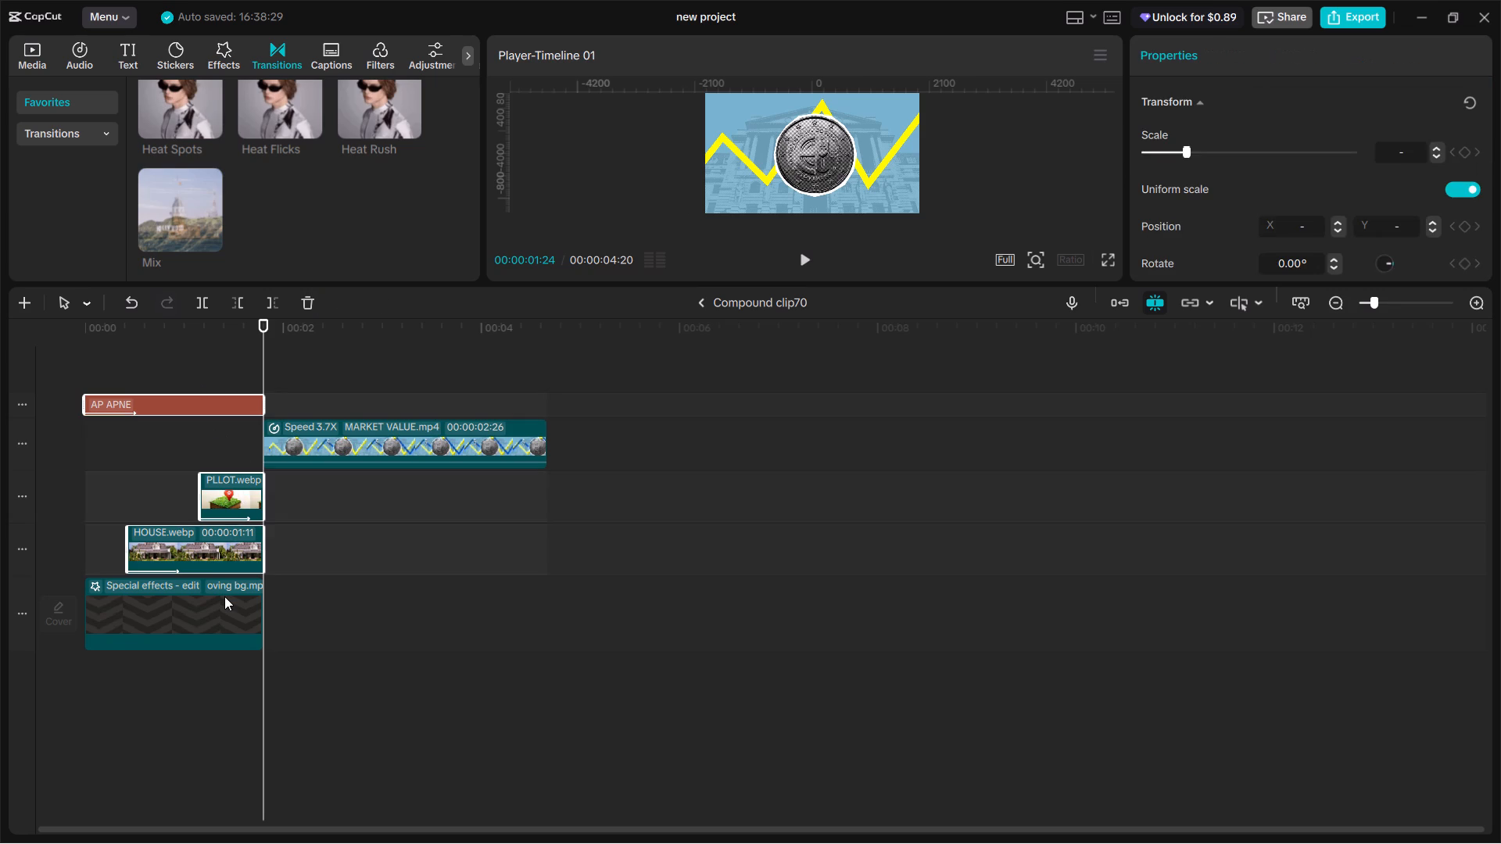
left_click(224, 596, "ctrl")
key("alt+g")
Move the MARKET VALUE clip down onto the main track, directly after the nested compound clip.
left_click_drag(296, 520, 301, 532)
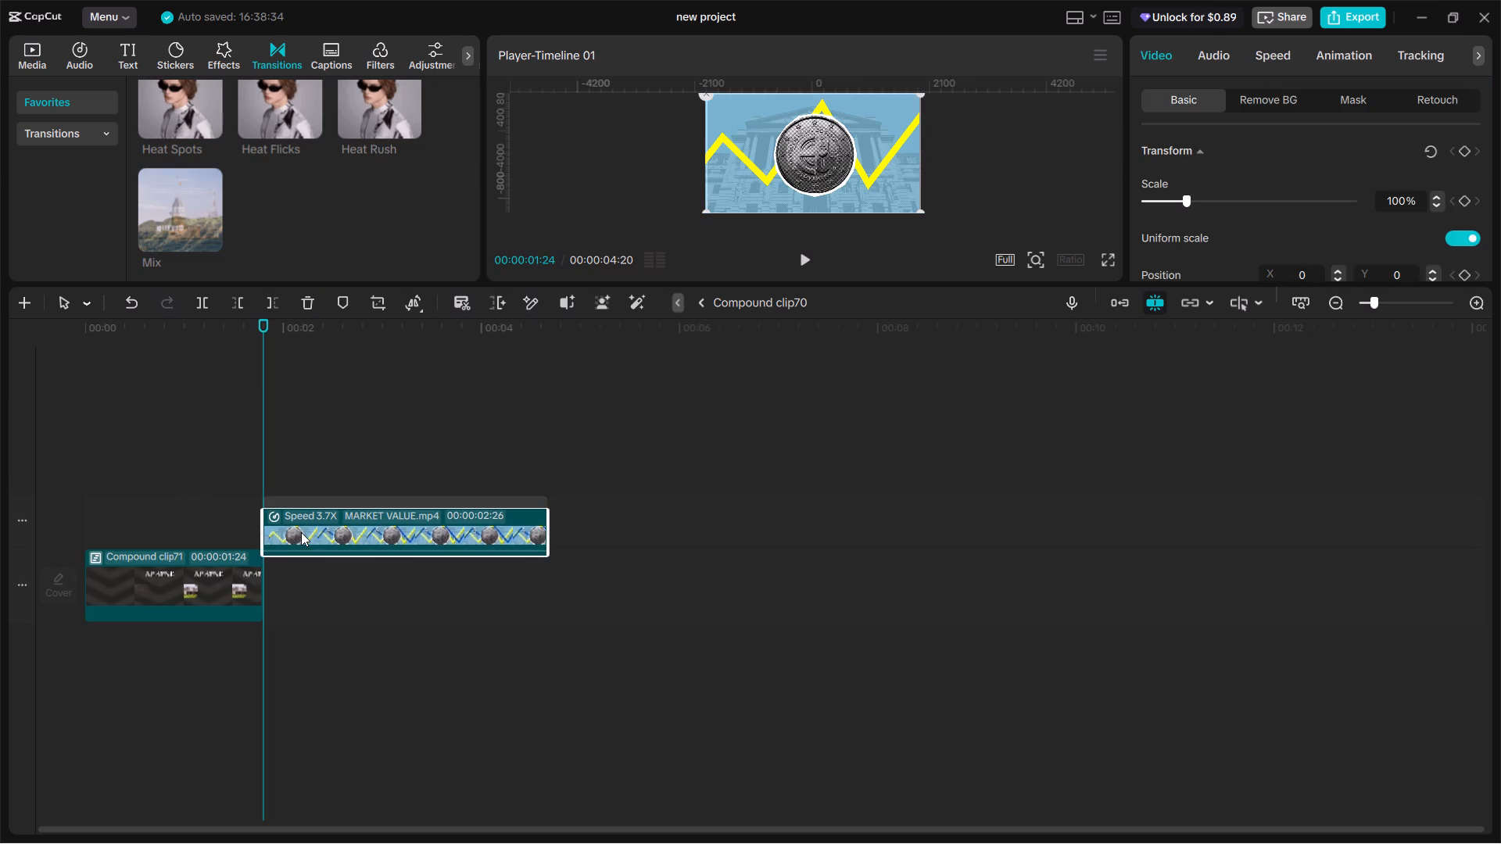
left_click_drag(301, 532, 302, 580)
Play across the cut between the nested compound clip and the MARKET VALUE clip.
left_click(242, 512)
key("space")
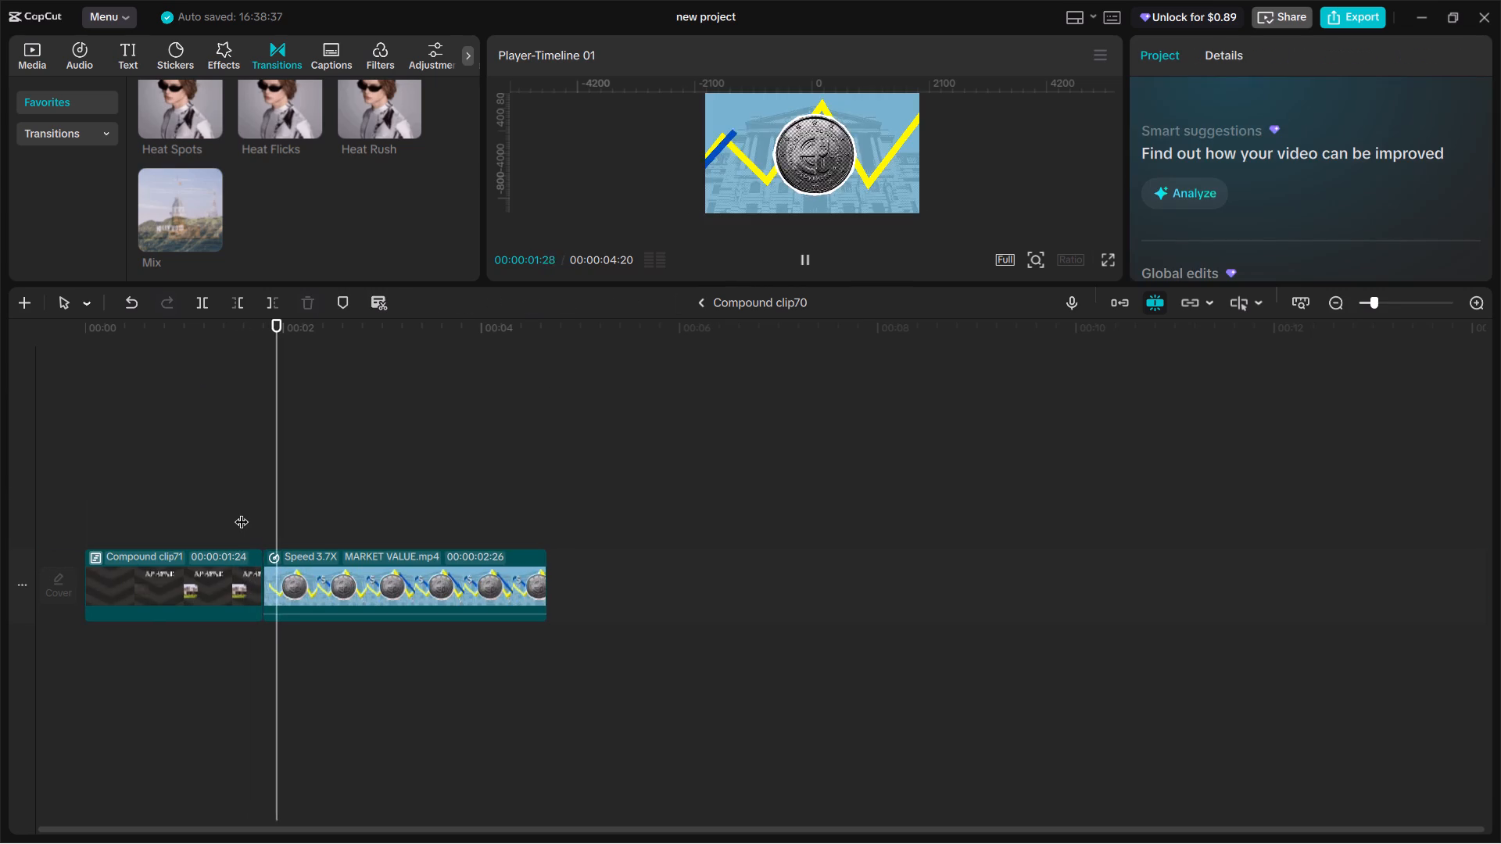
left_click(221, 508)
key("space")
key("space")
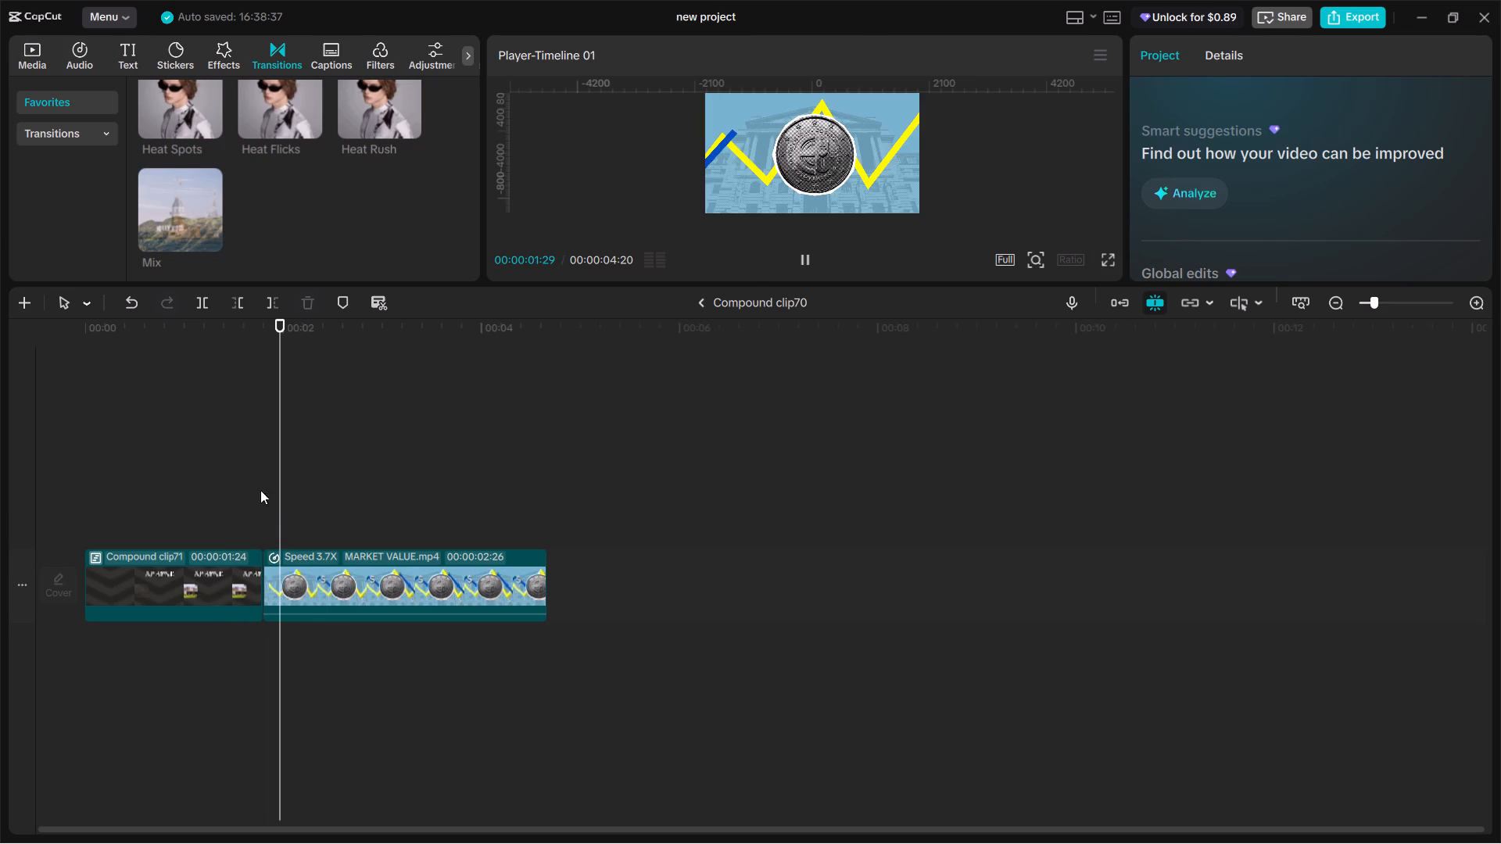
Preview Mix and Heat Flicks, then add Heat Flicks at the cut before the MARKET VALUE clip with a 0.6 s duration.
left_click(168, 210)
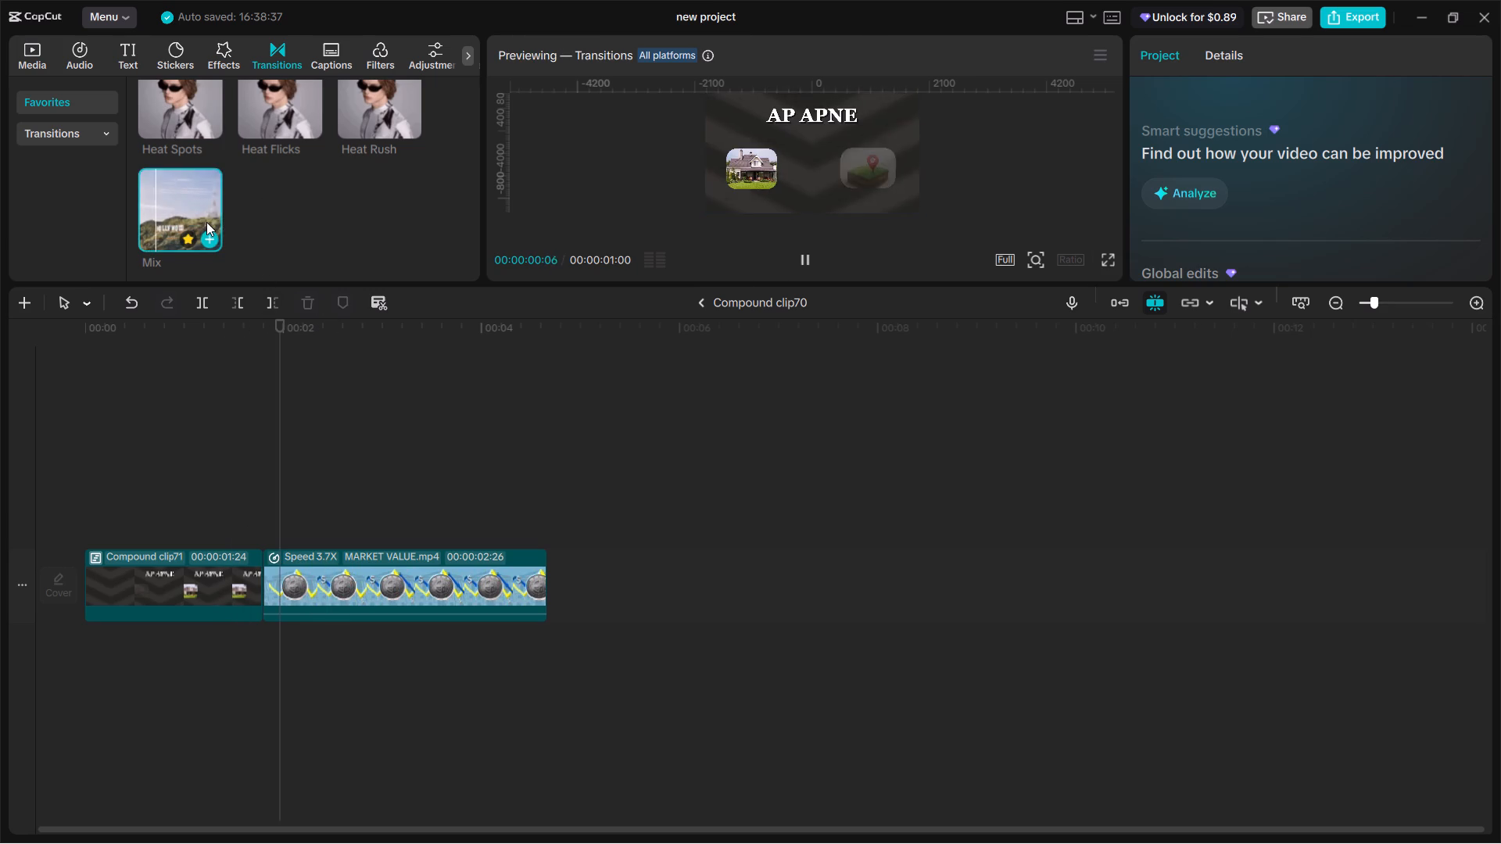
left_click(235, 524)
key("space")
left_click(235, 524)
key("space")
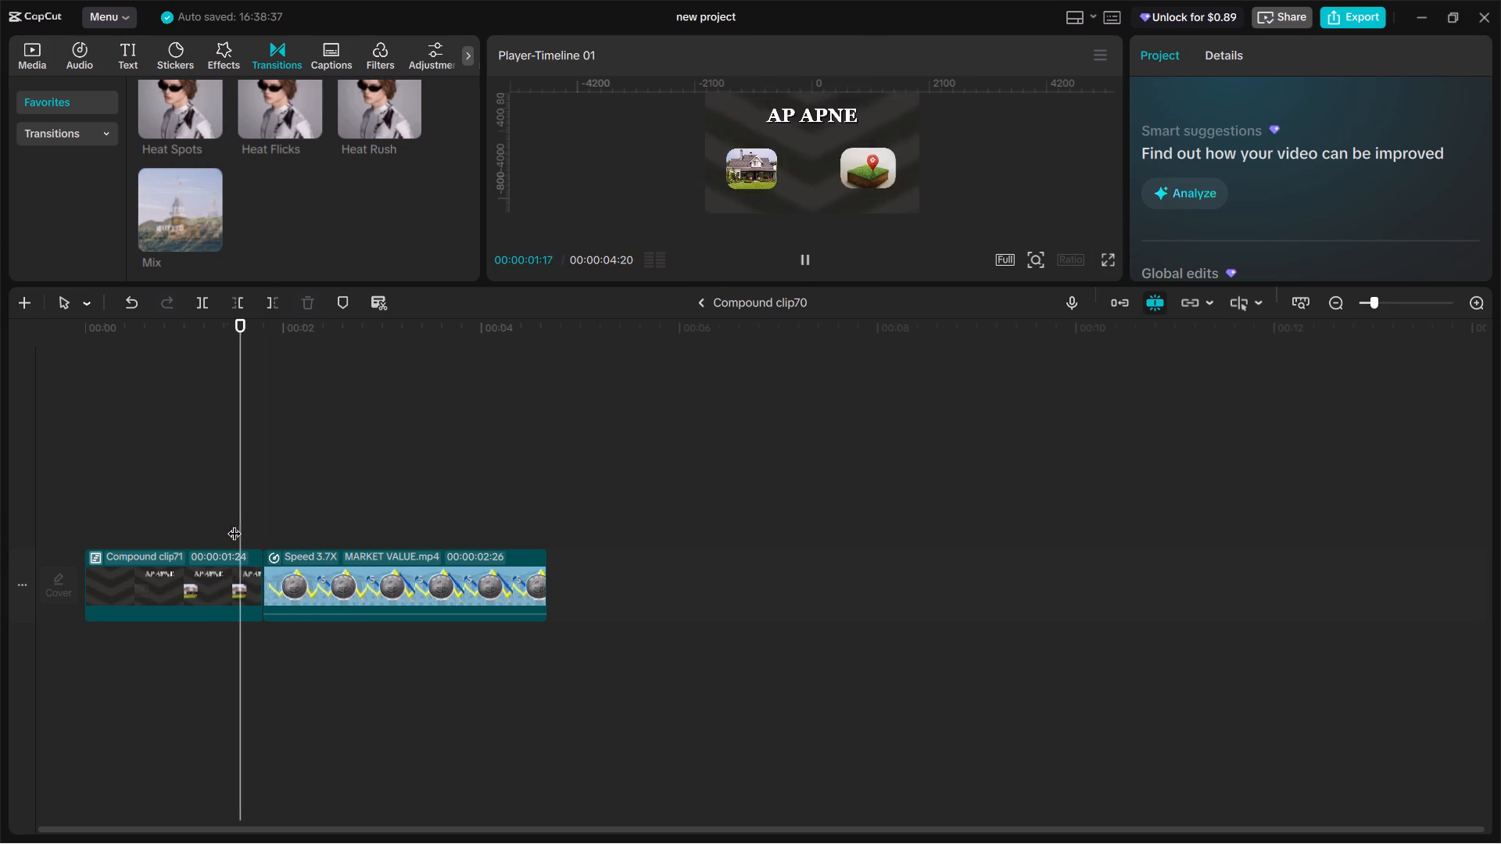
left_click(177, 205)
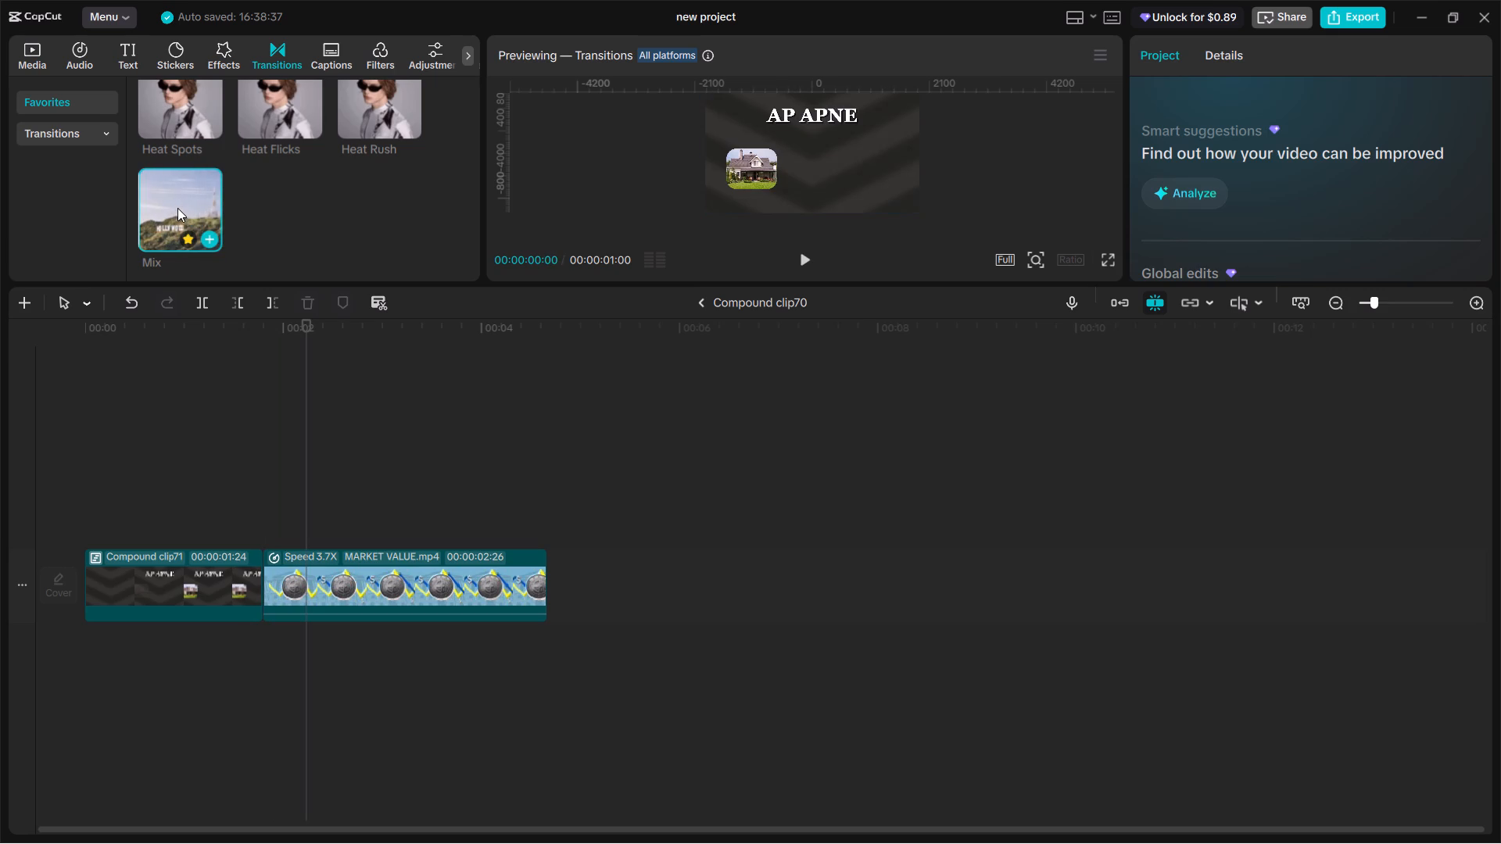
left_click(274, 120)
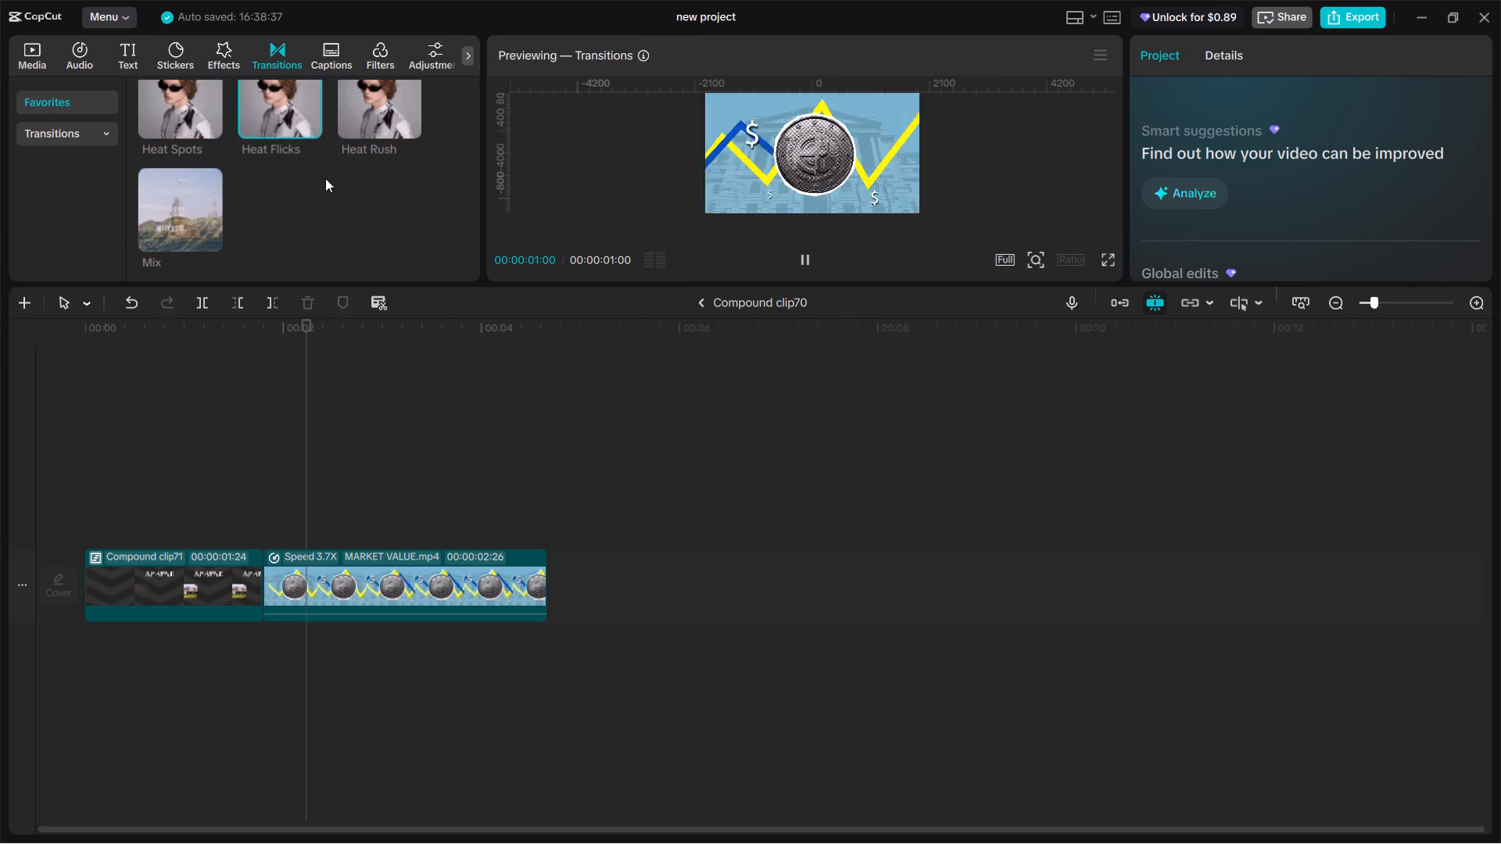
scroll(324, 178, "up", 1)
left_click(310, 215)
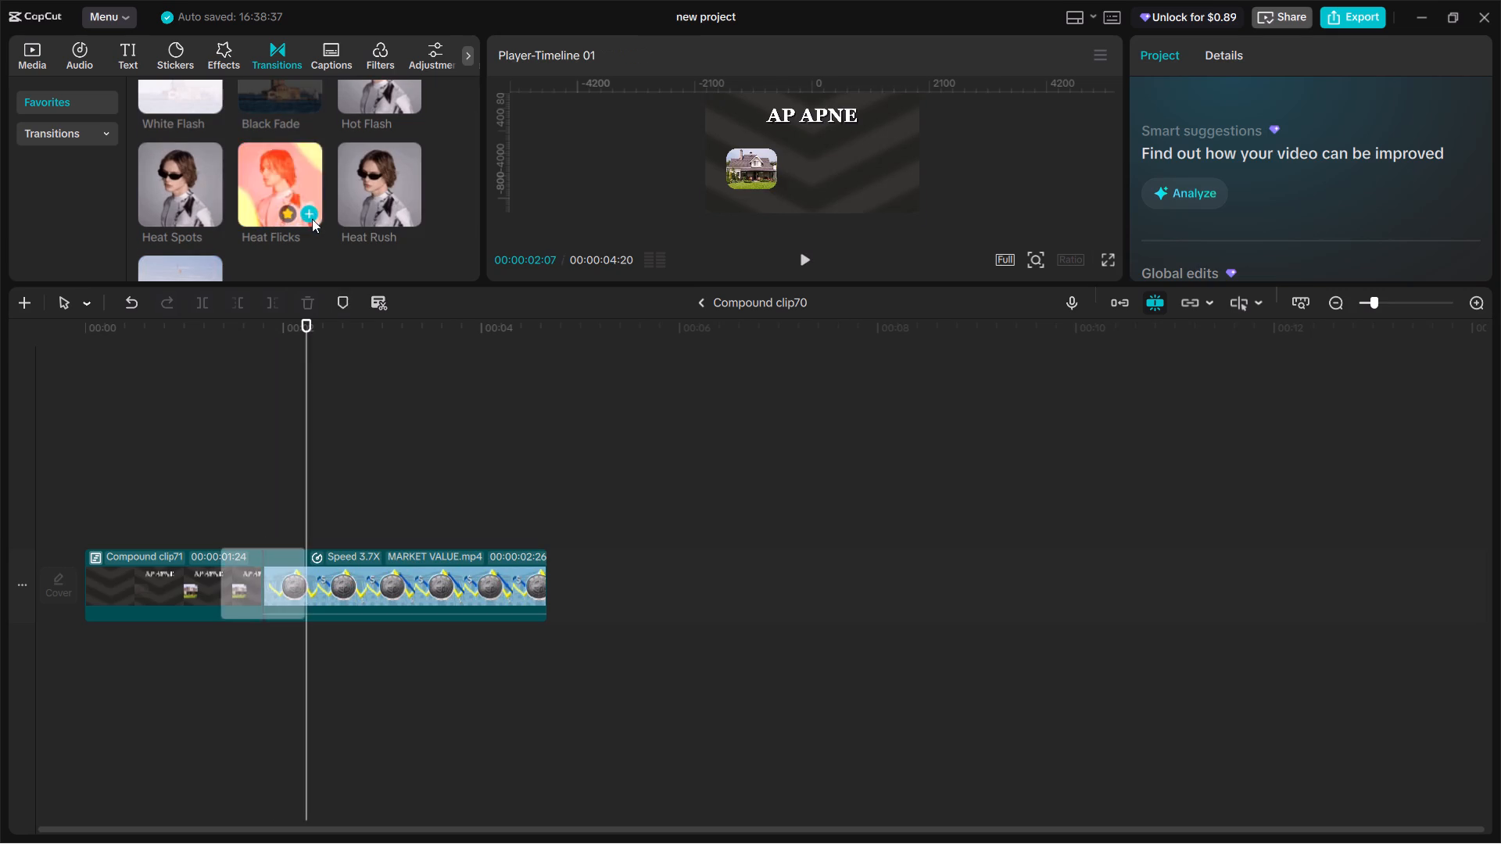
double_click(1472, 194)
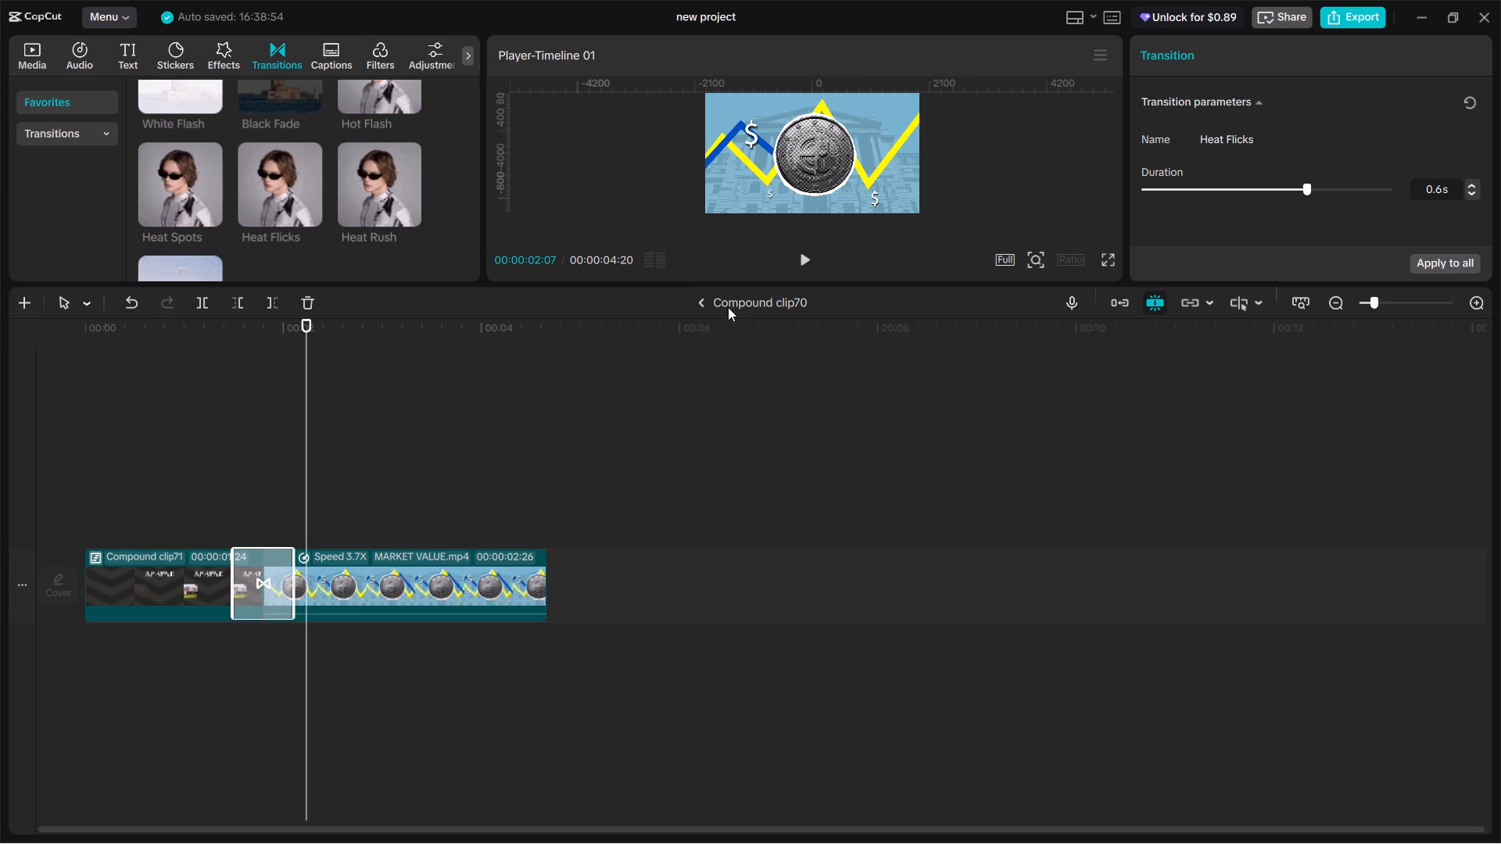
Return to the main timeline and play the "AP APNE" compound clip through to the start of the following background clip.
left_click(700, 305)
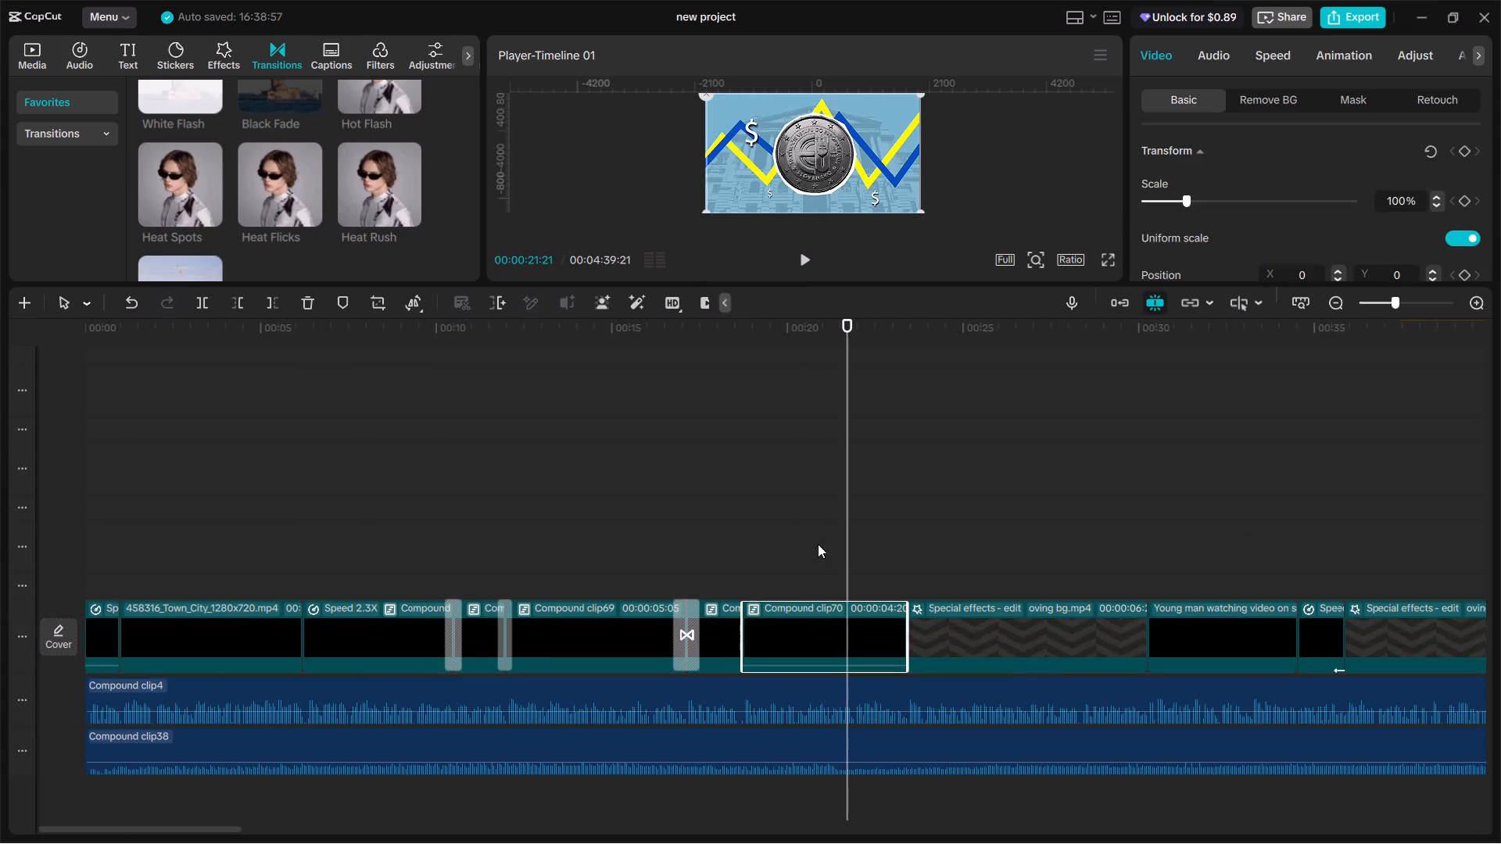
left_click(808, 546)
key("space")
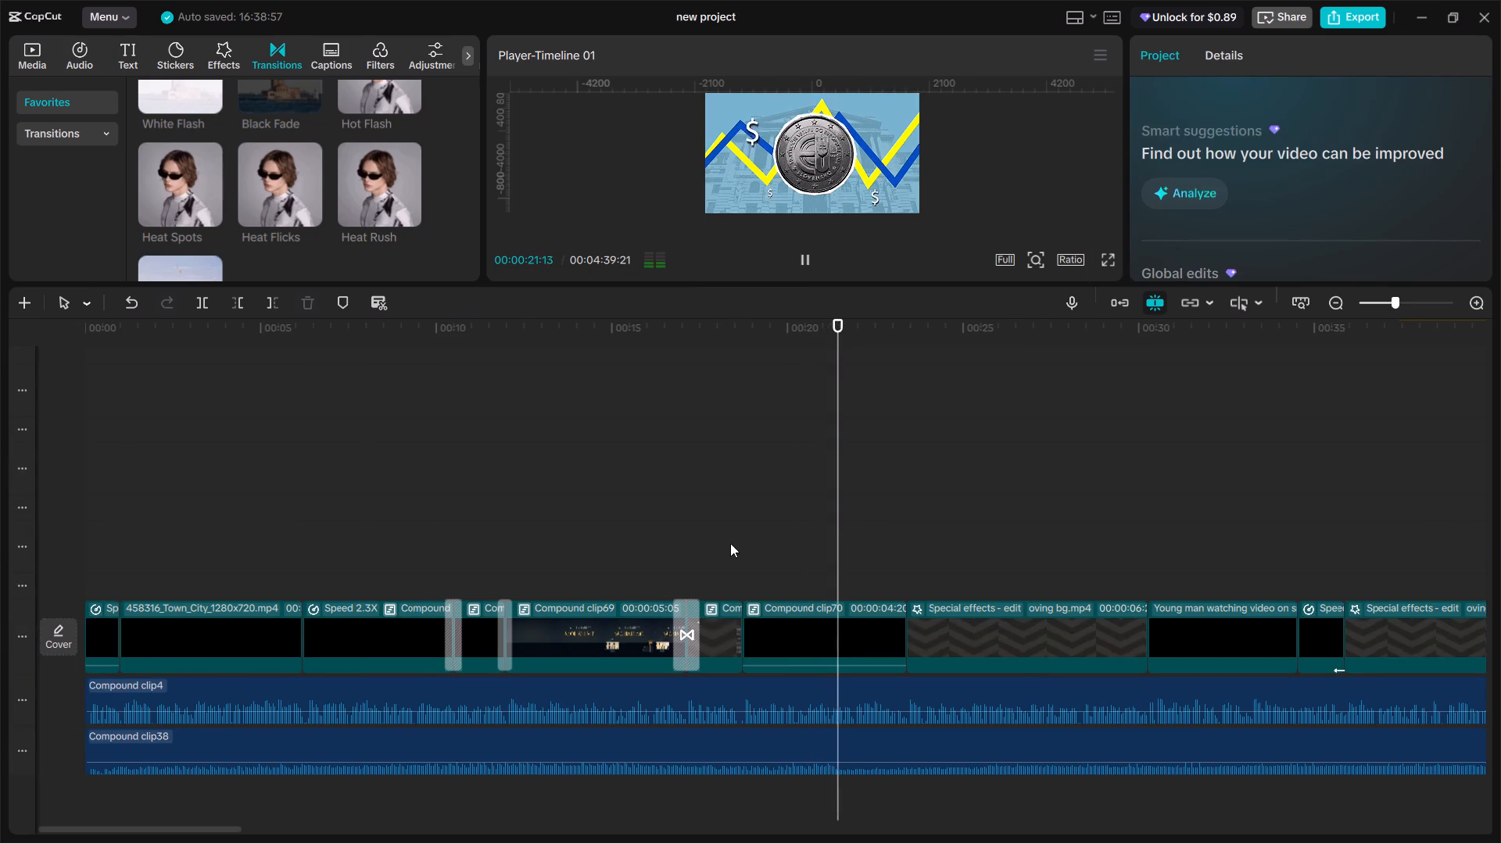
left_click(714, 542)
key("space")
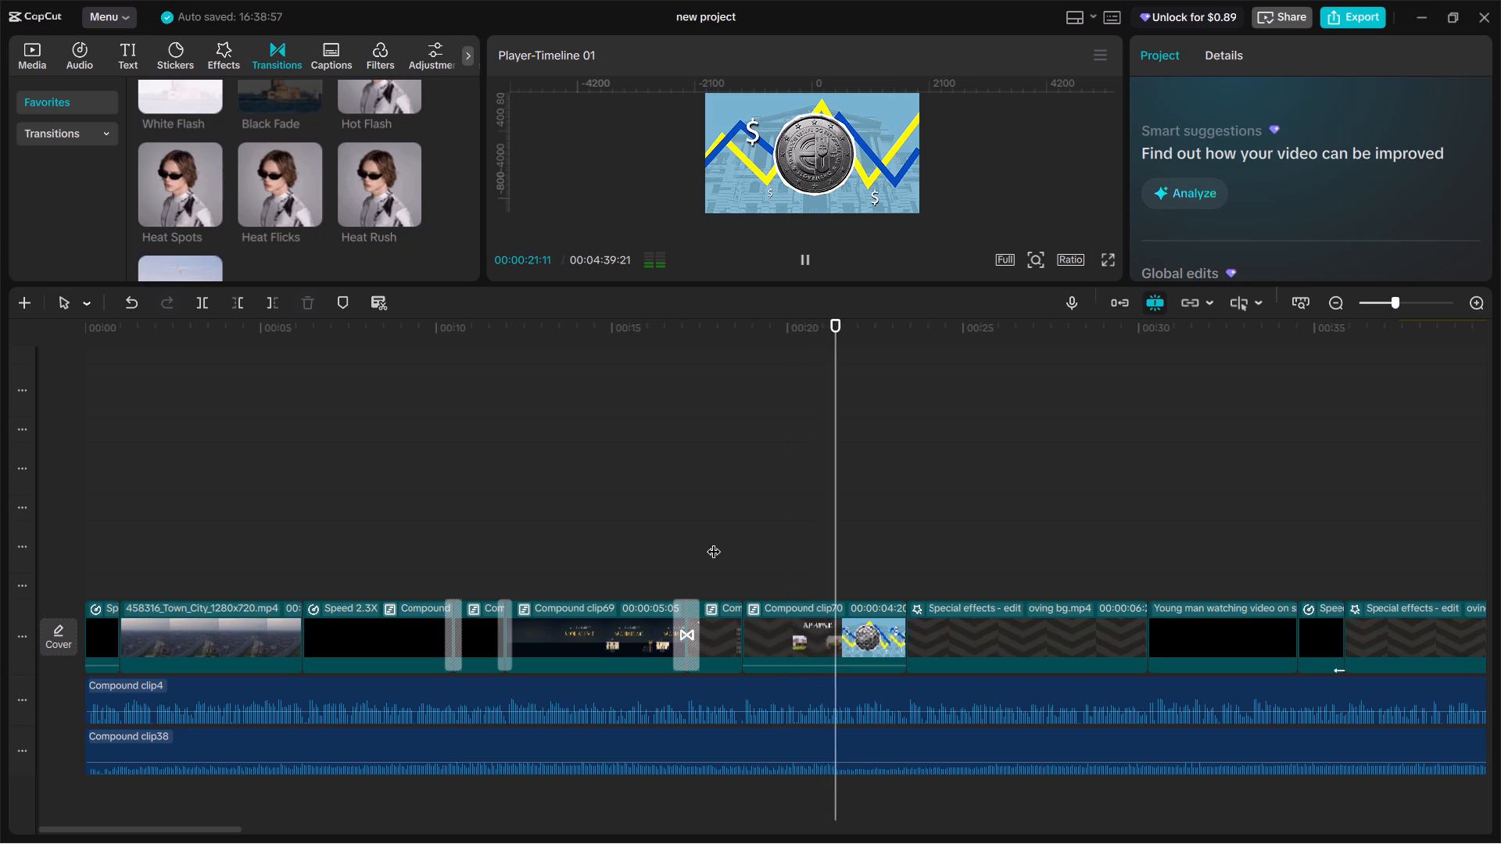
key("space")
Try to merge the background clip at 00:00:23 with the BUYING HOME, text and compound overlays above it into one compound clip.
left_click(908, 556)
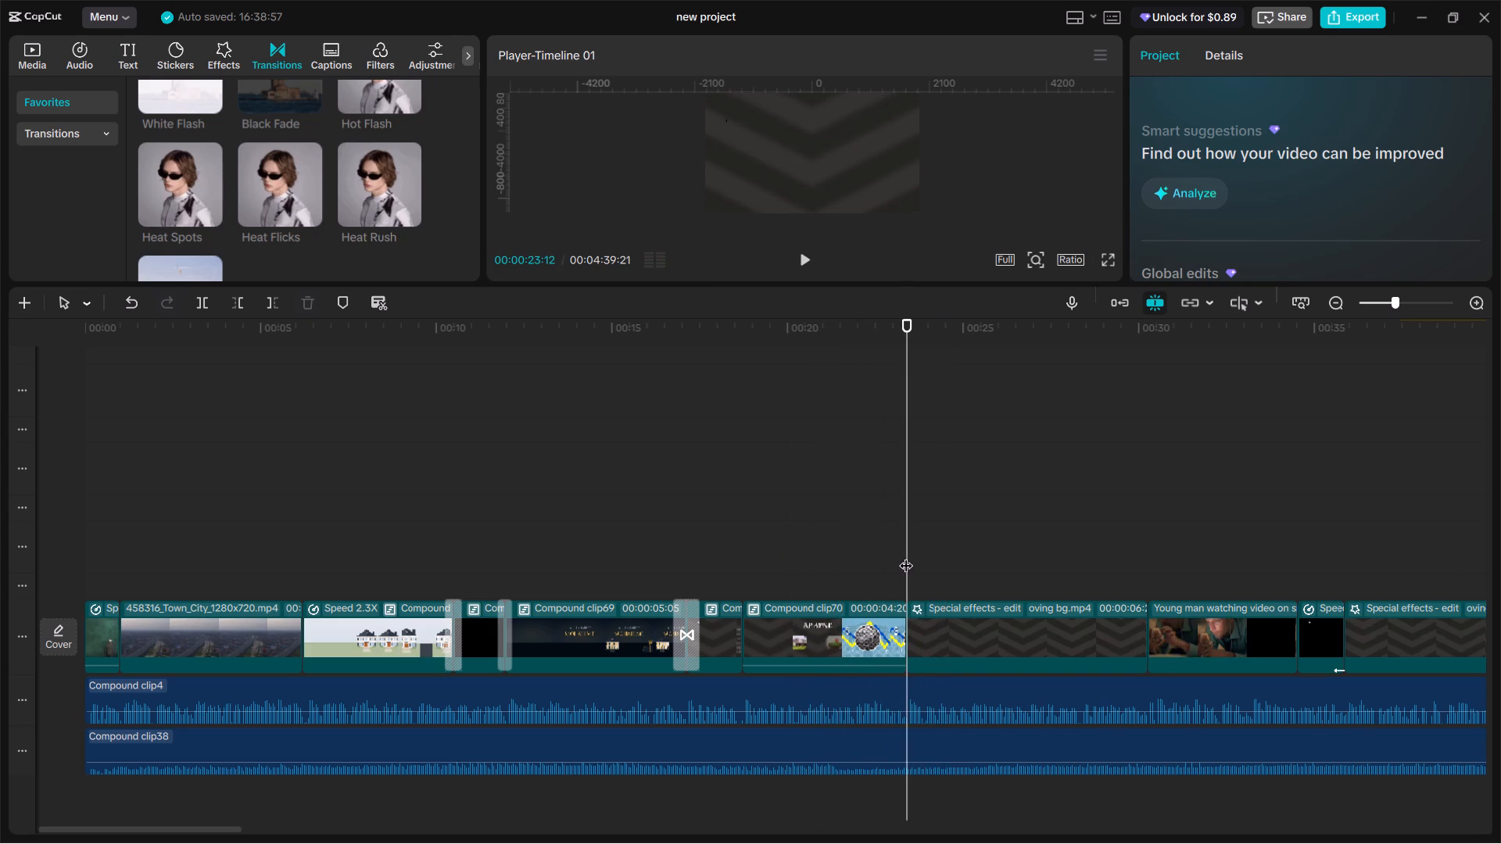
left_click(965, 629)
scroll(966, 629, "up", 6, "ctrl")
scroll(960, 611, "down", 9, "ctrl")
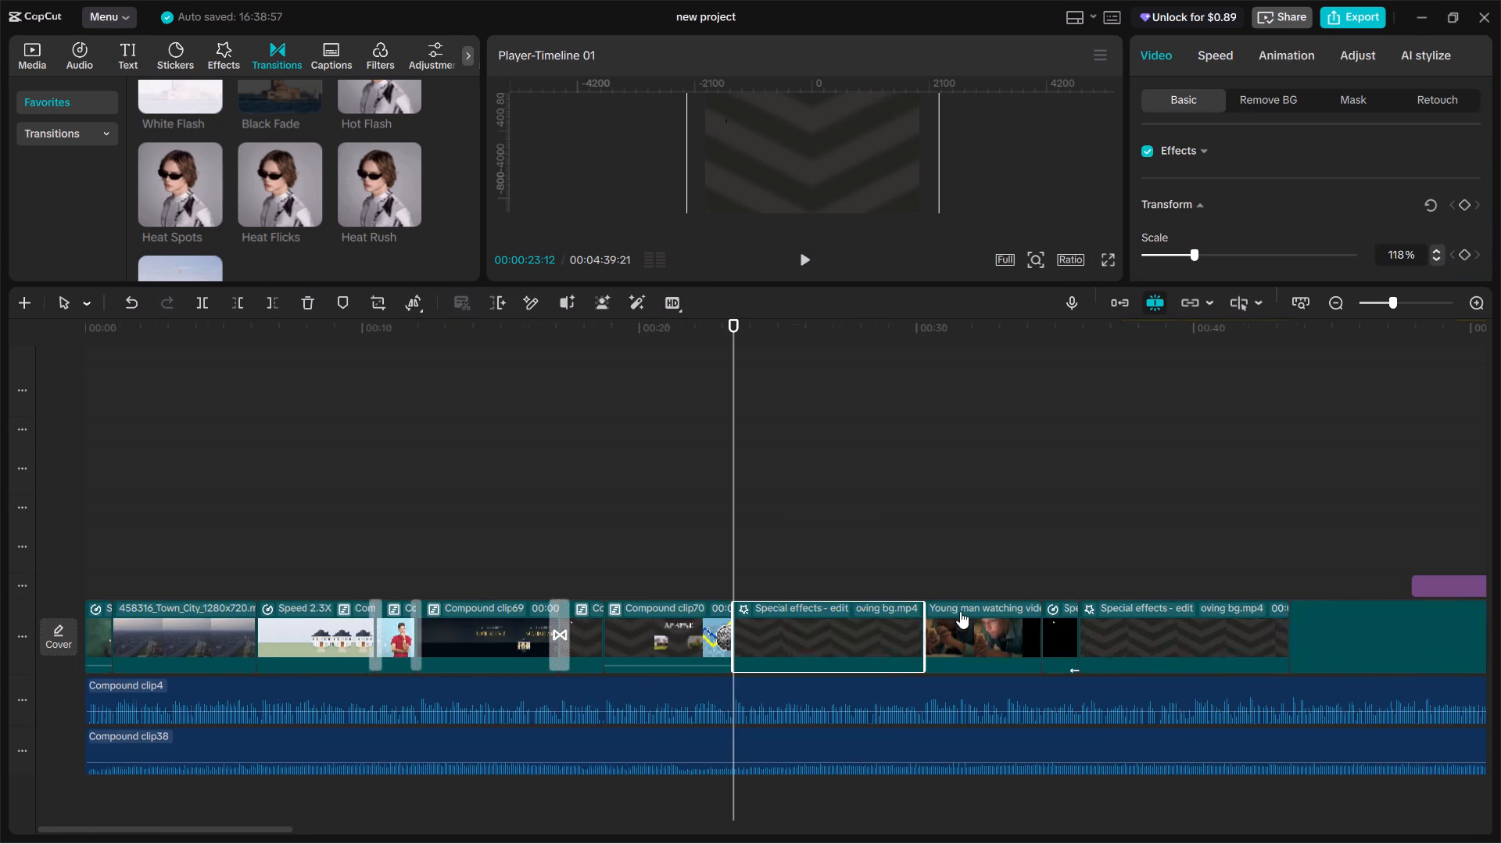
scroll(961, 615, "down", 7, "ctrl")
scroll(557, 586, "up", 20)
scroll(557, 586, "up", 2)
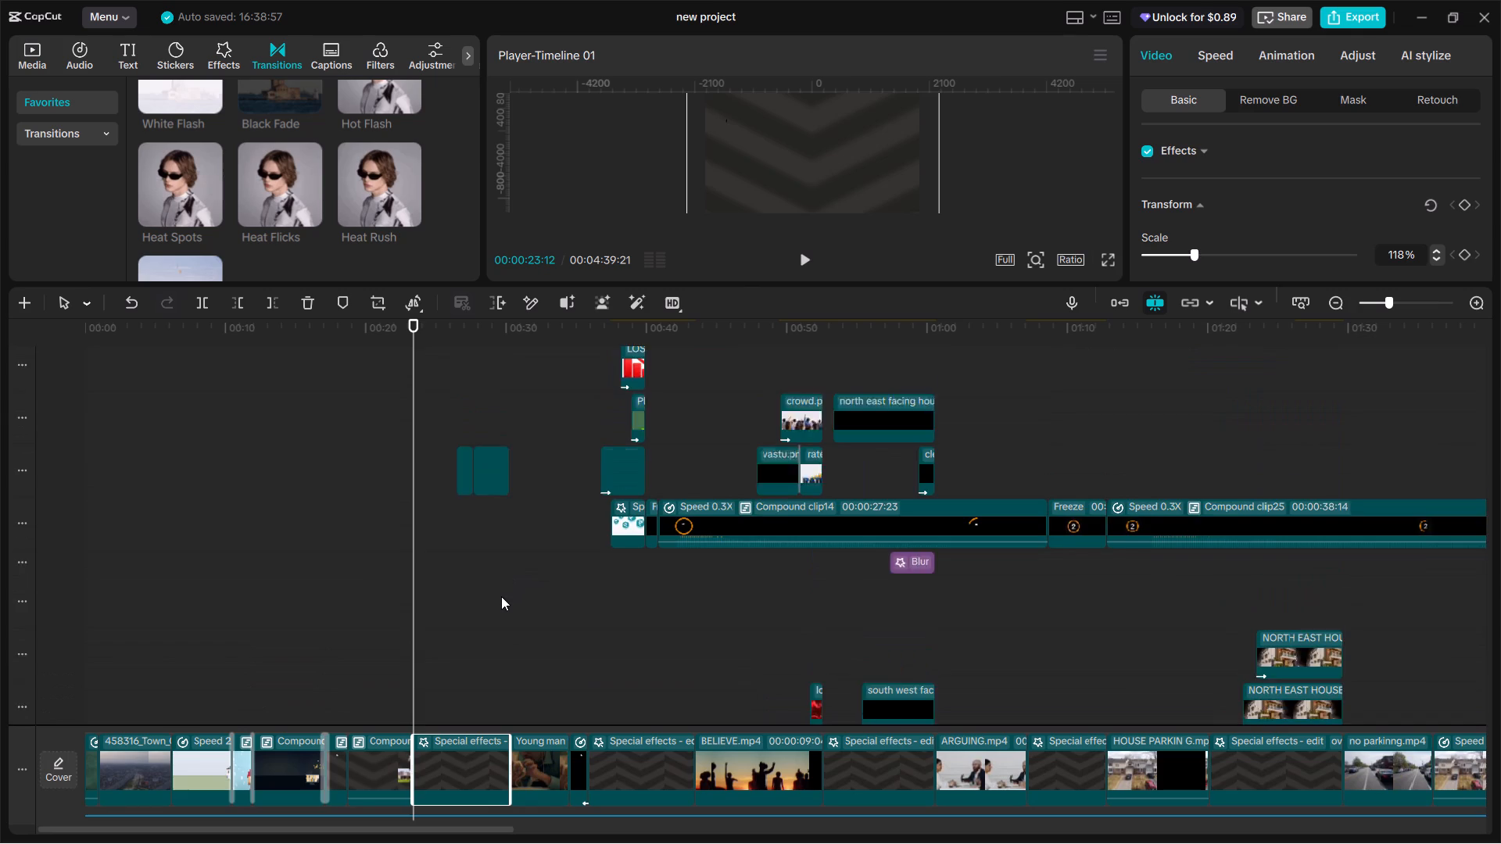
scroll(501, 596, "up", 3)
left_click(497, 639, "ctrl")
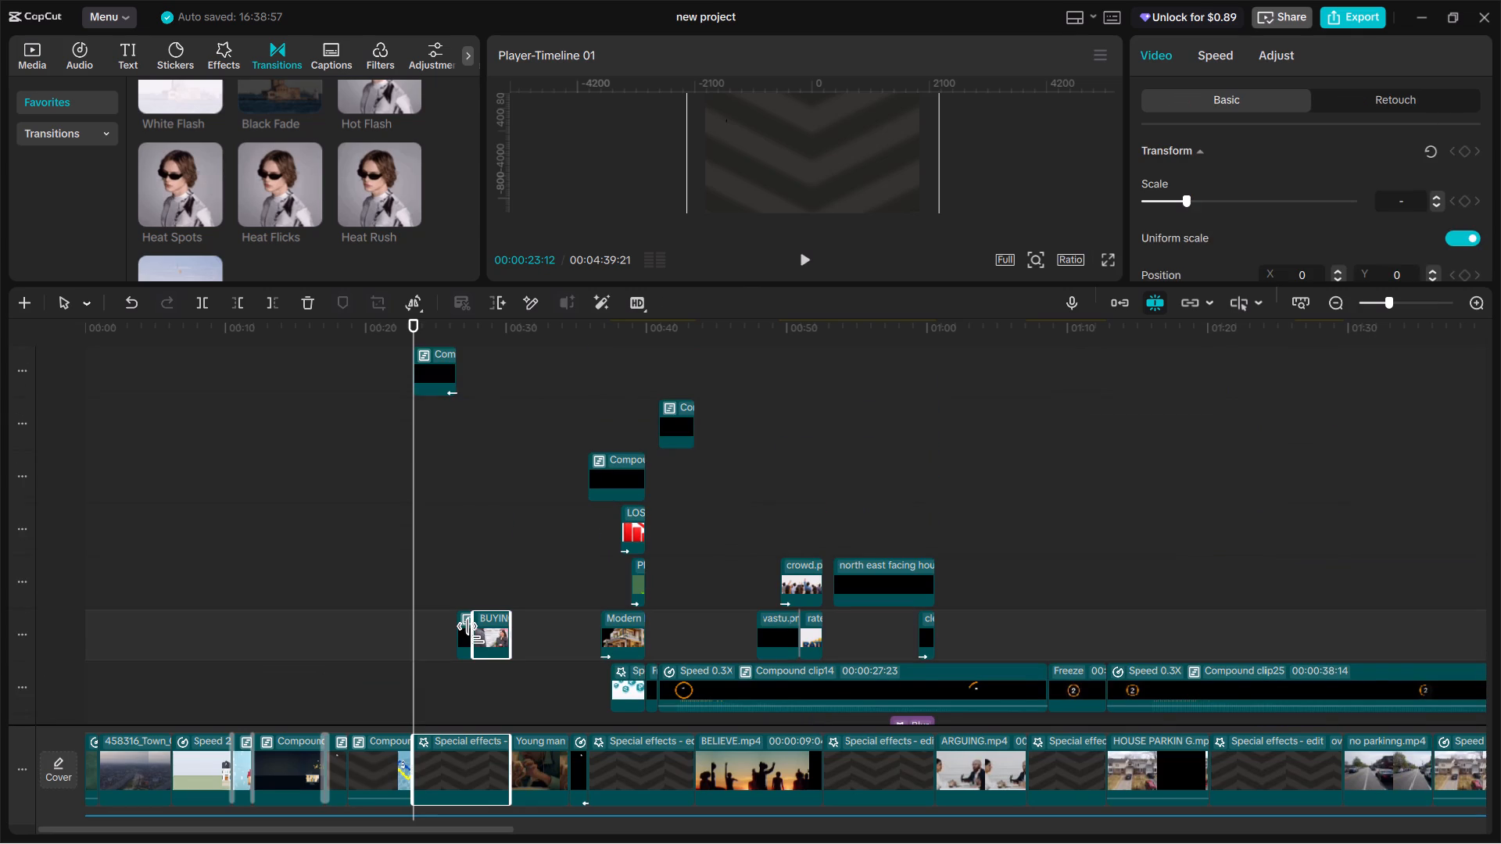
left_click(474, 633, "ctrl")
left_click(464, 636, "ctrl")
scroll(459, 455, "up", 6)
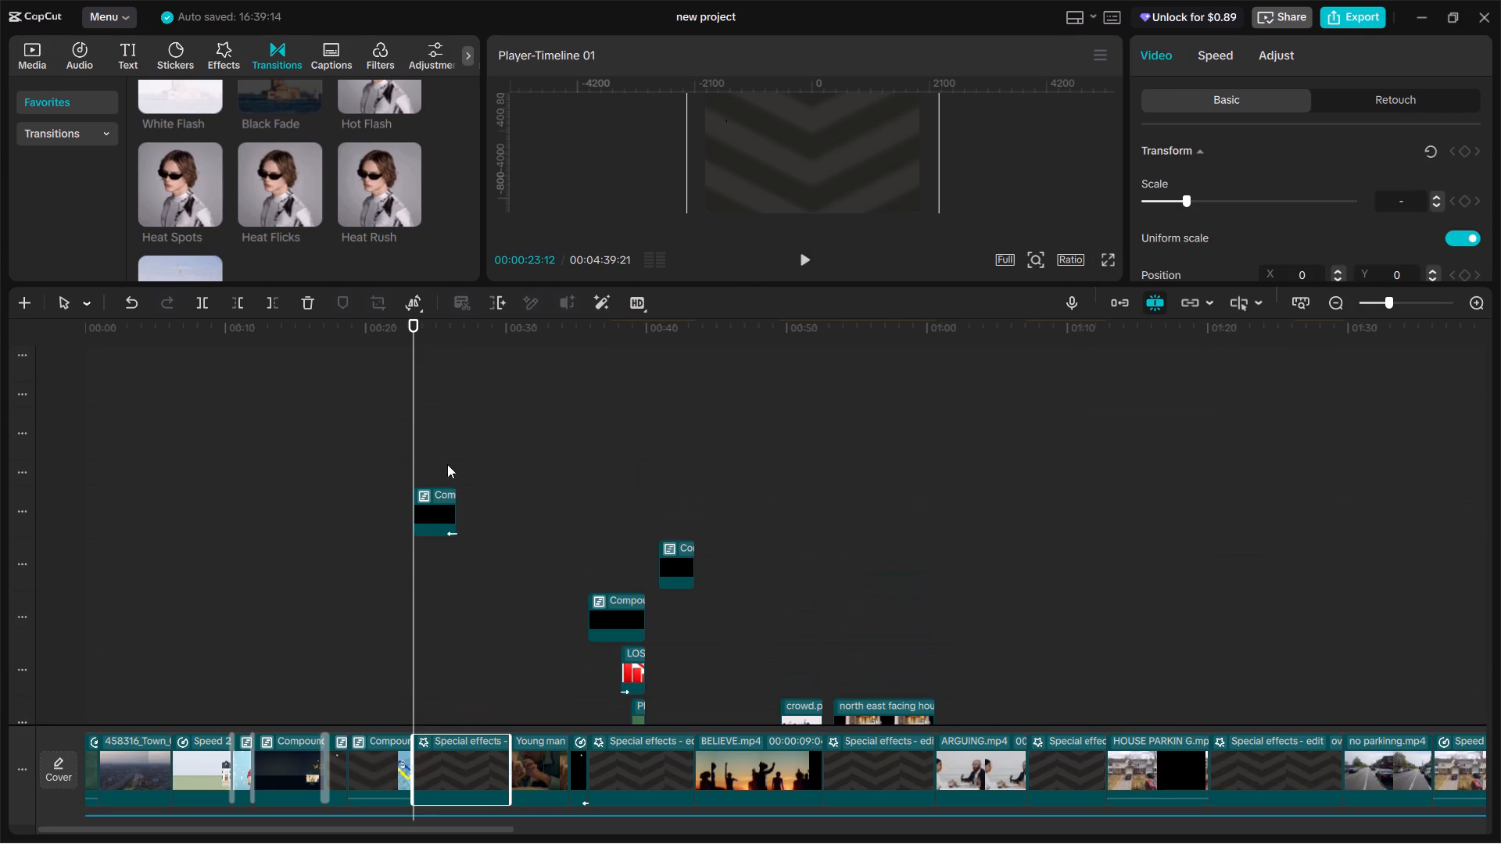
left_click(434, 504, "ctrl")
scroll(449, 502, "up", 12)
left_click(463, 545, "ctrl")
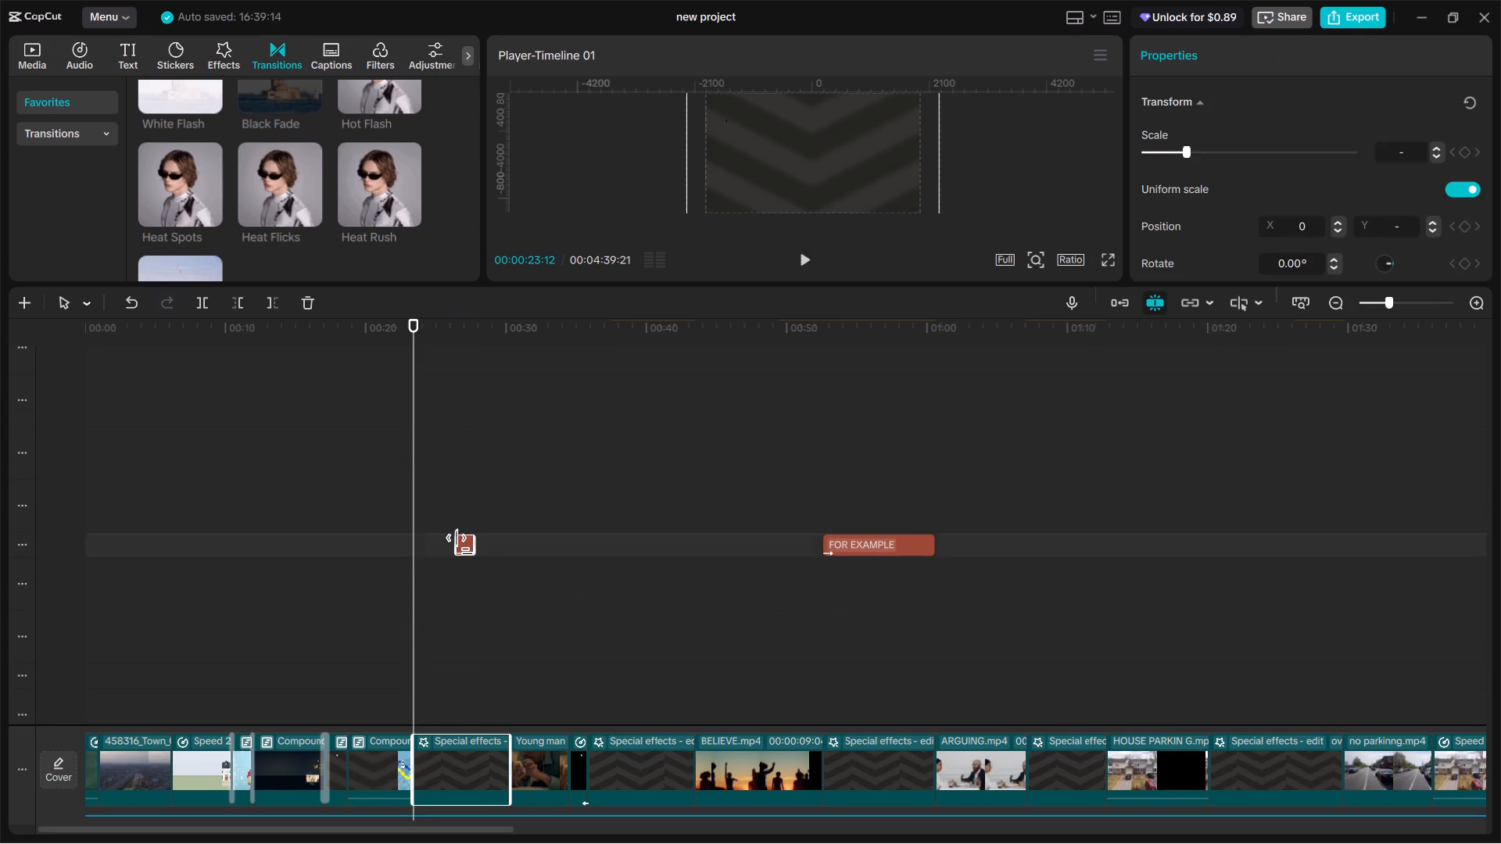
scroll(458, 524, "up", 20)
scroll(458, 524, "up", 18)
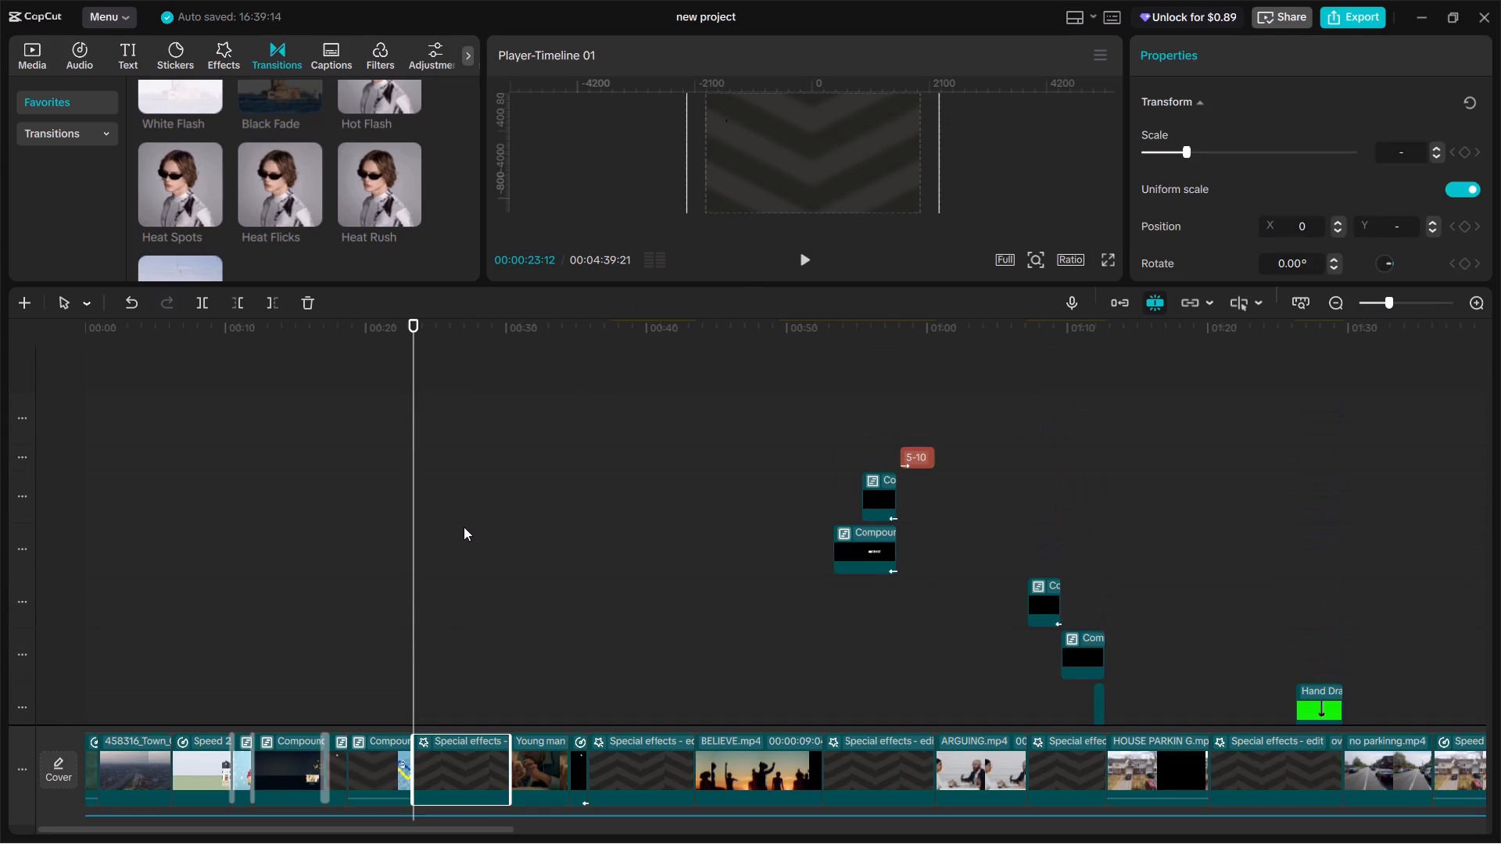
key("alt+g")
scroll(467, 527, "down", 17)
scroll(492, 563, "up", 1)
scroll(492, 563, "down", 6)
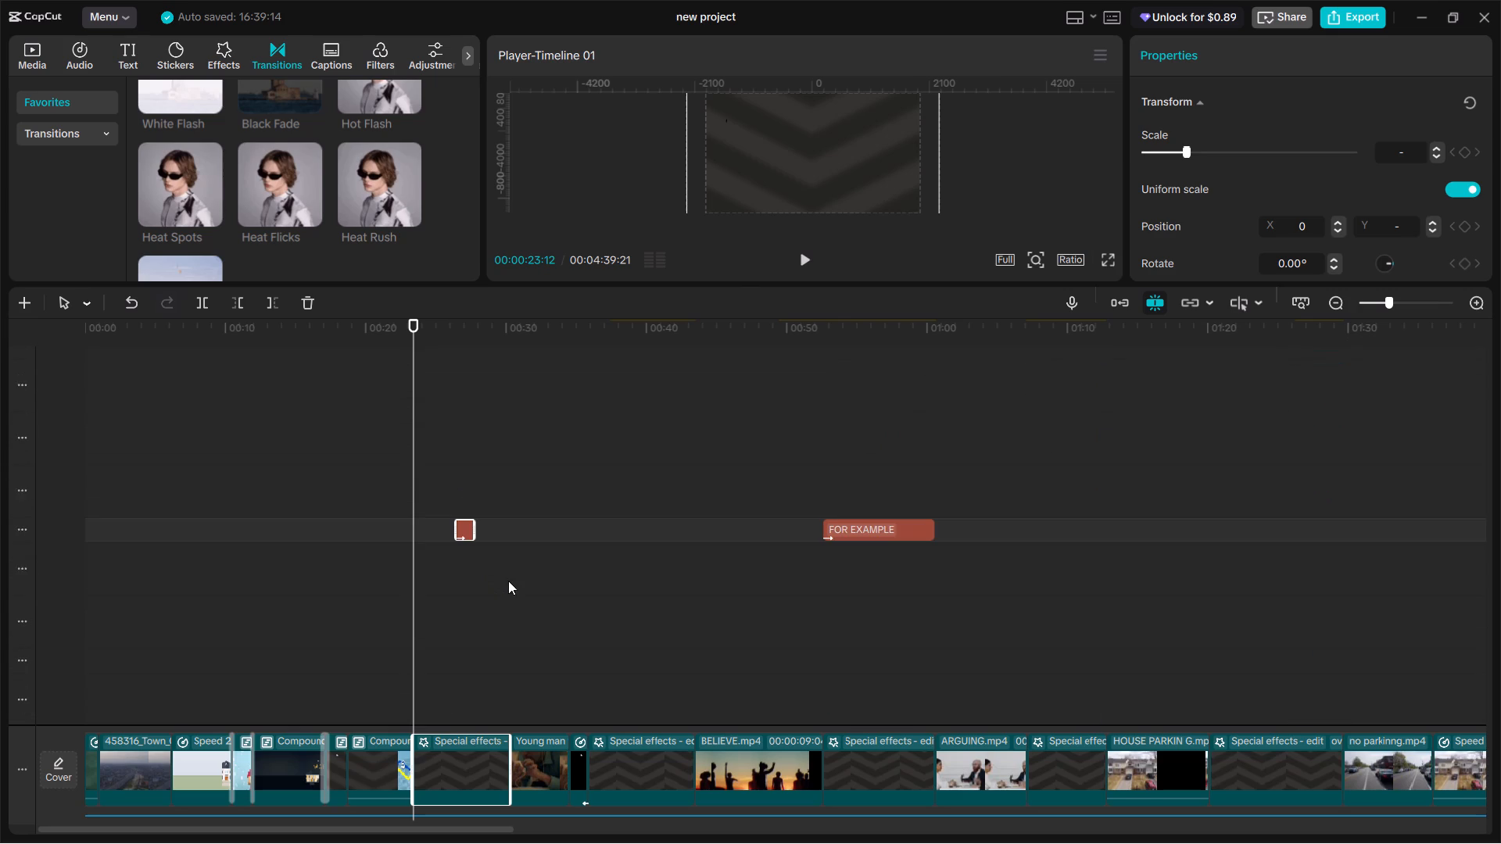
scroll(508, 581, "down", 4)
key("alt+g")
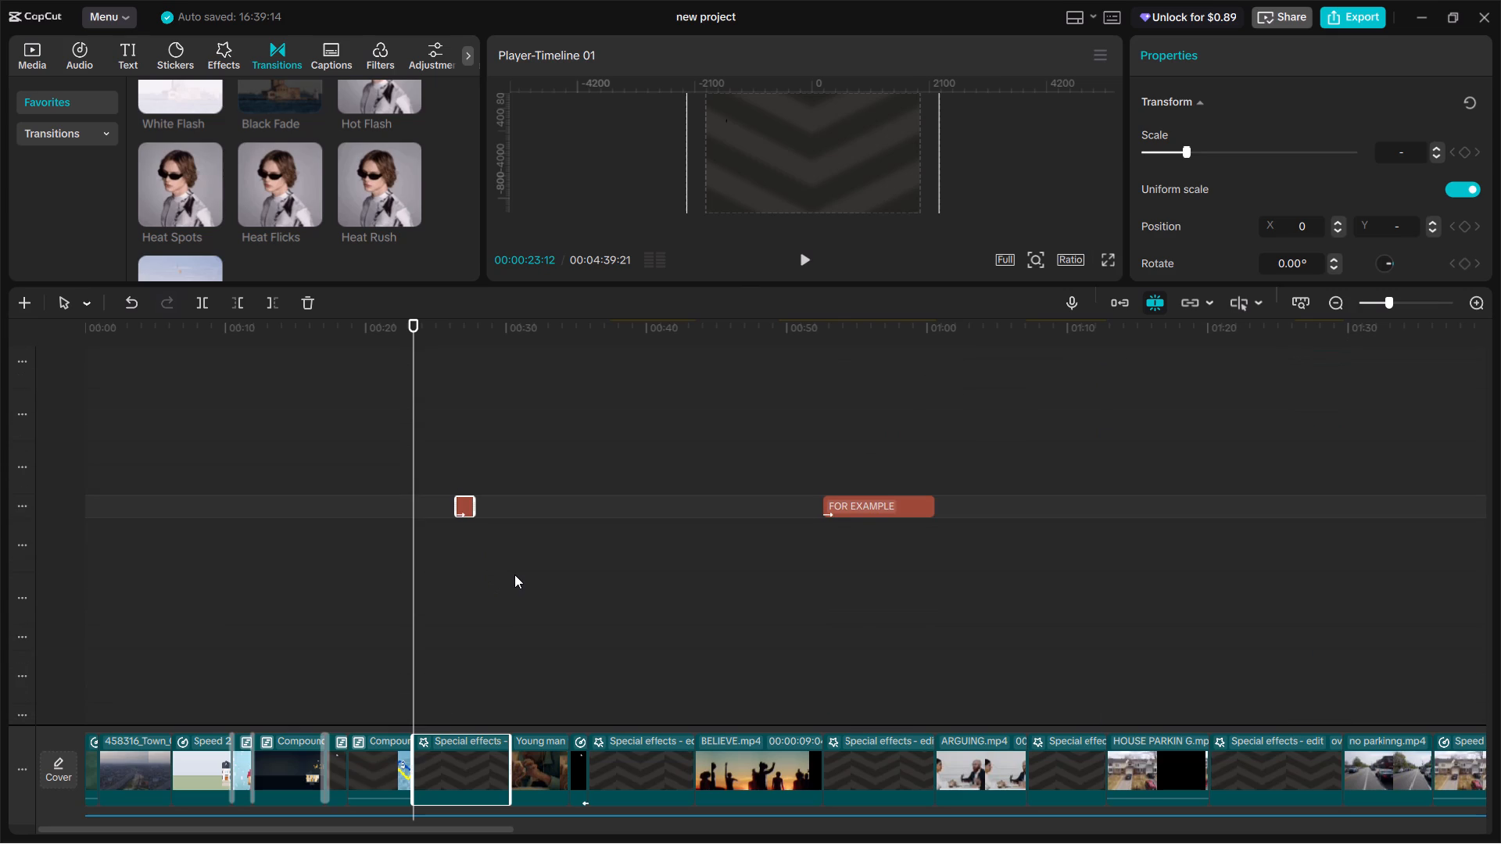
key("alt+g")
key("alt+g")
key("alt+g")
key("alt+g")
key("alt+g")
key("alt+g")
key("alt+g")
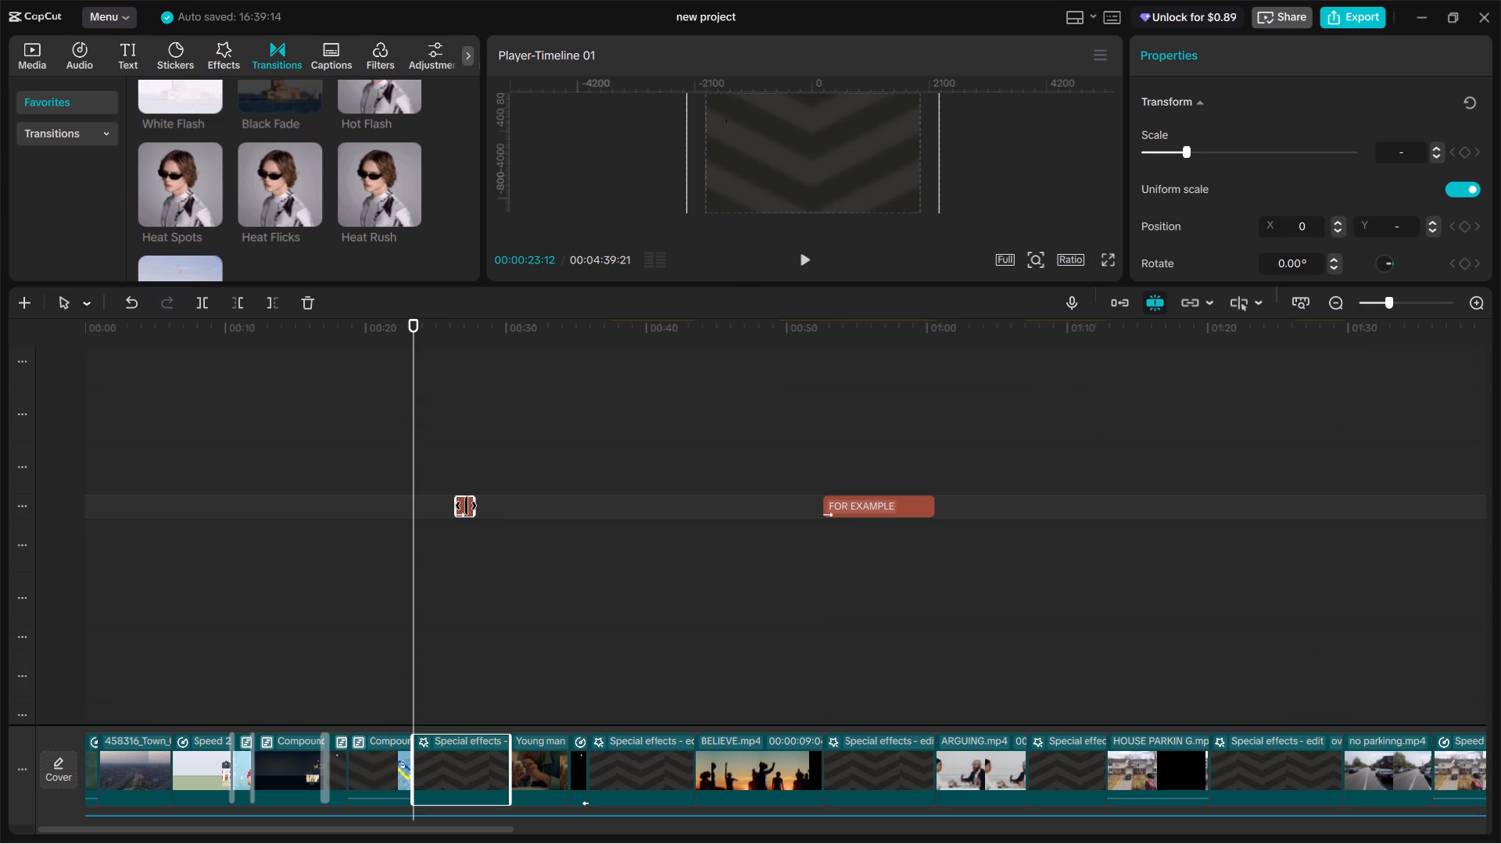
Break apart the selected compound overlays above the background clip and regroup the released clips as one compound clip.
right_click(466, 506)
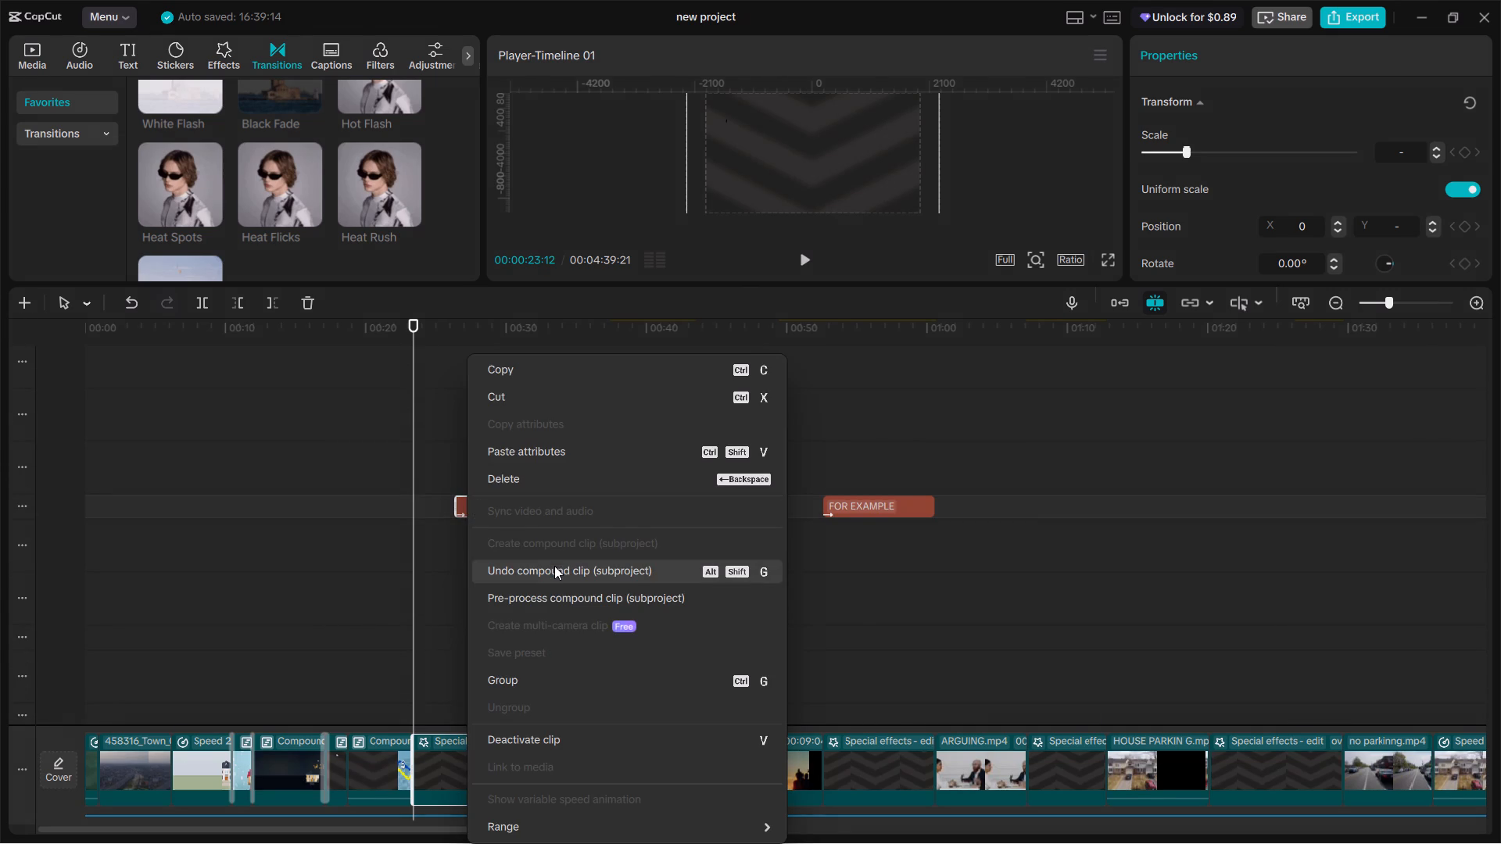
left_click(522, 565)
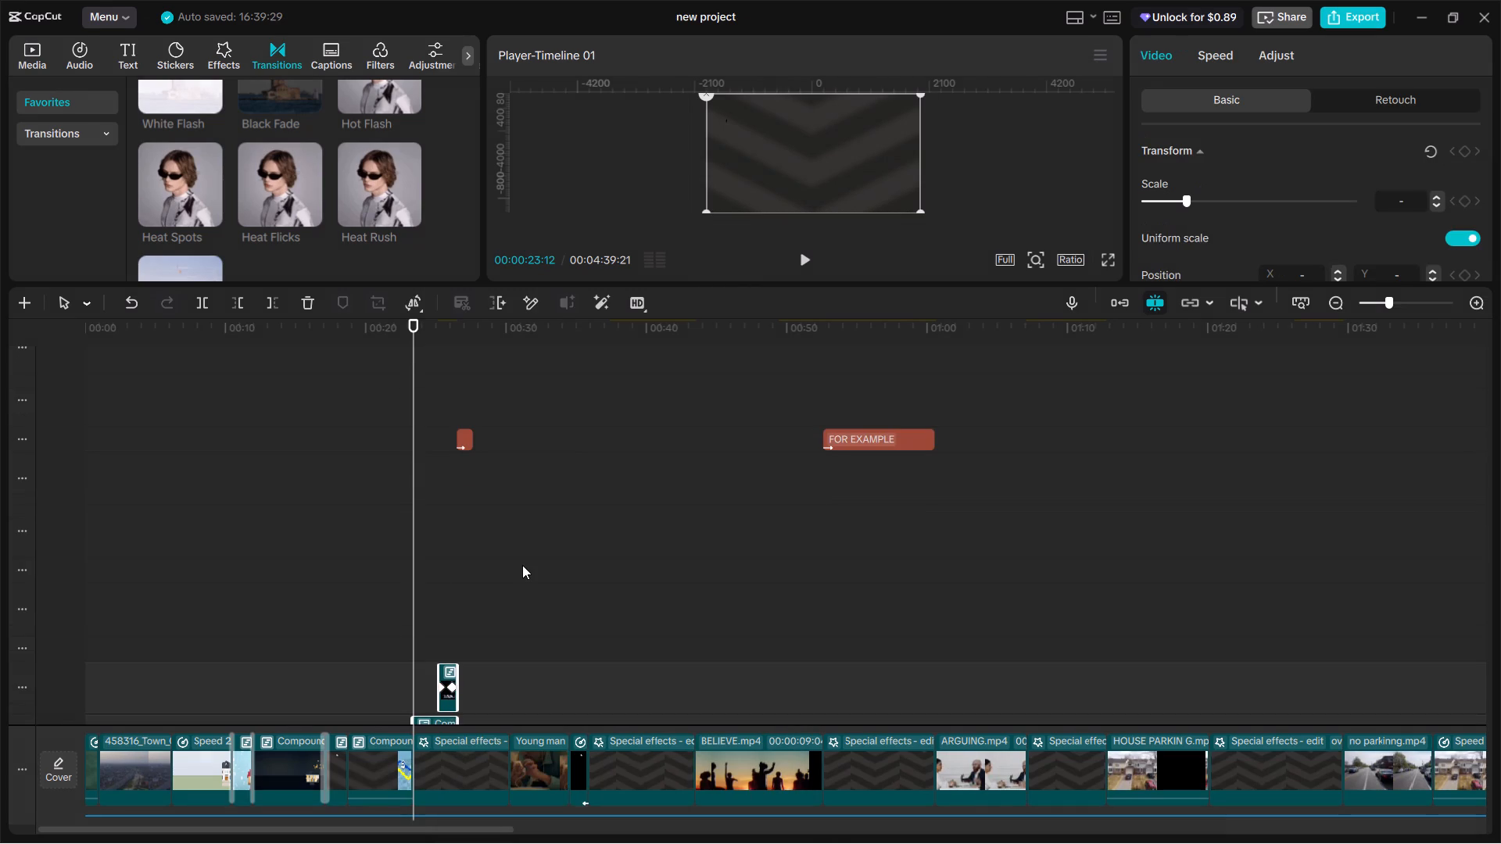
key("alt+g")
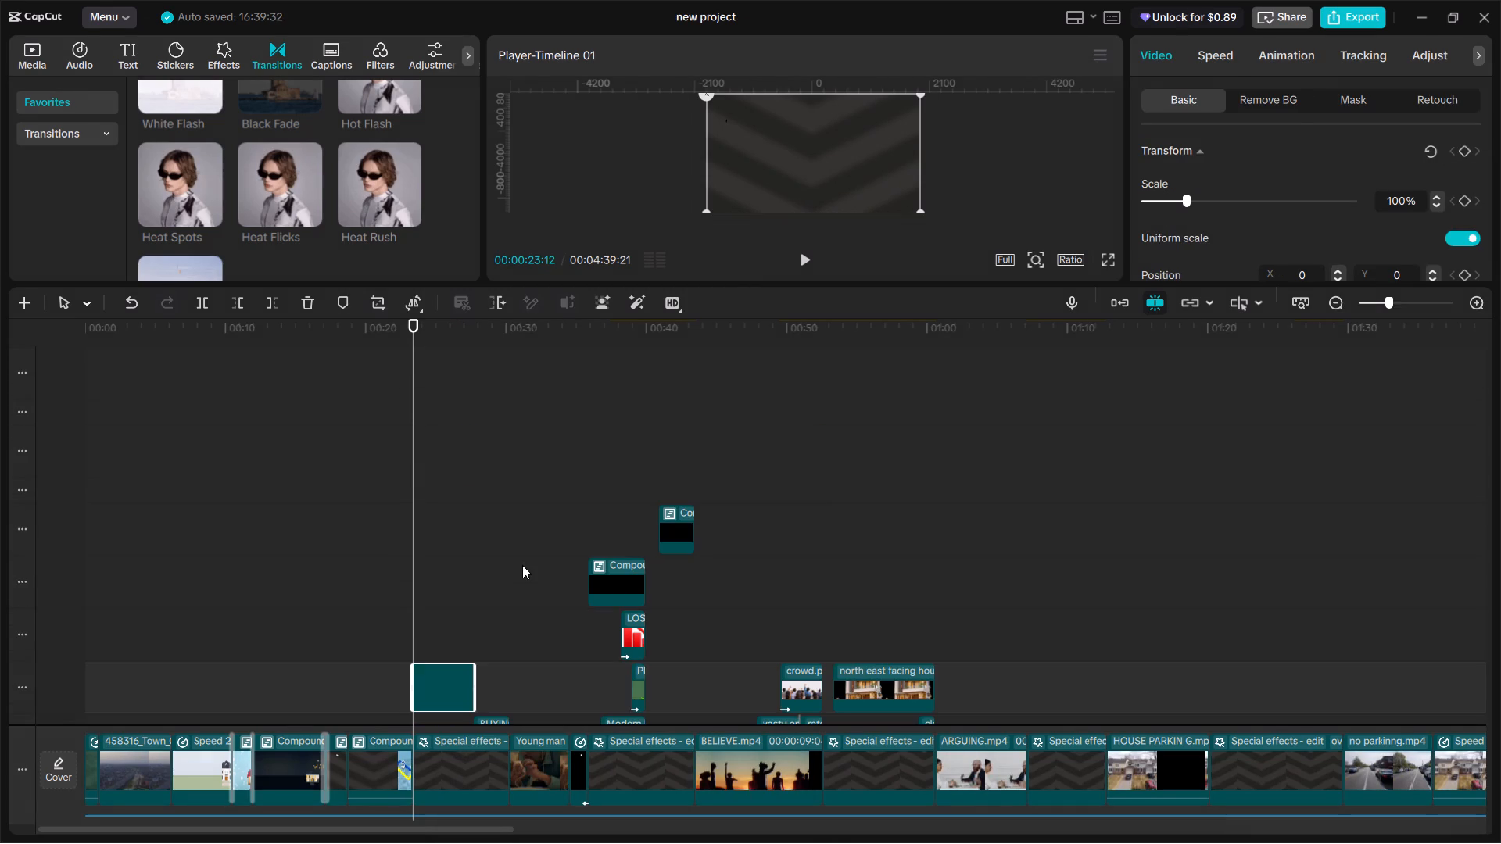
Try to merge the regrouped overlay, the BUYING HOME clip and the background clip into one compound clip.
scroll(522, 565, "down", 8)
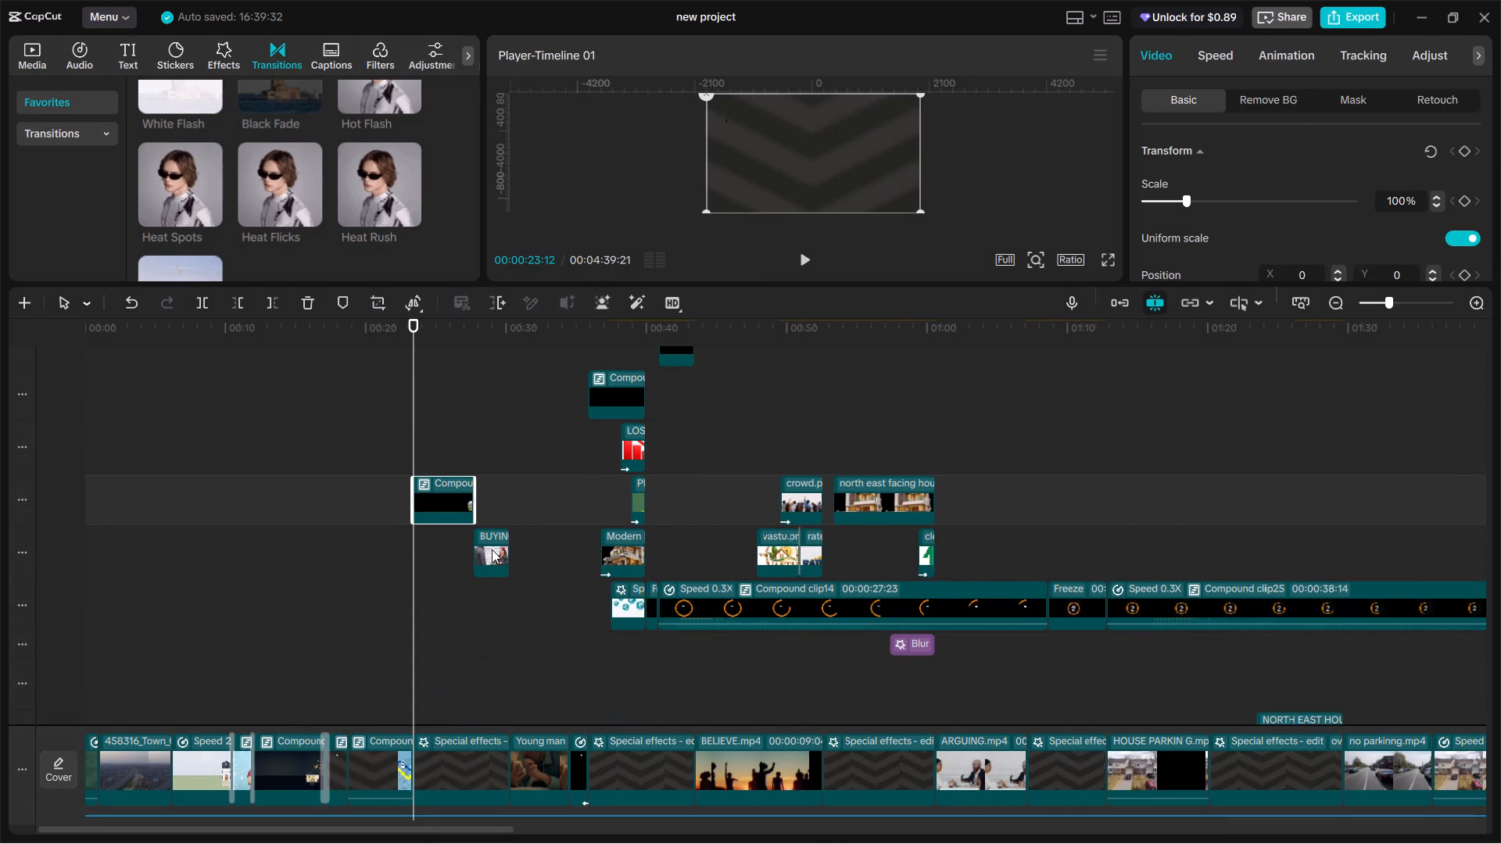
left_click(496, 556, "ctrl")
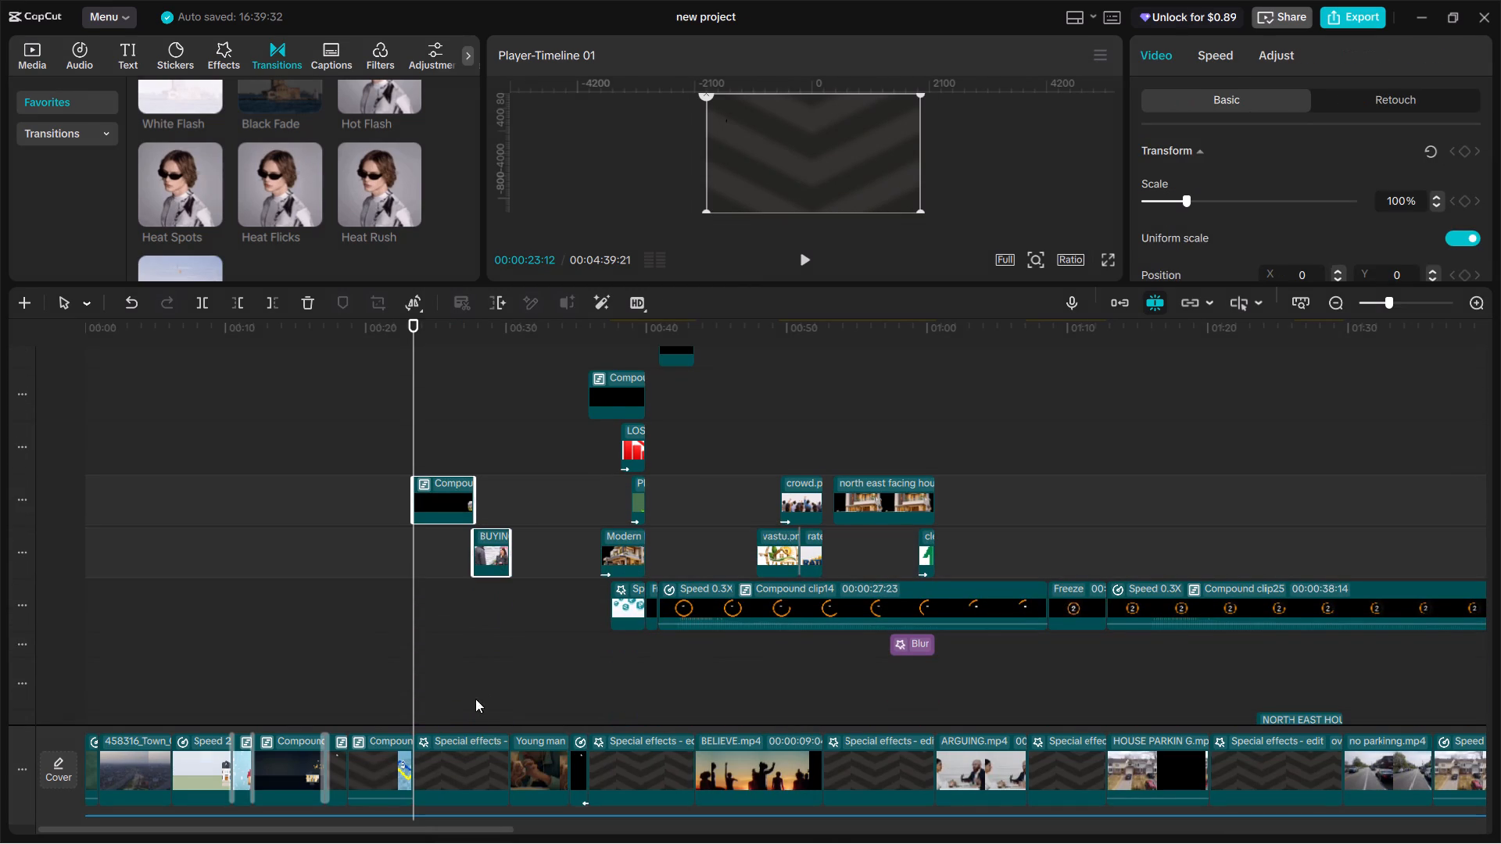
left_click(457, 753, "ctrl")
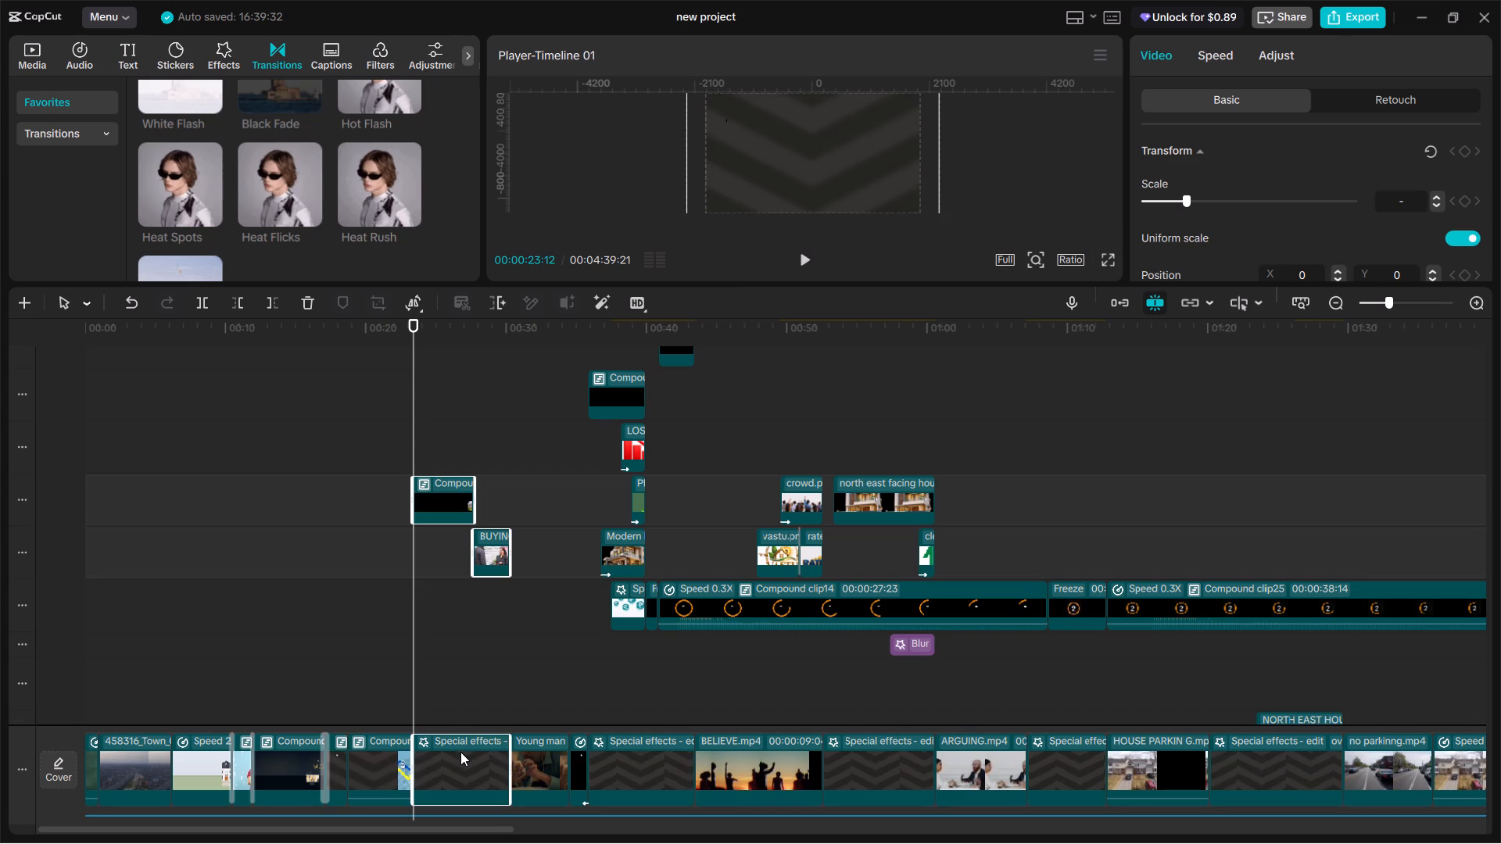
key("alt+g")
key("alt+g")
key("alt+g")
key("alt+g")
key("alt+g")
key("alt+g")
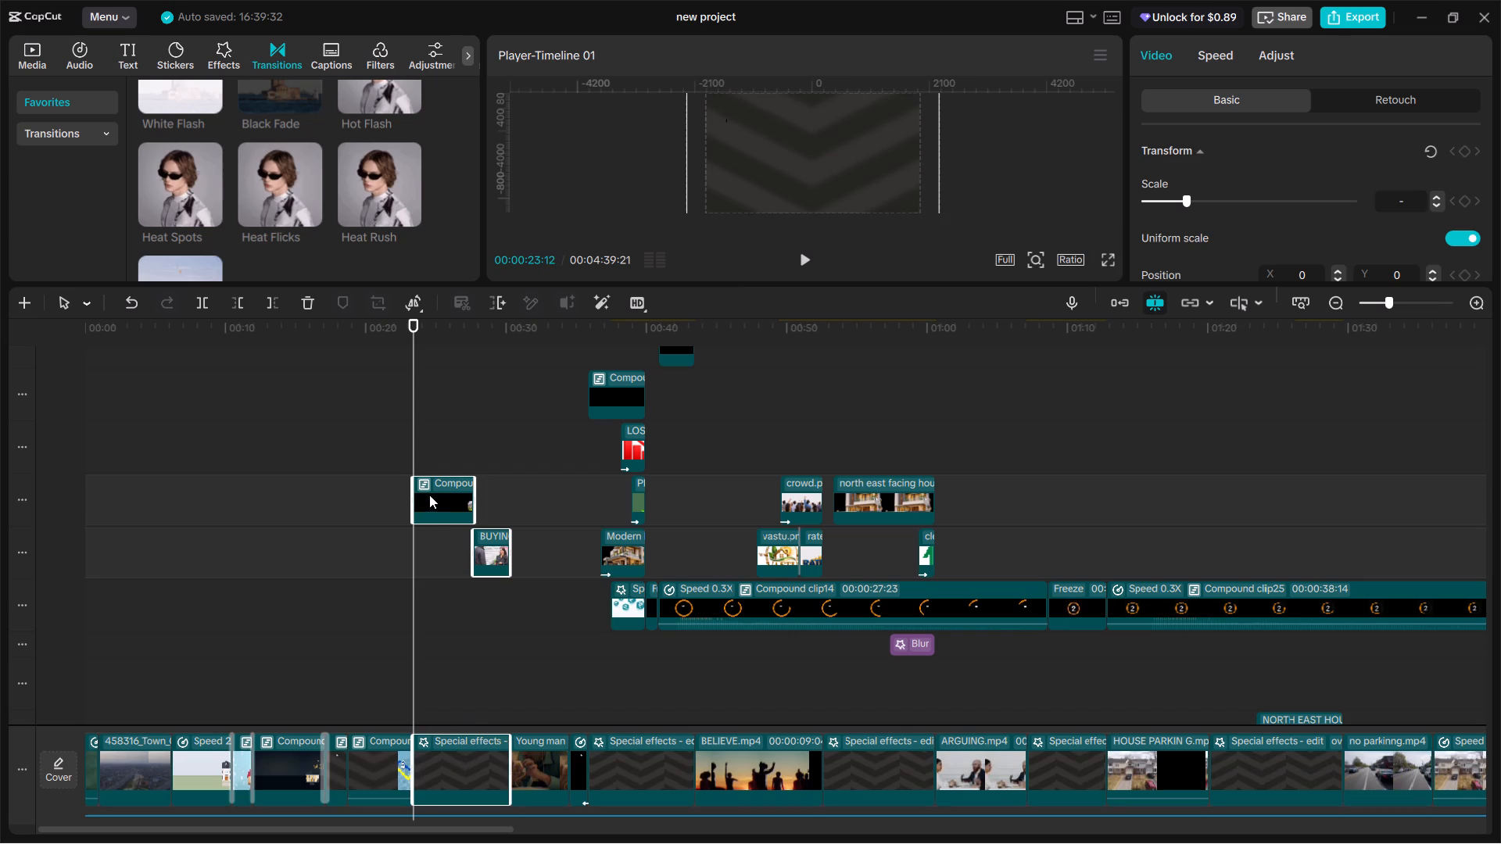
Merge only the BUYING HOME overlay and the background clip beneath it into a compound clip on the main track.
left_click(430, 495)
left_click(447, 495)
left_click(495, 560)
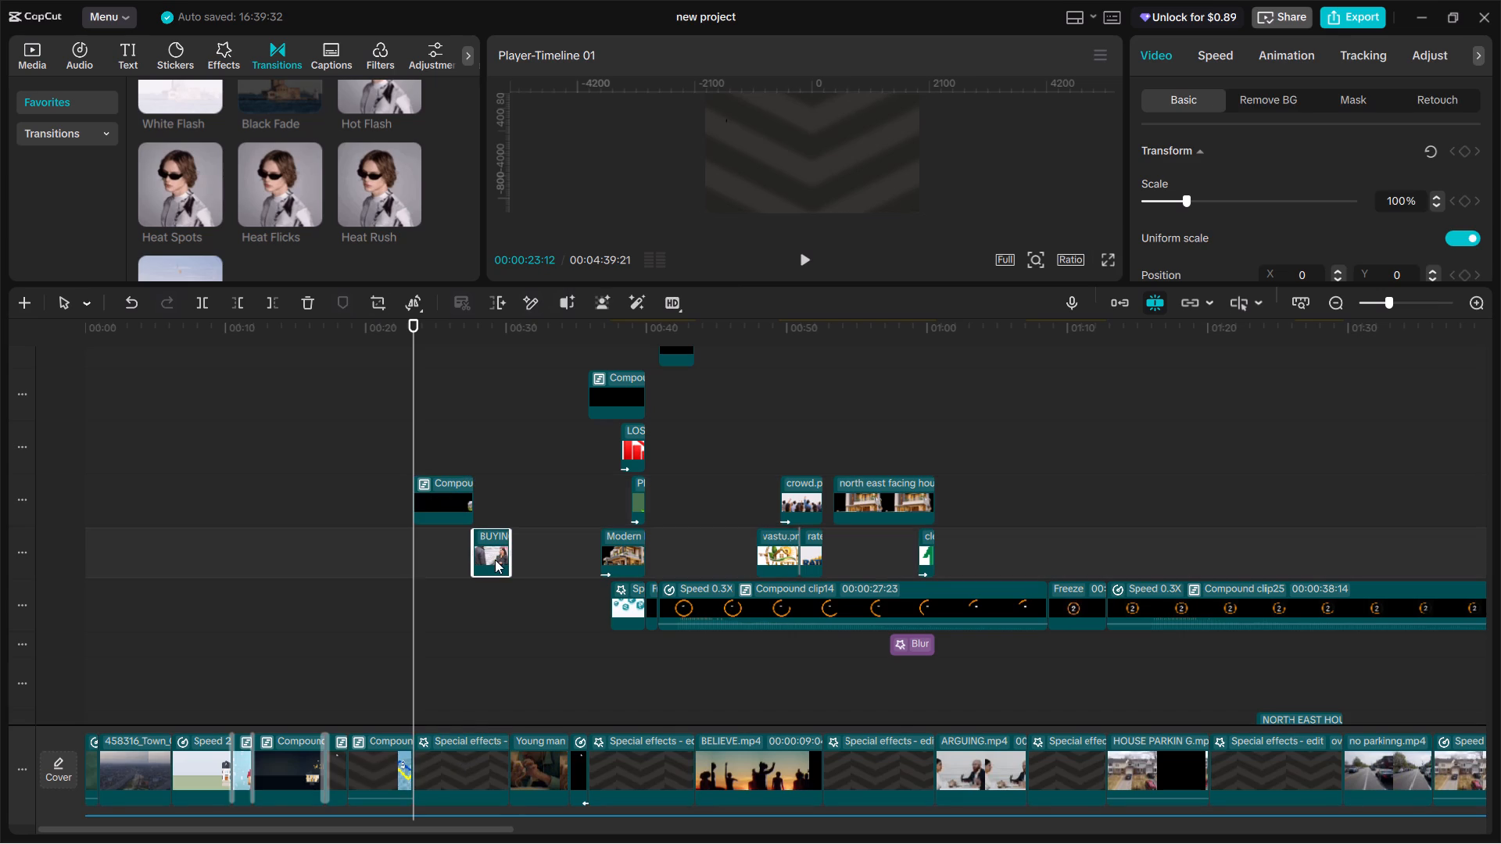
left_click(465, 750, "ctrl")
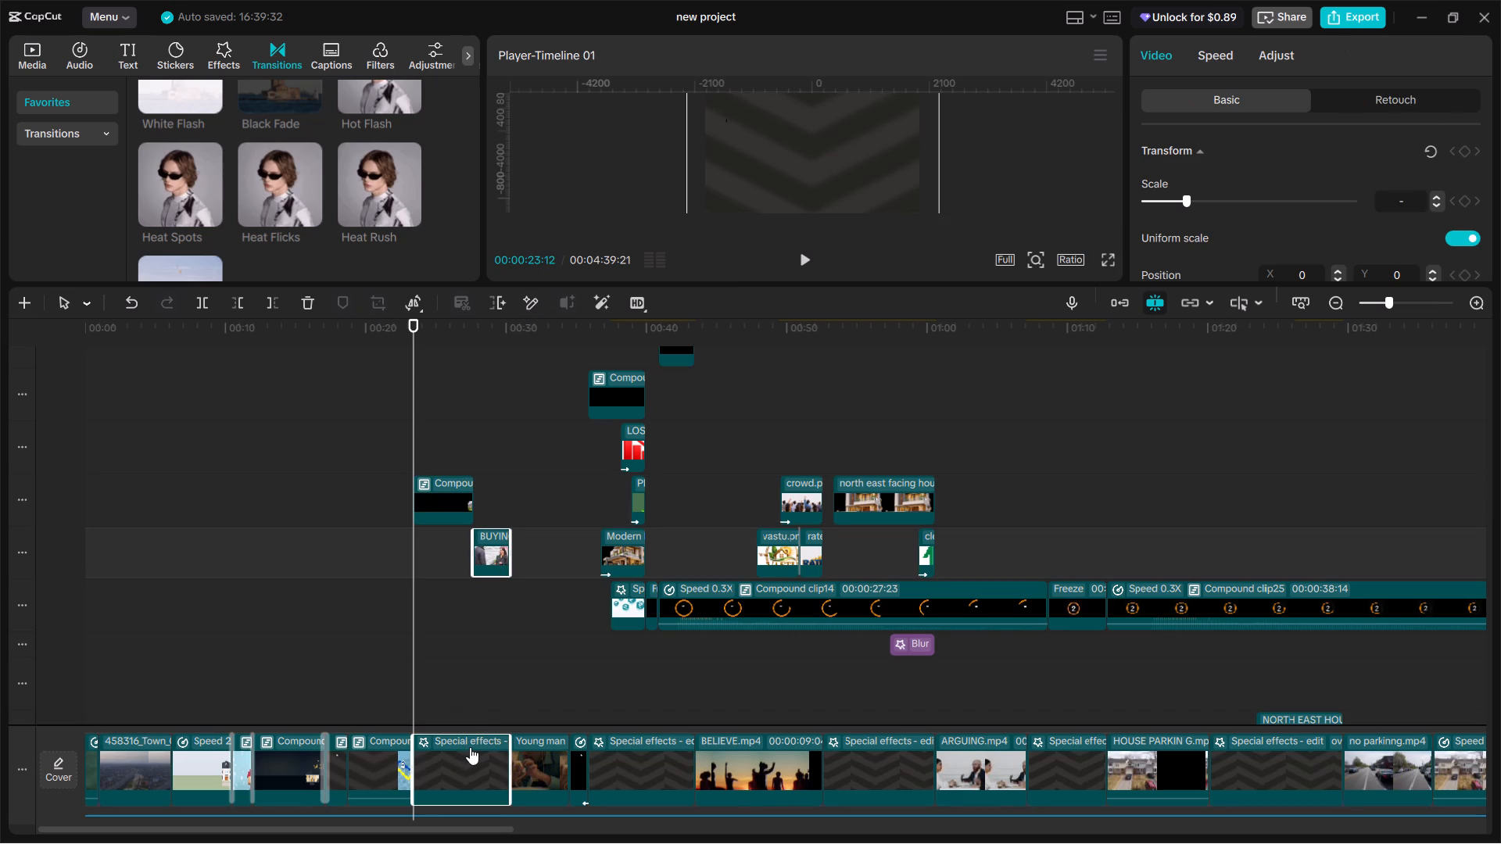
key("alt+g")
scroll(478, 738, "down", 20)
scroll(478, 738, "down", 9)
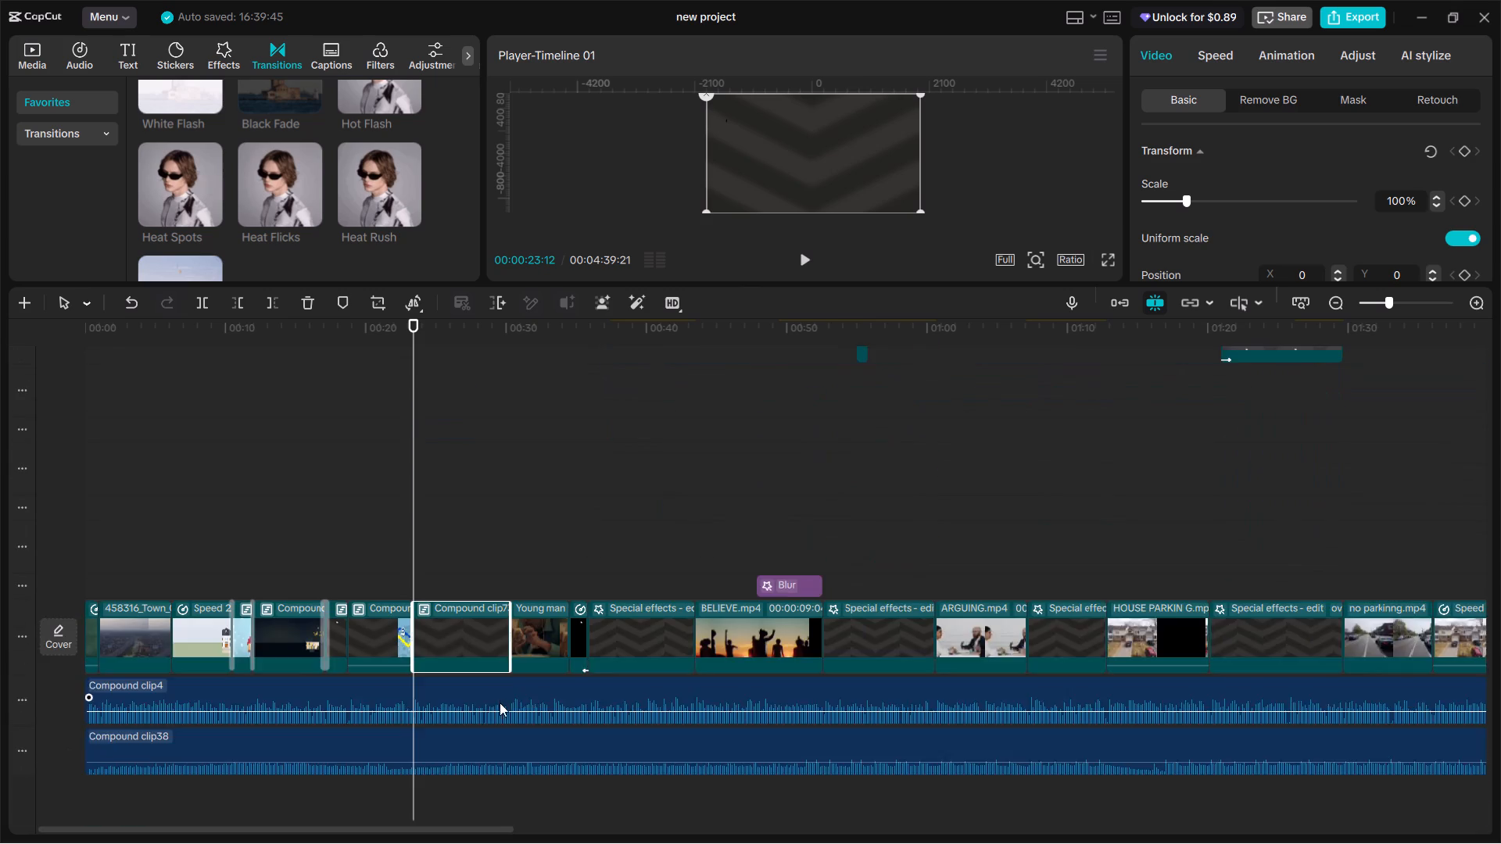
Merge the KOI text overlay with the background and BUYING HOME compound clip into a new compound clip.
scroll(500, 695, "up", 20)
scroll(500, 695, "up", 20)
scroll(500, 695, "up", 2)
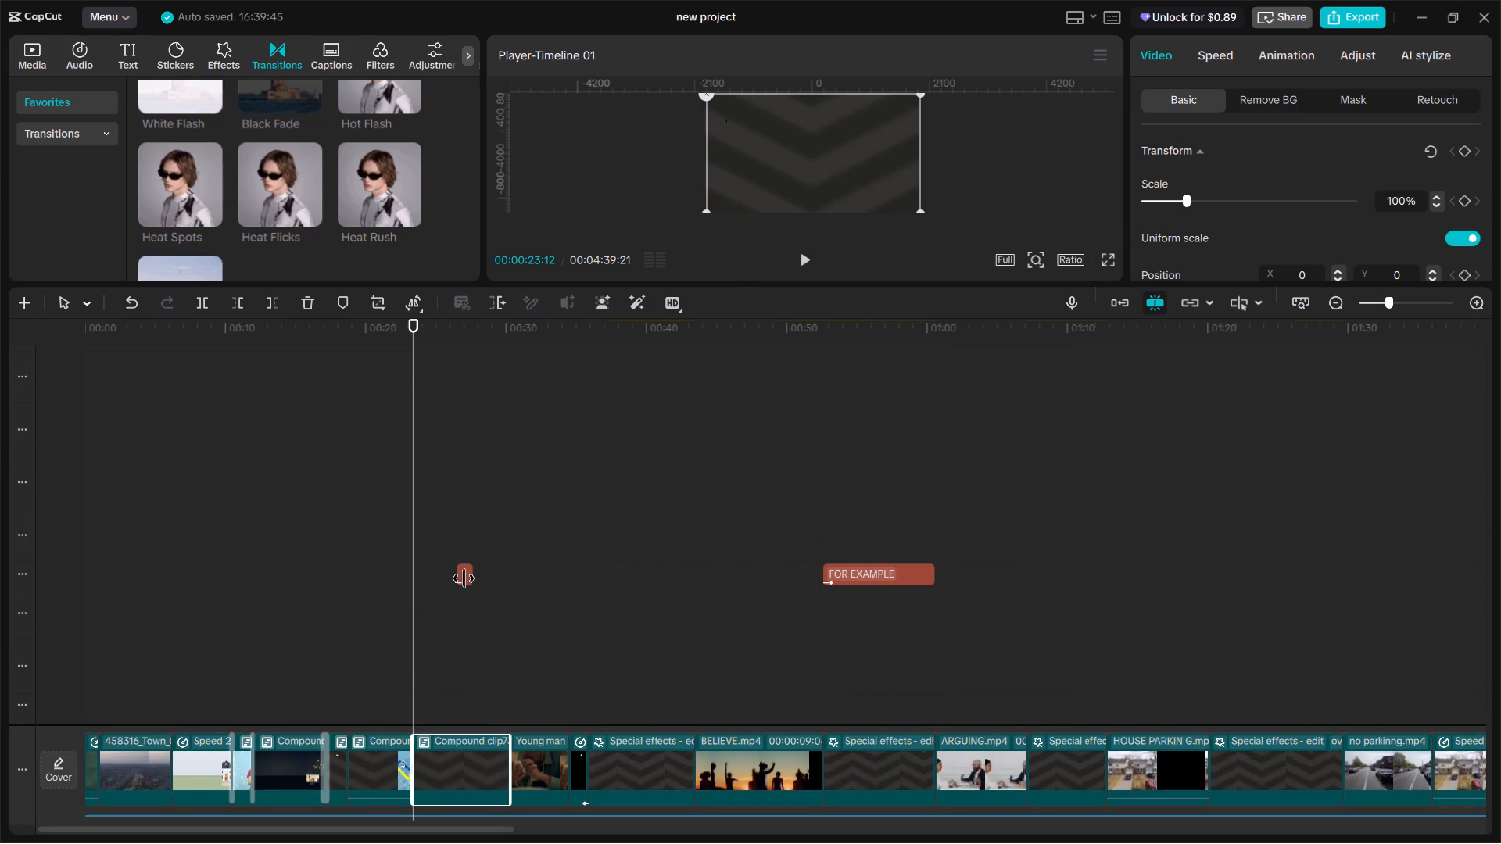
left_click(464, 578, "ctrl")
key("alt+g")
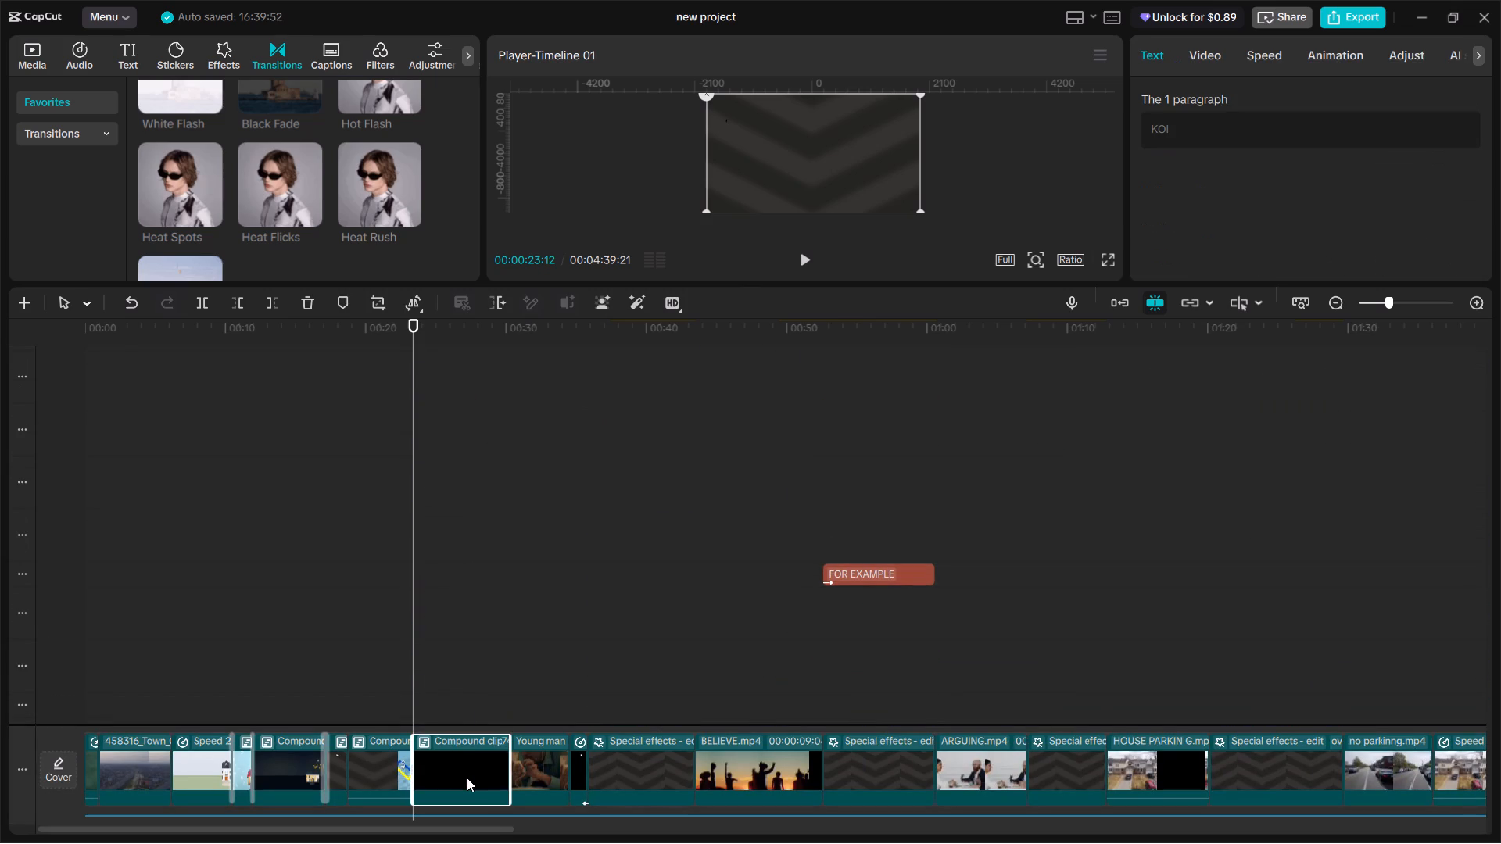
Play the merged section from just before its opening cut through to the BUYING HOME footage, and check where that footage starts.
scroll(467, 681, "down", 9)
scroll(468, 680, "up", 9)
scroll(475, 682, "down", 1)
scroll(475, 682, "up", 20)
scroll(475, 682, "up", 15)
scroll(485, 677, "down", 7)
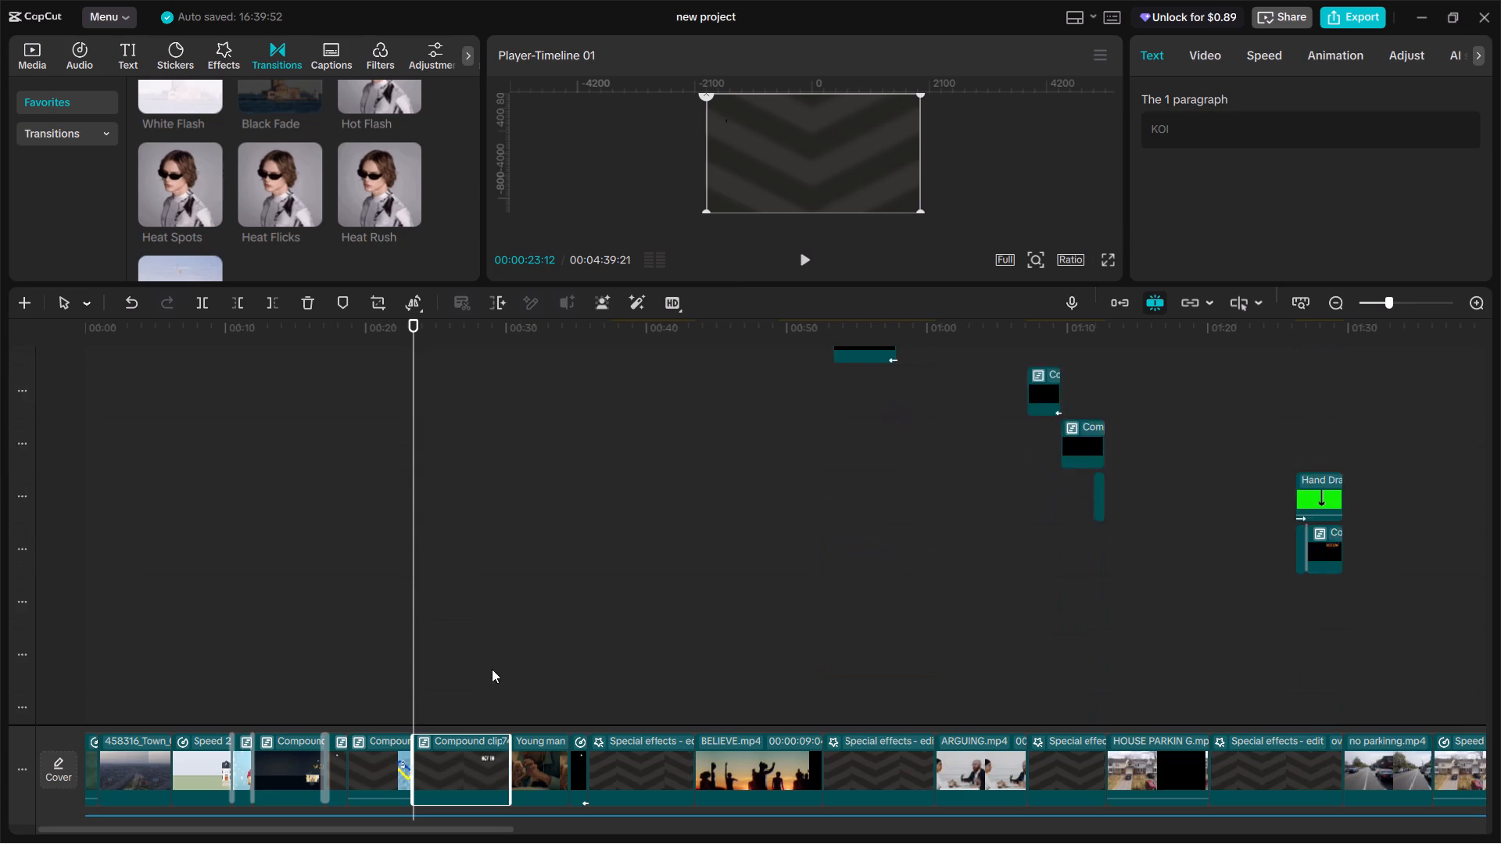
scroll(492, 669, "down", 20)
scroll(492, 669, "down", 20)
scroll(492, 669, "down", 20)
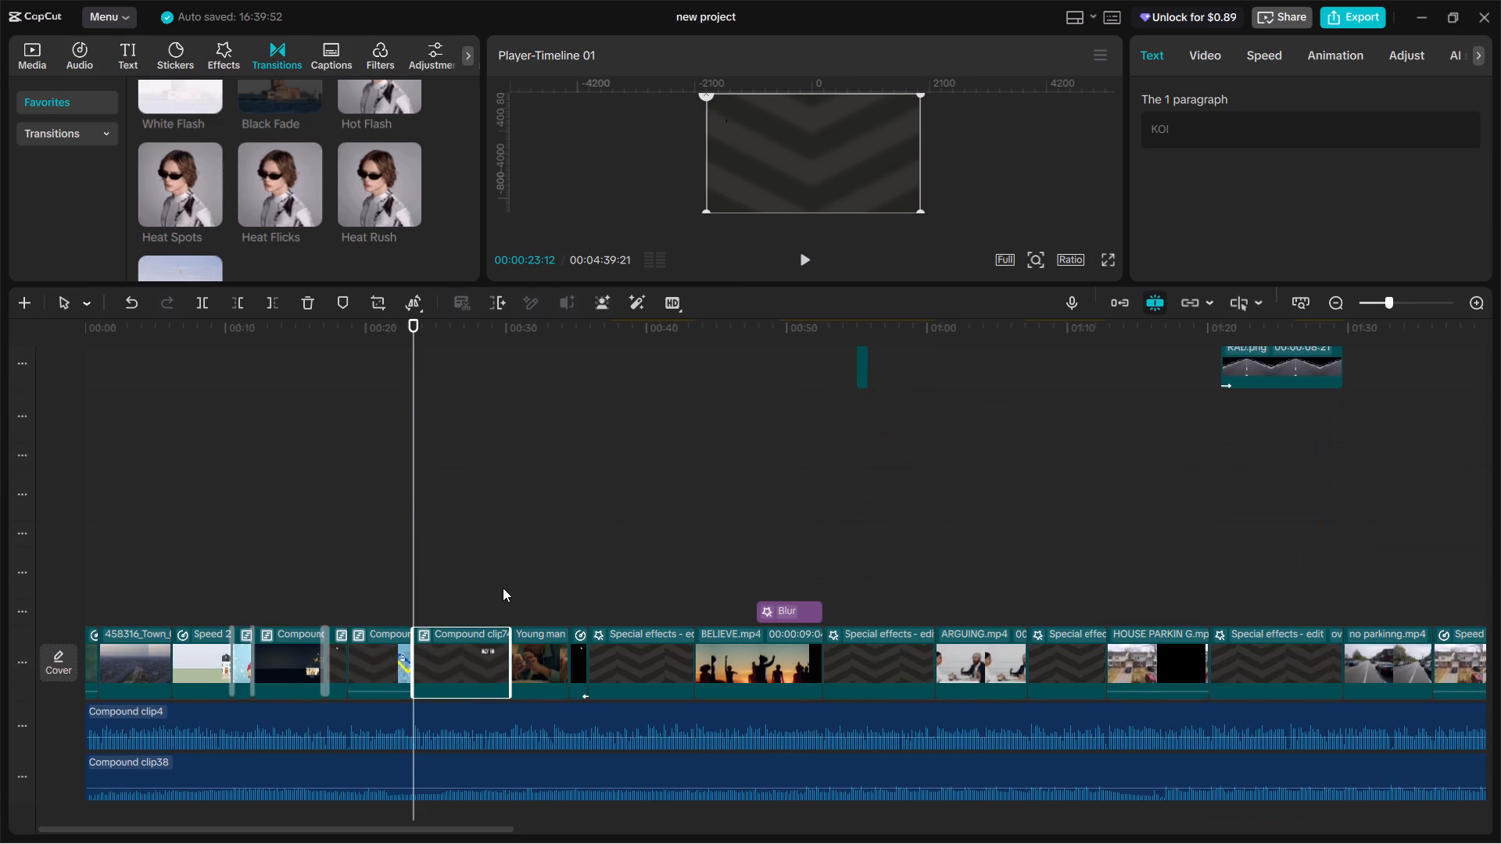
key("space")
left_click(421, 563)
left_click(414, 560)
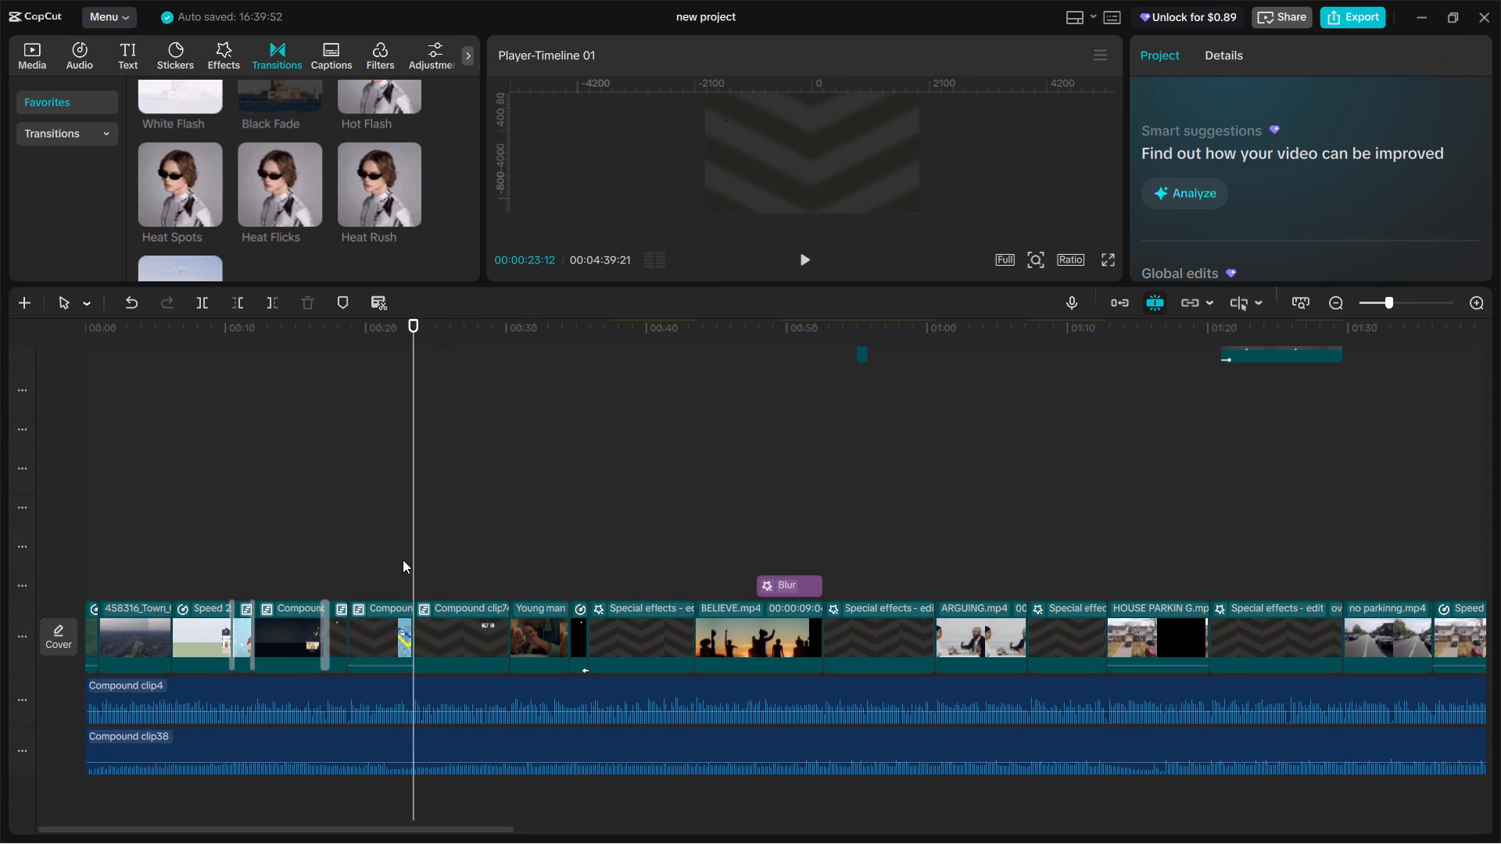
left_click(403, 560)
key("space")
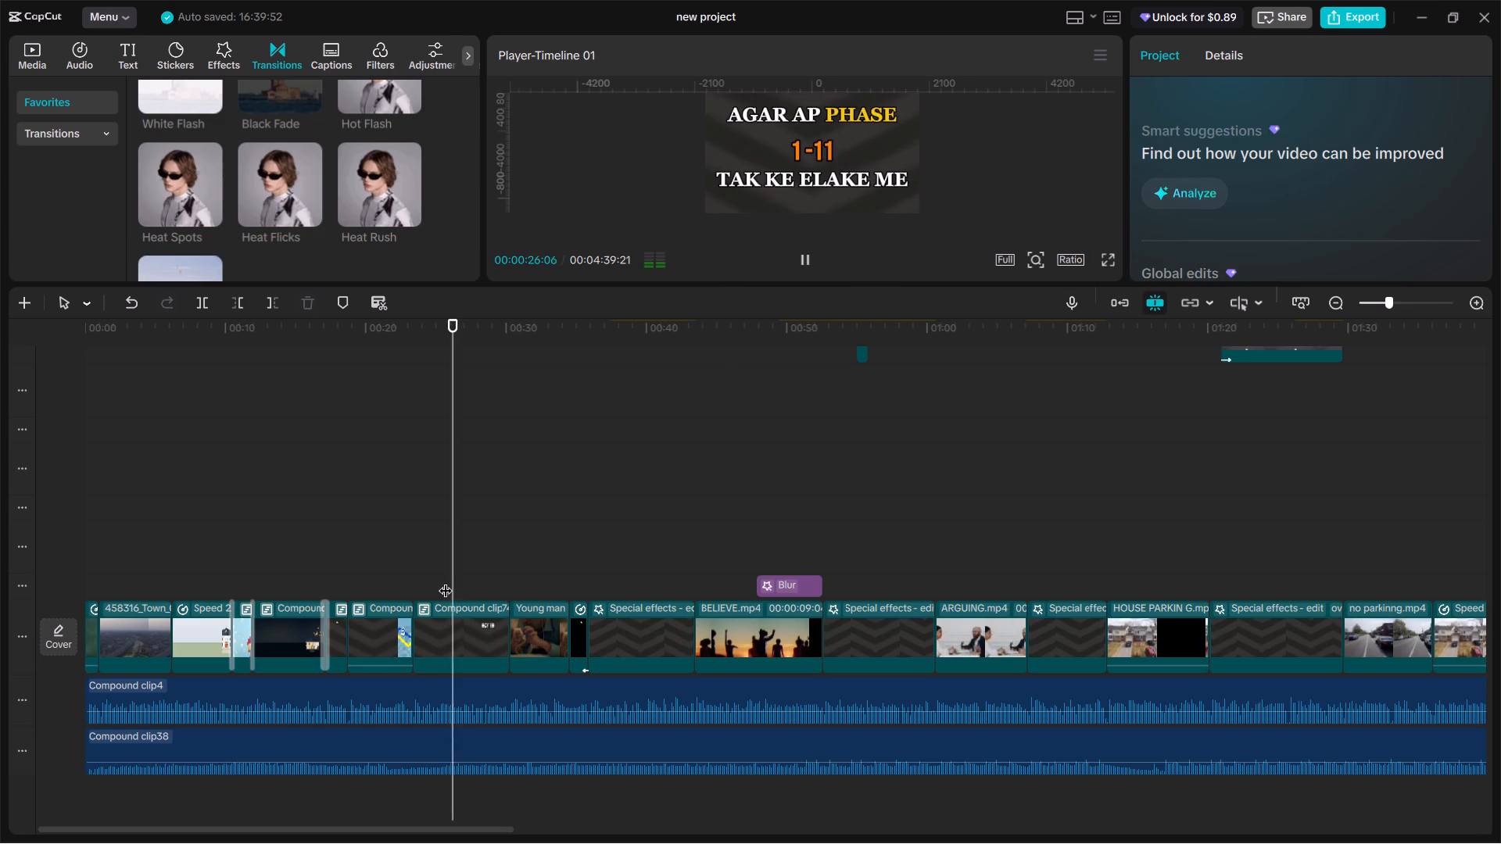
key("space")
key("space")
key("space")
key("space")
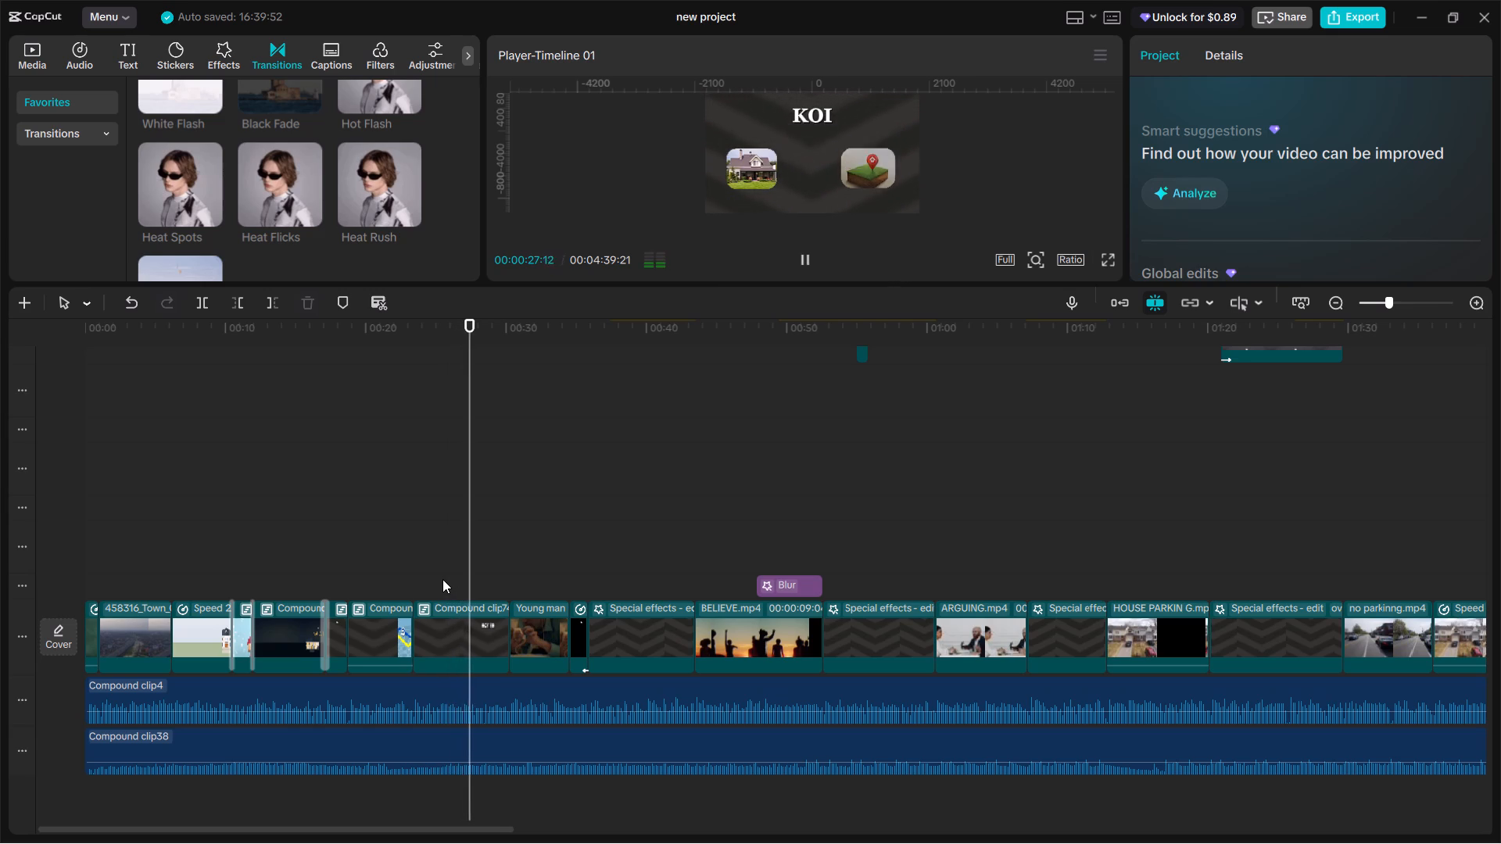
key("space")
key("space")
key("space")
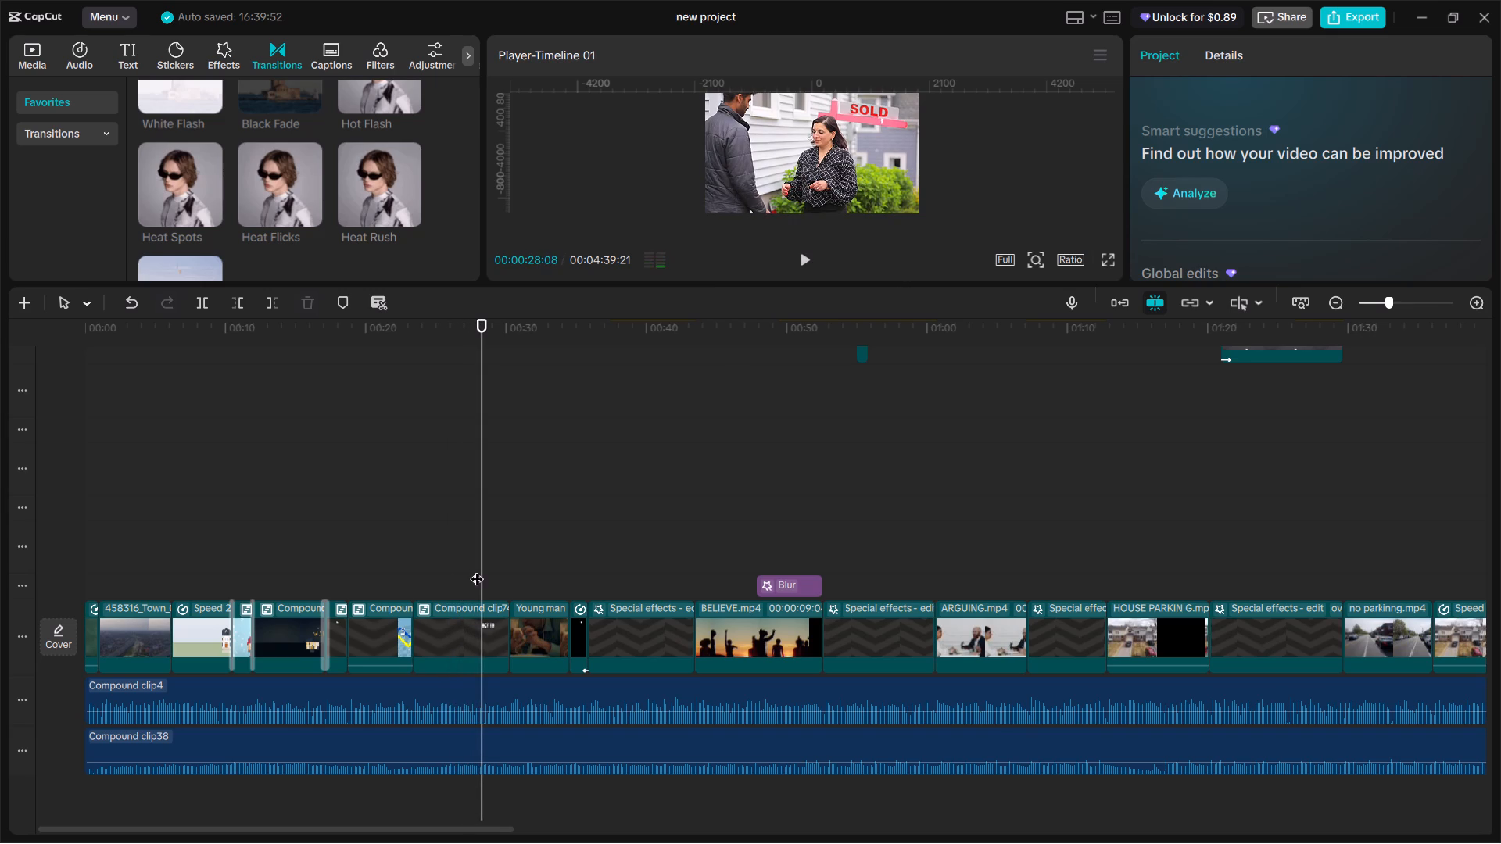
left_click(476, 569)
left_click(476, 569)
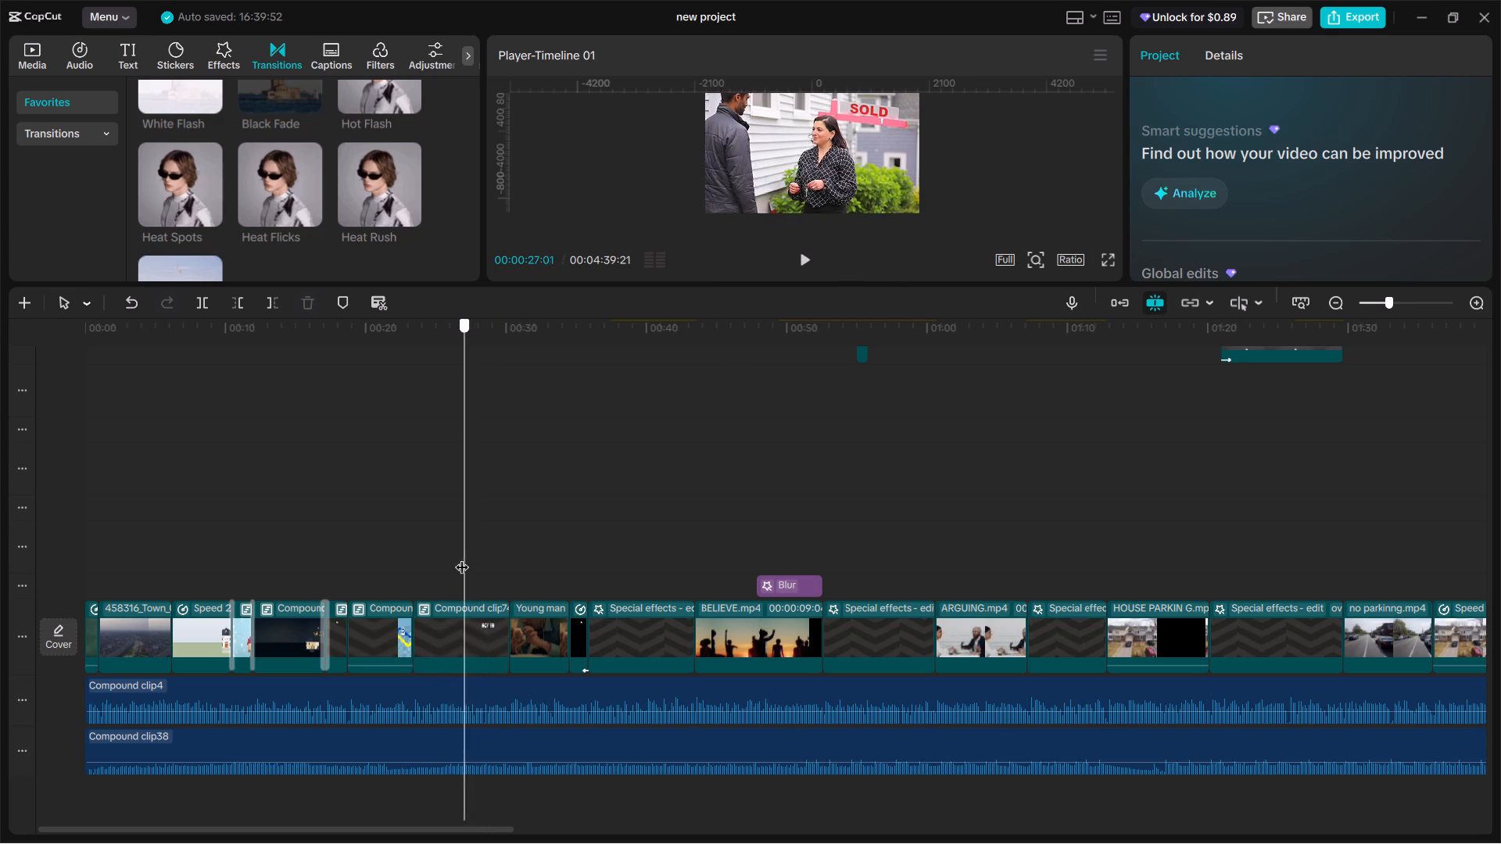
Inside the nested compound clip, split the background where BUYING HOME.mp4 begins and delete the part beneath that clip.
double_click(482, 636)
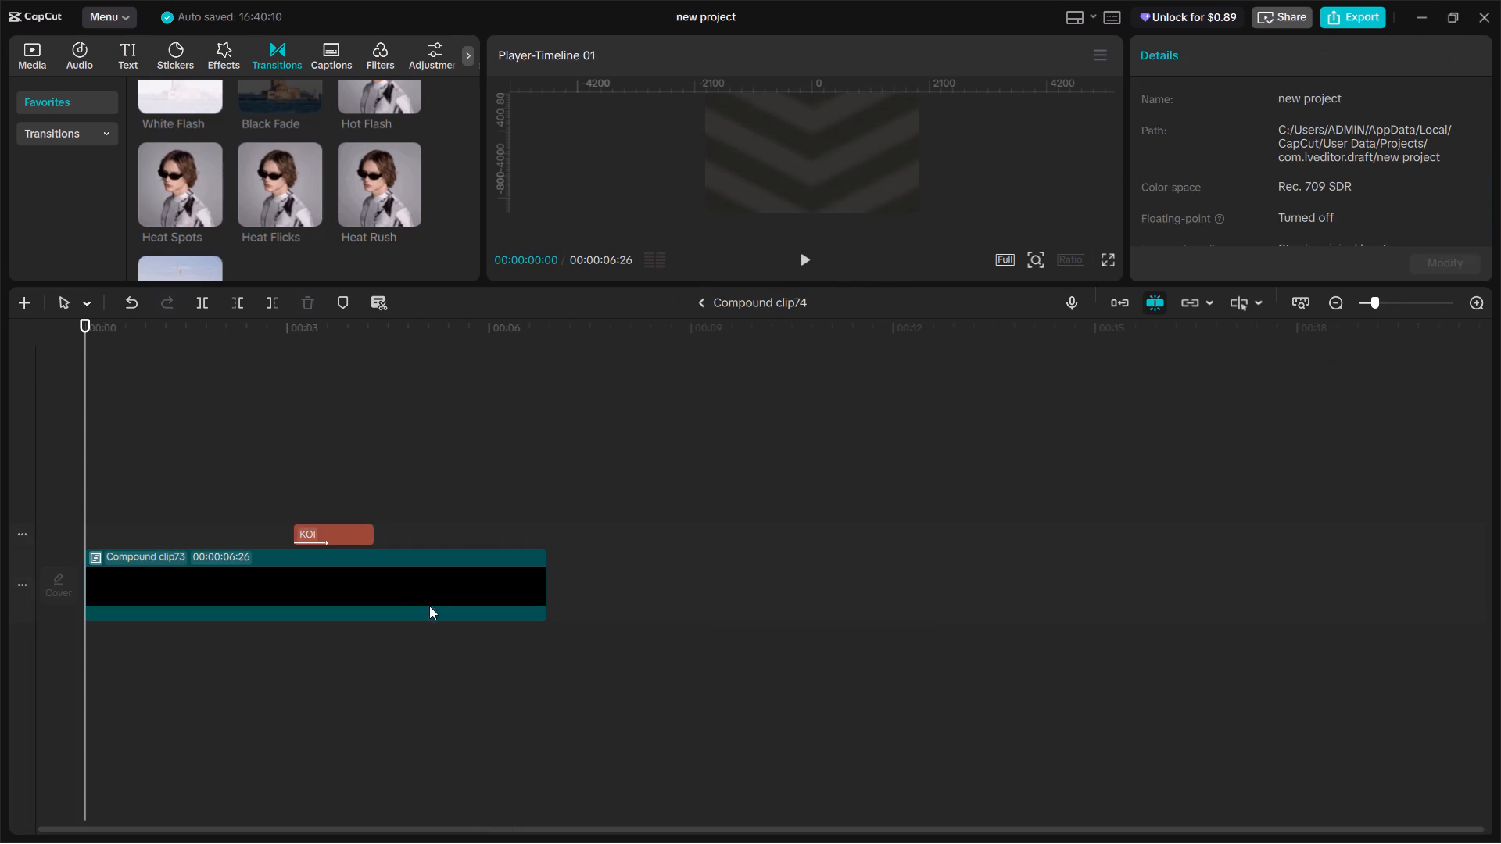
double_click(362, 588)
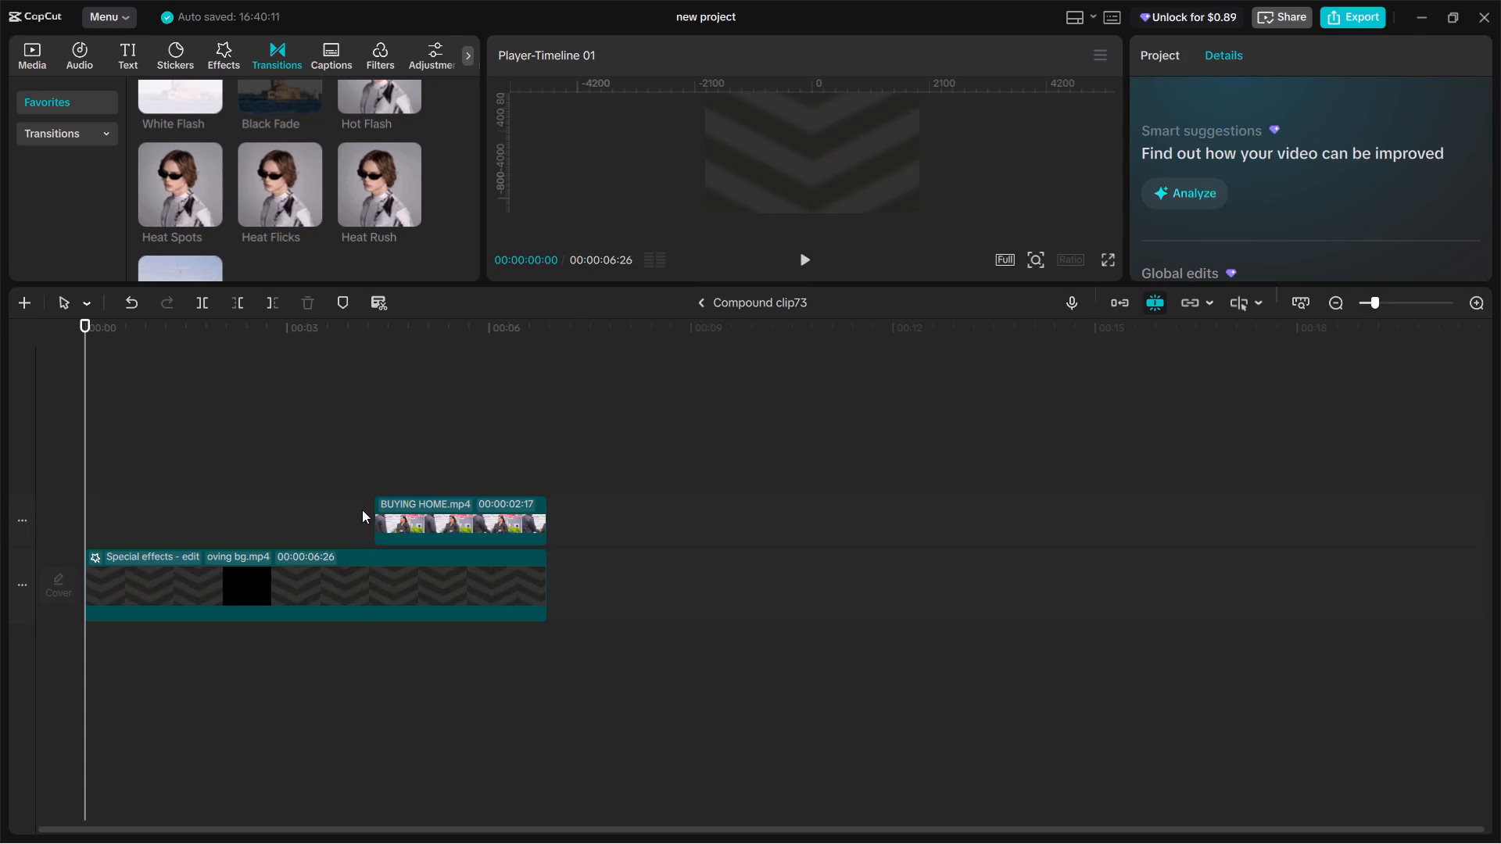
double_click(362, 485)
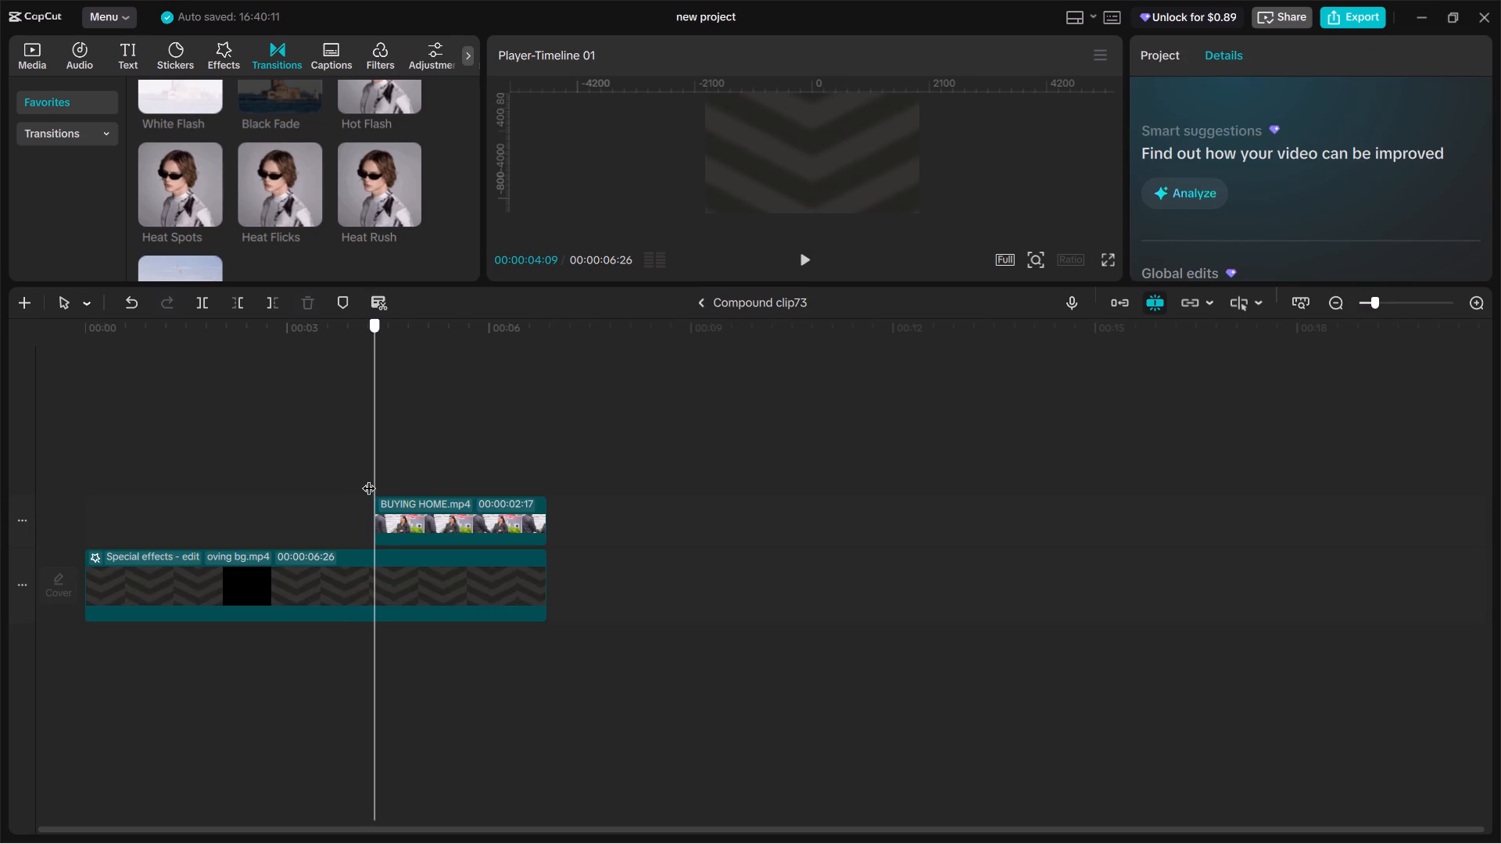
left_click(369, 478)
left_click(396, 570)
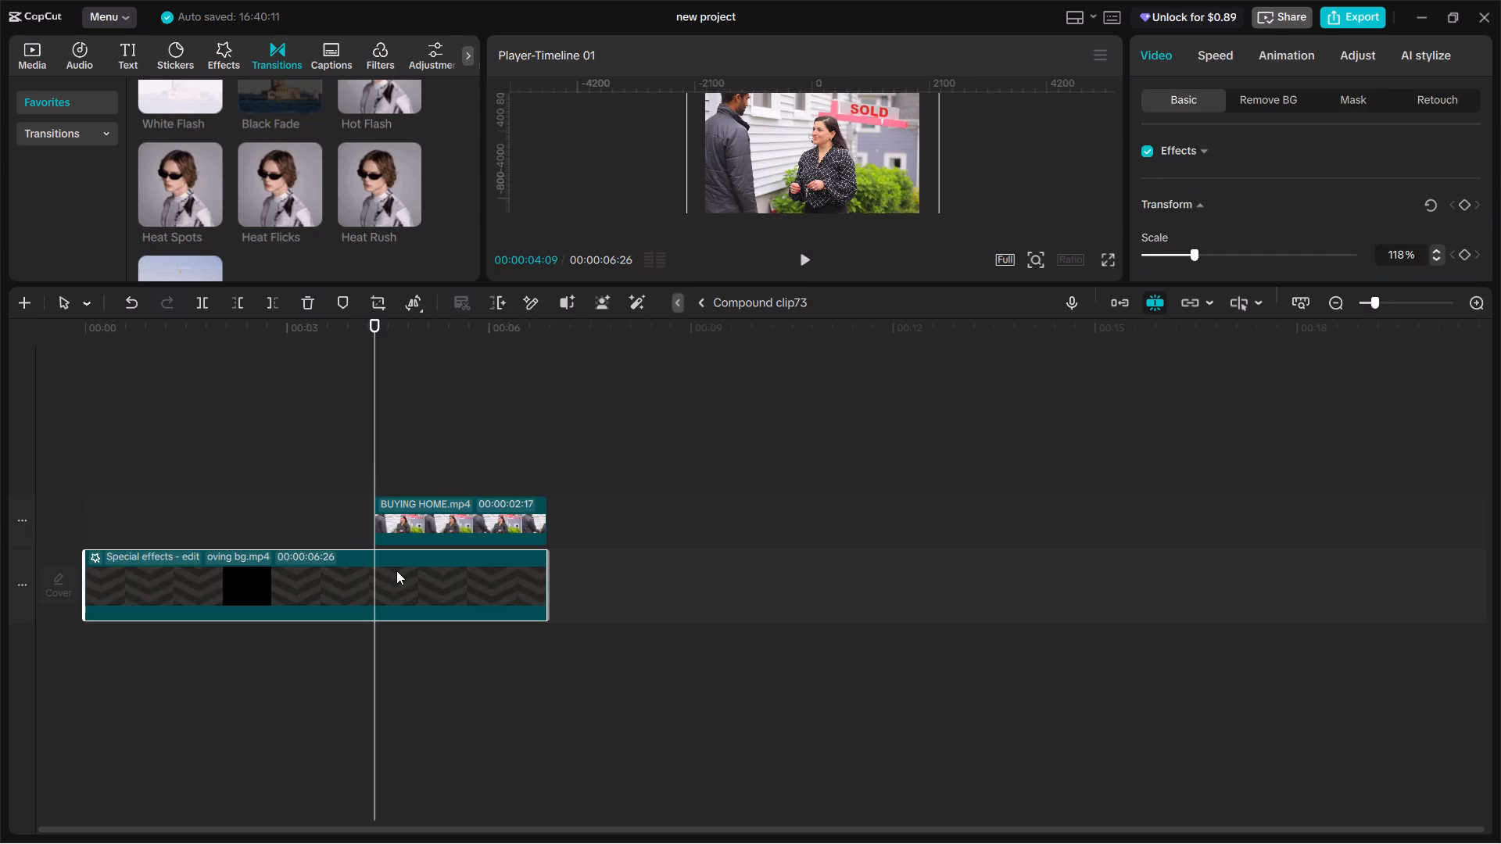
key("ctrl+b")
key("BackSpace")
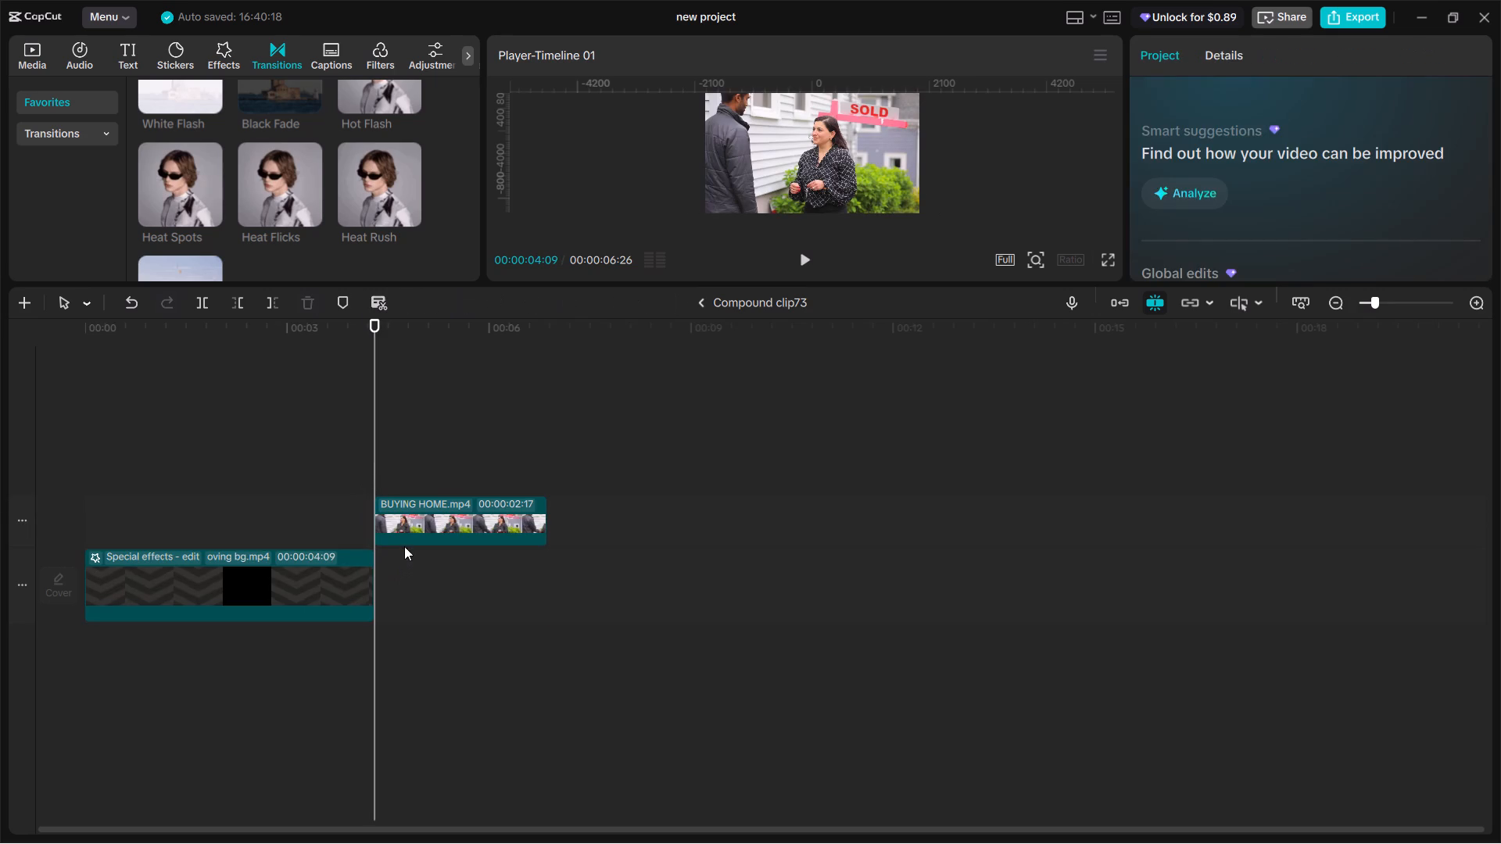
Move BUYING HOME.mp4 down onto the main track, directly after the trimmed background clip.
left_click_drag(410, 520, 407, 580)
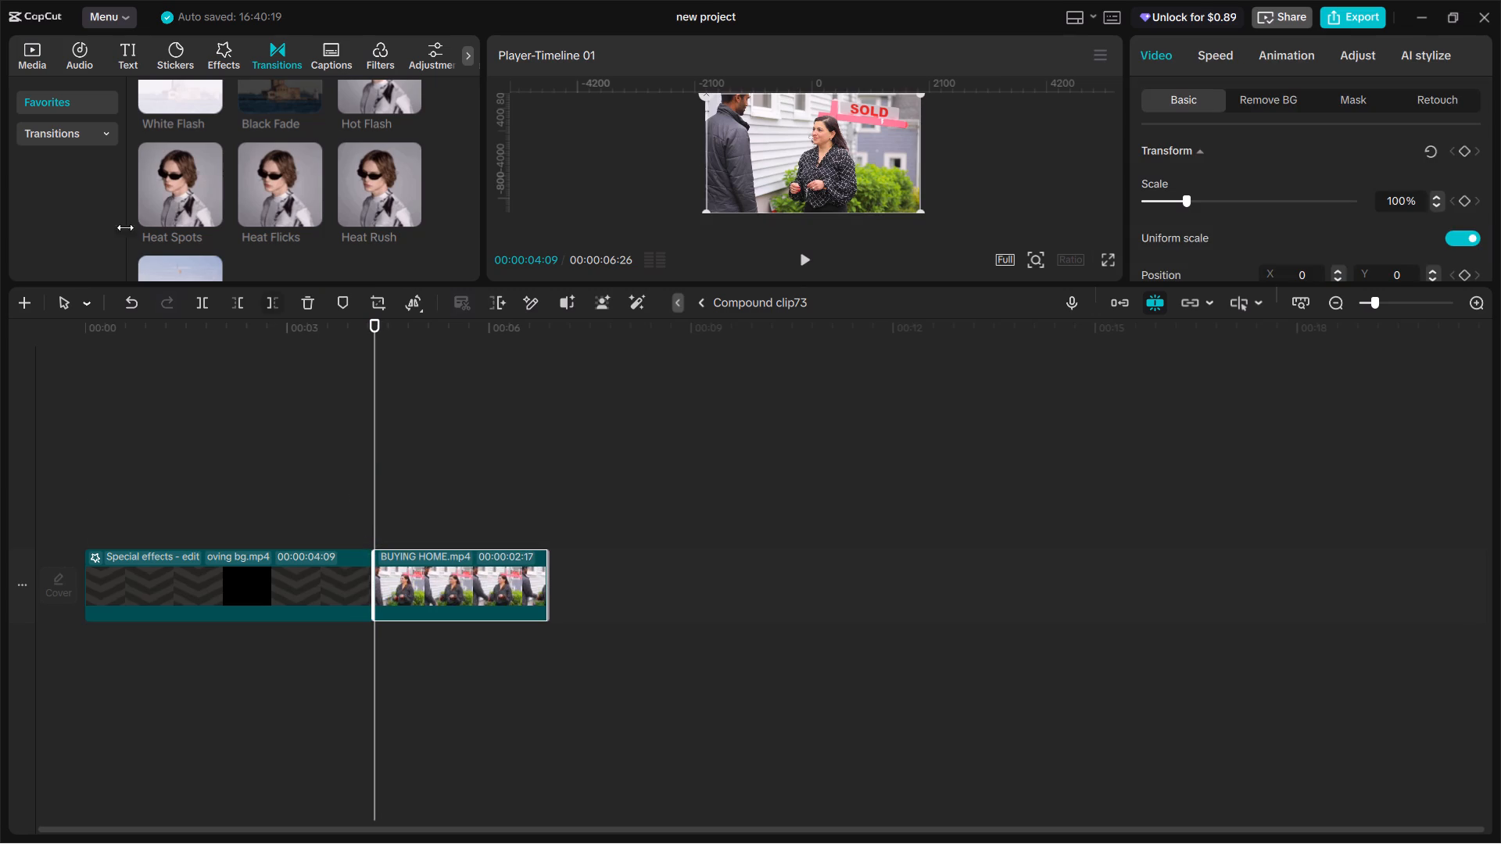
Return to the main timeline and play the cut from the KOI section to the BUYING HOME footage.
left_click(174, 259)
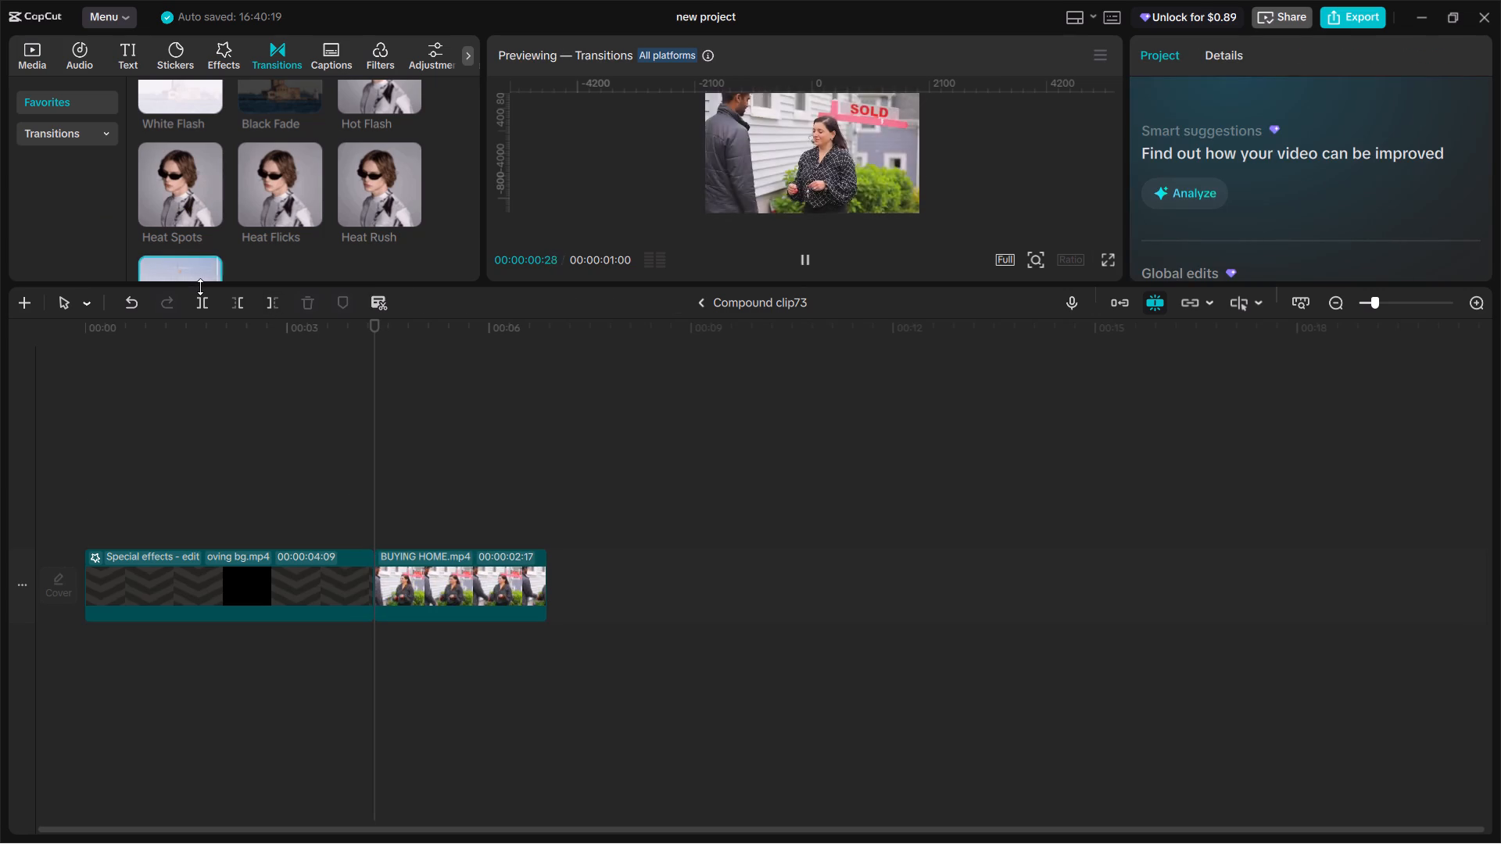
left_click(697, 303)
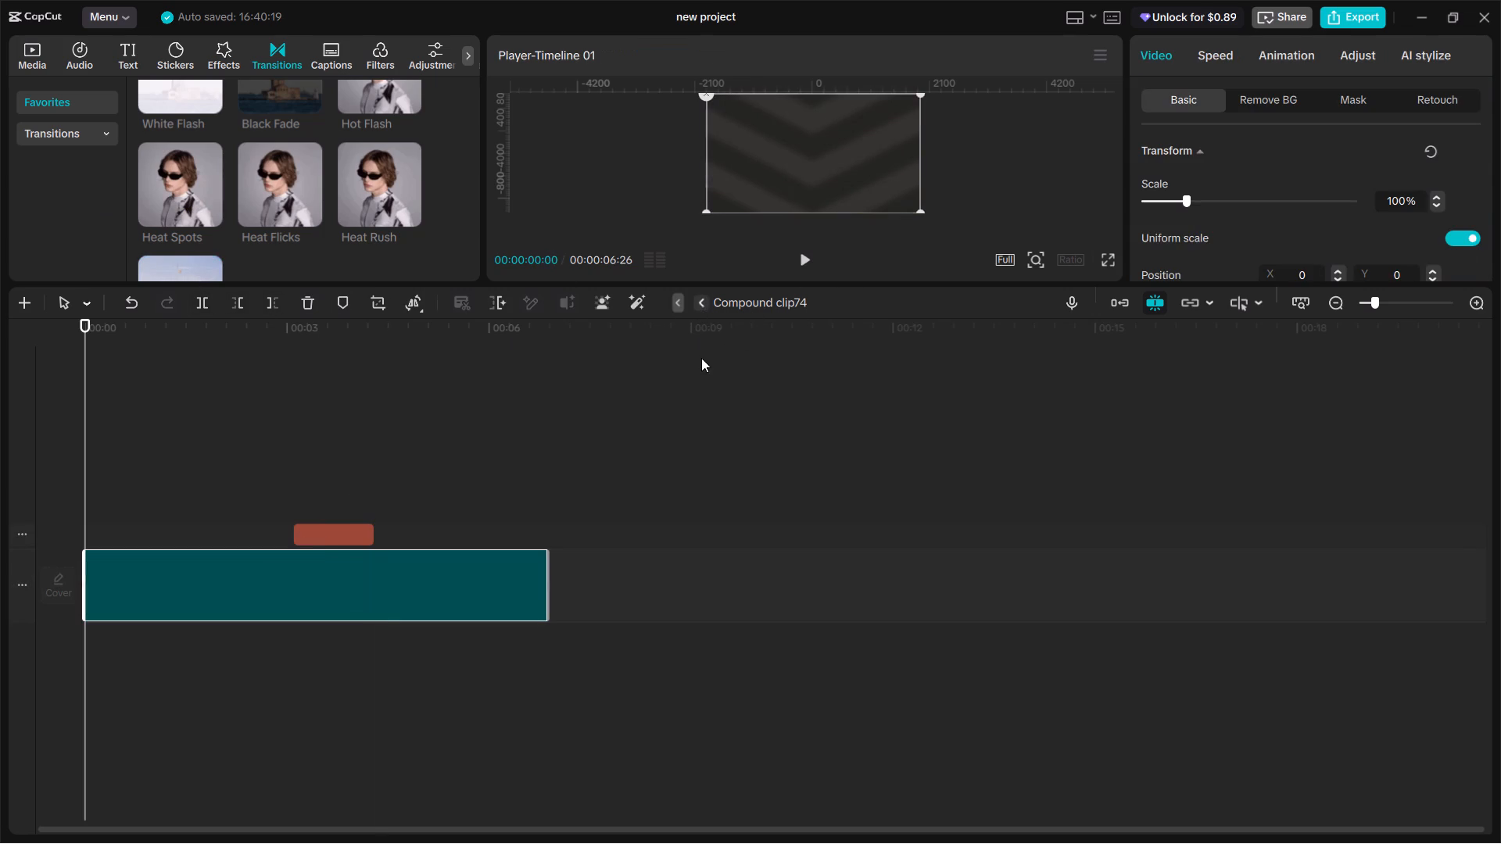
left_click(701, 306)
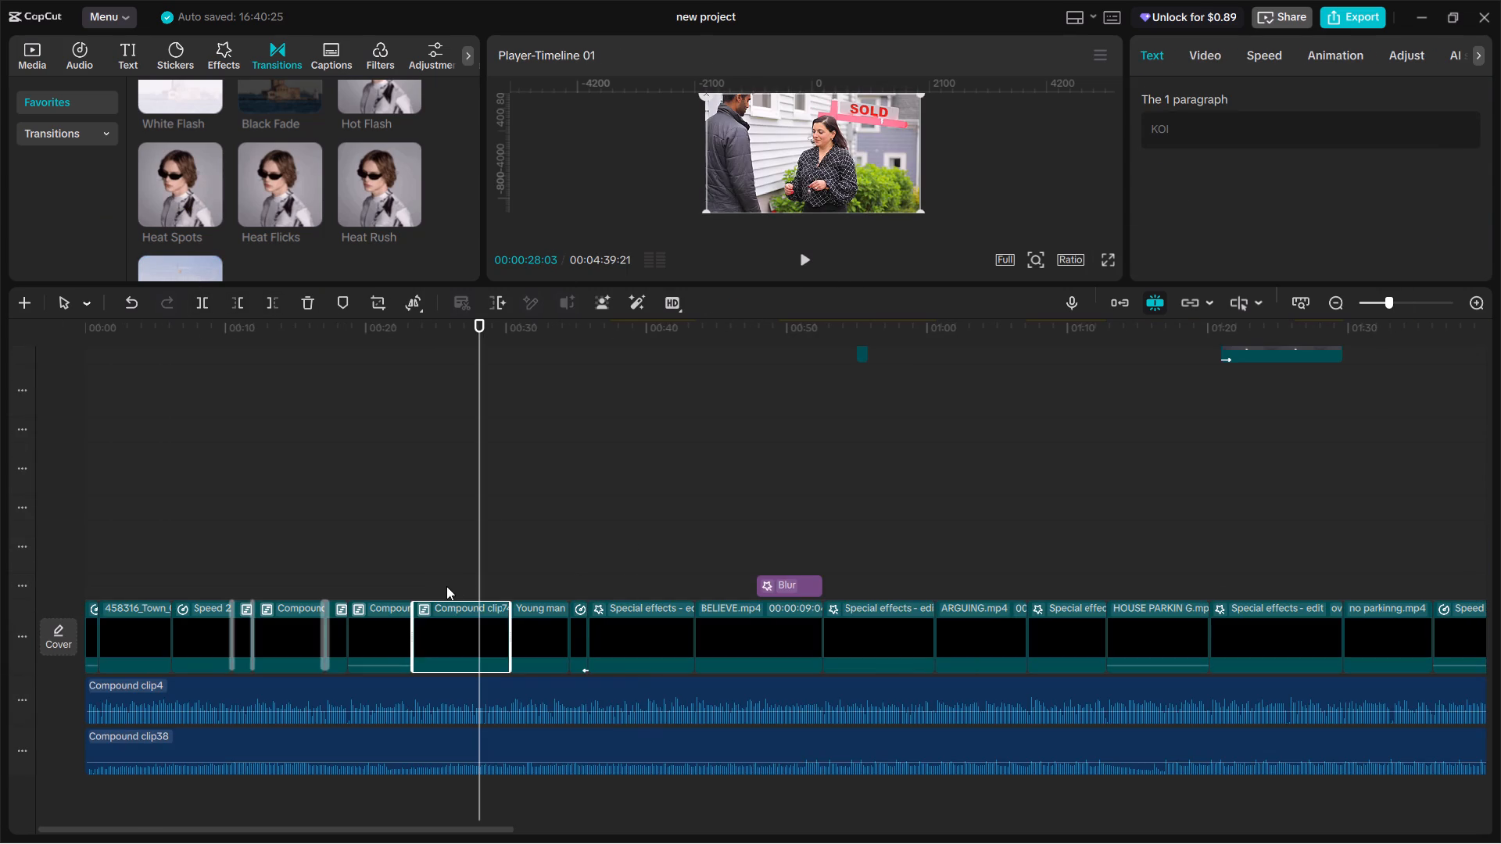
left_click(441, 568)
key("space")
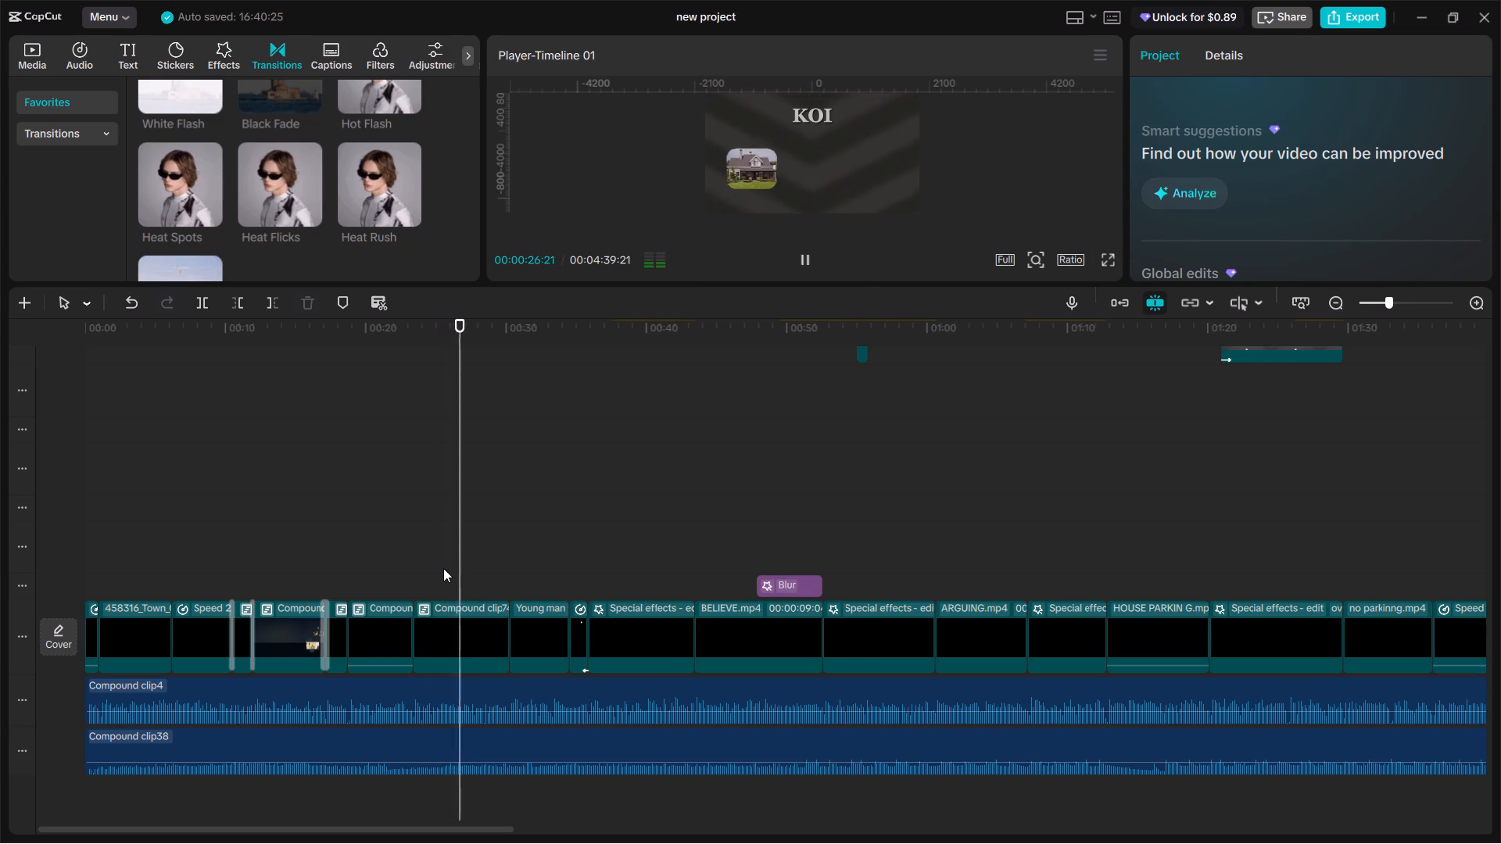
key("space")
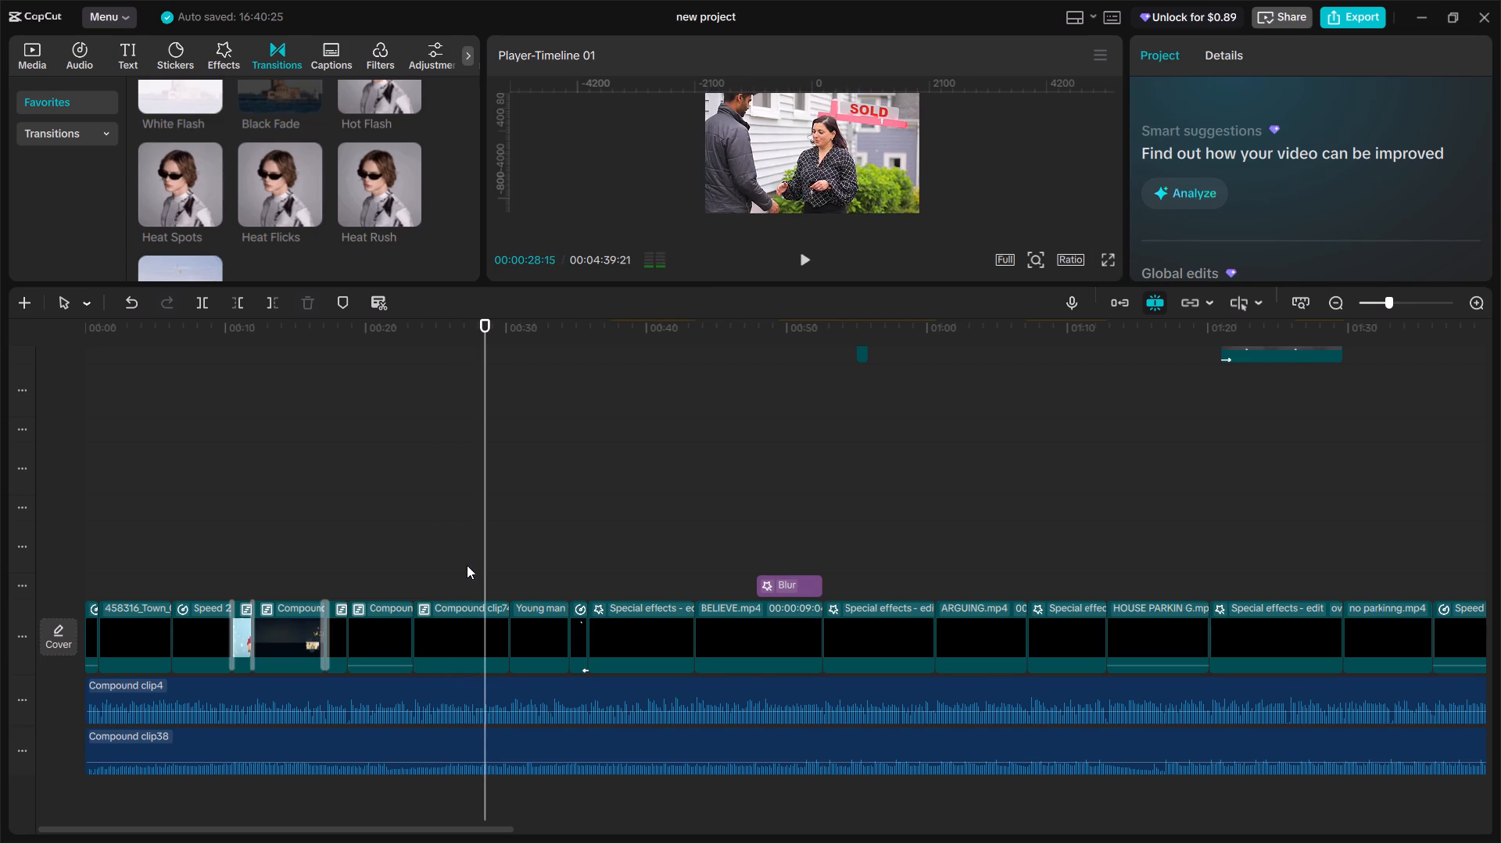
left_click(464, 565)
key("space")
left_click(457, 565)
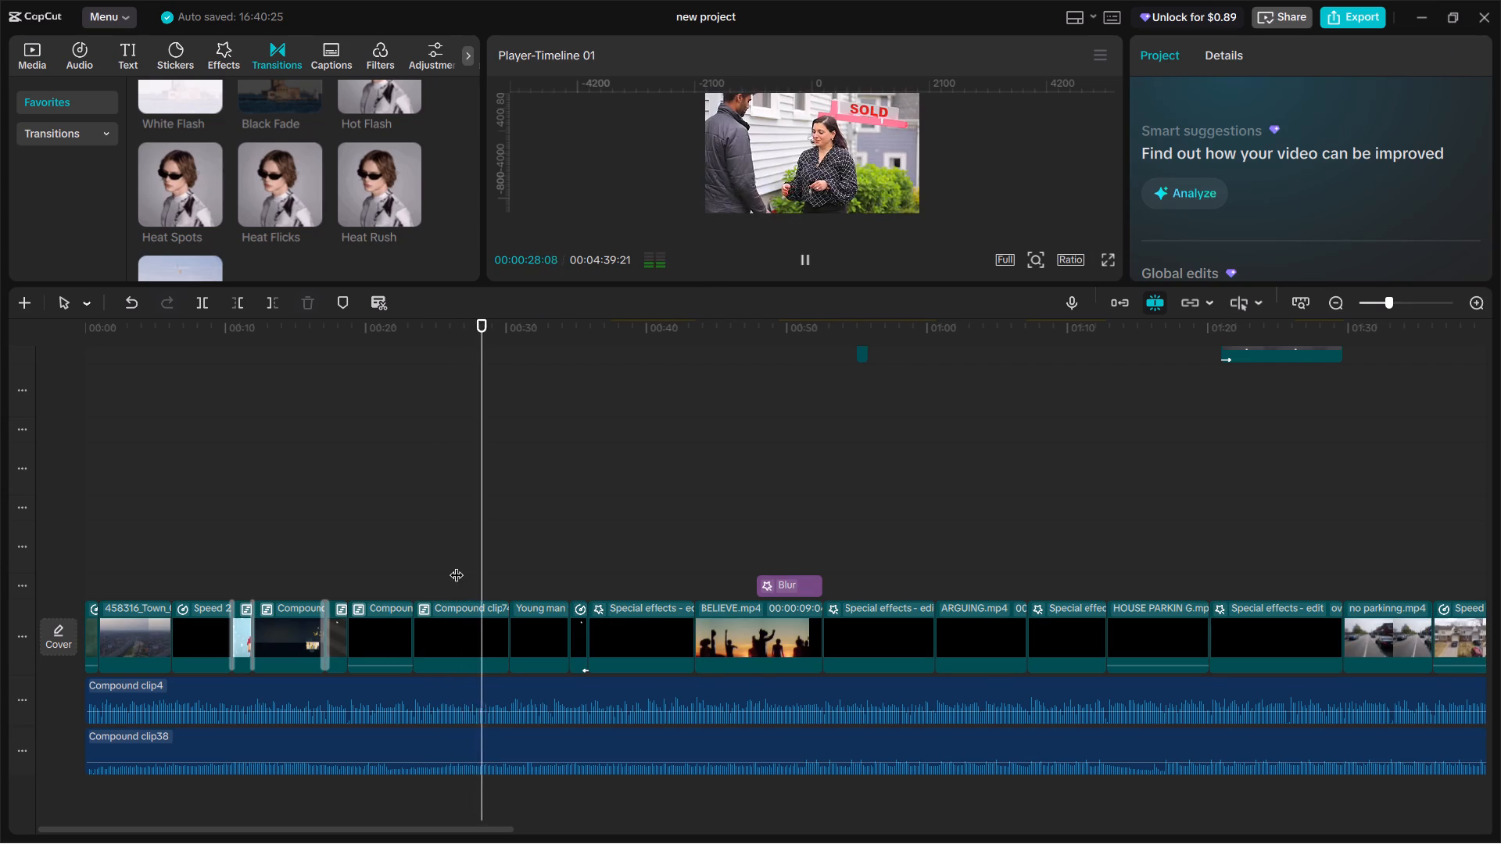
key("space")
Inside the nested compound clip, add the Mix transition between the background and BUYING HOME.mp4, preview it, and return to the main timeline.
double_click(467, 629)
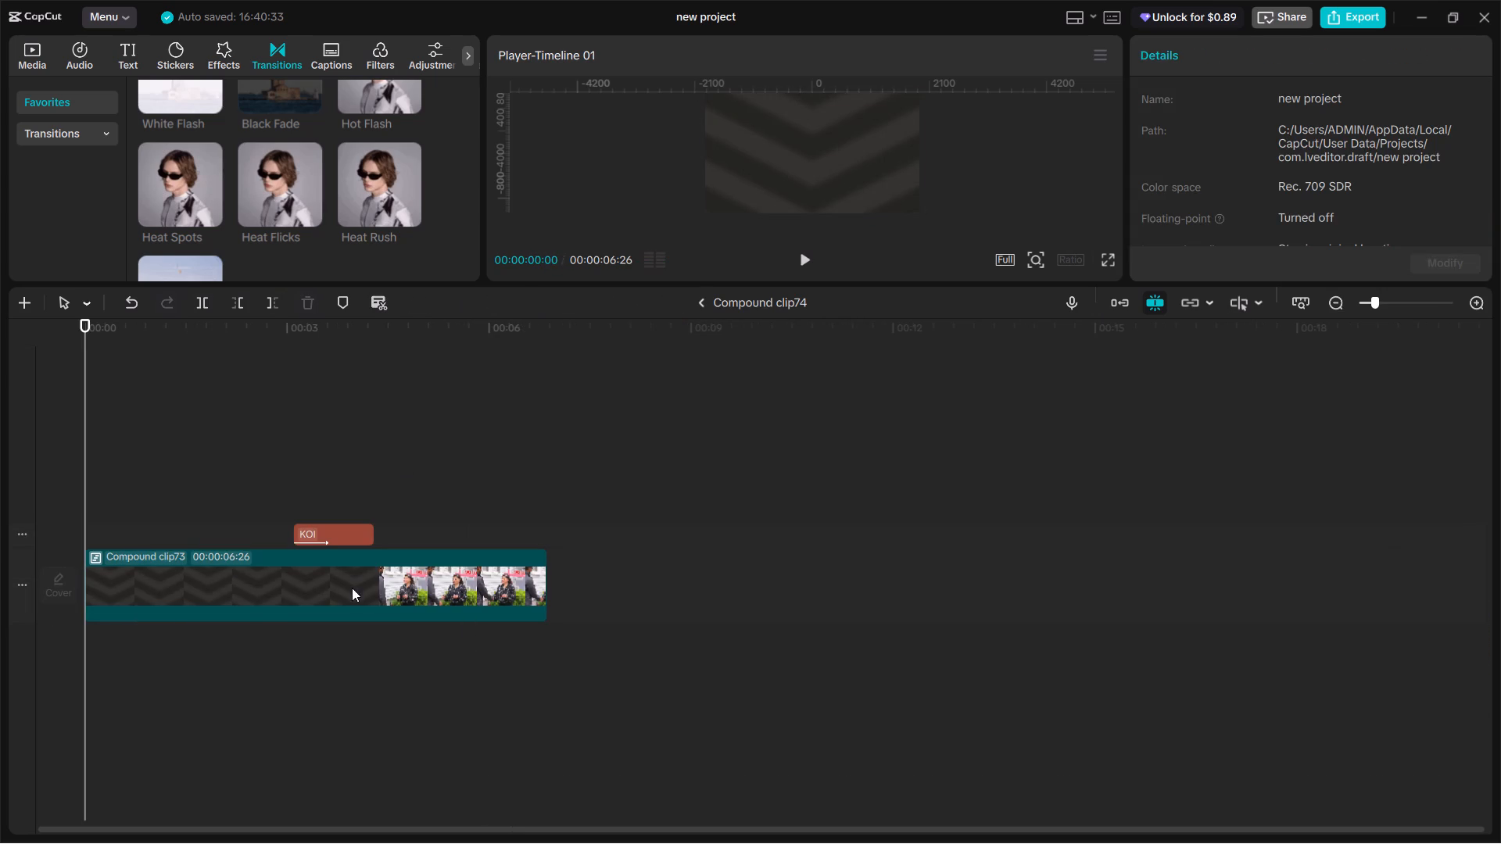
double_click(376, 581)
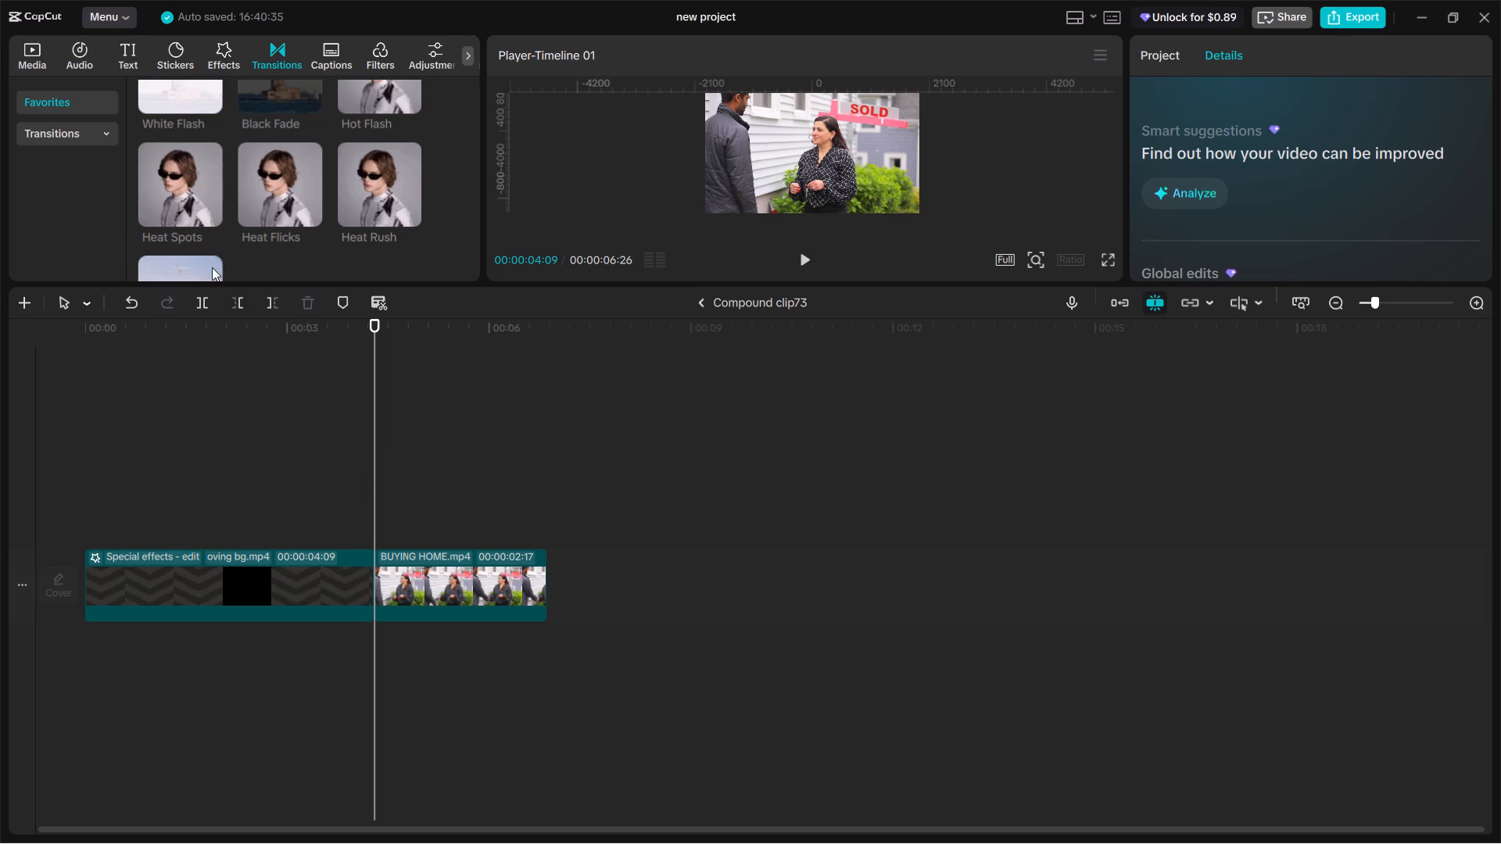
scroll(206, 256, "down", 4)
left_click_drag(192, 207, 367, 574)
left_click(348, 499)
key("space")
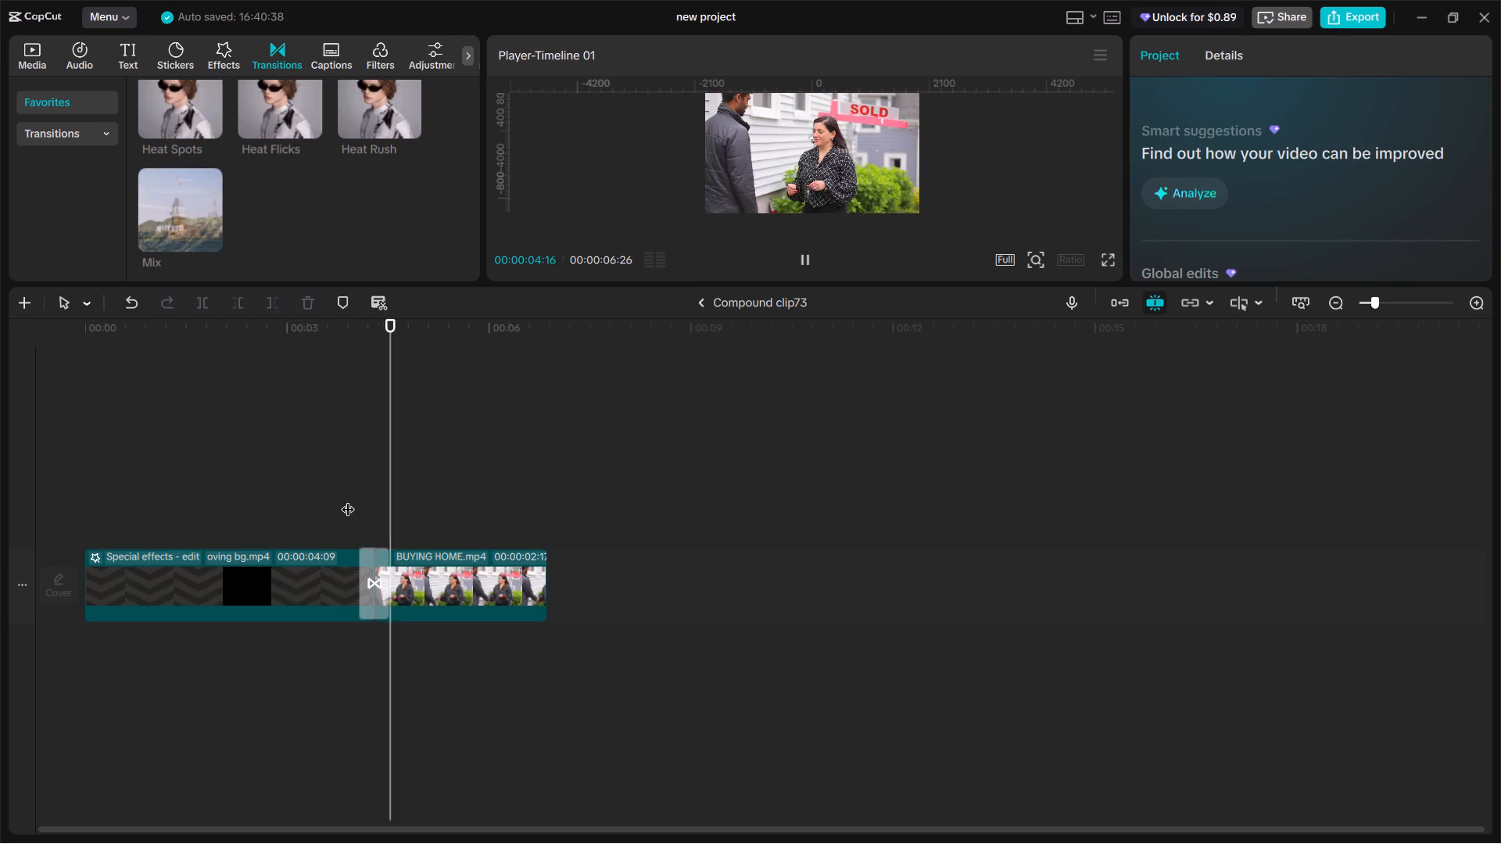
left_click(703, 302)
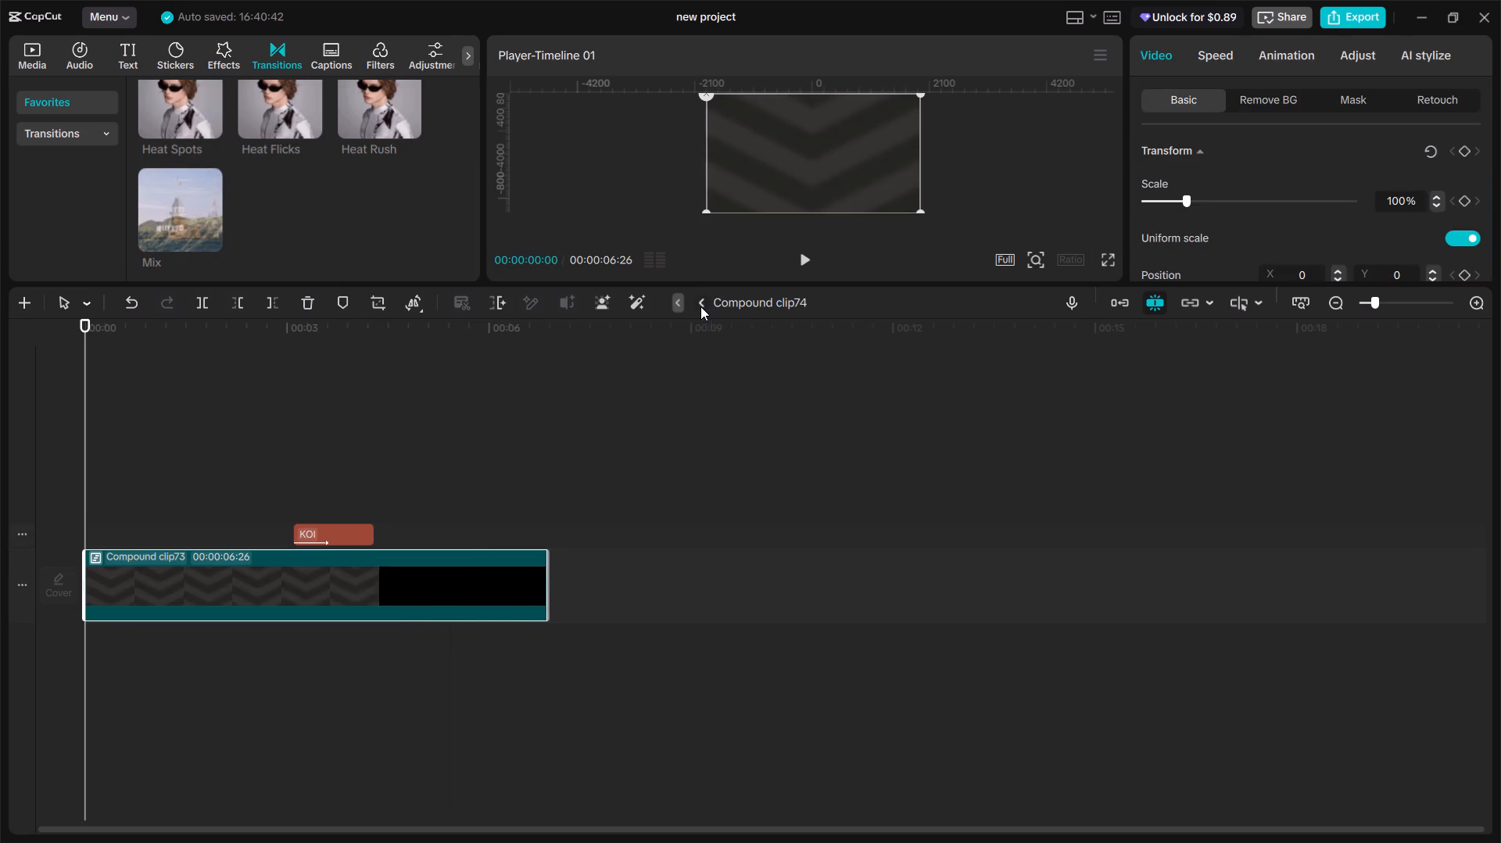
left_click(700, 303)
Play the KOI to BUYING HOME transition and examine its frames against the KOI text inside the compound clip.
left_click(450, 563)
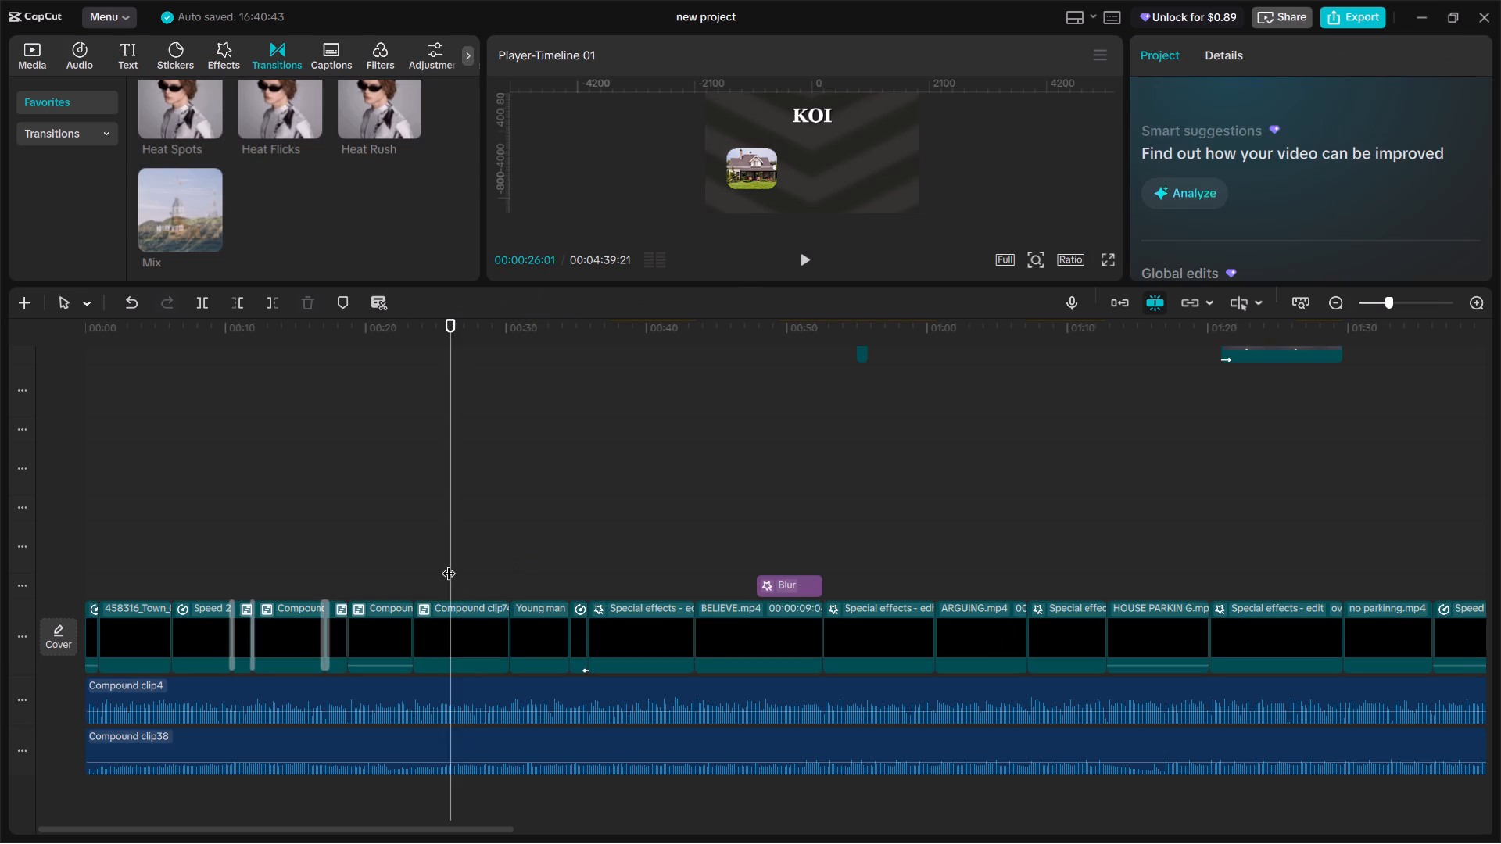
key("space")
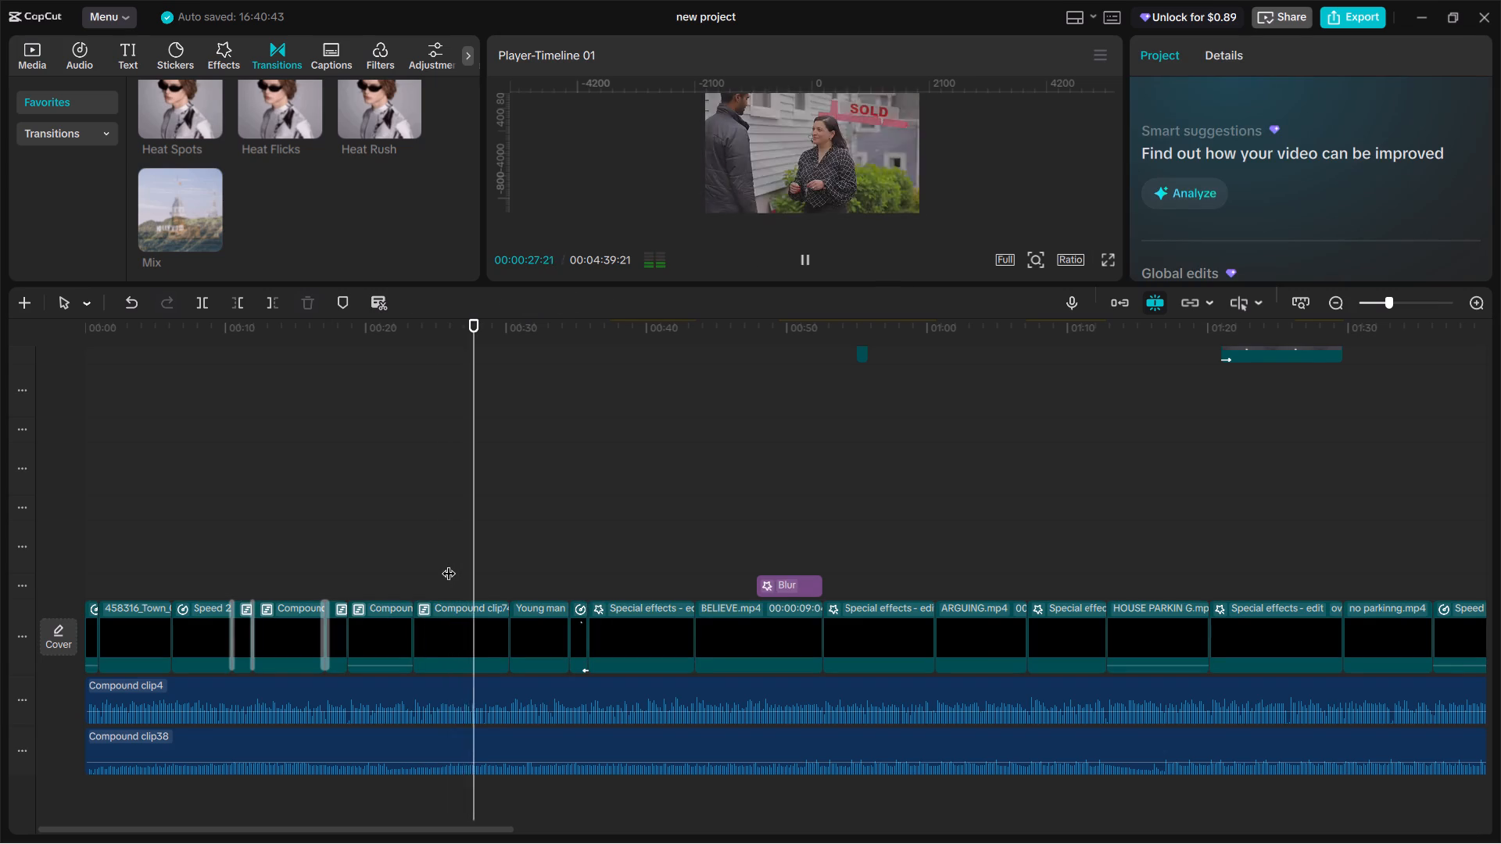
left_click(449, 563)
key("space")
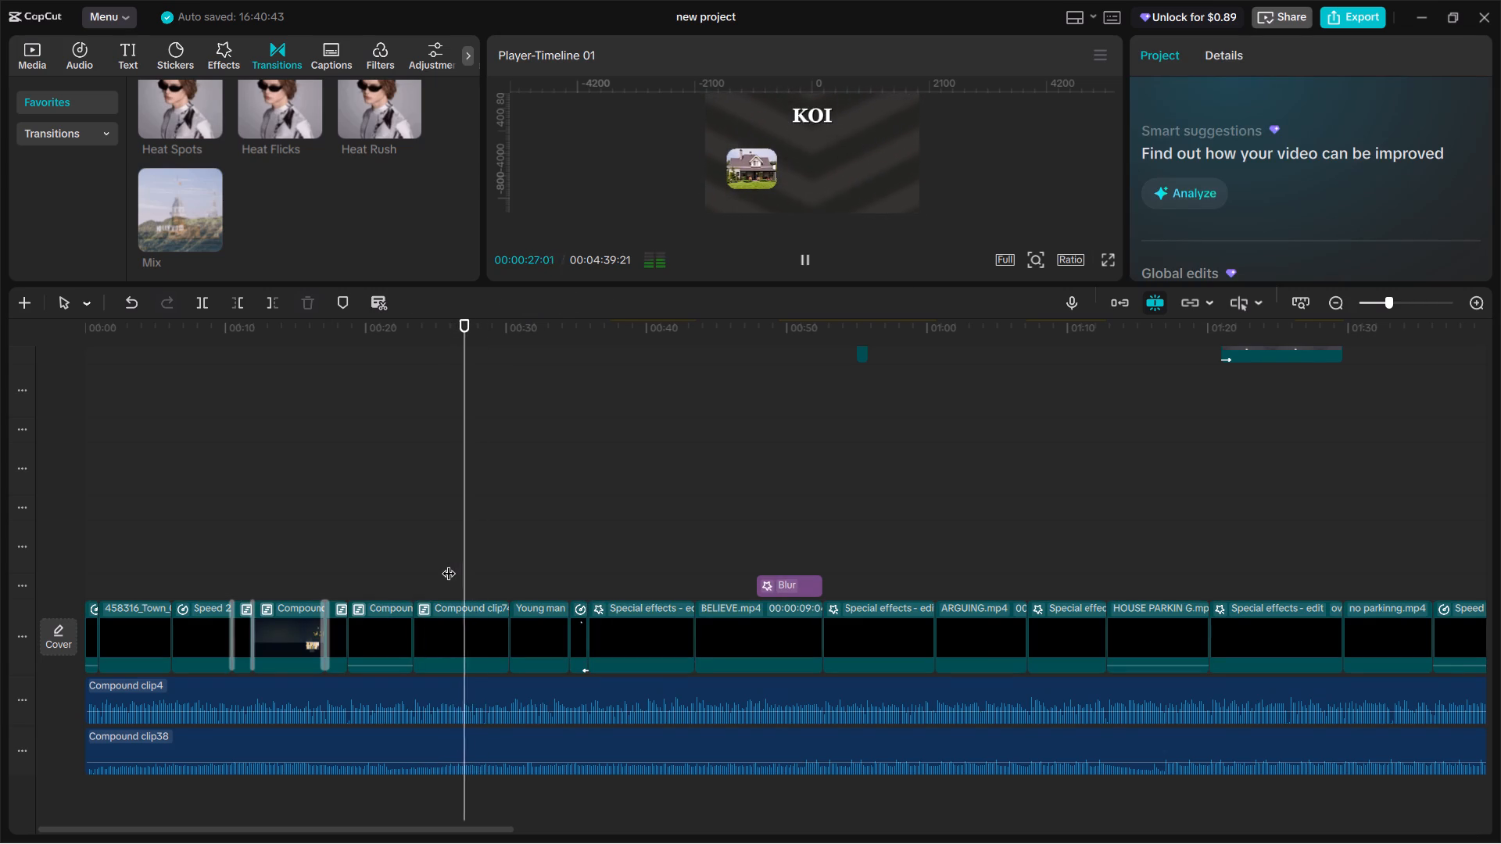
key("space")
triple_click(463, 629)
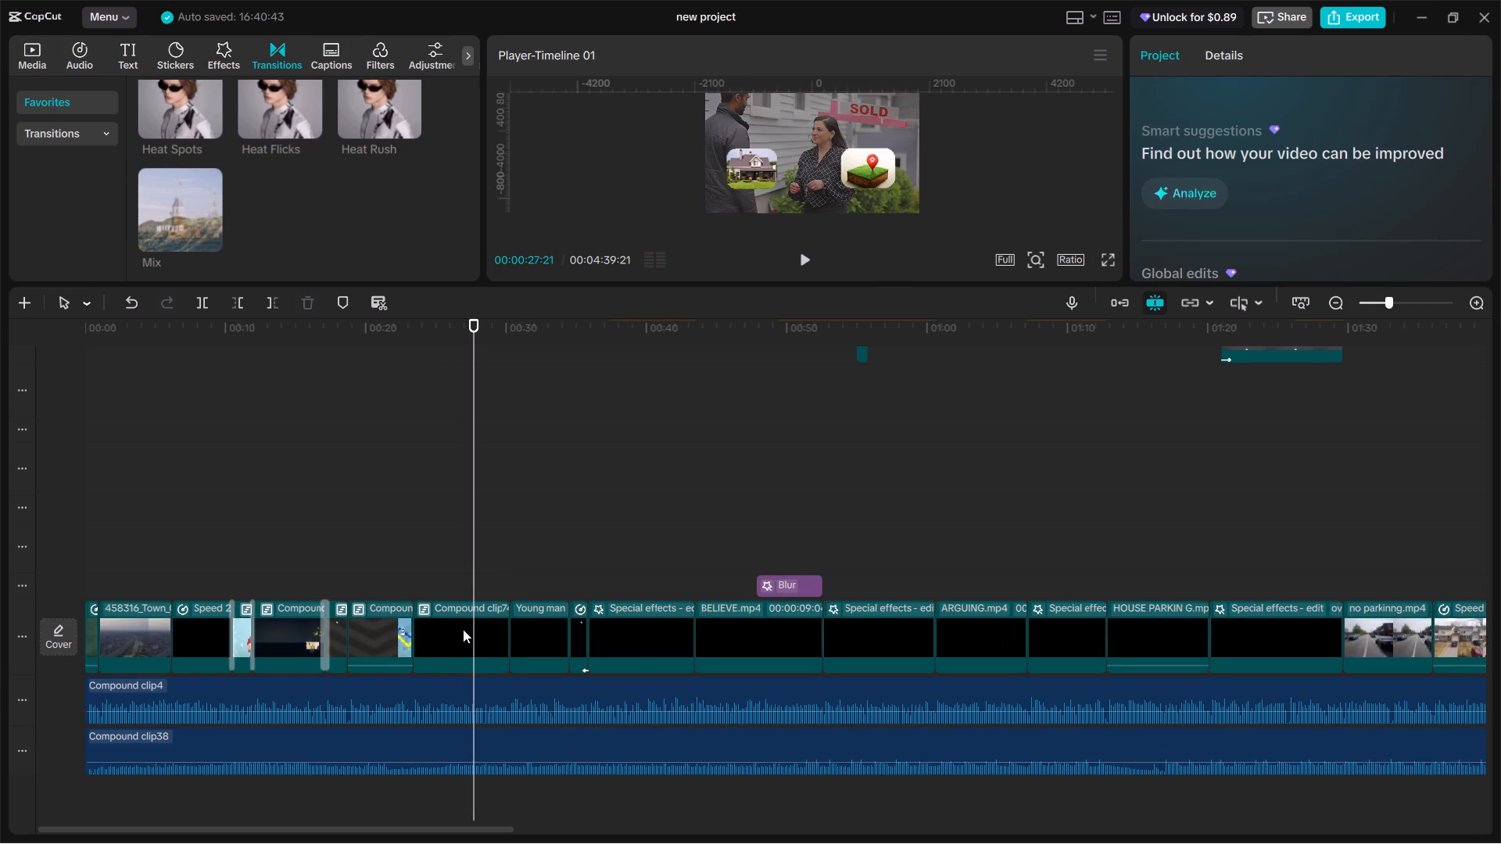
left_click(359, 487)
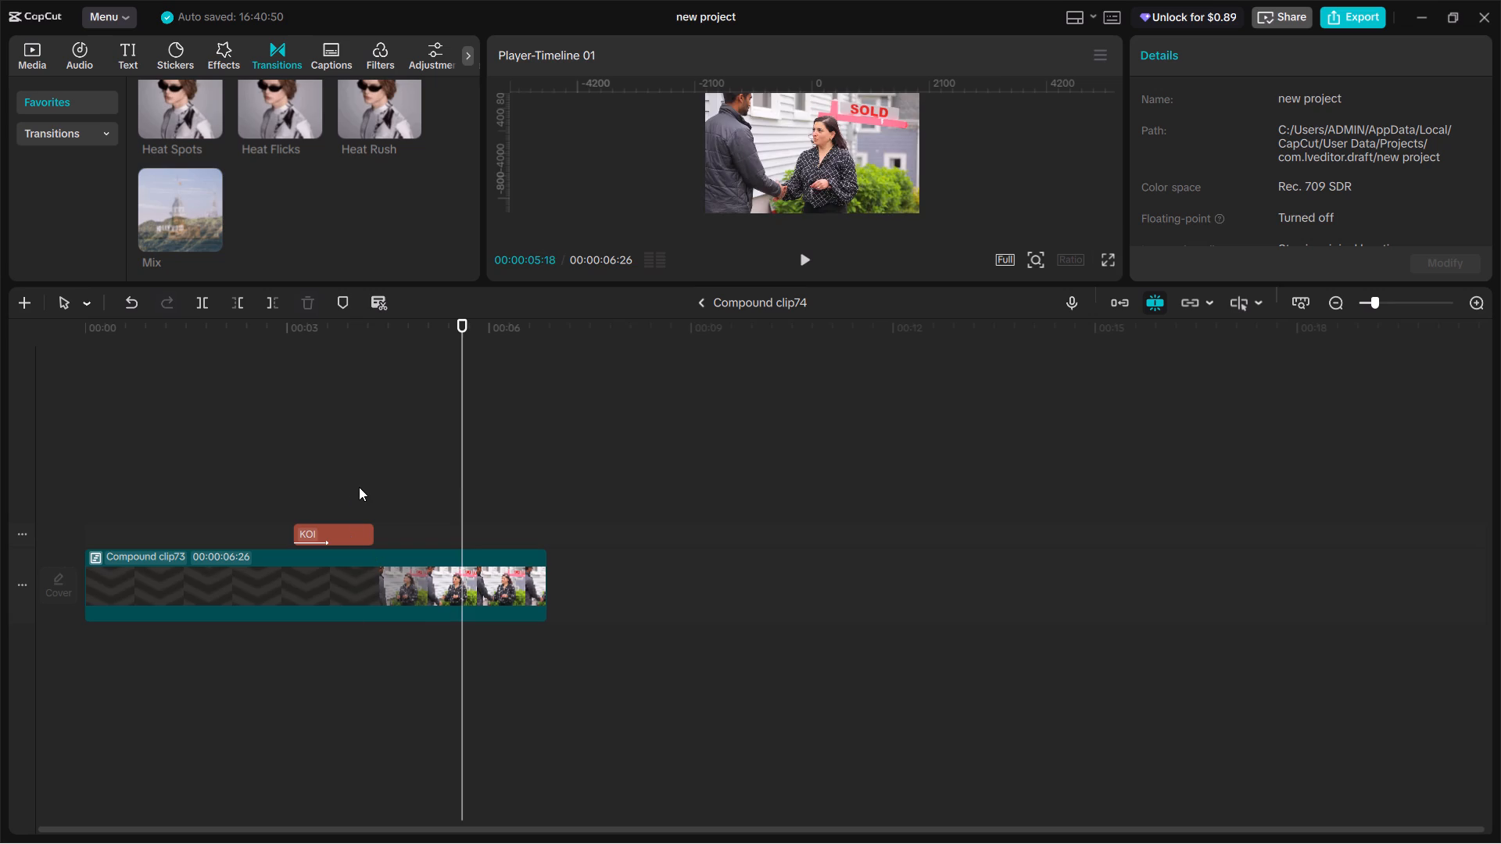
left_click_drag(359, 487, 365, 493)
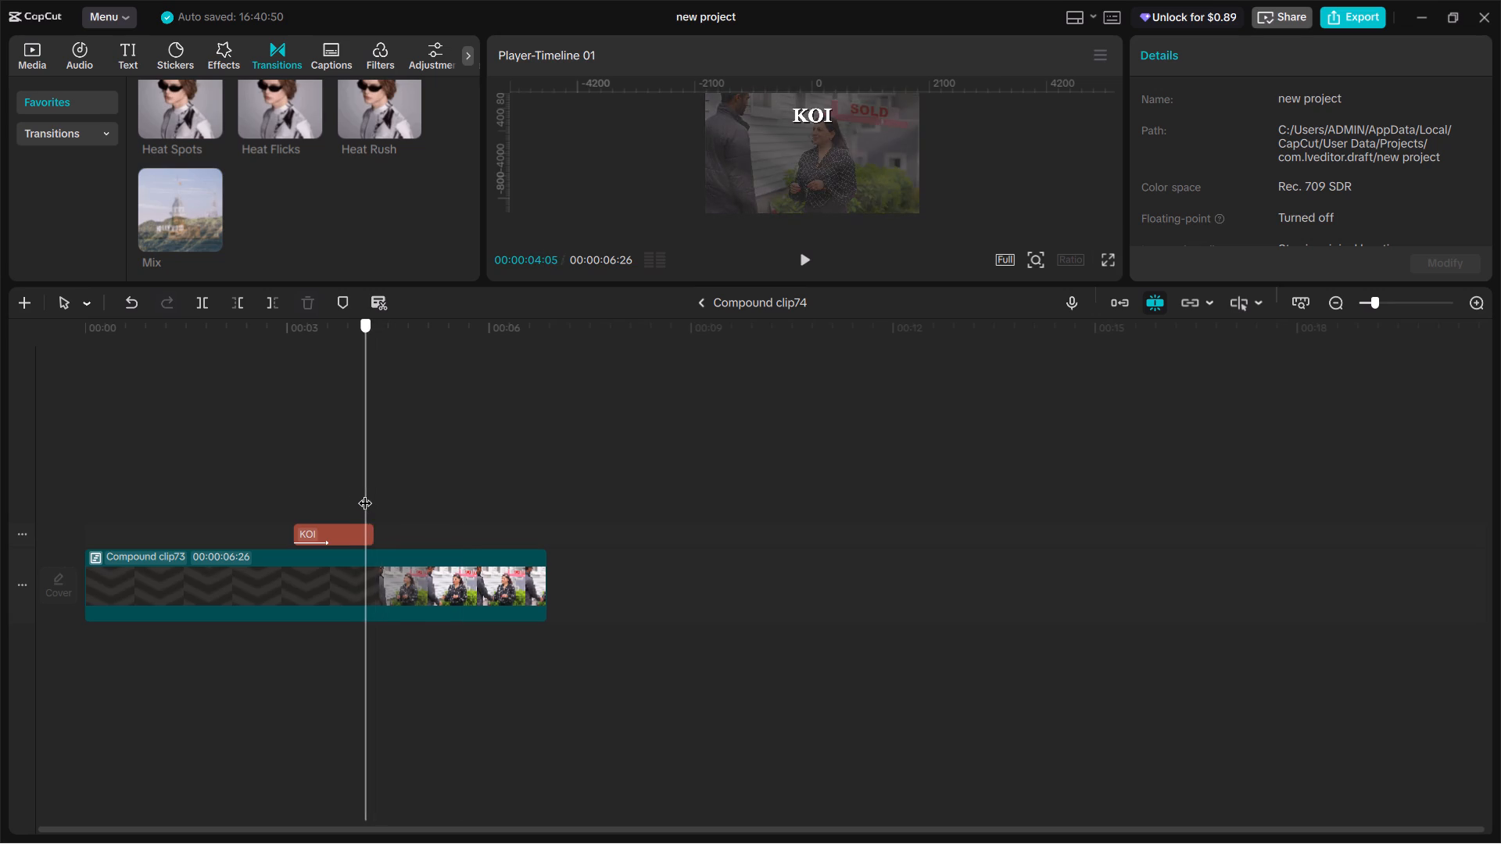
left_click_drag(365, 493, 375, 501)
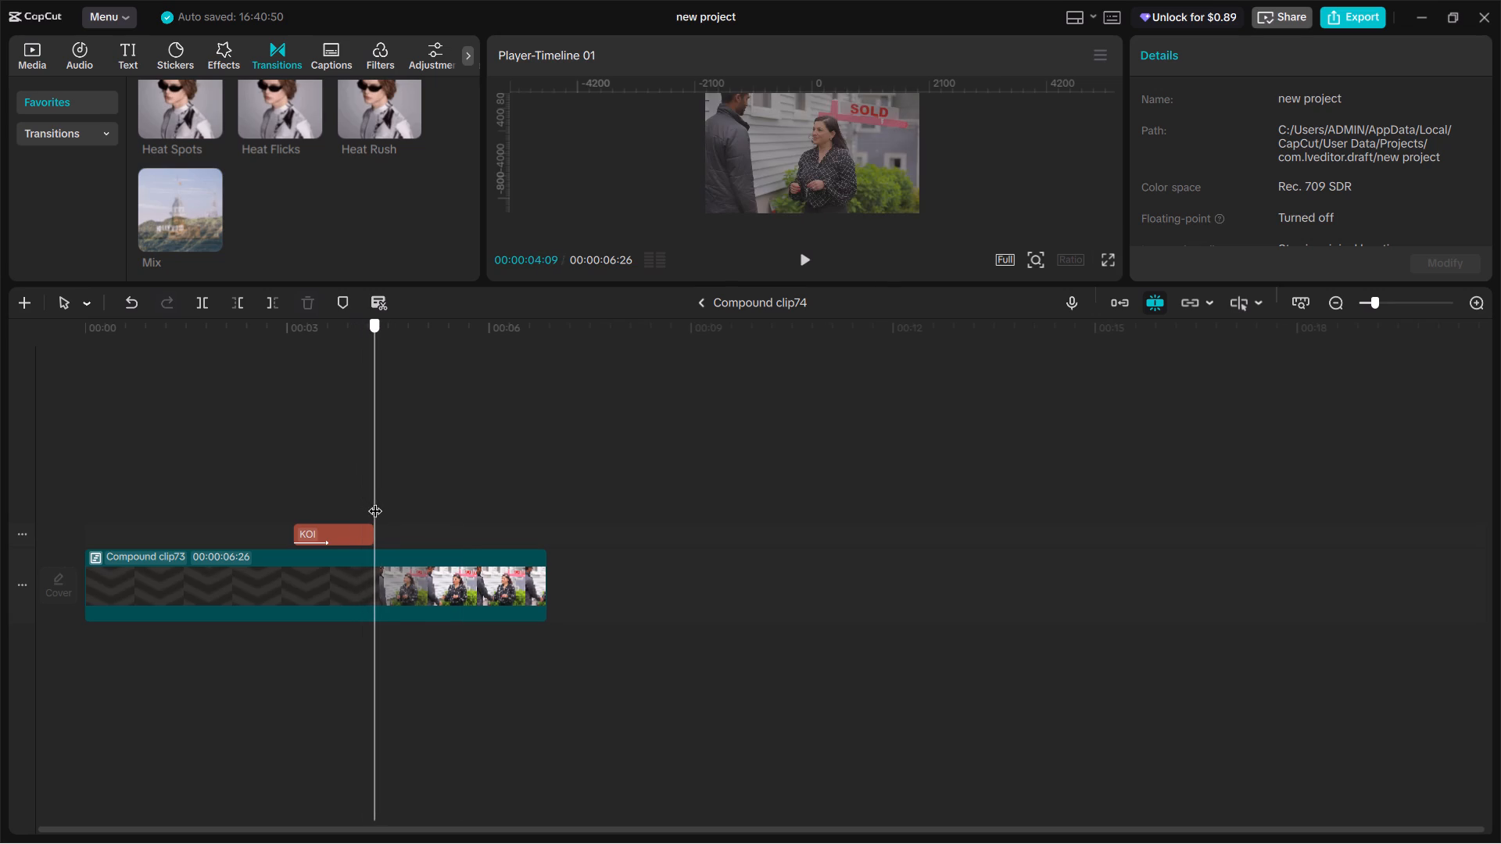
left_click_drag(375, 501, 392, 488)
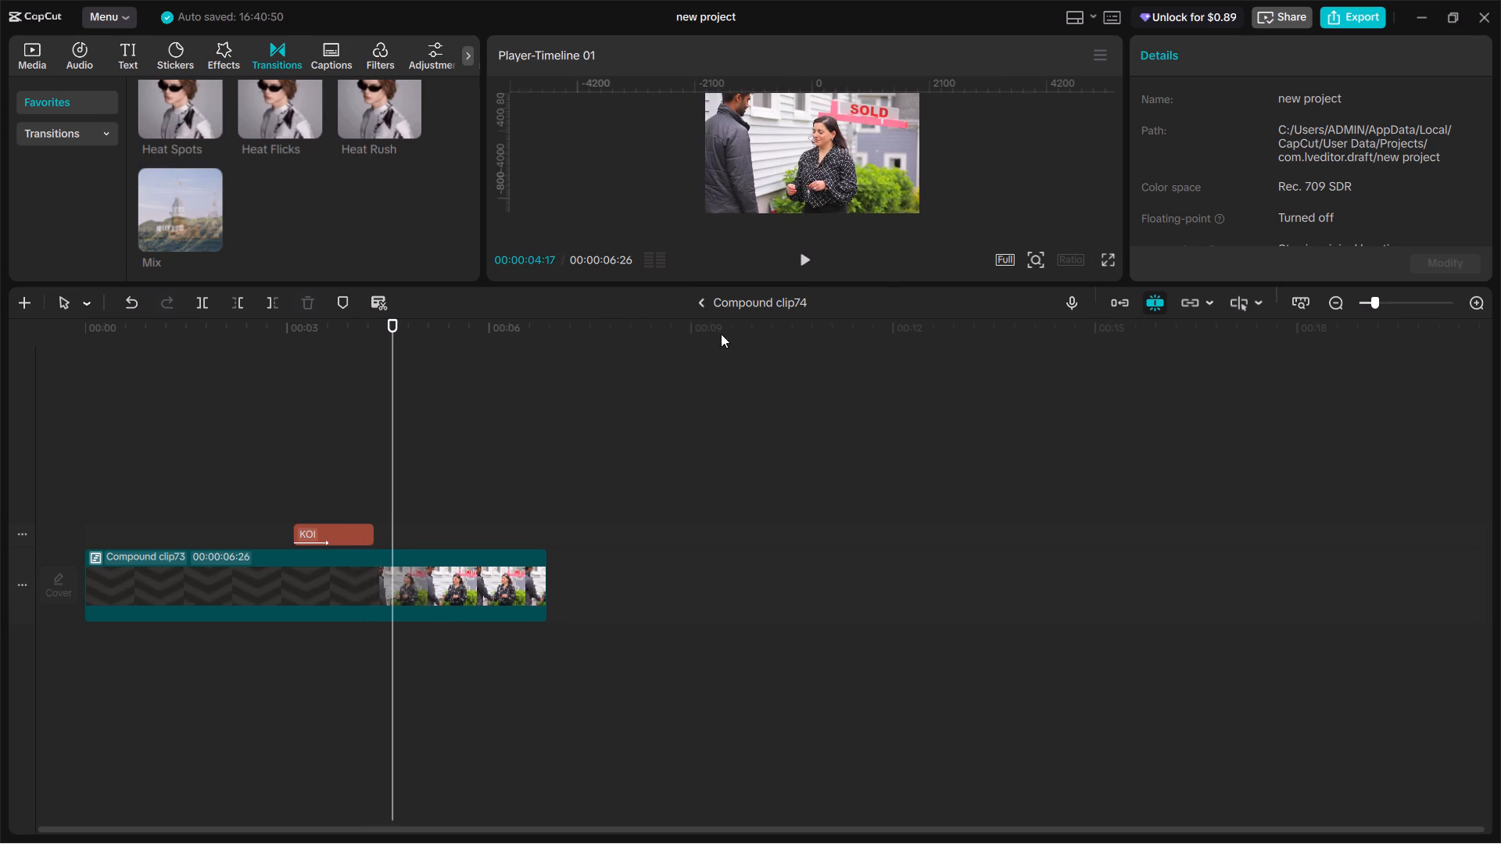
left_click(697, 303)
Apply a 0.5 s fading Out animation to the overlay compound clip above the KOI section and play the result.
scroll(471, 655, "up", 3)
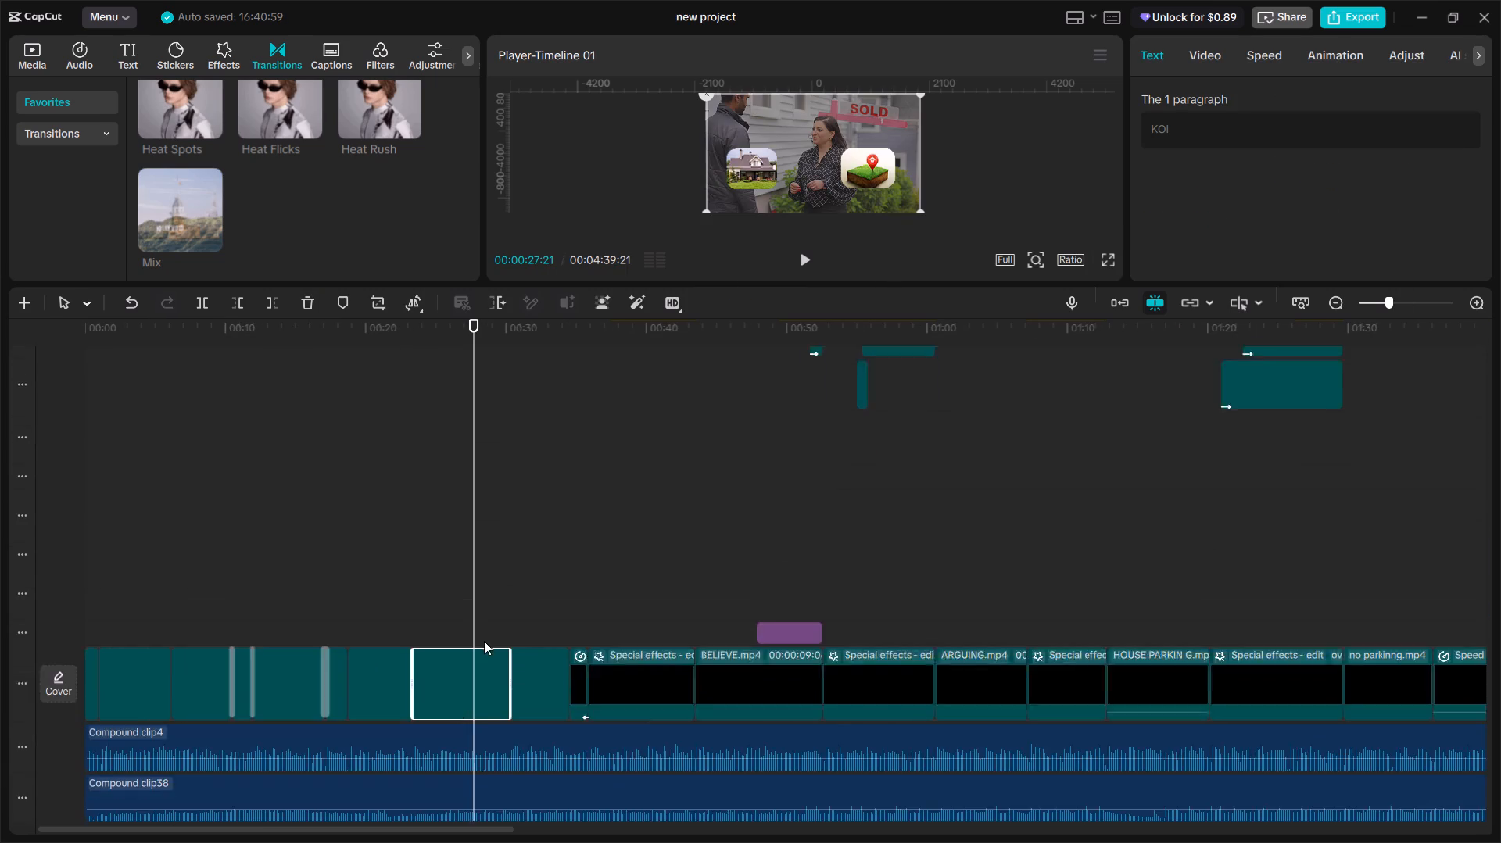
scroll(484, 641, "up", 20)
scroll(484, 641, "up", 1)
left_click(452, 567)
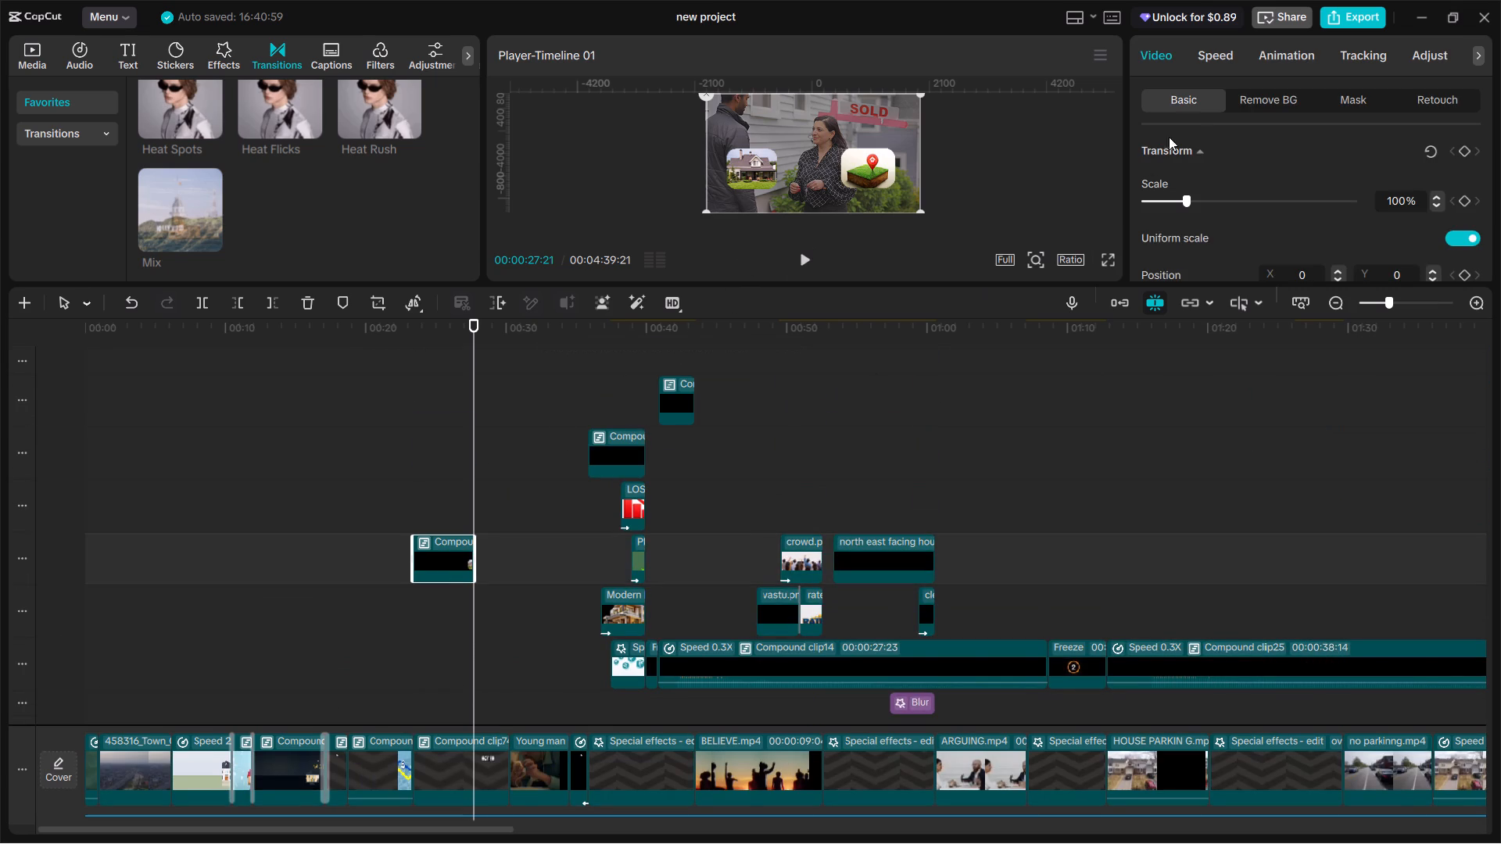
left_click(1274, 59)
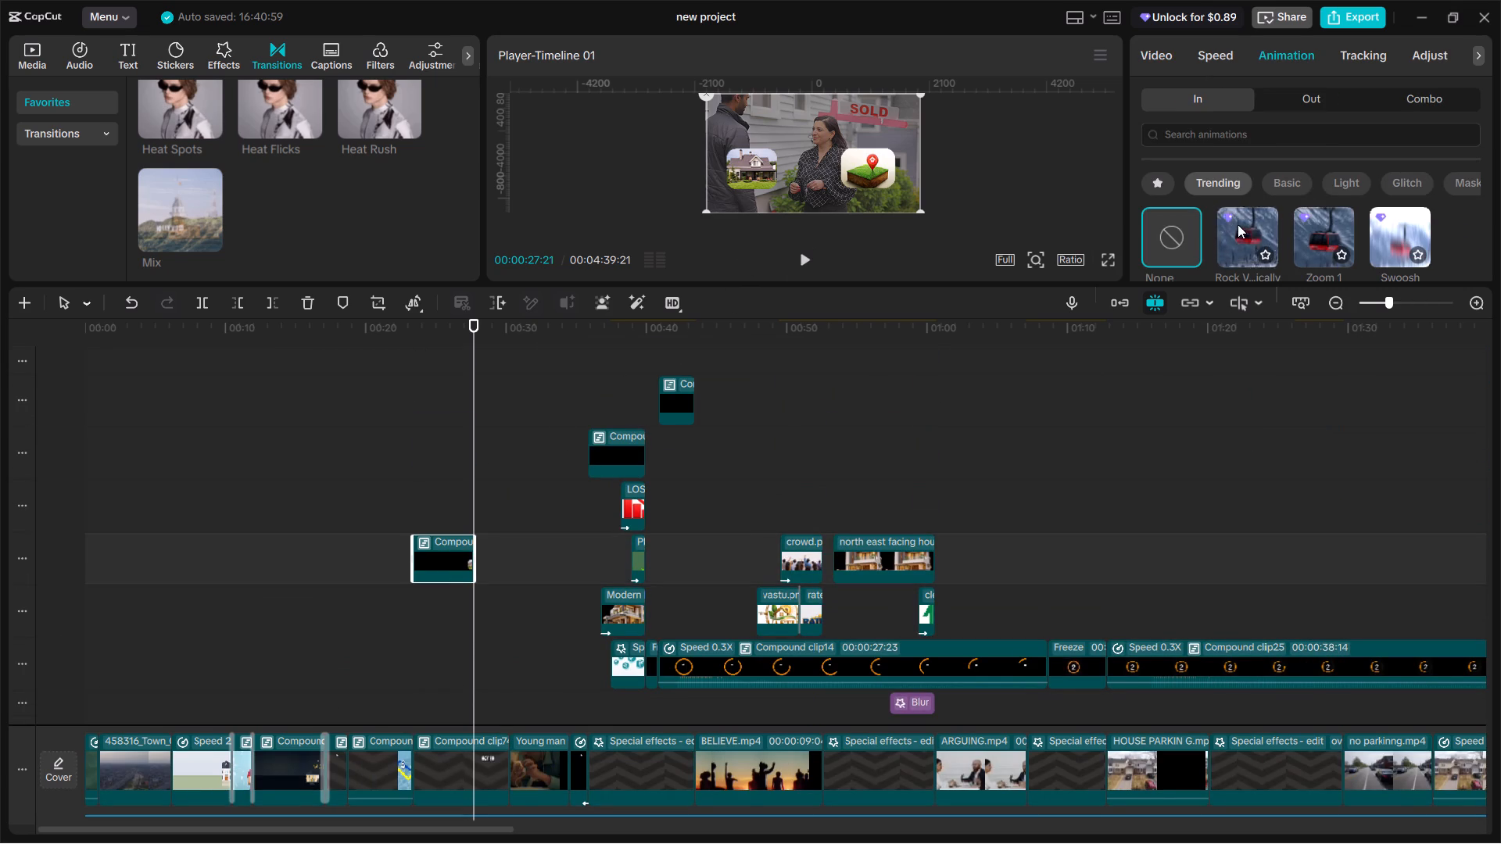
left_click(1275, 85)
left_click(1275, 91)
scroll(1269, 156, "down", 2)
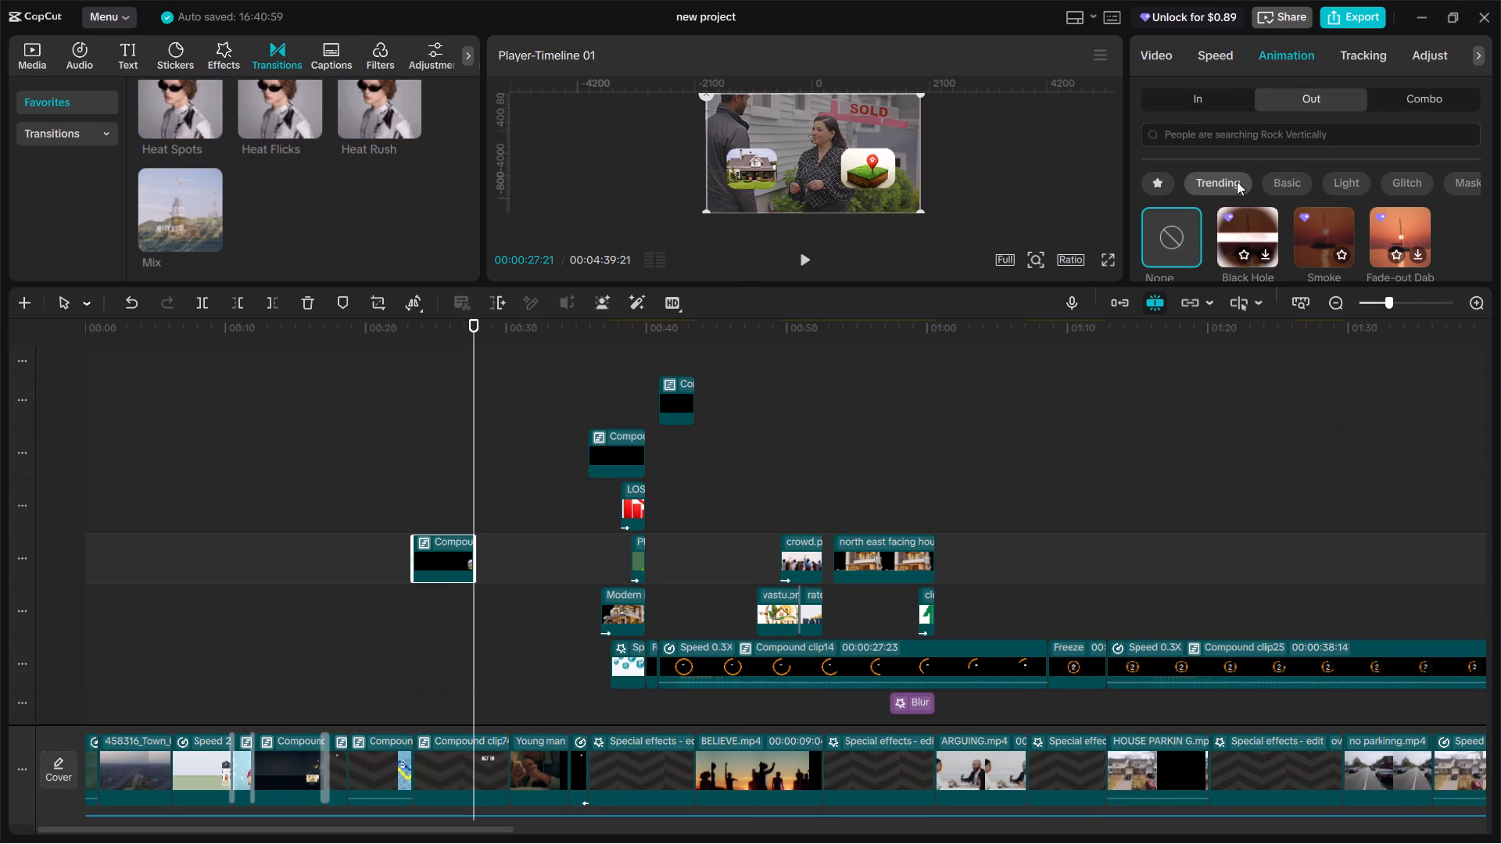
scroll(1237, 181, "down", 2)
scroll(1199, 230, "up", 1)
left_click(1177, 238)
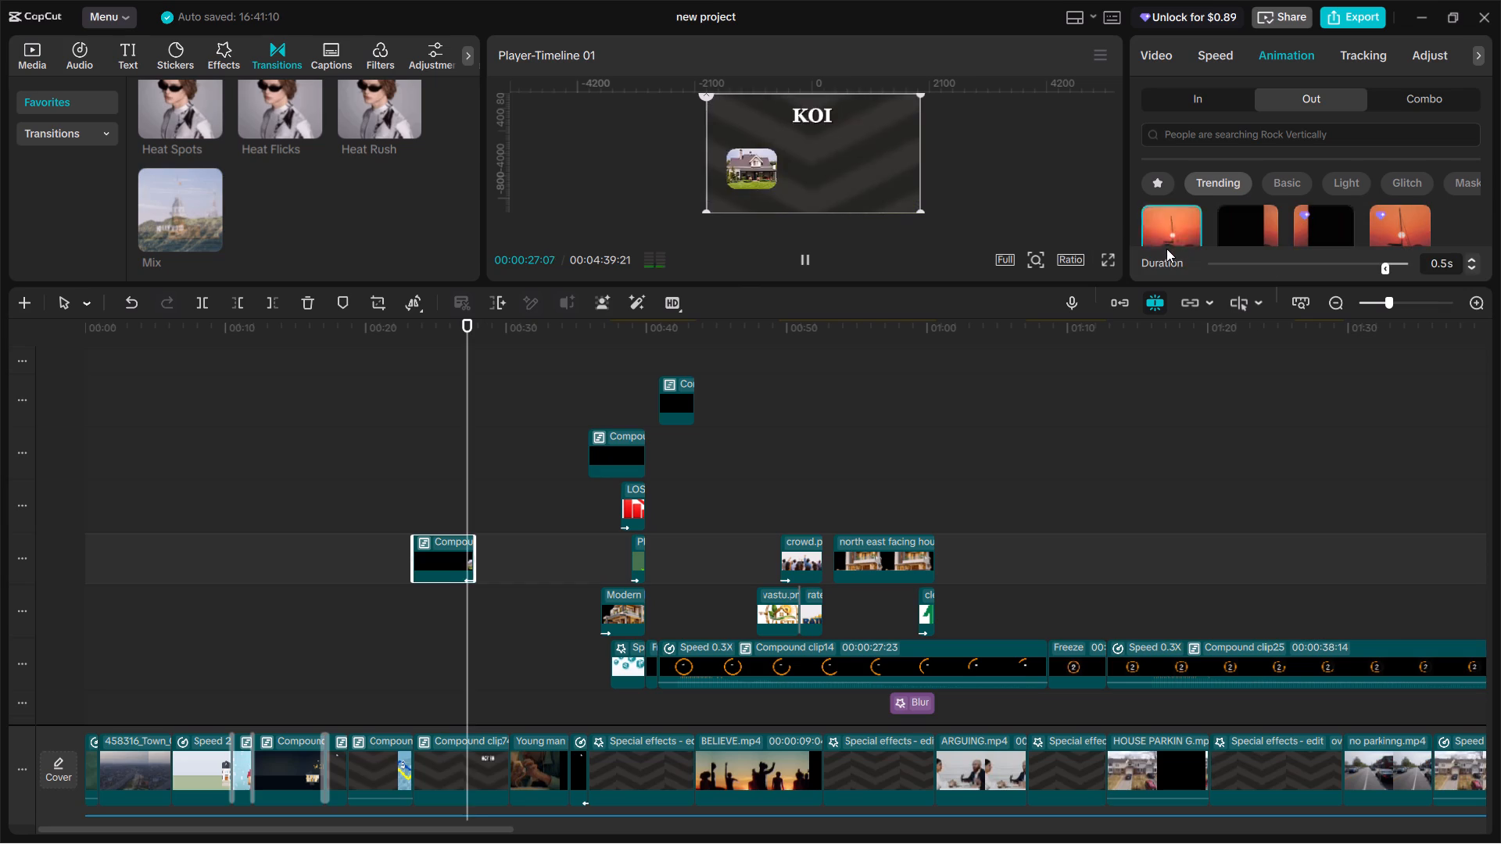
left_click(448, 506)
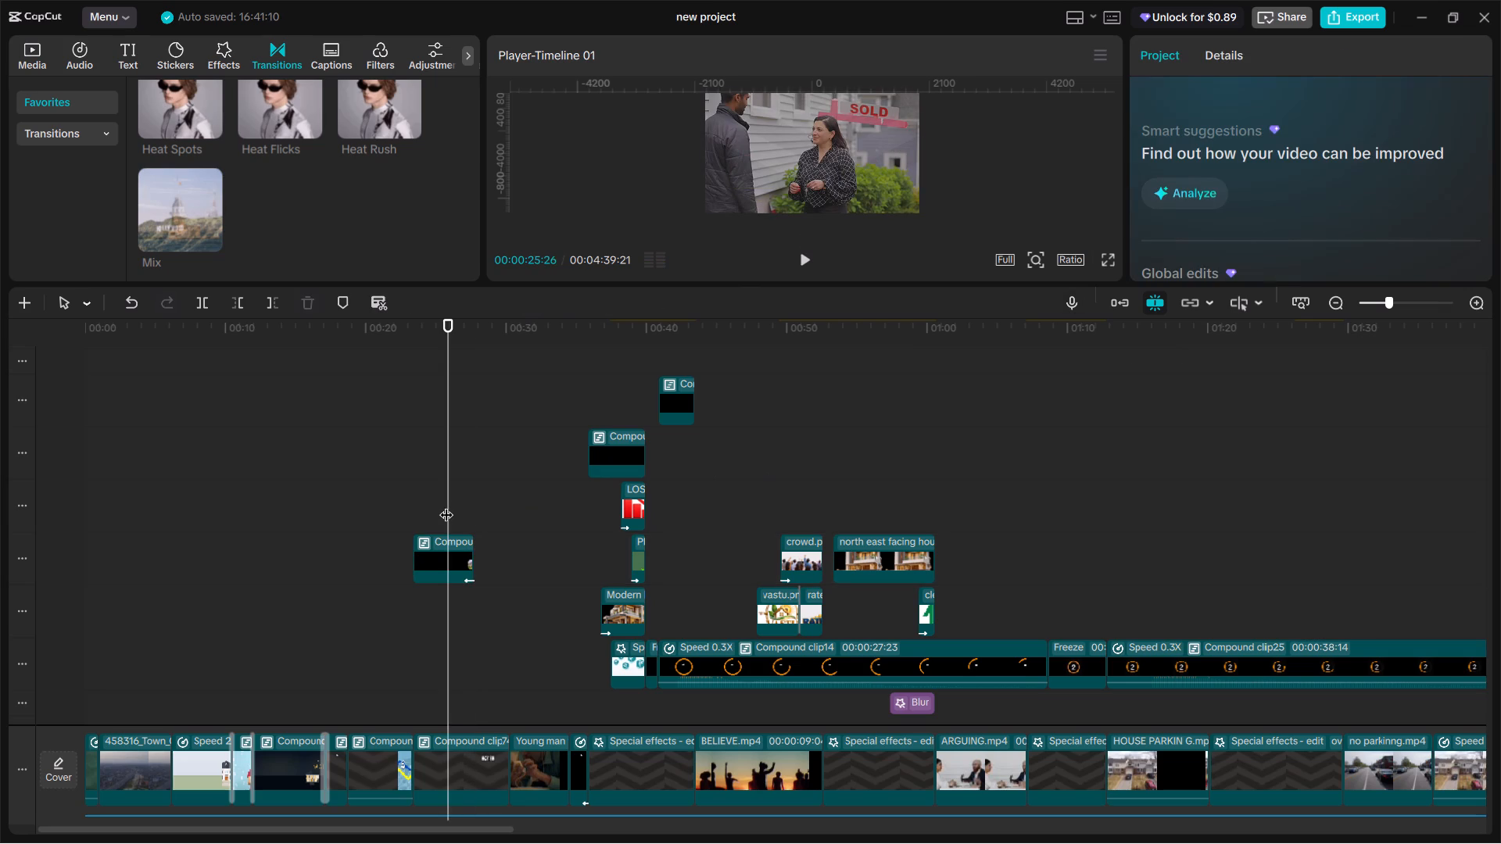
key("space")
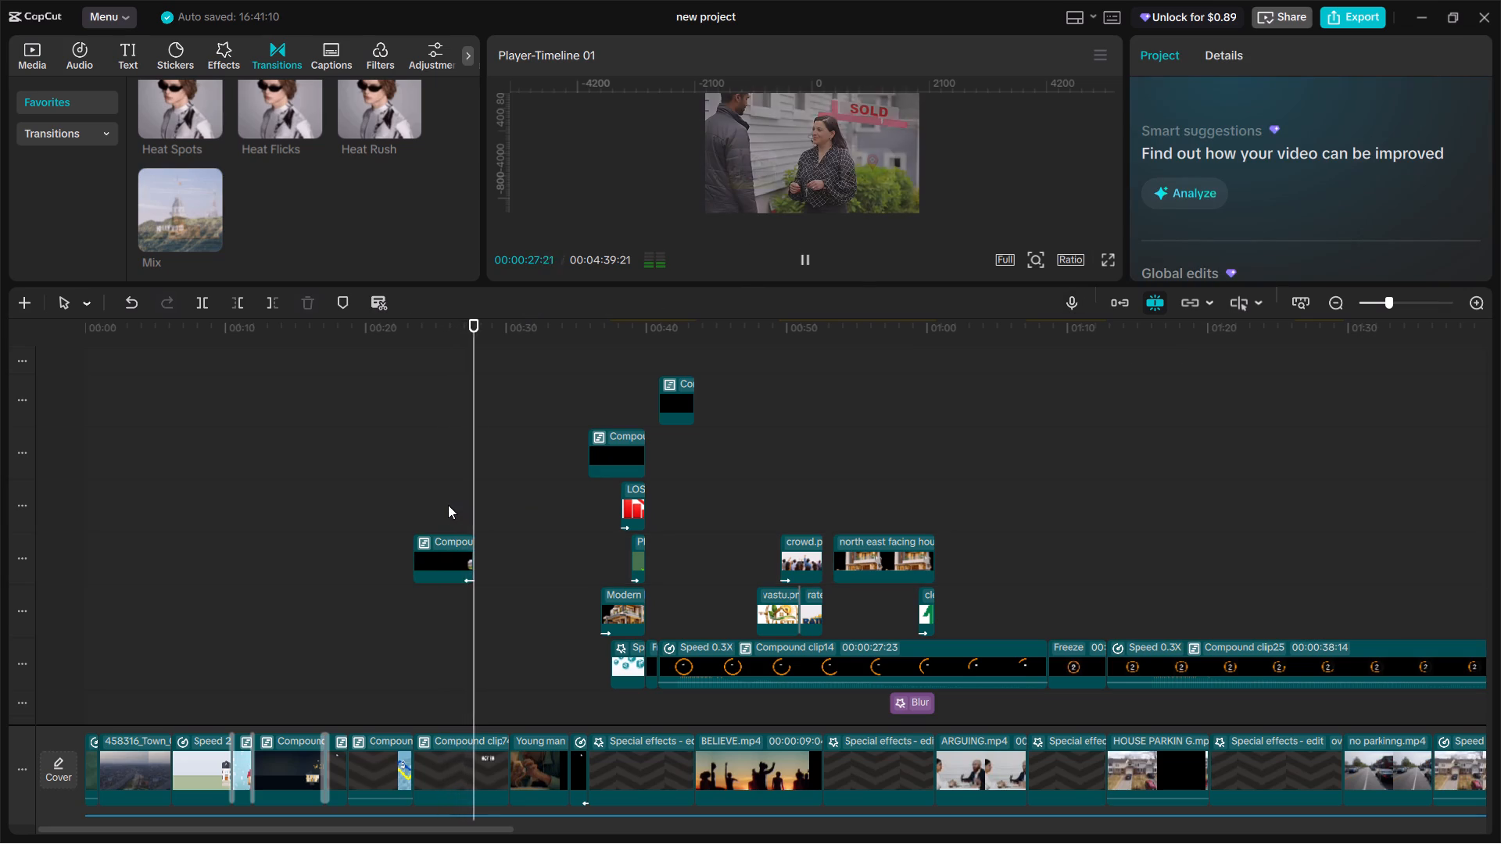
key("space")
Open the overlay compound clip and scrub through its text, HOUSE and PLLOT images up to the end.
triple_click(461, 549)
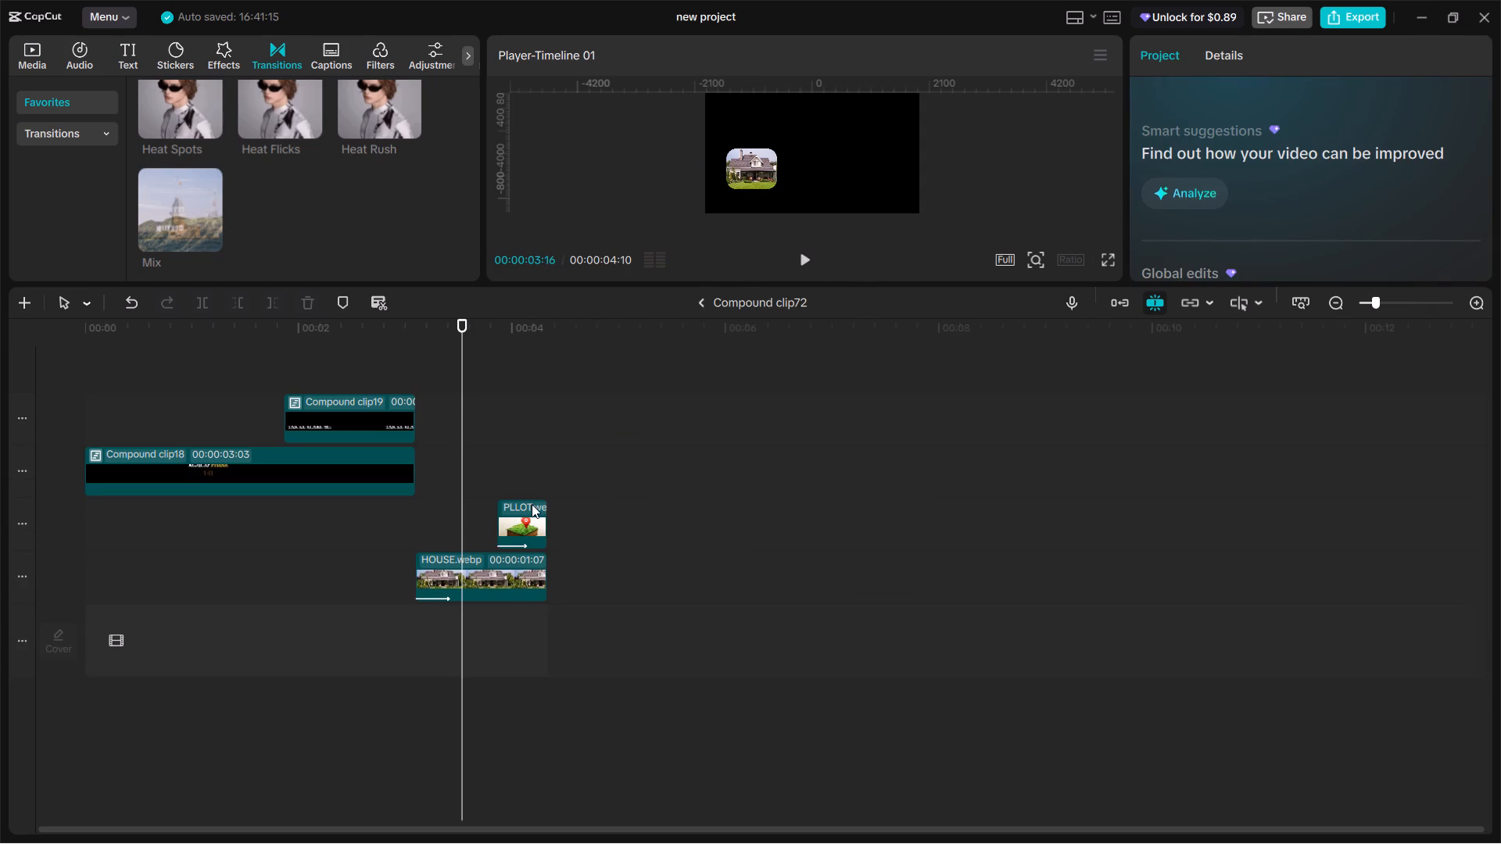
left_click(528, 528)
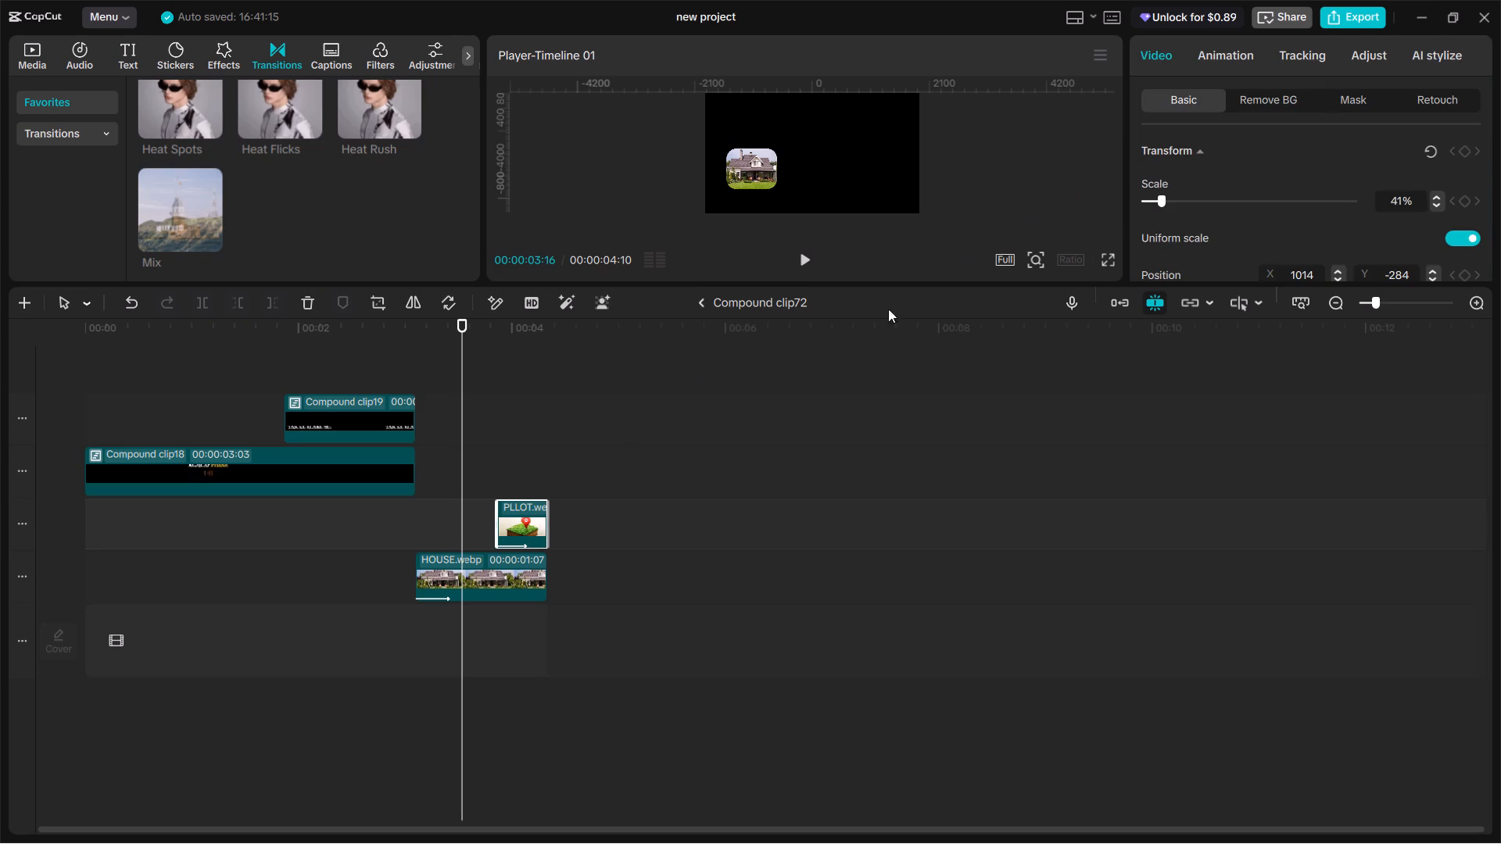
left_click(521, 464)
left_click_drag(521, 464, 509, 461)
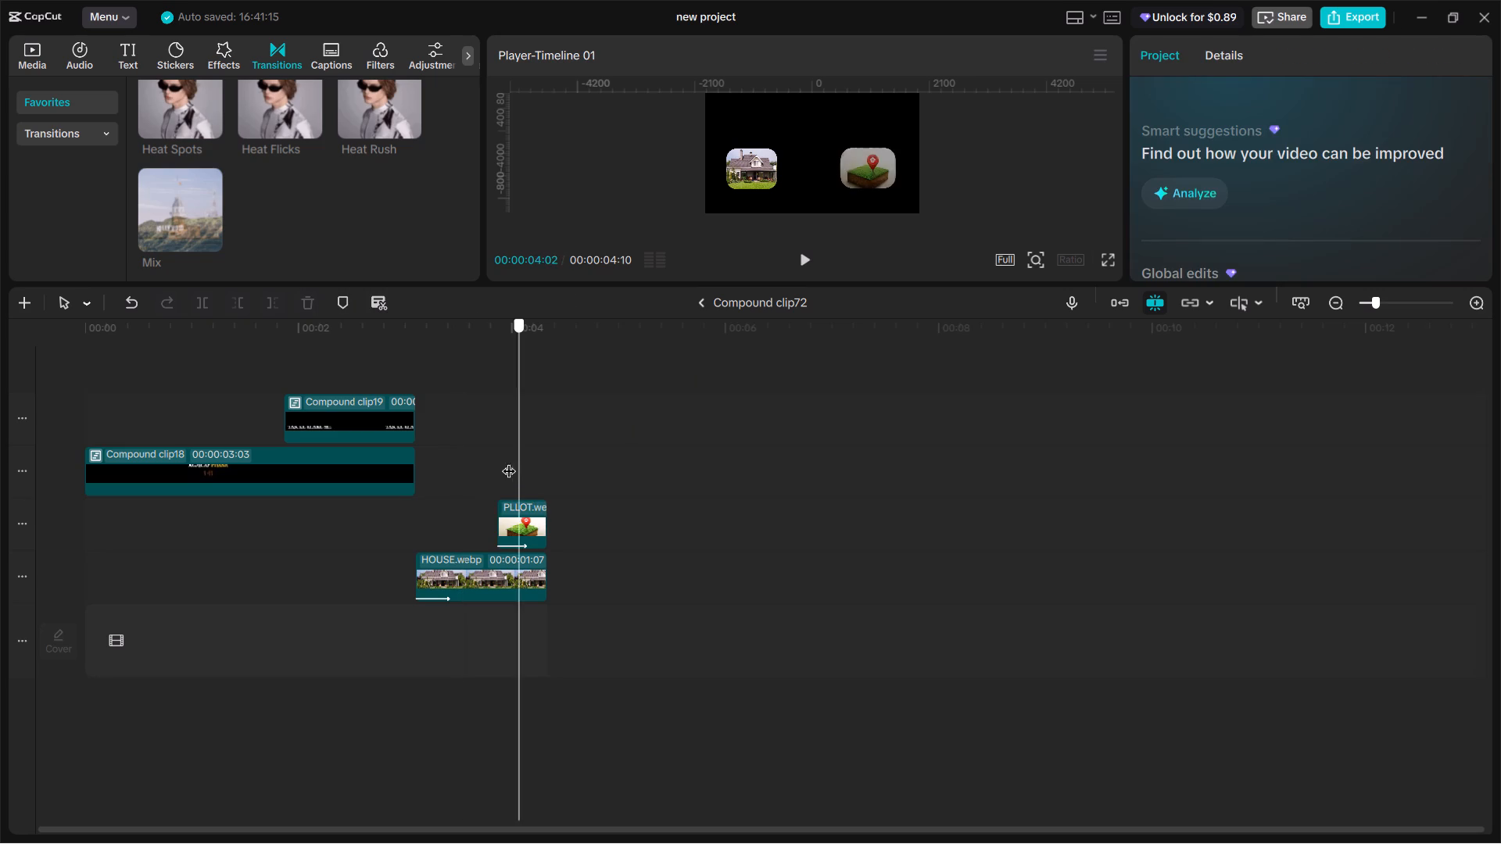
left_click_drag(509, 461, 400, 445)
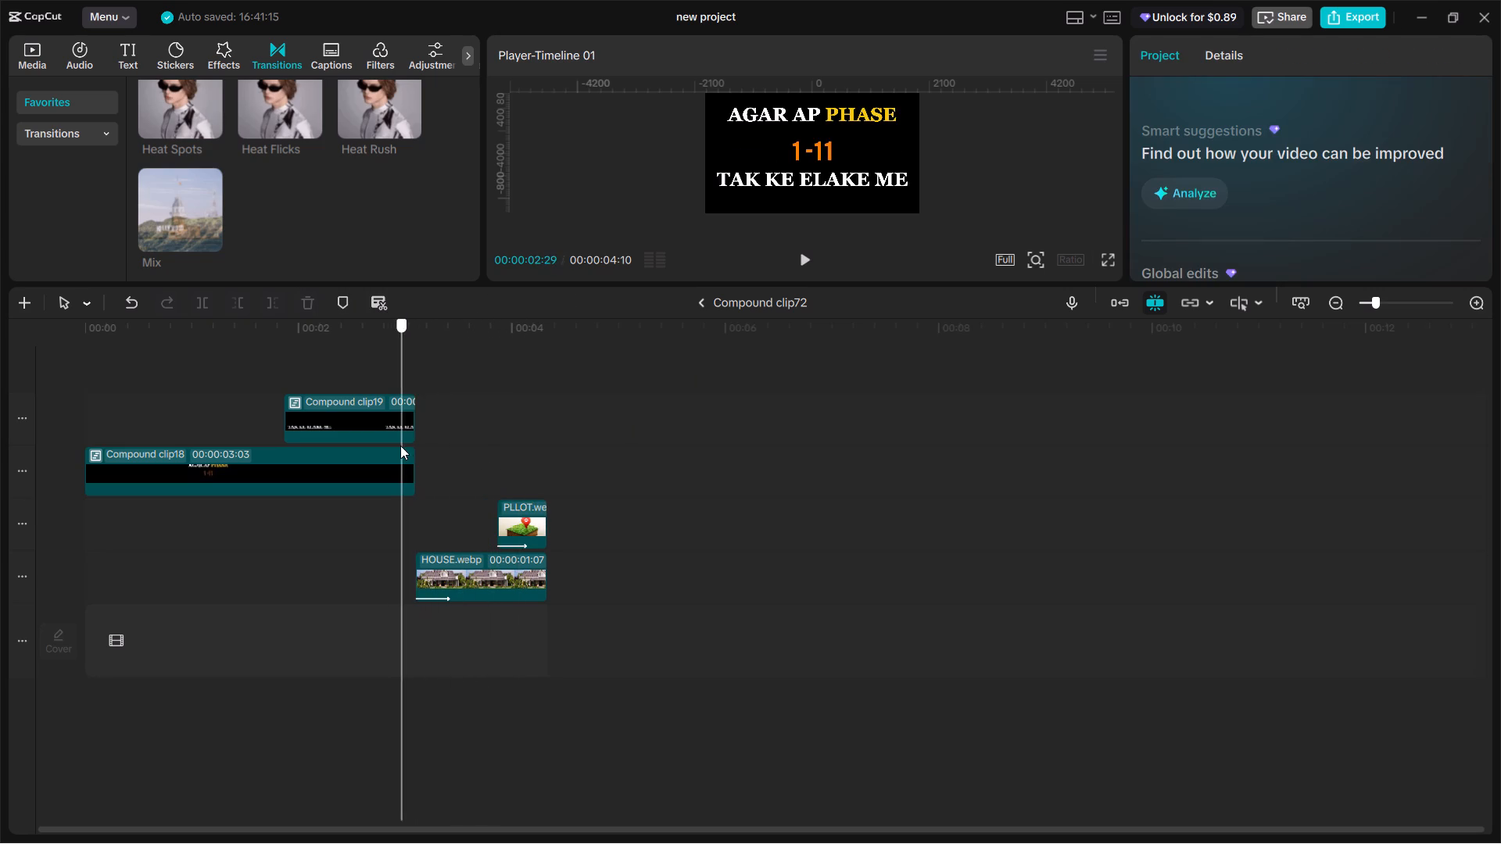
left_click_drag(400, 445, 543, 464)
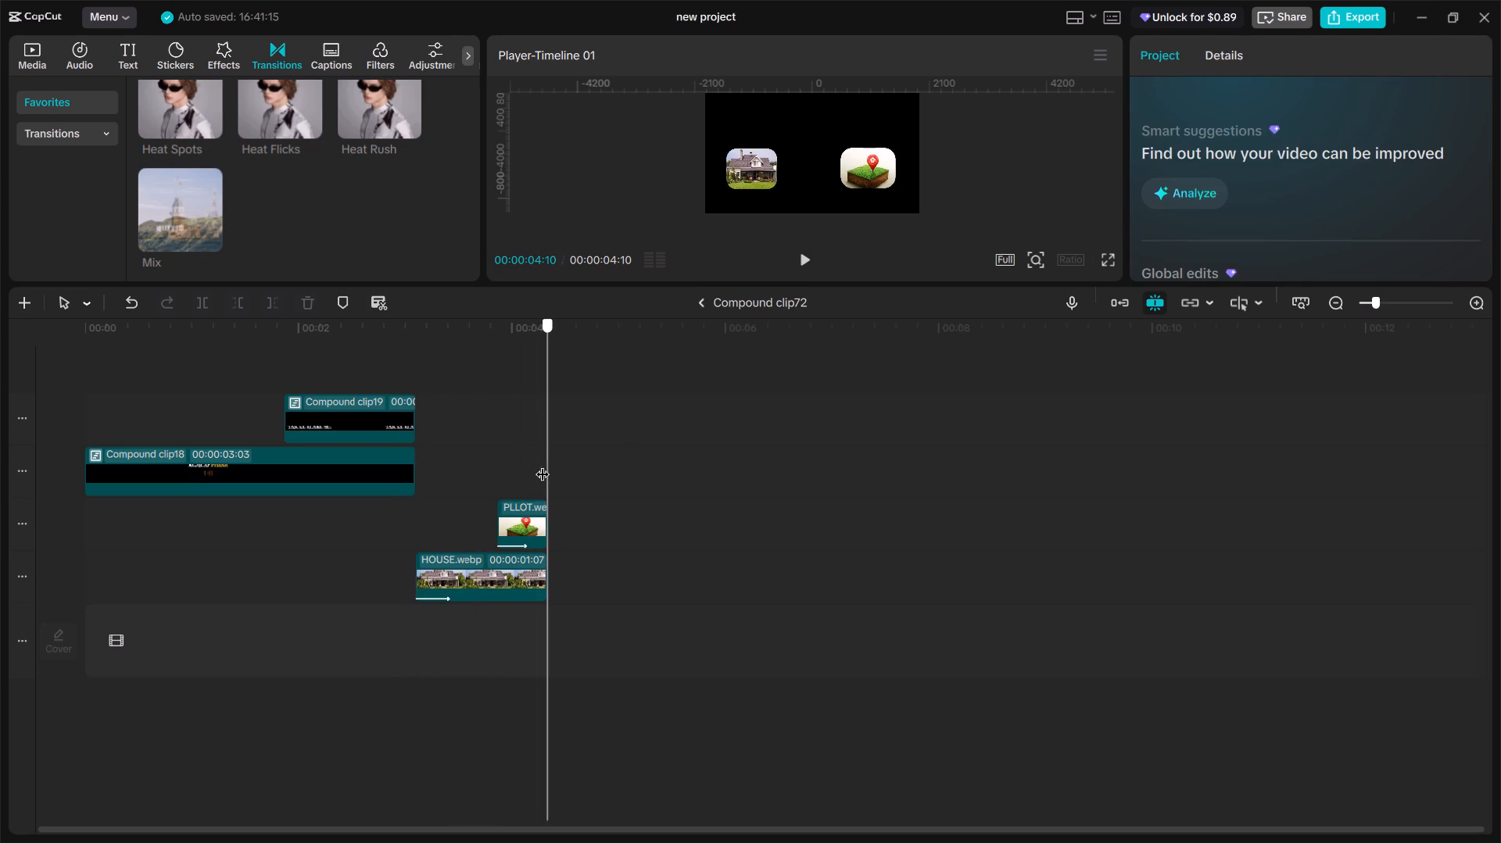
left_click_drag(543, 464, 570, 467)
left_click_drag(570, 467, 586, 467)
Apply the same fading Out animation to the PLLOT image, with a 0.2 s duration.
left_click(529, 531)
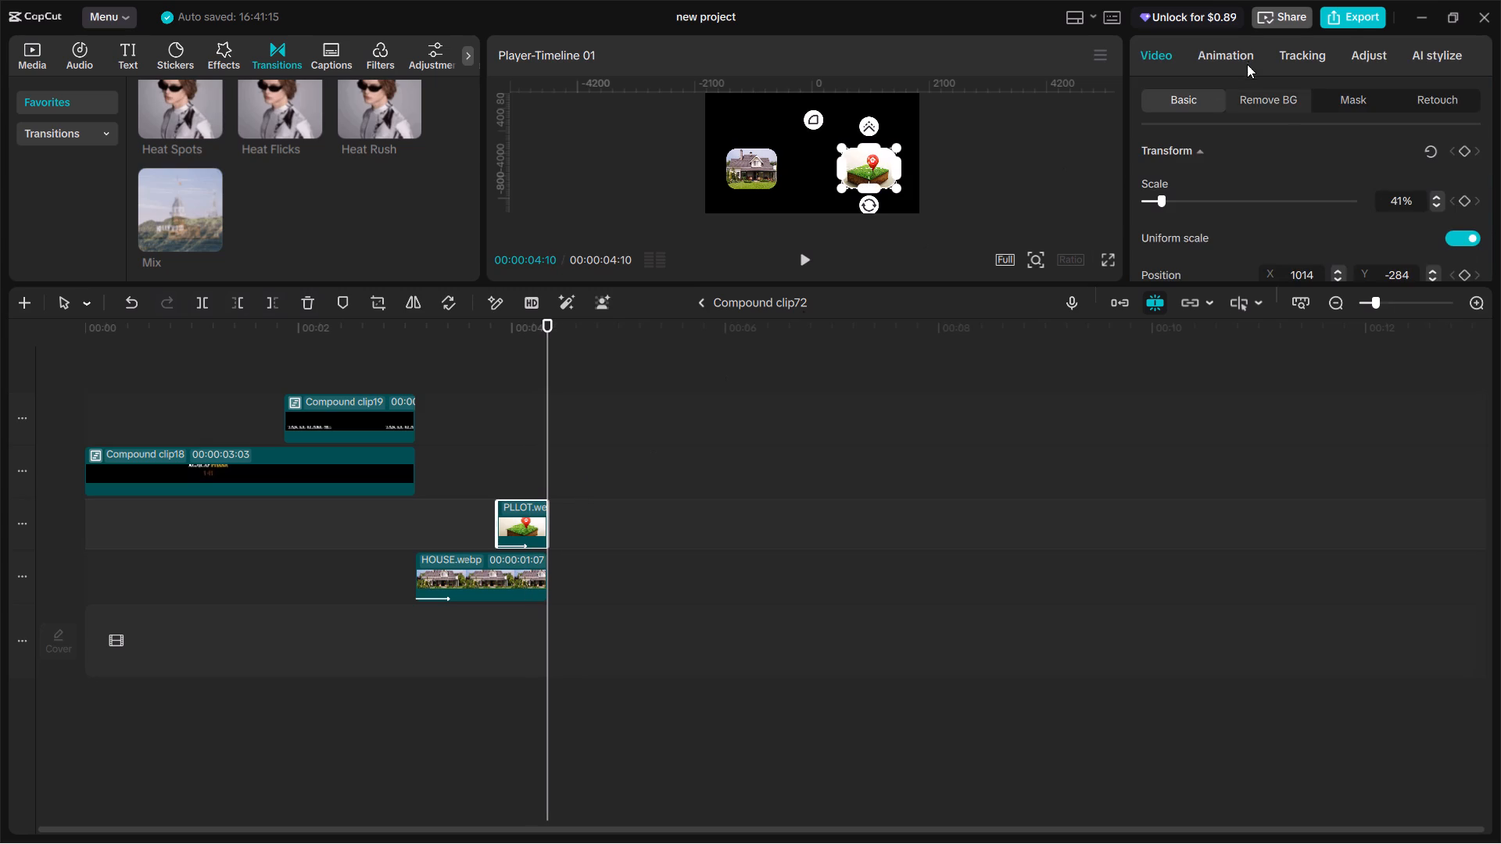
left_click(1248, 57)
scroll(1179, 216, "down", 1)
scroll(1178, 217, "up", 2)
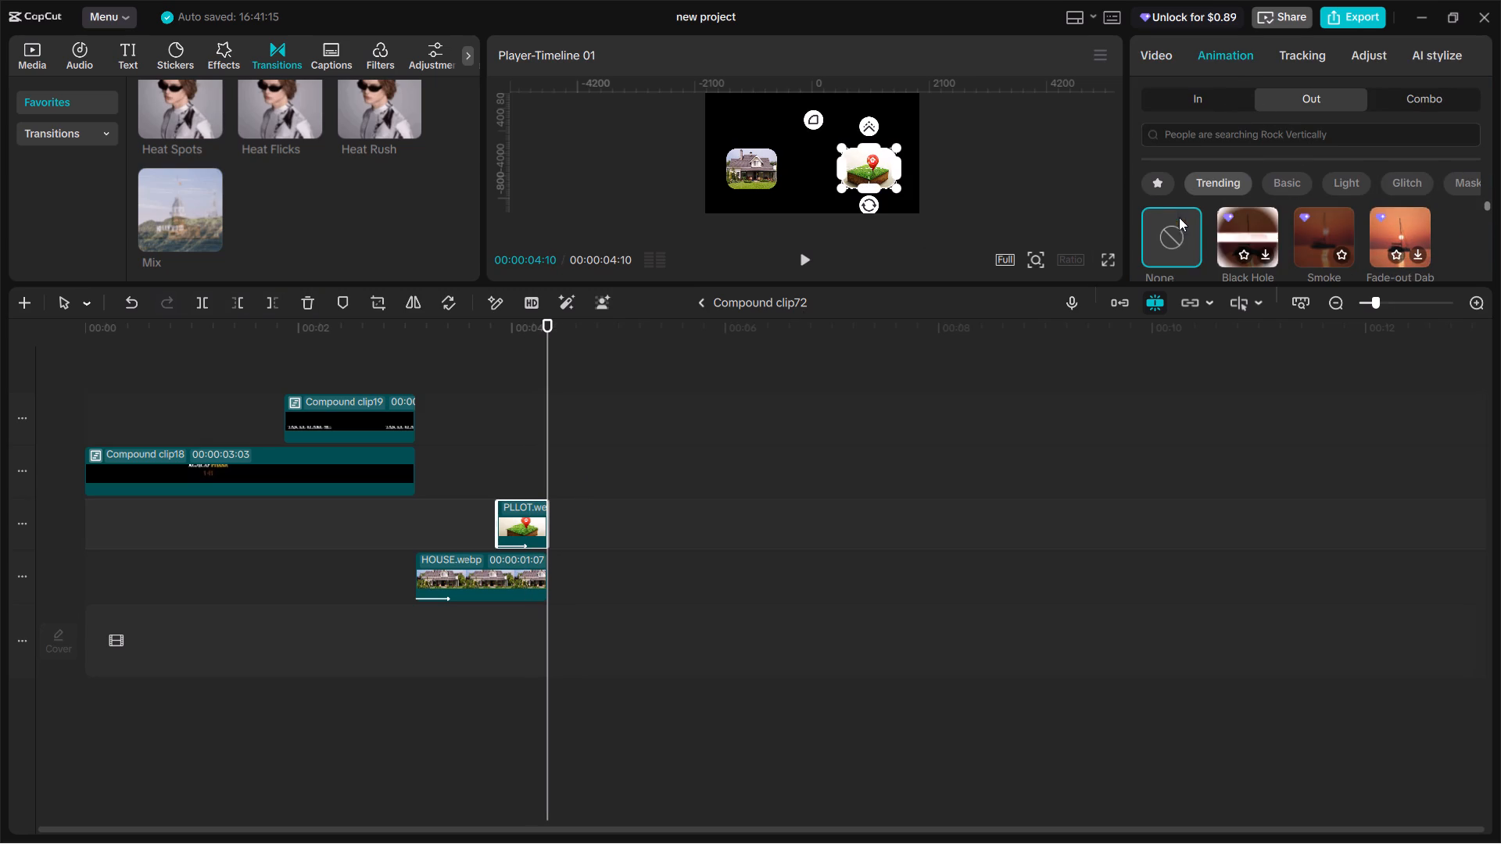
scroll(1179, 217, "up", 1)
left_click(1180, 238)
scroll(1202, 220, "down", 1)
left_click(1182, 239)
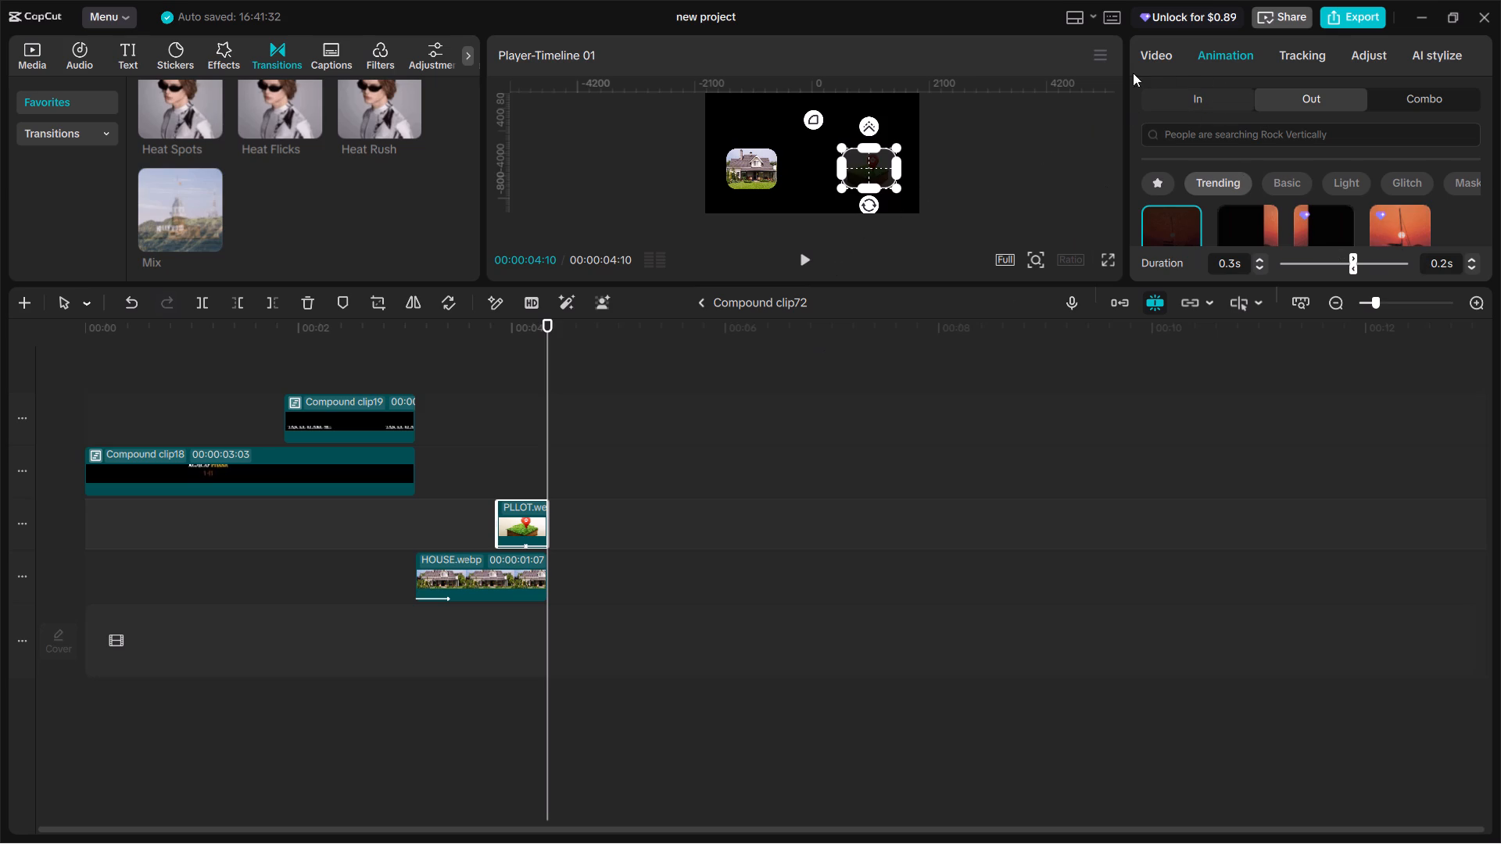
Set the PLLOT image's In animation duration to 0.2 s and play back the end of the overlay clip.
left_click(1168, 59)
left_click(1346, 89)
left_click(1220, 92)
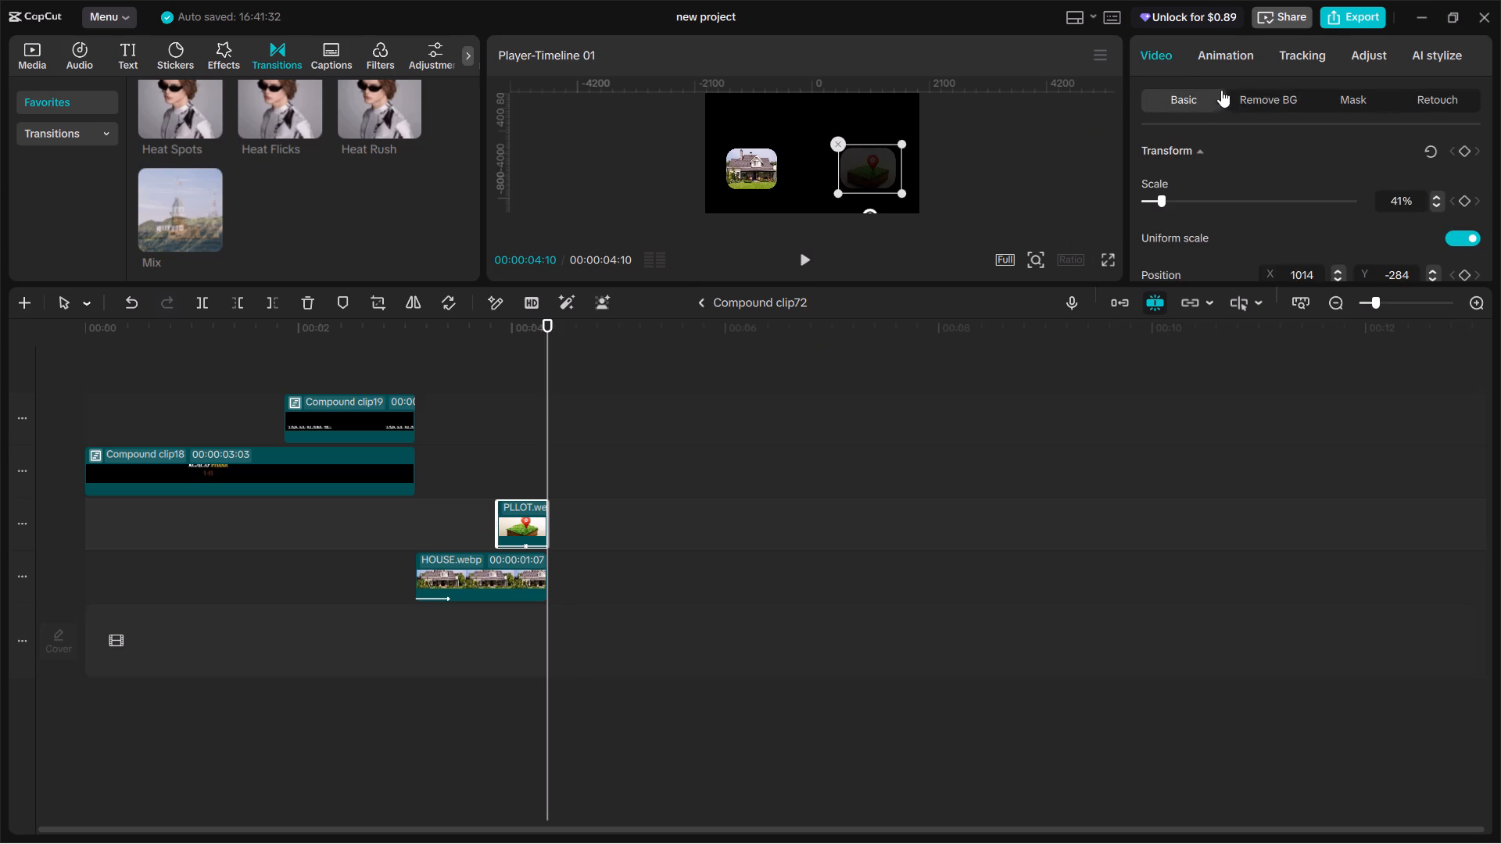
left_click(1291, 47)
left_click(1240, 63)
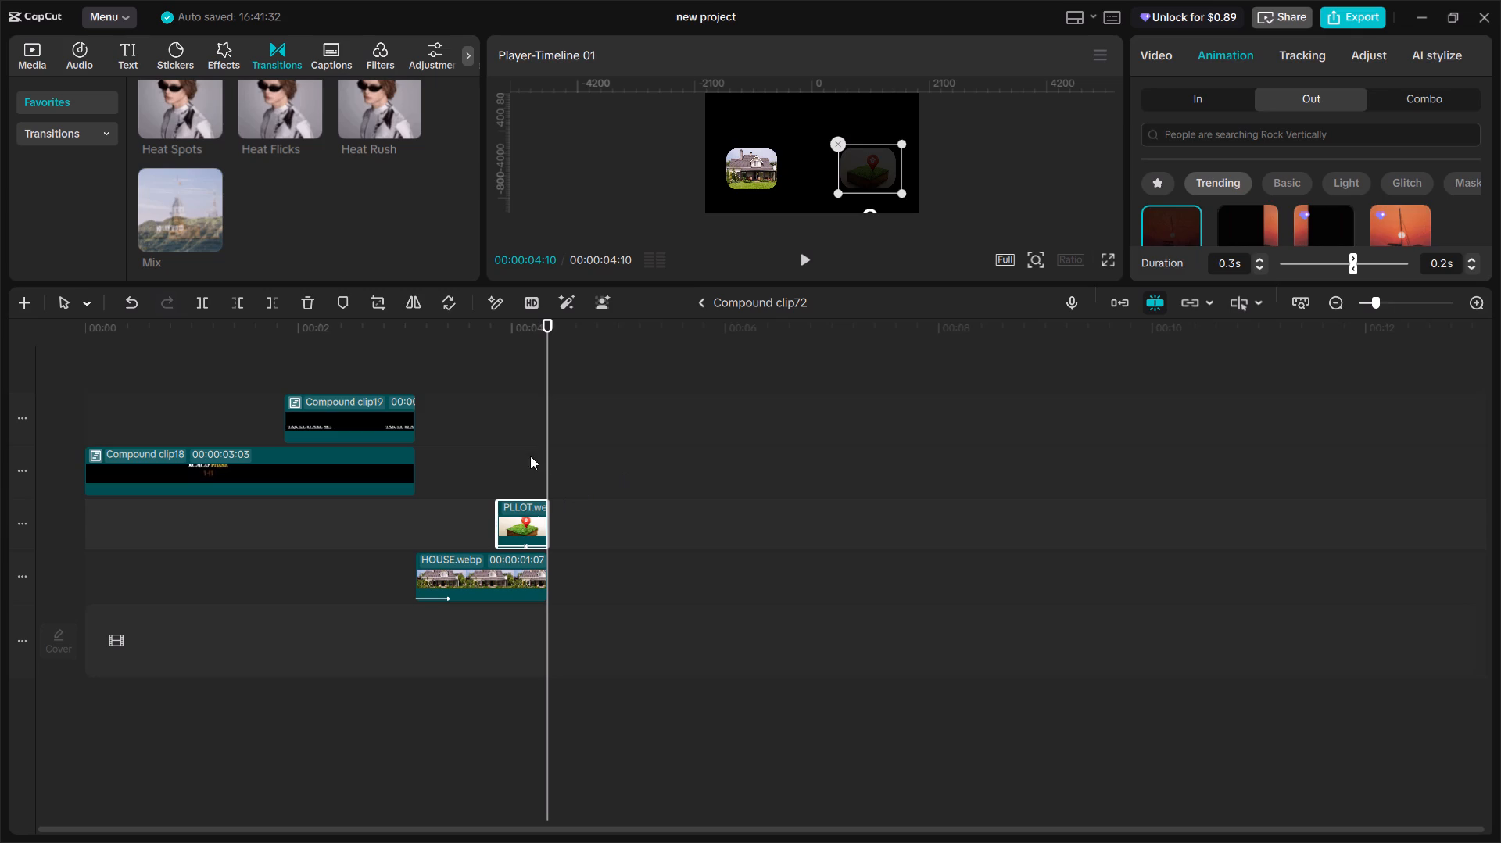
left_click(499, 436)
key("space")
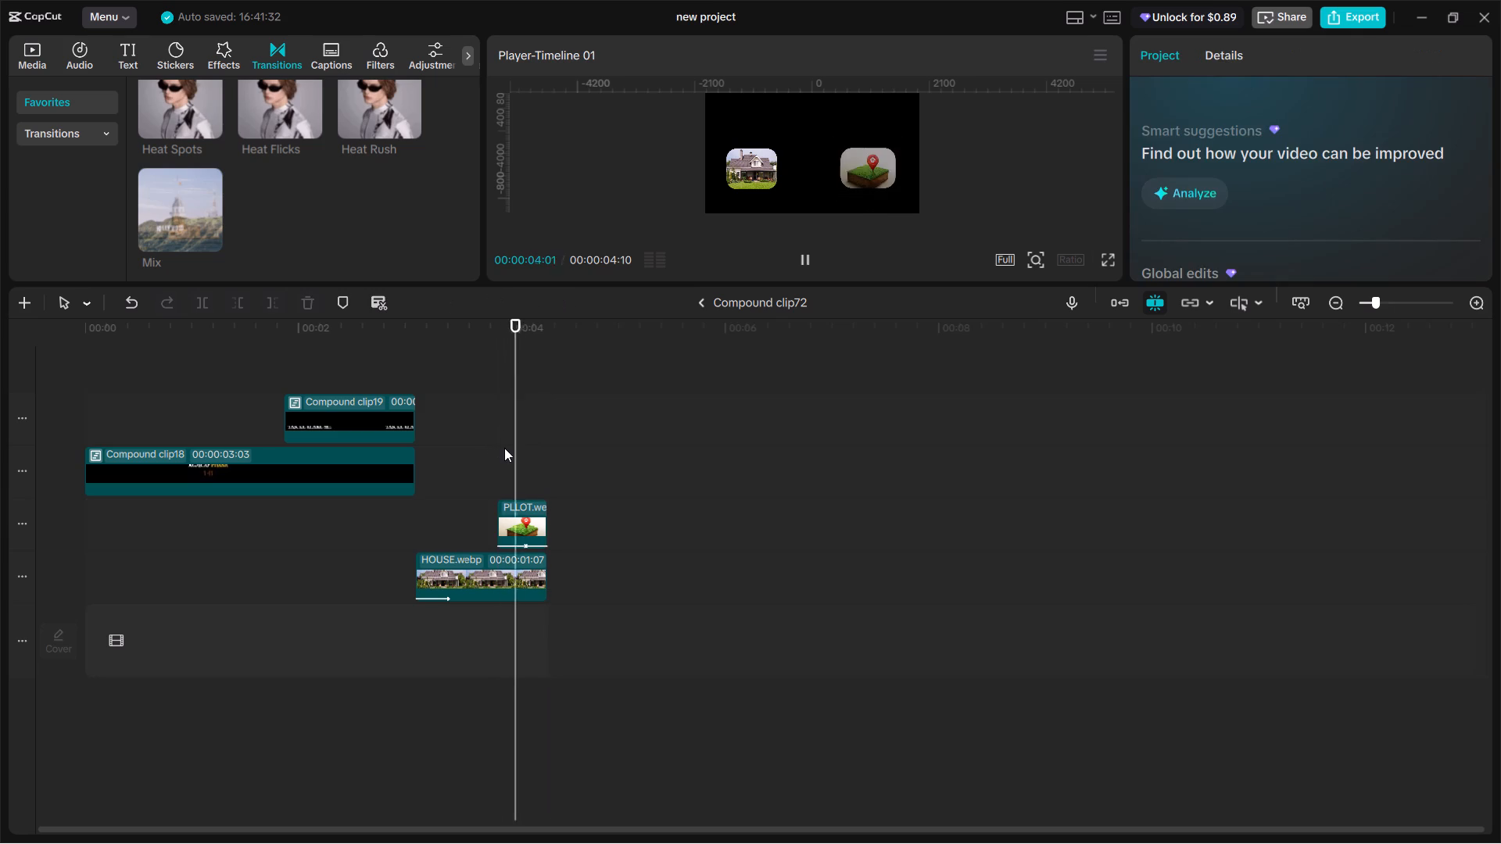
key("space")
left_click(525, 528)
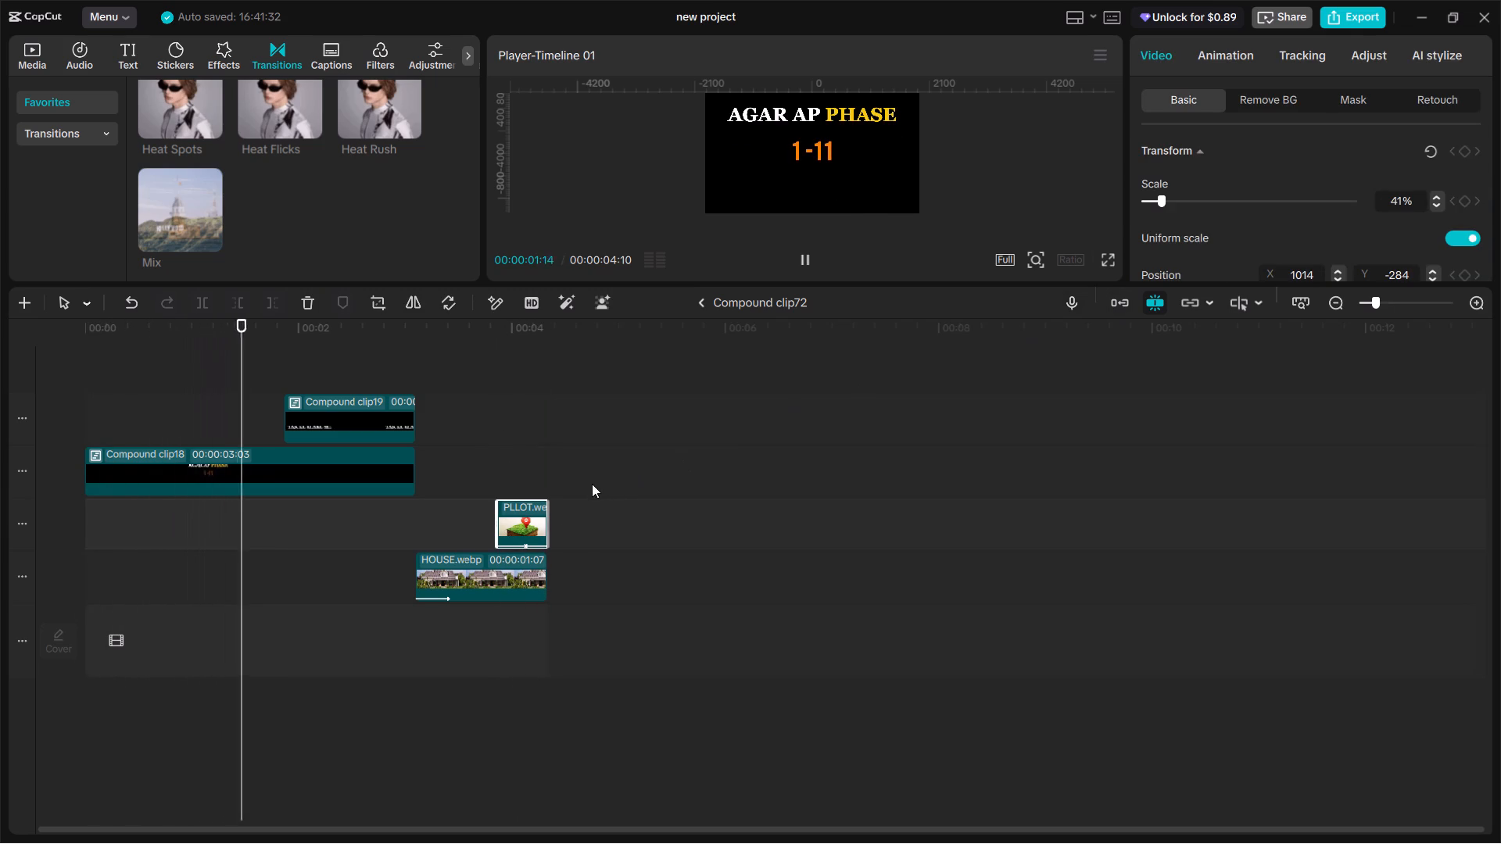
left_click(1238, 59)
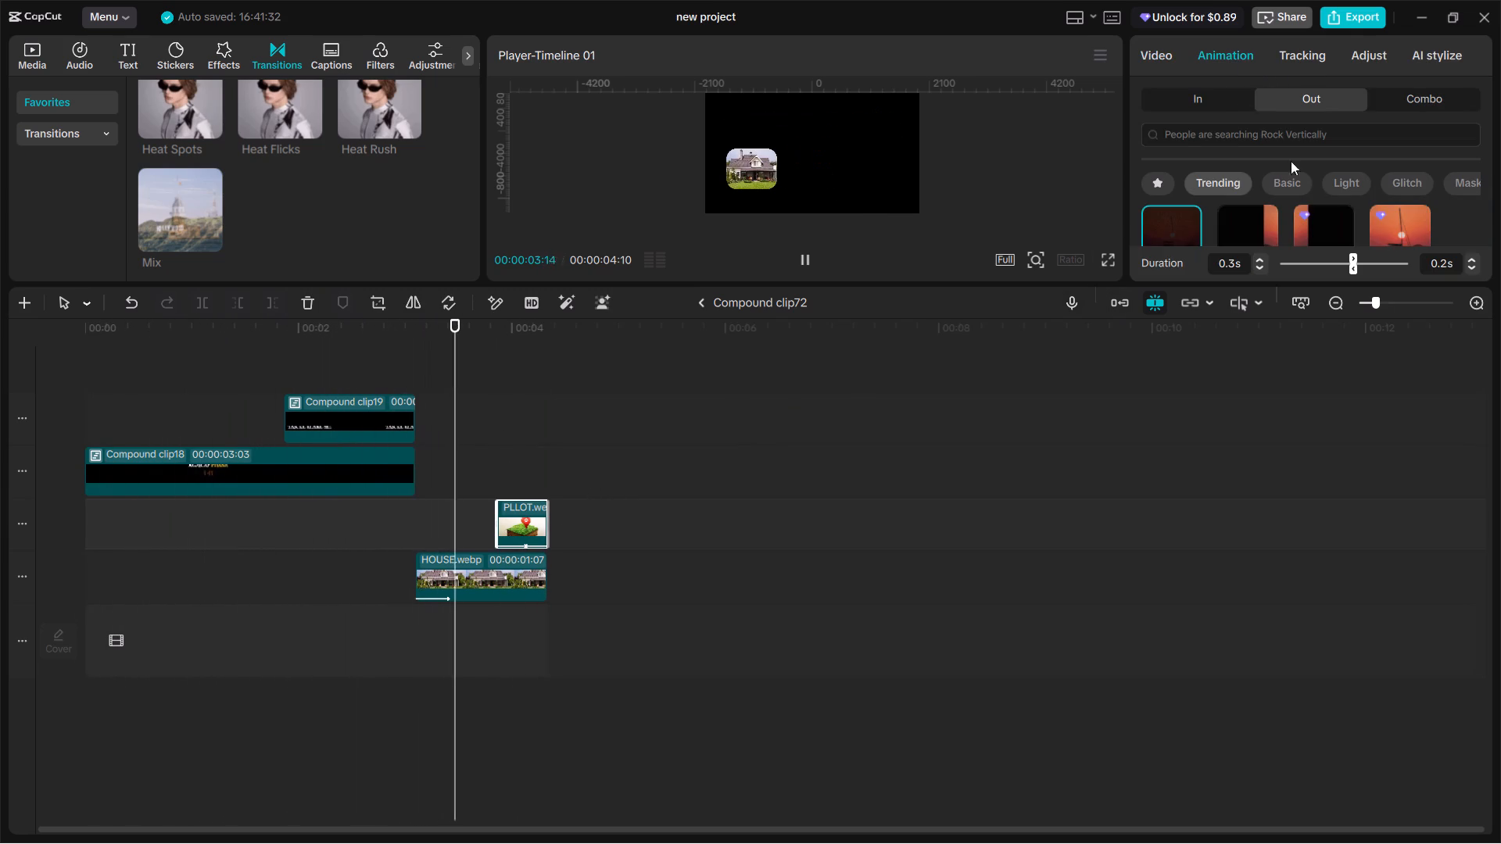
left_click(1256, 266)
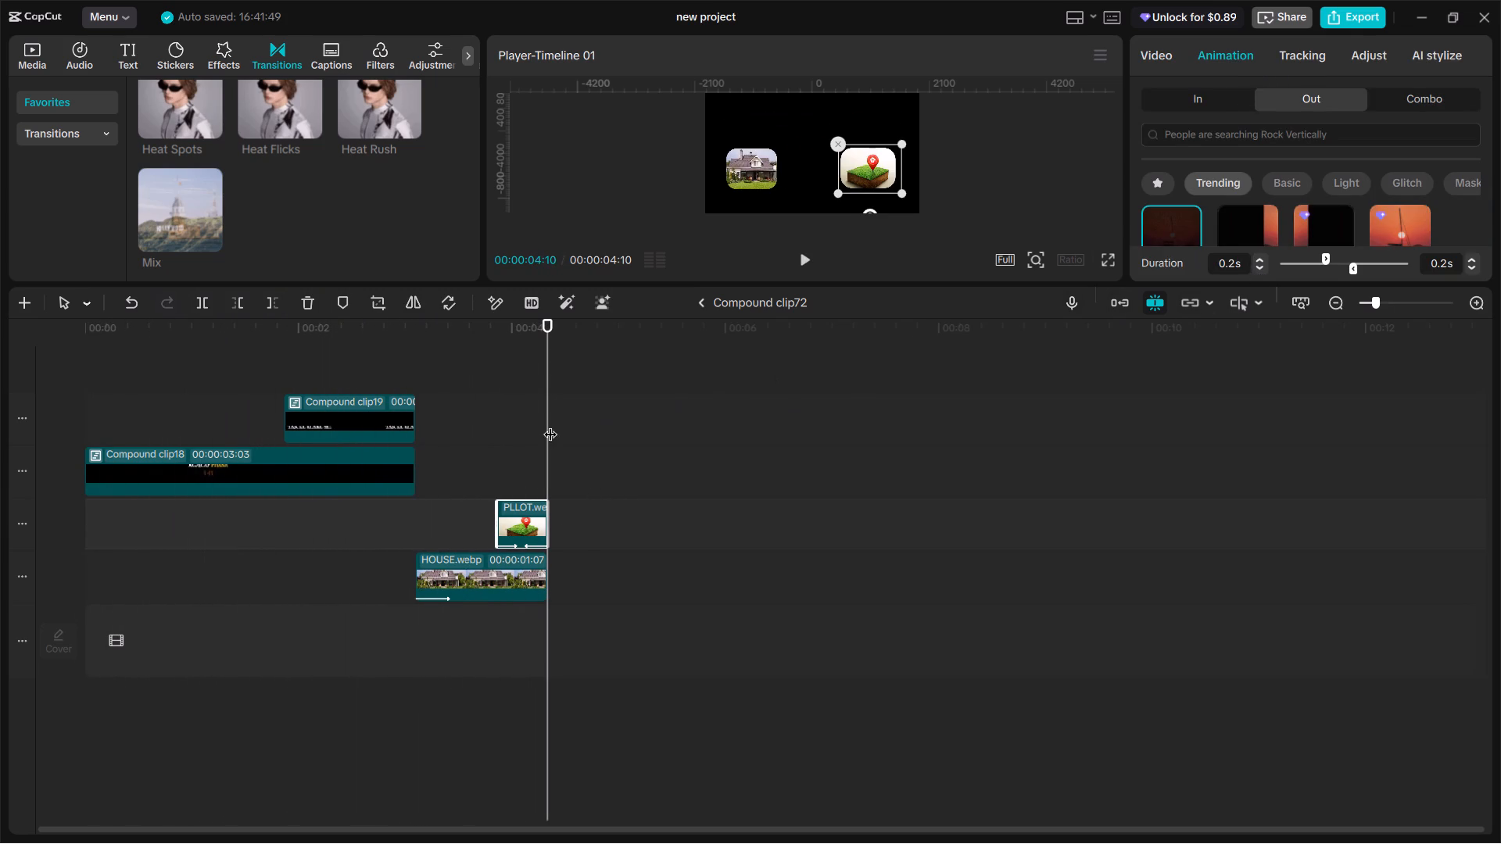
left_click(444, 427)
key("space")
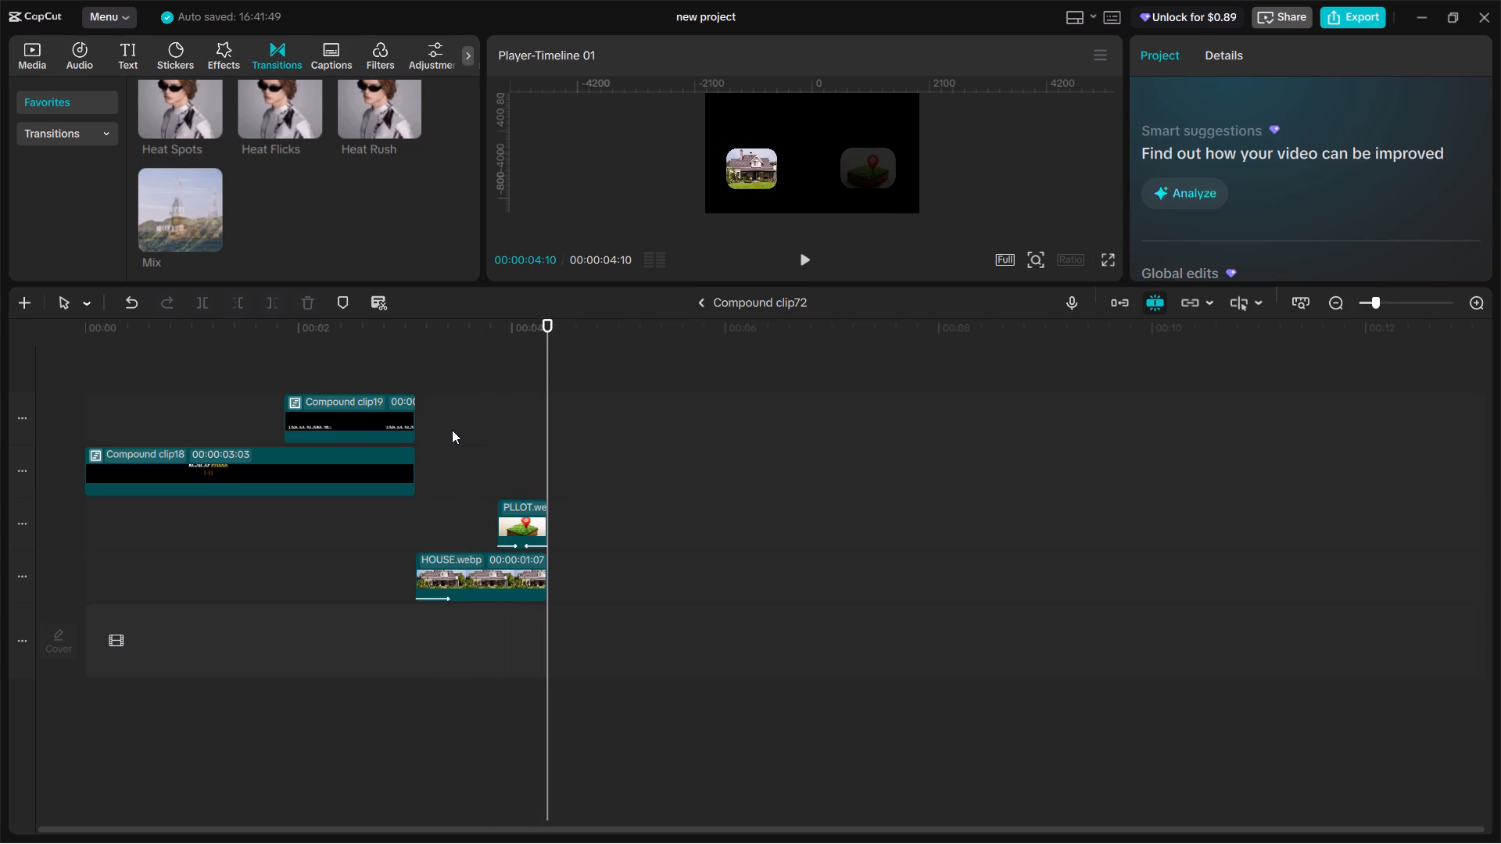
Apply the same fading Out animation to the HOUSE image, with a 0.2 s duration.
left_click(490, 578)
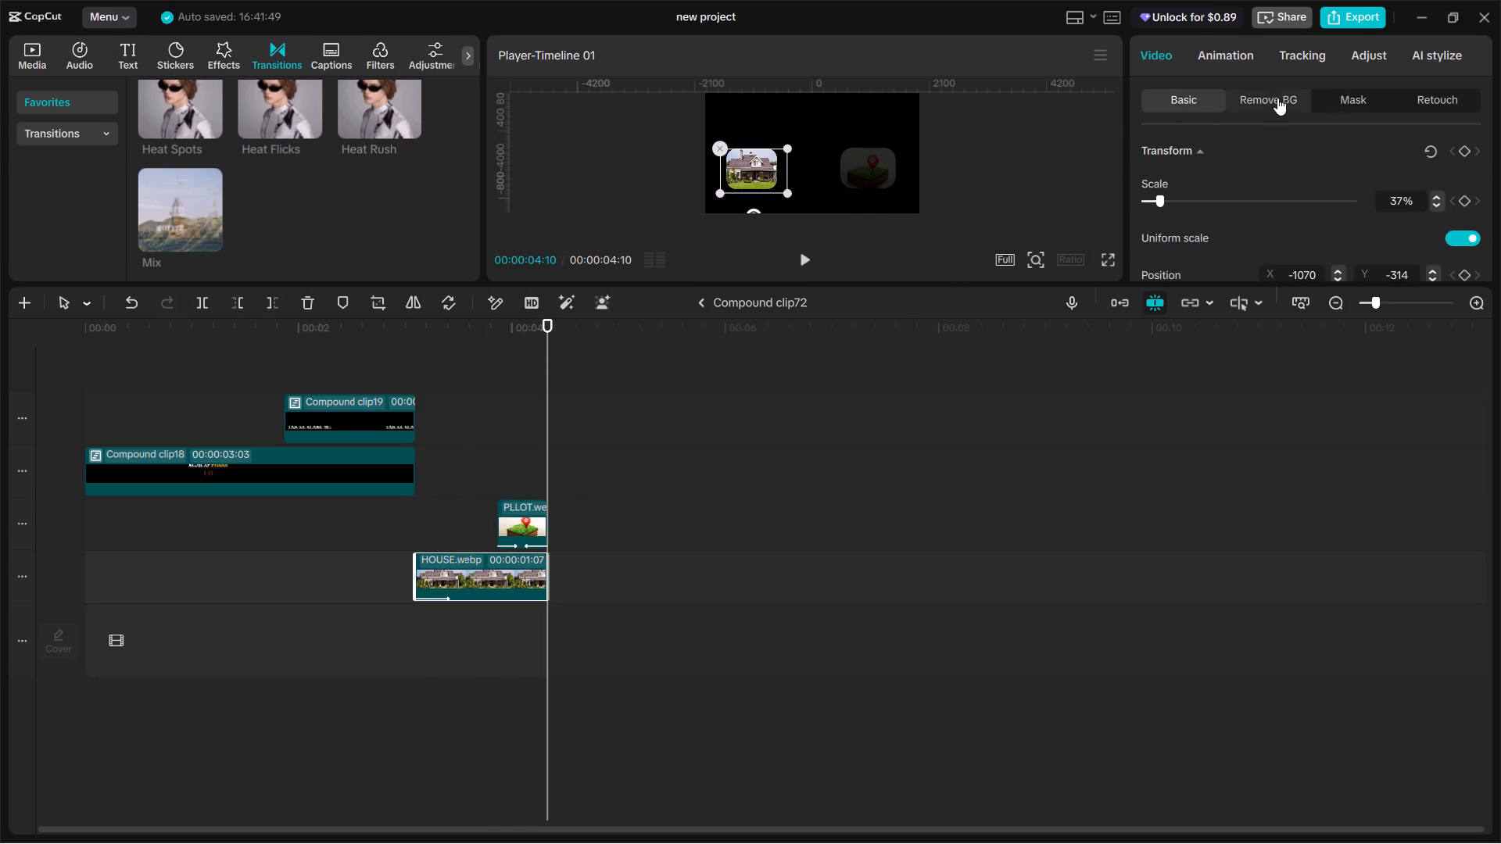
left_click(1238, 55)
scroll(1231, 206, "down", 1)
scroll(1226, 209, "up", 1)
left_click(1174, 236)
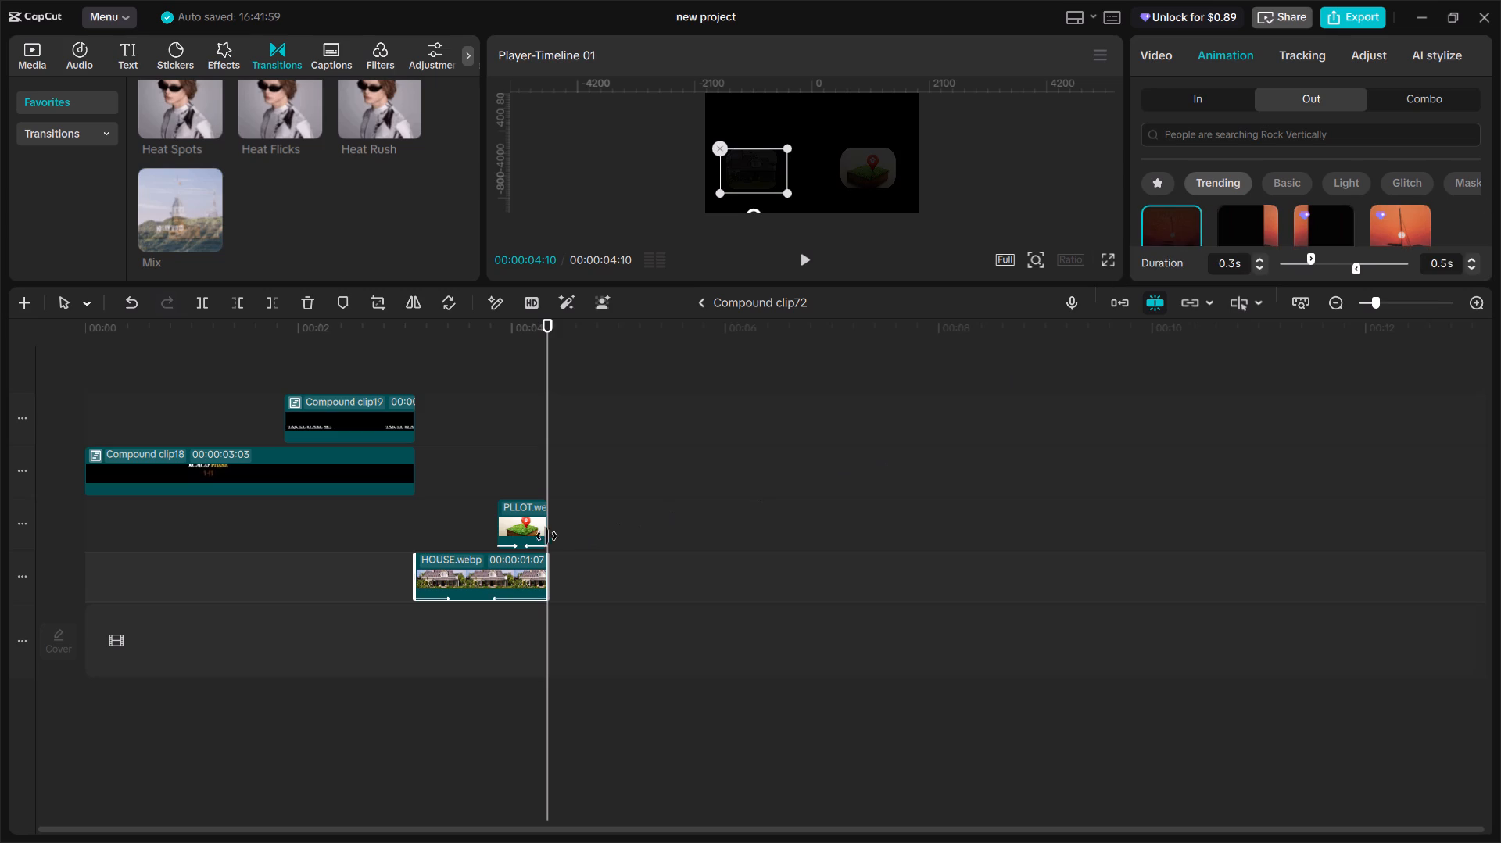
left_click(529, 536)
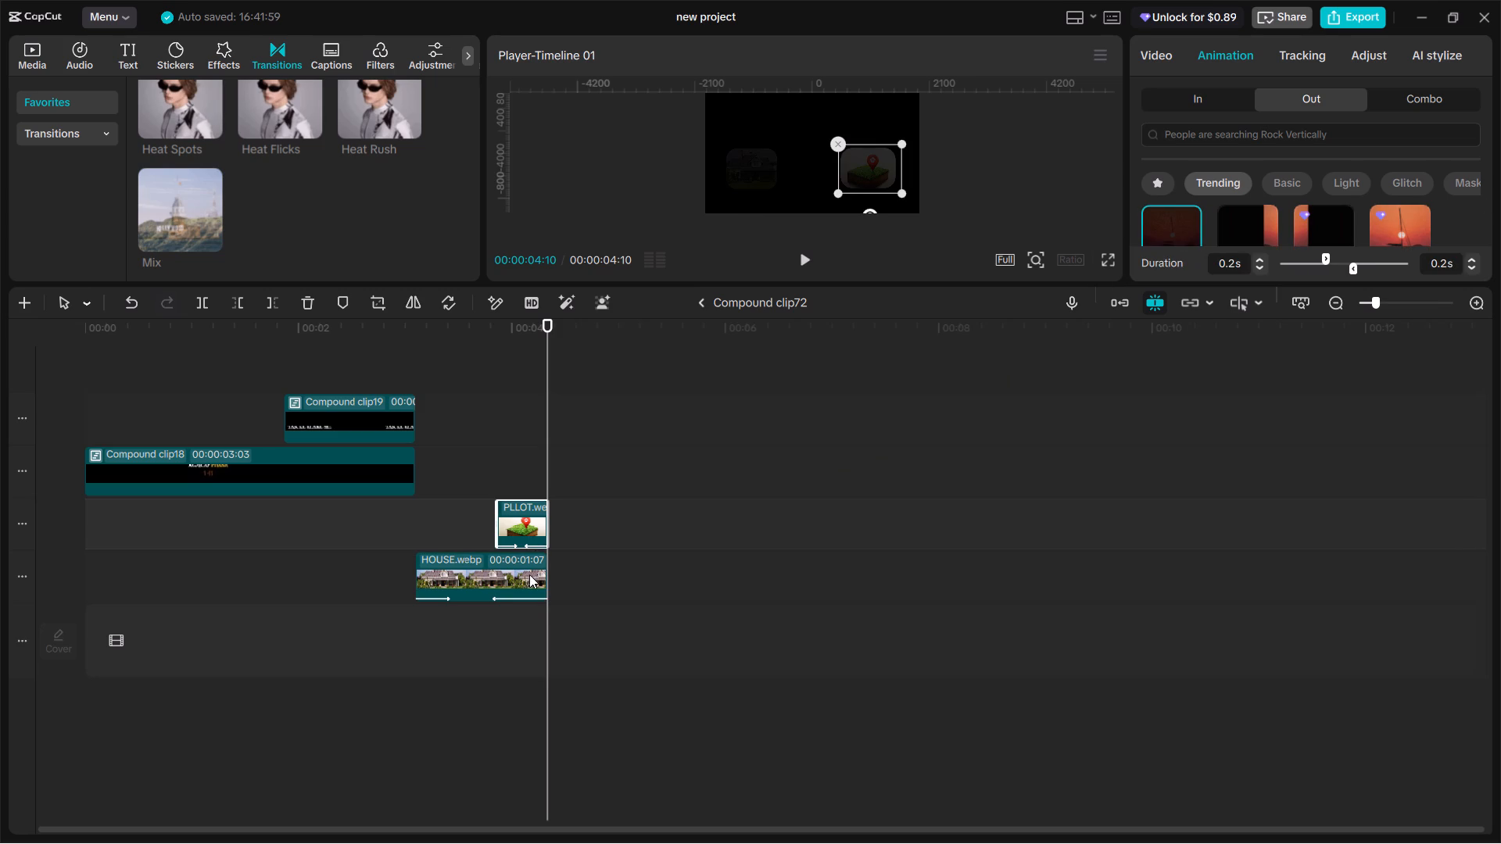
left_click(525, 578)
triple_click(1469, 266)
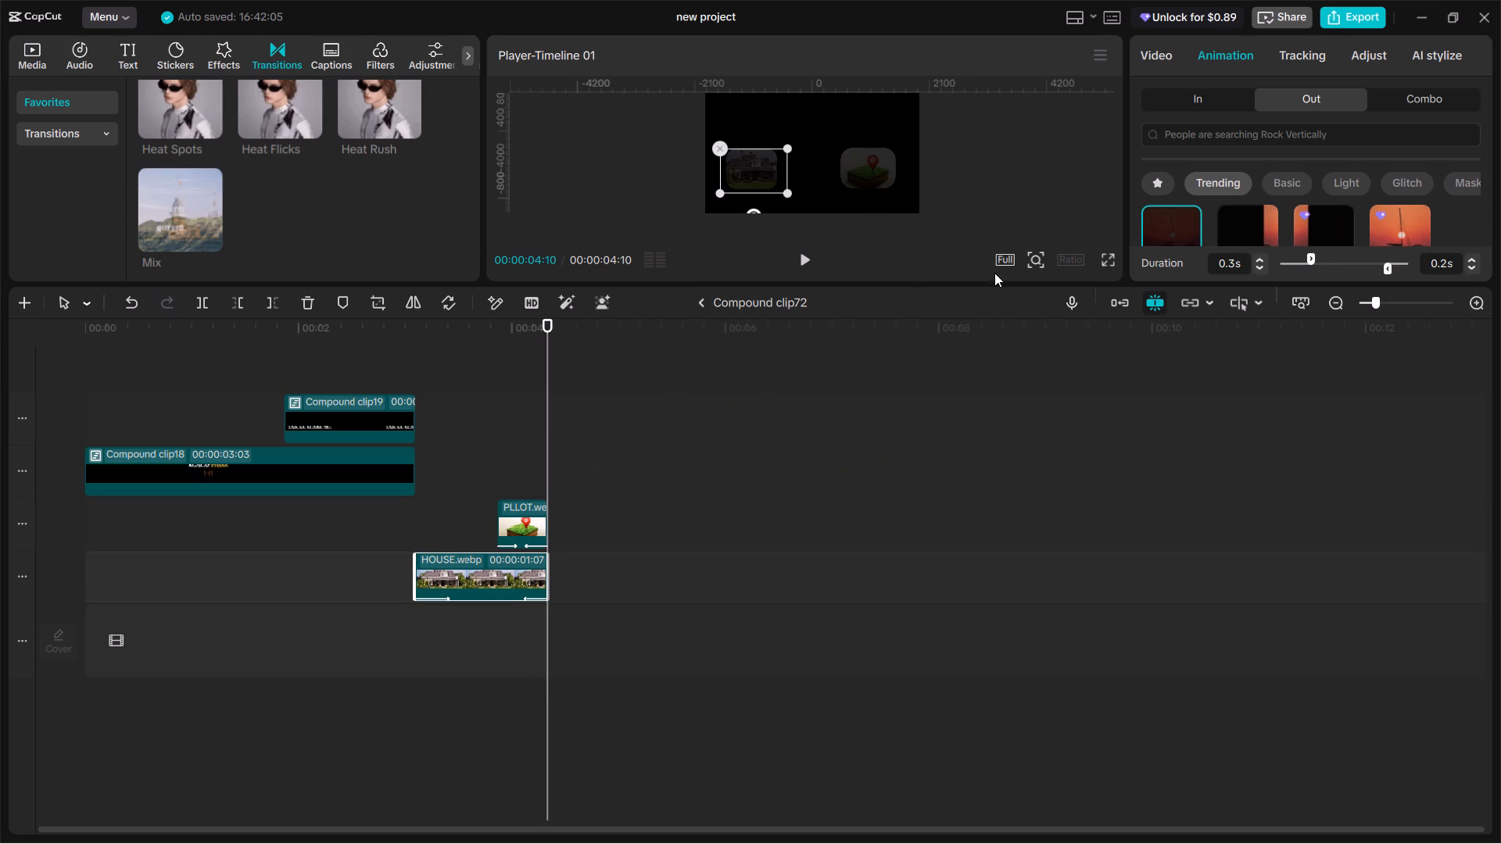
Return to the main timeline, then play and examine frame by frame how the KOI overlay fades into the BUYING HOME footage.
left_click(700, 309)
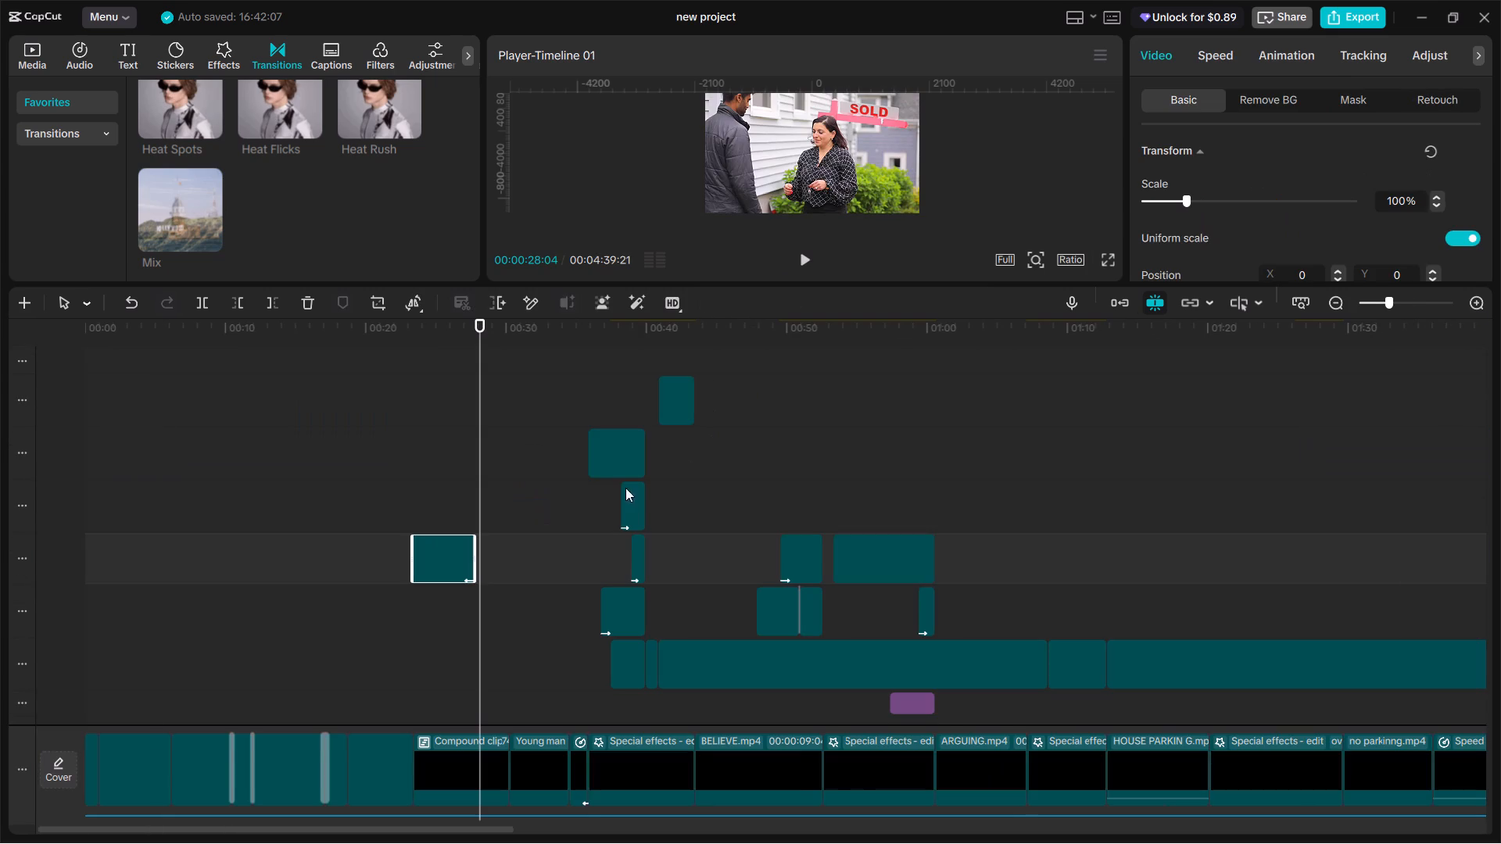
left_click(454, 492)
key("space")
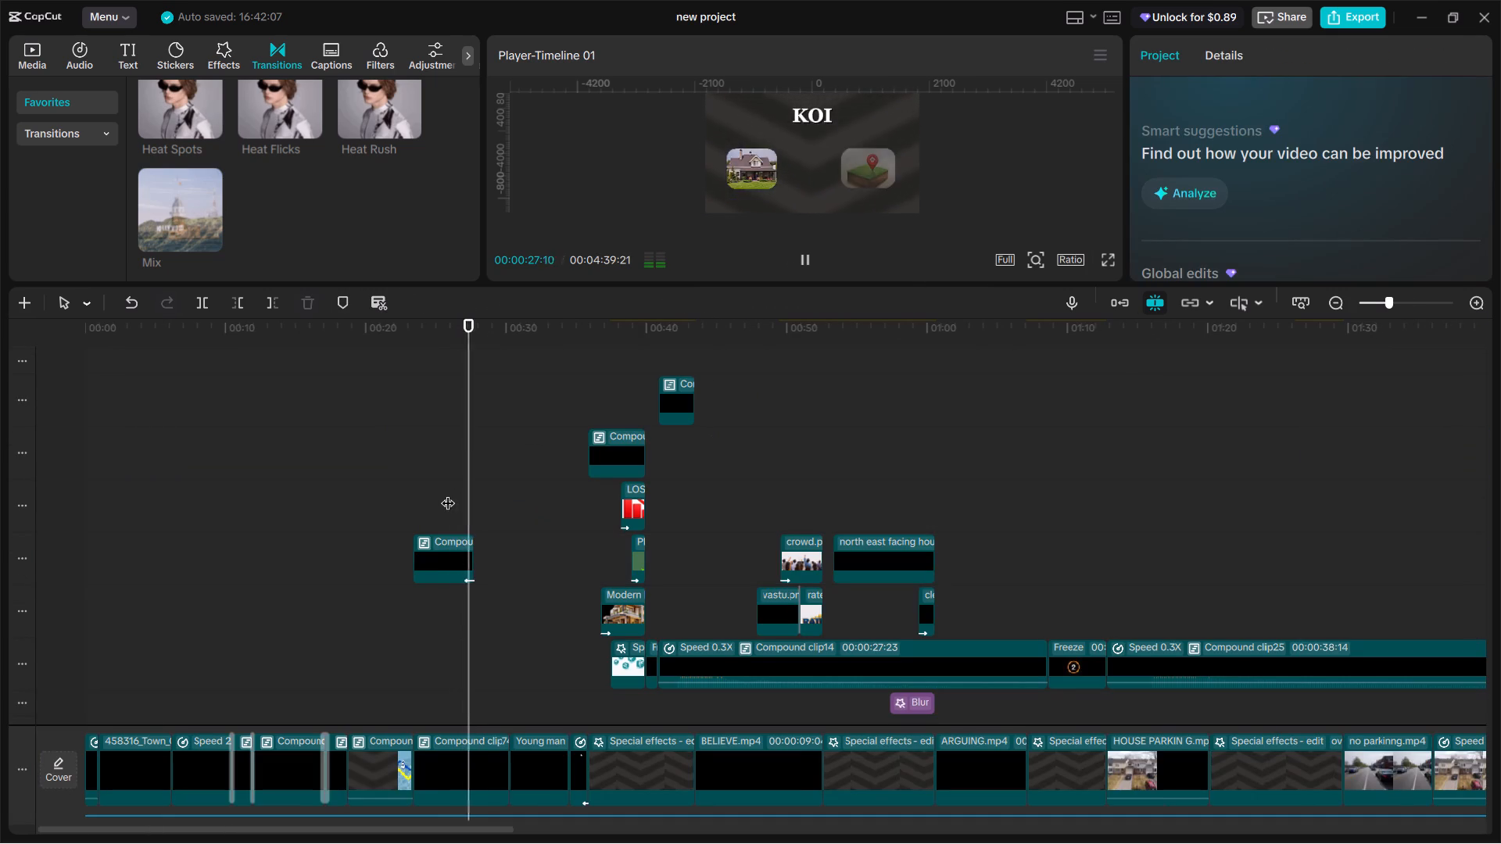
left_click(448, 491)
key("space")
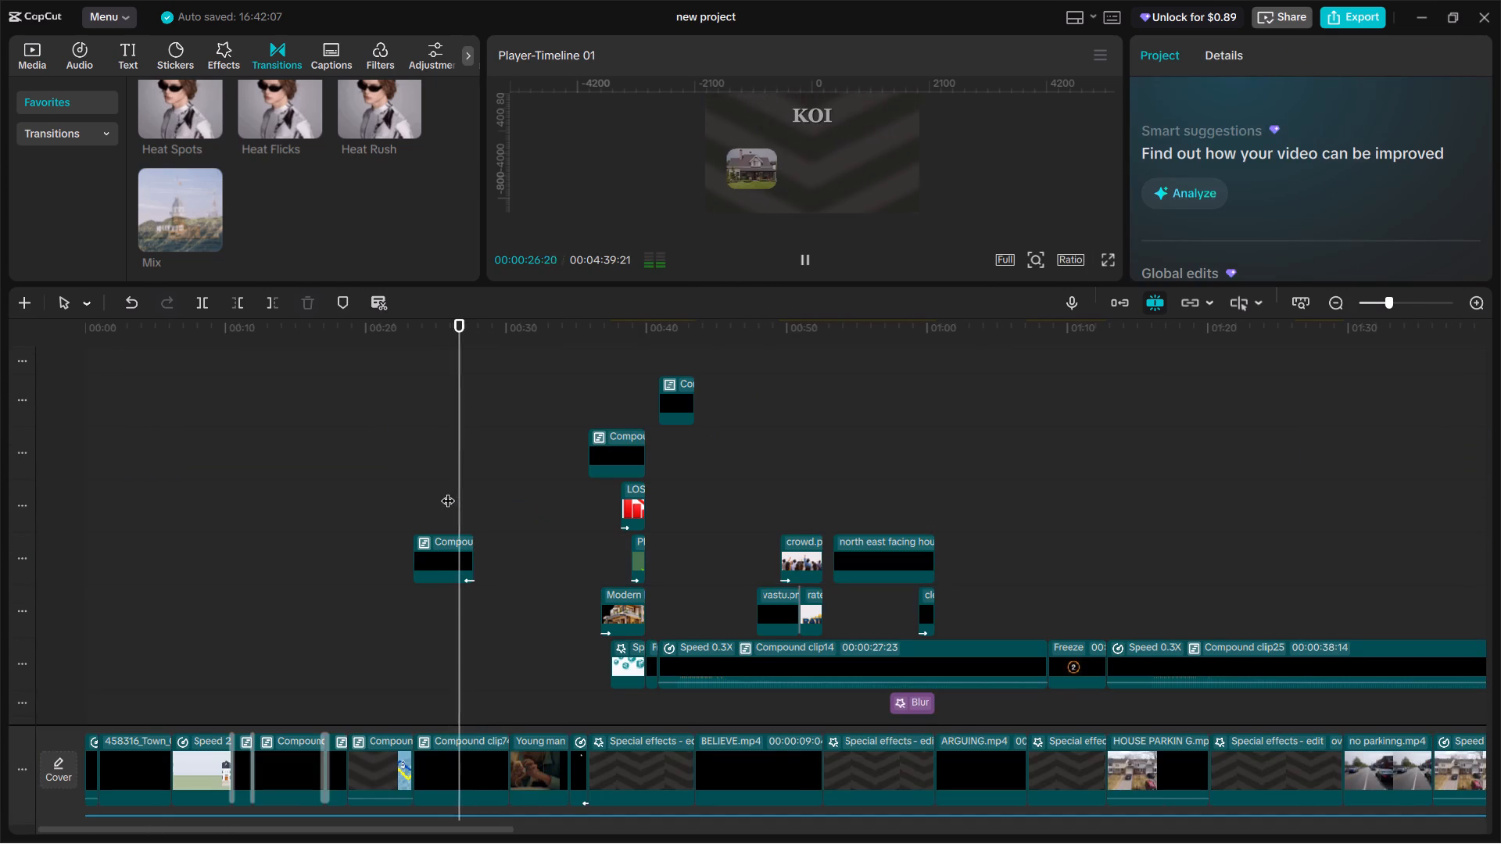
key("space")
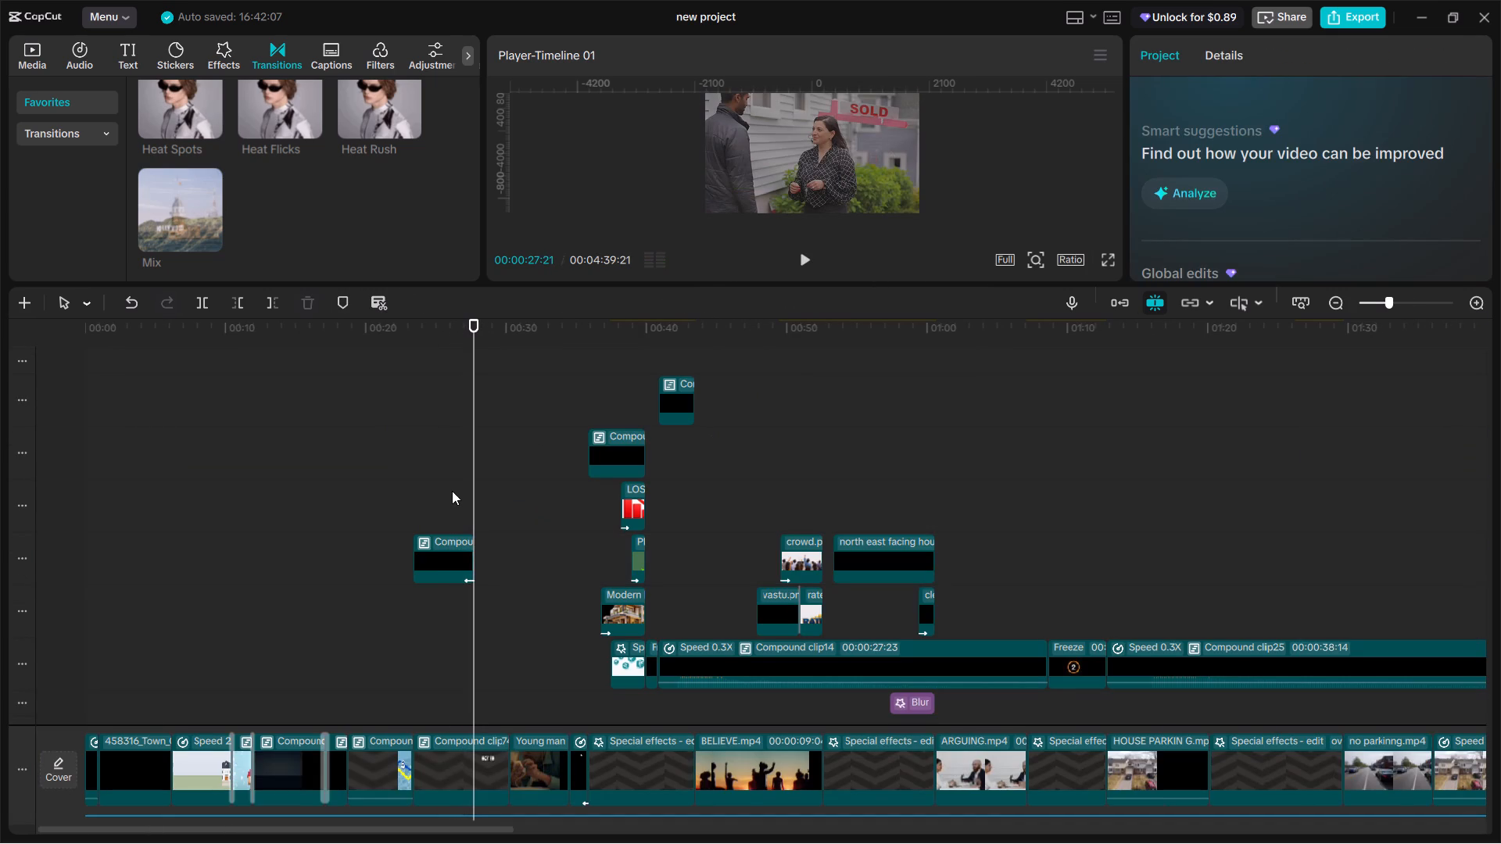
key("Left")
key("Left")
key("Left")
key("Left")
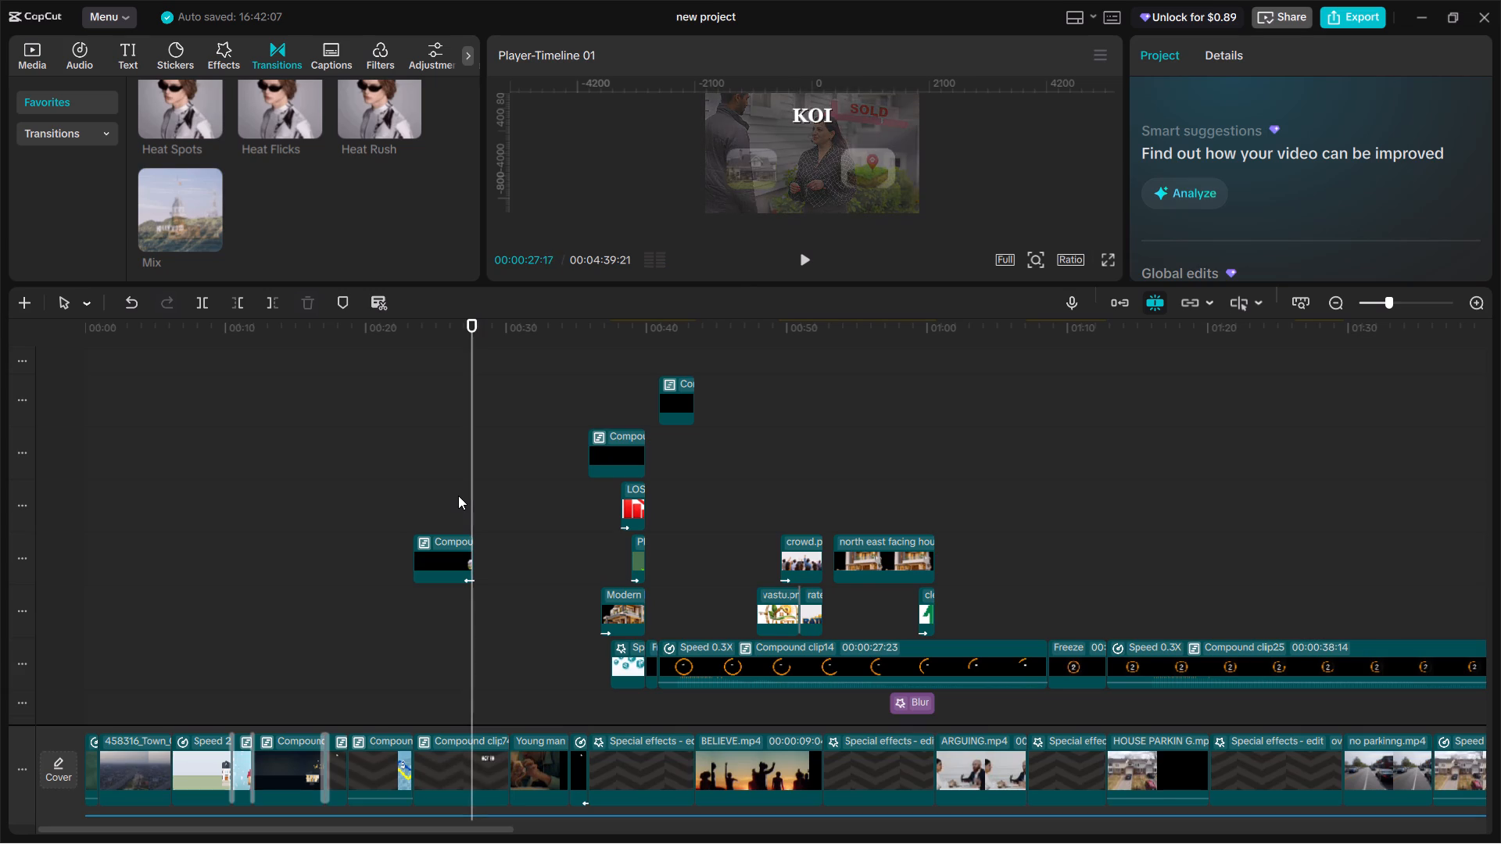
key("Left")
key("Left")
key("Left")
key("Right")
key("Right")
key("Right")
key("Left")
key("Left")
key("Left")
key("Left")
key("Left")
key("Left")
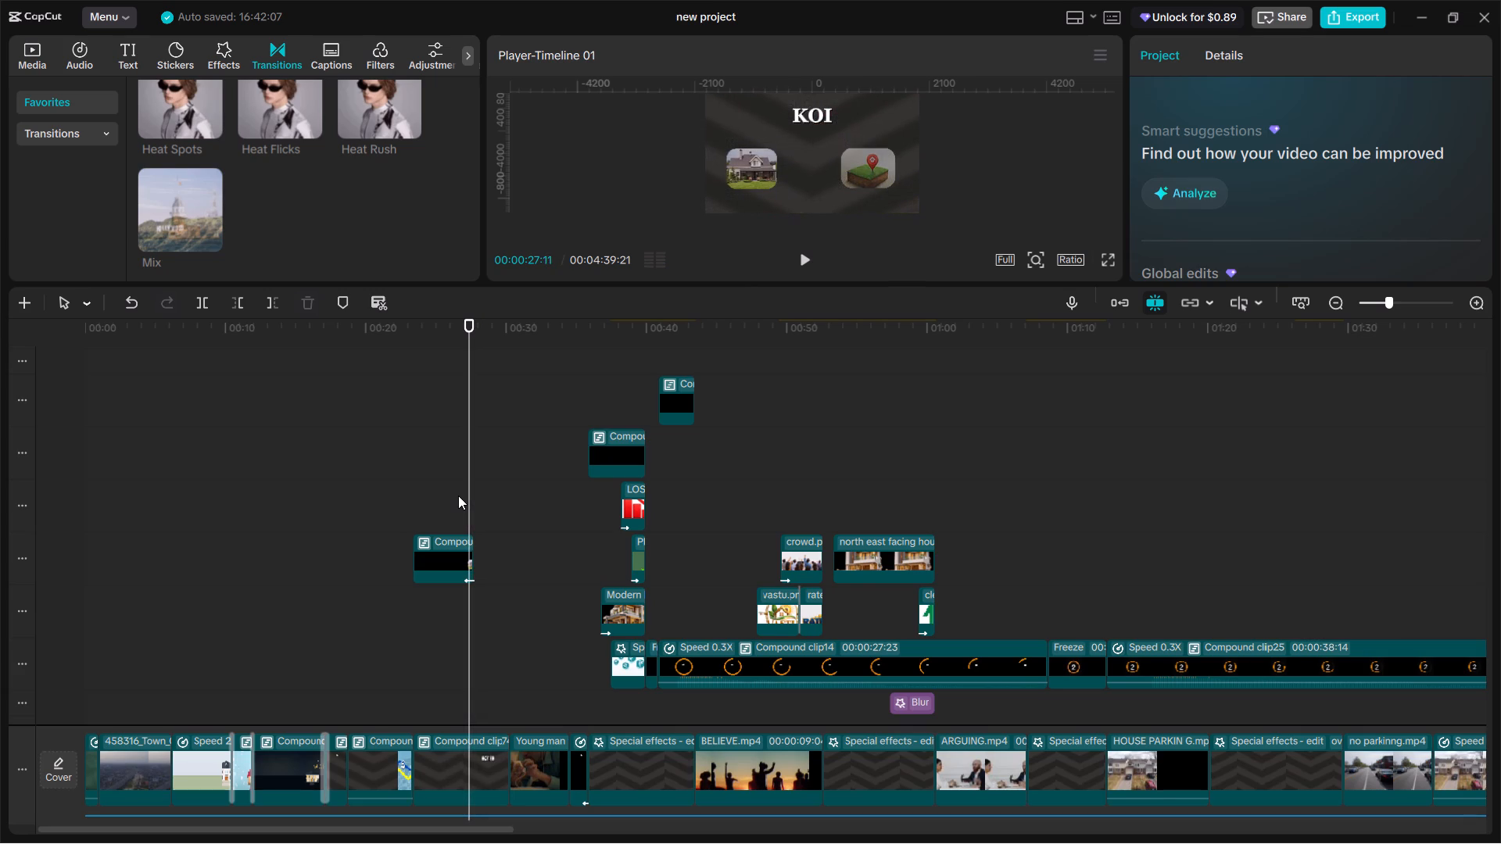
key("Left")
key("Left")
key("Left")
key("Left")
key("Left")
key("Left")
key("Left")
key("Left")
key("Left")
key("Left")
key("Left")
key("Left")
key("Left")
key("Left")
key("Left")
key("Left")
key("Left")
key("Left")
key("Left")
key("Left")
key("Left")
key("space")
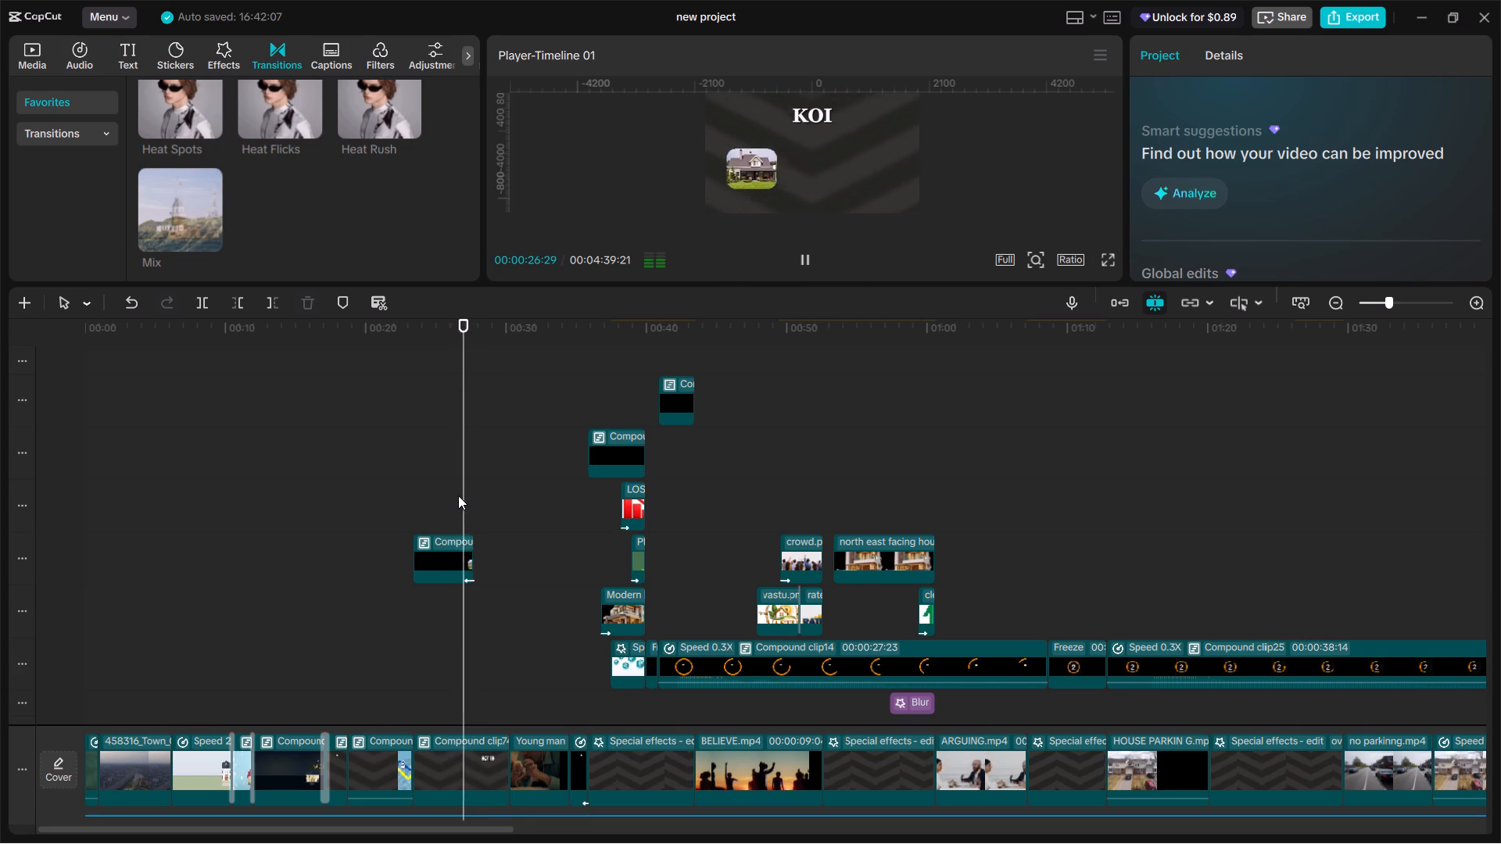
key("space")
Reopen the overlay compound clip, remove the Out animations from the PLLOT and HOUSE images, and return to the main timeline.
scroll(463, 494, "down", 1)
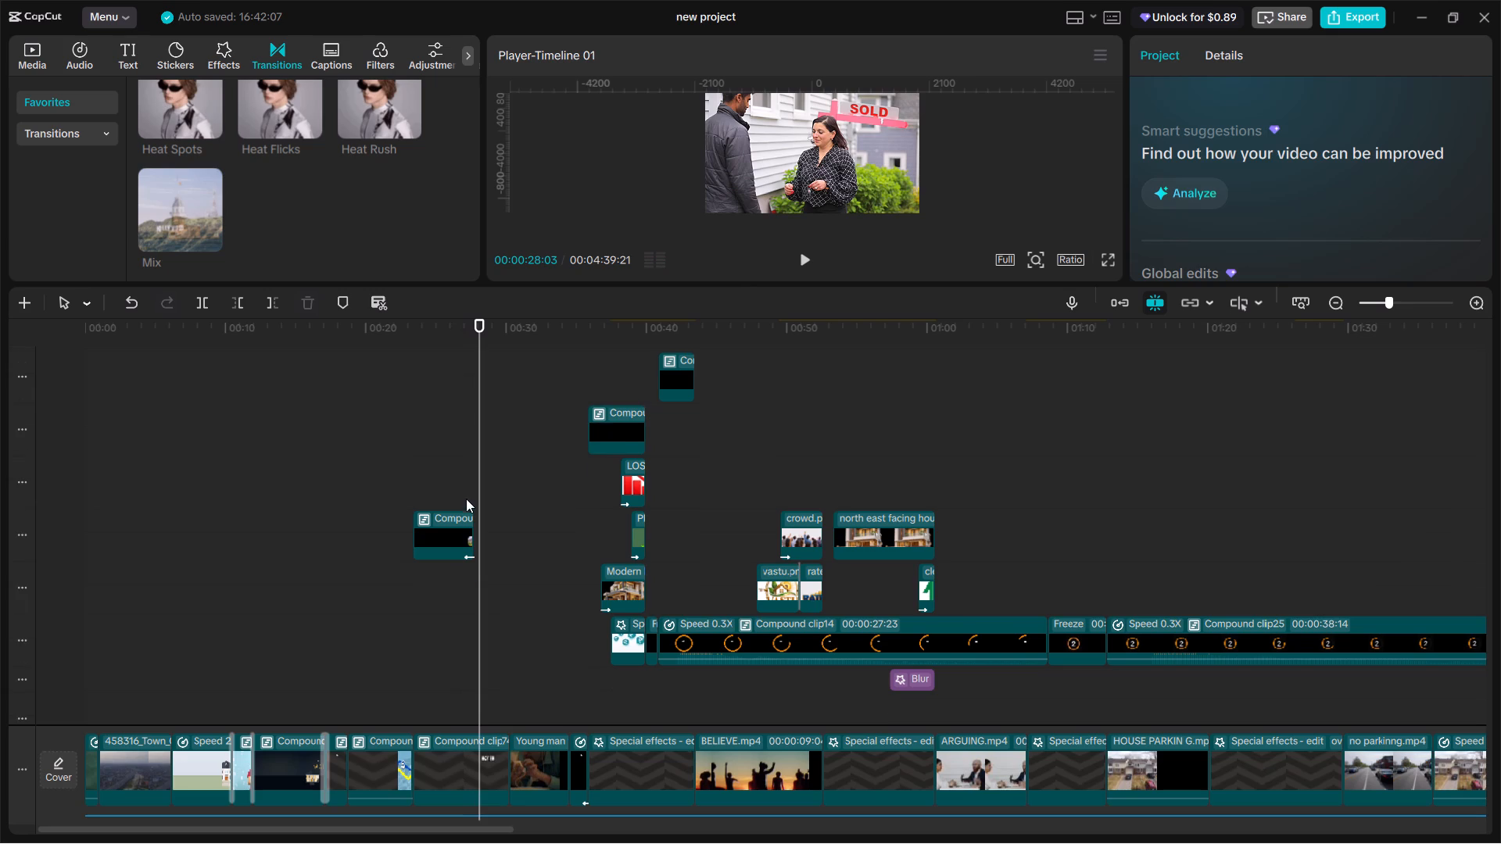
double_click(455, 531)
left_click(539, 527)
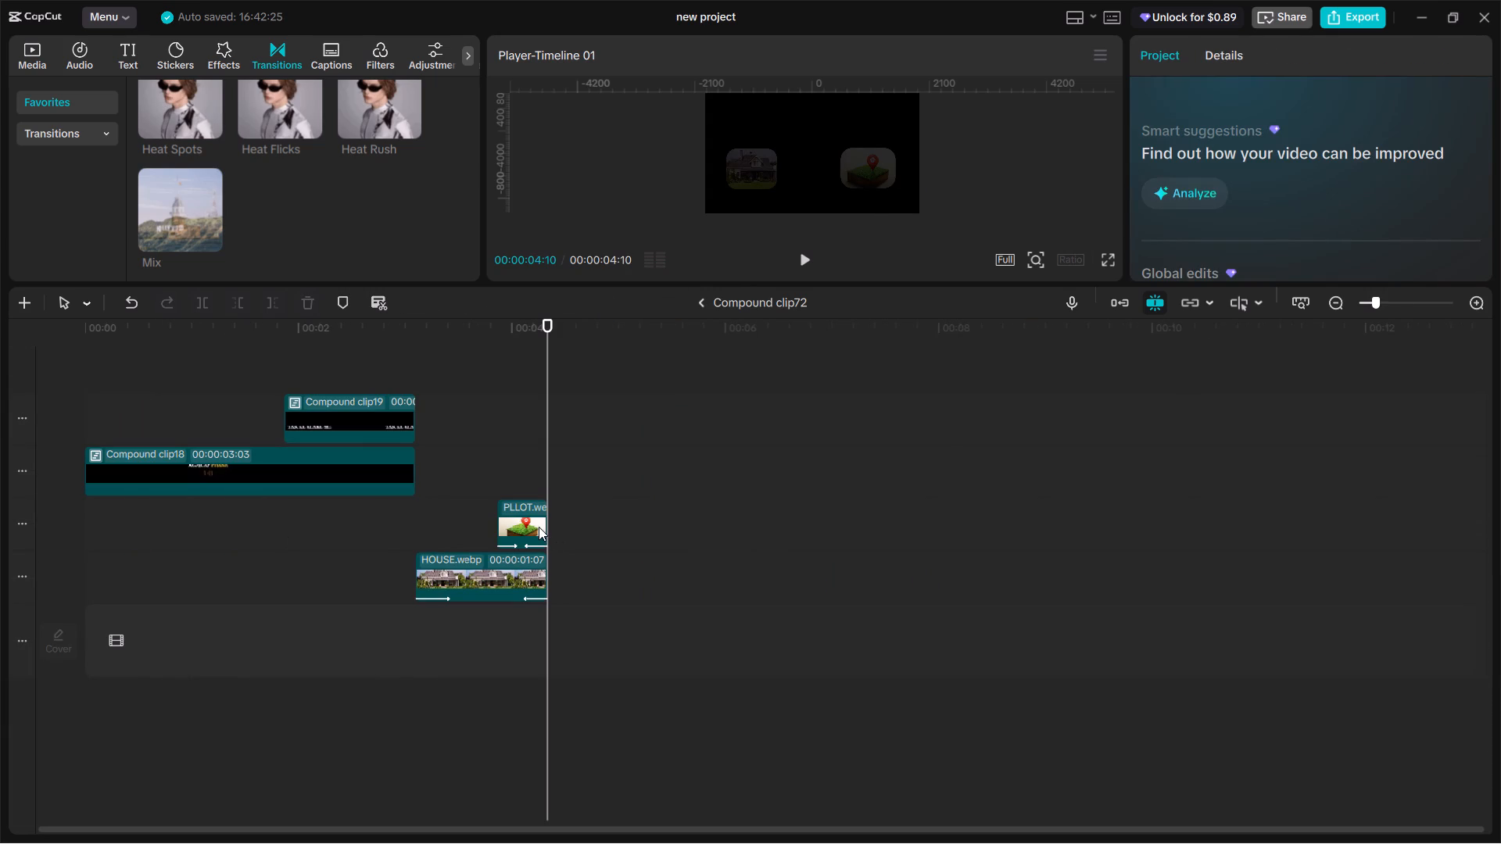
left_click(1222, 53)
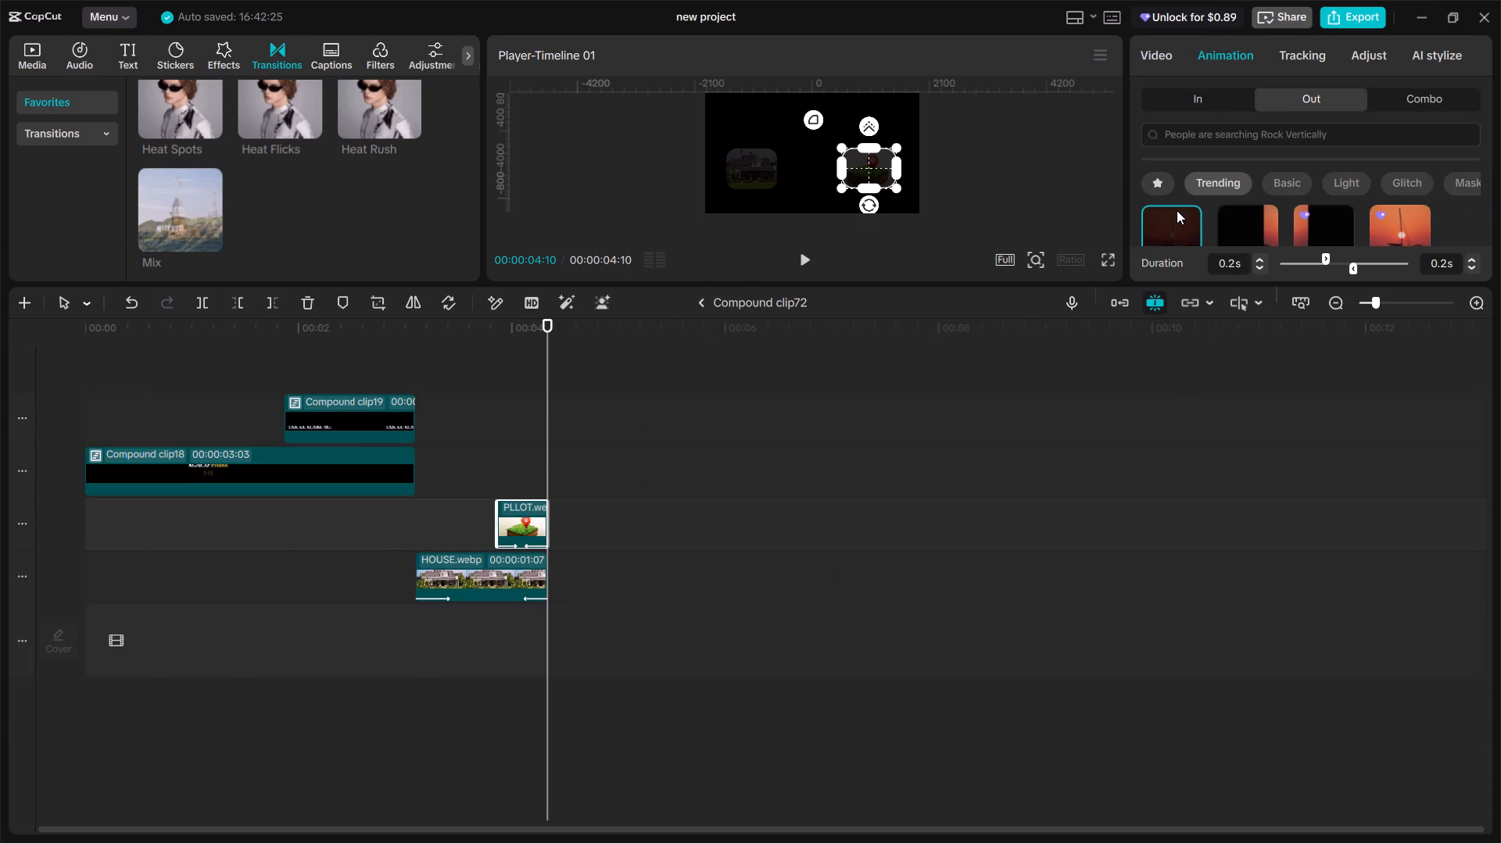
scroll(1177, 210, "up", 5)
left_click(1170, 239)
left_click(506, 573)
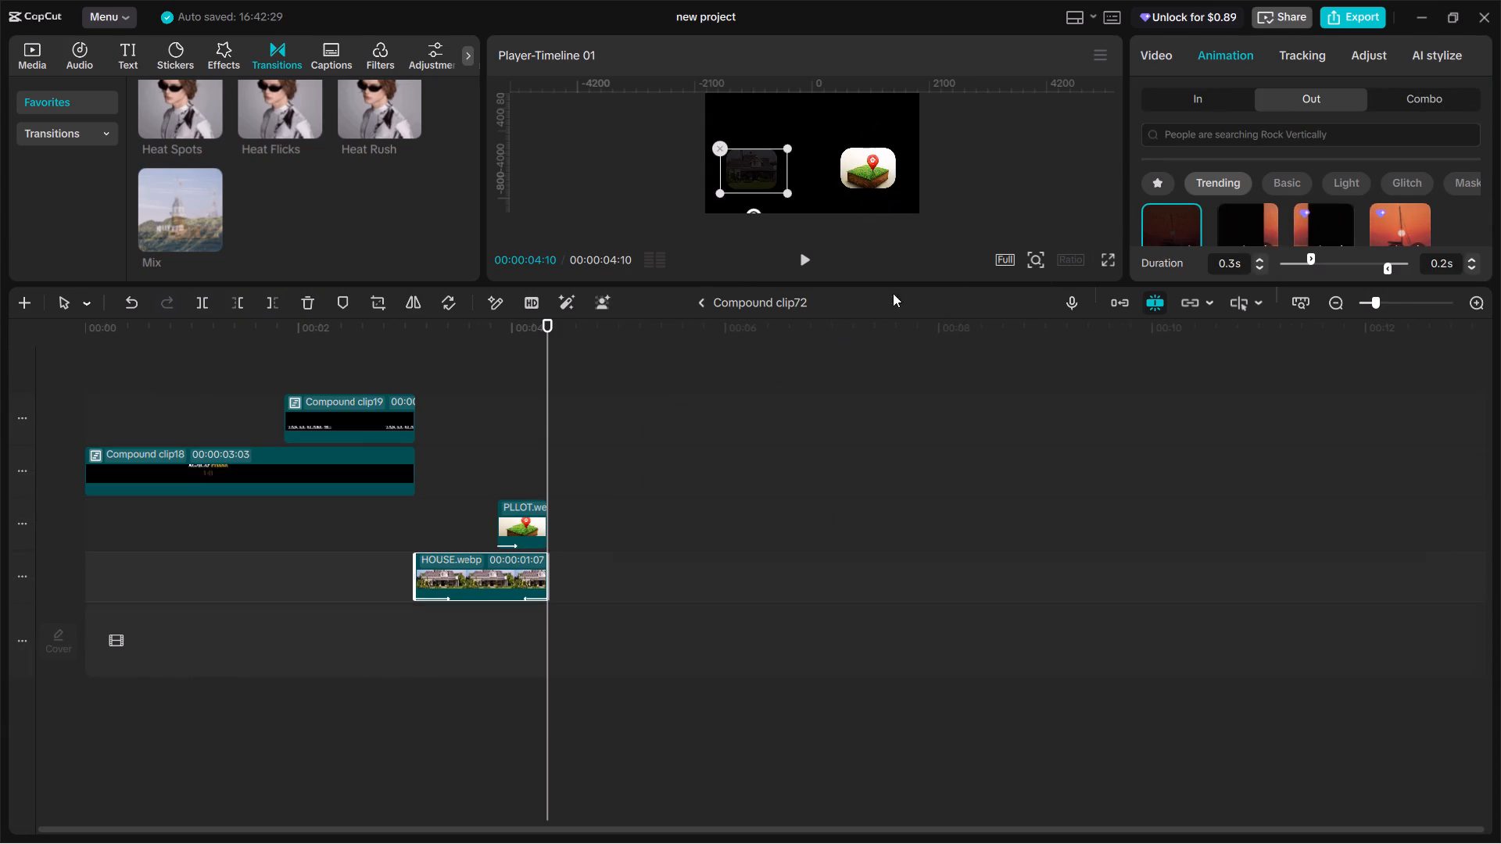
scroll(1167, 213, "up", 7)
left_click(1170, 216)
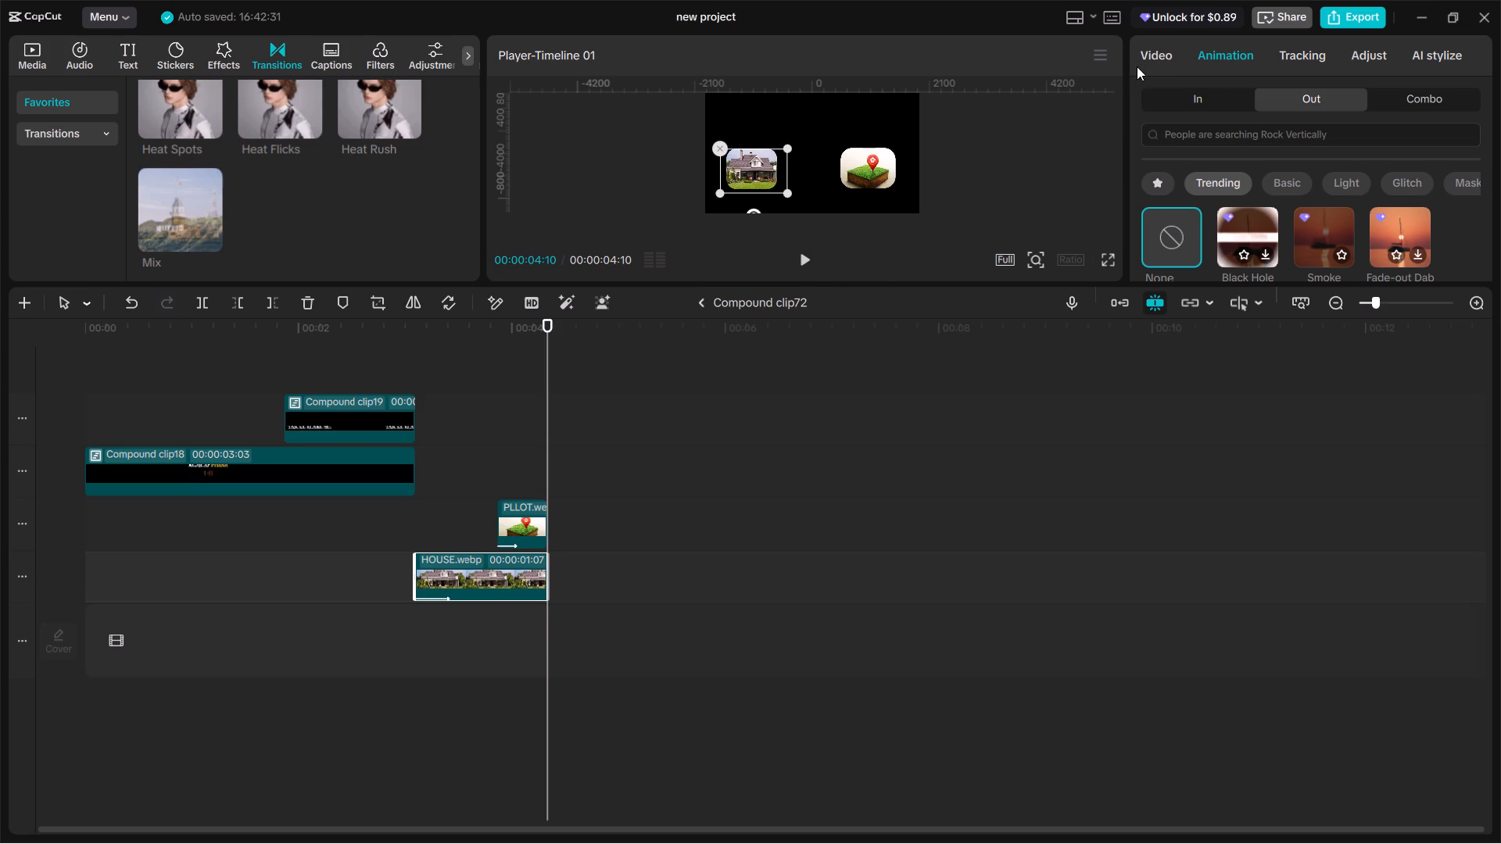
left_click(694, 305)
Open the KOI section's nested compound clips to the BUYING HOME transition and preview the White Flash and Heat Flicks transitions.
scroll(494, 531, "down", 2)
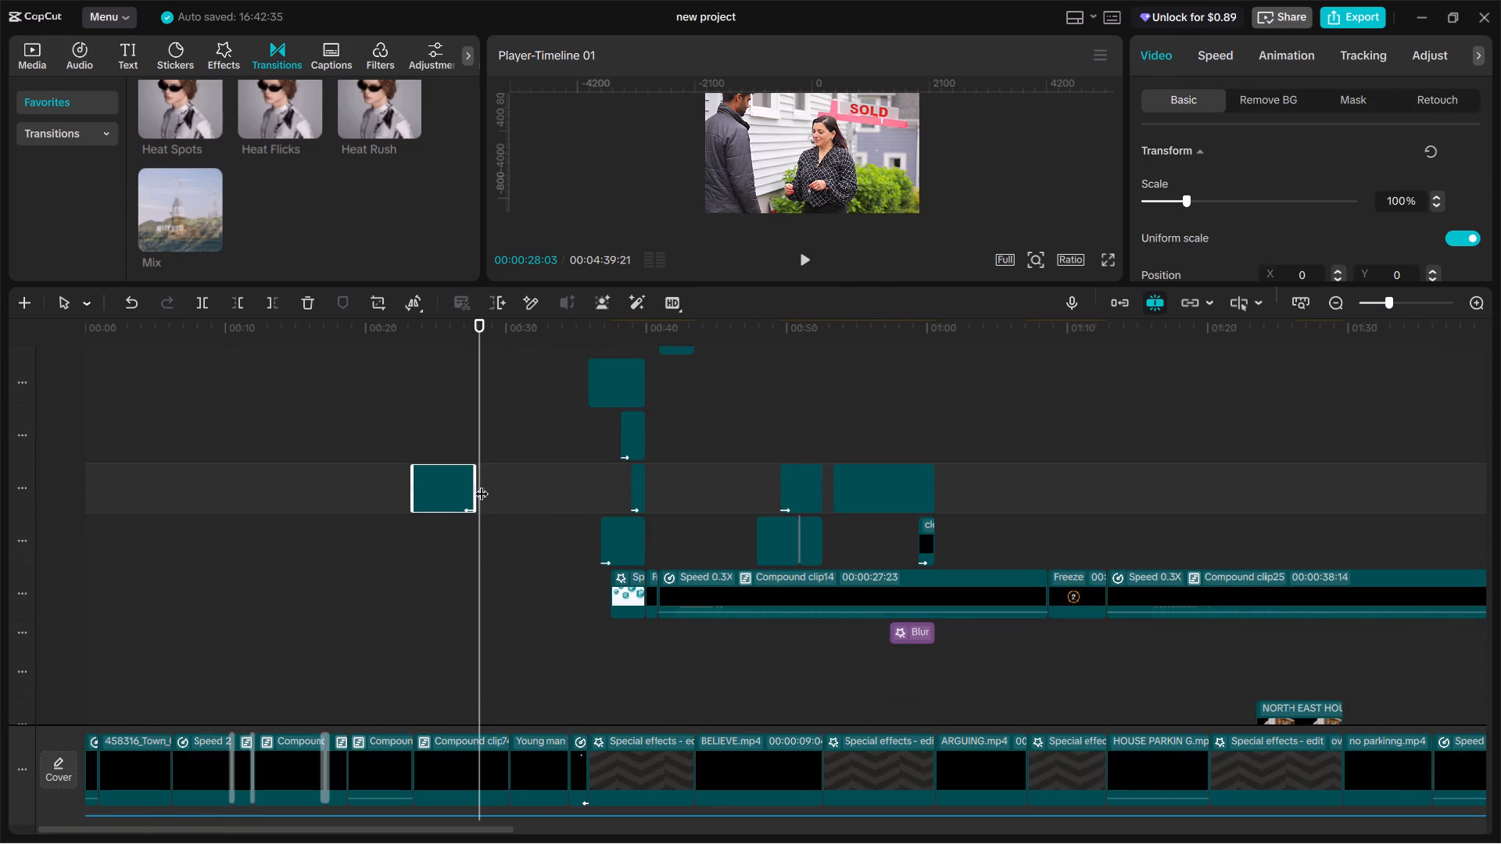
left_click(482, 439)
scroll(497, 527, "down", 20)
scroll(497, 527, "down", 1)
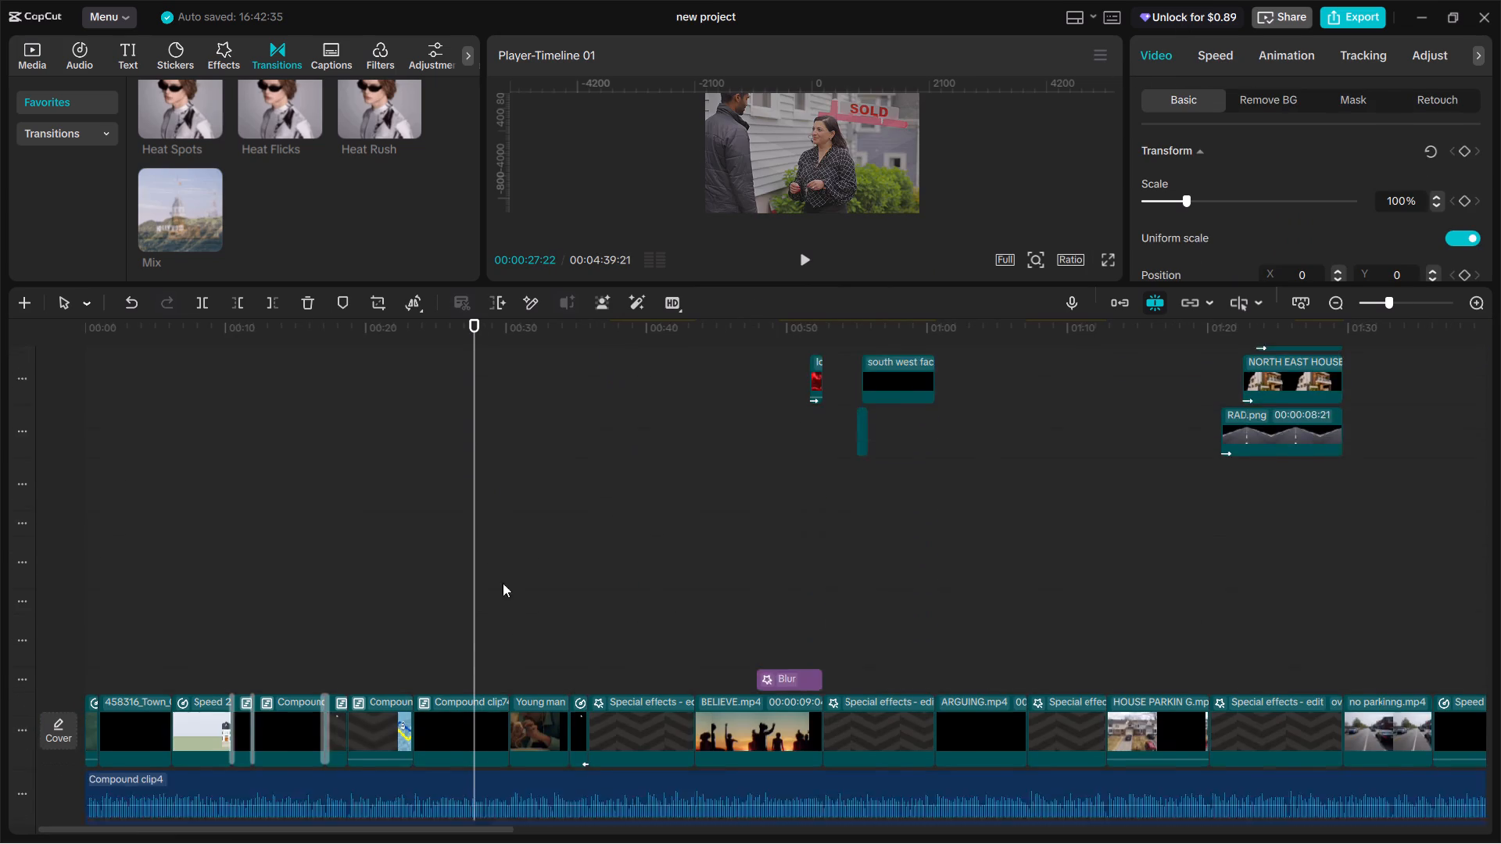
scroll(503, 583, "down", 1)
left_click(463, 636)
double_click(474, 636)
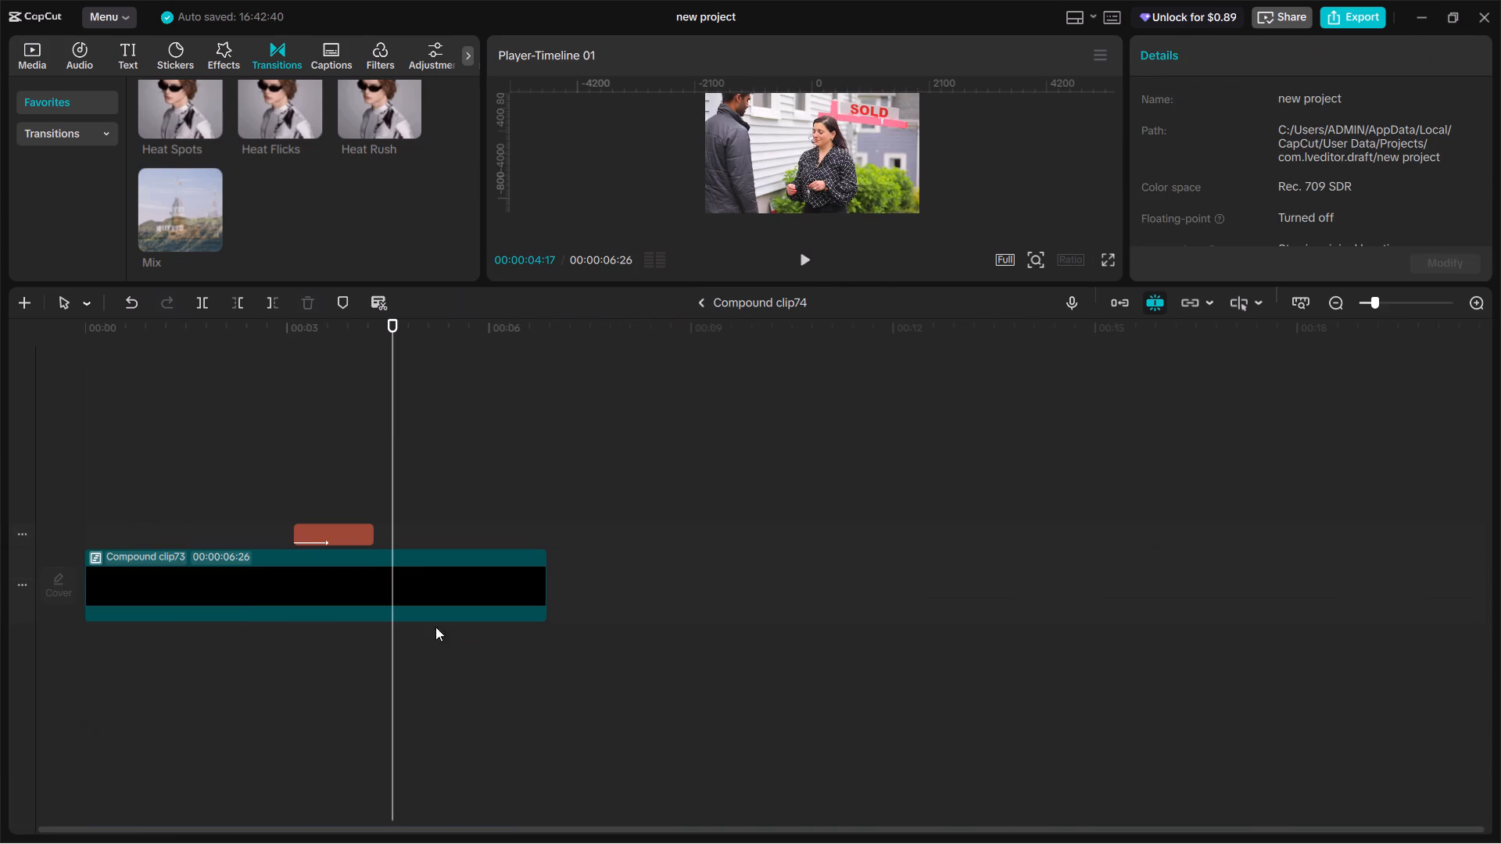
double_click(382, 595)
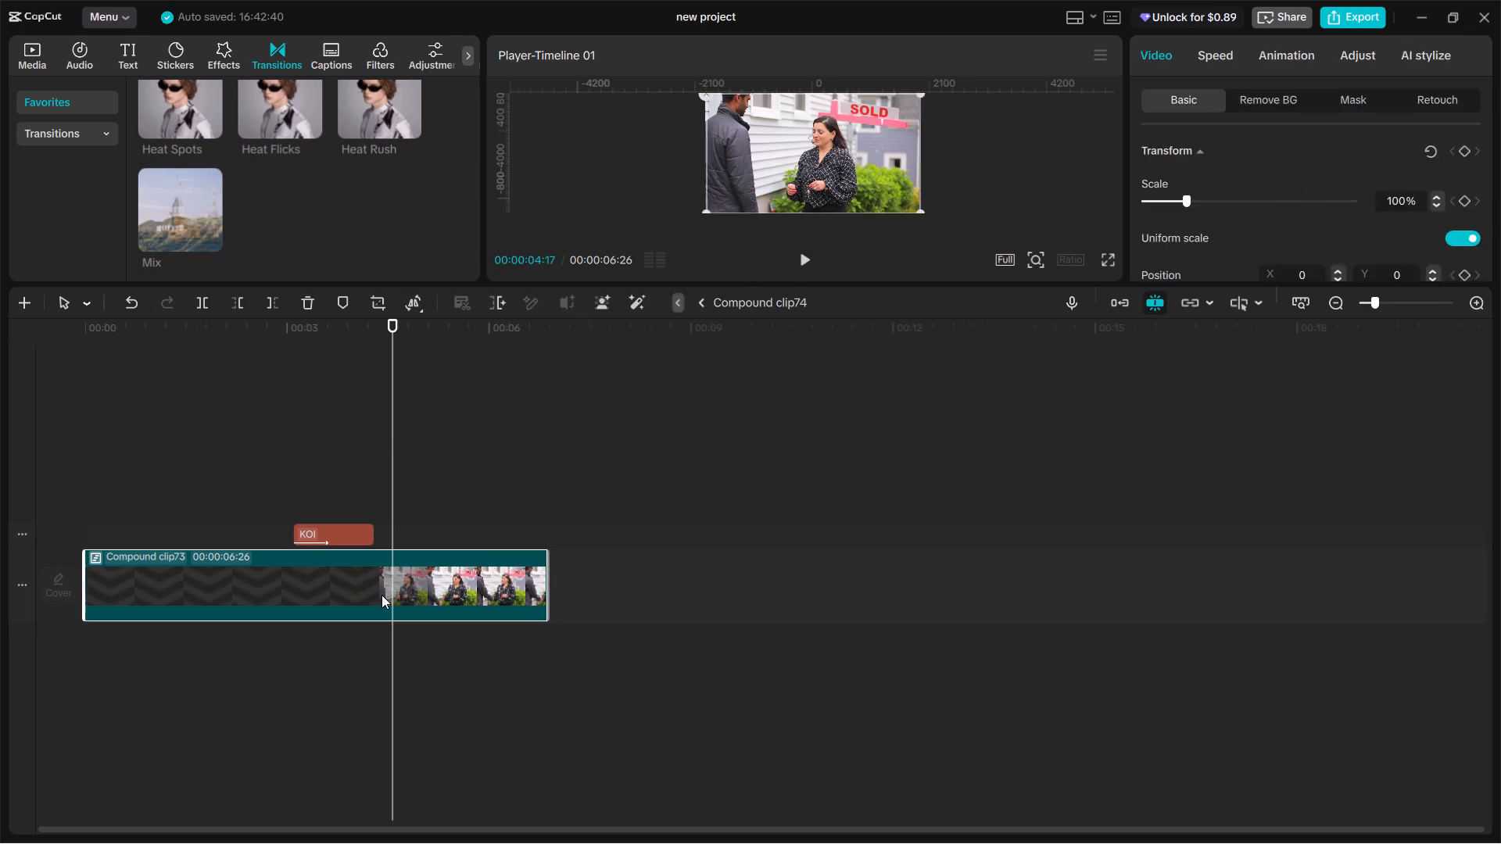
left_click(380, 496)
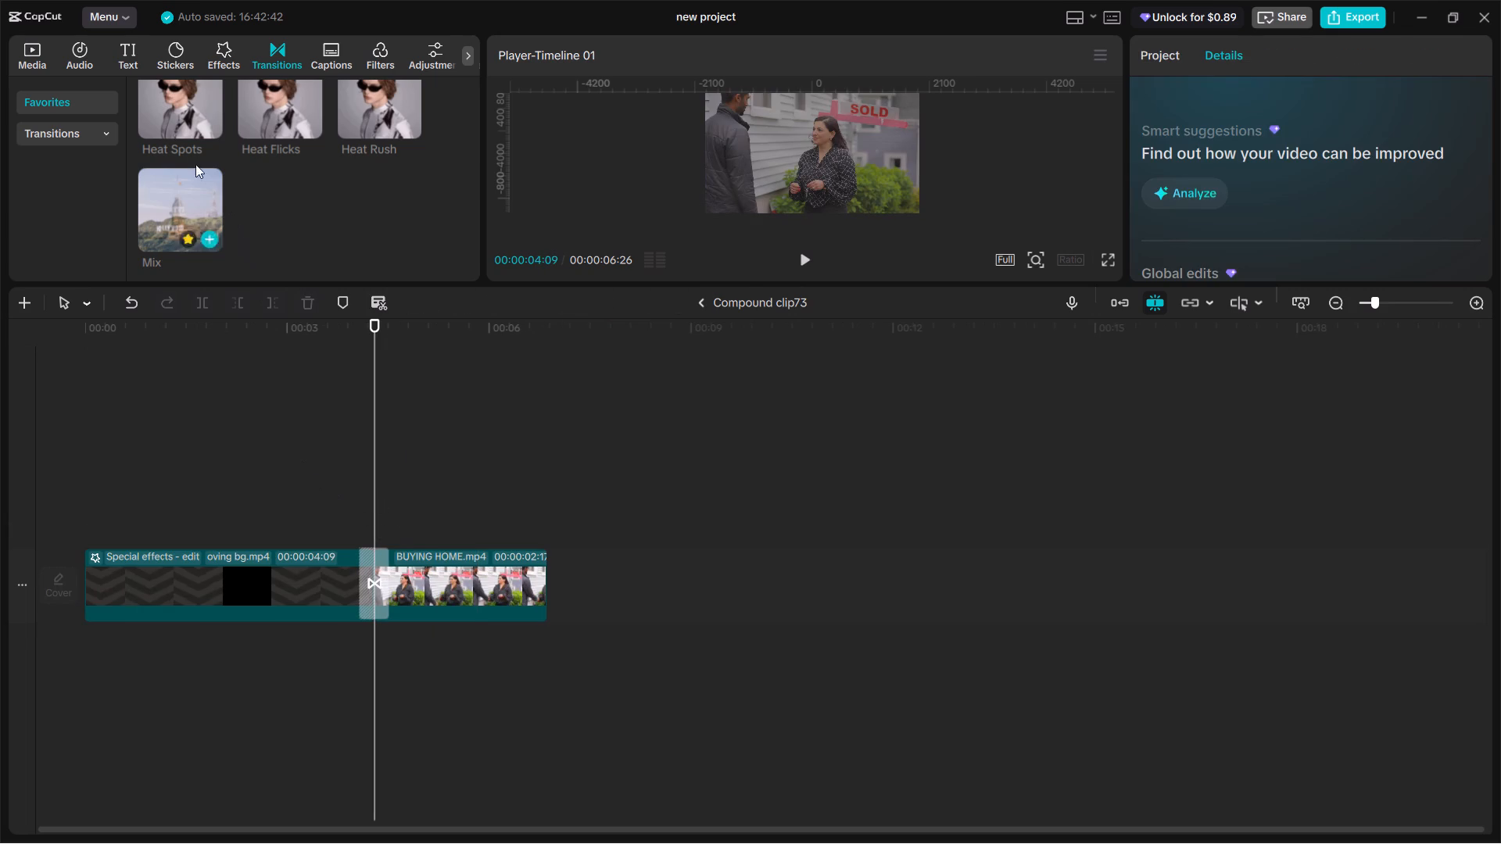
left_click(185, 122)
left_click(207, 97)
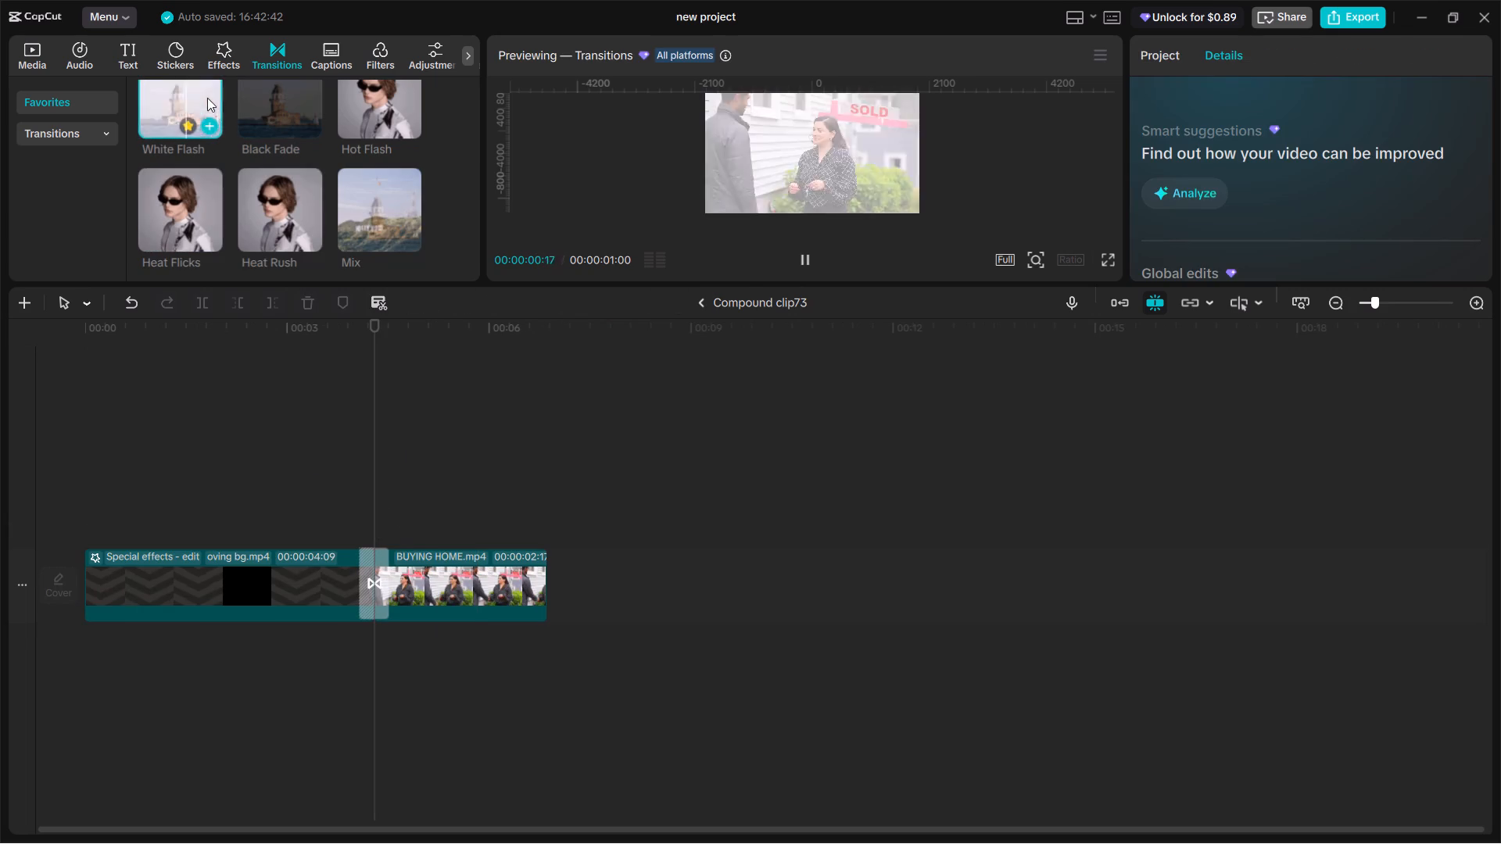
left_click(176, 202)
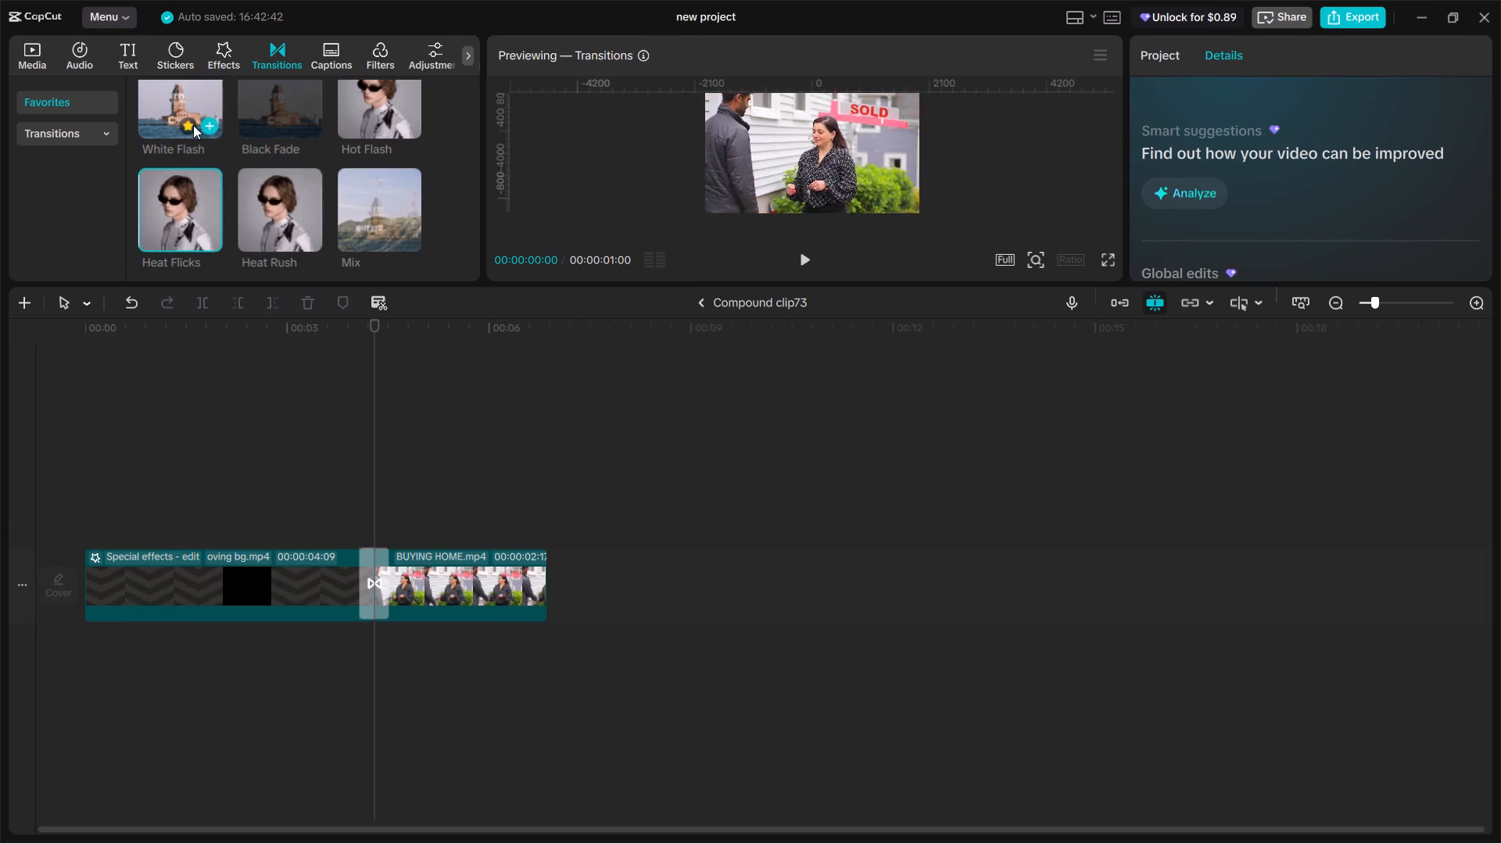
left_click(193, 109)
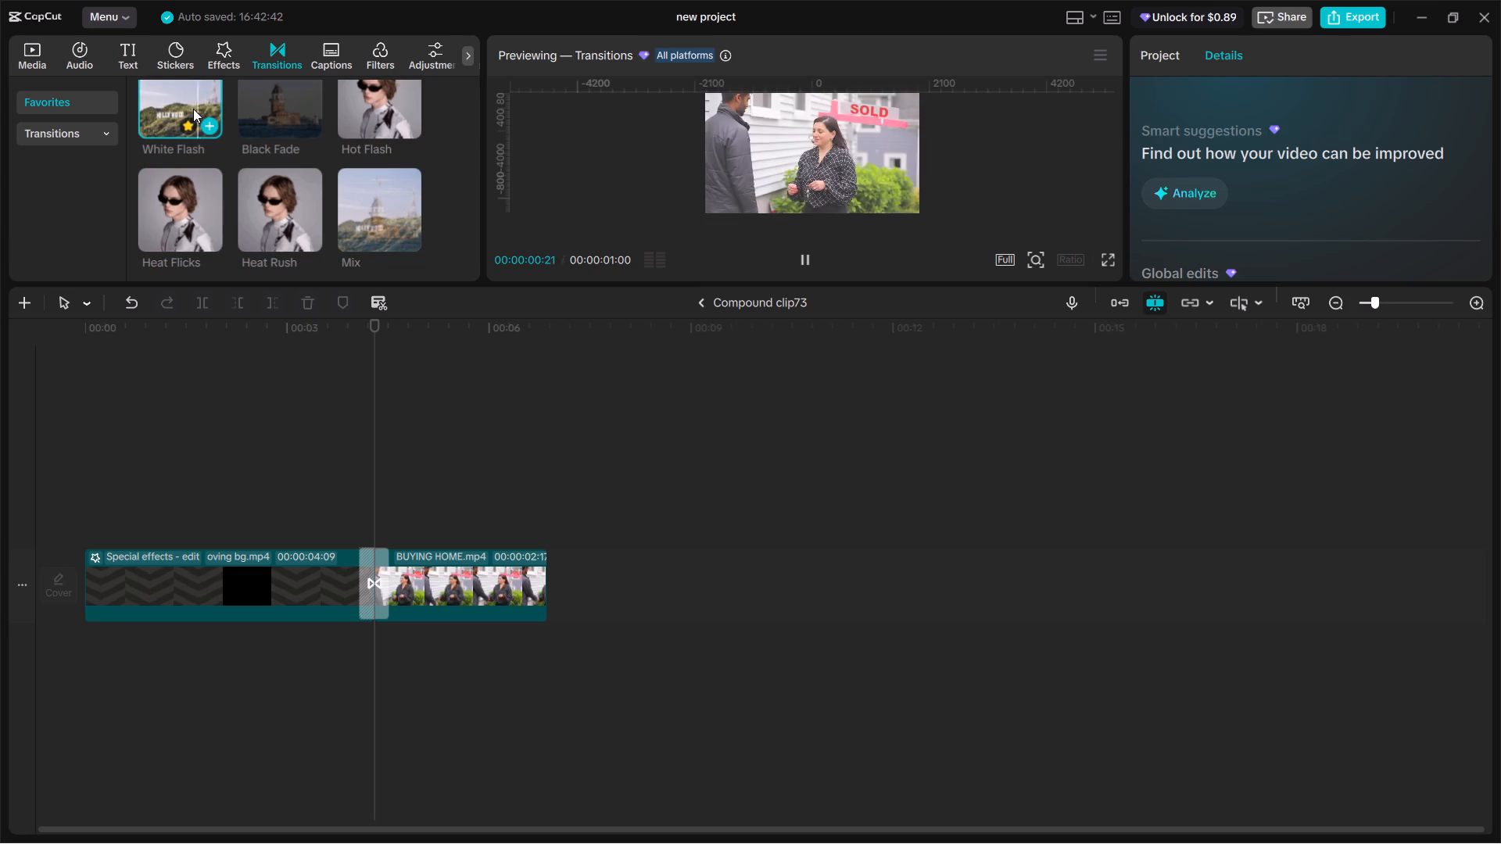
Return to the main timeline and play the KOI section repeatedly to check how it changes to the BUYING HOME footage.
left_click(702, 301)
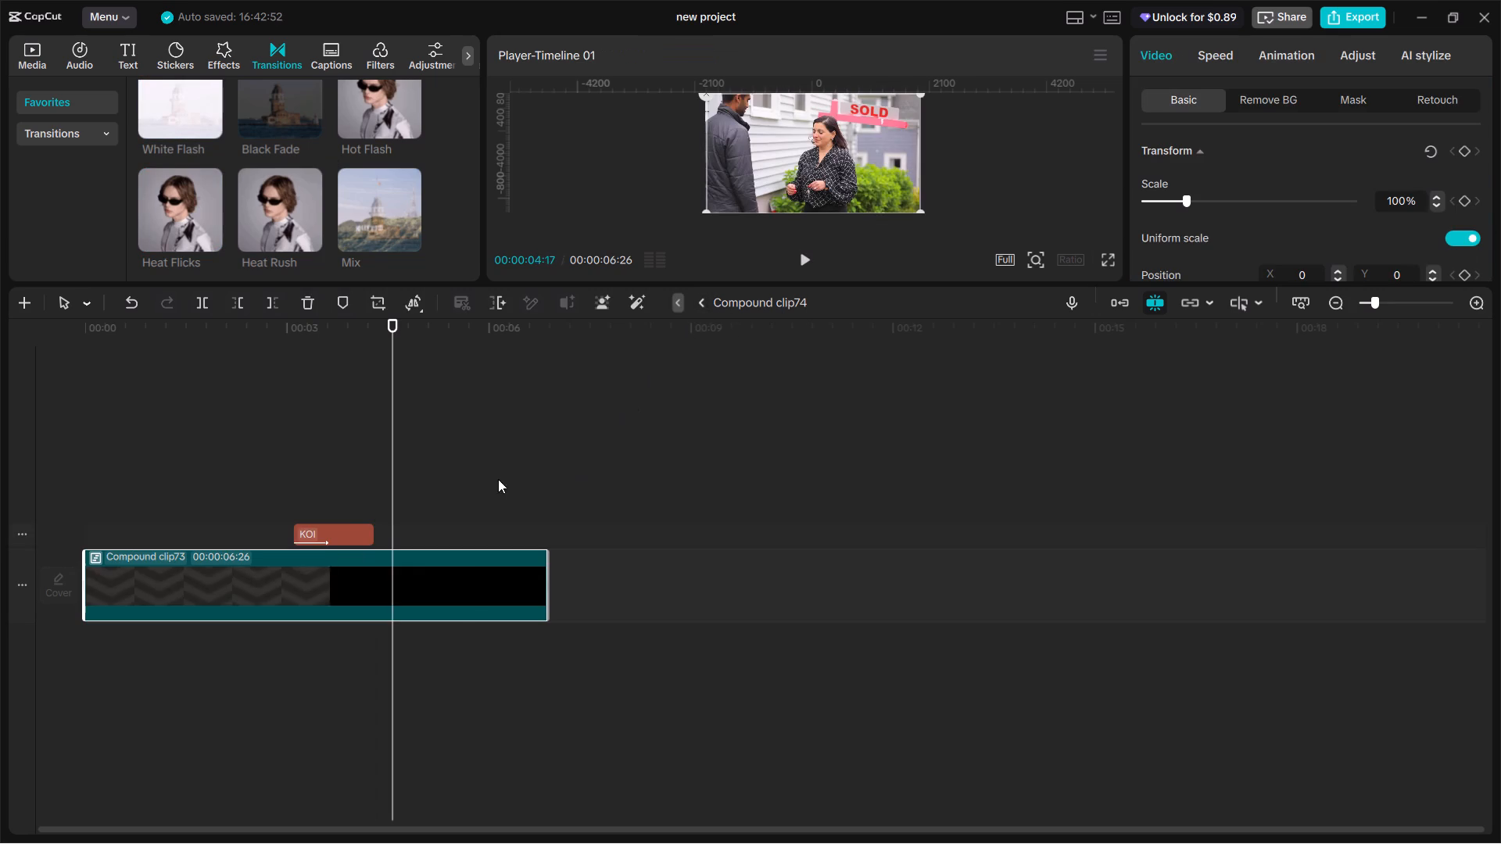
left_click(706, 300)
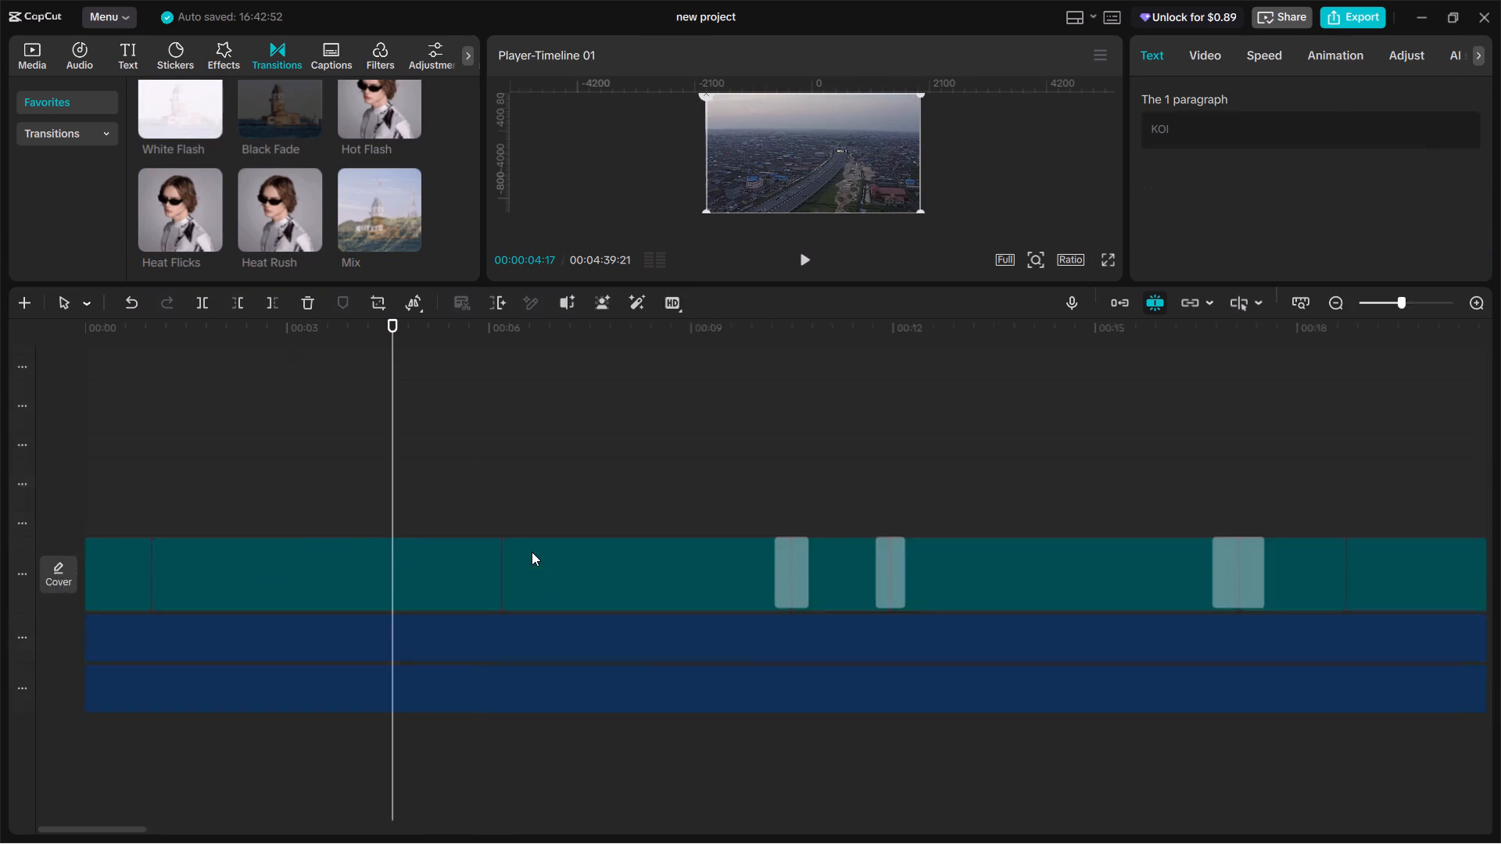
left_click(459, 553)
key("space")
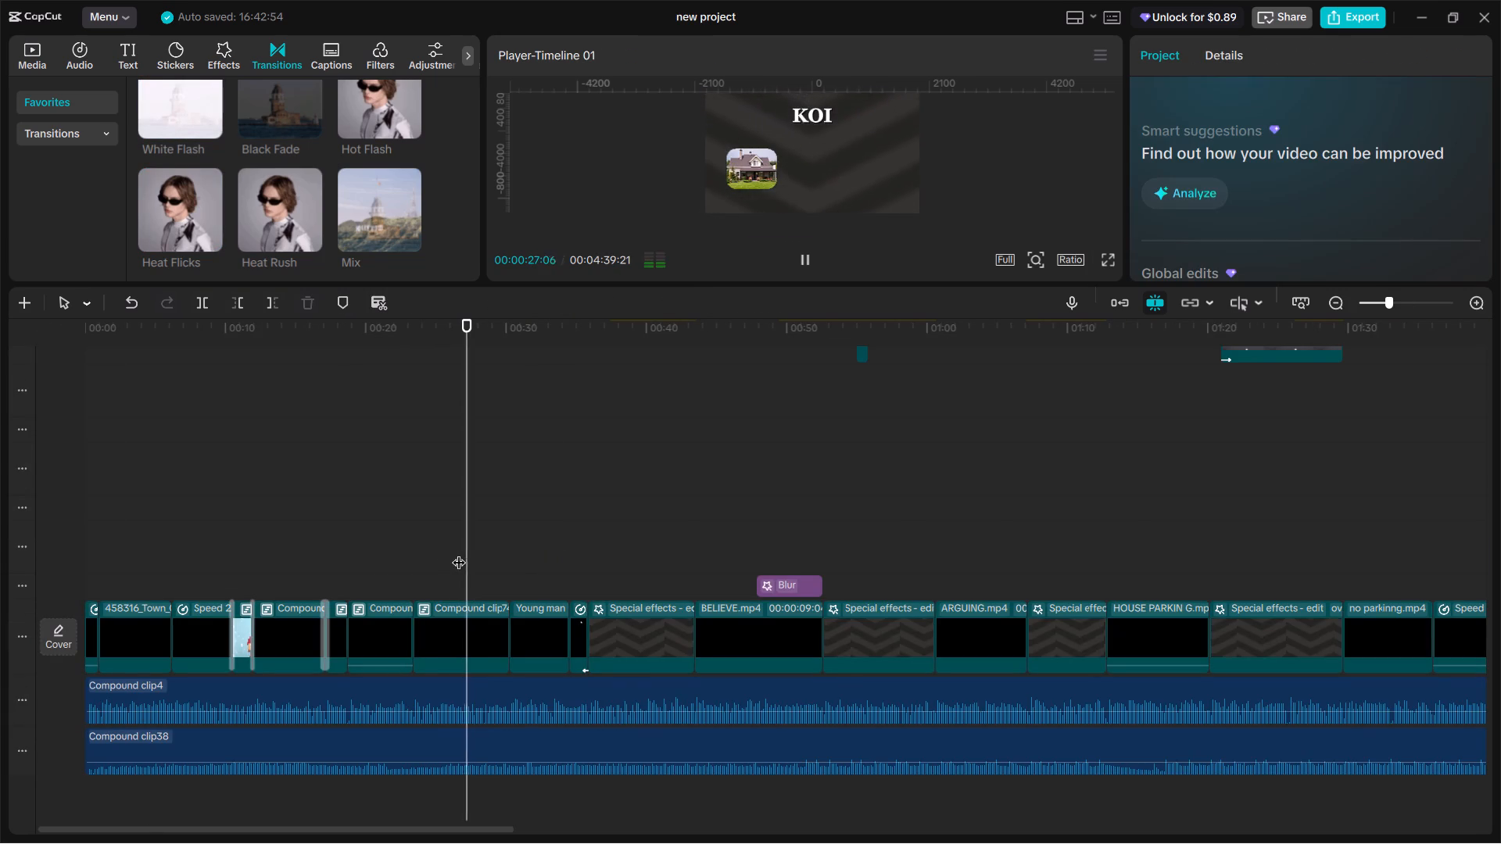
left_click(445, 556)
key("space")
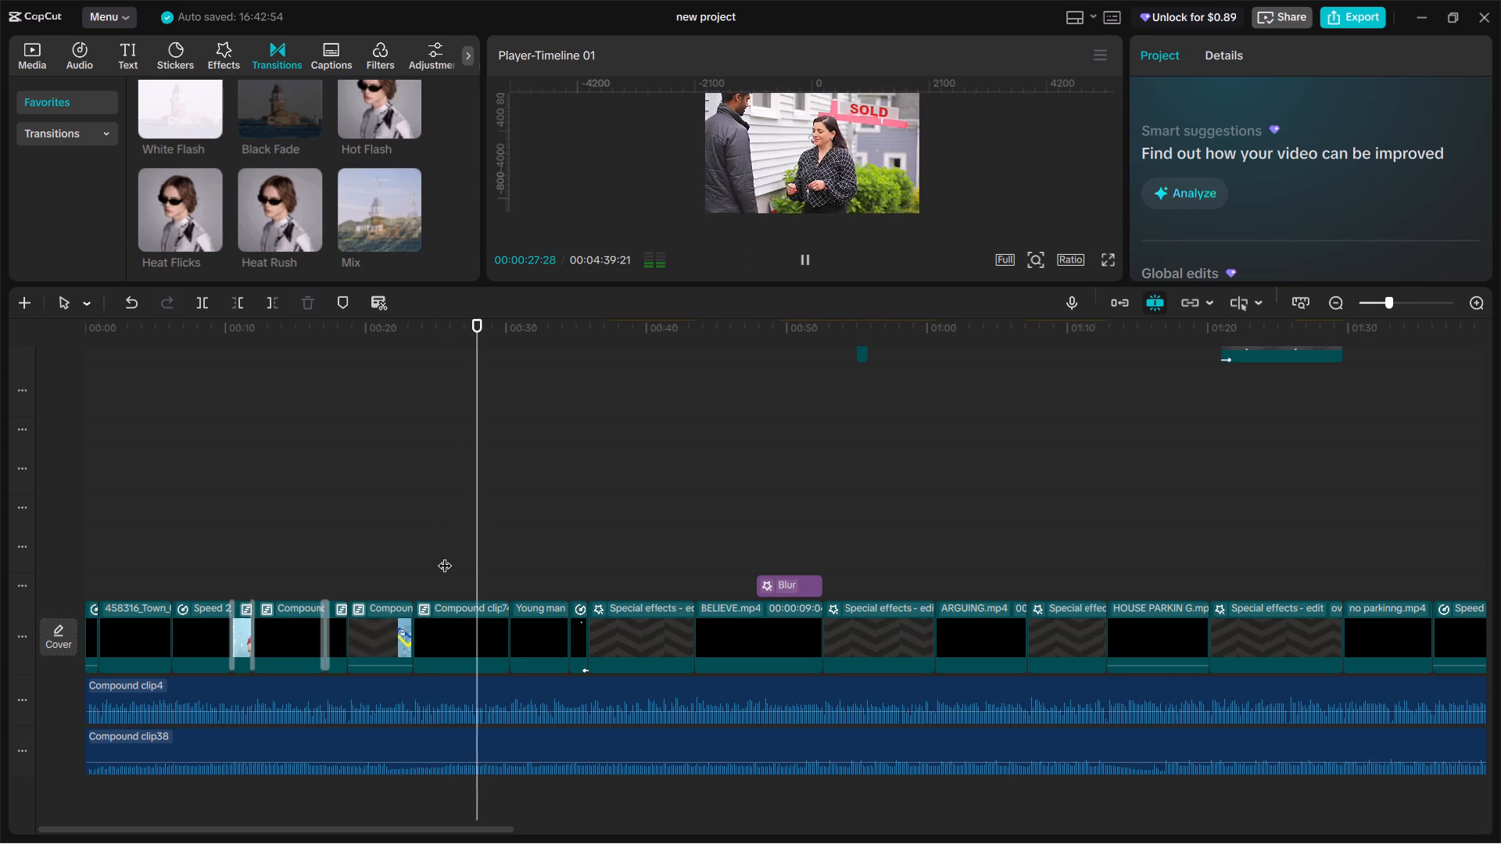
left_click(445, 556)
key("space")
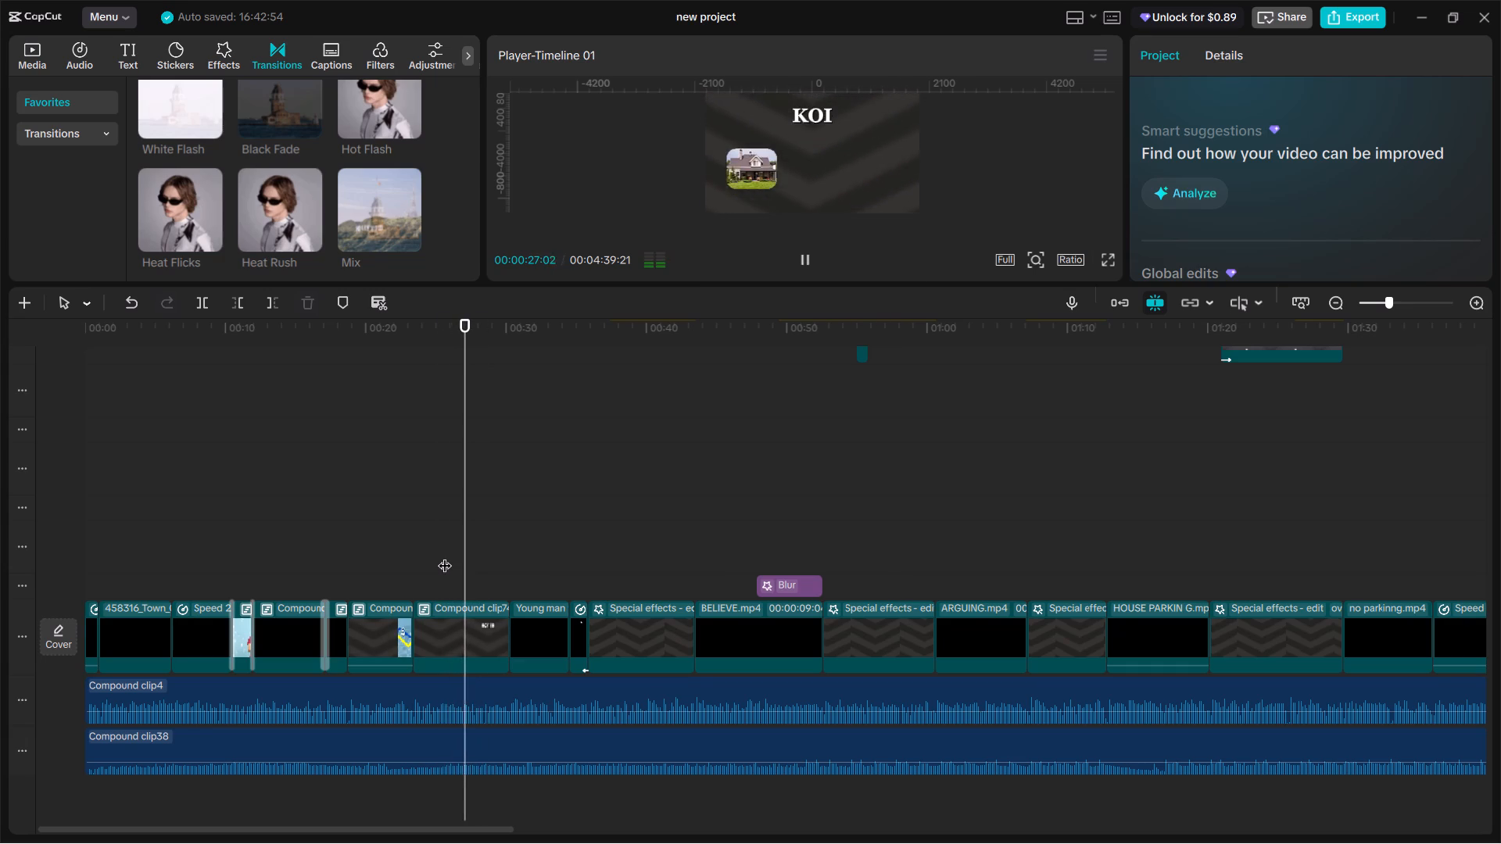
key("space")
Inside the KOI section's nested compound clips, apply the Heat Flicks transition between the moving background and BUYING HOME clips and preview it.
left_click(486, 635)
double_click(475, 634)
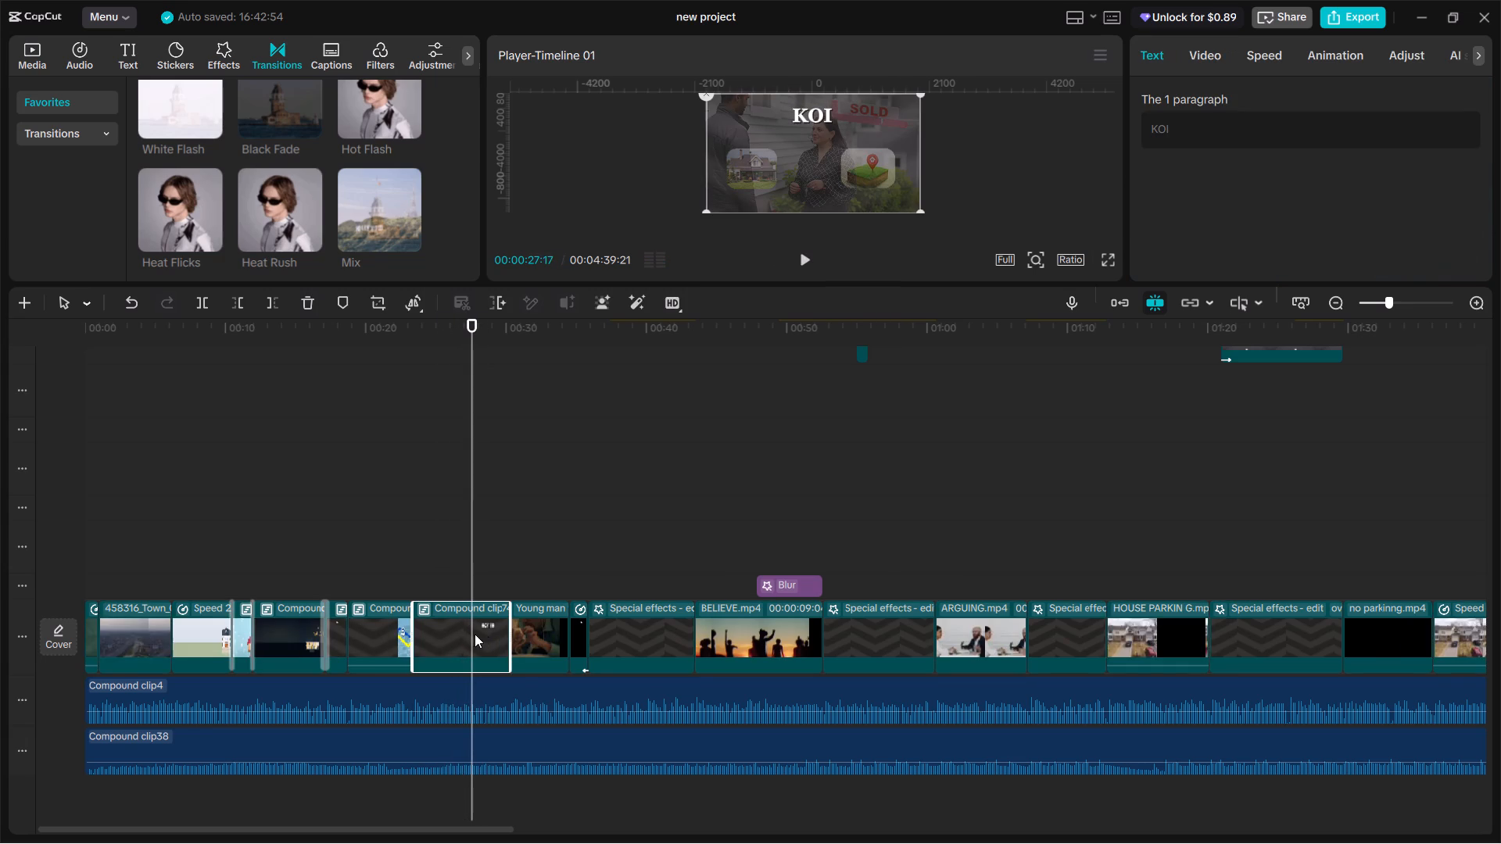
double_click(310, 589)
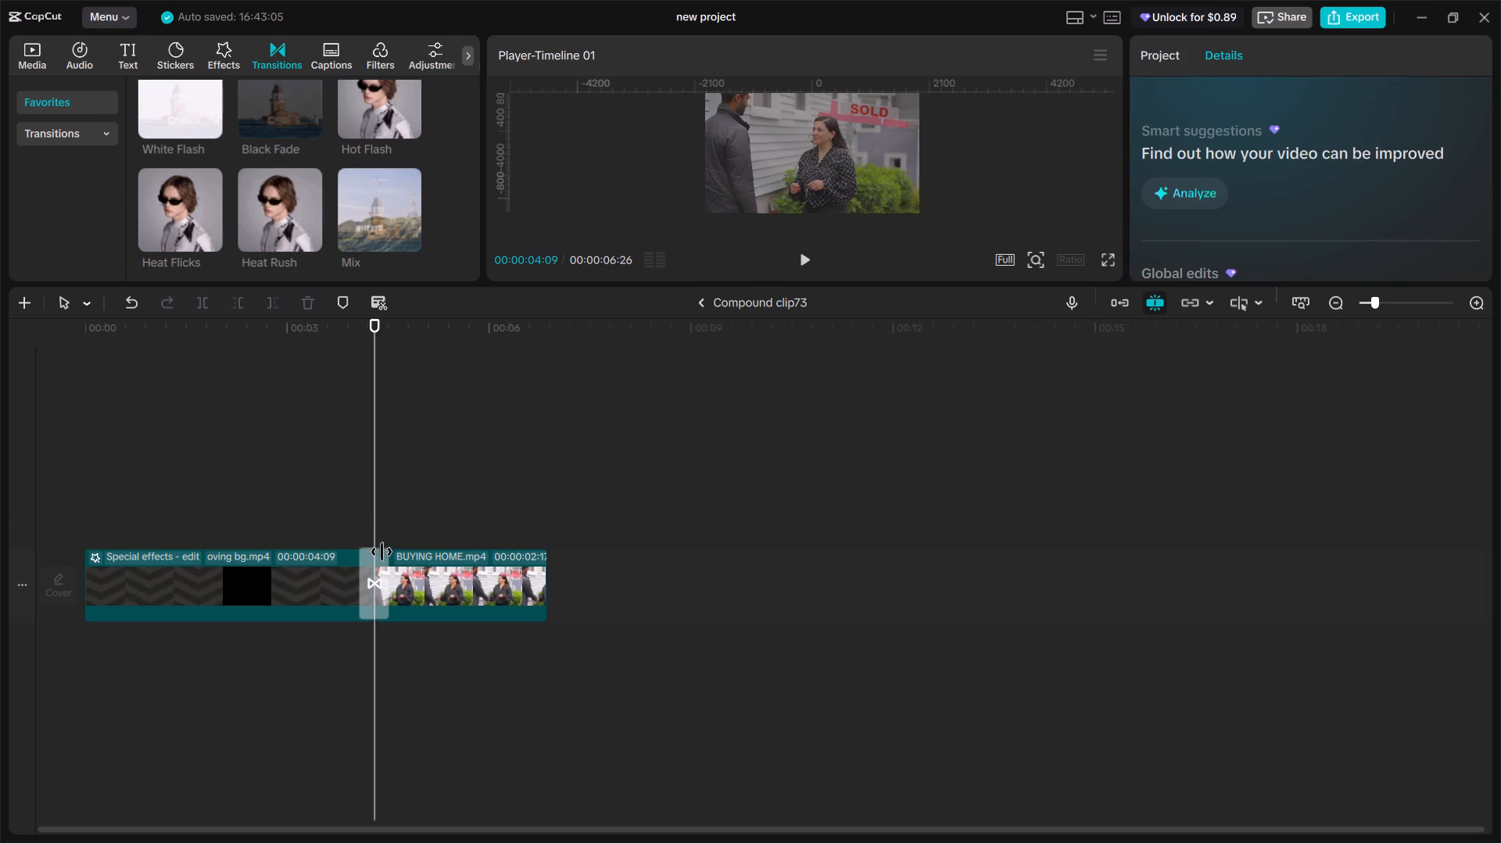
left_click(205, 237)
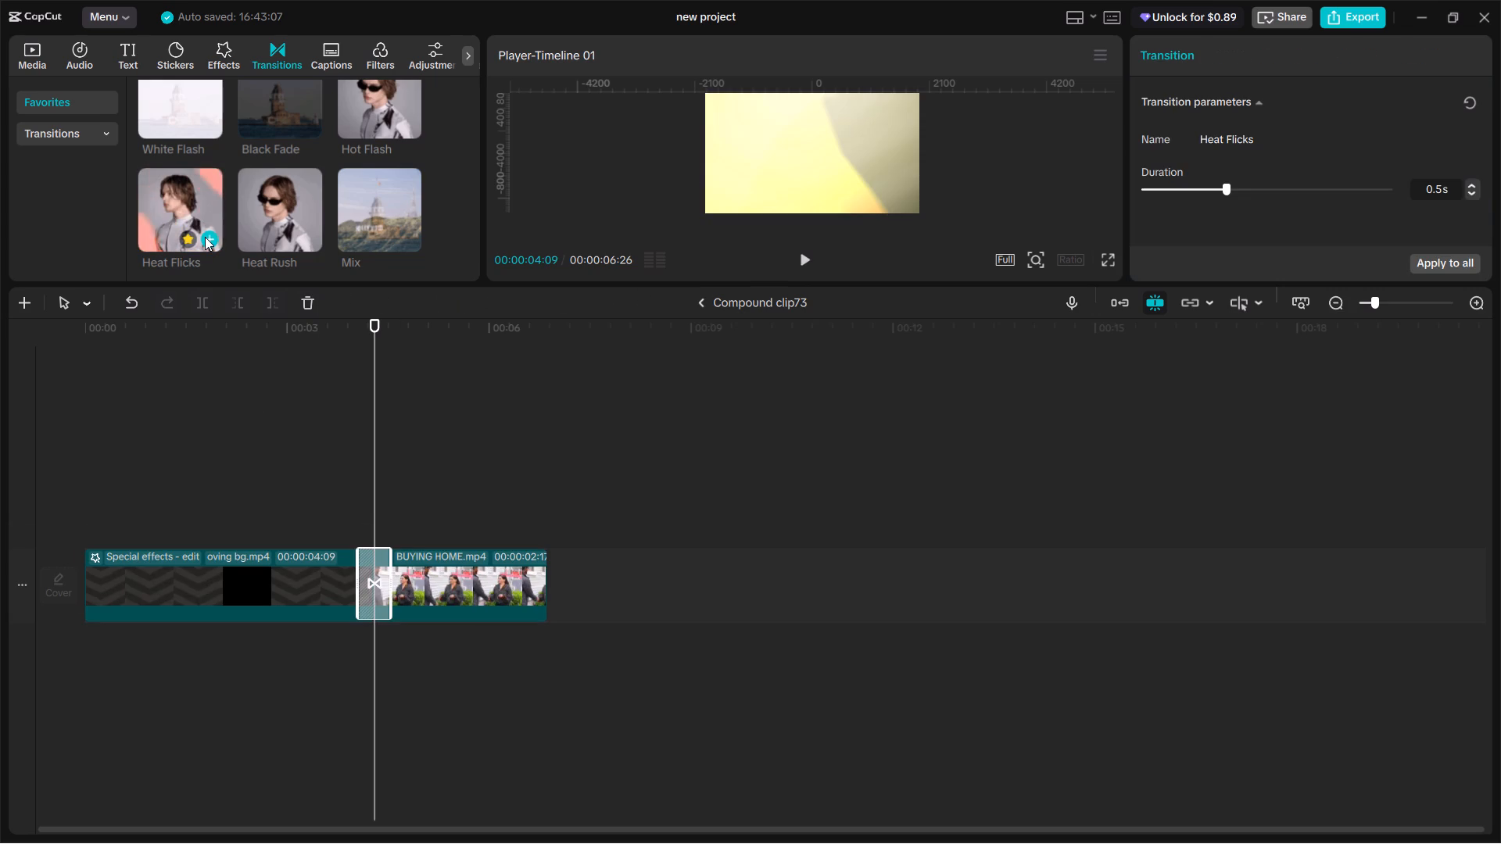
left_click(338, 519)
key("space")
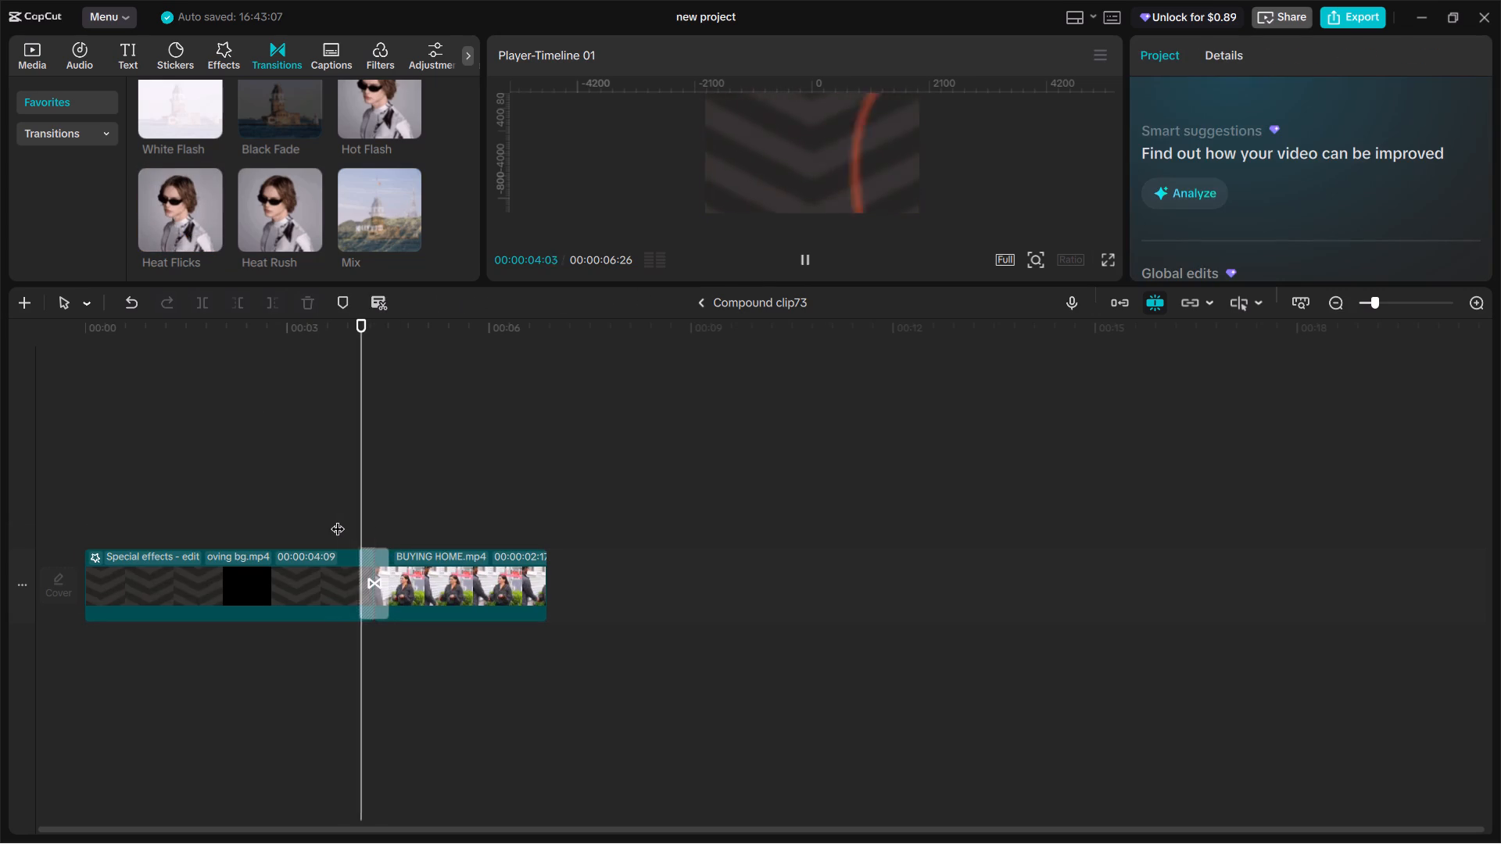
left_click(338, 519)
key("space")
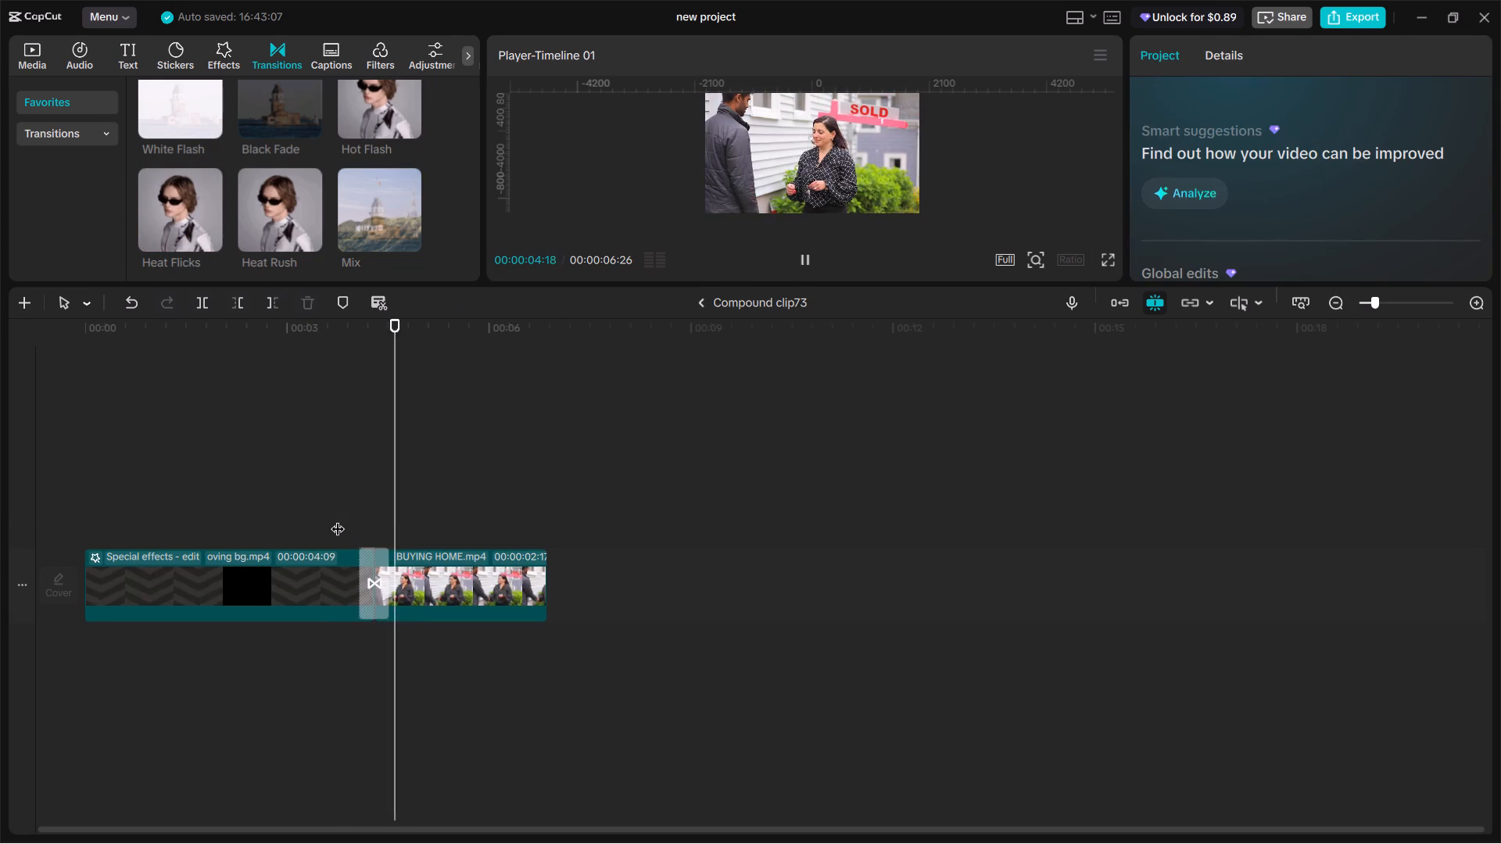
key("space")
Return to the main timeline and replay the KOI section to check the Heat Flicks transition against the overlays.
left_click(700, 302)
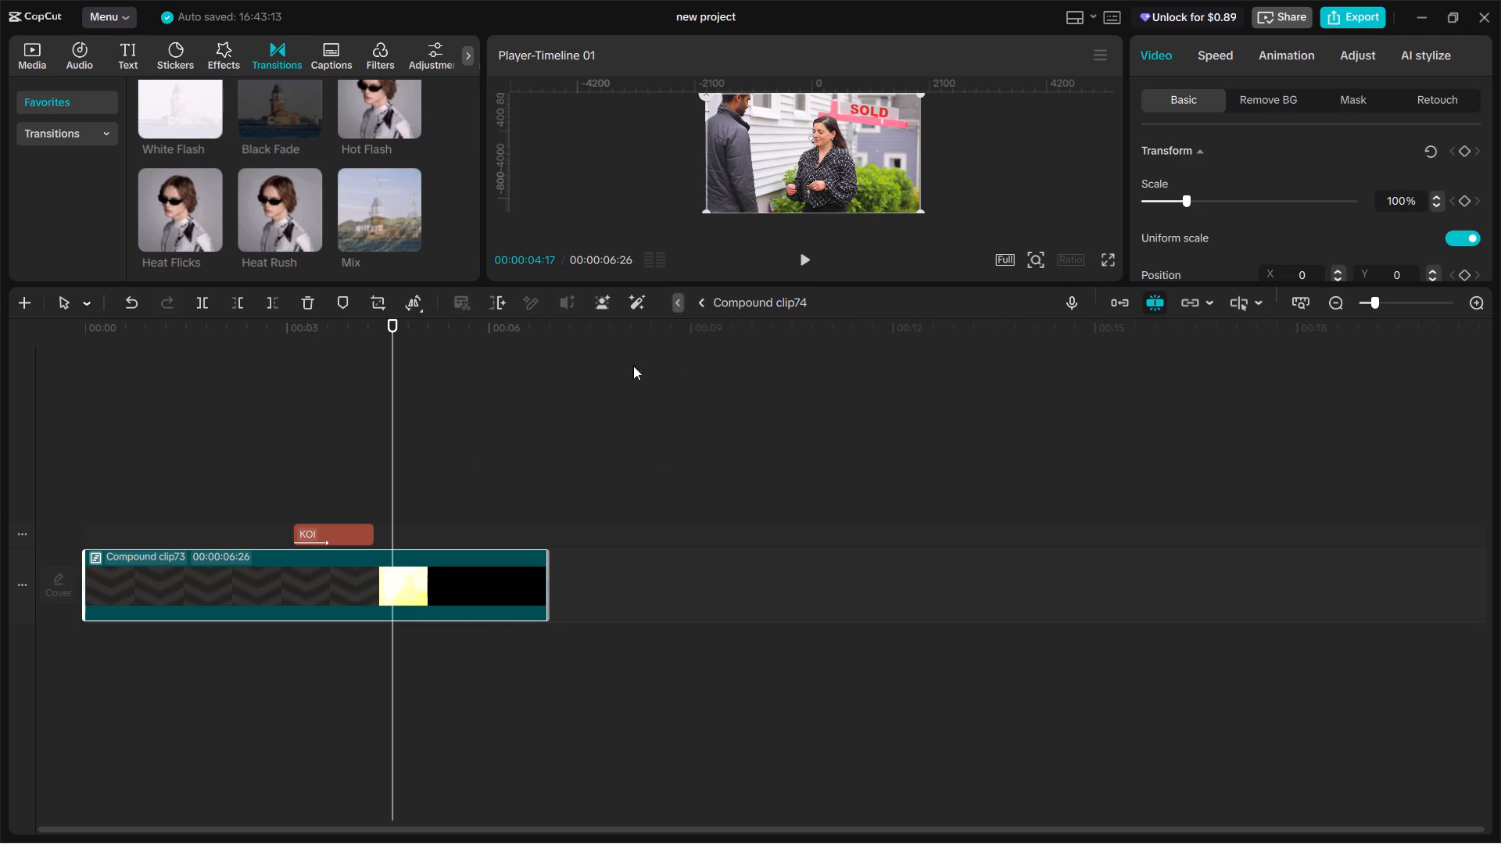
left_click(704, 299)
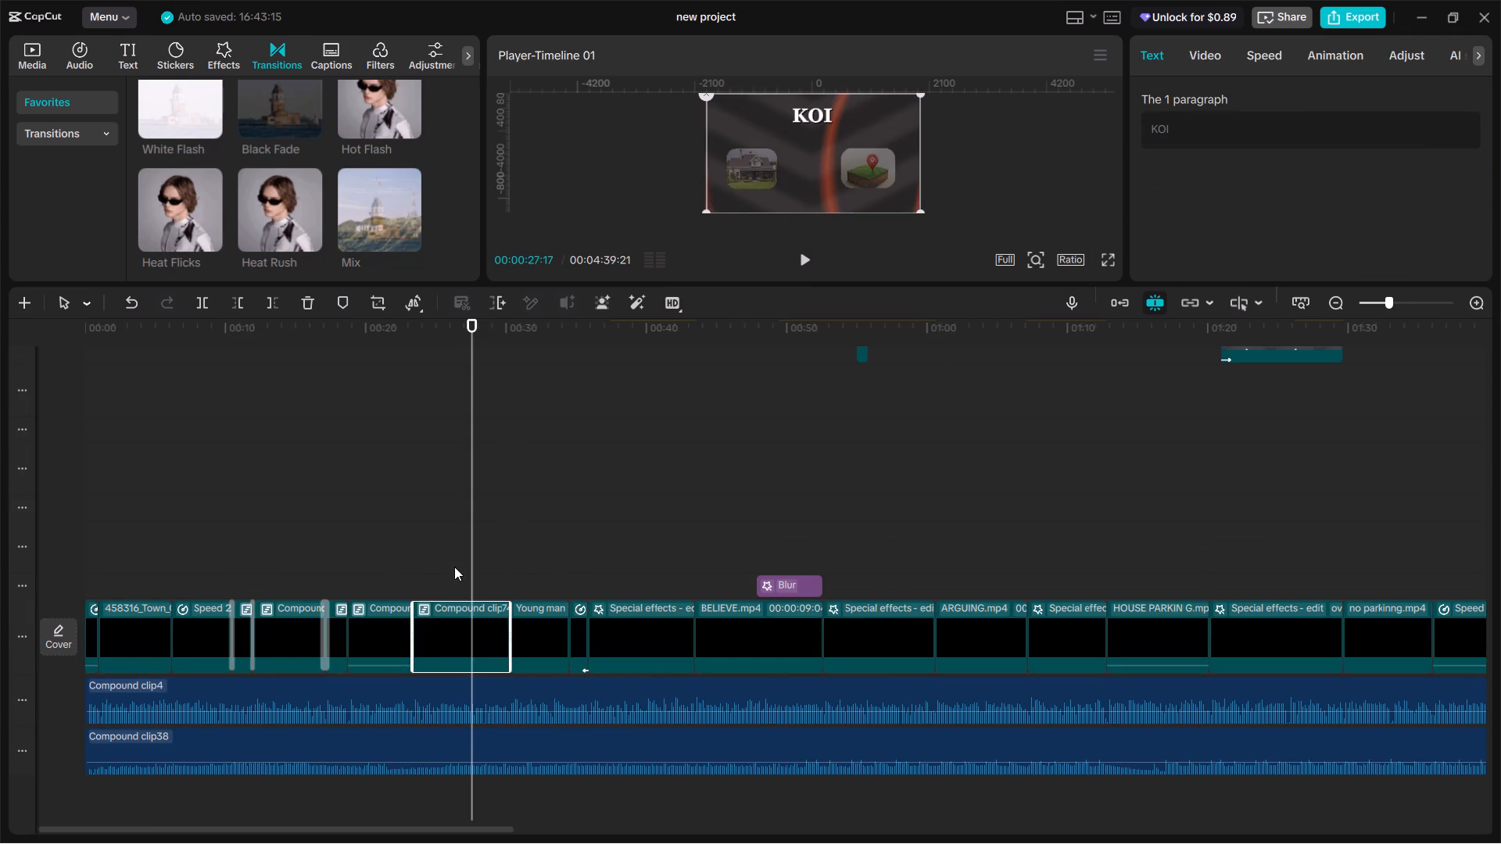
left_click(454, 567)
left_click(448, 566)
key("space")
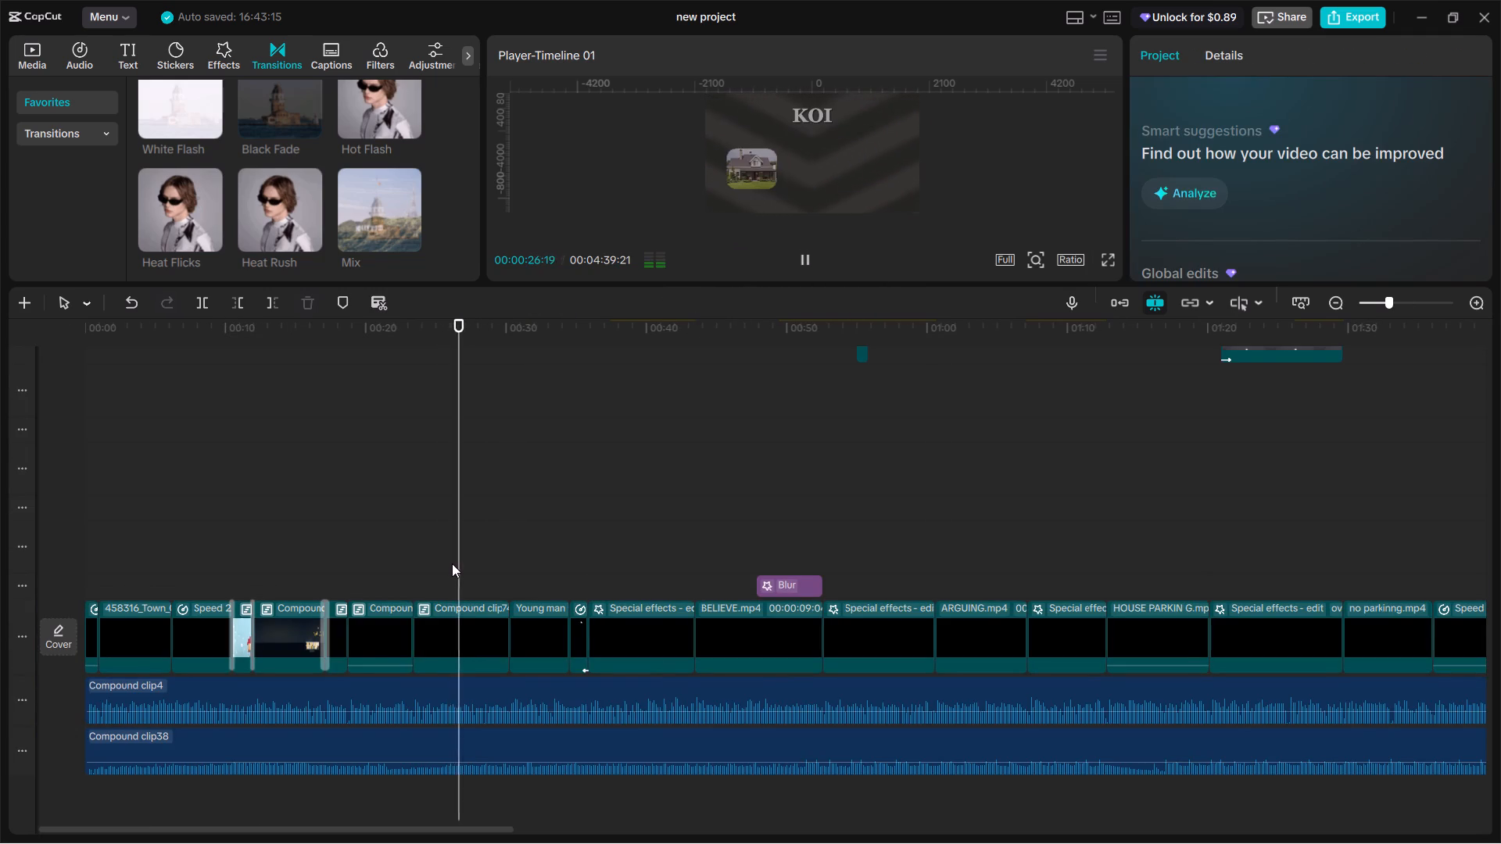
key("space")
left_click(454, 561)
key("space")
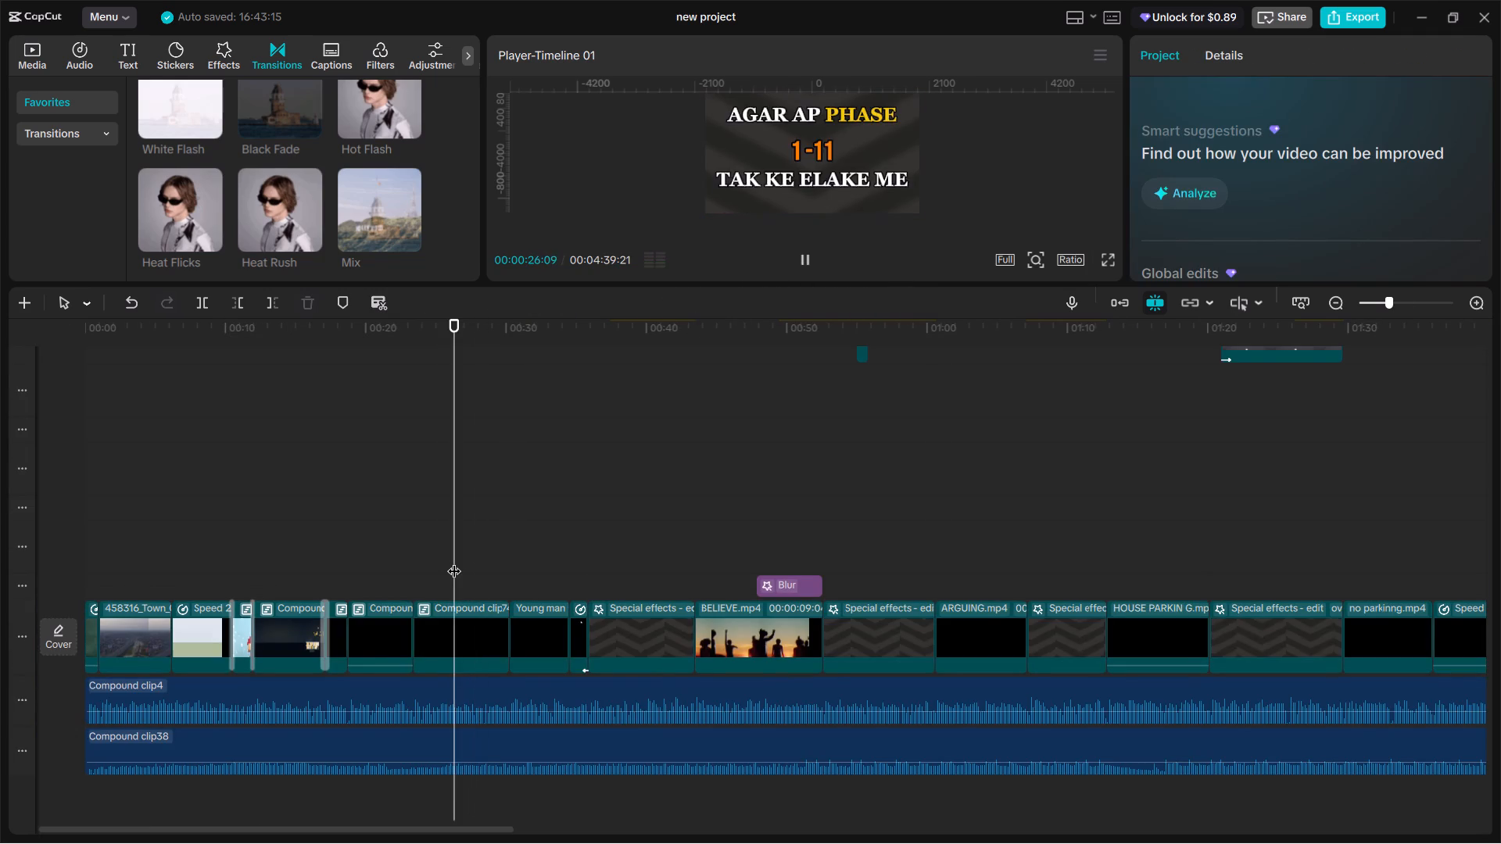
key("space")
key("space")
key("space")
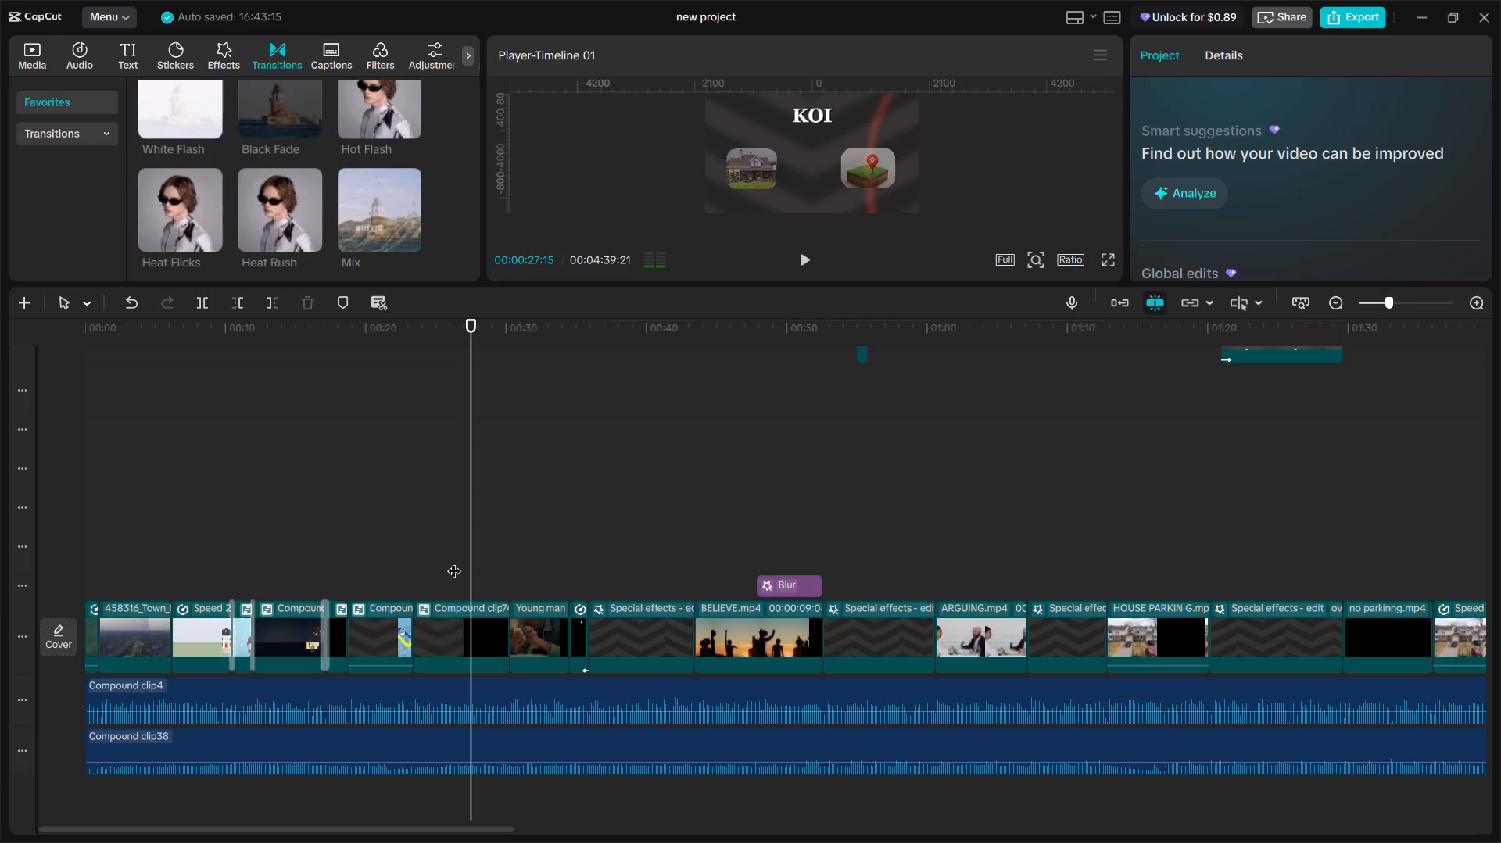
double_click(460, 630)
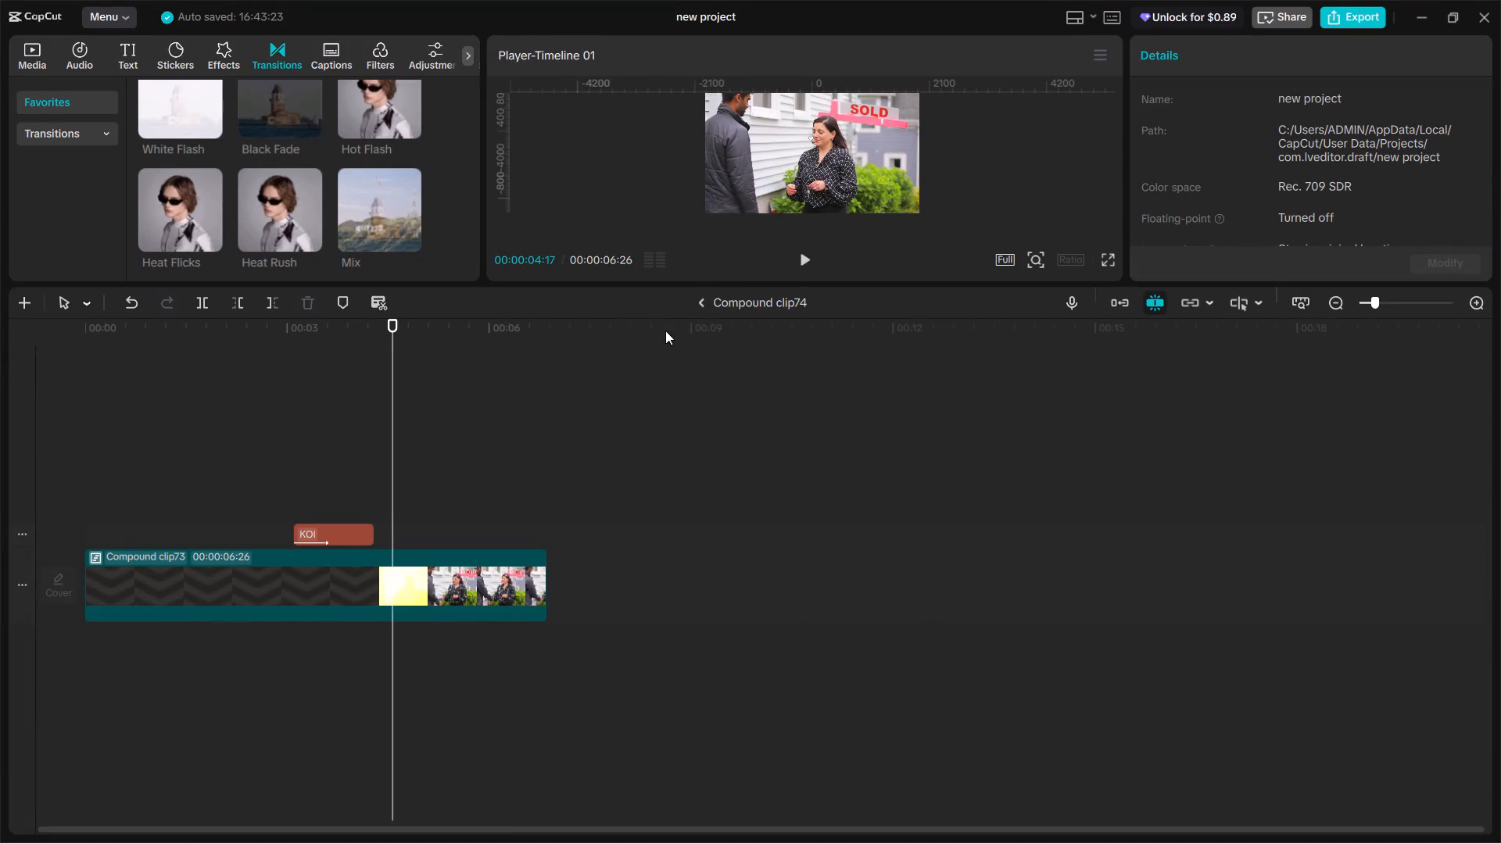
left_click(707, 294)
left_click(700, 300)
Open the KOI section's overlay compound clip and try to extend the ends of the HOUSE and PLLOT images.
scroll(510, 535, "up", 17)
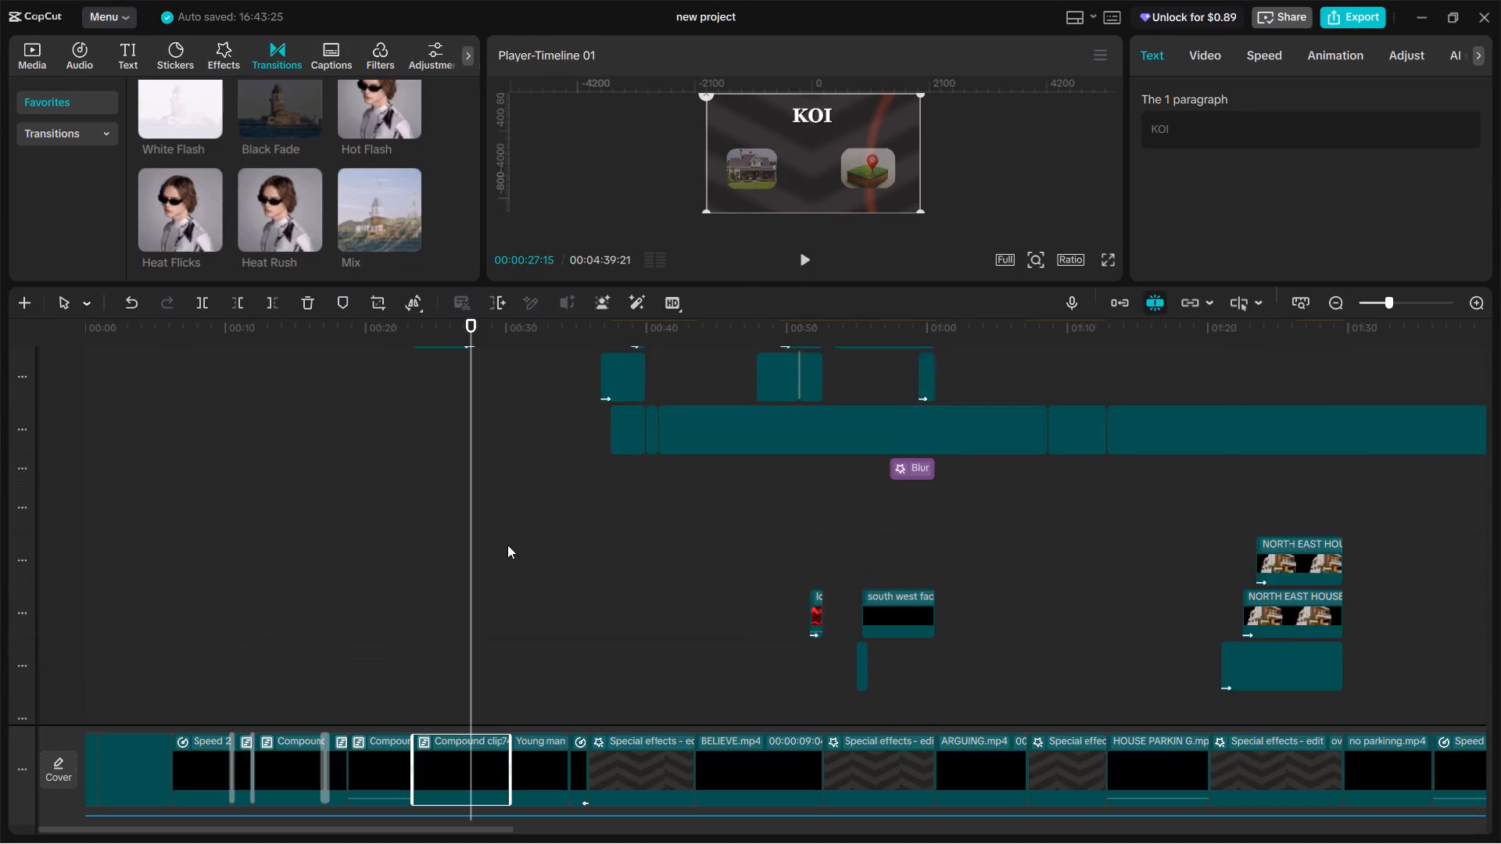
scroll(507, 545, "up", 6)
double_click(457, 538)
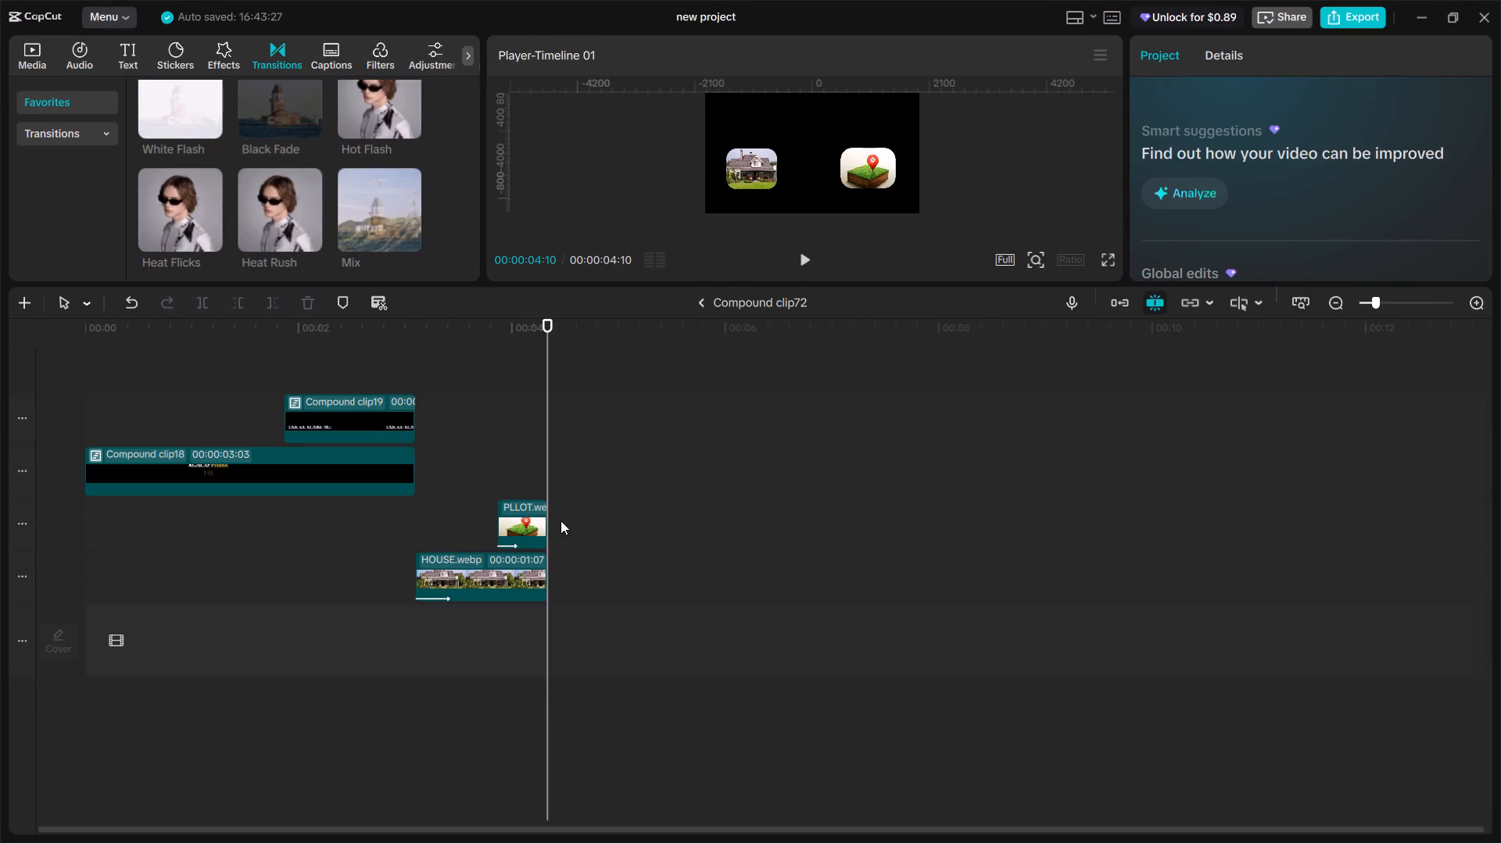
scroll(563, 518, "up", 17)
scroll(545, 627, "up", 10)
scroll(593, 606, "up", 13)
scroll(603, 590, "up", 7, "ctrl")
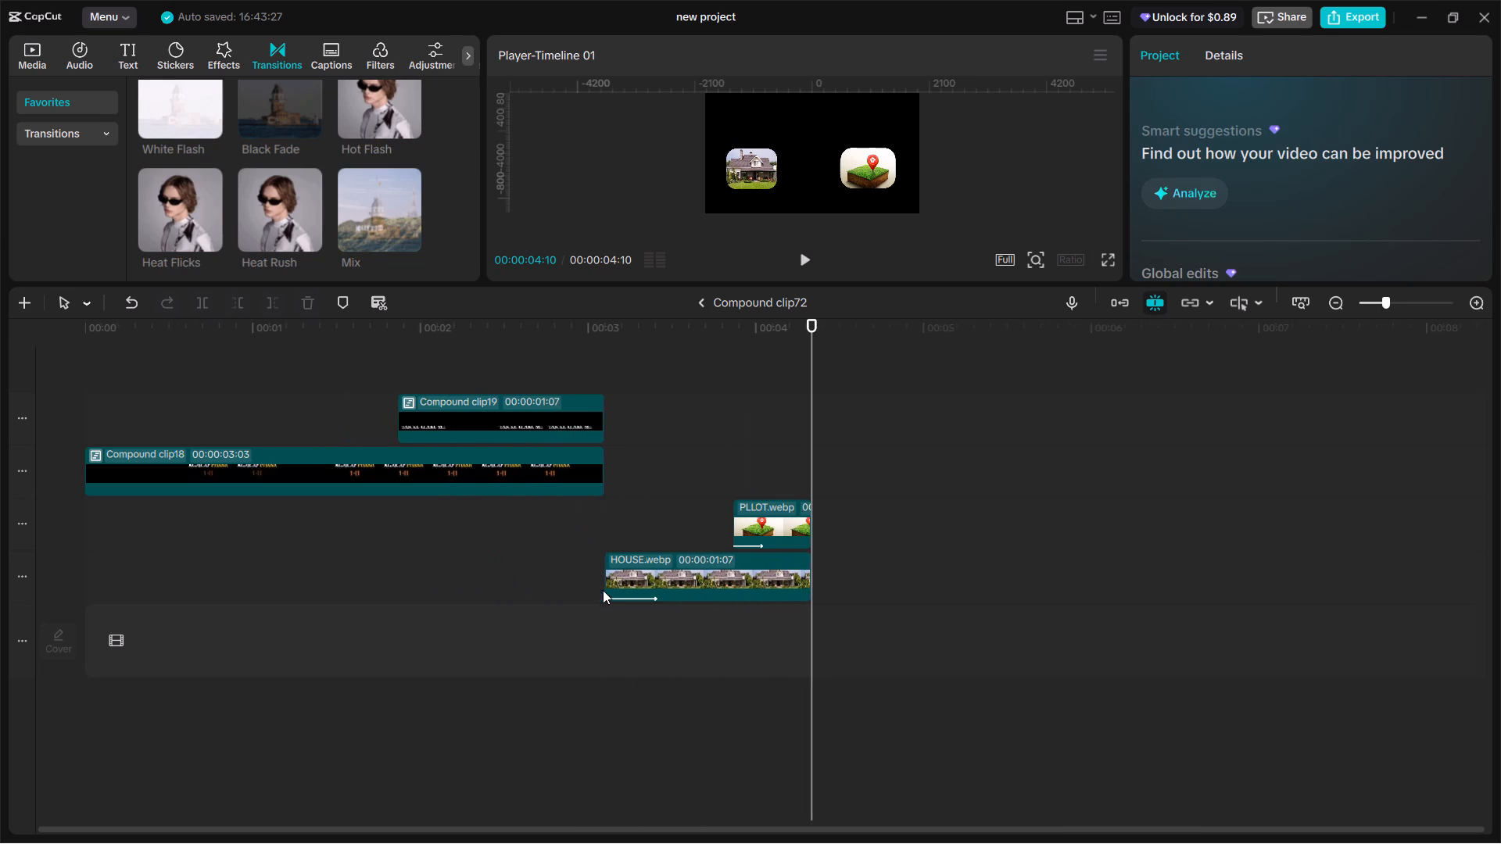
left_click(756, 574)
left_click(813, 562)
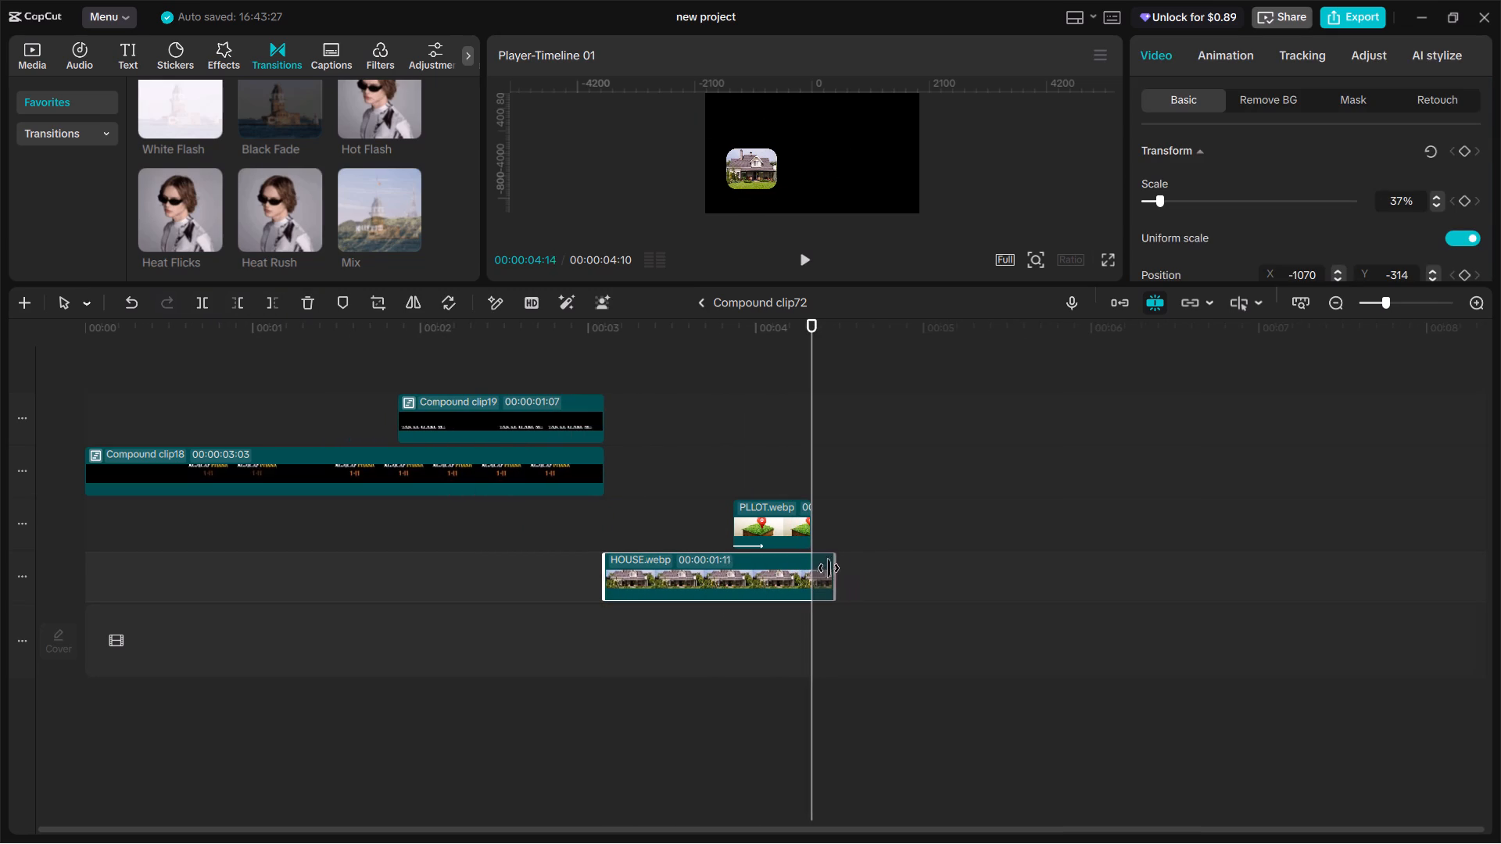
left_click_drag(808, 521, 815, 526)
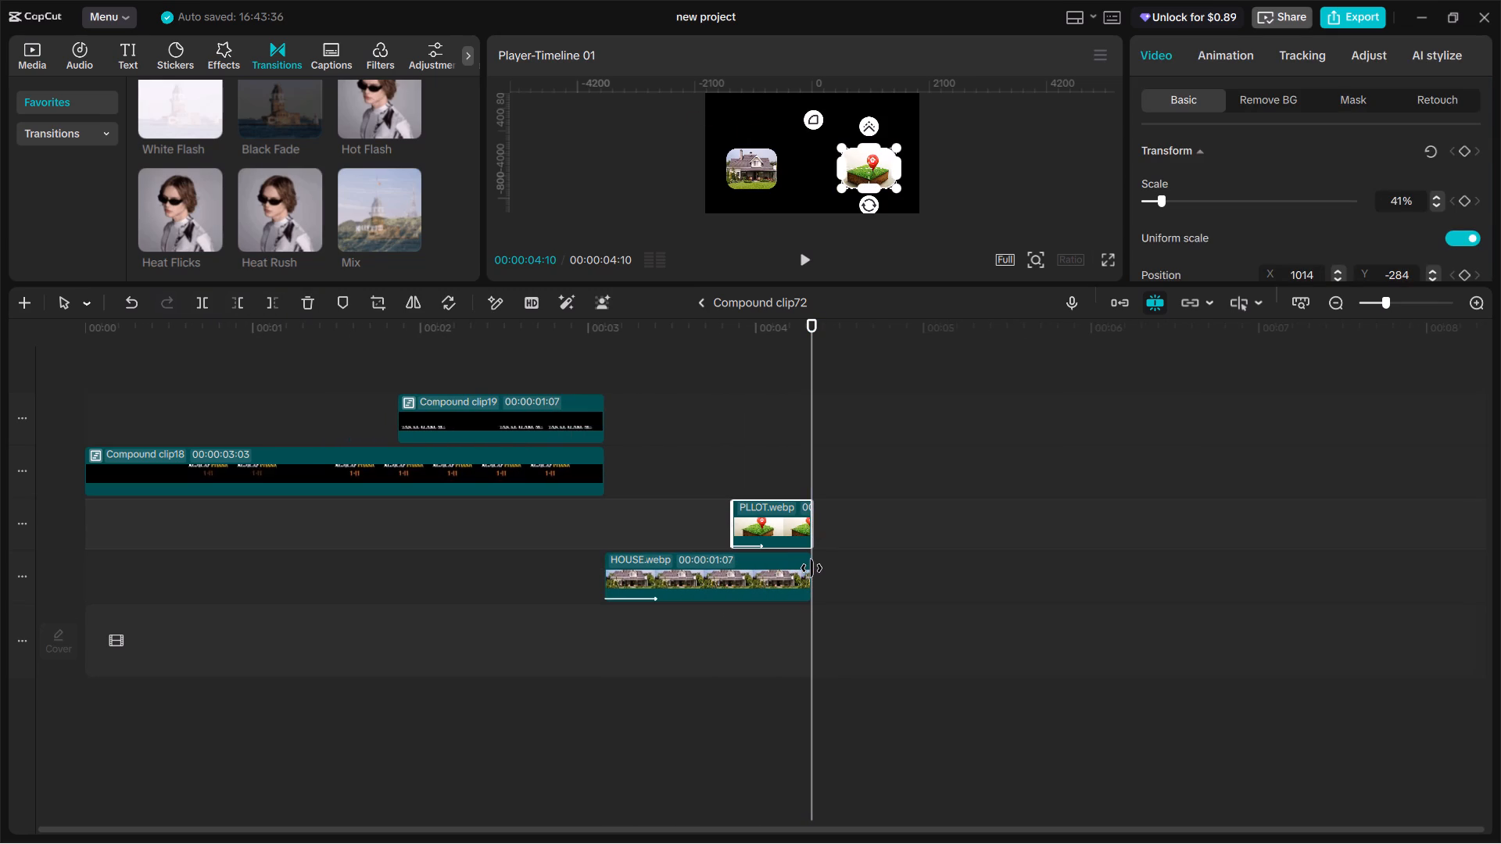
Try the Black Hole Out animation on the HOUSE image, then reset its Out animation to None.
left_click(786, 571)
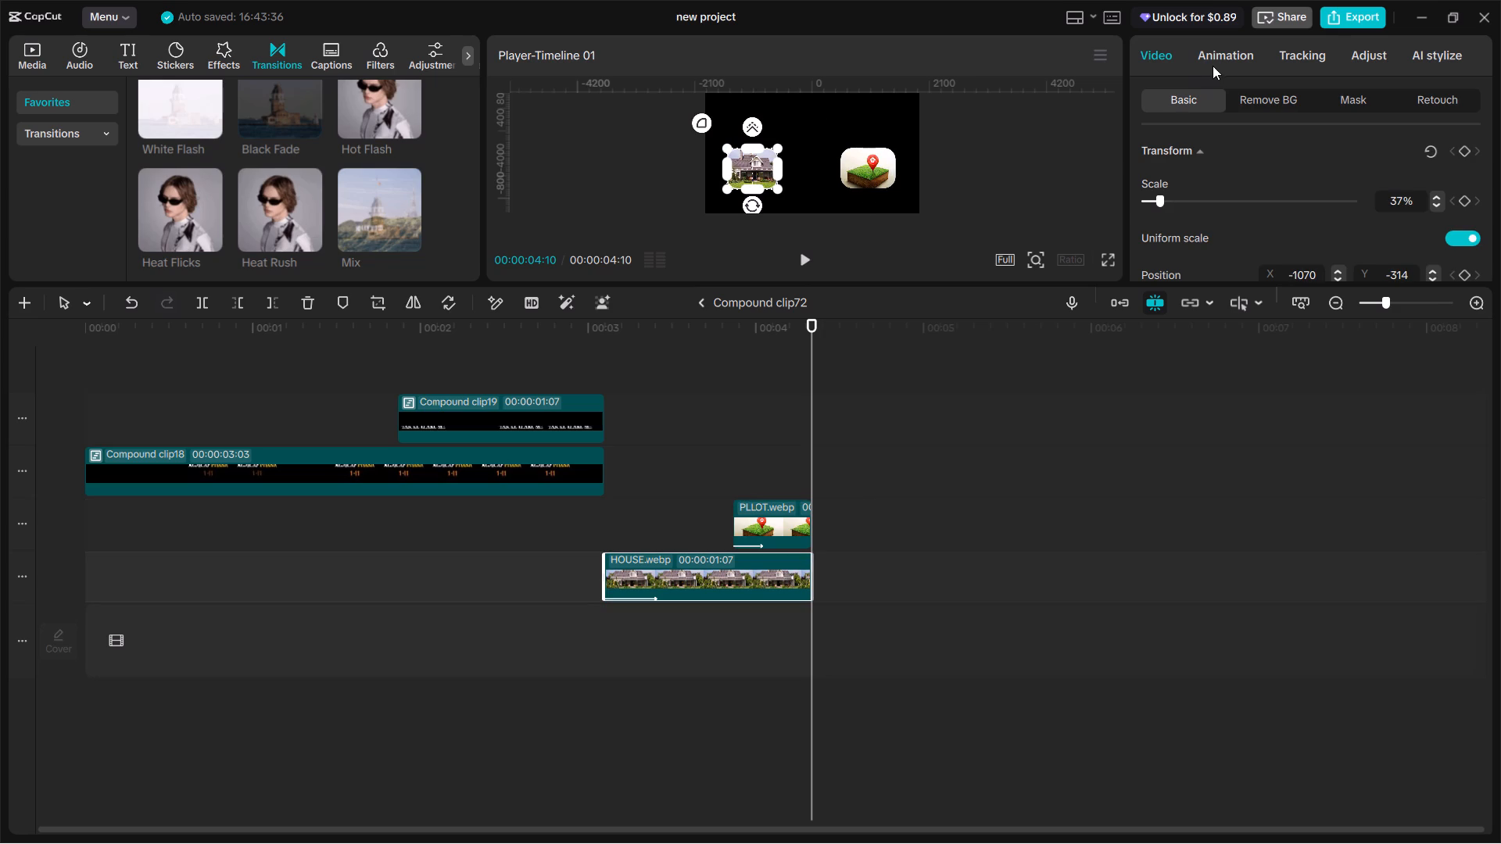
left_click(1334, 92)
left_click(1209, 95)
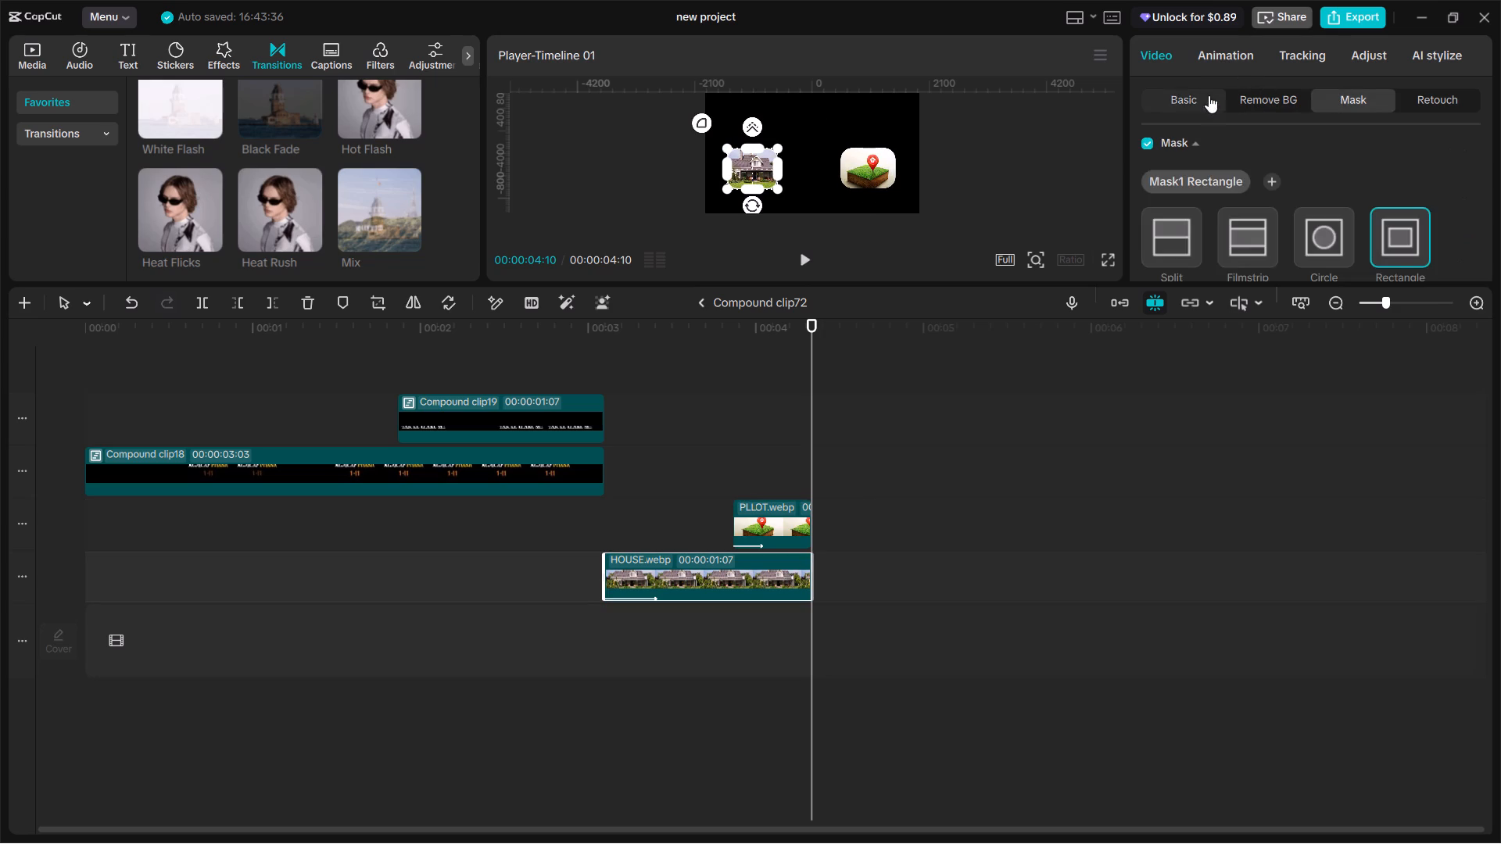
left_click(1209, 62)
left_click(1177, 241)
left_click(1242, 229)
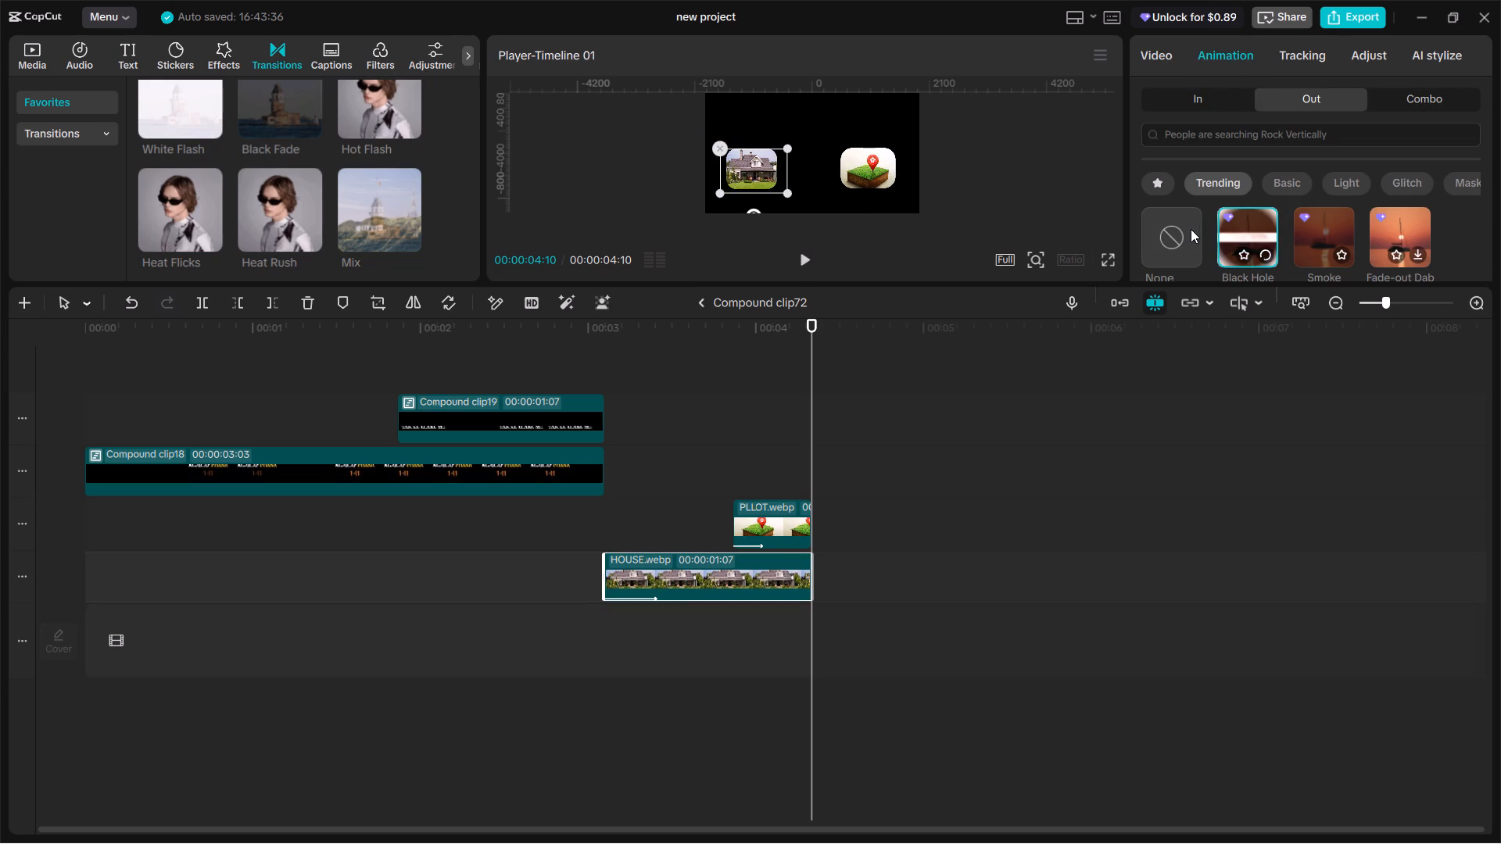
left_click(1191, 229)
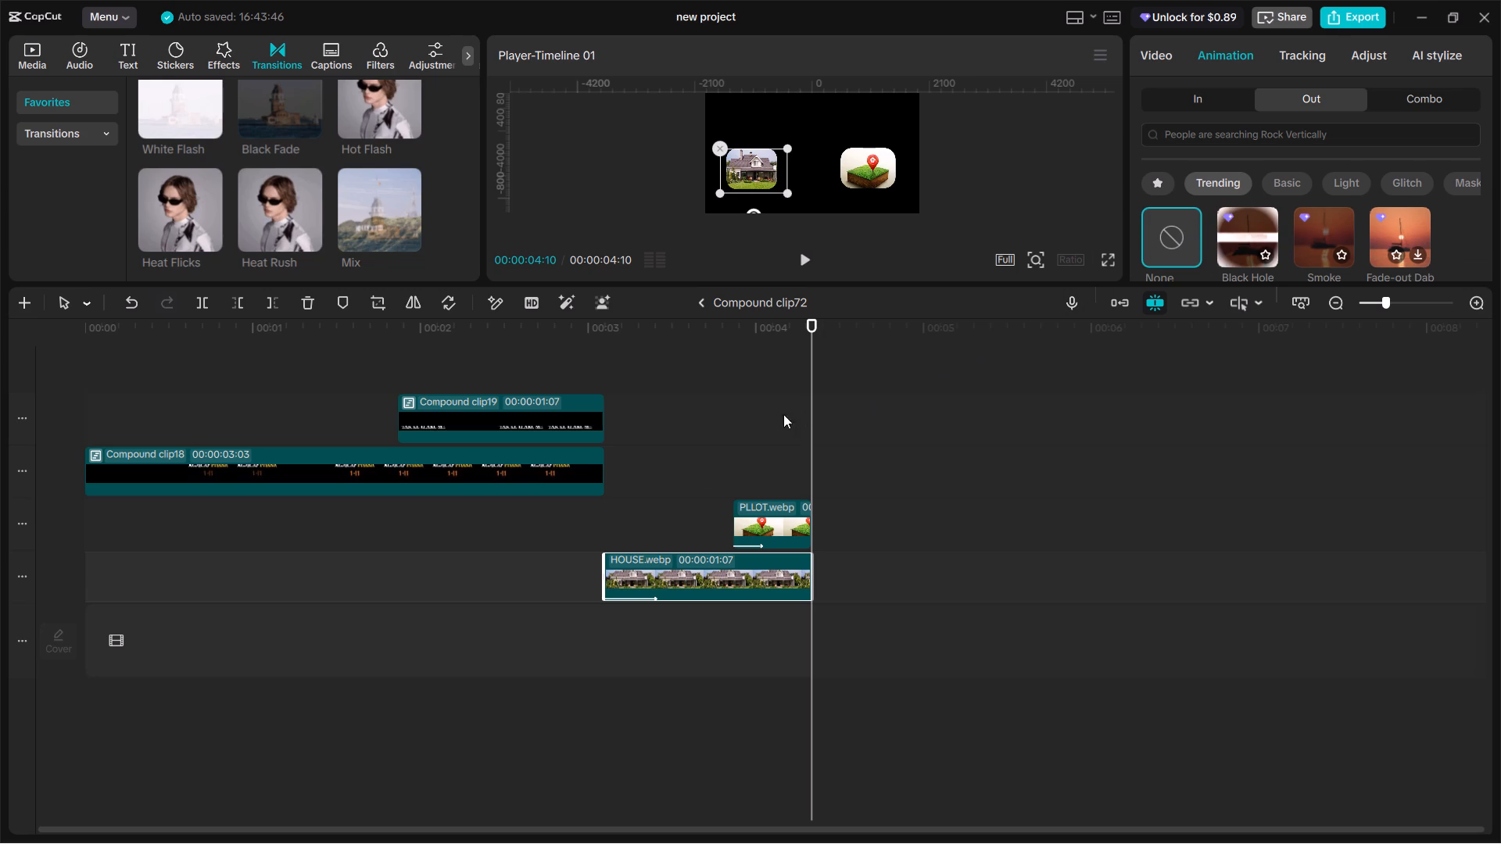
Try to play back the HOUSE and PLLOT images inside the overlay compound clip, then return to the main timeline.
double_click(719, 451)
key("space")
left_click(647, 468)
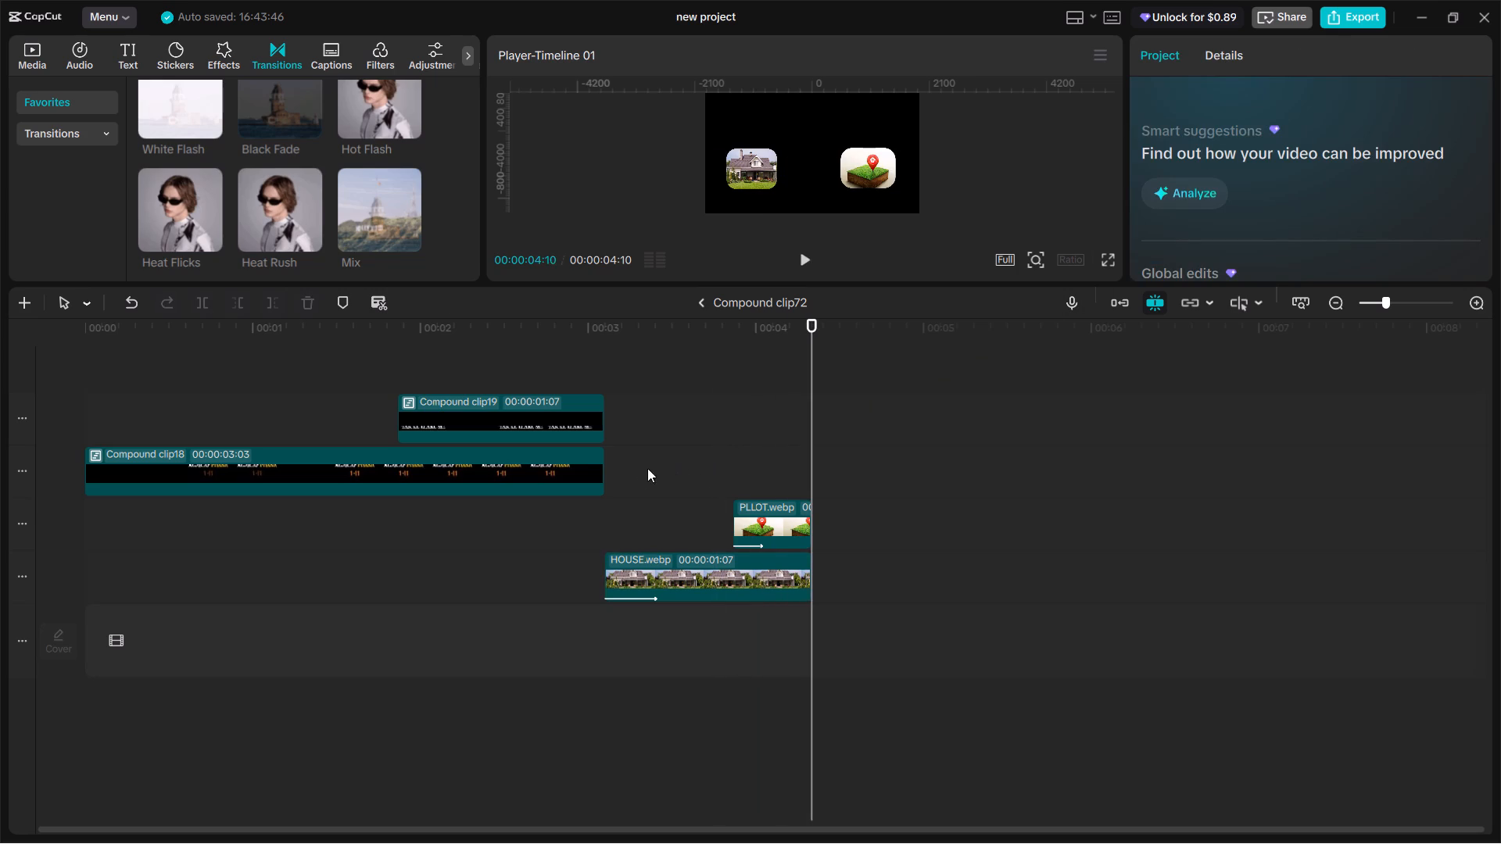
key("space")
left_click(599, 511)
key("space")
left_click(704, 300)
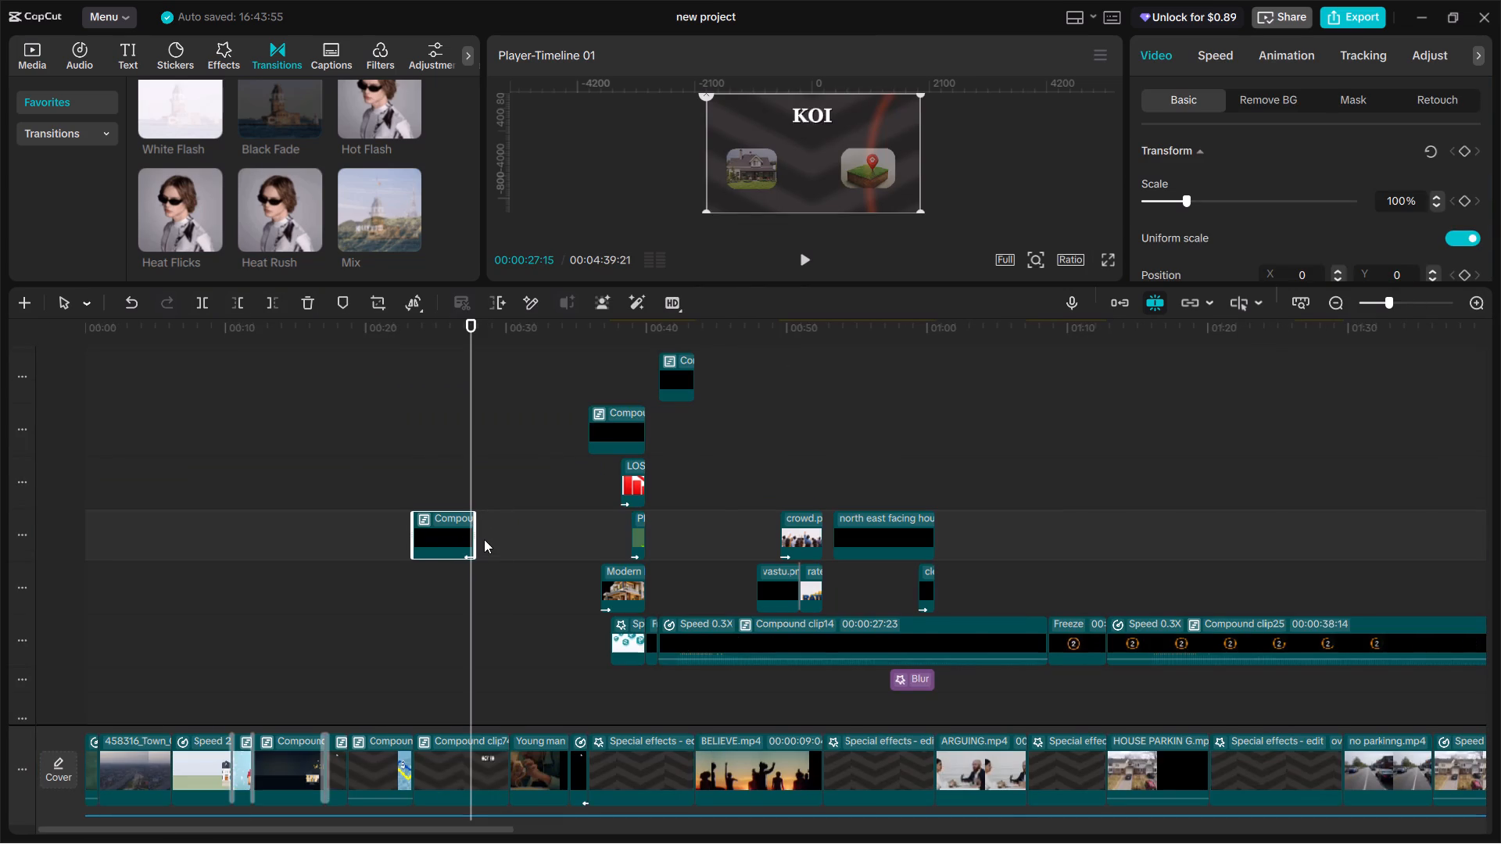
Ungroup the KOI section's overlay compound clip back into its separate text and image overlays on the main timeline.
key("alt+shift+g")
key("space")
key("space")
key("space")
key("space")
key("space")
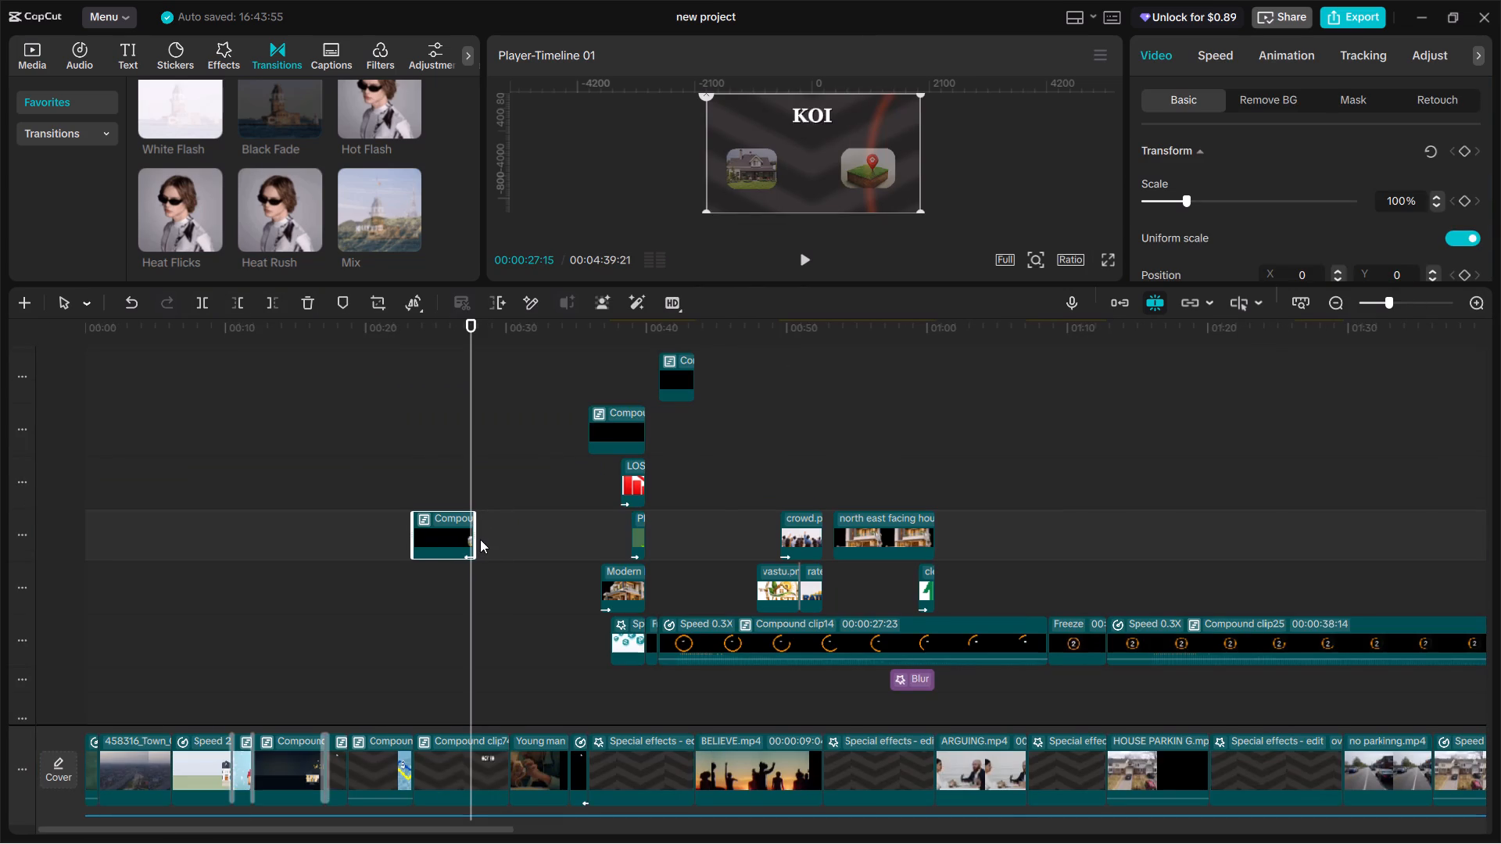
key("space")
left_click(444, 495)
left_click(452, 535)
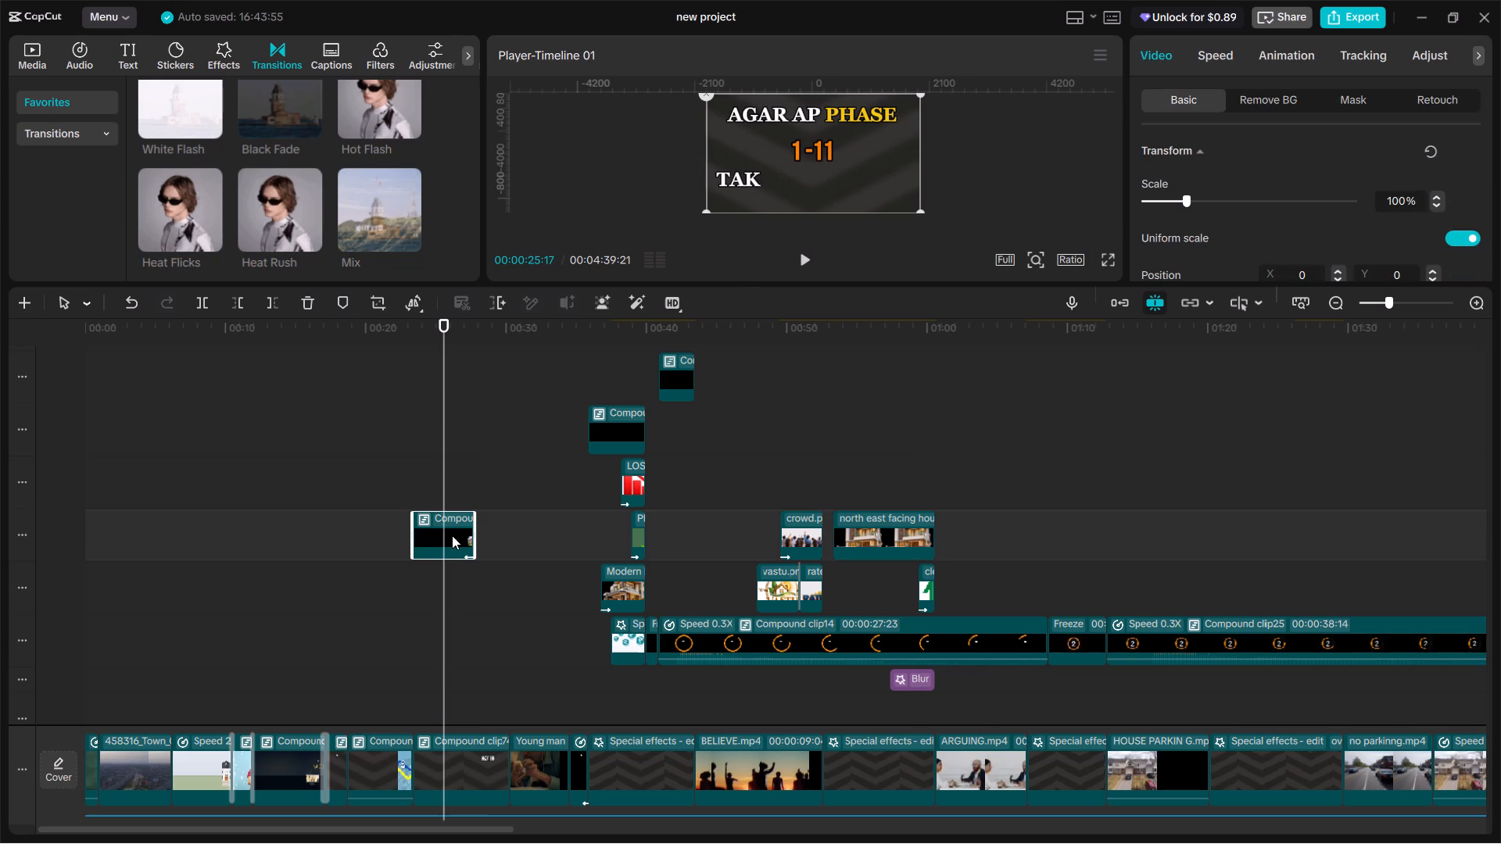
key("alt+shift+g")
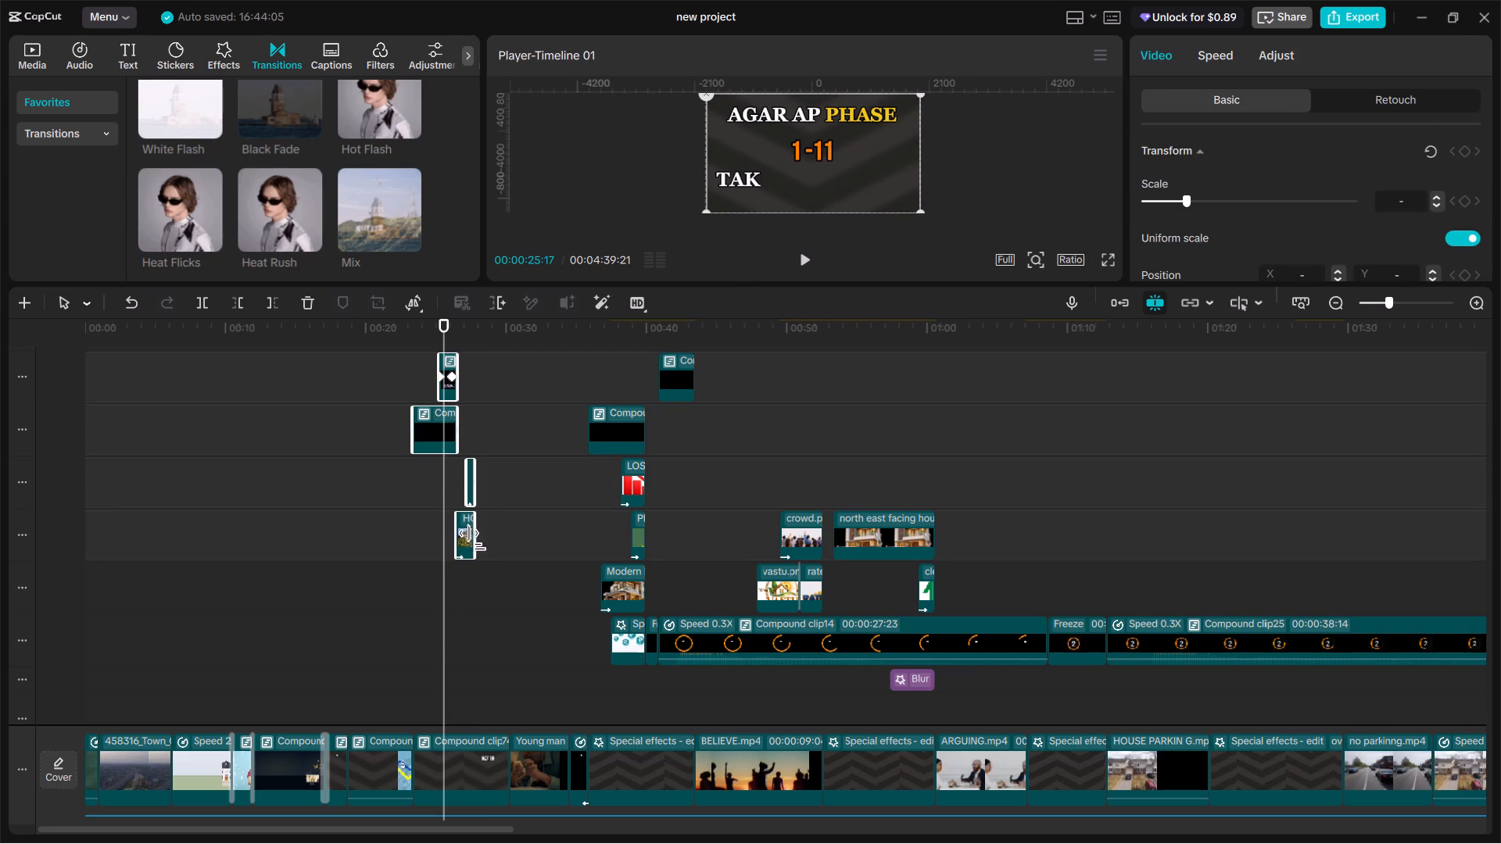
Ungroup the AGAR AP PHASE compound clip to separate the 1-11 text from it.
scroll(484, 540, "up", 3)
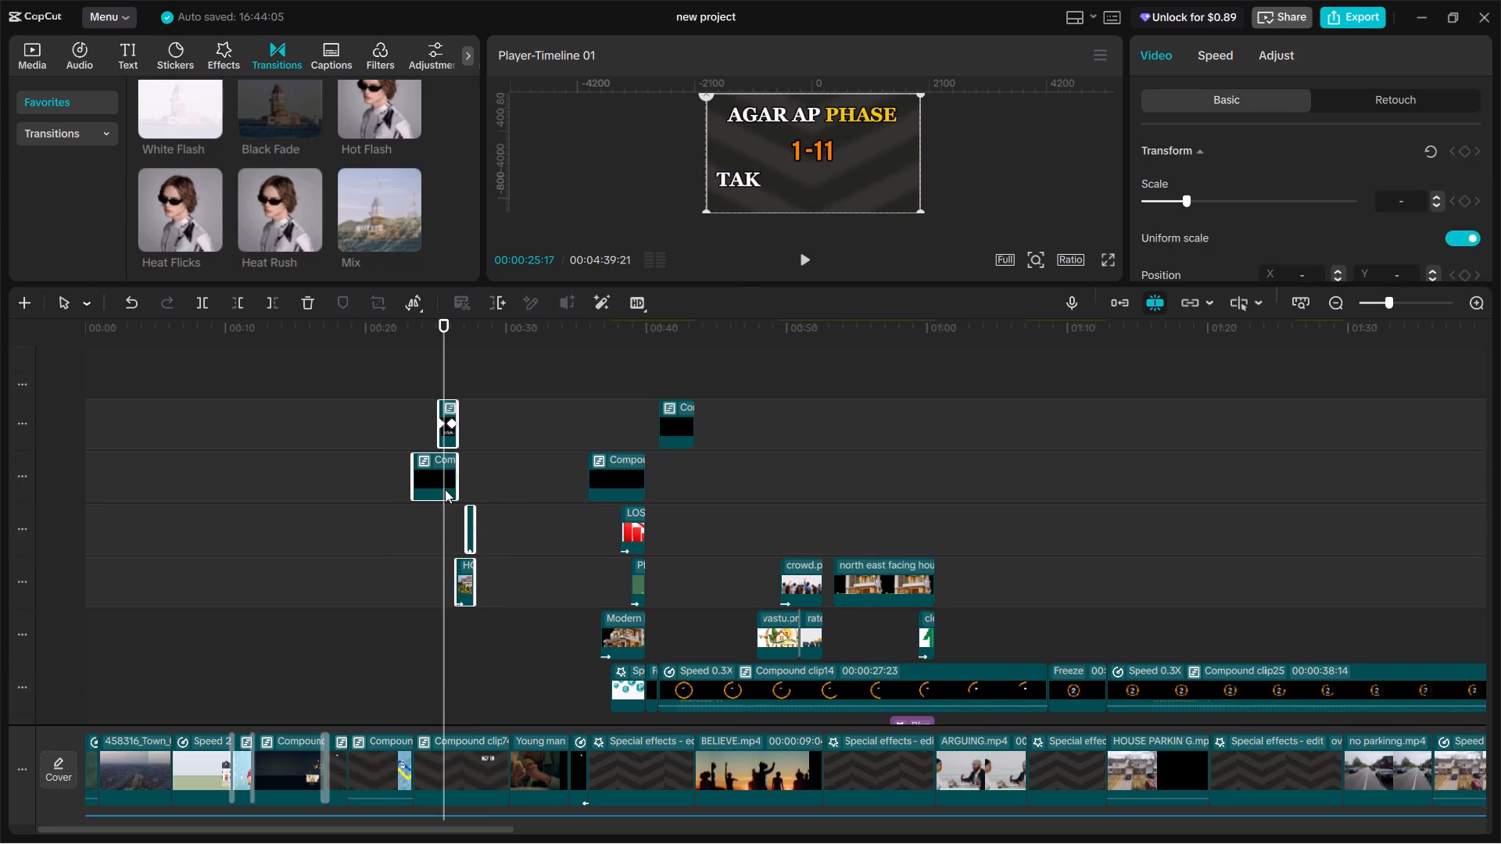
left_click(439, 491)
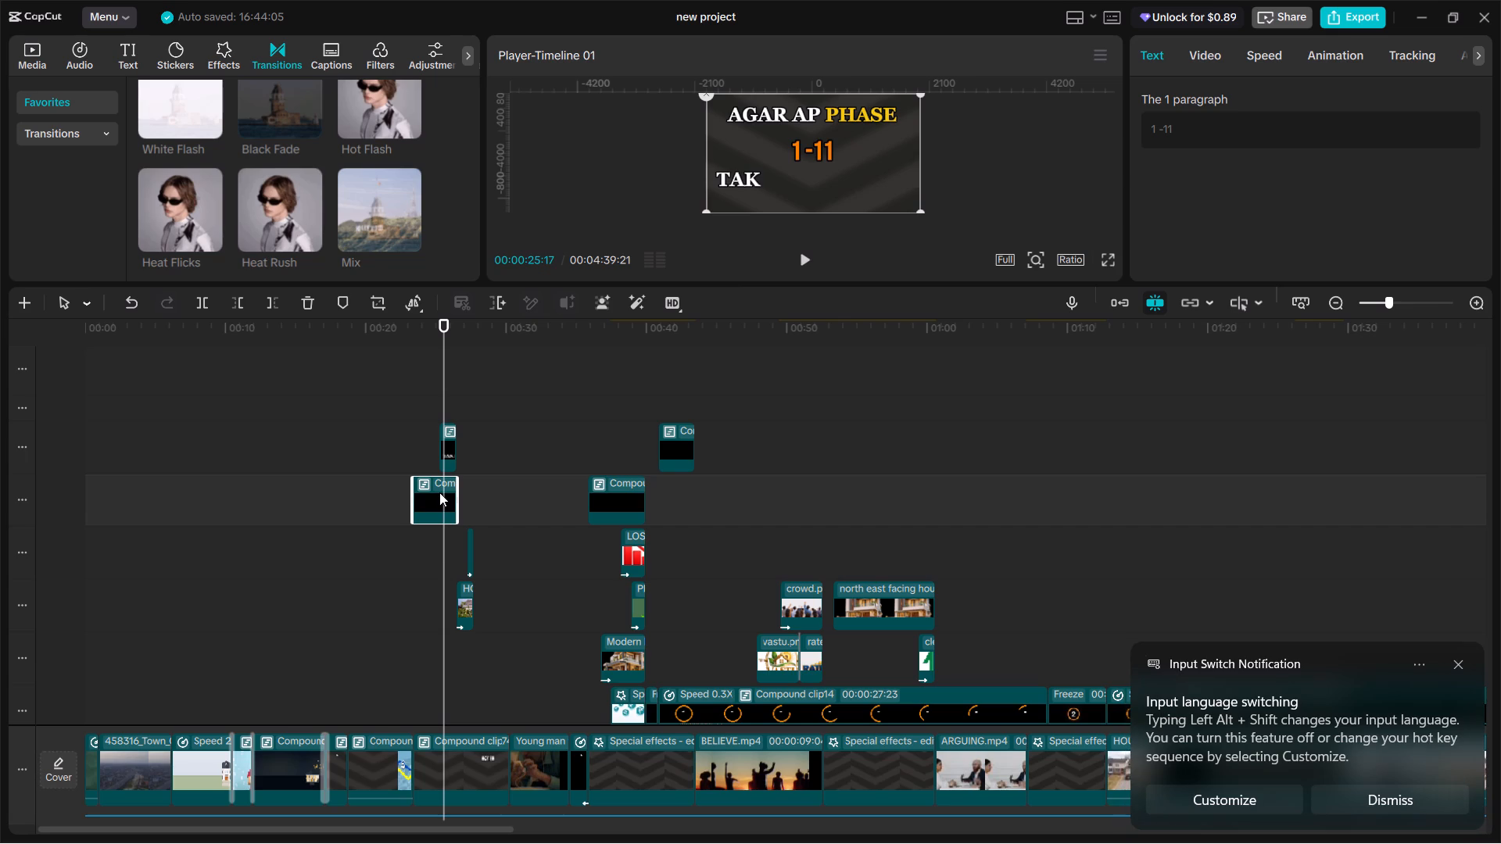
key("alt+shift+g")
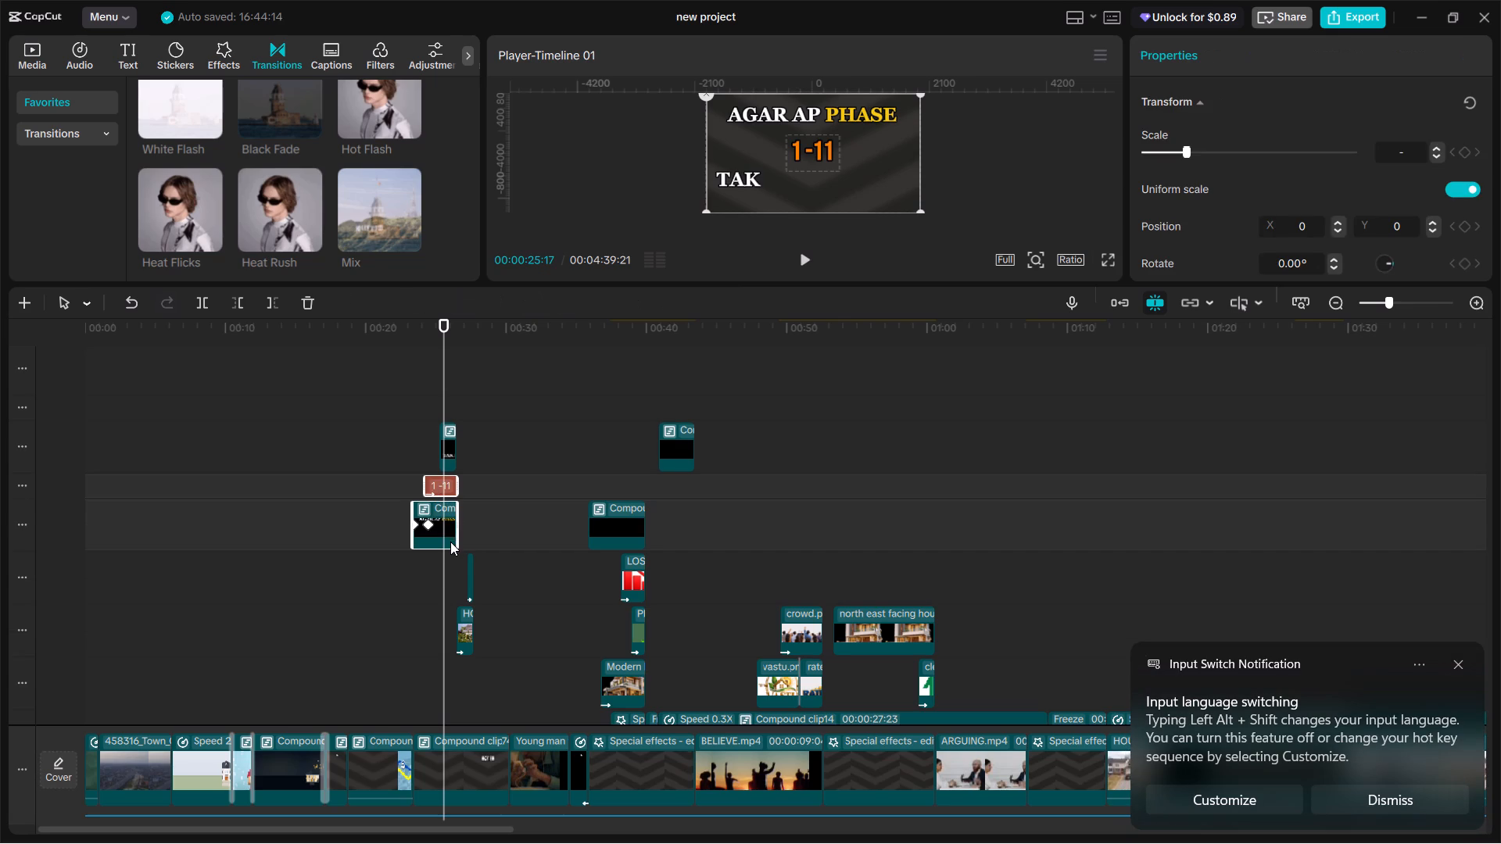
Group the AGAR AP PHASE, 1-11 and TAK overlays, the HOUSE and PLLOT images and the background clip beneath them into one compound clip.
left_click(453, 443, "ctrl")
left_click(472, 575, "ctrl")
left_click(467, 624, "ctrl")
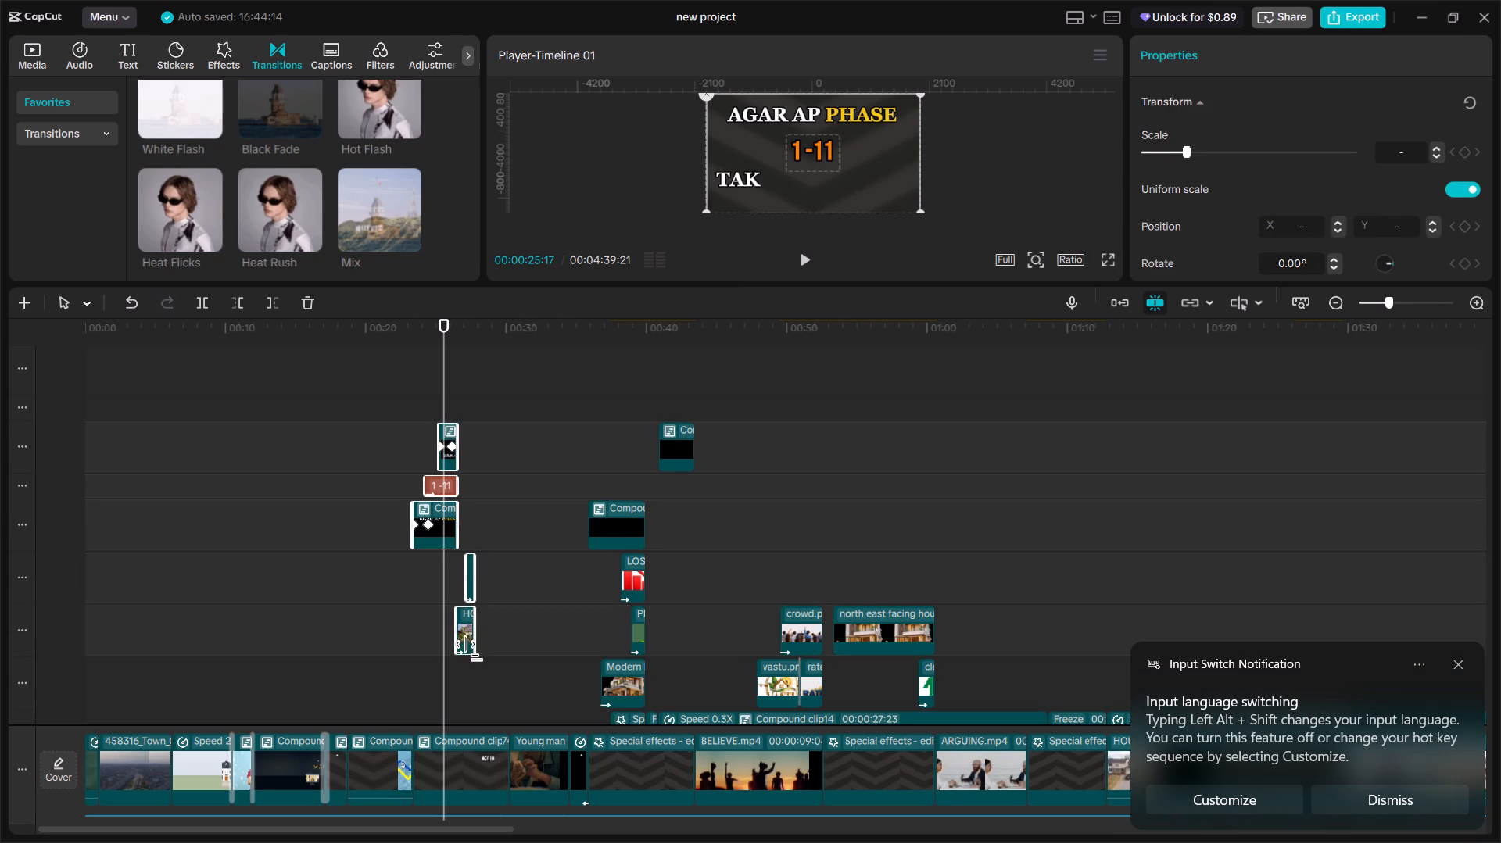
left_click(471, 753, "ctrl")
key("alt+g")
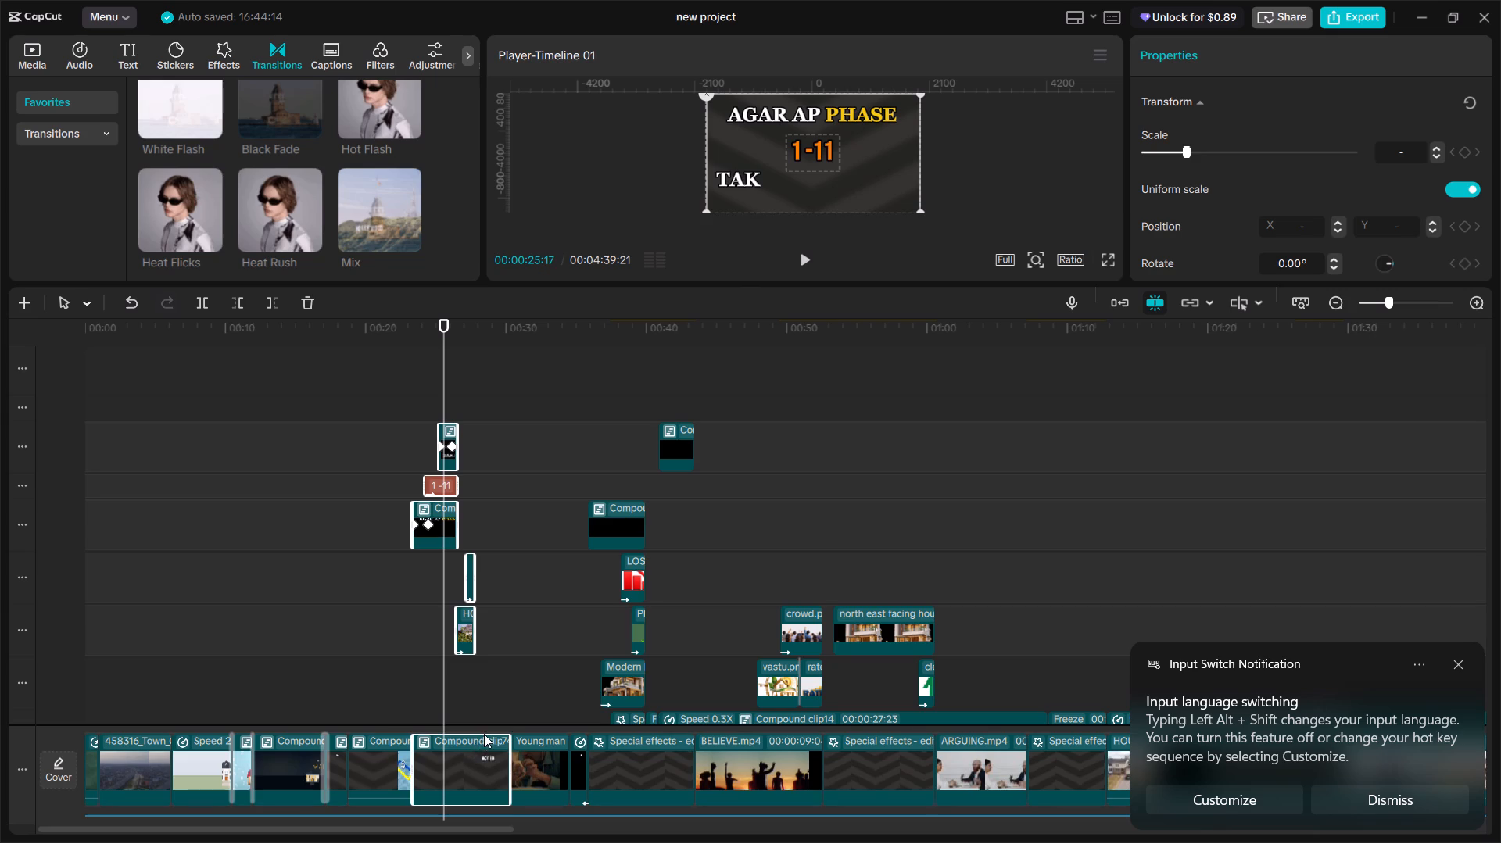
Play back the regrouped AGAR AP PHASE and KOI section, including in full screen, through to the SOLD footage.
left_click(417, 681)
key("space")
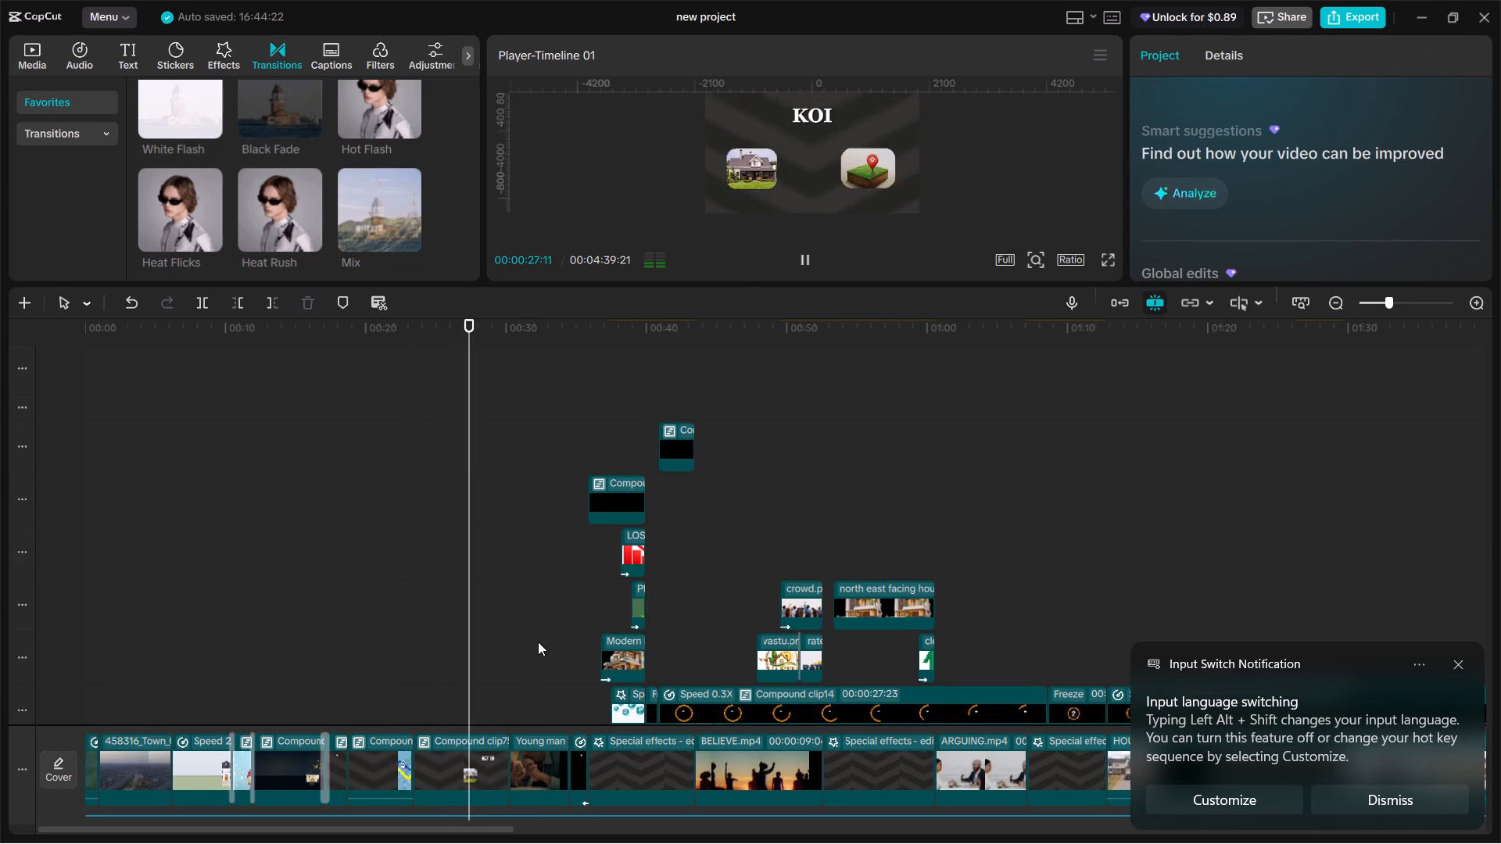
key("space")
left_click(464, 688)
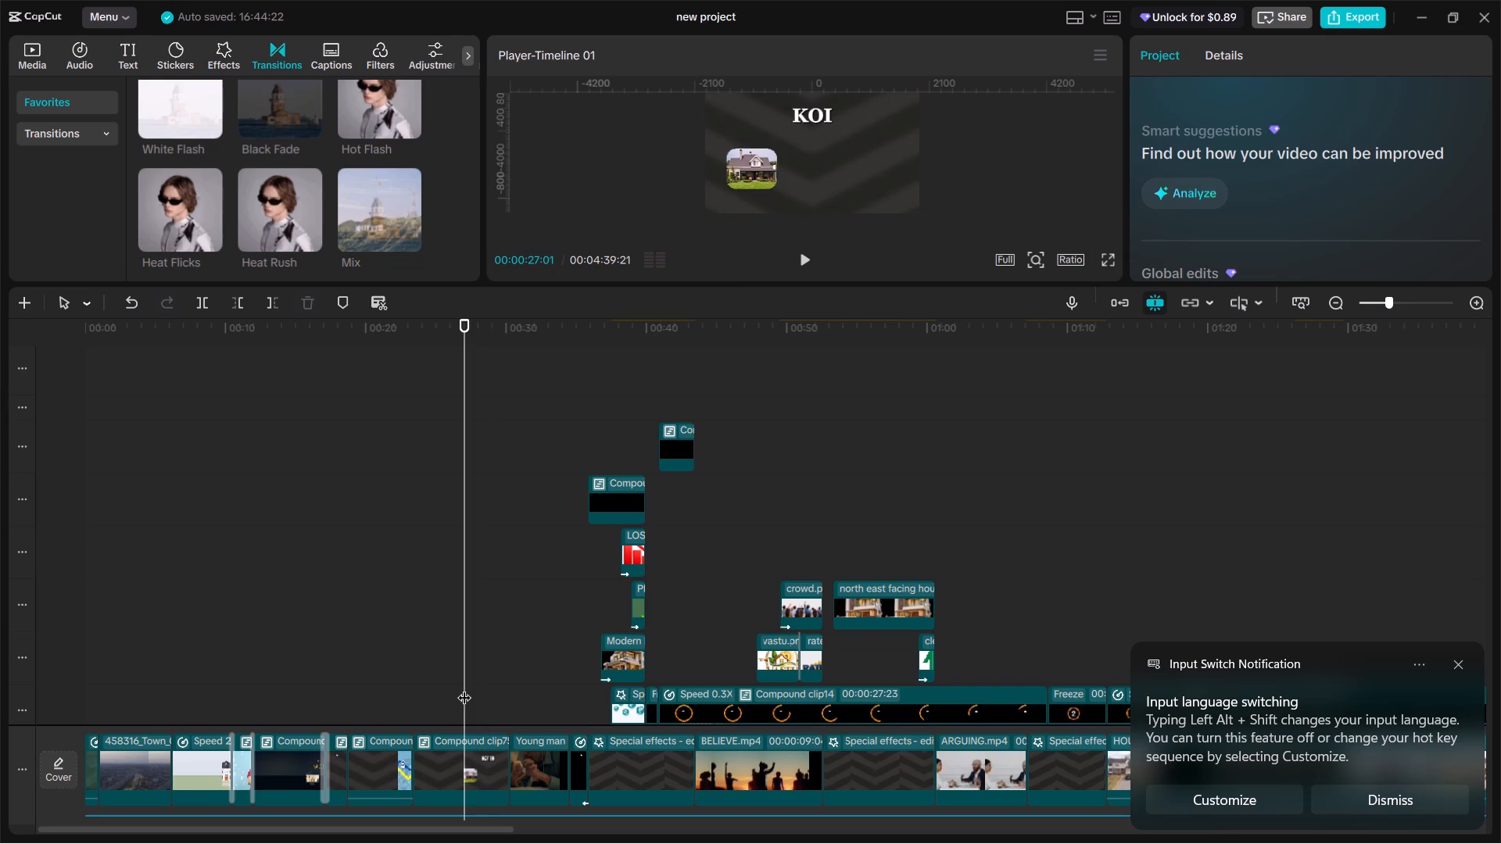
left_click(1109, 251)
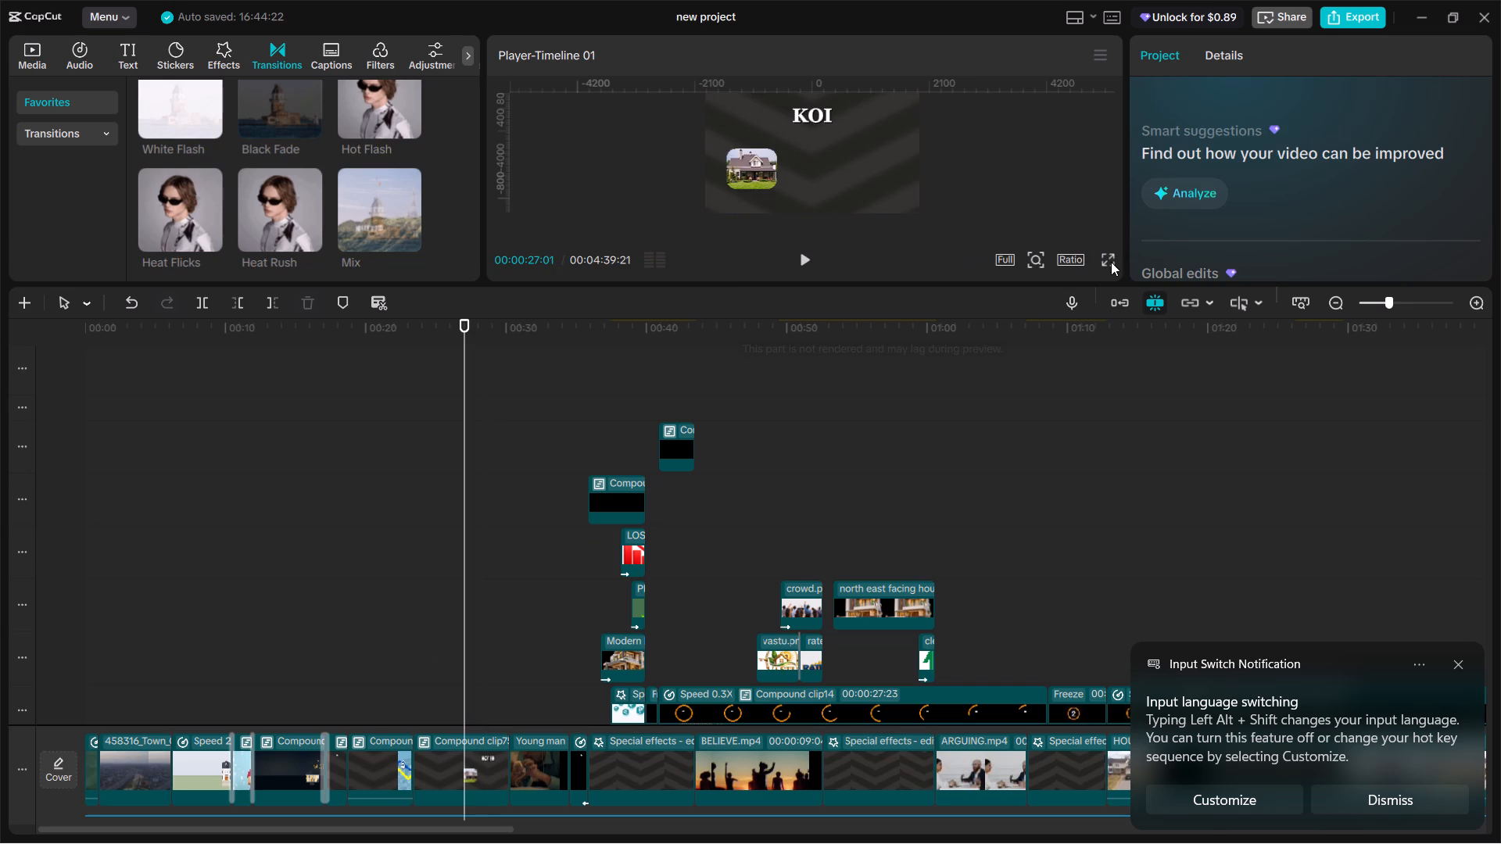
left_click(1111, 262)
key("space")
key("space")
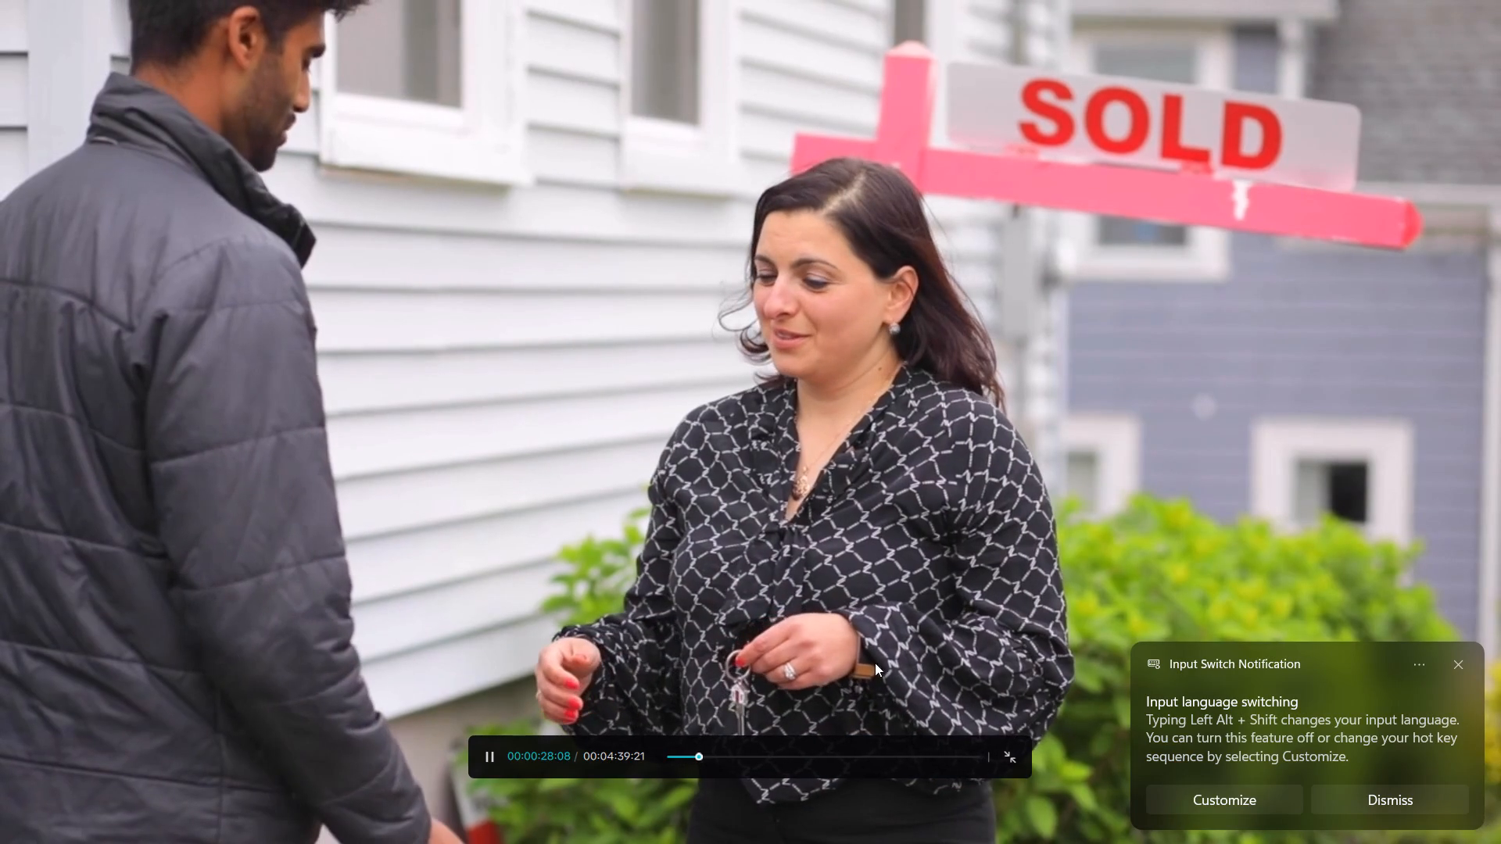
left_click(1005, 750)
left_click(428, 654)
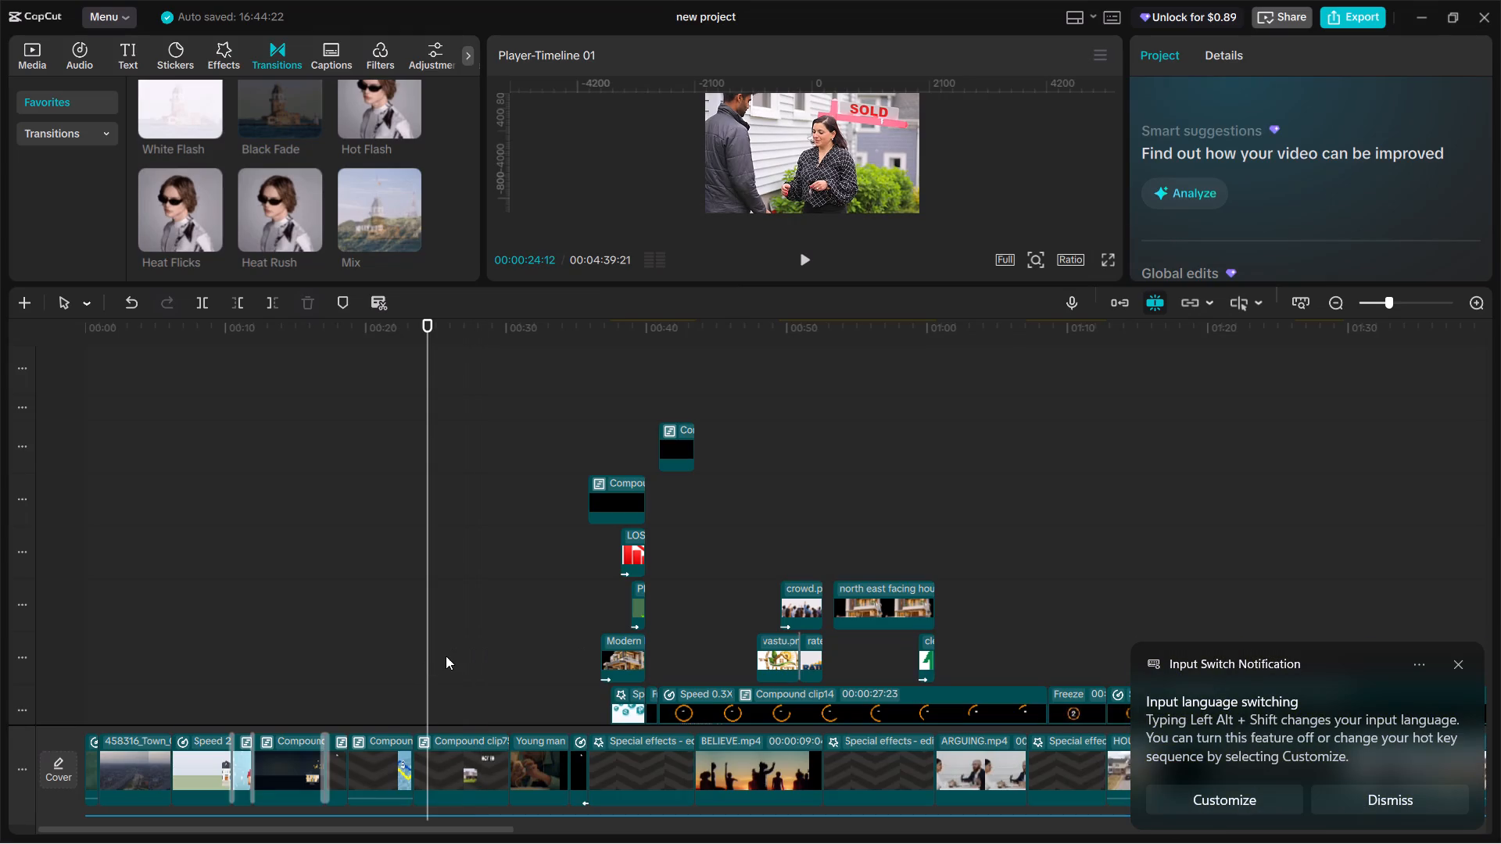
left_click(446, 656)
key("space")
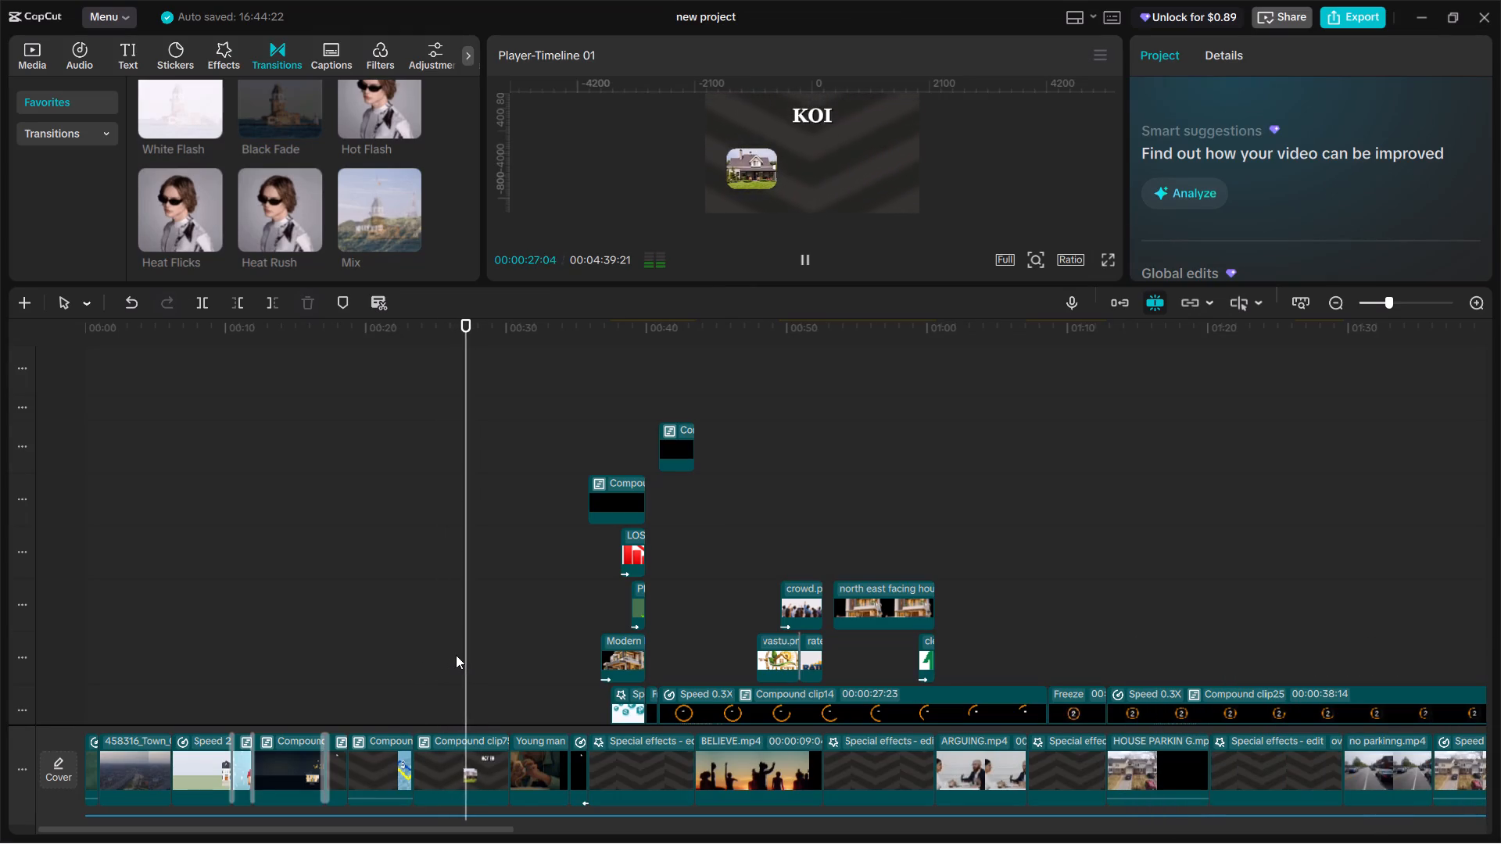
key("space")
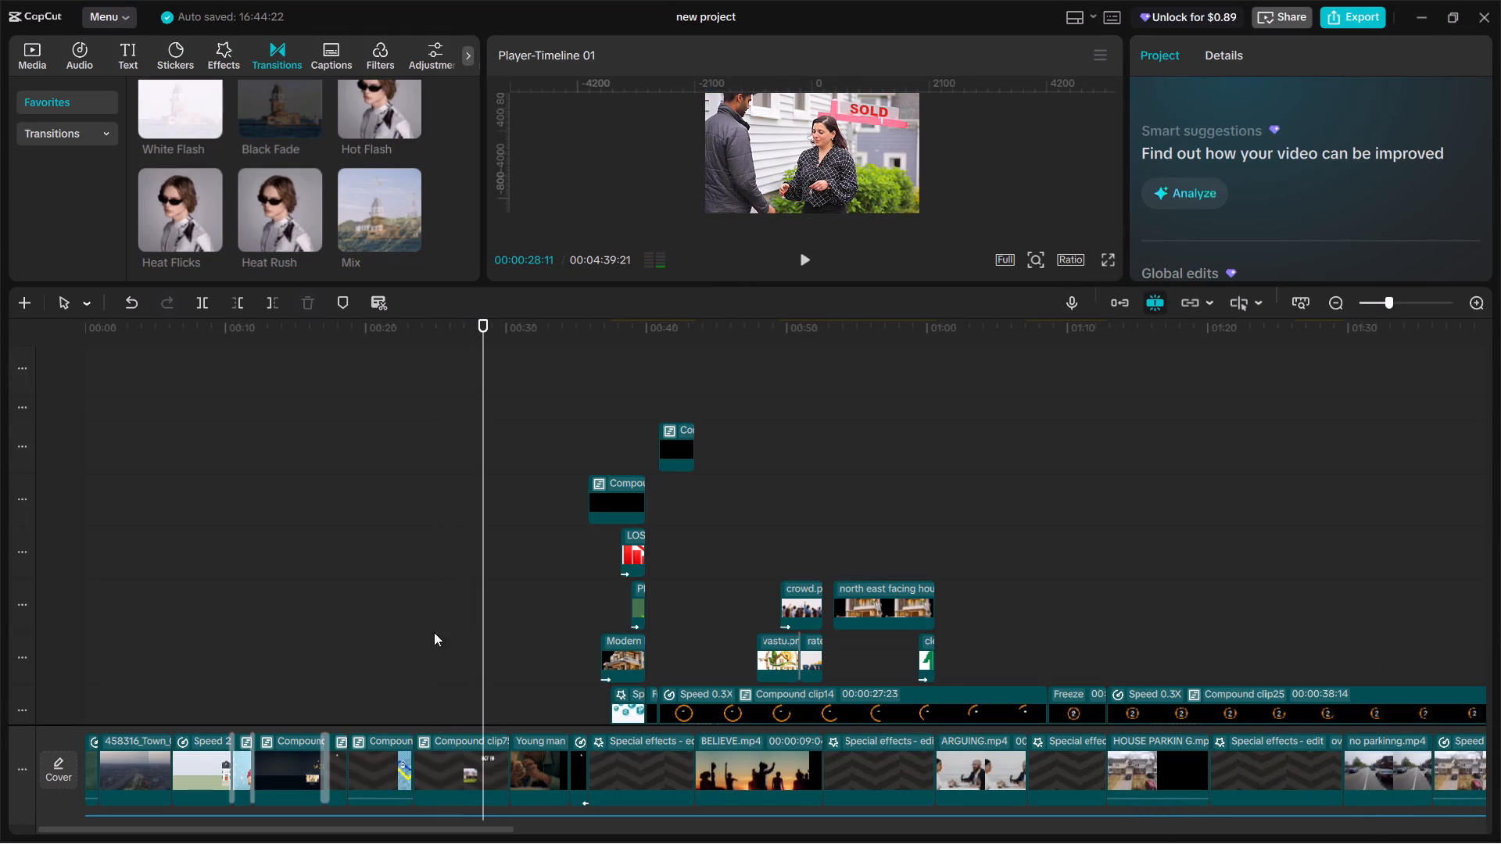
Play back the Young man watching video clip up to the start of the FACTORS clip.
key("space")
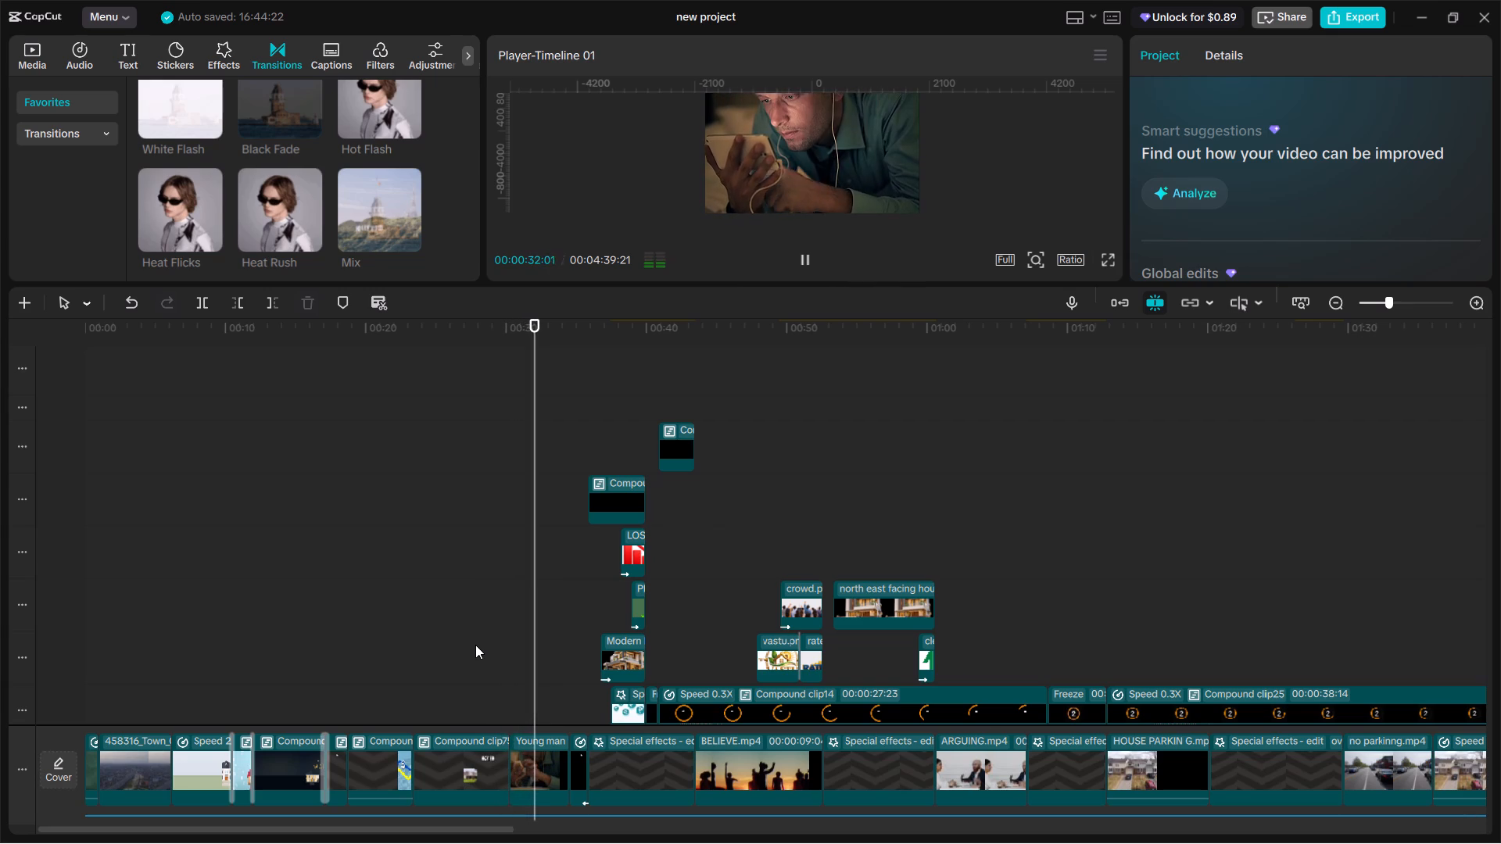
key("space")
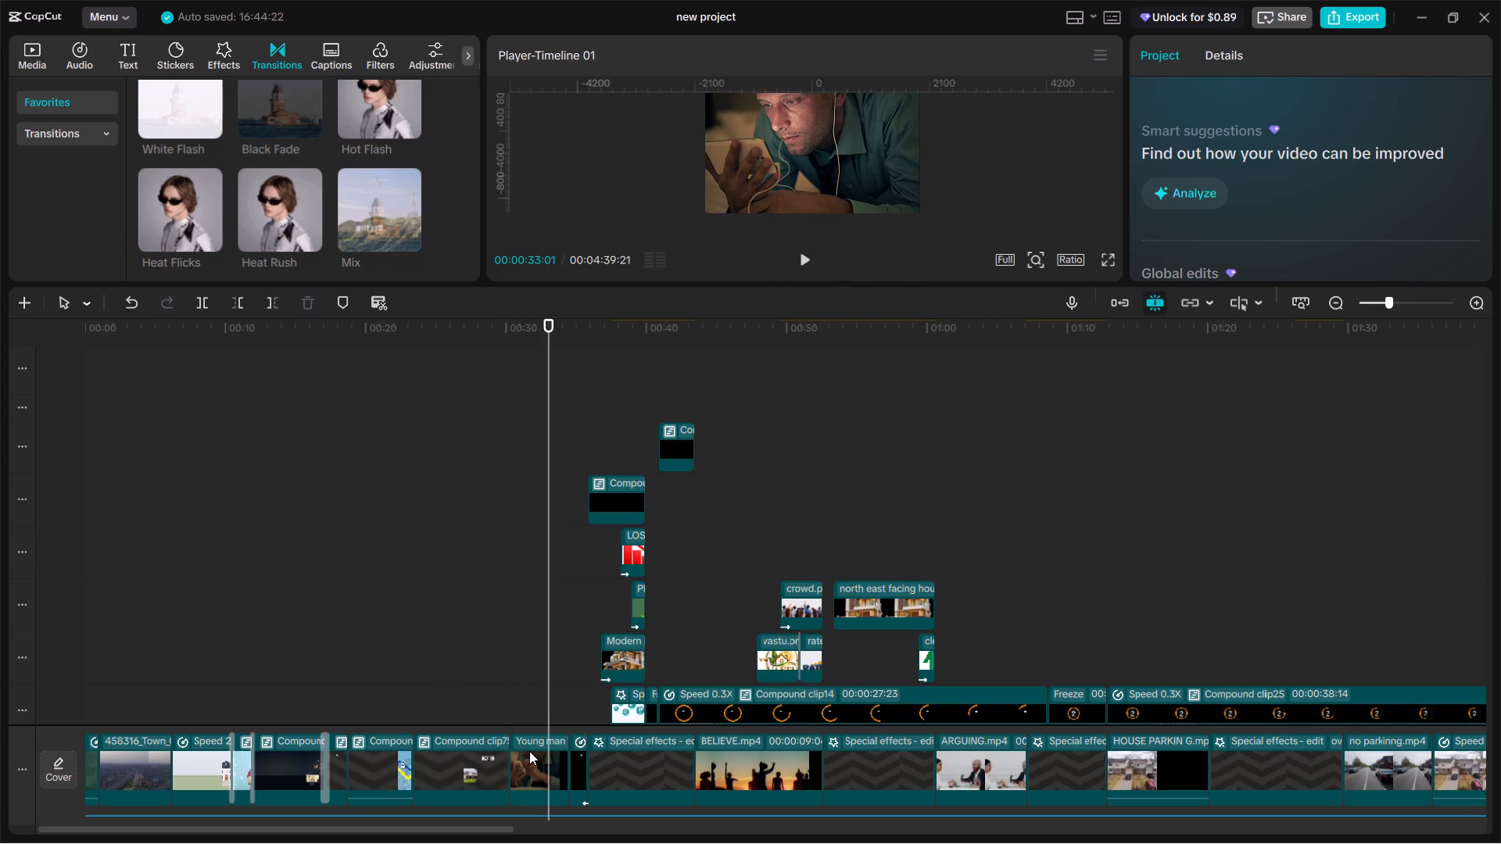
left_click(529, 751)
scroll(532, 671, "up", 20)
scroll(532, 671, "up", 8)
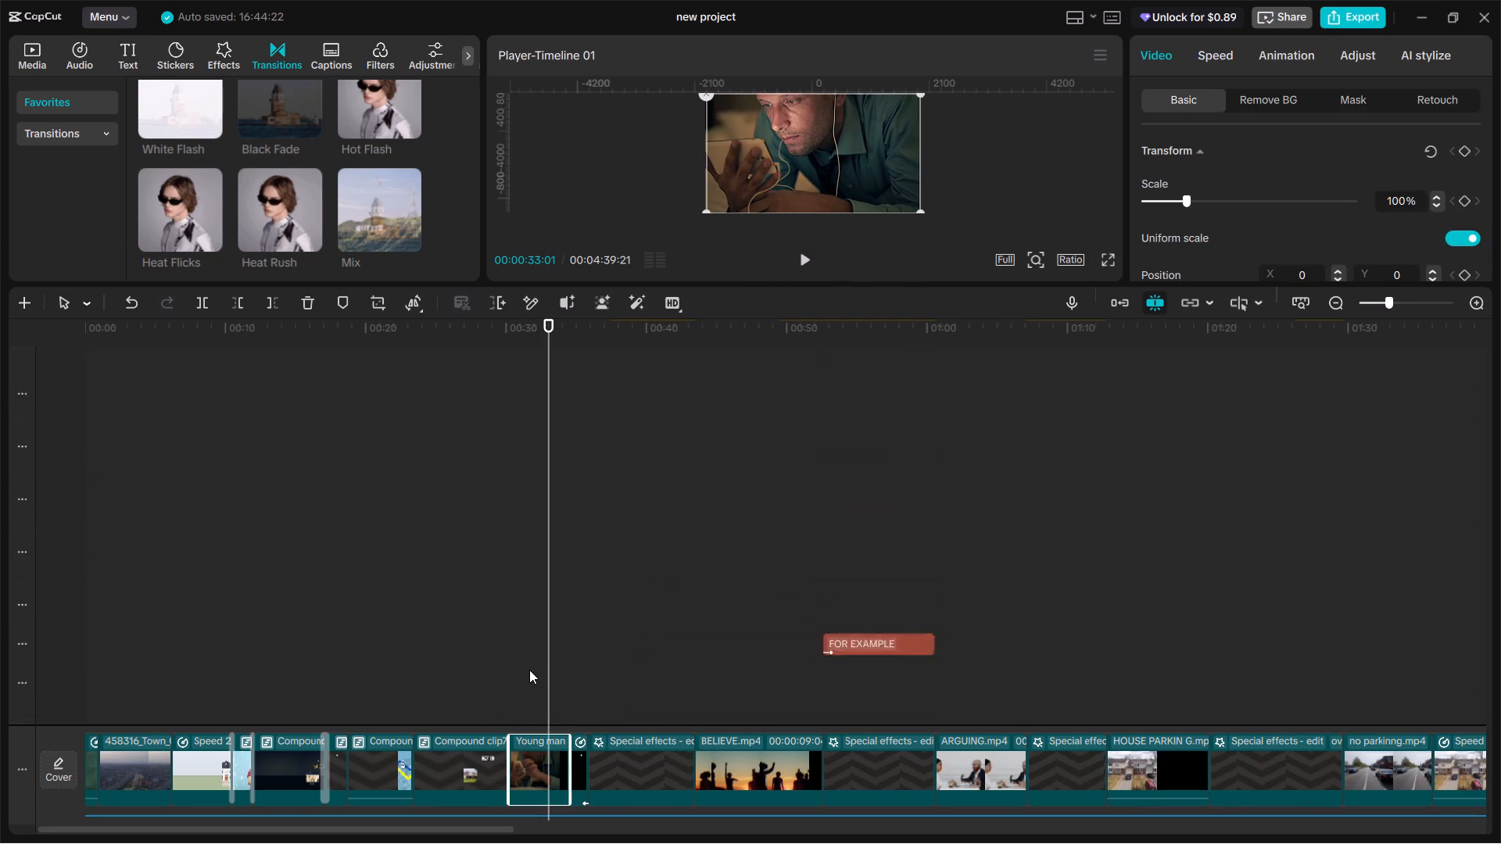
scroll(529, 670, "up", 20)
scroll(529, 670, "up", 11)
scroll(529, 670, "down", 20)
scroll(529, 670, "down", 6)
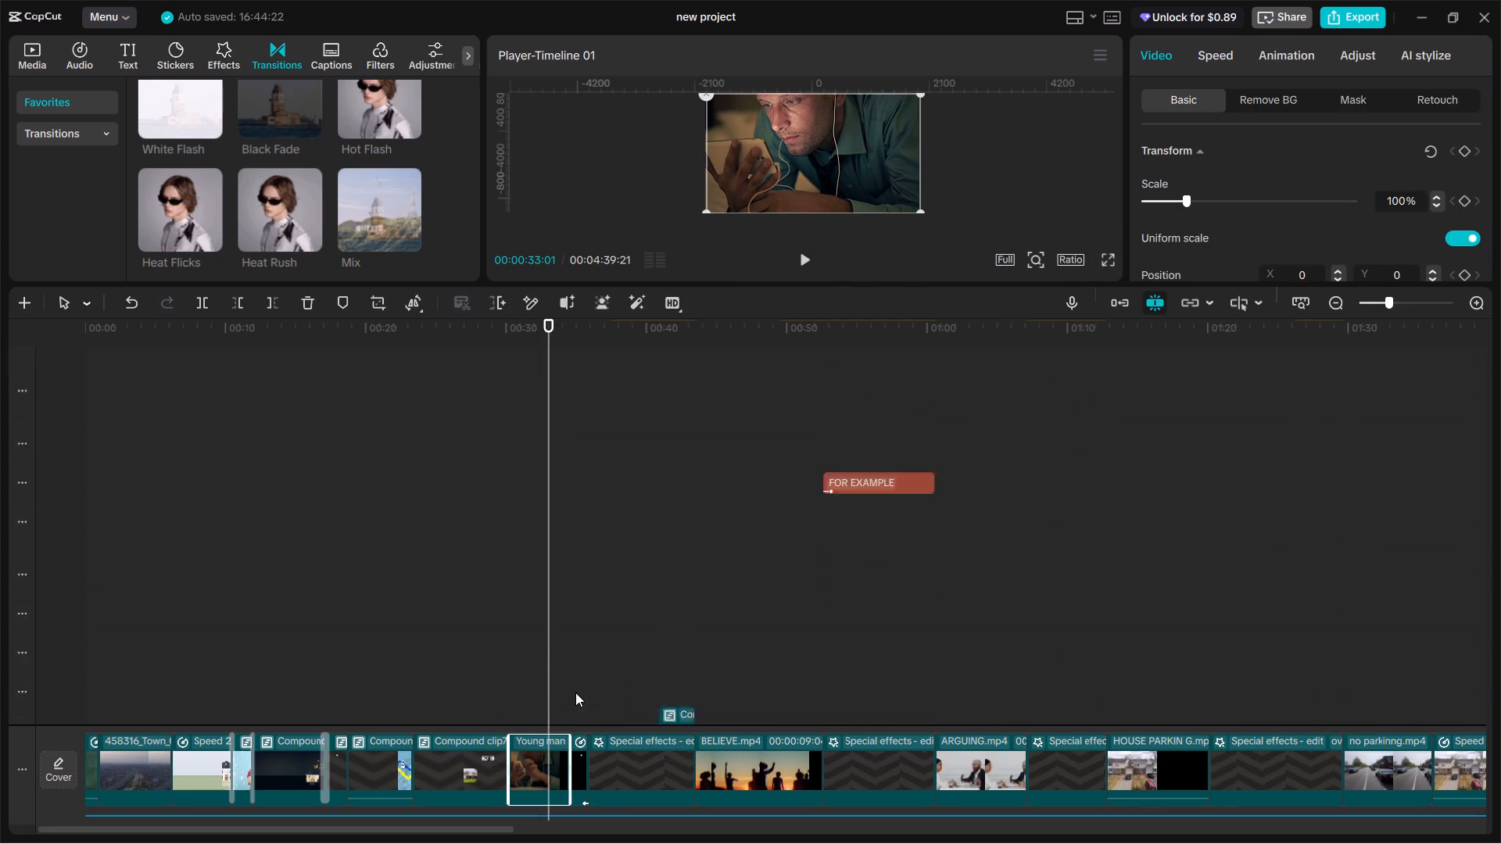
scroll(575, 692, "down", 16)
key("space")
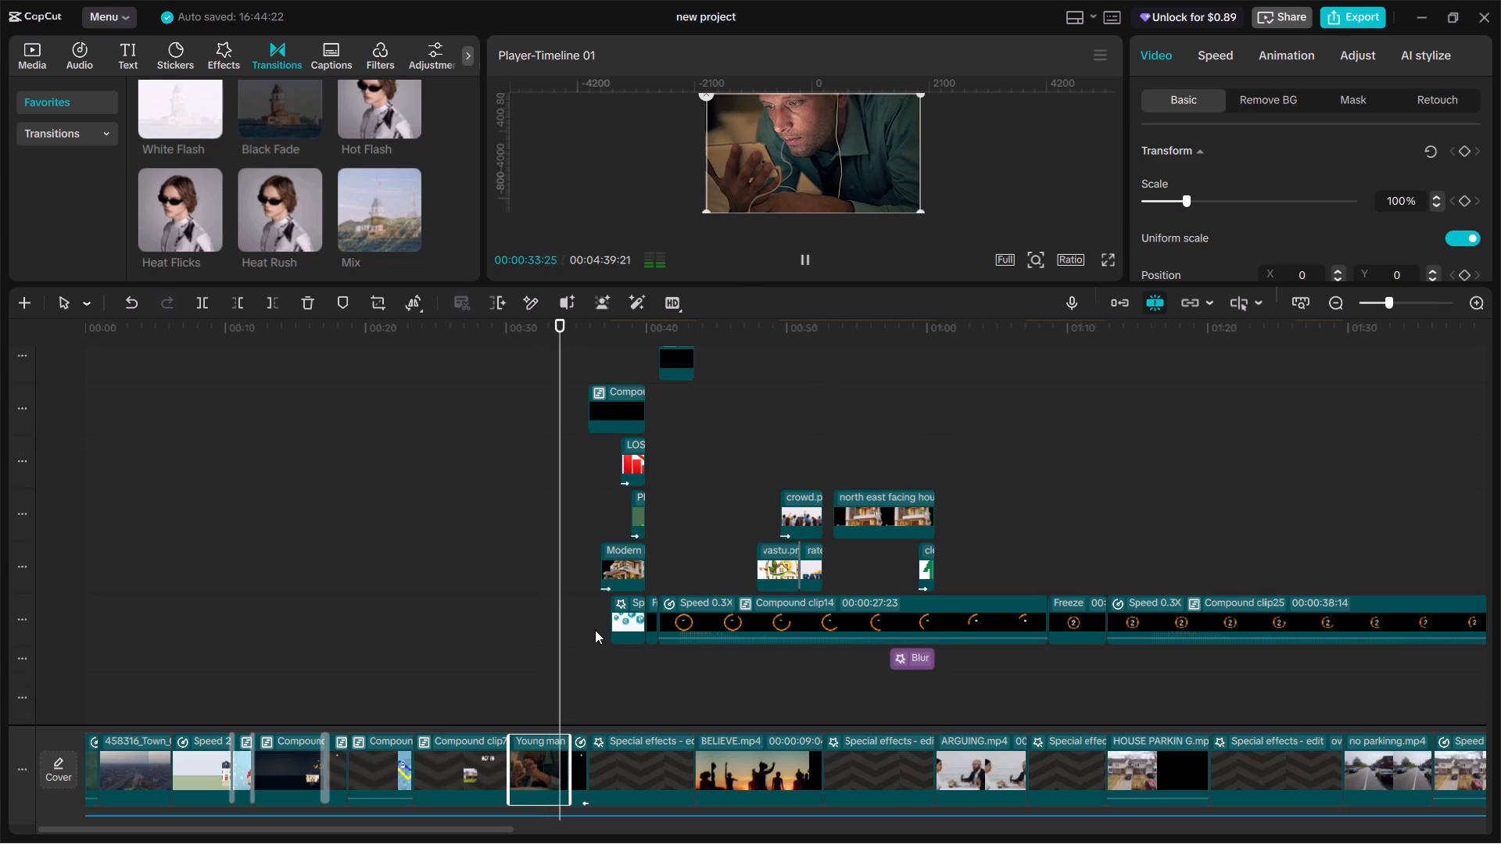
key("space")
Examine the cut from the FACTORS clip to the JO MOHALI ME section by replaying and scrubbing across it.
left_click(579, 753)
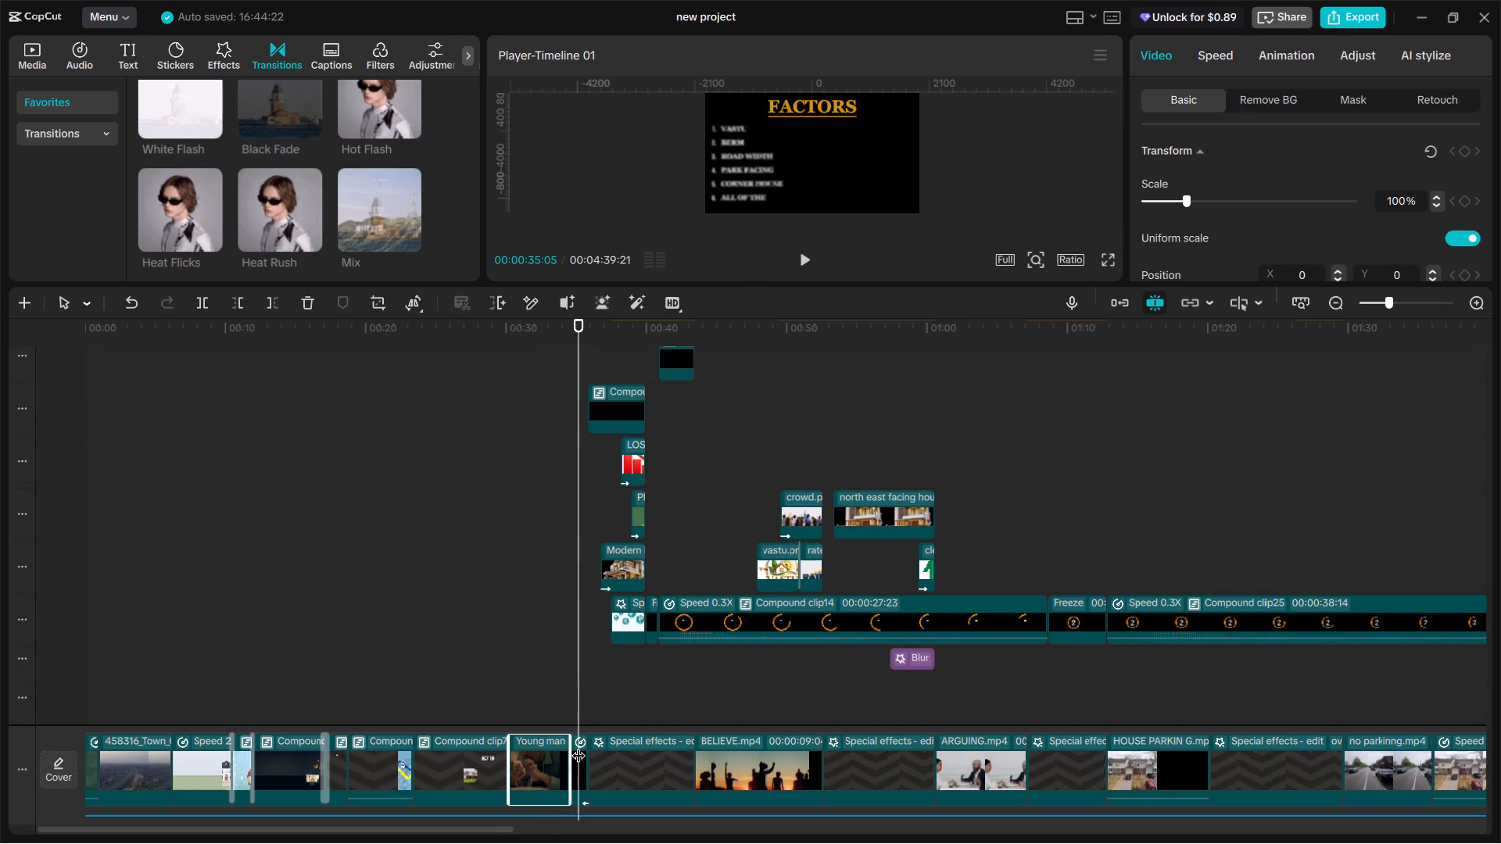
scroll(584, 669, "up", 3)
left_click(577, 774)
left_click(581, 768)
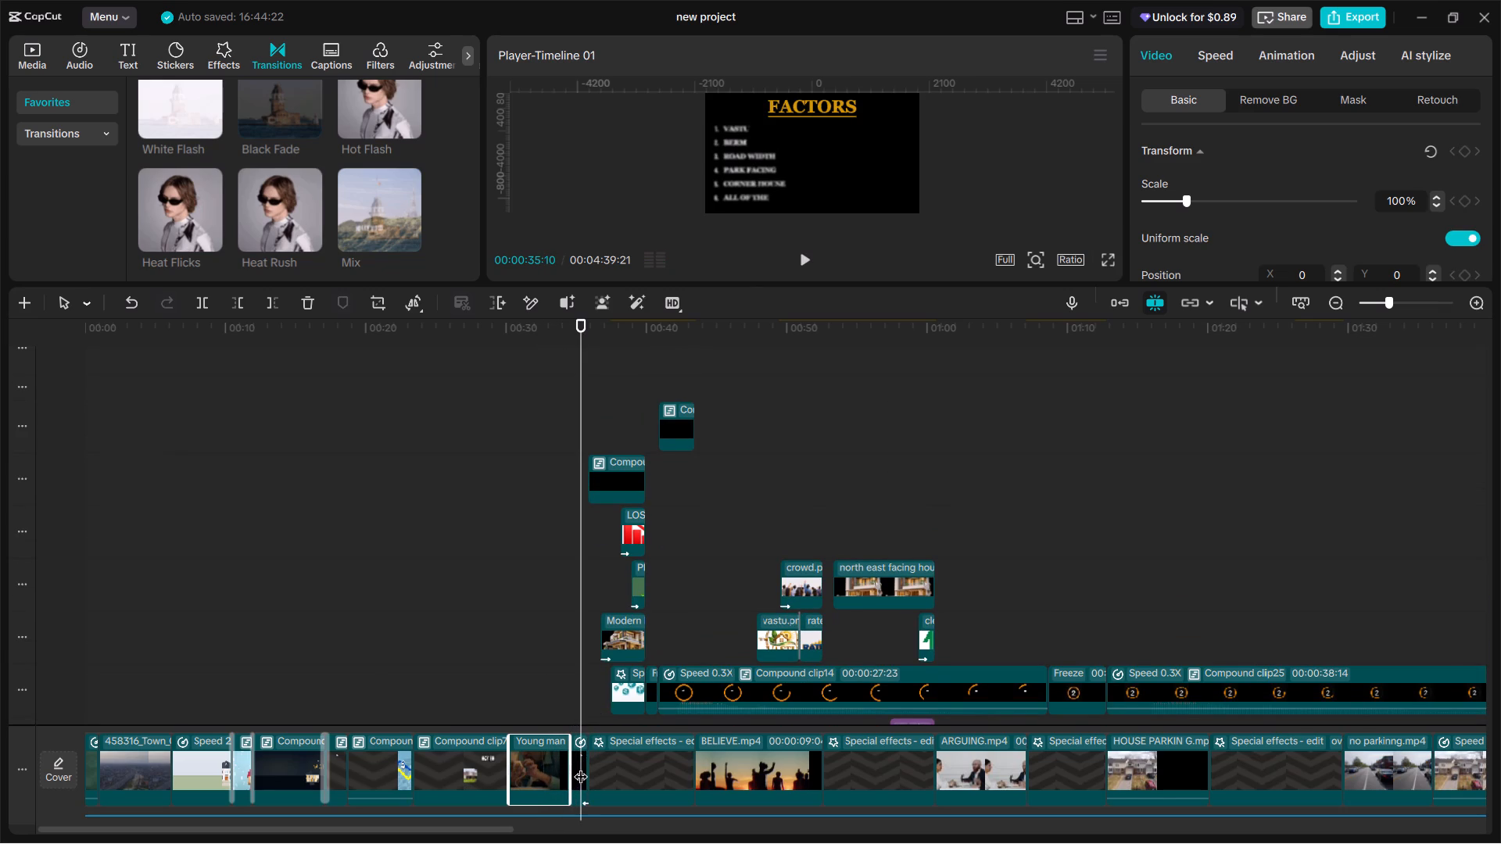
scroll(580, 742, "up", 12, "ctrl")
left_click(589, 767)
scroll(575, 697, "up", 5)
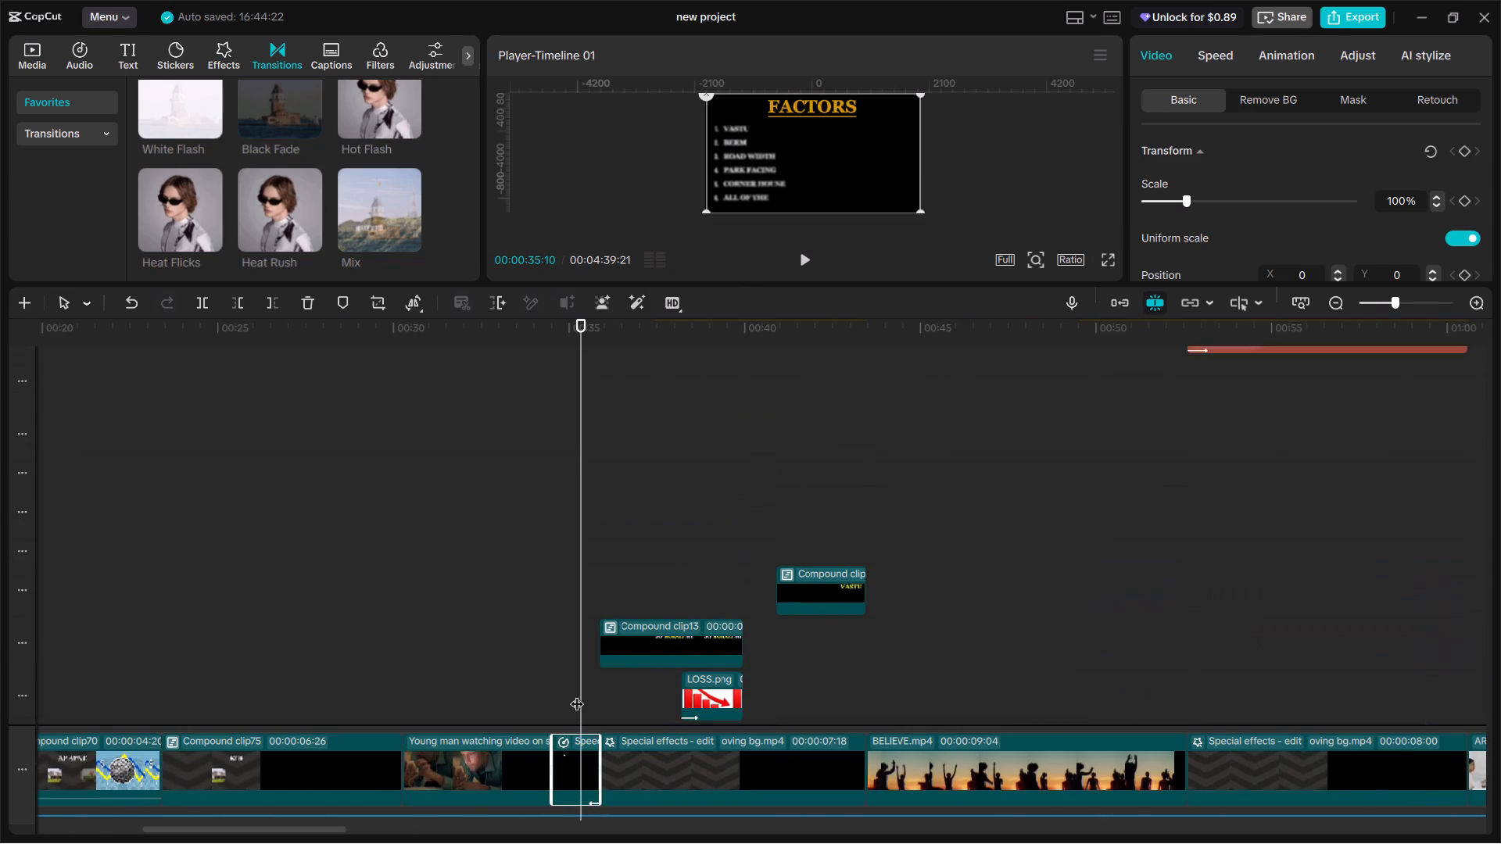
scroll(577, 694, "up", 20)
scroll(577, 694, "up", 20)
scroll(577, 694, "up", 5)
scroll(571, 683, "down", 4)
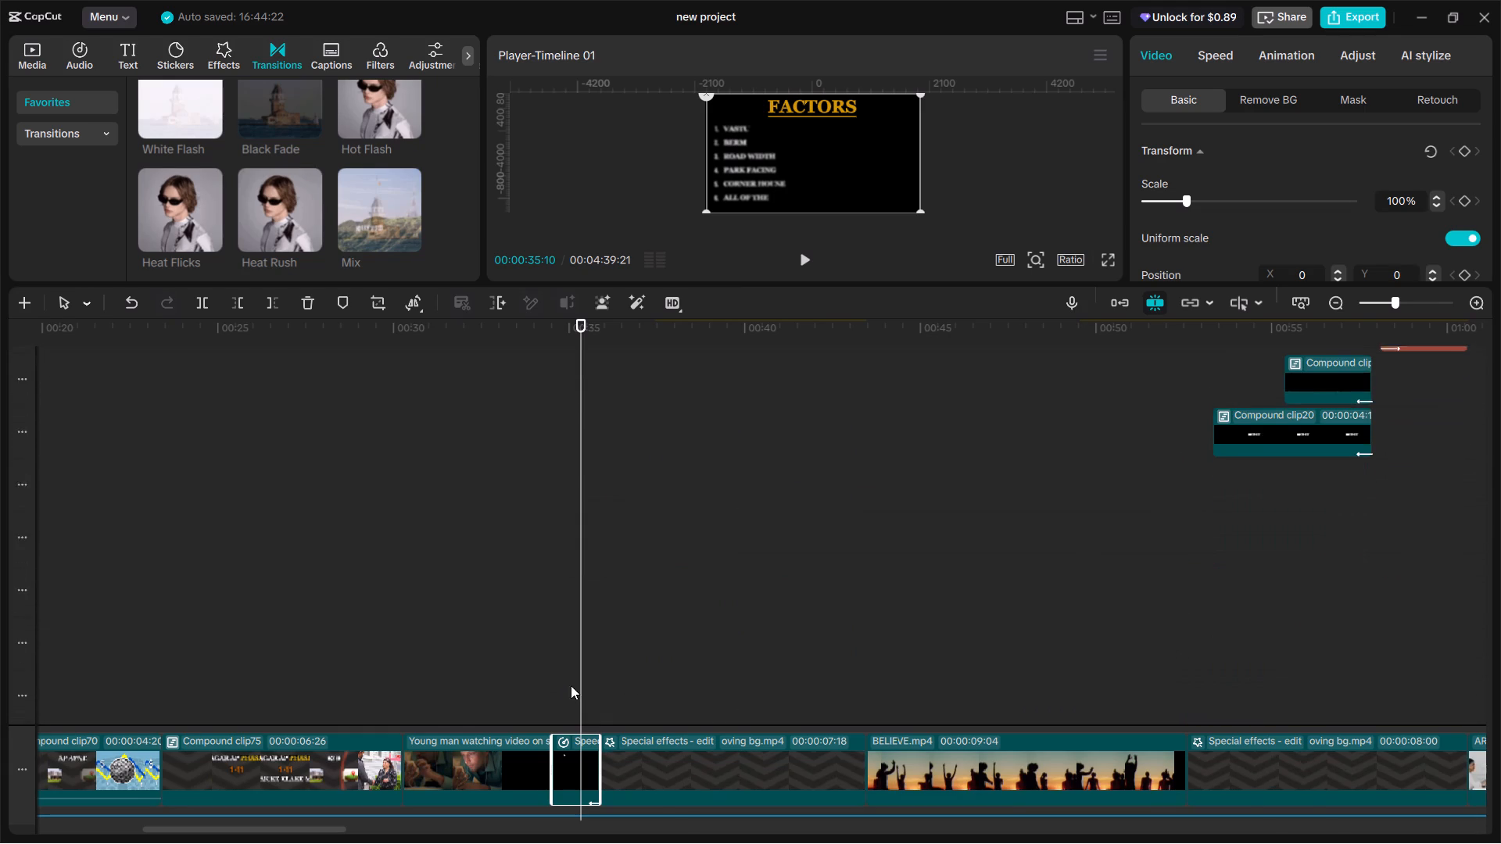
scroll(571, 685, "down", 20)
scroll(571, 685, "down", 20)
scroll(571, 685, "down", 14)
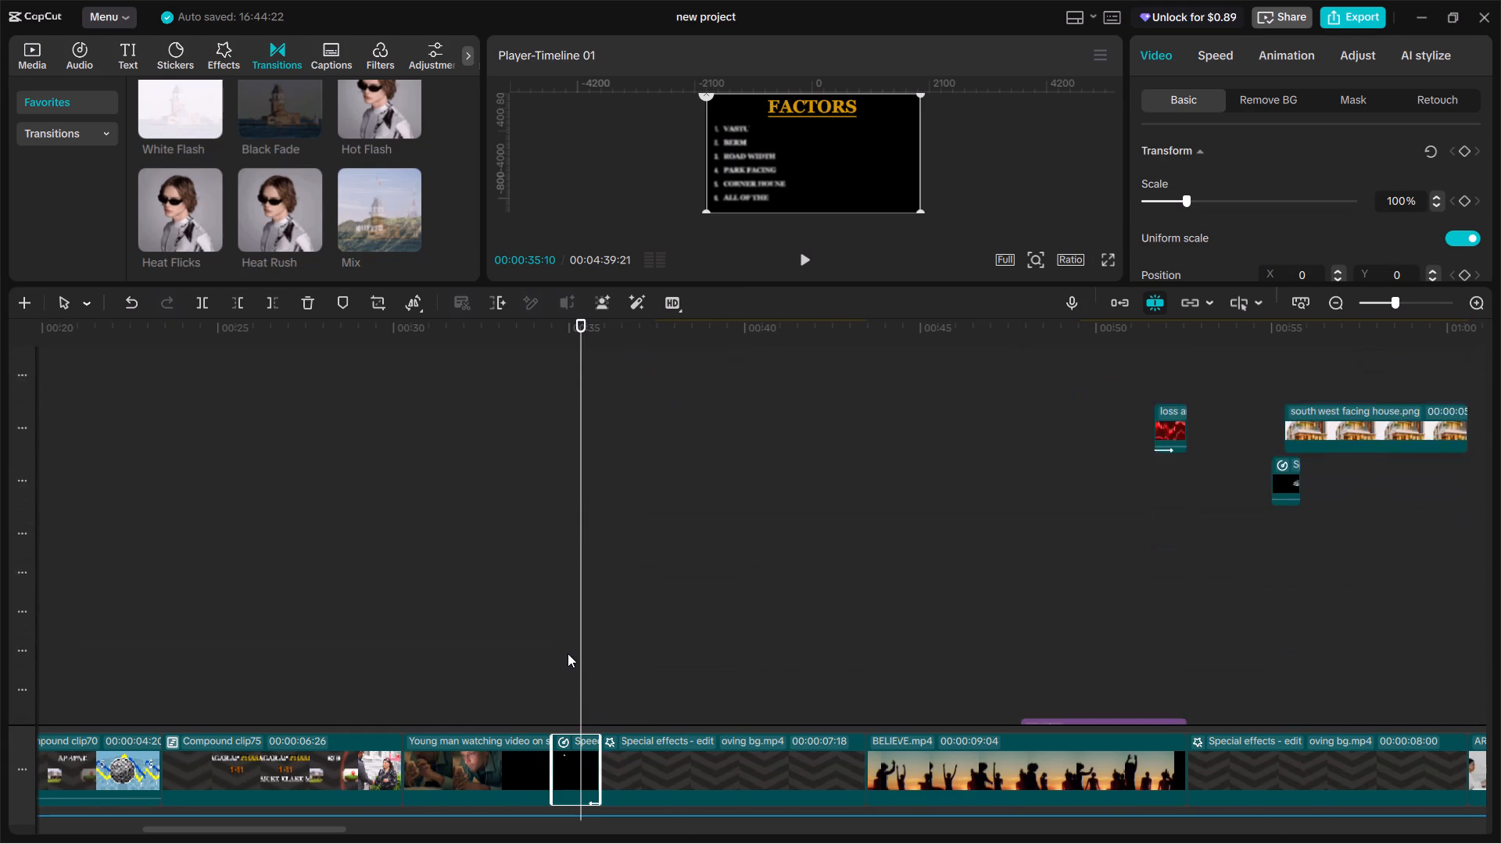
scroll(568, 653, "down", 13)
key("space")
left_click(804, 250)
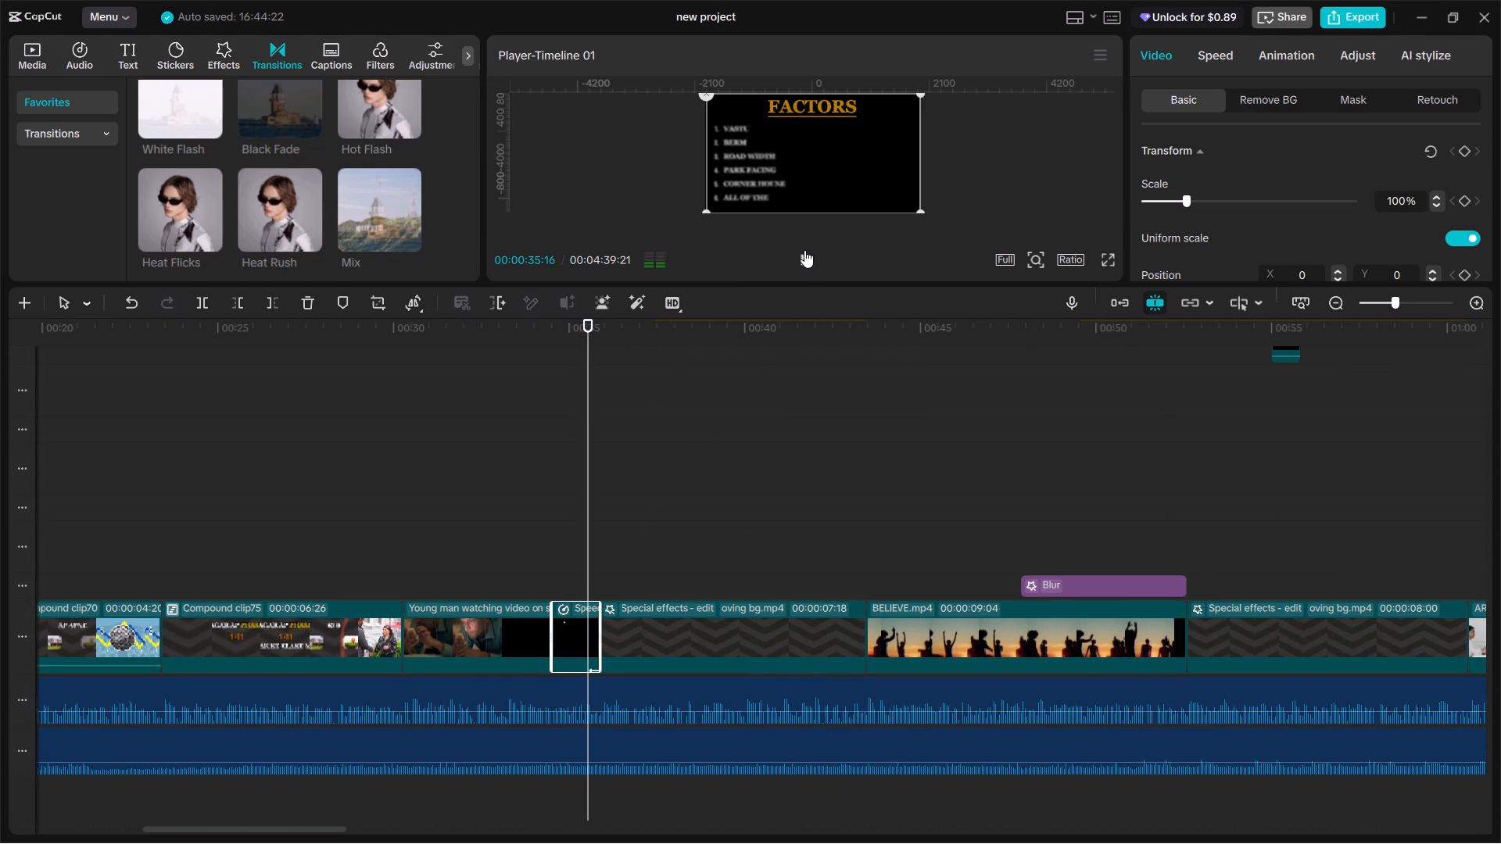
left_click(804, 252)
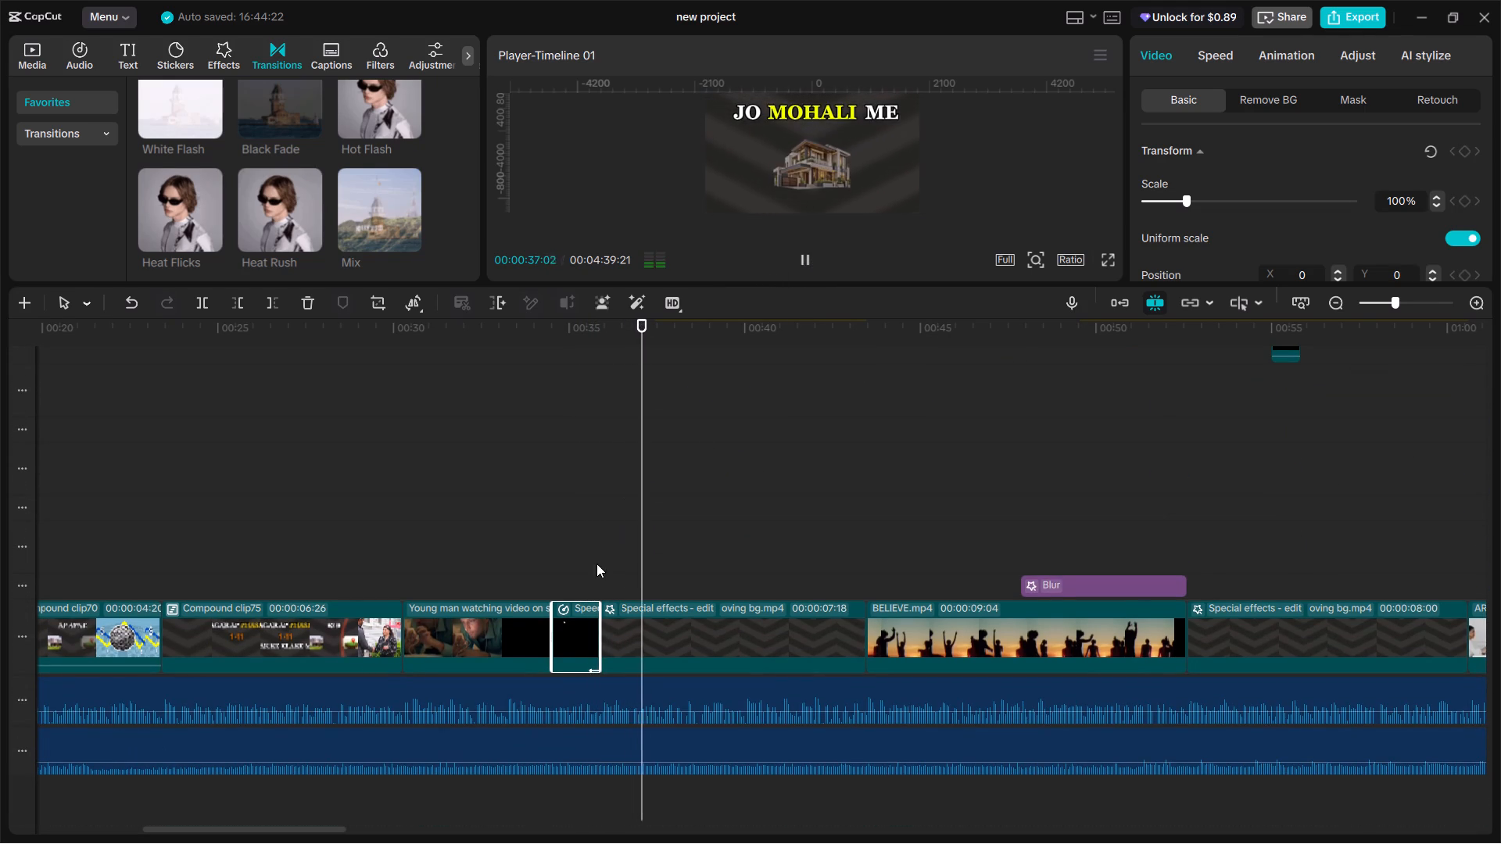
left_click(596, 563)
left_click(584, 556)
key("space")
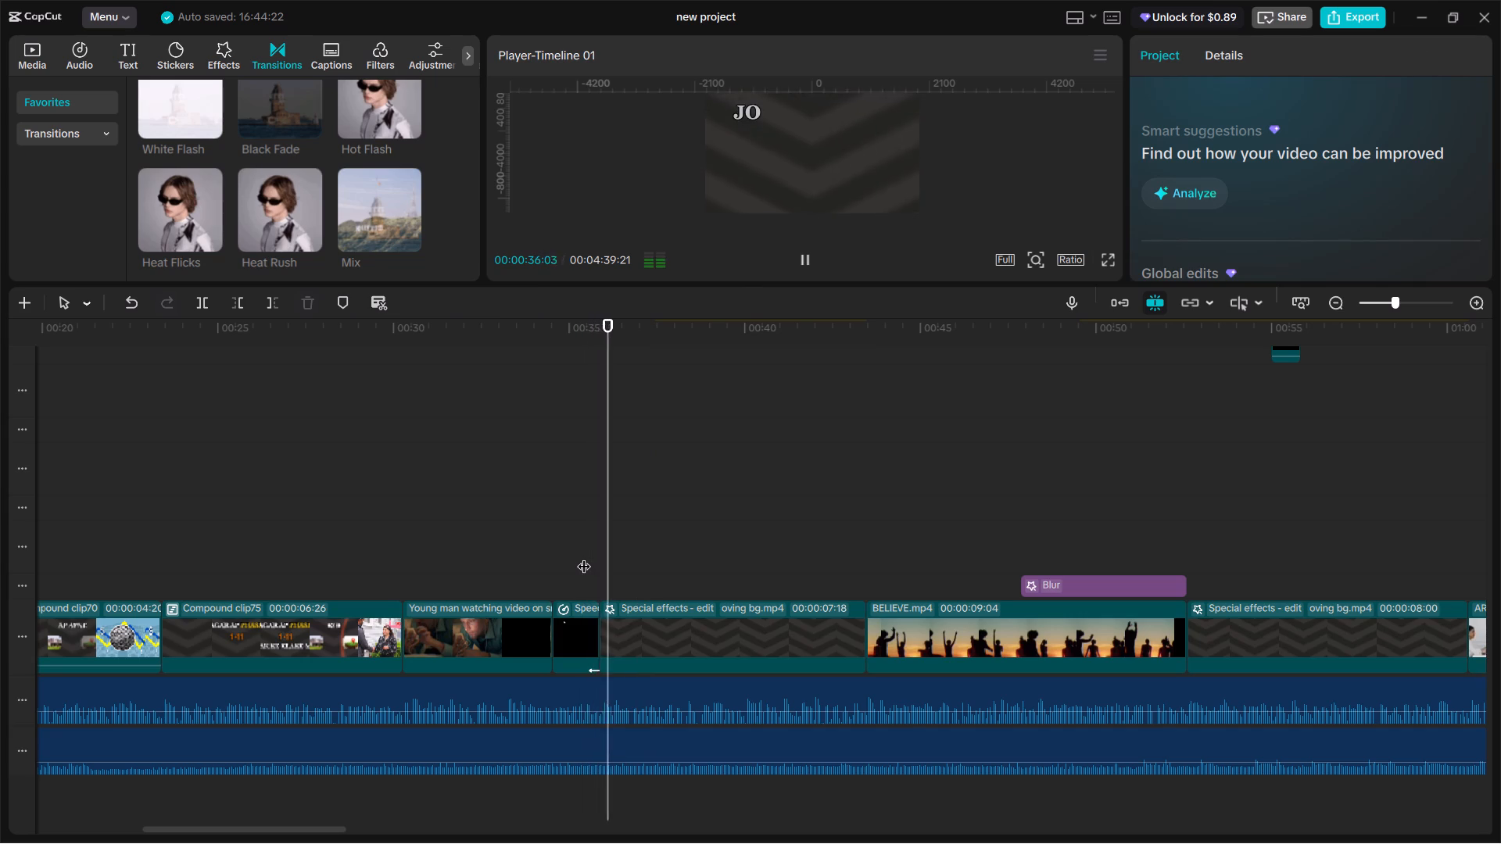
left_click(586, 558)
key("space")
key("space")
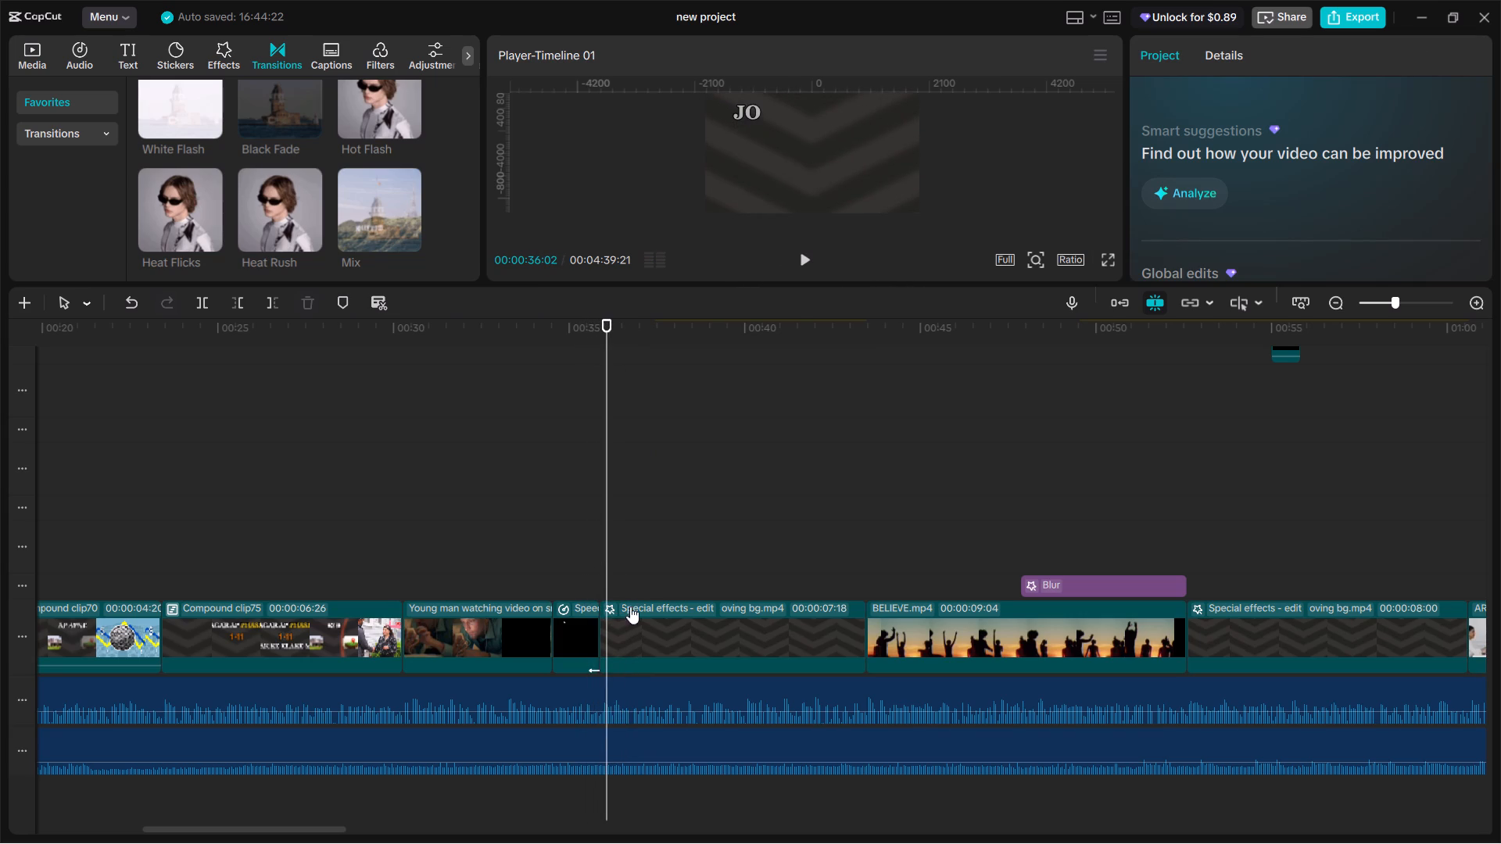
left_click(622, 620)
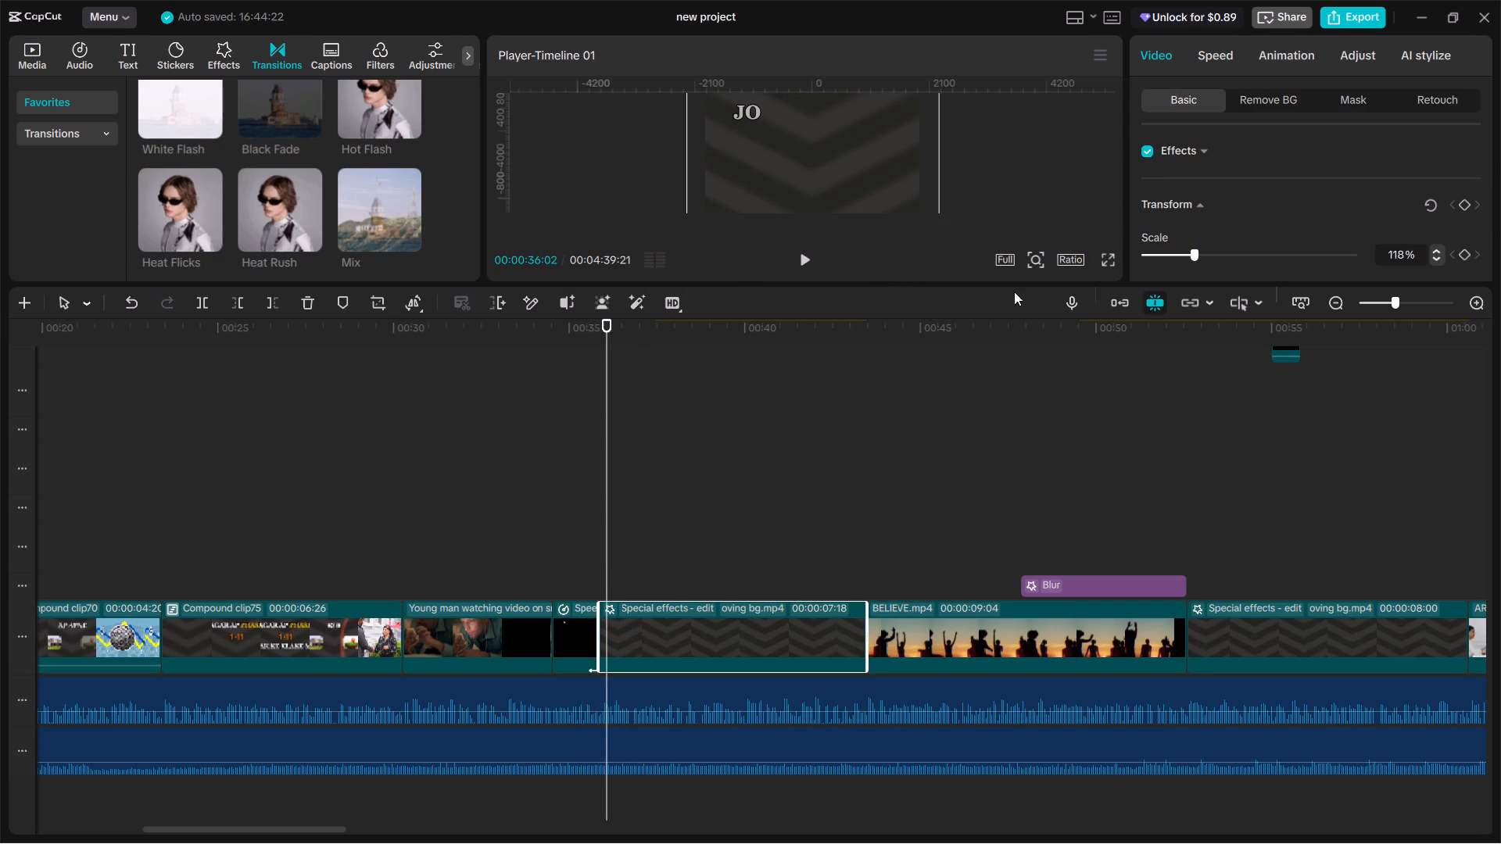
left_click(592, 574)
left_click_drag(588, 571, 593, 574)
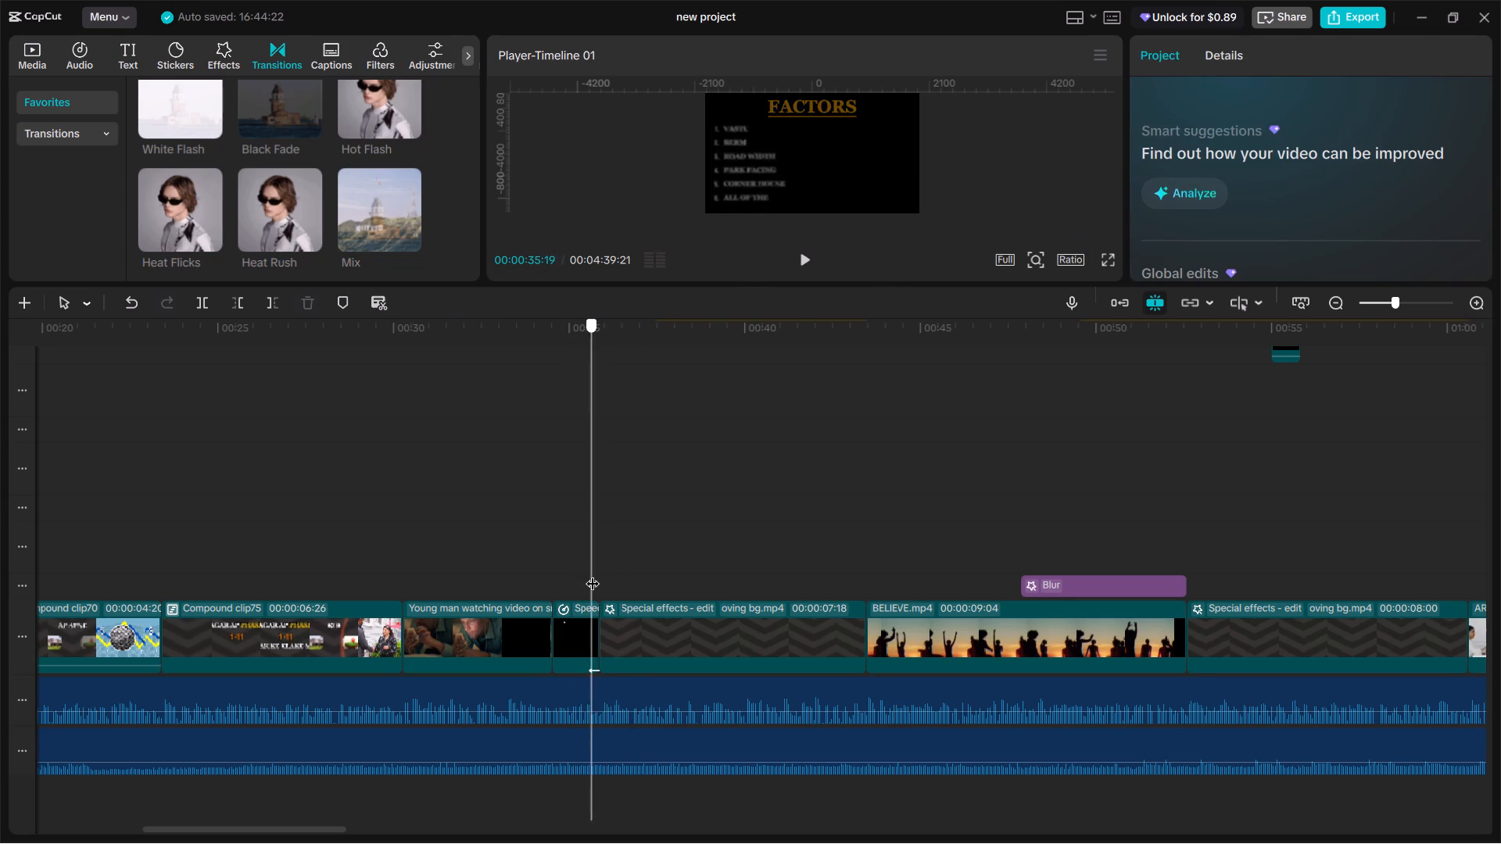
left_click_drag(593, 574, 606, 589)
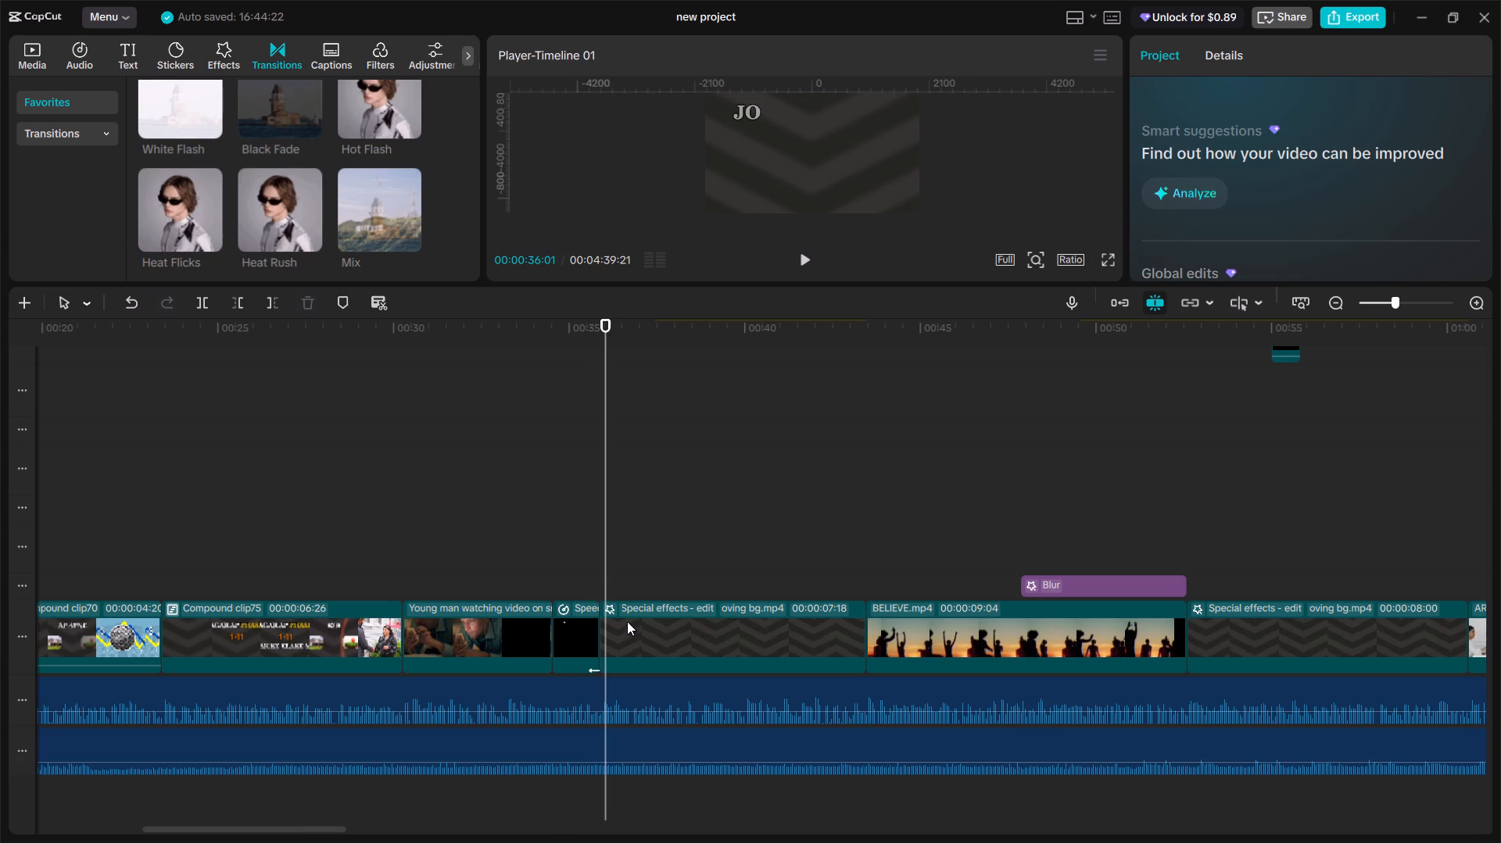
Group the moving background after the FACTORS clip with Compound clip13, LOSS, PROFIT, villa, special effects, Freeze and VASTU overlays into one compound clip.
left_click(629, 627)
left_click(1274, 53)
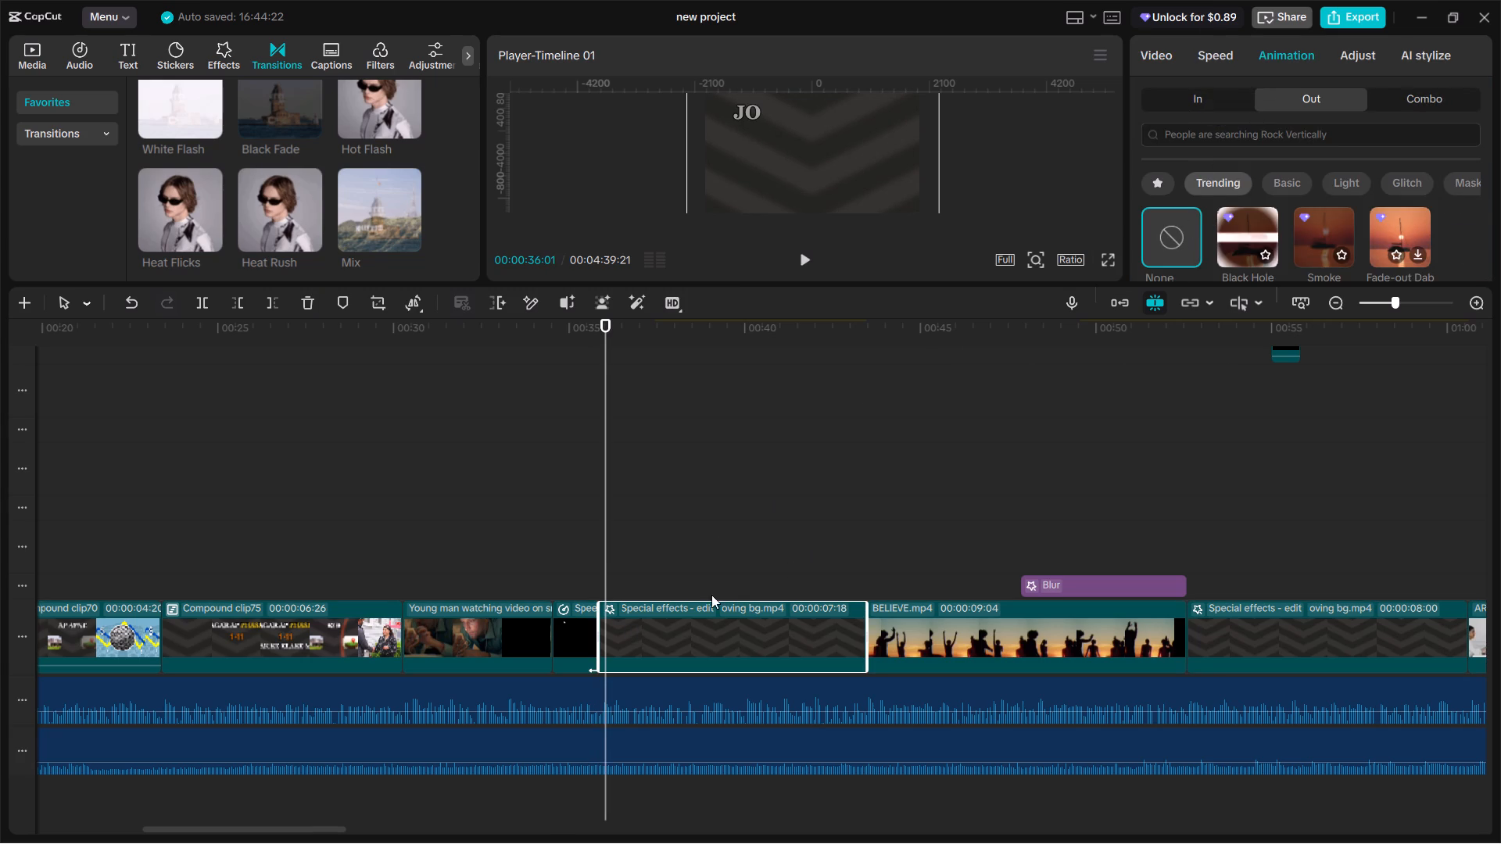
scroll(721, 592, "up", 20)
scroll(721, 592, "up", 1)
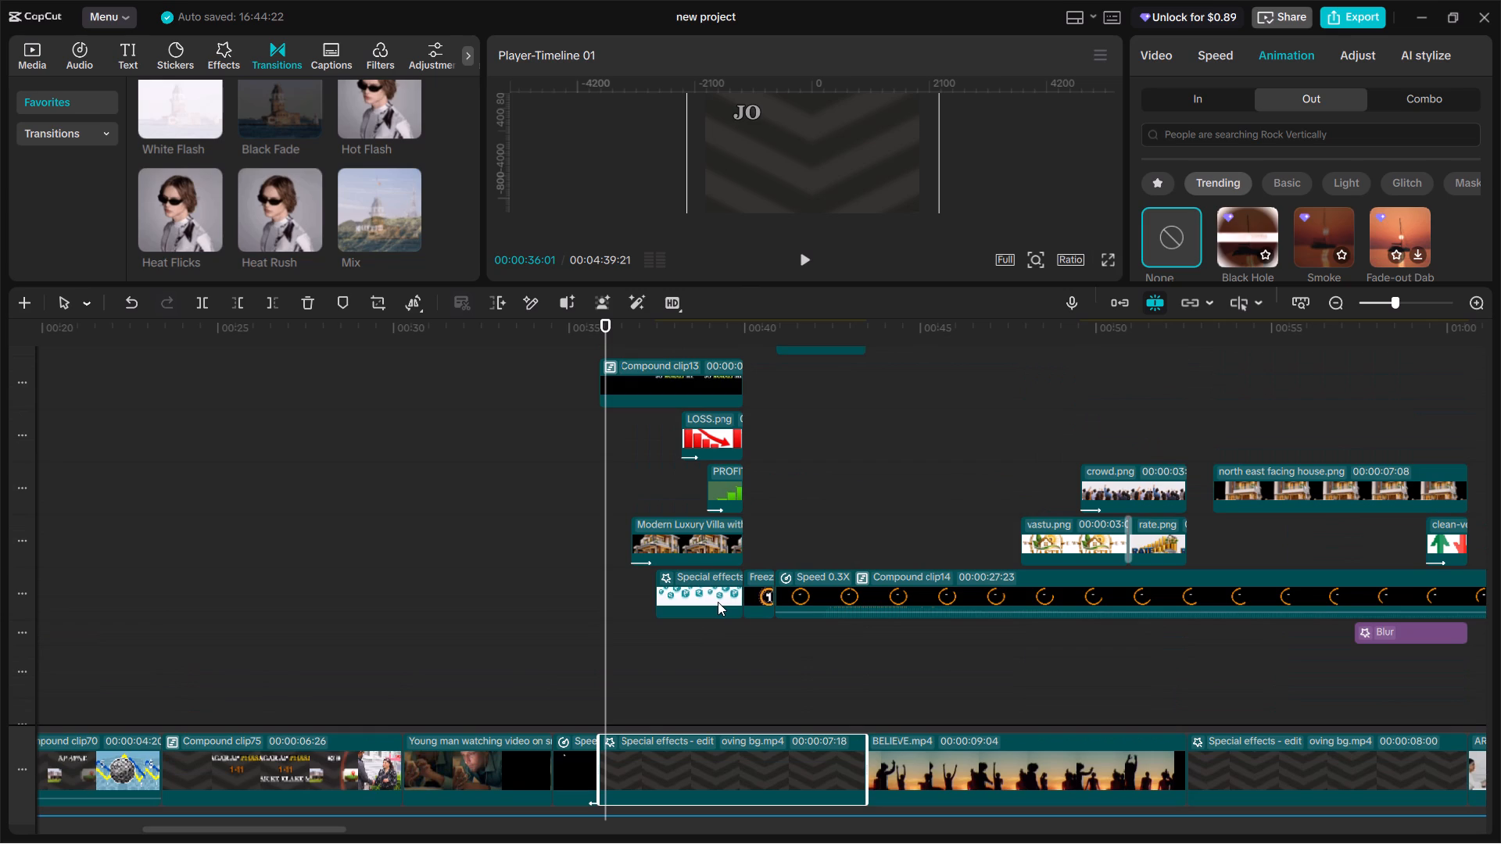
left_click(702, 592, "ctrl")
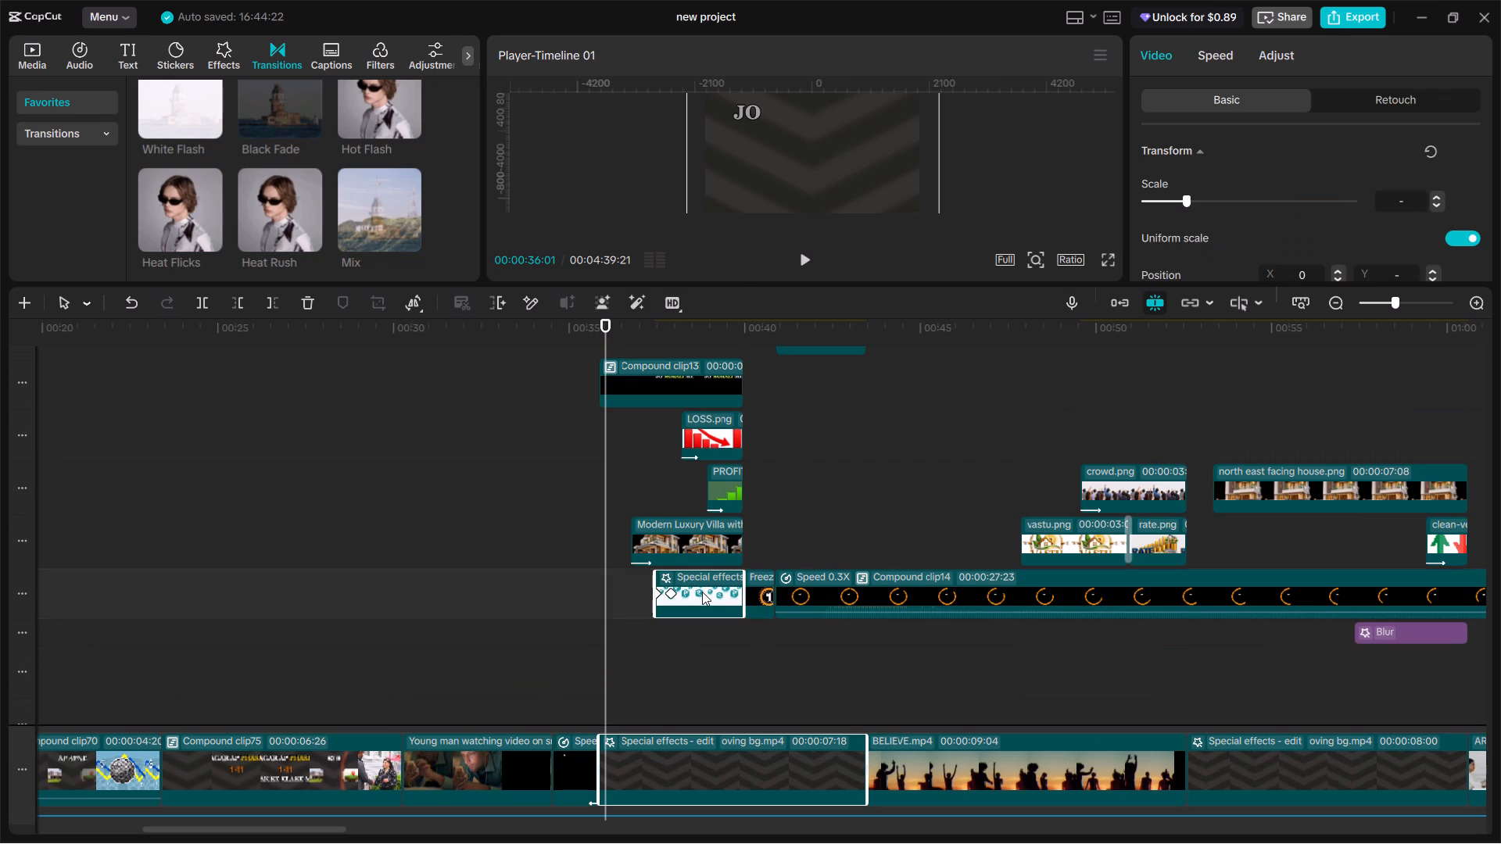
left_click(765, 588, "ctrl")
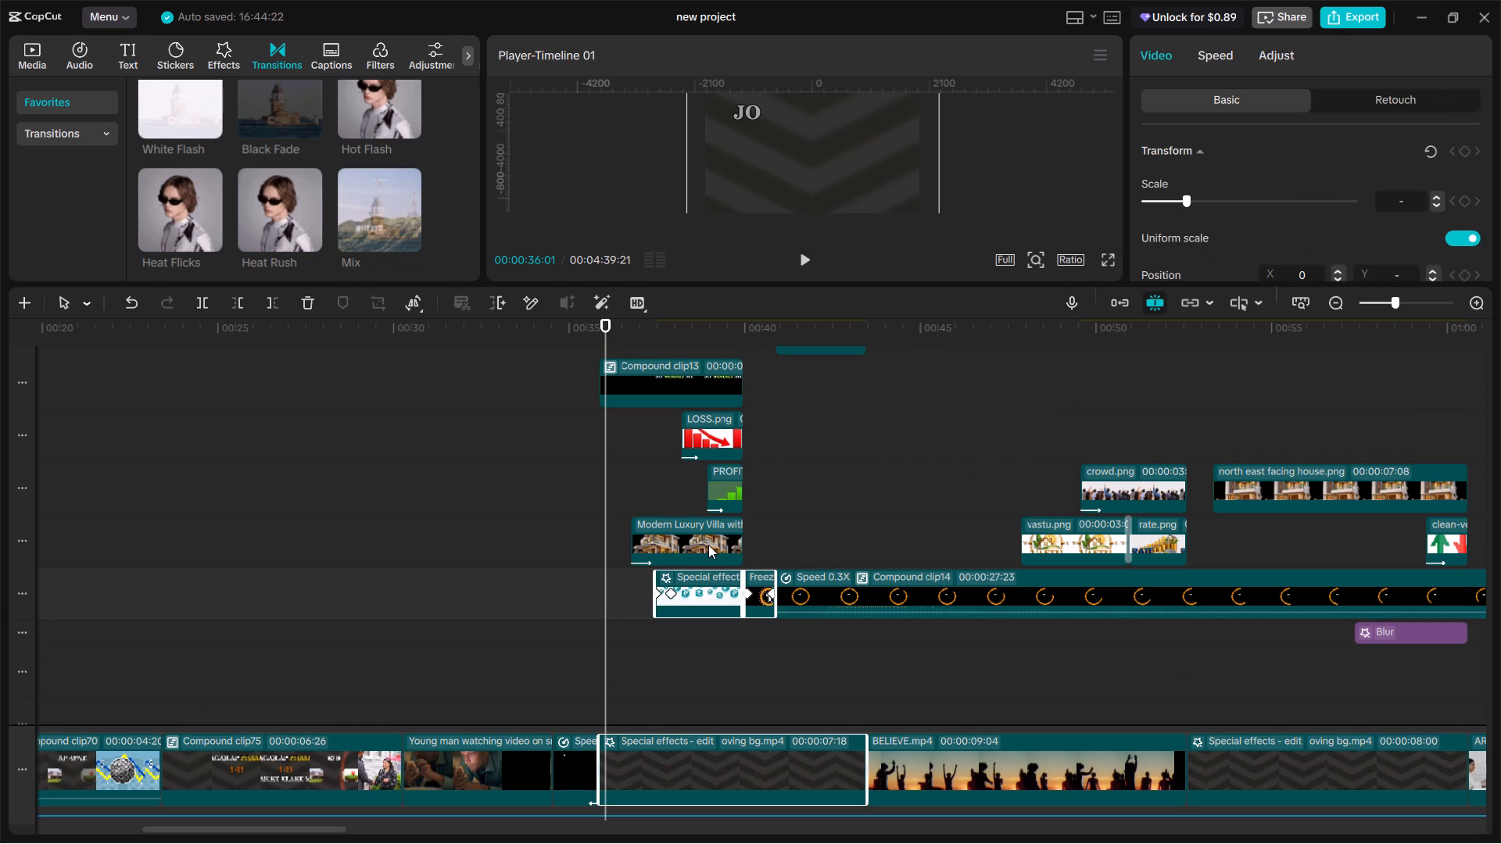
left_click(708, 545, "ctrl")
left_click(730, 551, "ctrl")
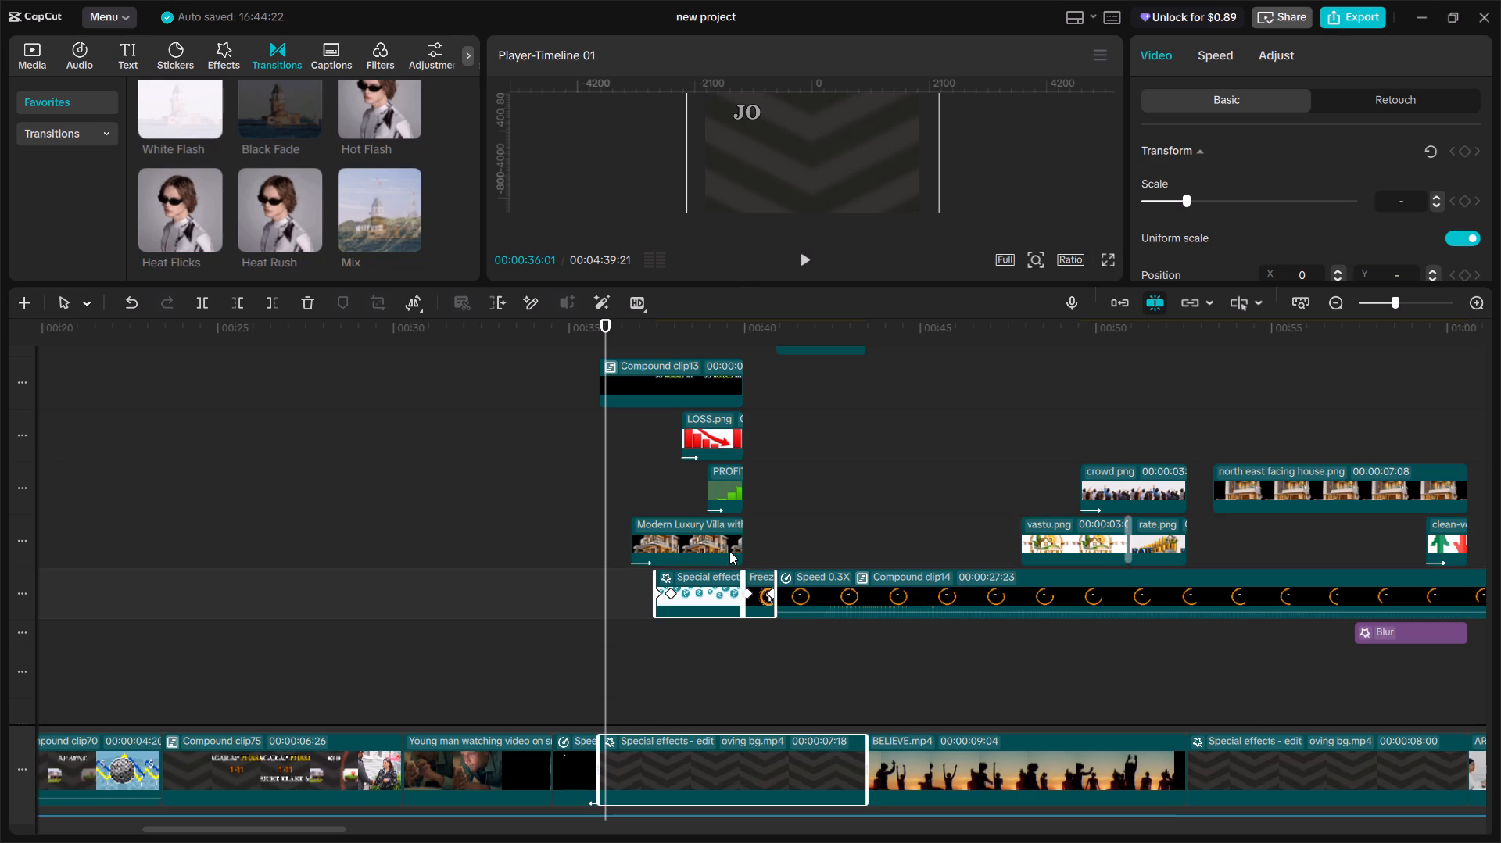
left_click(729, 551, "ctrl")
left_click(726, 492, "ctrl")
left_click(719, 451, "ctrl")
scroll(721, 449, "up", 5)
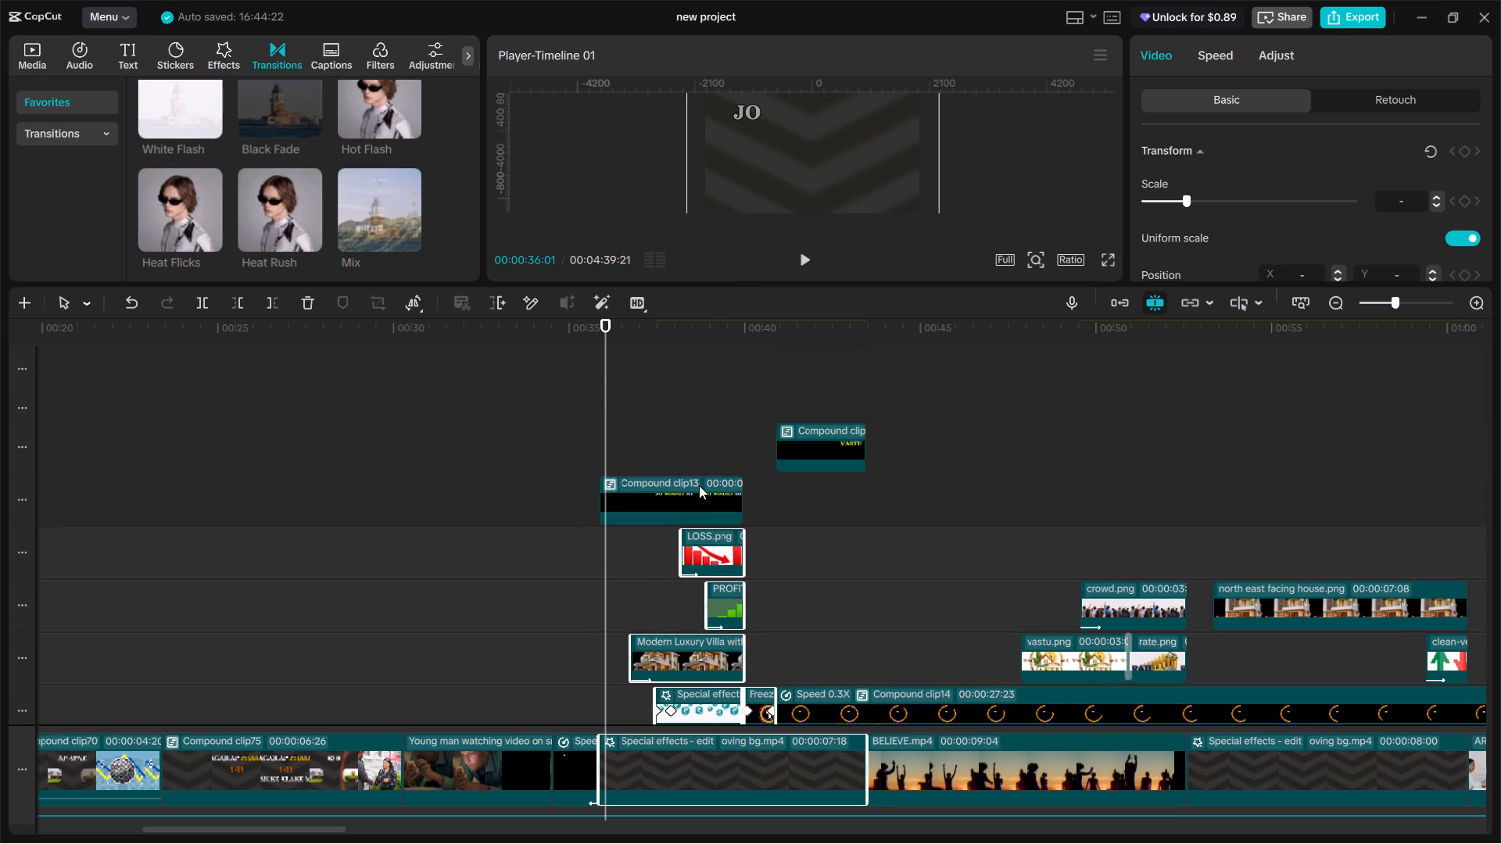
left_click(705, 506, "ctrl")
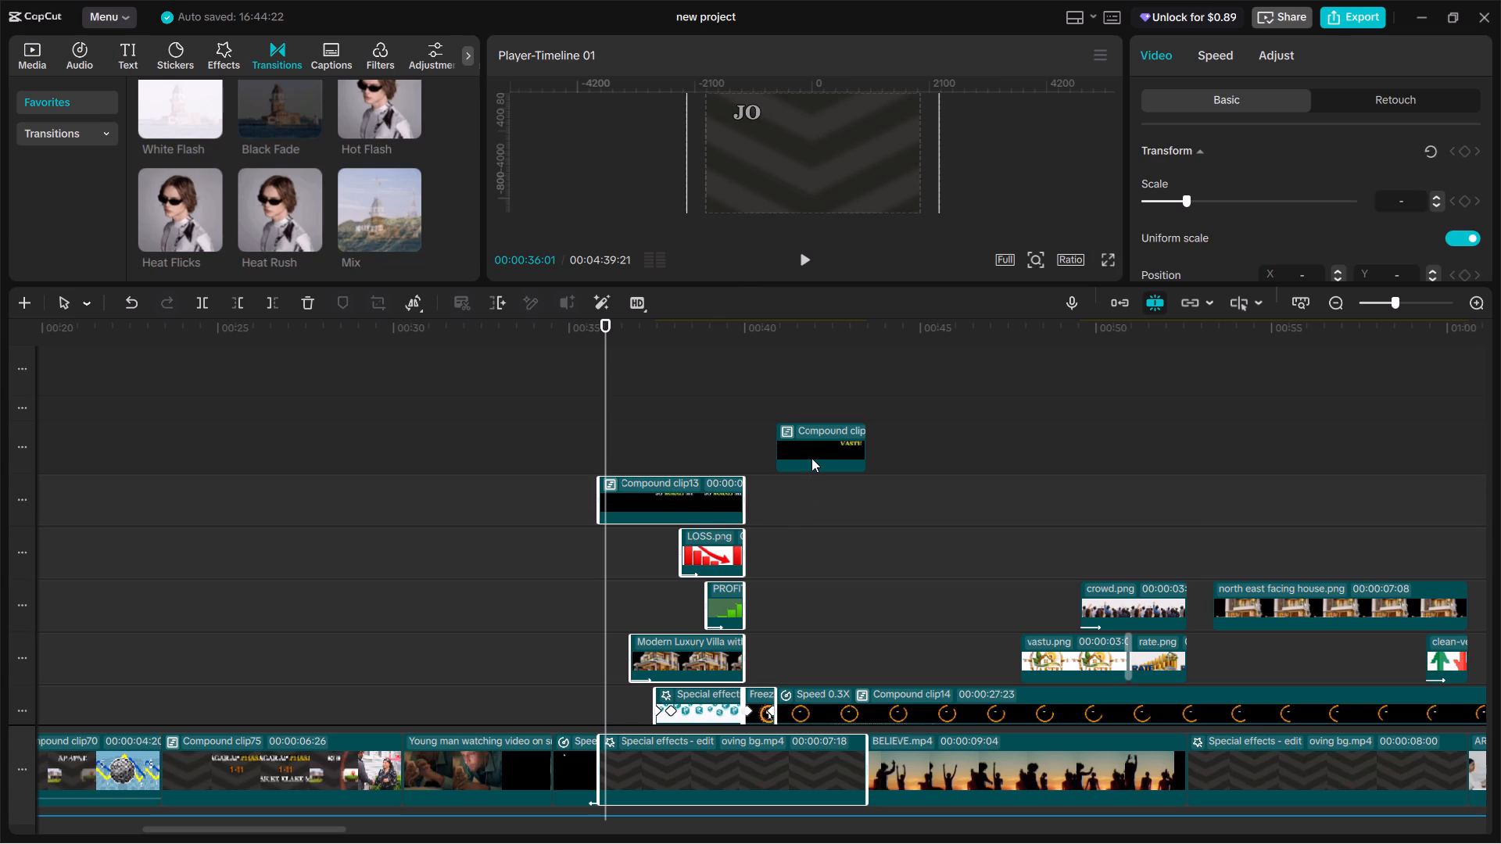
scroll(829, 469, "up", 7)
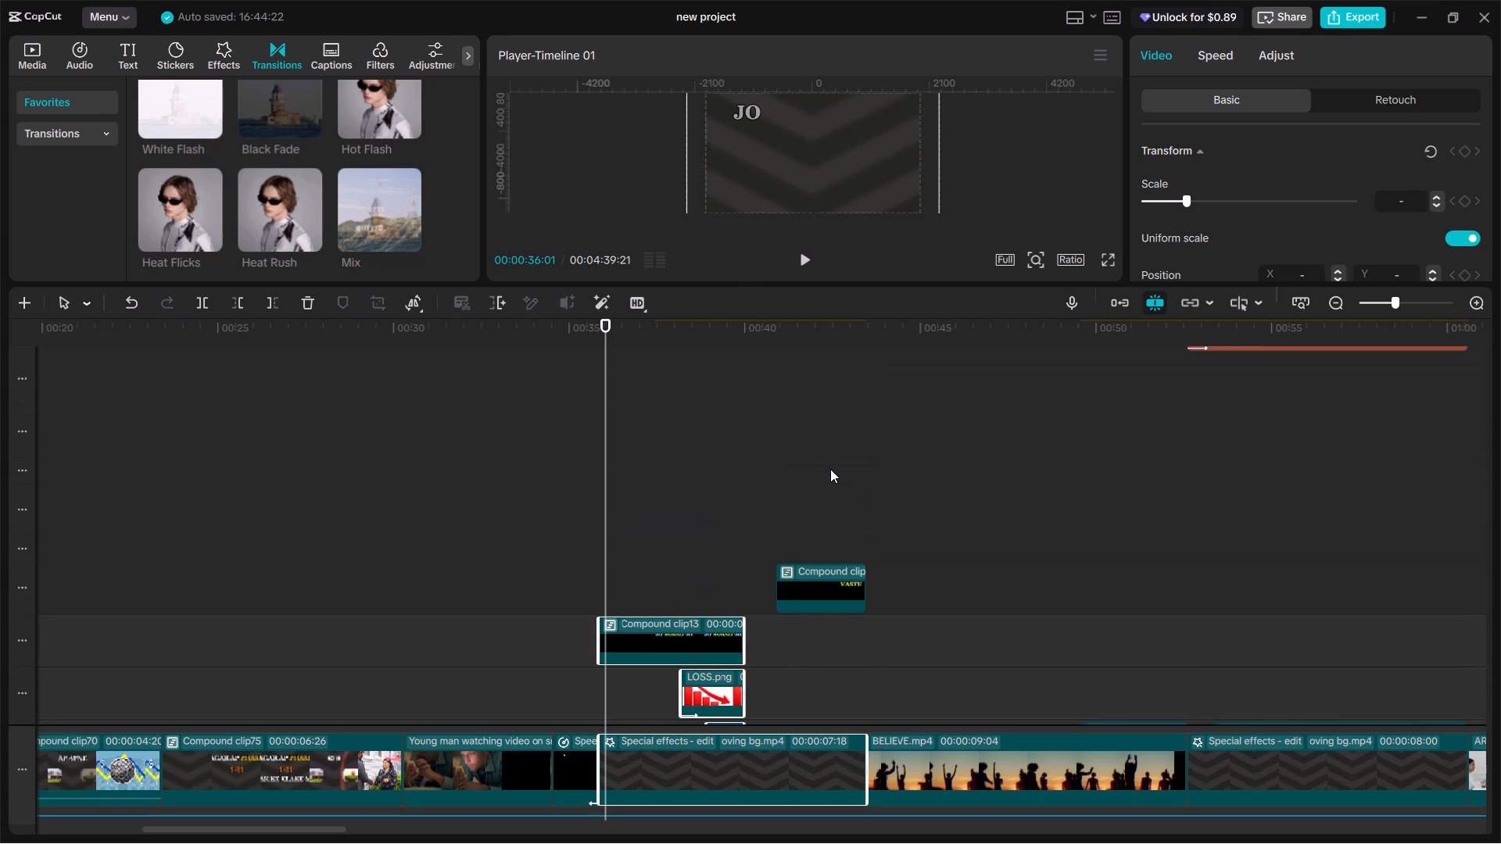
scroll(833, 481, "up", 5)
scroll(834, 481, "down", 6)
scroll(836, 490, "up", 6)
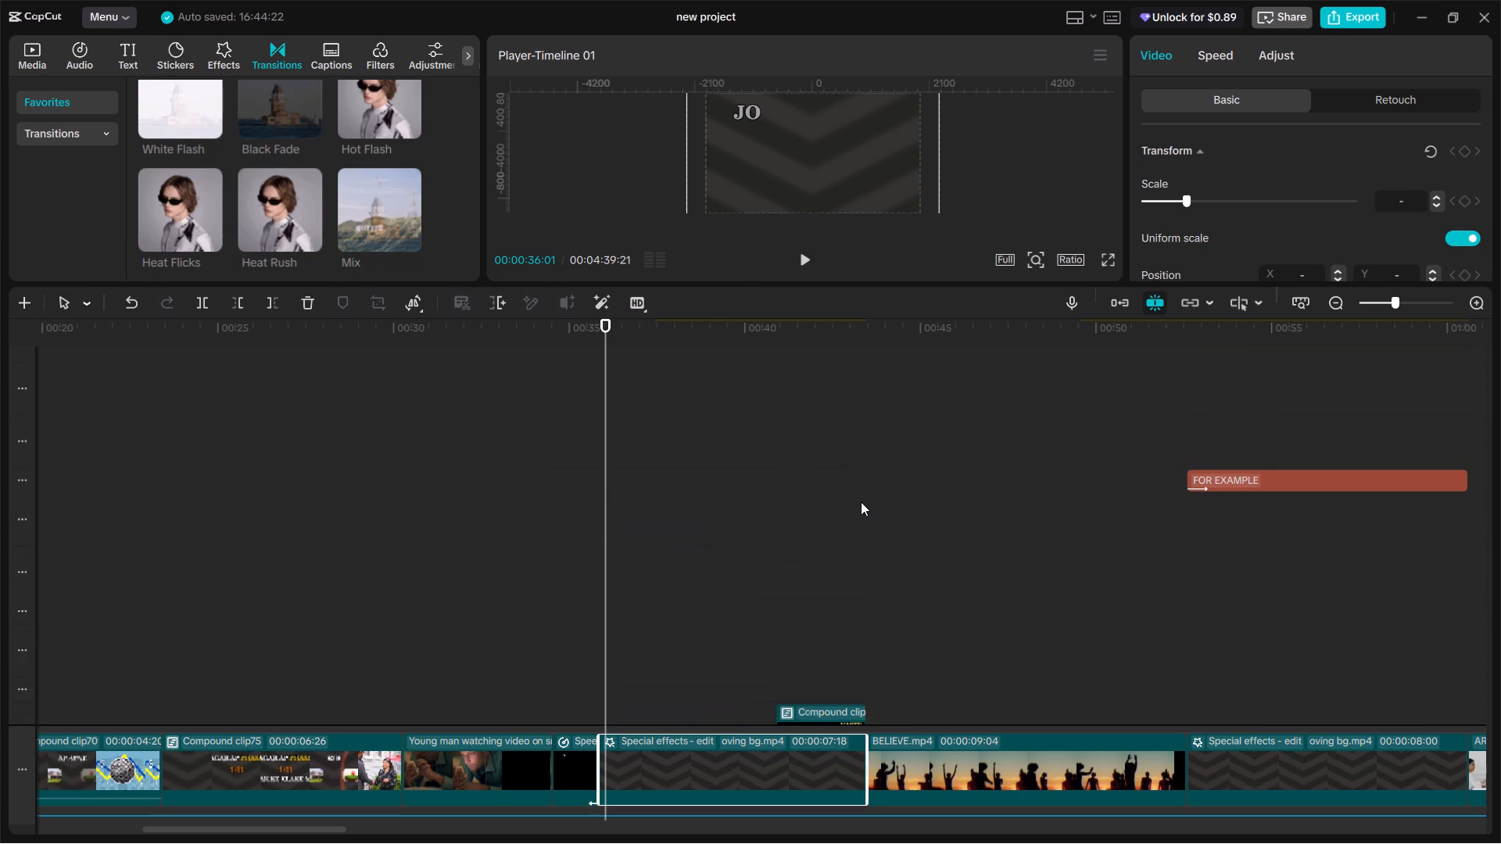
scroll(861, 502, "down", 5)
left_click(816, 619, "ctrl")
scroll(822, 612, "up", 20)
scroll(822, 612, "up", 7)
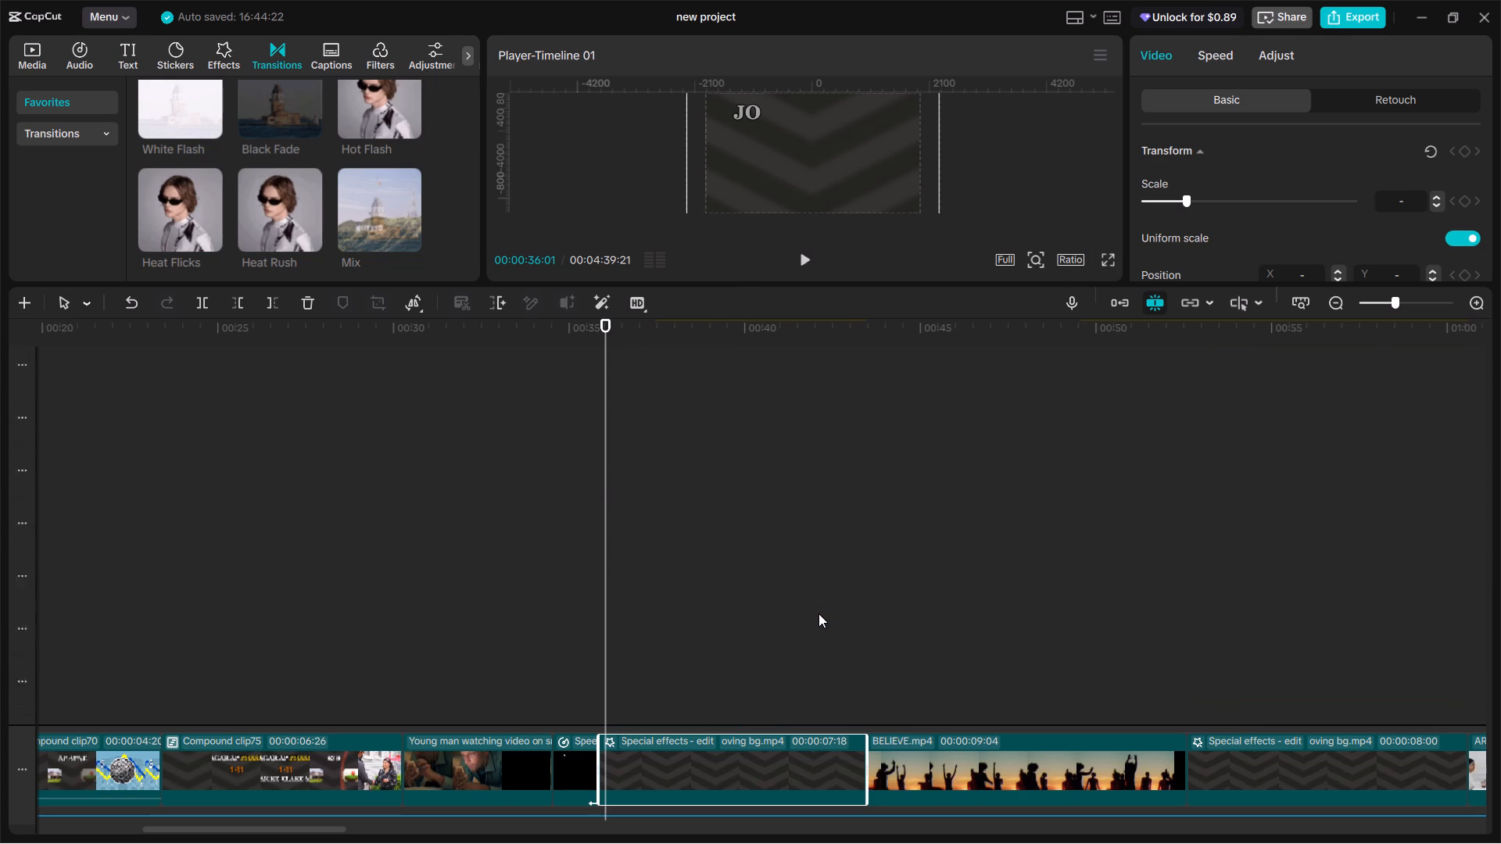
scroll(819, 613, "up", 12)
scroll(819, 605, "down", 20)
scroll(819, 605, "down", 20)
scroll(819, 605, "down", 1)
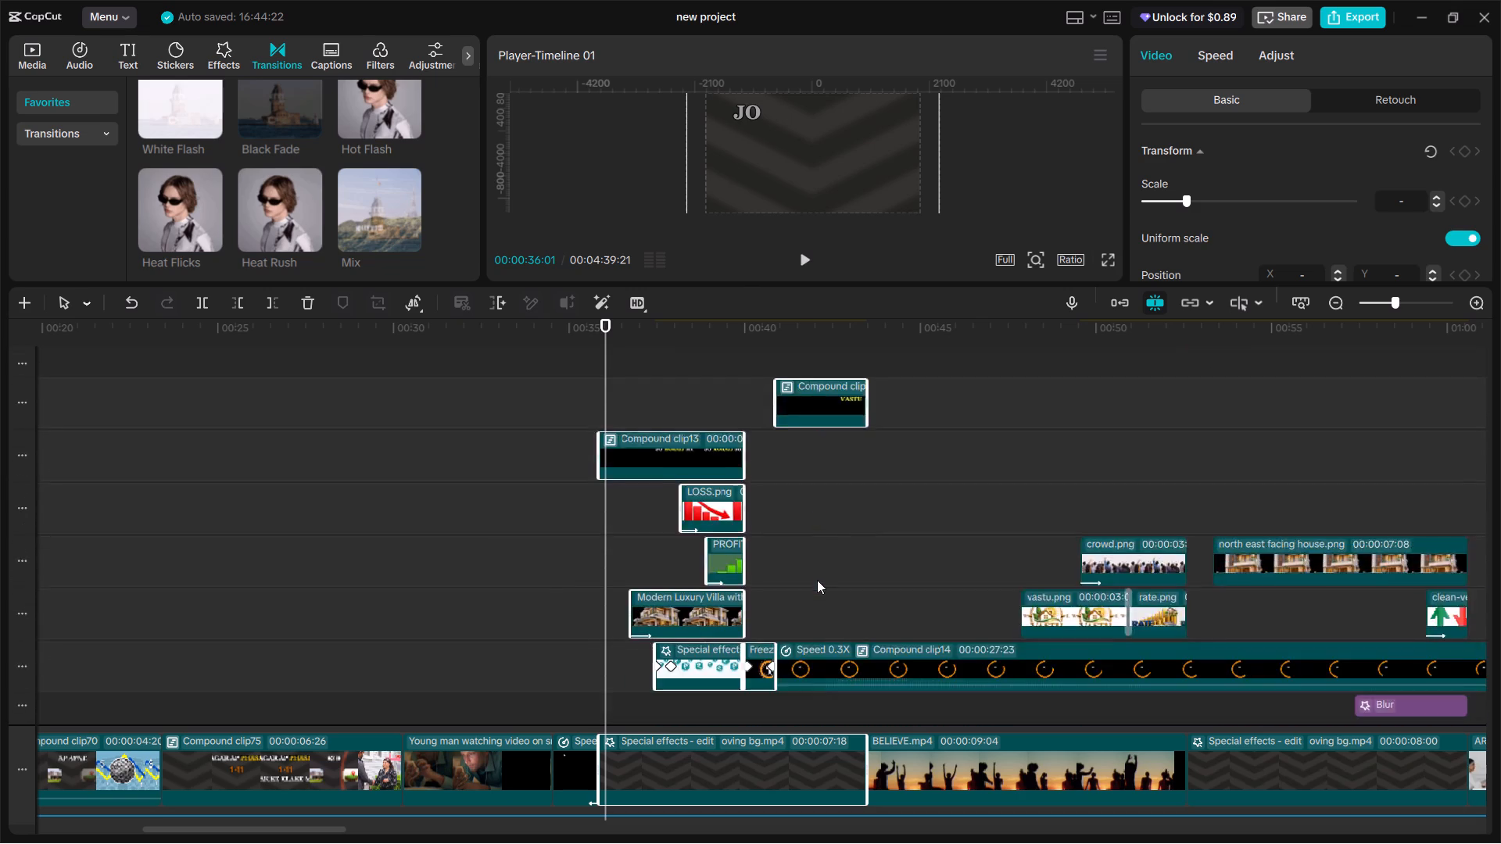
scroll(817, 580, "down", 20)
scroll(817, 580, "down", 6)
scroll(816, 587, "up", 20)
scroll(816, 587, "up", 3)
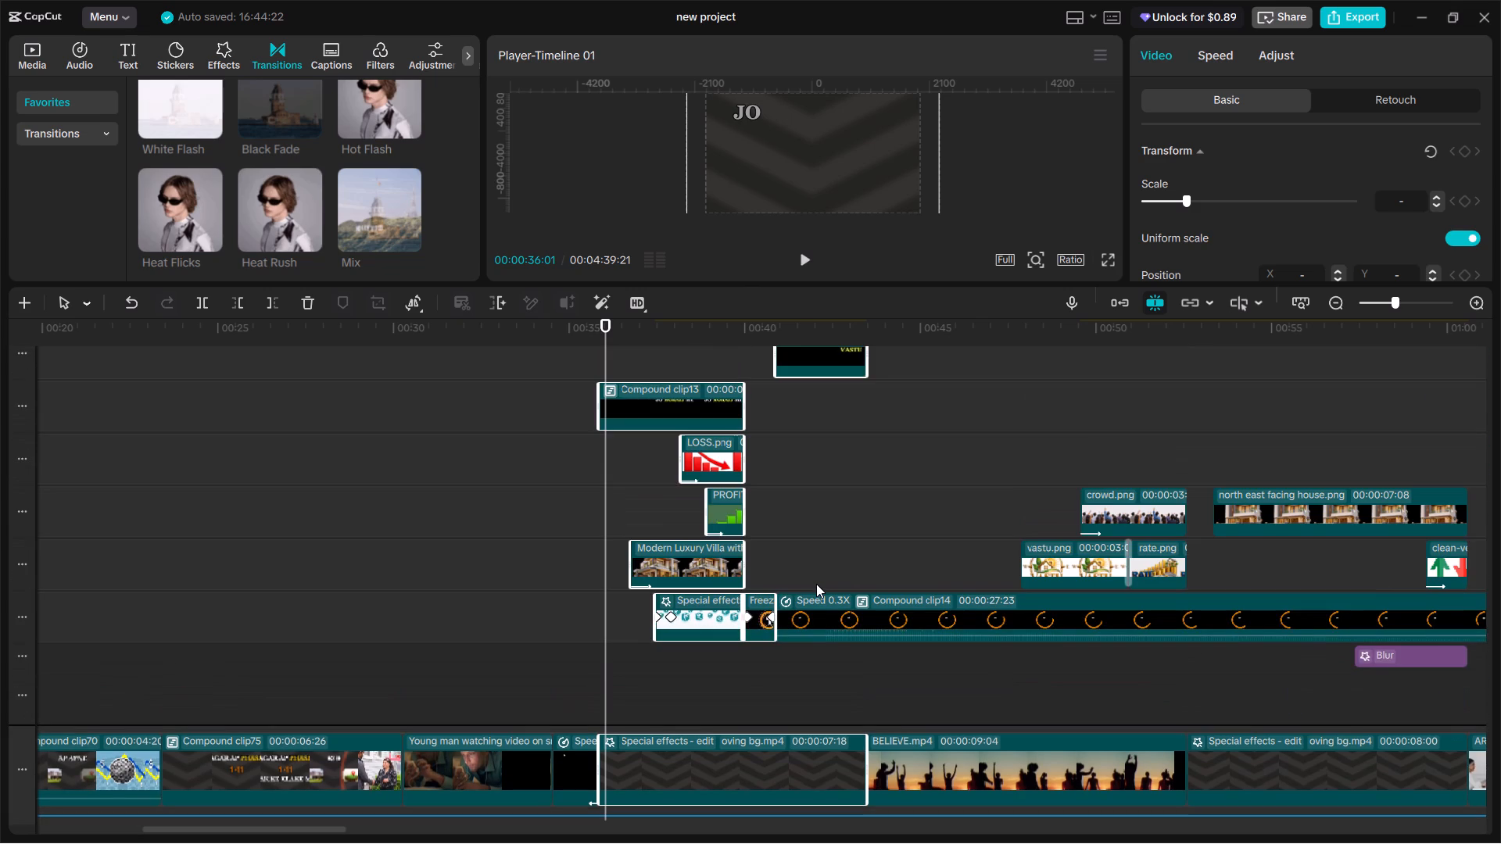
key("alt+g")
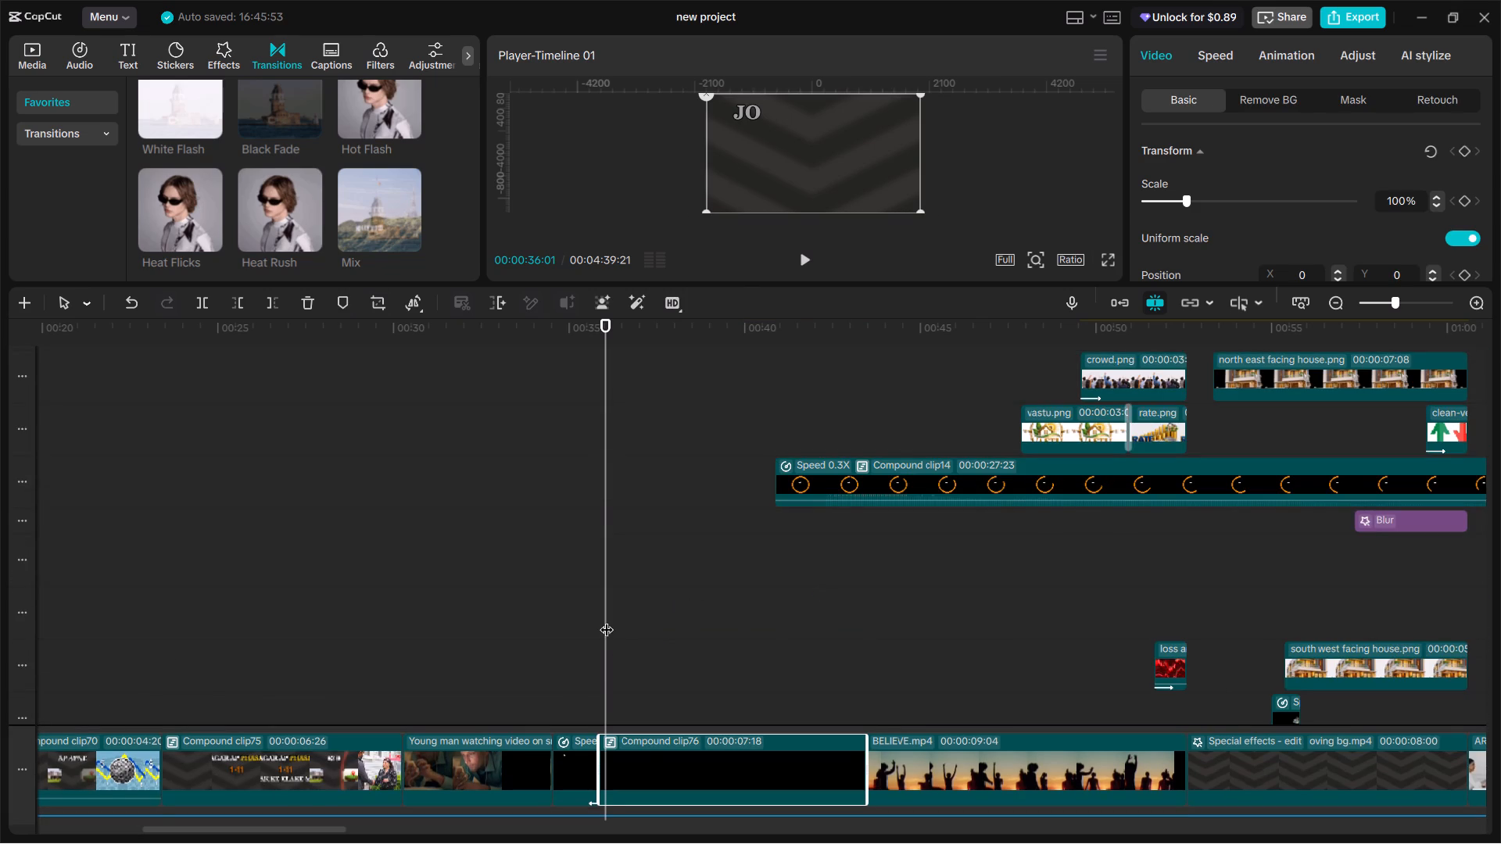
Play back the new JO MOHALI ME compound clip up to the BELIEVE clip and replay the cut leading into it.
key("space")
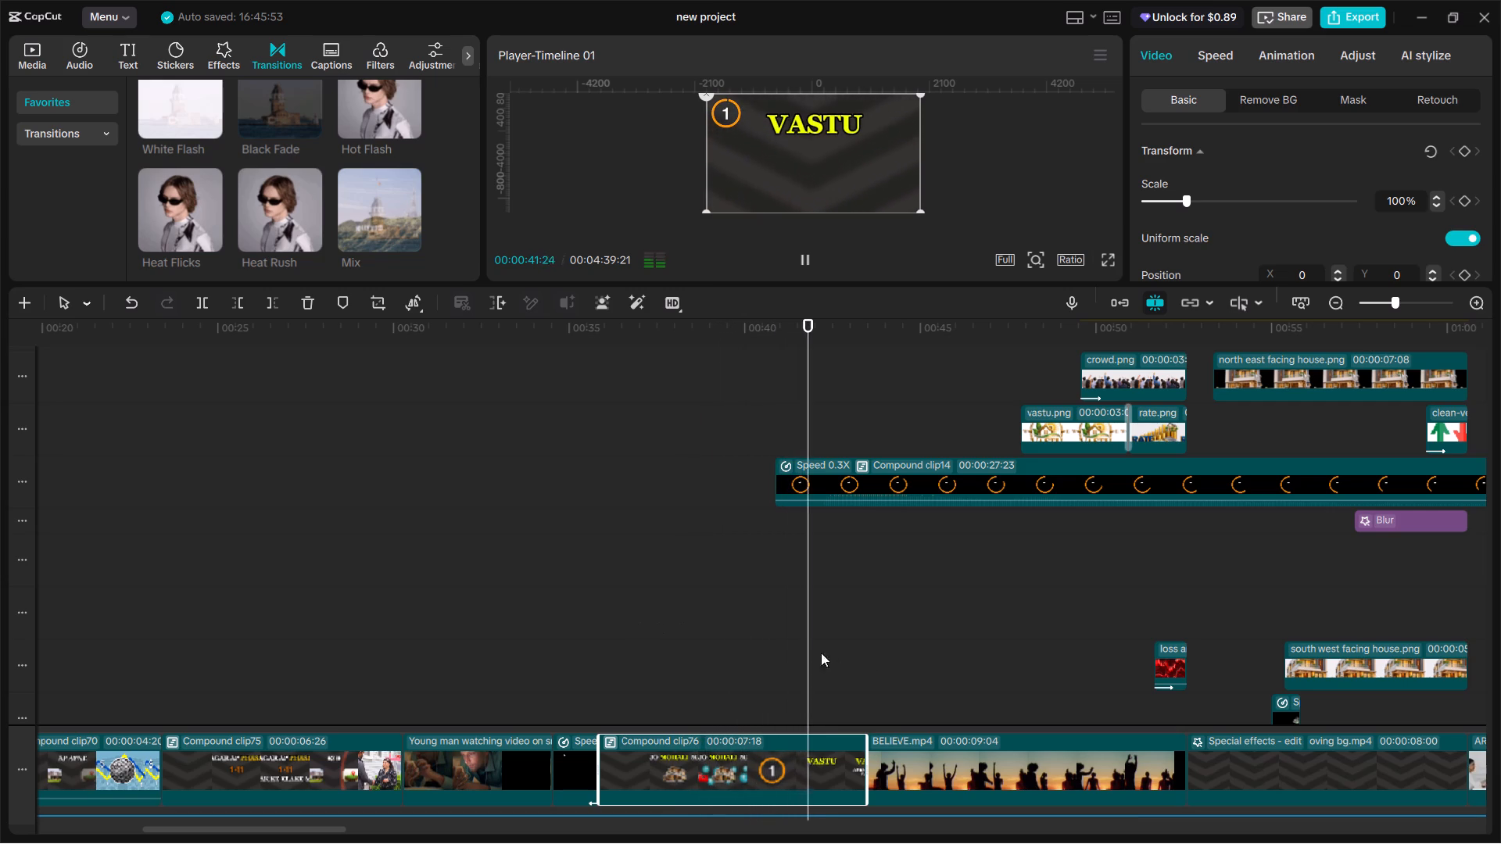
key("space")
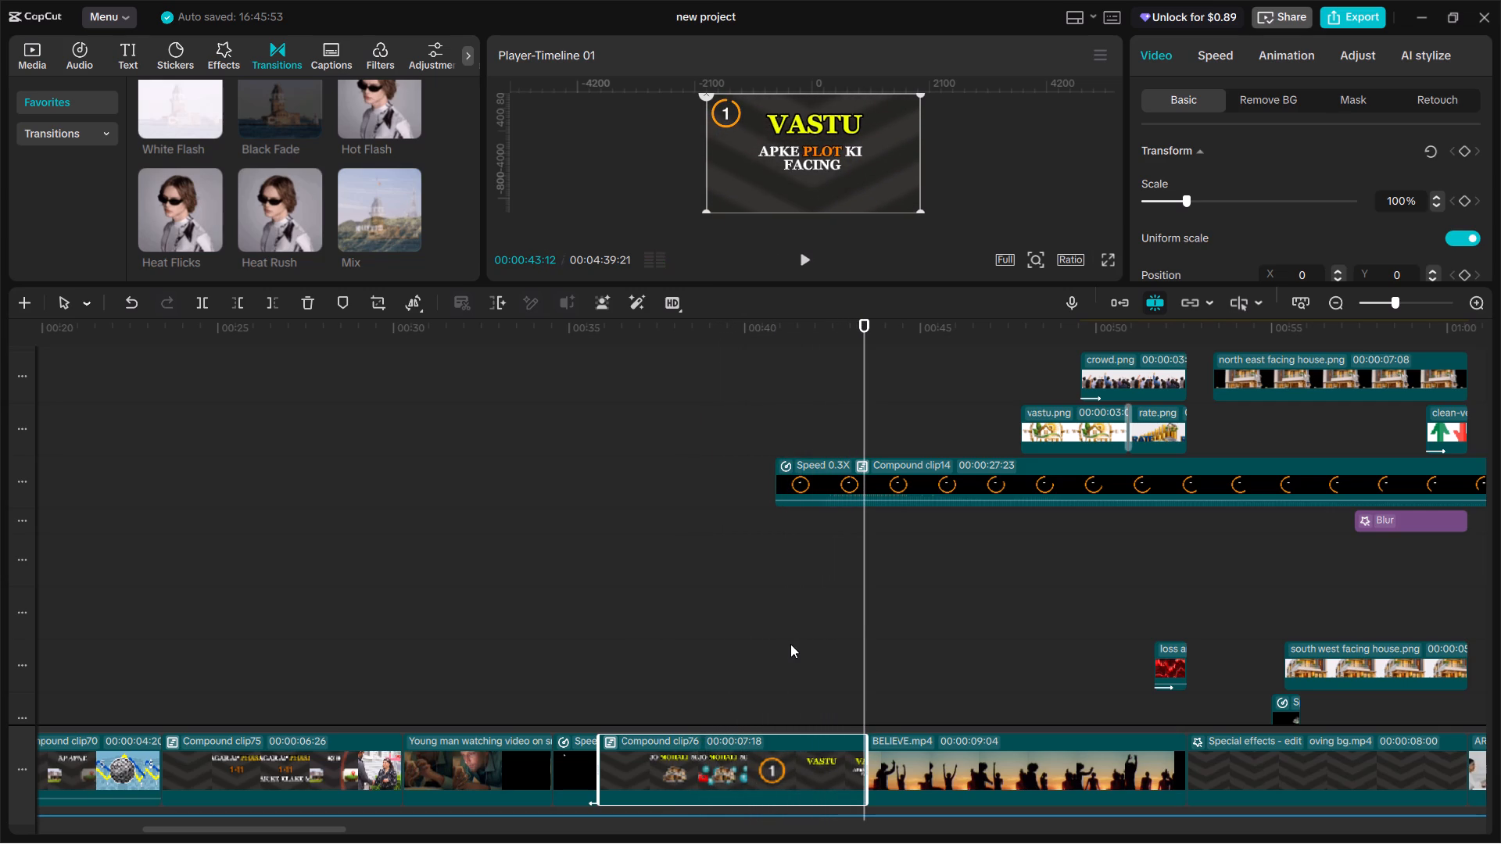
left_click(867, 607)
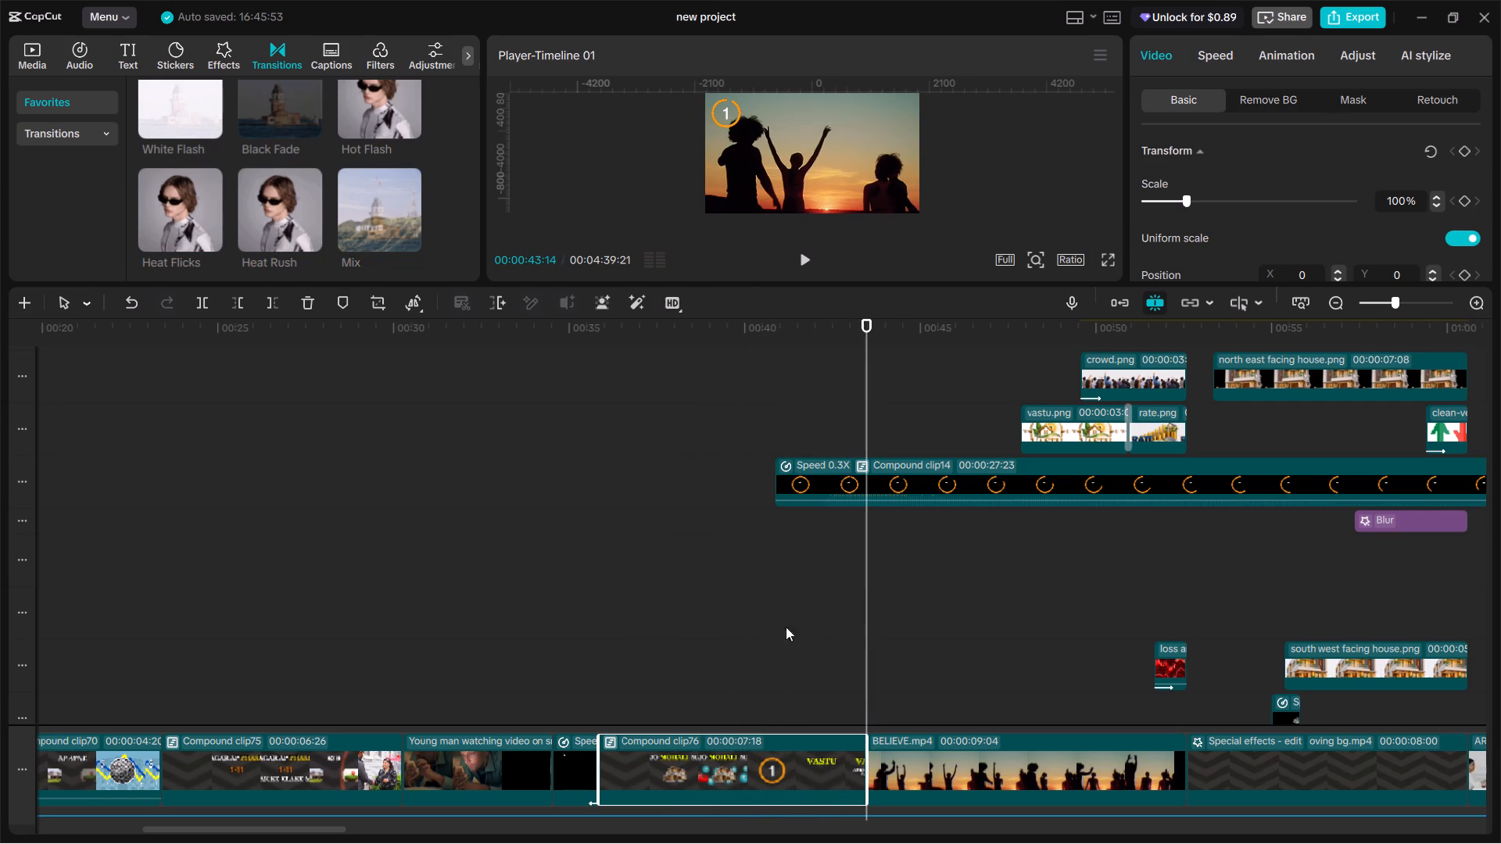
left_click(615, 653)
left_click_drag(615, 653, 600, 649)
key("space")
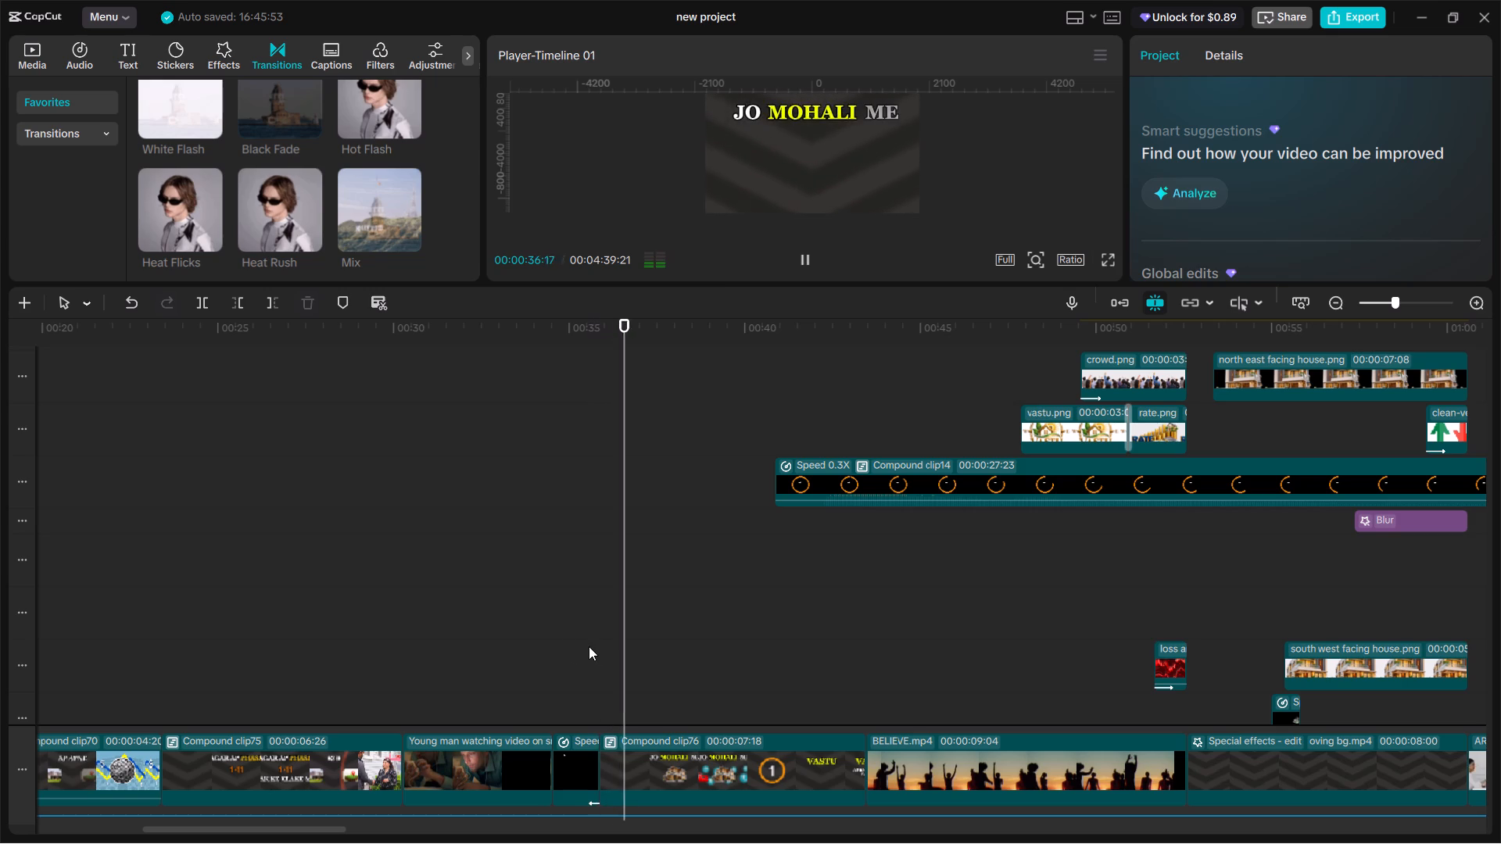
left_click(568, 647)
key("space")
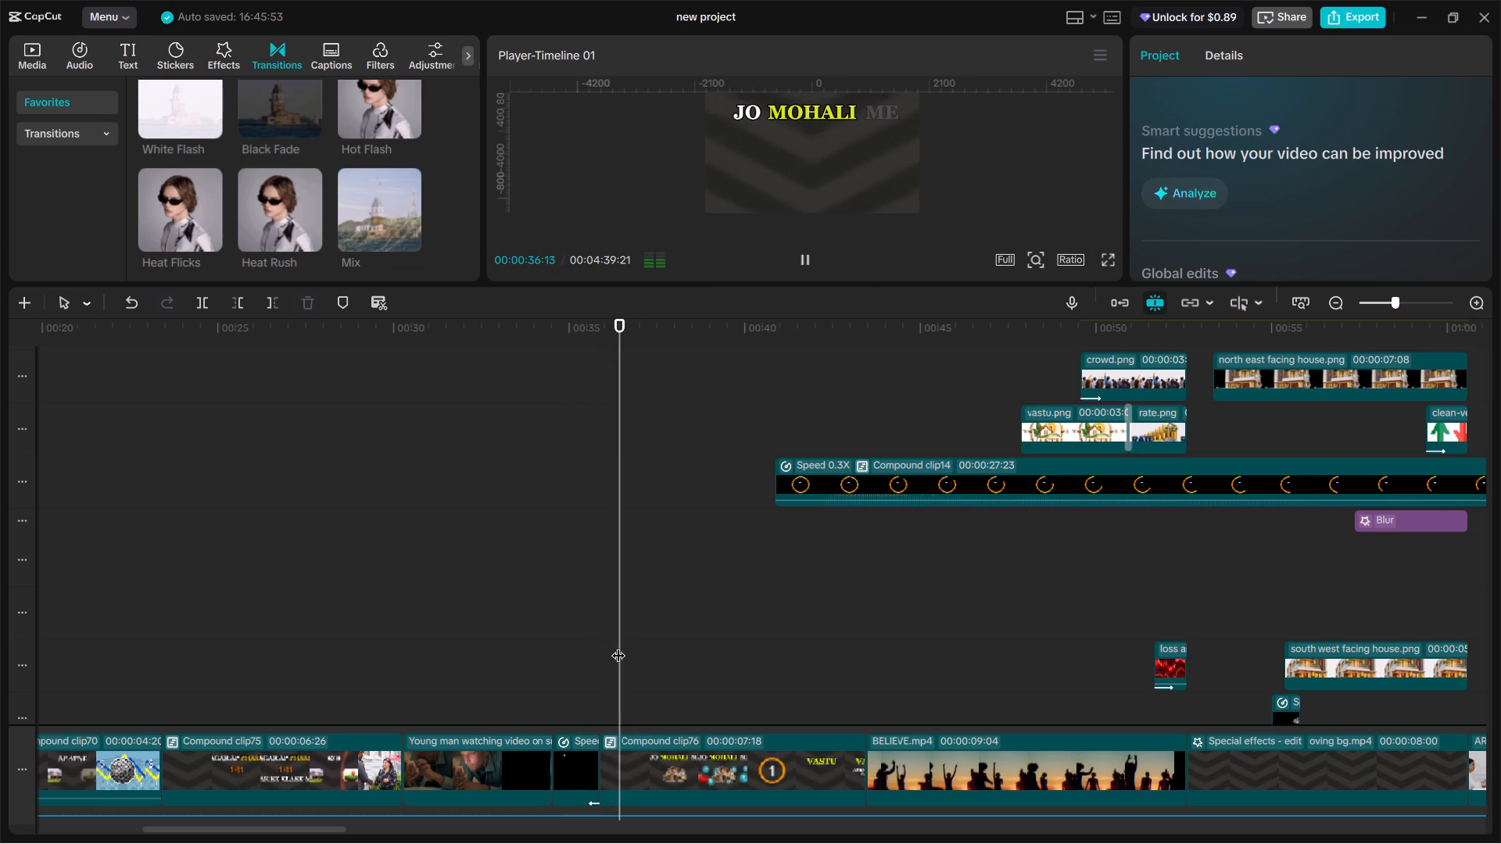
key("space")
left_click(592, 643)
key("space")
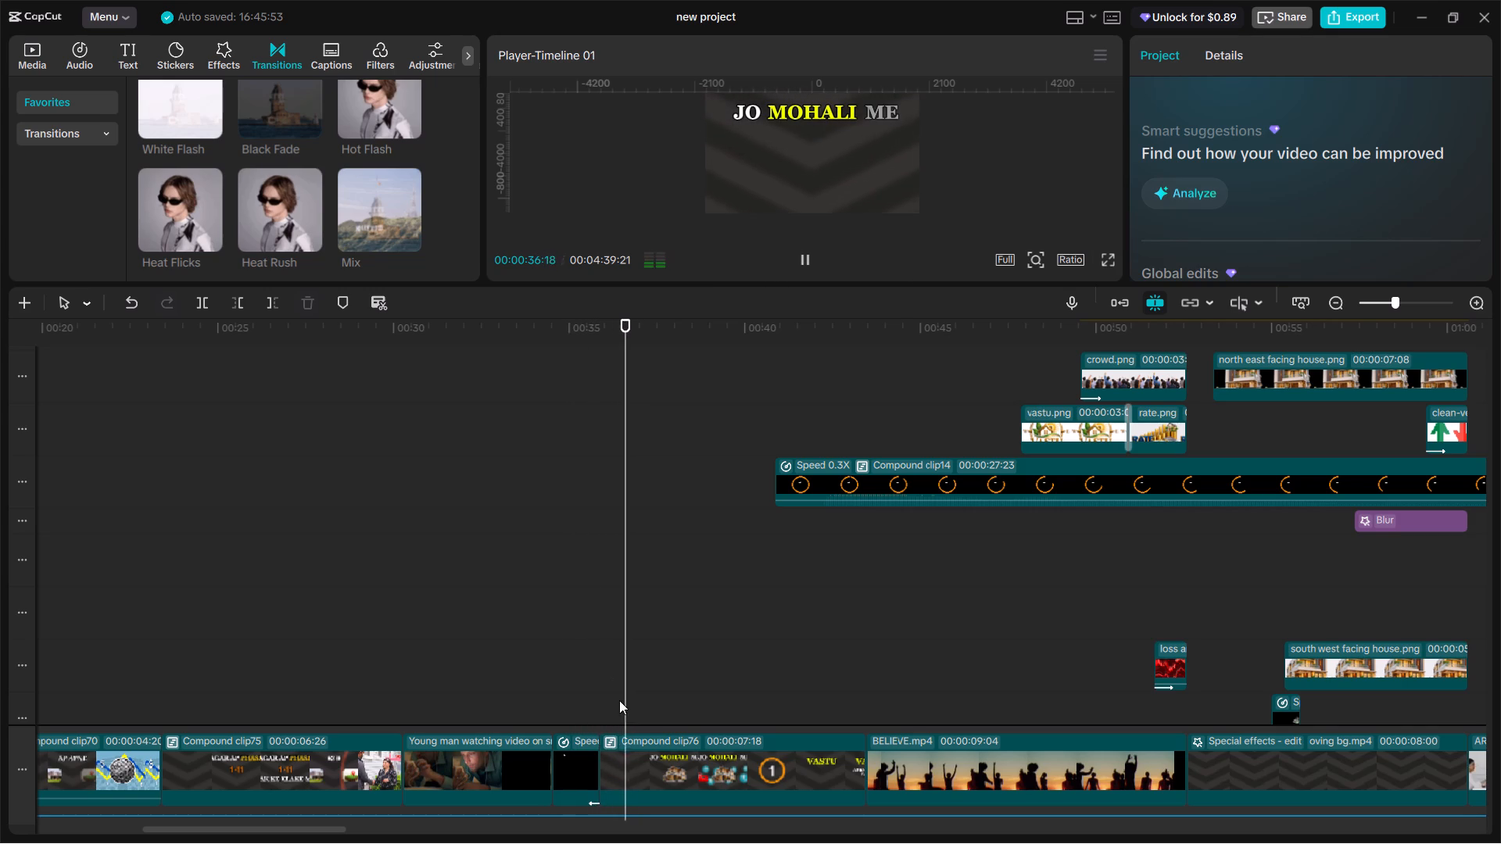
key("space")
Inside the JO MOHALI ME compound clip, apply the first Trending In animation at 0.5s to the moving background clip, and return to the main timeline.
double_click(619, 746)
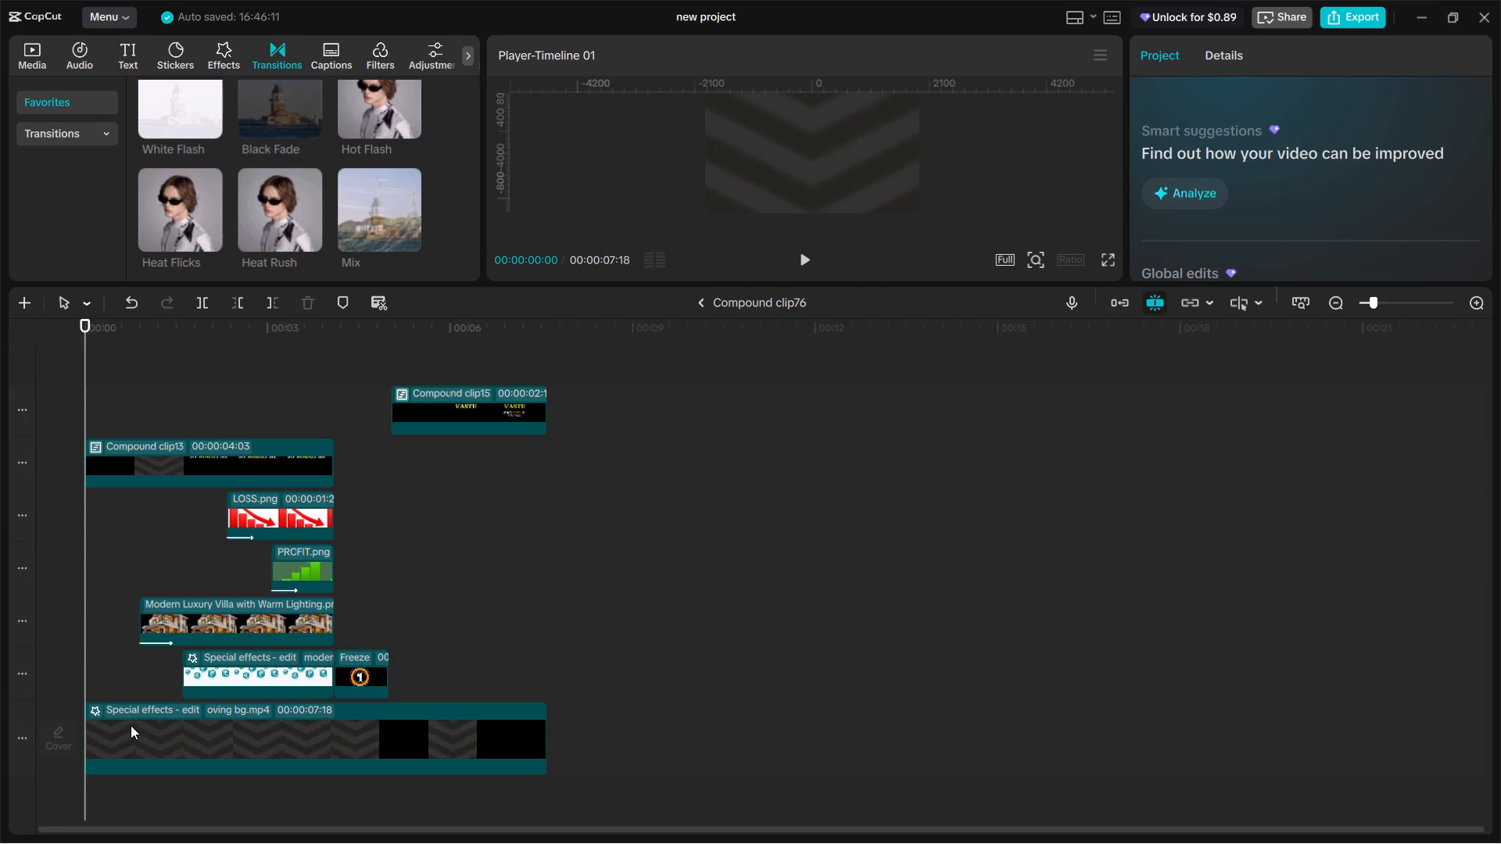
left_click(131, 725)
double_click(131, 725)
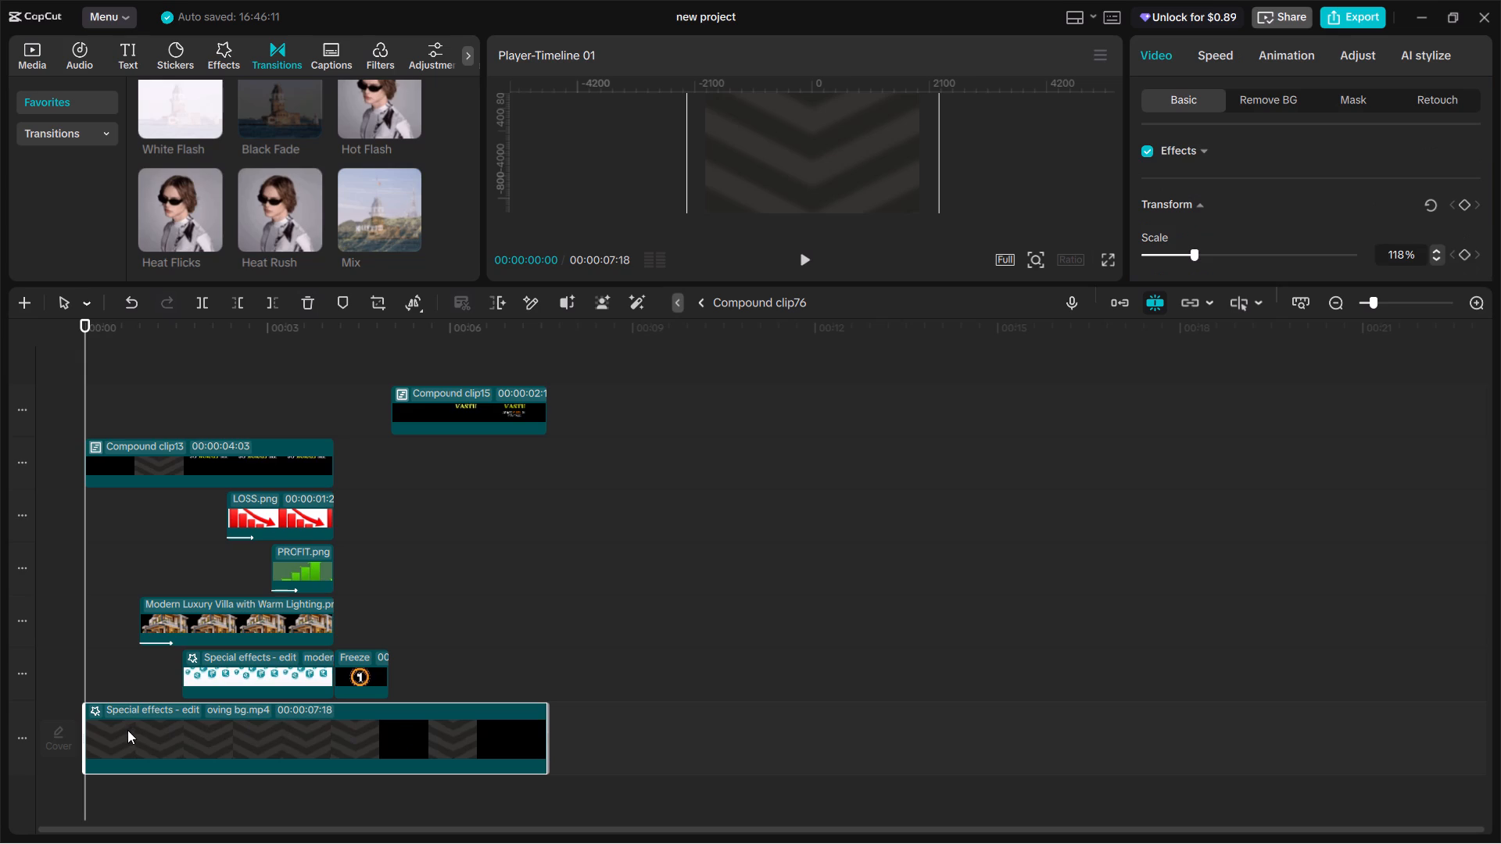
left_click(127, 730)
left_click(1266, 55)
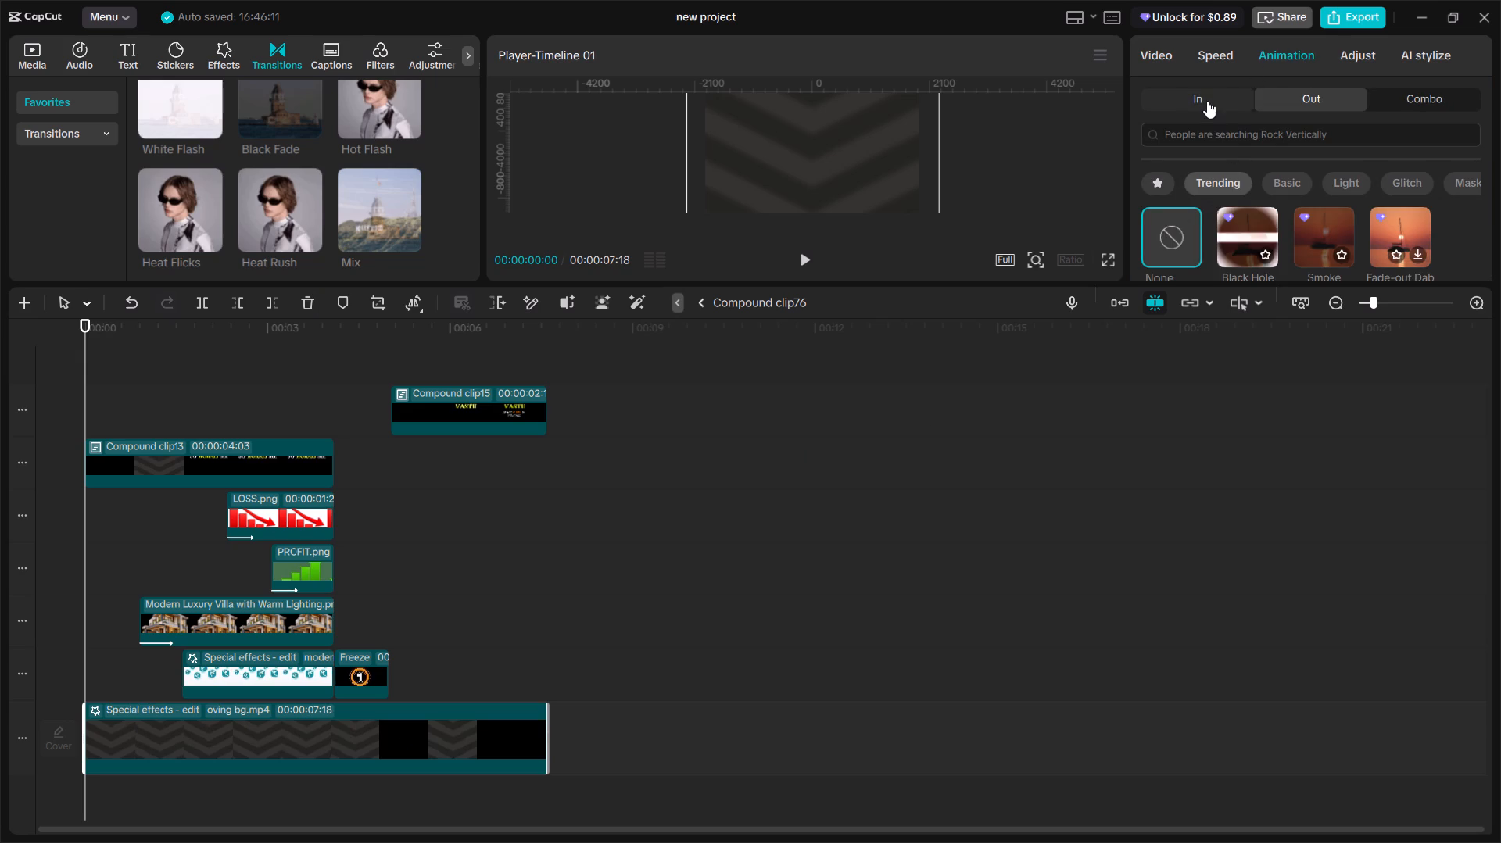
left_click(1207, 101)
scroll(1236, 252, "down", 1)
left_click(1186, 244)
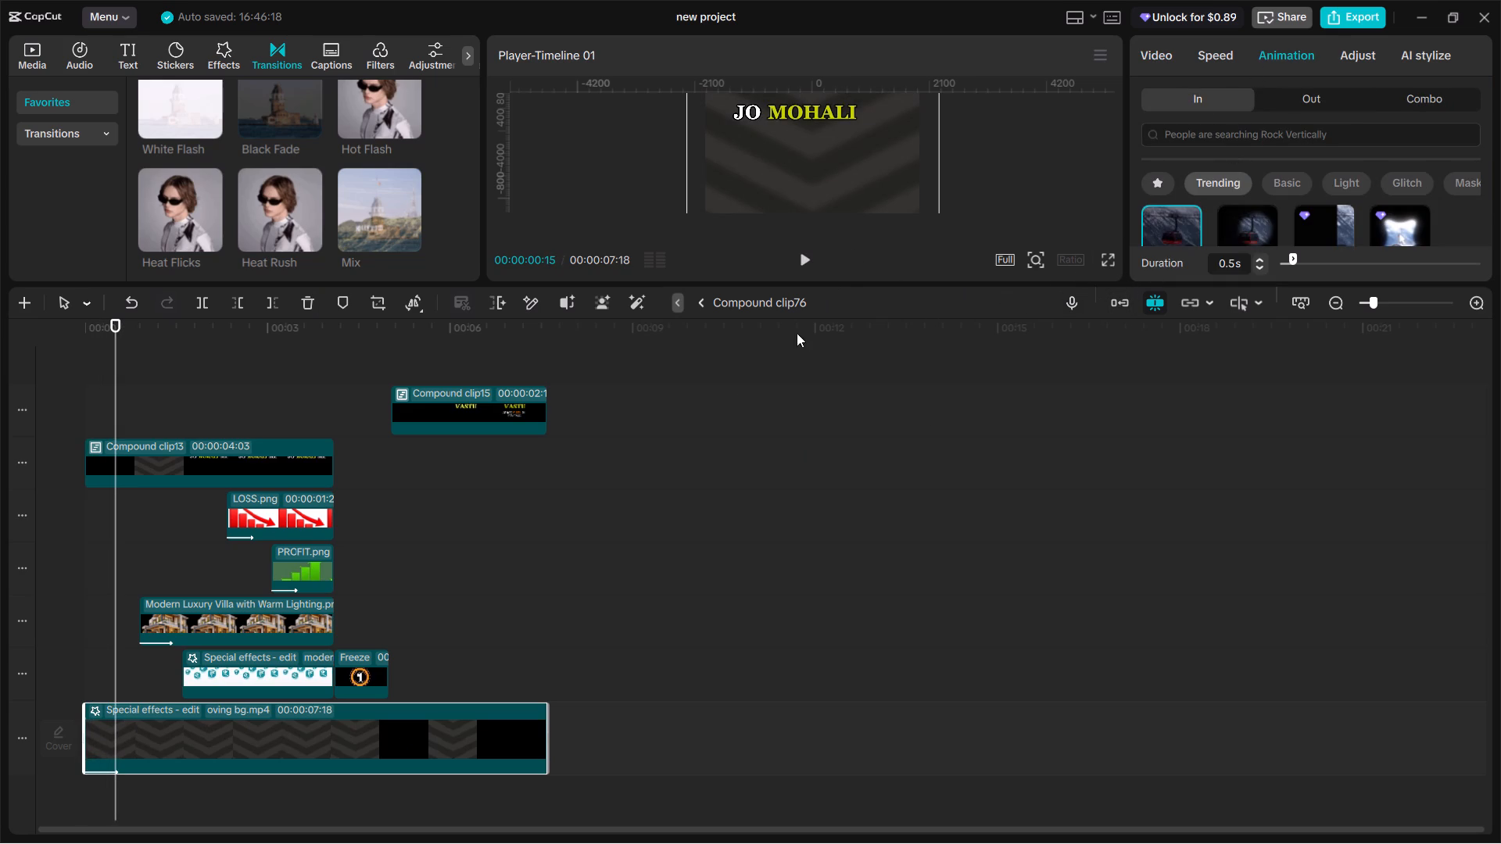
left_click(700, 306)
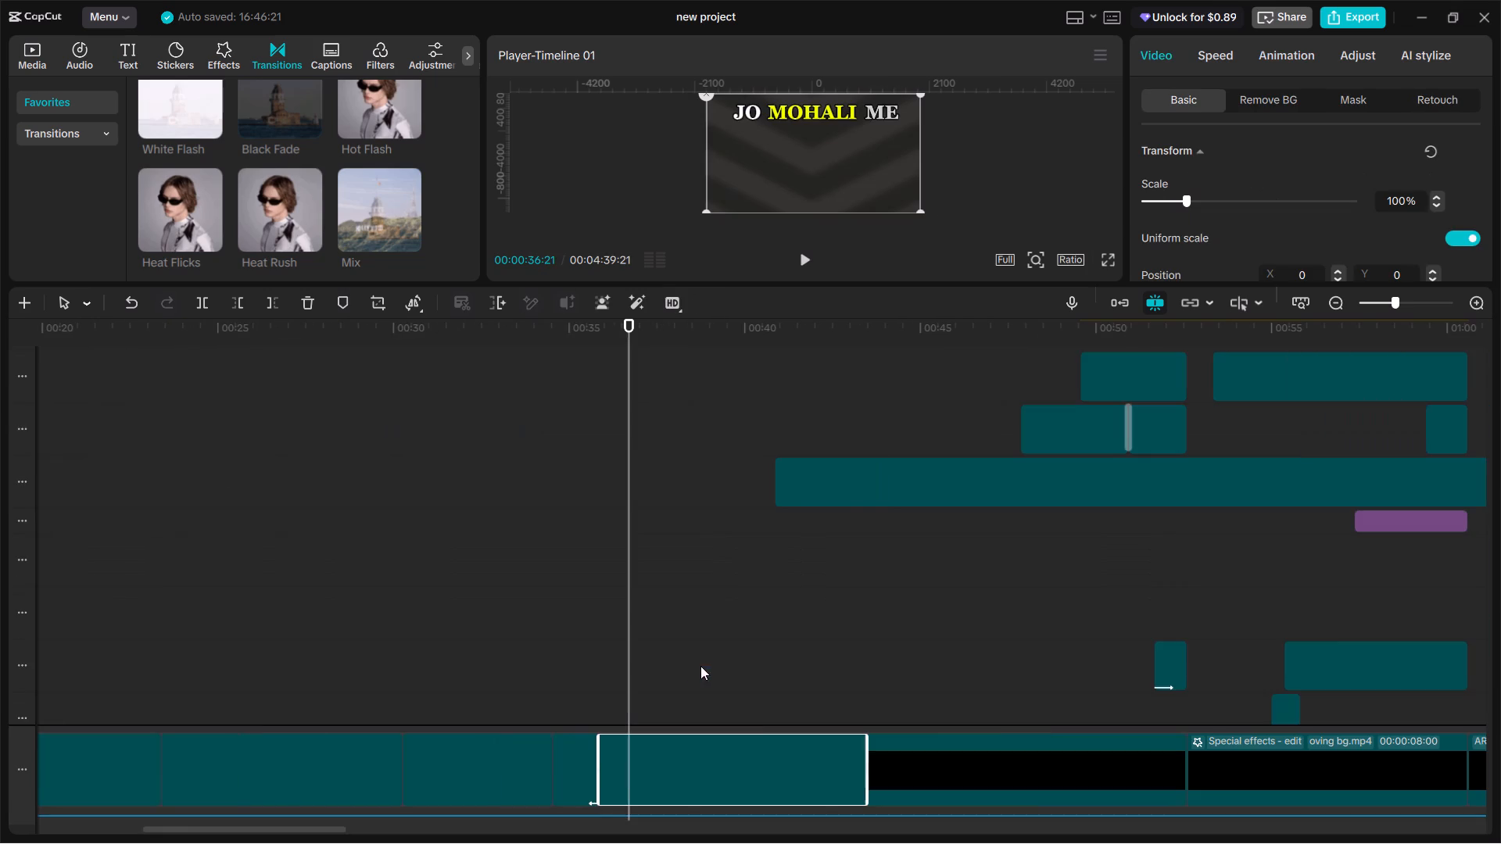
Play back from the cut into the JO MOHALI ME section through VASTU and examine the cut to the BELIEVE clip.
left_click(586, 674)
key("space")
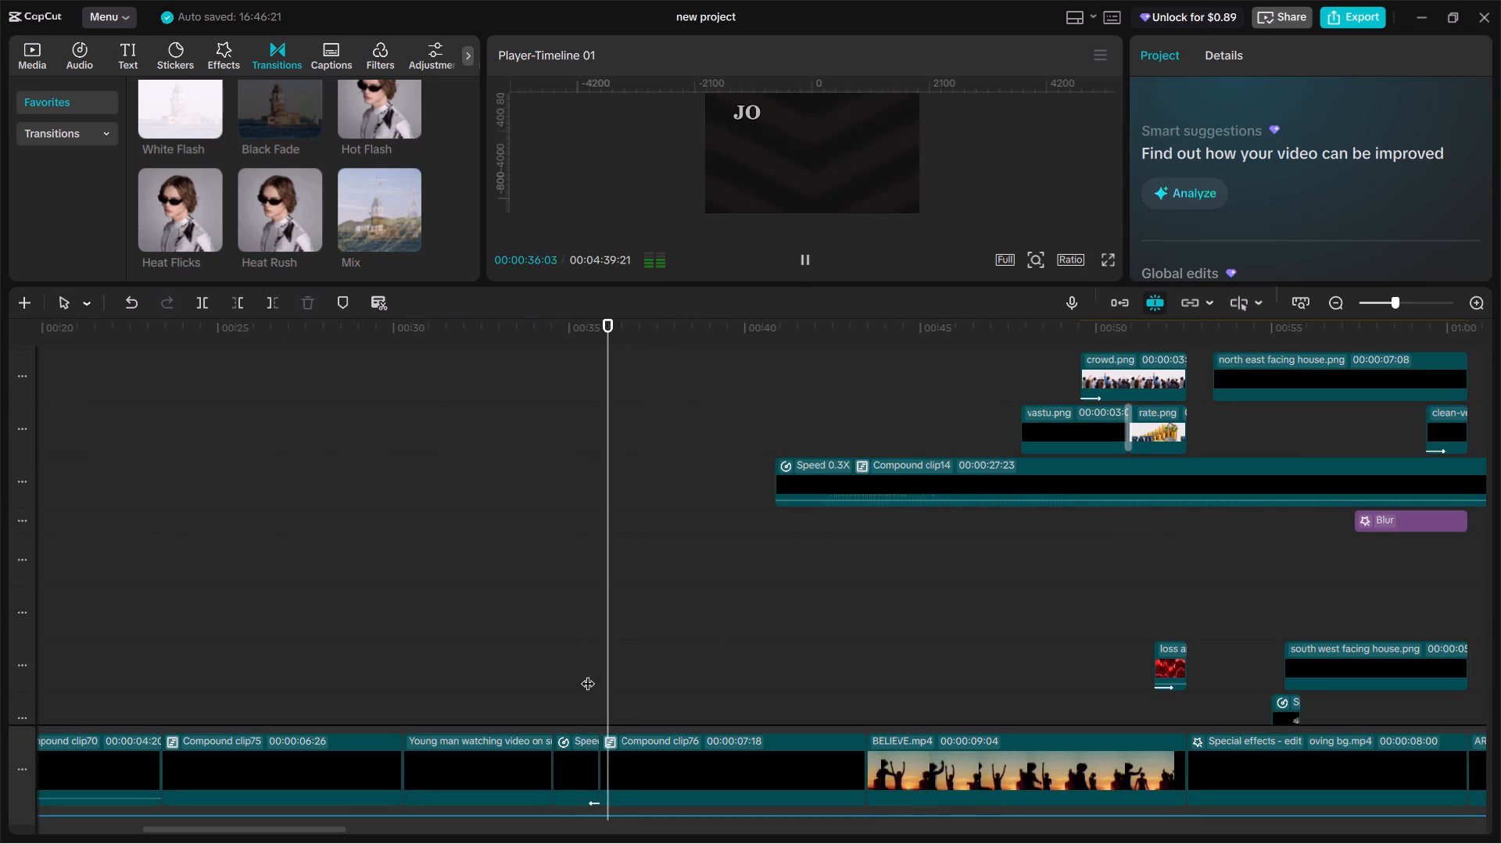
key("space")
key("space")
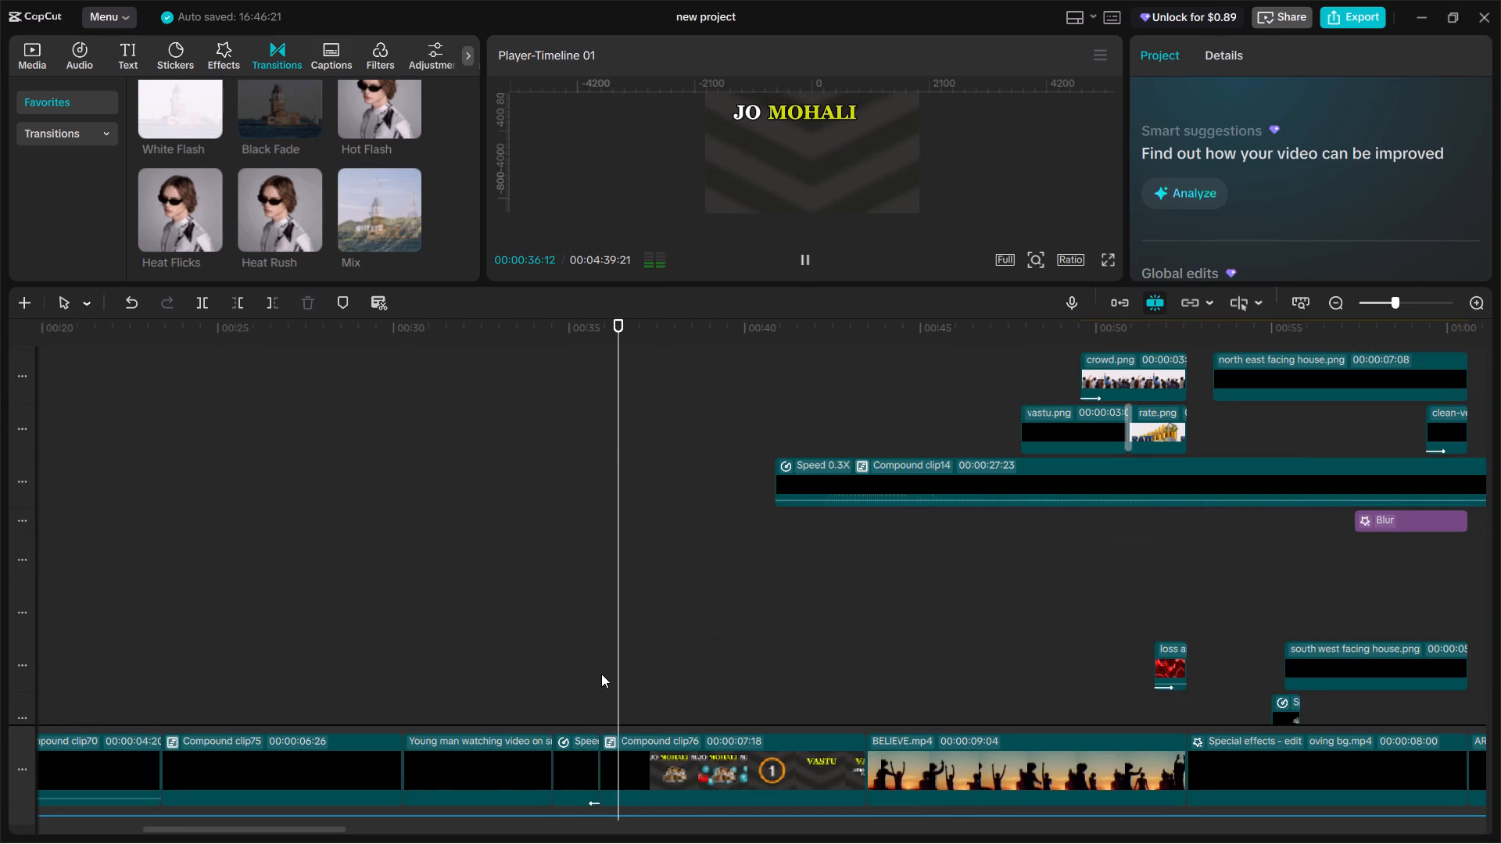
key("space")
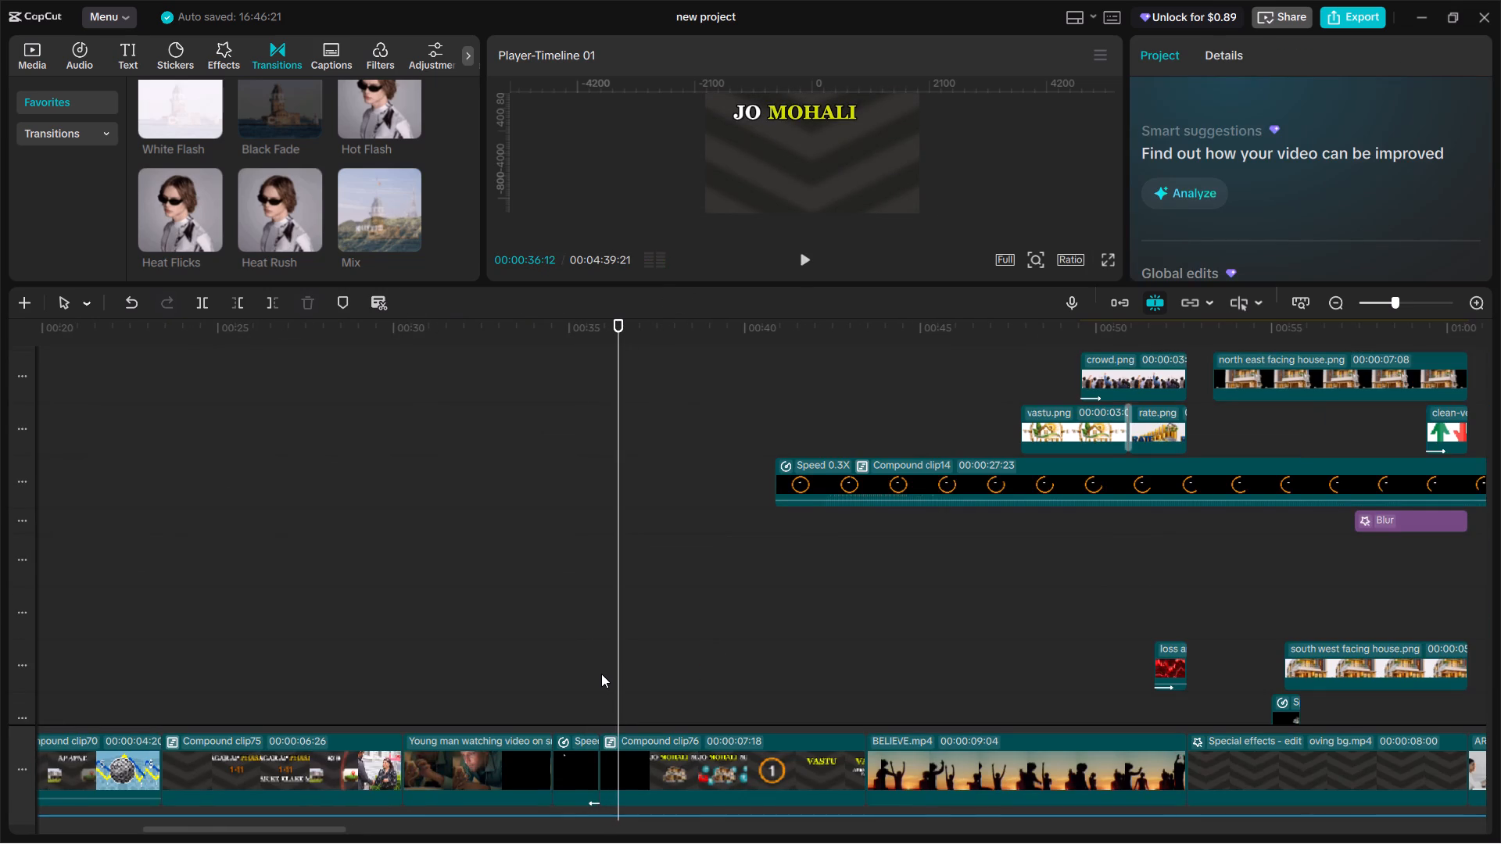
key("space")
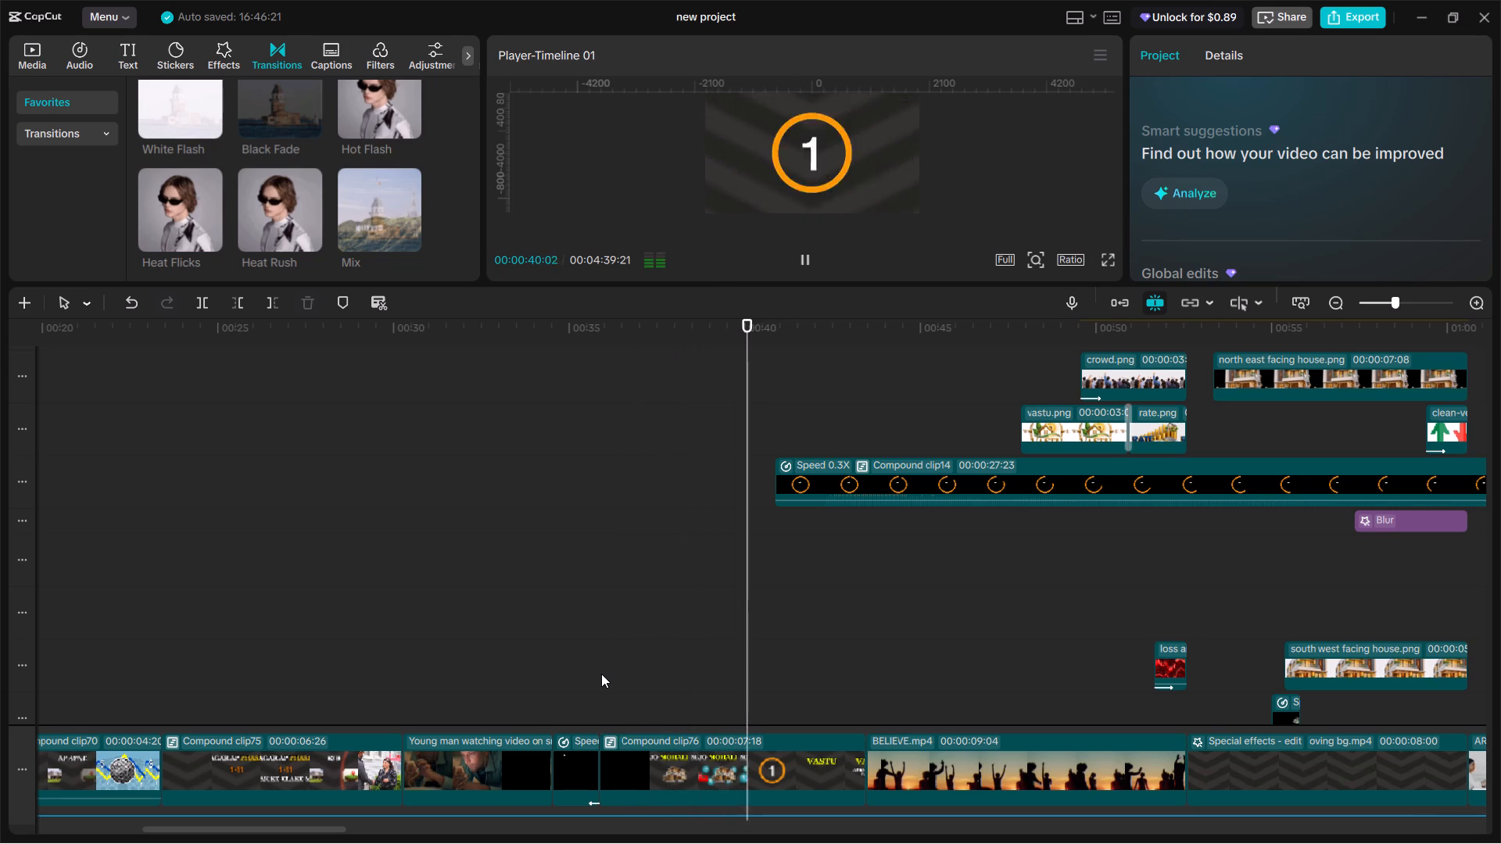
key("space")
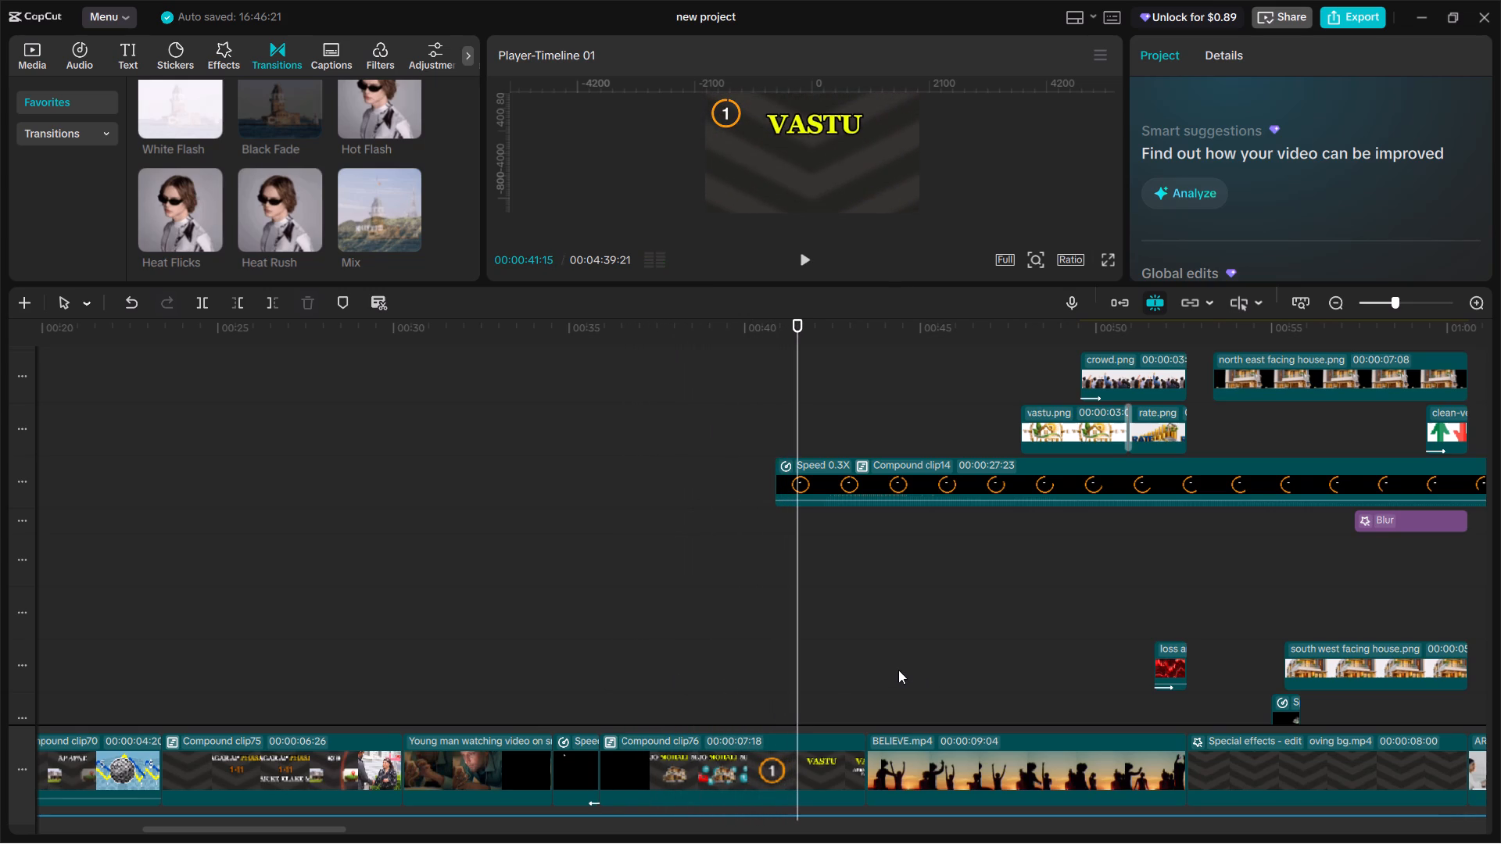
key("space")
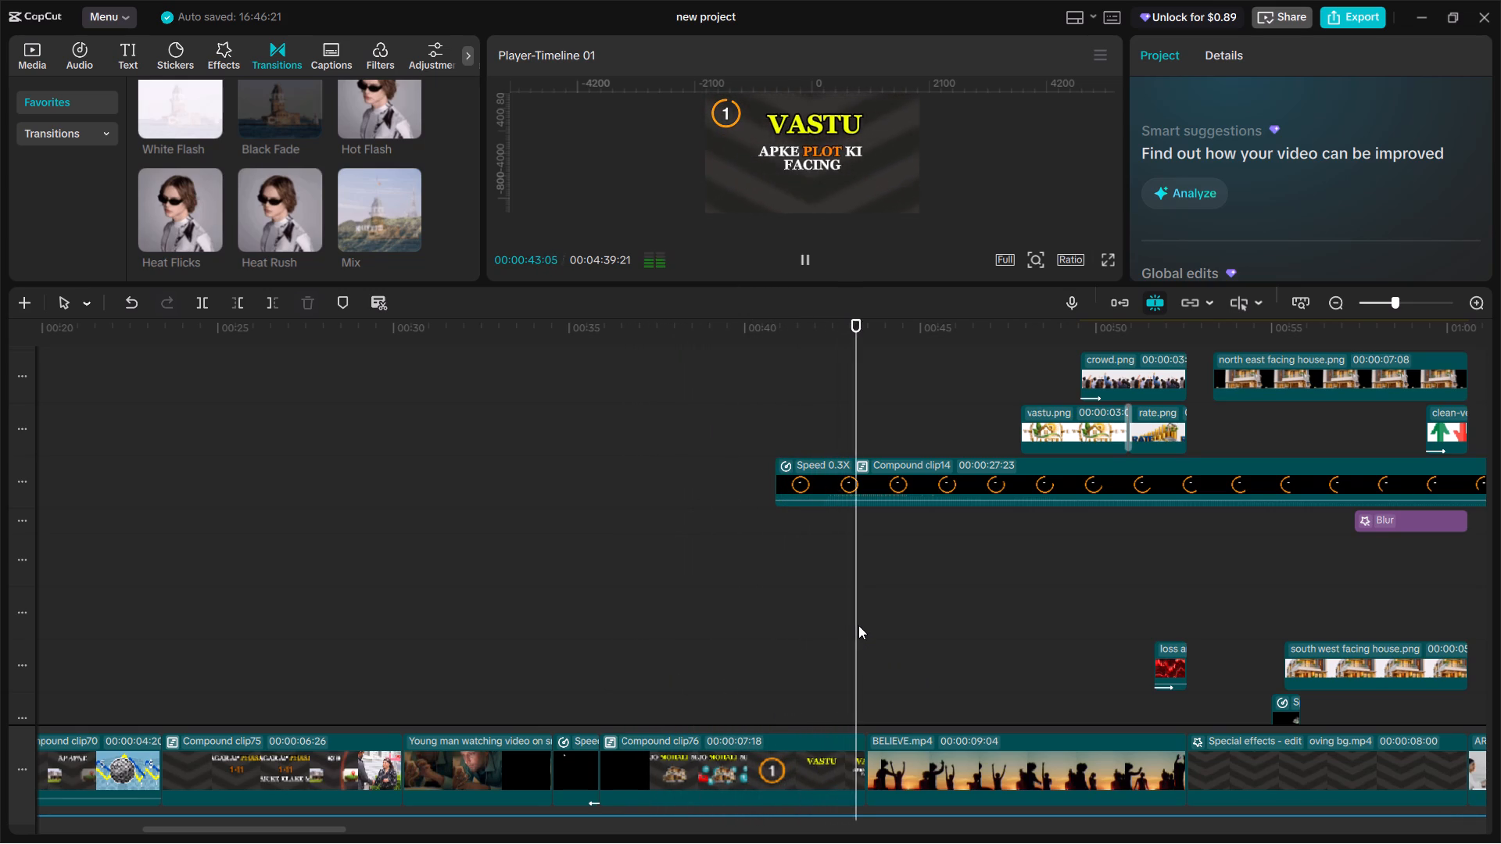
key("space")
left_click_drag(877, 633, 868, 633)
left_click(868, 633)
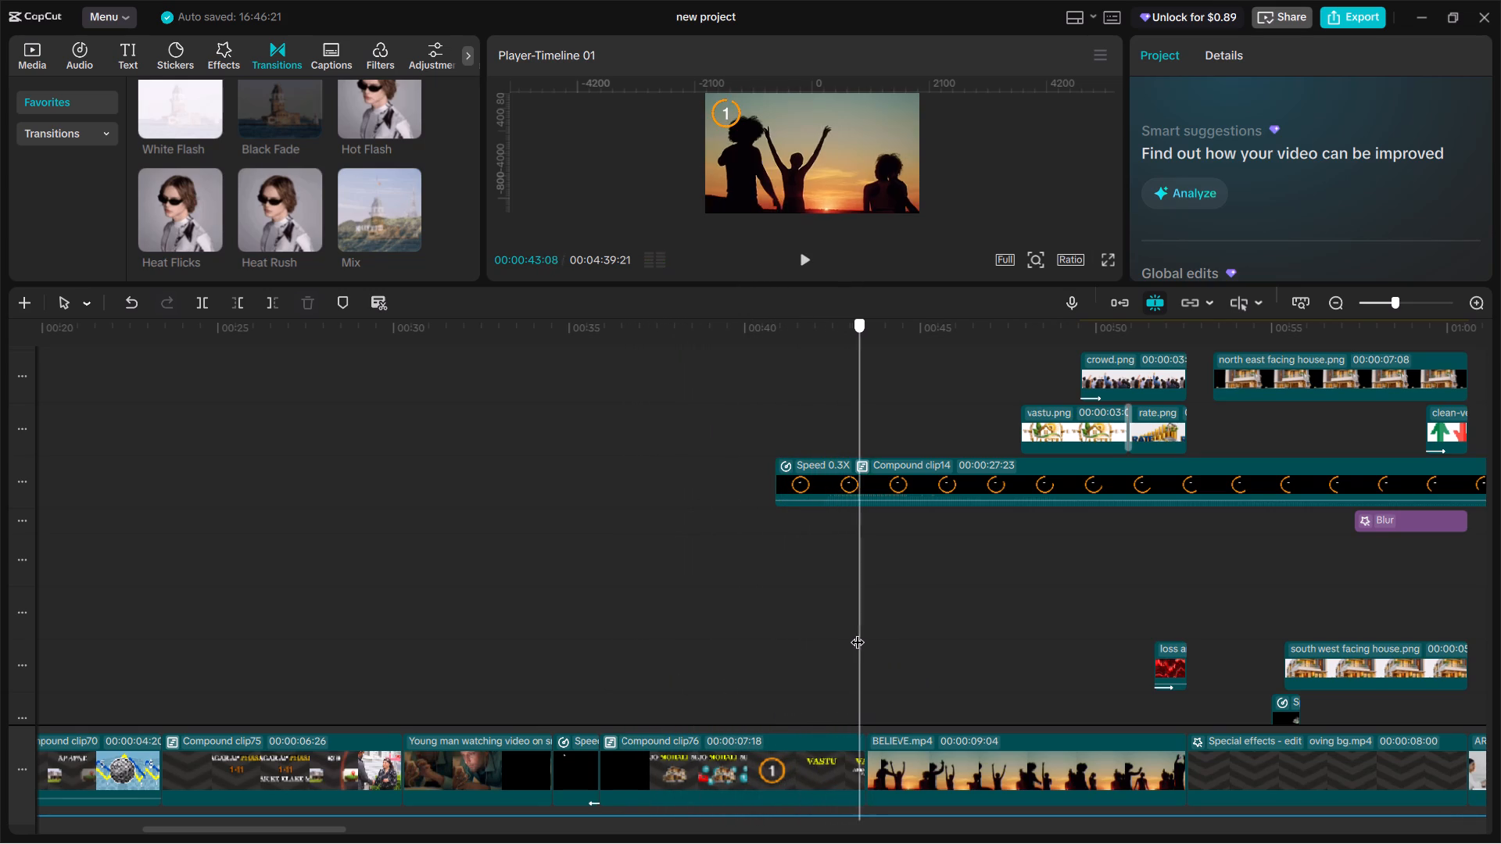
key("space")
left_click(867, 639)
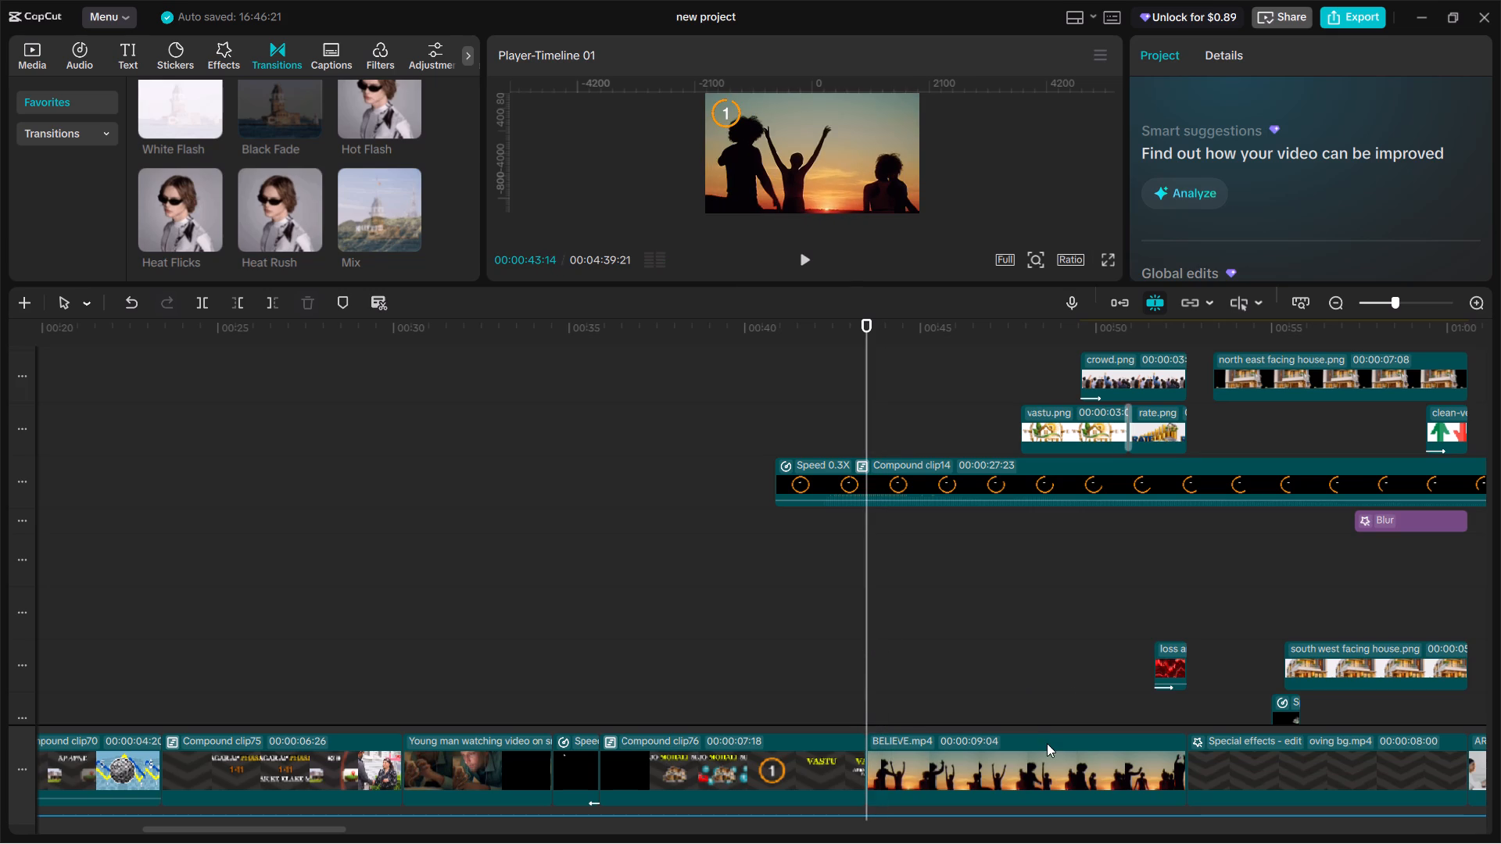
Group the BELIEVE clip with its loss arrow, rate, vastu and crowd overlays into one compound clip.
left_click(1063, 786, "ctrl")
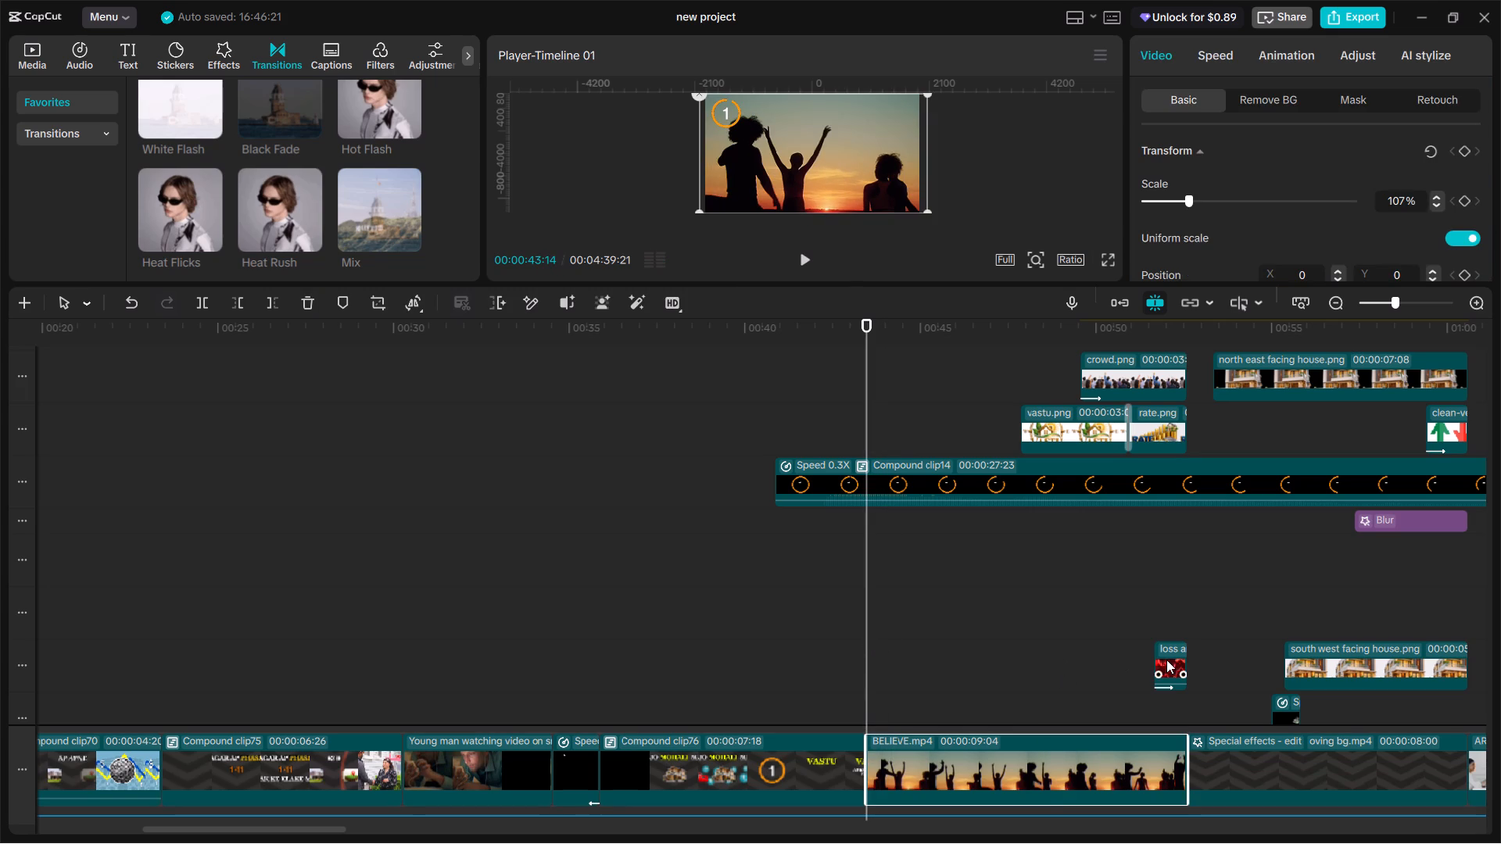
left_click(1166, 660, "ctrl")
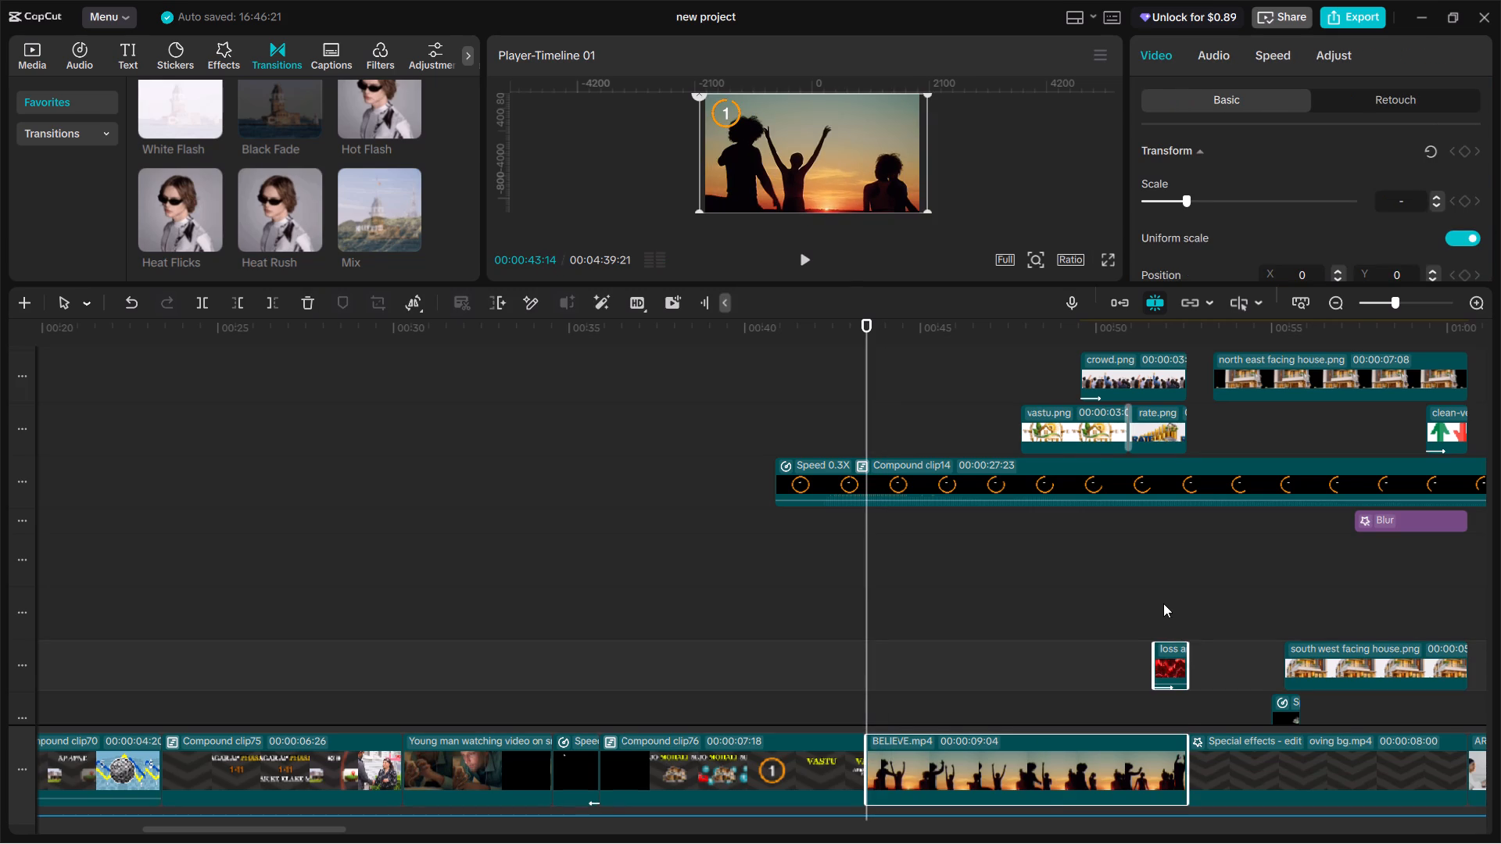
scroll(1163, 603, "up", 12)
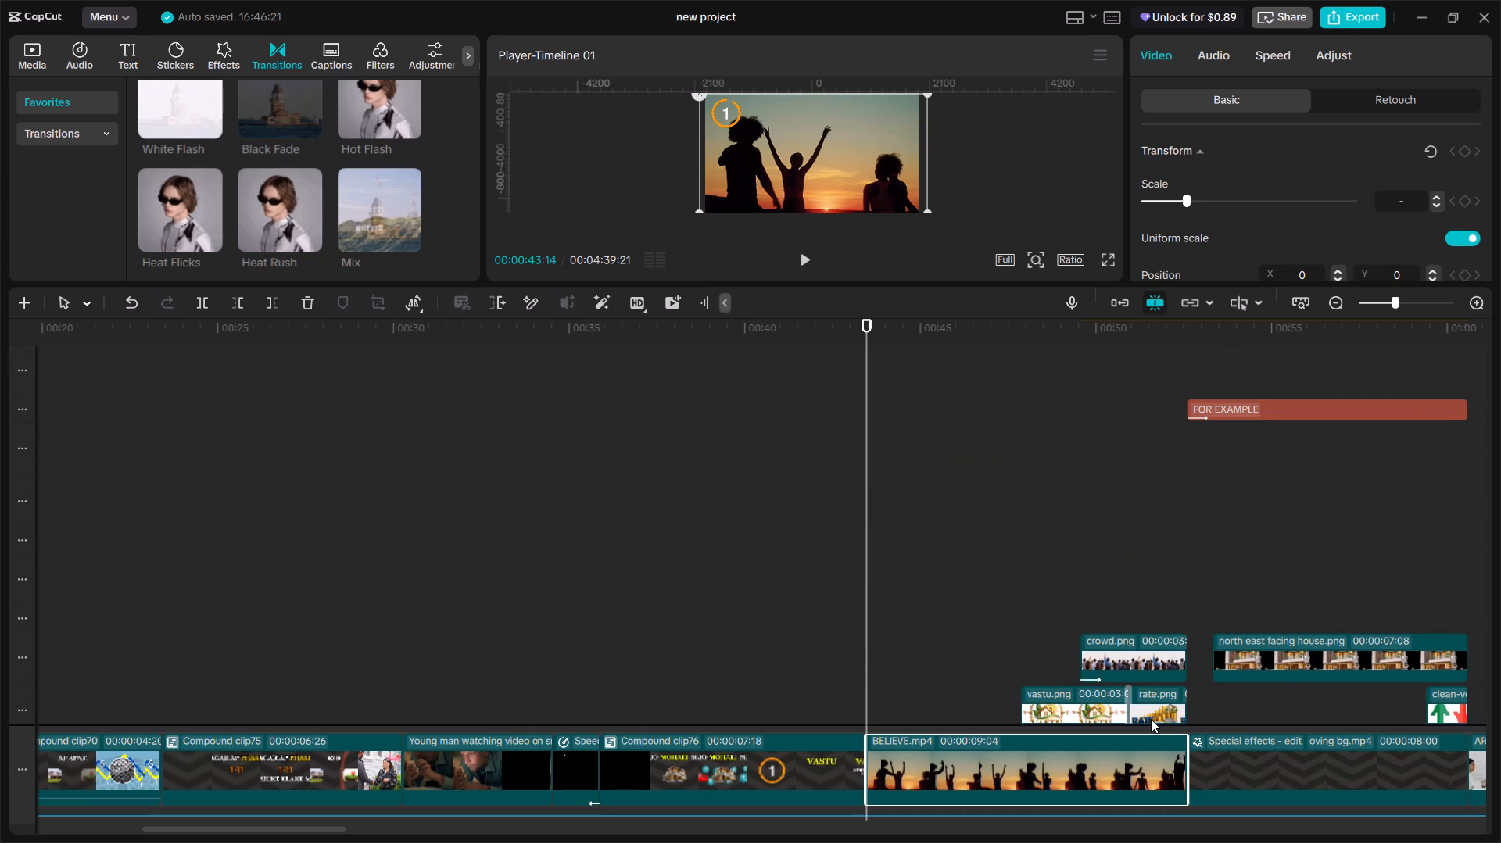
left_click(1151, 708, "ctrl")
left_click(1101, 709, "ctrl")
left_click(1132, 668, "ctrl")
scroll(1133, 667, "up", 15)
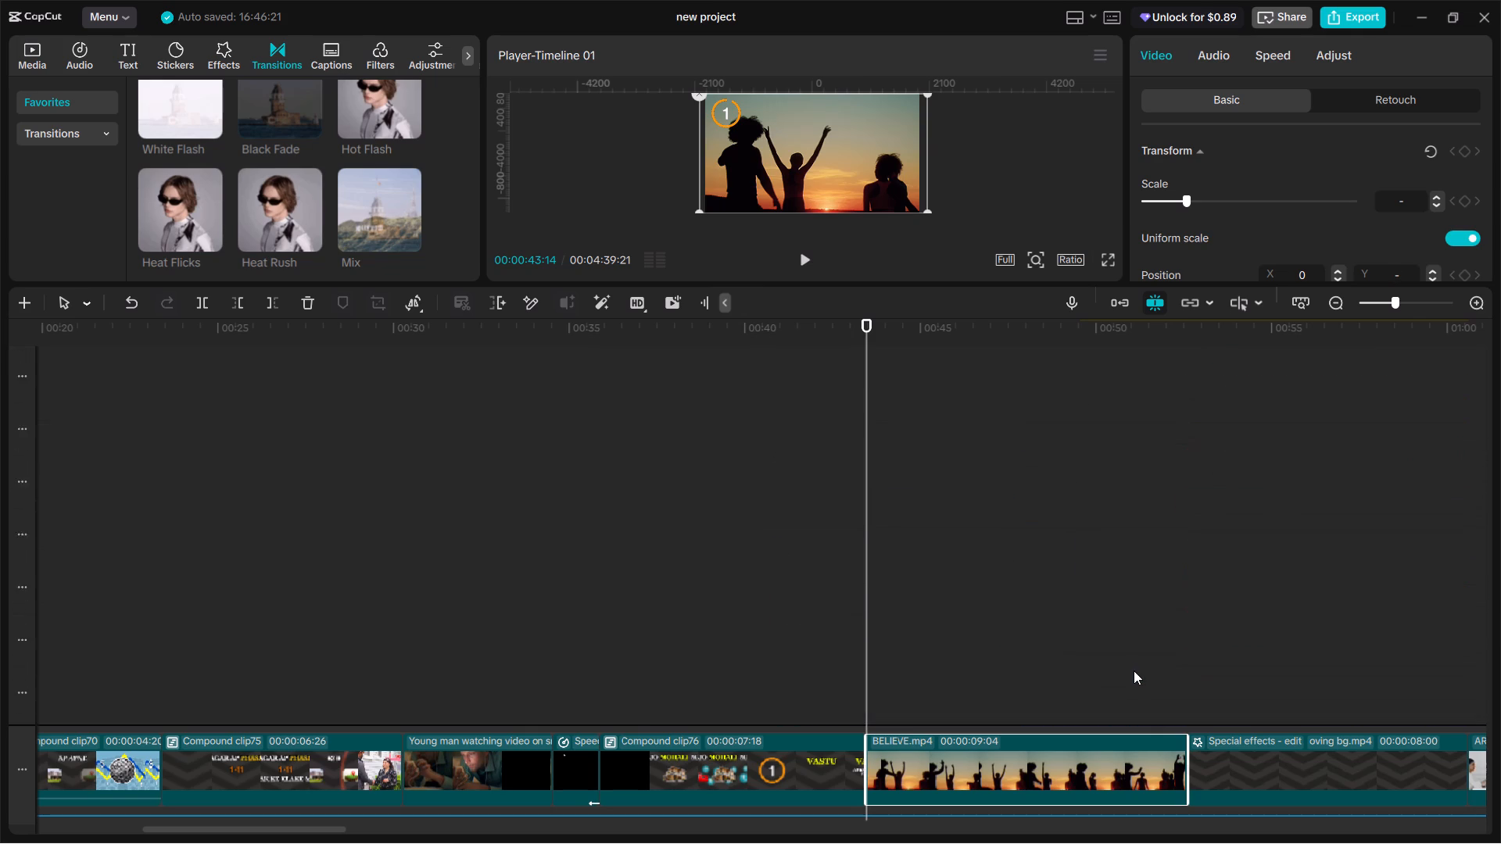
scroll(1134, 671, "up", 20)
scroll(1134, 671, "up", 7)
scroll(1133, 680, "down", 20)
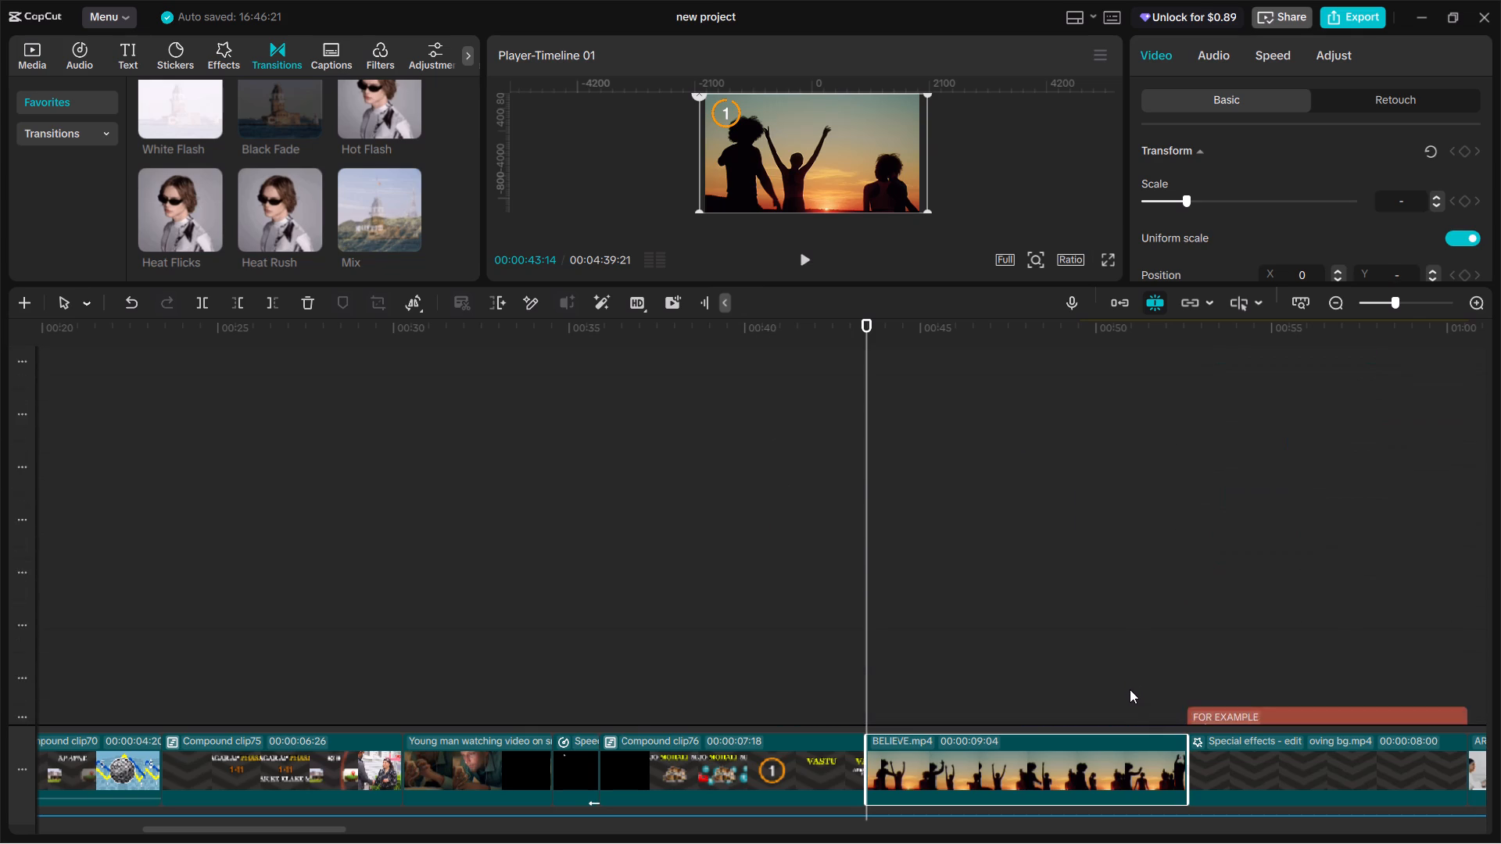
scroll(1130, 689, "down", 14)
key("alt+g")
scroll(1130, 689, "down", 8)
Play back the cut from the VASTU section into the BELIEVE compound clip and examine the frames around it.
key("space")
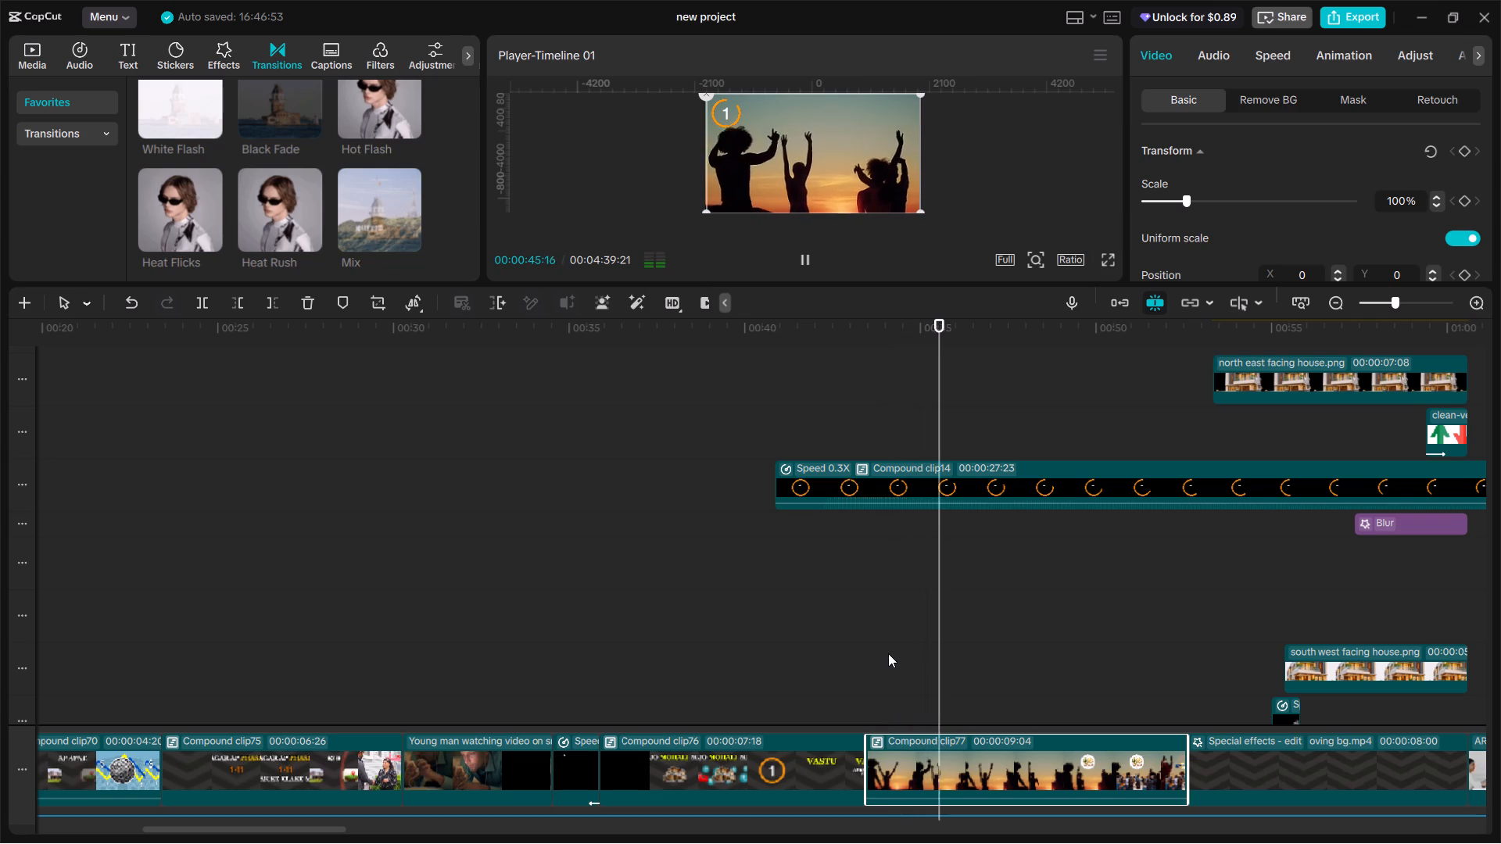
left_click(852, 678)
key("space")
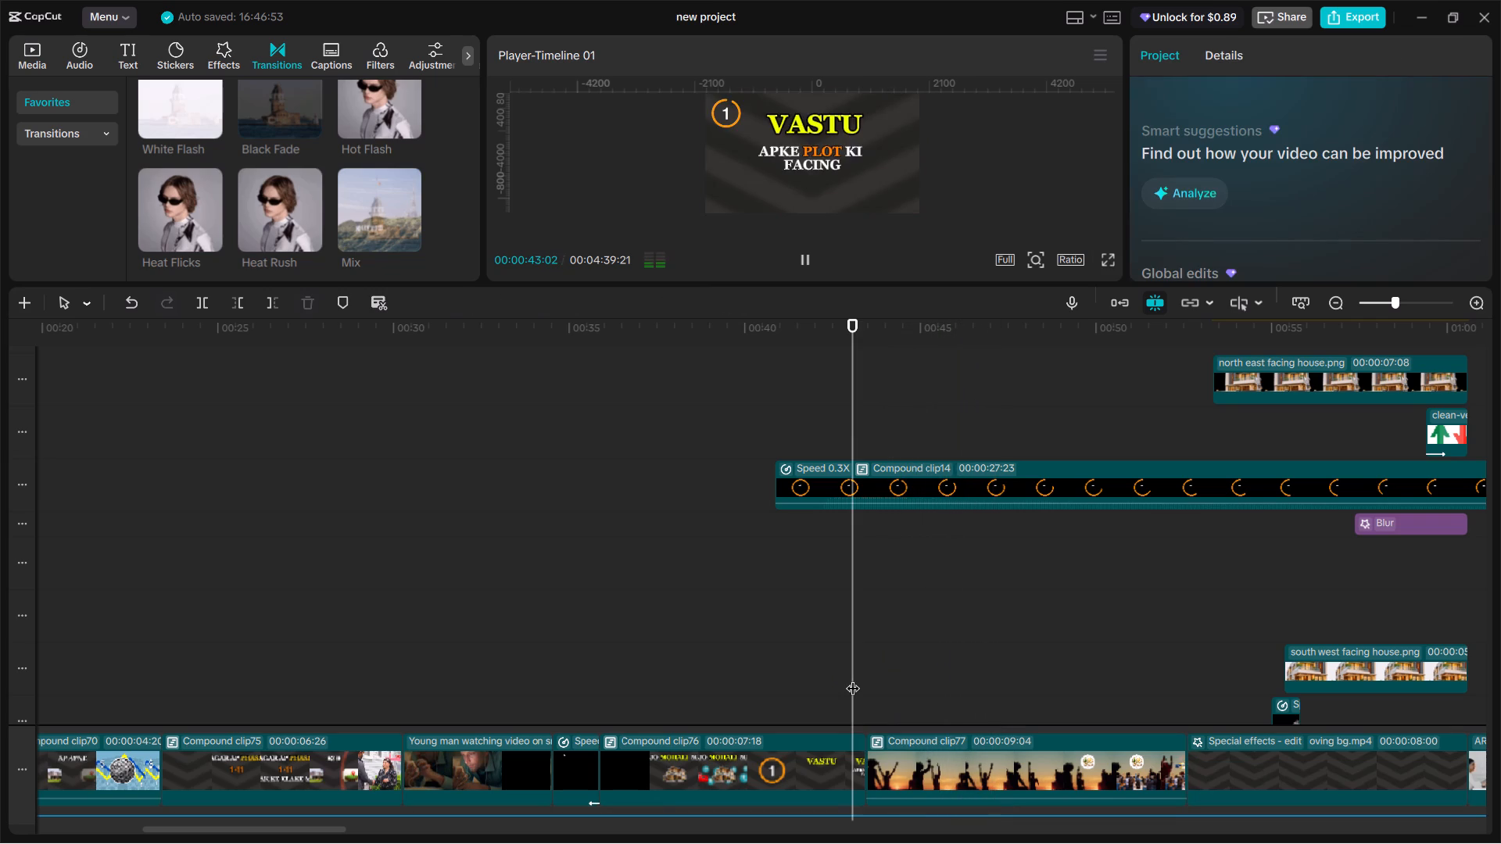
key("space")
key("space")
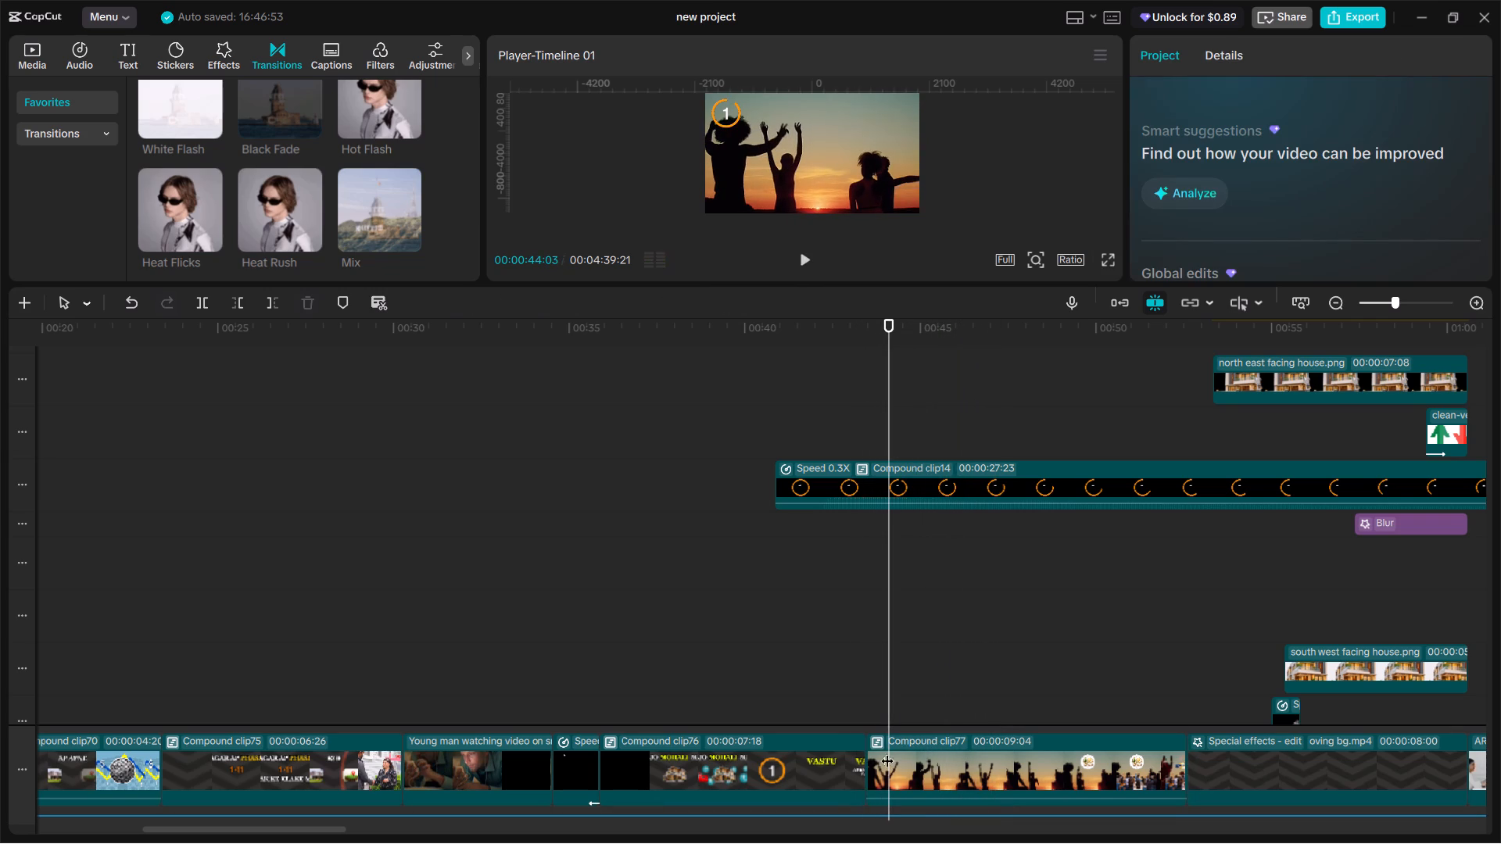
left_click(854, 699)
left_click_drag(854, 699, 873, 710)
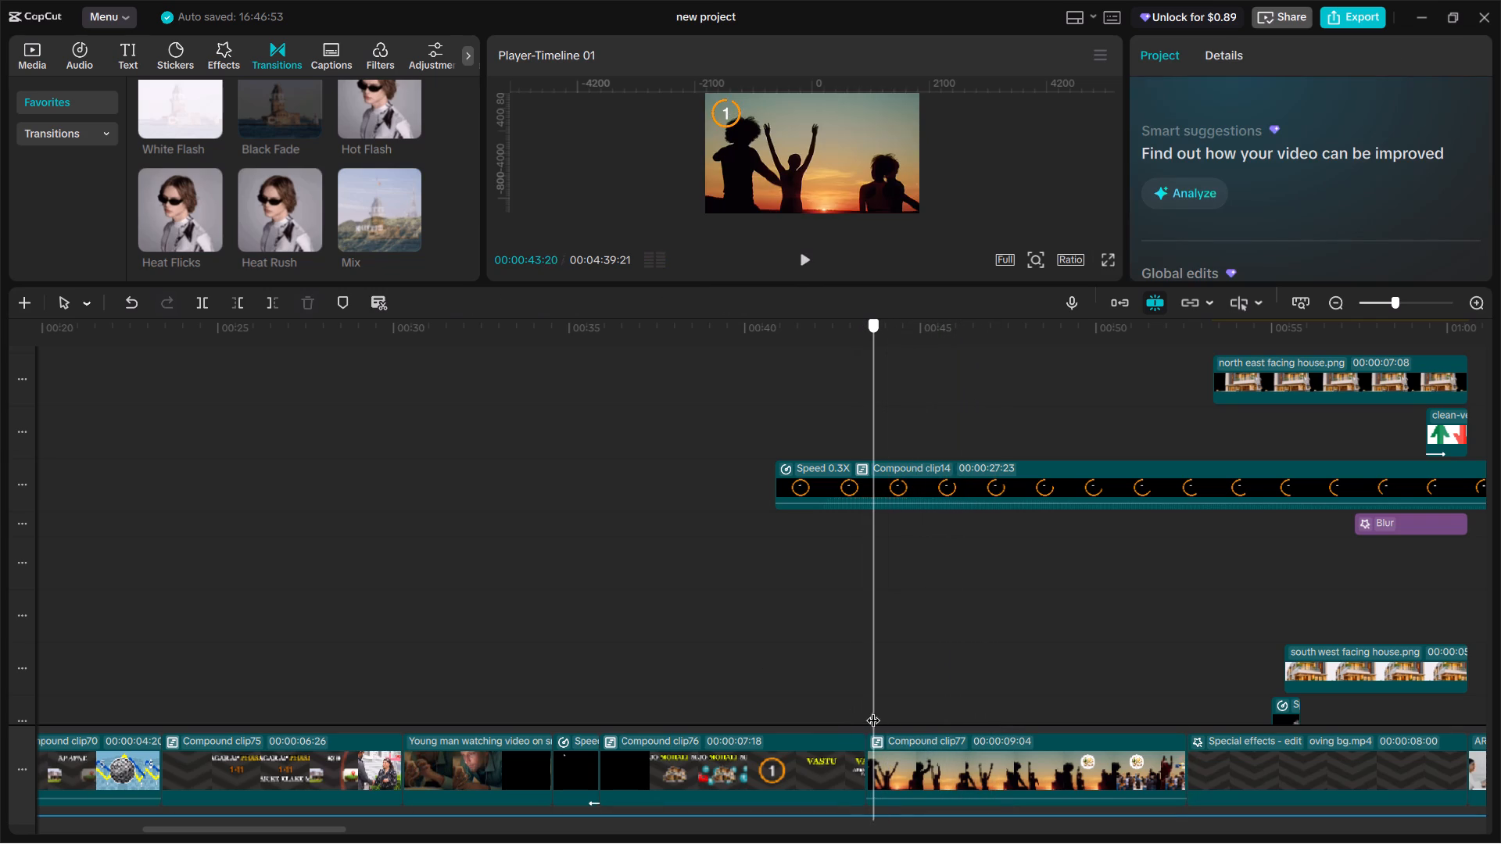
left_click_drag(873, 710, 865, 702)
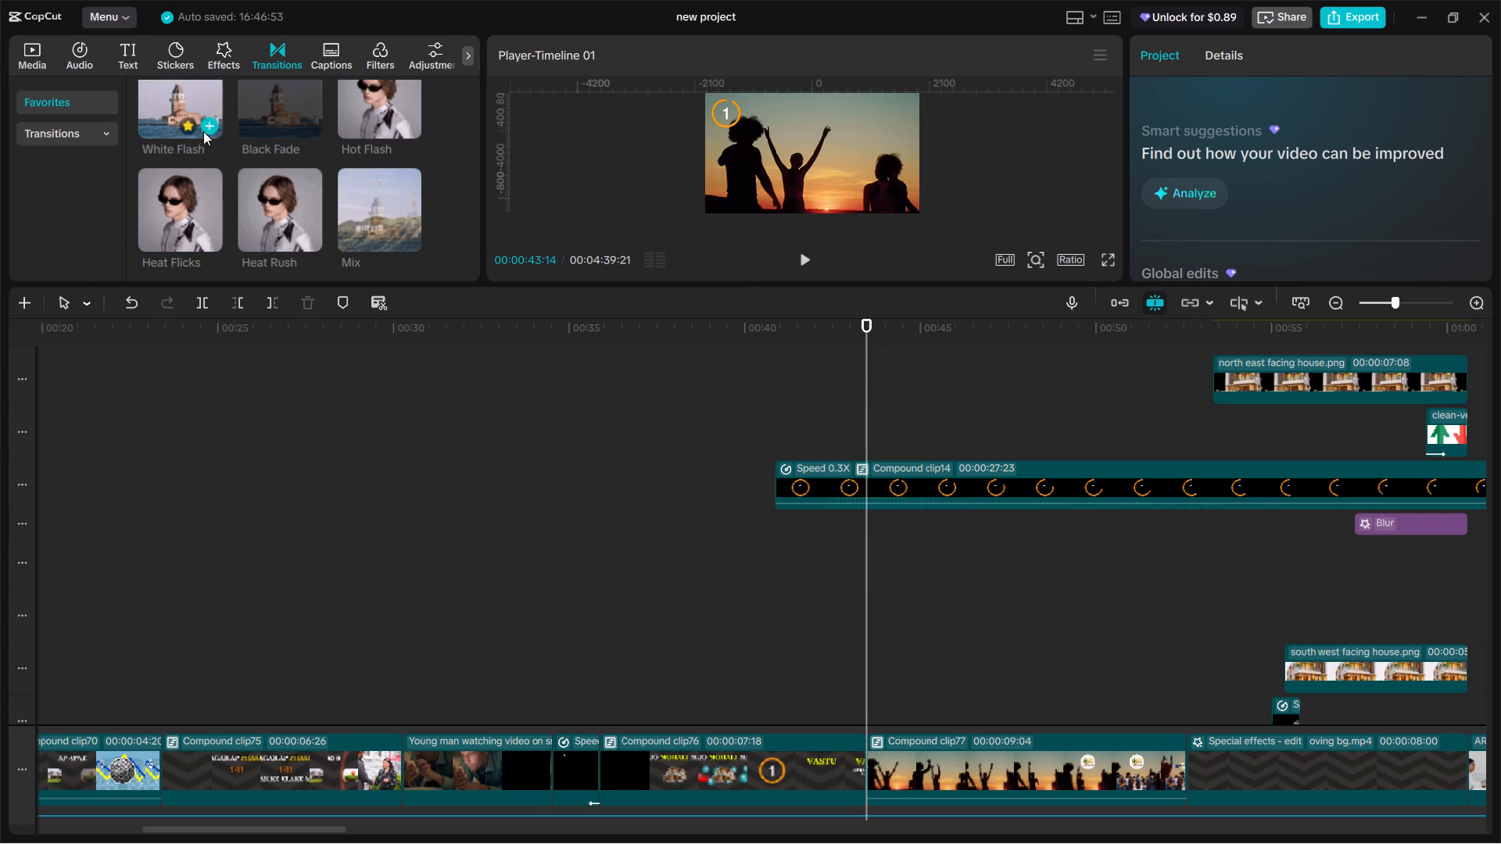
Preview the favourite transitions White Flash, Black Fade, Hot Flash, Mix and Heat Rush on the cut into the BELIEVE compound clip.
left_click(176, 109)
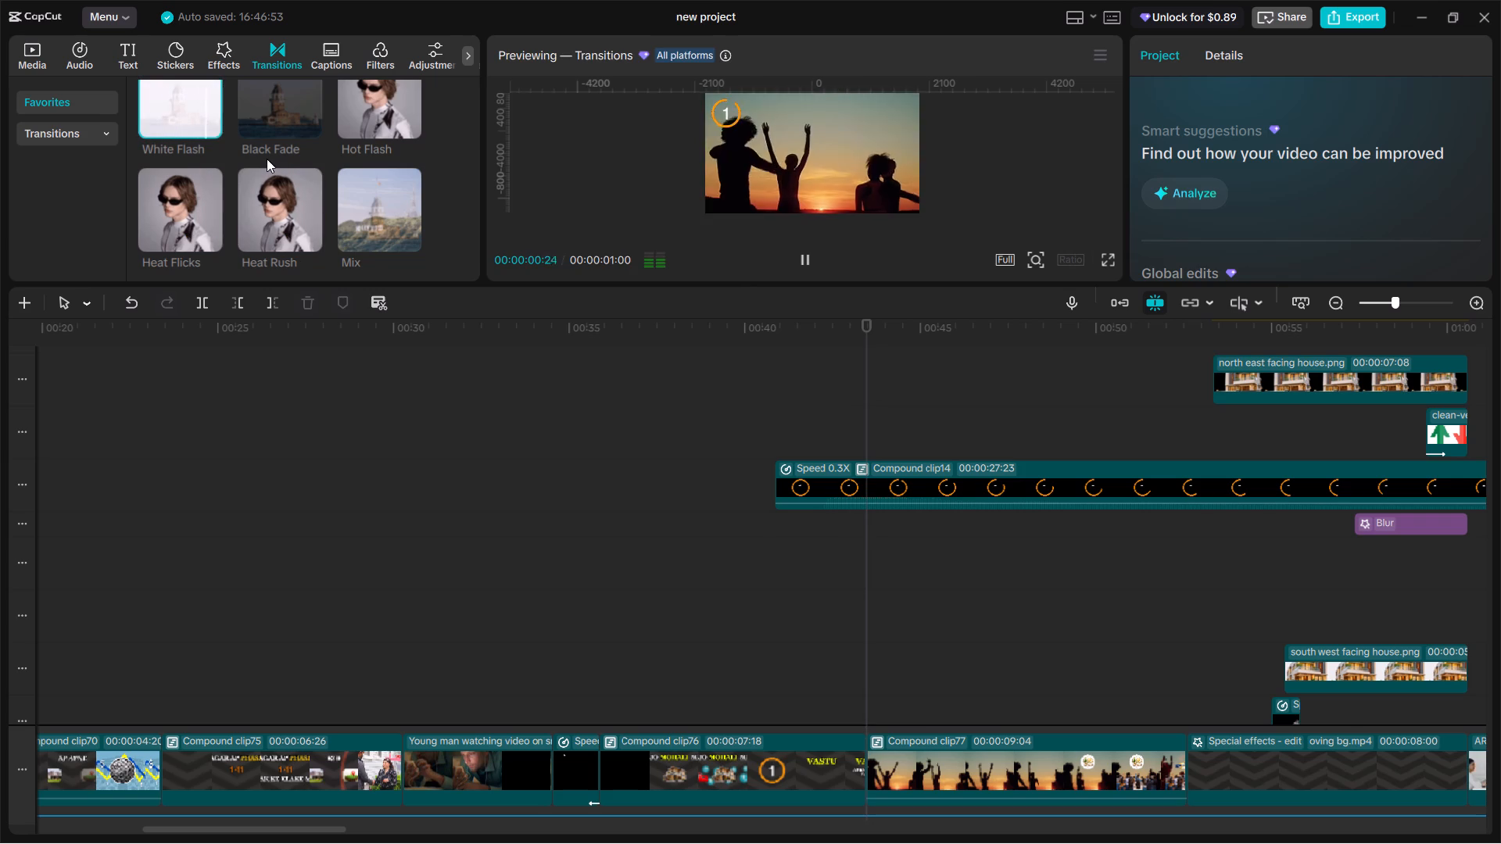
scroll(276, 137, "up", 1)
left_click(296, 120)
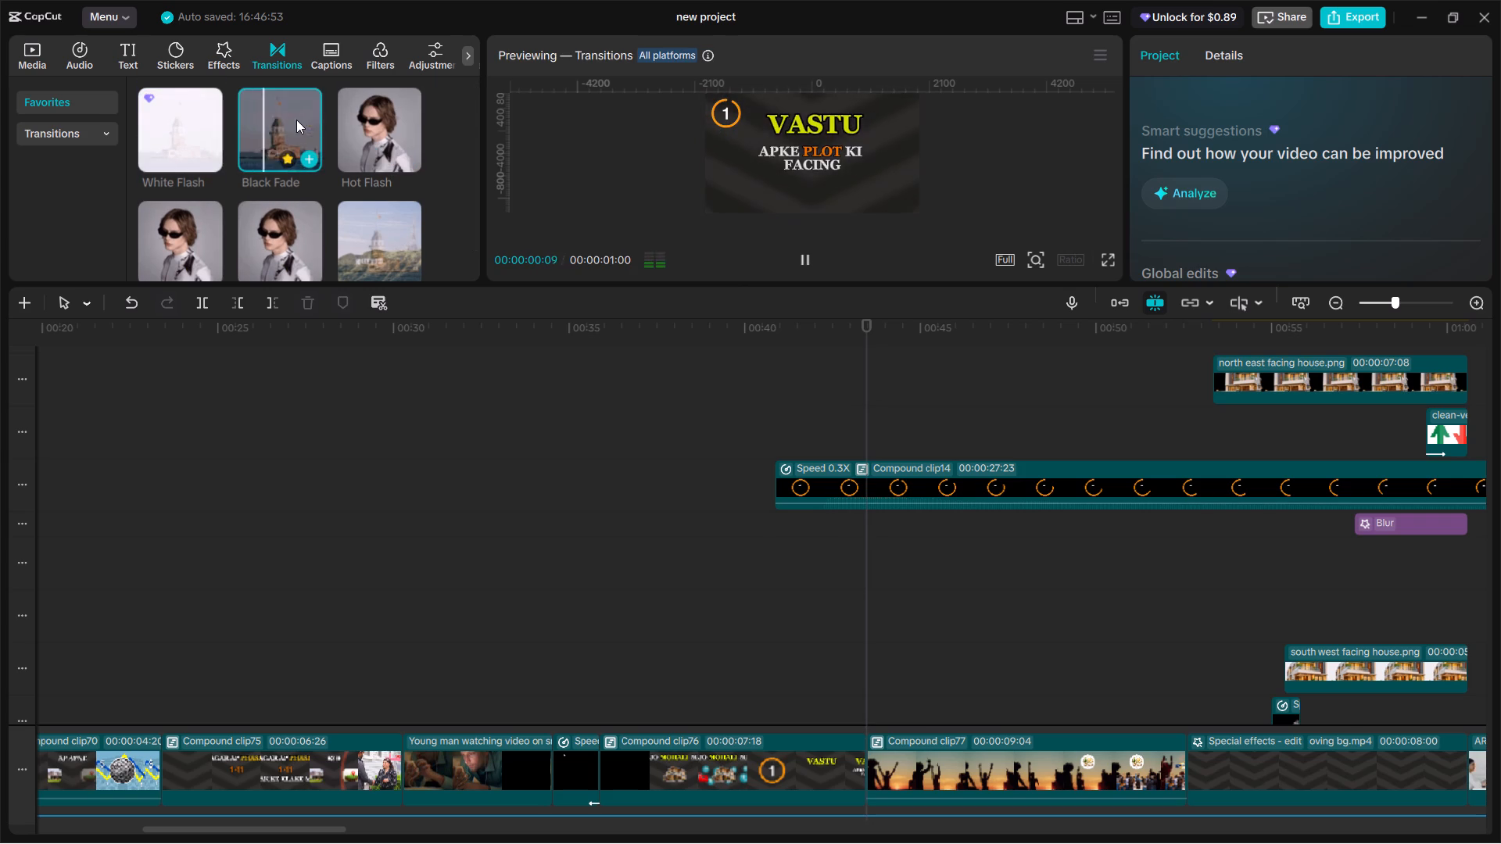
left_click(359, 135)
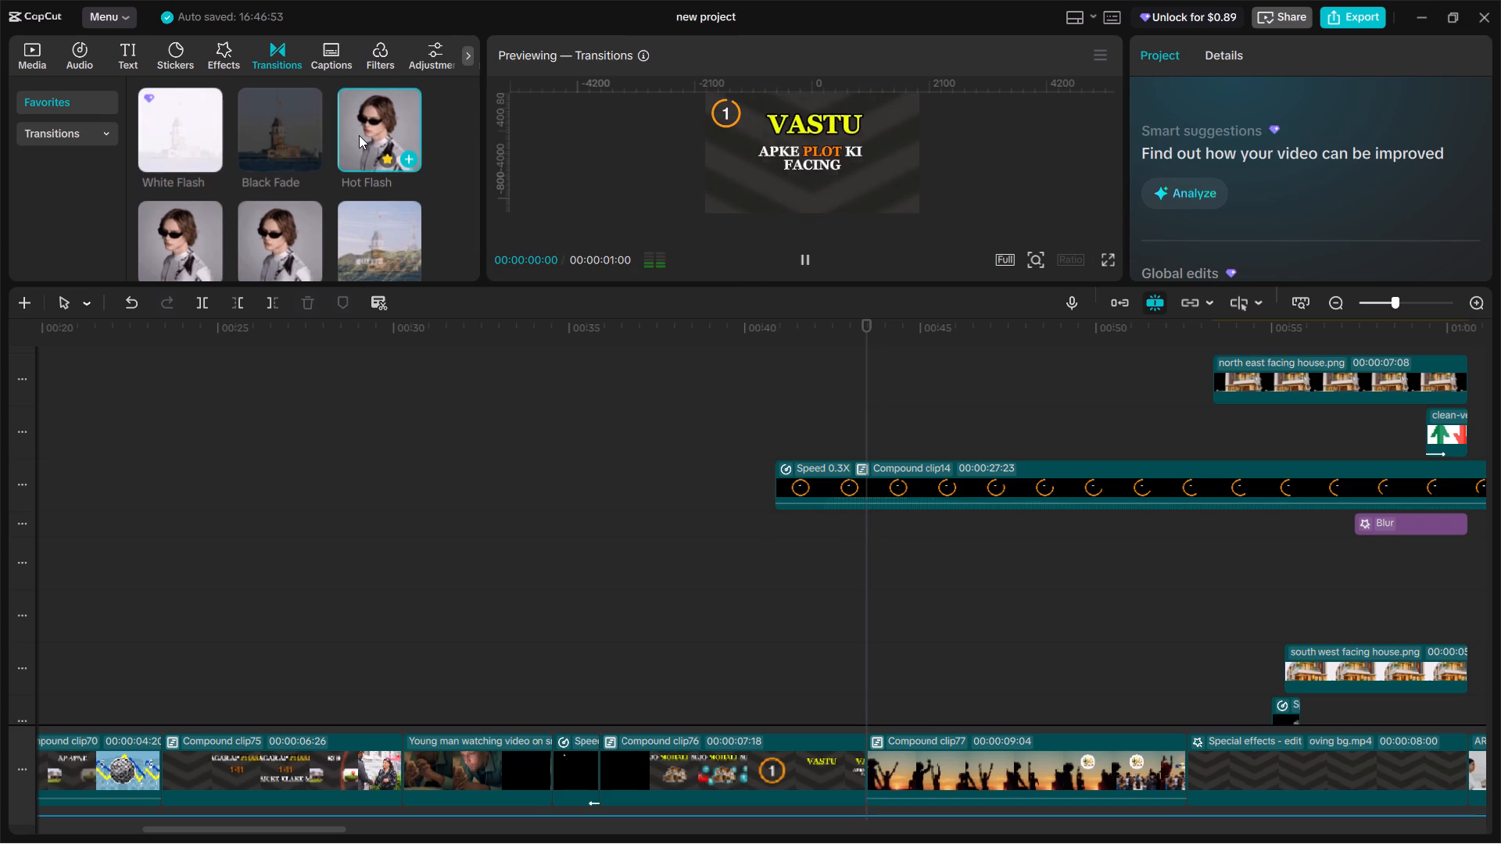
left_click(374, 226)
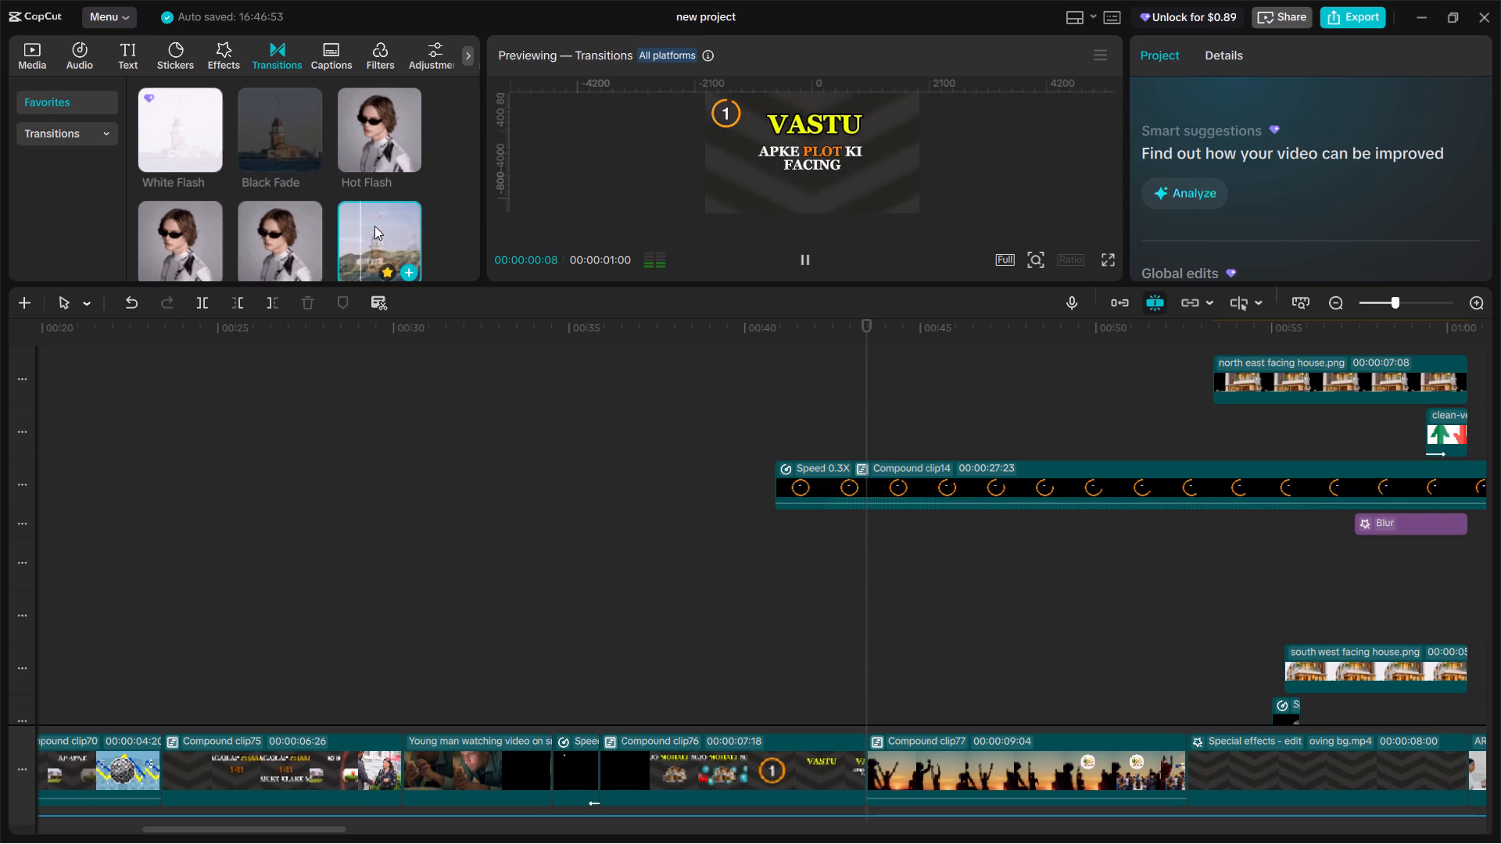
scroll(374, 226, "down", 1)
left_click(301, 209)
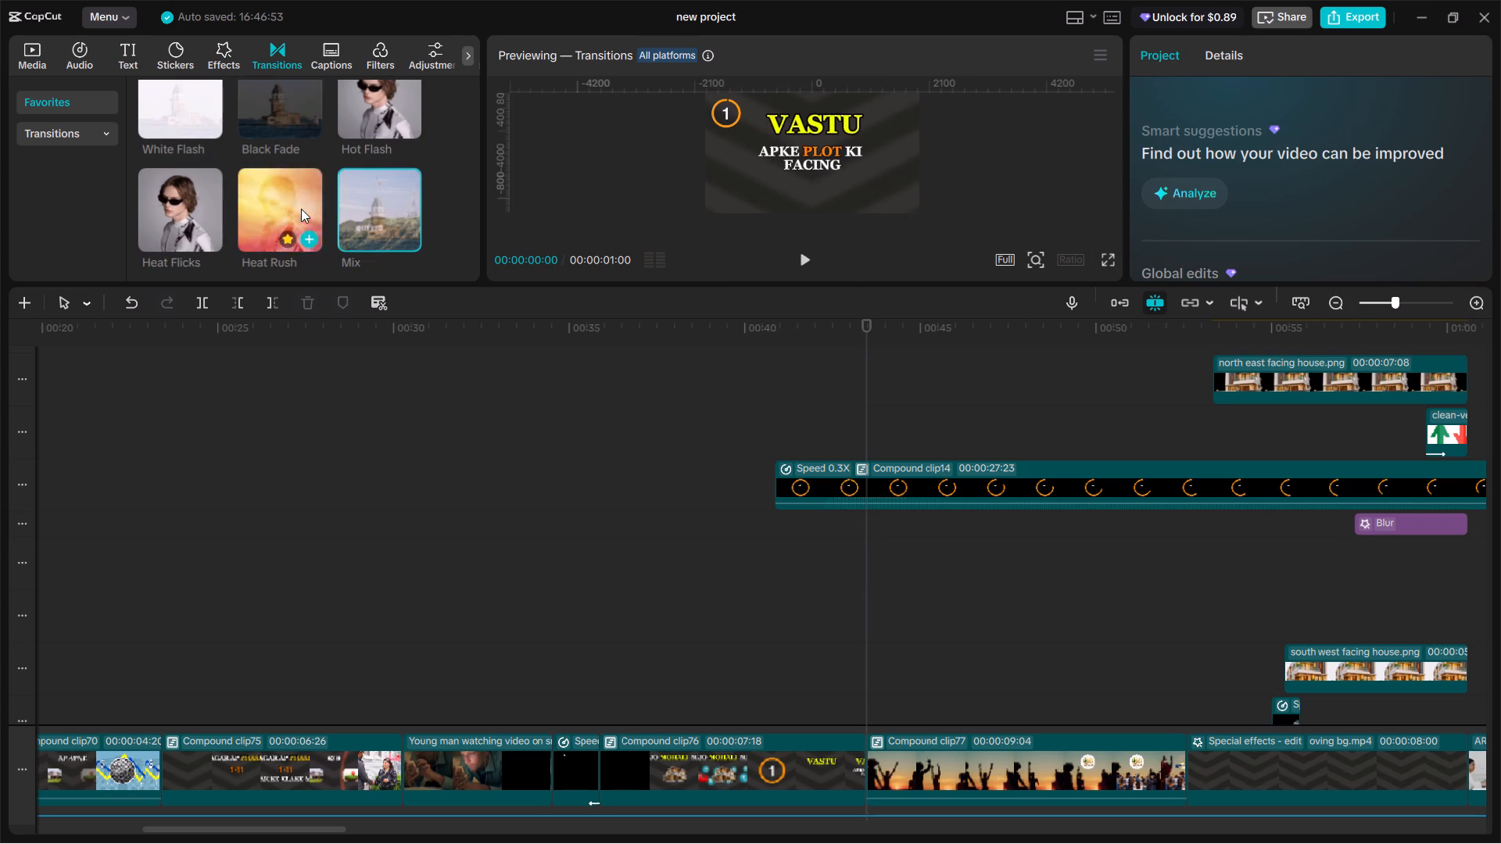
Remove the Heat Flicks transition from the favourites.
left_click(181, 231)
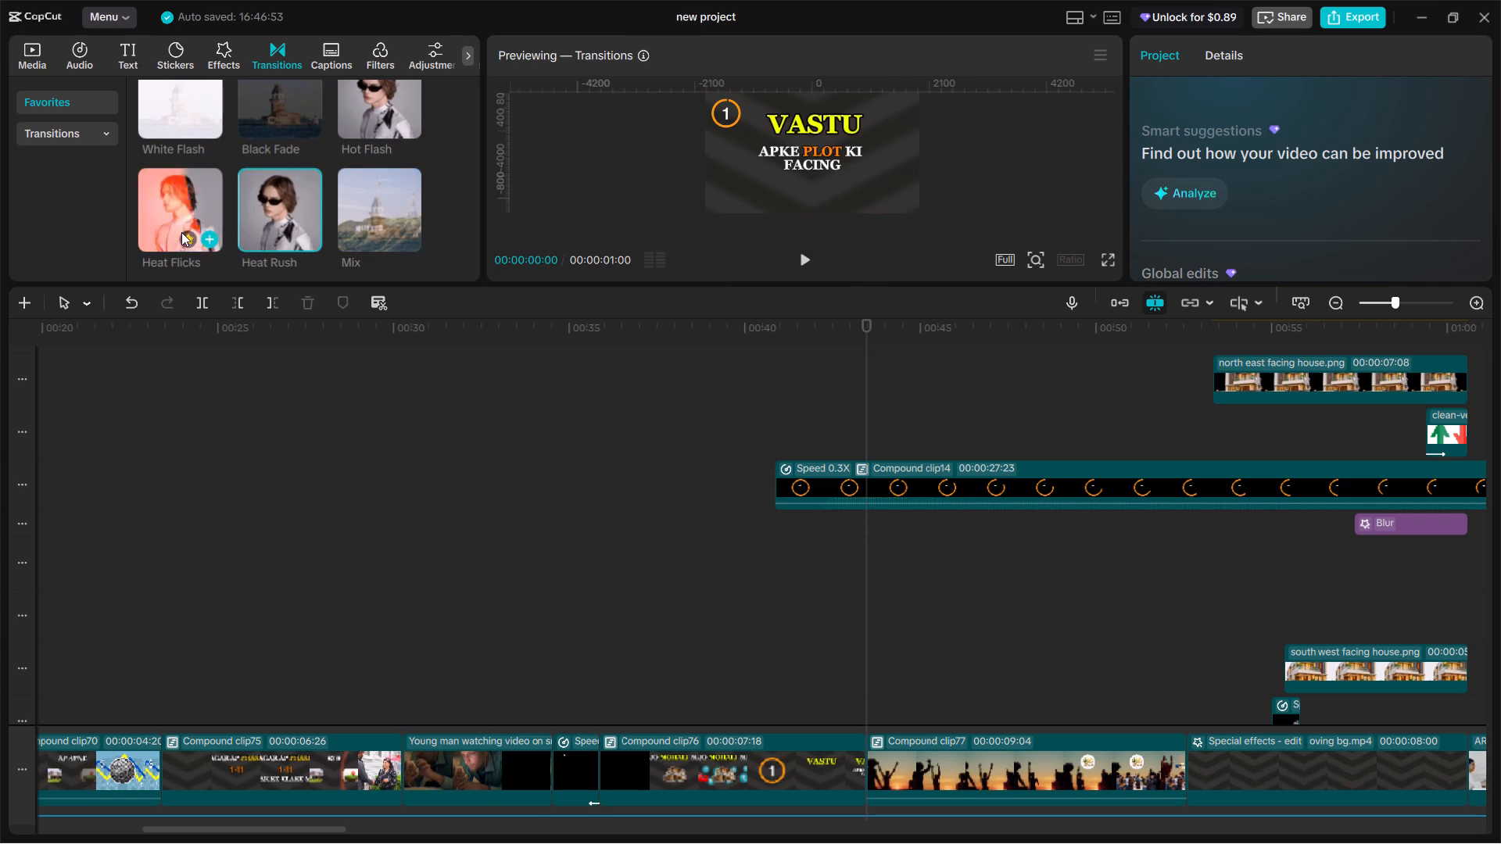
Preview the Heat Rush and Hot Flash transitions on the same cut and look through the remaining favourite transitions.
left_click(192, 209)
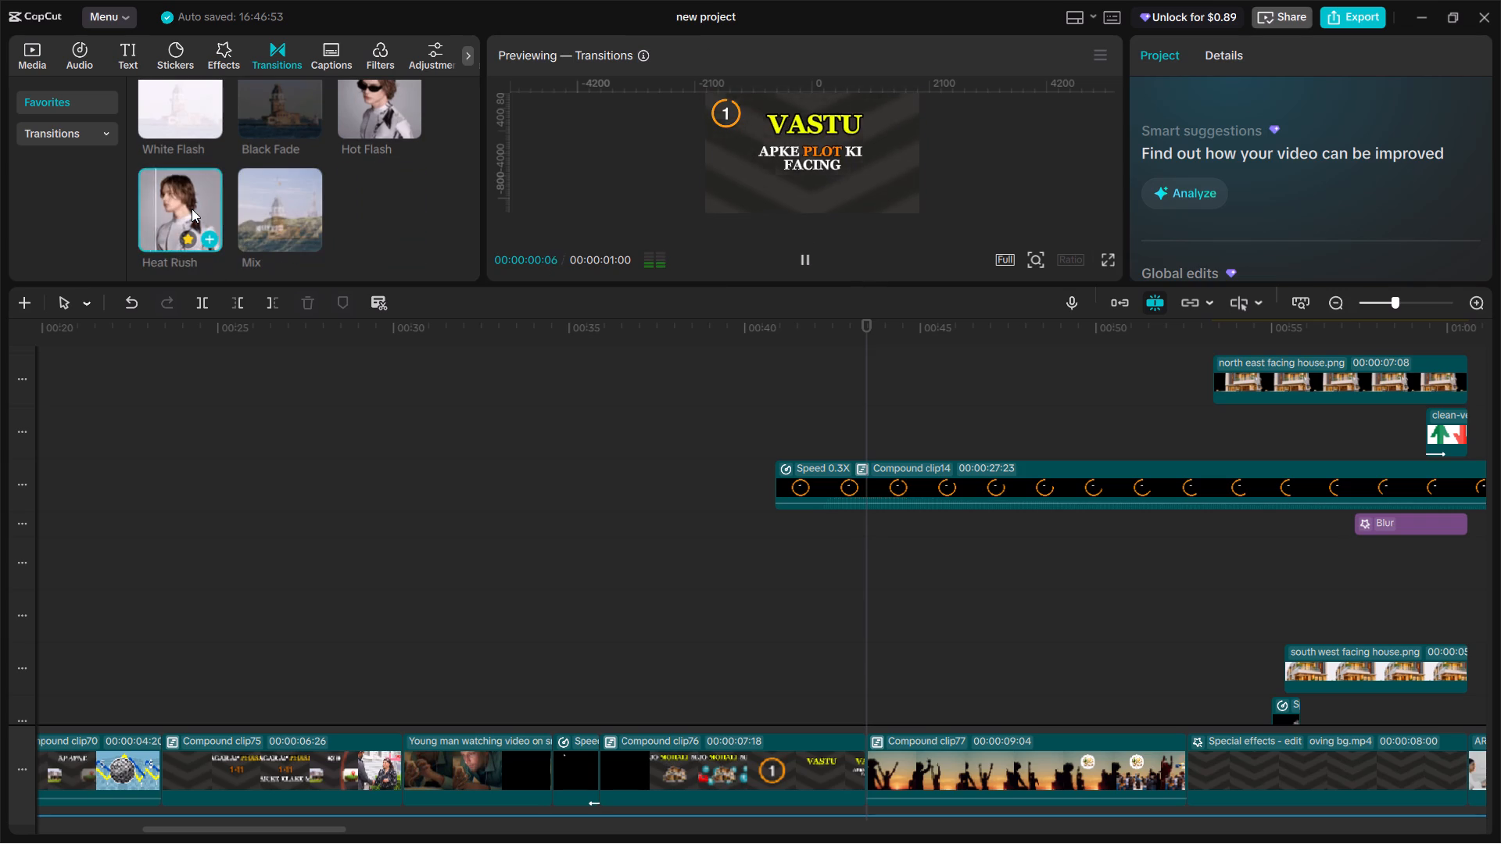
scroll(263, 191, "down", 3)
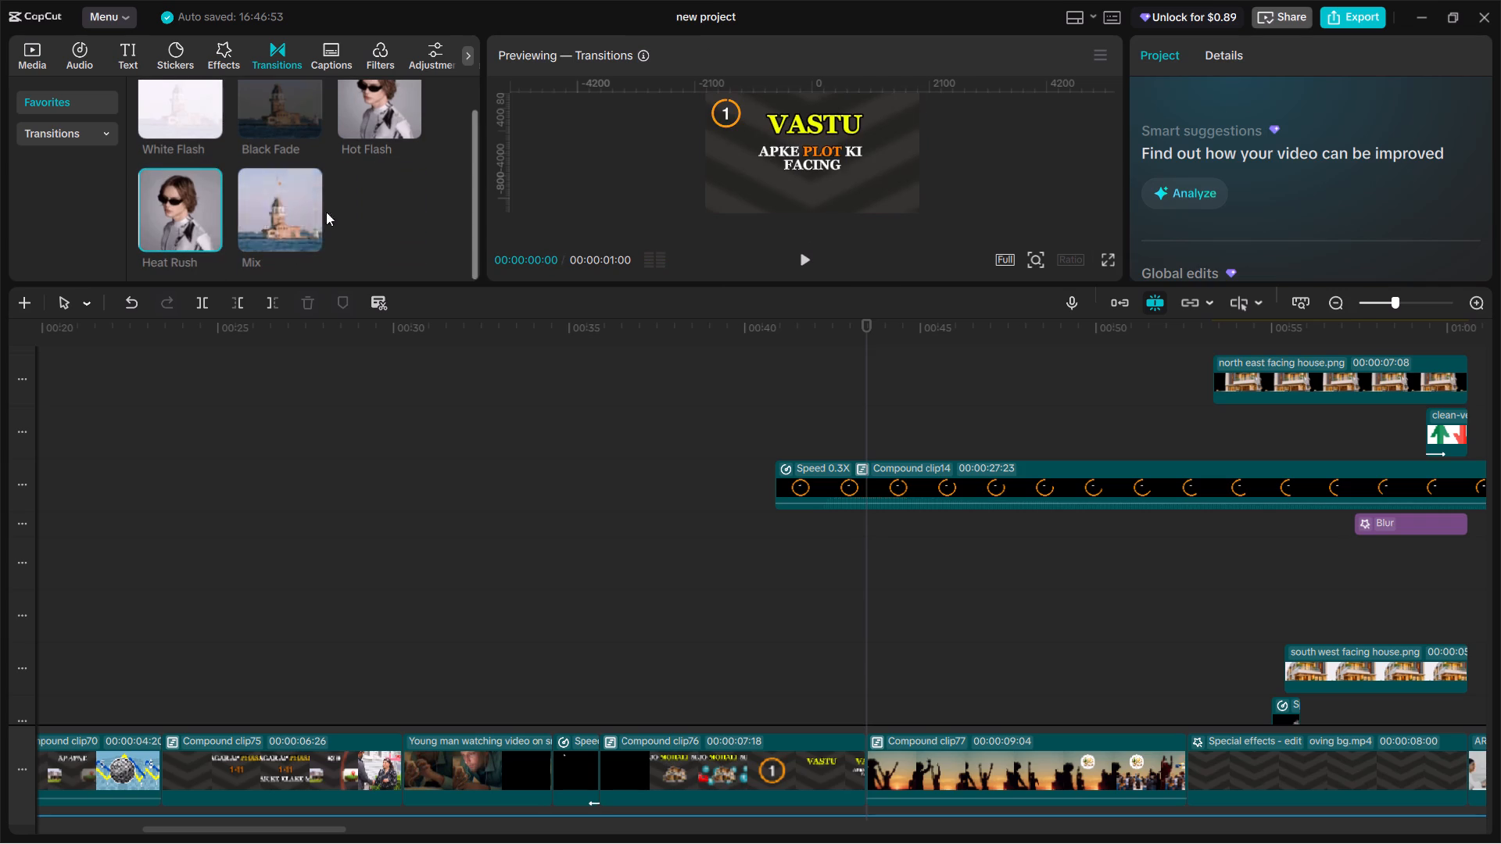
scroll(327, 212, "up", 2)
left_click(365, 149)
scroll(366, 149, "up", 4)
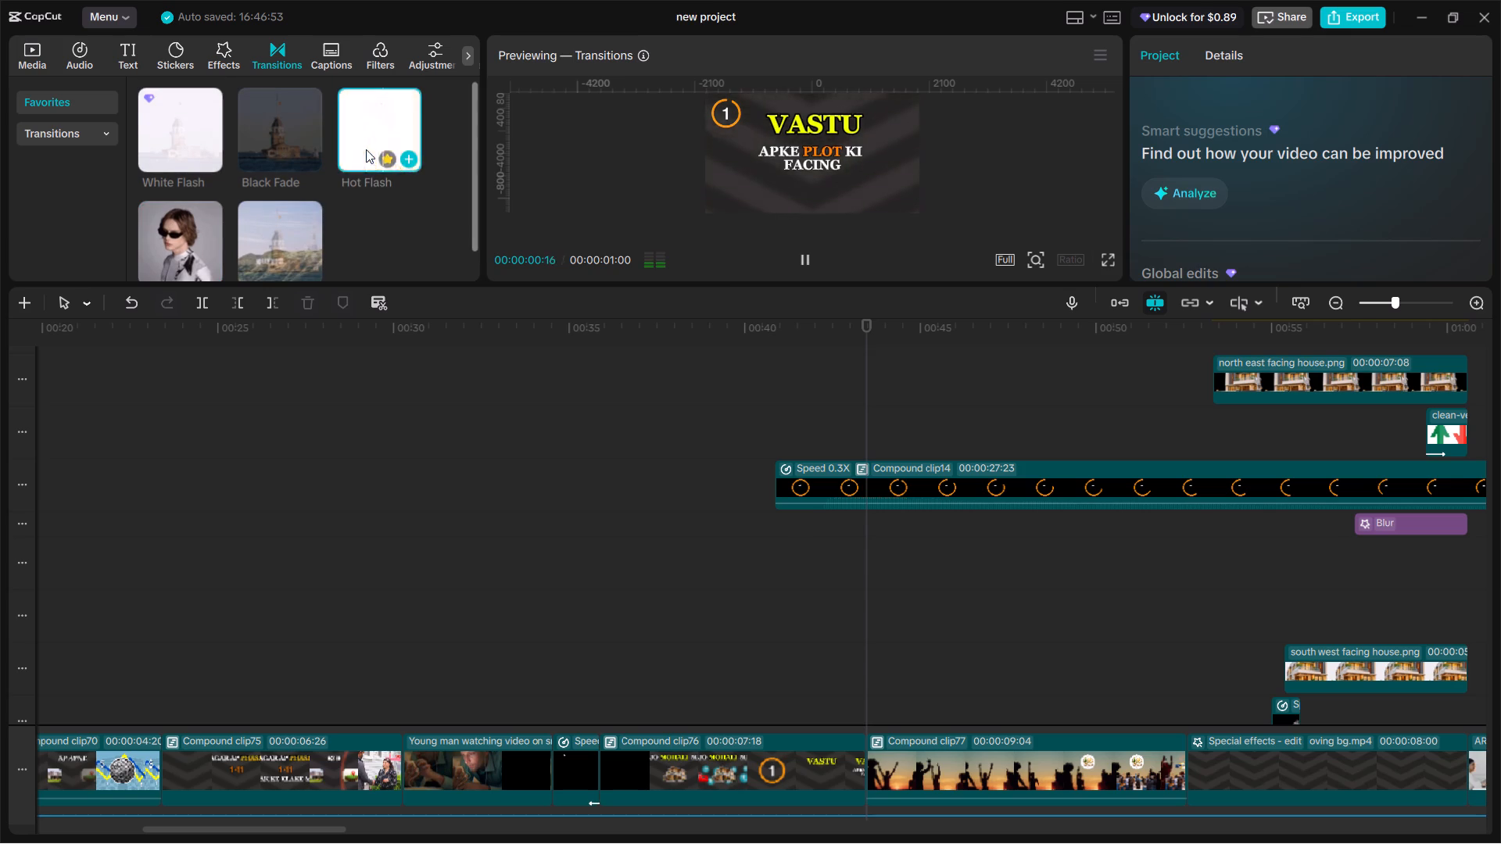
scroll(358, 165, "down", 12)
scroll(342, 207, "up", 14)
scroll(353, 208, "down", 14)
scroll(385, 206, "up", 8)
scroll(364, 205, "down", 8)
scroll(370, 208, "up", 8)
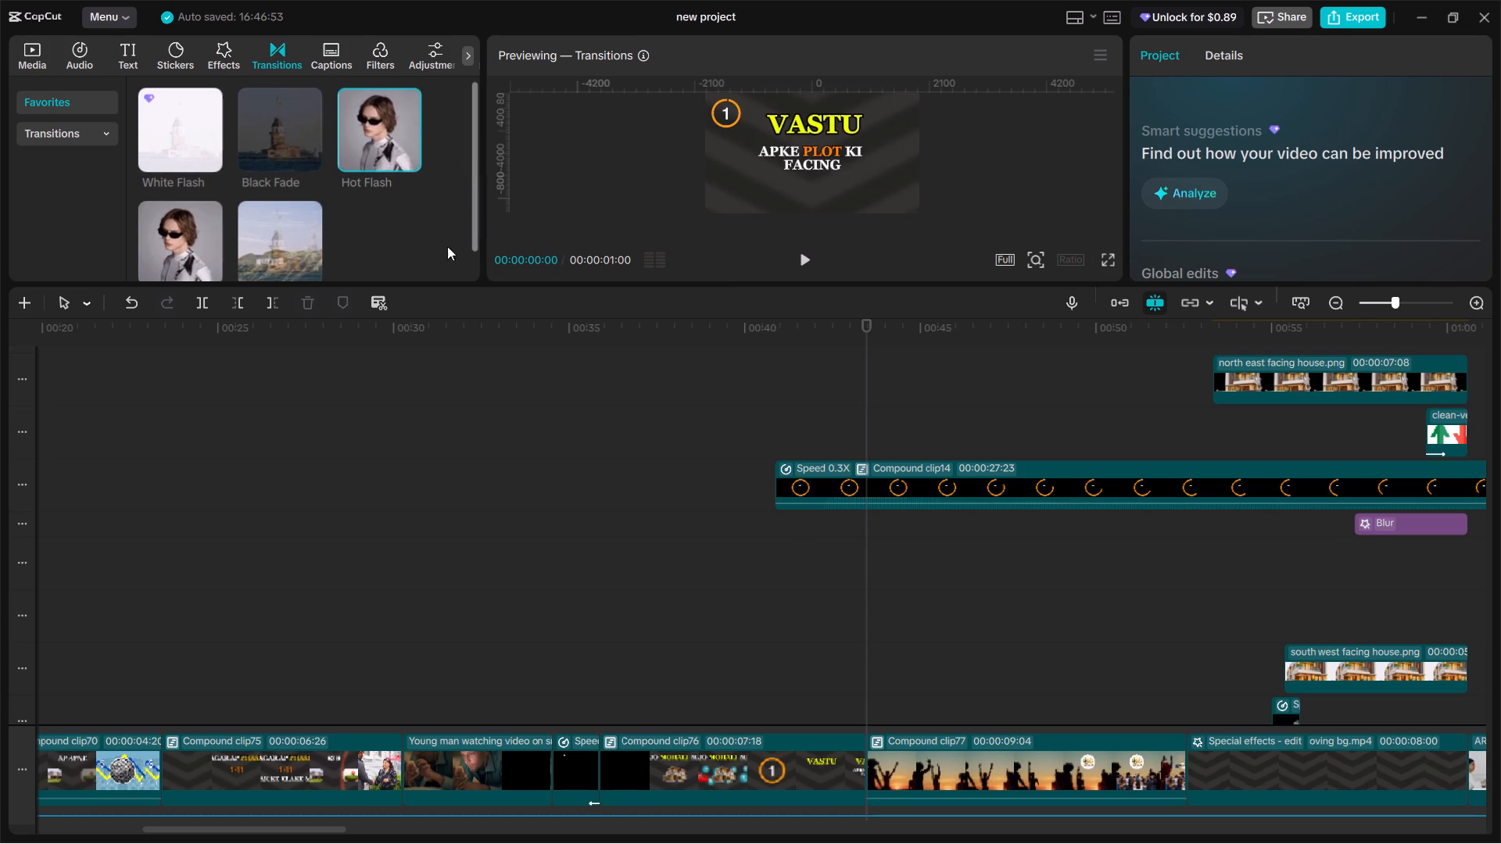
left_click_drag(427, 283, 427, 316)
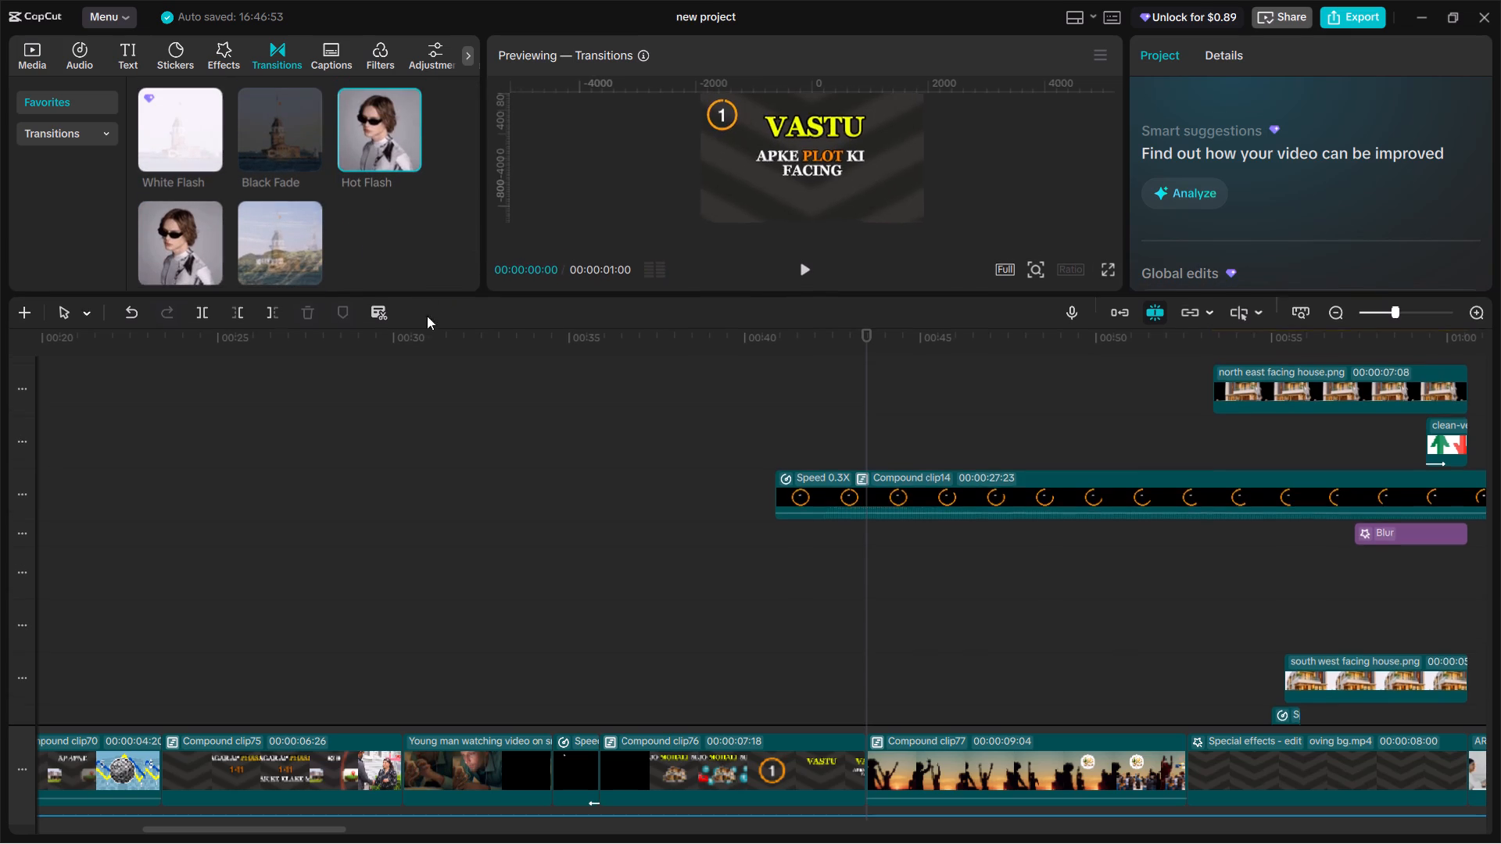
left_click_drag(427, 316, 407, 468)
scroll(305, 302, "up", 7)
scroll(285, 263, "down", 7)
scroll(285, 261, "up", 8)
scroll(285, 256, "down", 6)
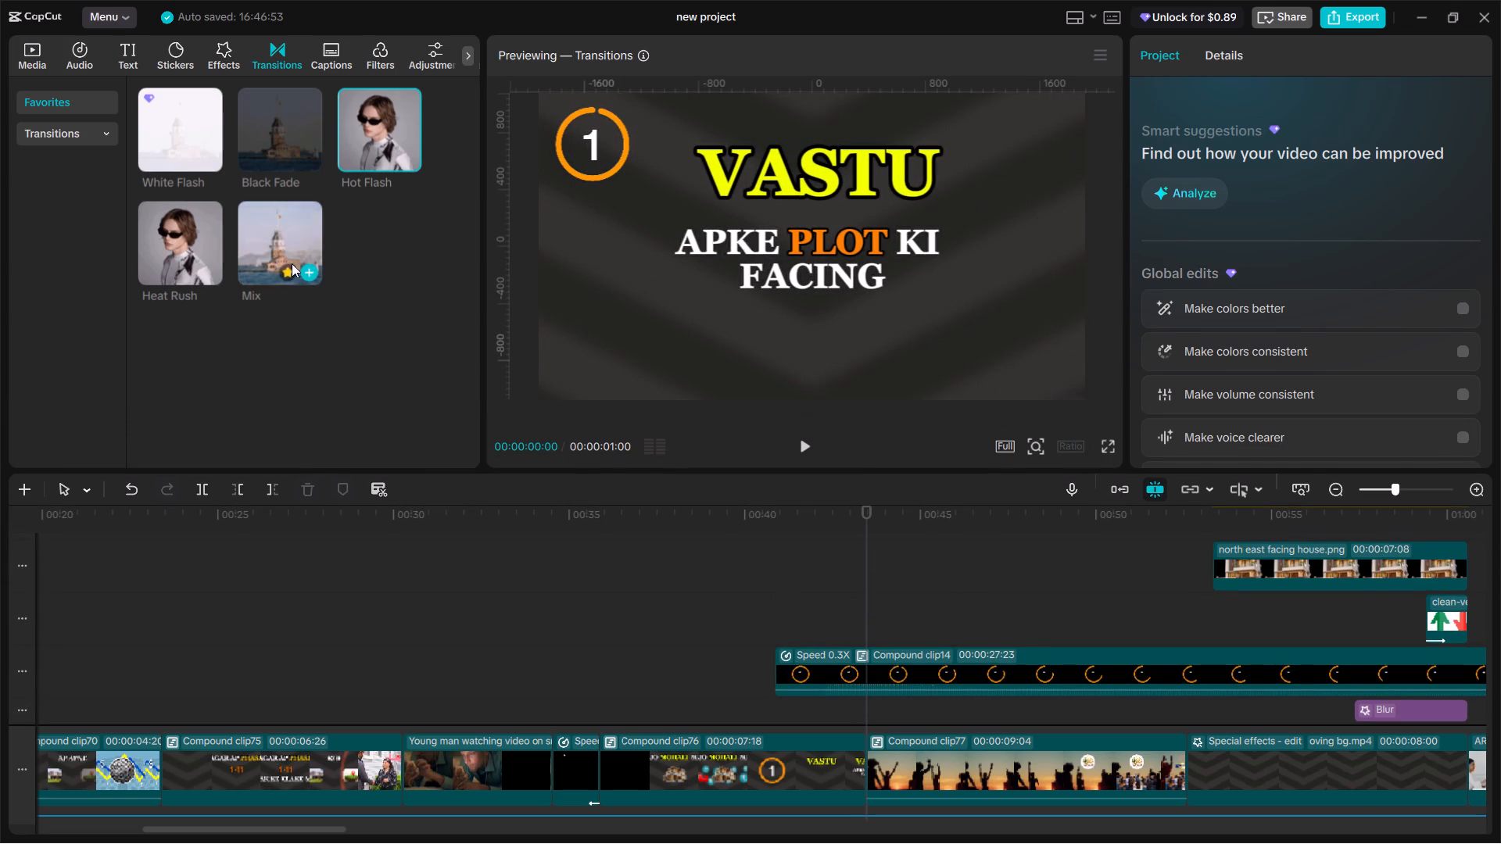
scroll(292, 263, "down", 2)
scroll(295, 267, "up", 7)
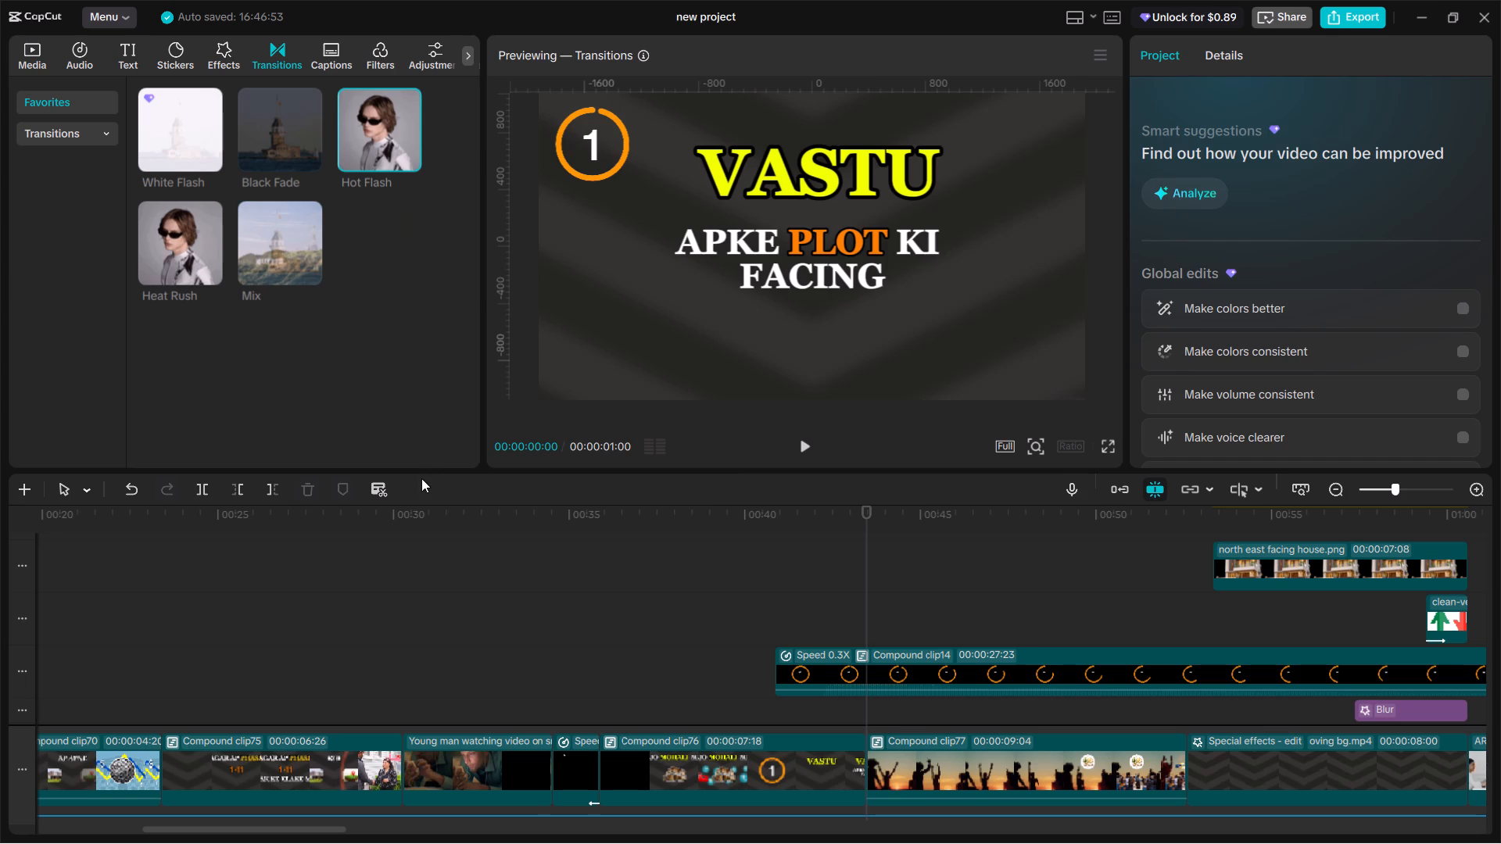
left_click_drag(424, 469, 463, 295)
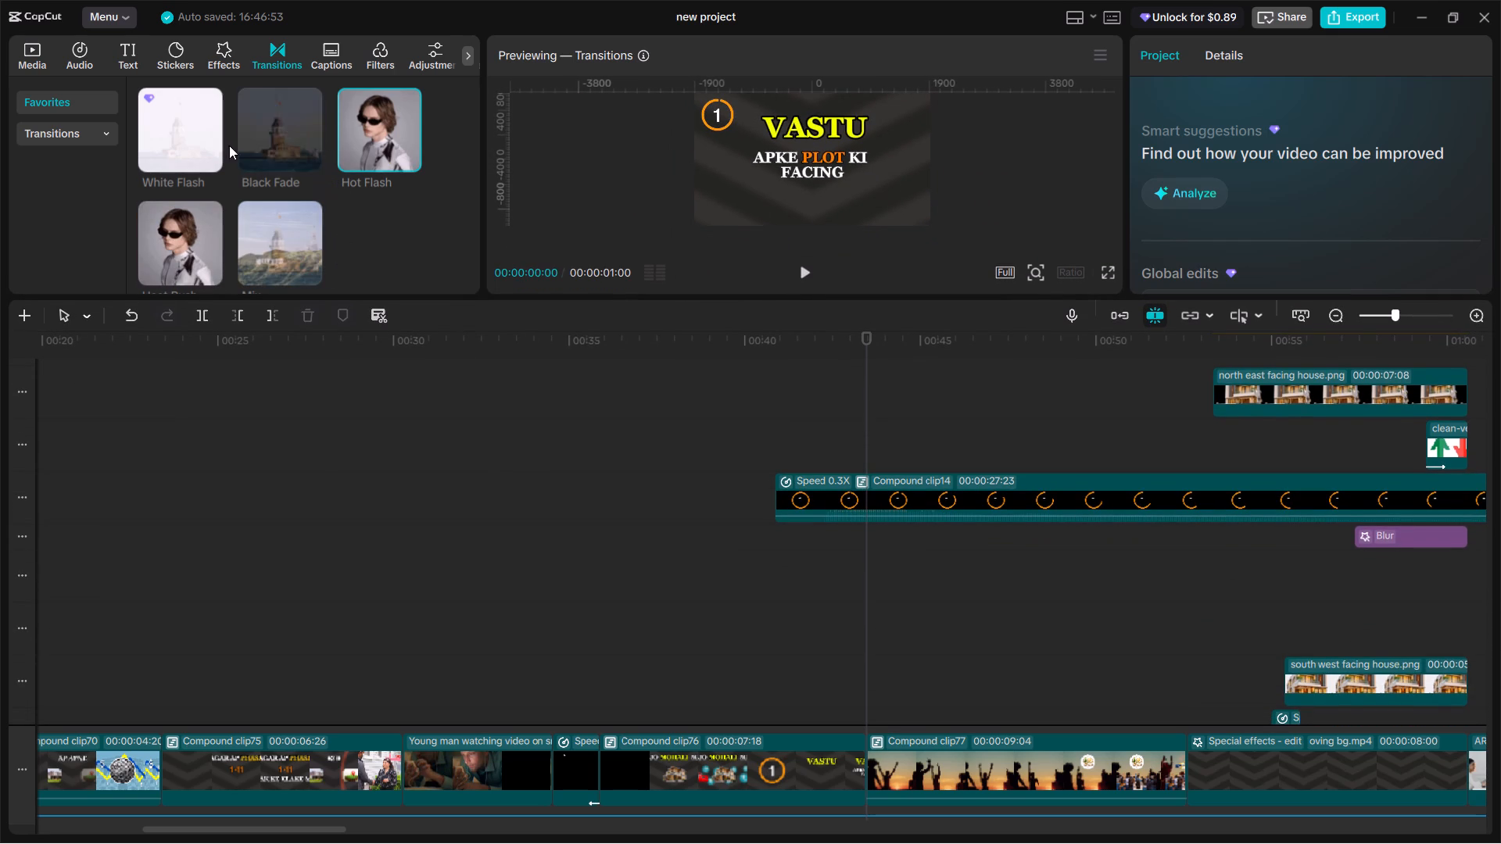
Preview Black Fade and apply it as a 0.5s transition between the VASTU section and the BELIEVE compound clip.
left_click(268, 132)
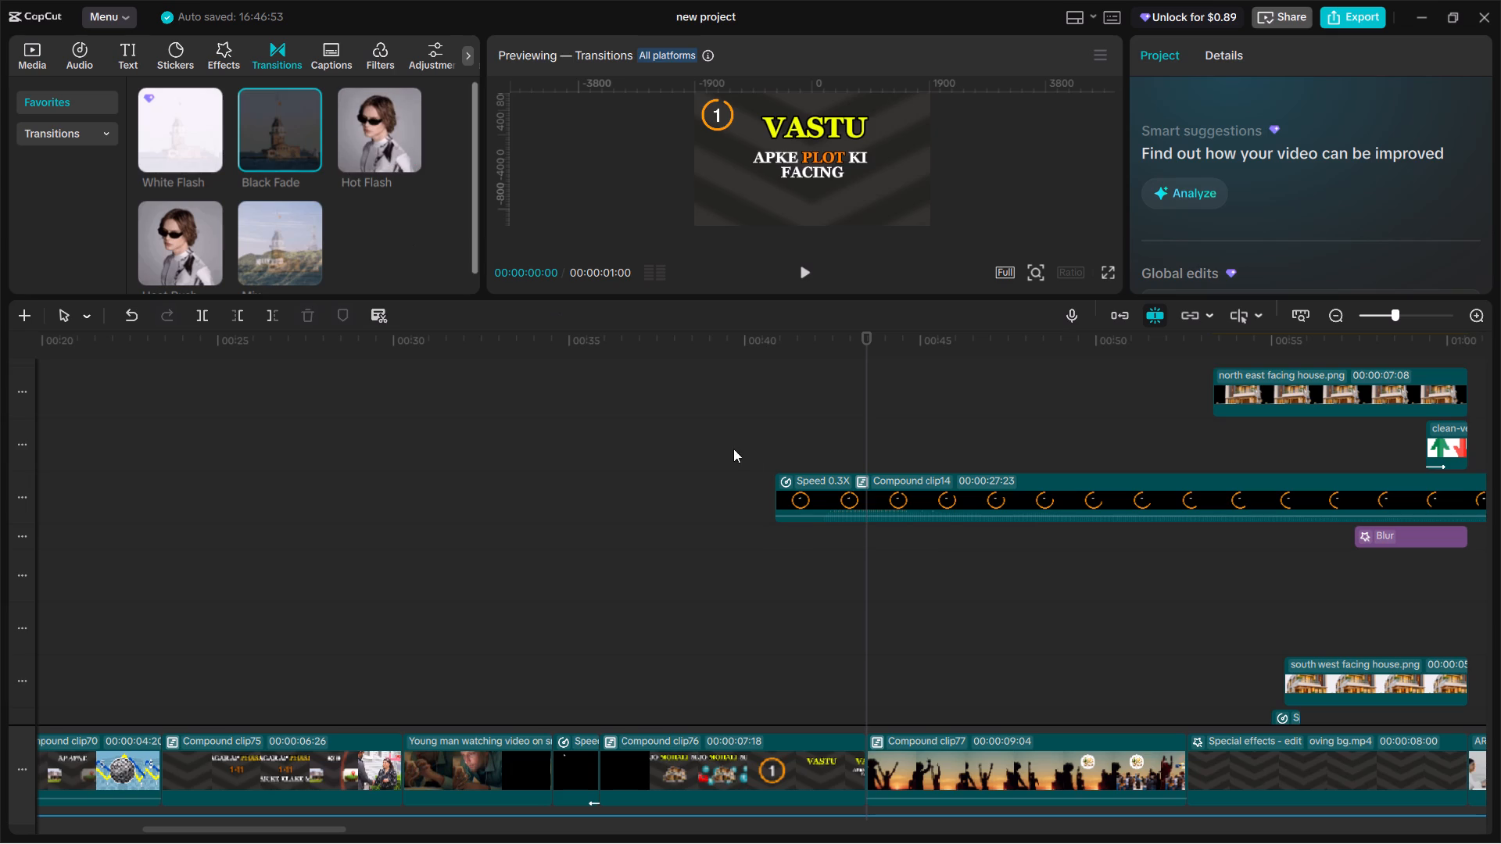
left_click(861, 671)
left_click(853, 671)
key("space")
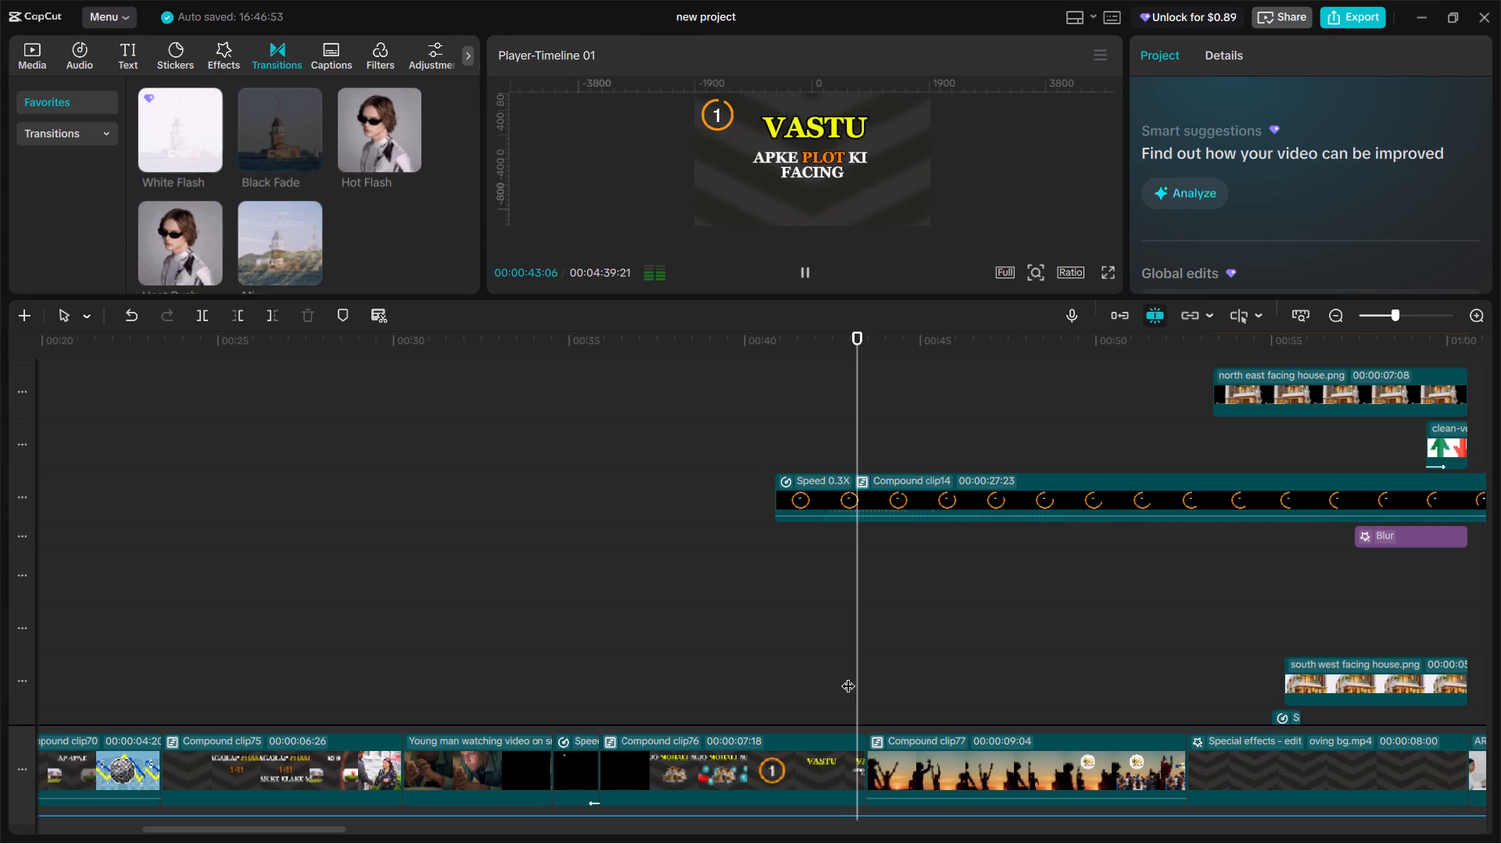
key("space")
left_click(307, 159)
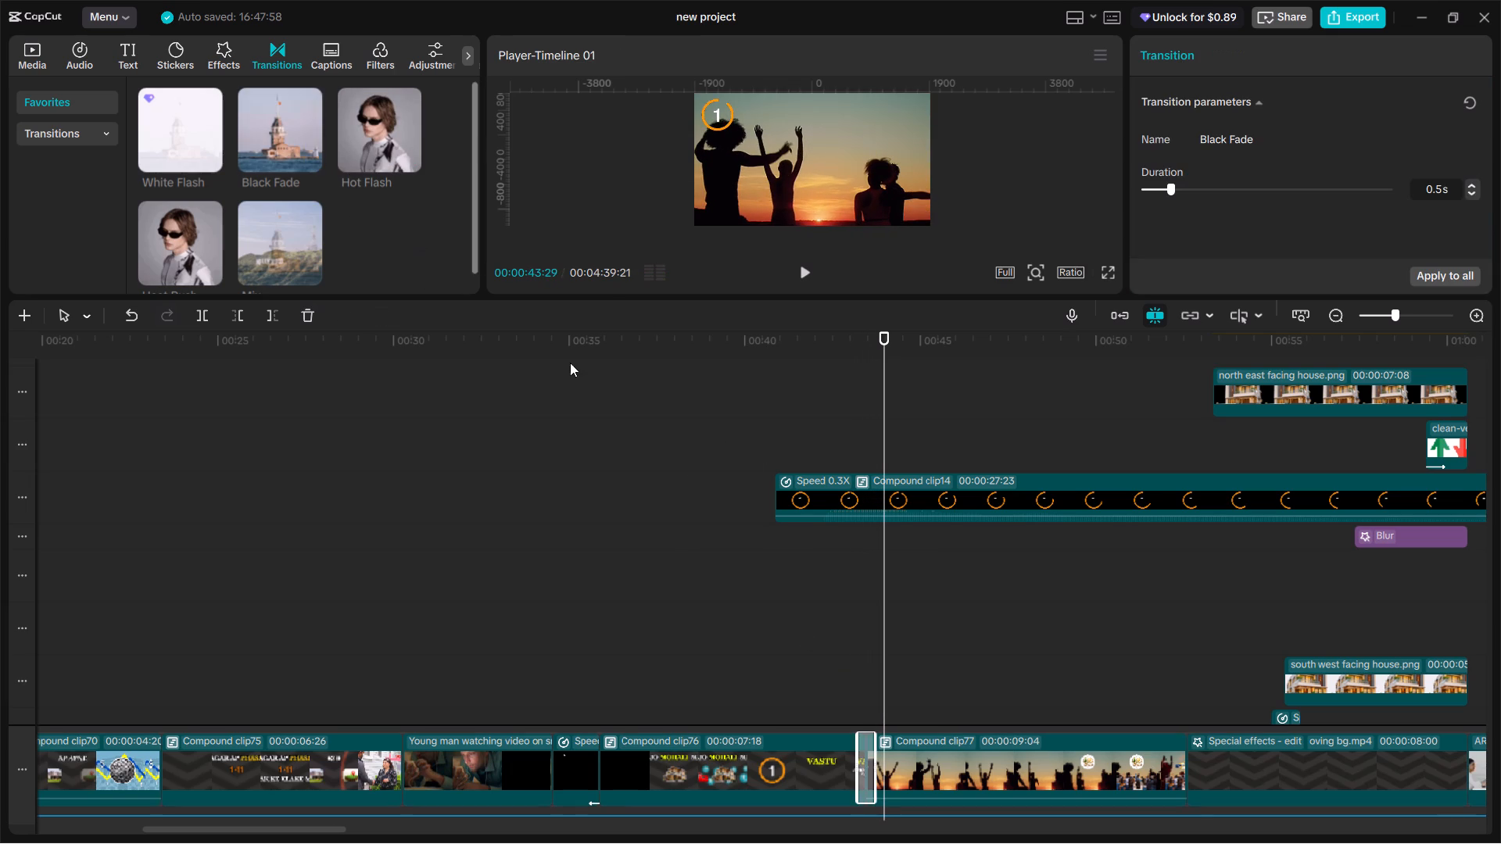
Play back from the Black Fade transition through the BELIEVE compound clip and examine its vastu, crowd and rate overlays up to the end.
left_click(835, 673)
key("space")
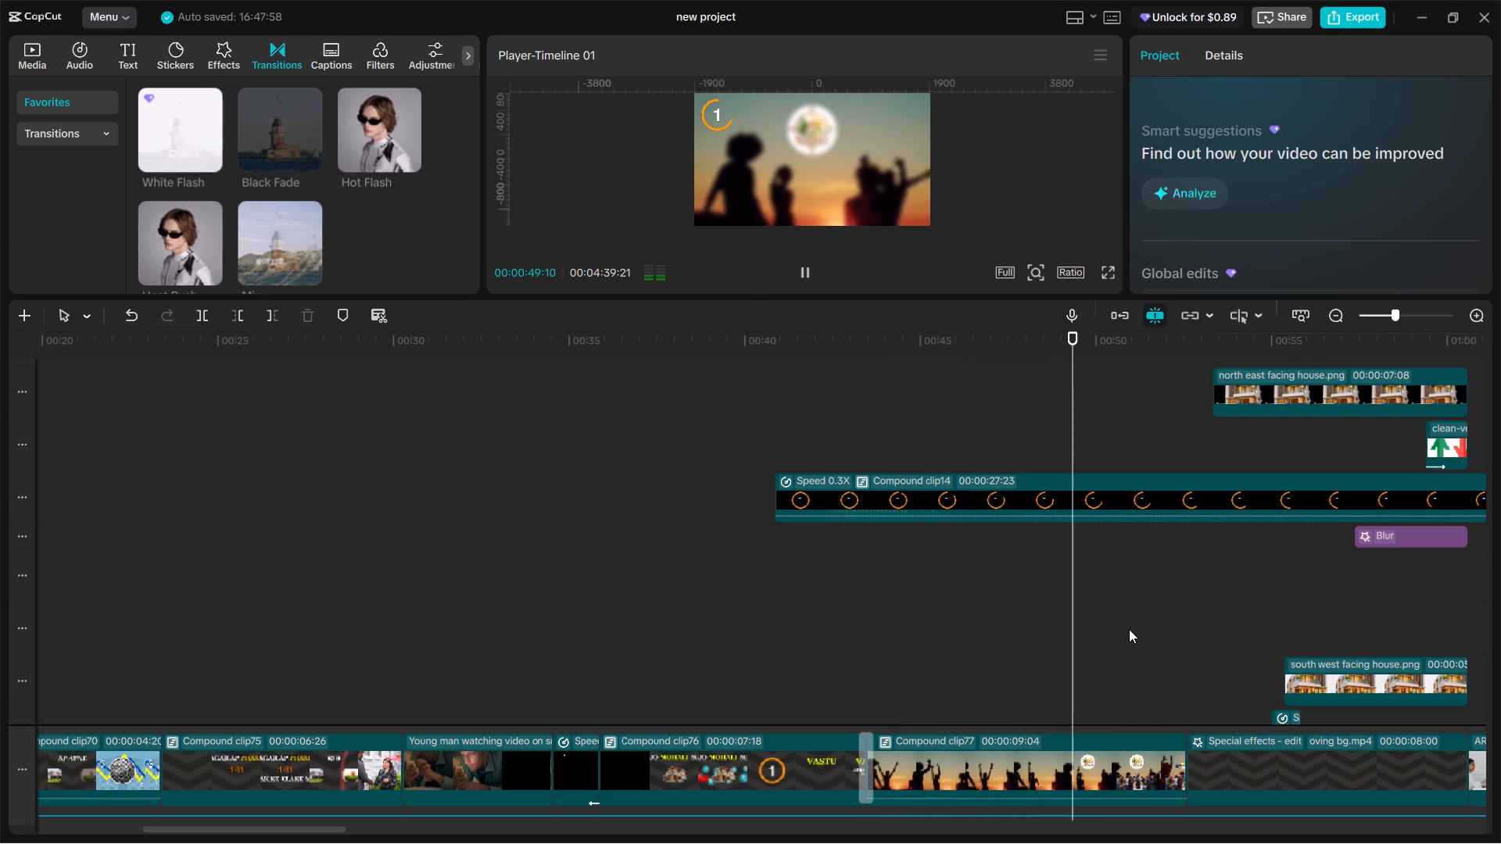
key("space")
key("space")
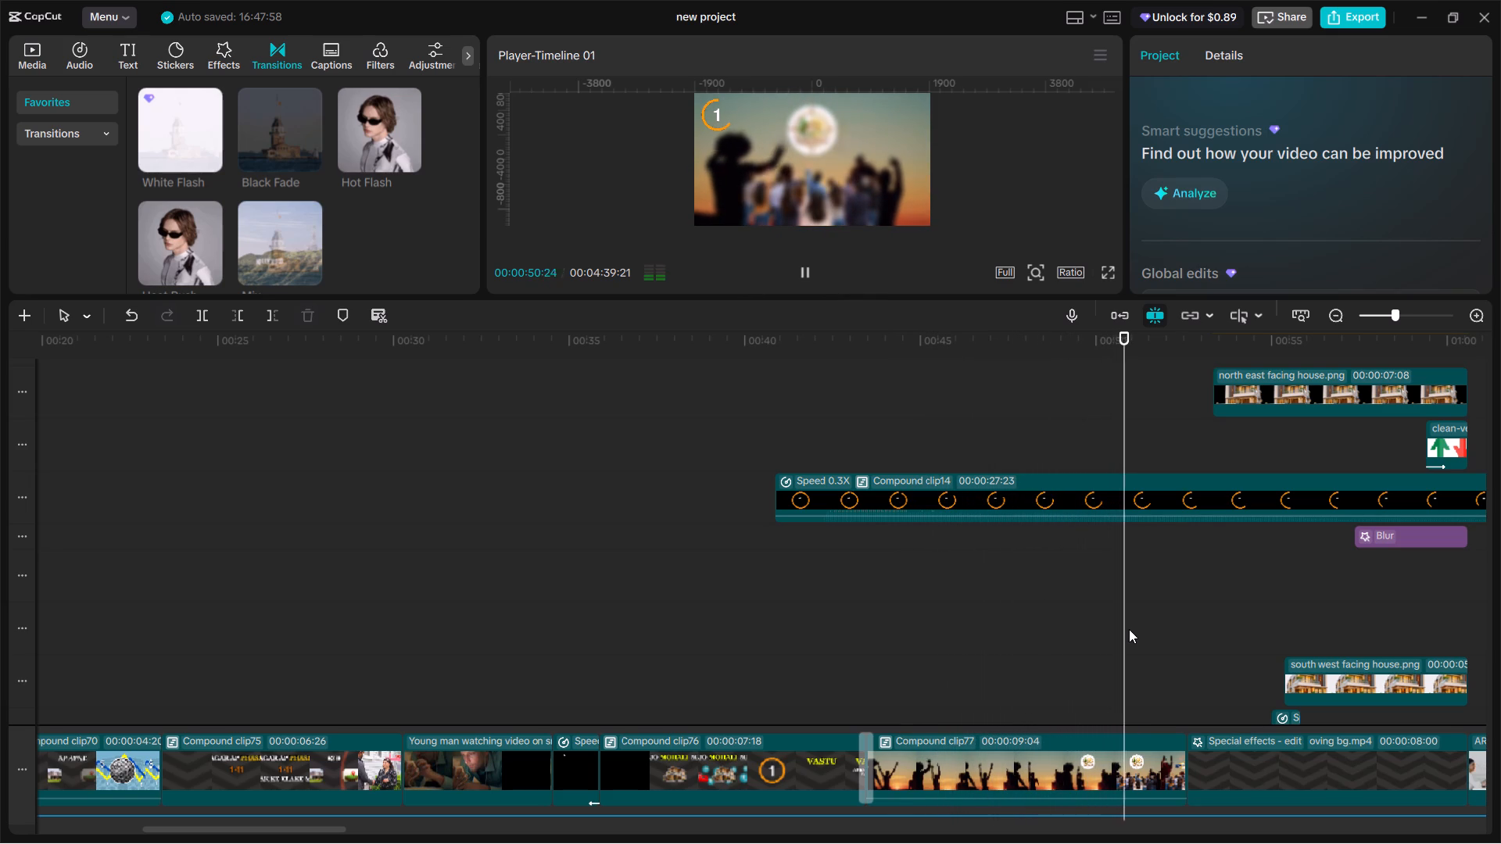
key("space")
left_click(1084, 646)
left_click_drag(1084, 646, 1192, 650)
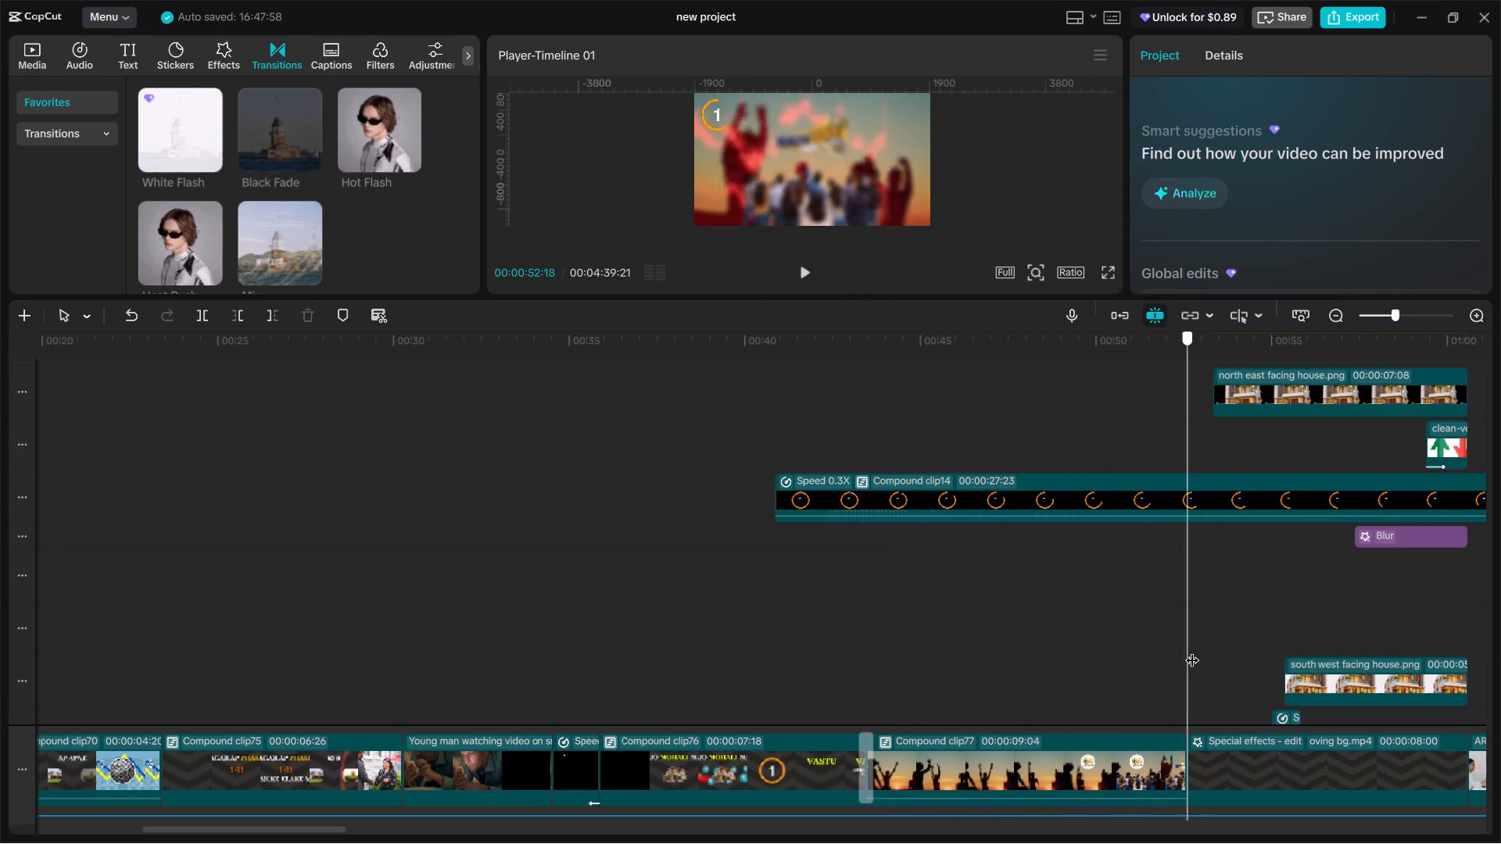
left_click_drag(1192, 650, 1066, 666)
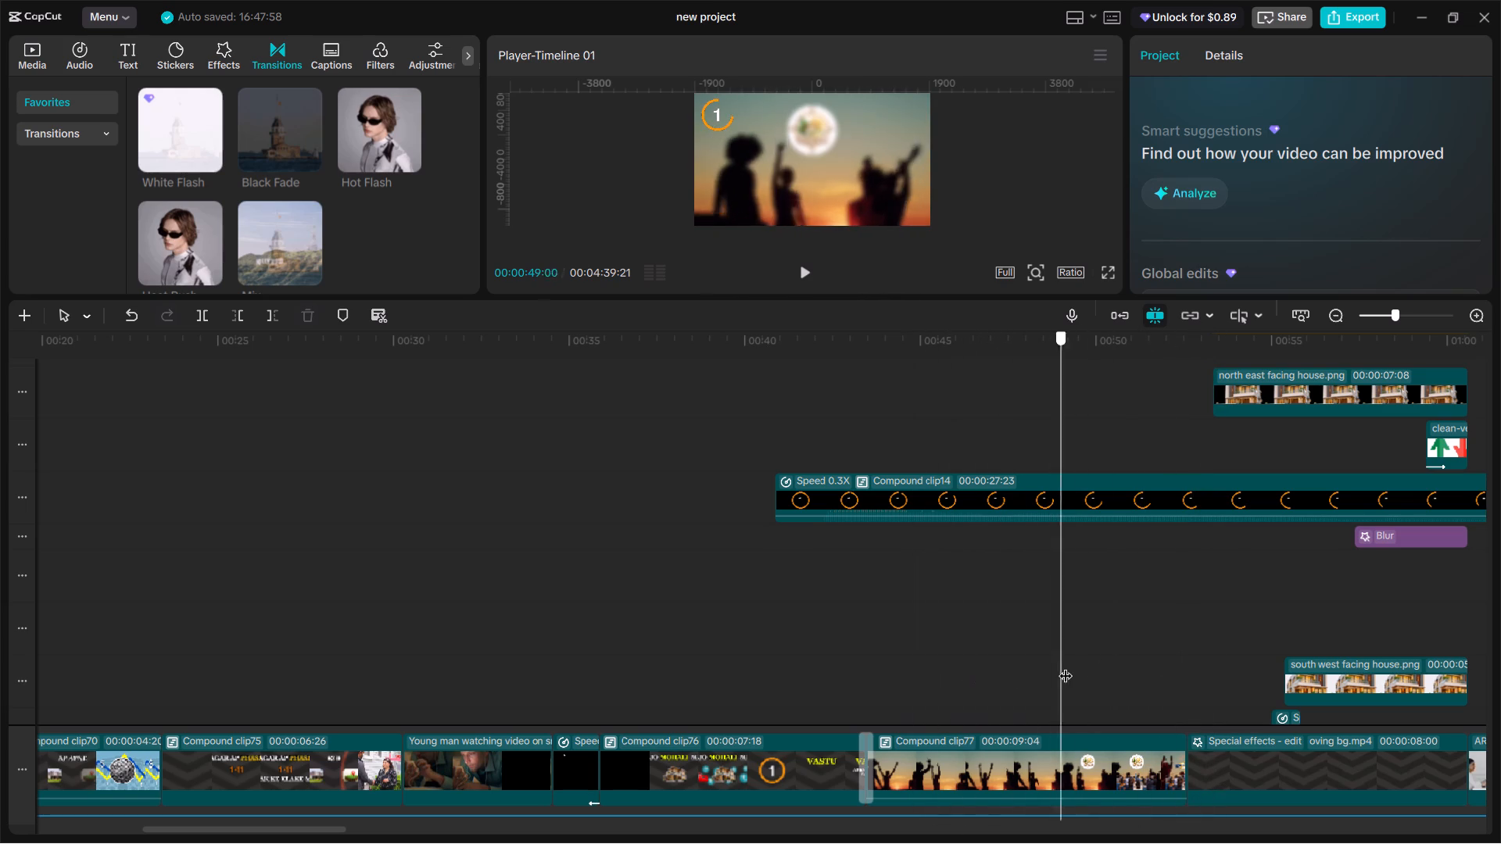
left_click_drag(1066, 666, 1084, 663)
Open the BELIEVE compound clip, examine its layers, and return to the main timeline.
double_click(1108, 757)
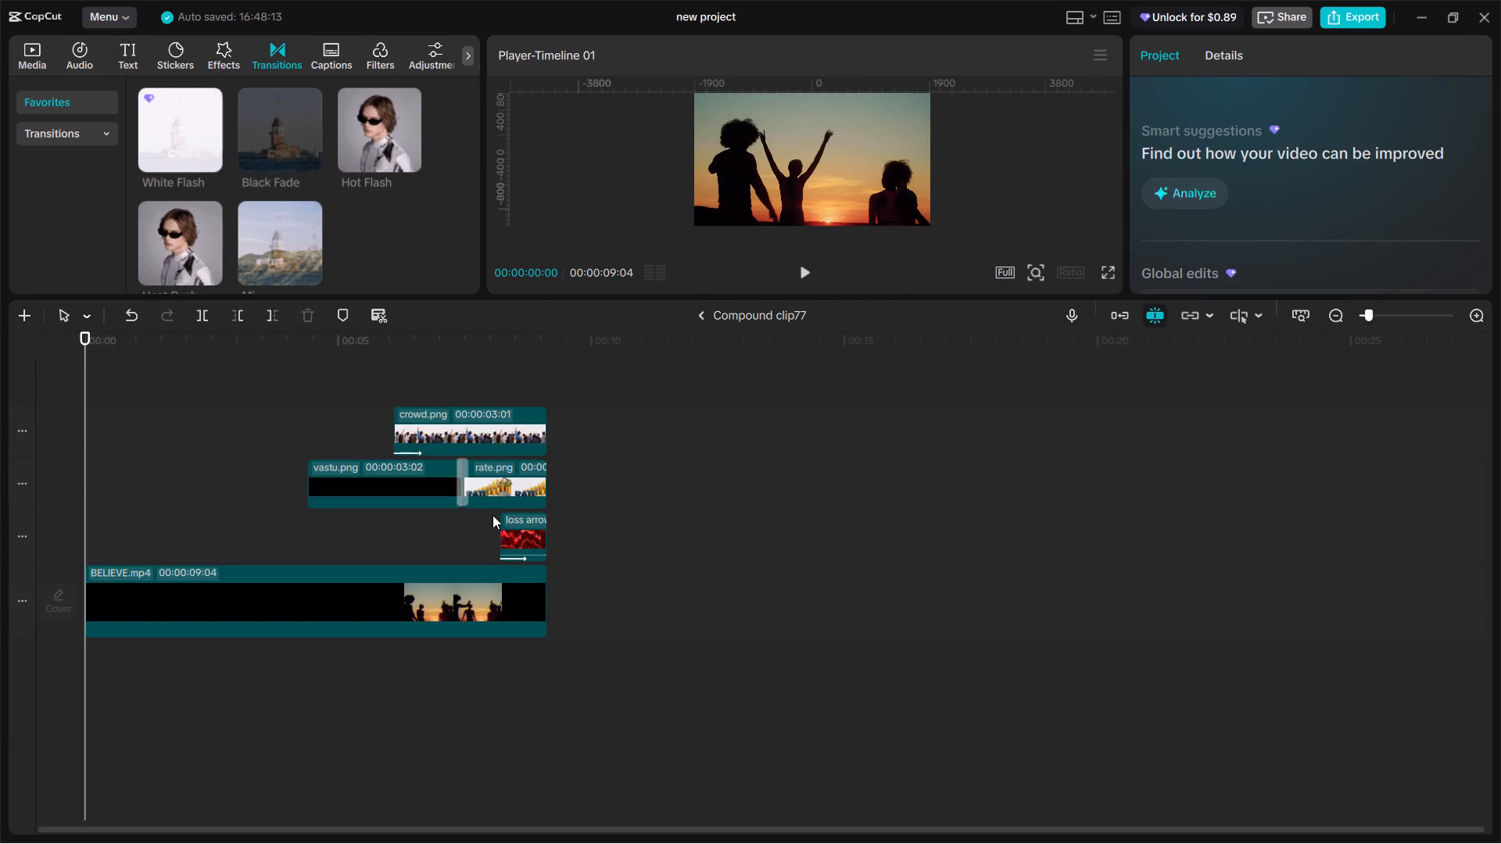
scroll(494, 516, "up", 6)
scroll(497, 520, "down", 6)
scroll(512, 535, "up", 5)
left_click(709, 311)
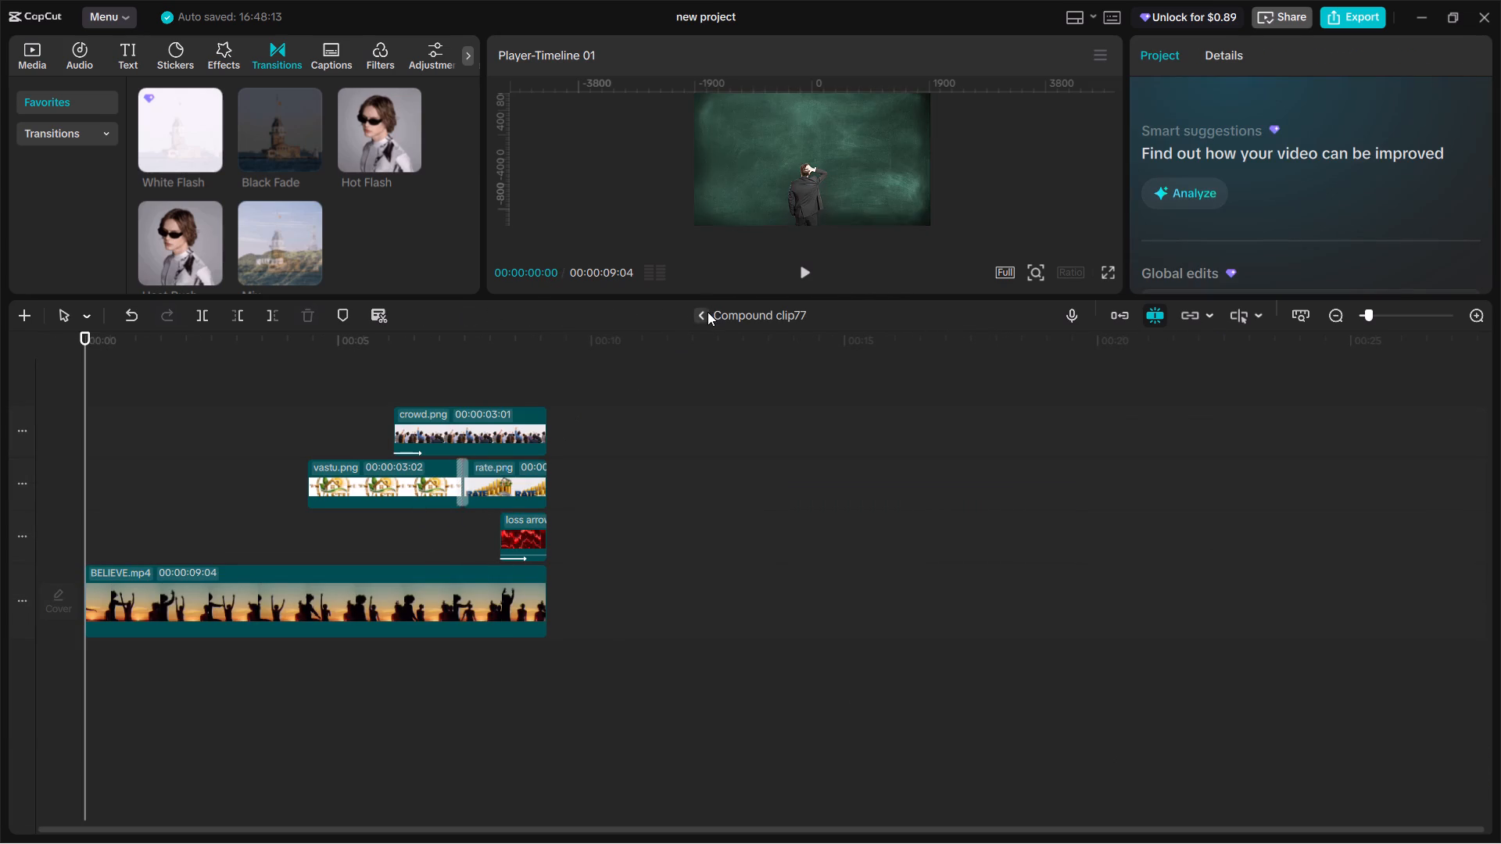
Break the BELIEVE compound clip back into its separate layers on the main timeline.
scroll(1043, 637, "down", 3)
scroll(1070, 764, "down", 3)
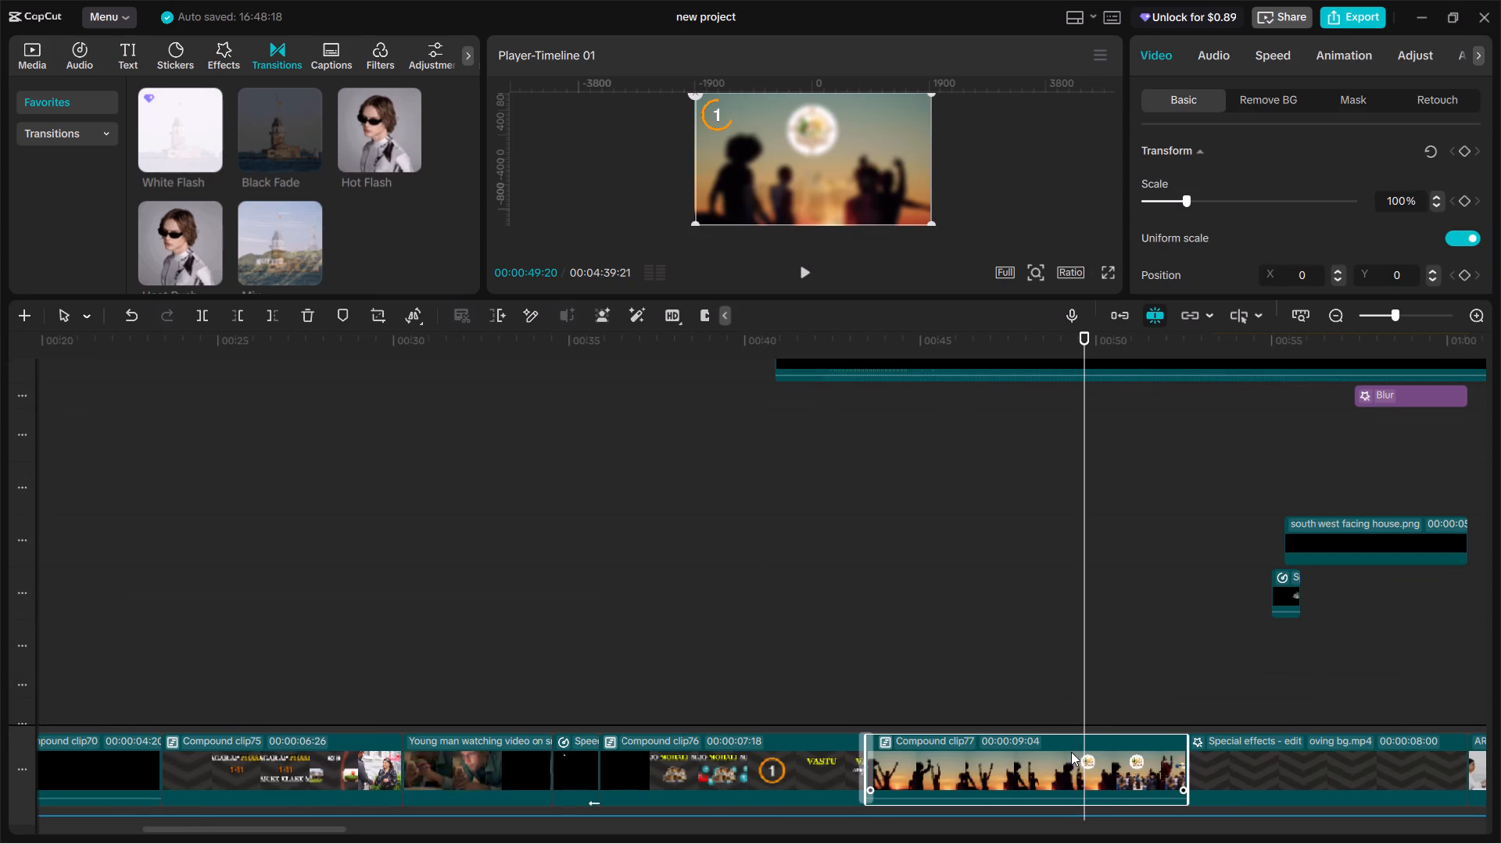
key("alt+shift+g")
left_click(1038, 759)
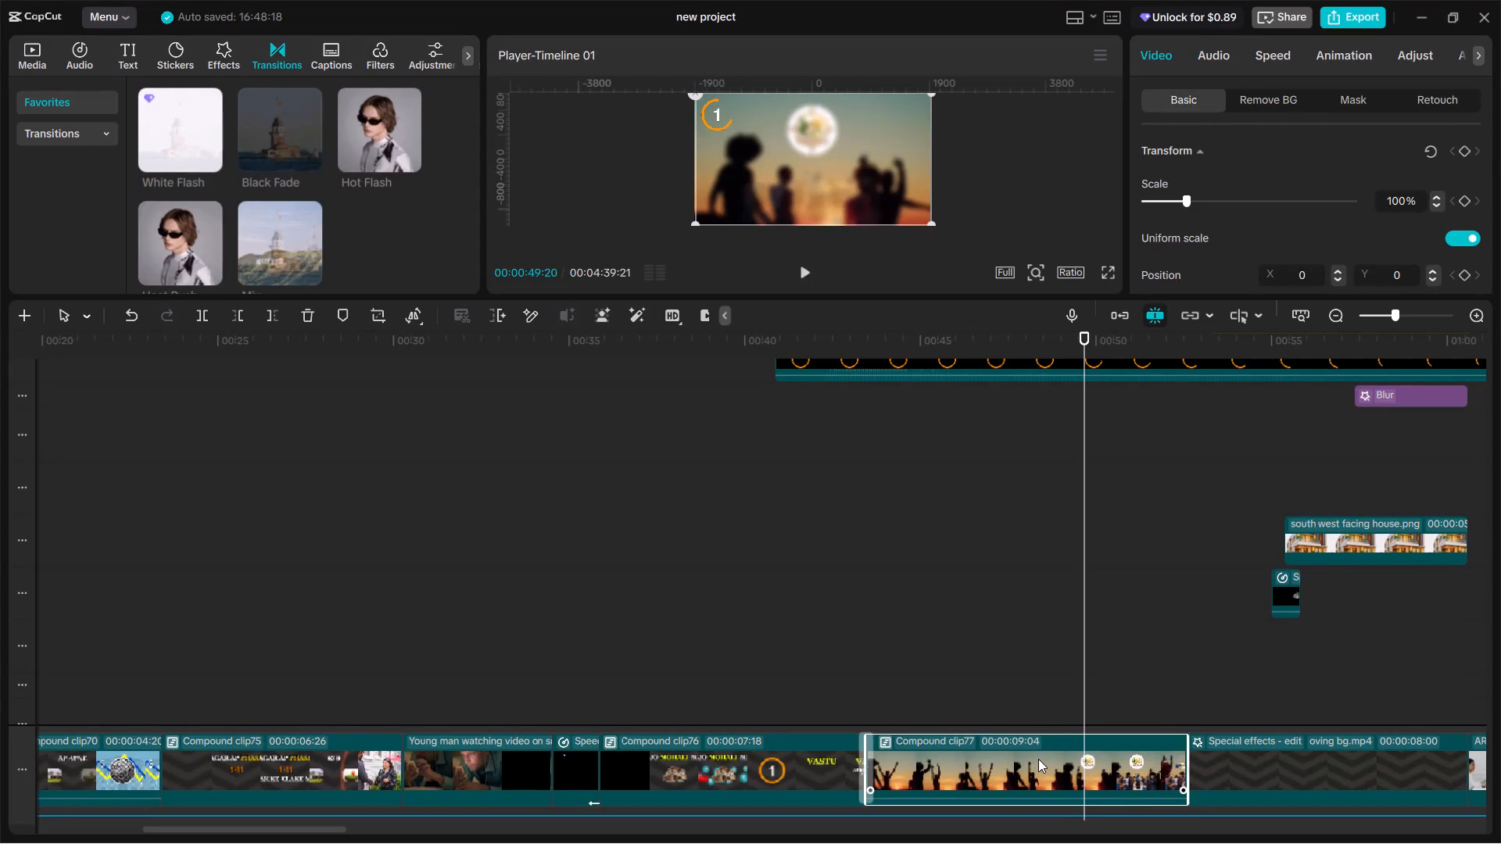
key("alt+shift+g")
key("alt+shift+g")
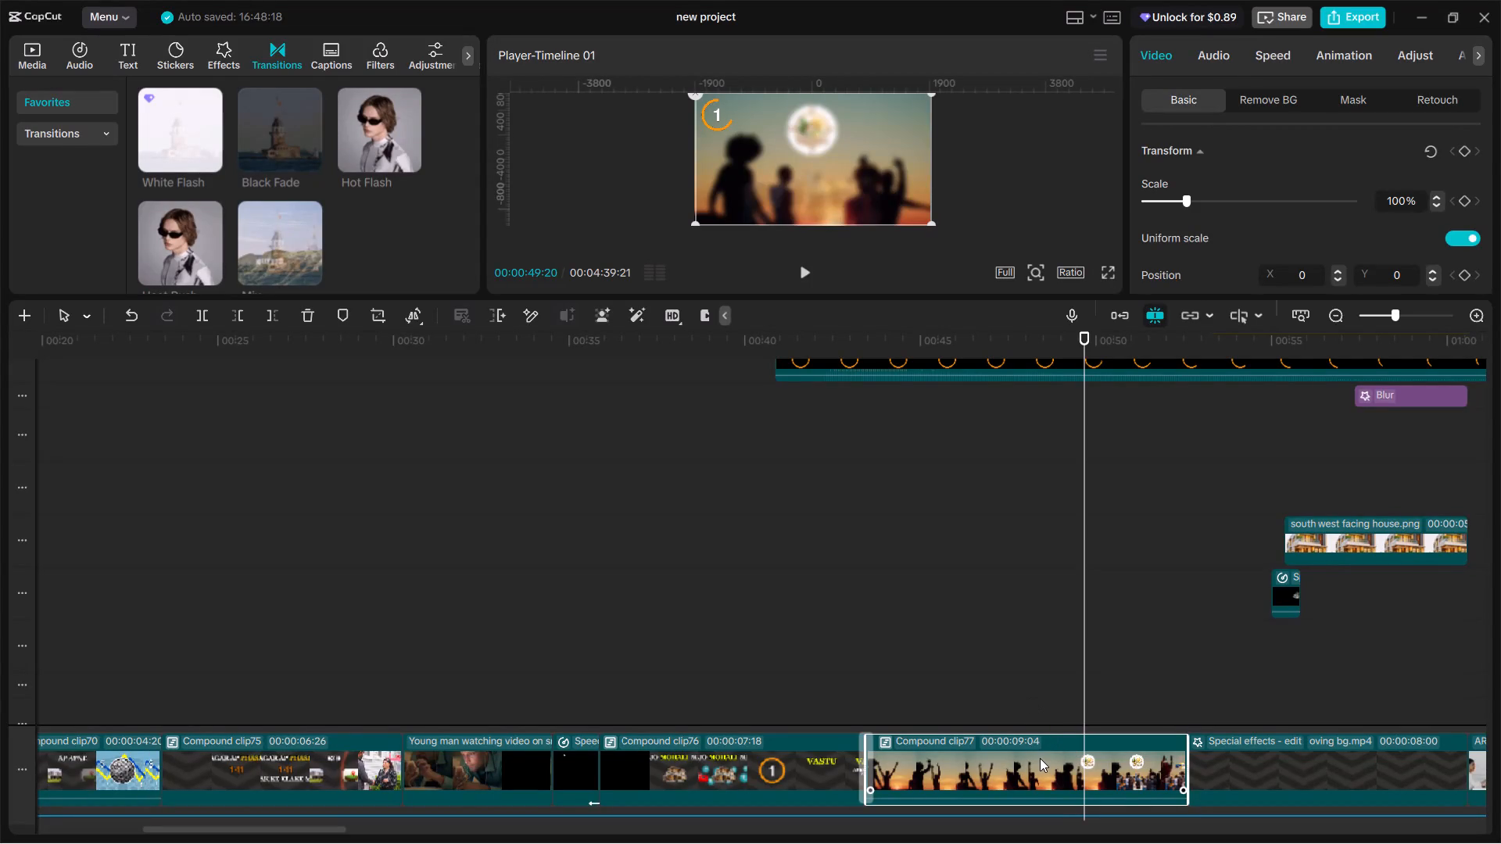
right_click(1040, 758)
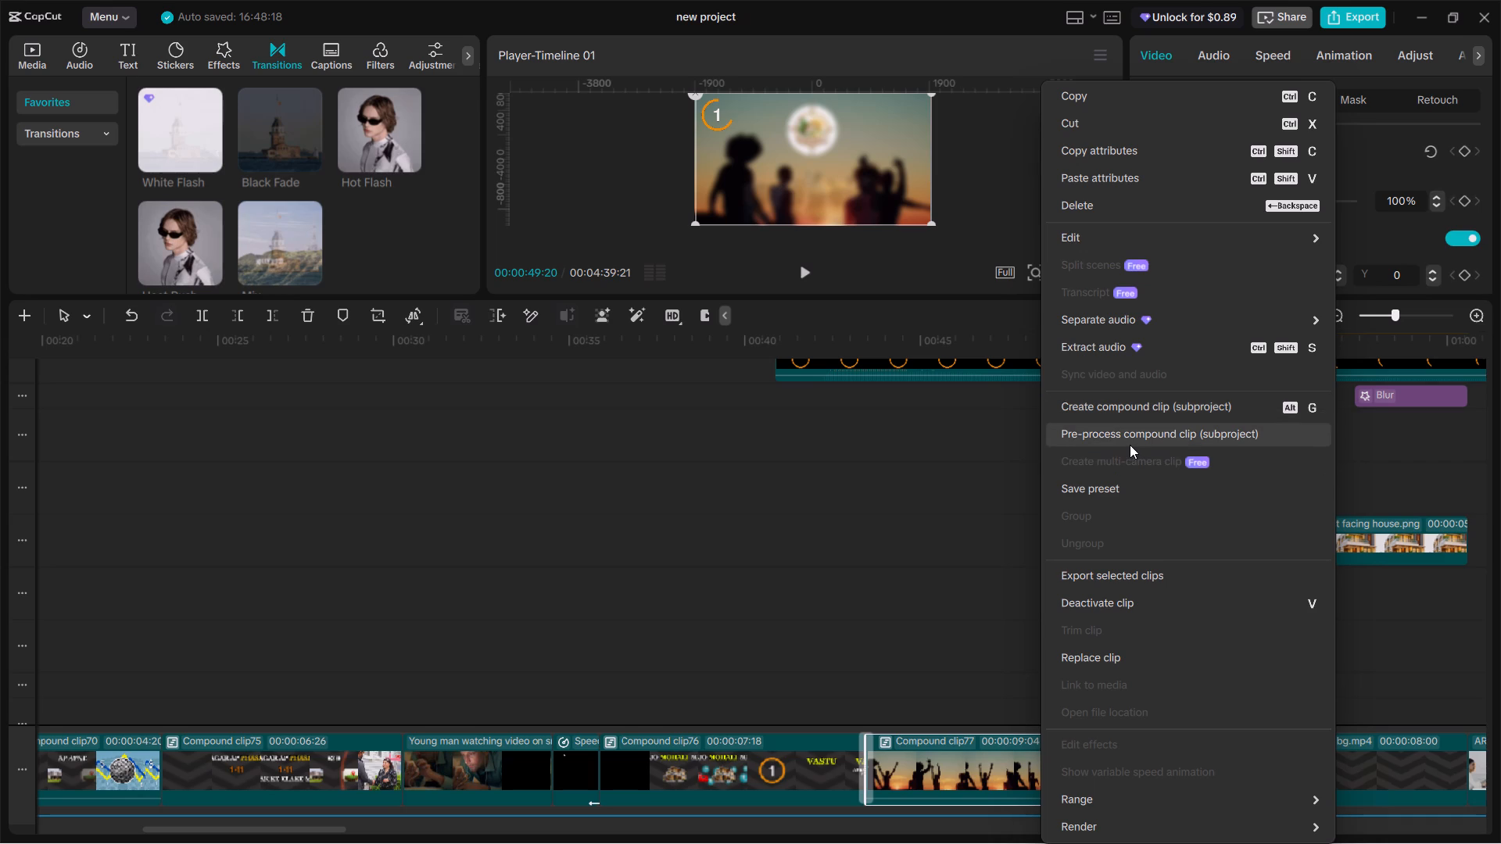
left_click(958, 775)
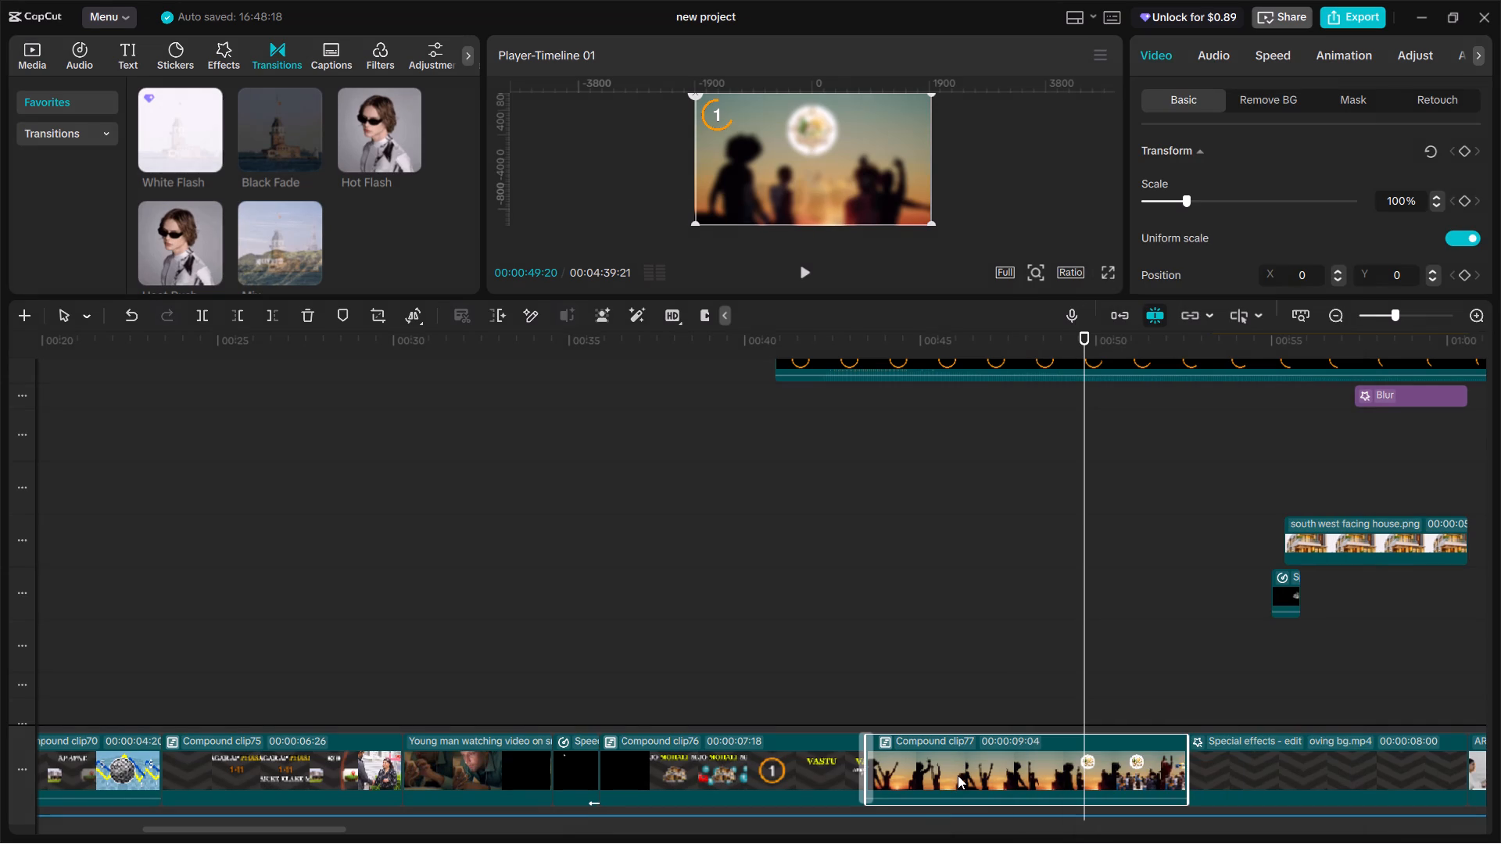
right_click(958, 774)
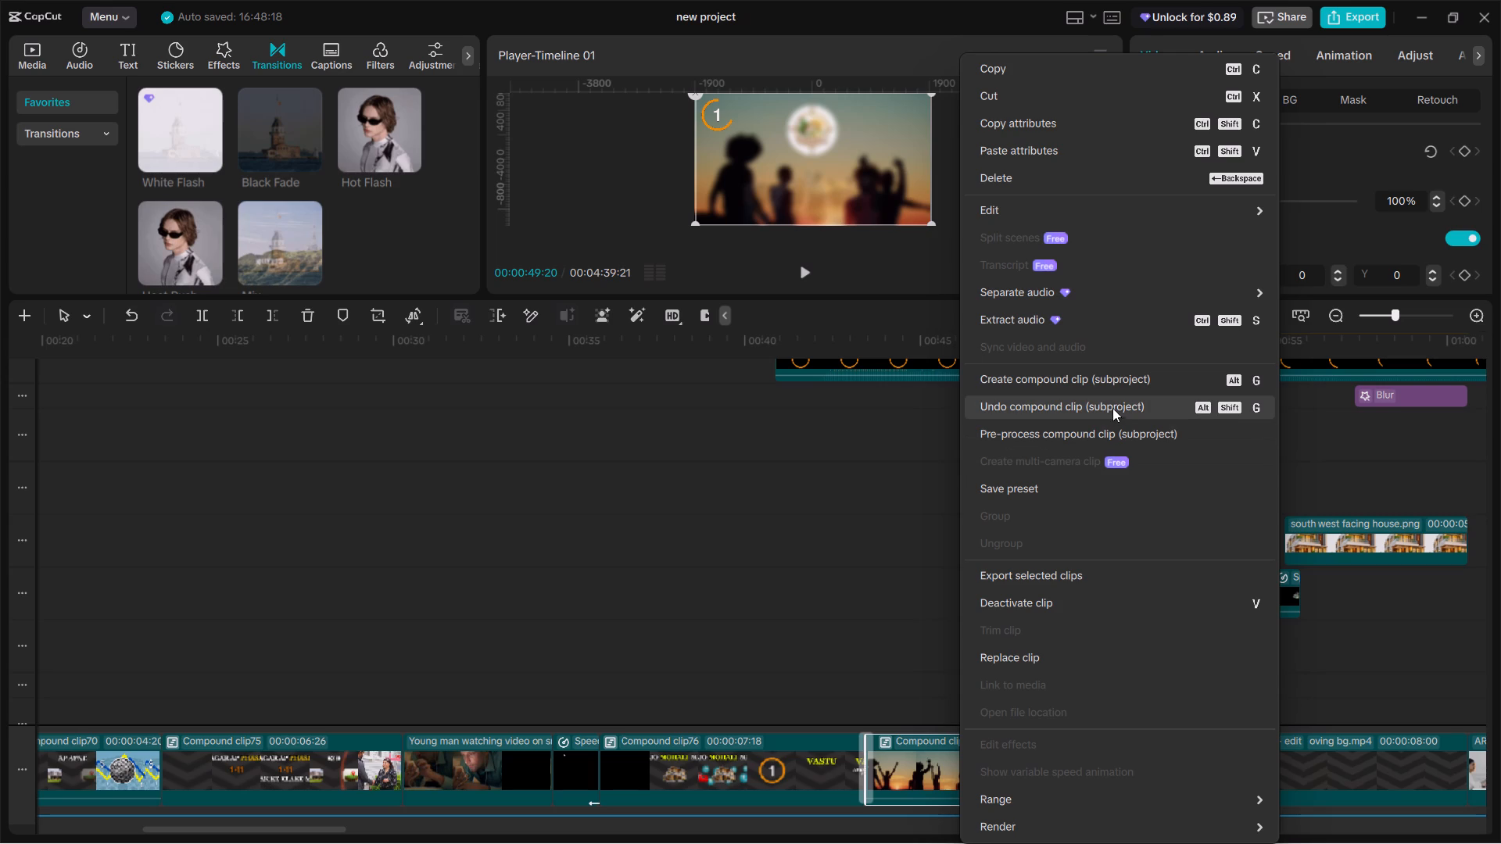
left_click(1154, 405)
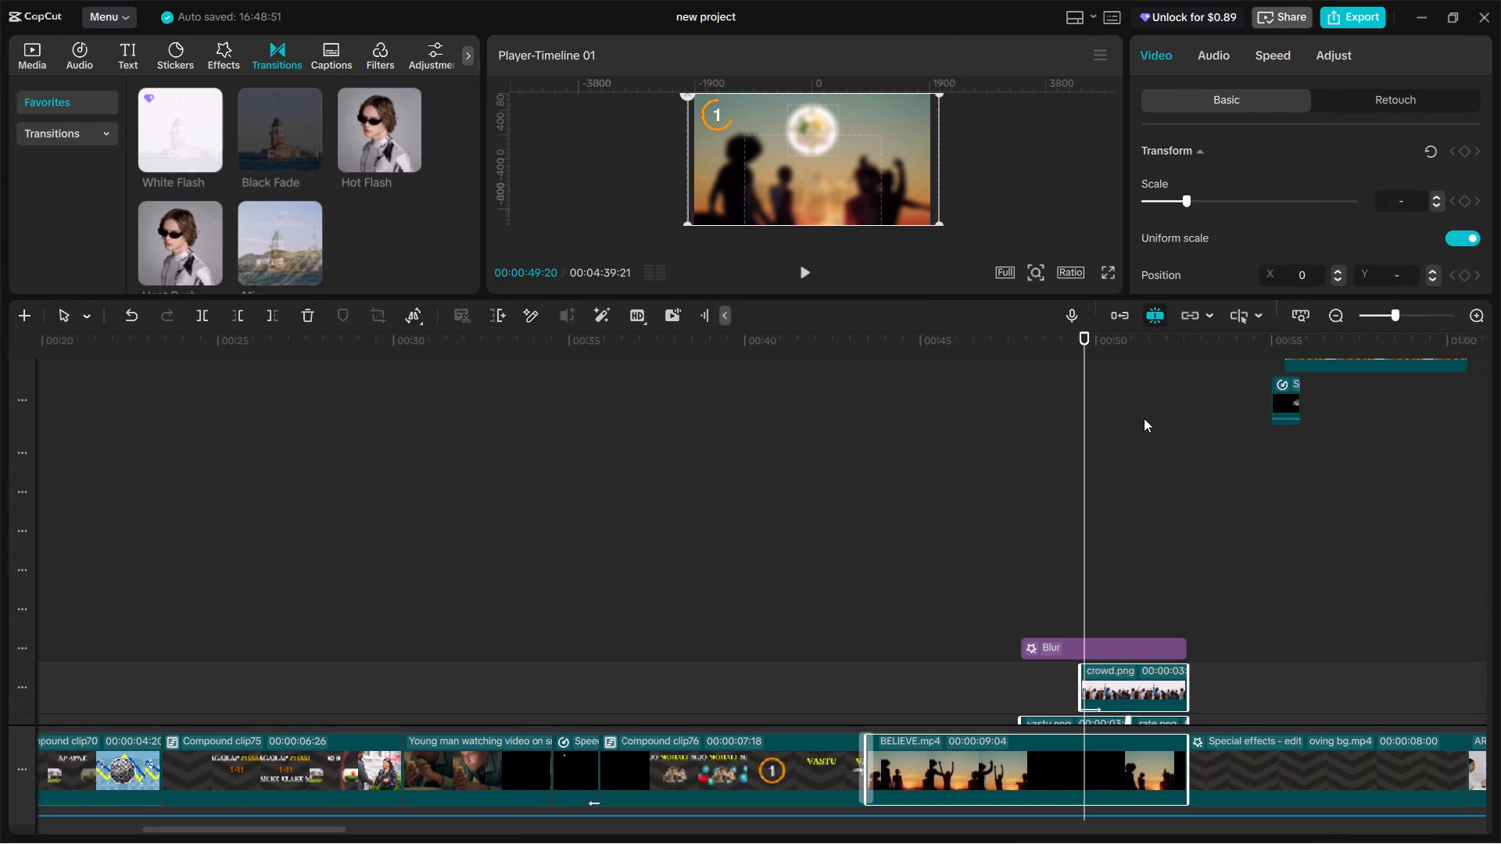
Move the Blur effect below the crowd, vastu, rate and loss arrow overlays, directly above BELIEVE.mp4.
left_click(1002, 570)
key("space")
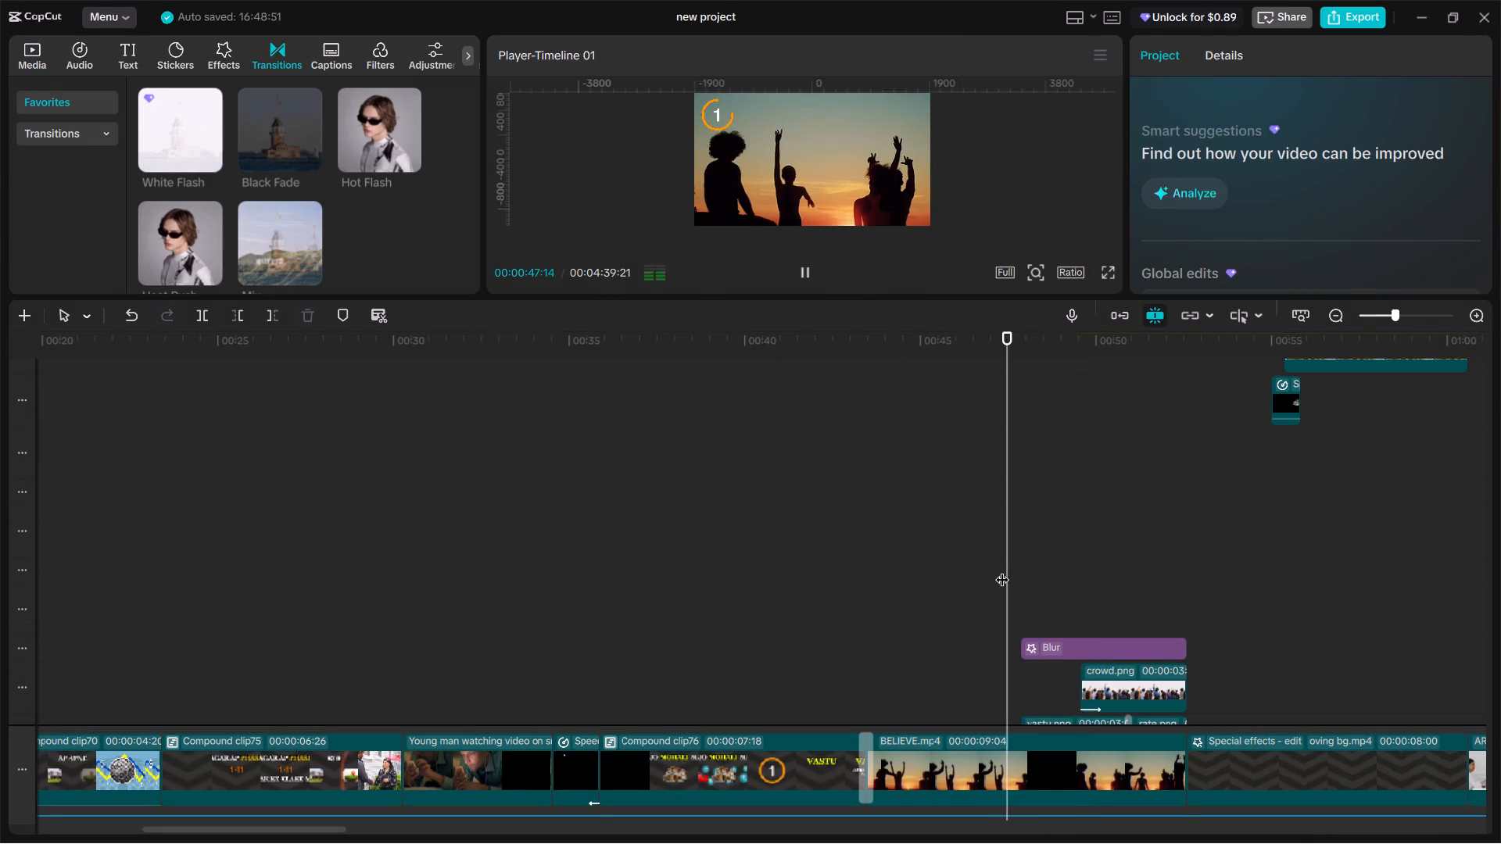
key("space")
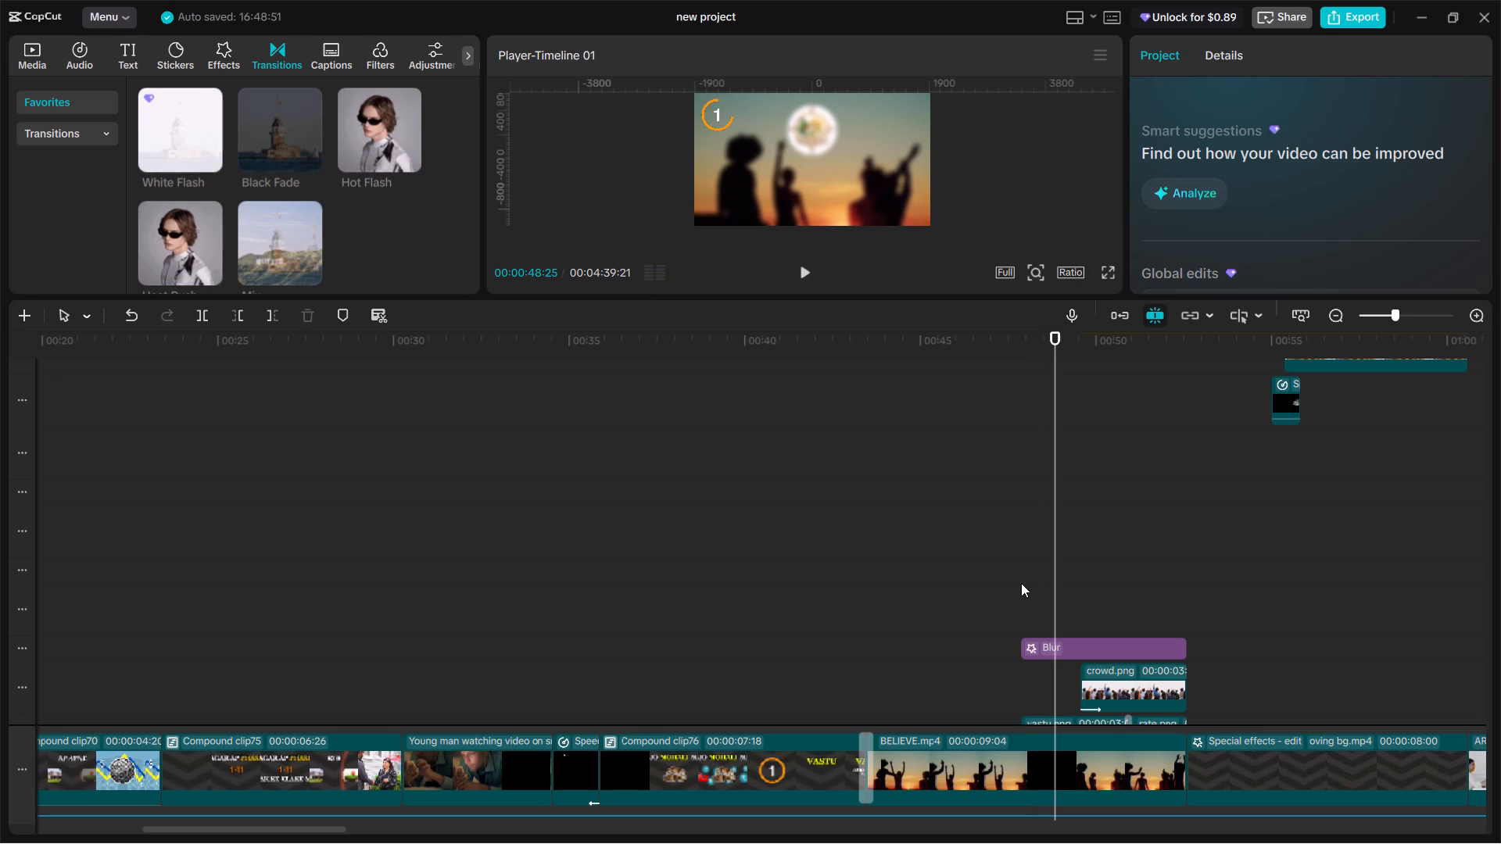
scroll(1028, 588, "down", 6)
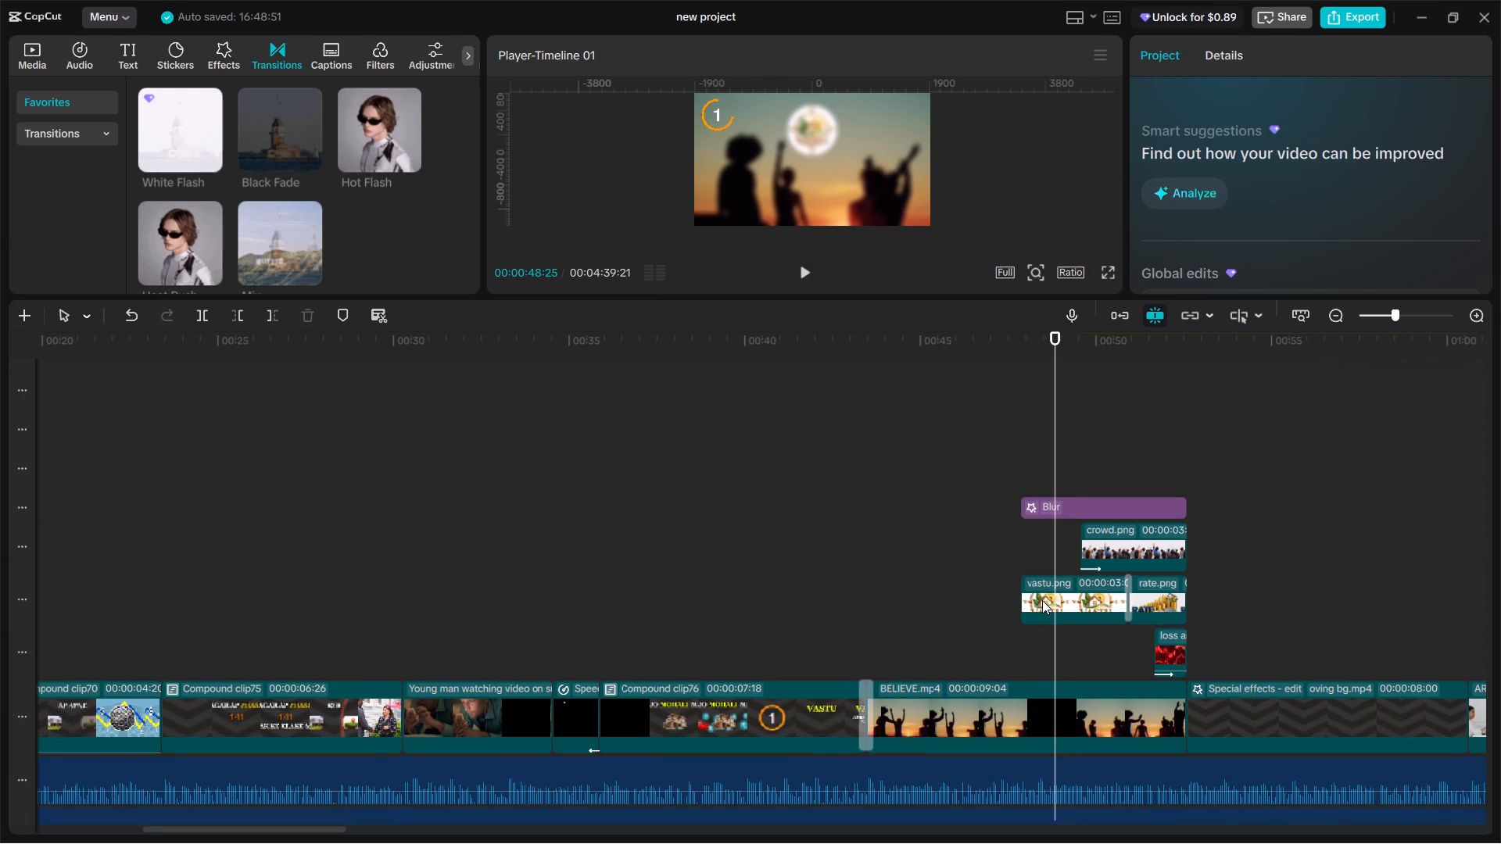
key("space")
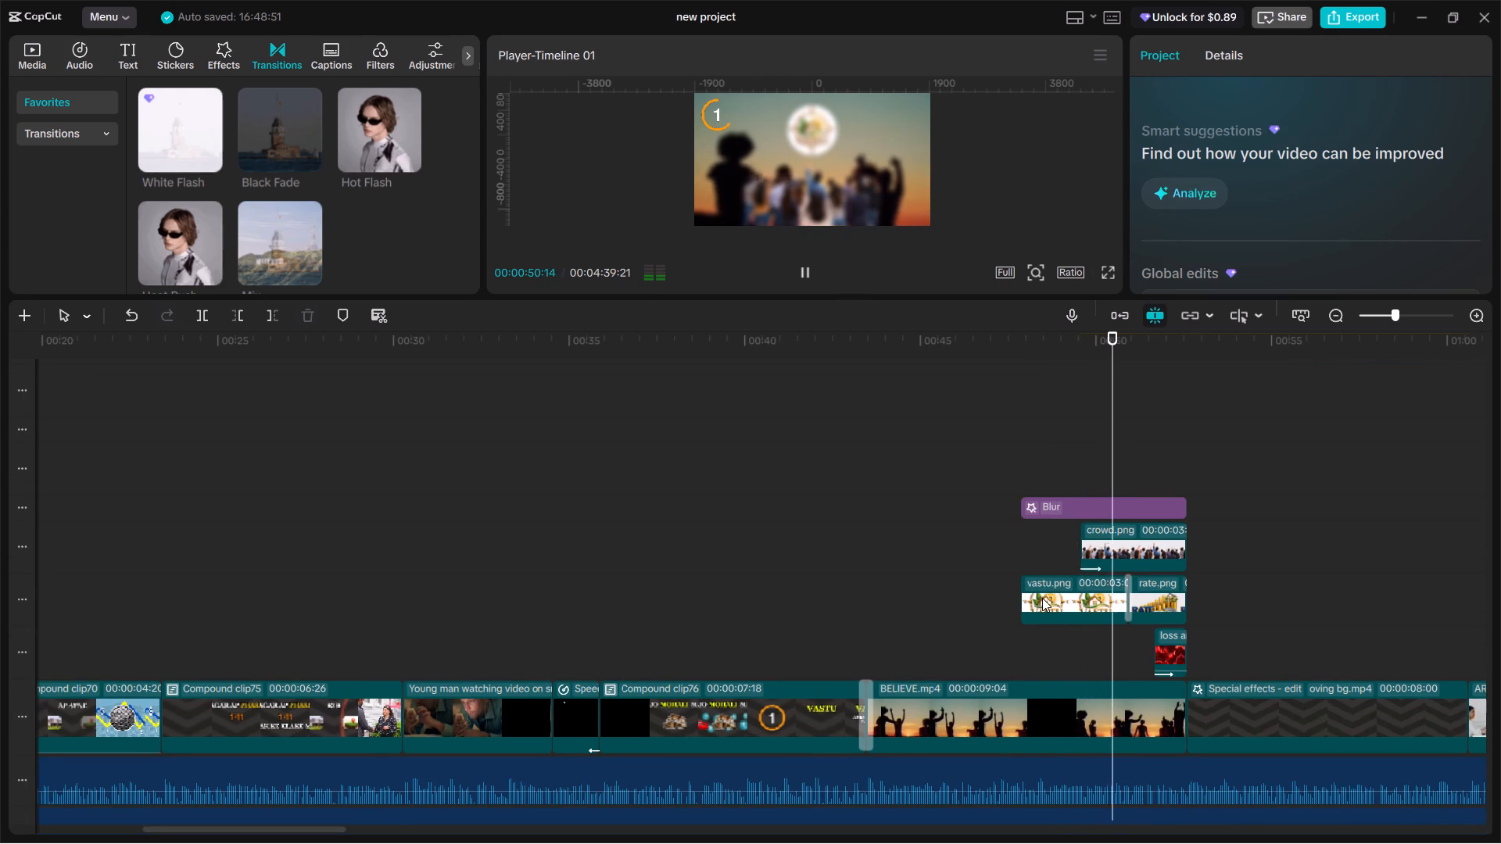
key("space")
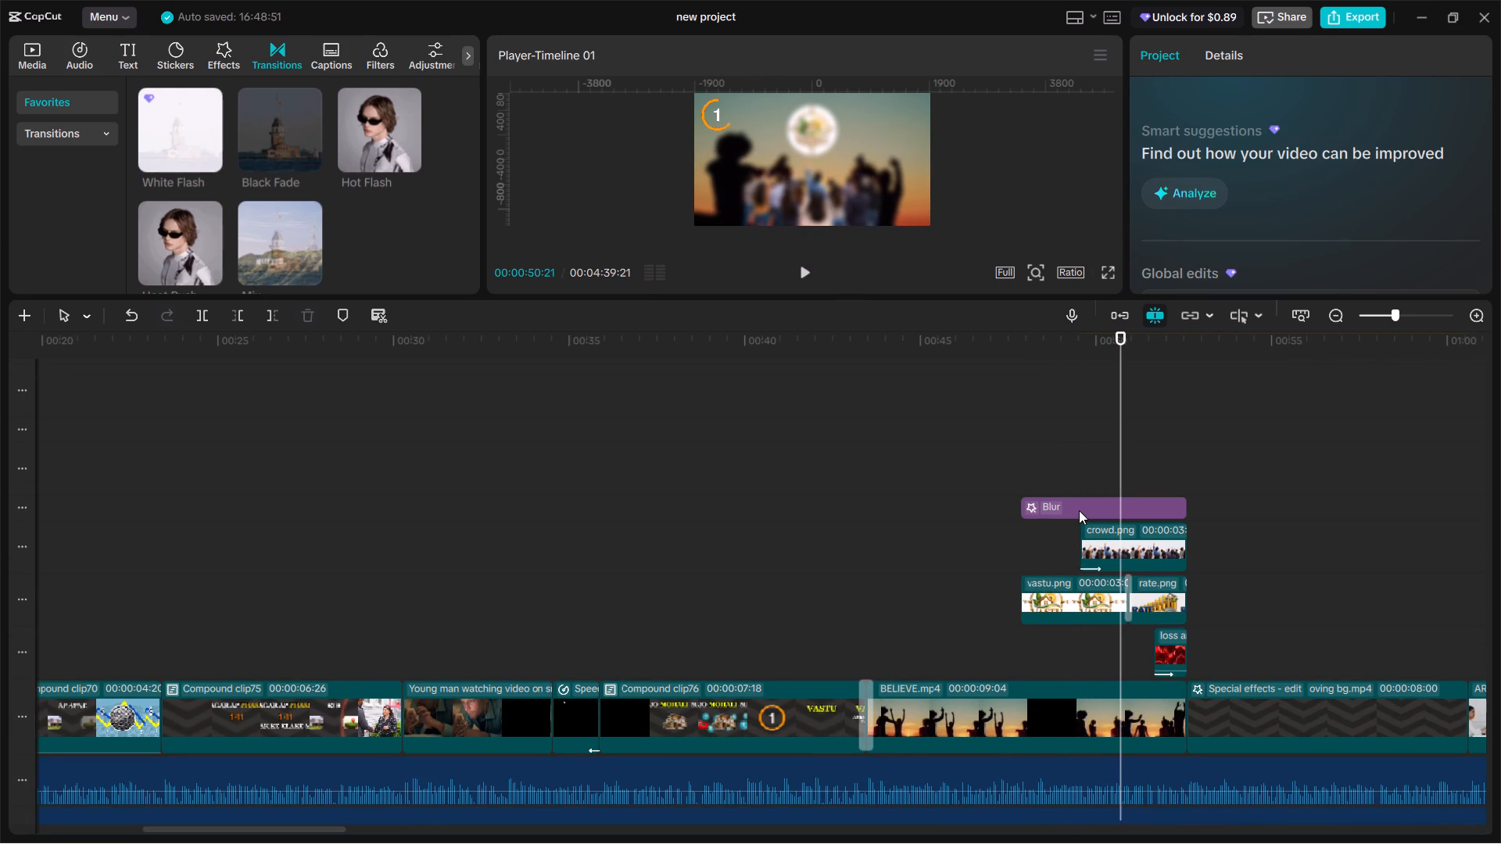
left_click_drag(1083, 504, 1080, 567)
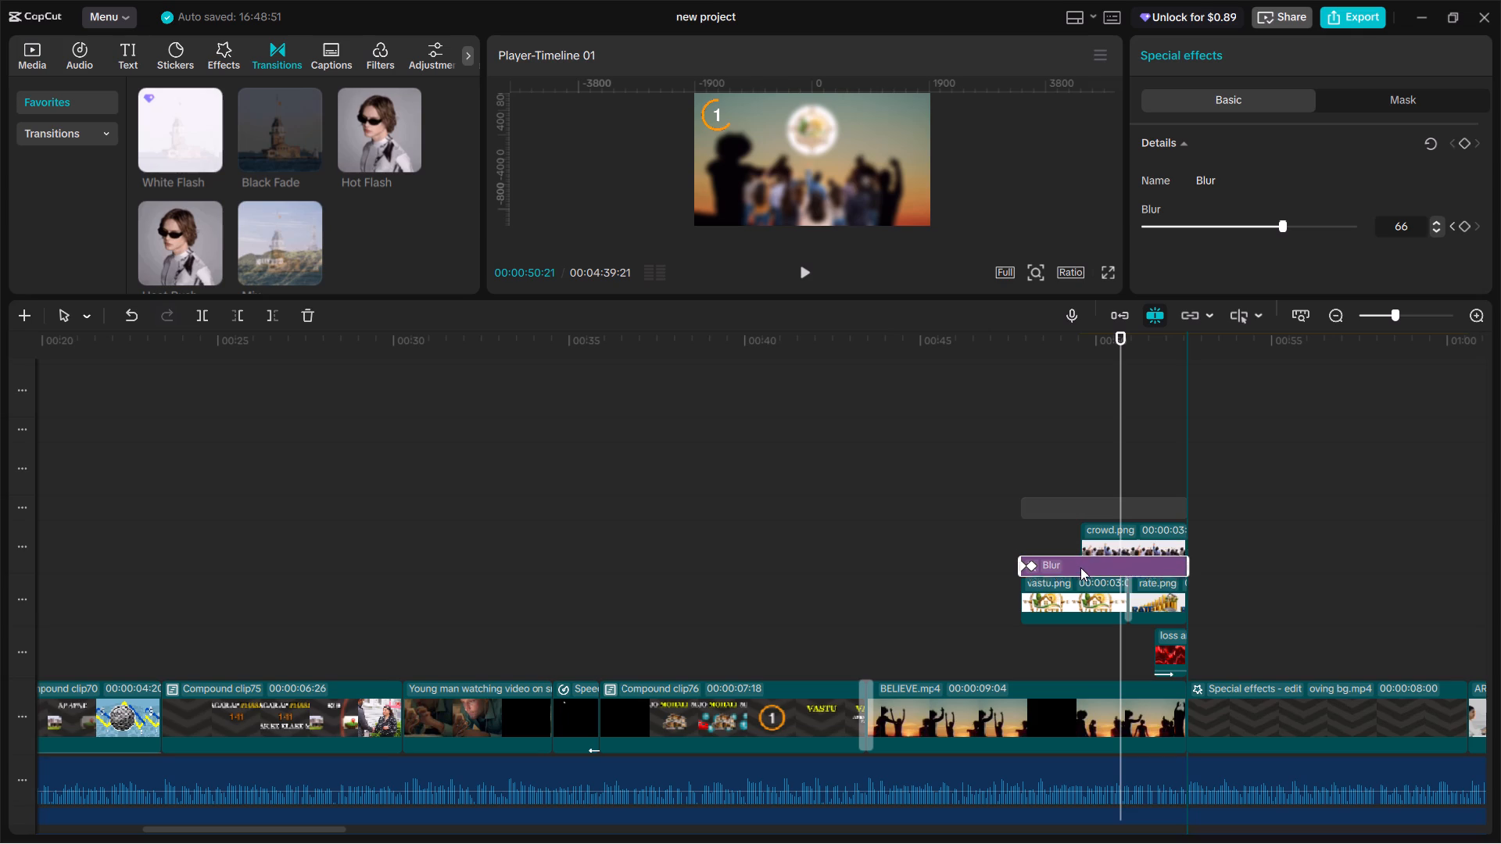
left_click_drag(1080, 567, 1085, 670)
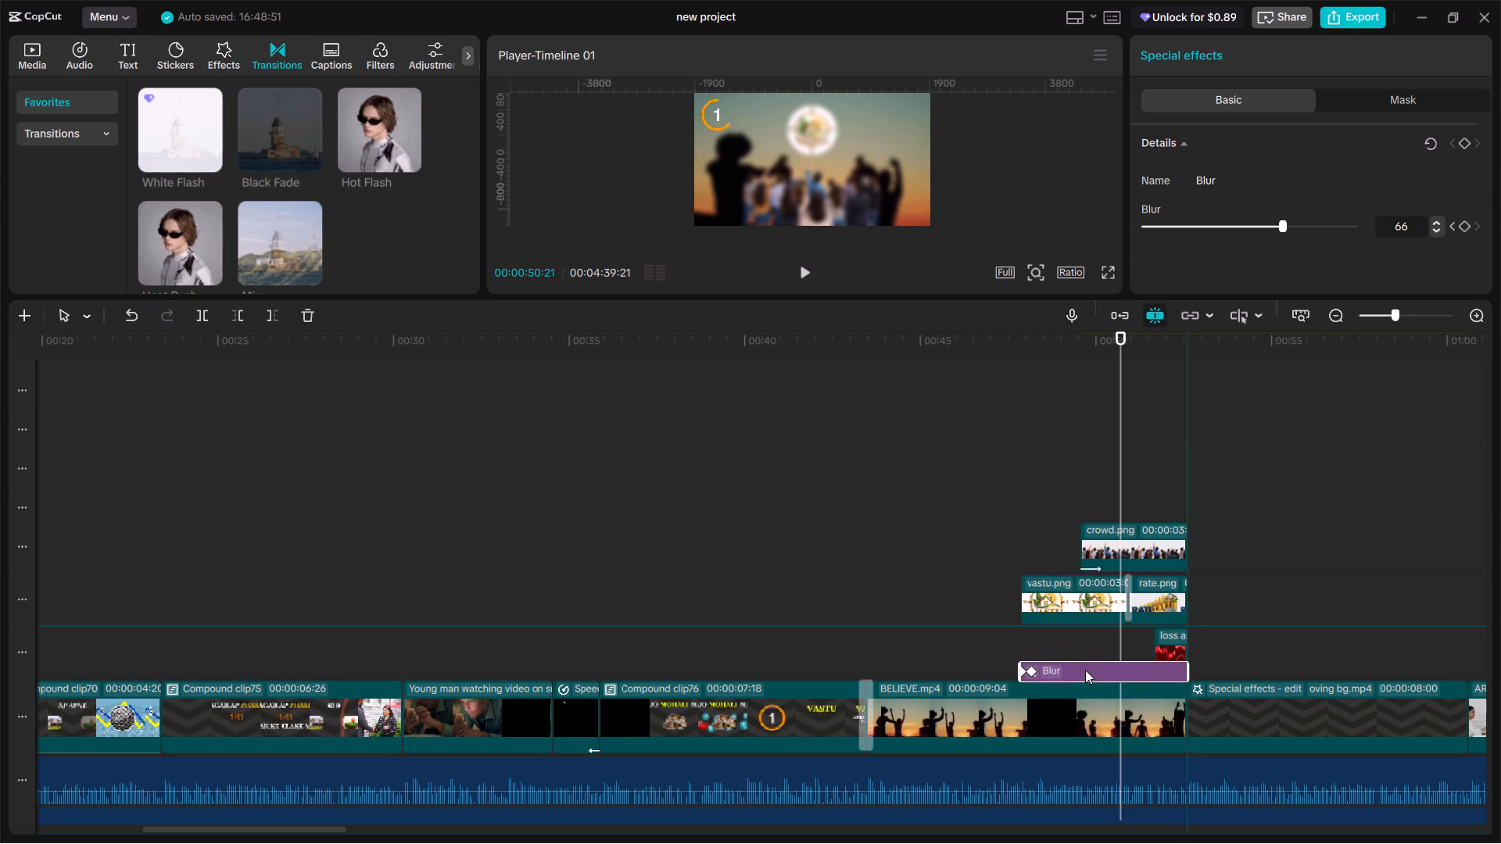
left_click_drag(1085, 670, 1085, 674)
left_click_drag(1095, 635, 1092, 689)
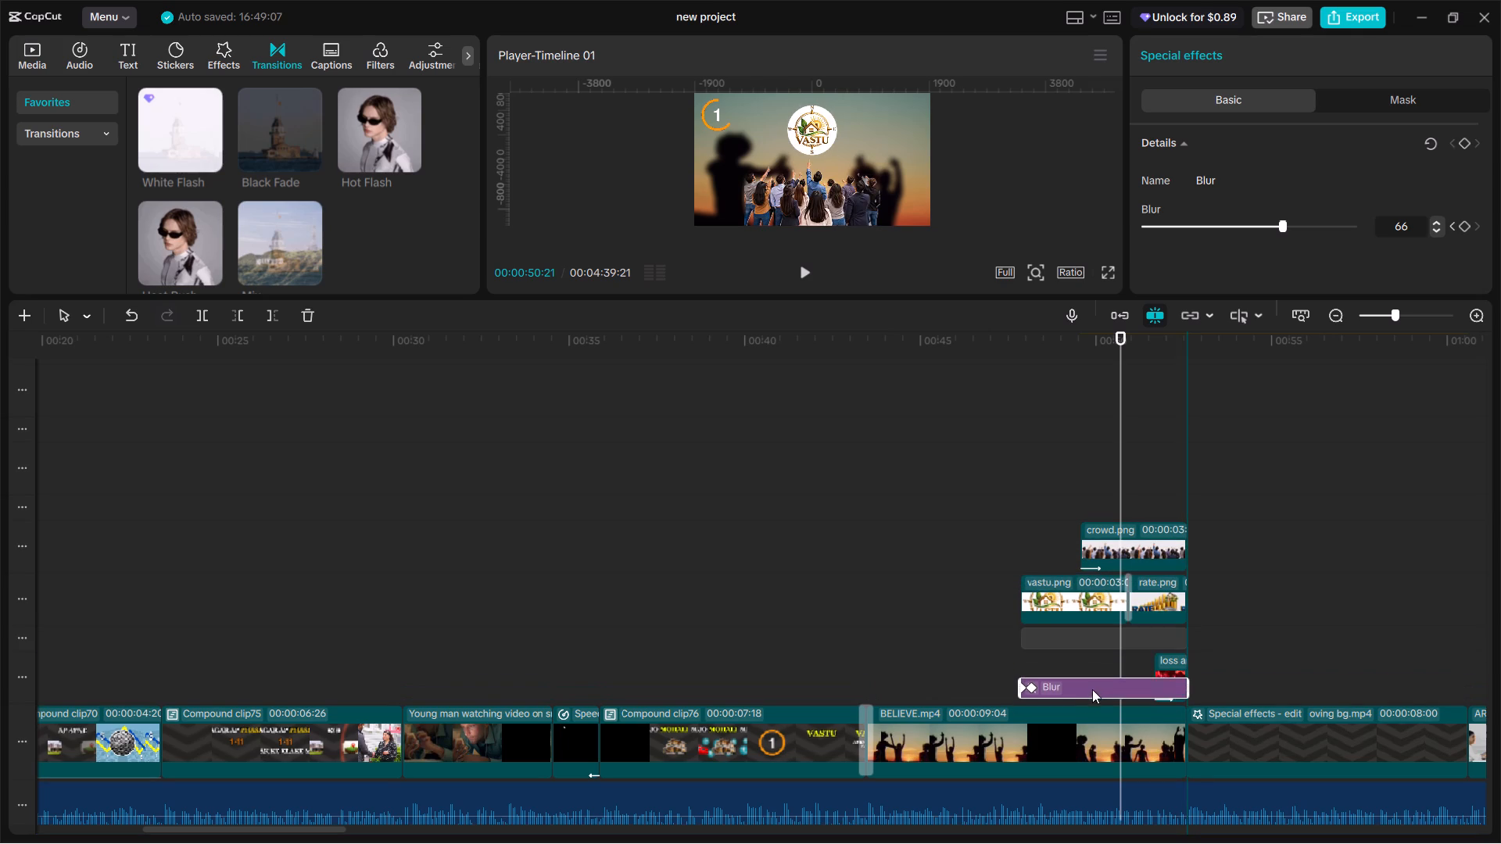
left_click_drag(1092, 689, 1094, 706)
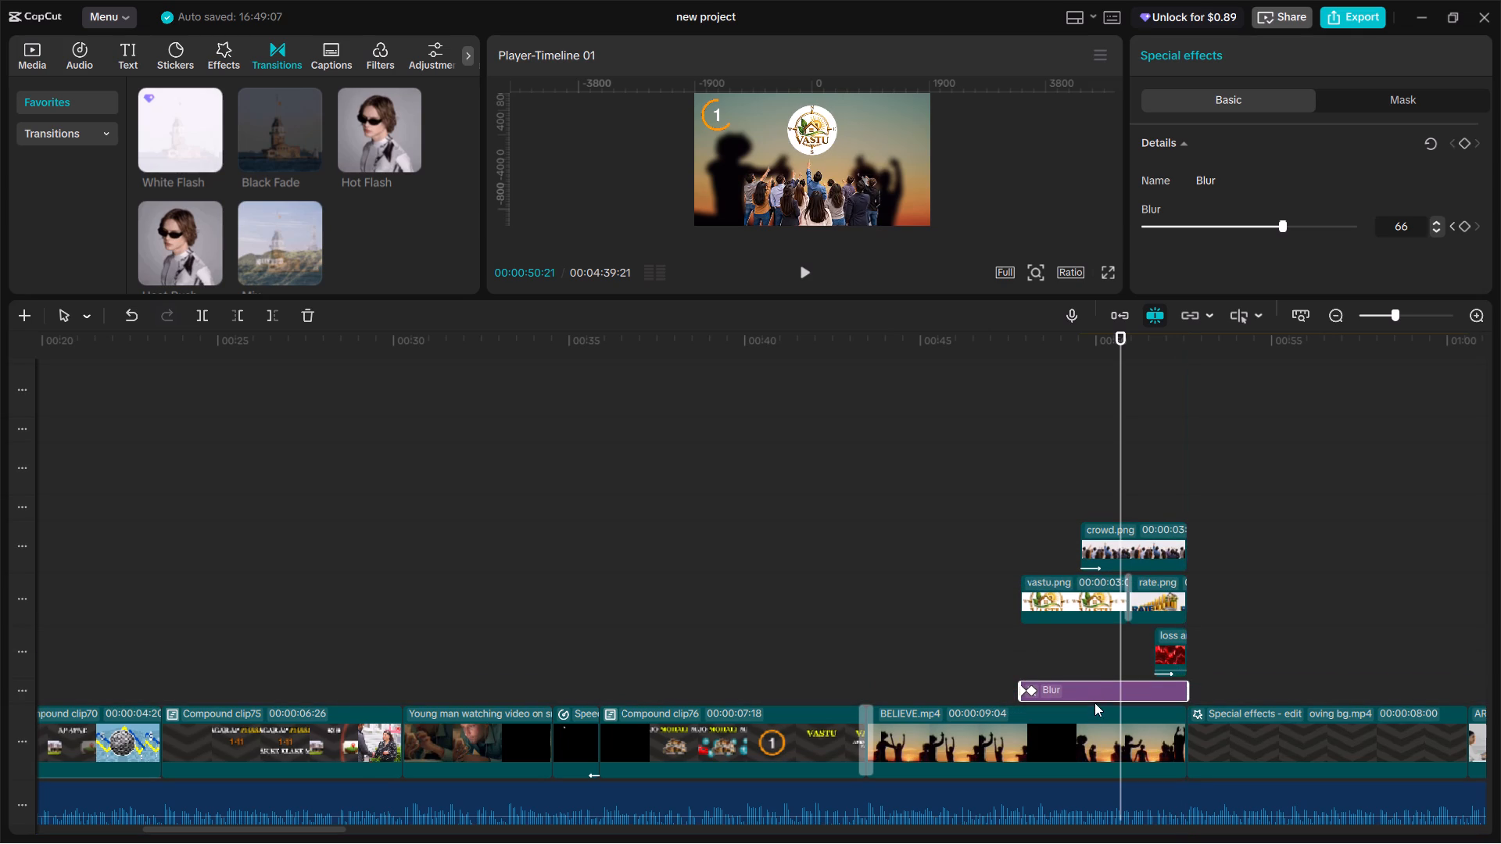
Check the blurred section in playback and group the crowd, vastu, rate and loss arrow overlays, Blur effect and BELIEVE.mp4 into one compound clip.
scroll(1091, 641, "down", 6)
left_click(954, 556)
key("space")
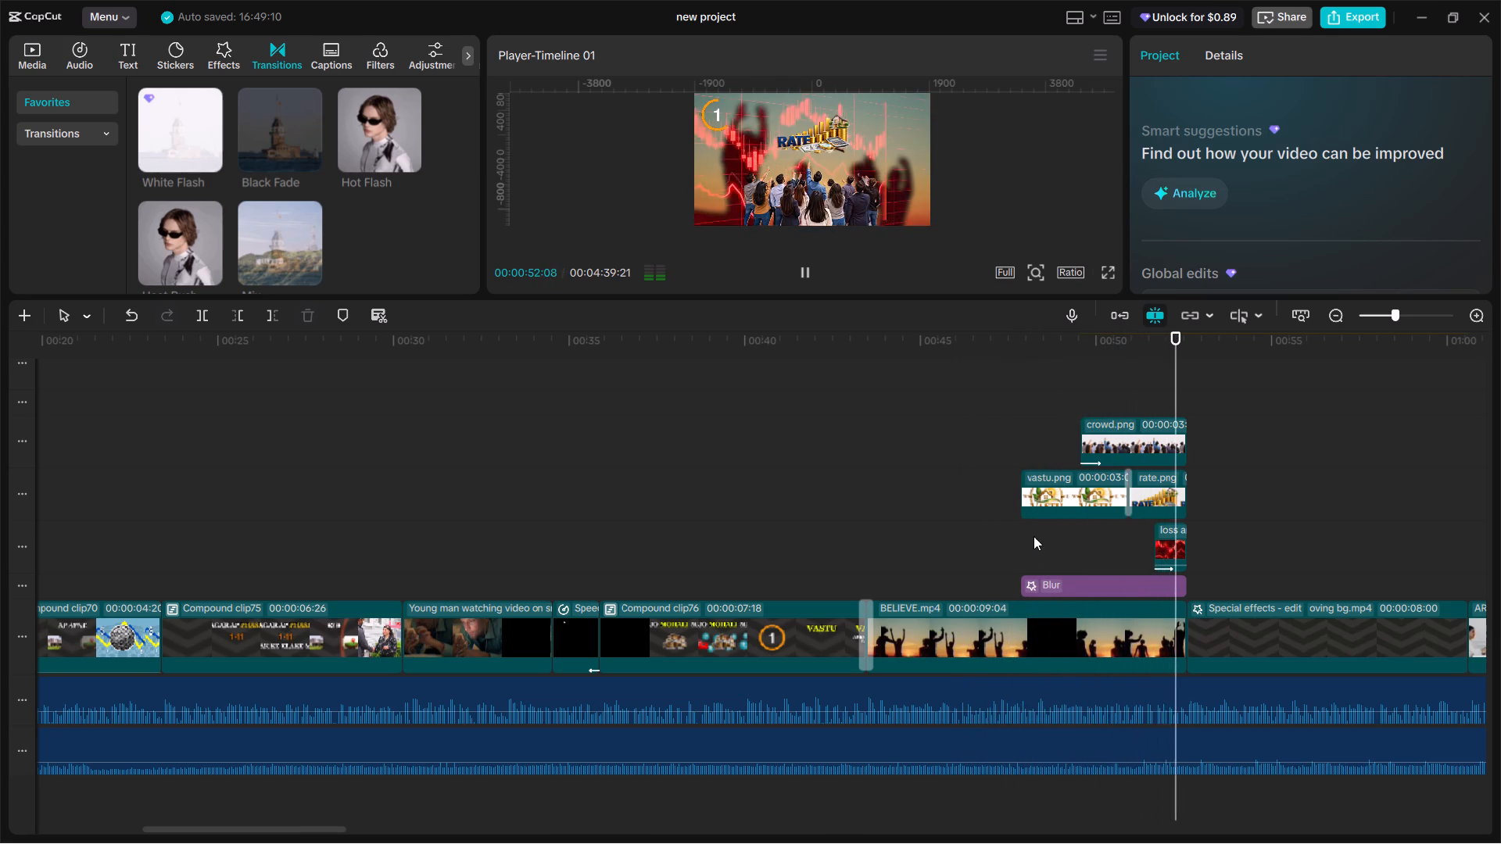
left_click(1118, 531)
key("space")
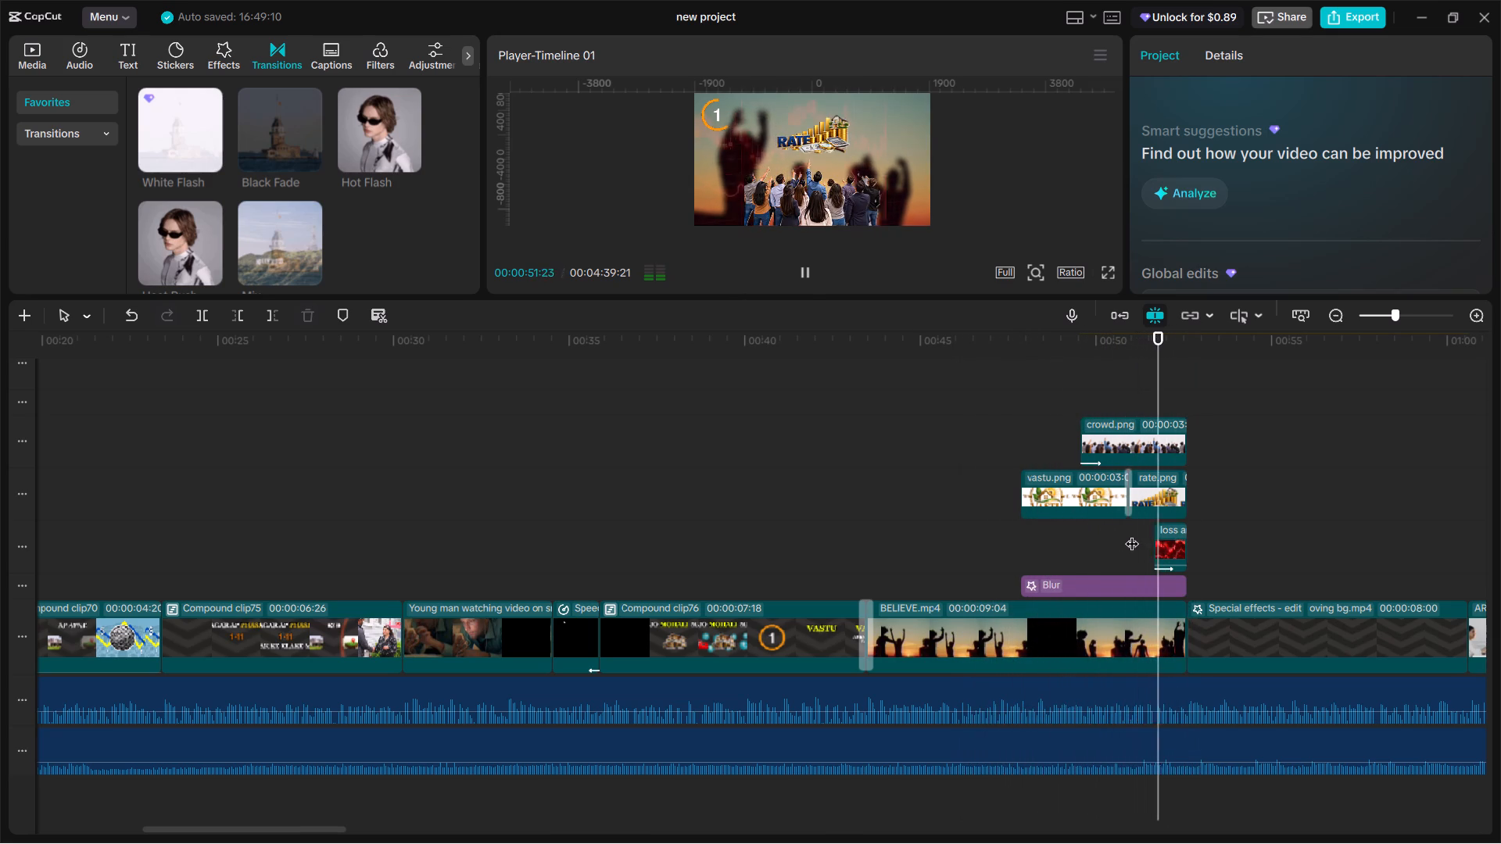
key("space")
left_click(1108, 447, "ctrl")
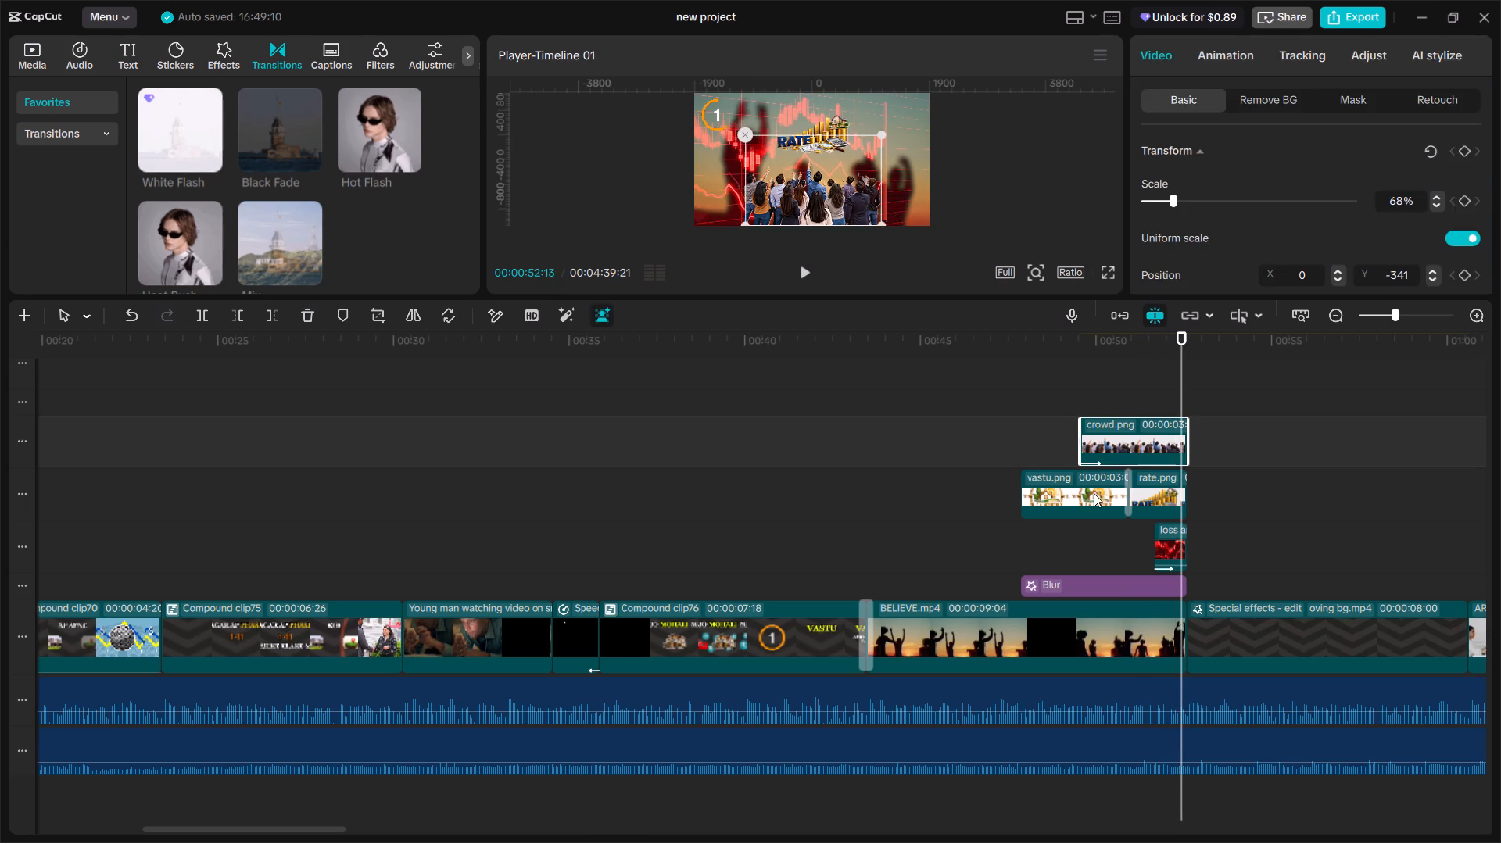
left_click(1094, 495, "ctrl")
left_click(1148, 498, "ctrl")
left_click(1162, 542, "ctrl")
left_click(1119, 594, "ctrl")
left_click(1087, 632, "ctrl")
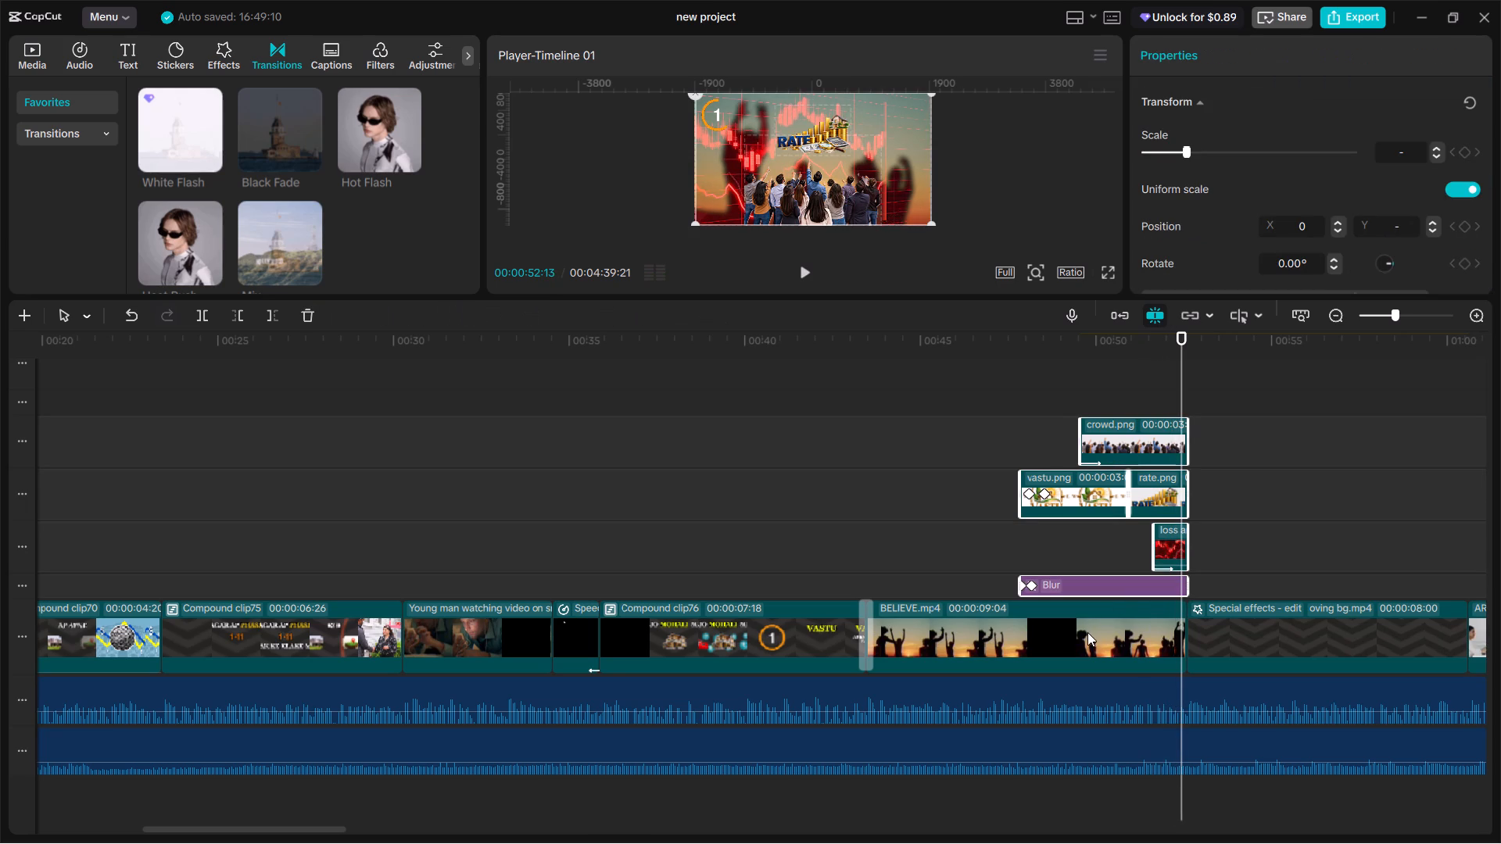
key("alt+g")
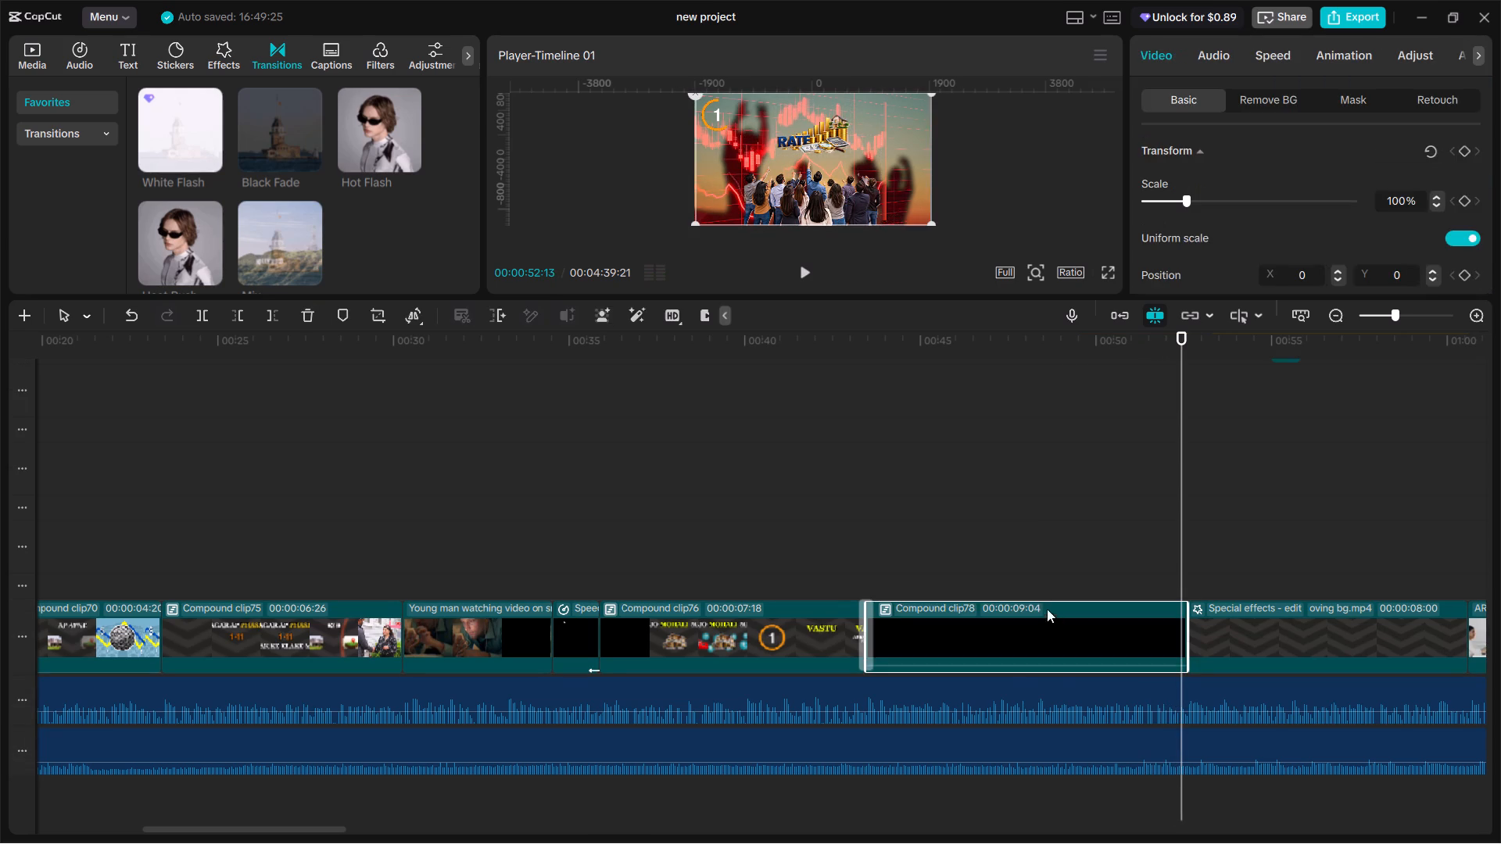
Play back the regrouped BELIEVE compound clip and examine its cut into the FOR EXAMPLE section.
left_click(1007, 547)
left_click_drag(1007, 547, 1177, 567)
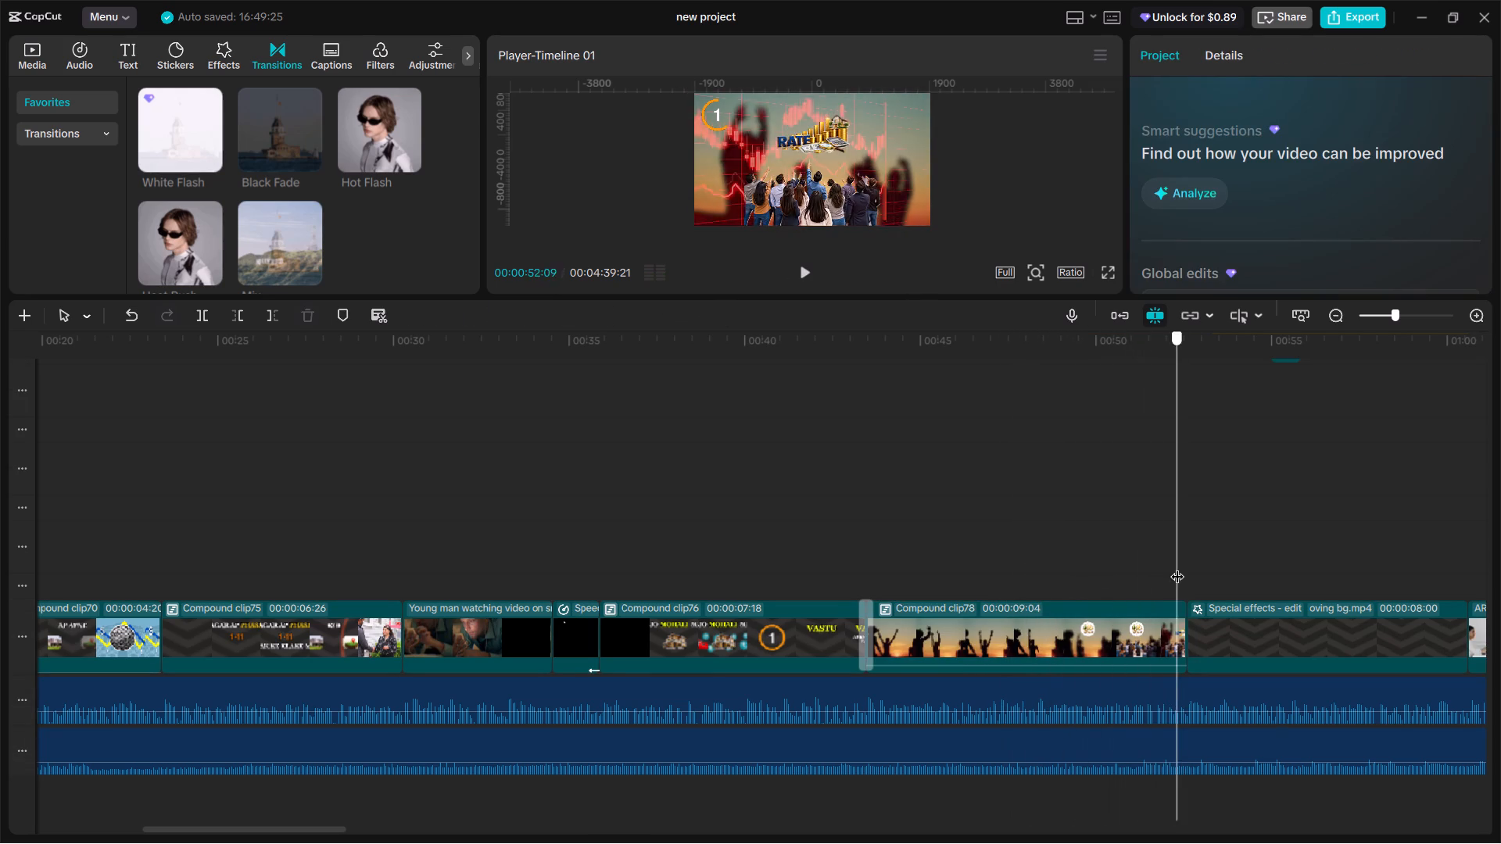
left_click_drag(1177, 567, 867, 558)
key("space")
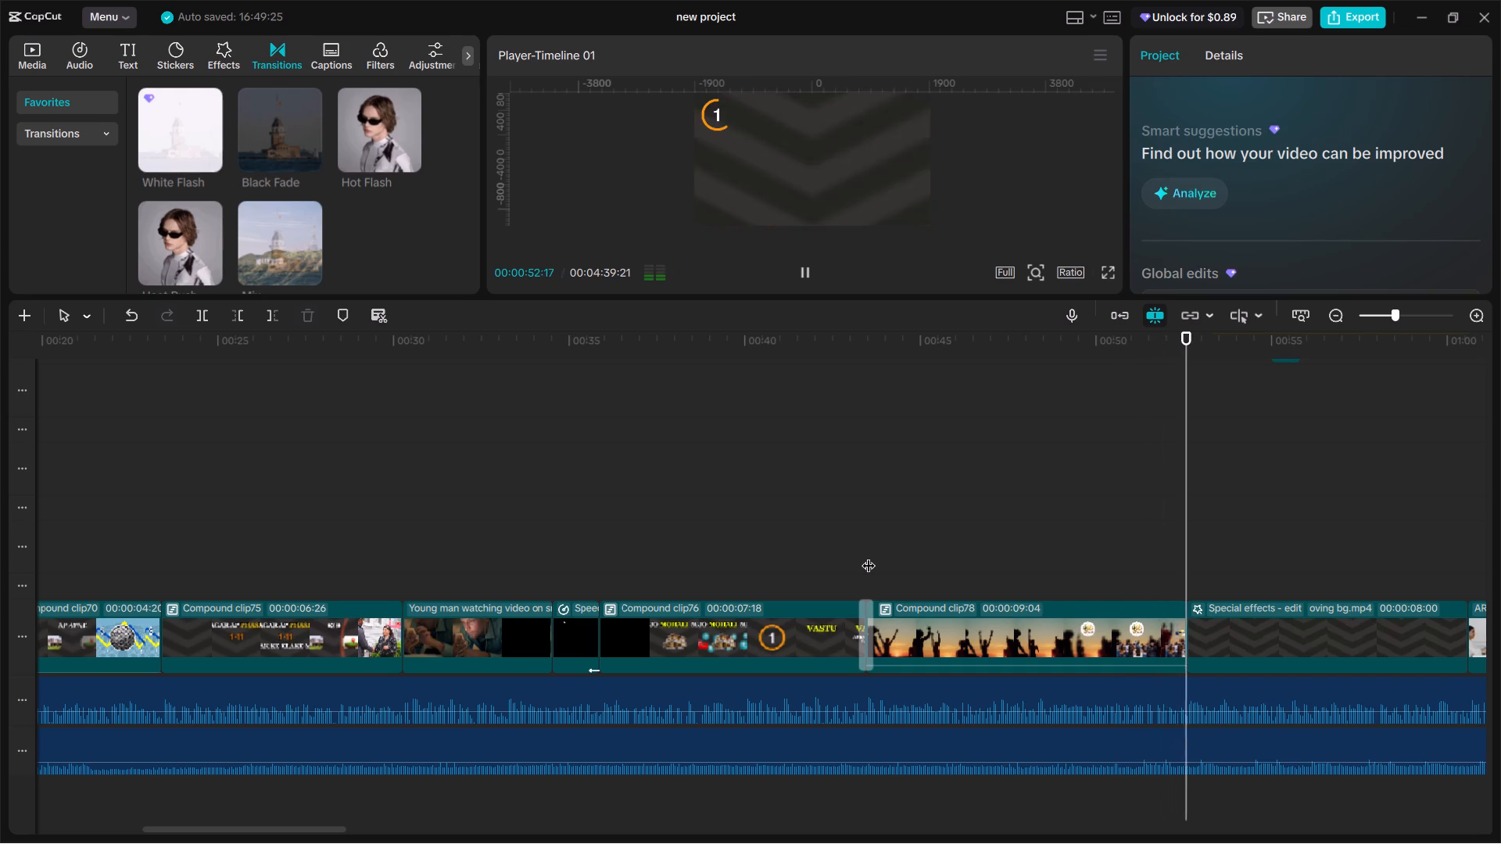
key("space")
left_click(1180, 554)
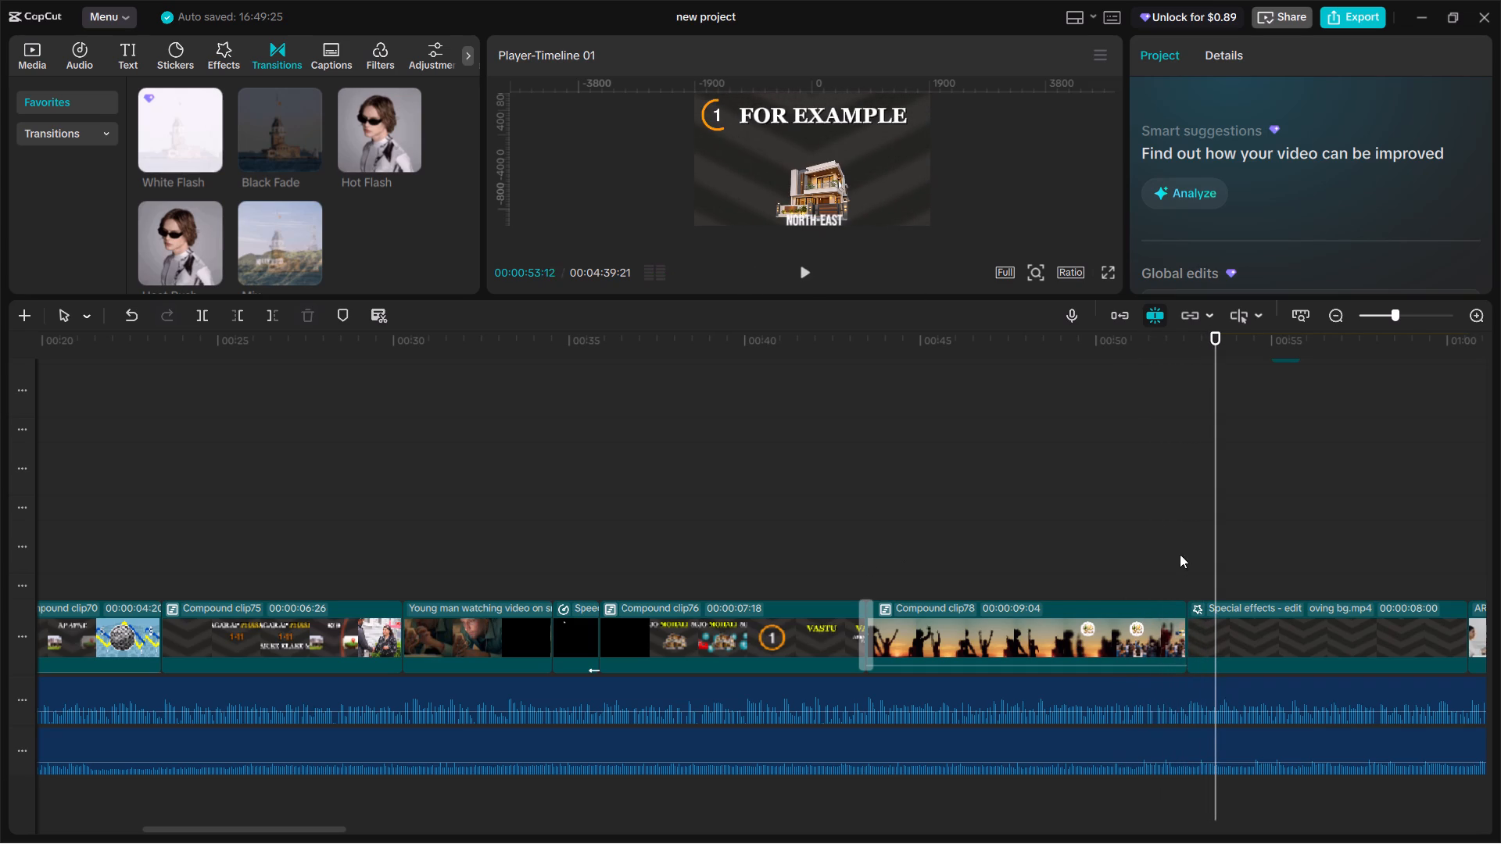
key("space")
key("space")
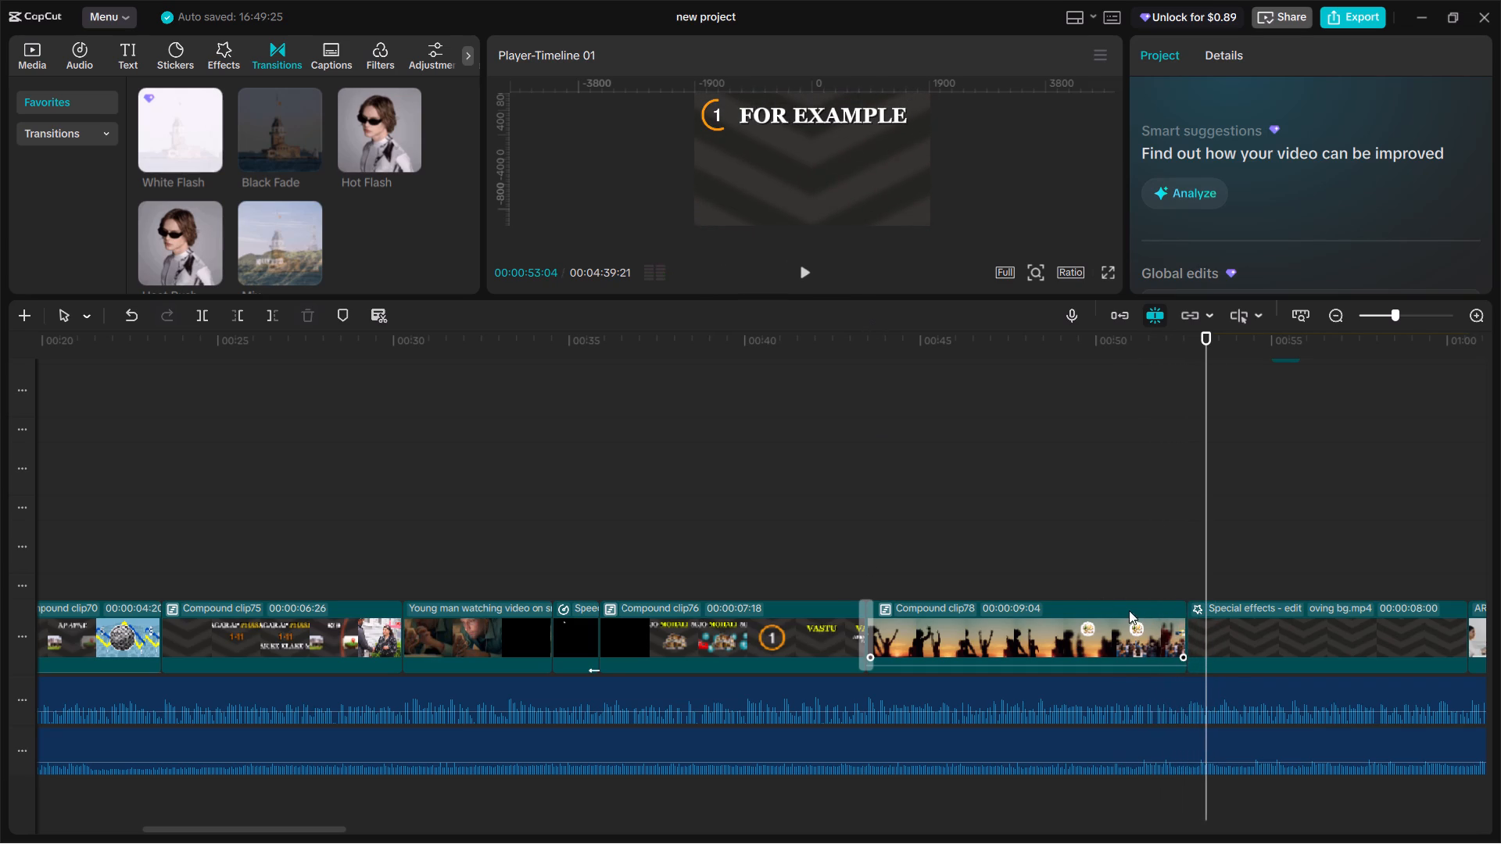
Apply the Black Fade transition at the cut between the BELIEVE compound clip and the FOR EXAMPLE background clip.
left_click(1160, 624)
left_click(1166, 560)
left_click_drag(1166, 560, 1187, 581)
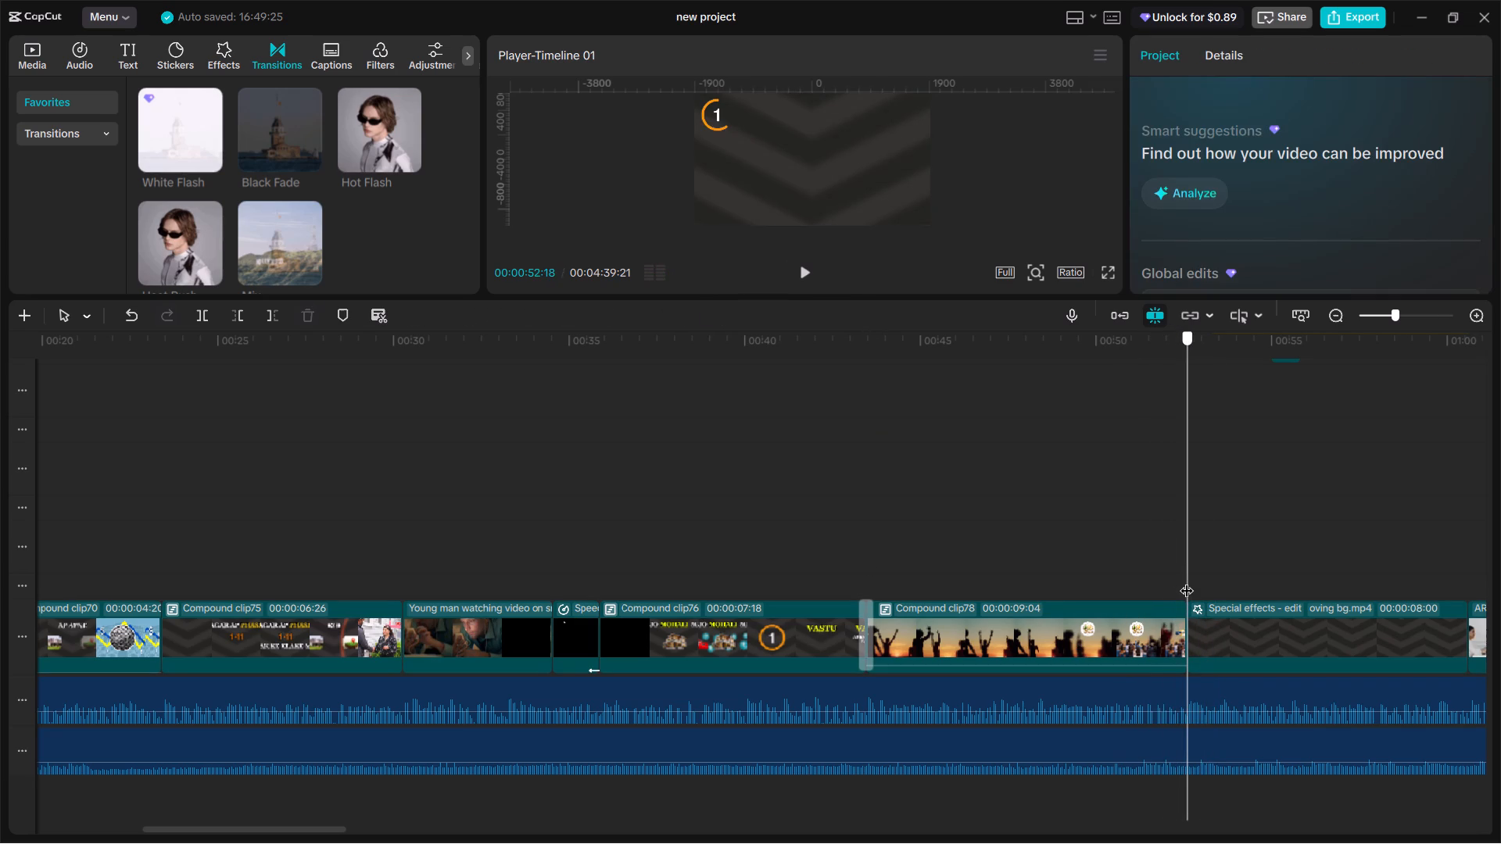
left_click_drag(1187, 581, 1188, 581)
left_click(1166, 639)
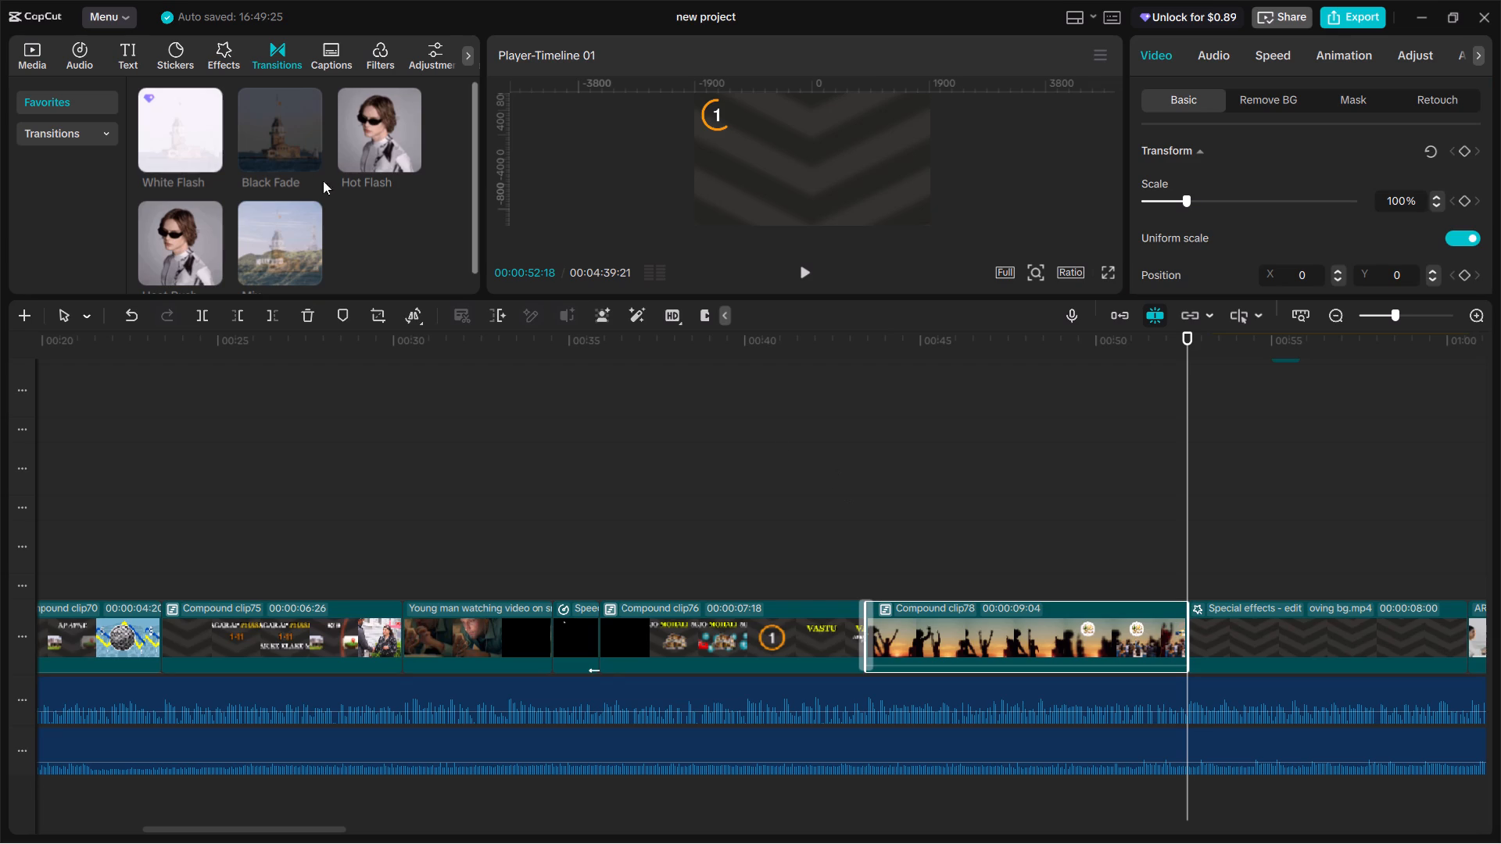
left_click_drag(274, 138, 1180, 634)
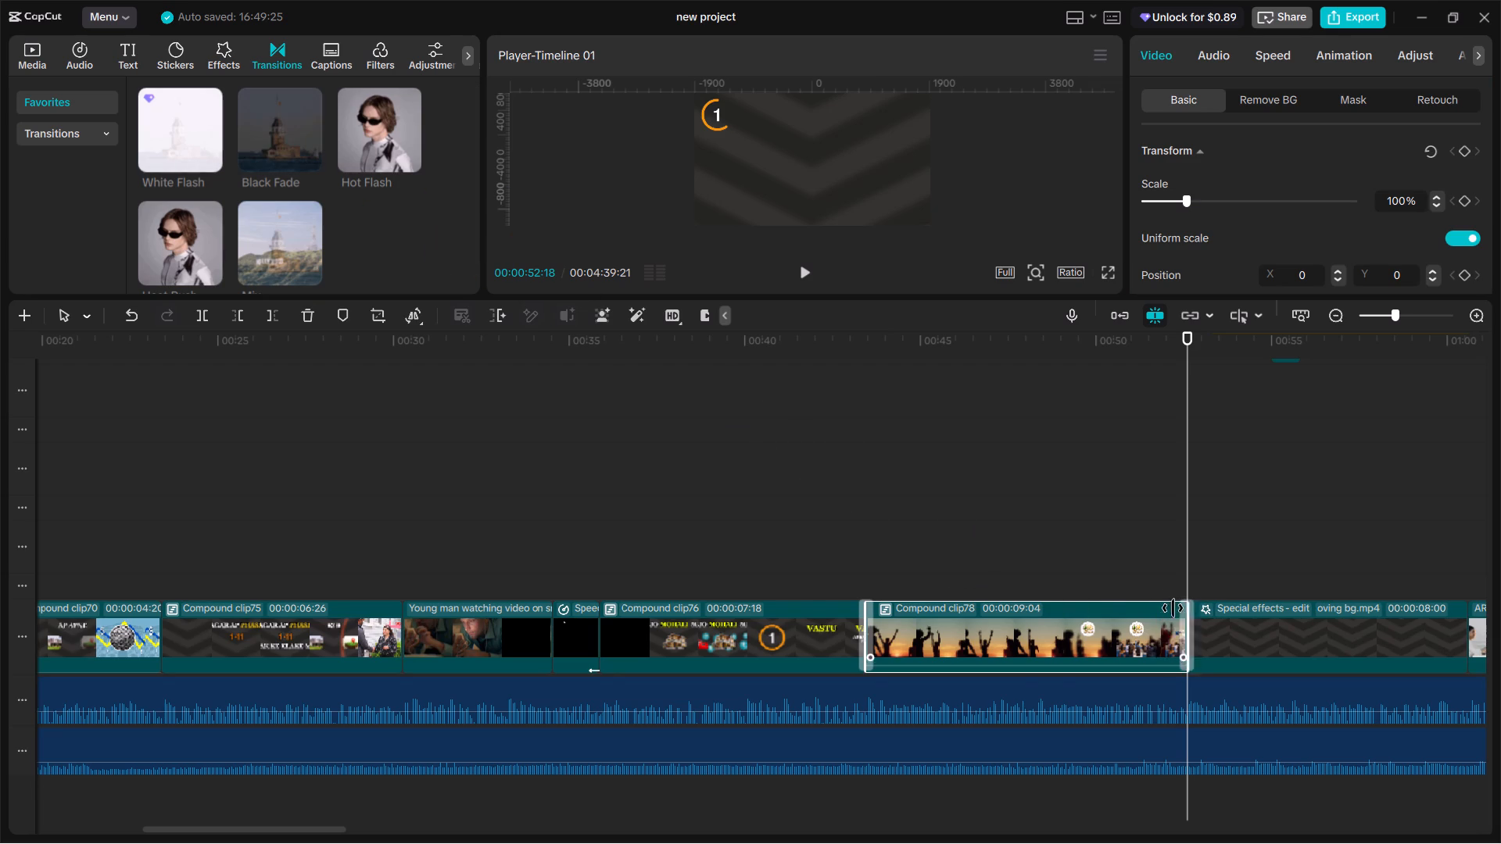
Play back the new Black Fade transition and examine the start of the FOR EXAMPLE section.
left_click(1170, 568)
key("space")
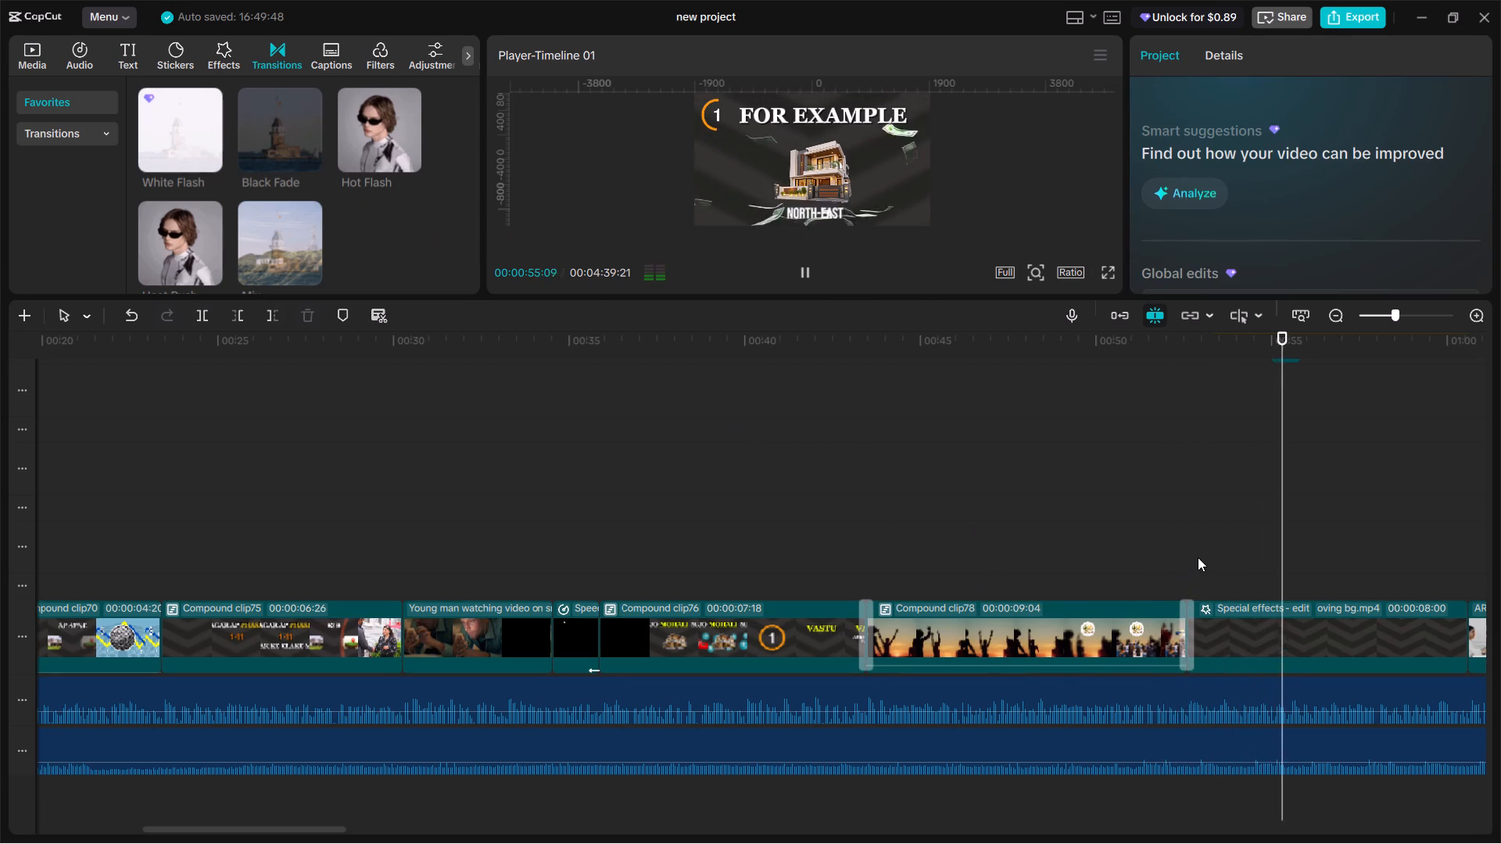
key("space")
left_click(1190, 560)
key("space")
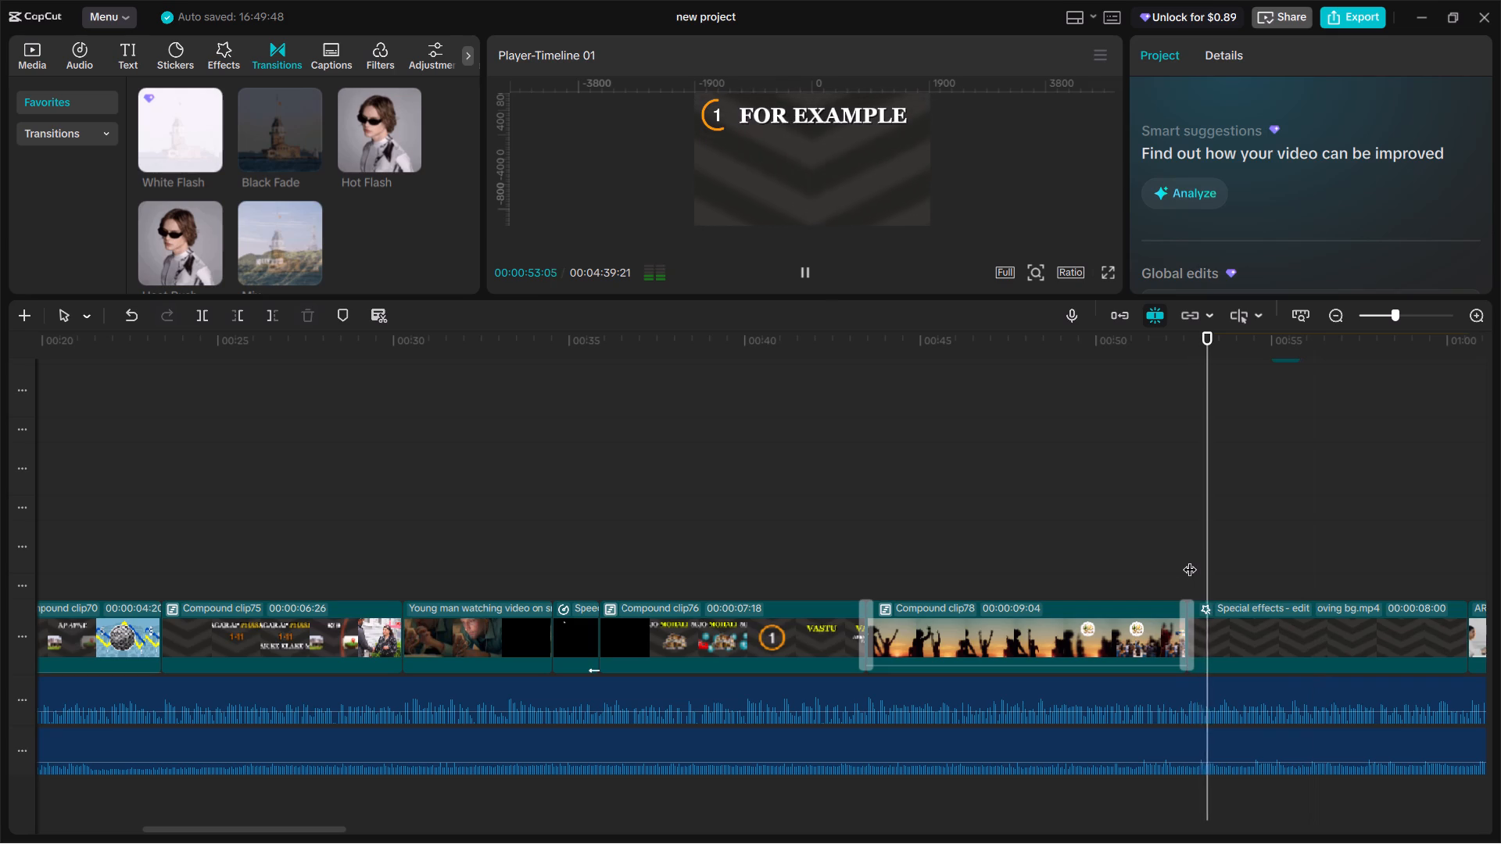
scroll(1190, 559, "down", 6, "alt")
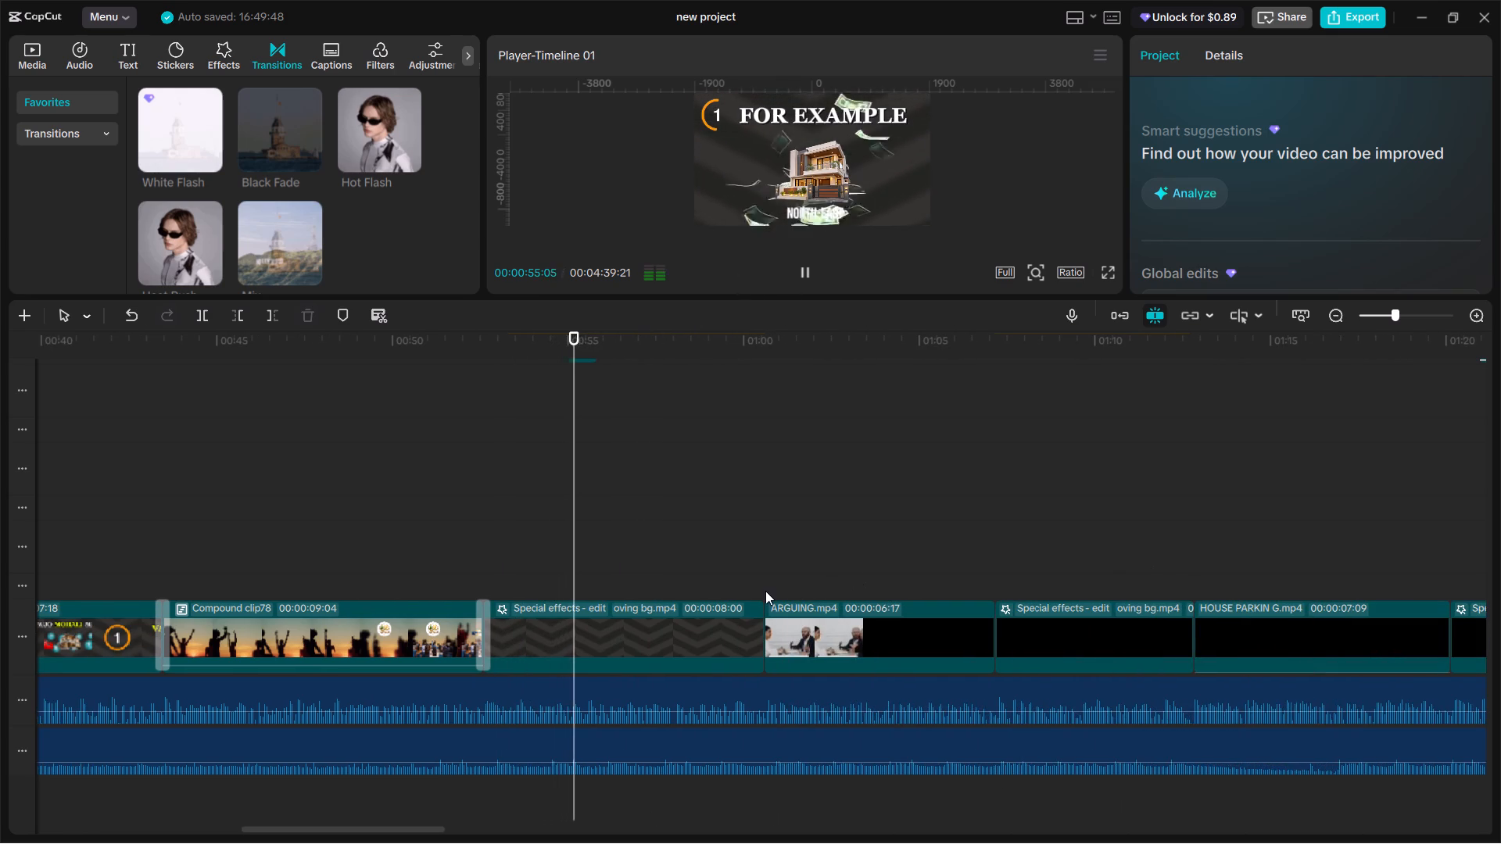
scroll(765, 591, "up", 5)
key("space")
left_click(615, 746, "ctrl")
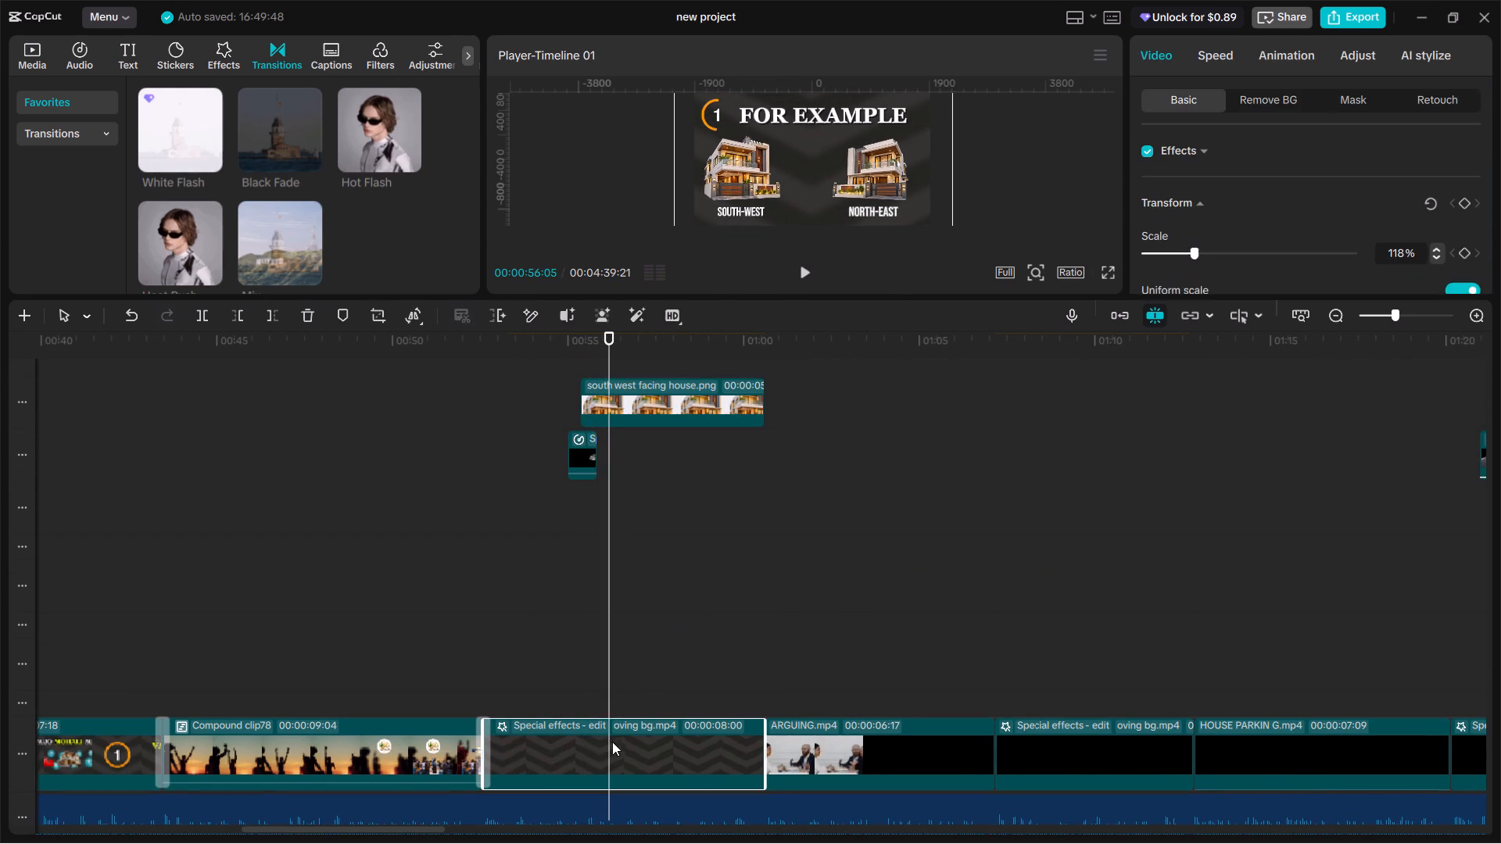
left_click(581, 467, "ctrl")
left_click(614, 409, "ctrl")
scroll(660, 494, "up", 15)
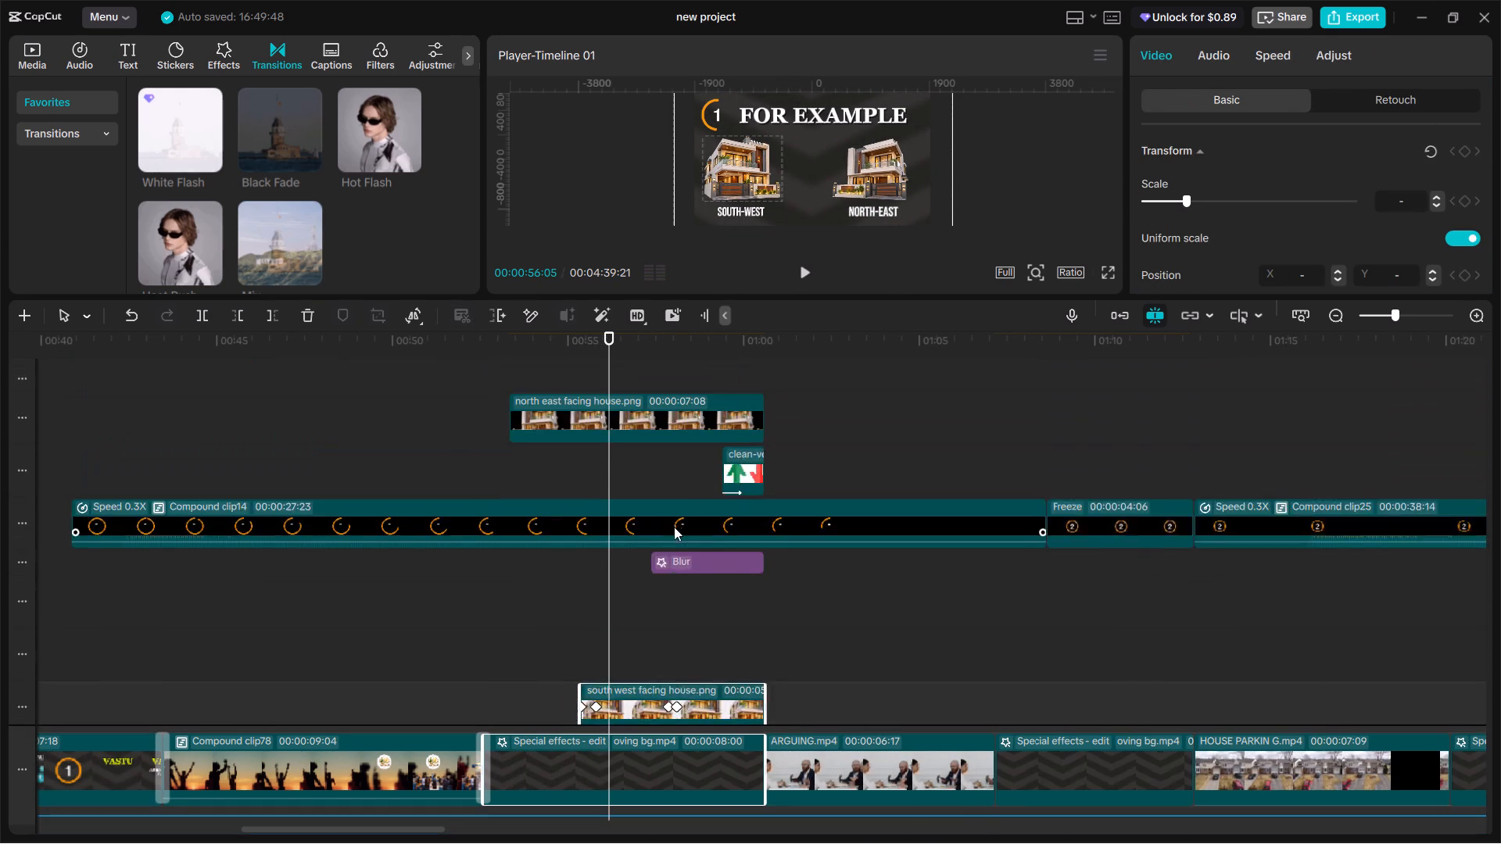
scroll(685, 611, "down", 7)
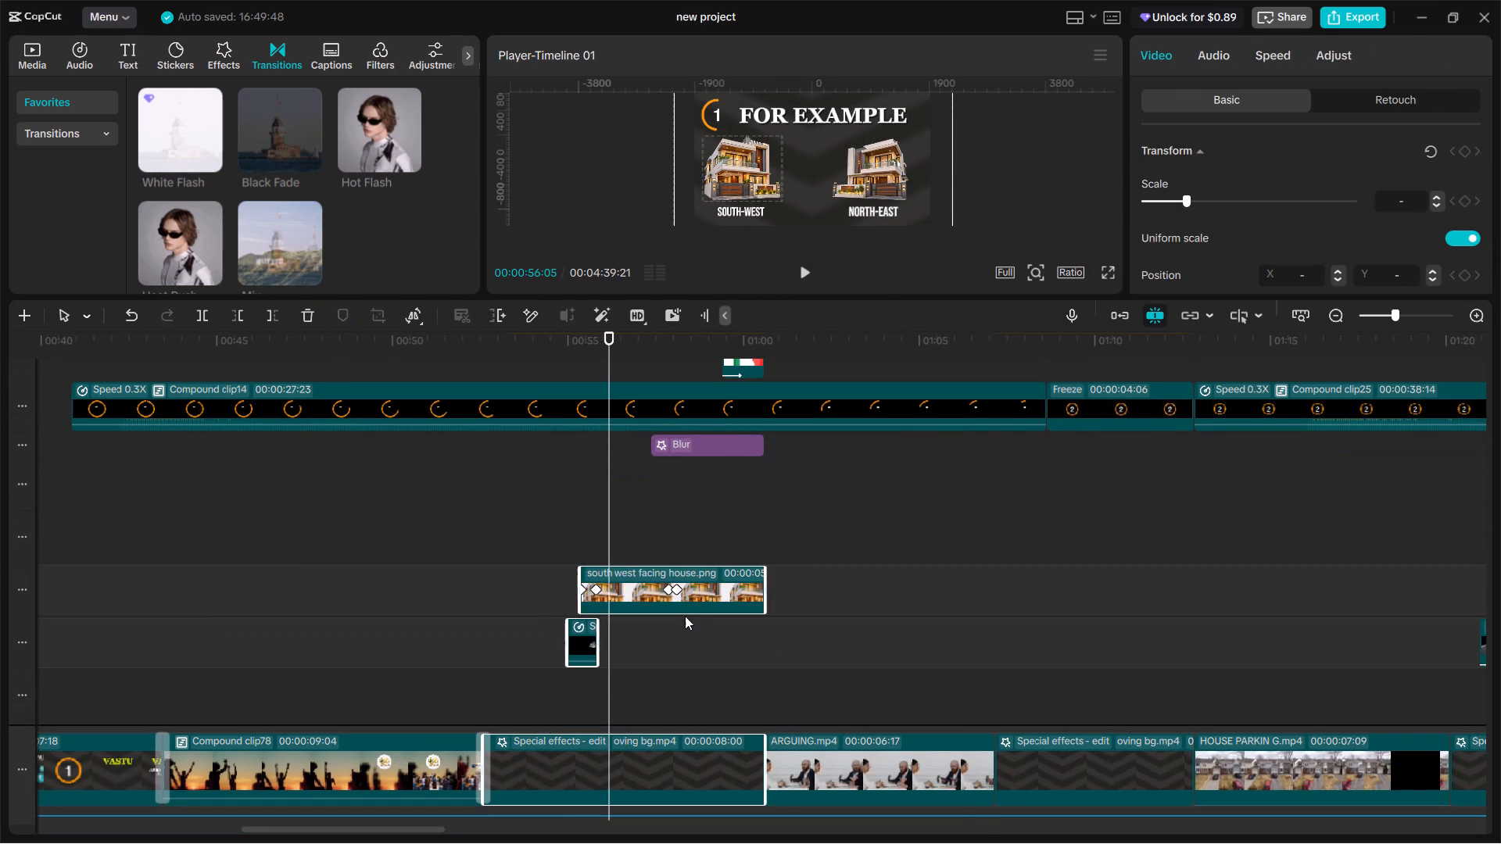
Play back the FOR EXAMPLE section and examine its cut into ARGUING.mp4.
left_click(568, 540)
key("space")
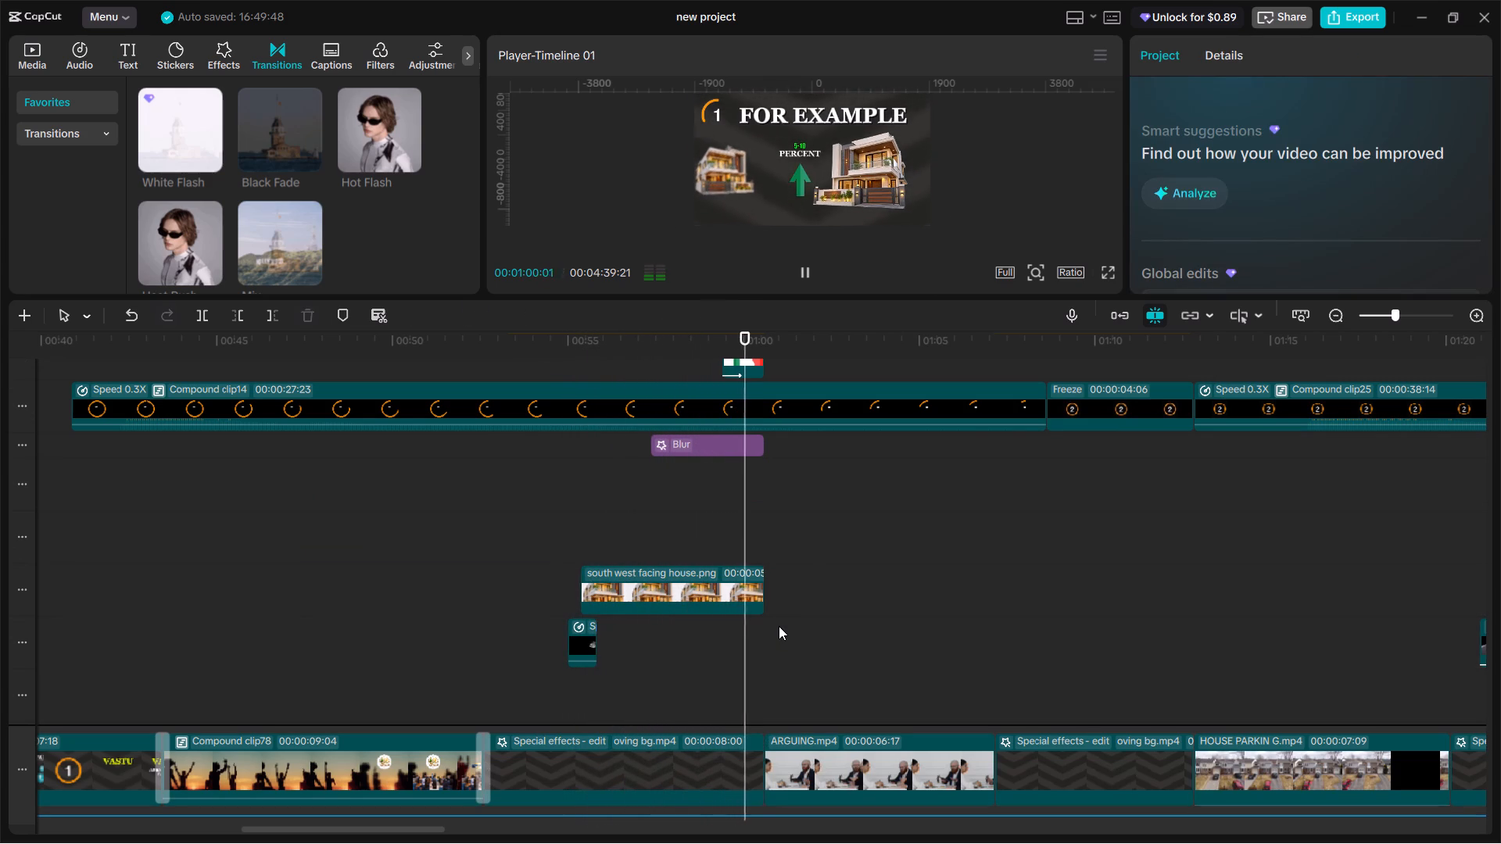
left_click(757, 666)
left_click_drag(724, 664, 725, 666)
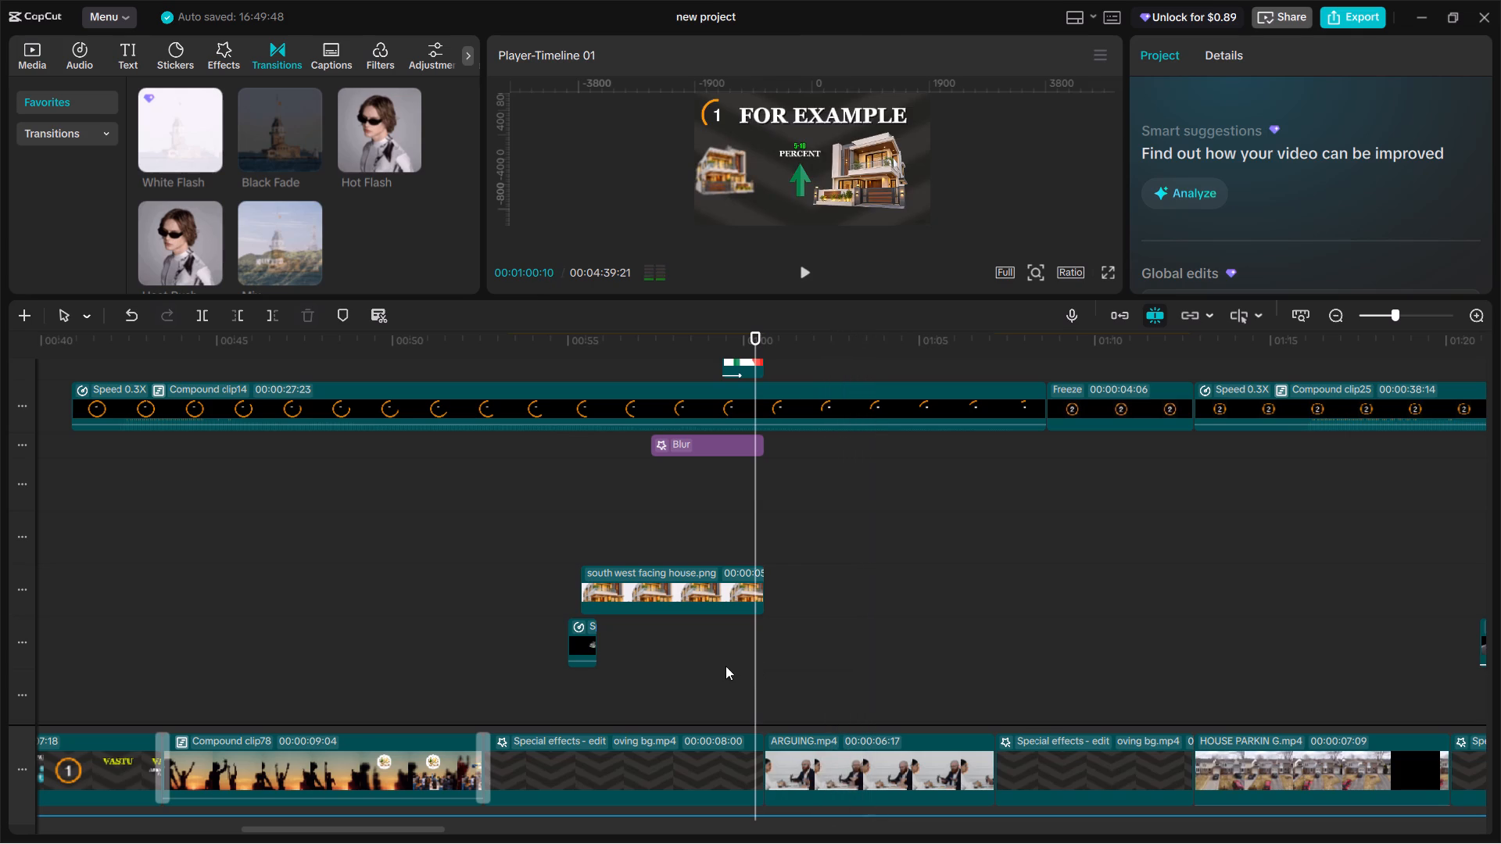
left_click_drag(725, 666, 745, 671)
left_click(745, 671)
left_click_drag(747, 671, 751, 669)
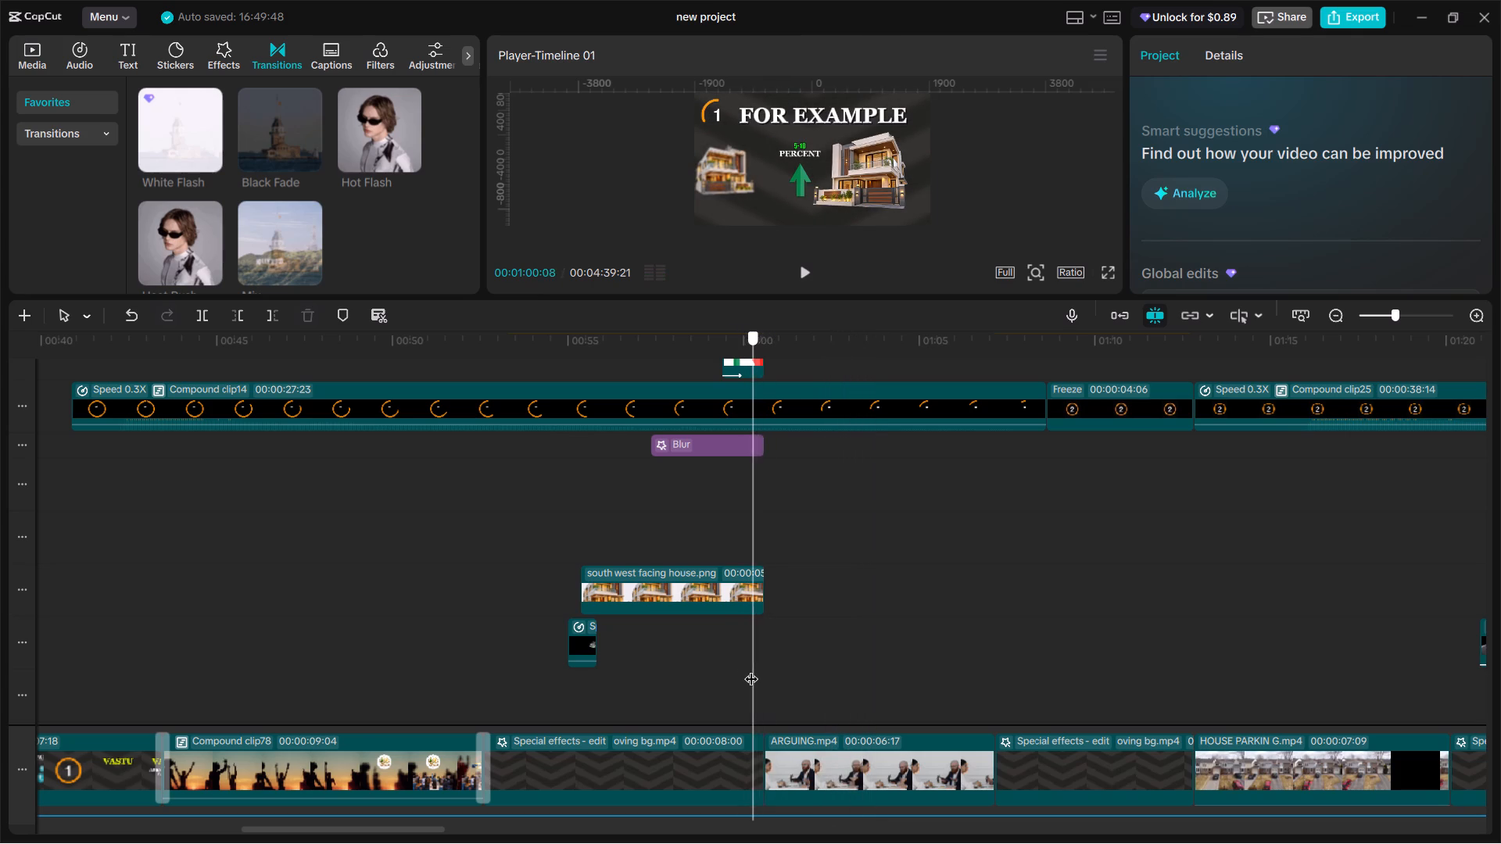
left_click_drag(751, 669, 768, 671)
key("space")
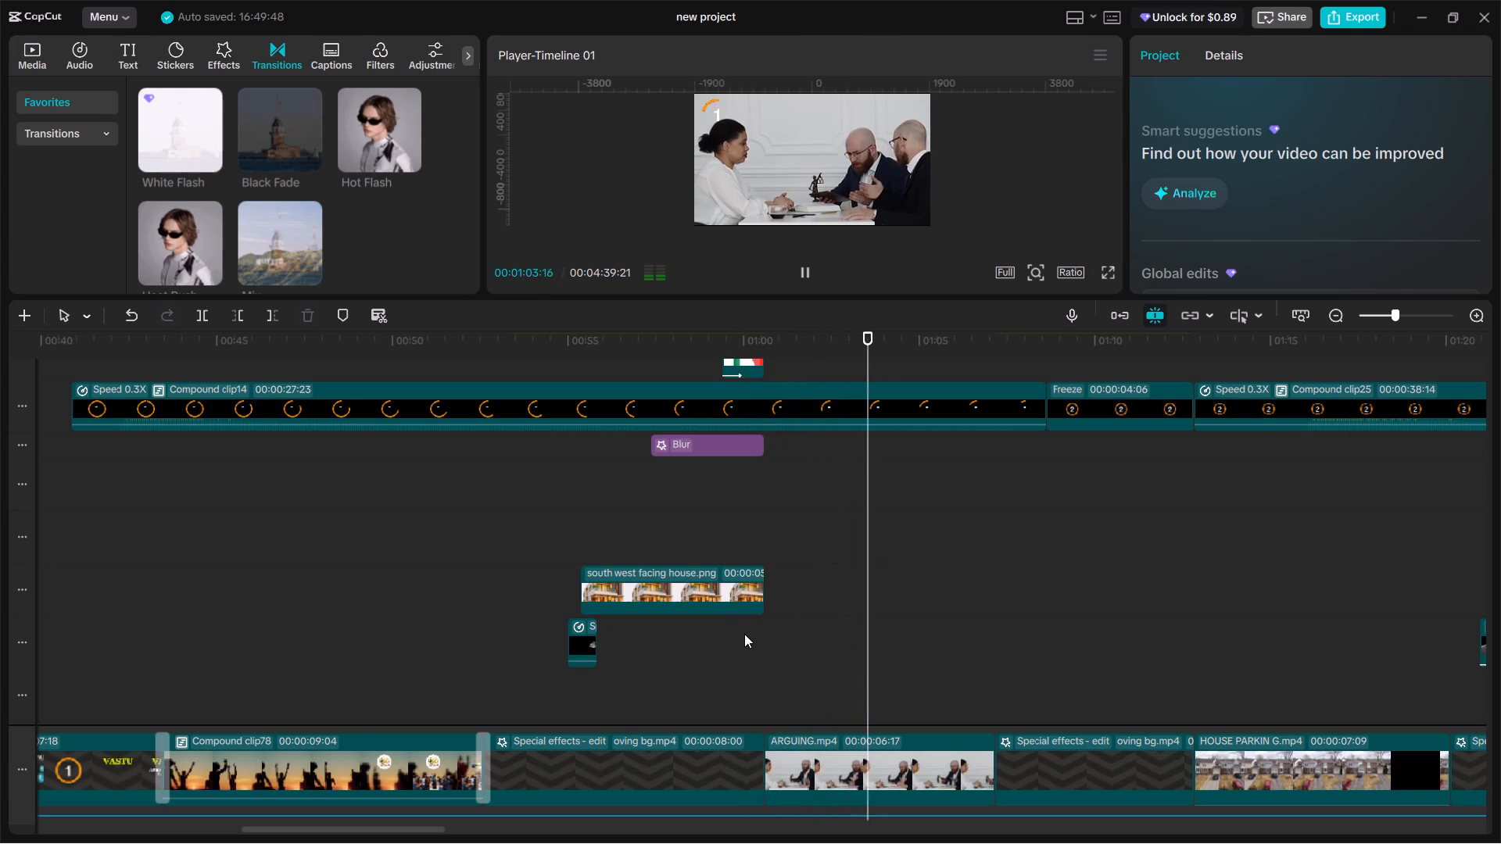
key("space")
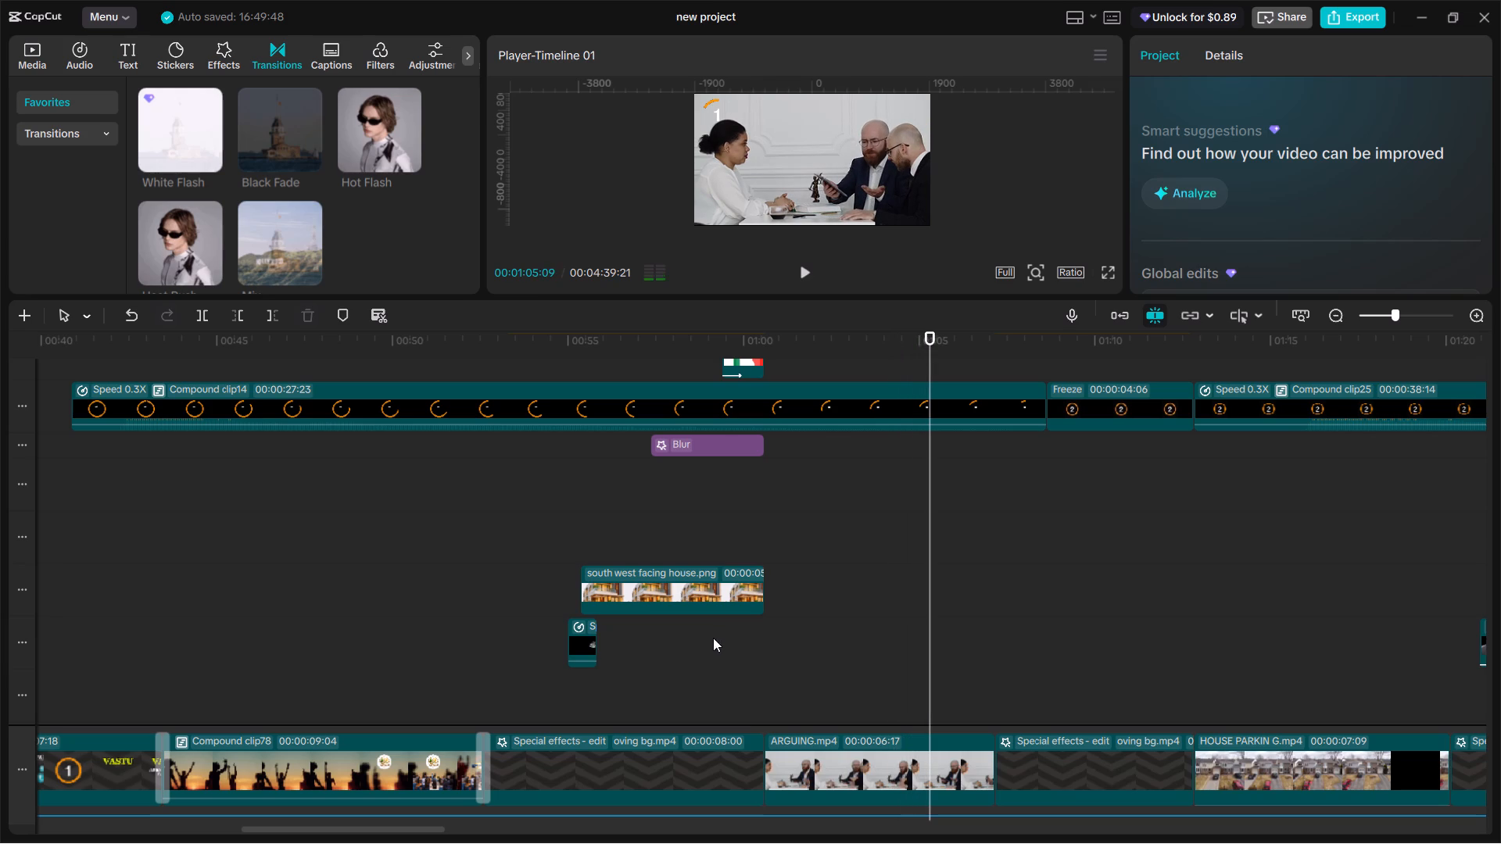
scroll(704, 643, "up", 20)
scroll(704, 643, "up", 20)
scroll(704, 643, "up", 1)
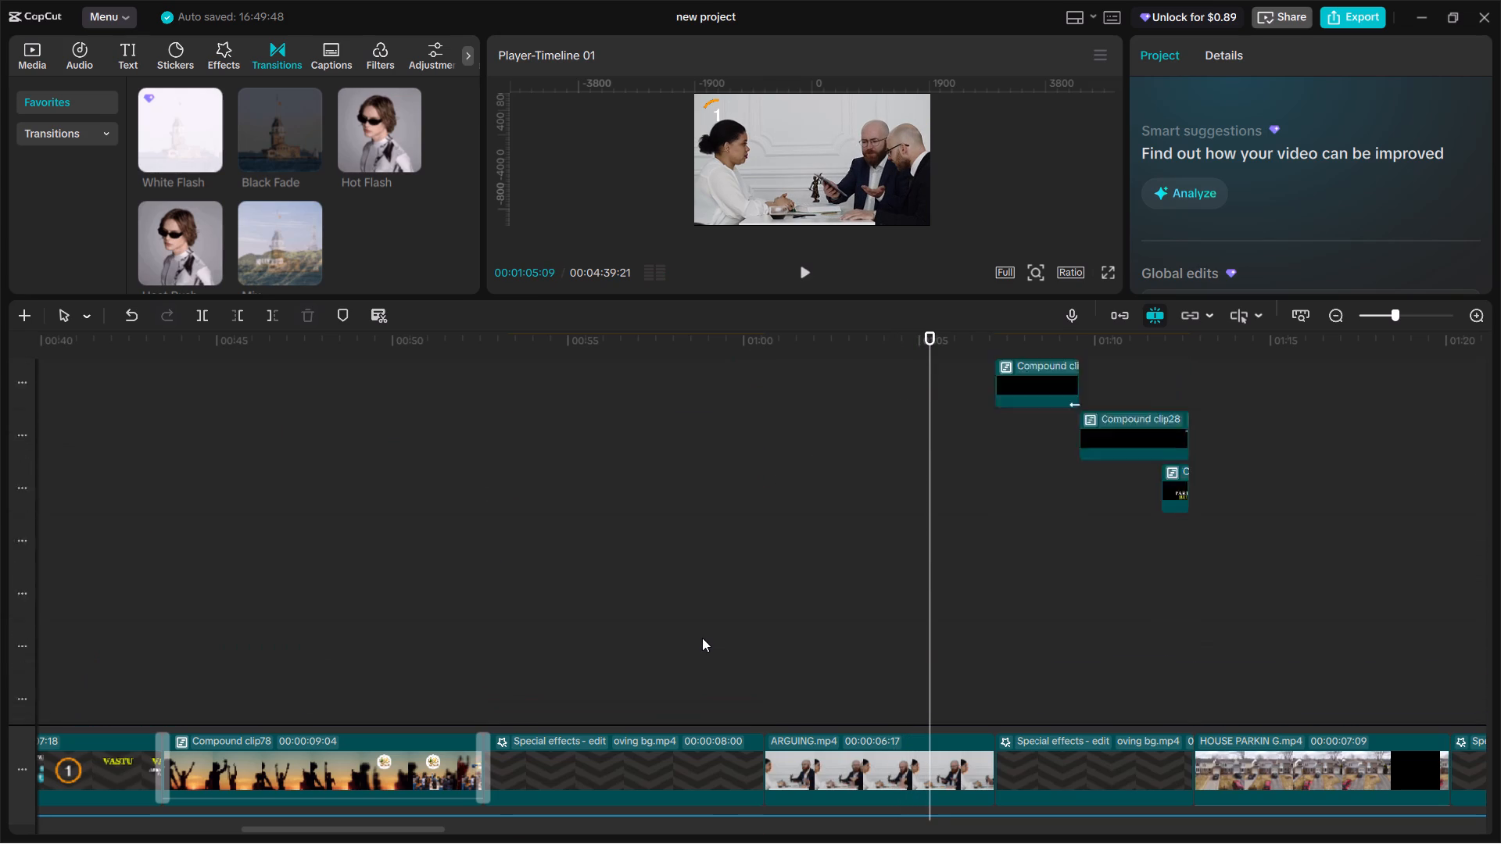
scroll(702, 638, "up", 17)
scroll(731, 598, "down", 5)
left_click(735, 594)
left_click_drag(736, 593, 747, 603)
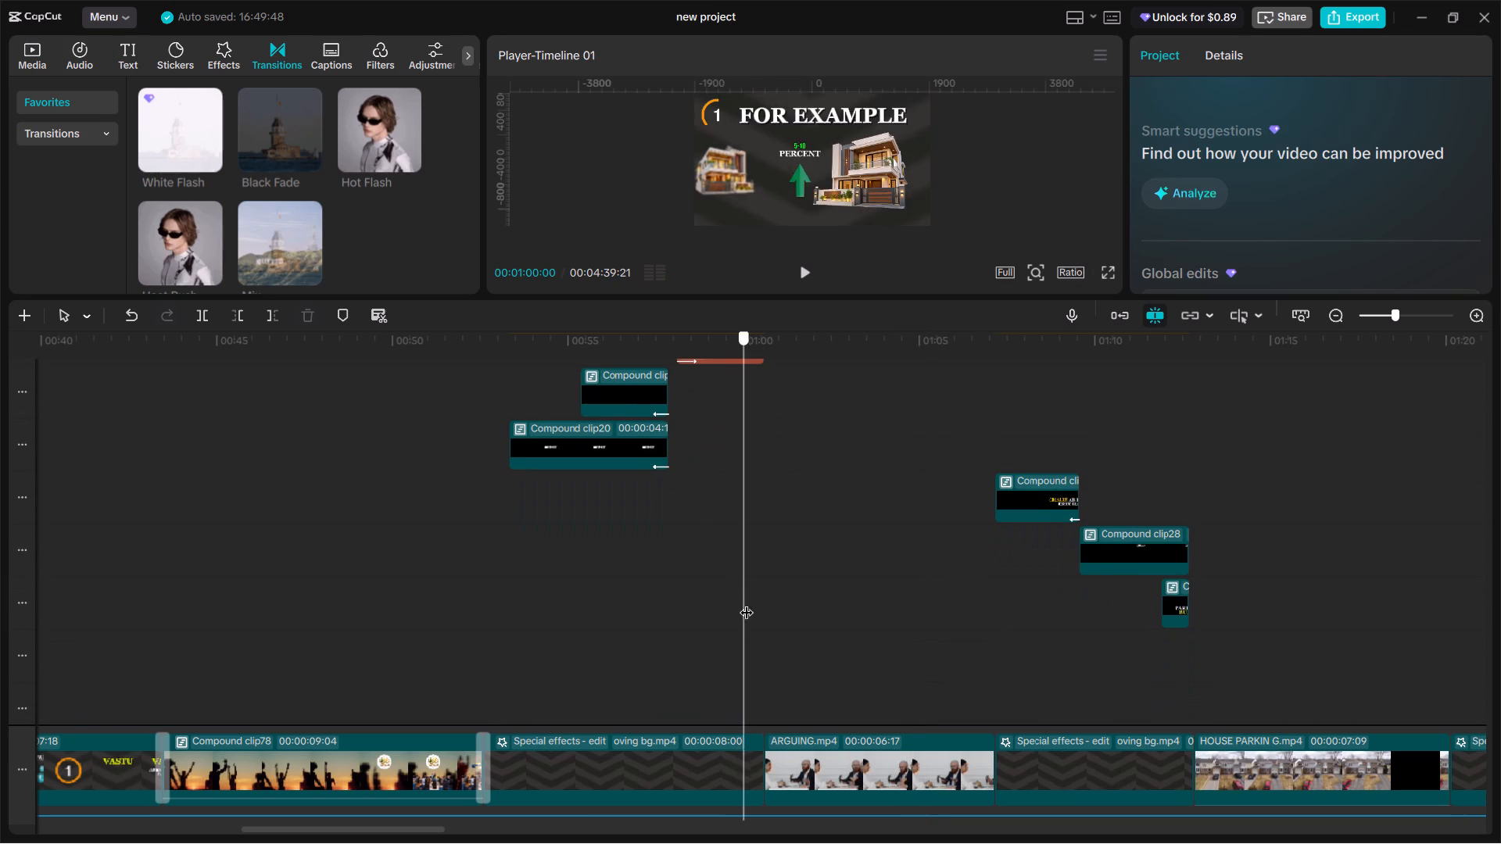
left_click_drag(747, 603, 771, 624)
left_click(768, 623)
Group the FOR EXAMPLE and 5-10 texts, label clips, both house images, green arrow, Blur effect, short overlay and moving background into one compound clip.
scroll(760, 618, "up", 15)
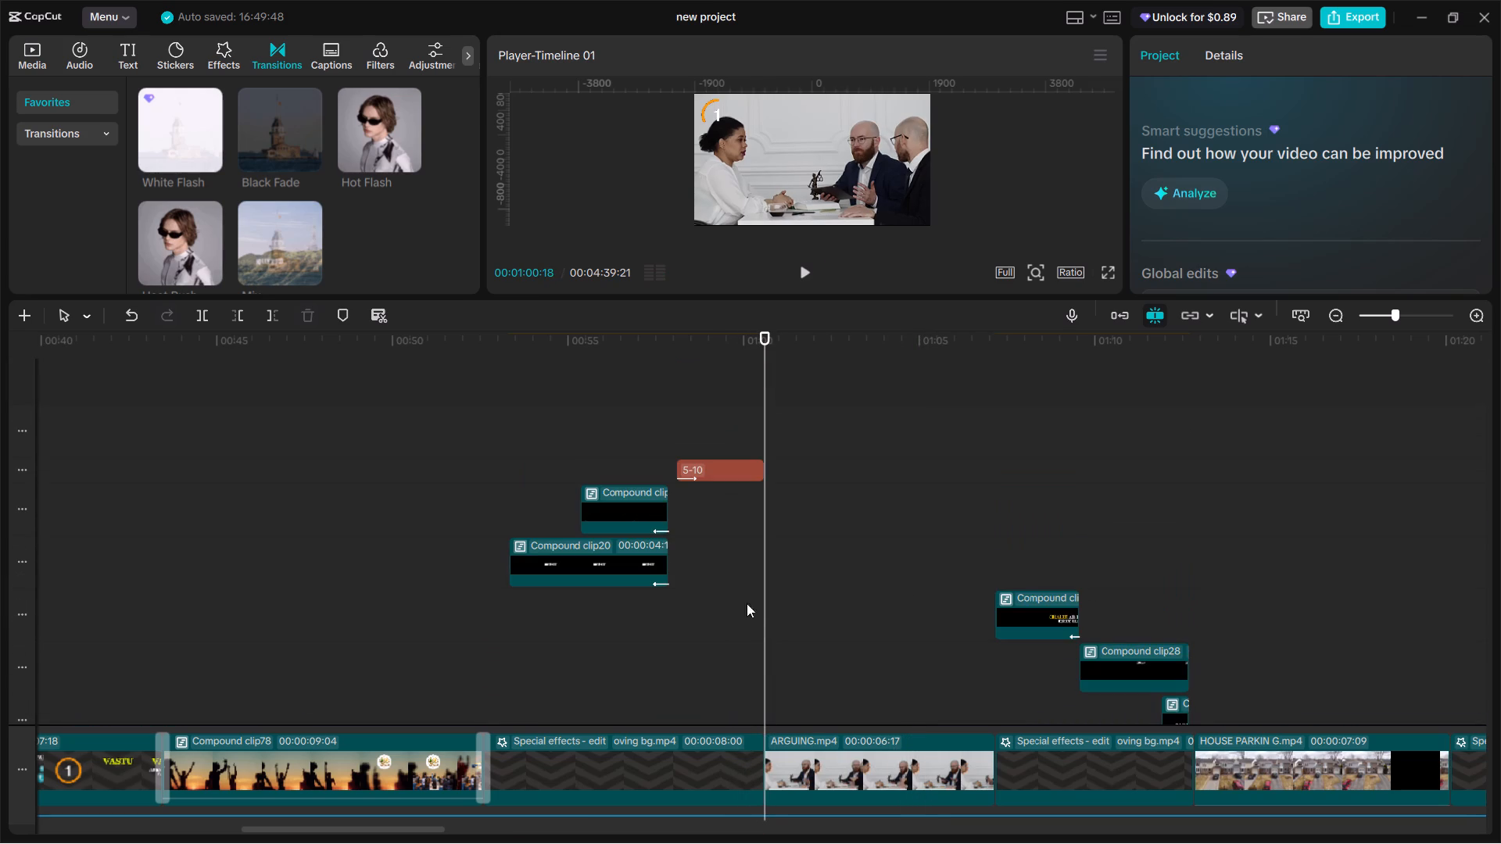
left_click(718, 477, "ctrl")
left_click(630, 502, "ctrl")
left_click(618, 552, "ctrl")
scroll(654, 603, "down", 6, "ctrl")
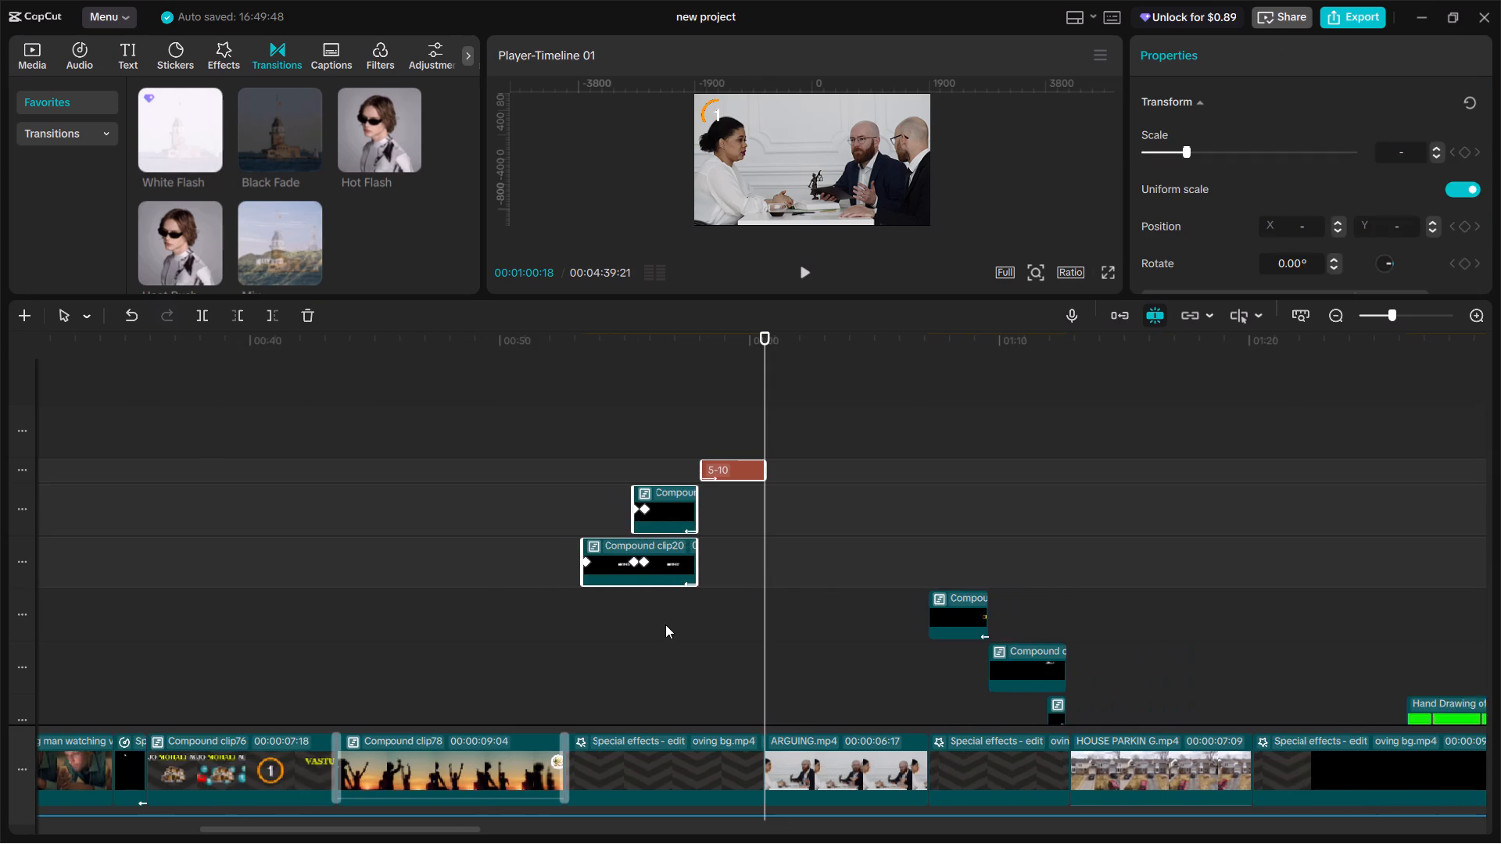
scroll(665, 624, "down", 4, "ctrl")
scroll(668, 628, "up", 1)
scroll(668, 630, "down", 18)
left_click(676, 562, "ctrl")
scroll(677, 566, "down", 10)
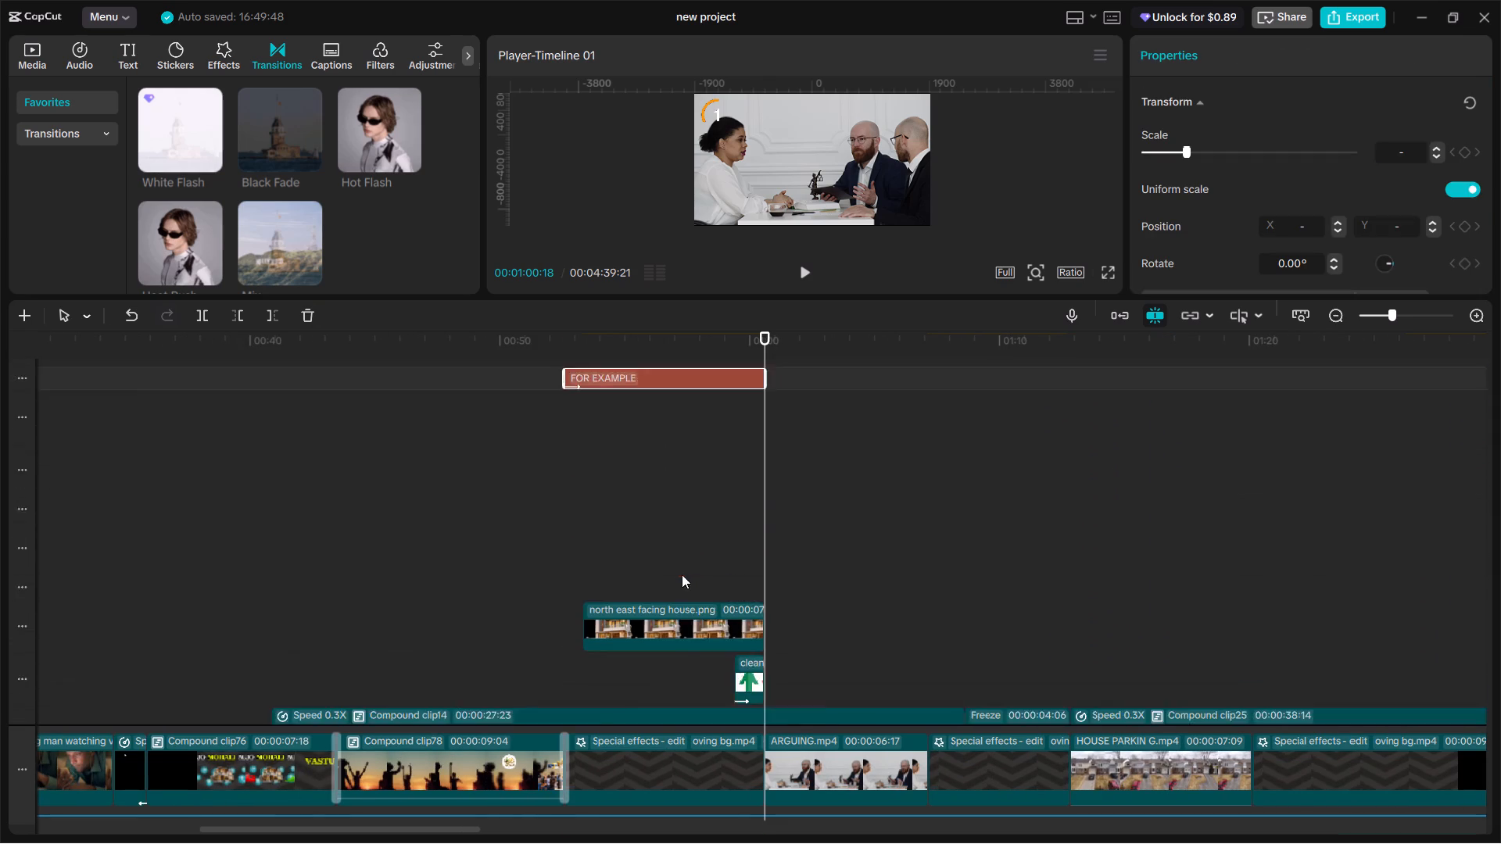
scroll(682, 574, "down", 3)
left_click(679, 520, "ctrl")
left_click(753, 559, "ctrl")
scroll(718, 620, "down", 3)
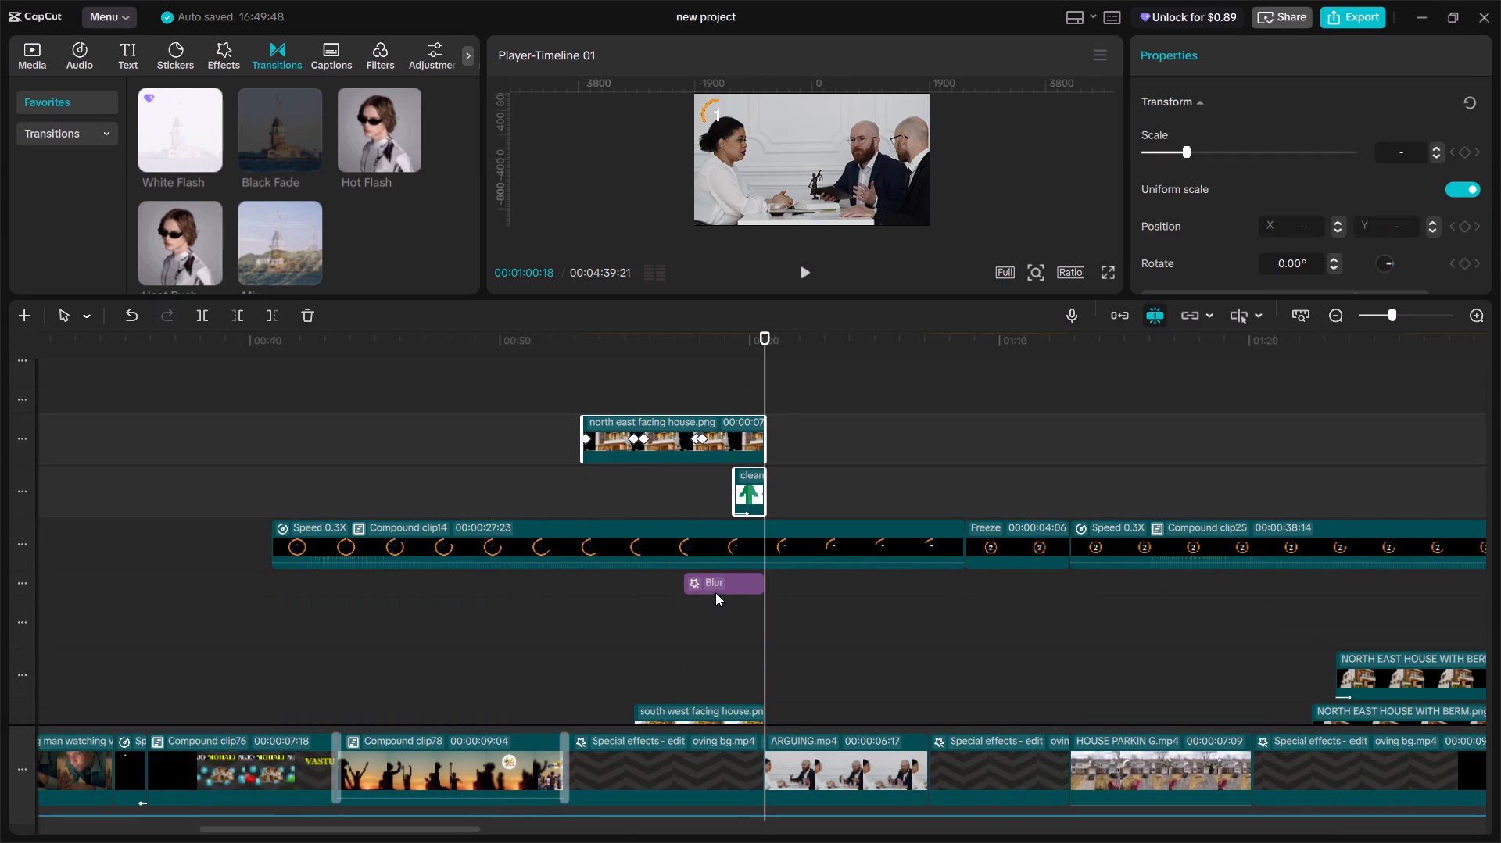
left_click(719, 581, "ctrl")
scroll(729, 600, "down", 5)
left_click(723, 633, "ctrl")
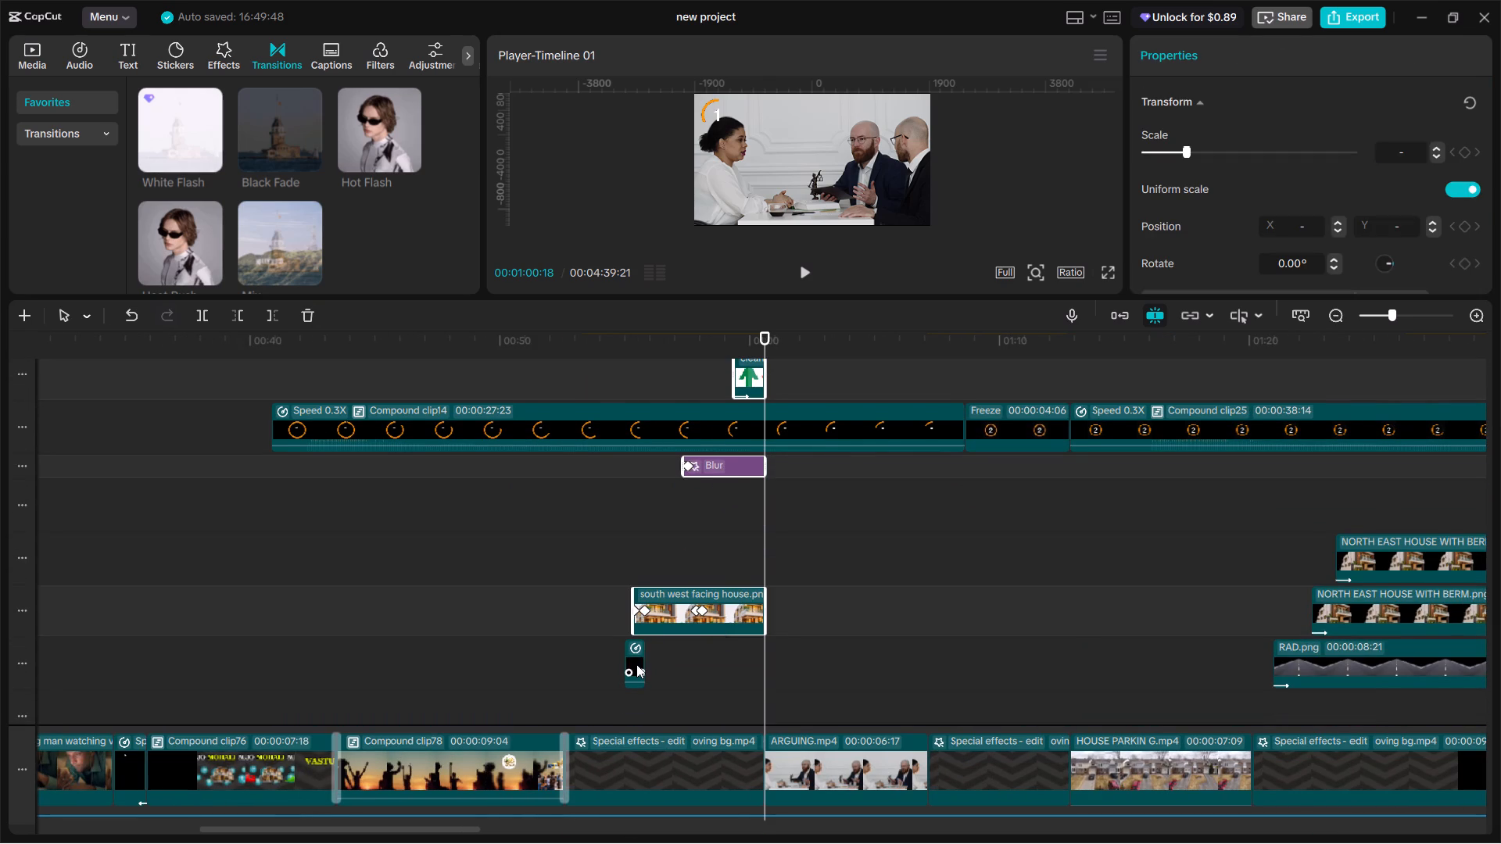
left_click(637, 664, "ctrl")
scroll(704, 623, "down", 16)
left_click(693, 620, "ctrl")
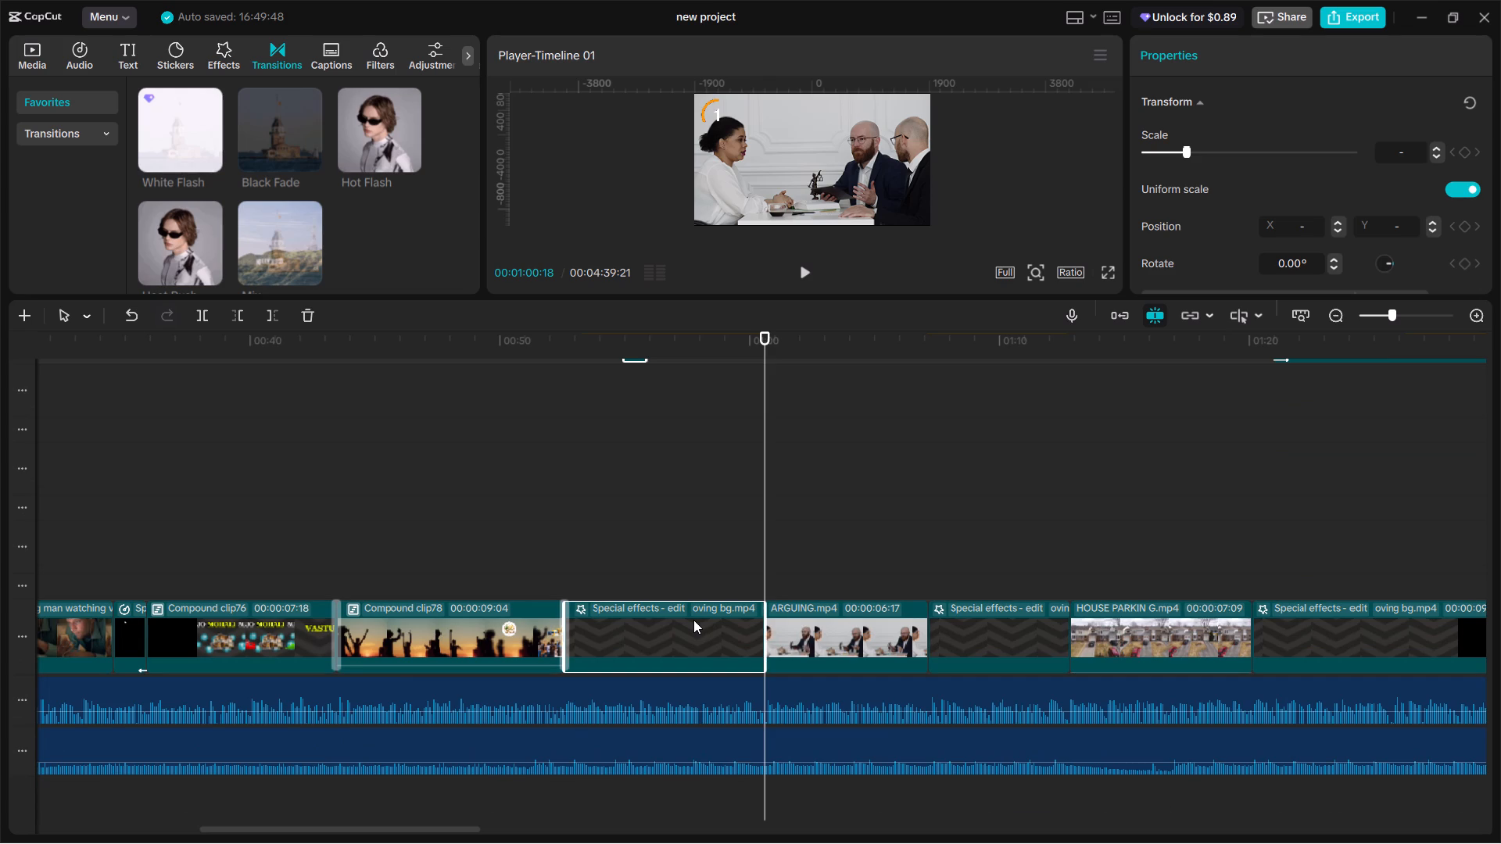
key("alt+g")
Check the grouped FOR EXAMPLE clip in playback and apply the White Flash transition at its cut into ARGUING.mp4.
left_click(592, 561)
left_click_drag(590, 561, 577, 558)
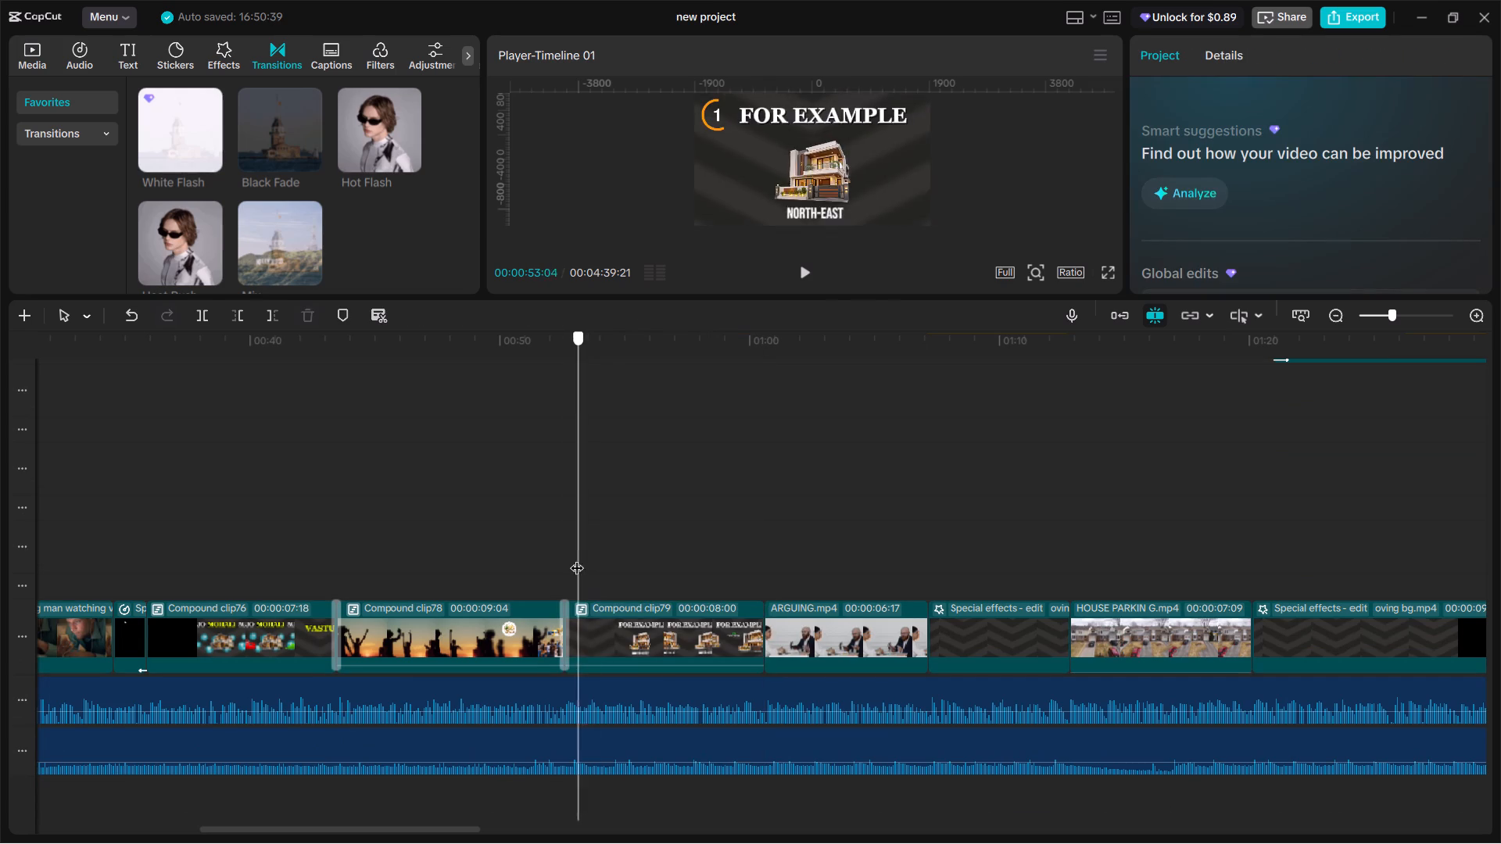
left_click_drag(577, 558, 565, 546)
key("space")
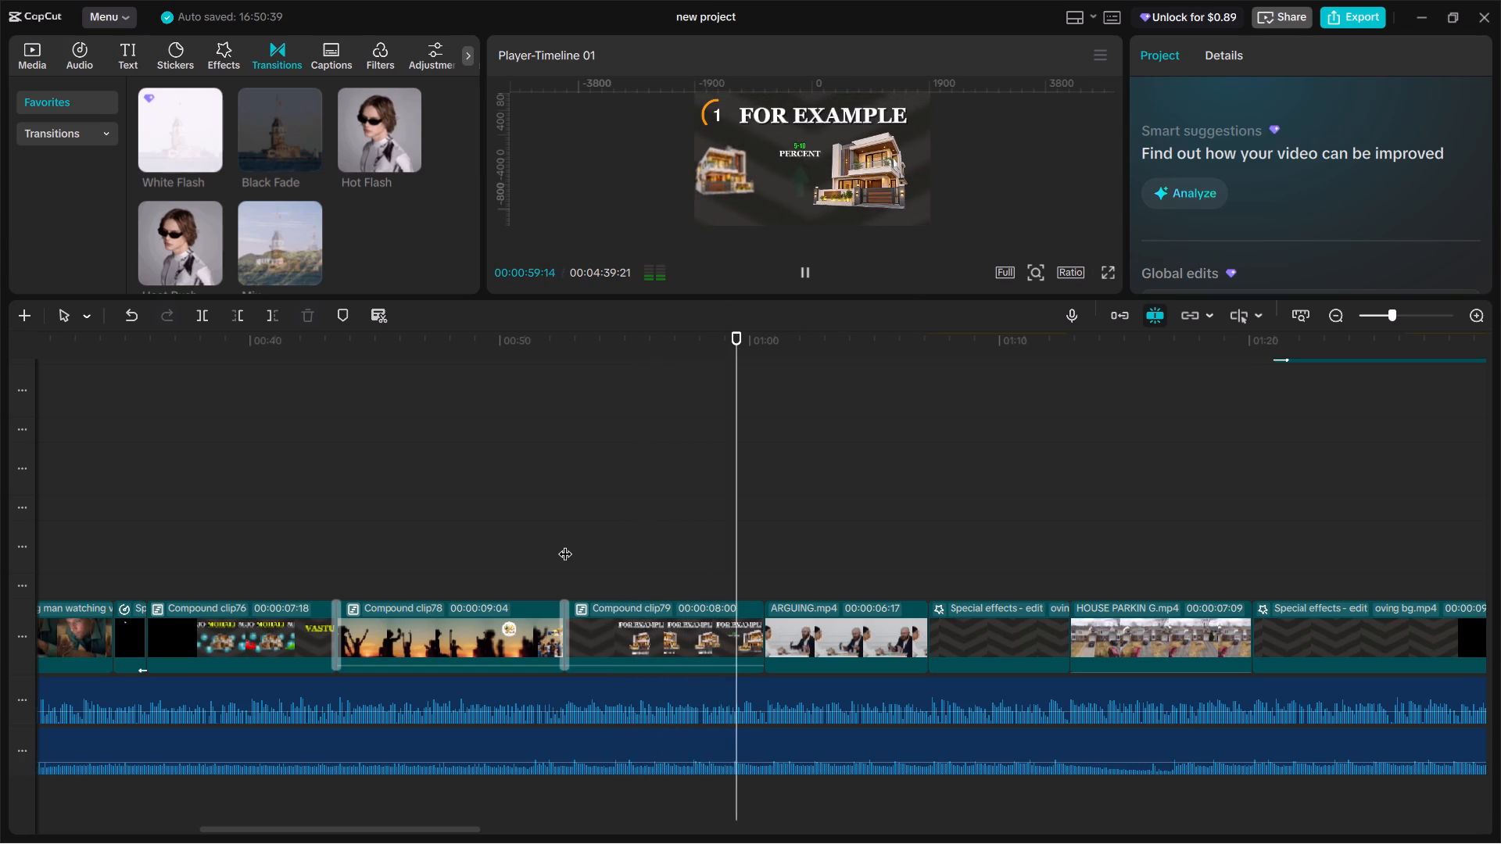
key("space")
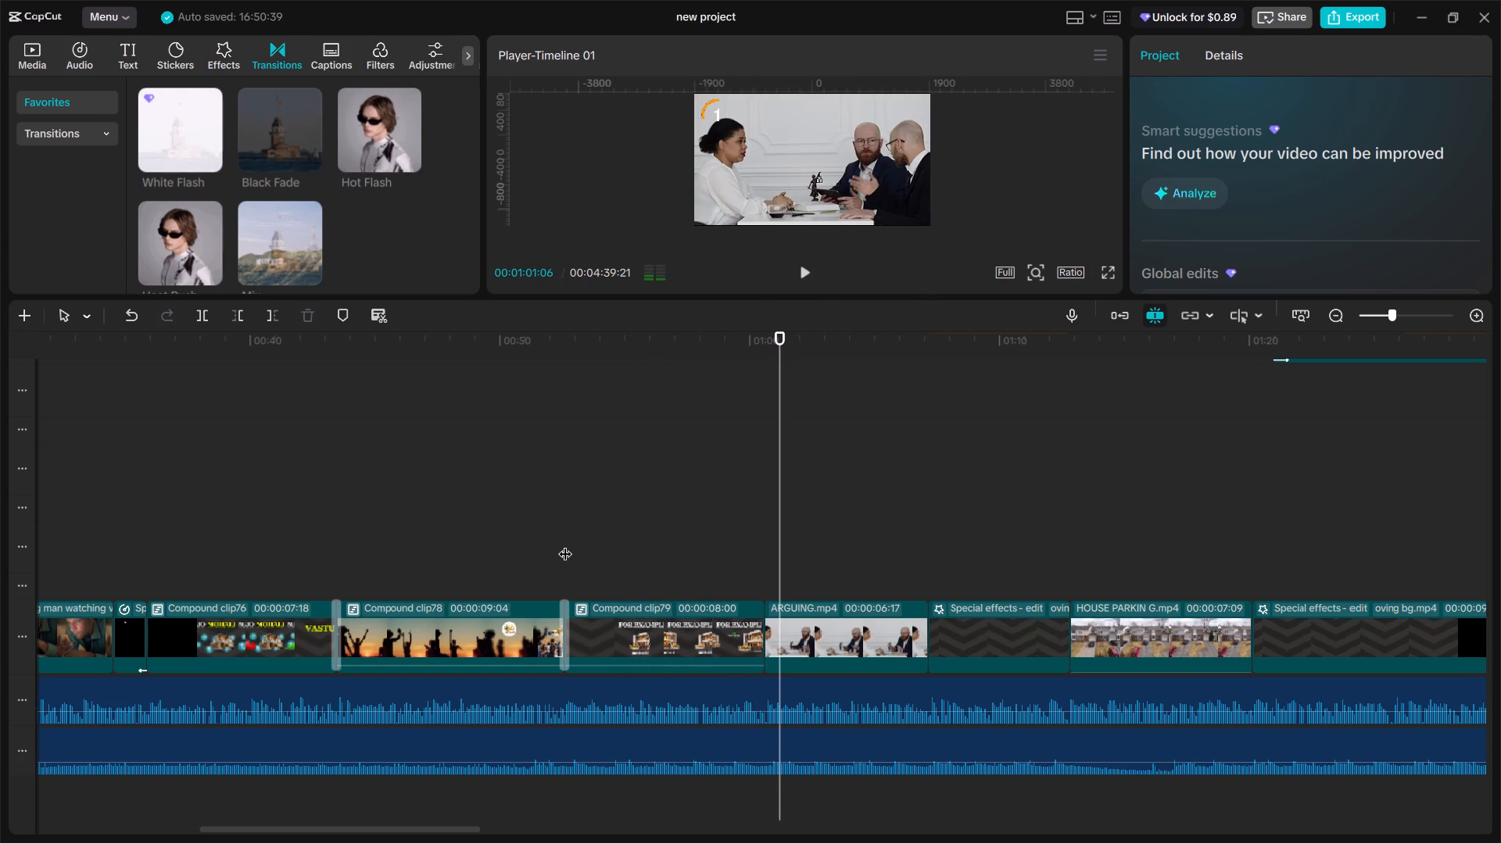
left_click_drag(172, 132, 747, 612)
left_click_drag(747, 612, 759, 628)
left_click(747, 560)
key("space")
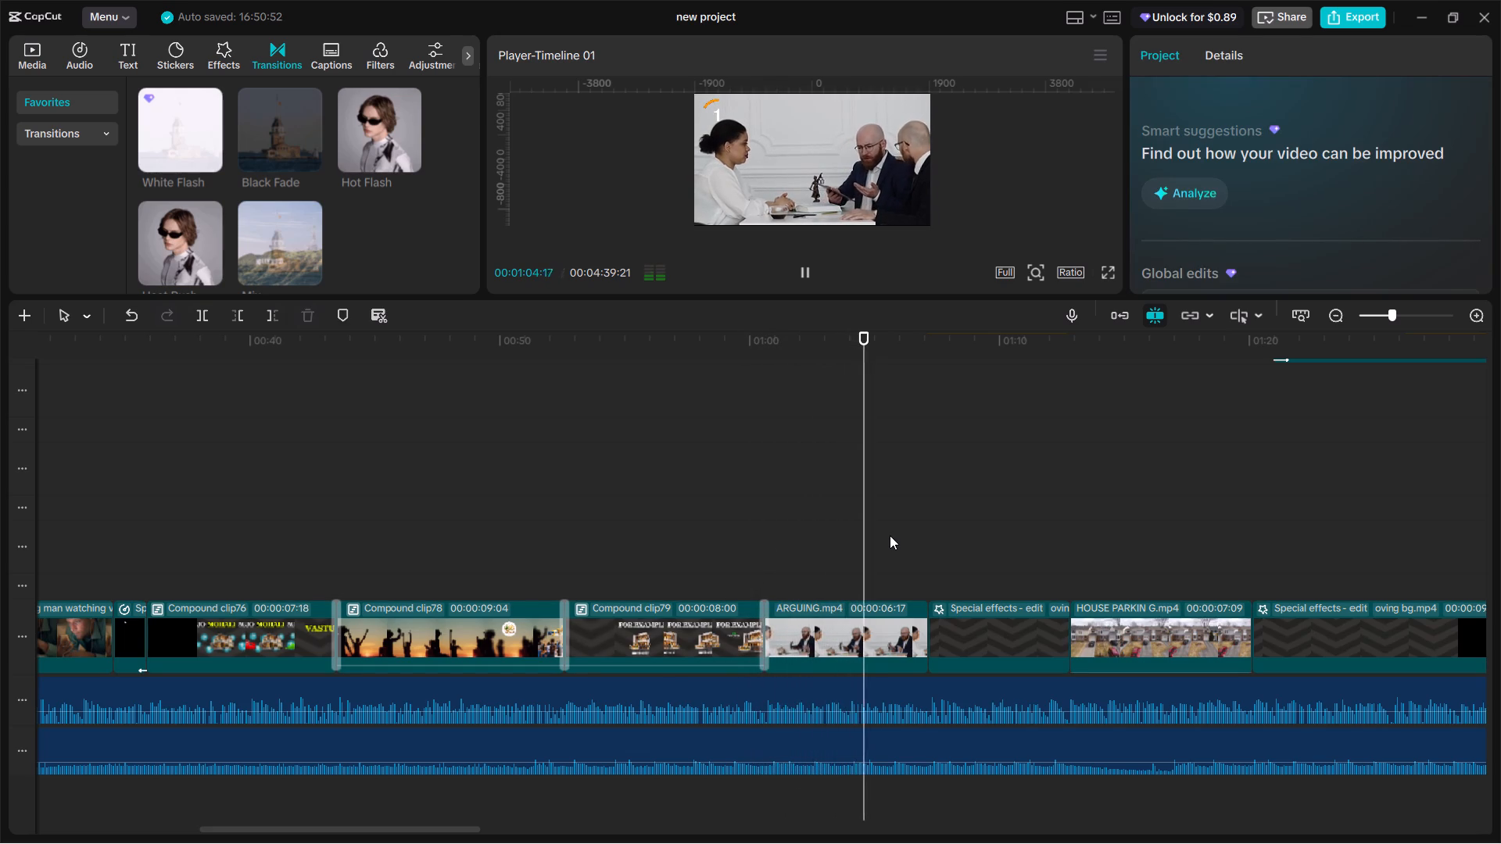
Preview the favorite transitions and apply Mix at the cut between ARGUING.mp4 and the following moving background clip.
left_click(382, 131)
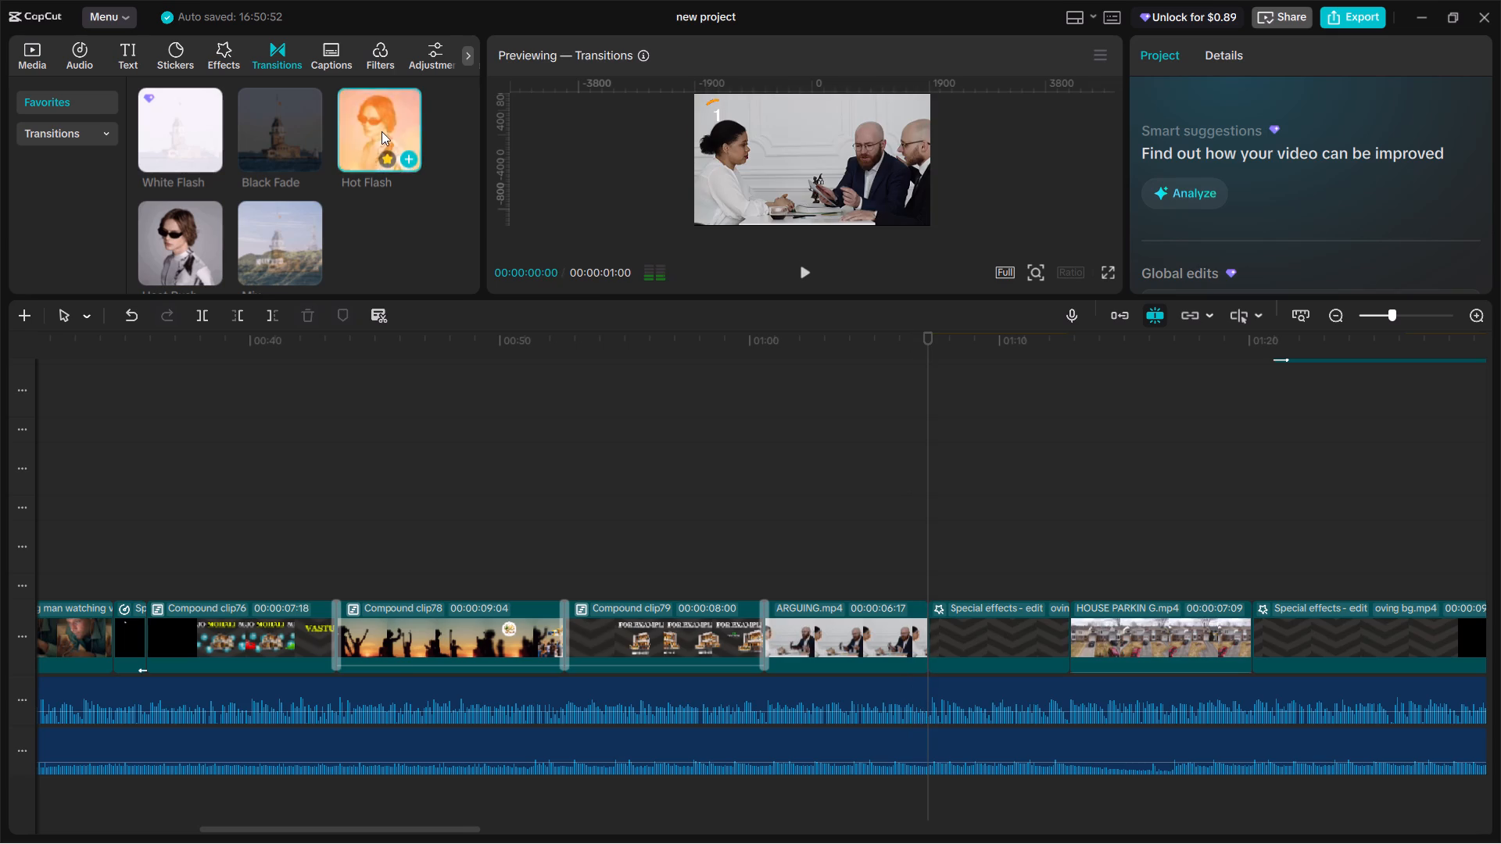
left_click(382, 131)
left_click(301, 217)
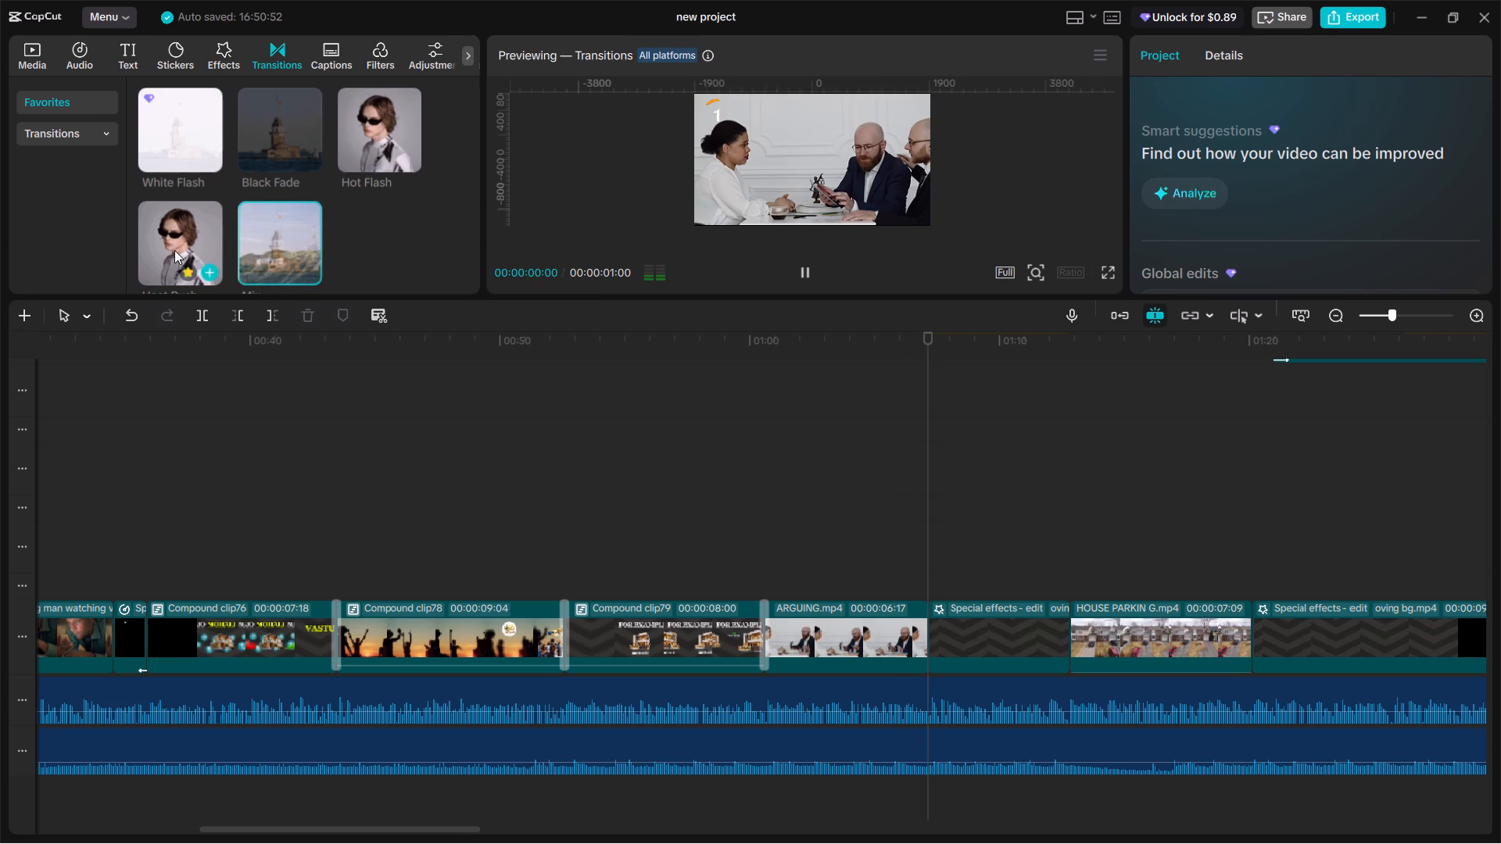
left_click(163, 241)
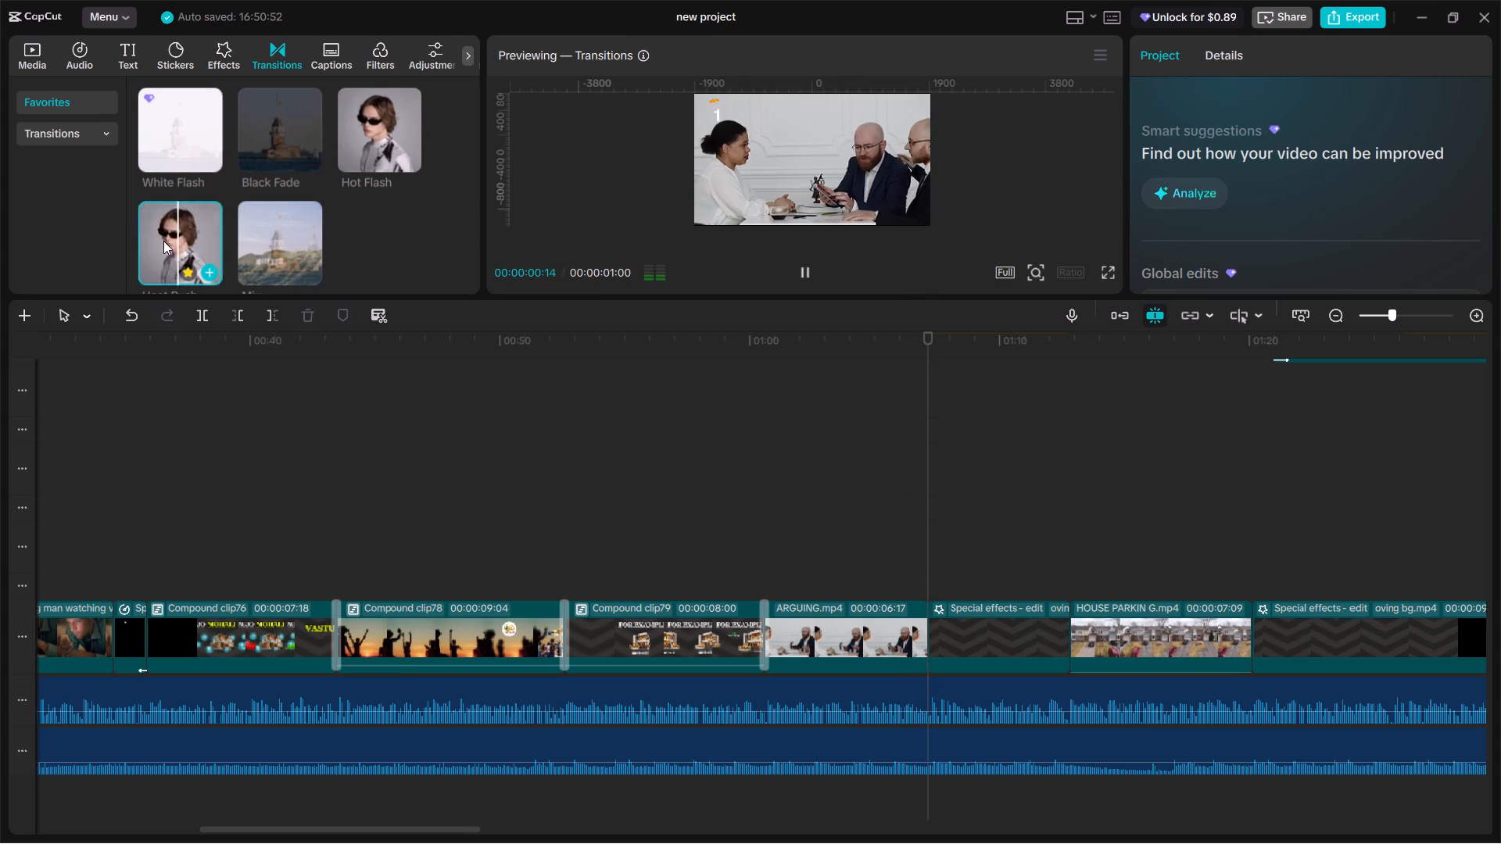
scroll(217, 244, "up", 7)
left_click(259, 244)
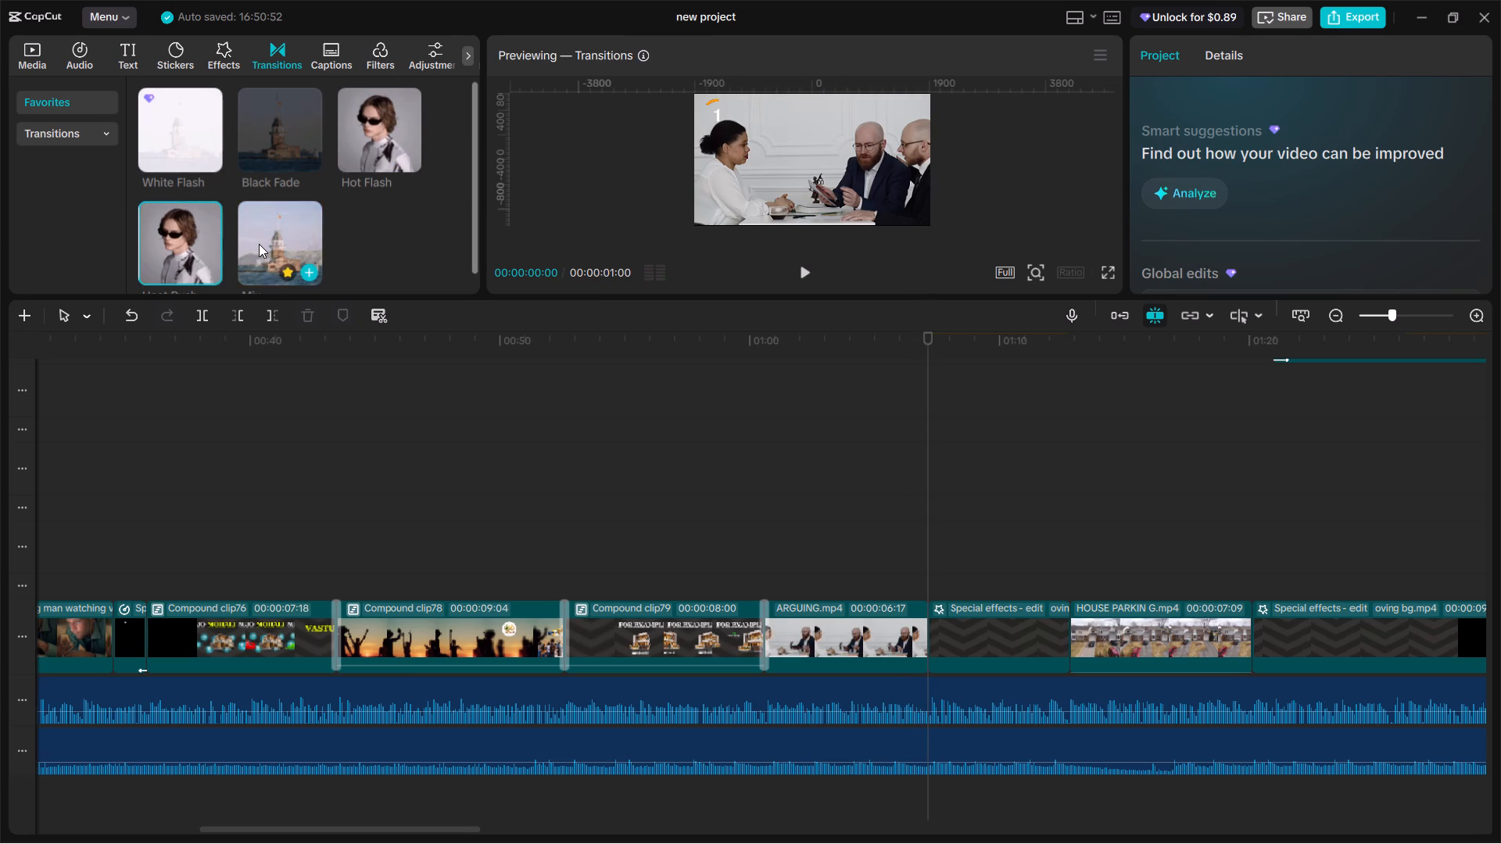
left_click(284, 229)
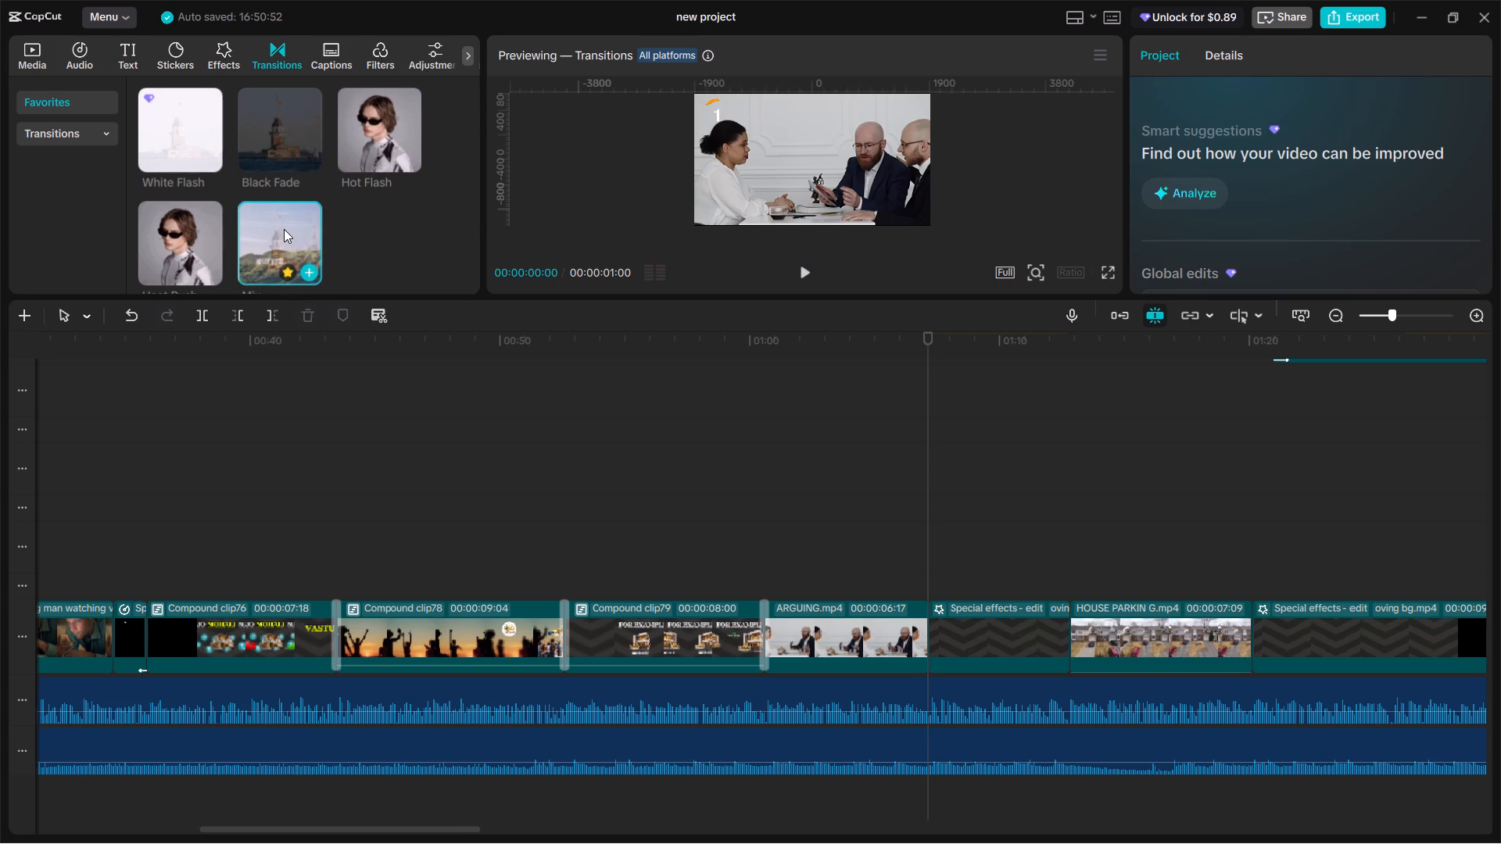
left_click(310, 268)
Play back the Mix transition and the PARKING BURM section, examining its cut into HOUSE PARKIN G.mp4.
key("space")
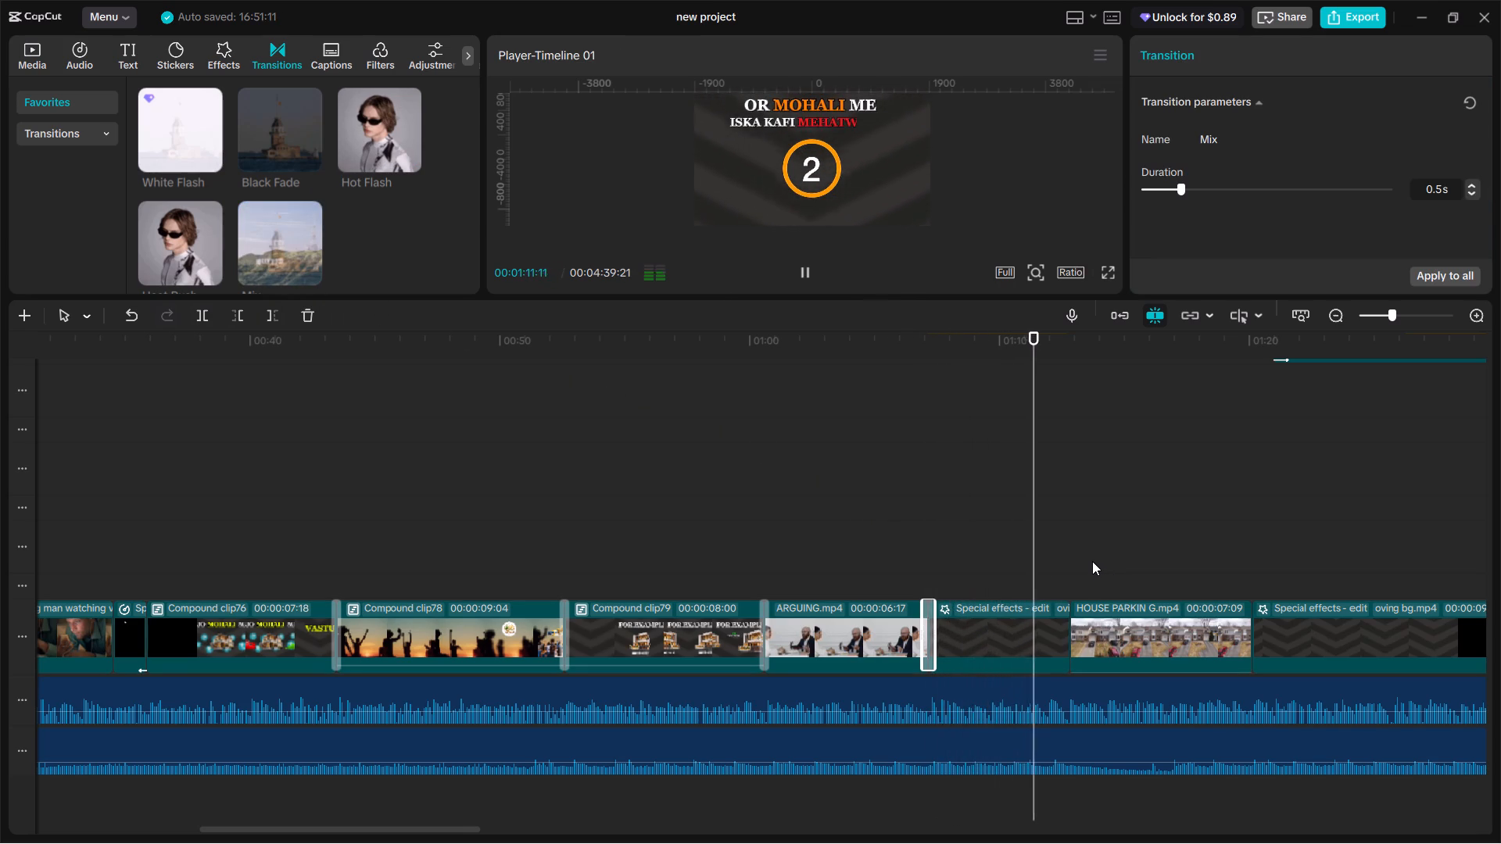
key("space")
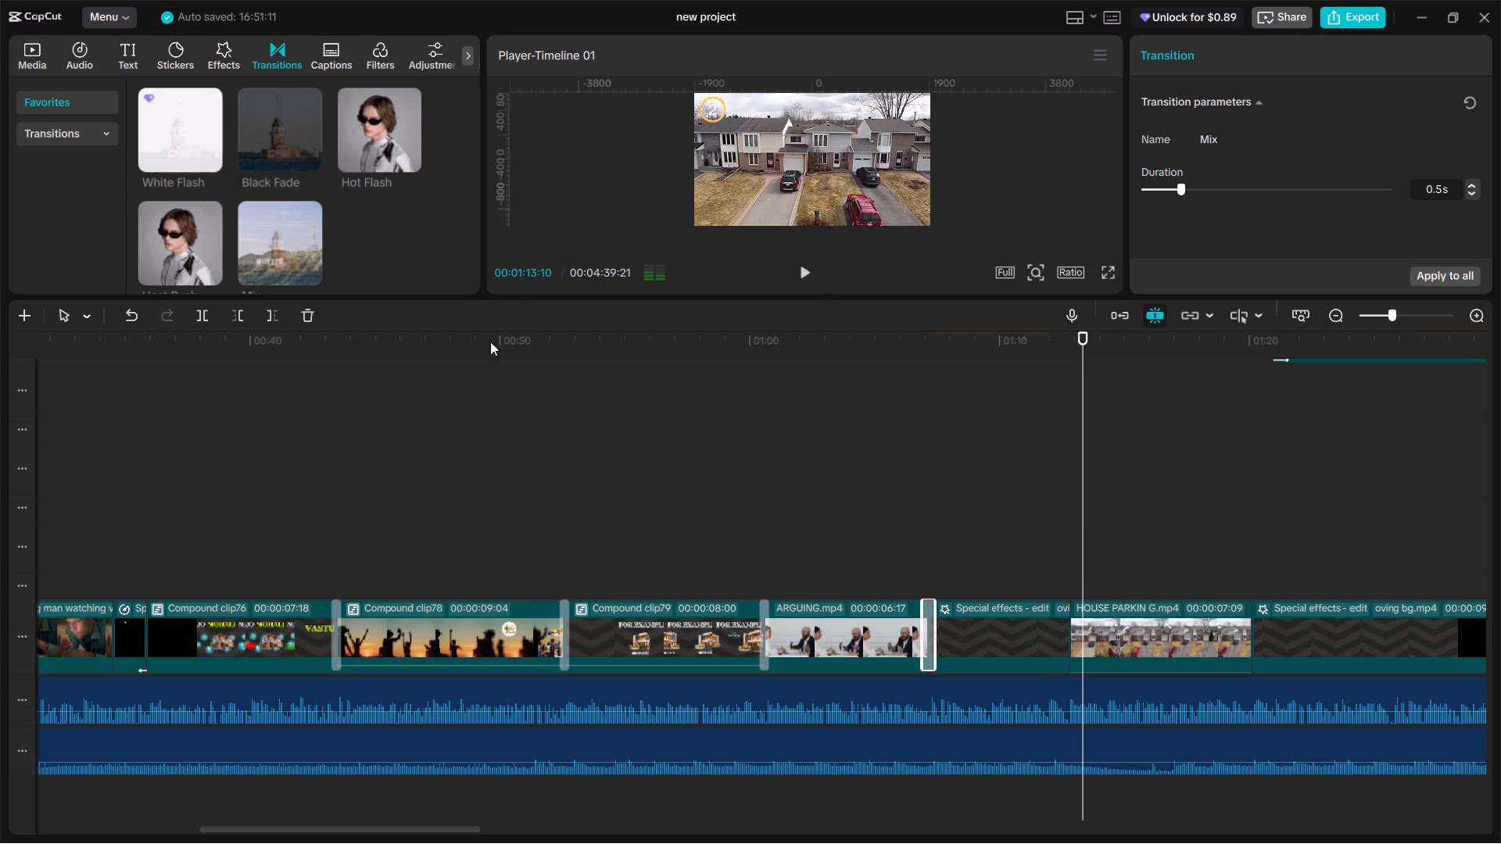
left_click(1061, 573)
key("space")
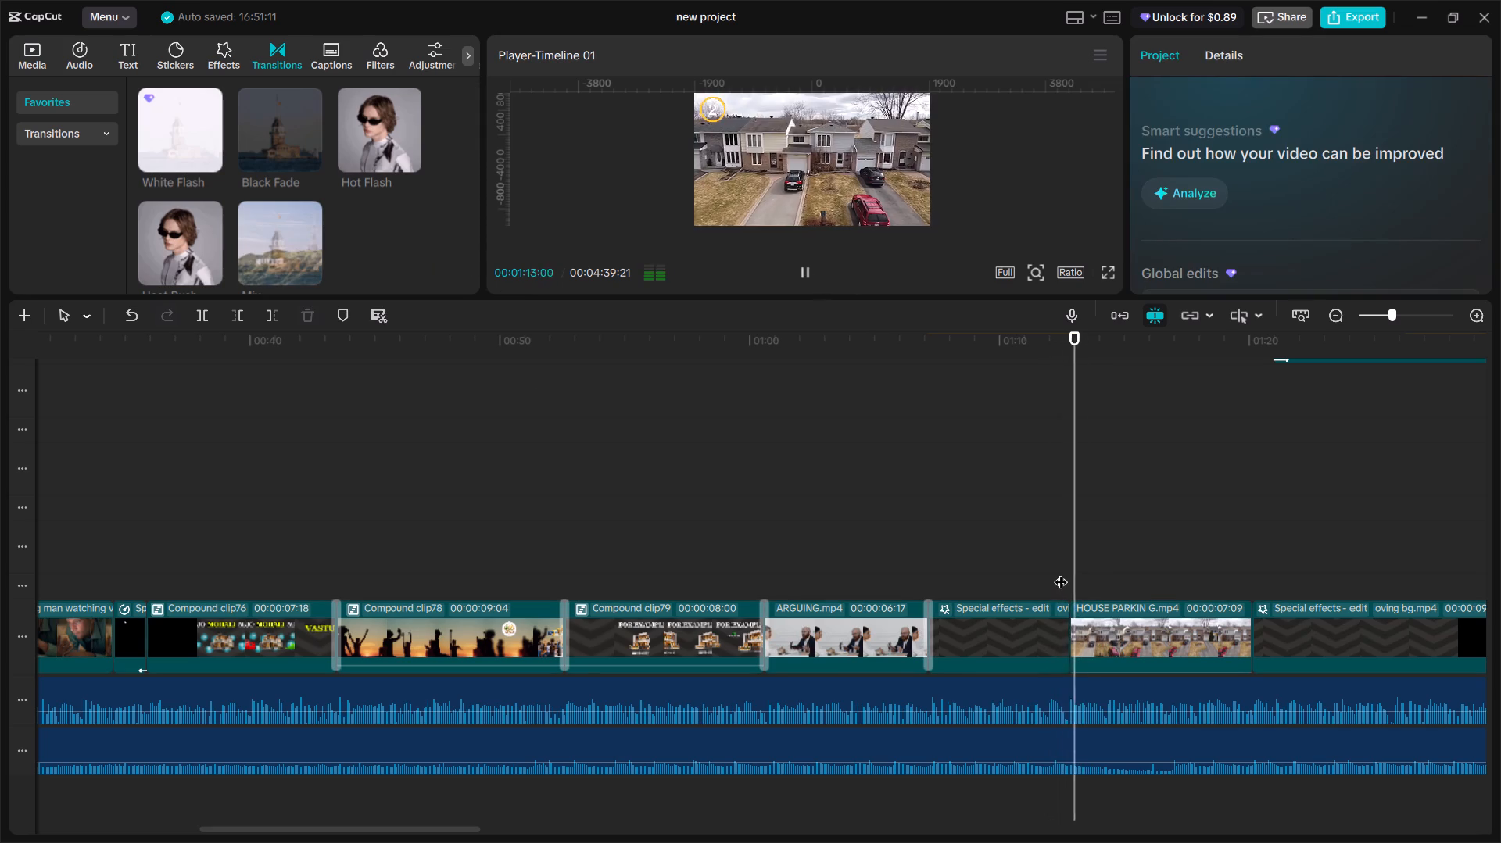
left_click(1061, 572)
key("space")
left_click(1062, 571)
Group the PARKING BURM section's moving background and its three overlay compound clips into one compound clip.
left_click(1055, 613)
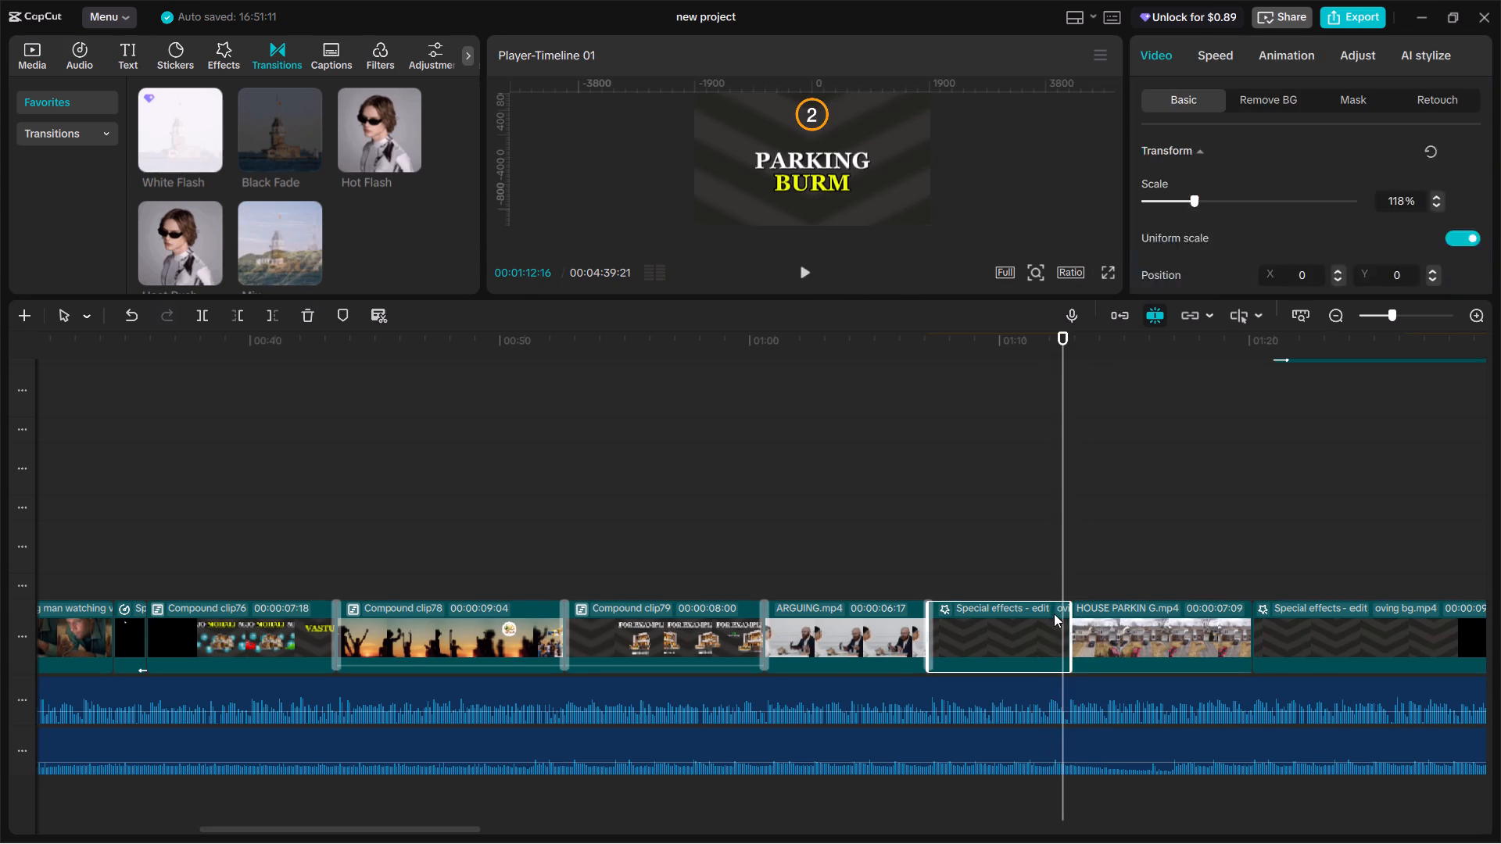
scroll(1050, 617, "up", 6, "ctrl")
scroll(1055, 612, "up", 6)
scroll(1049, 600, "down", 8)
scroll(1049, 596, "down", 16, "ctrl")
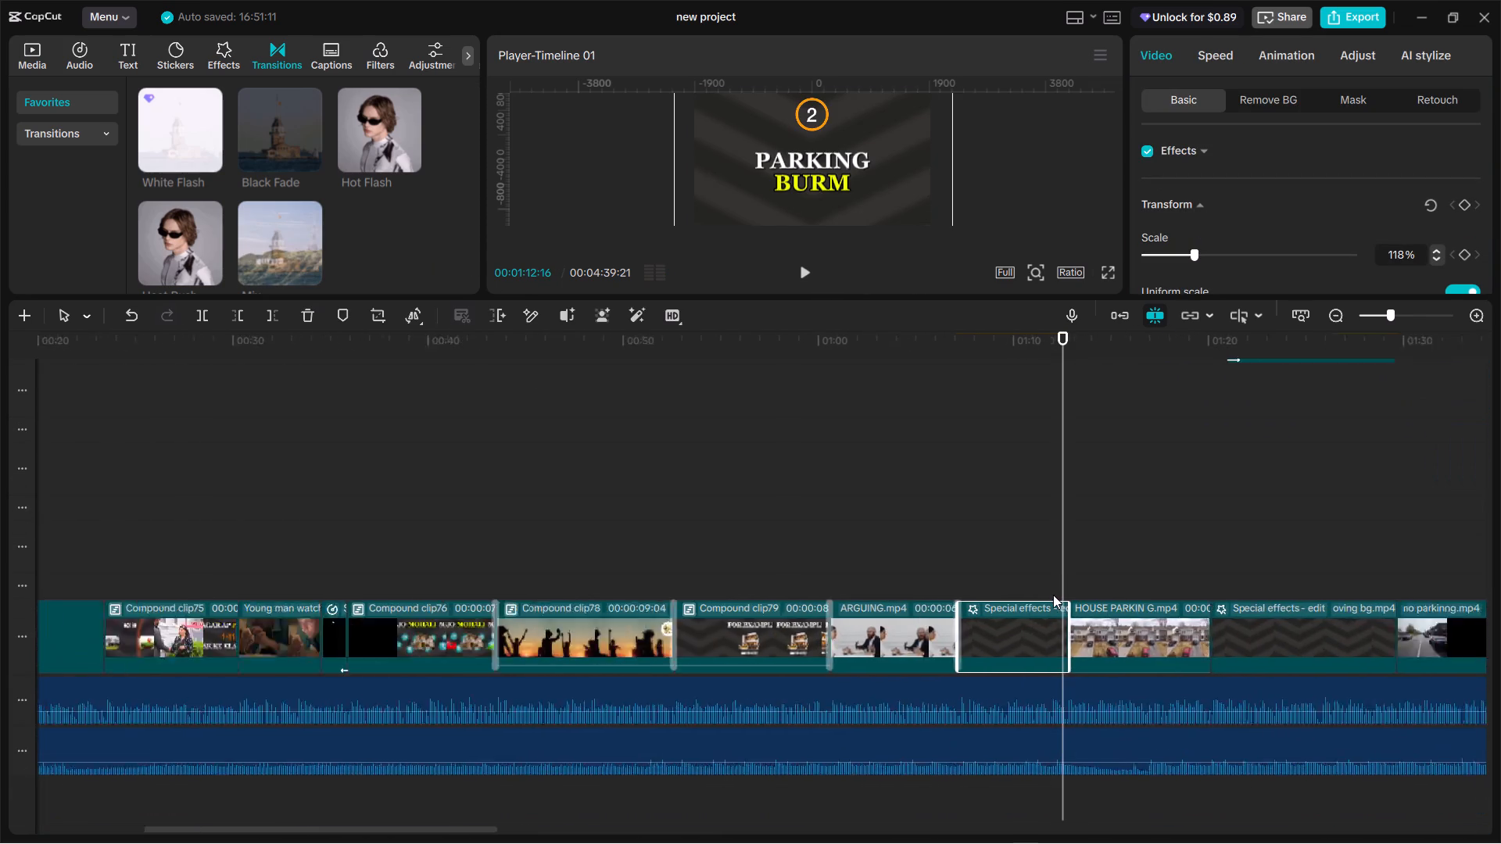
scroll(1043, 574, "up", 18)
scroll(1051, 572, "up", 8)
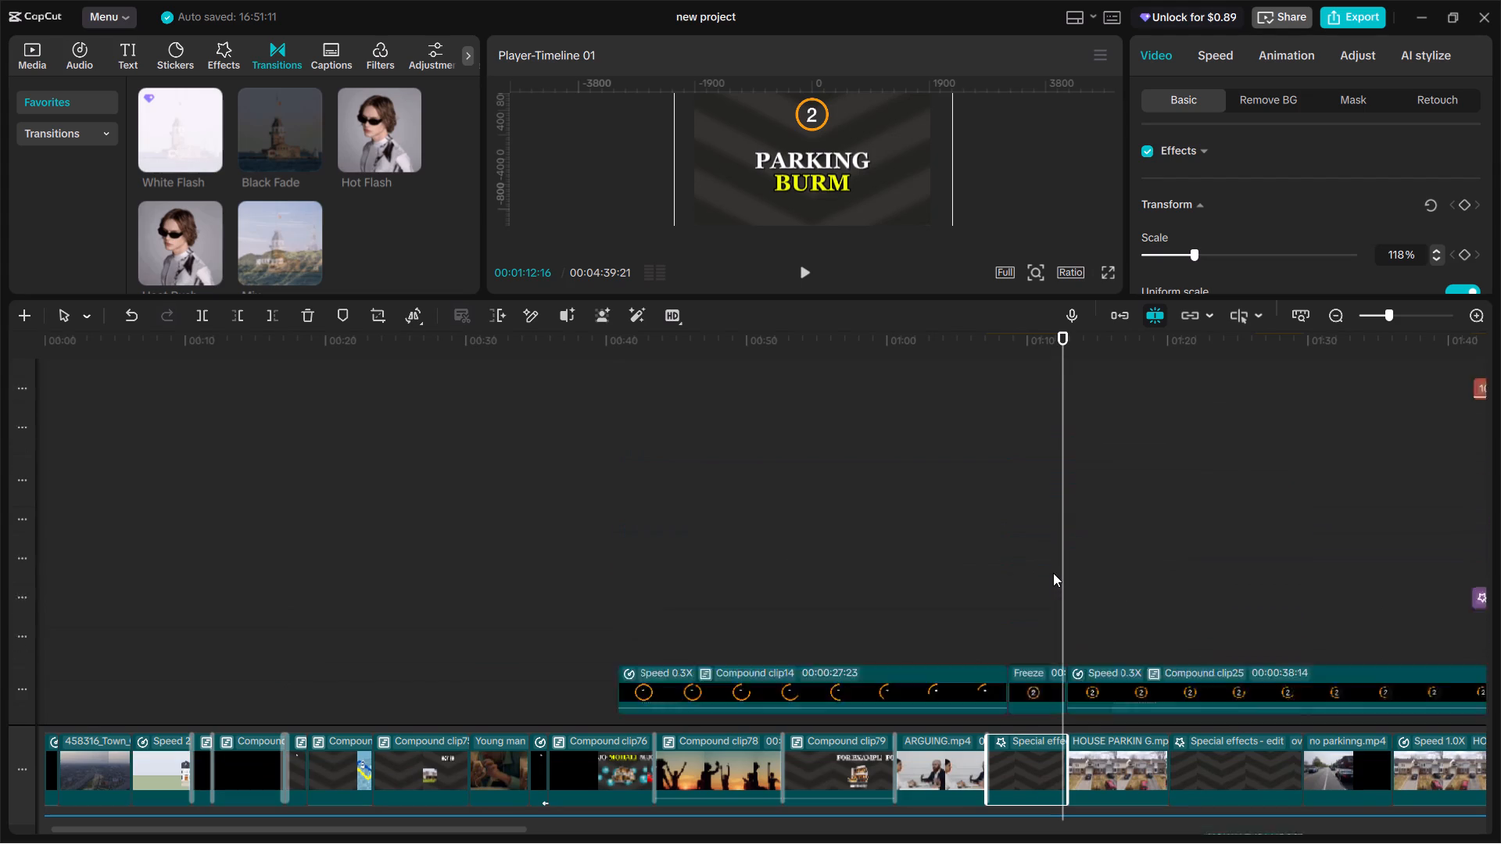
scroll(1053, 573, "up", 20)
scroll(1053, 573, "up", 6)
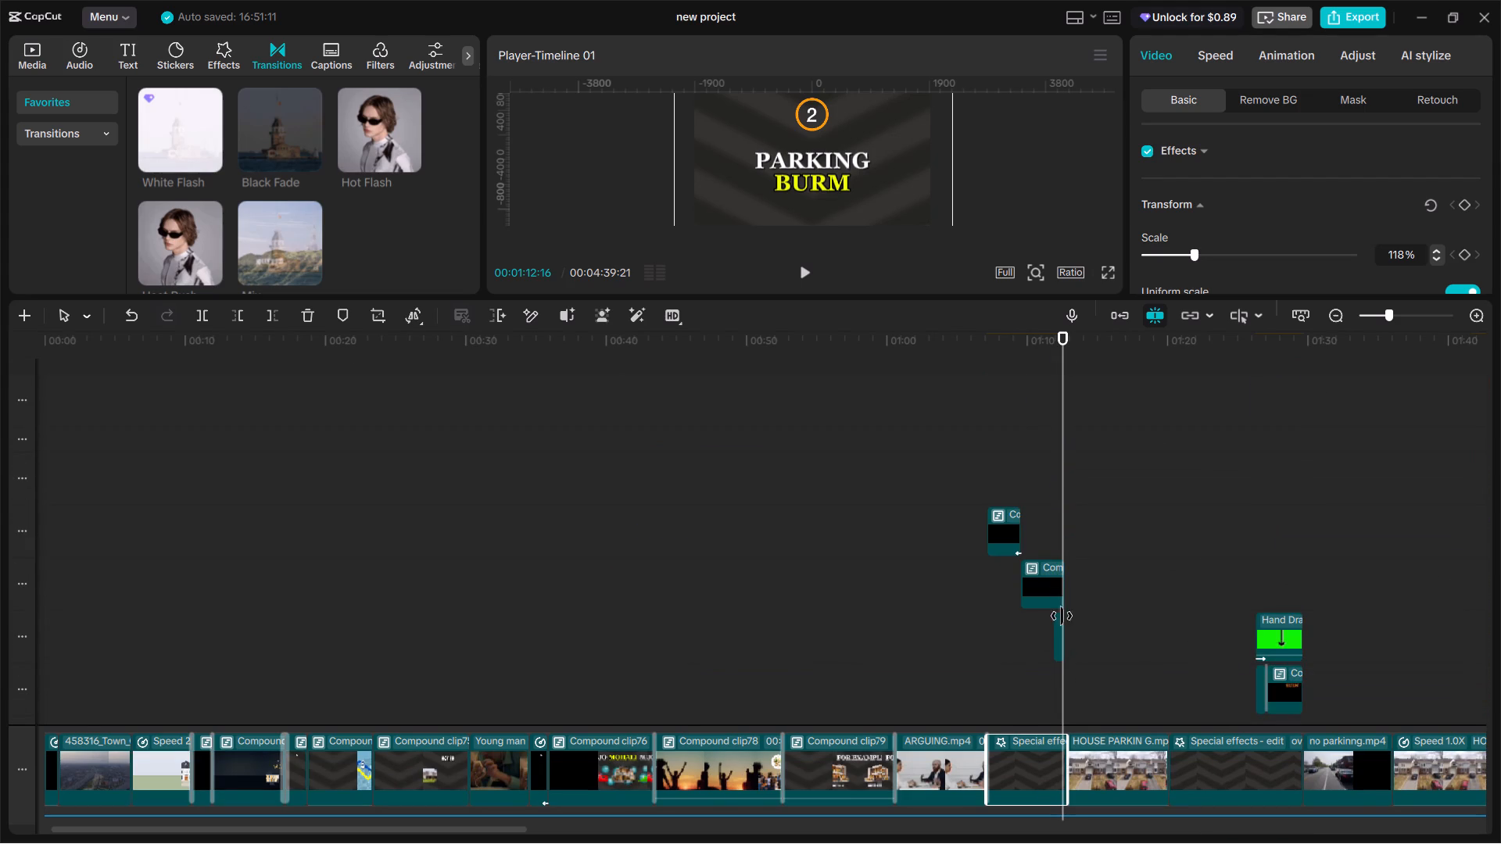
left_click(1059, 620, "ctrl")
left_click(1049, 592, "ctrl")
left_click(1006, 545, "ctrl")
scroll(1013, 548, "up", 5)
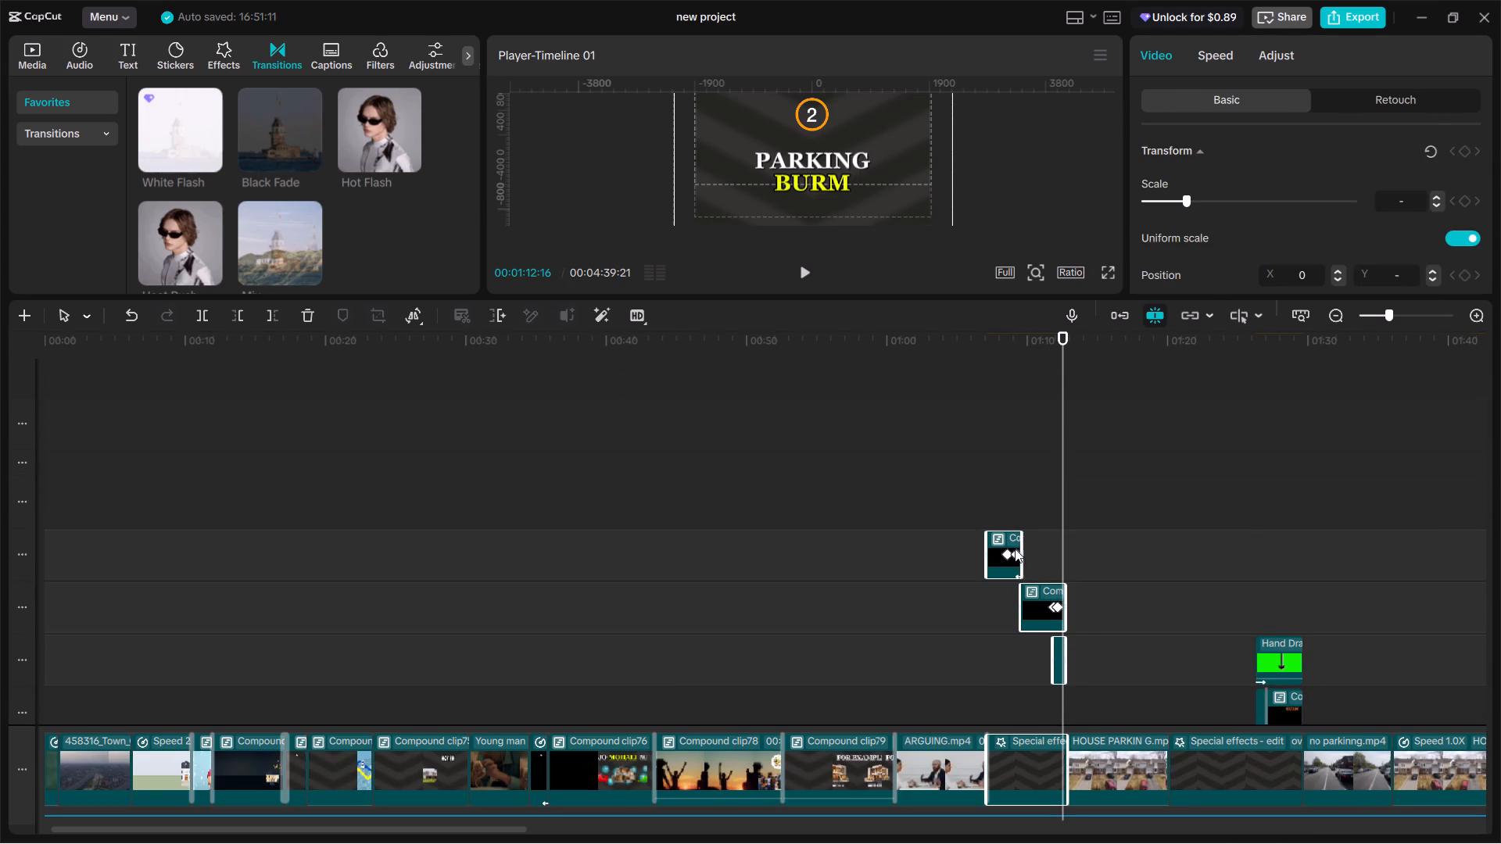
scroll(1015, 549, "up", 9)
key("alt+g")
Check the grouped PARKING BURM clip in playback and apply the Mix transition at its cut into HOUSE PARKIN G.mp4.
scroll(1028, 559, "down", 2)
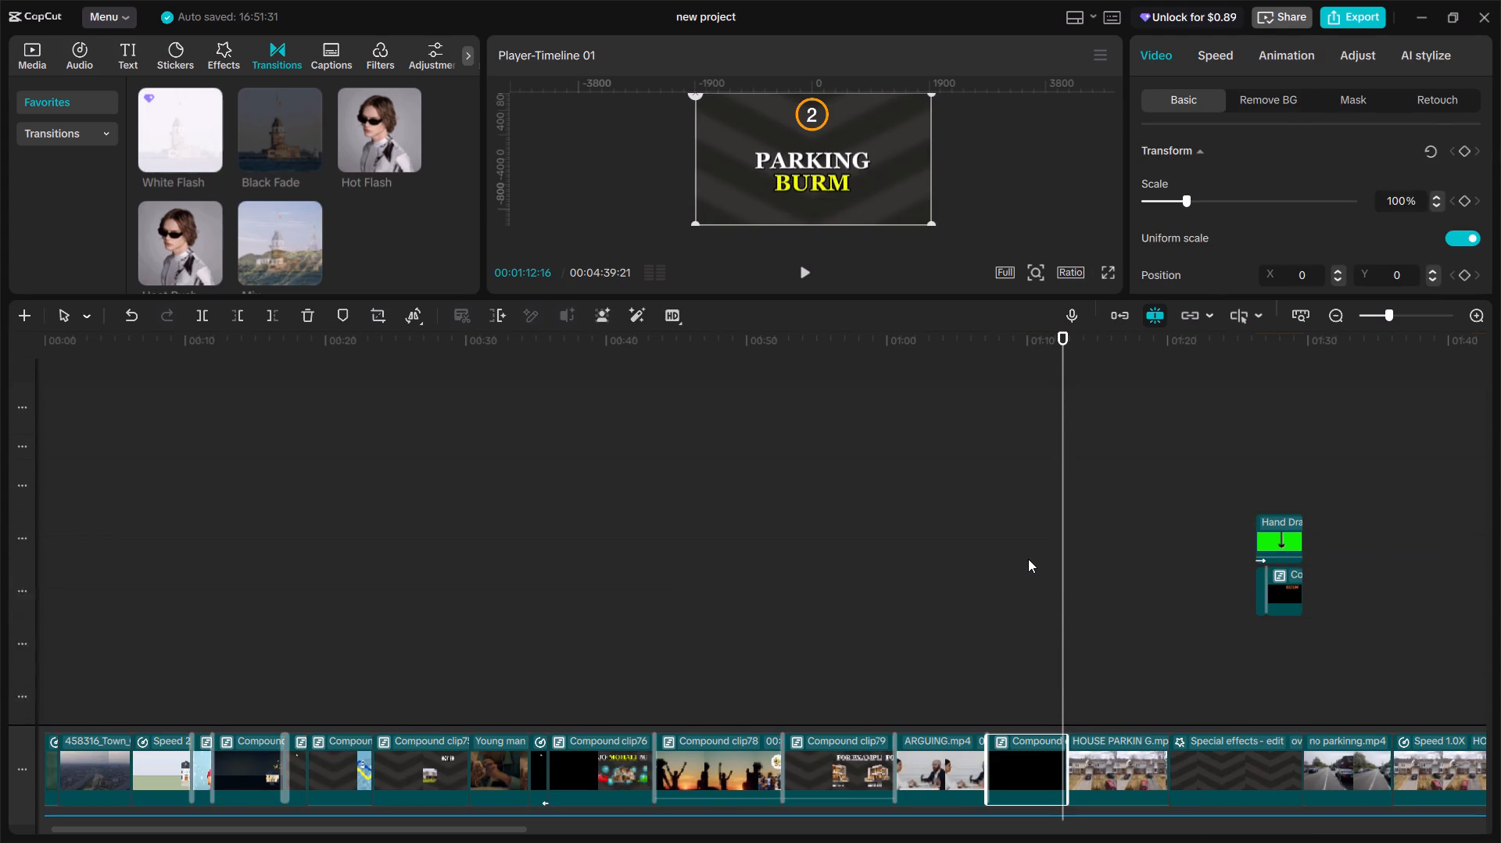
scroll(1028, 559, "down", 19)
left_click(991, 671)
key("space")
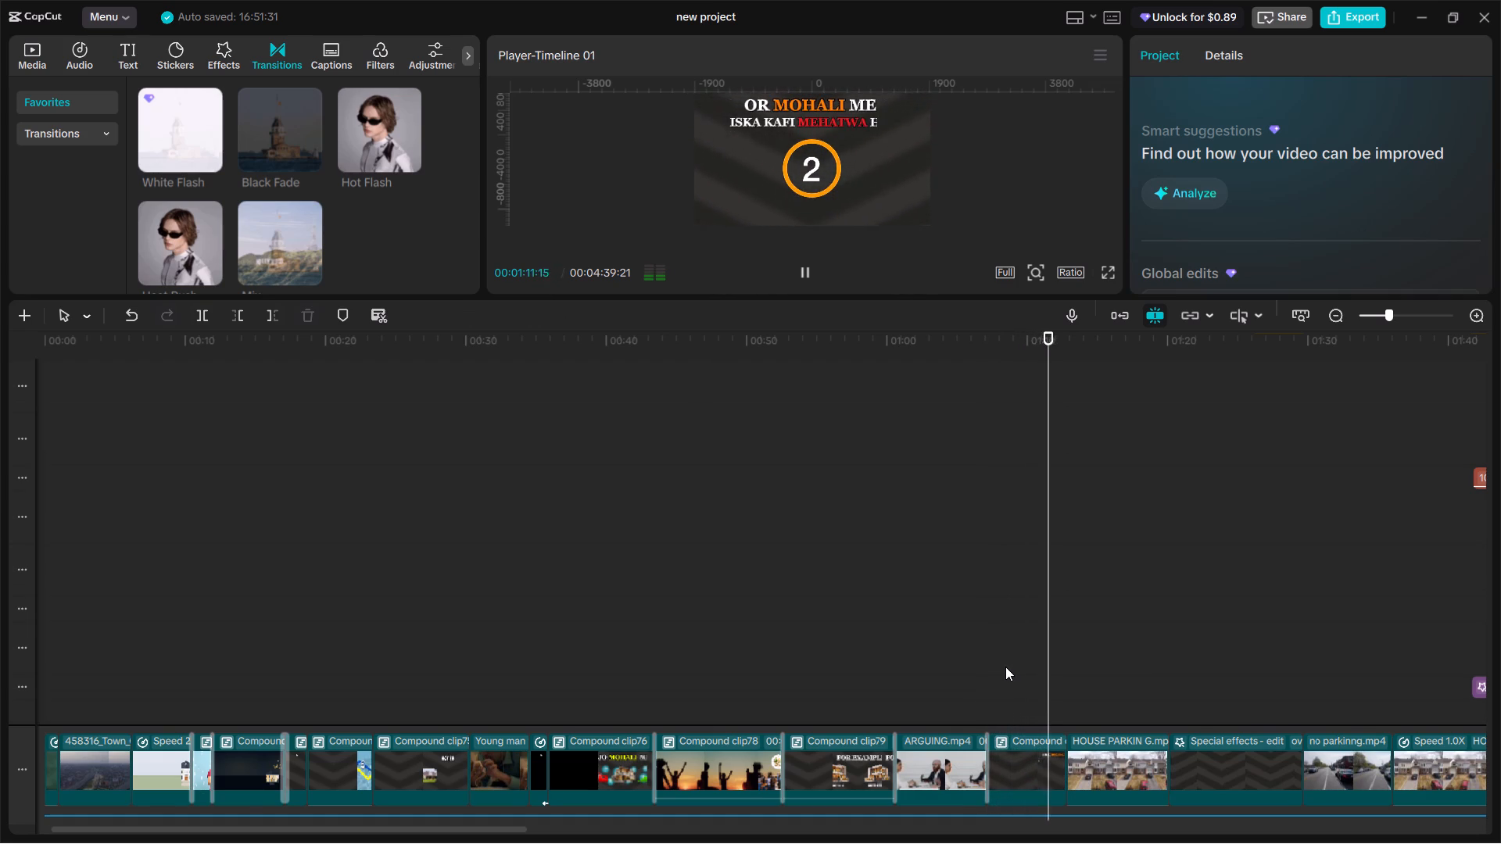
key("space")
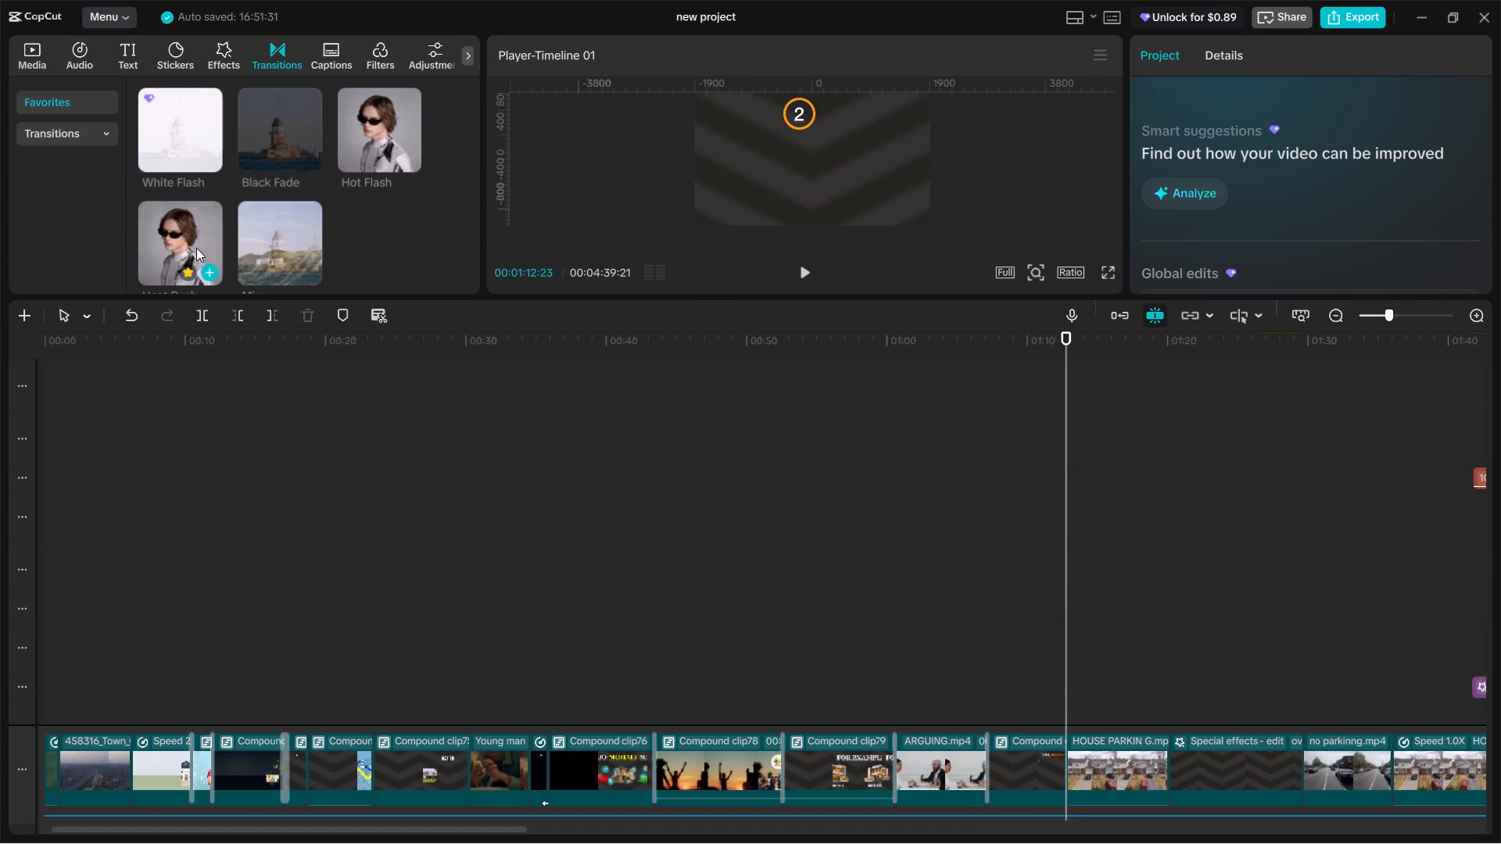
left_click(279, 248)
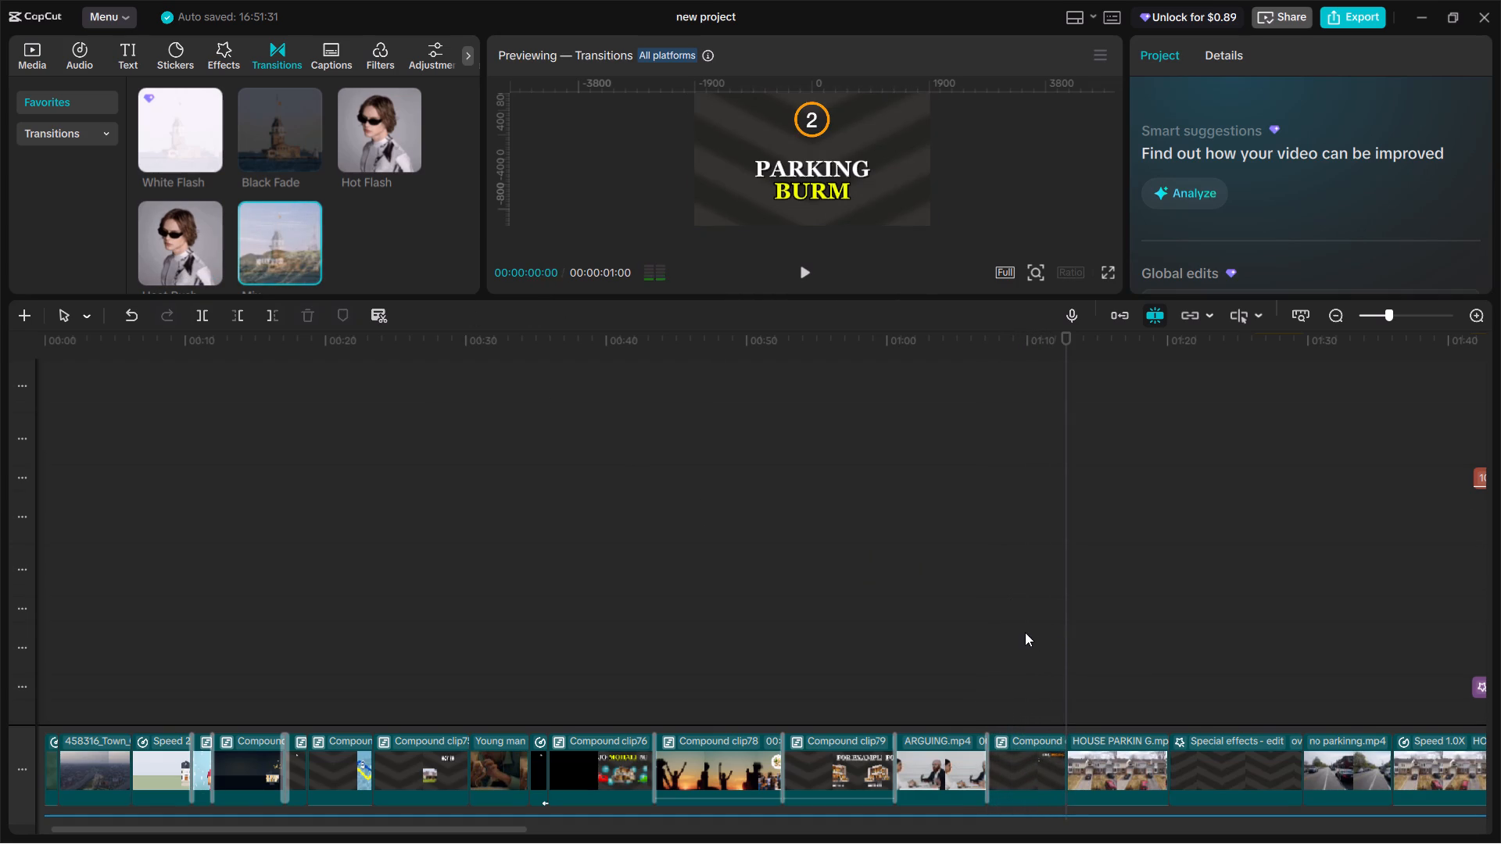
left_click(1055, 675)
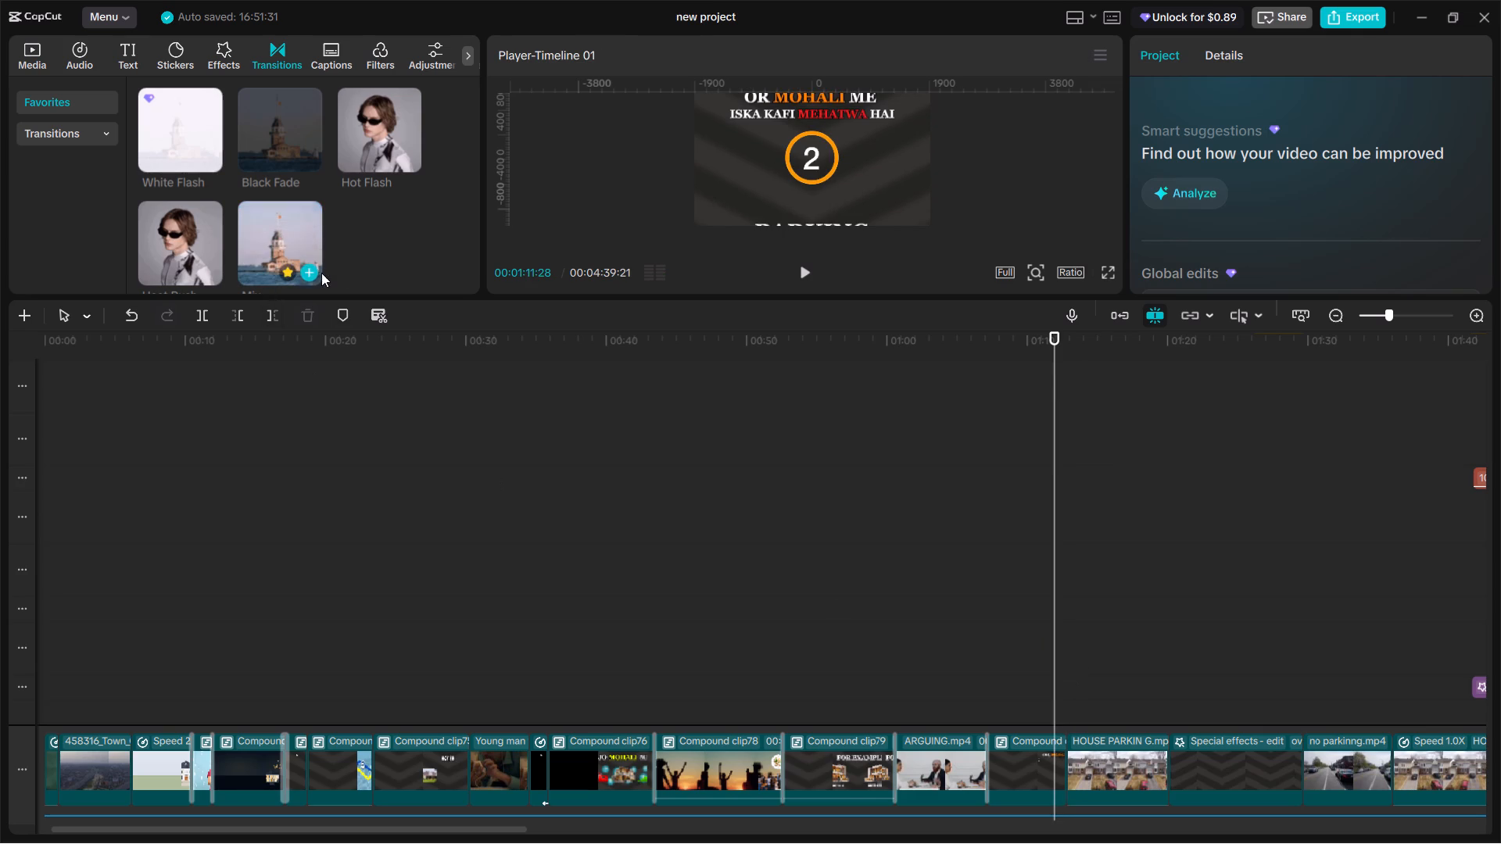
left_click(307, 273)
Play HOUSE PARKIN G.mp4 through to its end and apply the Heat Rush transition at its cut into the moving background clip.
key("space")
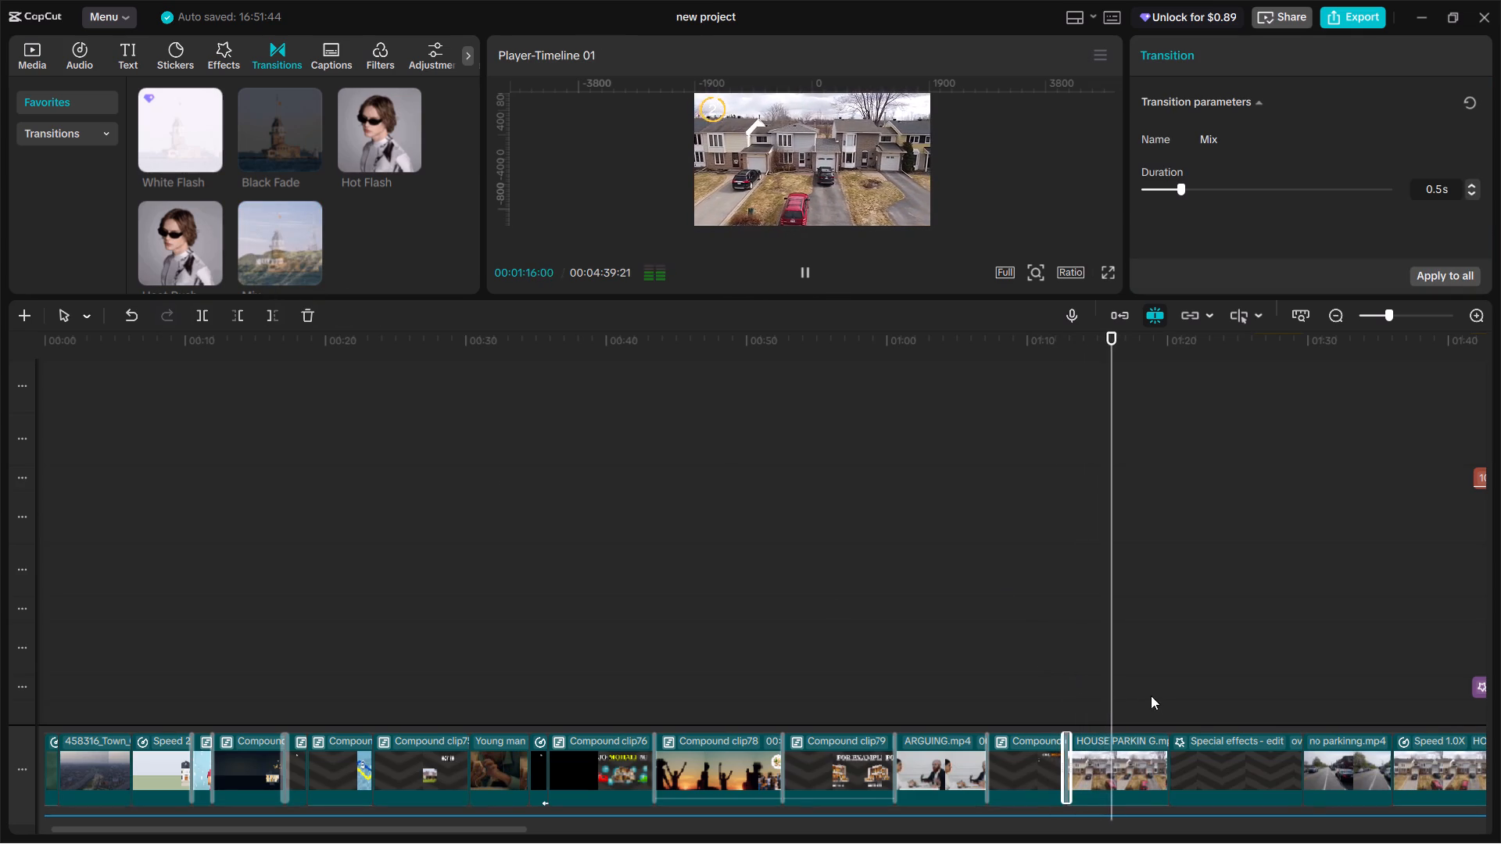
scroll(1159, 673, "up", 18)
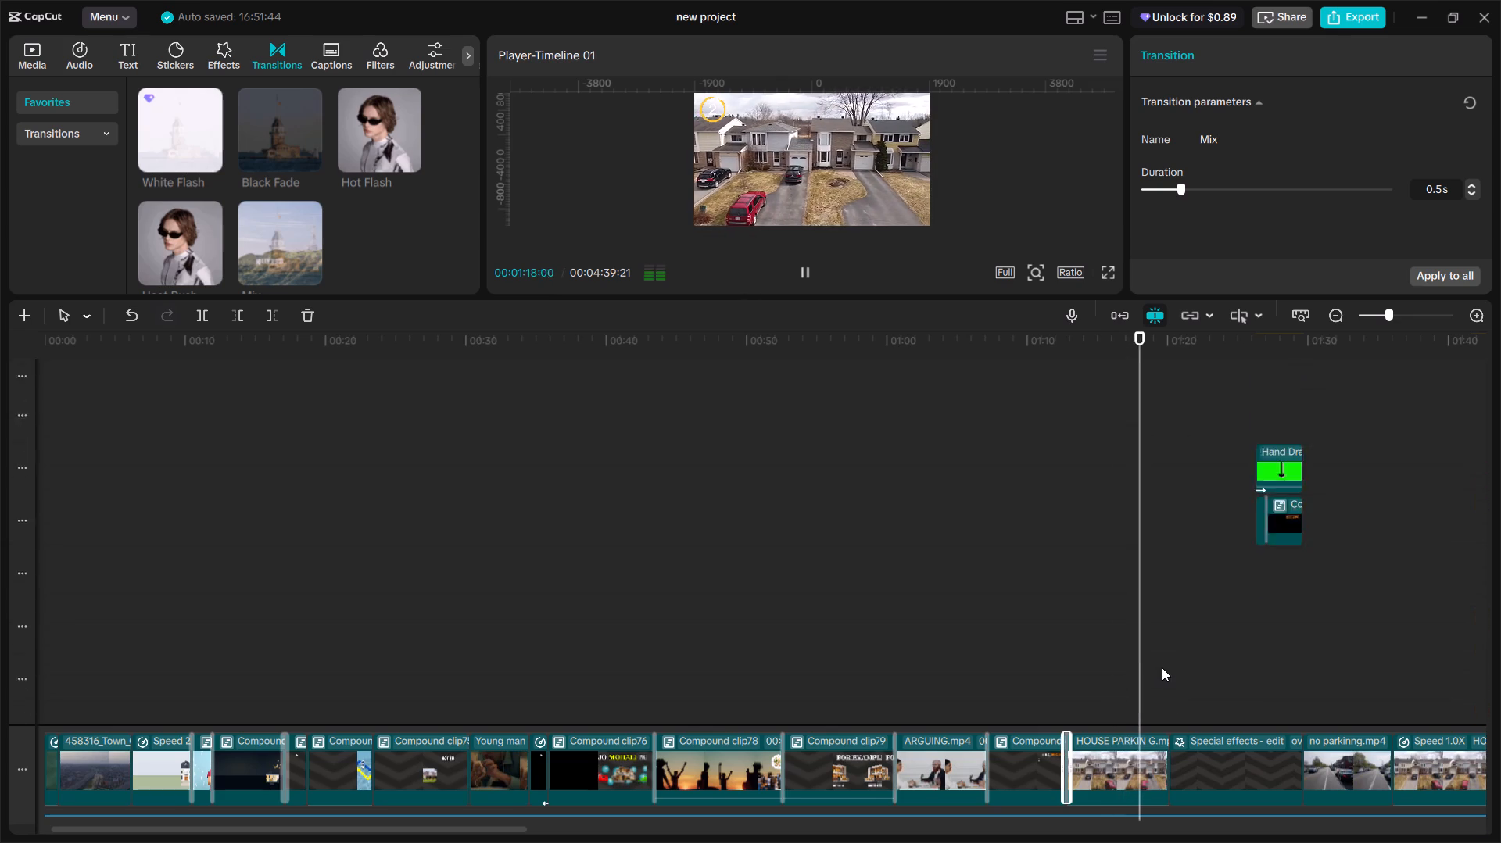
scroll(1162, 667, "up", 19)
scroll(1157, 668, "down", 20)
scroll(1157, 668, "down", 13)
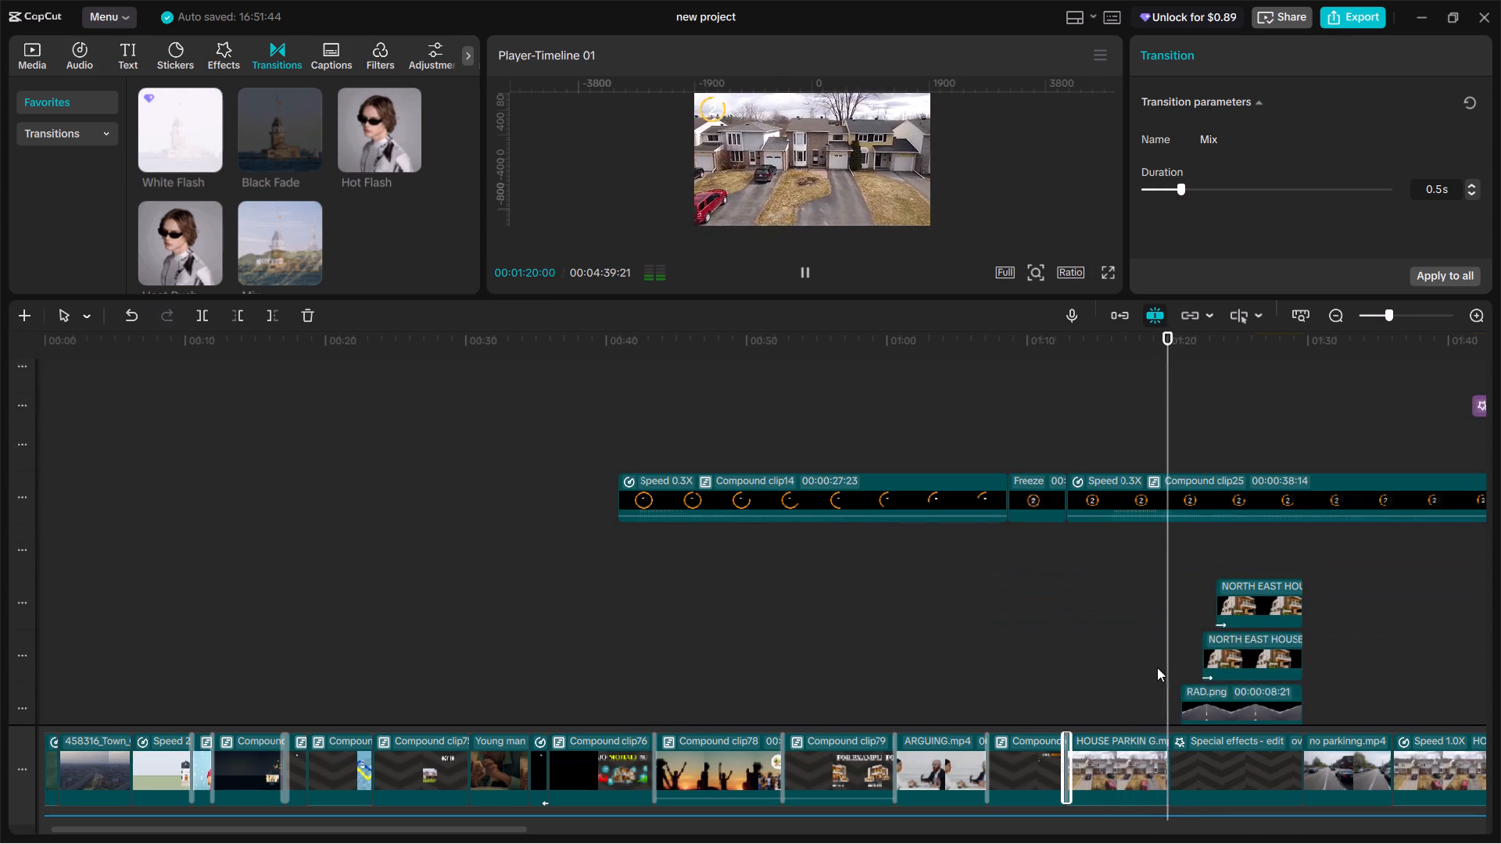
key("space")
scroll(1157, 667, "down", 20)
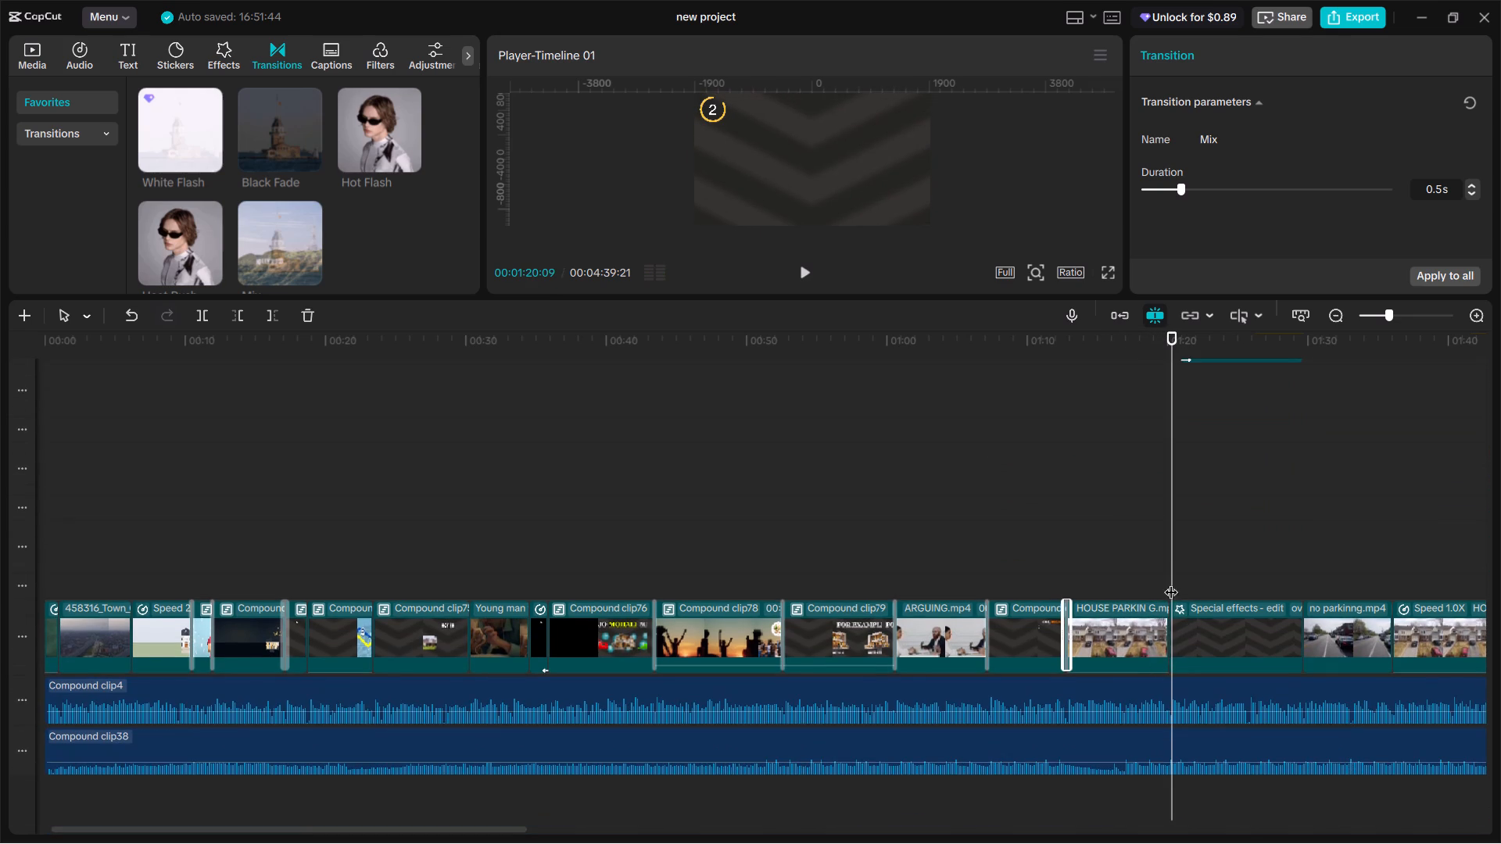
left_click(186, 239)
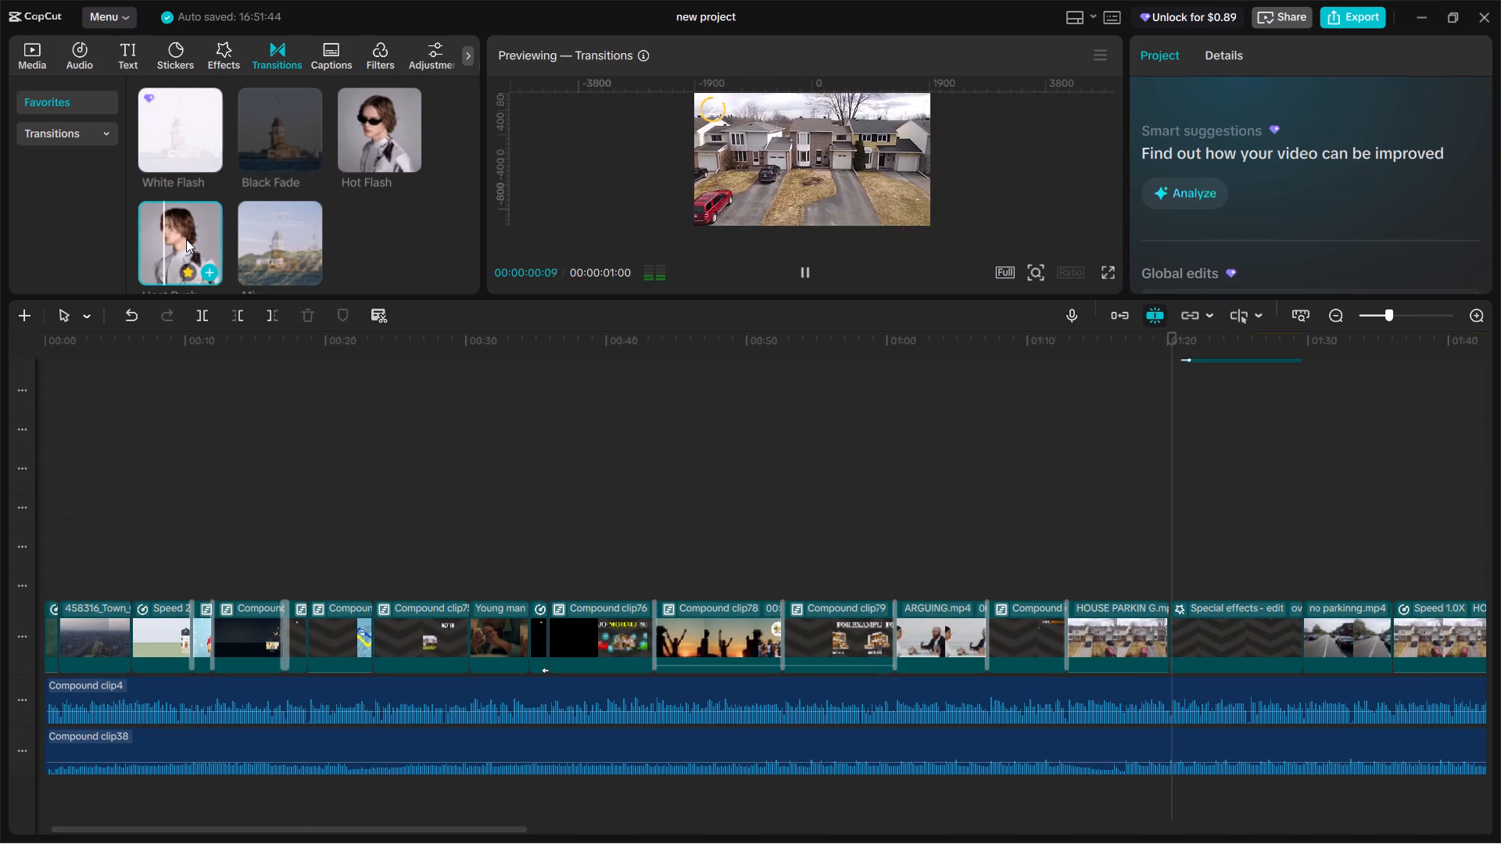
left_click(210, 273)
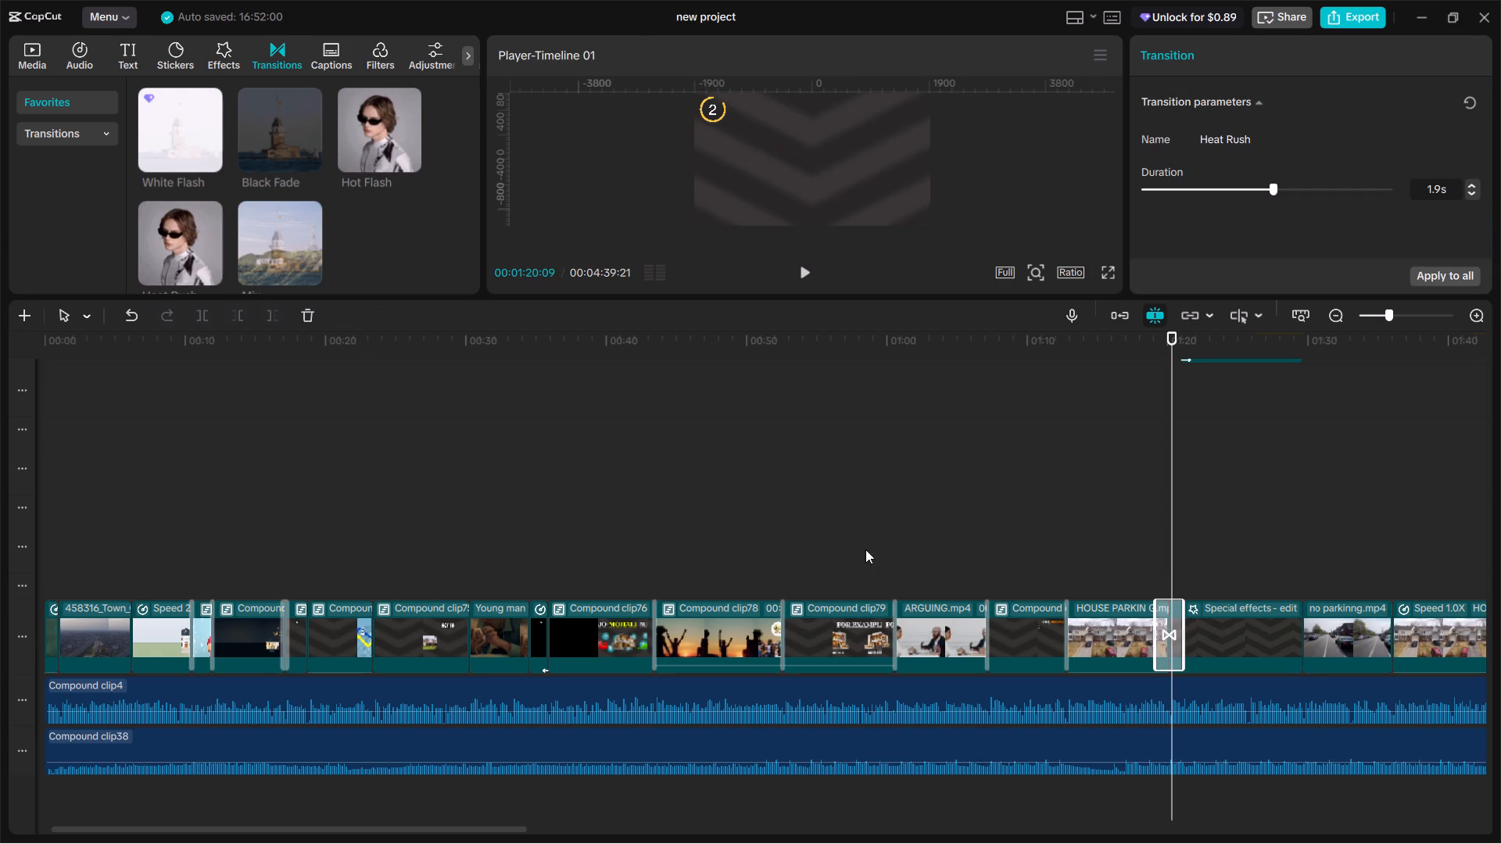
Play back the Heat Rush transition after HOUSE PARKIN G.mp4 and shorten its duration to 1.0 s.
left_click(1142, 574)
key("space")
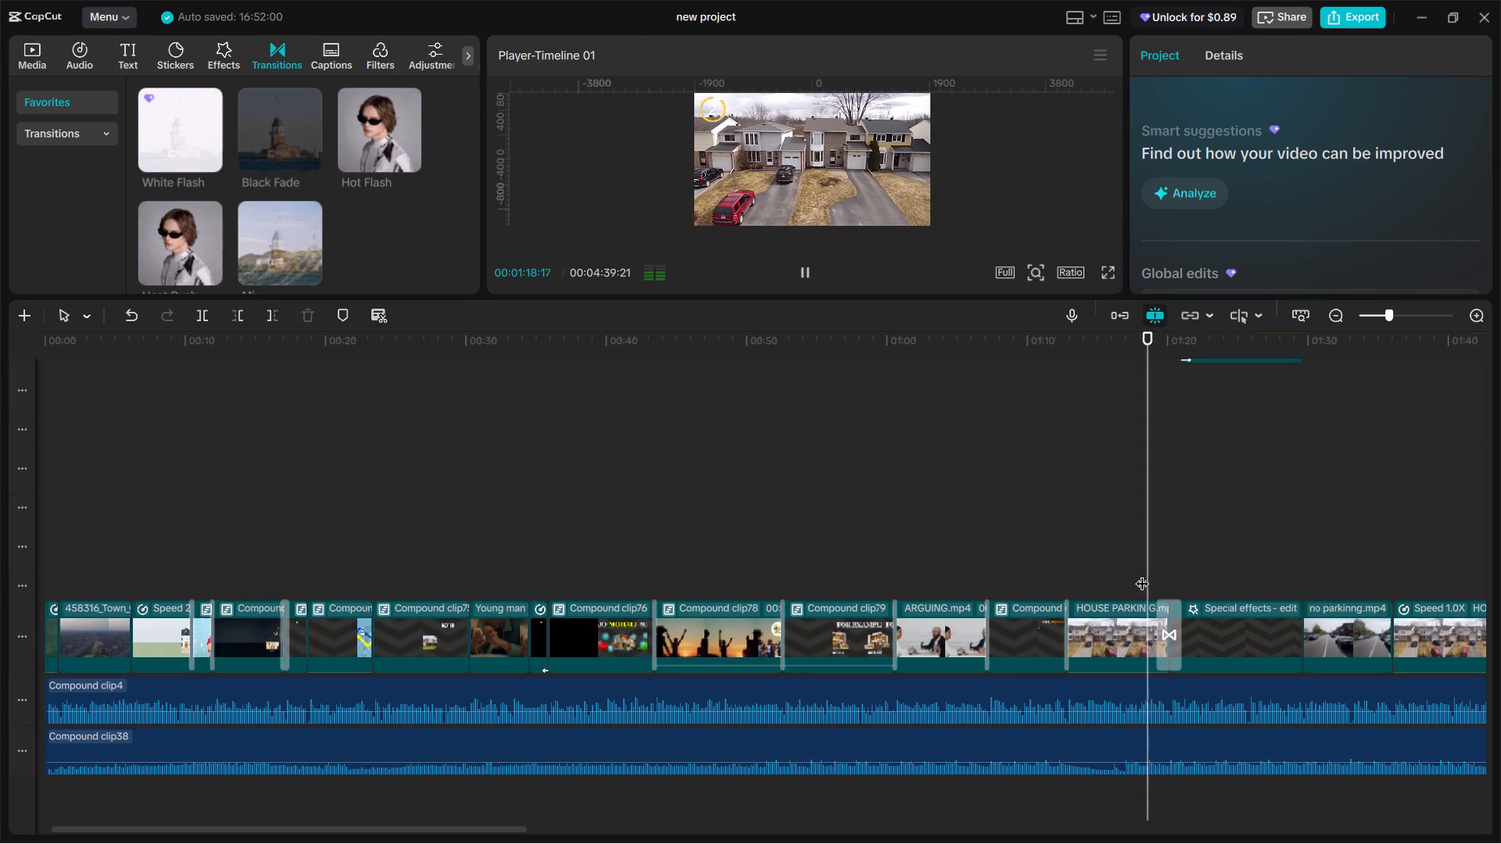
key("space")
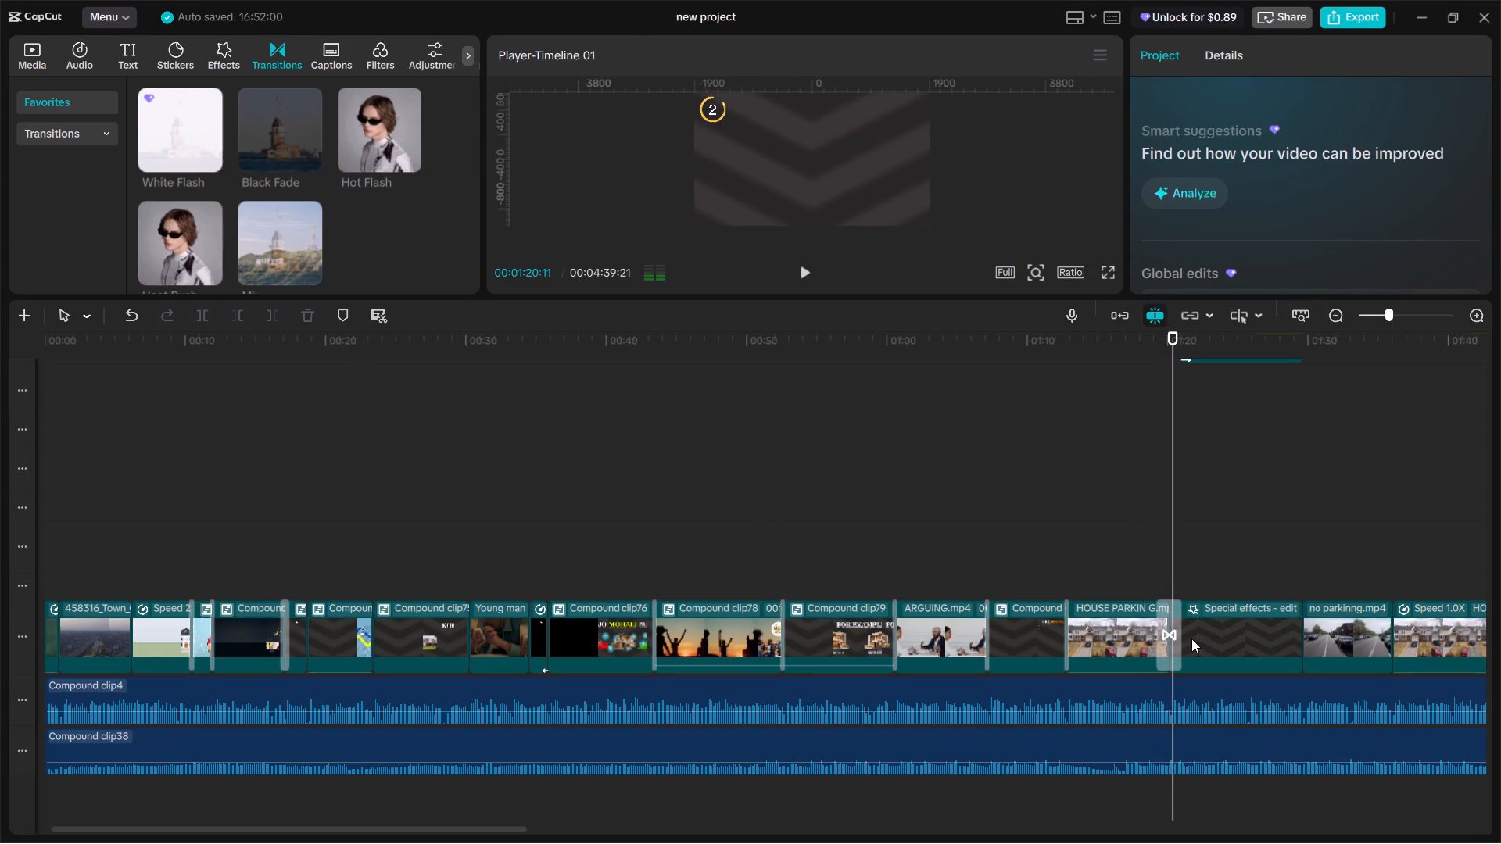
left_click(1177, 628)
triple_click(1470, 191)
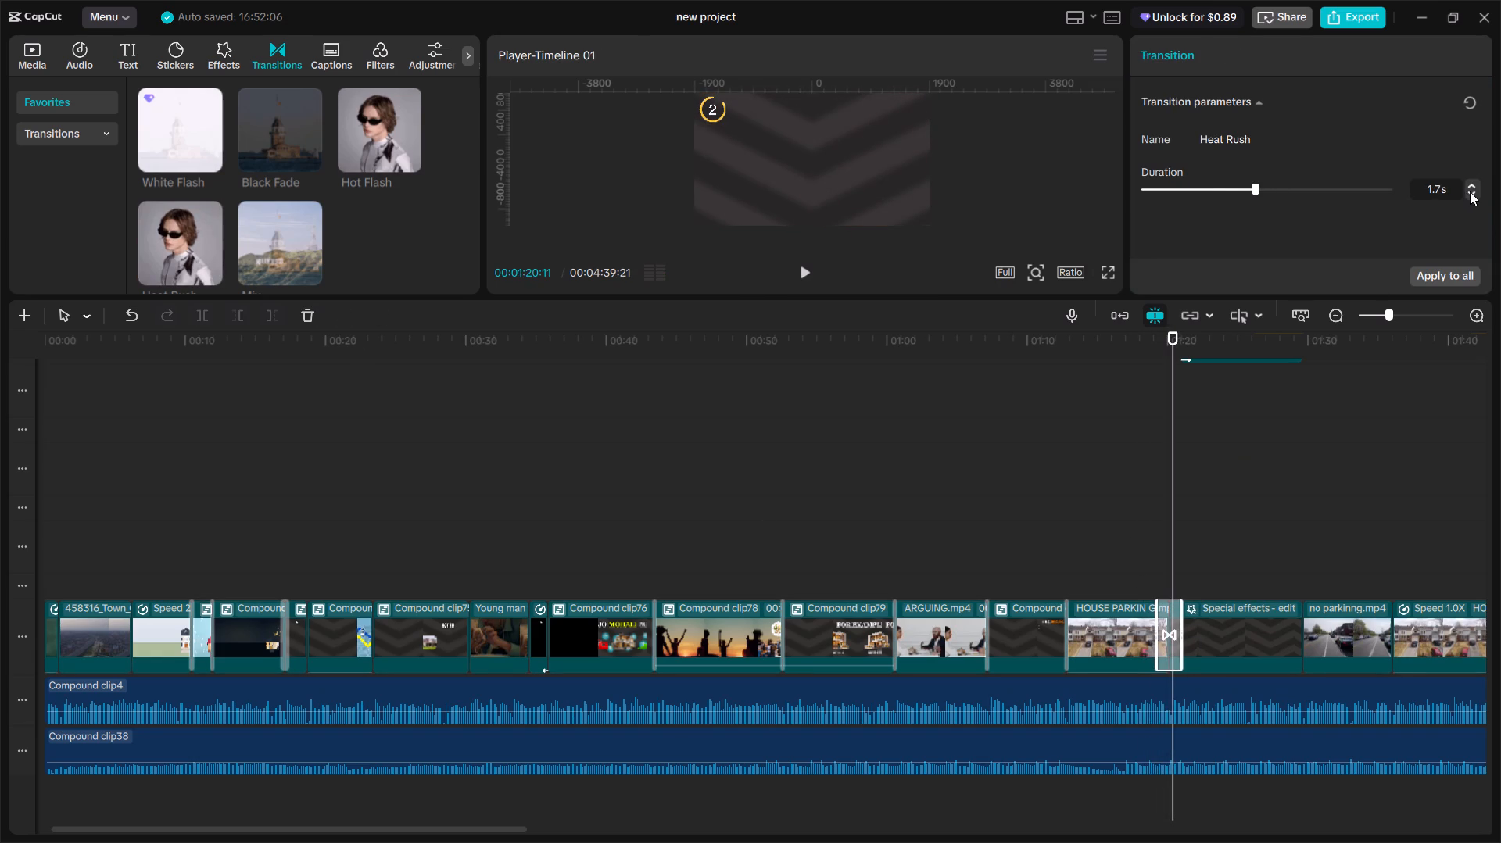
triple_click(1470, 191)
left_click(1470, 191)
Replay the cut after HOUSE PARKIN G.mp4 and shorten the Heat Rush transition slightly further.
left_click(1148, 569)
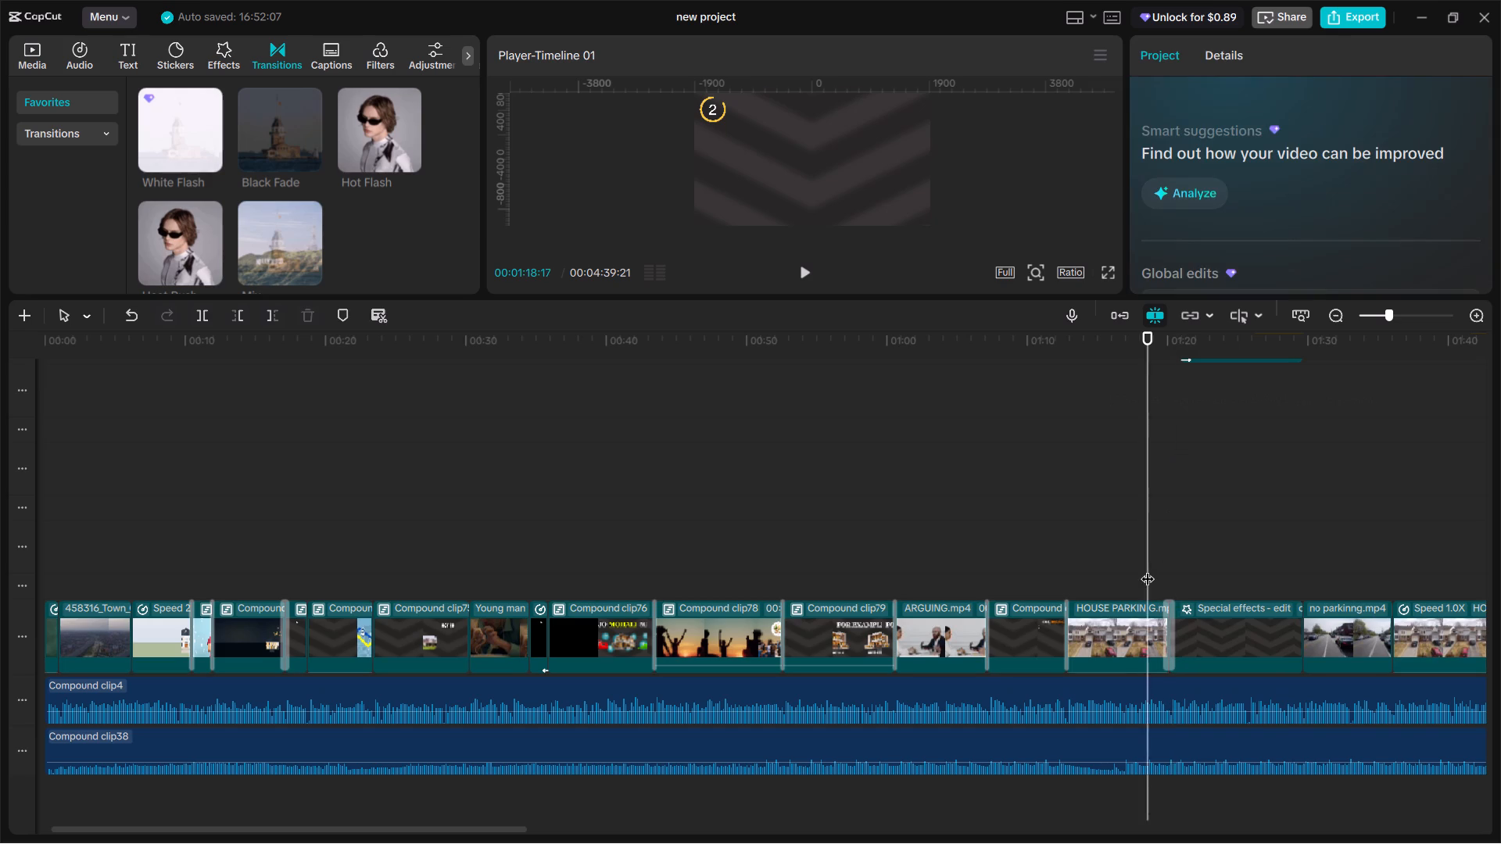
key("space")
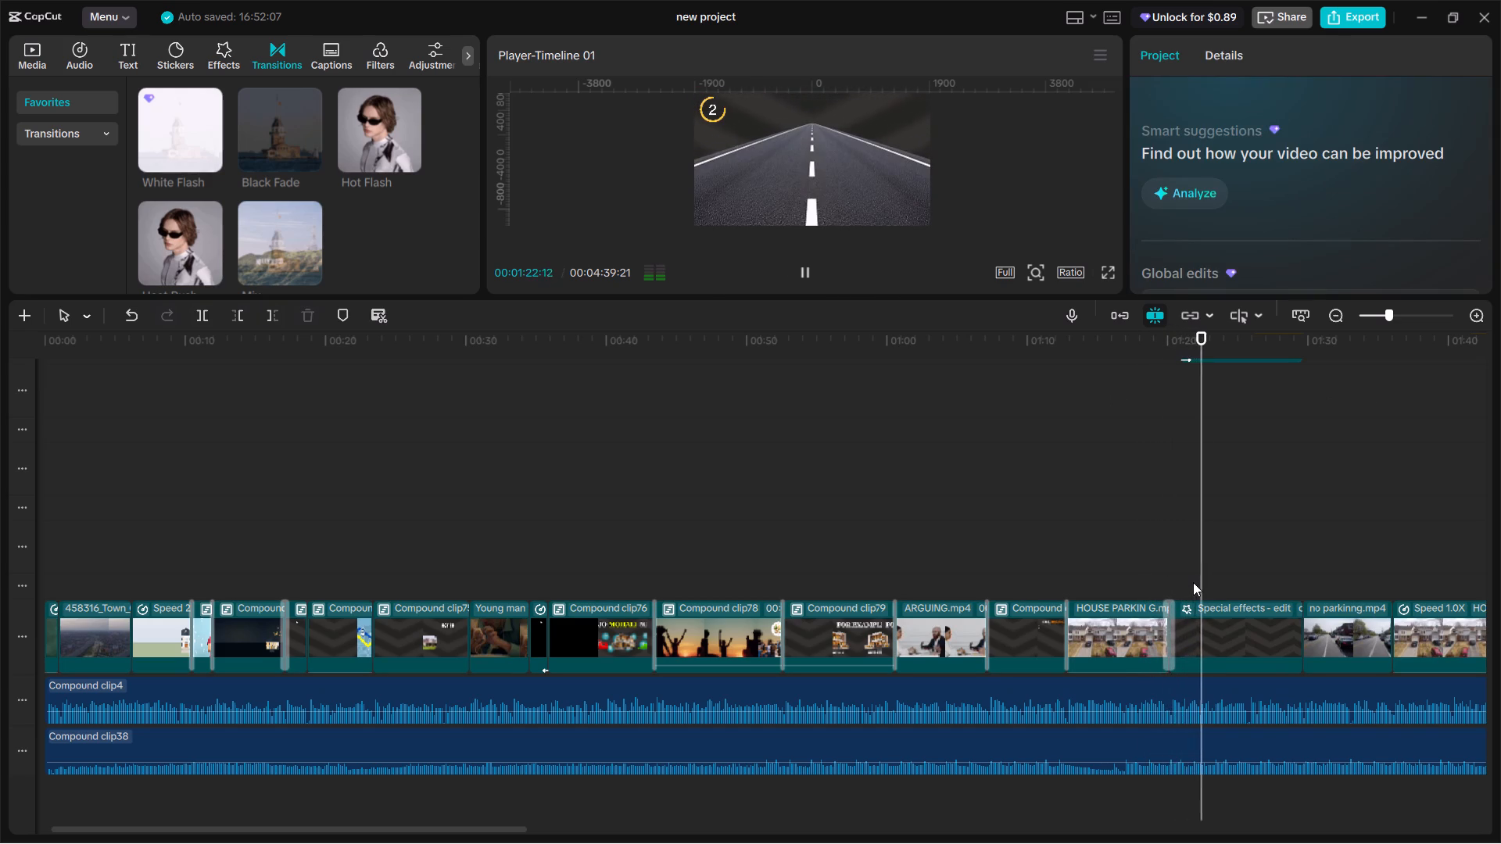
left_click(1162, 624)
key("space")
left_click(1171, 623)
key("space")
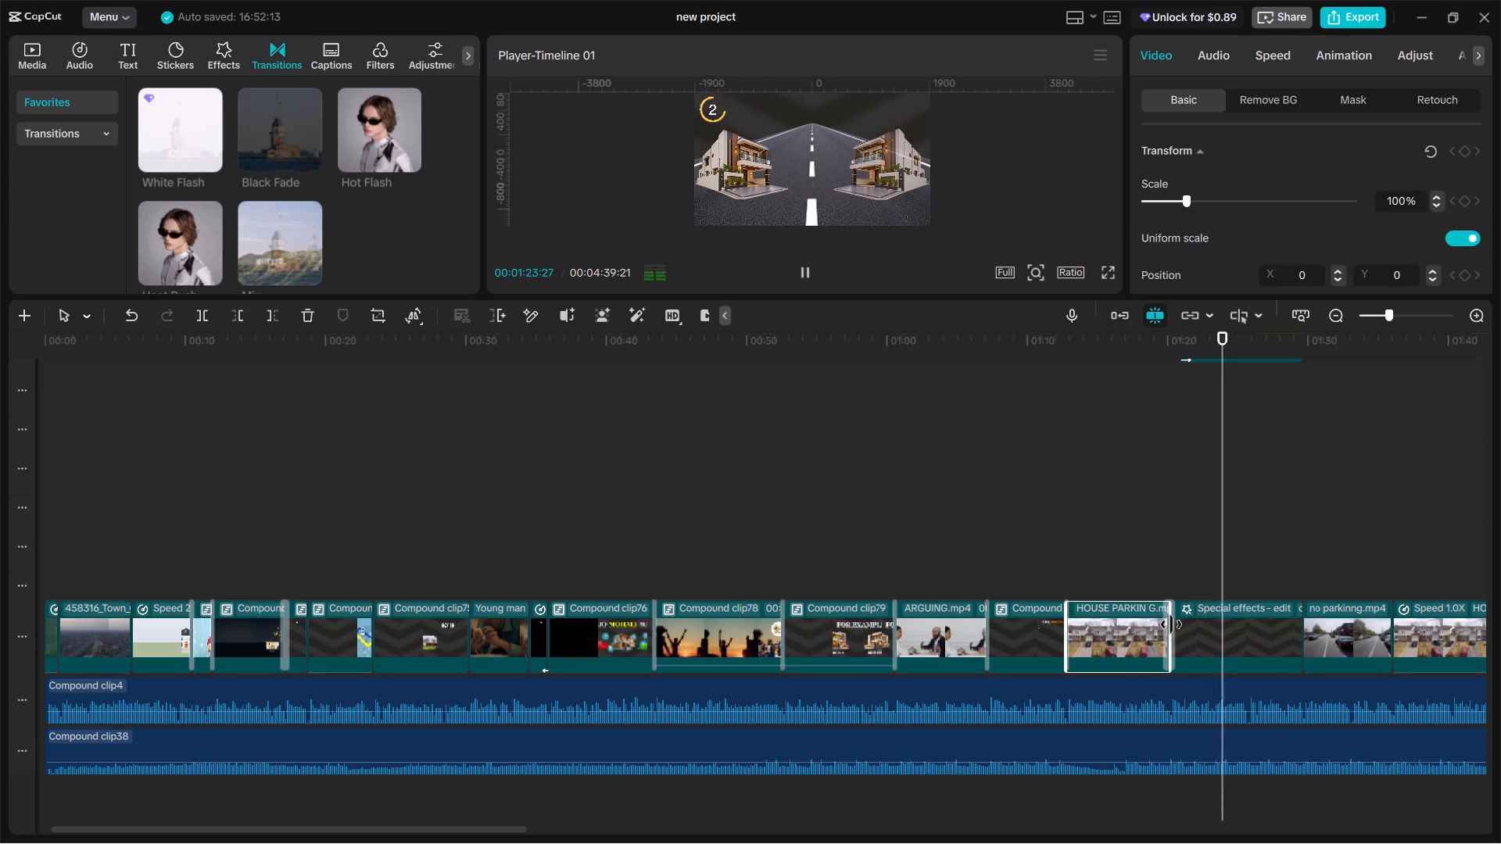
left_click(1171, 624)
left_click(1148, 574)
left_click(1171, 613)
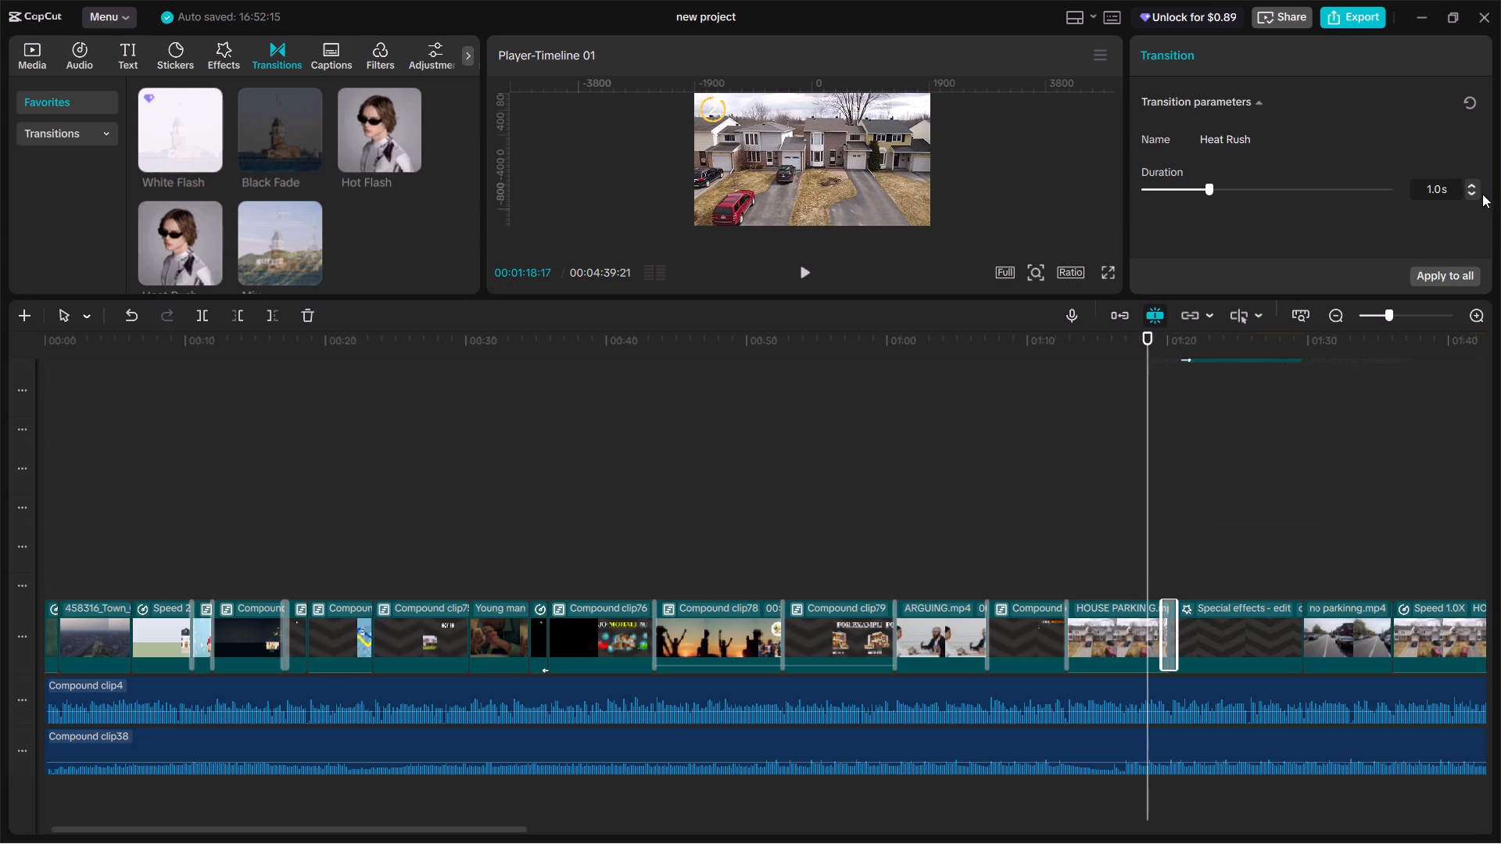
double_click(1471, 192)
Play back the shortened Heat Rush transition into the section with the road and house overlays.
left_click(1158, 568)
key("space")
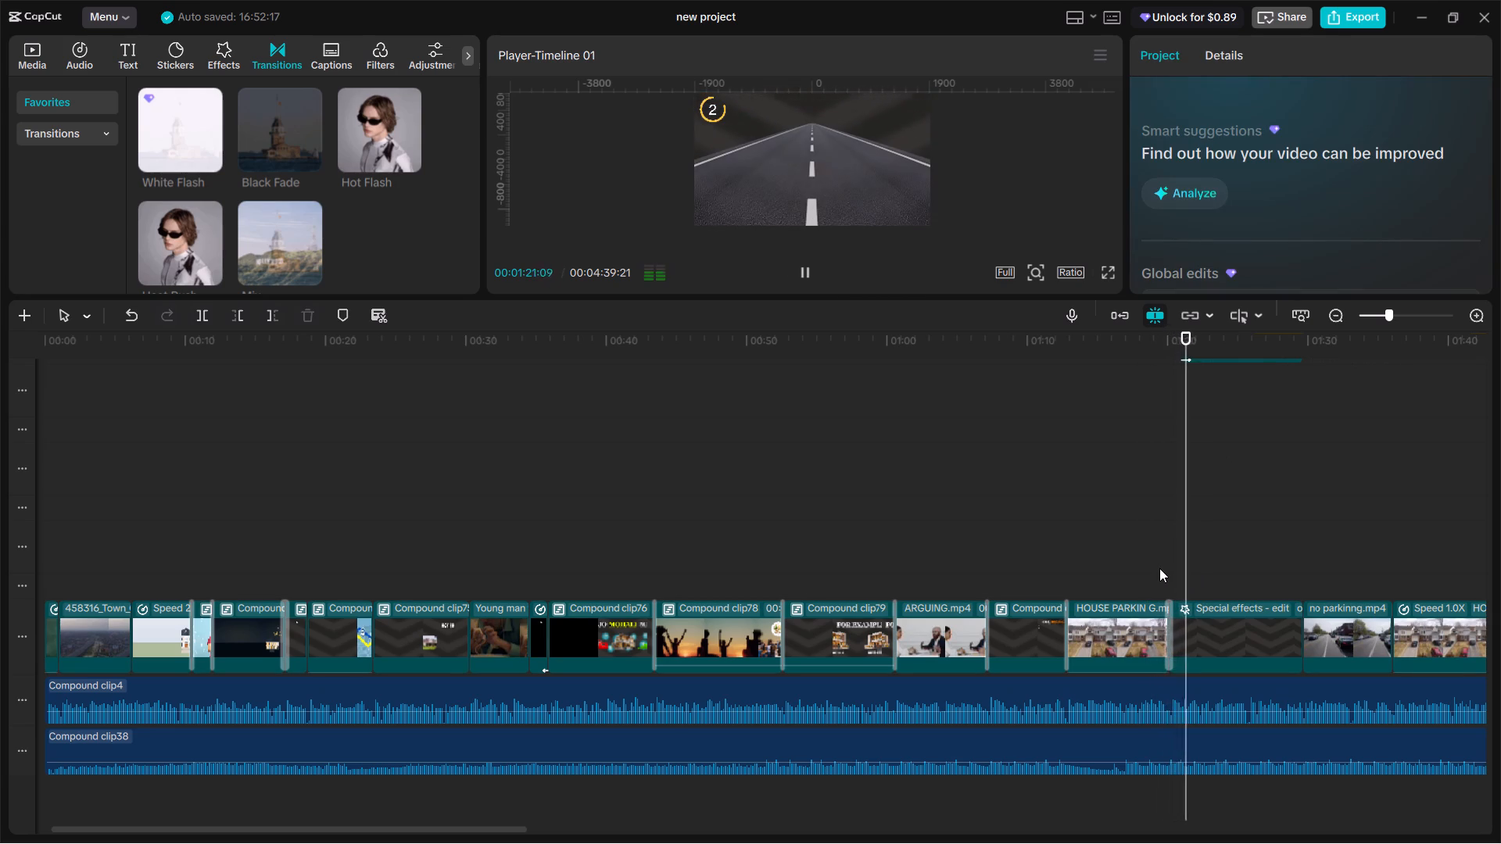
key("space")
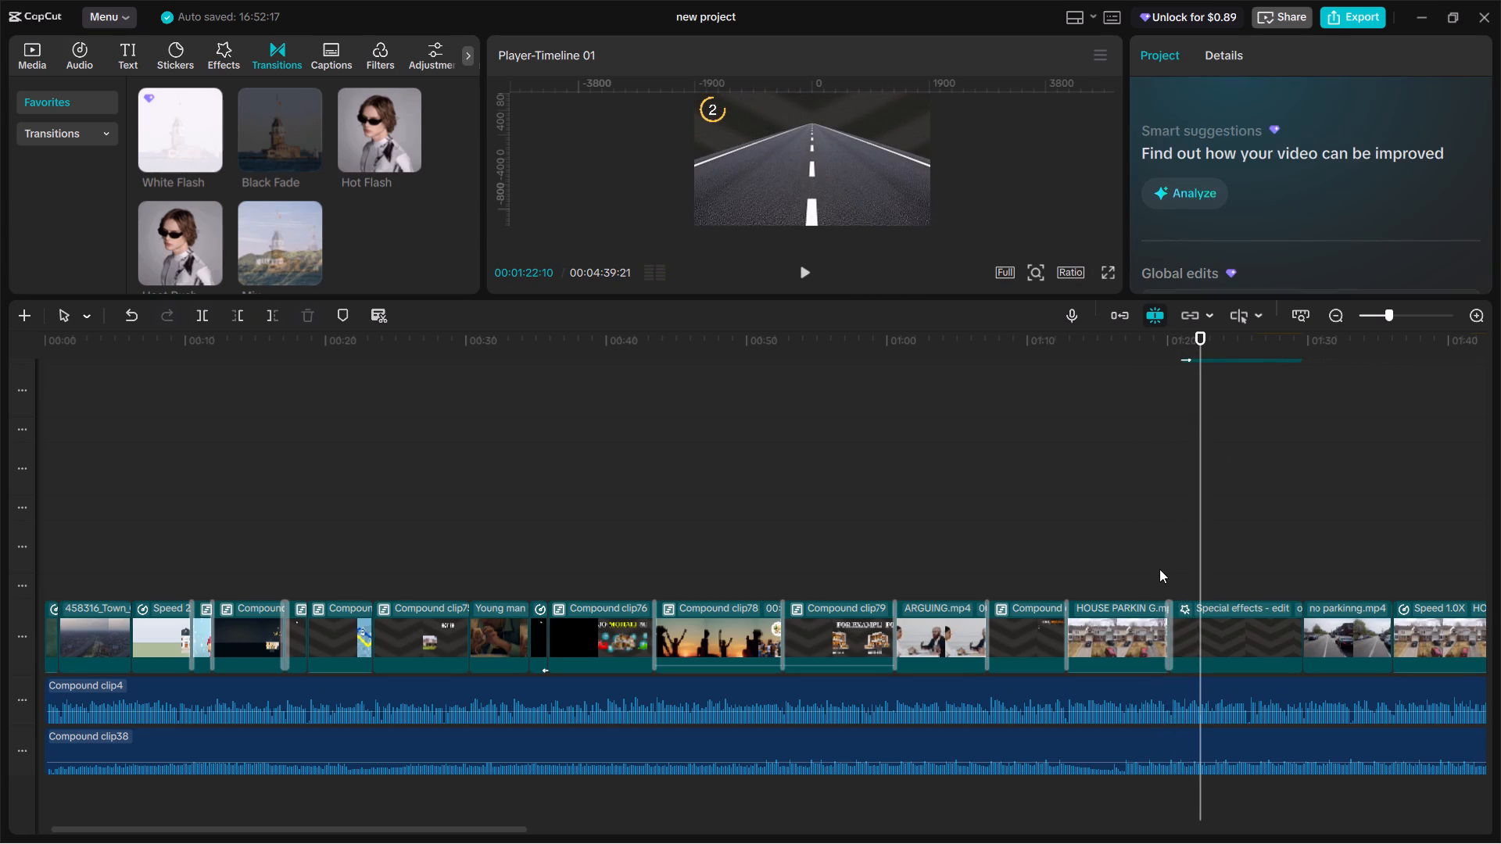
key("space")
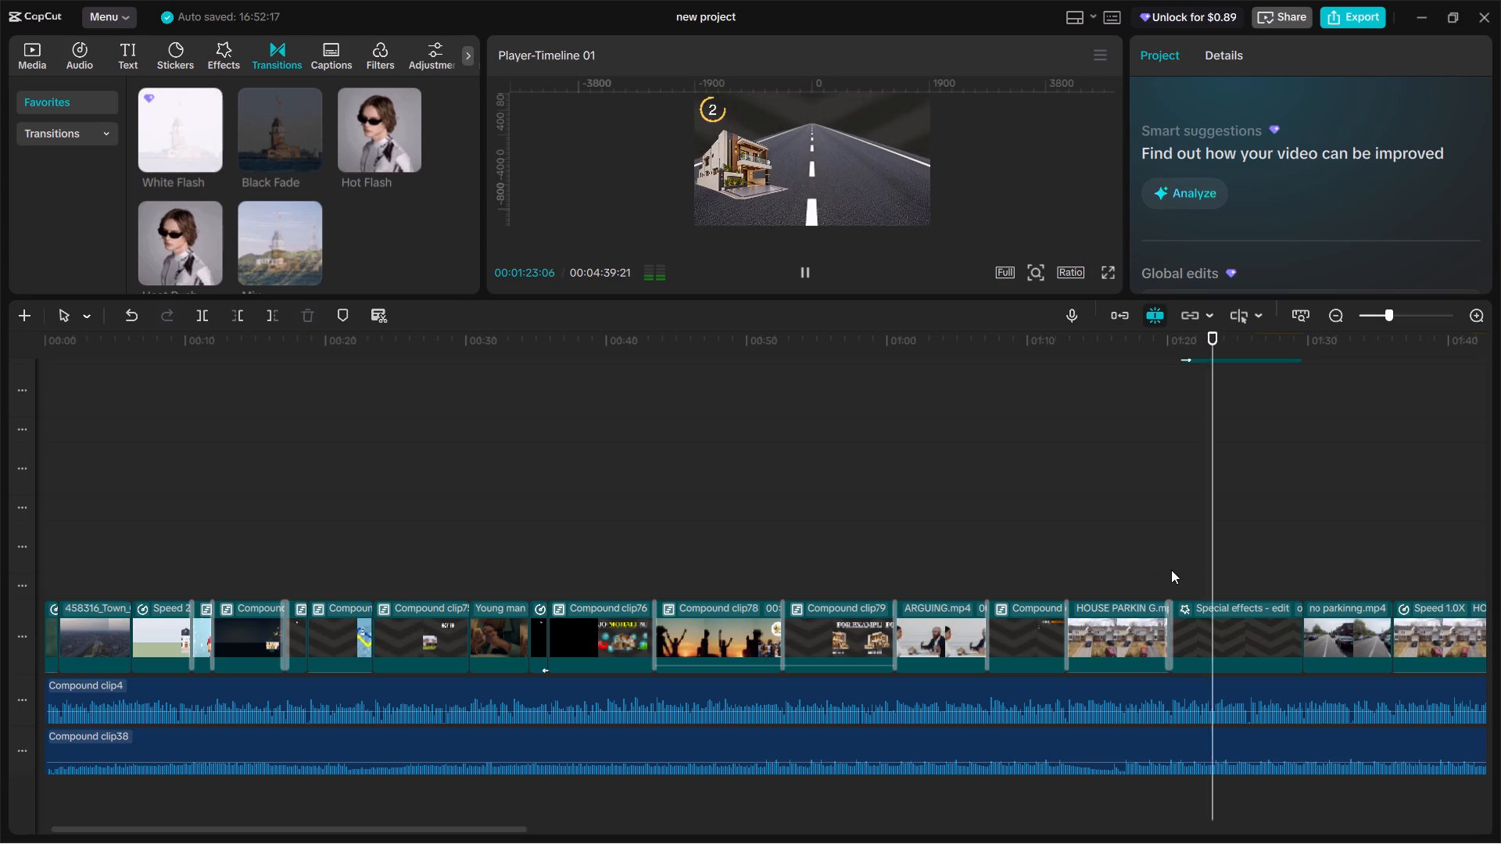
left_click(1172, 570)
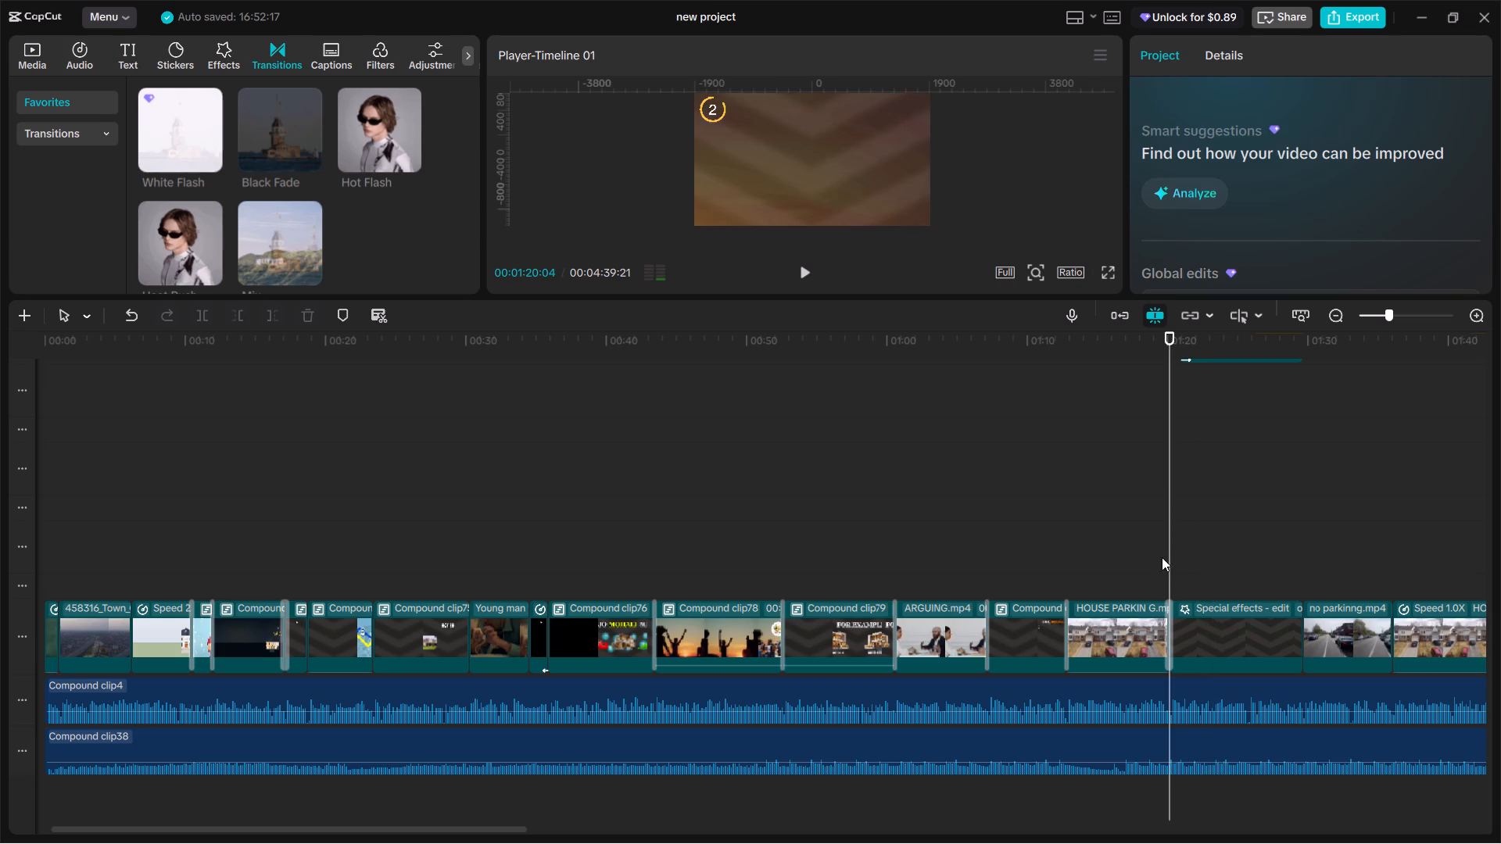
Survey the whole timeline and replay the cut from HOUSE PARKIN G.mp4 into the road section, examining when the road overlay appears.
scroll(1119, 585, "down", 12, "ctrl")
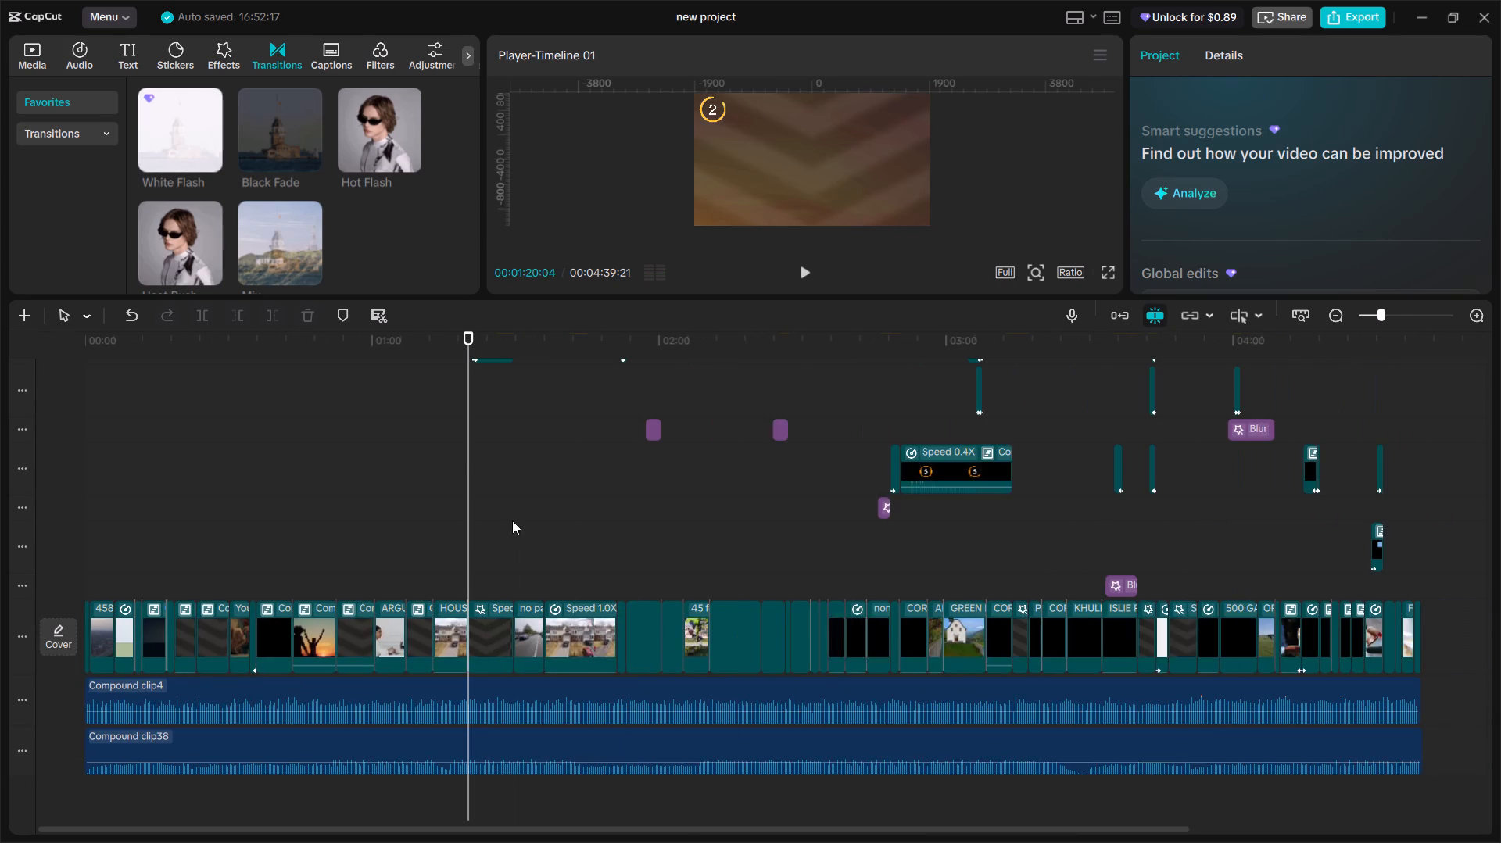
scroll(513, 520, "down", 5, "ctrl")
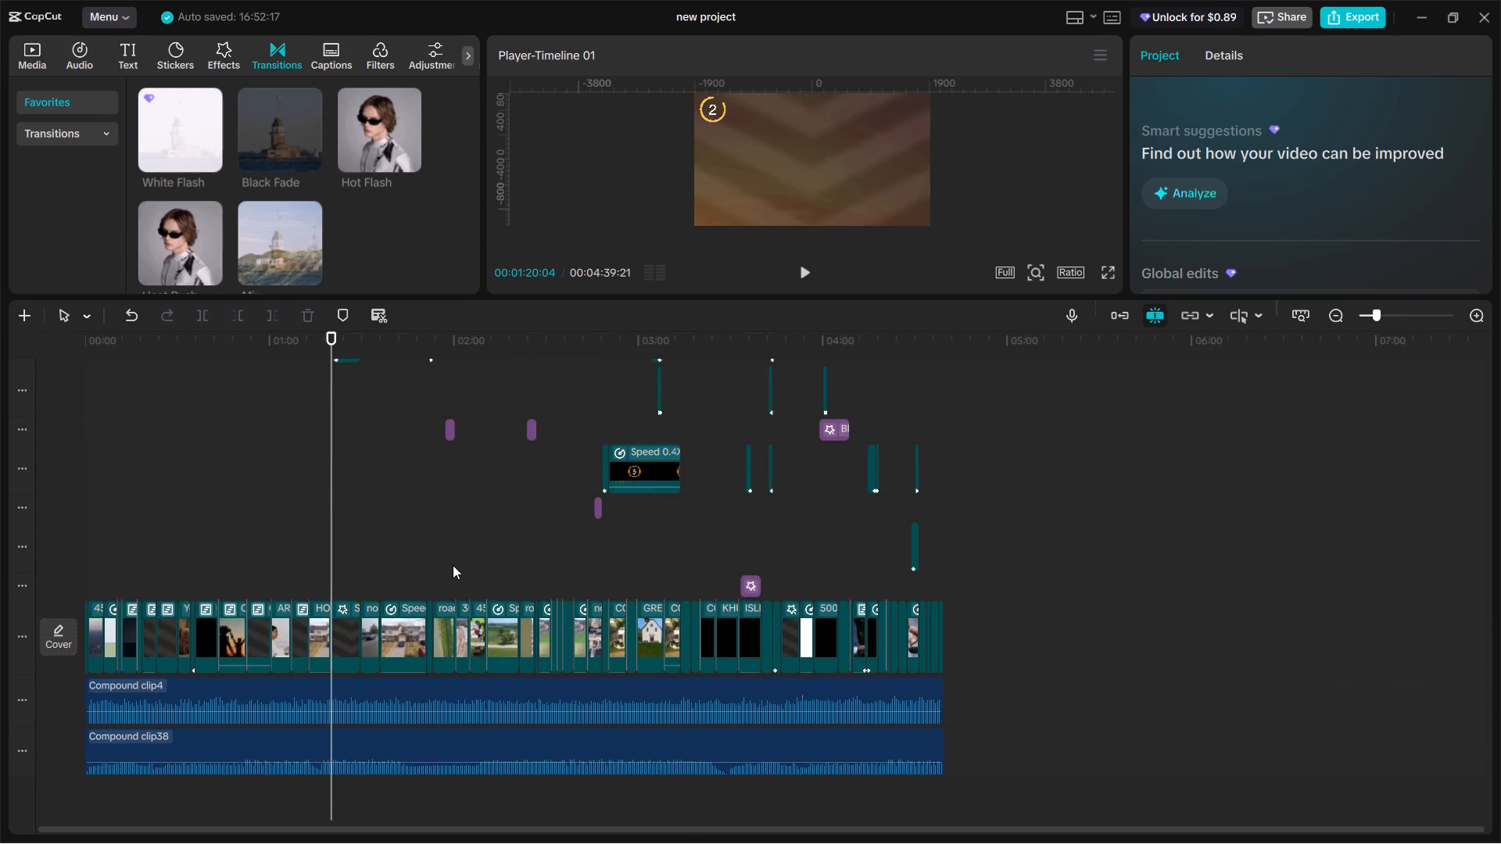
scroll(453, 565, "up", 6)
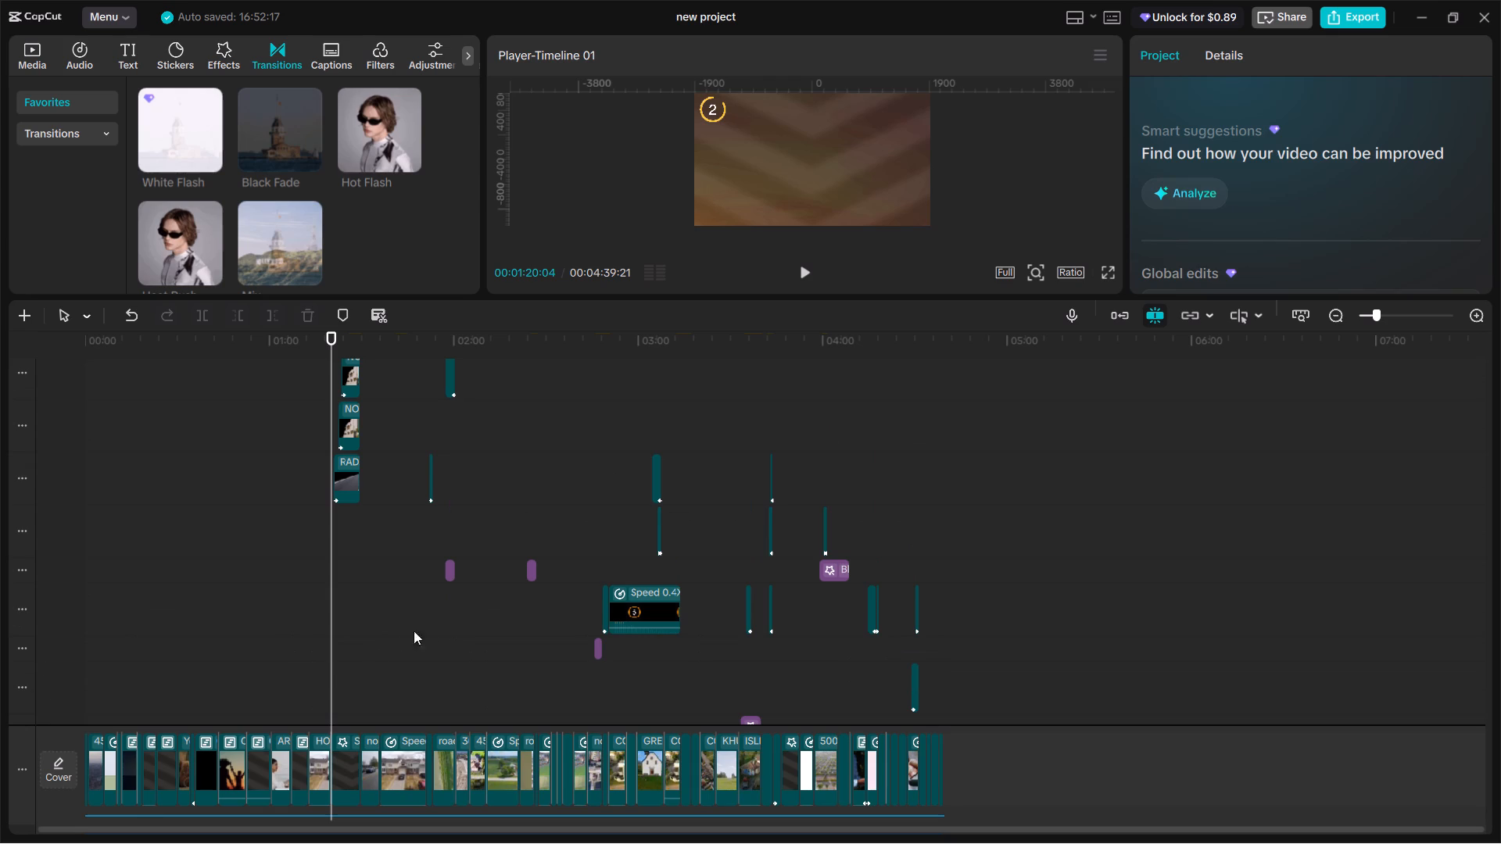
scroll(348, 681, "up", 19, "ctrl")
double_click(355, 685)
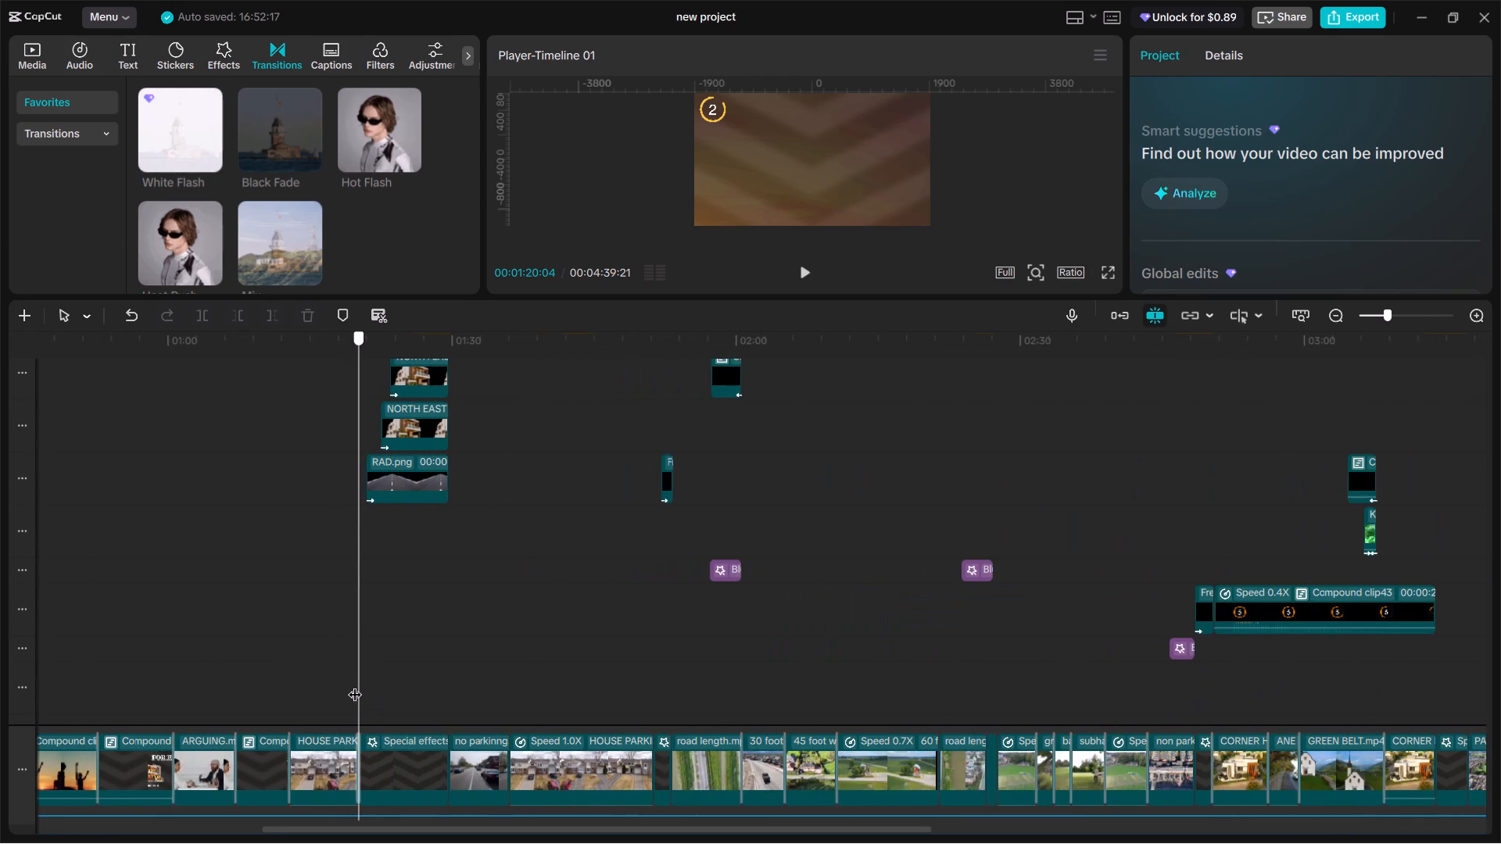
left_click(350, 685)
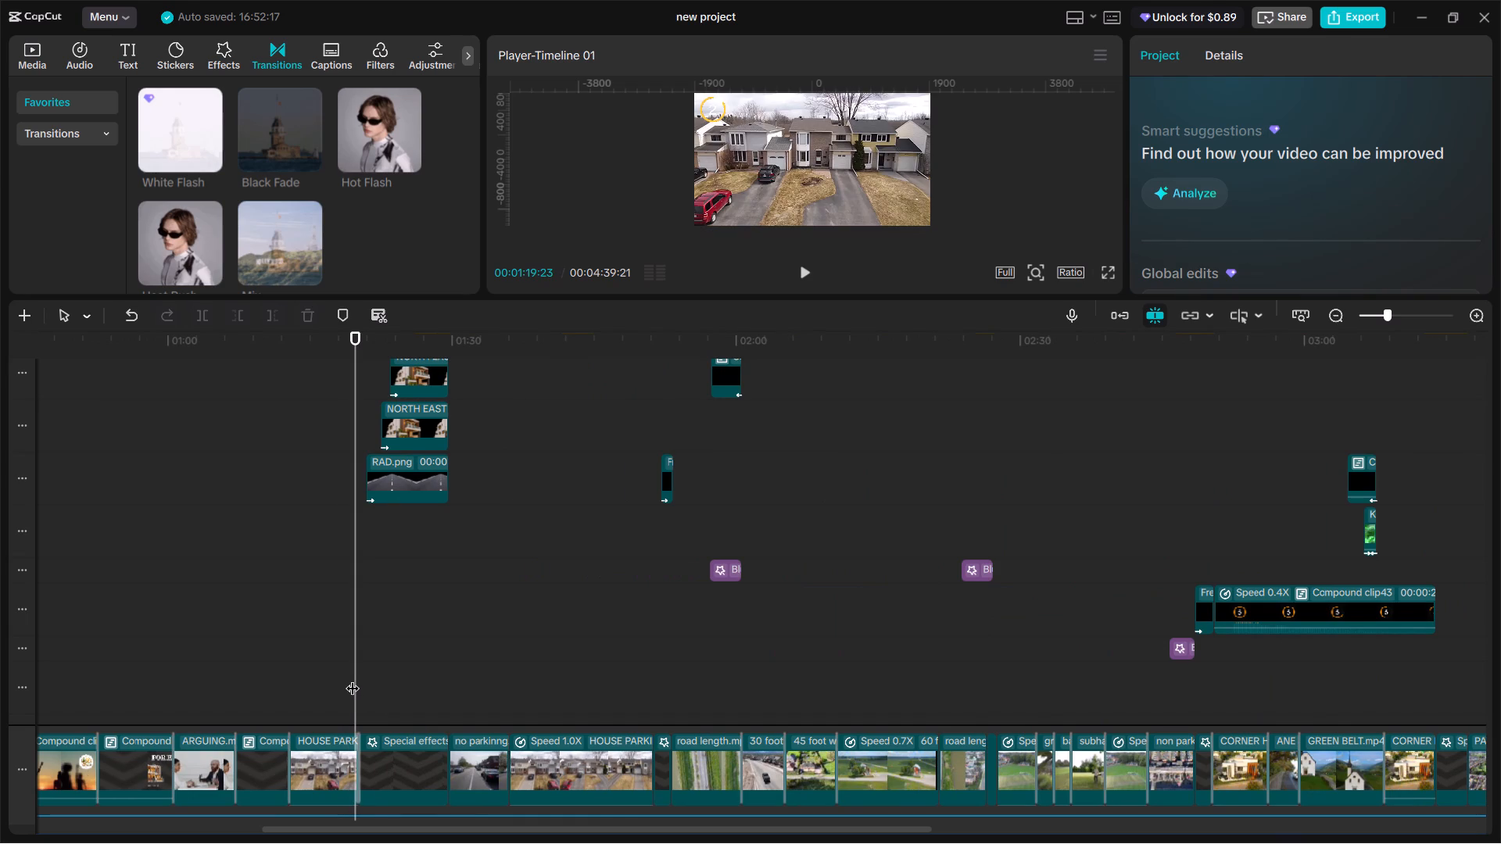
key("space")
key("space")
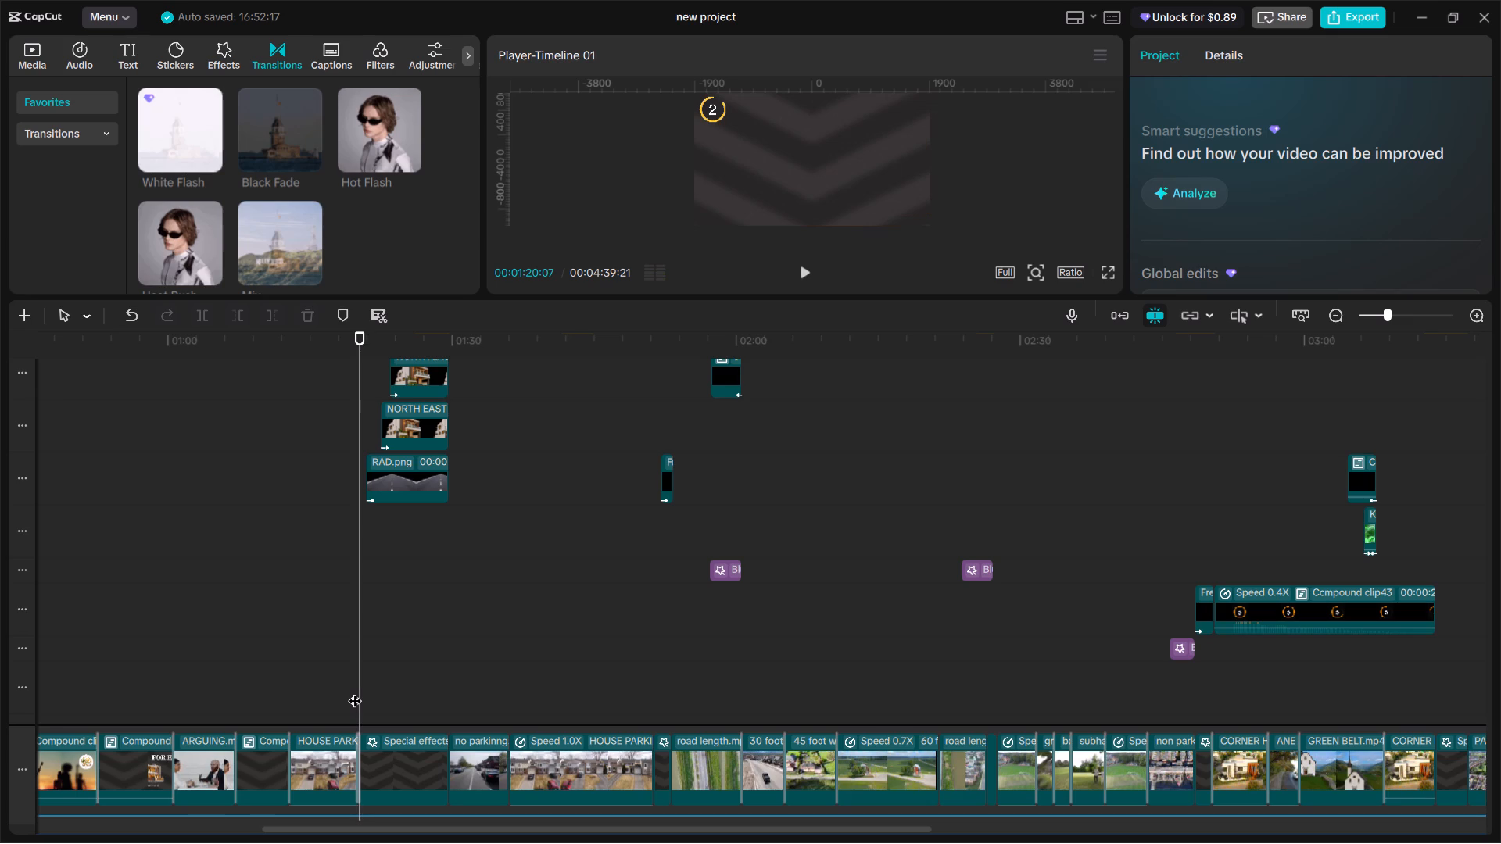
left_click(347, 682)
key("space")
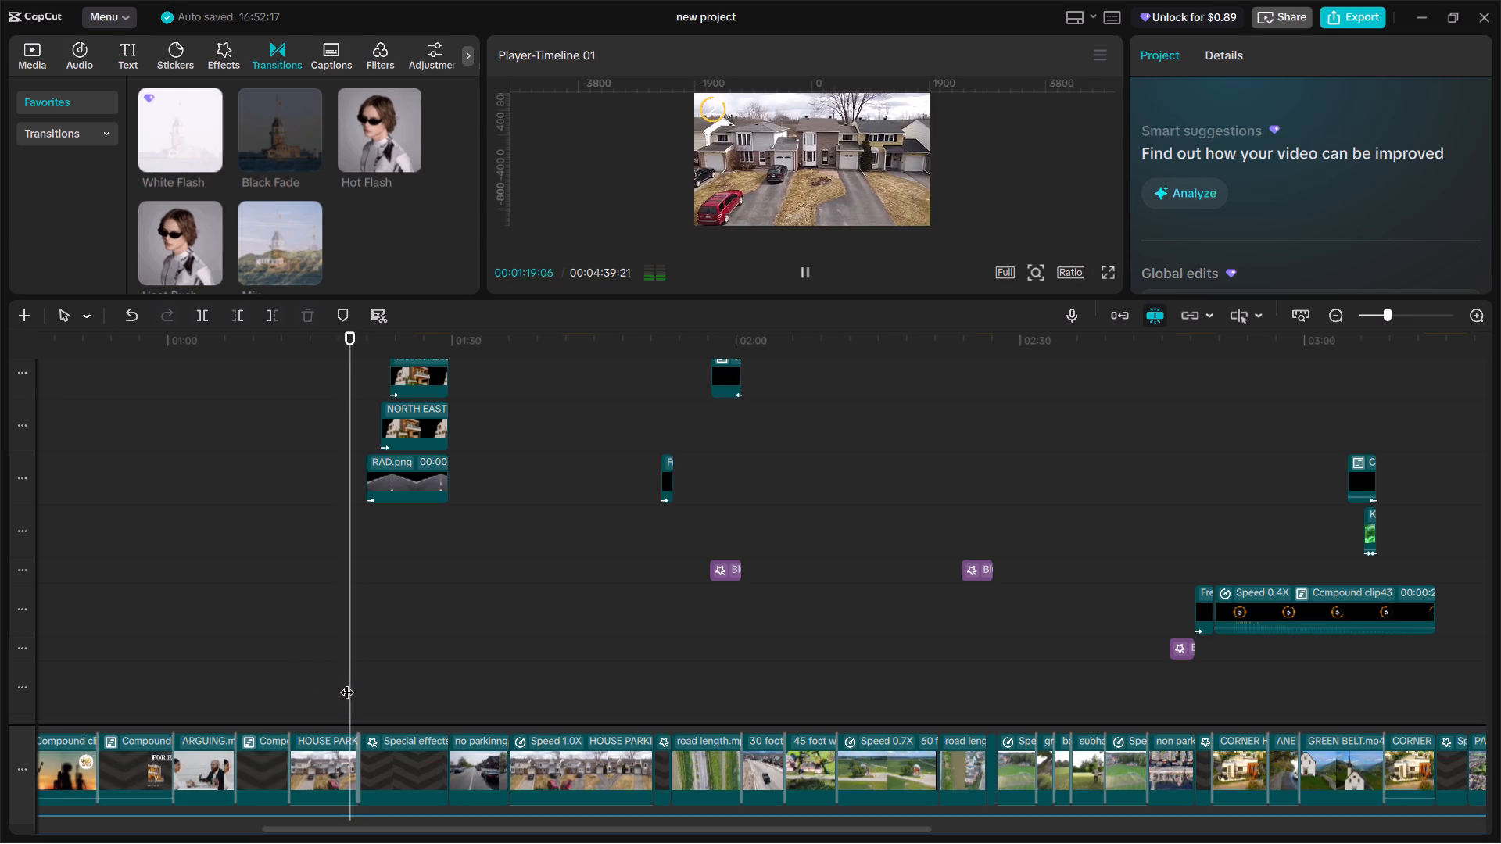
key("space")
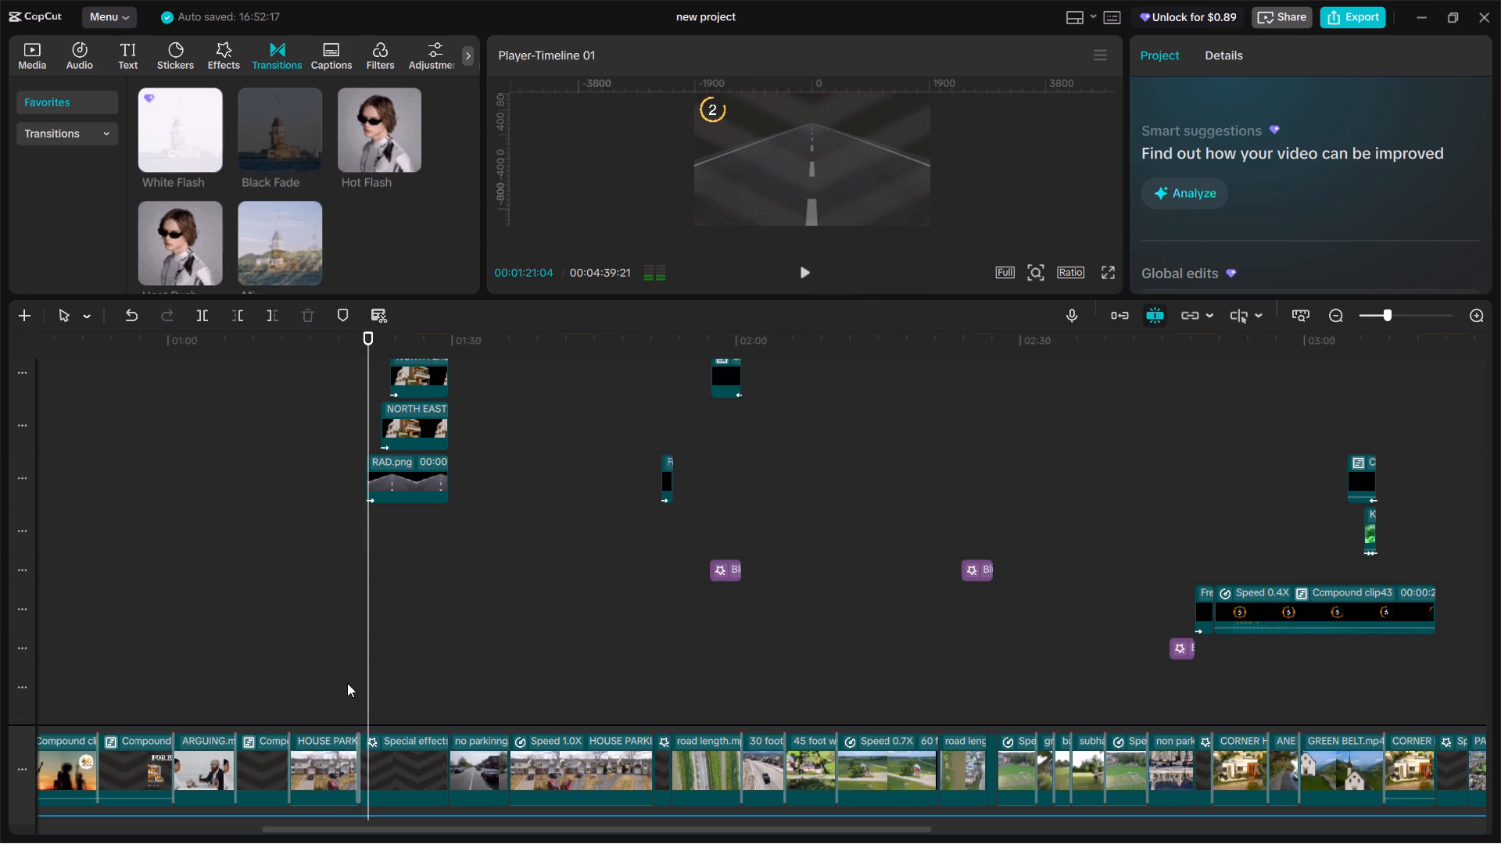
key("space")
key("space")
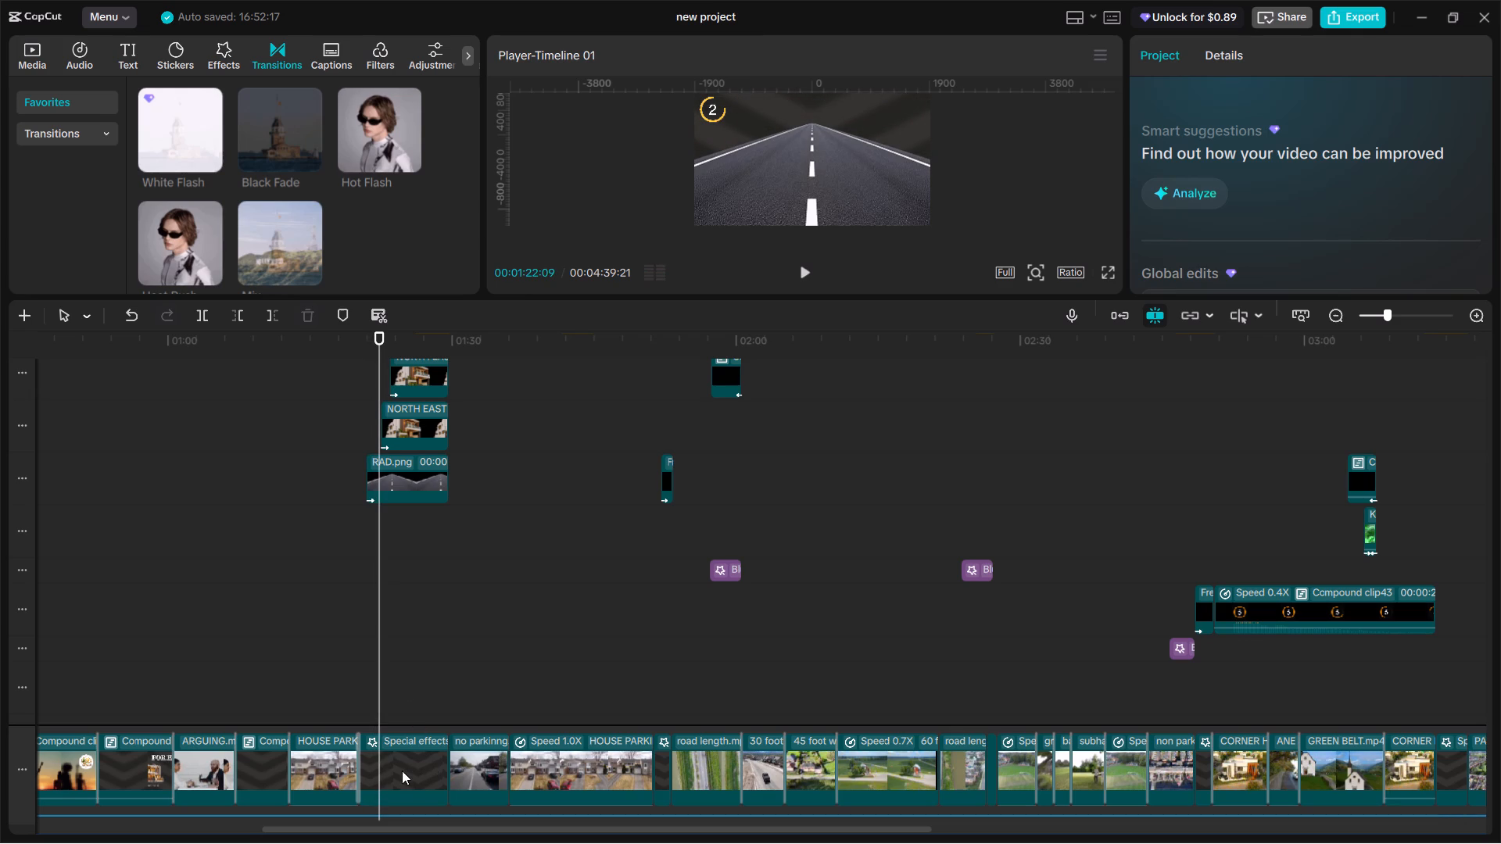
Group the moving background clip with RAD.png, both NORTH EAST HOUSE WITH BERM.png overlays, the arrow drawing and its two text compounds into one compound clip.
left_click(402, 771, "ctrl")
left_click(426, 493, "ctrl")
left_click(419, 438, "ctrl")
left_click(425, 372, "ctrl")
scroll(450, 537, "up", 18)
scroll(479, 585, "up", 20)
scroll(479, 585, "up", 8)
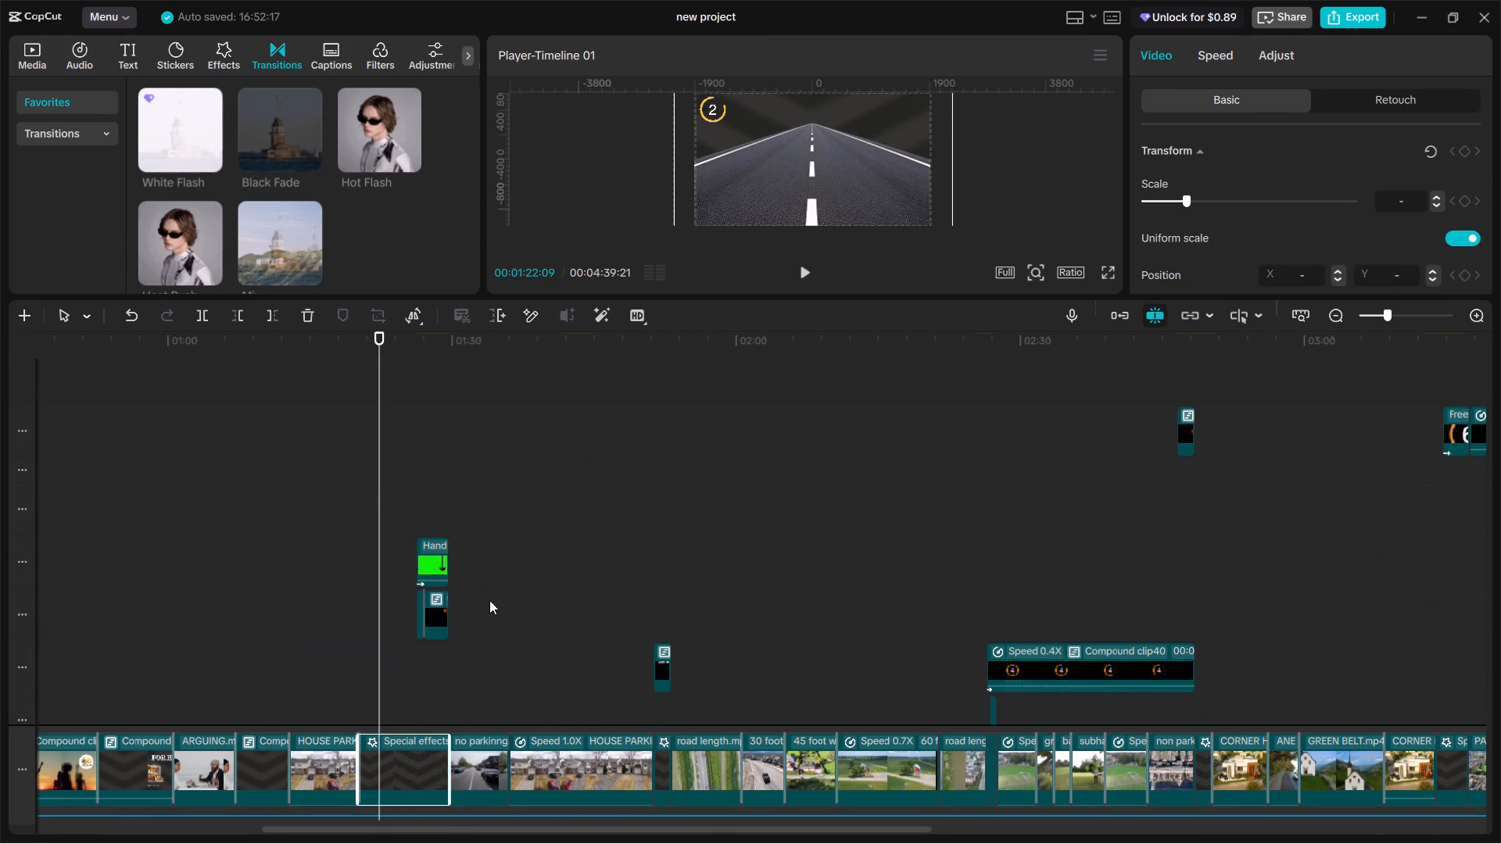
scroll(489, 600, "up", 3)
left_click(439, 606, "ctrl")
left_click(443, 572, "ctrl")
scroll(446, 580, "up", 7)
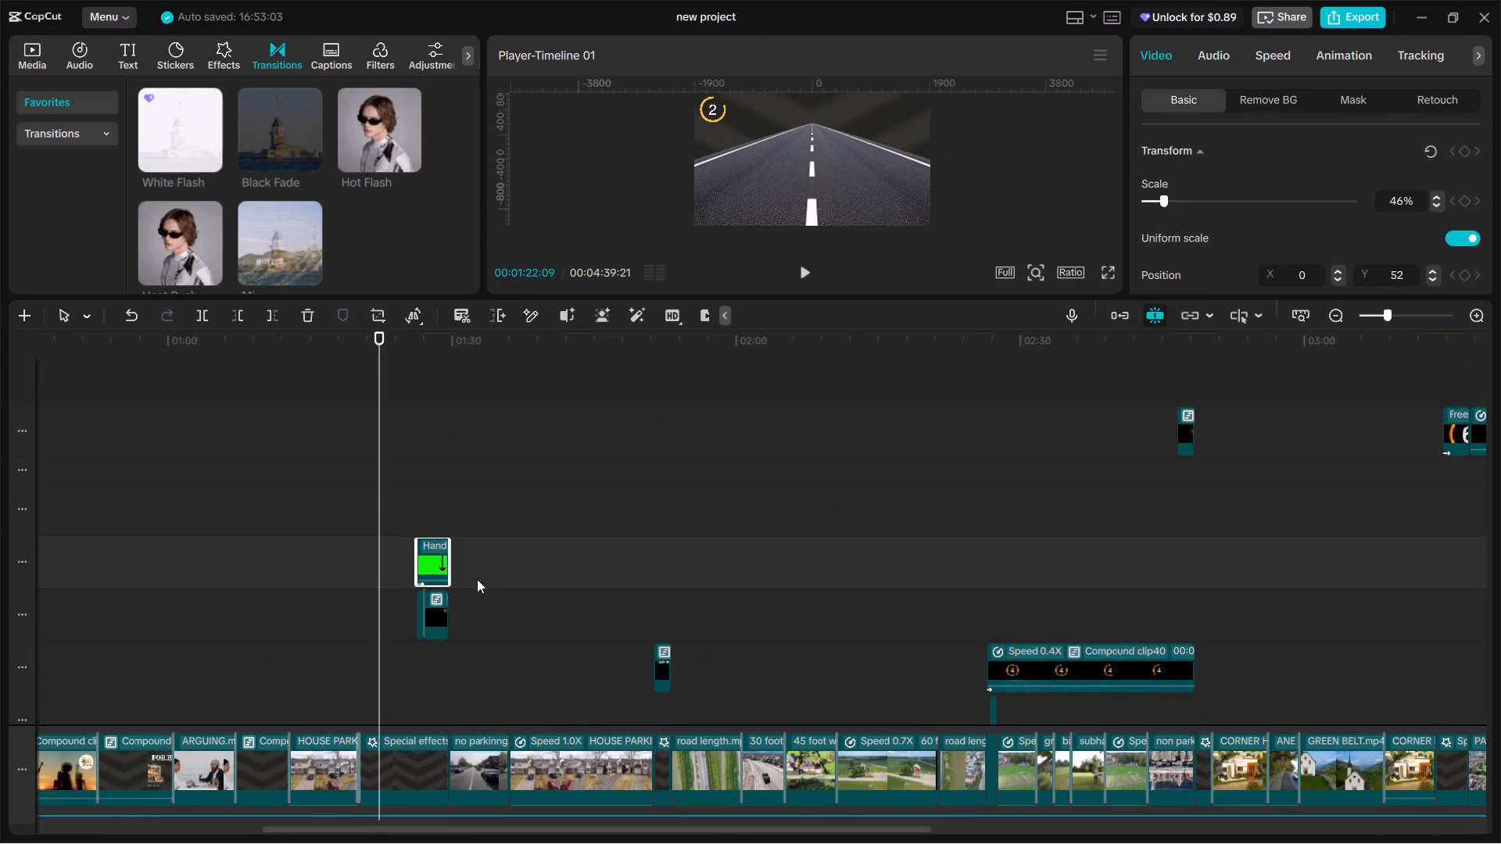
left_click(435, 606, "ctrl")
scroll(457, 648, "up", 7, "ctrl")
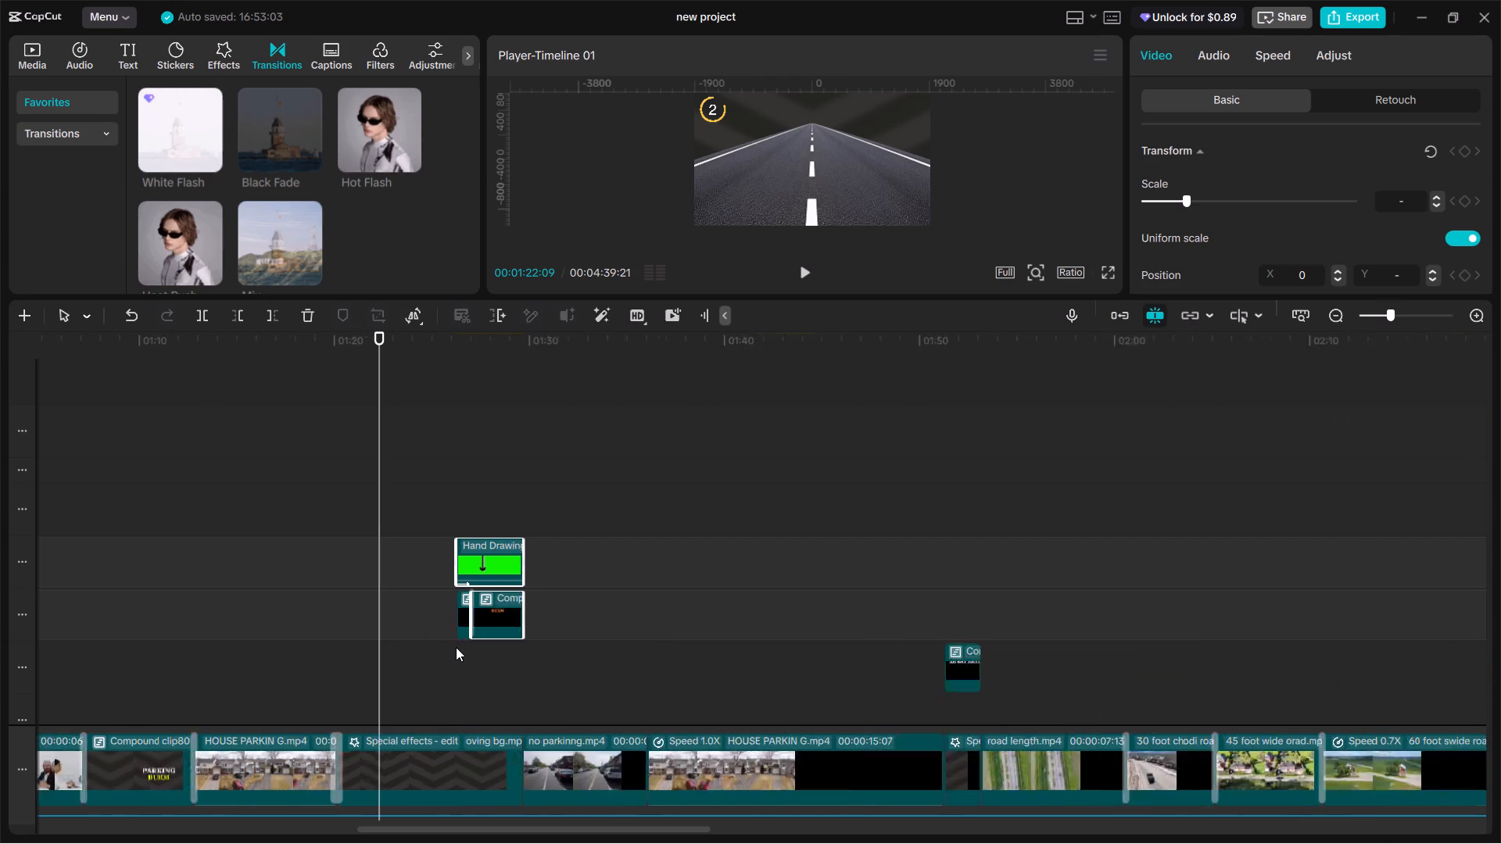
scroll(456, 647, "up", 16, "ctrl")
left_click(638, 615)
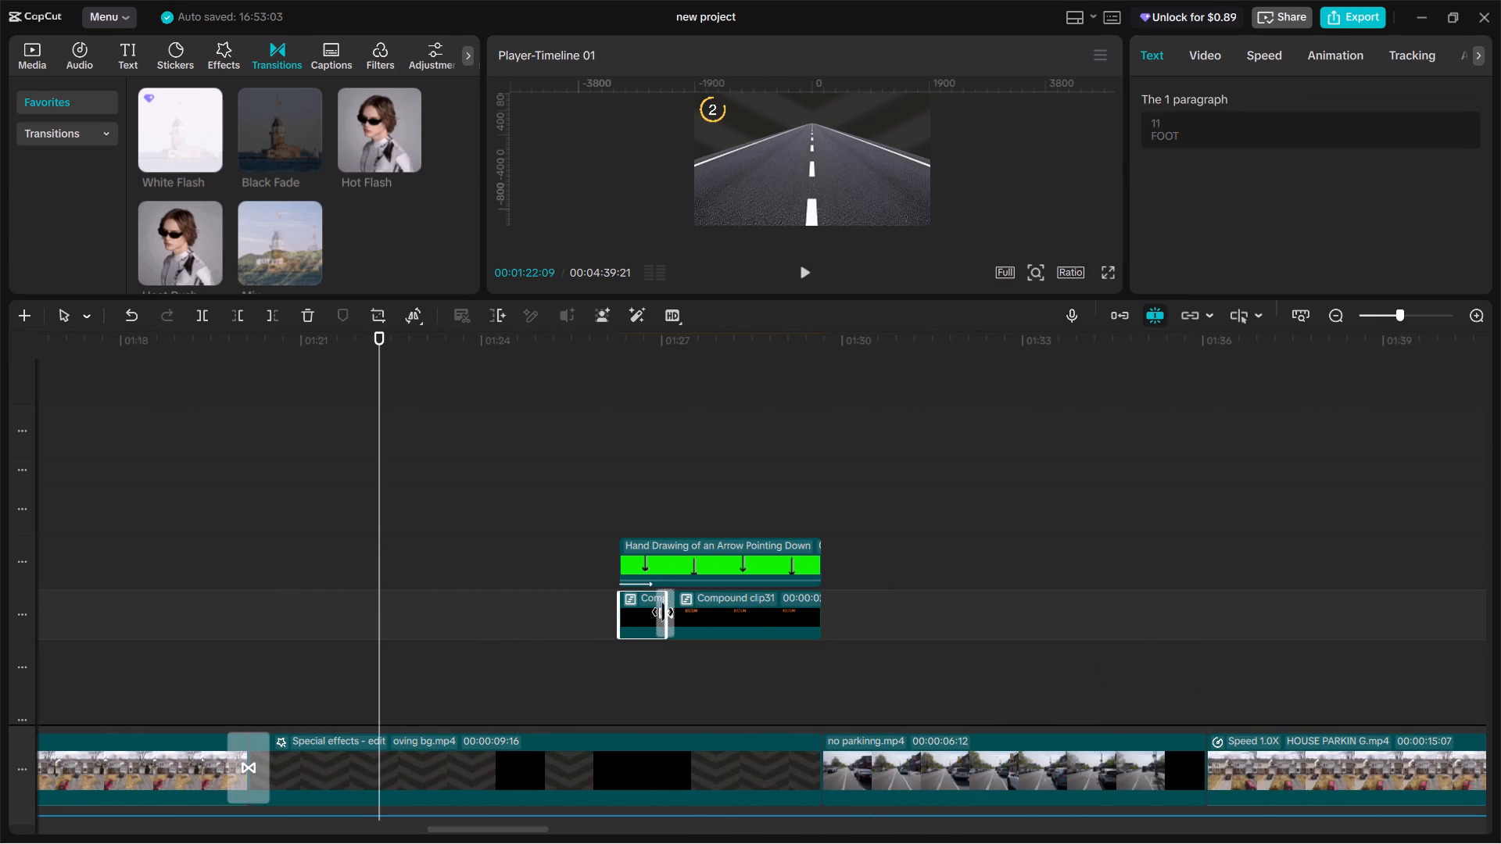
left_click(667, 565)
left_click(647, 608, "ctrl")
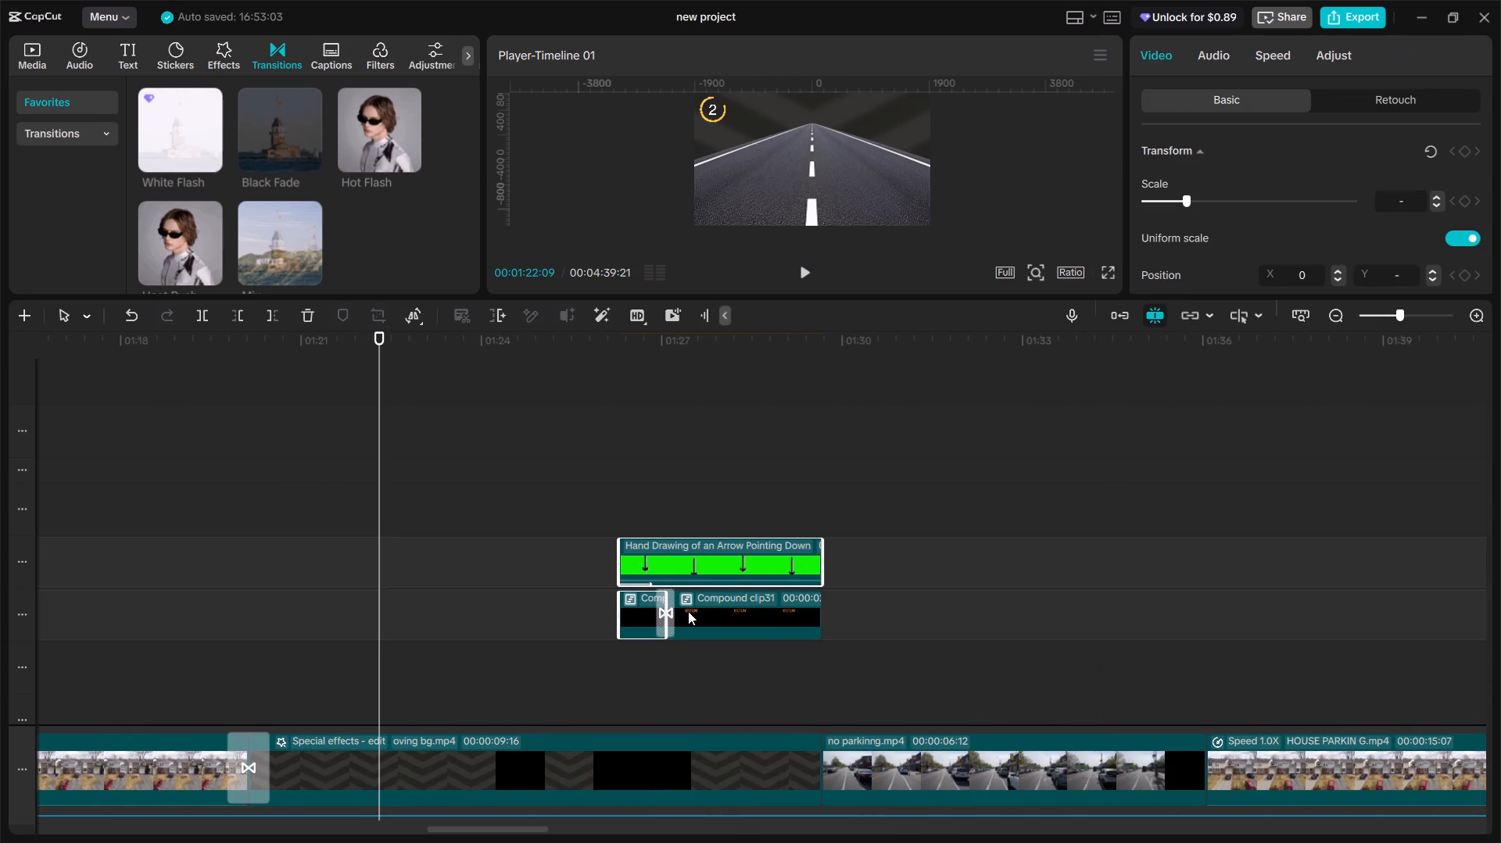
left_click(688, 611, "ctrl")
scroll(662, 610, "down", 20)
scroll(662, 610, "down", 13)
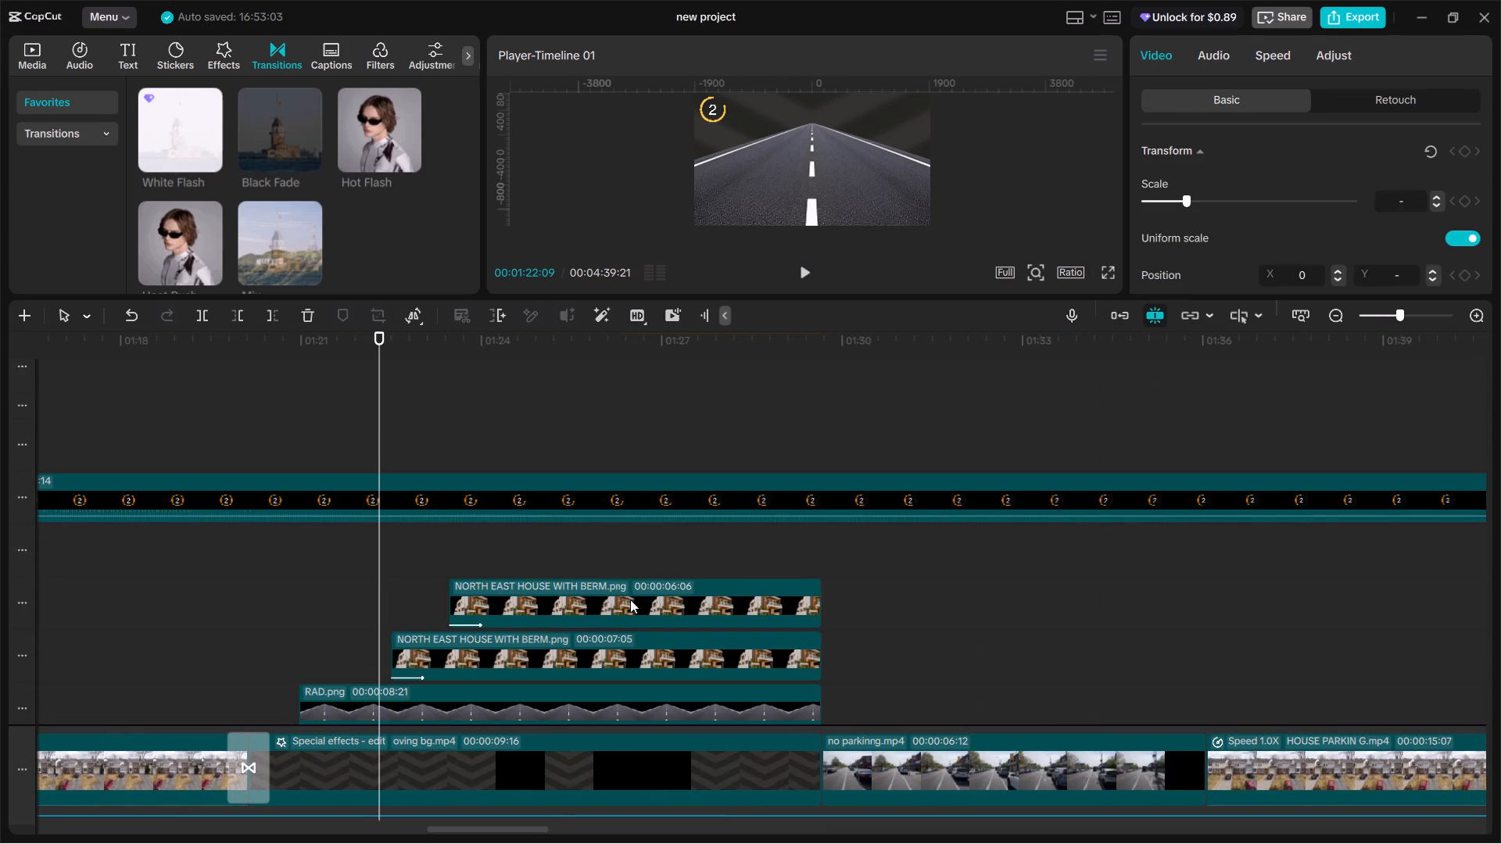
left_click(630, 599, "ctrl")
left_click(632, 642, "ctrl")
left_click(642, 708, "ctrl")
scroll(654, 656, "down", 16)
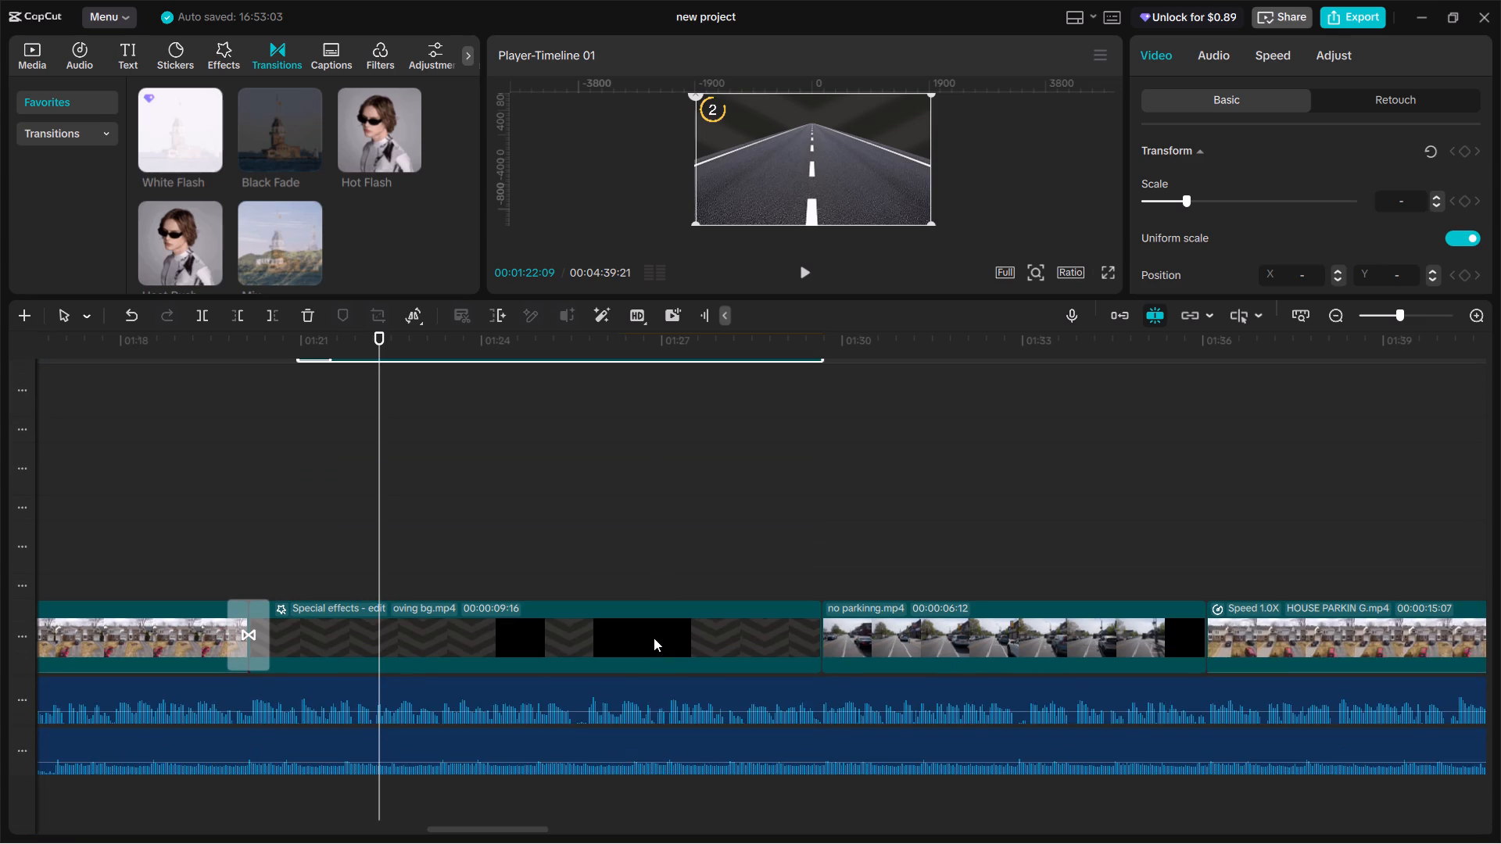
left_click(654, 636, "ctrl")
key("alt+g")
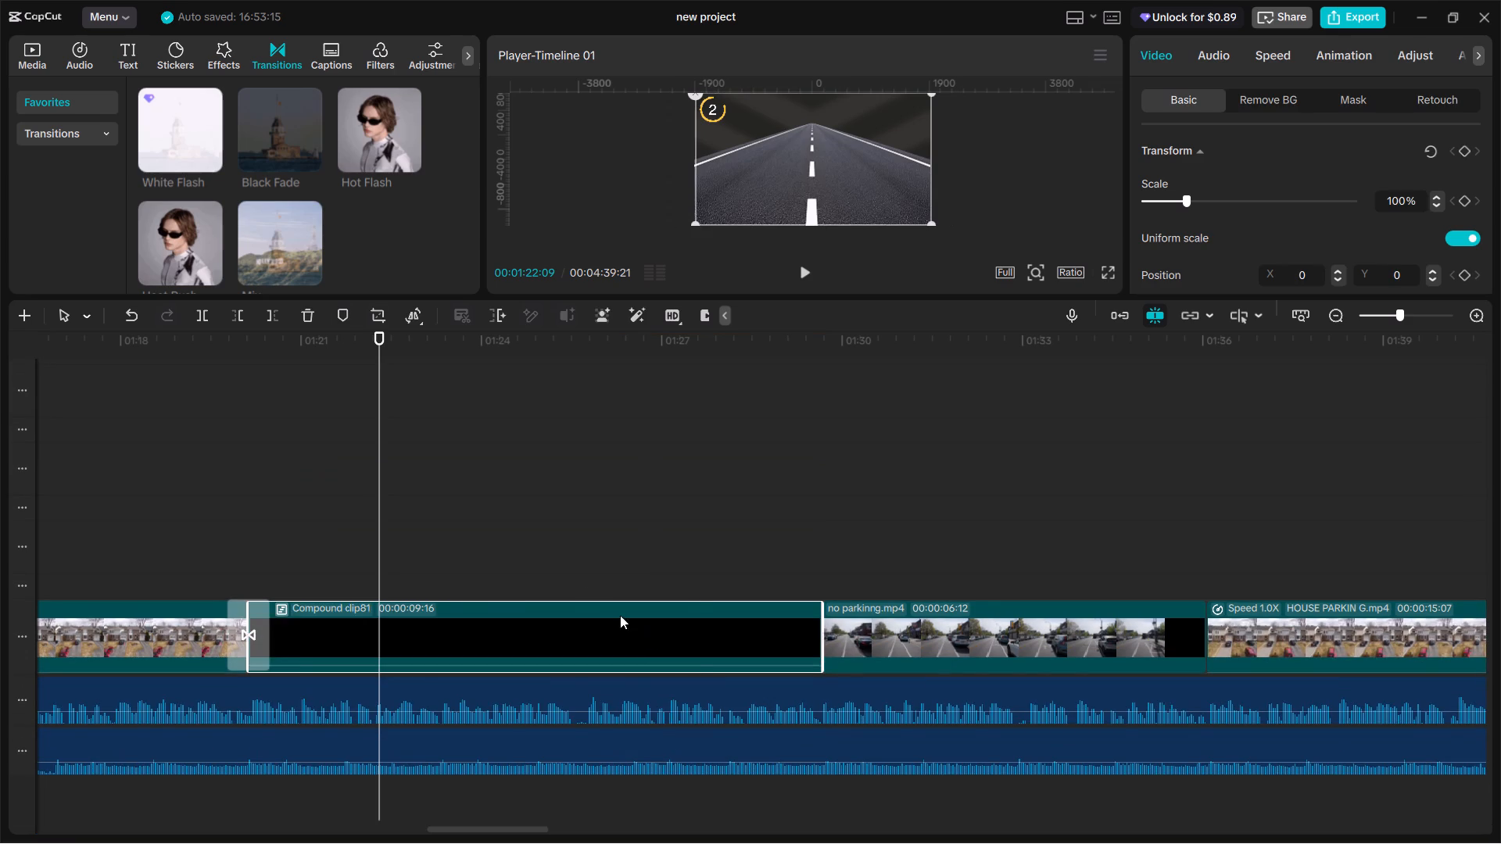
Play back the new road compound clip, compare transitions and add Black Fade at its cut to no parkinng.mp4.
scroll(584, 588, "down", 20, "ctrl")
scroll(584, 588, "down", 2, "ctrl")
left_click(350, 551)
key("space")
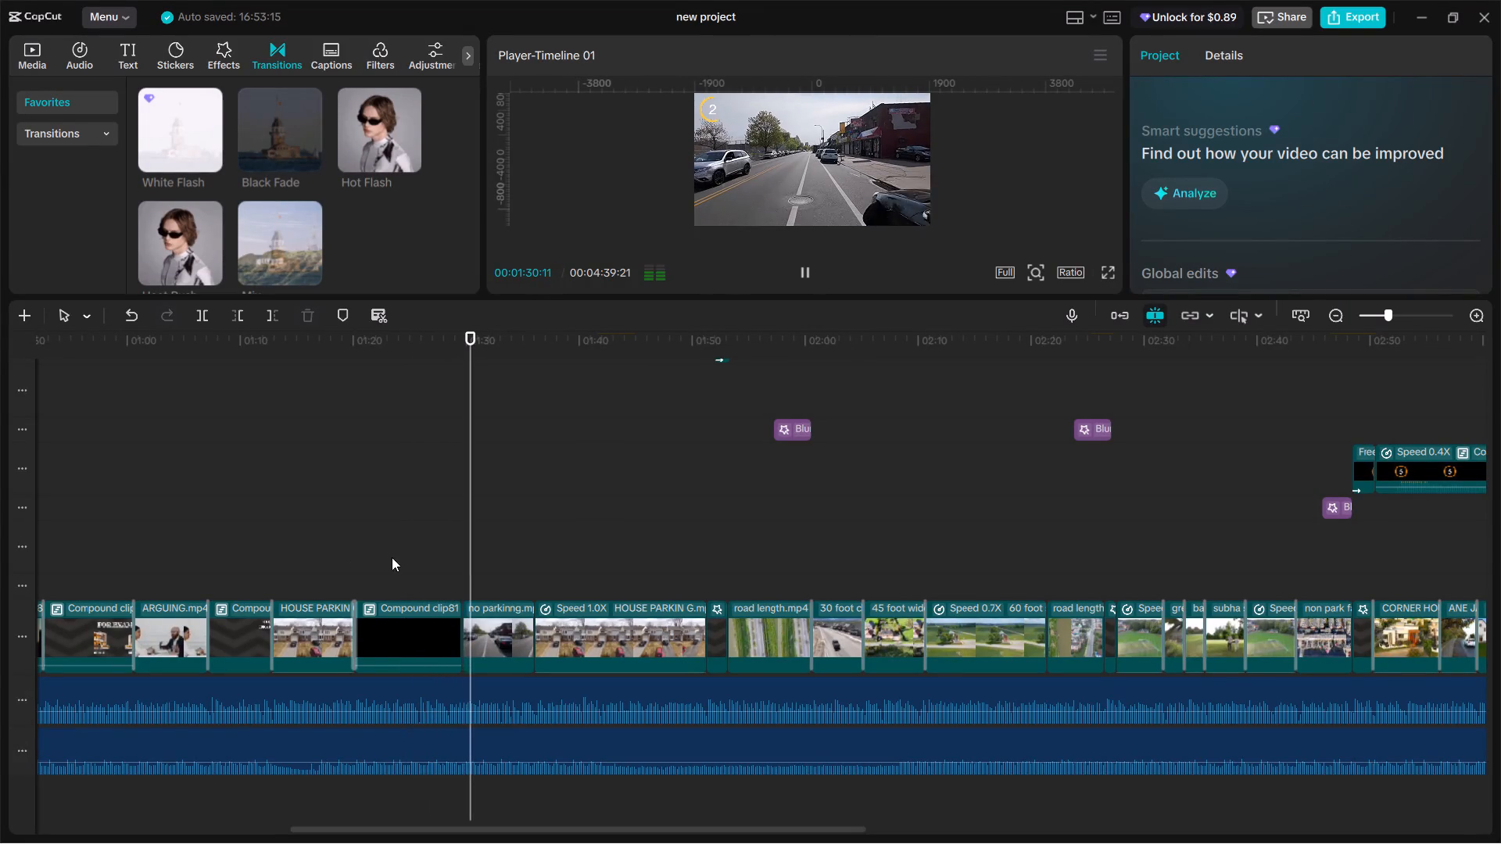
key("space")
left_click(385, 131)
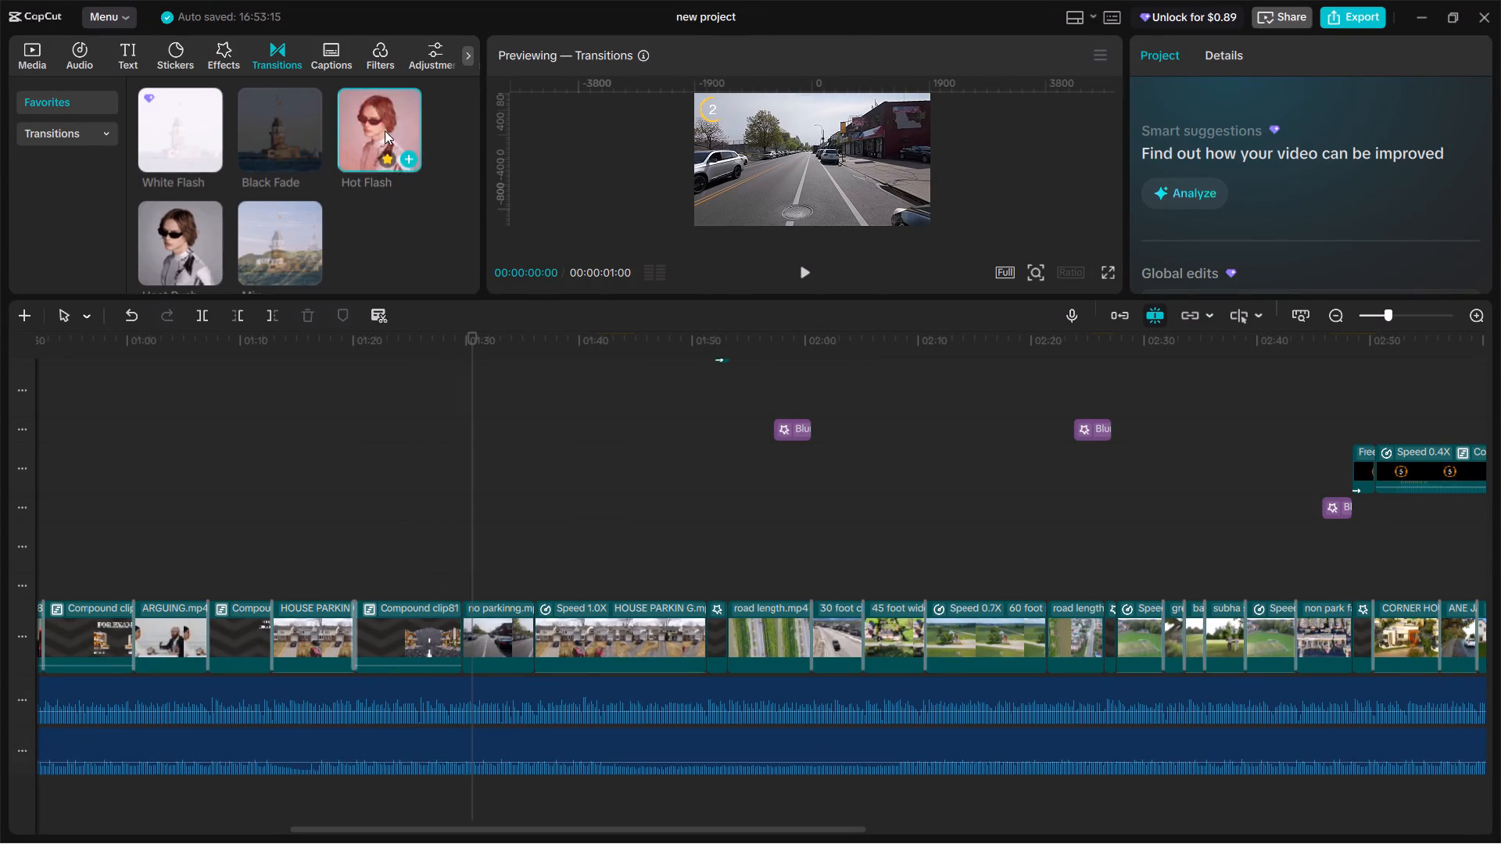
left_click(270, 124)
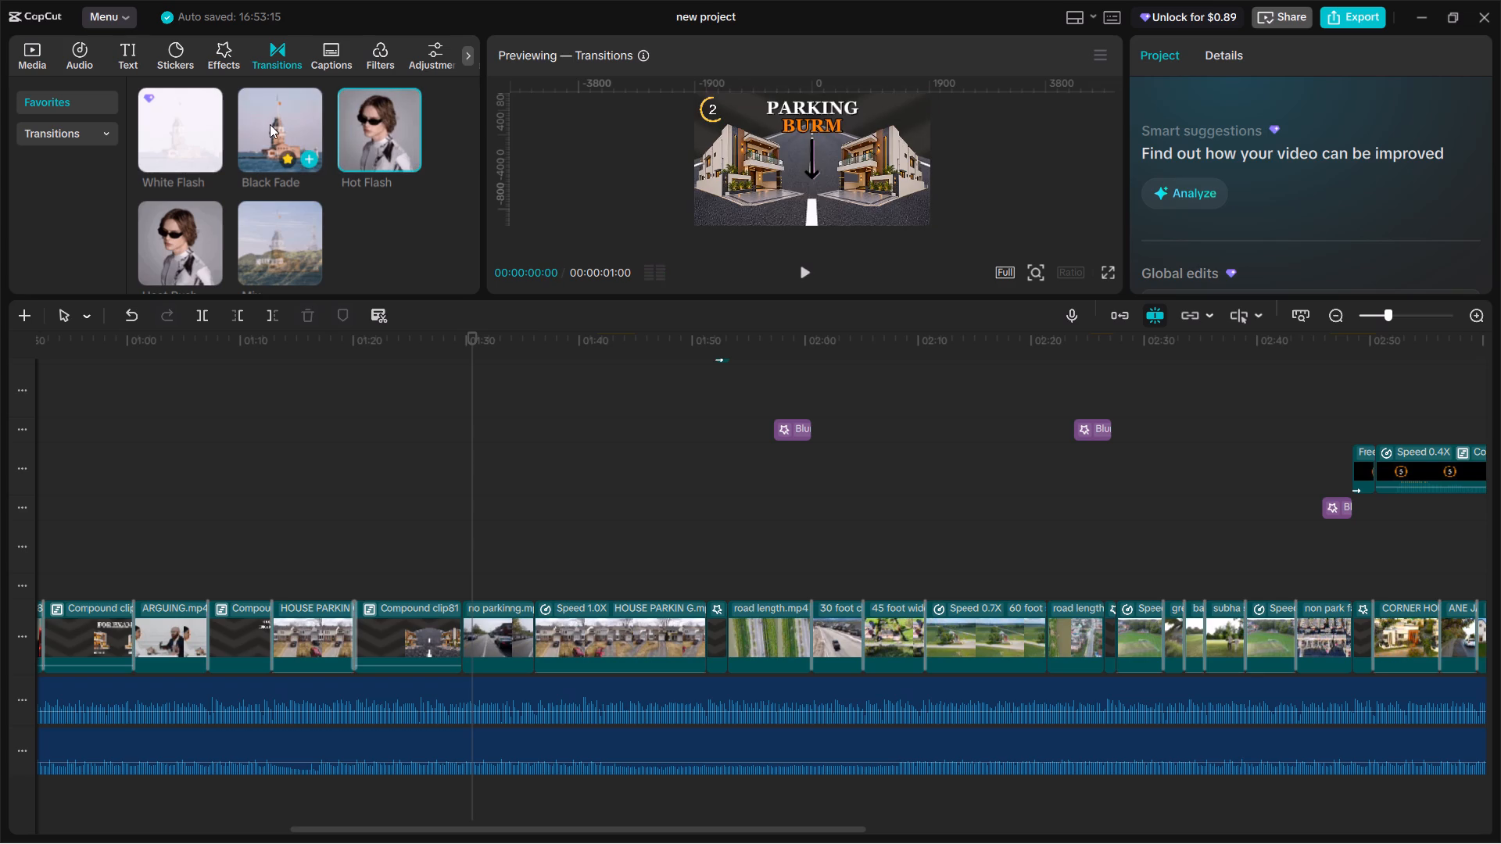
left_click(303, 159)
Play through no parkinng.mp4 and add a Mix transition at its cut to the 1.0X HOUSE PARKIN G.mp4 clip.
key("space")
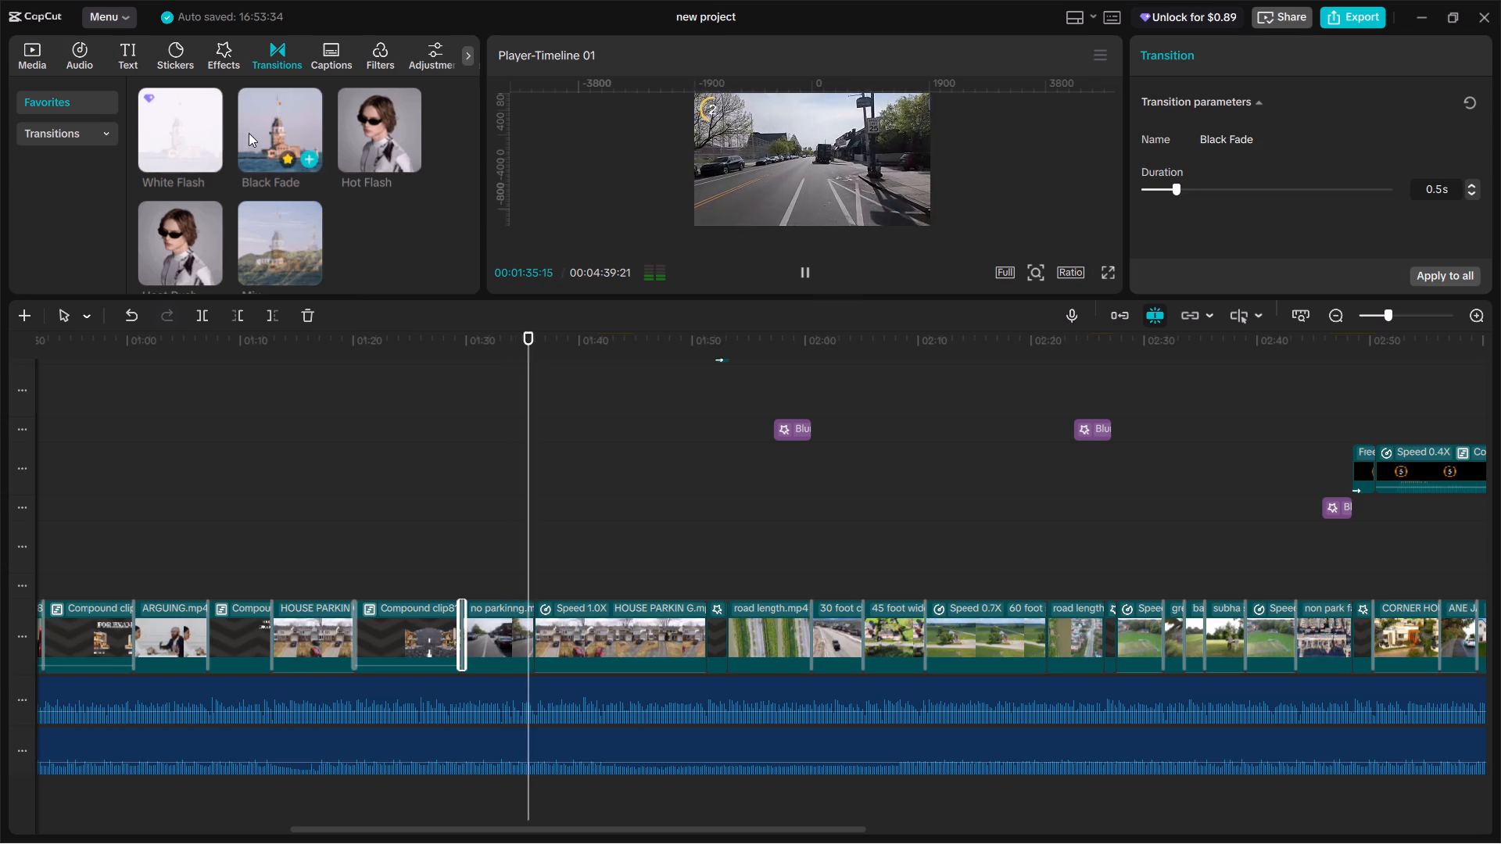
key("space")
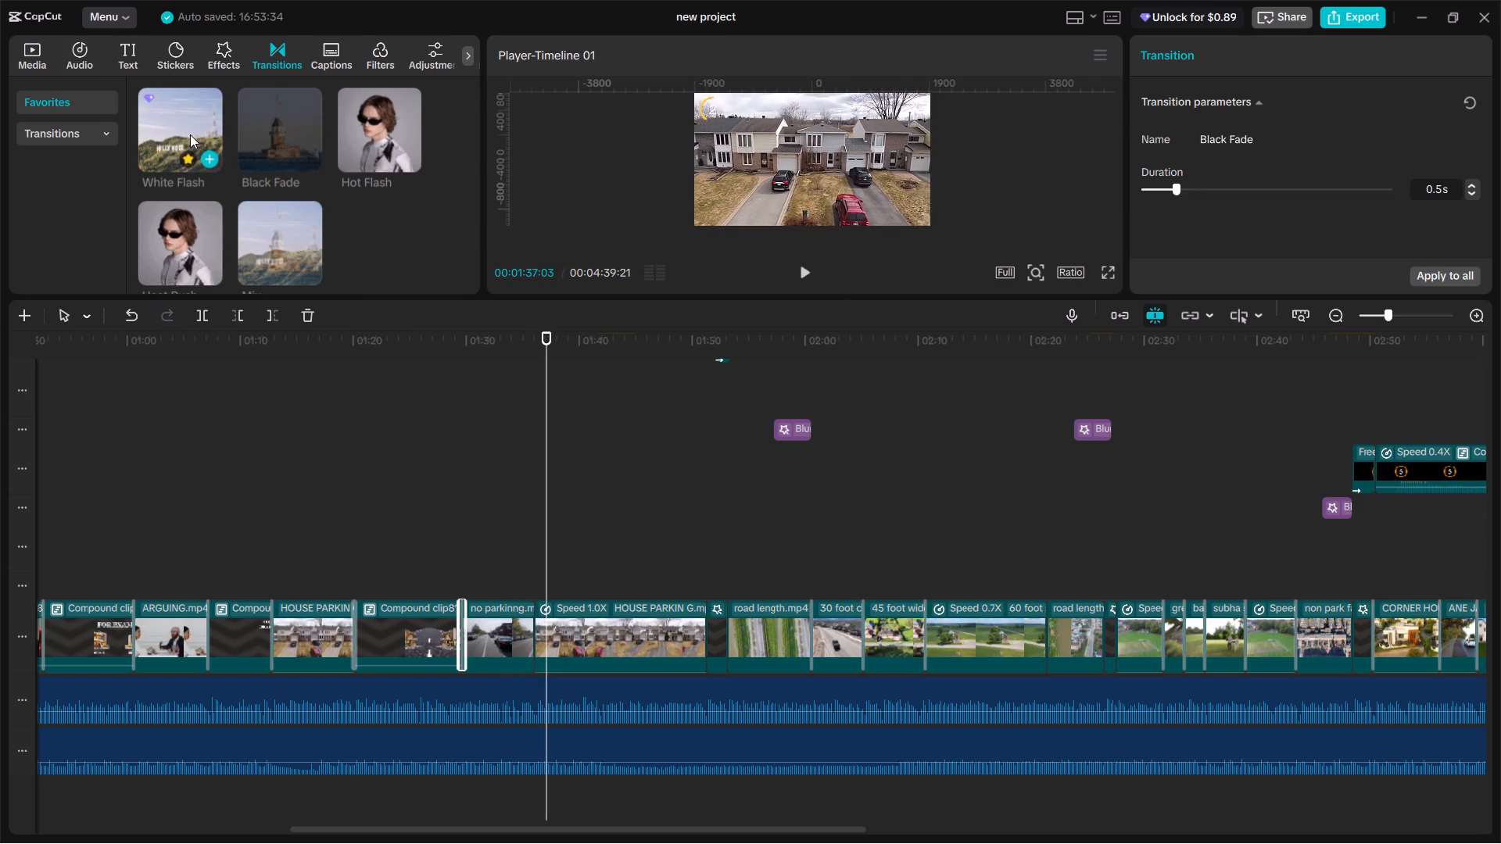
left_click(263, 238)
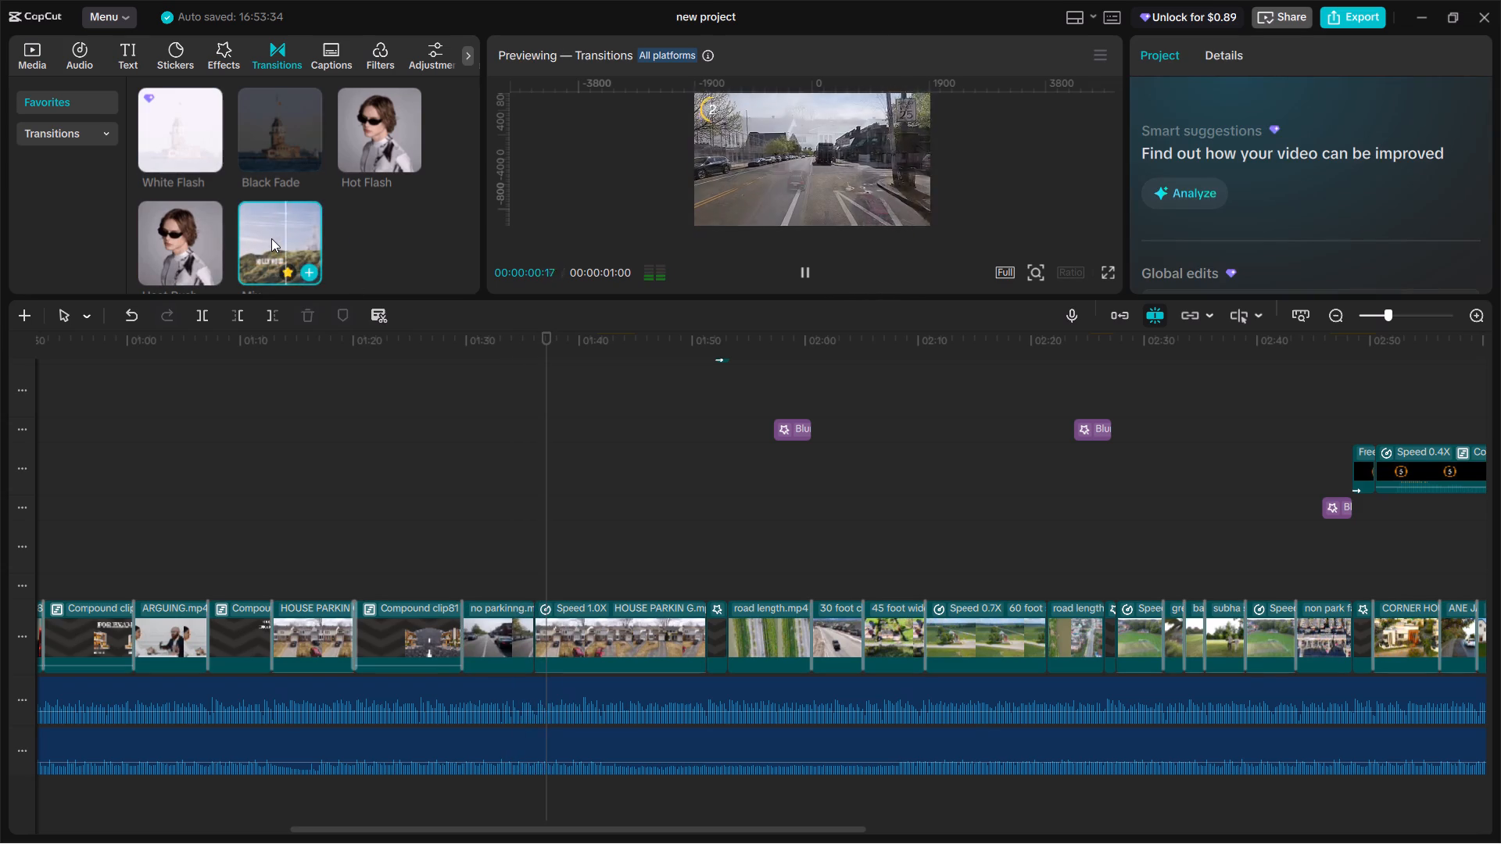
left_click(307, 274)
Group the 1.0X HOUSE PARKIN G.mp4 clip with its blur effect, white overlay clip and 10-15 text into a compound clip.
key("space")
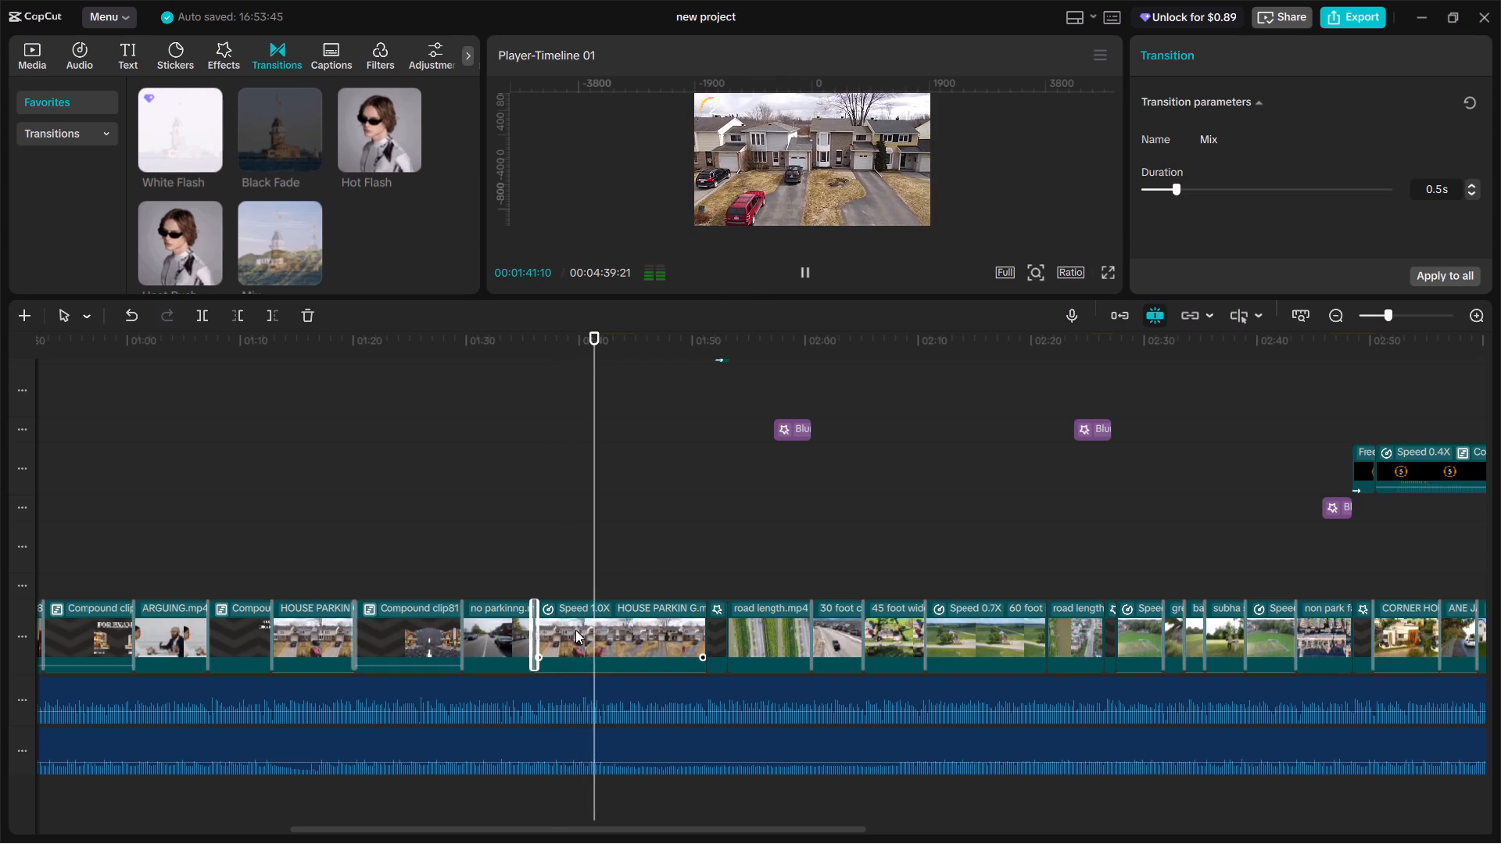
key("space")
left_click(609, 633, "ctrl")
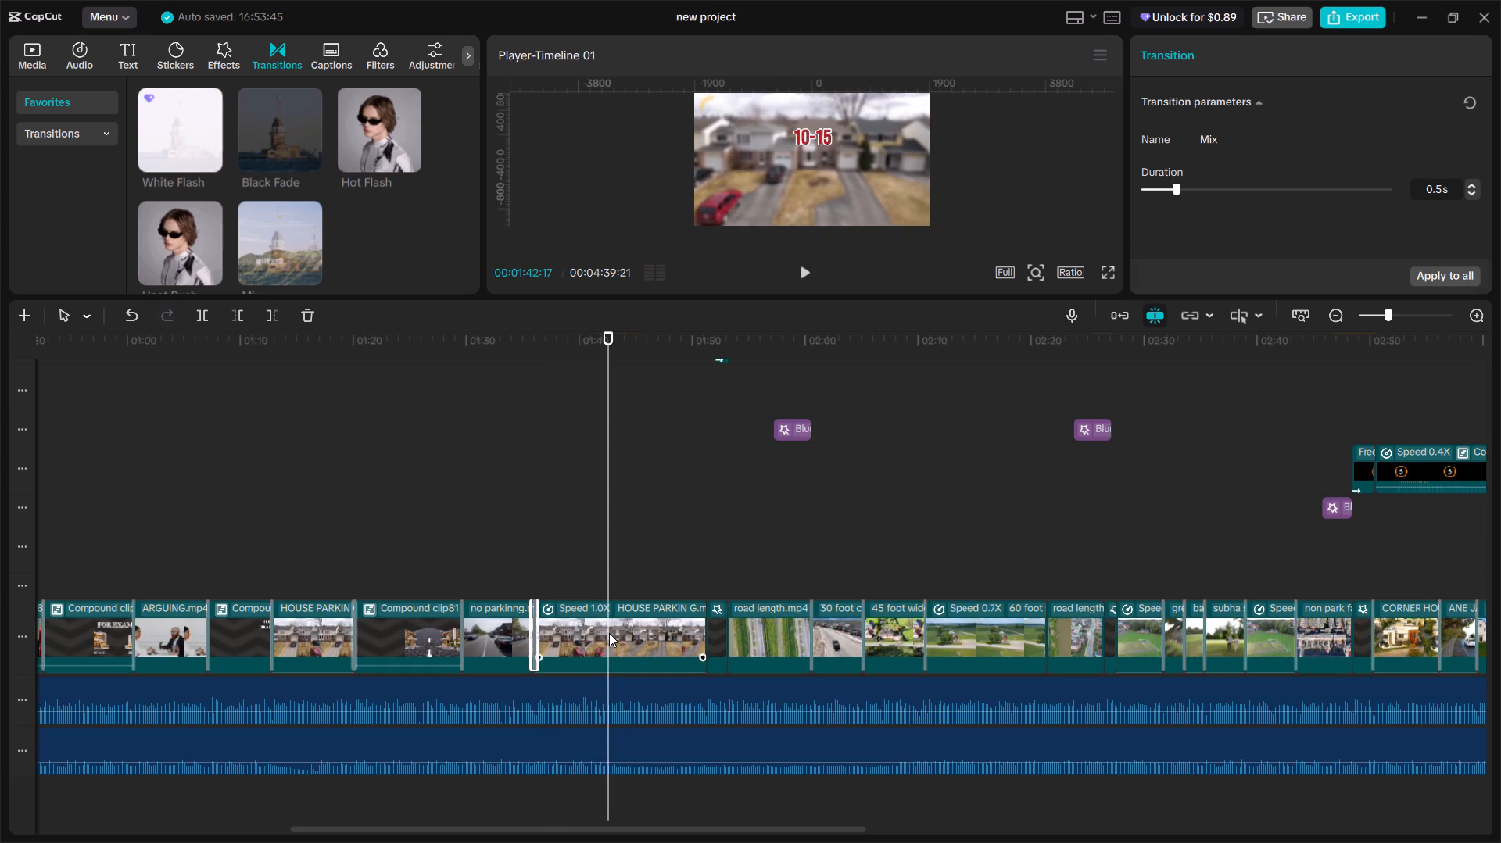
scroll(635, 598, "up", 15)
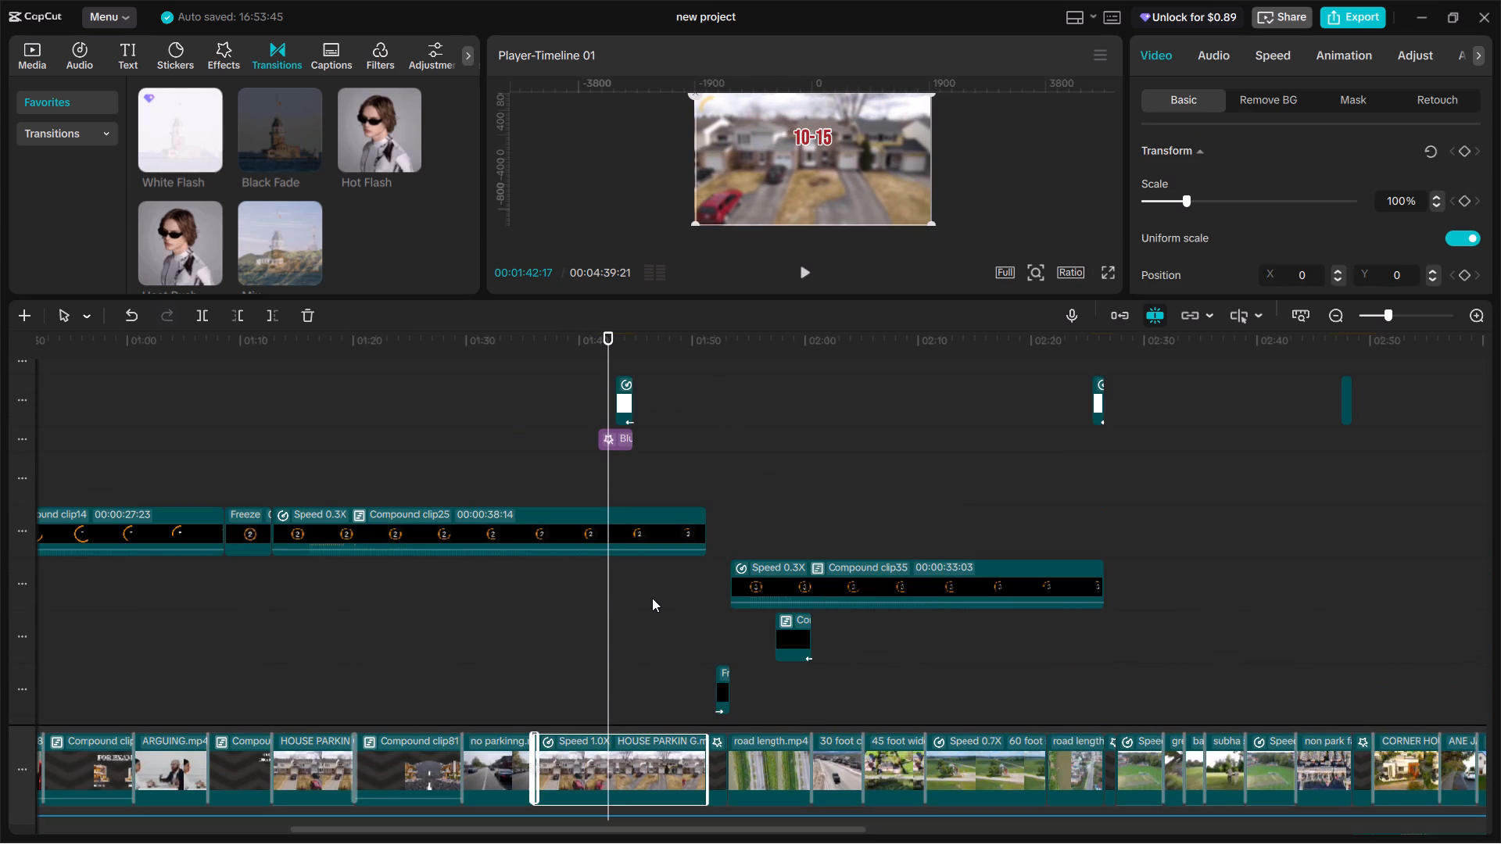
scroll(652, 598, "up", 5)
left_click(613, 555, "ctrl")
left_click(625, 526, "ctrl")
scroll(628, 530, "up", 6)
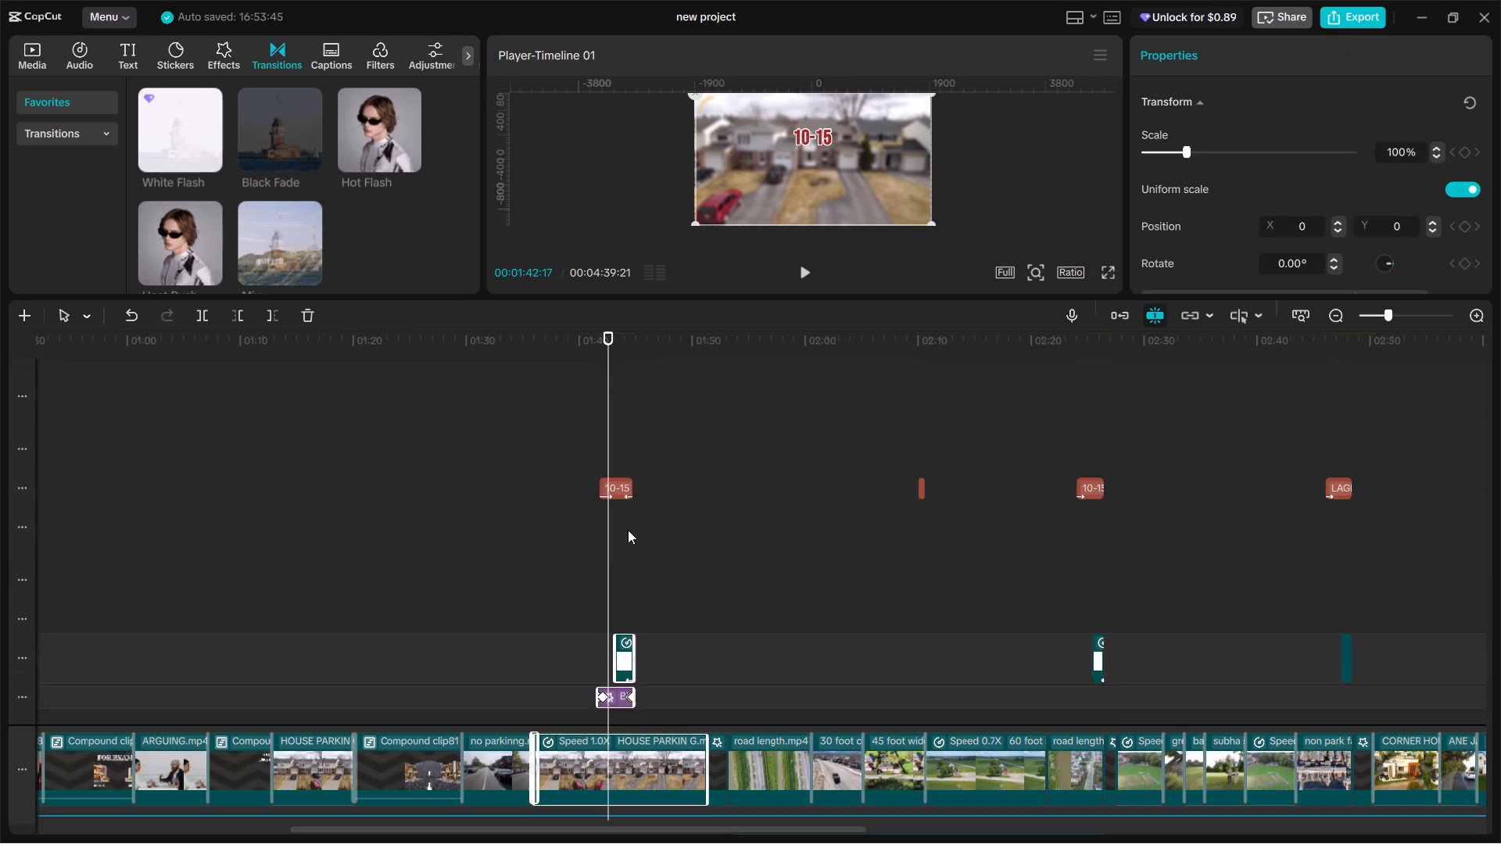
scroll(628, 530, "up", 11)
scroll(628, 598, "down", 6)
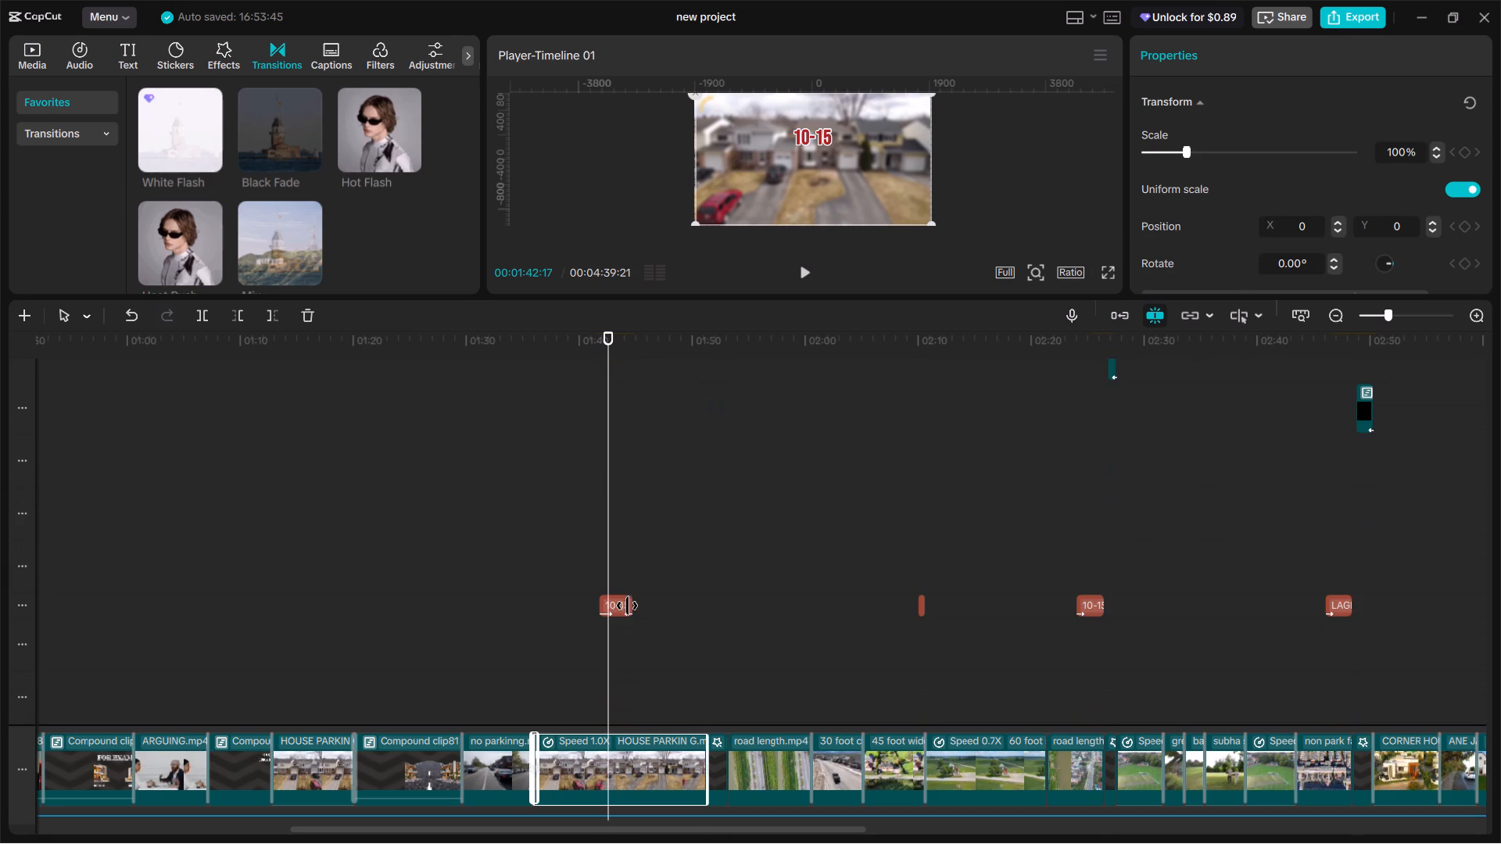
left_click(618, 603, "ctrl")
scroll(625, 587, "up", 18)
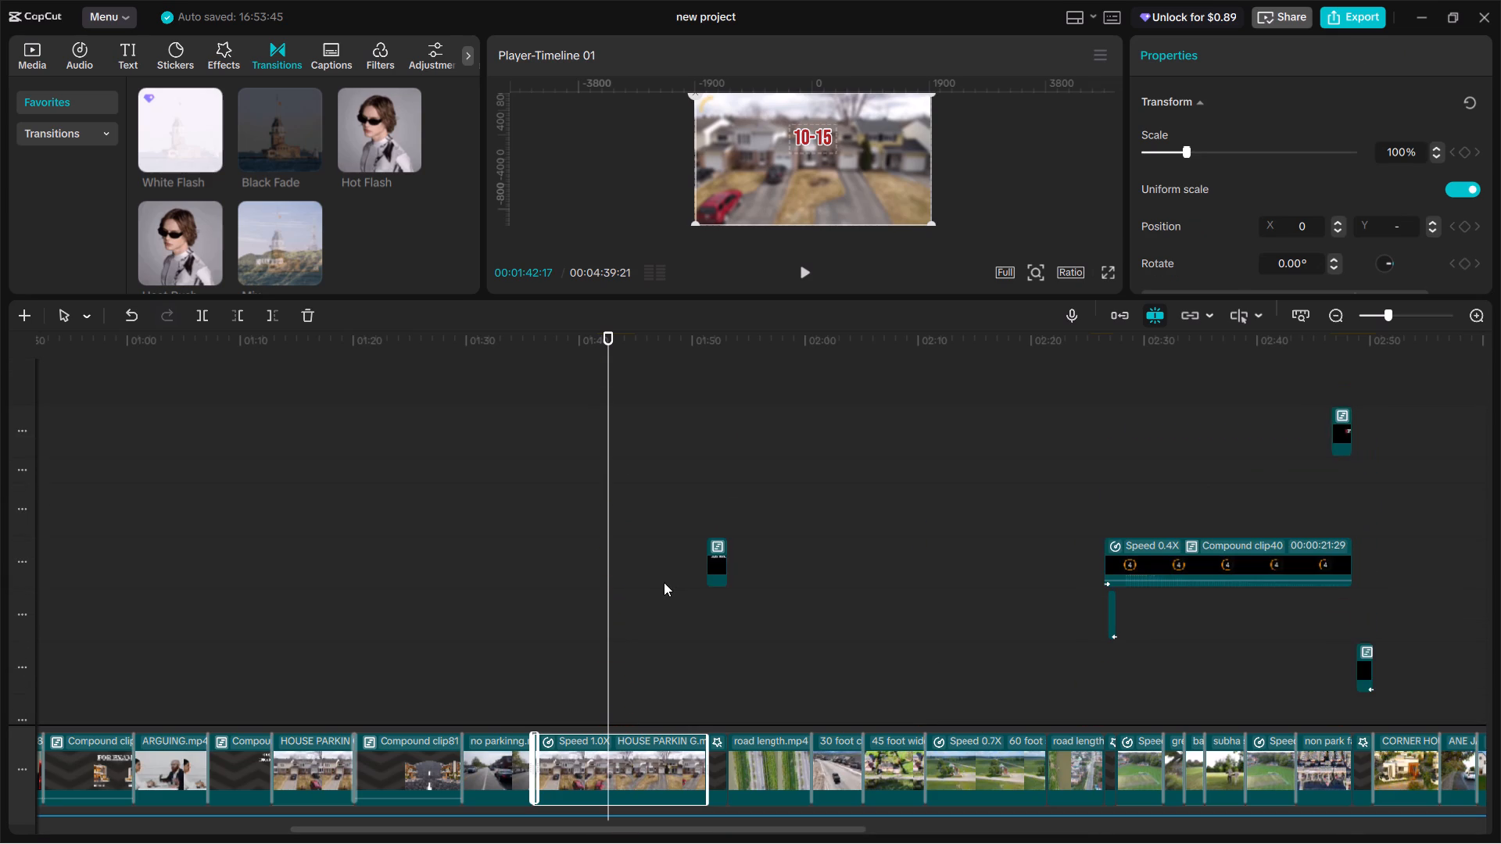
scroll(657, 579, "down", 20)
scroll(657, 579, "down", 20)
scroll(657, 579, "down", 8)
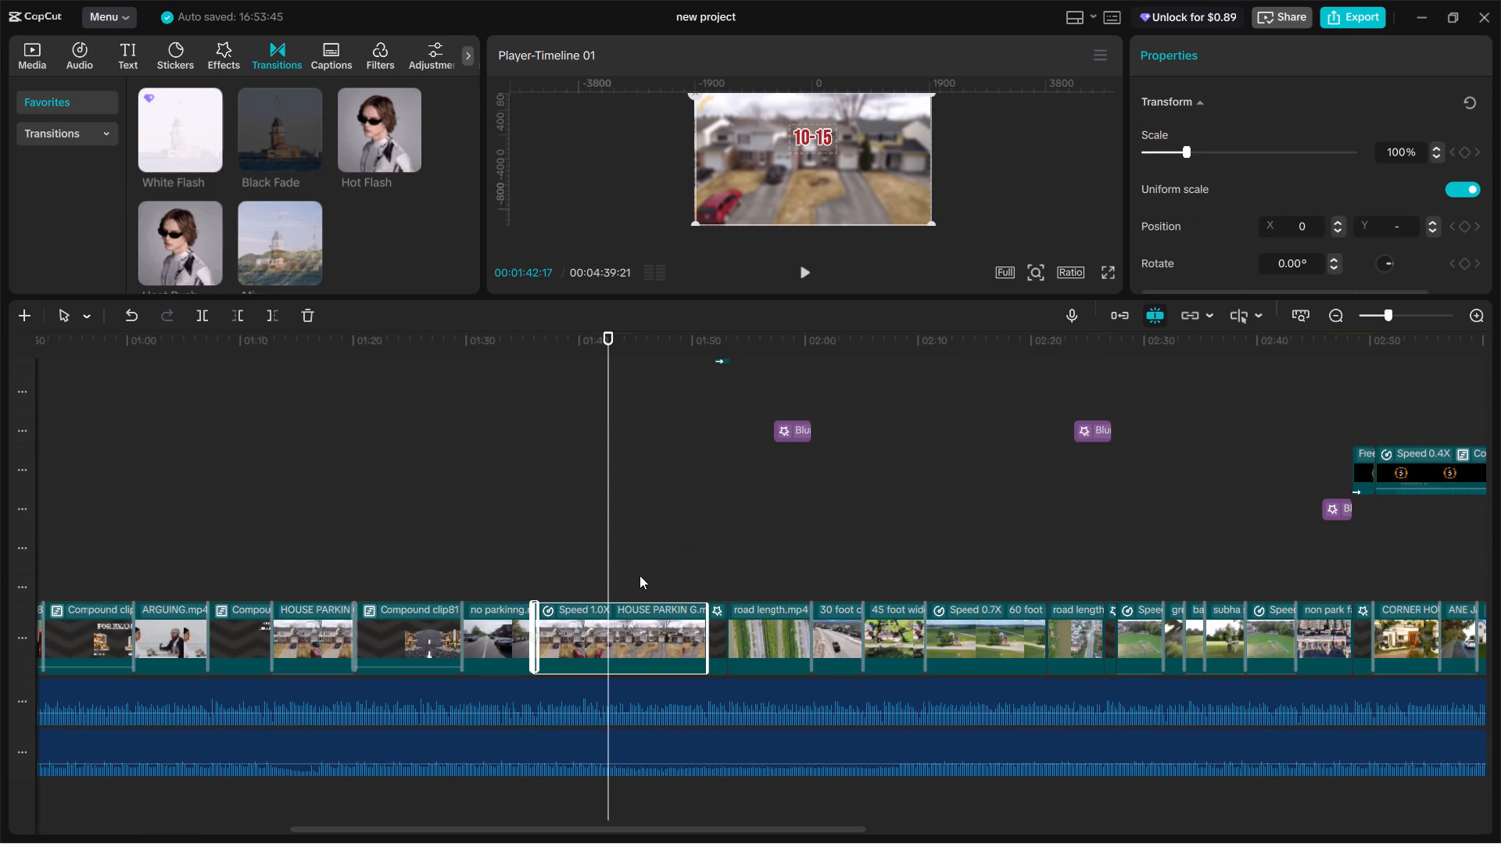
key("alt+g")
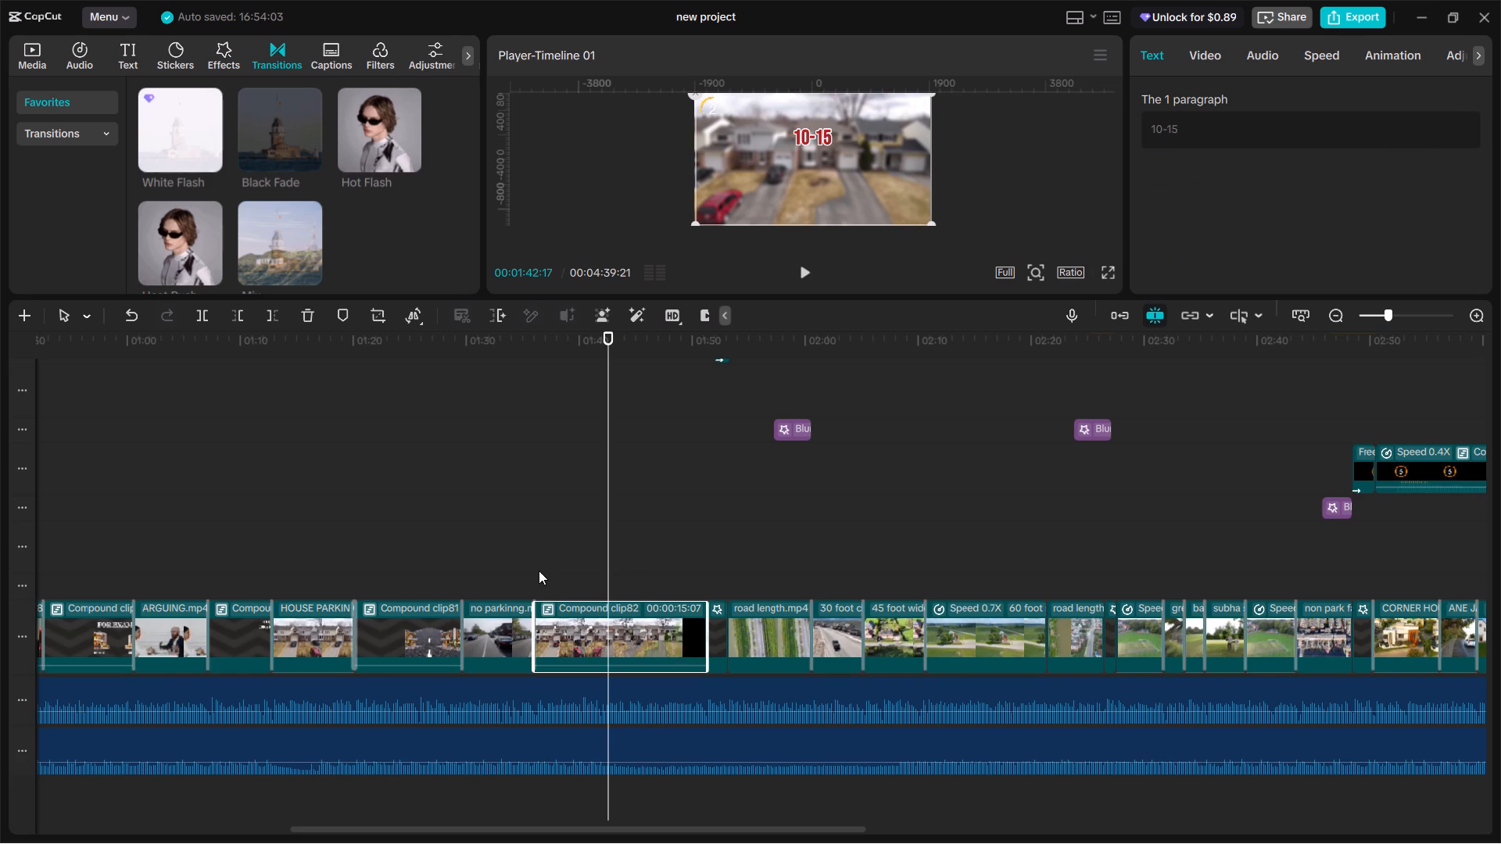
Play back the new HOUSE PARKIN G compound clip, preview transitions and add White Flash at its cut to the short background clip.
left_click(544, 566)
left_click_drag(543, 566, 534, 560)
left_click(535, 561)
key("space")
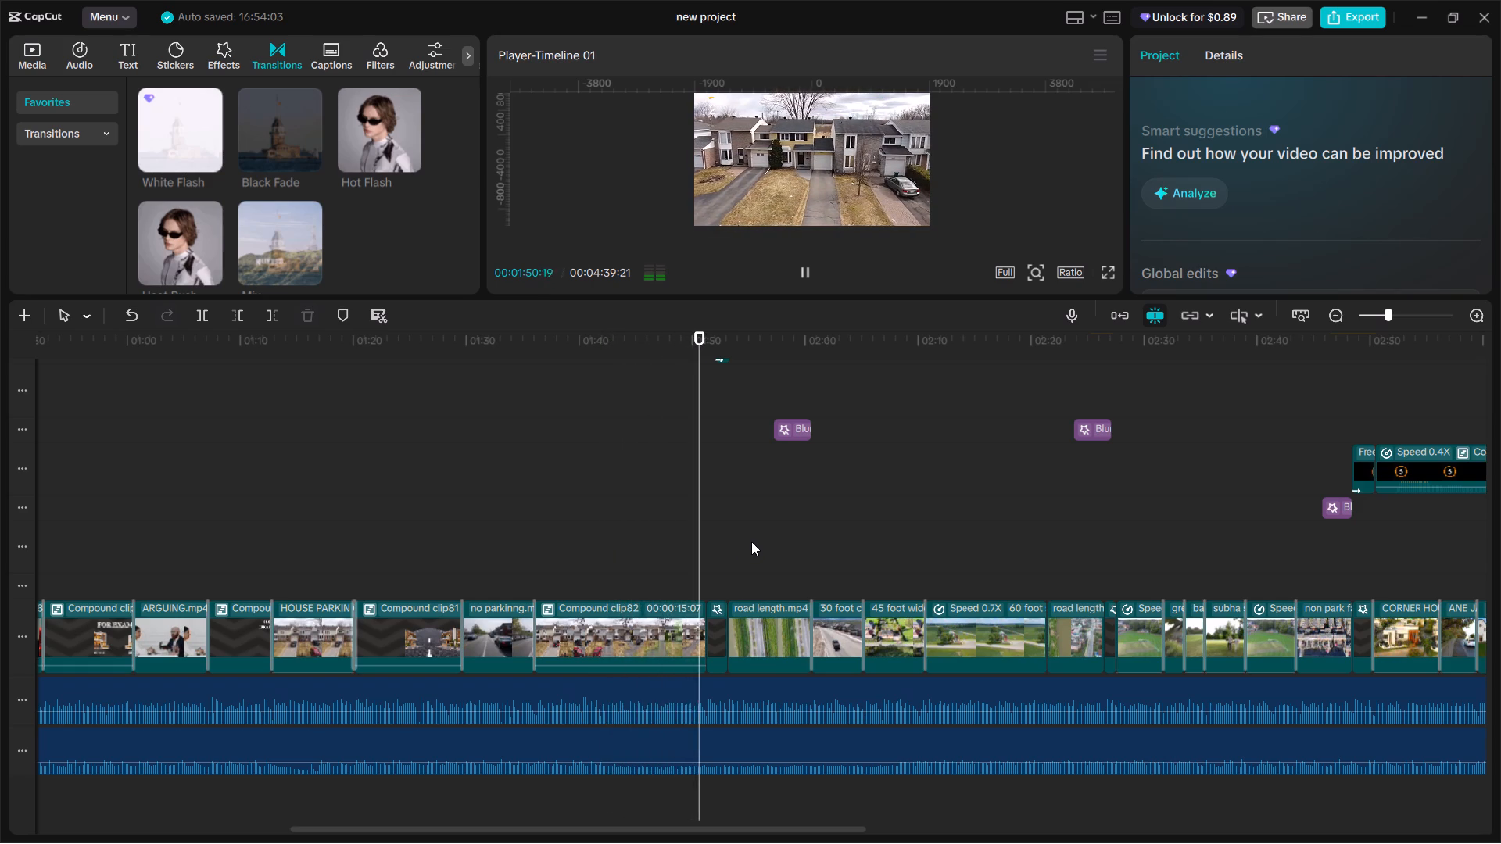
key("space")
key("space")
triple_click(710, 560)
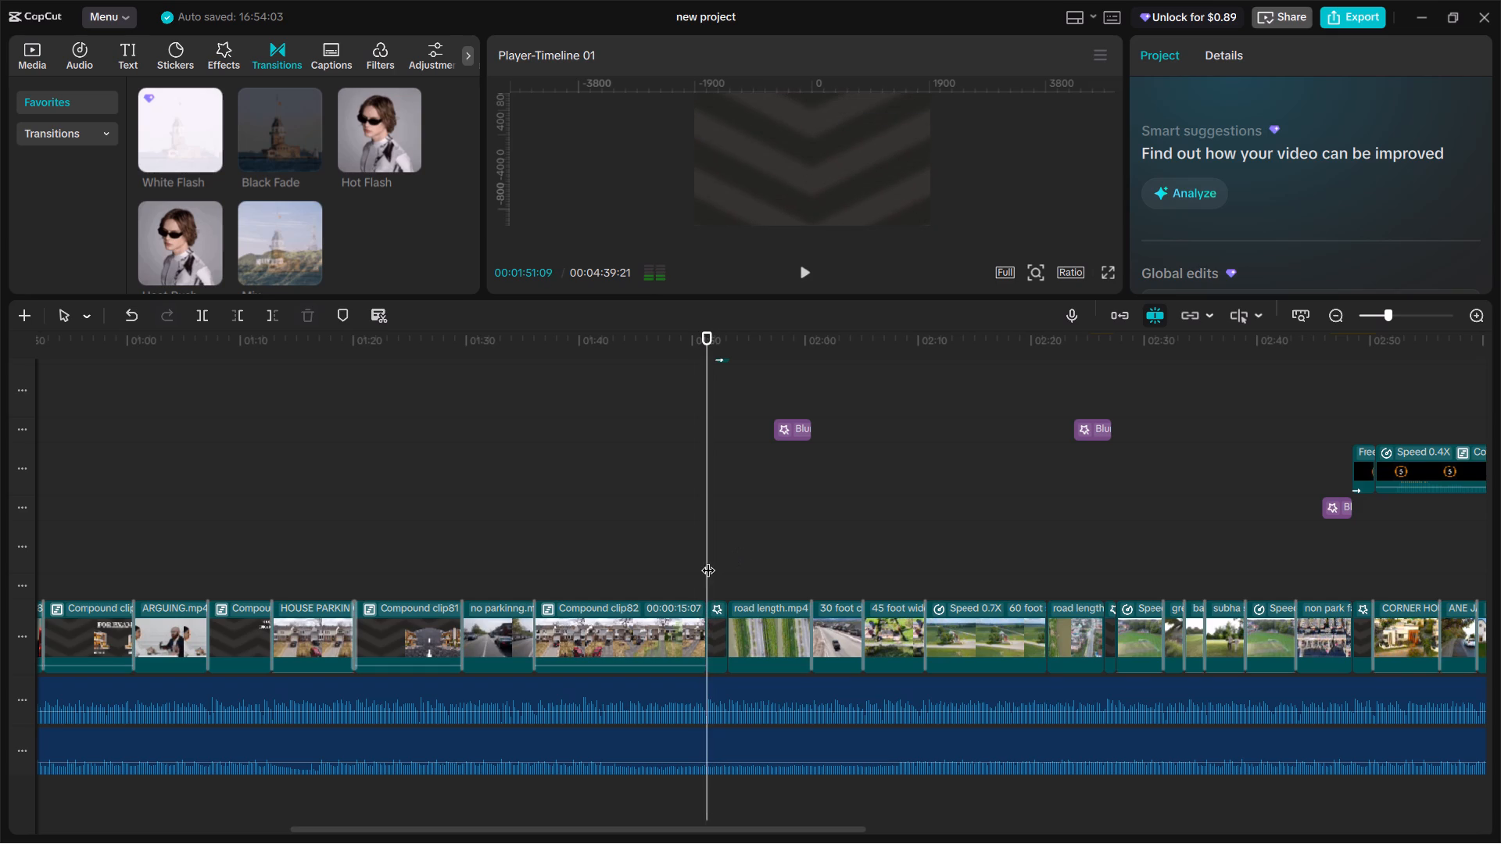
left_click(704, 557)
left_click(700, 552)
left_click_drag(691, 551, 683, 553)
left_click_drag(689, 555, 704, 563)
left_click(297, 213)
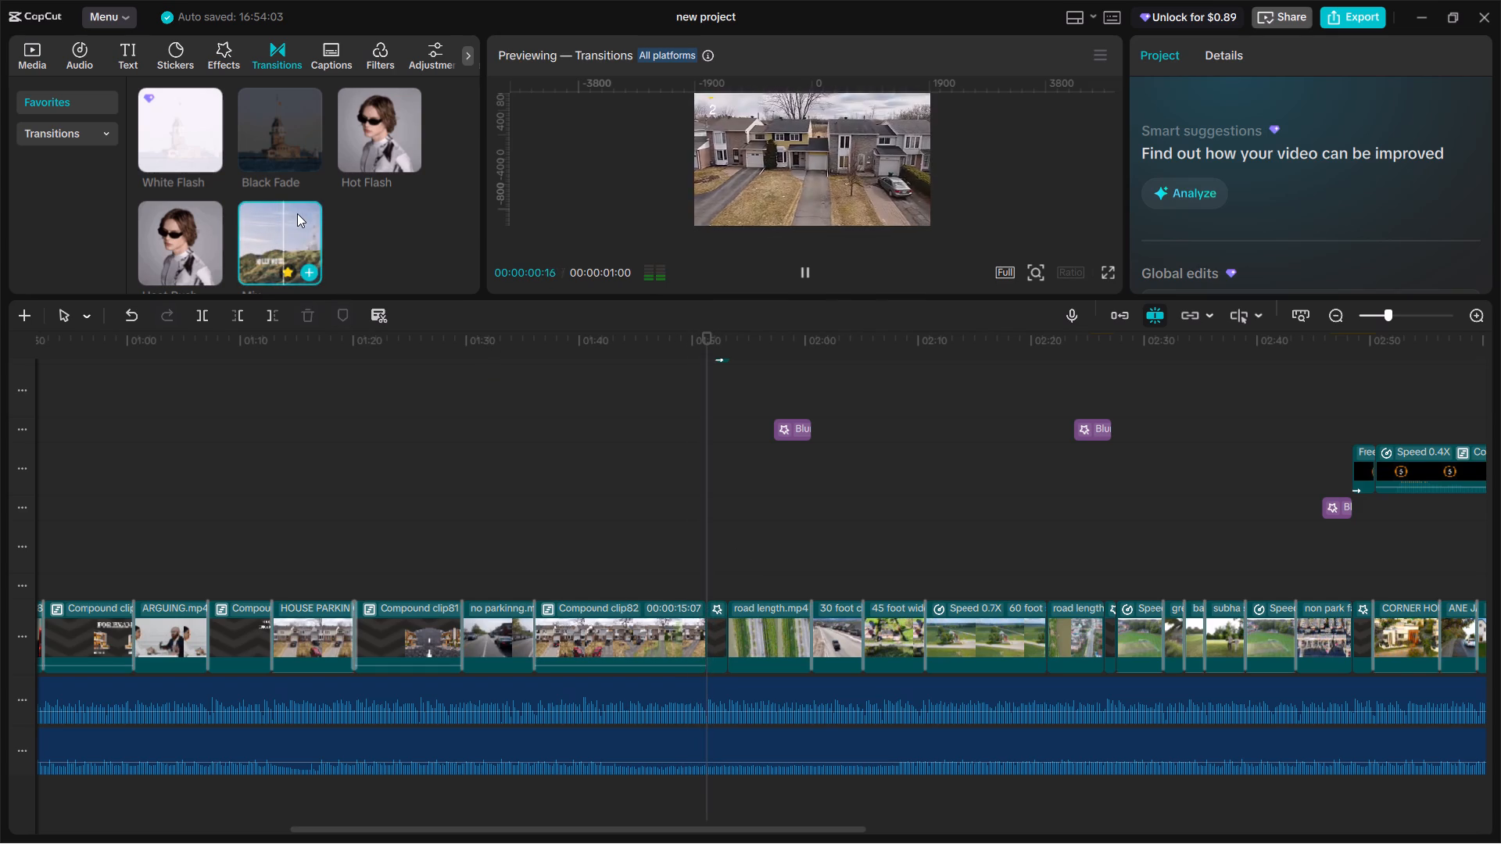
left_click(206, 224)
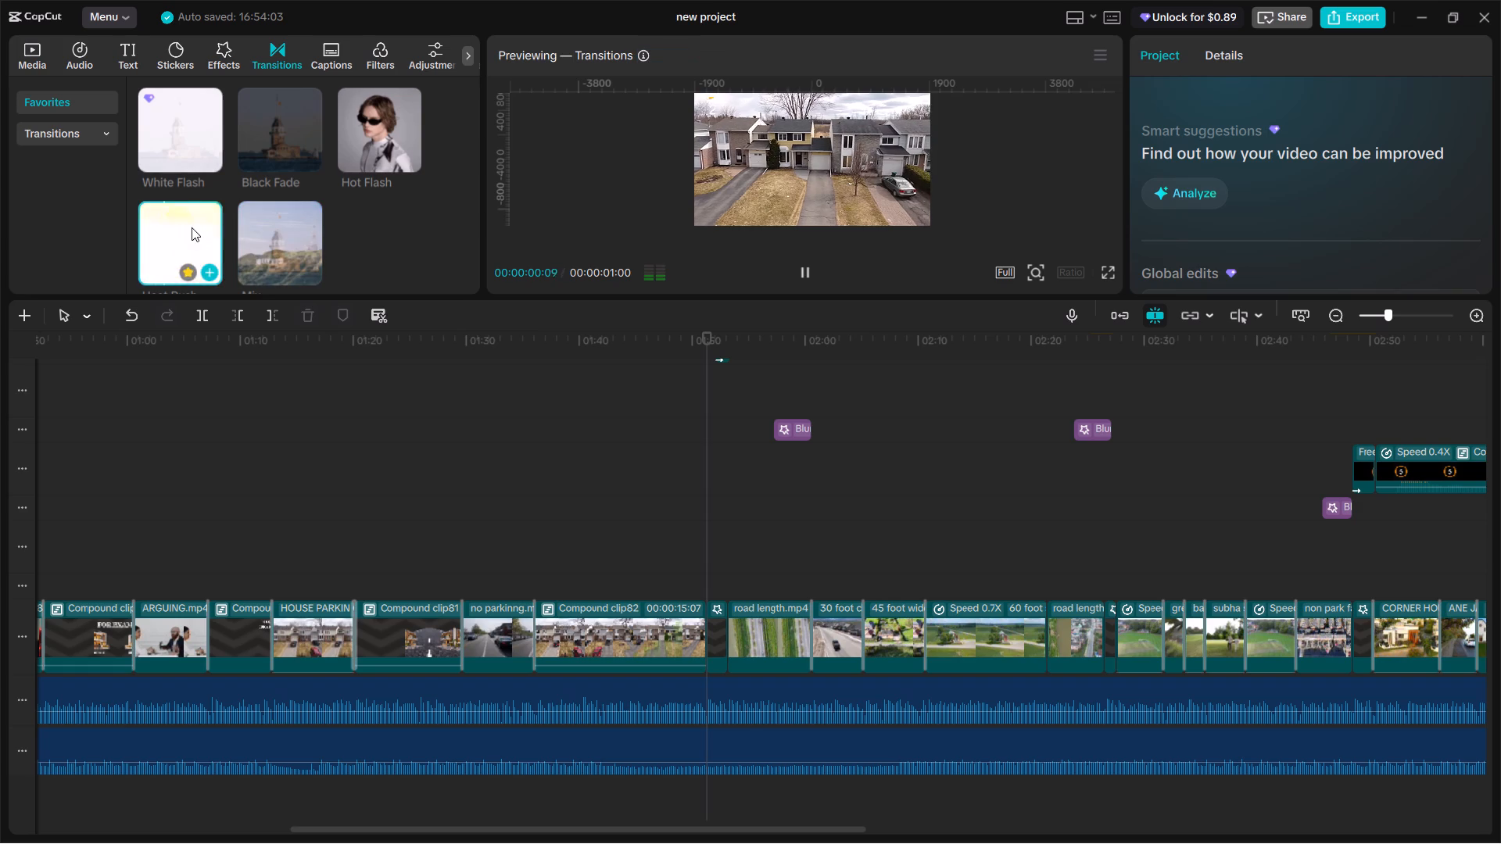
left_click(181, 136)
left_click(210, 161)
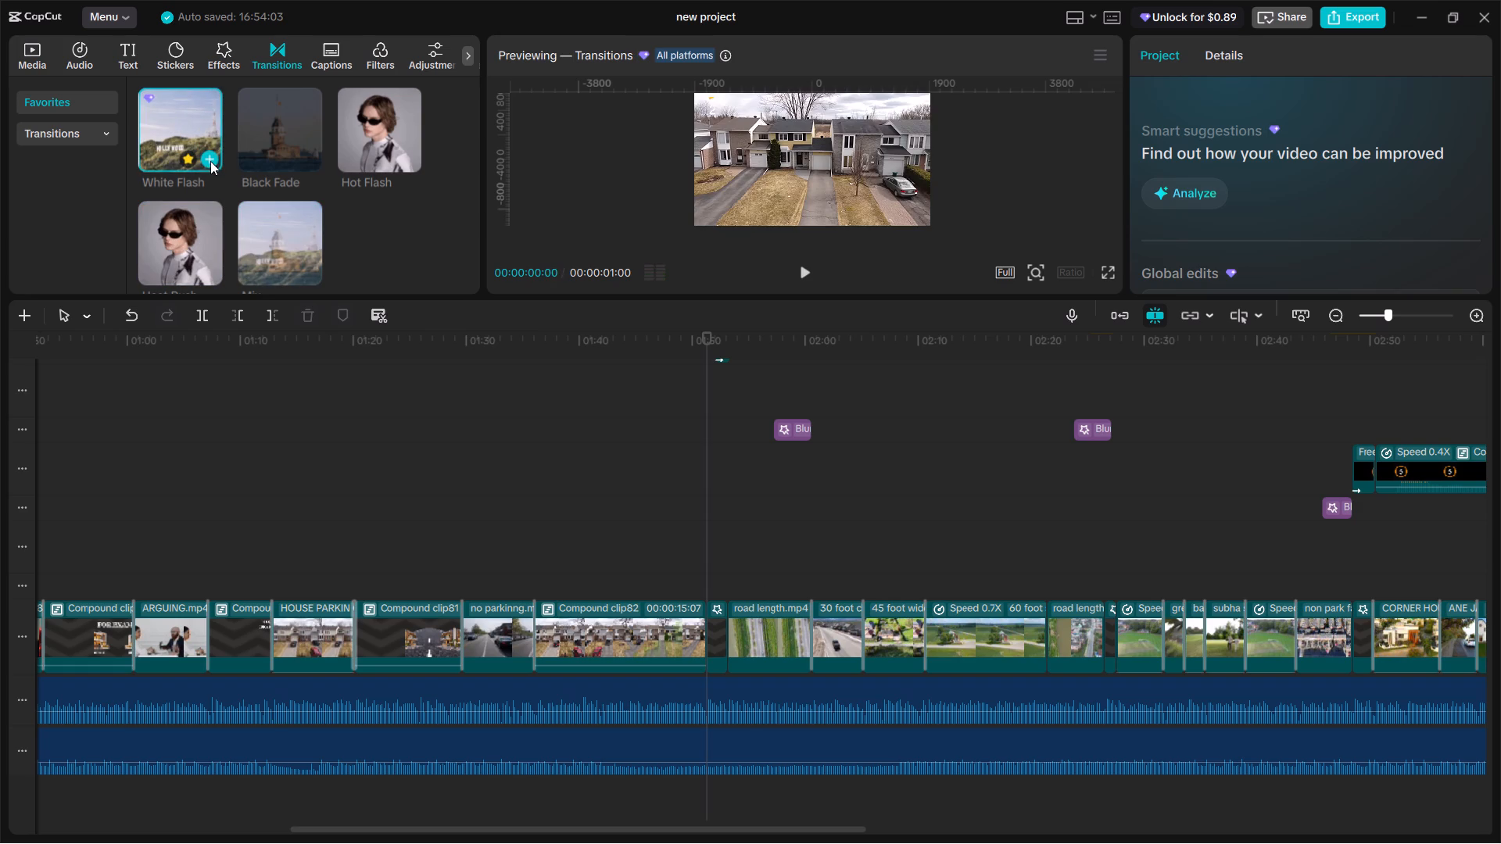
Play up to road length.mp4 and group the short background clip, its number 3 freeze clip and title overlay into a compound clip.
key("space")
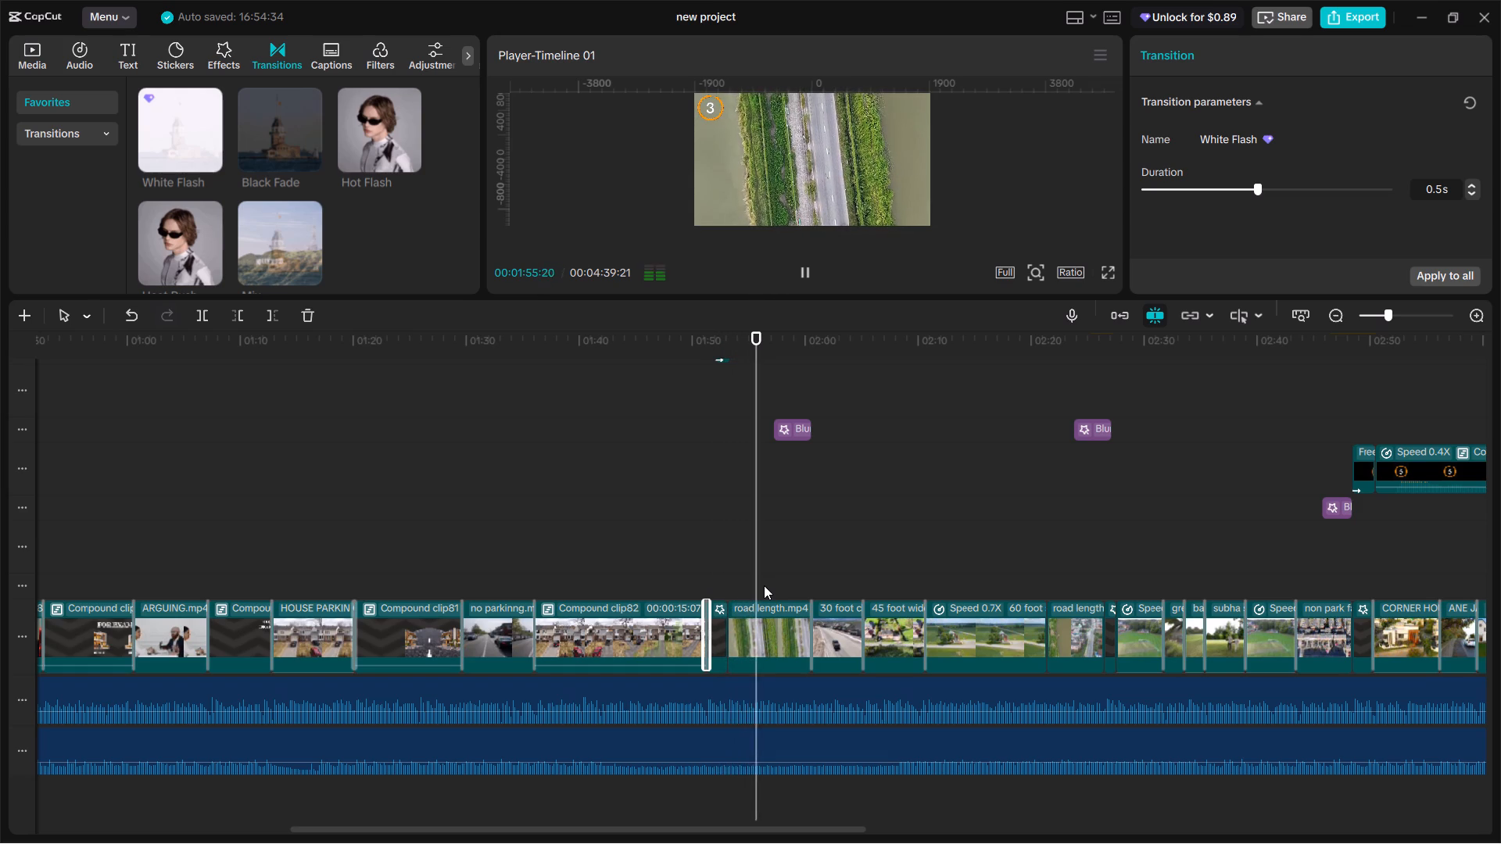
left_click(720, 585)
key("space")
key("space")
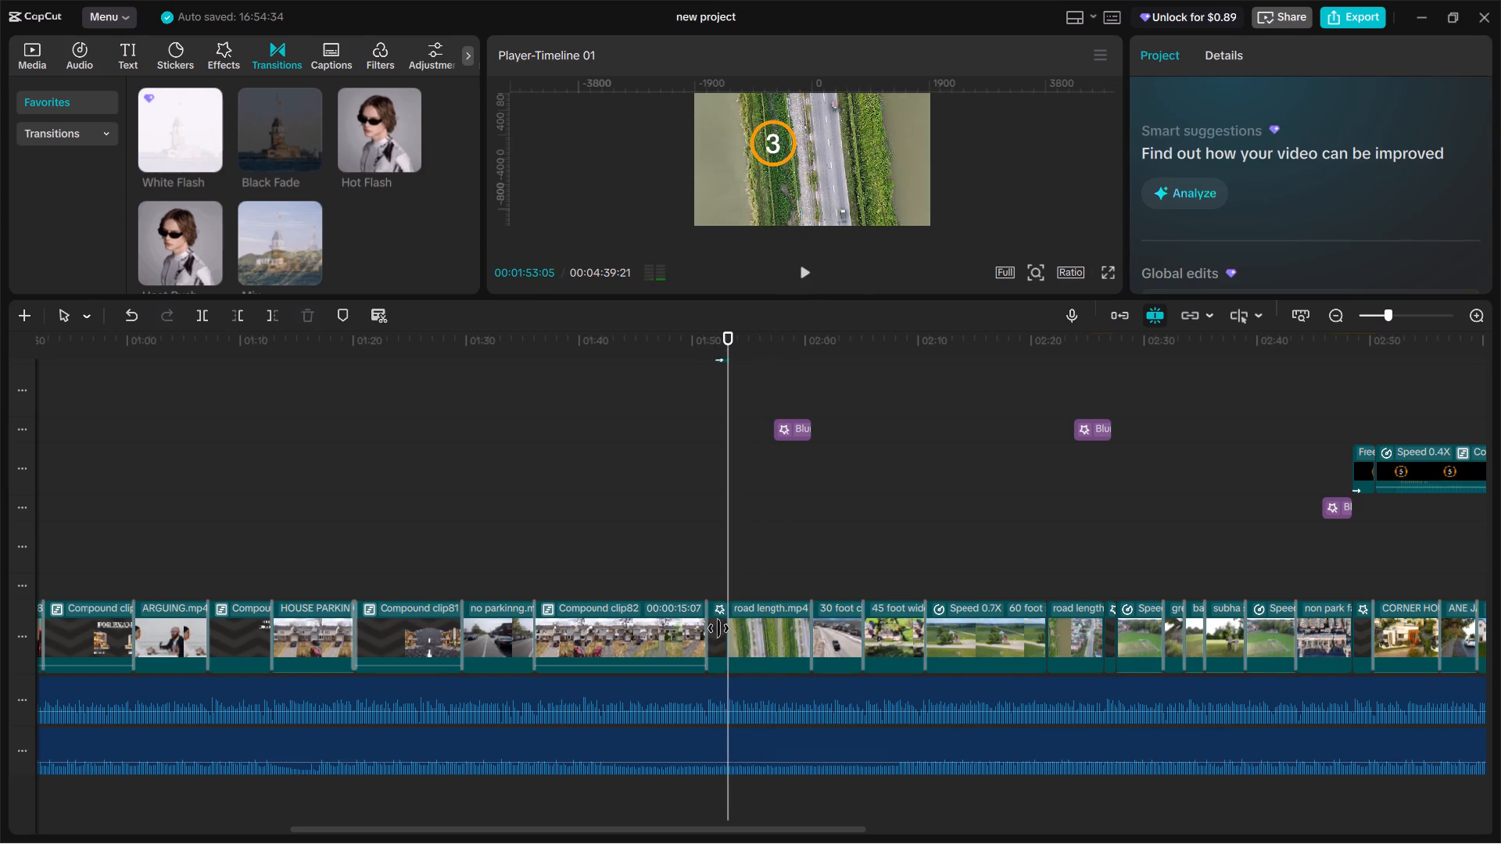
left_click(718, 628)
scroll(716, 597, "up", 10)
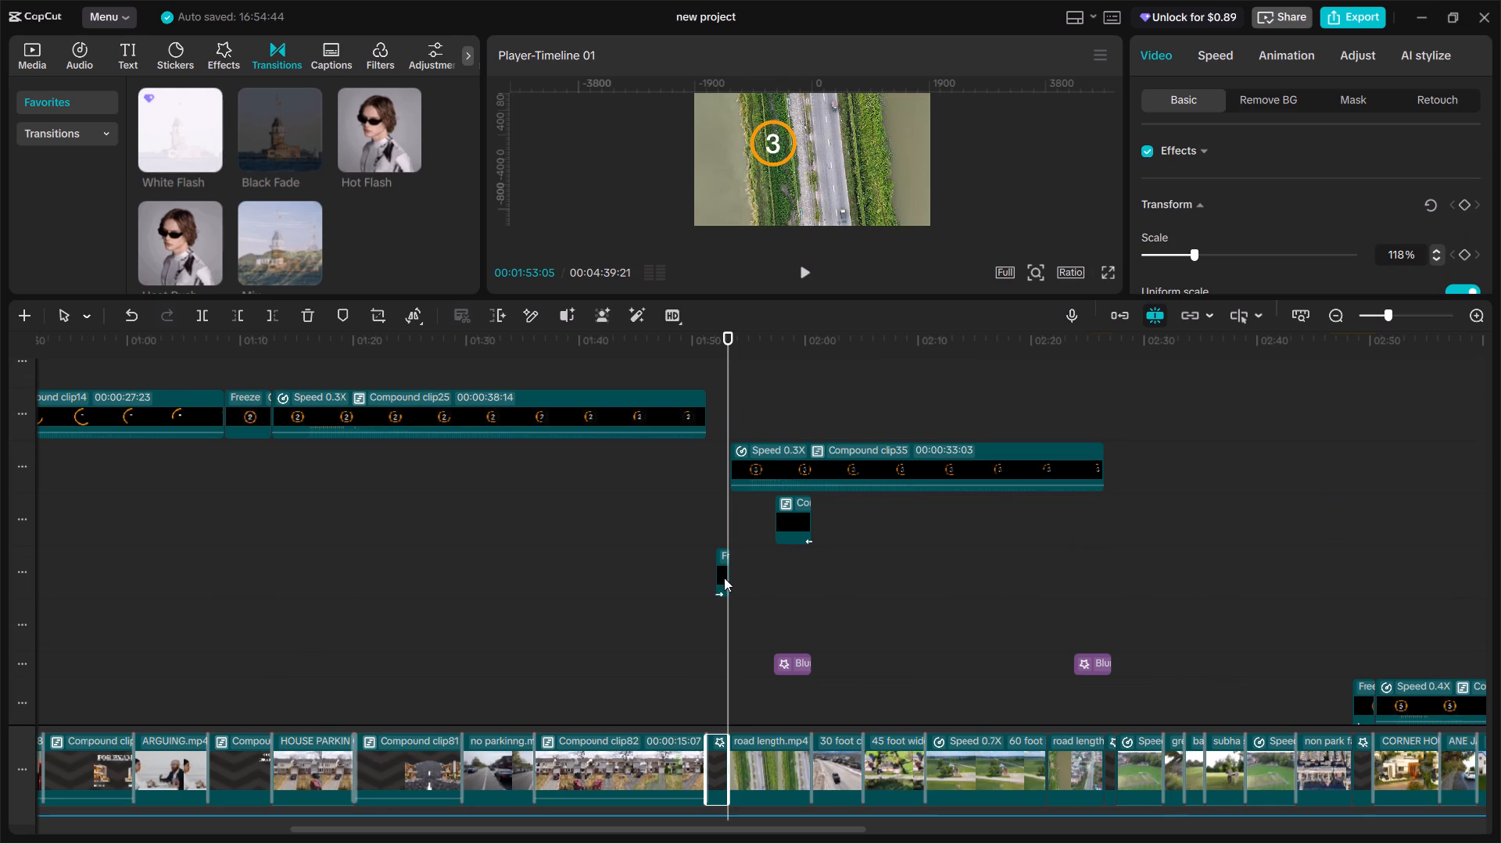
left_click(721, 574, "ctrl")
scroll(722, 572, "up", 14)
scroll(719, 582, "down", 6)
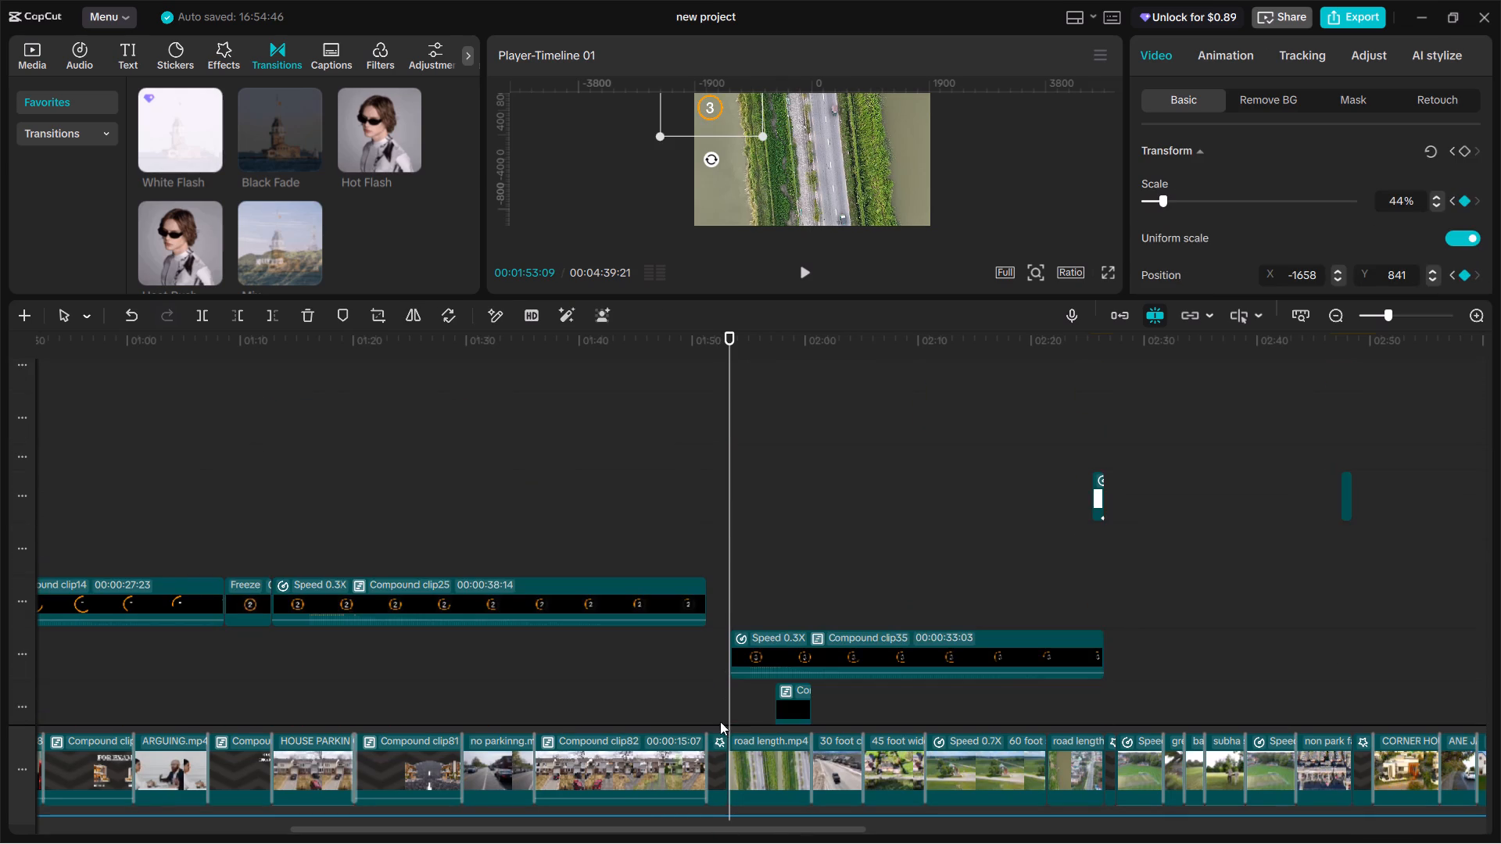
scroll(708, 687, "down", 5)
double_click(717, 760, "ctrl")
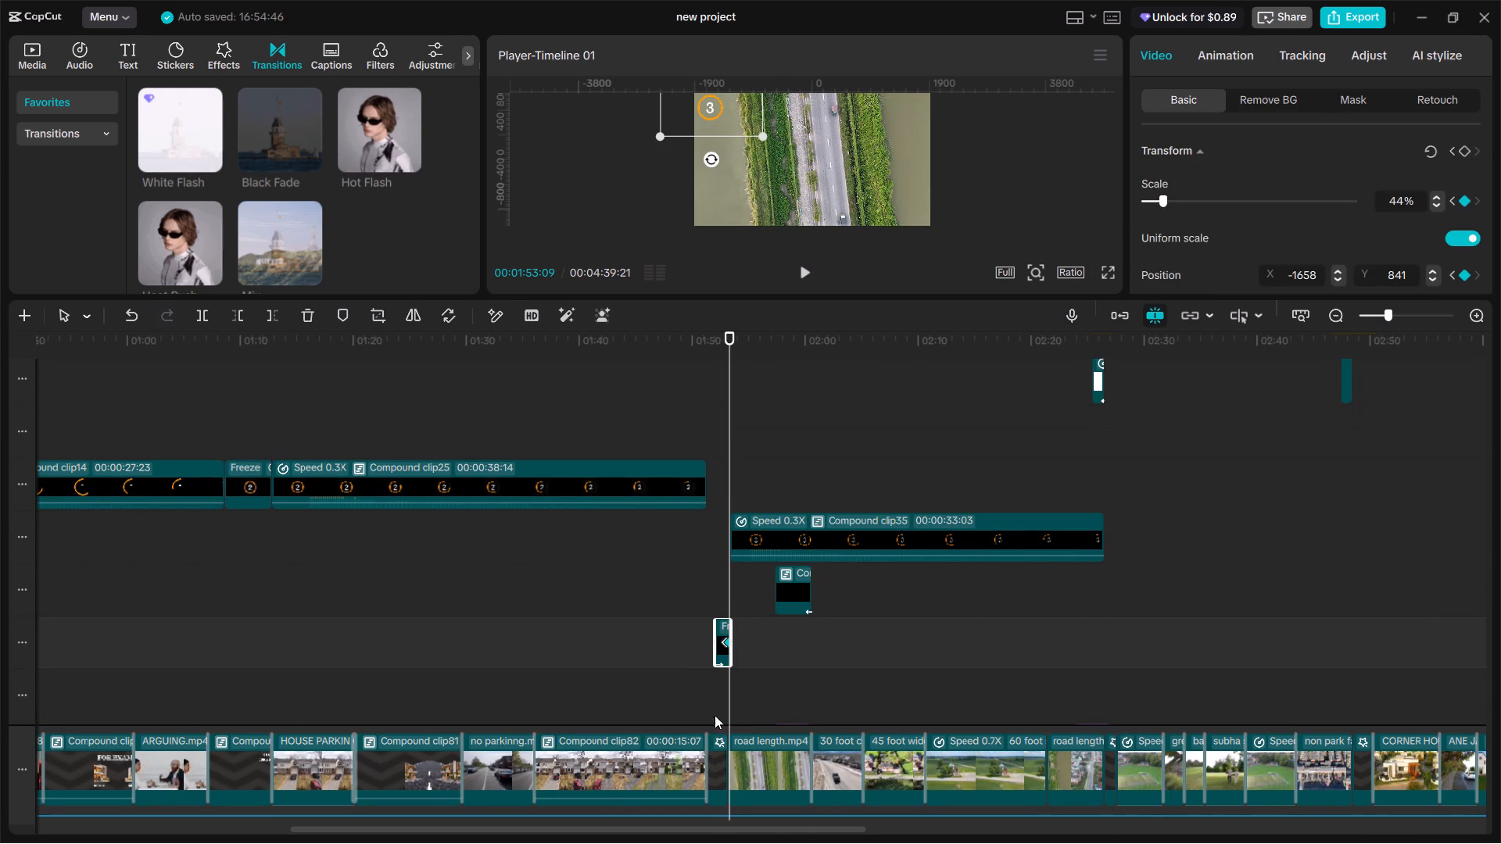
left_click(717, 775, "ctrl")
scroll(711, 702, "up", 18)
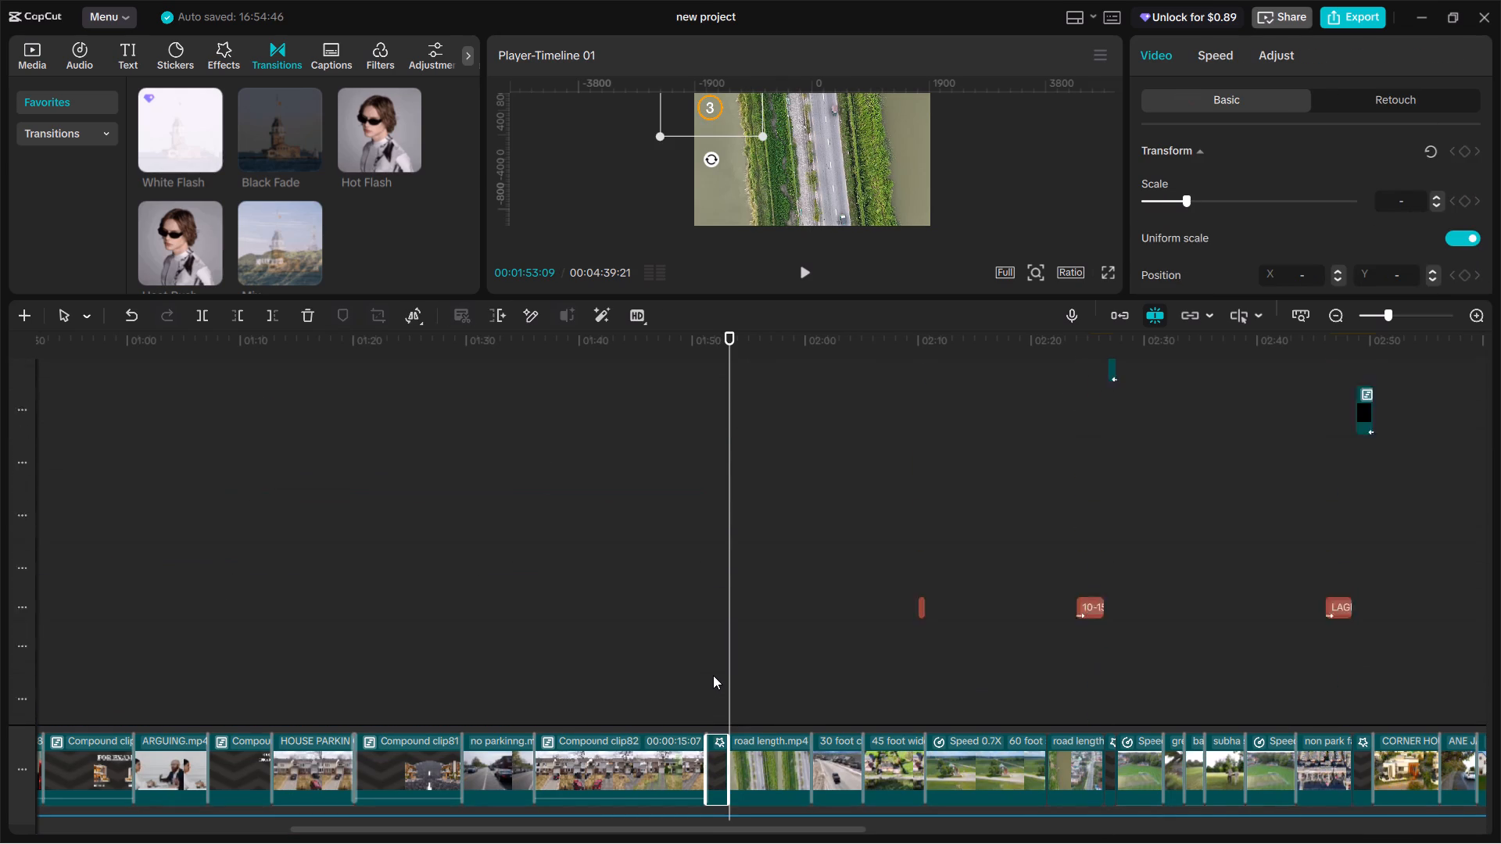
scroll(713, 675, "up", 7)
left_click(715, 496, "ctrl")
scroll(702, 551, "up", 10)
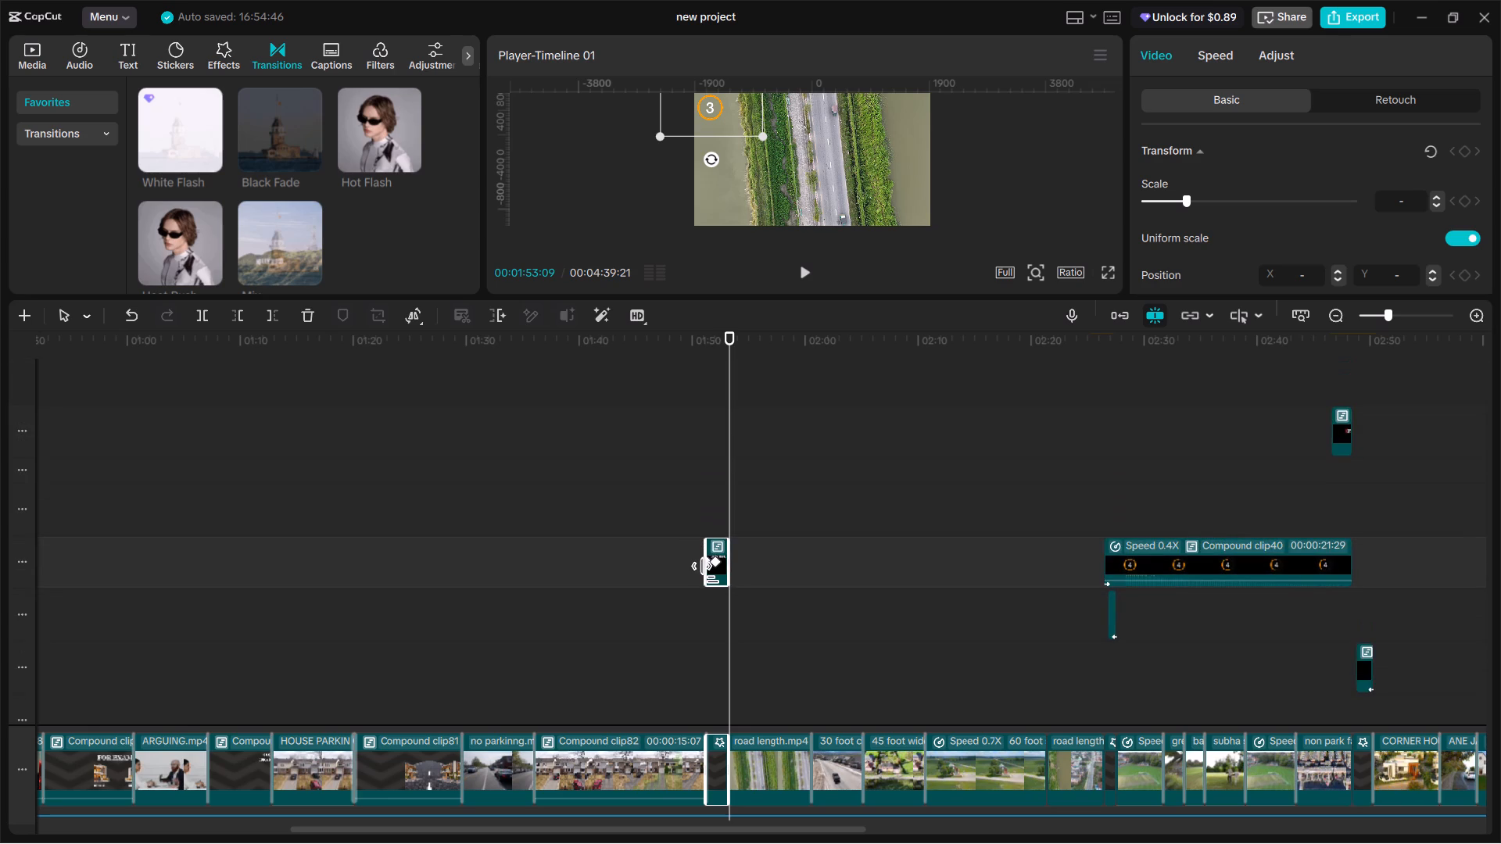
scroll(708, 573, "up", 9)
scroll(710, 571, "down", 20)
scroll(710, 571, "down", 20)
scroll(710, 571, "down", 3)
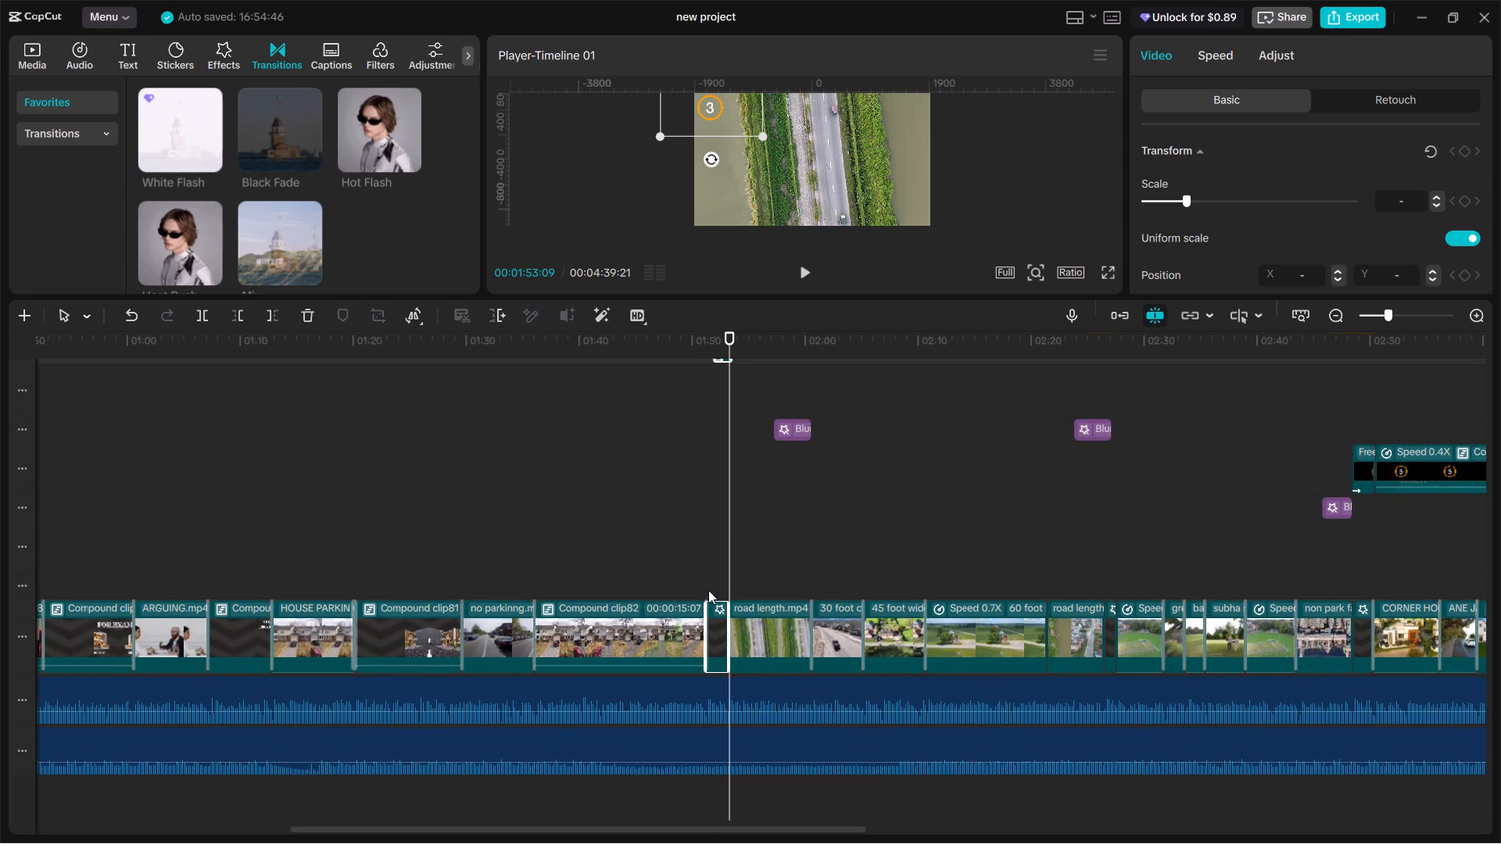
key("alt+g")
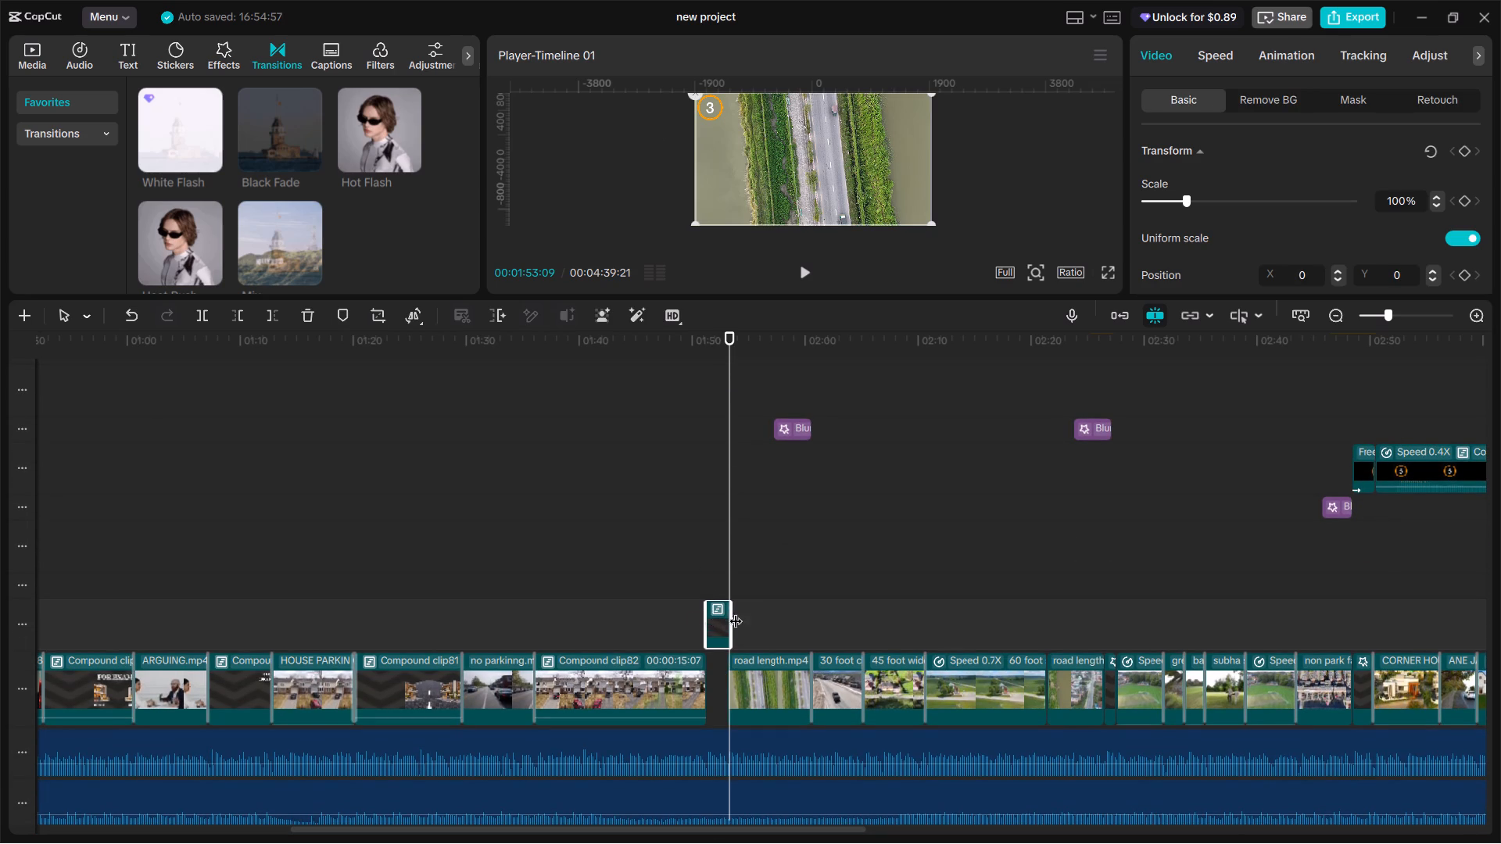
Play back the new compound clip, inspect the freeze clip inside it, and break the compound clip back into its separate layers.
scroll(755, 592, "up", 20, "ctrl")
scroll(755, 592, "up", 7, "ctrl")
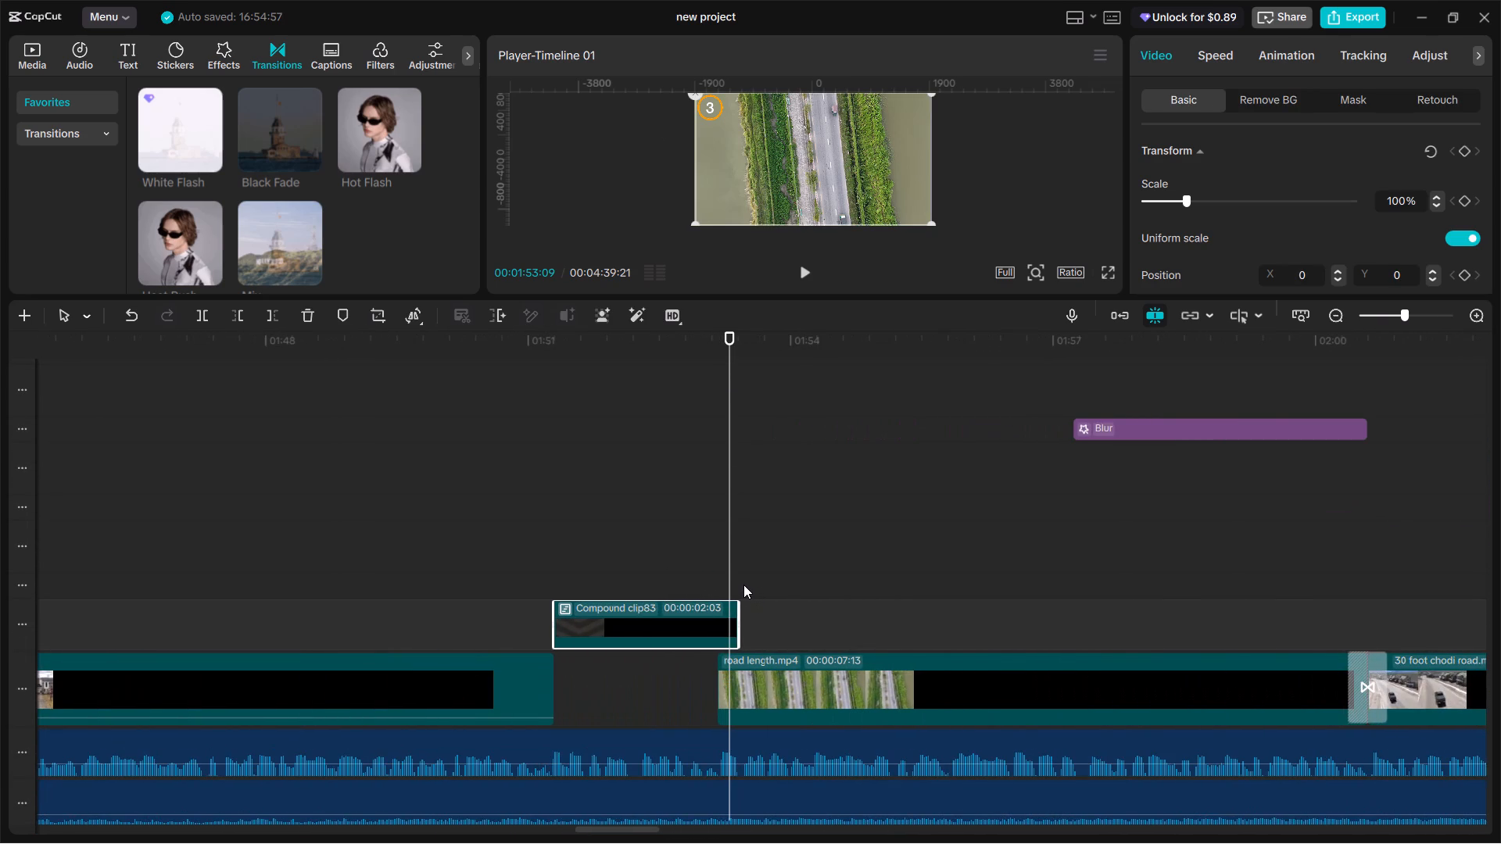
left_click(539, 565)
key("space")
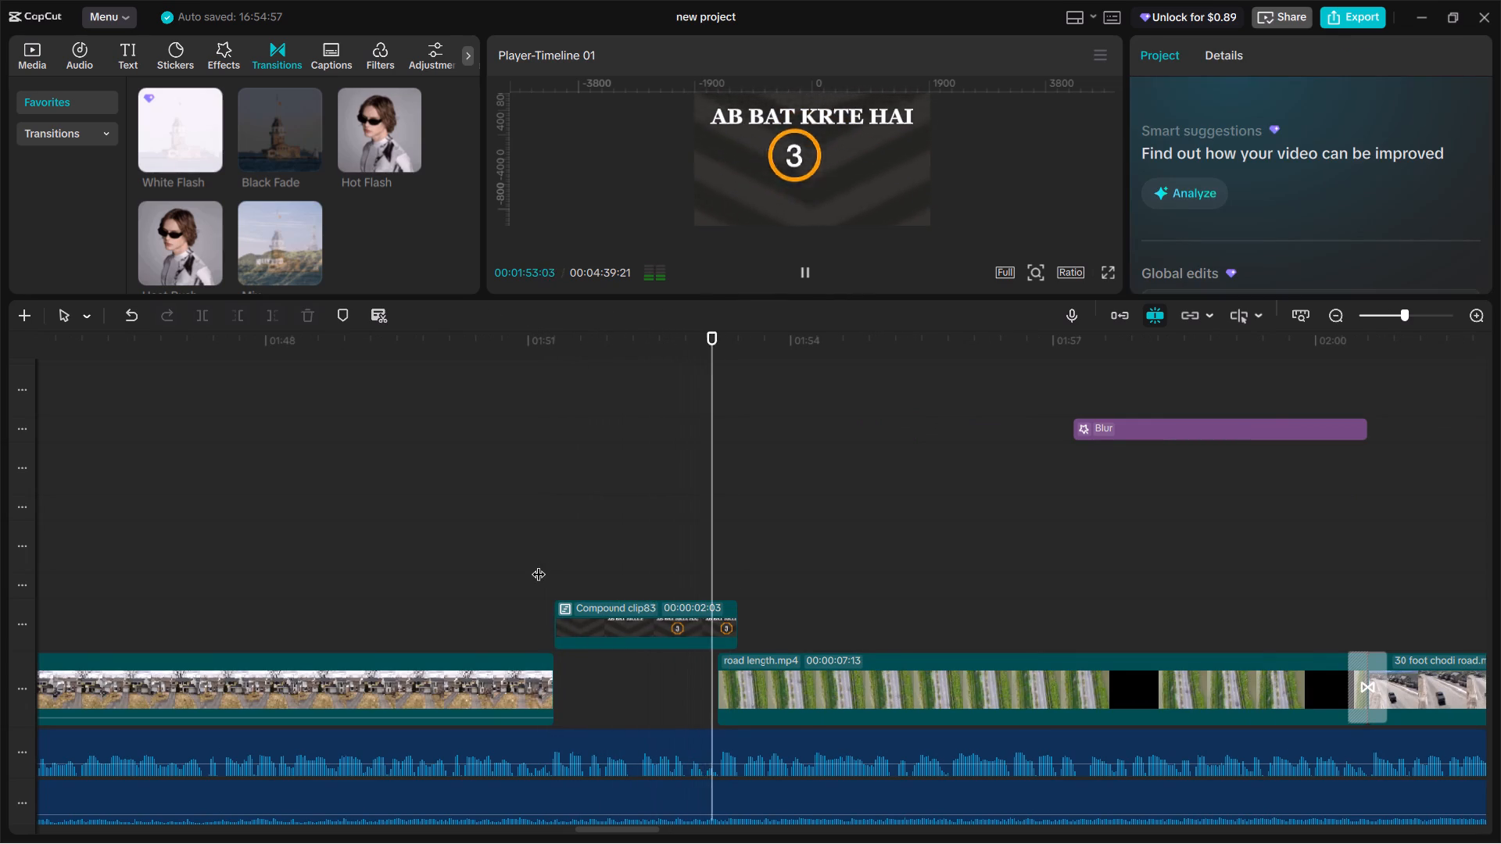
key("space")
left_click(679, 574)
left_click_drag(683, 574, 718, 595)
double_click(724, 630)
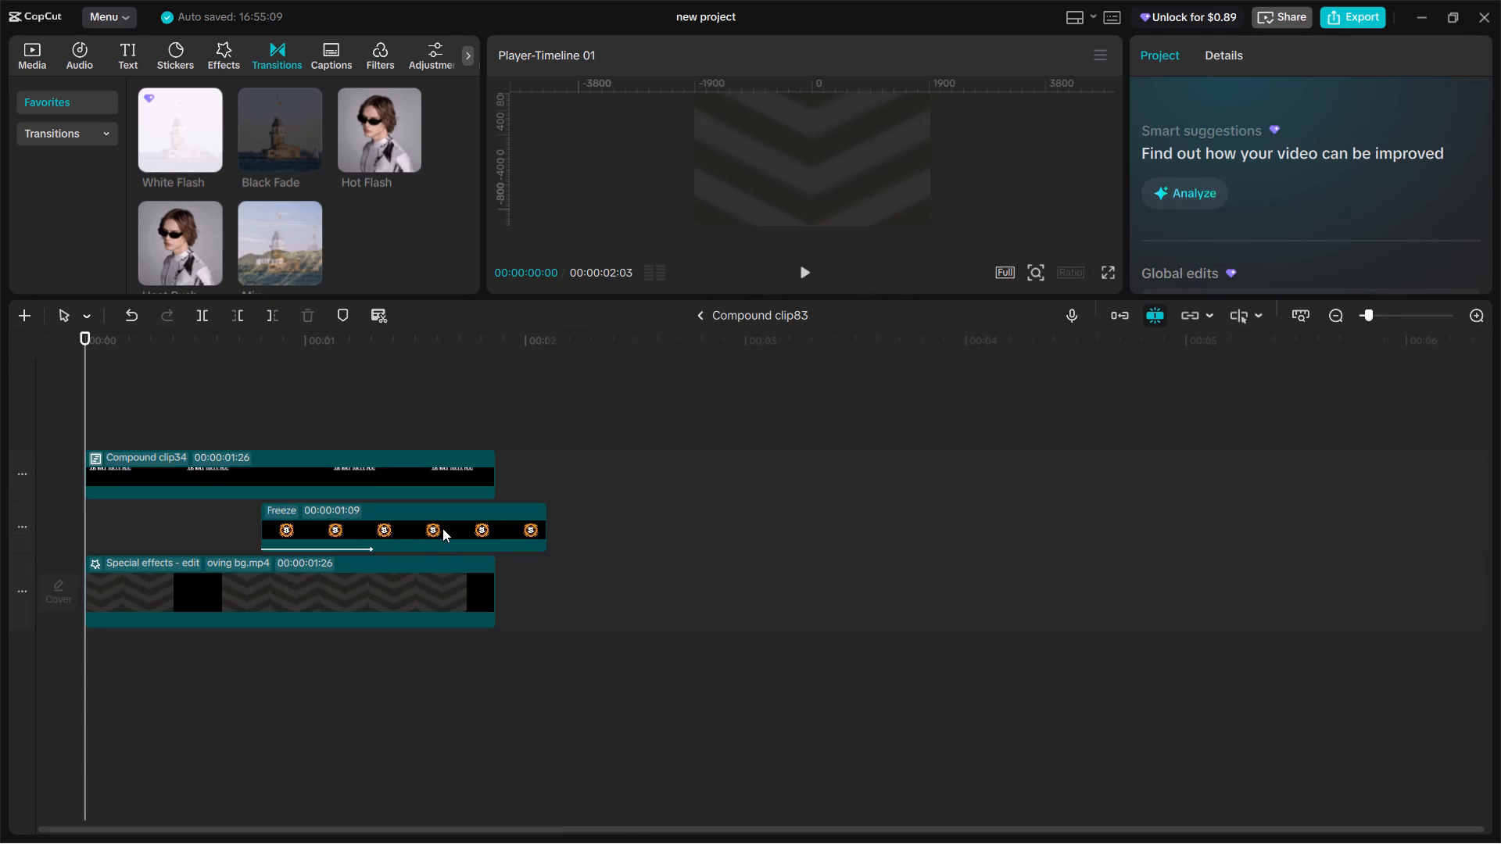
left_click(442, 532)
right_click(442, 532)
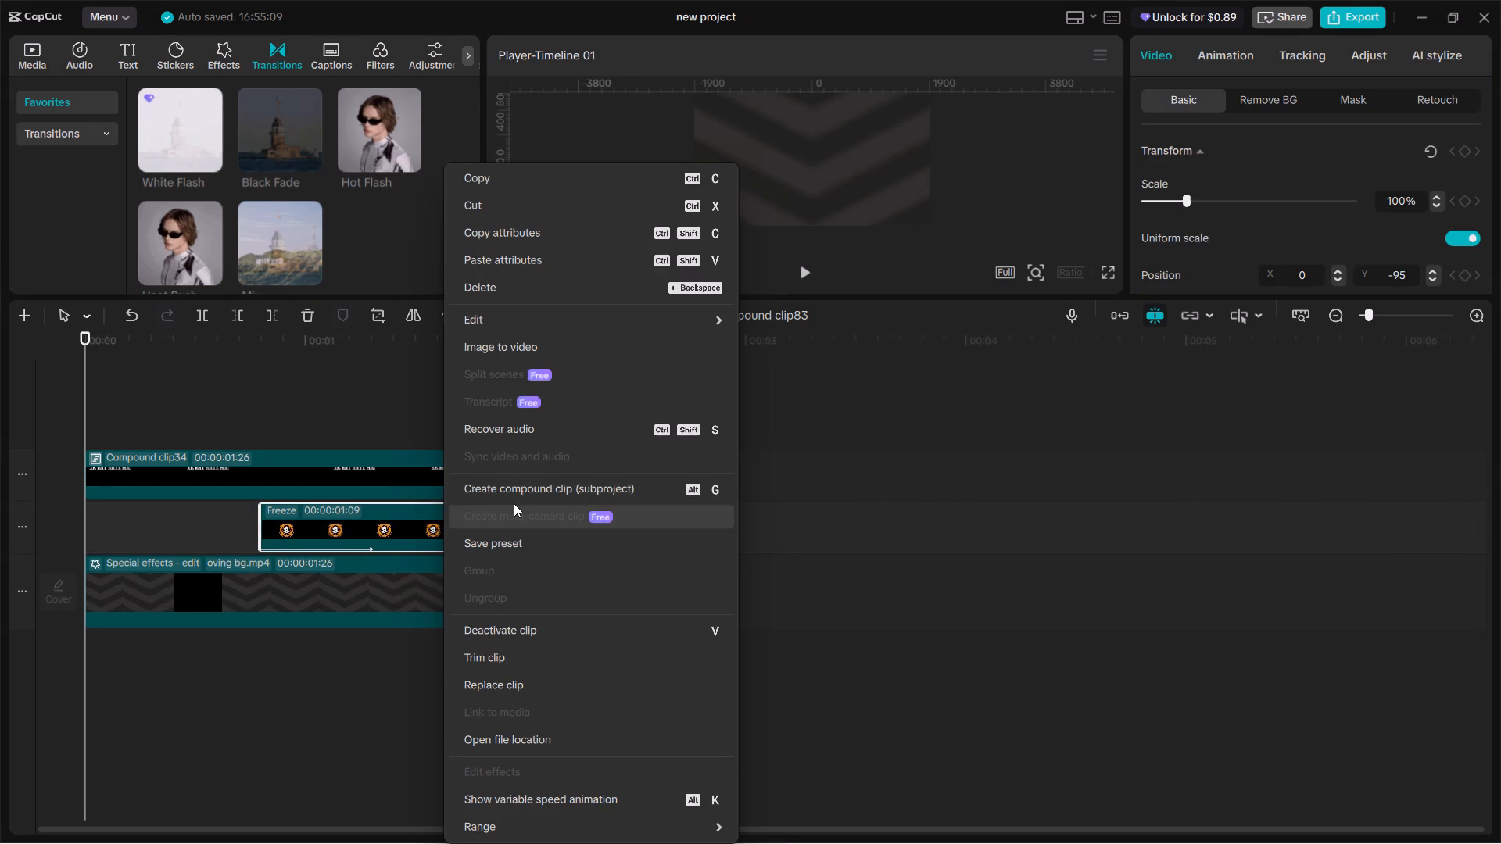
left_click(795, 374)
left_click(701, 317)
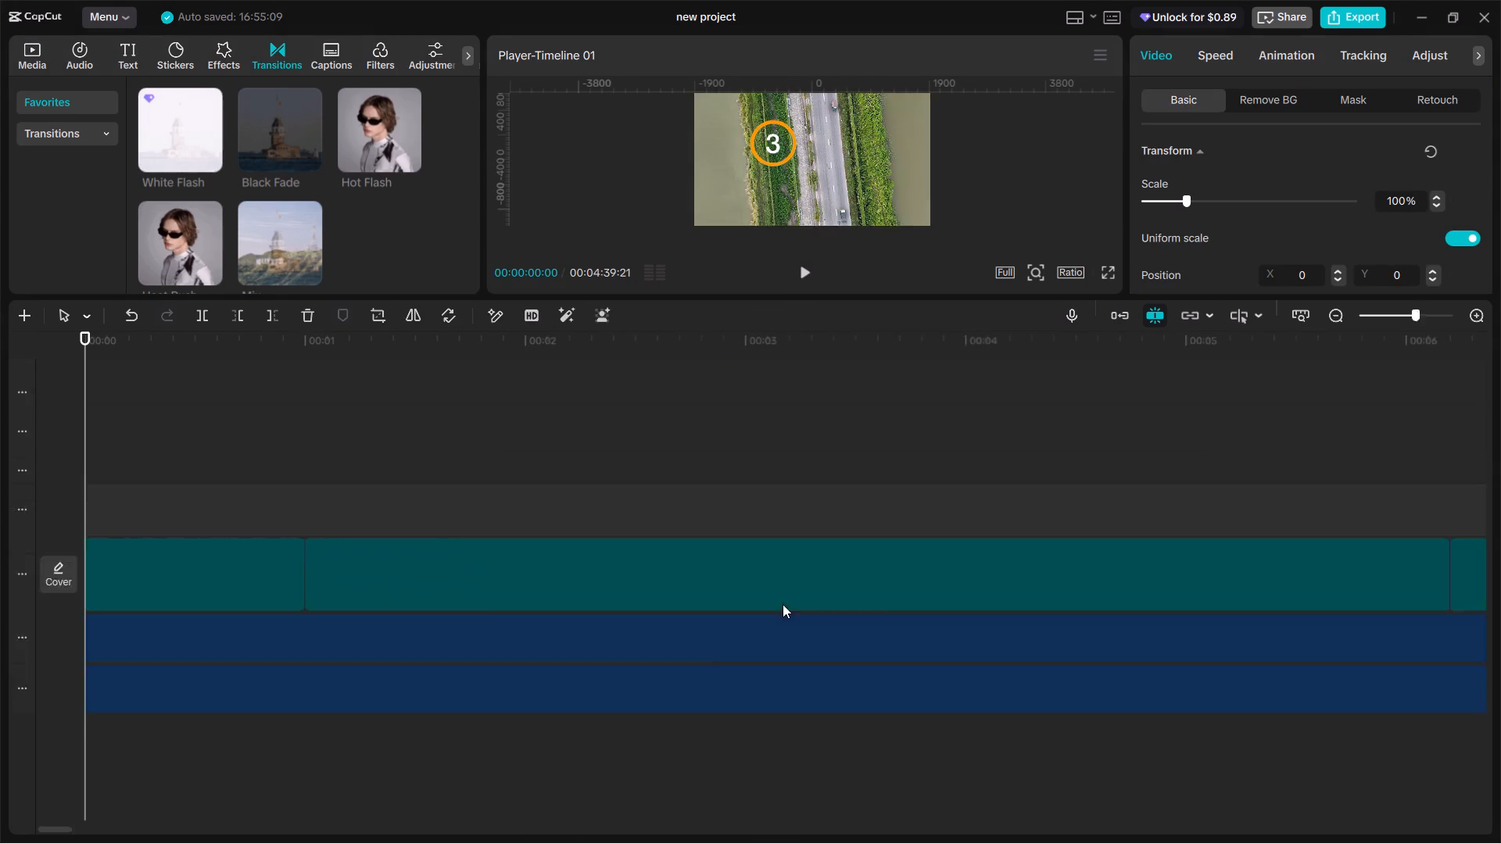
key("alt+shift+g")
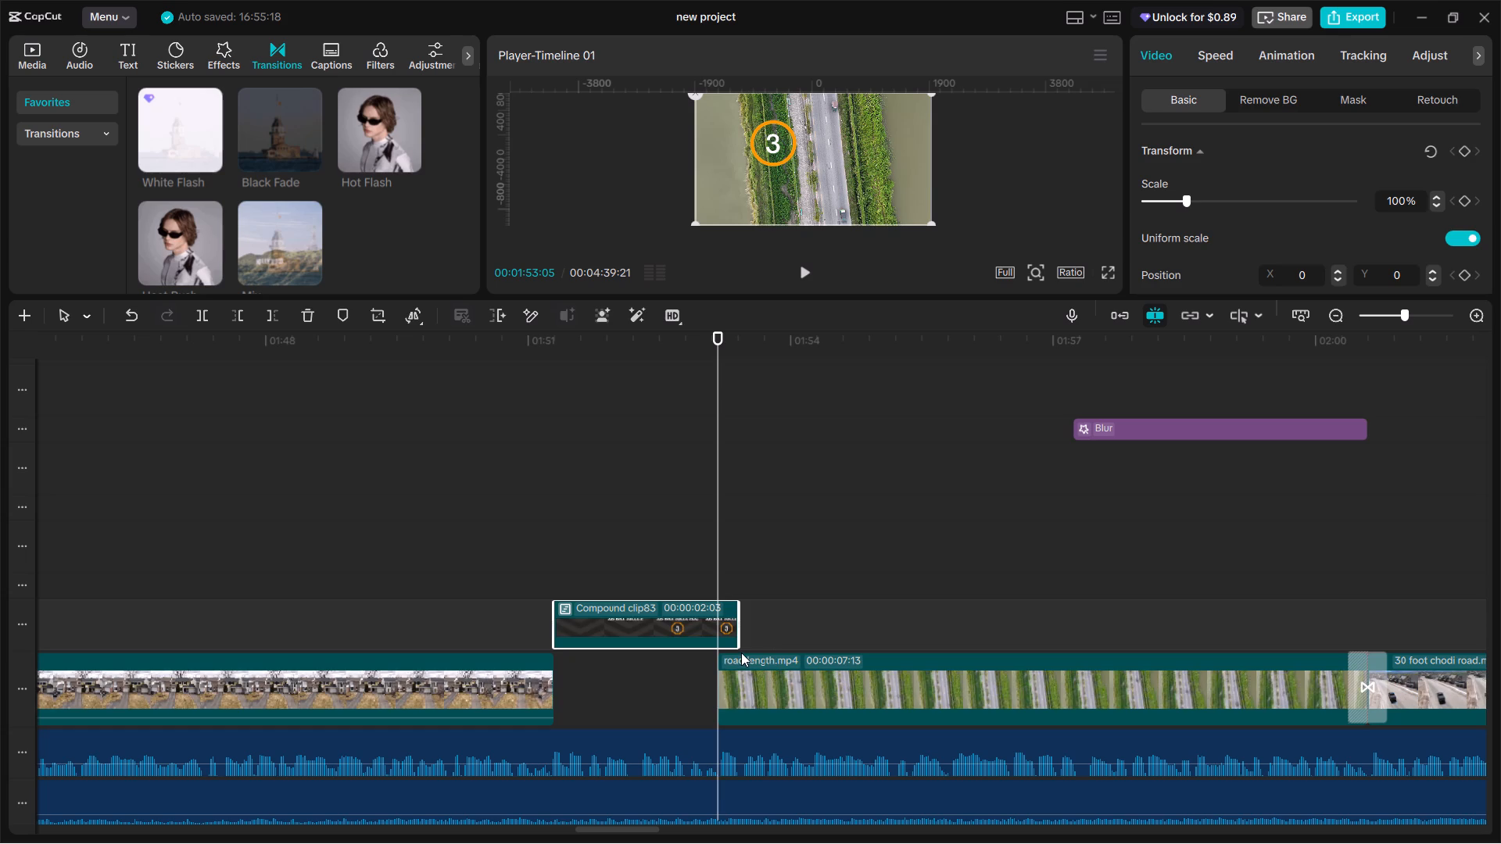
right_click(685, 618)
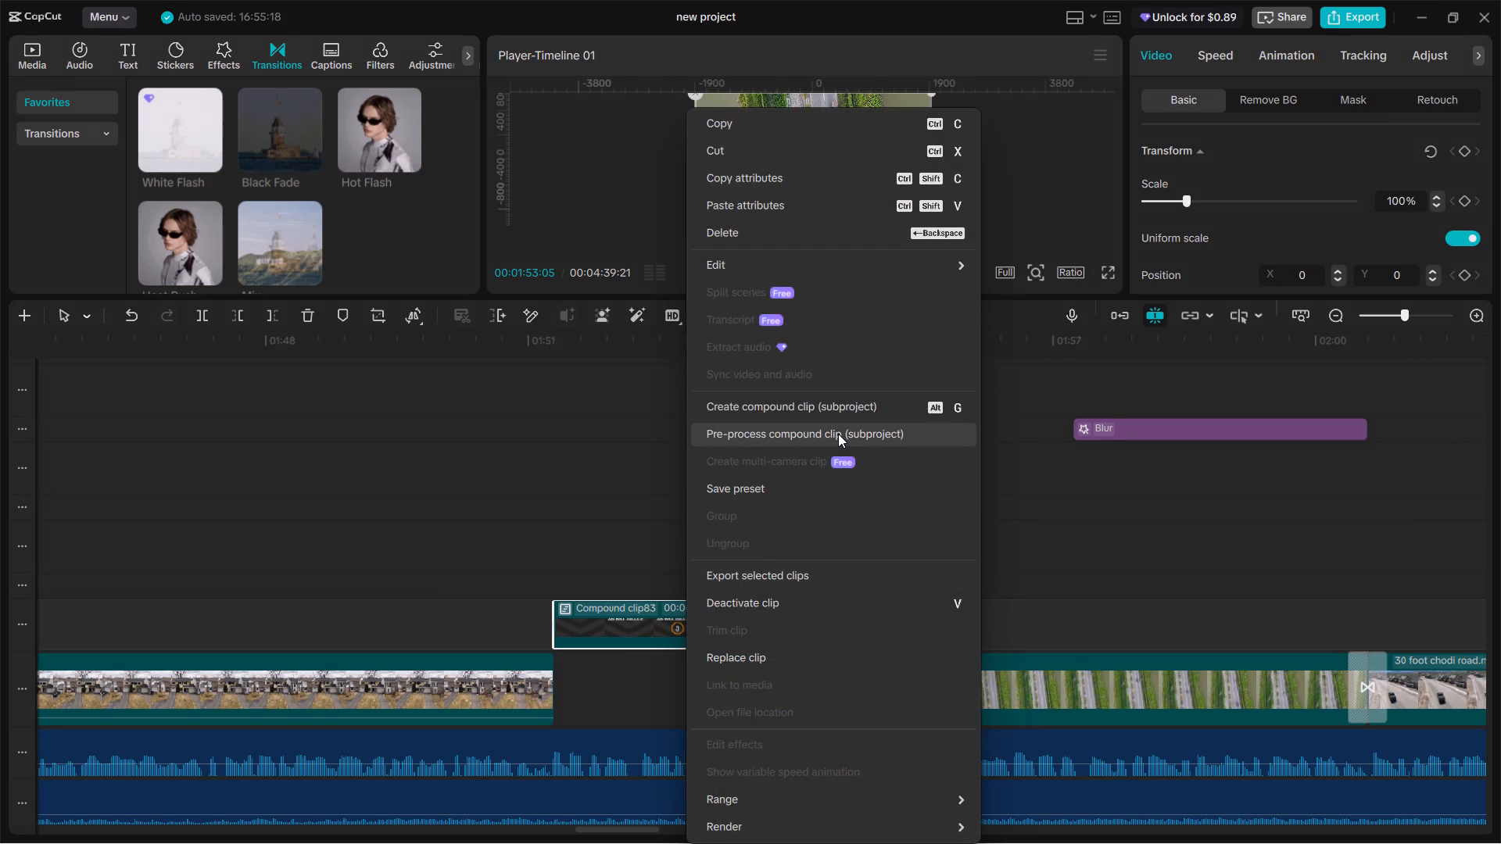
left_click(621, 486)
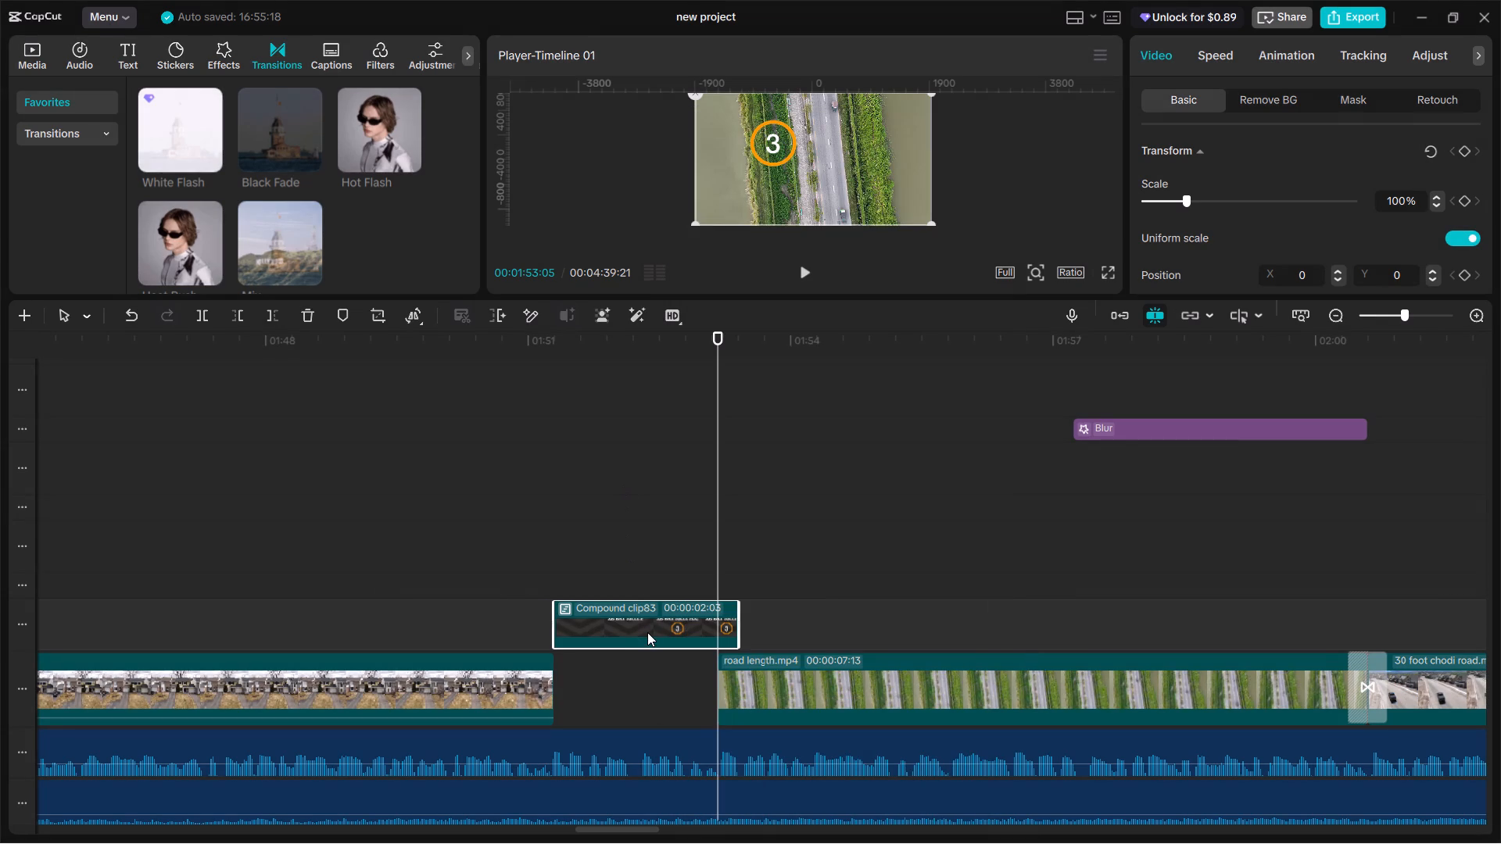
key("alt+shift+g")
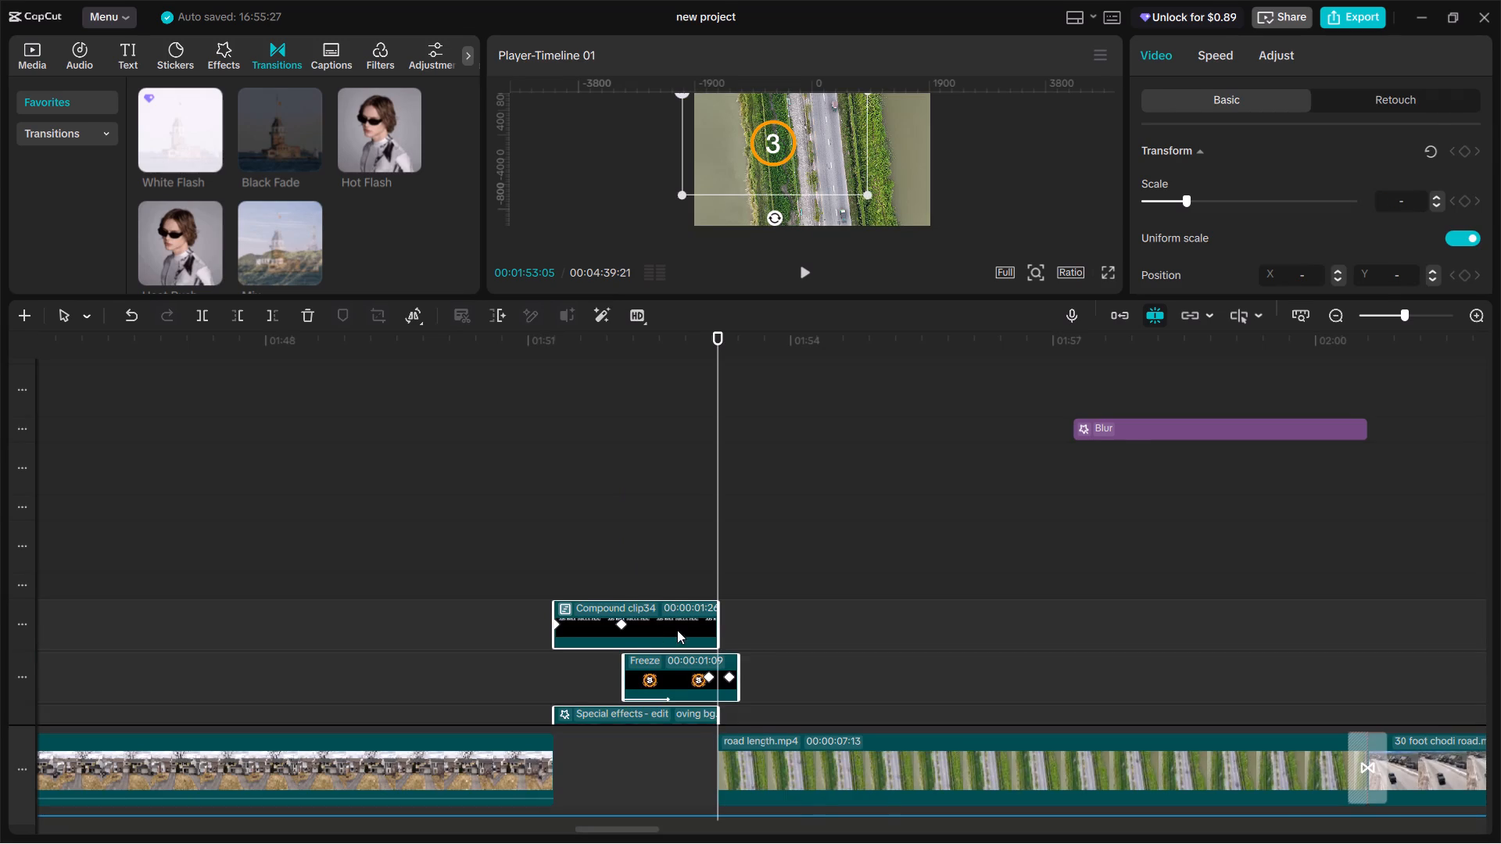
Group only the title overlay and moving background into a compound clip and place it on the main track before road length.mp4.
scroll(690, 617, "down", 5)
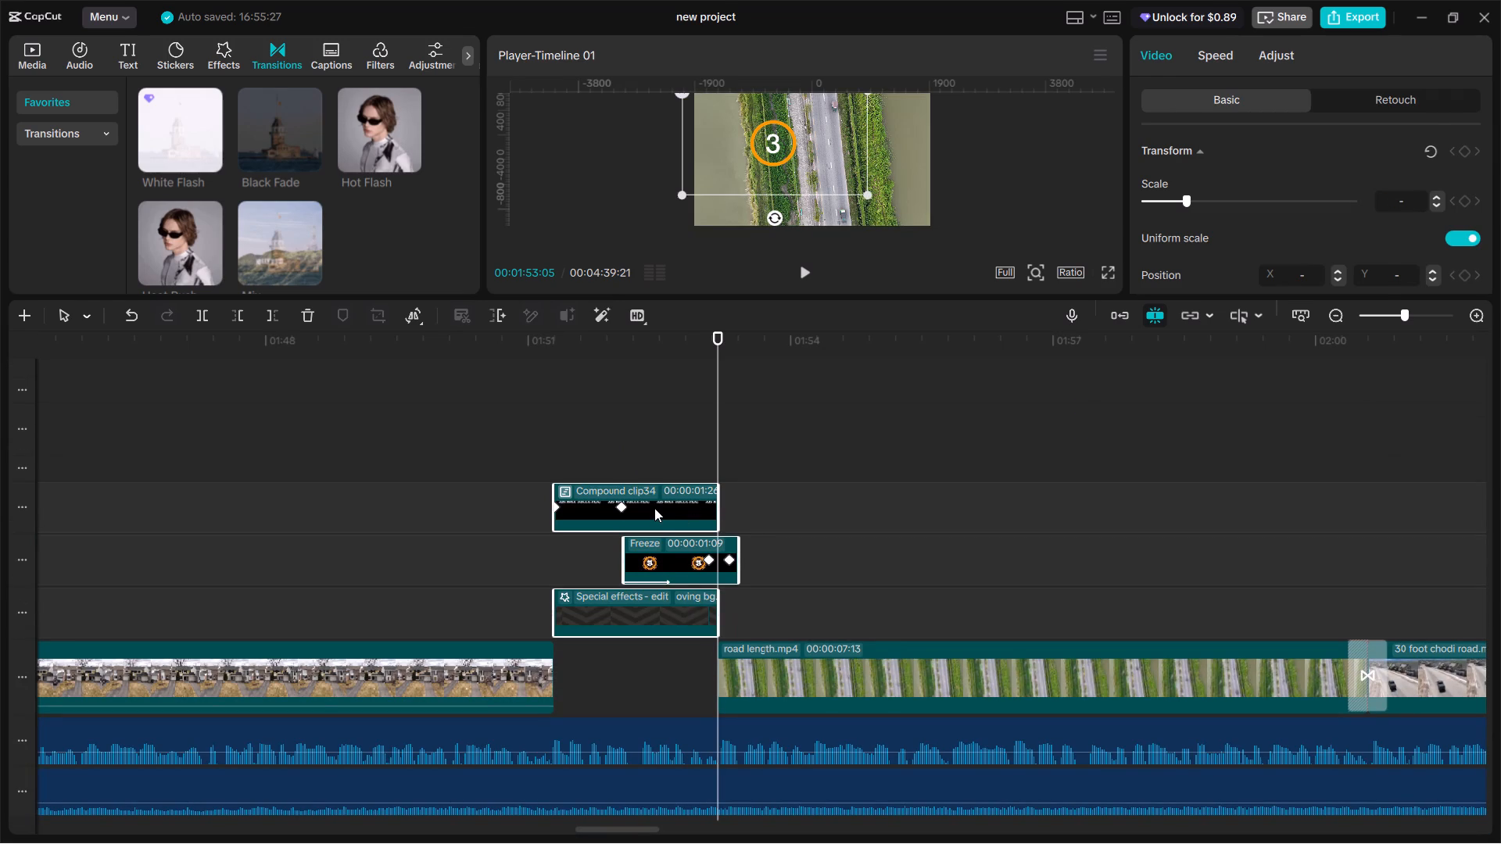
left_click(654, 508)
left_click(668, 619, "ctrl")
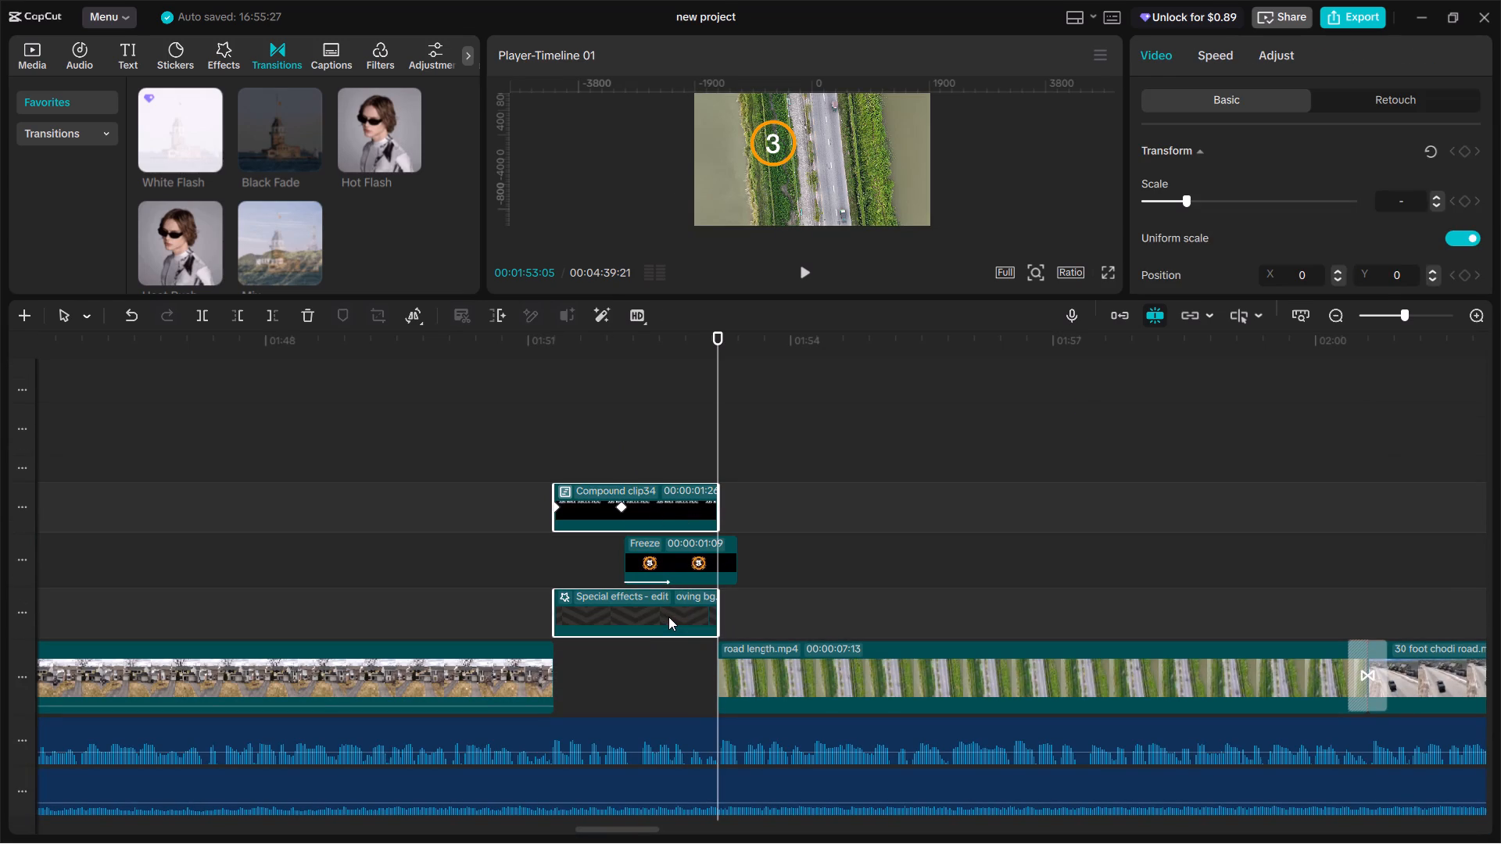
key("alt+g")
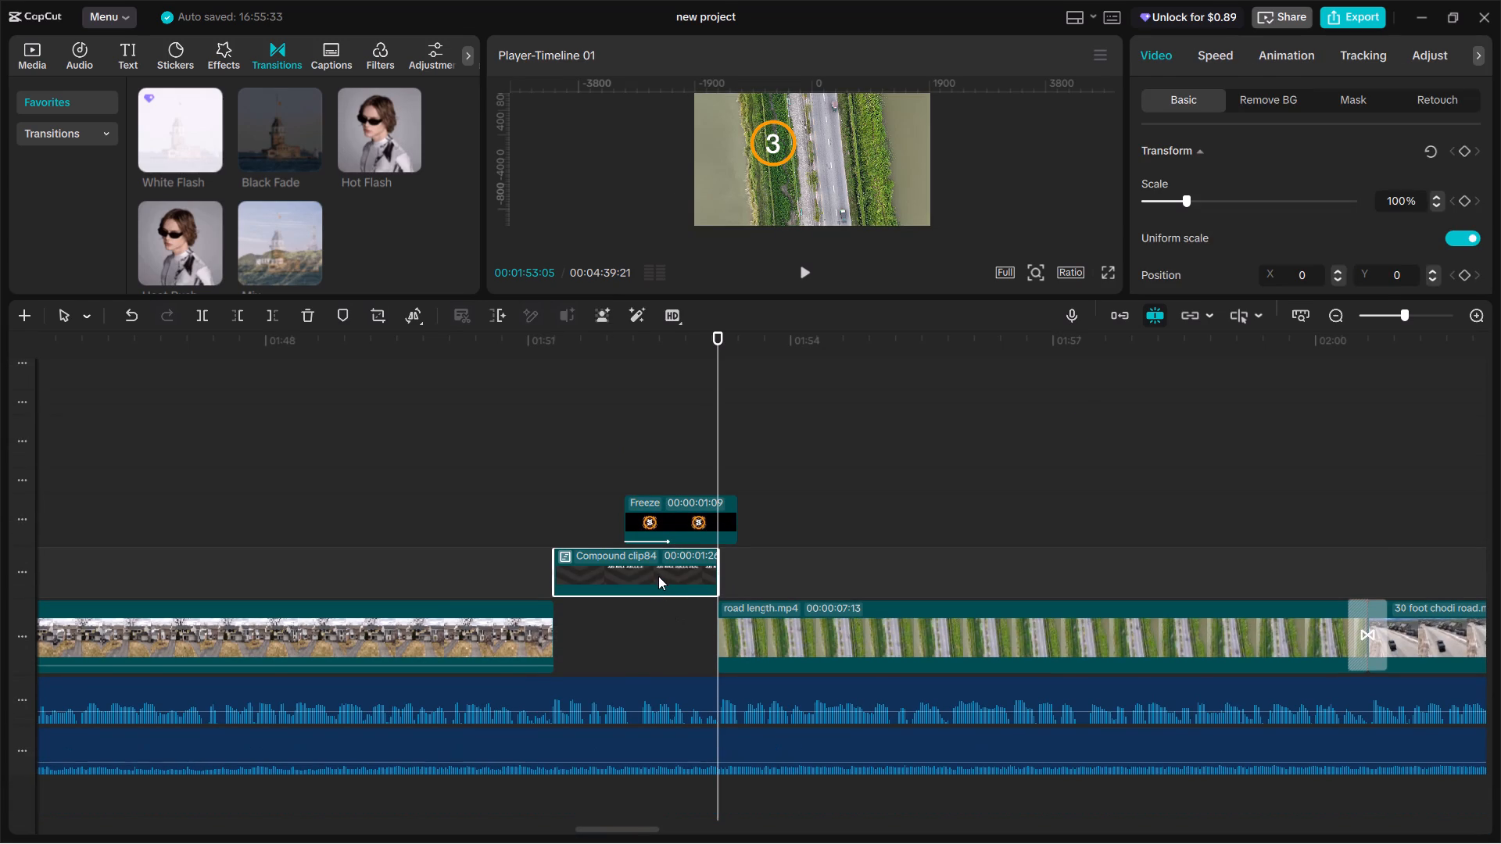
left_click_drag(657, 574, 663, 638)
Play back the title's start and add a Mix transition at the cut from the house parking compound clip.
left_click(550, 560)
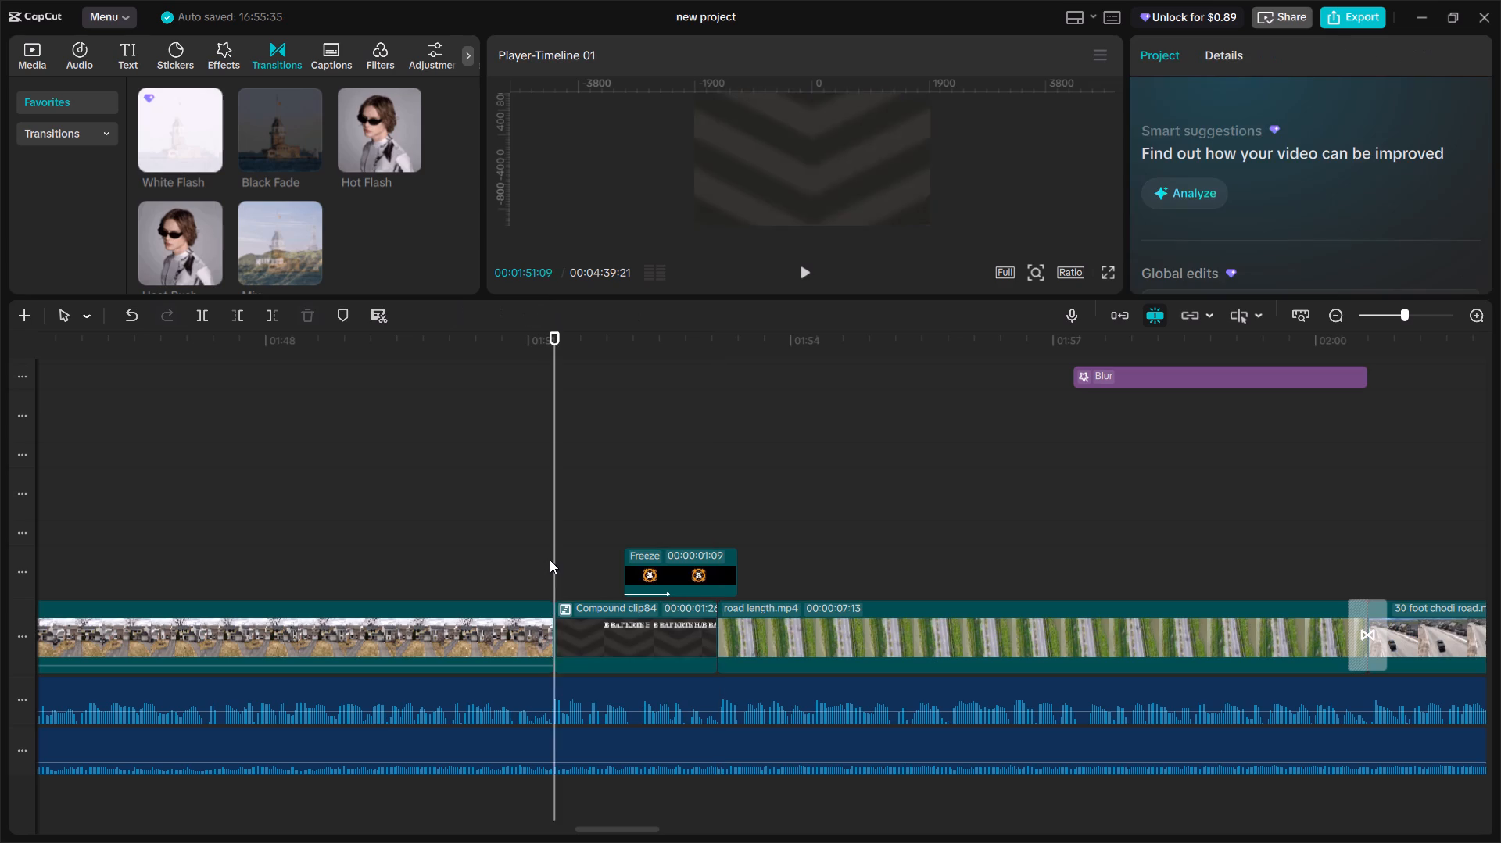
key("space")
left_click(528, 562)
key("space")
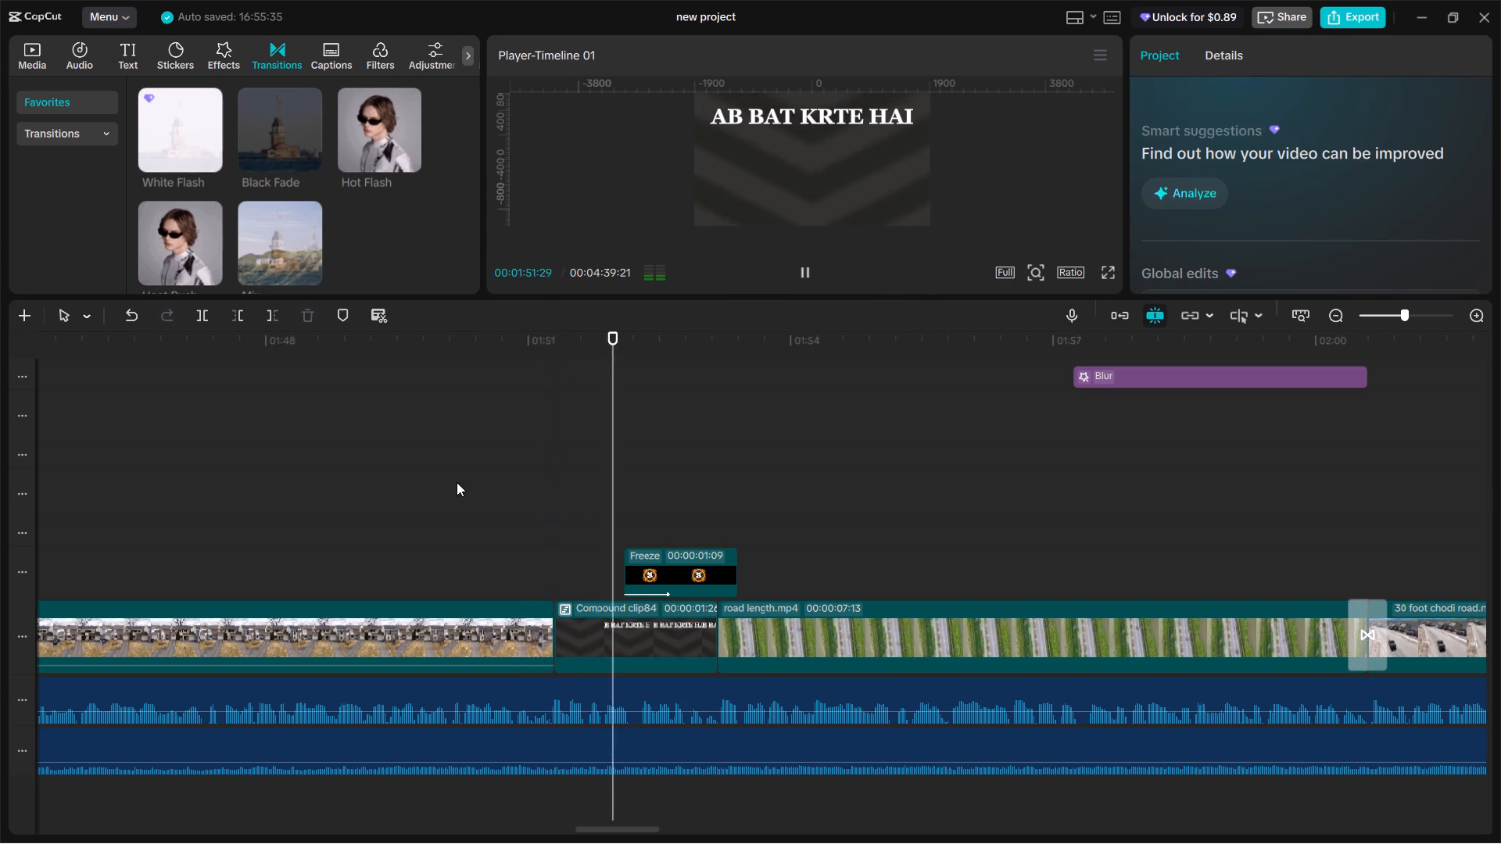
key("space")
left_click(303, 276)
Play back the title section, preview Black Fade and add it at the title compound clip's cut to road length.mp4.
left_click(512, 543)
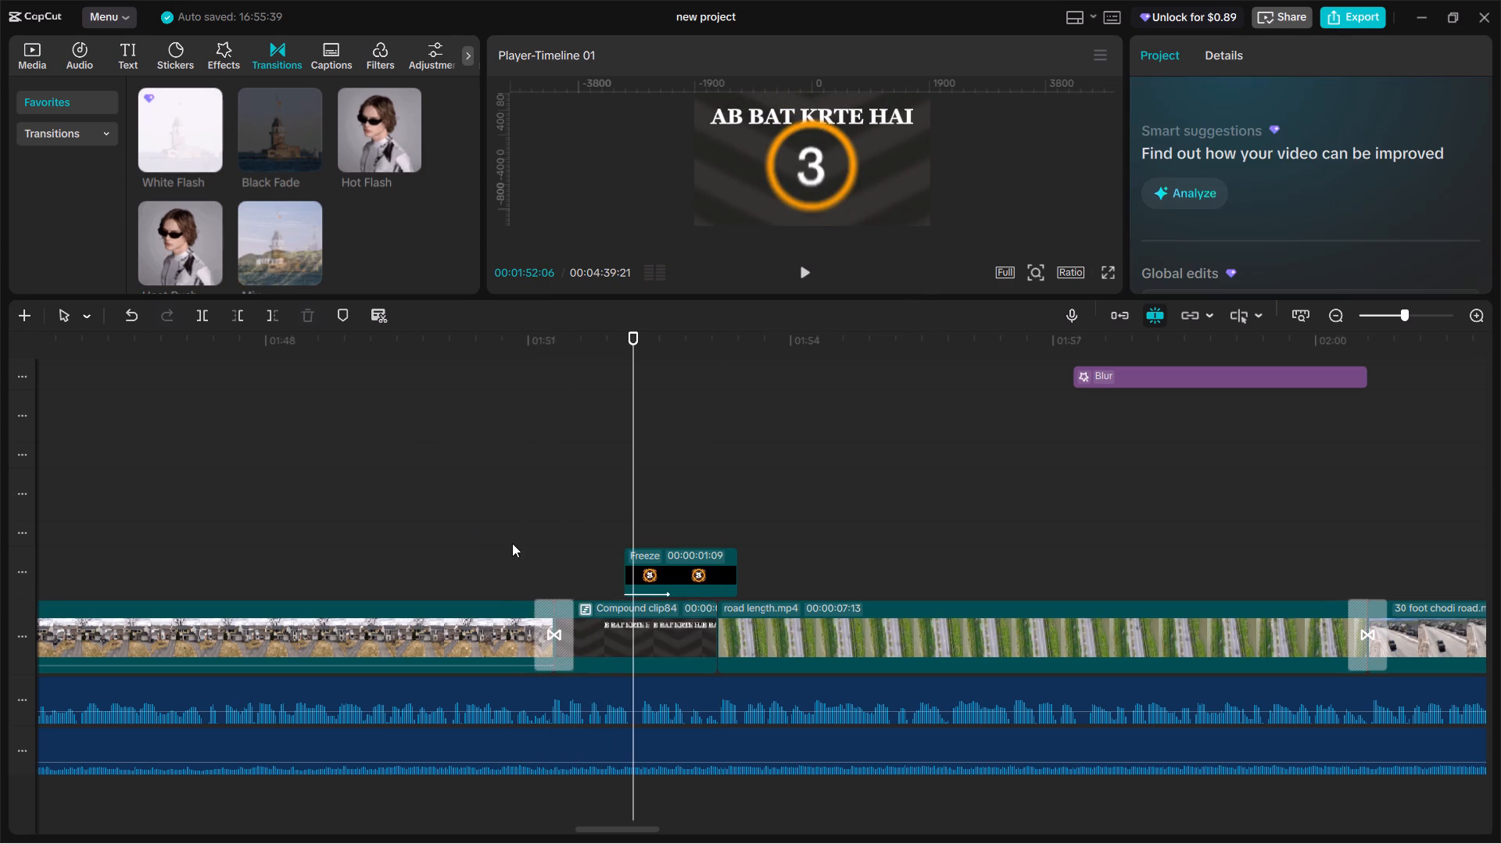
key("space")
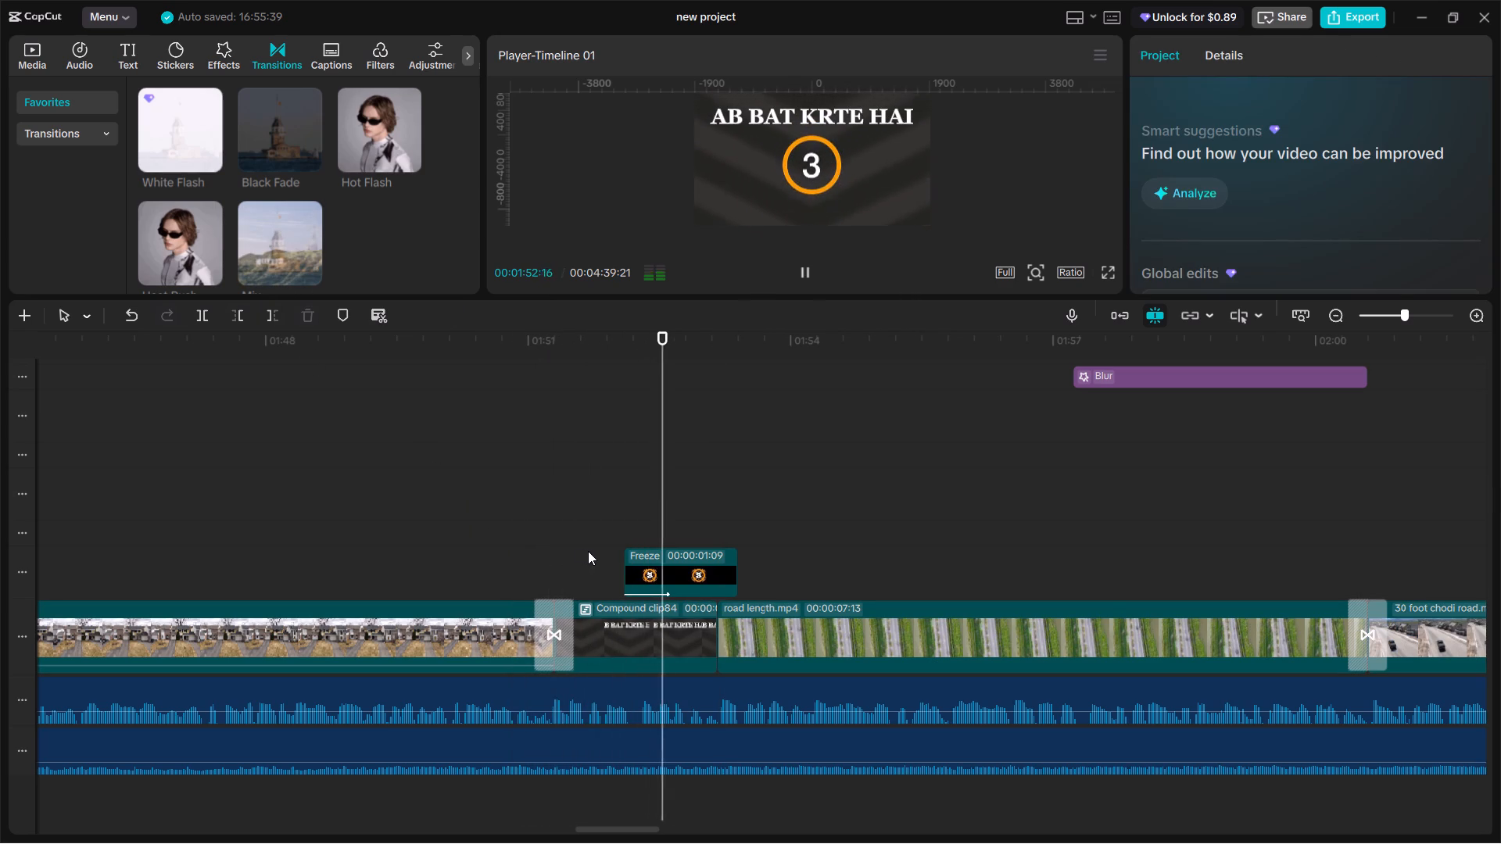
left_click(678, 512)
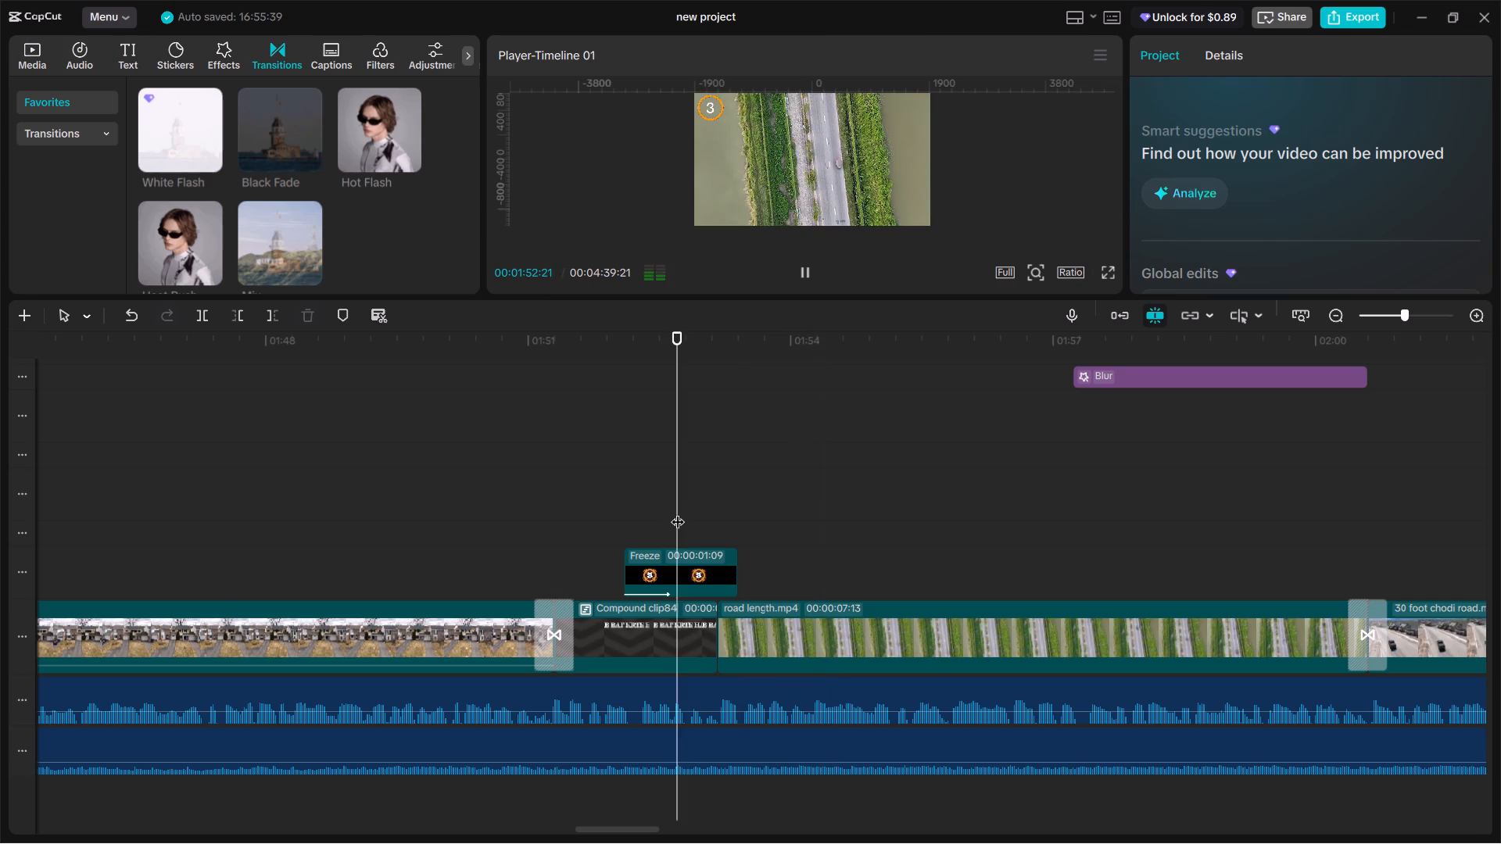
left_click_drag(678, 512, 692, 525)
key("space")
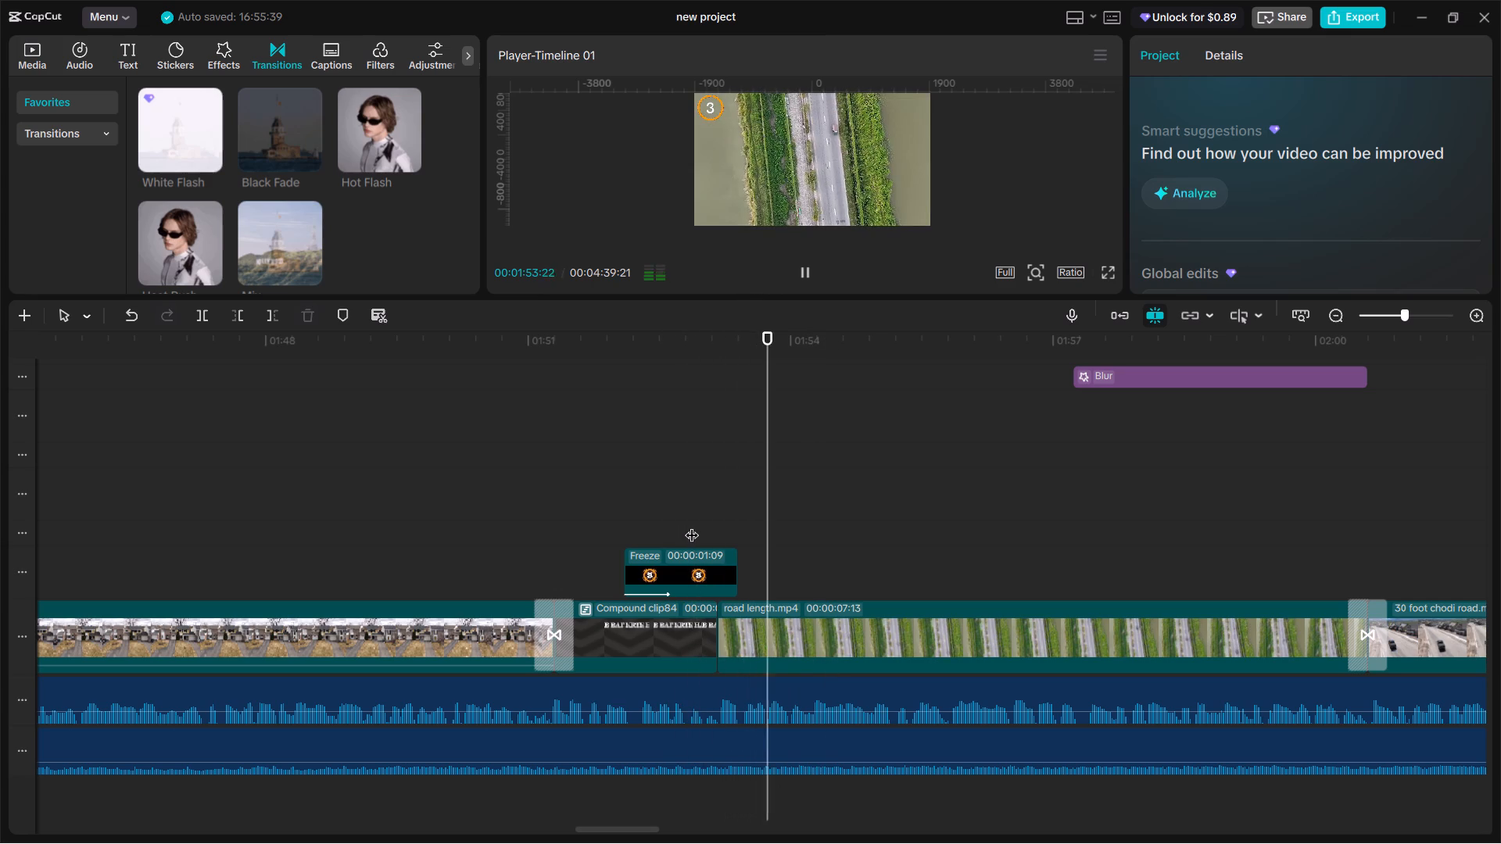
left_click(692, 525)
left_click_drag(692, 525, 709, 545)
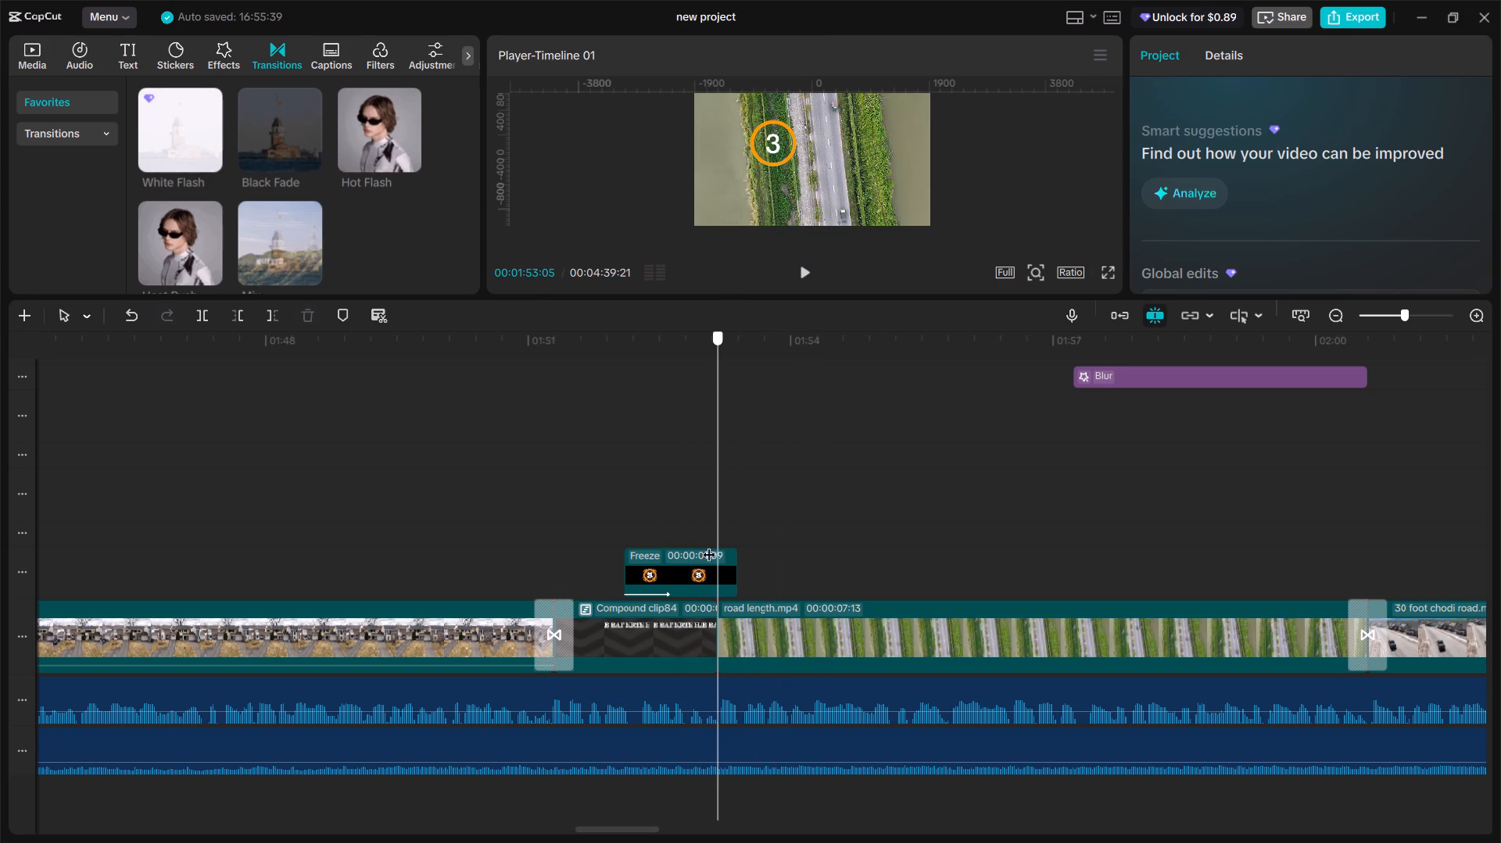
left_click_drag(709, 545, 675, 526)
left_click(278, 142)
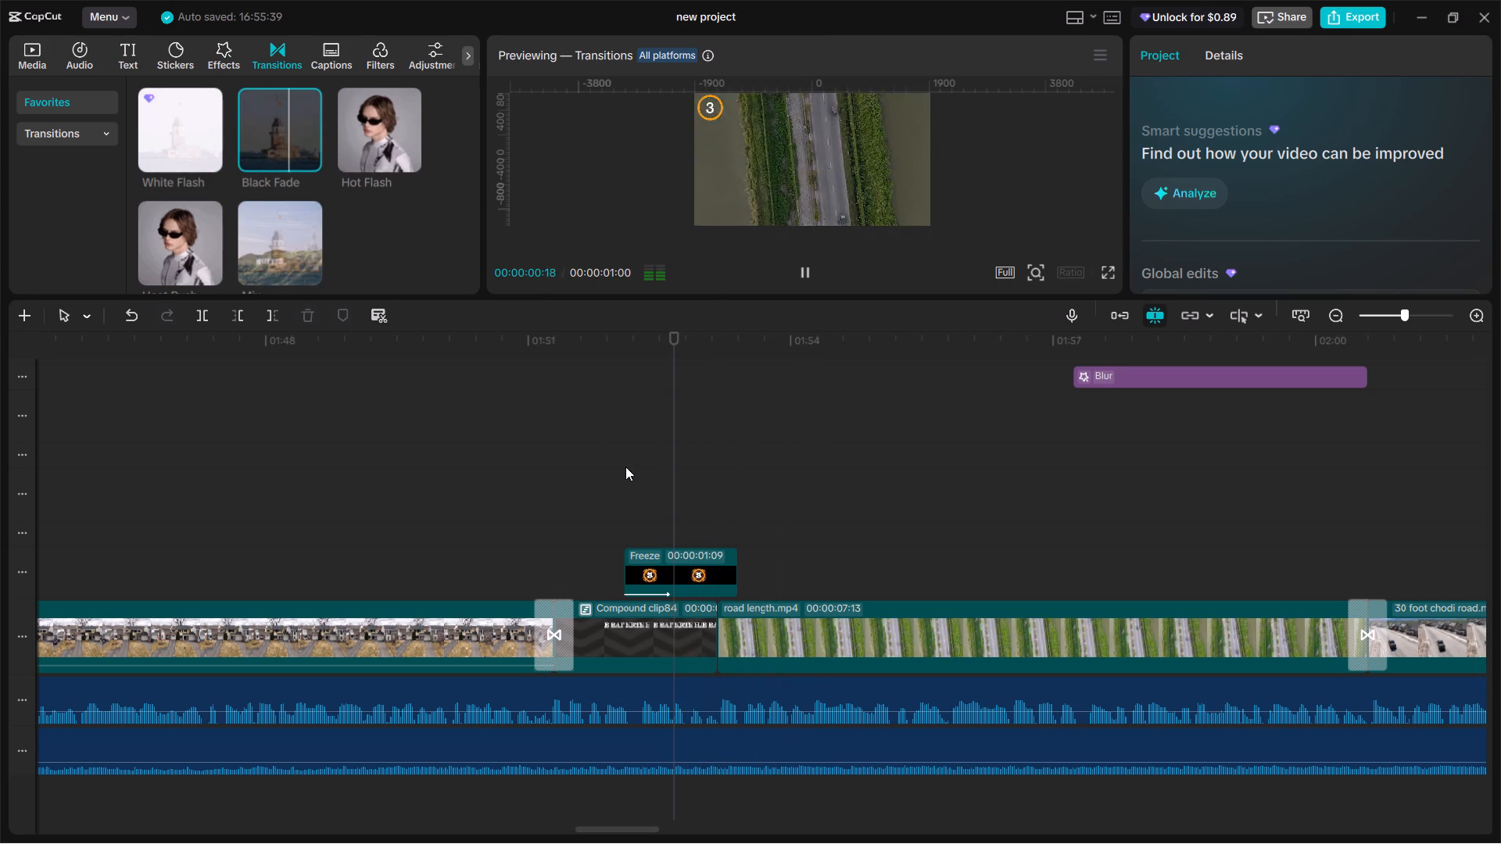
key("space")
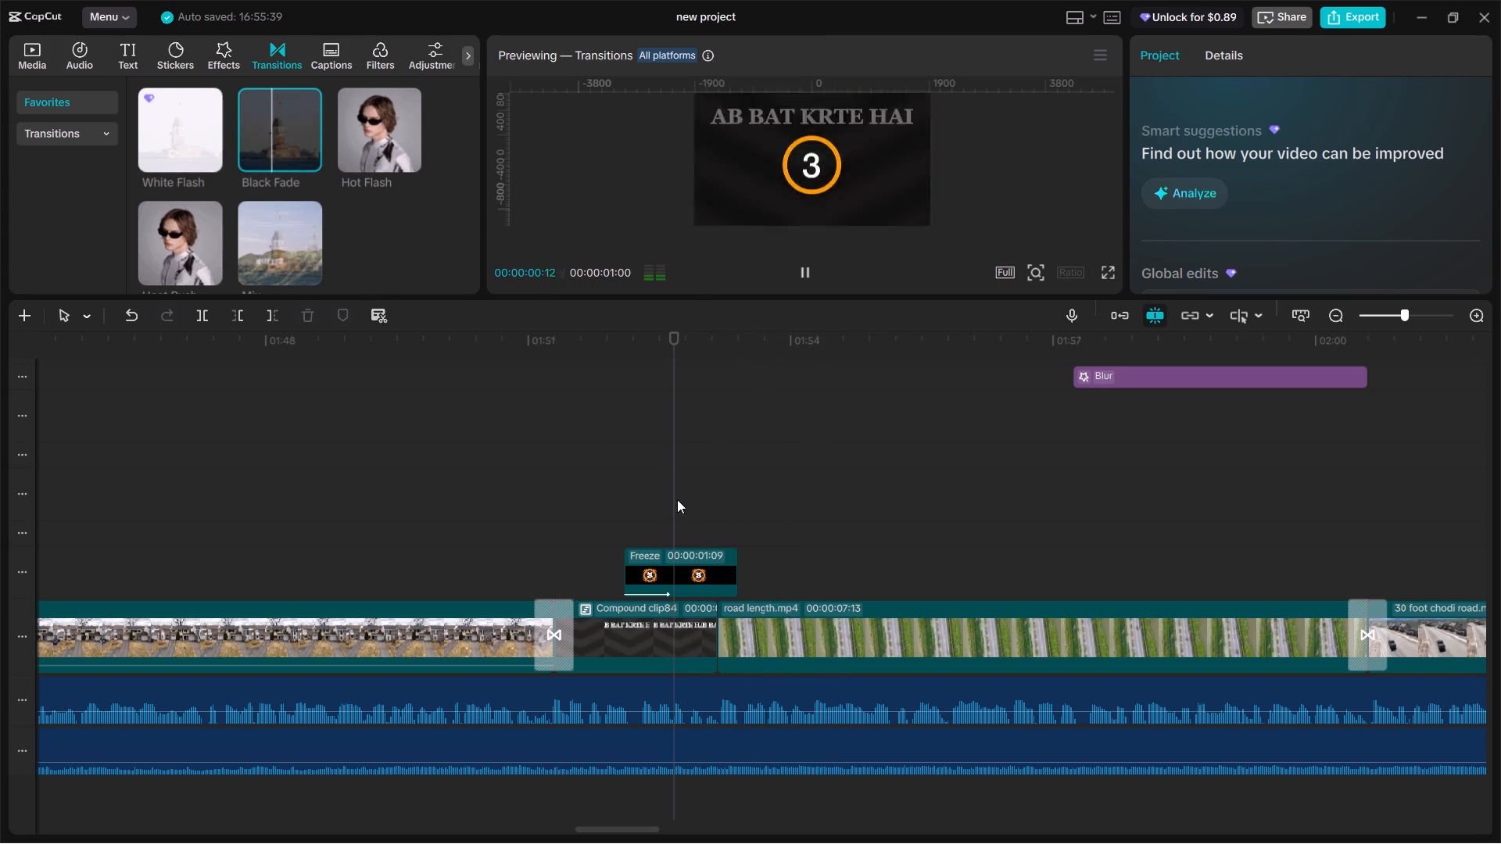
left_click(677, 499)
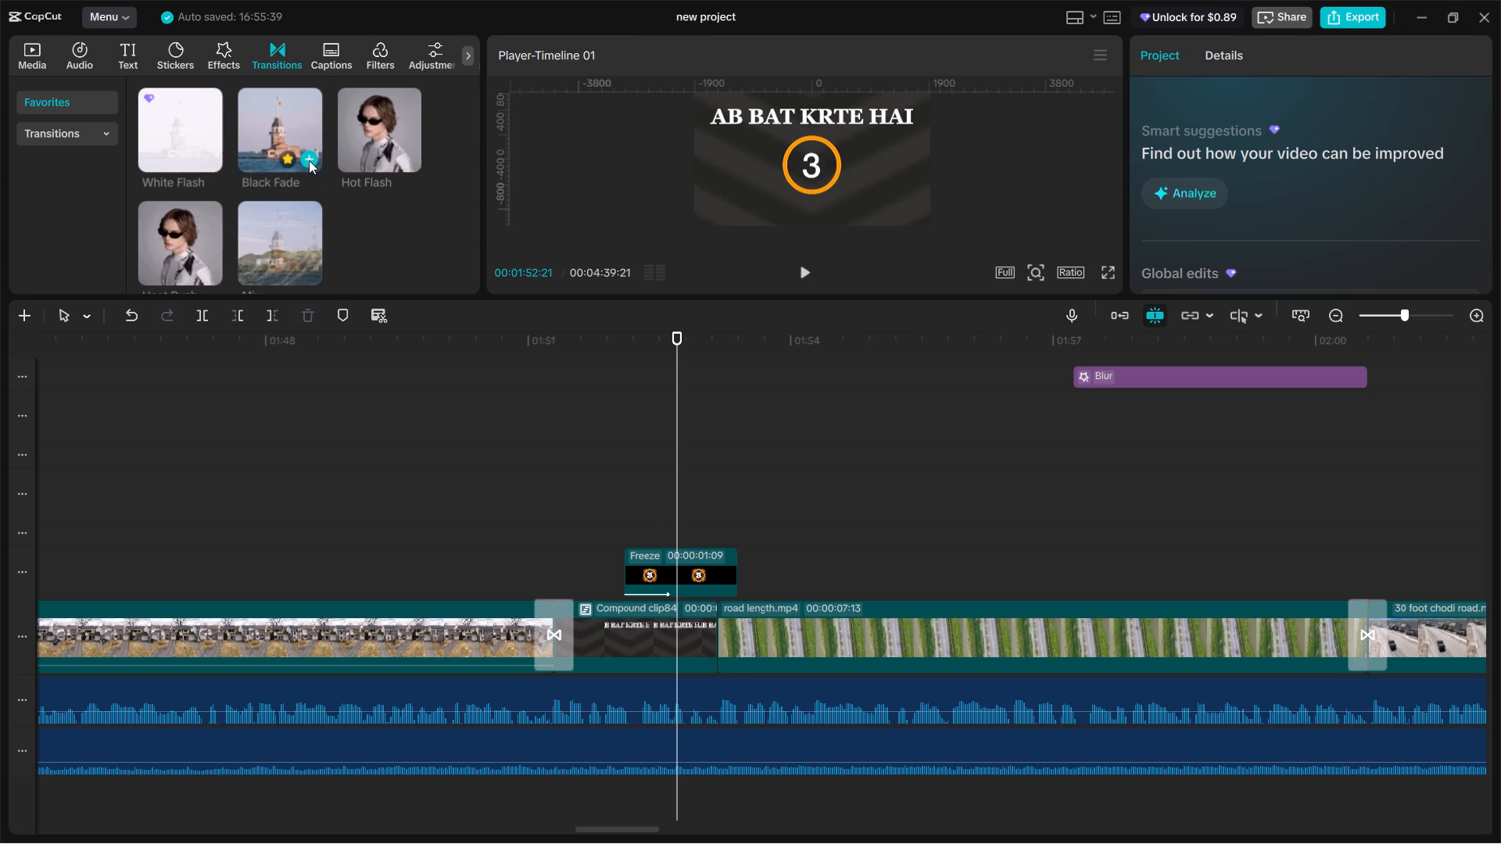
left_click(309, 160)
Play back the road clips and add a Mix transition at the cut from 60 foot swide road.mp4 to the second road length.mp4.
key("space")
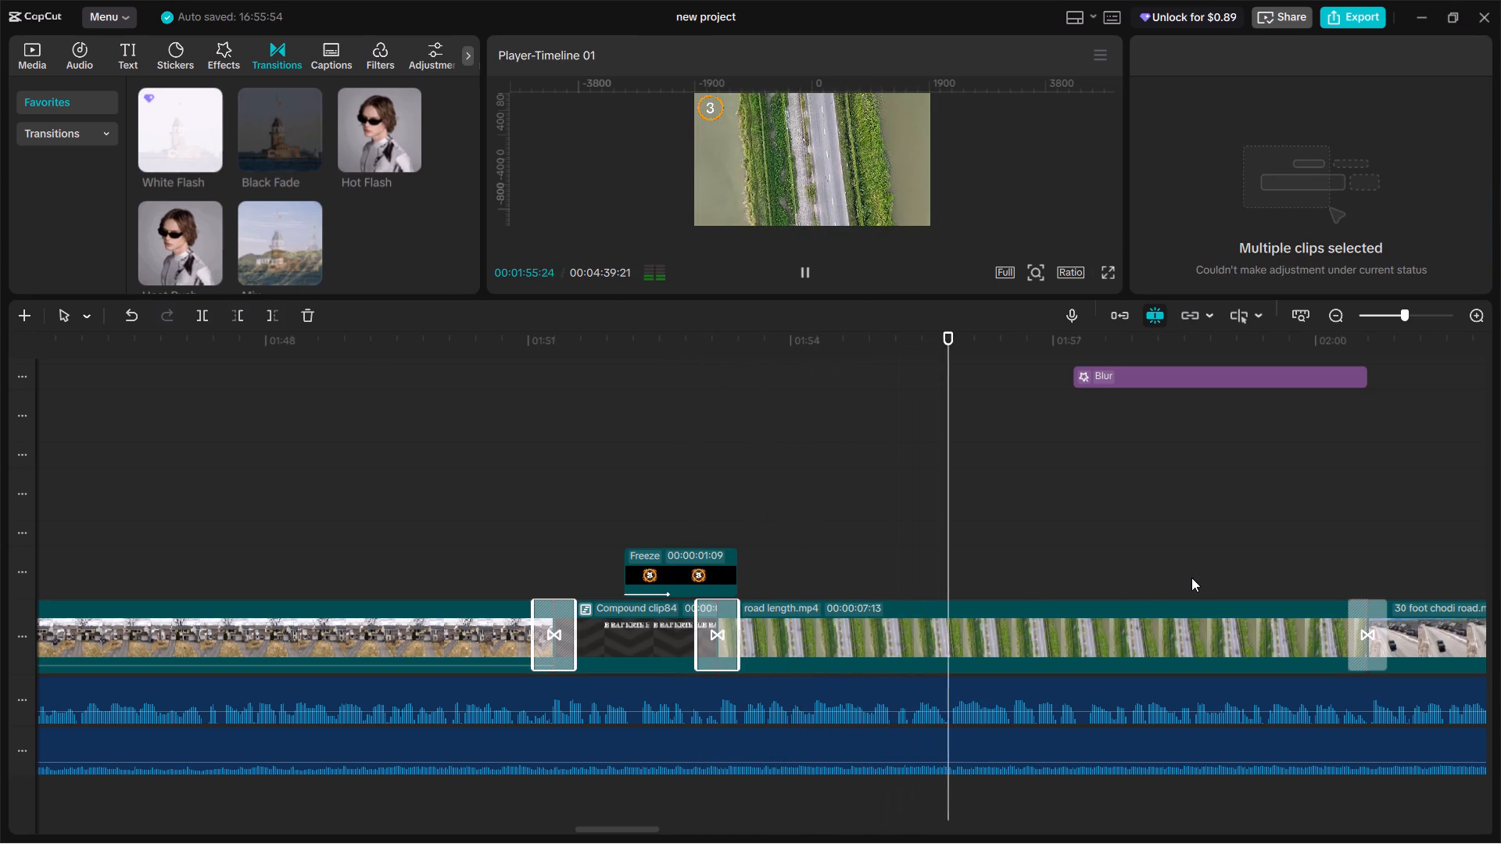
scroll(1190, 580, "down", 5, "ctrl")
scroll(1356, 565, "down", 2, "ctrl")
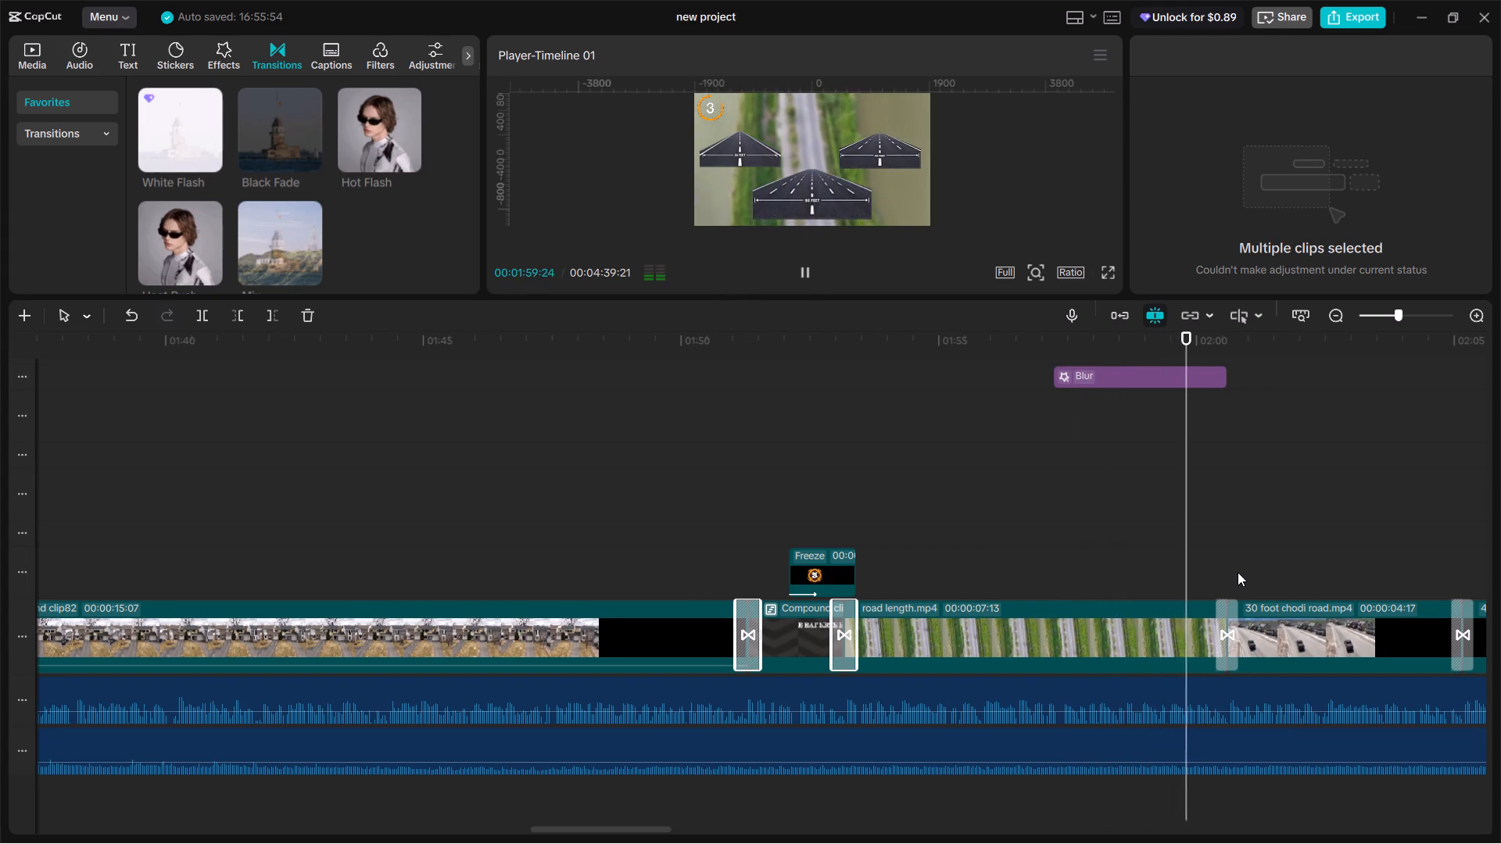
scroll(1238, 572, "down", 6, "alt")
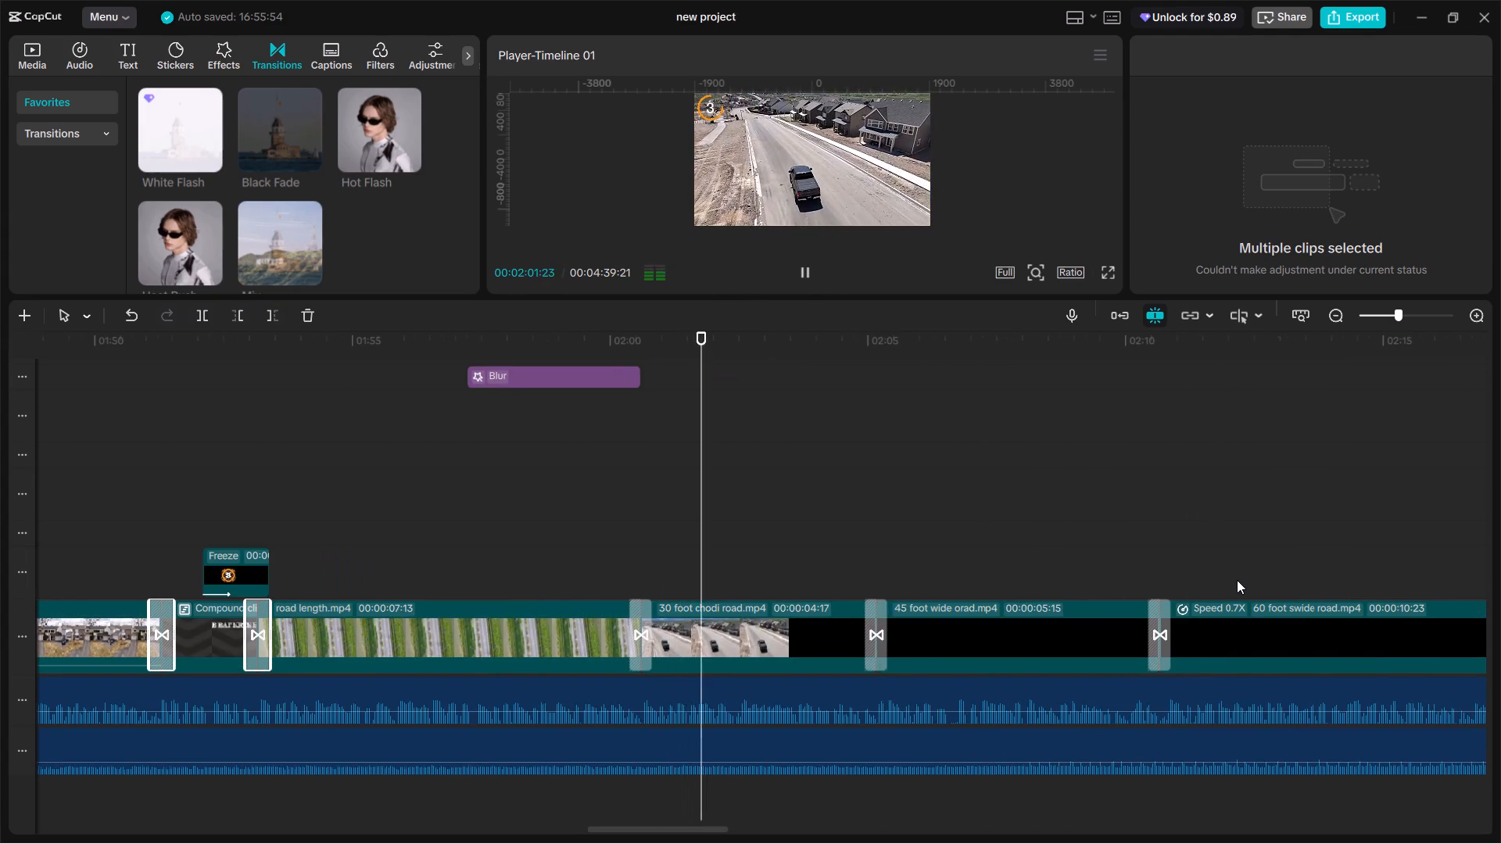
scroll(1237, 580, "down", 2, "alt")
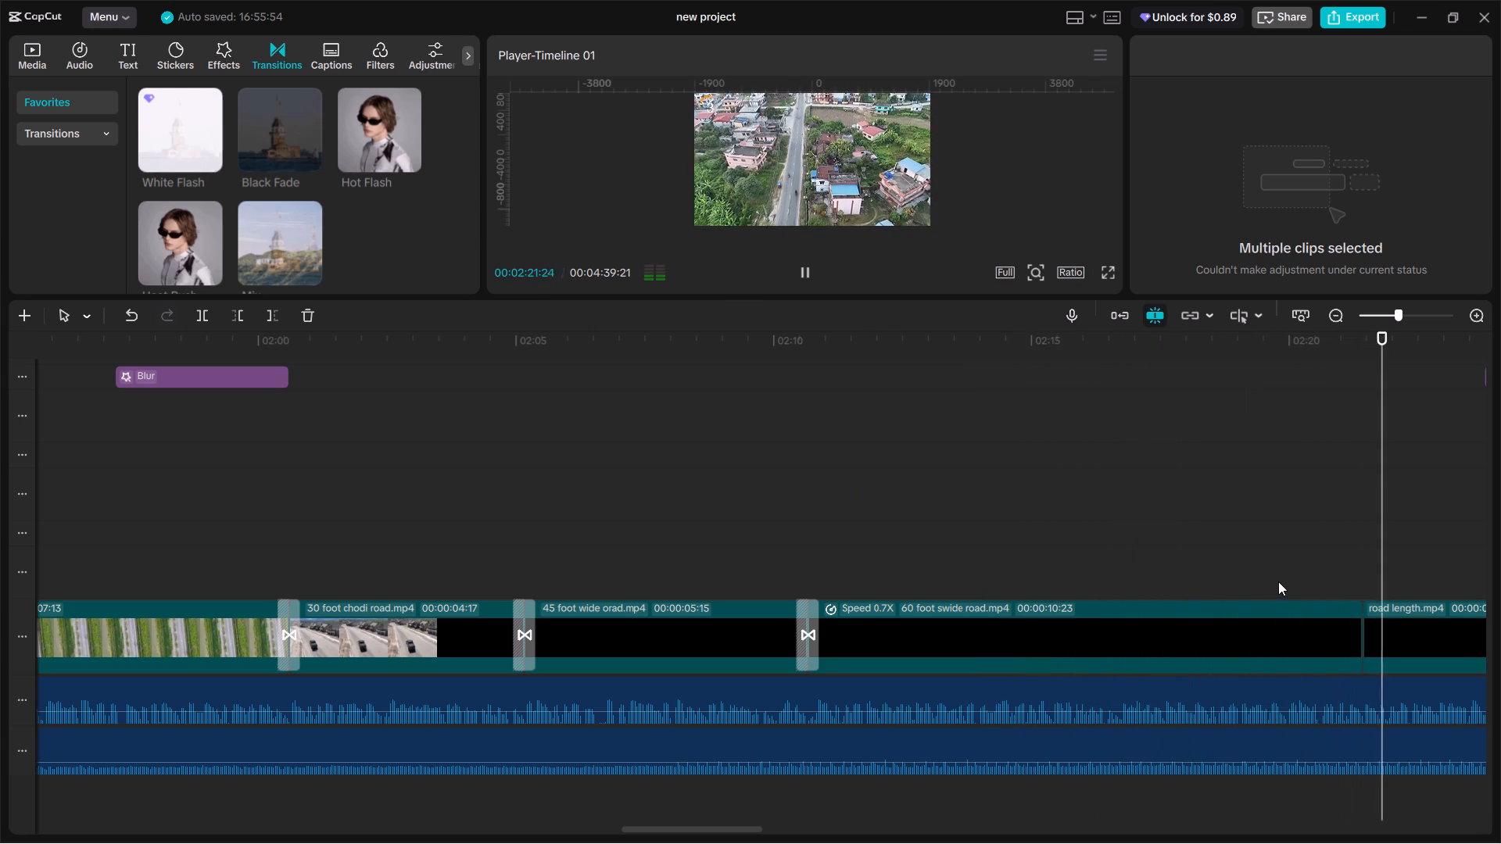
key("space")
left_click(309, 273)
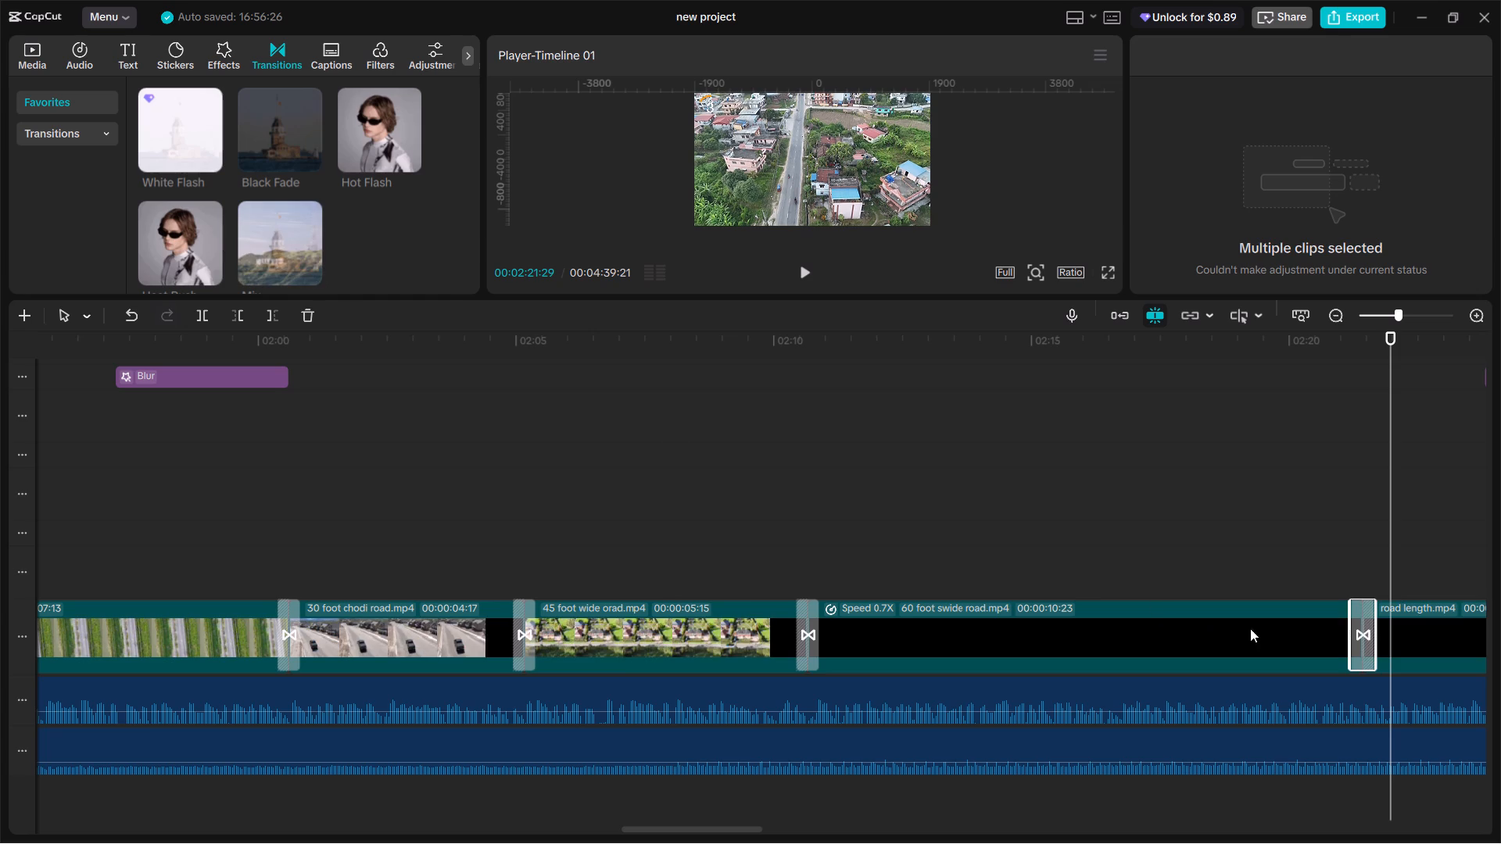
left_click(1338, 568)
Play back the second road length.mp4 section with the 10-15 growth graphic and examine its cut to the FACTOR HAI title.
key("space")
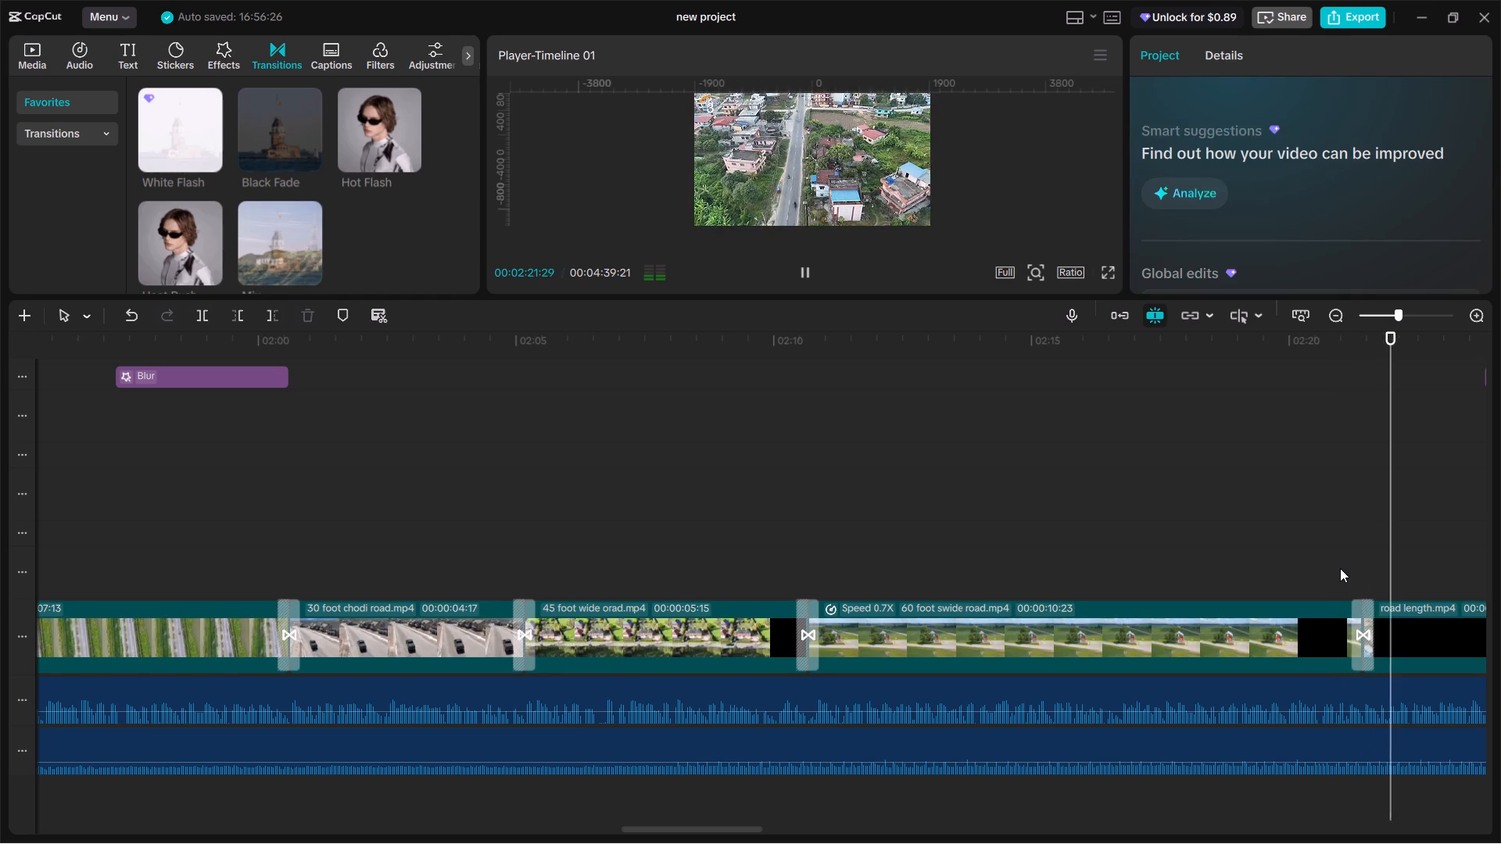
scroll(1342, 568, "down", 4, "alt")
scroll(1247, 607, "down", 5, "alt")
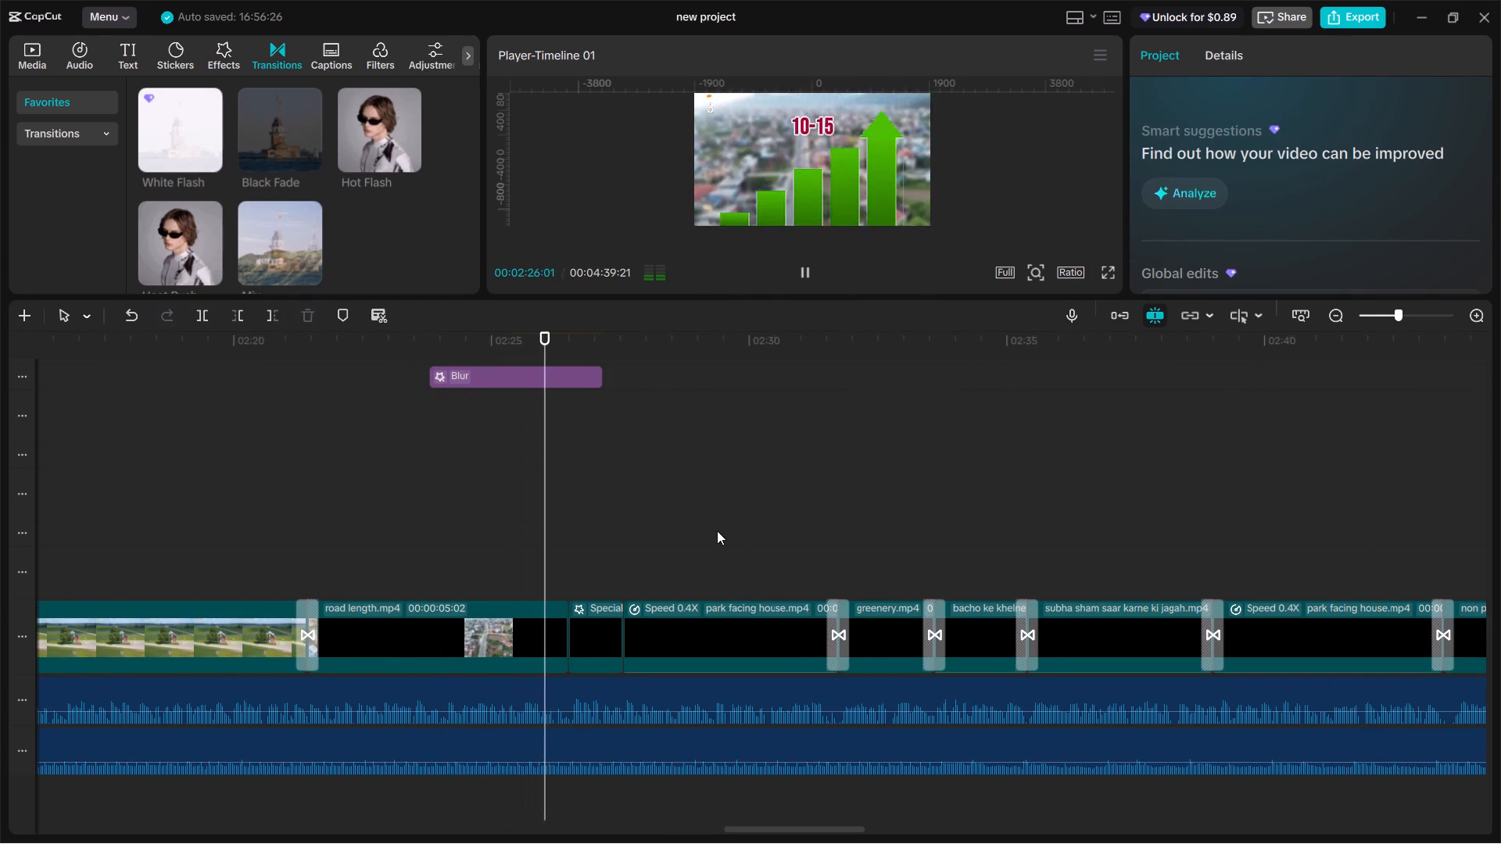
key("space")
left_click(563, 541)
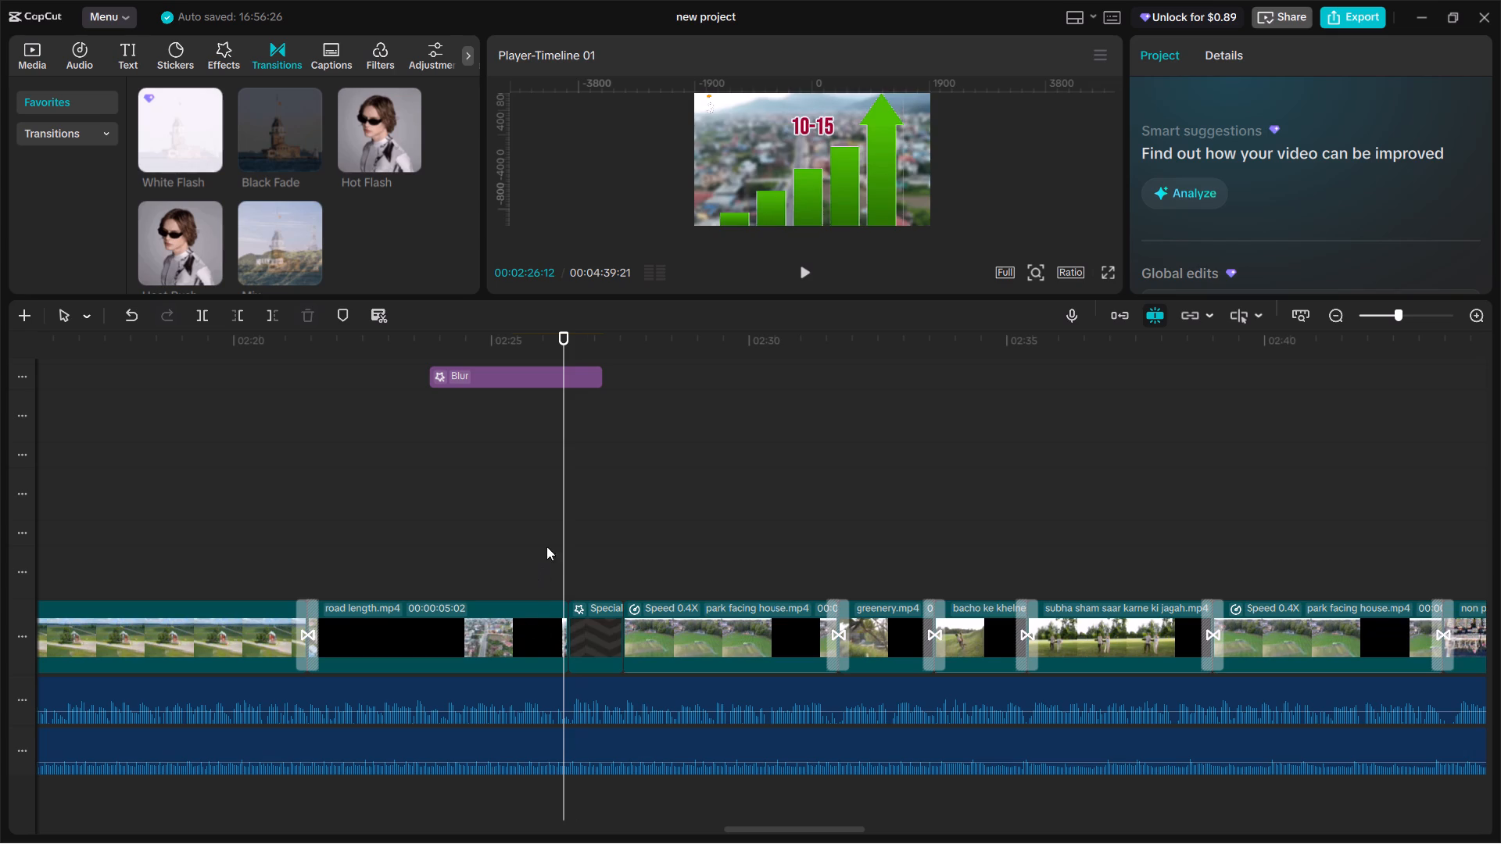
left_click_drag(564, 552, 594, 570)
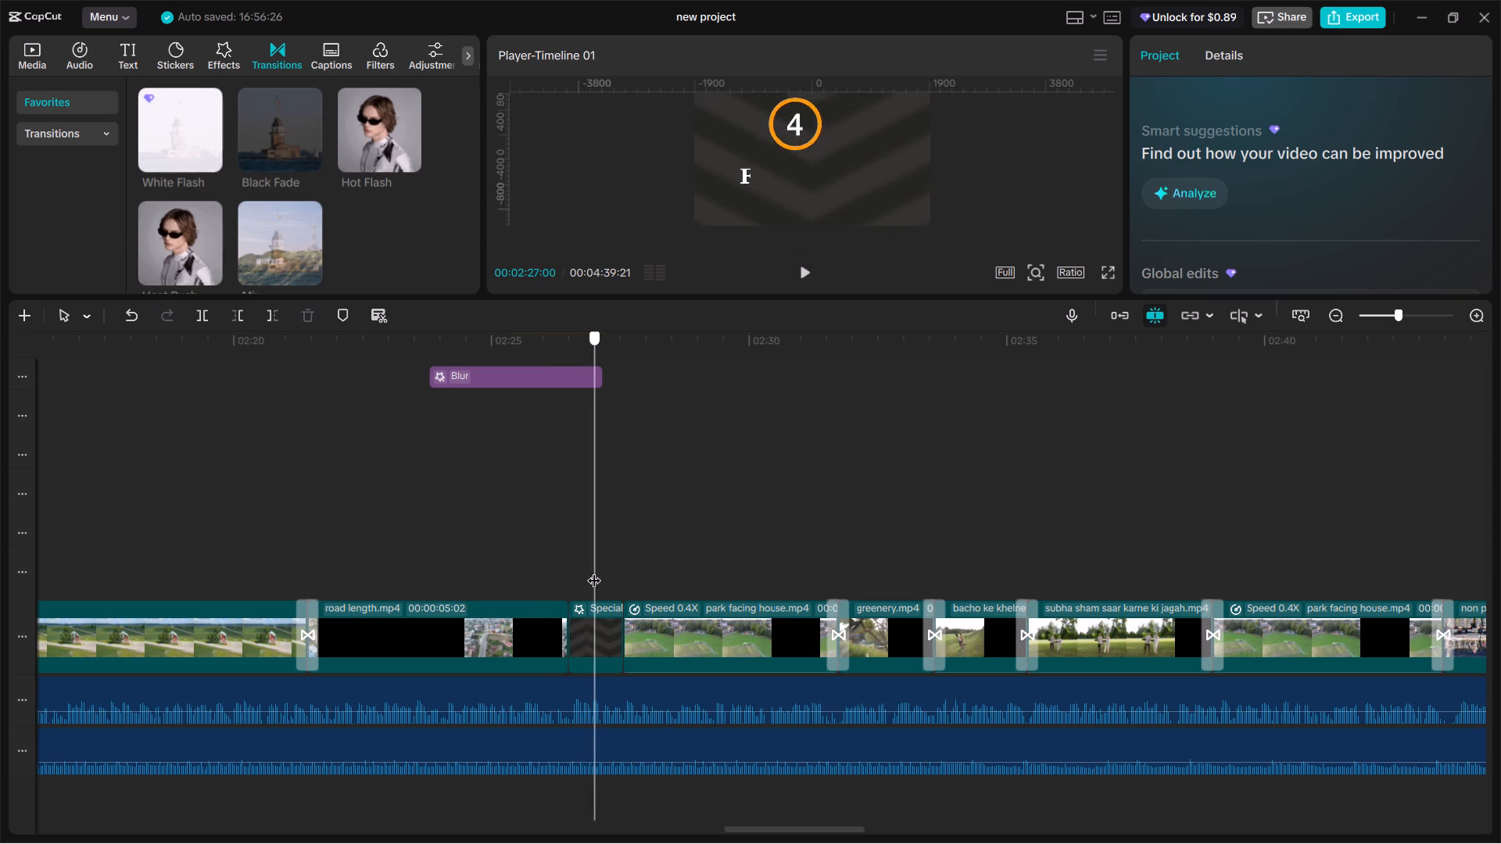
left_click_drag(594, 570, 563, 563)
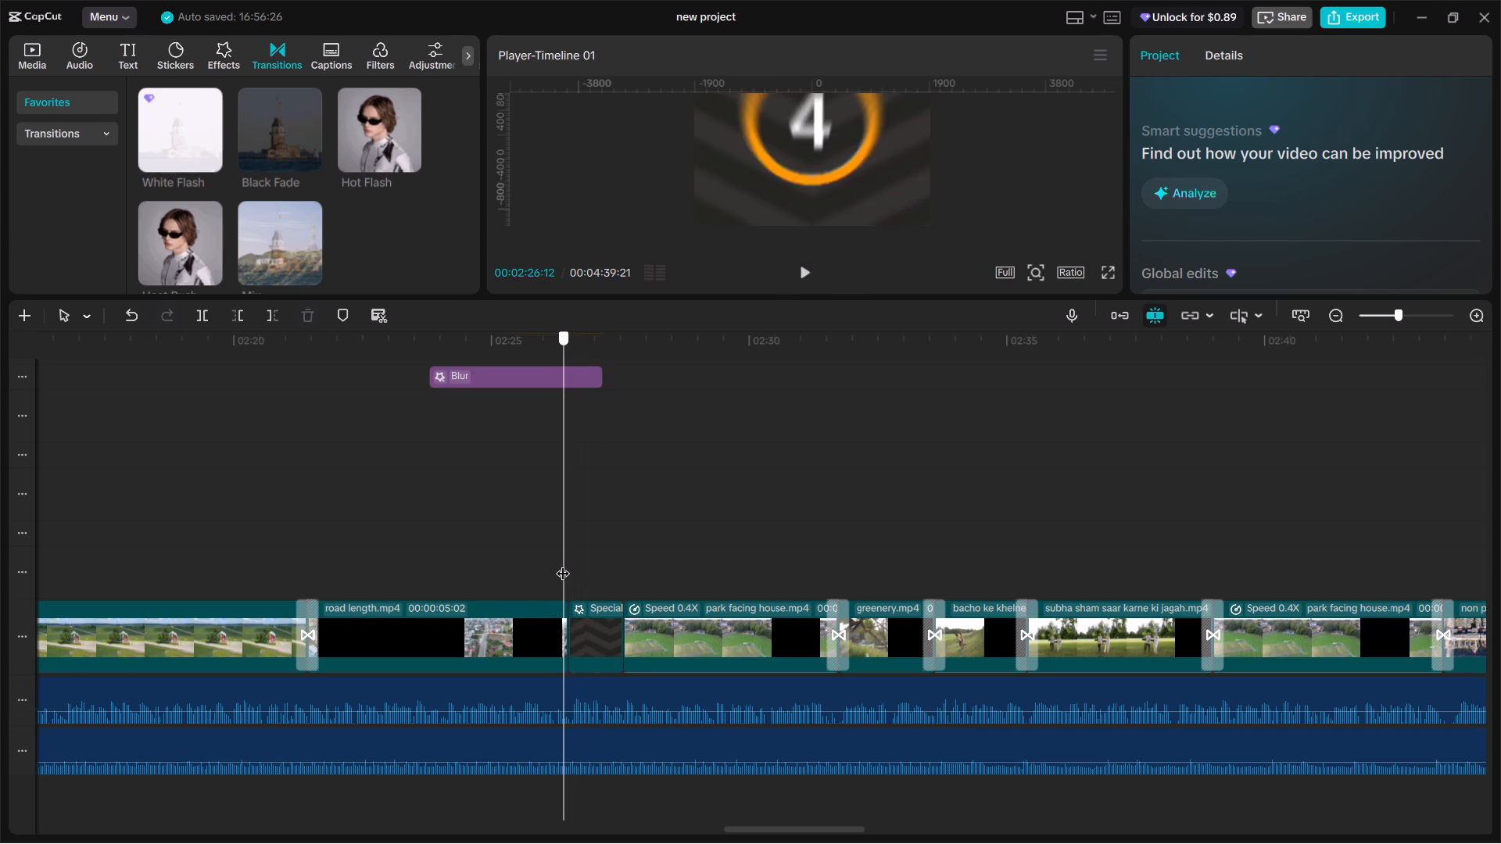
left_click_drag(563, 563, 567, 564)
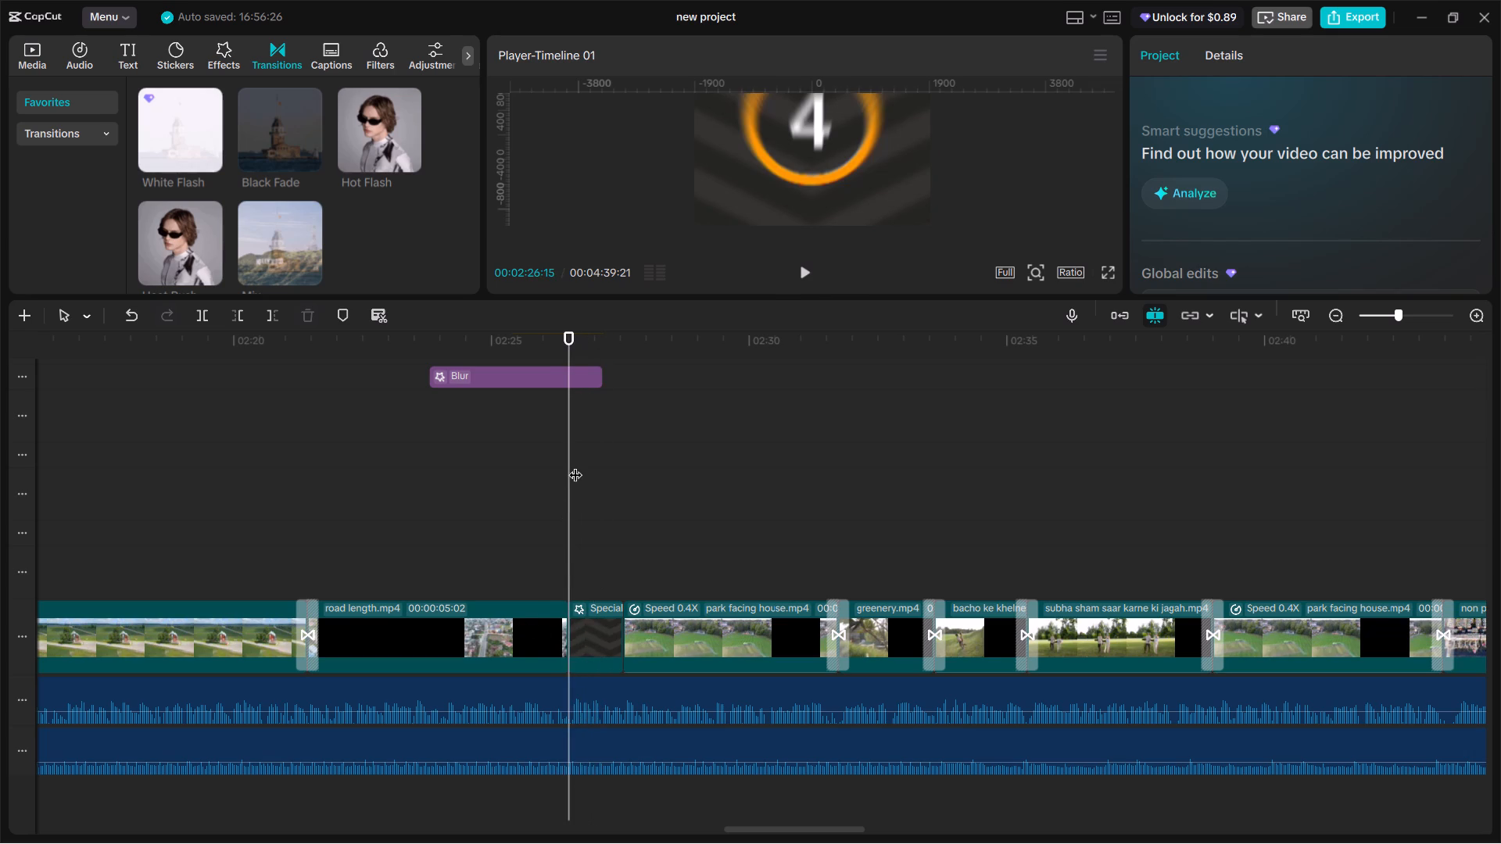
scroll(561, 610, "up", 7)
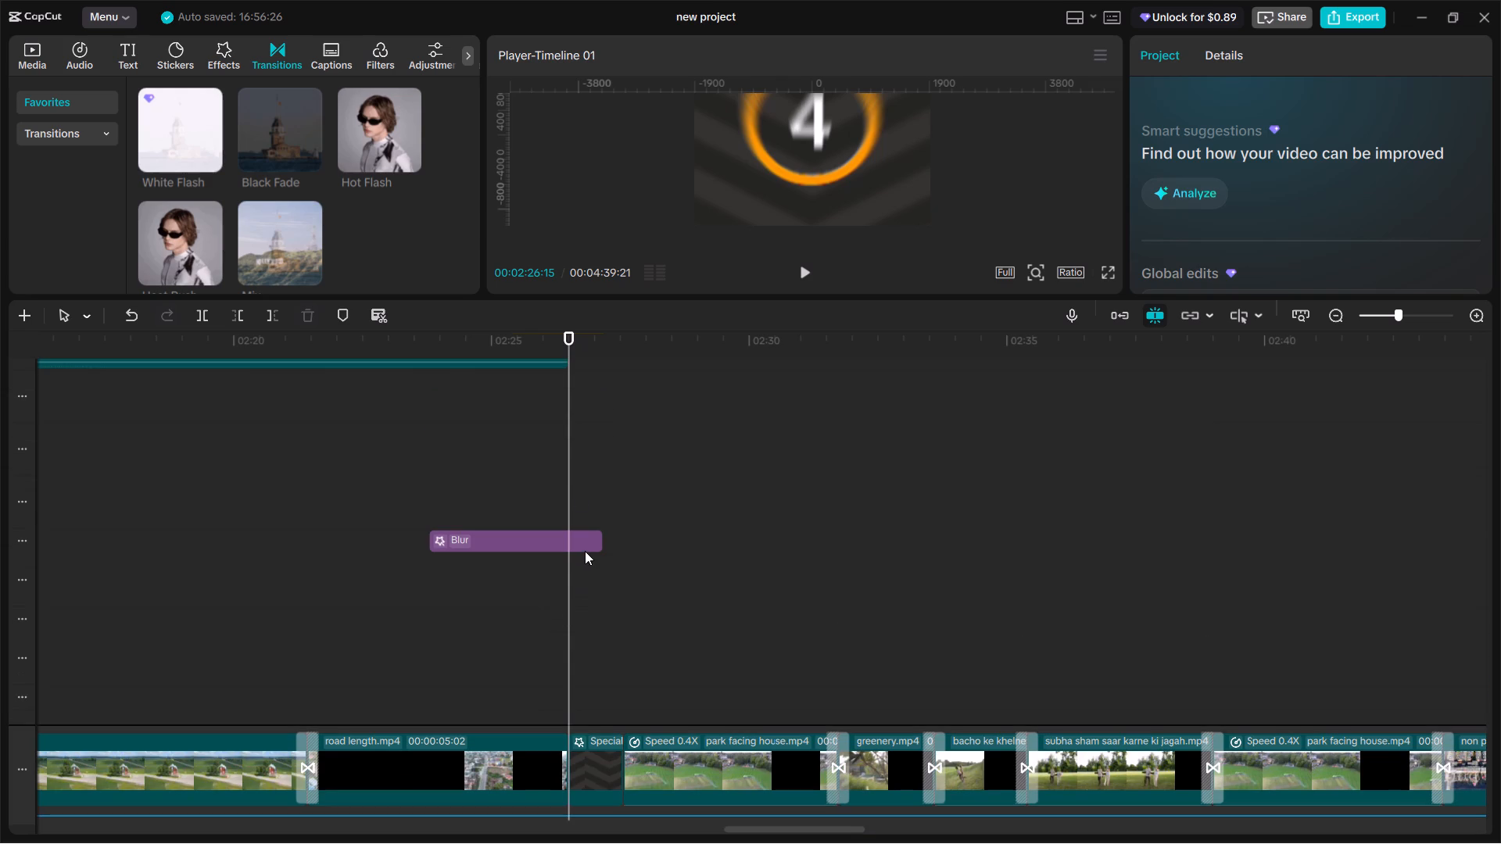
key("space")
key("space")
left_click(575, 599)
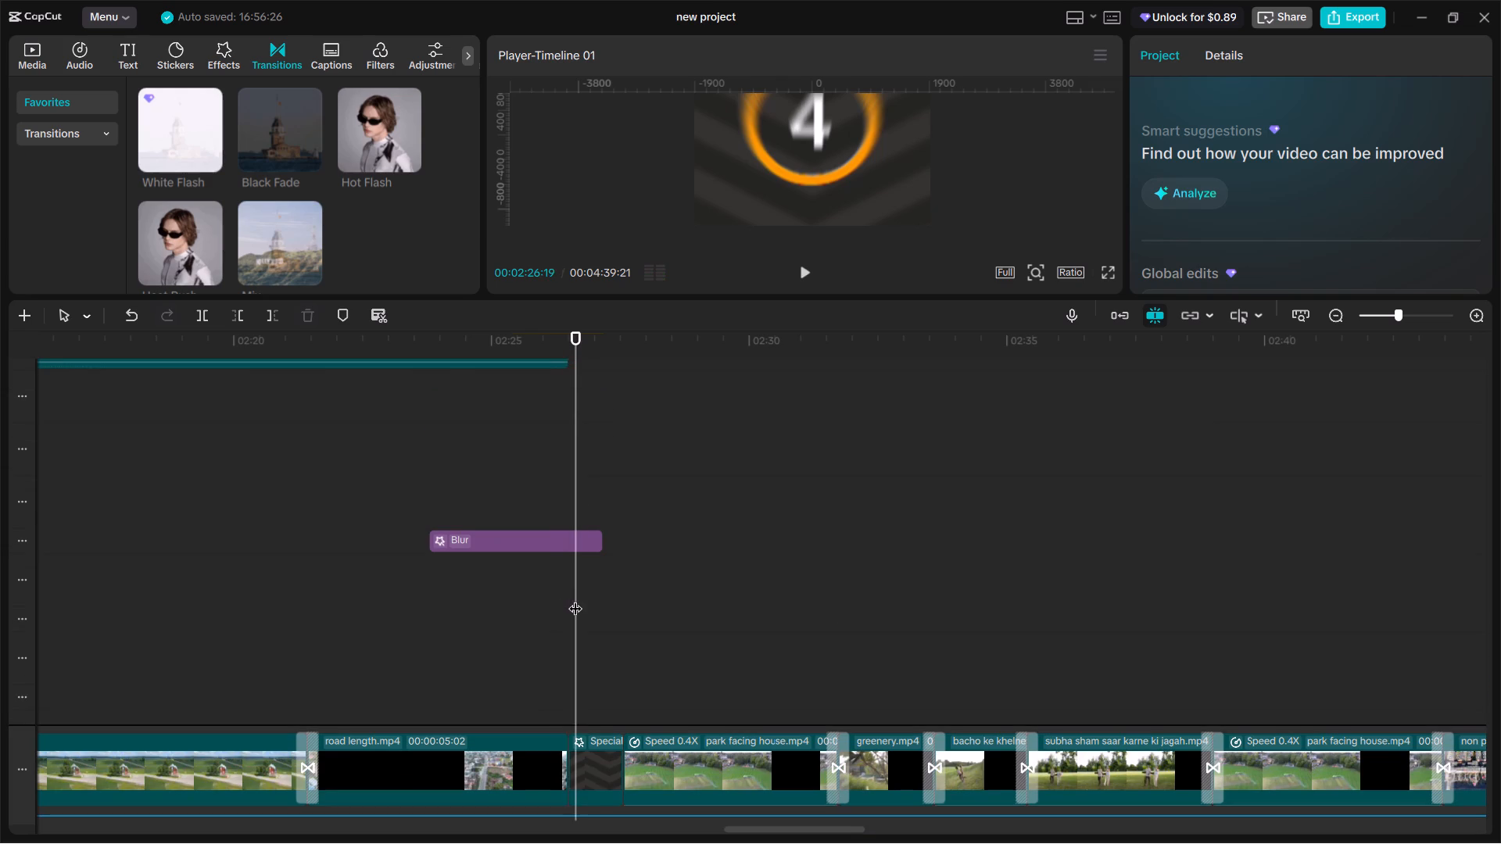
left_click_drag(575, 599, 567, 606)
key("space")
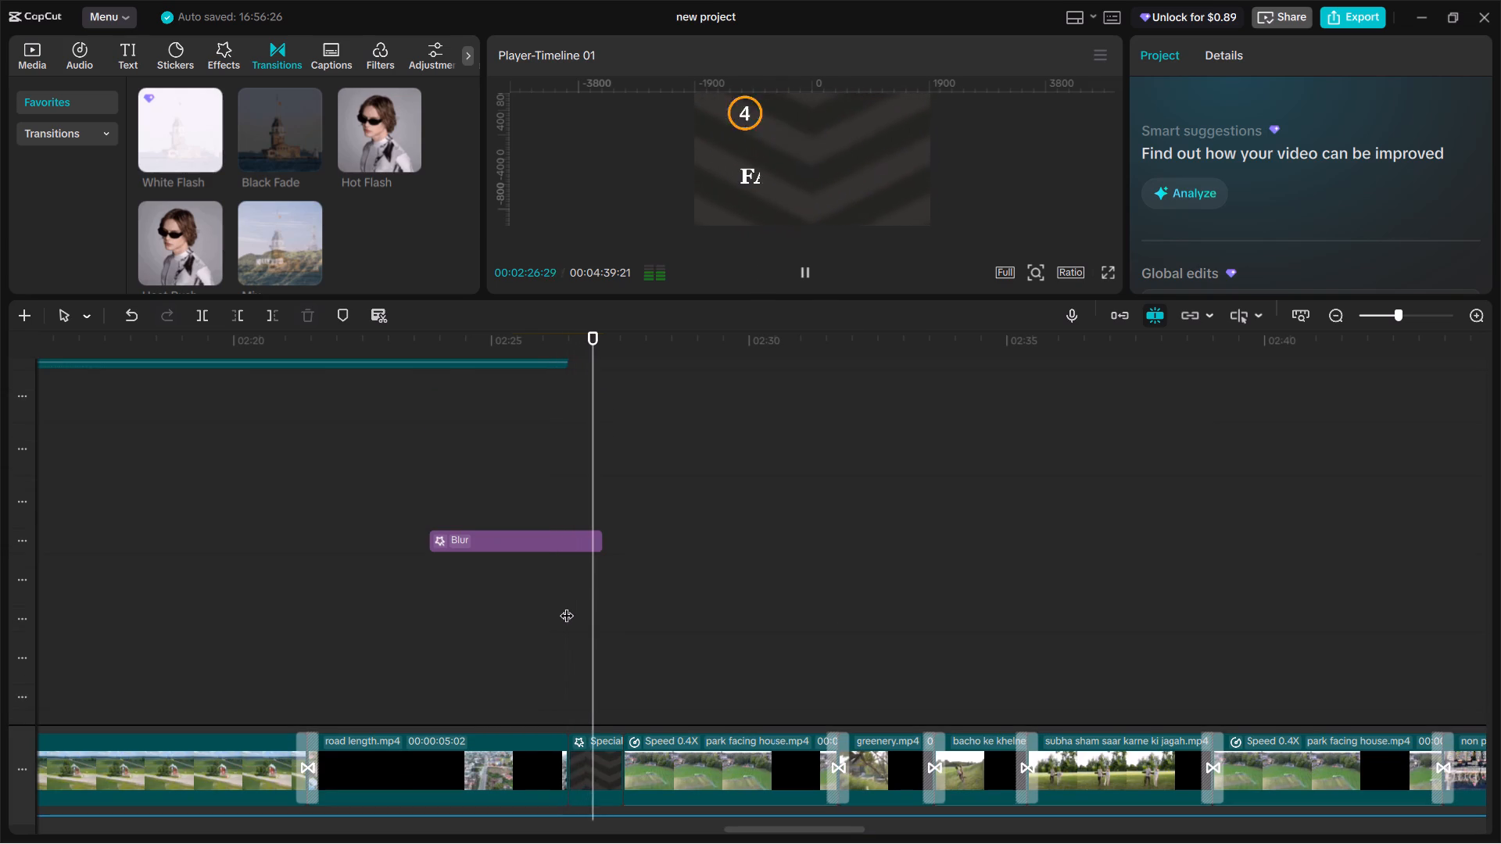
left_click(567, 606)
left_click_drag(567, 606, 555, 599)
key("space")
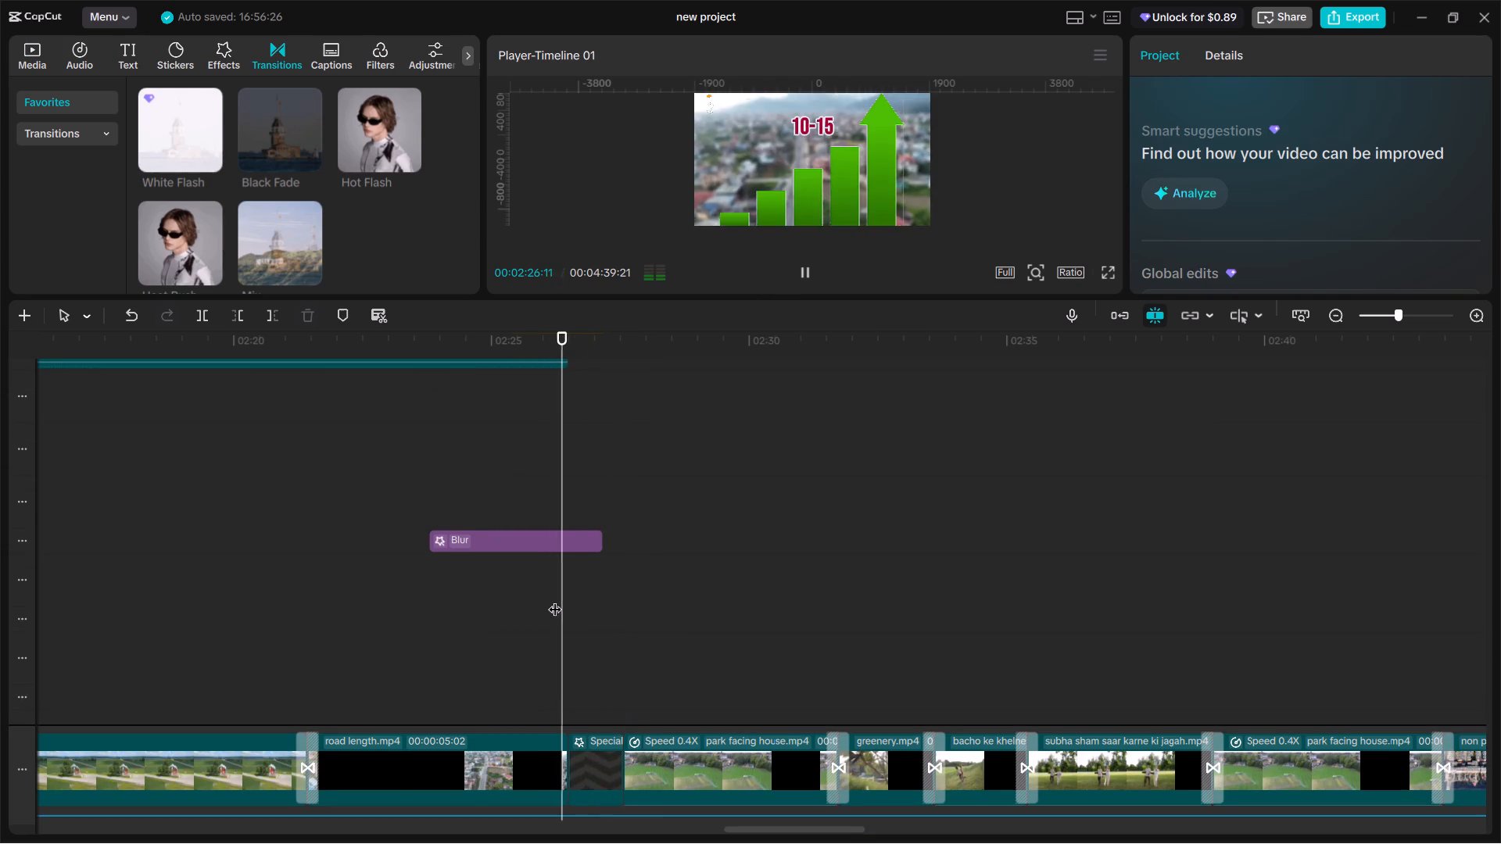
Shorten the Blur effect over road length.mp4 so it ends at the cut to the FACTOR HAI title.
left_click(558, 597)
left_click_drag(561, 597, 569, 603)
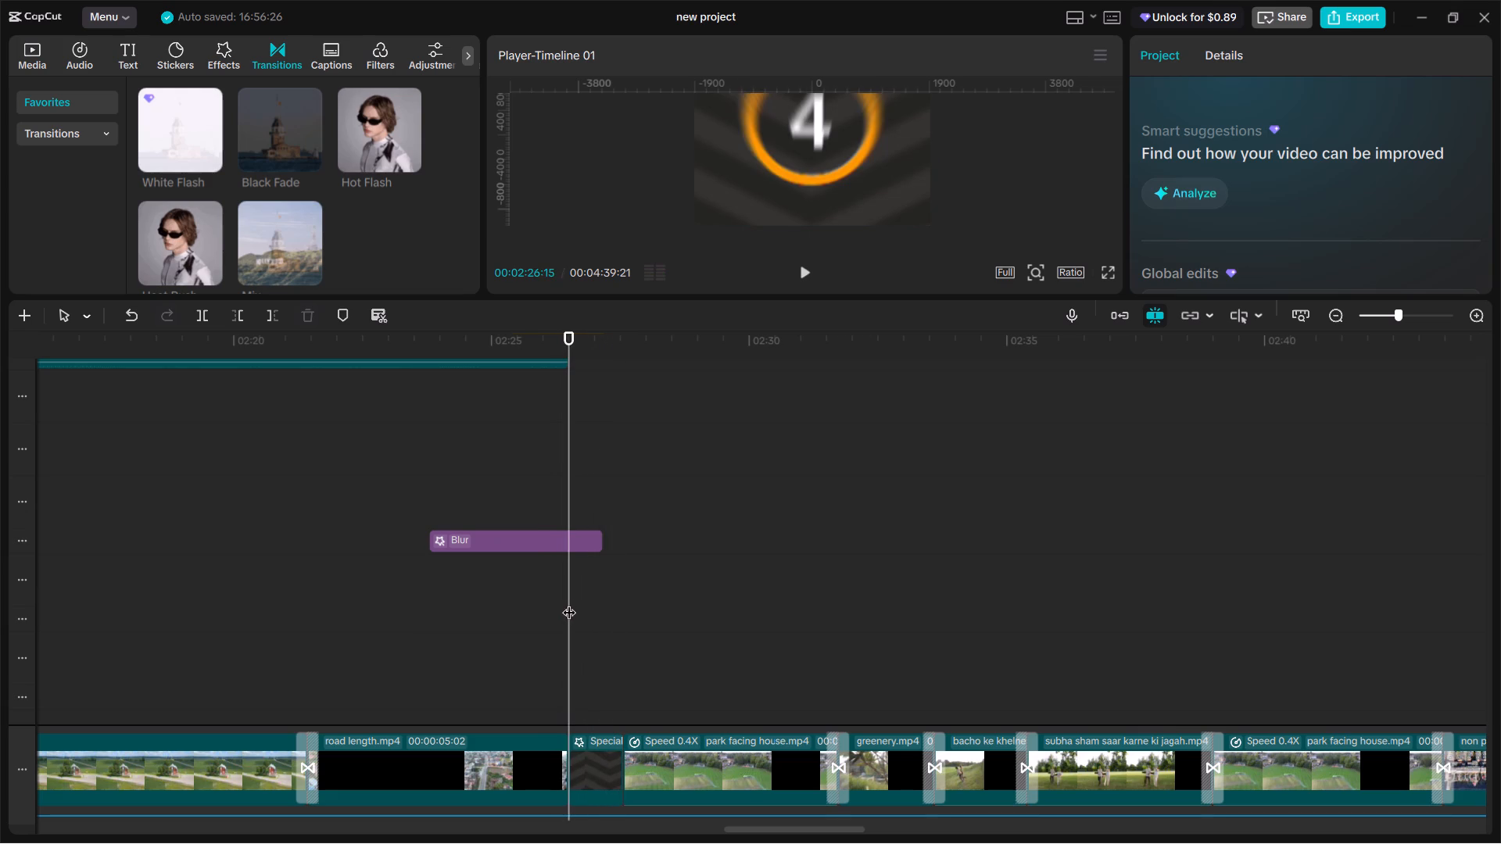
left_click(579, 543)
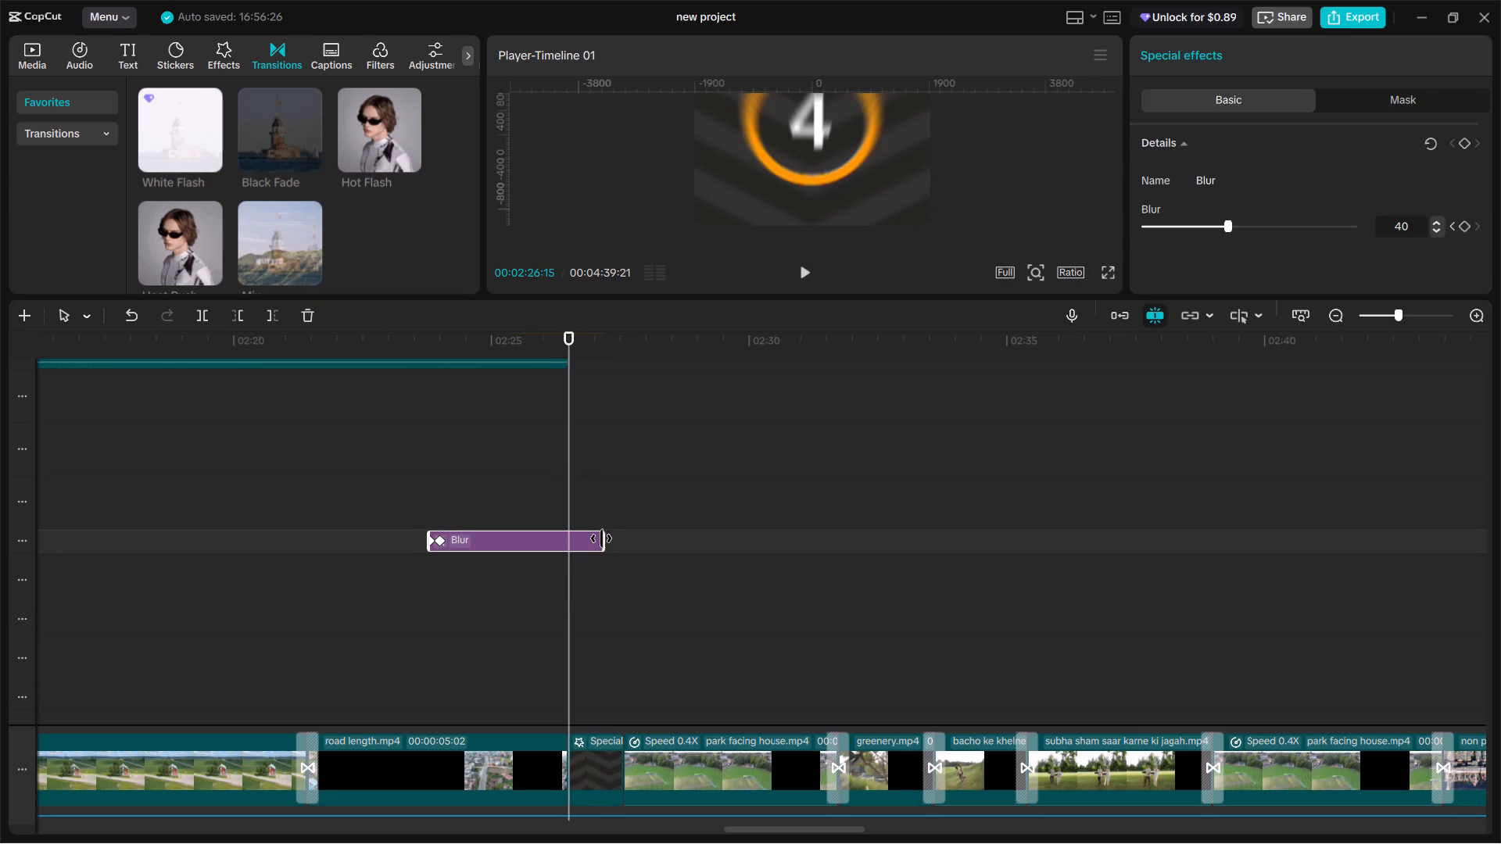
left_click_drag(601, 538, 567, 538)
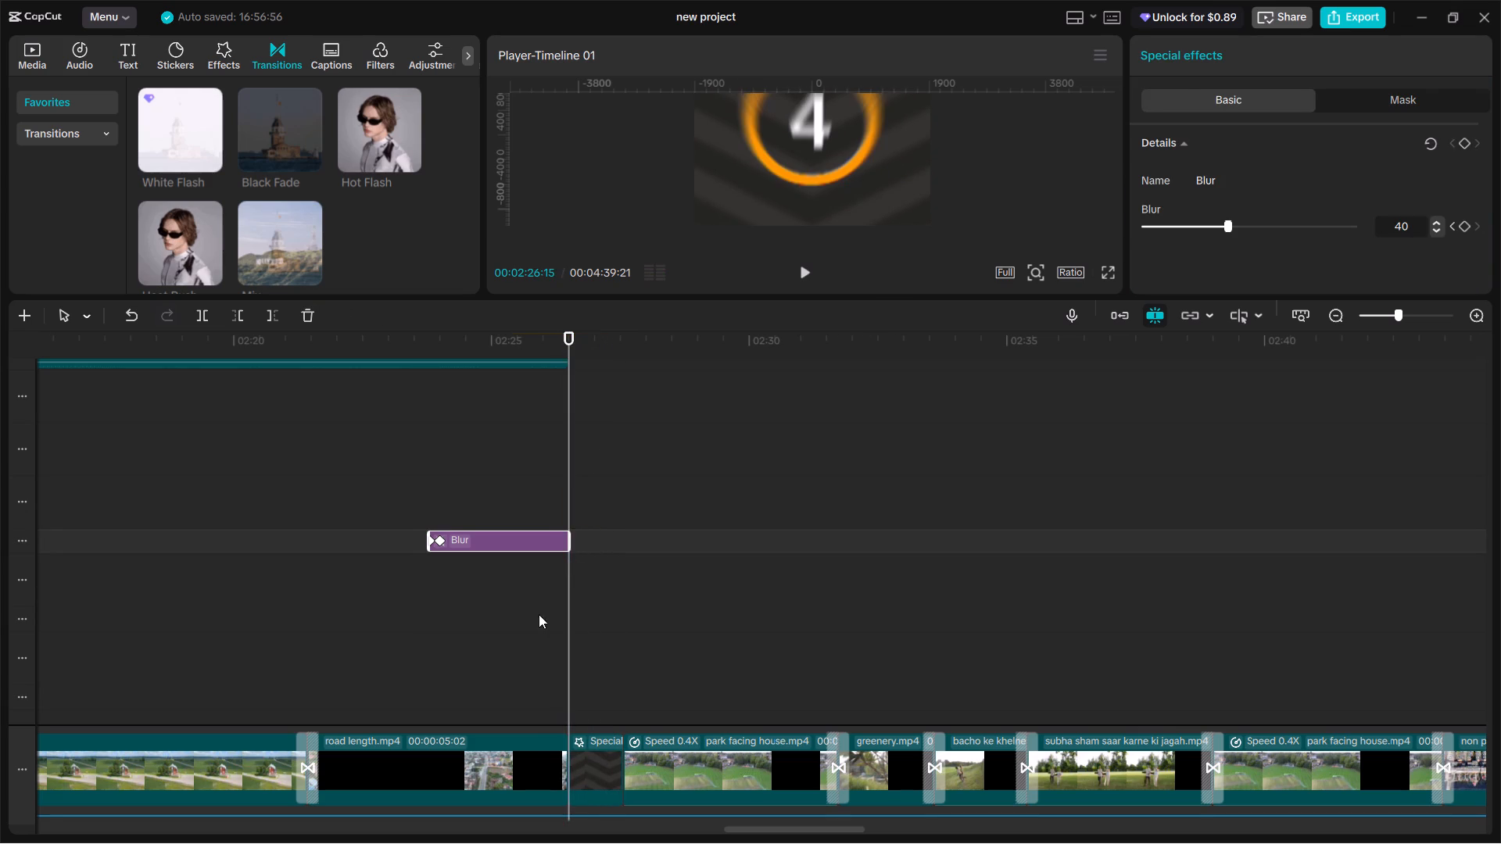
left_click(539, 614)
key("space")
left_click(539, 614)
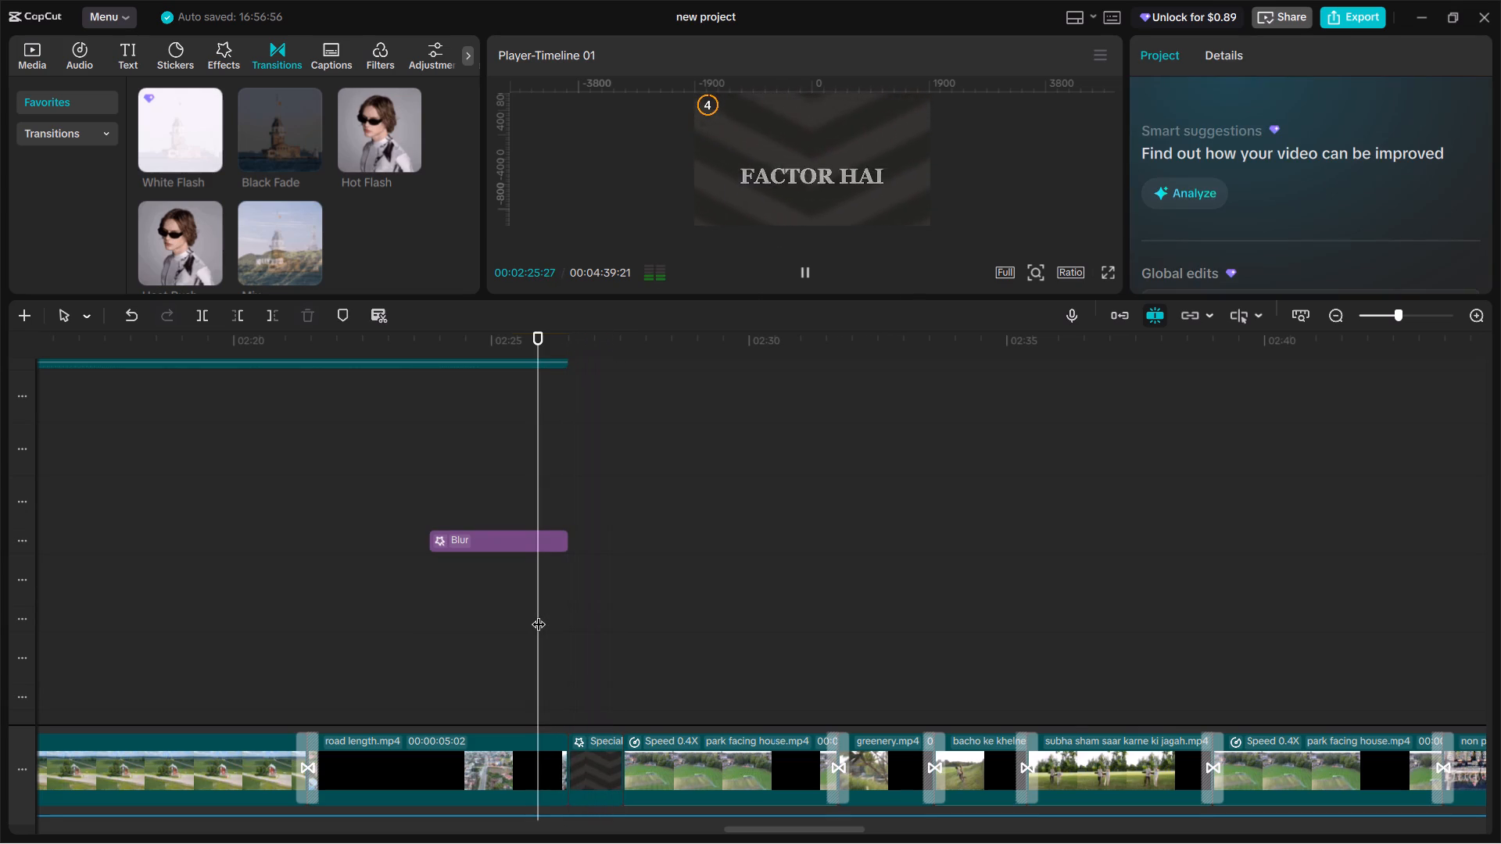
Group road length.mp4, its Blur effect, the white sped-up growth-graphic clip and the 10-15 text into one compound clip.
scroll(534, 682, "down", 8)
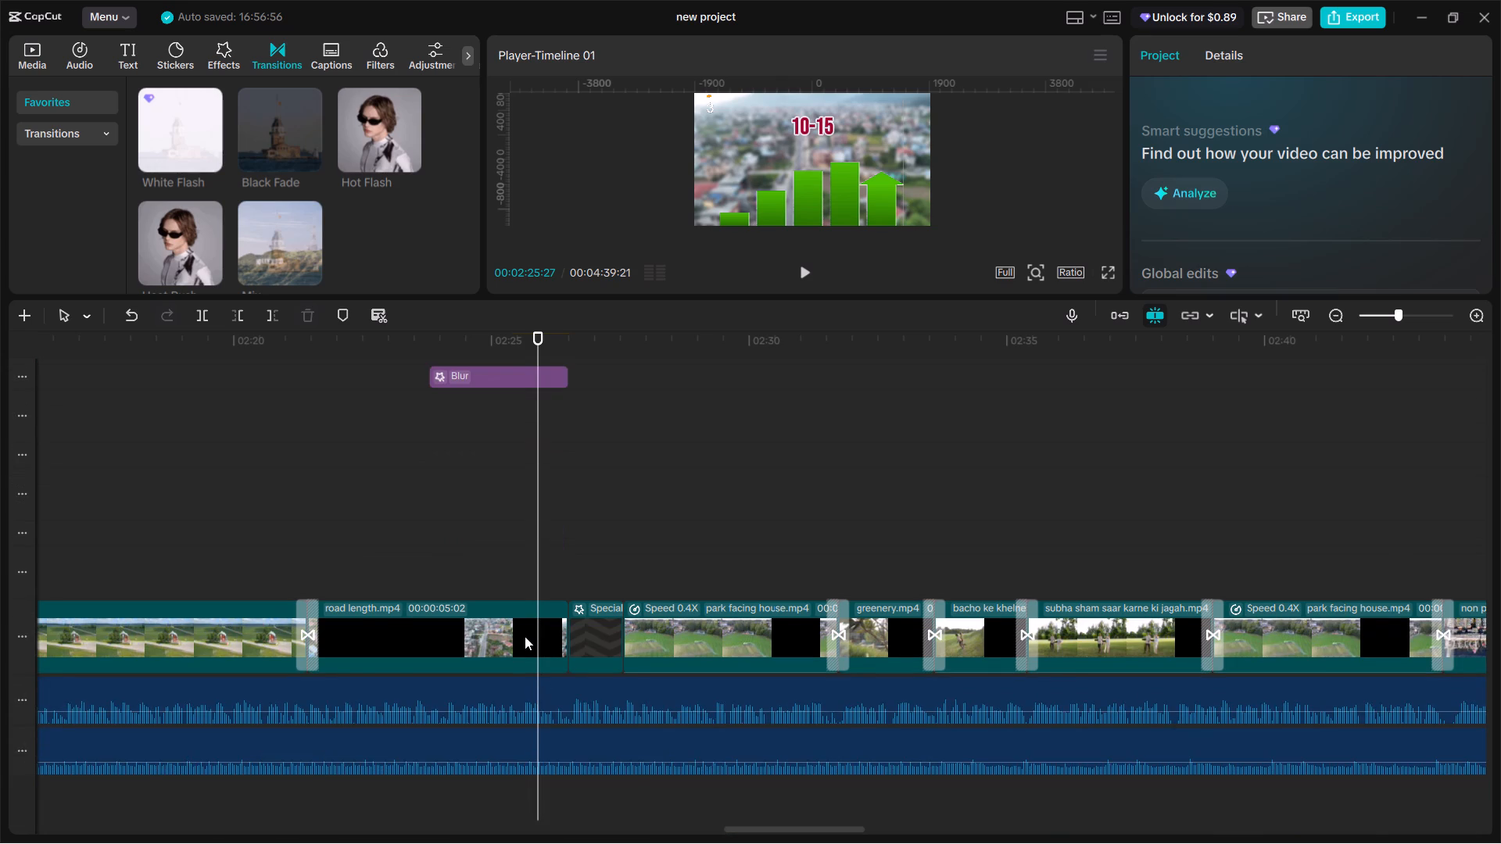
left_click(525, 636, "ctrl")
left_click(517, 373, "ctrl")
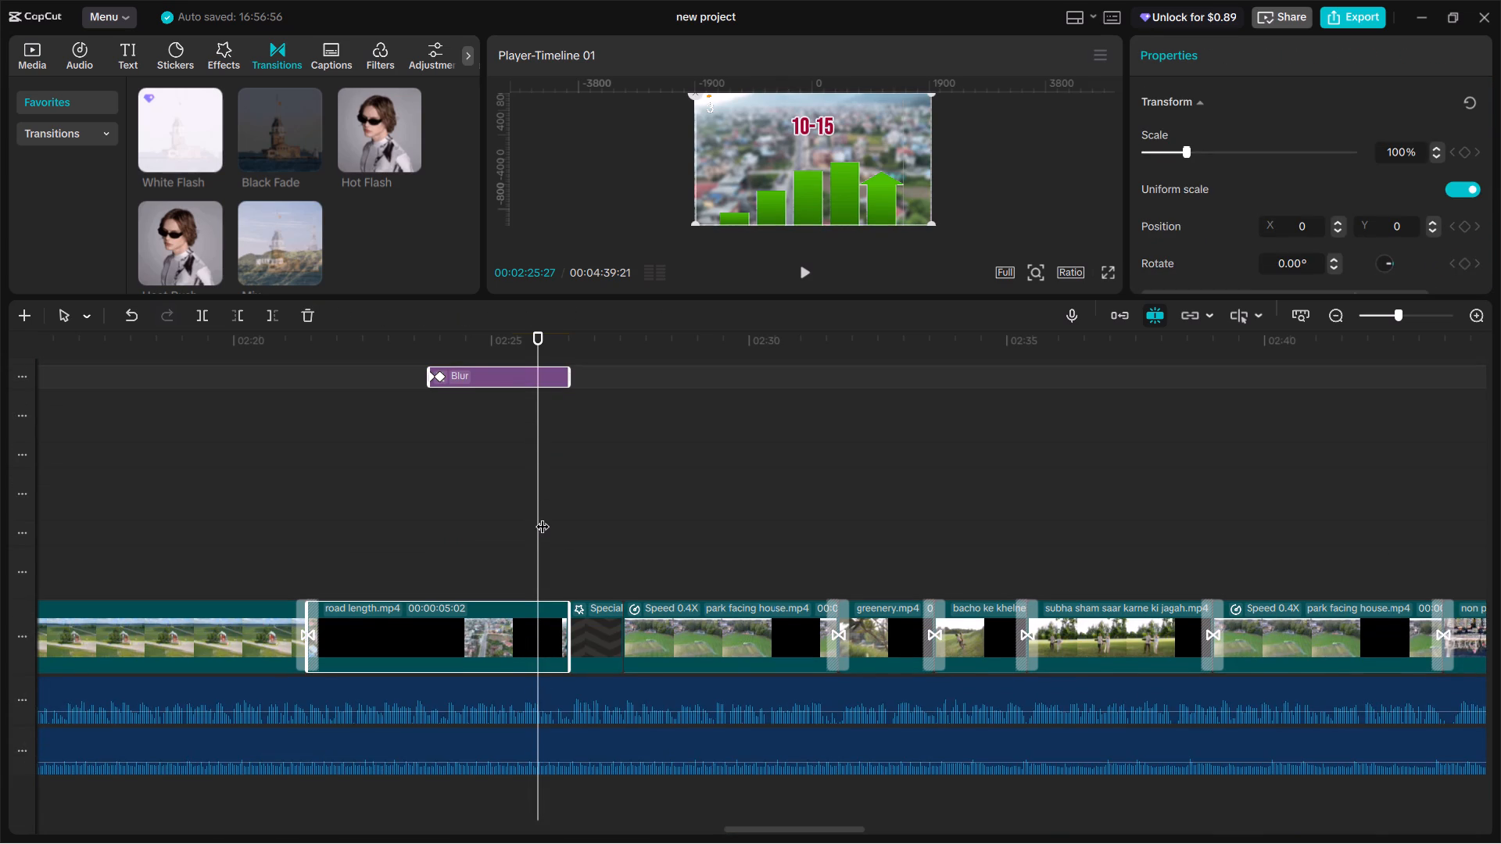
scroll(543, 517, "up", 1)
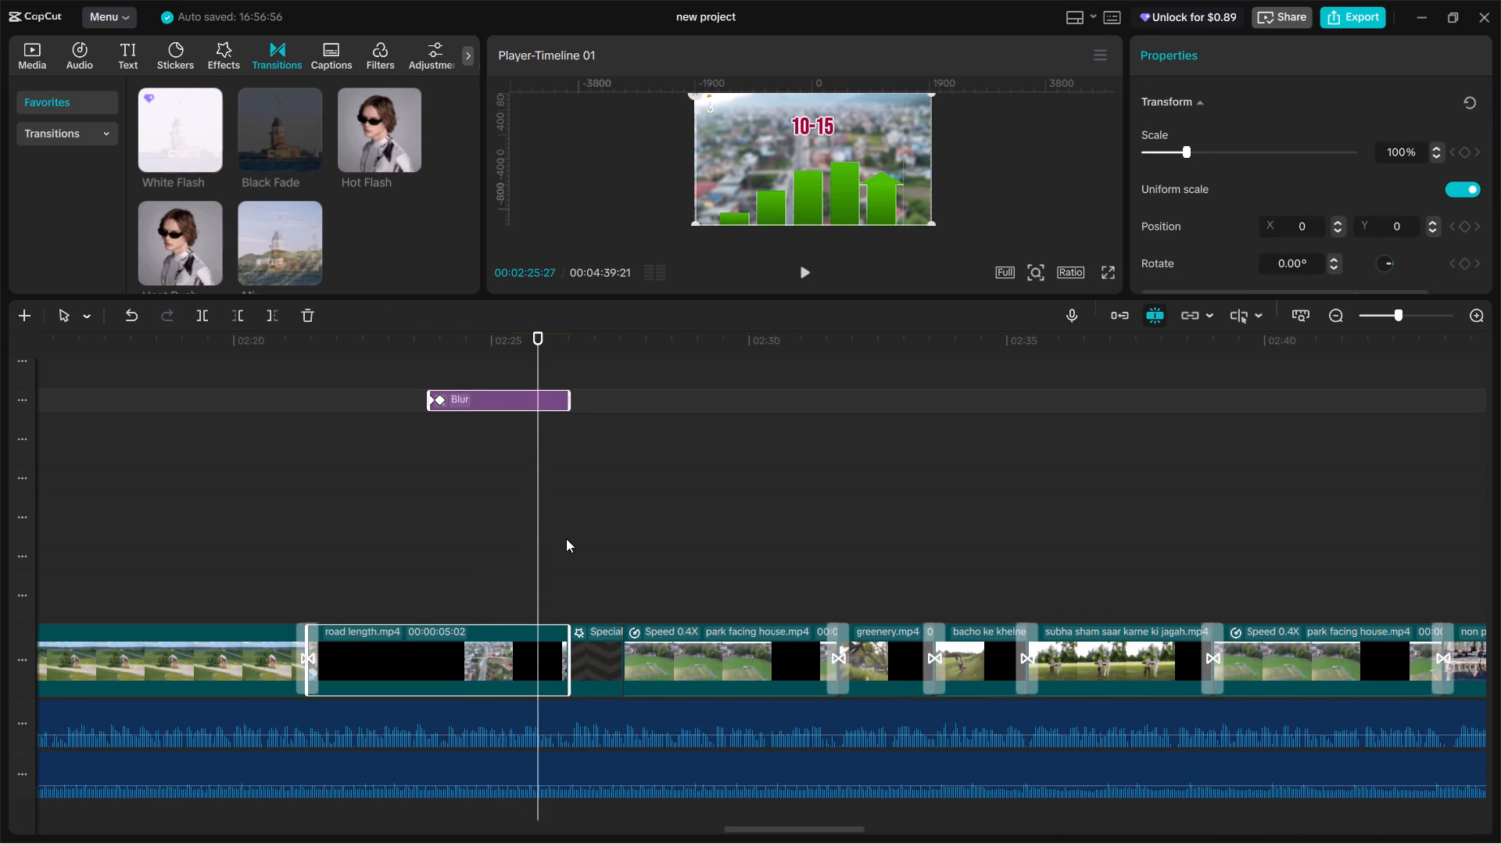
scroll(566, 540, "up", 12)
scroll(531, 537, "up", 11)
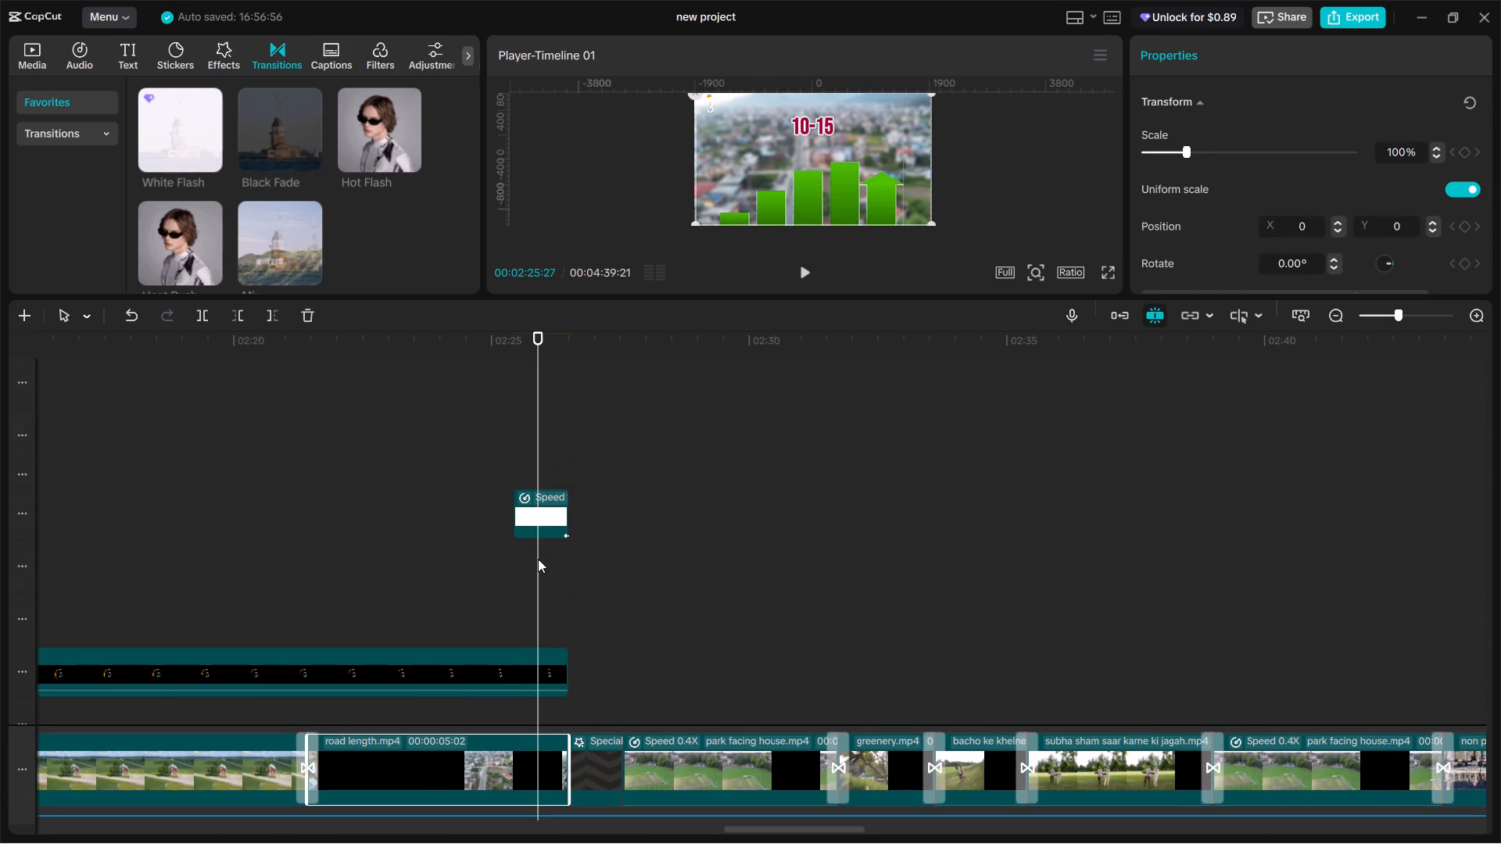
left_click(540, 578, "ctrl")
left_click(543, 413, "ctrl")
scroll(533, 516, "up", 15)
scroll(543, 555, "up", 15)
scroll(549, 567, "down", 12)
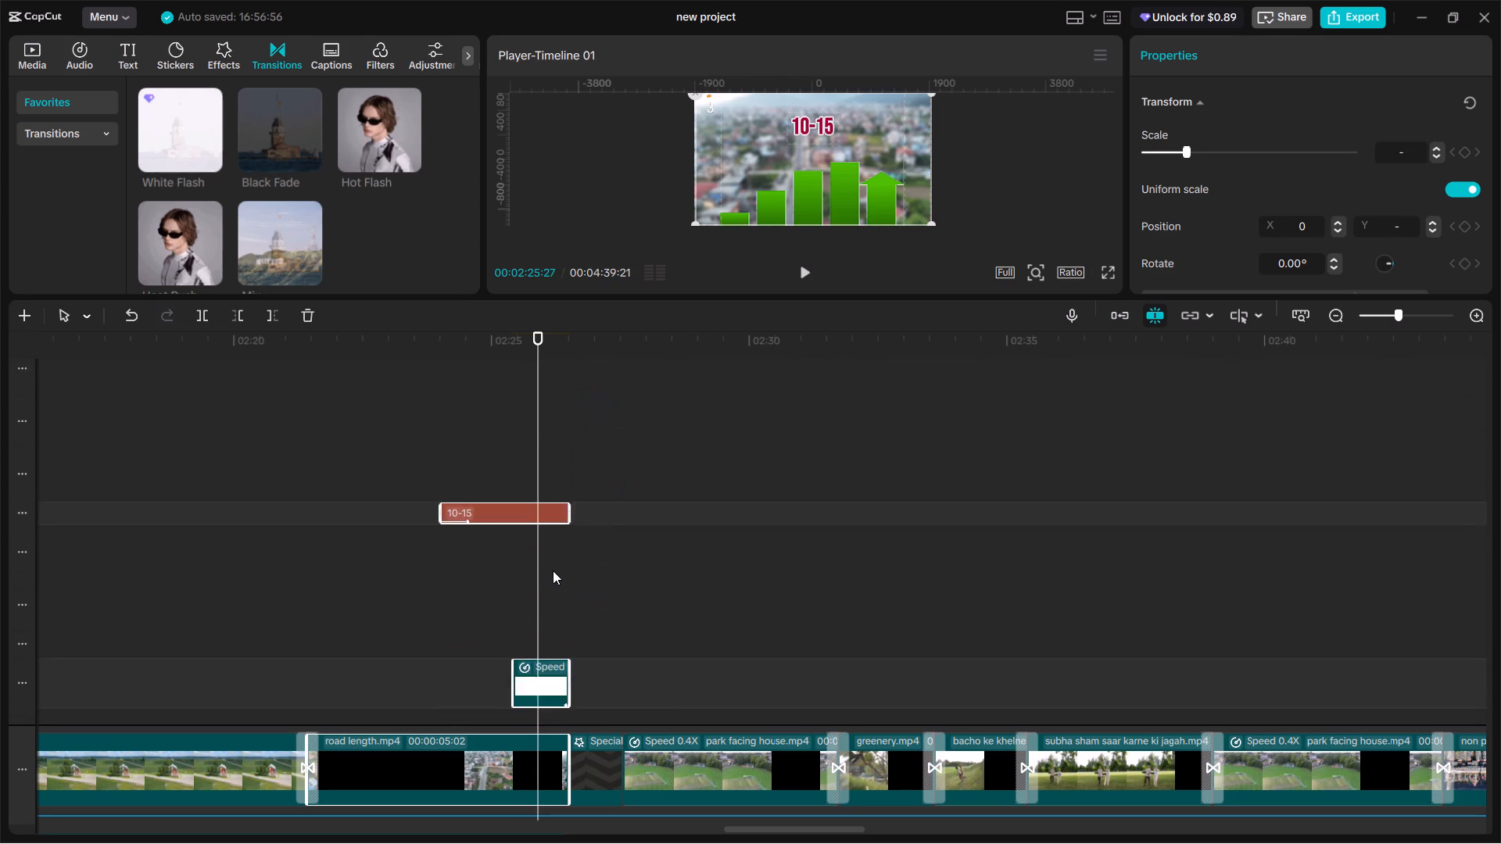
scroll(553, 570, "down", 20)
scroll(553, 570, "down", 17)
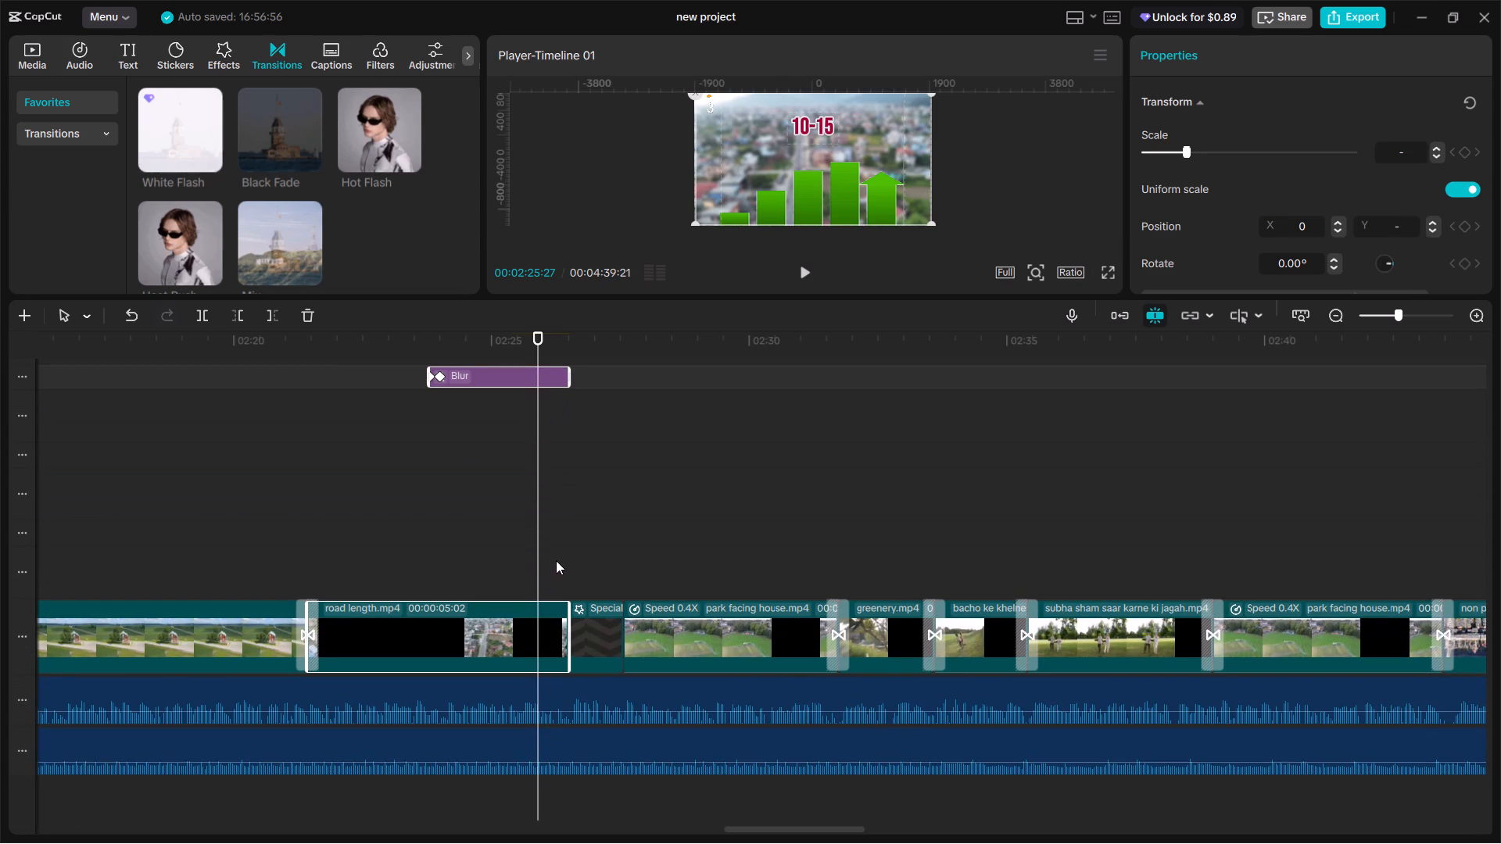
key("alt+g")
Review the new compound clip's ending, preview the favourite transitions and add Mix at its cut to the FACTOR HAI title.
left_click(557, 560)
left_click_drag(557, 560, 570, 570)
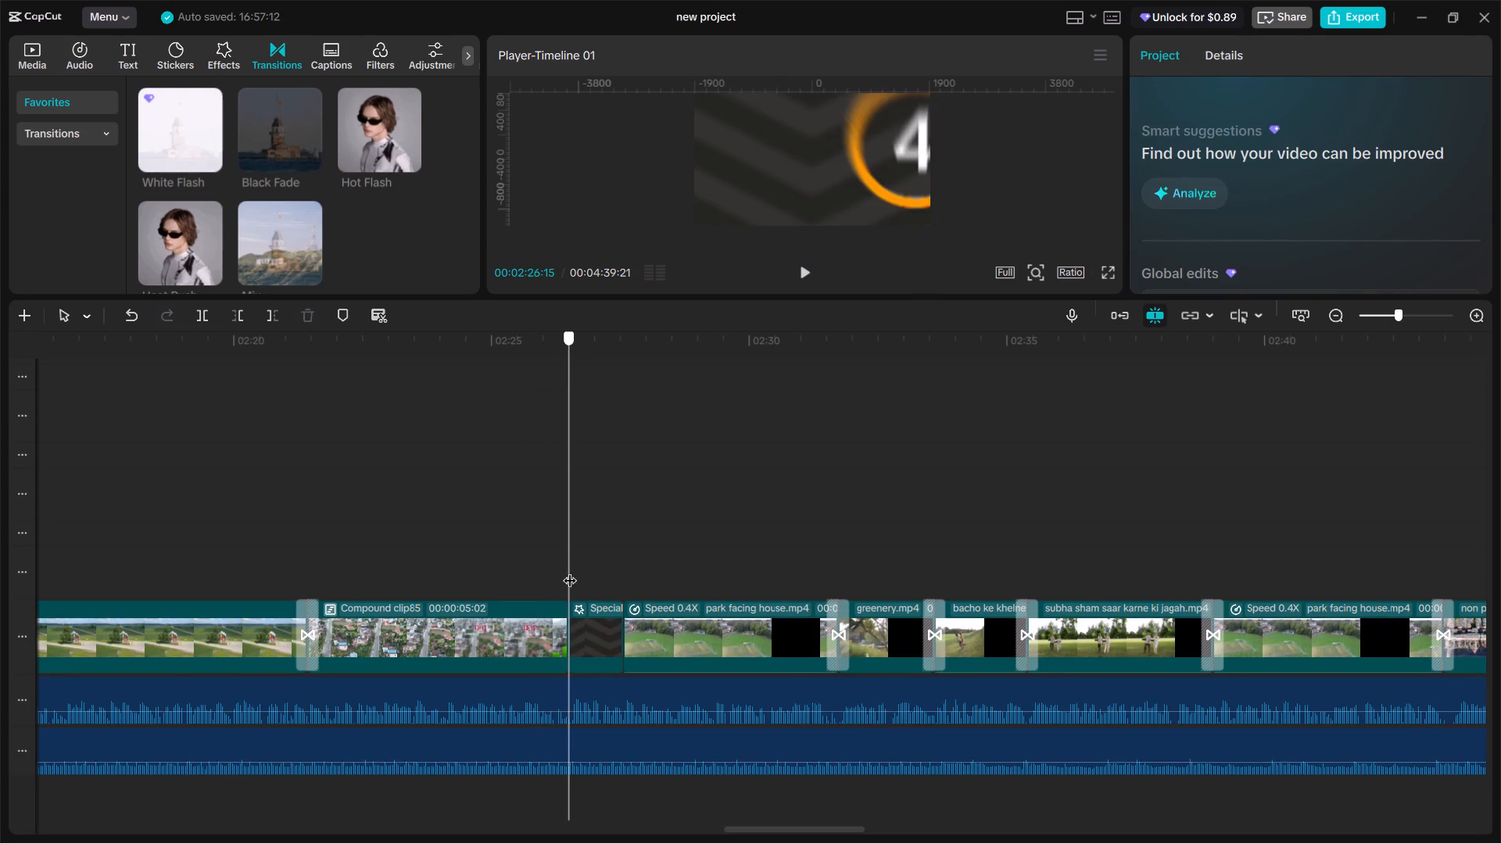
left_click_drag(570, 570, 561, 586)
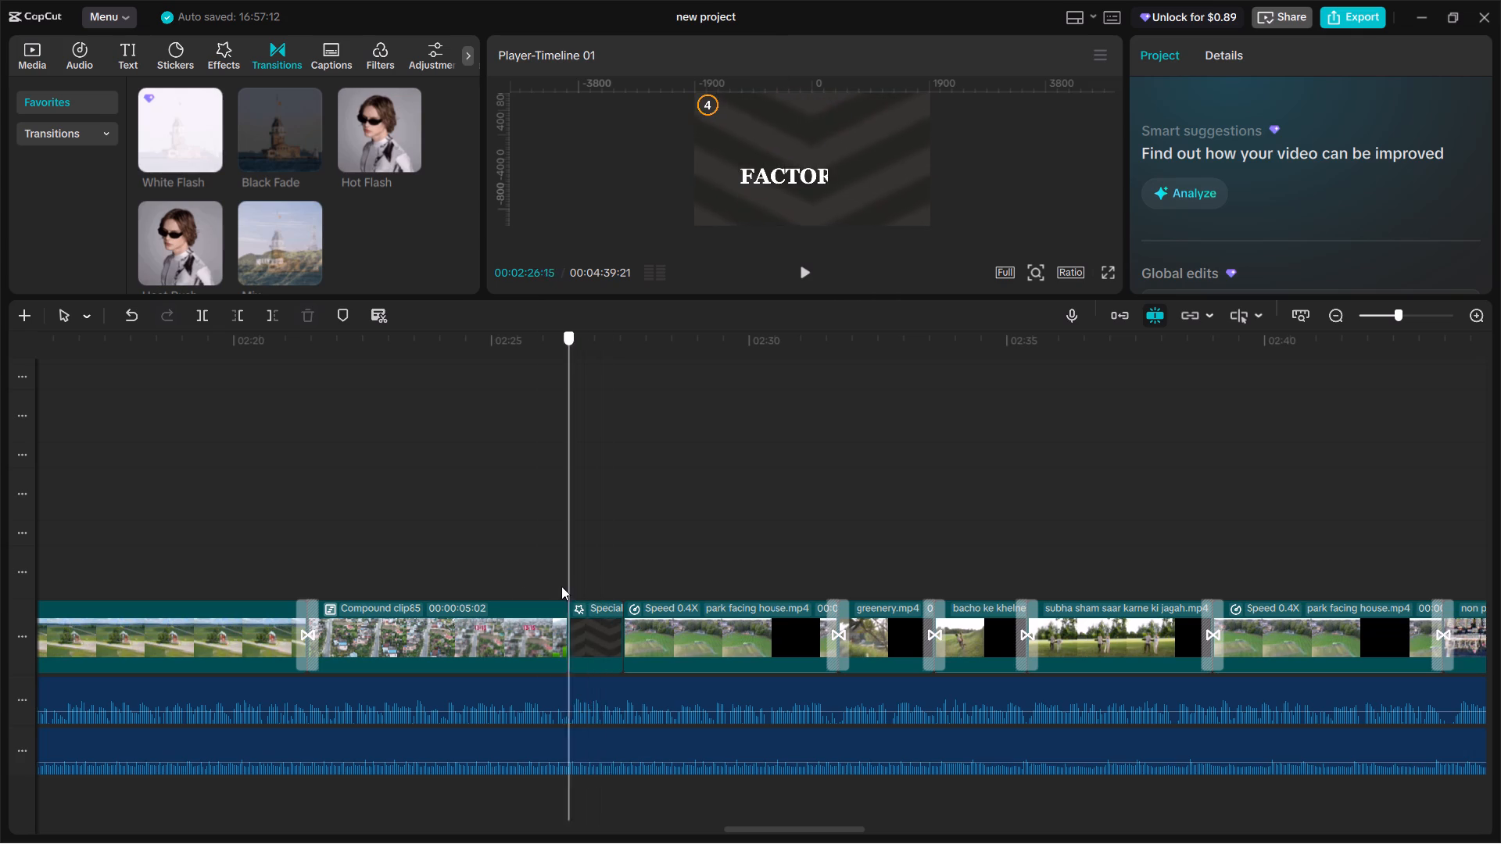
left_click_drag(561, 586, 382, 595)
key("space")
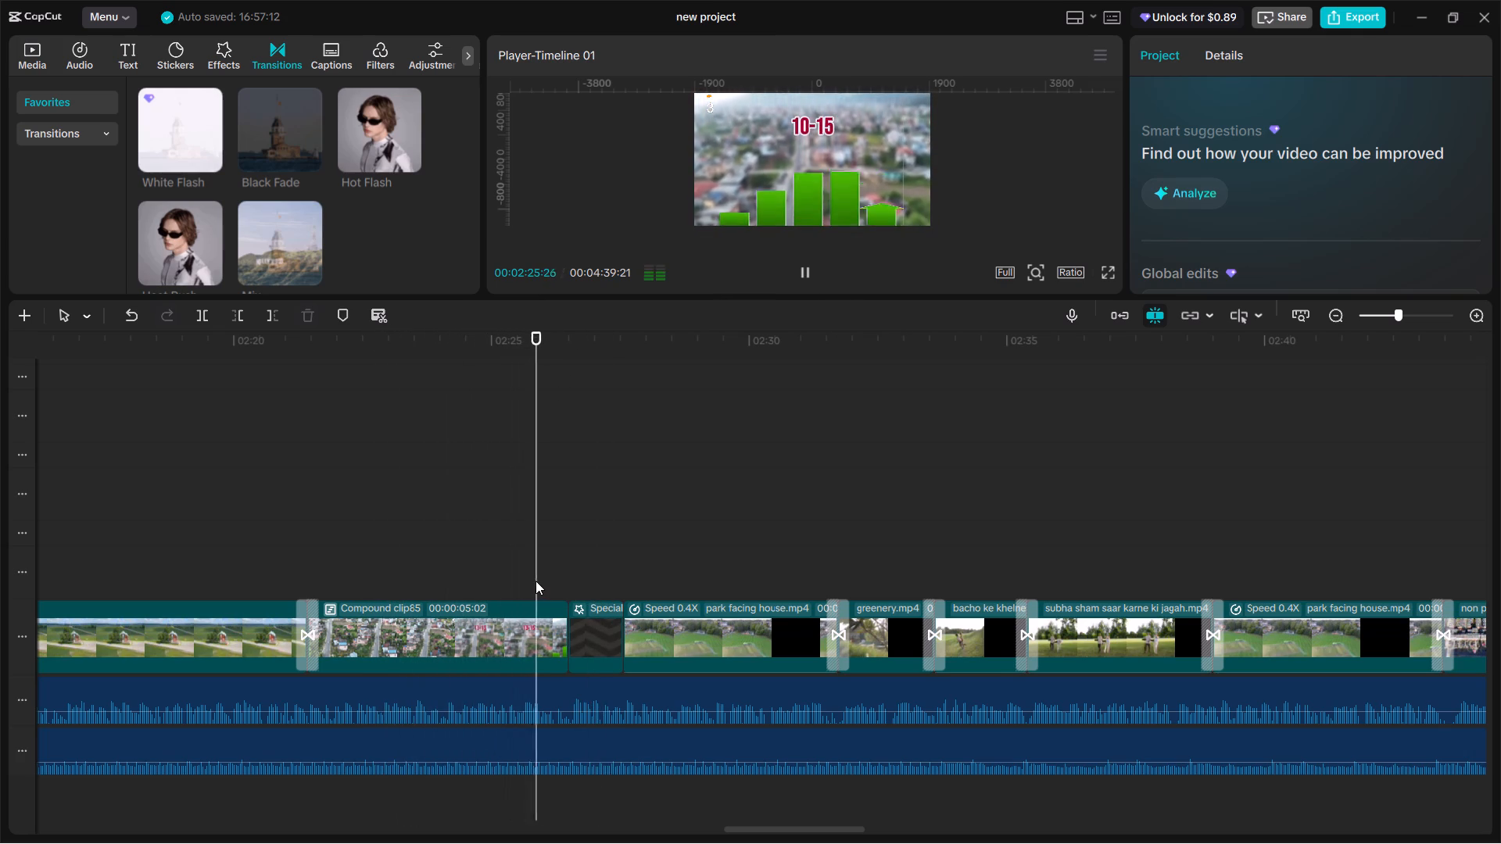
key("space")
left_click(563, 567)
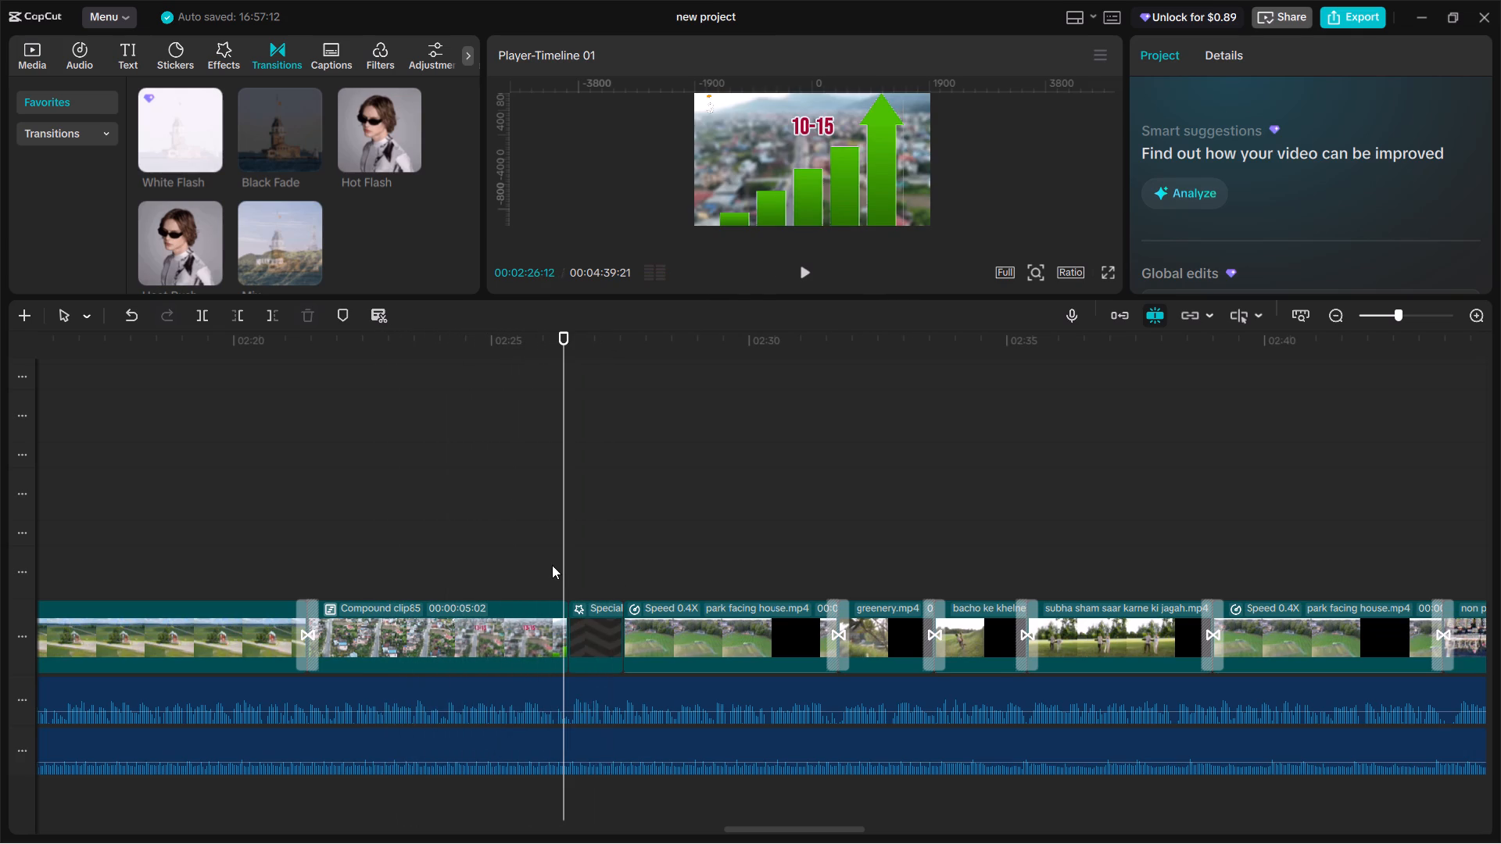
left_click(199, 135)
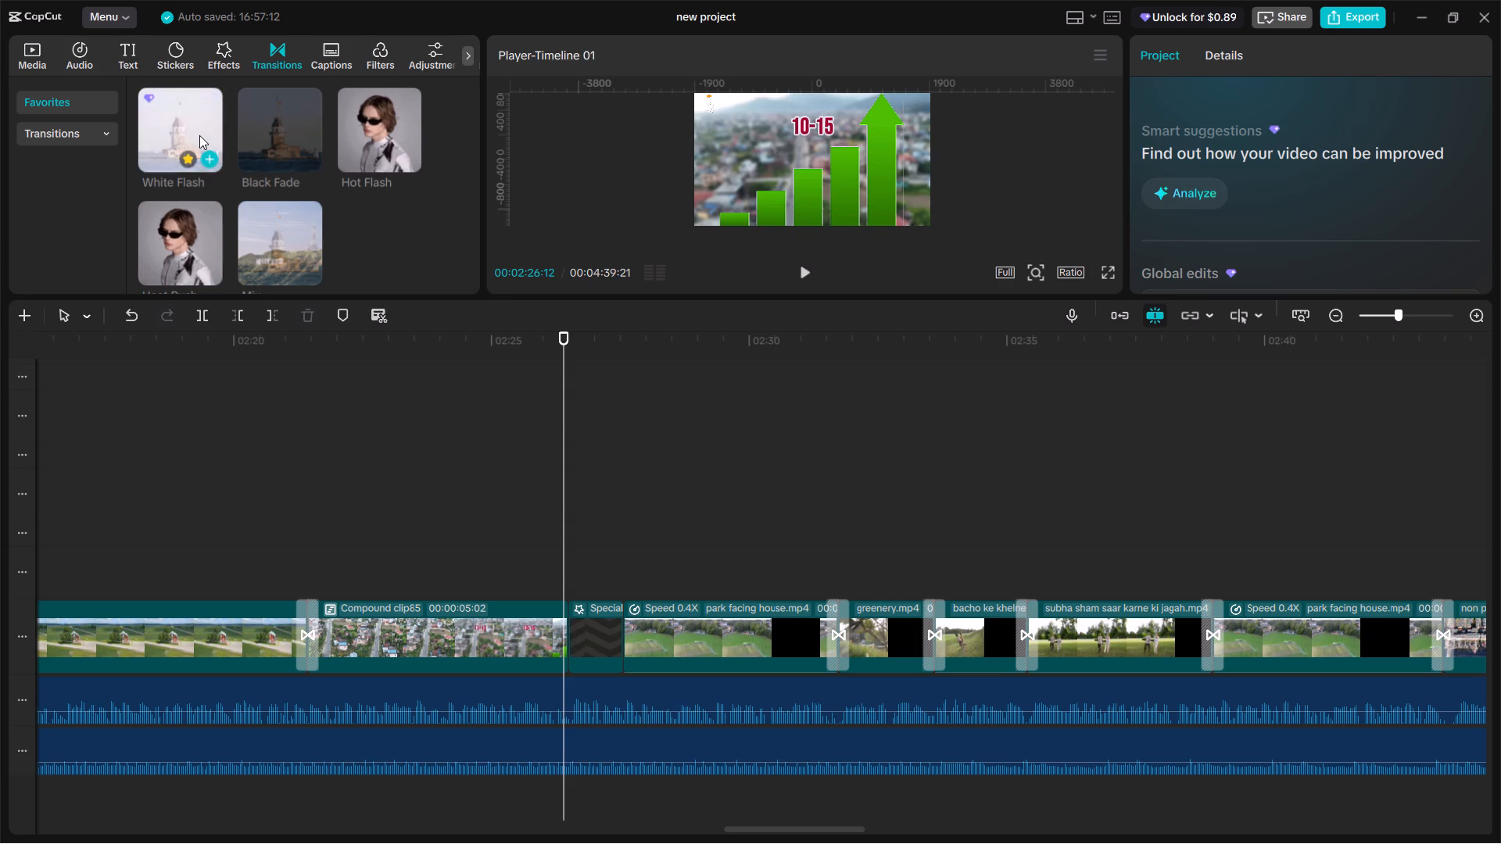
left_click(276, 120)
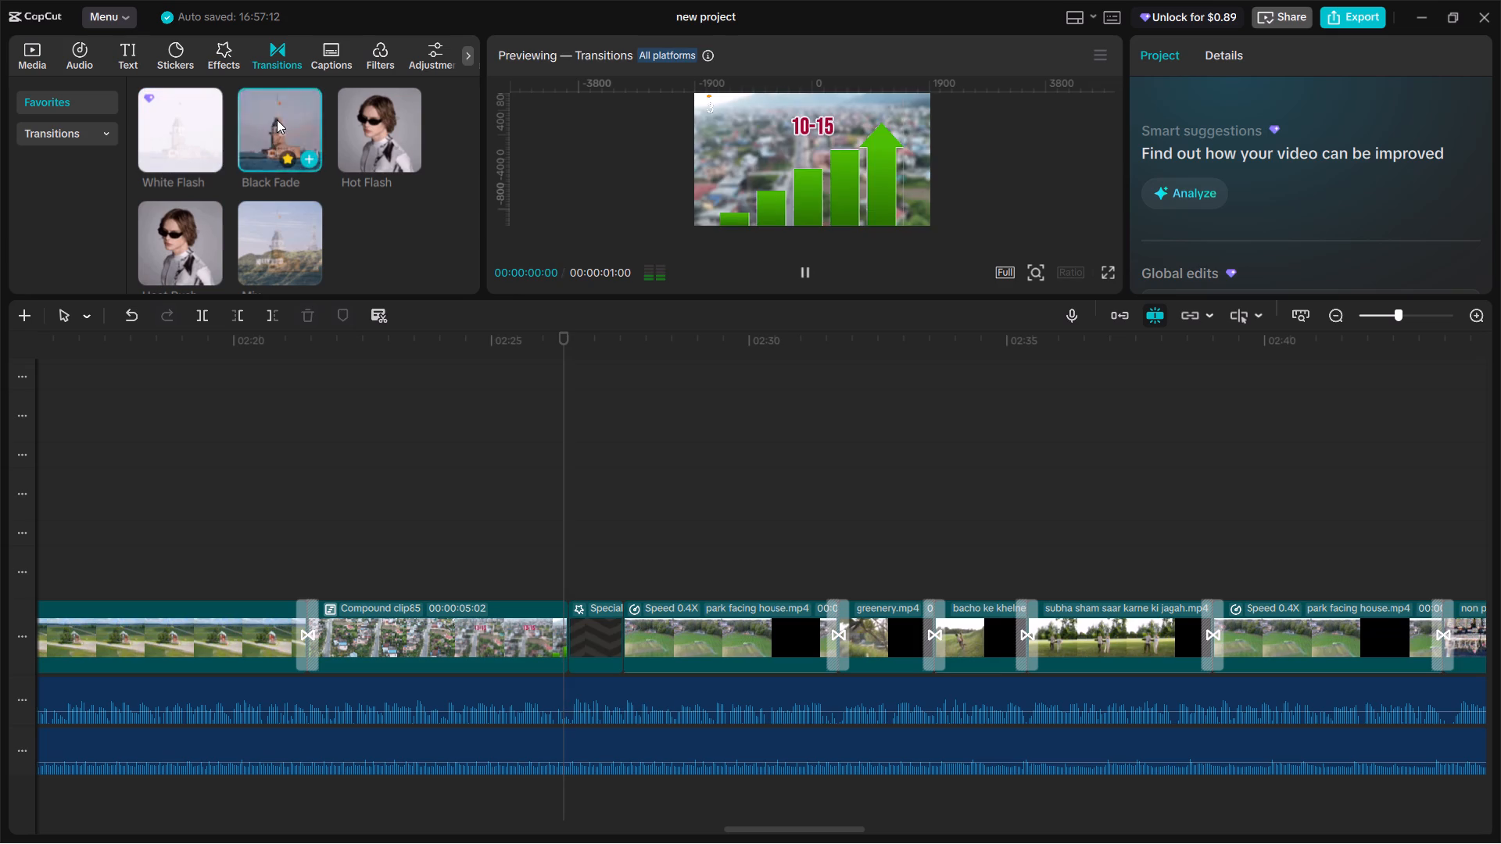
left_click(371, 128)
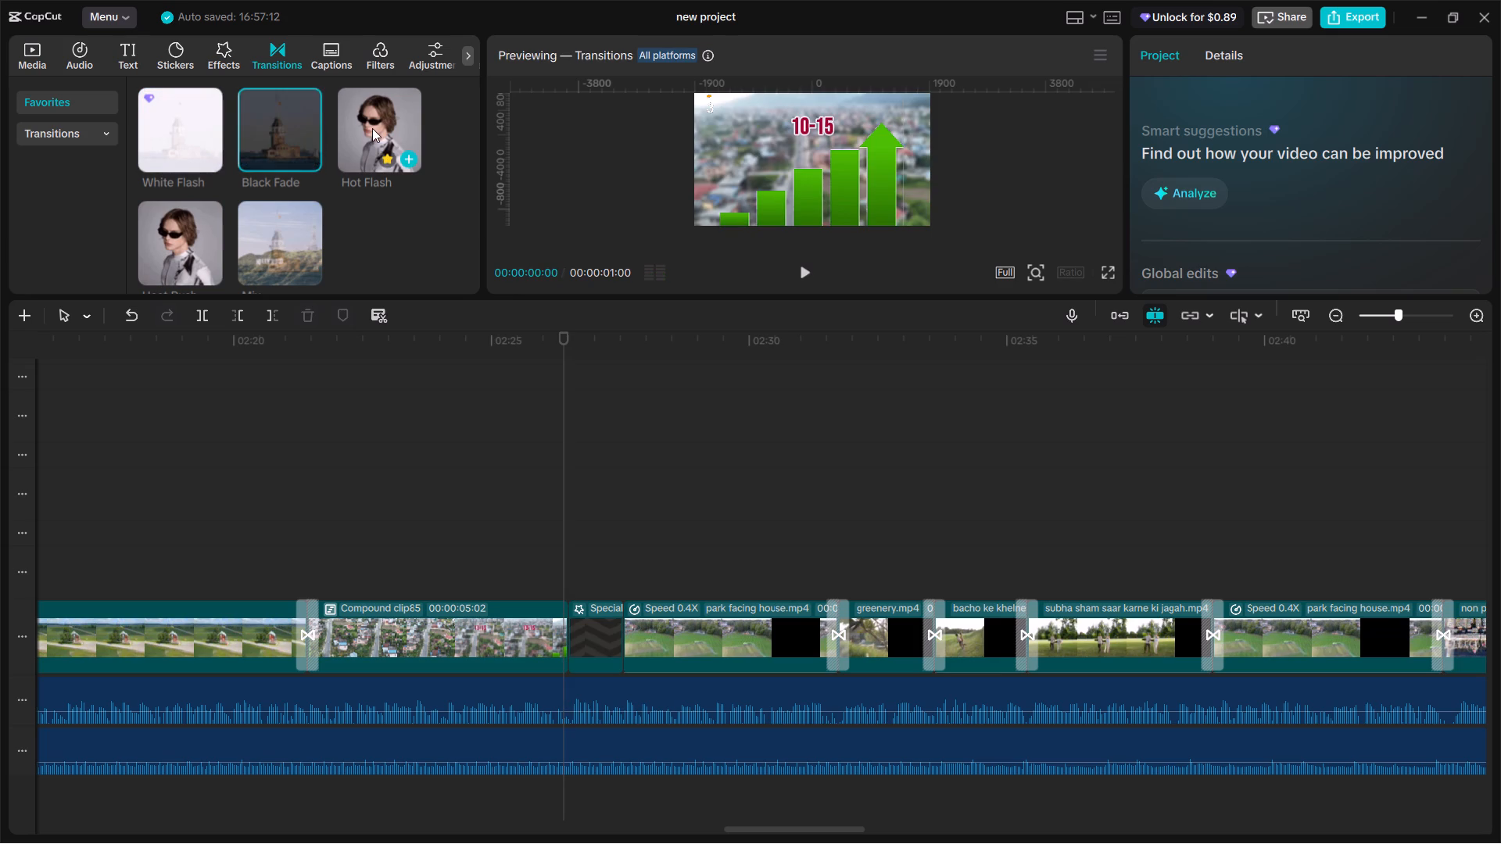
left_click(184, 222)
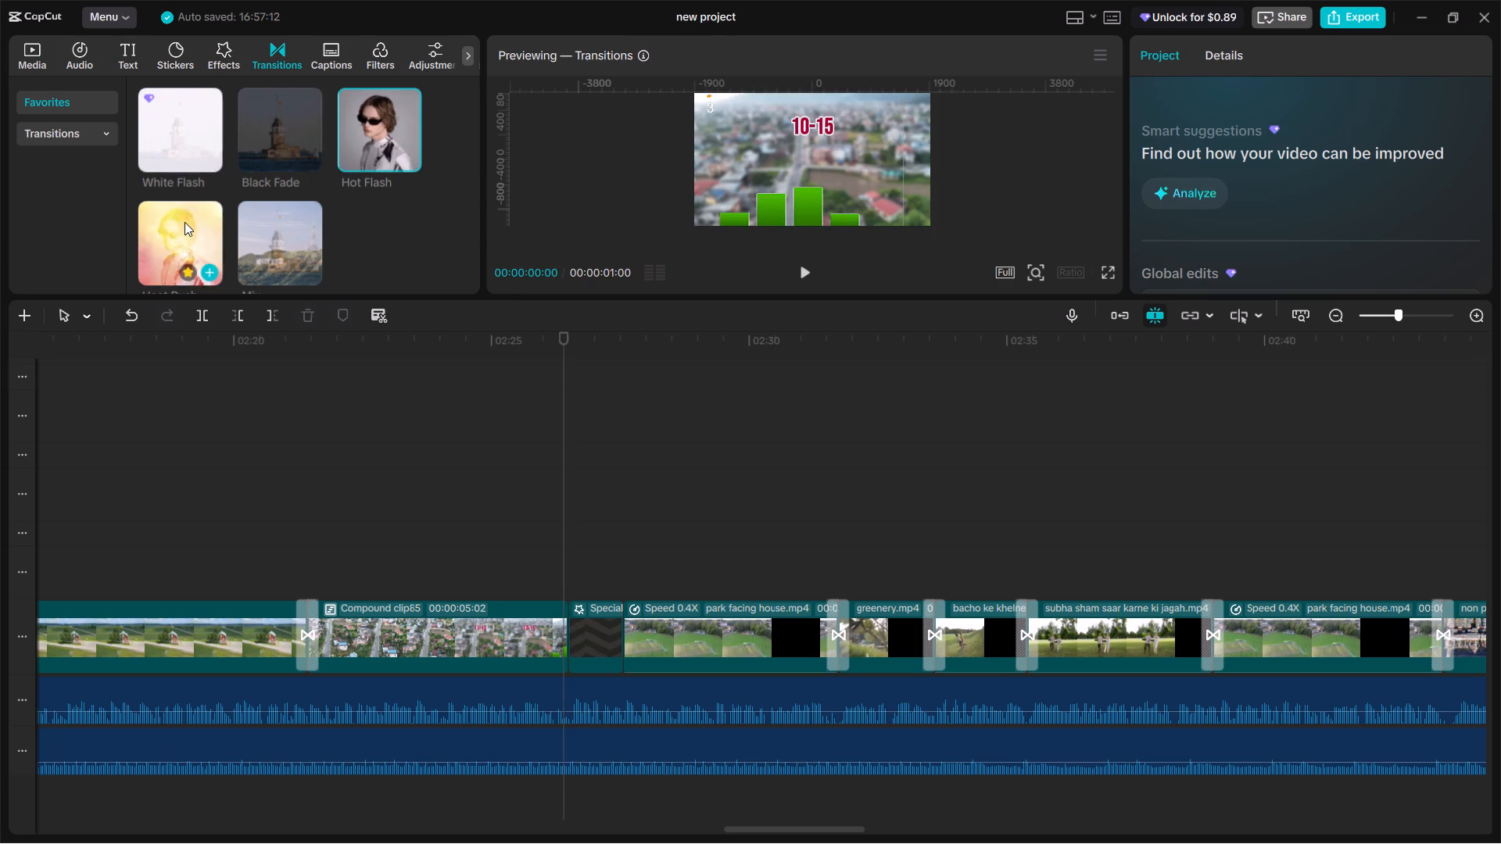
left_click(278, 252)
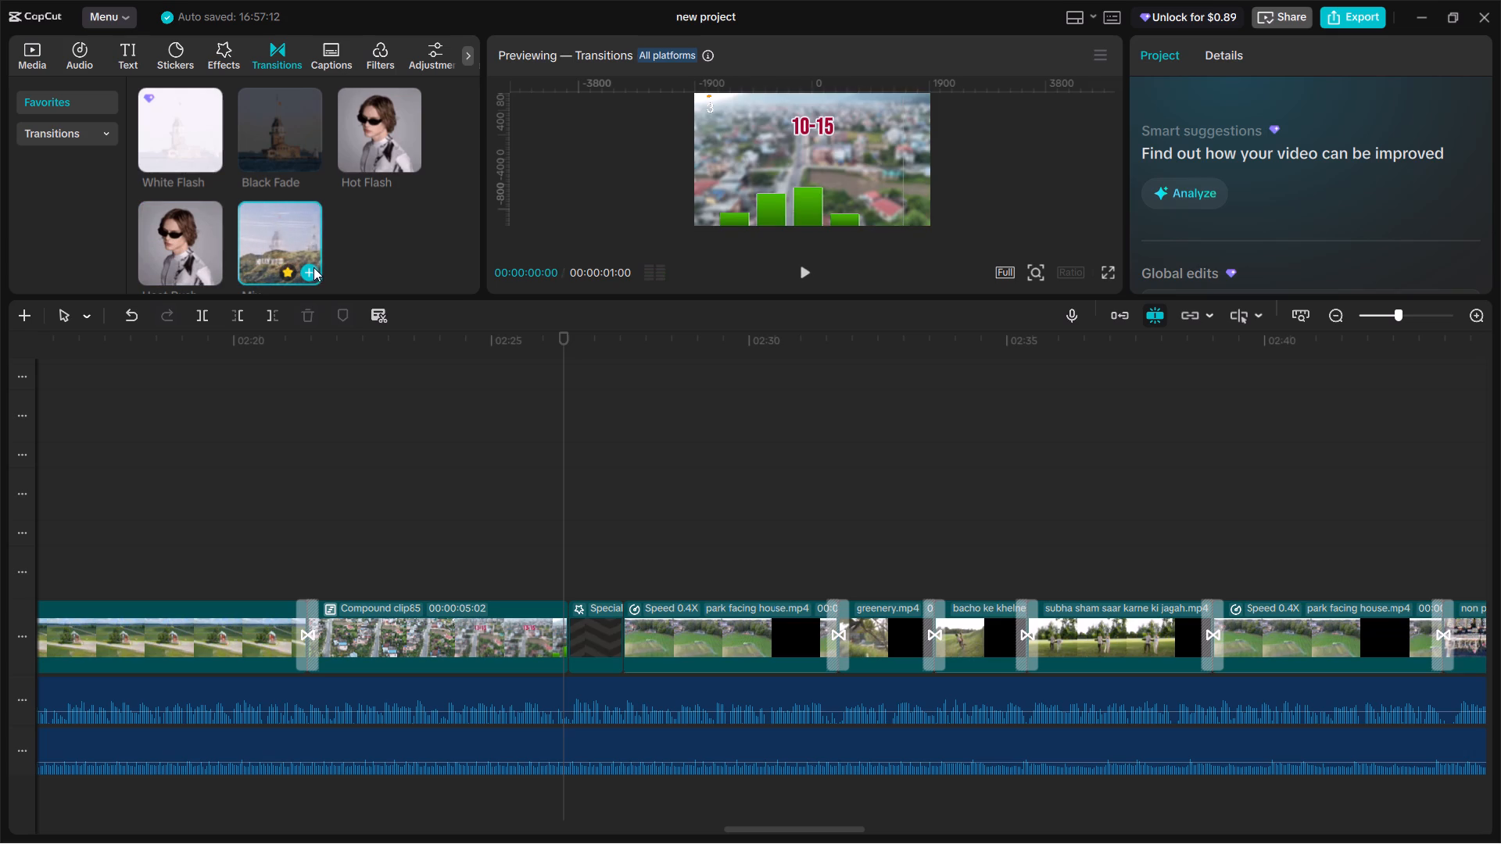
left_click(314, 269)
left_click(546, 568)
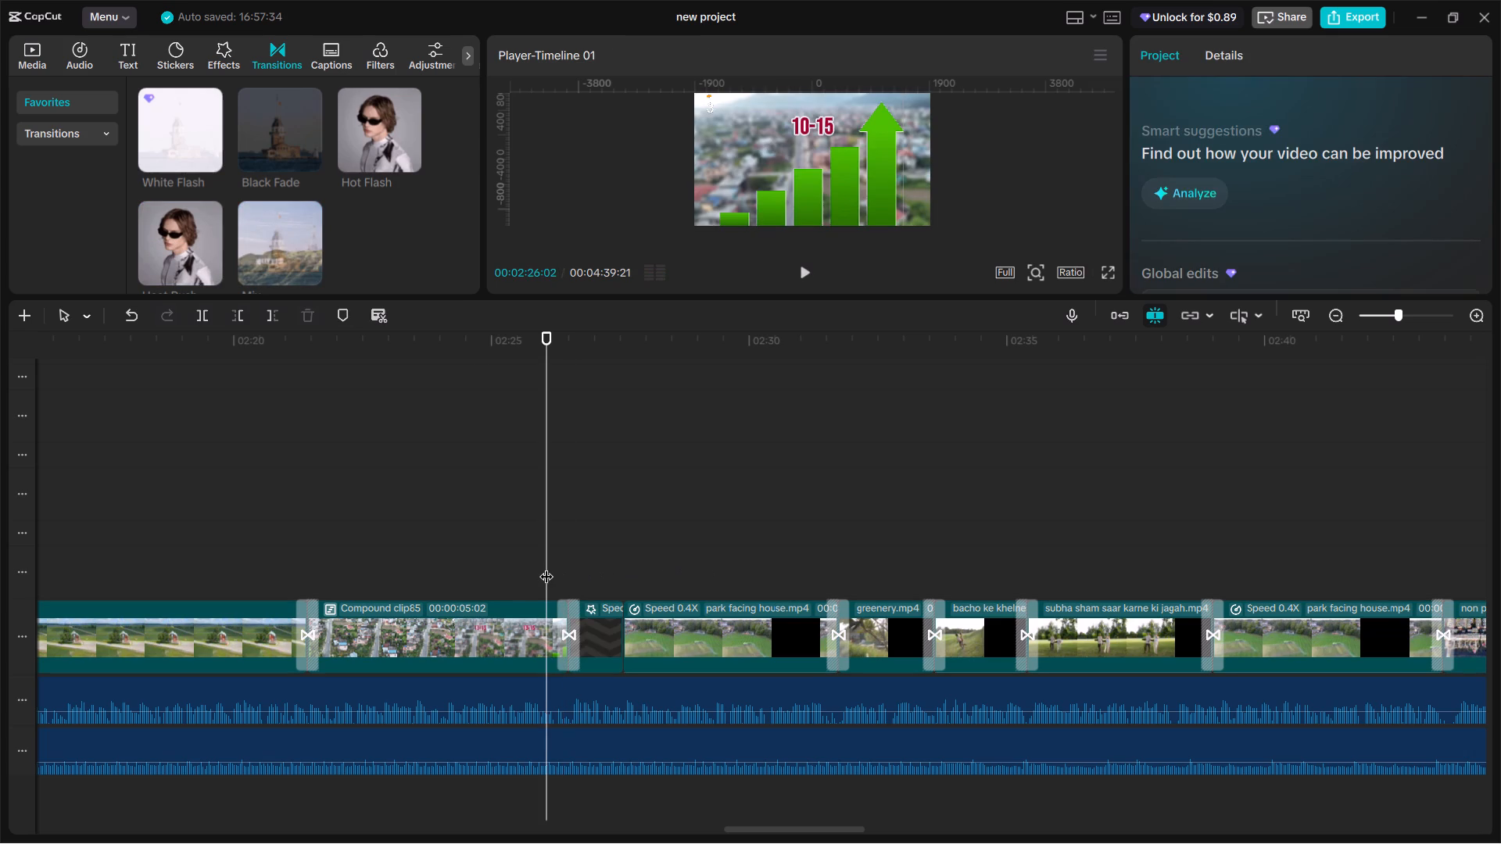
Play back from the end of the 10-15 compound clip through the park, non-park-facing, CORNER HOUSE and GREEN BELT sections, examining their cuts and overlays.
key("space")
key("space")
key("space")
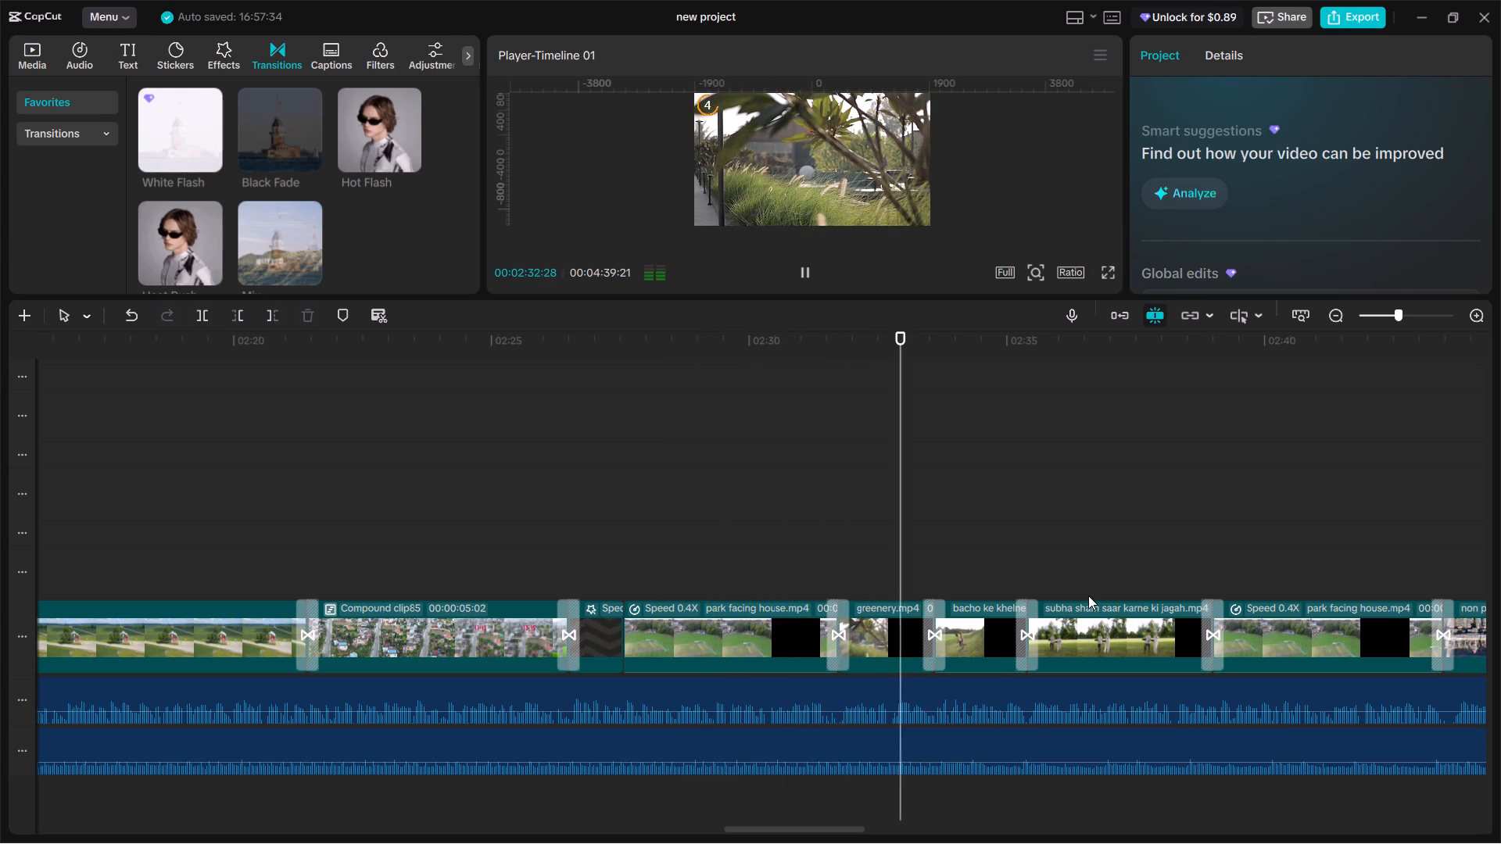
scroll(1066, 582, "down", 8)
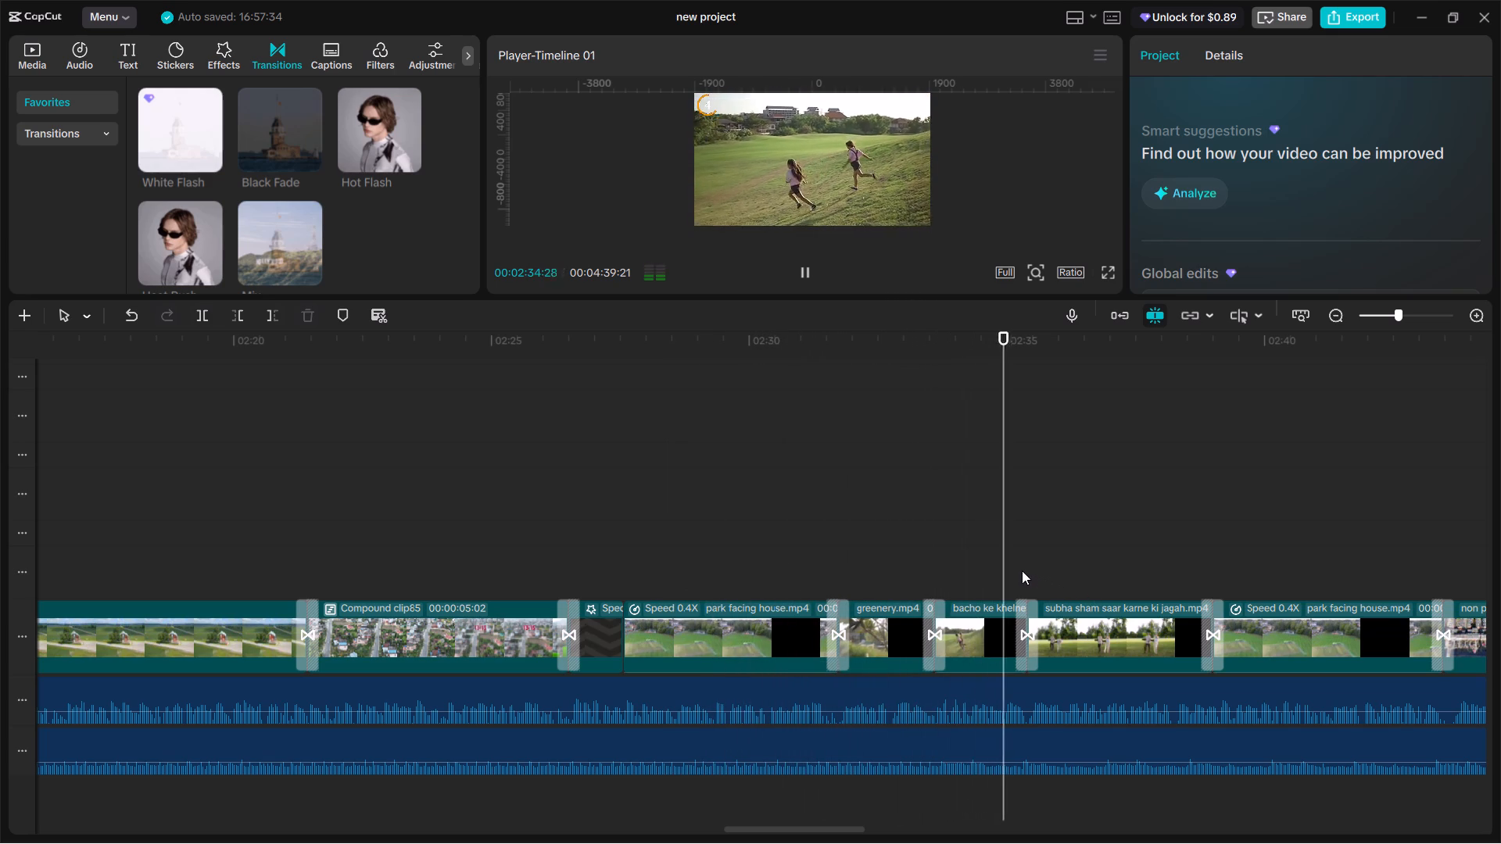
scroll(1022, 570, "down", 15)
left_click(967, 502)
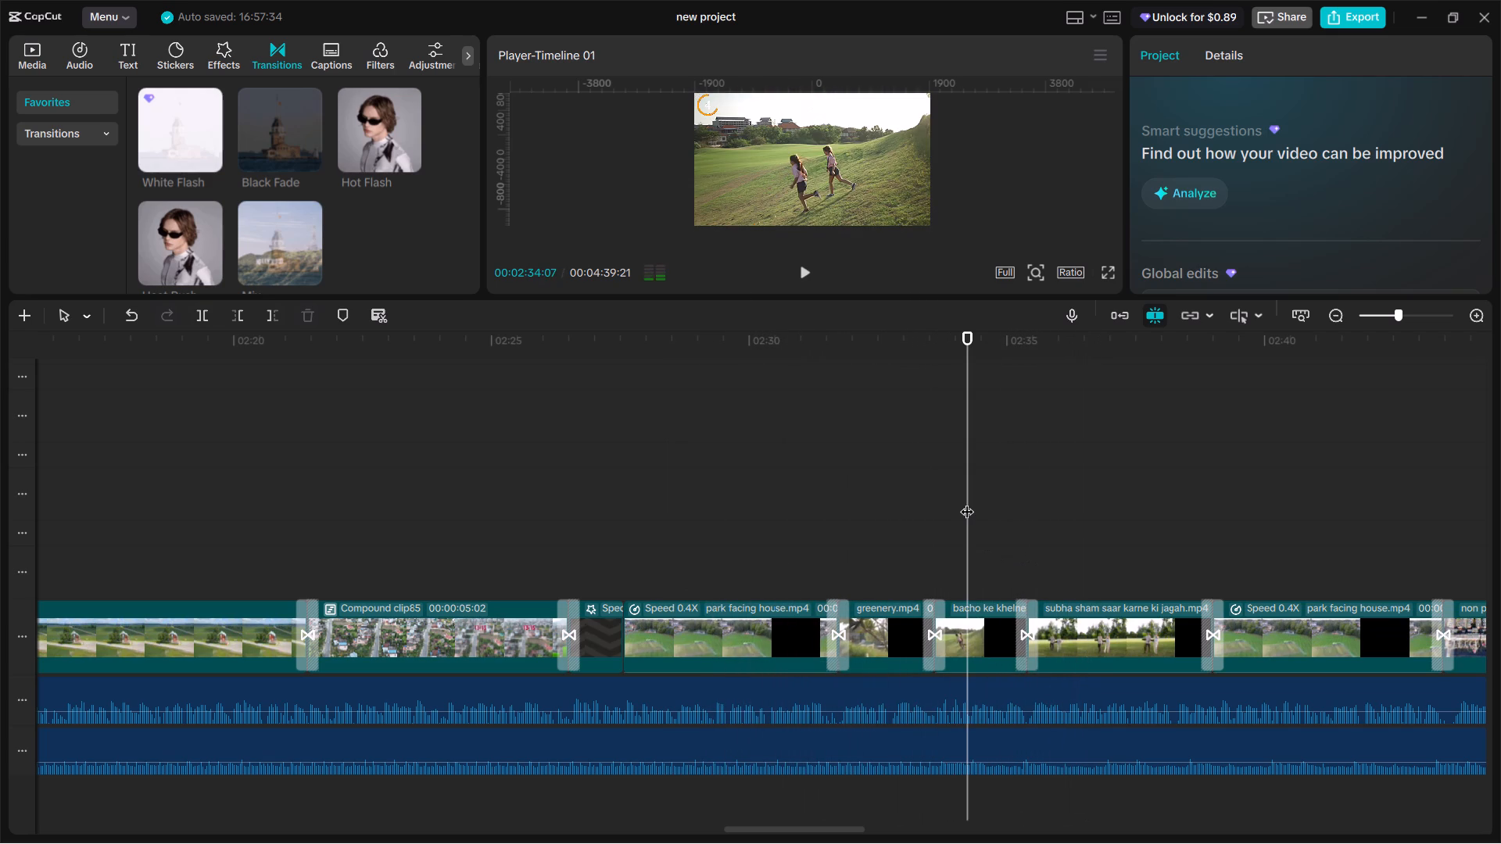
left_click(967, 502)
scroll(968, 502, "down", 9)
left_click(544, 520)
key("space")
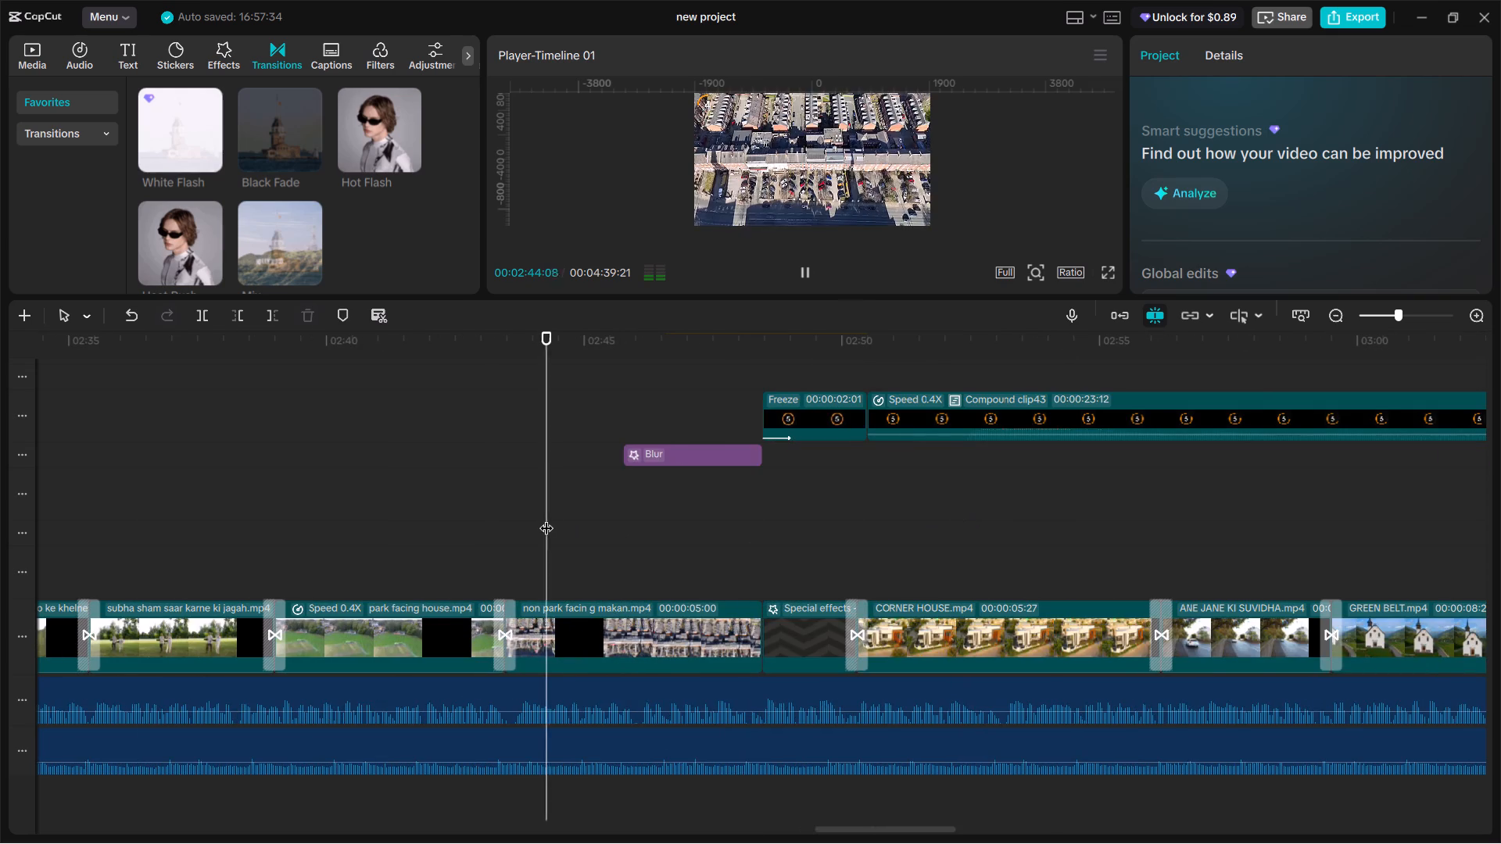
scroll(871, 524, "down", 4, "alt")
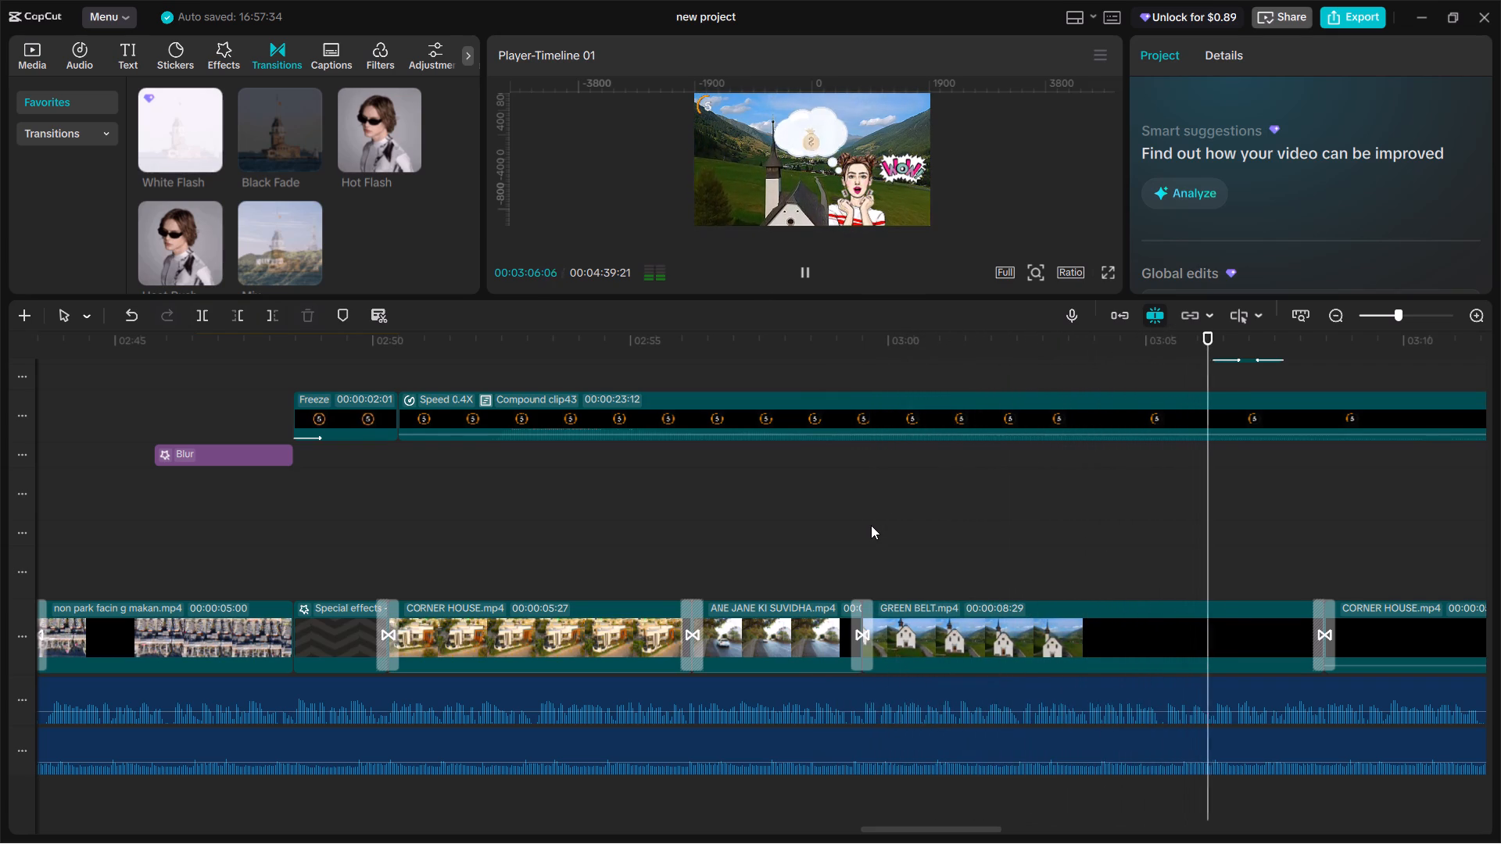
key("space")
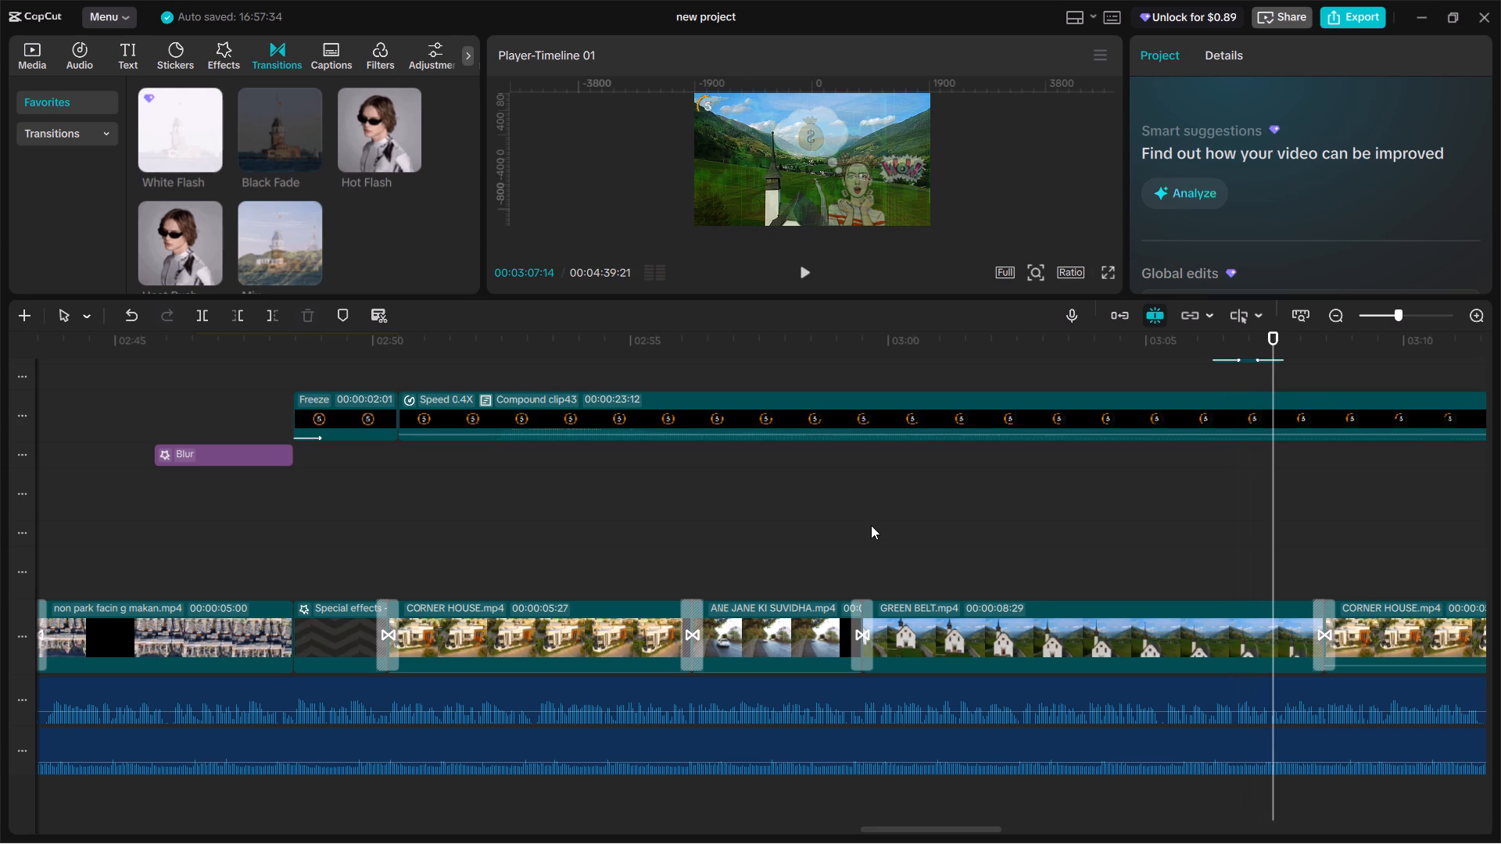
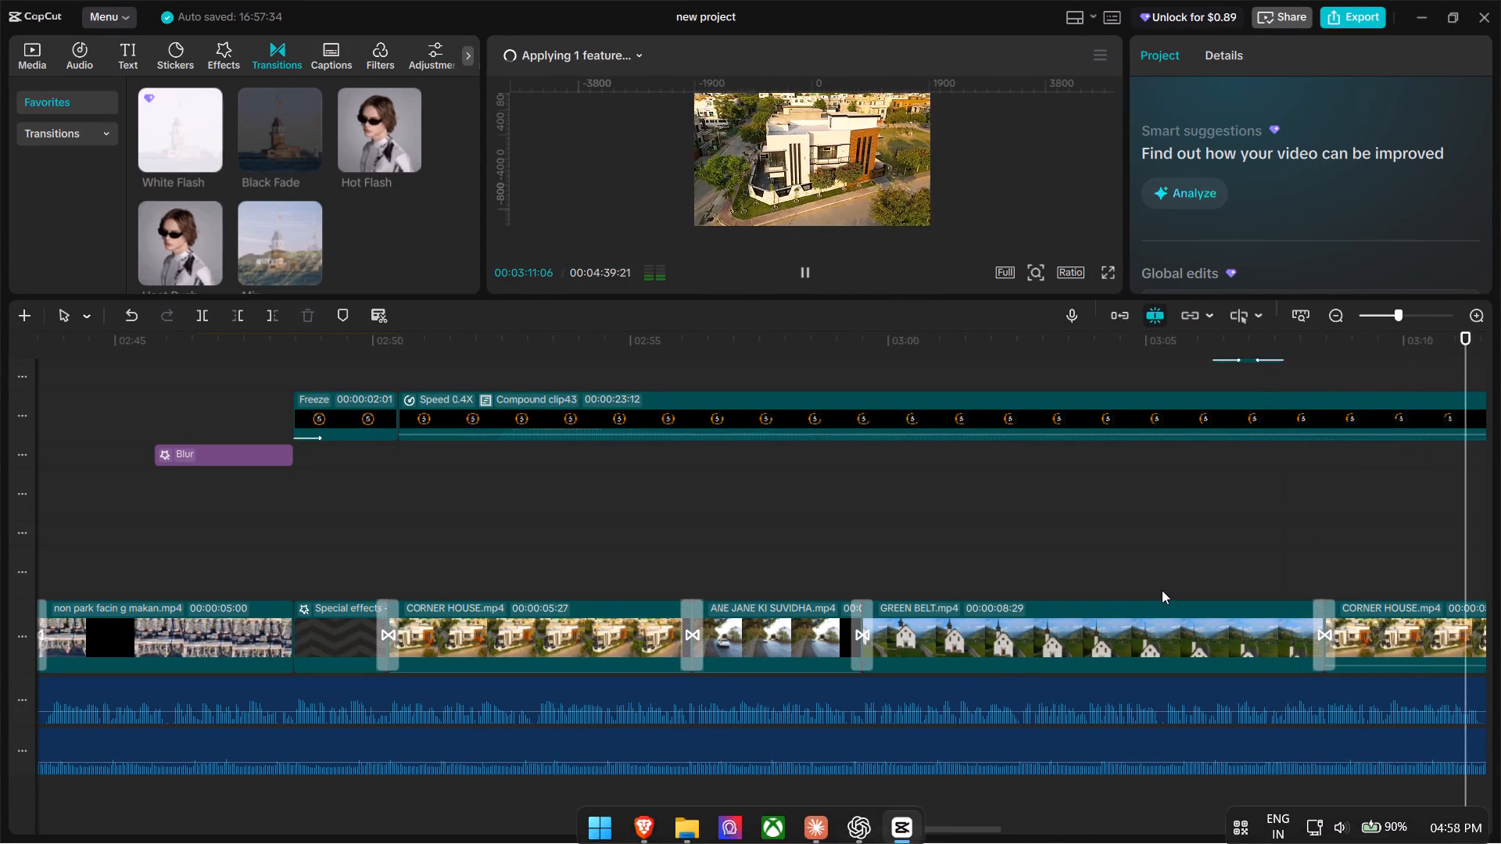
Stop playback at the cut before the PARK FACING clip and merge the special-effects background with its overlying text clip into one compound clip.
scroll(1162, 590, "down", 5, "ctrl")
scroll(524, 631, "down", 1, "ctrl")
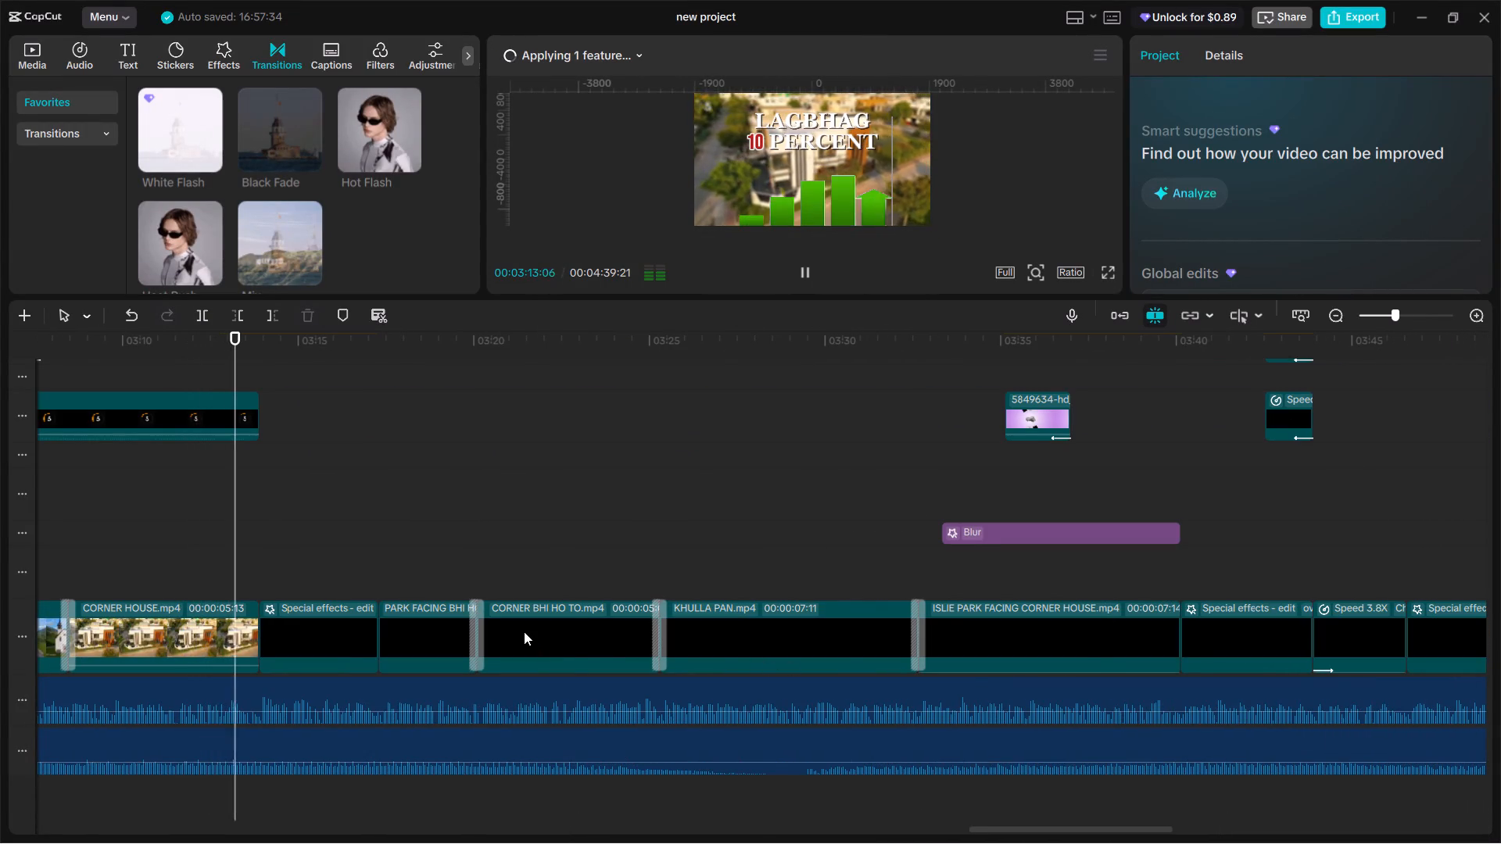
scroll(524, 631, "down", 2, "ctrl")
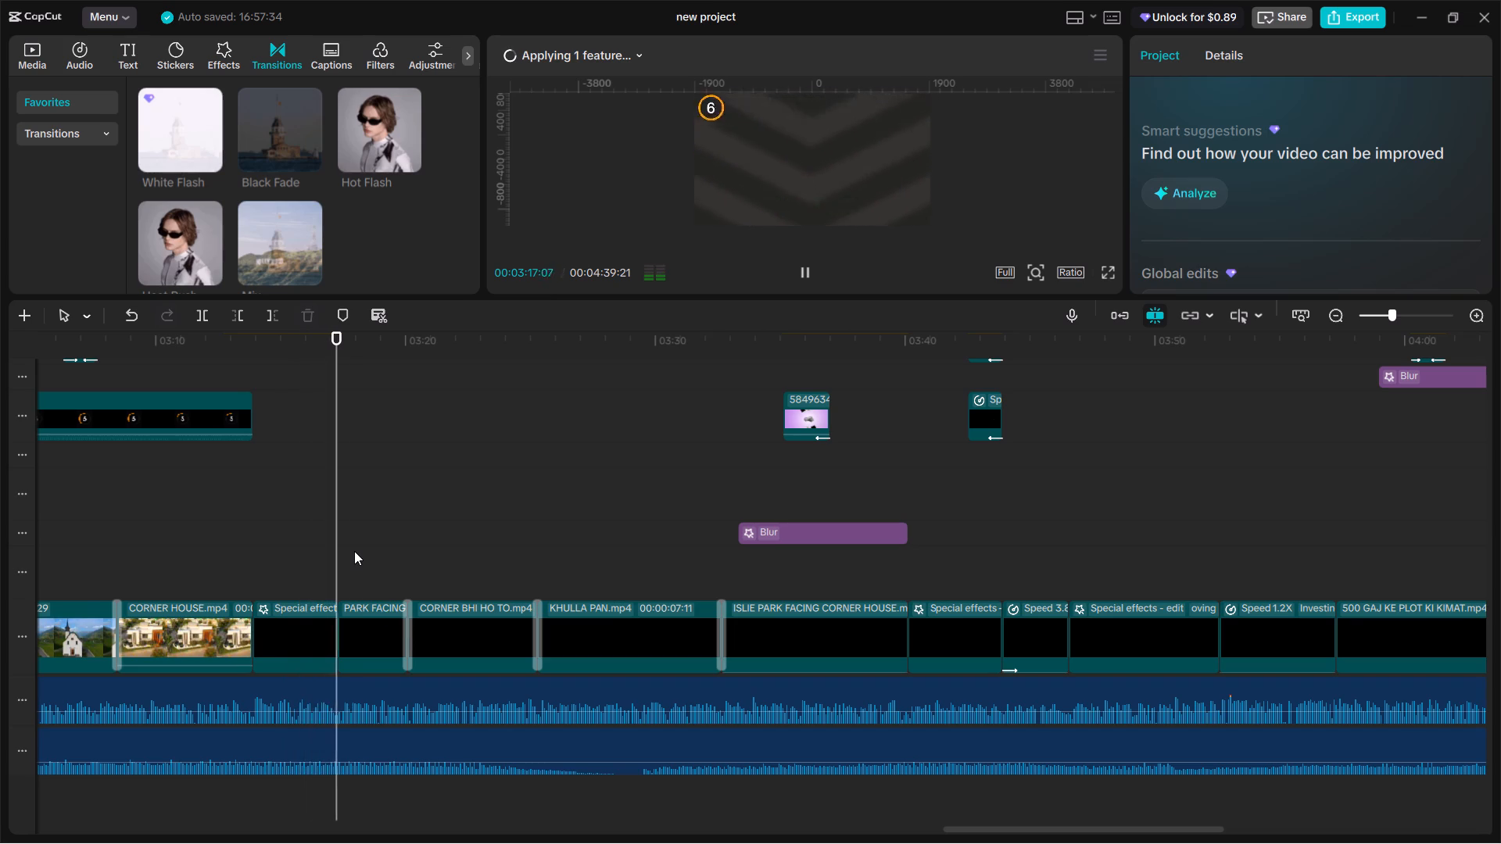
key("space")
left_click(315, 562)
left_click_drag(315, 562, 331, 574)
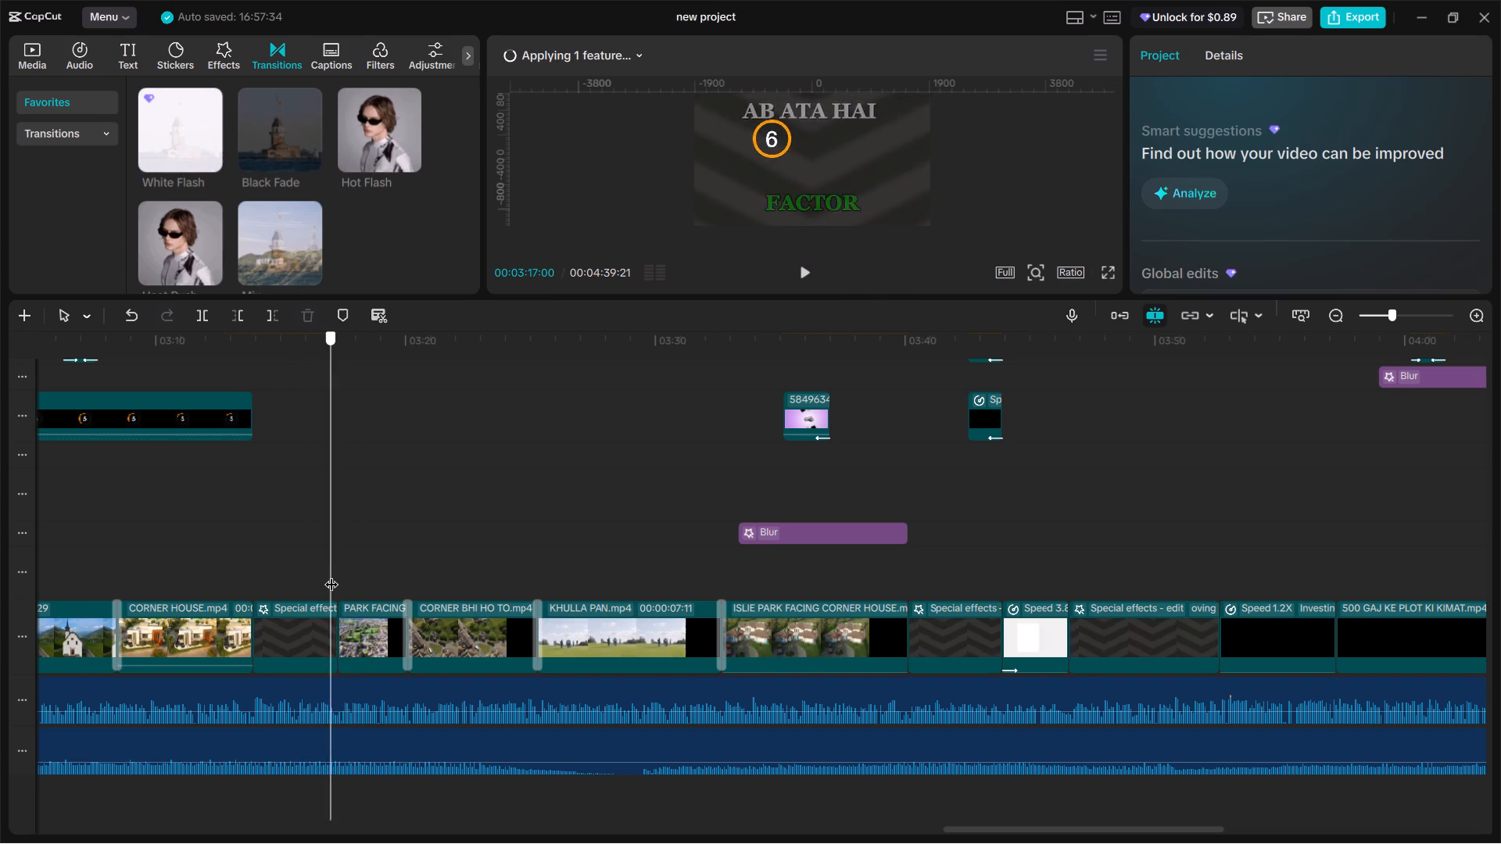
left_click_drag(331, 574, 335, 578)
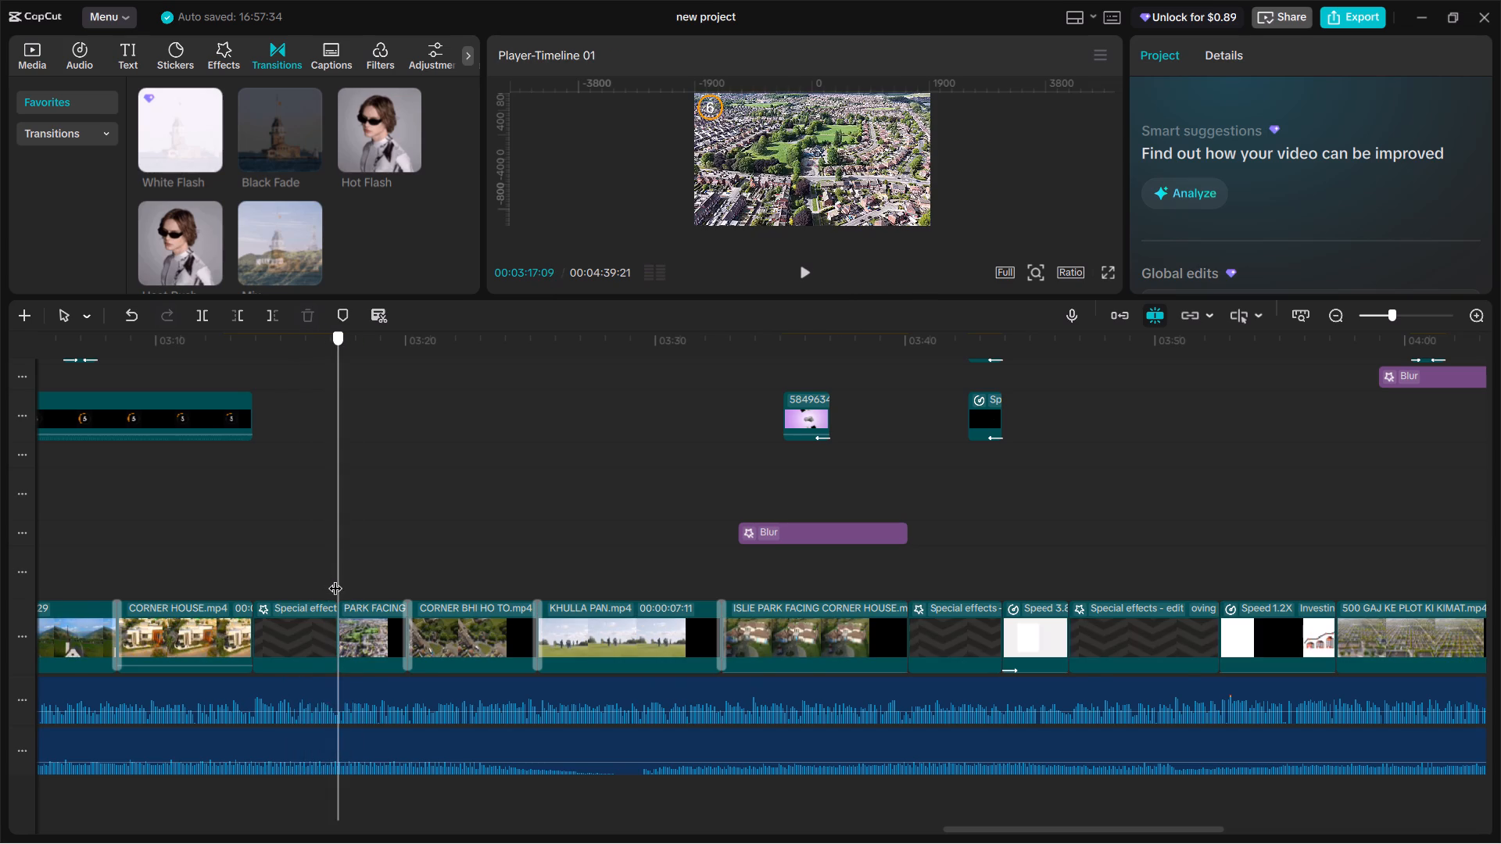
left_click_drag(335, 578, 335, 579)
left_click(306, 634, "ctrl")
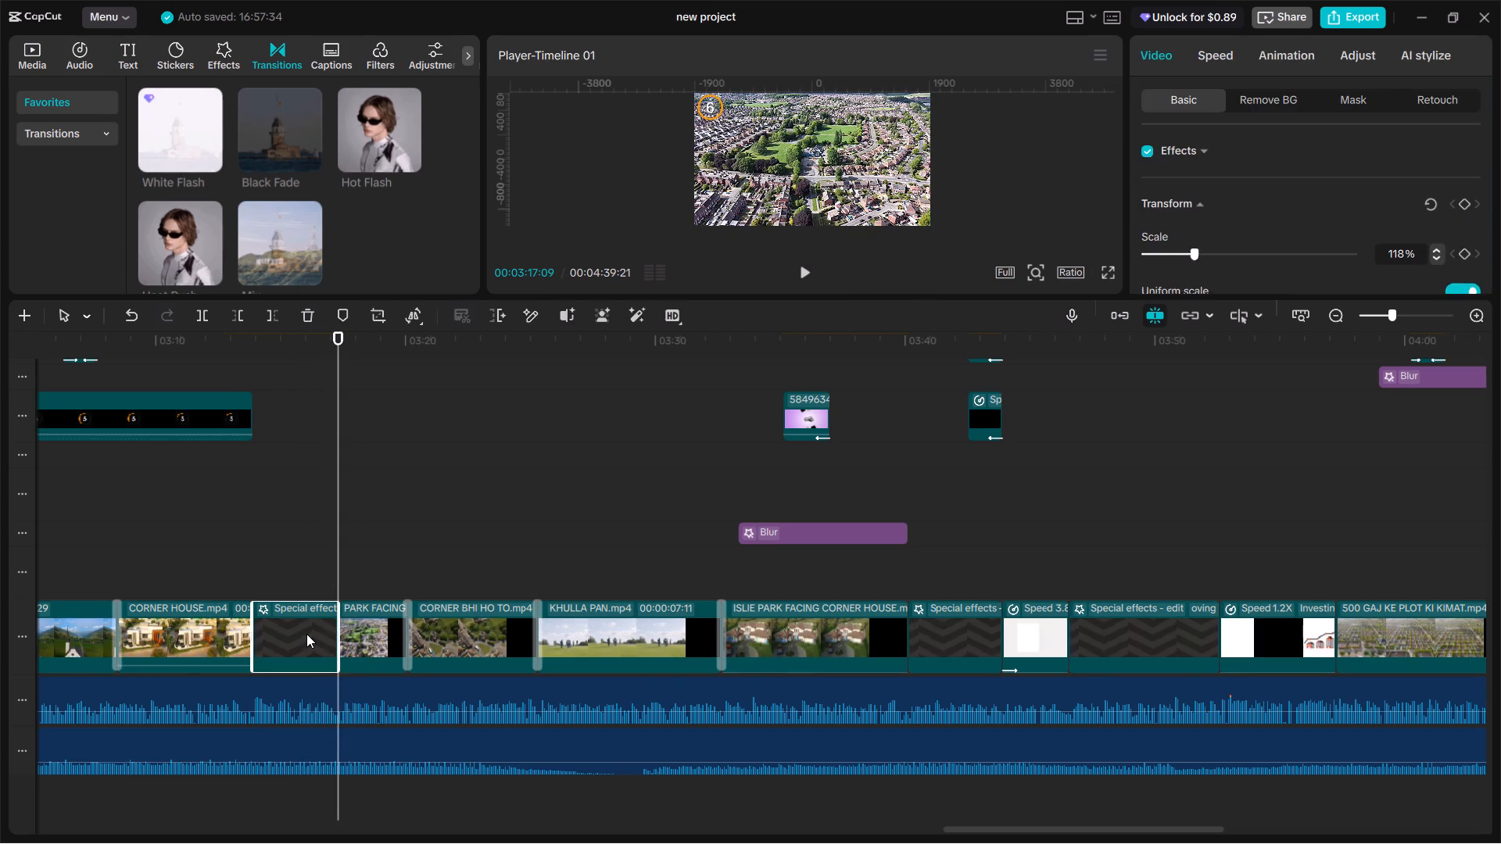
scroll(299, 635, "up", 20)
scroll(299, 635, "up", 13)
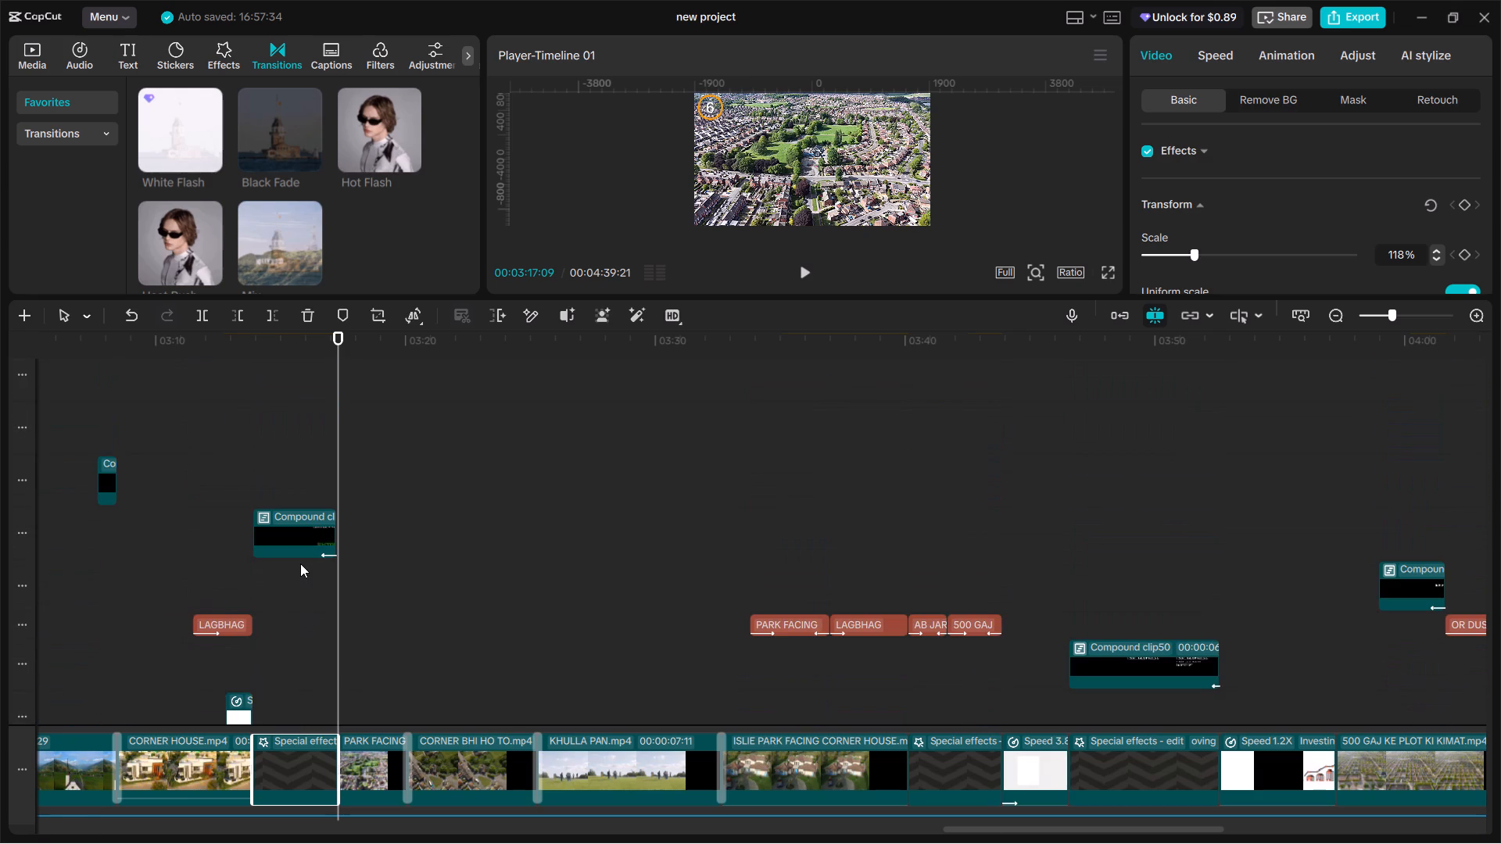
left_click(300, 550, "ctrl")
scroll(308, 561, "up", 20)
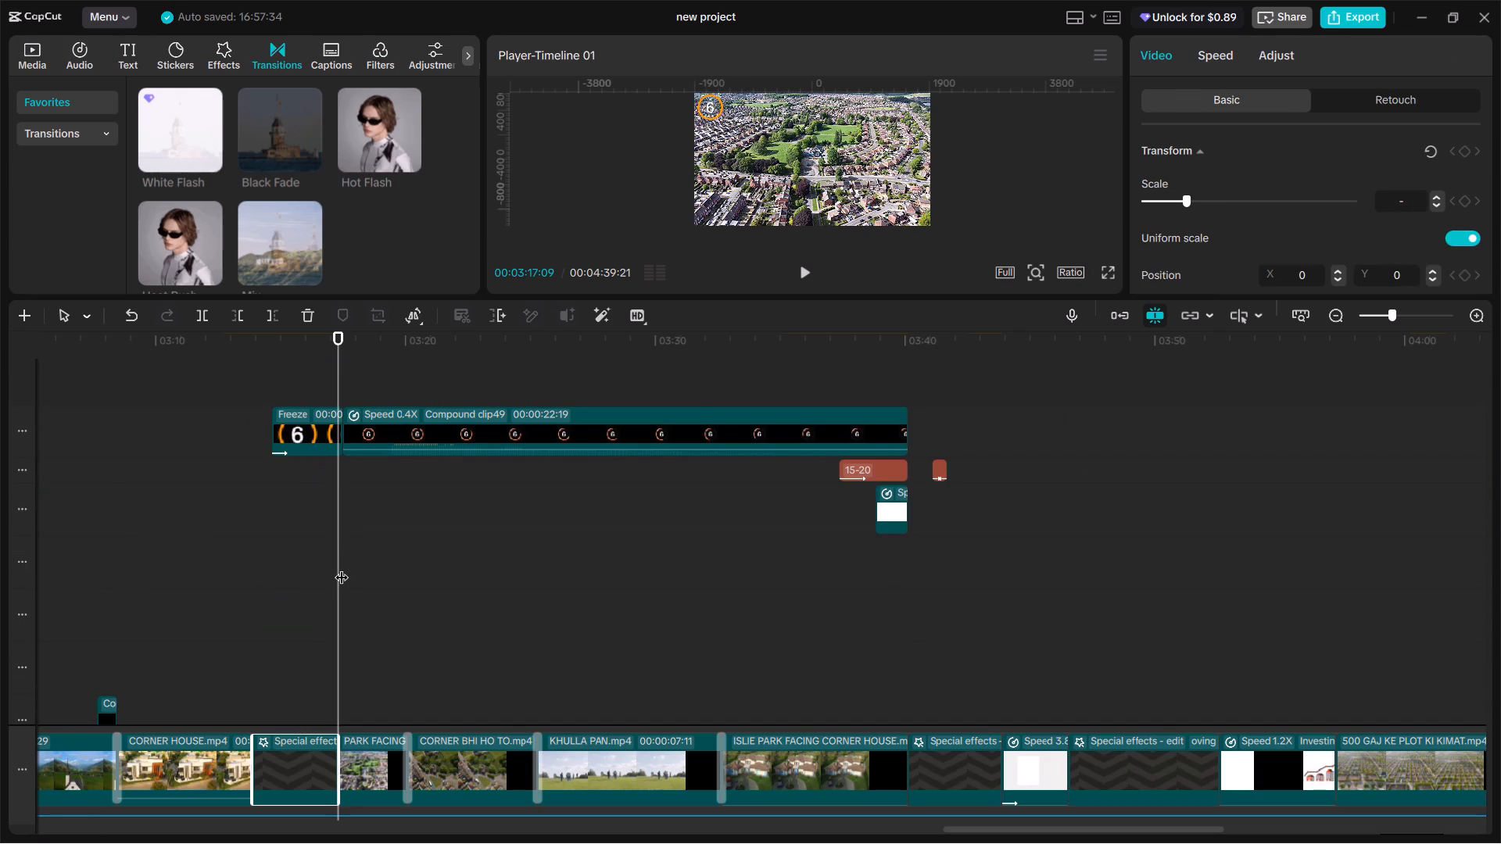
key("alt+g")
Add the favourite Mix transition at the cut between the merged compound clip and the PARK FACING clip.
scroll(306, 676, "down", 19)
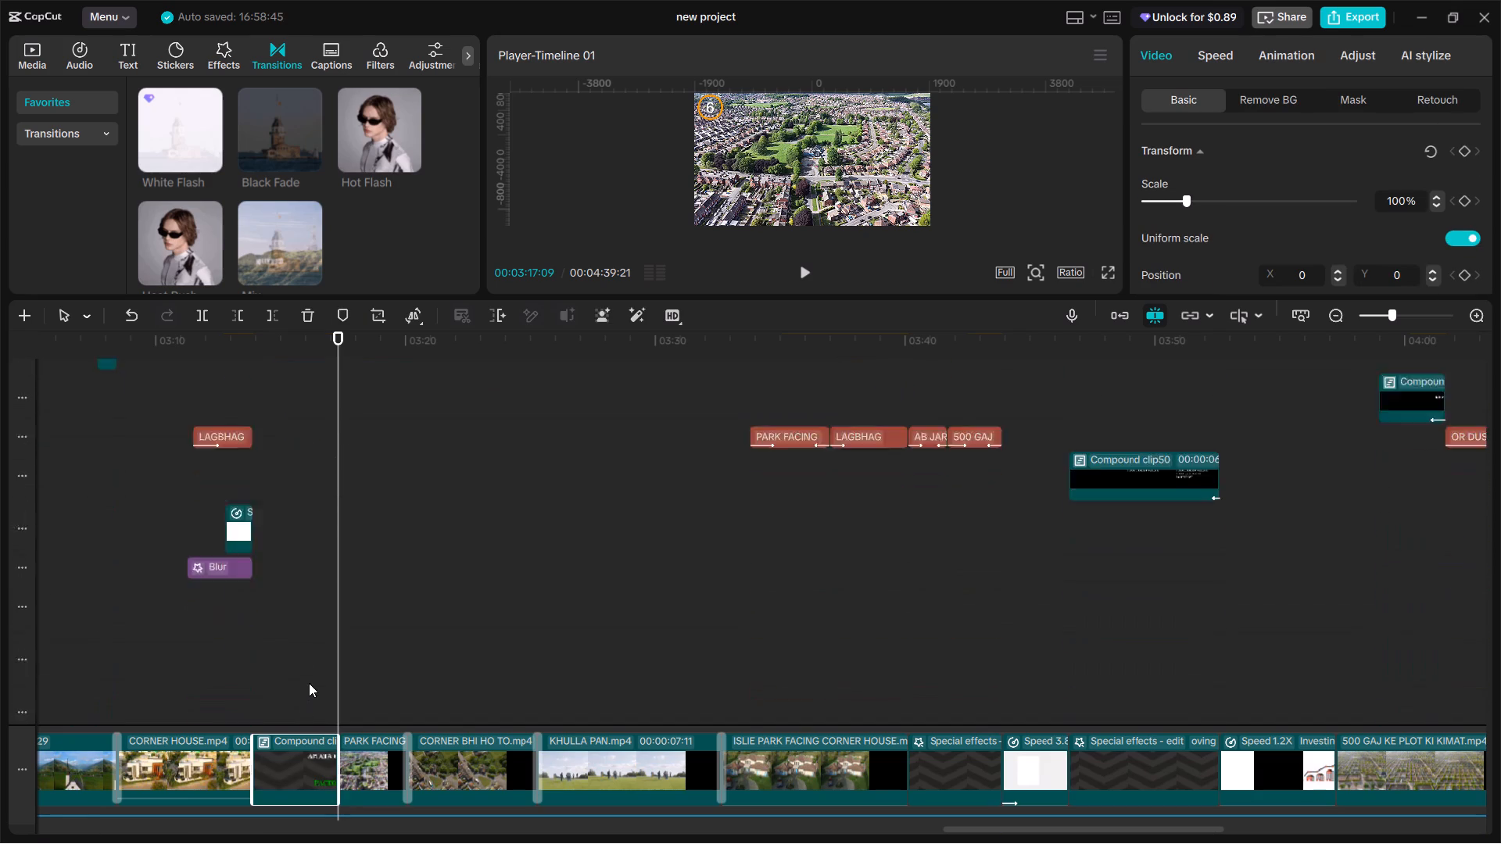
scroll(309, 683, "down", 2)
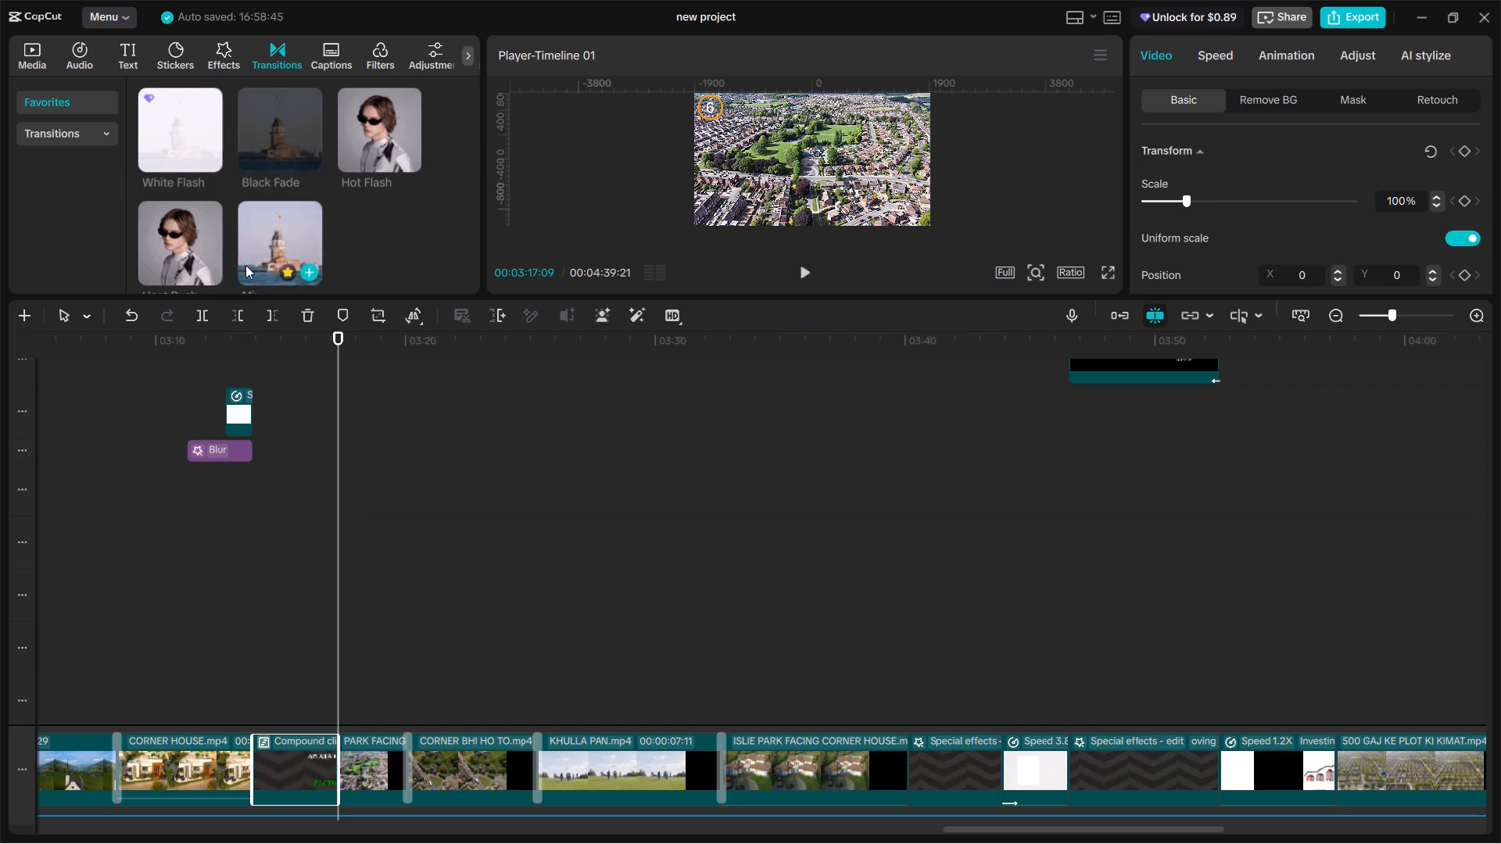
left_click(195, 249)
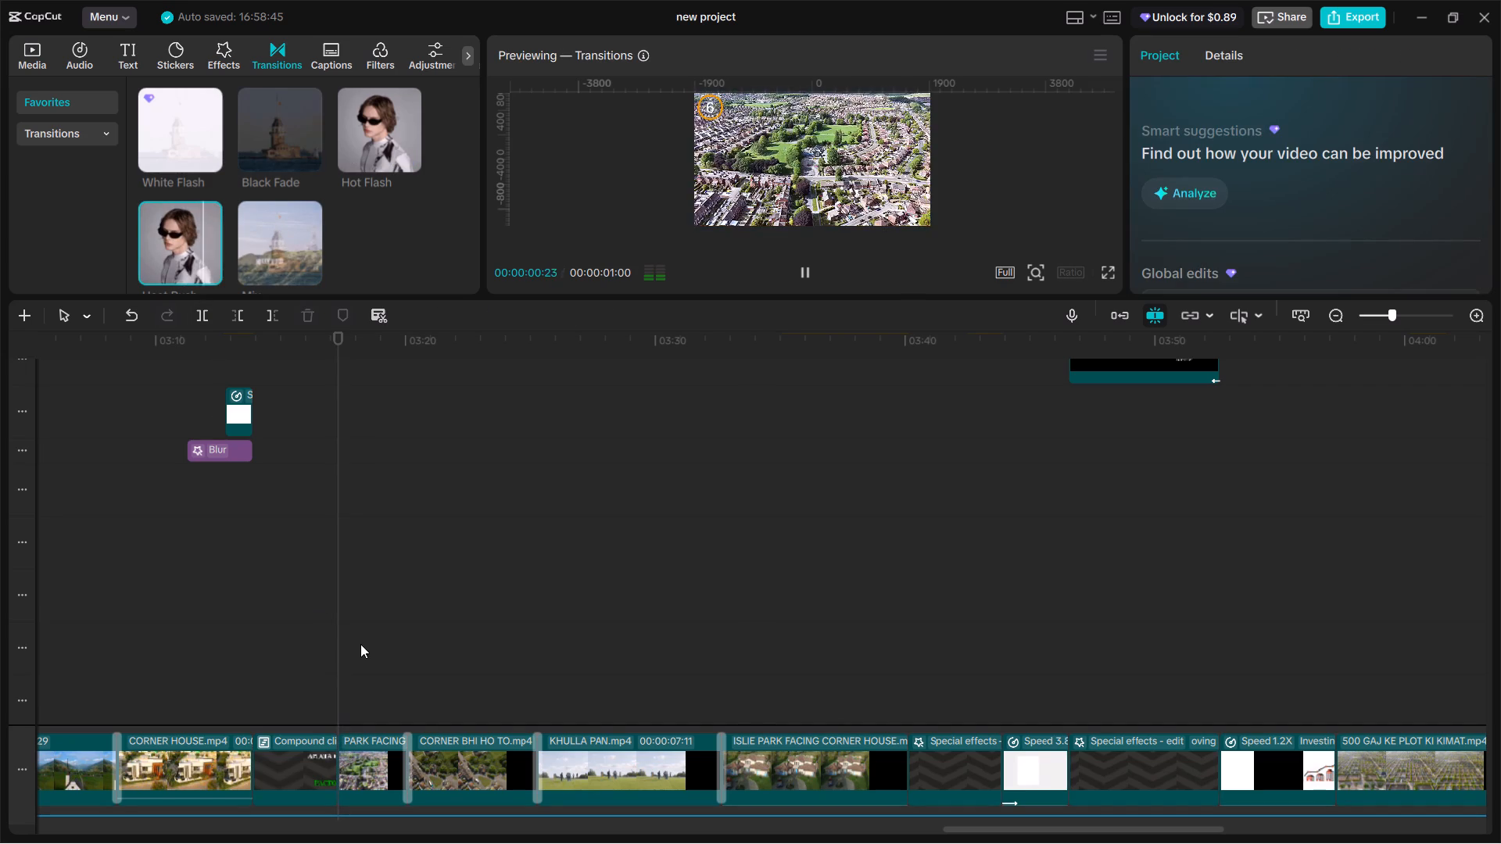
left_click(285, 234)
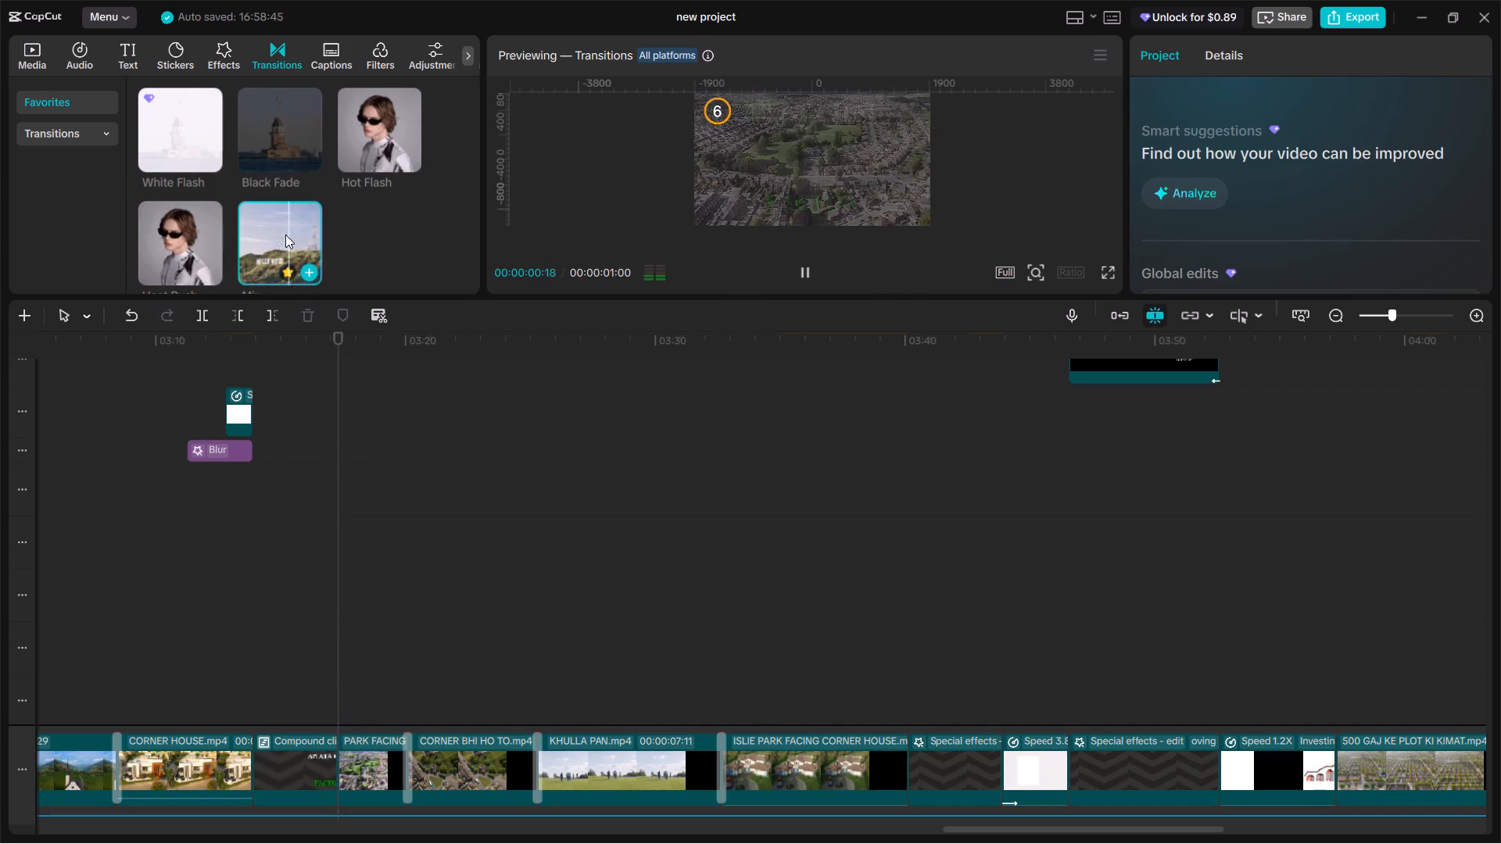
left_click(305, 270)
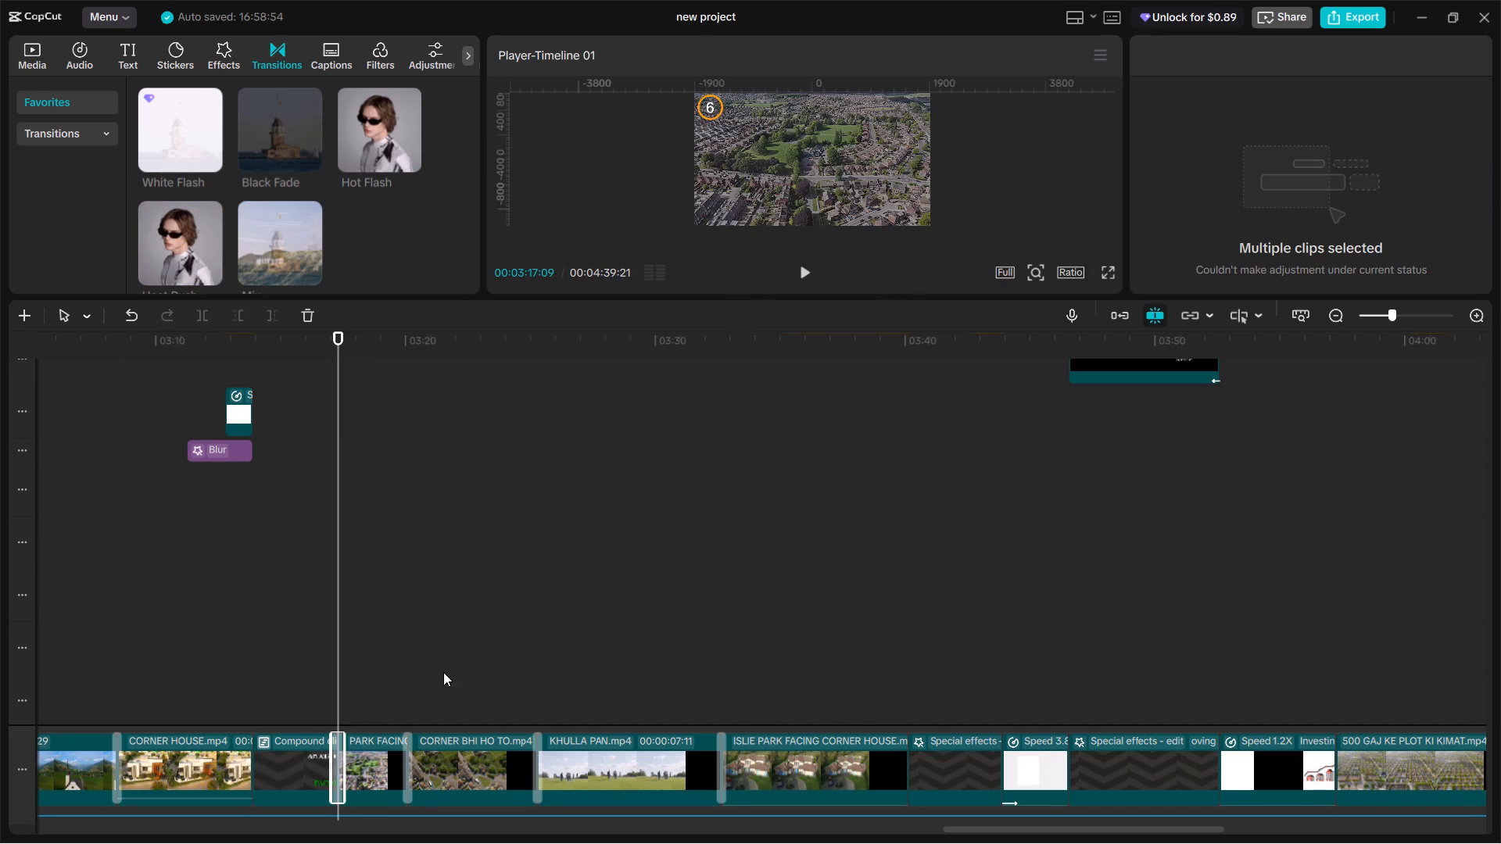
Play back the edit from the new transition into the ISLIE PARK FACING CORNER HOUSE clip.
left_click(315, 687)
key("space")
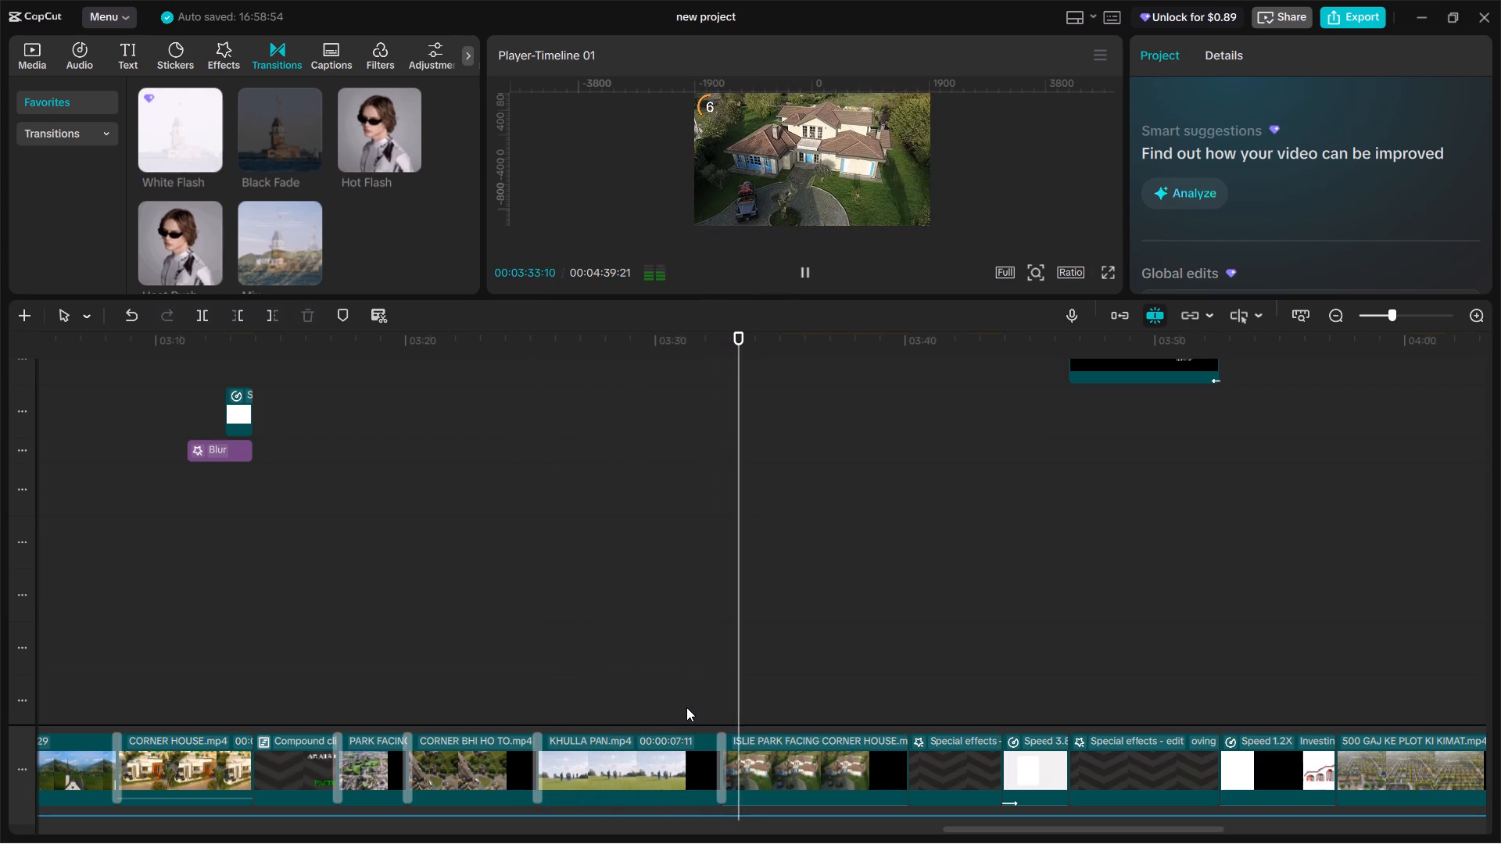
key("space")
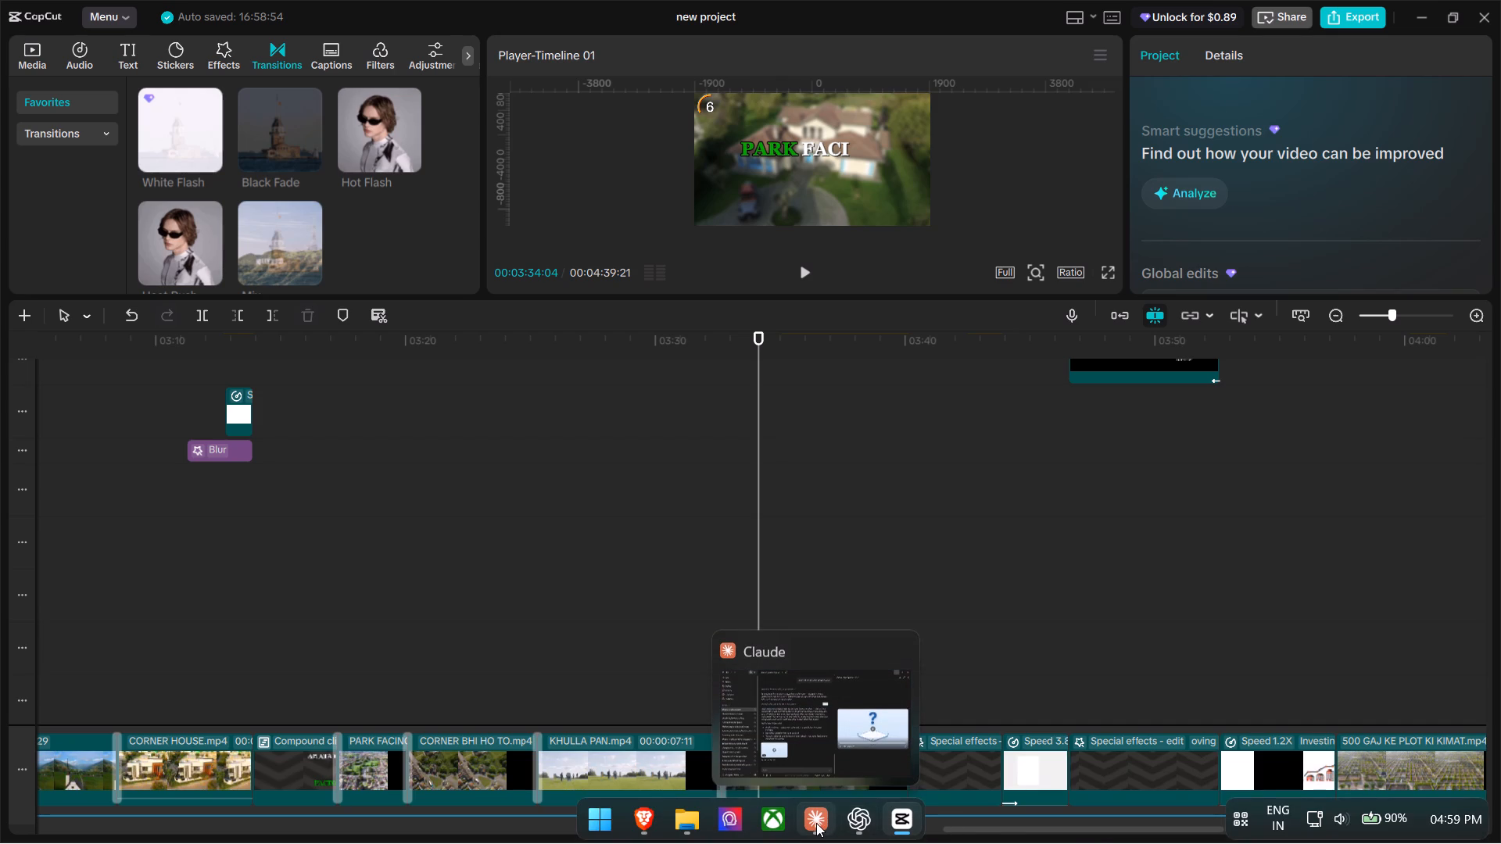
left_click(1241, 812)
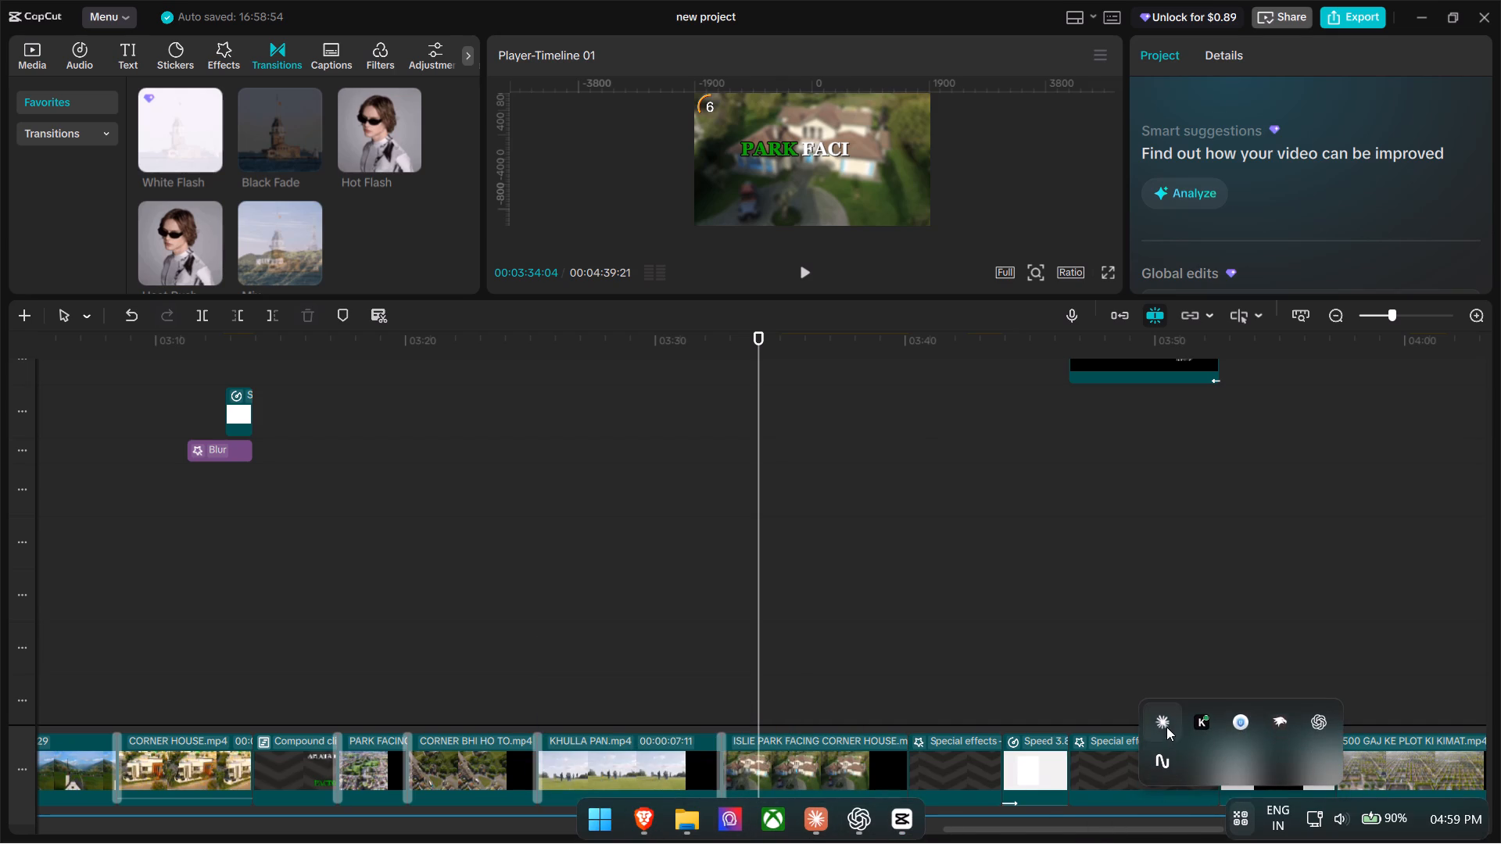